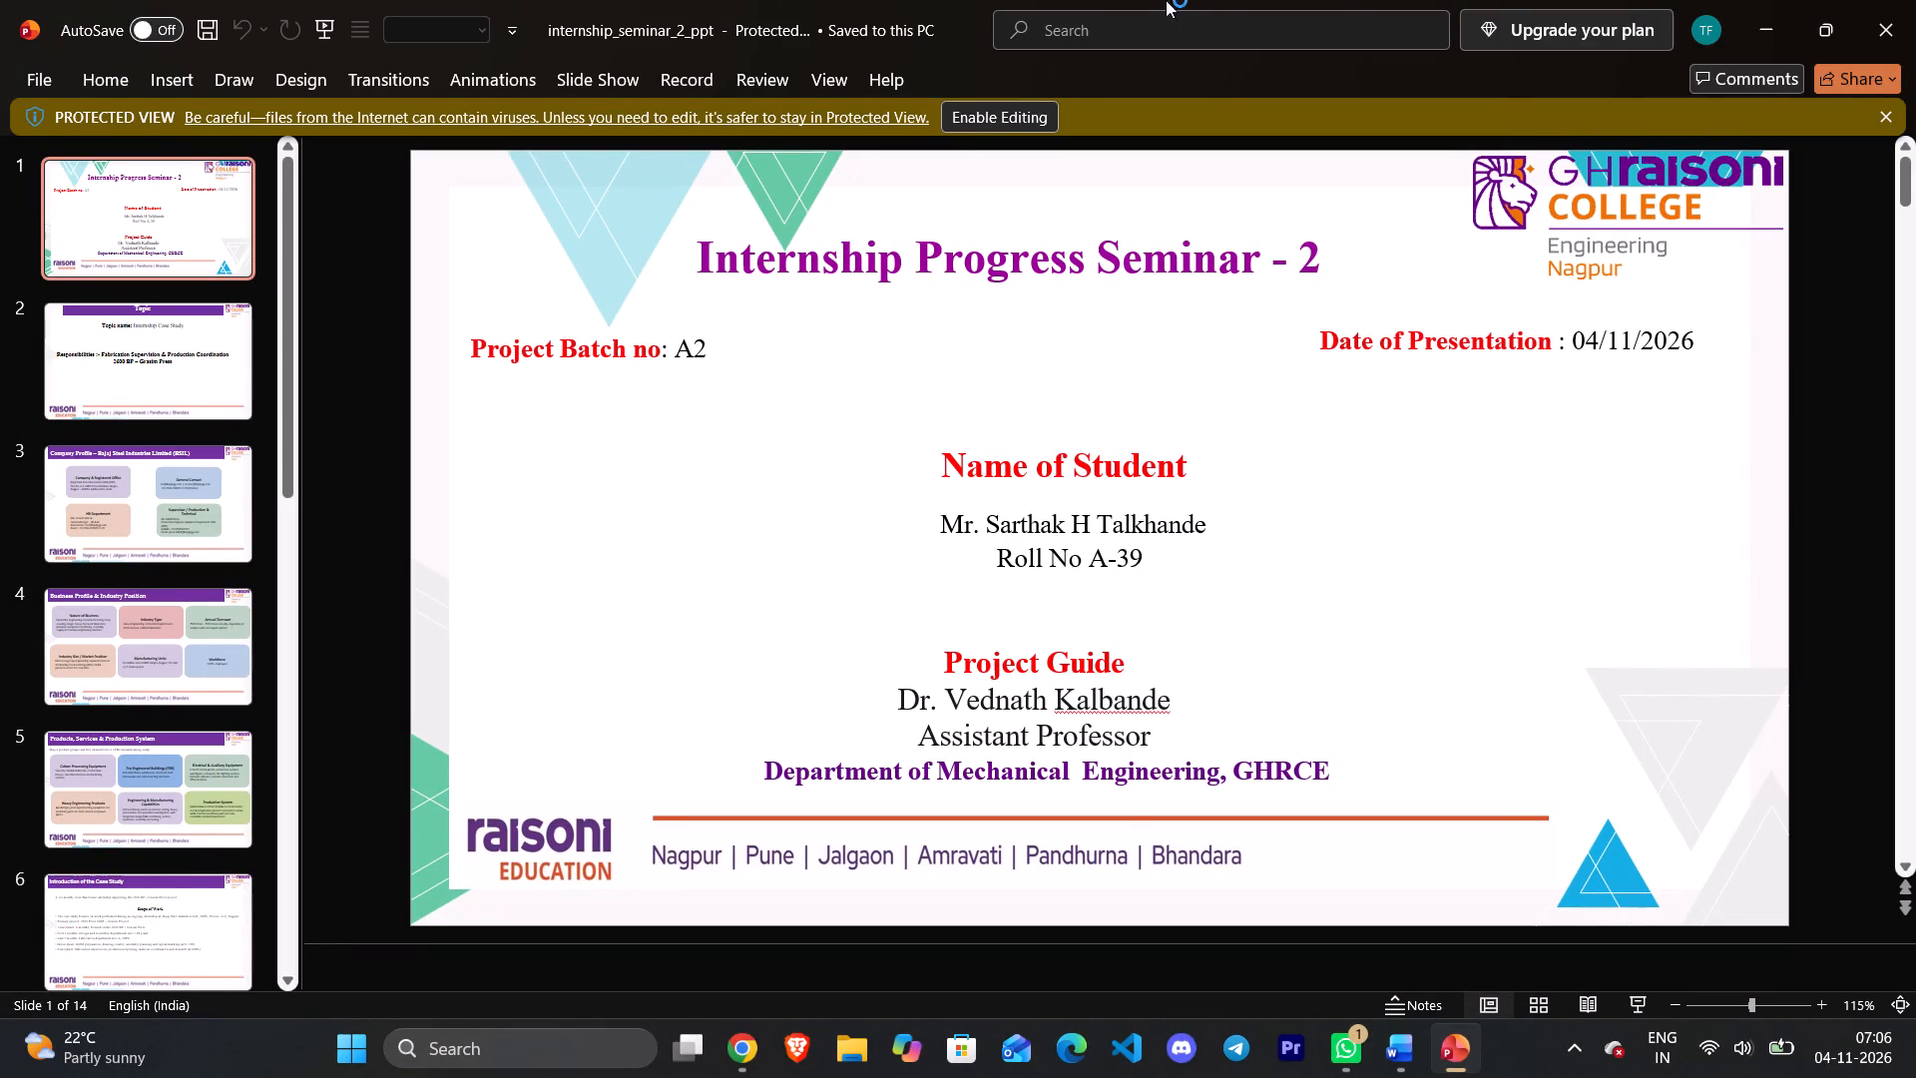
Enable editing of the internship seminar presentation that opened in Protected View.
click(1026, 123)
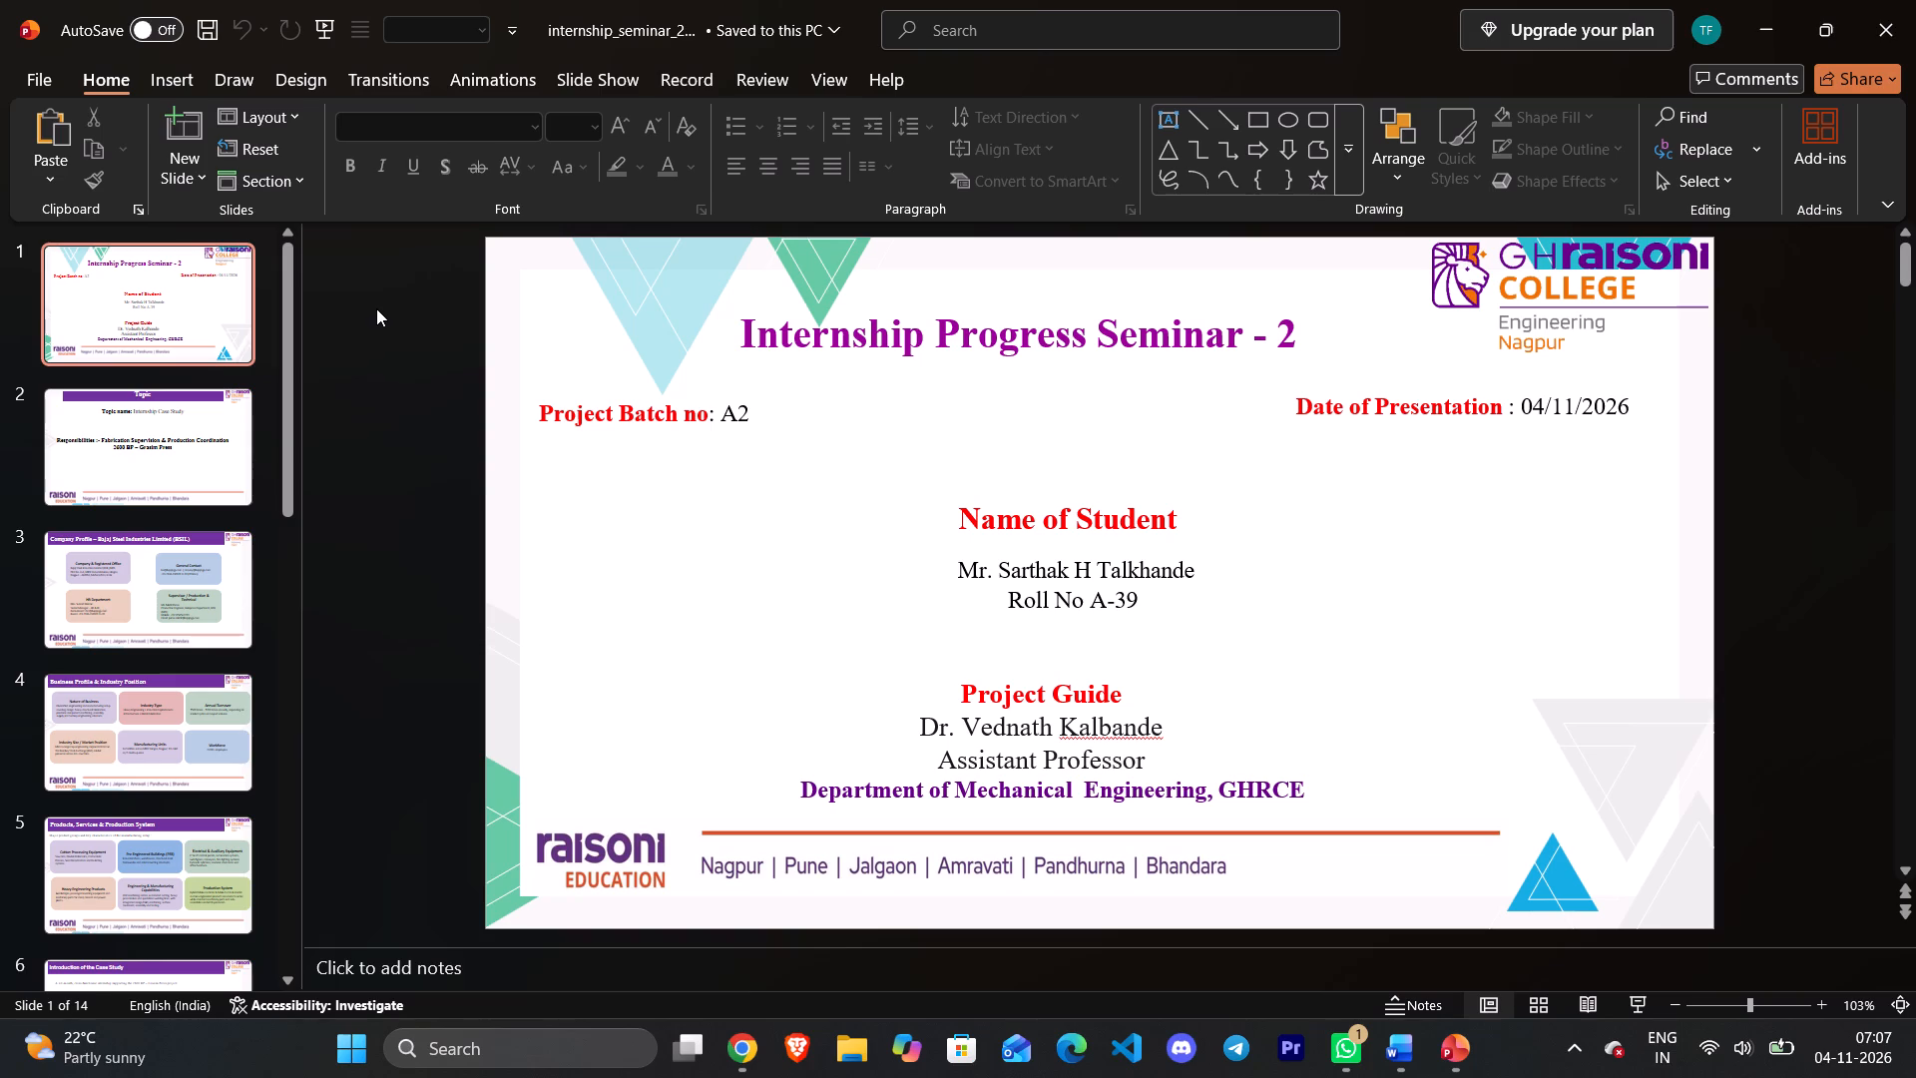
Review the internship_seminar_2 presentation from the Topic slide to Problem Definition, rechecking the Introduction of the Case Study slide.
click(97, 429)
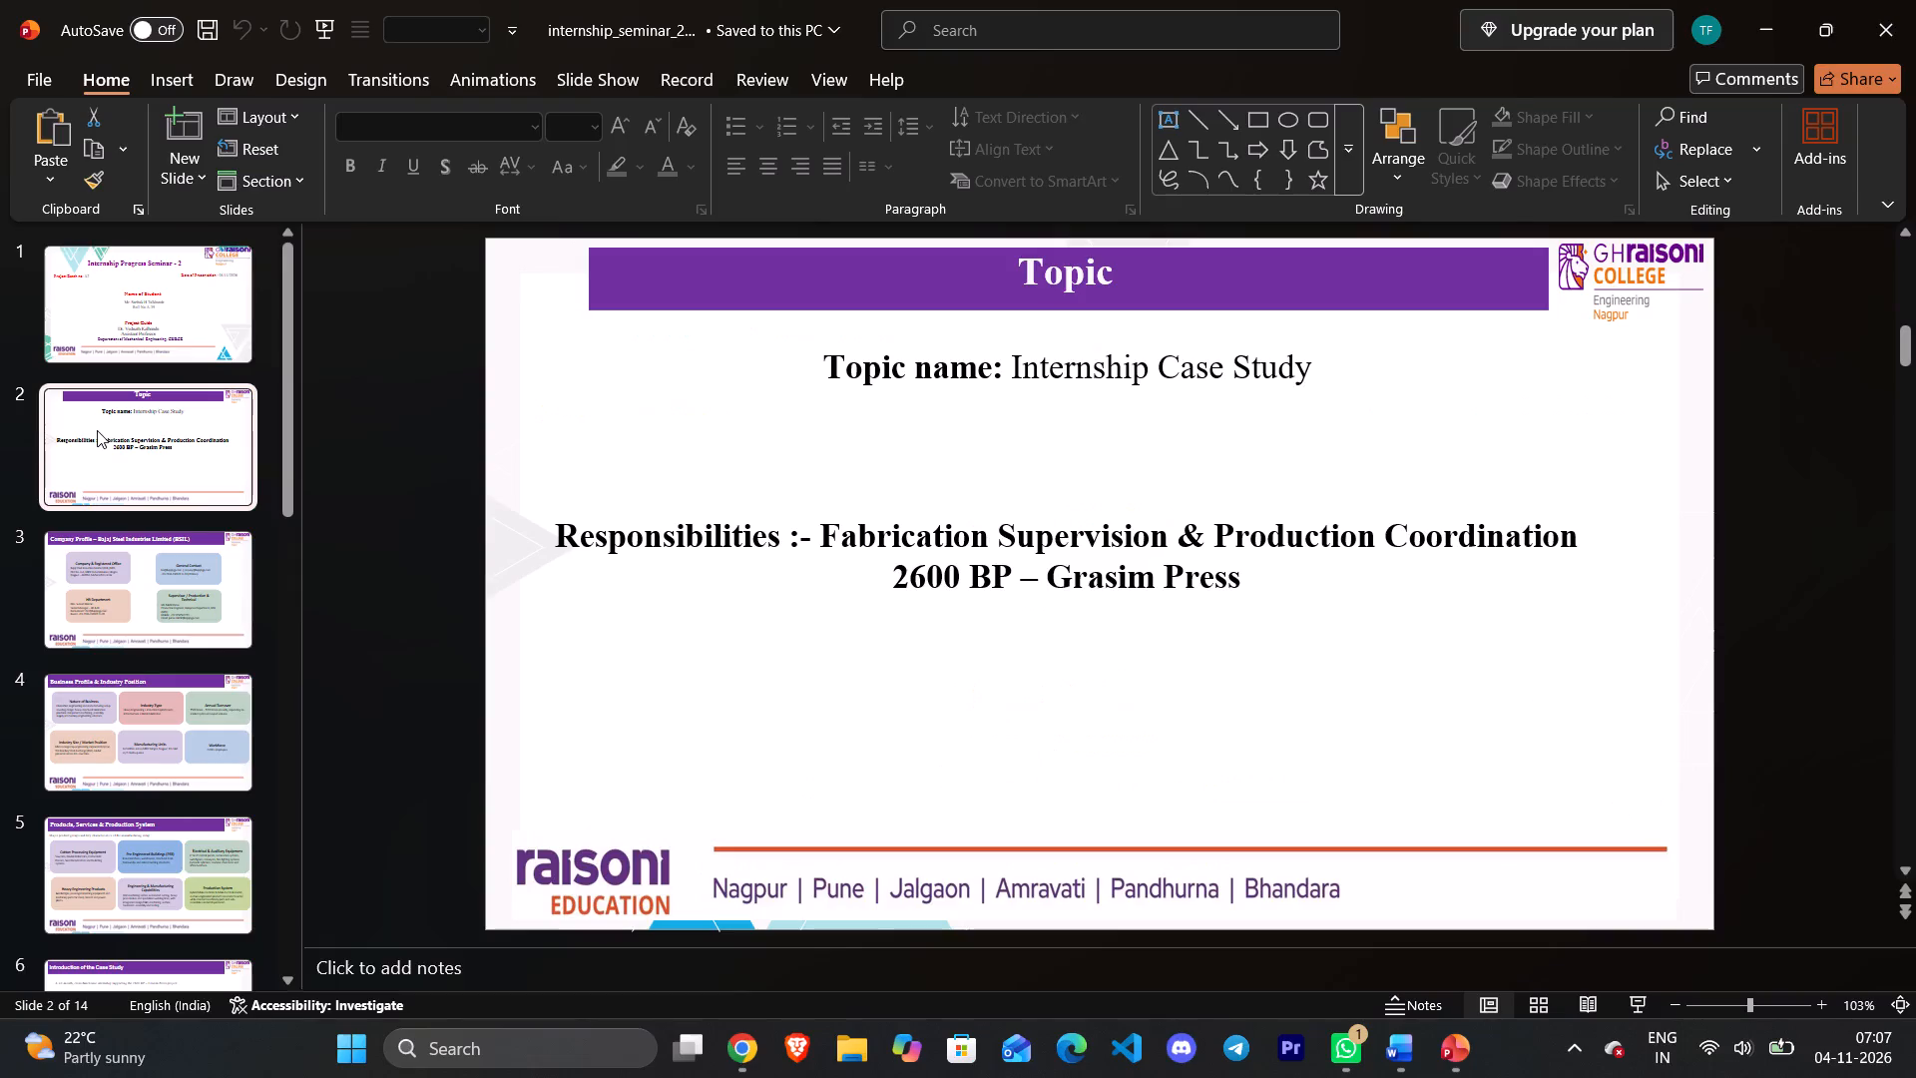
click(175, 594)
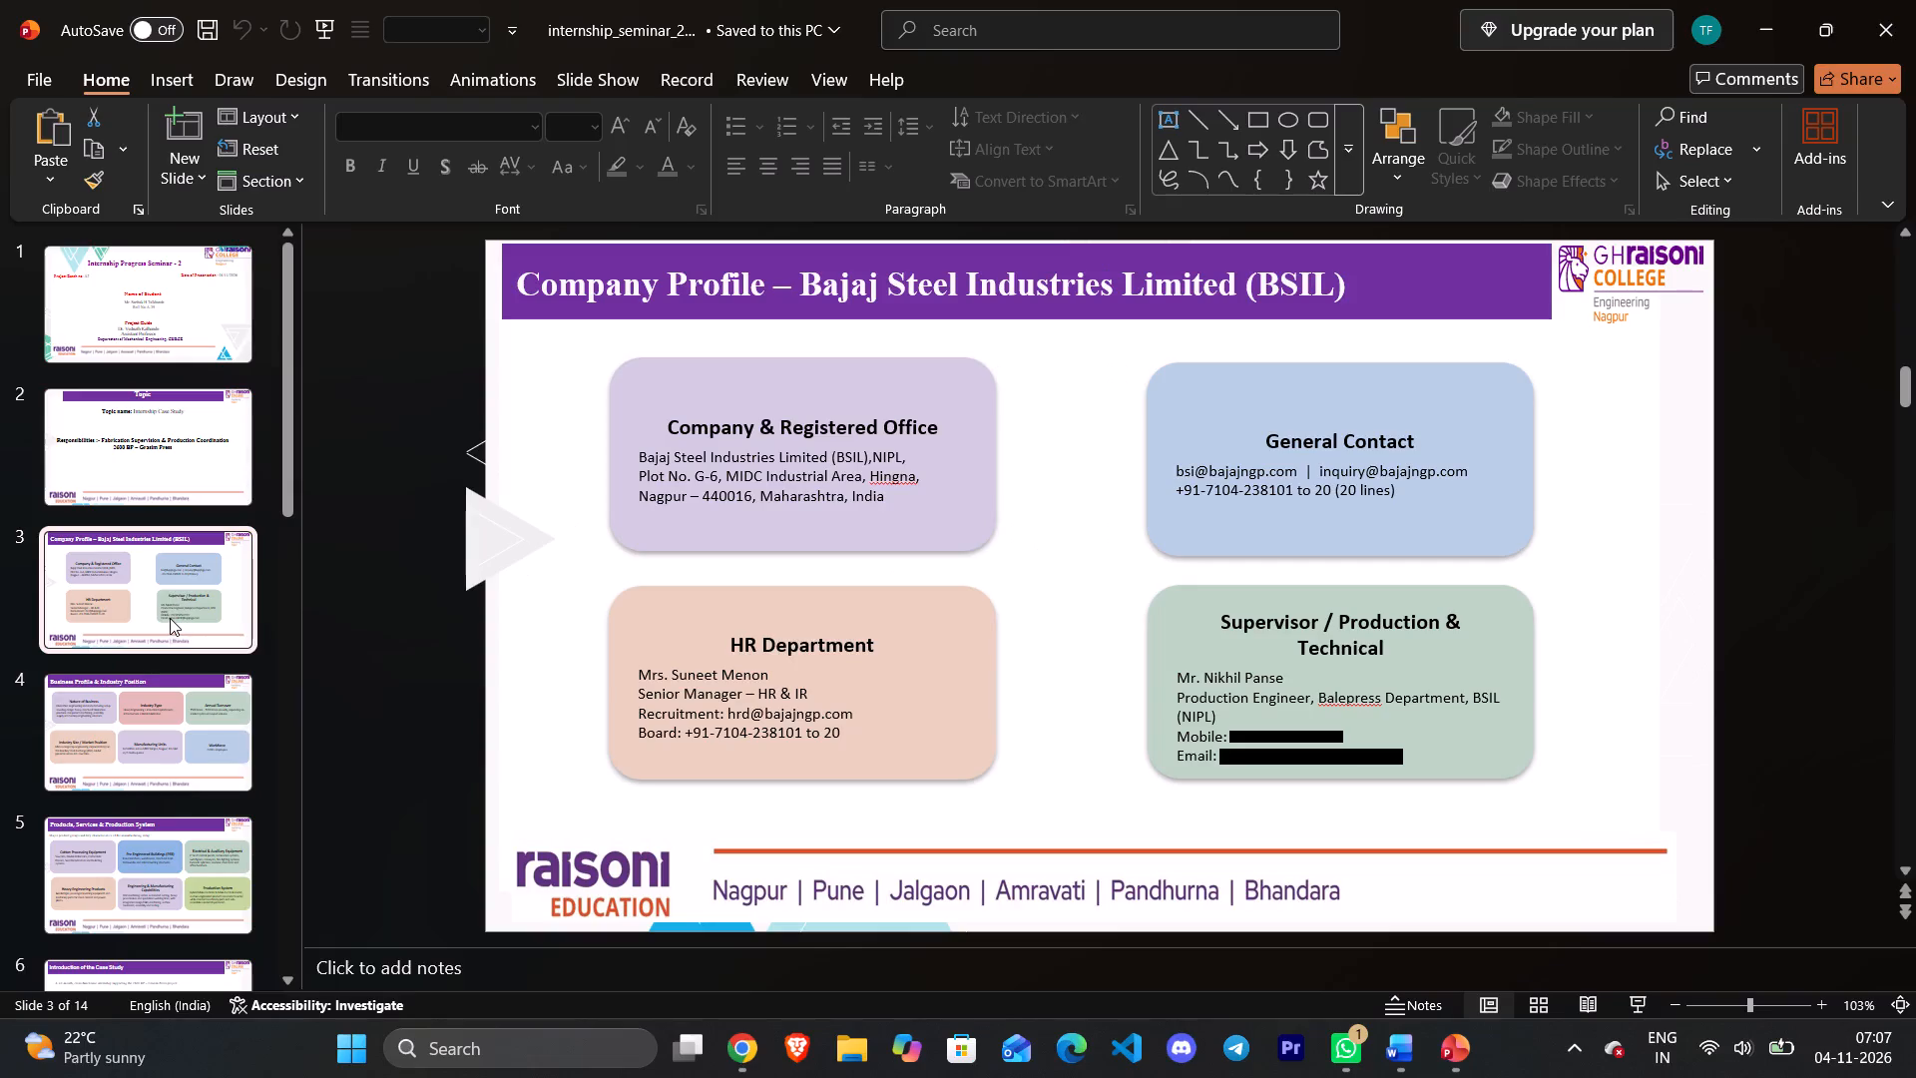
key(Right)
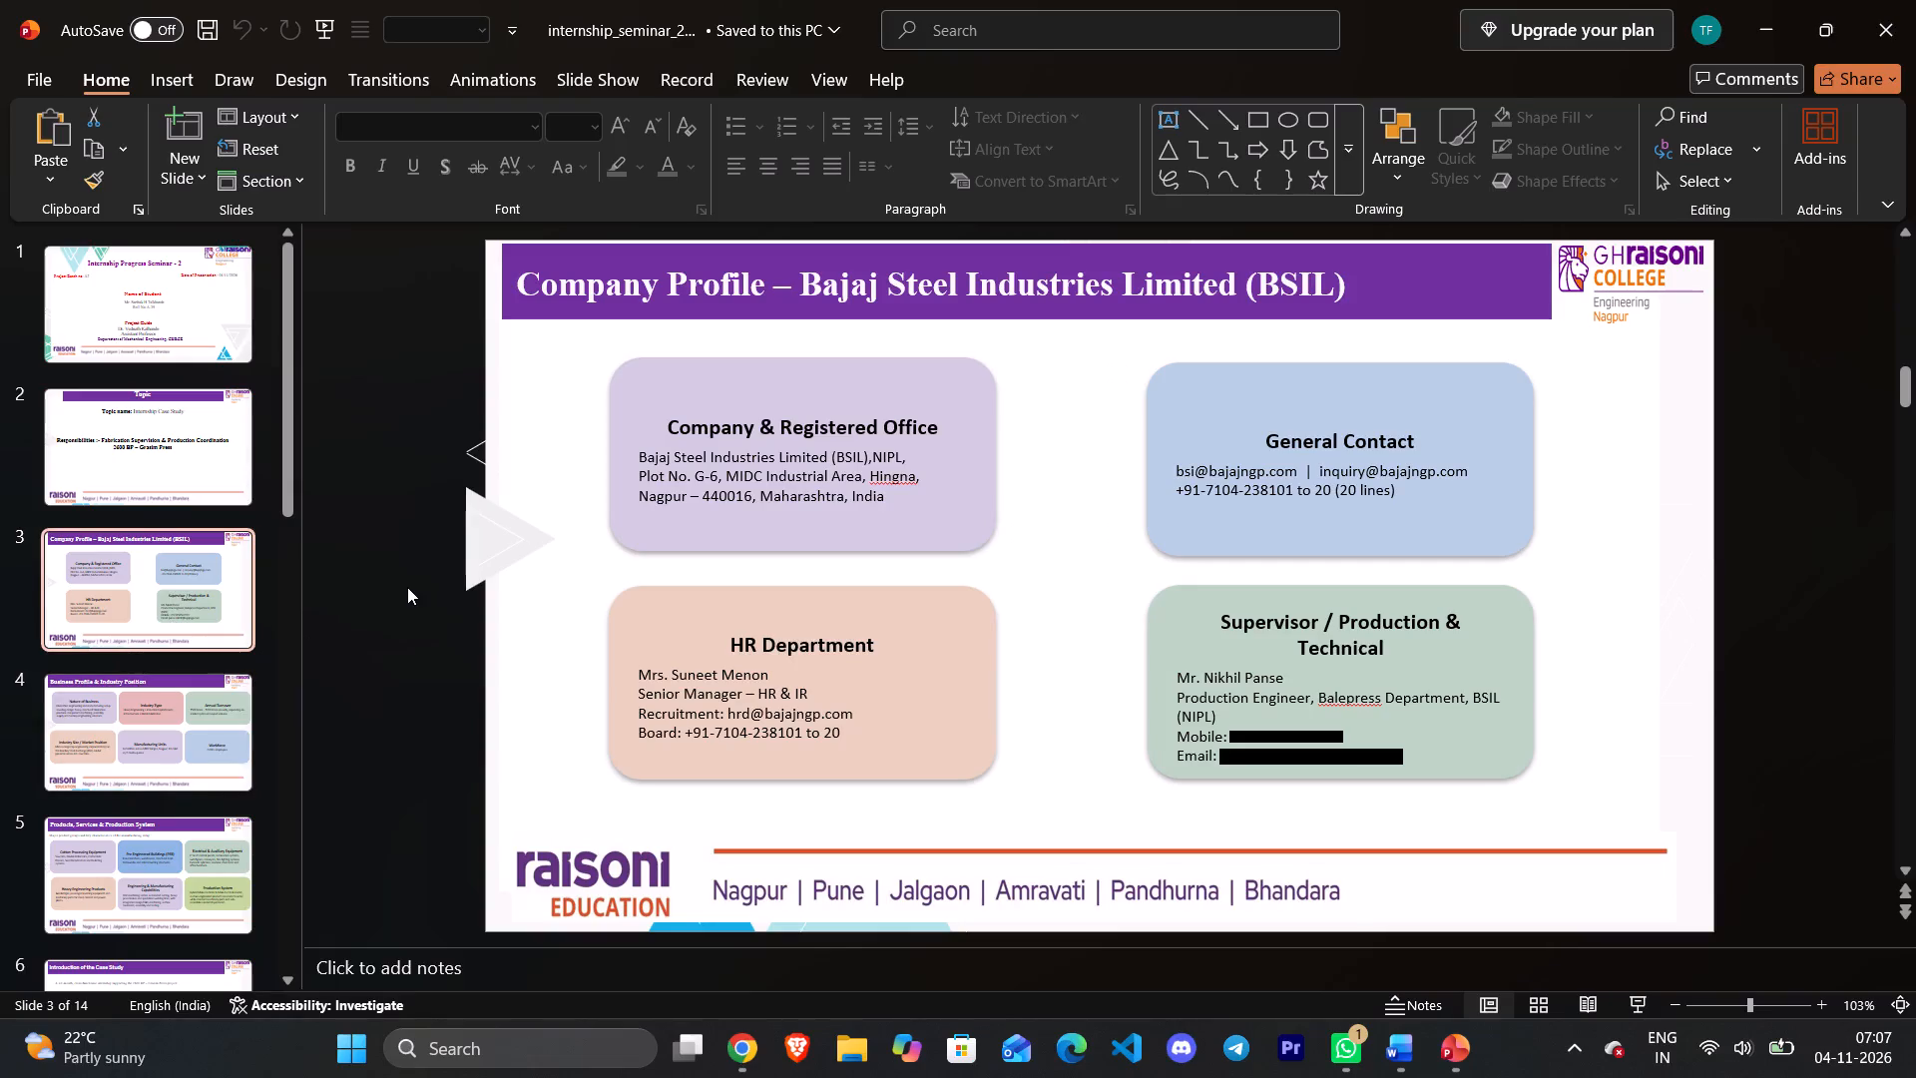
key(Right)
key(Down)
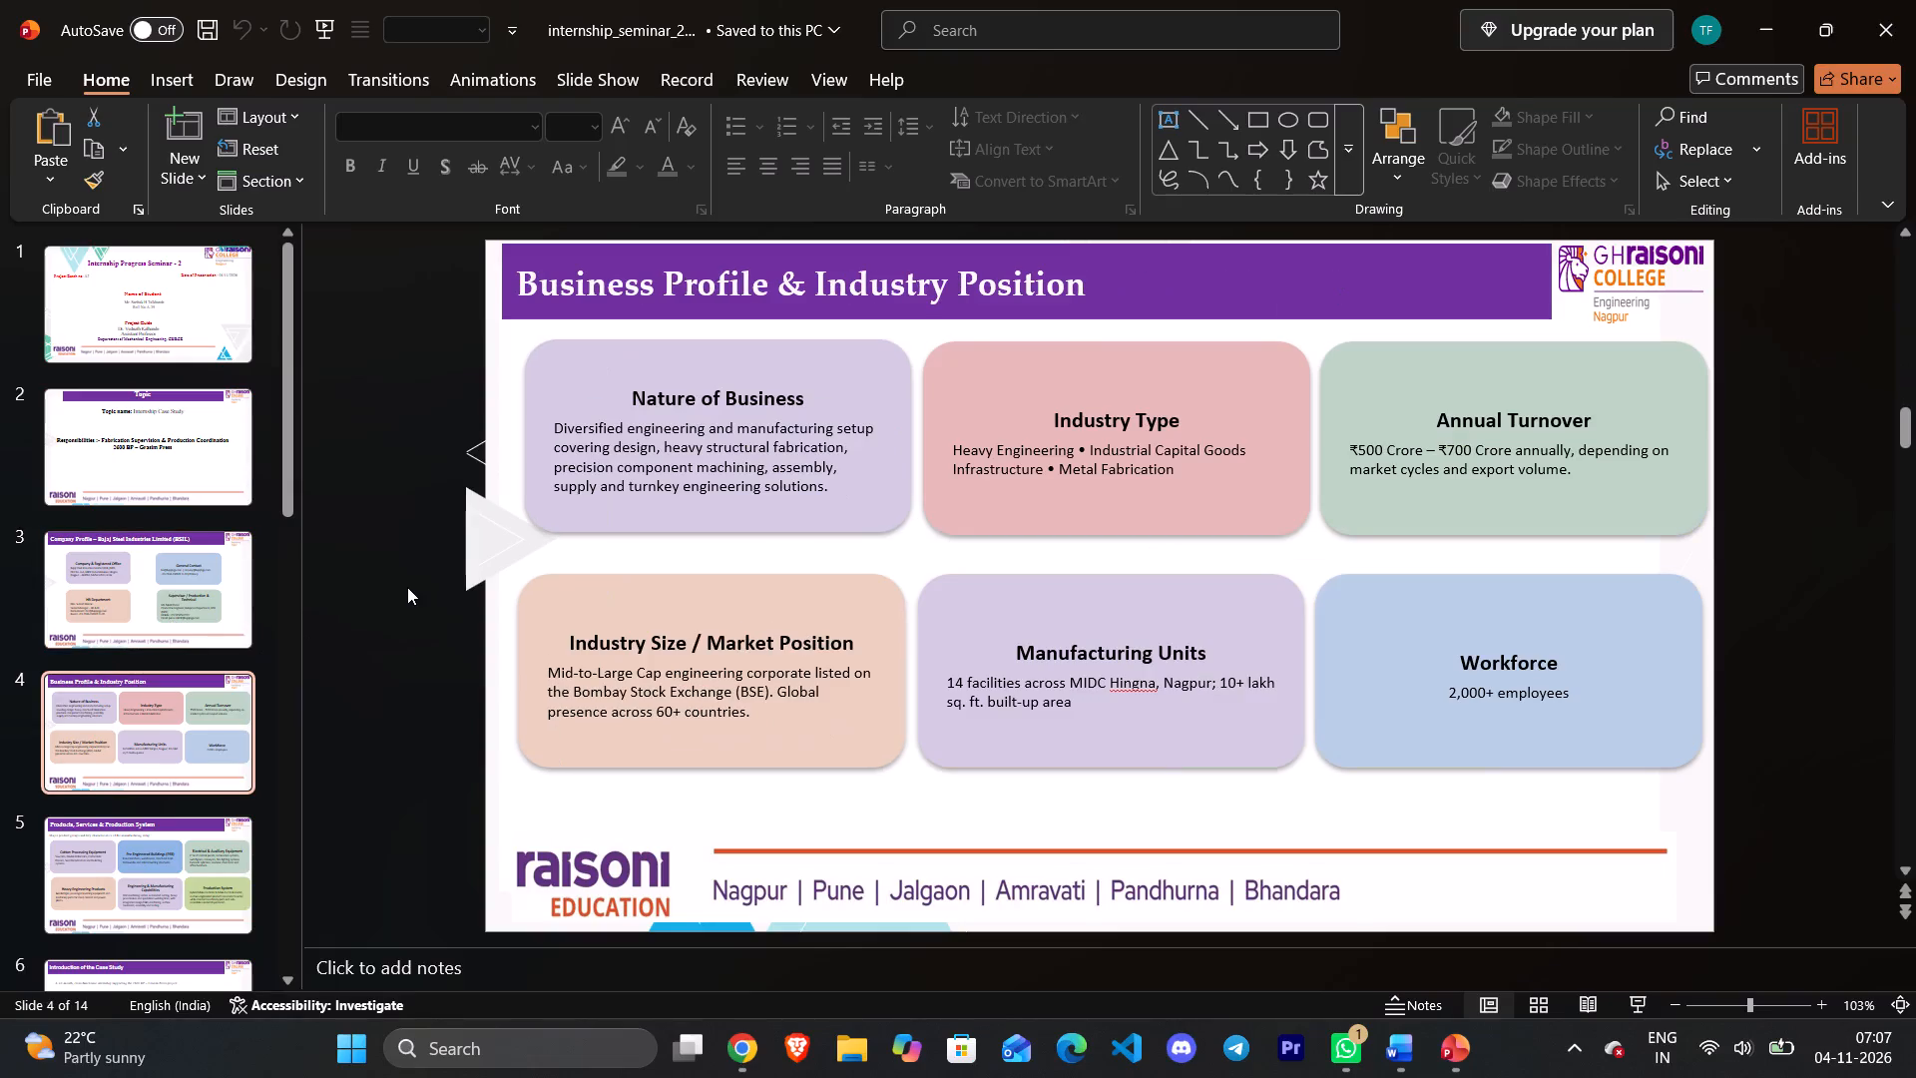
key(Down)
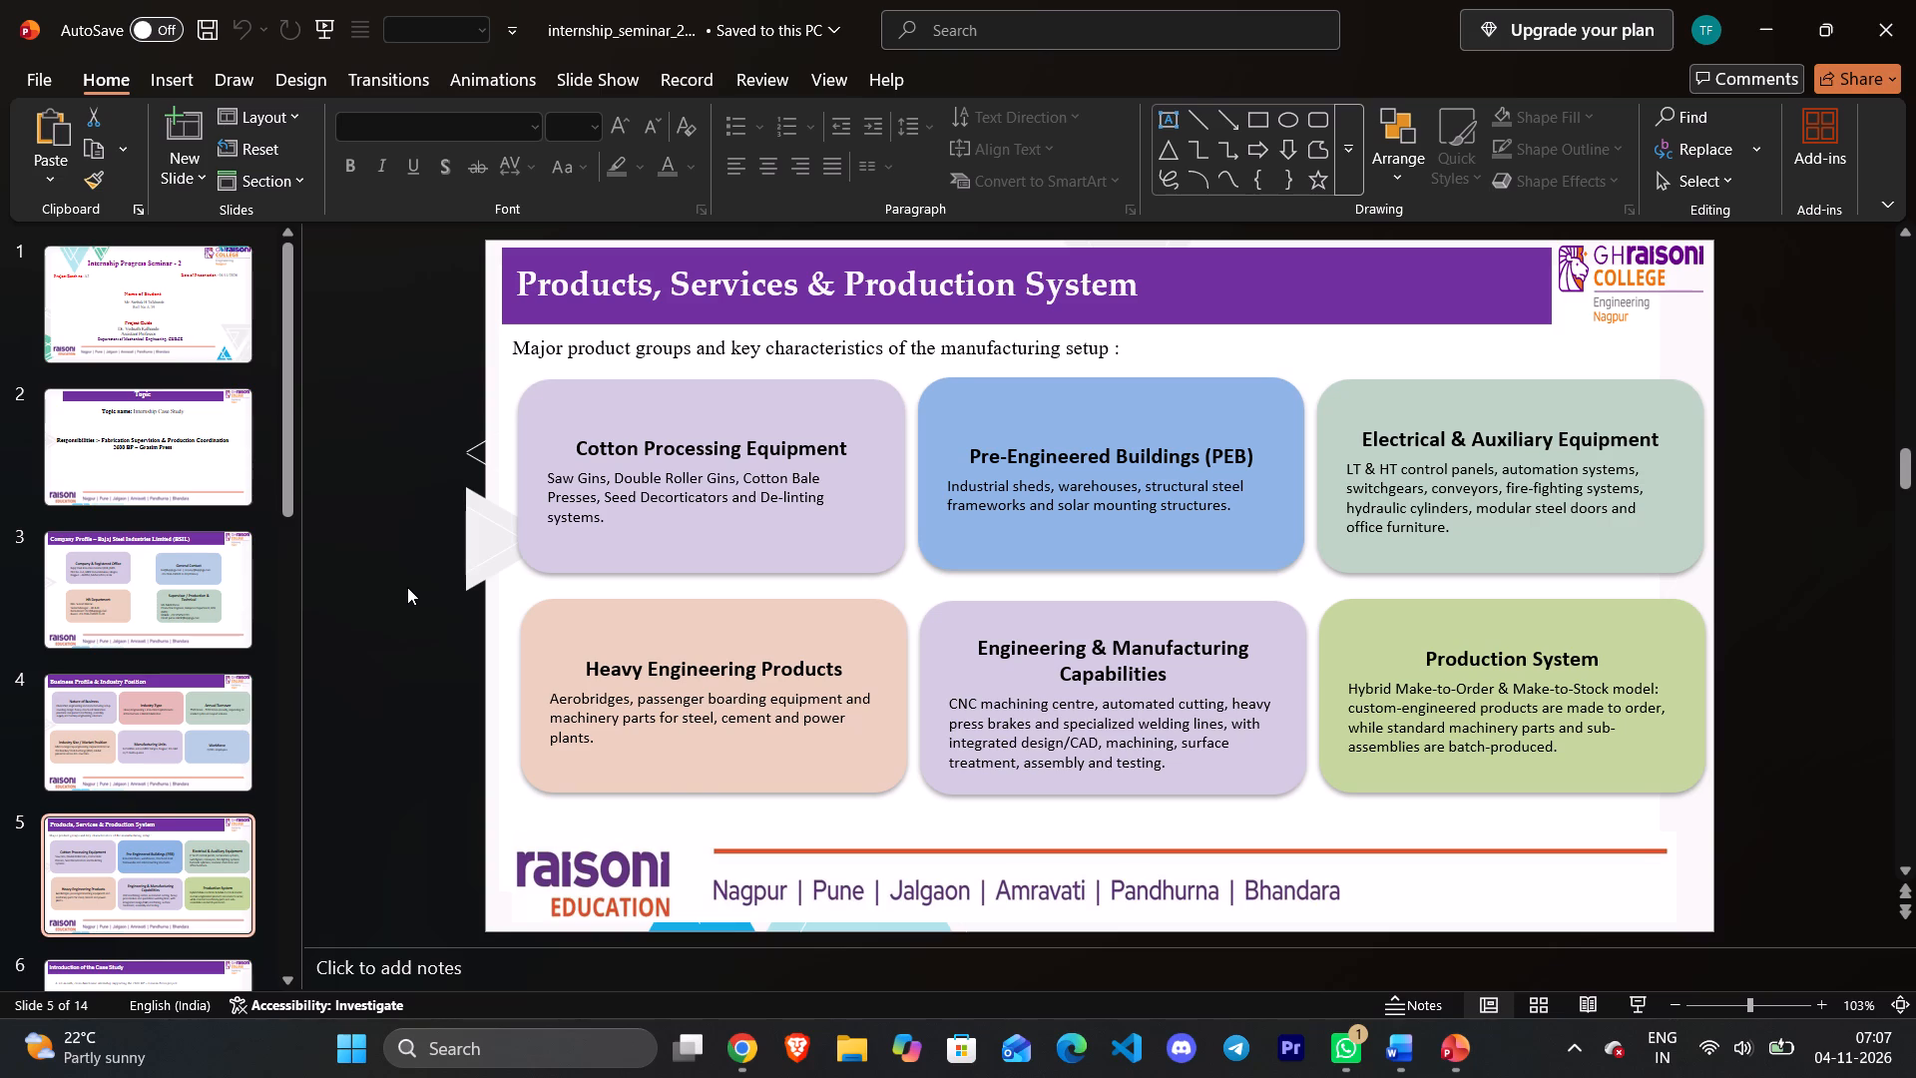
key(Down)
key(Down)
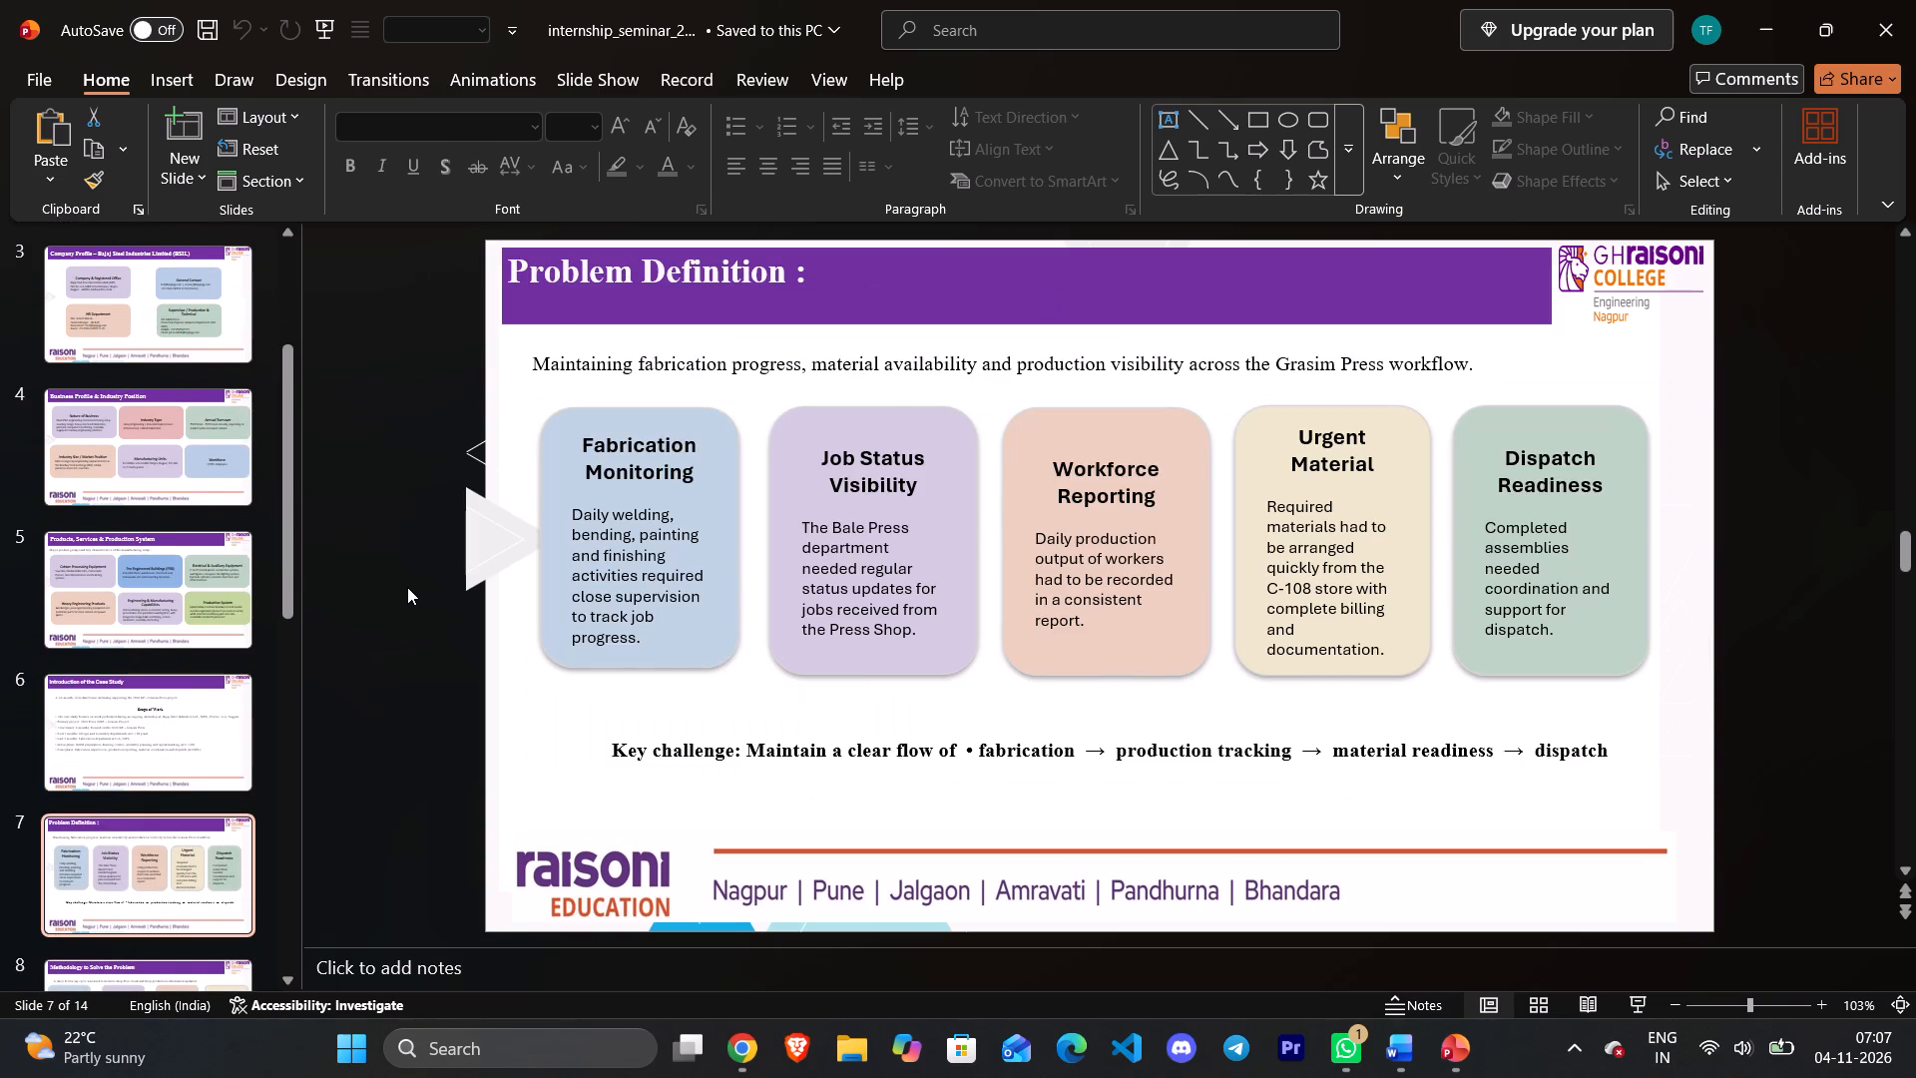
key(Up)
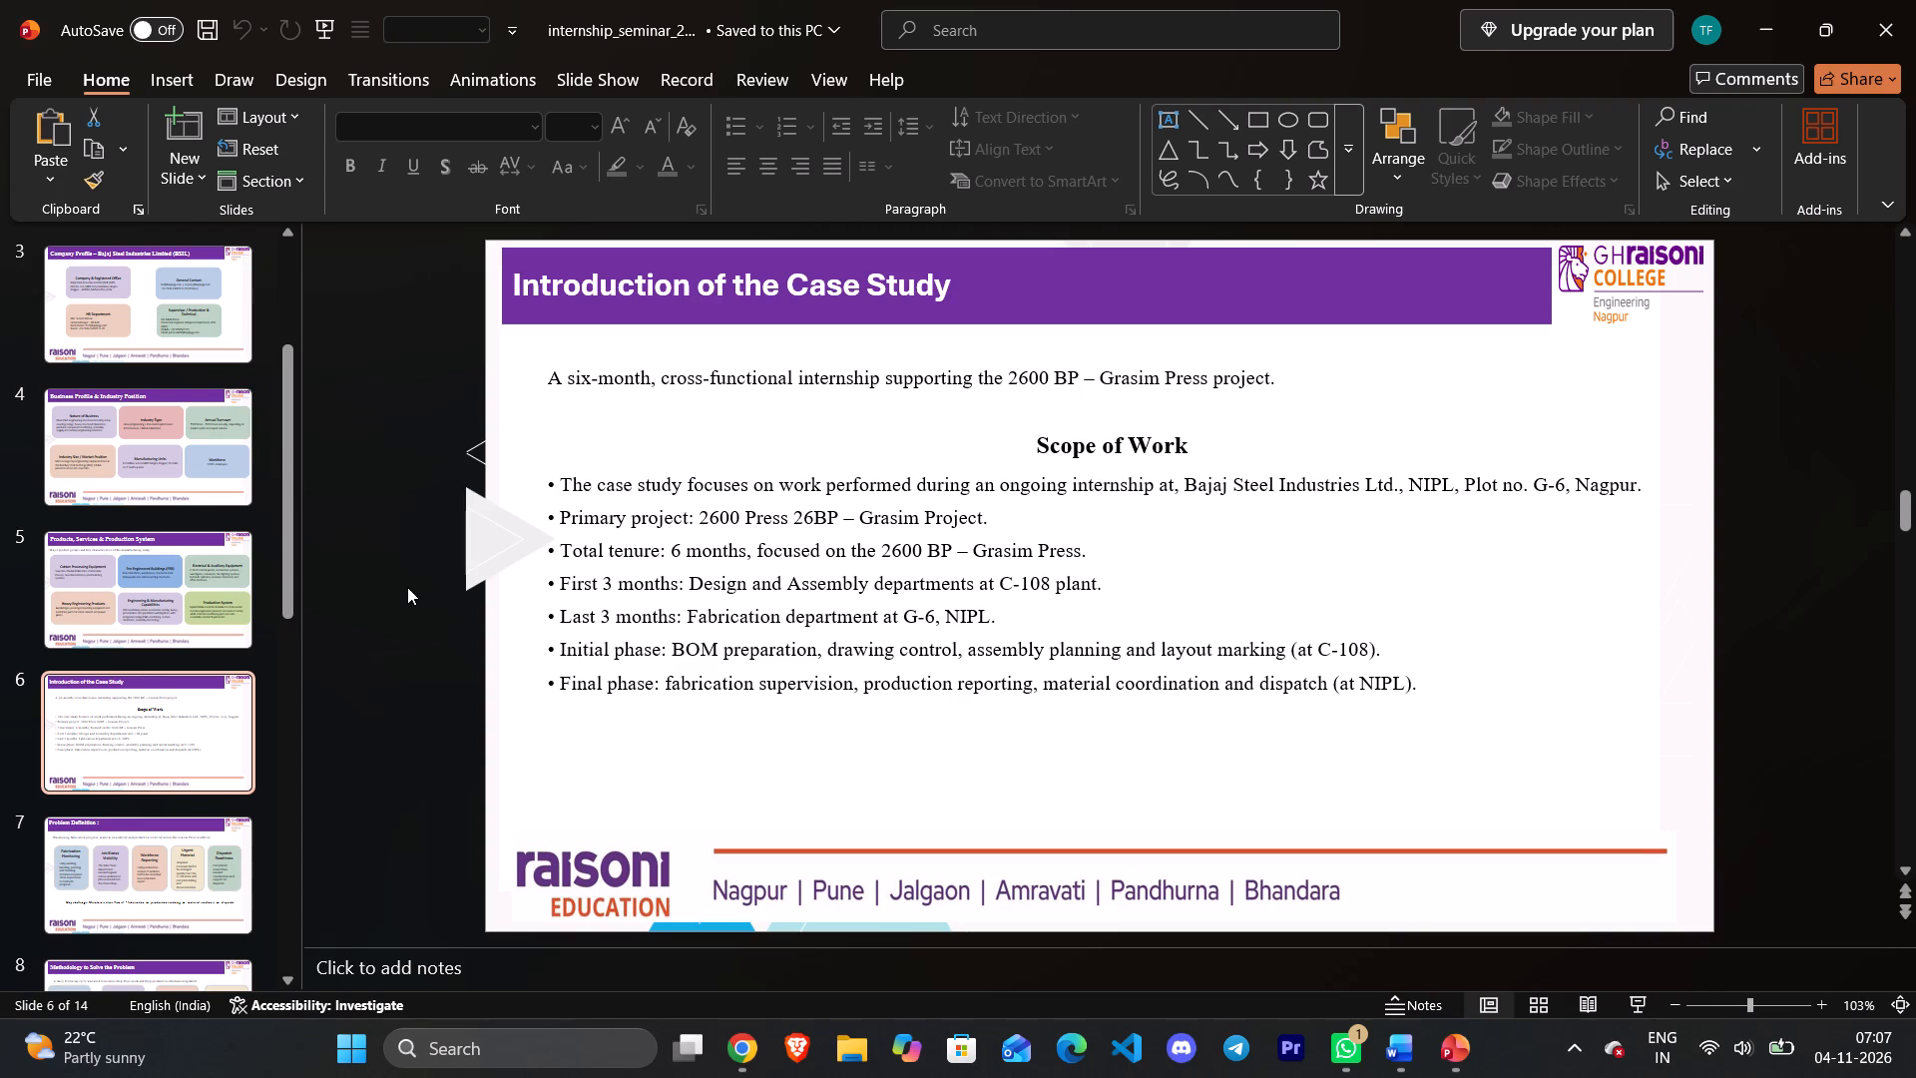
key(Down)
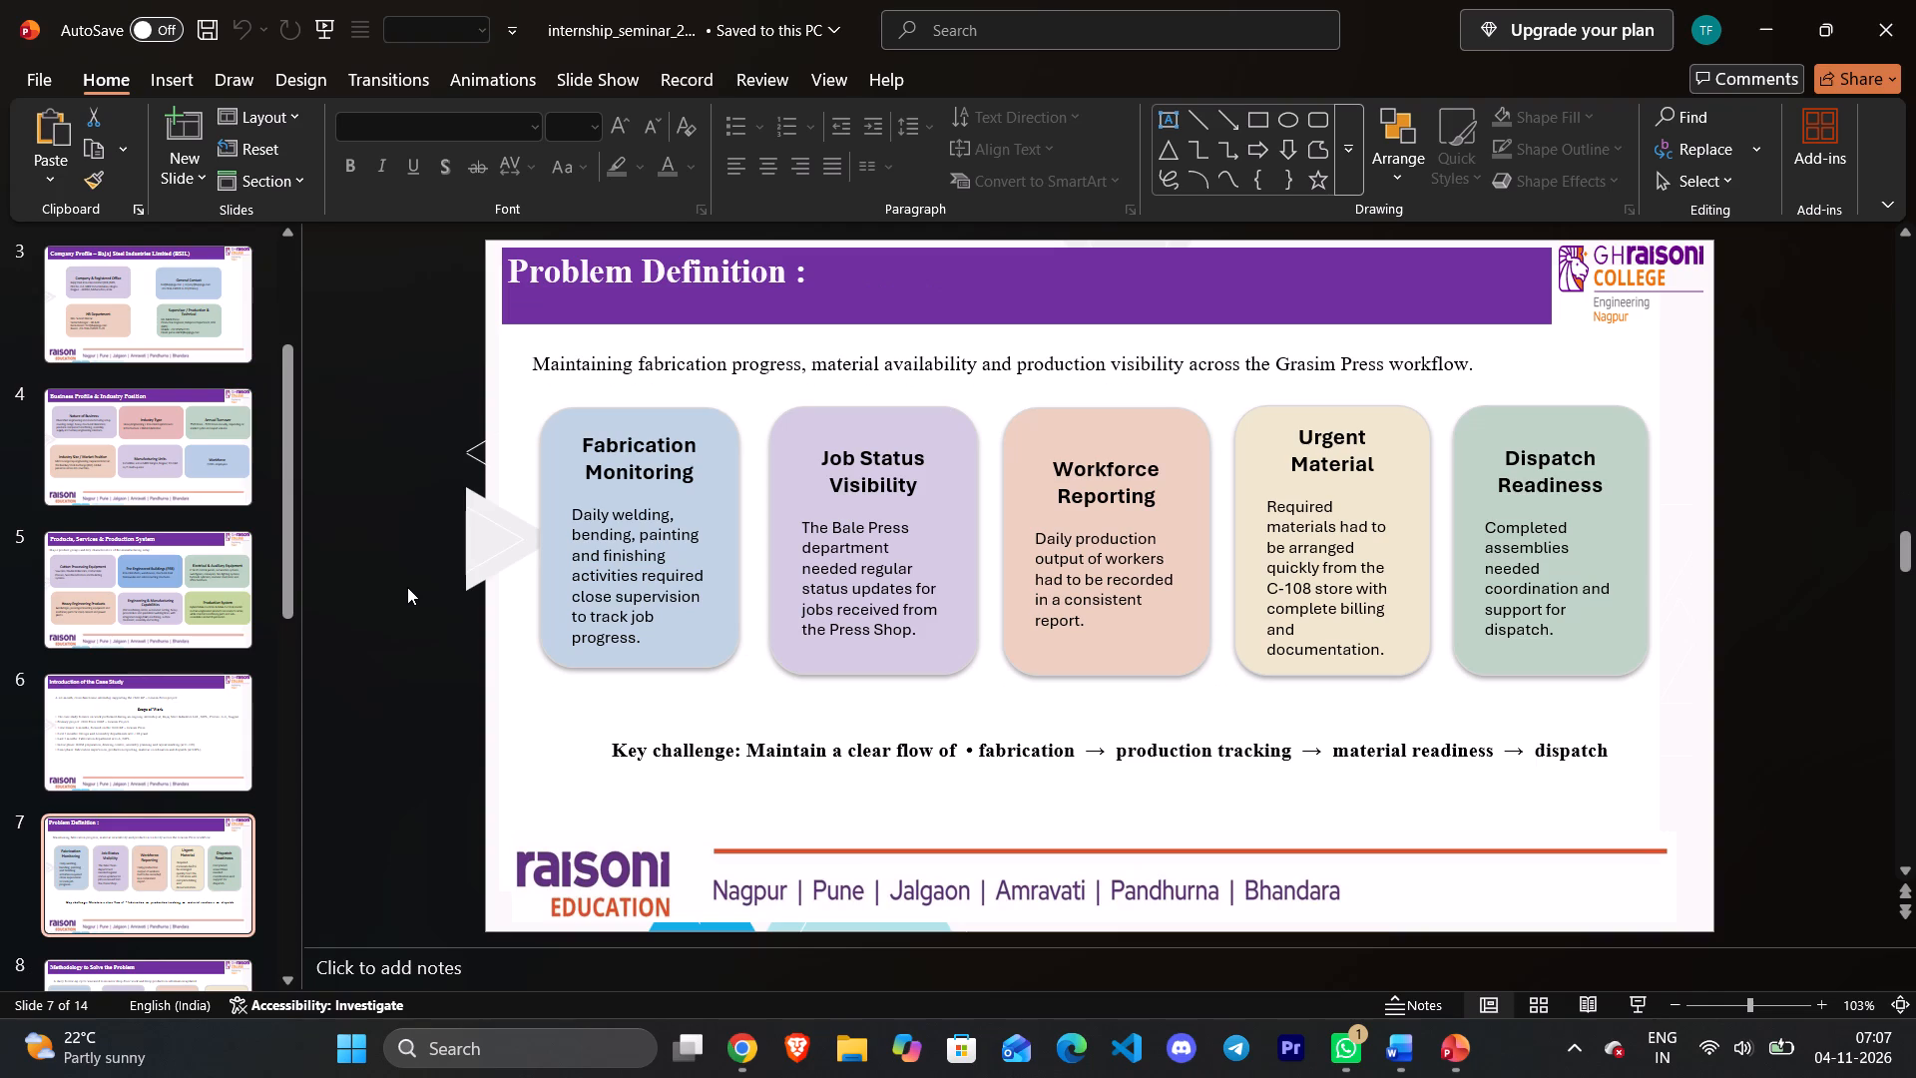
Review the remaining slides from Methodology to Solve the Problem through Solution Provided and Cost Saved to the final Summary slide.
key(Down)
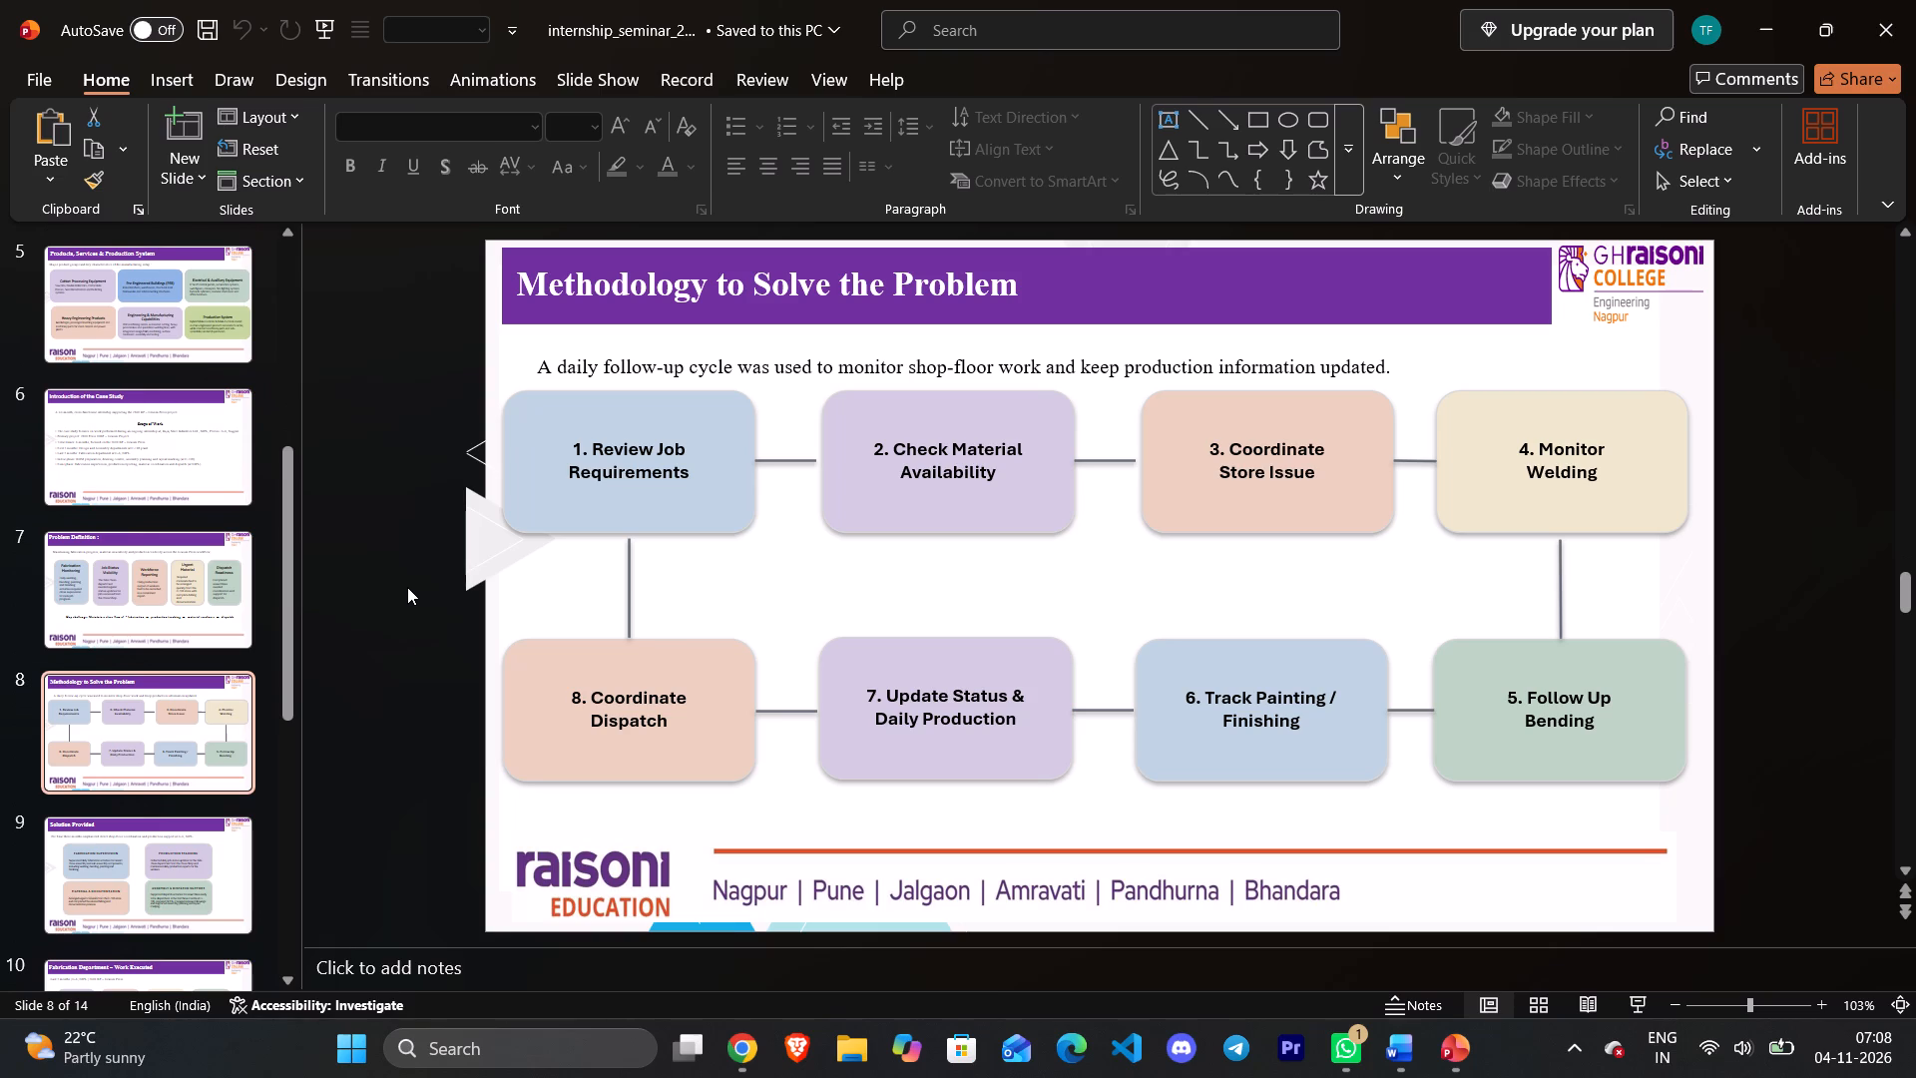
key(Down)
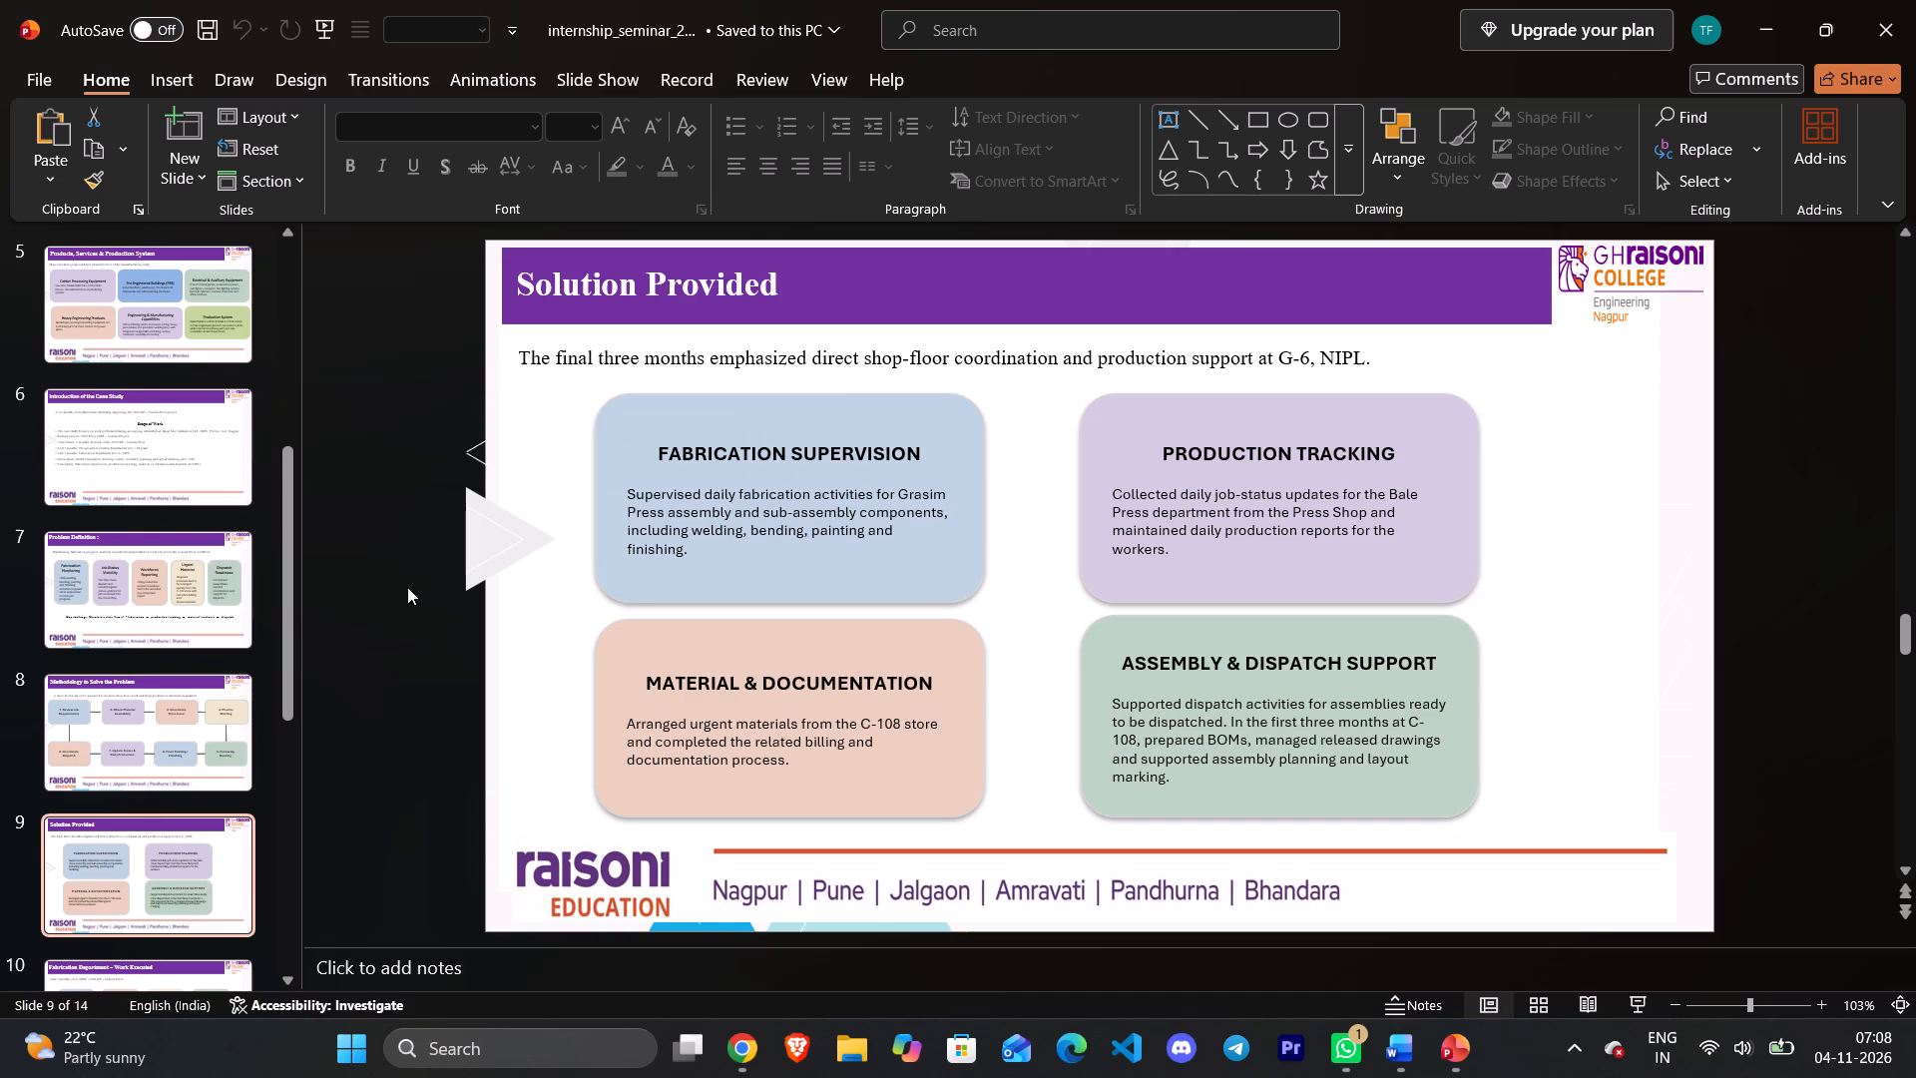
key(Down)
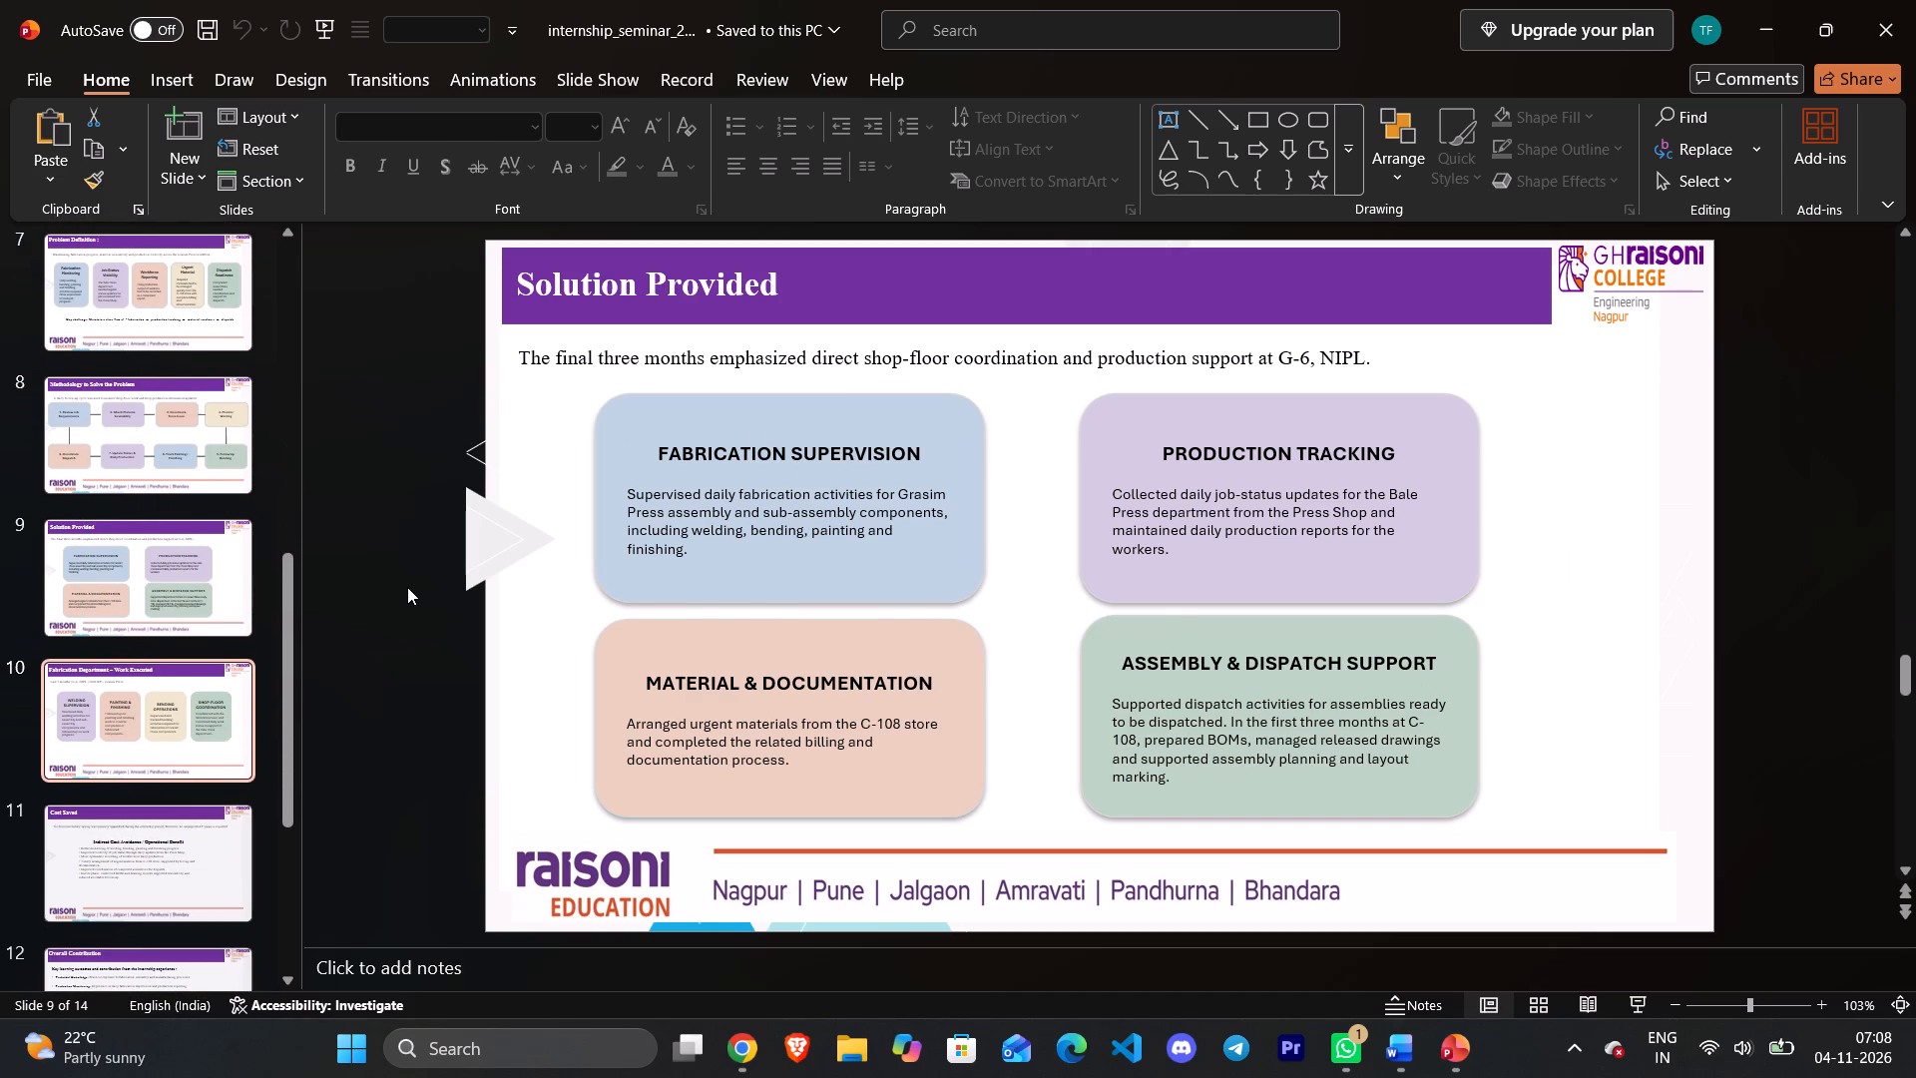
key(Down)
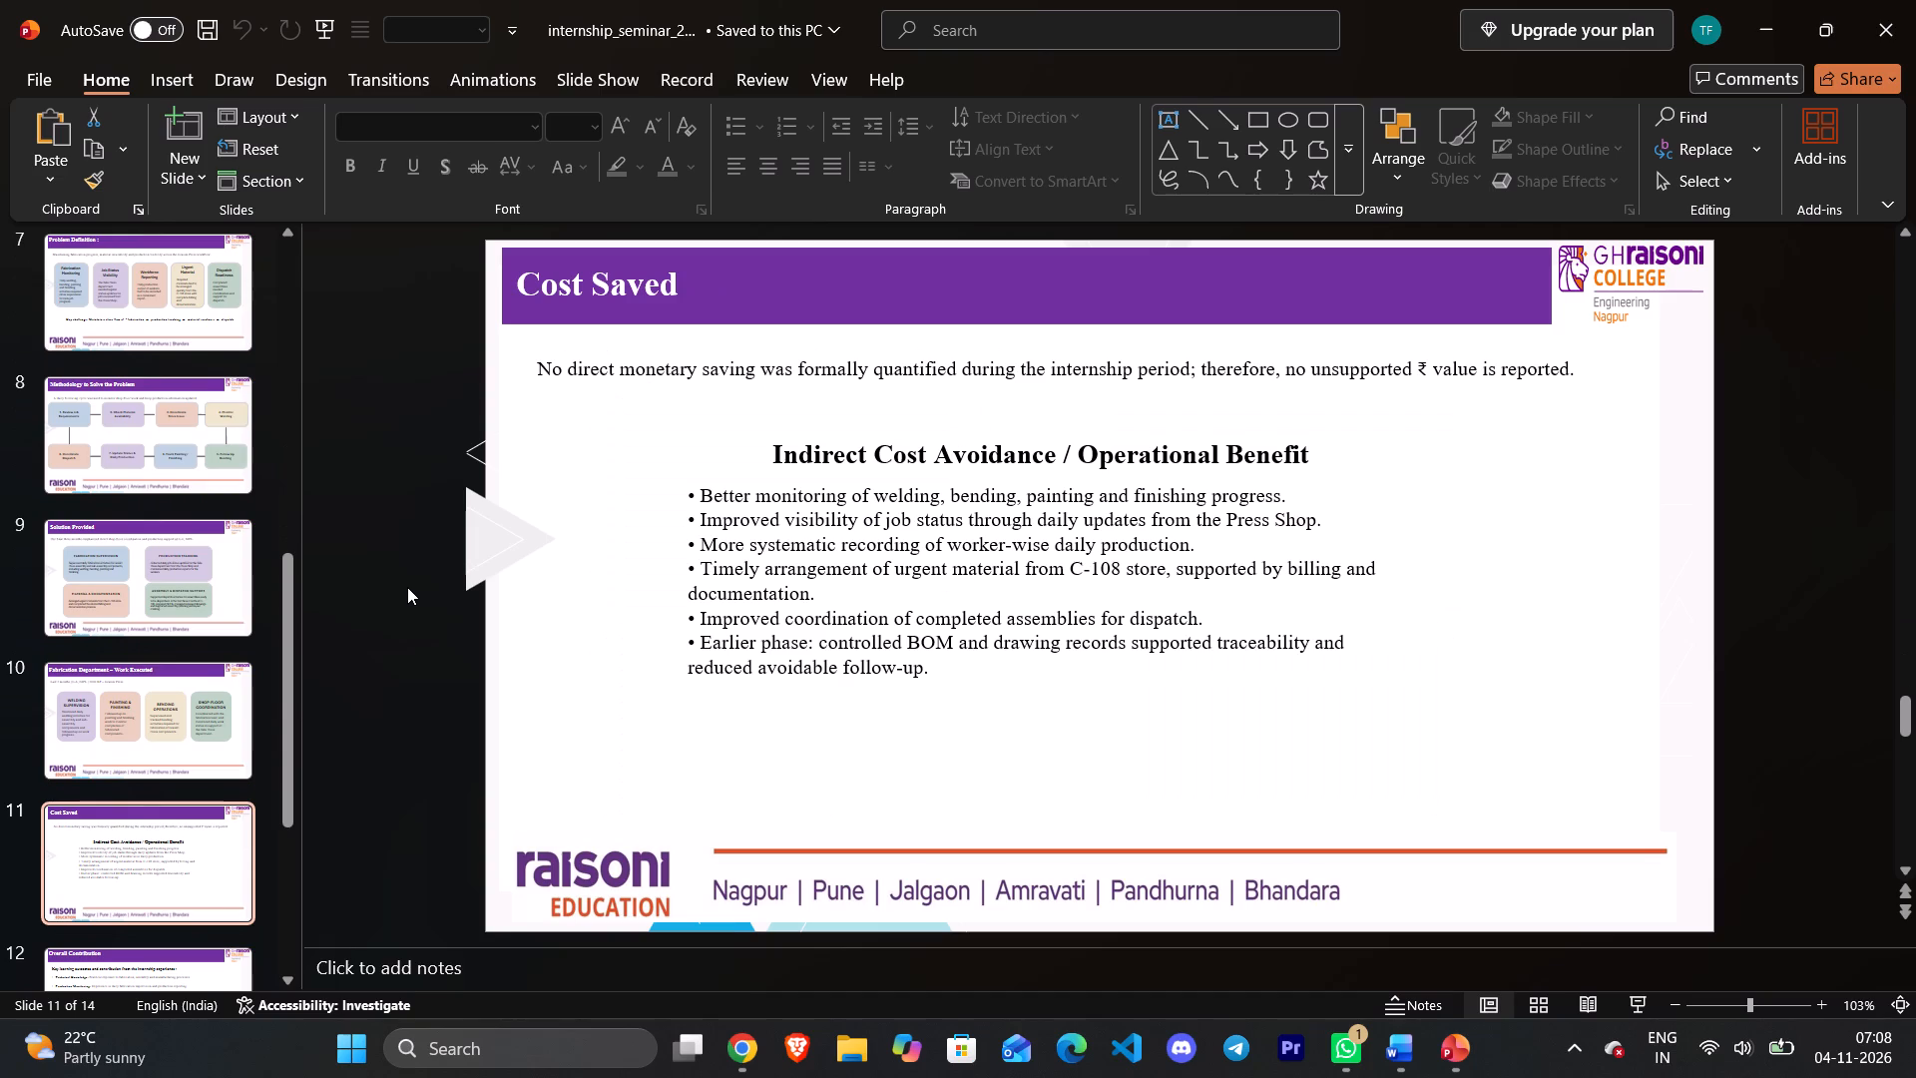
key(Down)
key(Down)
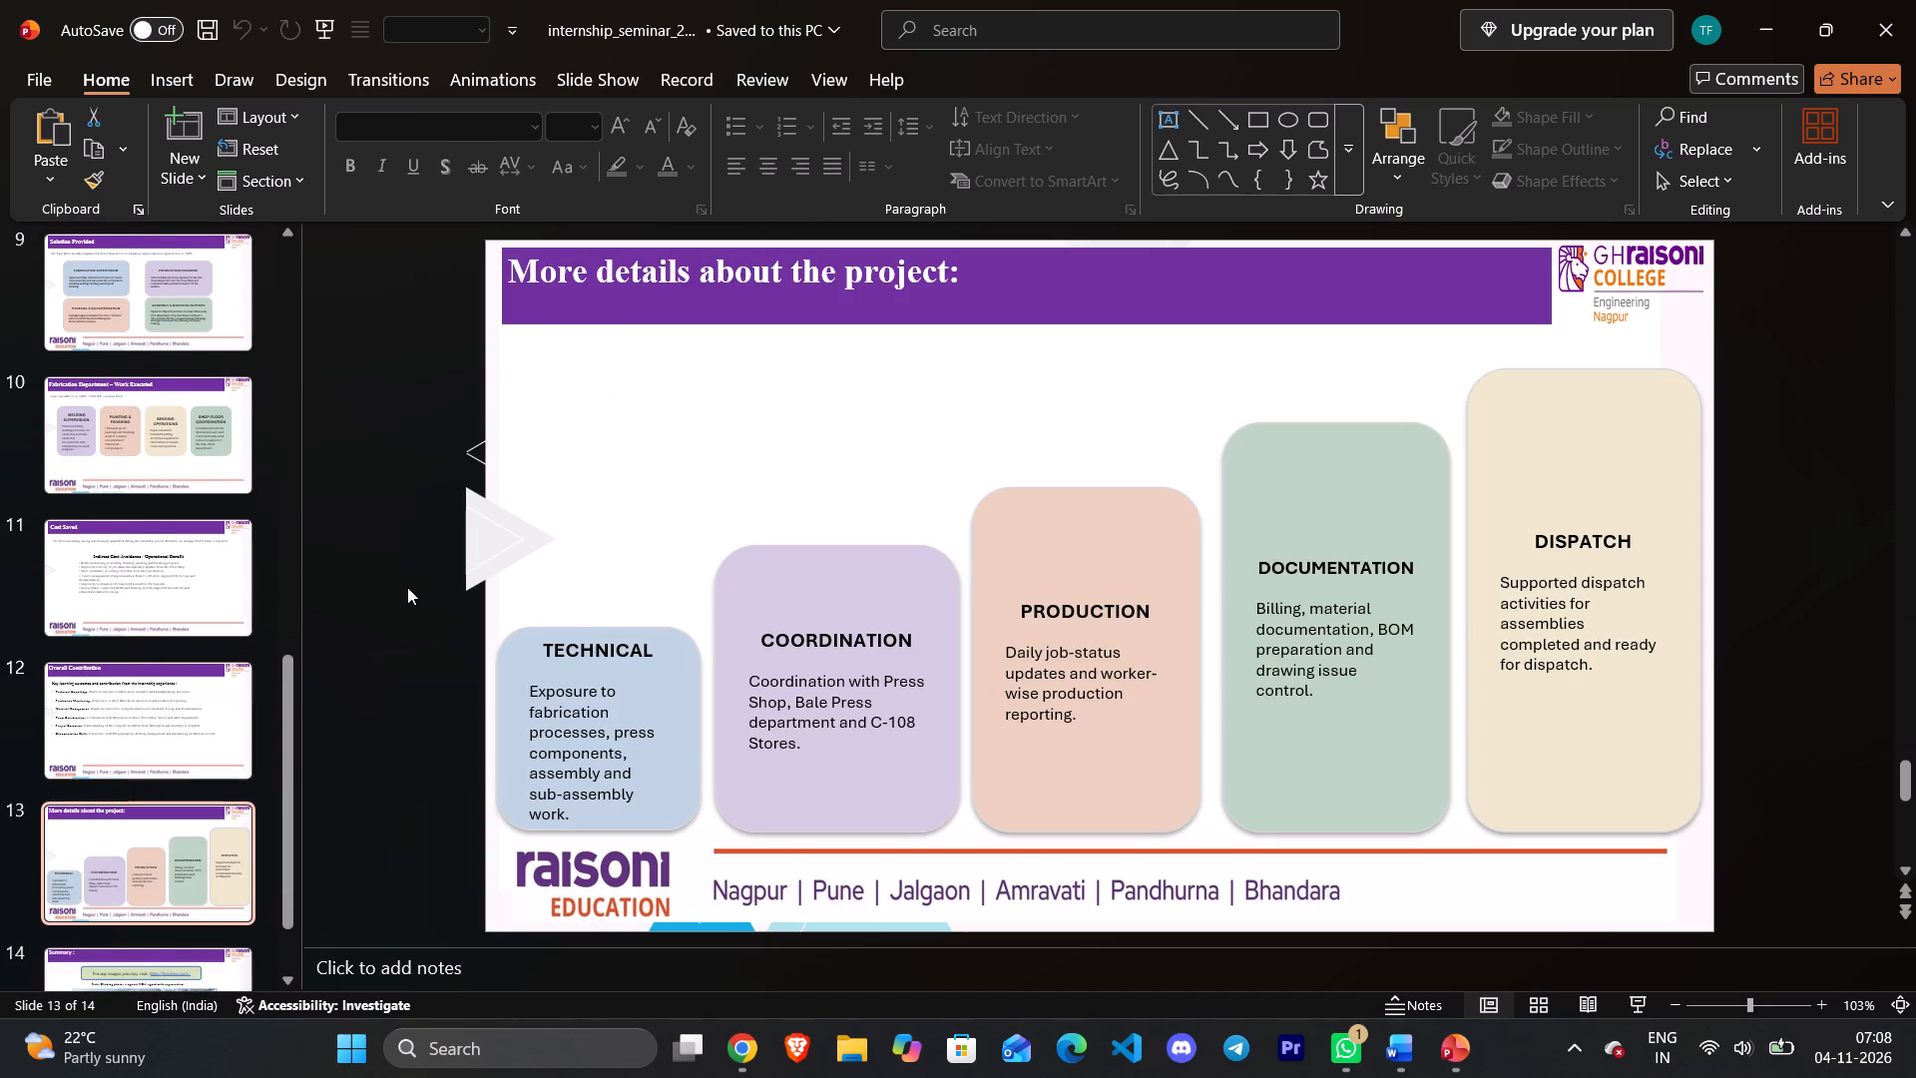
key(Down)
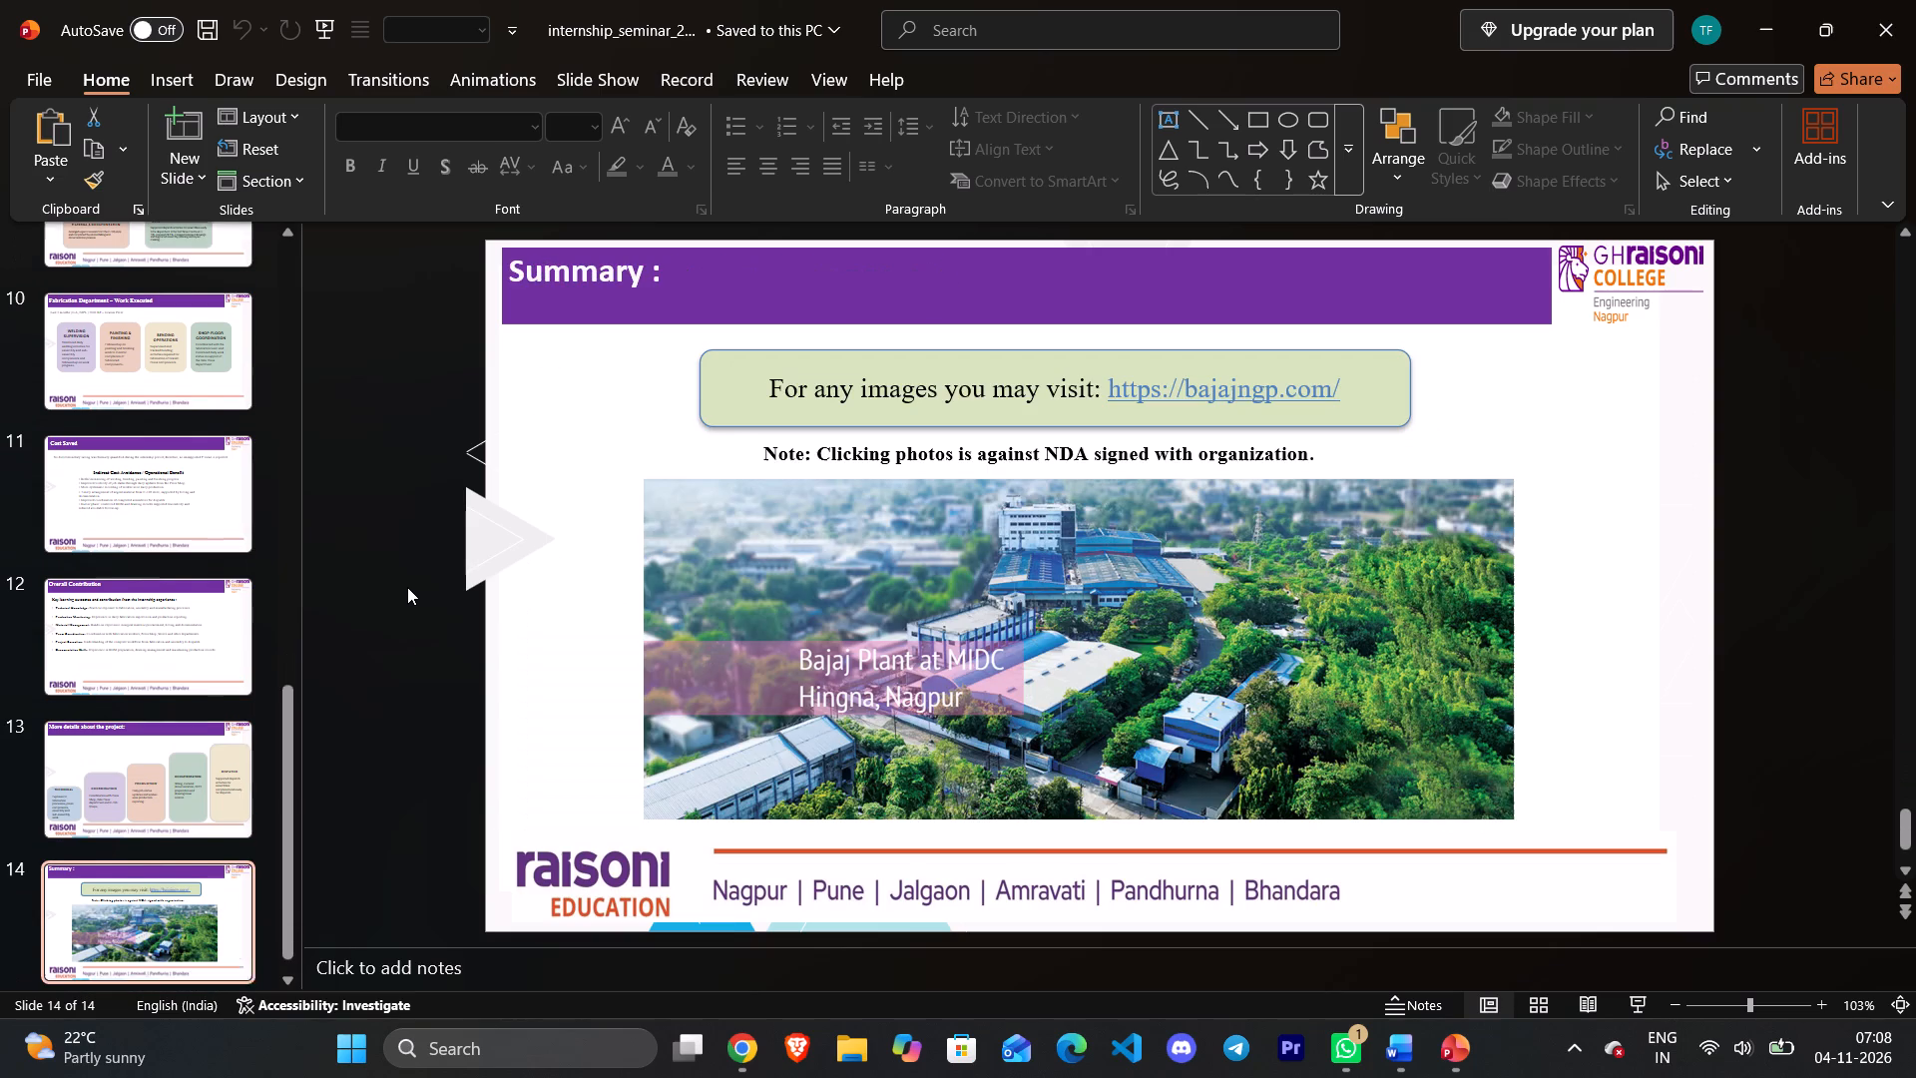
key(Down)
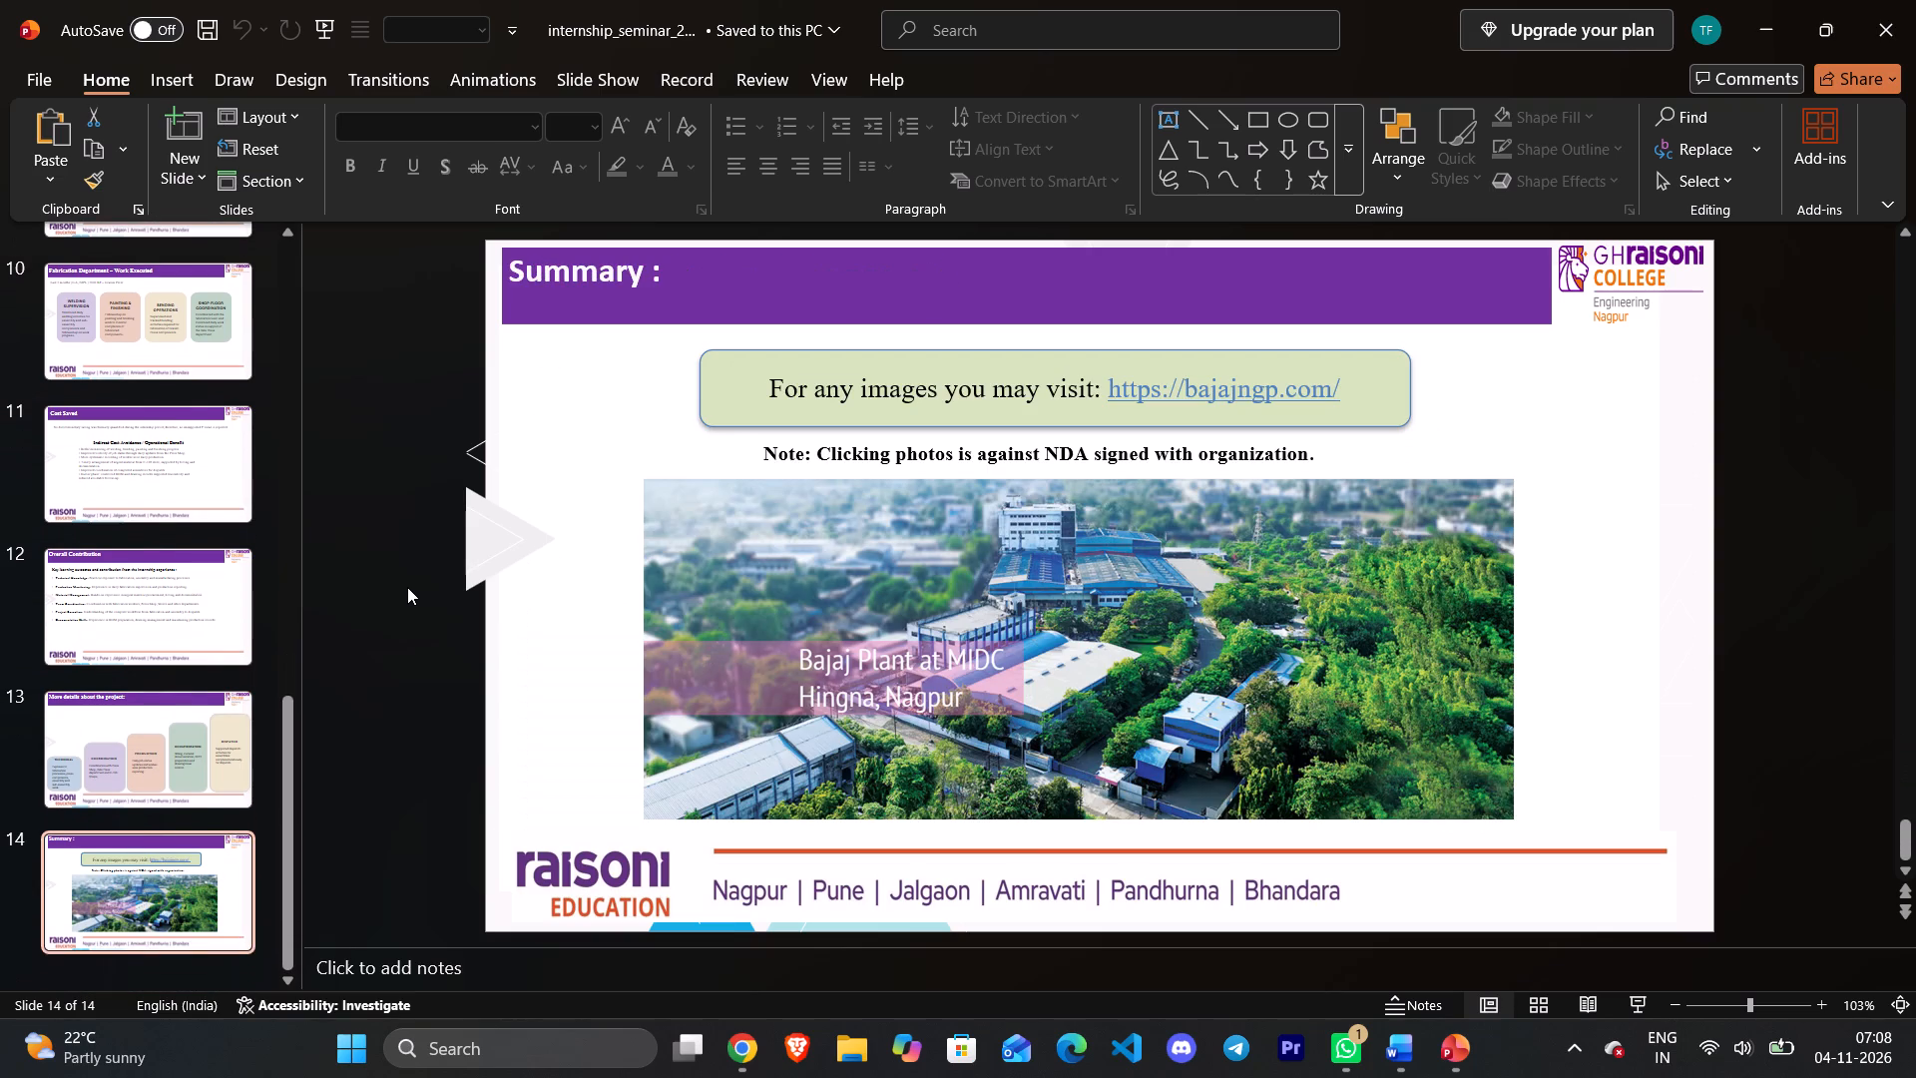
key(Down)
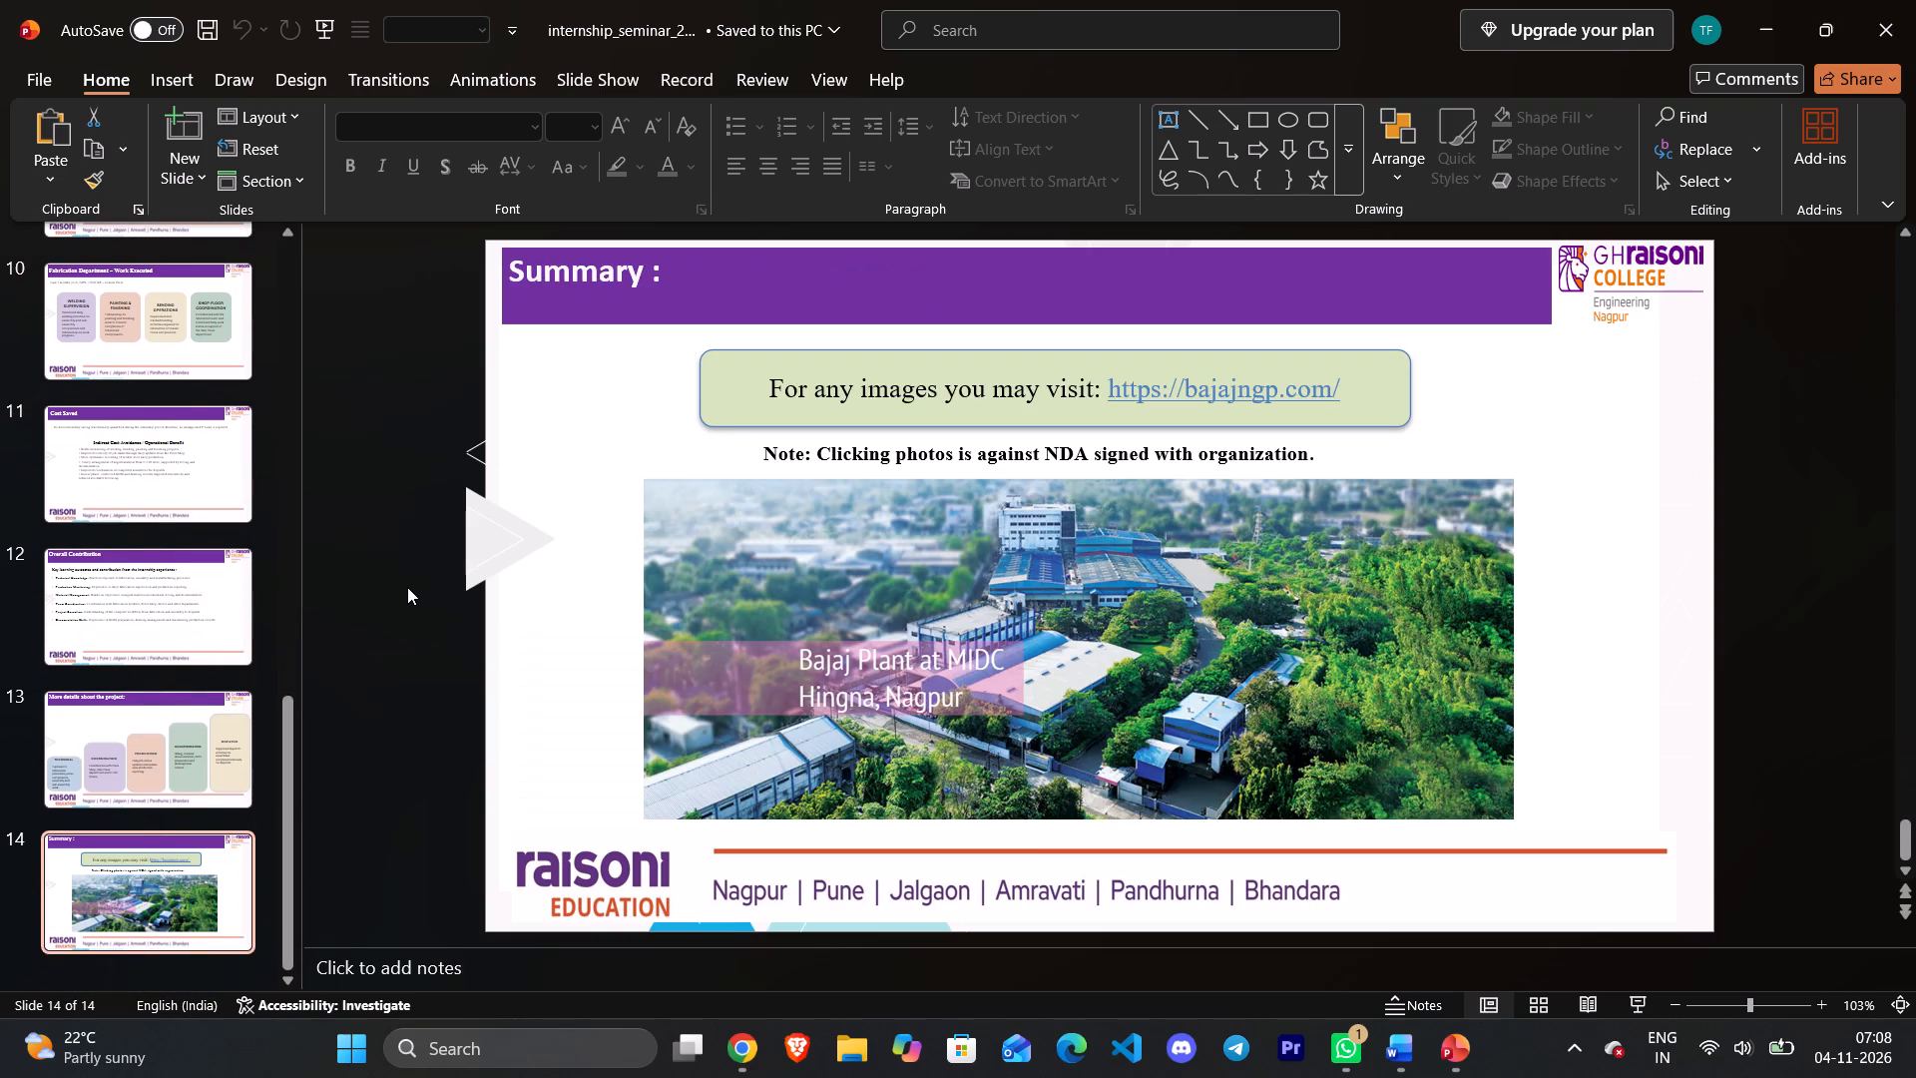
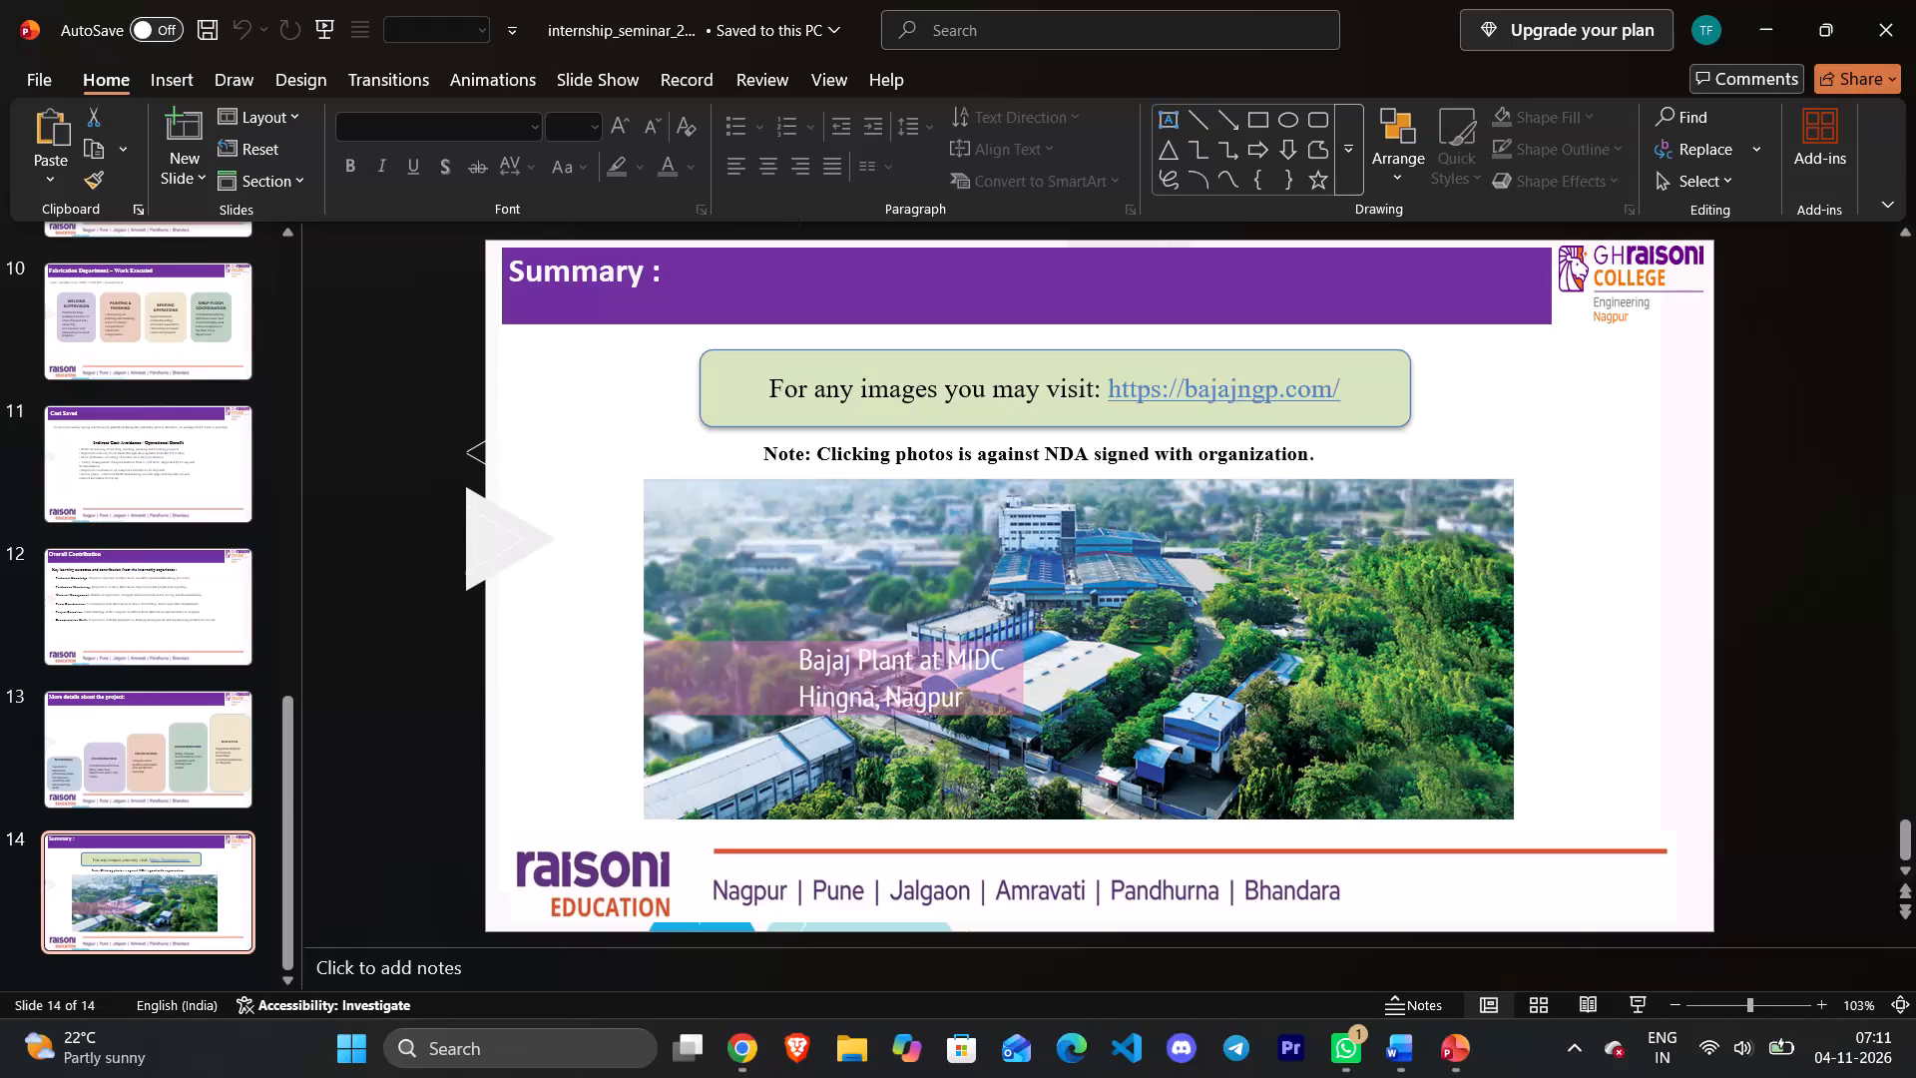
click(1210, 396)
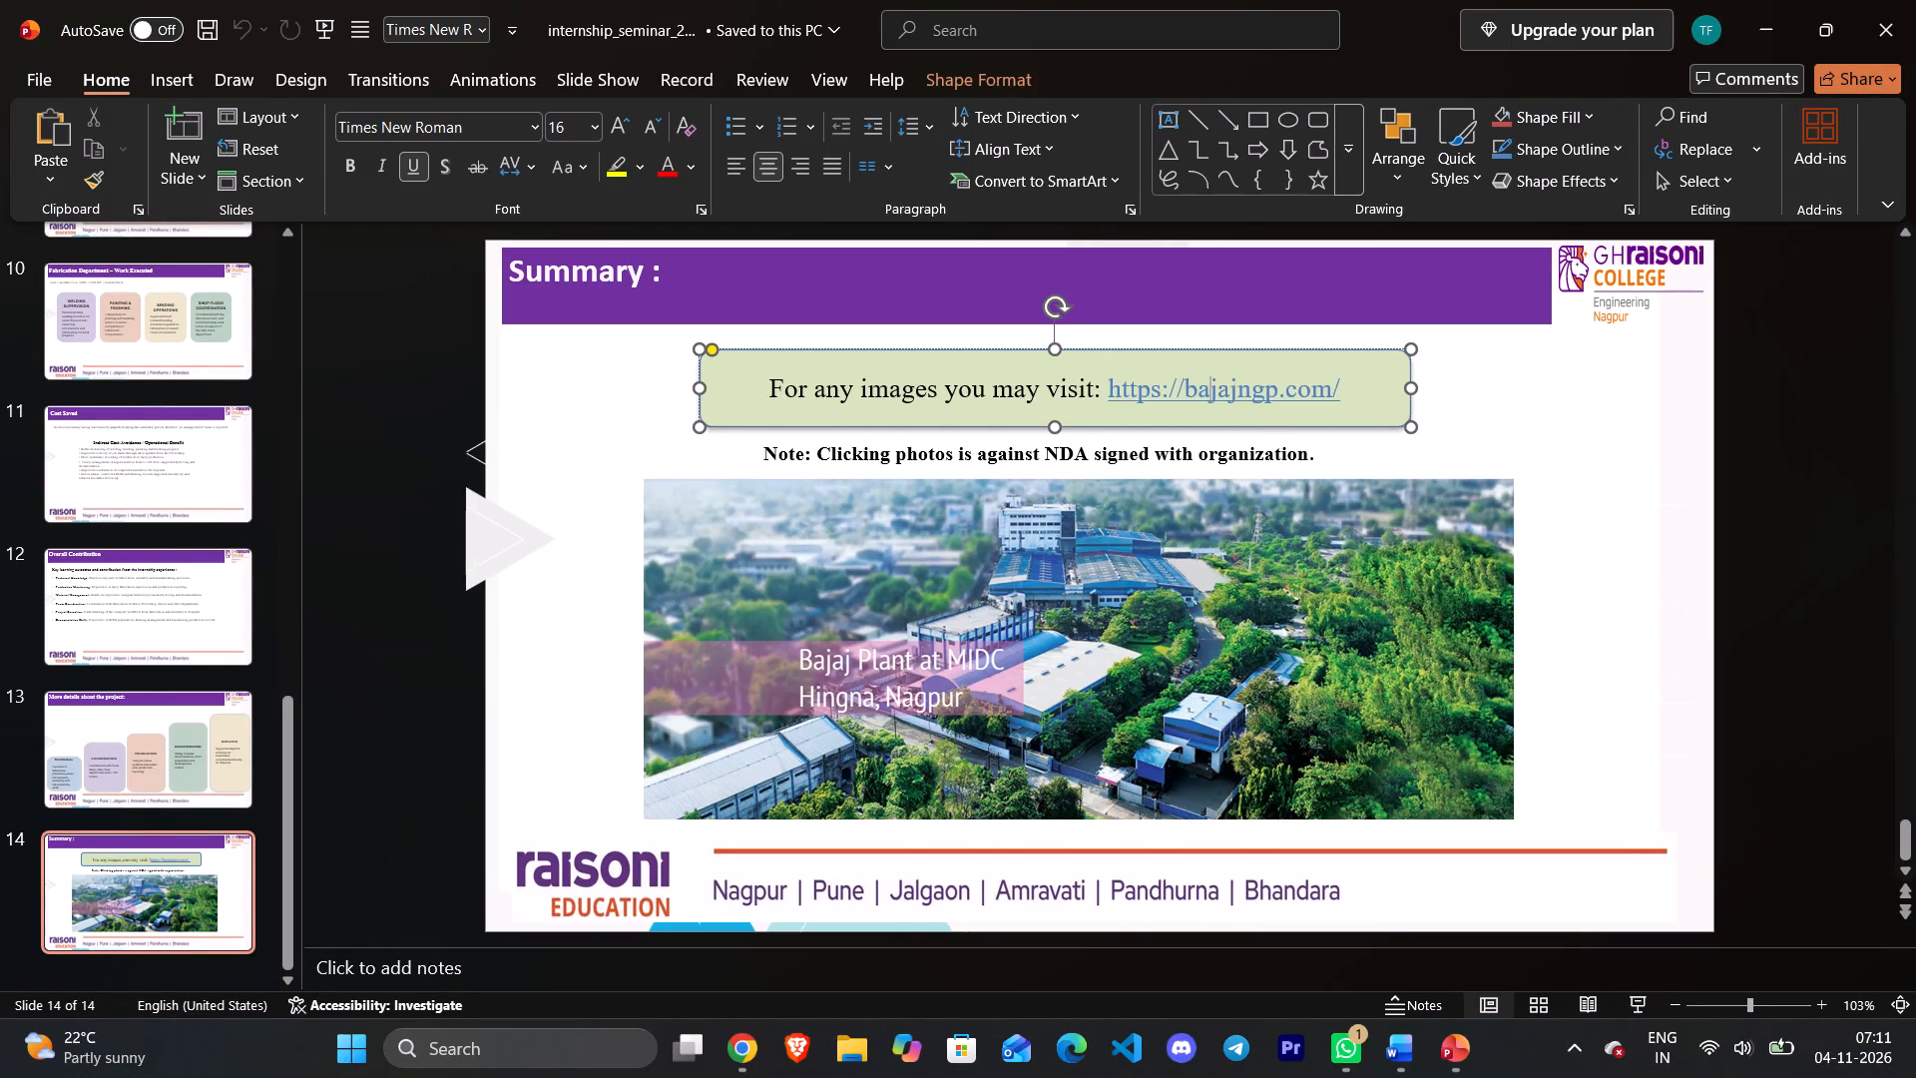
drag(1336, 382, 1115, 400)
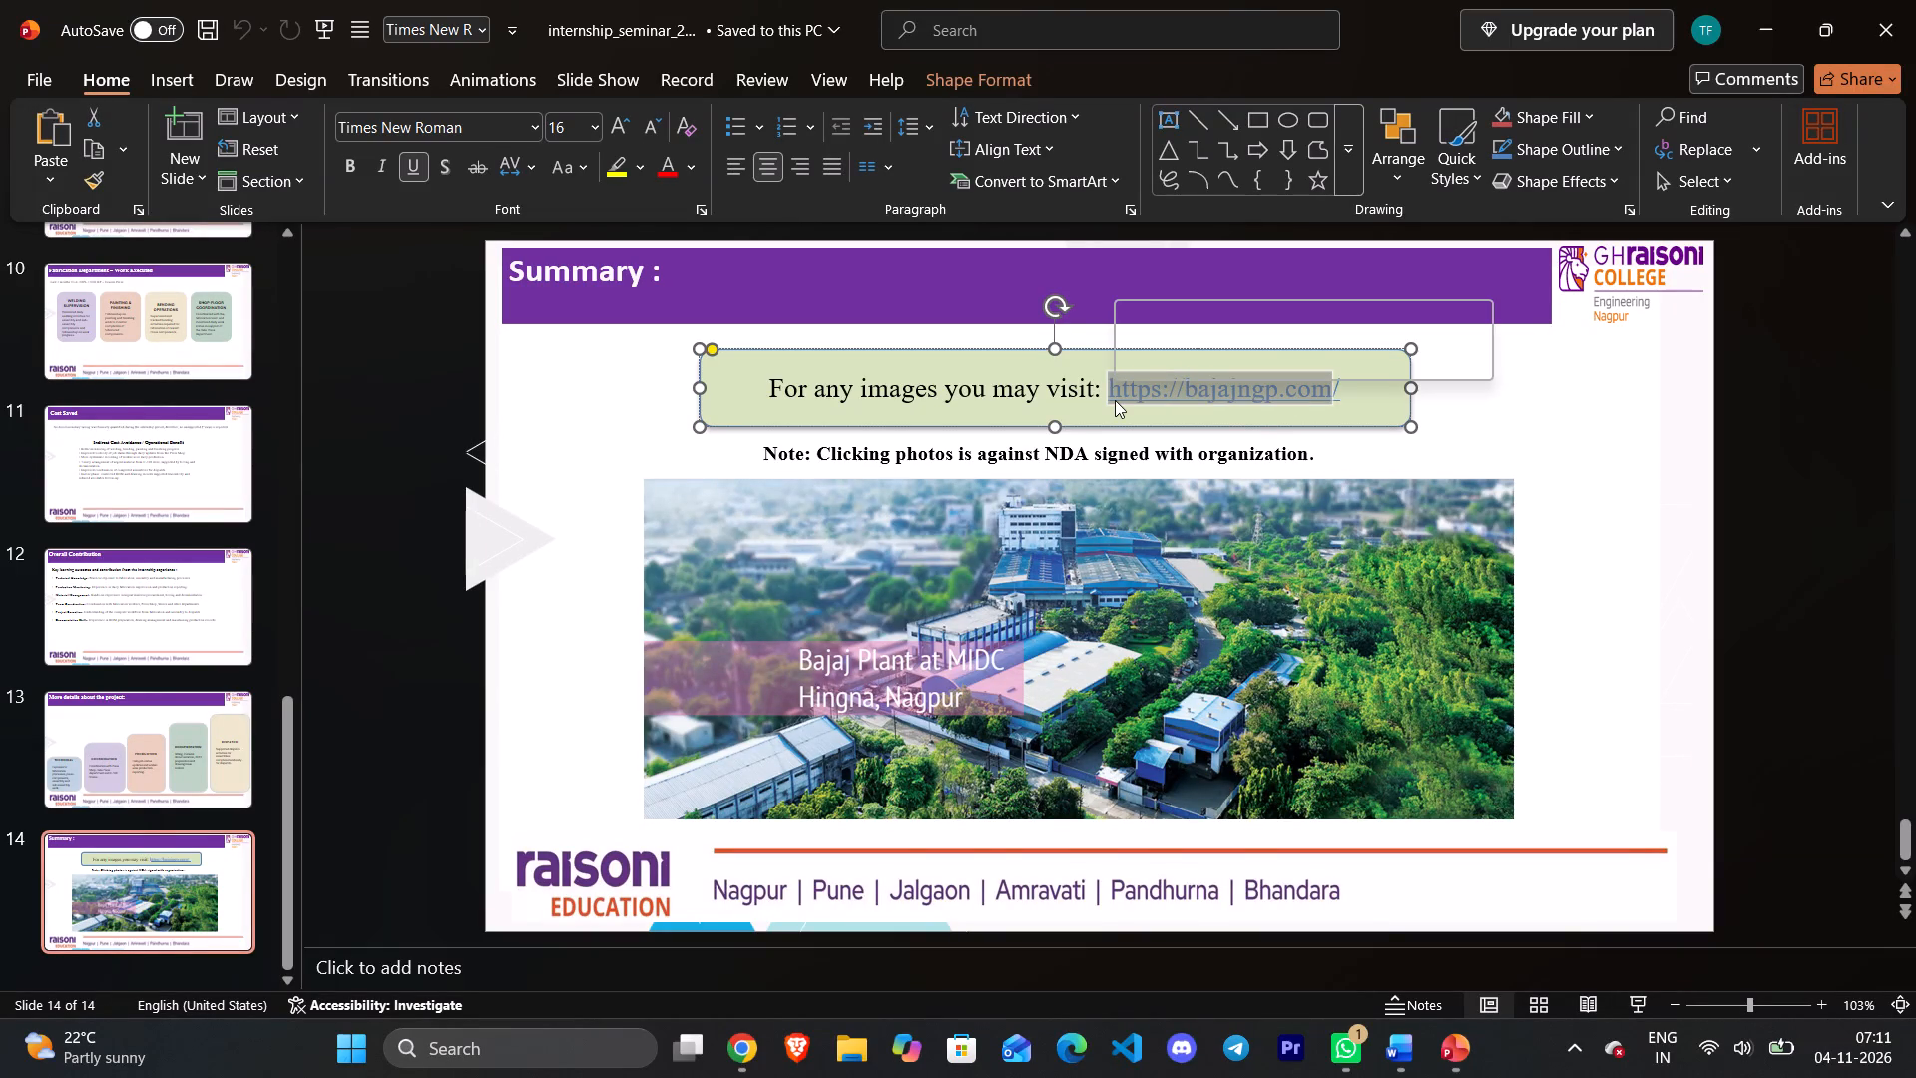
key(ctrl+c)
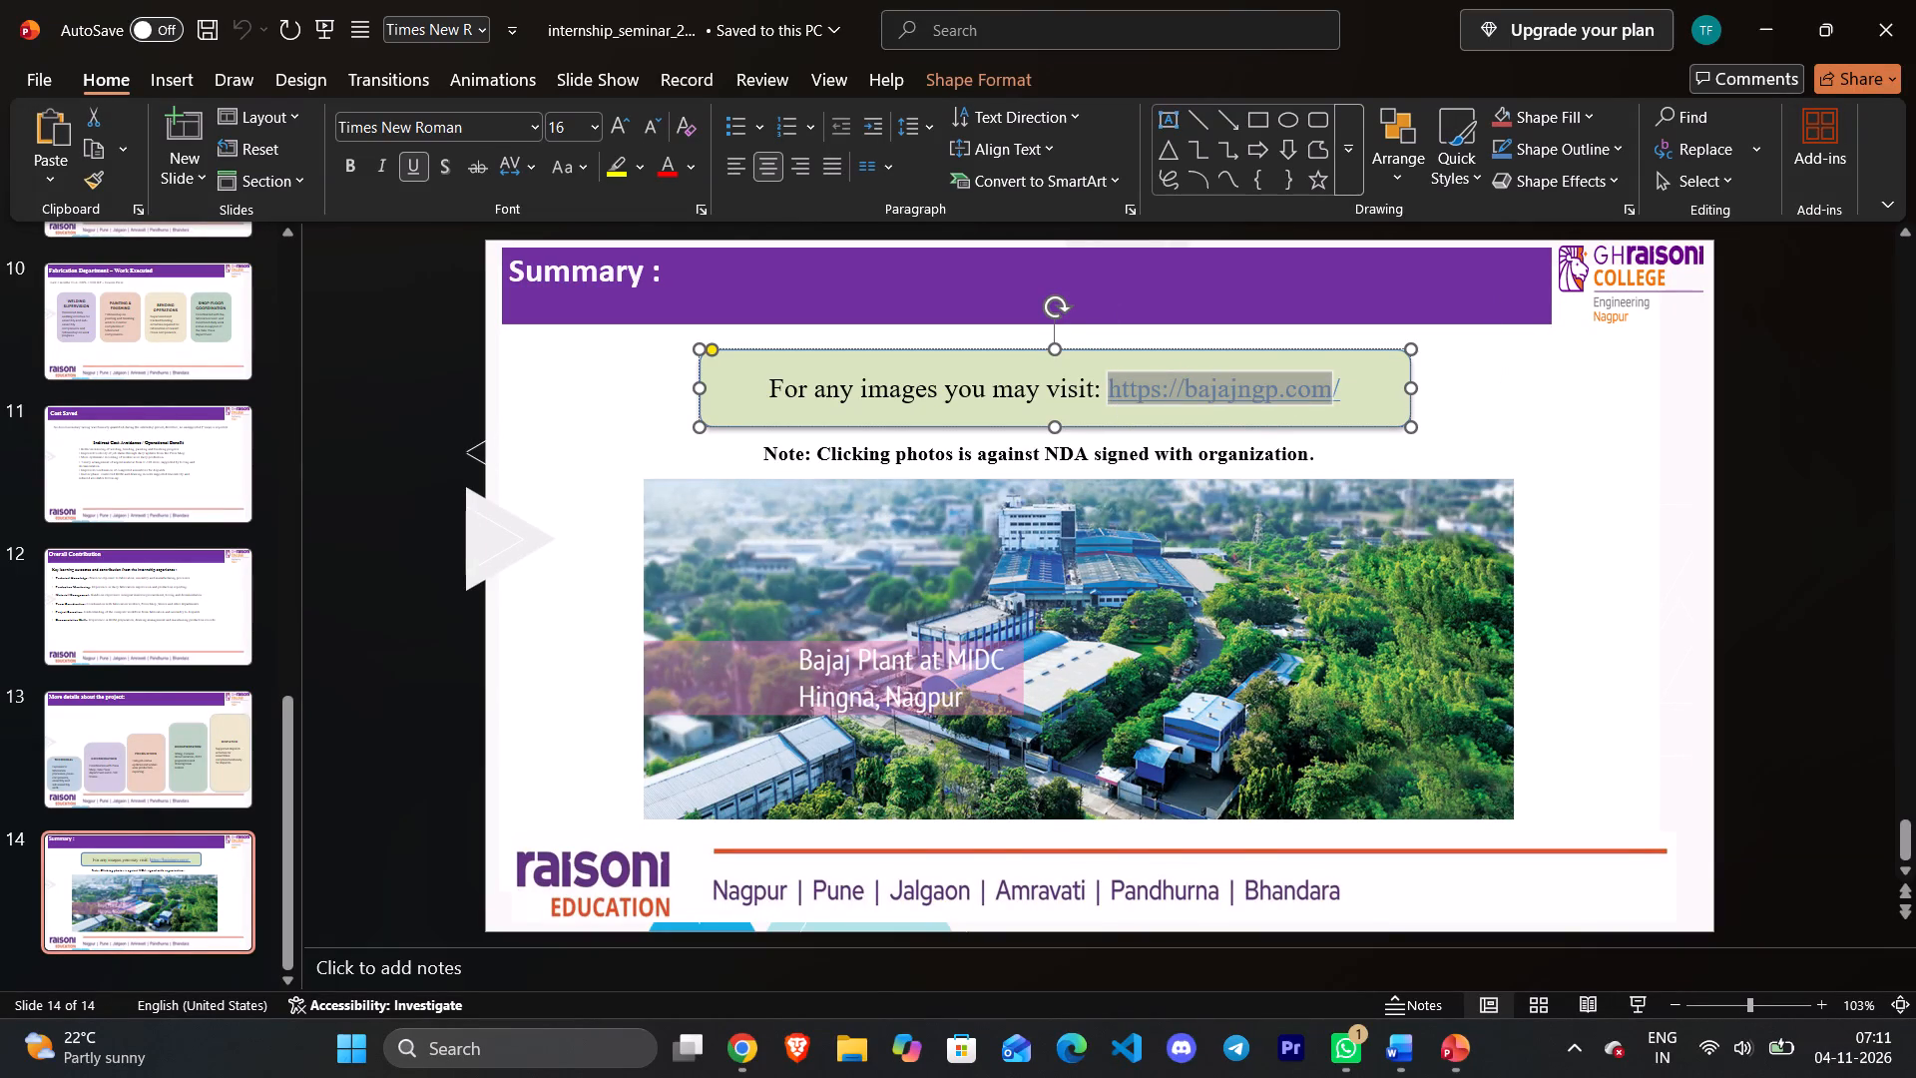
click(755, 1061)
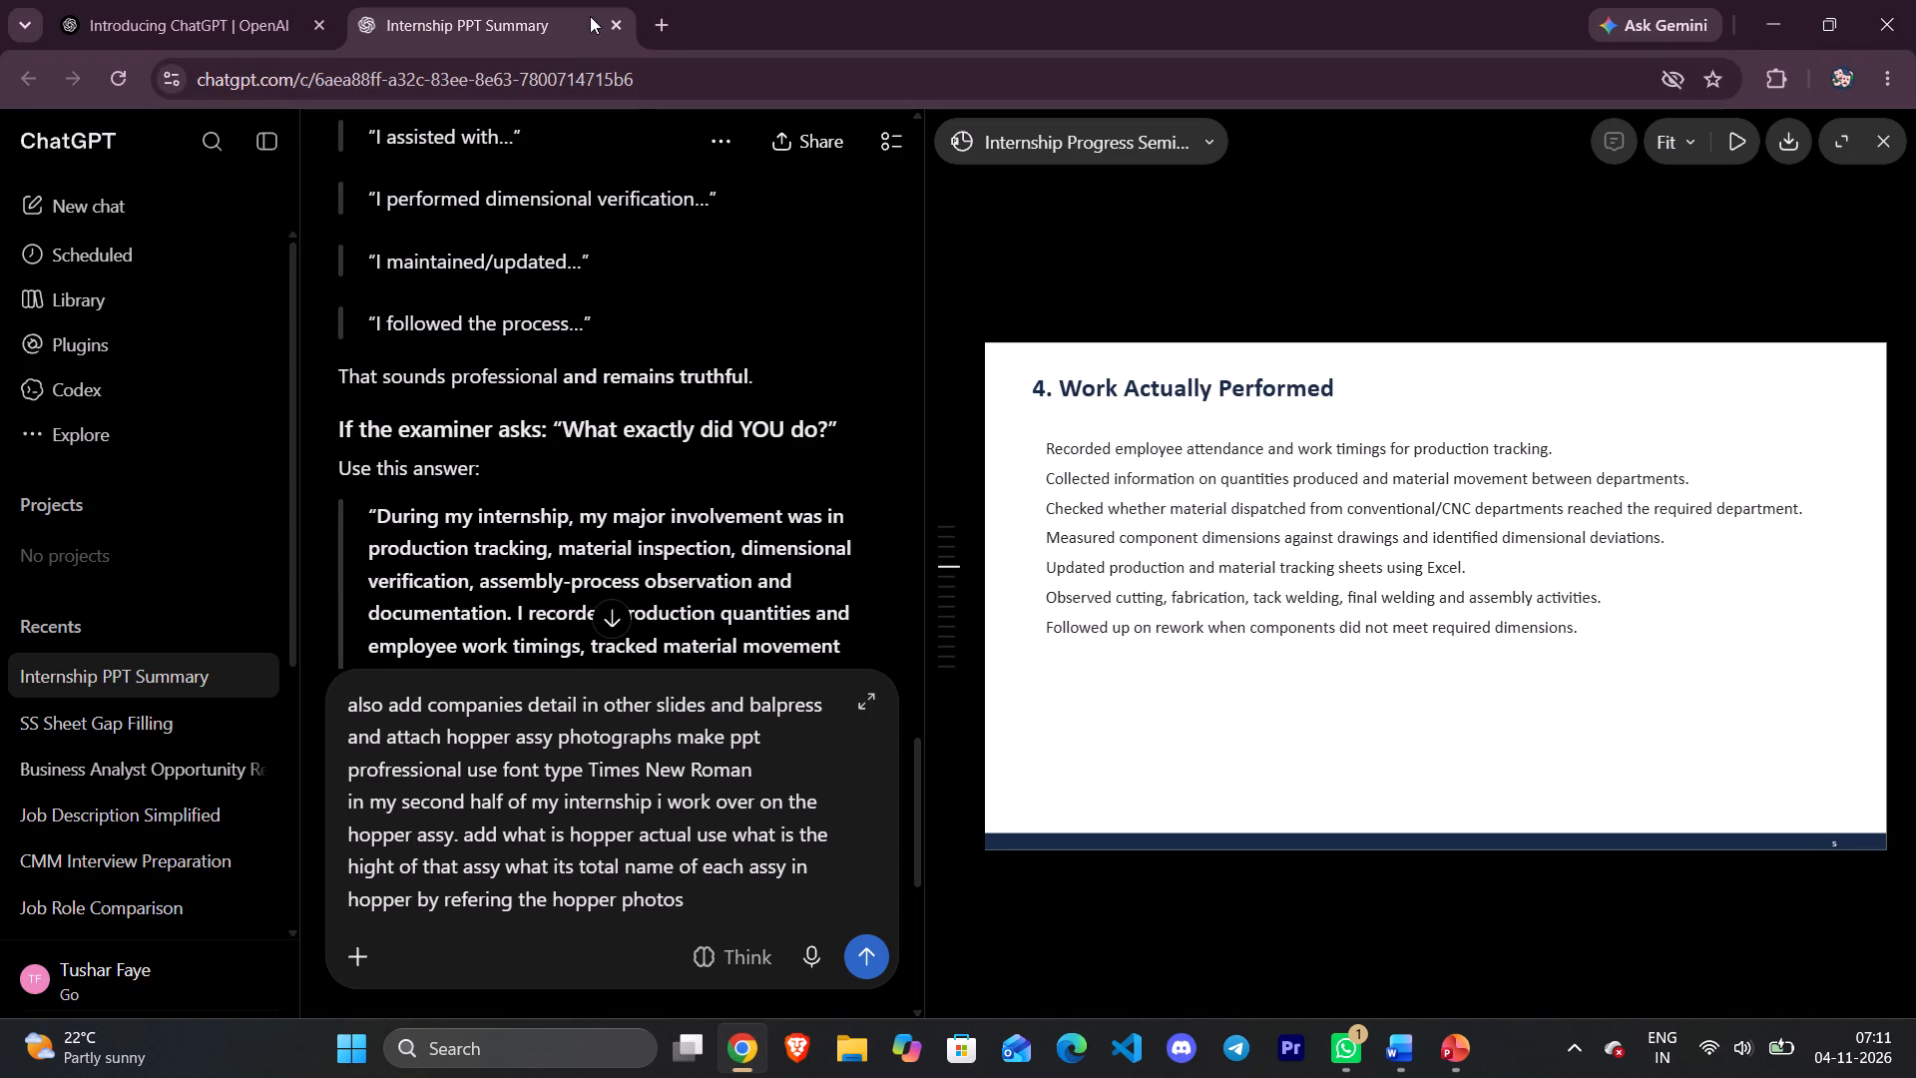
click(663, 15)
click(551, 73)
key(ctrl+v)
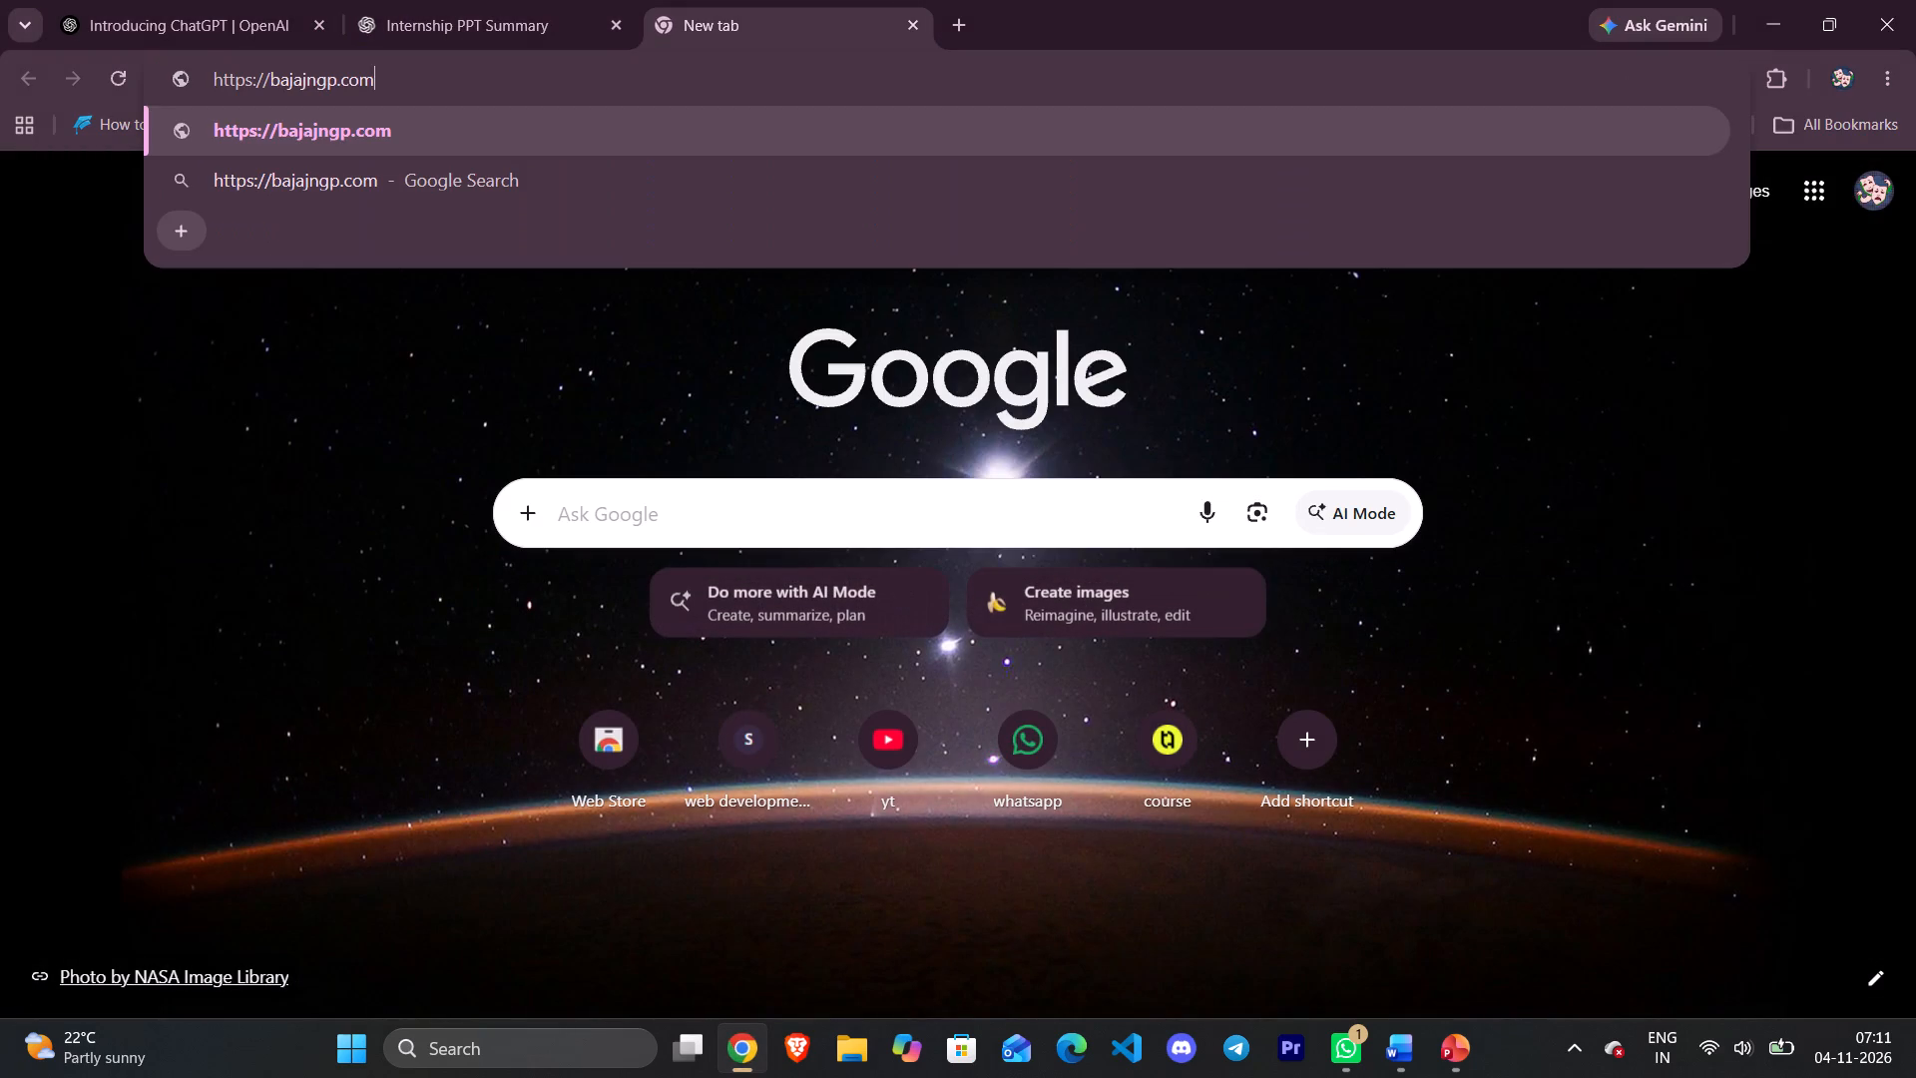
key(shift+question)
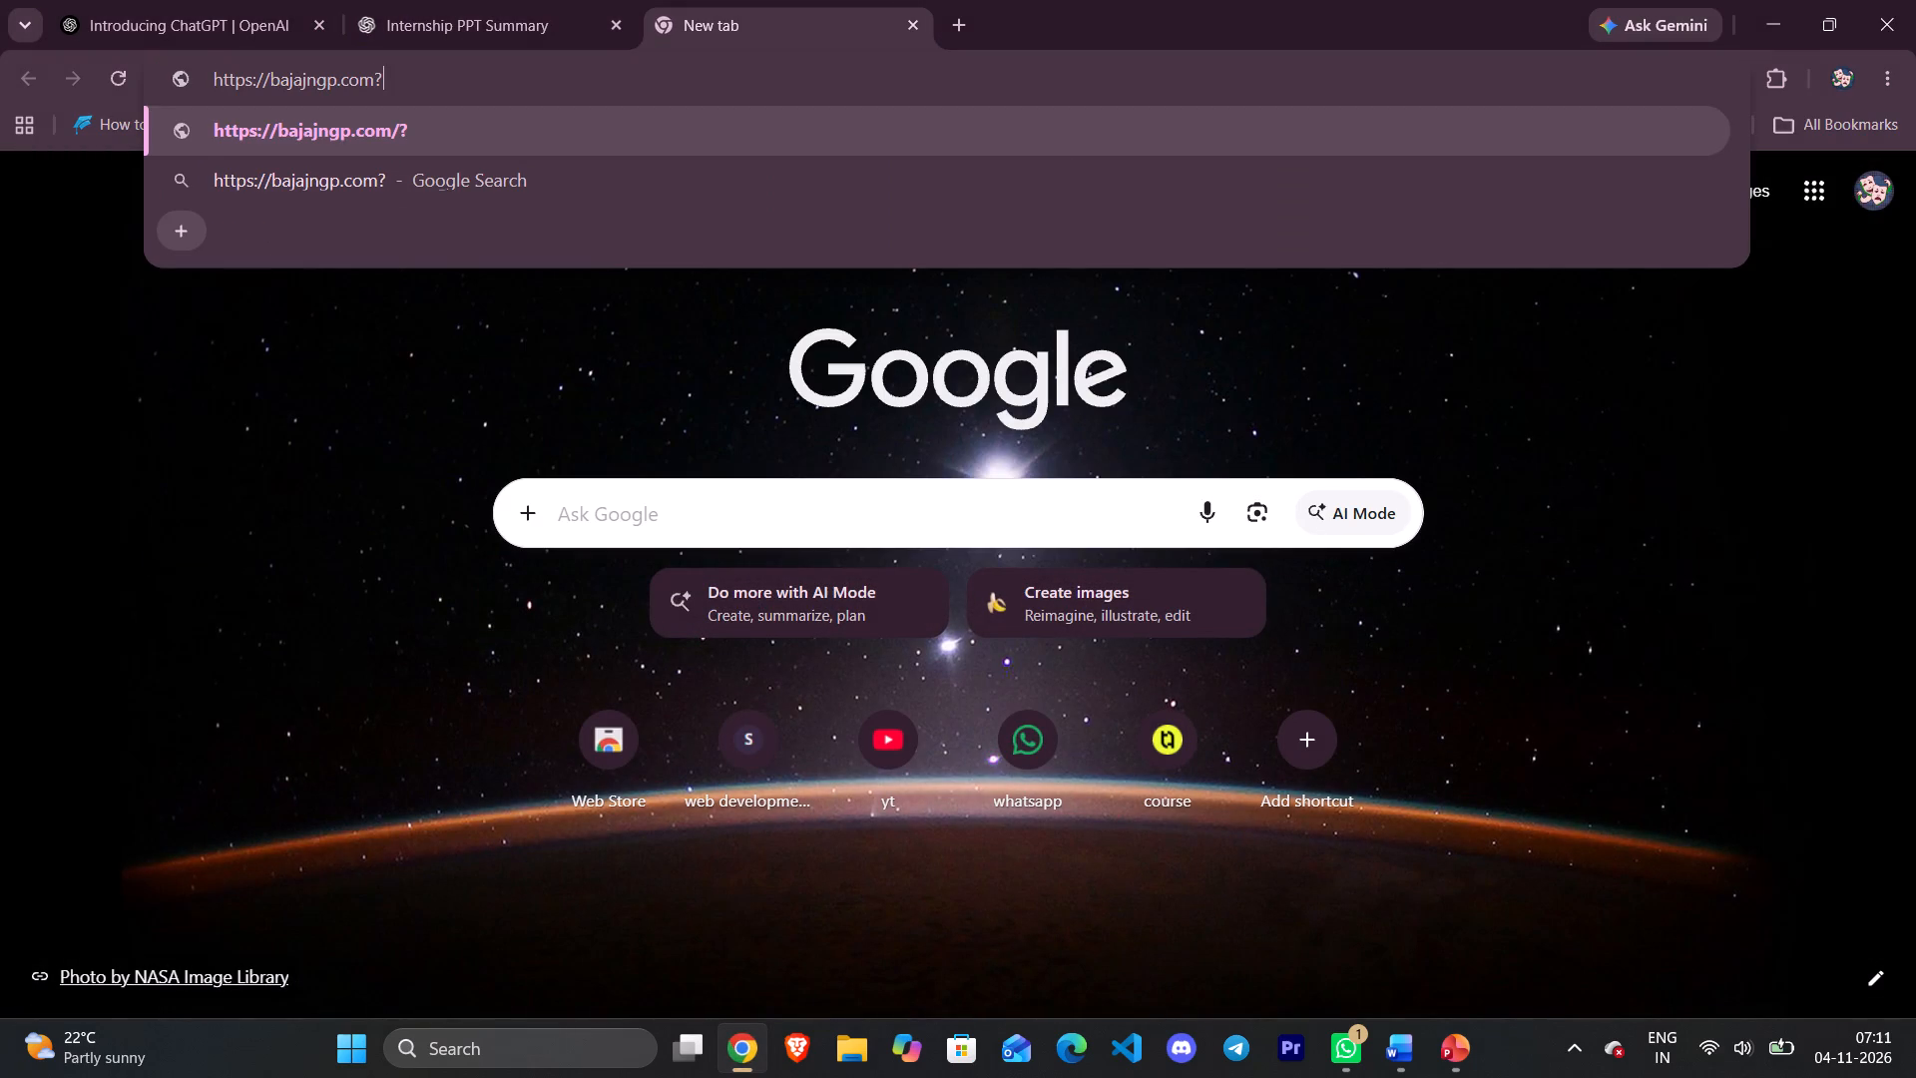
key(BackSpace)
key(slash)
key(Return)
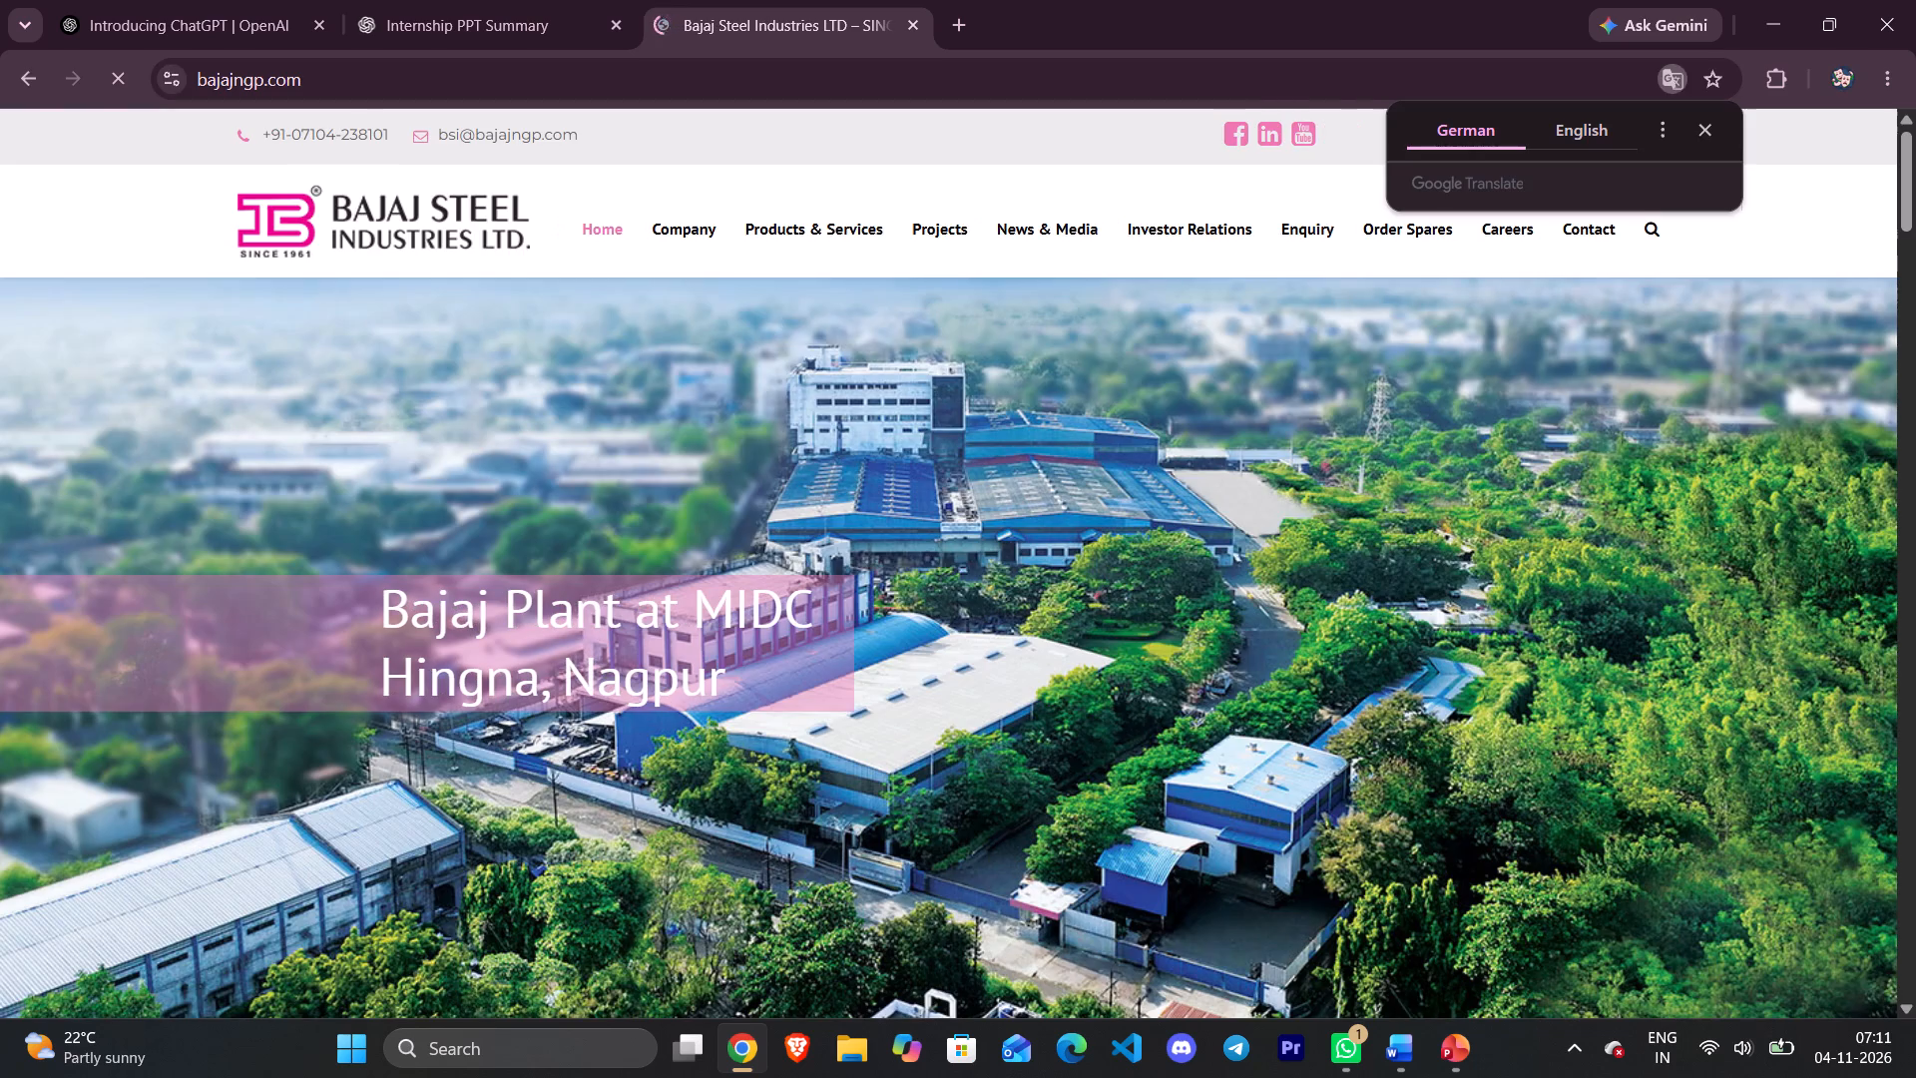
Look through the Bajaj Steel Industries home page for company details, products, recent projects and news.
scroll(993, 469, down, 14)
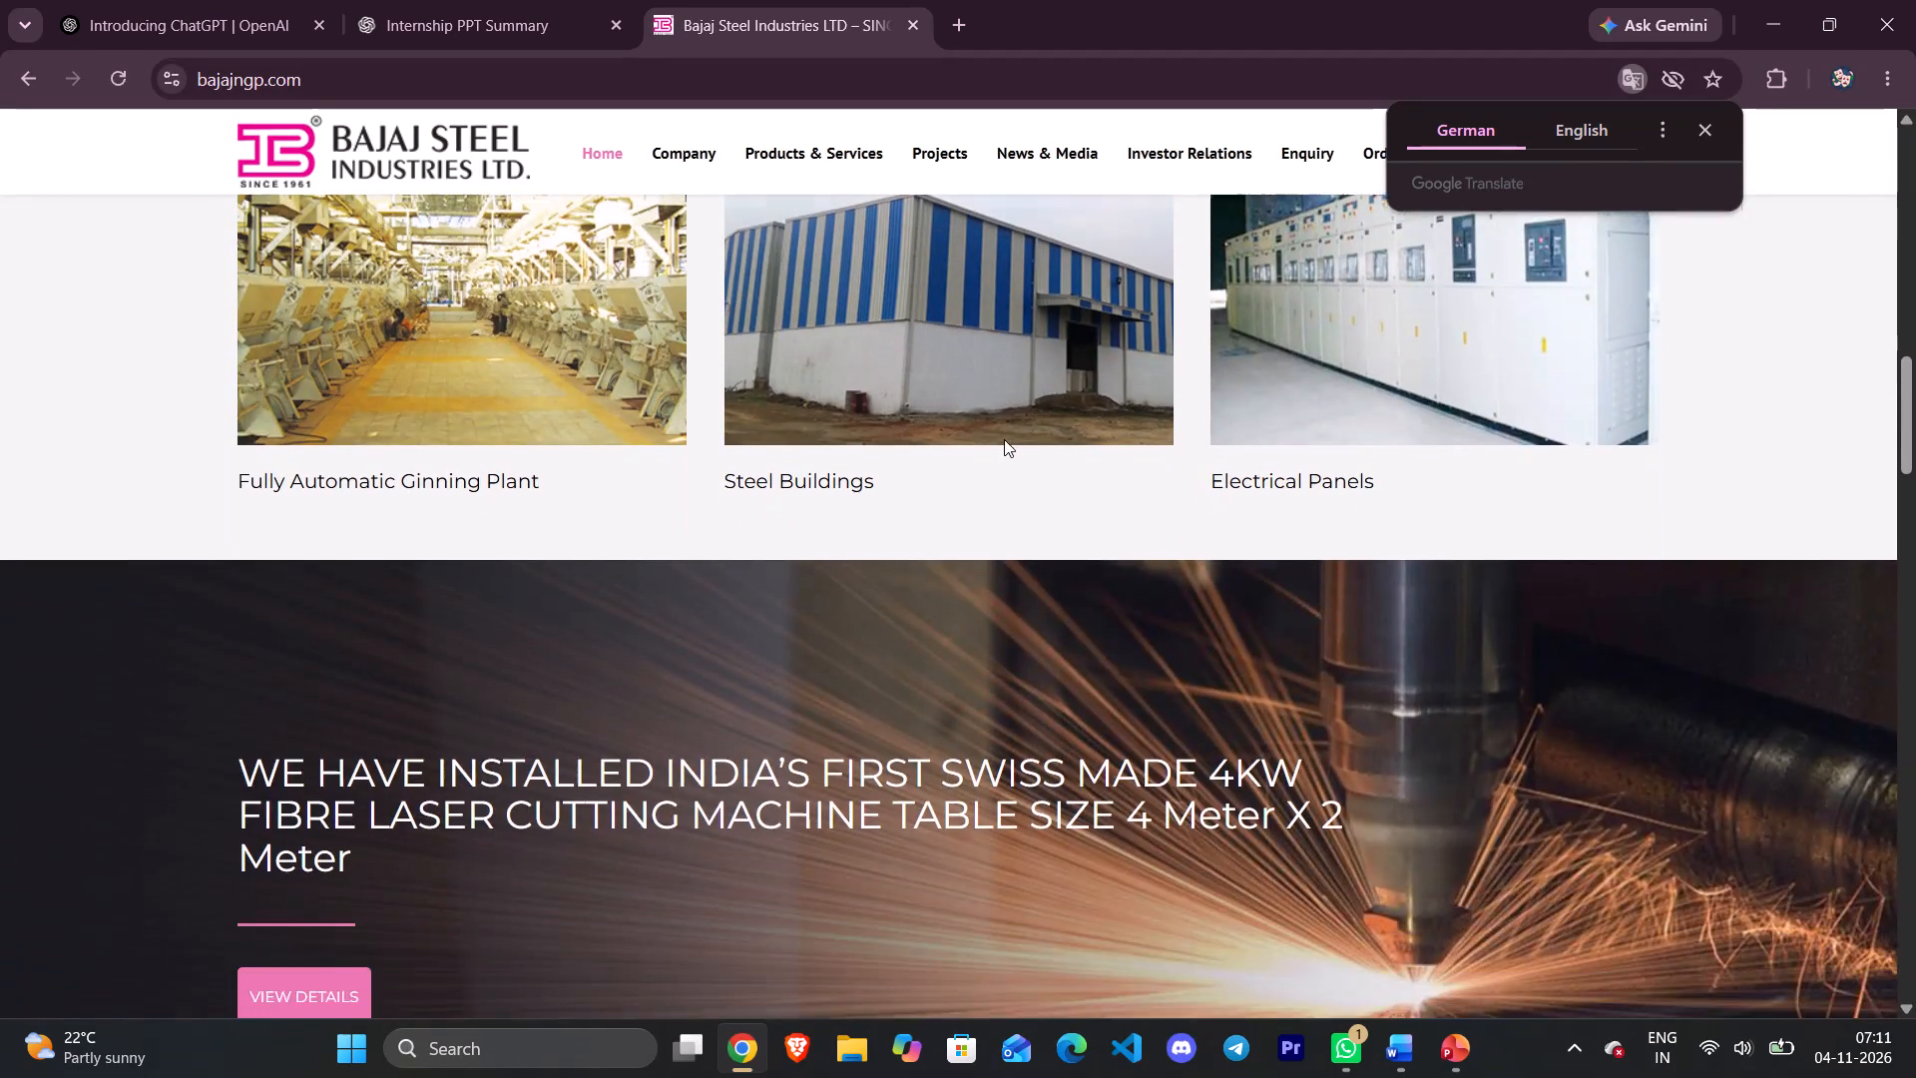
scroll(1004, 439, up, 2)
scroll(1004, 439, down, 19)
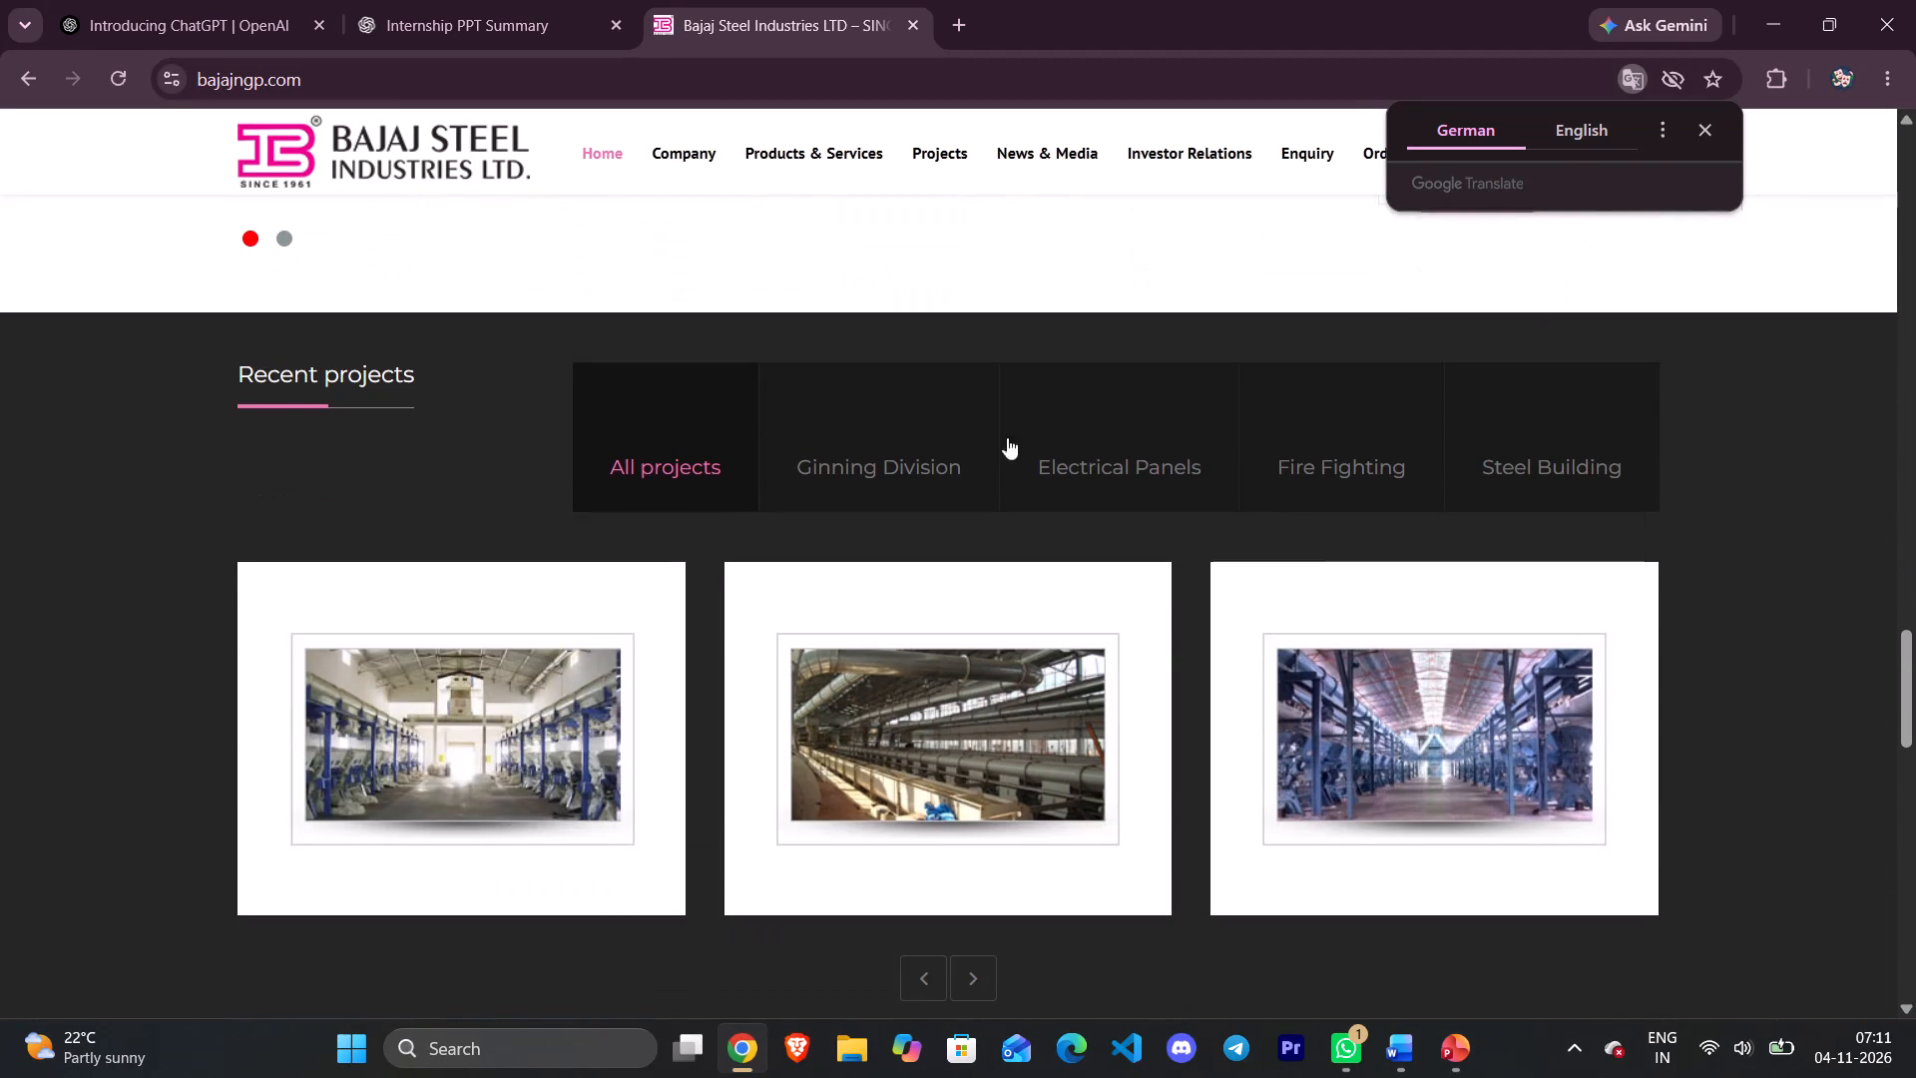
scroll(1101, 347, down, 11)
scroll(1045, 405, up, 3)
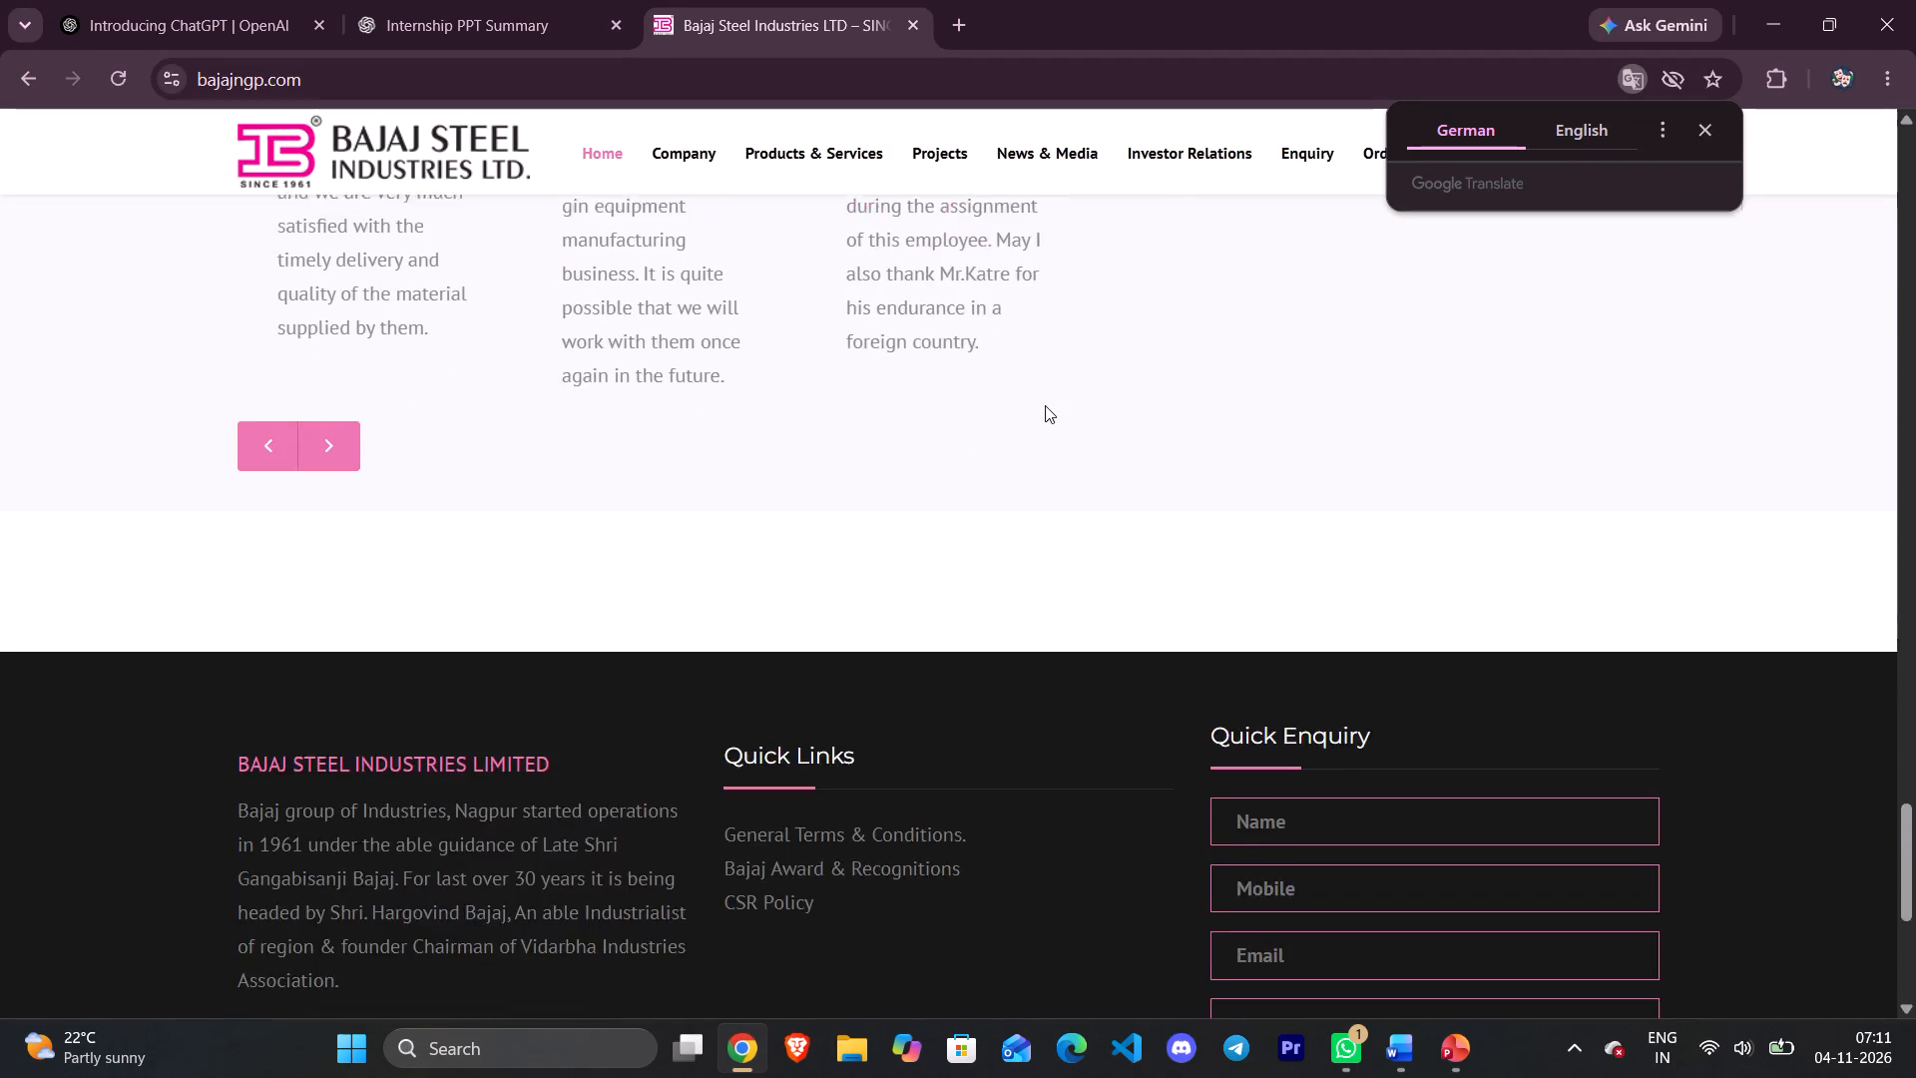
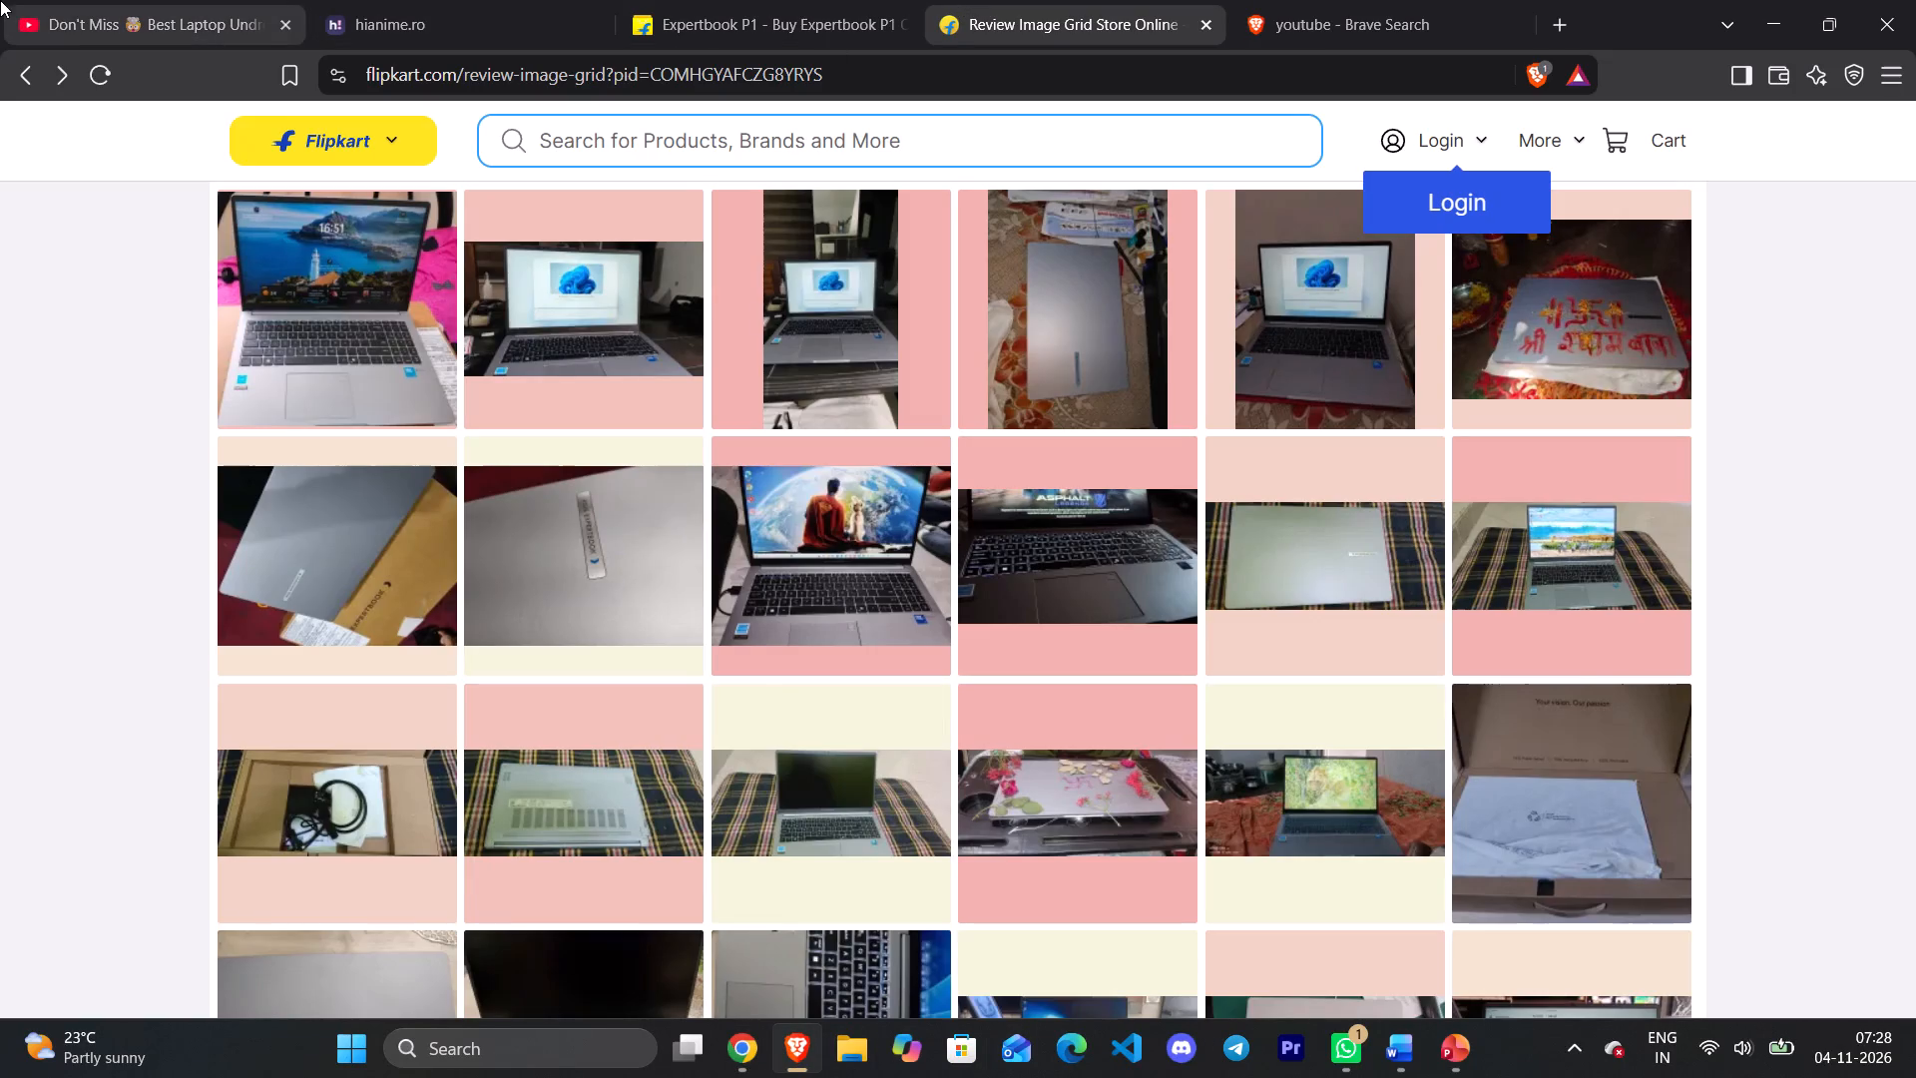
click(58, 11)
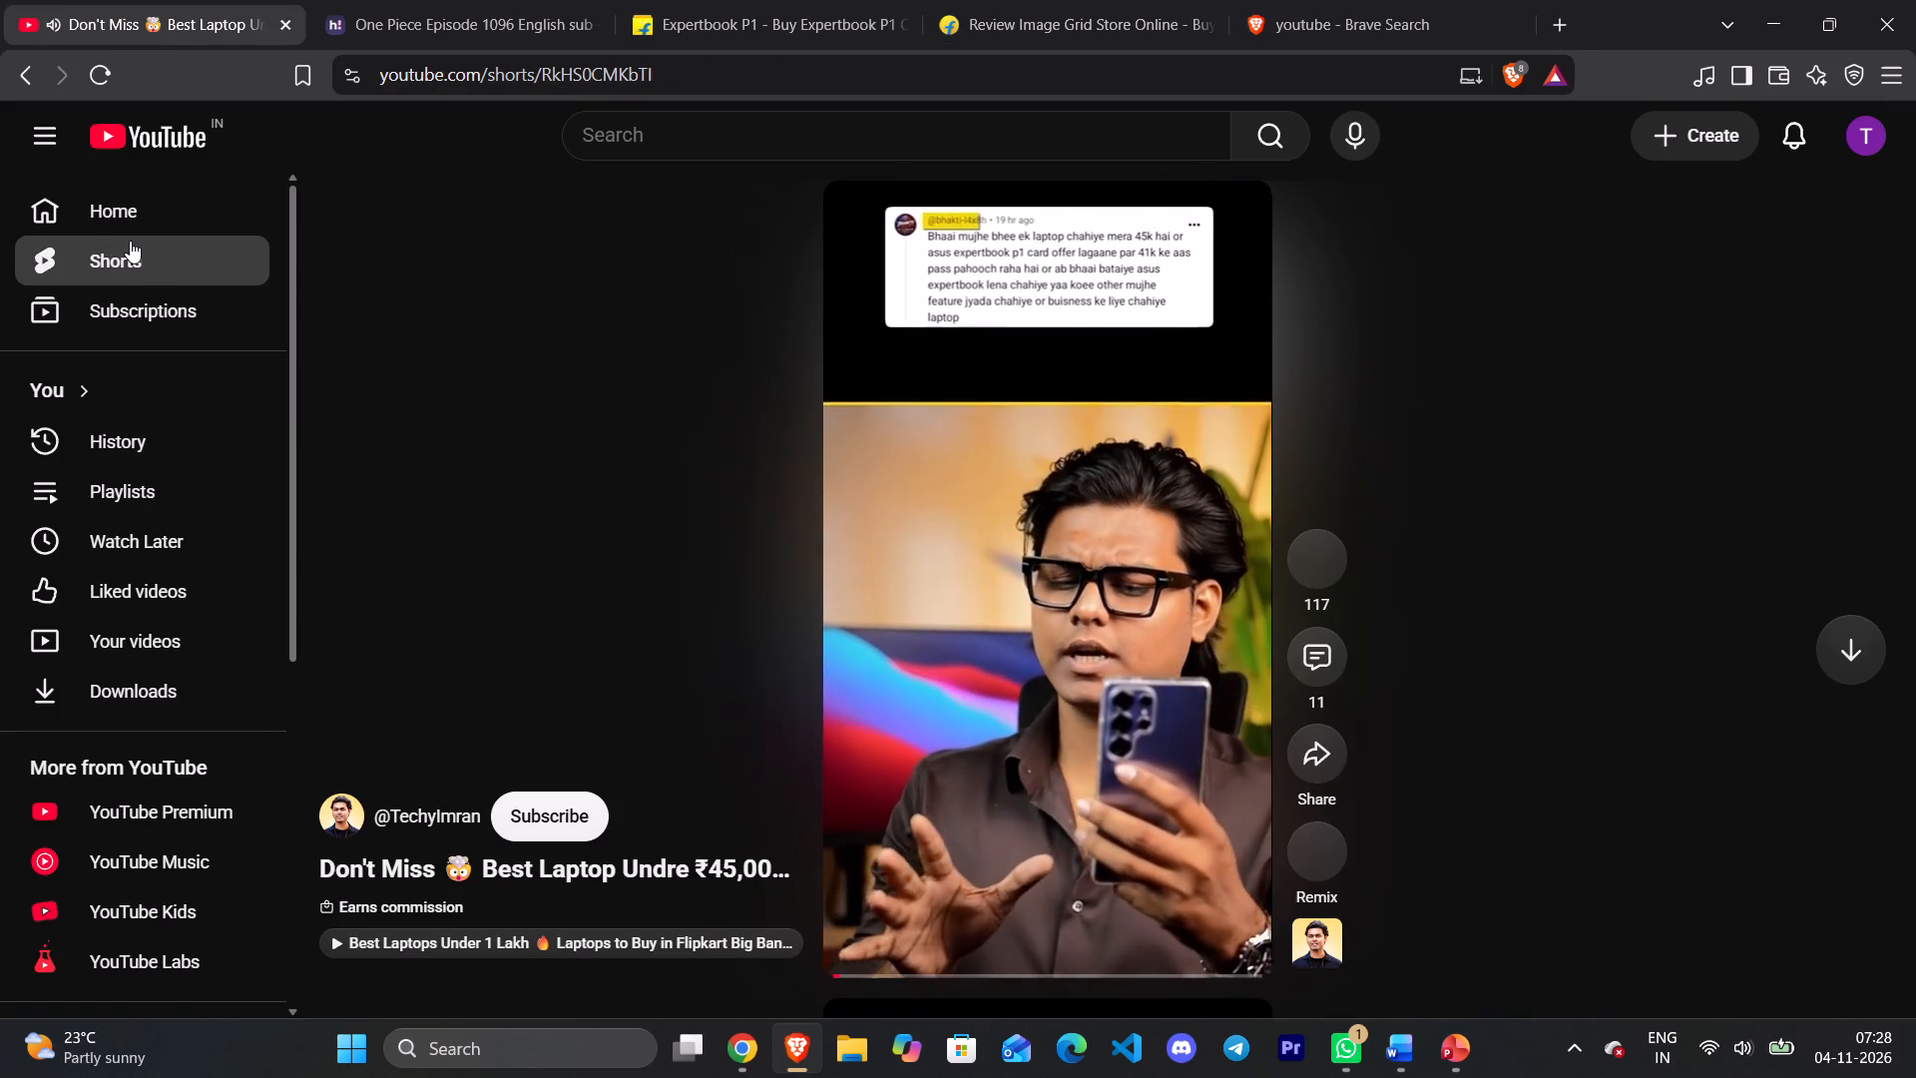
Connect the realme Buds T310 earbuds to the computer over Bluetooth.
click(1710, 1047)
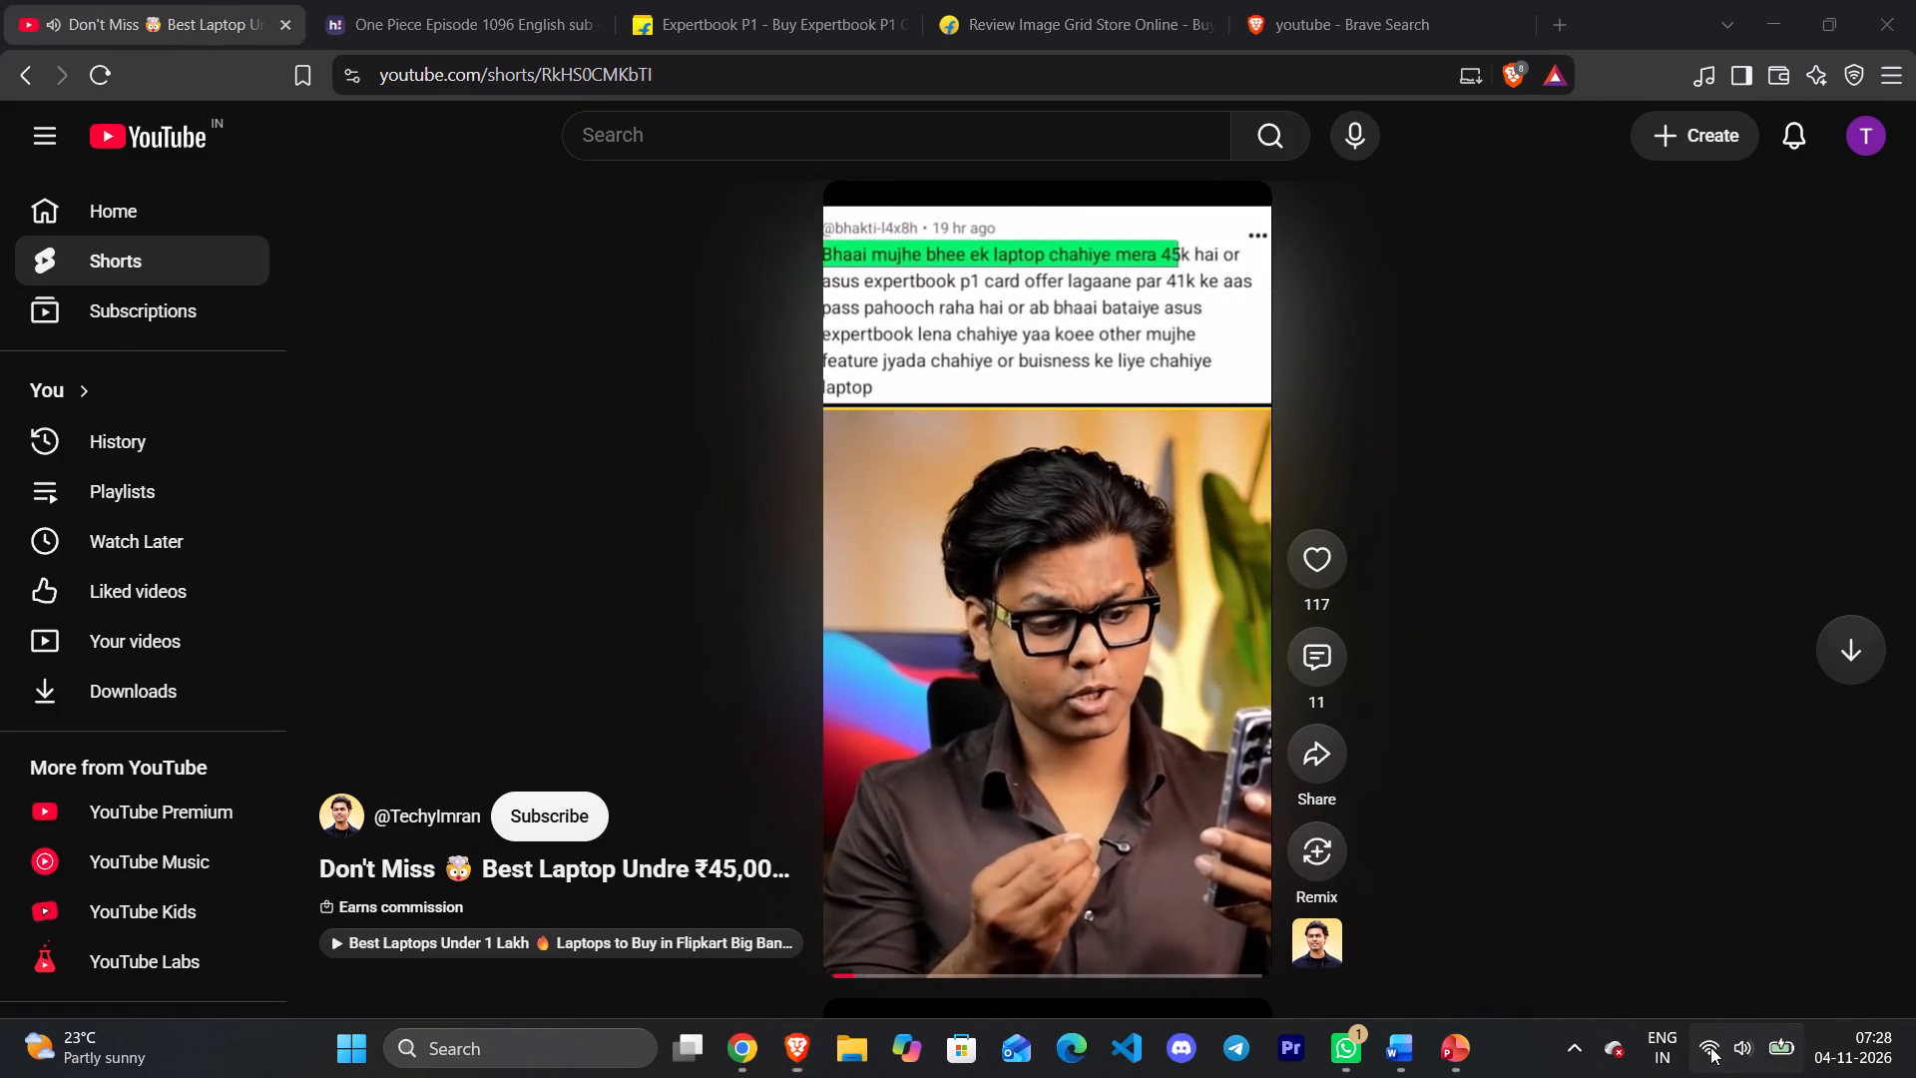
click(1721, 559)
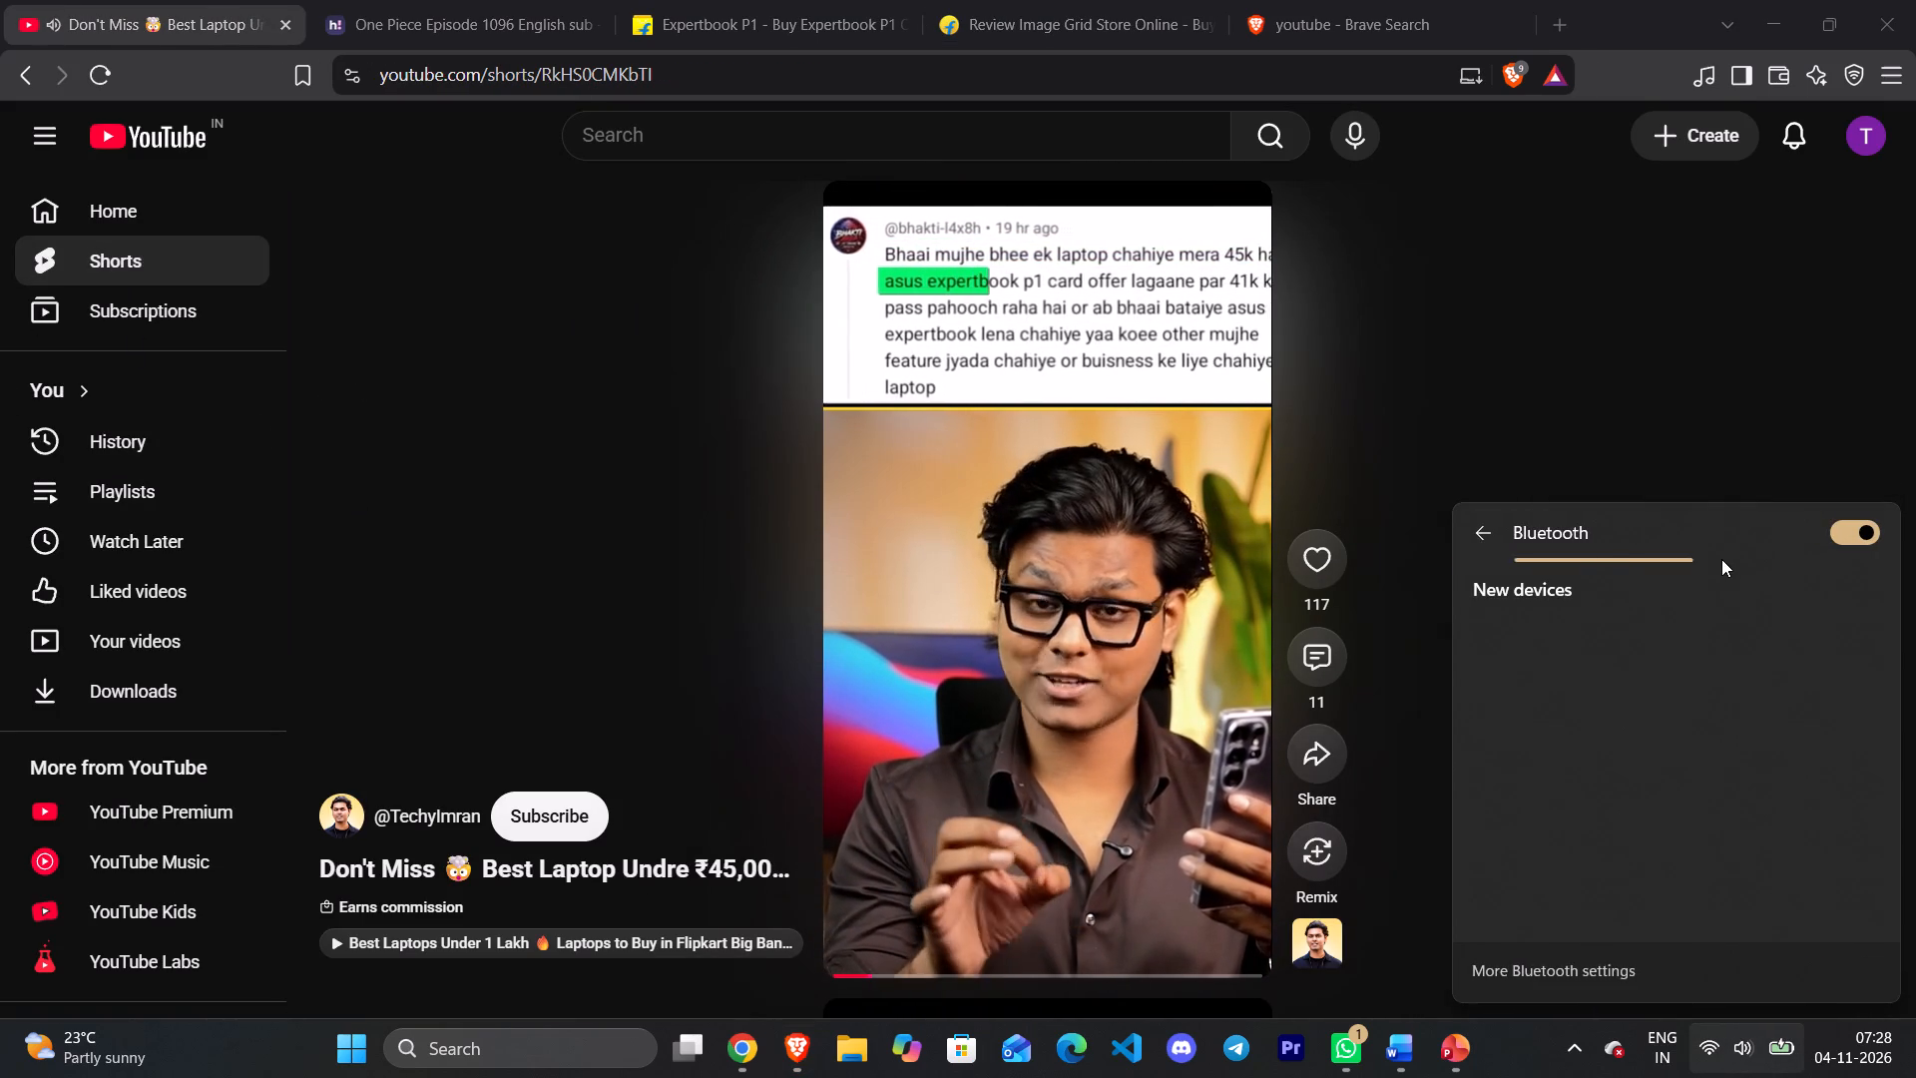
click(1668, 724)
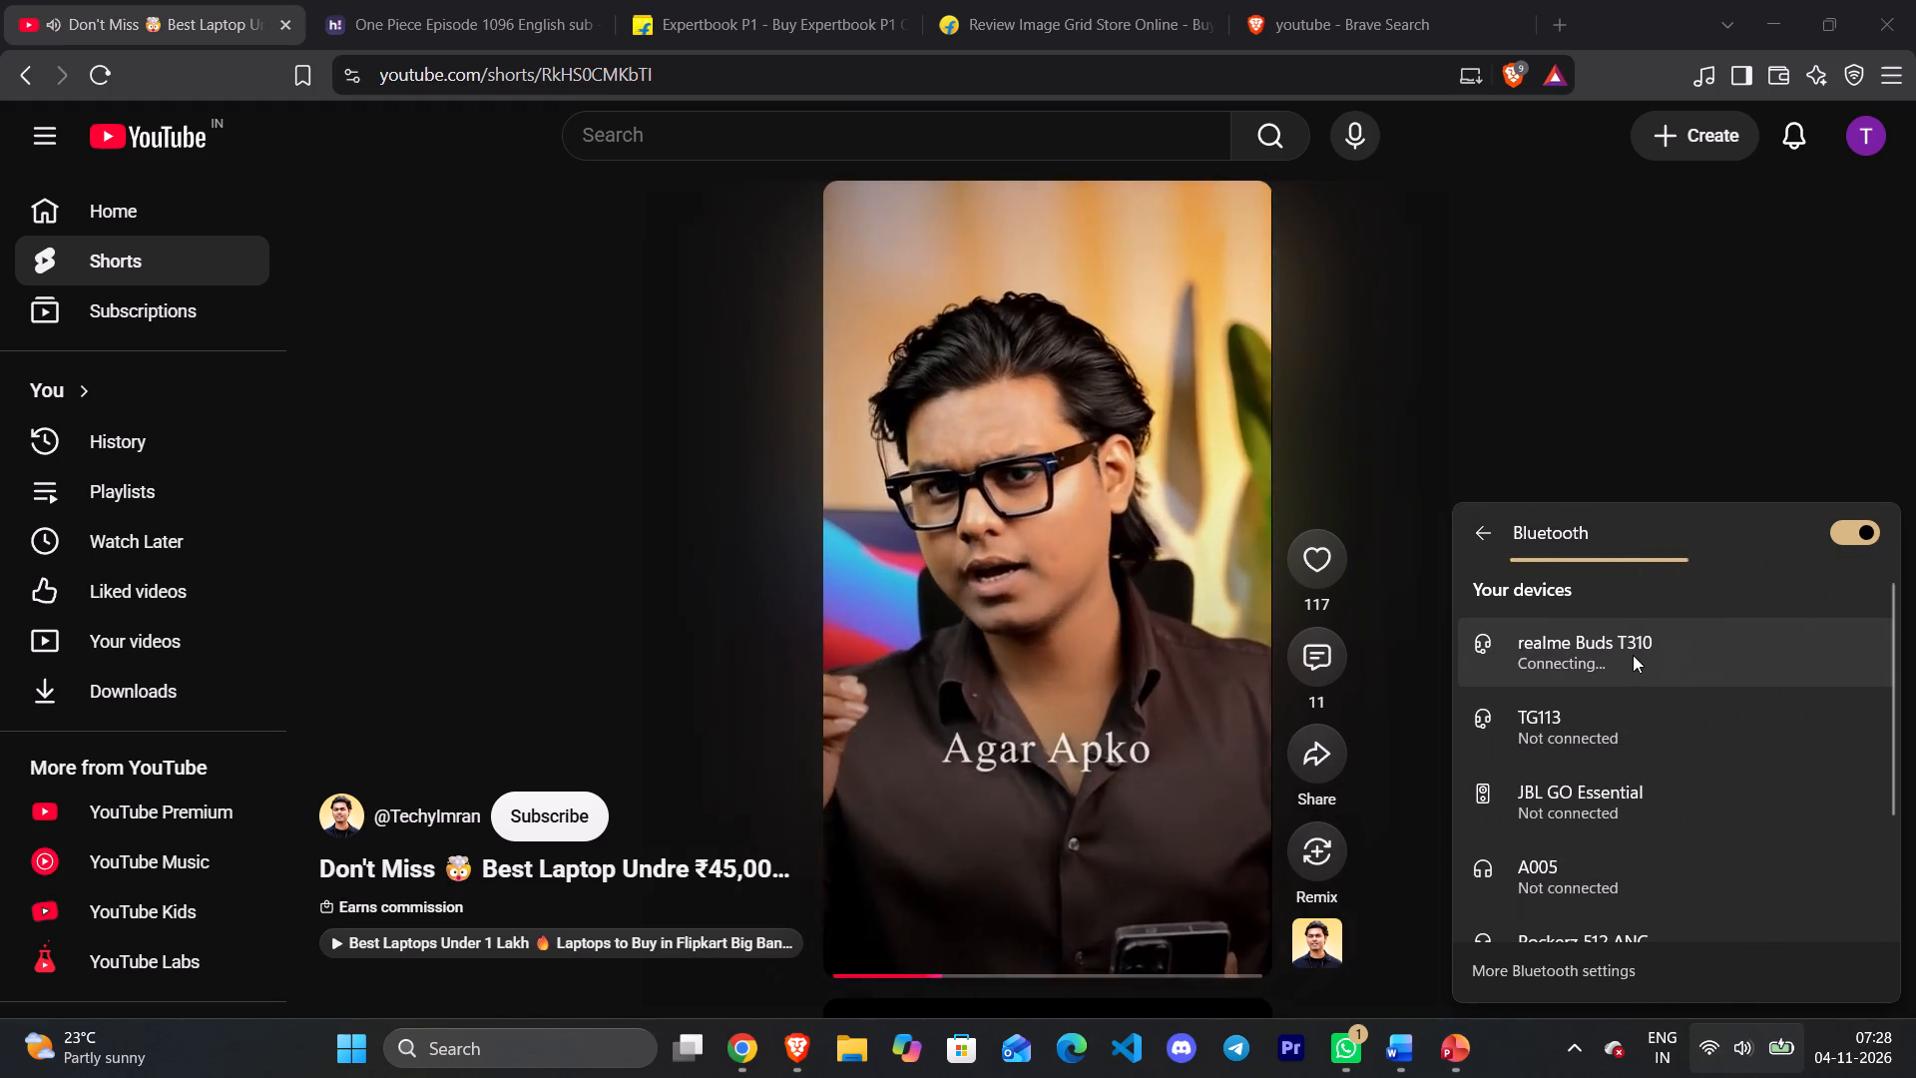
click(1612, 429)
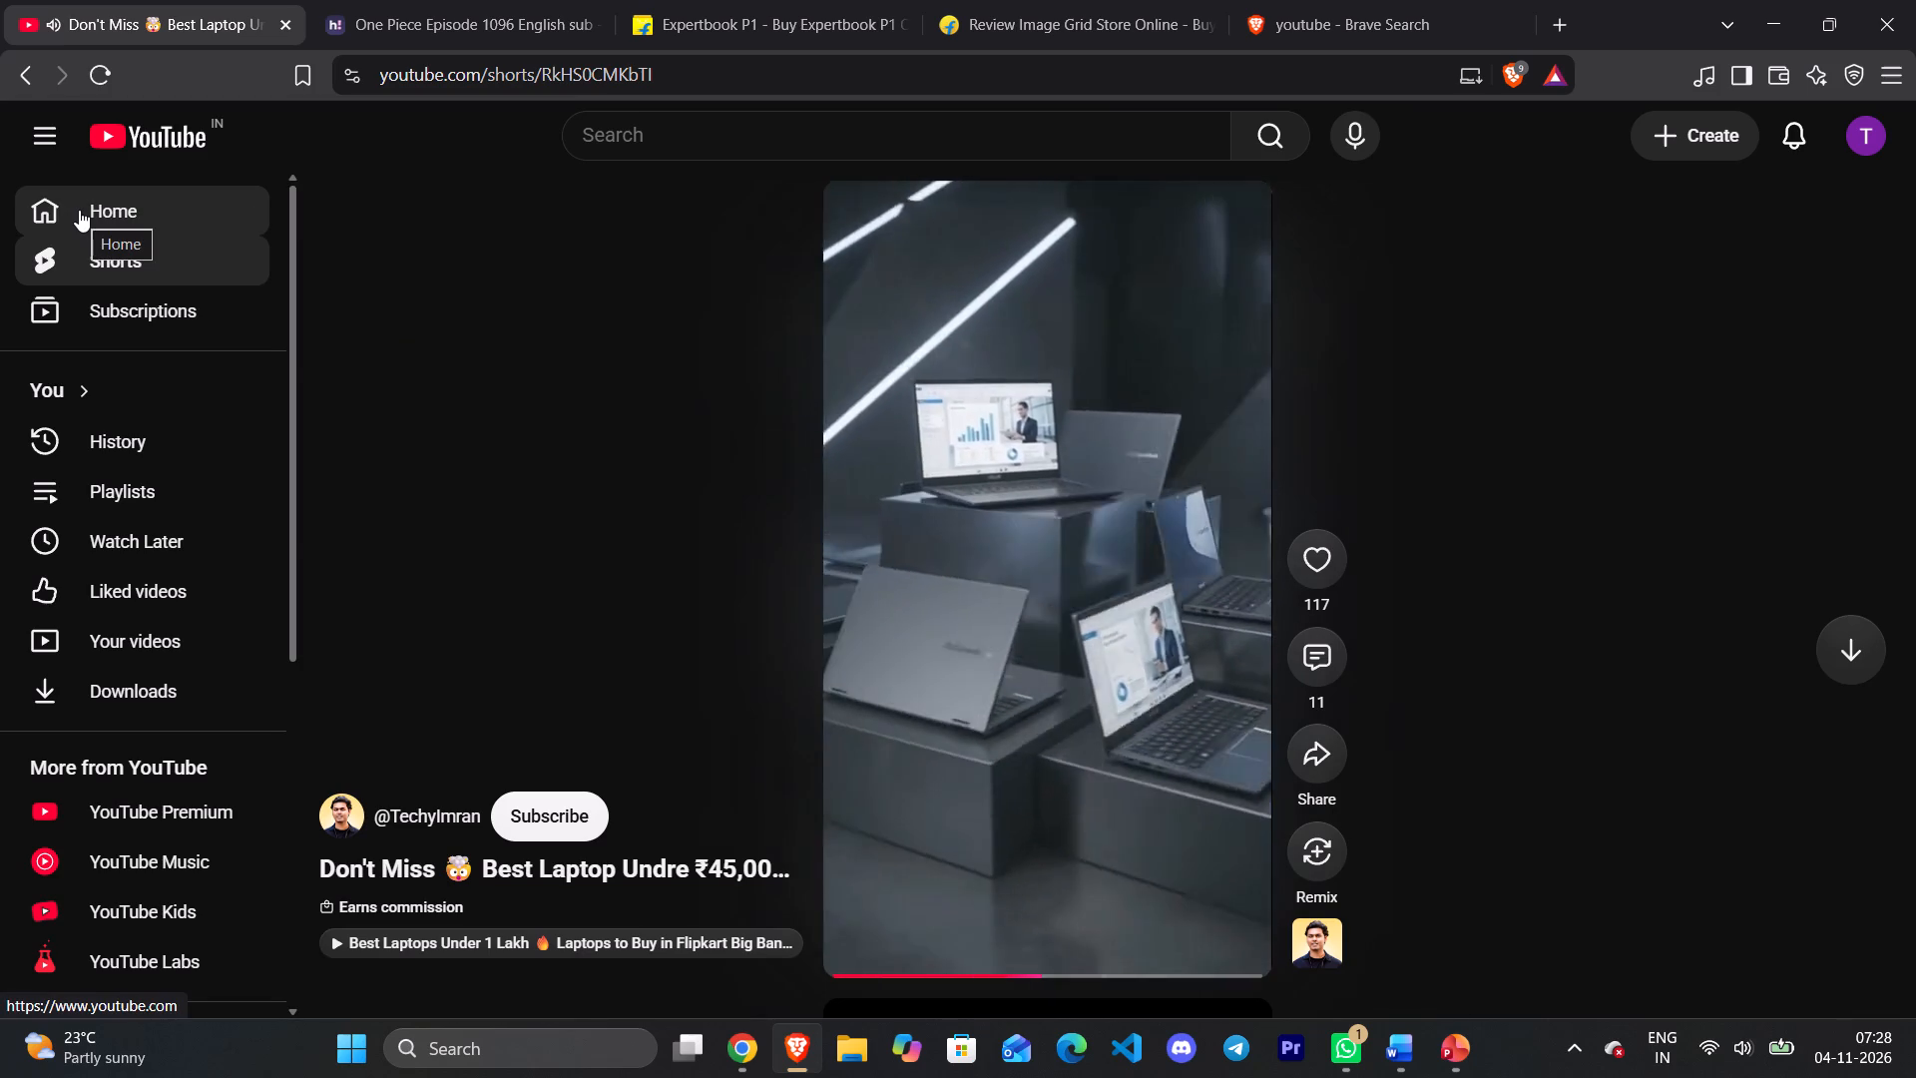
Go to the YouTube home page, search for "songh" and browse the results for music to play.
click(79, 210)
click(813, 119)
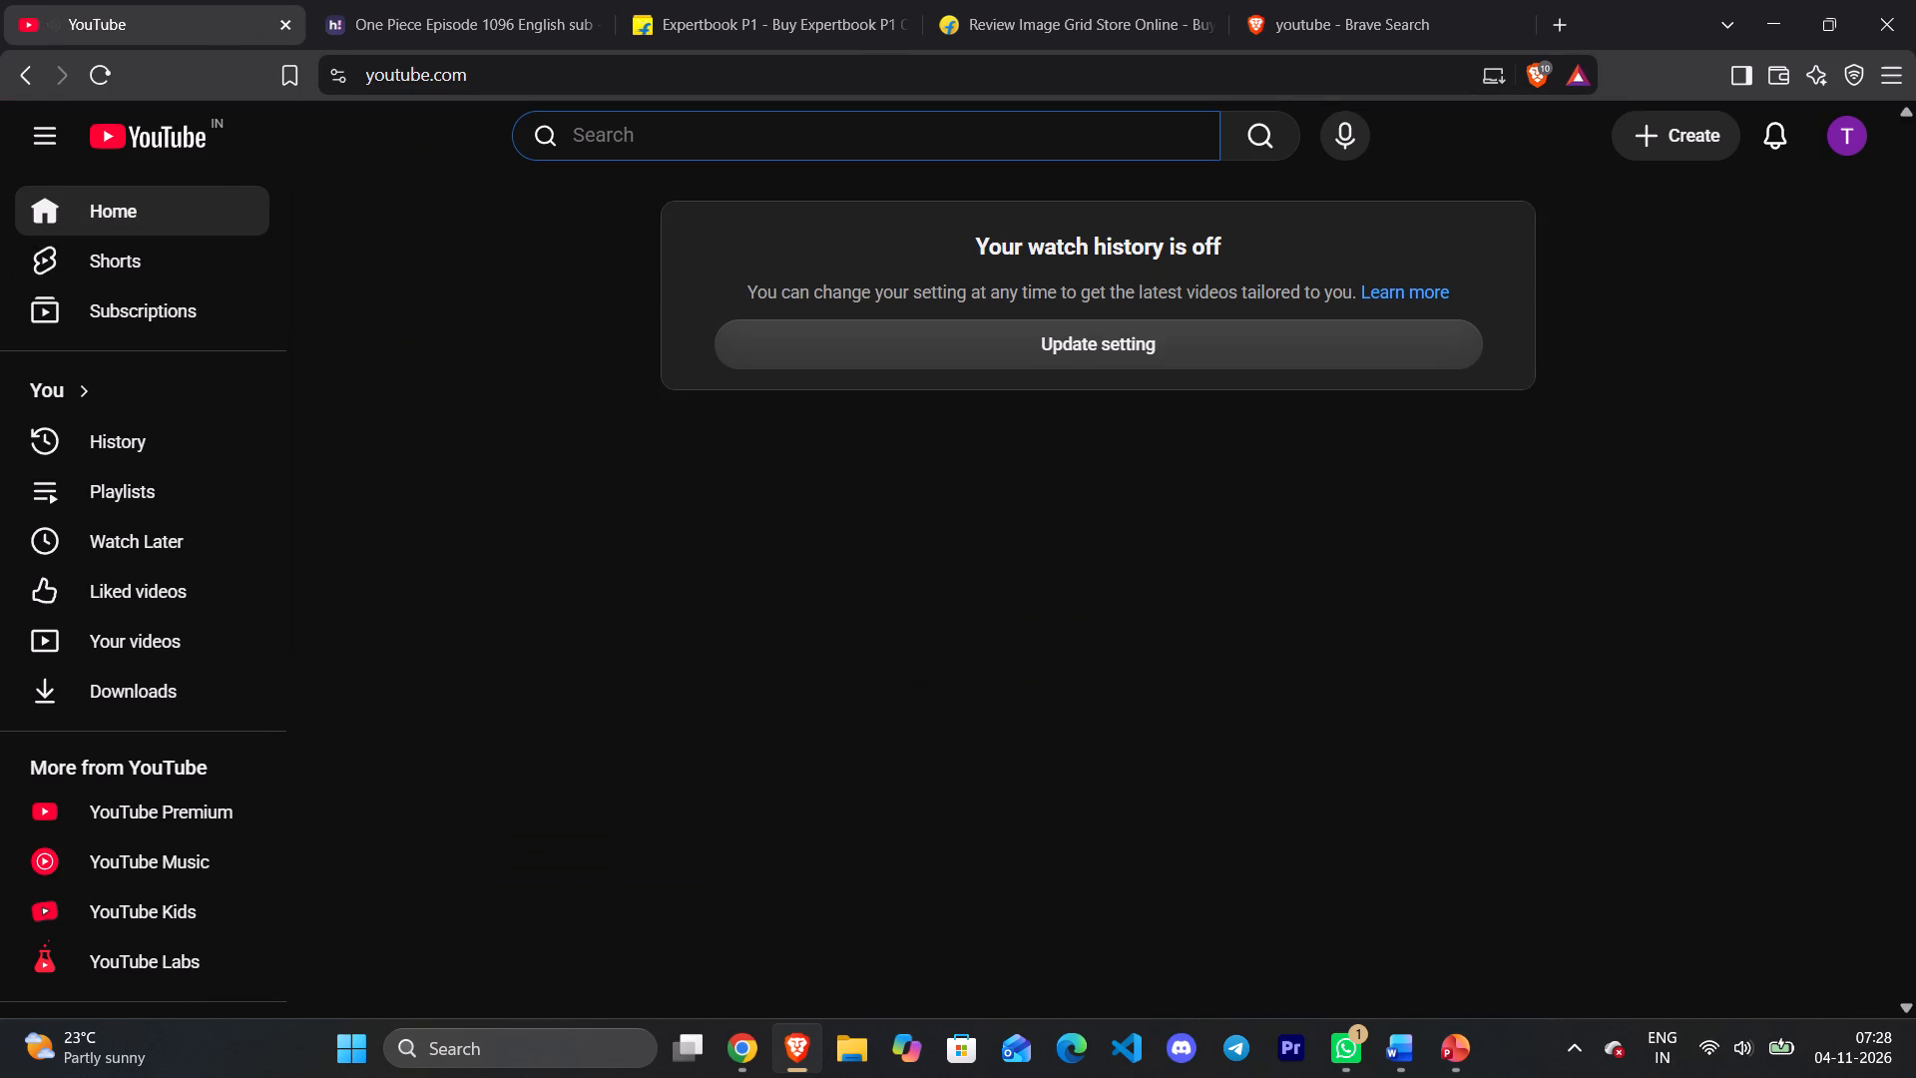
text(songh)
key(Return)
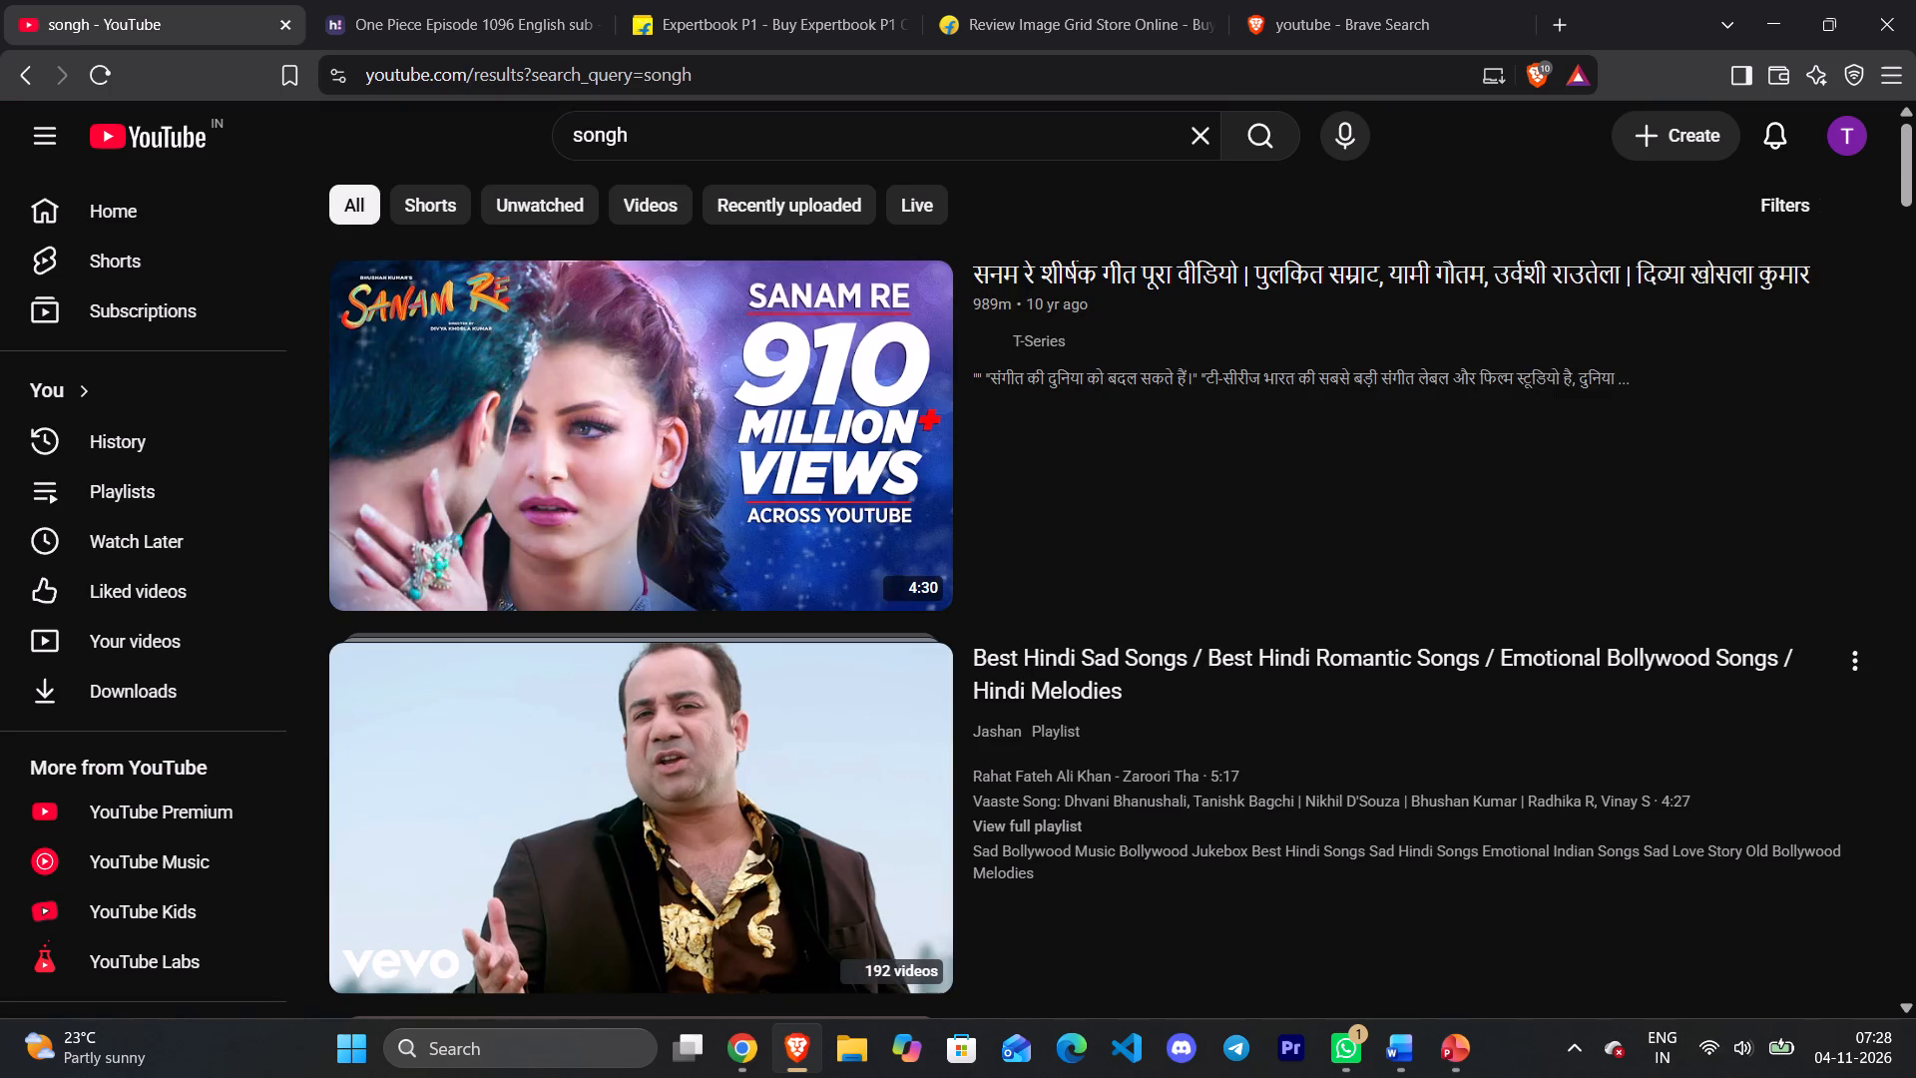
scroll(835, 409, down, 13)
scroll(846, 449, up, 4)
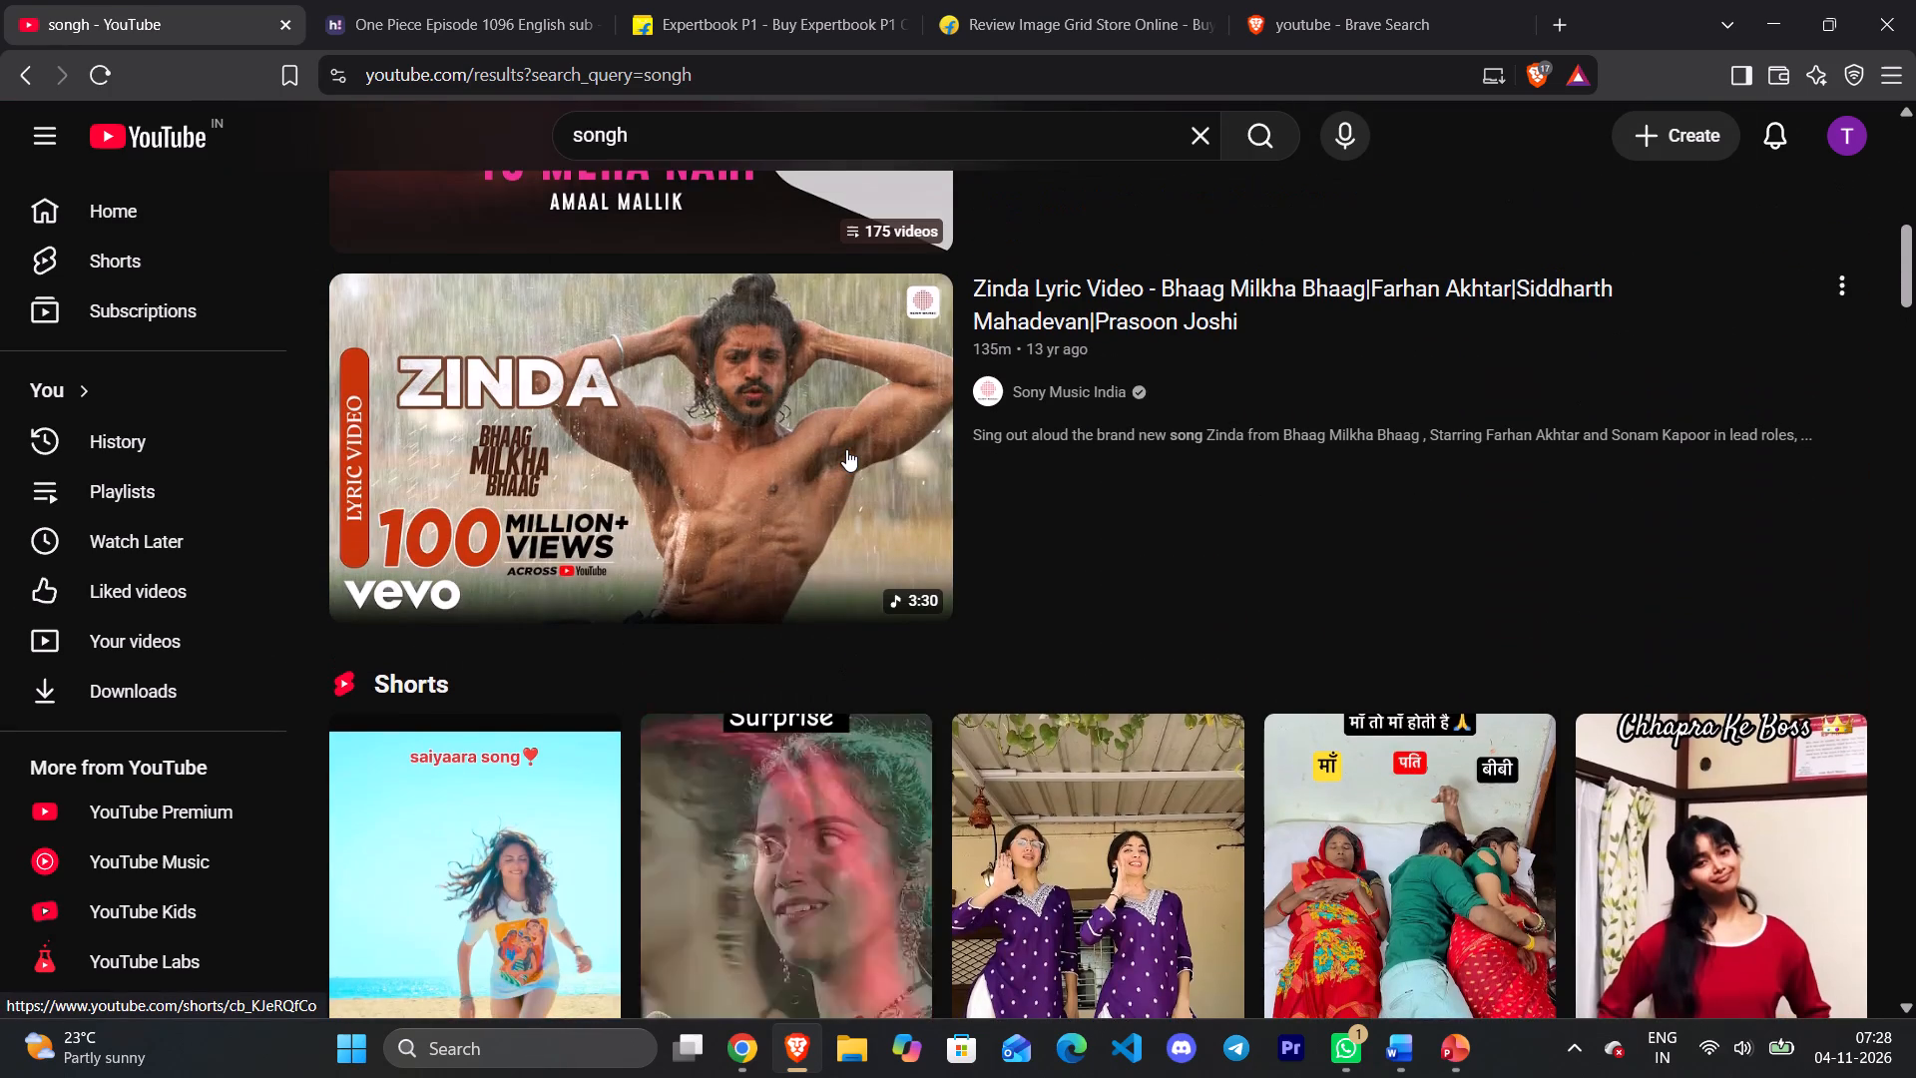
scroll(846, 449, down, 14)
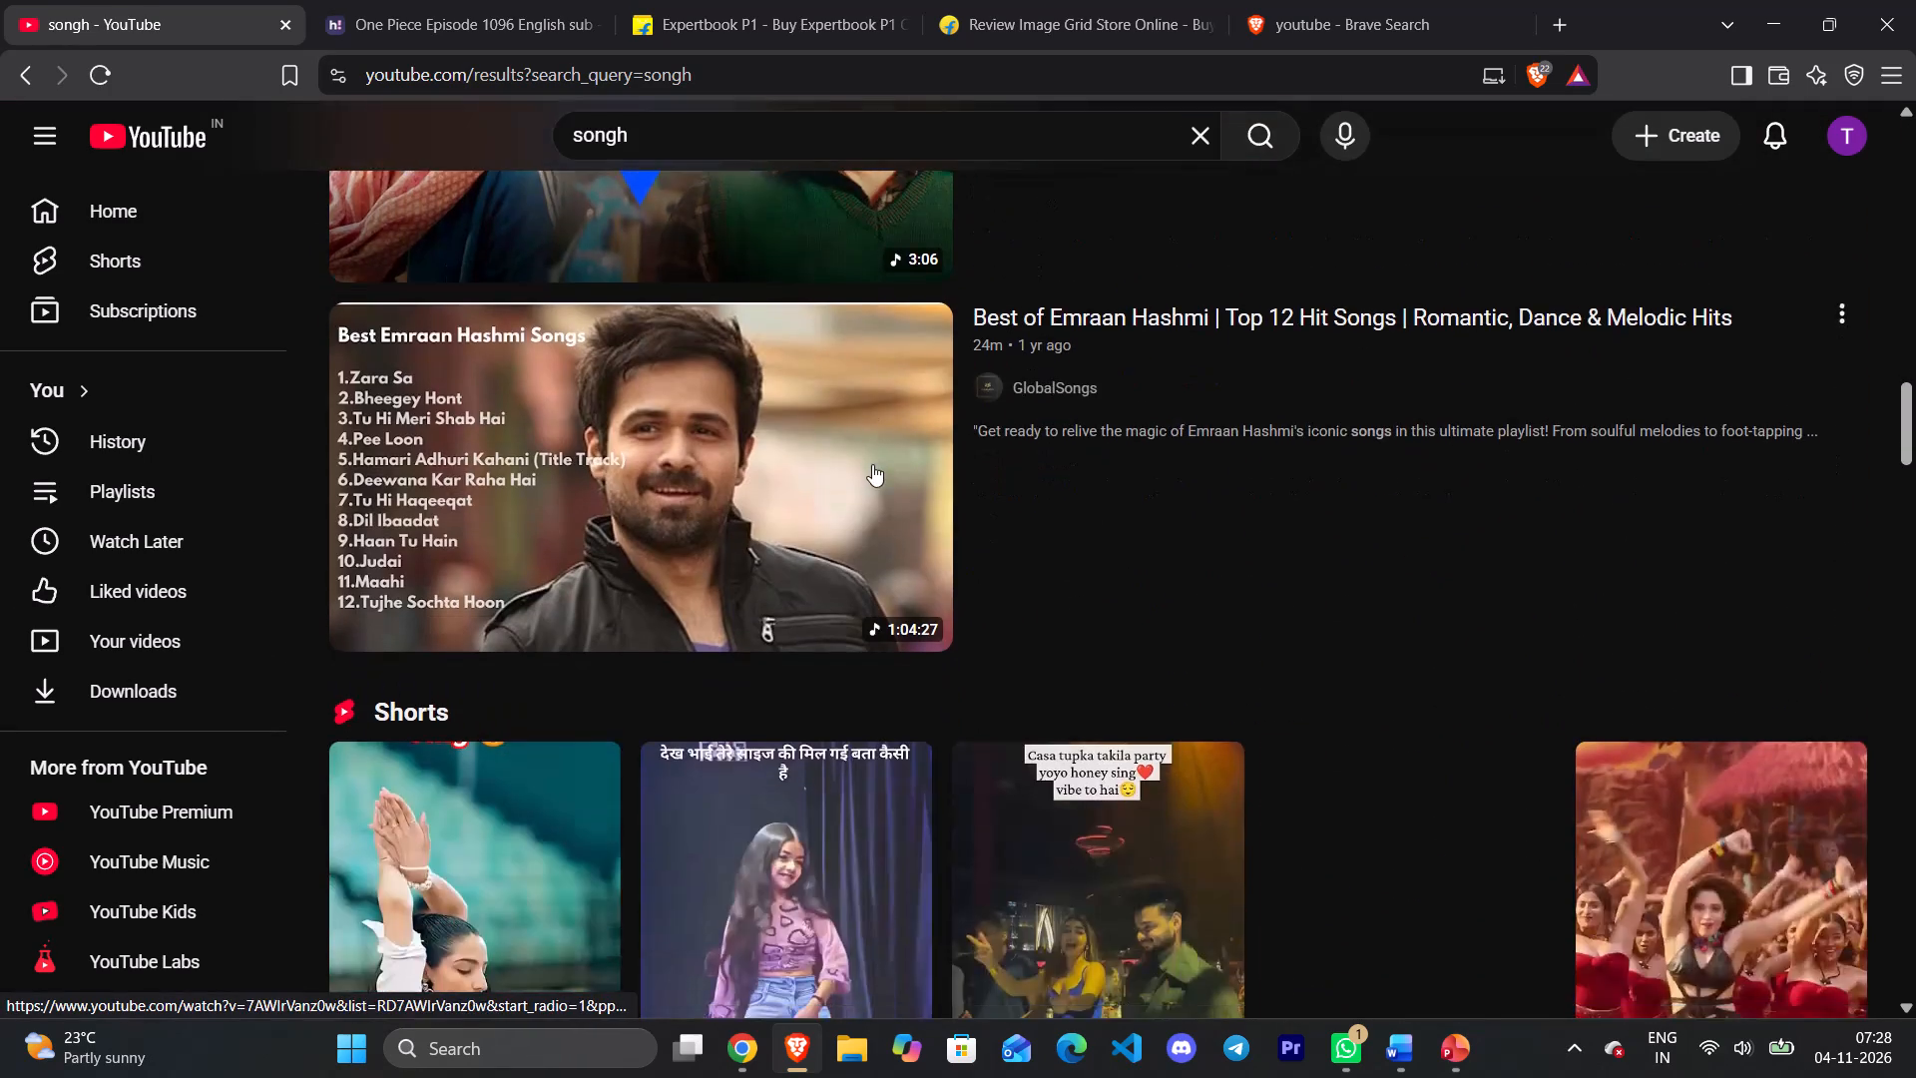
scroll(872, 464, up, 9)
scroll(872, 464, down, 6)
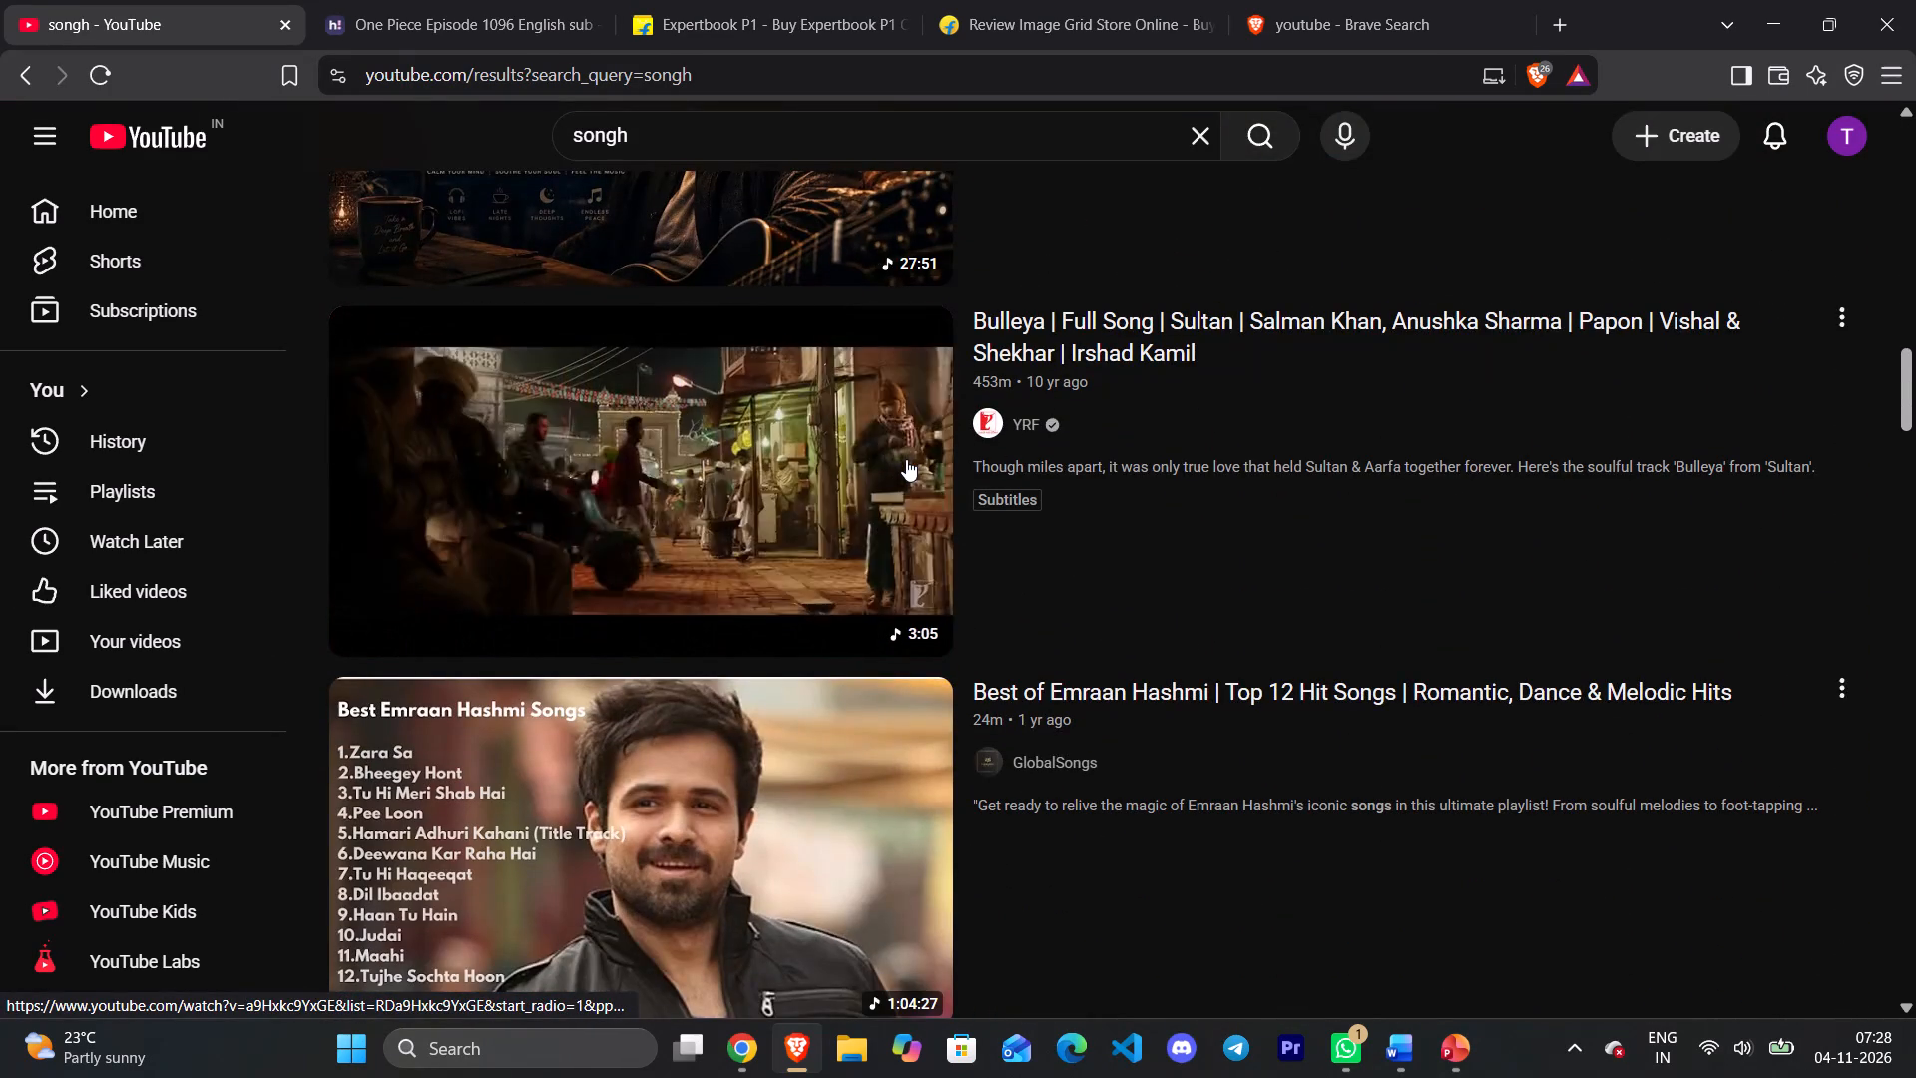
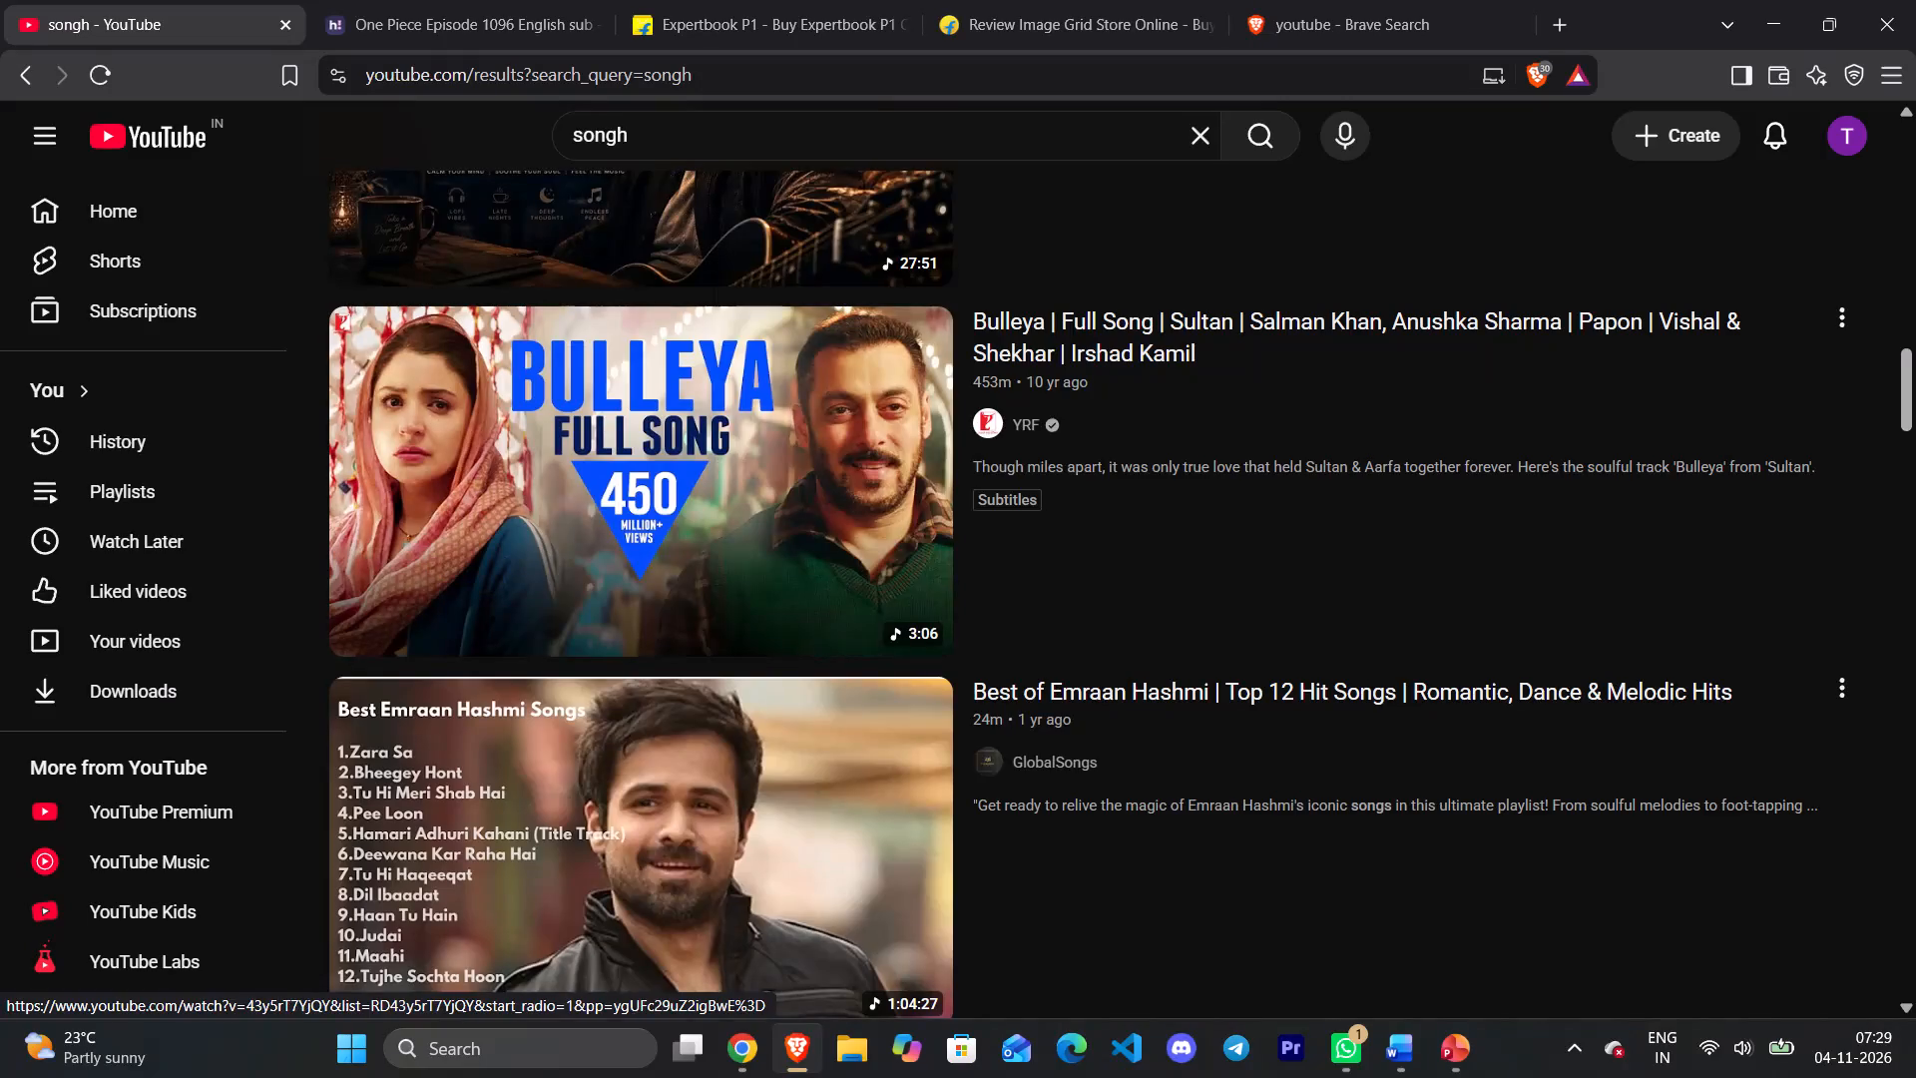
Search YouTube for "maine khud ko" and play the Ragini MMS 2 lyrical song video from T-Series.
drag(633, 132, 388, 159)
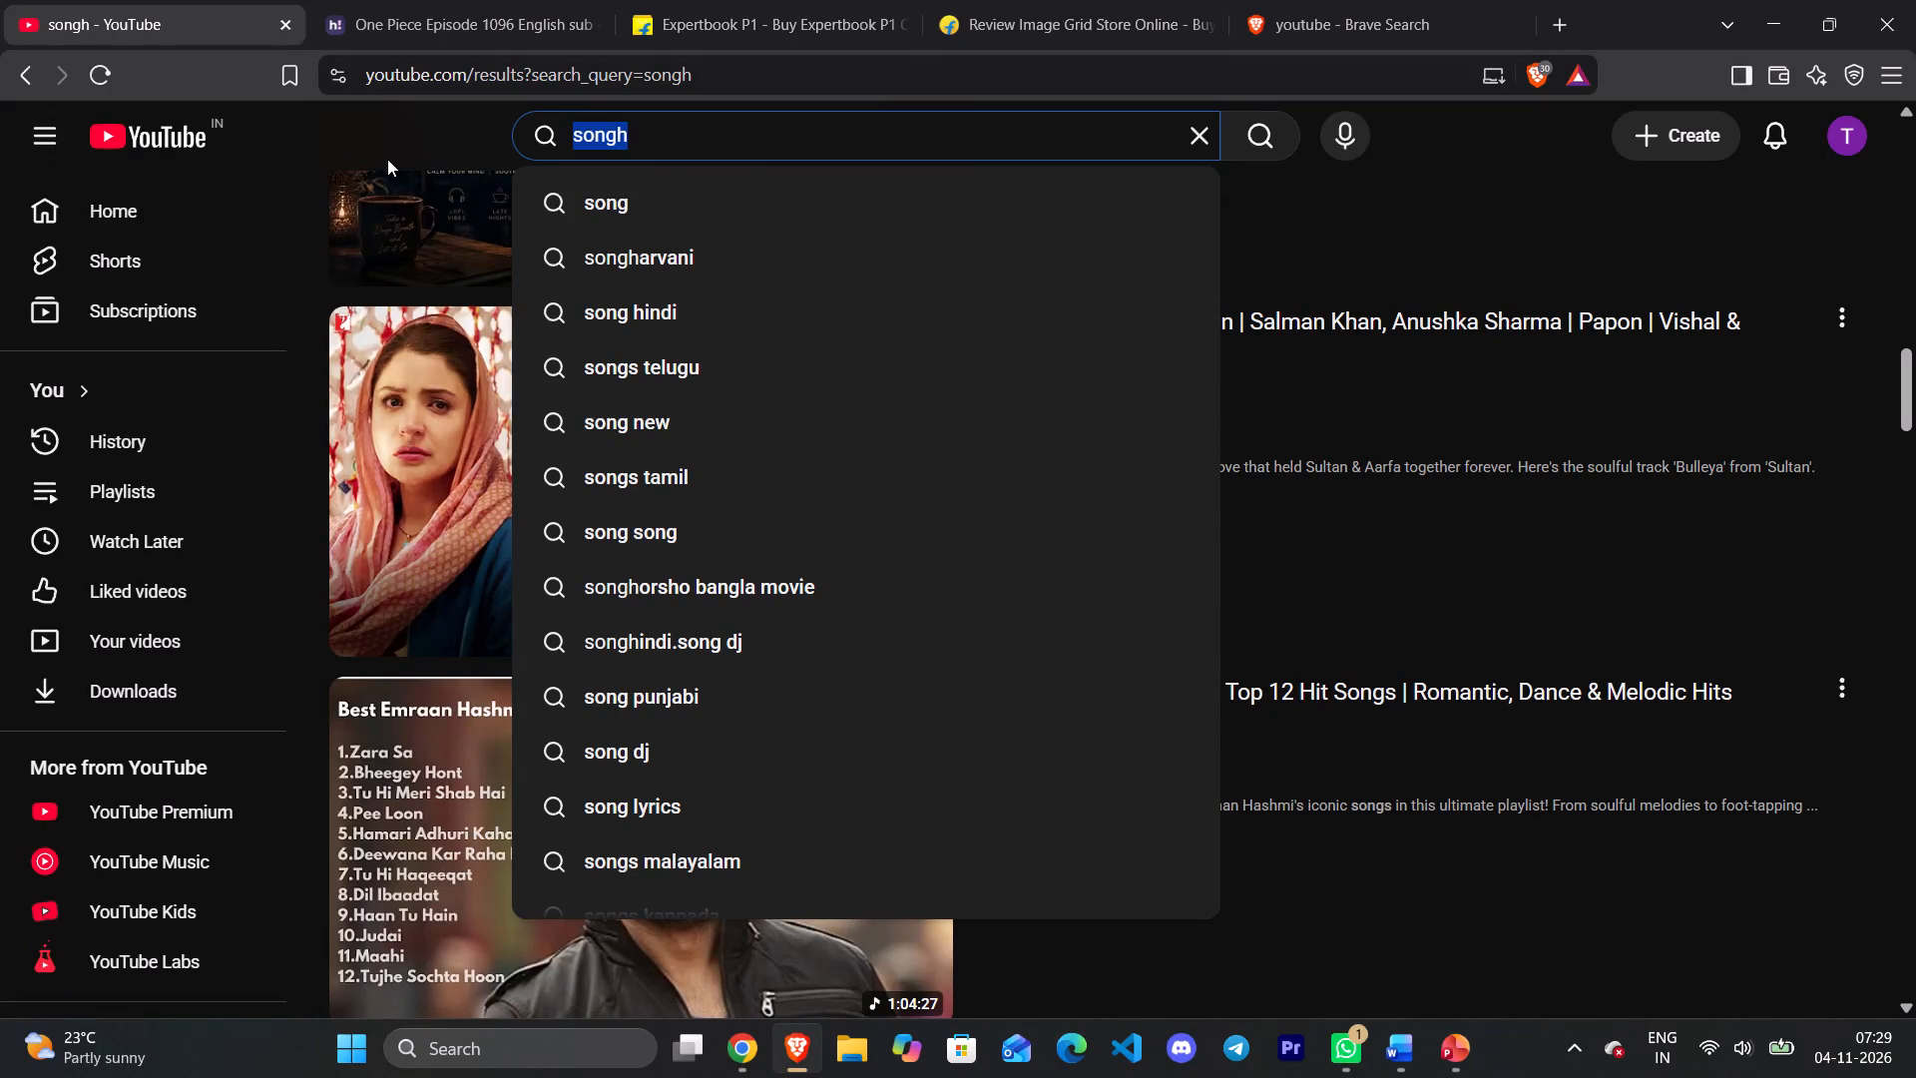
text(maine)
key(space)
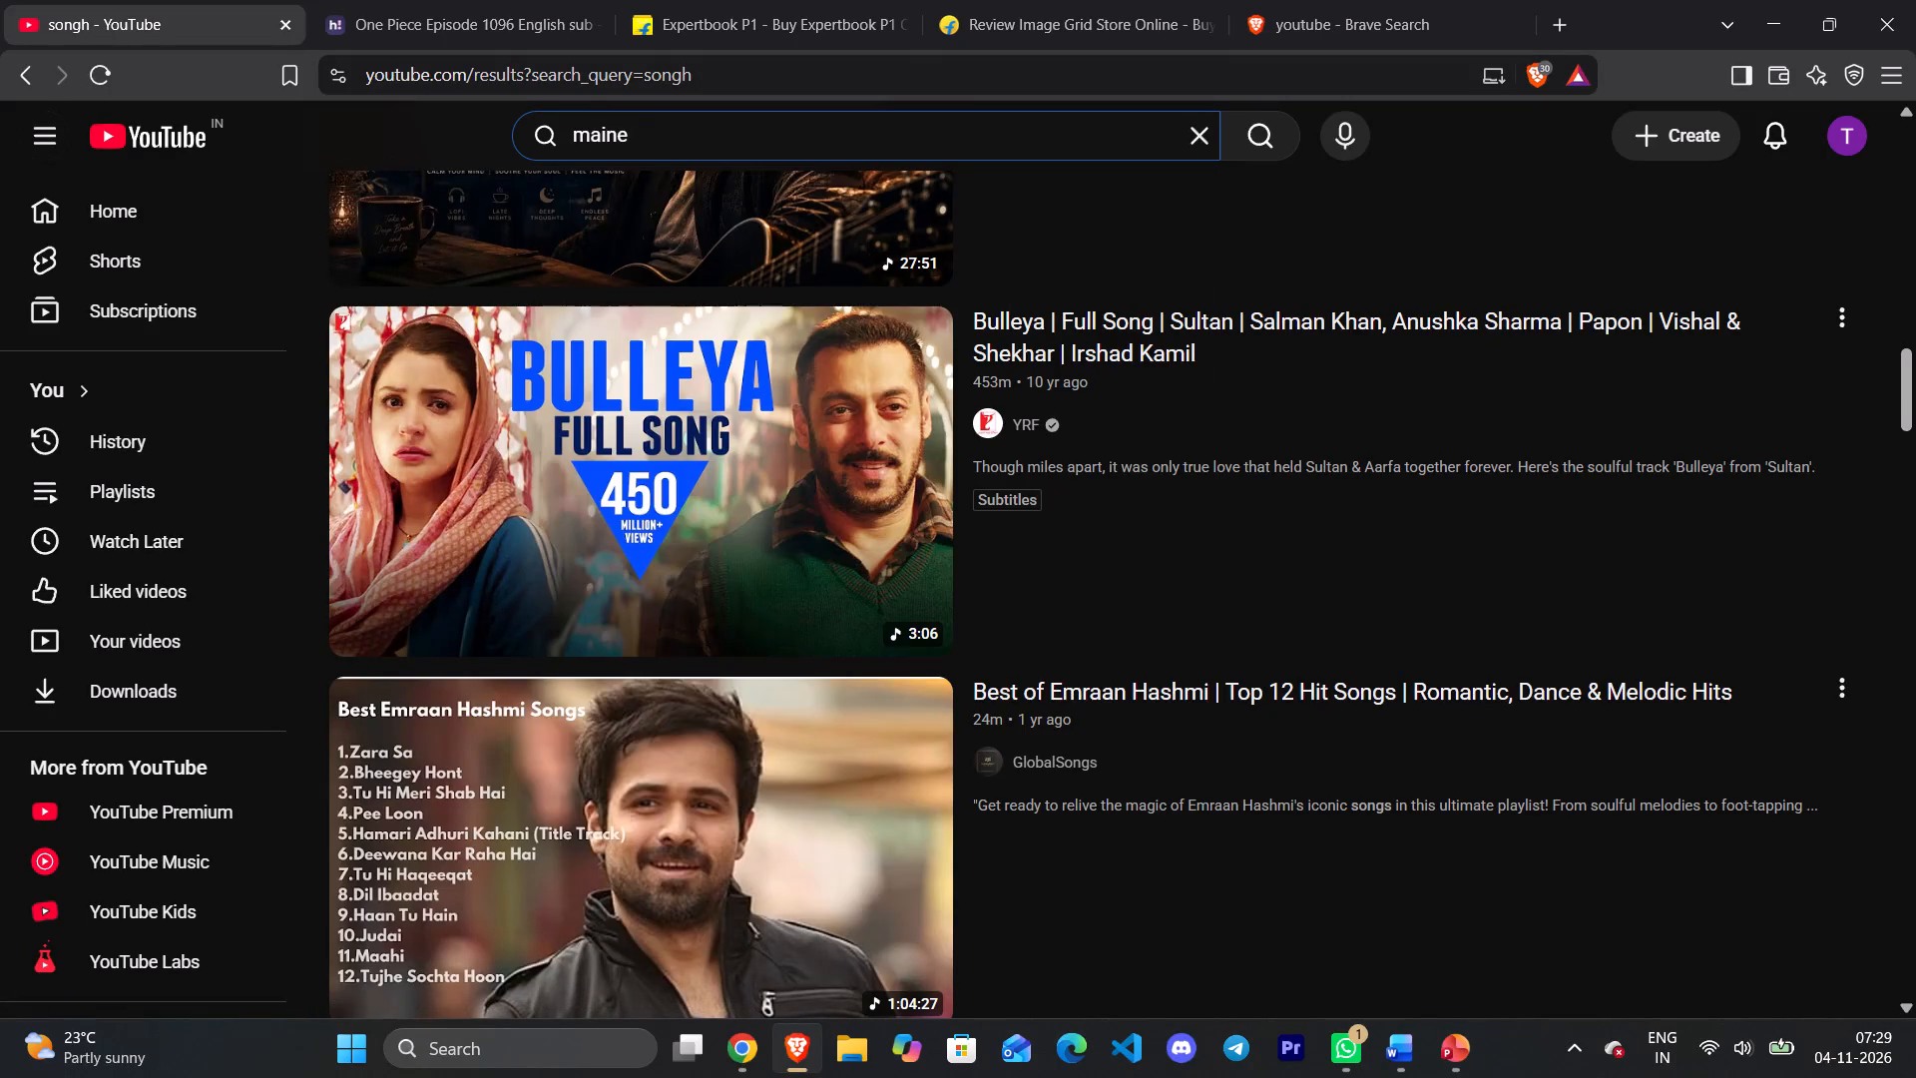
text(khud ki)
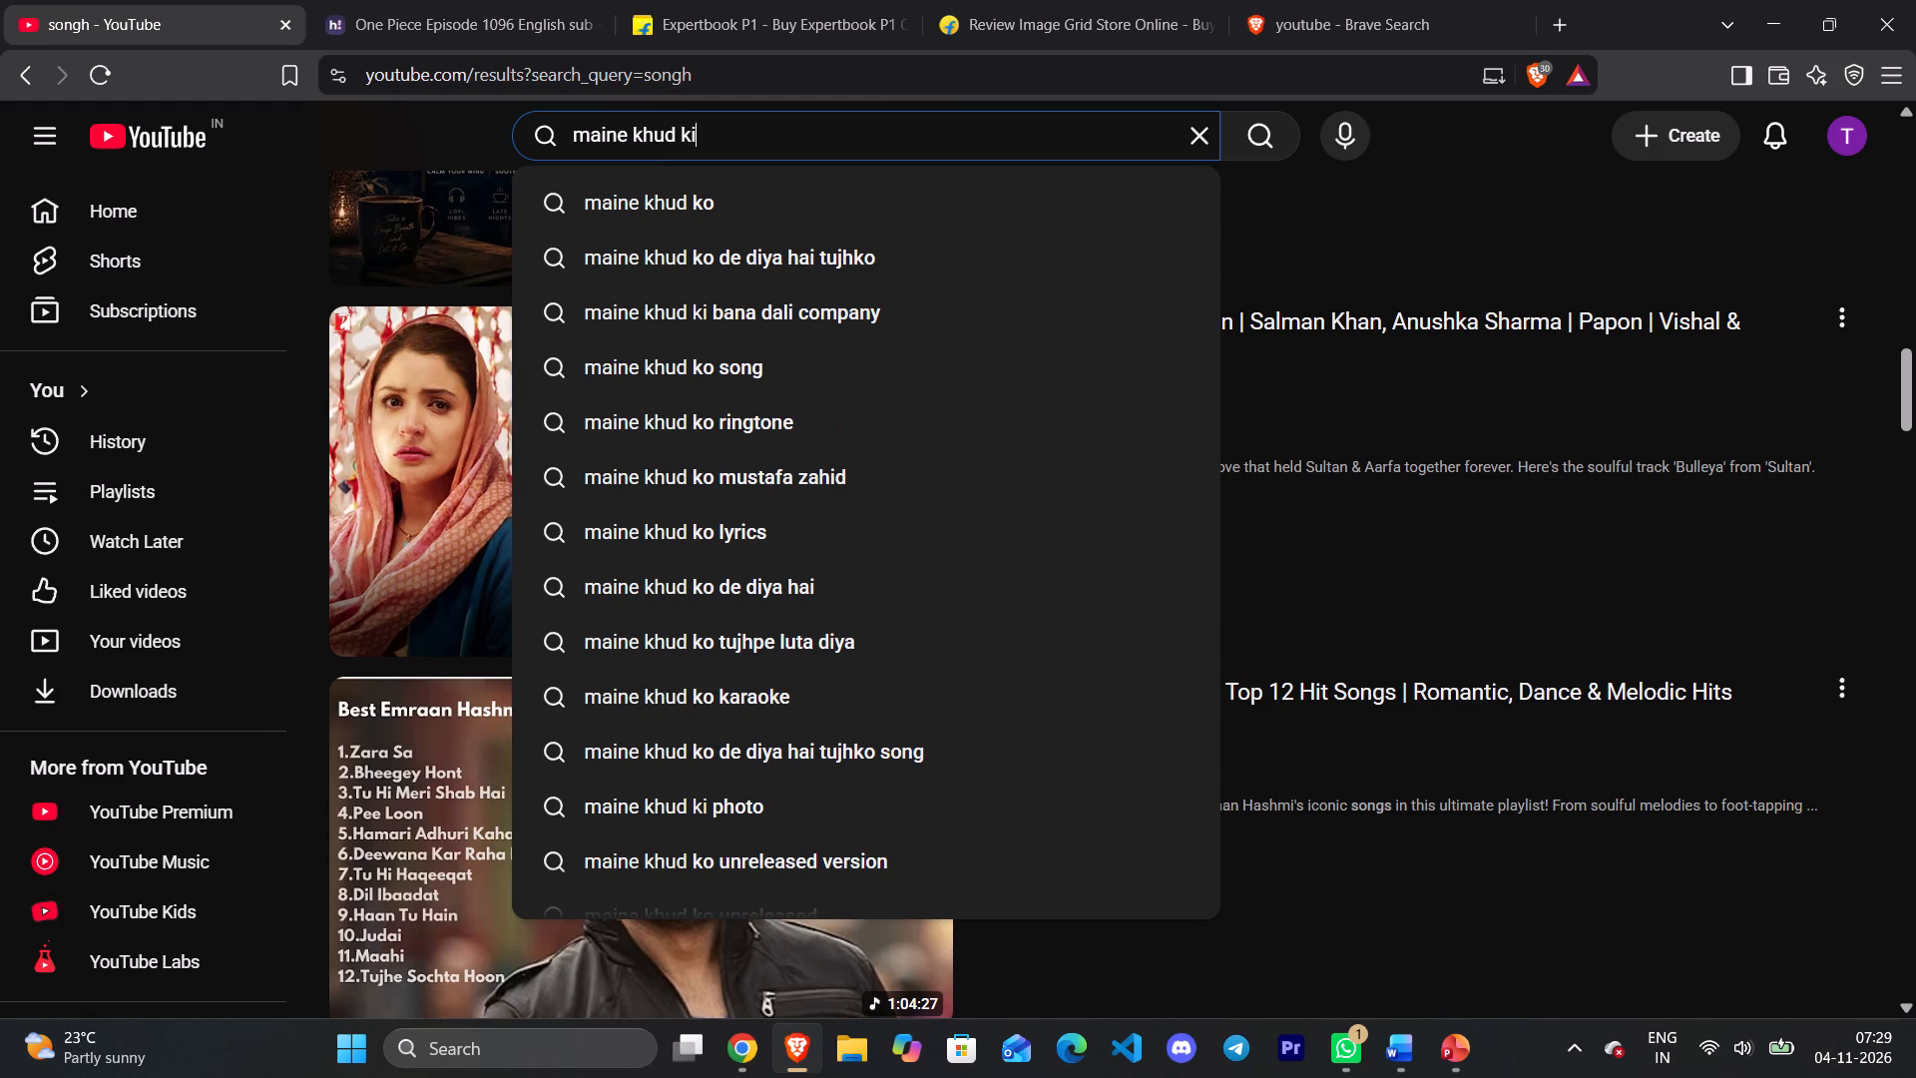
key(BackSpace)
key(o)
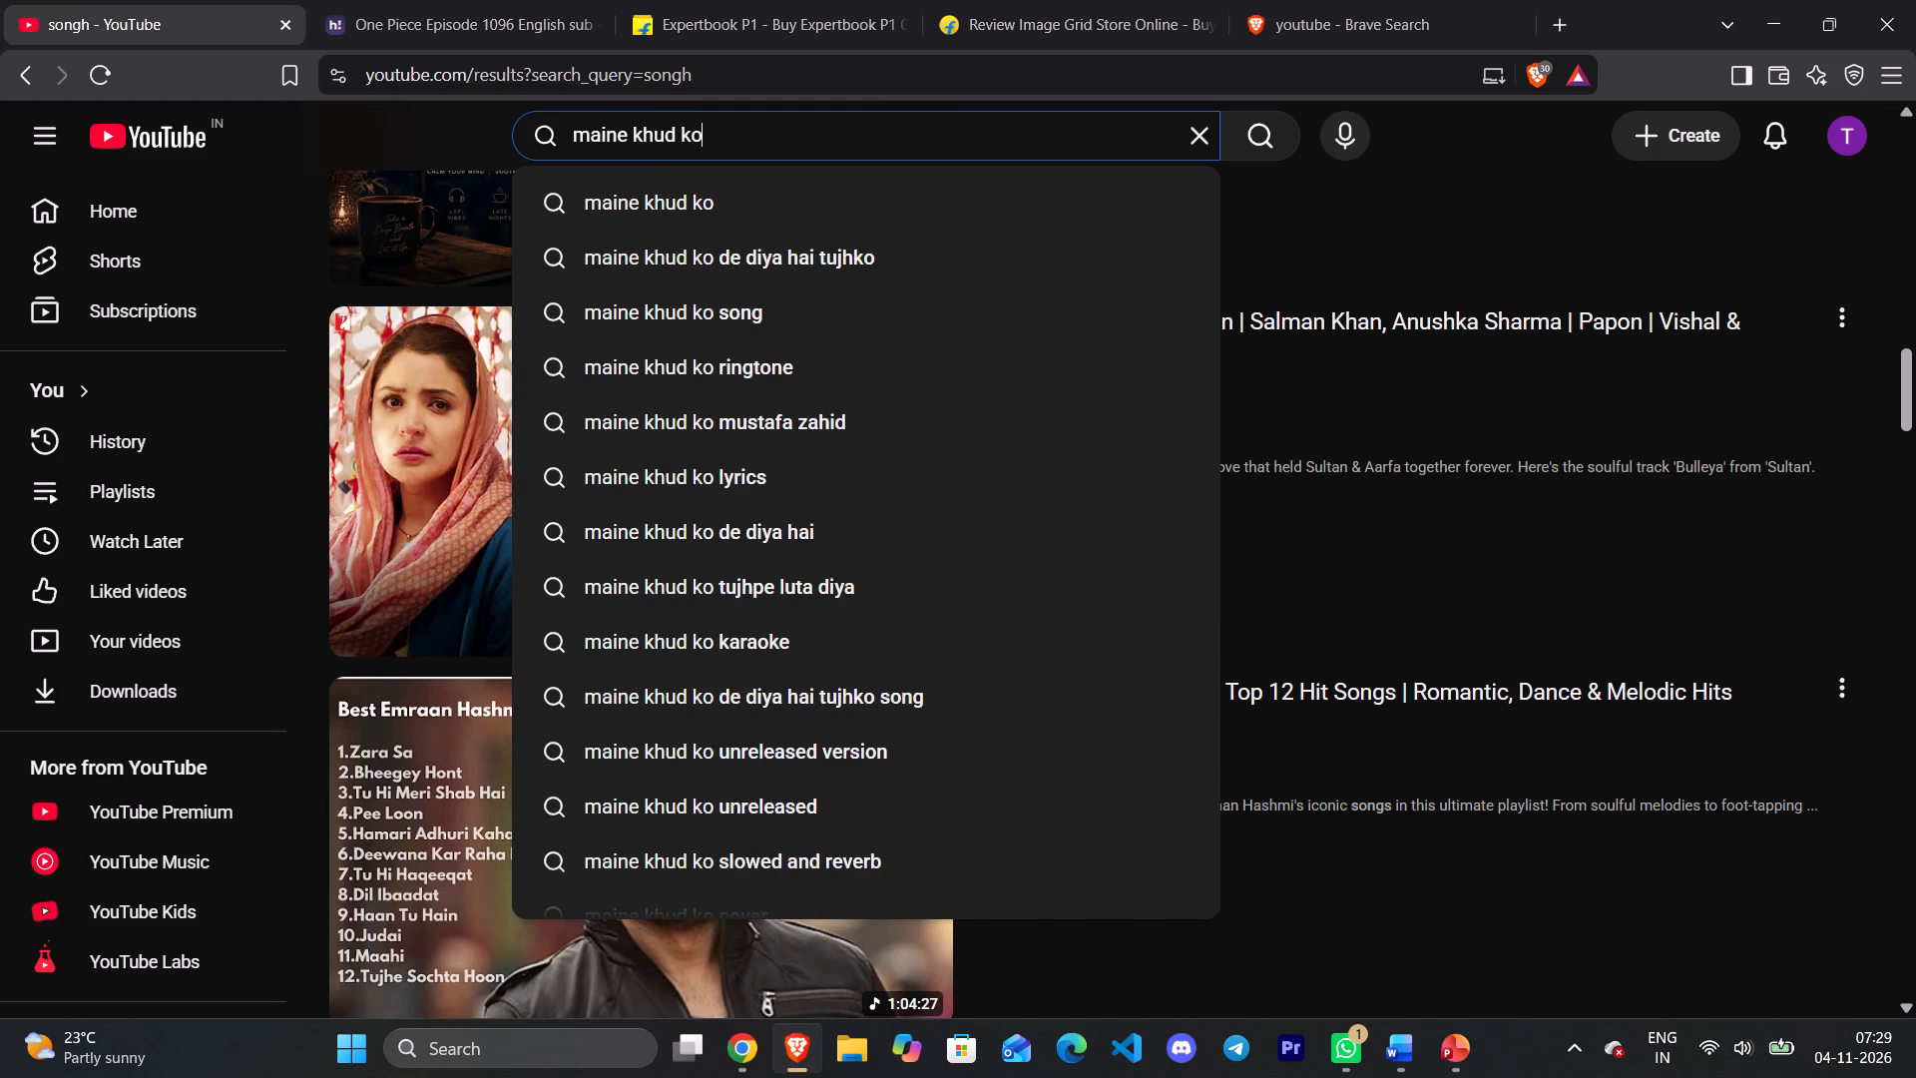
key(Return)
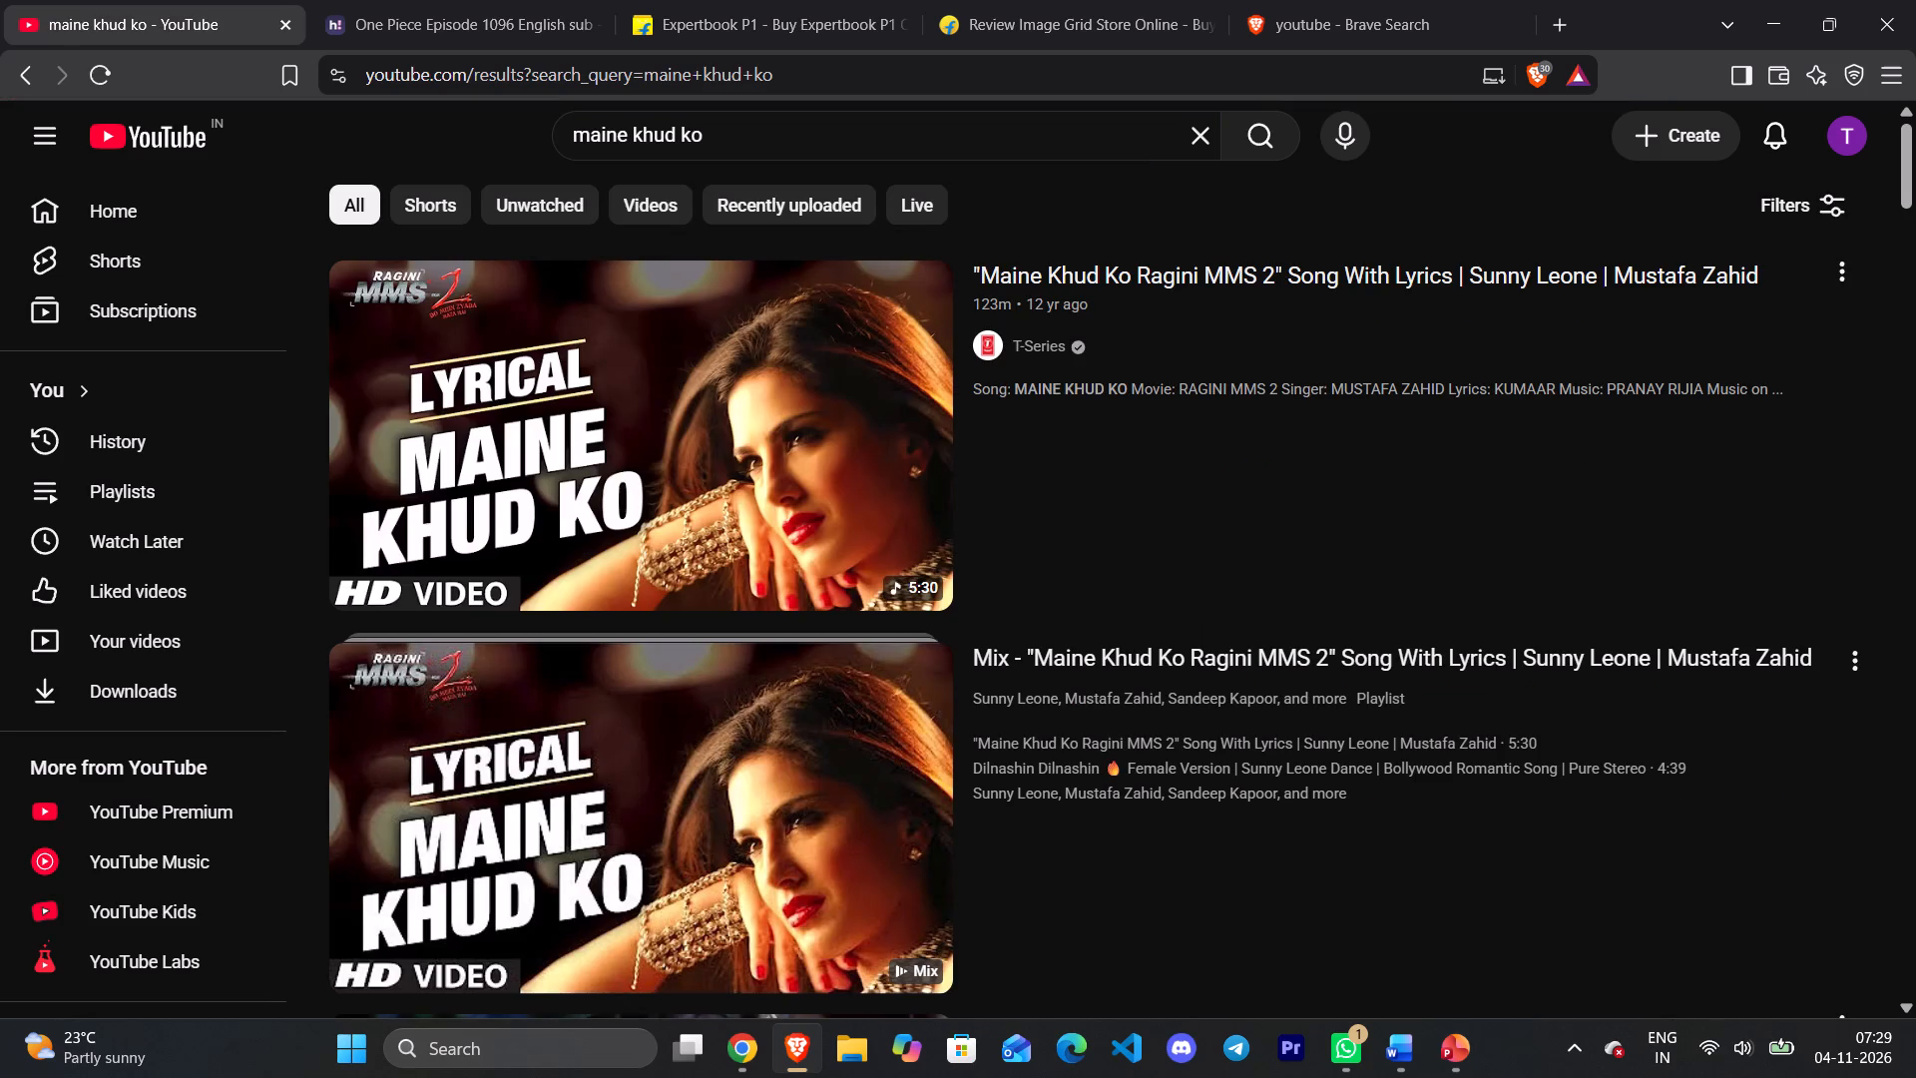
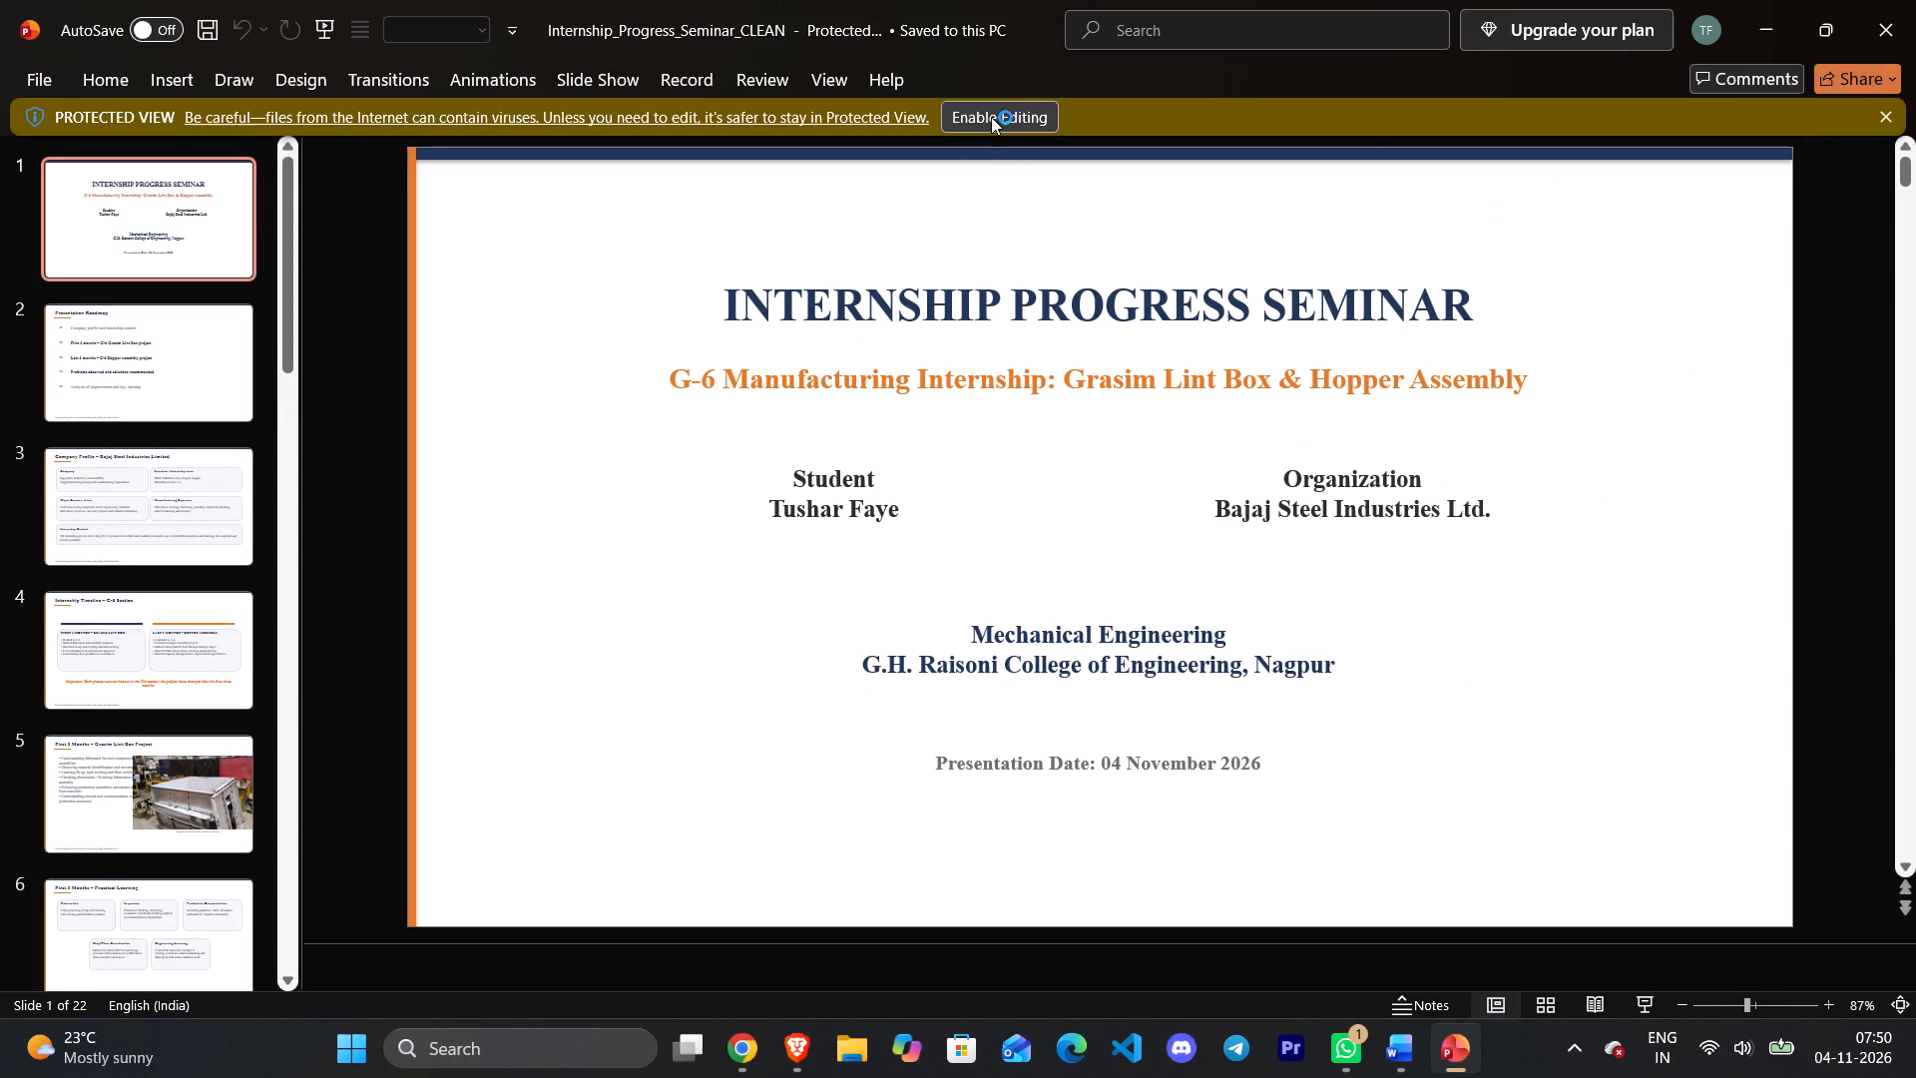
Enable editing for the Internship_Progress_Seminar_CLEAN presentation opened in Protected View.
click(991, 117)
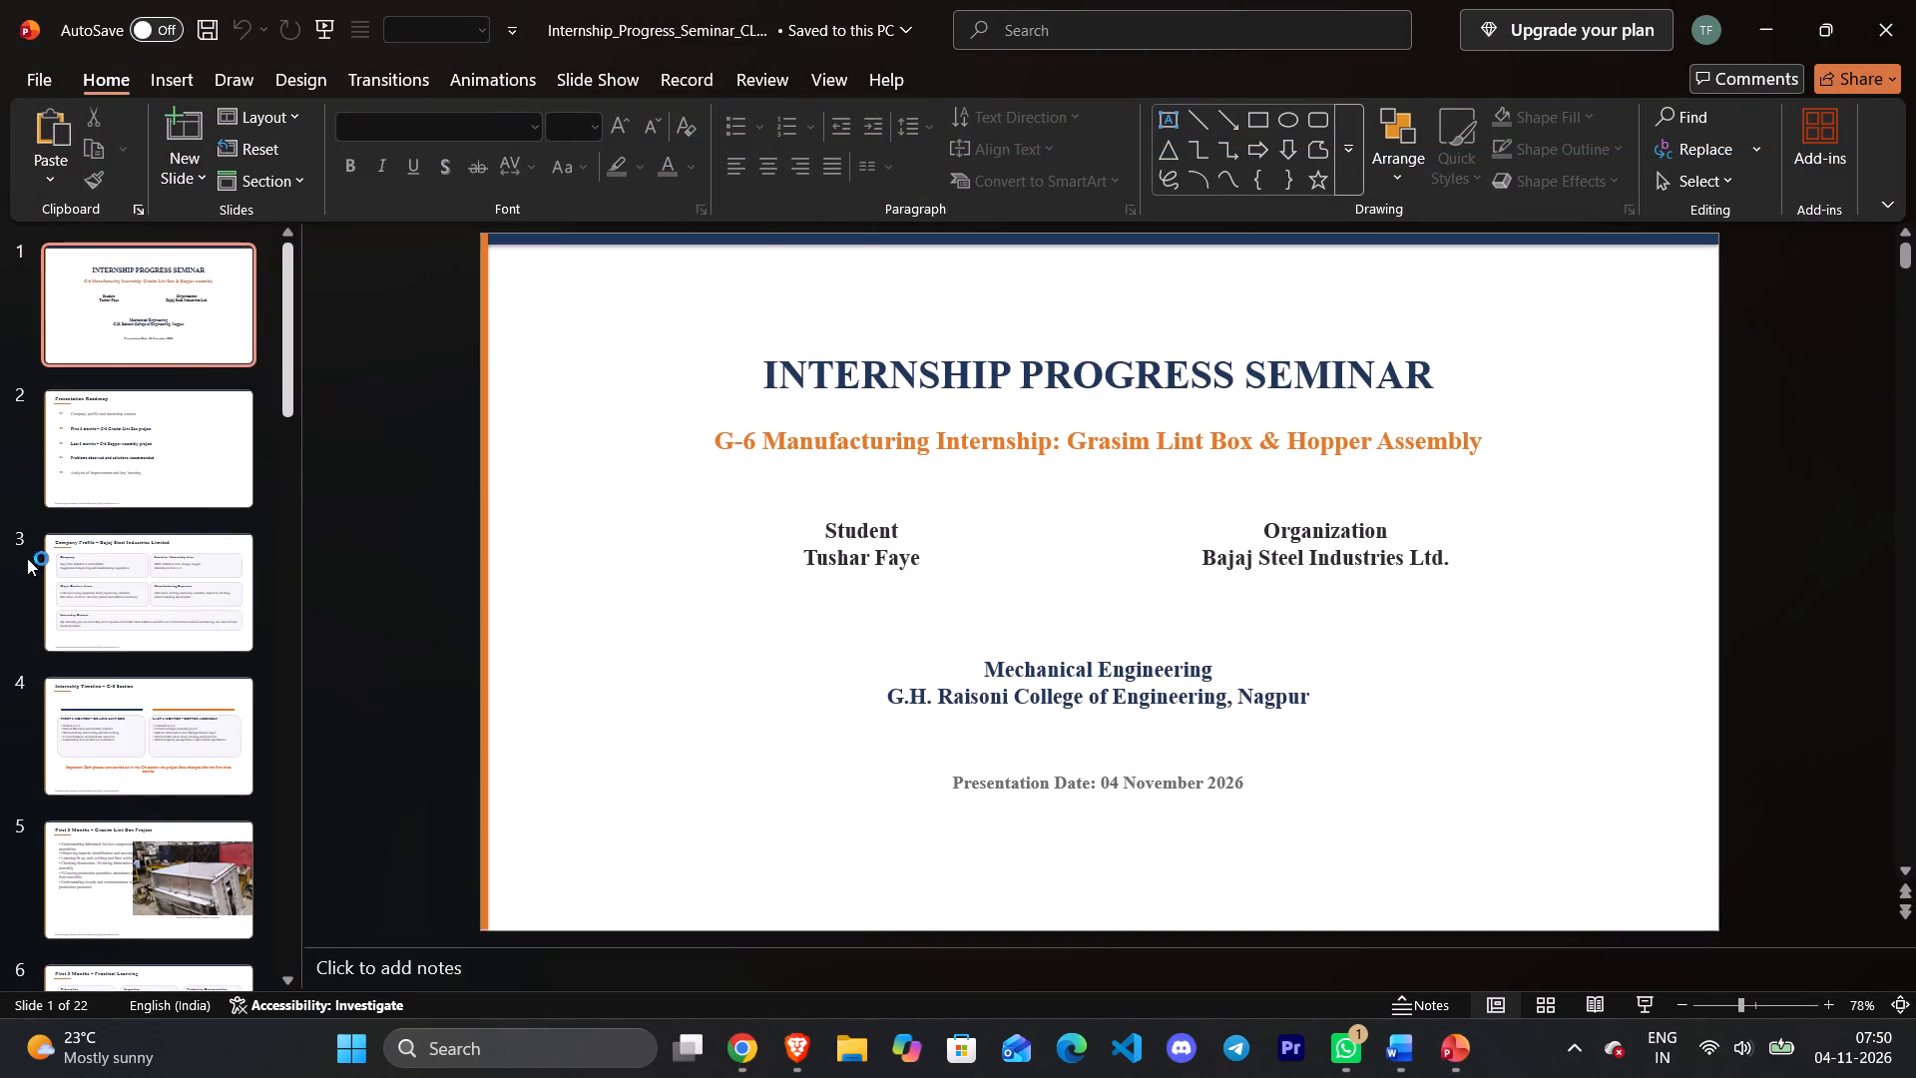
Review slides 2 to 5, from the Presentation Roadmap to the Grasim Lint Box Project, then return to the Internship Timeline slide.
click(167, 444)
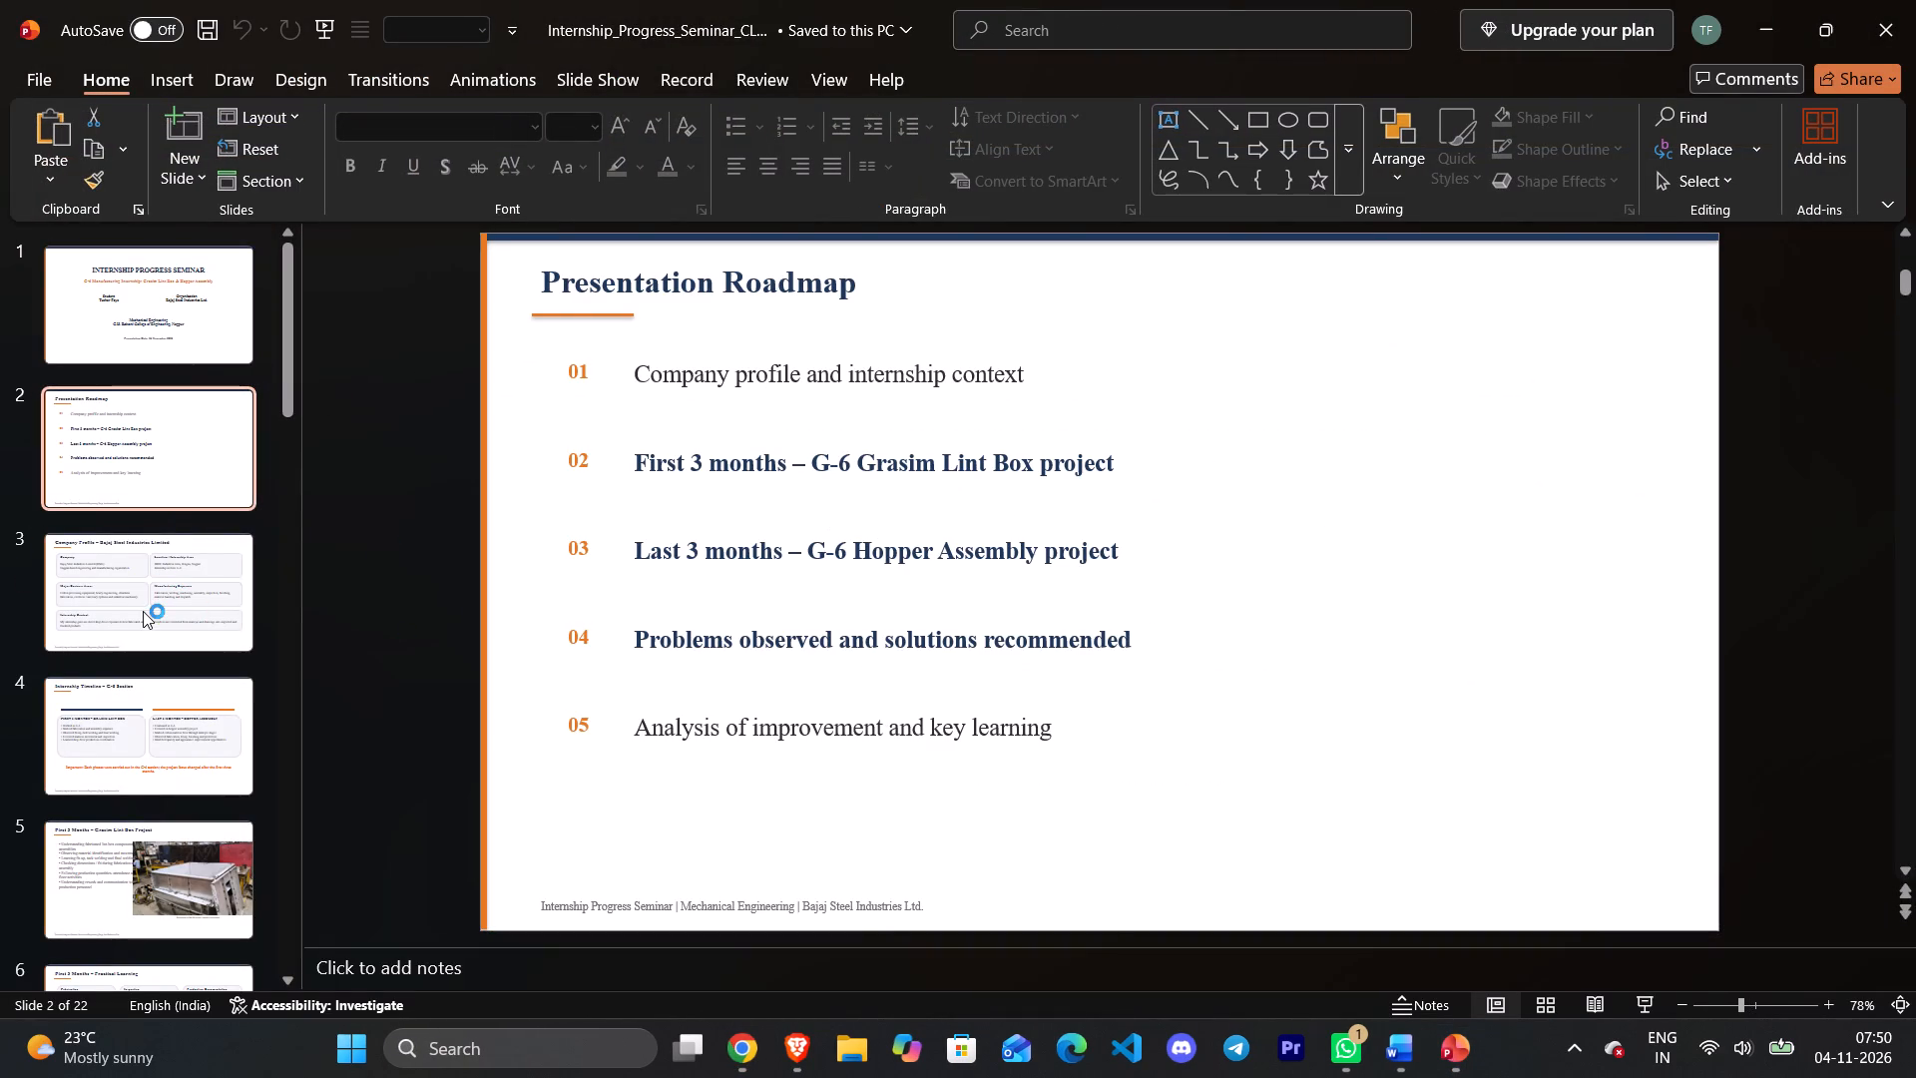
click(143, 611)
click(172, 750)
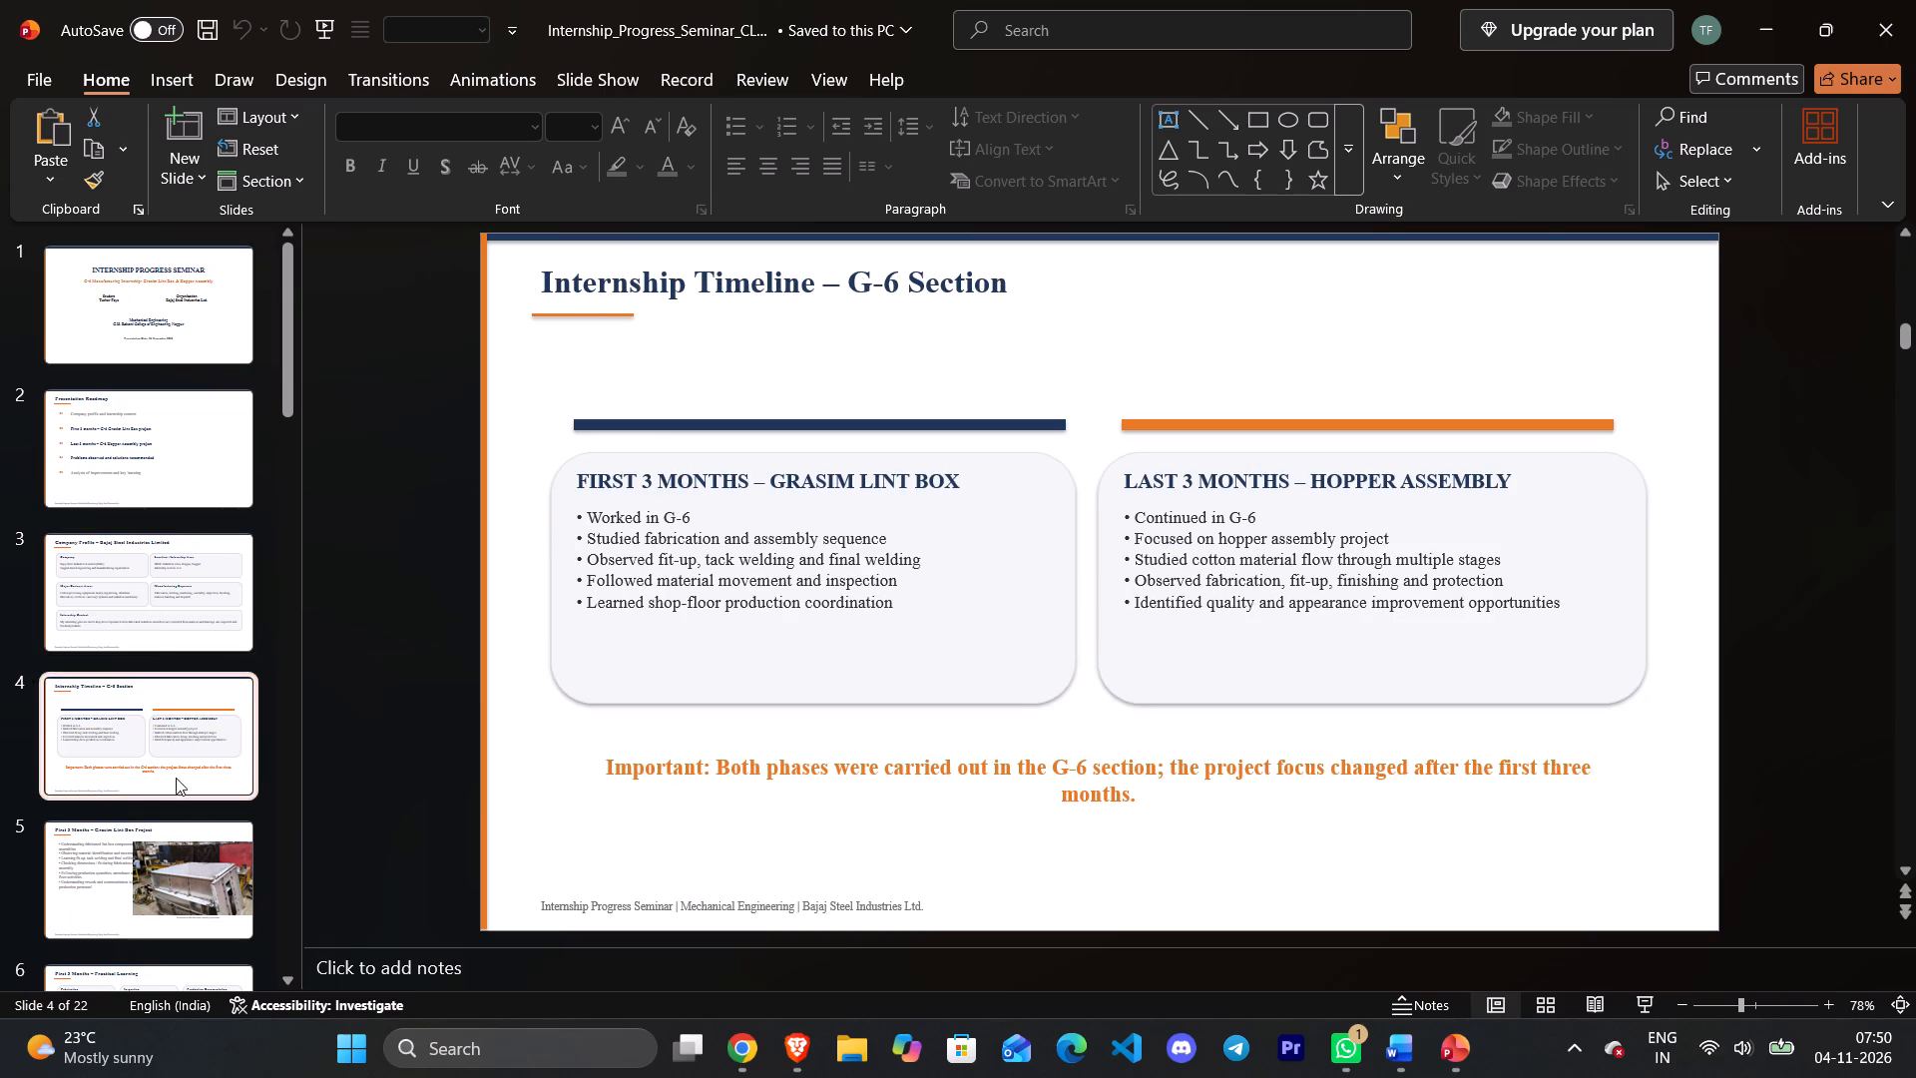
click(183, 853)
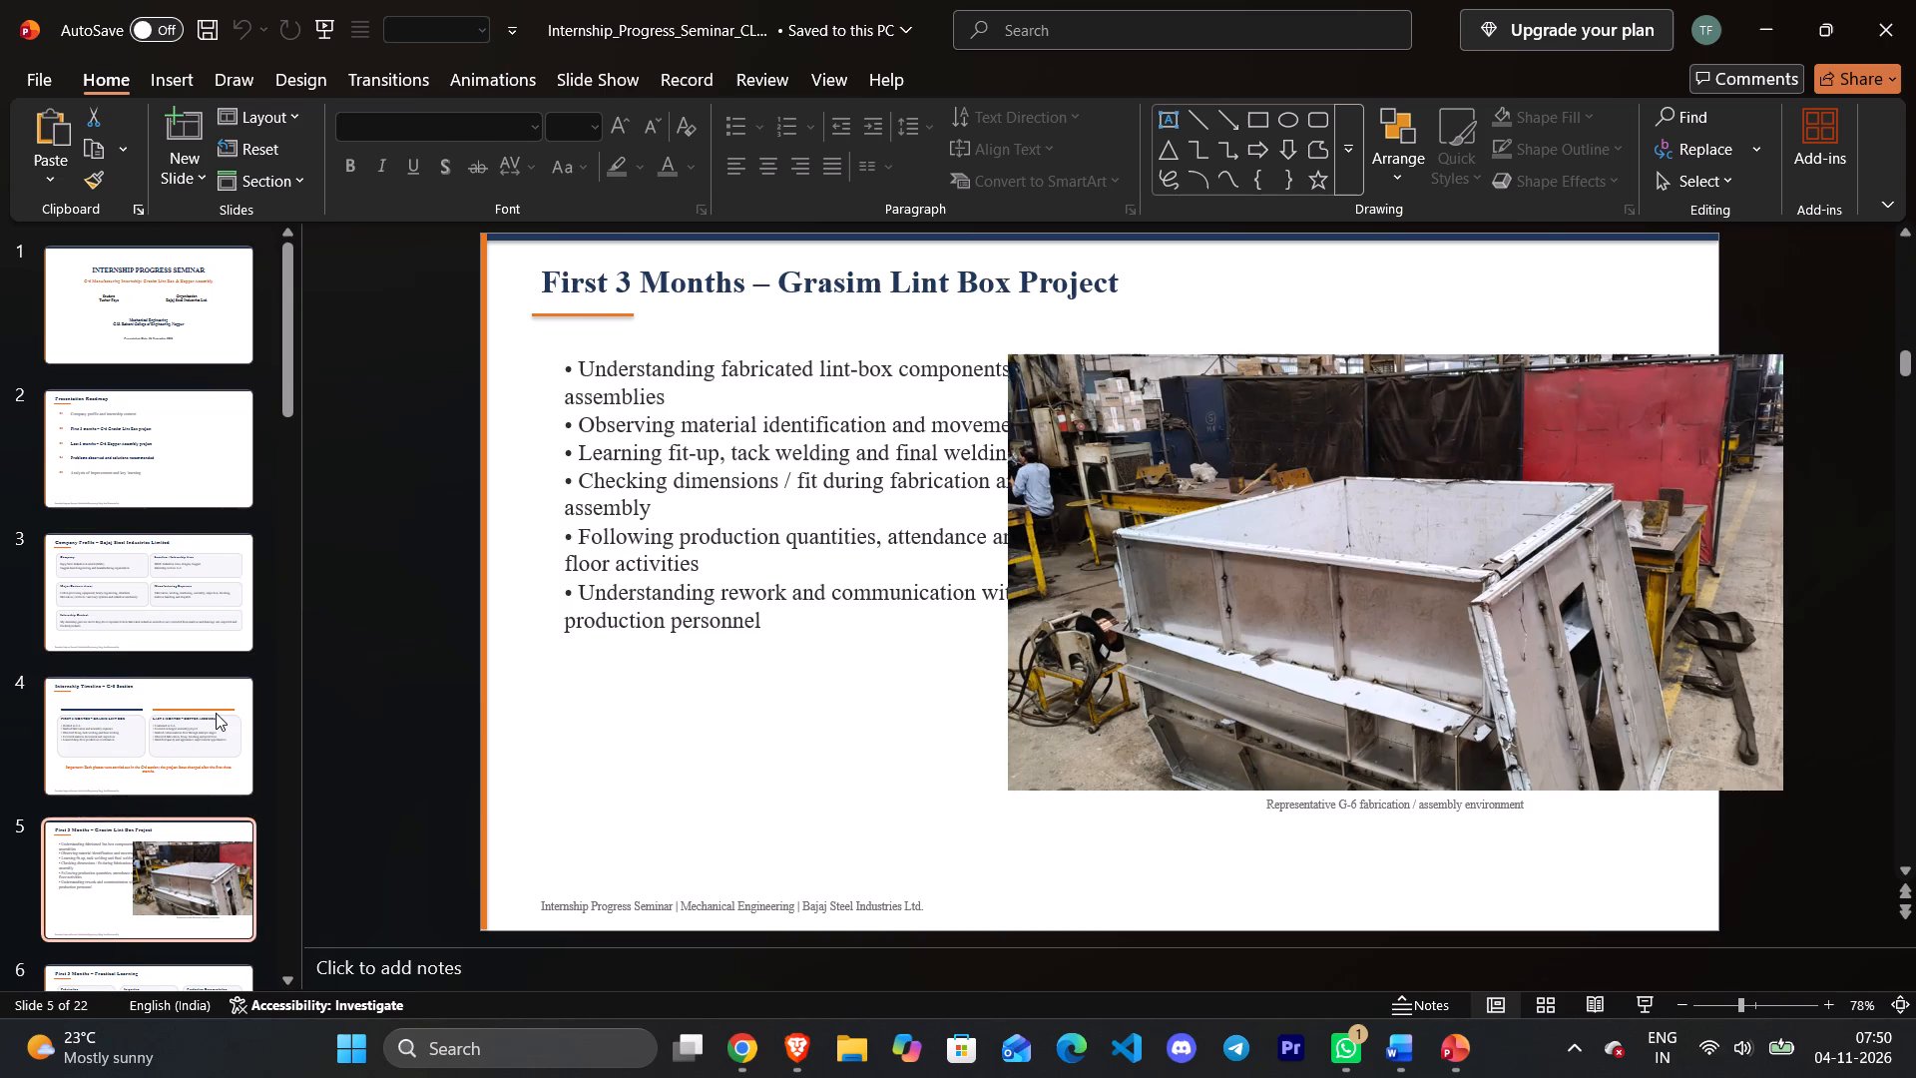
click(216, 713)
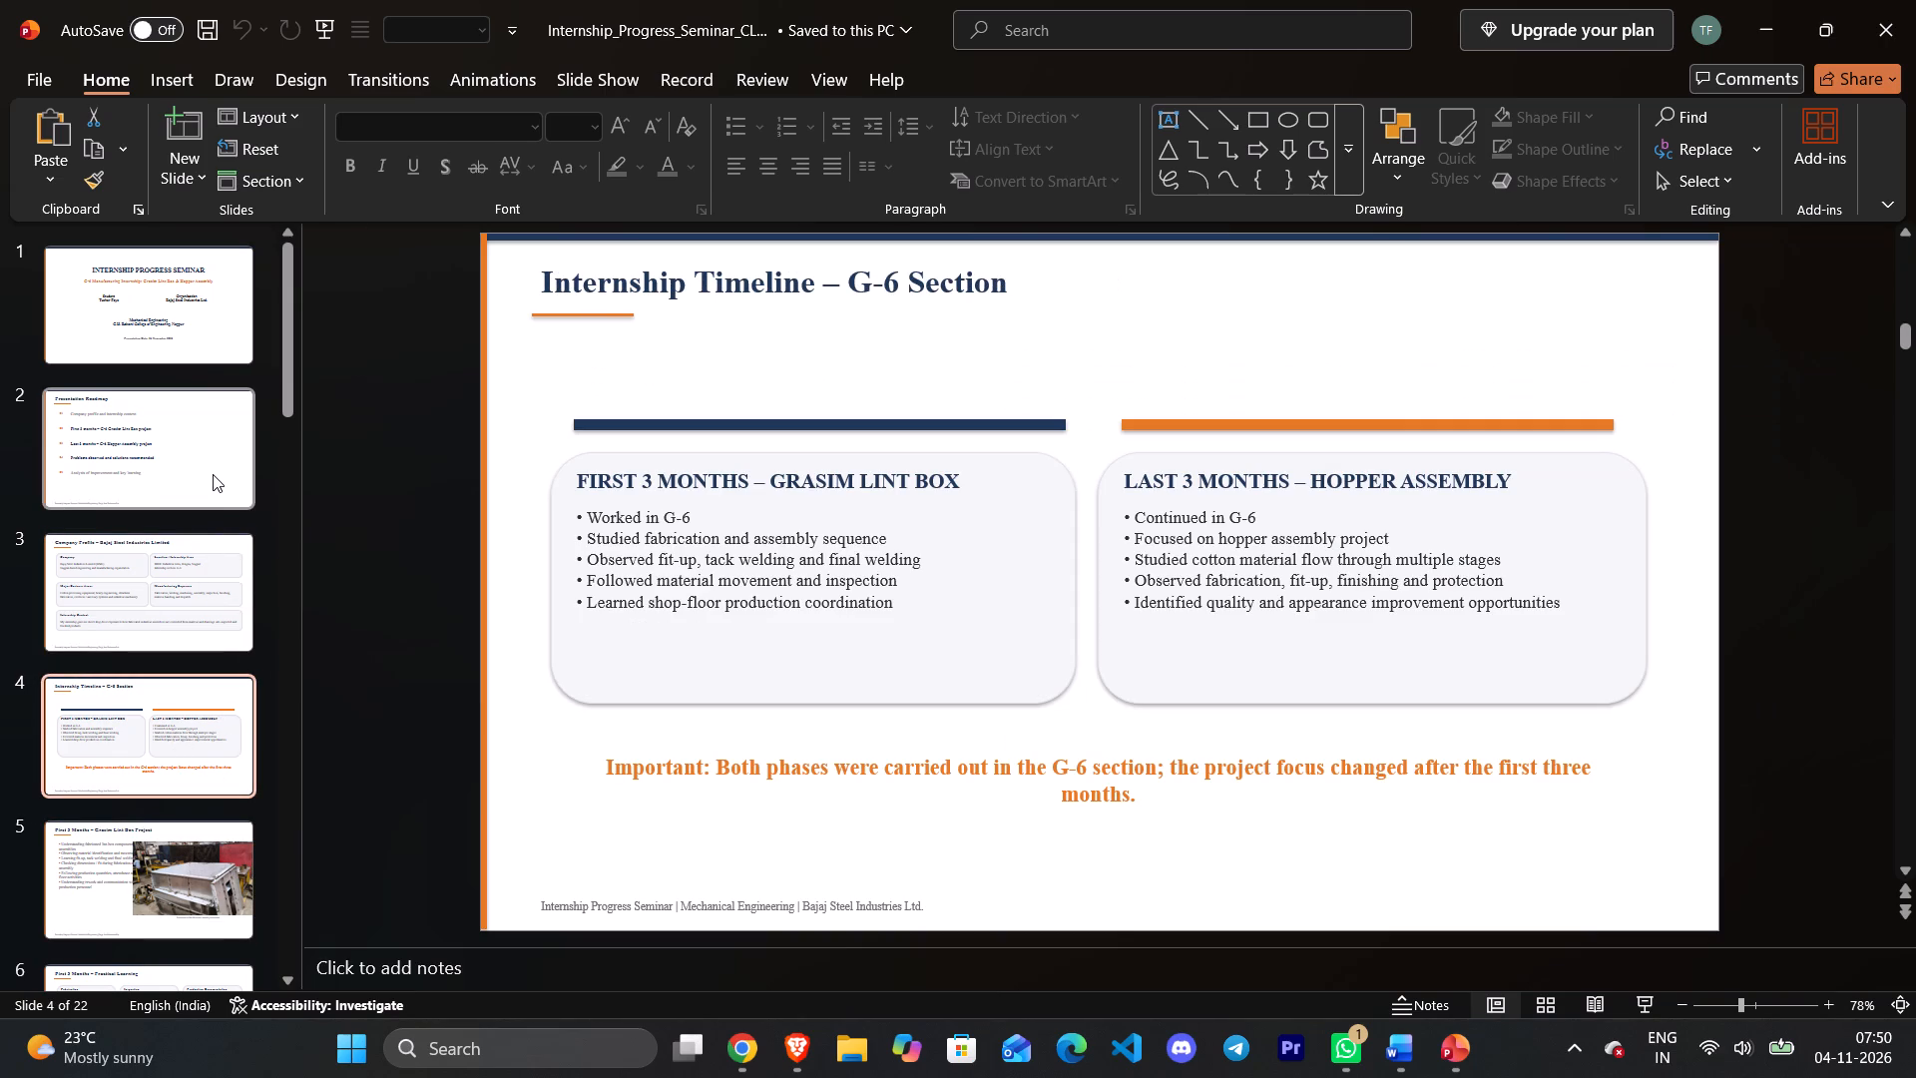
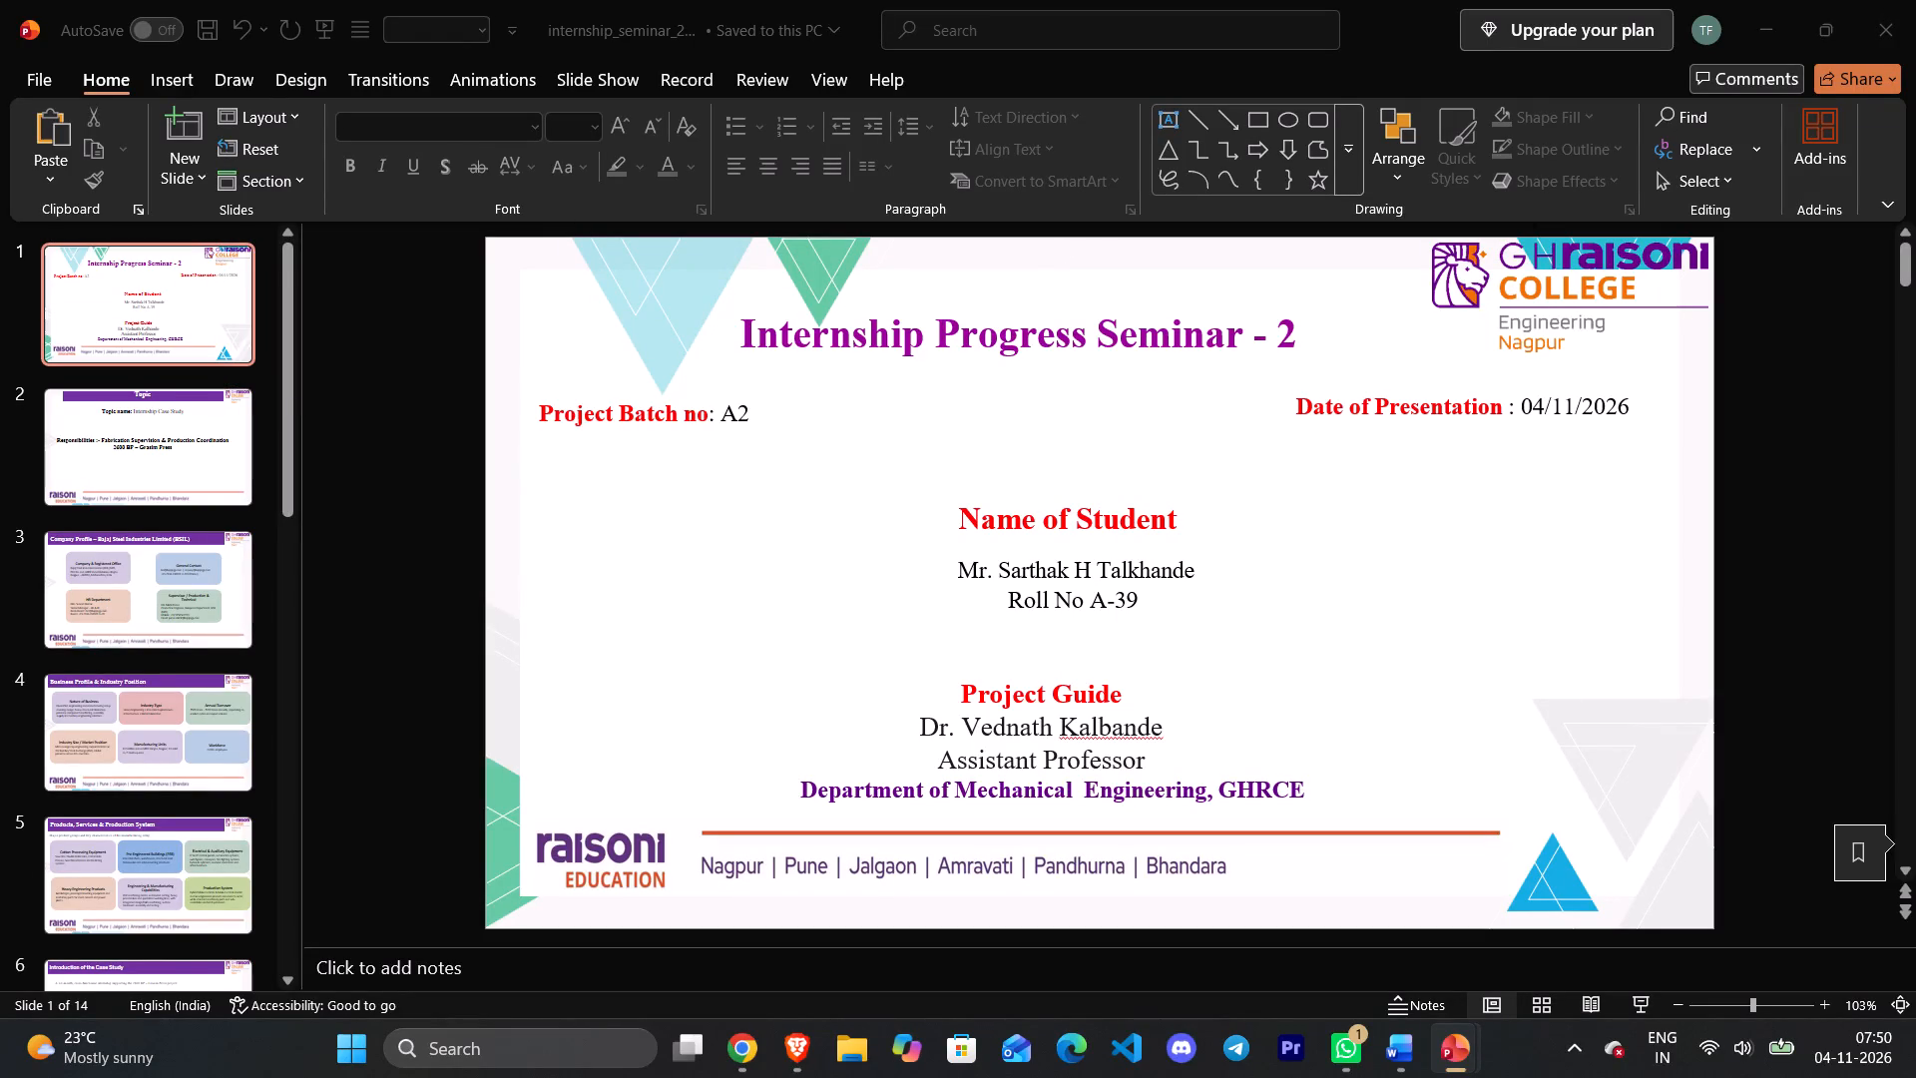
Change the Project Batch no on the title slide to A4.
click(756, 398)
double_click(747, 411)
key(BackSpace)
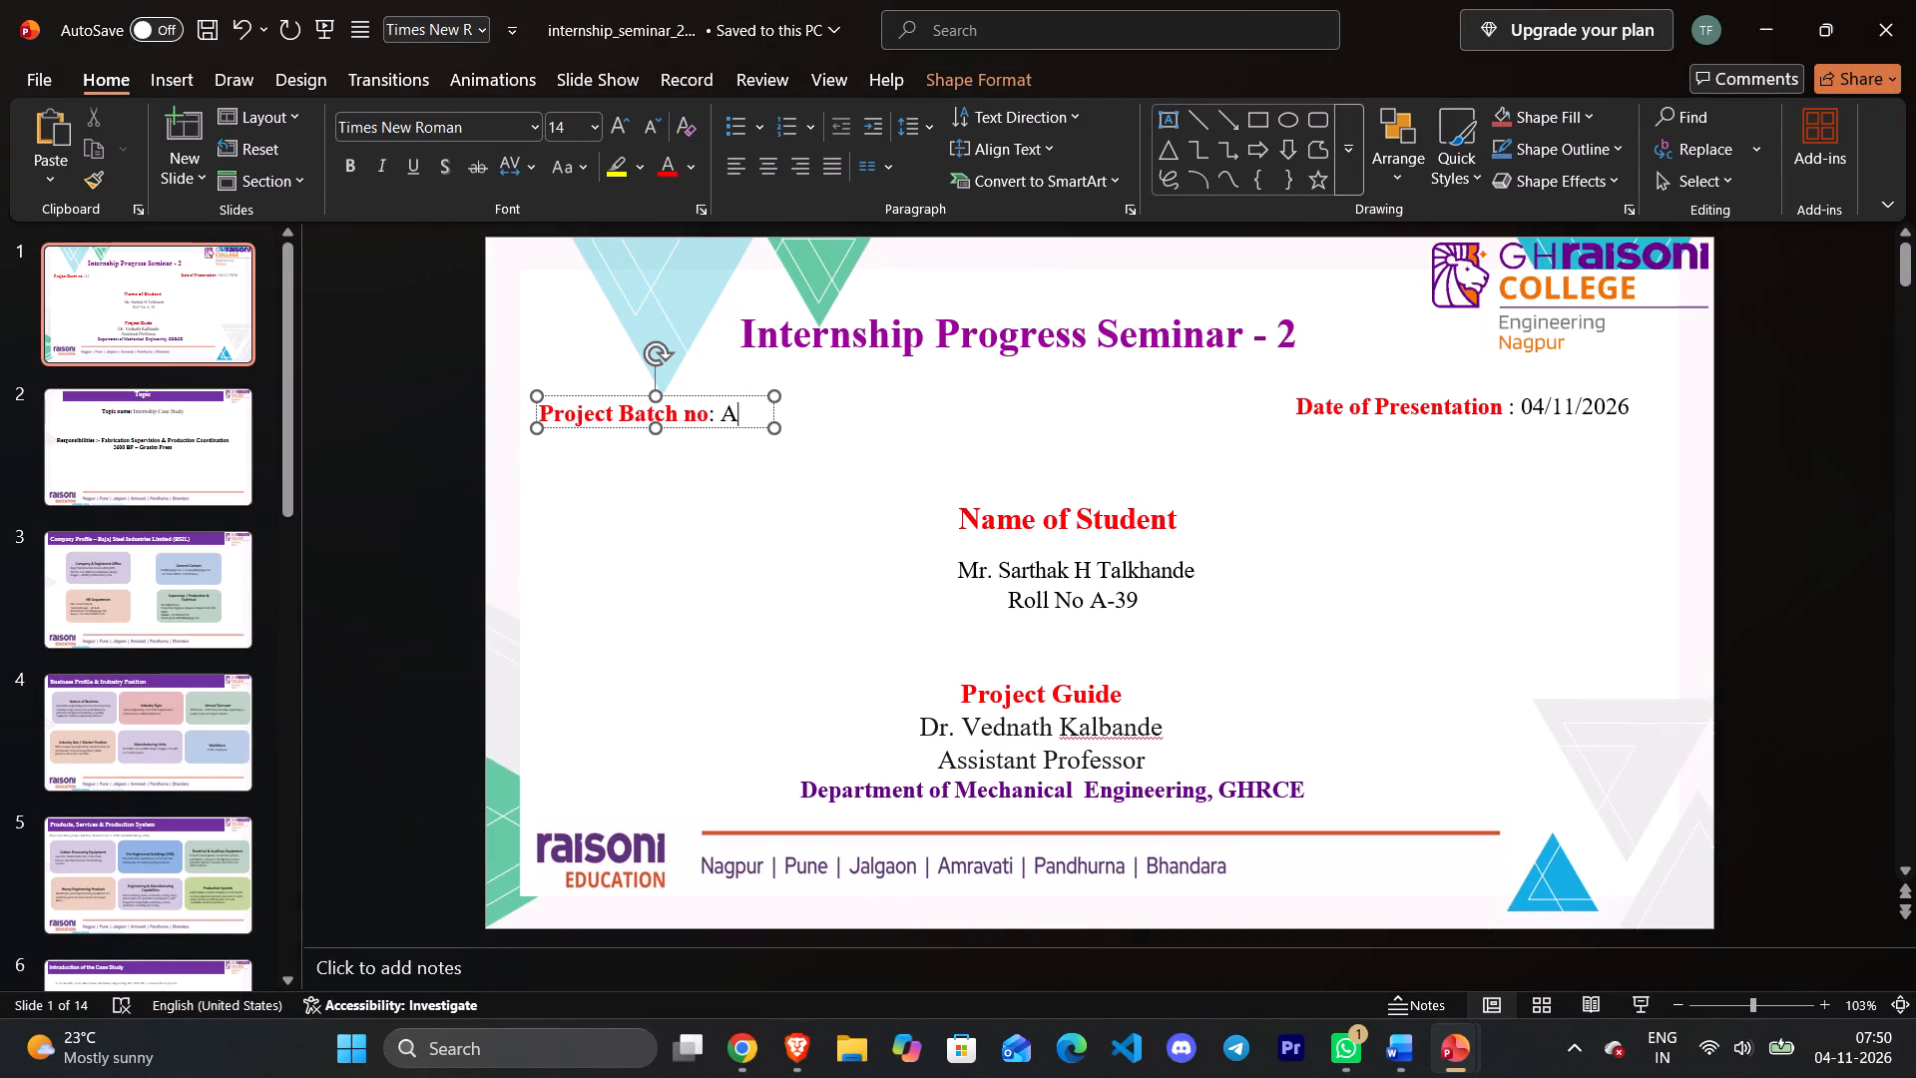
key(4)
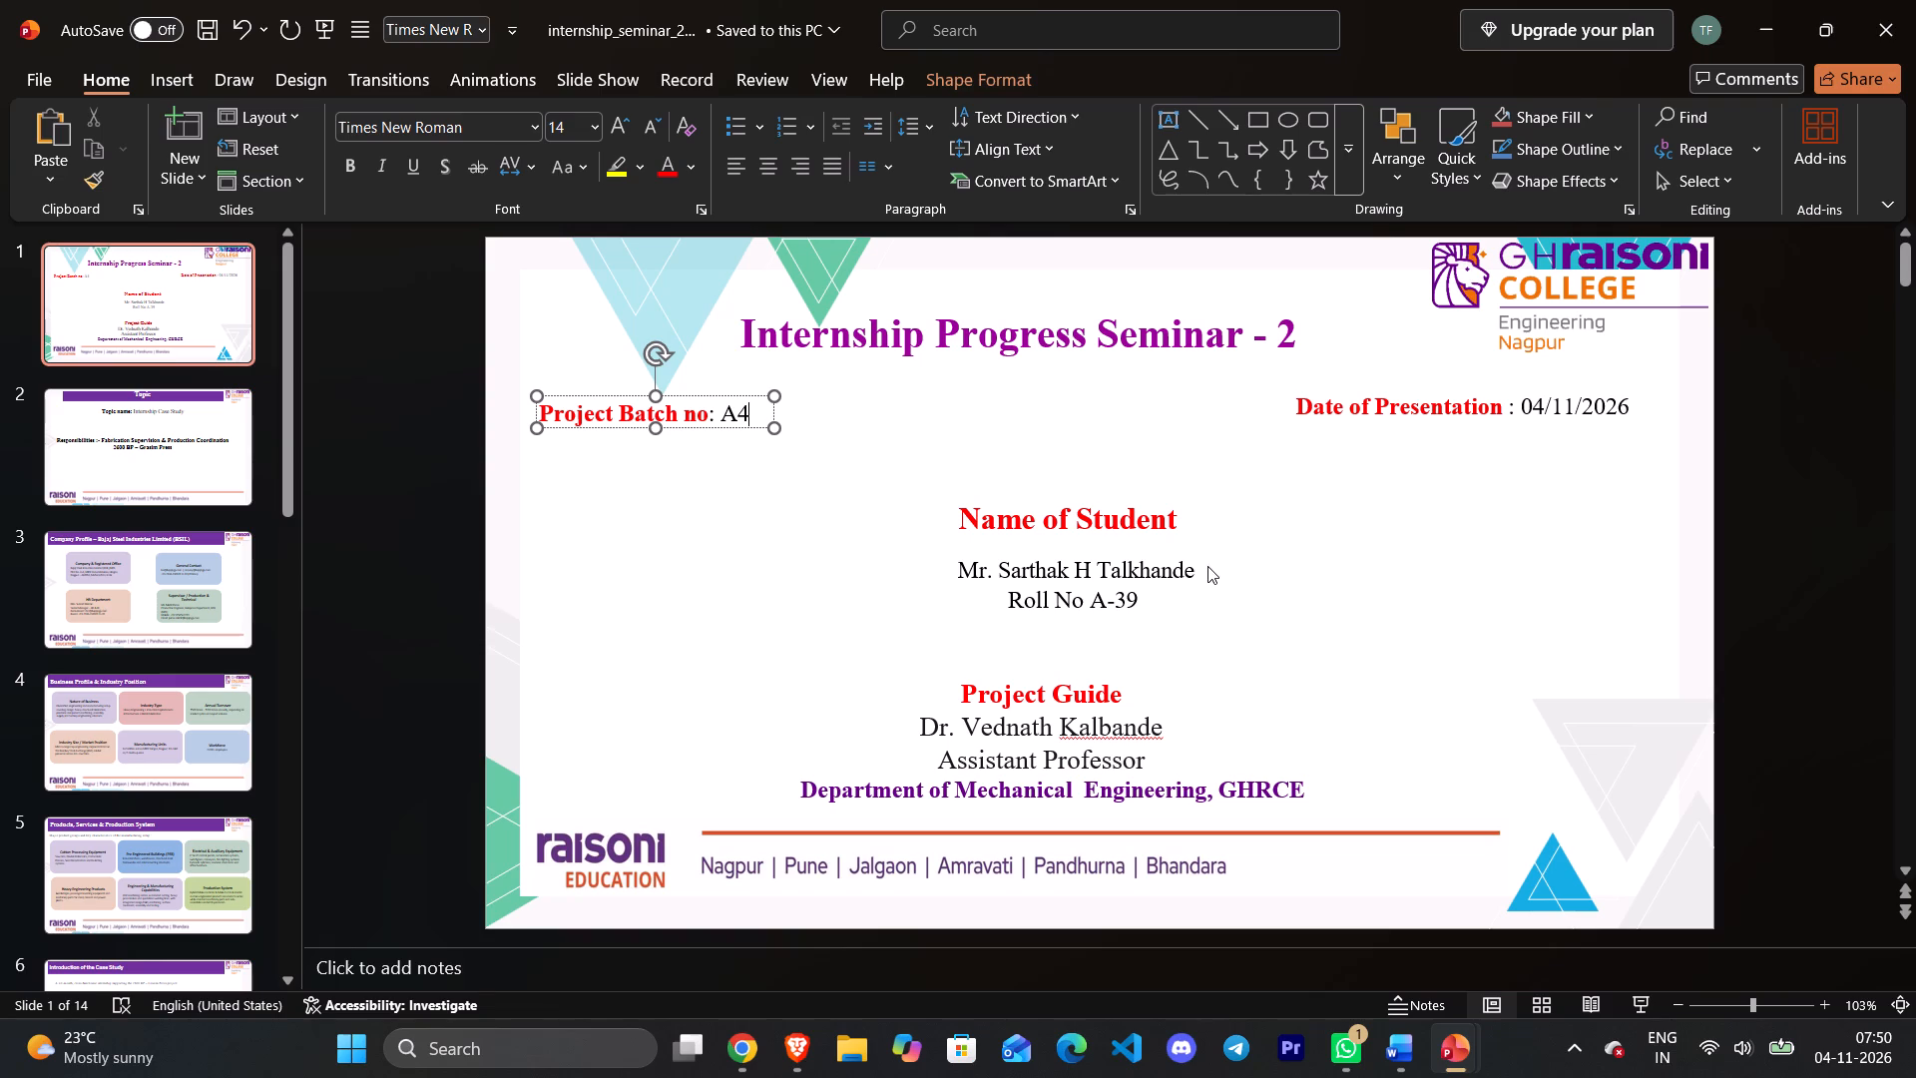
Replace the student's name after "Mr." on the title slide with the new student's first, middle and last name.
drag(1197, 566, 969, 572)
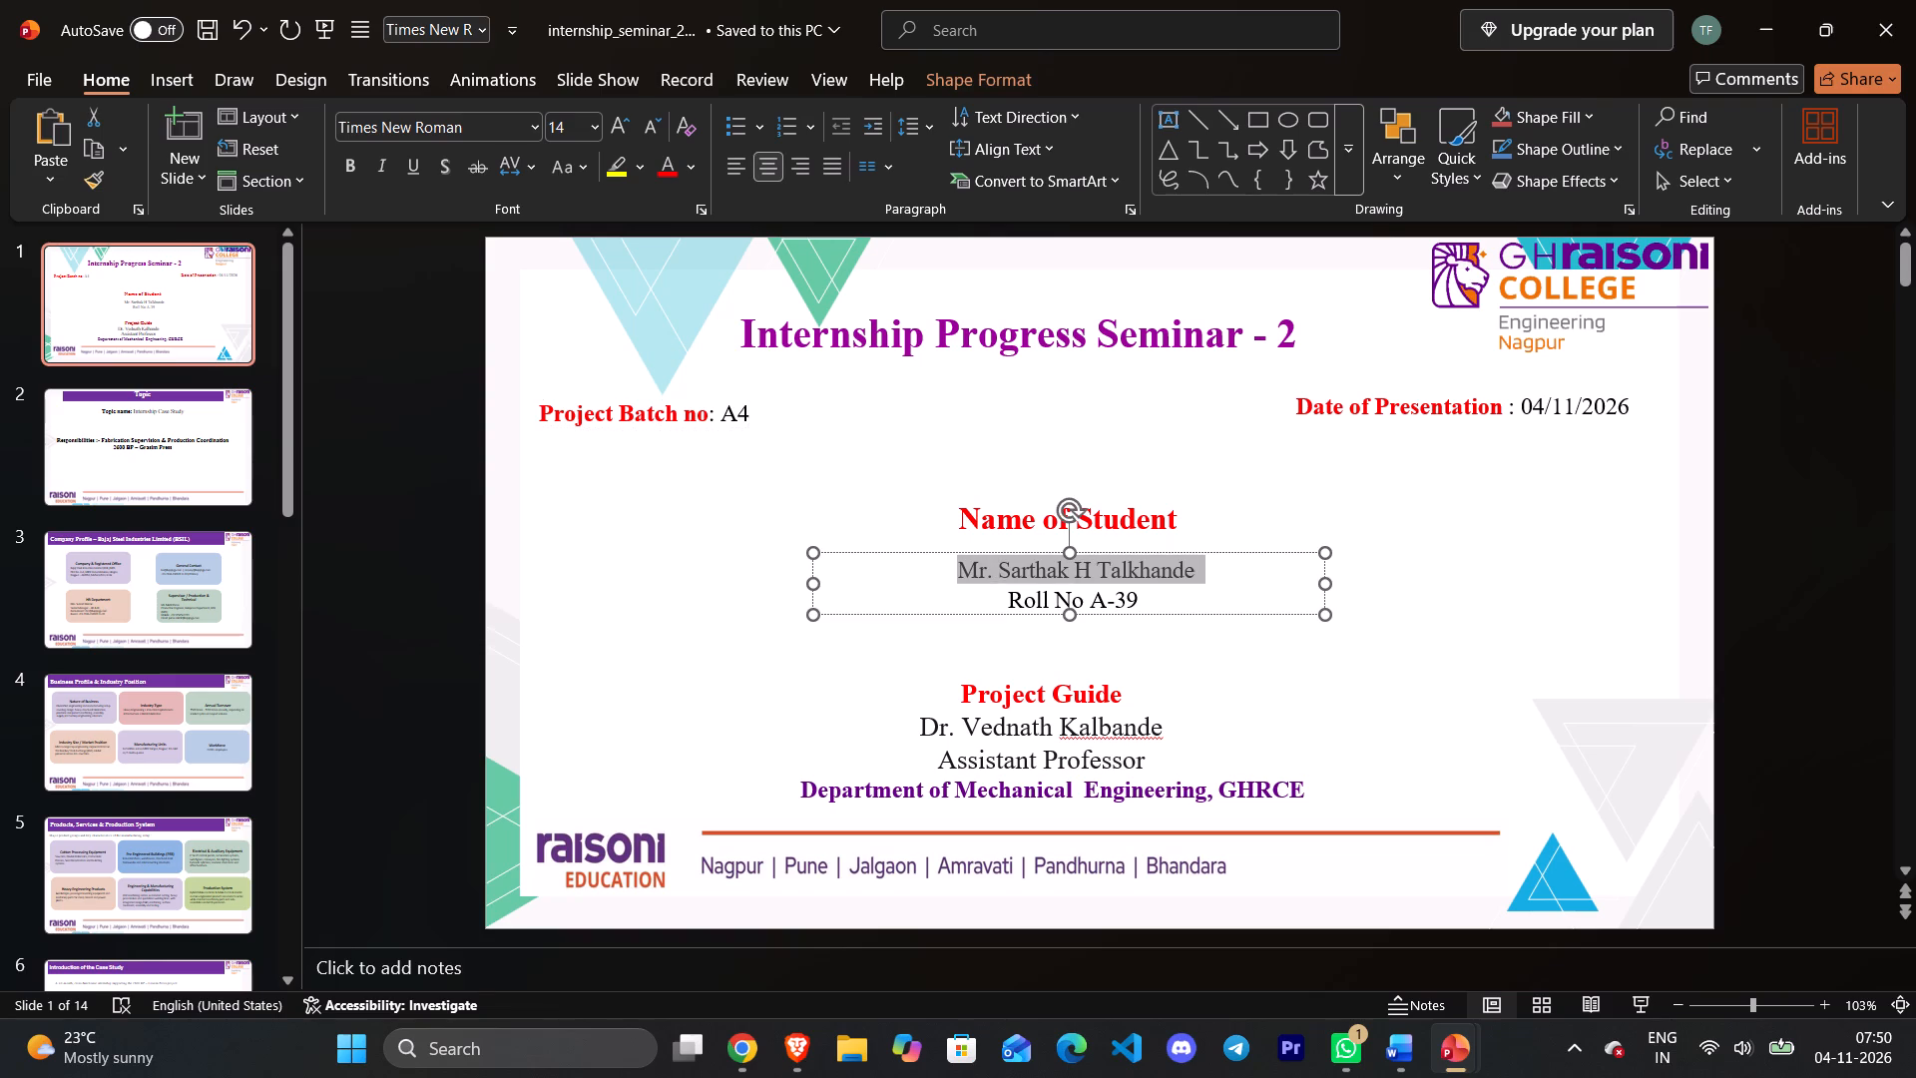
drag(969, 572, 1001, 574)
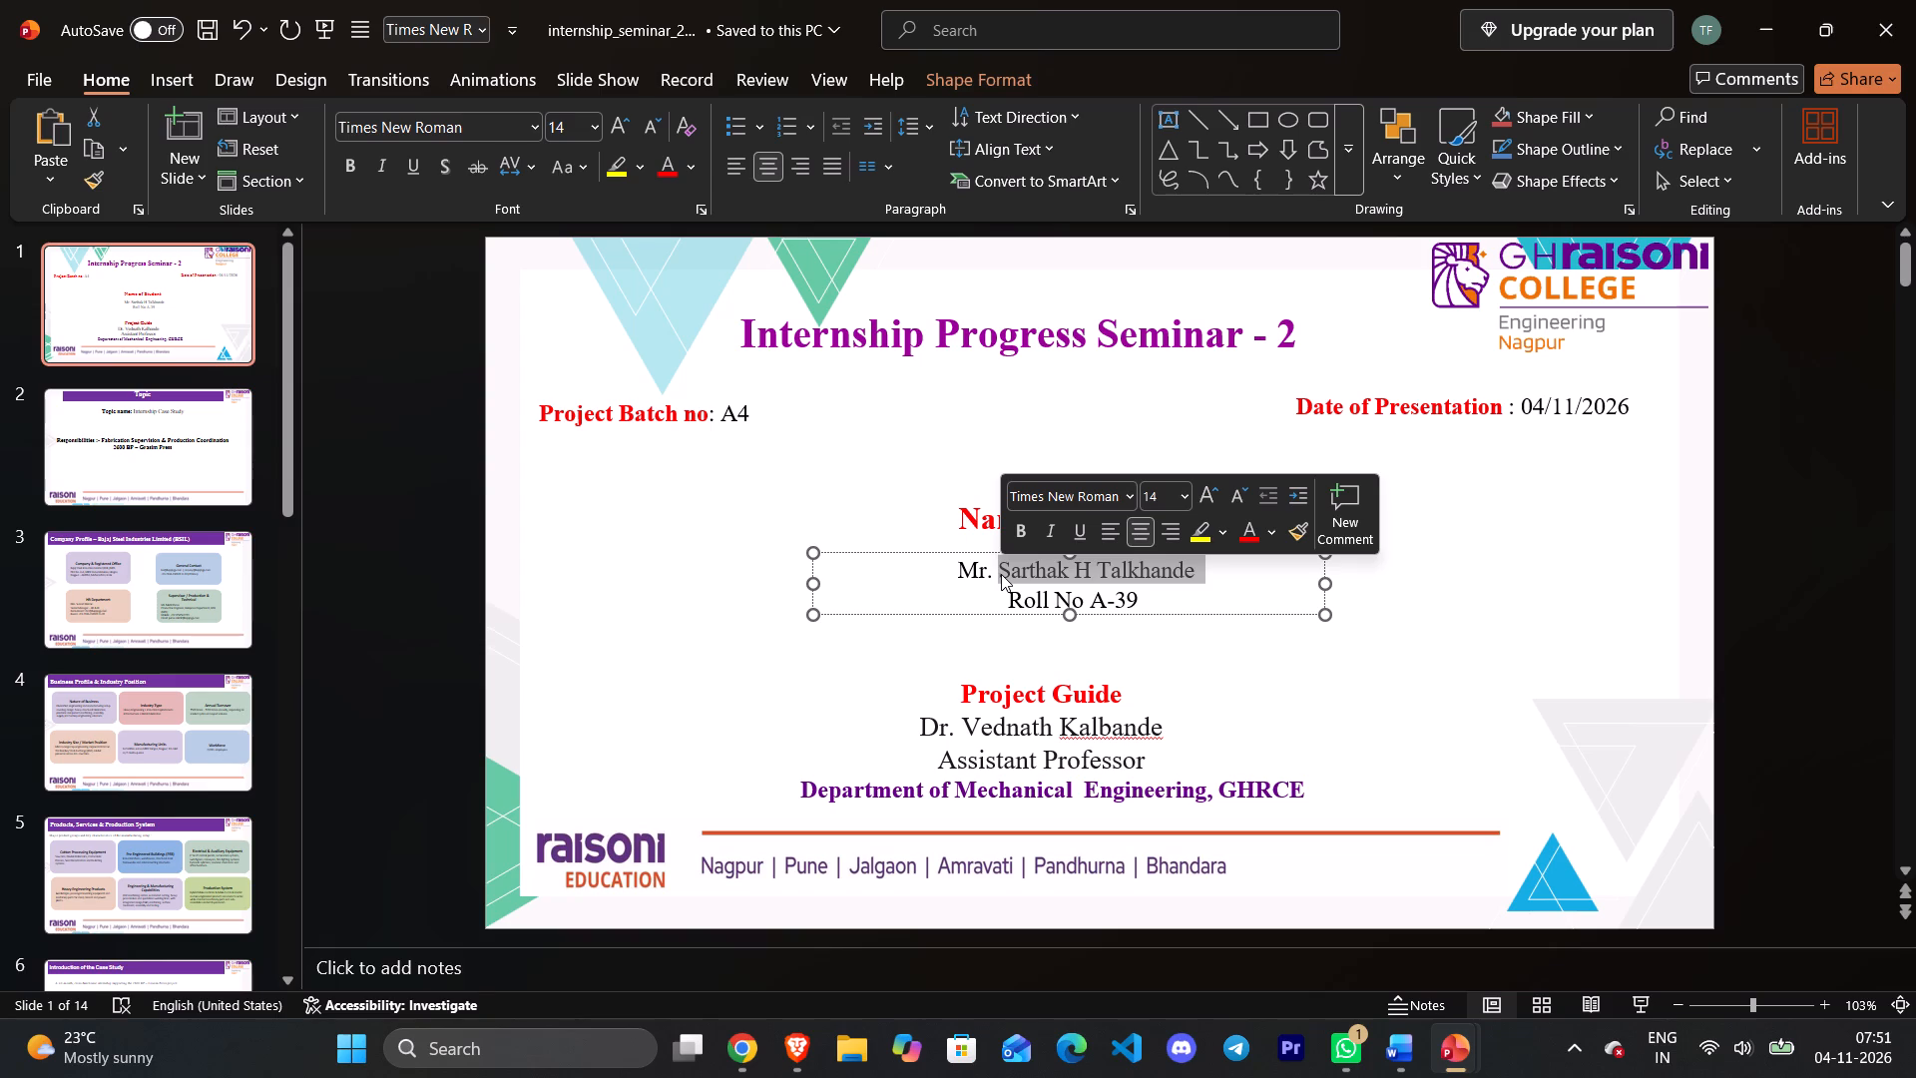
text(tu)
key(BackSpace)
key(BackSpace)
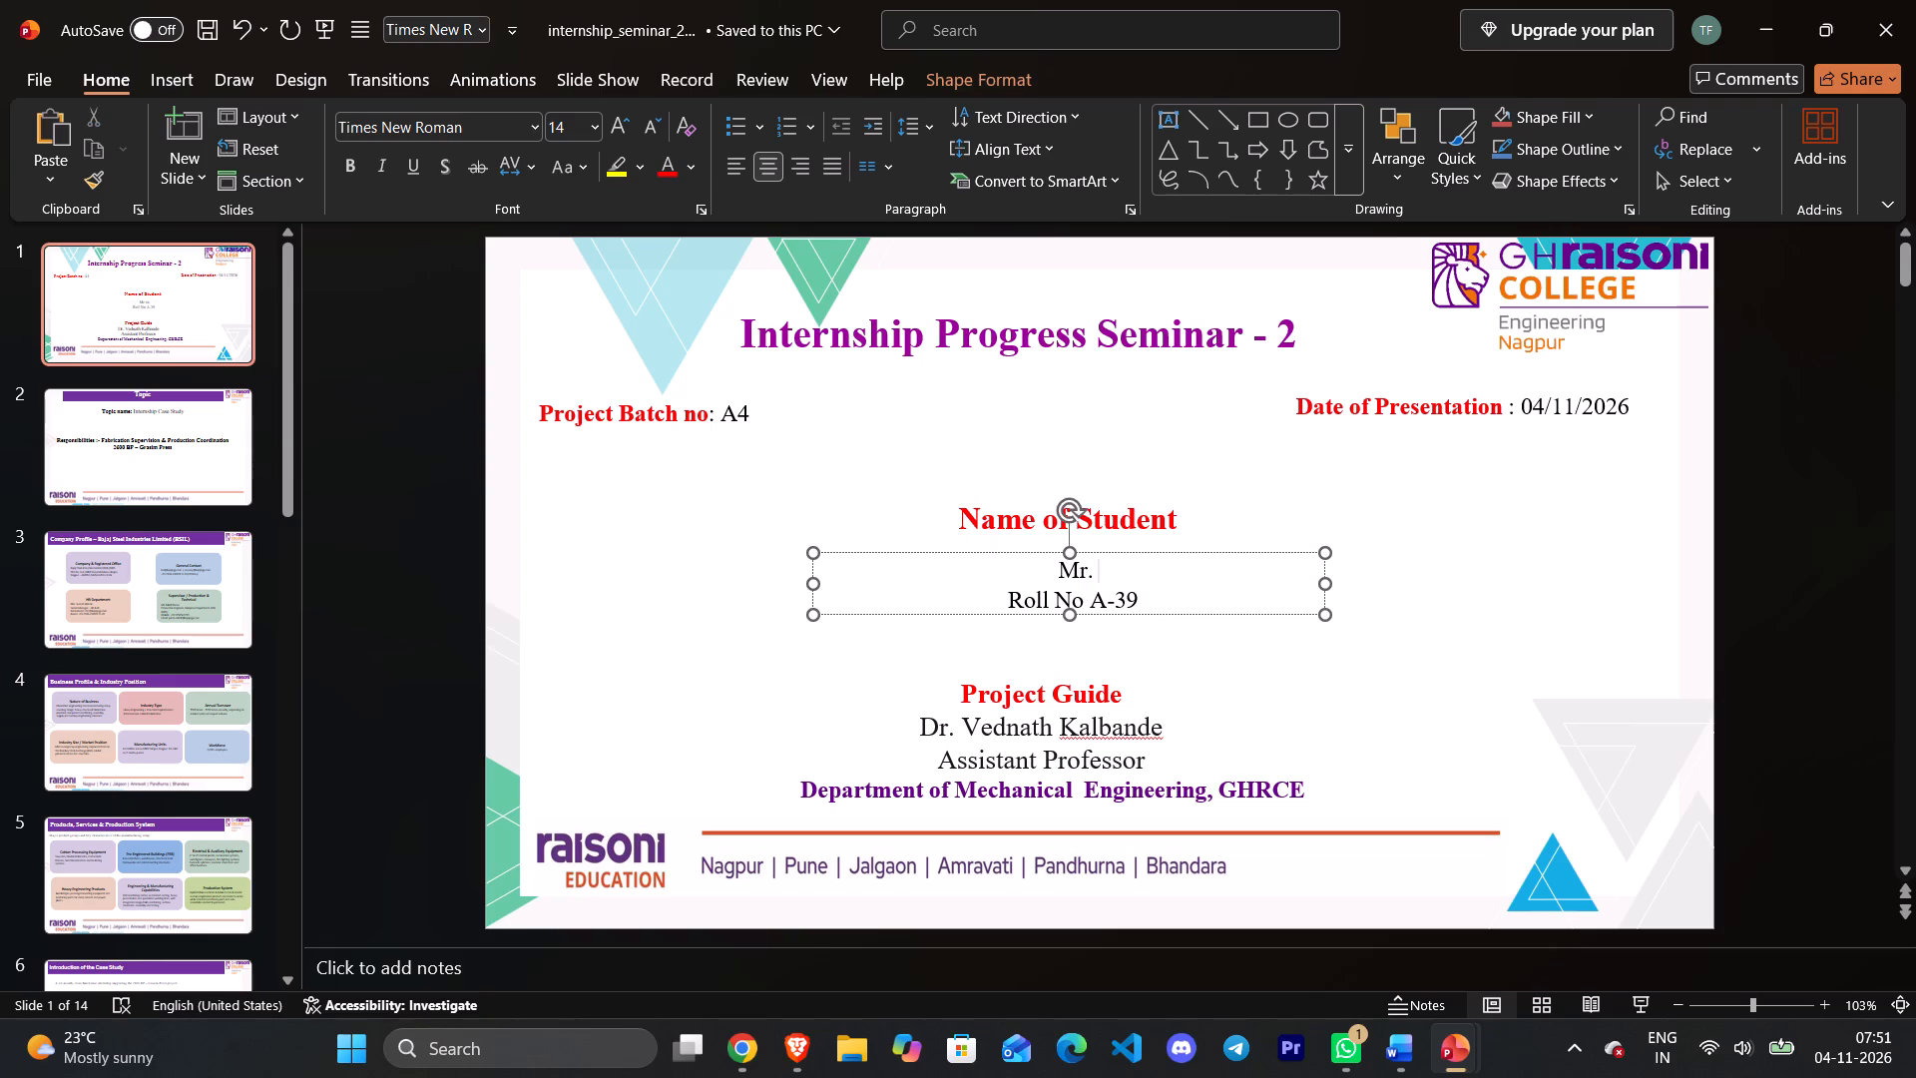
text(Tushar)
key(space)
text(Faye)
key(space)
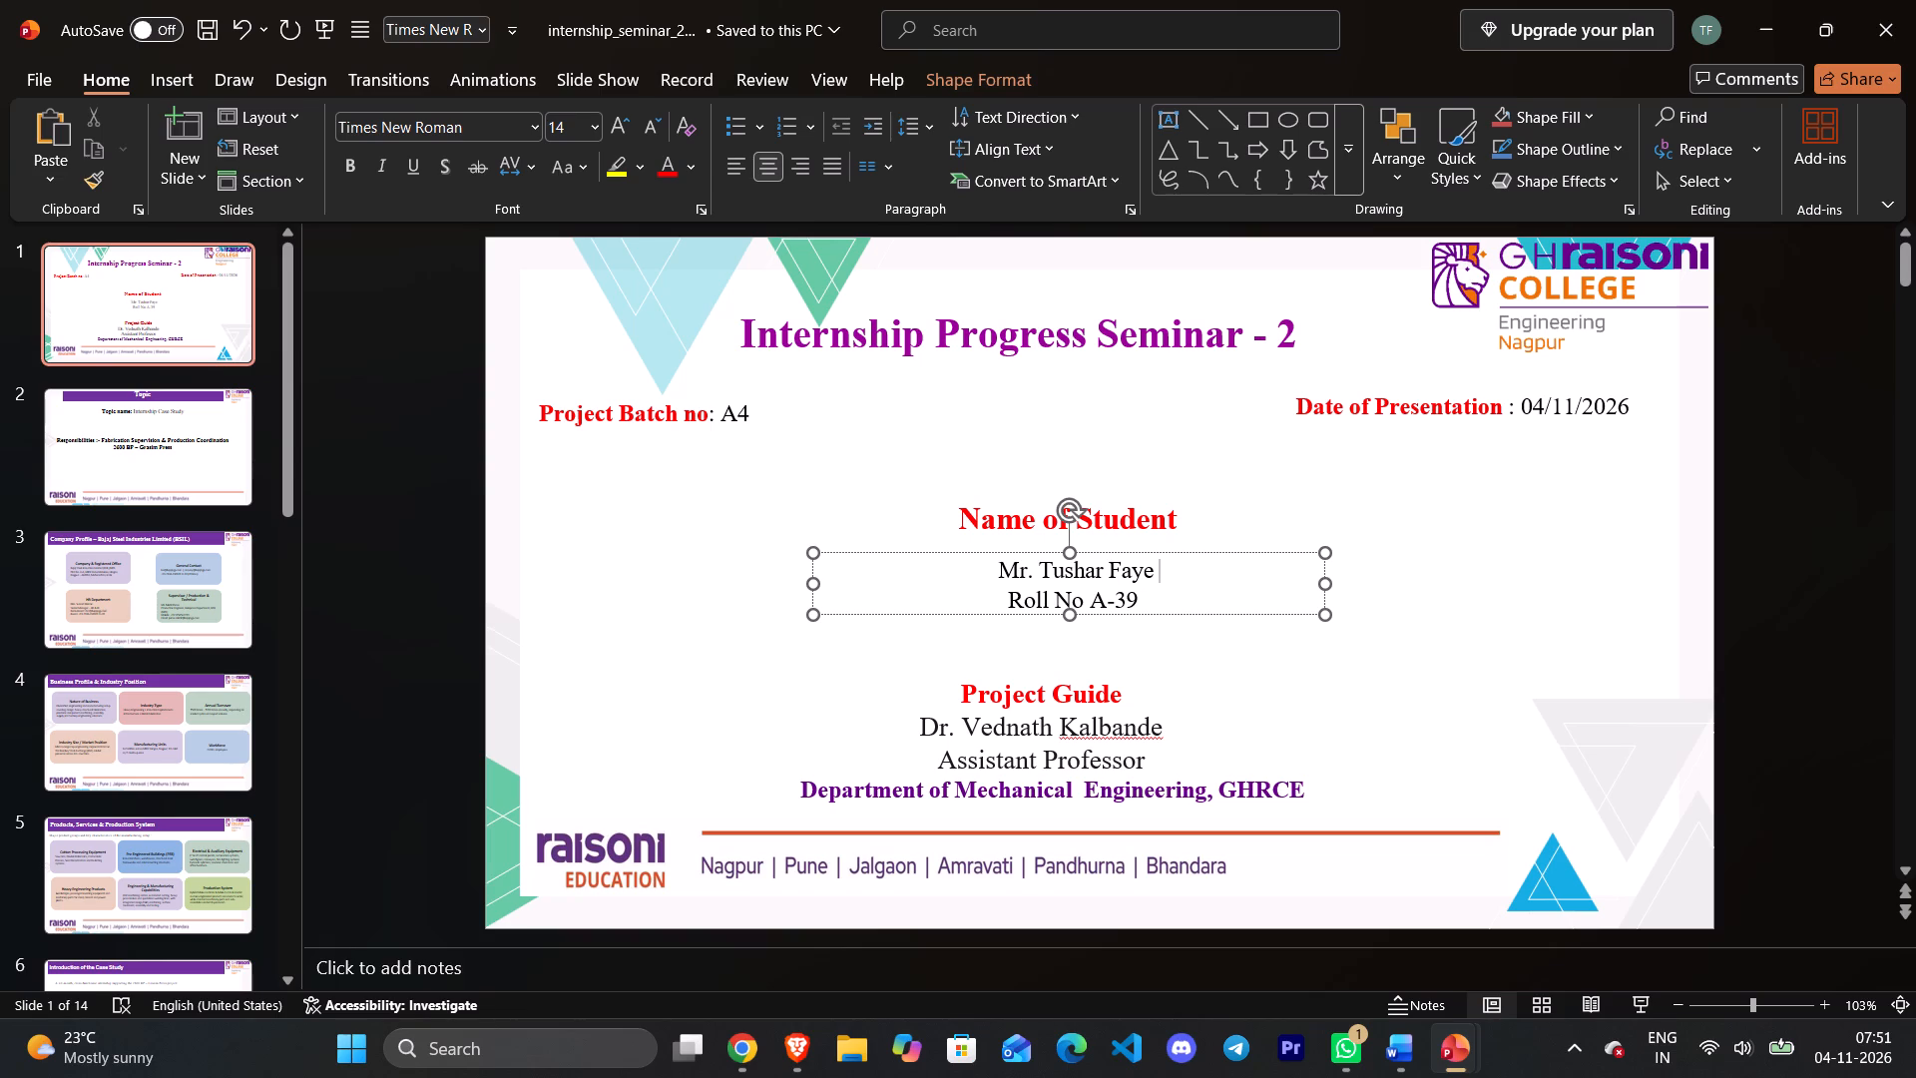
click(1105, 567)
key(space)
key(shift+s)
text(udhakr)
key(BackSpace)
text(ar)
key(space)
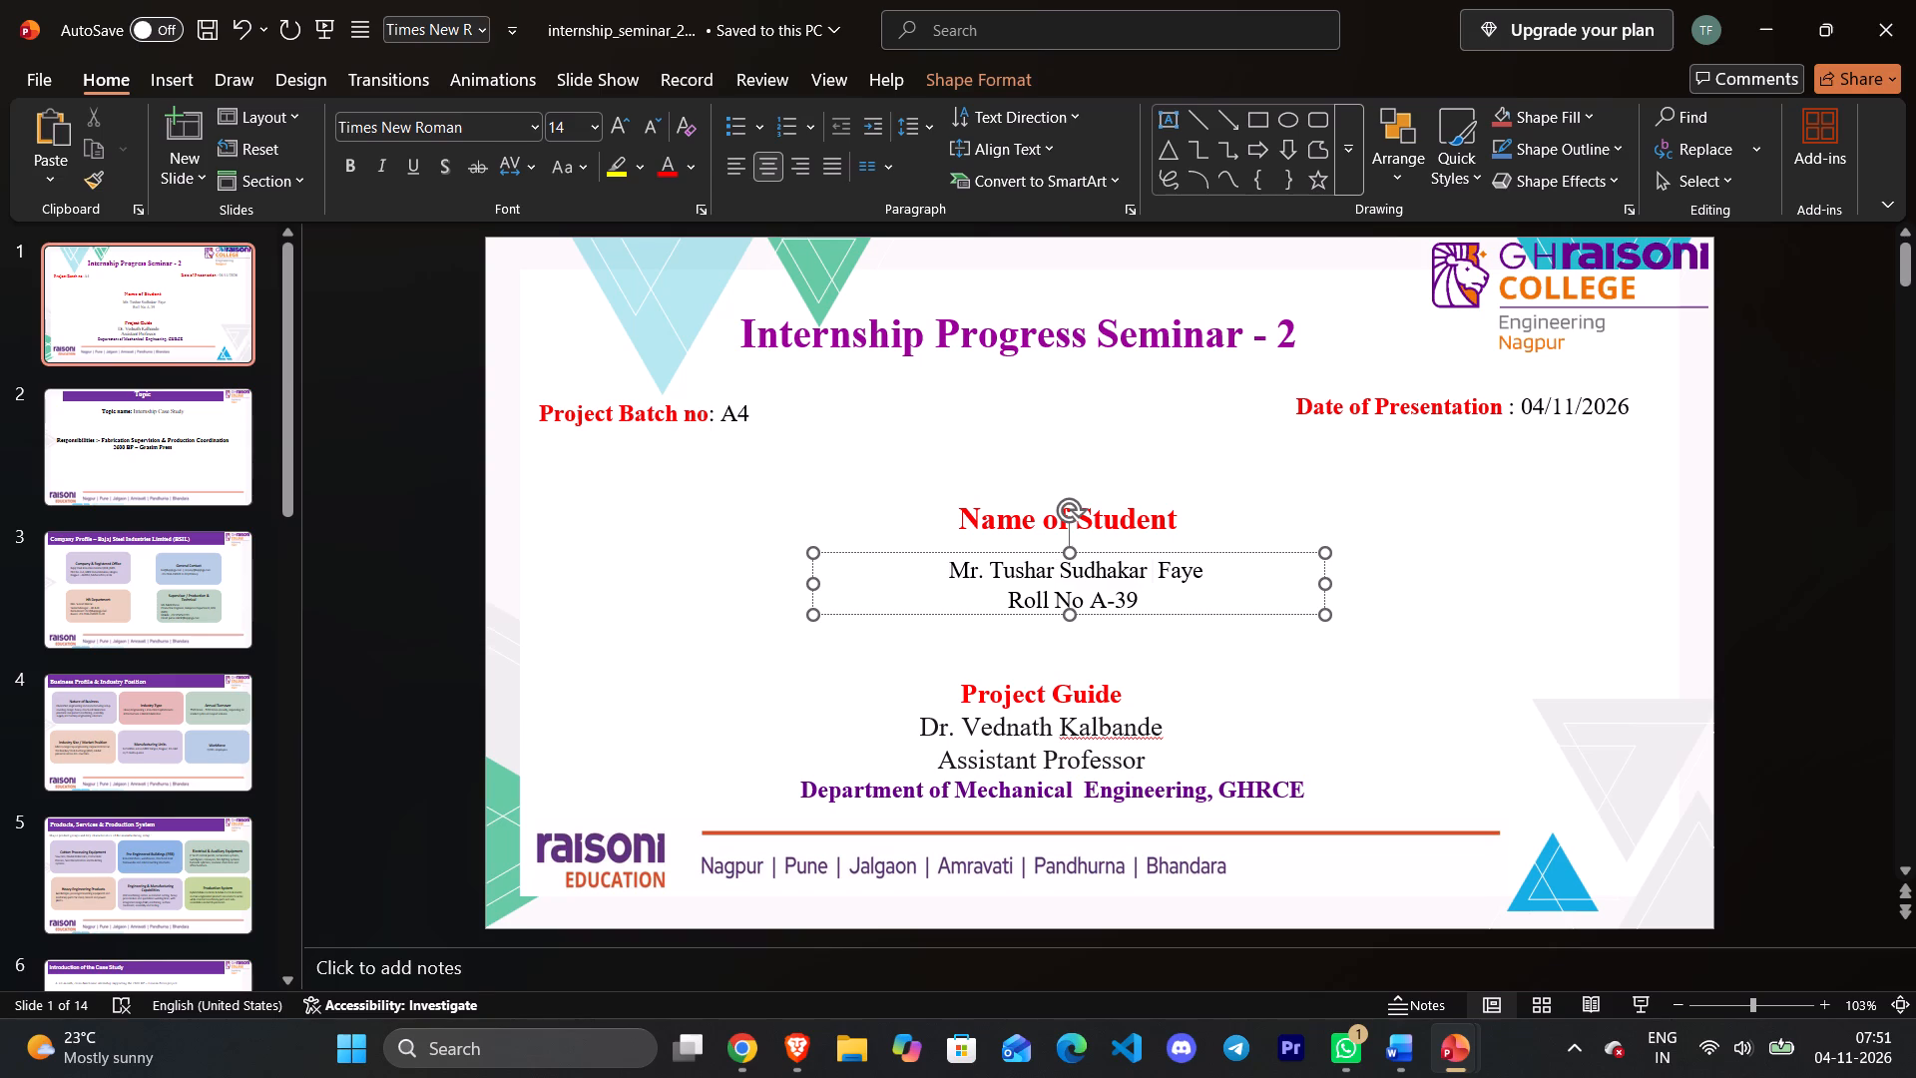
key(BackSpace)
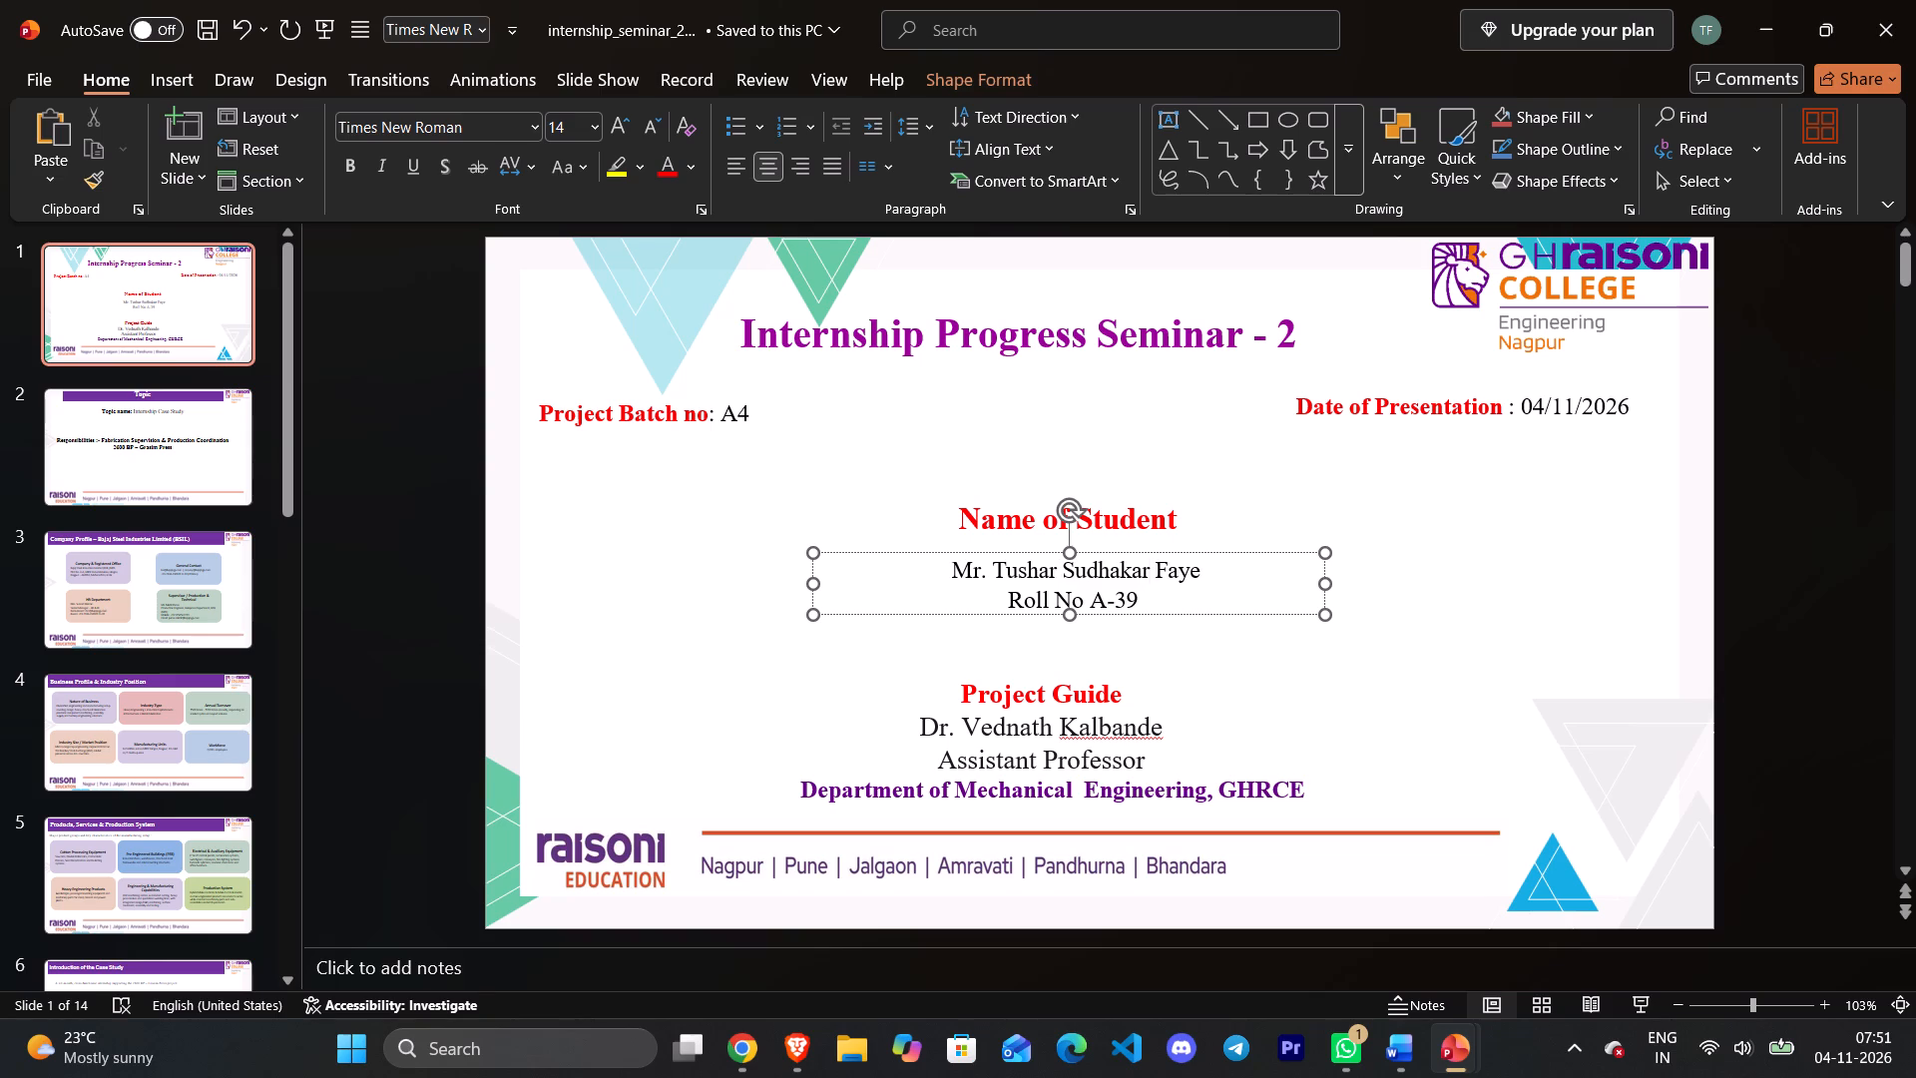
Replace the number after "A-" in the Roll No line with the new student's roll number.
click(1146, 595)
key(BackSpace)
key(BackSpace)
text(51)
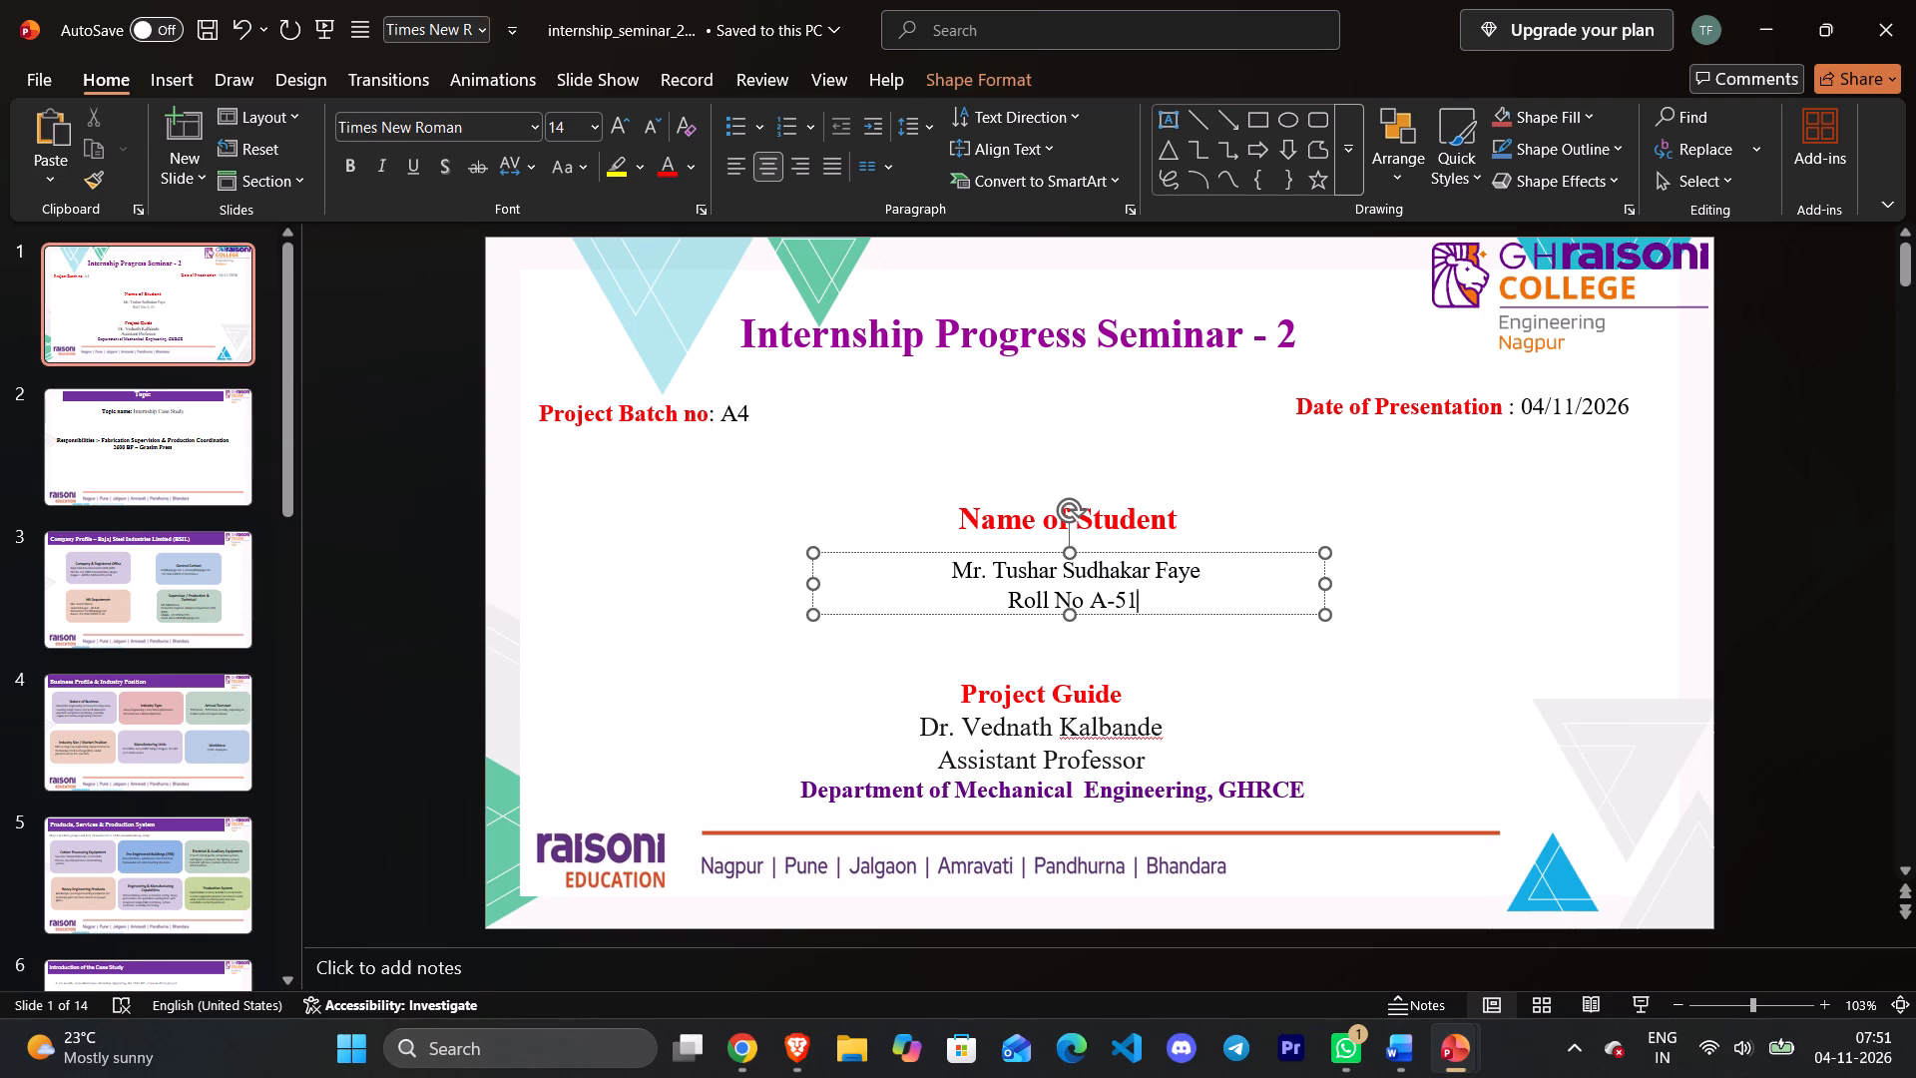
Replace the Project Guide's name after "Dr." on the title slide with the new guide's first and last name.
drag(1161, 727, 964, 714)
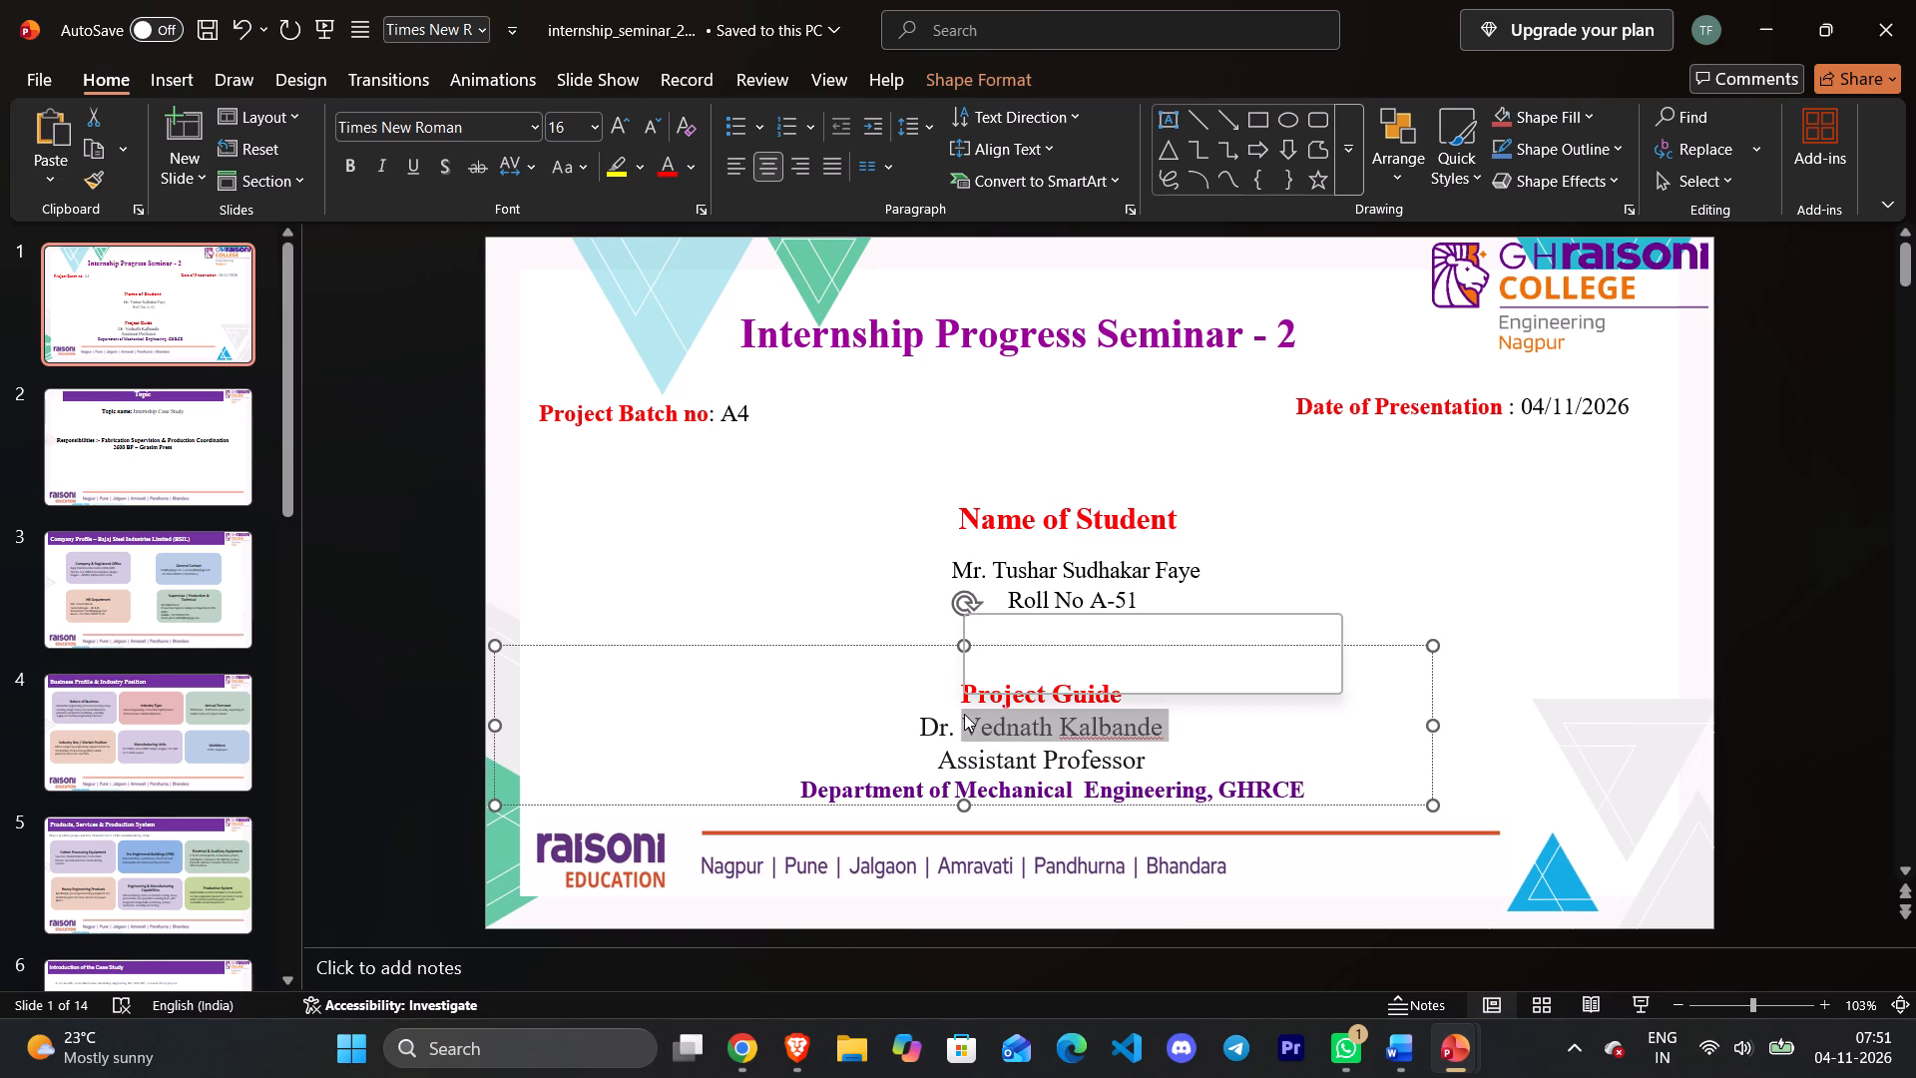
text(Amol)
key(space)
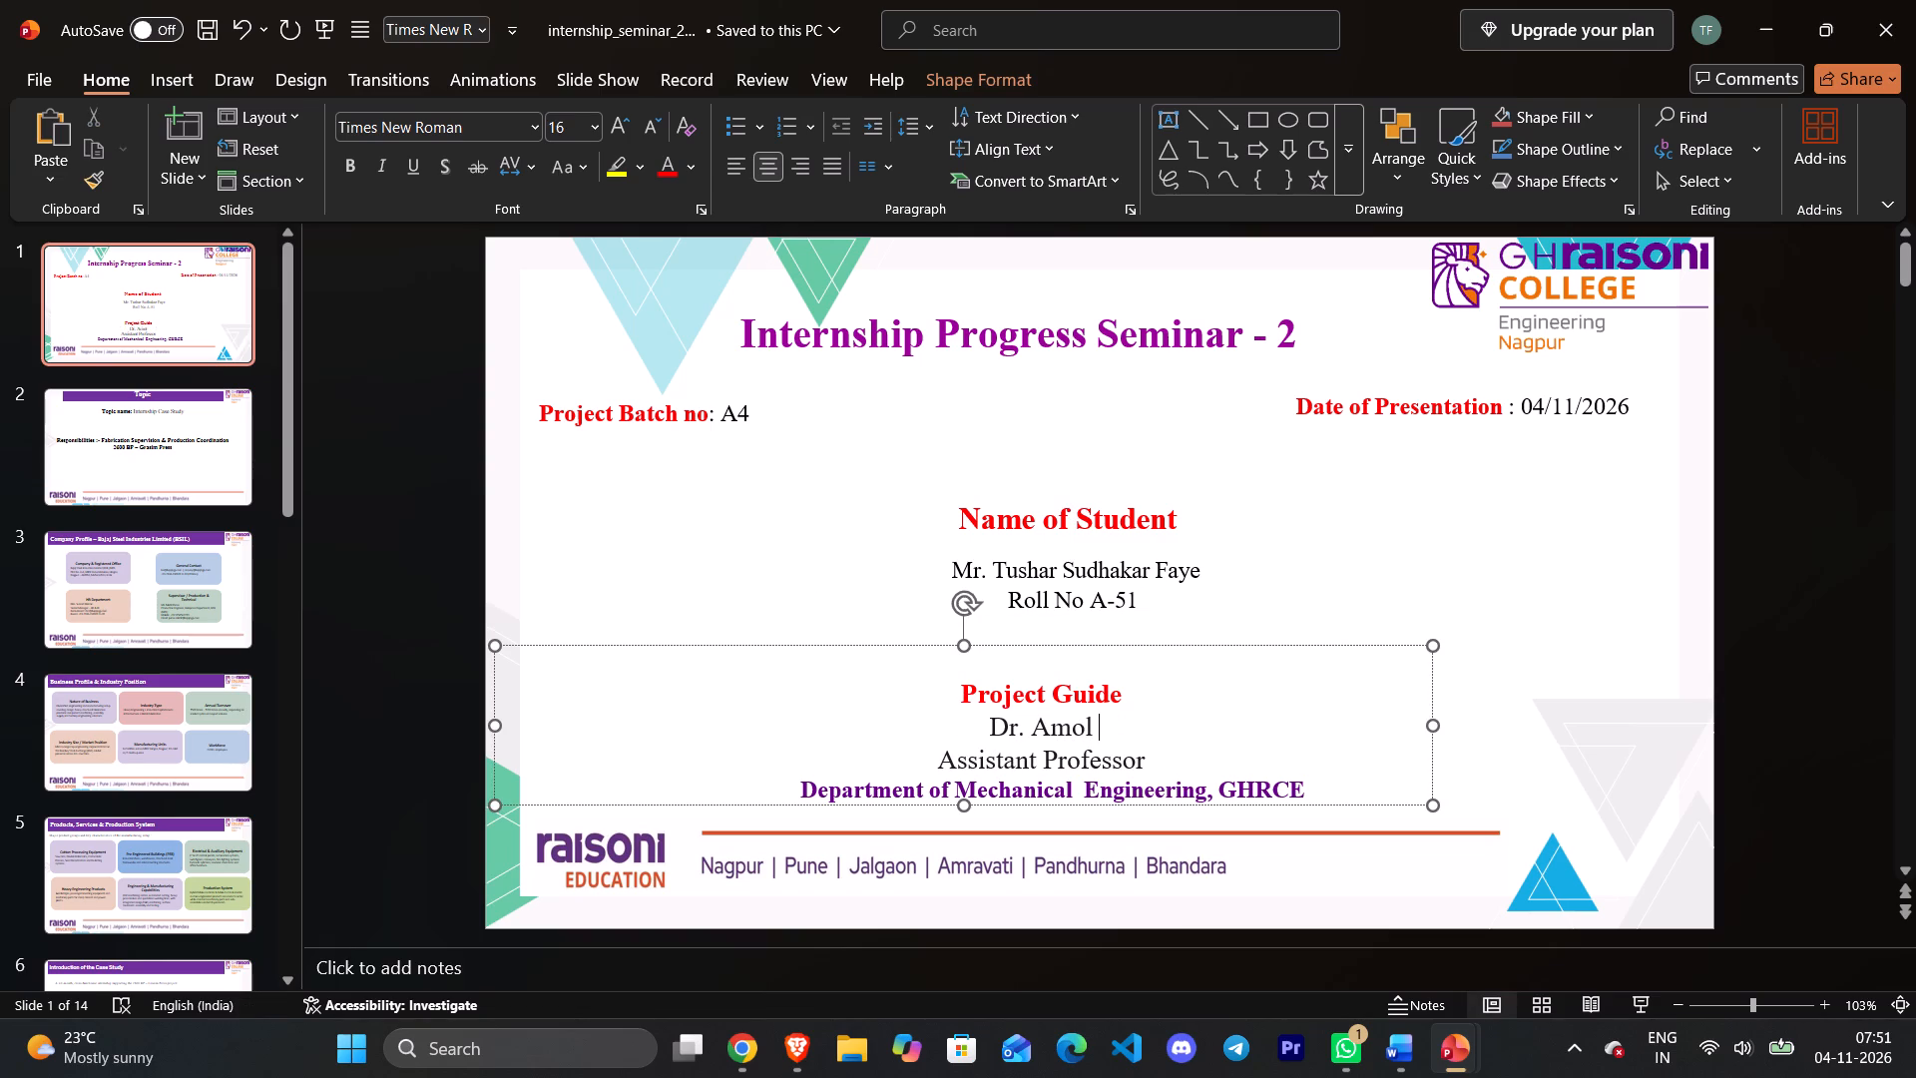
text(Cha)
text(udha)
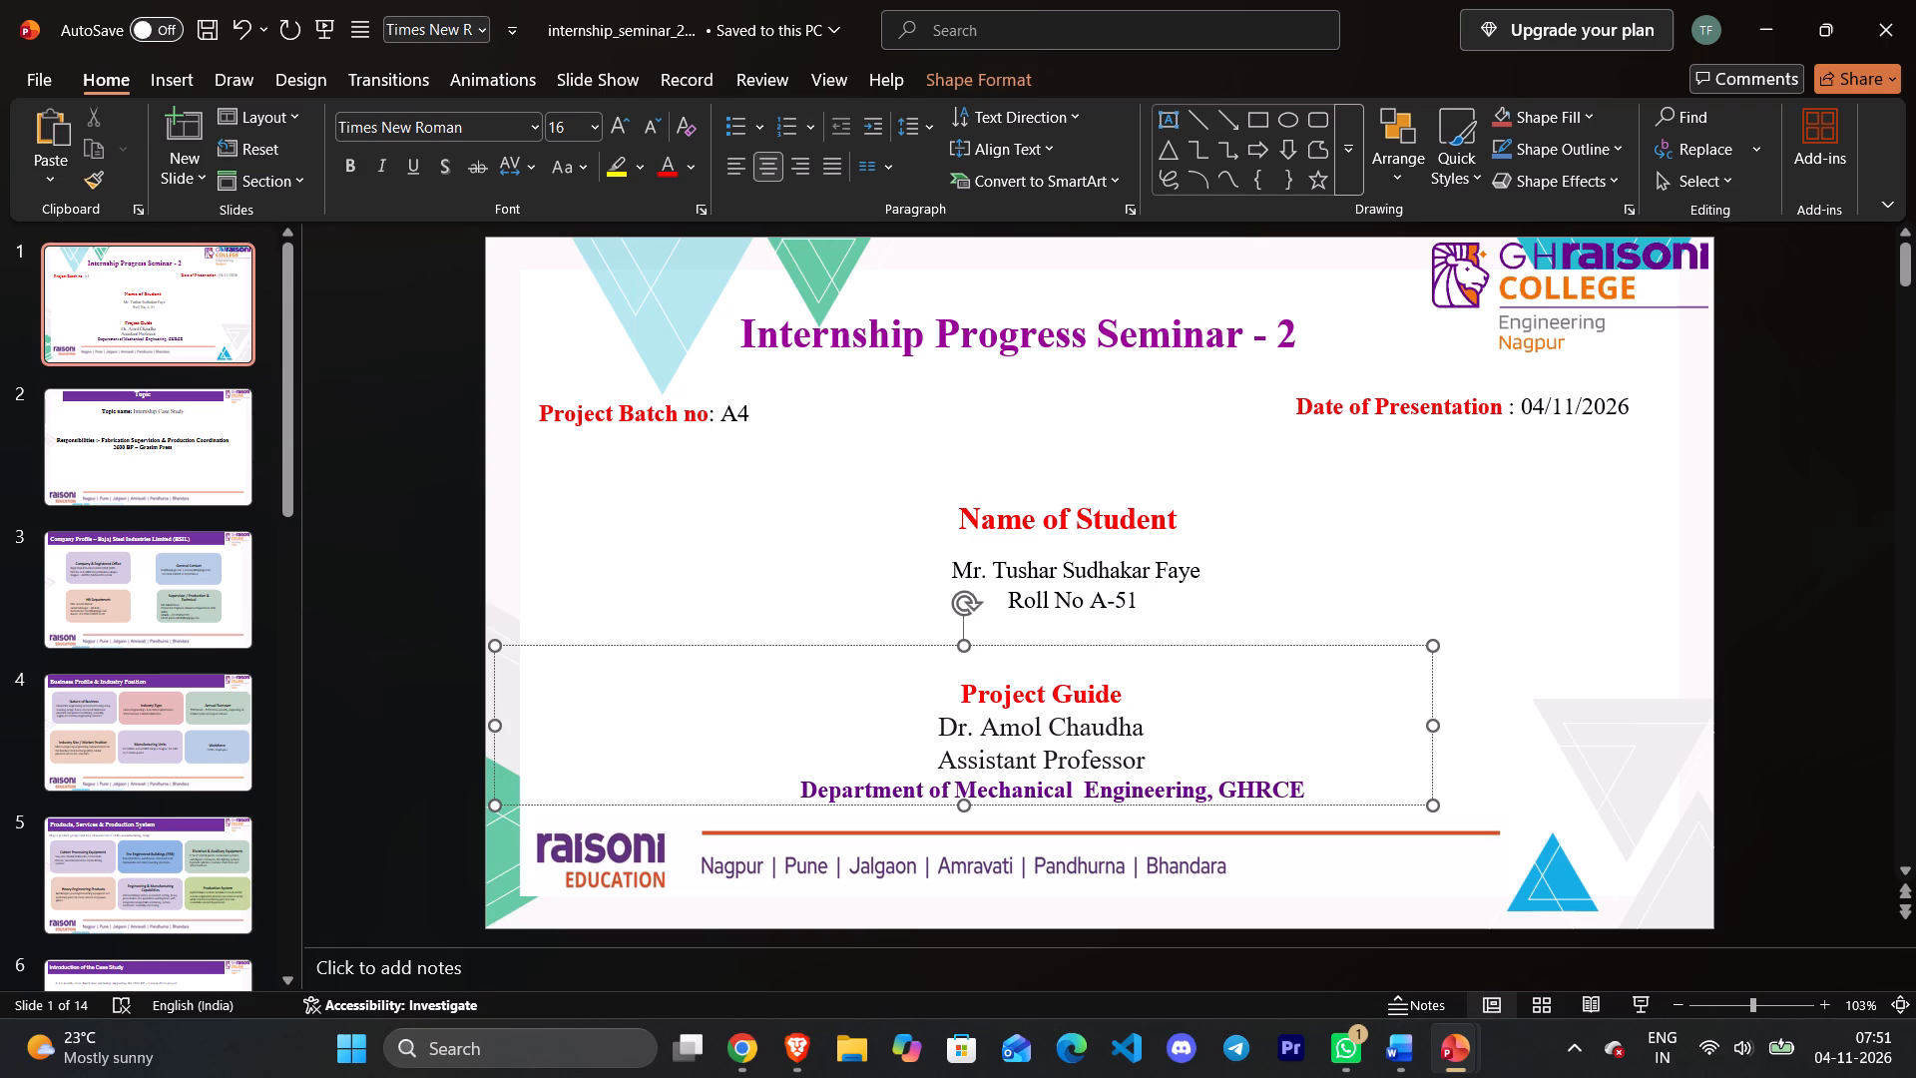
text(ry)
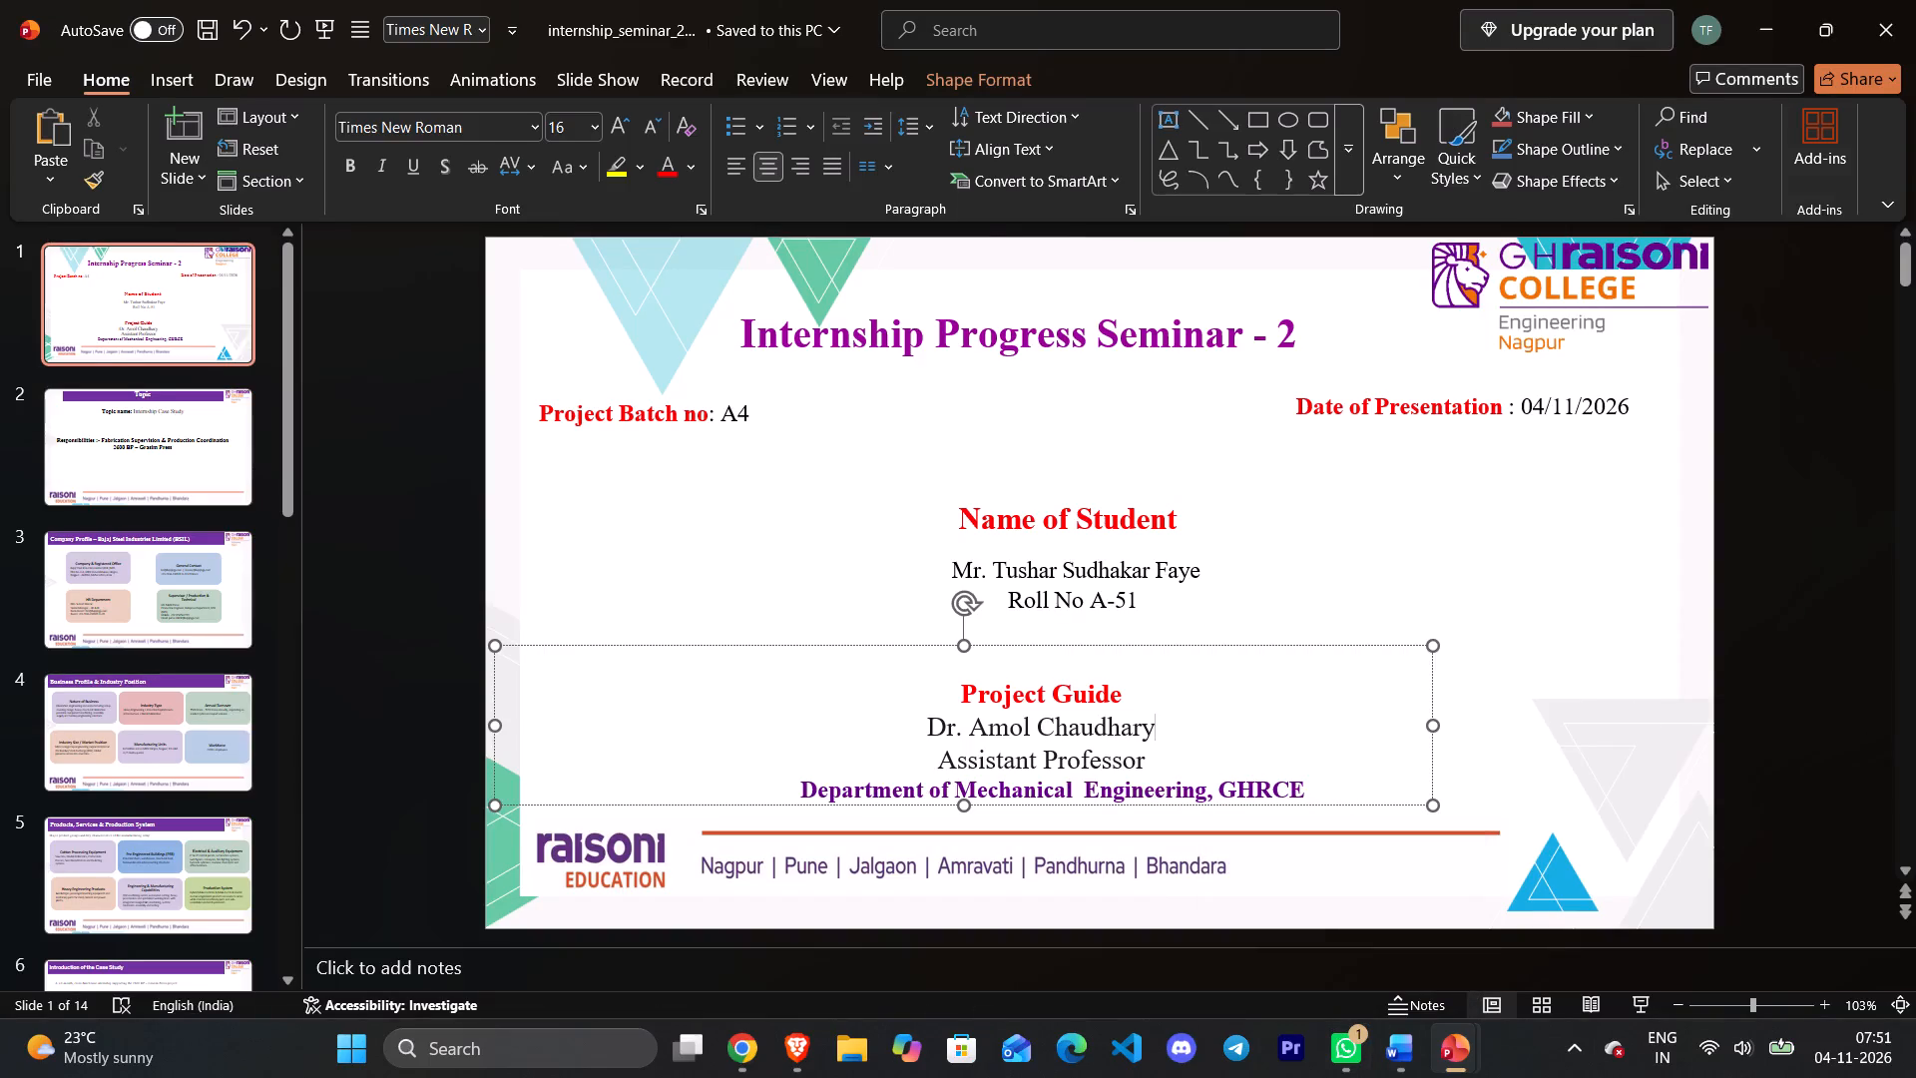
click(679, 554)
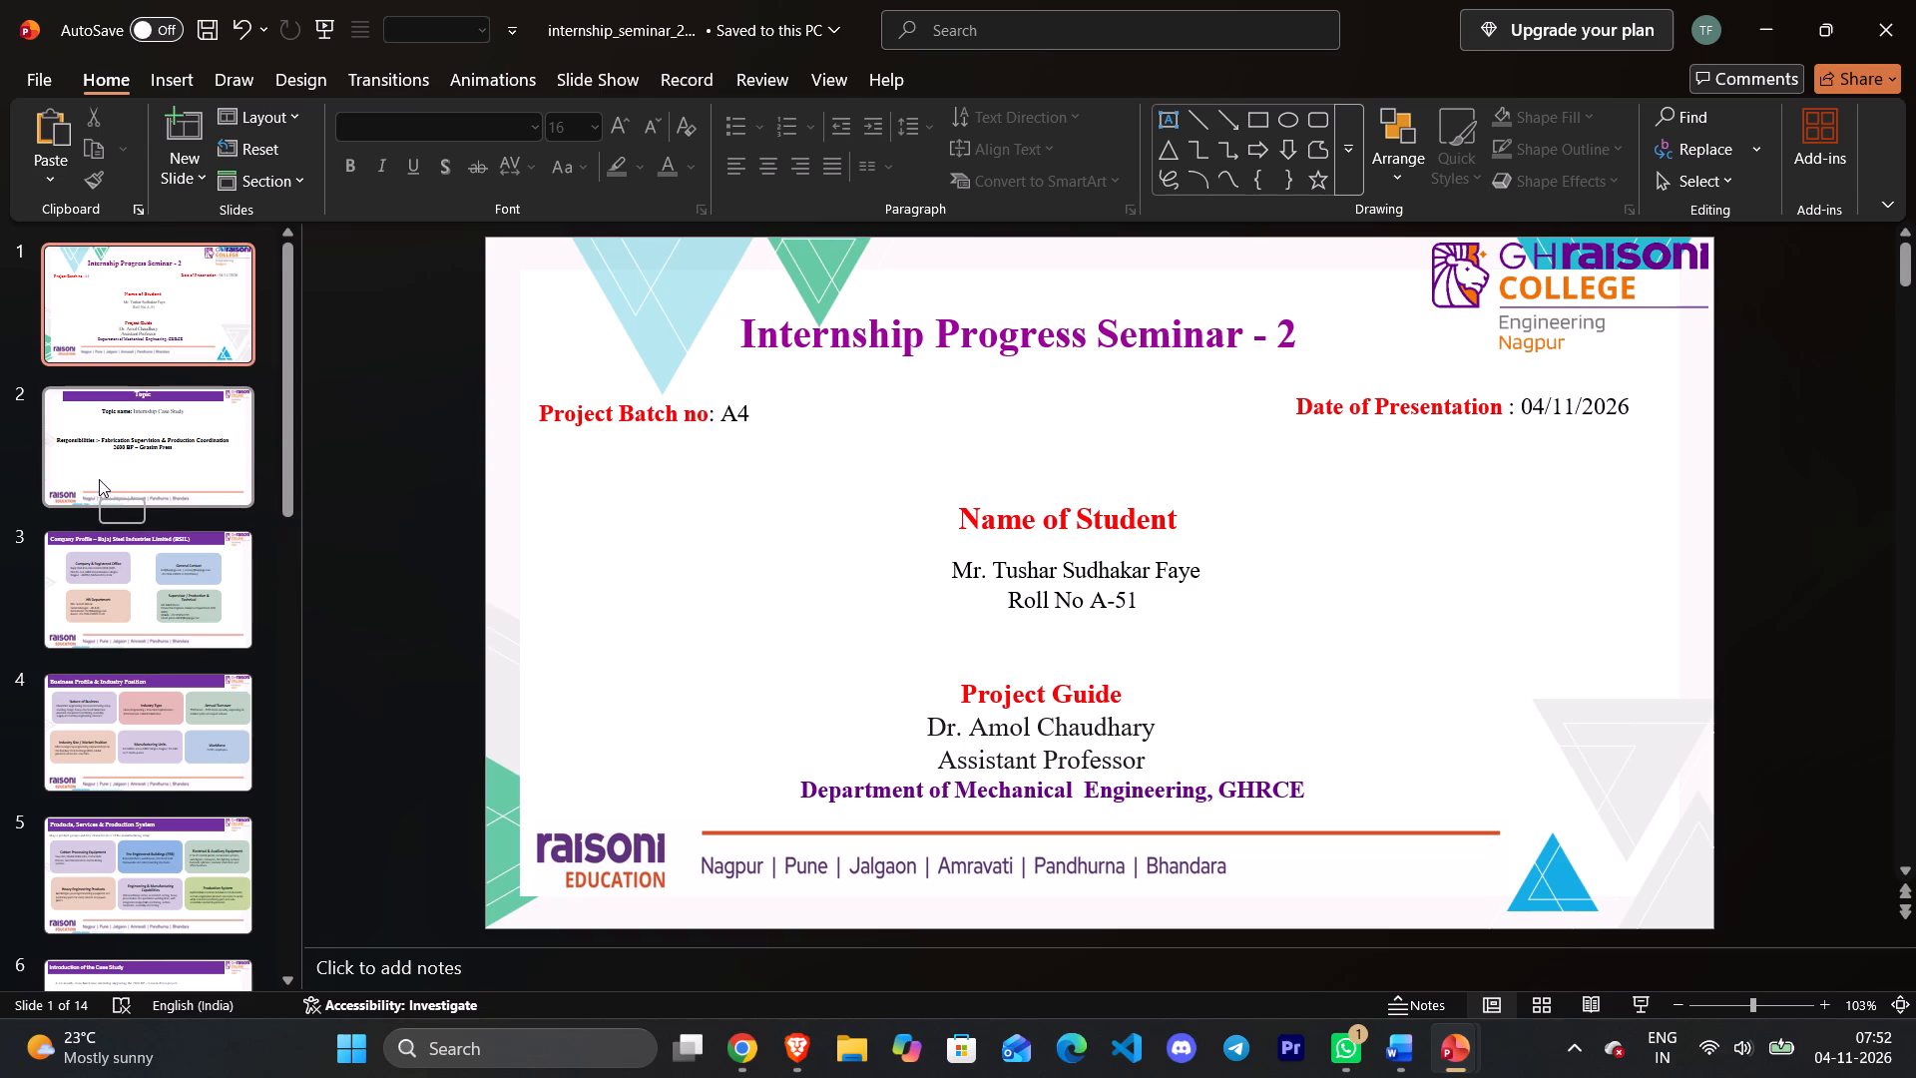
Turn on AutoSave for the presentation by uploading it to OneDrive - Personal, and dismiss the version history tip.
click(173, 41)
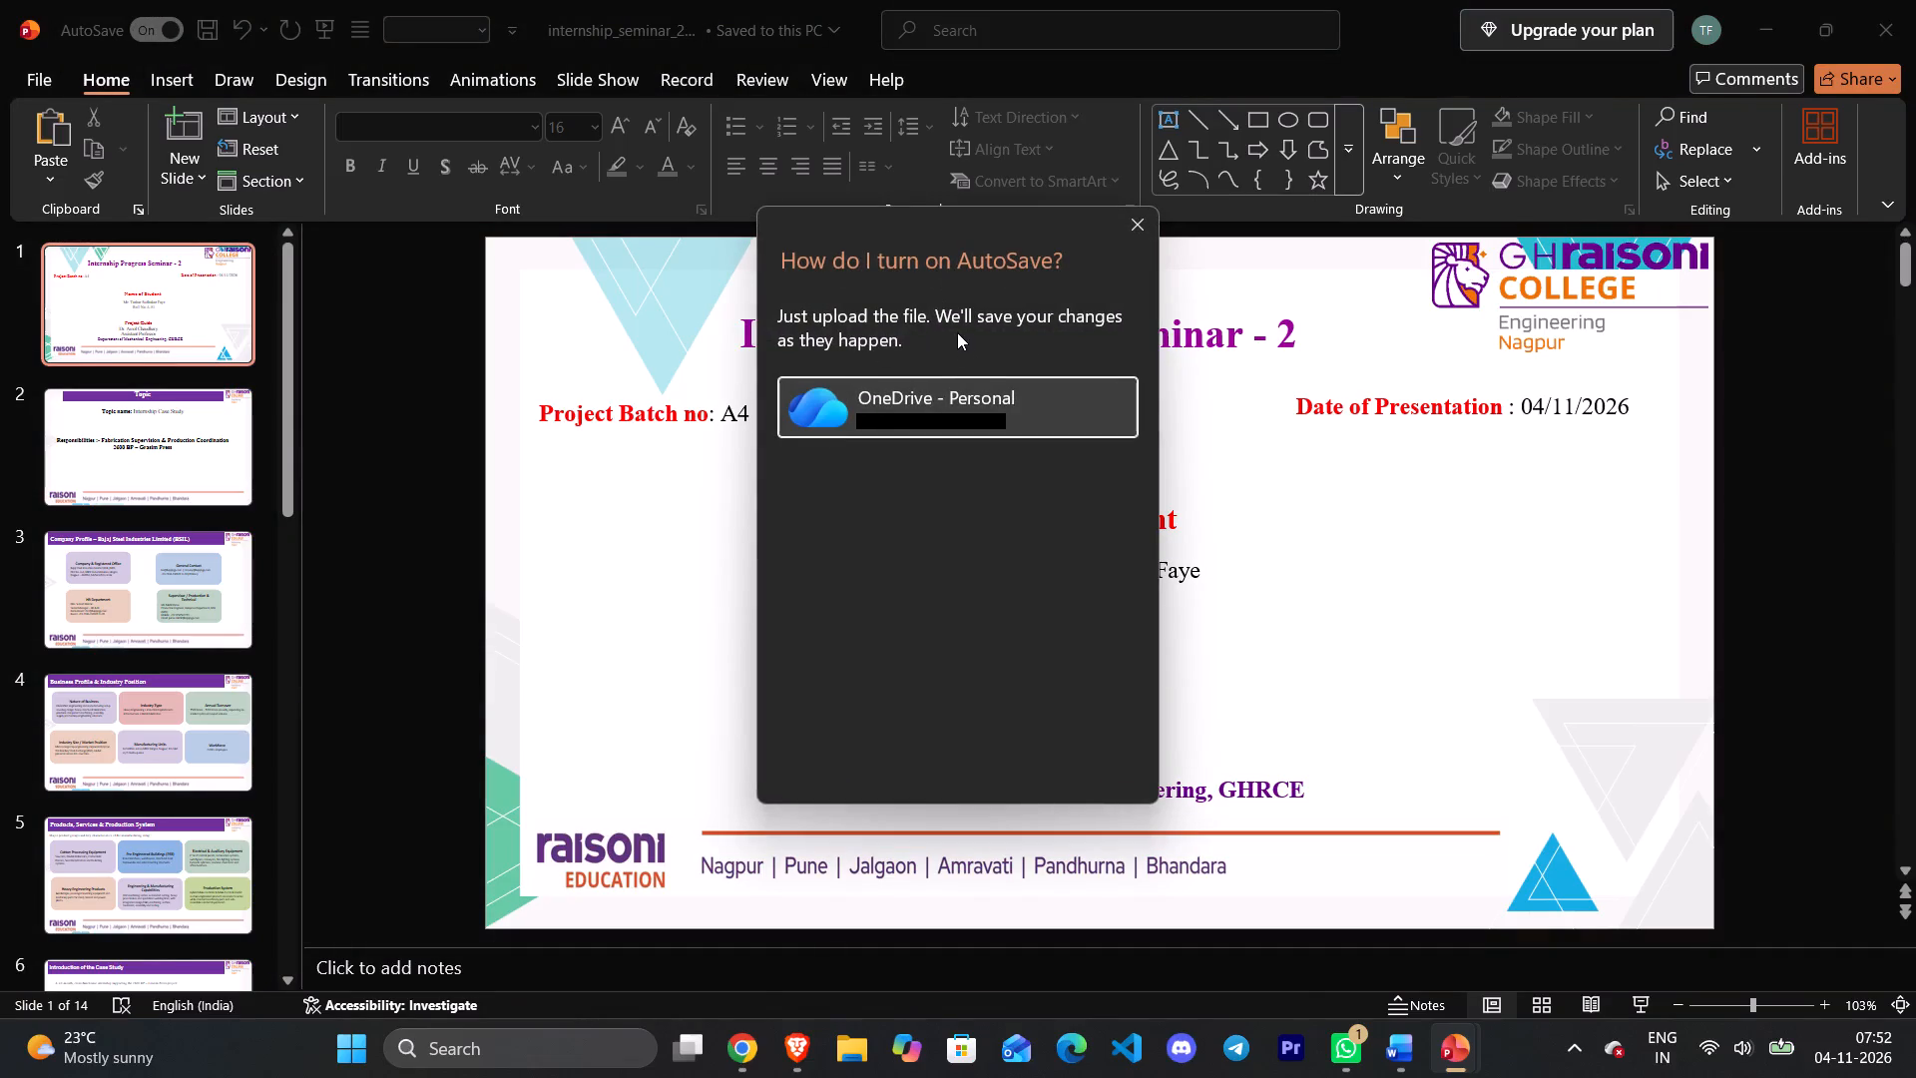
click(1134, 227)
click(174, 25)
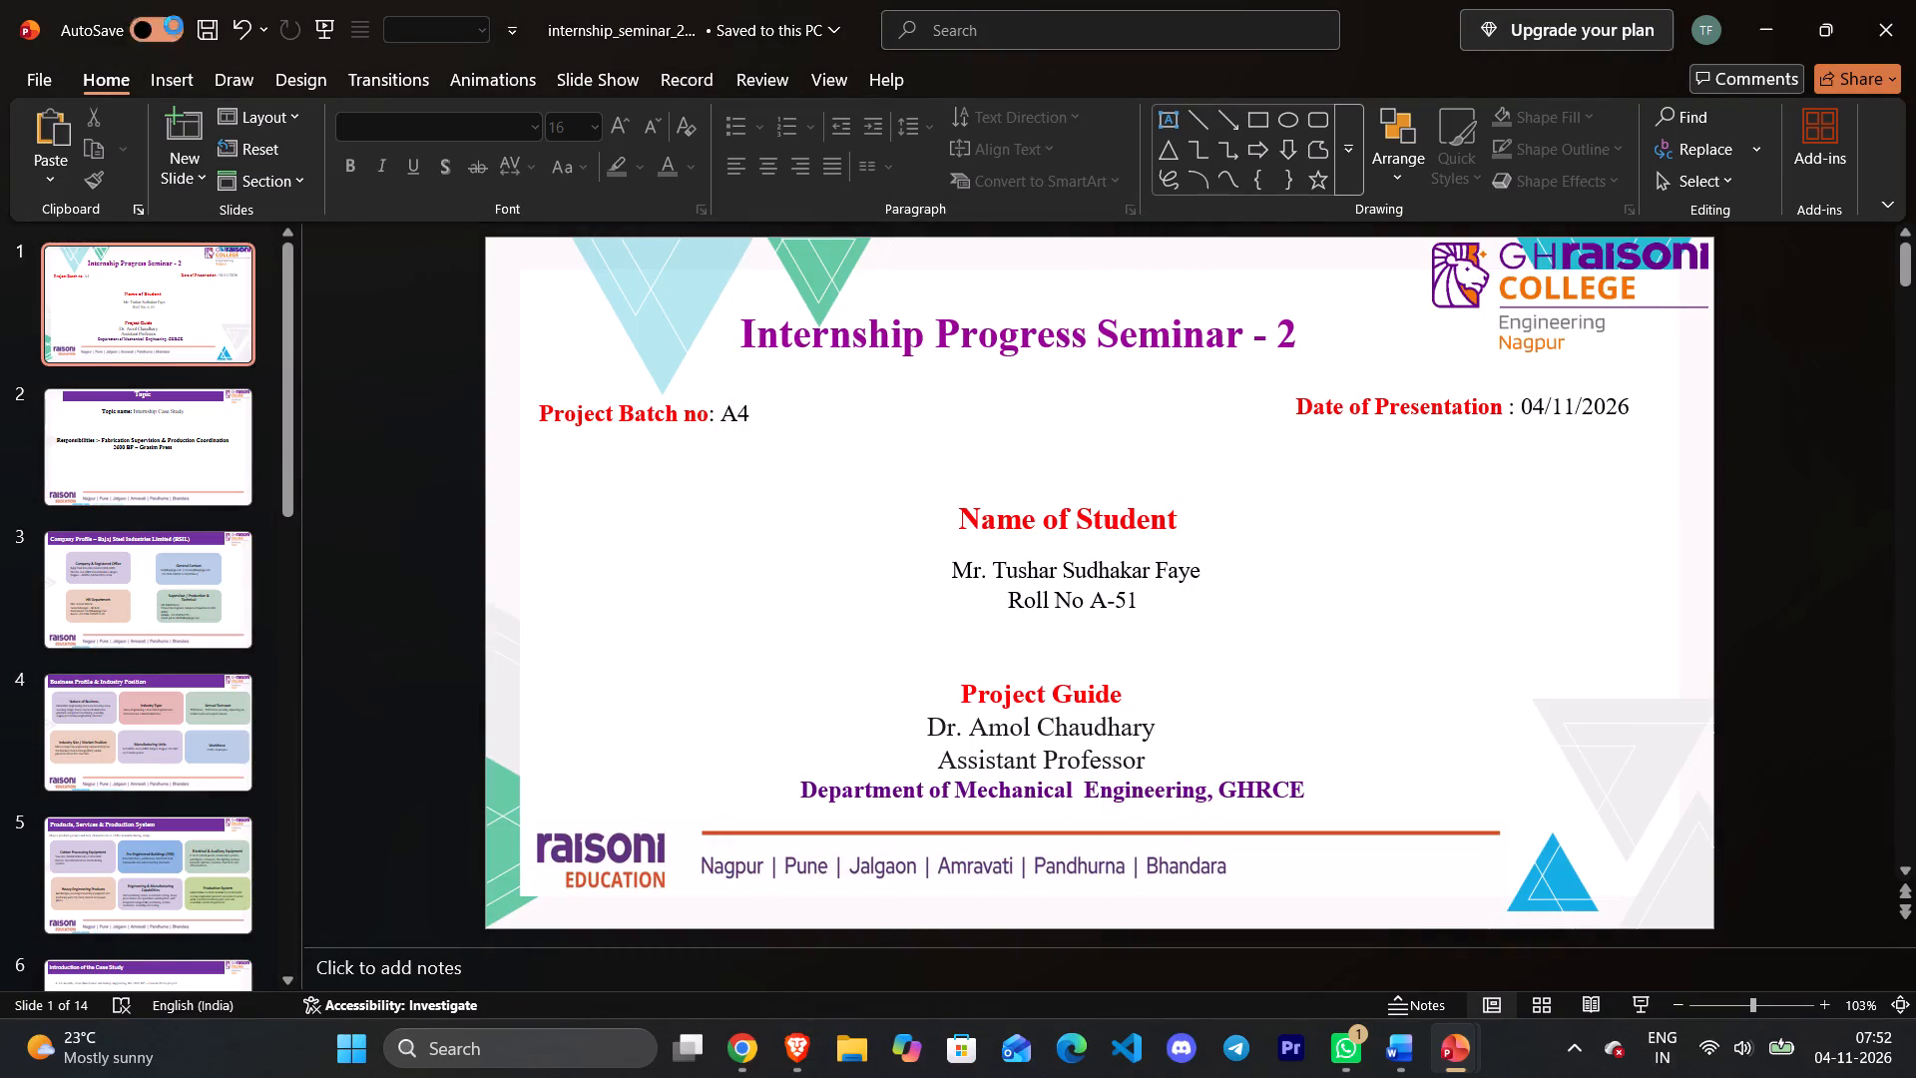
click(880, 416)
double_click(880, 416)
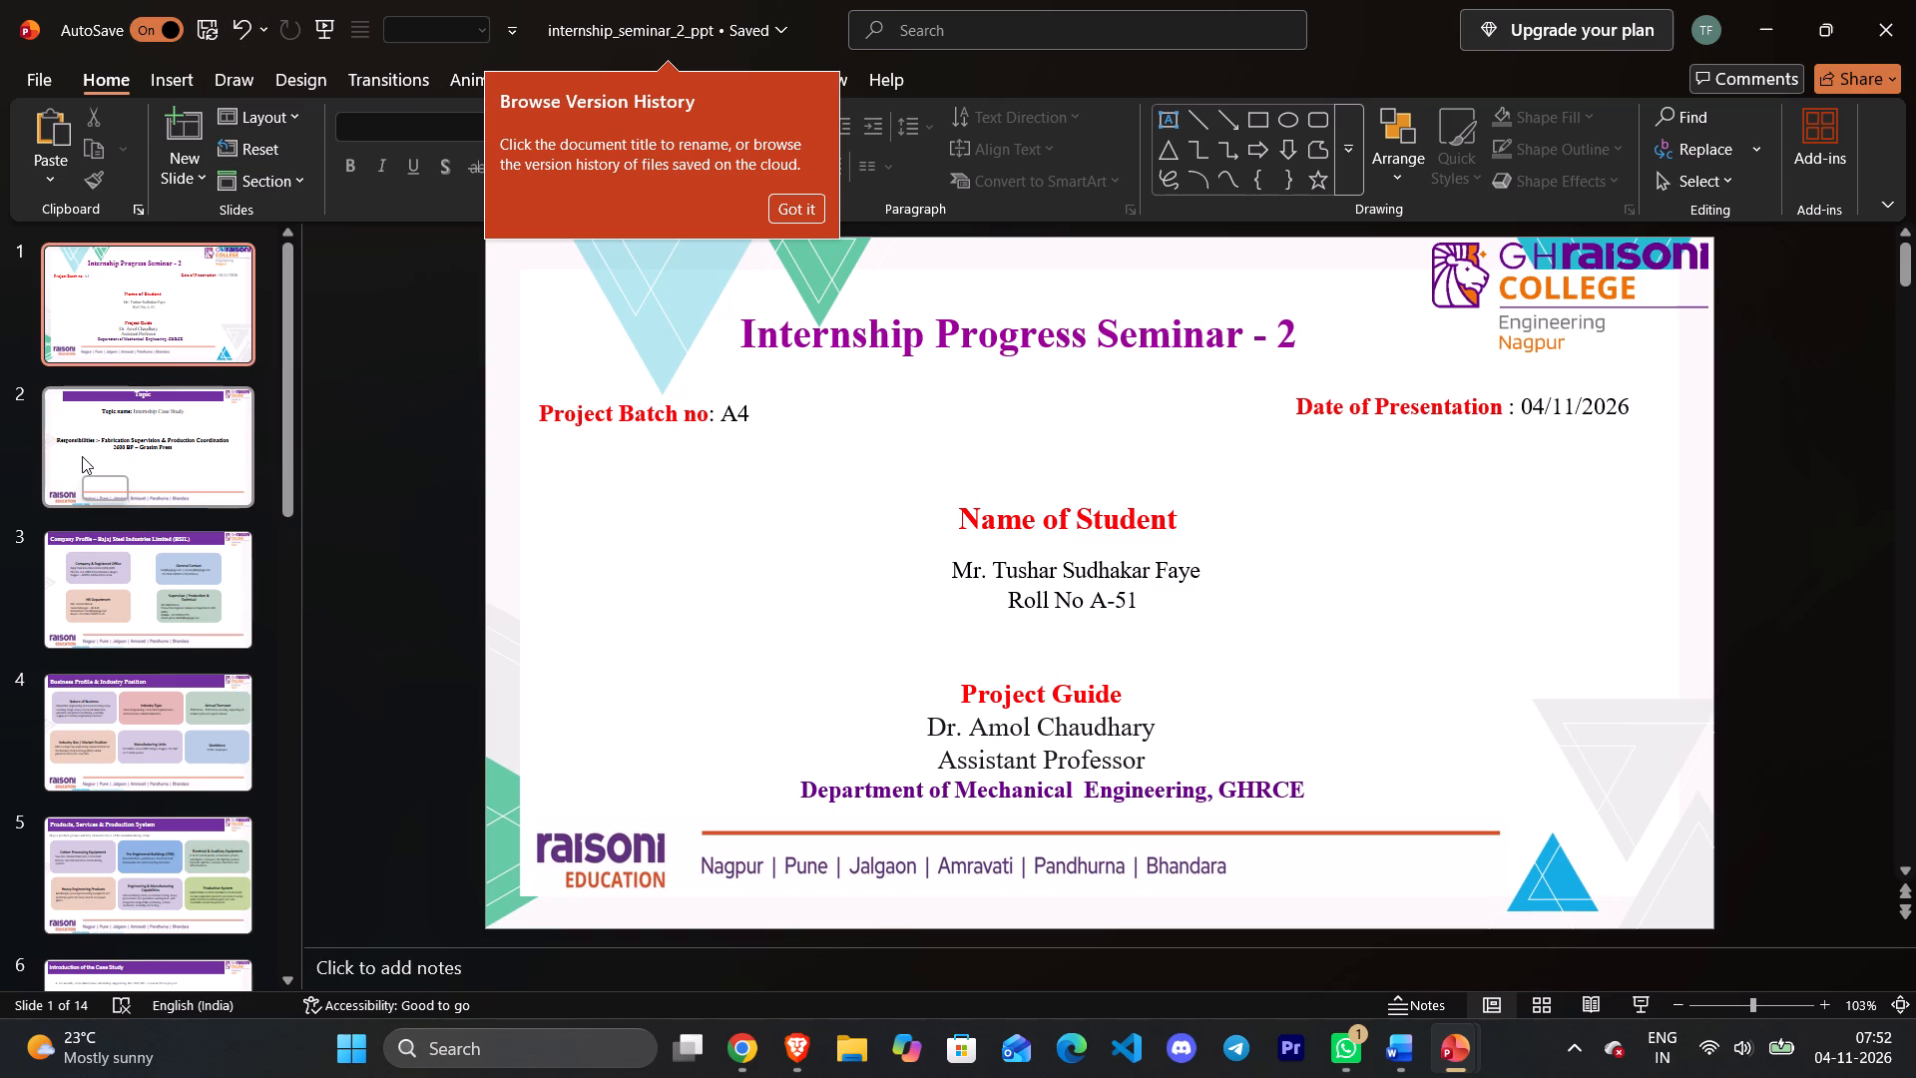
click(785, 205)
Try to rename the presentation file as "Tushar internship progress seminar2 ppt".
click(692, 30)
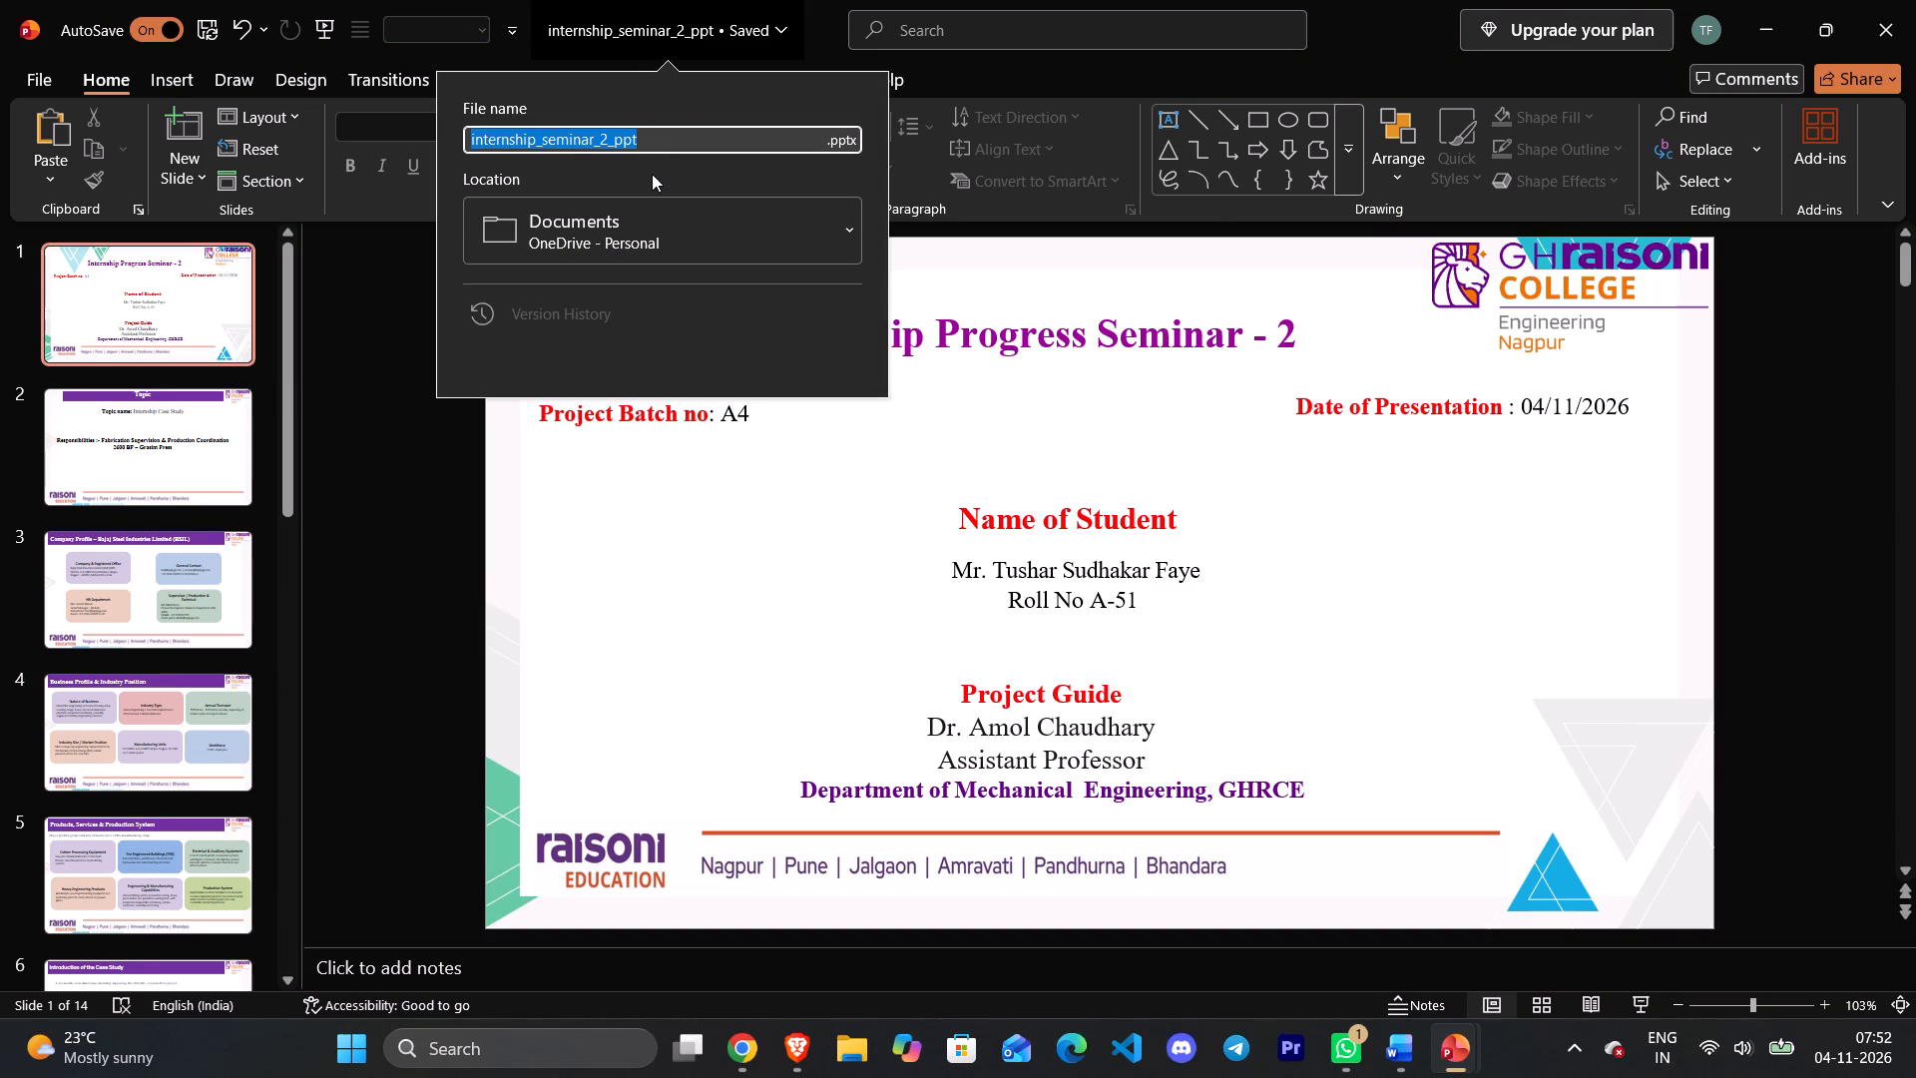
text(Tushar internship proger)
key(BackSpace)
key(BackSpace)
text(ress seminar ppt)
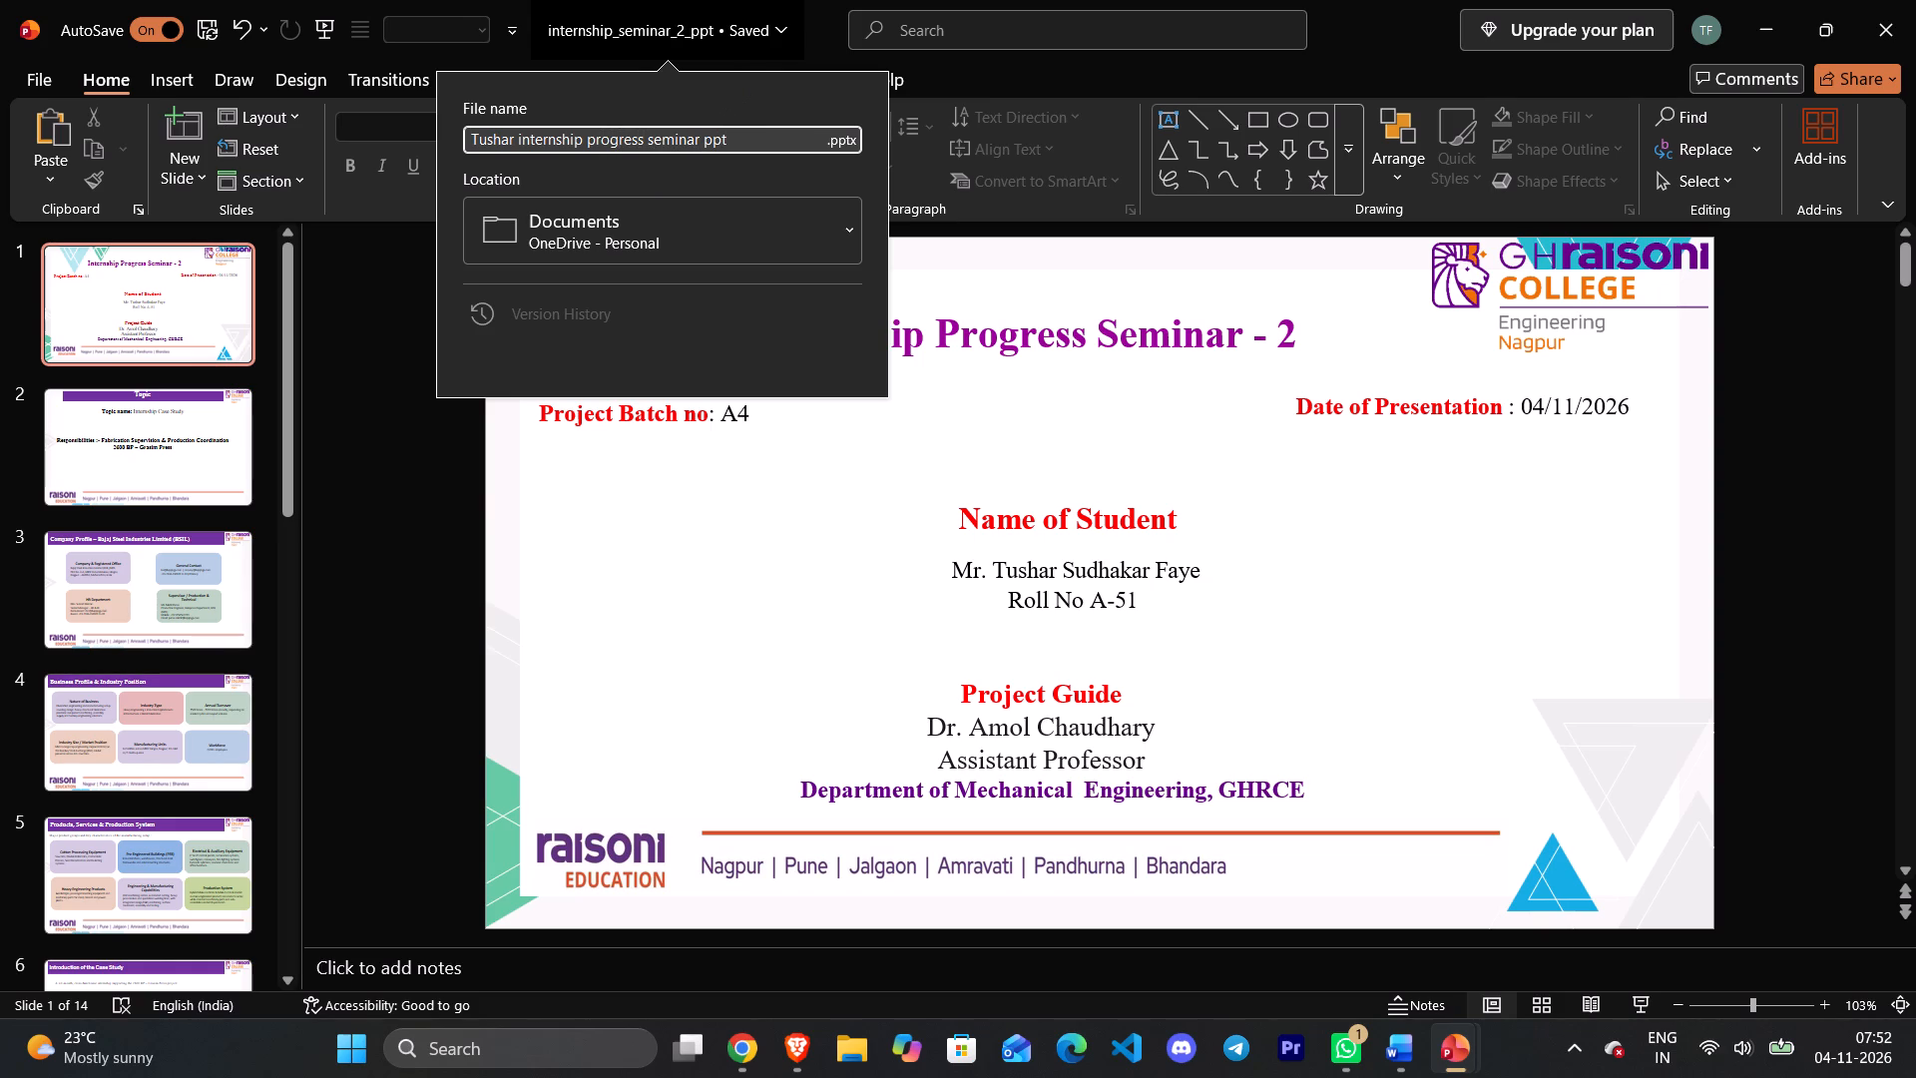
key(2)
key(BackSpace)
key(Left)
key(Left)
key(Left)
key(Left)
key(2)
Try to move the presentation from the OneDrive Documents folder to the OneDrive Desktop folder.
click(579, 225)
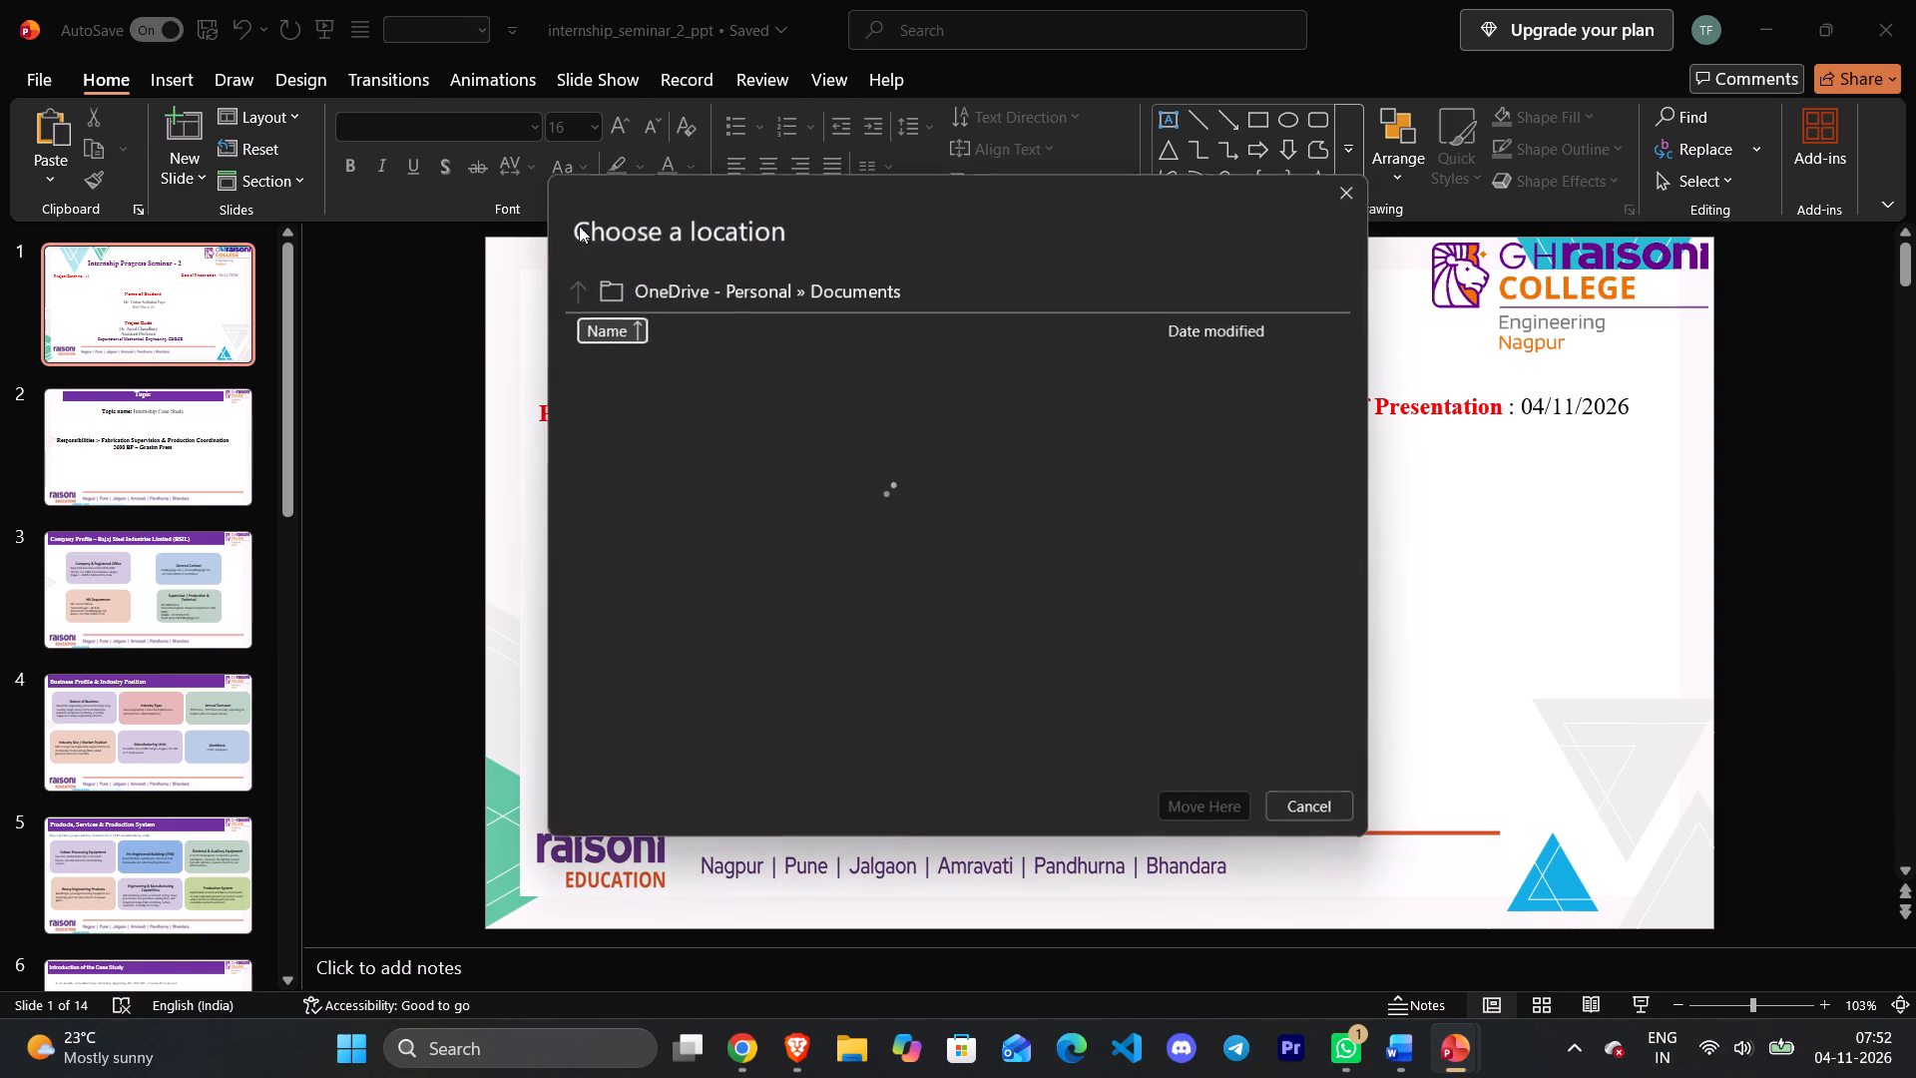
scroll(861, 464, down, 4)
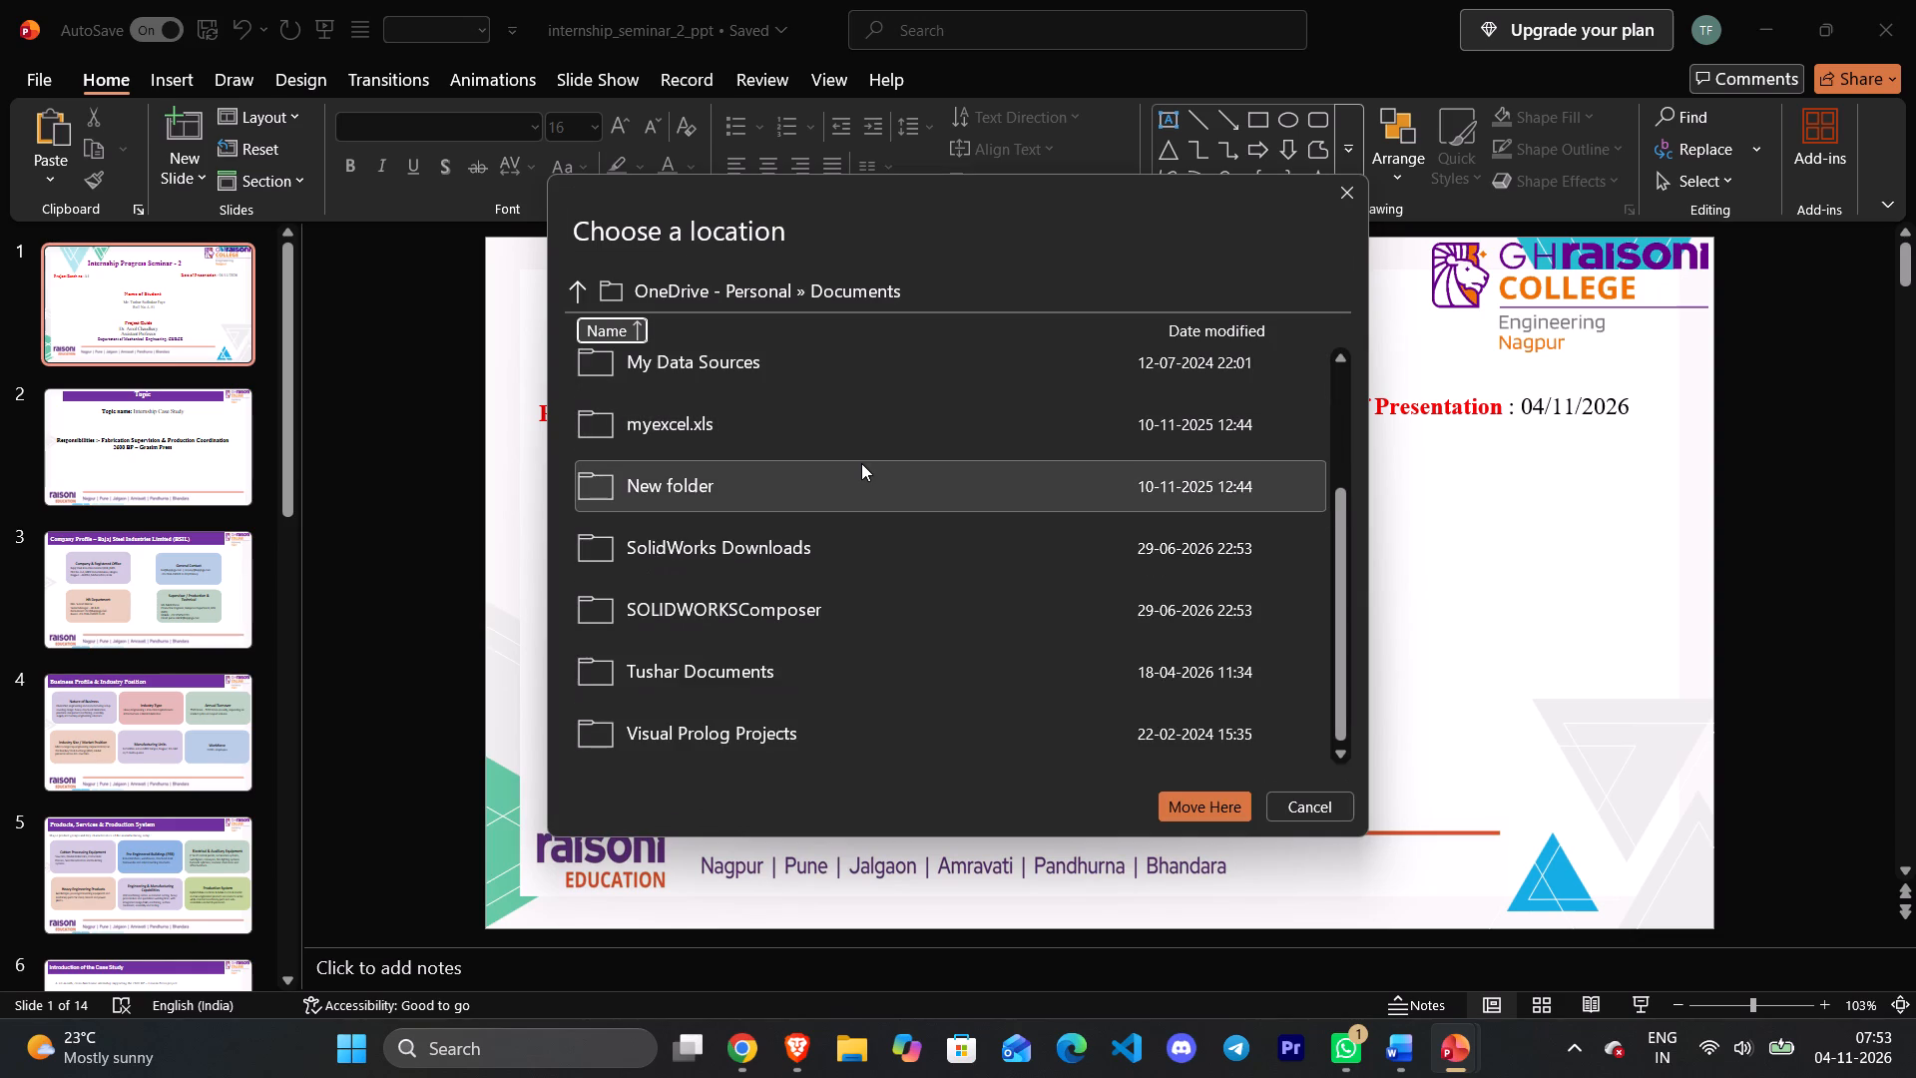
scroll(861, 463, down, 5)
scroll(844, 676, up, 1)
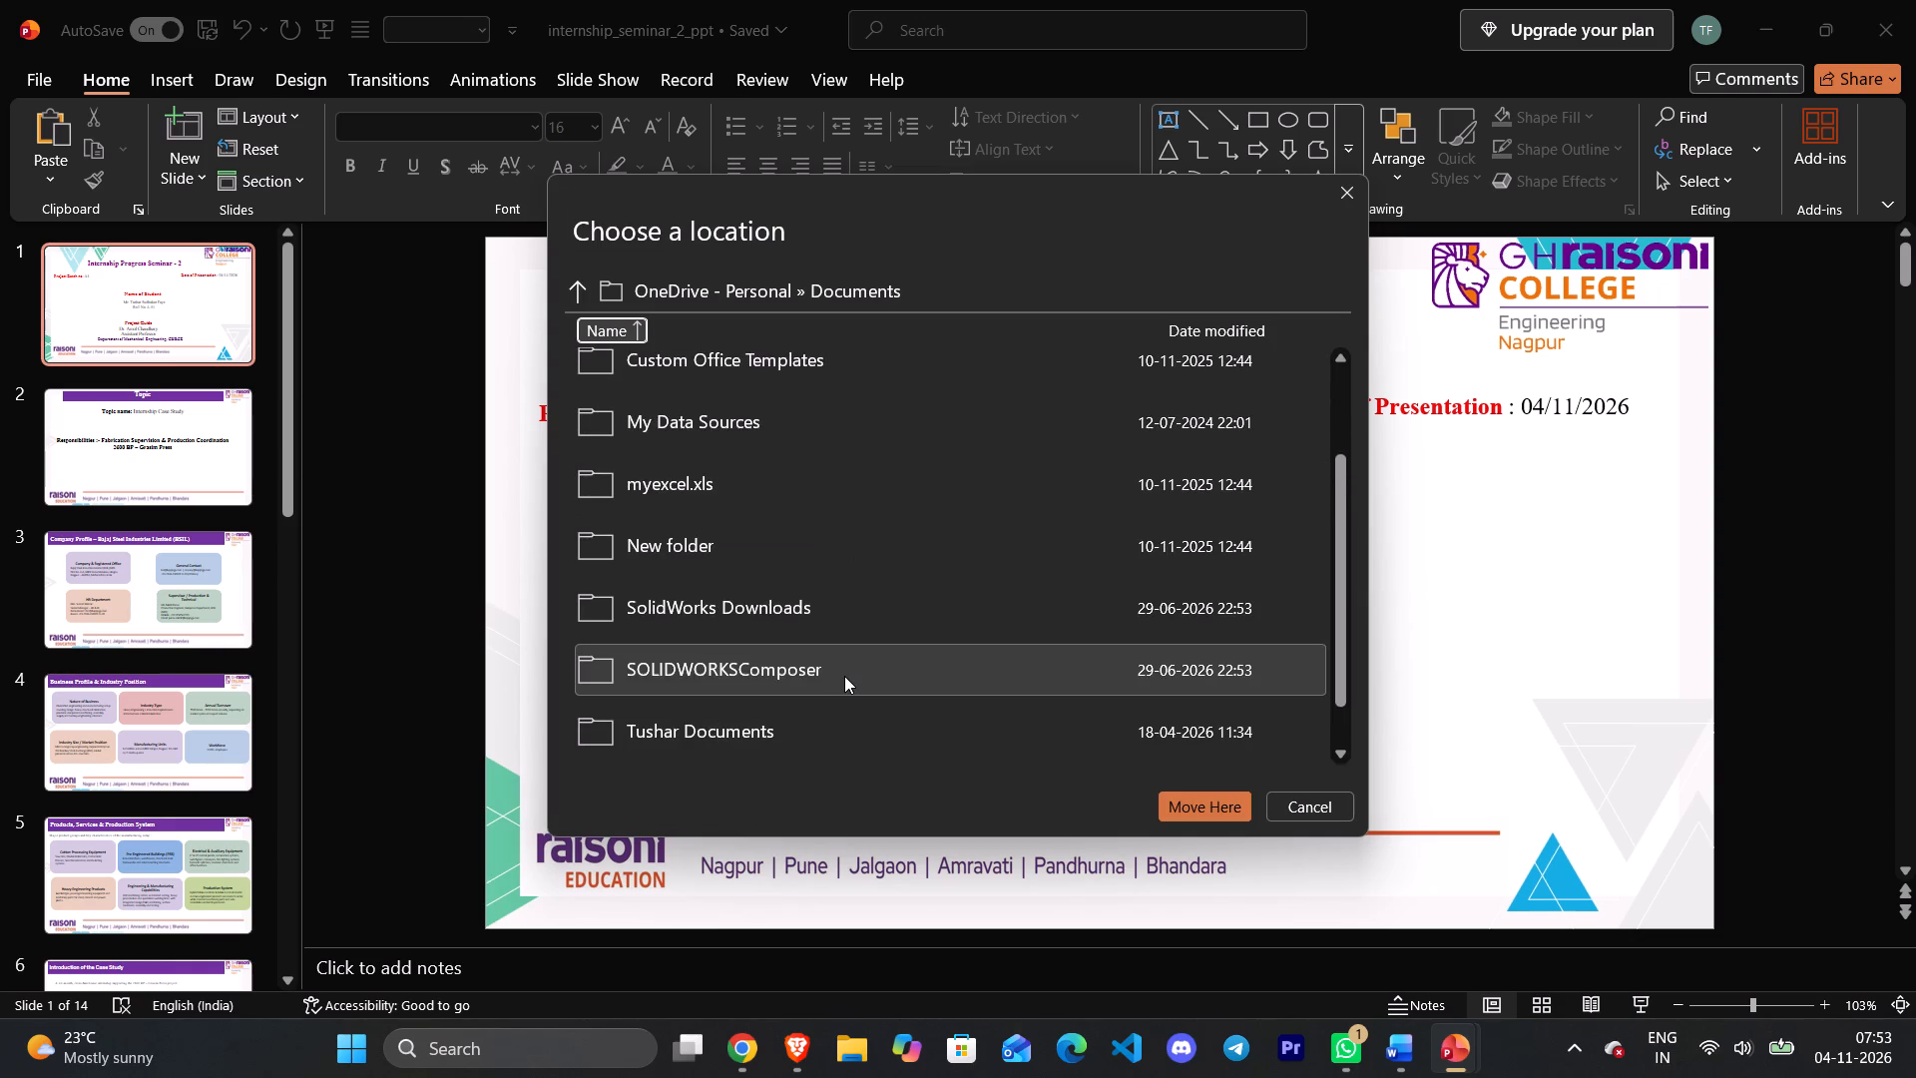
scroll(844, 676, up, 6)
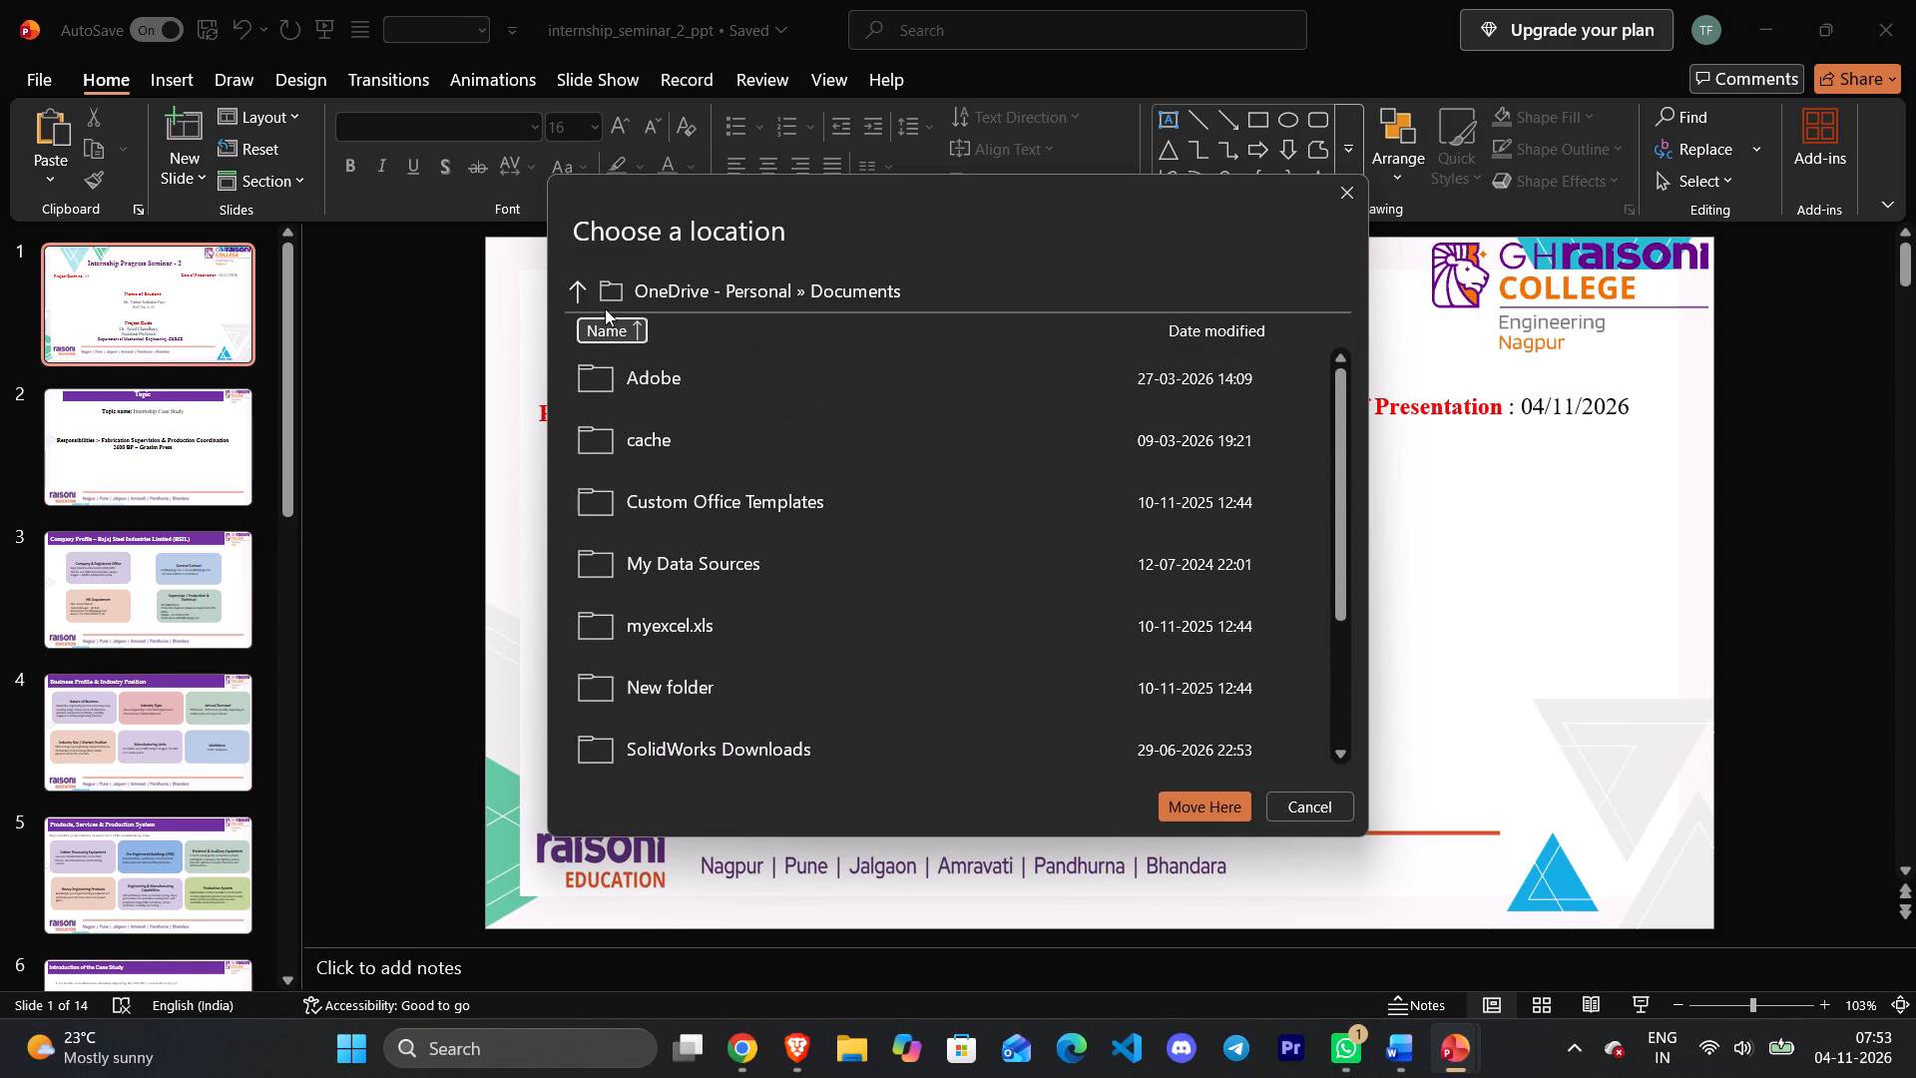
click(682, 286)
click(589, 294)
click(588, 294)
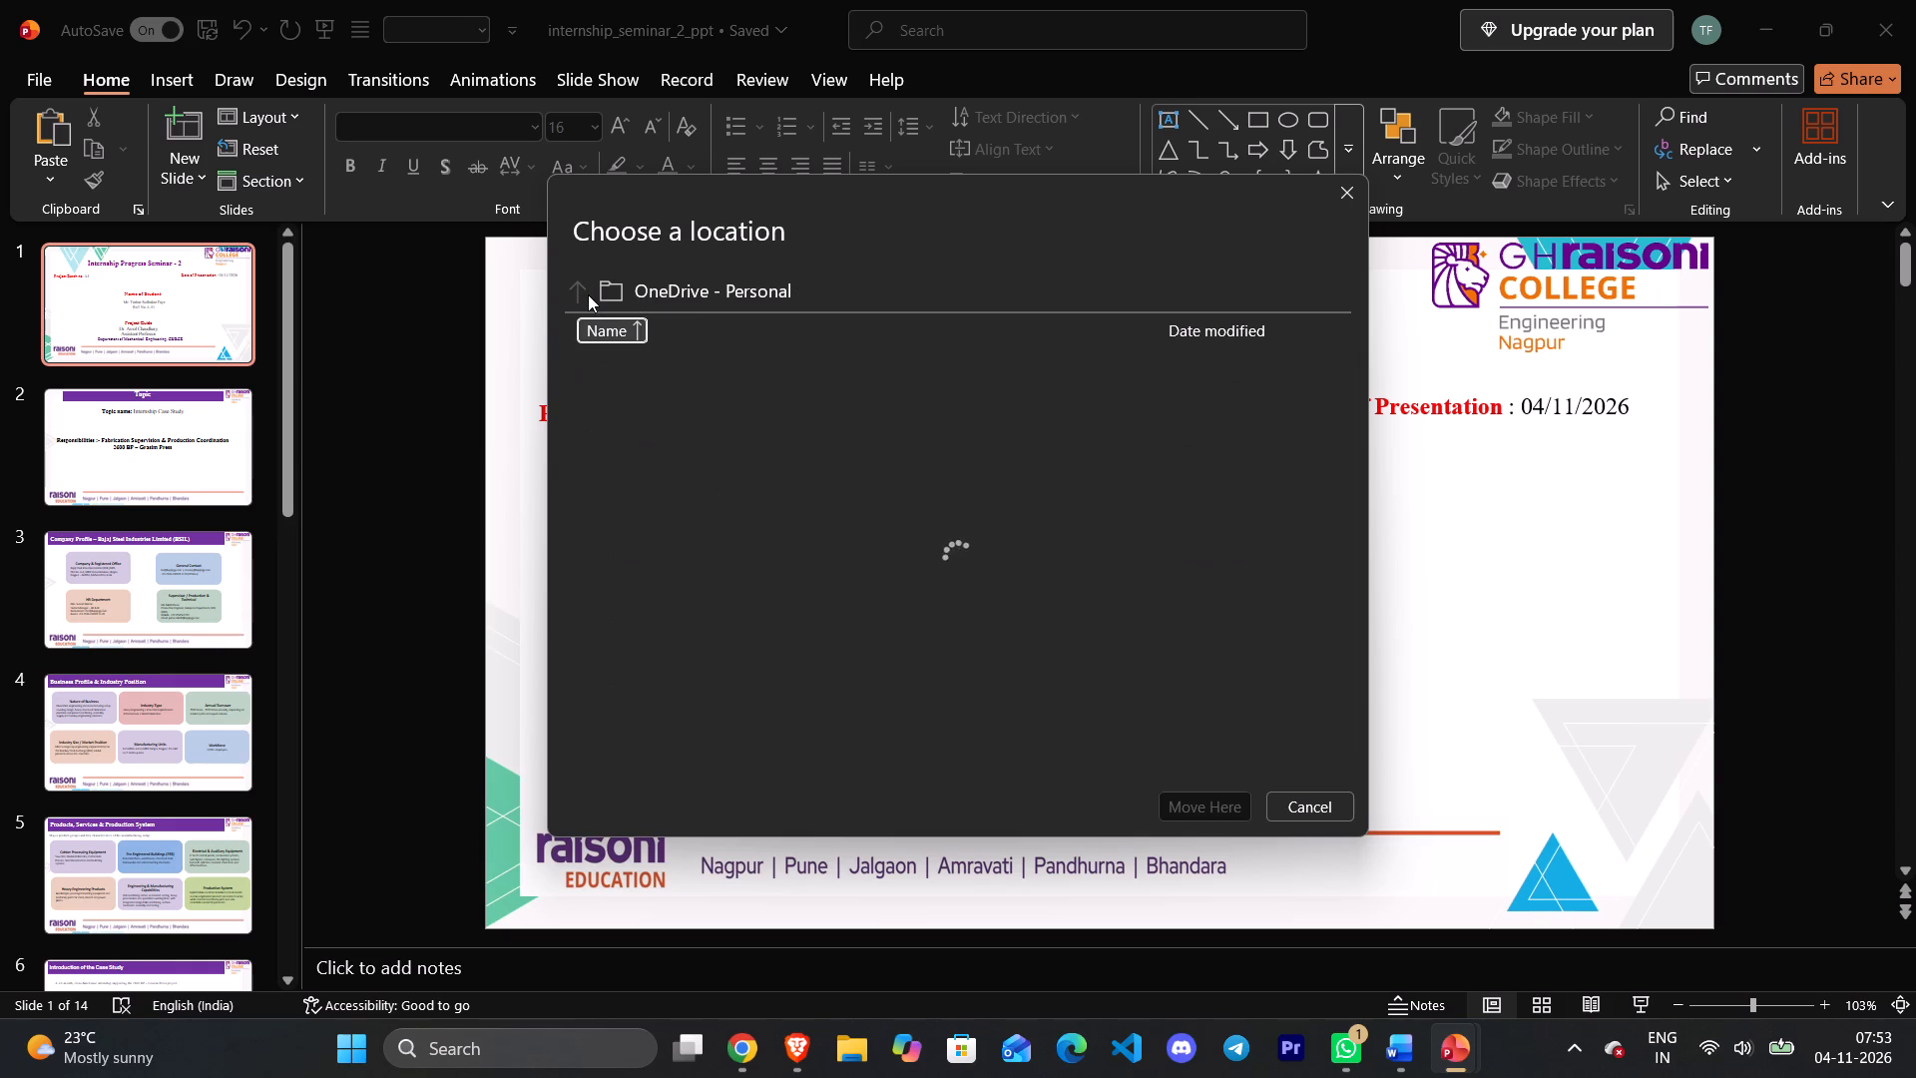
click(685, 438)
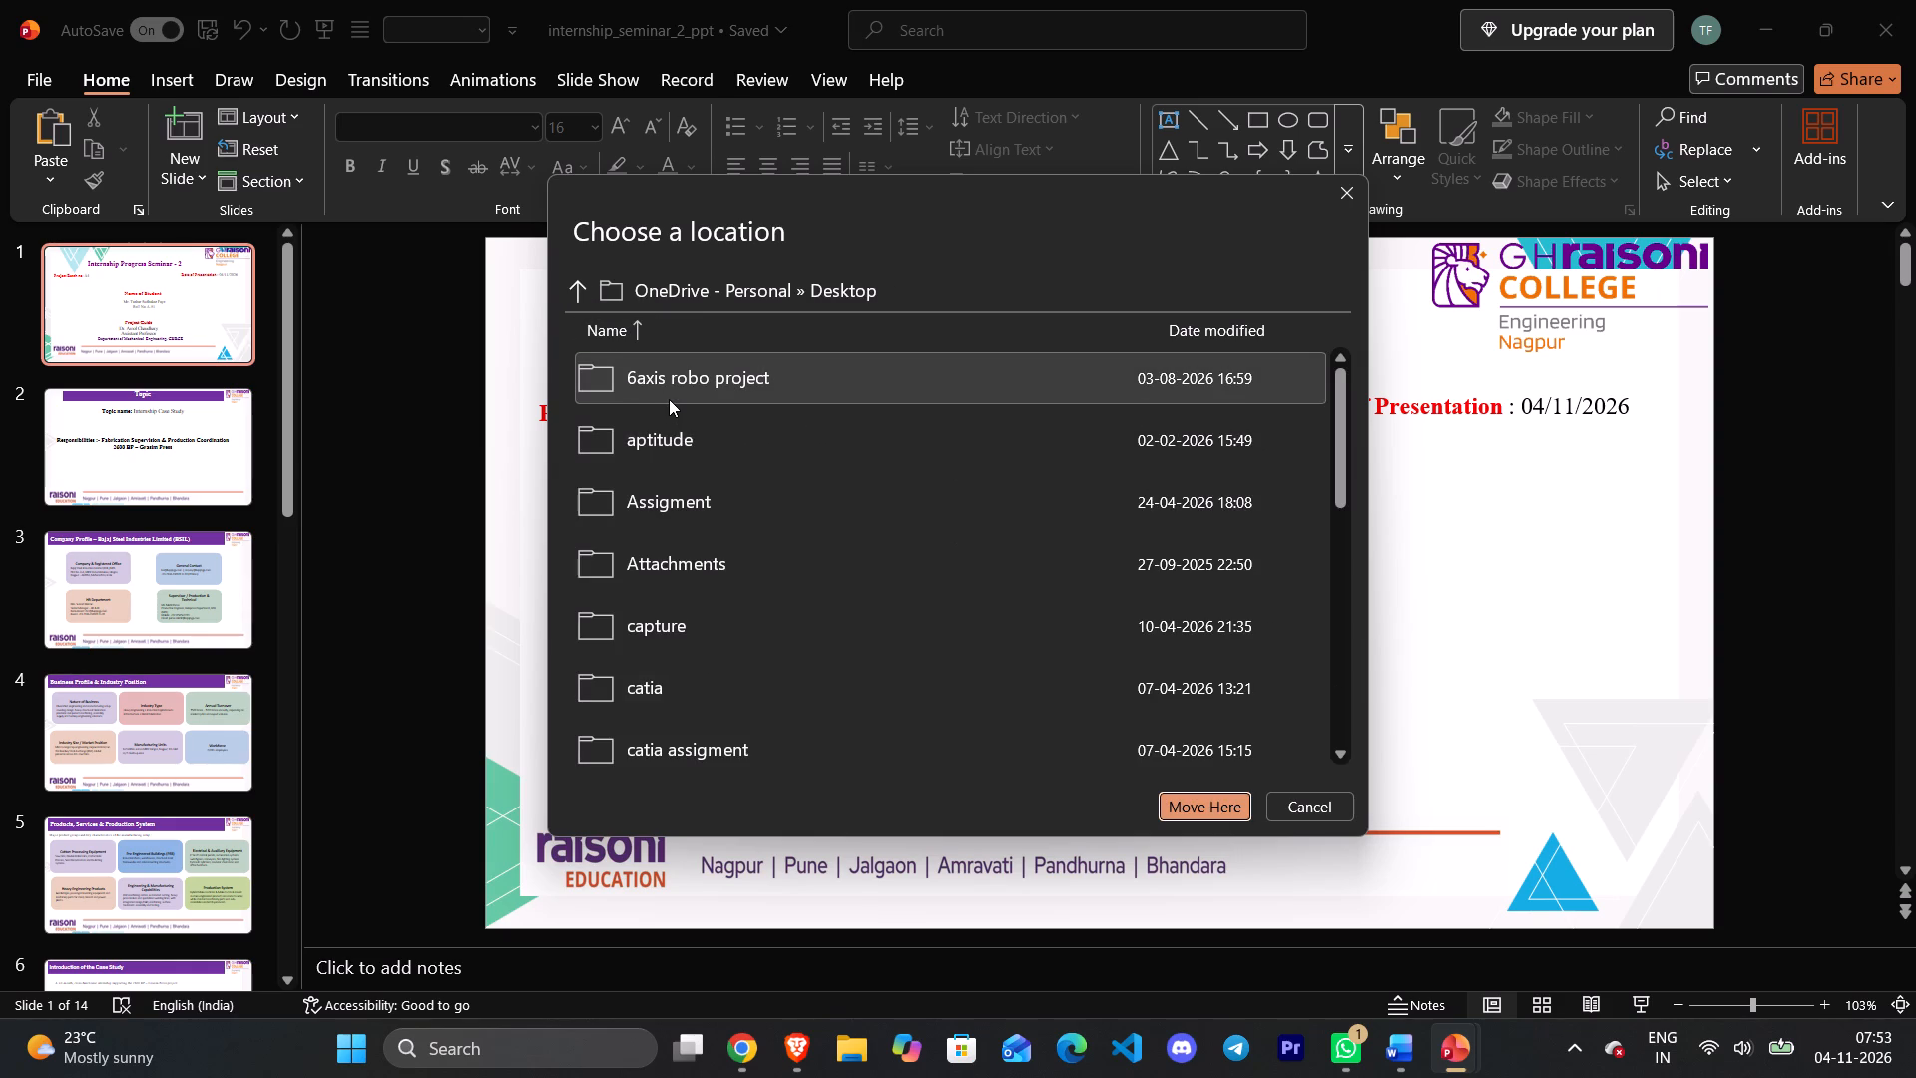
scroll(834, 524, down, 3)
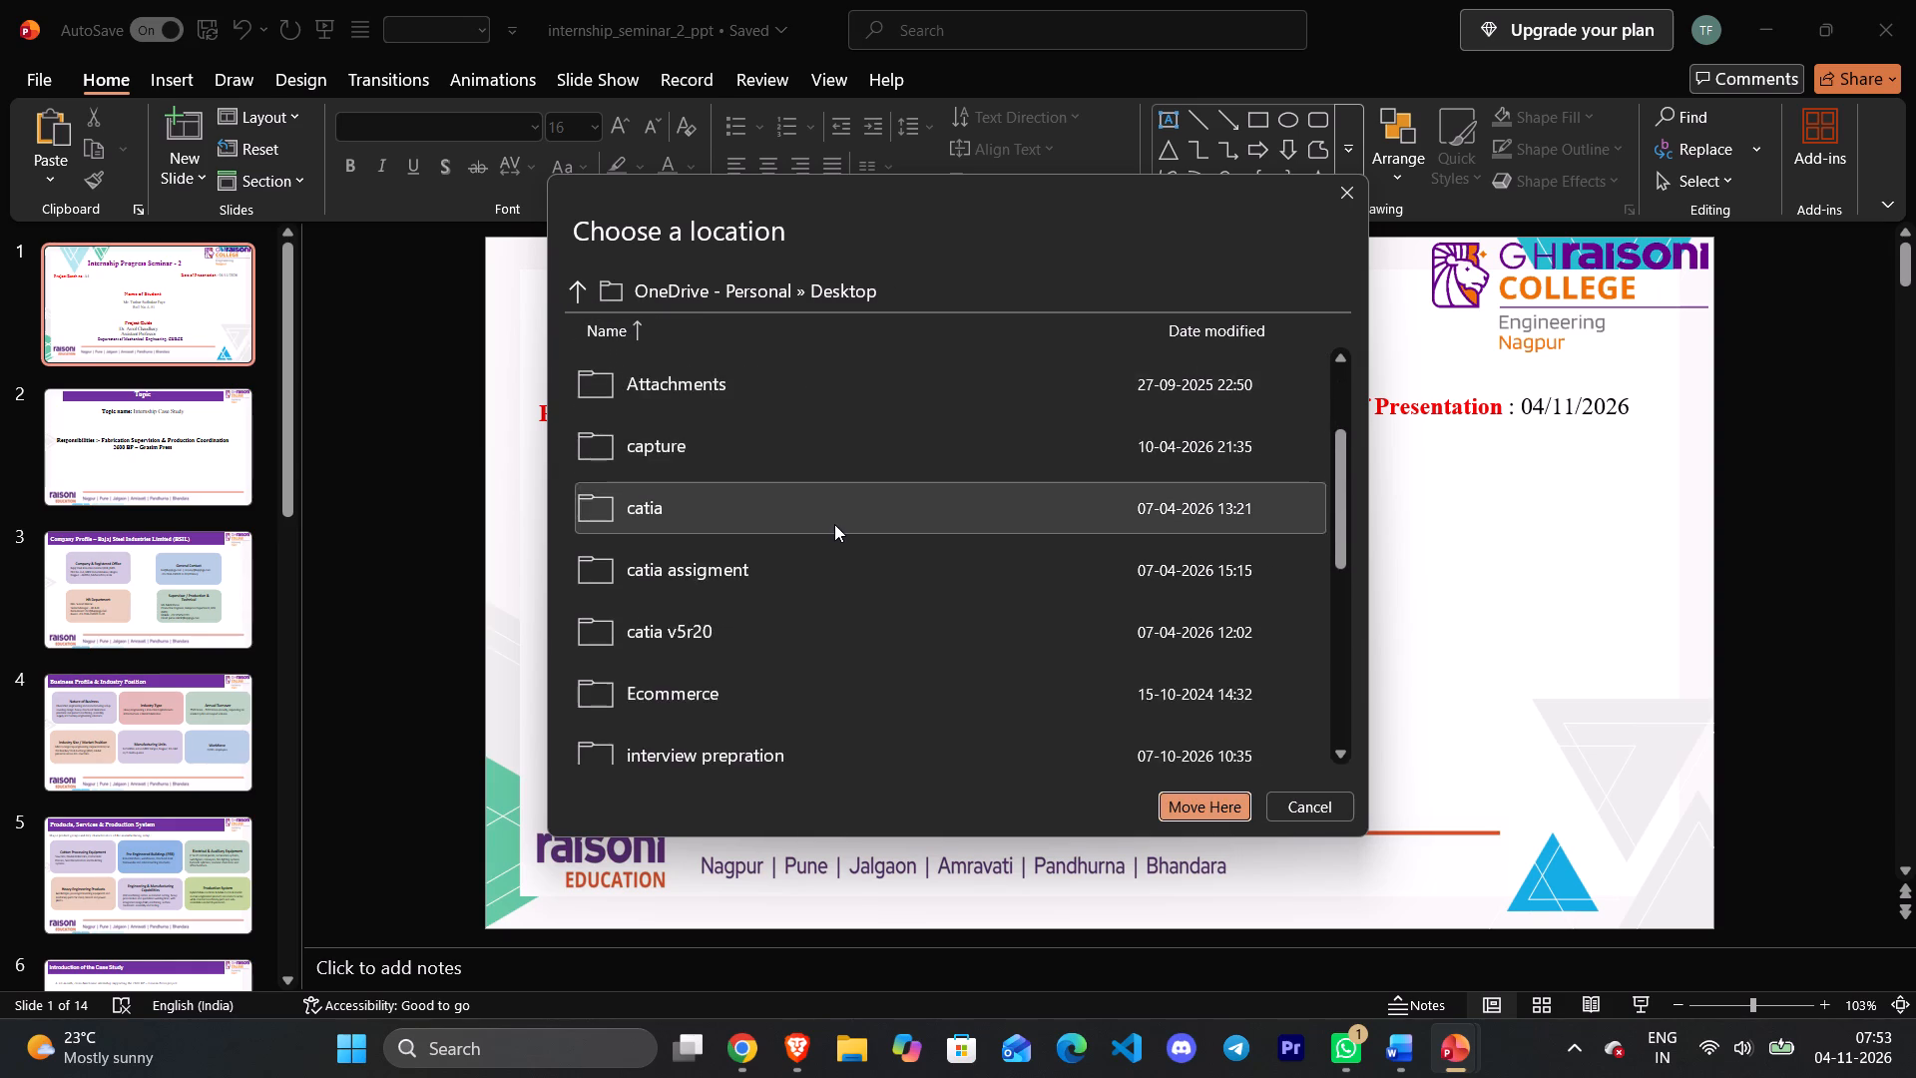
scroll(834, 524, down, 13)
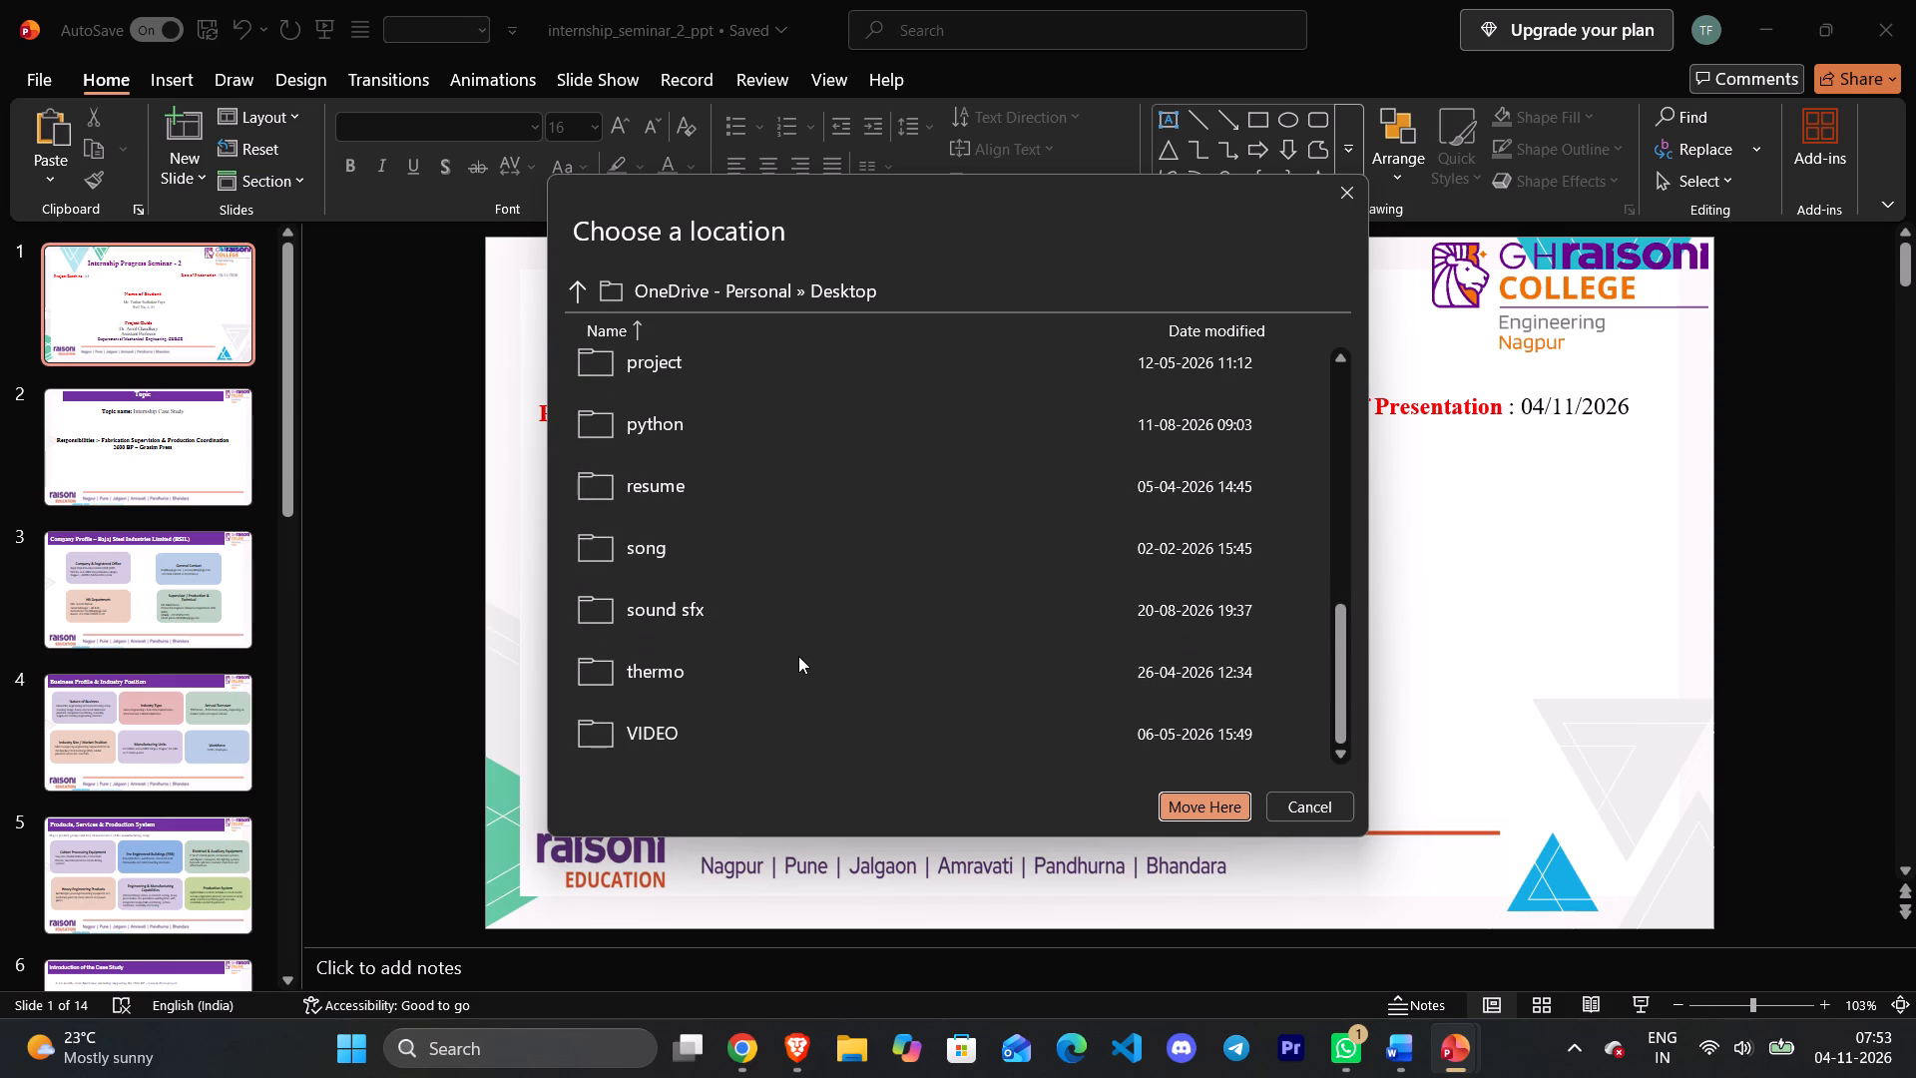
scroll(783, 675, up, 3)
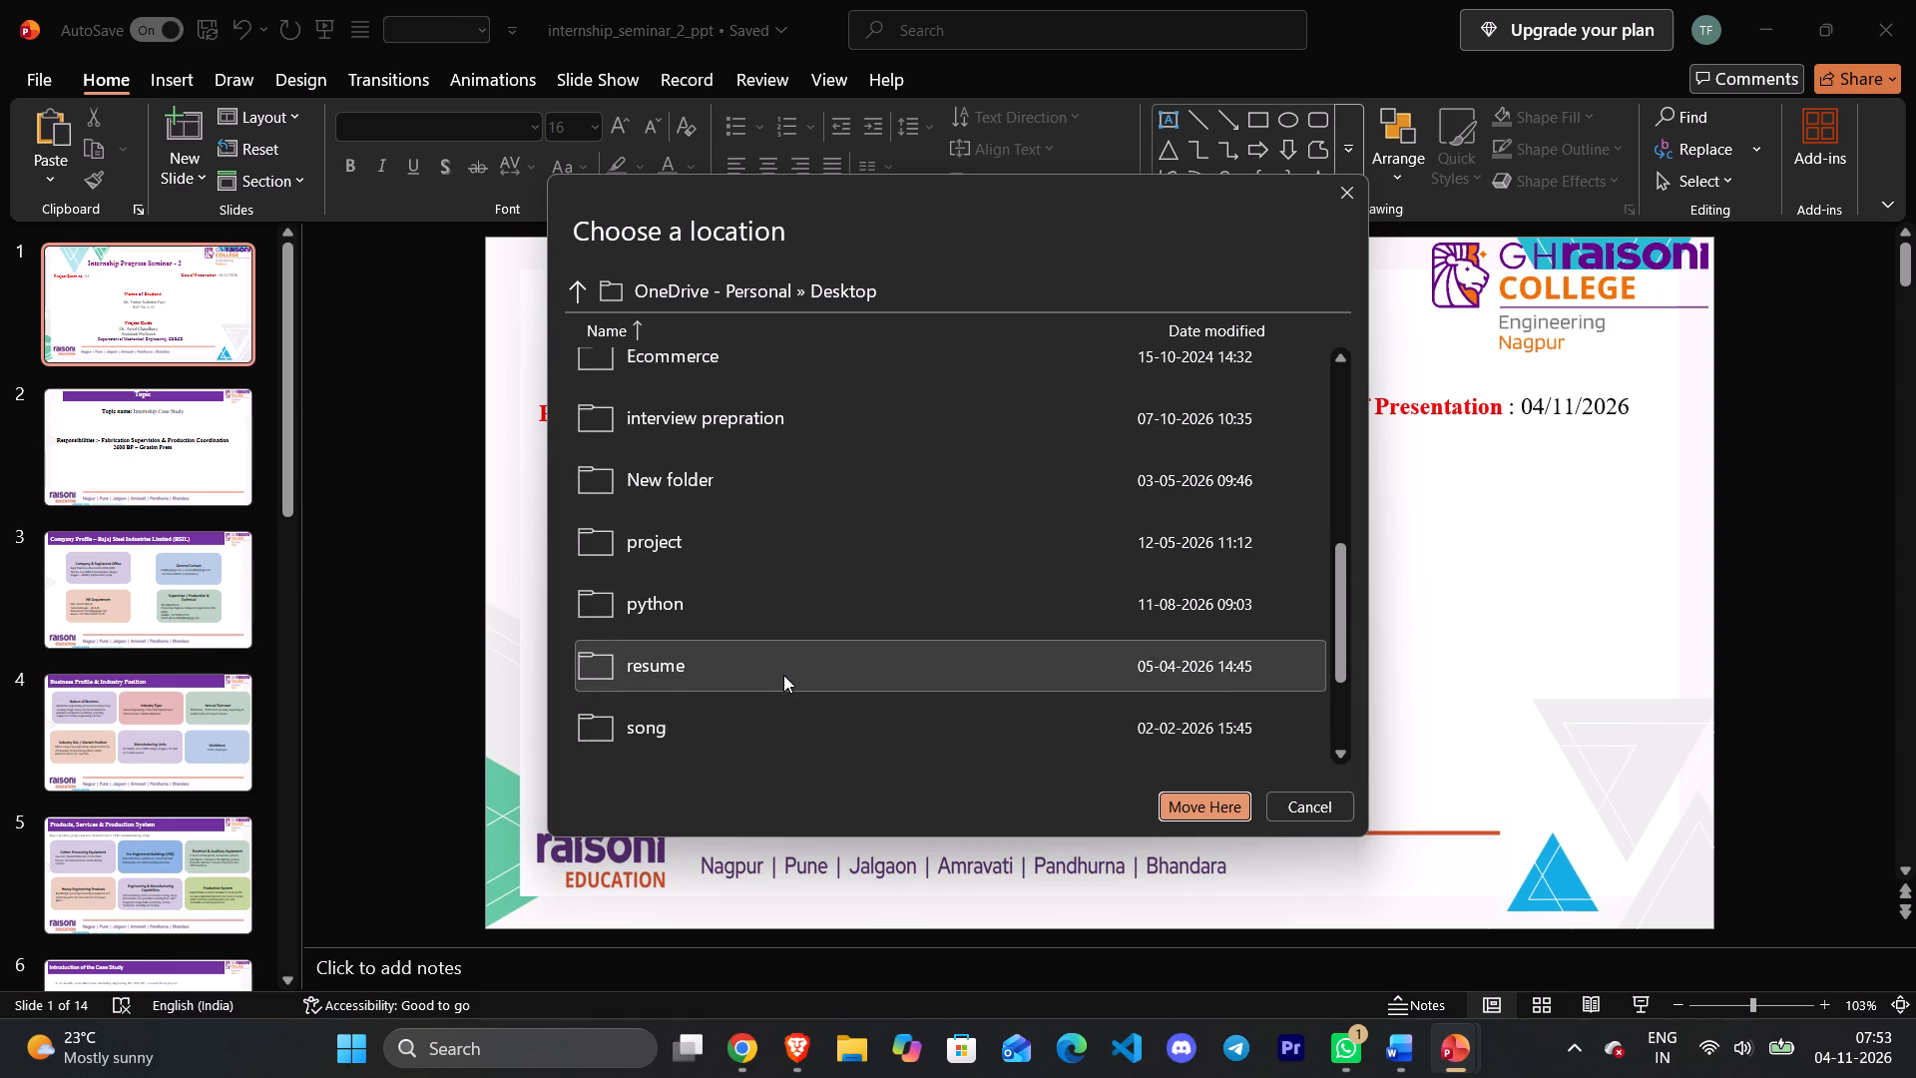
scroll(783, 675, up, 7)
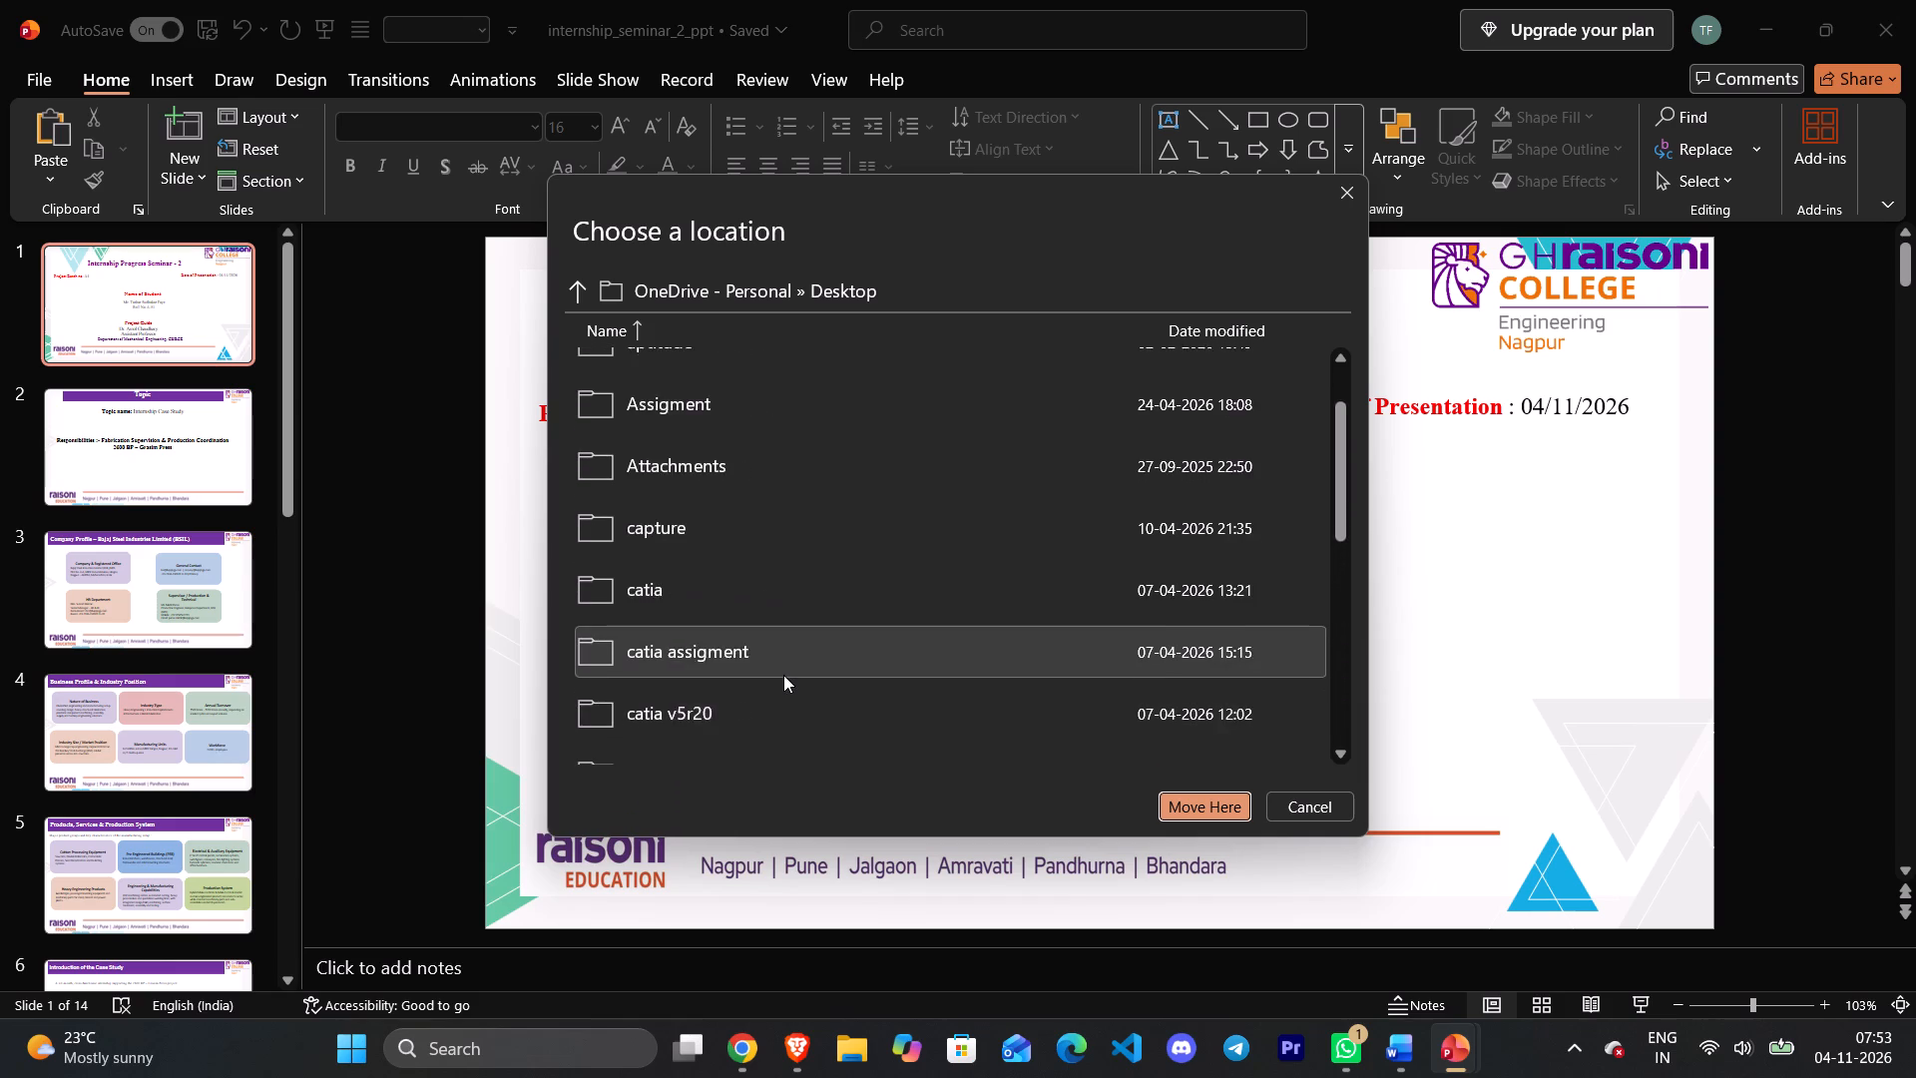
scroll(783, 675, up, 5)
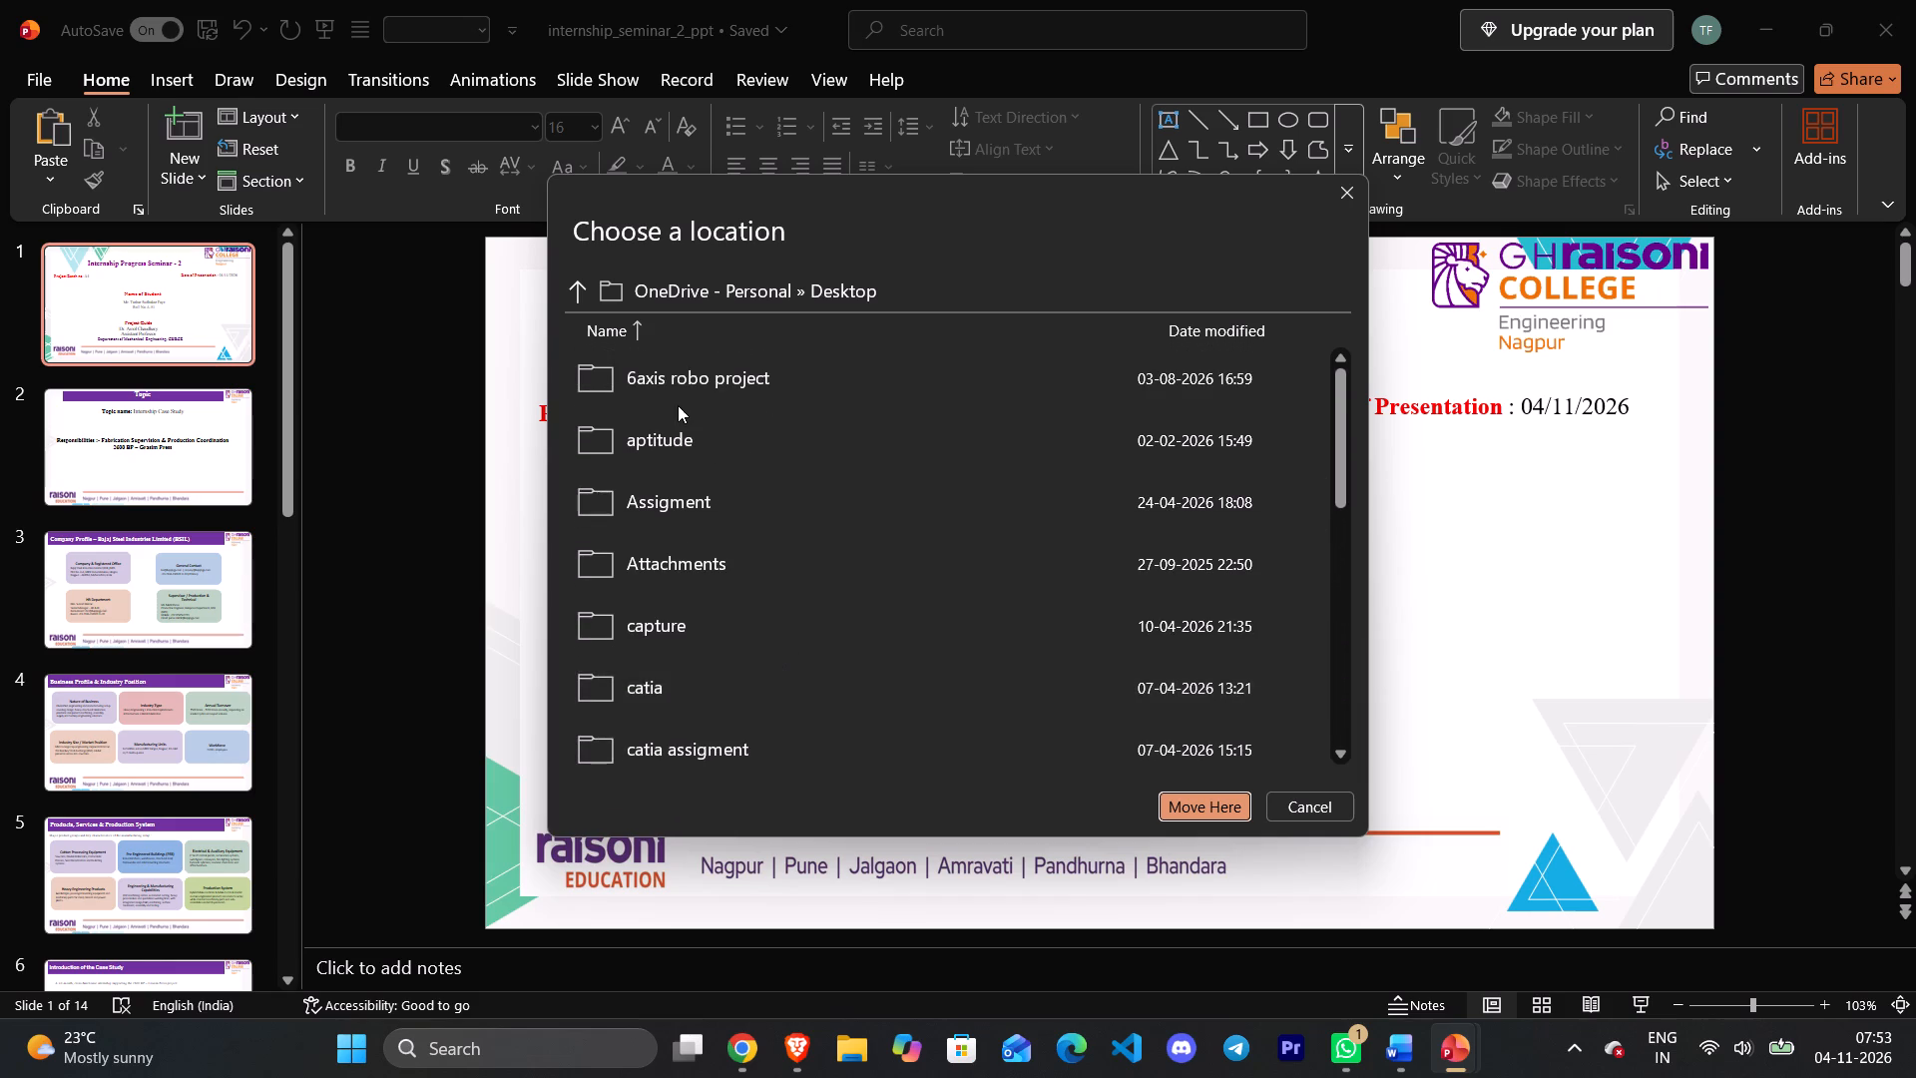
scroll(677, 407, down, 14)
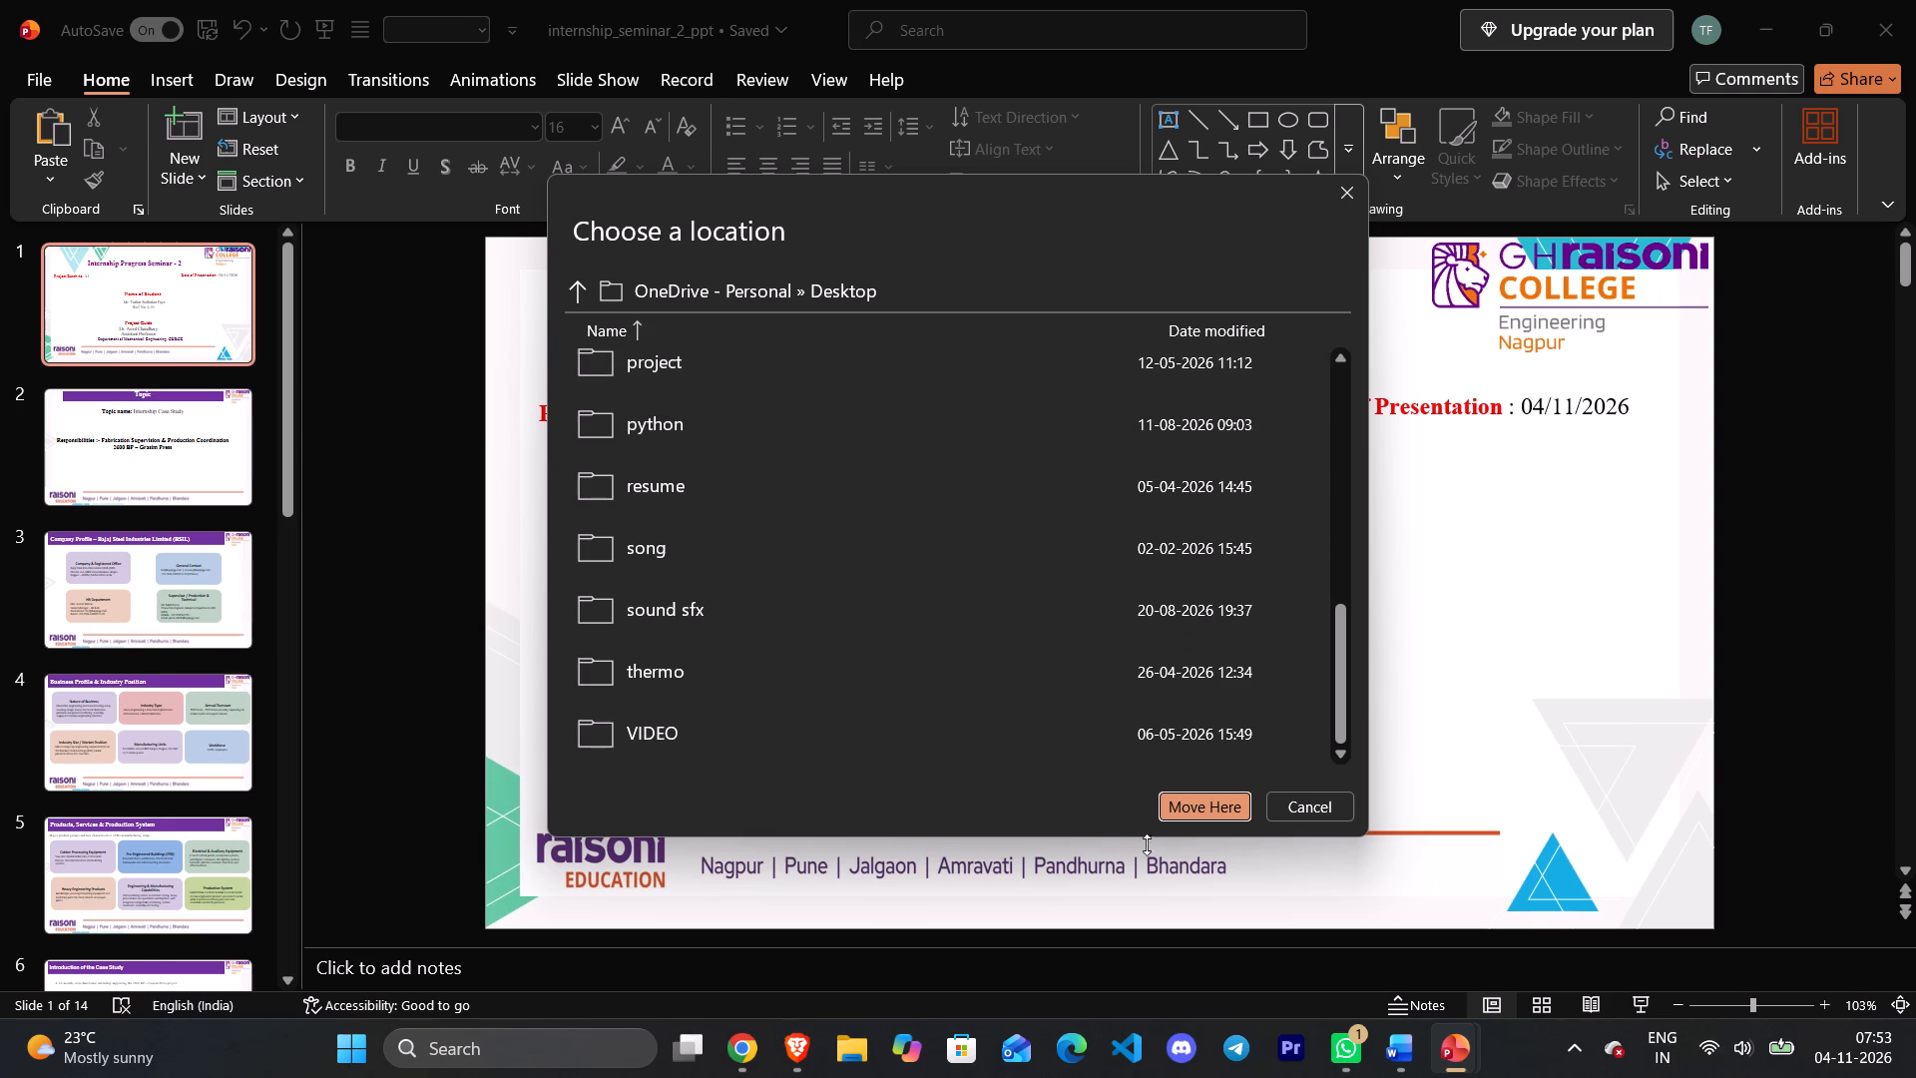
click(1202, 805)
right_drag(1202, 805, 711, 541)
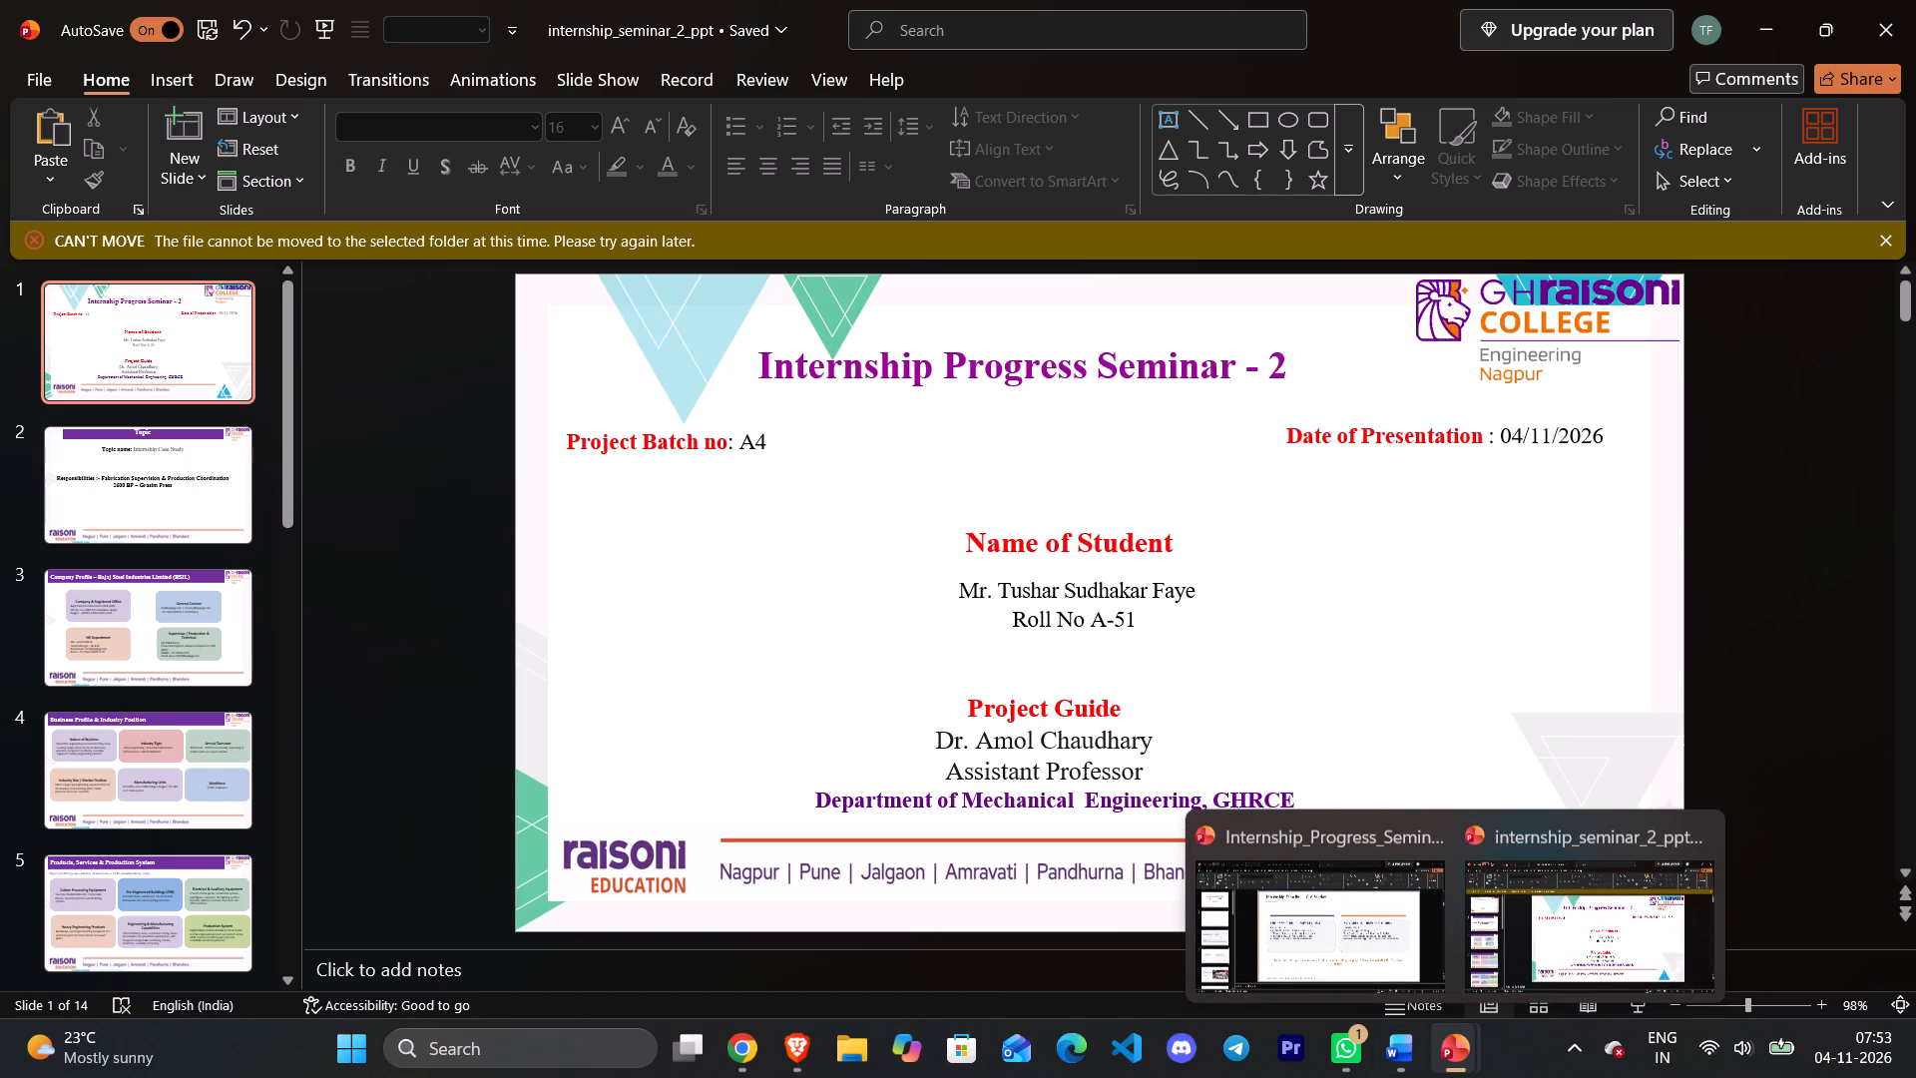
Switch to Brave and close the YouTube mini player that is playing the Kuch Is Tarah lyrical video.
click(783, 1053)
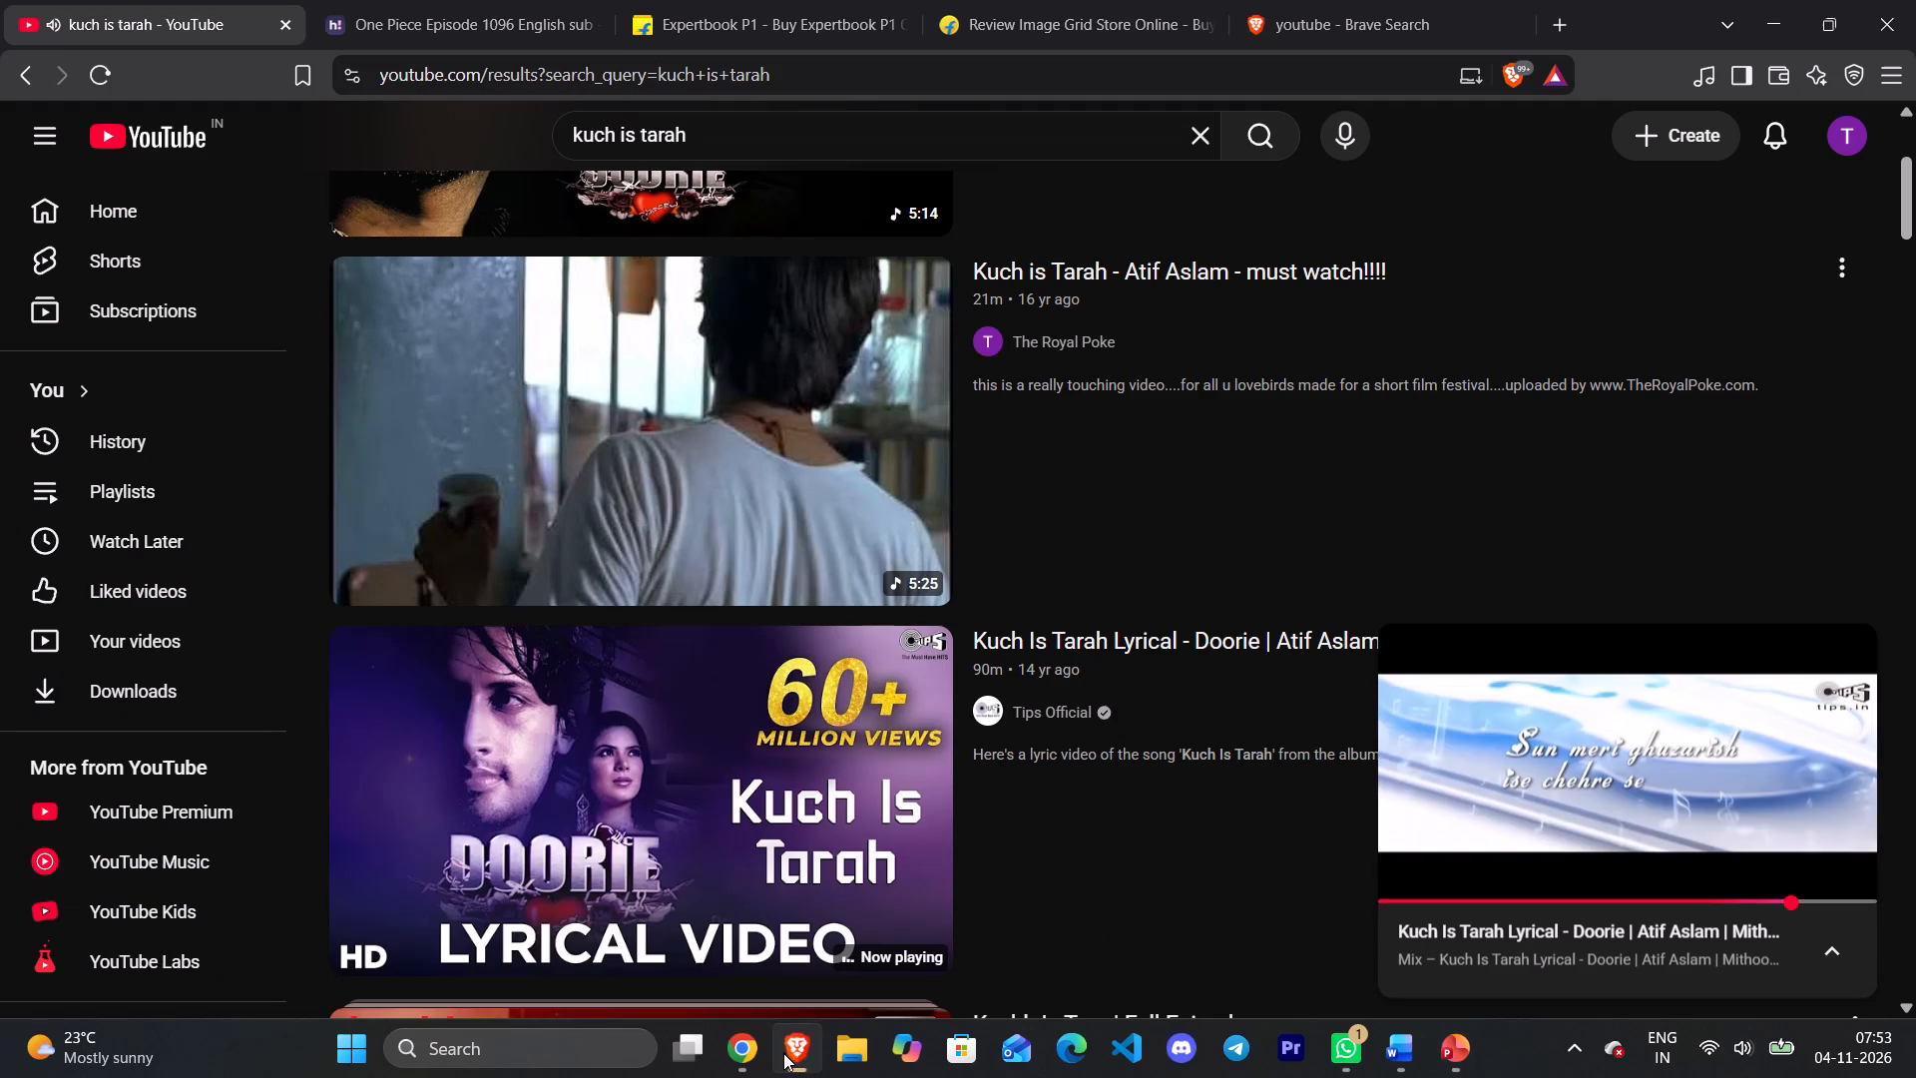
click(1852, 655)
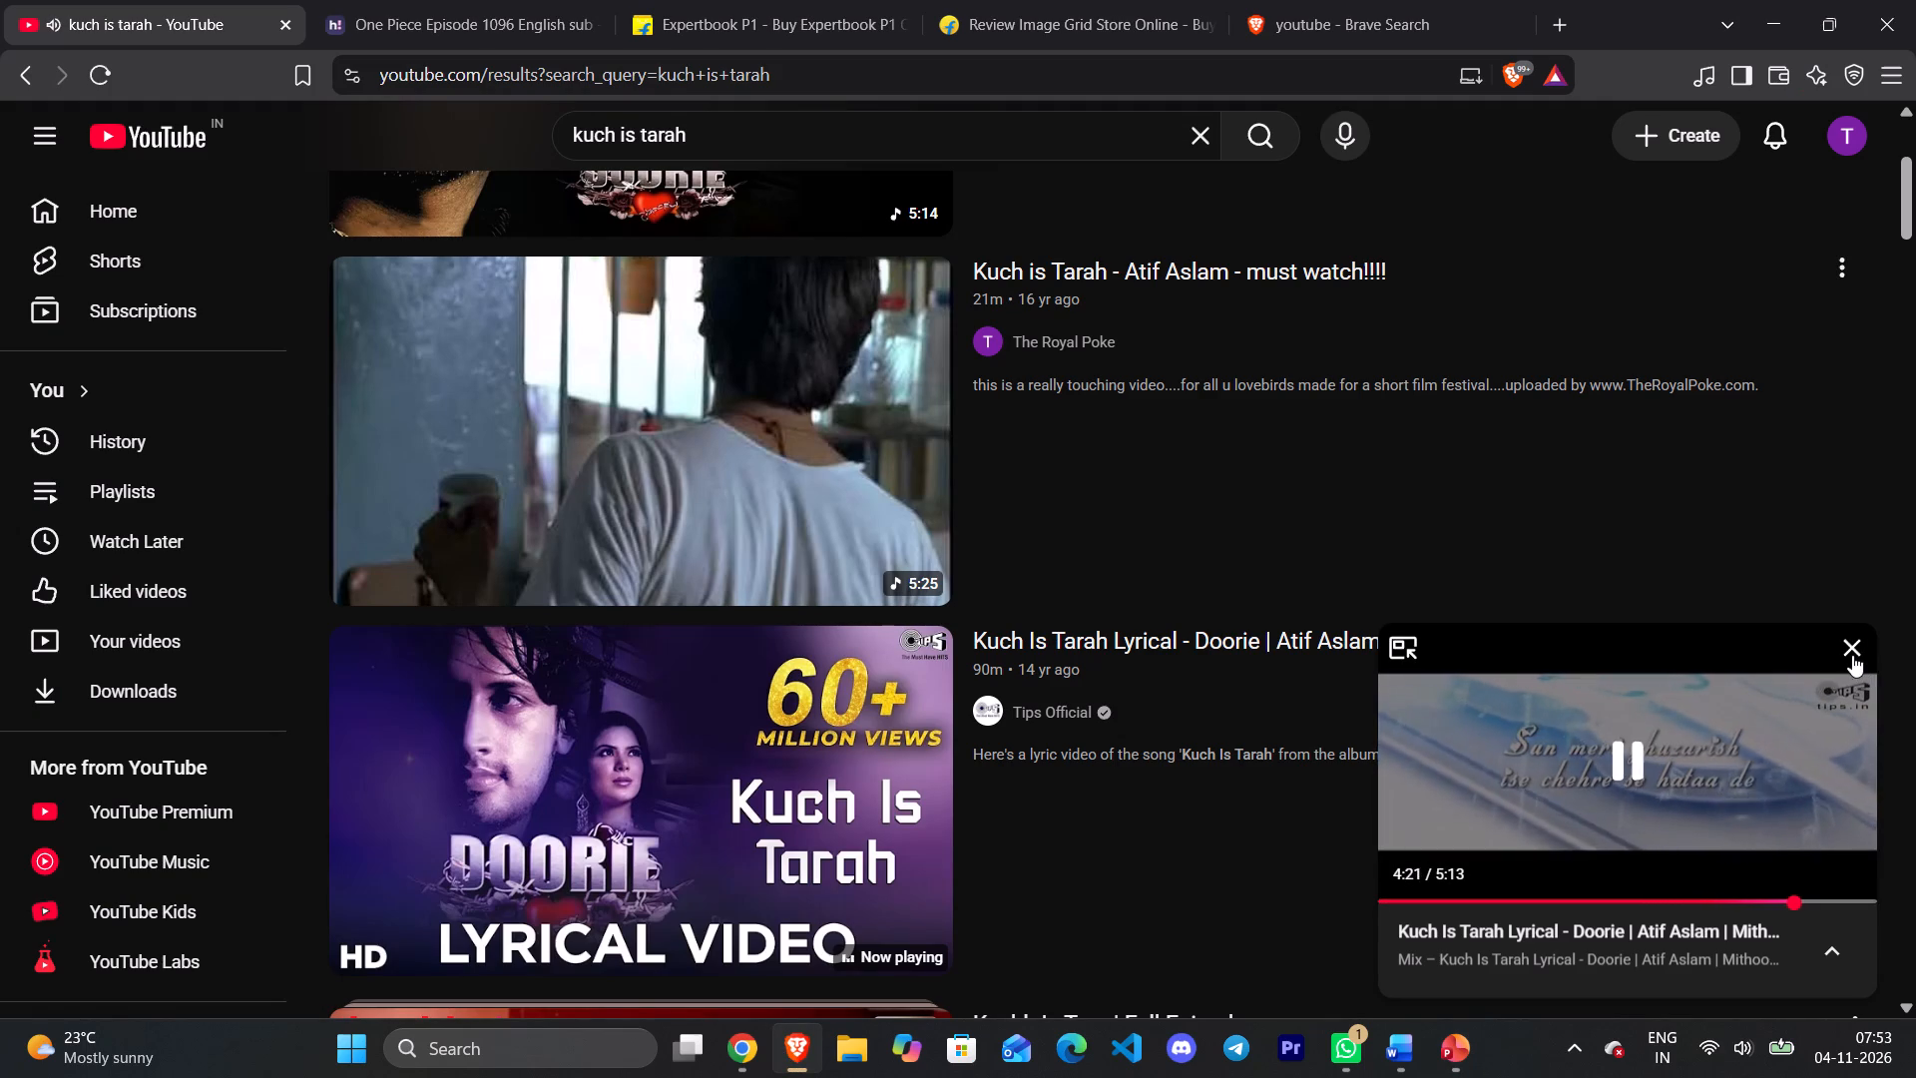
Select the "kuch is tarah" query in the YouTube search box for replacement.
scroll(883, 661, up, 2)
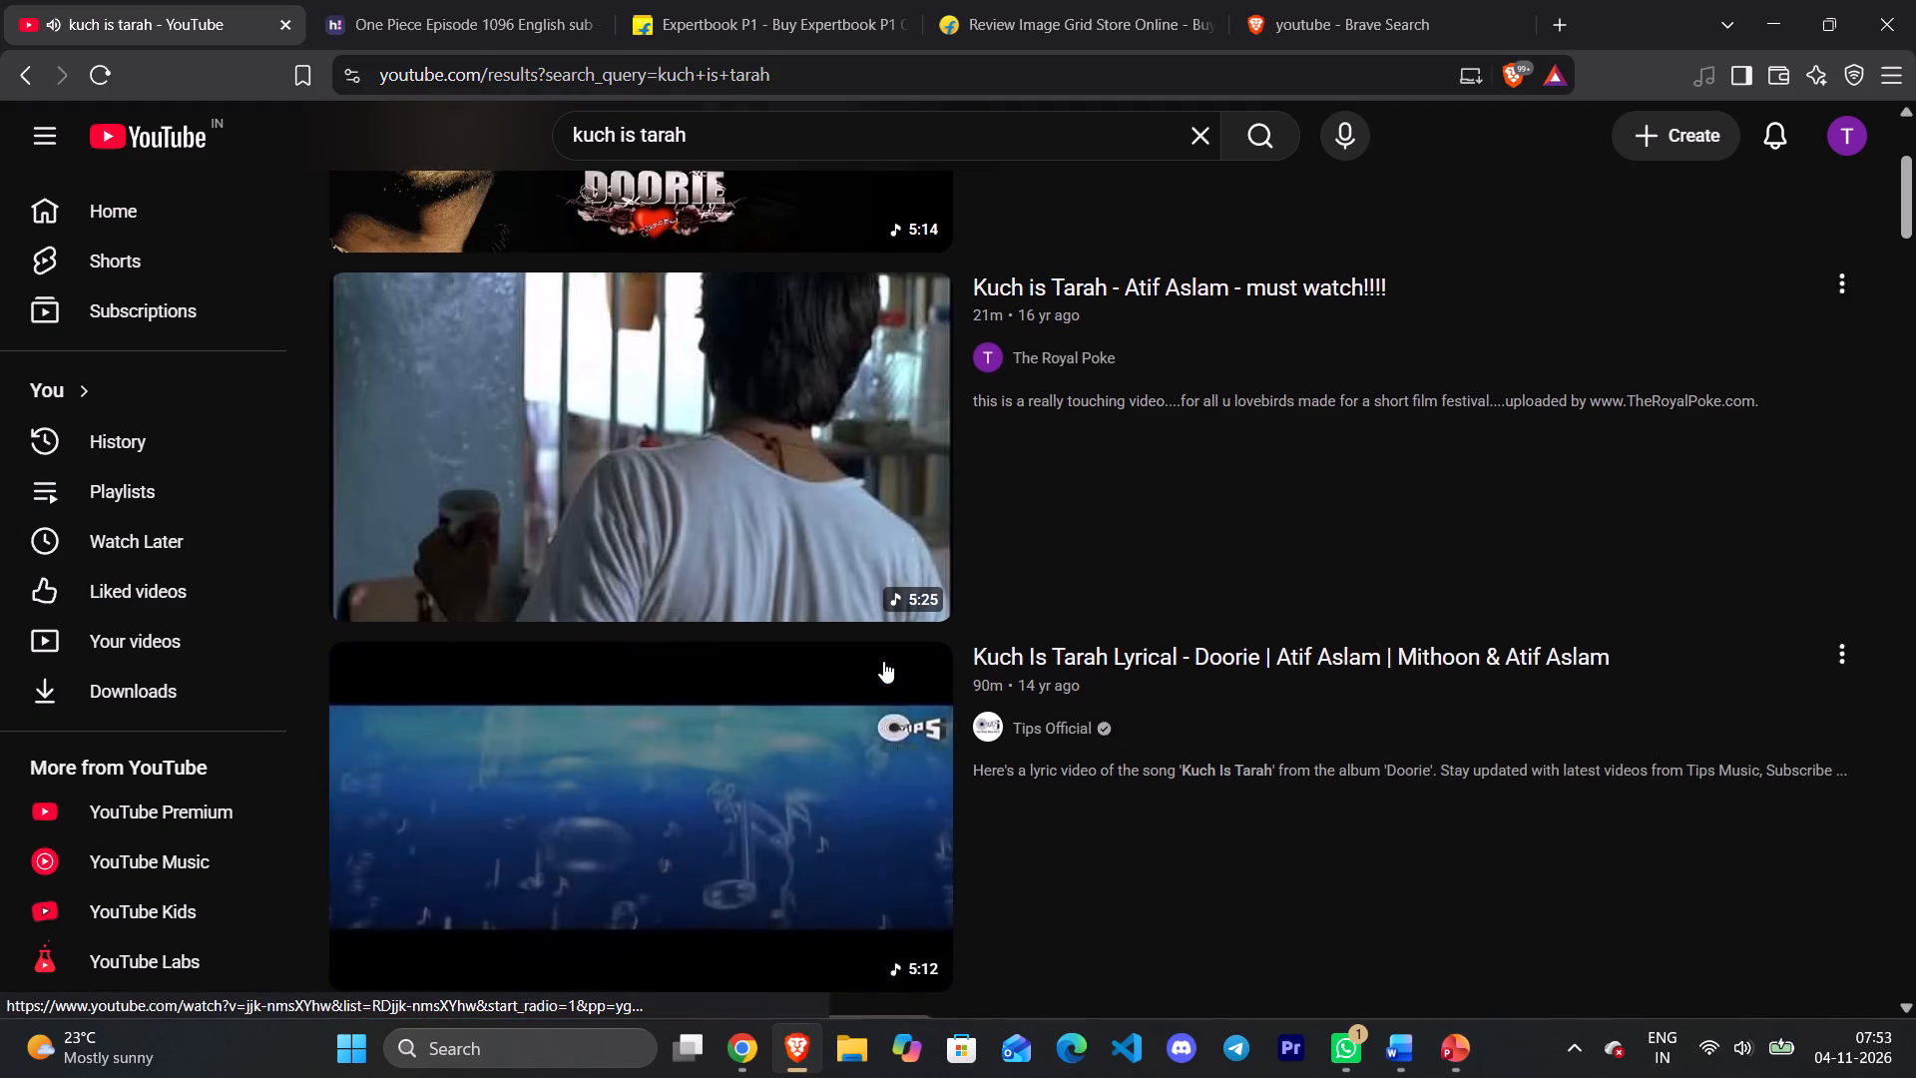
scroll(883, 661, up, 1)
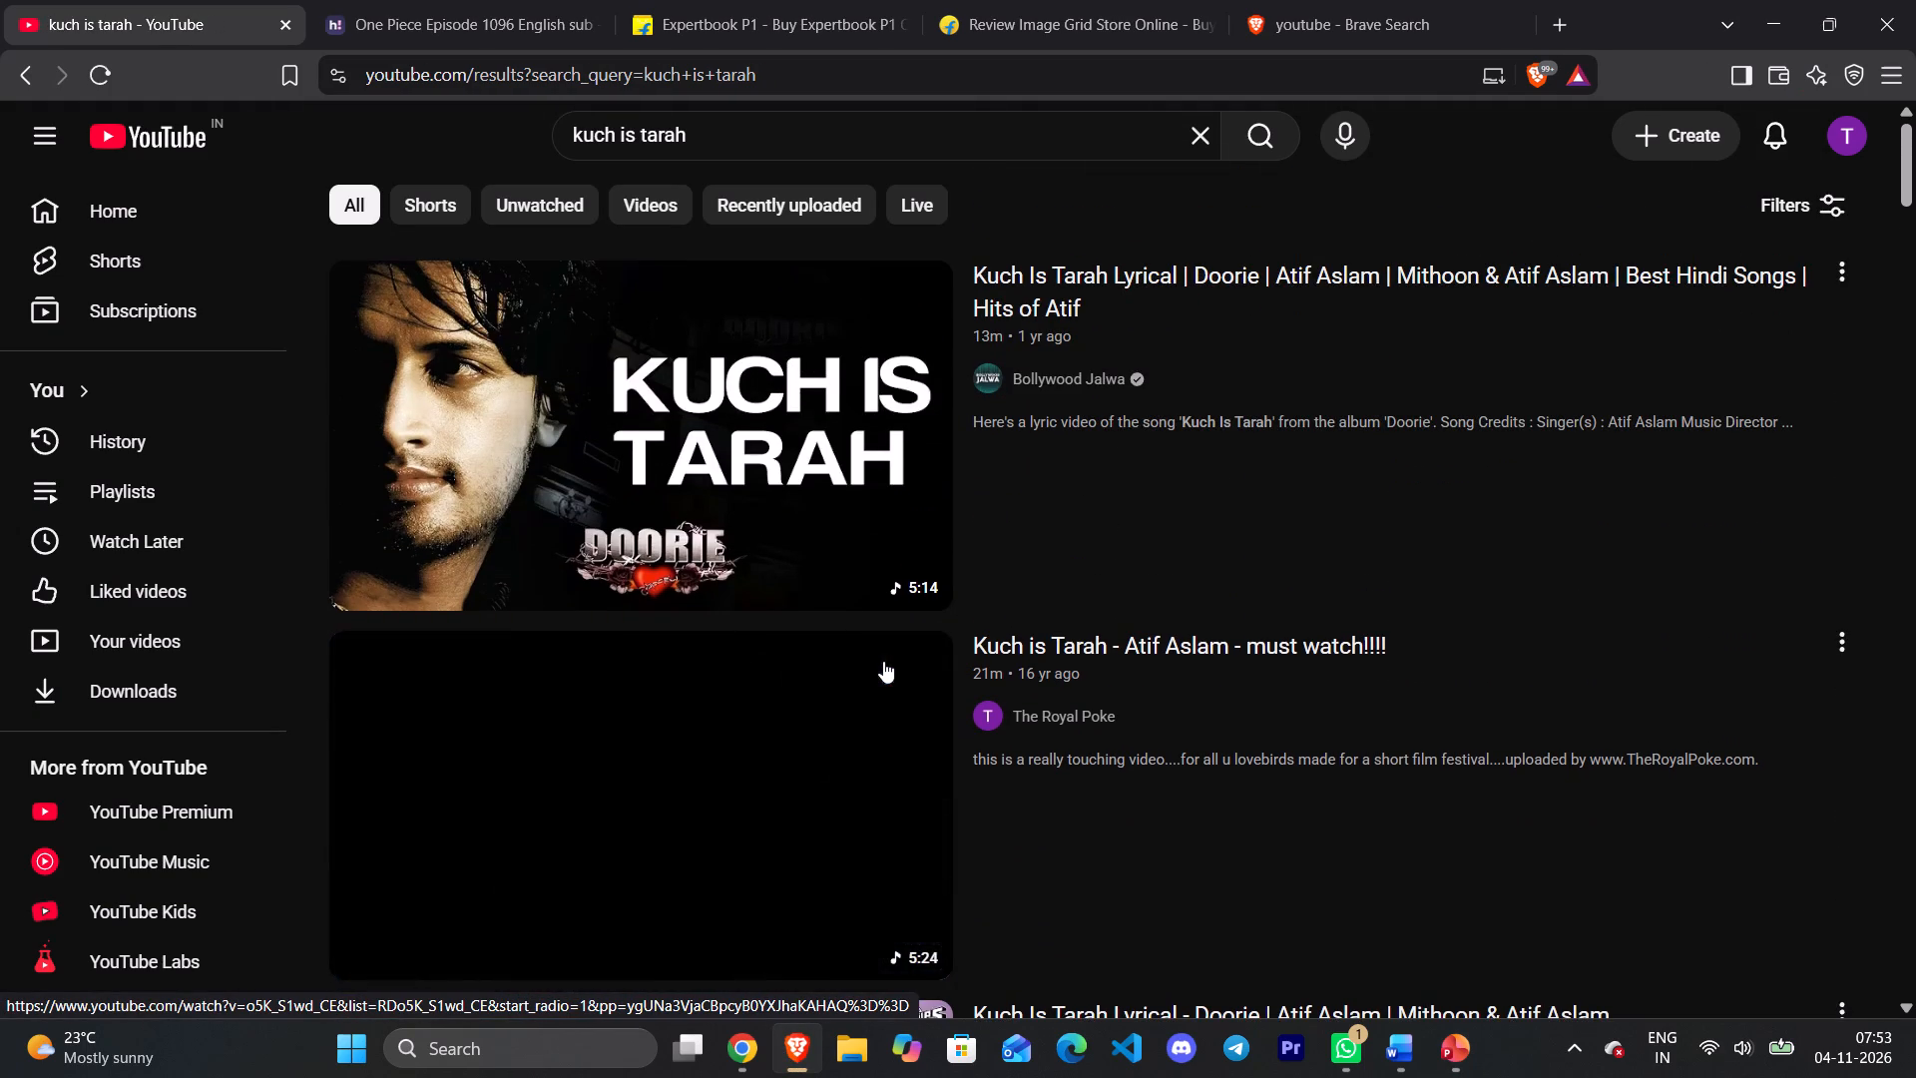
drag(731, 119, 368, 198)
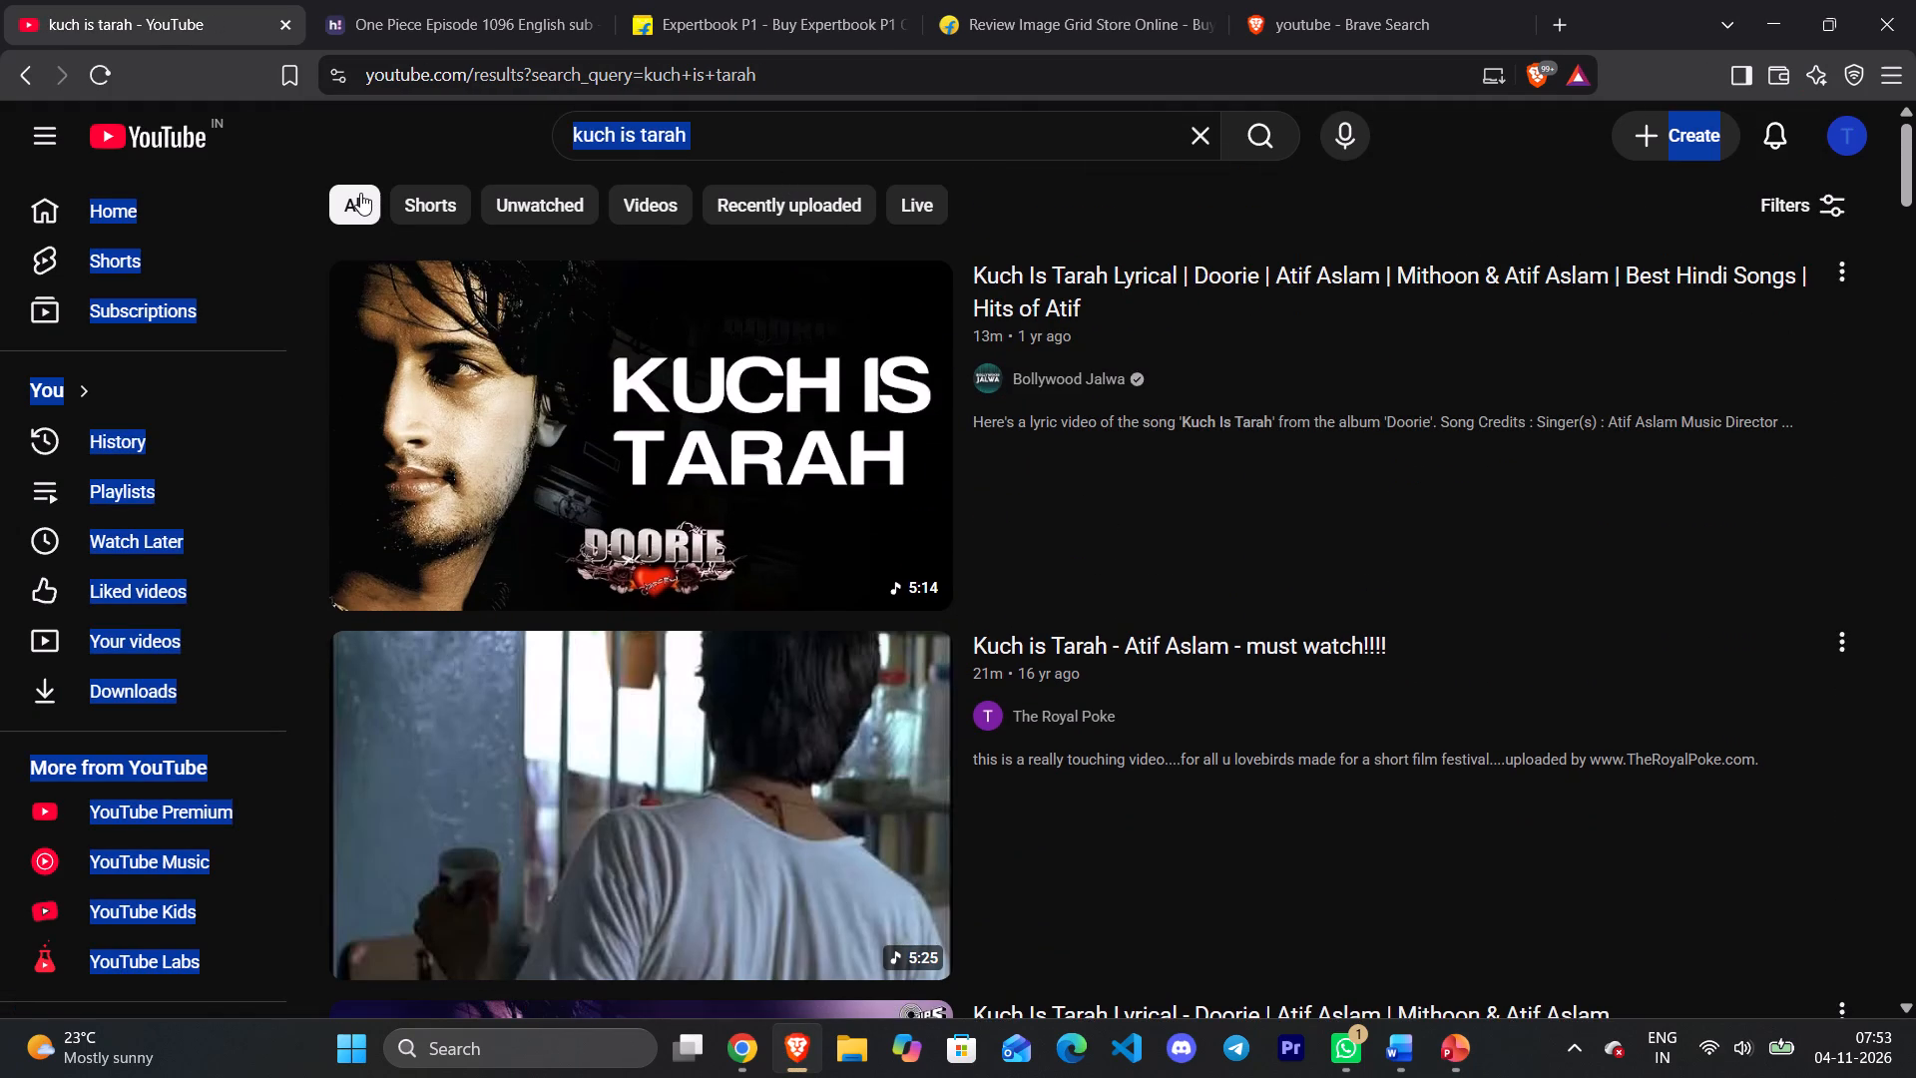
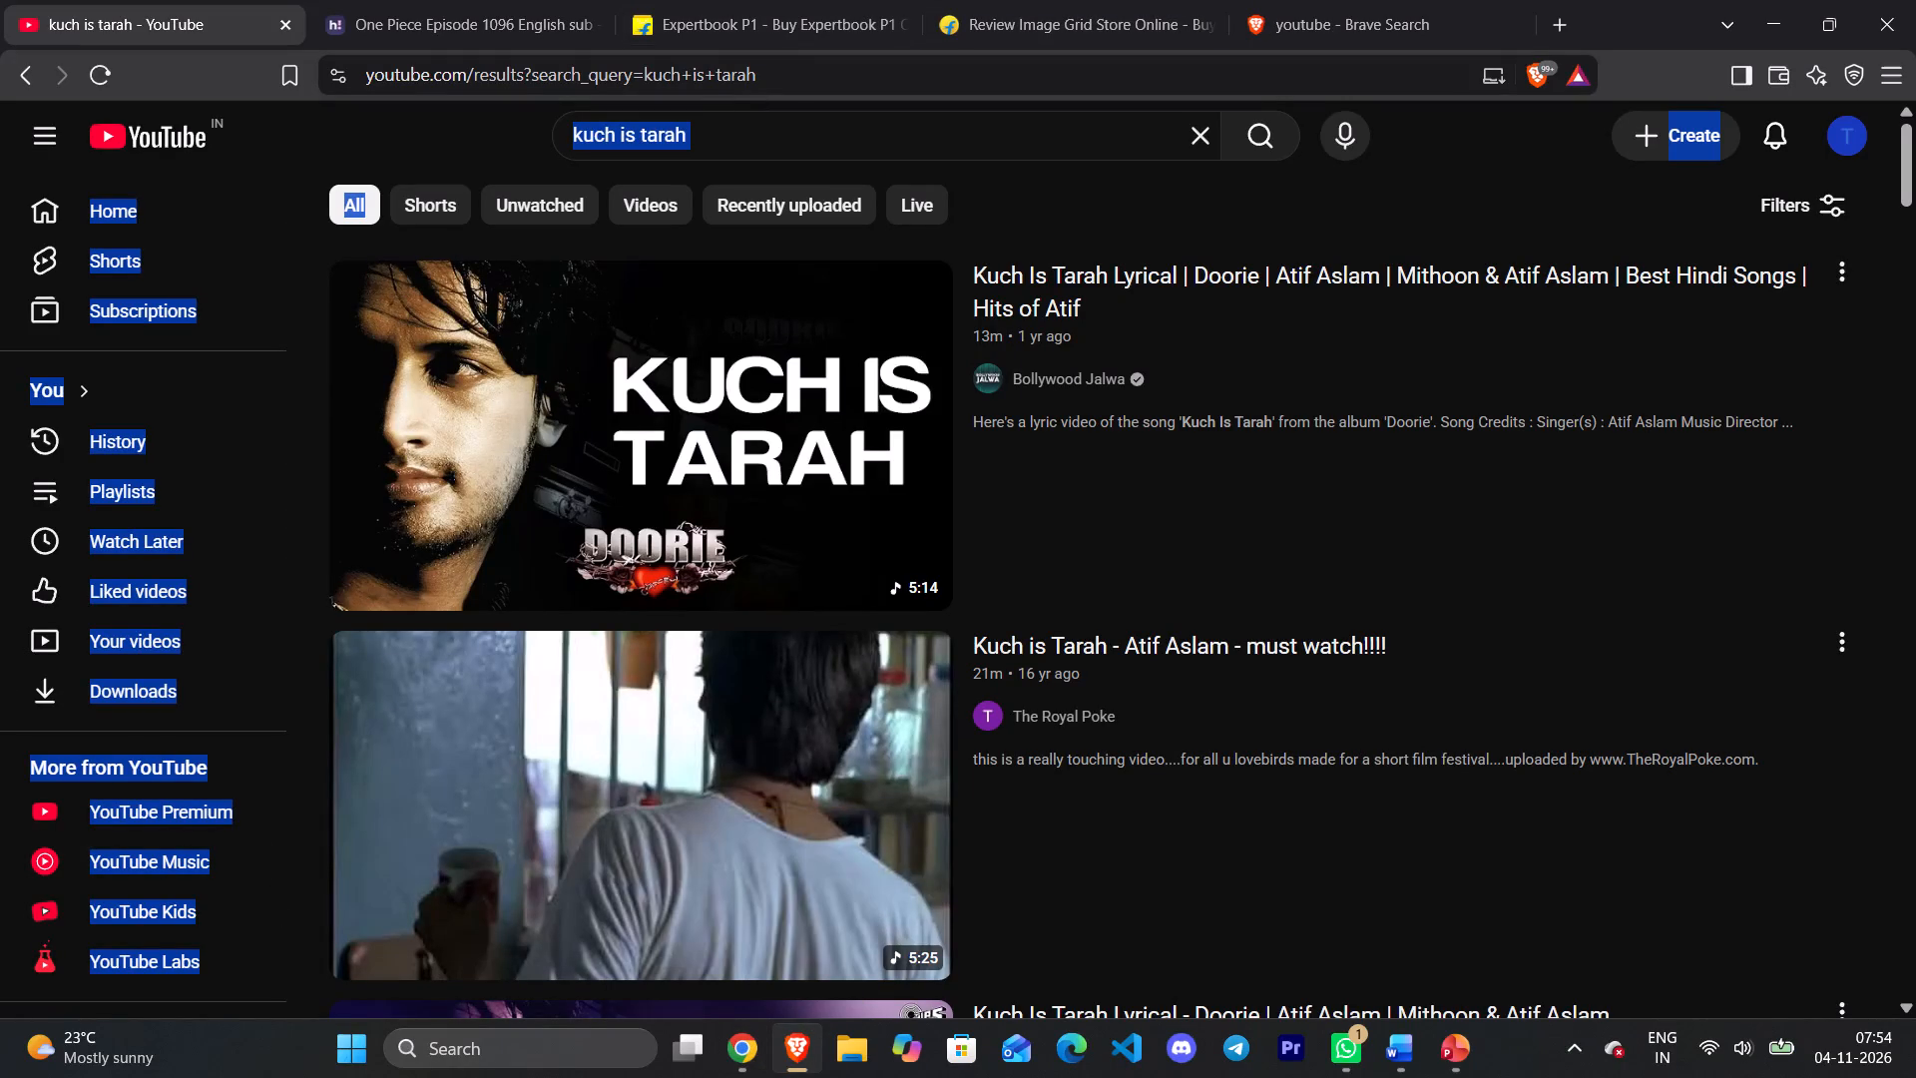
Search YouTube for "tere hawale" and play the 5:50 T-Series song video "Tere Hawaale: Laal Singh Chaddha".
text(ter)
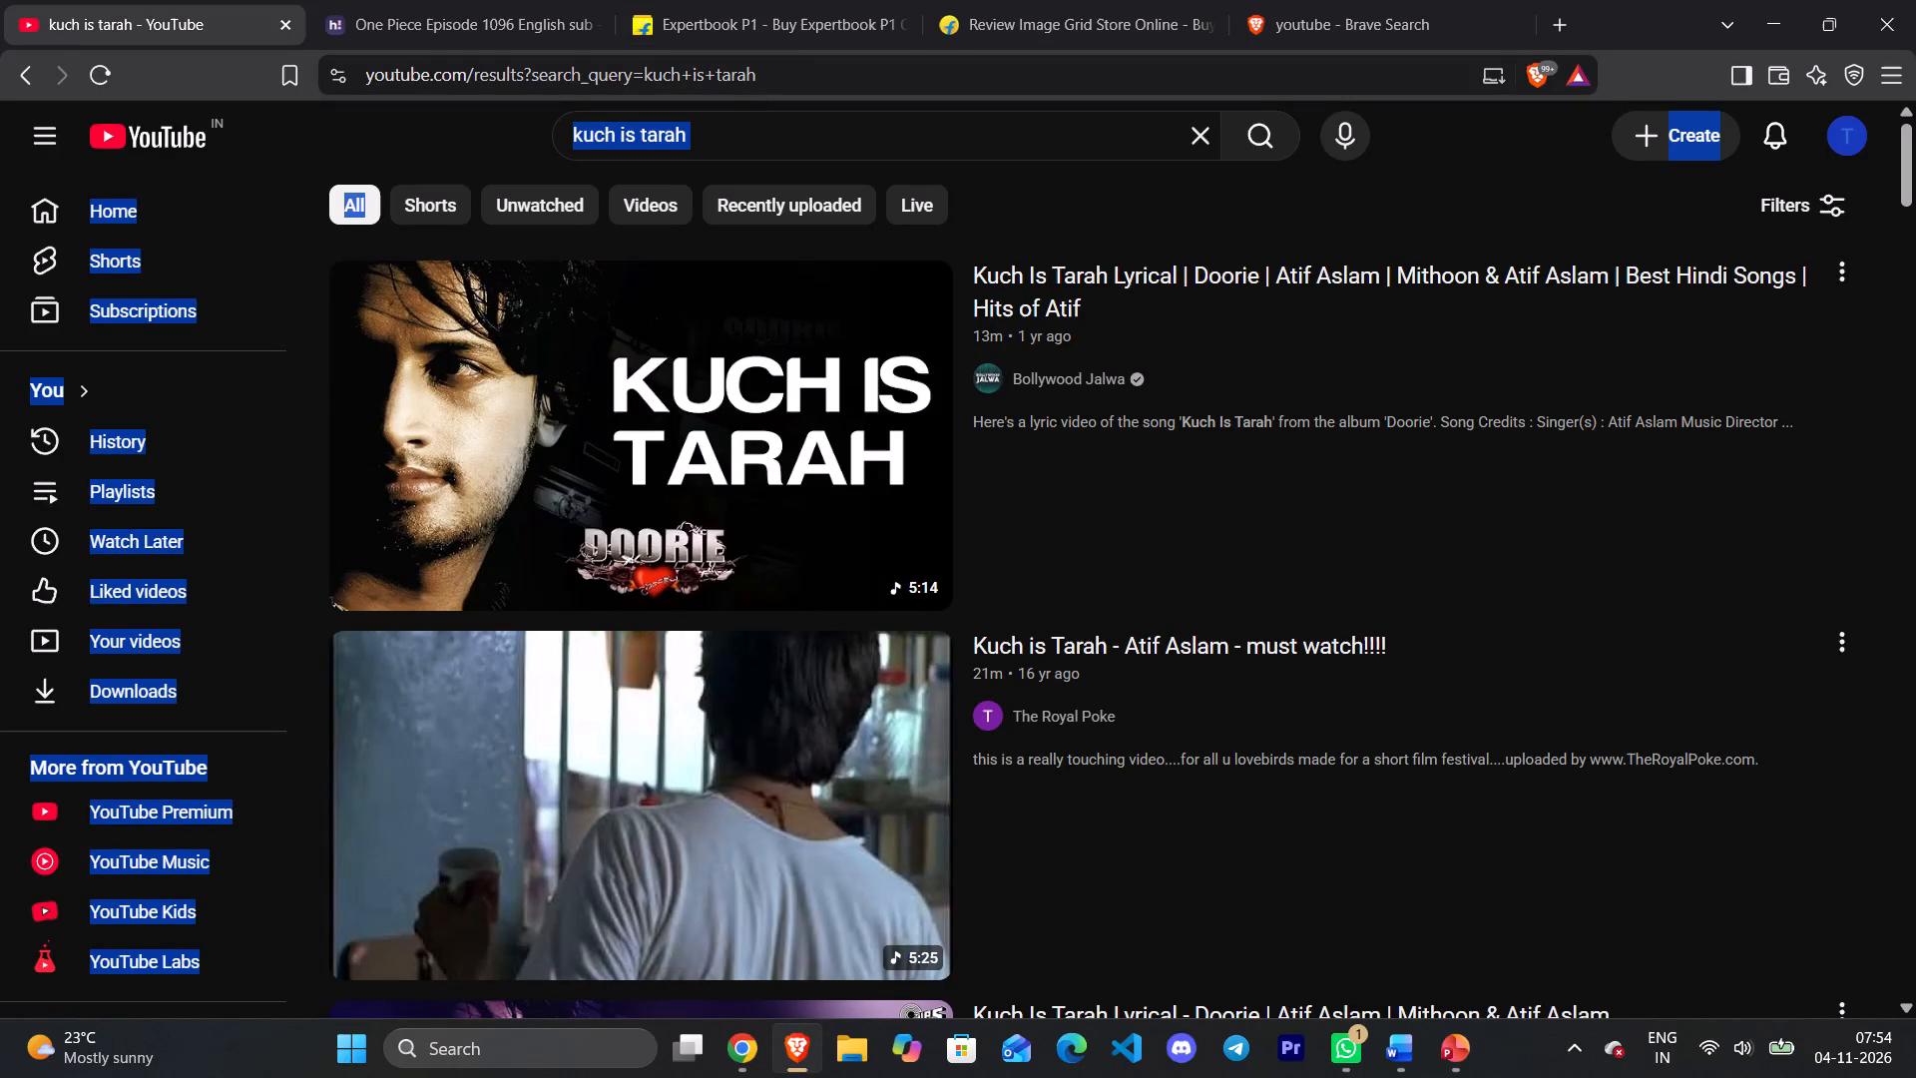
click(758, 113)
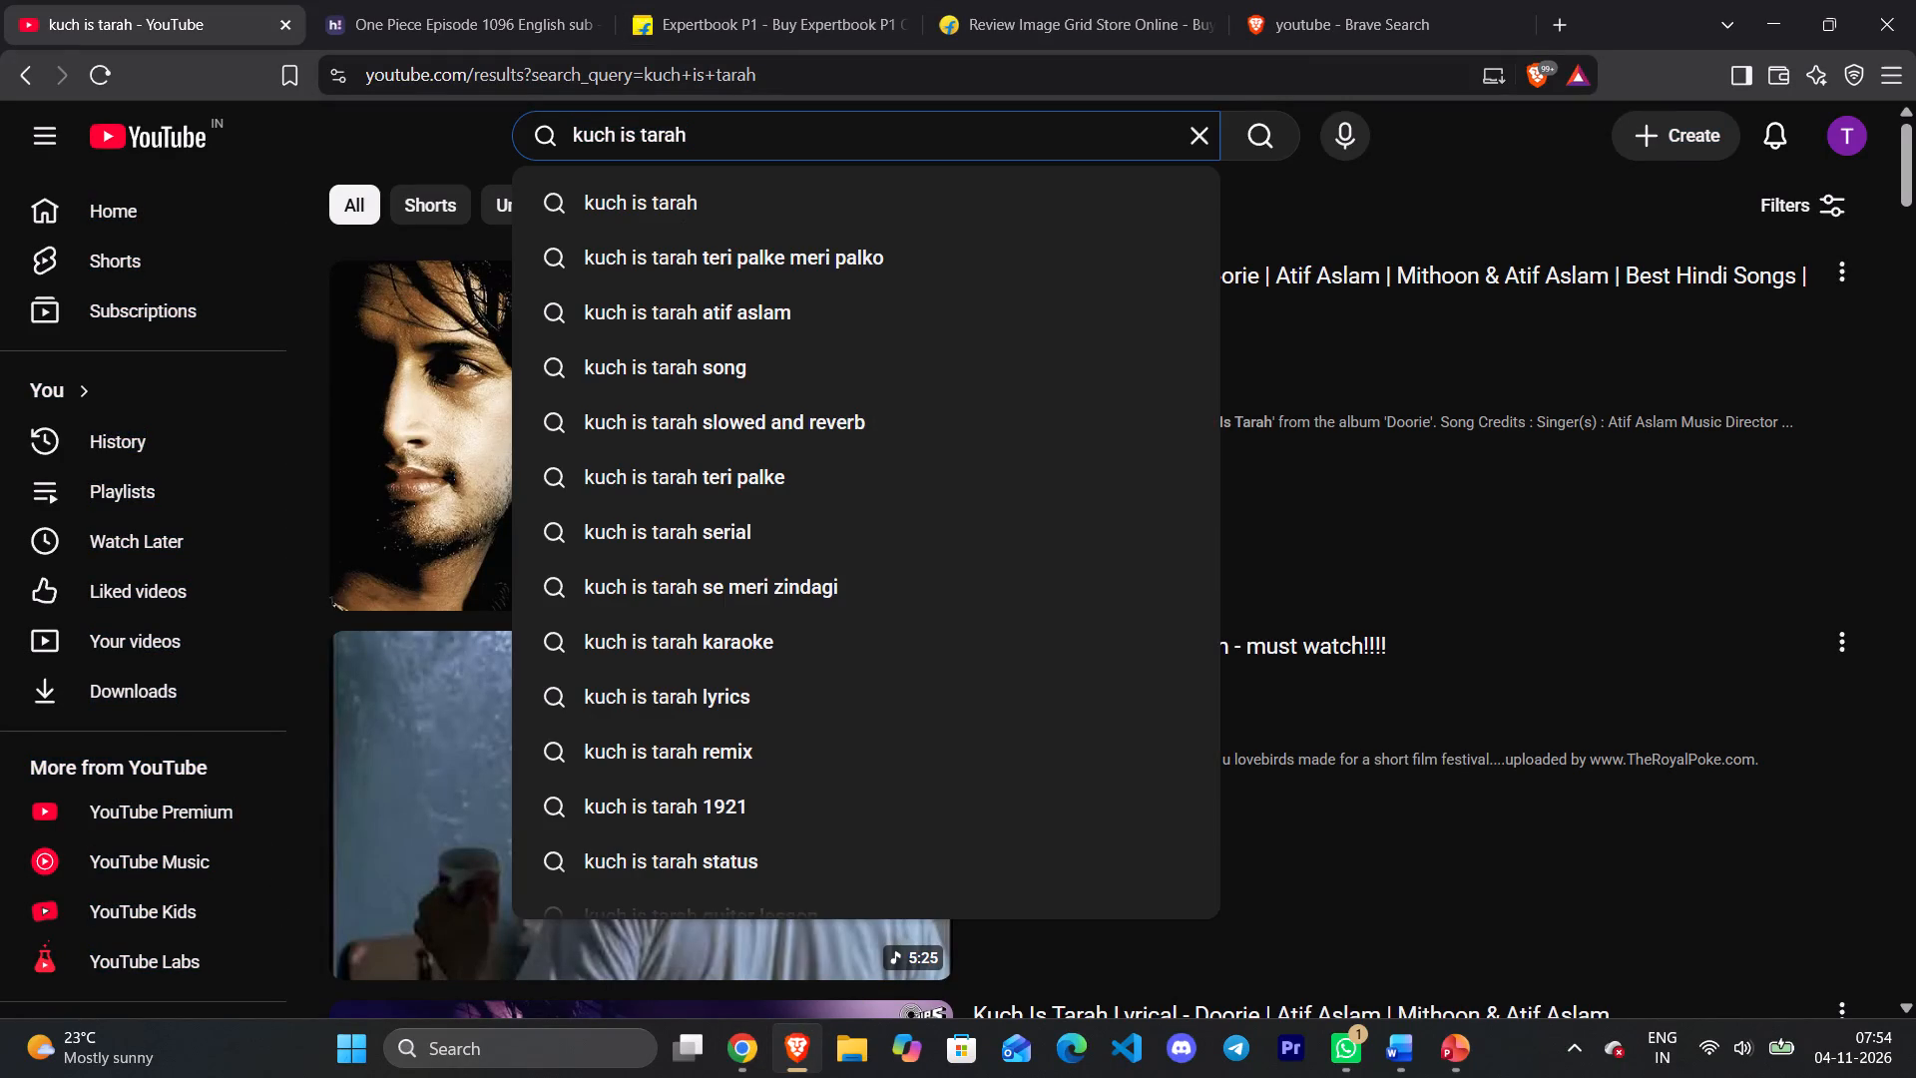
key(BackSpace)
key(BackSpace)
key(BackSpace)
key(BackSpace)
key(BackSpace)
key(BackSpace)
key(BackSpace)
key(BackSpace)
key(BackSpace)
key(BackSpace)
key(BackSpace)
key(BackSpace)
key(BackSpace)
key(BackSpace)
key(BackSpace)
key(BackSpace)
key(BackSpace)
key(BackSpace)
key(BackSpace)
key(BackSpace)
text(tere hawal)
key(e)
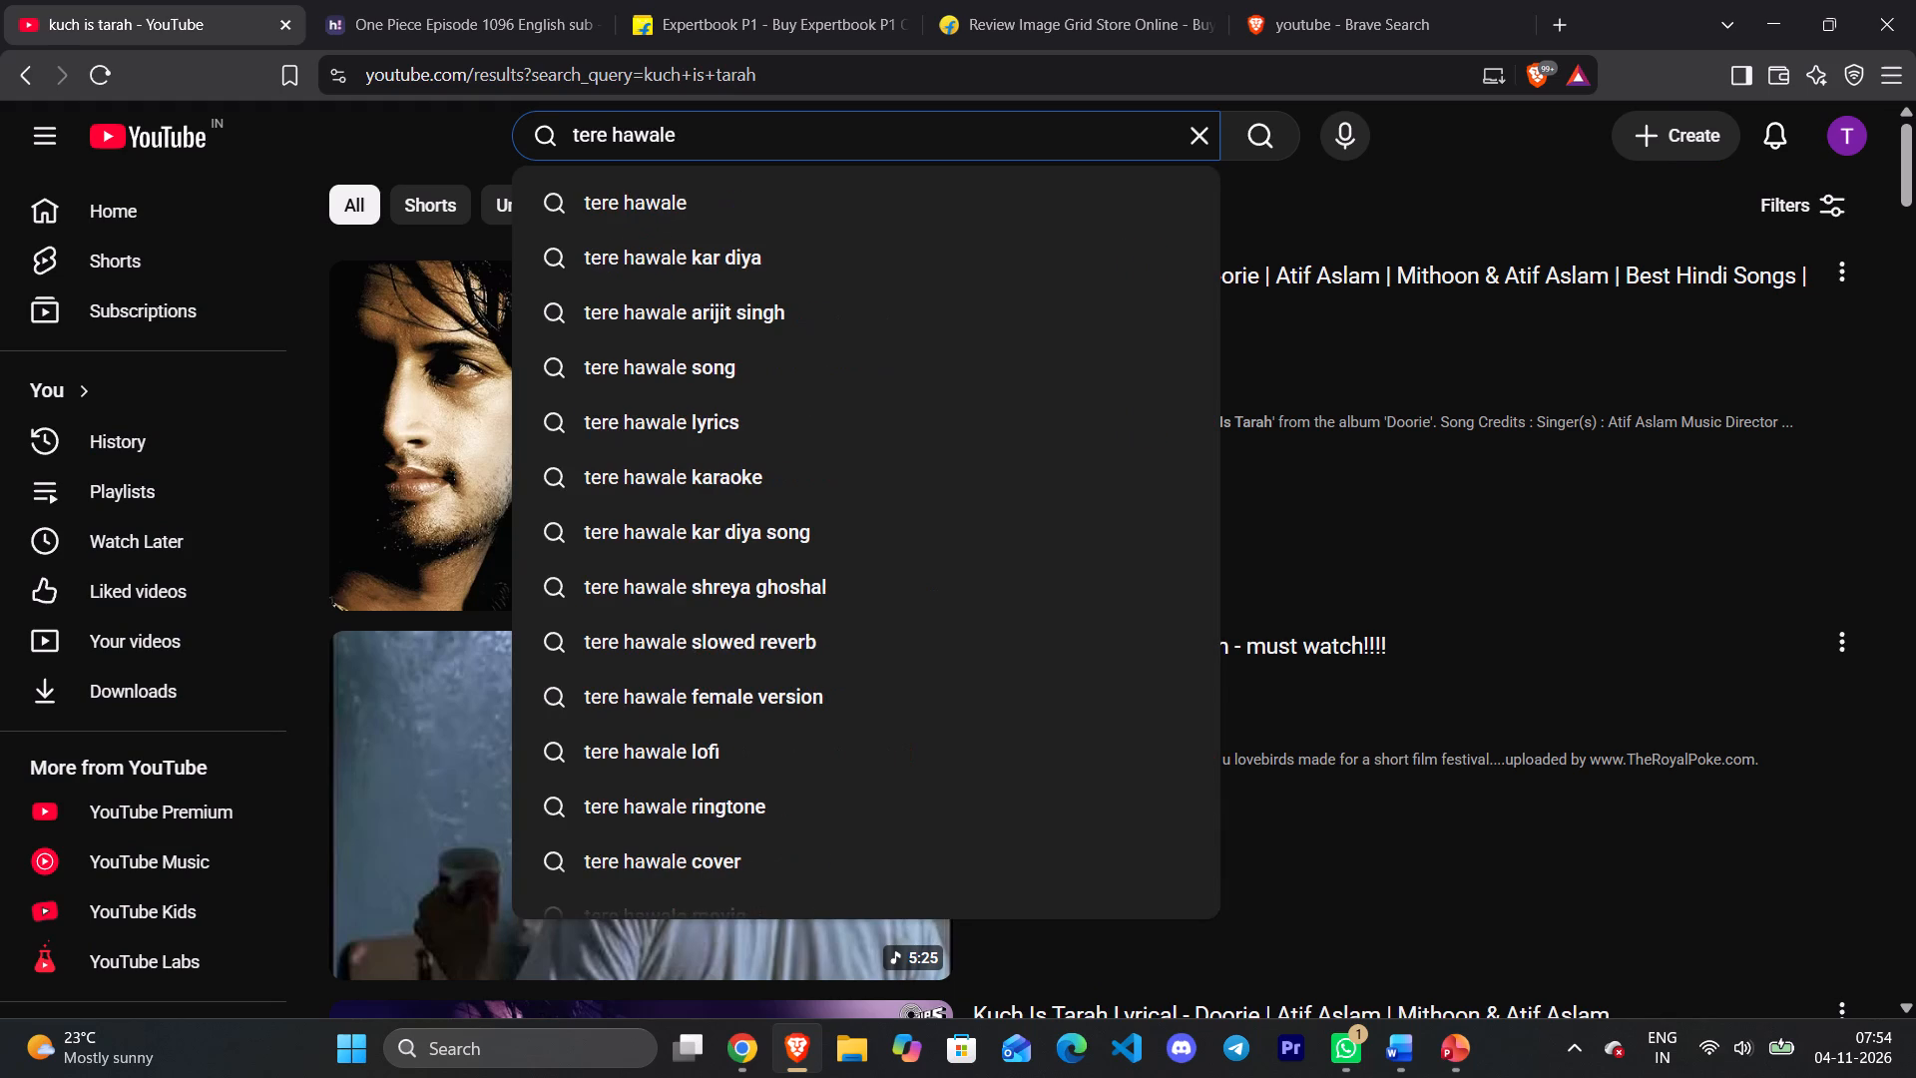
key(Return)
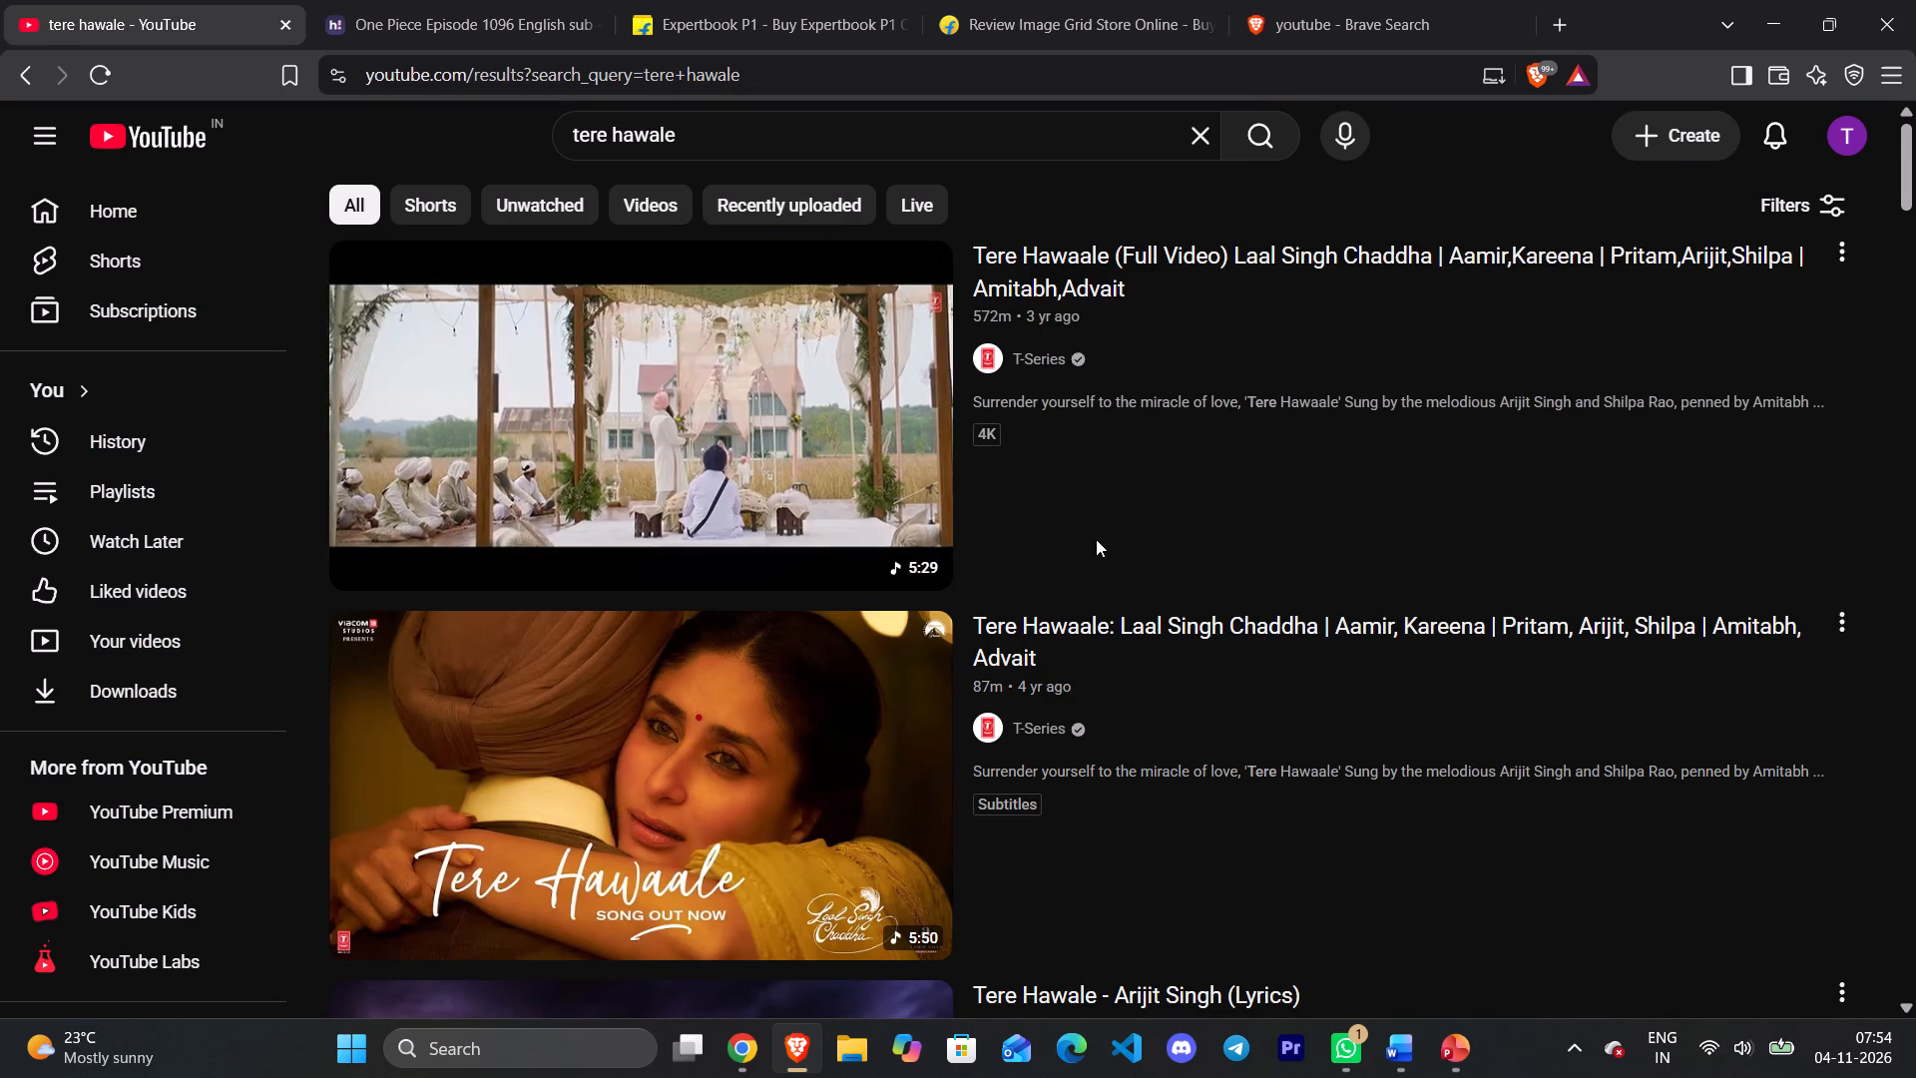
click(686, 849)
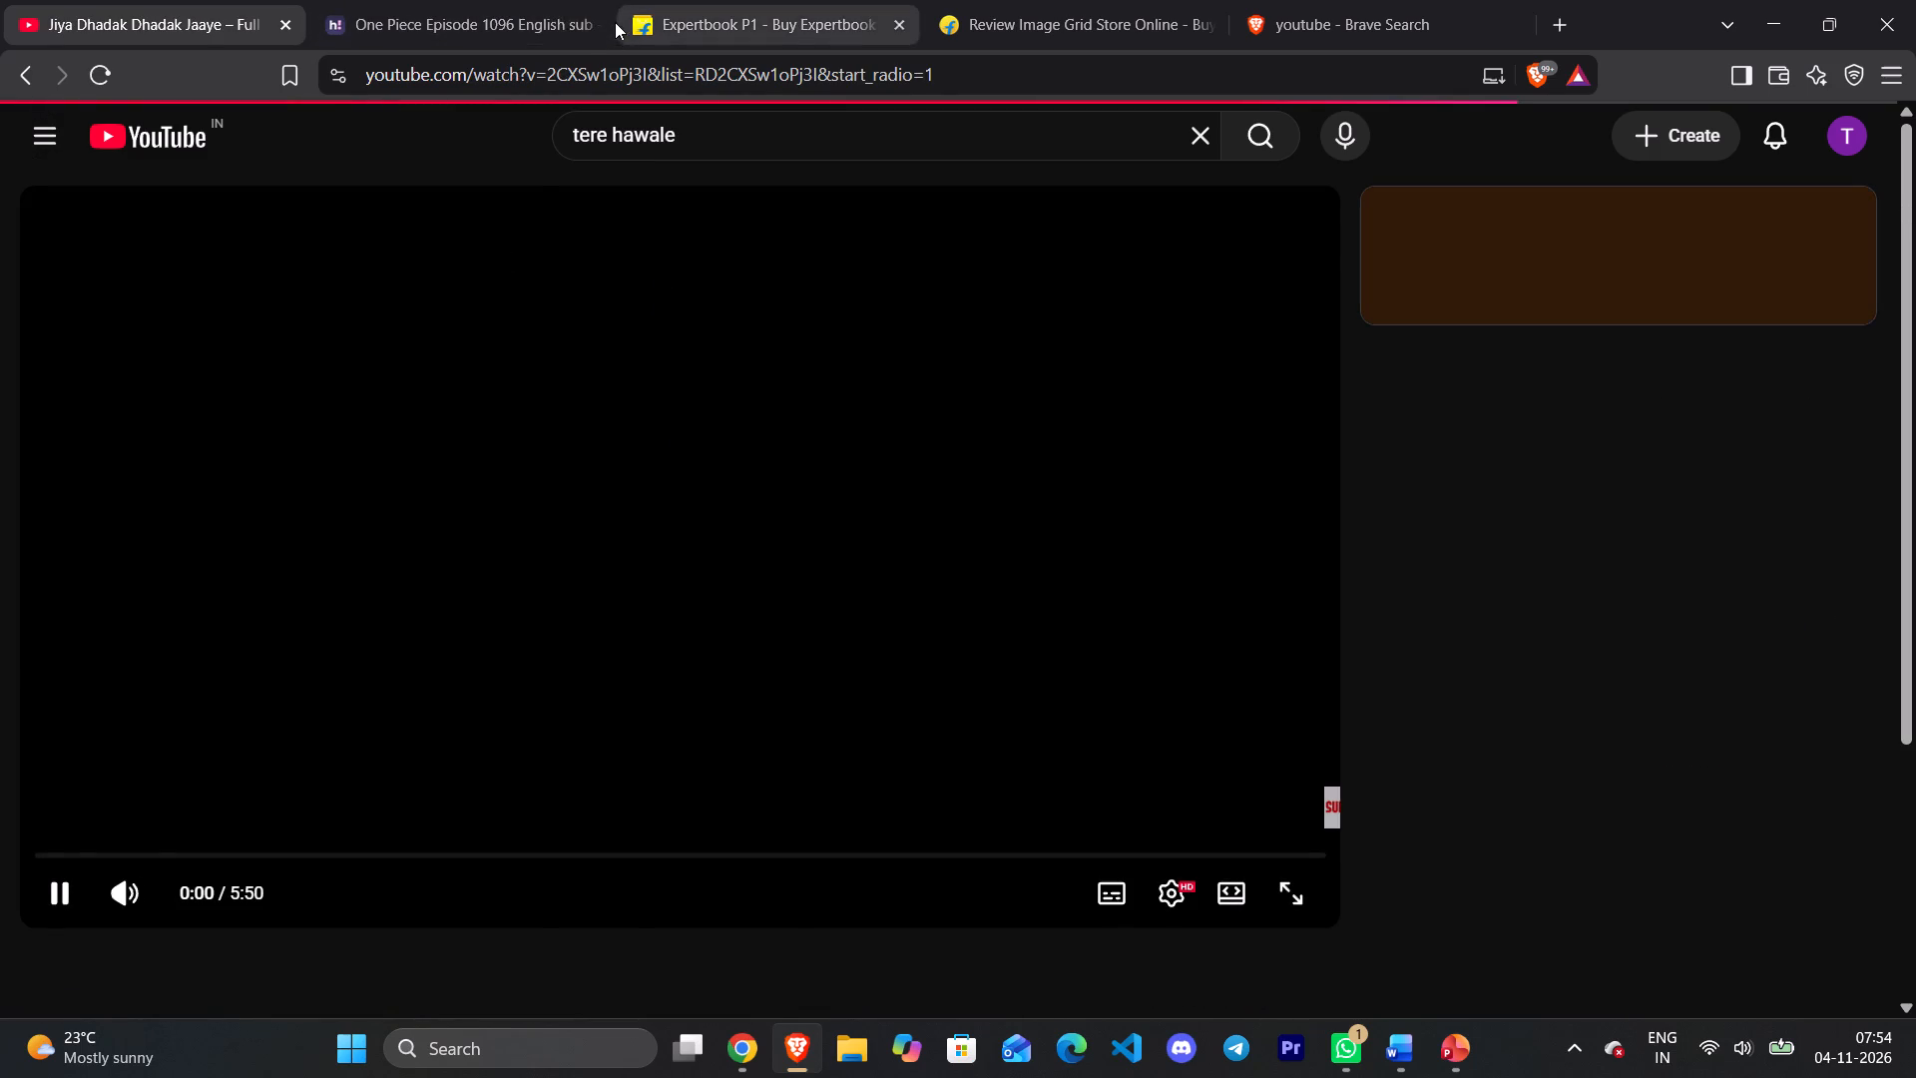
Close the One Piece, Expertbook P1, Review Image Grid and Brave Search tabs, keeping only the YouTube song tab.
triple_click(587, 28)
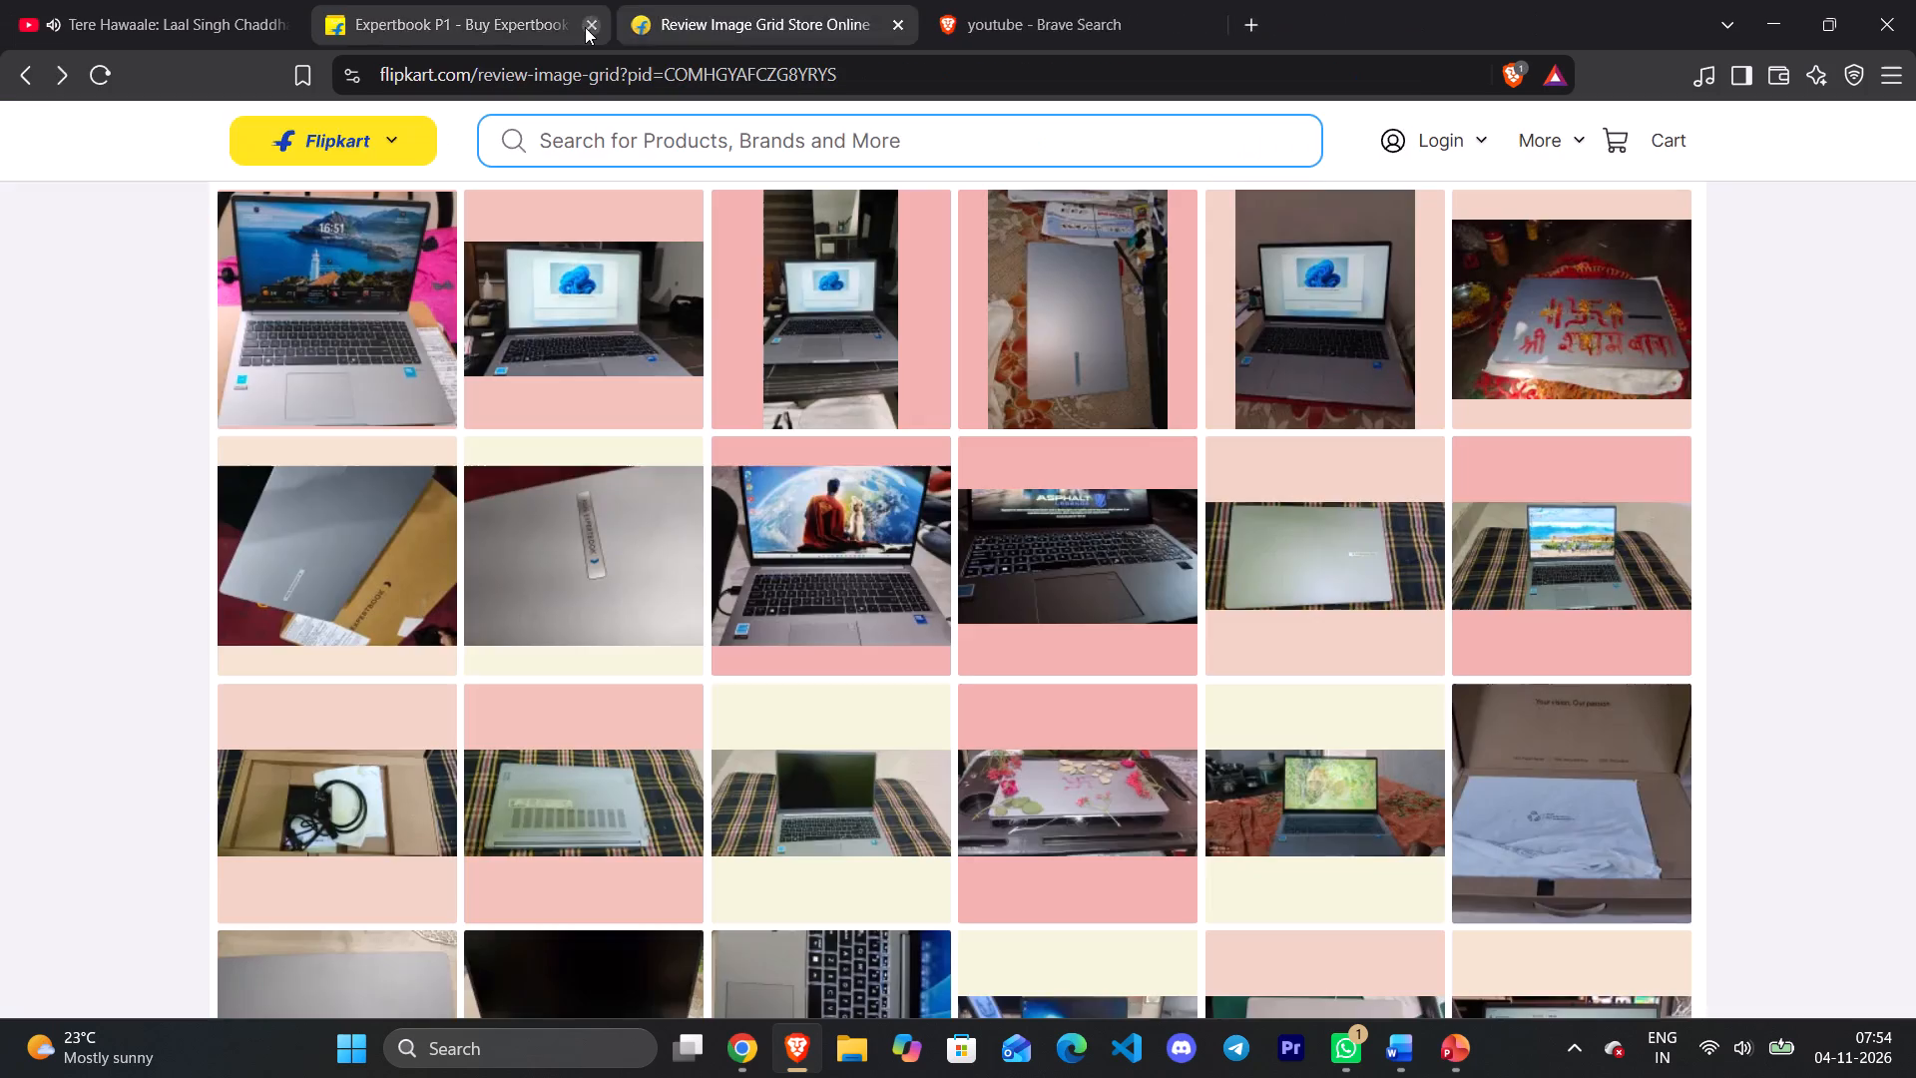
triple_click(585, 27)
click(584, 27)
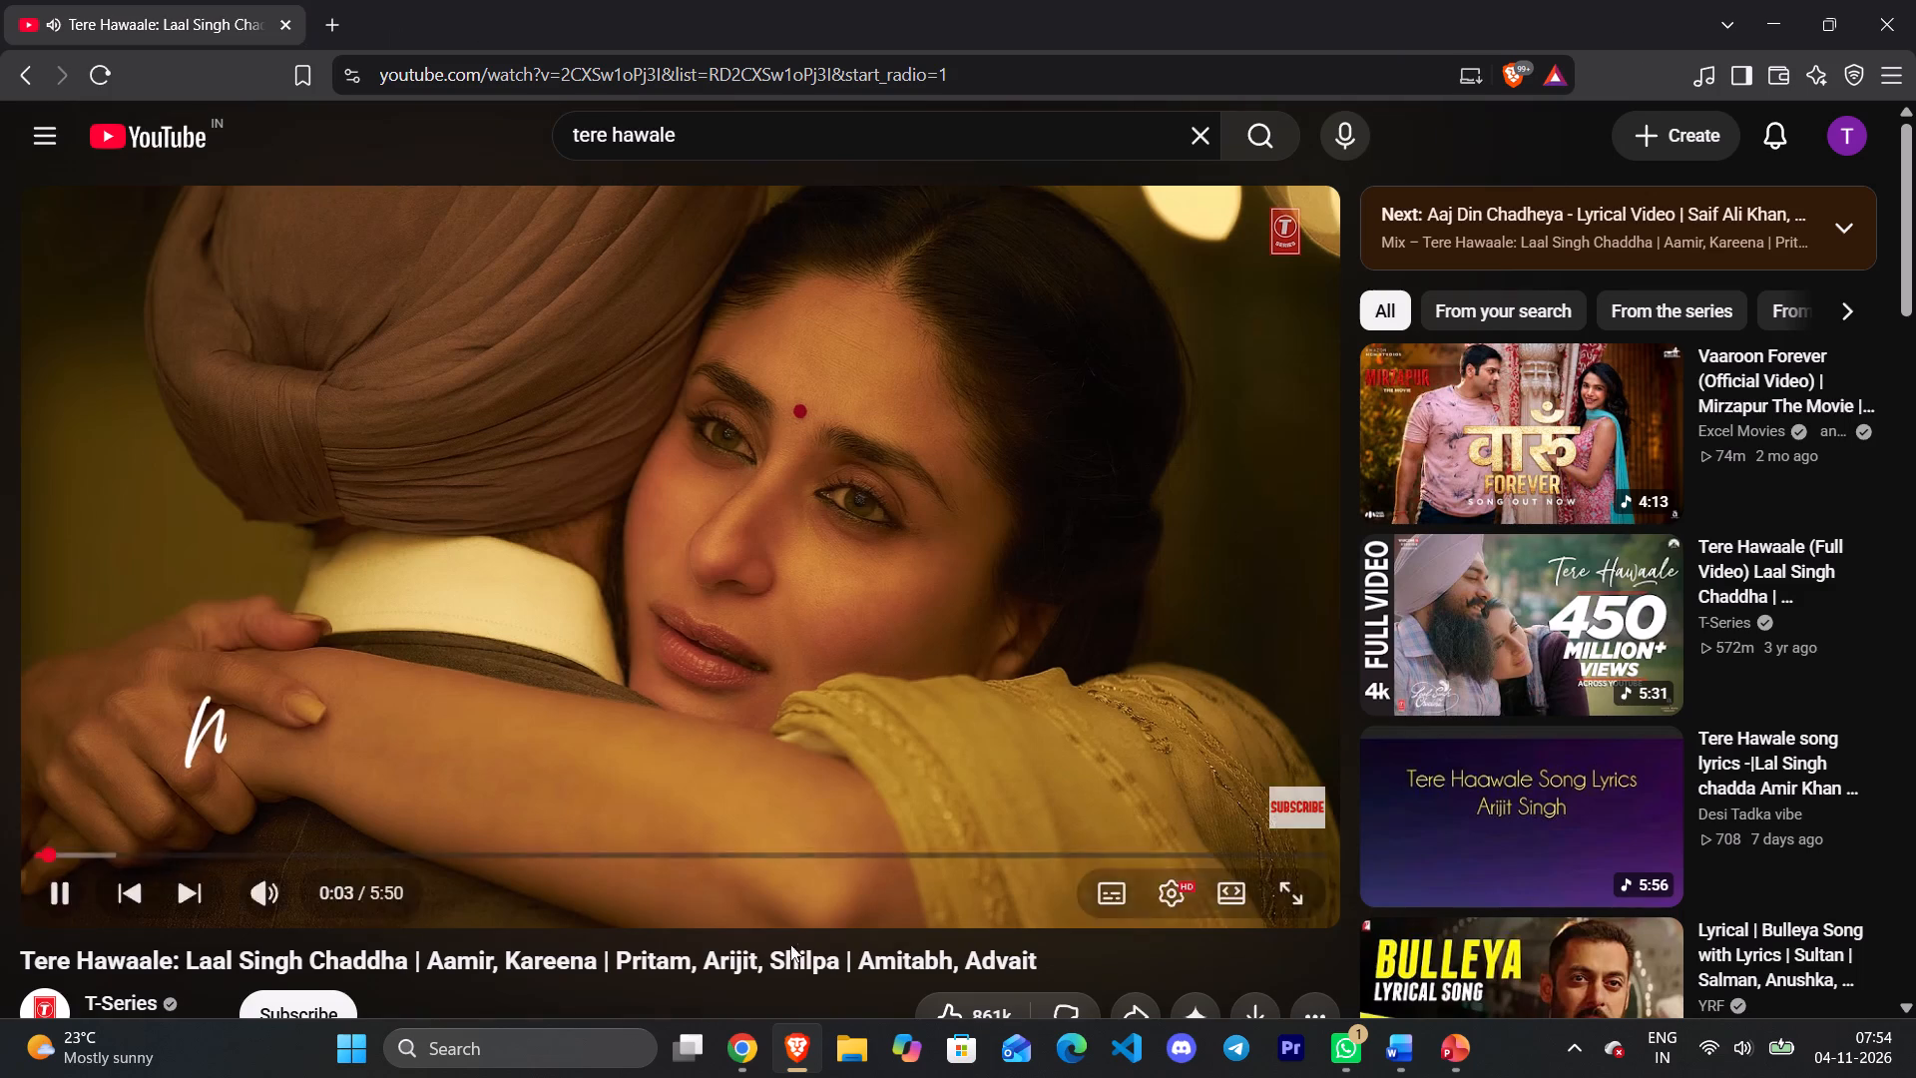
Switch to the Internship_Progress_Seminar presentation in PowerPoint and go through the first slide to slide 2, Presentation Roadmap.
click(1480, 1061)
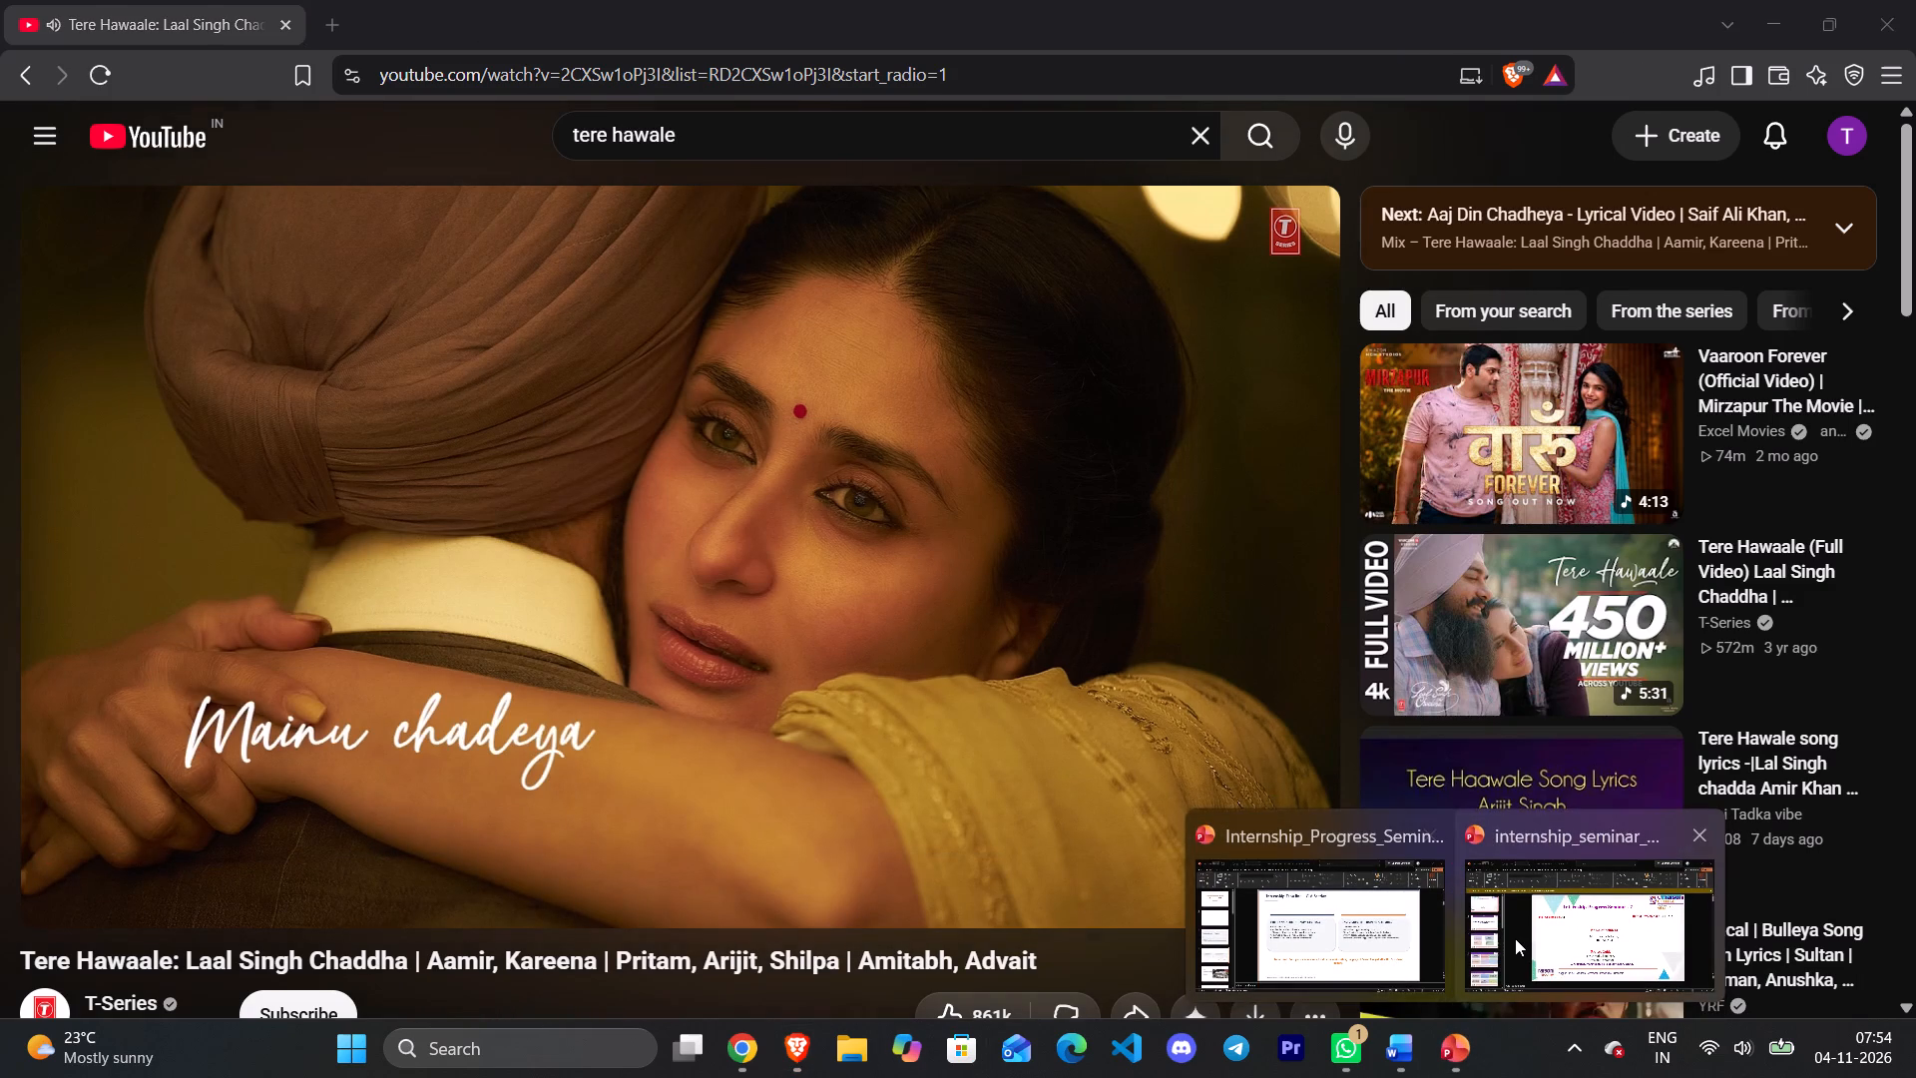
click(1345, 923)
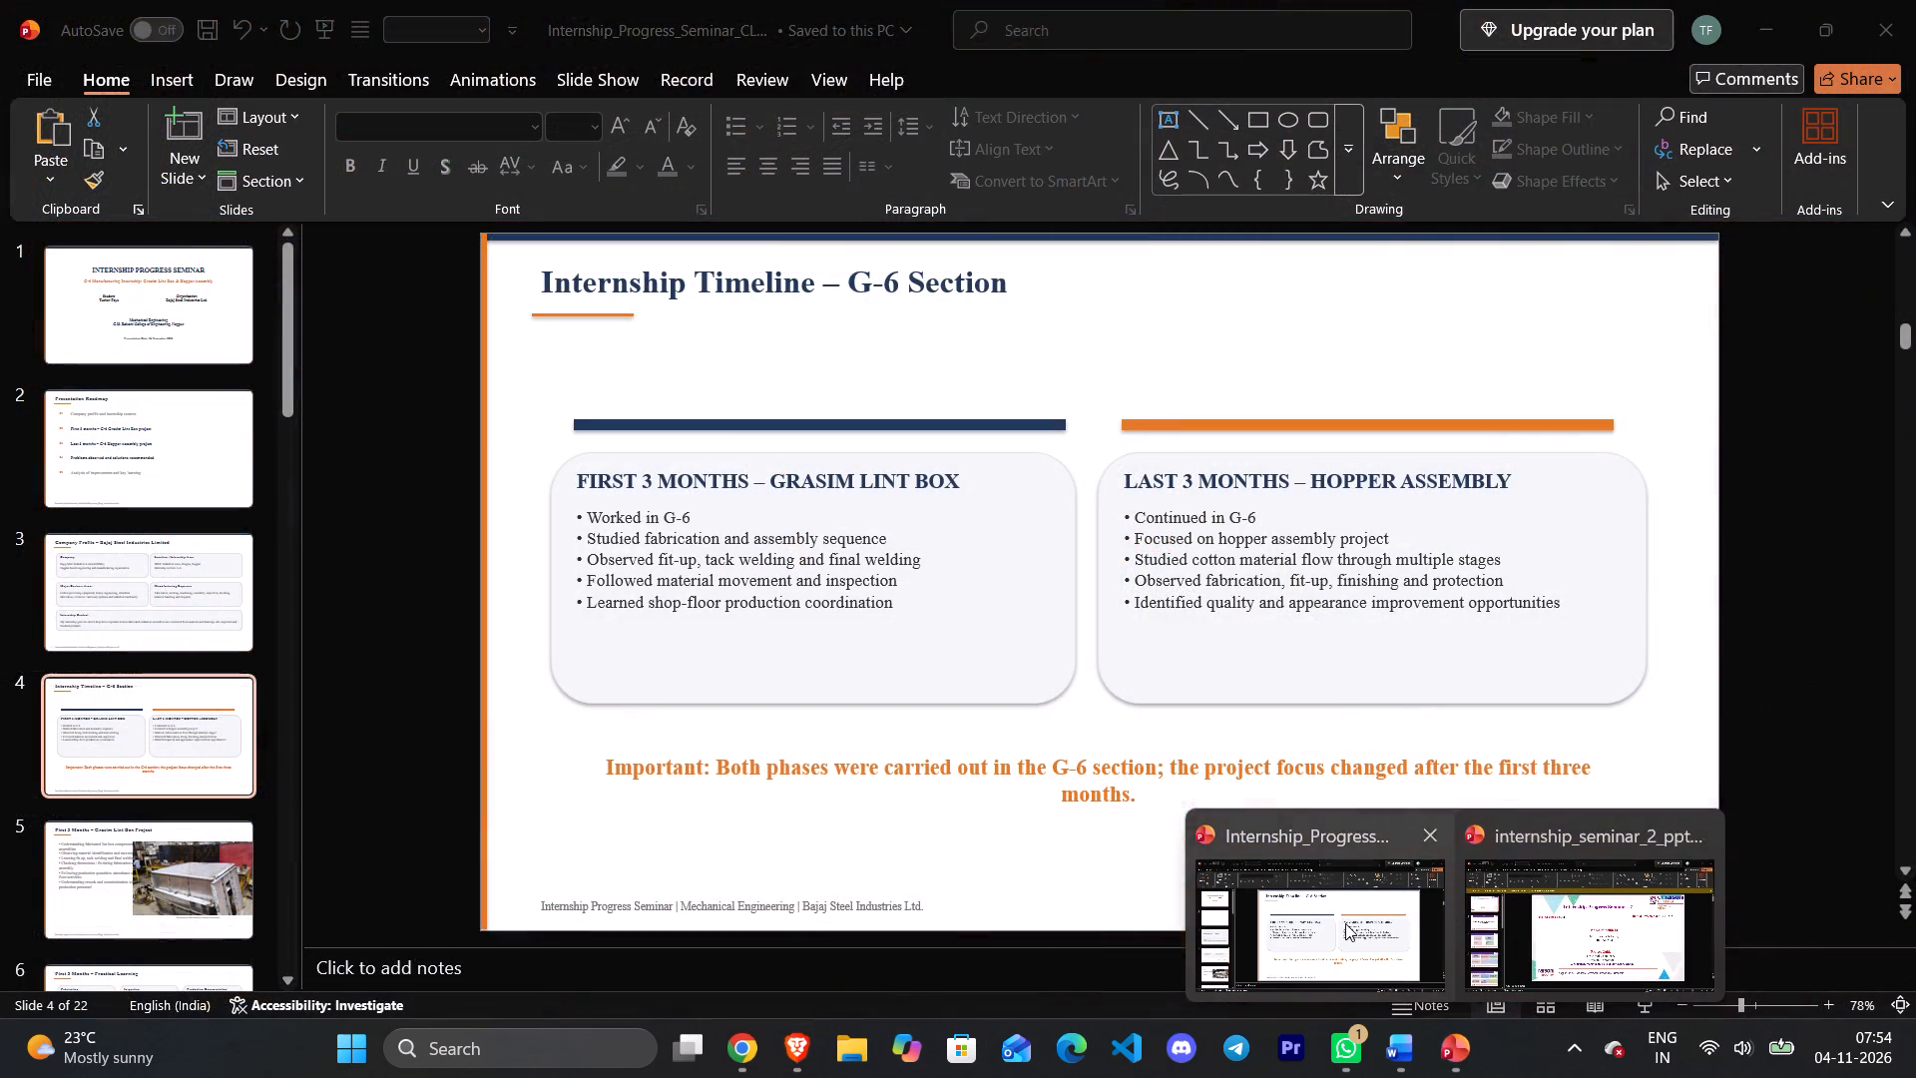
click(199, 445)
click(147, 313)
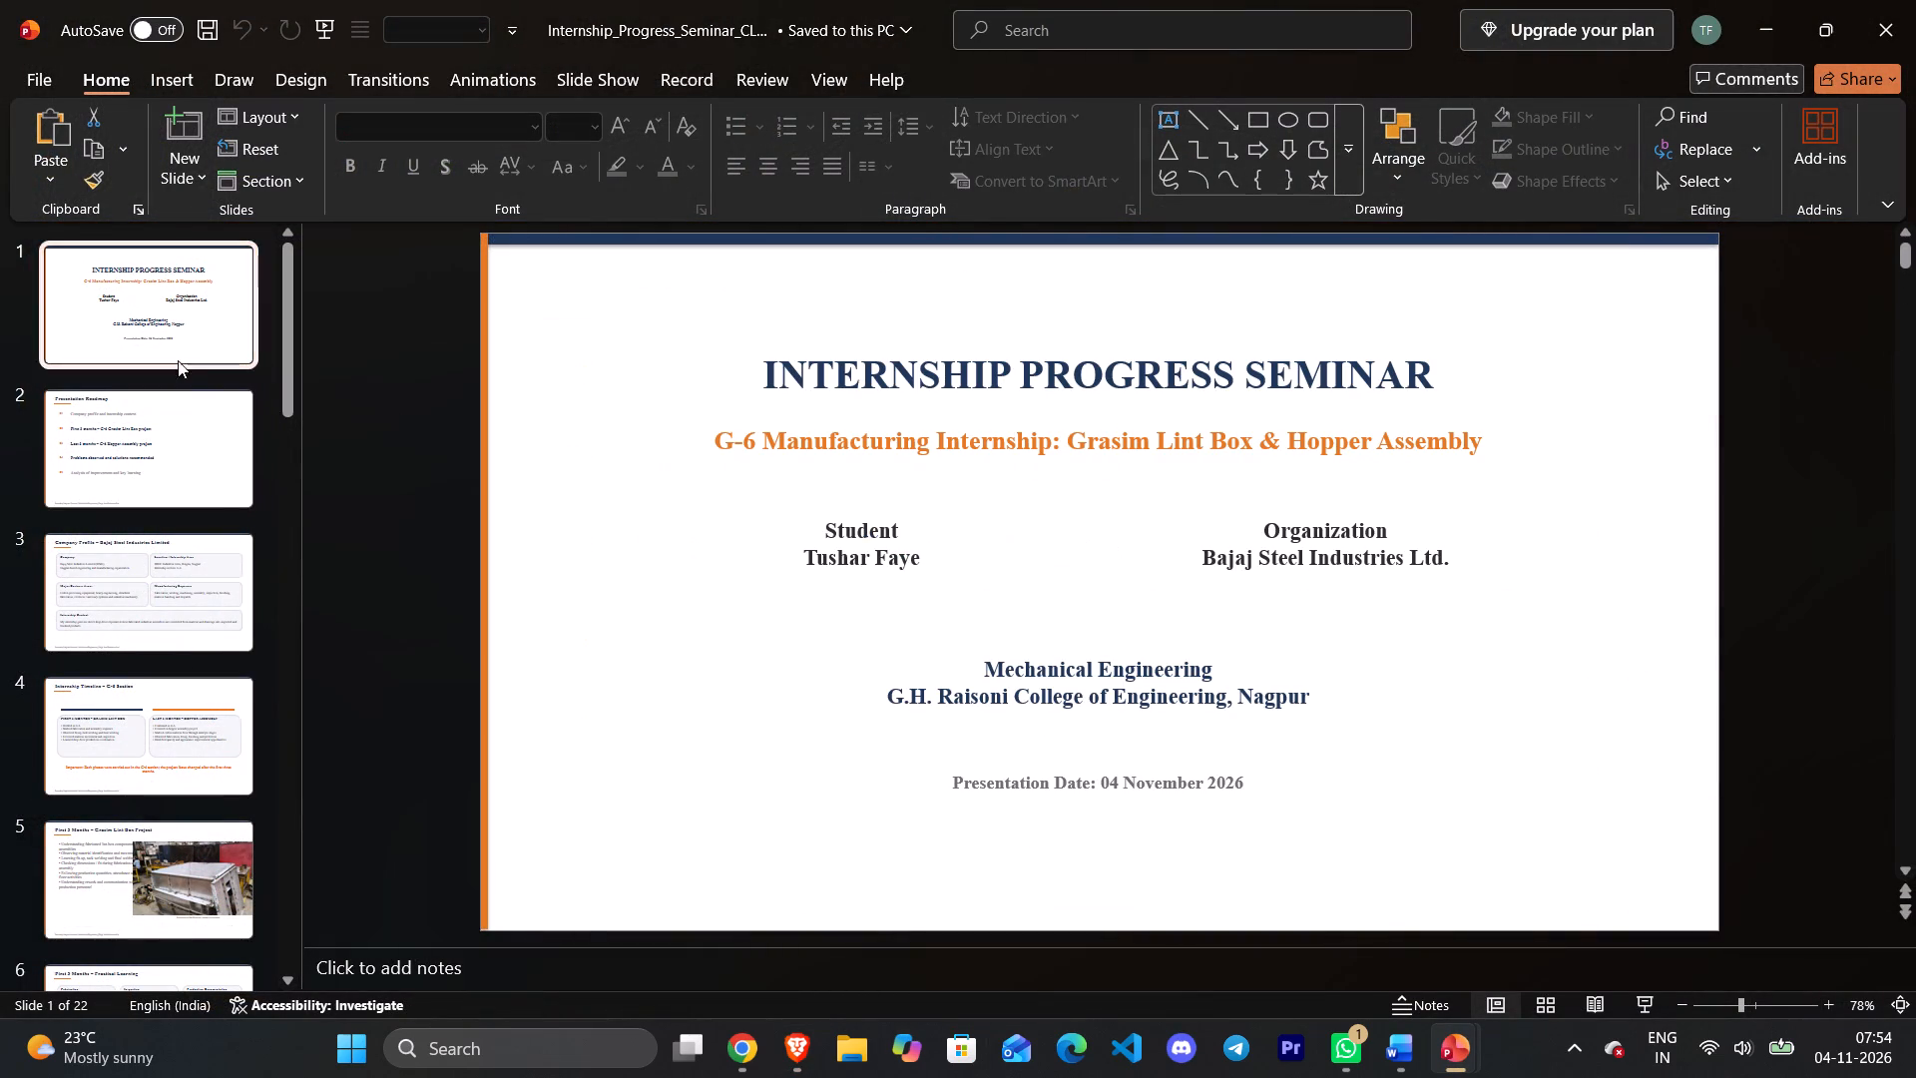
key(Right)
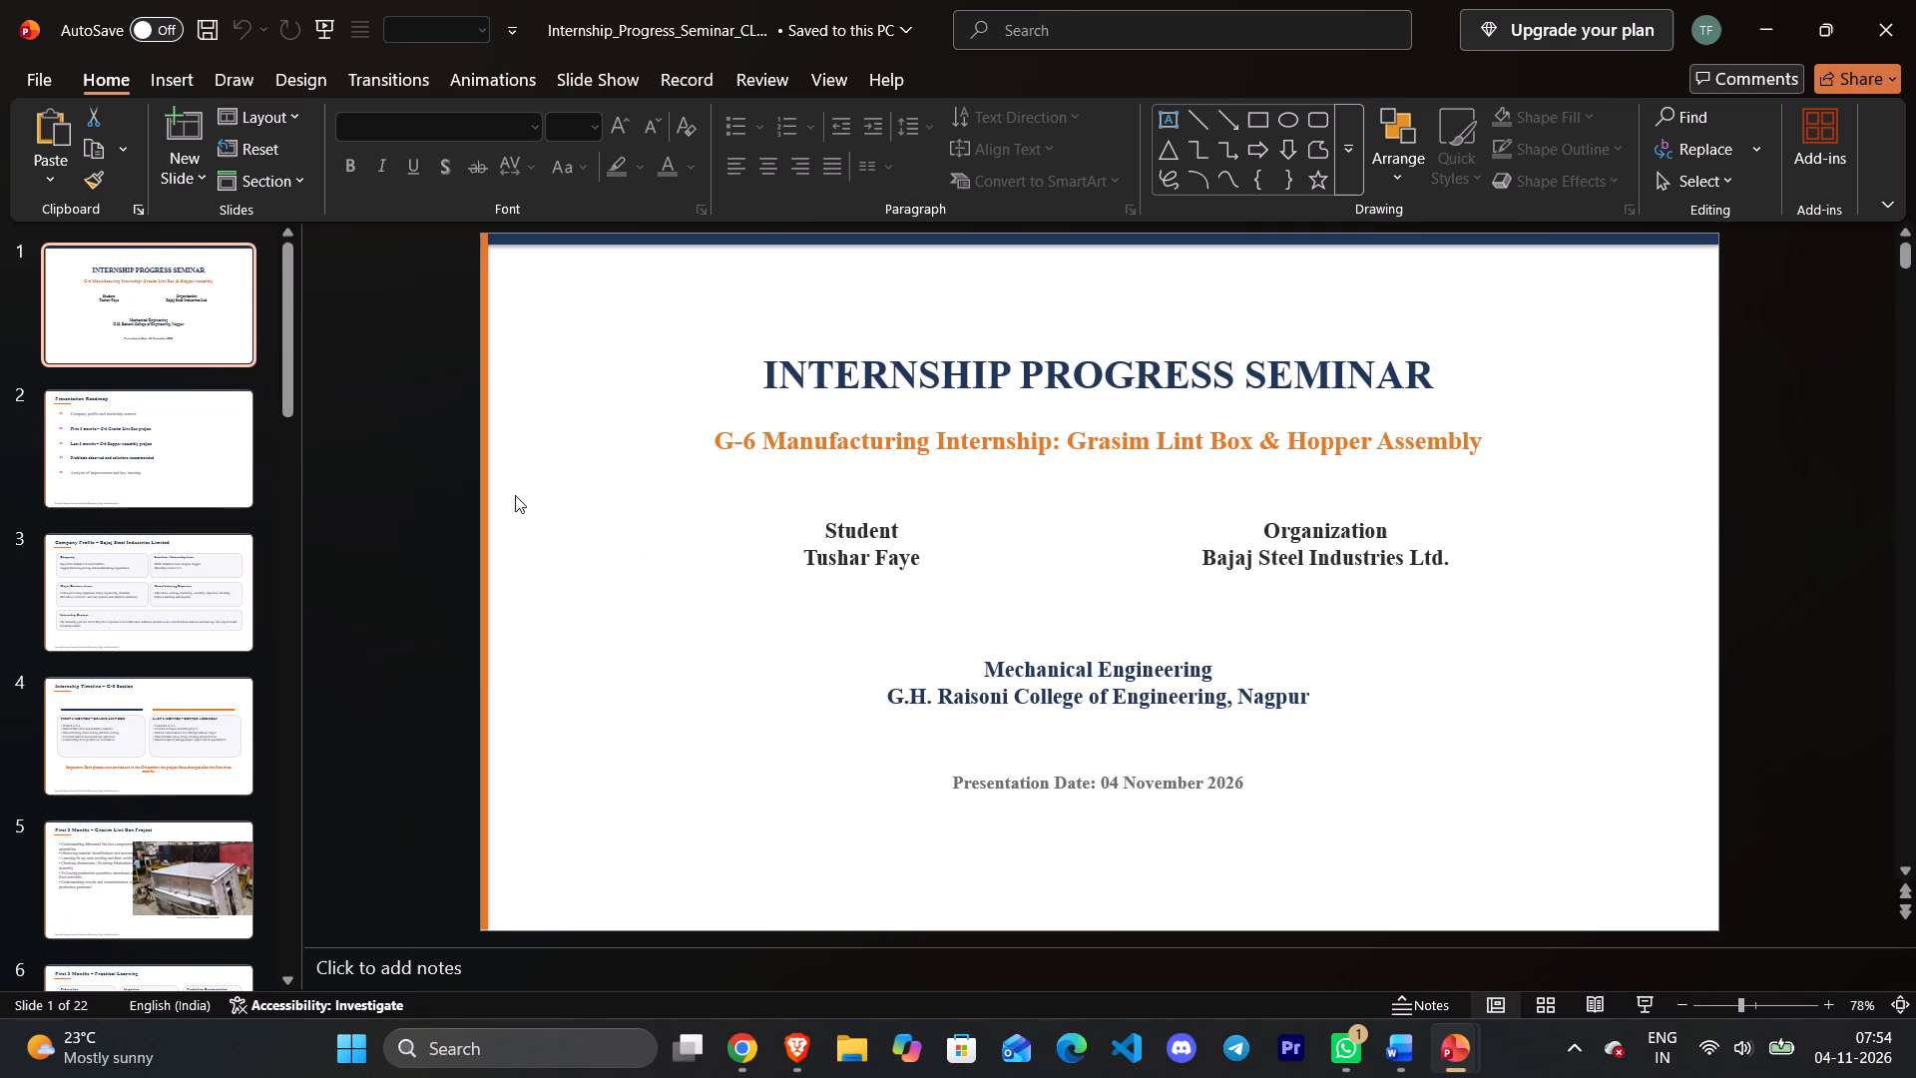
key(Down)
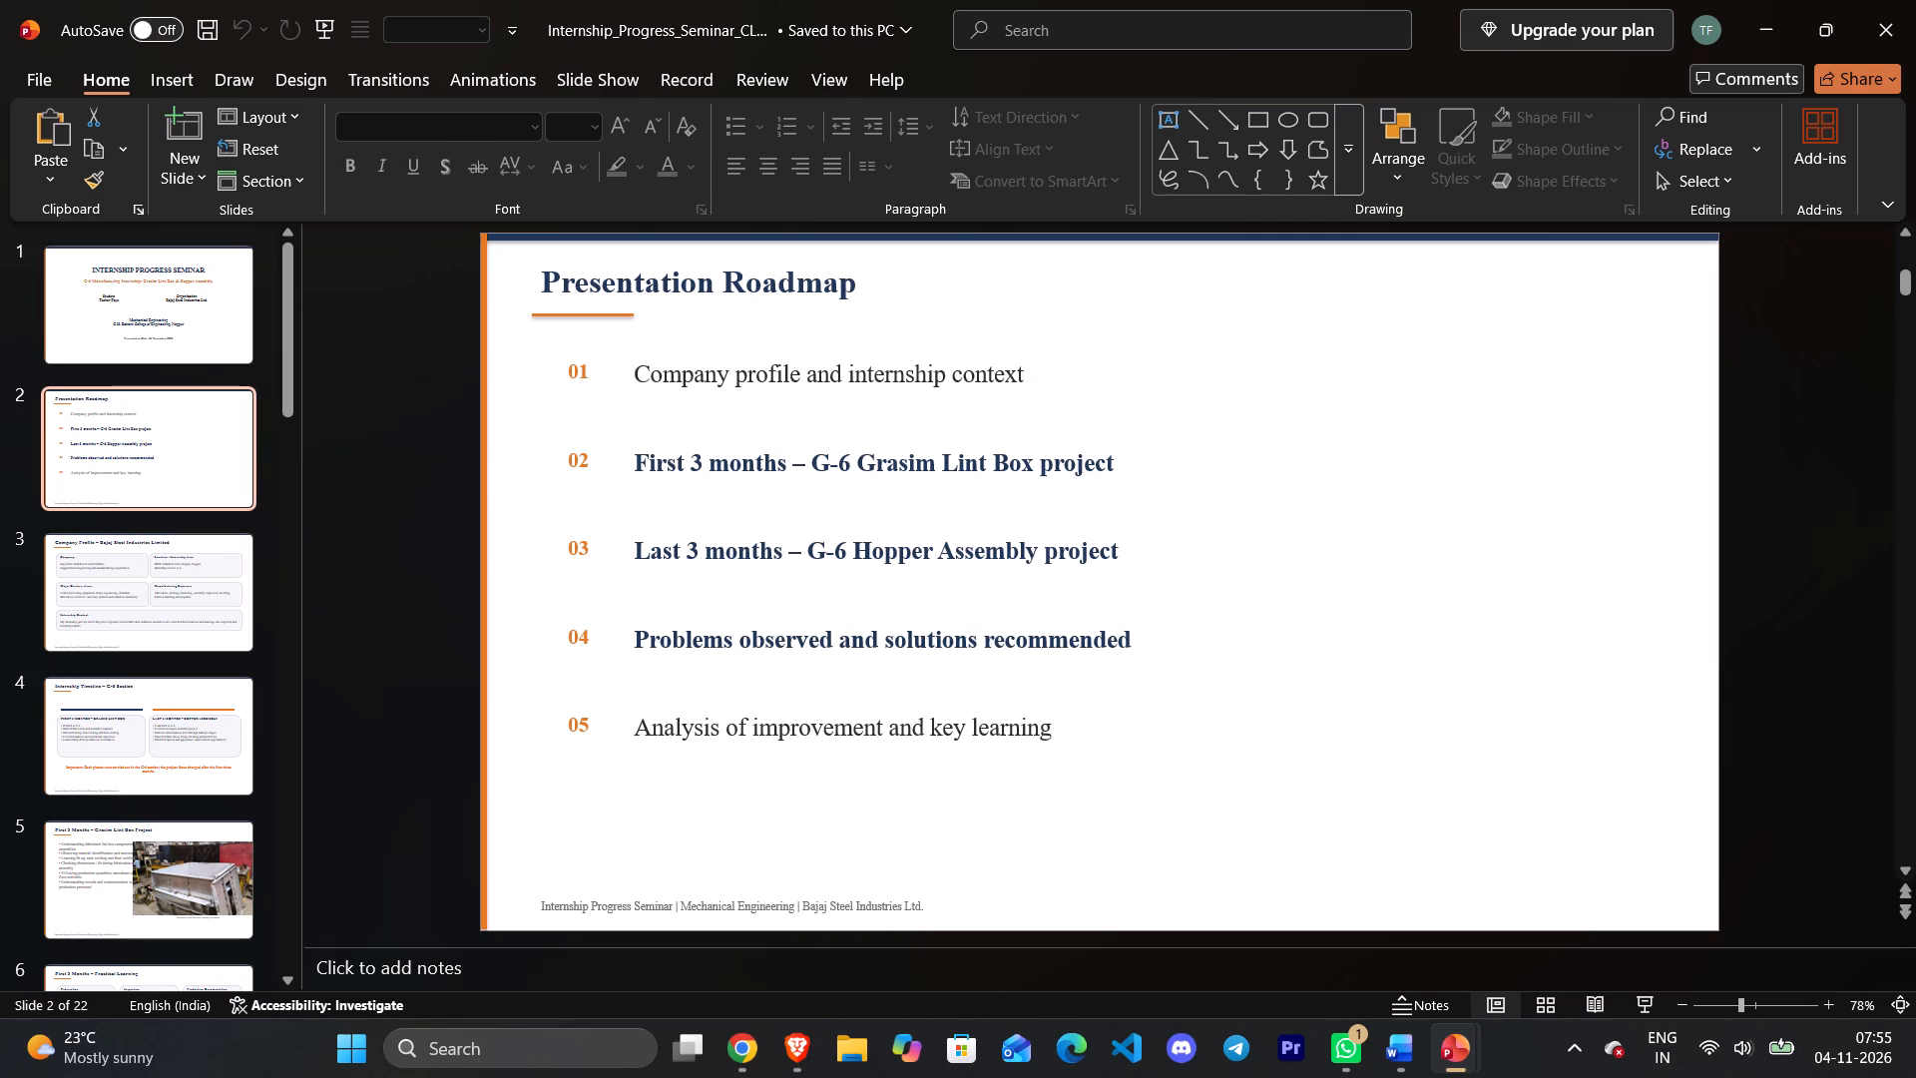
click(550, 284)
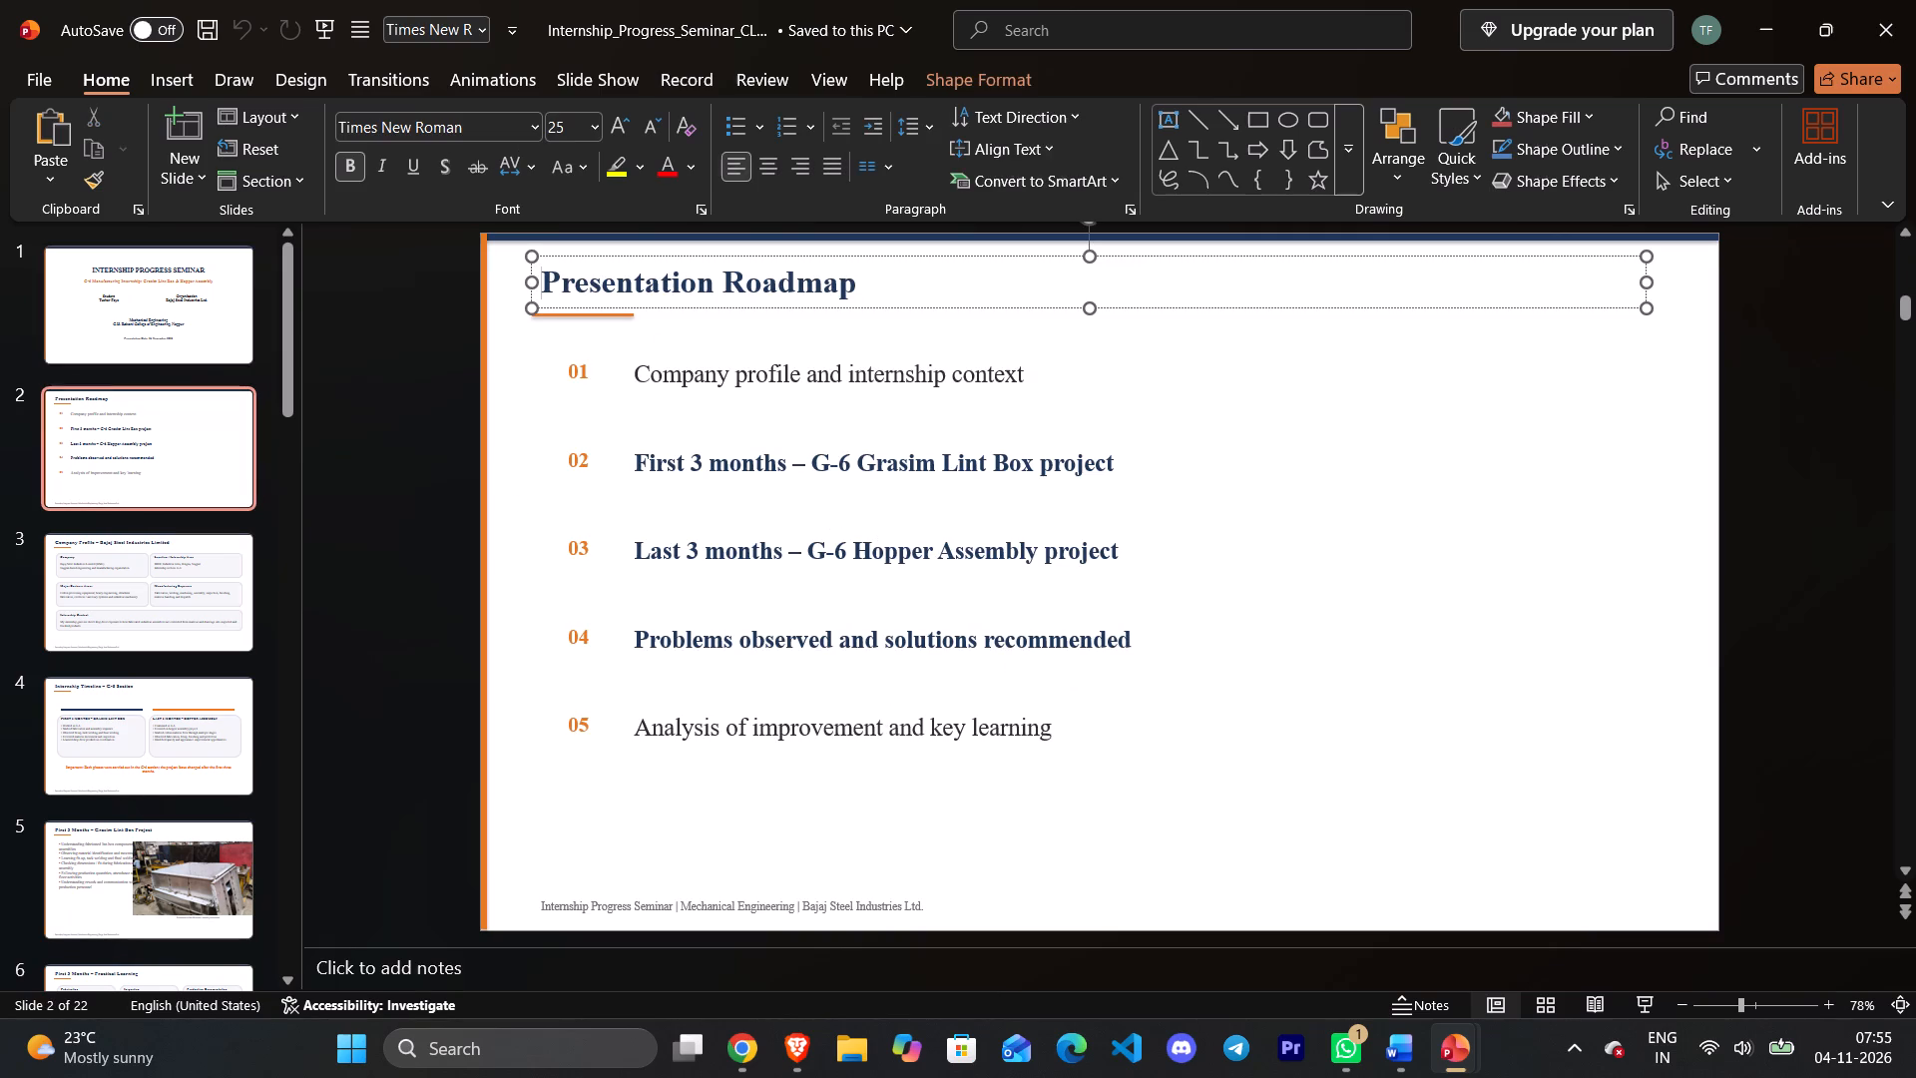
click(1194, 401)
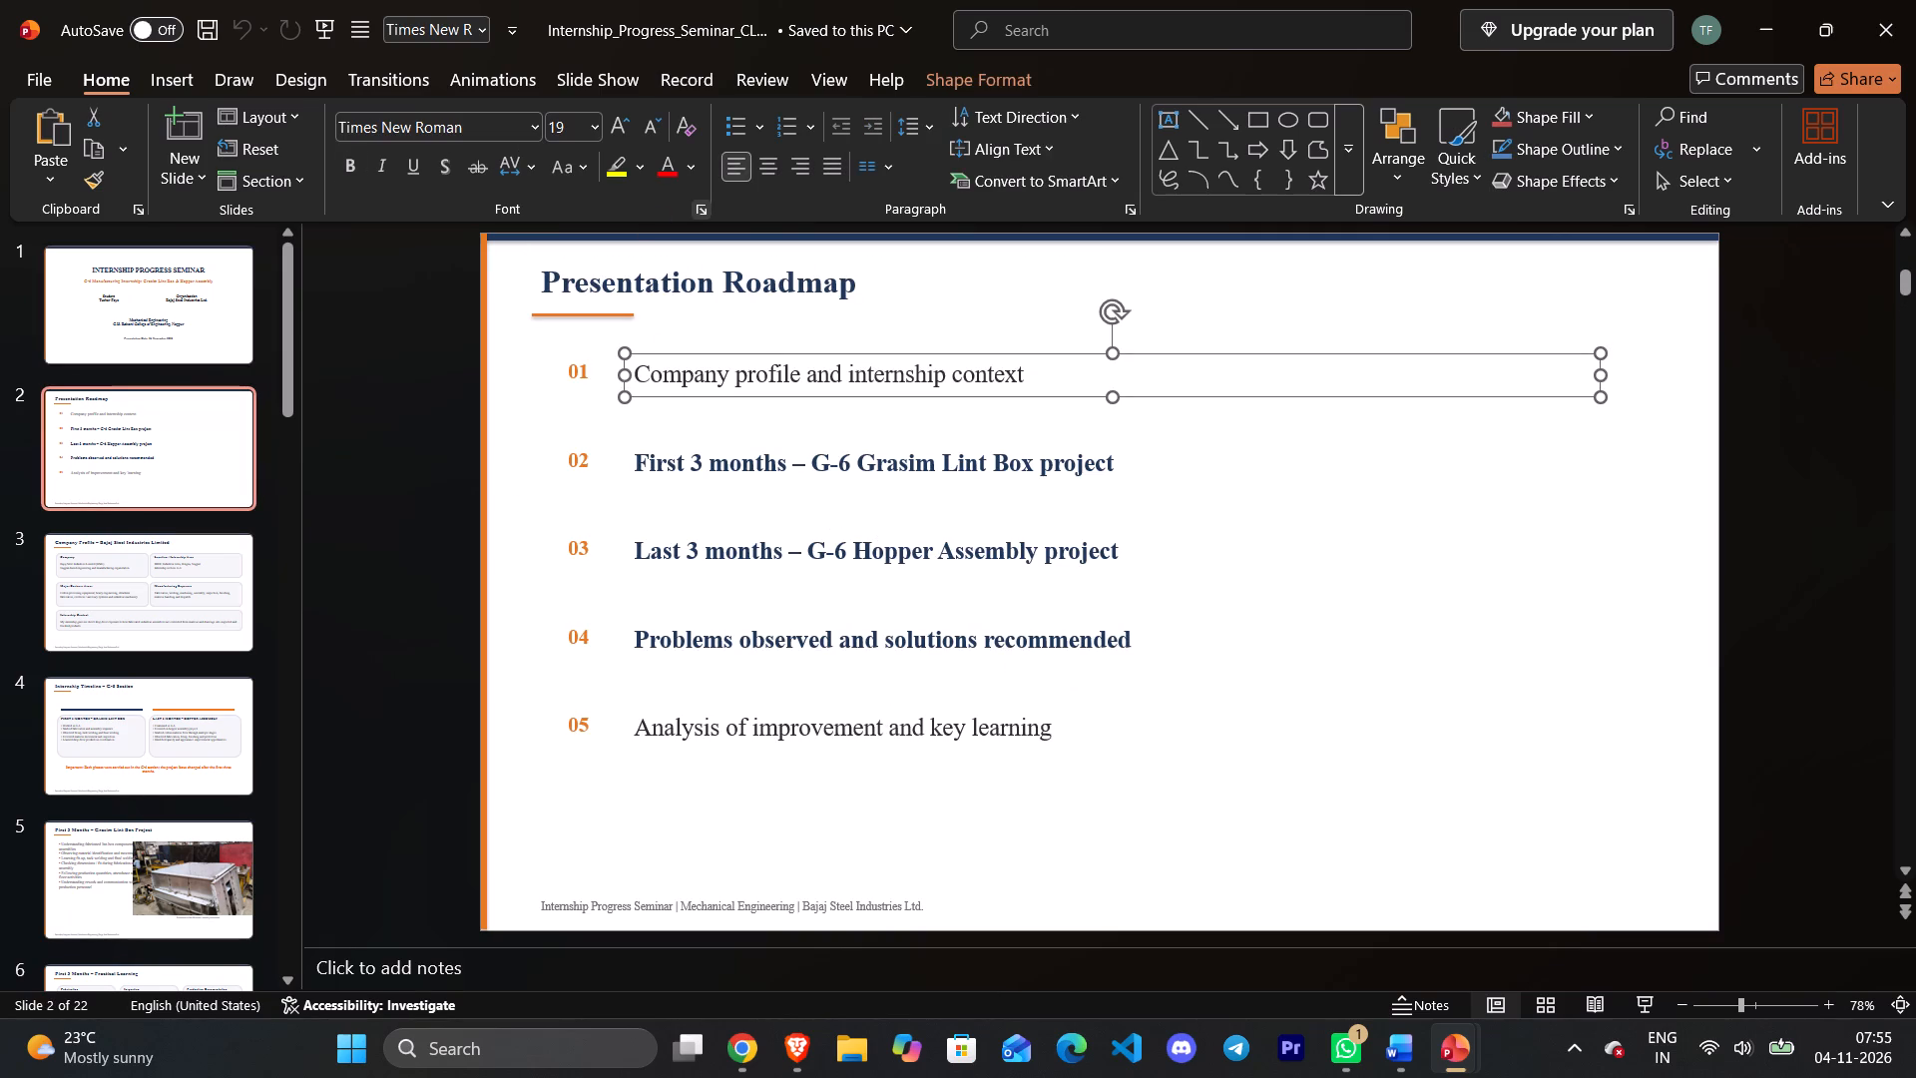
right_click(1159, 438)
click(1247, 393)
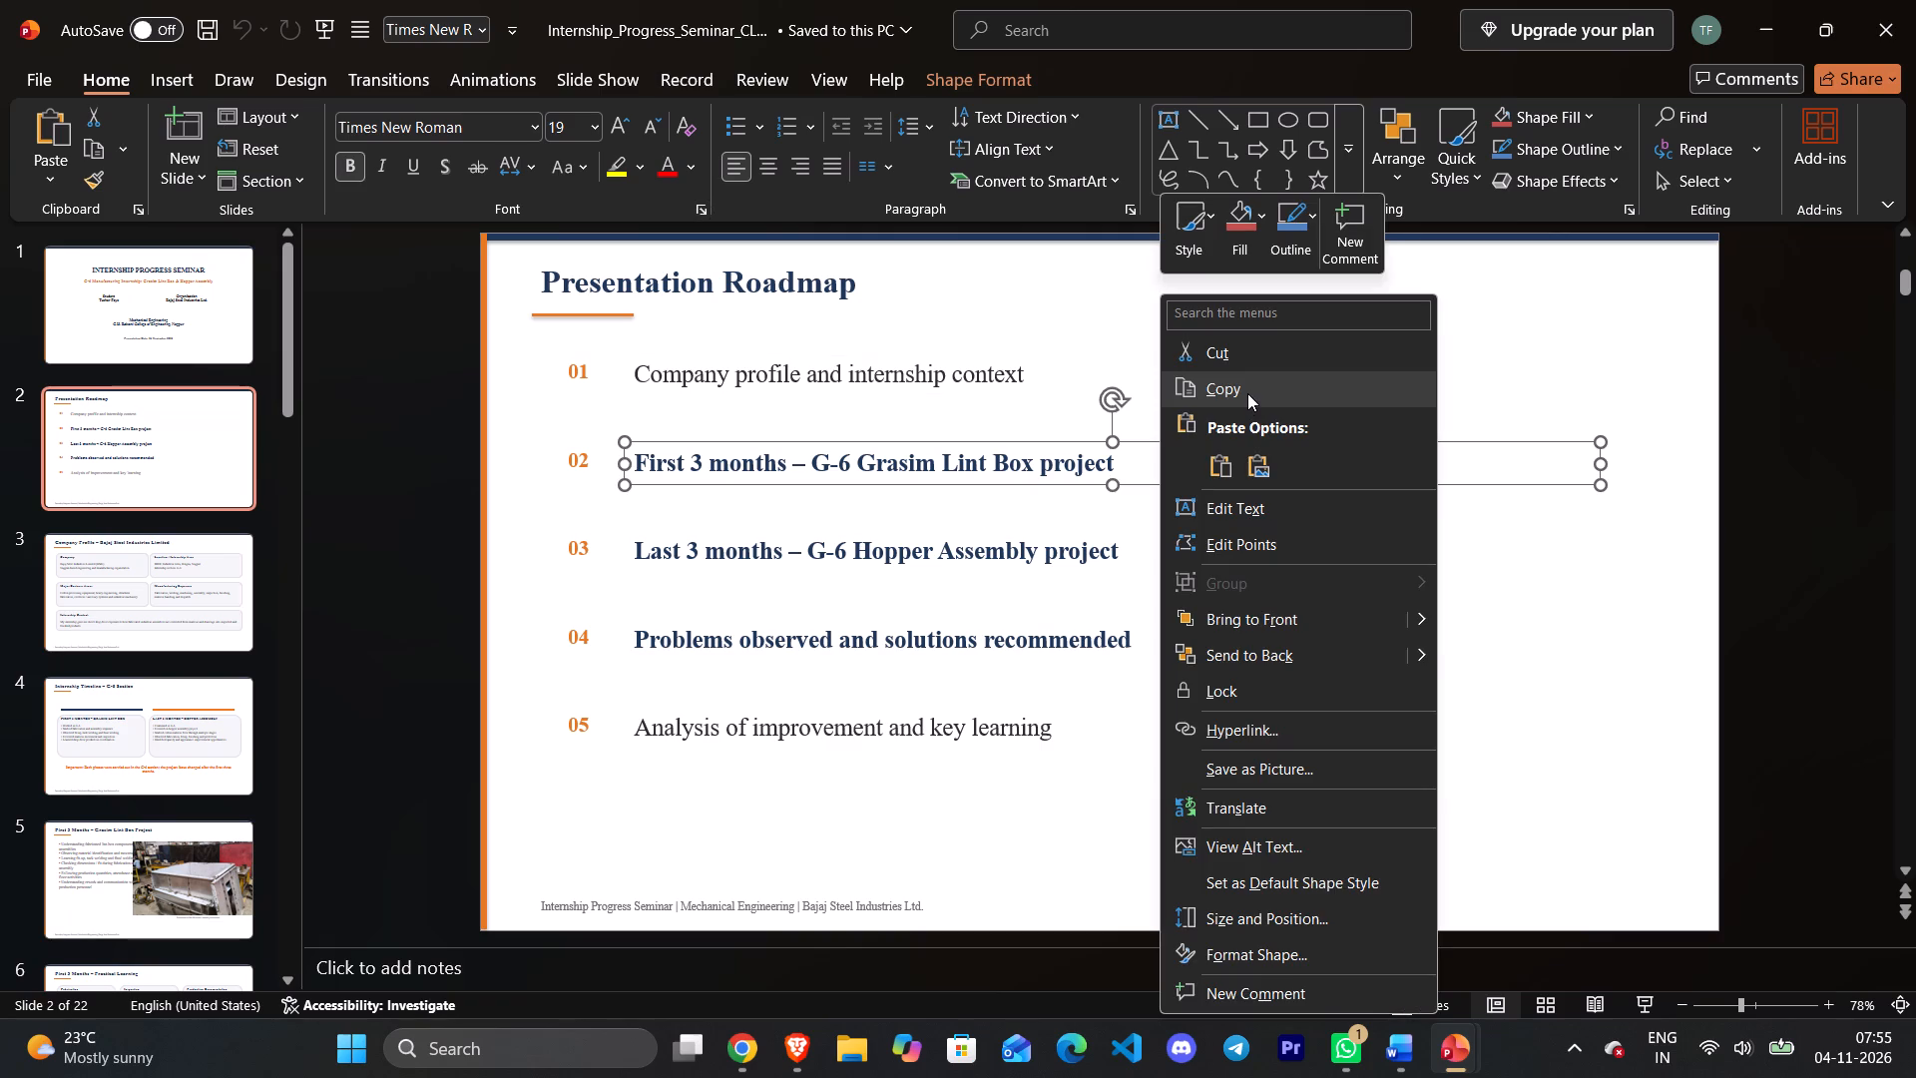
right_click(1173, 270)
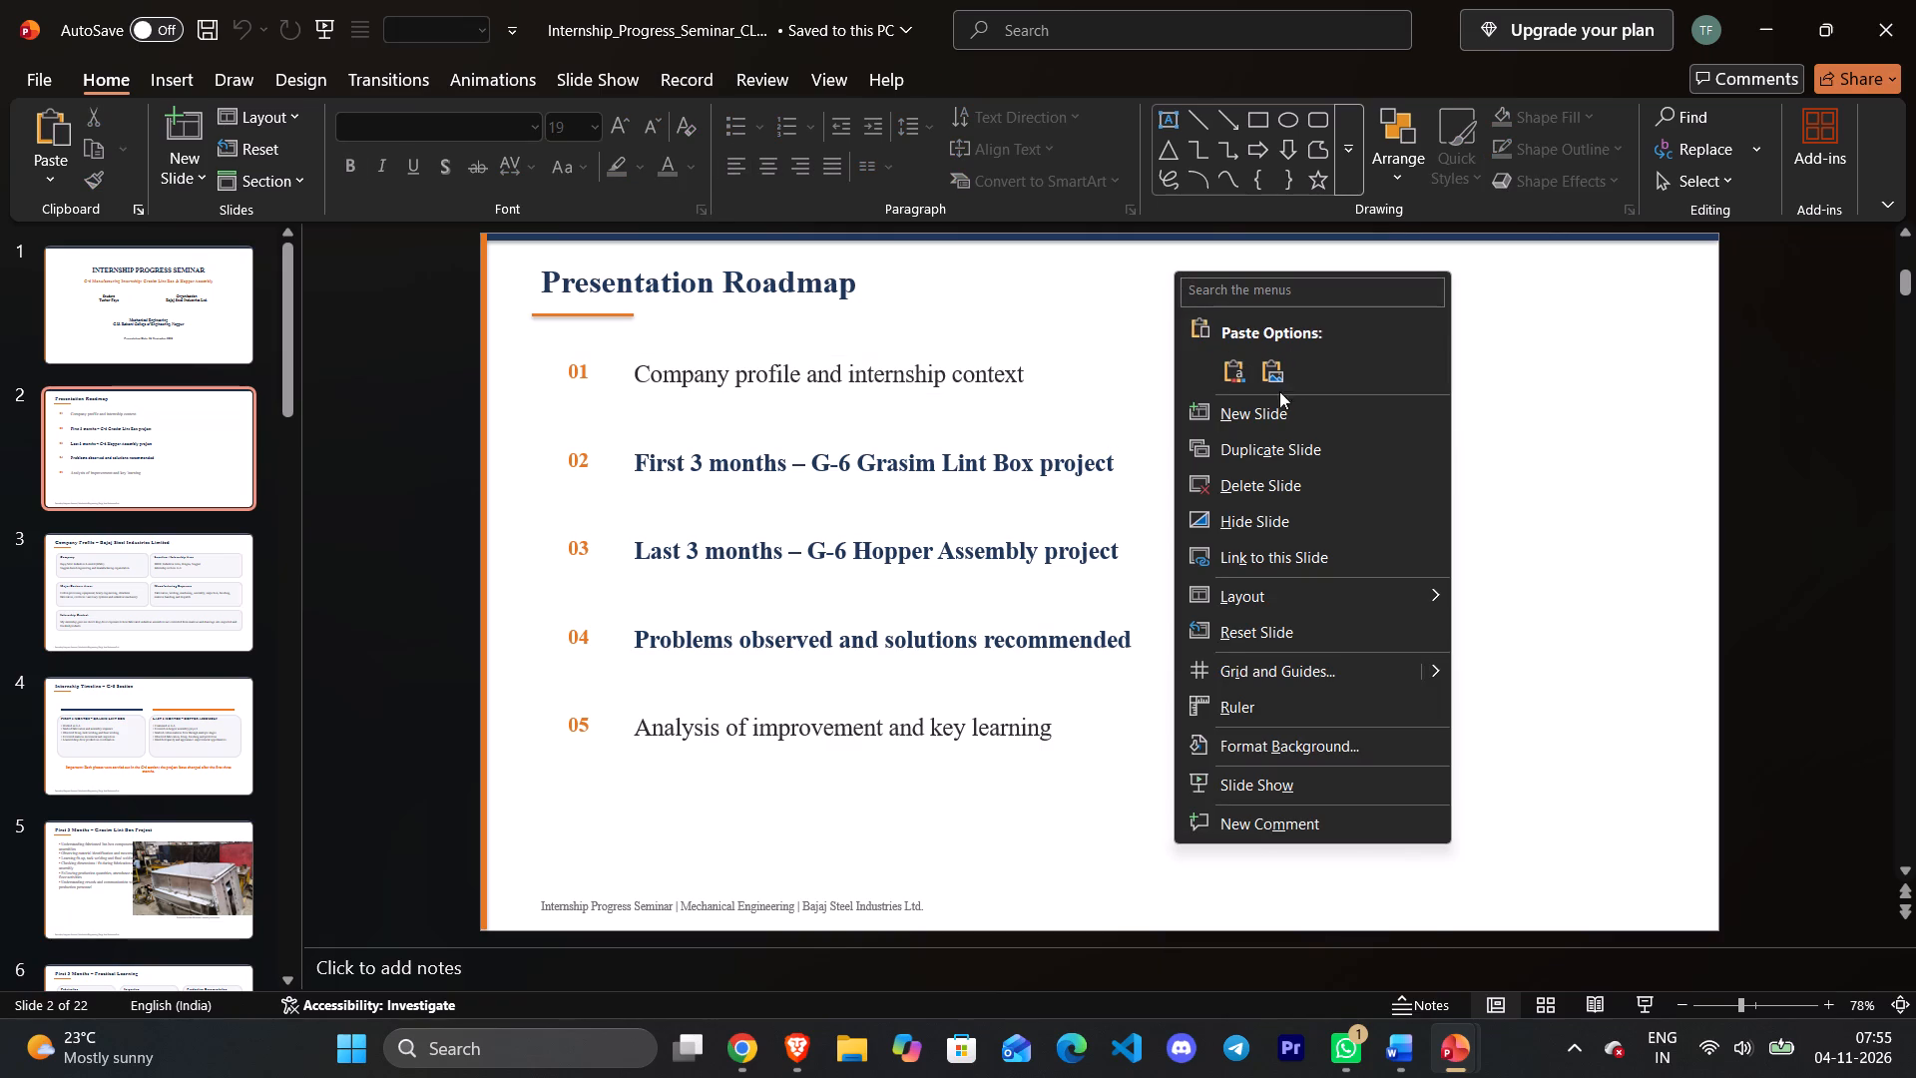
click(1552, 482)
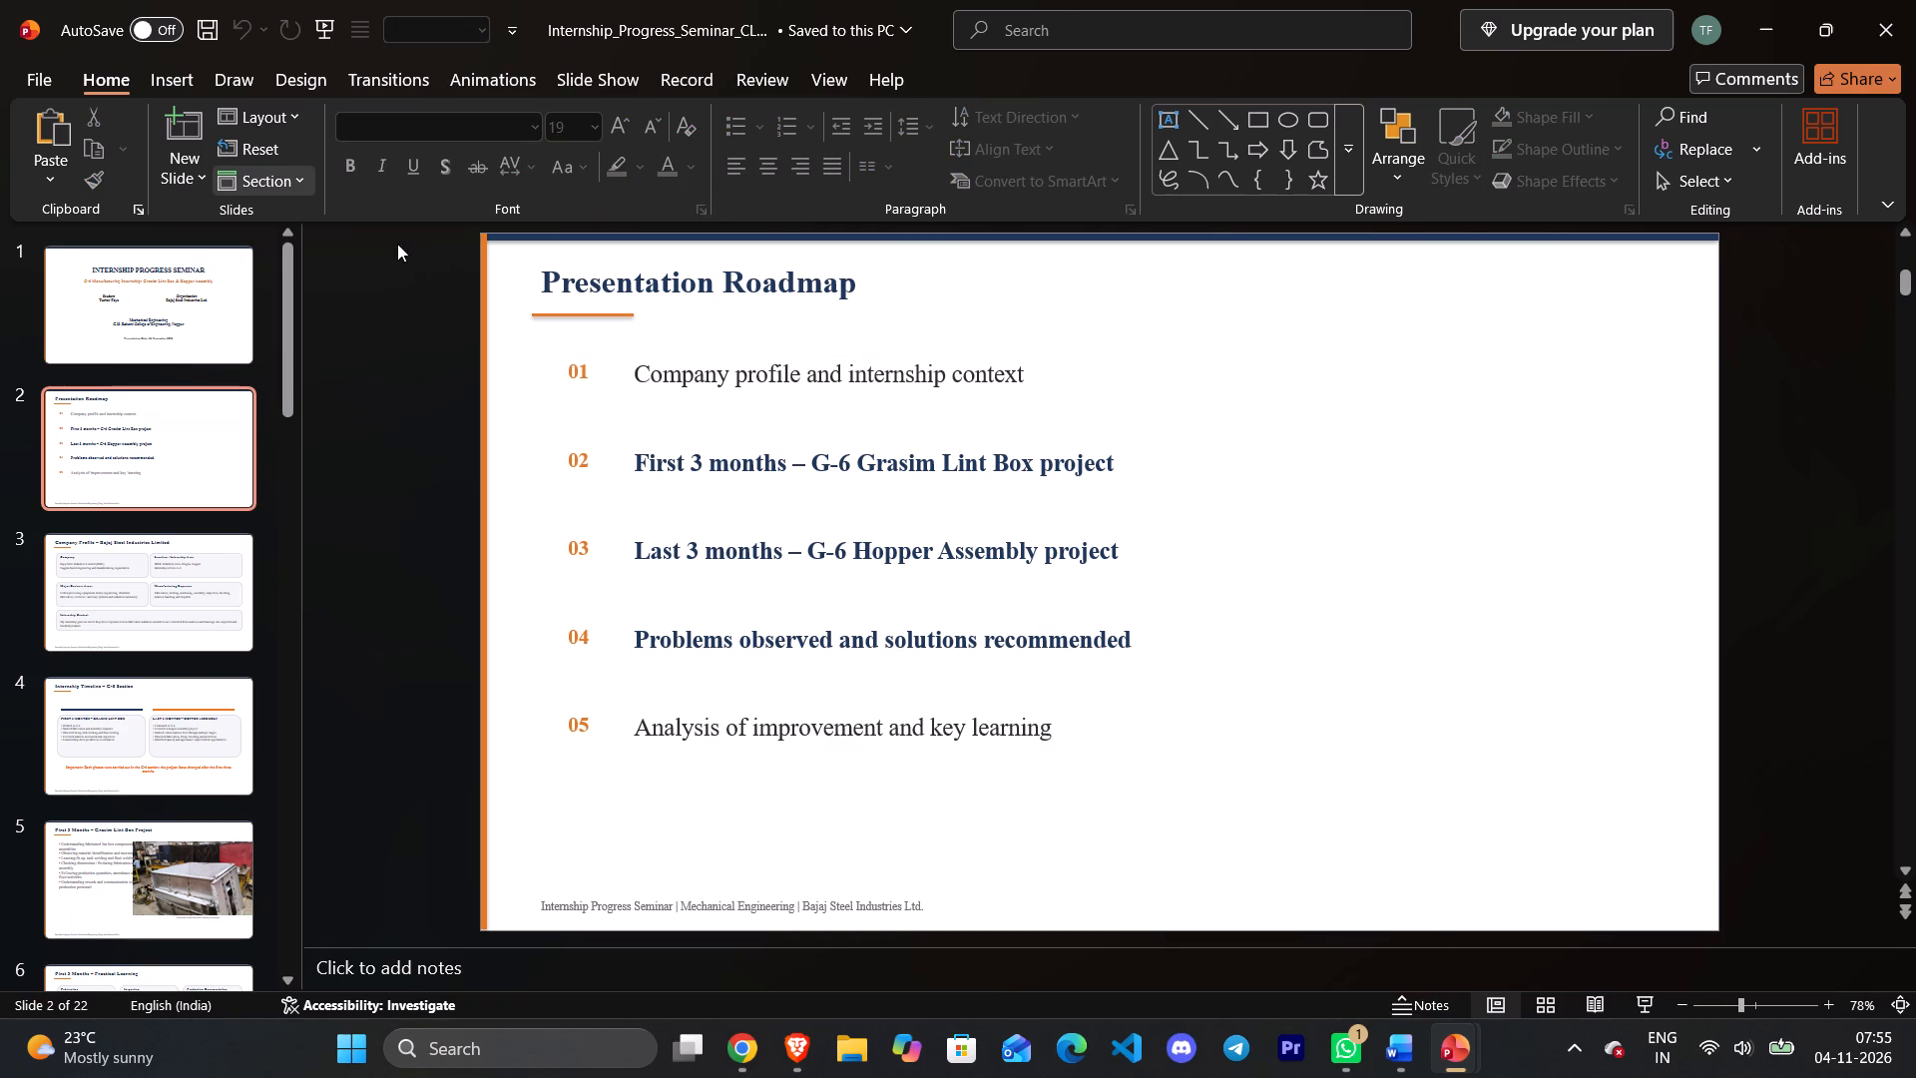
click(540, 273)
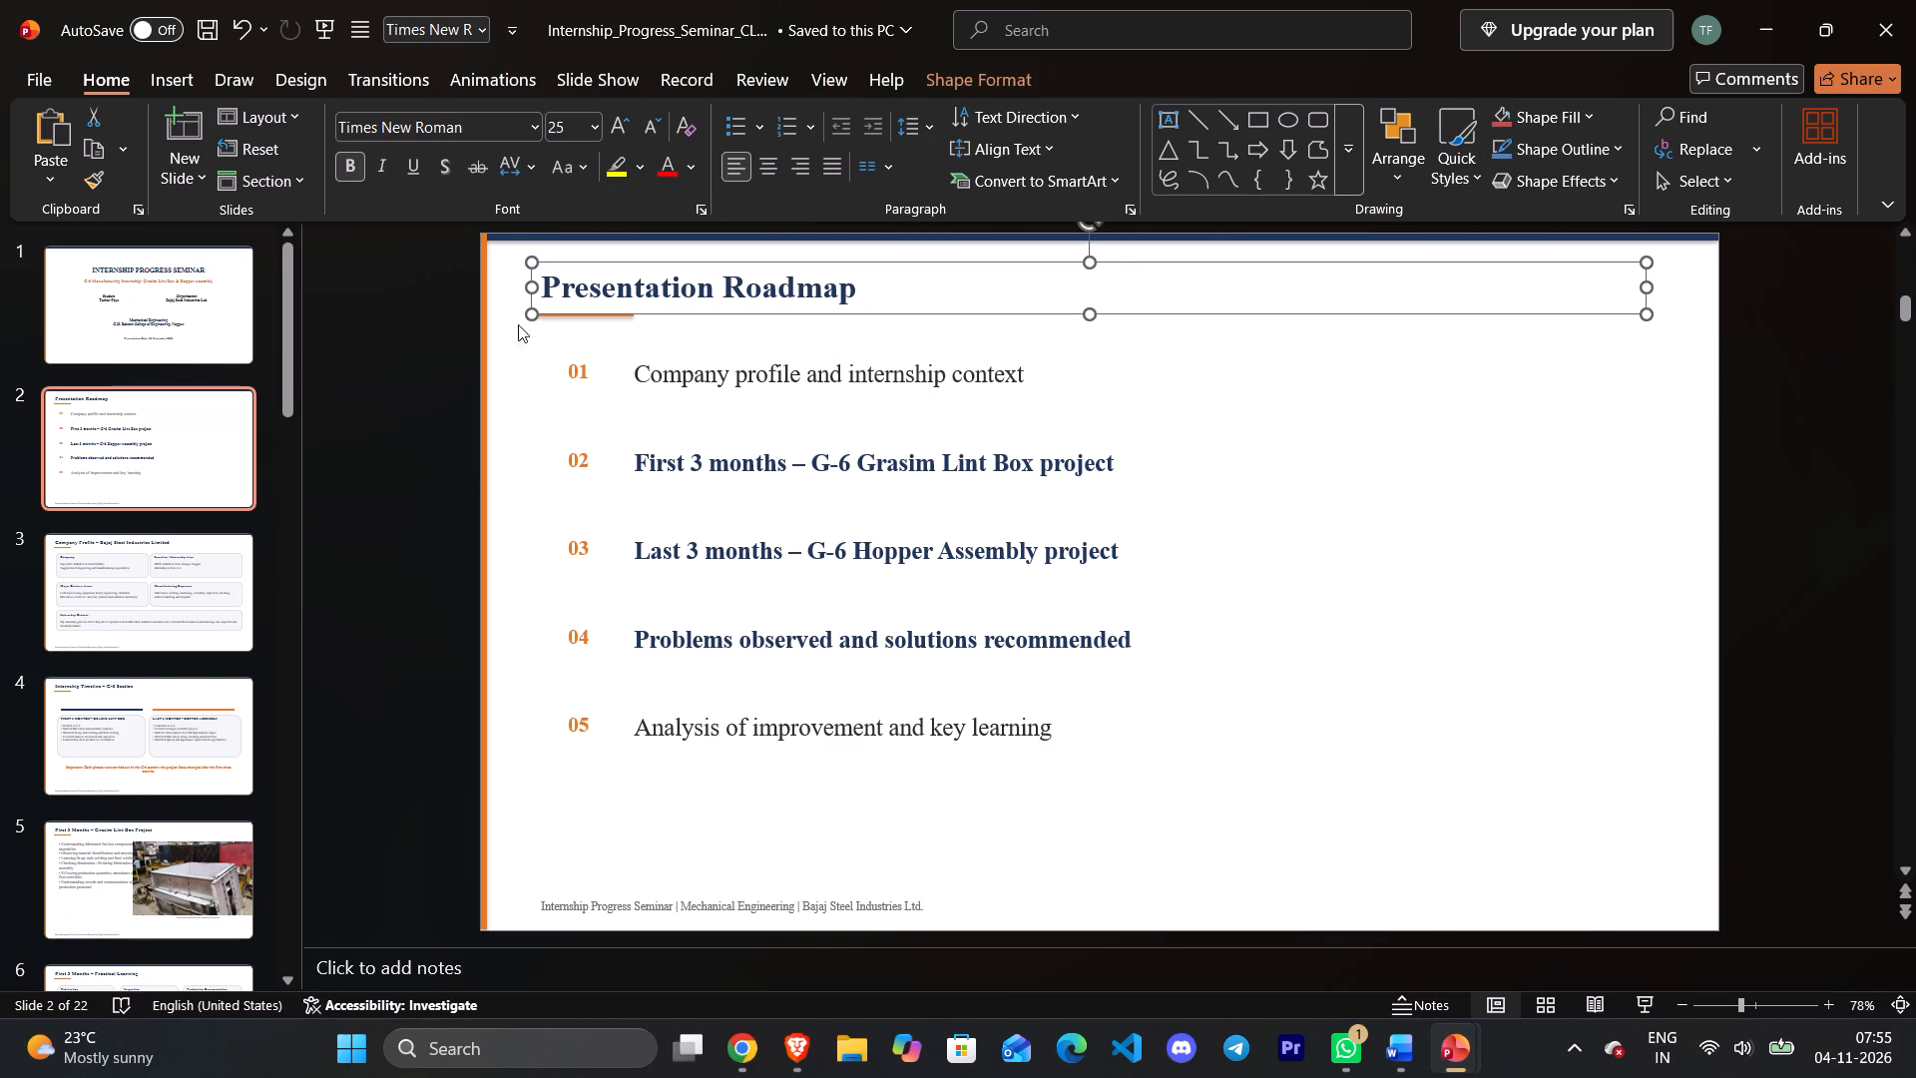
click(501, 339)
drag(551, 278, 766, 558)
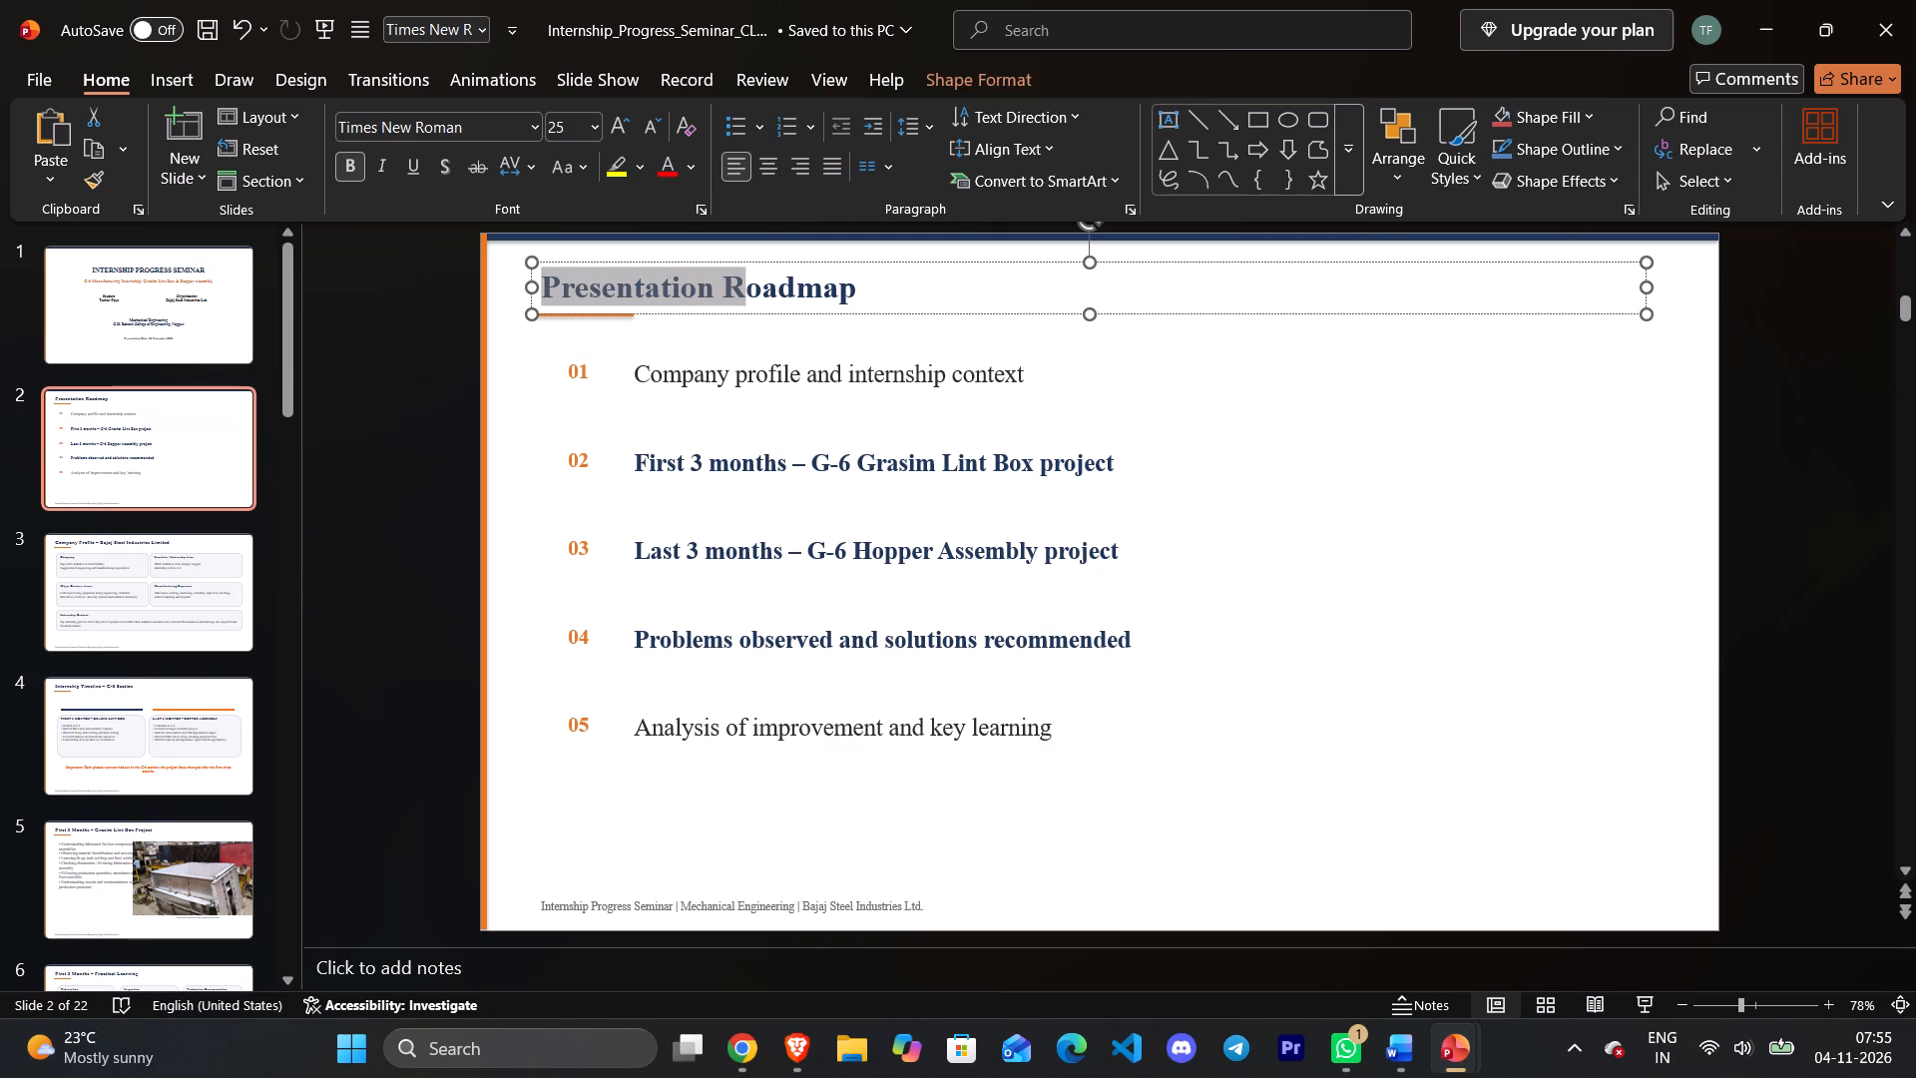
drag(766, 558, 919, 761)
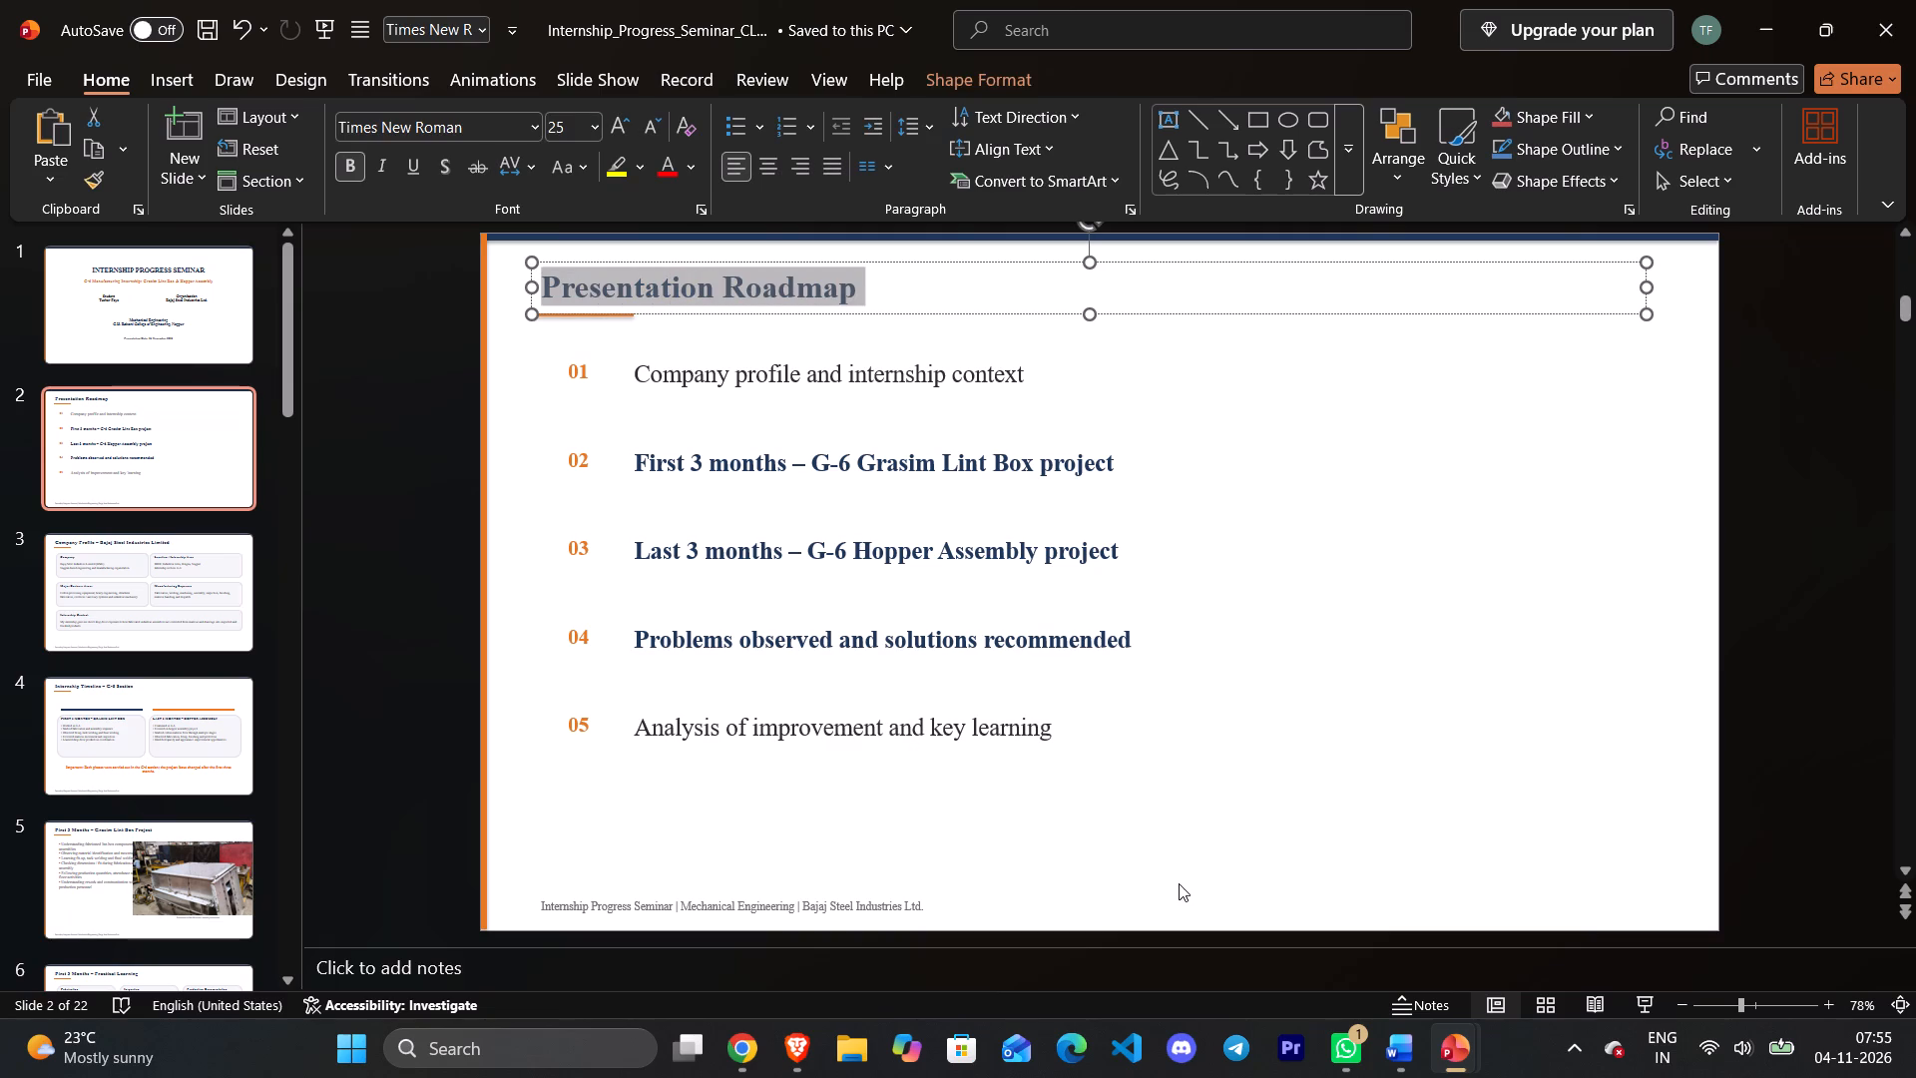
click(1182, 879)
Switch to the internship_seminar_2_ppt presentation and cut the GH Raisoni College logo from slide 2, Topic.
click(1470, 1041)
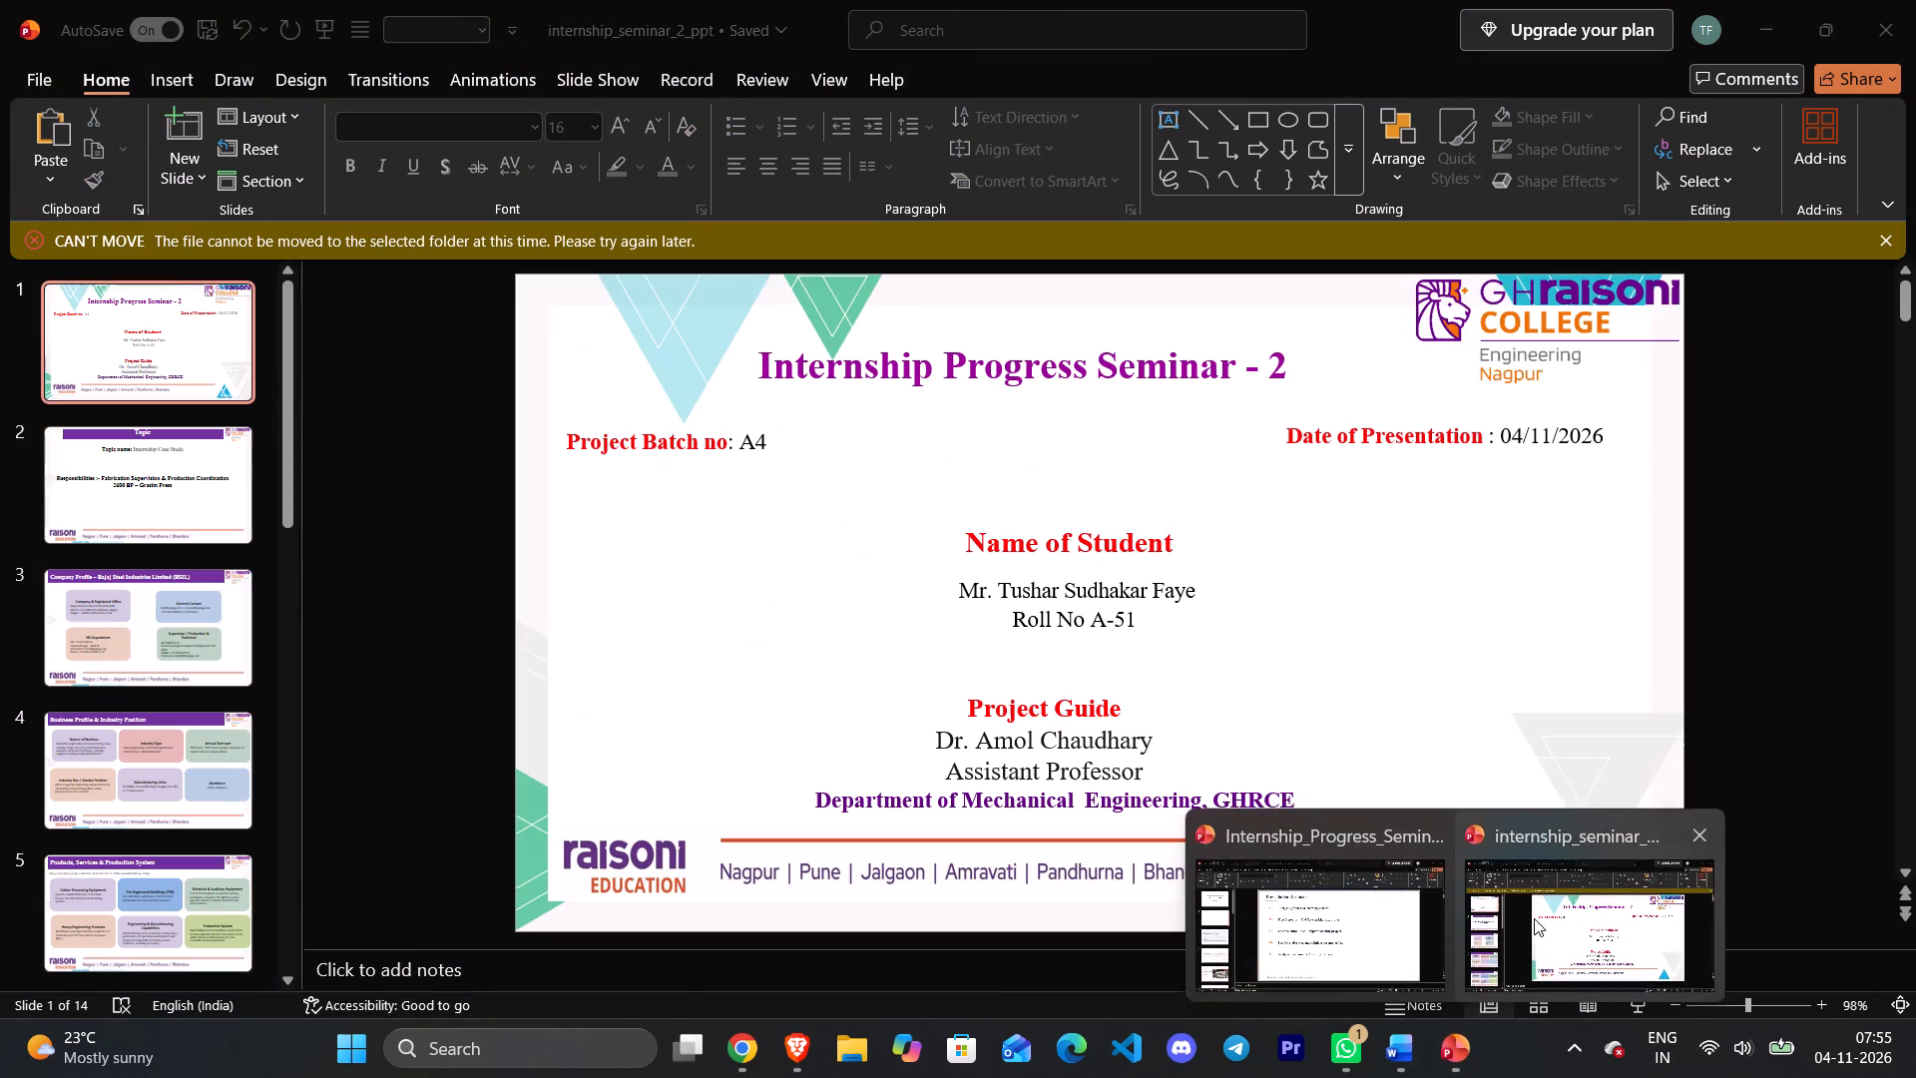
click(1534, 918)
click(787, 308)
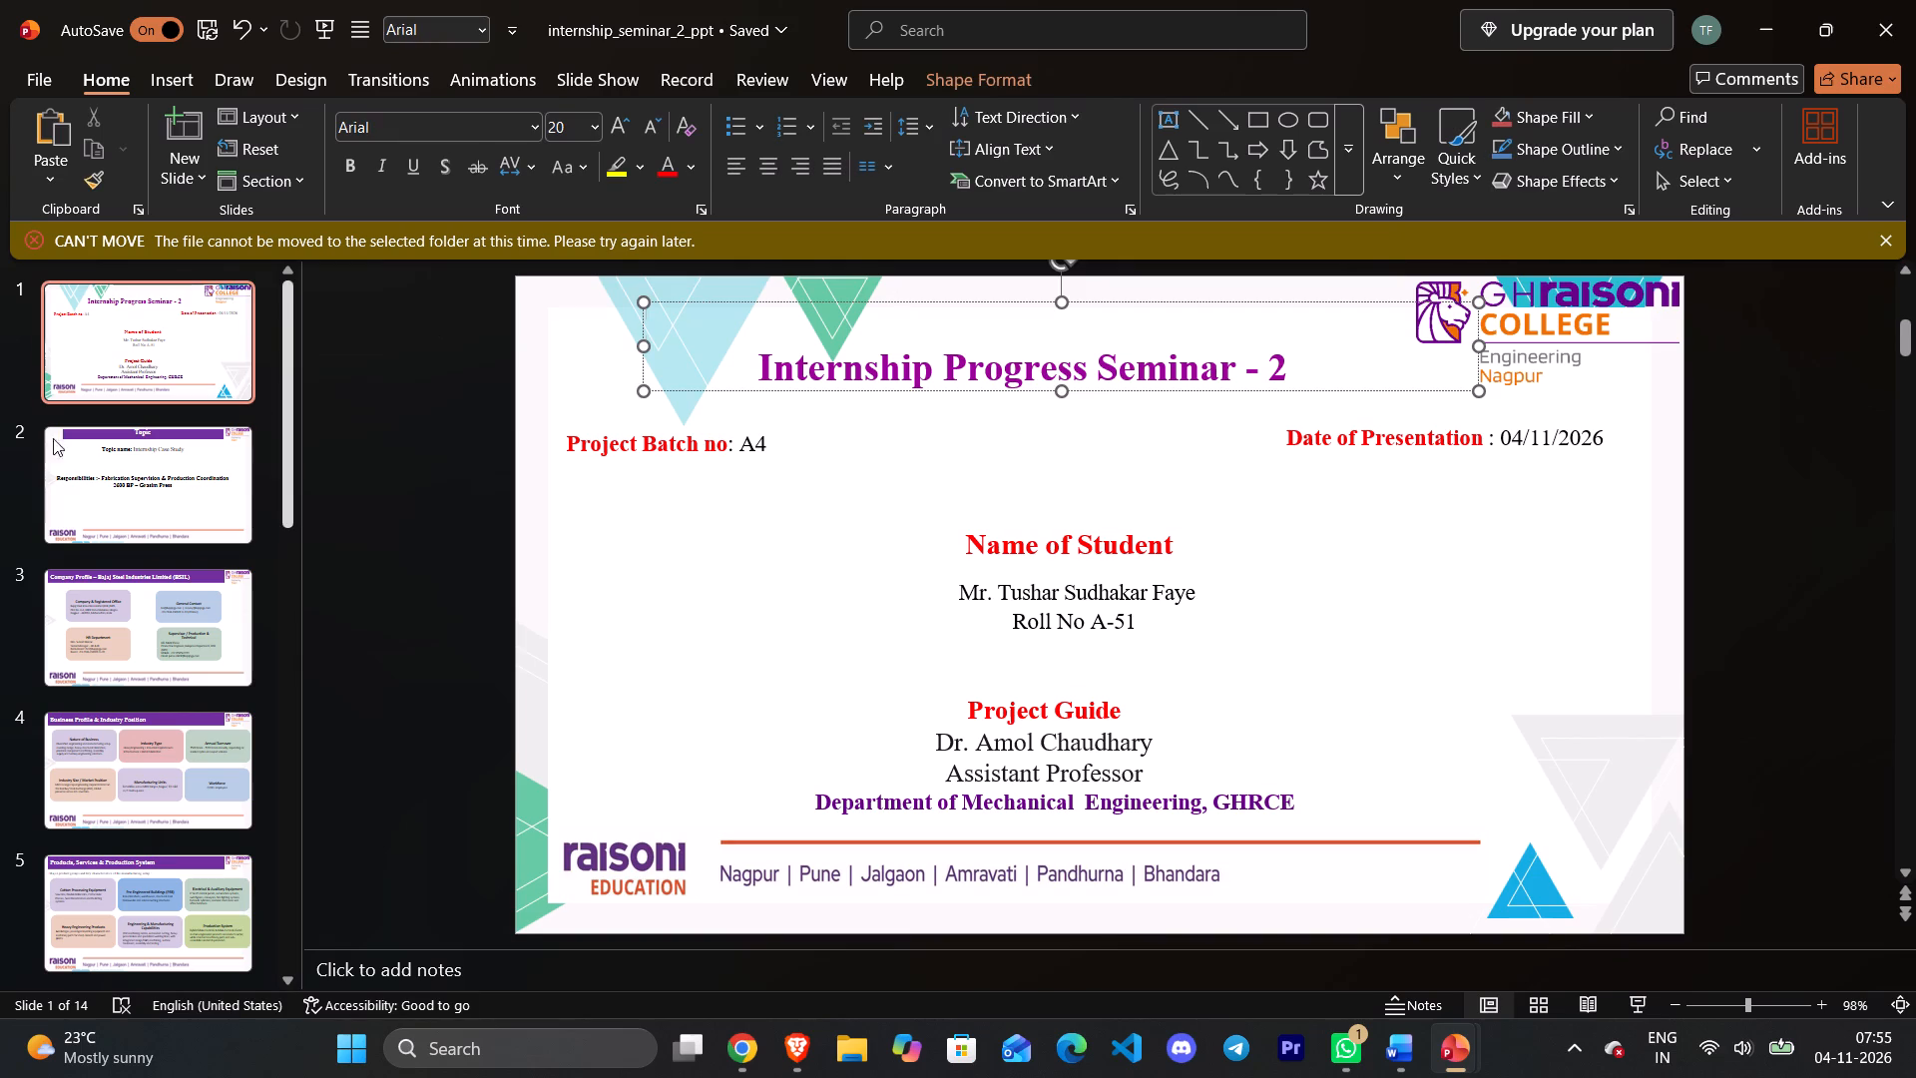
click(90, 505)
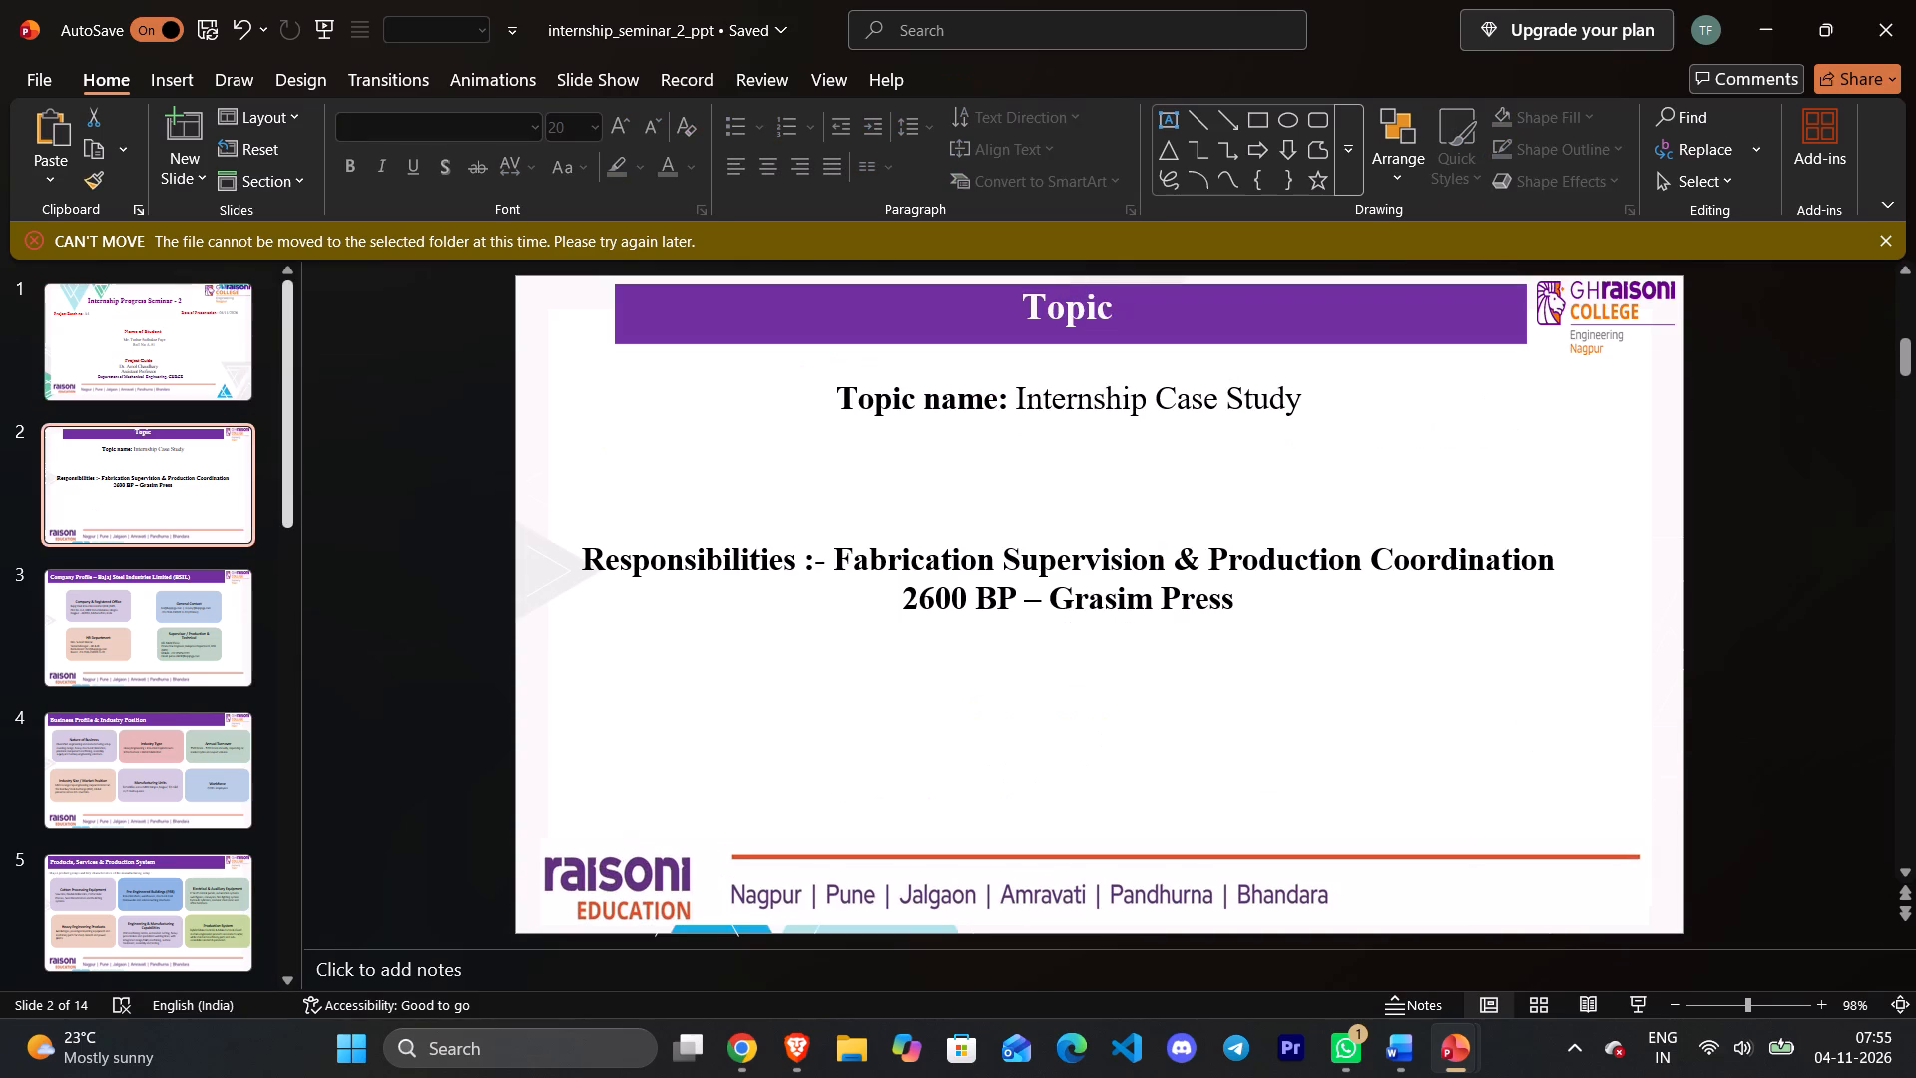
click(1589, 322)
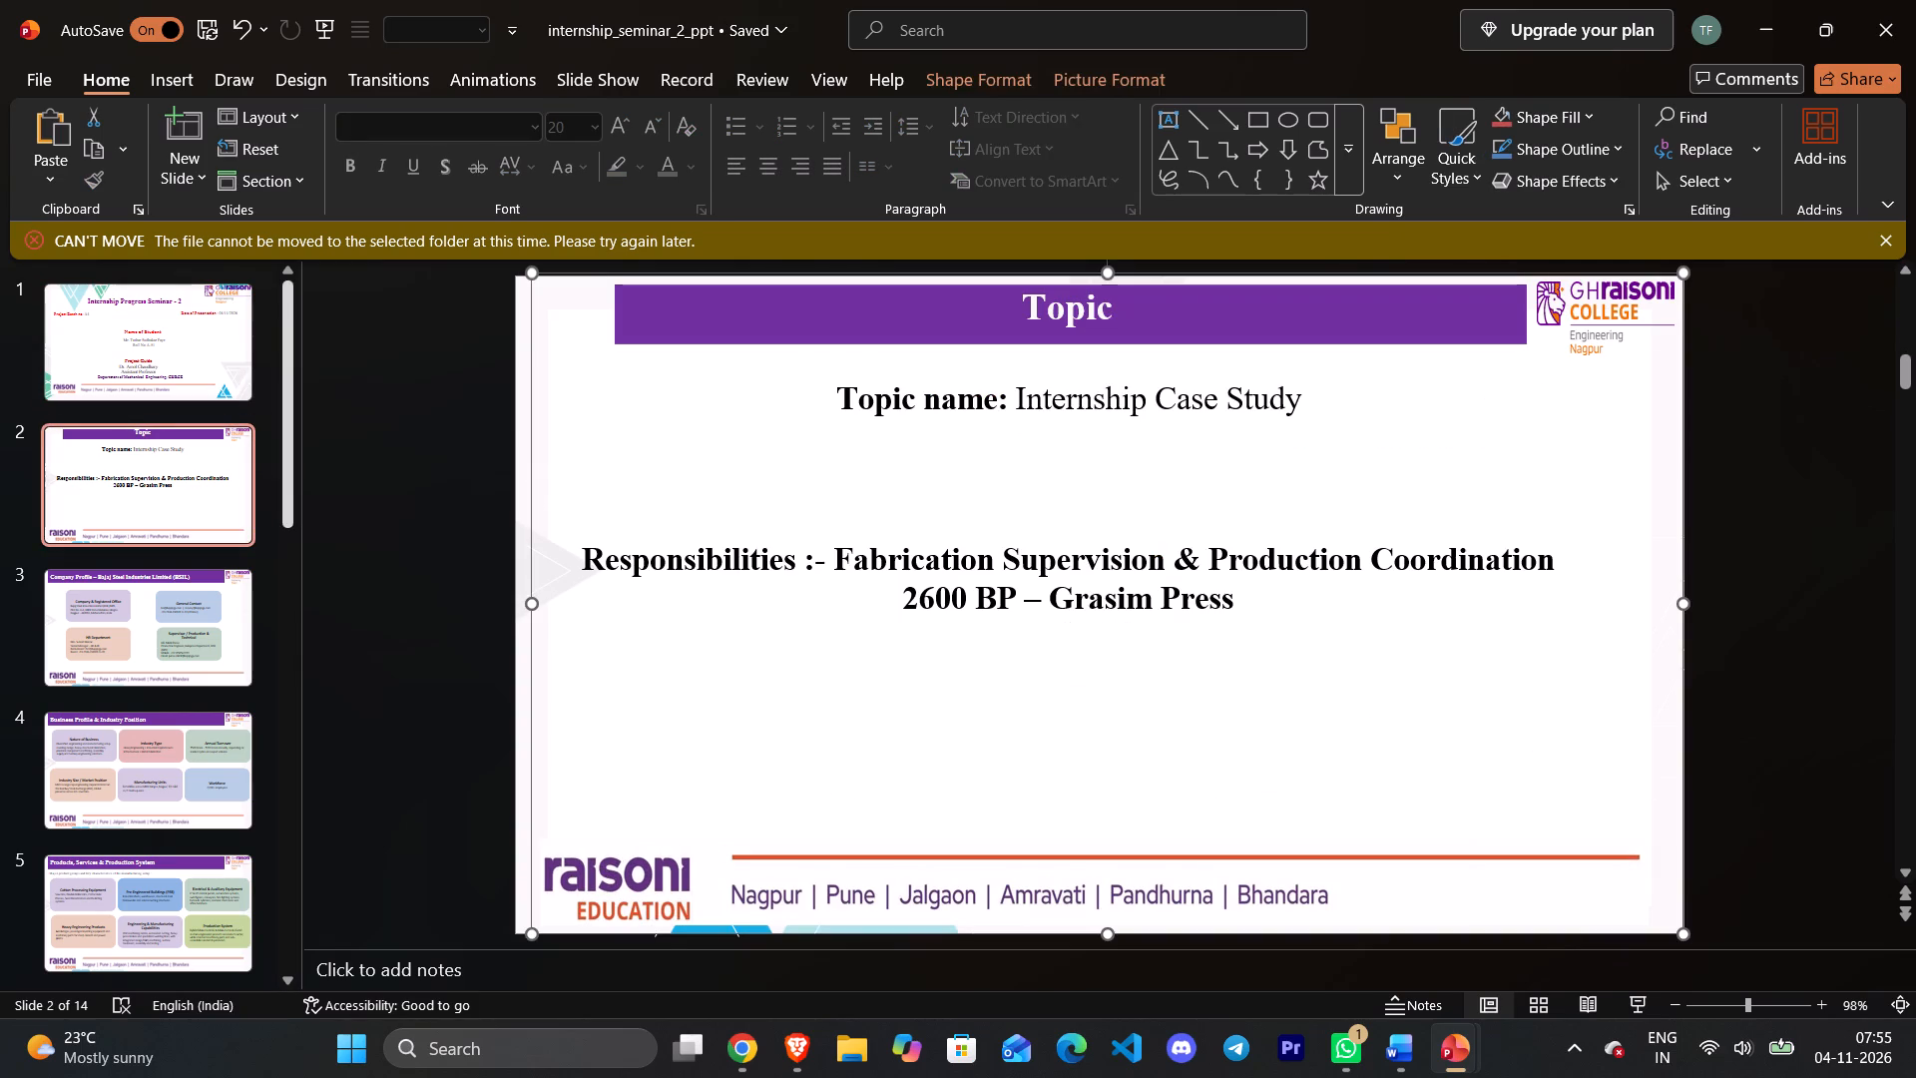
double_click(1597, 320)
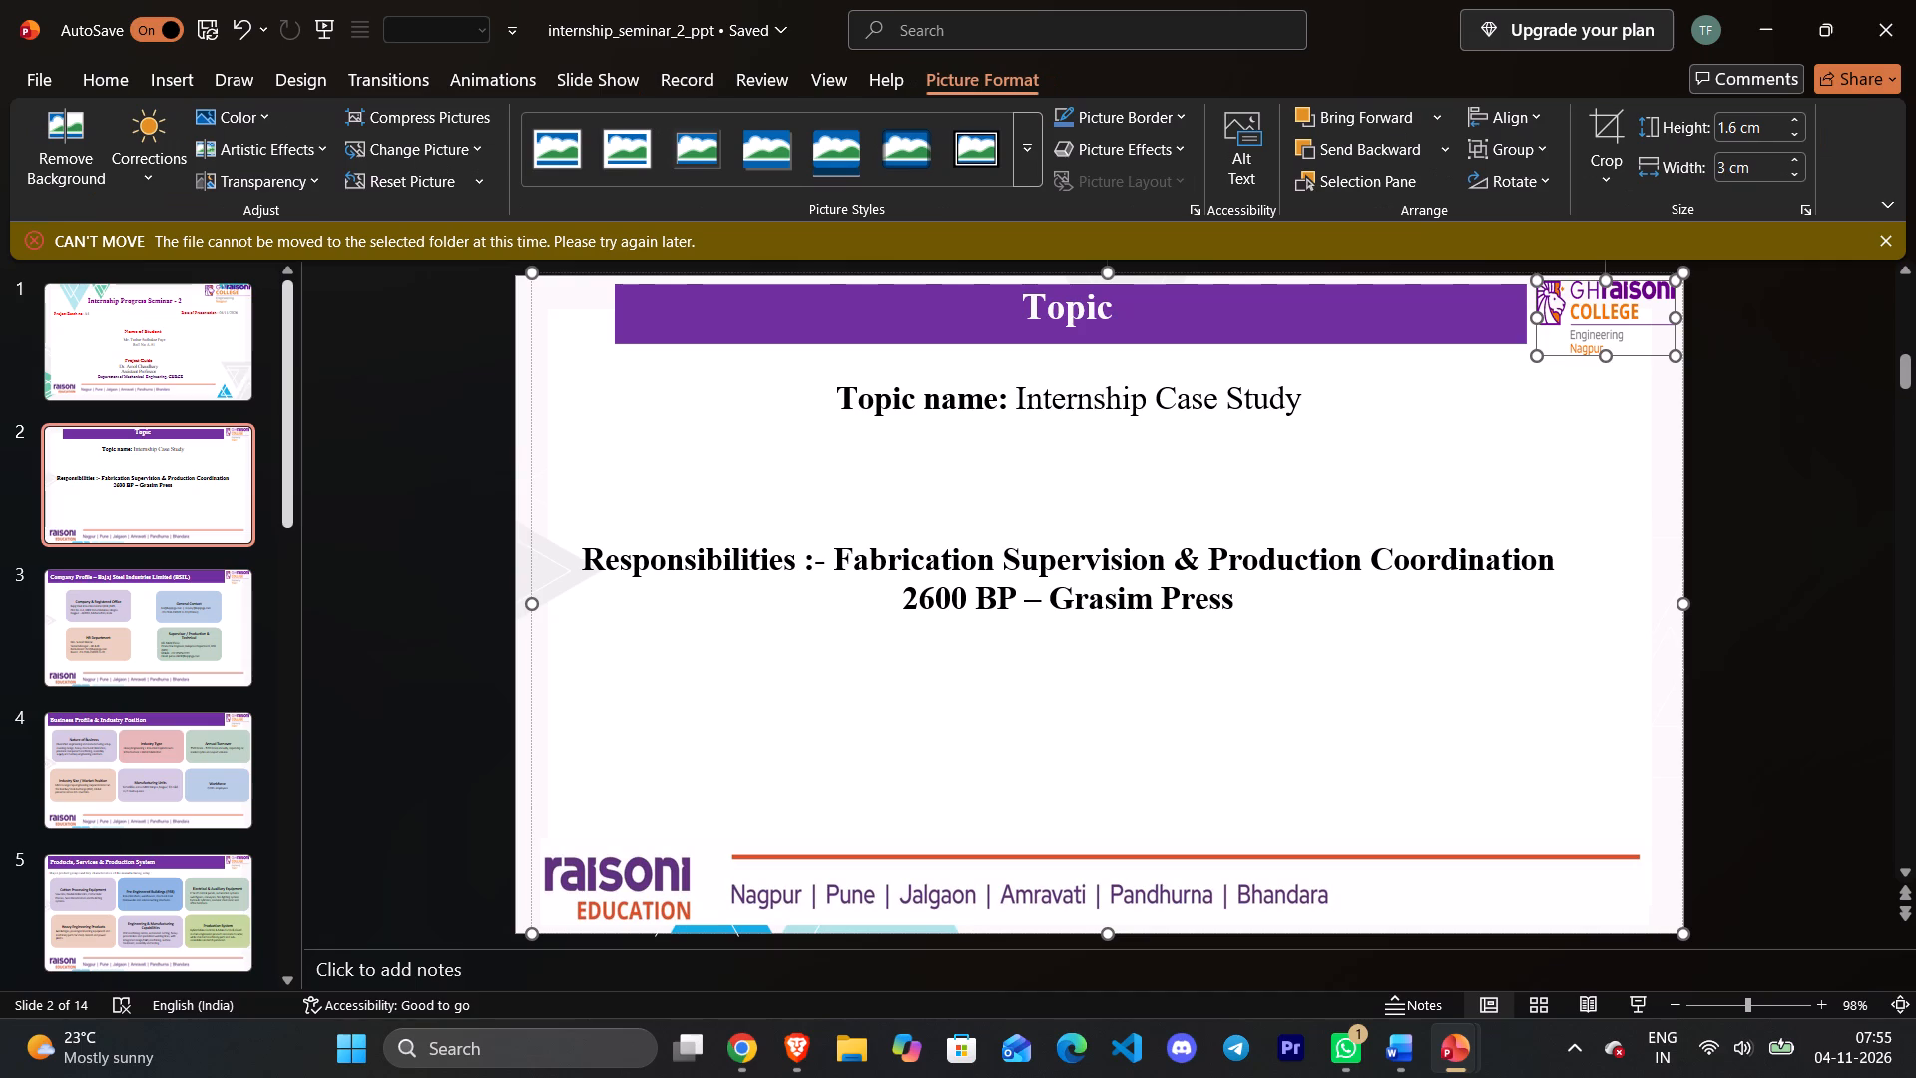
right_click(1597, 320)
click(1650, 369)
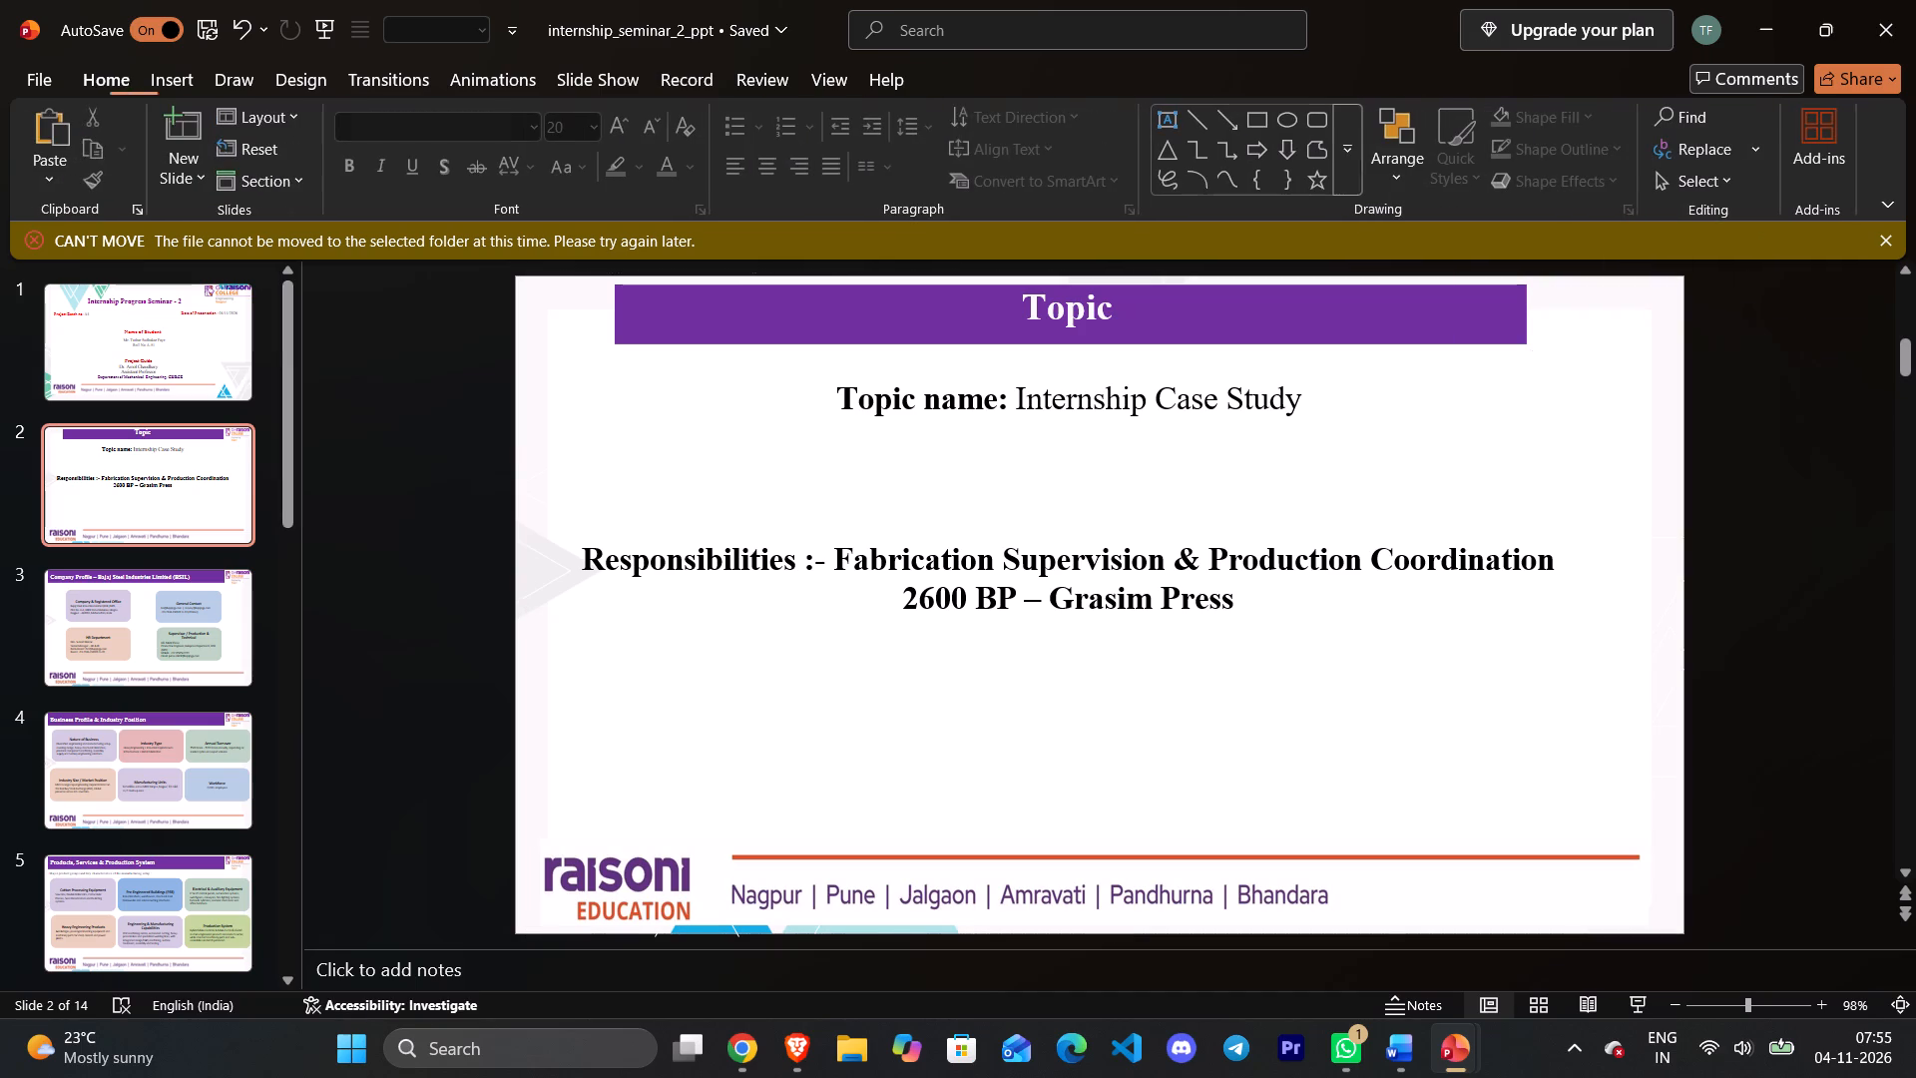
Paste the GH Raisoni College logo onto the Presentation Roadmap slide of the Internship_Progress_Seminar presentation.
click(1435, 1055)
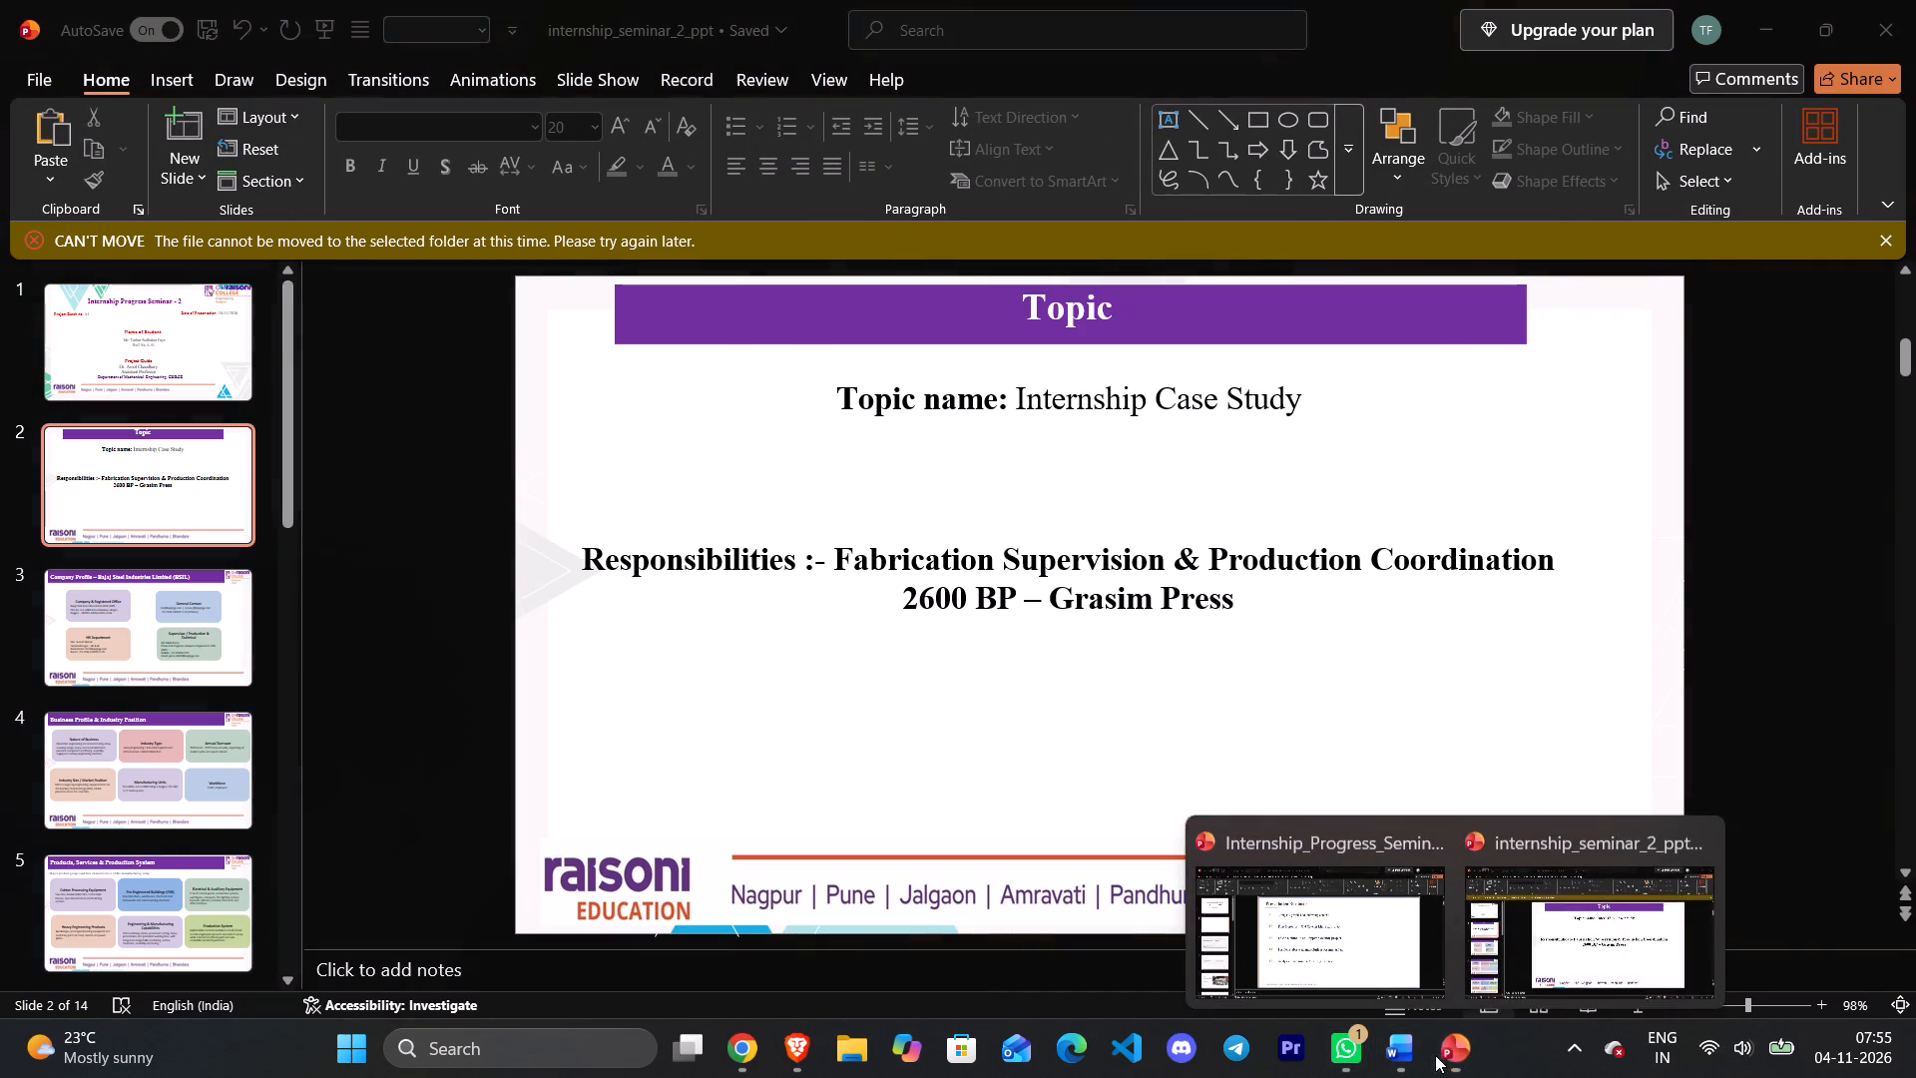
click(1413, 947)
right_click(1548, 314)
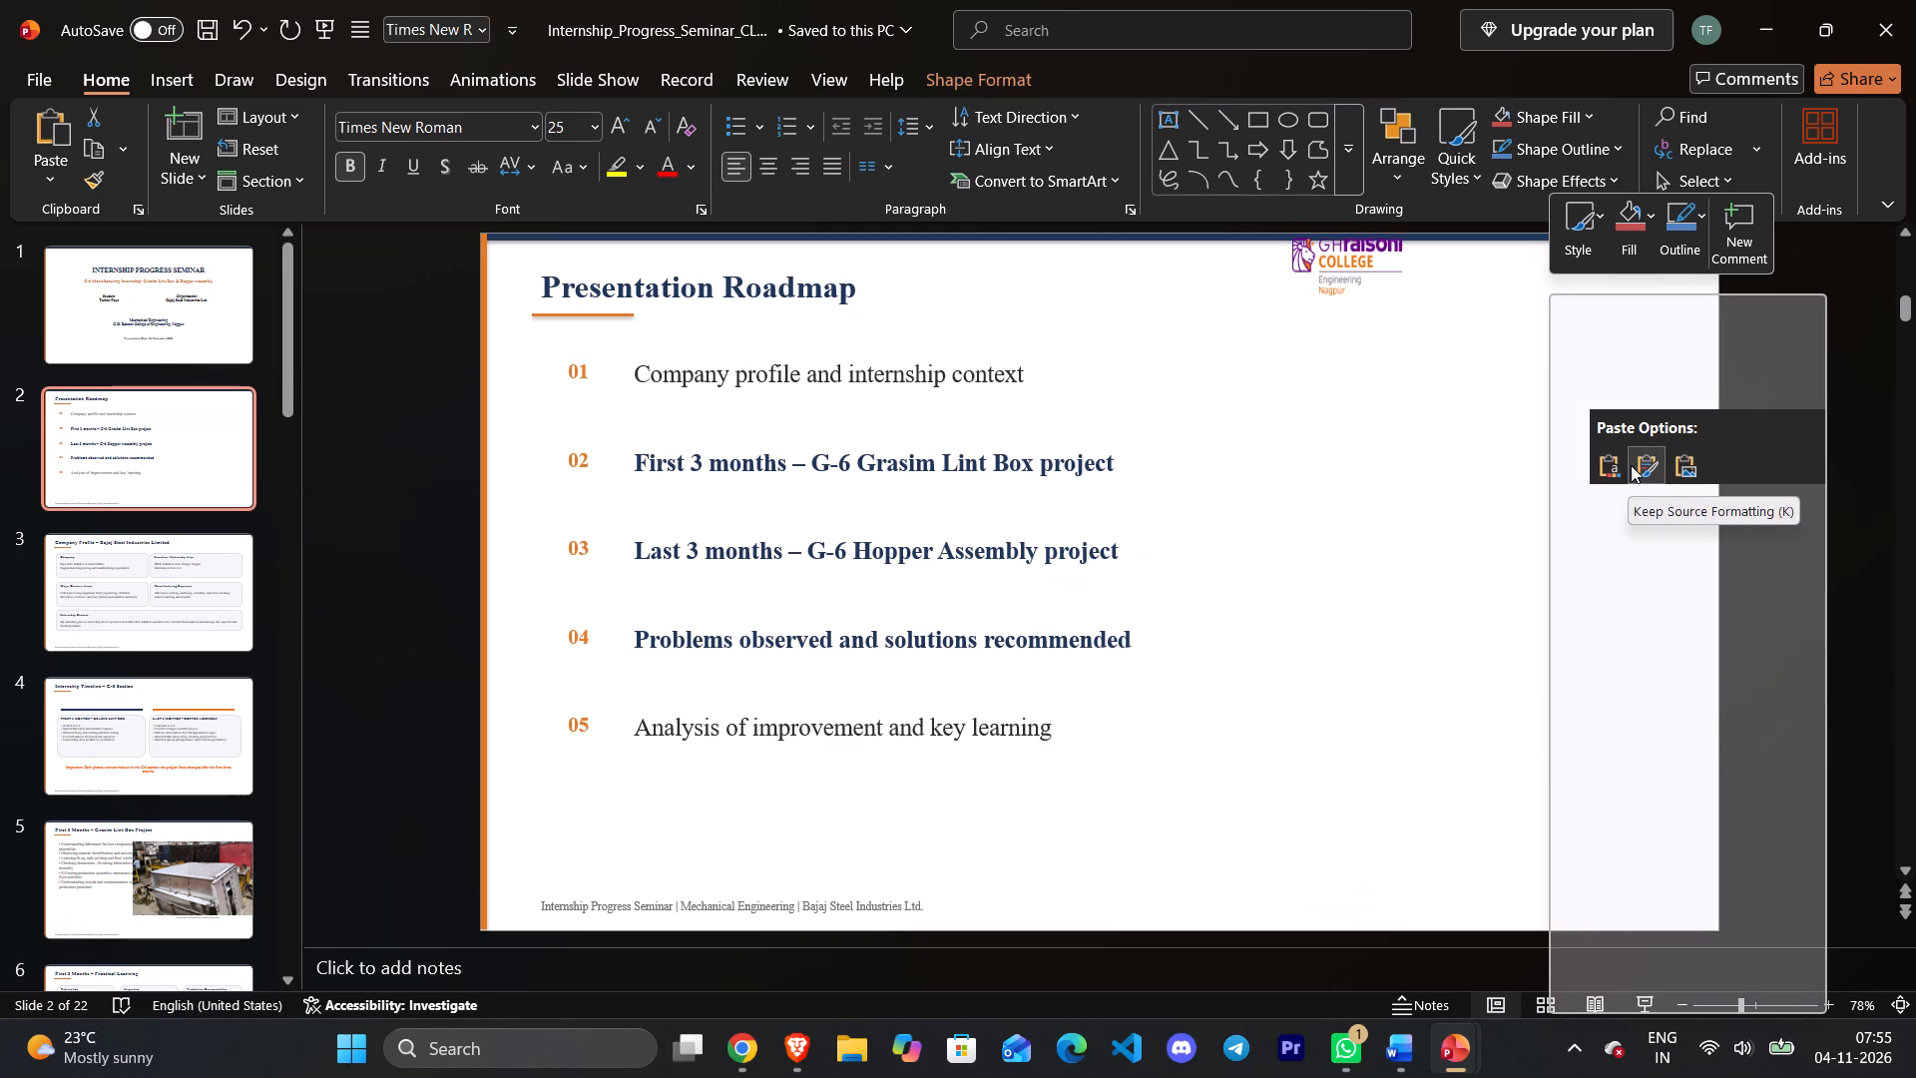
click(1614, 466)
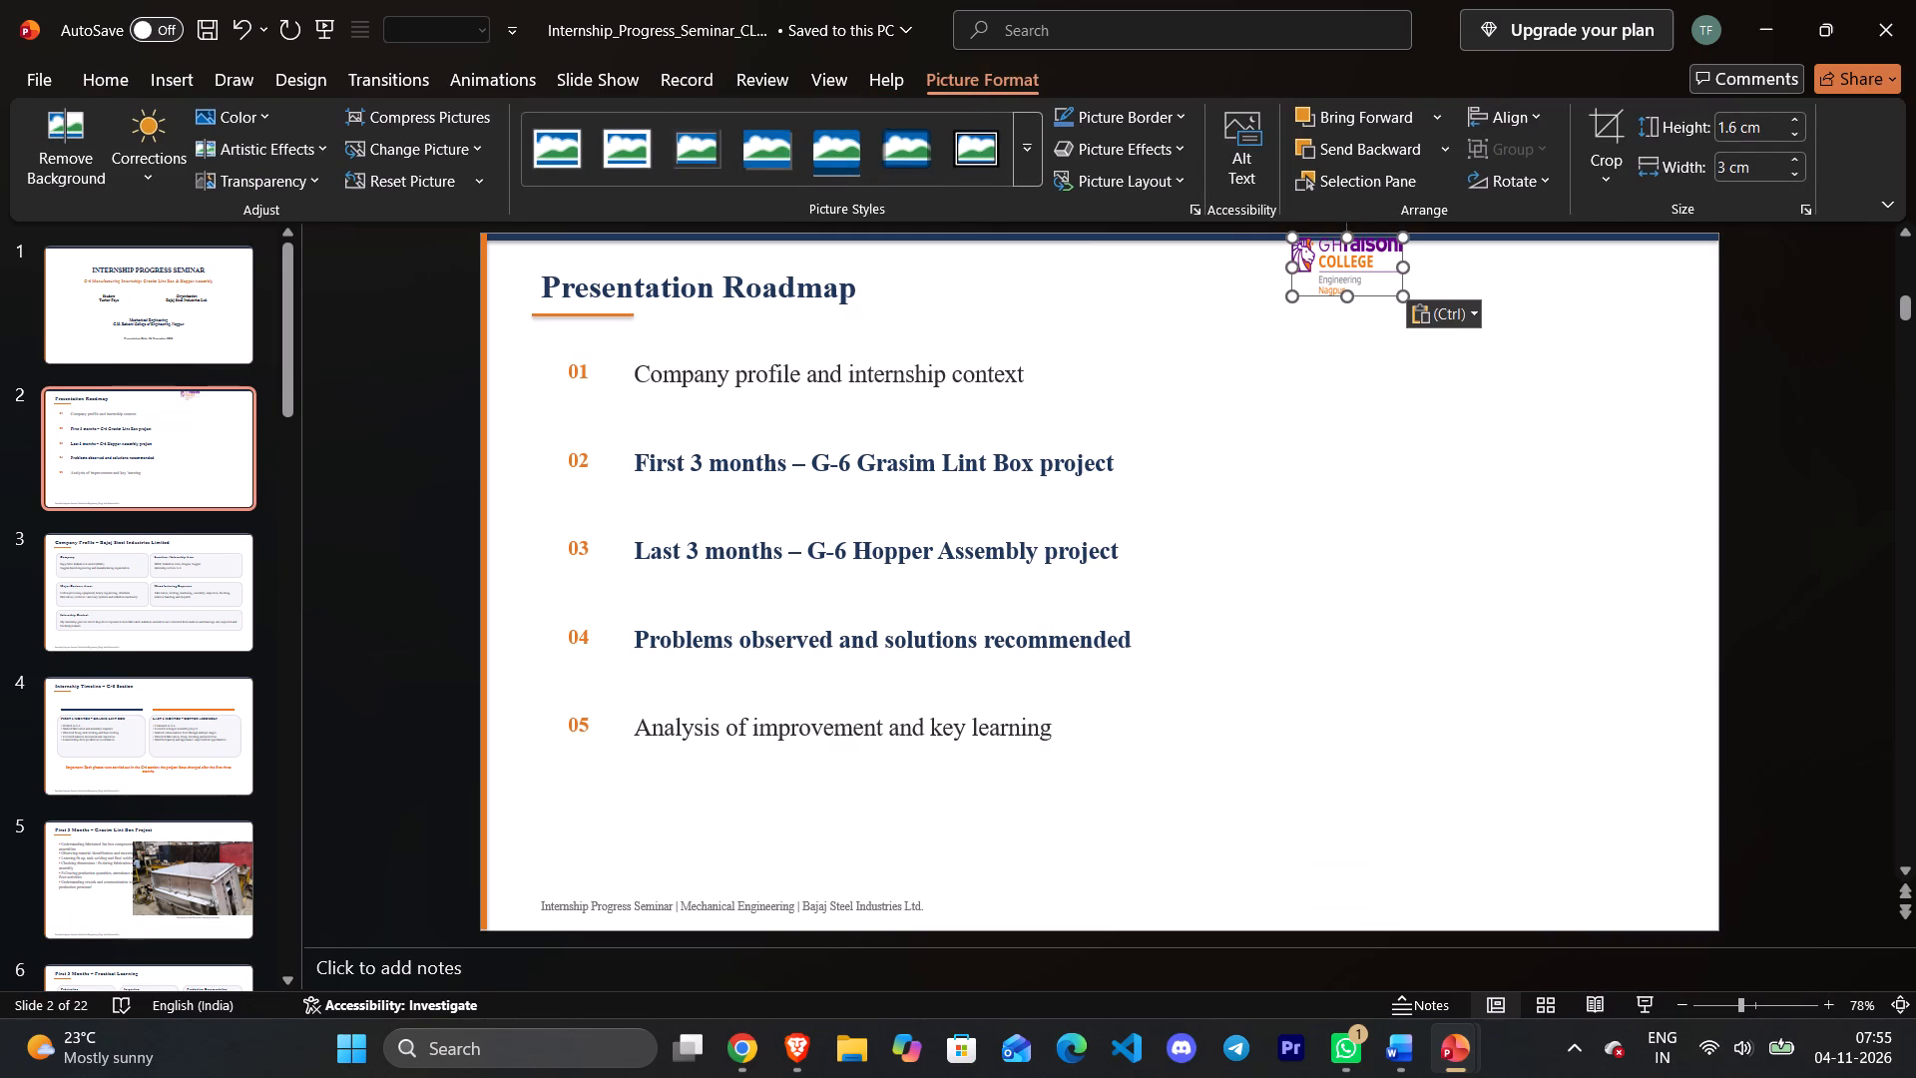
Place the college logo in the slide's upper-right corner and enlarge it to about 2.63 cm high by 4.32 cm wide.
drag(1342, 270, 1637, 293)
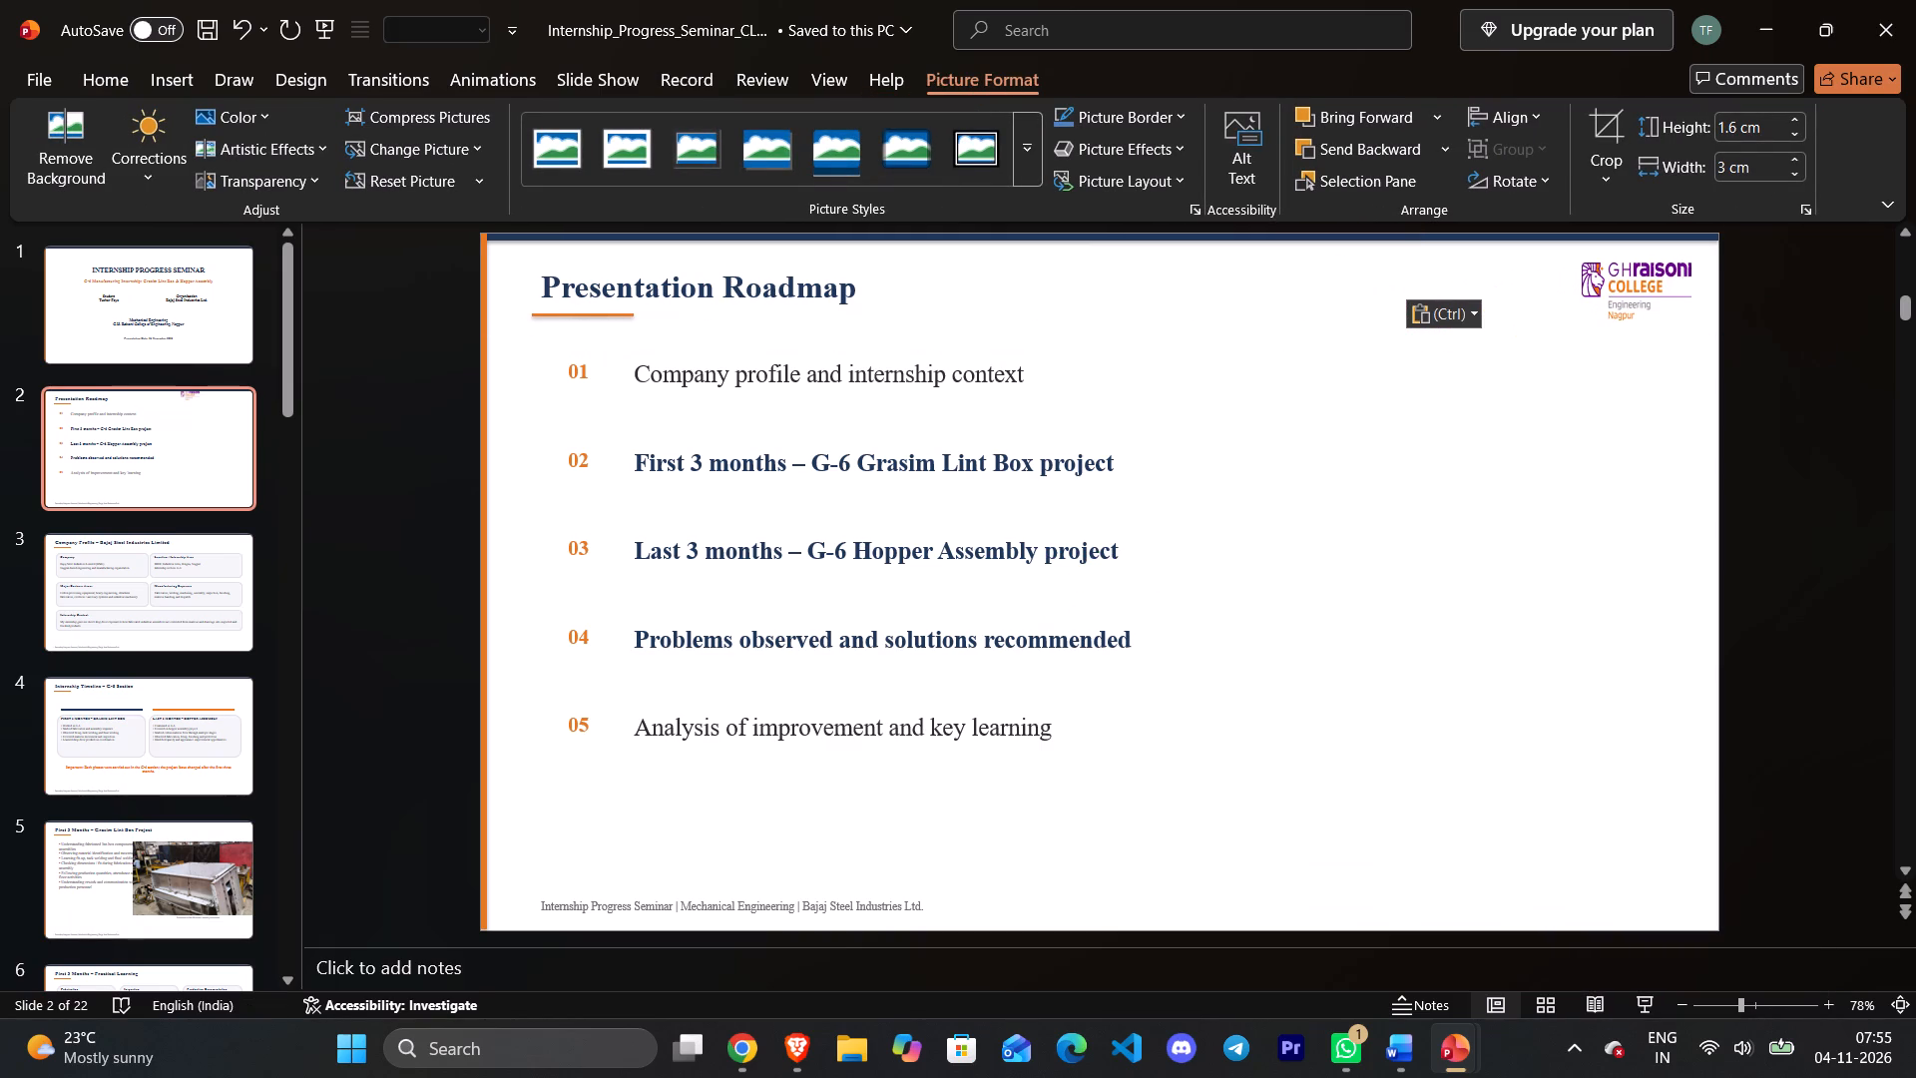
drag(1637, 293, 1637, 292)
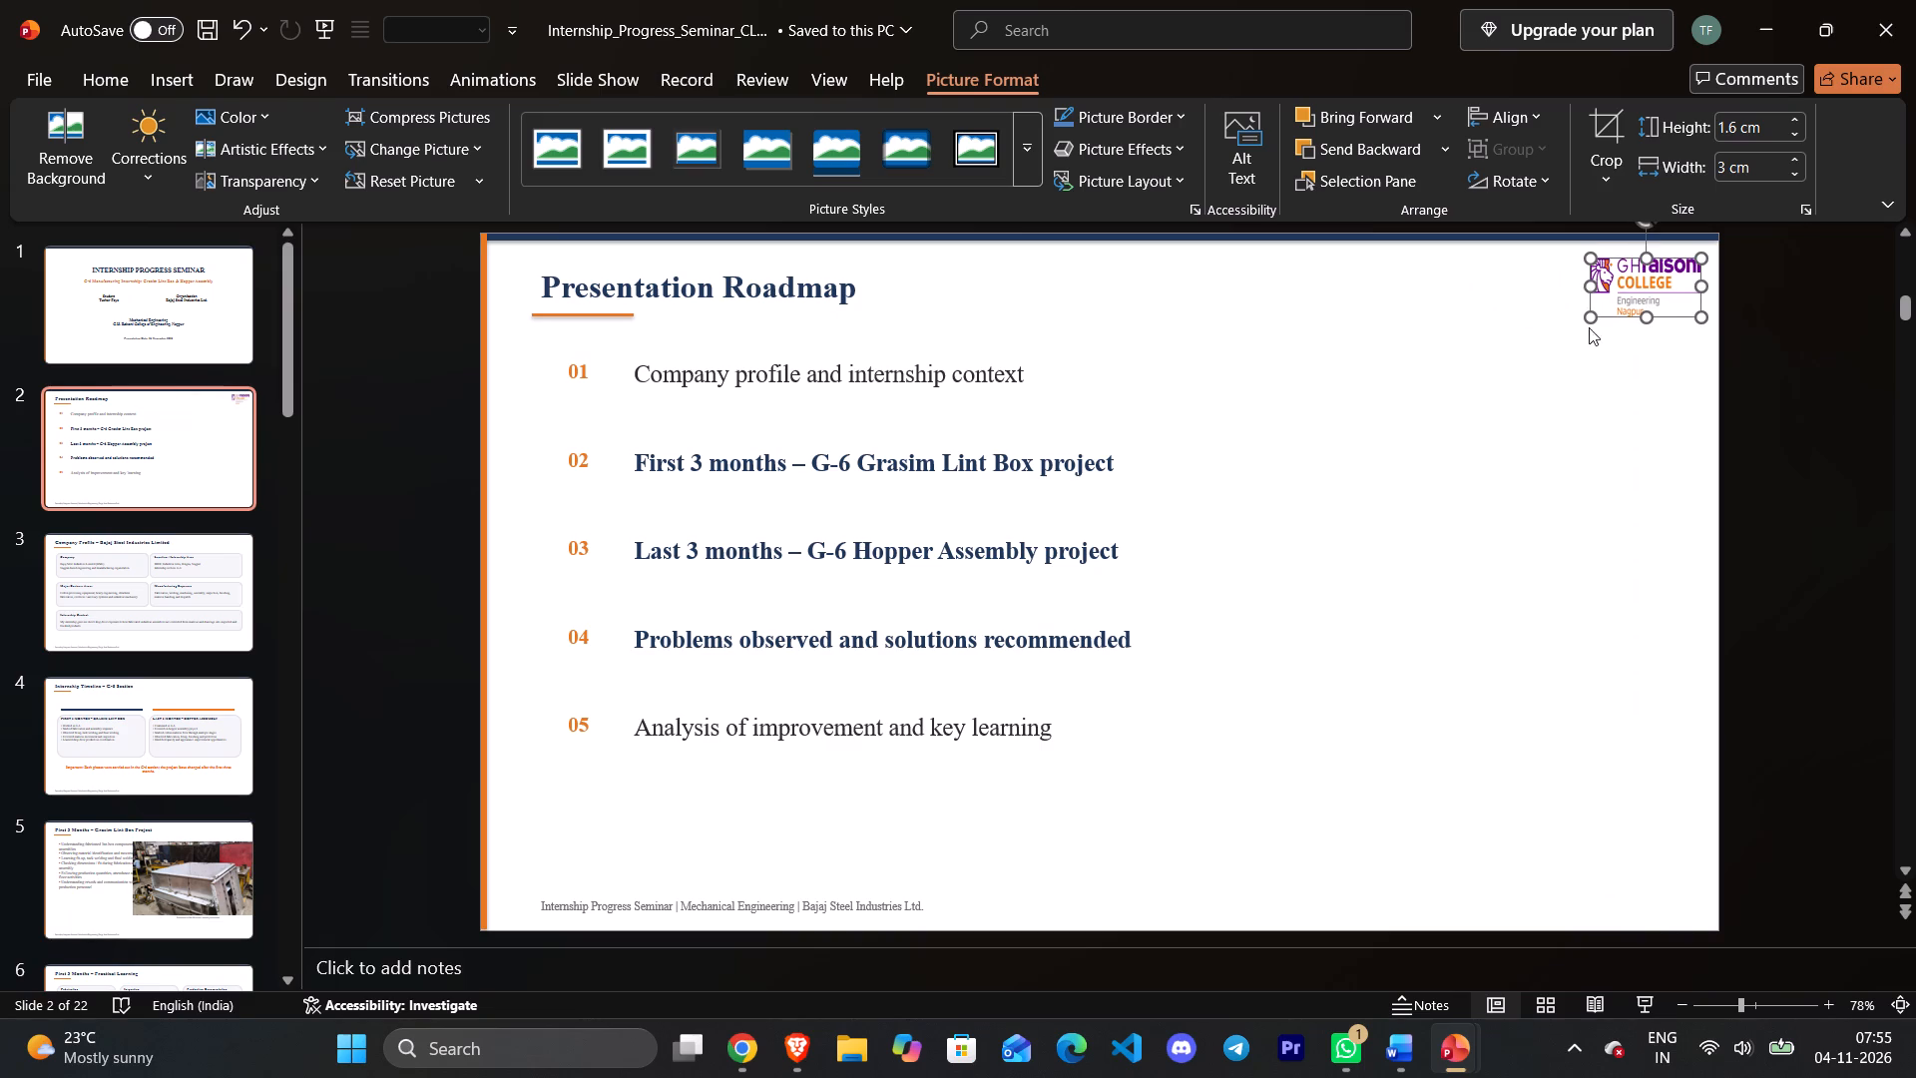
drag(1589, 317, 1543, 349)
drag(1591, 307, 1593, 284)
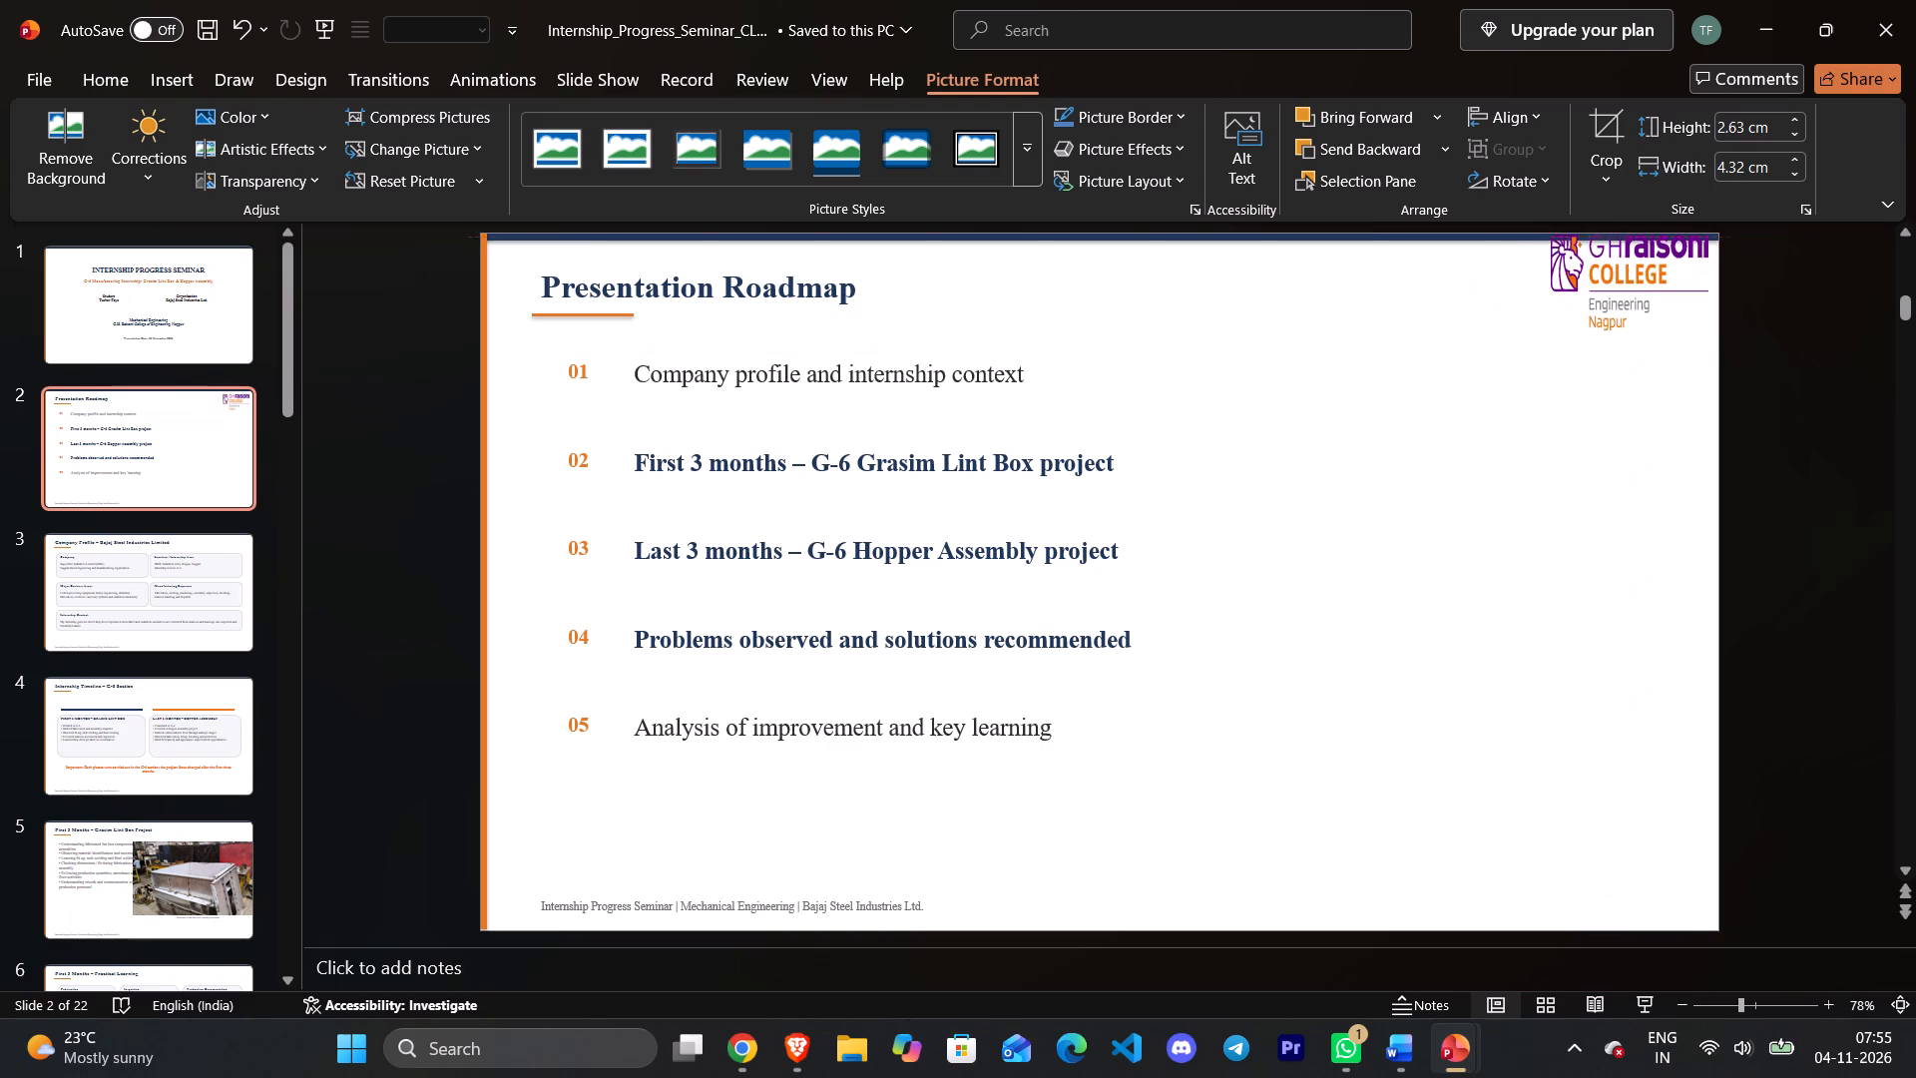
drag(1593, 284, 1602, 296)
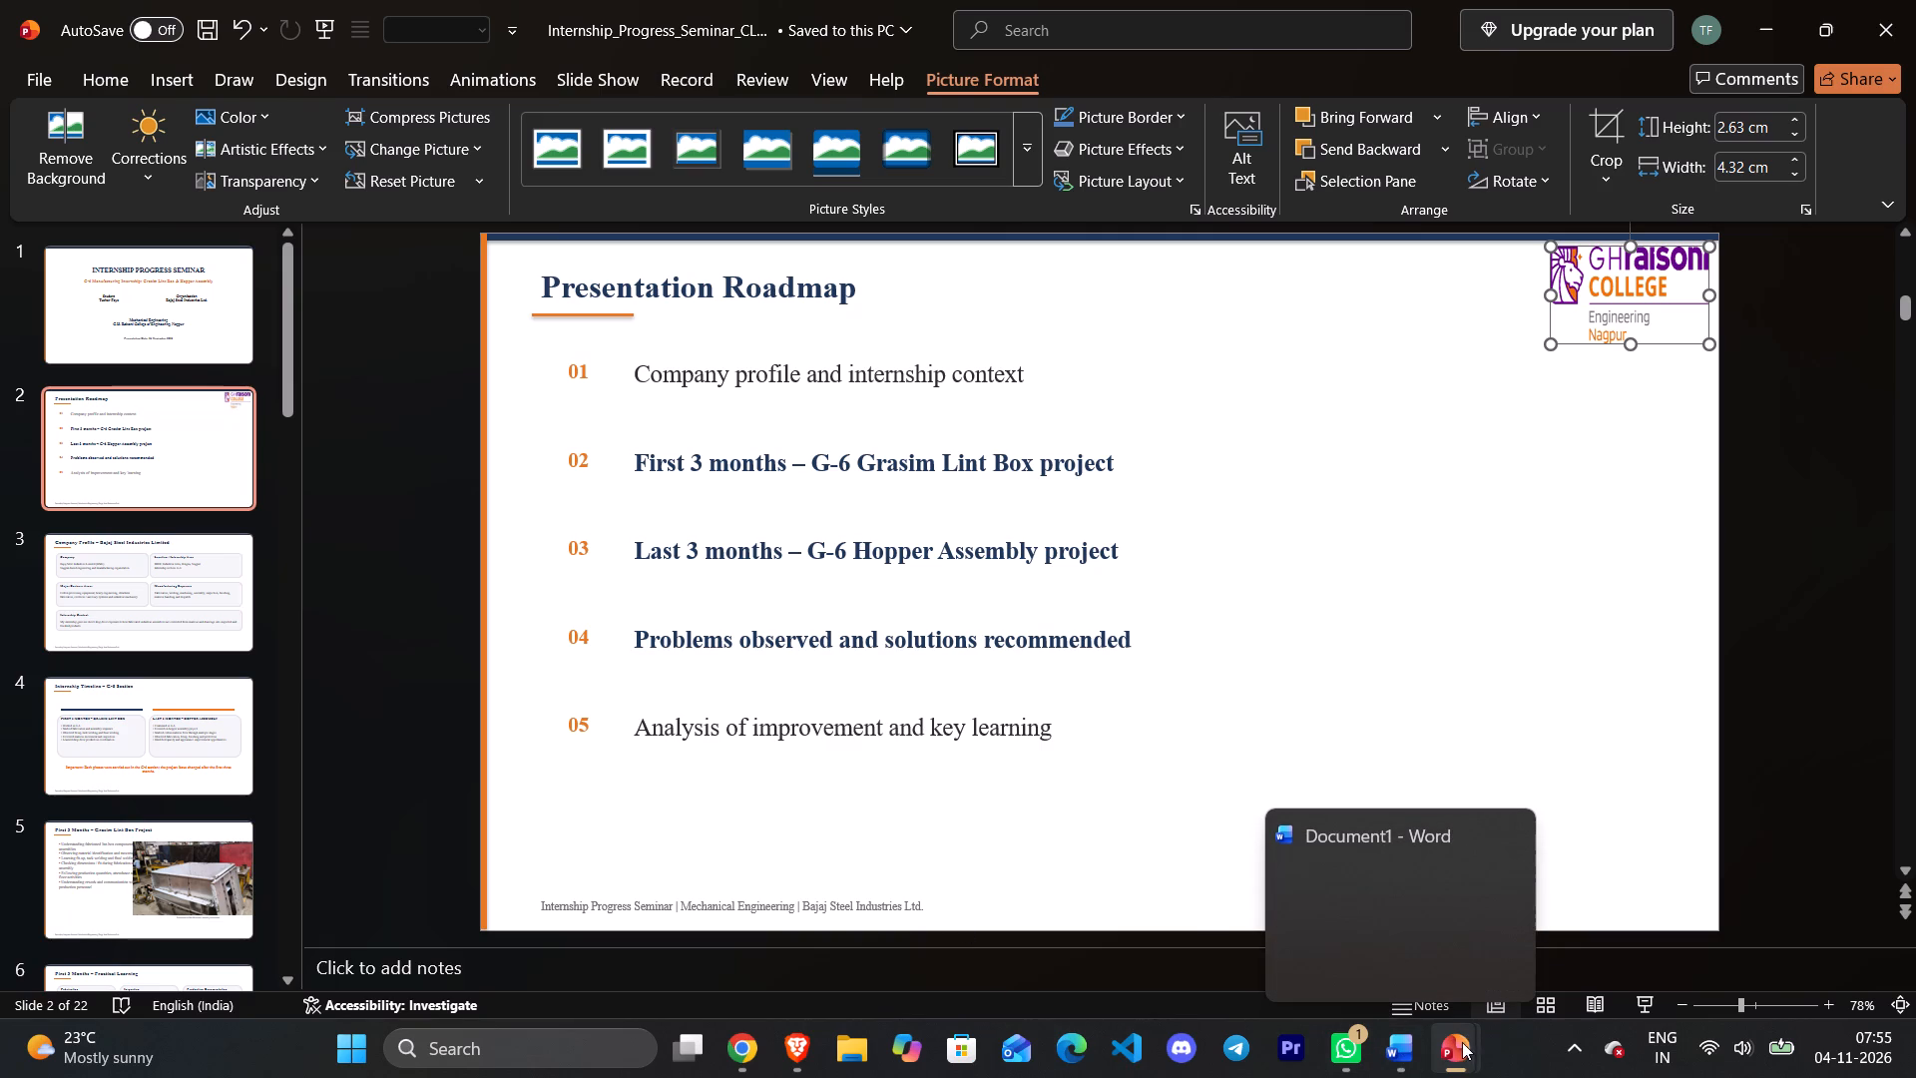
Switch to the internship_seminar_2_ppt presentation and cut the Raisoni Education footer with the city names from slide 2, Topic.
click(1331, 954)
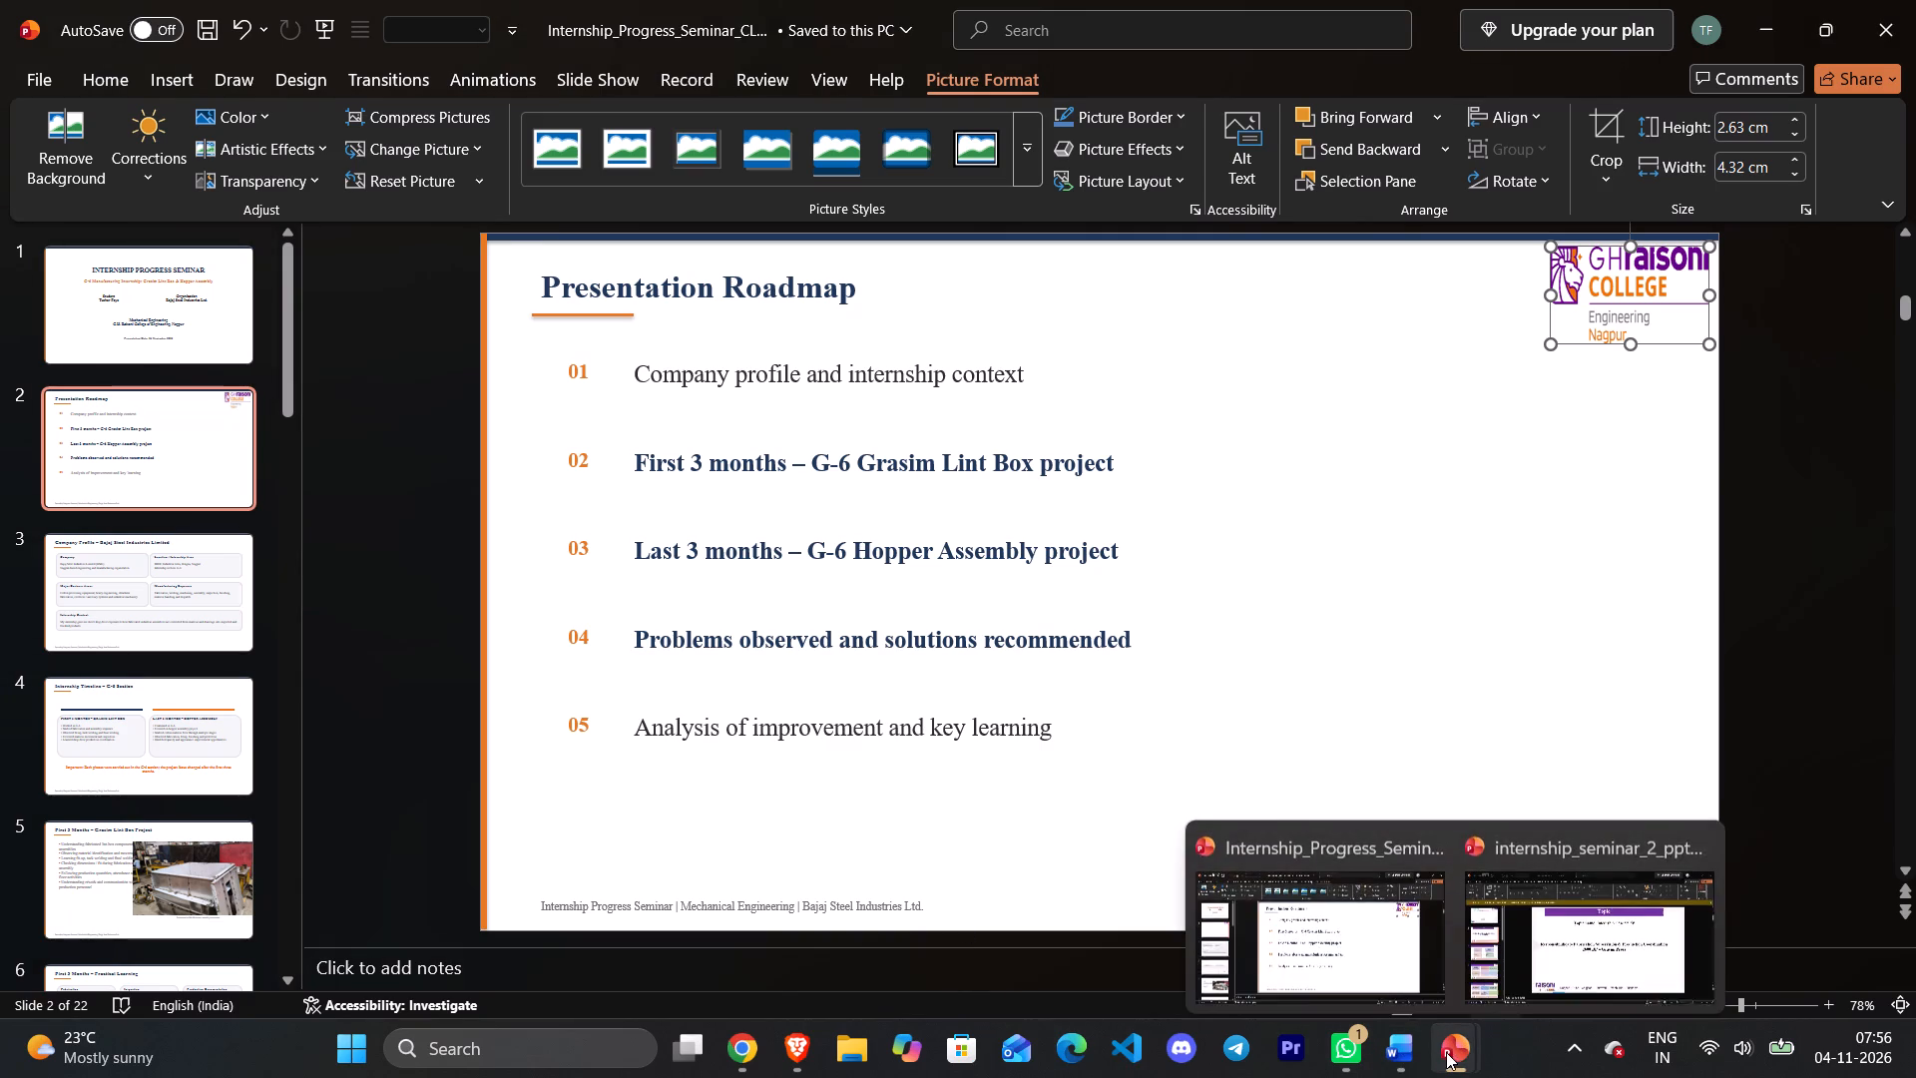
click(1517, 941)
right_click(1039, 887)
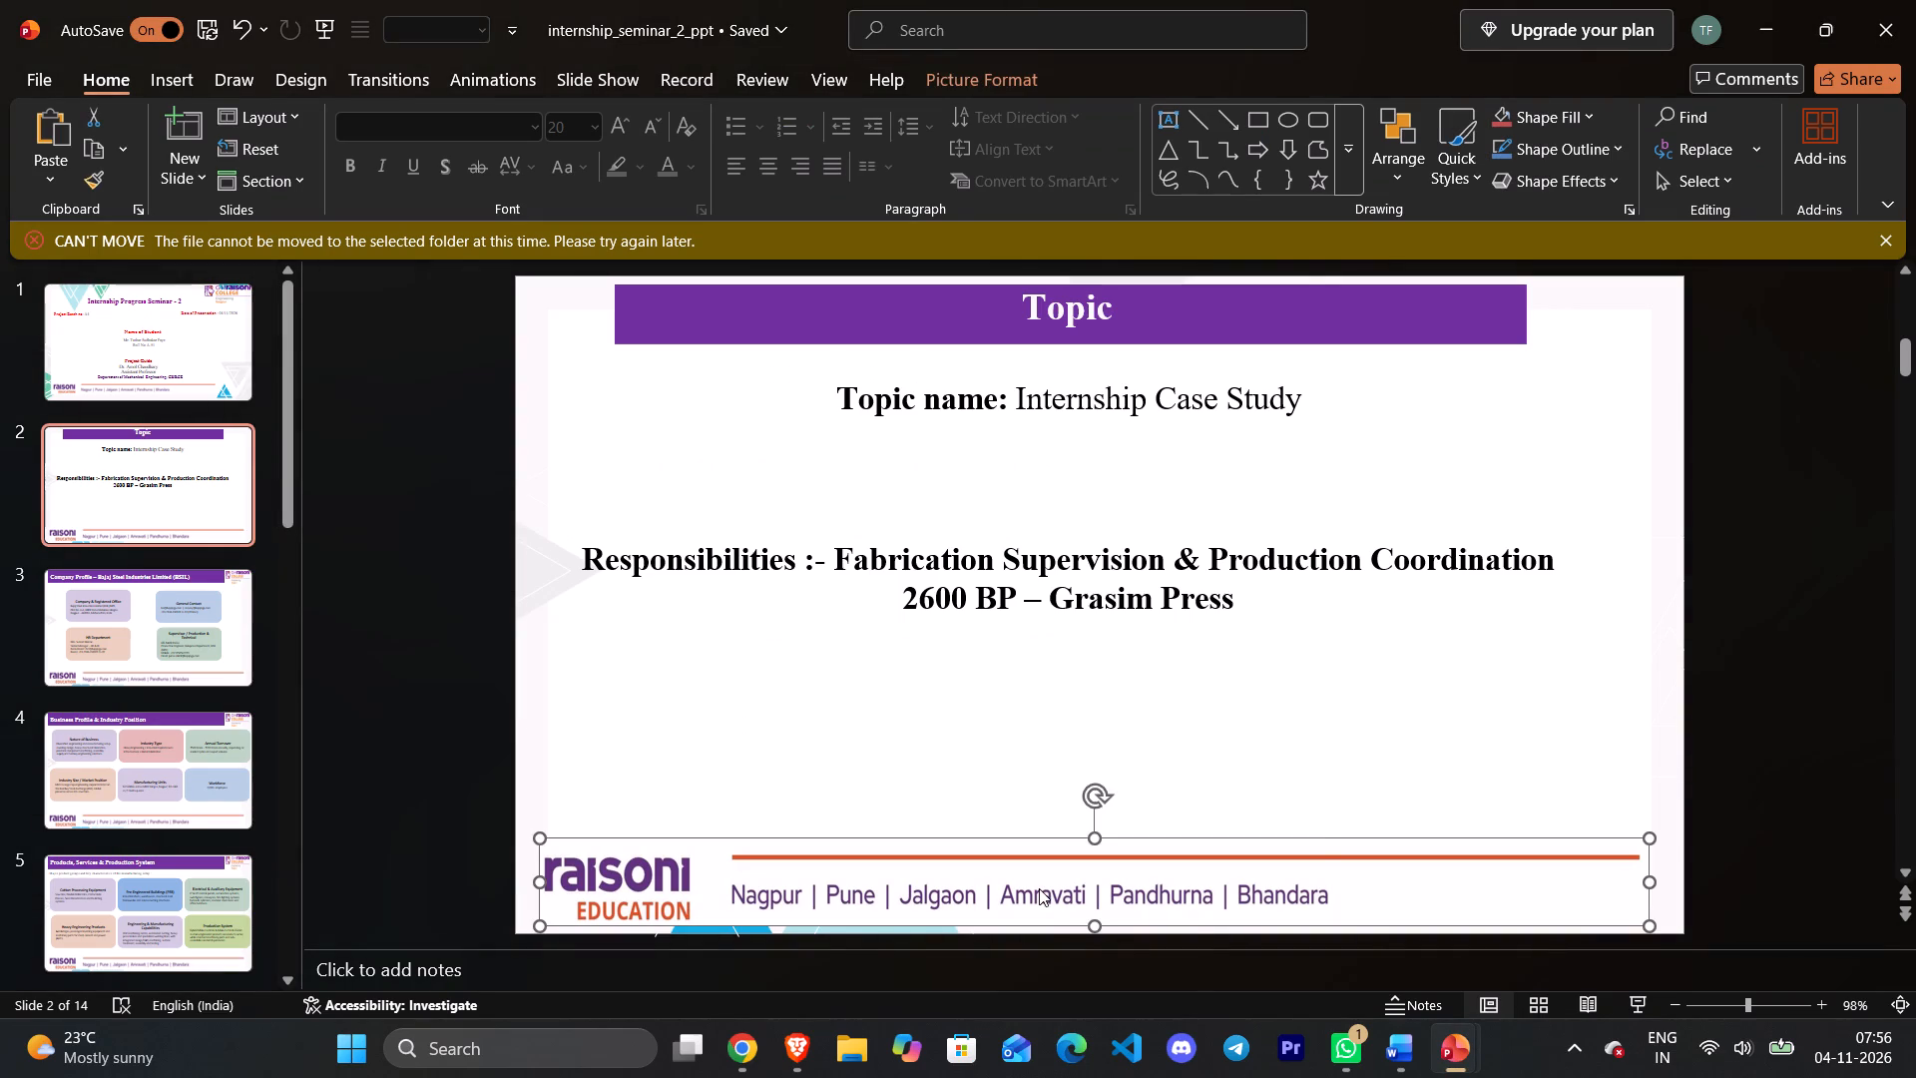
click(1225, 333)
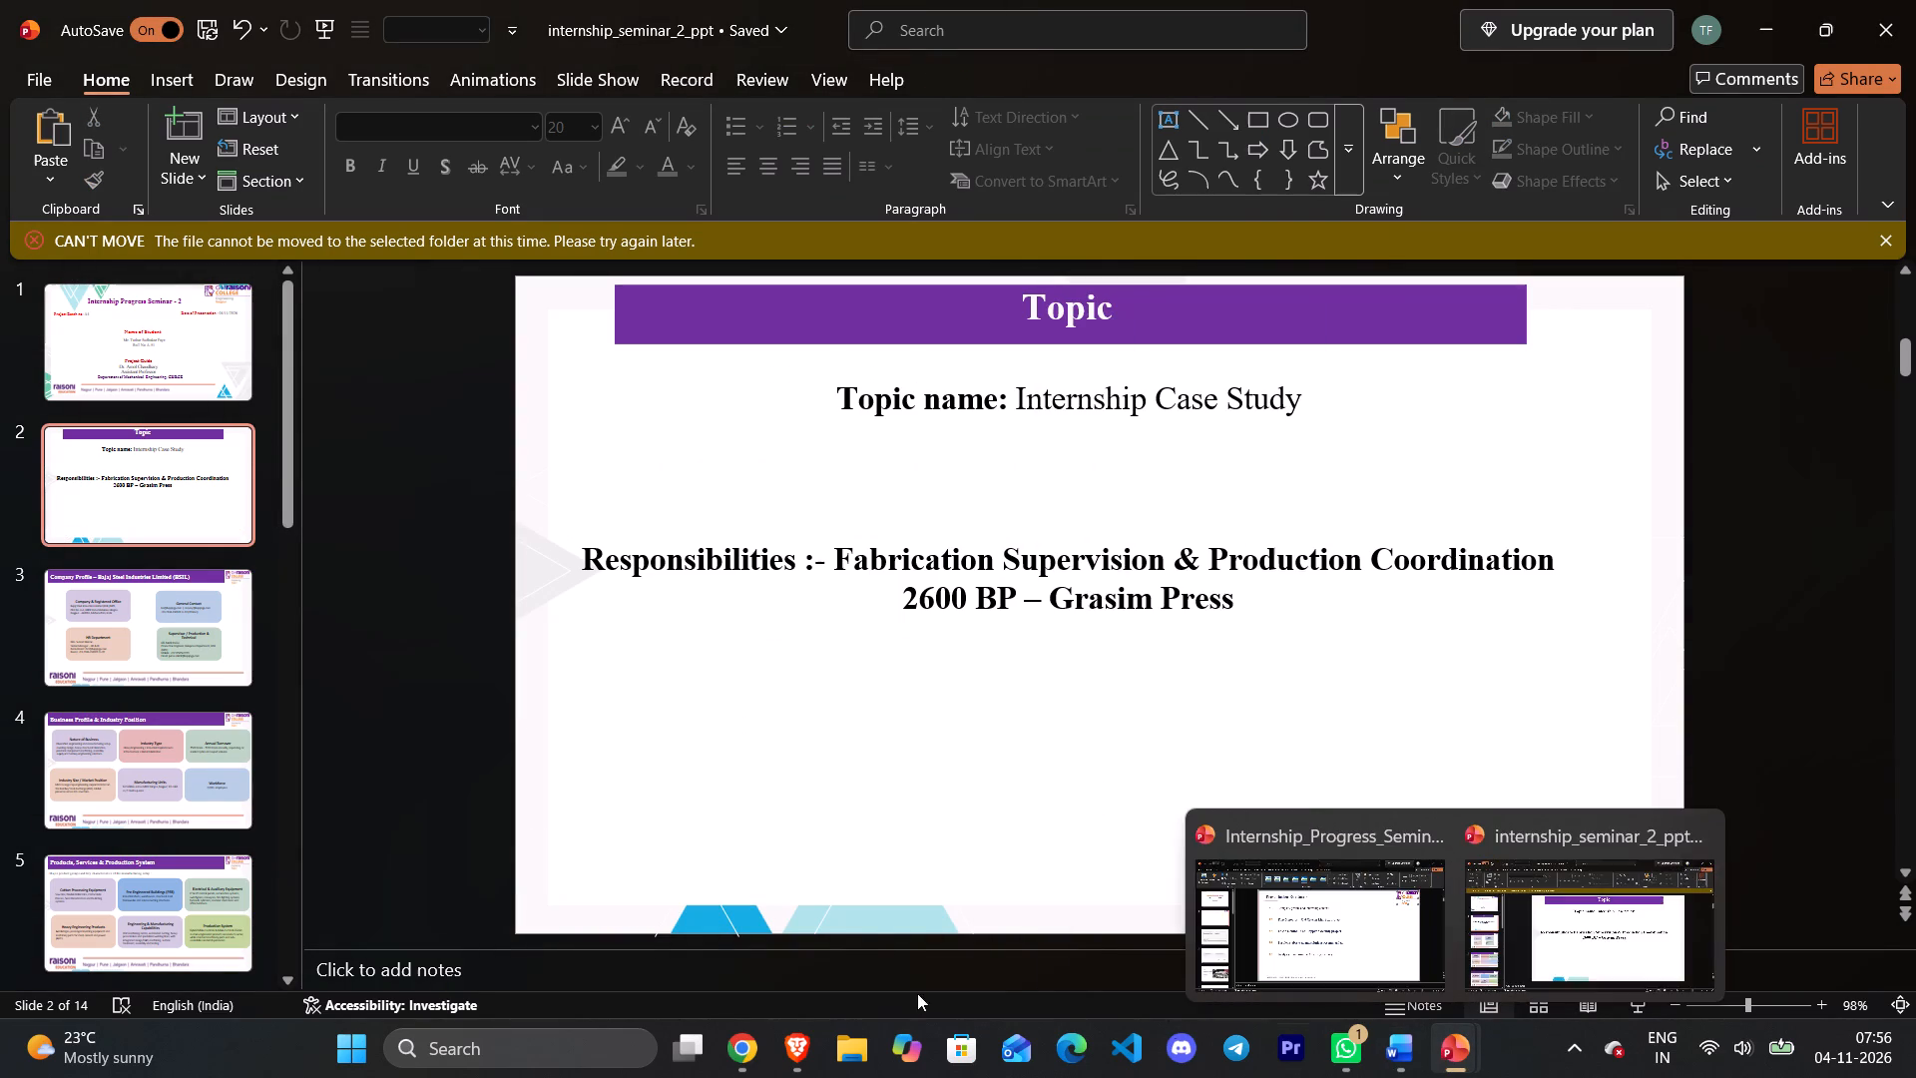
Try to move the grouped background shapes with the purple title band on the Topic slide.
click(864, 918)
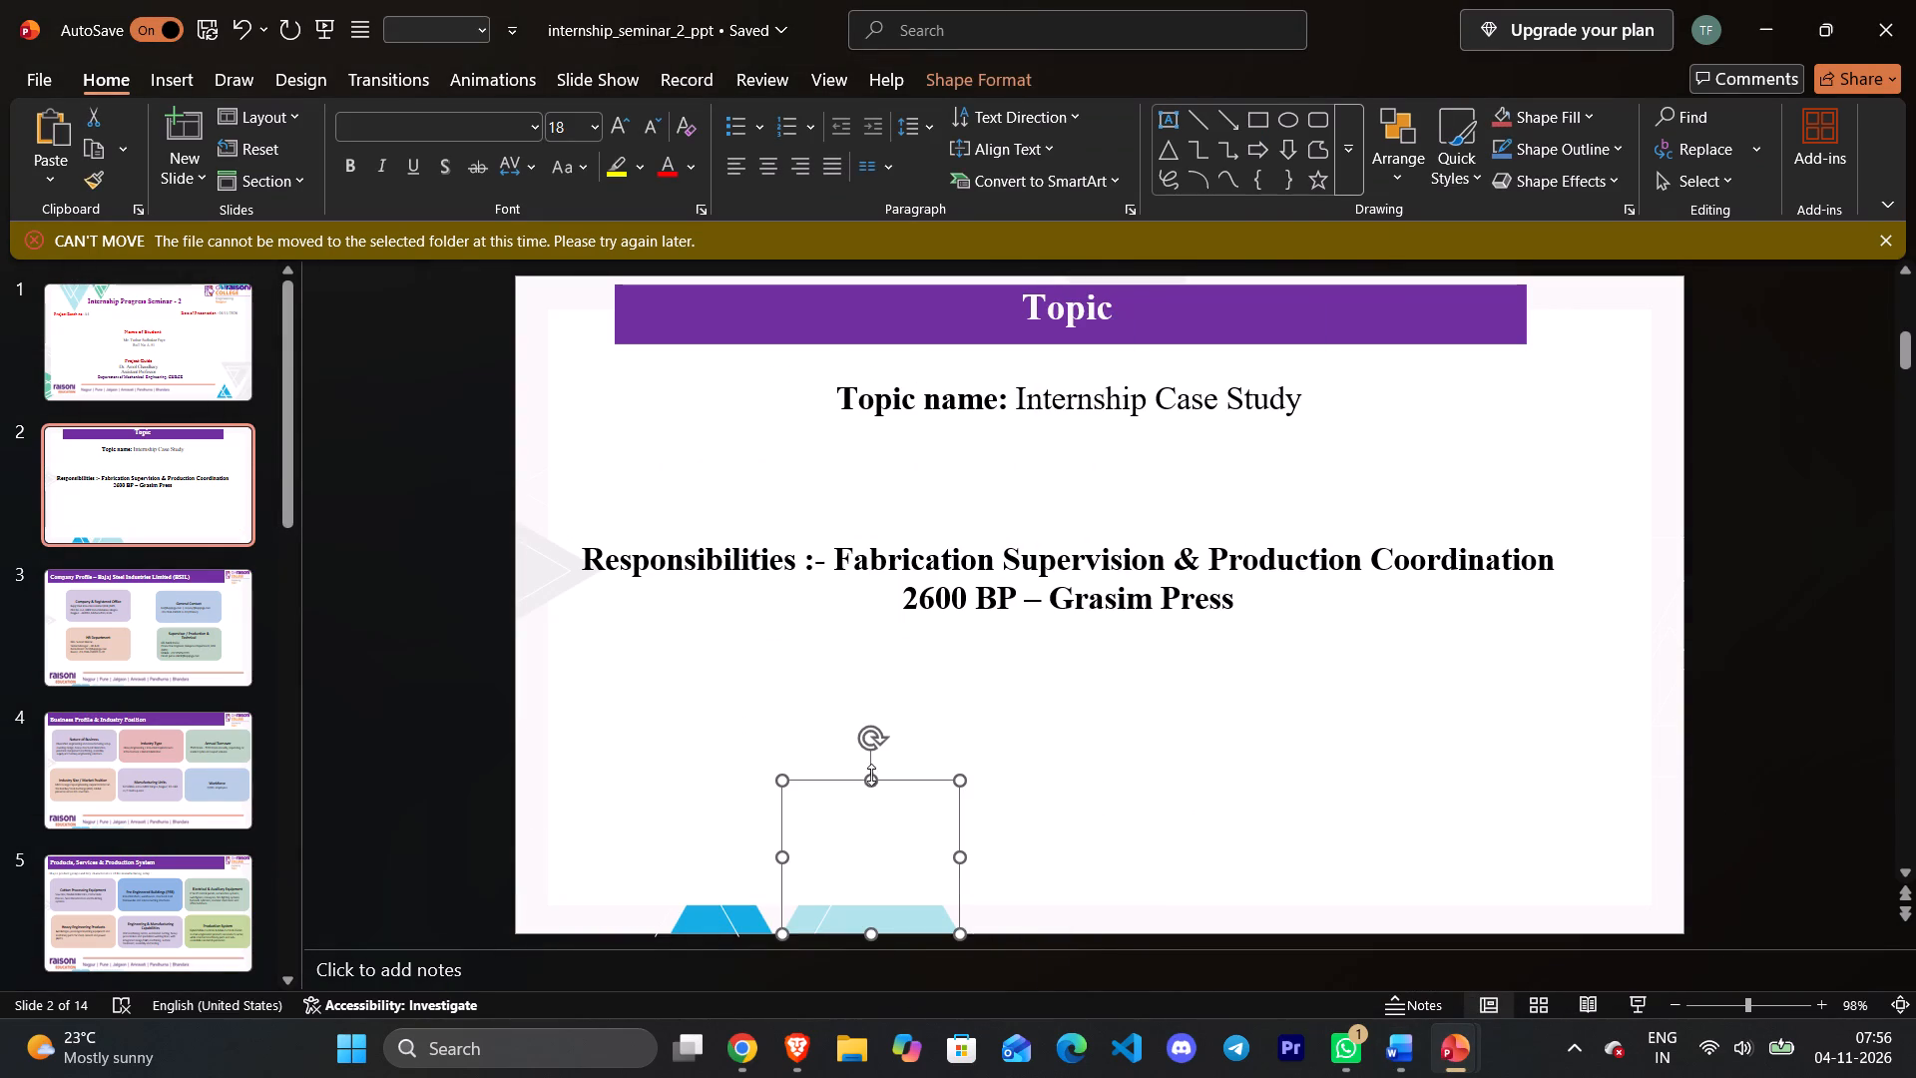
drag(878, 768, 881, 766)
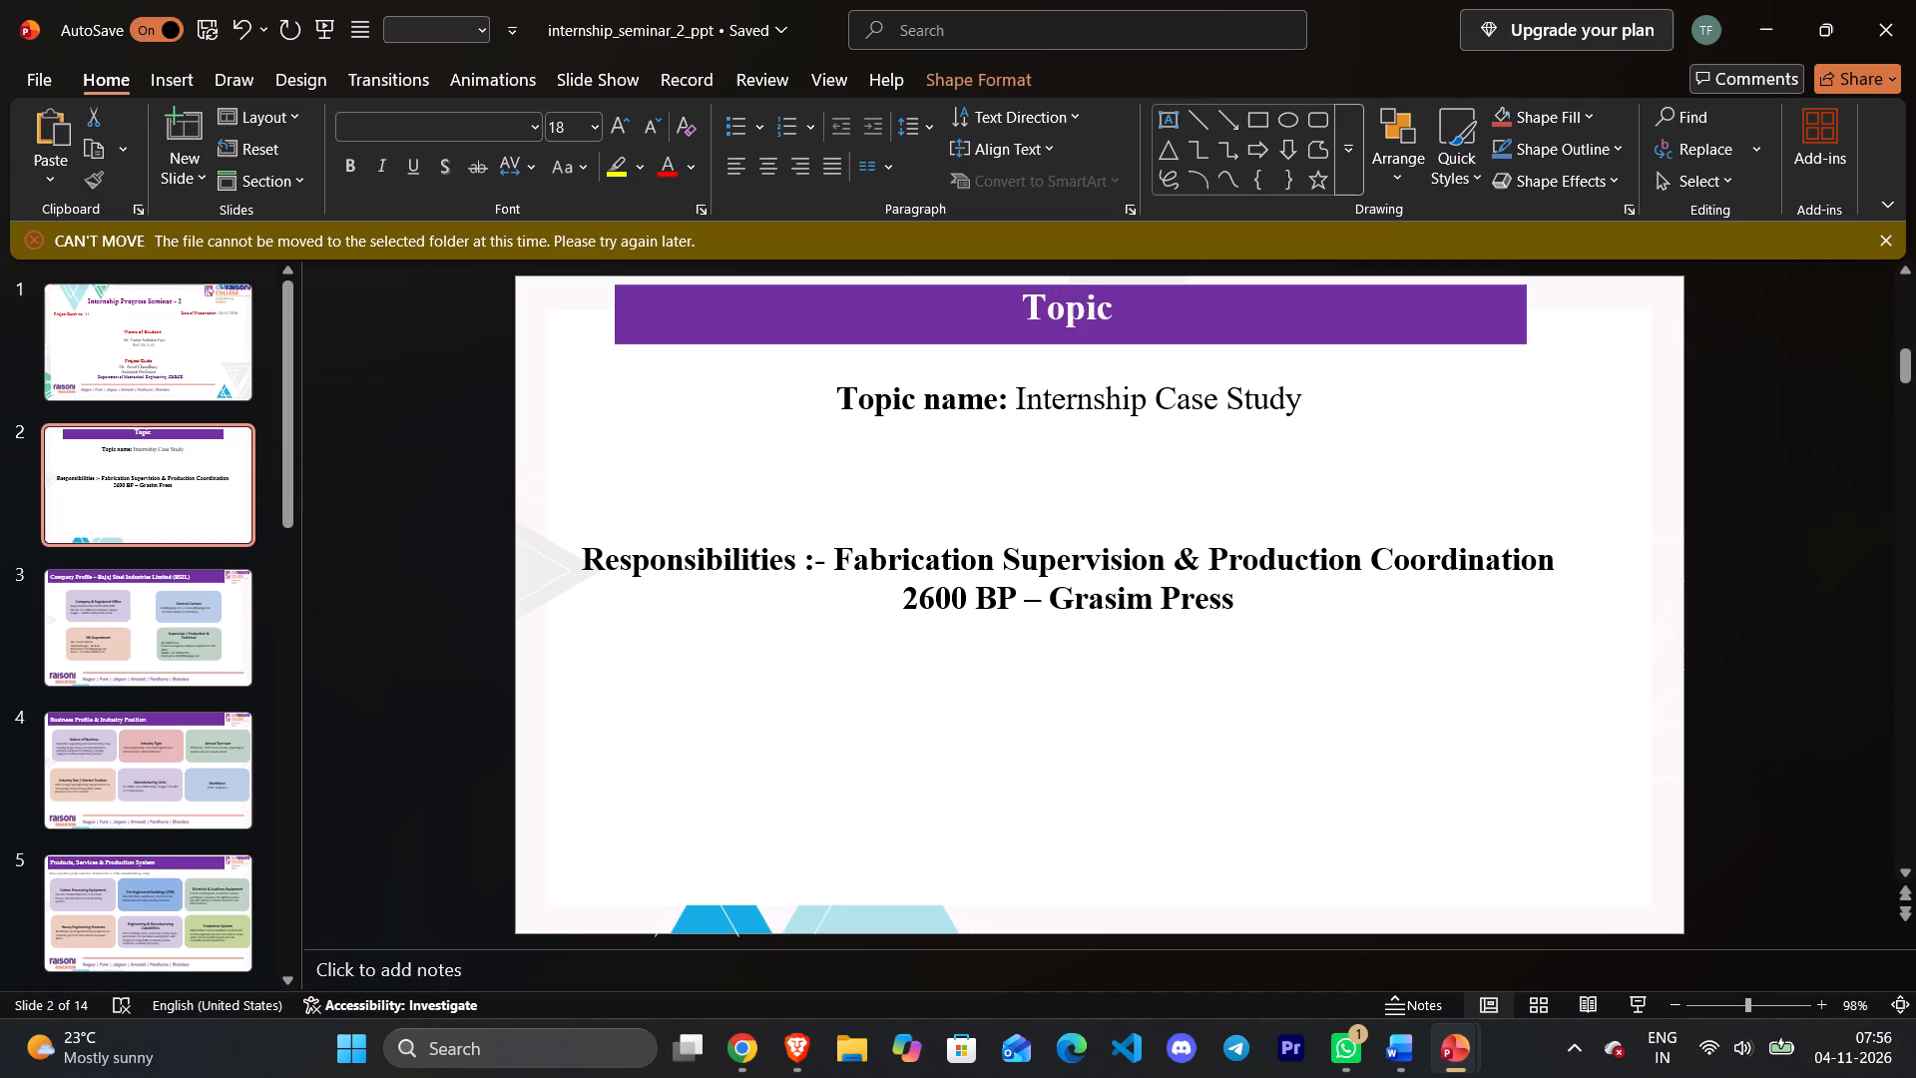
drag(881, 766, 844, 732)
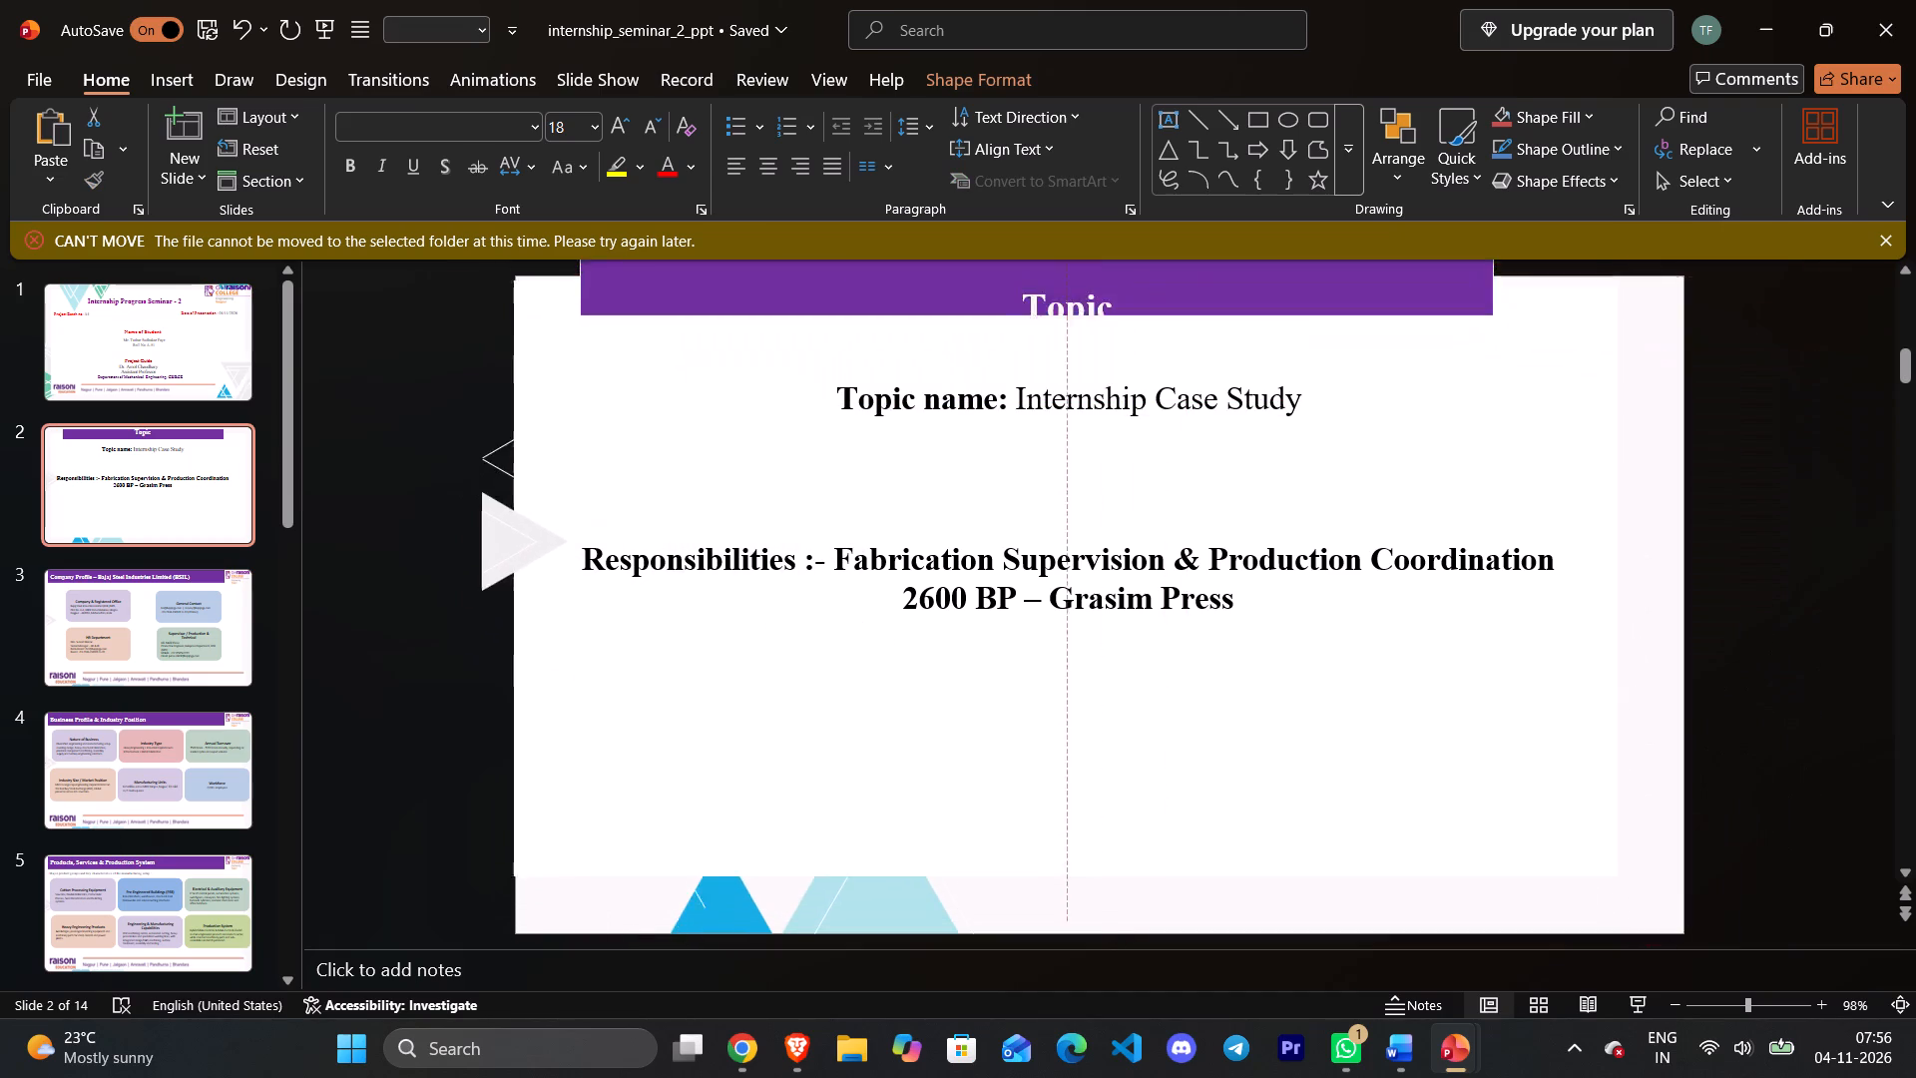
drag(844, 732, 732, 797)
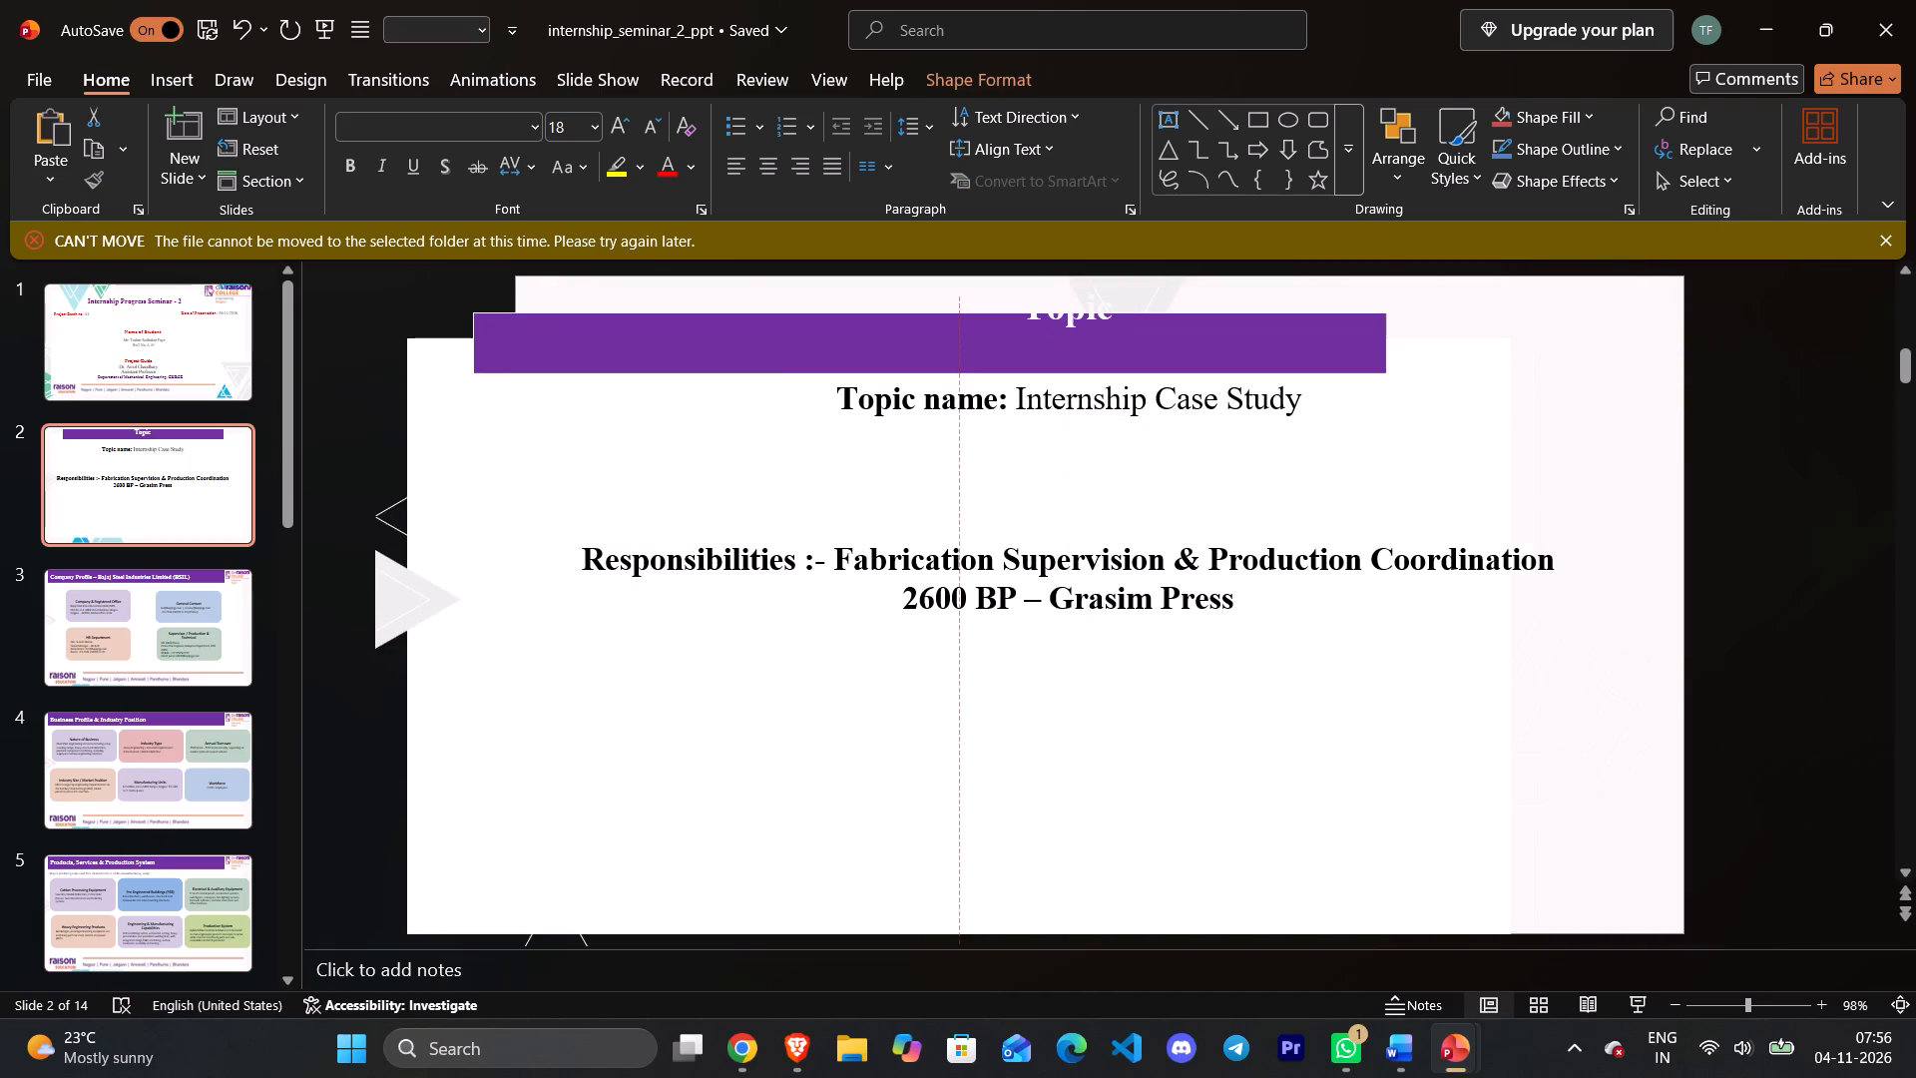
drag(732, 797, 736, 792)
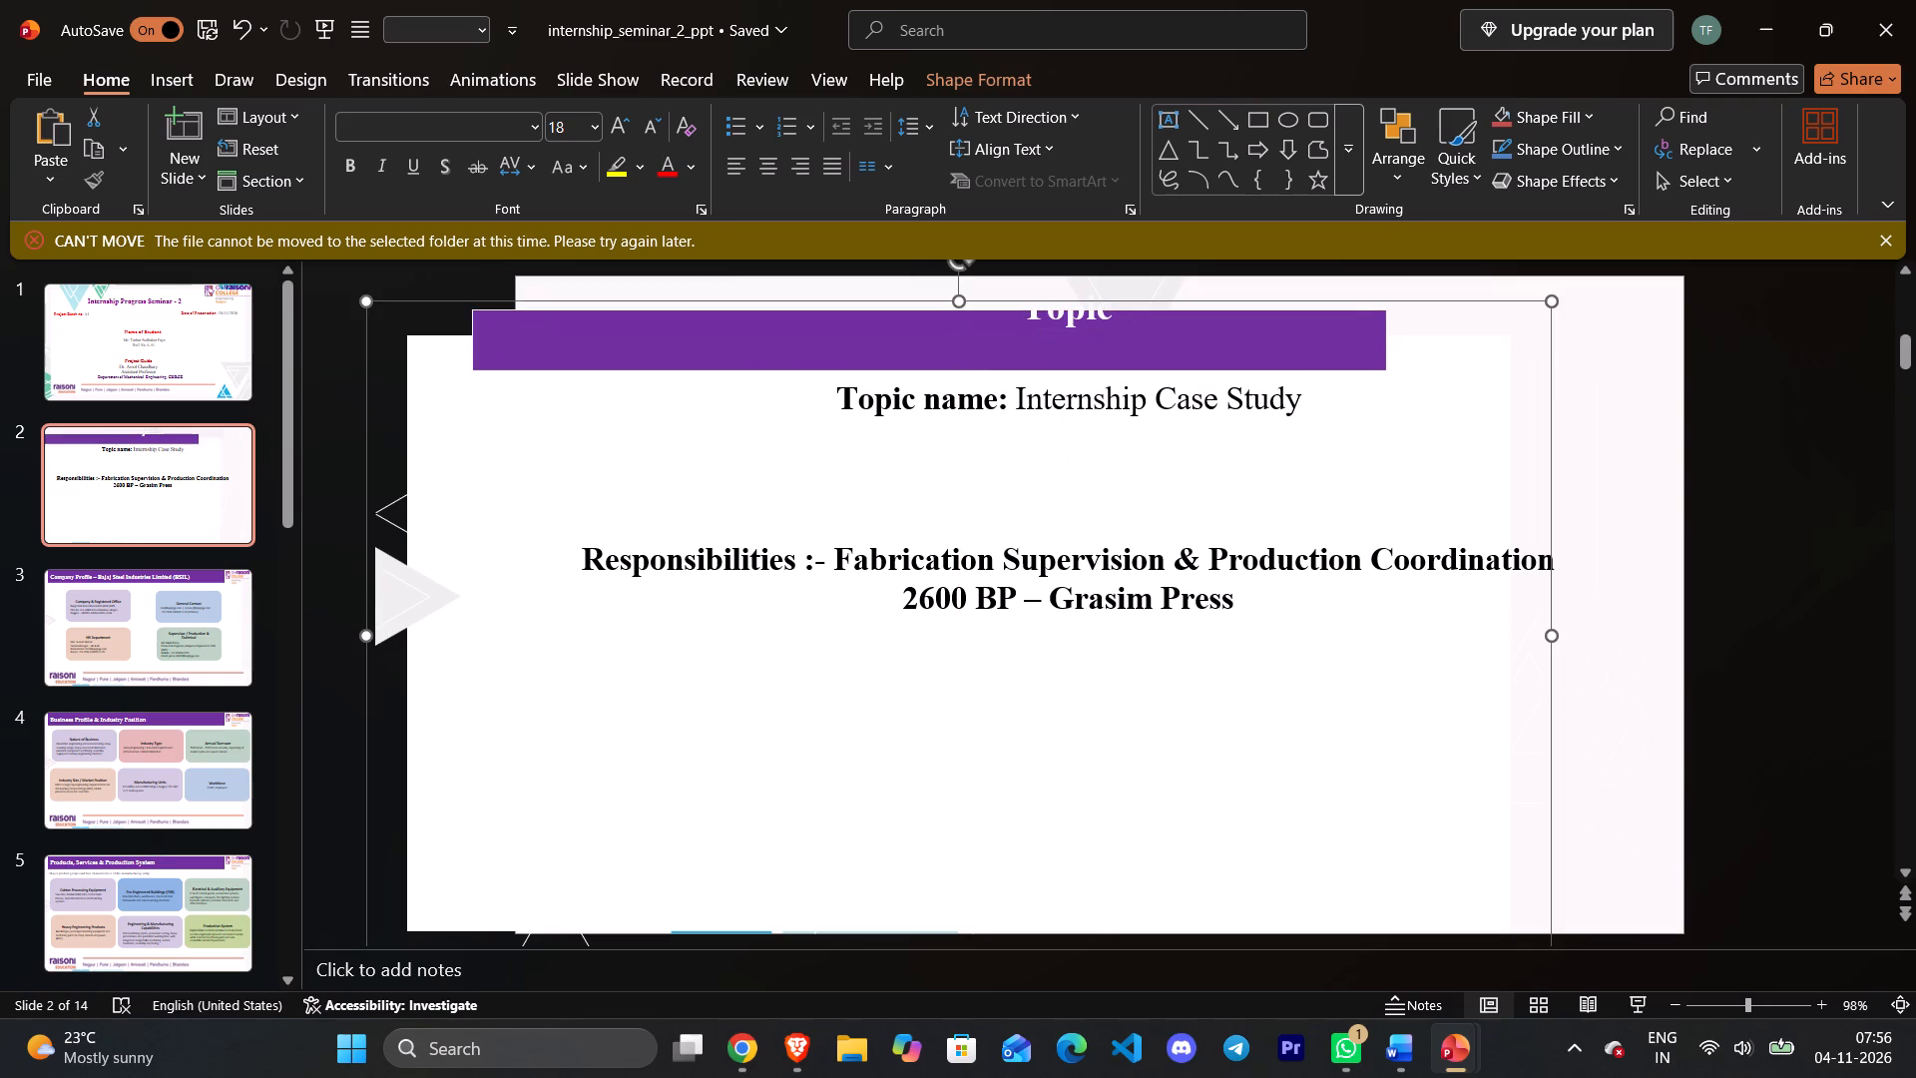
Undo the background move and the footer and college logo cuts on the Topic slide.
key(ctrl+z)
key(ctrl+z)
key(ctrl+z)
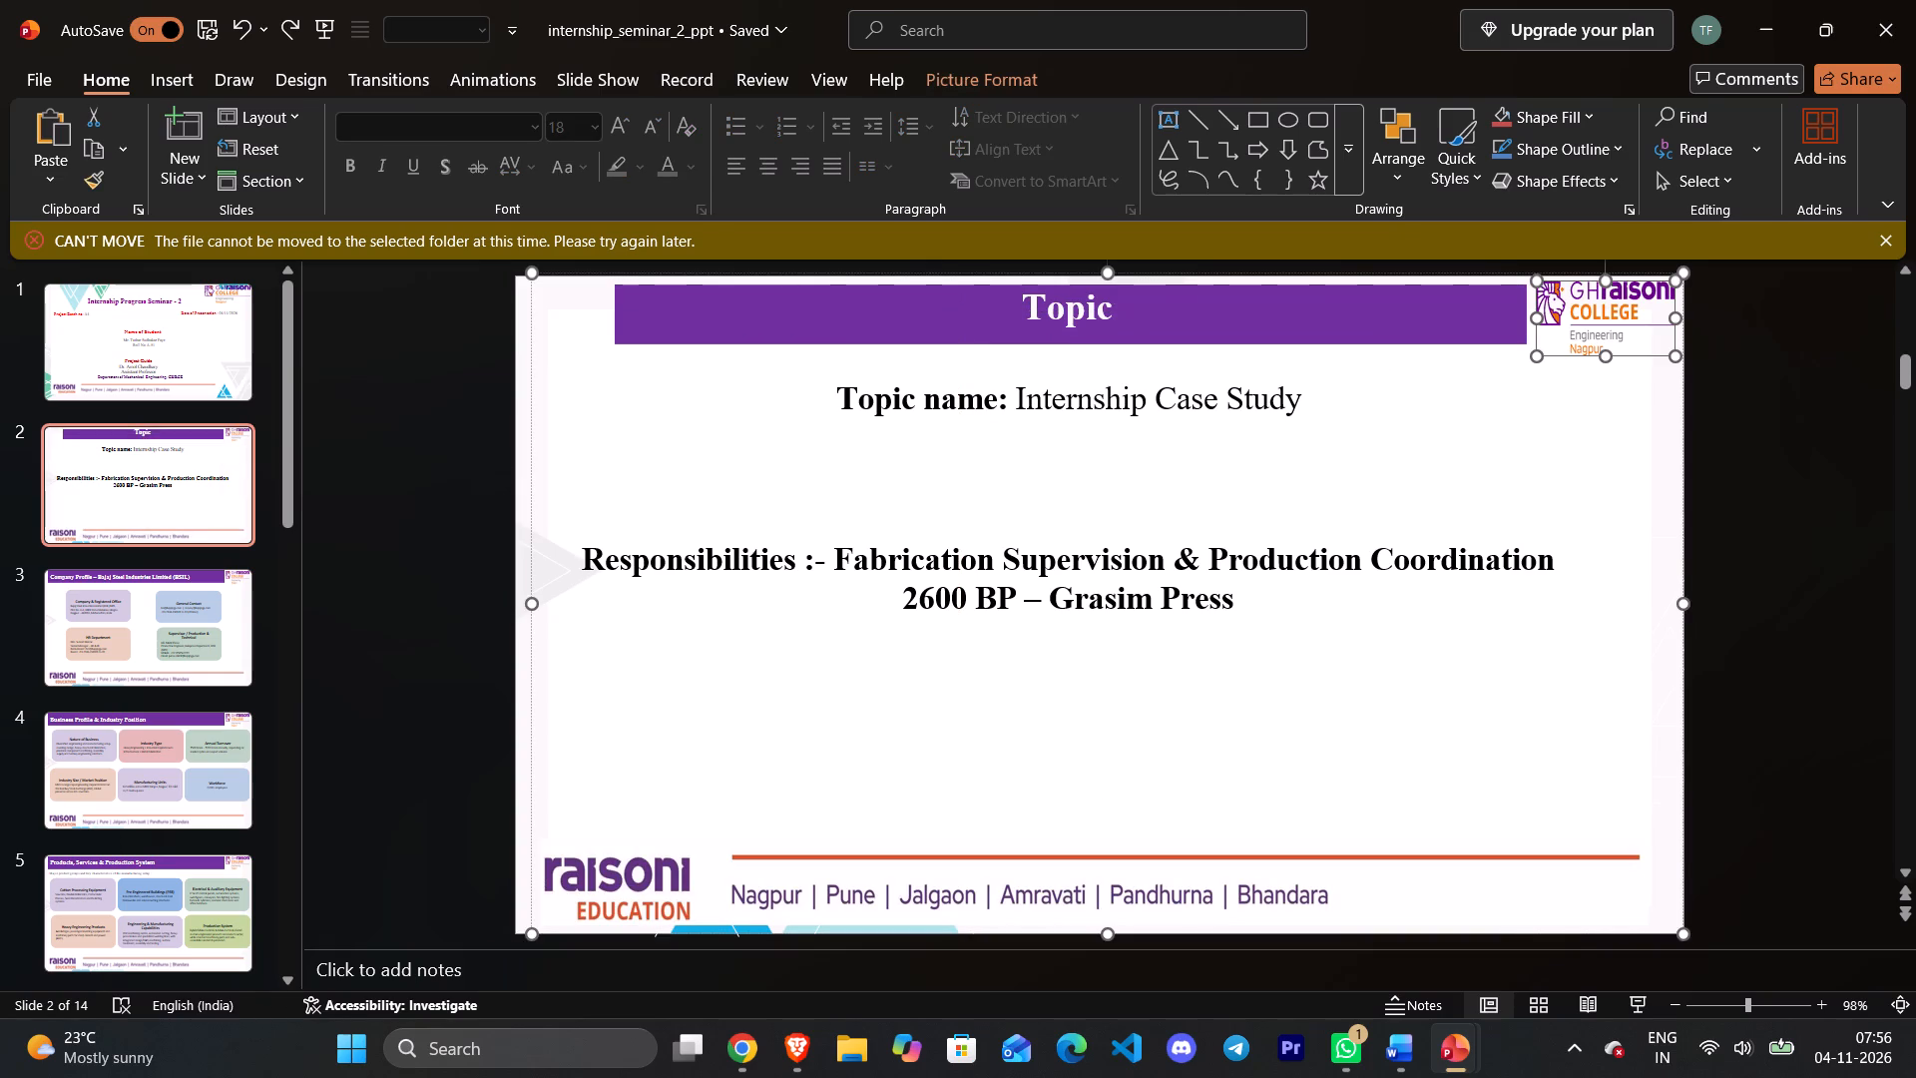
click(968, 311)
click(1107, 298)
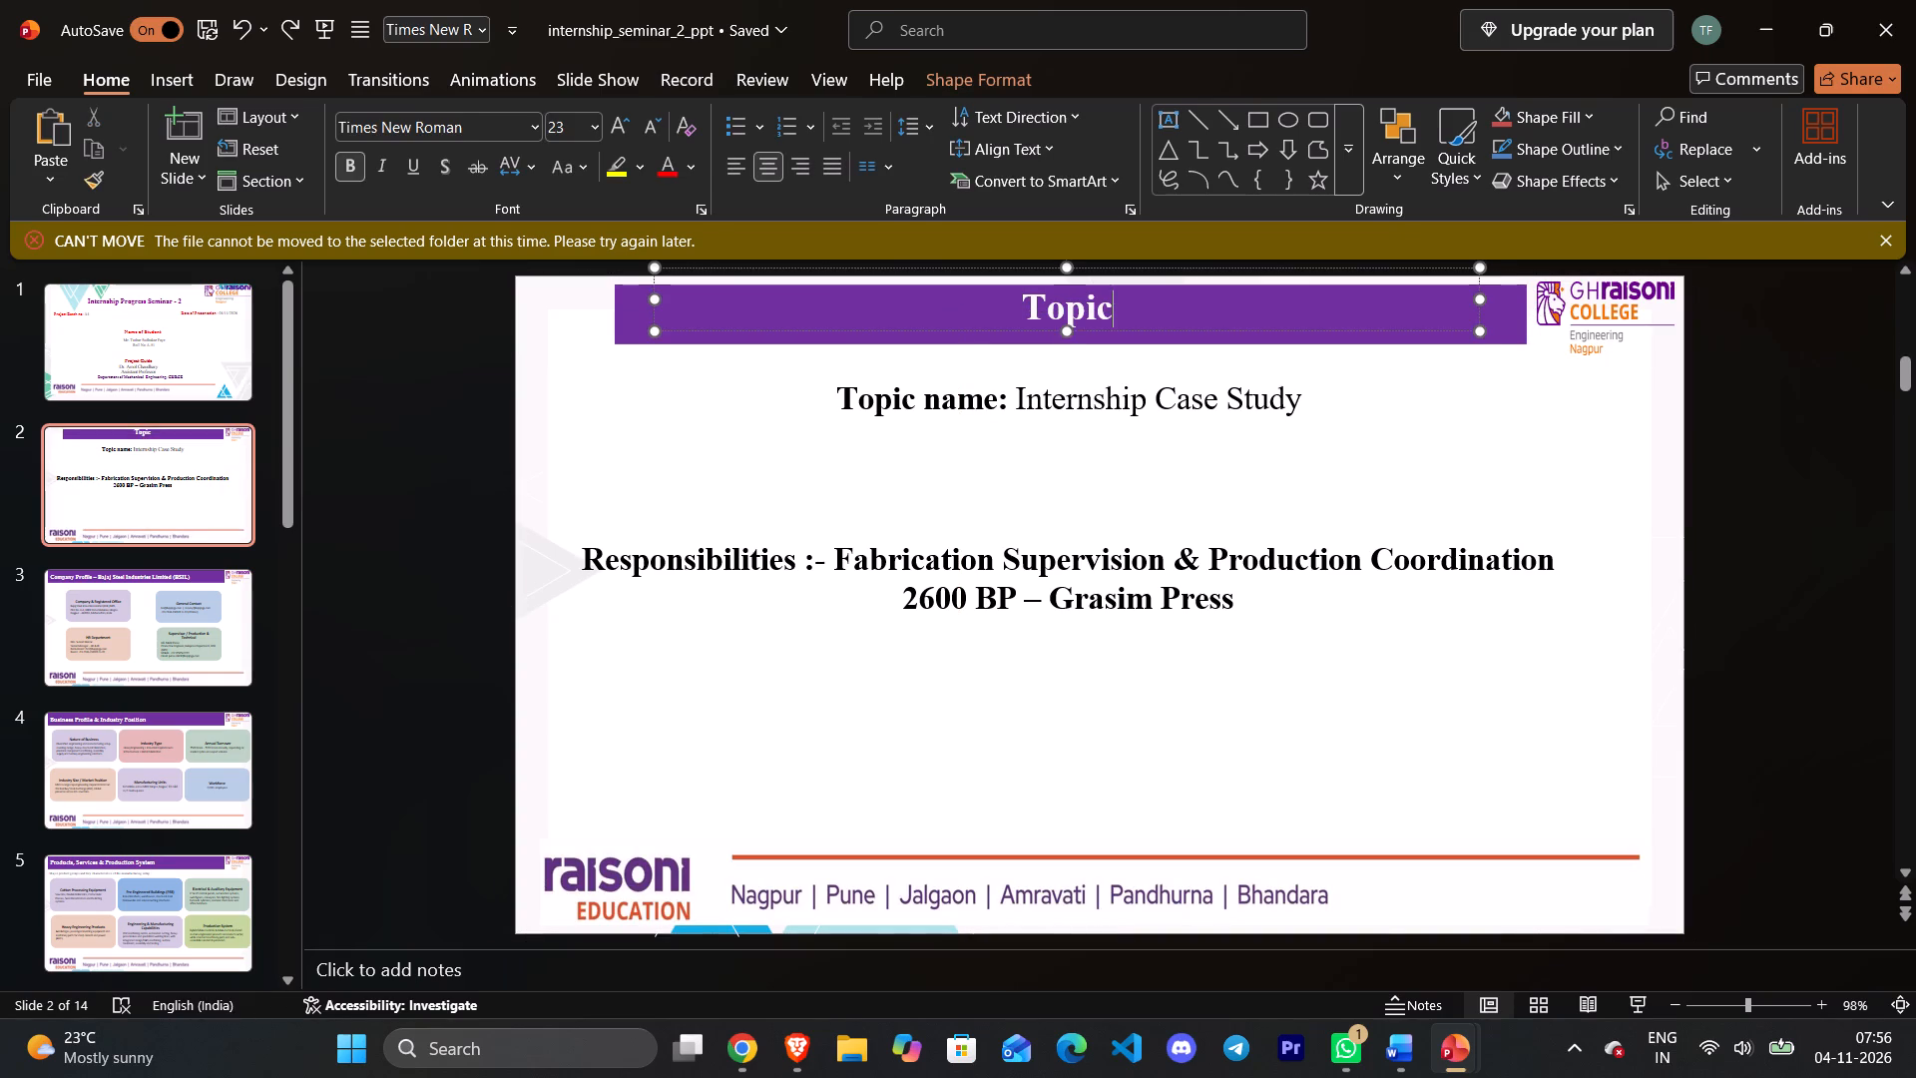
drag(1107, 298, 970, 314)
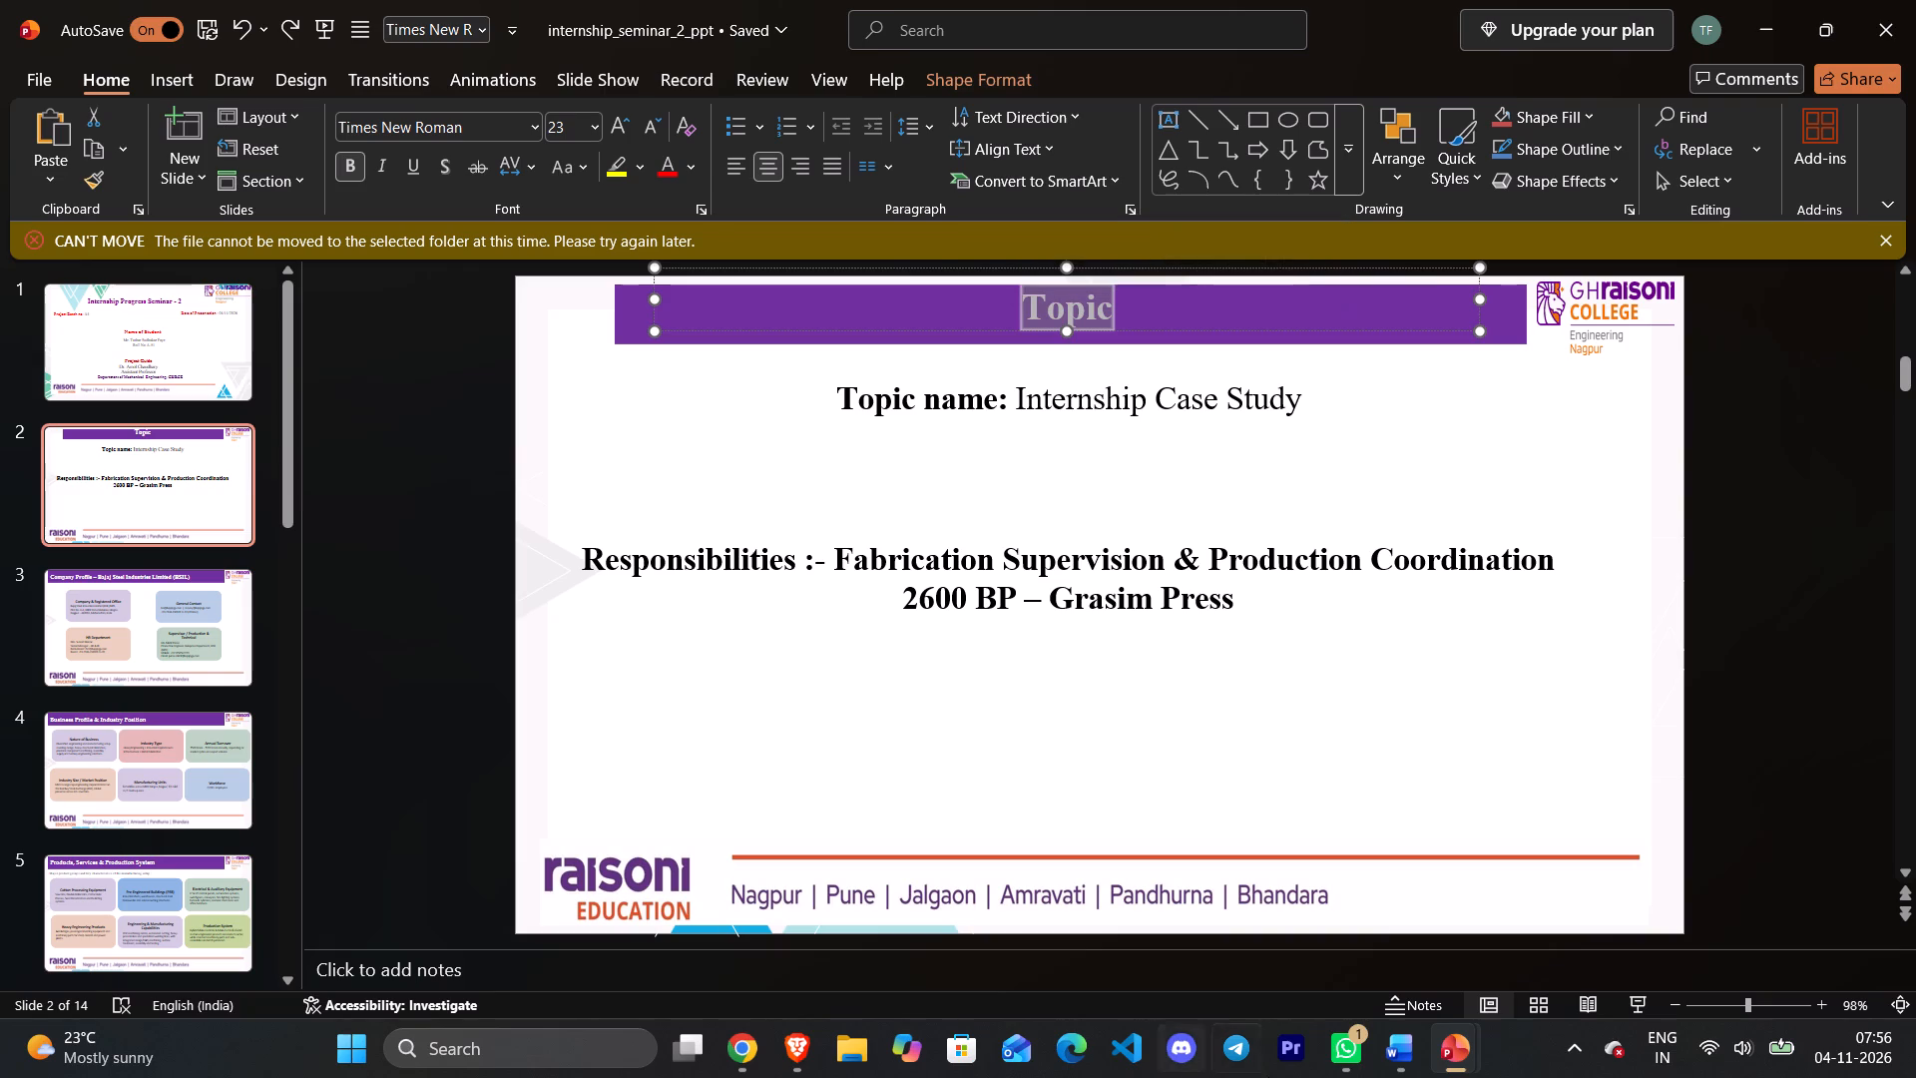
Switch to Word and close the blank Document1.
click(1402, 1077)
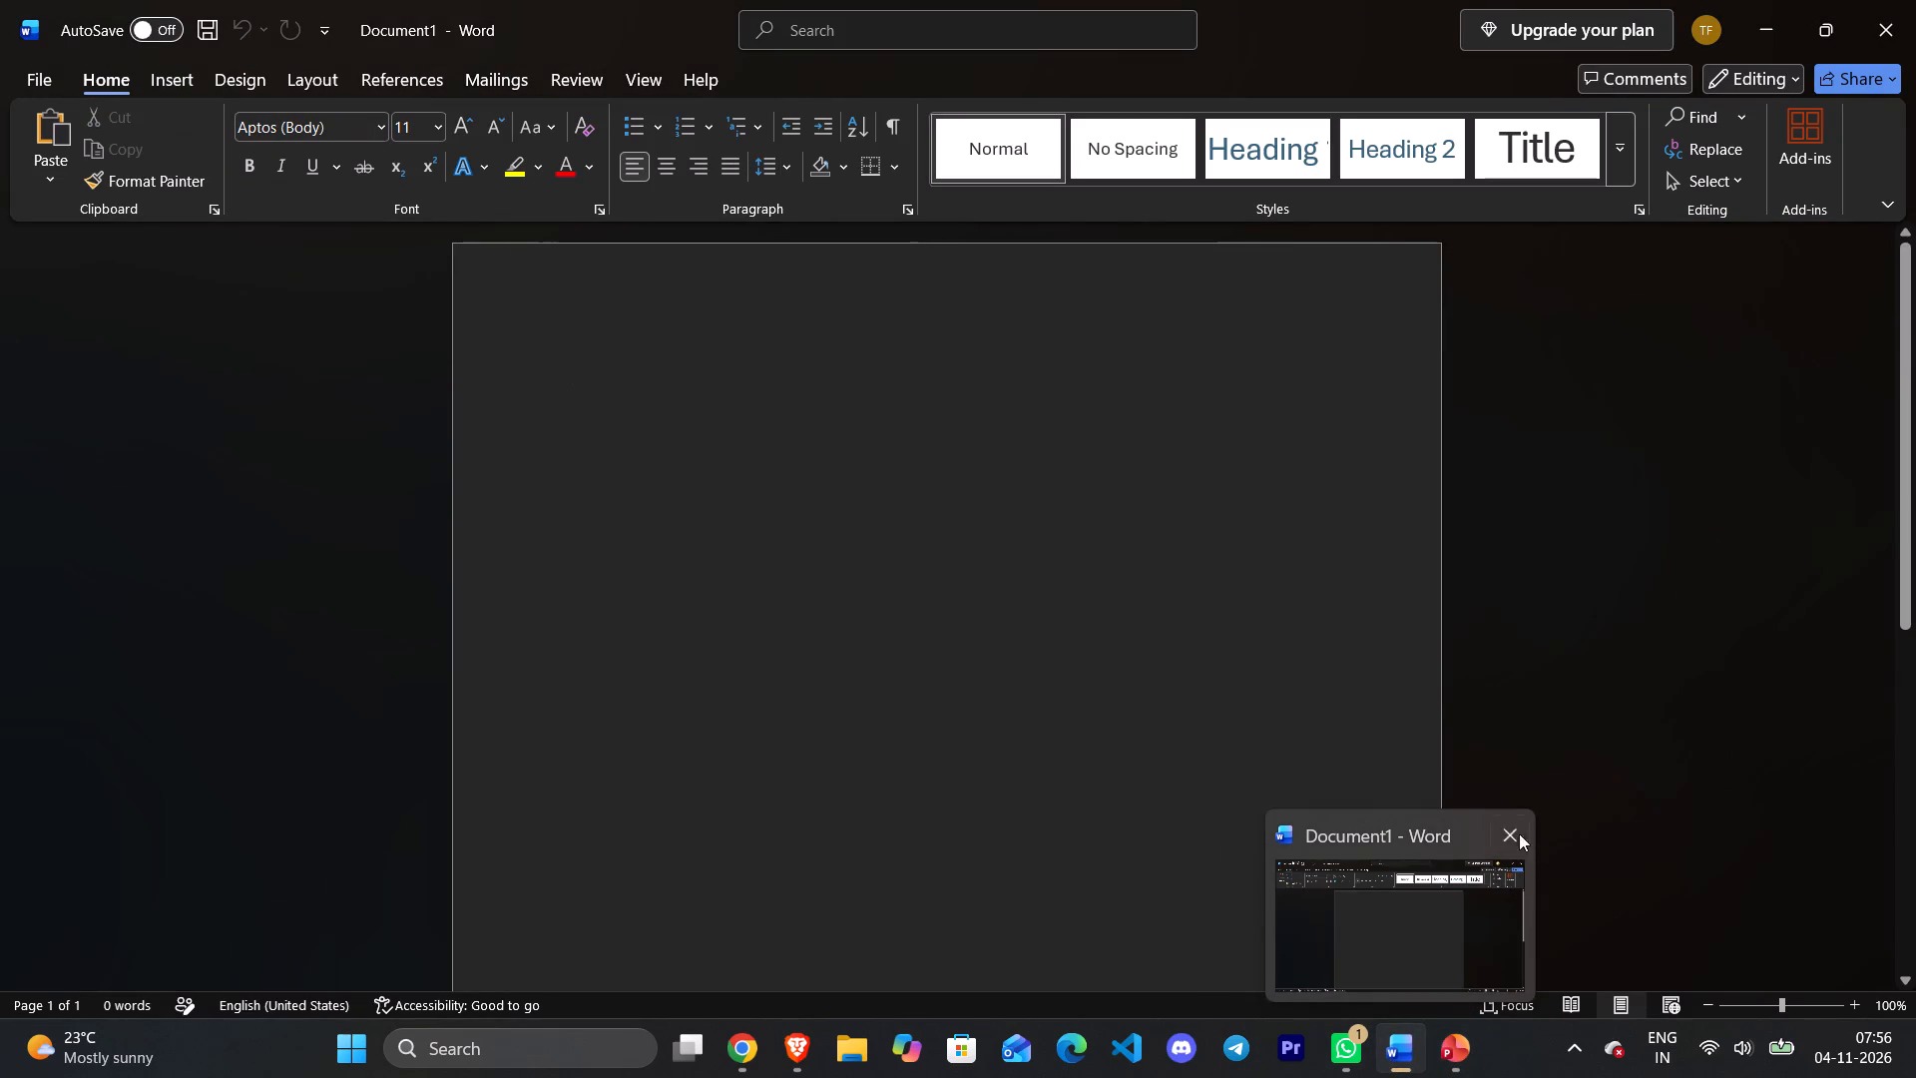
click(1510, 828)
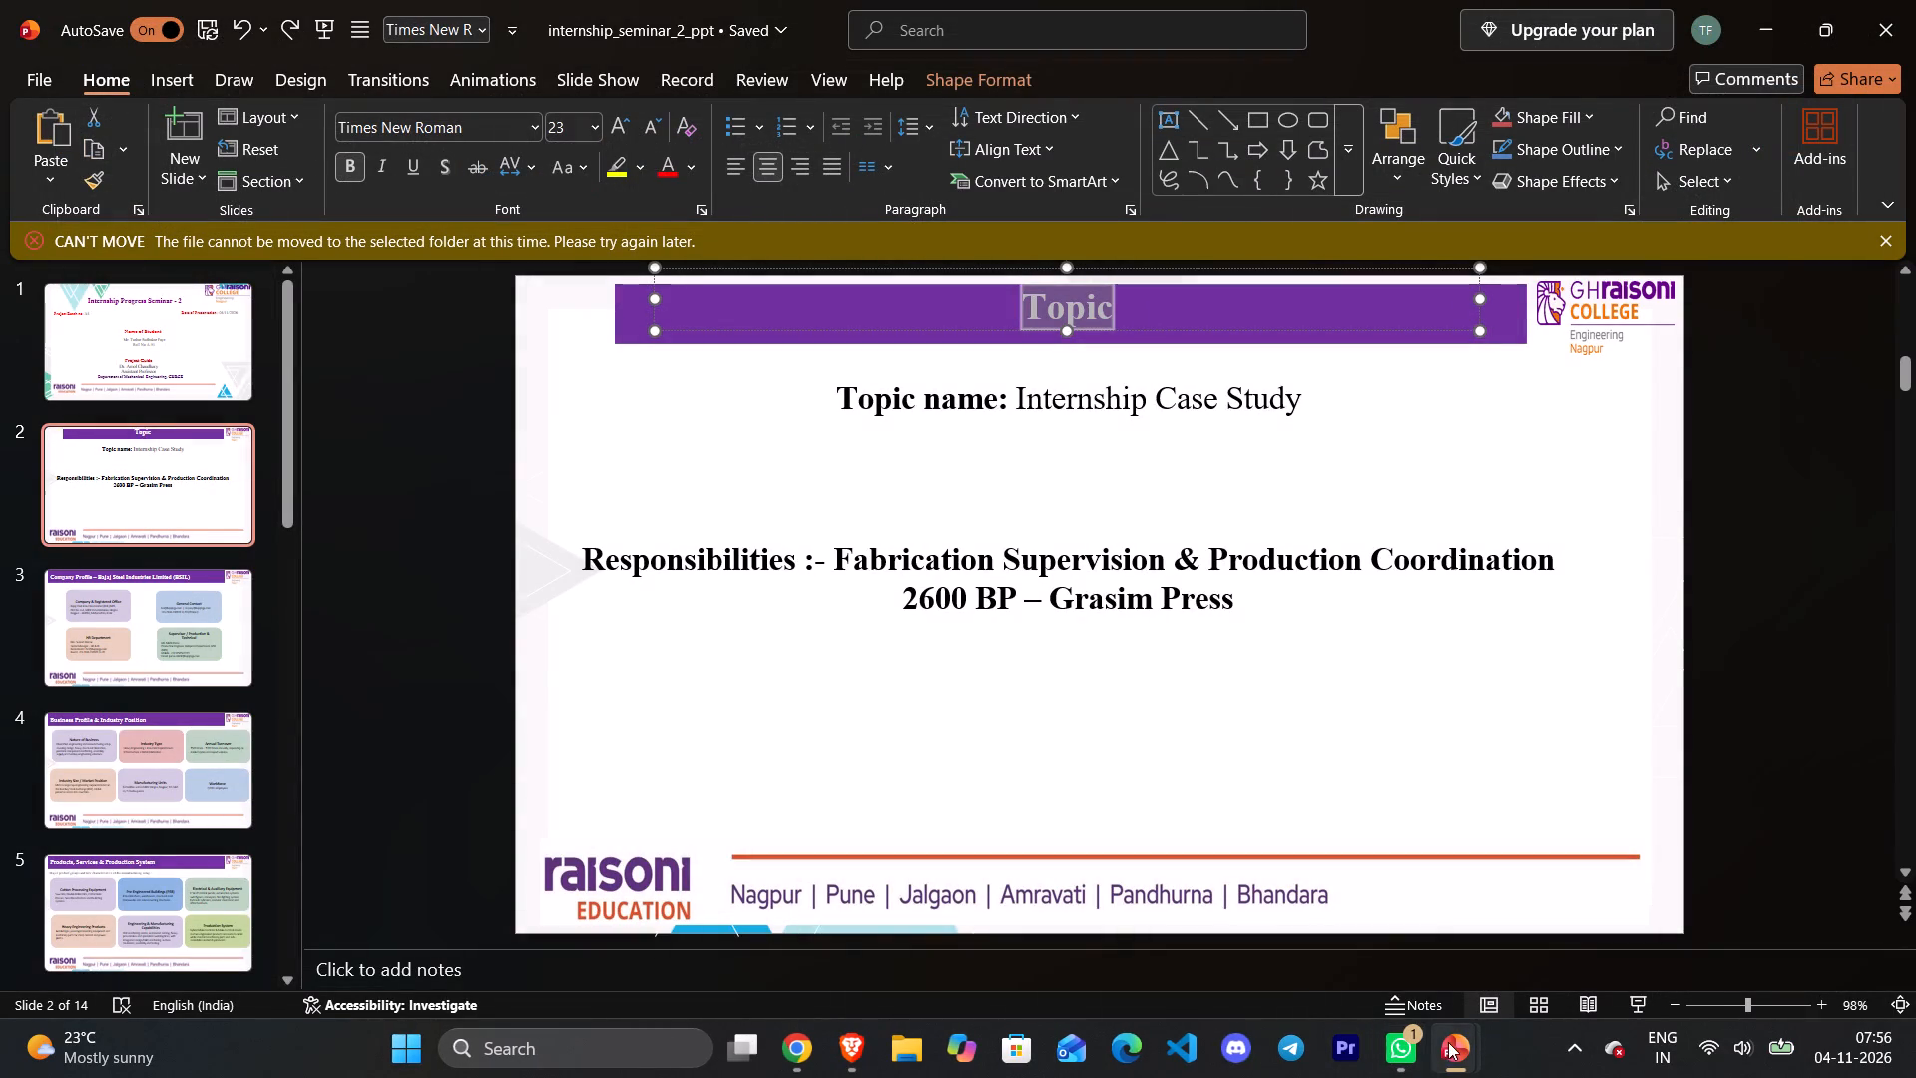
Switch to the Internship_Progress_Seminar presentation and review slides 3 to 15, checking their text cards and photo placement.
click(1448, 1042)
click(1344, 947)
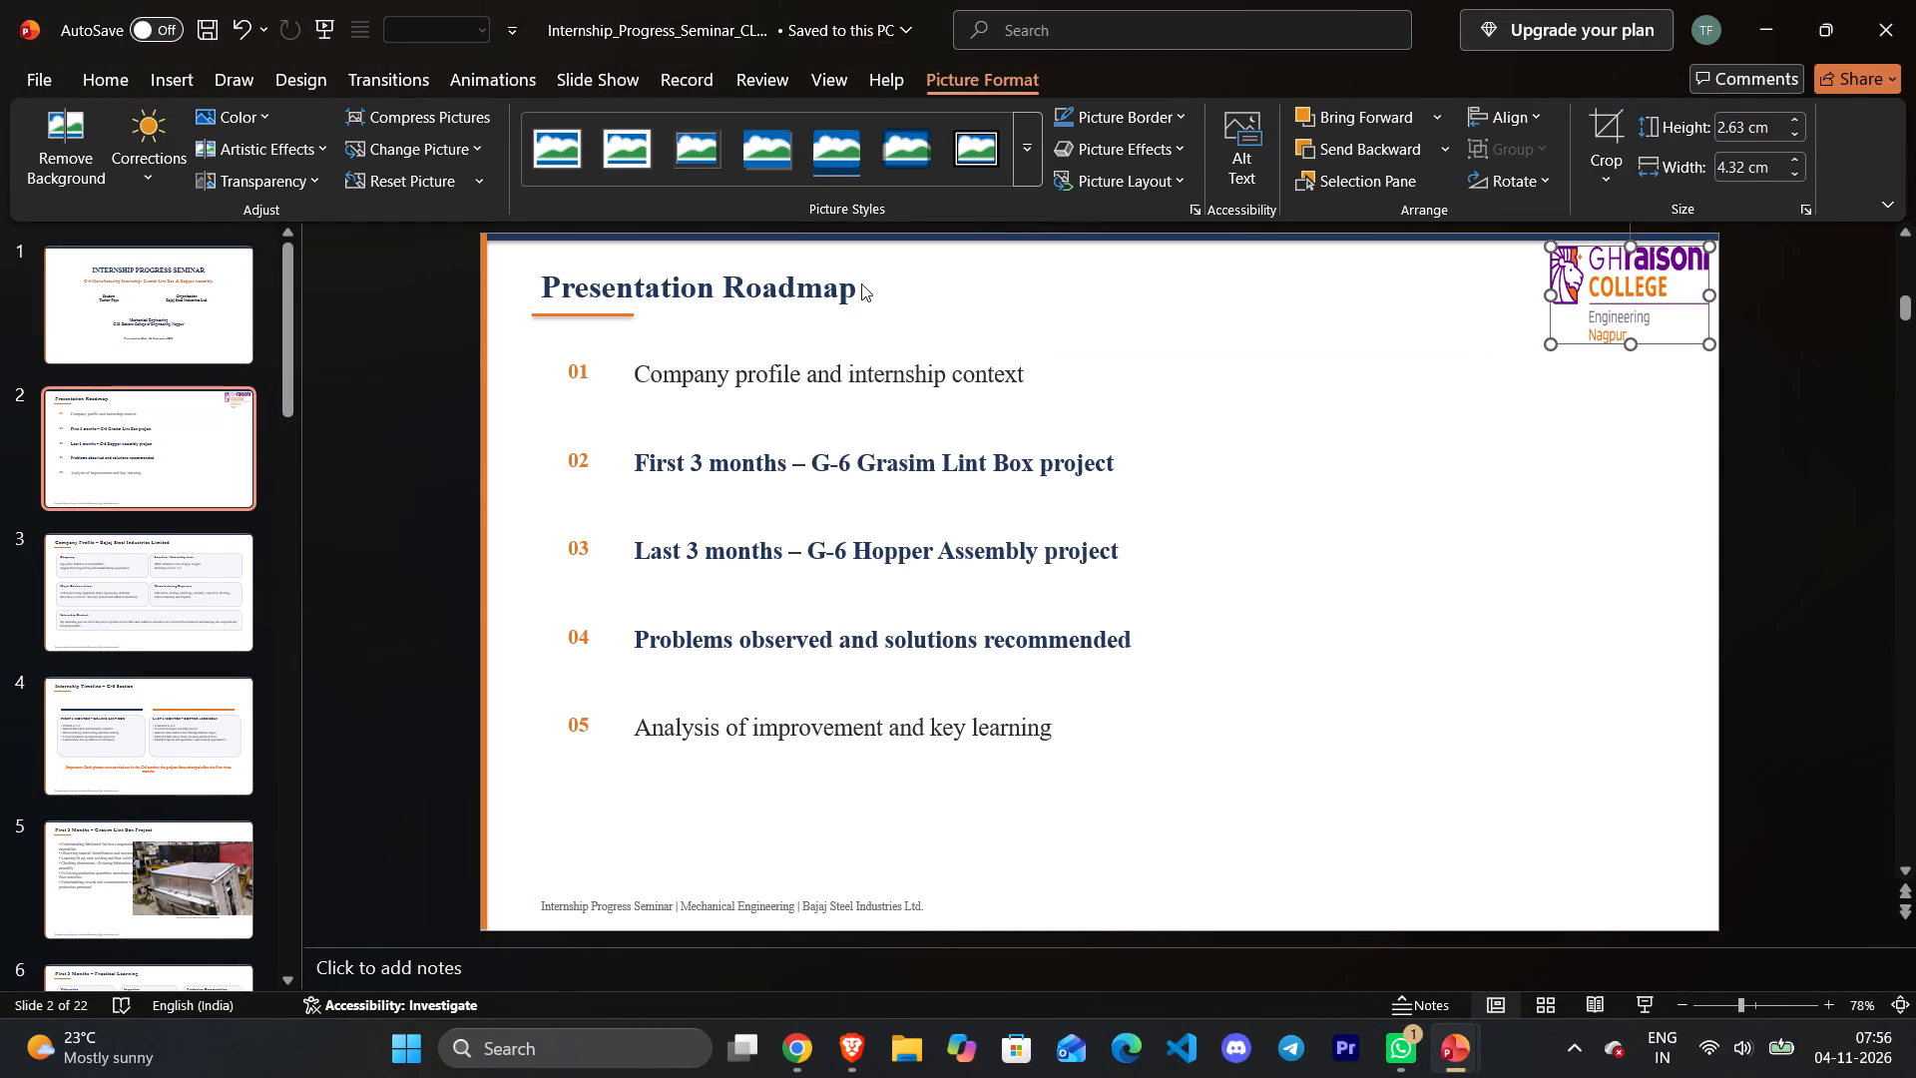
click(151, 583)
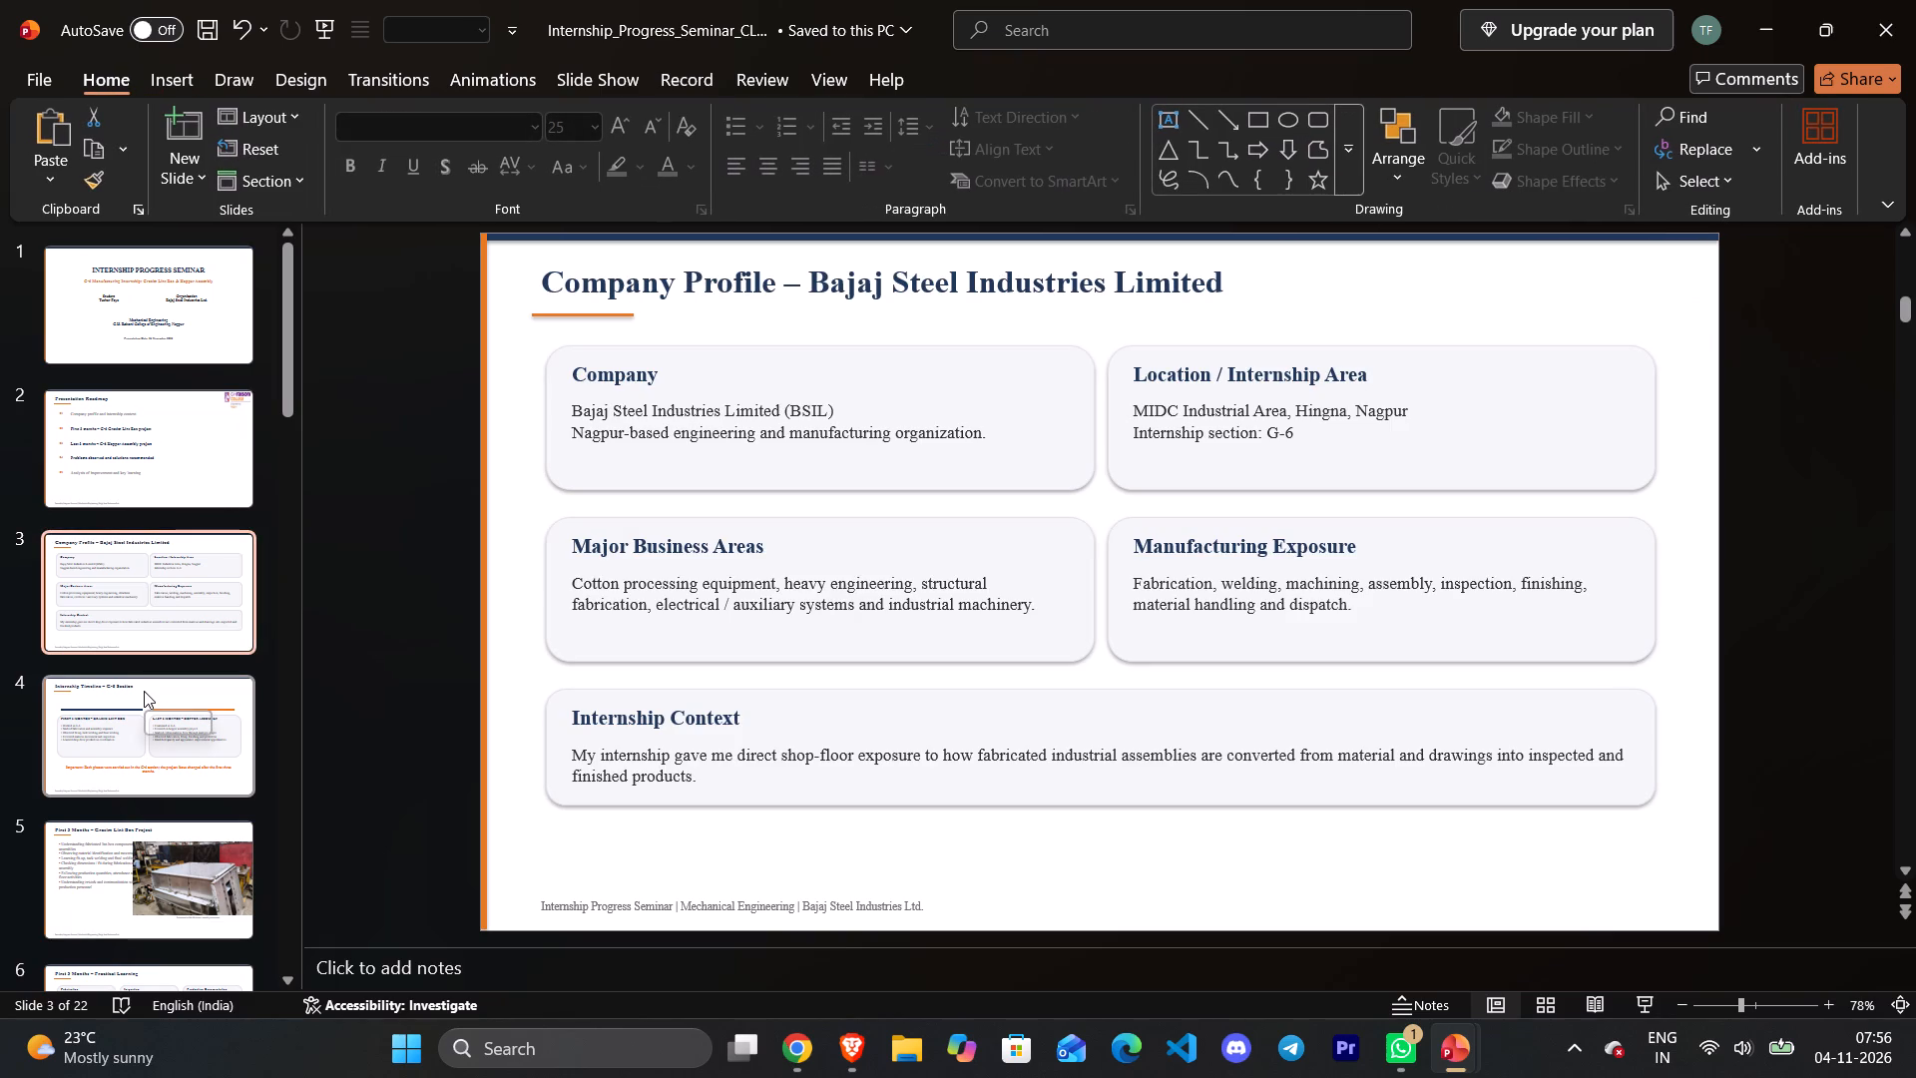
click(144, 691)
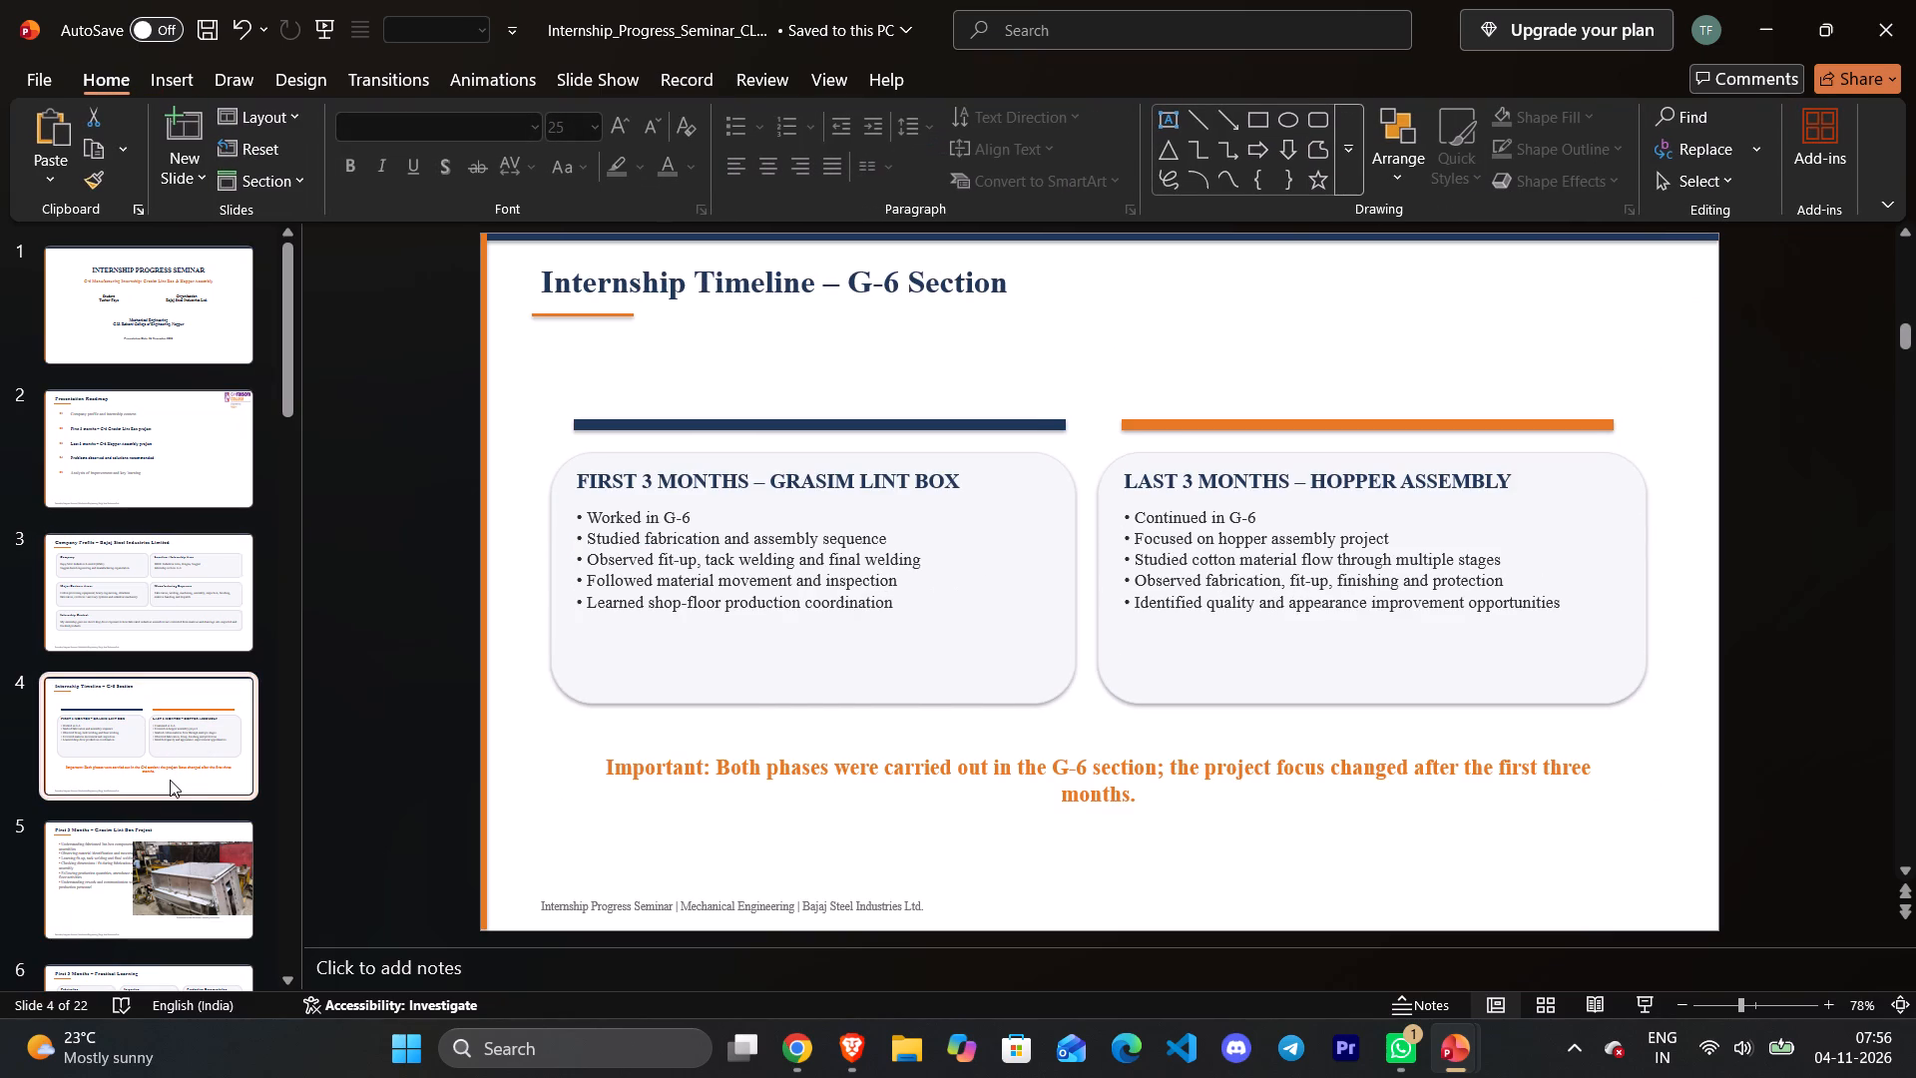
click(130, 865)
scroll(130, 865, down, 1)
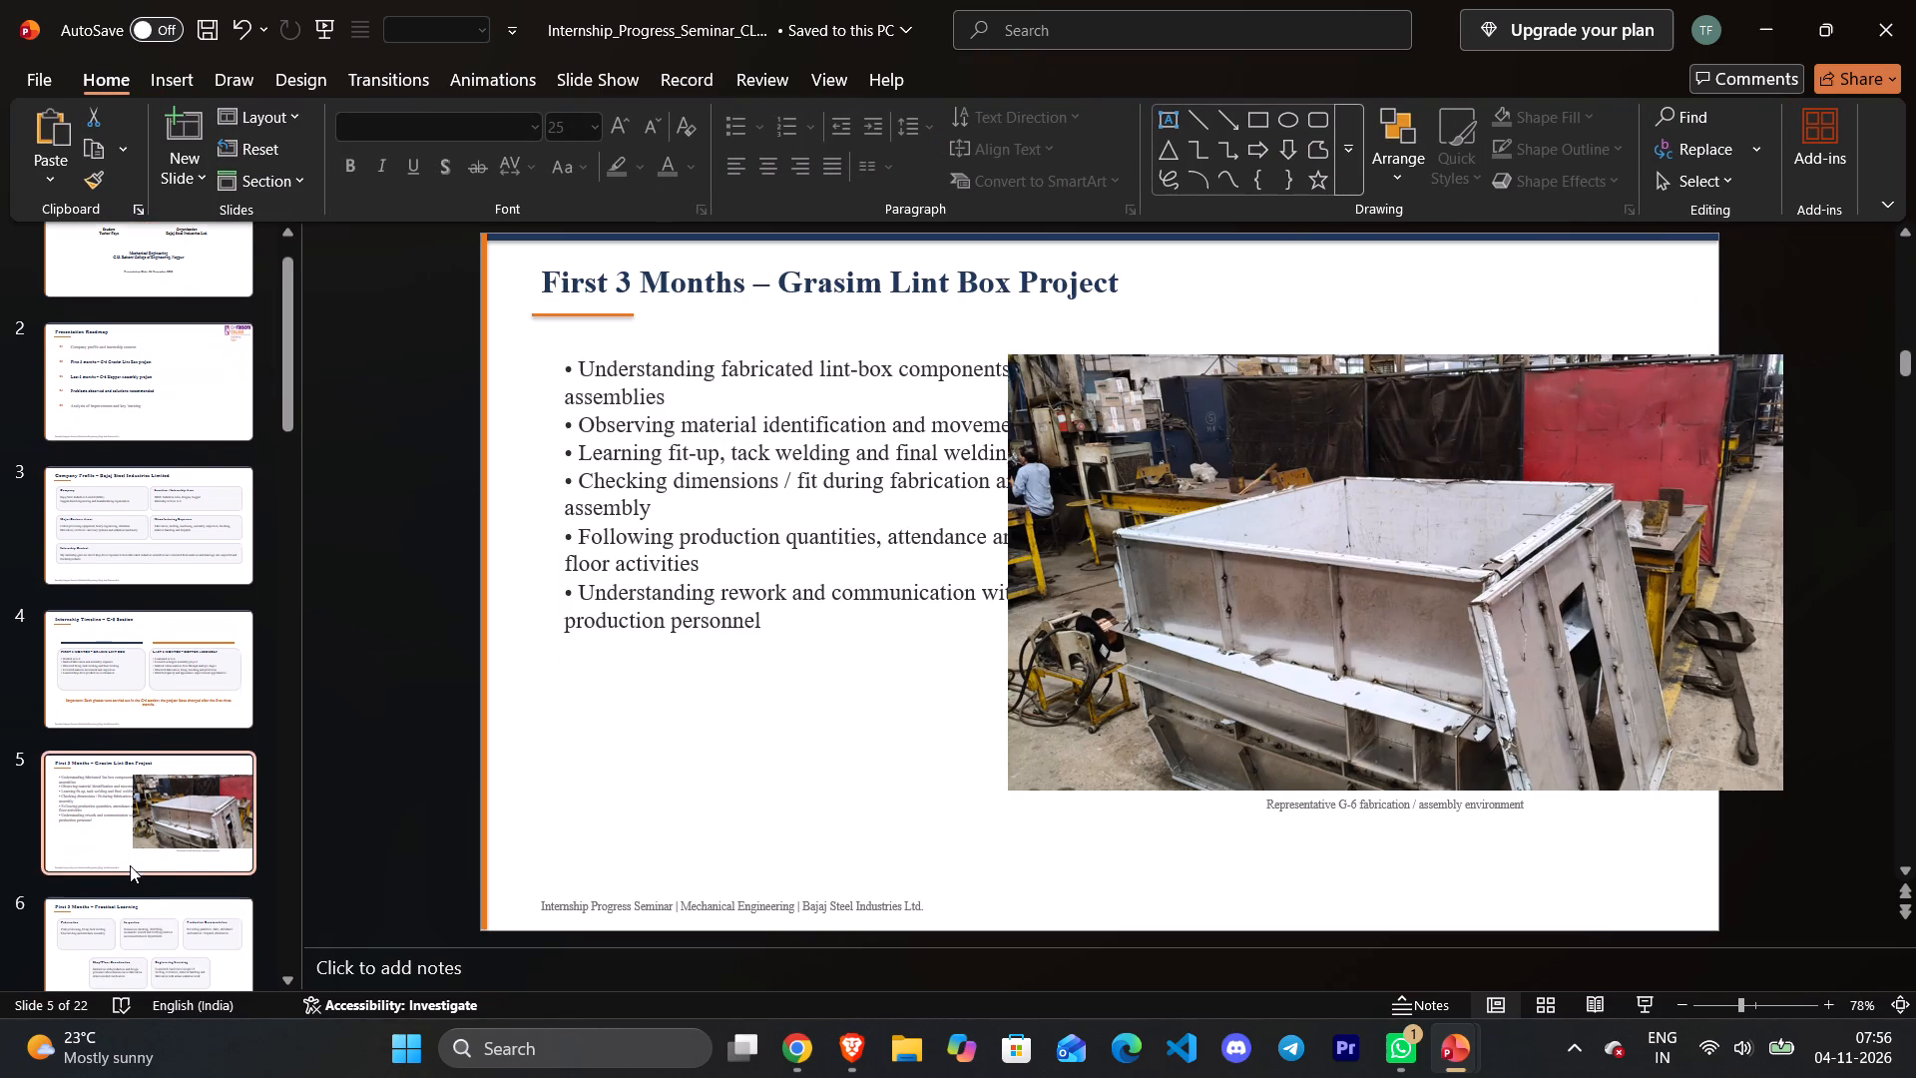
click(126, 909)
scroll(126, 909, down, 1)
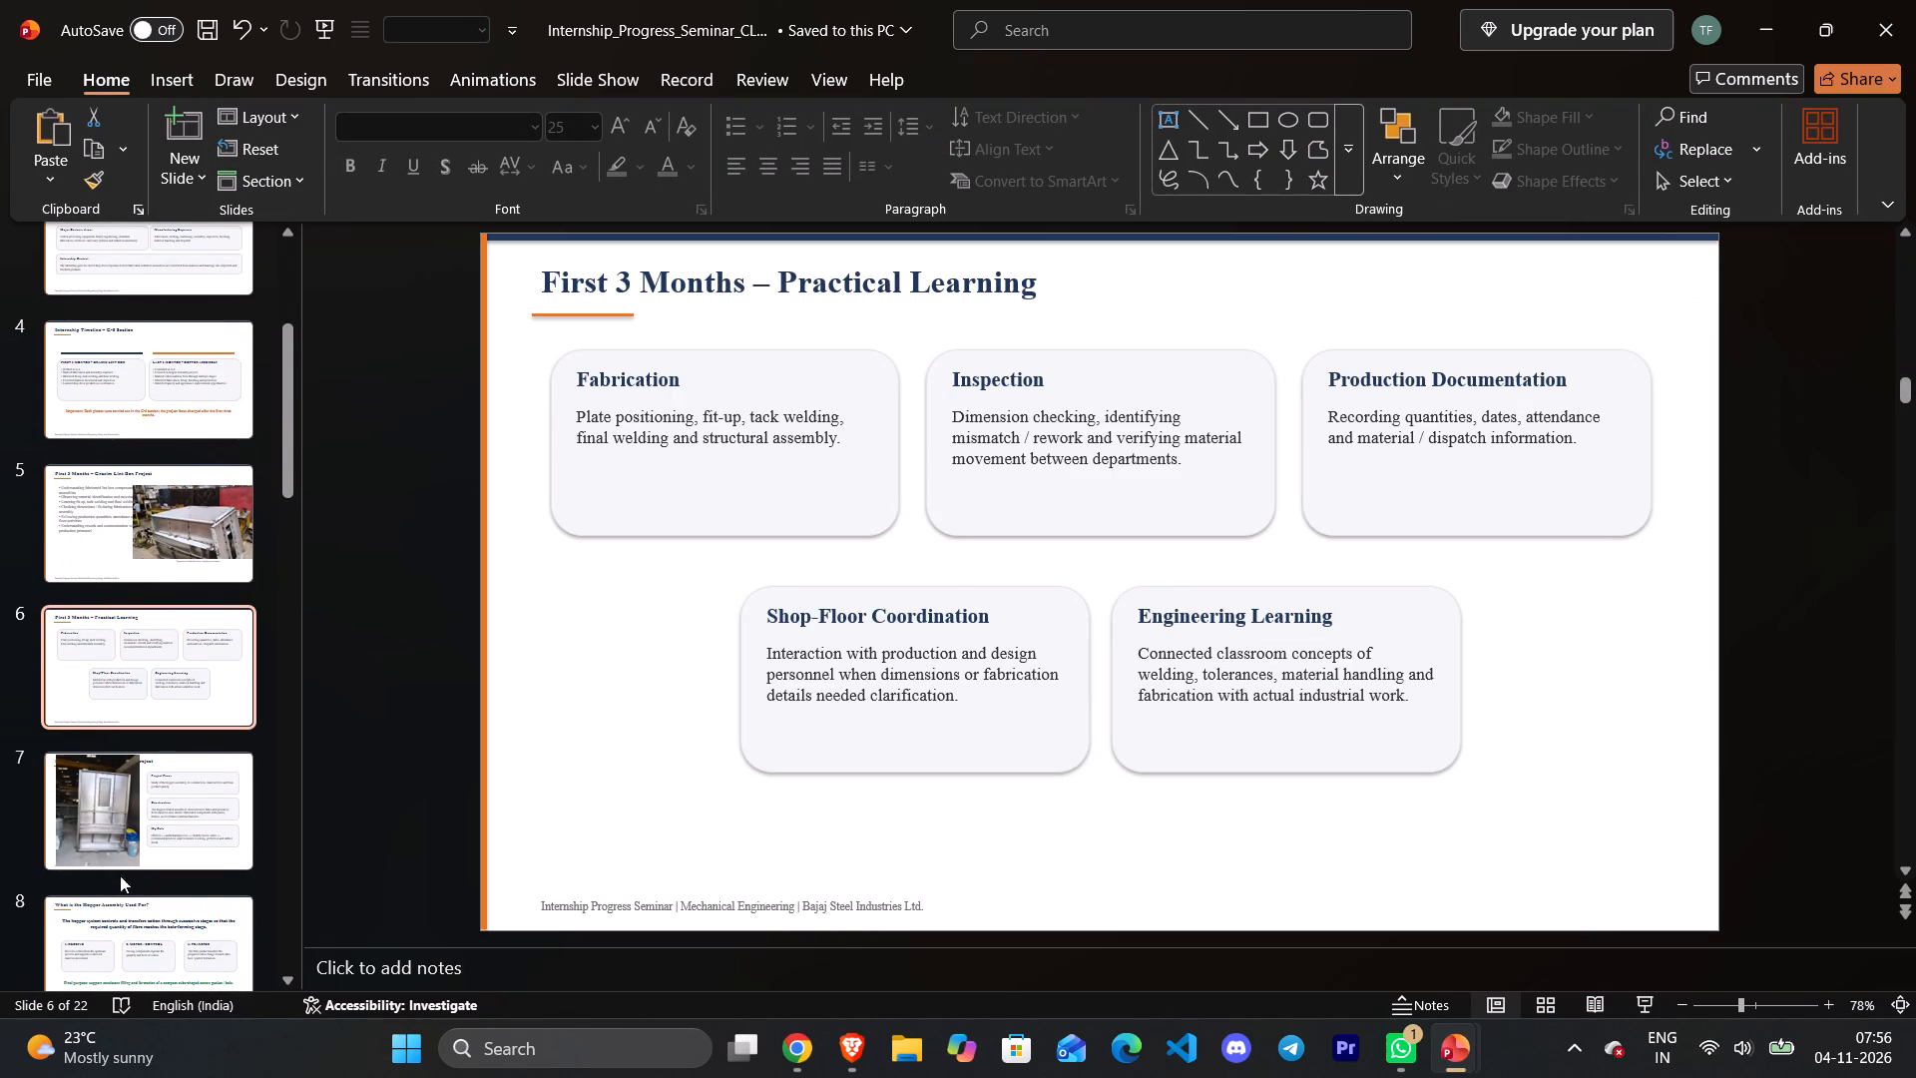
scroll(192, 896, down, 1)
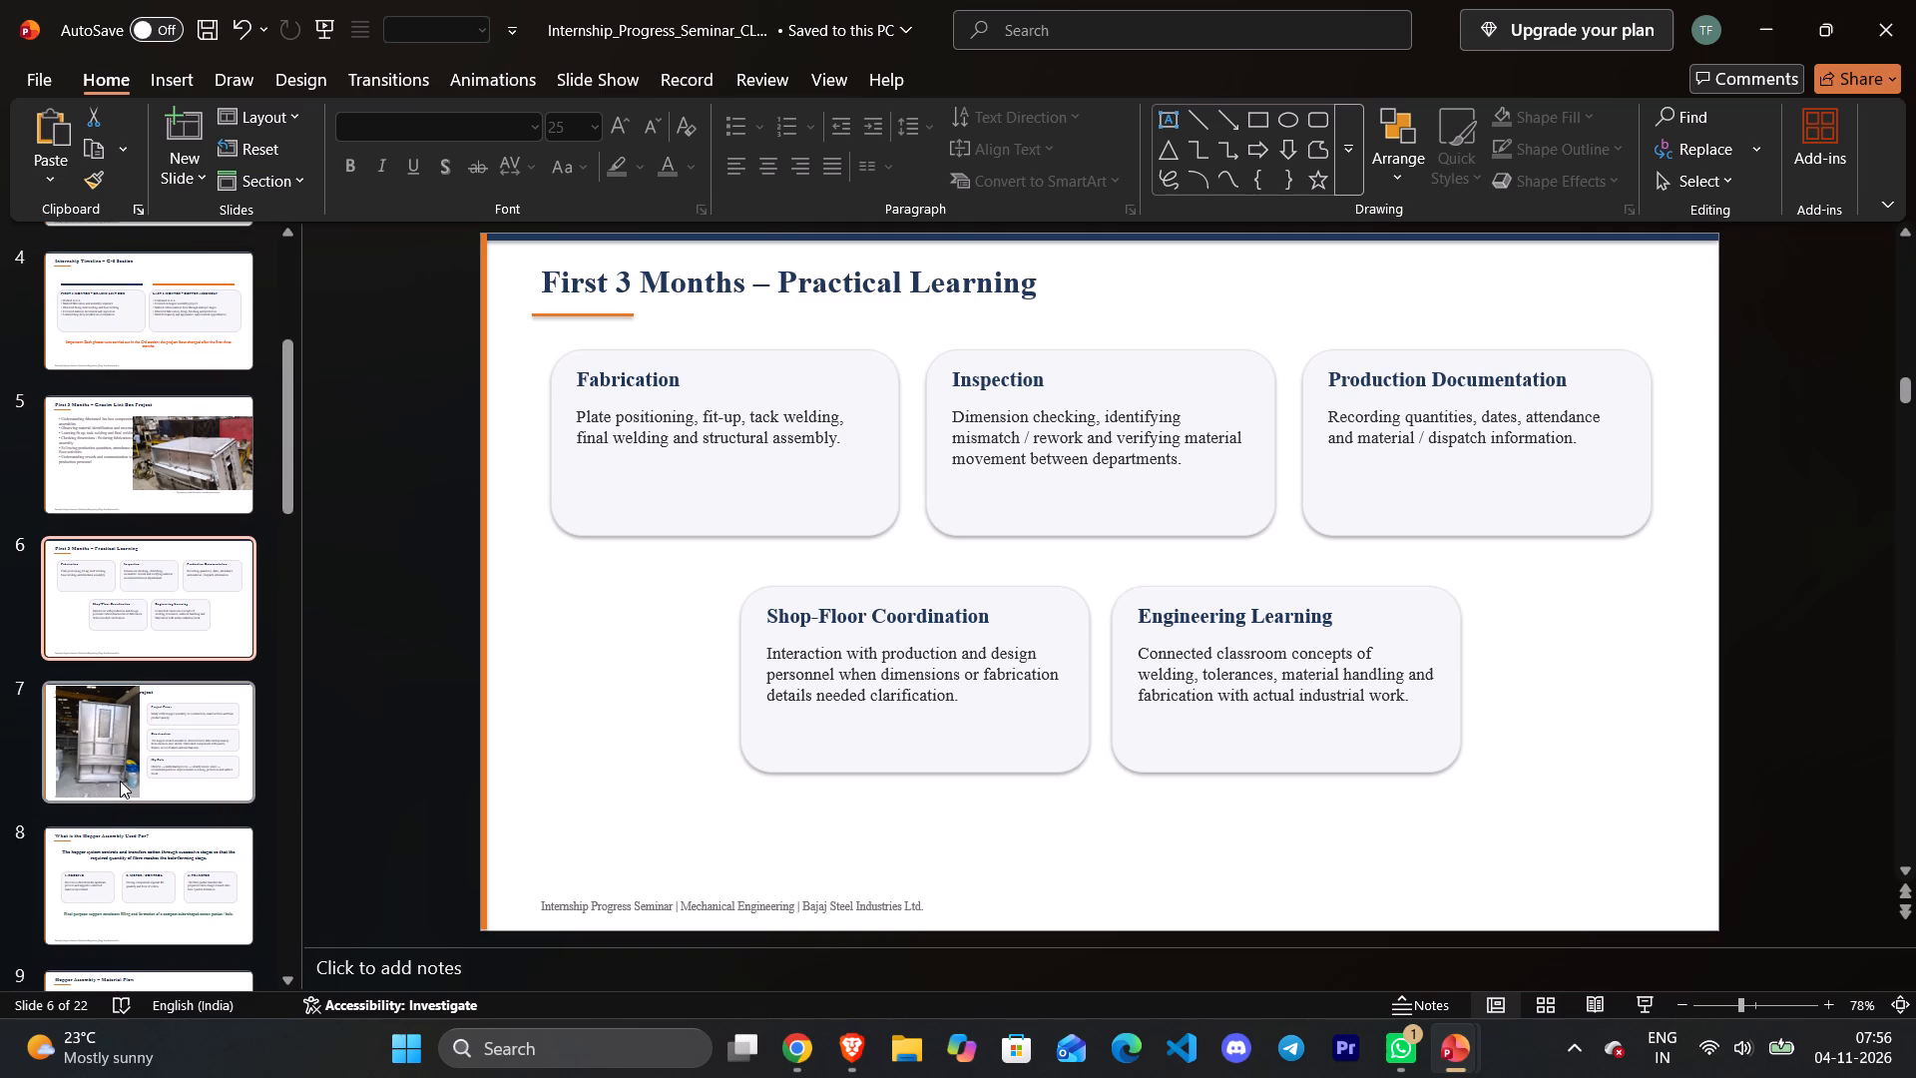
click(132, 716)
click(144, 867)
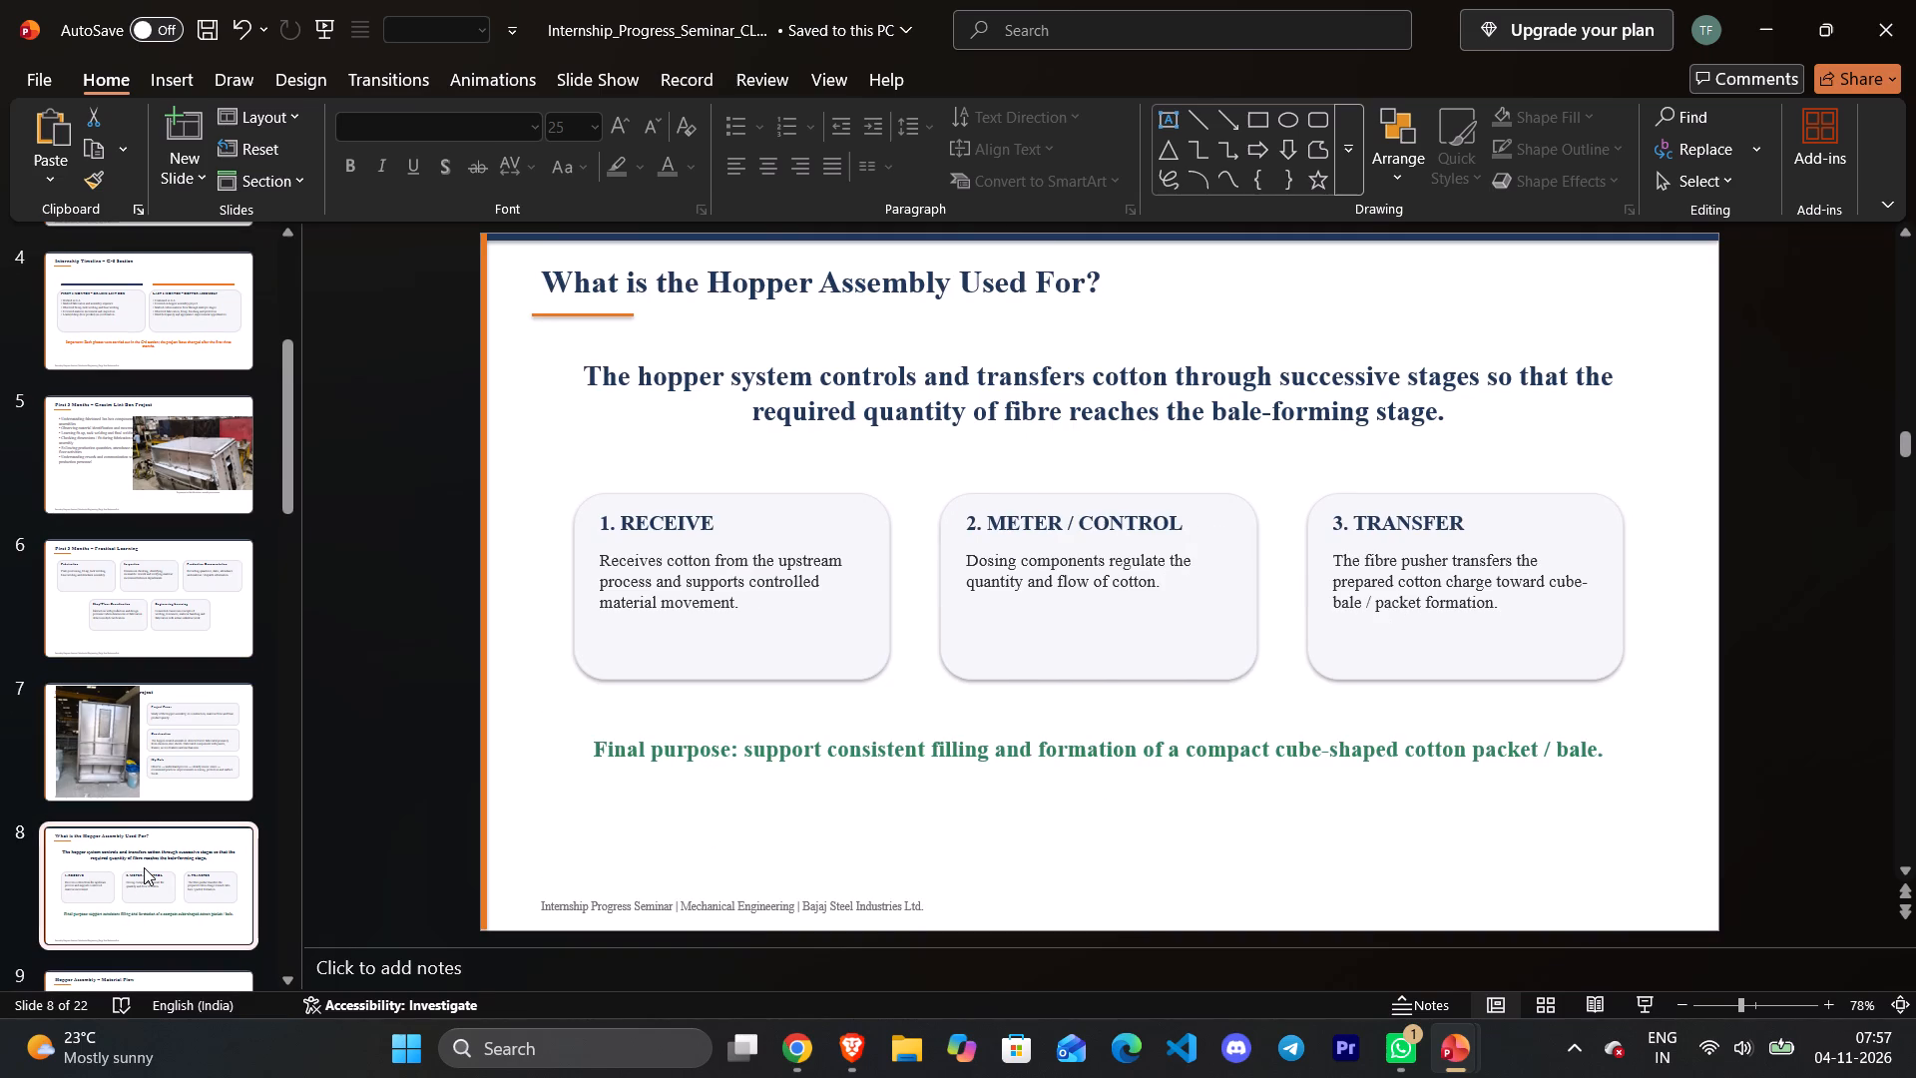
scroll(144, 867, down, 3)
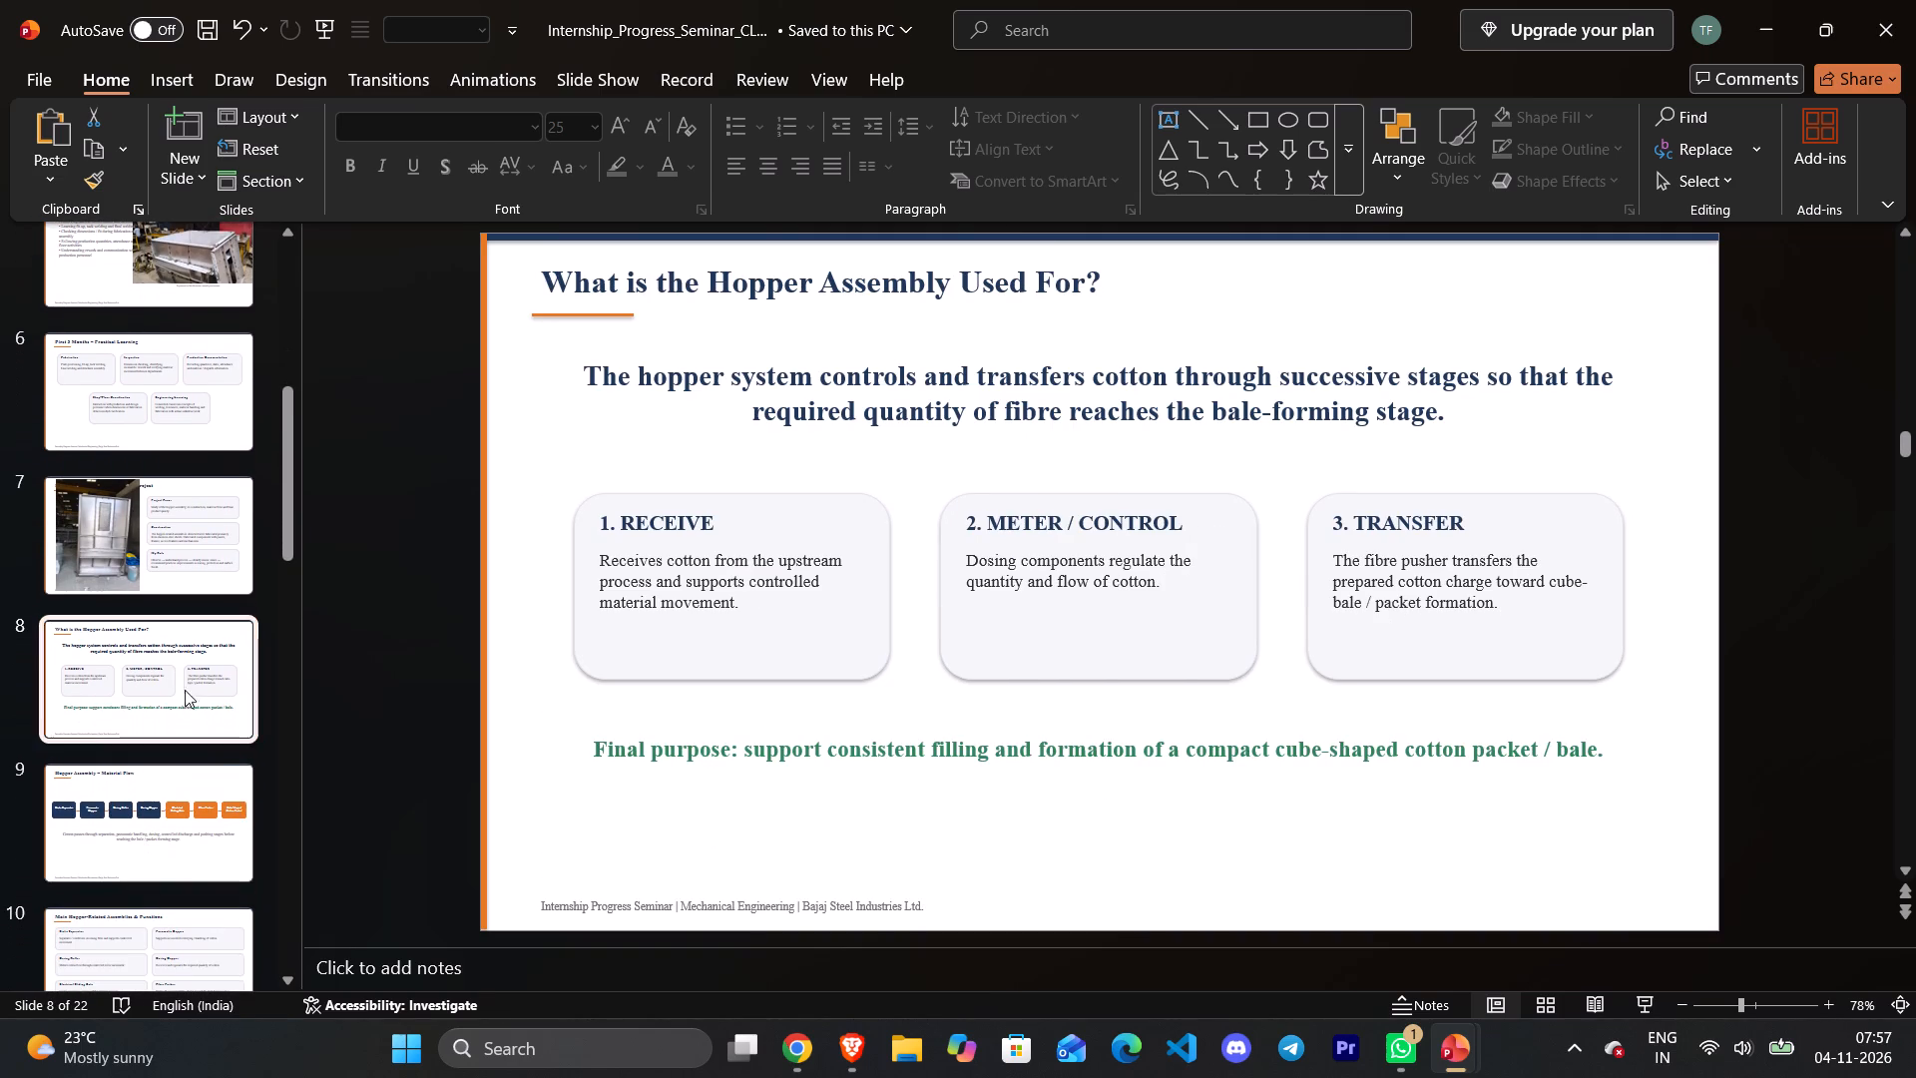
click(223, 816)
scroll(223, 816, down, 3)
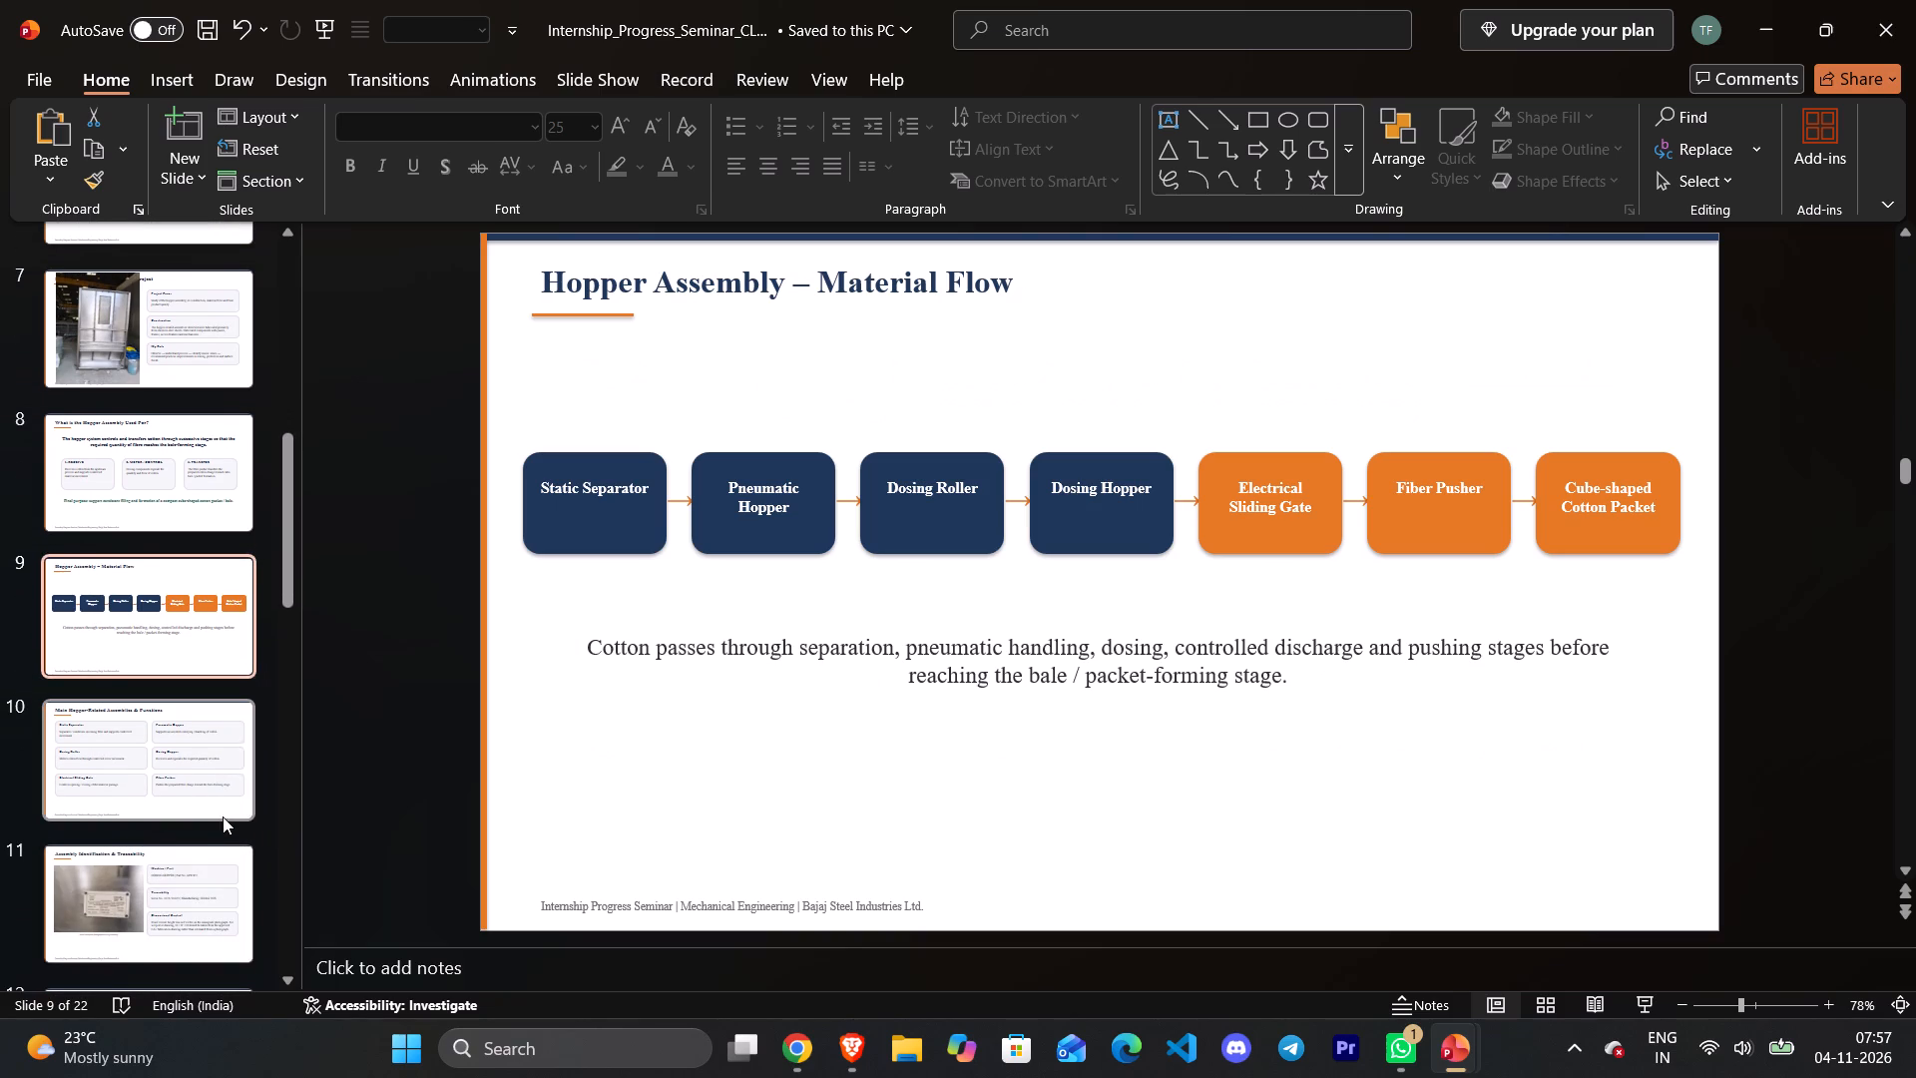
click(179, 770)
click(187, 883)
scroll(187, 883, down, 2)
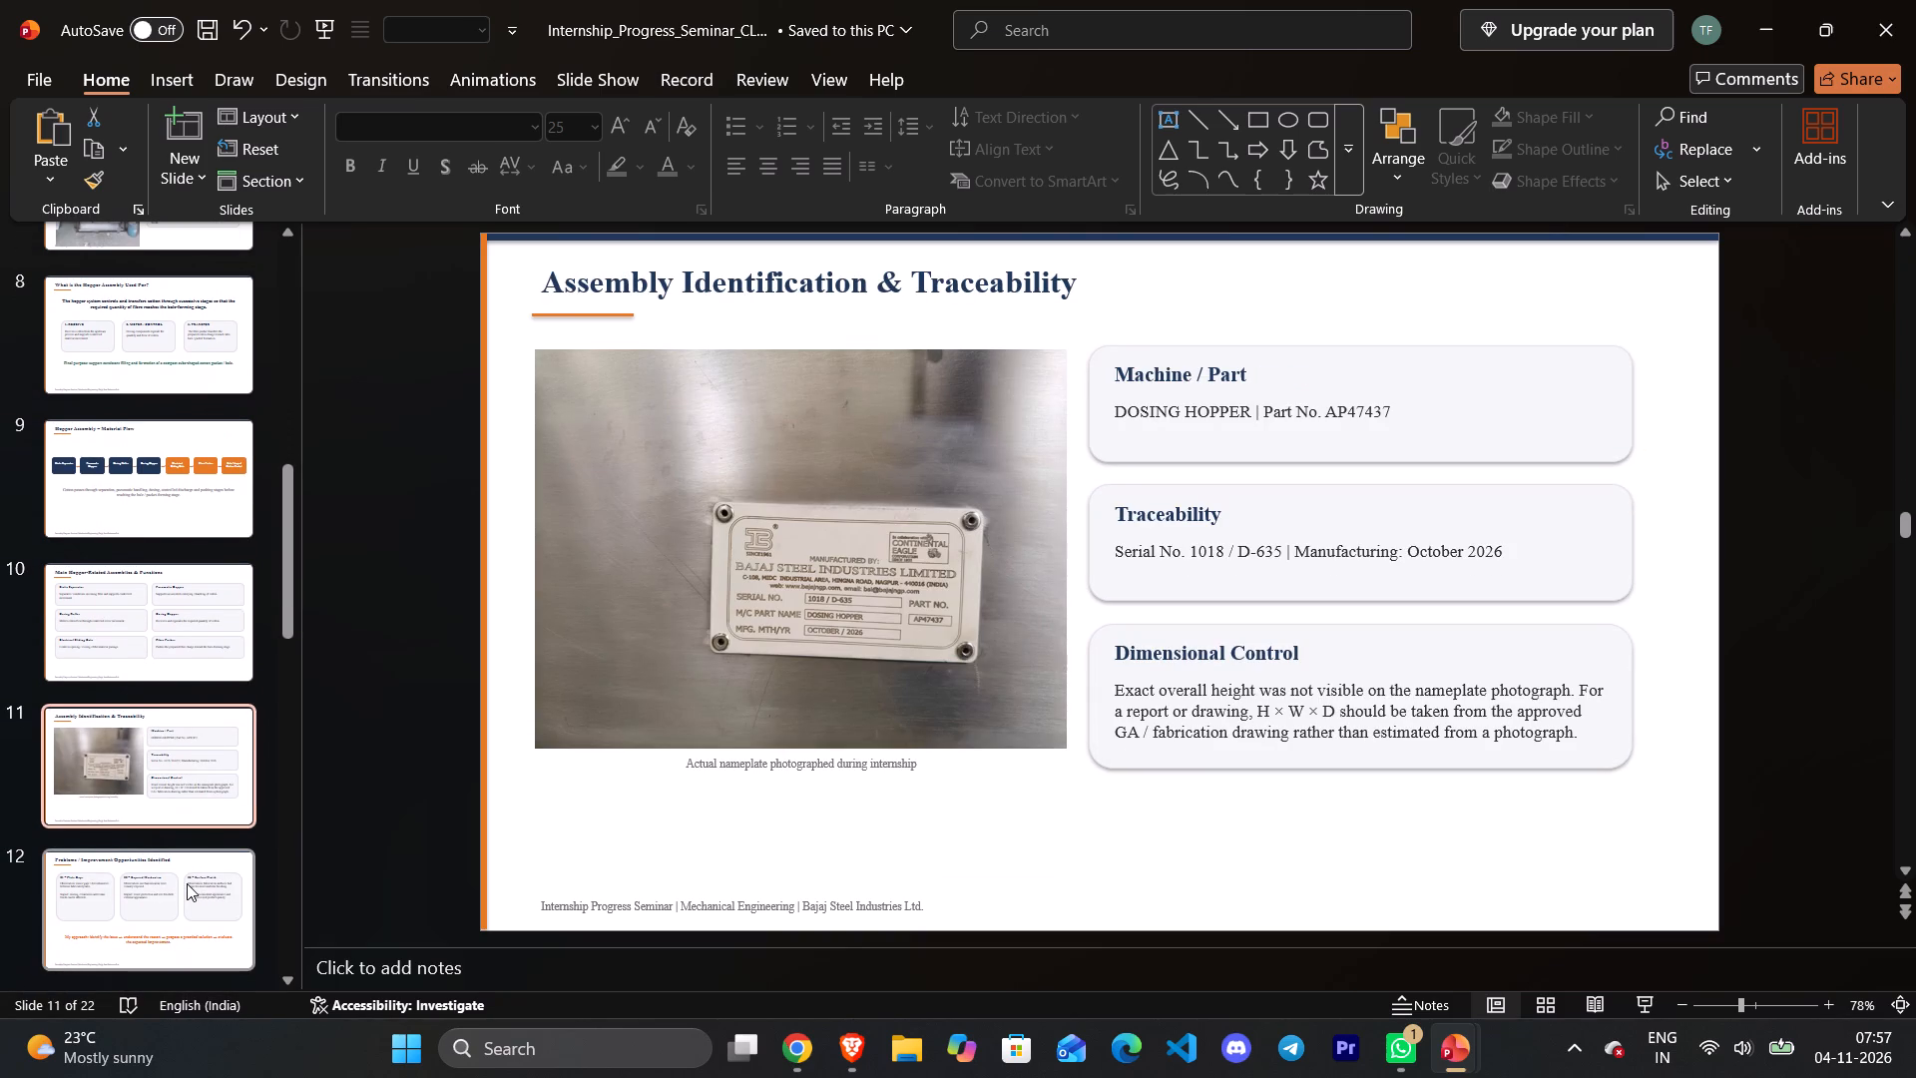
click(187, 883)
scroll(187, 883, down, 3)
click(187, 883)
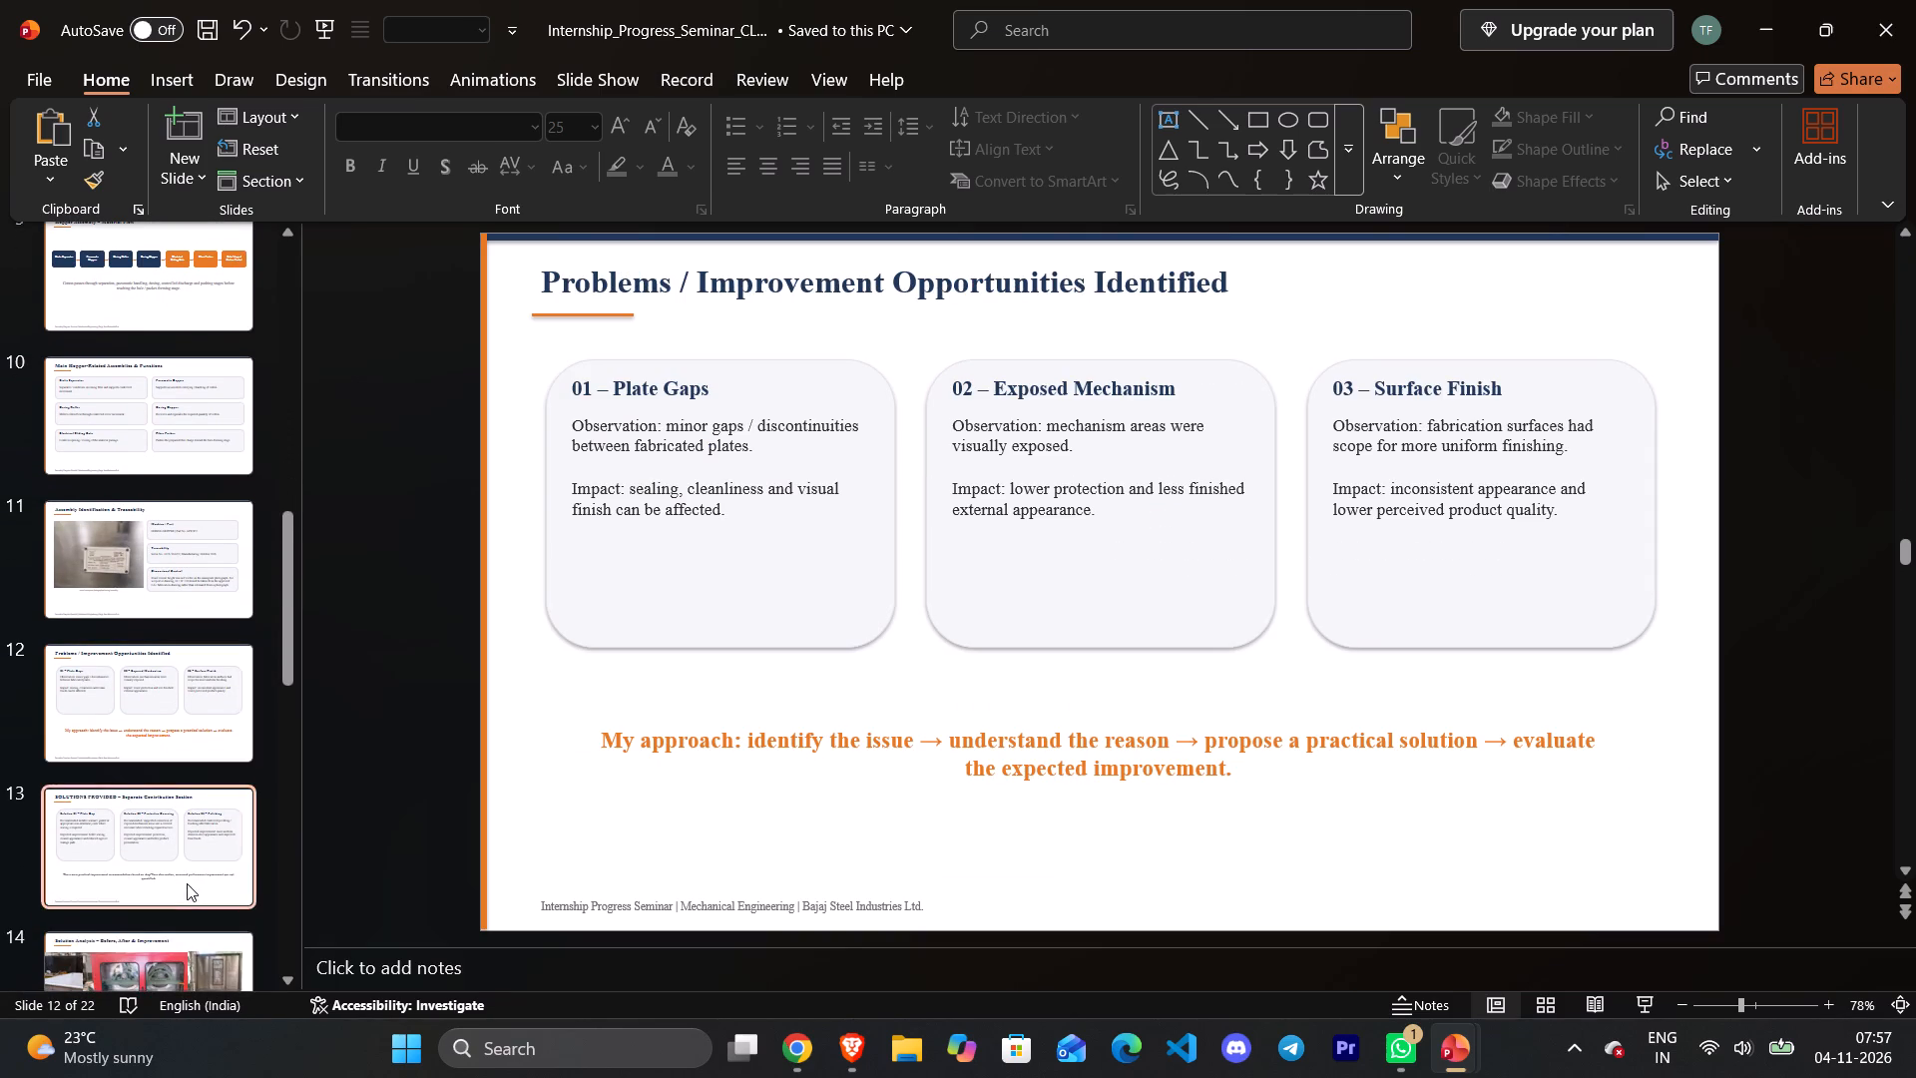
scroll(187, 883, down, 3)
click(187, 883)
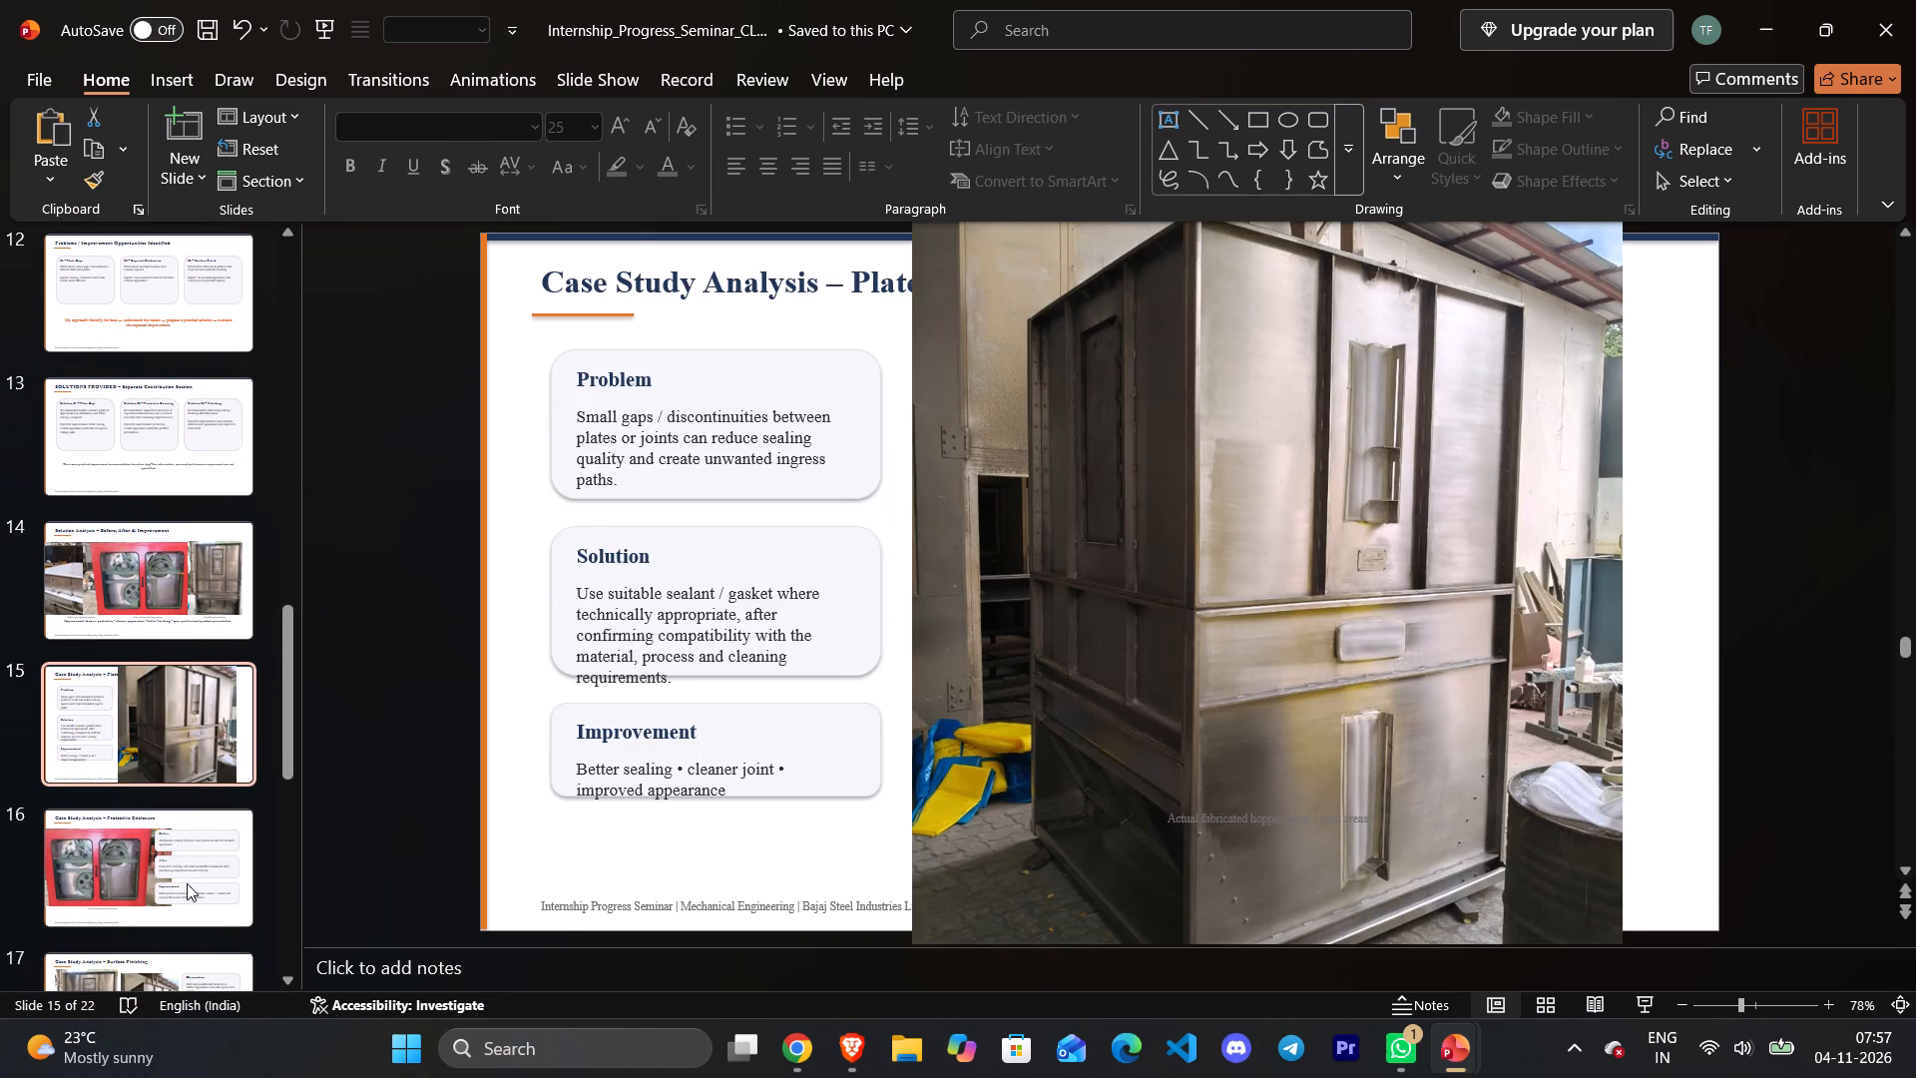
Shift the oversized hopper photo on slide 15, Case Study Analysis – Plate Gap Sealing, upward and shrink it proportionally from its lower-left corner.
click(1422, 689)
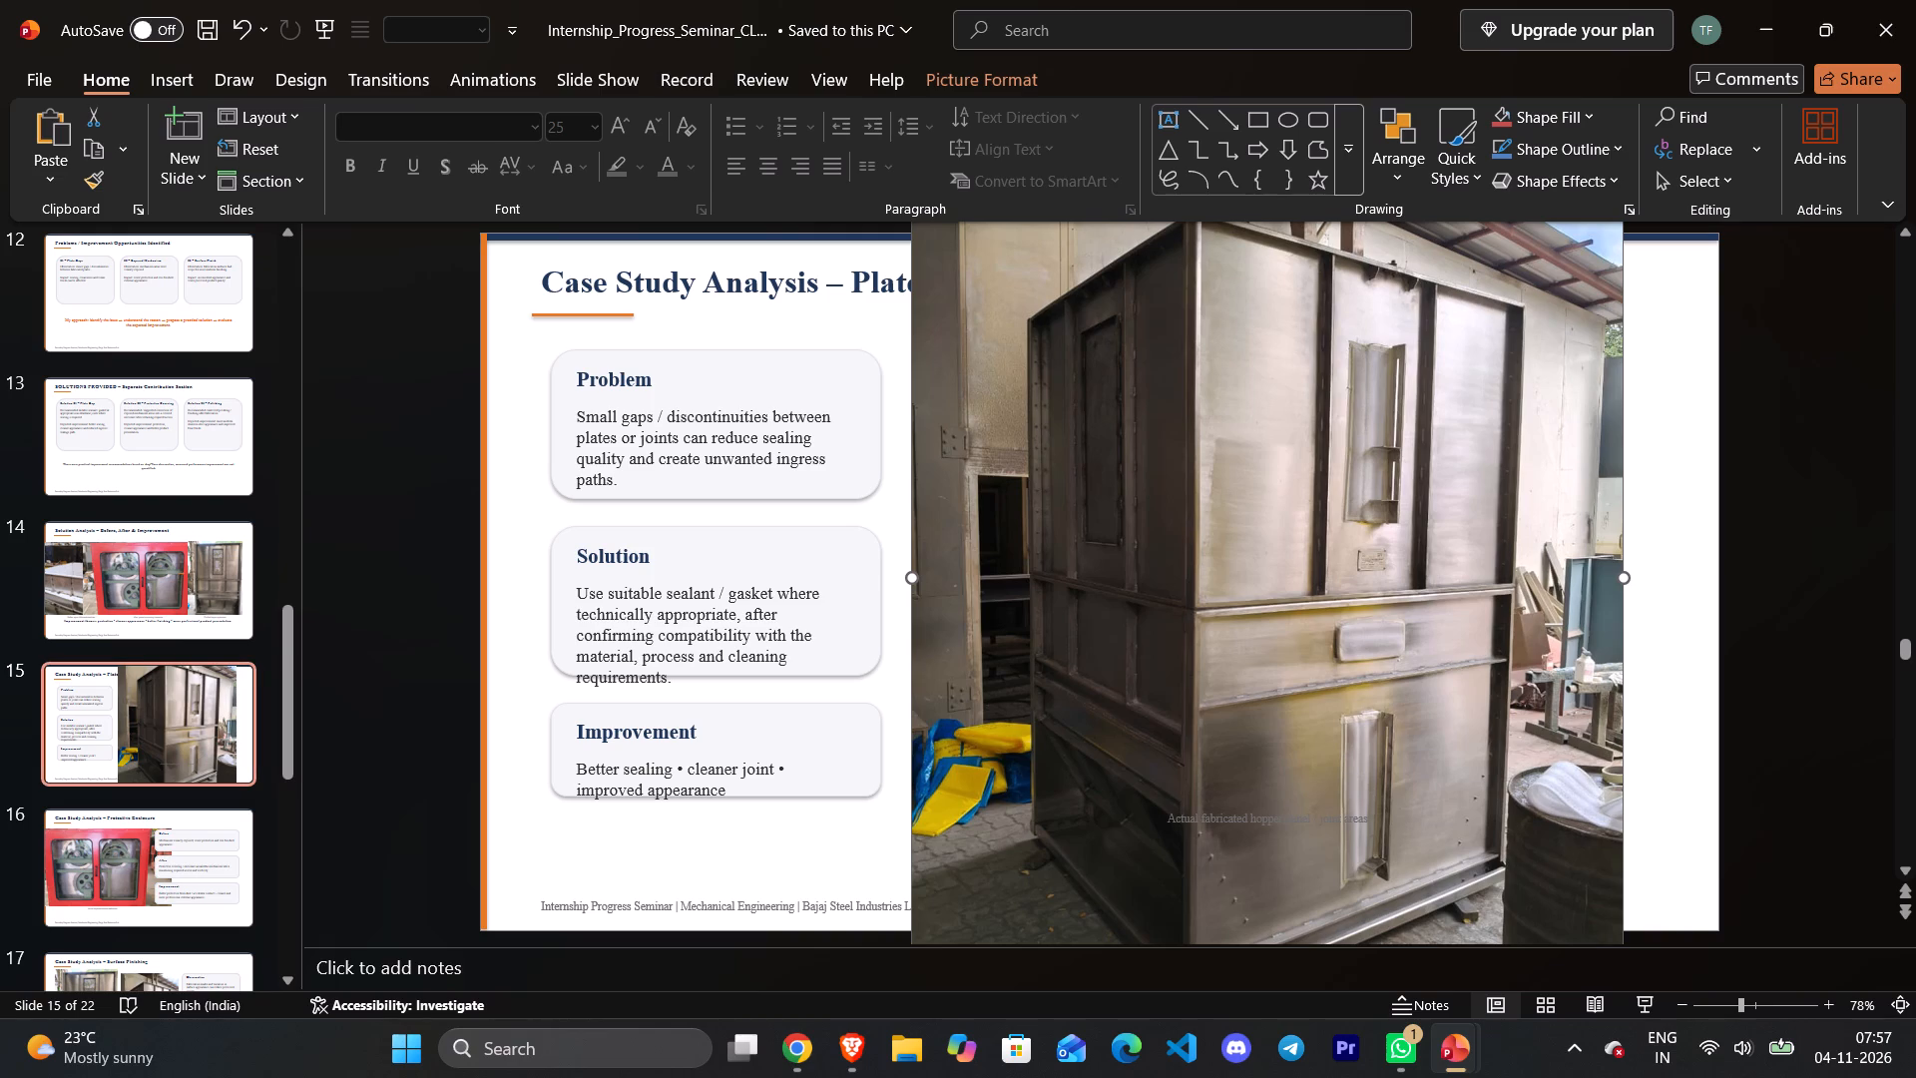
drag(1288, 622, 1301, 680)
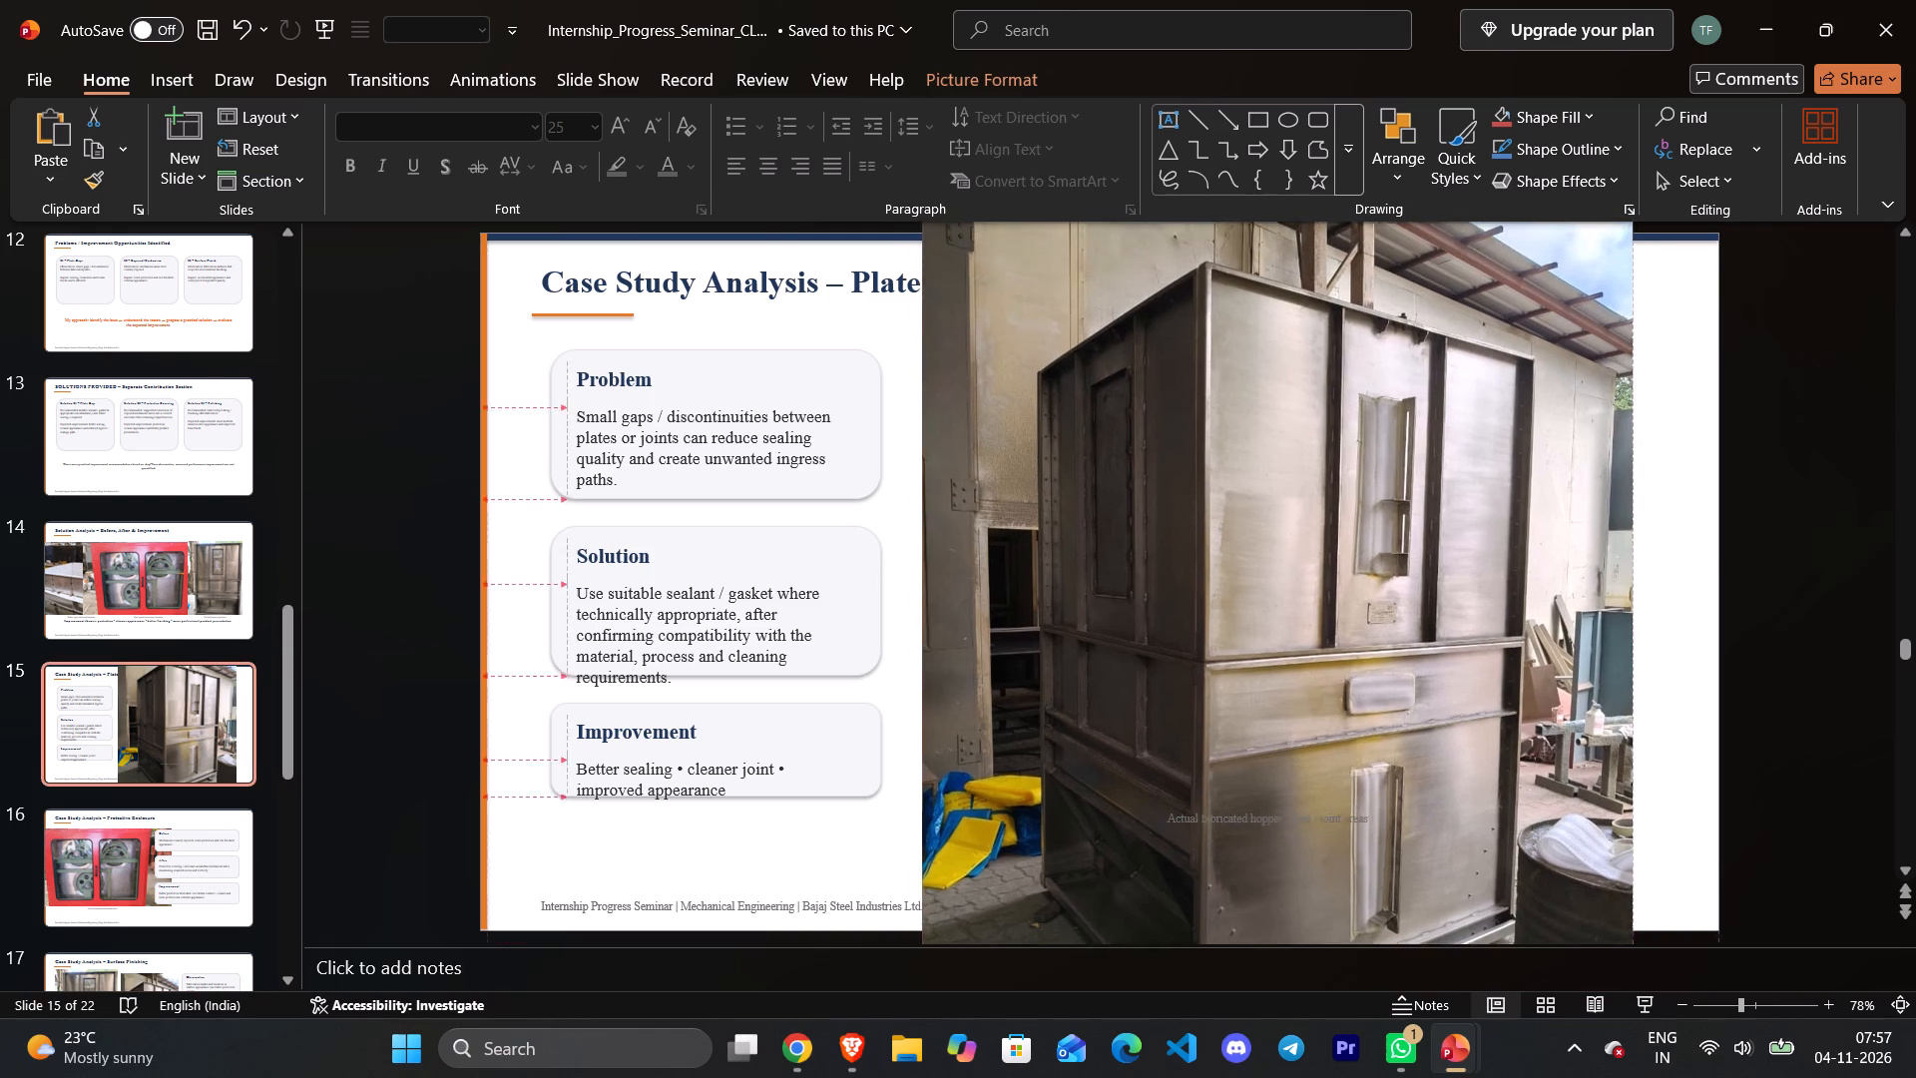
drag(1301, 680, 1290, 821)
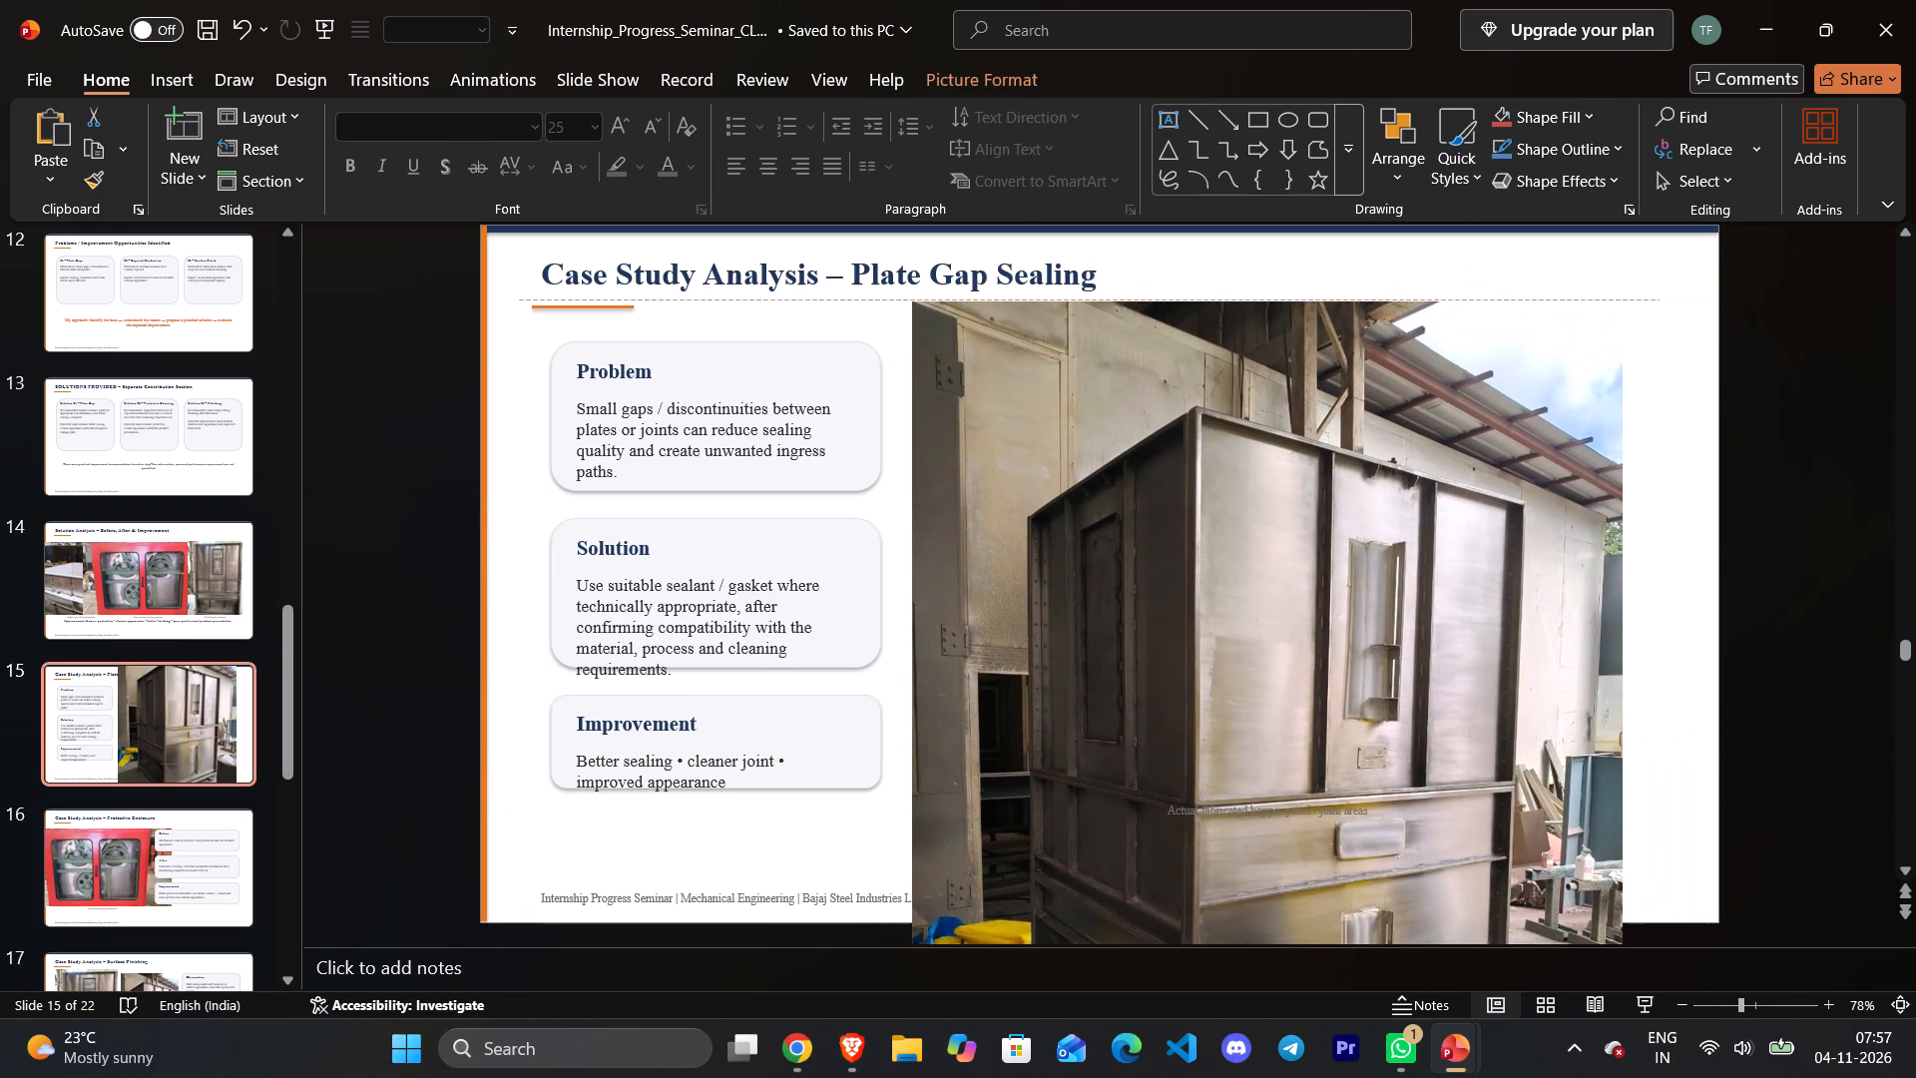
drag(1290, 821, 1335, 404)
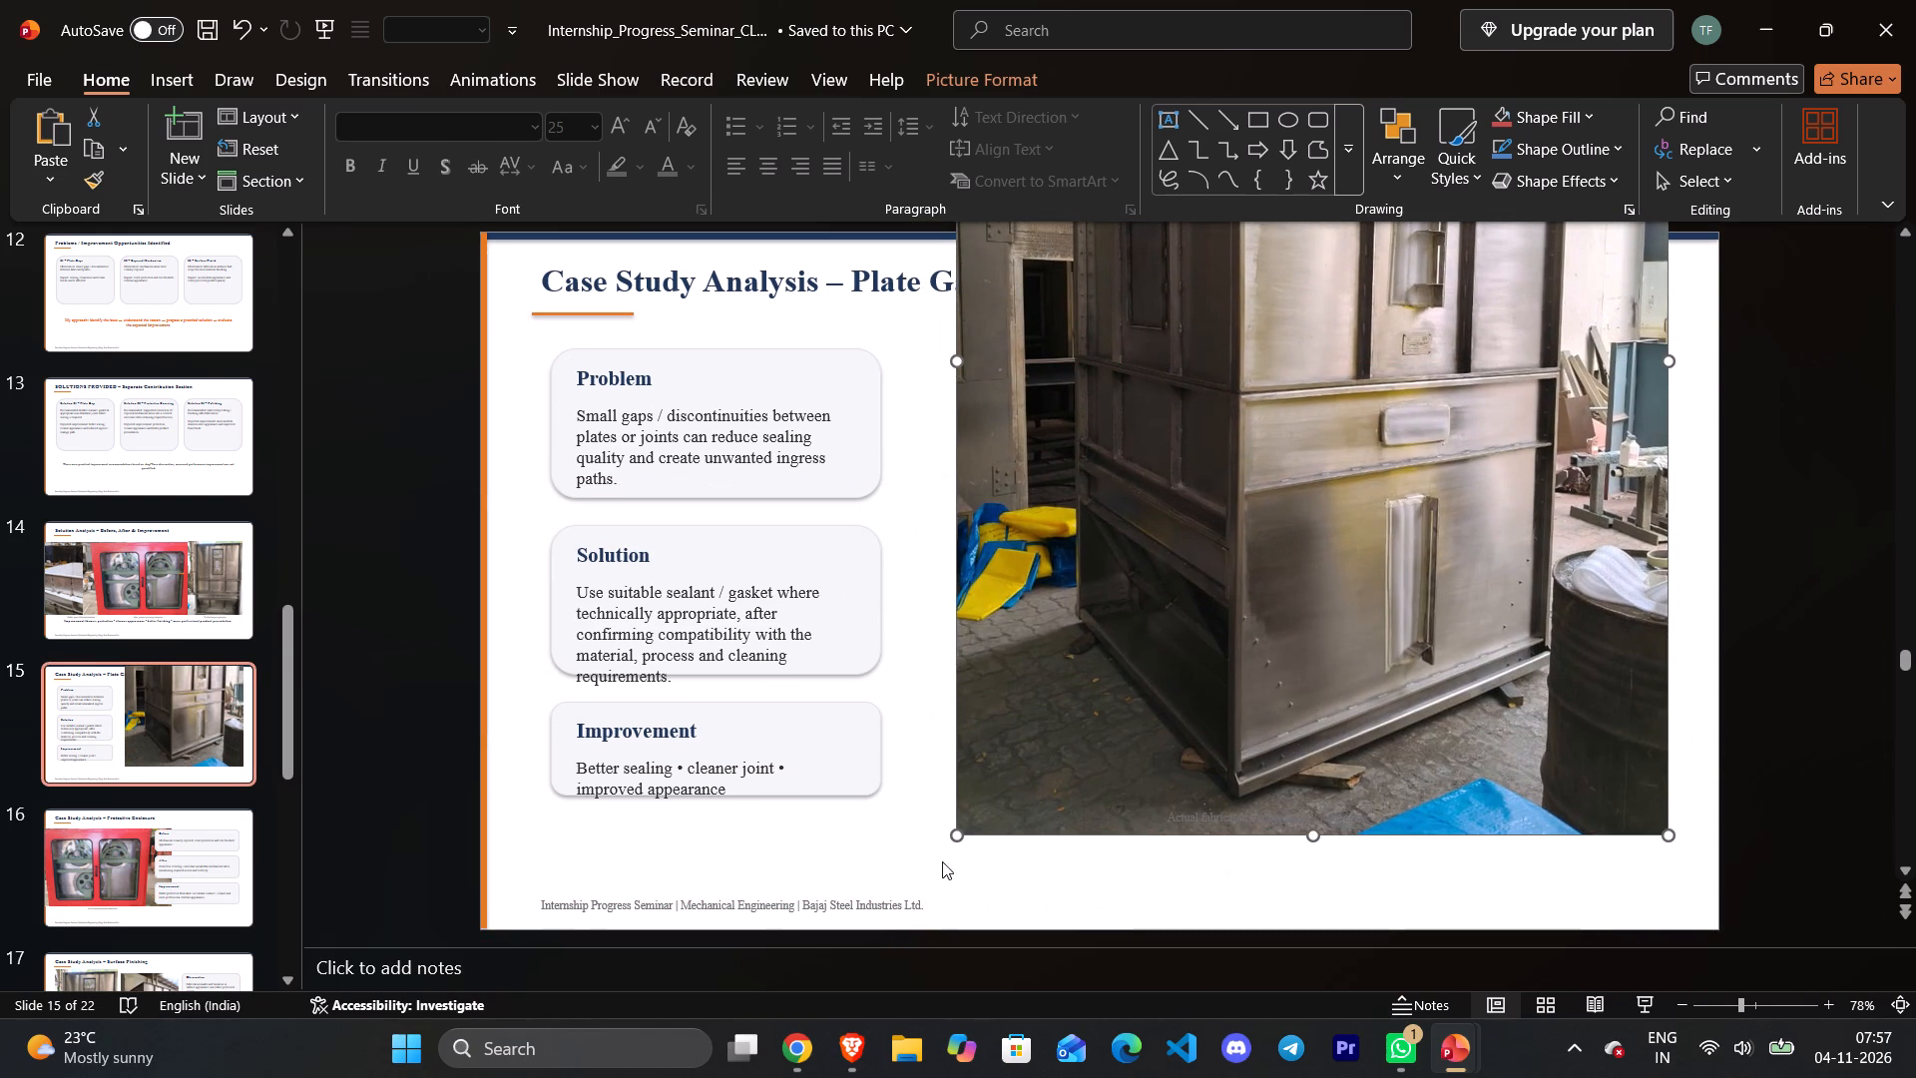
drag(961, 831, 1219, 583)
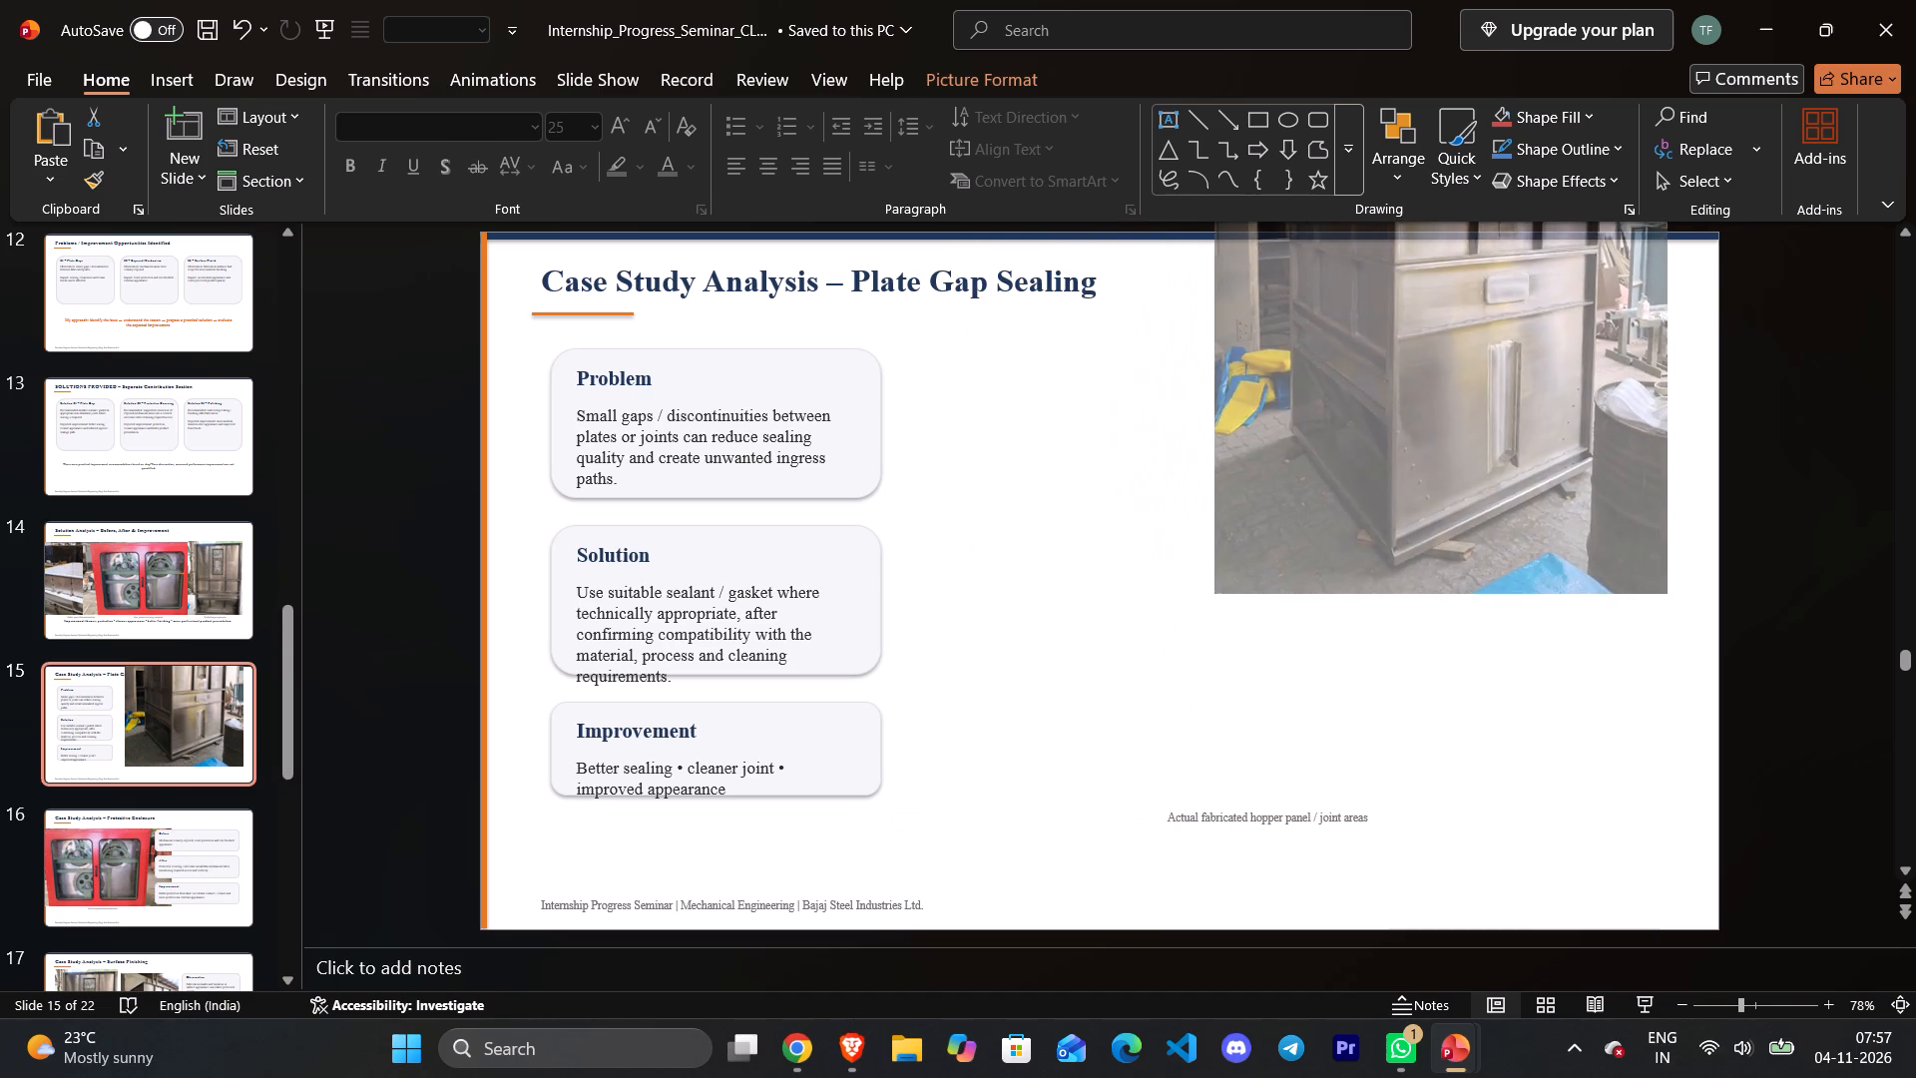
drag(1219, 583, 1236, 565)
Reposition, widen and proportionally shrink the hopper photo on slide 15 so it sits beside the three text cards, within the slide.
drag(1438, 413, 1319, 824)
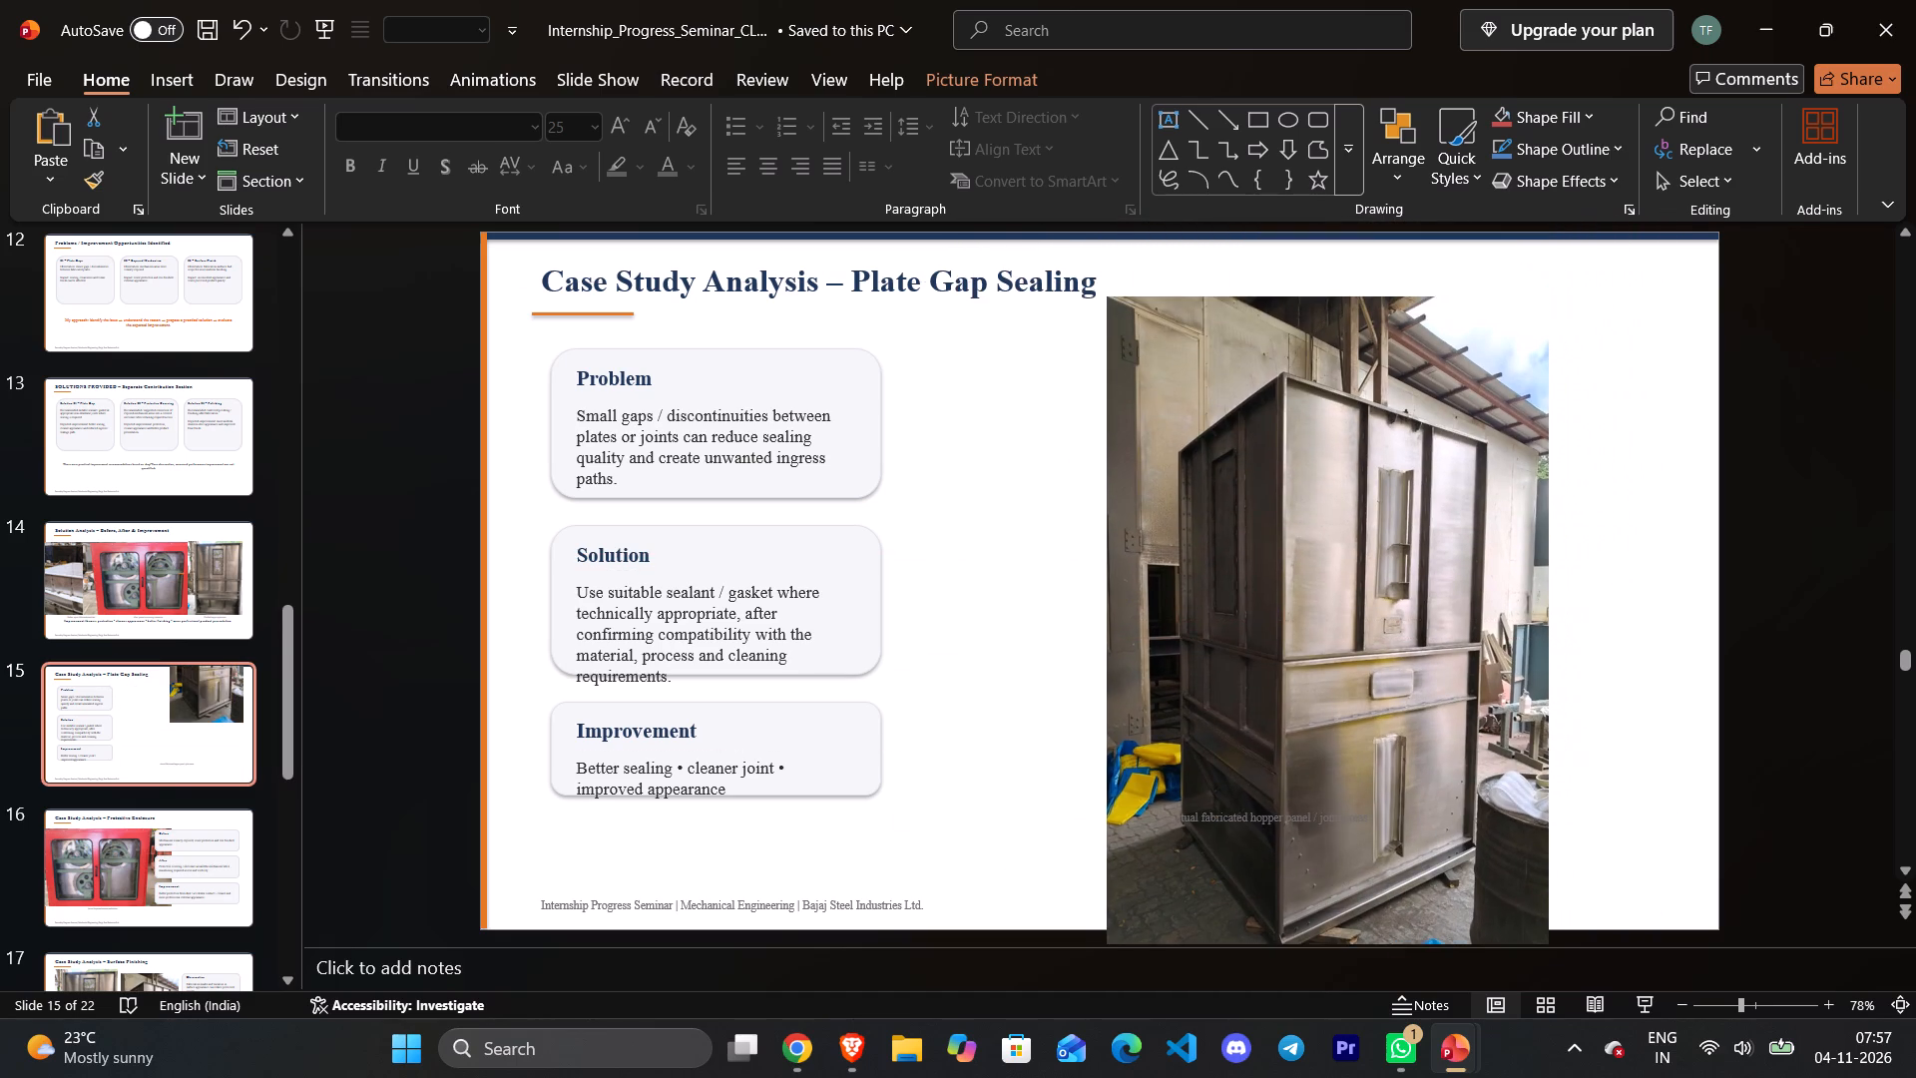
drag(1319, 824, 1317, 808)
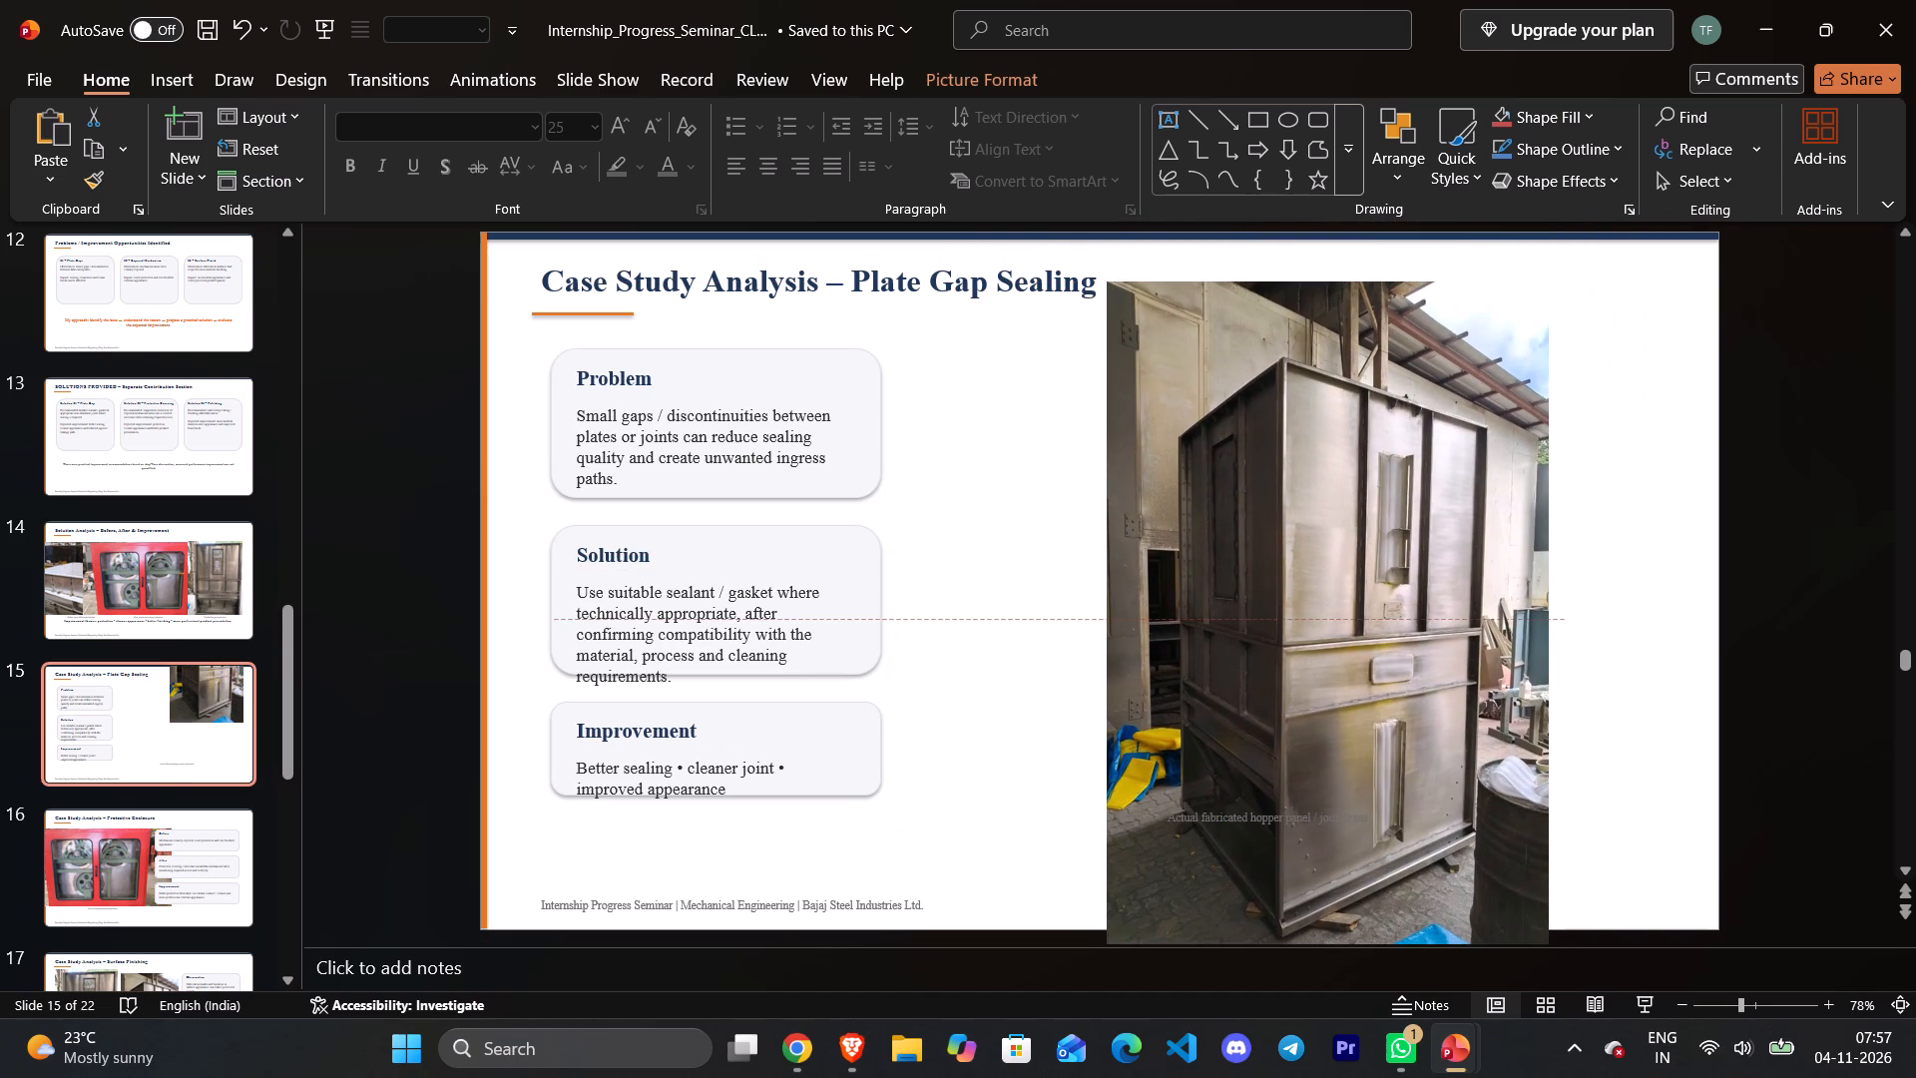
drag(1317, 808, 1256, 853)
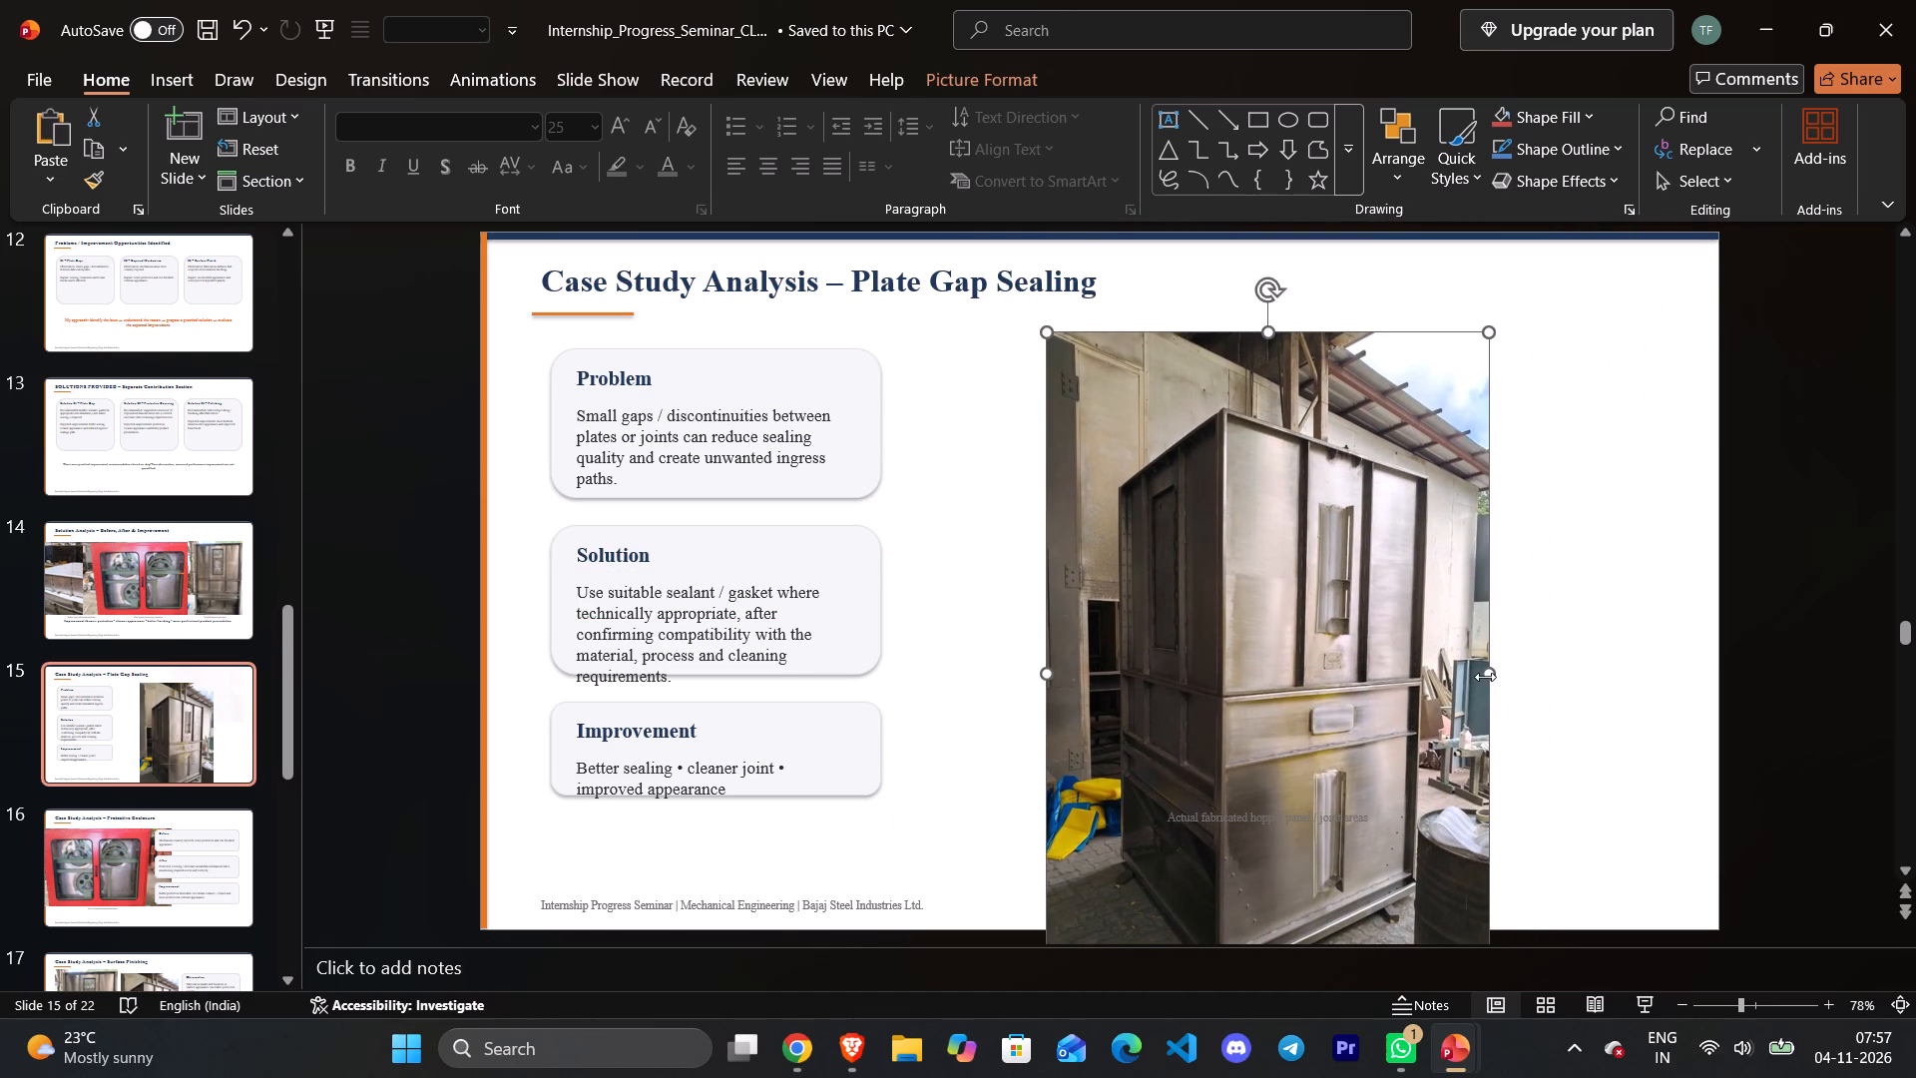
drag(1485, 677, 1618, 677)
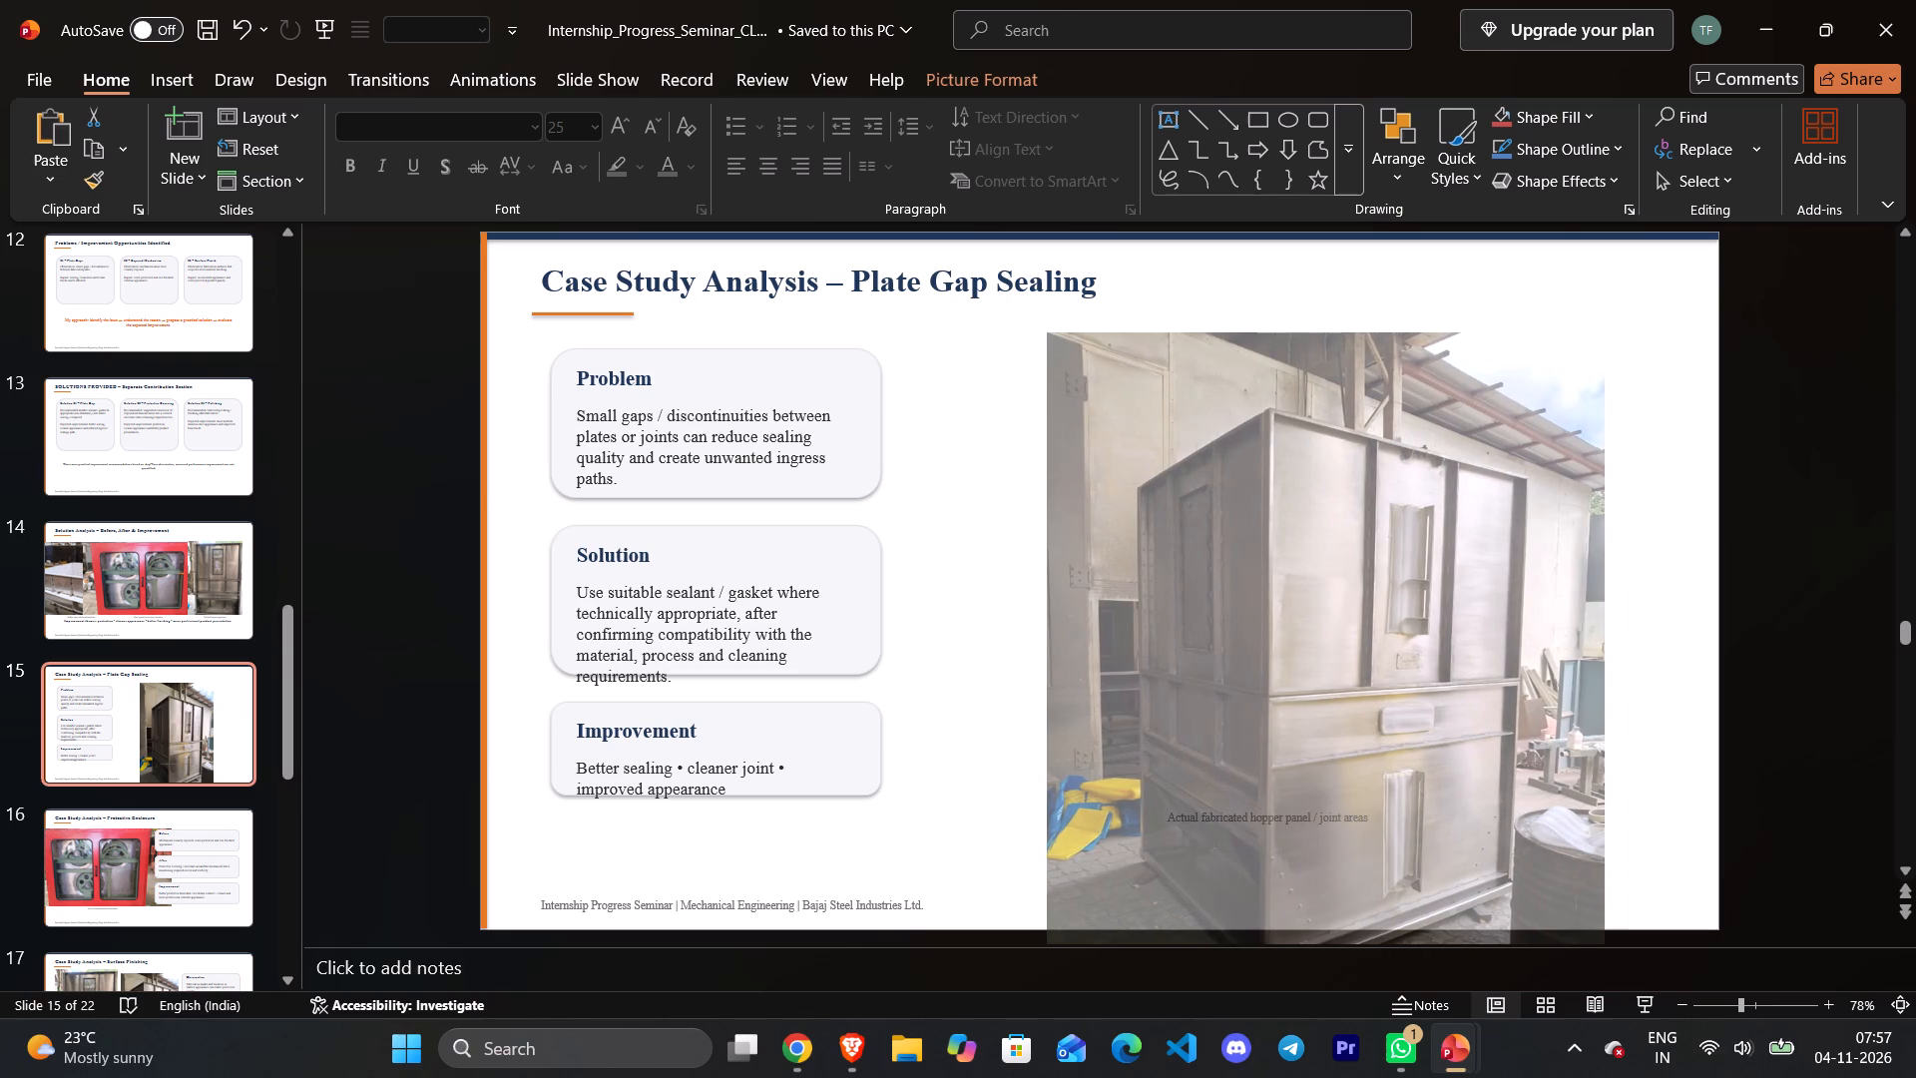
drag(1618, 677, 1628, 669)
drag(1413, 718, 1443, 581)
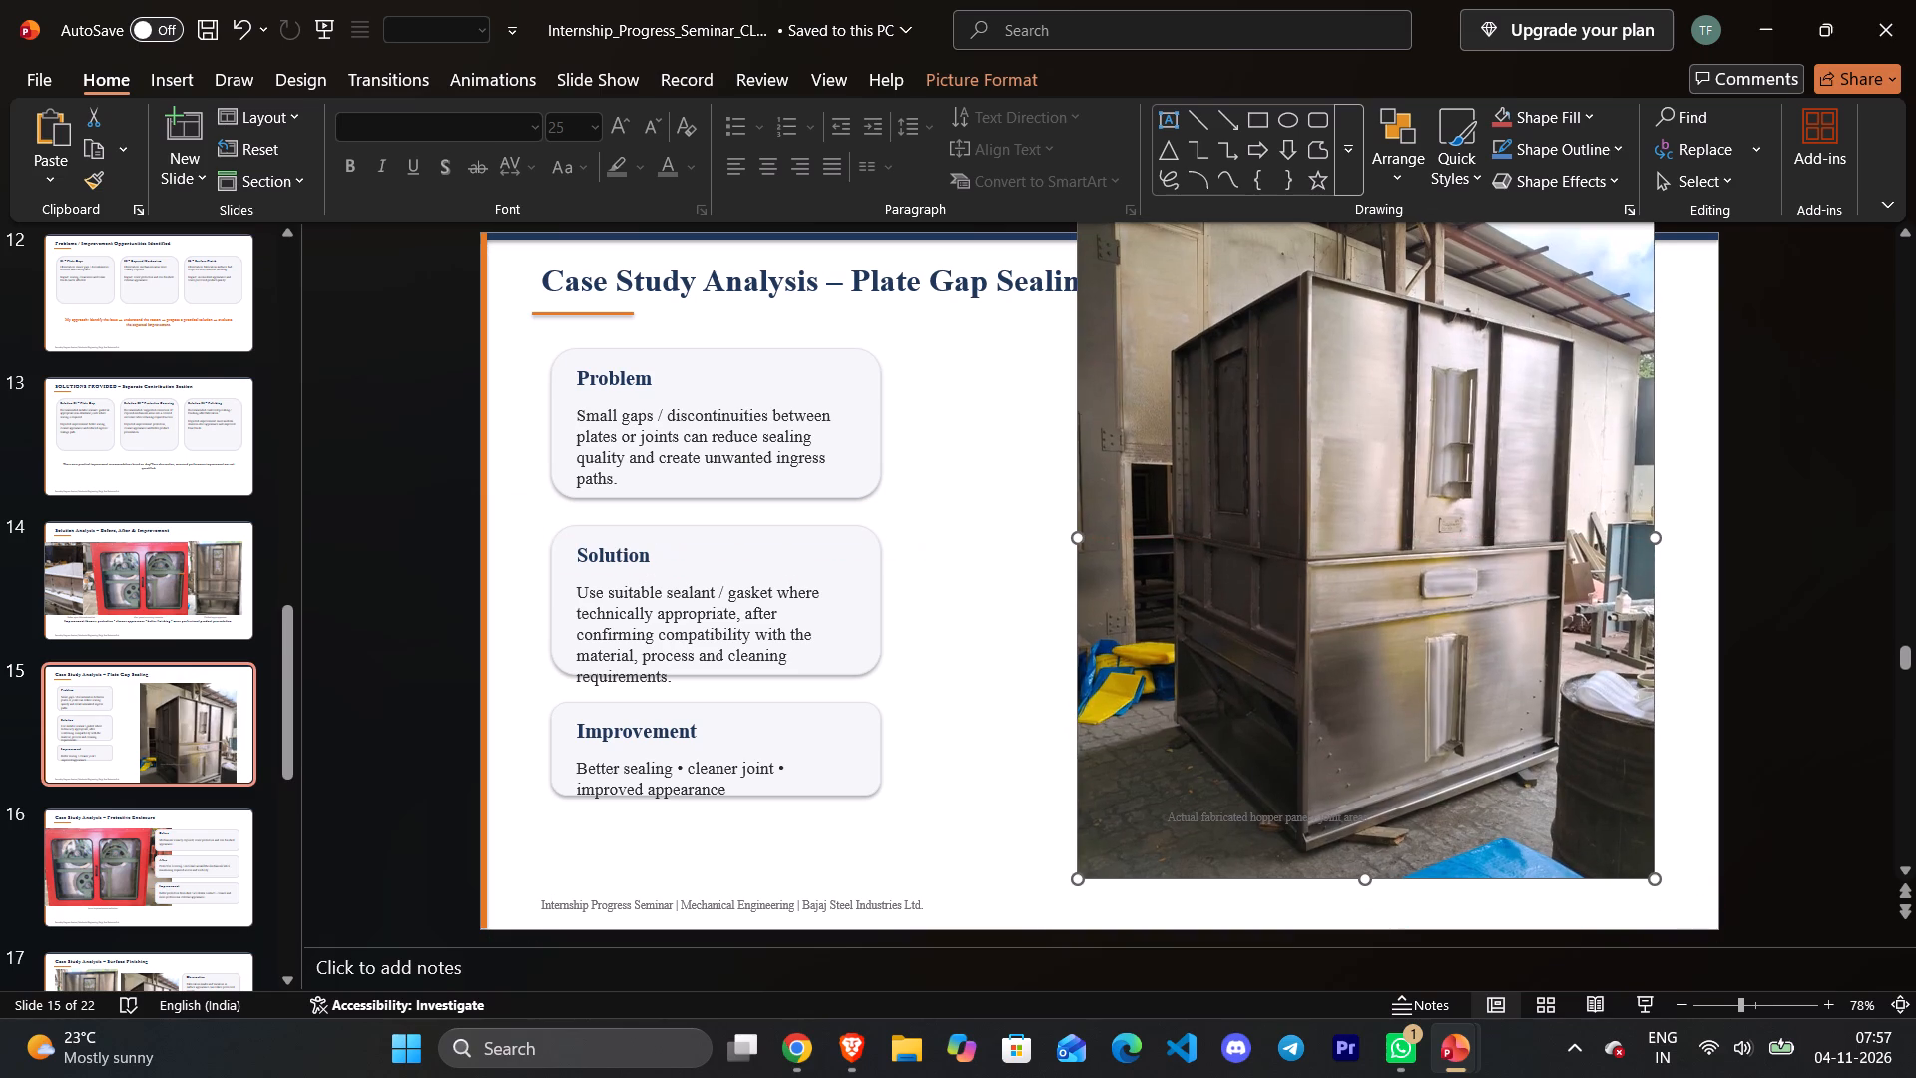
drag(1654, 875, 1543, 759)
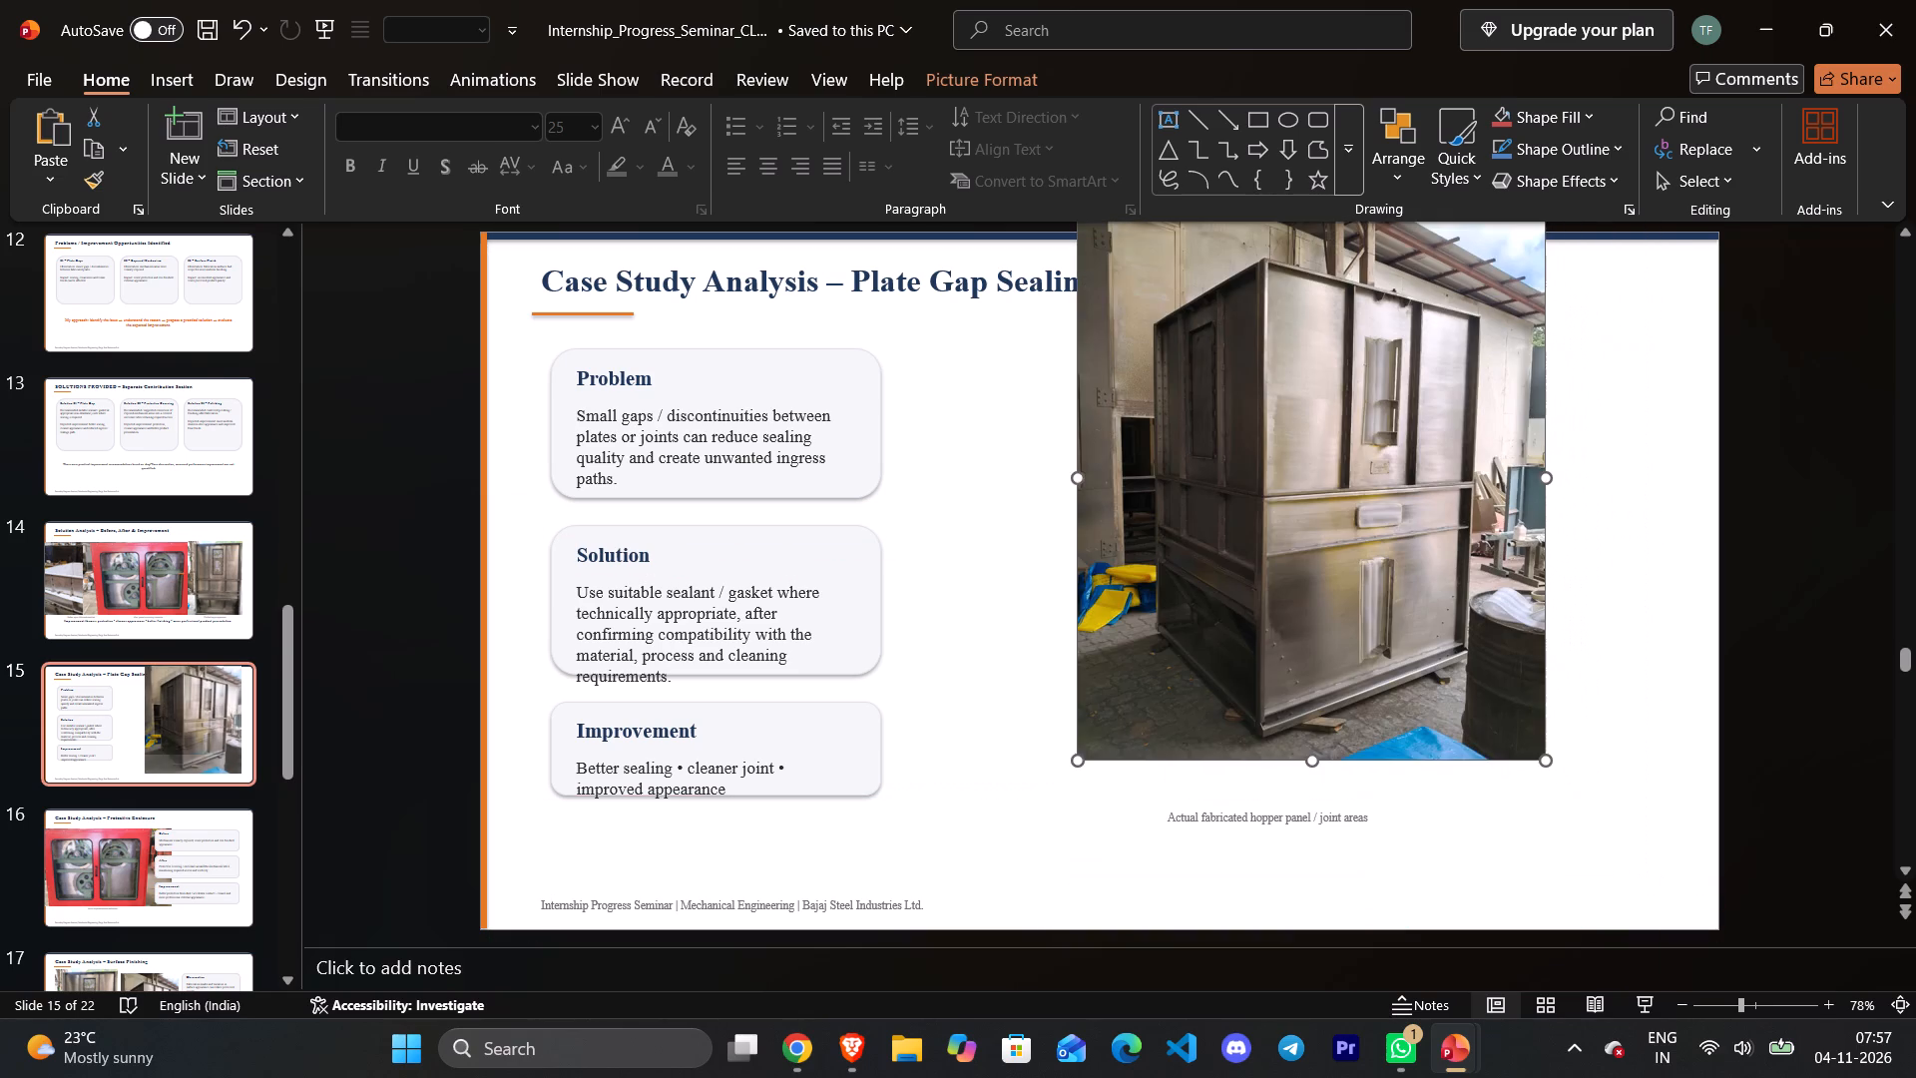
drag(1381, 658, 1430, 793)
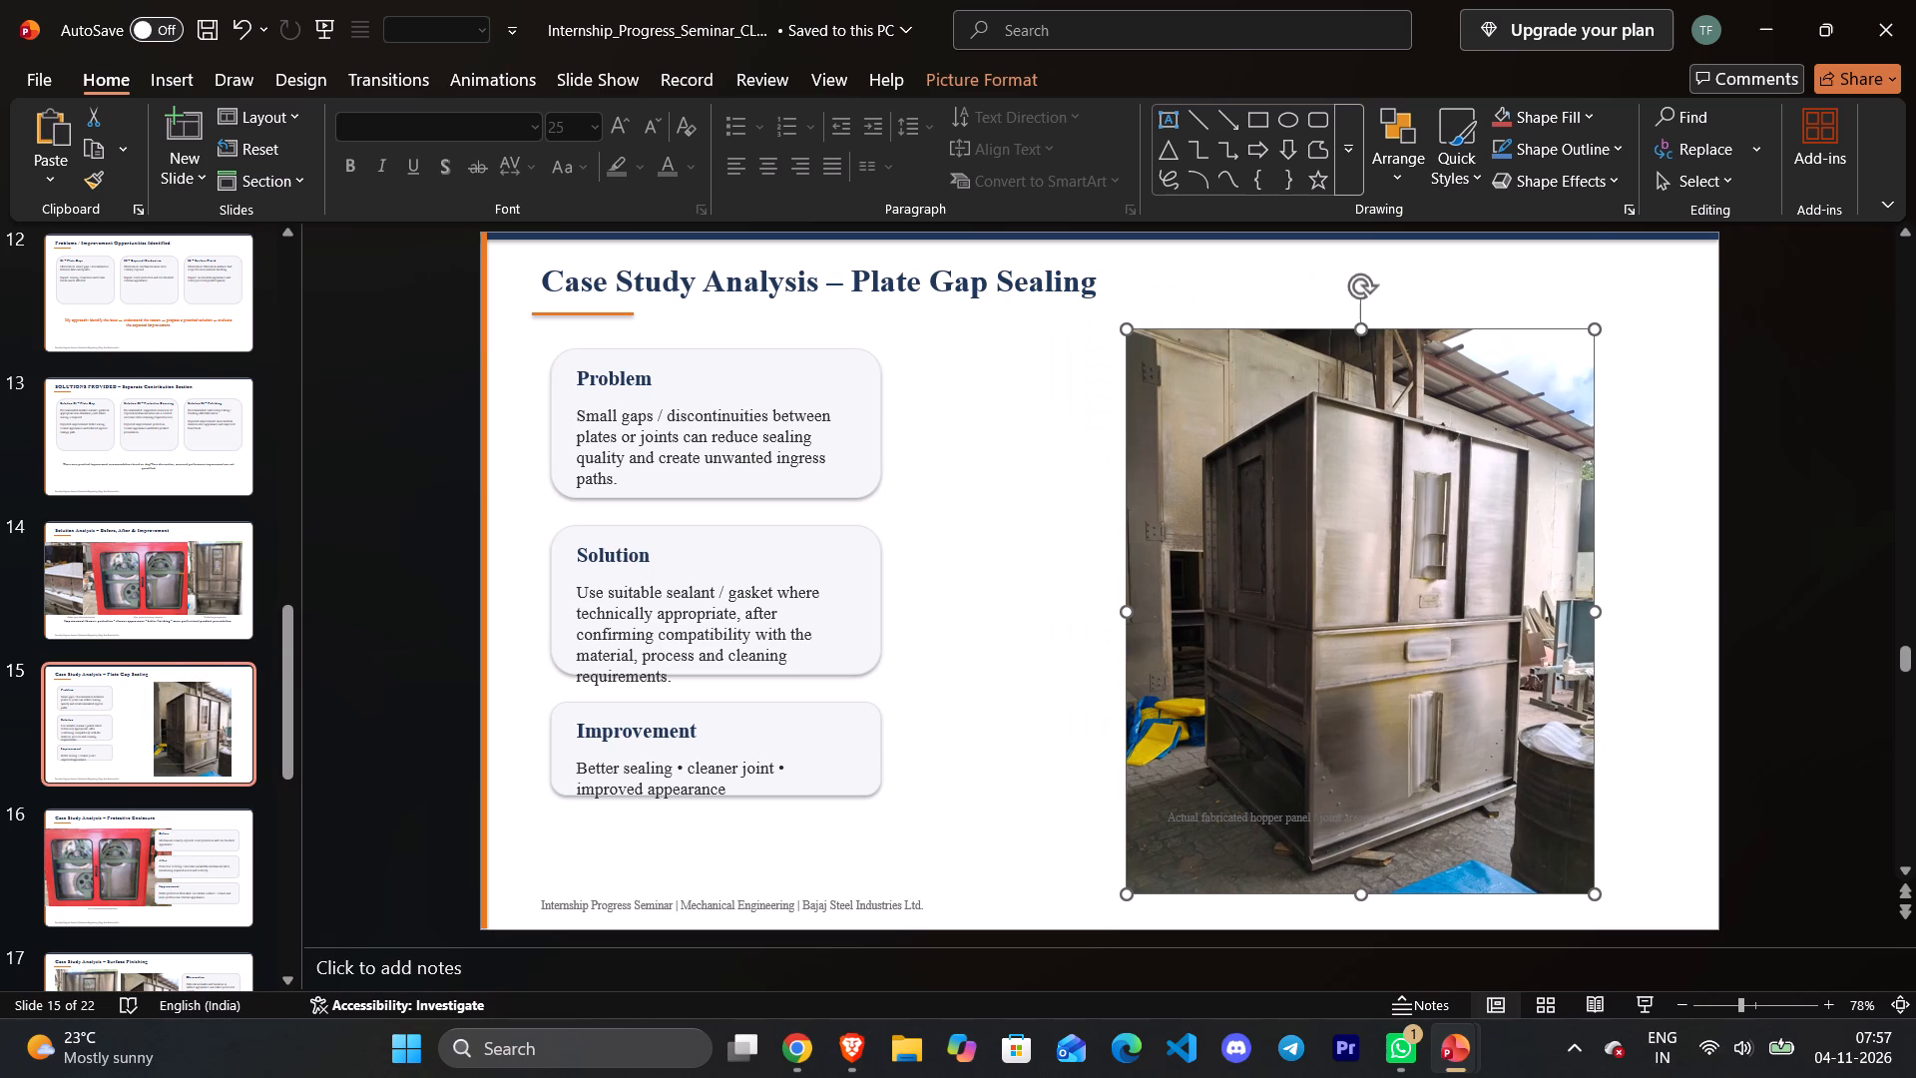
Move the Improvement card's background shape on slide 15 slightly down so it encloses its two lines of text.
click(745, 606)
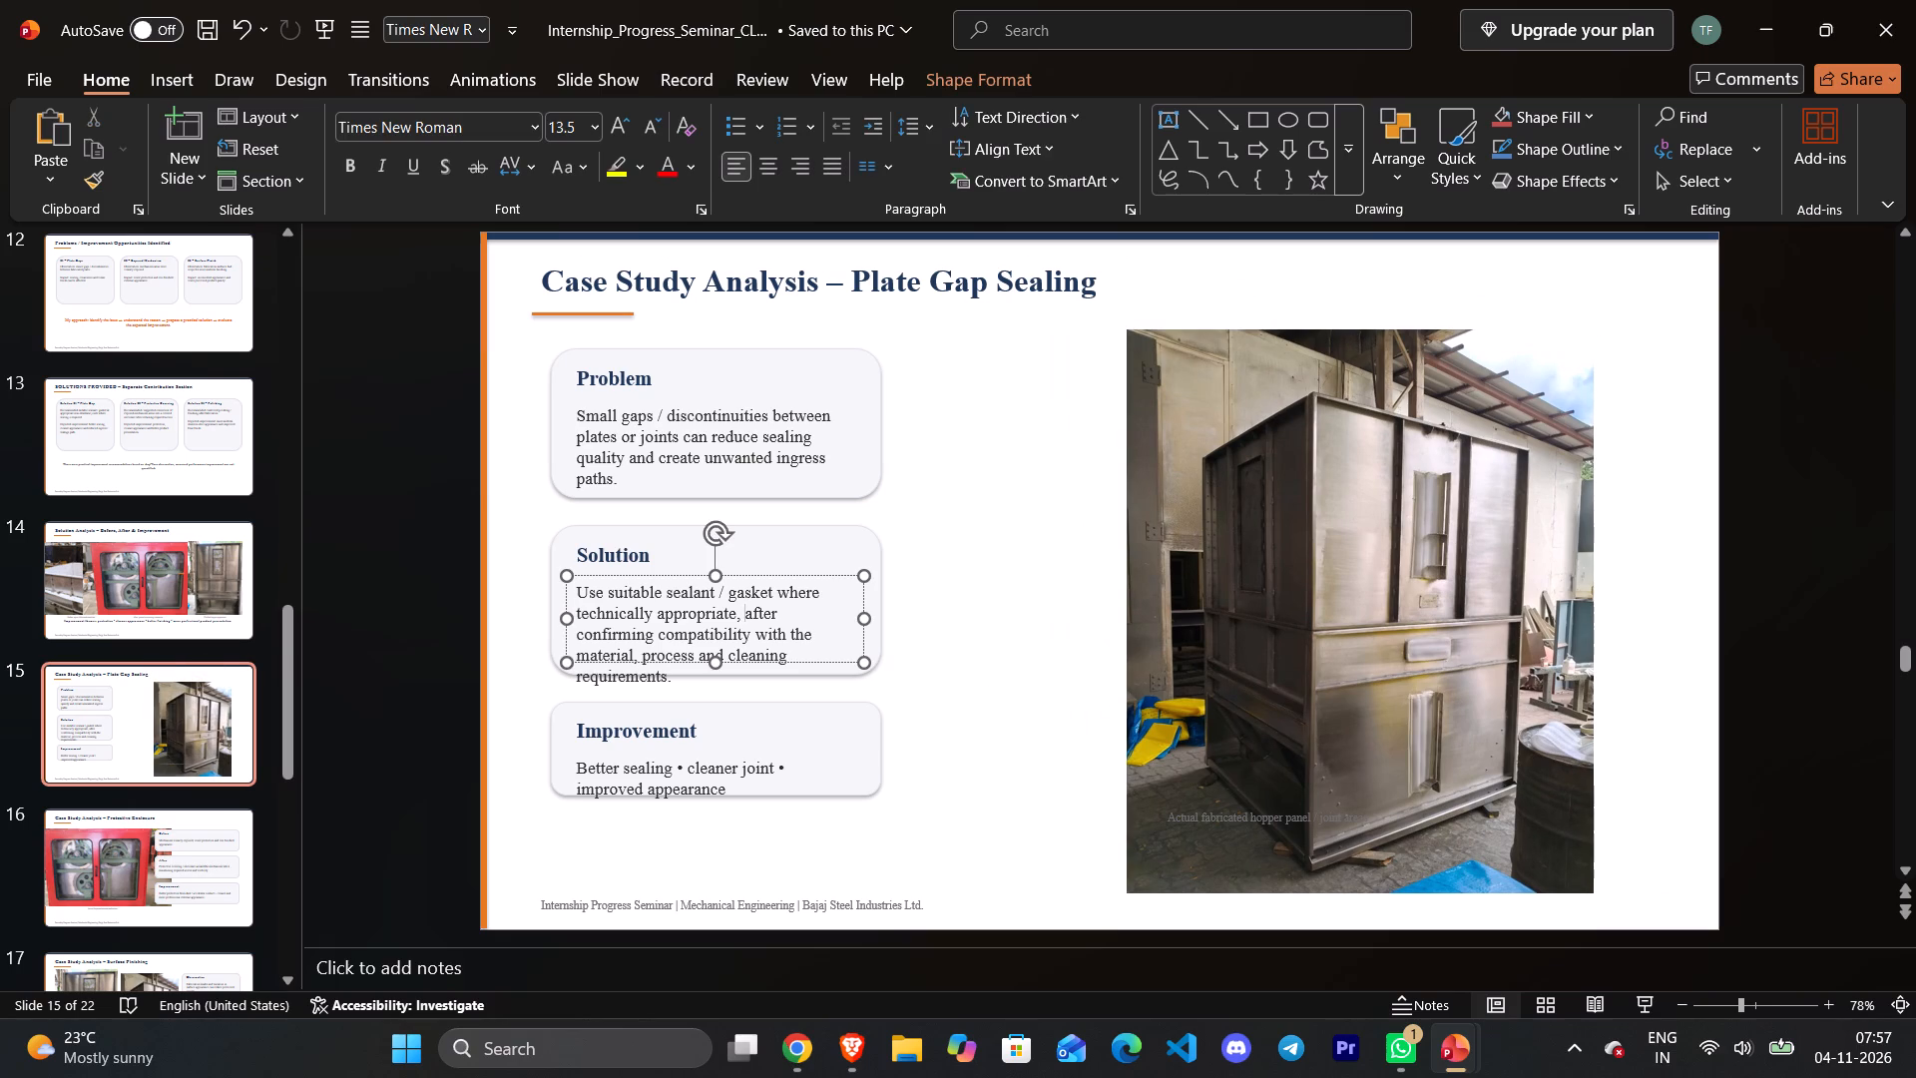
click(718, 564)
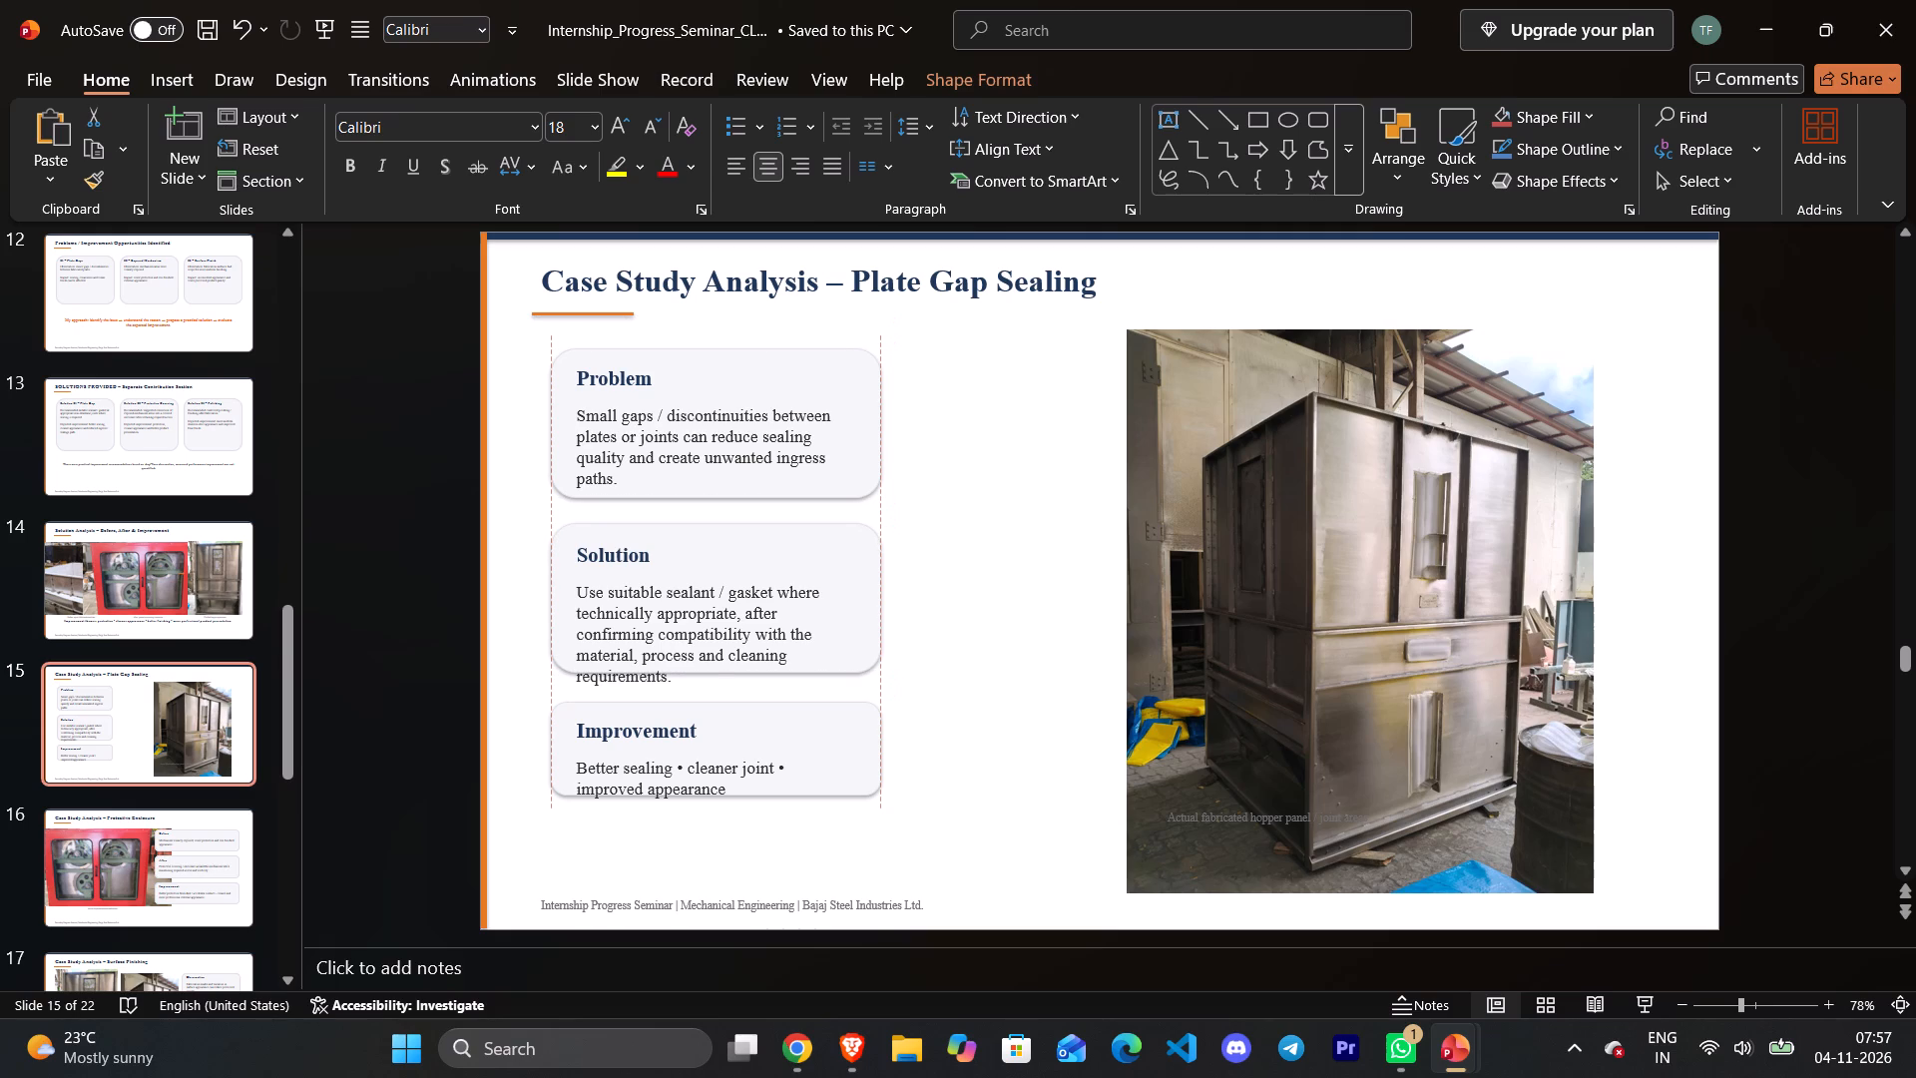
click(770, 736)
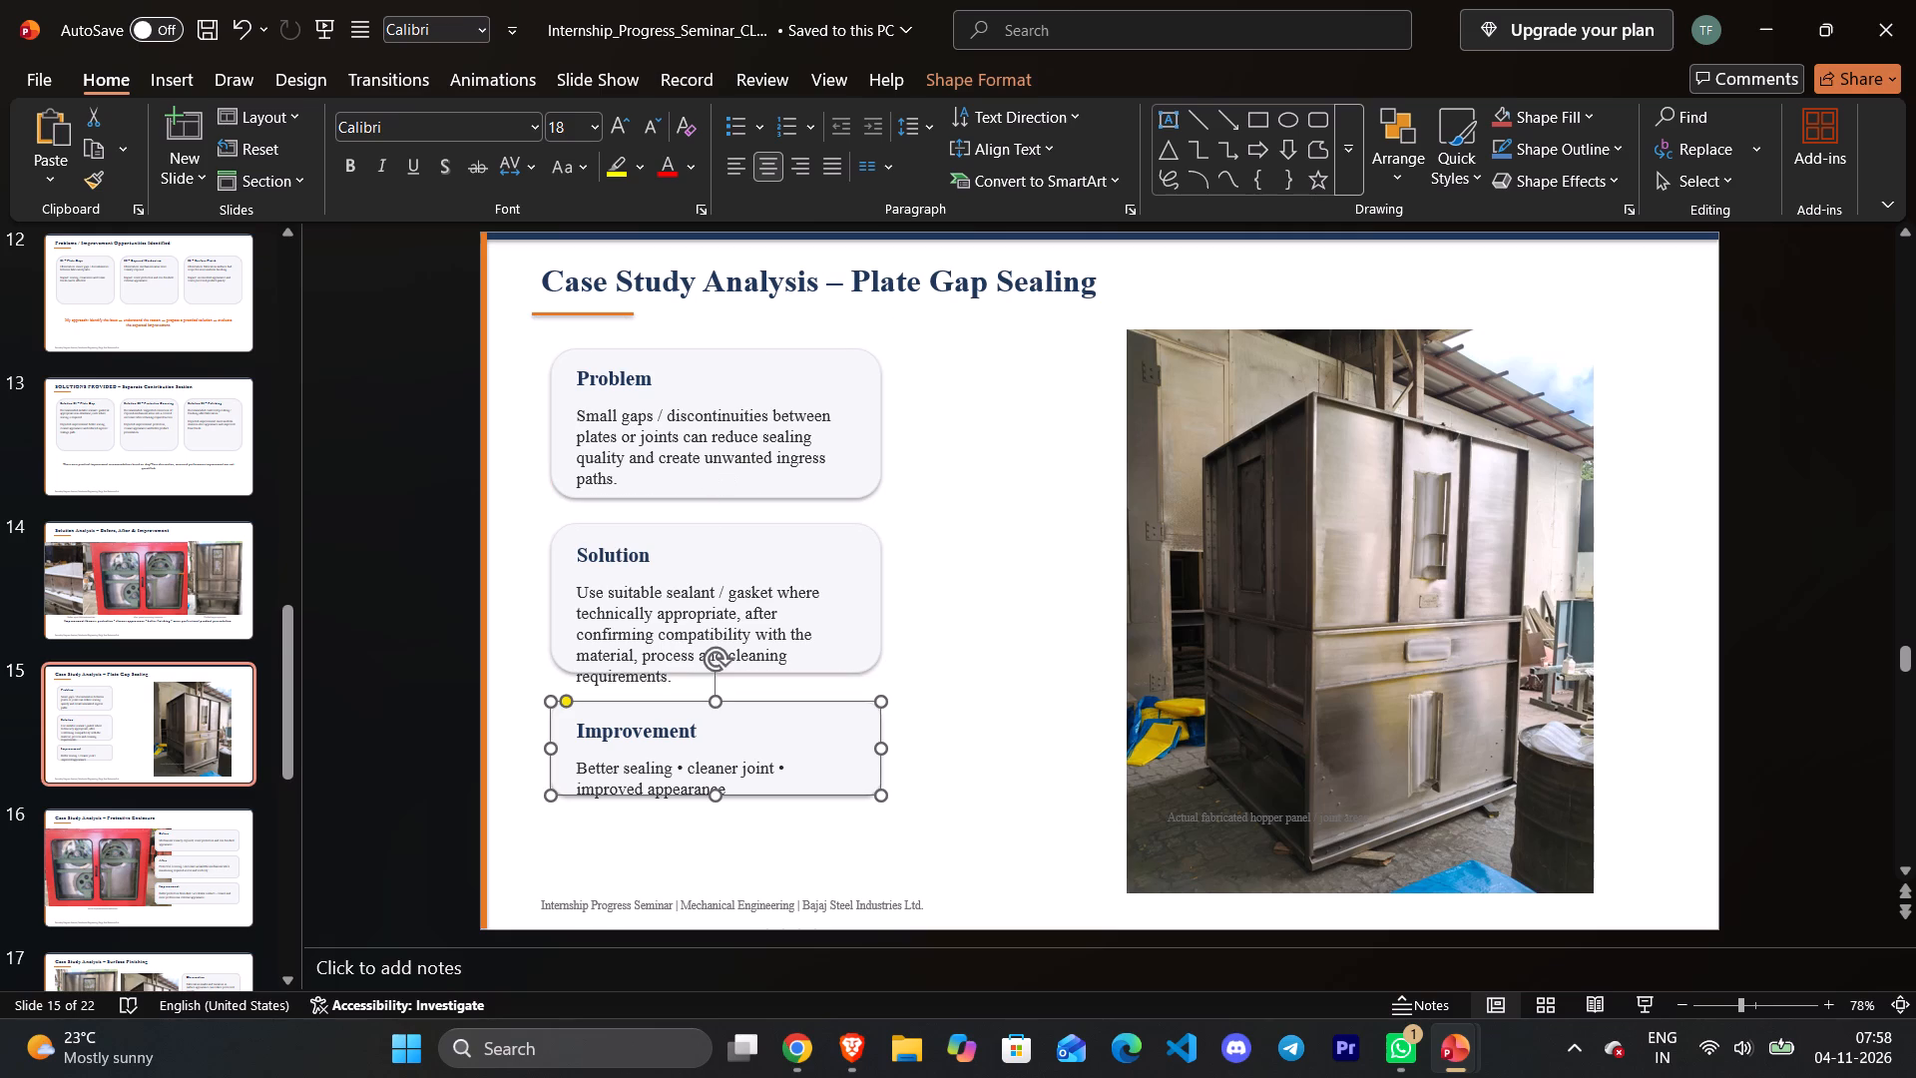
drag(770, 736, 768, 748)
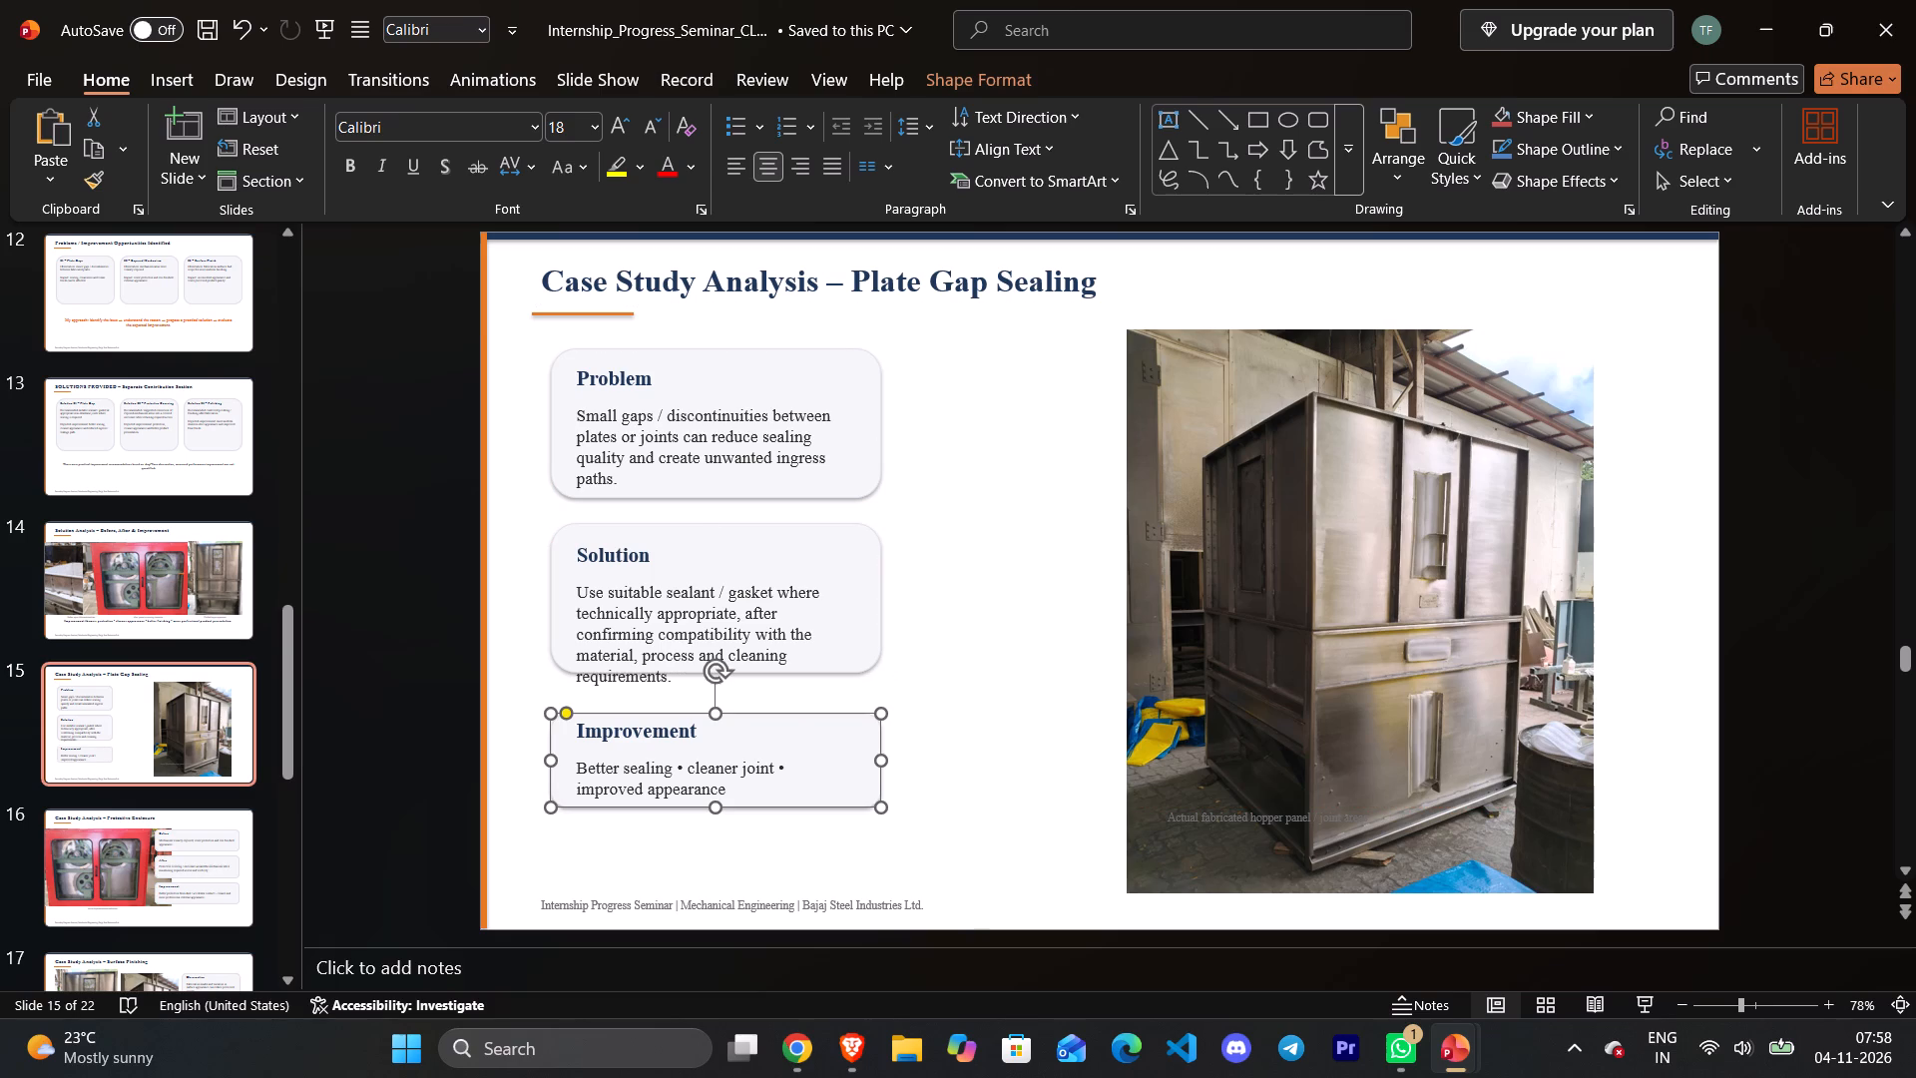
Move the Solution card's background shape on slide 15 slightly down so it encloses the whole text down to "requirements.".
click(666, 606)
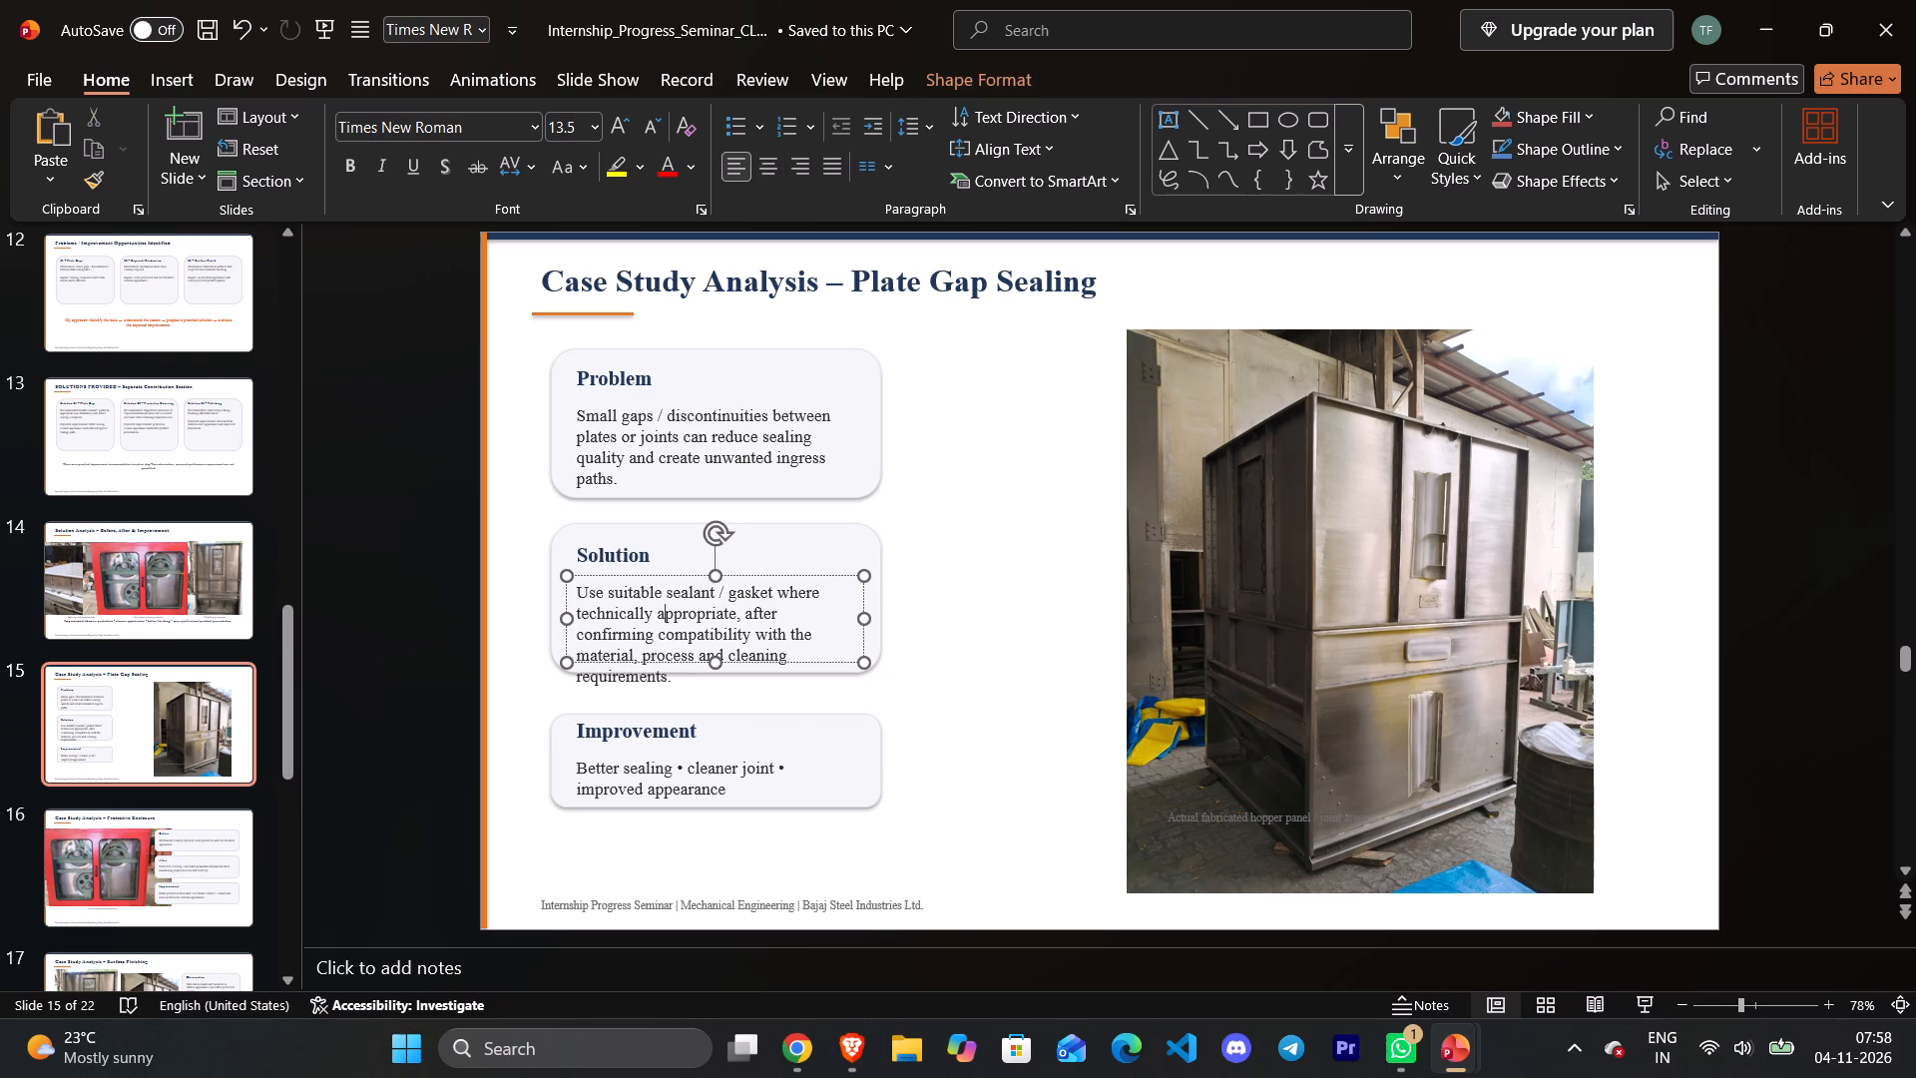
drag(718, 576, 717, 560)
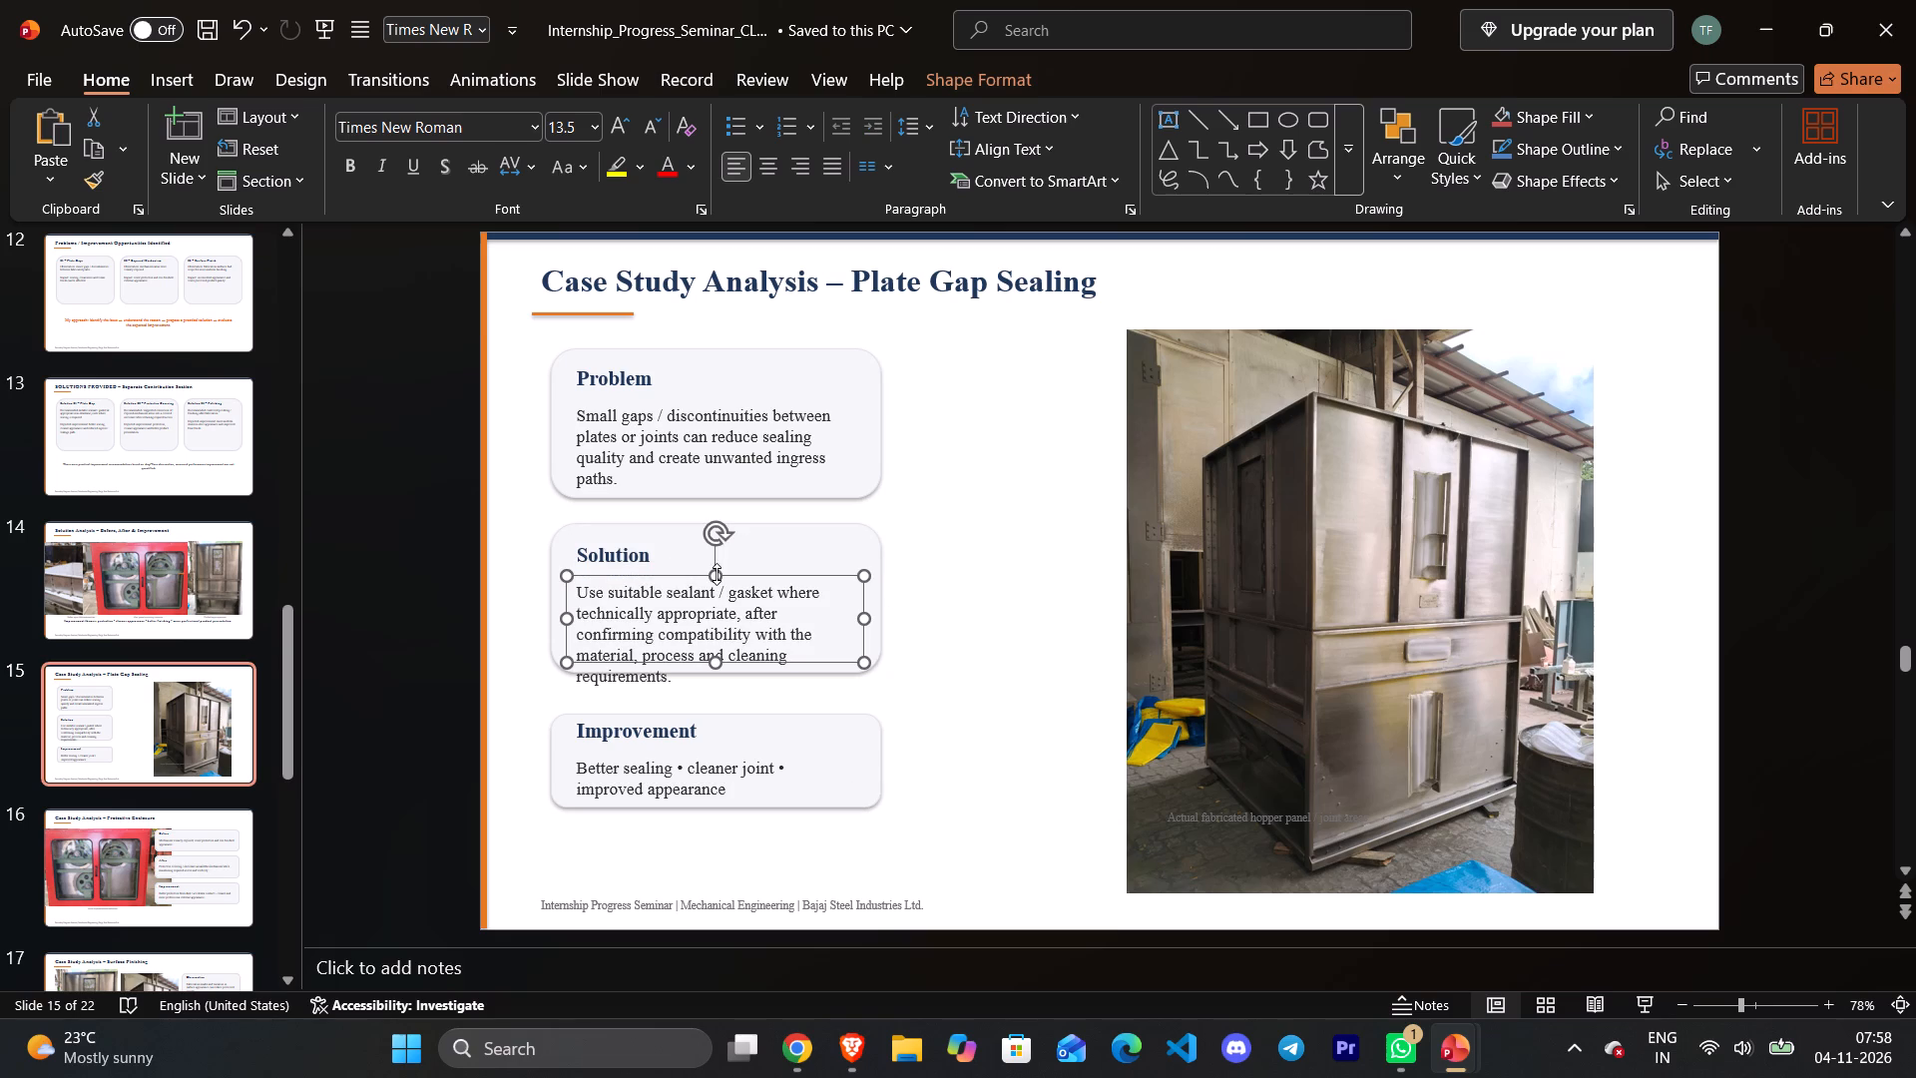
drag(717, 574, 721, 564)
click(721, 564)
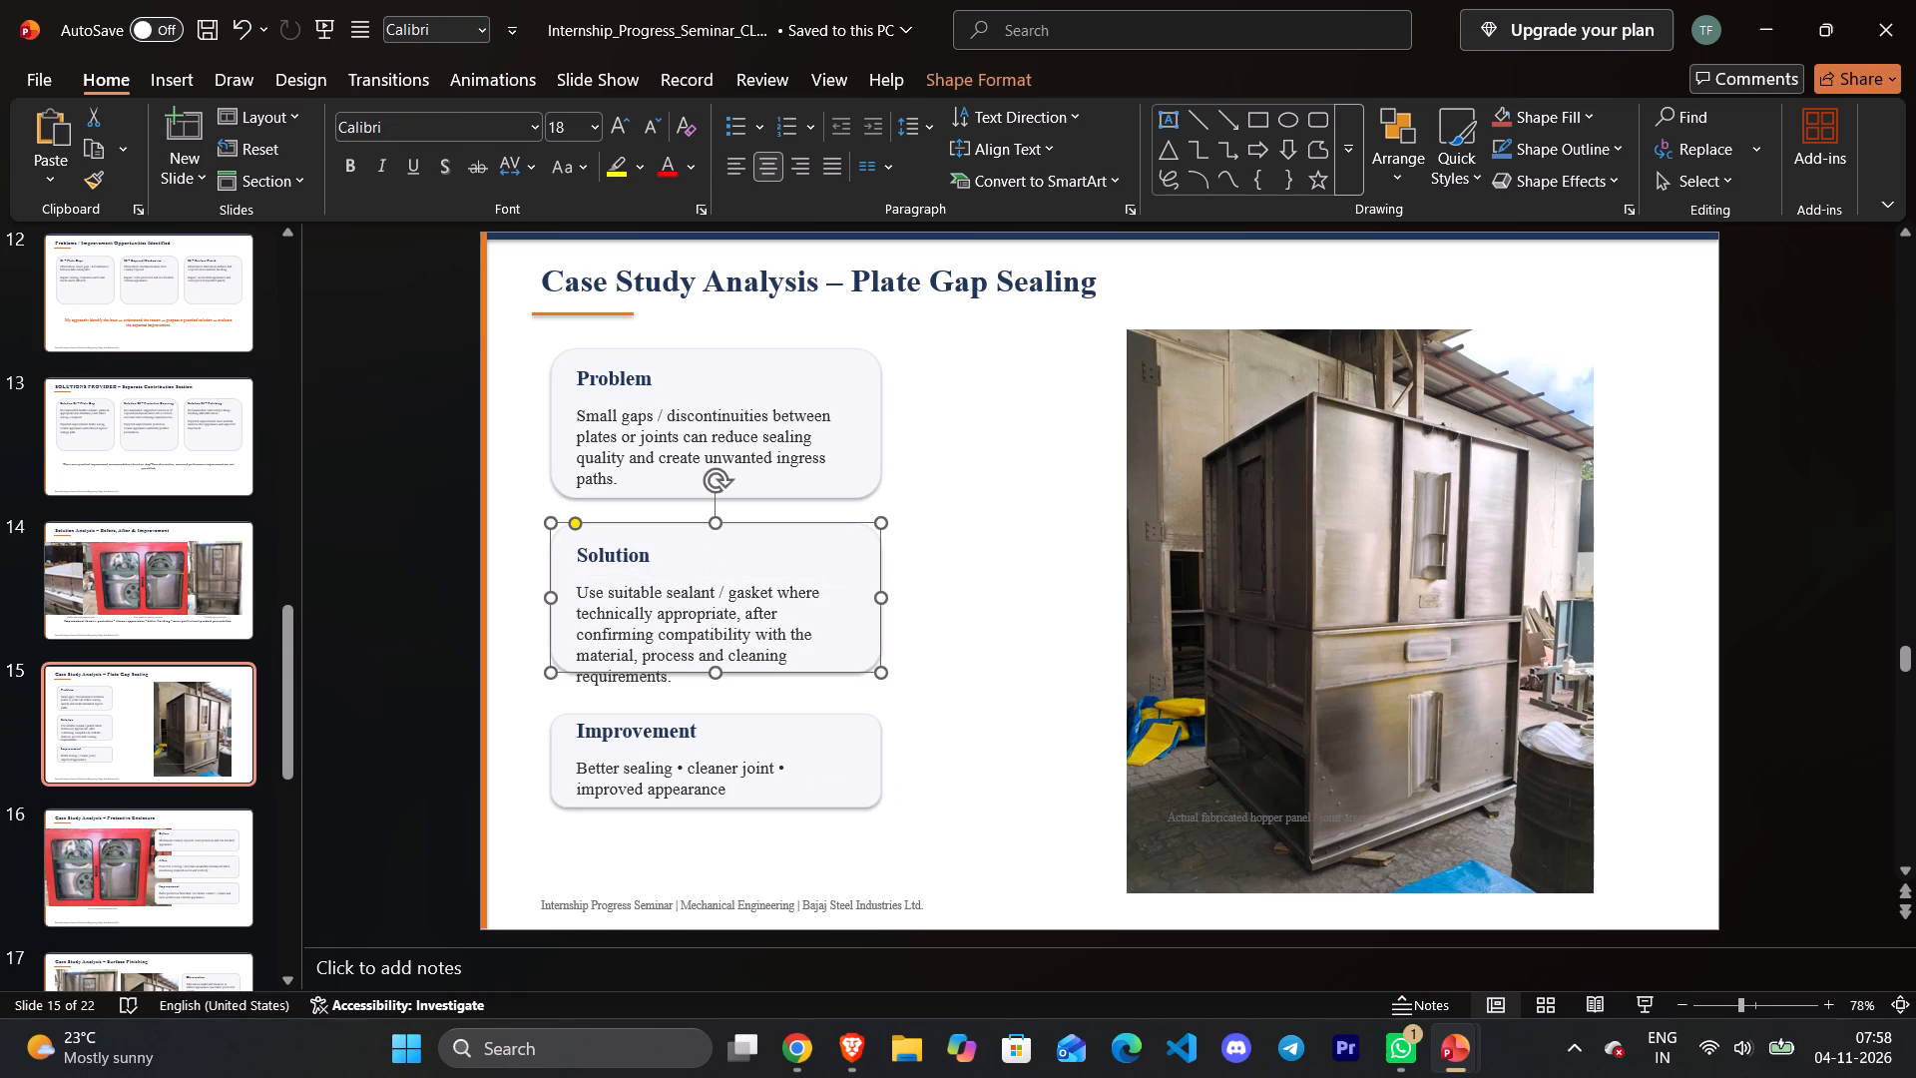
click(702, 619)
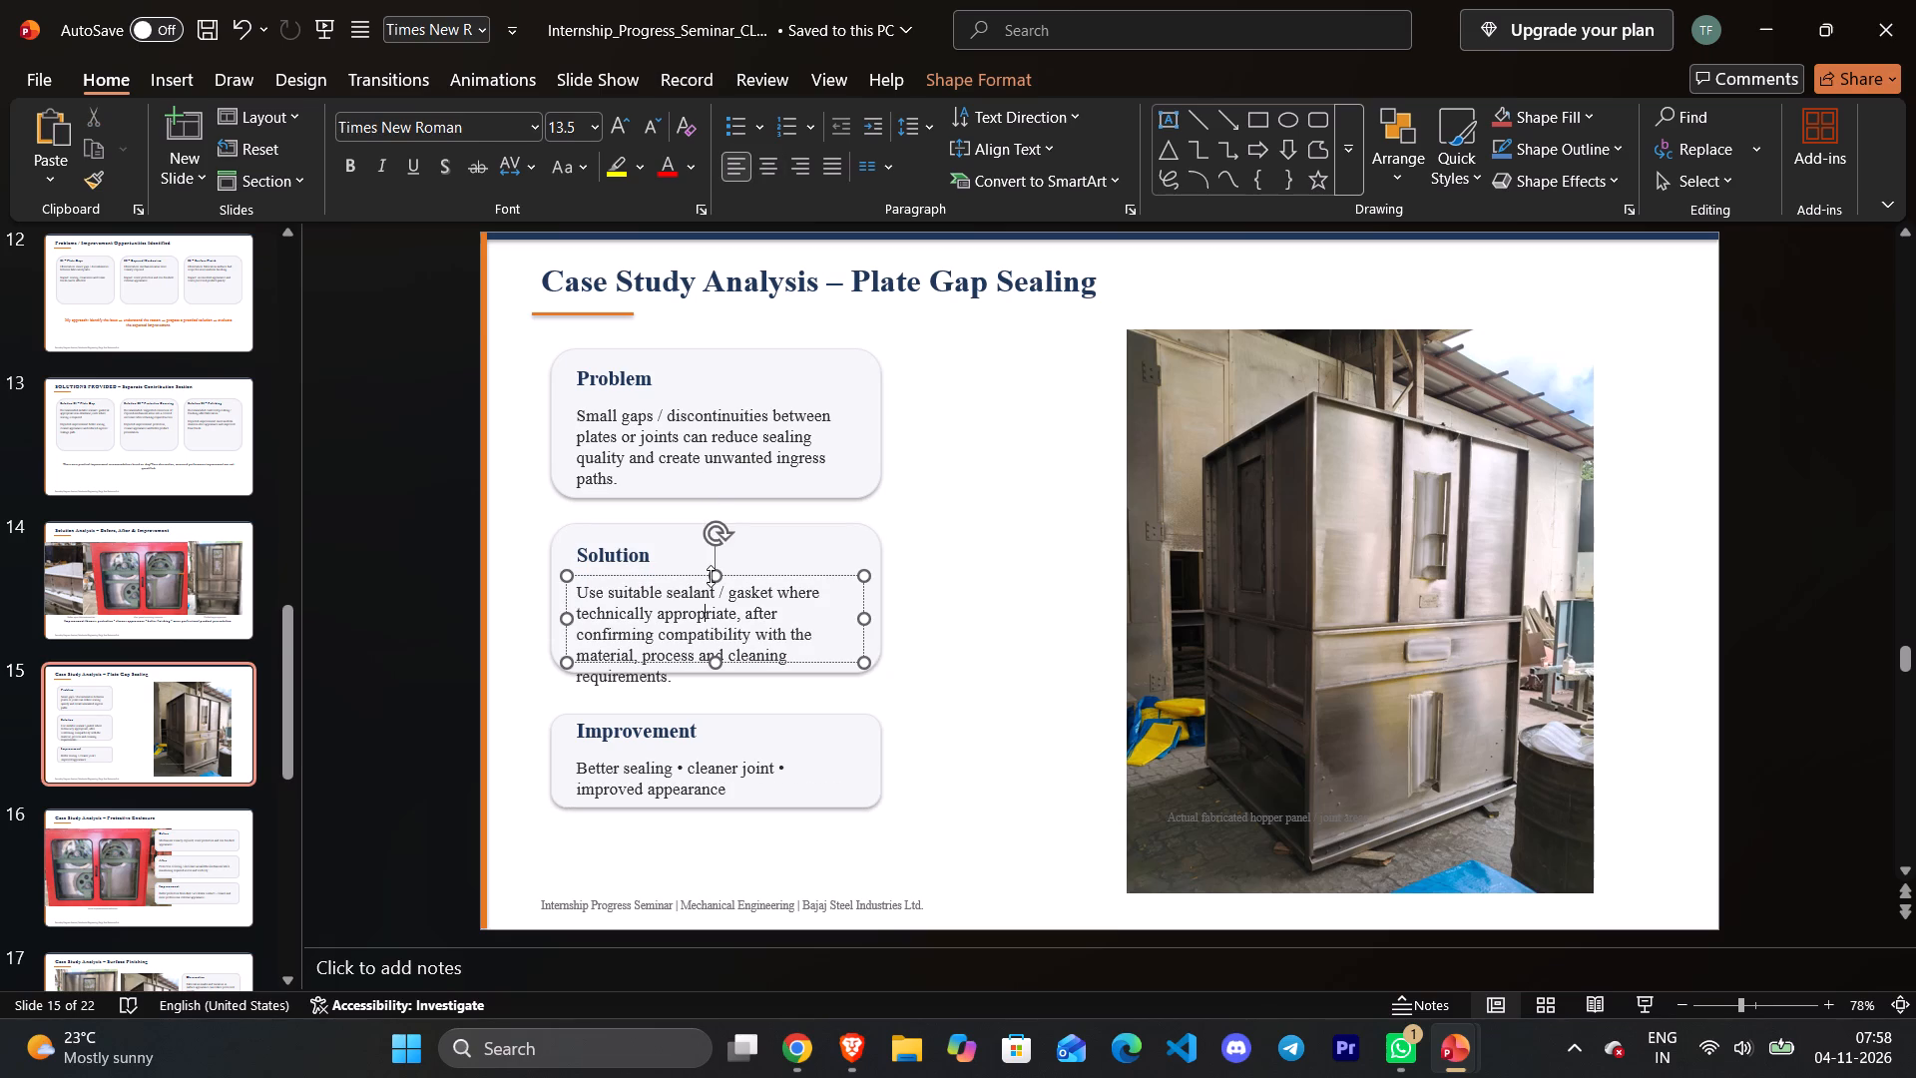
drag(718, 572, 727, 536)
drag(714, 577, 743, 534)
click(608, 555)
drag(608, 555, 620, 539)
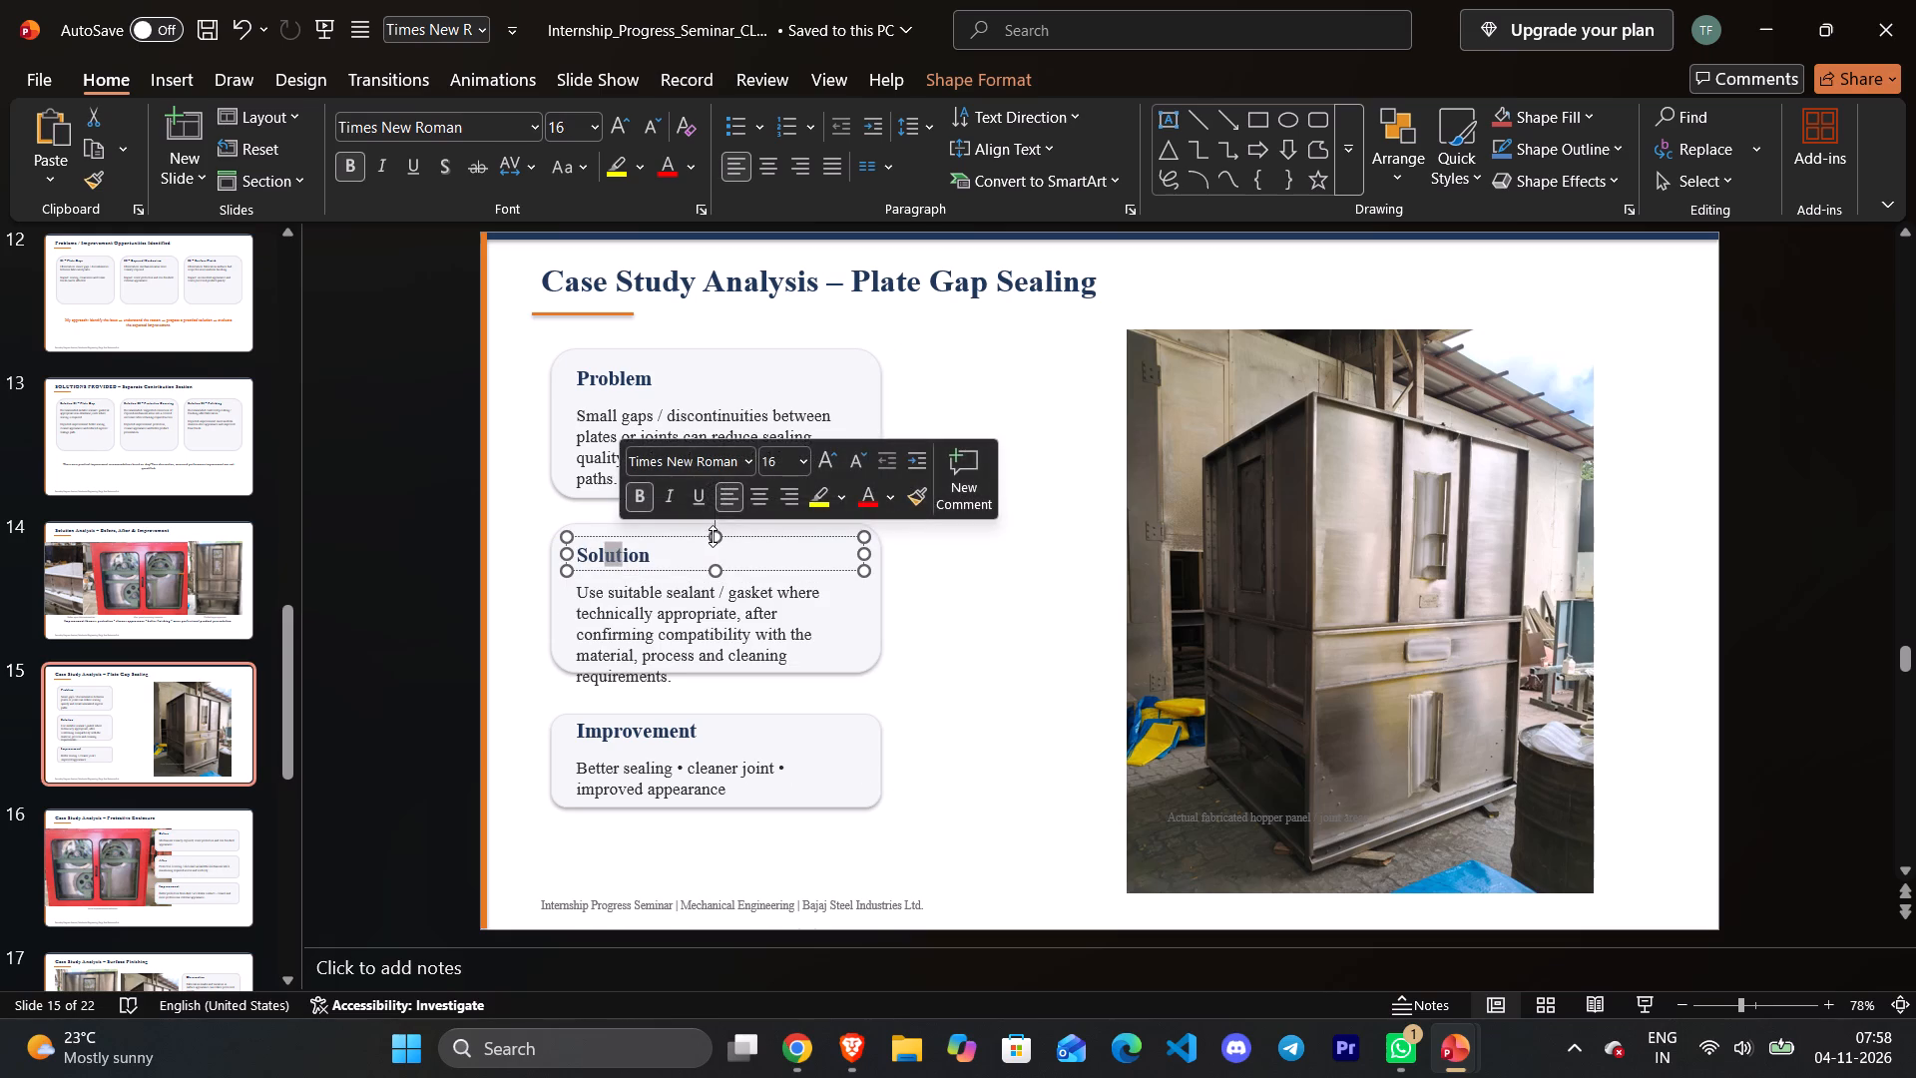
drag(714, 535, 716, 523)
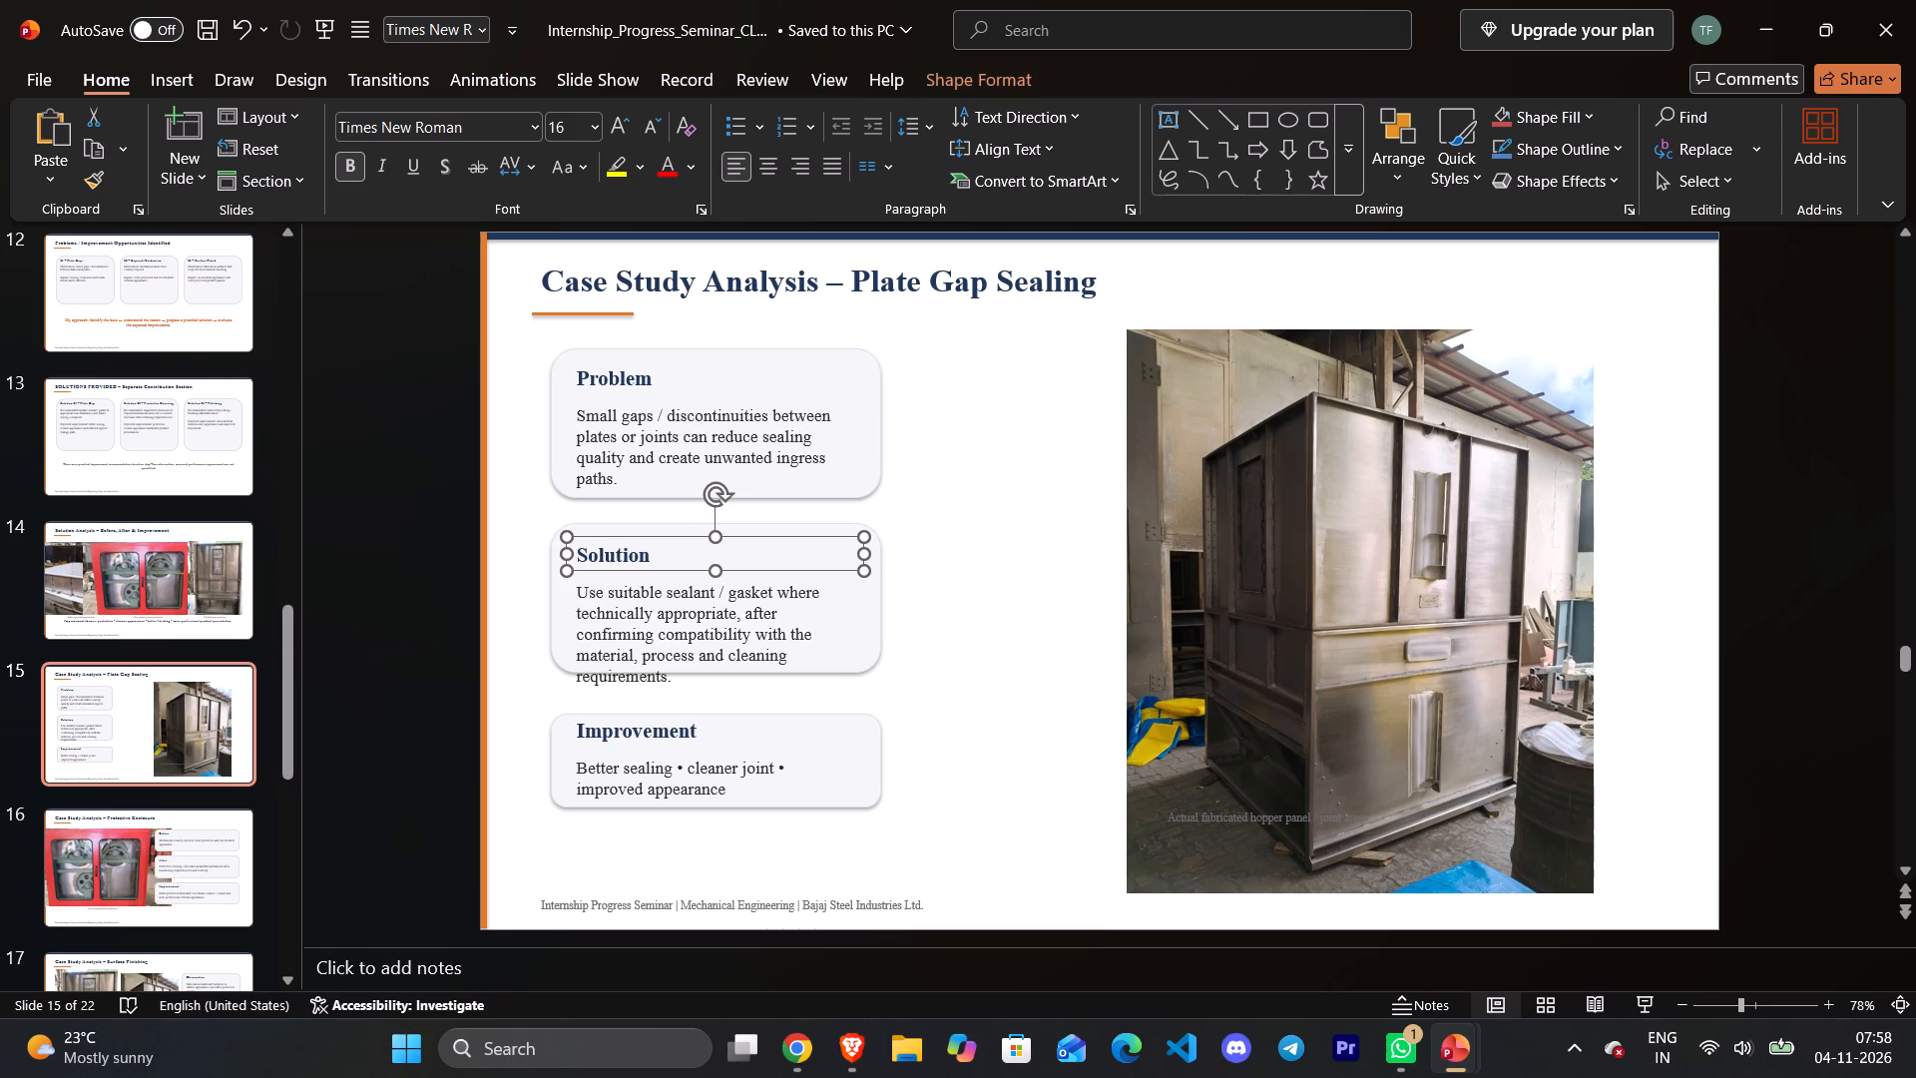
drag(573, 542, 574, 560)
click(986, 612)
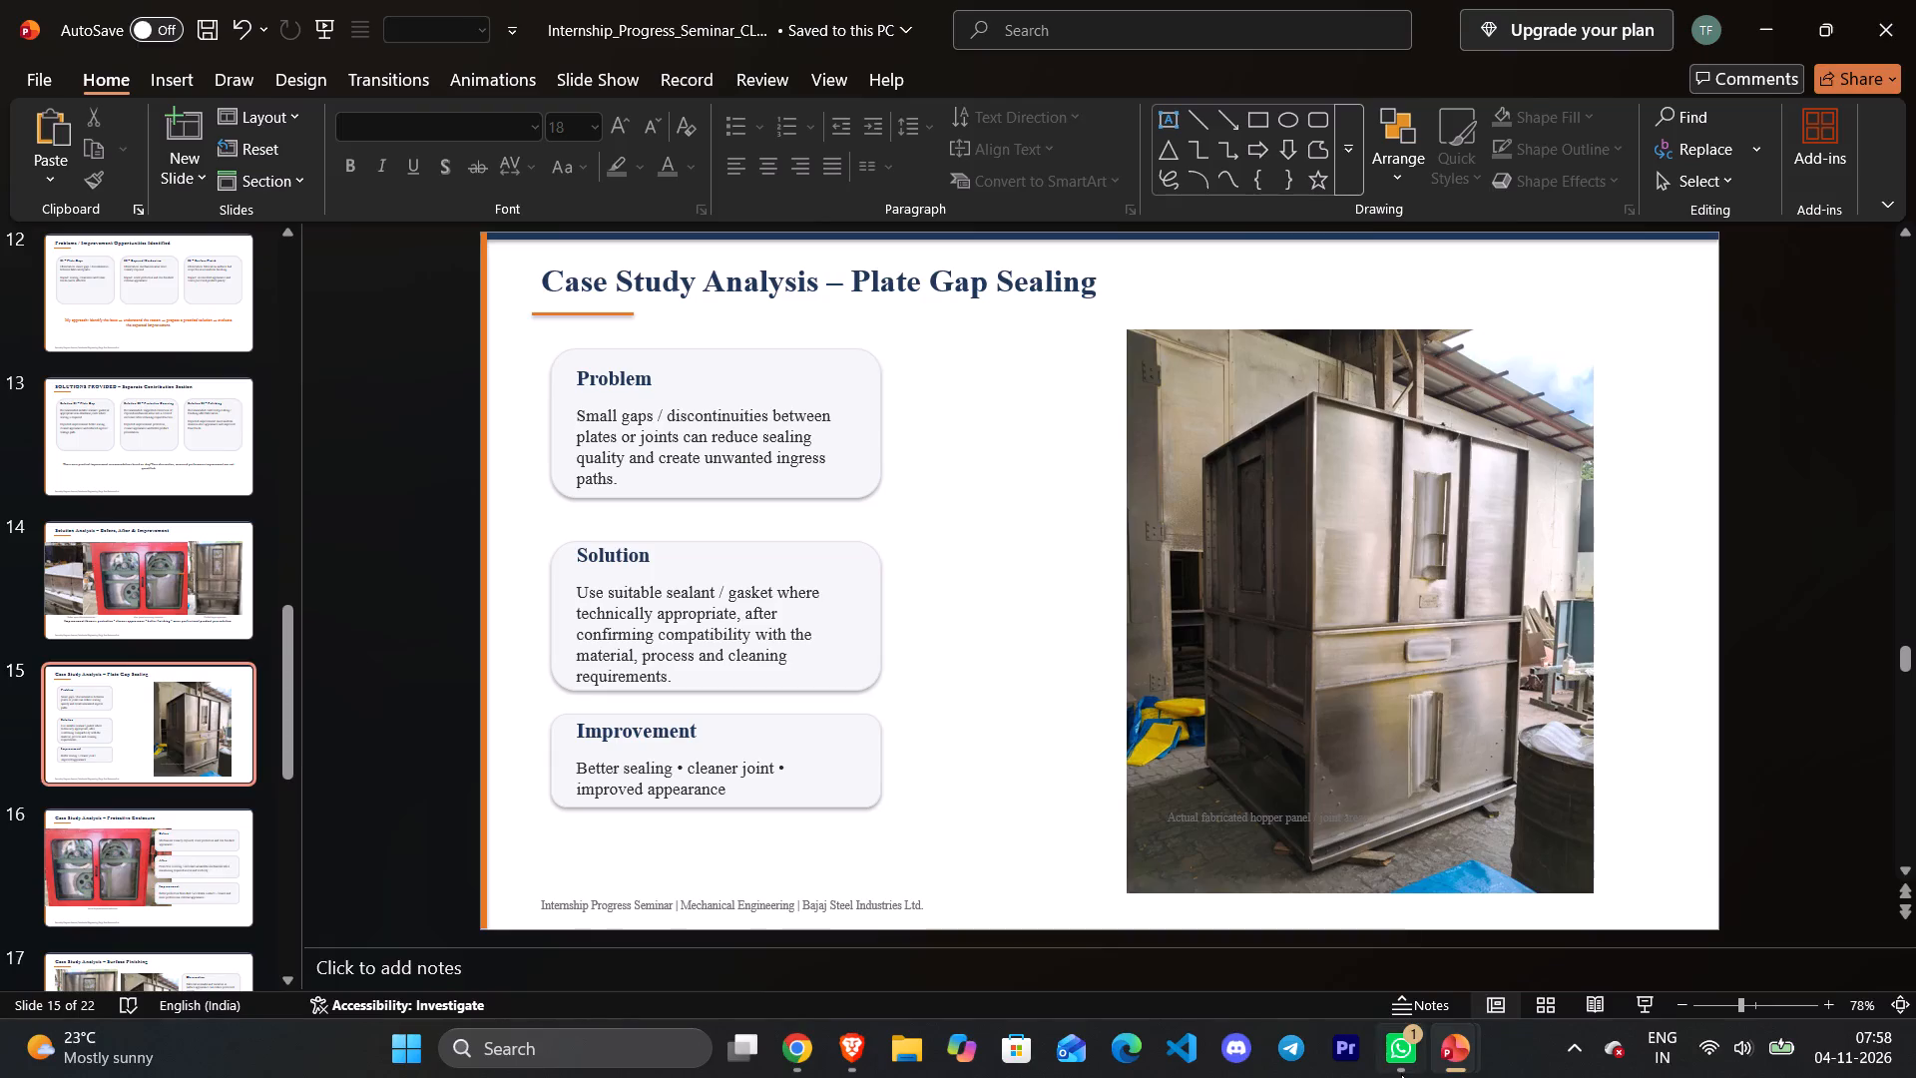
Switch to the internship_seminar_2_ppt presentation and select the whole Company Profile title text on slide 3.
click(1536, 891)
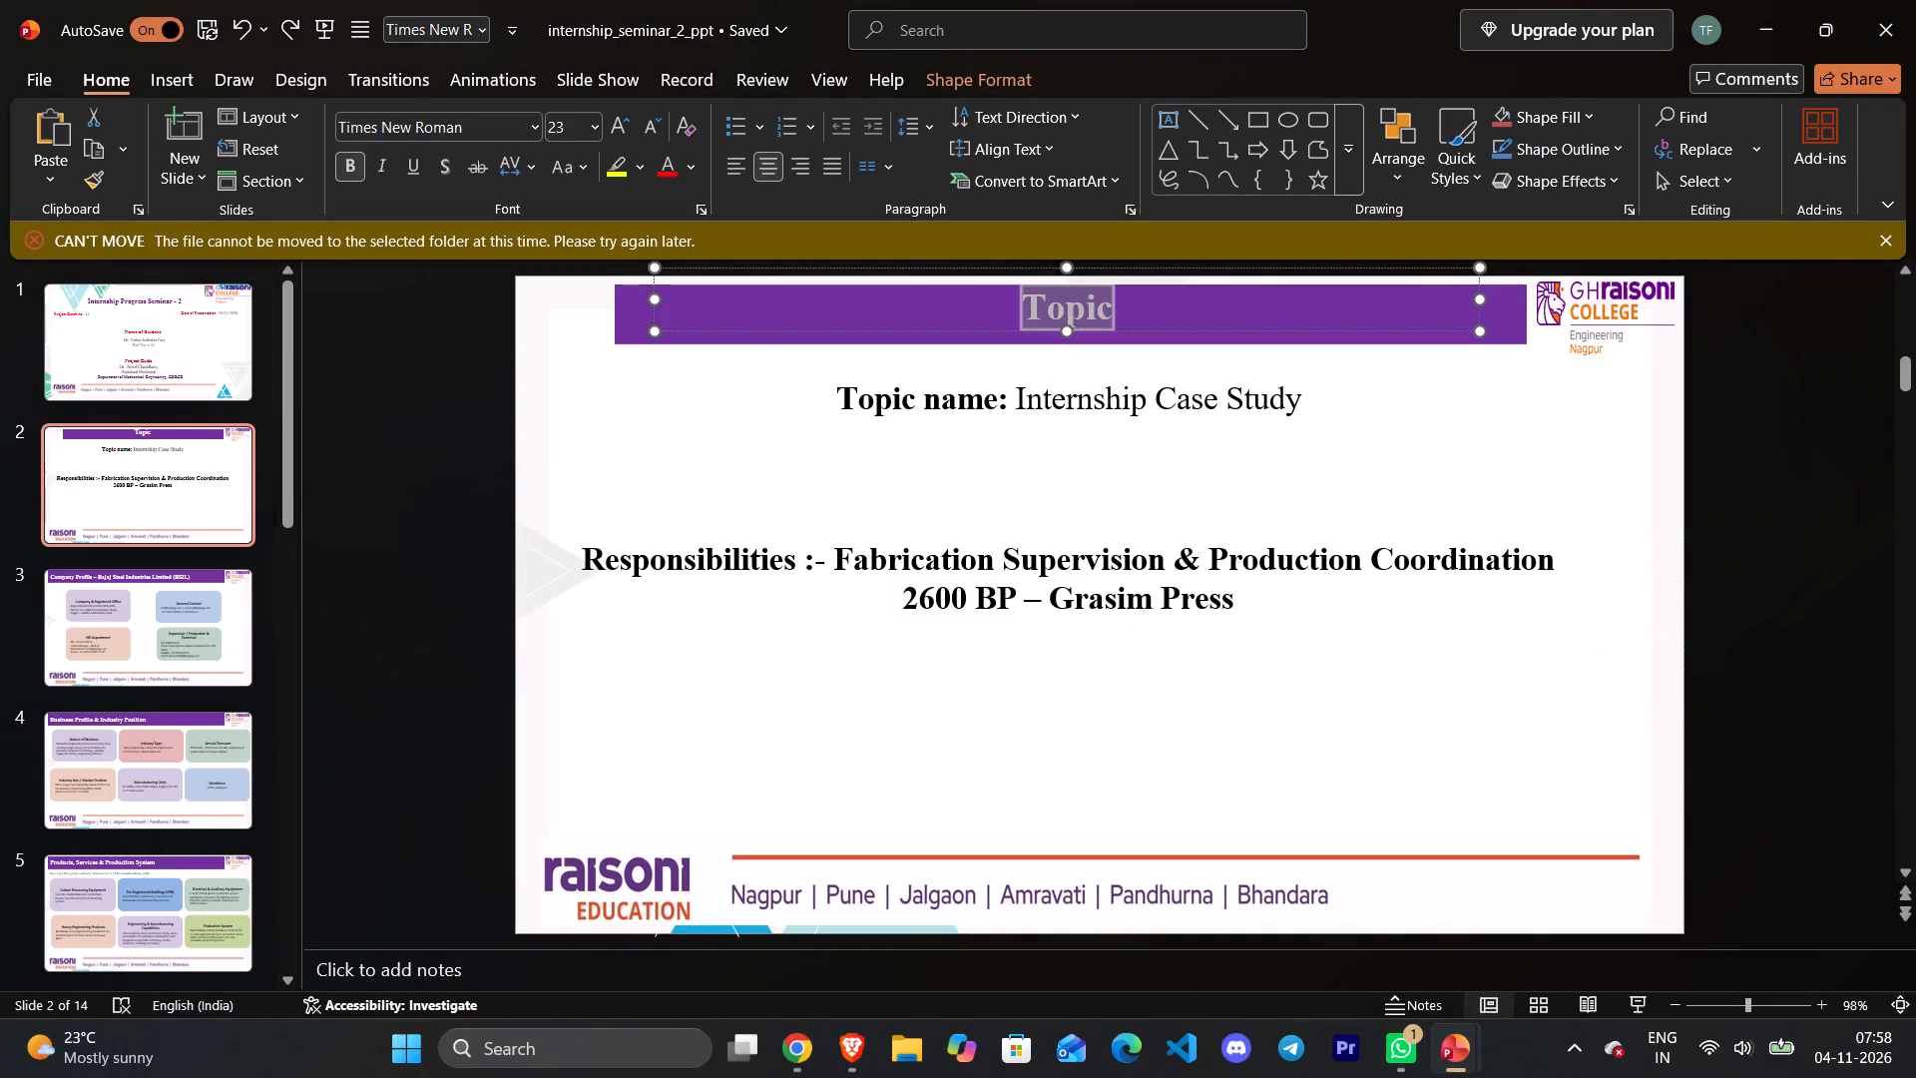
click(149, 633)
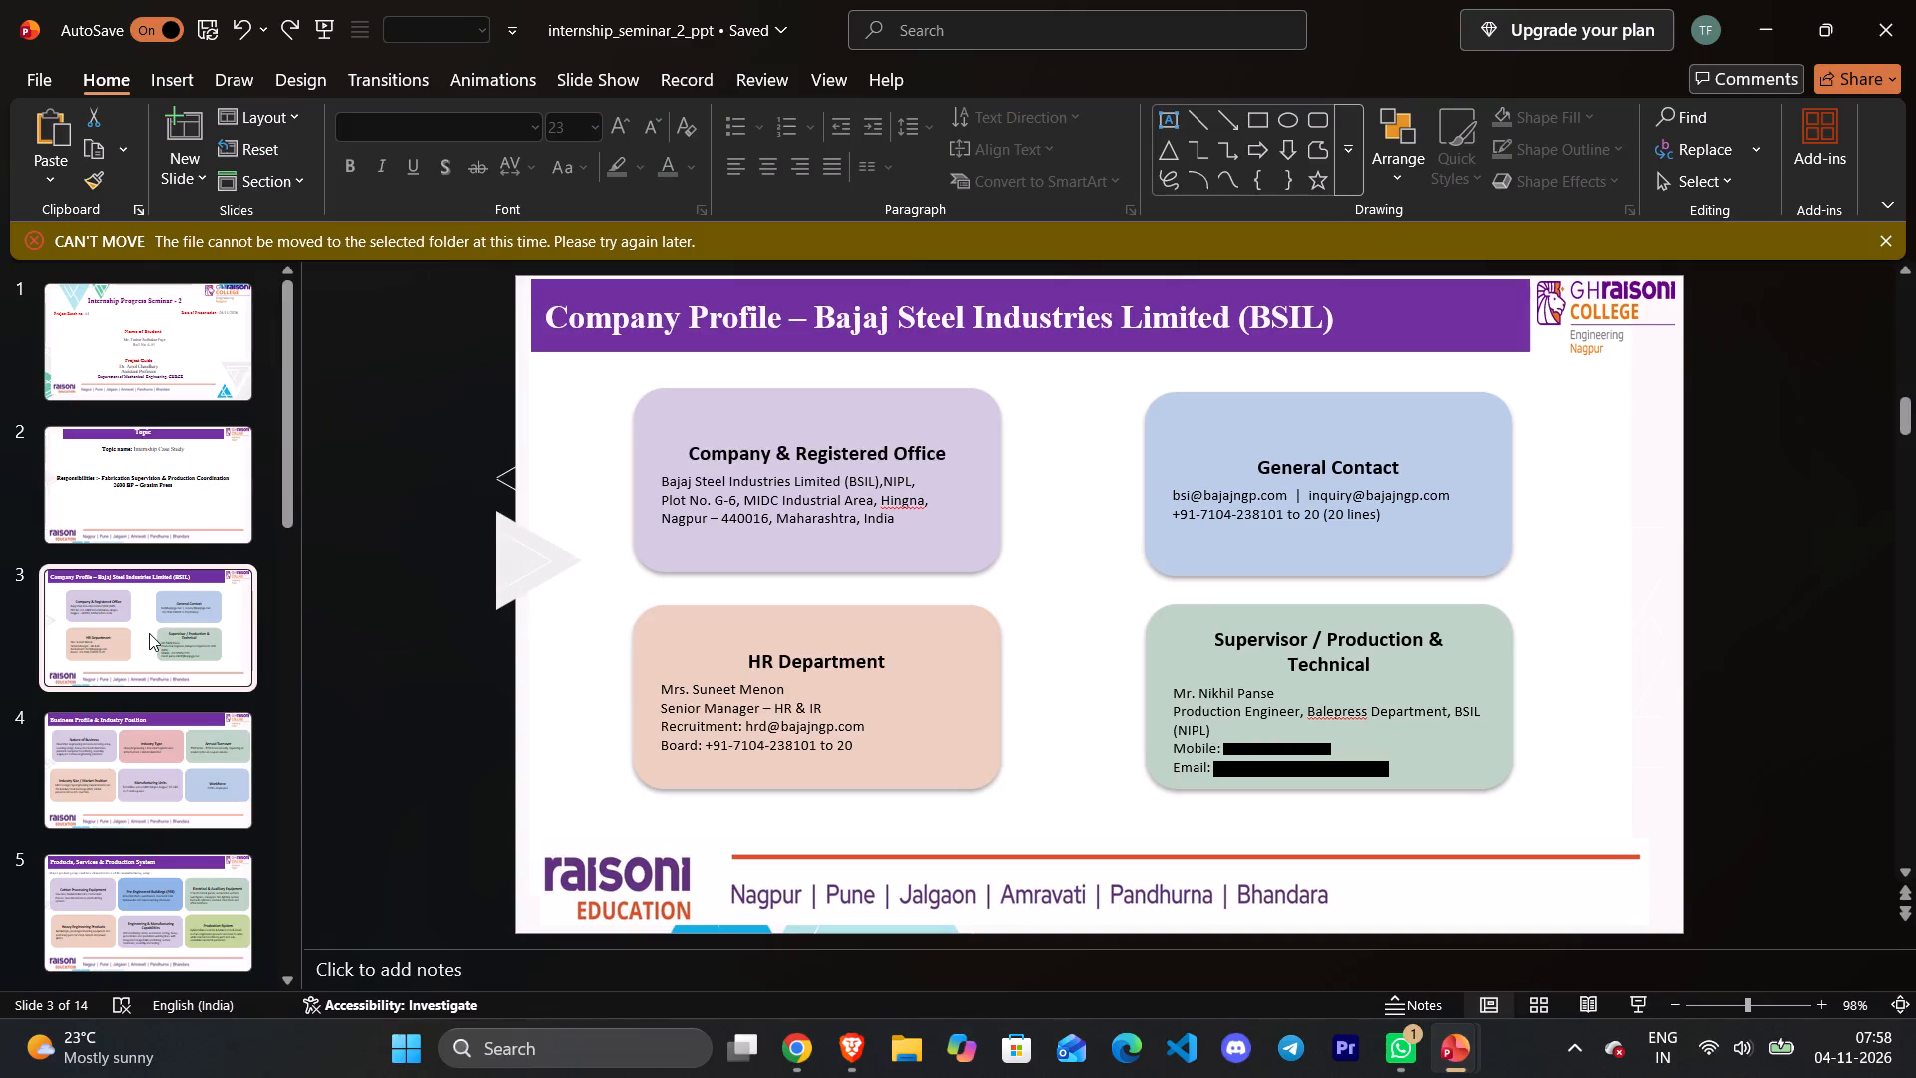
click(1499, 329)
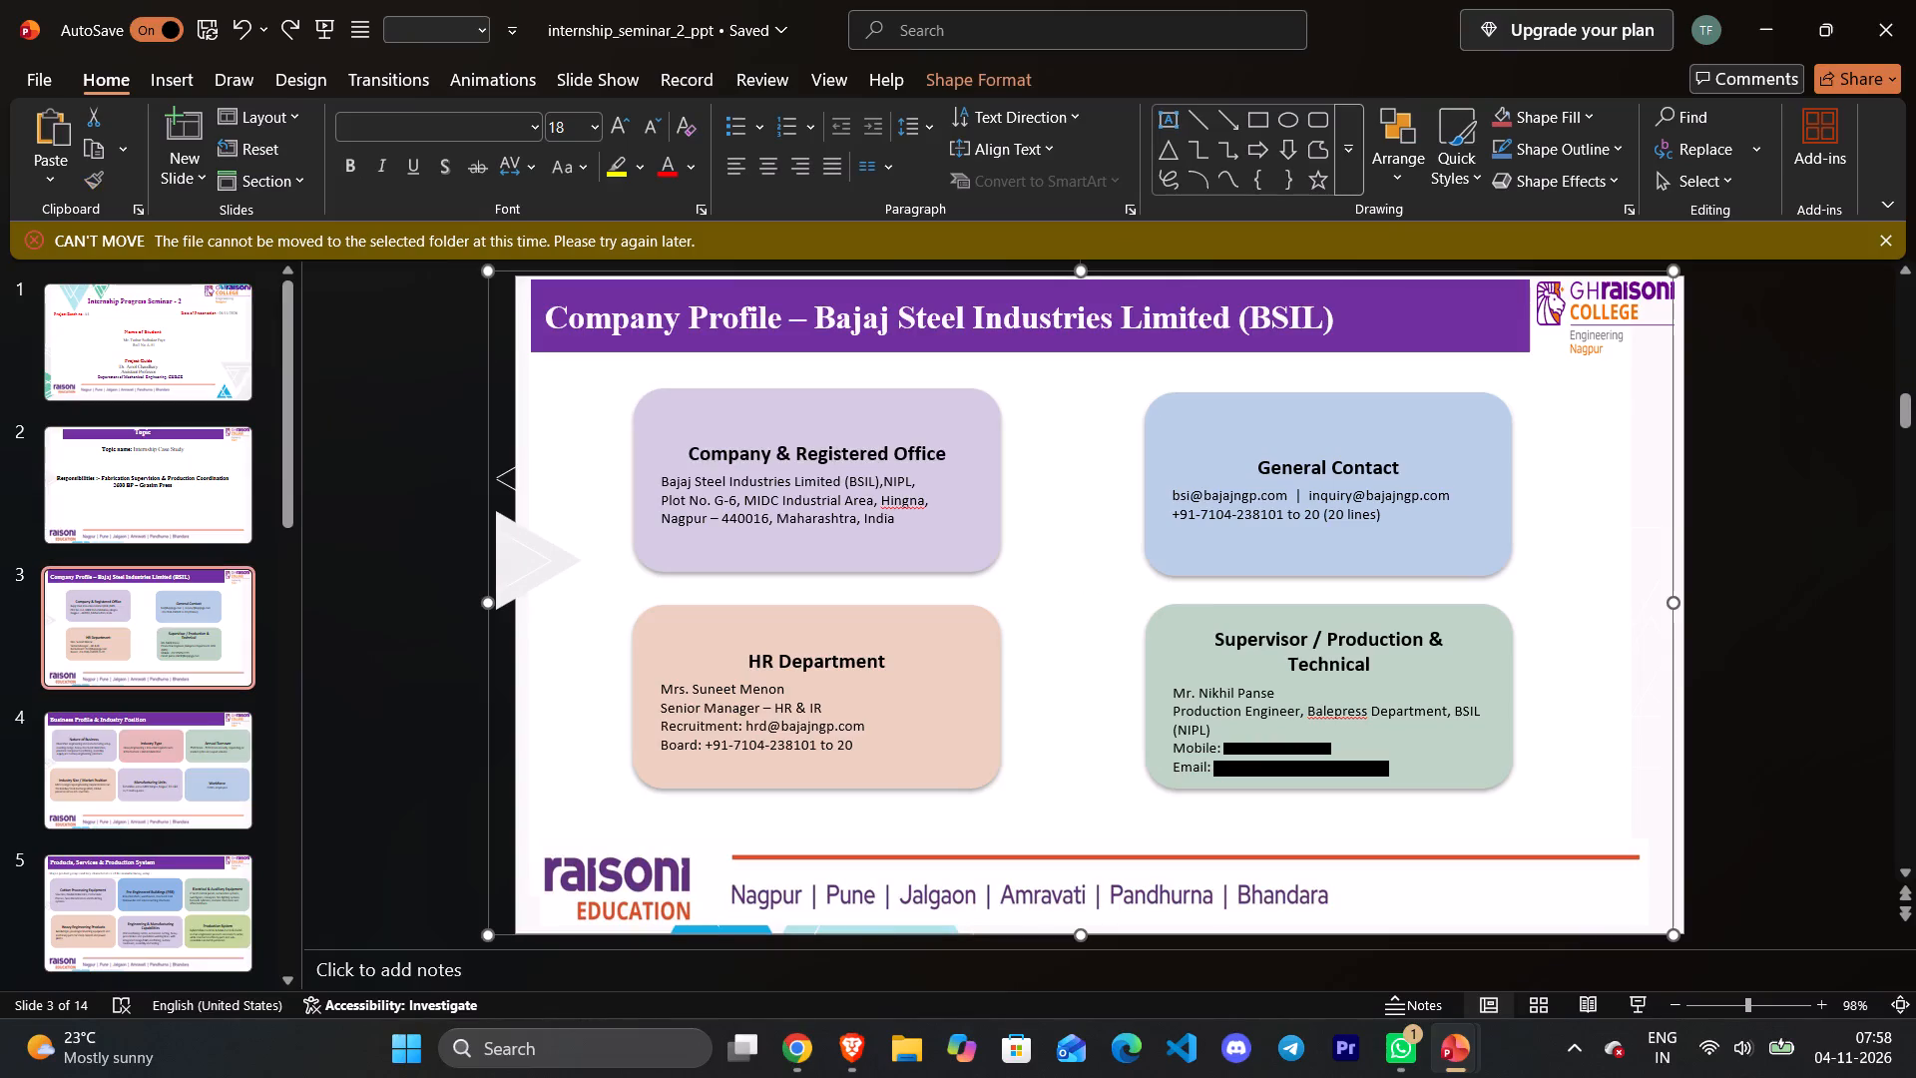
double_click(1330, 322)
drag(1330, 322, 0, 321)
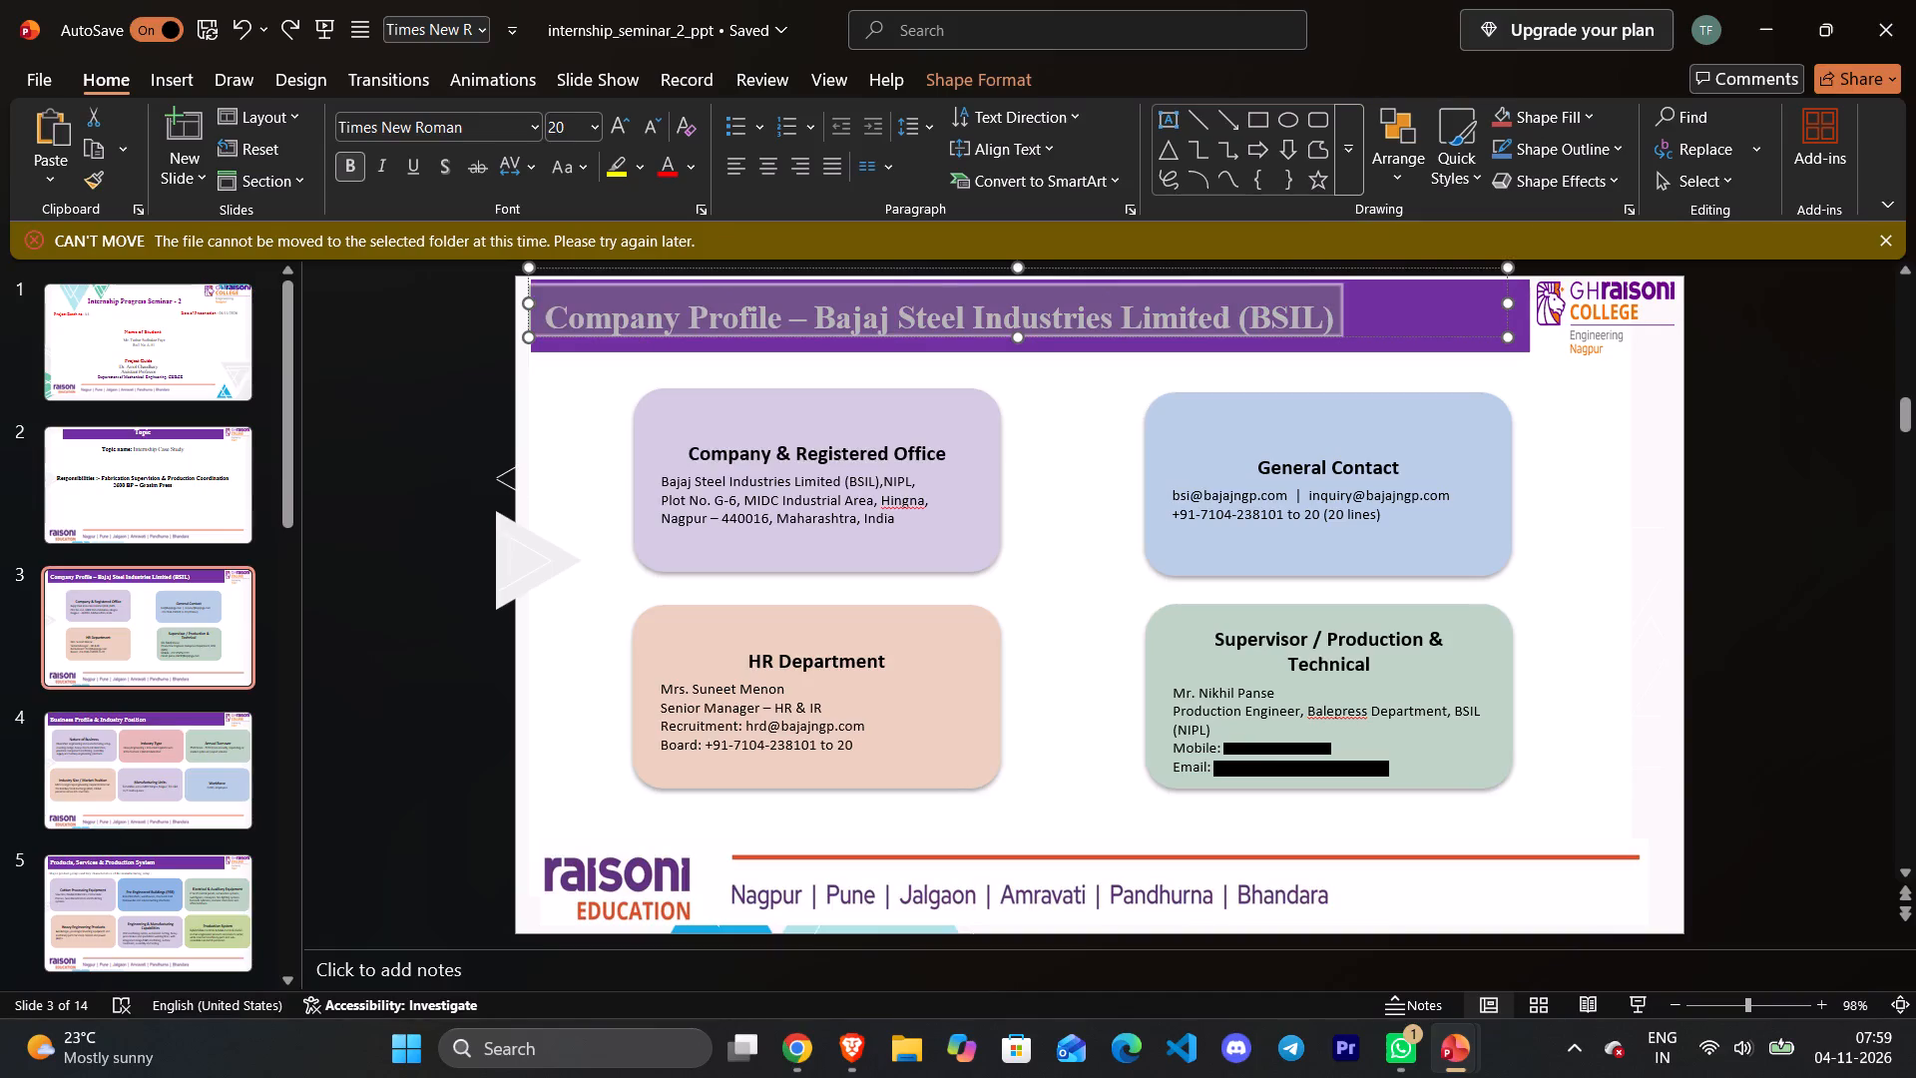
drag(0, 321, 0, 319)
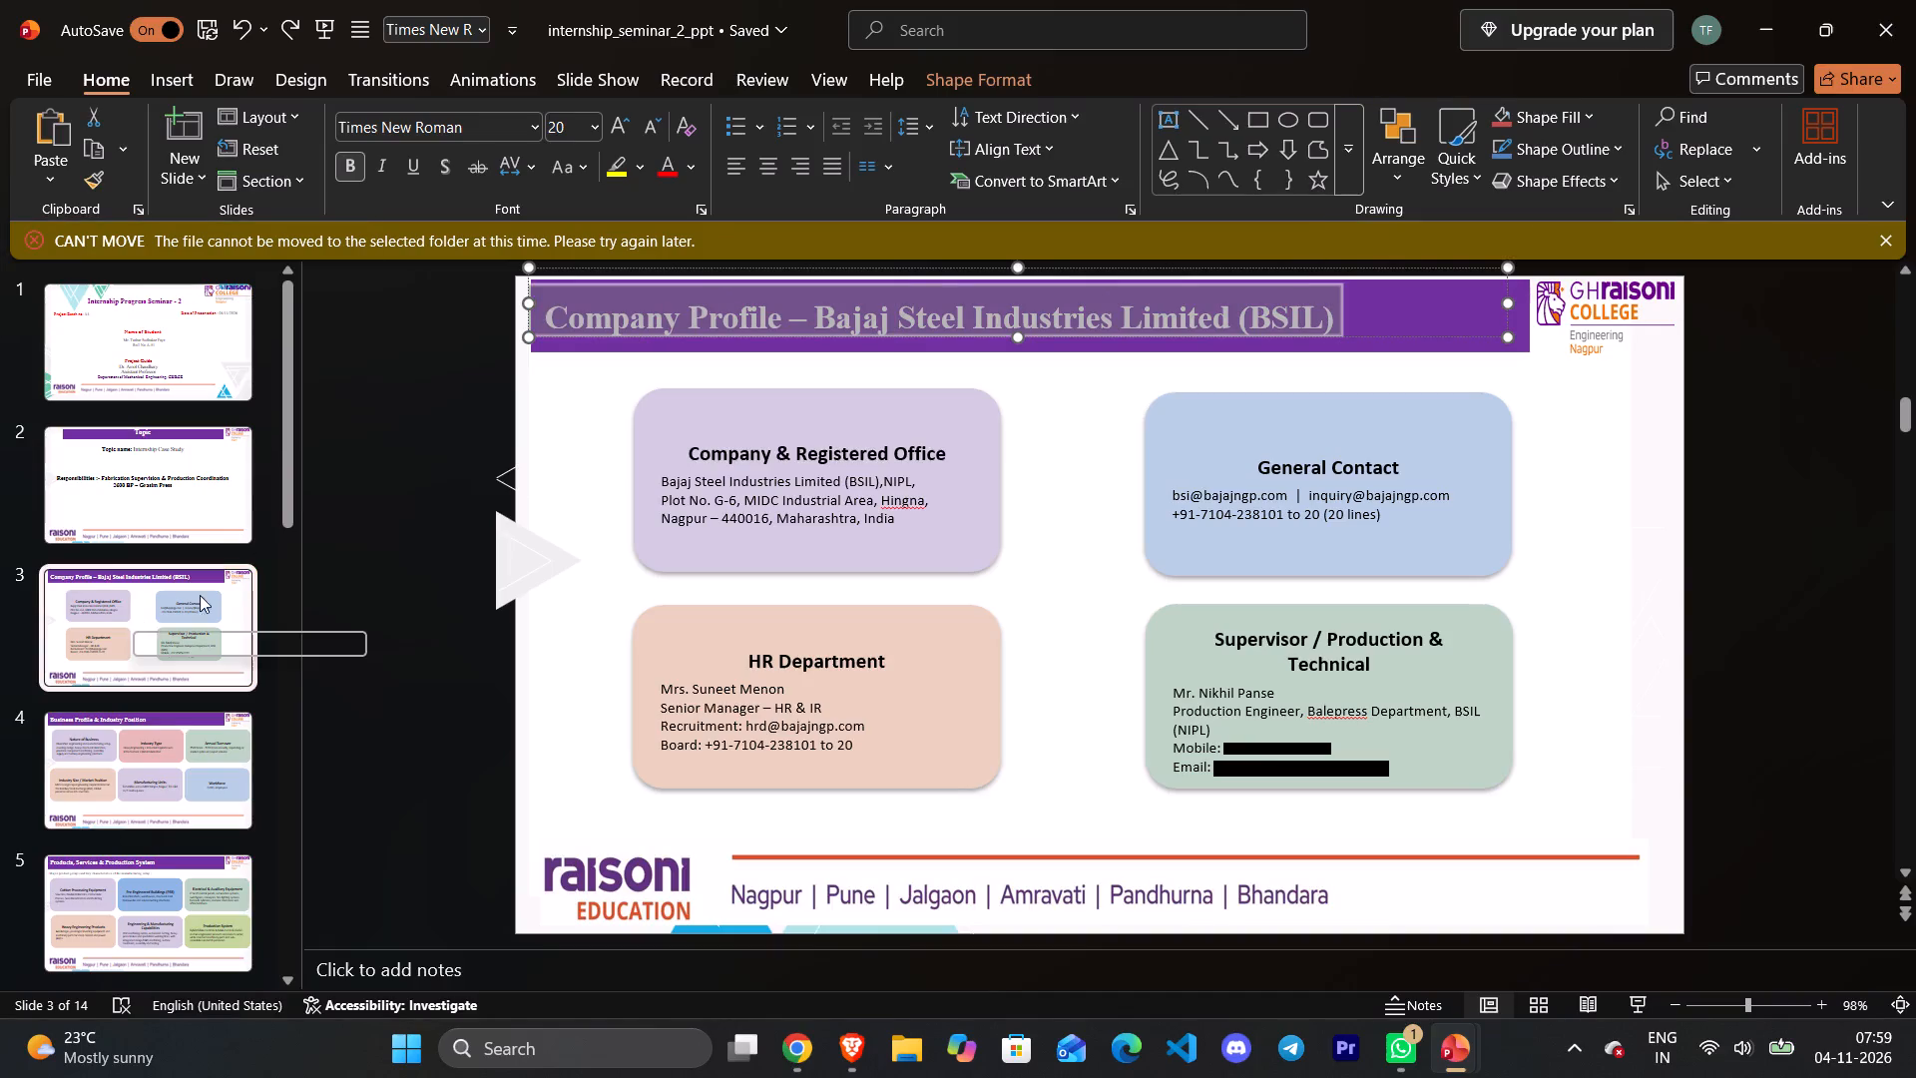
Switch back to the Internship_Progress_Seminar presentation and copy slide 3's title, "Company Profile – Bajaj Steel Industries Limited".
click(1436, 1052)
click(1341, 969)
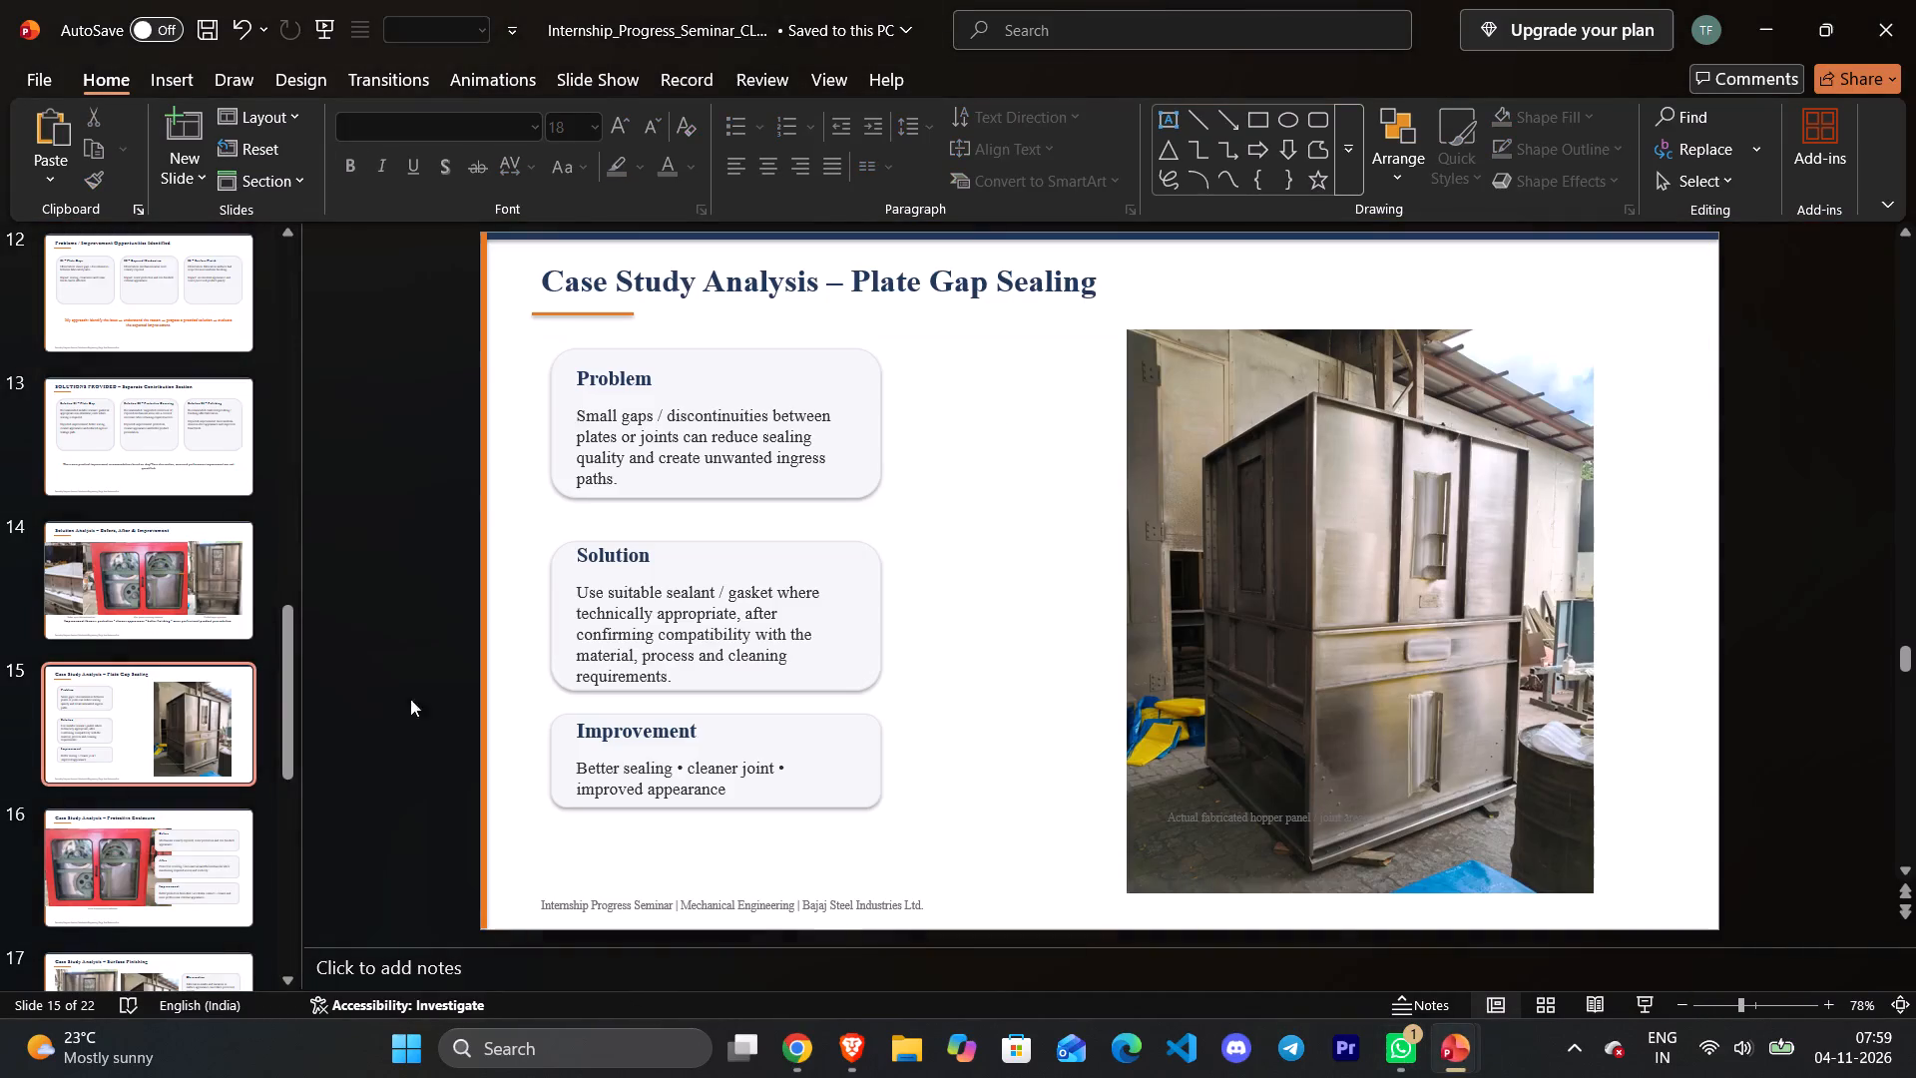
click(118, 442)
scroll(118, 442, up, 14)
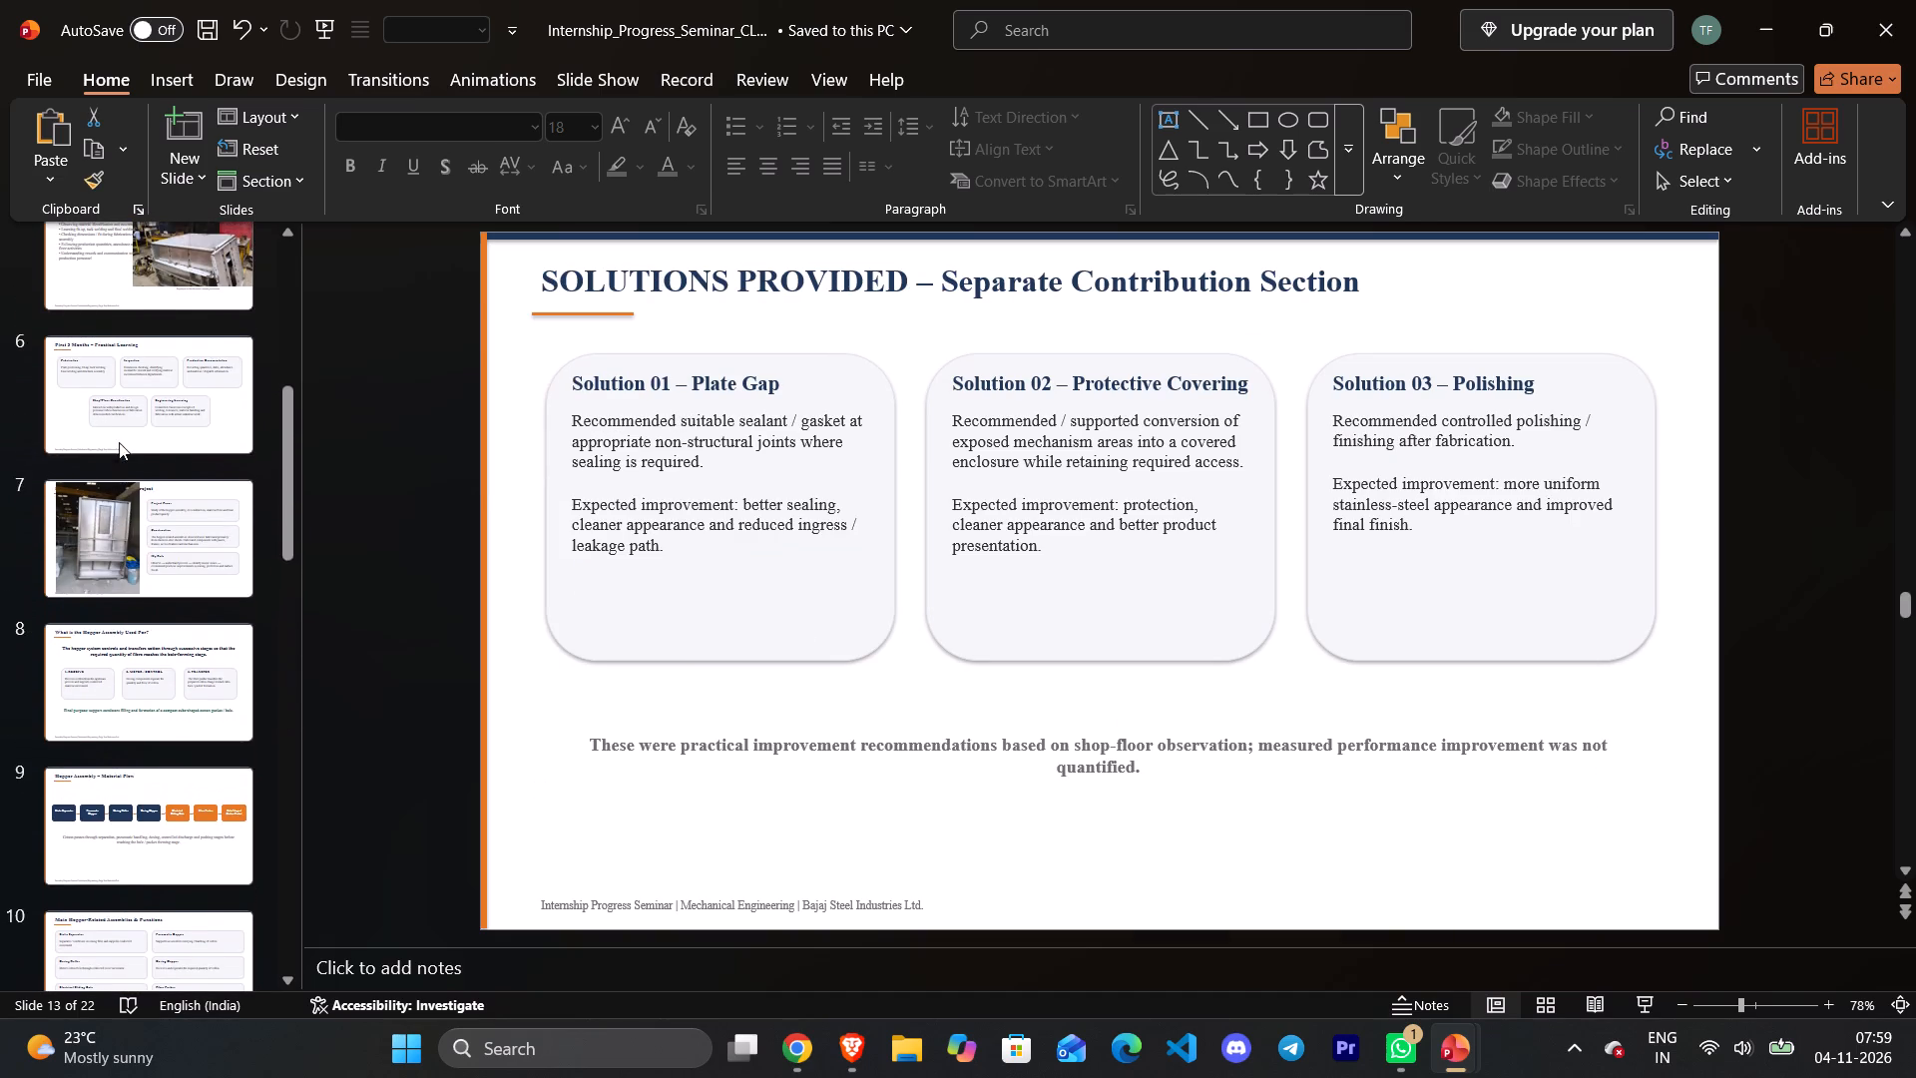
scroll(125, 423, up, 14)
click(125, 425)
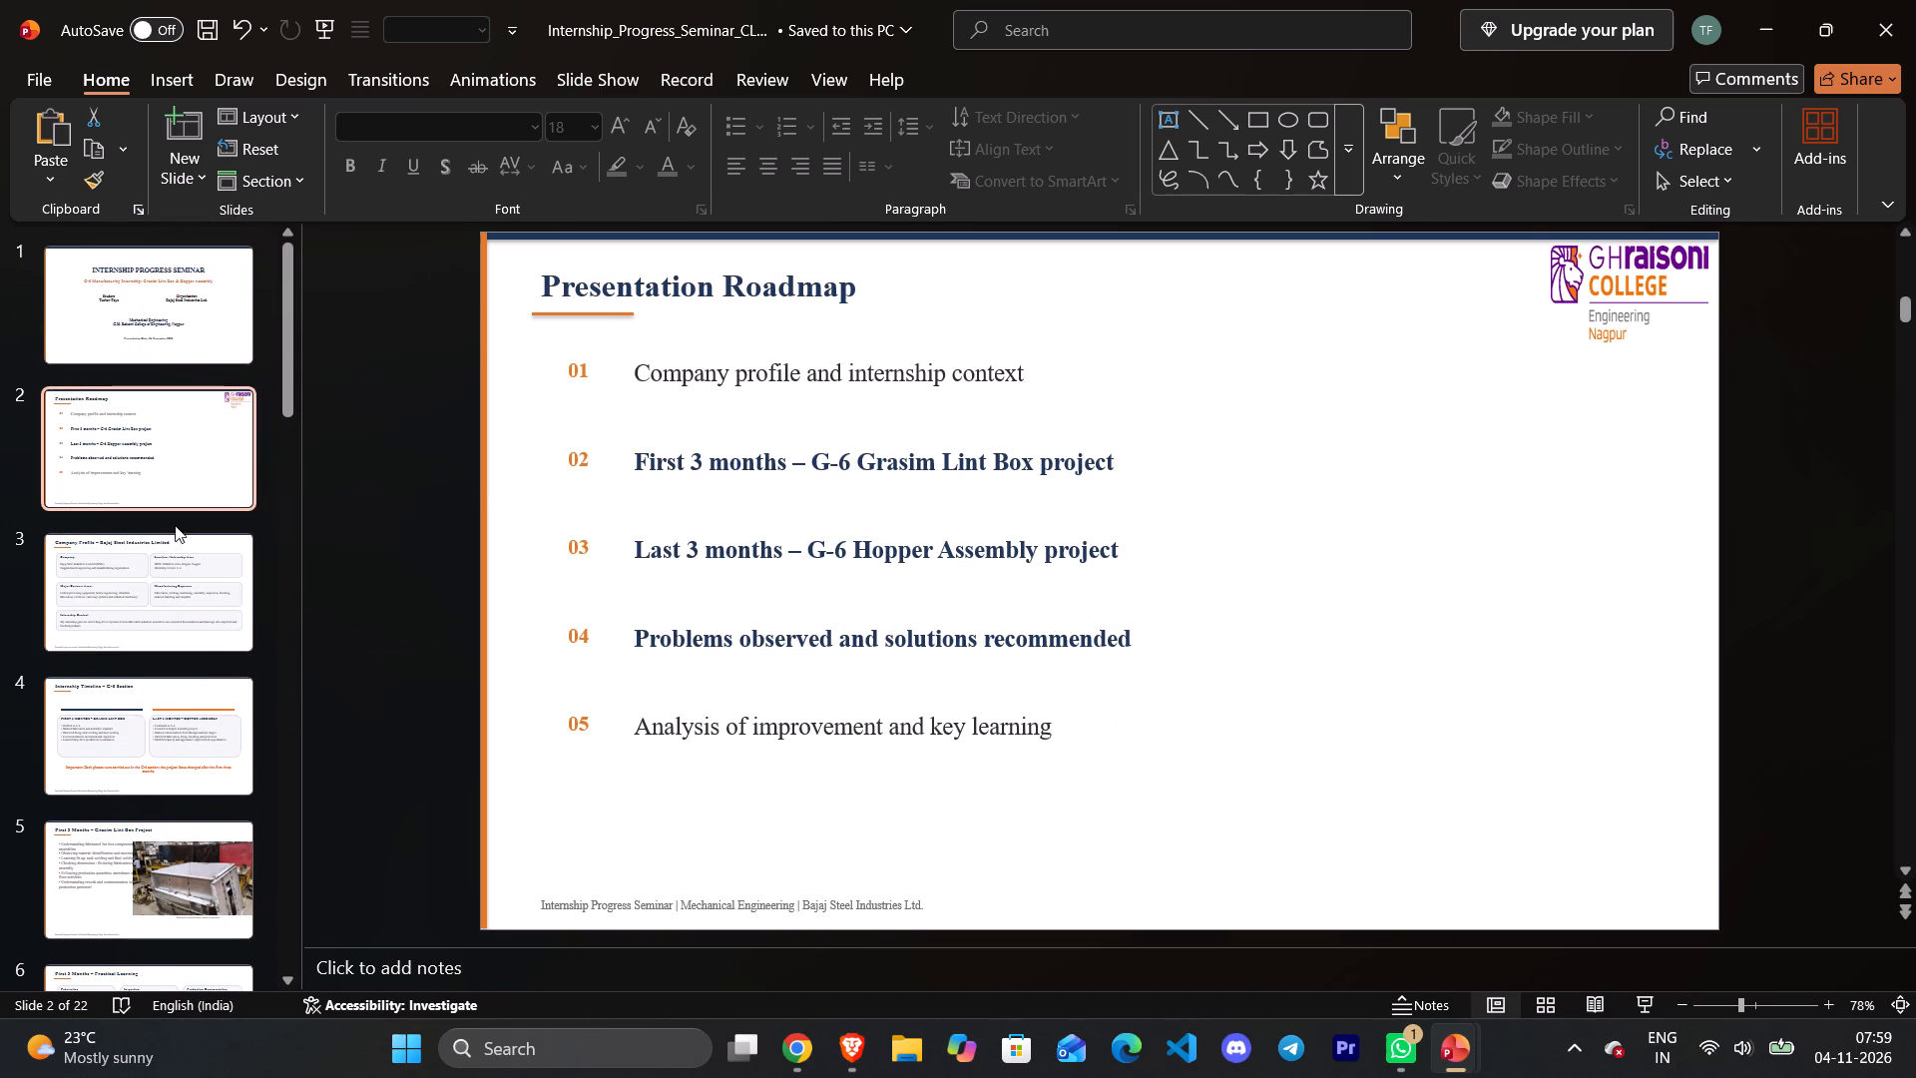
click(118, 586)
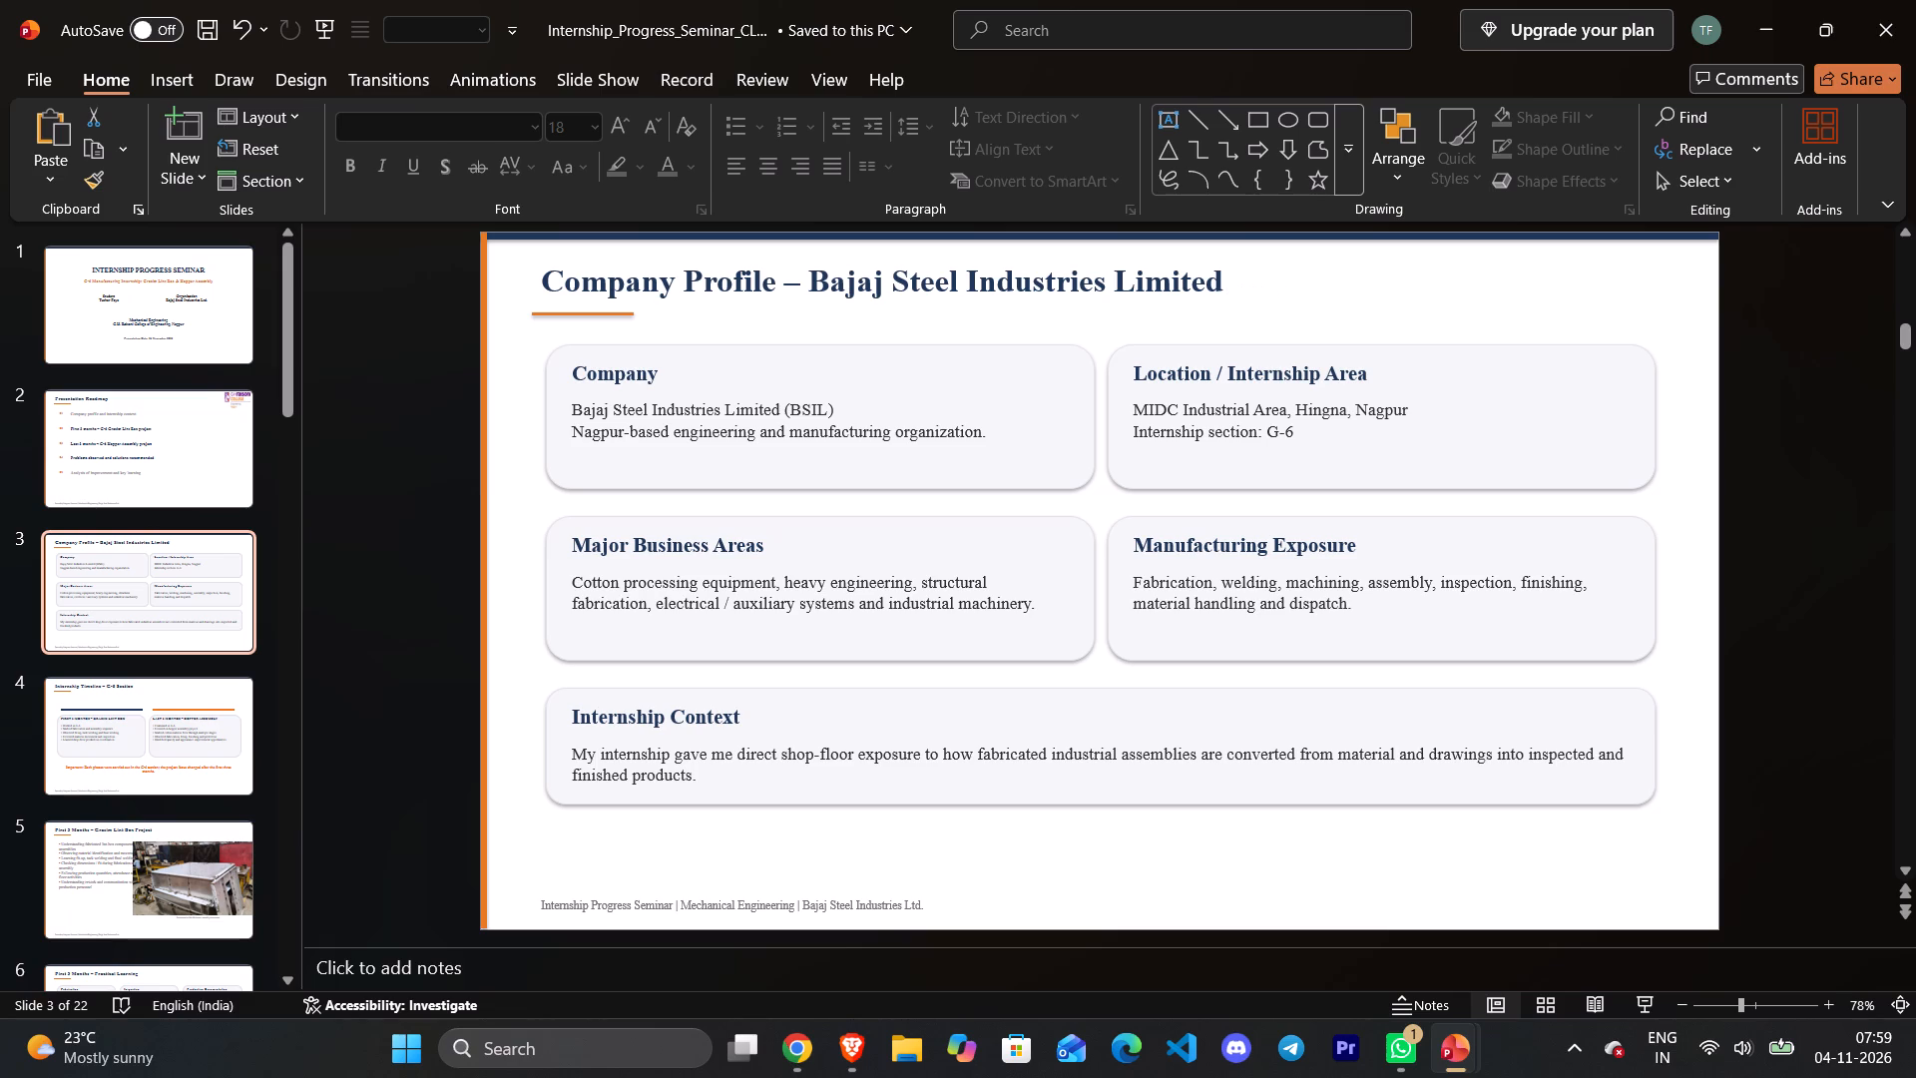
drag(1215, 275, 372, 264)
key(ctrl+c)
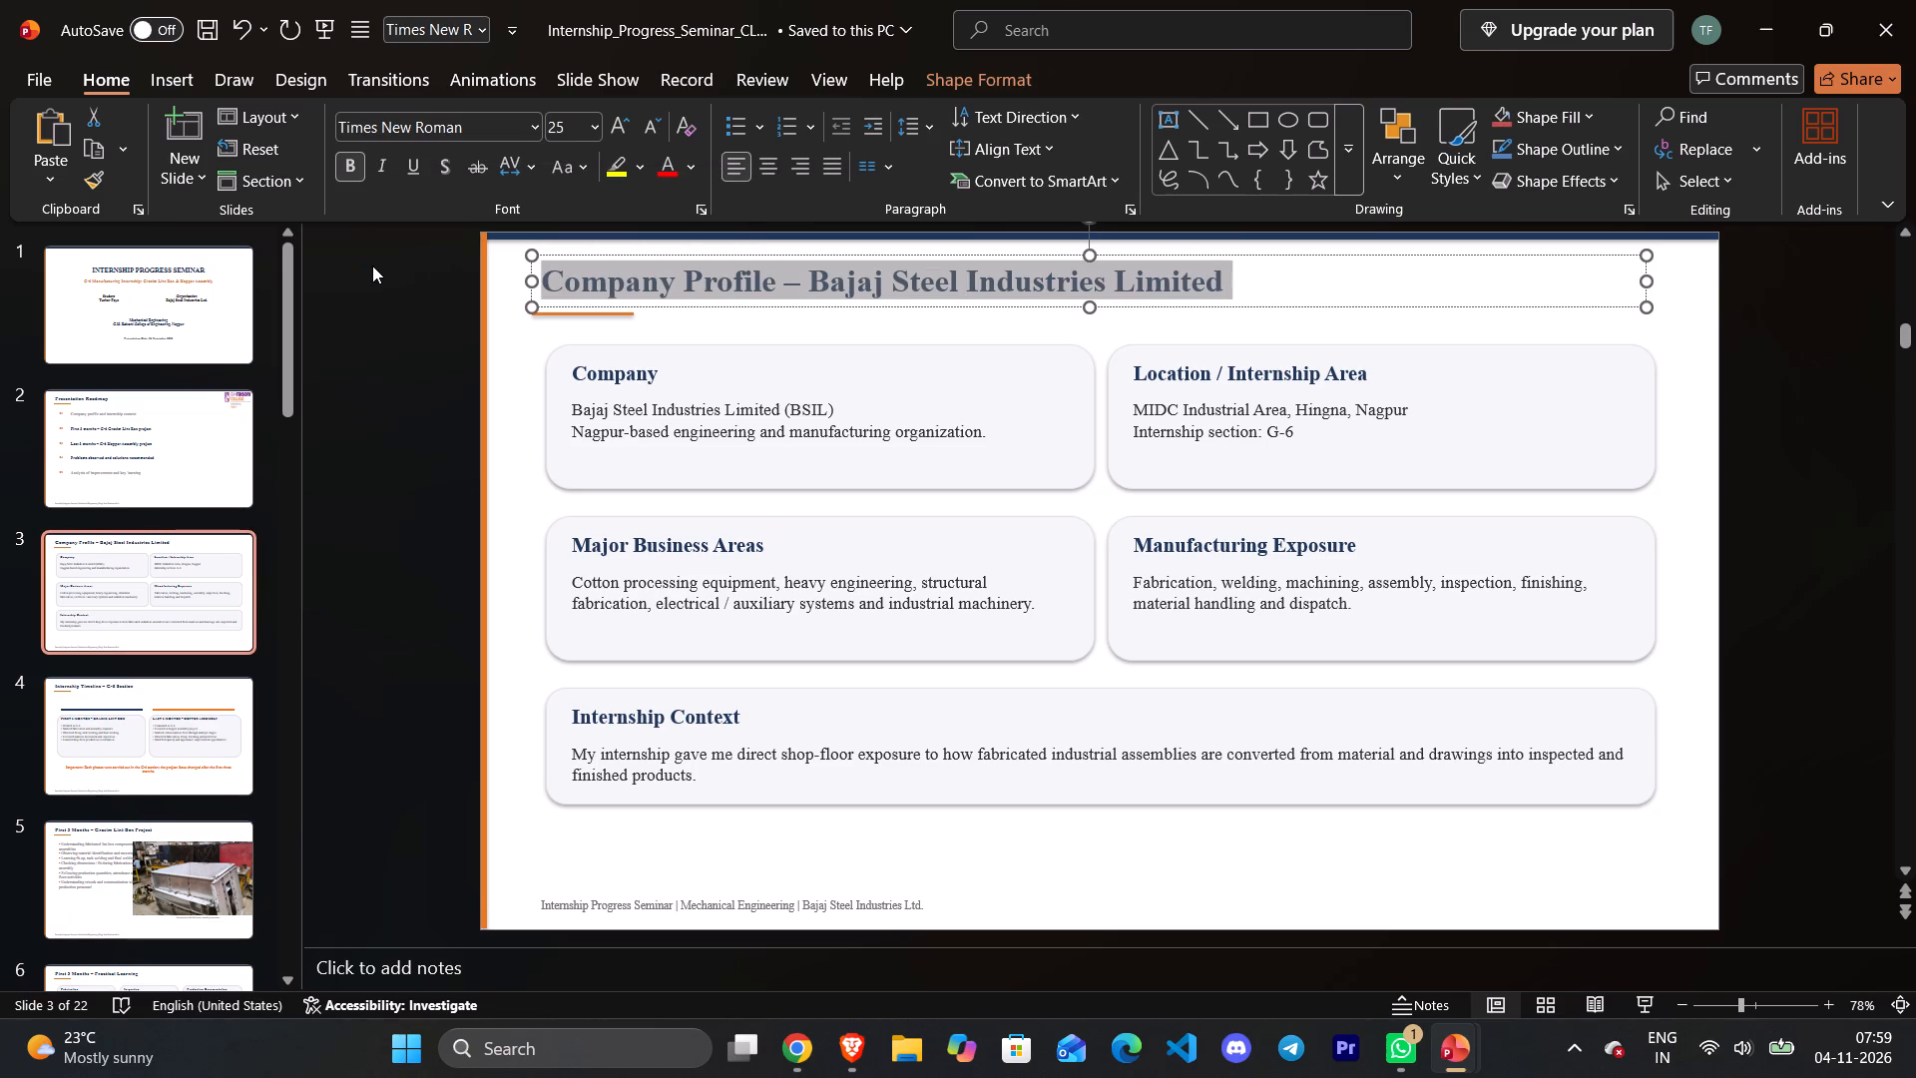
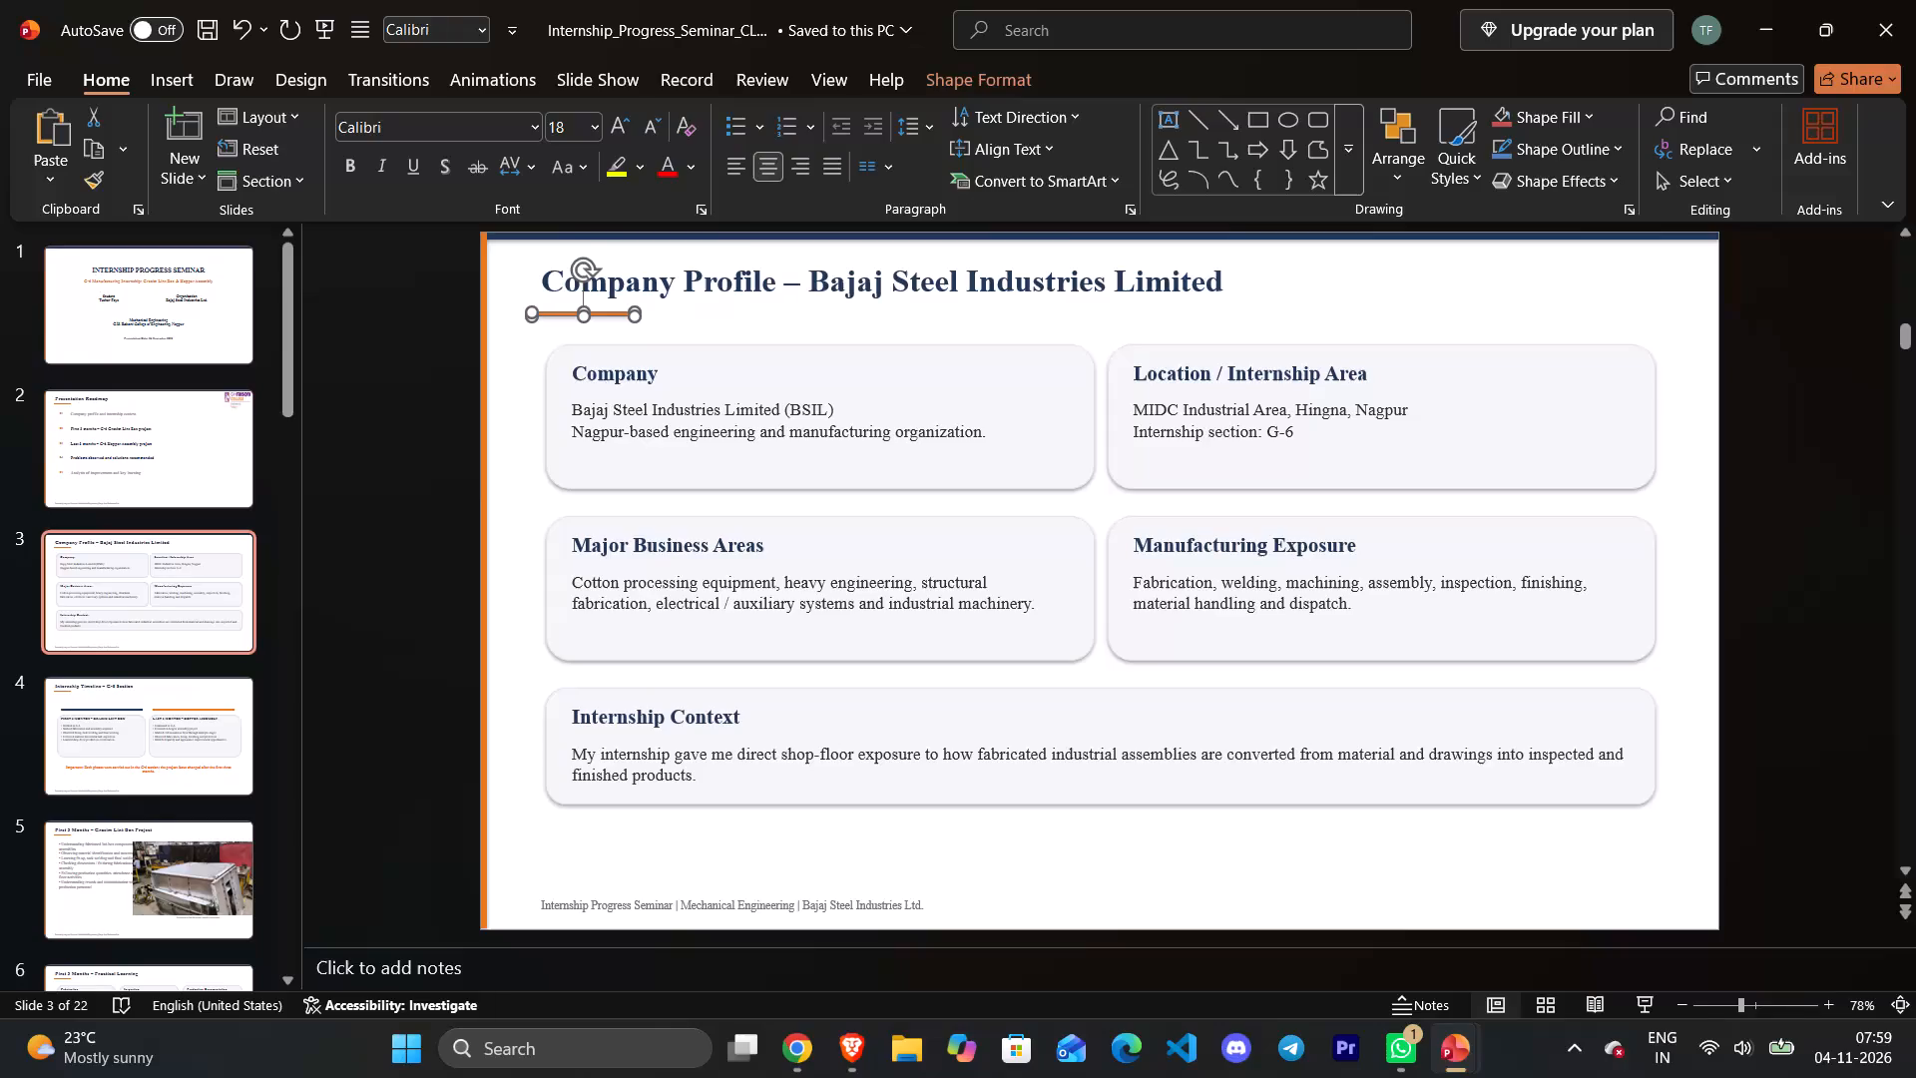
Switch to internship_seminar_2_ppt, replace slide 3's selected title with the copied "Company Profile – Bajaj Steel Industries Limited" and move it into the purple banner.
click(1449, 1054)
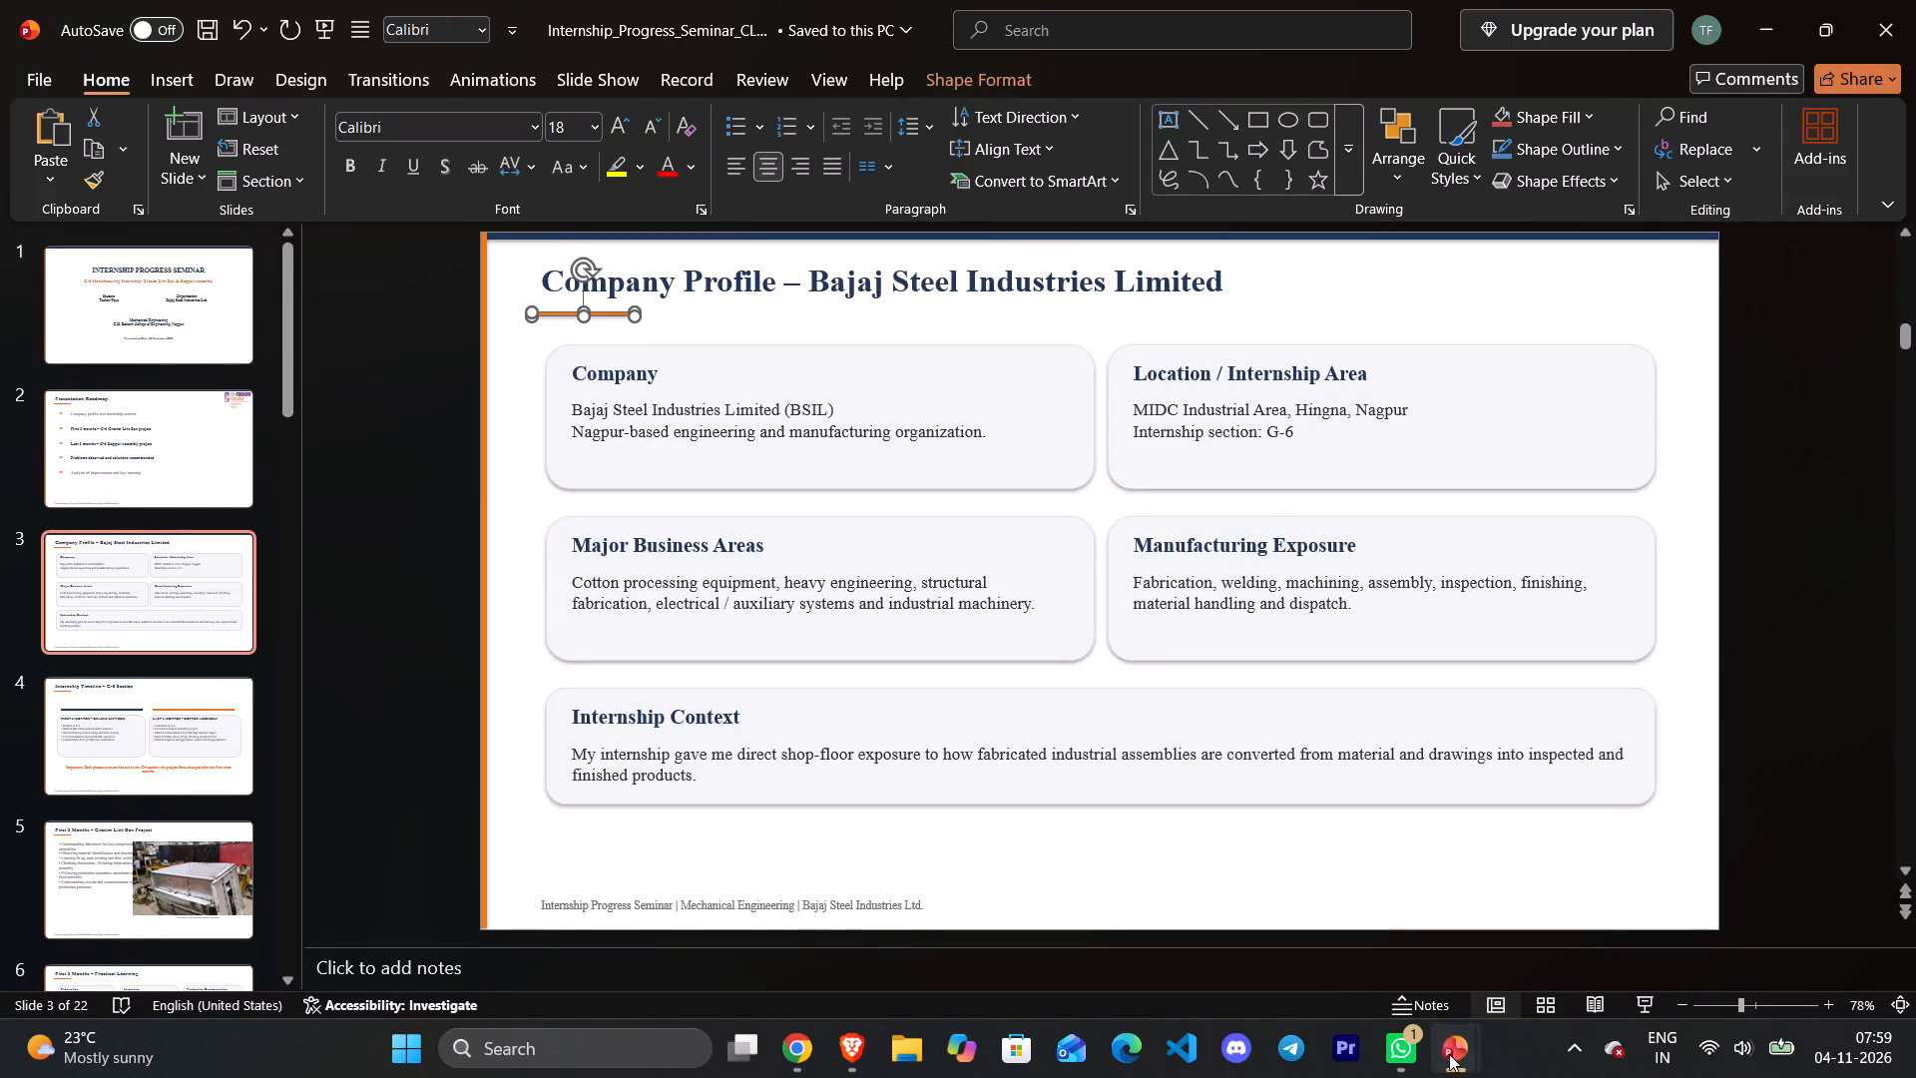
click(1552, 915)
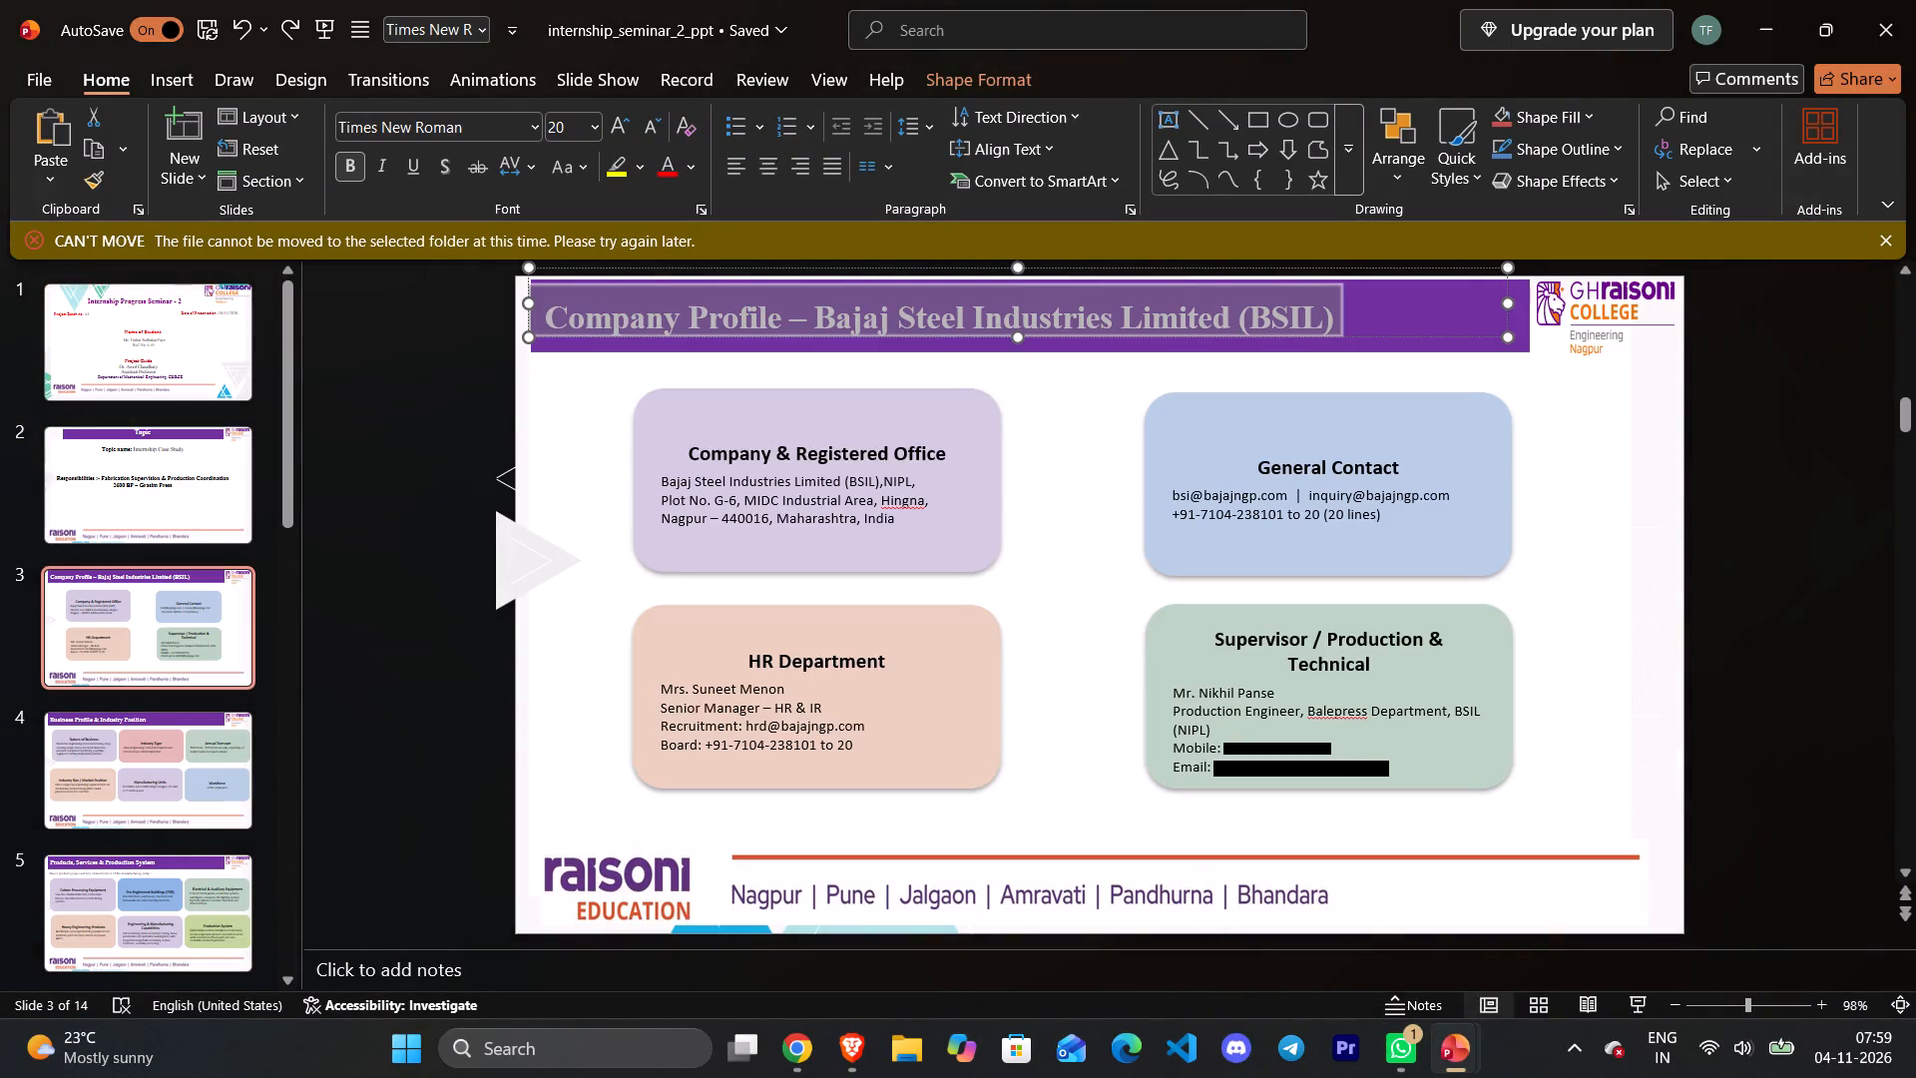
key(ctrl+v)
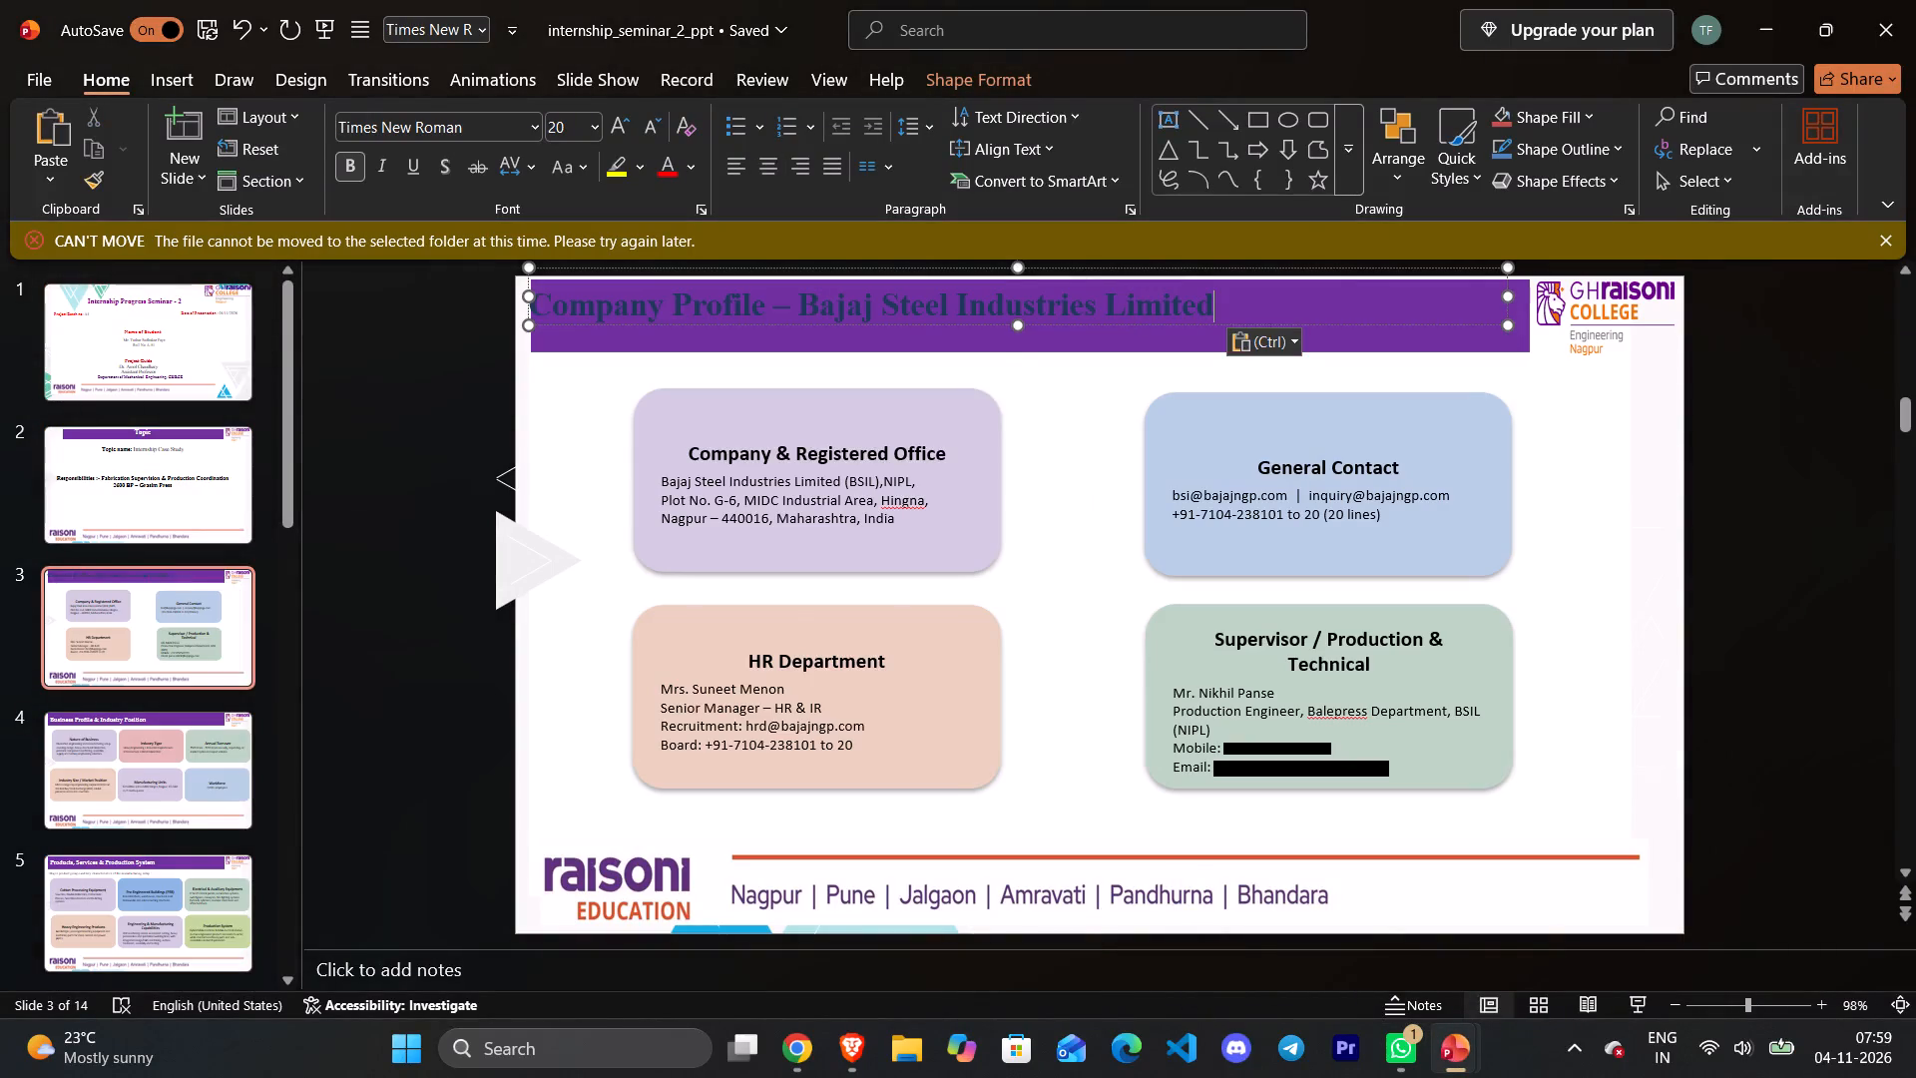
click(1122, 346)
click(953, 317)
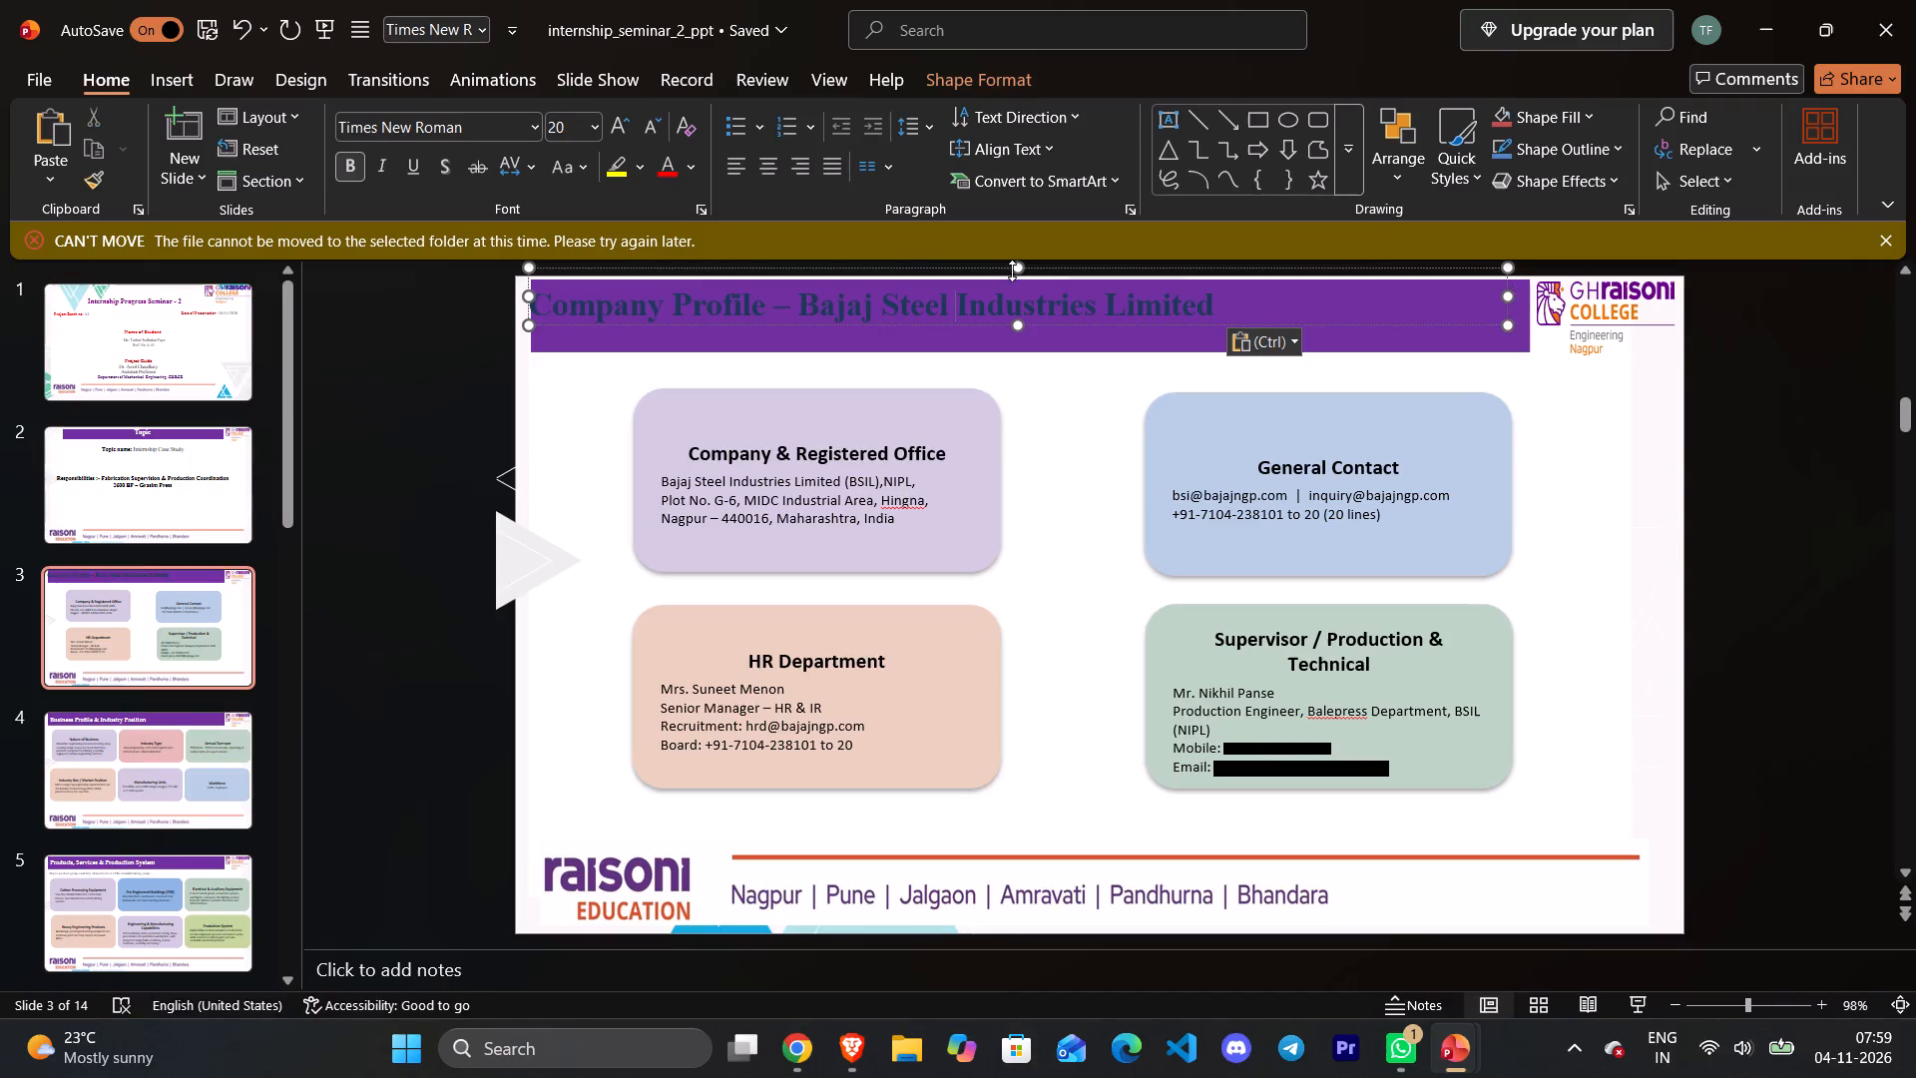
drag(1036, 270, 1045, 291)
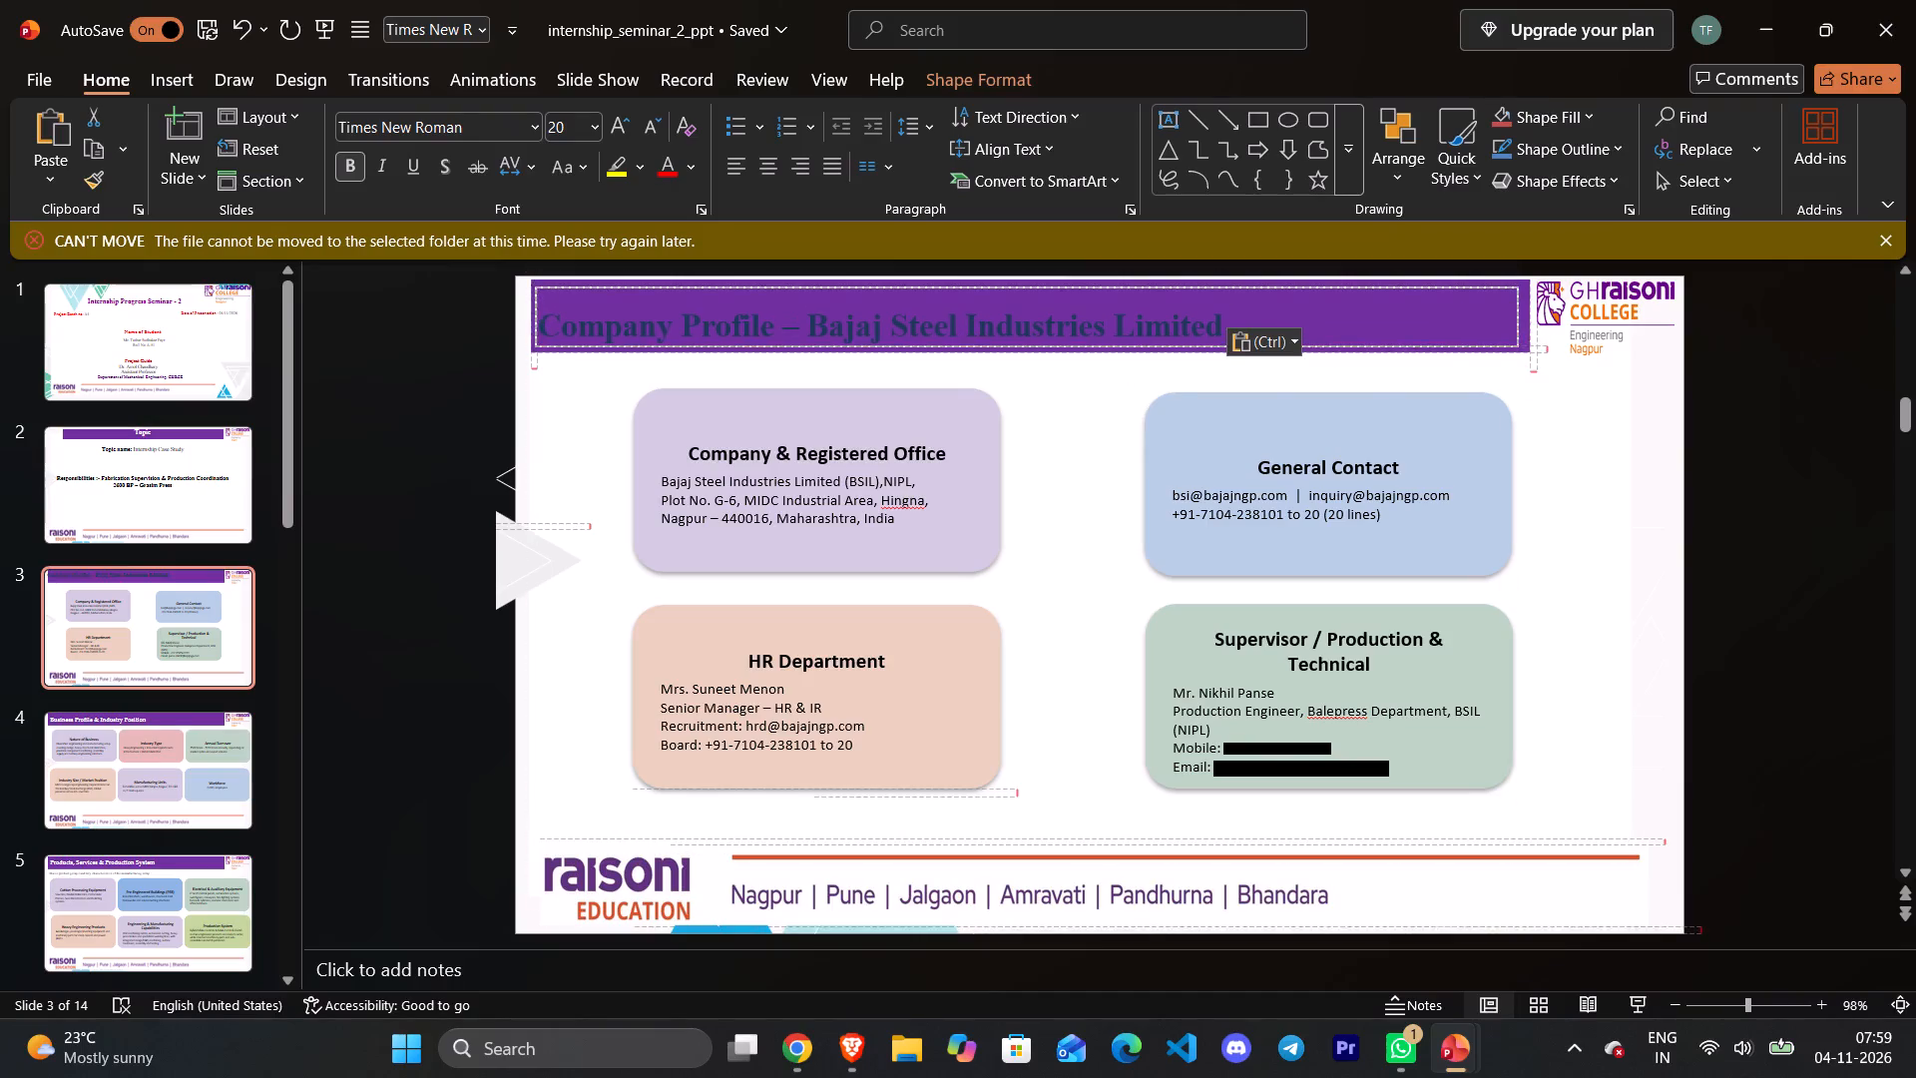
drag(1045, 291, 1052, 287)
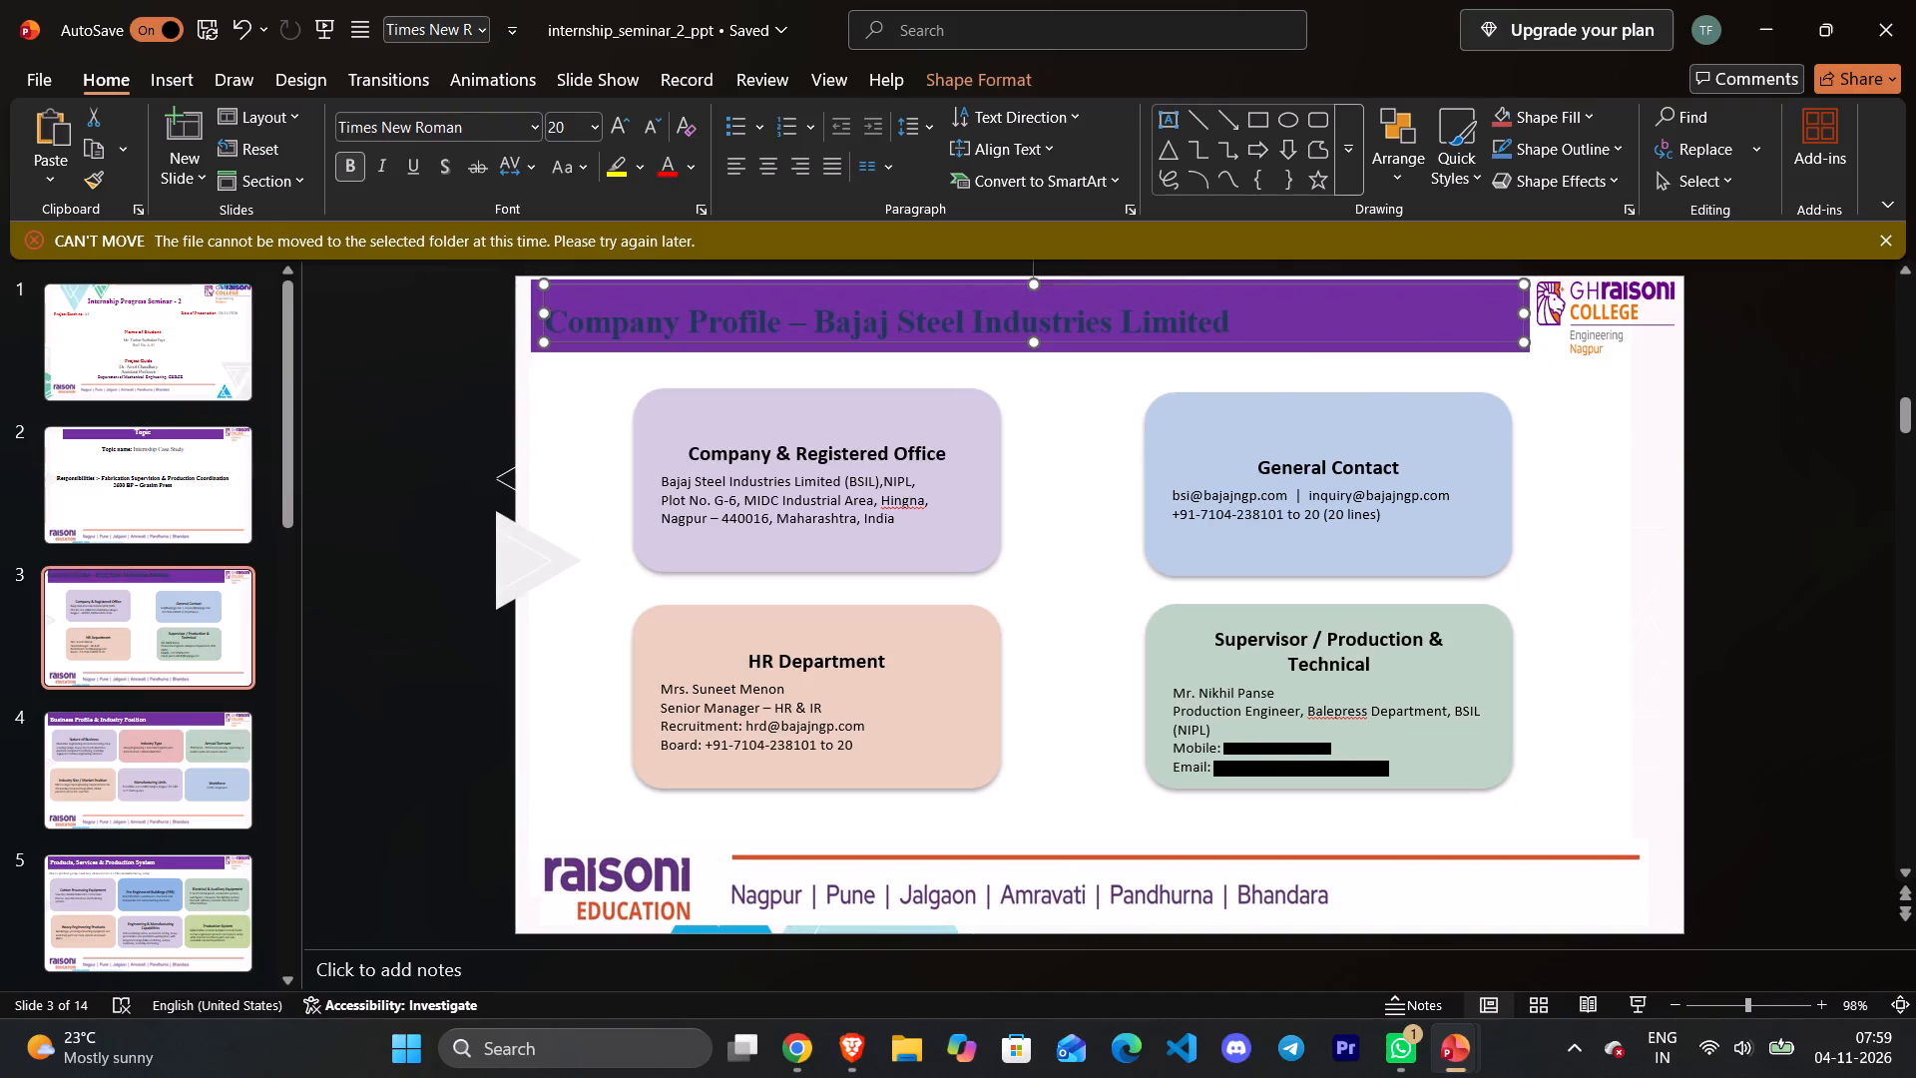
Enlarge the pasted Company Profile title to 24 pt and shift its text box slightly up within the purple banner.
click(1234, 316)
drag(1228, 329, 506, 289)
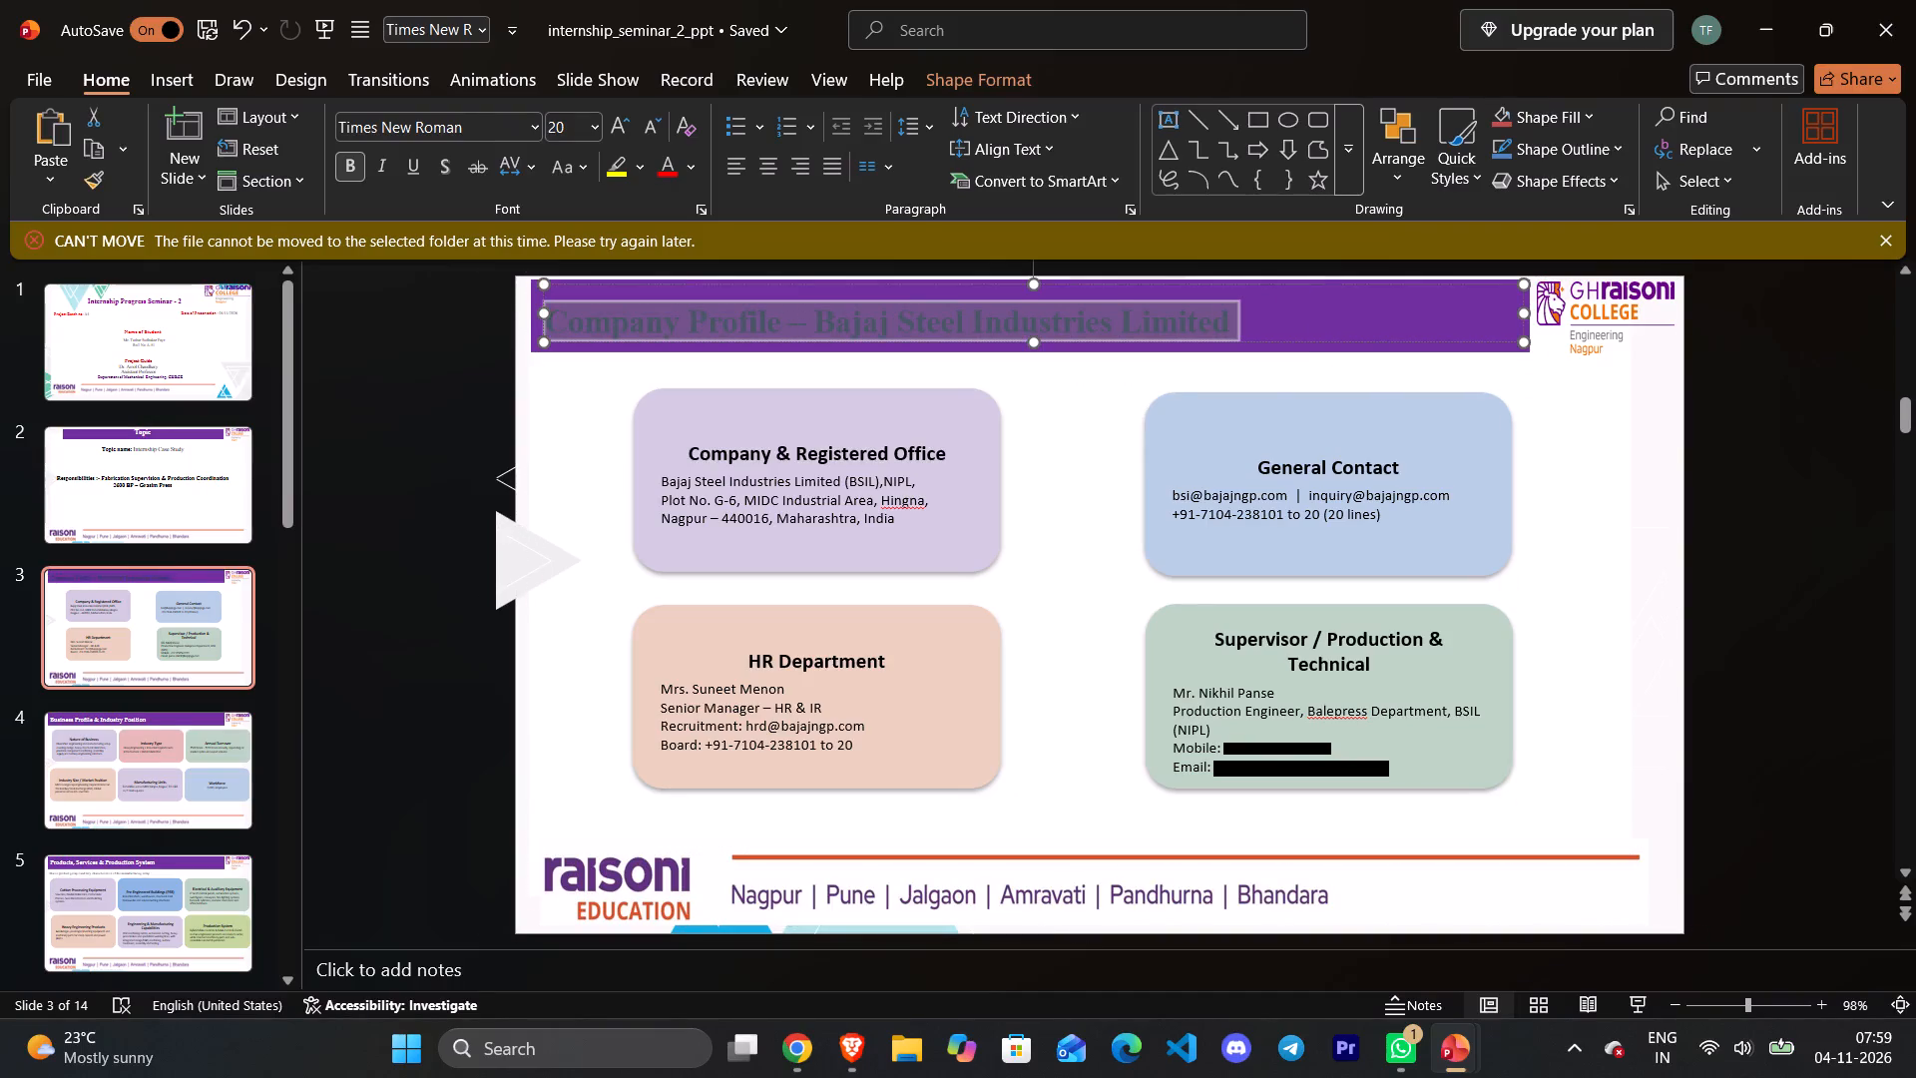
drag(506, 289, 505, 289)
double_click(350, 163)
click(618, 134)
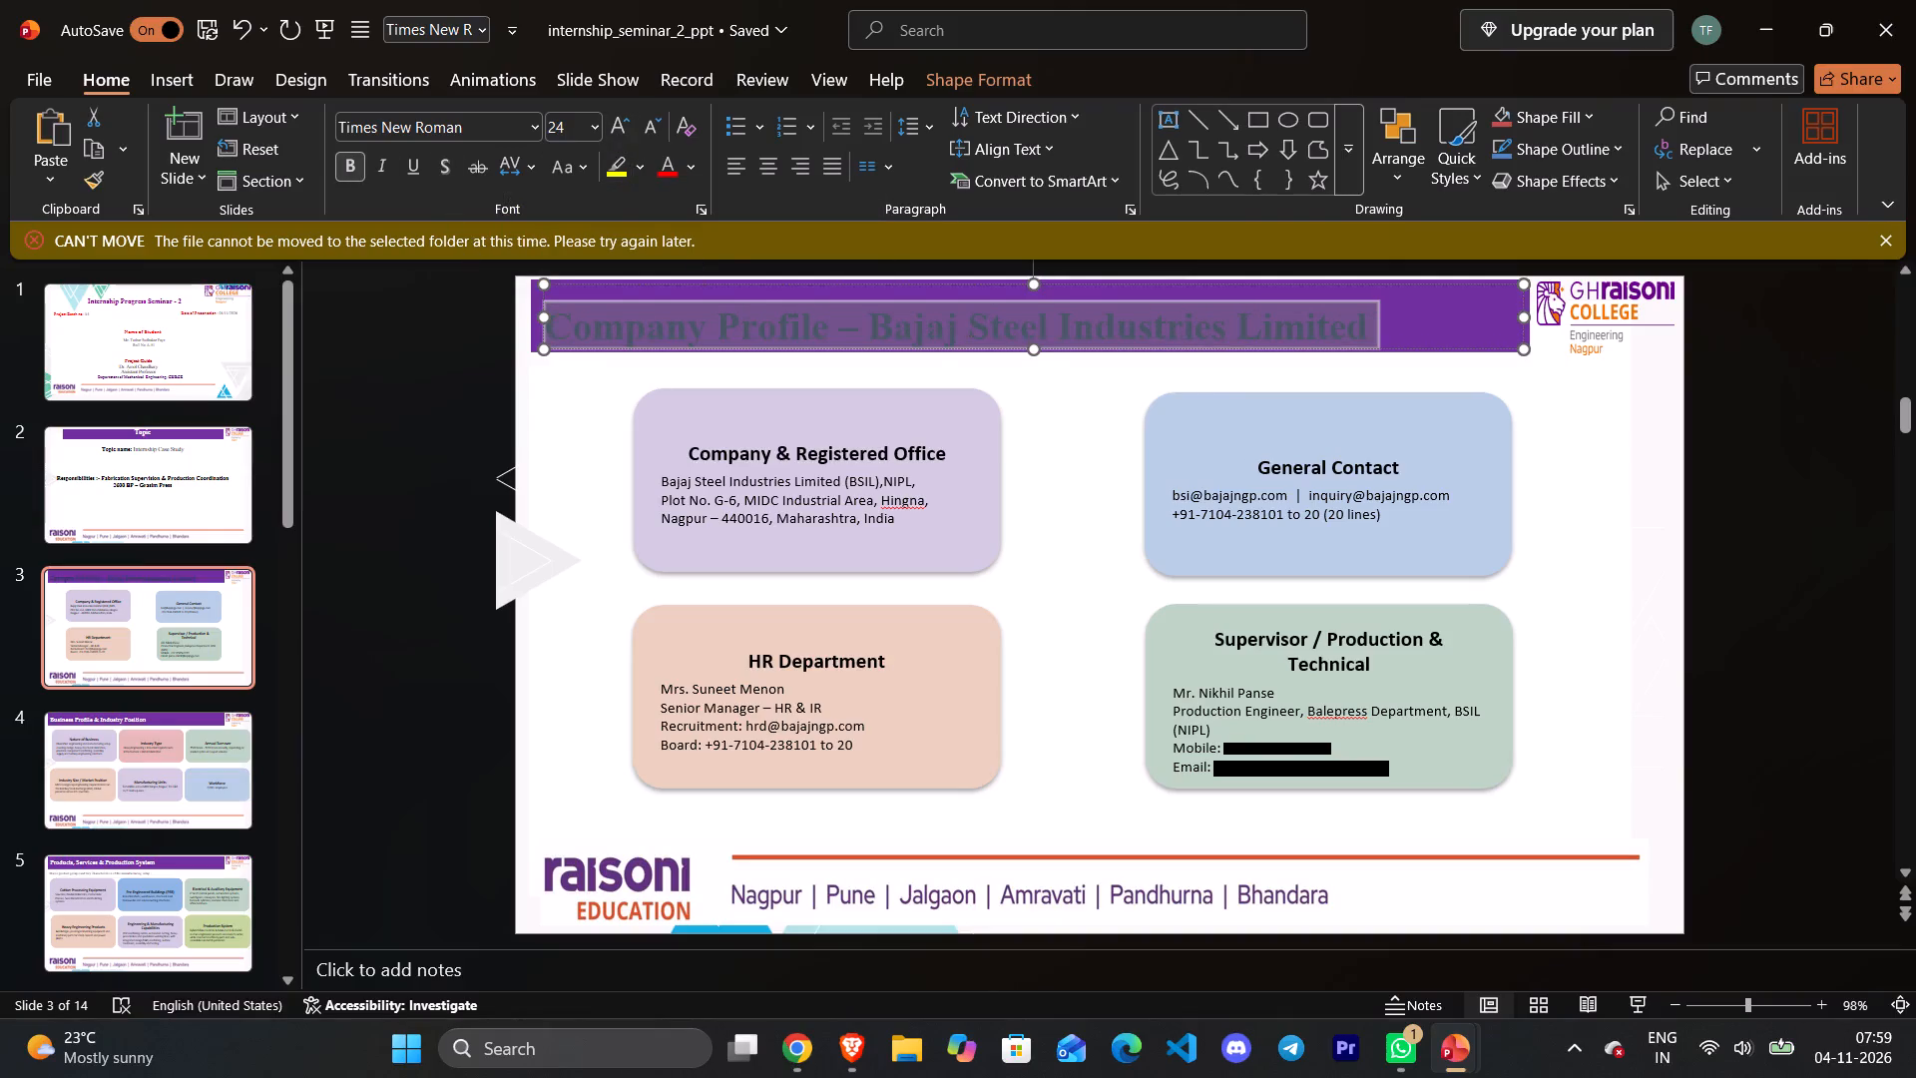
drag(911, 280, 912, 279)
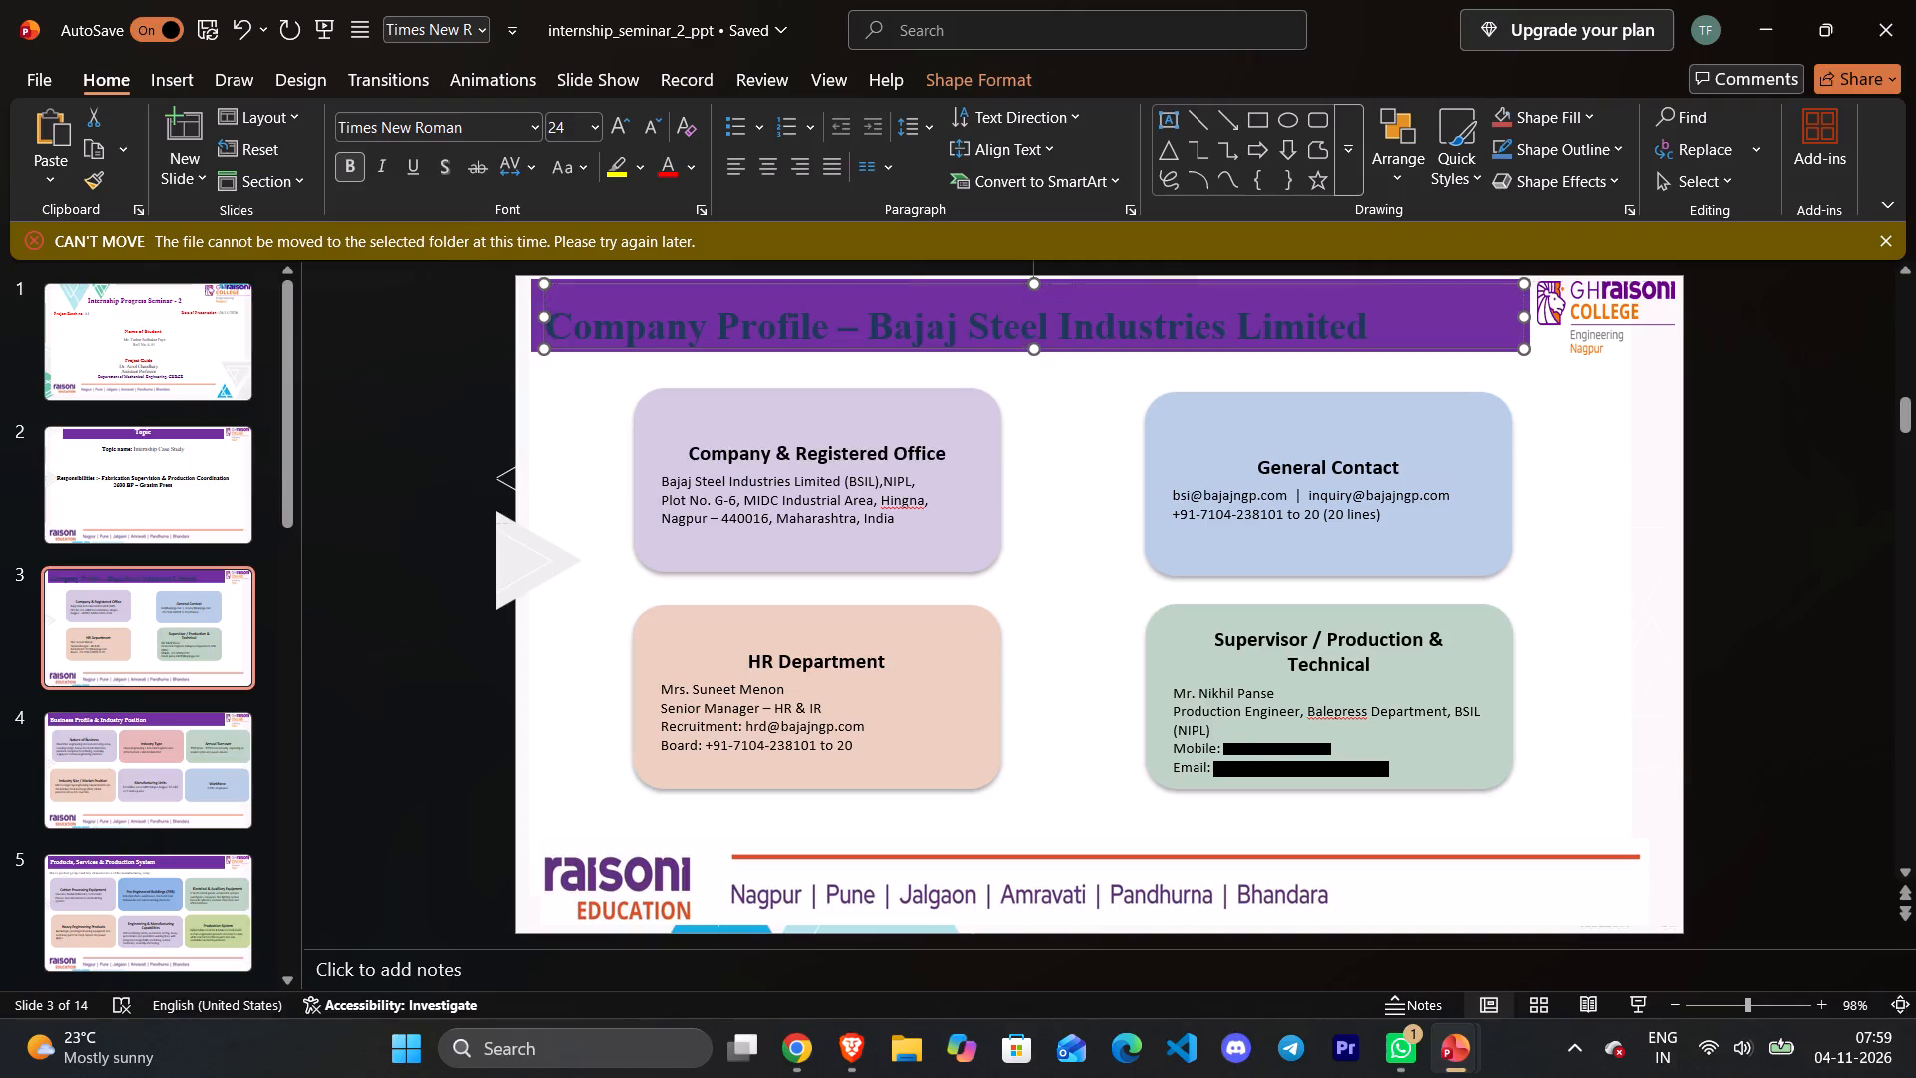
drag(912, 279, 922, 269)
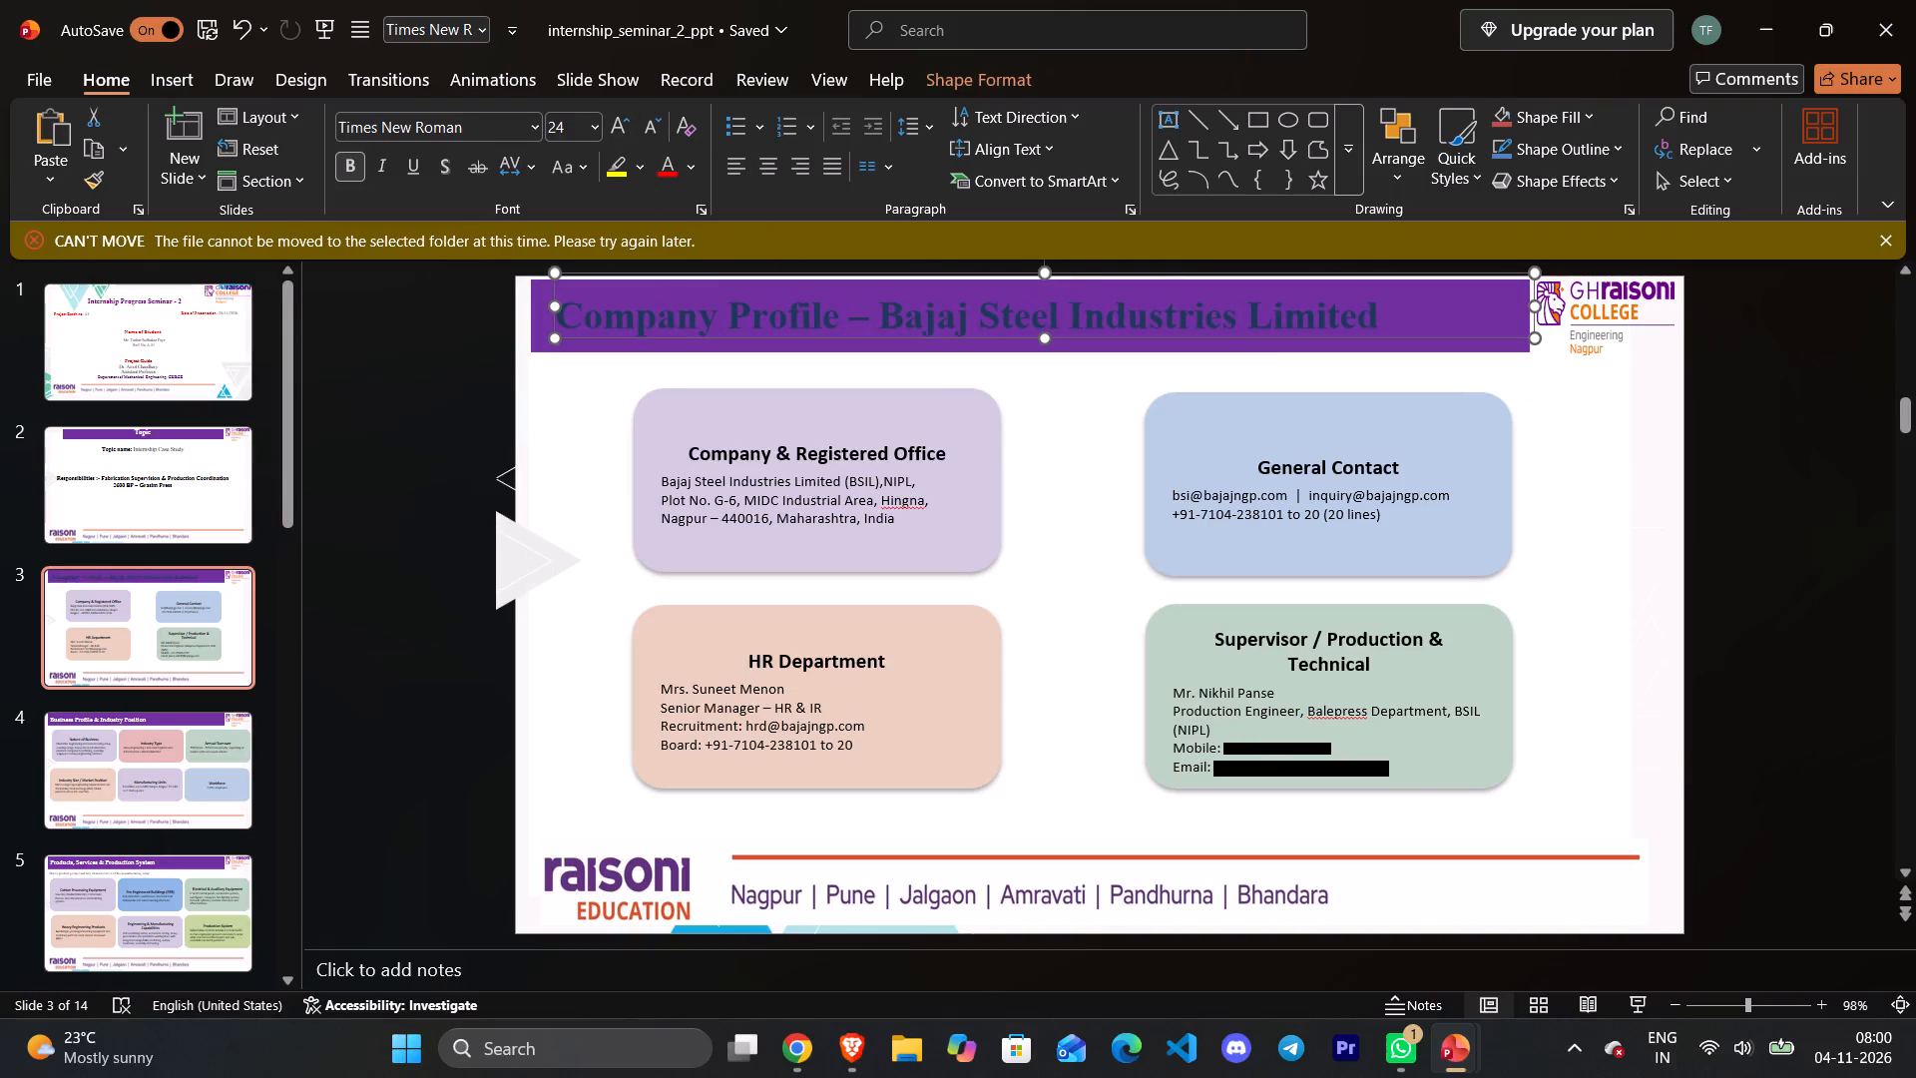
Recolour the whole Company Profile title text on slide 3 with the off-white theme colour.
click(1390, 317)
double_click(1382, 324)
drag(1381, 323, 381, 278)
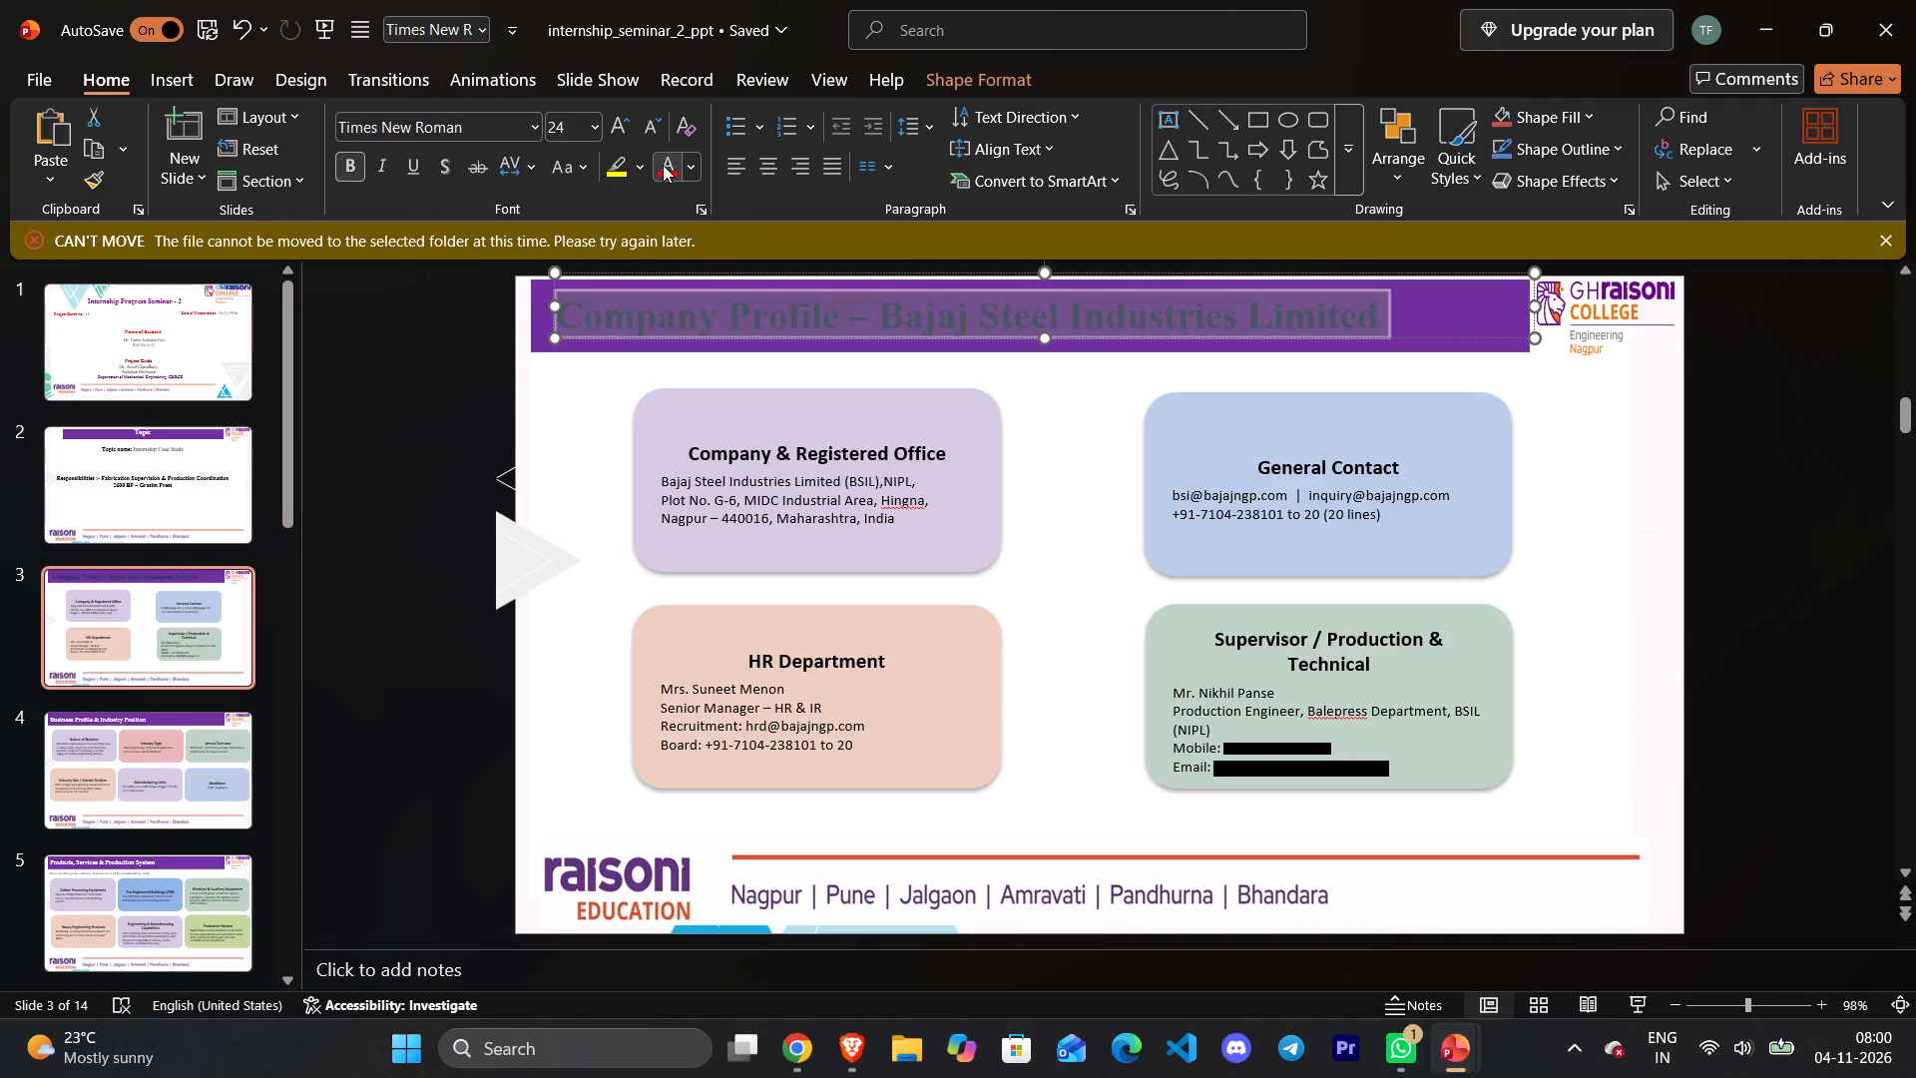
click(687, 157)
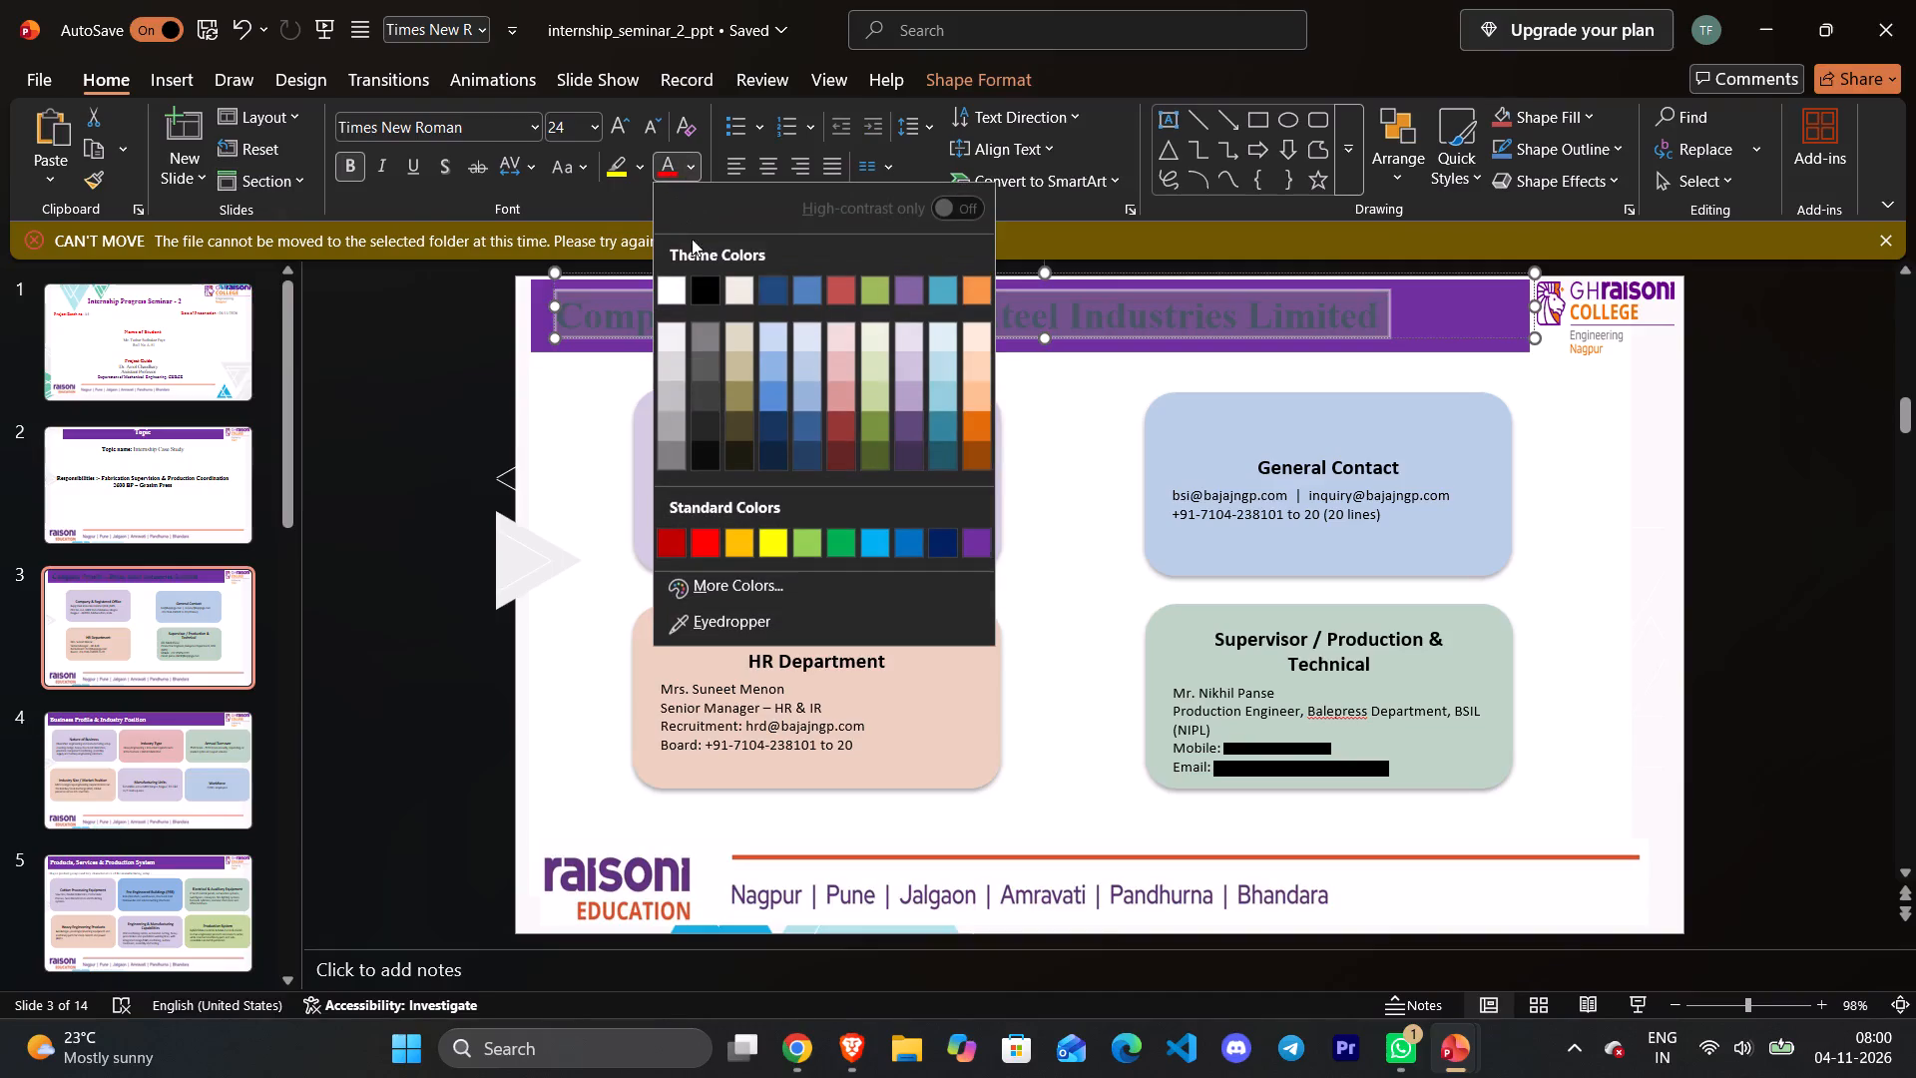
click(727, 283)
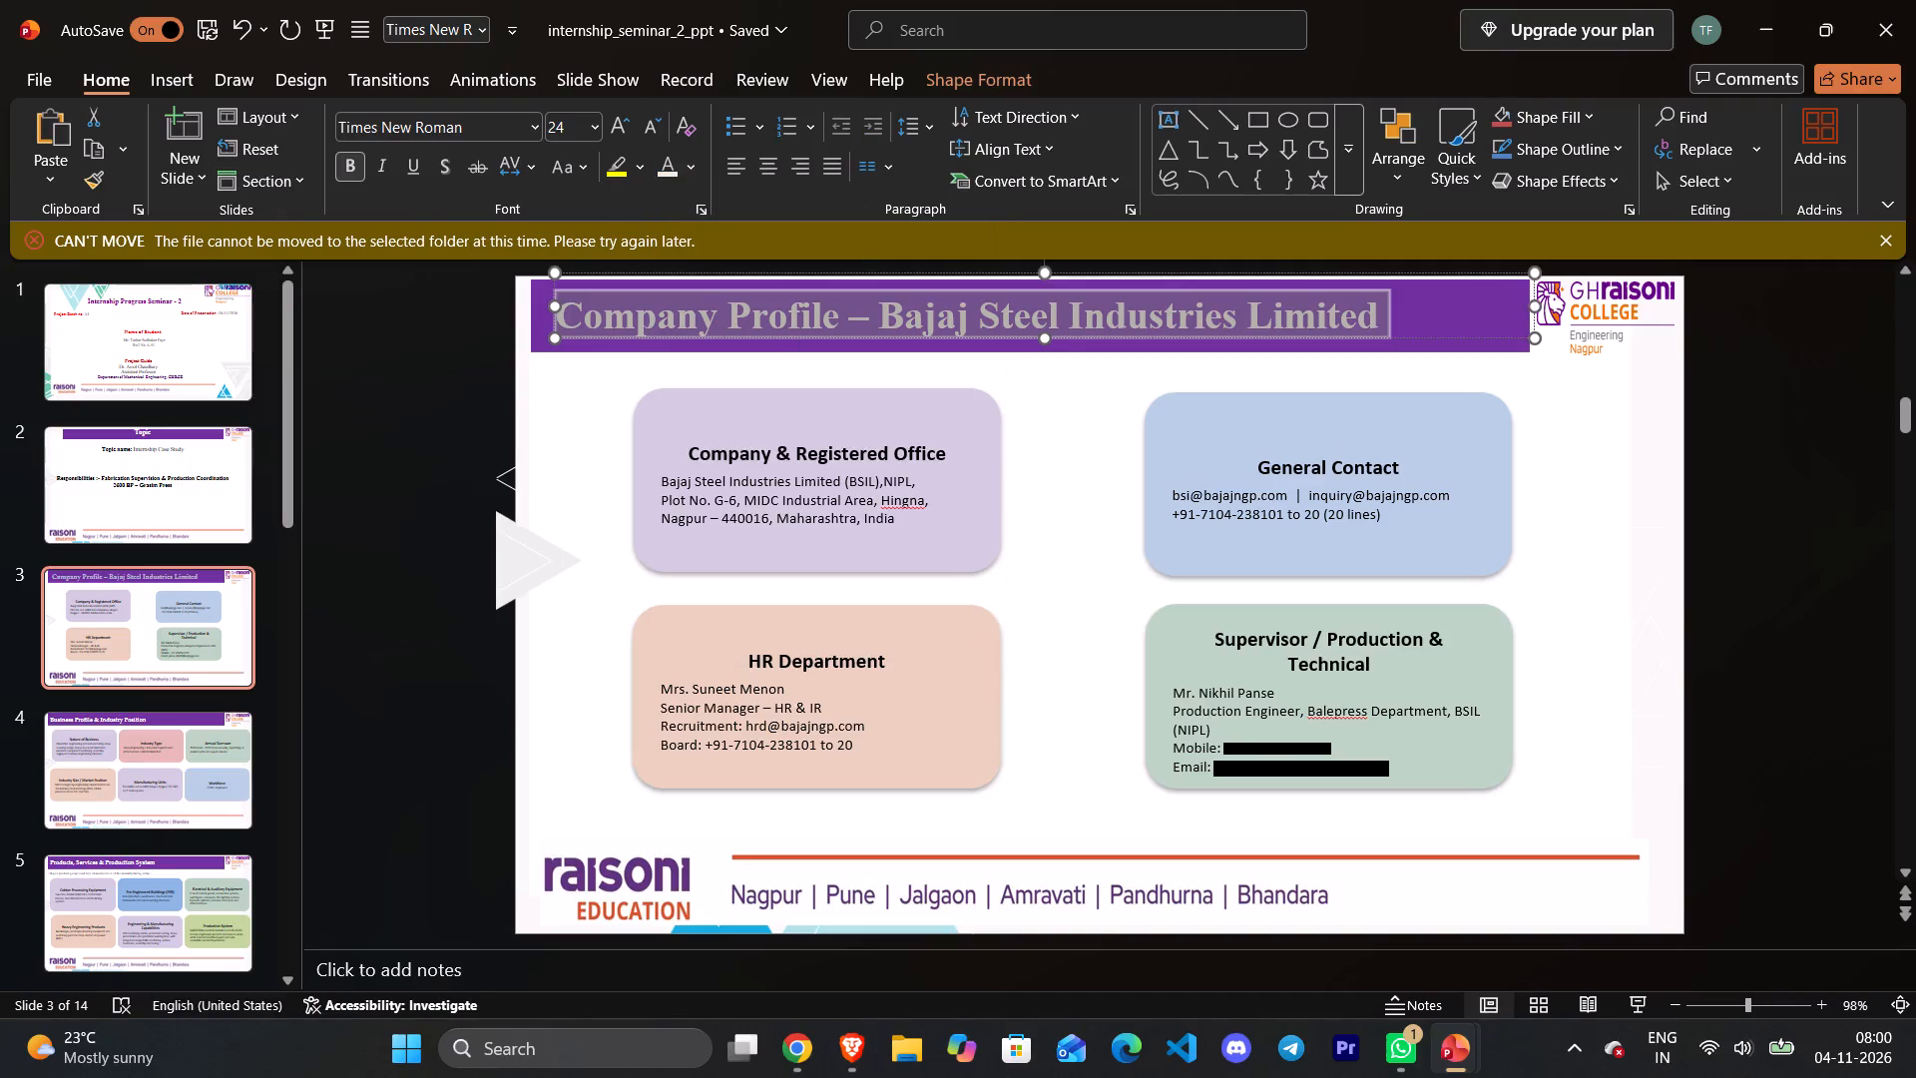
click(817, 356)
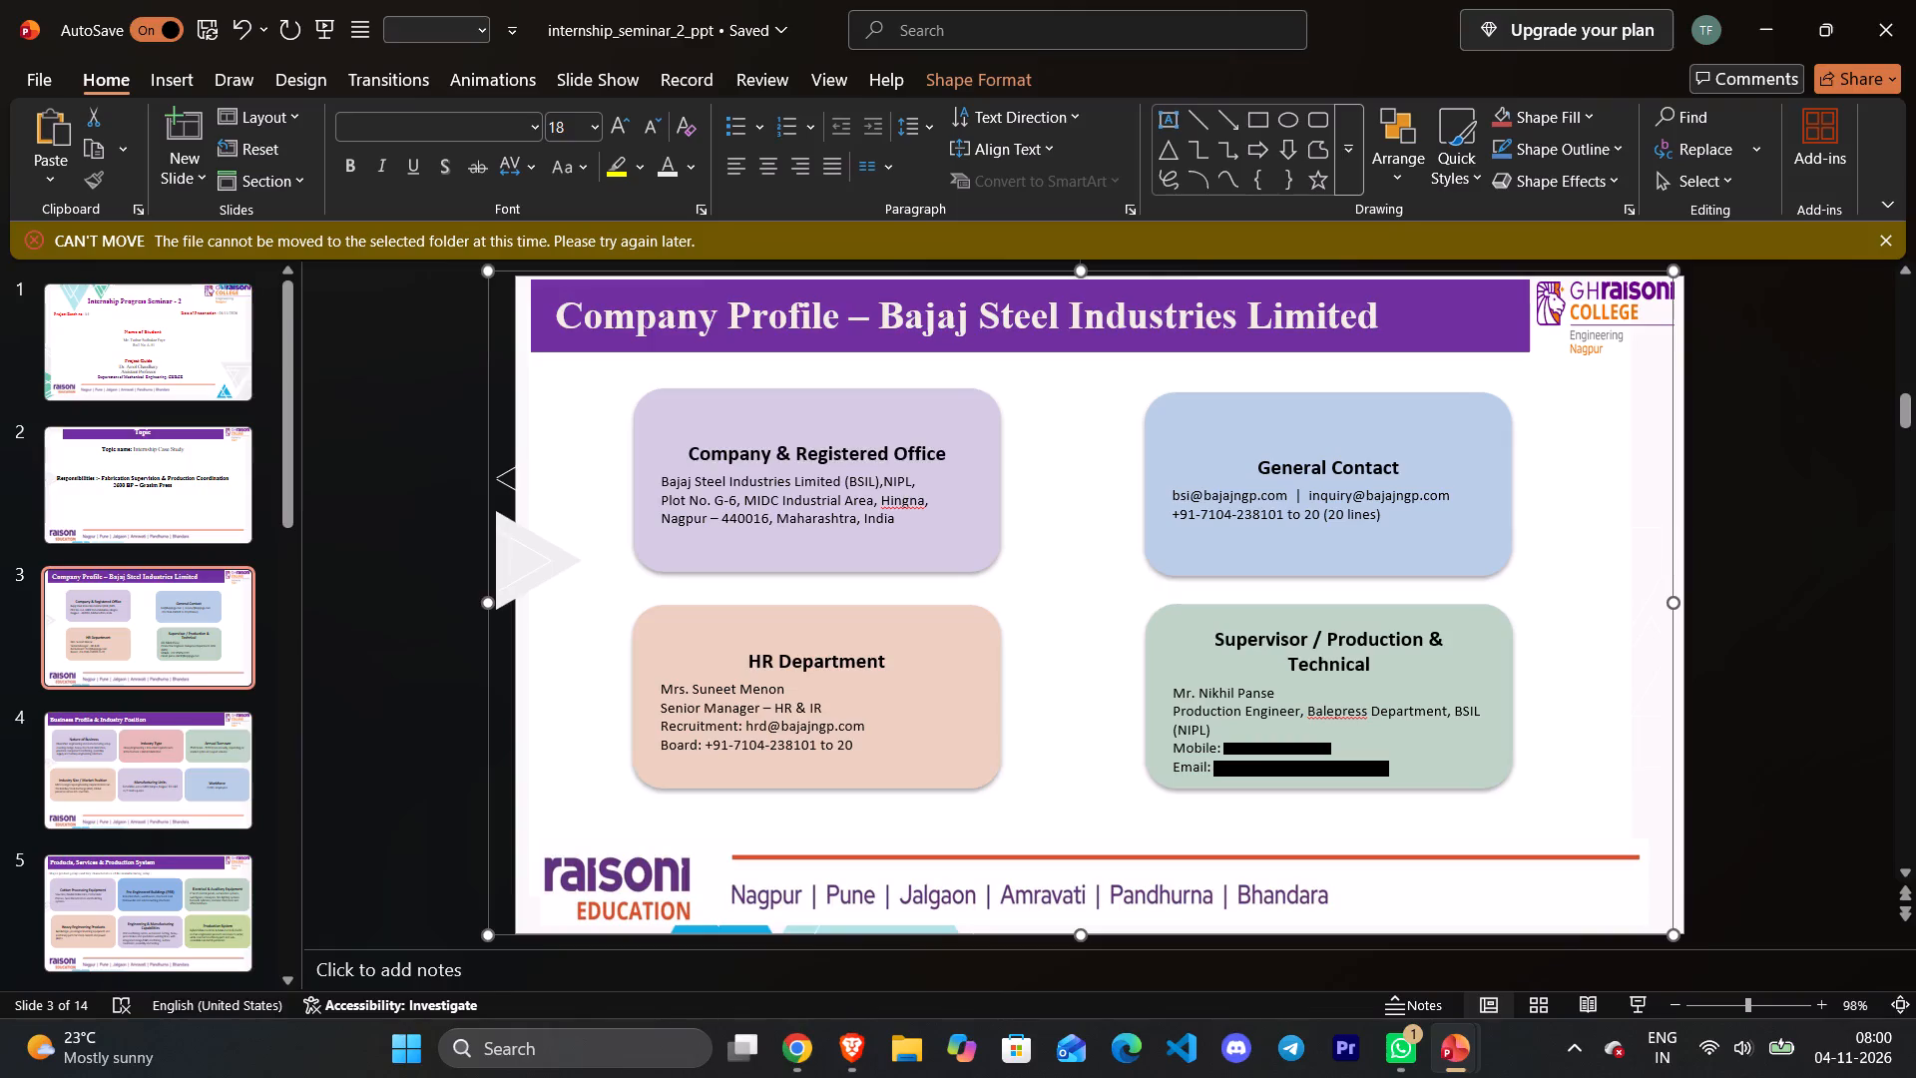
Delete slide 3's four old cards: Company & Registered Office, General Contact, Supervisor / Production & Technical, and HR Department.
right_click(870, 429)
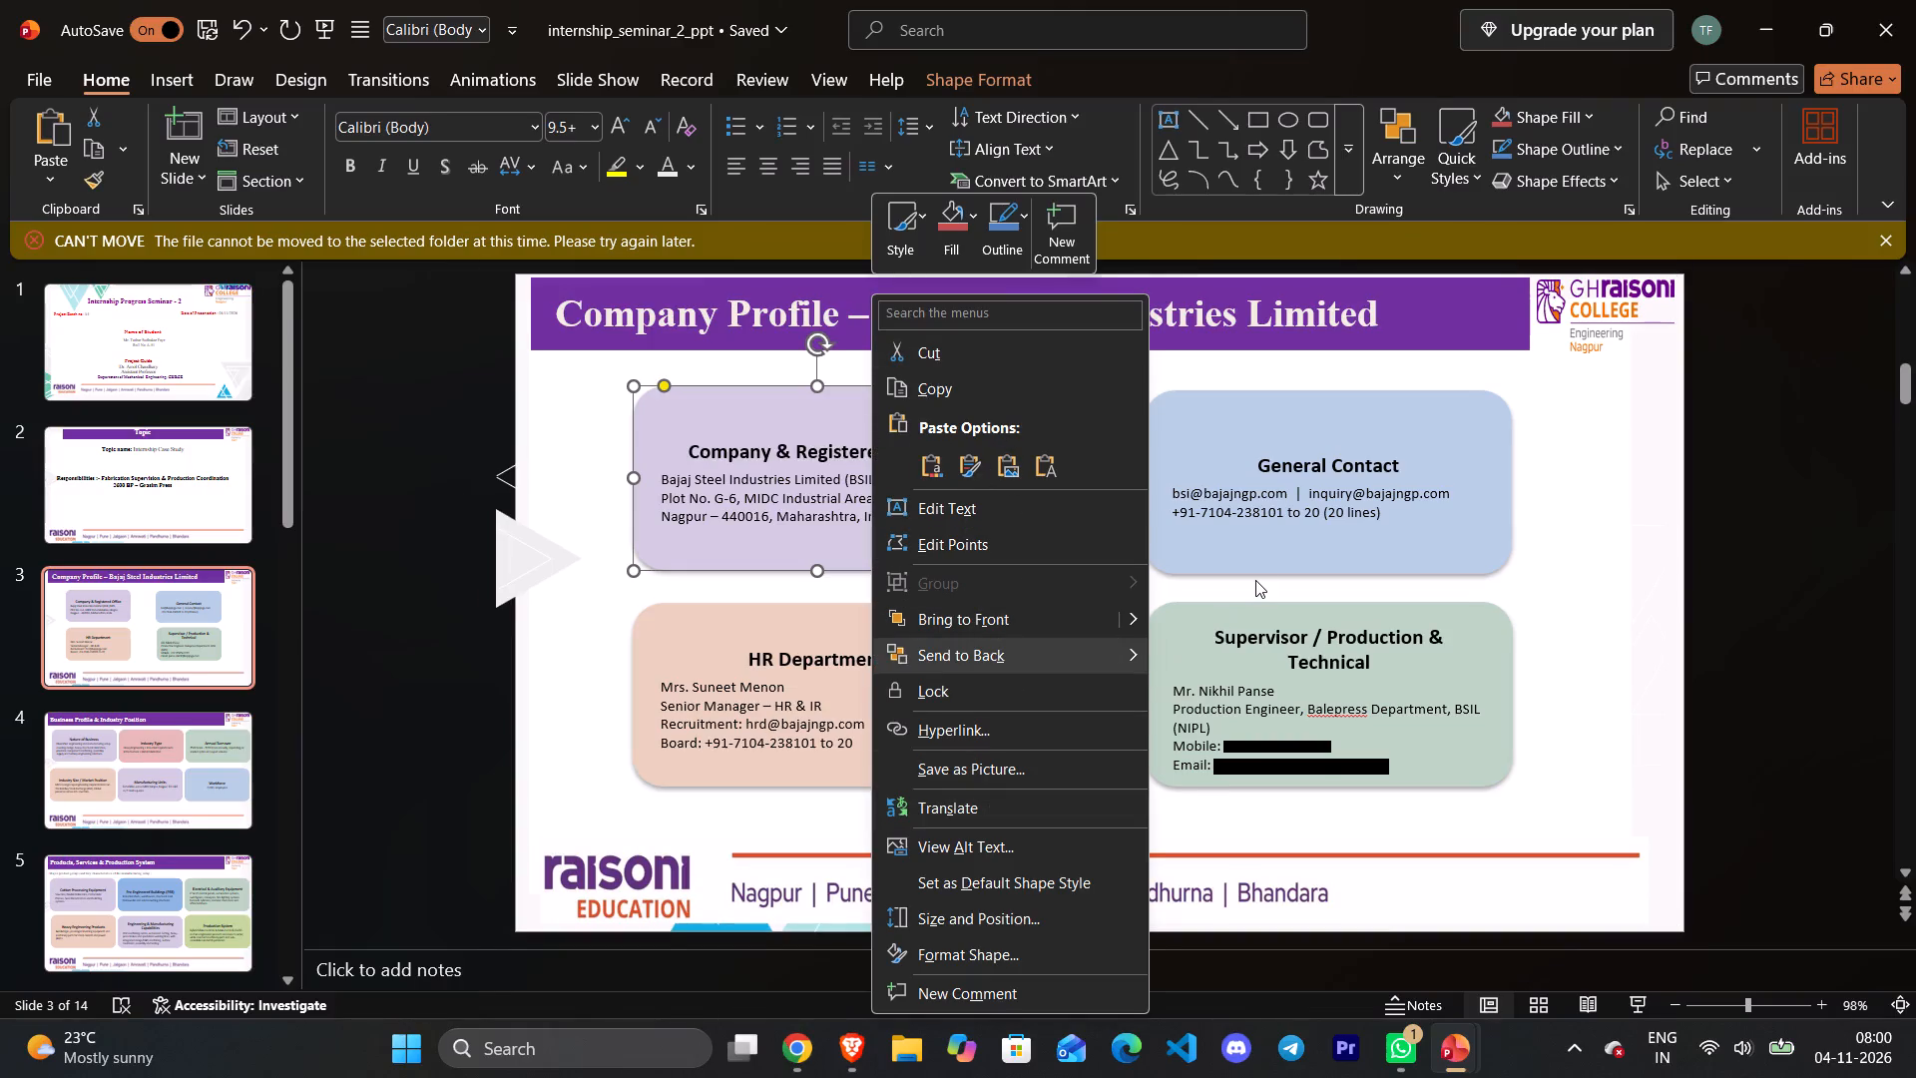
key(Delete)
key(Delete)
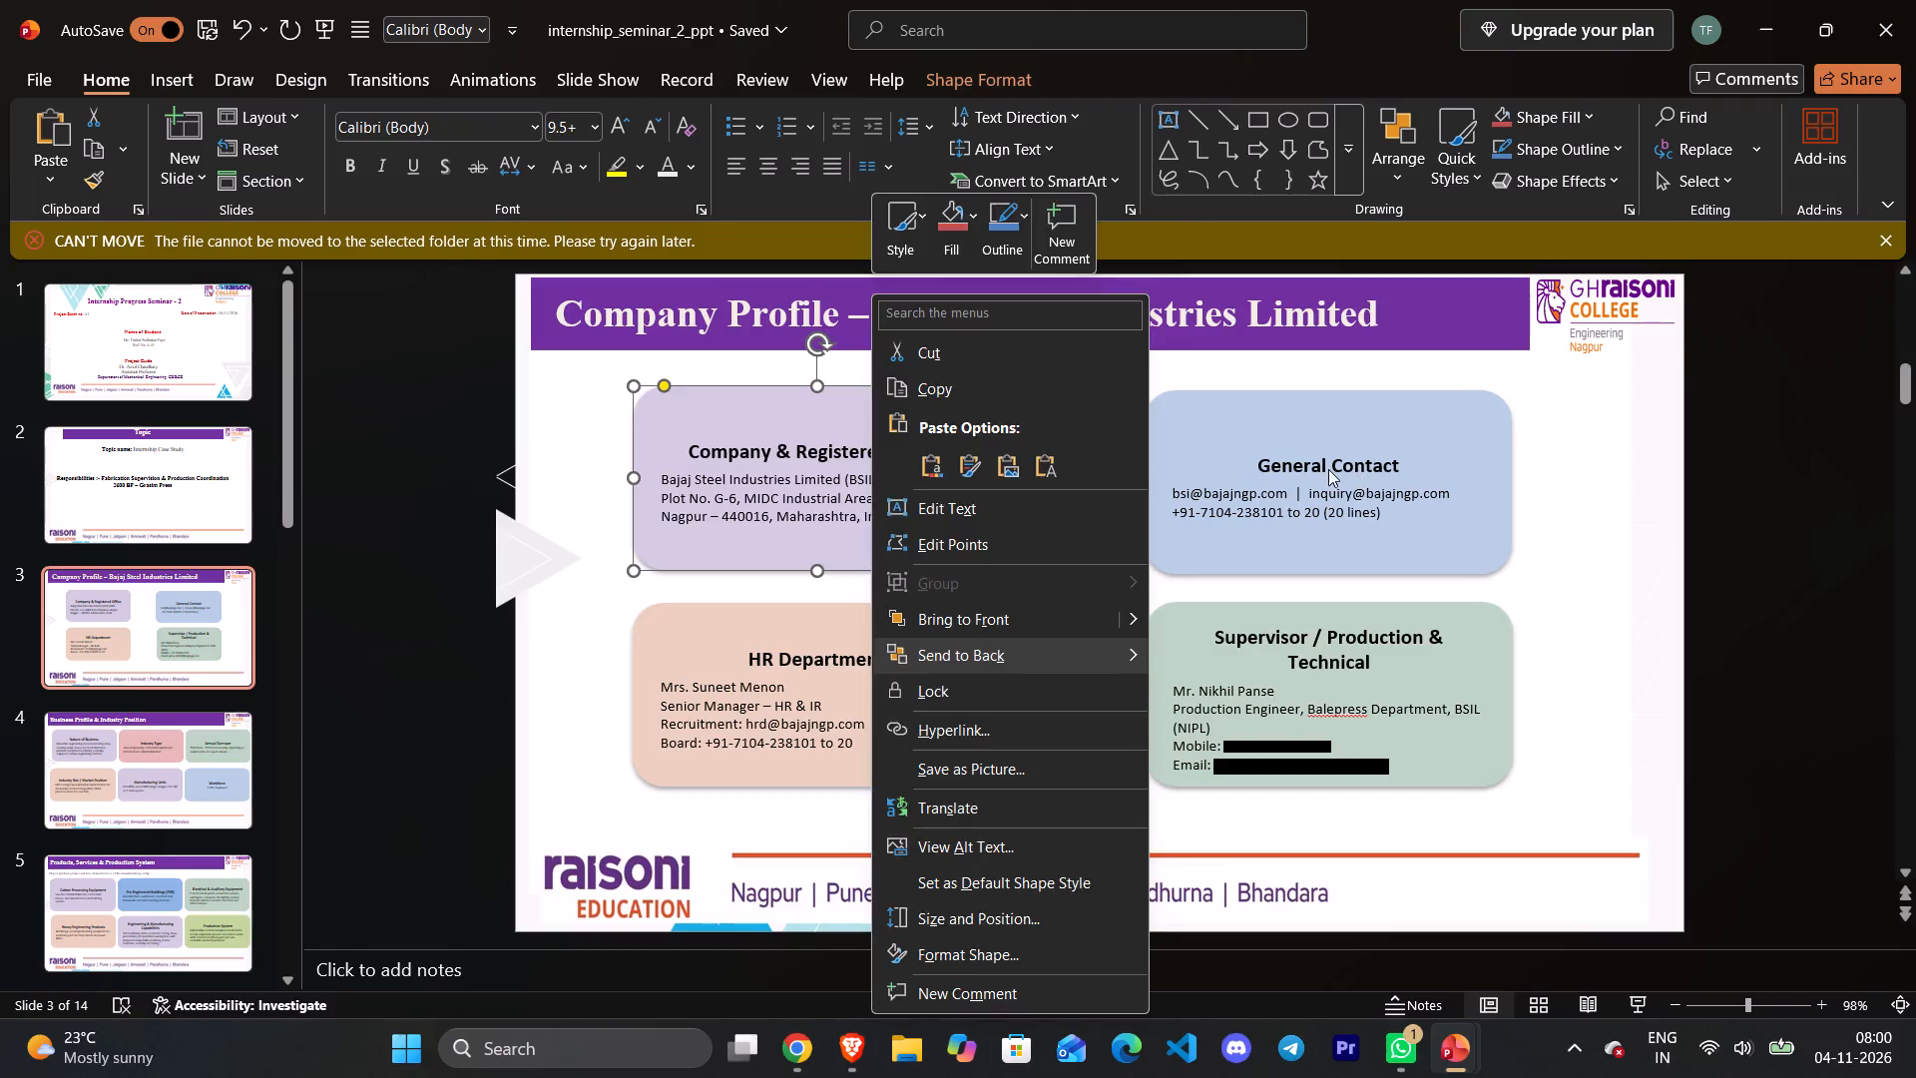
click(1328, 469)
key(Delete)
click(1210, 416)
key(Delete)
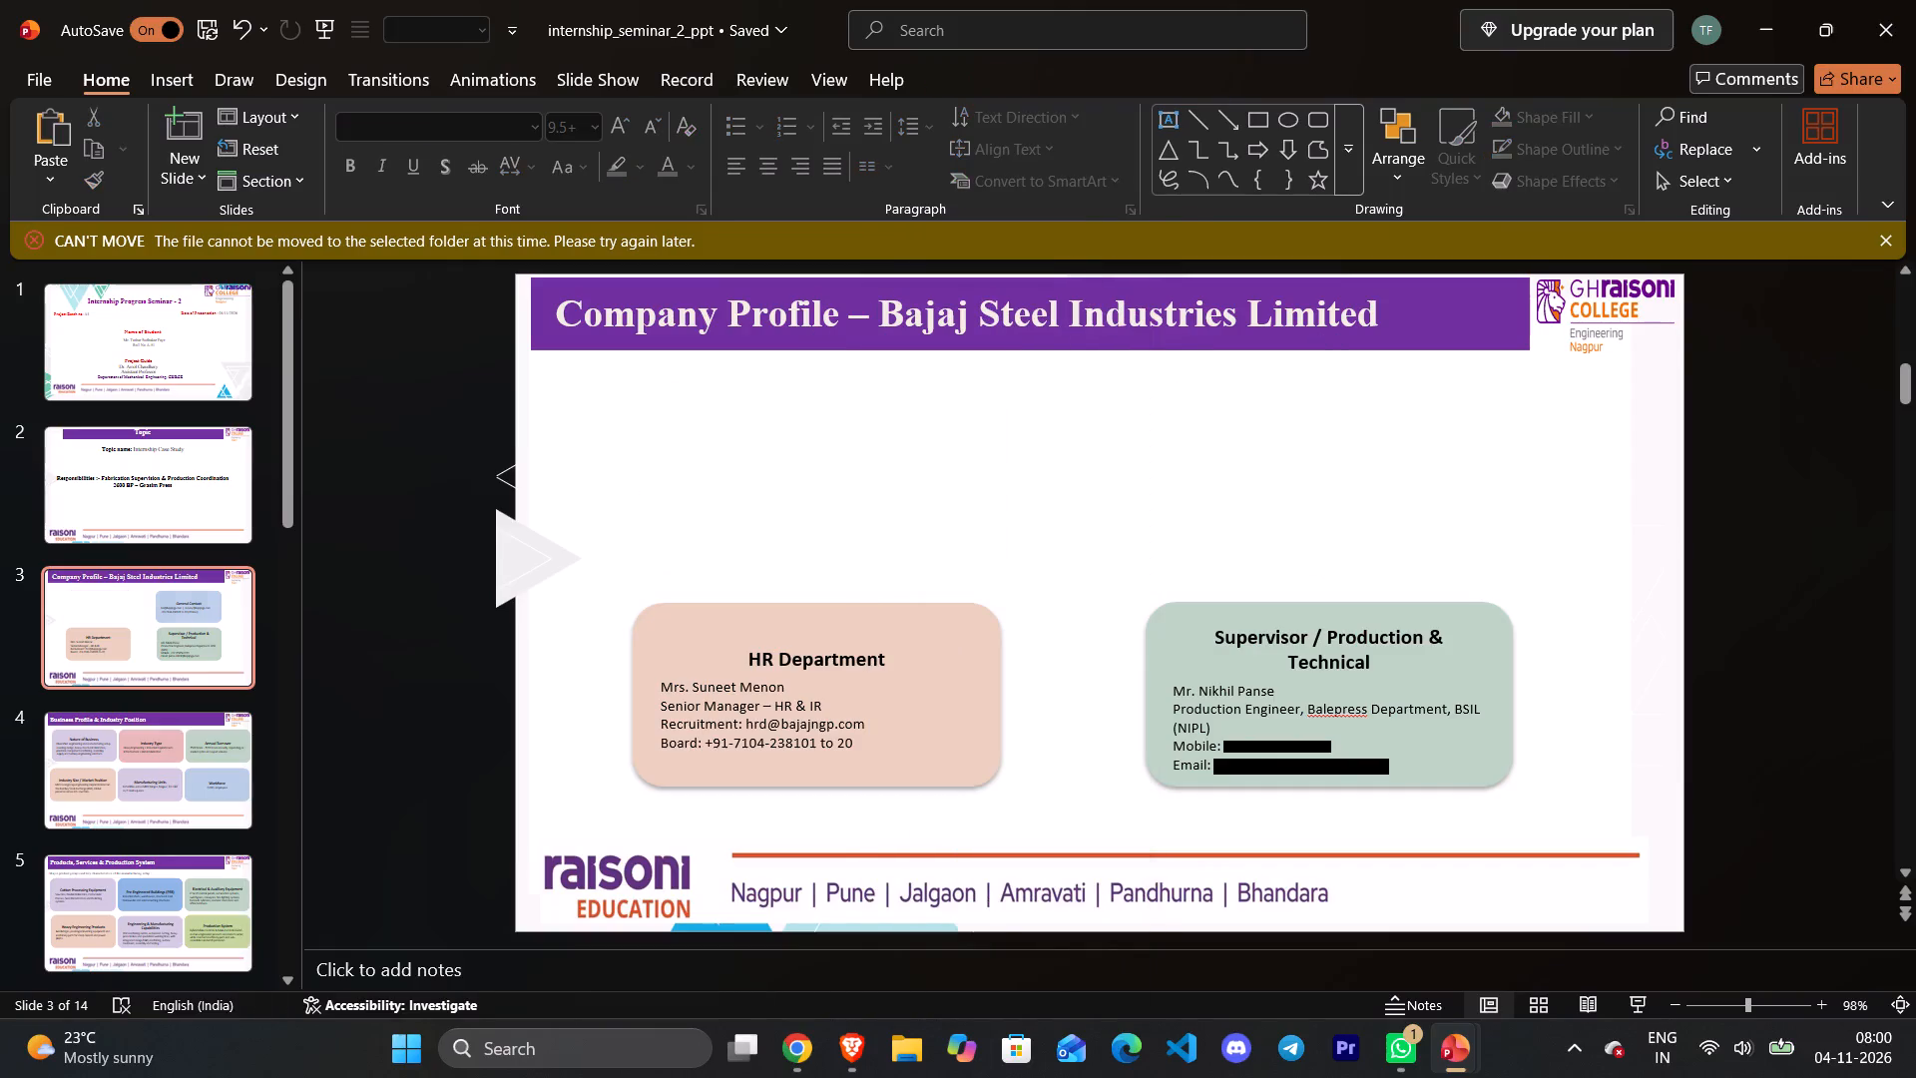
click(1278, 653)
key(Delete)
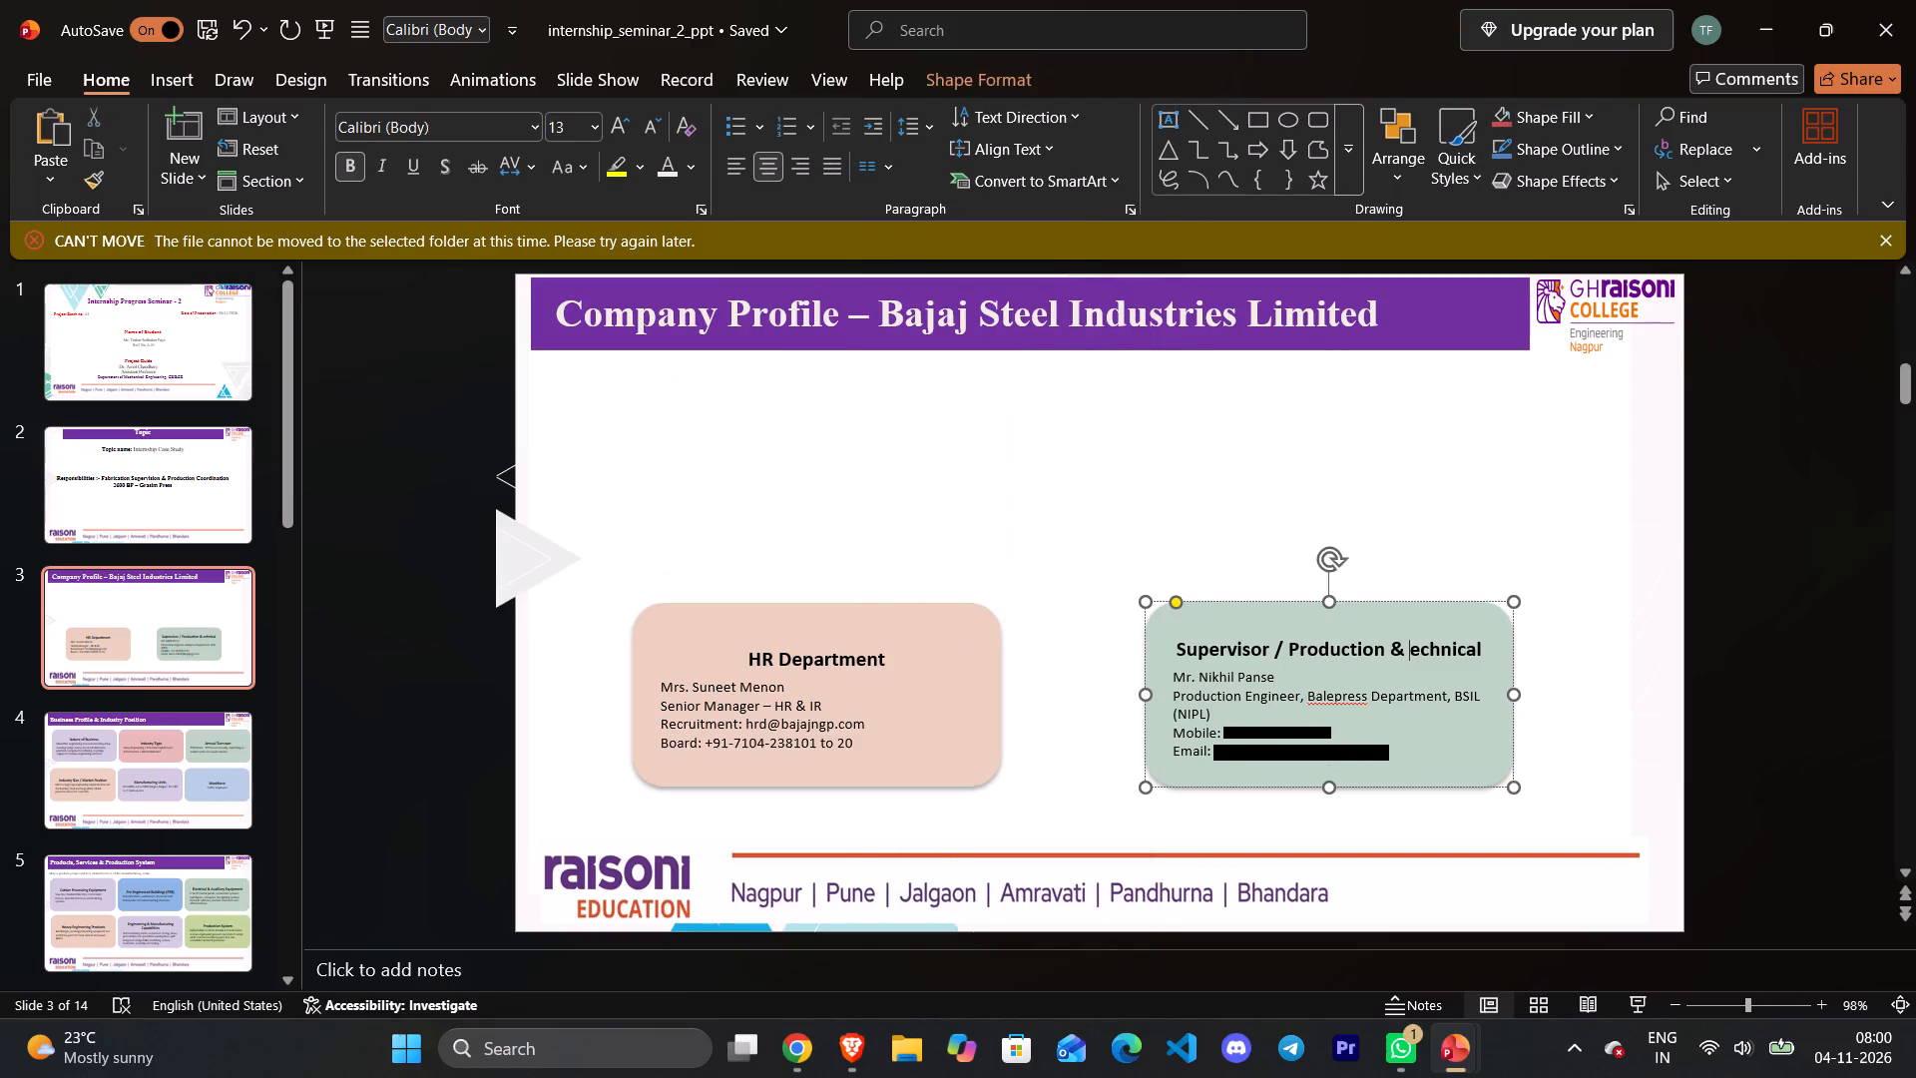
click(1192, 610)
key(Delete)
click(703, 625)
key(Delete)
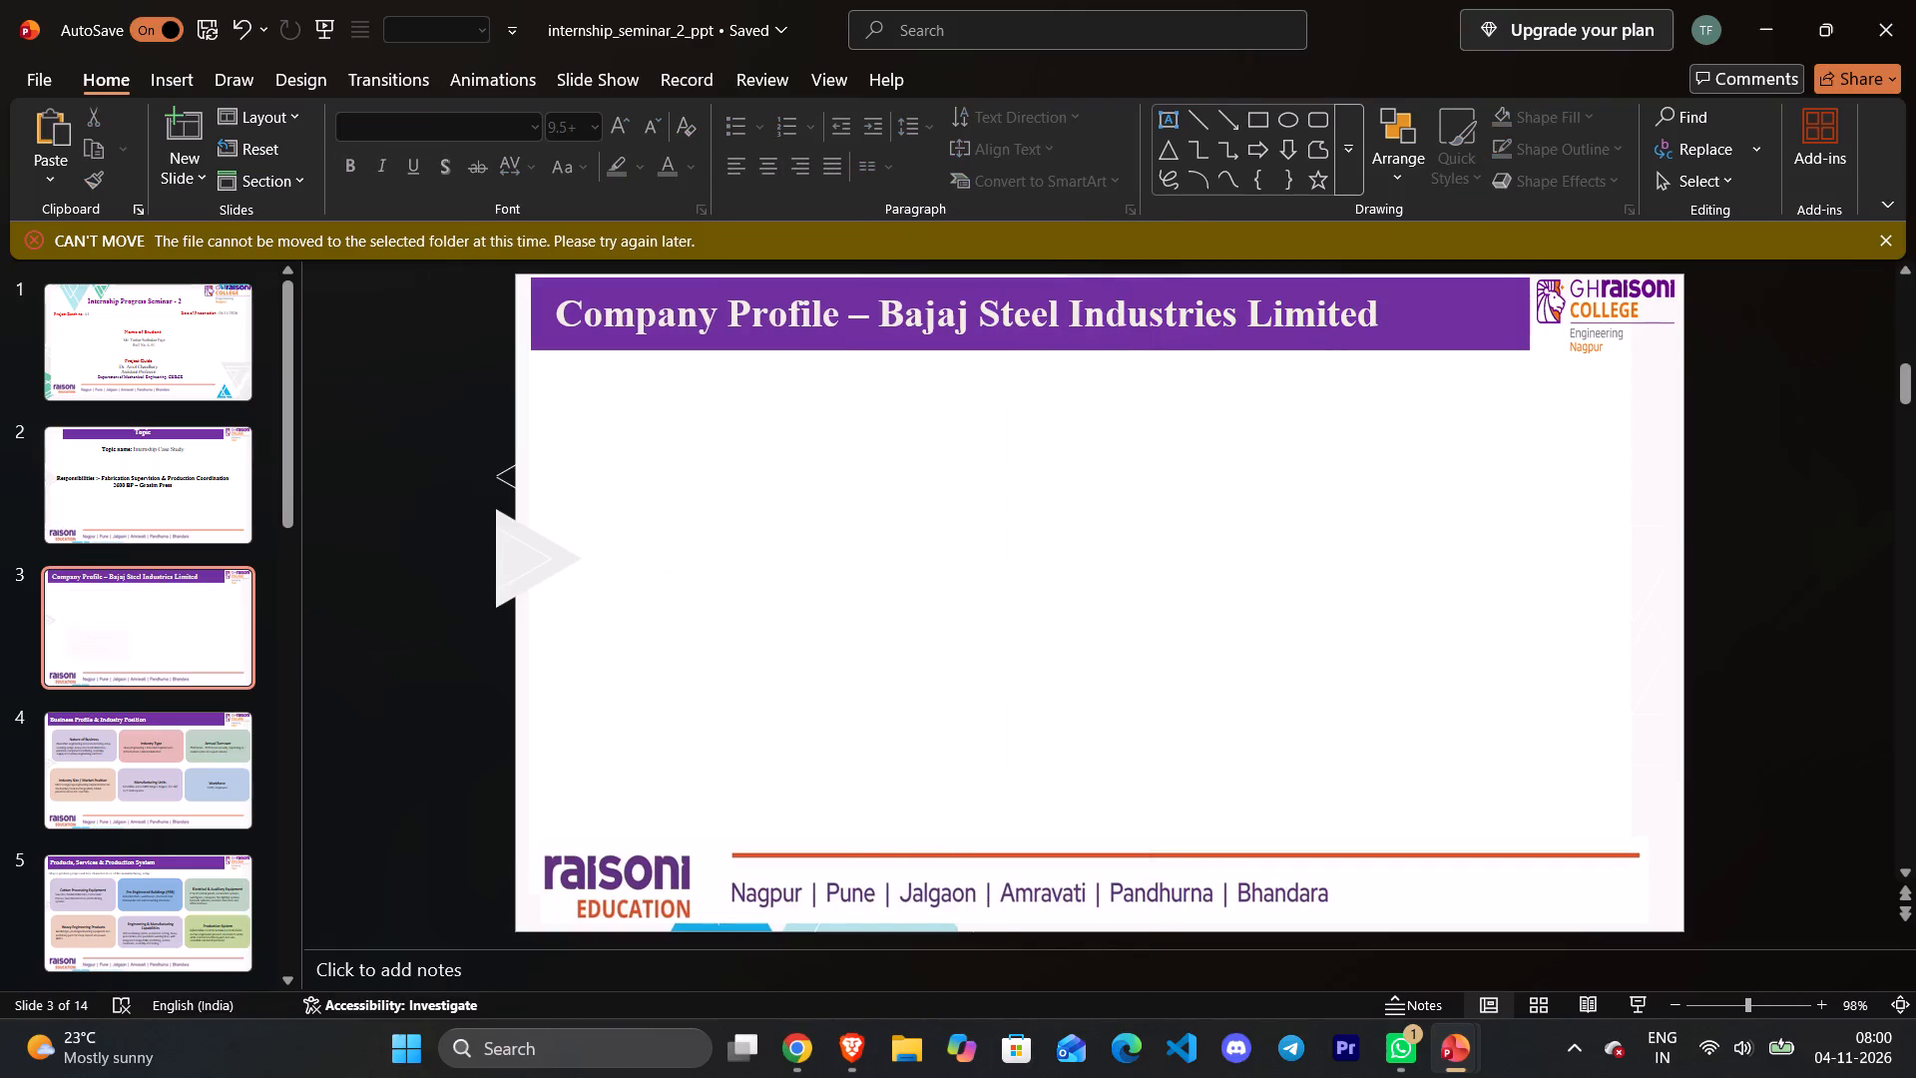
Switch to the Internship_Progress_Seminar presentation and select all five card background shapes on slide 3, undoing any accidental change to them.
click(1343, 978)
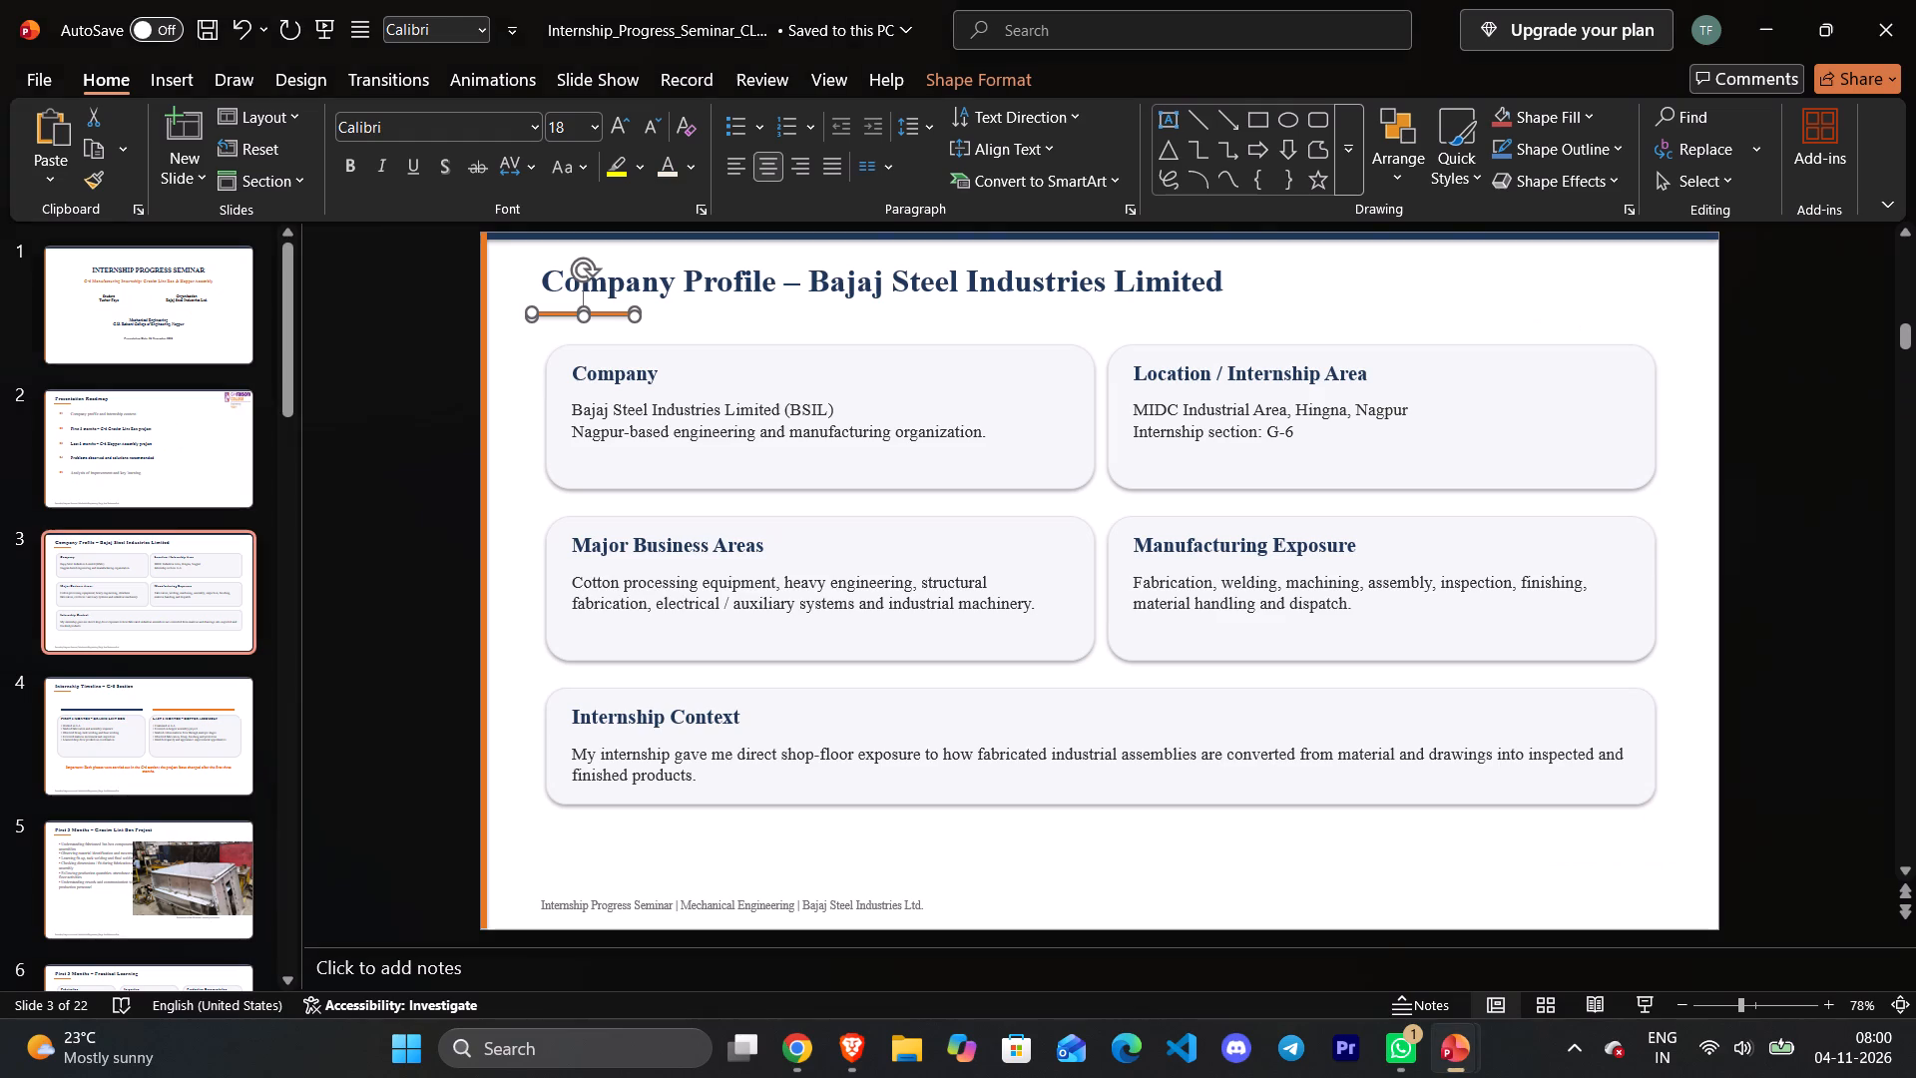
right_click(891, 389)
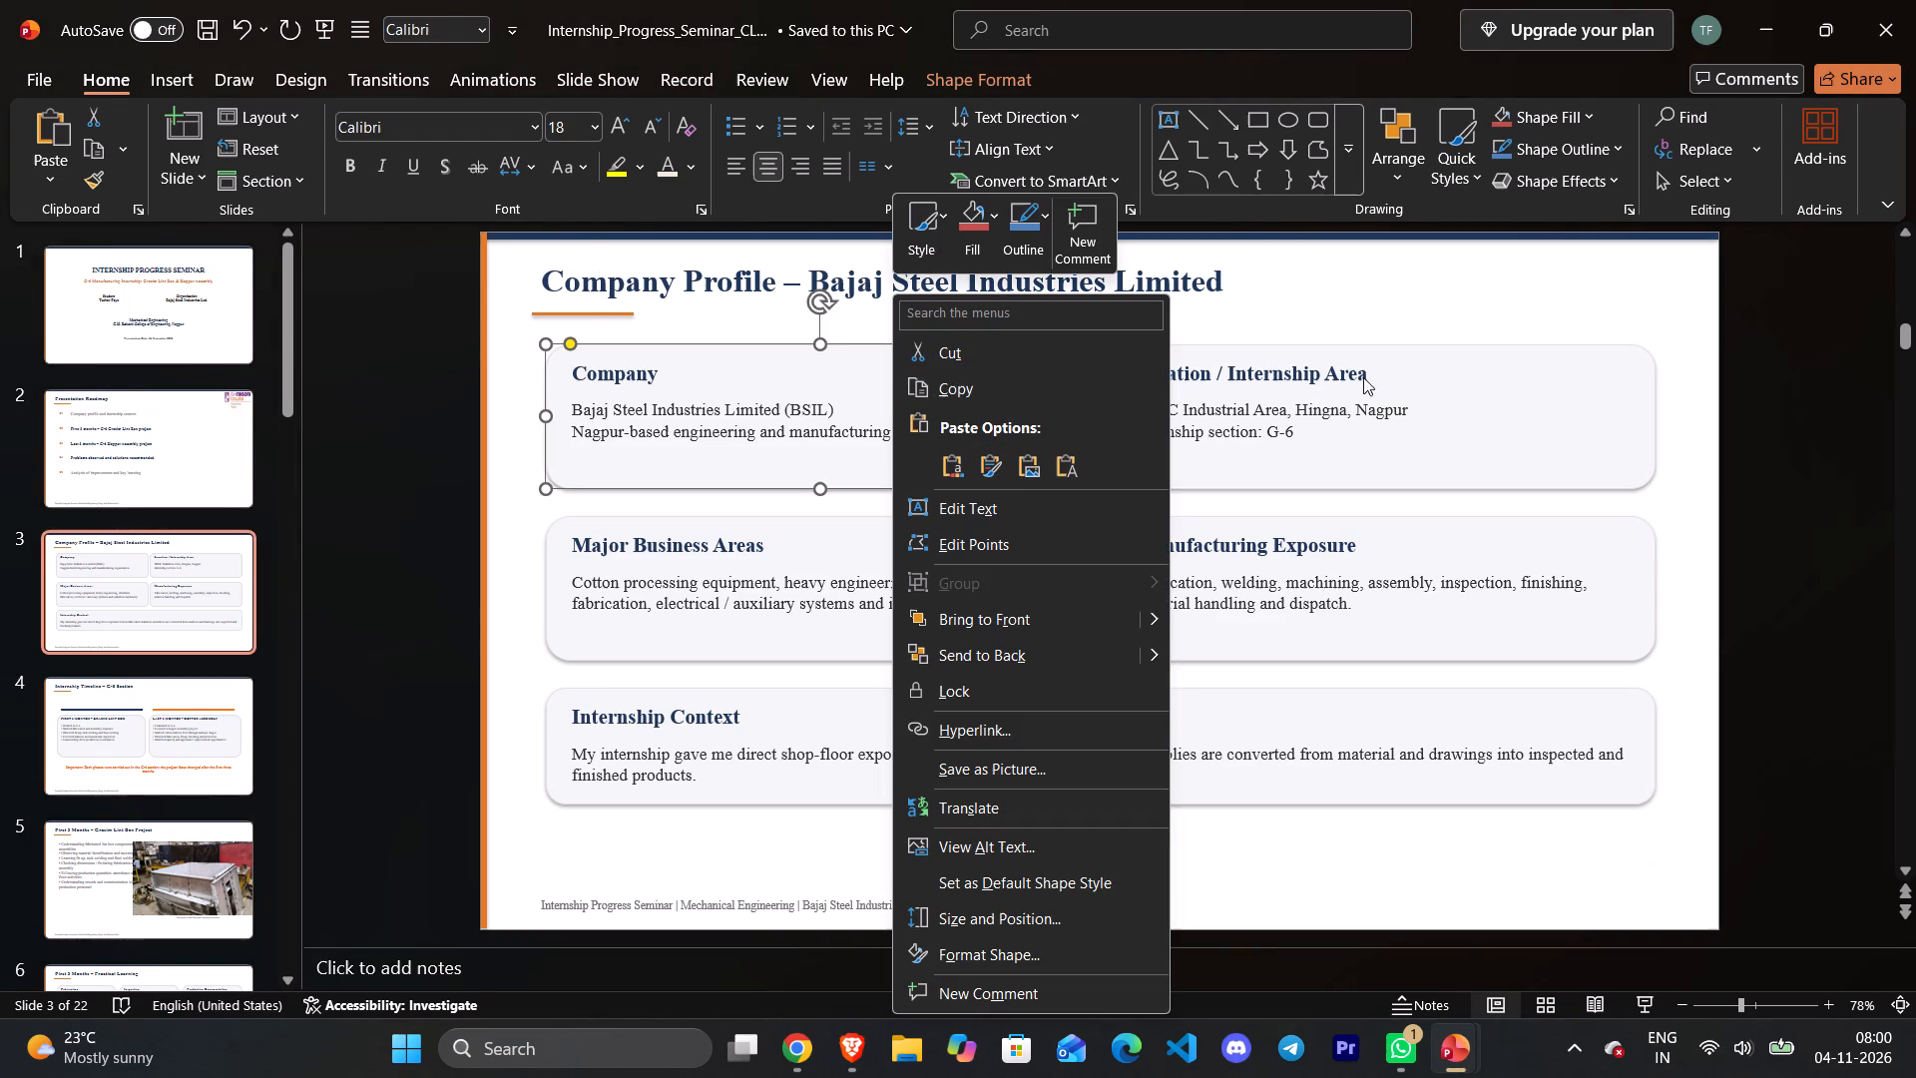
ctrl+click(1481, 380)
ctrl+click(1481, 380)
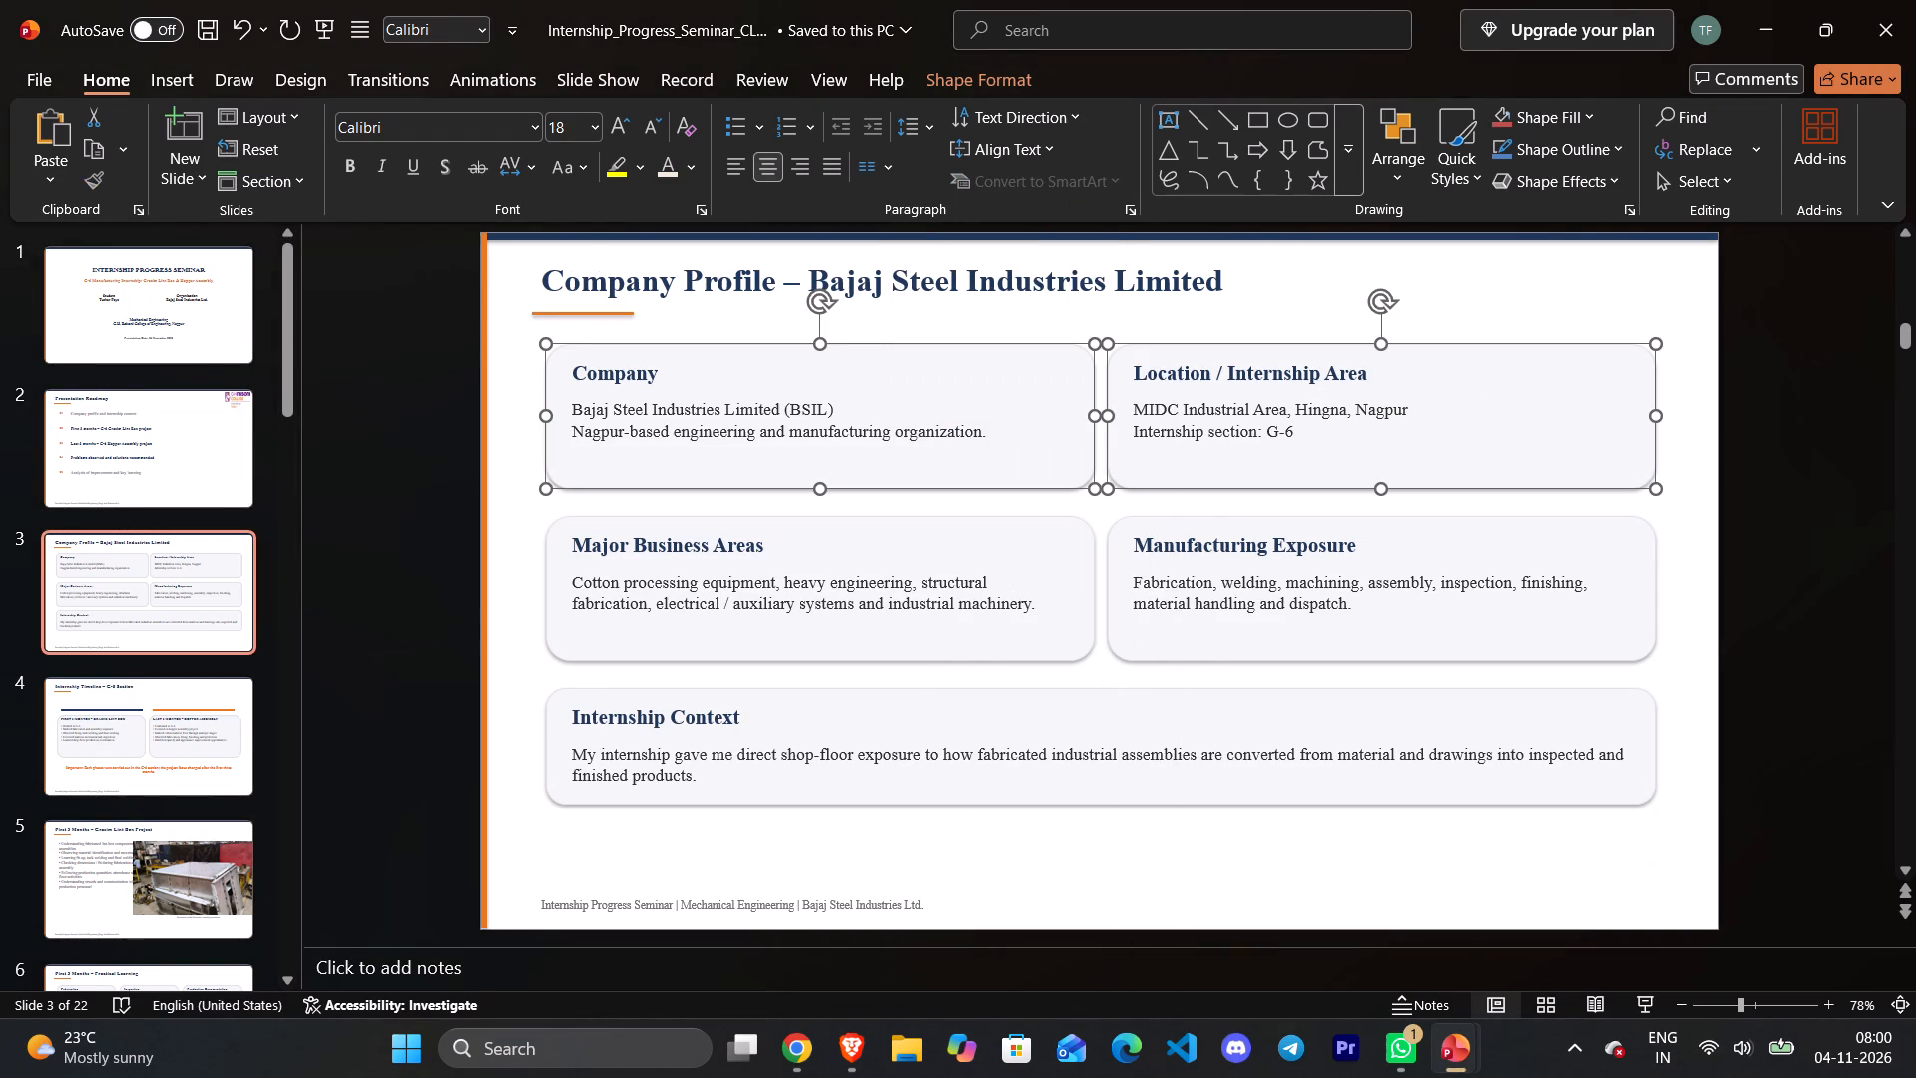
ctrl+click(1049, 543)
ctrl+click(1600, 557)
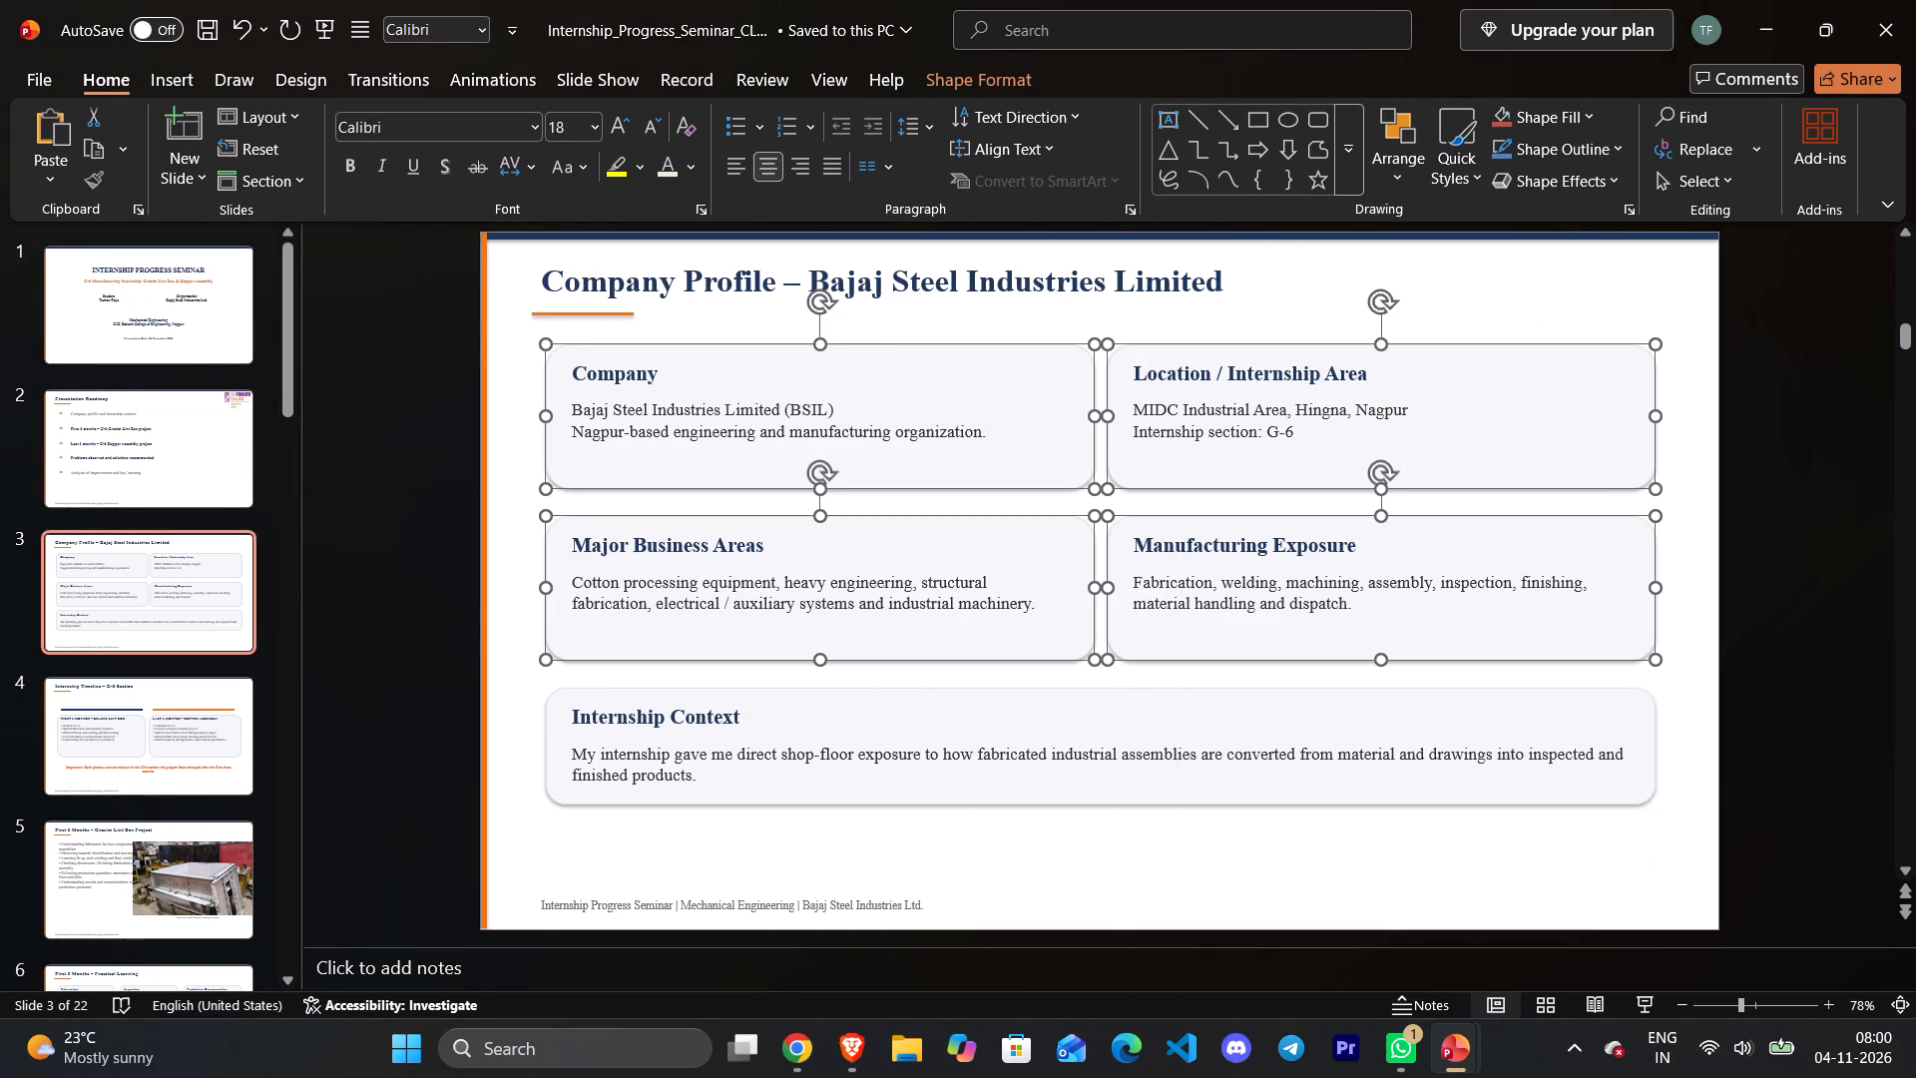
ctrl+click(1082, 701)
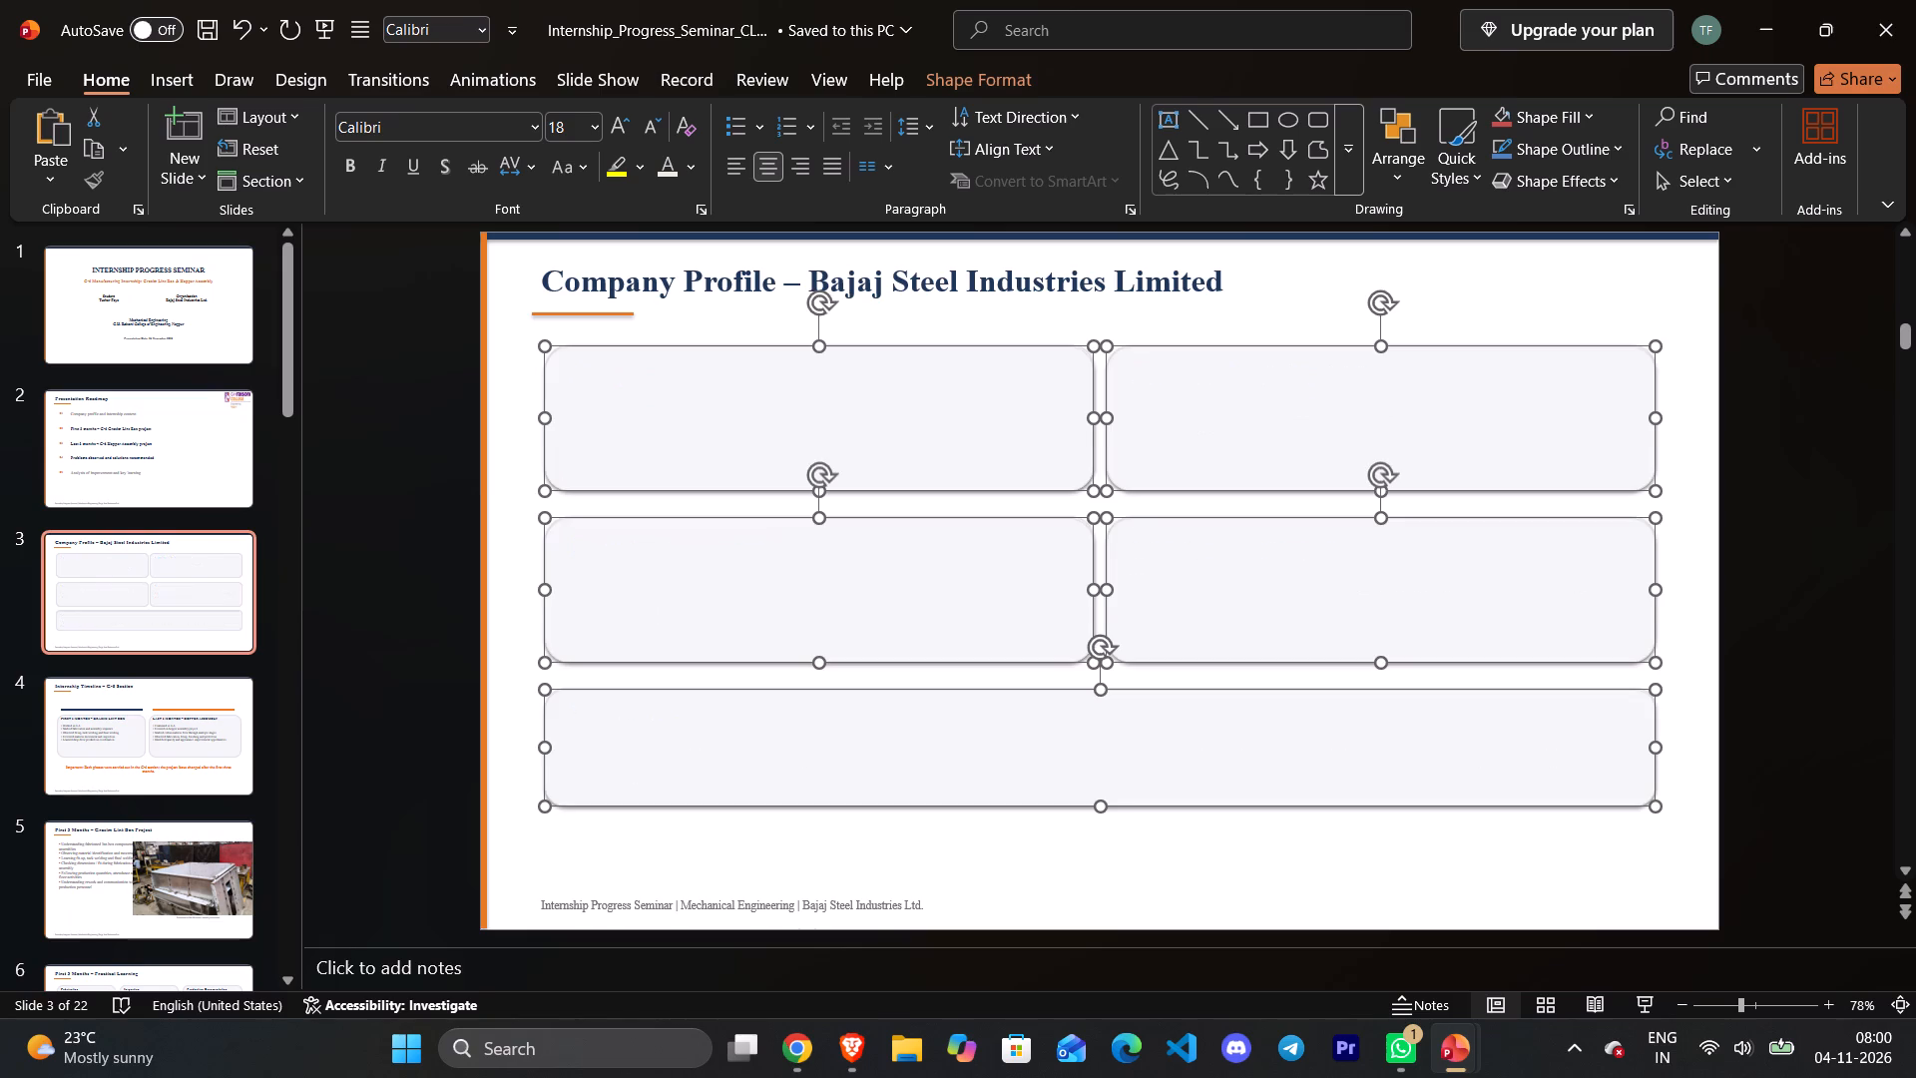
key(ctrl+z)
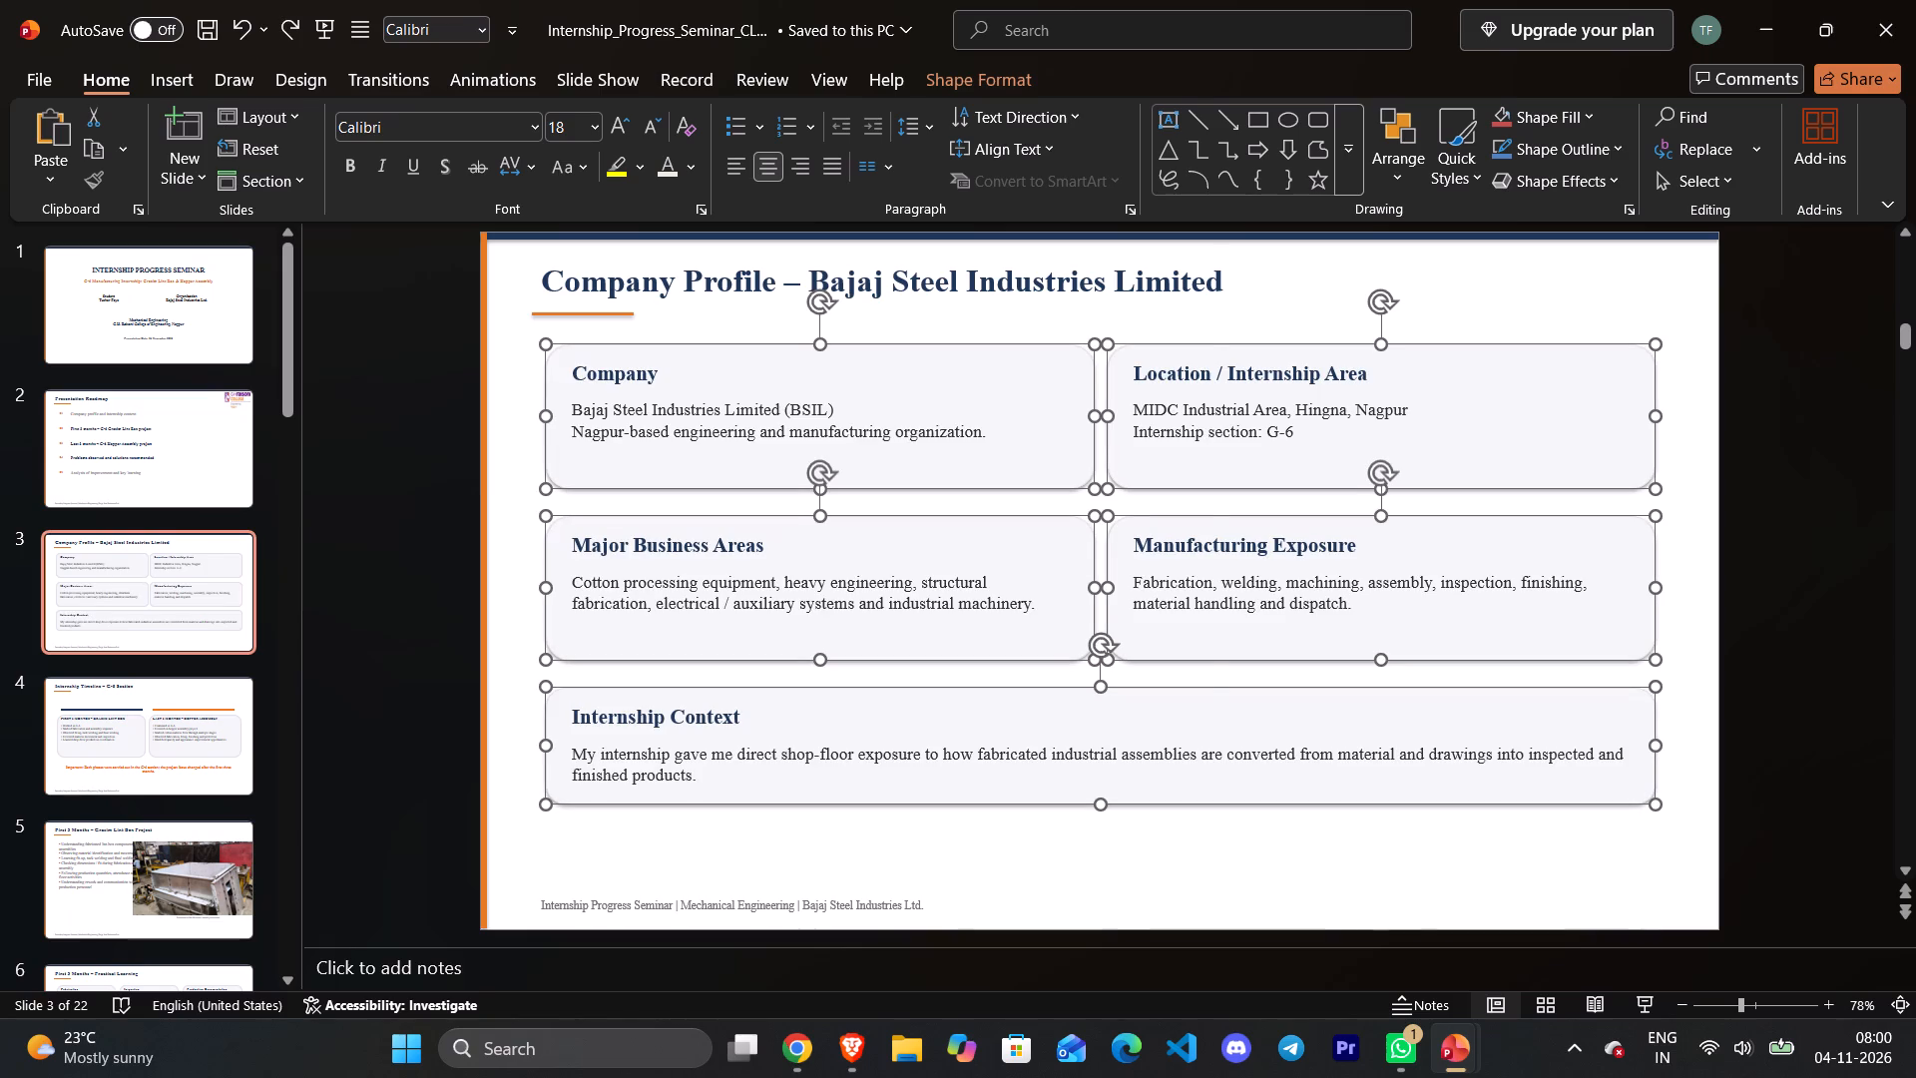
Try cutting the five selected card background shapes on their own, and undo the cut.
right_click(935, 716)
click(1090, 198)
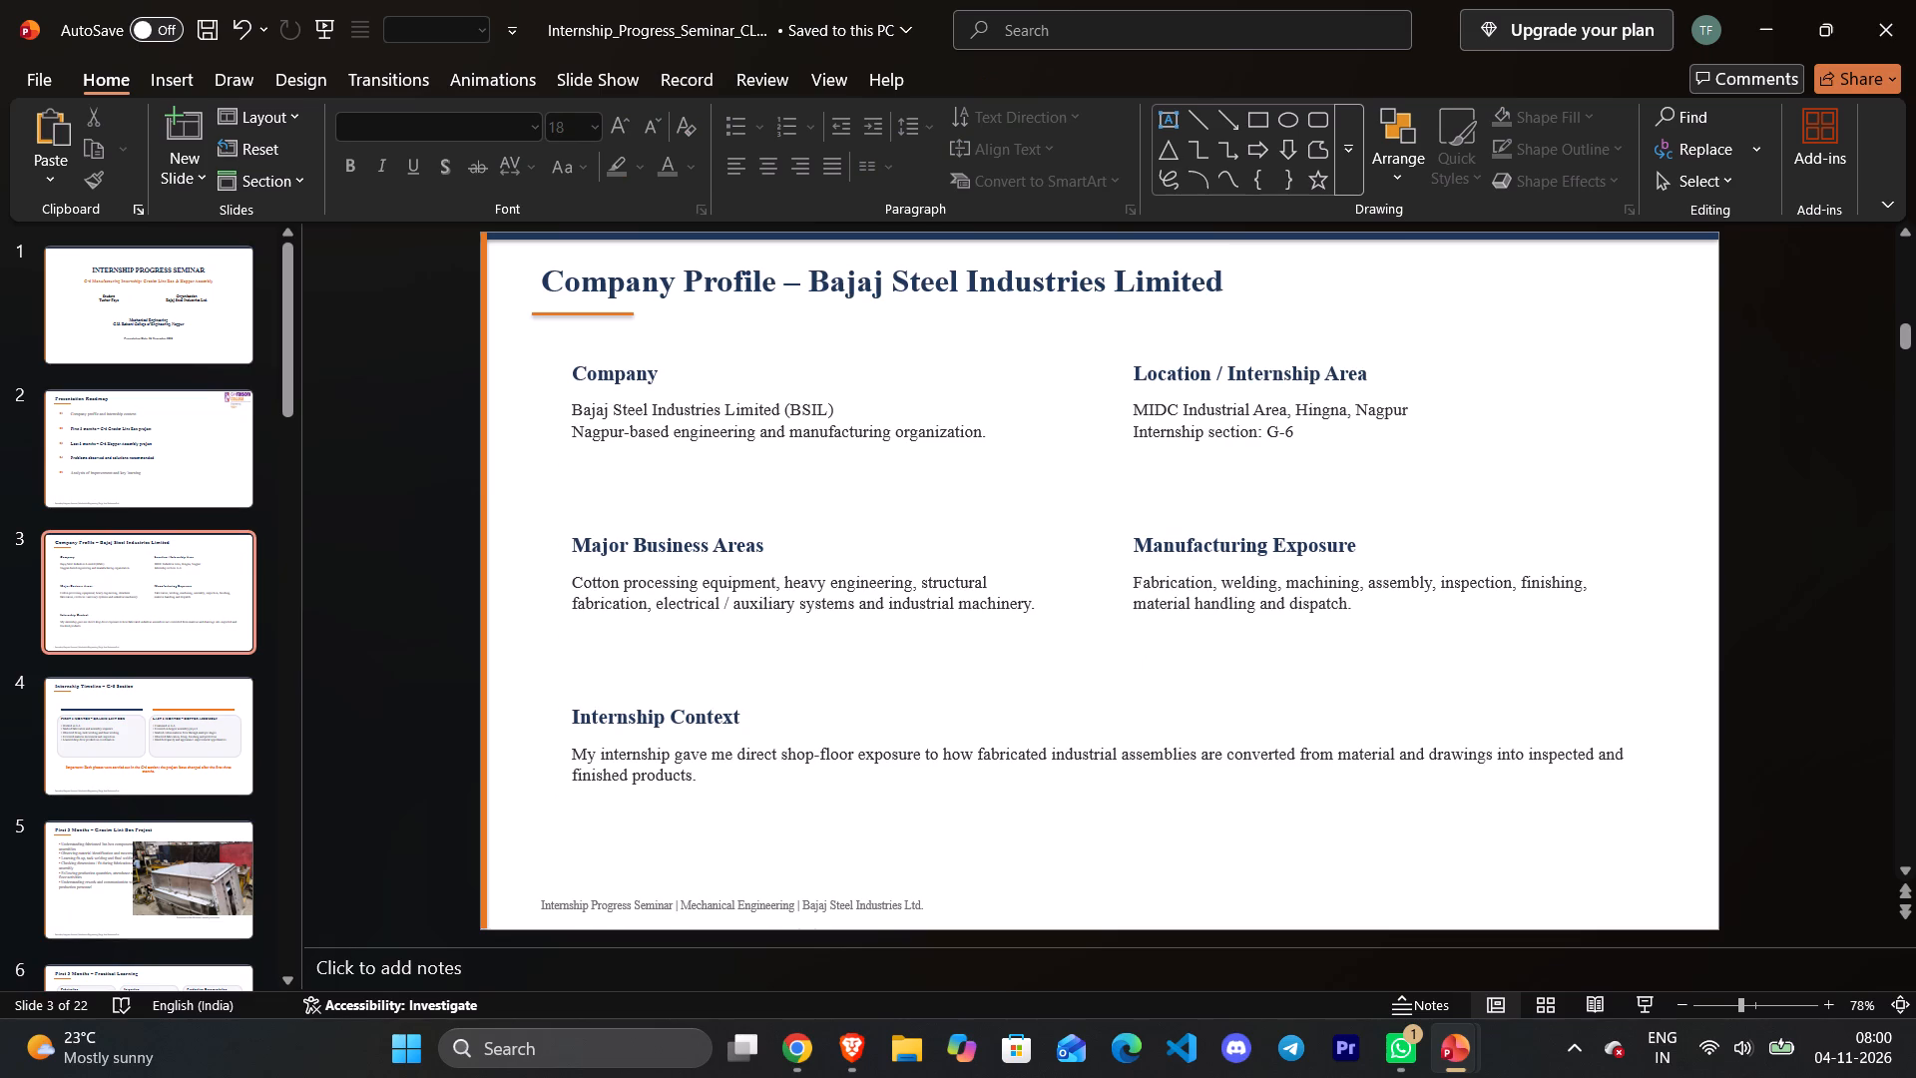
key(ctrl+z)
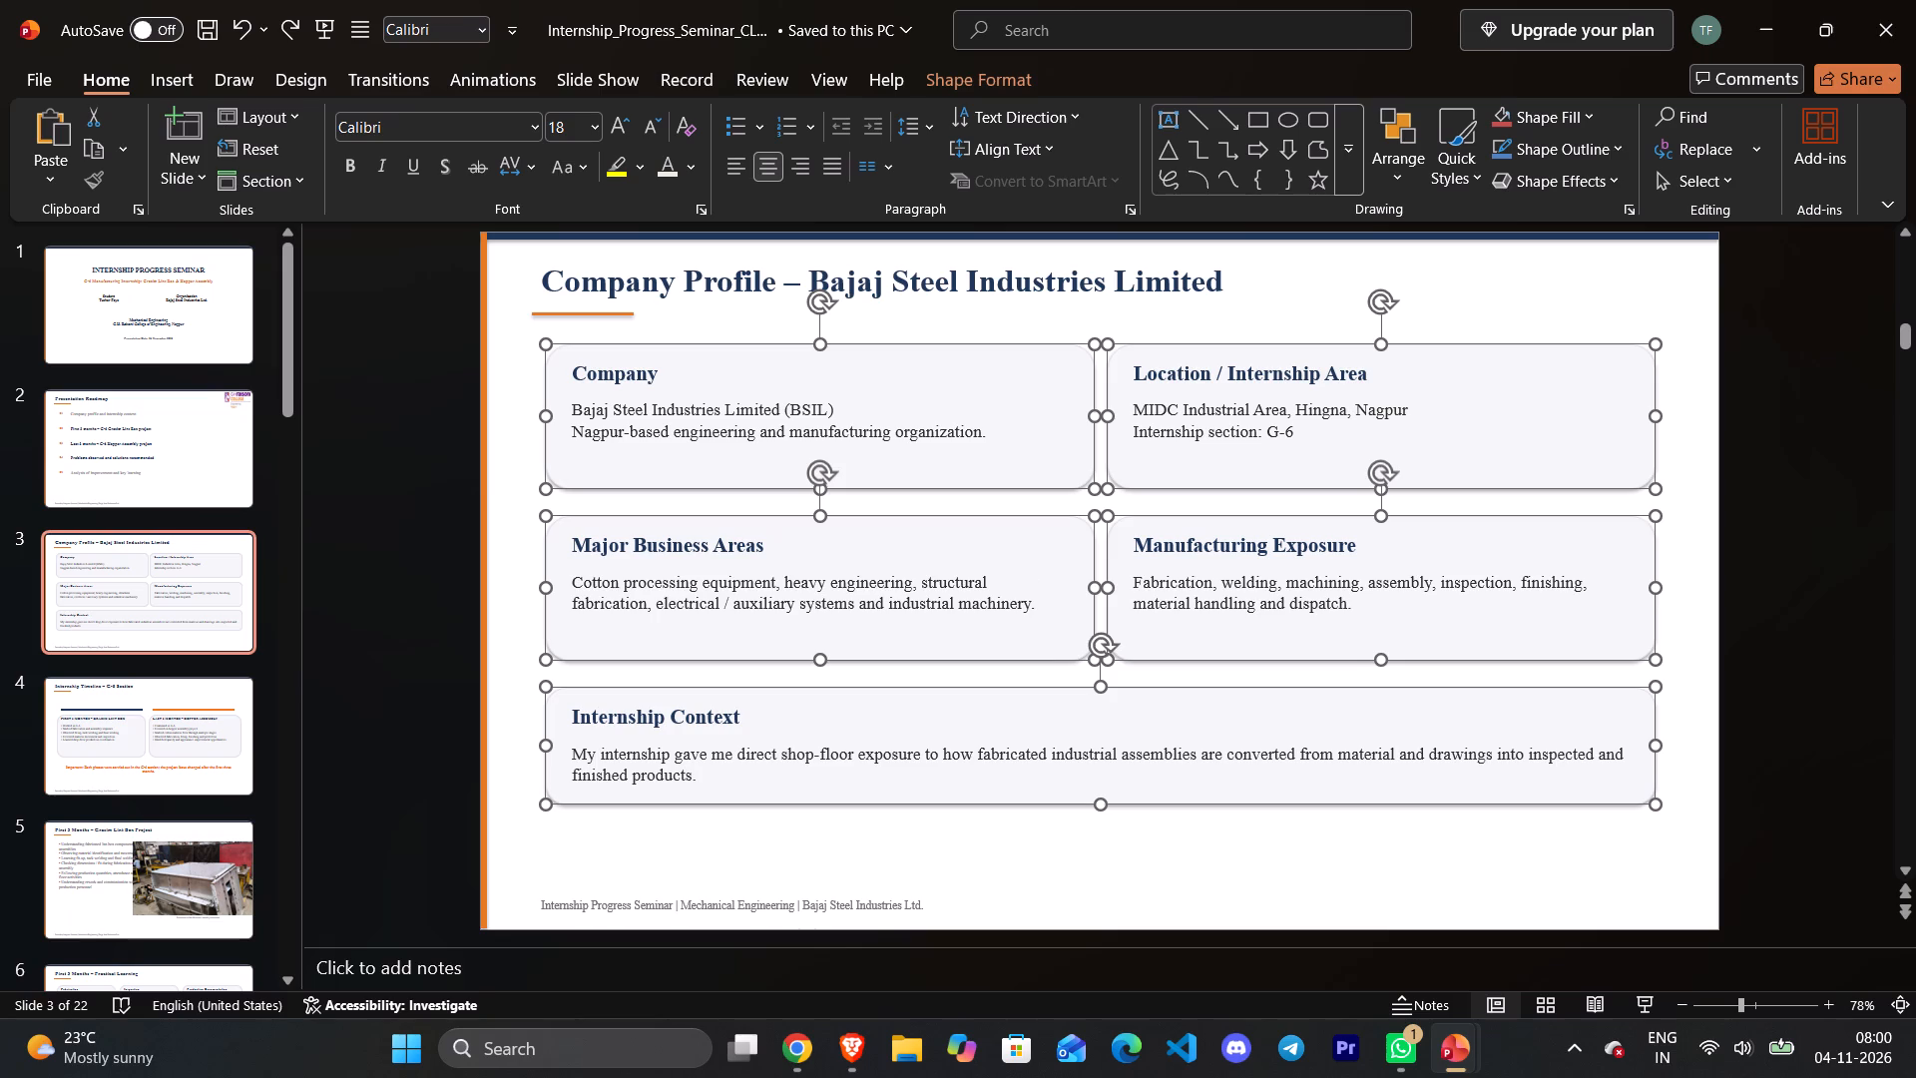
Add every card's heading and body text boxes to the selected card backgrounds, undo any accidental move, and cut all five cards from slide 3.
ctrl+drag(580, 366, 580, 367)
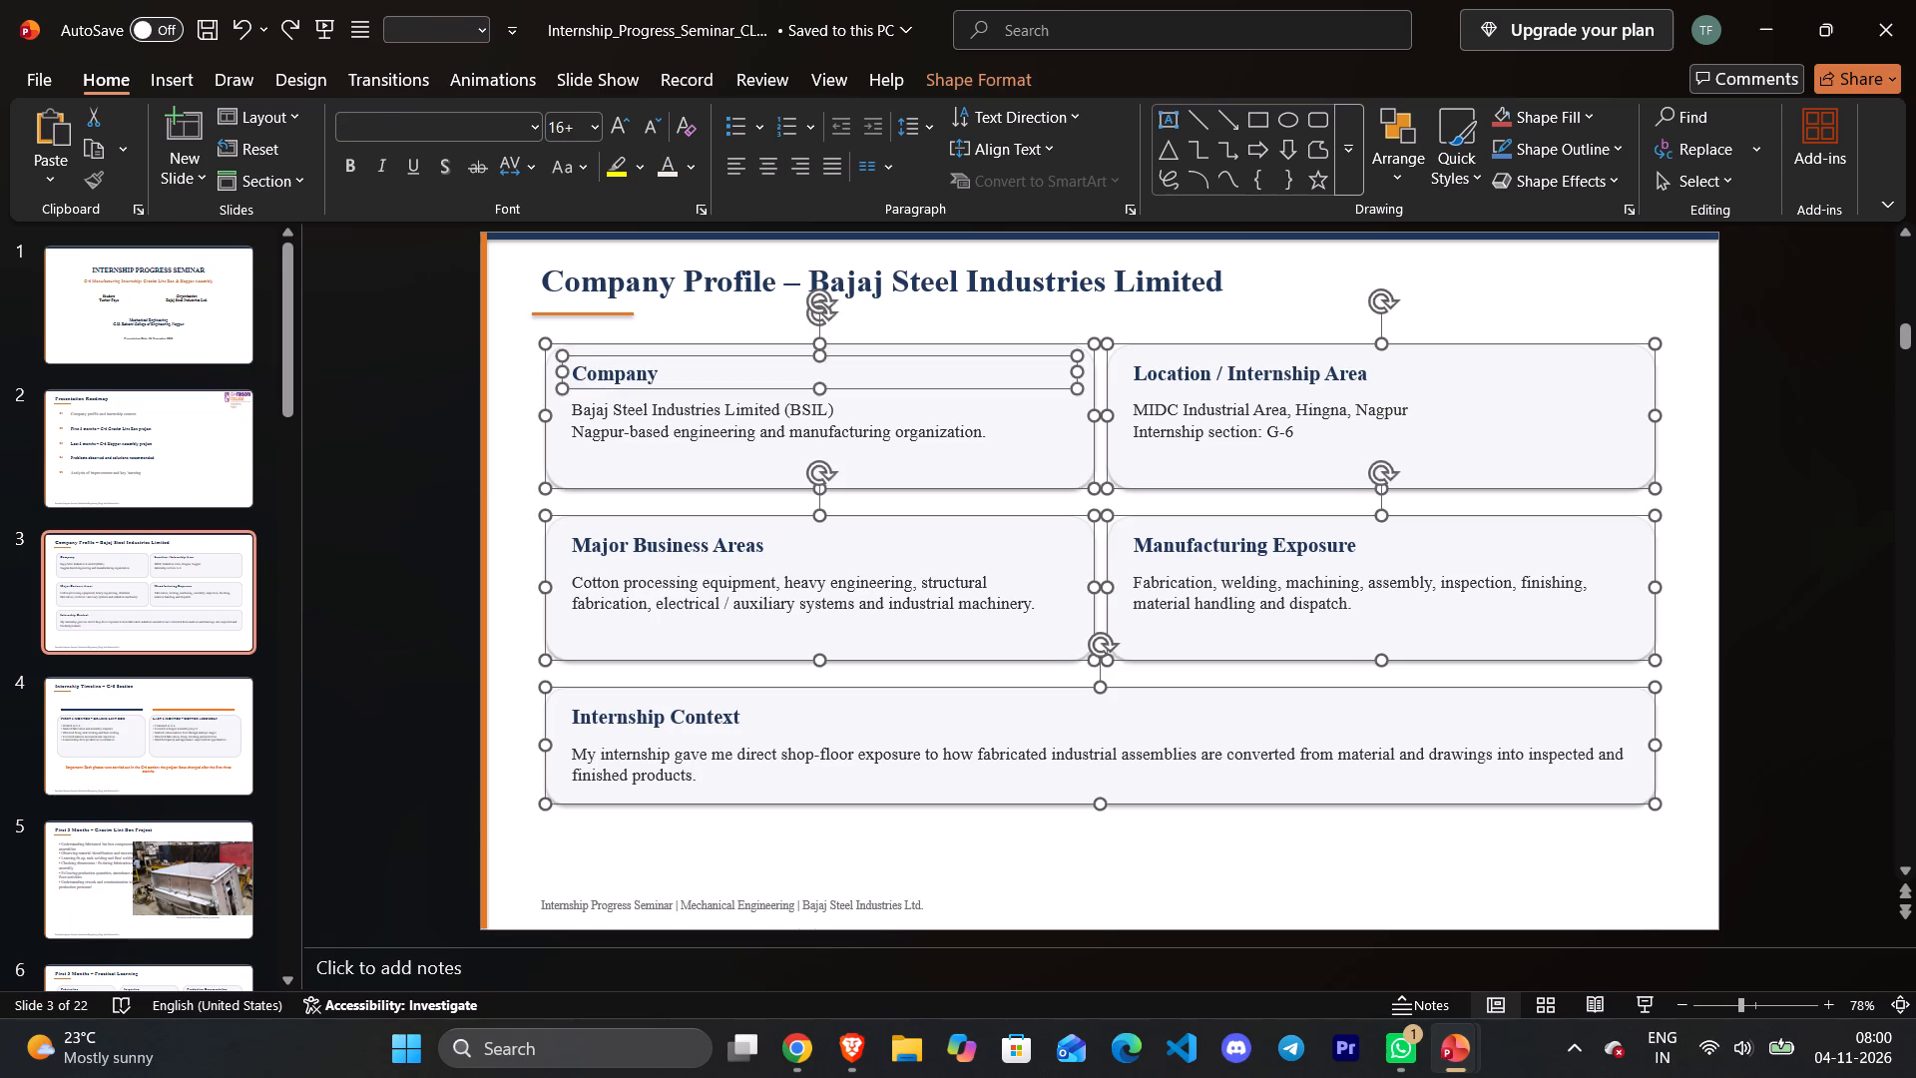
ctrl+drag(580, 367, 664, 435)
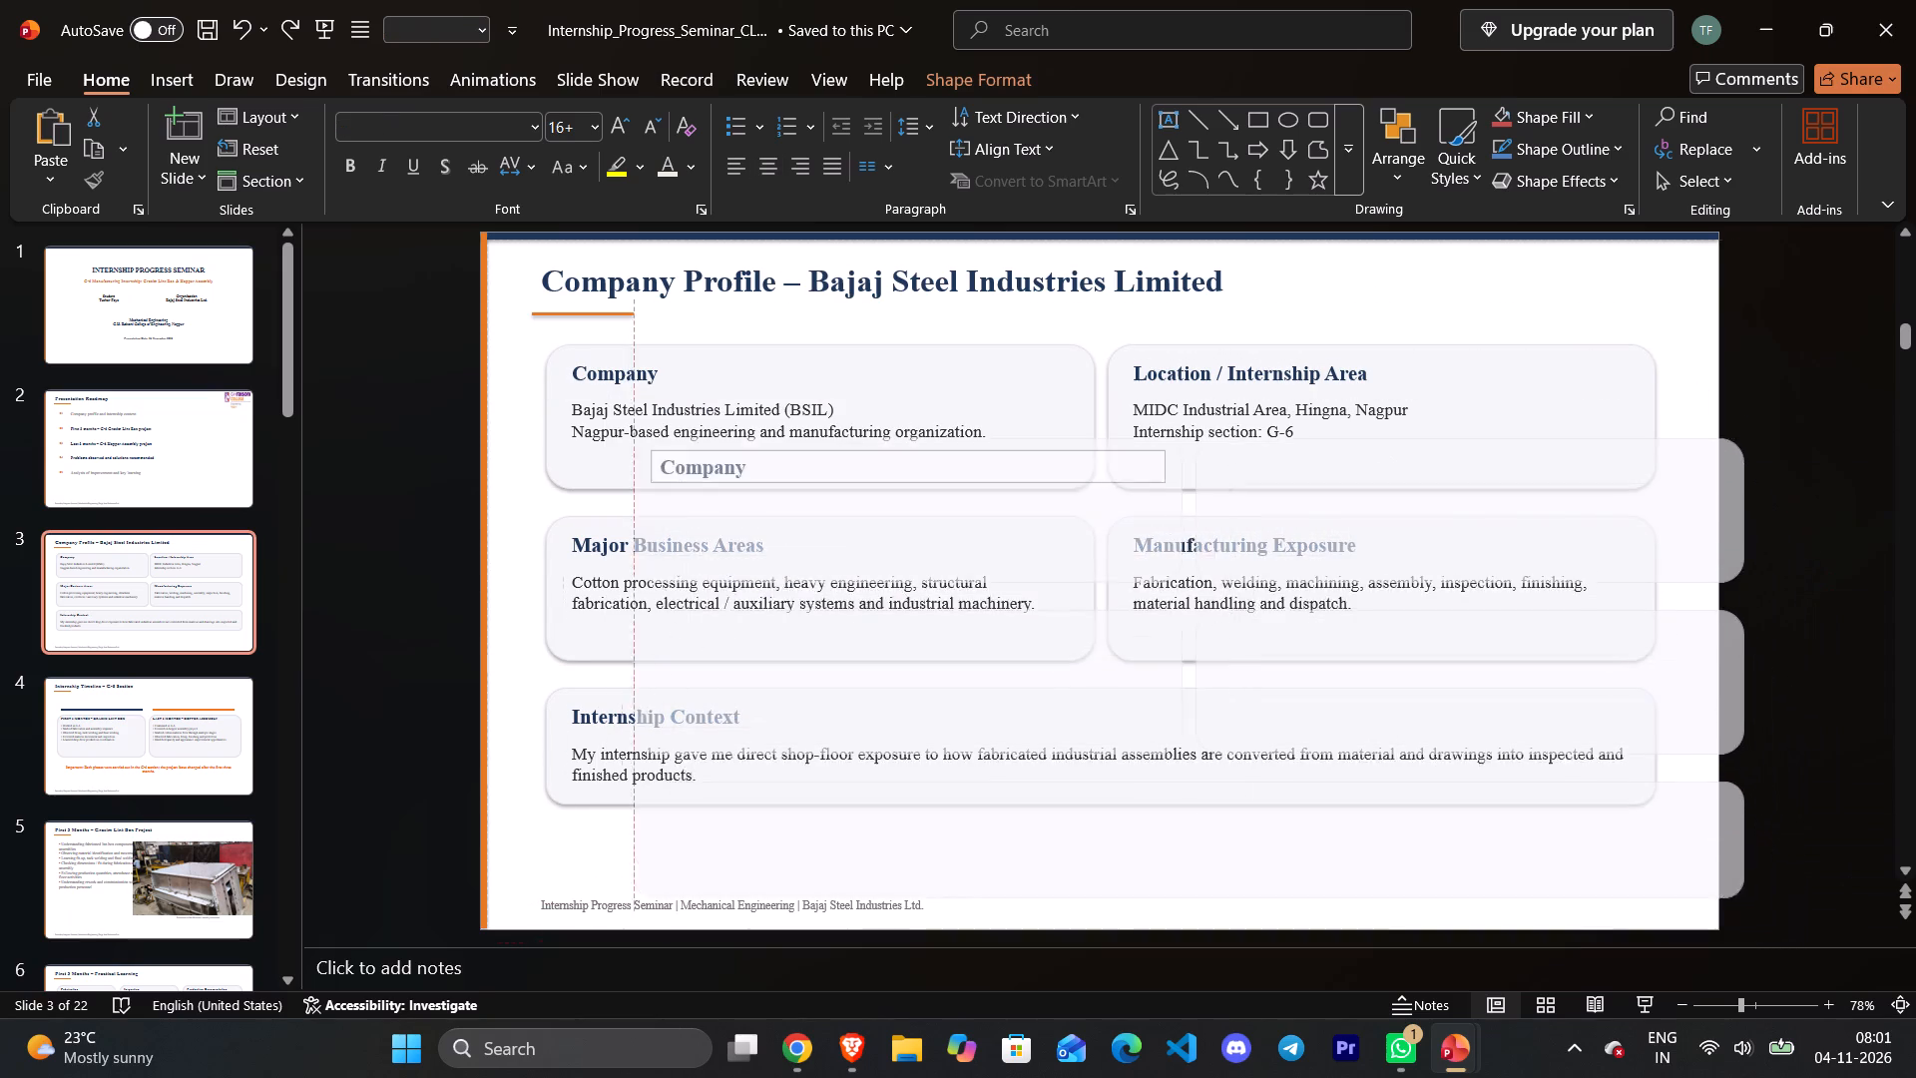
ctrl+drag(664, 435, 657, 425)
key(ctrl+z)
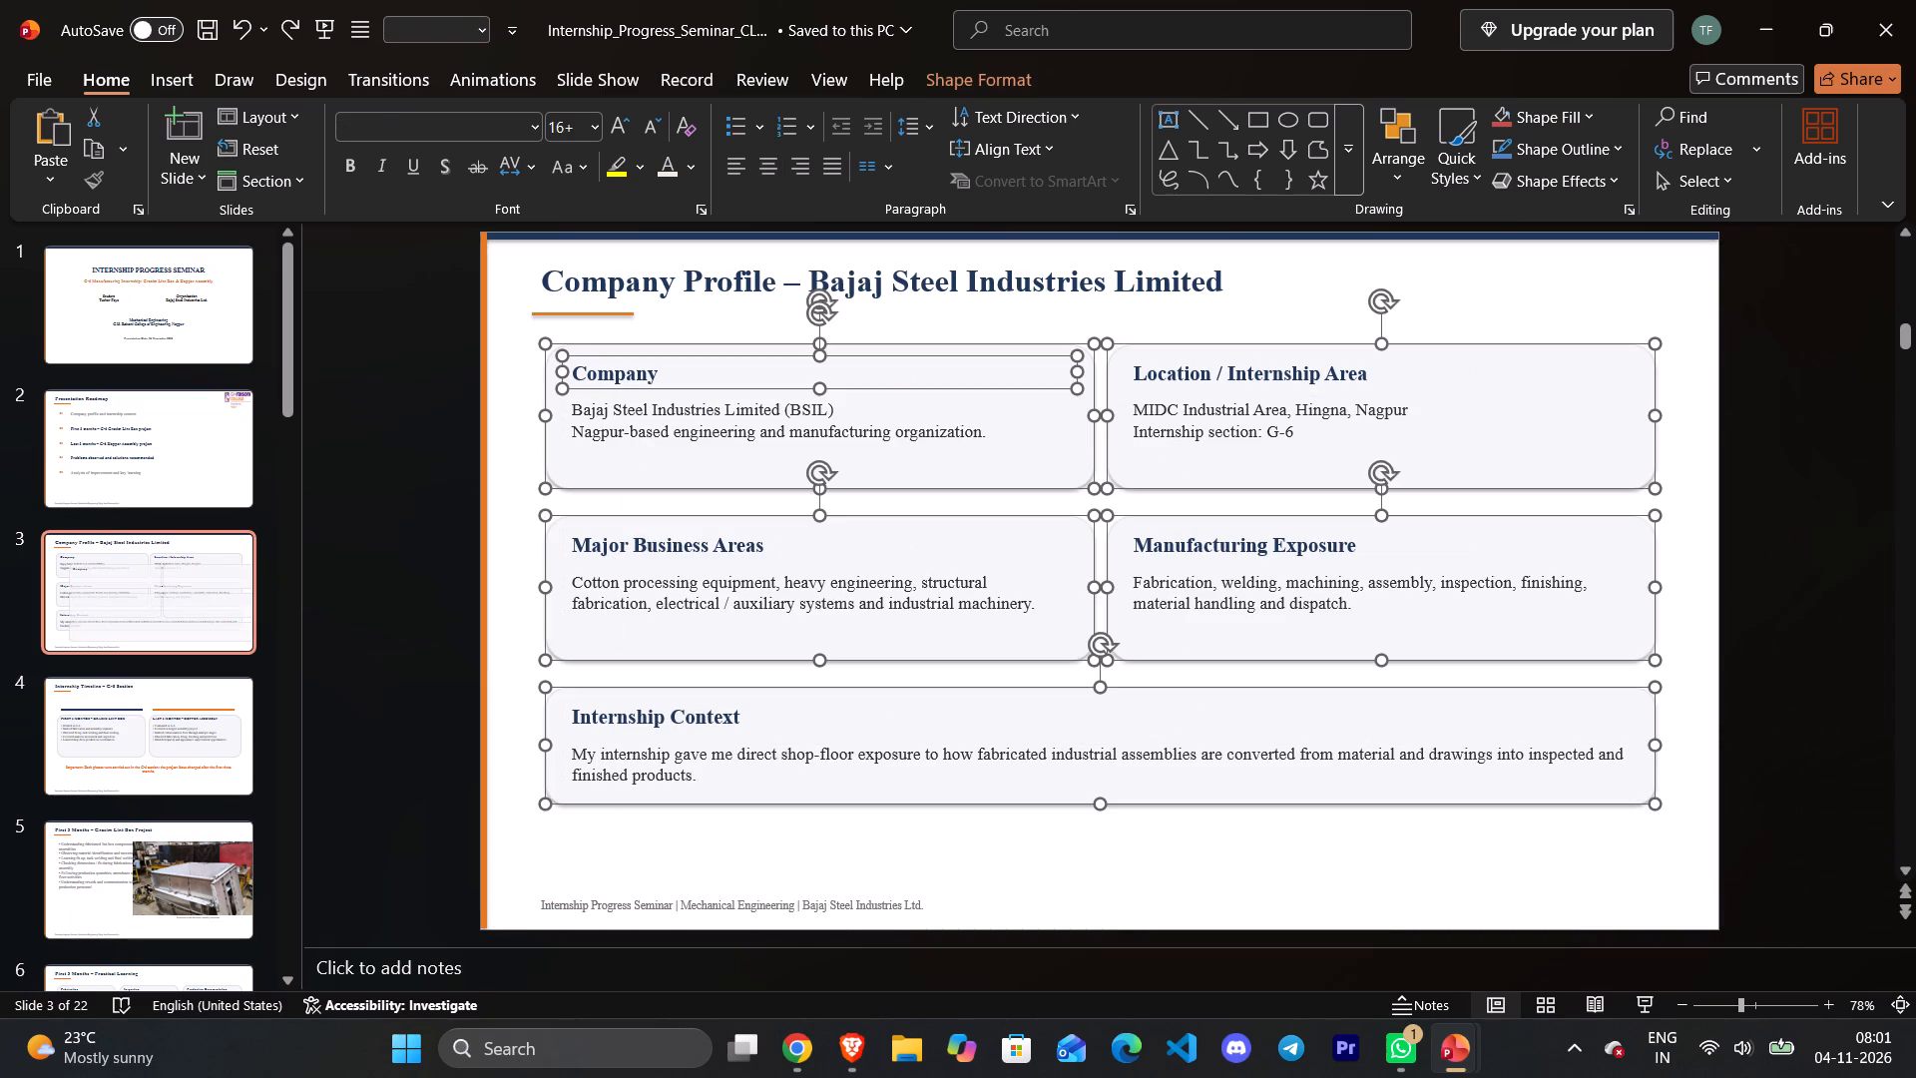
ctrl+click(706, 412)
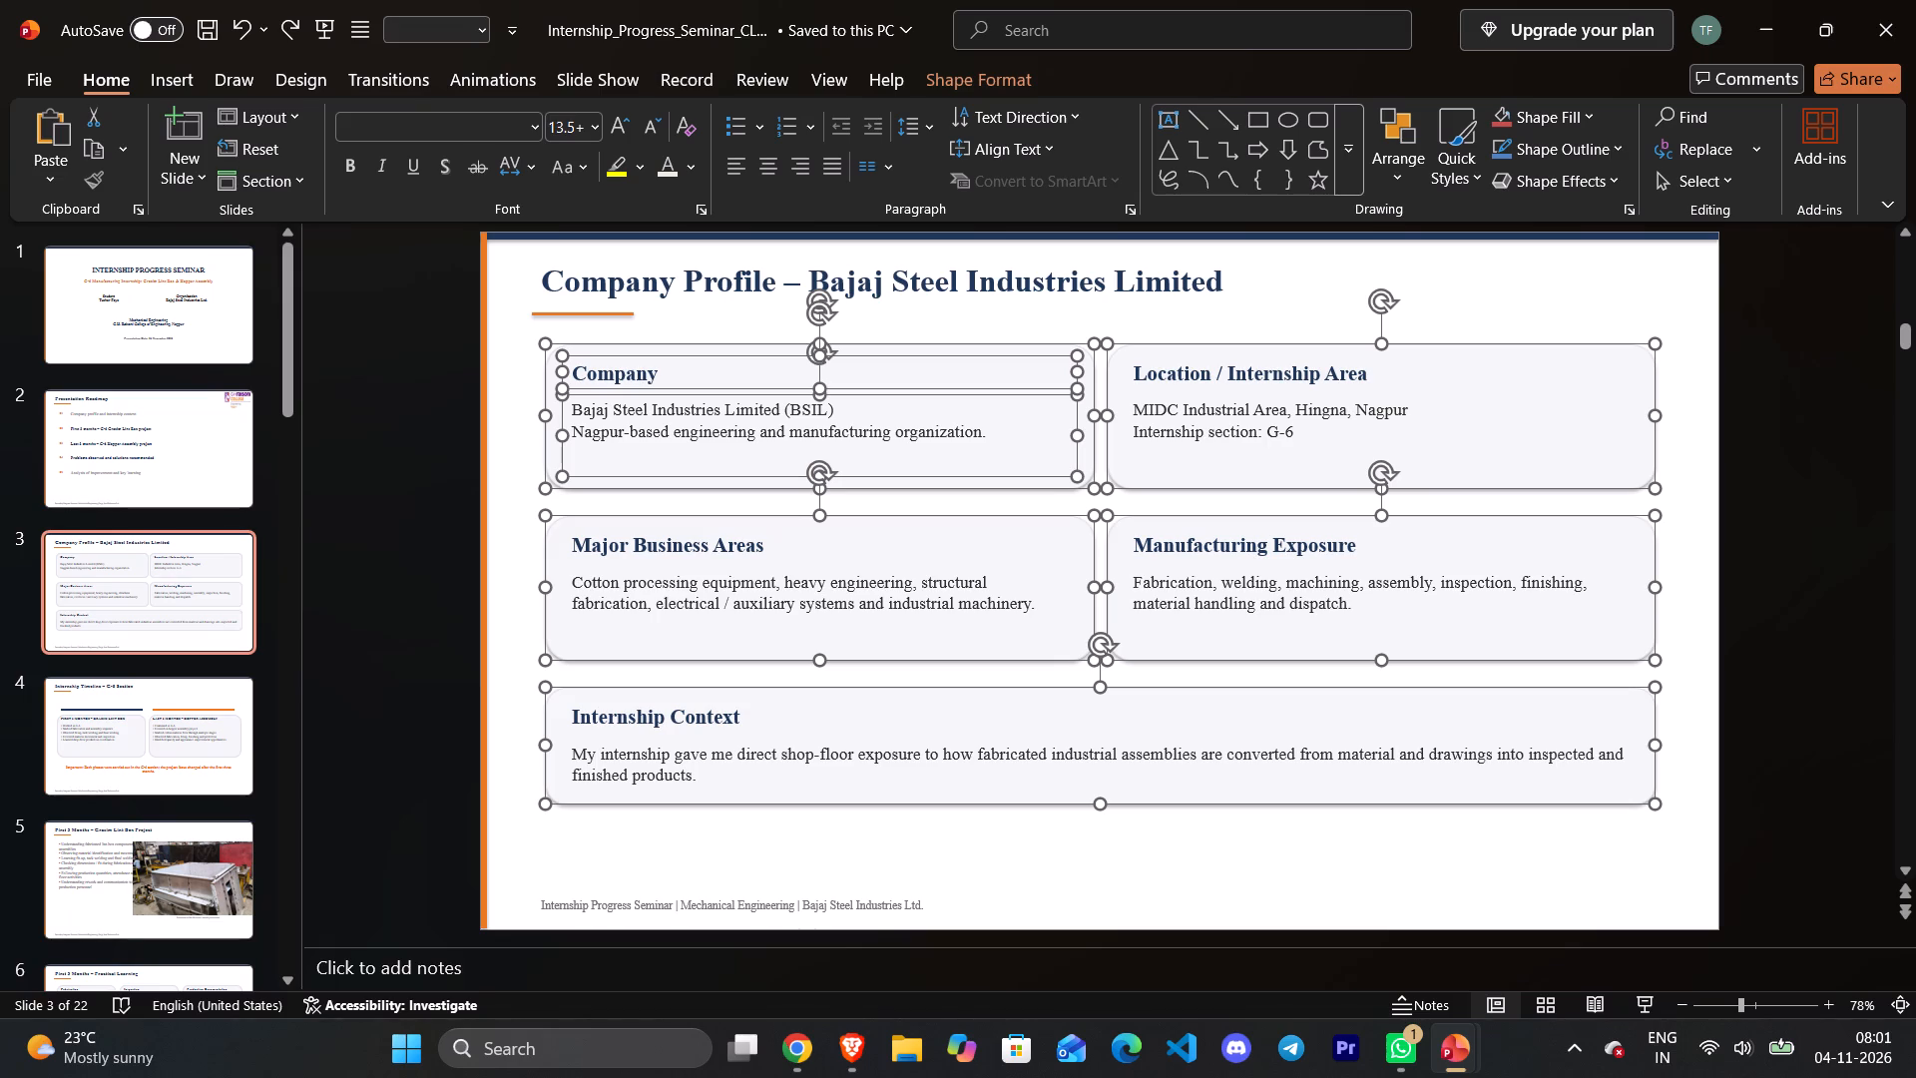
ctrl+click(1211, 379)
ctrl+click(1192, 417)
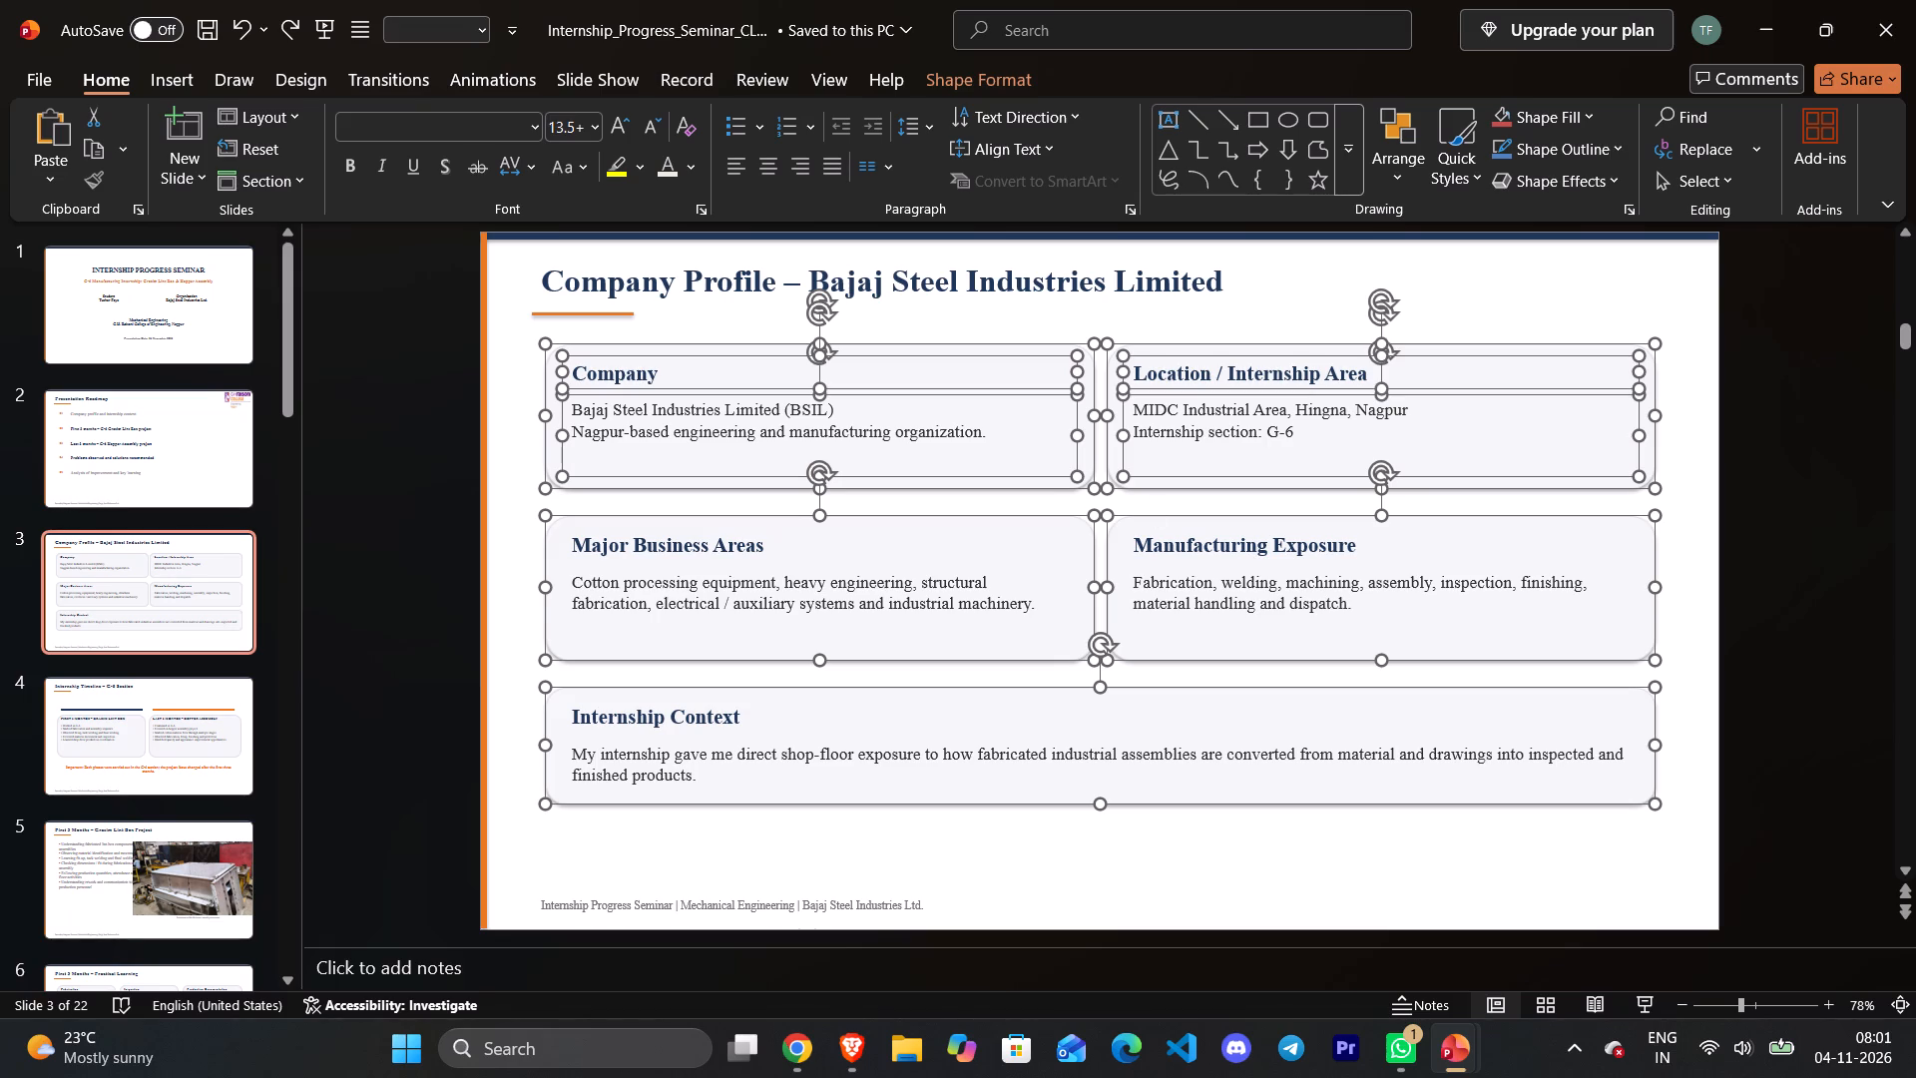
ctrl+click(862, 577)
ctrl+click(845, 547)
ctrl+click(687, 543)
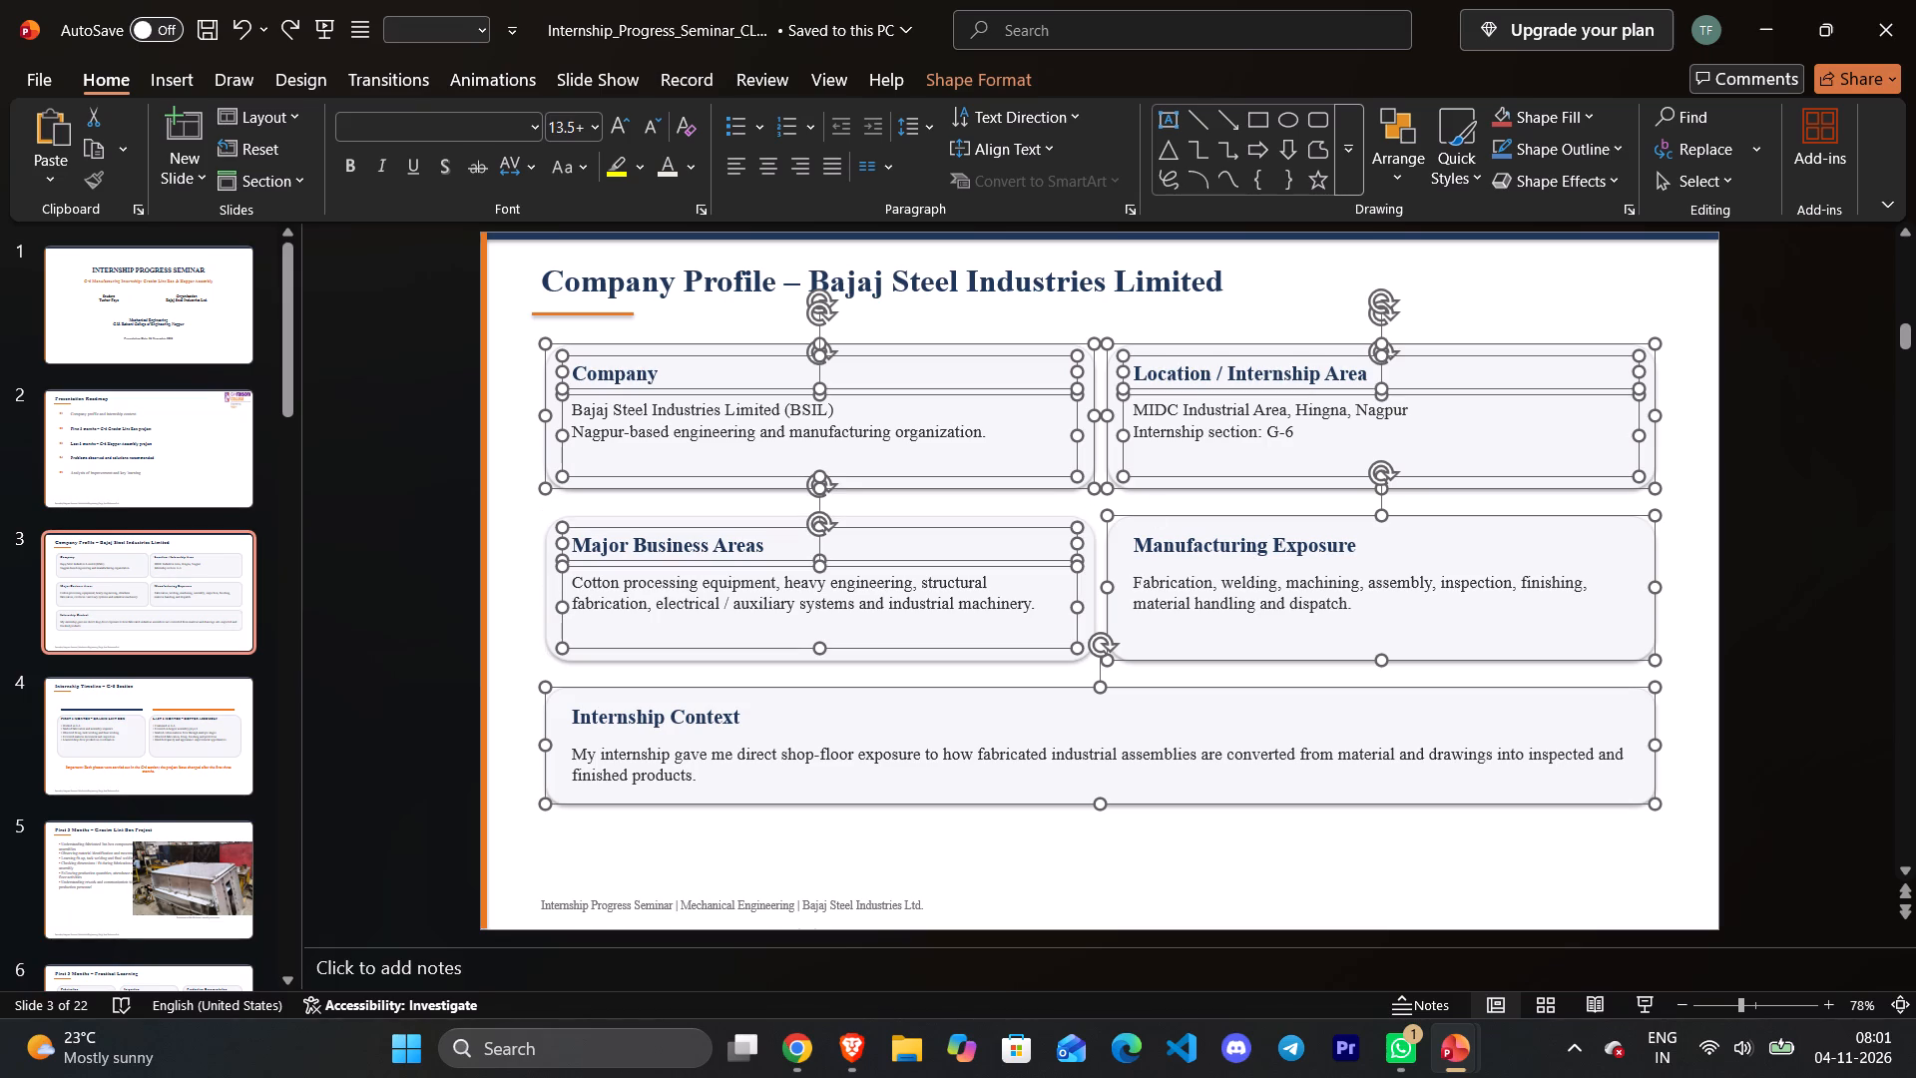
ctrl+click(1087, 561)
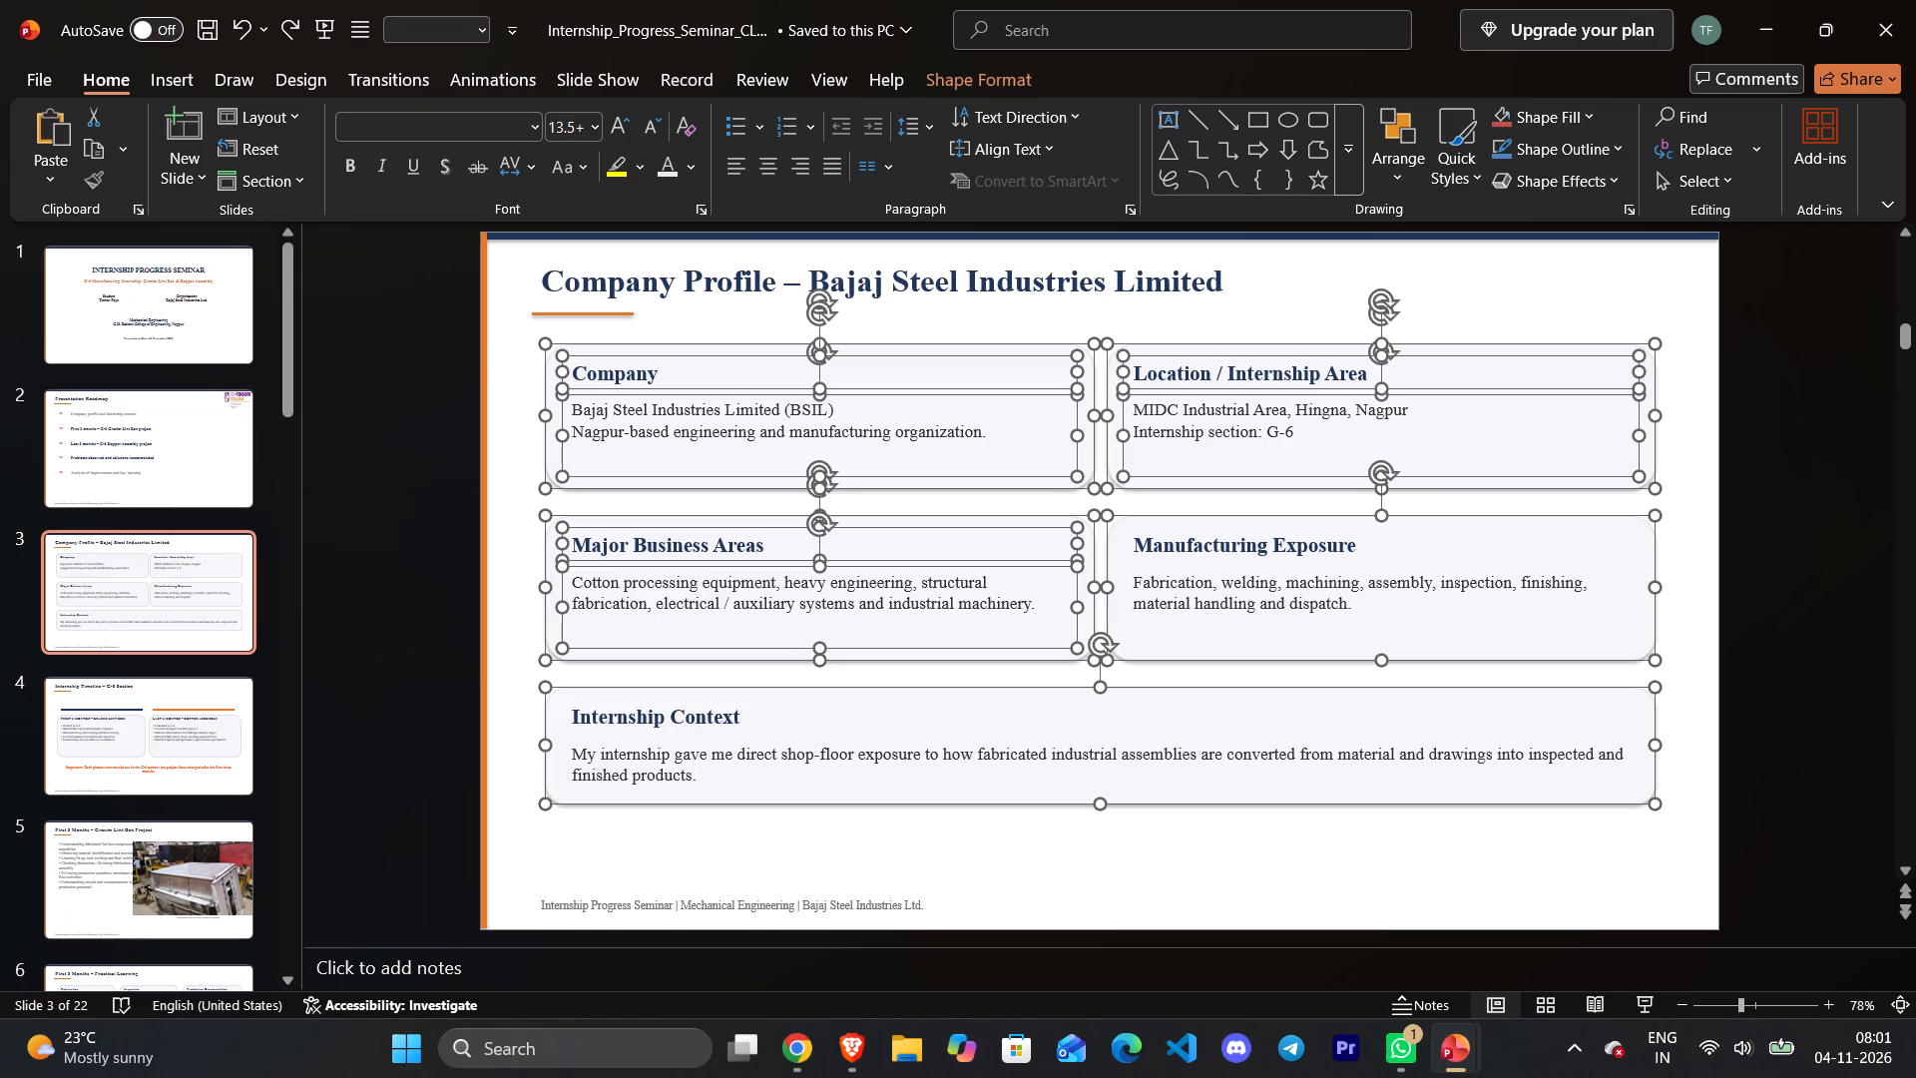
ctrl+click(1089, 579)
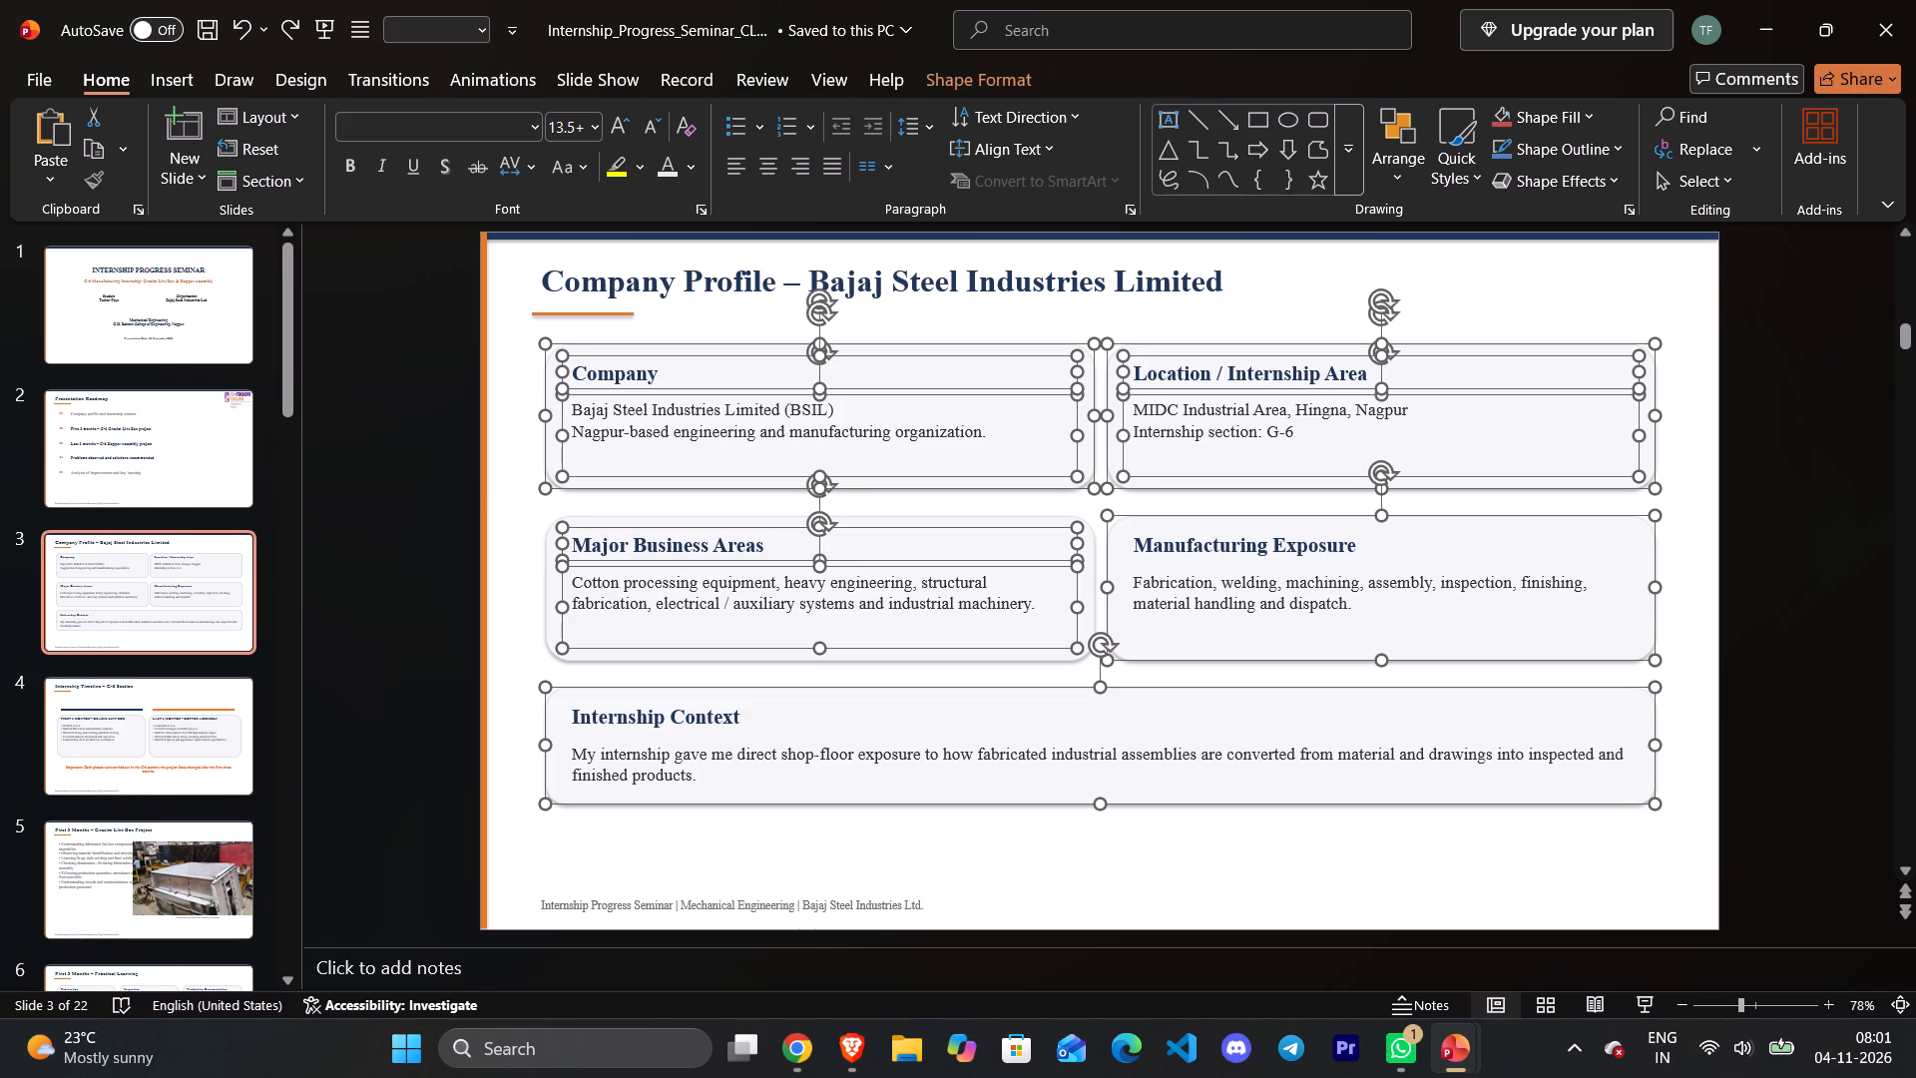
ctrl+click(543, 589)
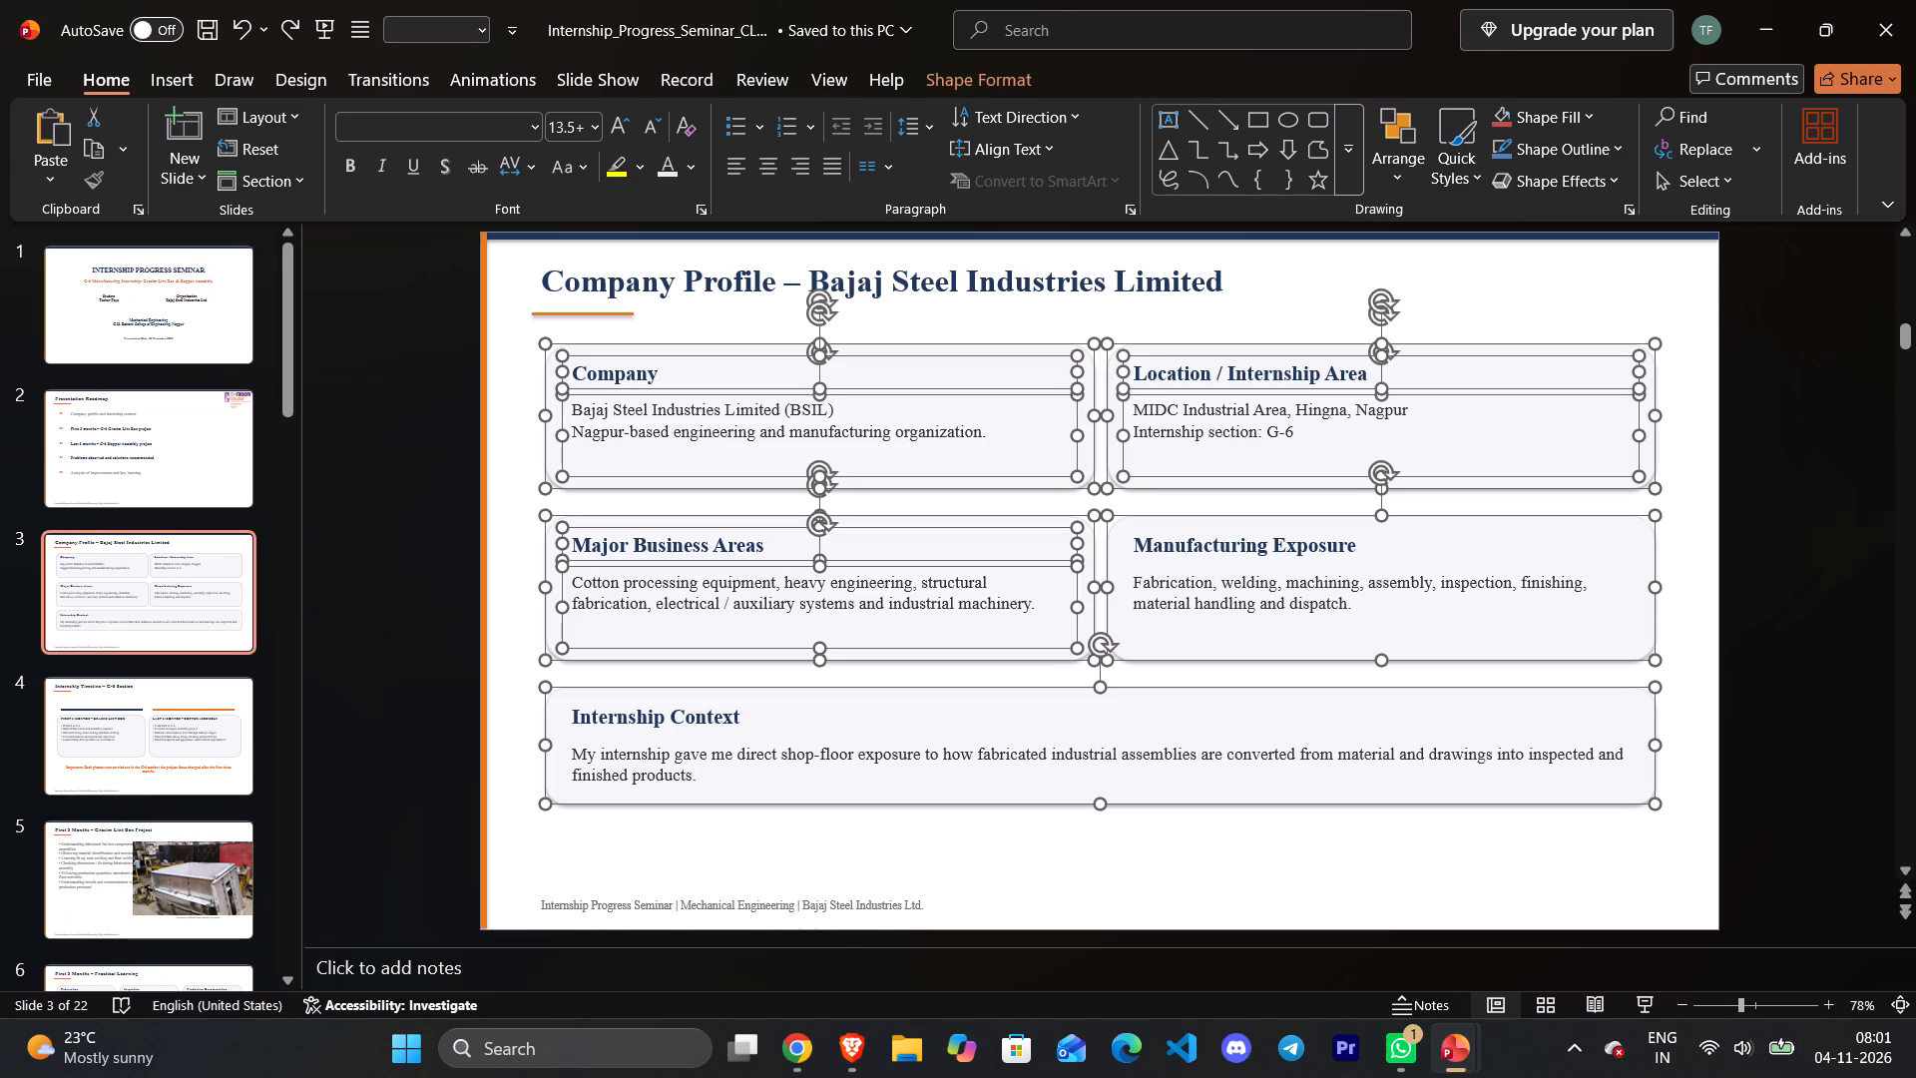
ctrl+click(1148, 553)
ctrl+click(1174, 608)
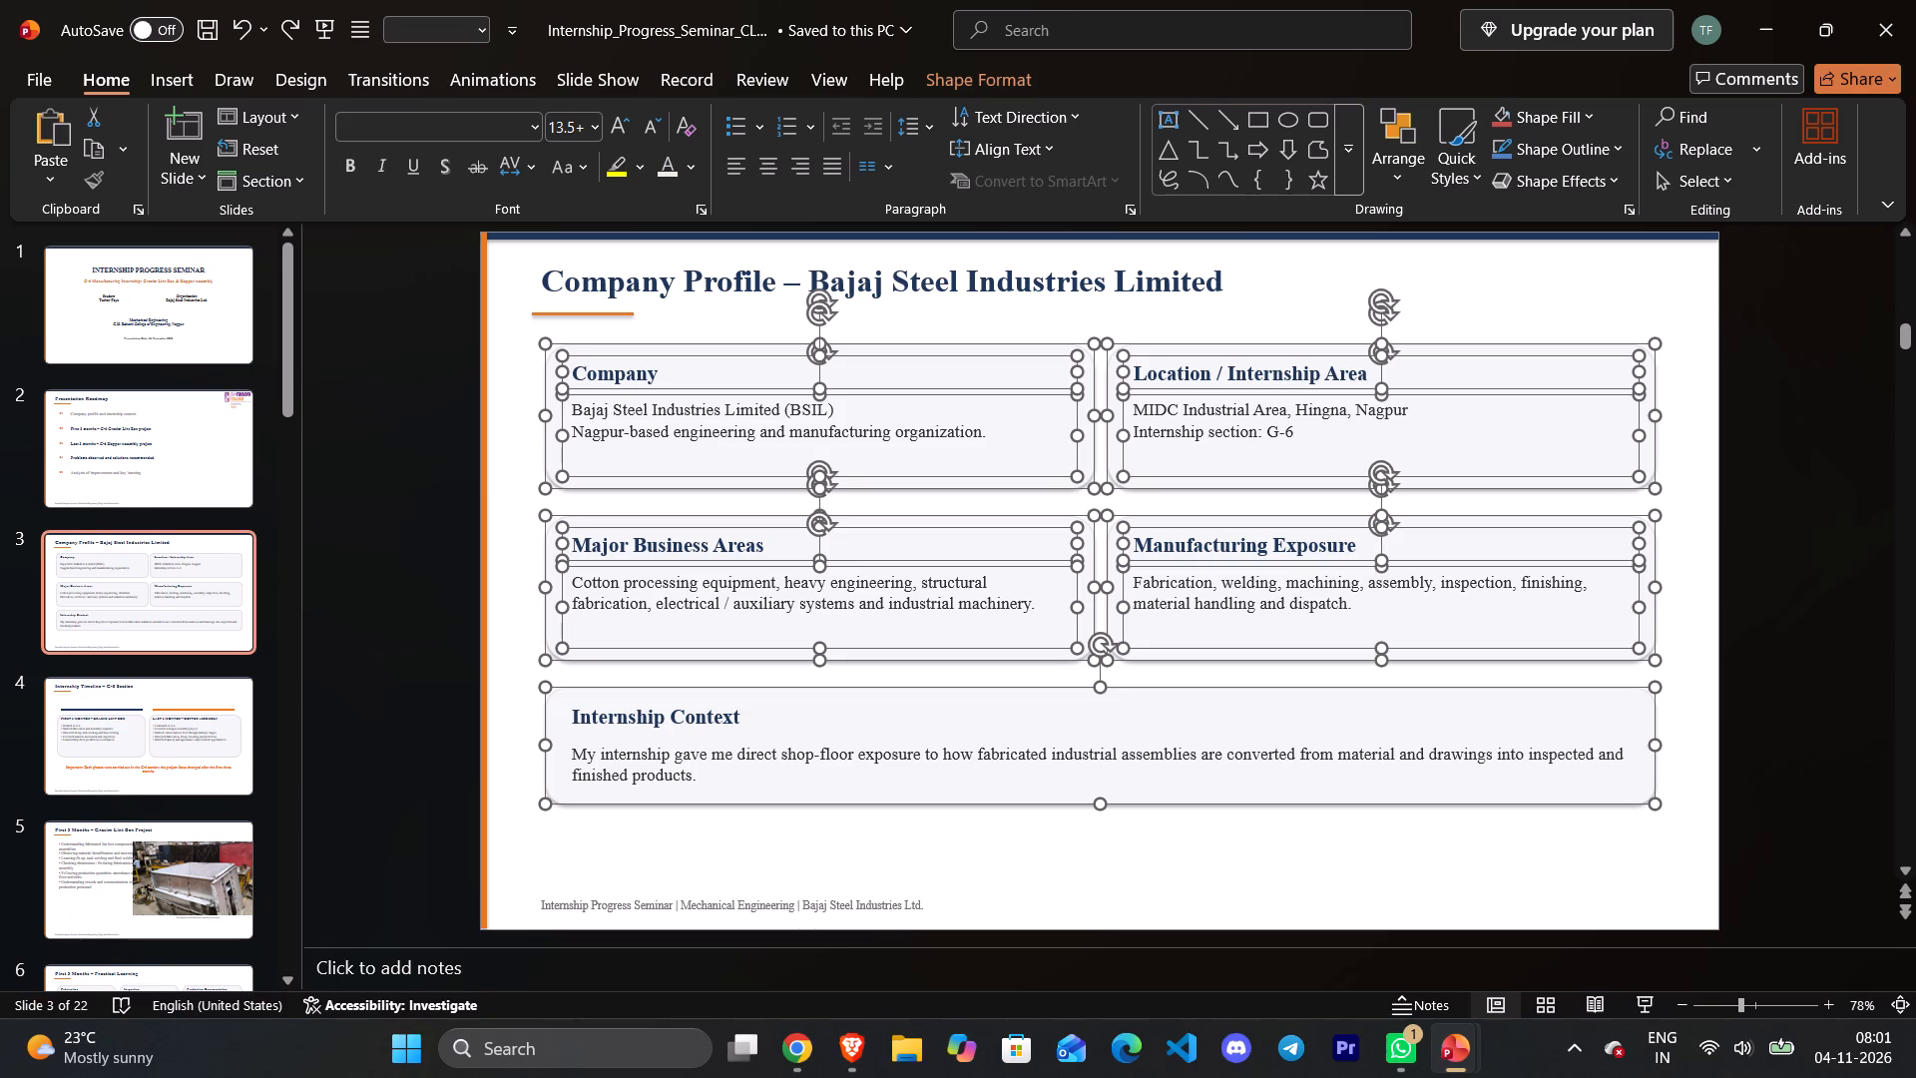
ctrl+click(1056, 758)
ctrl+click(963, 723)
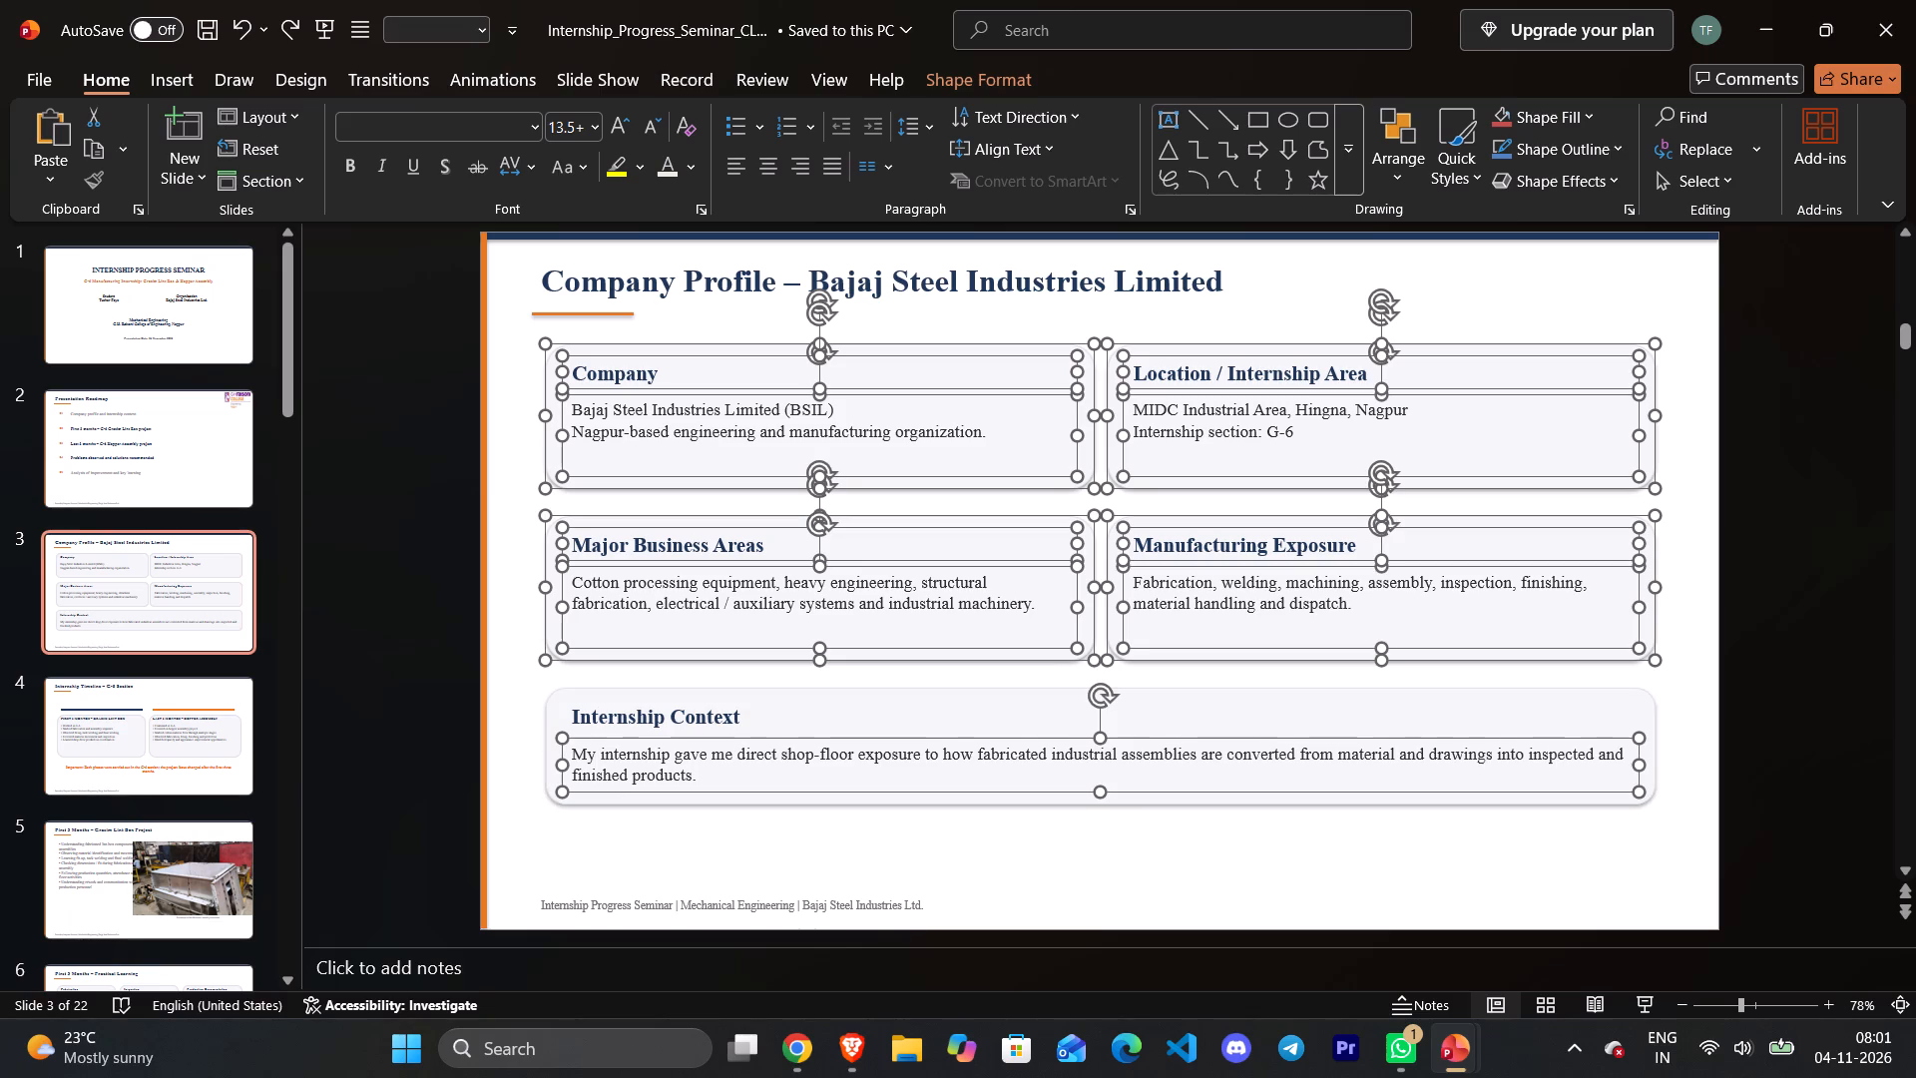
ctrl+click(748, 706)
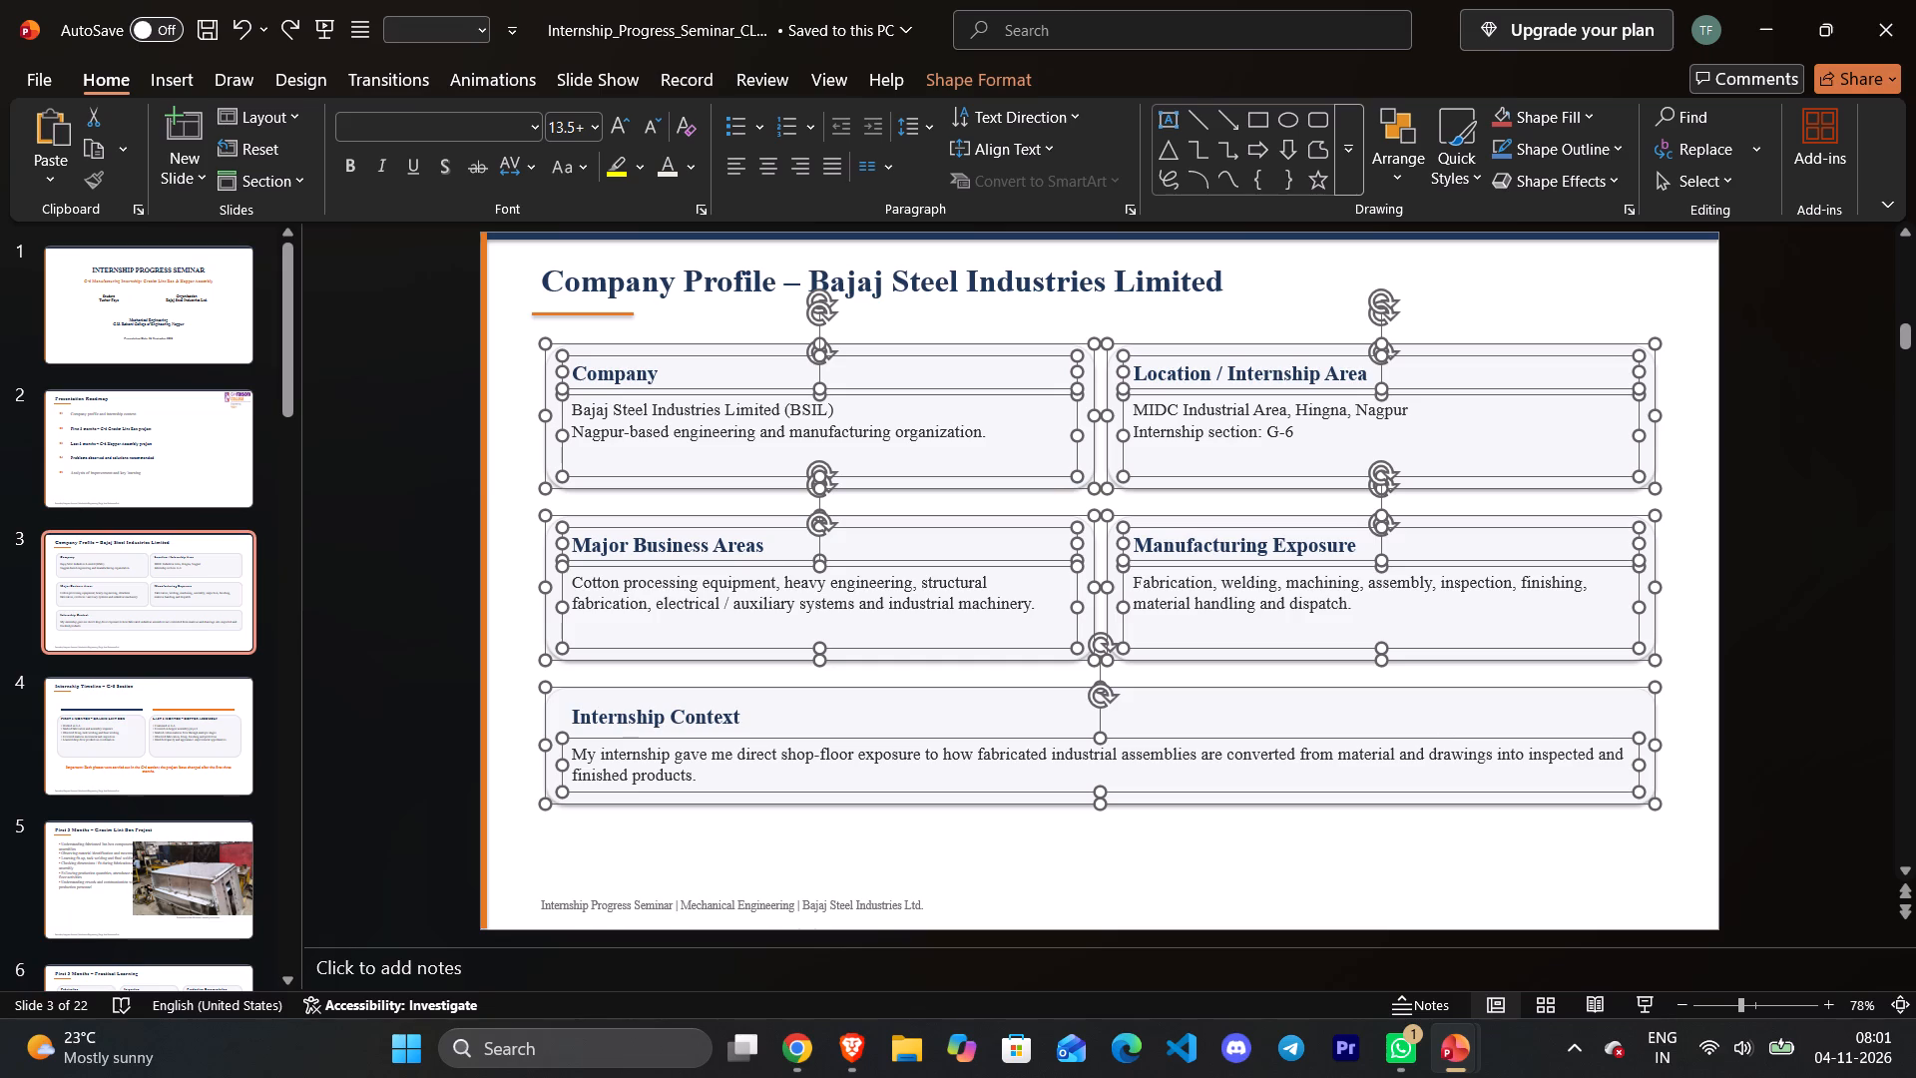
ctrl+click(694, 725)
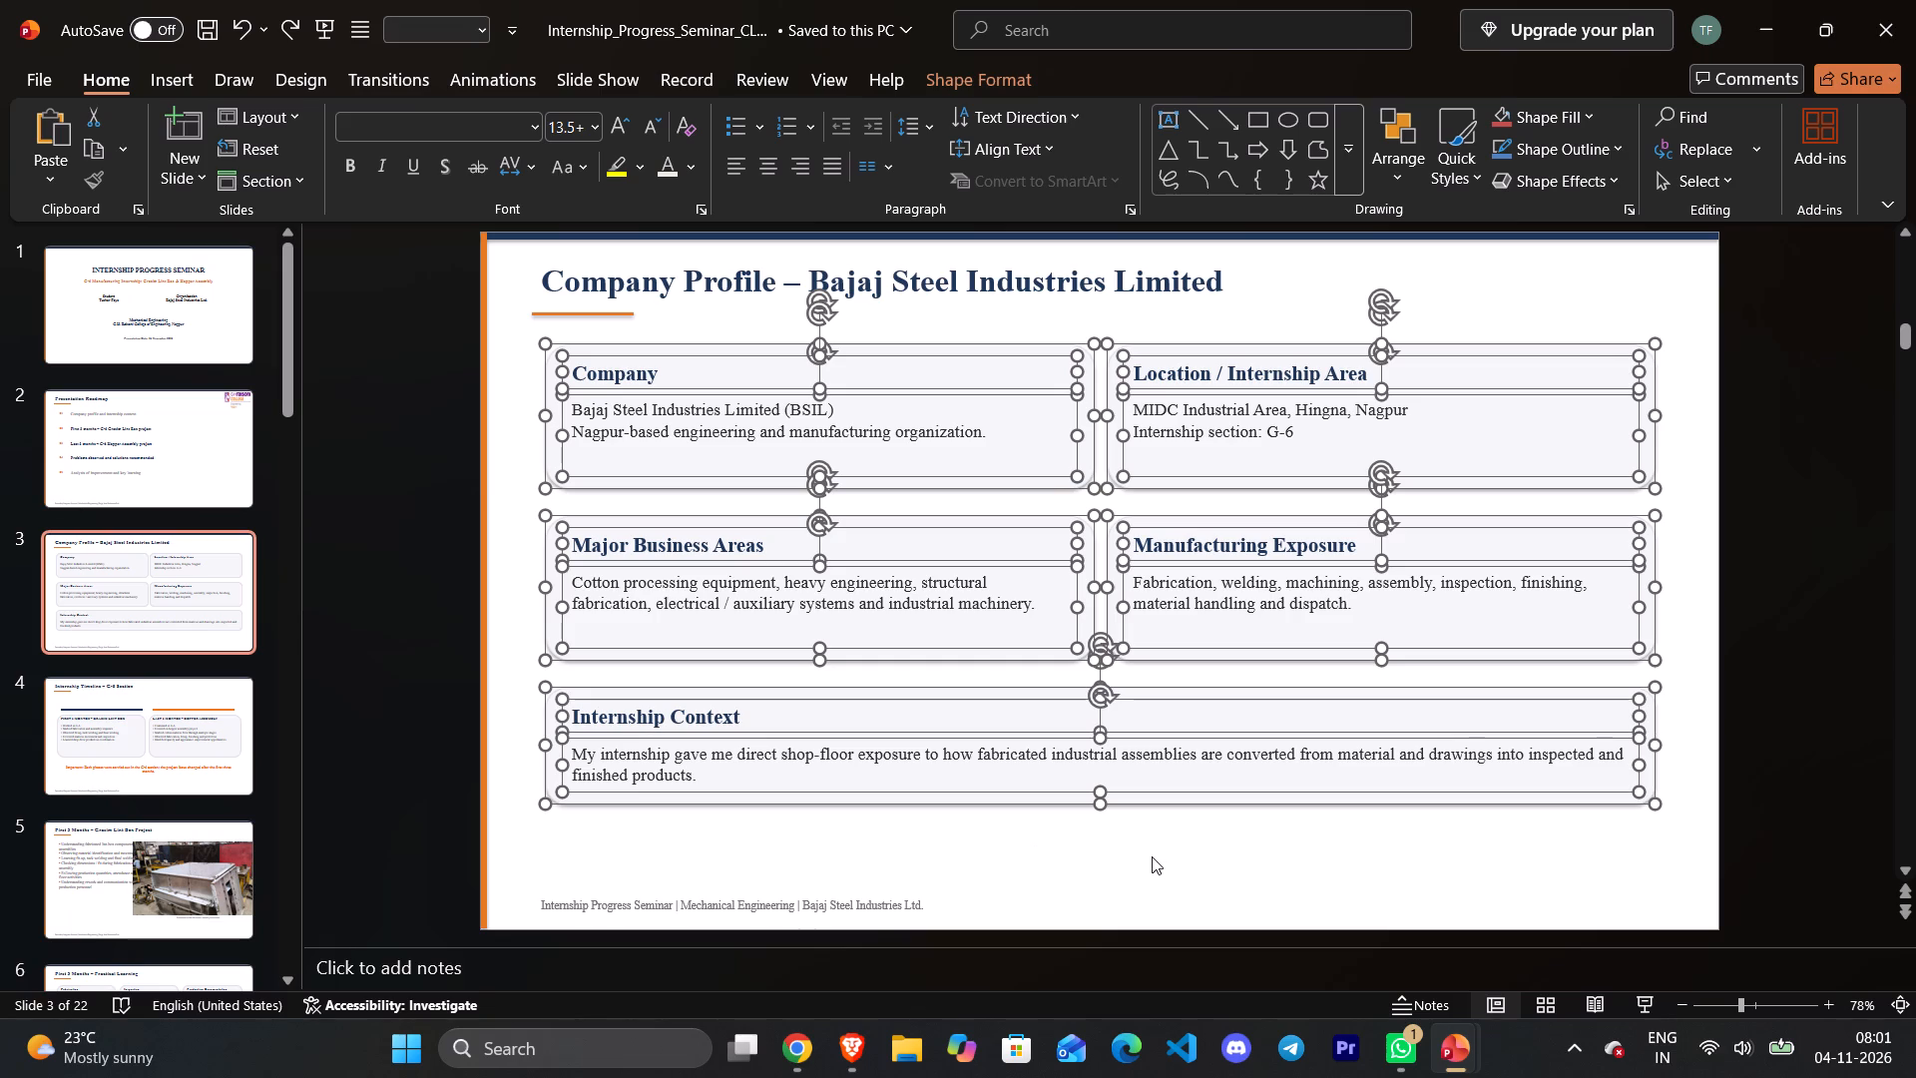
key(ctrl+x)
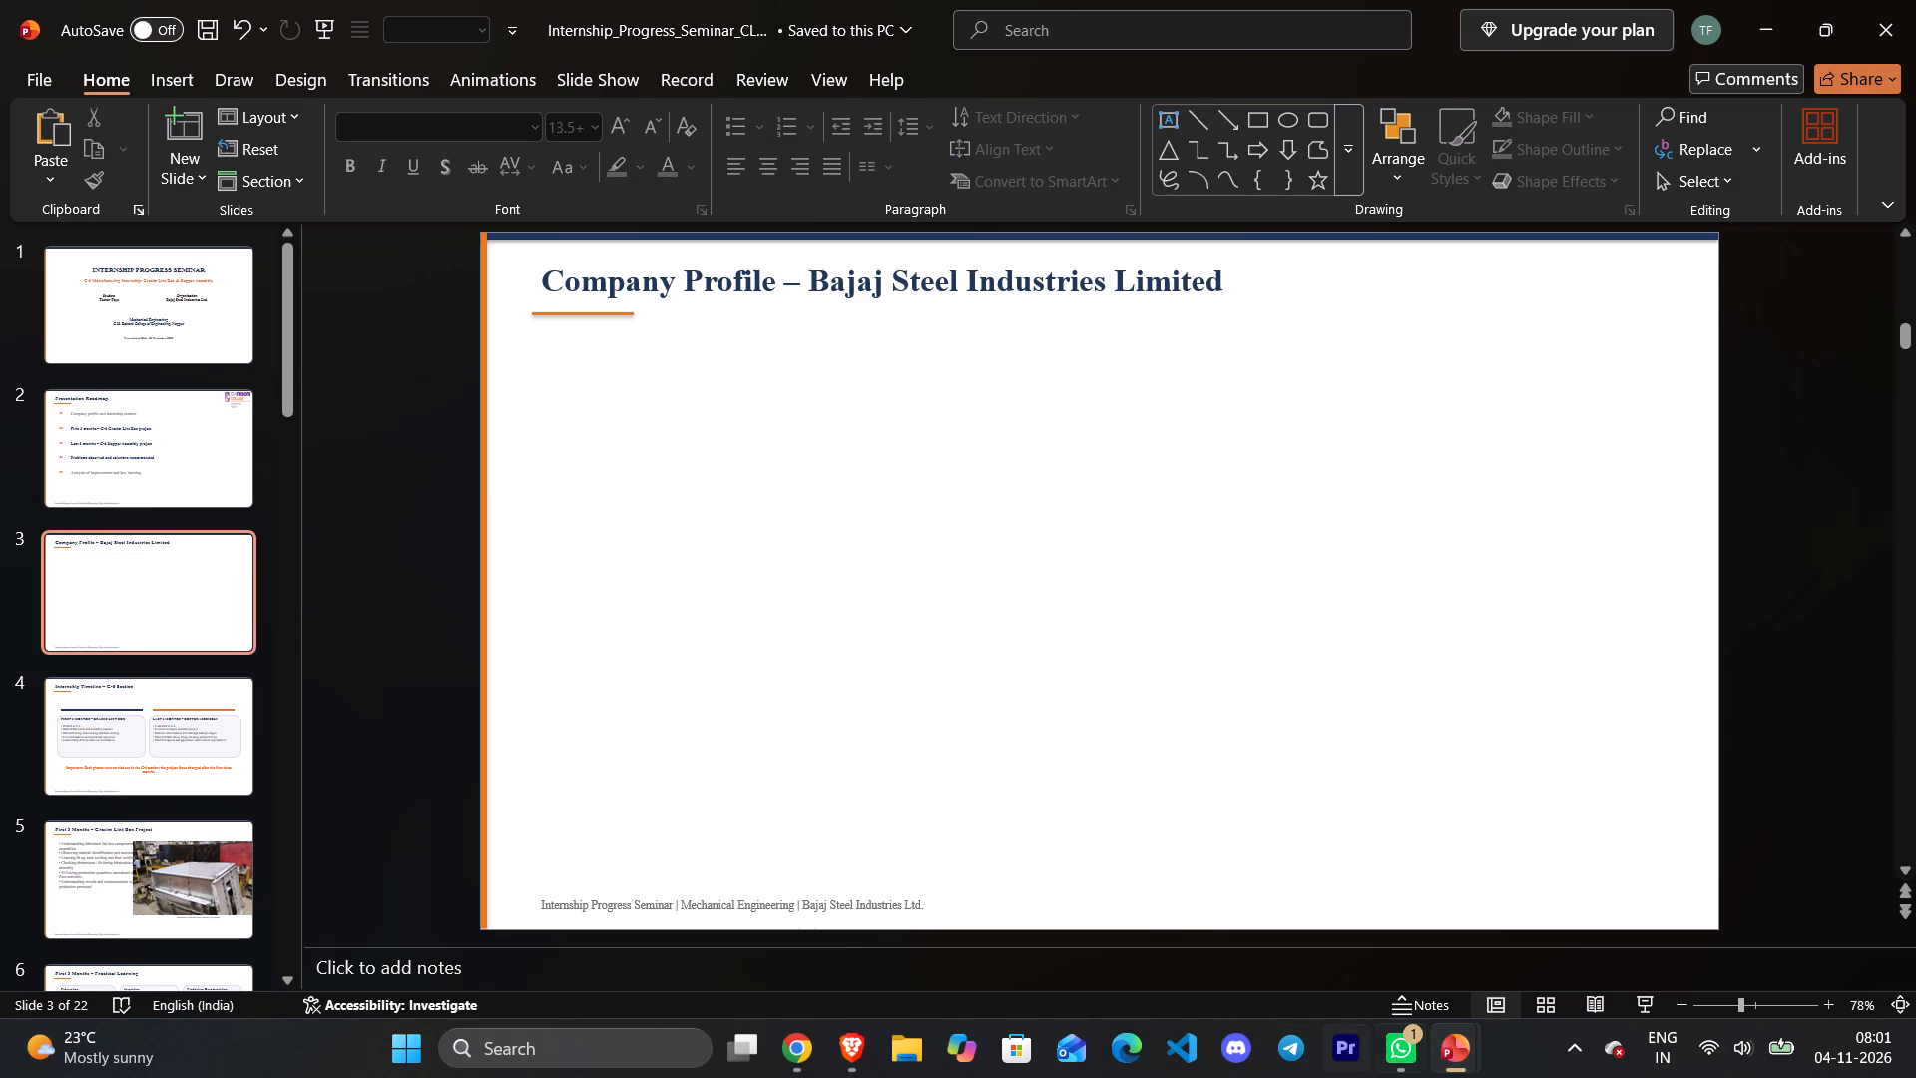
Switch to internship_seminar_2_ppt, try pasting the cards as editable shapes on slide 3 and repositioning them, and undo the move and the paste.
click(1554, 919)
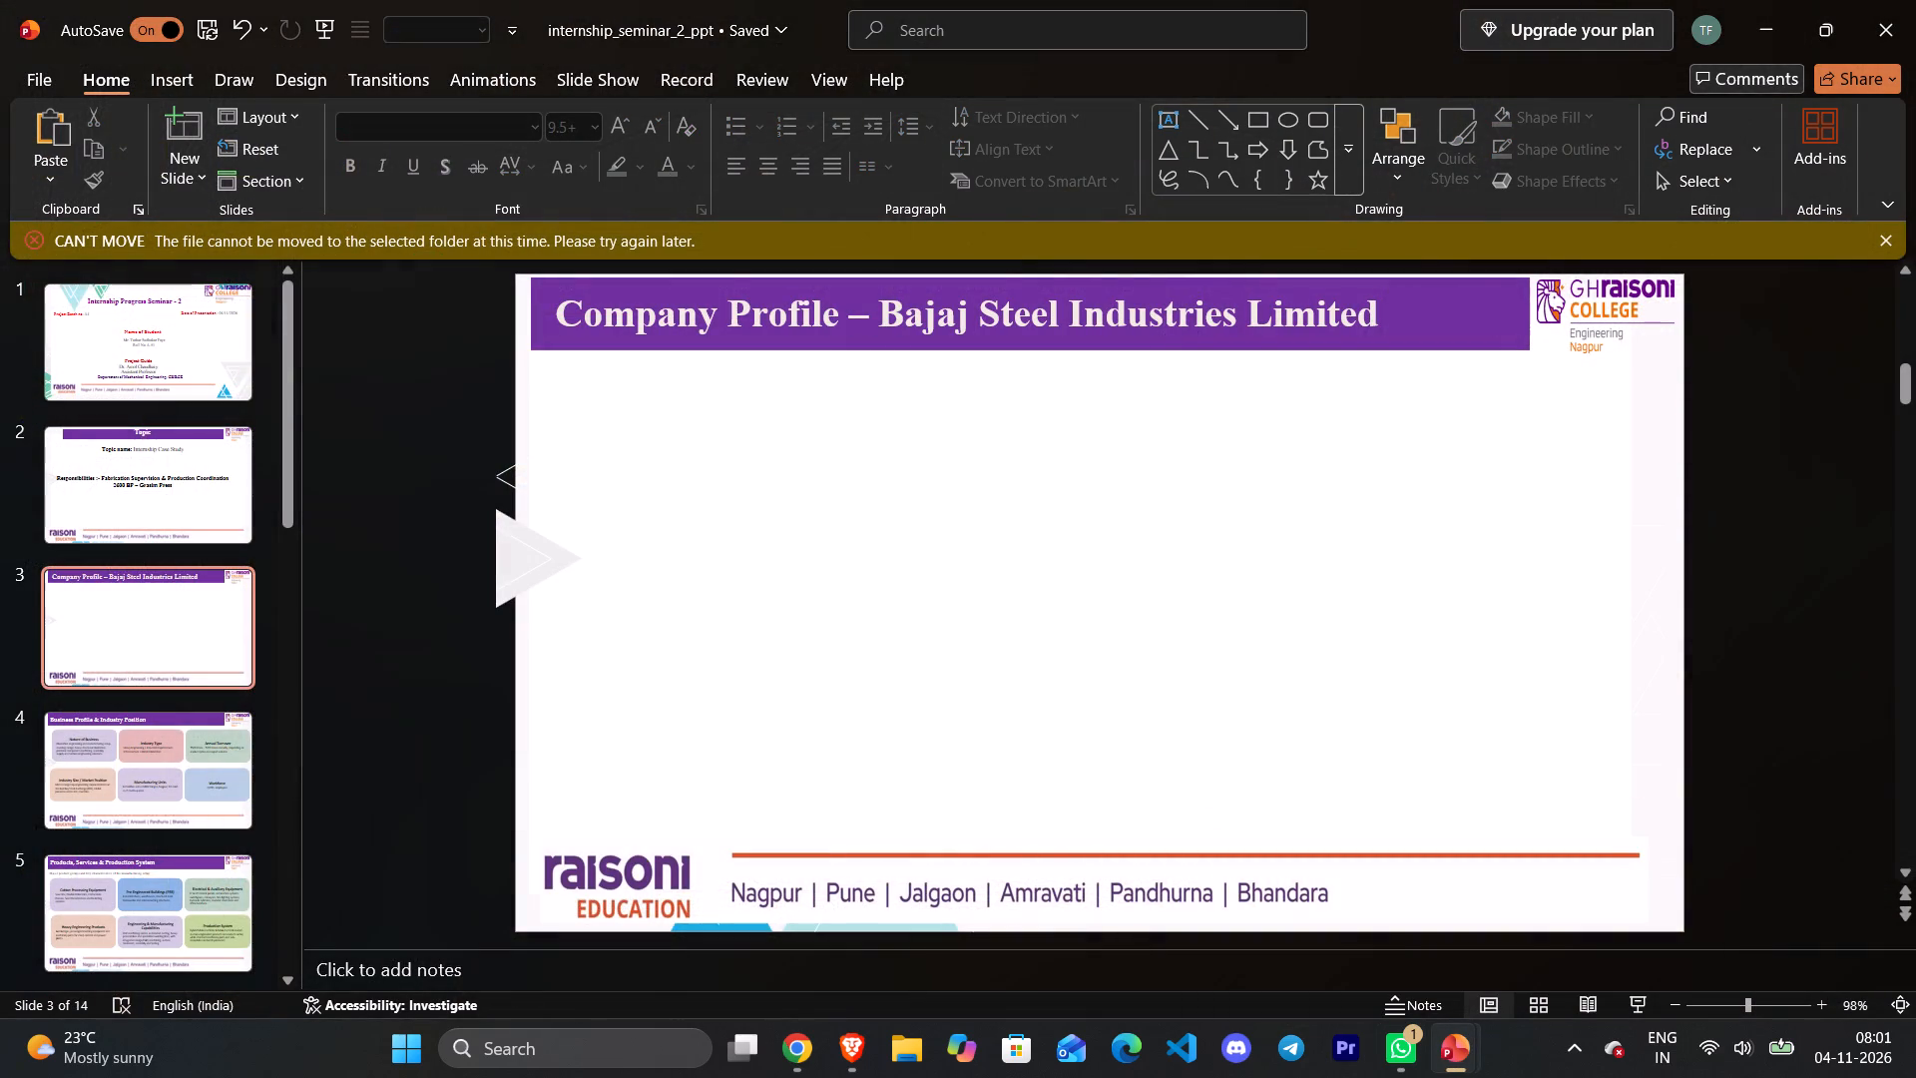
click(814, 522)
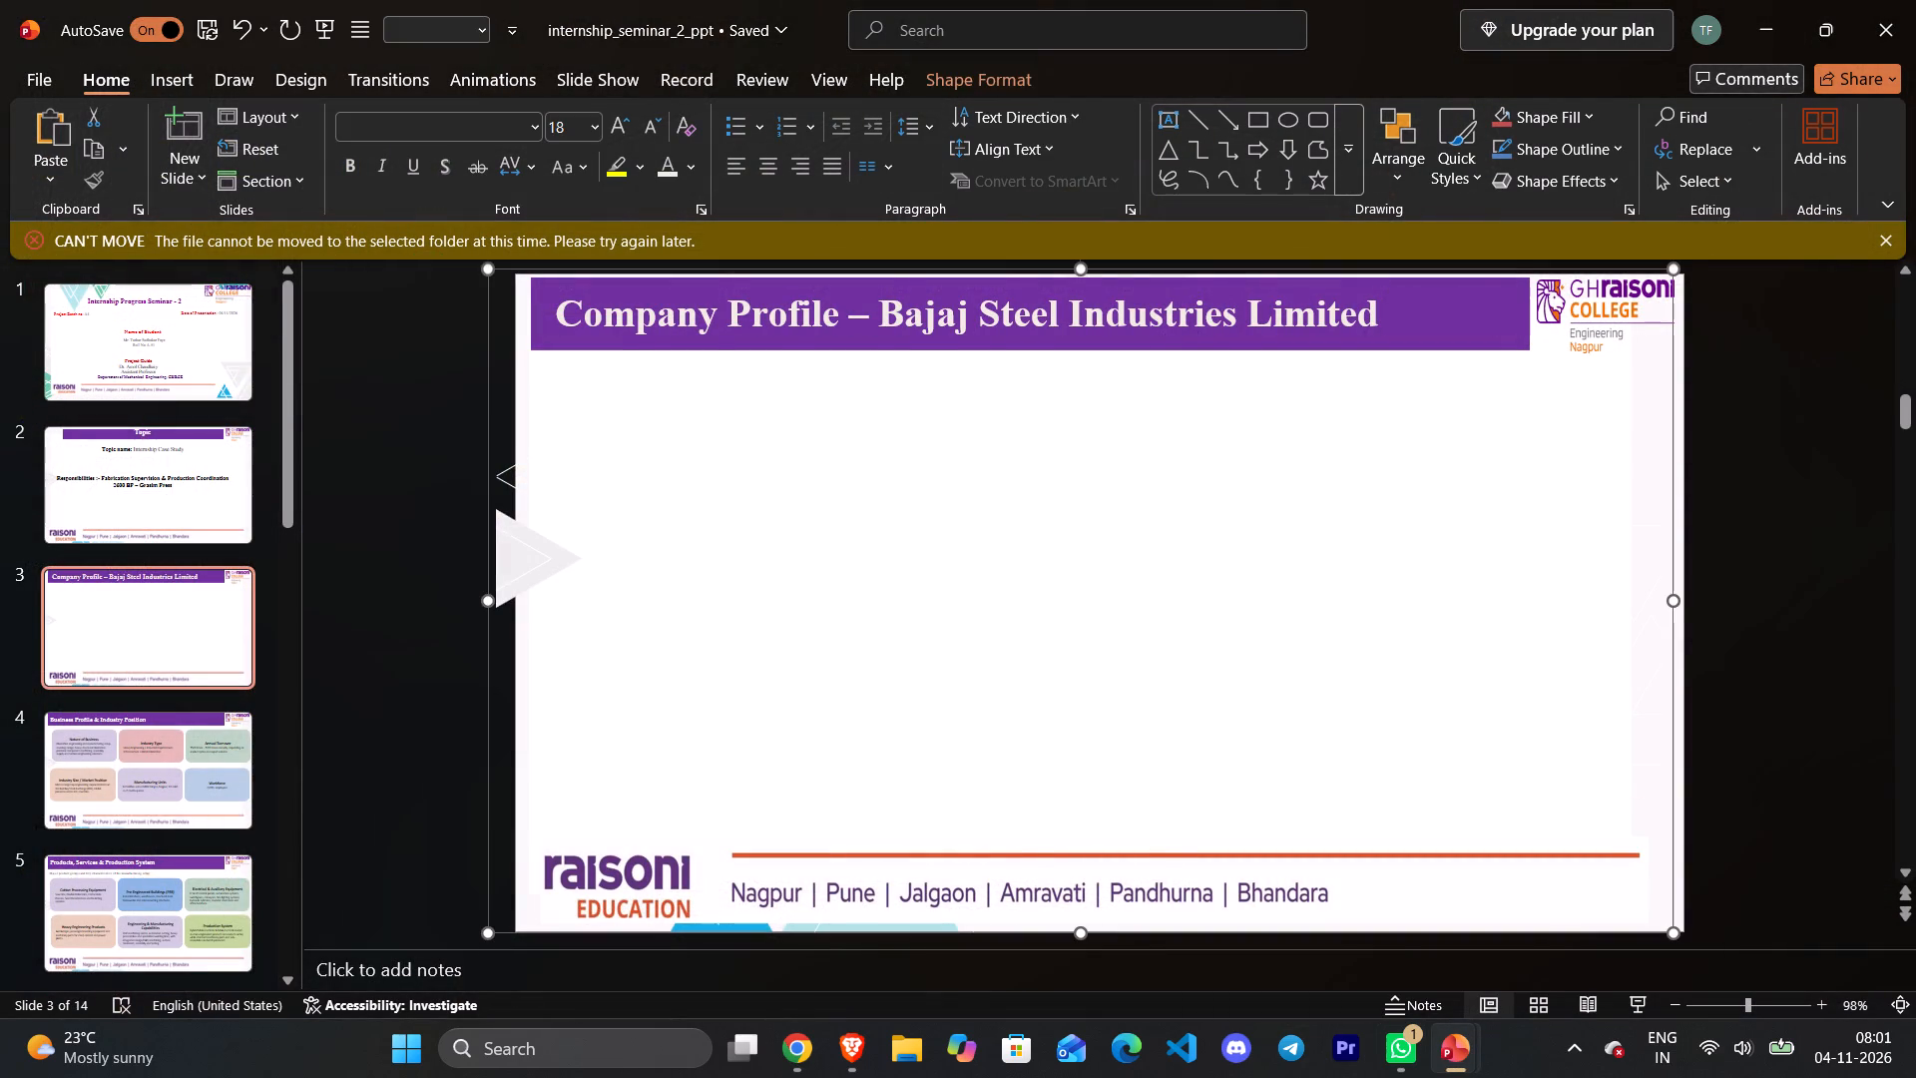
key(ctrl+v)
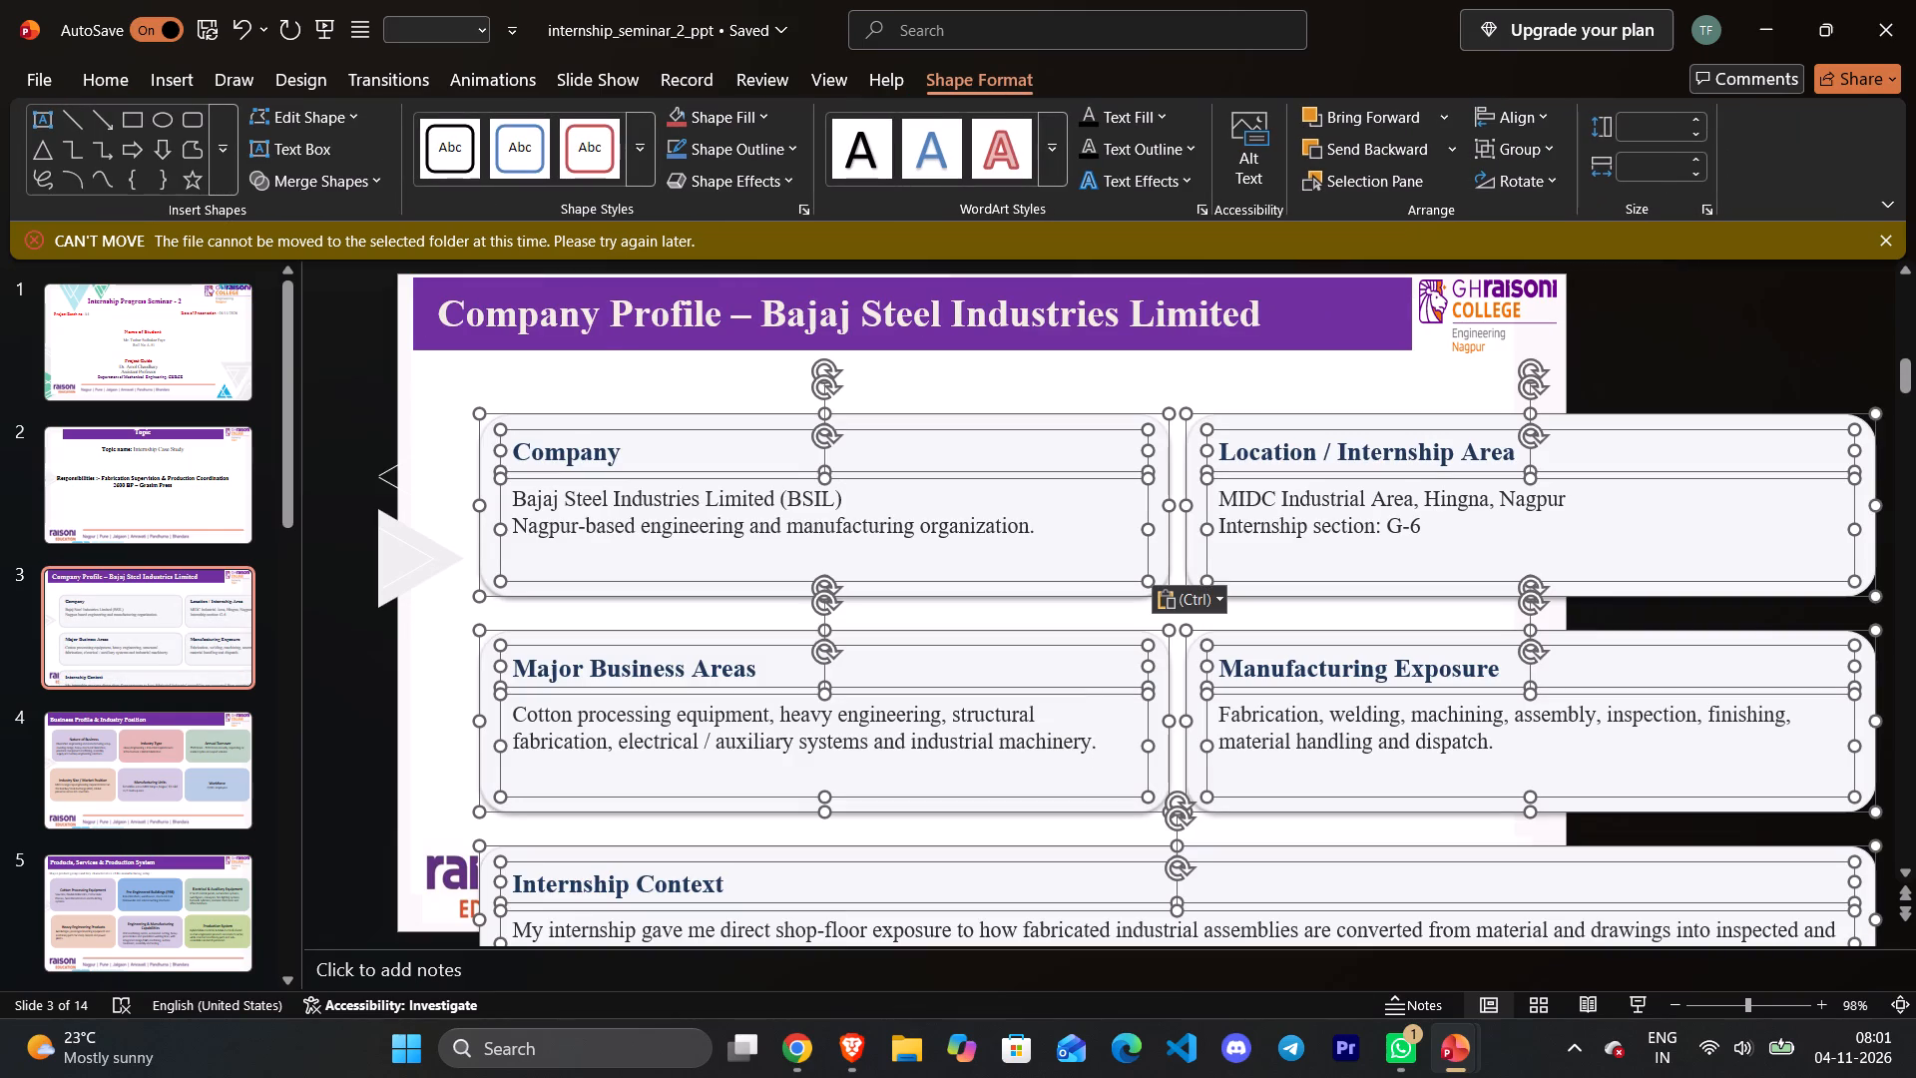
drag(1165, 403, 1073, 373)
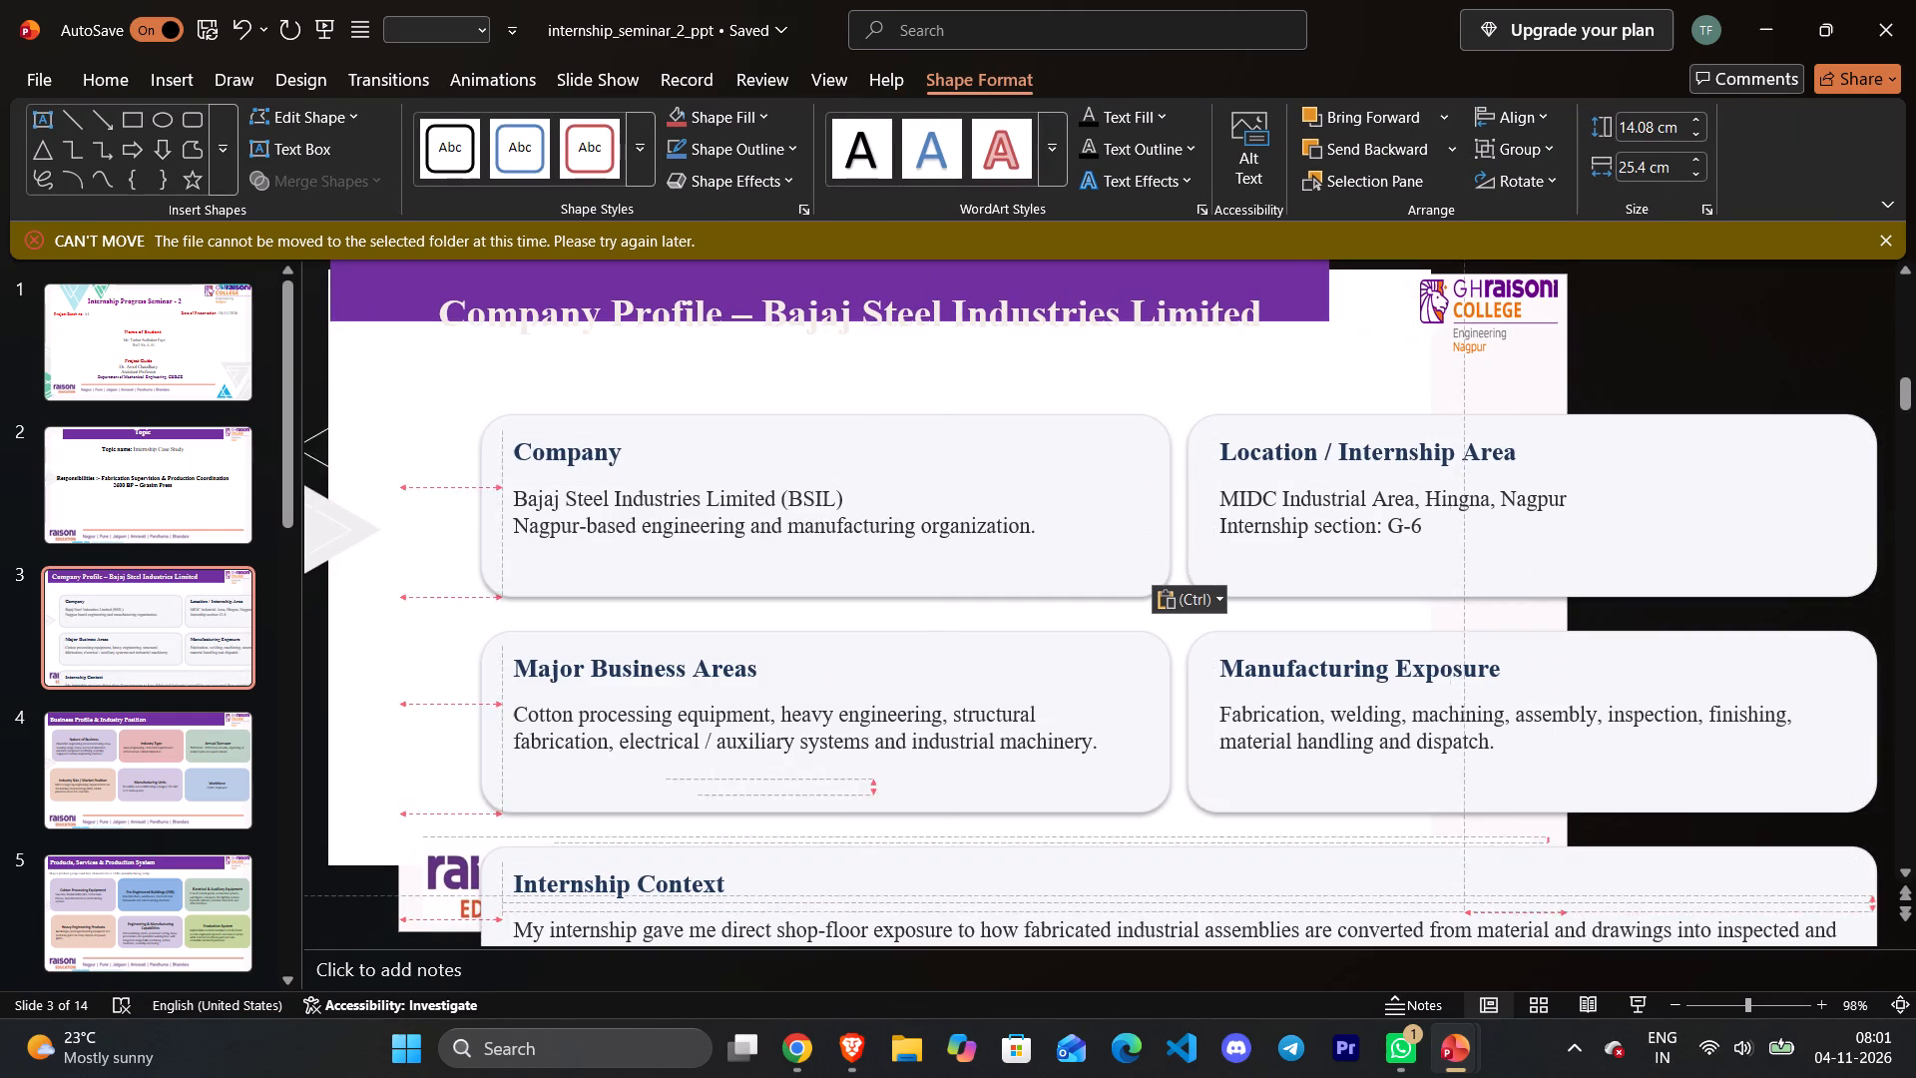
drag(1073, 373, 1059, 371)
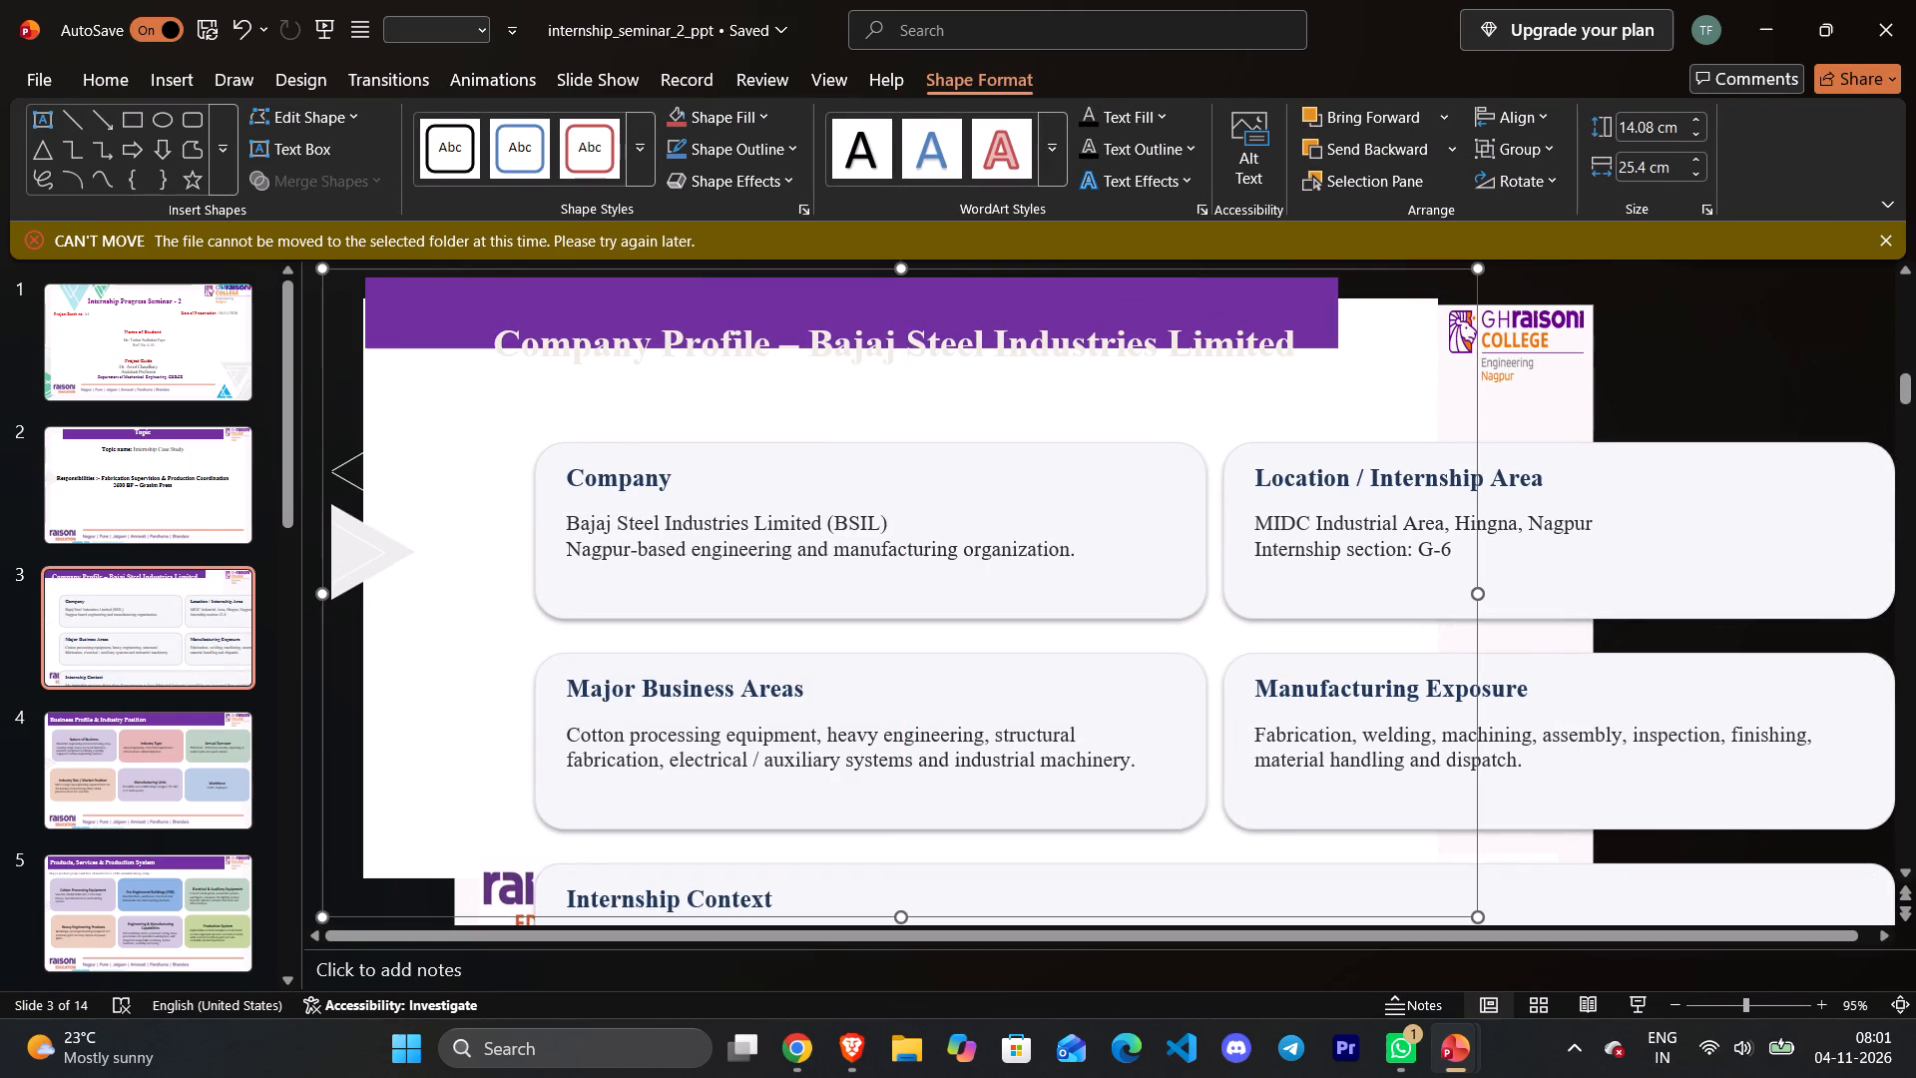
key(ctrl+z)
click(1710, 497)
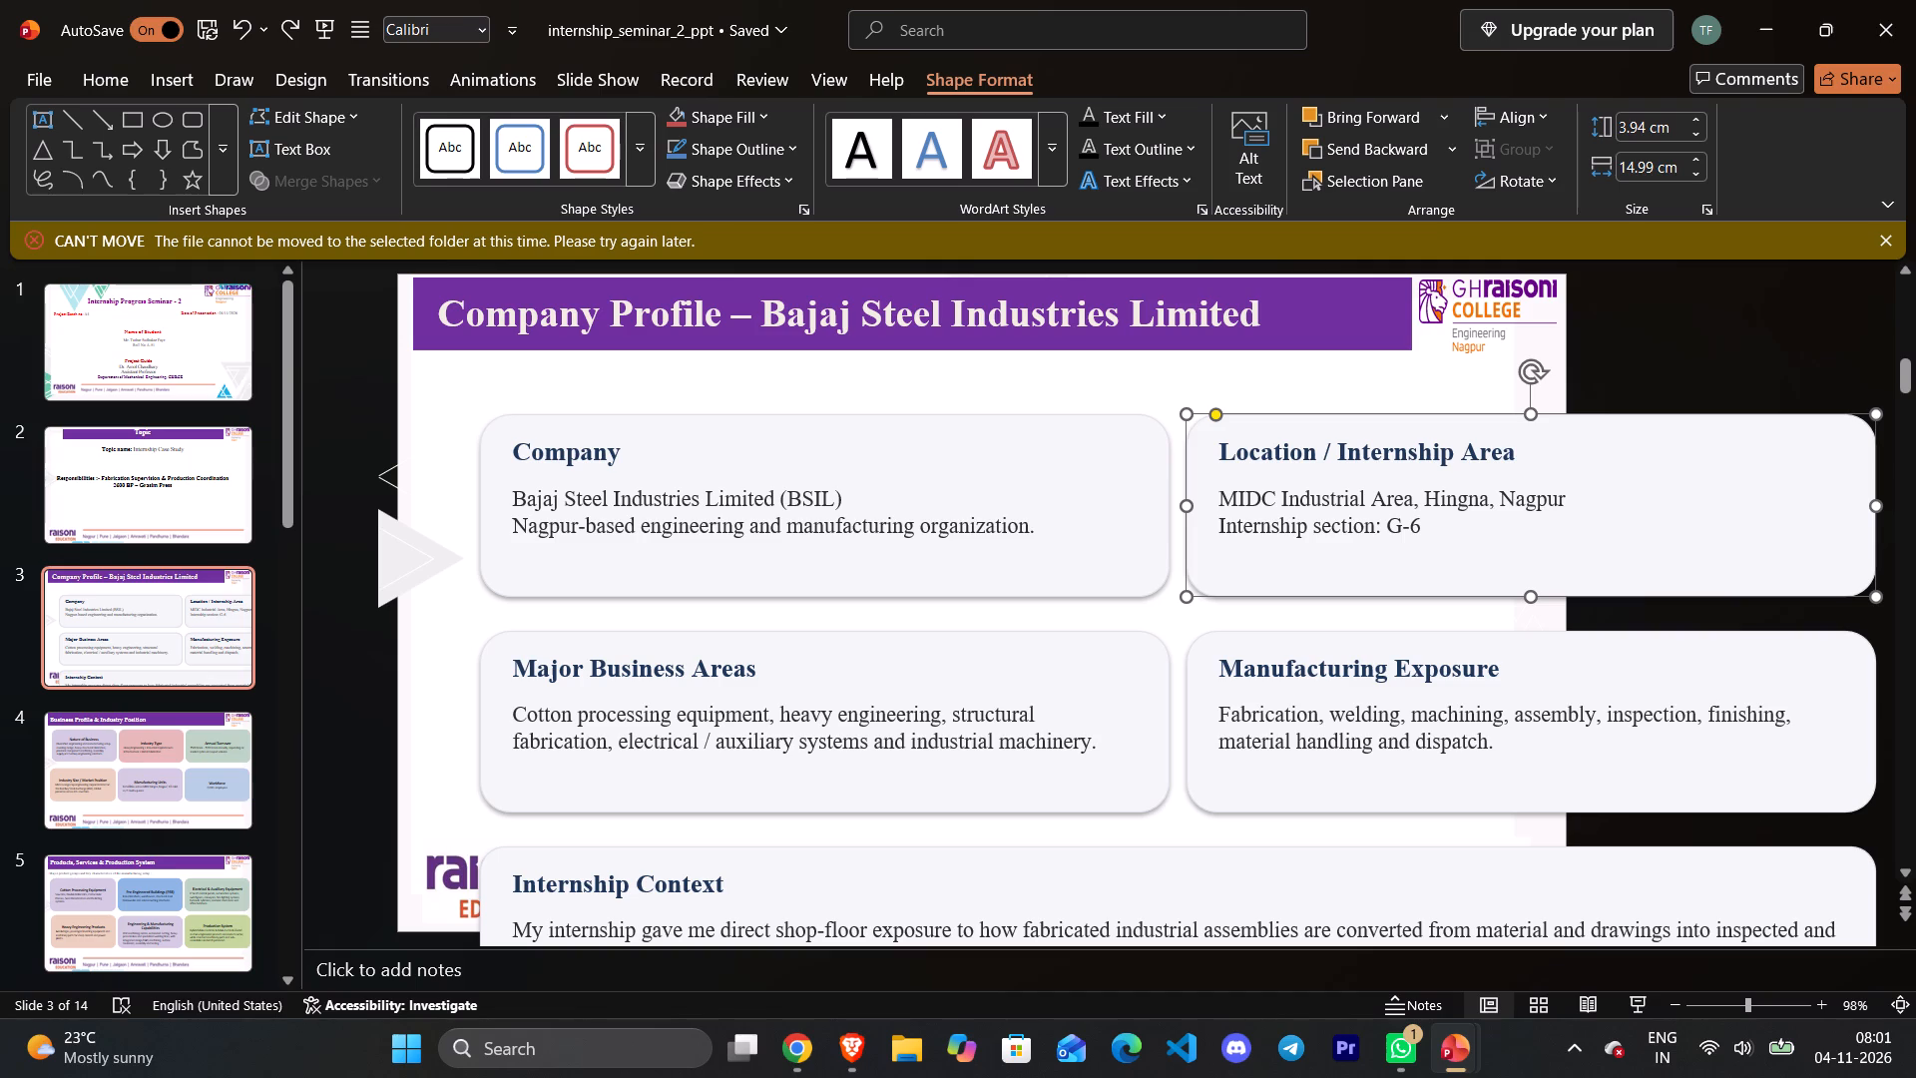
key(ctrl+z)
Paste the five cut Company Profile cards onto slide 3 as a single picture.
right_click(601, 387)
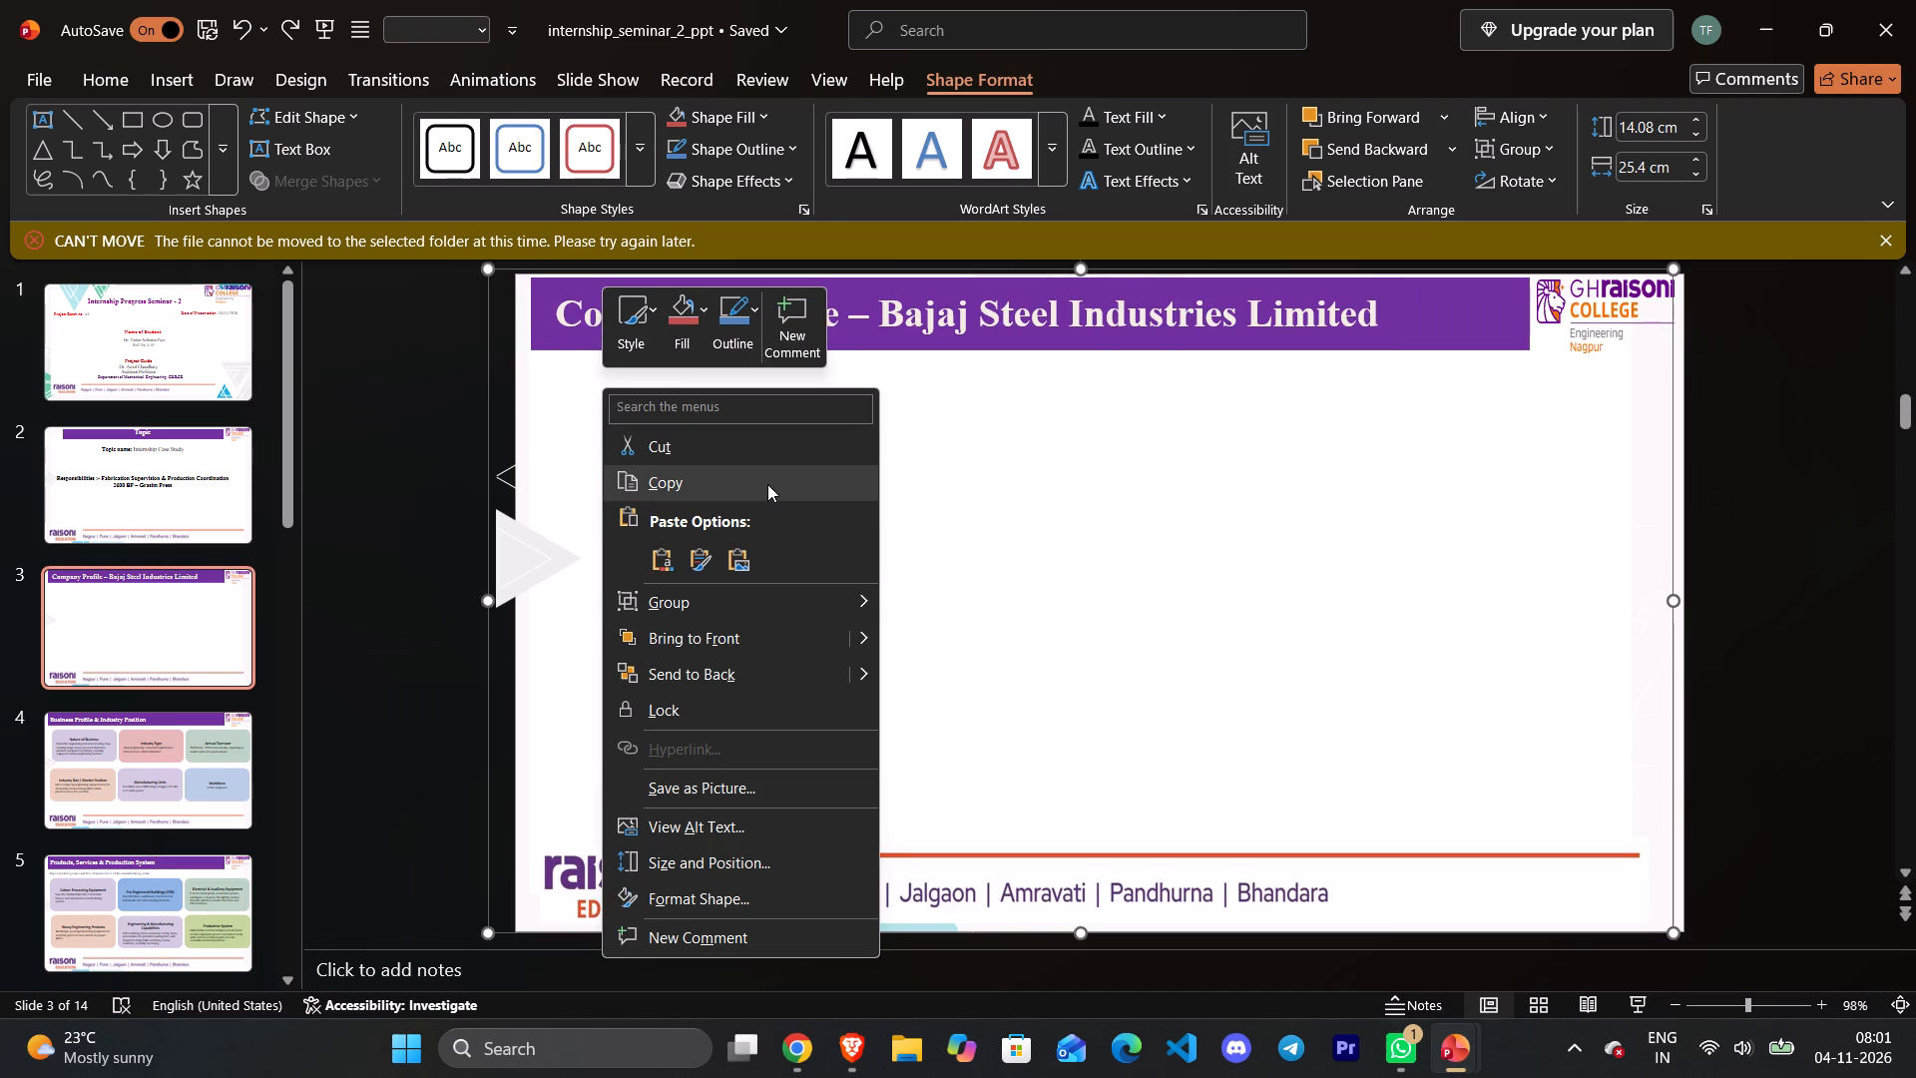
key(ctrl+v)
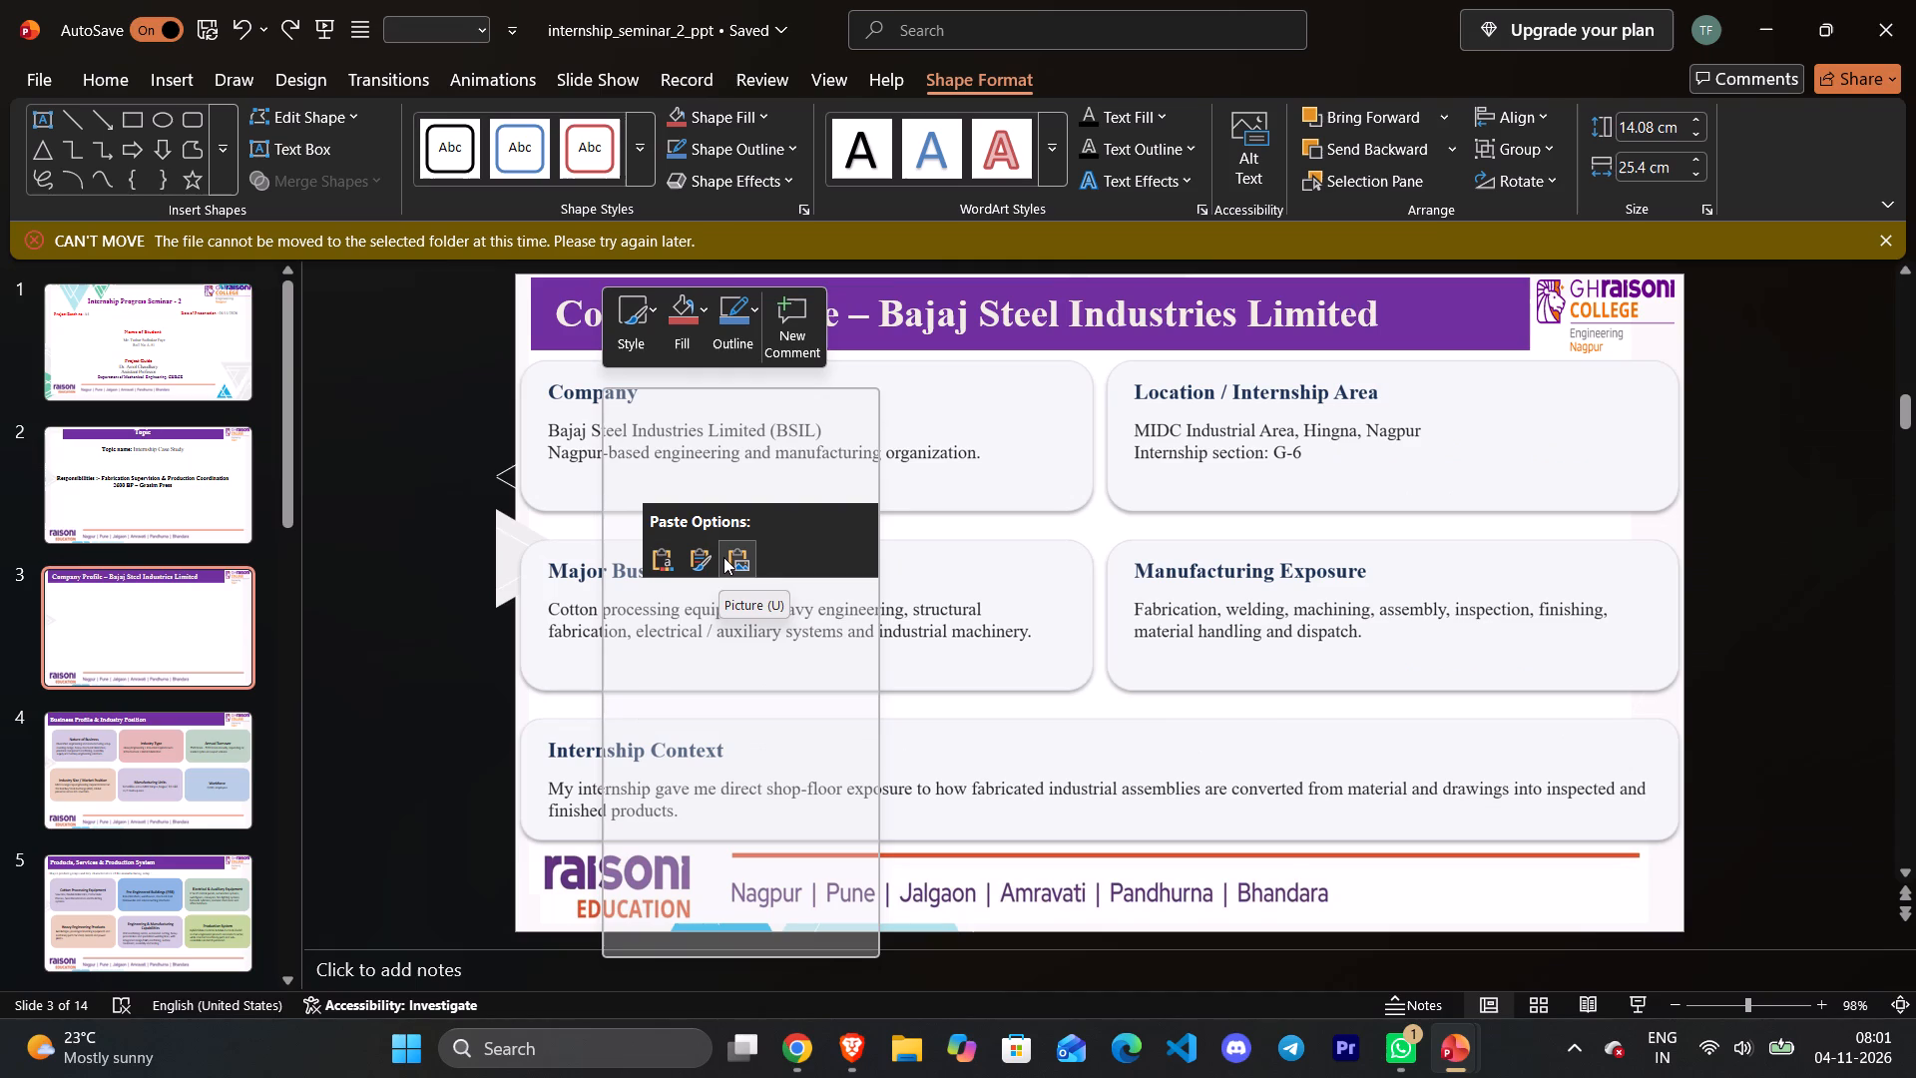
click(723, 557)
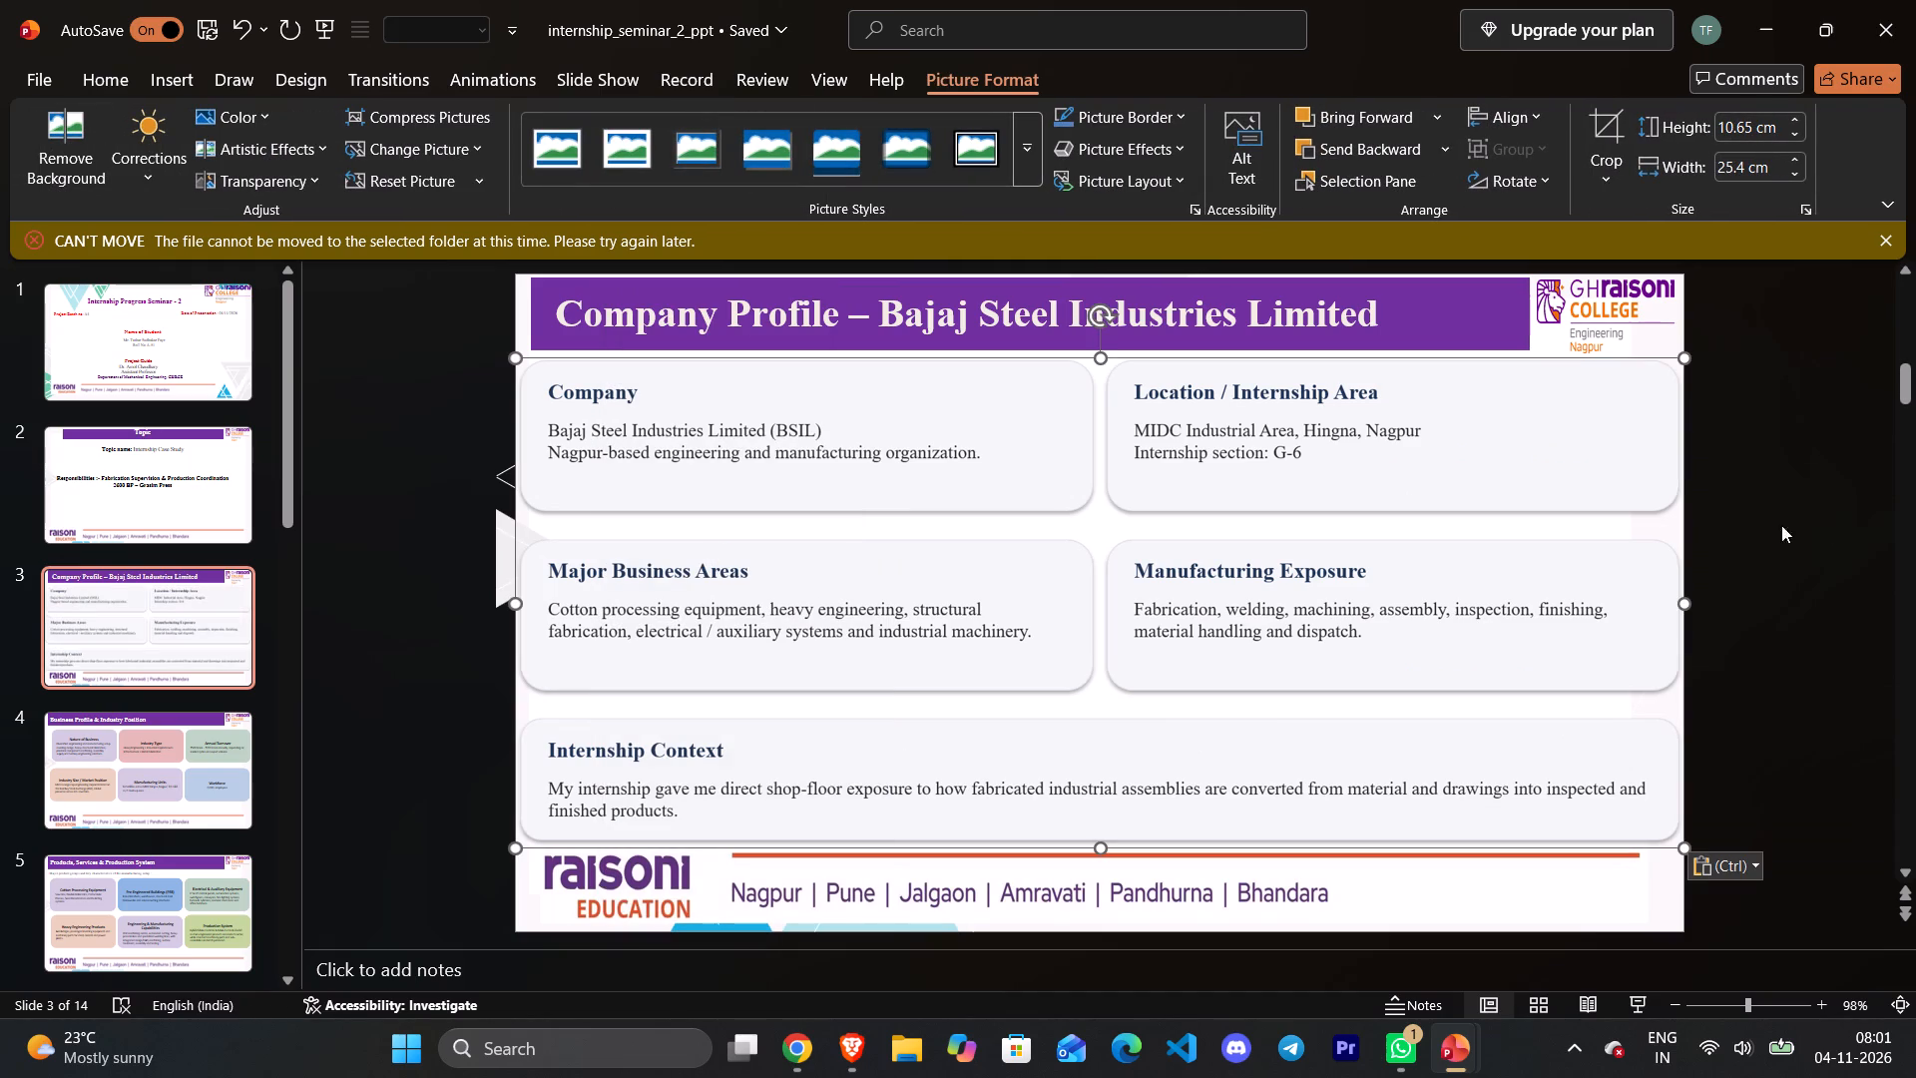
click(1846, 526)
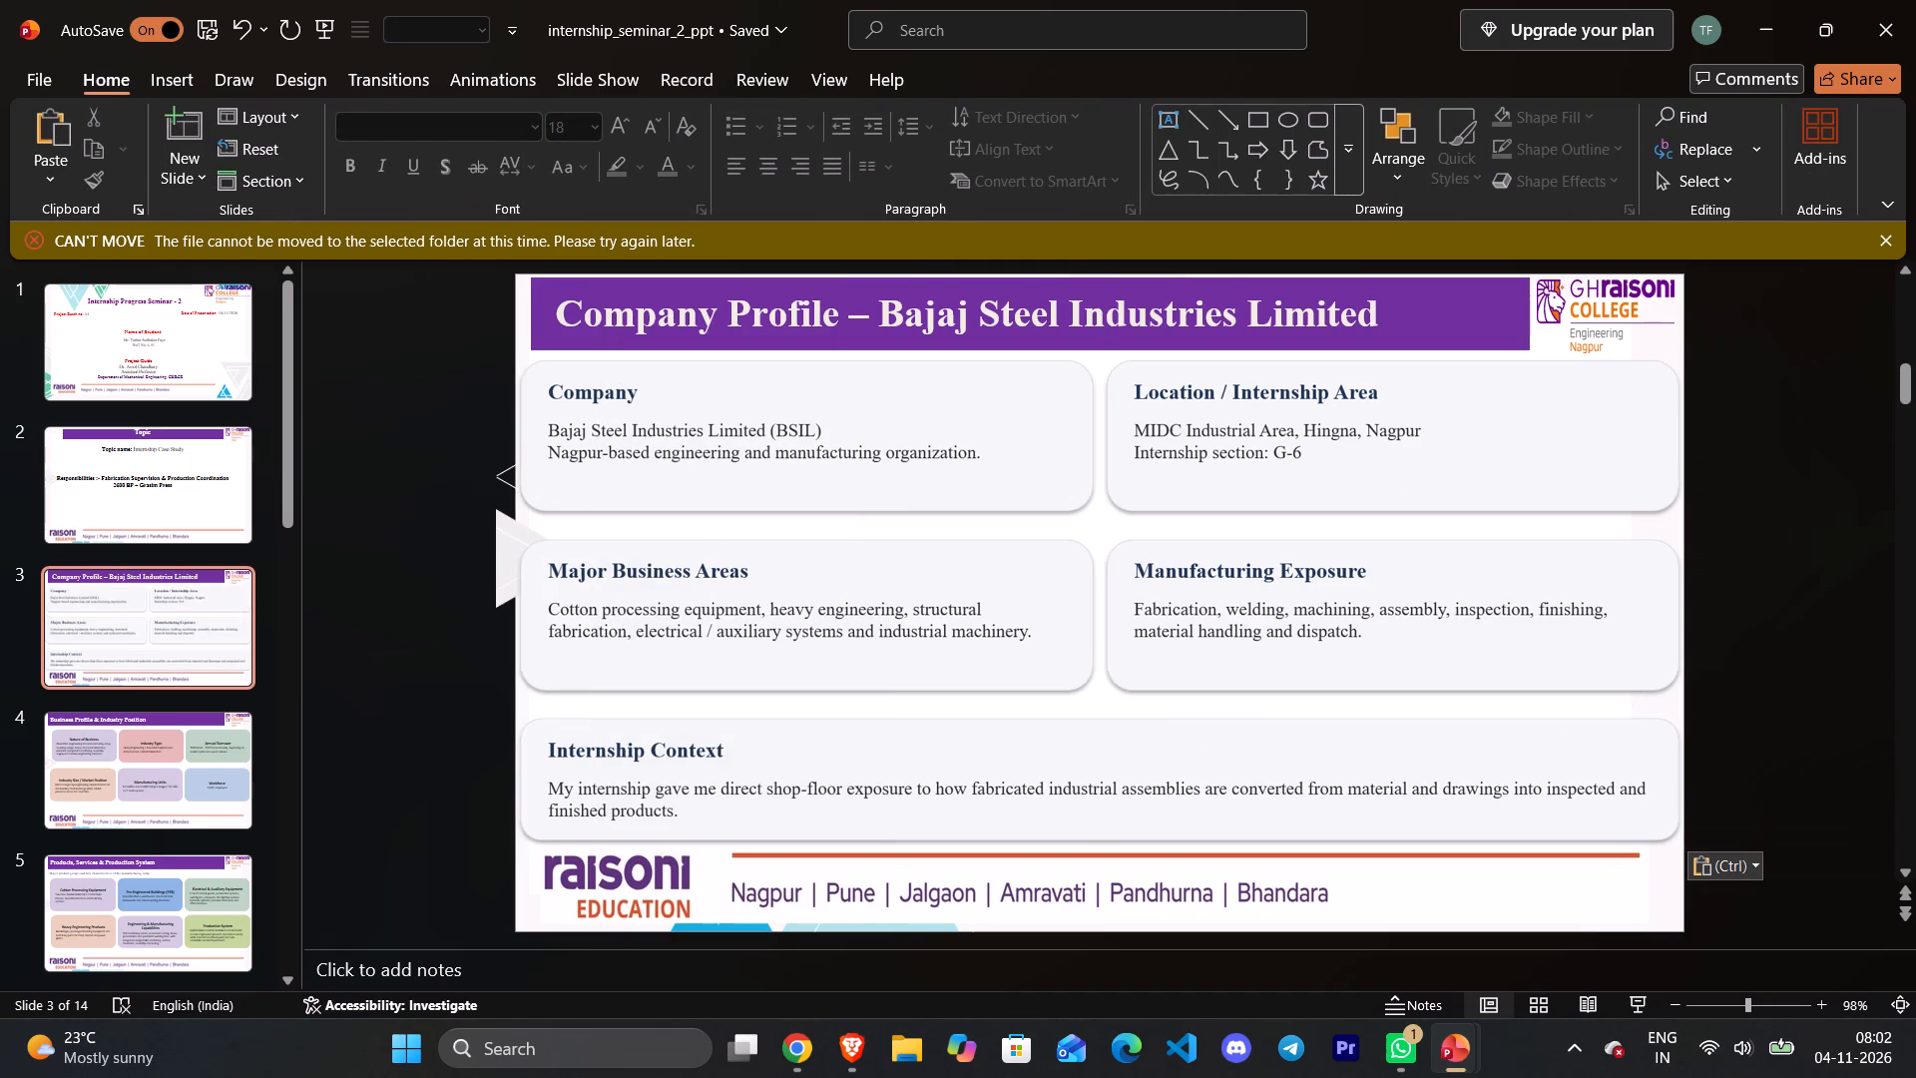
Shrink the pasted cards picture from two opposite corners to fit inside slide 3's white area between the title banner and footer.
click(742, 486)
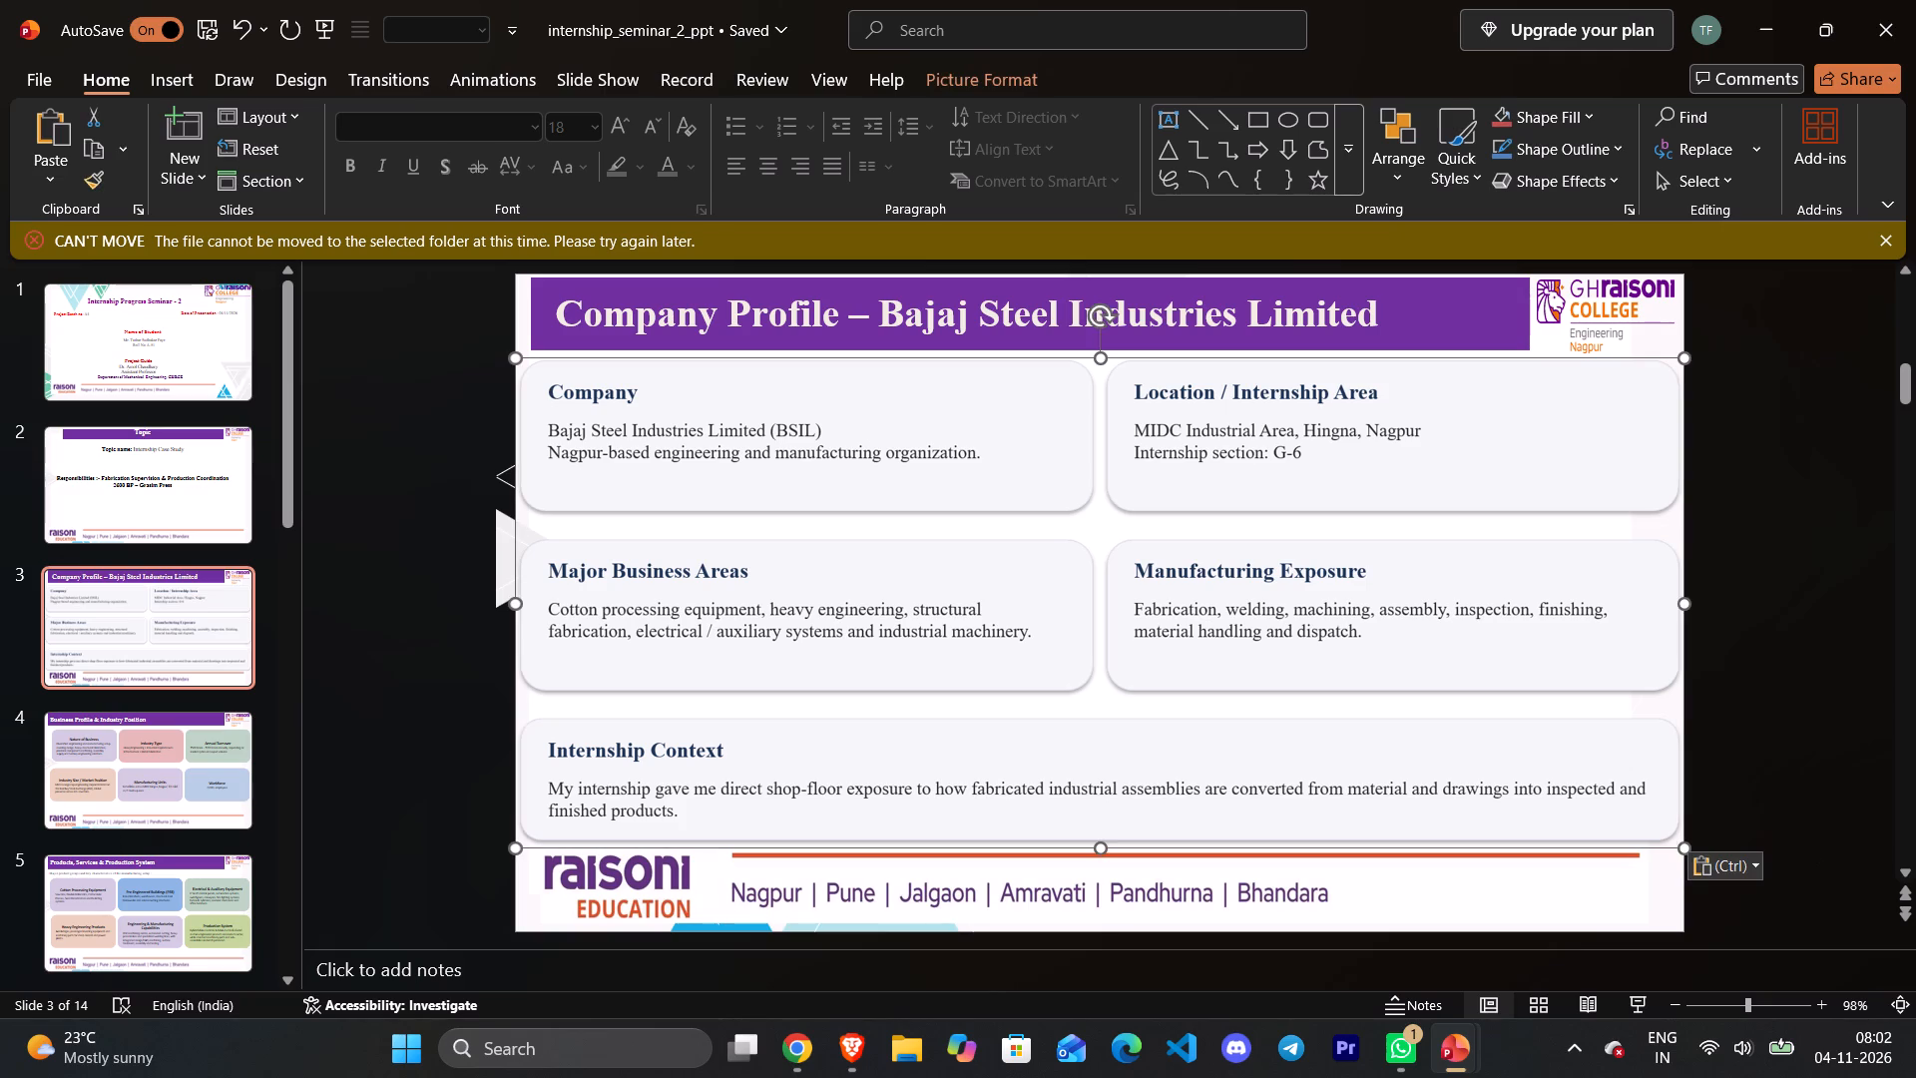
drag(1686, 848, 1637, 808)
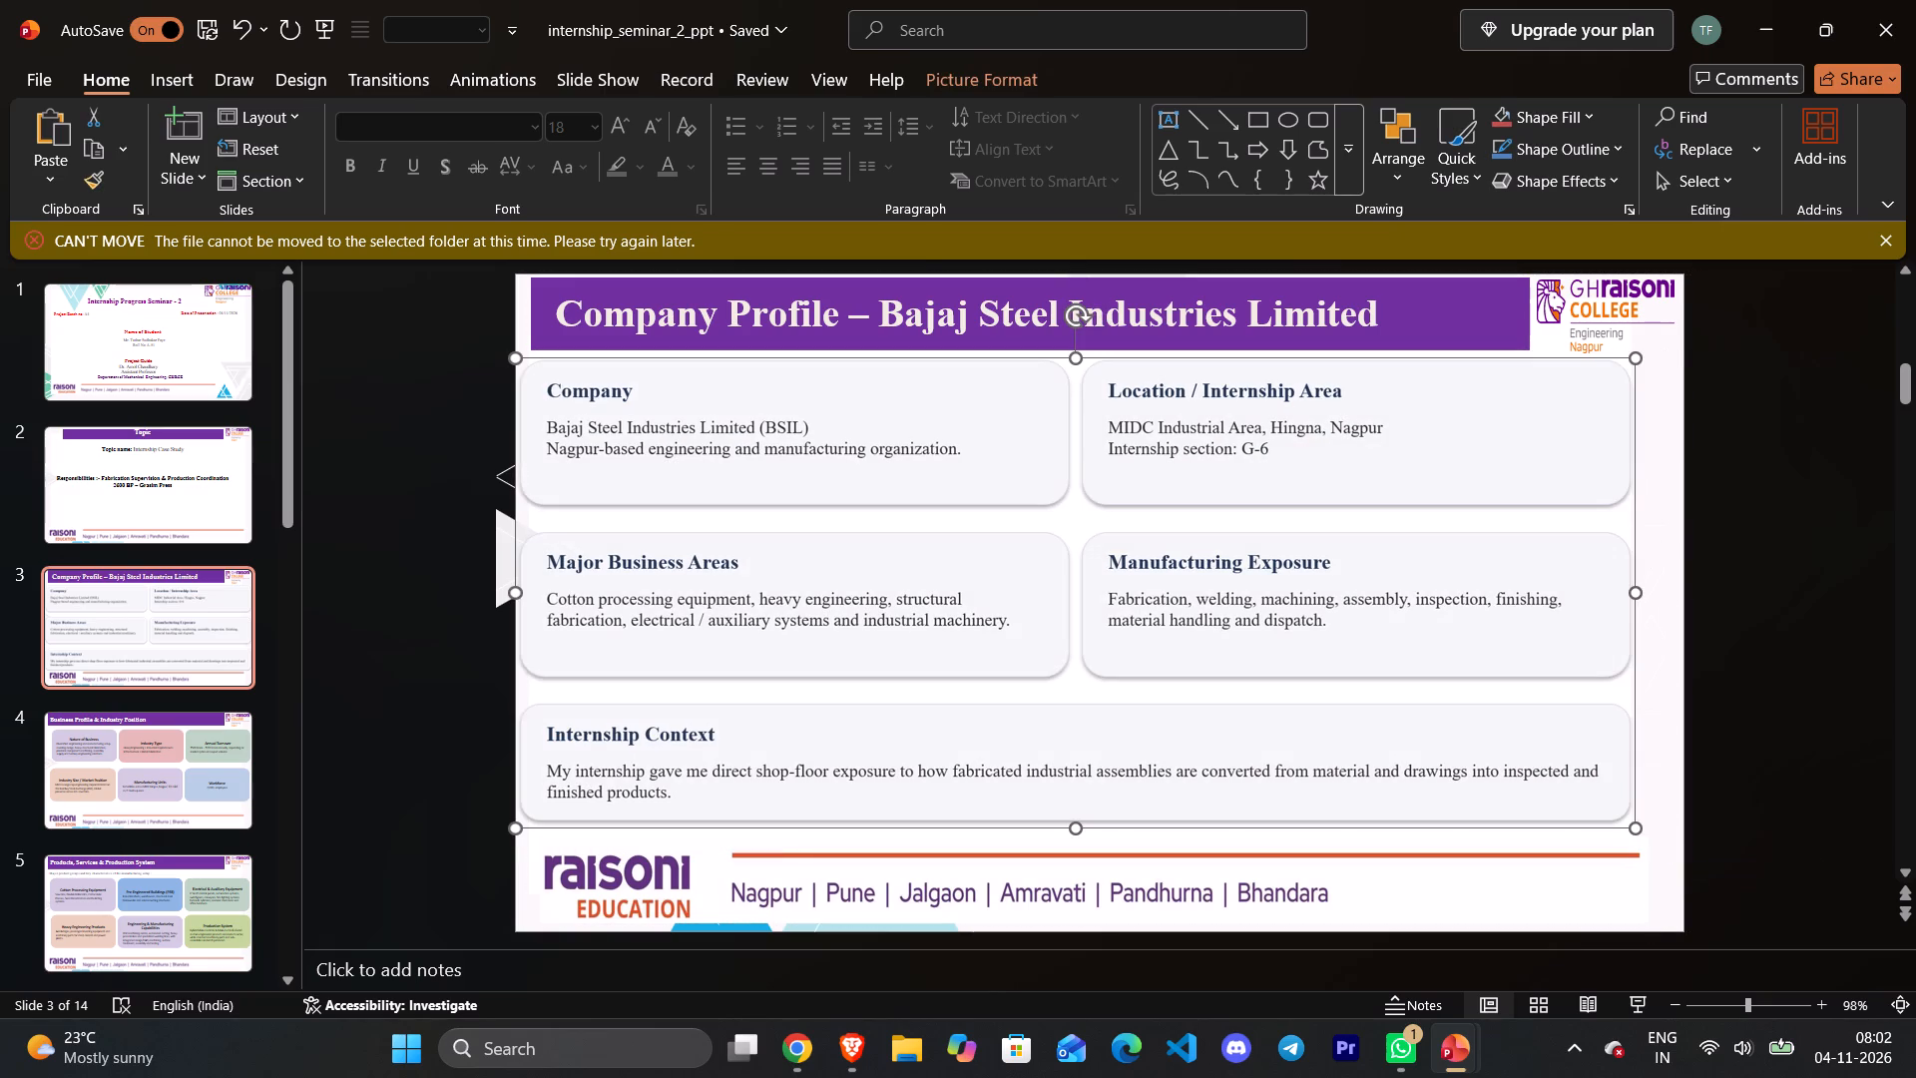
drag(521, 360, 547, 383)
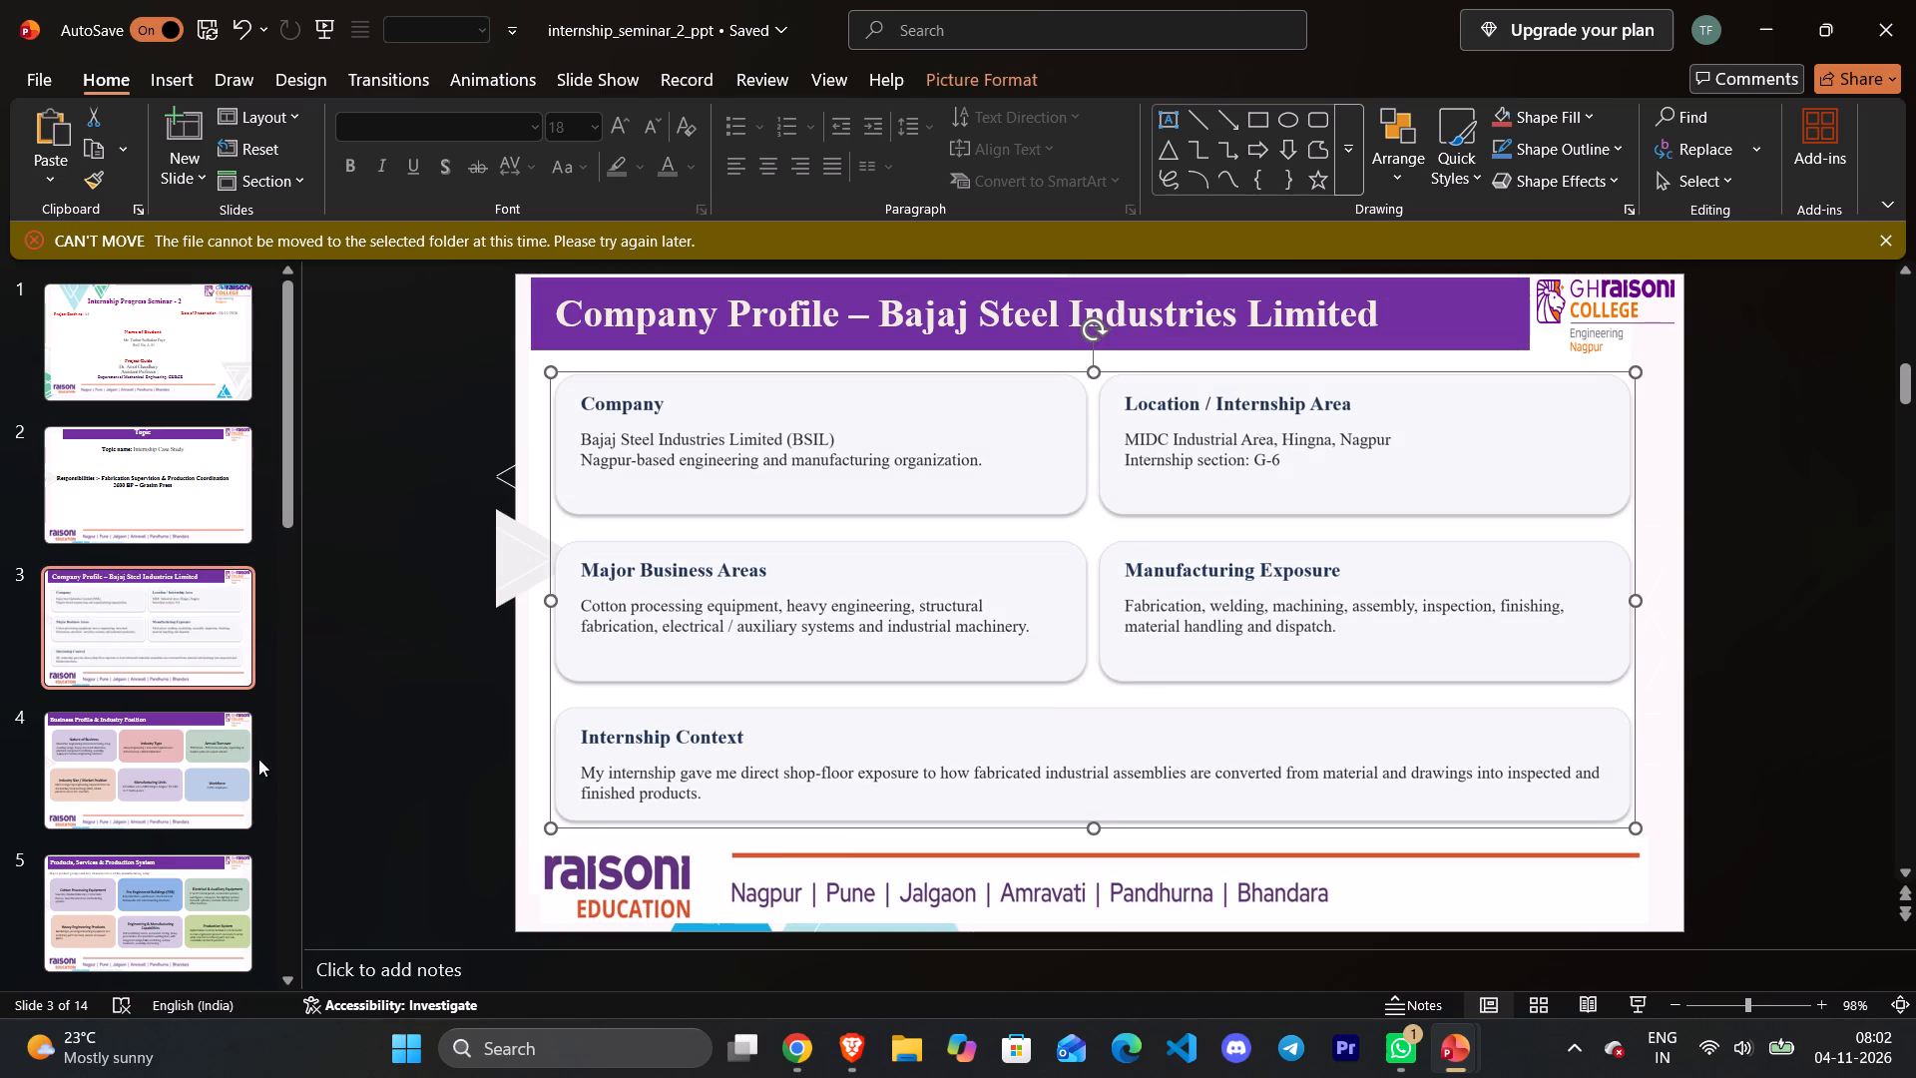
Delete all six old cards on slide 4, Business Profile & Industry Position, from Nature of Business through Workforce.
click(230, 753)
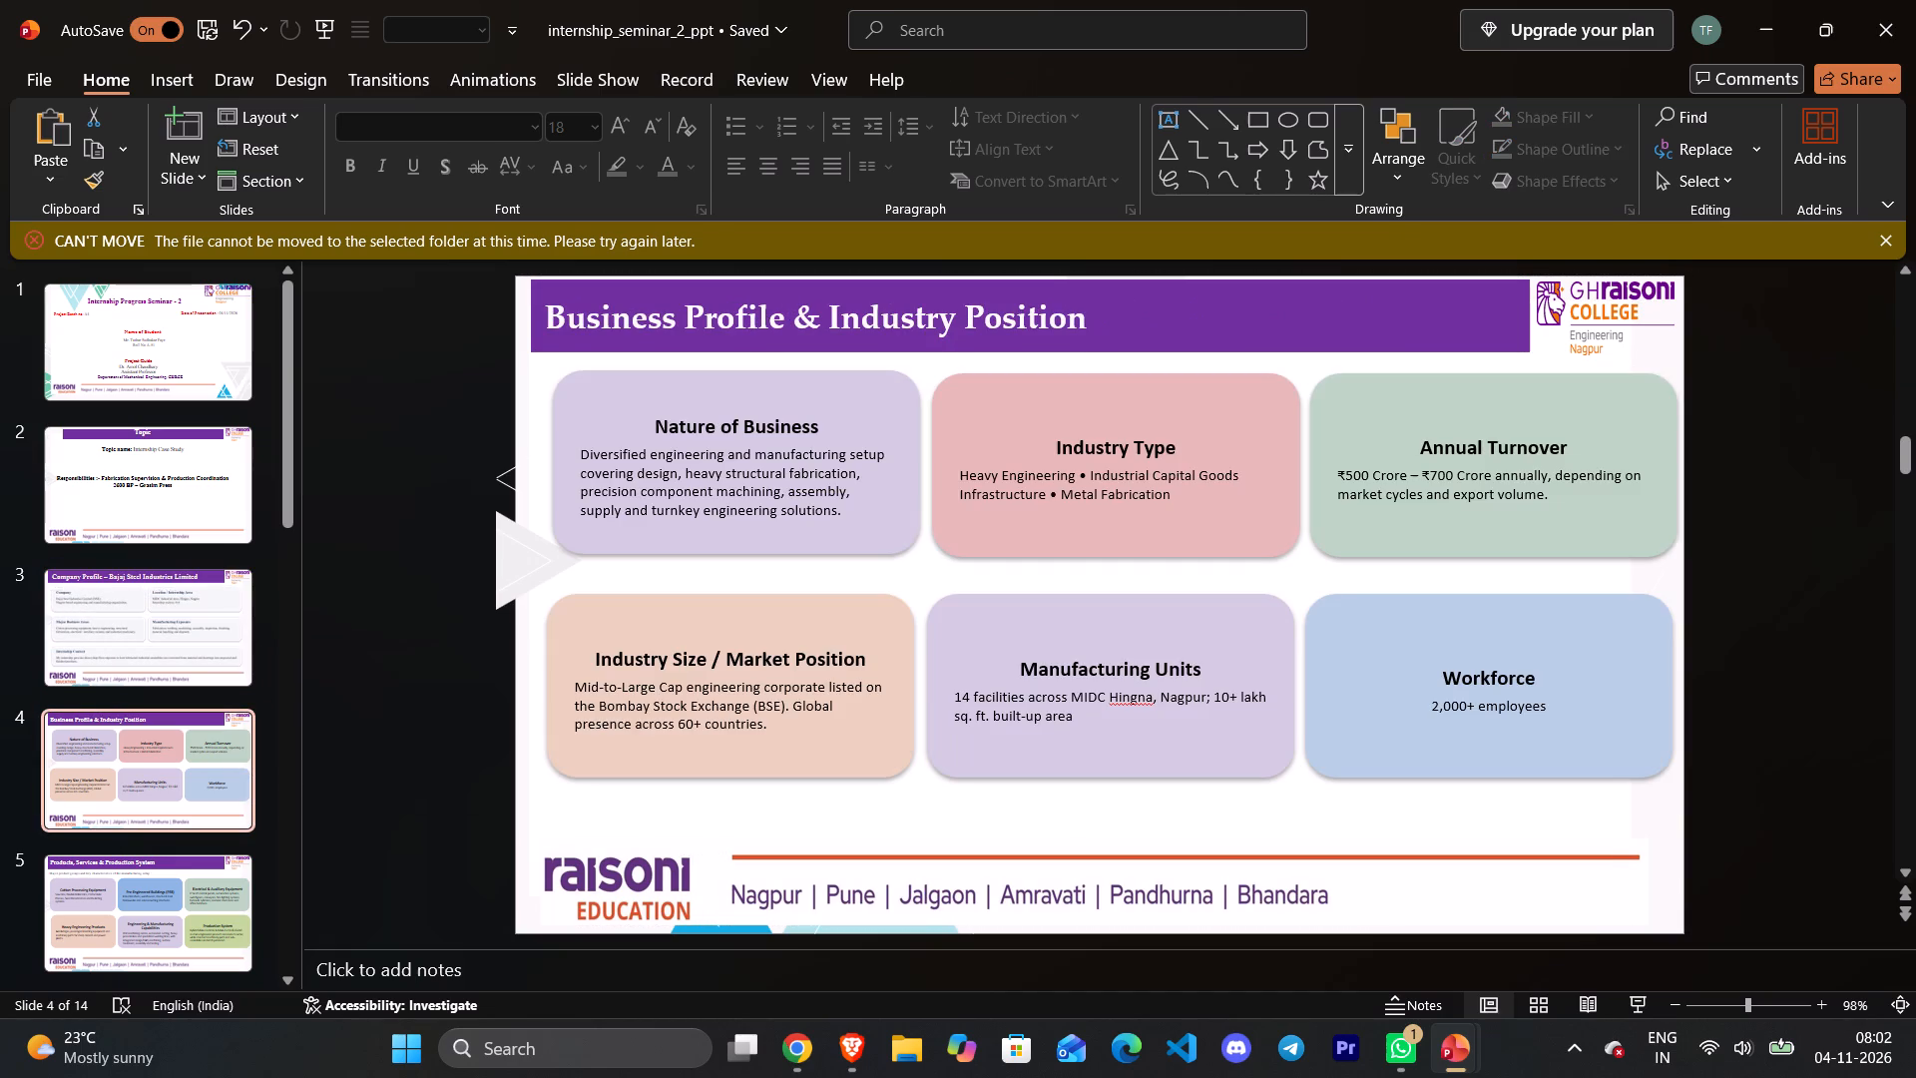
ctrl+click(577, 411)
ctrl+click(992, 404)
ctrl+click(1341, 435)
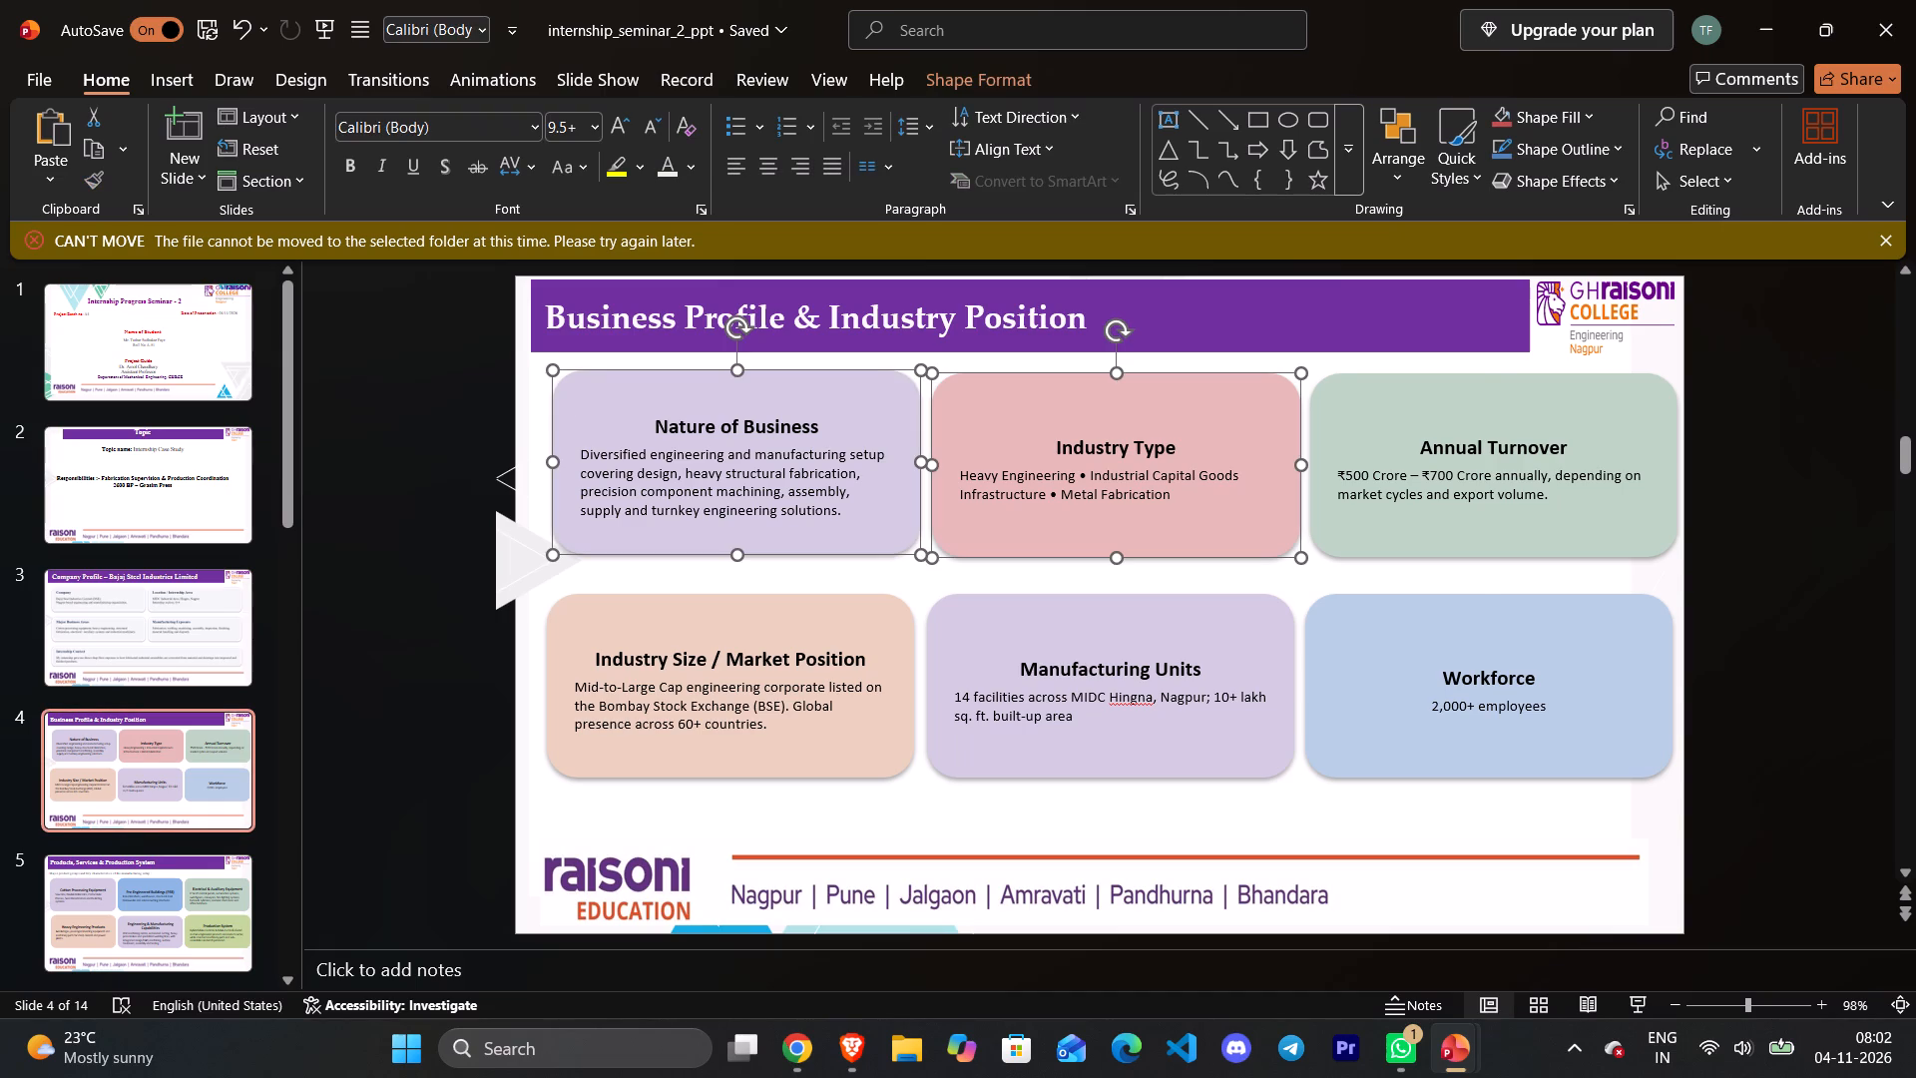
ctrl+click(1366, 665)
ctrl+click(1005, 616)
ctrl+click(763, 659)
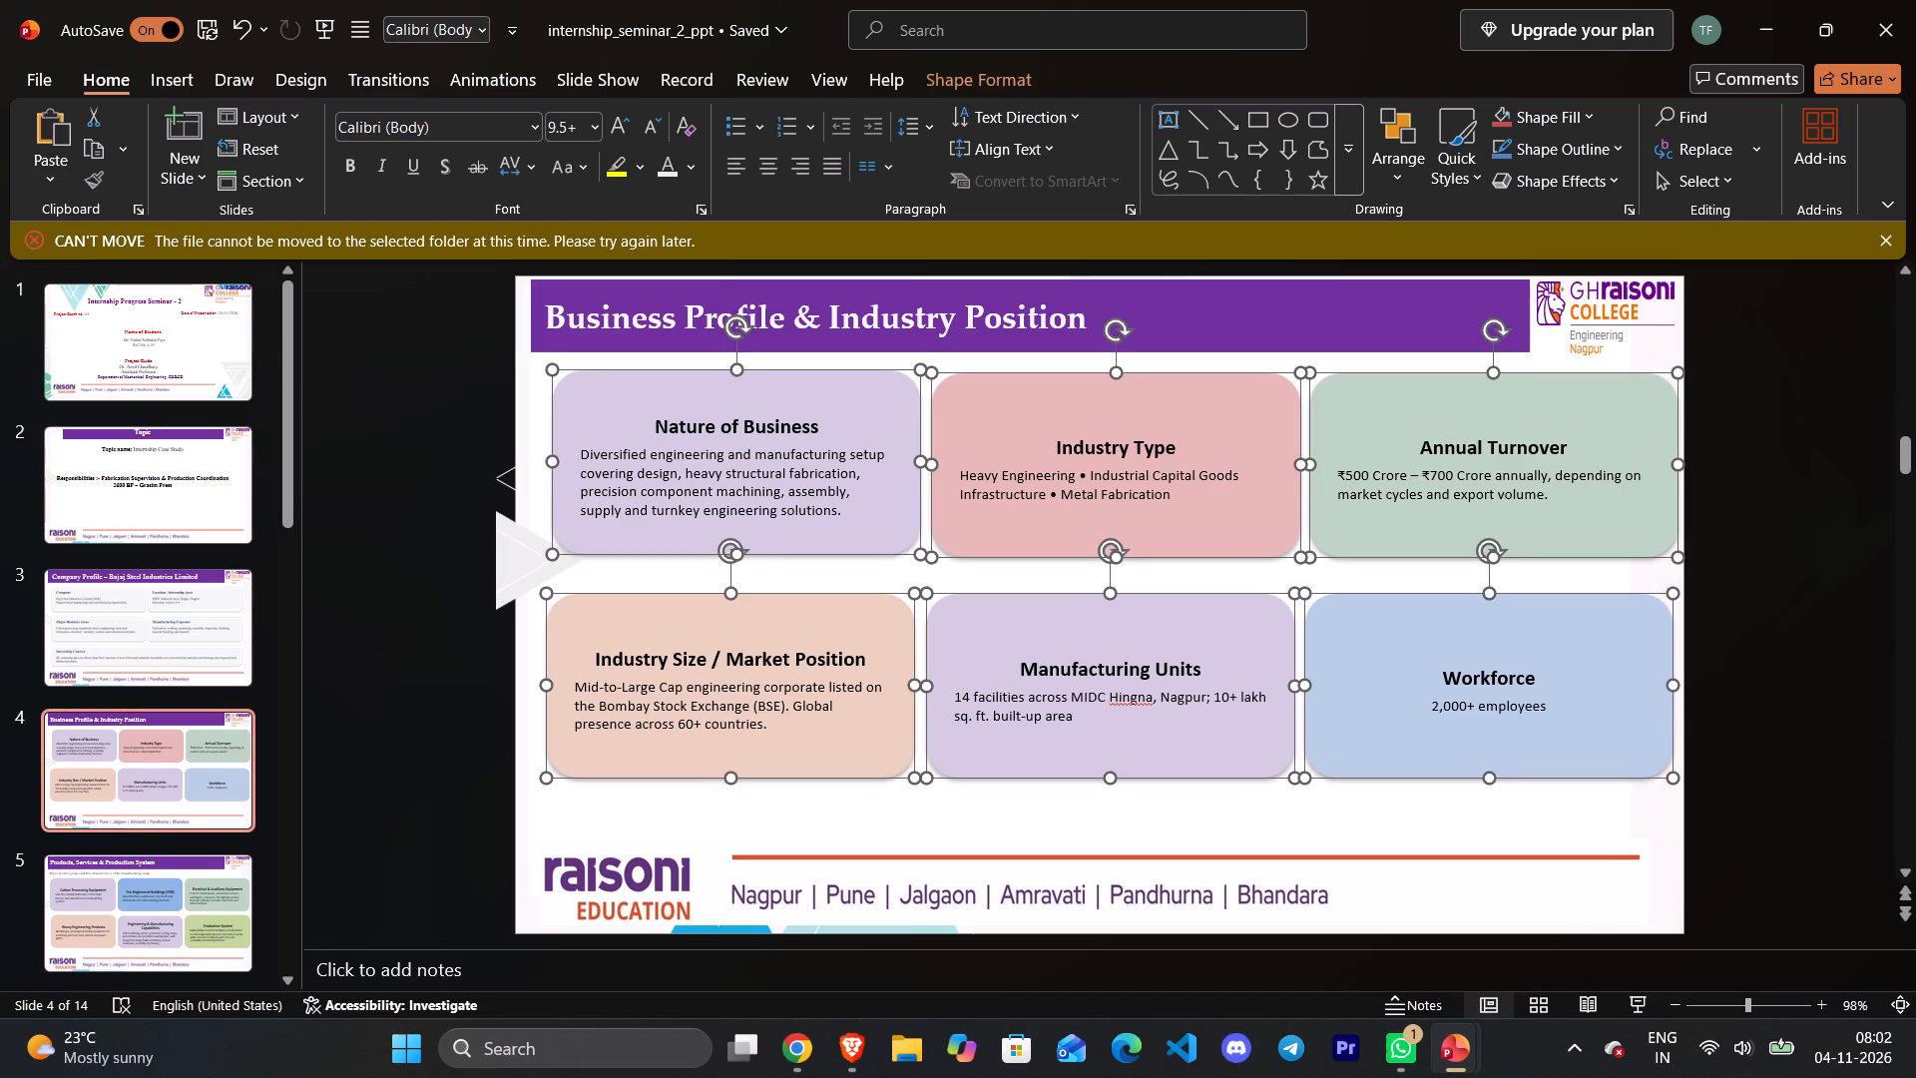
ctrl+click(852, 679)
ctrl+click(813, 699)
ctrl+click(734, 708)
key(Delete)
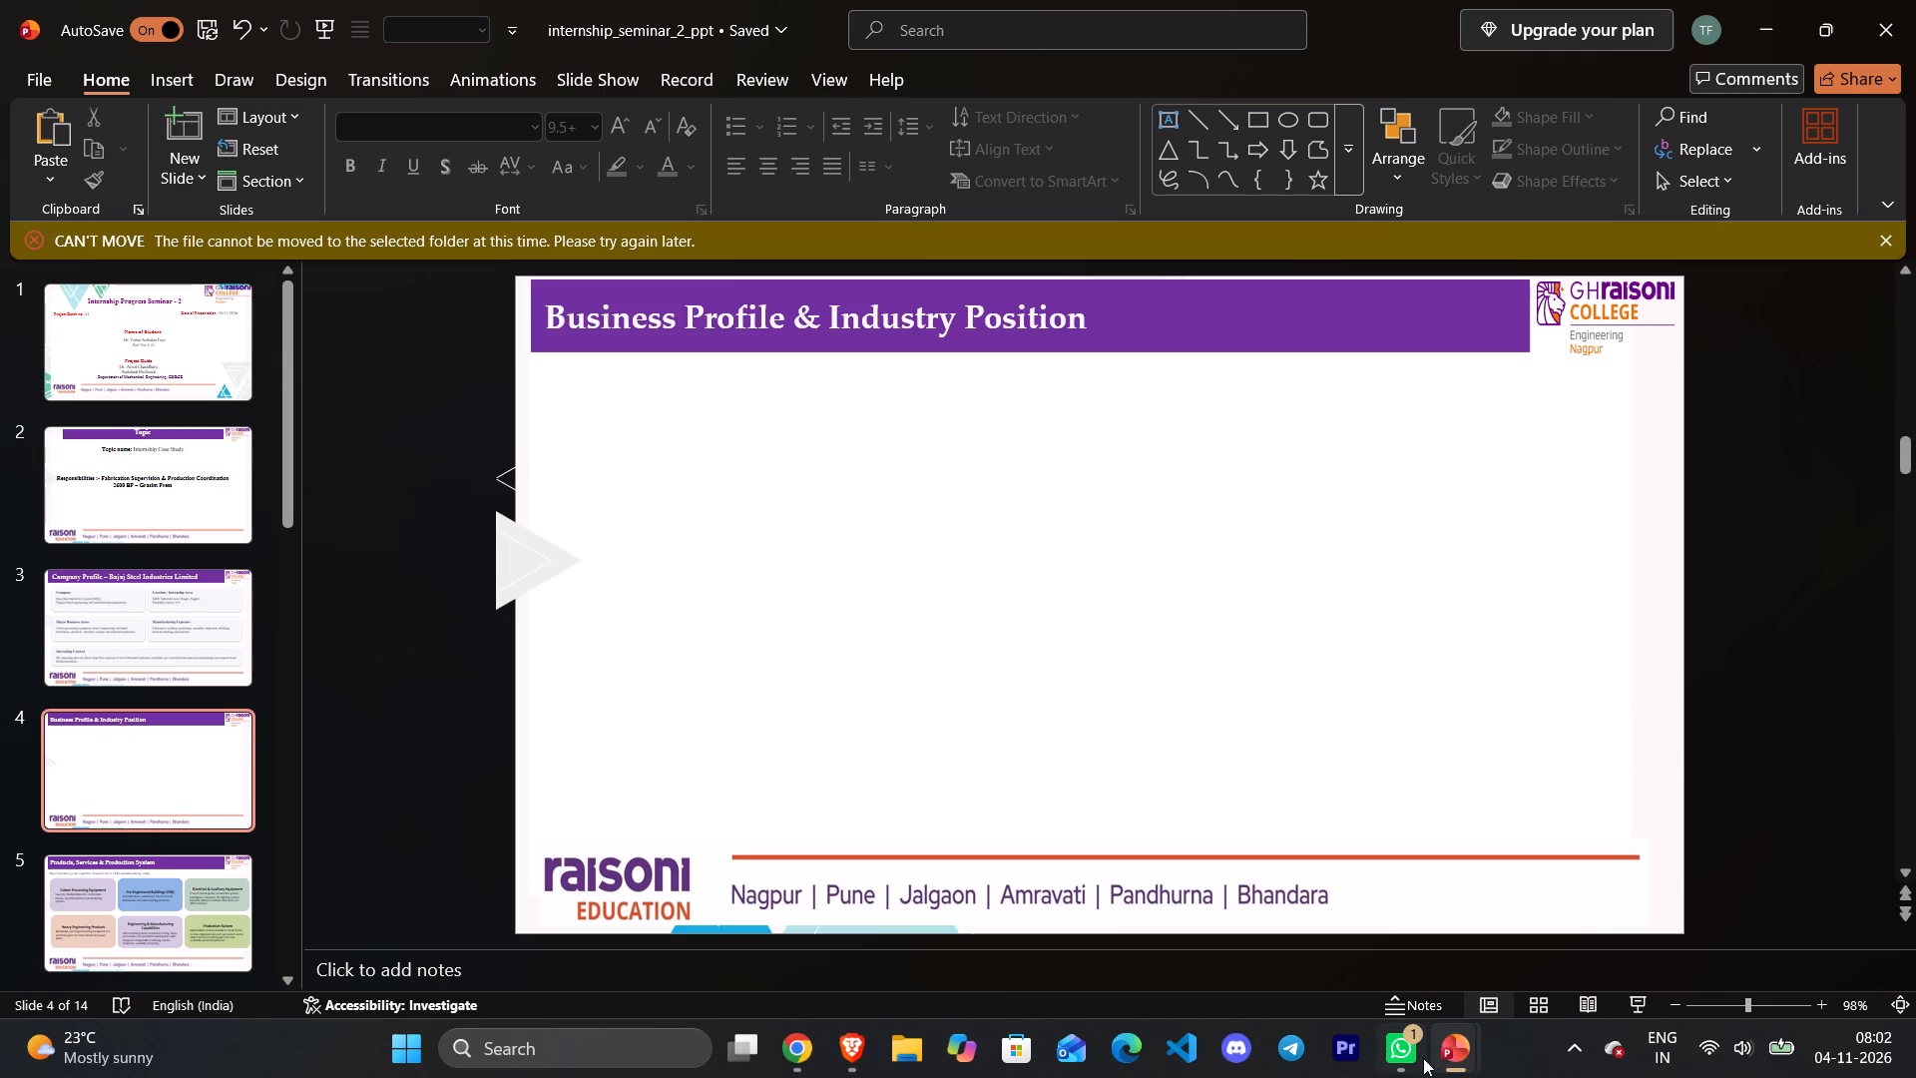
Switch to the Internship_Progress_Seminar presentation and cut the title text "Internship Timeline – G-6 Section" from slide 4.
click(1354, 958)
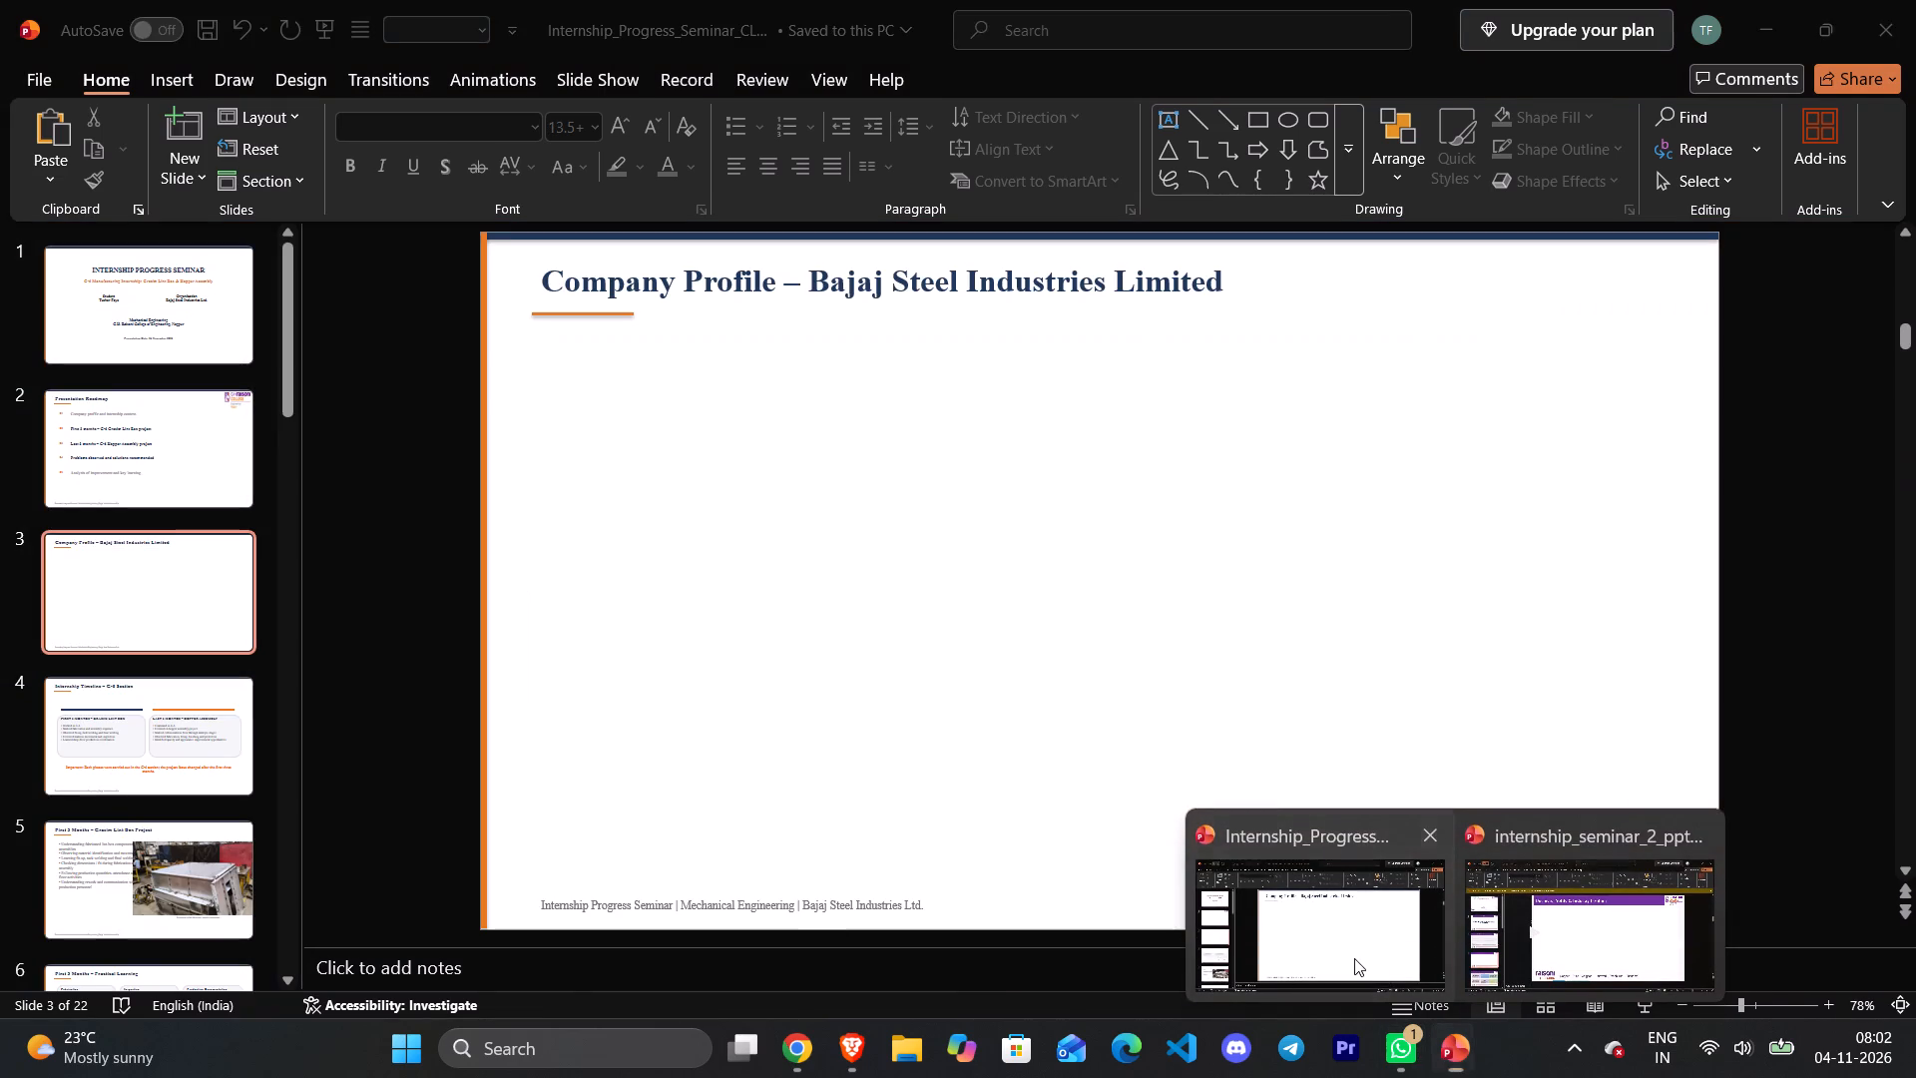
click(63, 718)
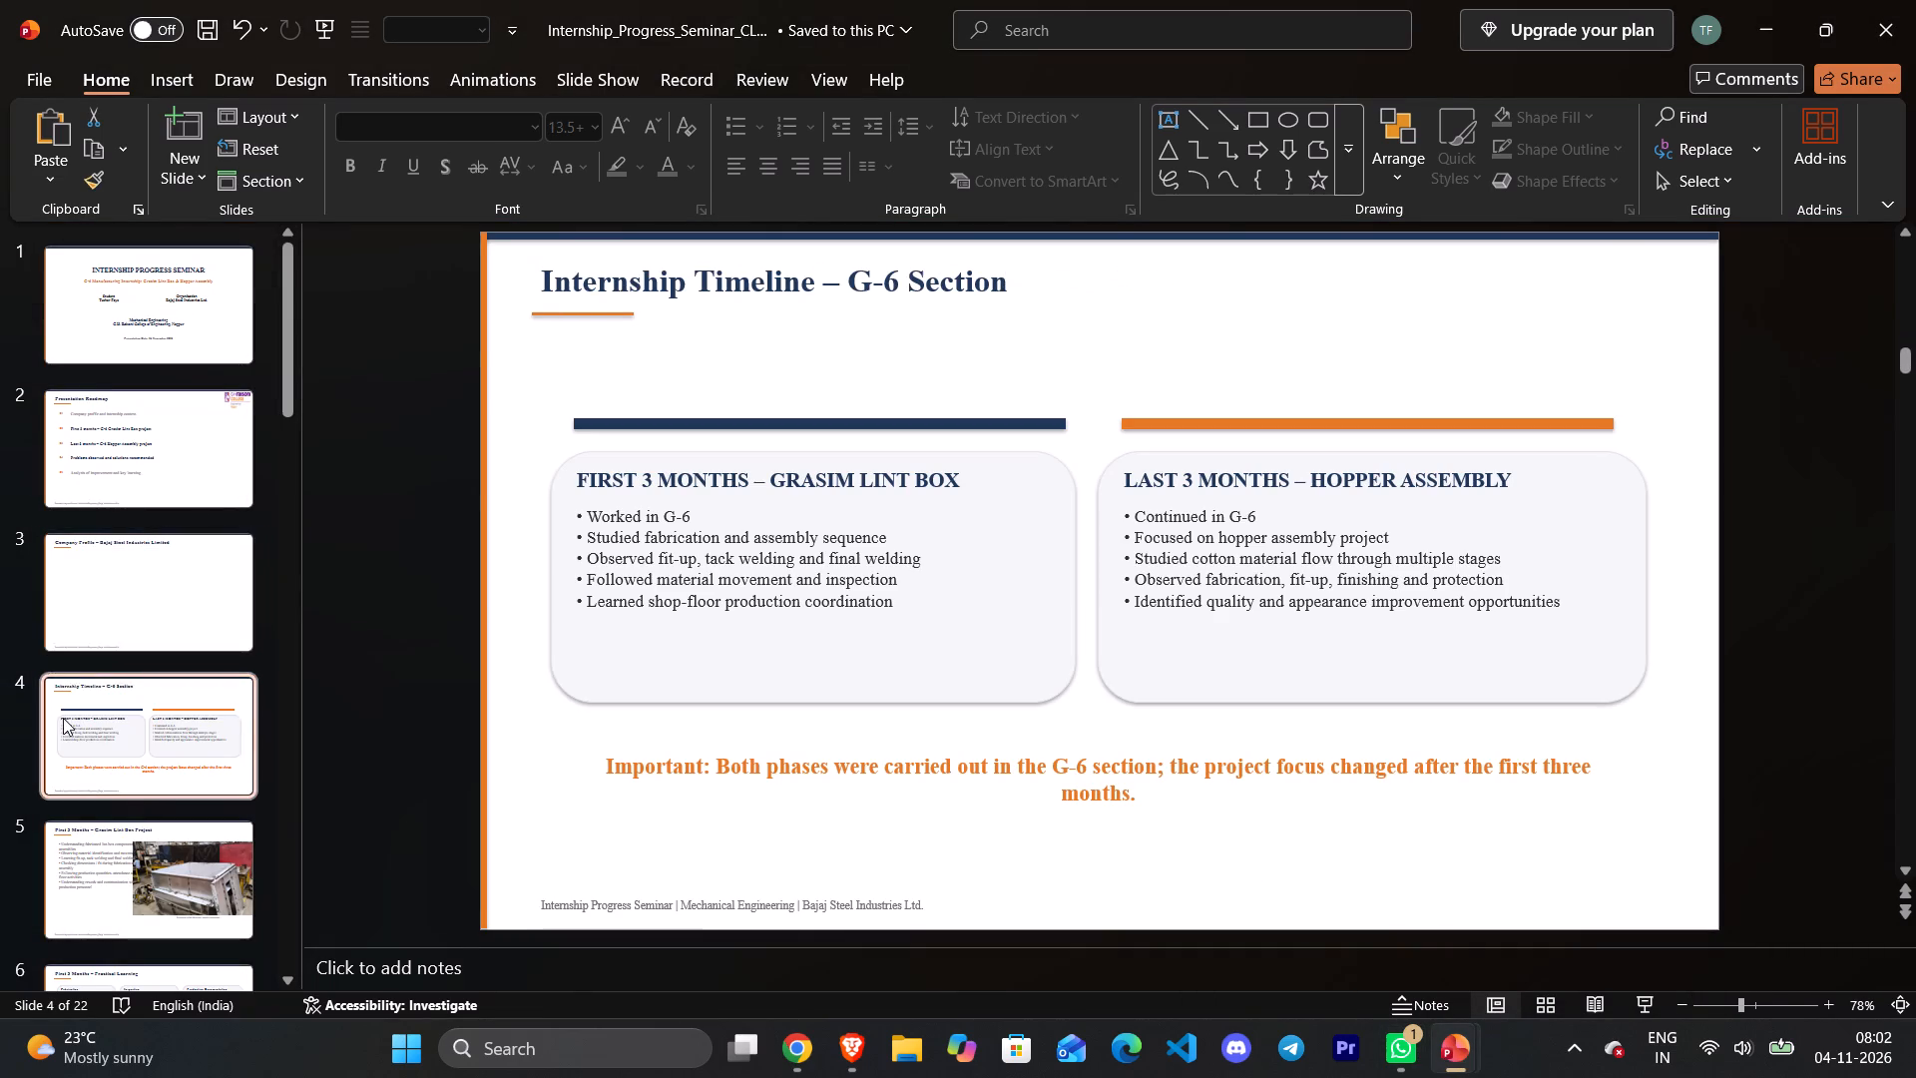
click(983, 286)
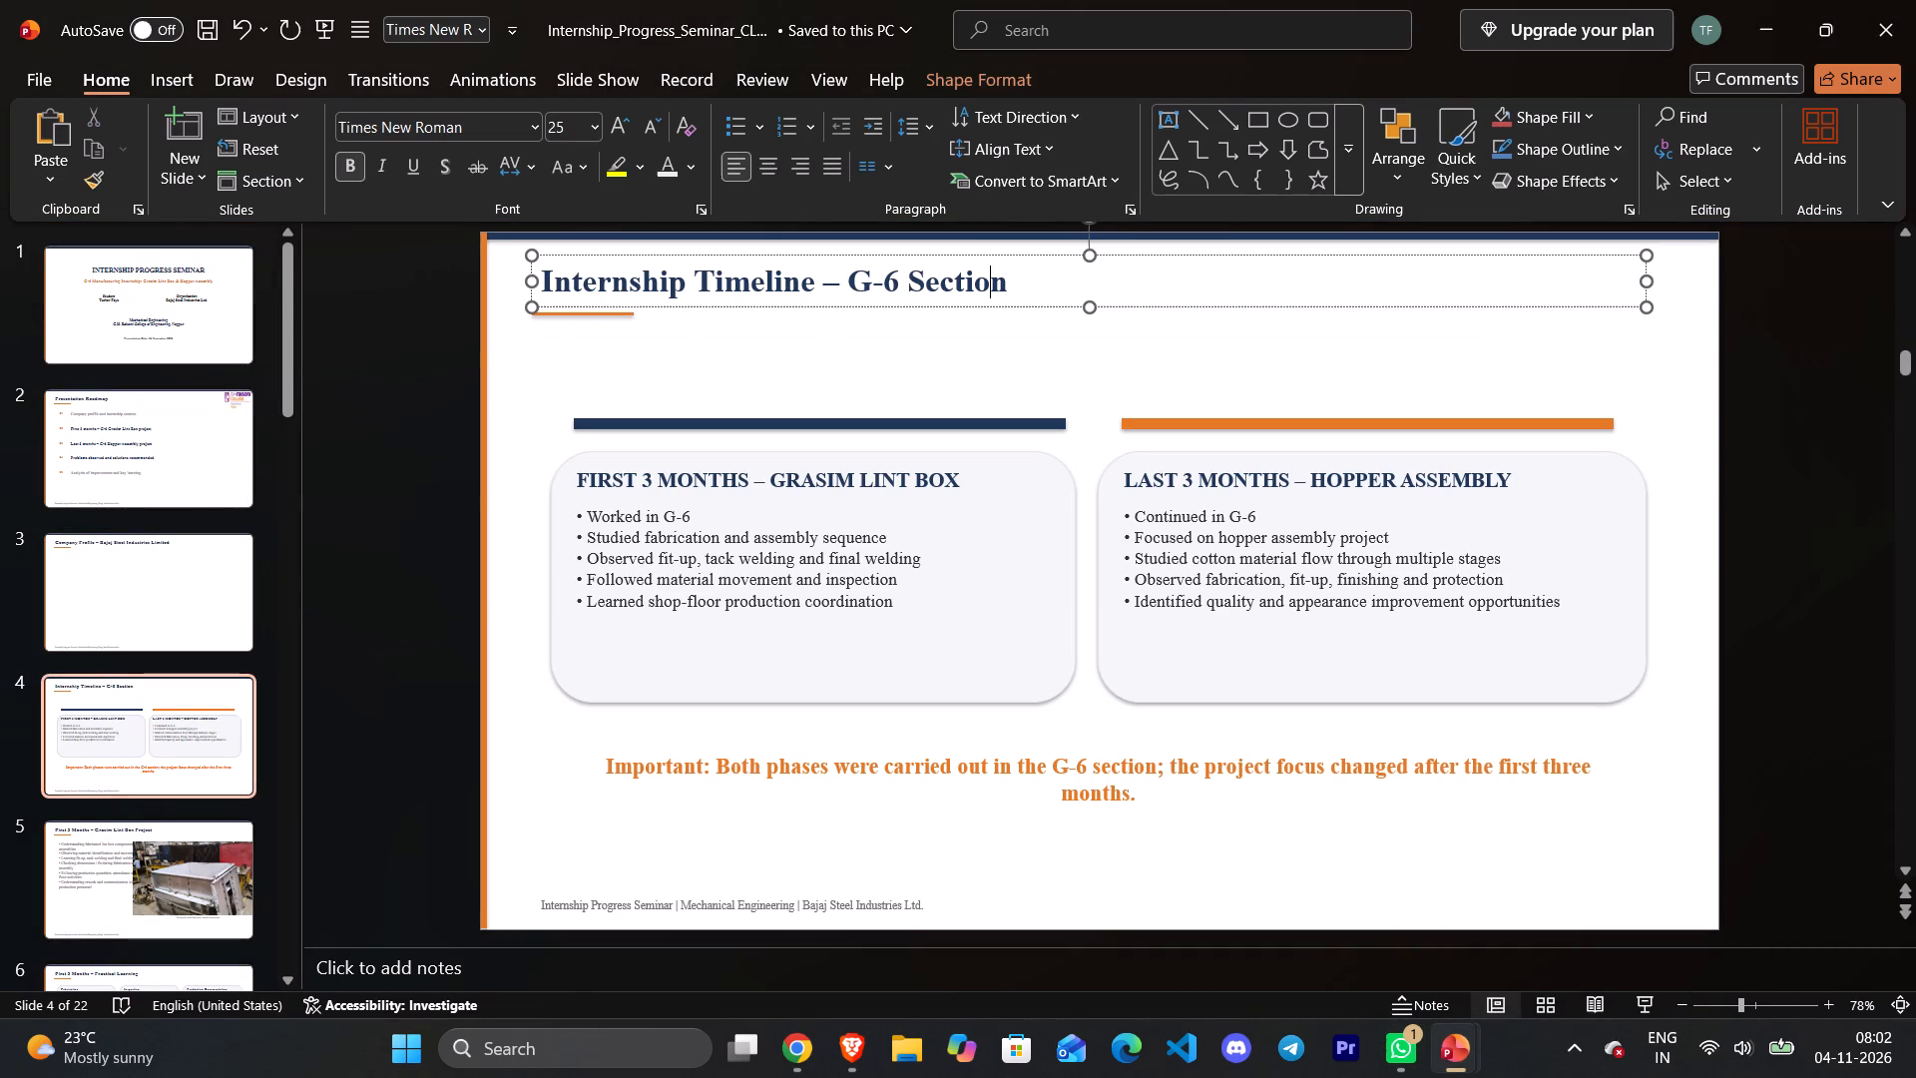
click(1013, 282)
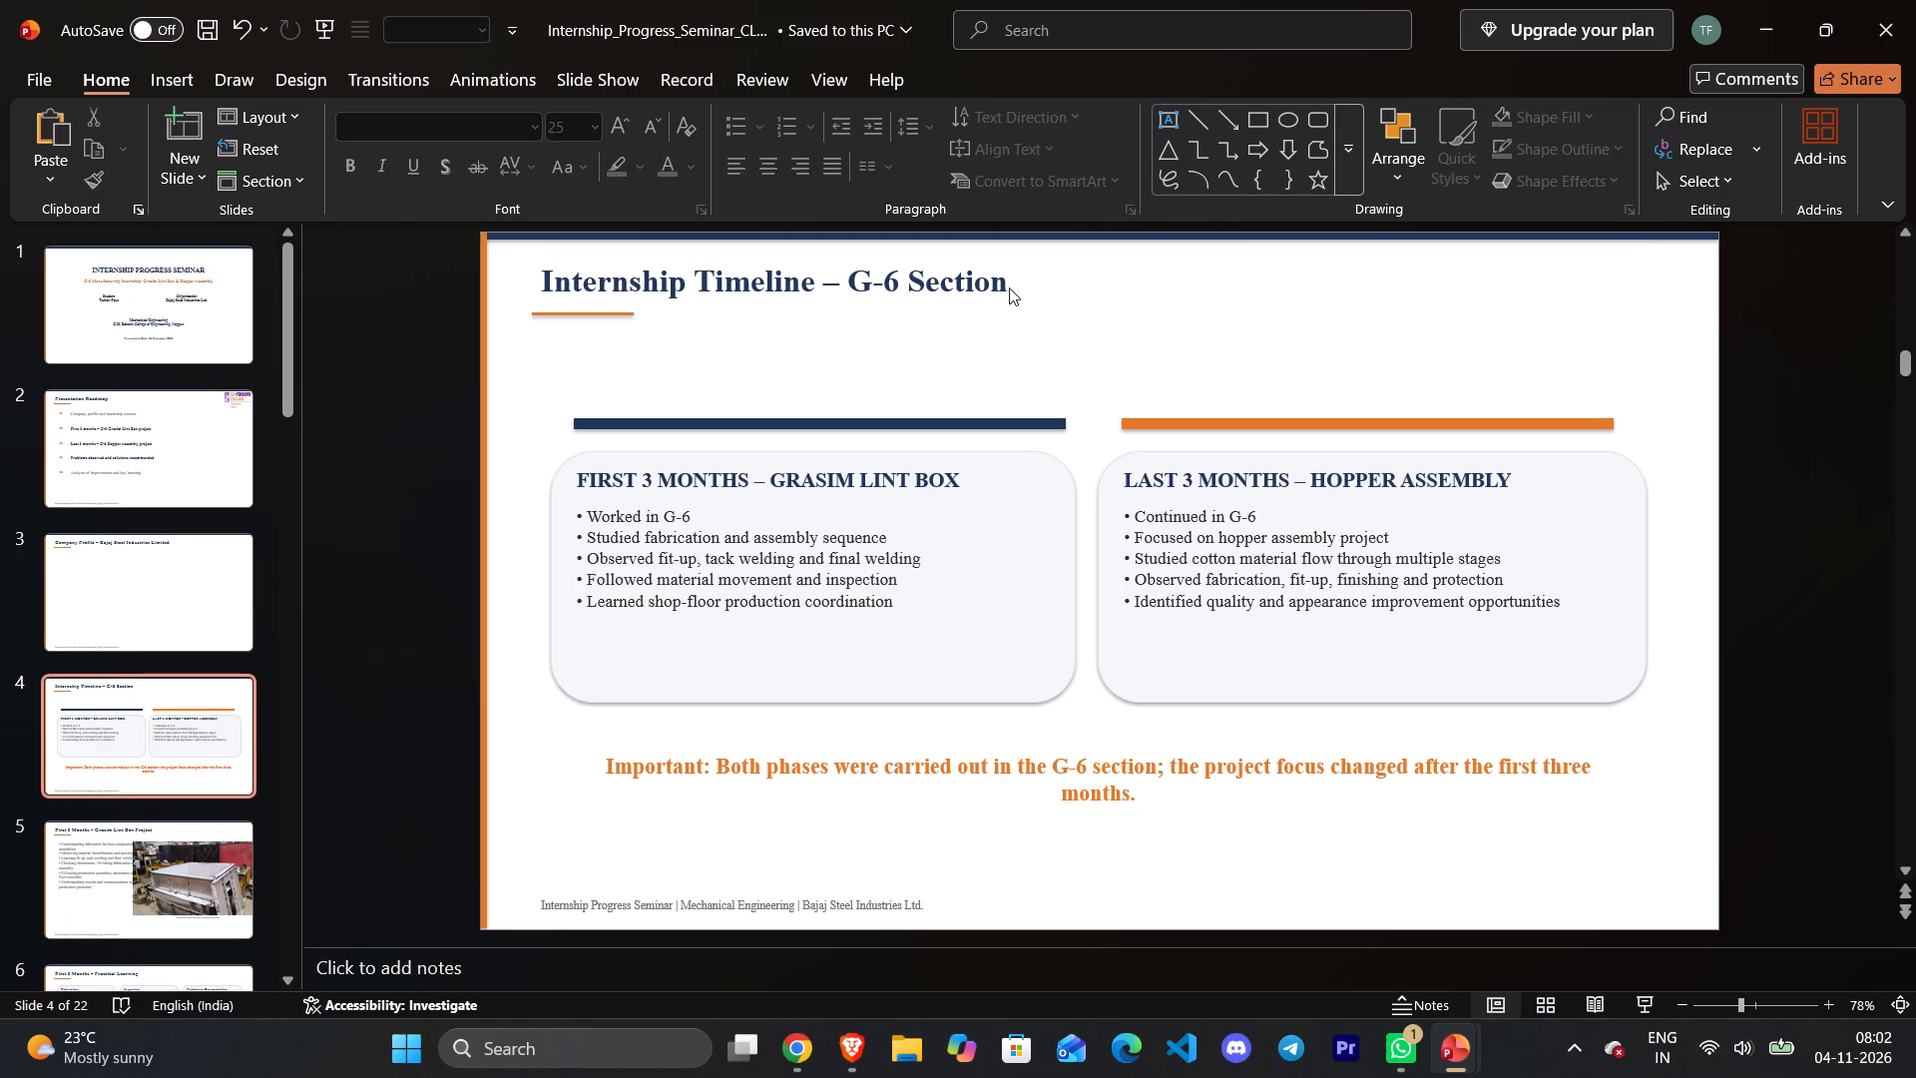
click(1007, 288)
drag(1007, 288, 607, 300)
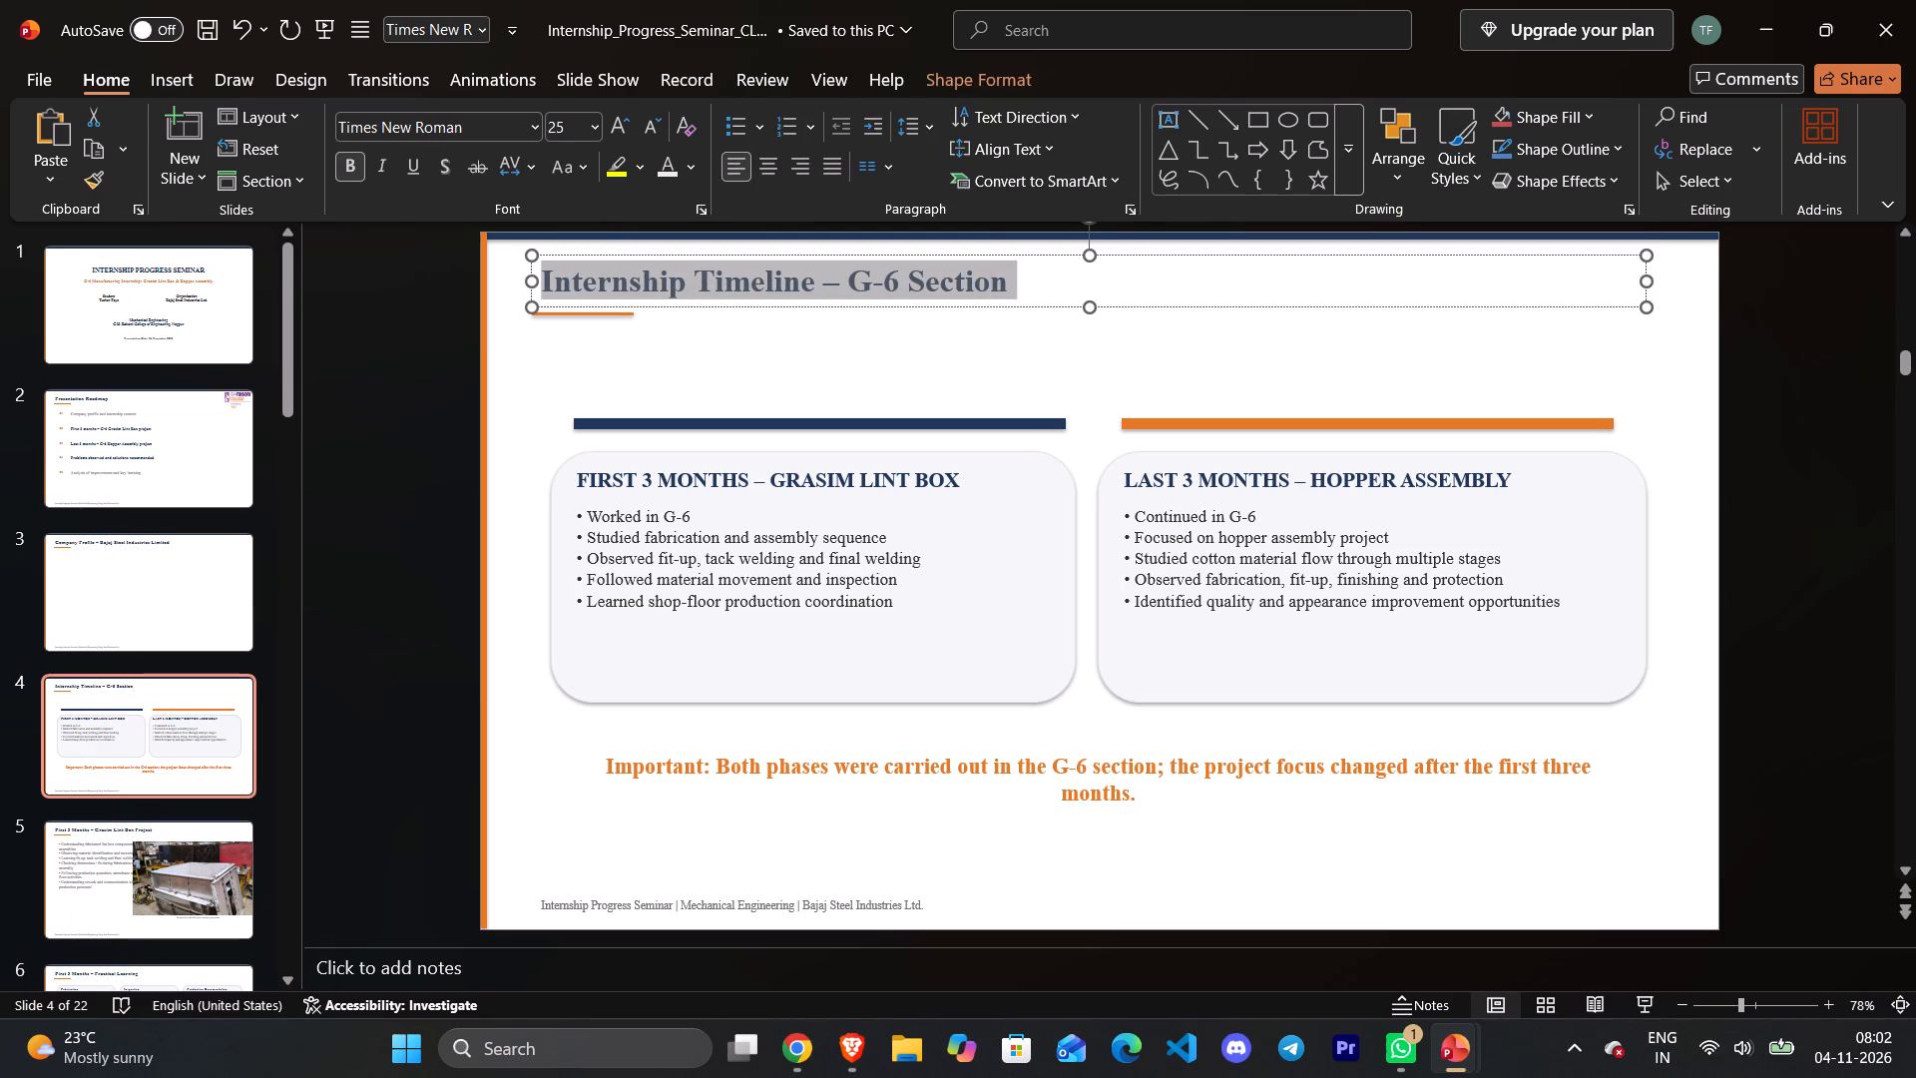
key(ctrl+c)
key(ctrl+x)
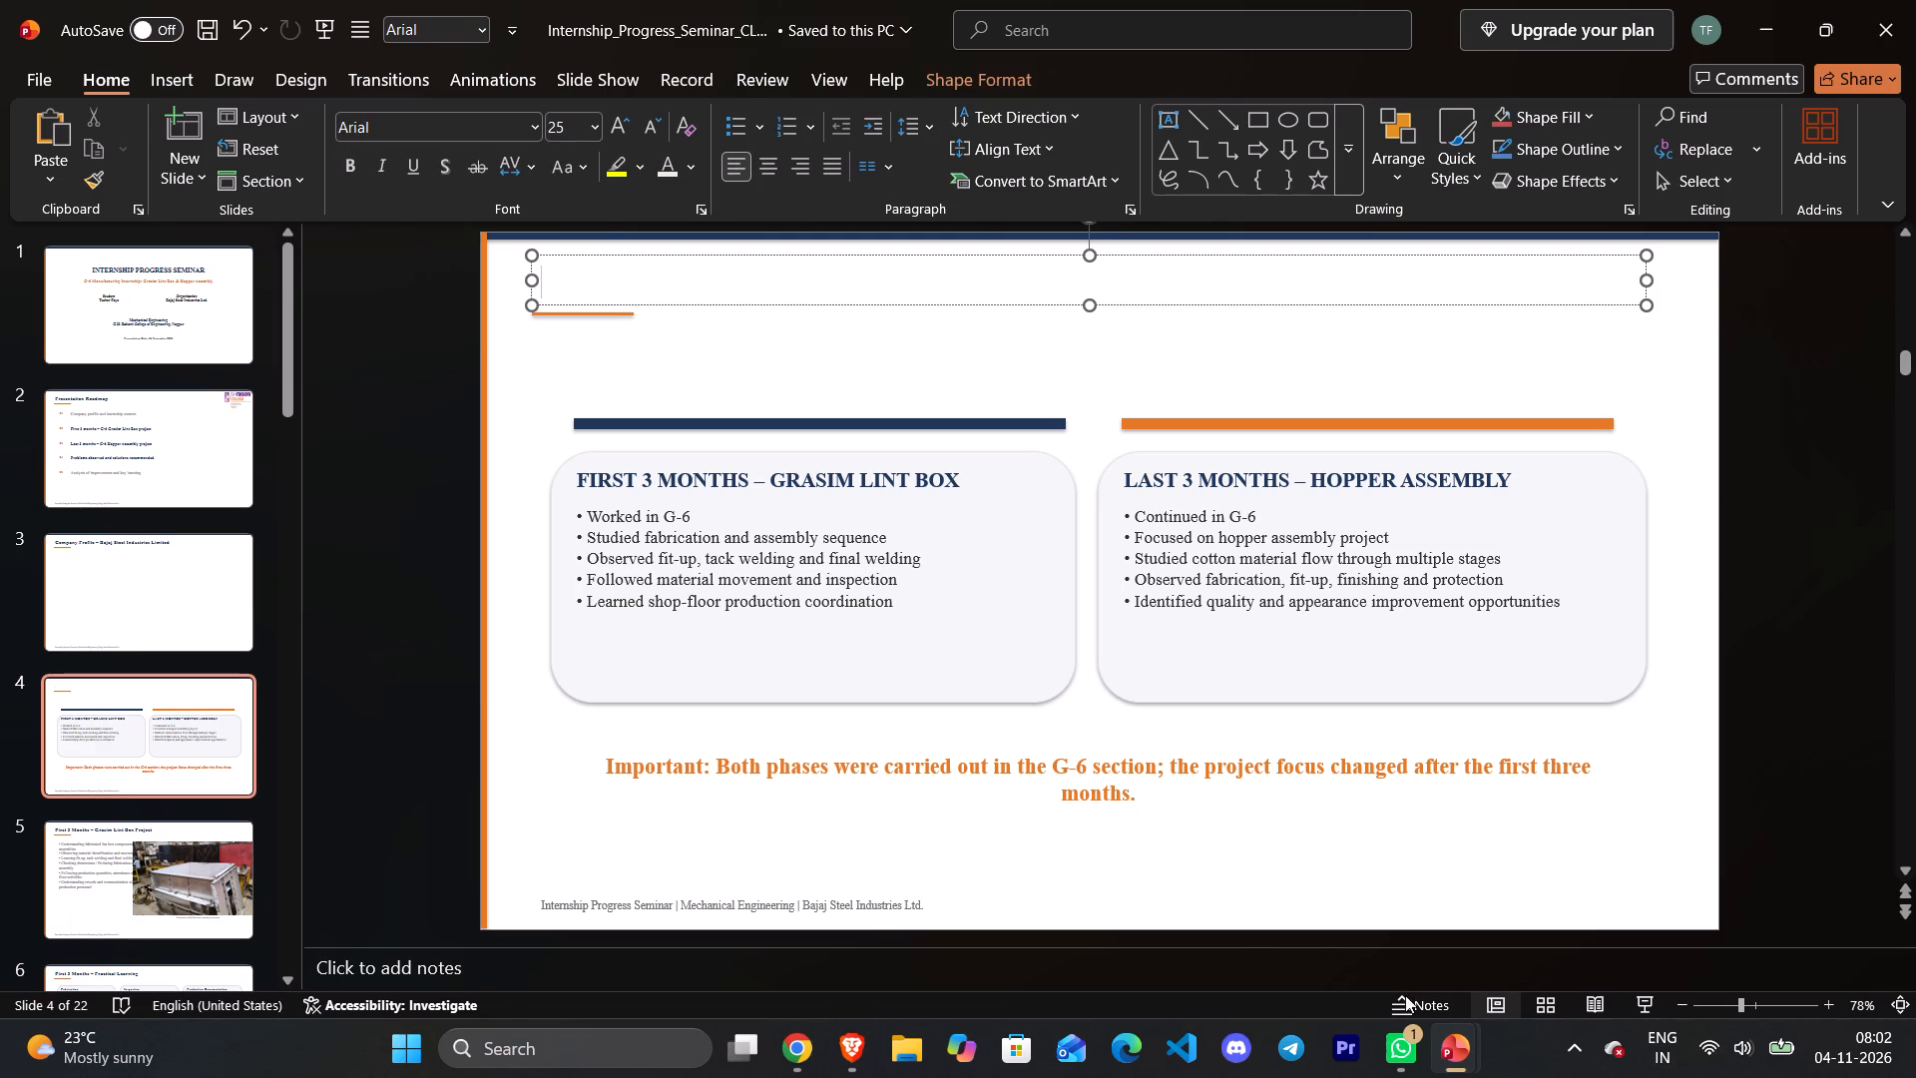
Switch to internship_seminar_2_ppt and replace slide 4's title "Business Profile & Industry Position" with the cut Internship Timeline title.
click(1464, 1061)
click(1496, 951)
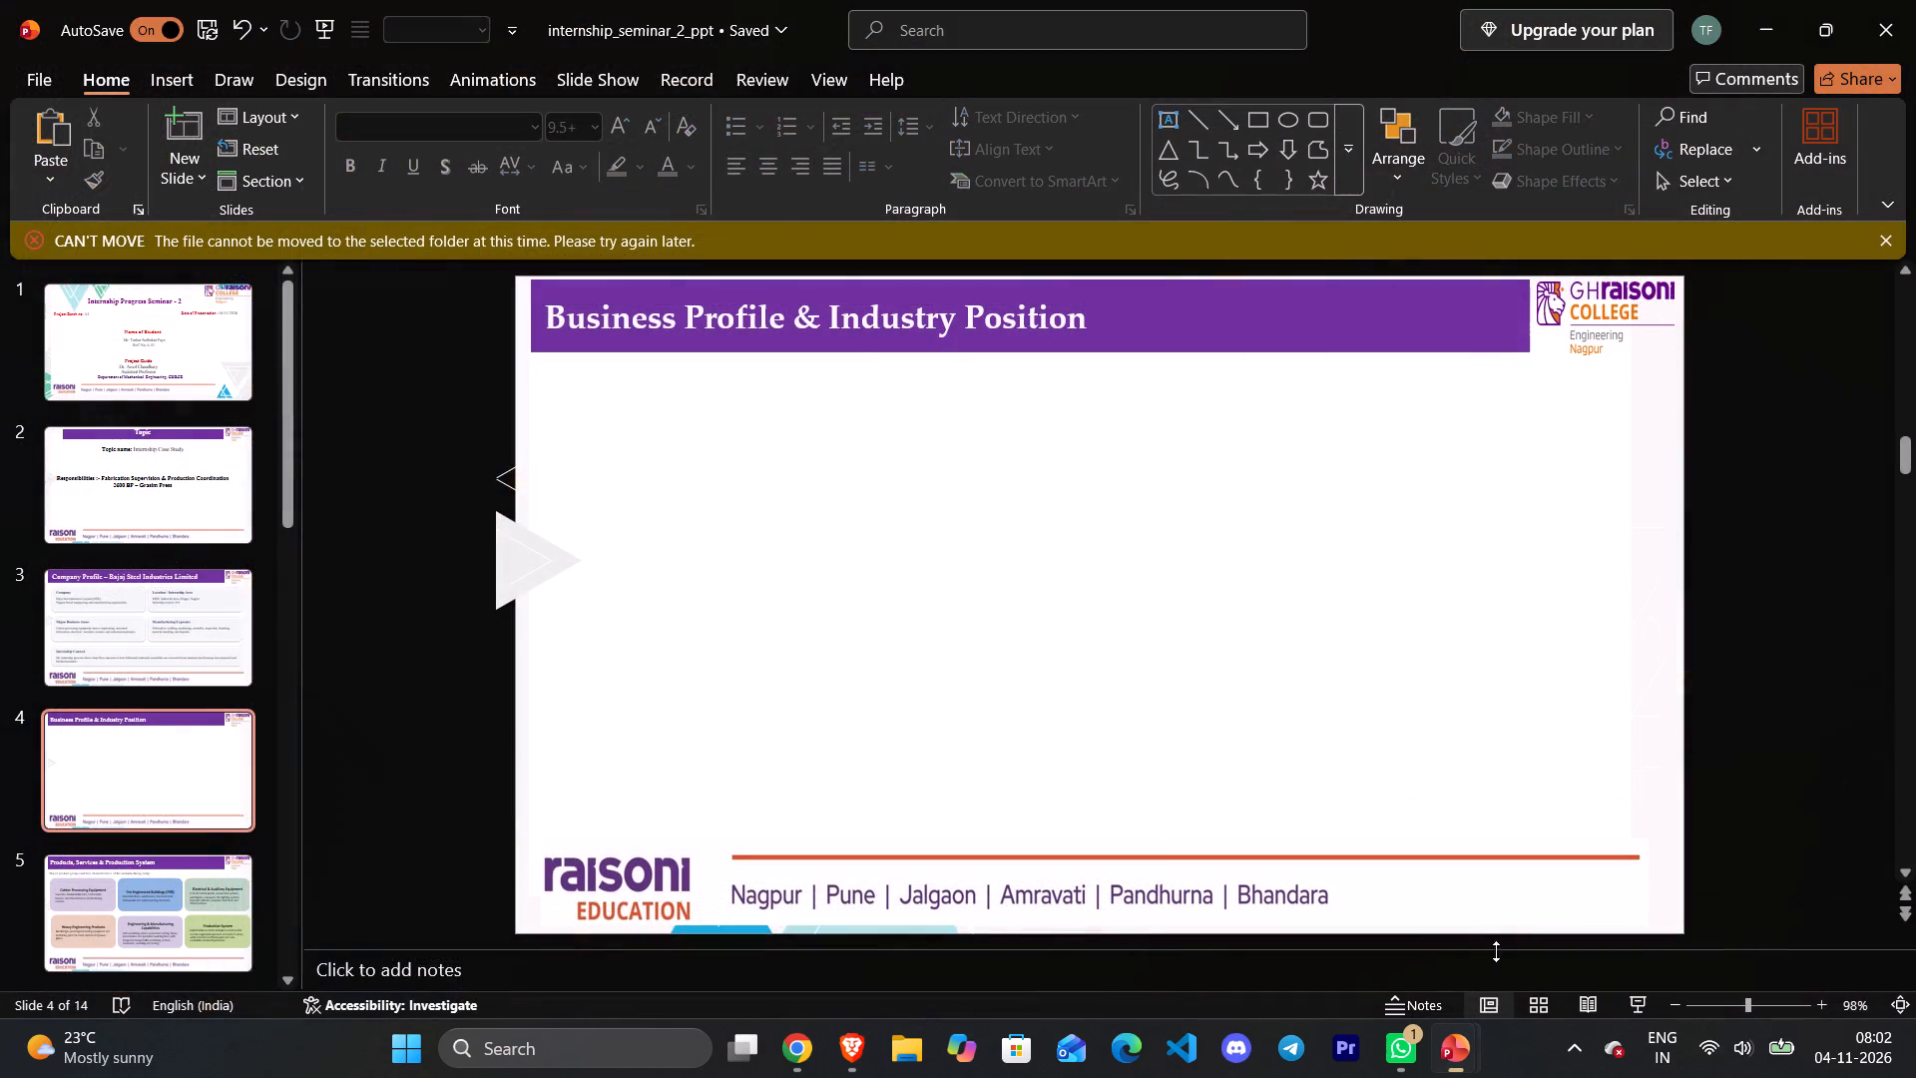
click(1094, 320)
click(1094, 320)
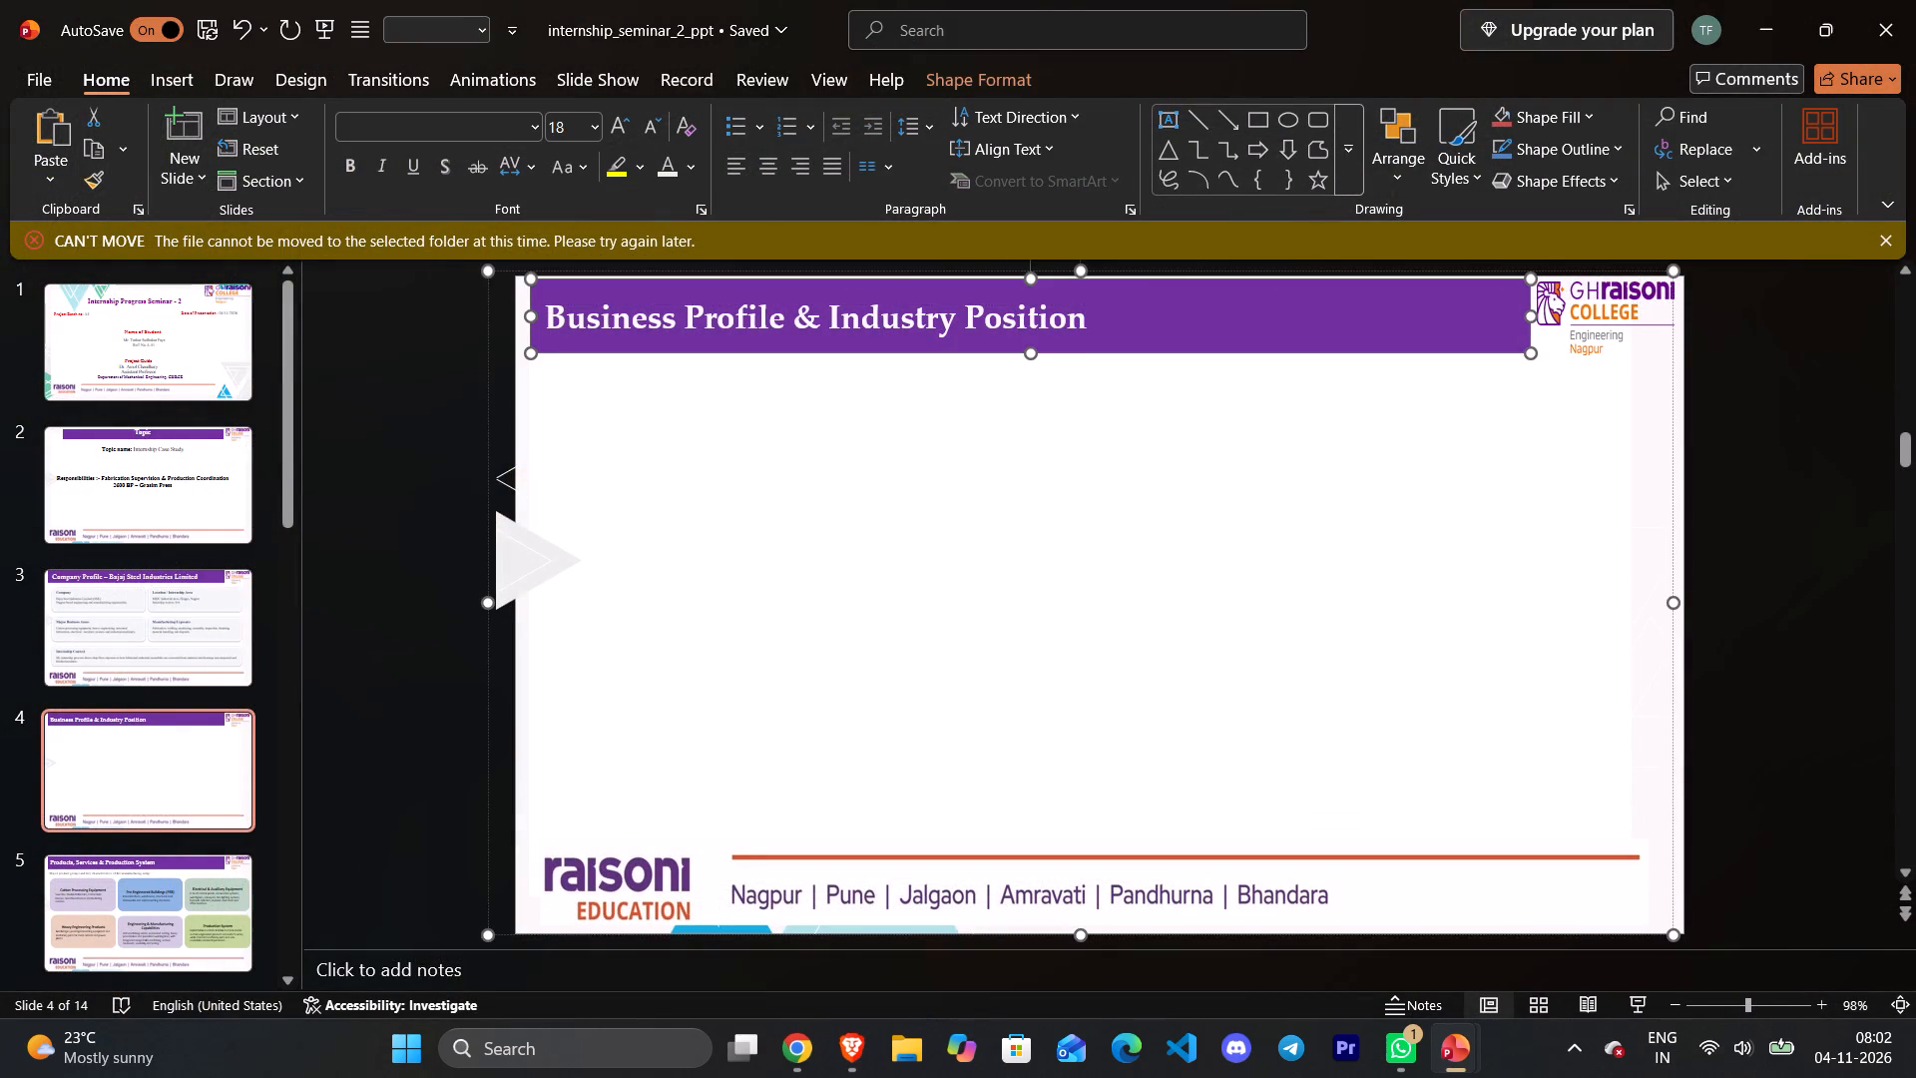
double_click(1093, 320)
drag(1093, 320, 554, 313)
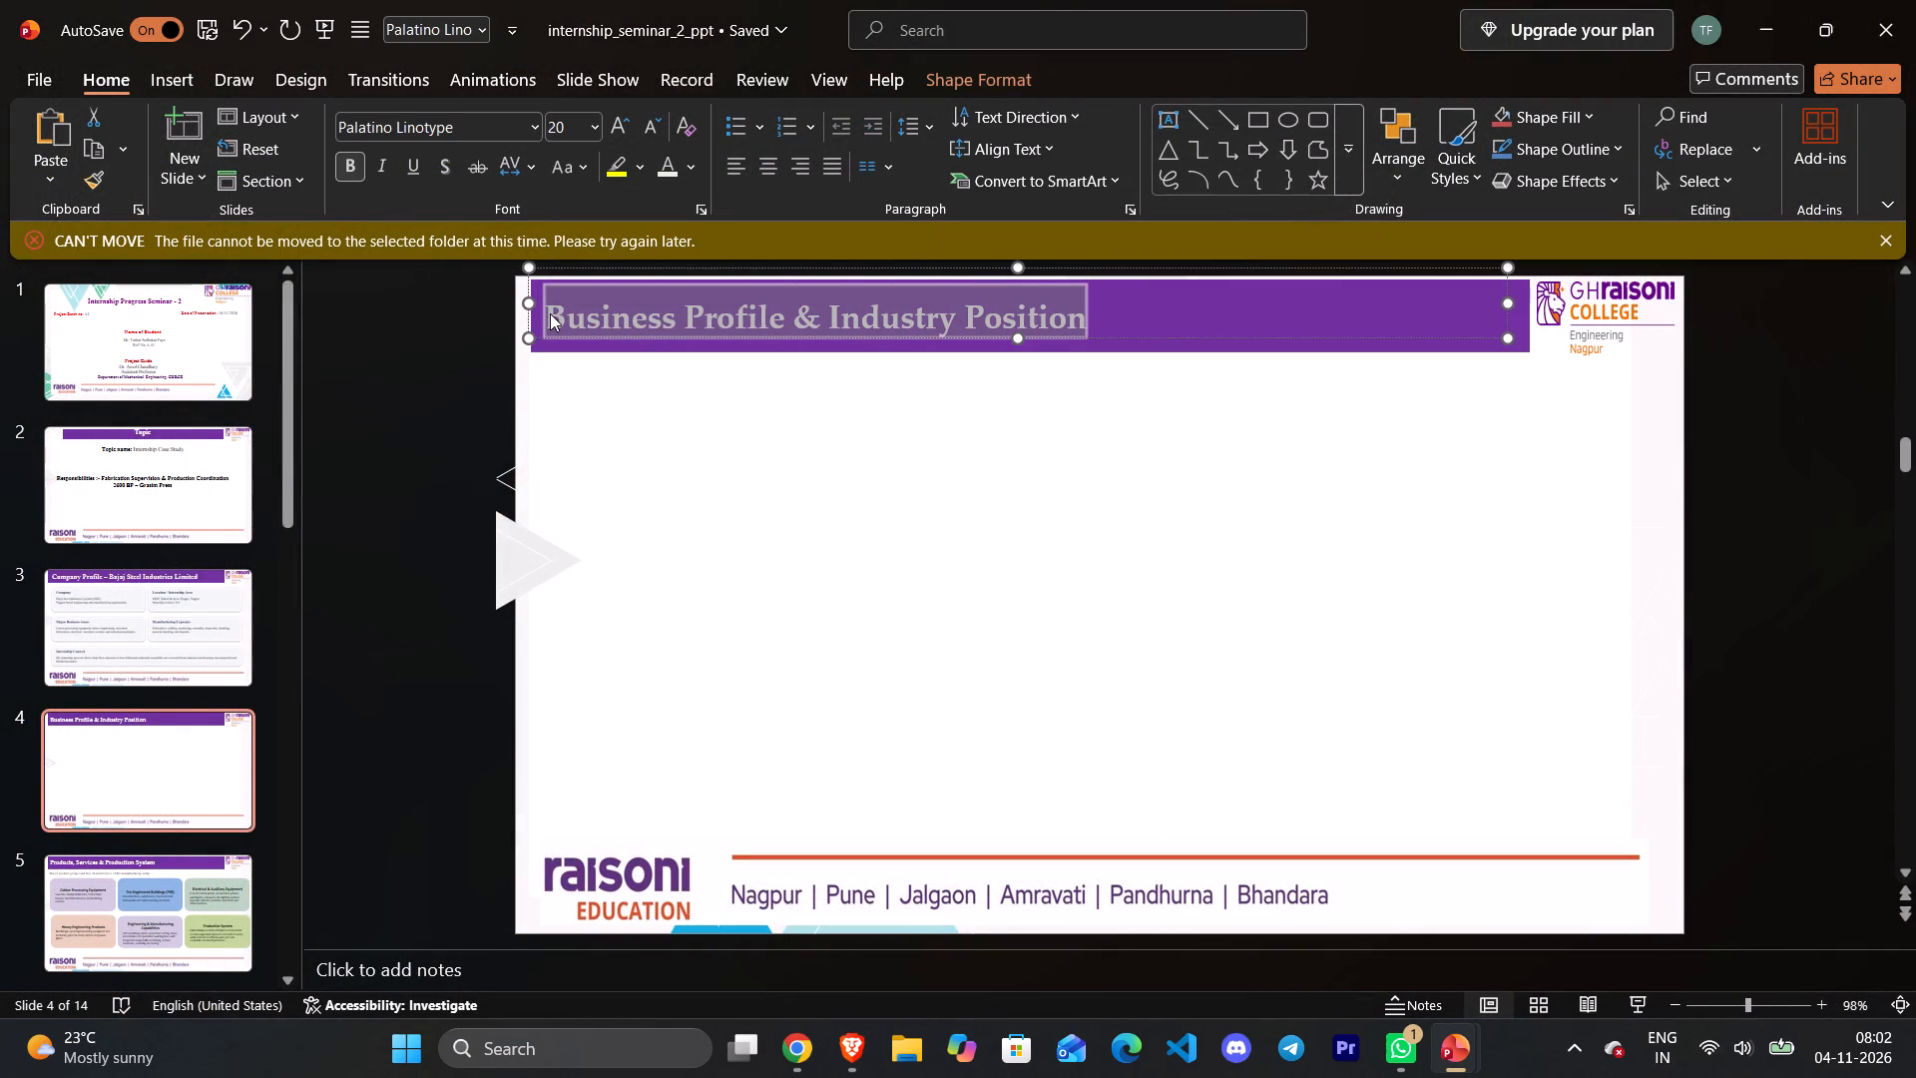
key(ctrl+v)
Recolour slide 4's pasted title text white.
drag(1014, 313, 536, 326)
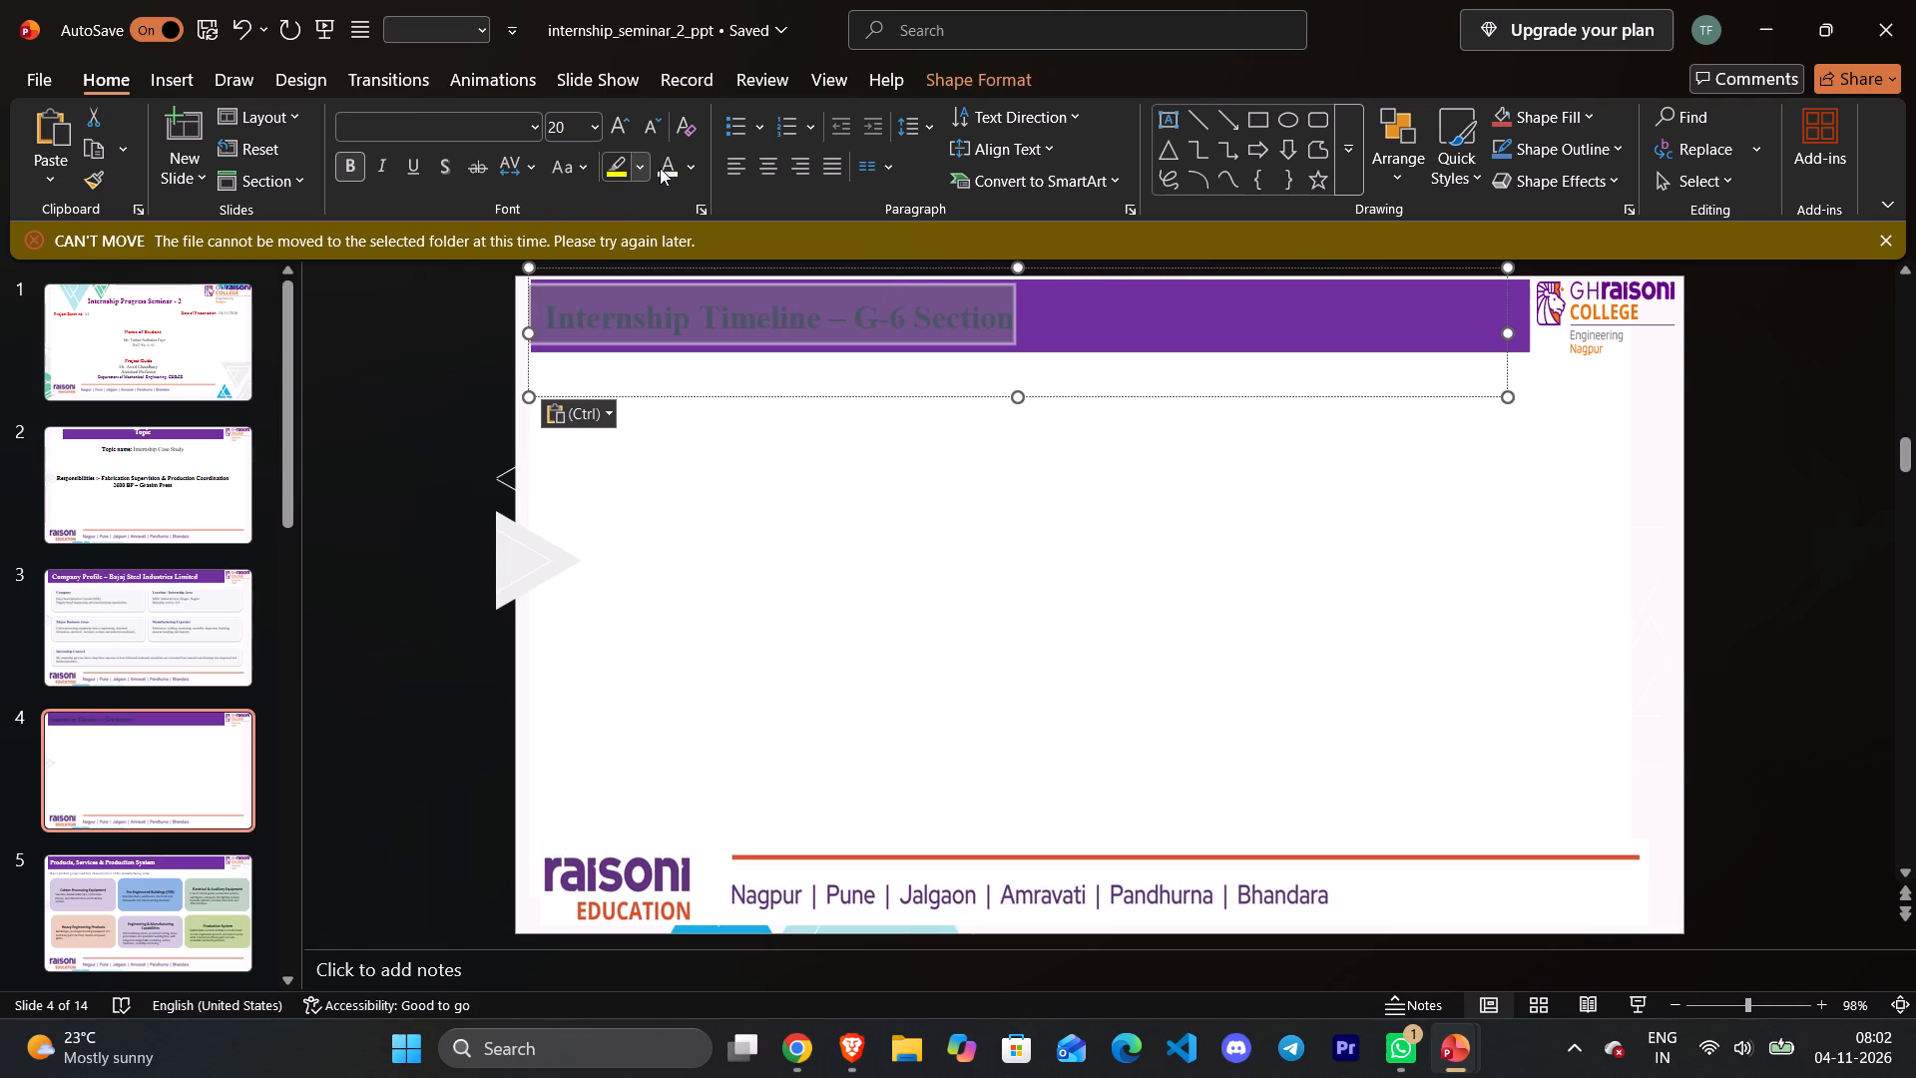
click(660, 168)
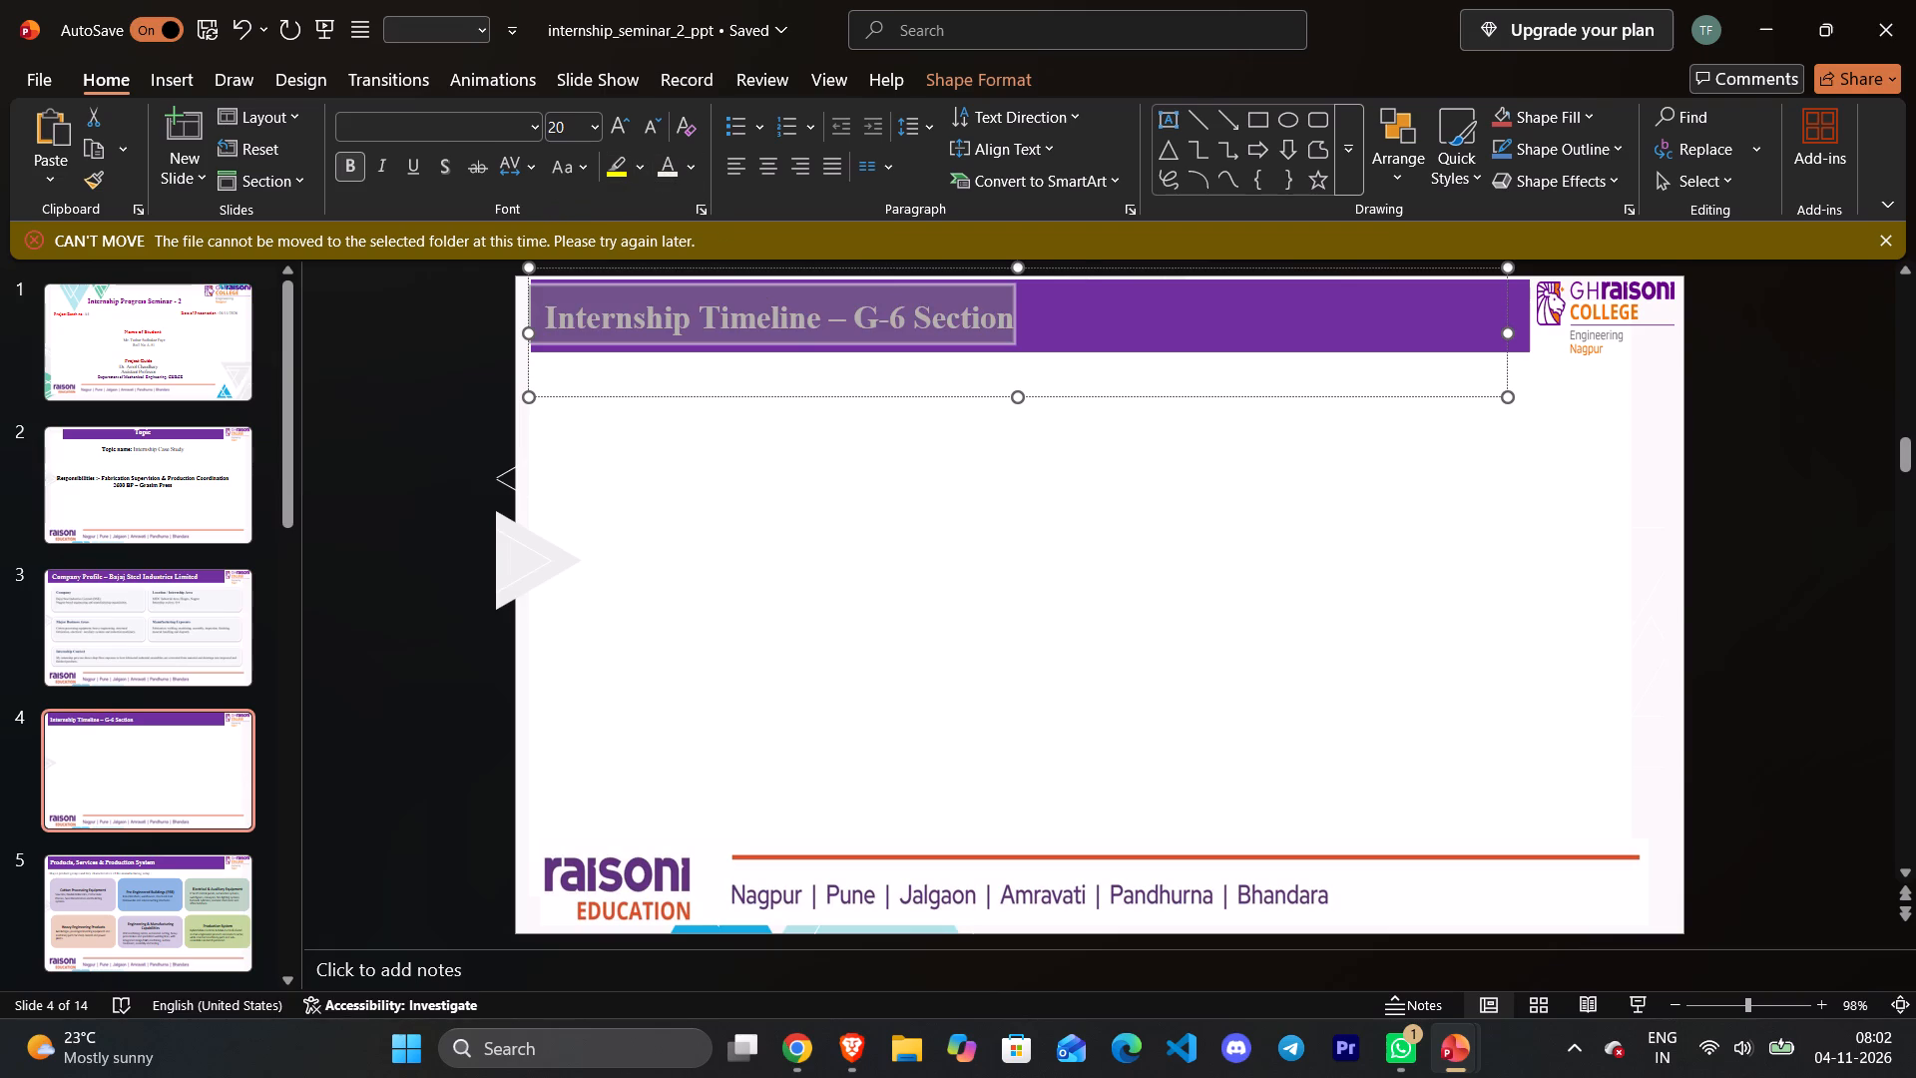
click(1131, 467)
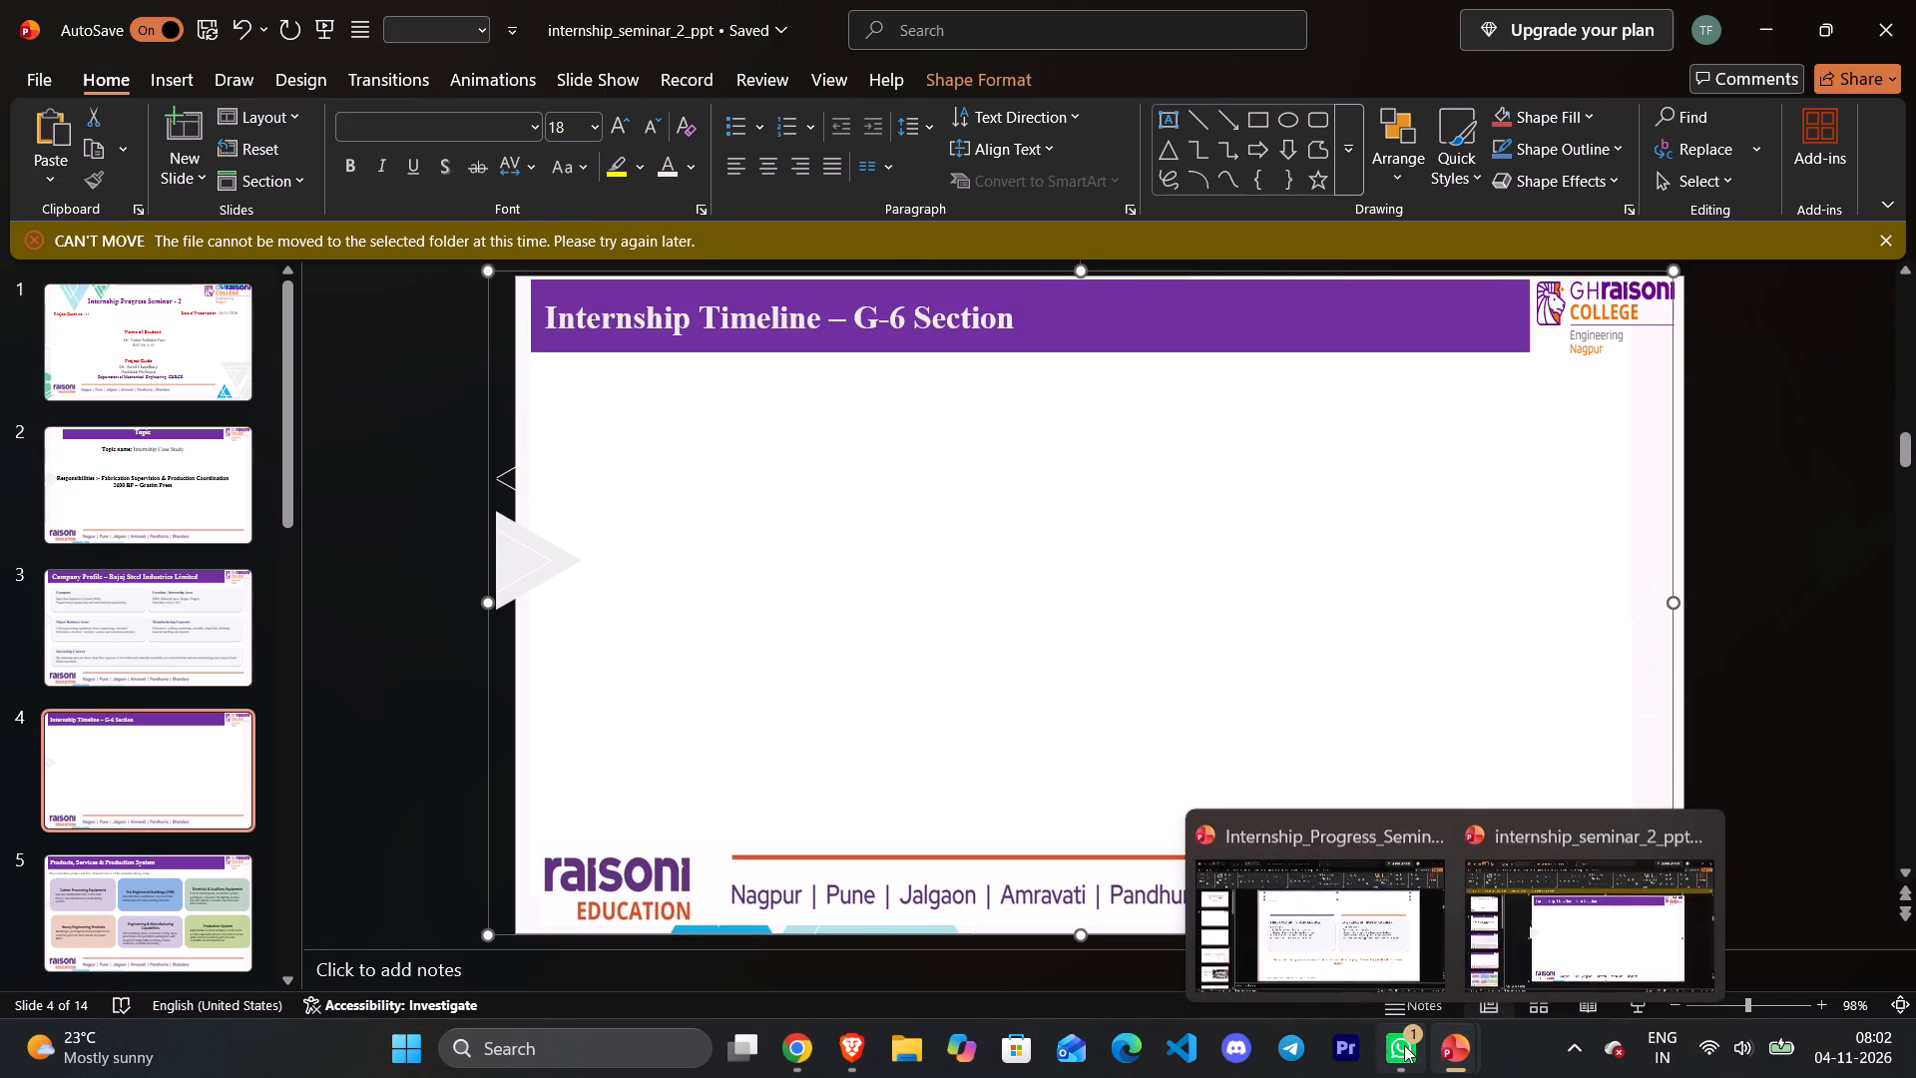
Move the short orange underline from the source seminar's slide 4 to internship_seminar_2_ppt's slide 4, placing it under the start of the banner title.
click(1373, 957)
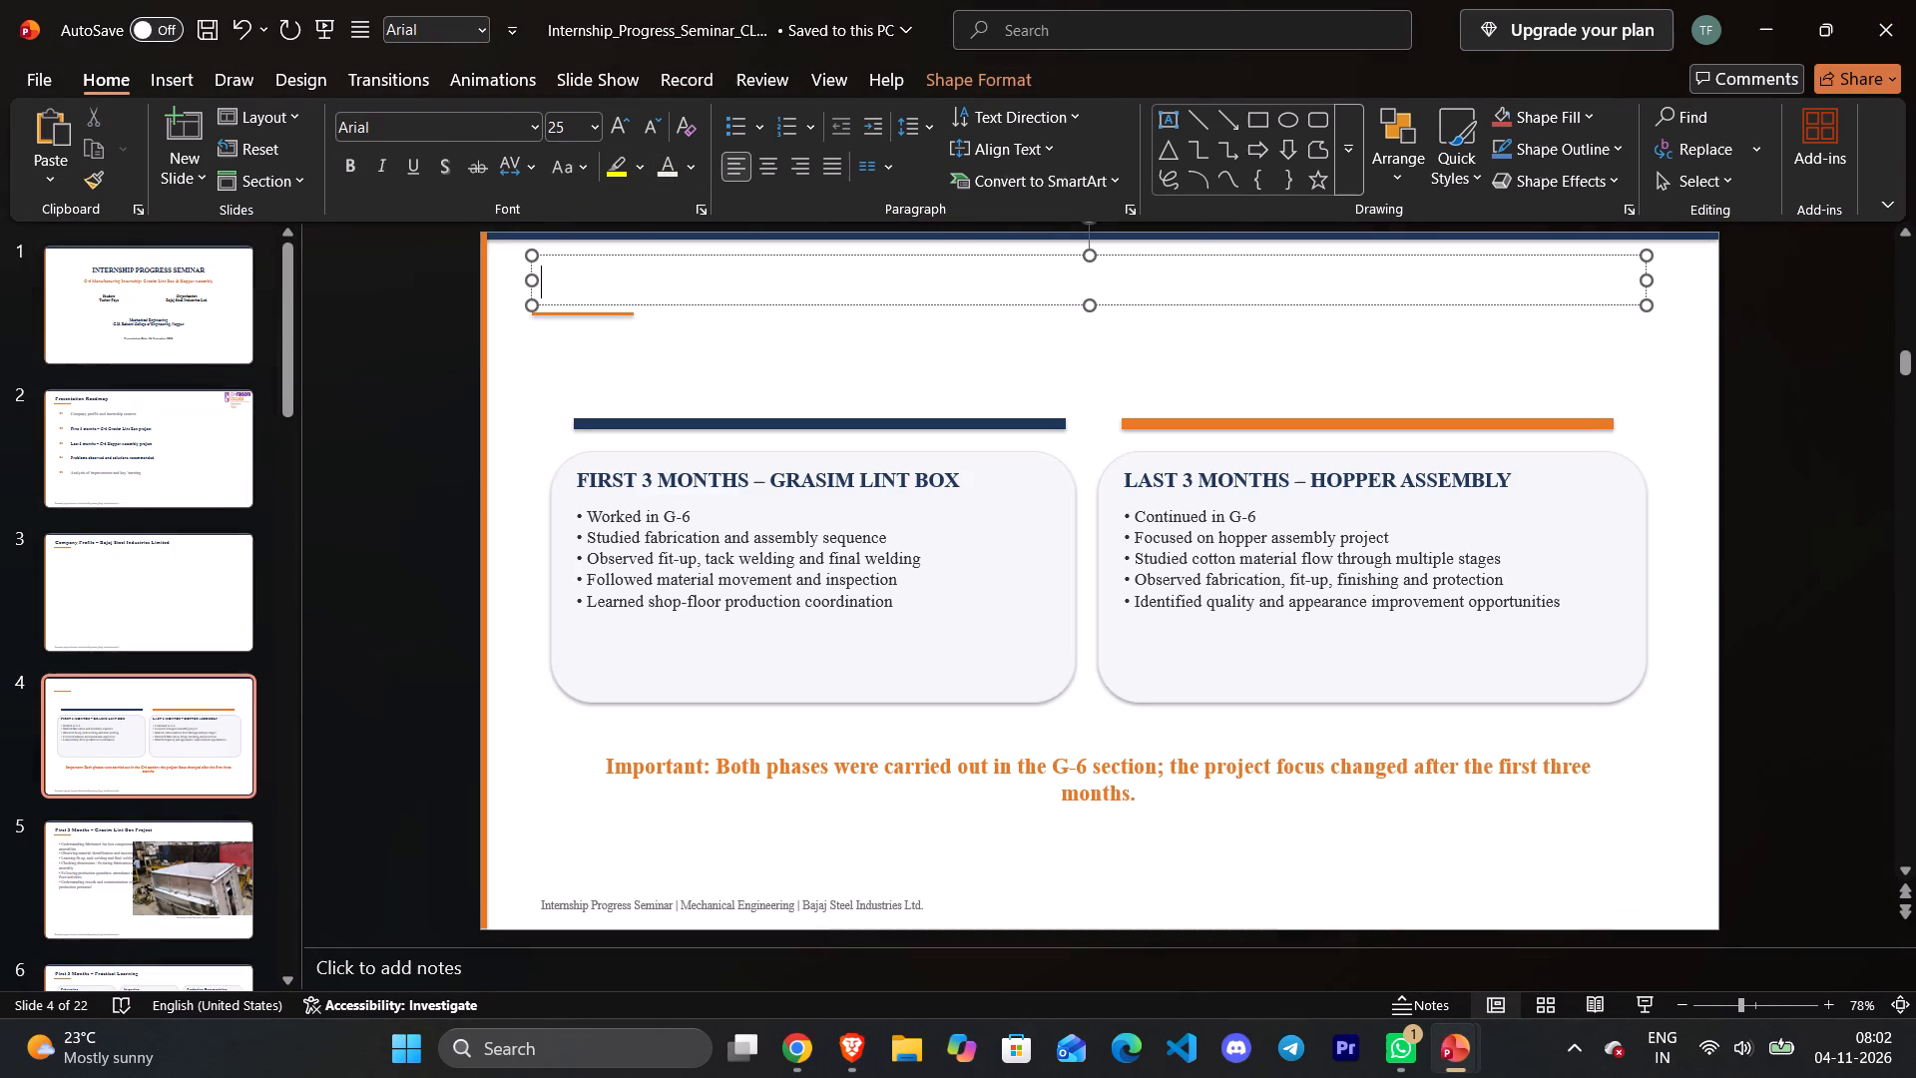
click(554, 319)
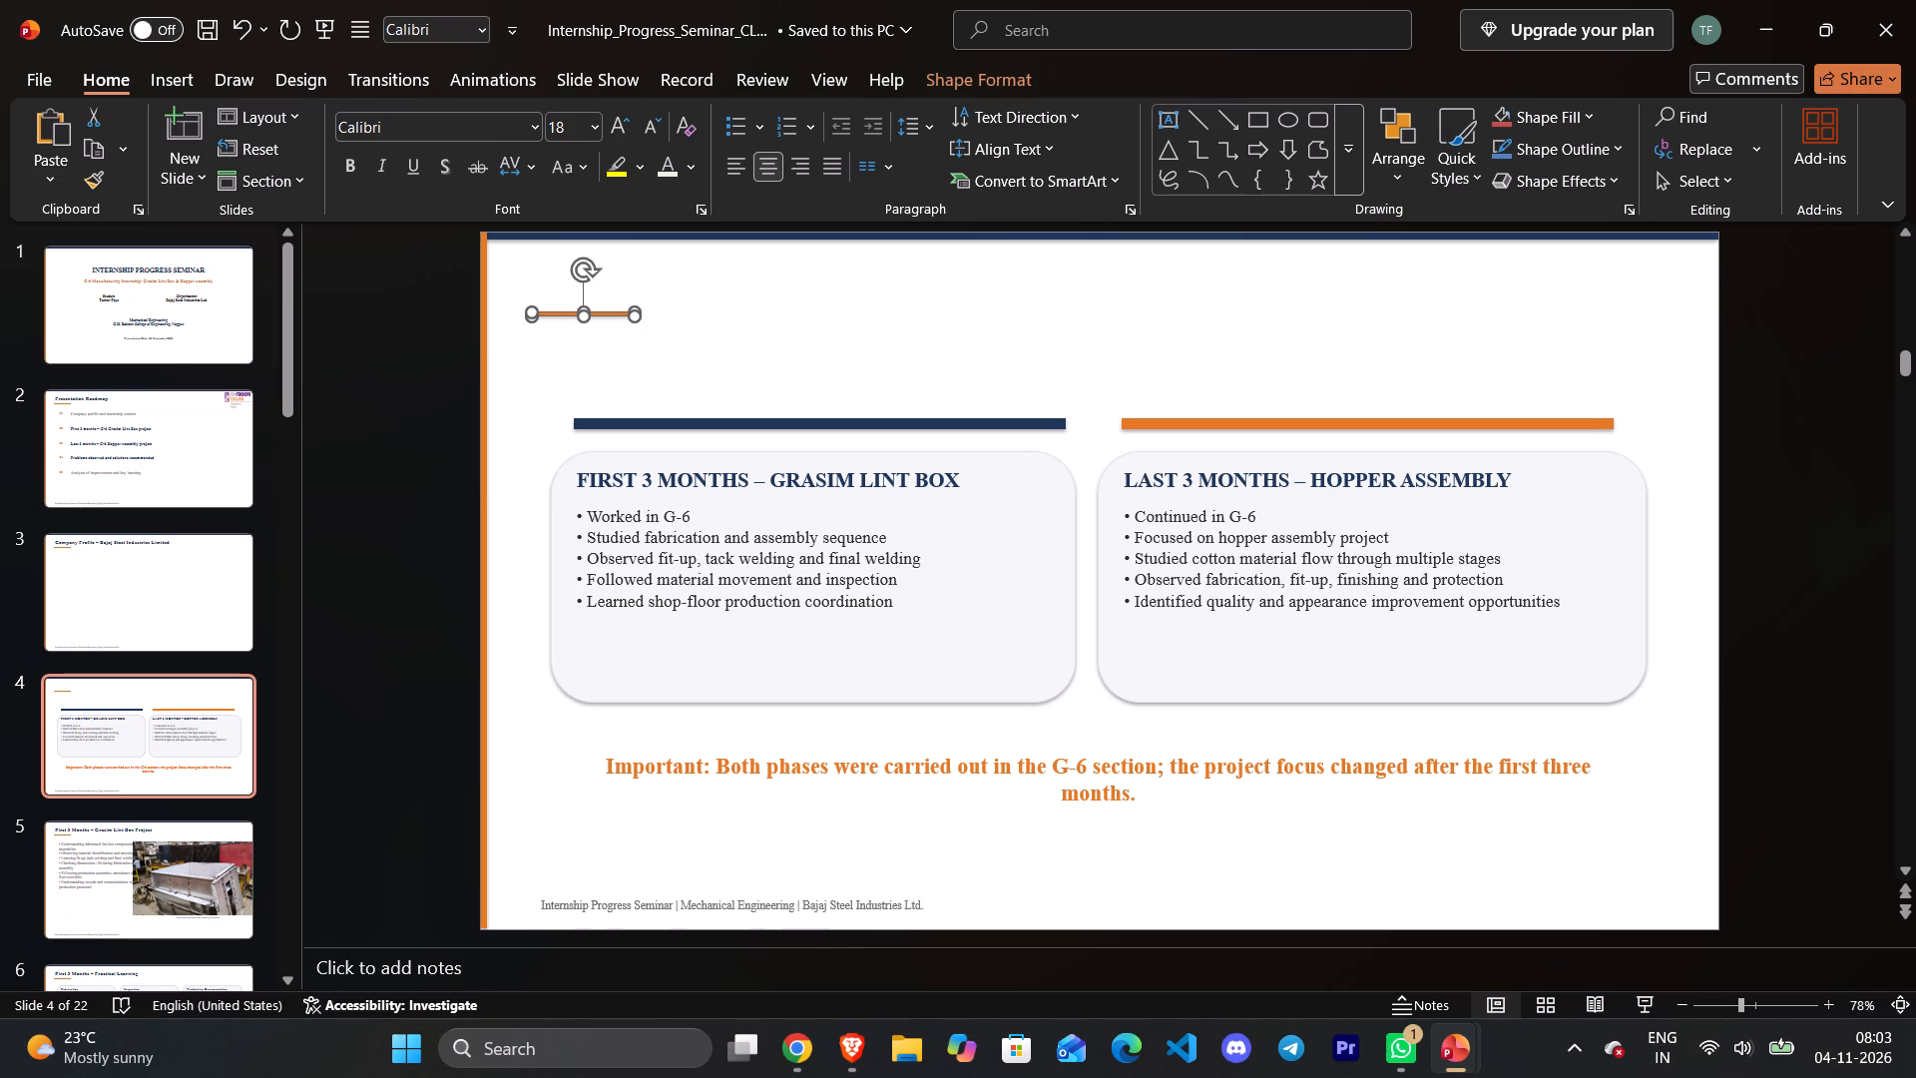
key(ctrl+x)
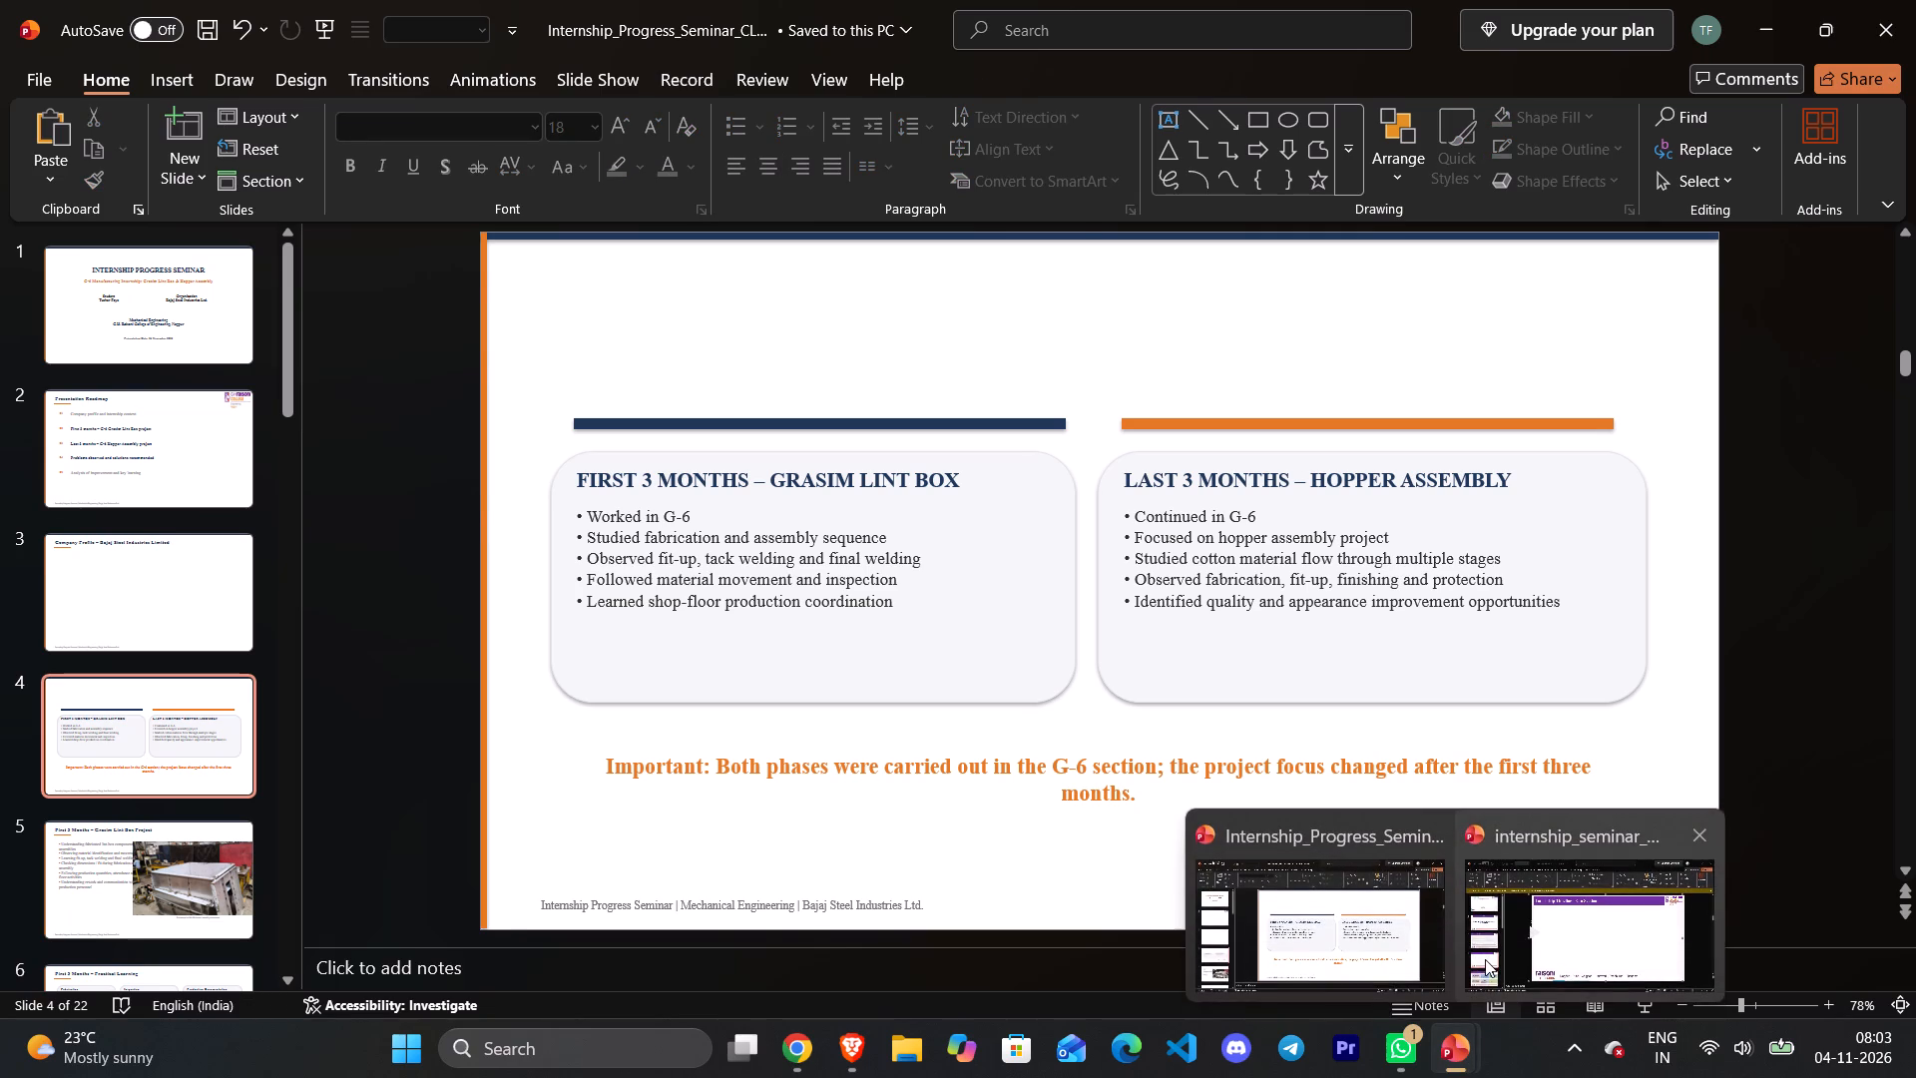
click(1485, 959)
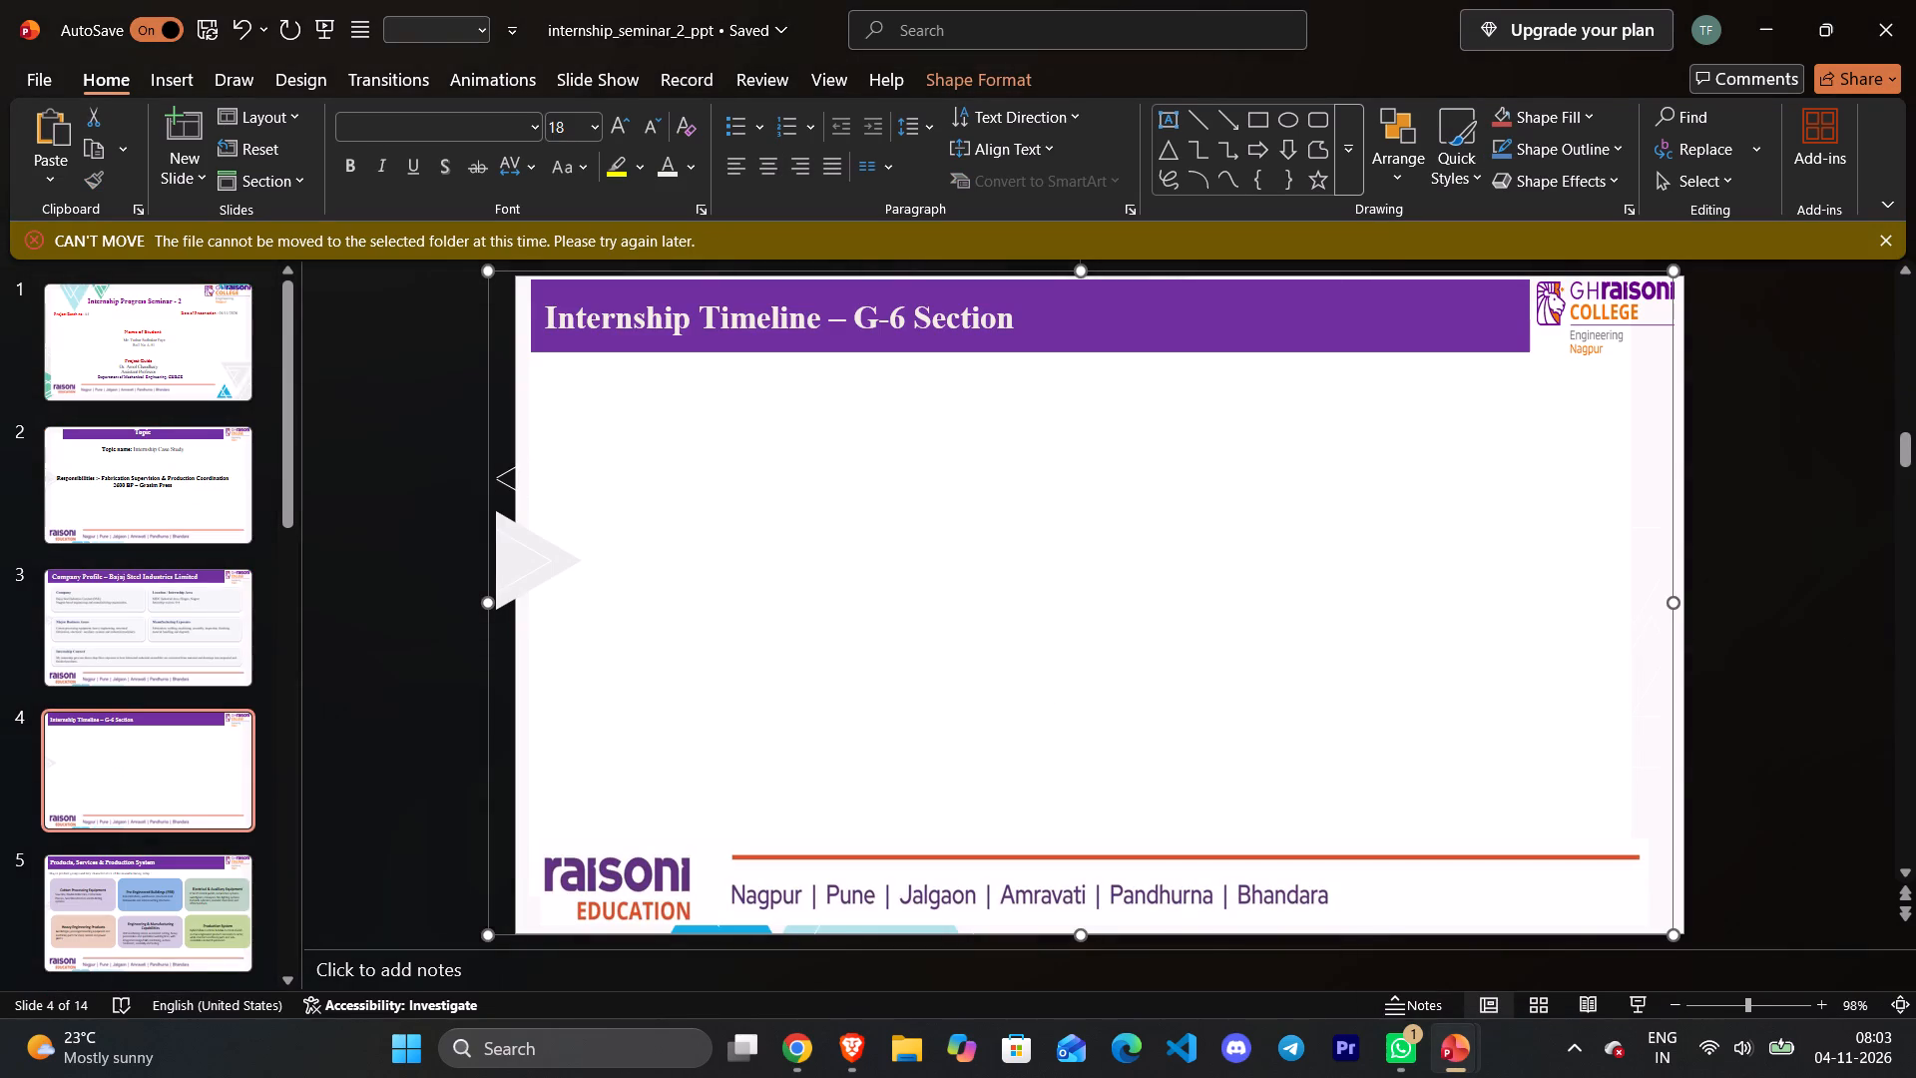
key(ctrl+v)
drag(680, 383, 680, 382)
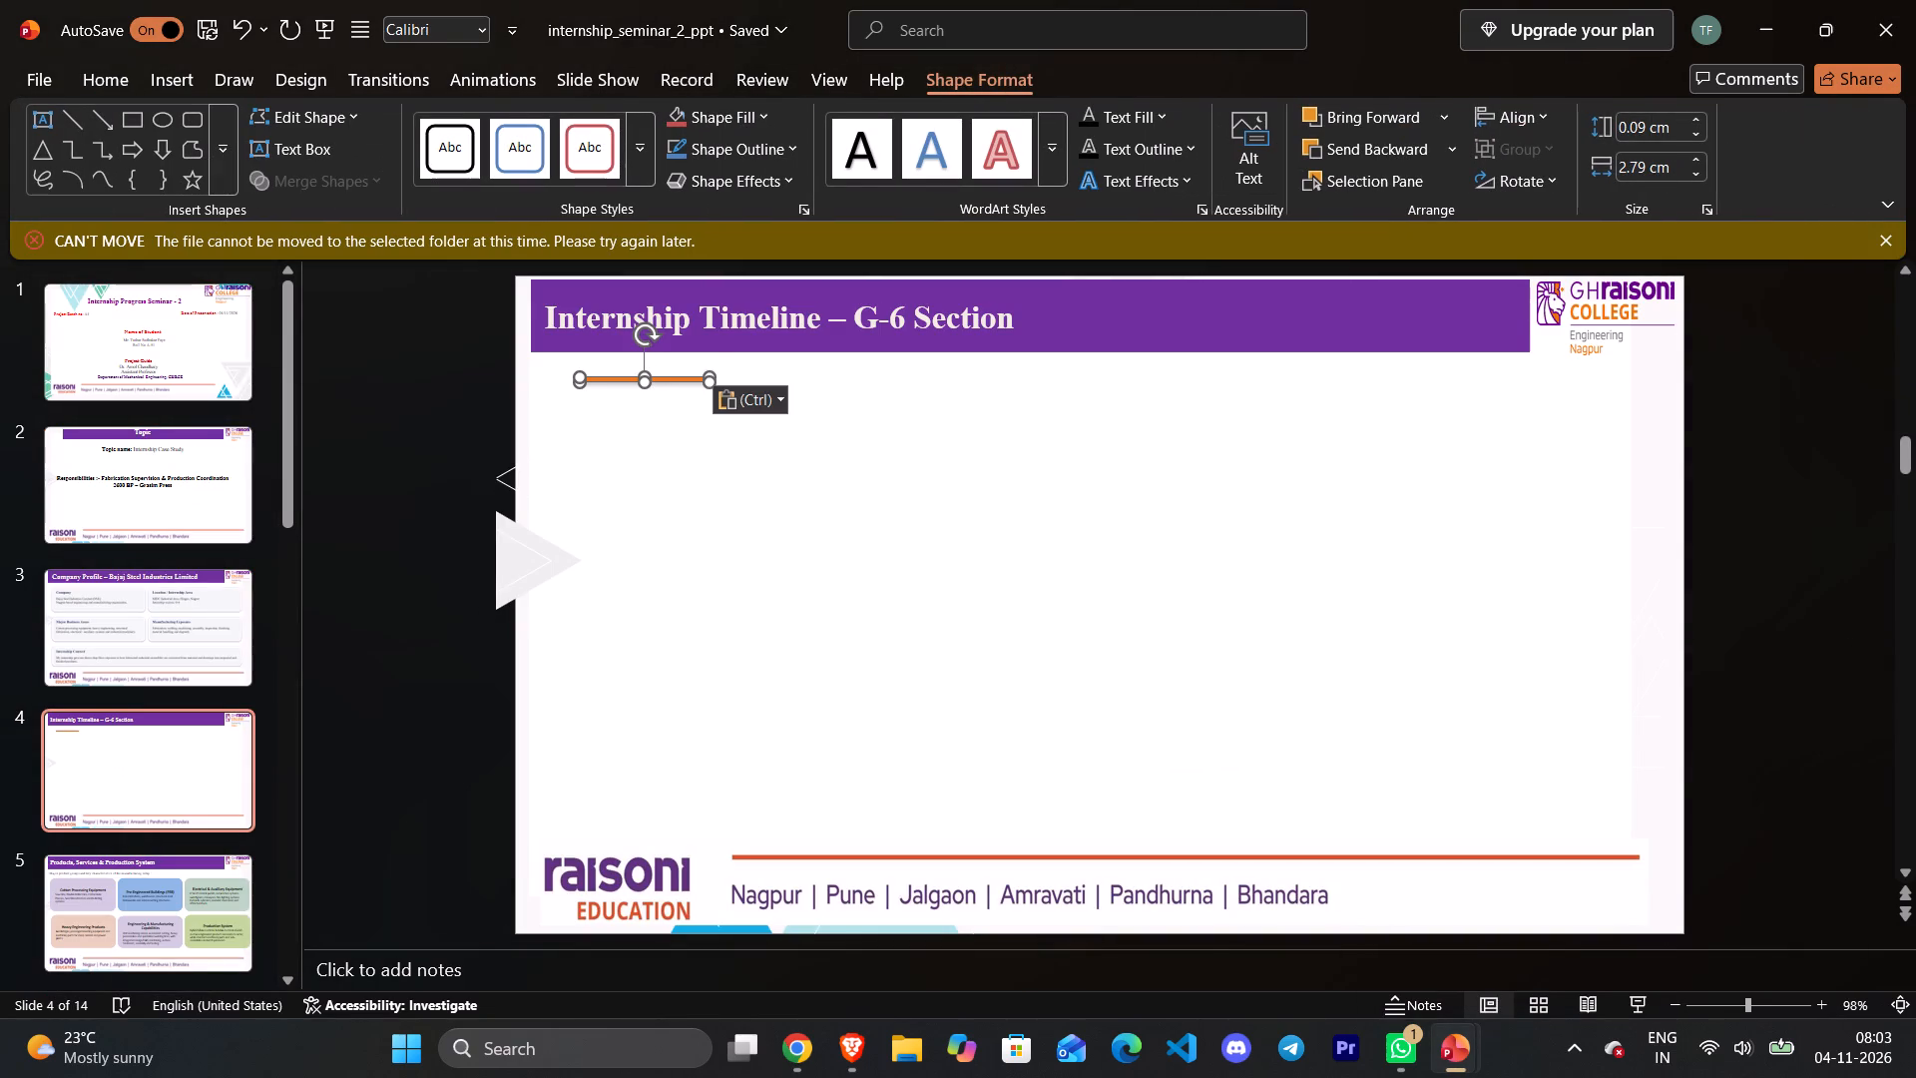
drag(680, 382, 653, 348)
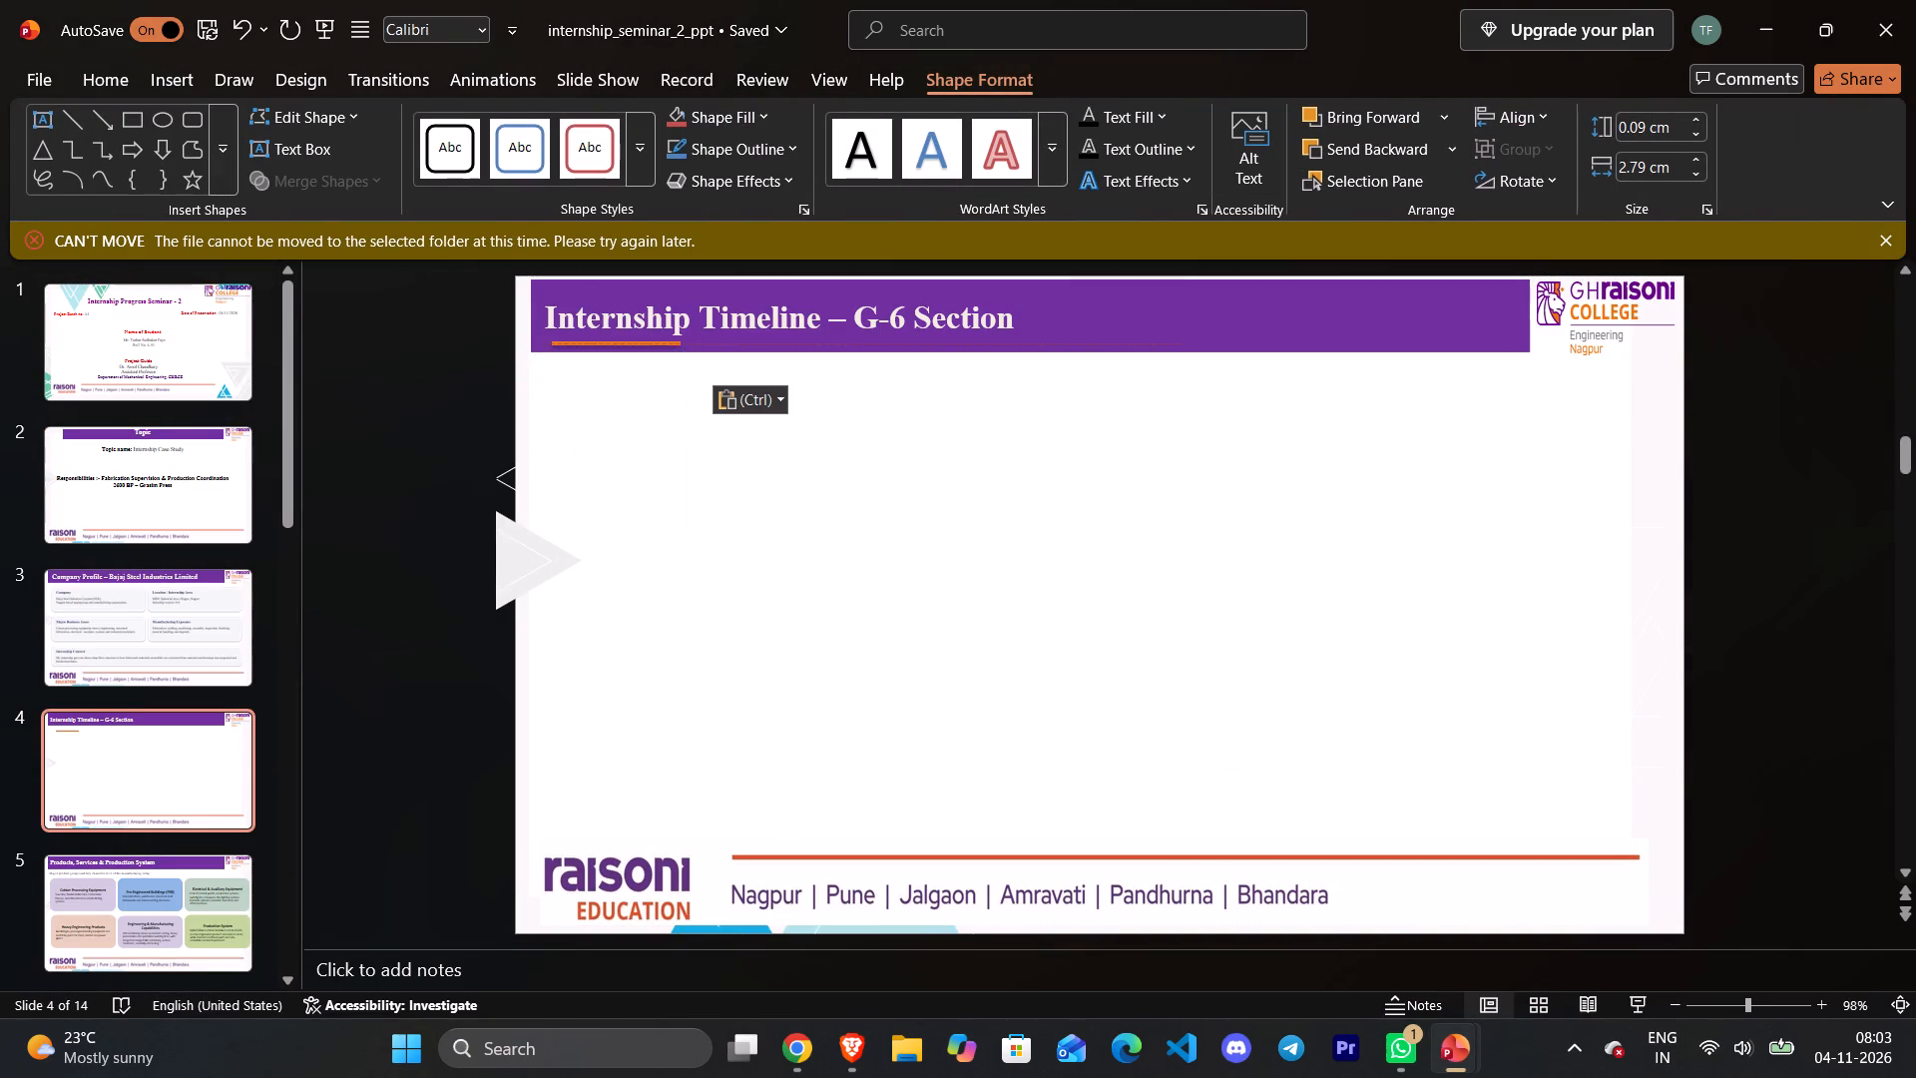
drag(653, 348, 648, 345)
Paste the orange underline as a picture on slide 3 and position it beneath "Company" in the banner title.
right_click(648, 345)
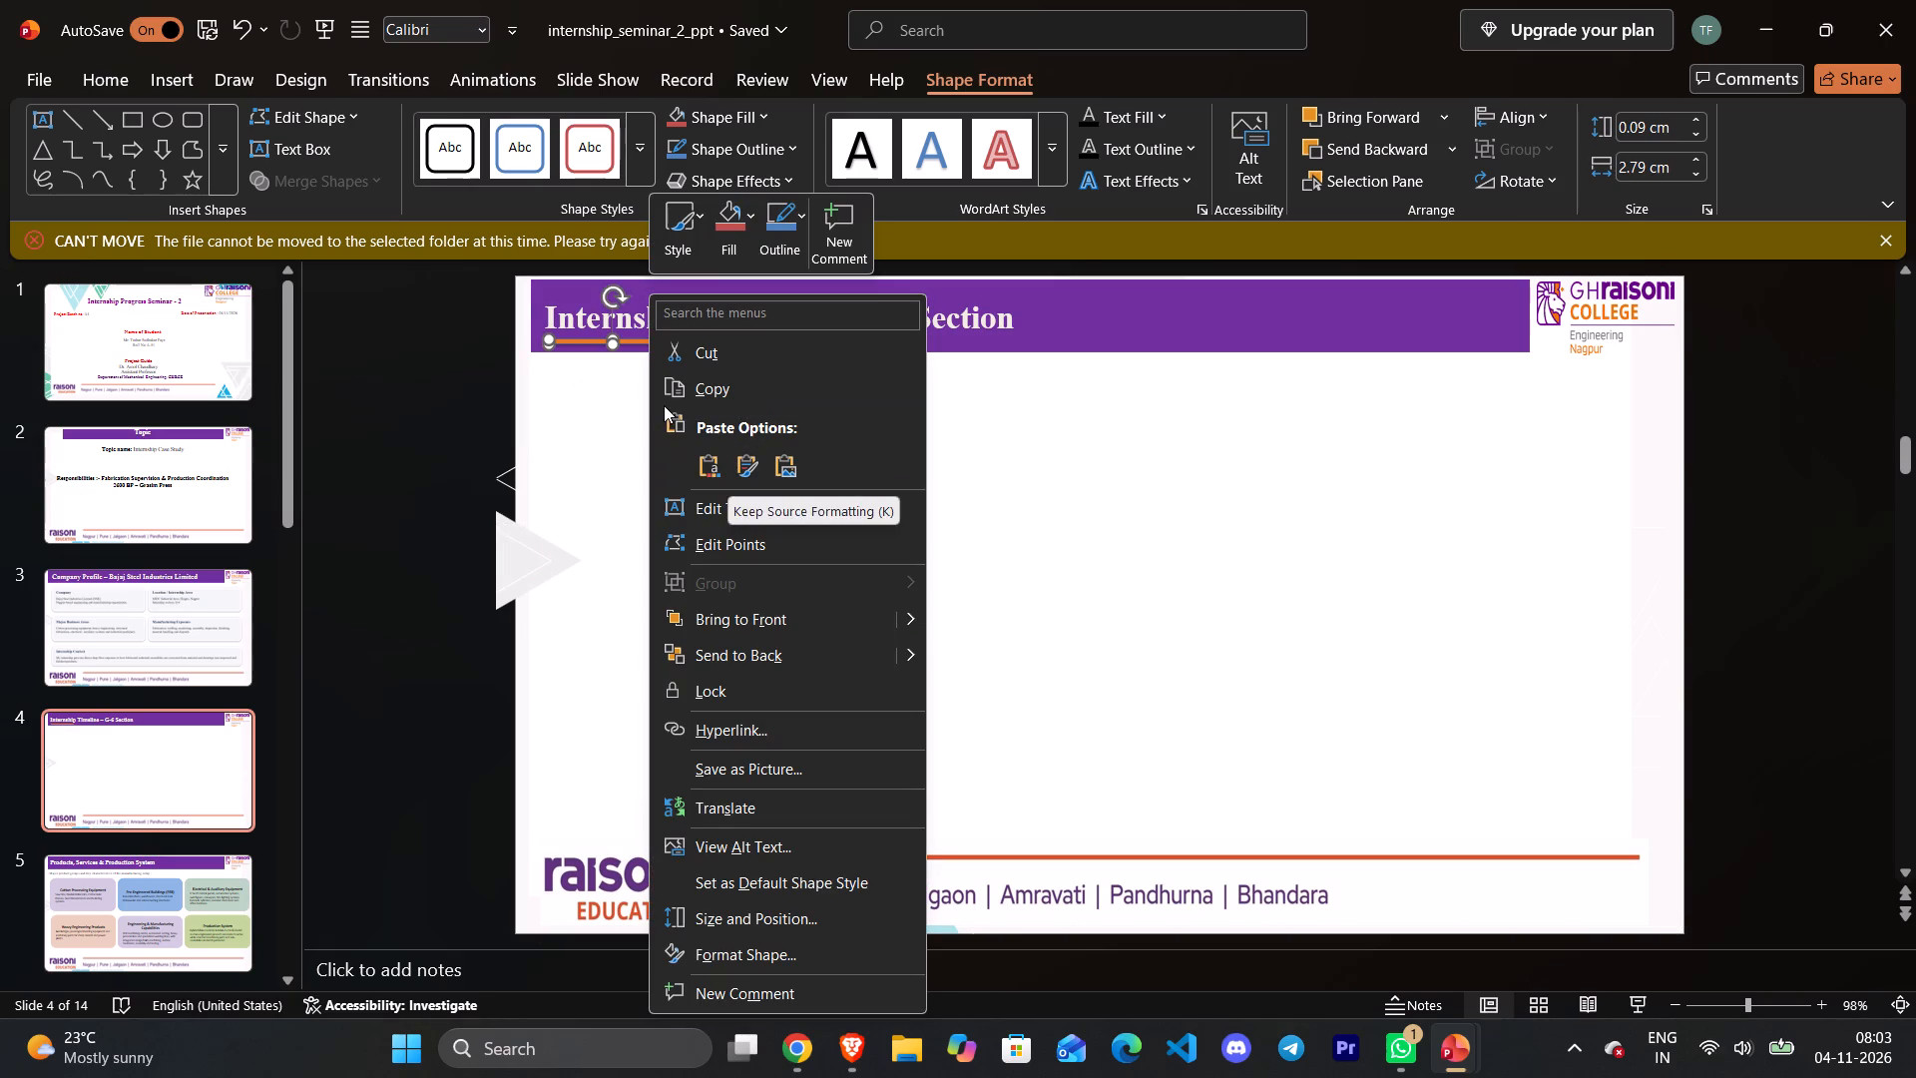
key(ctrl+c)
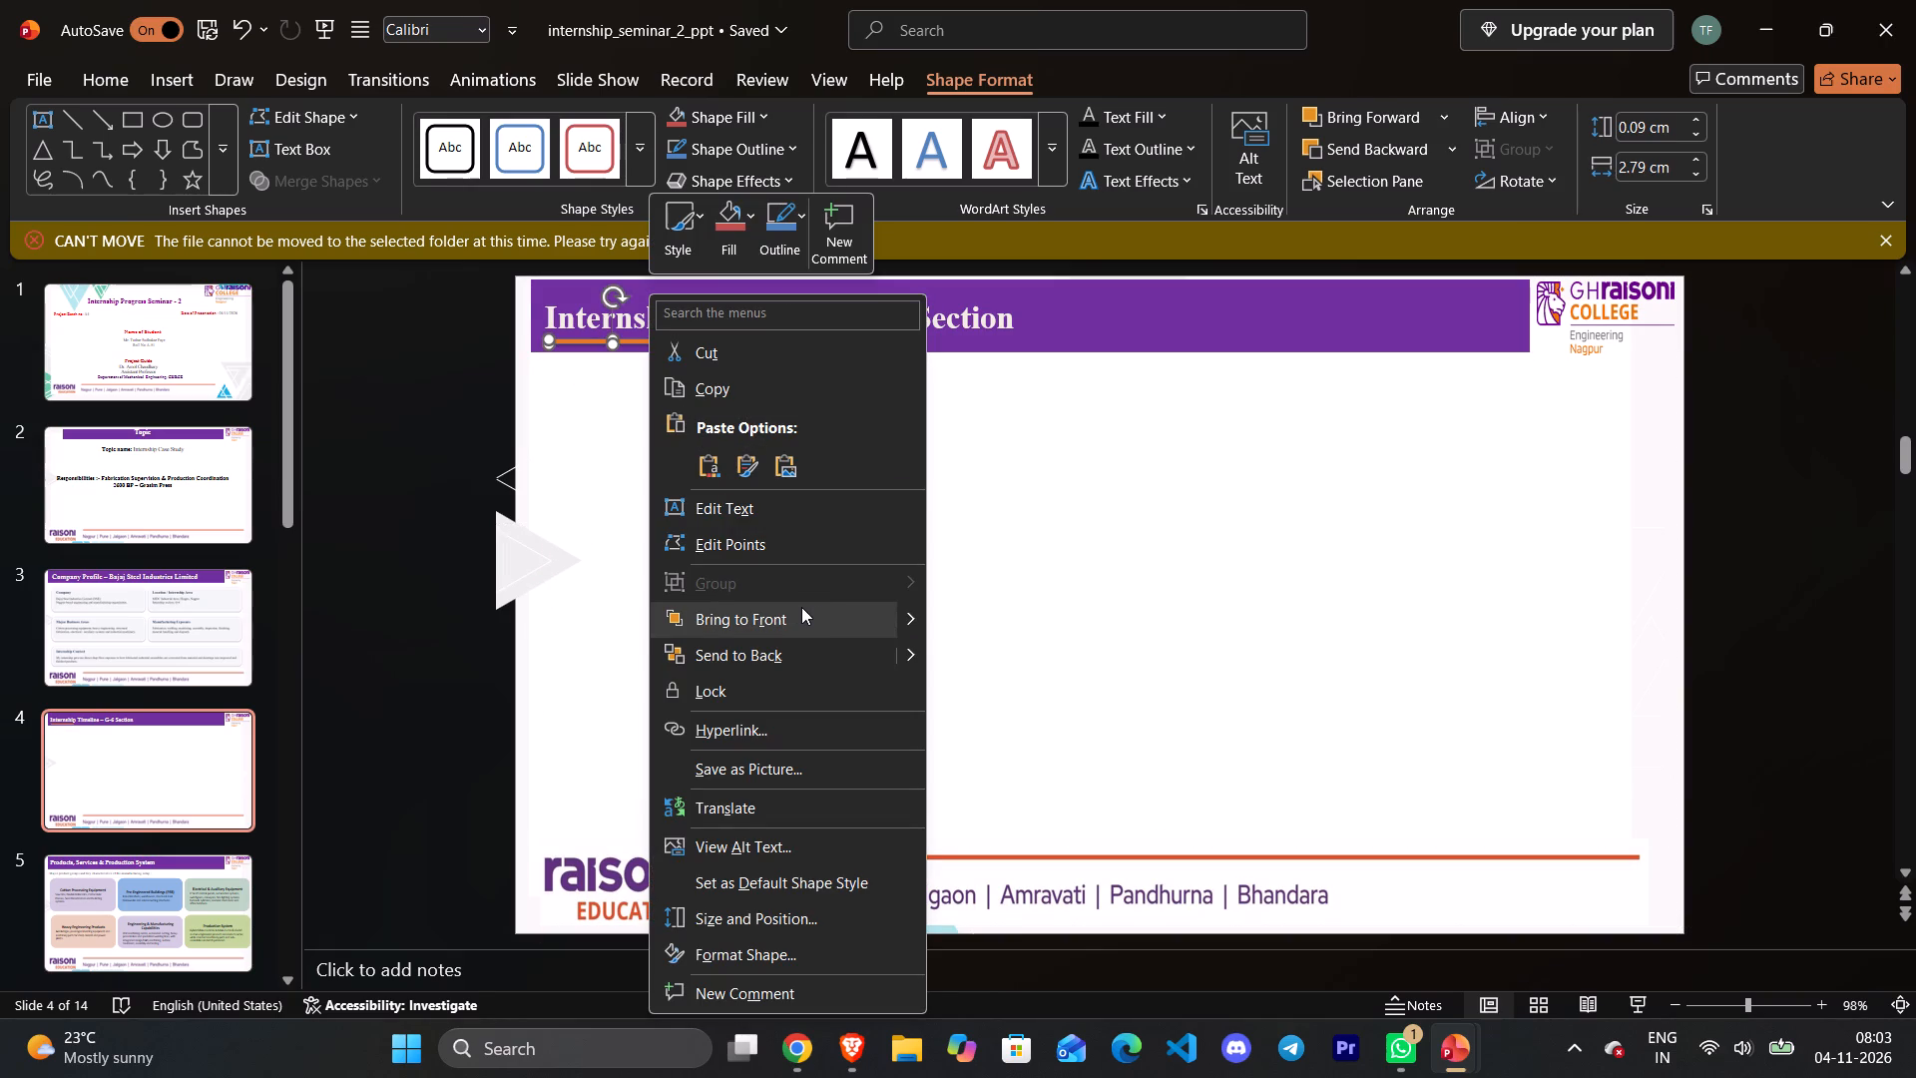
click(124, 473)
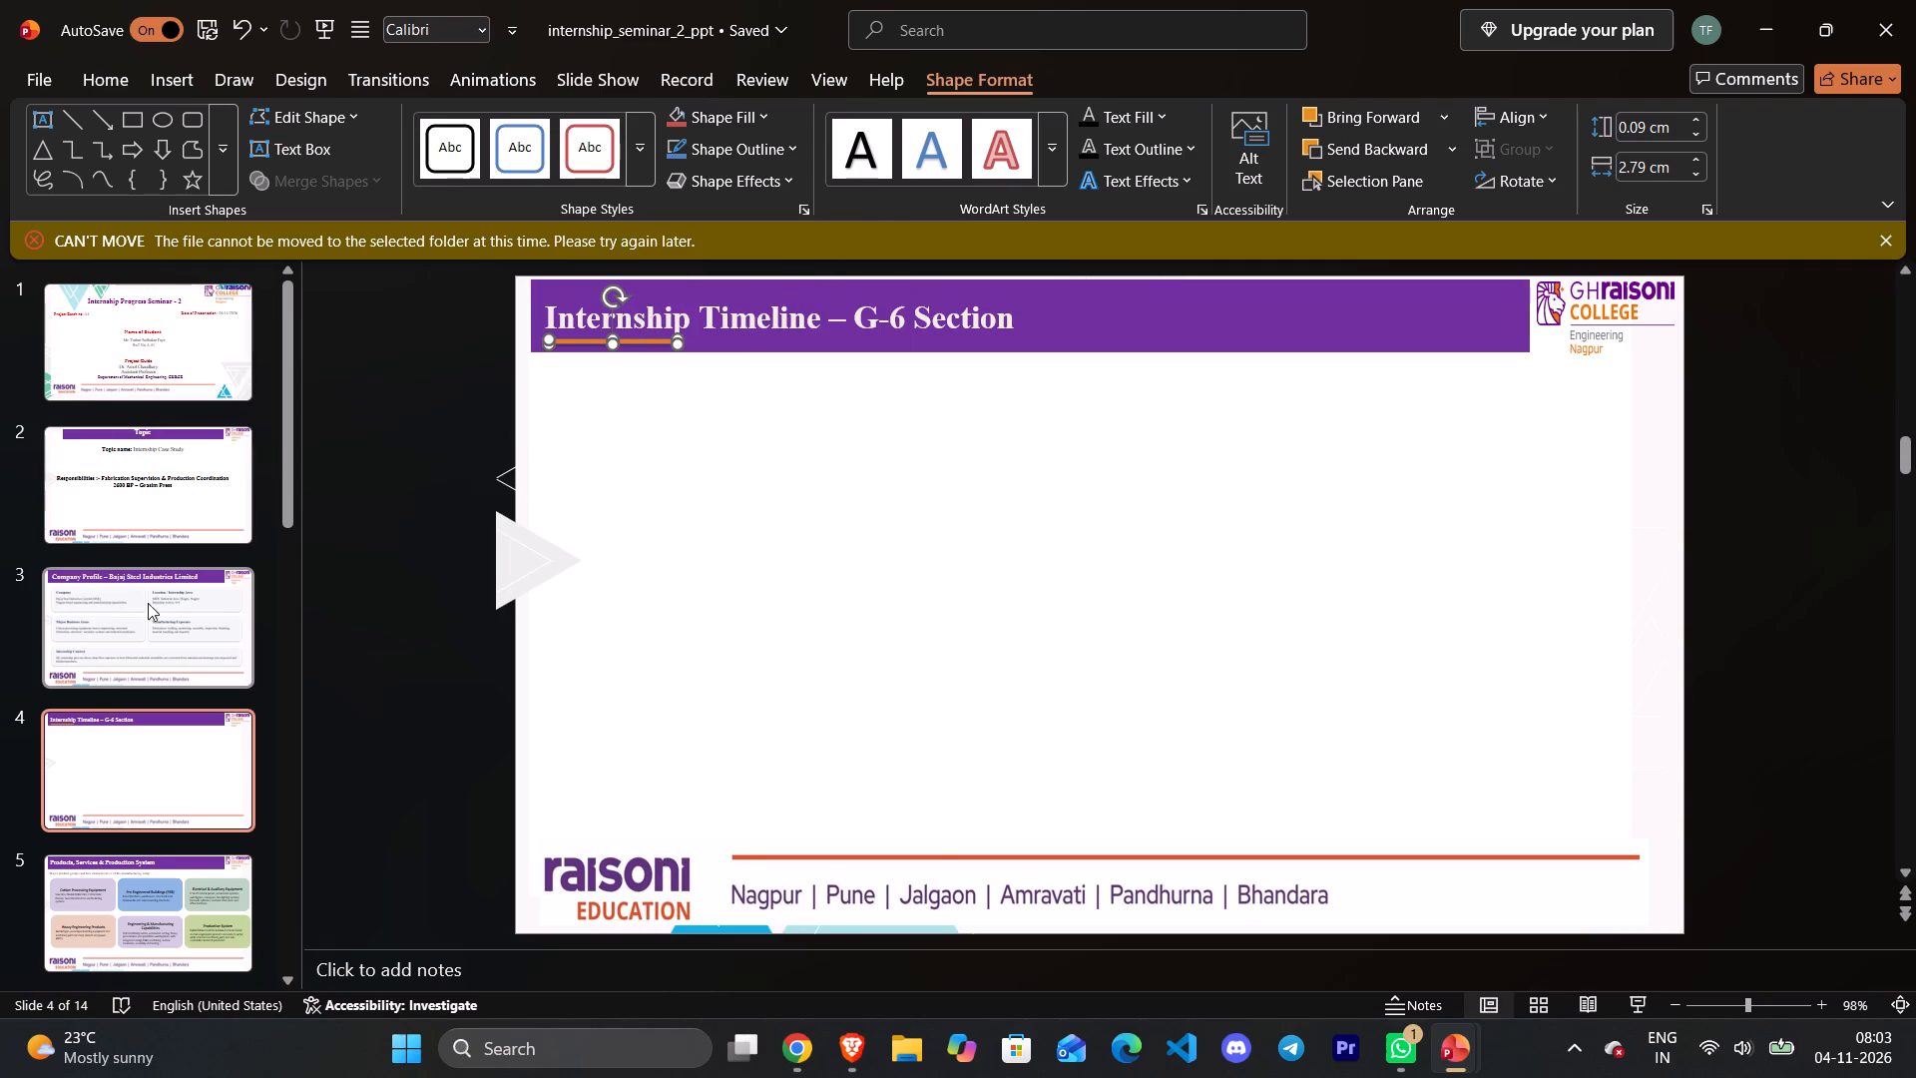
click(139, 639)
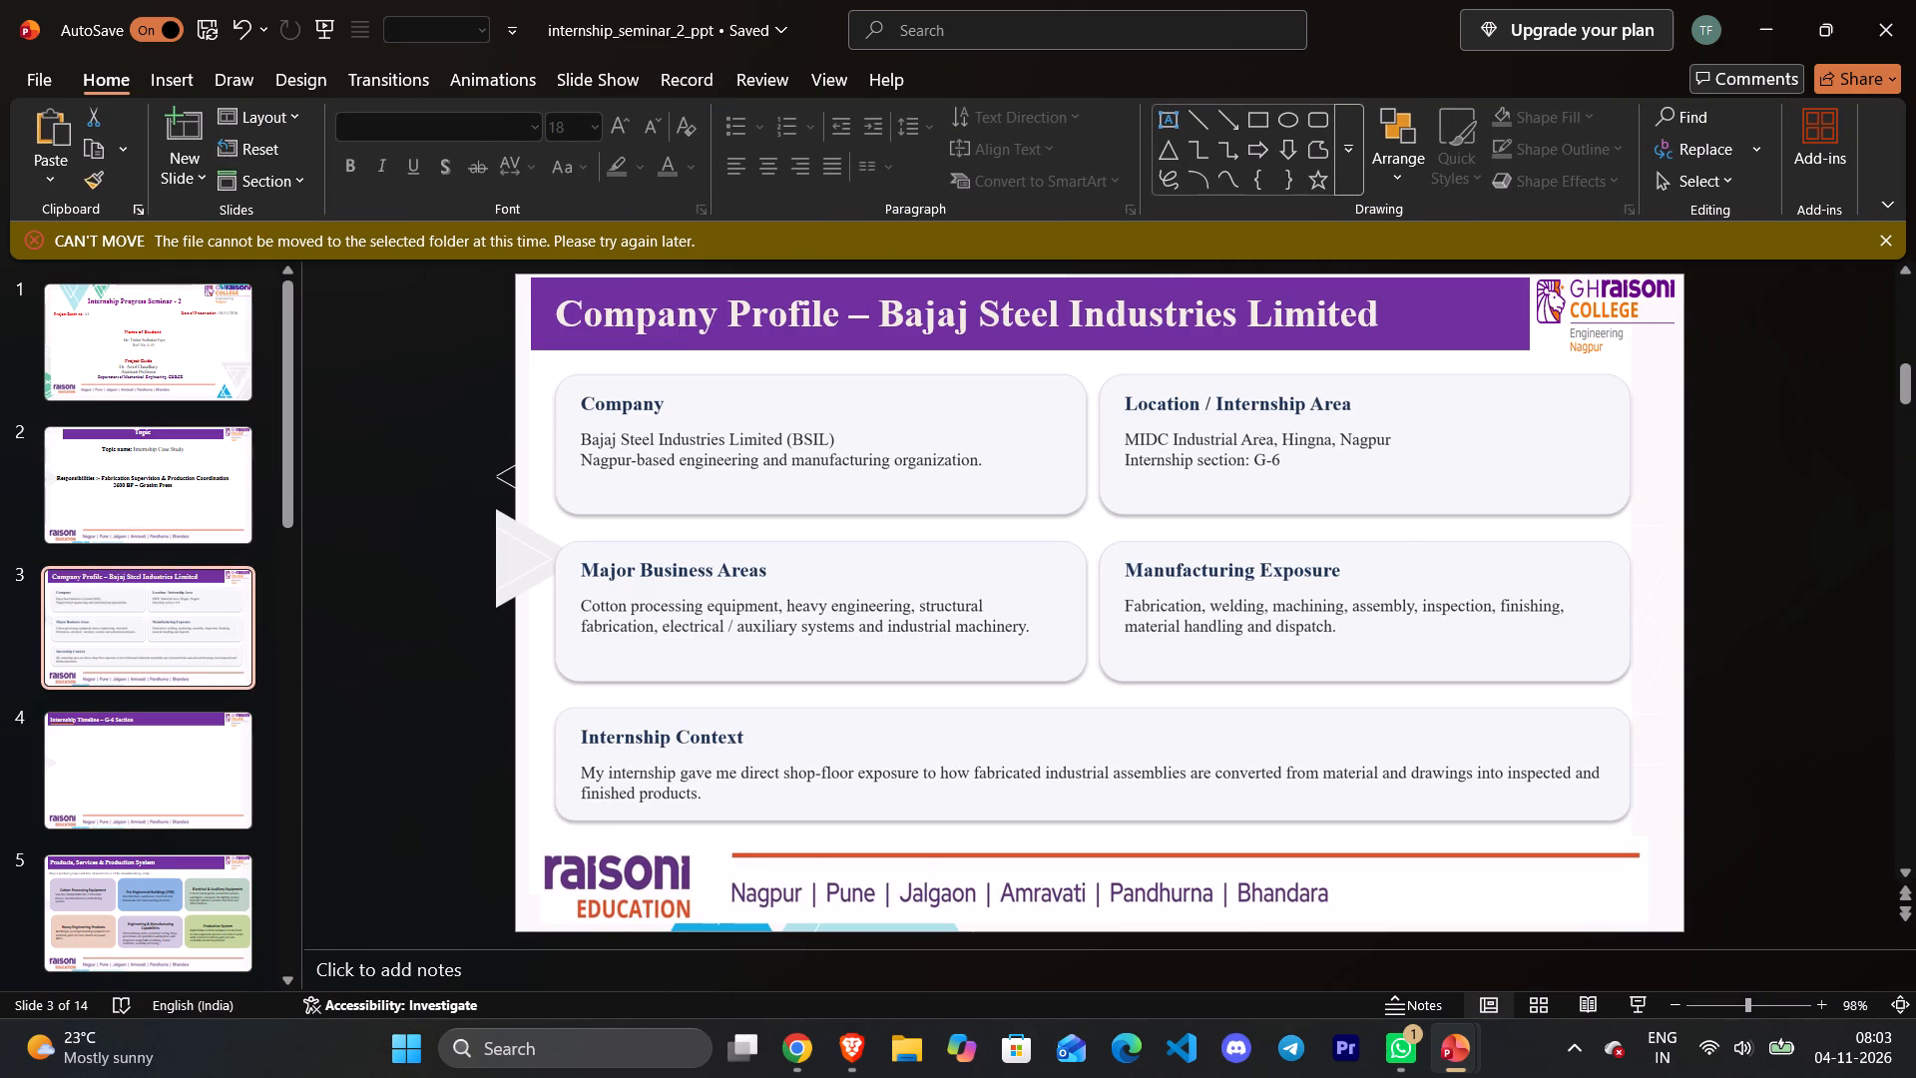
right_click(602, 367)
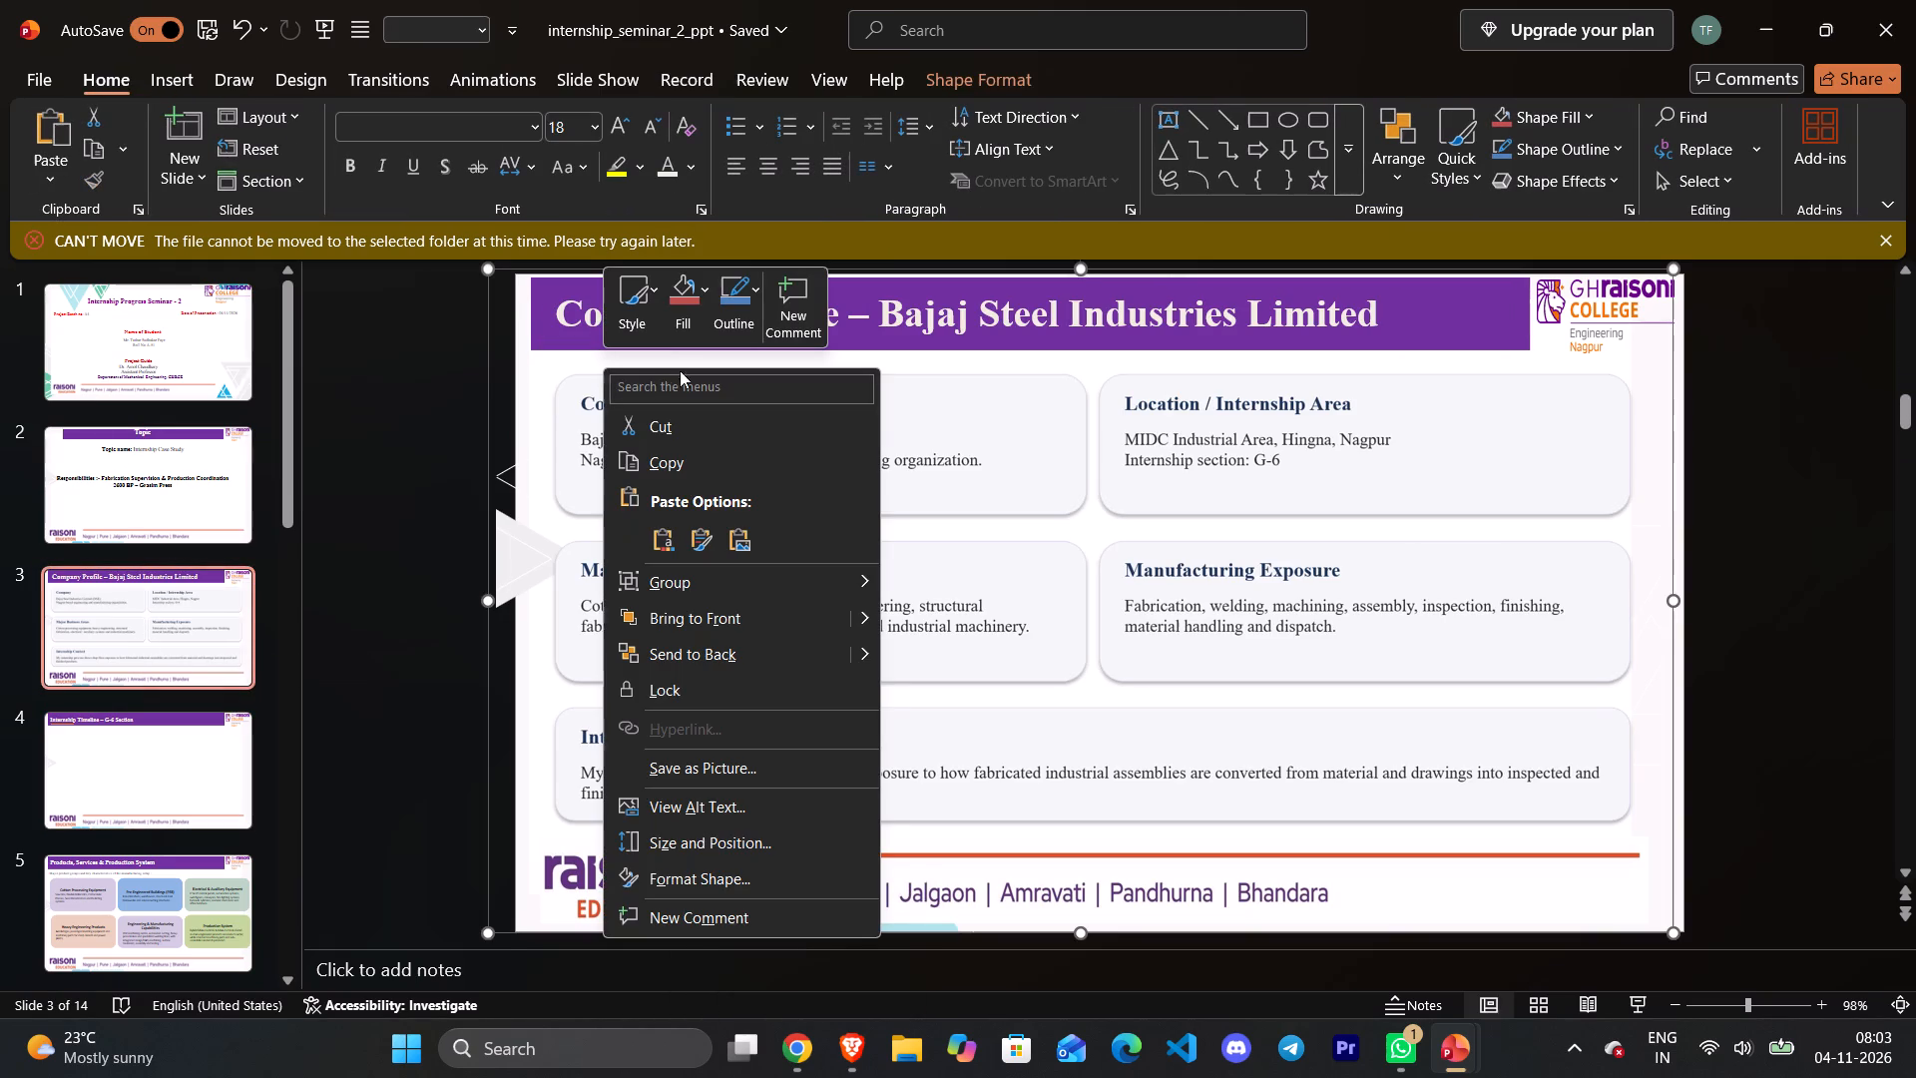
key(ctrl+v)
click(748, 535)
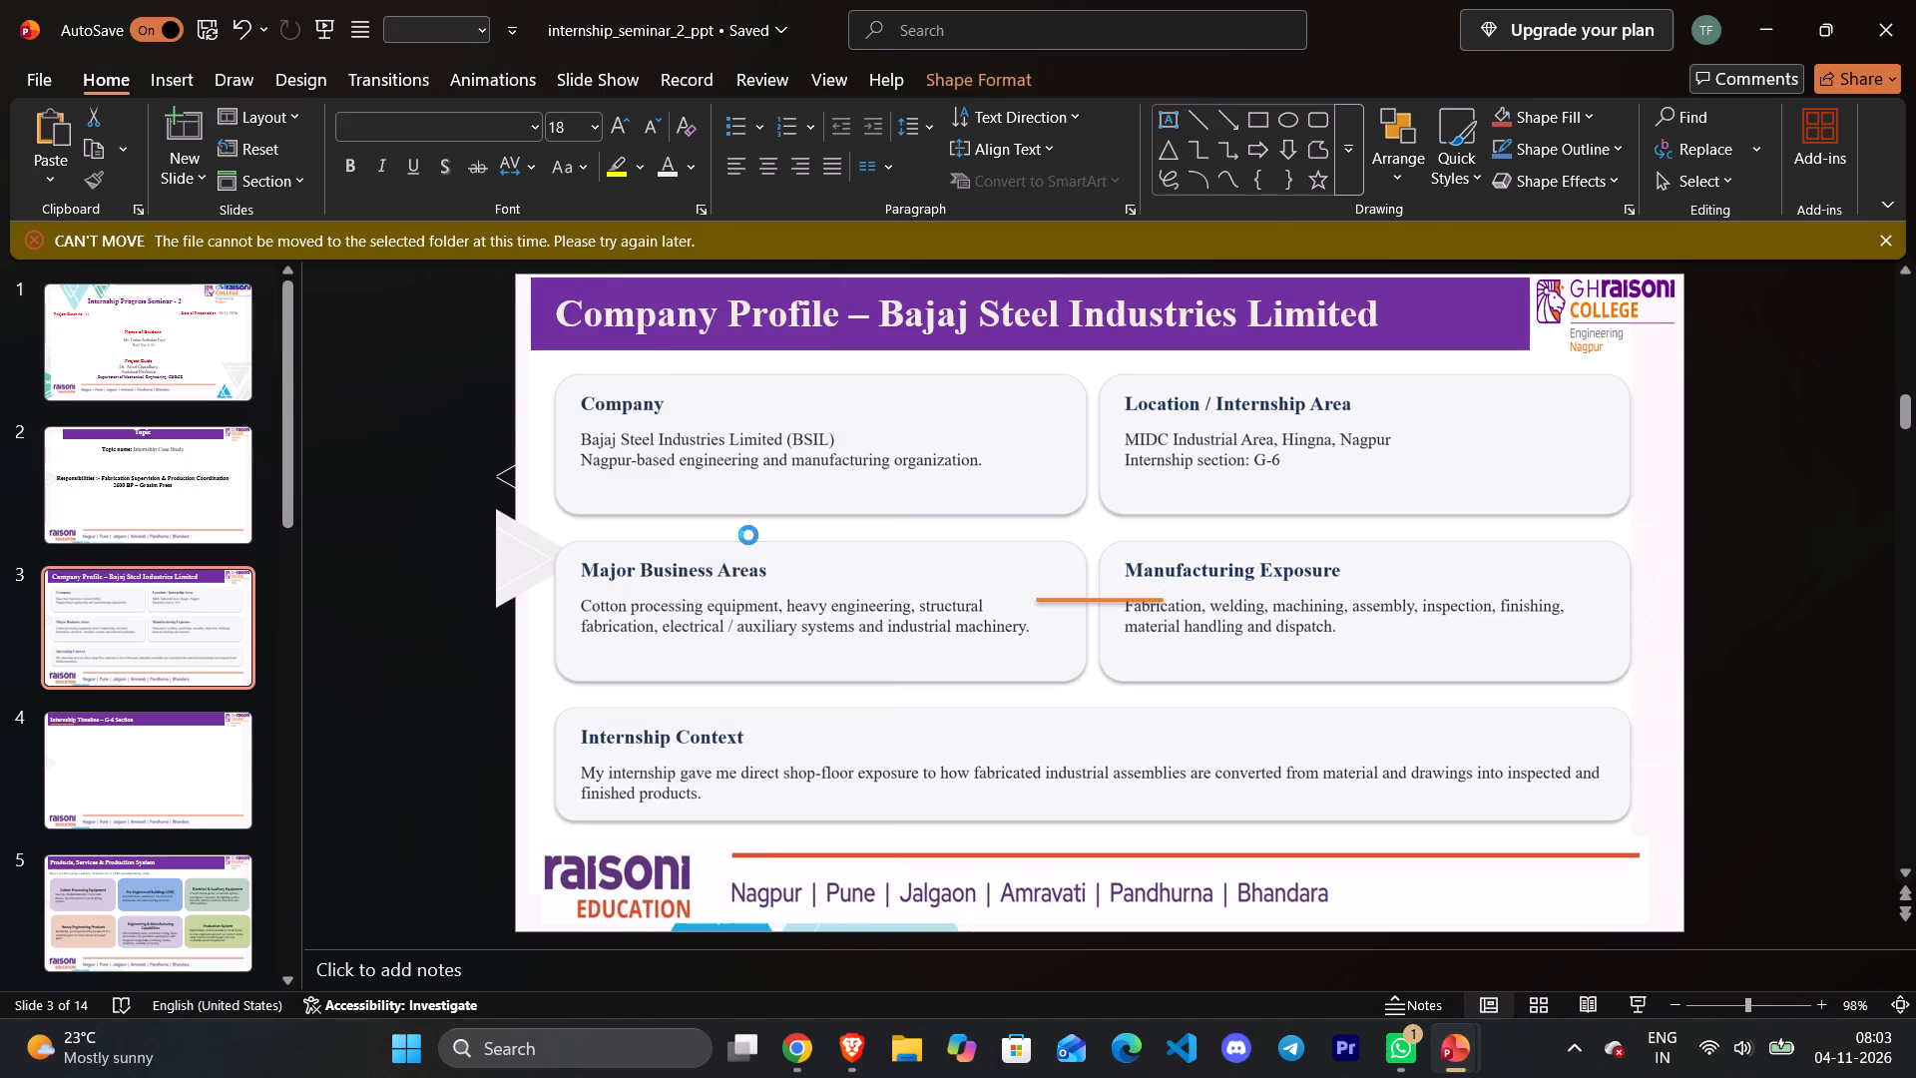
drag(1081, 598, 952, 496)
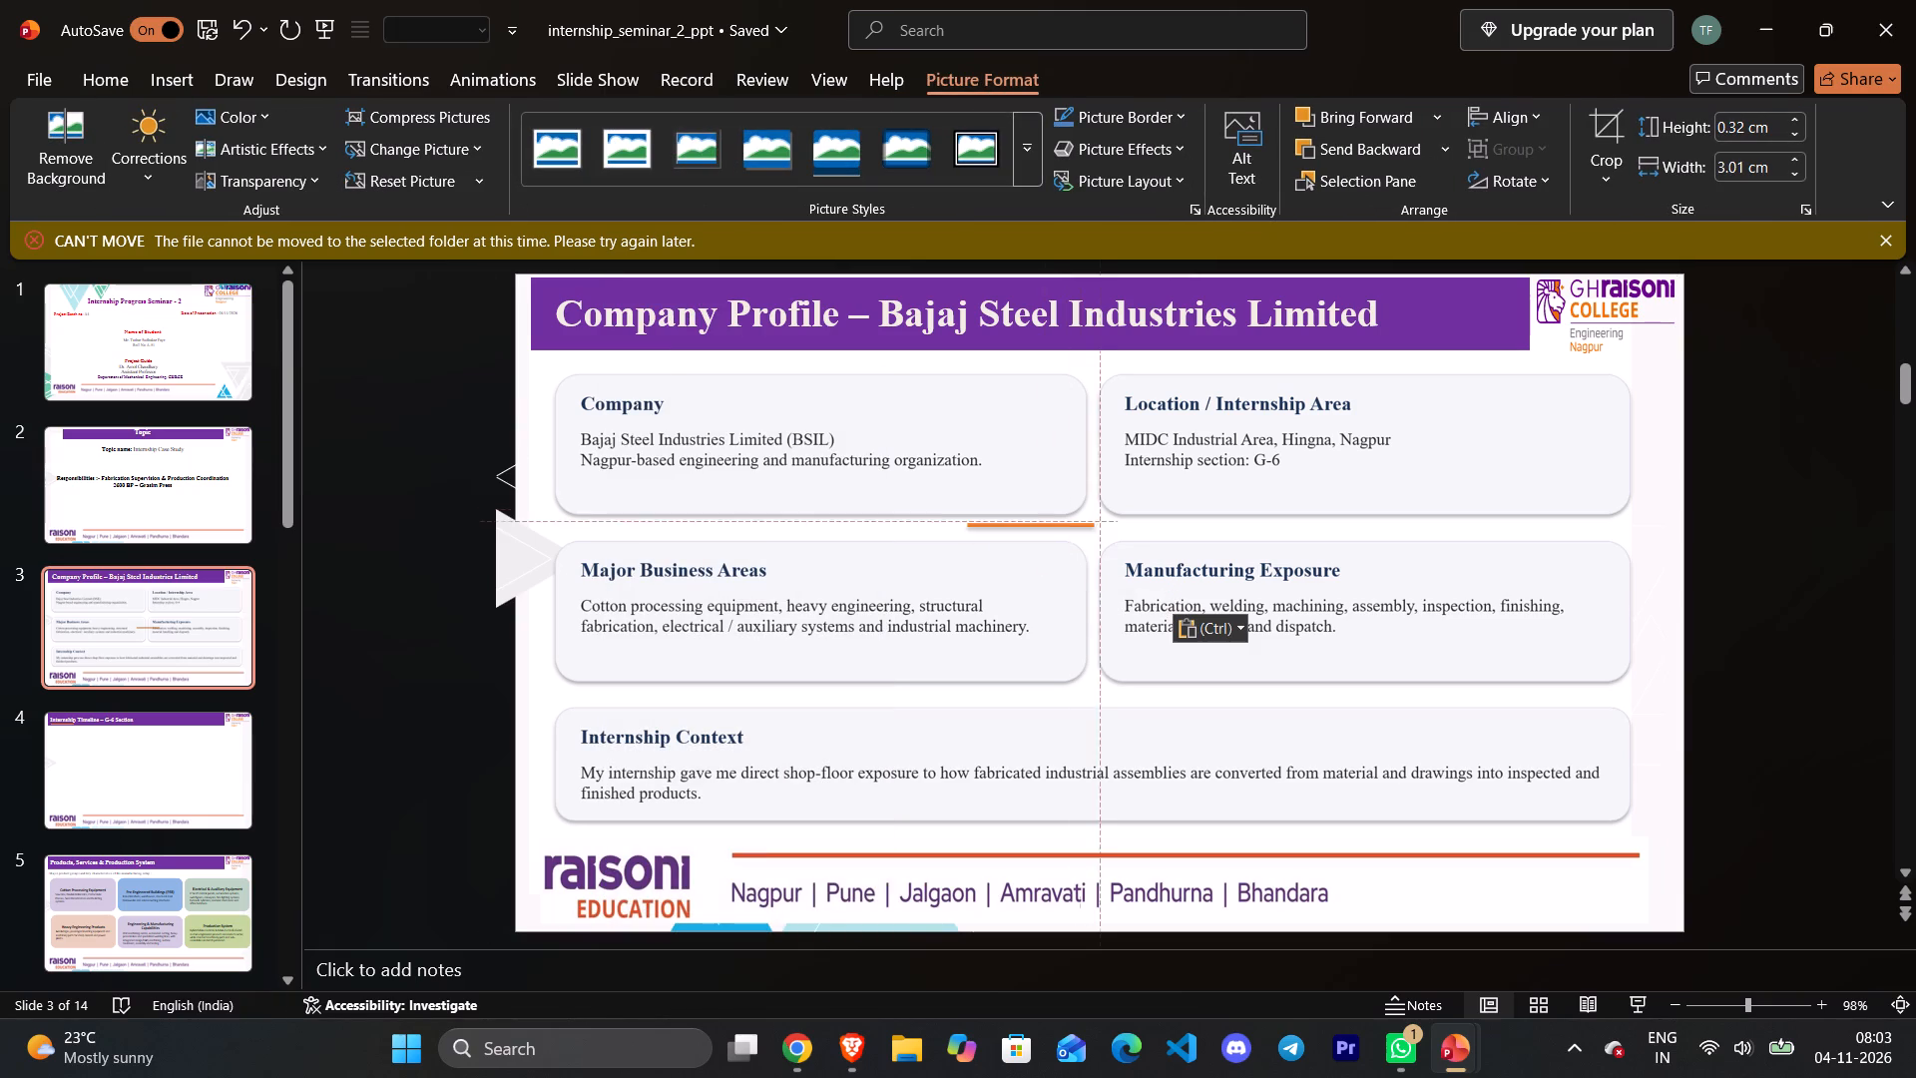
drag(952, 496, 603, 337)
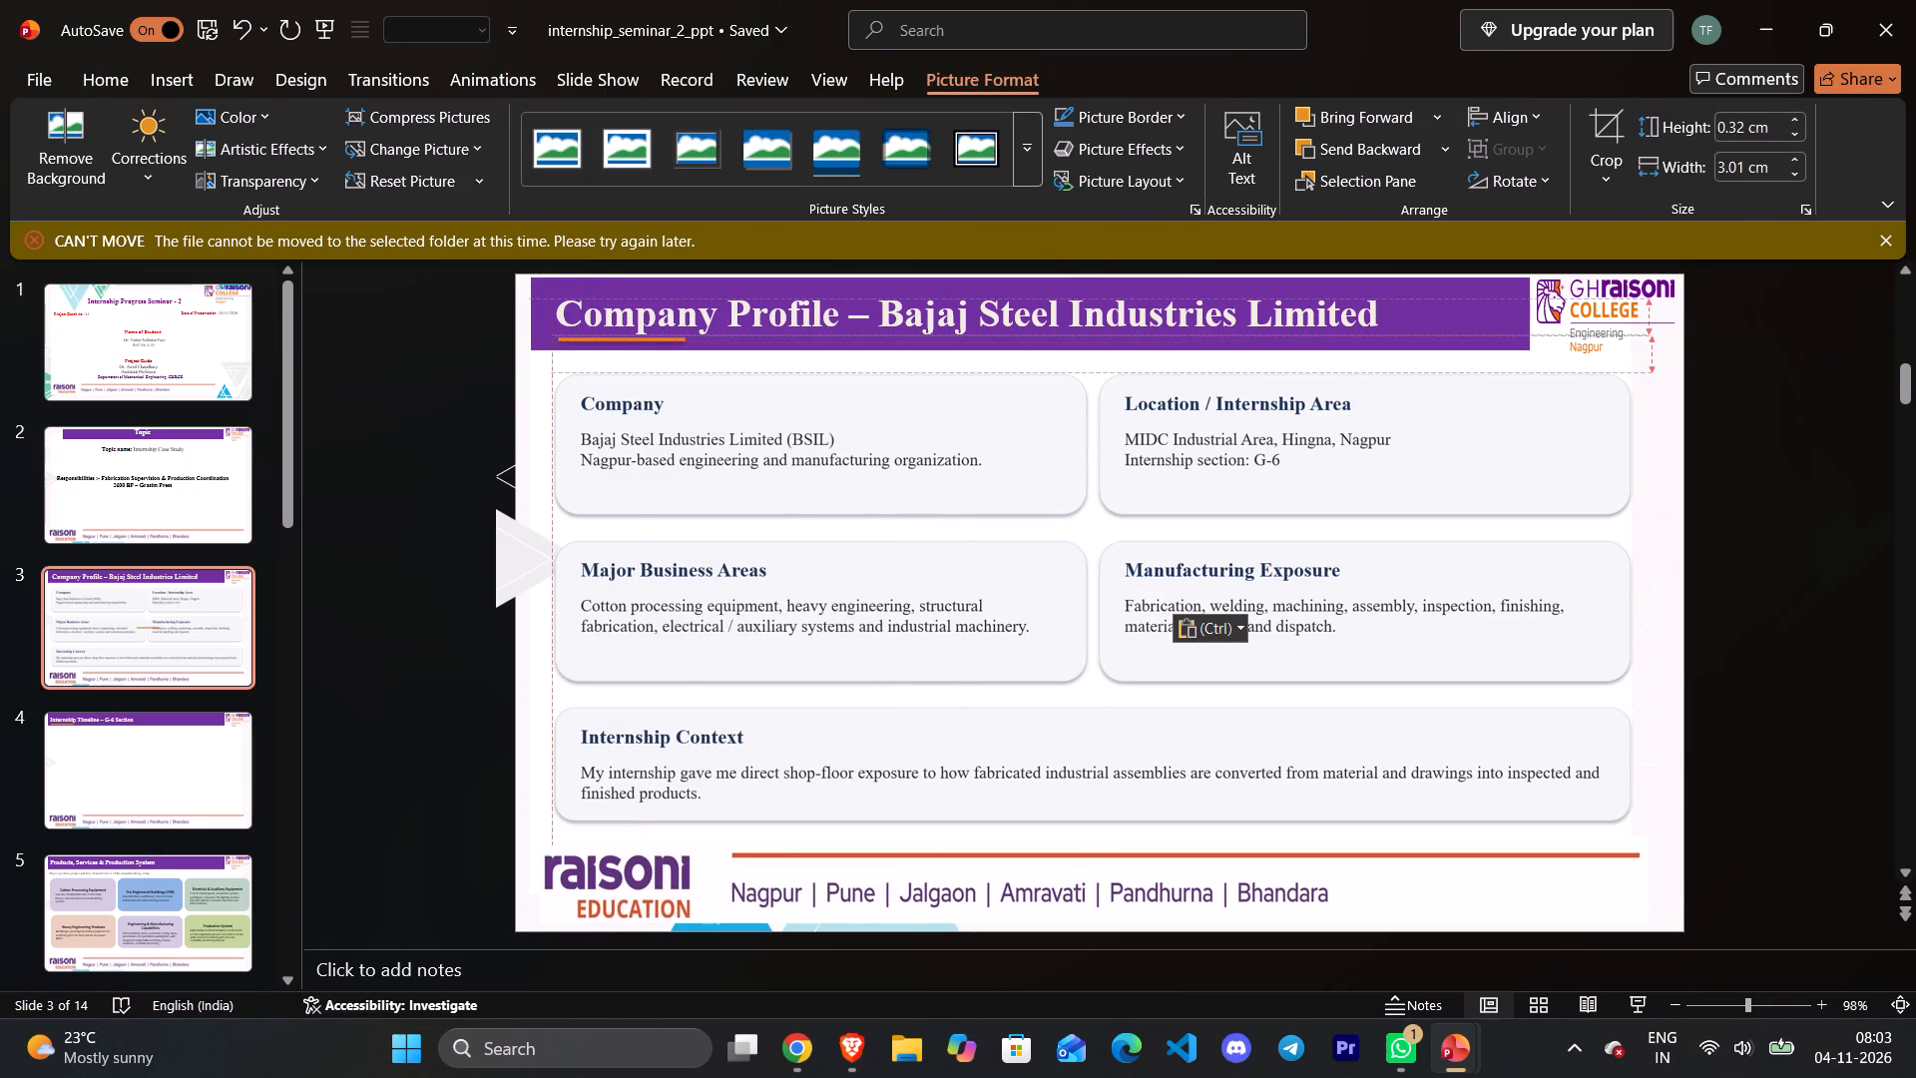
drag(603, 337, 614, 337)
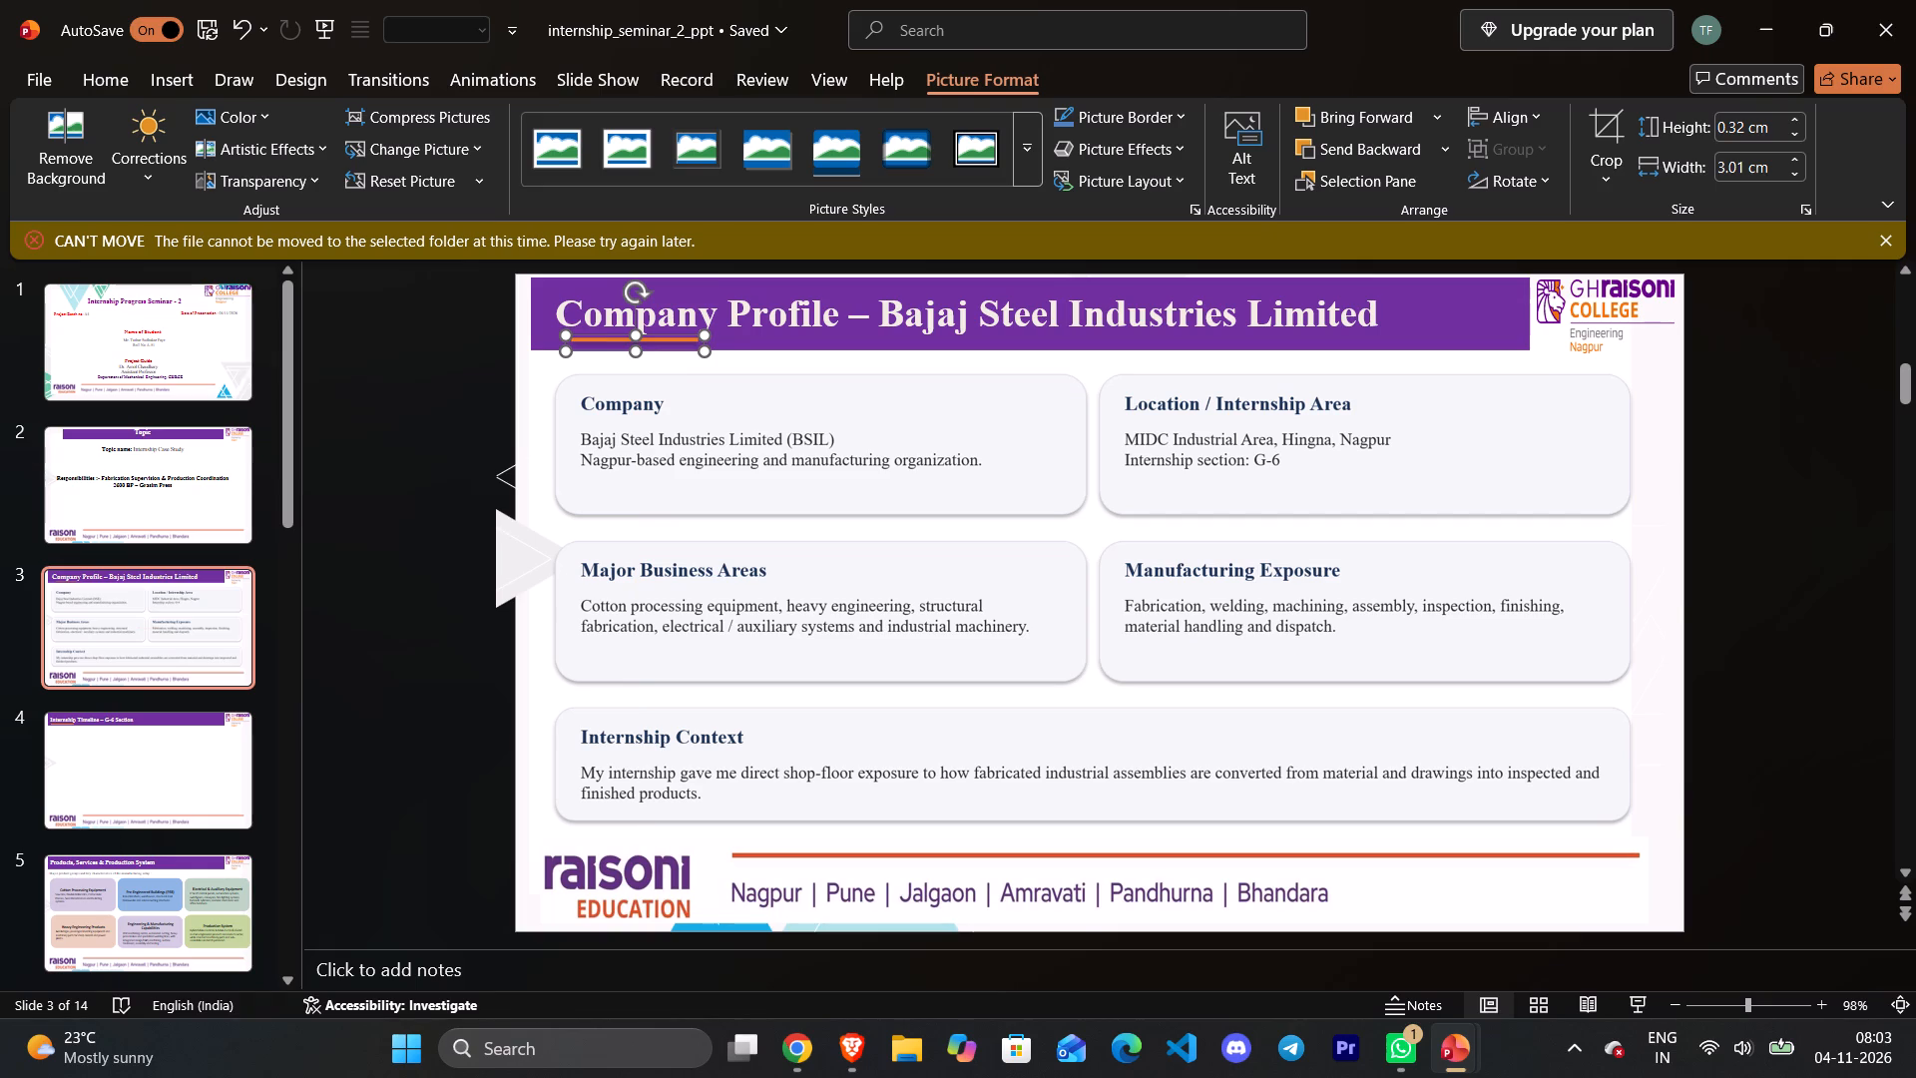
click(771, 371)
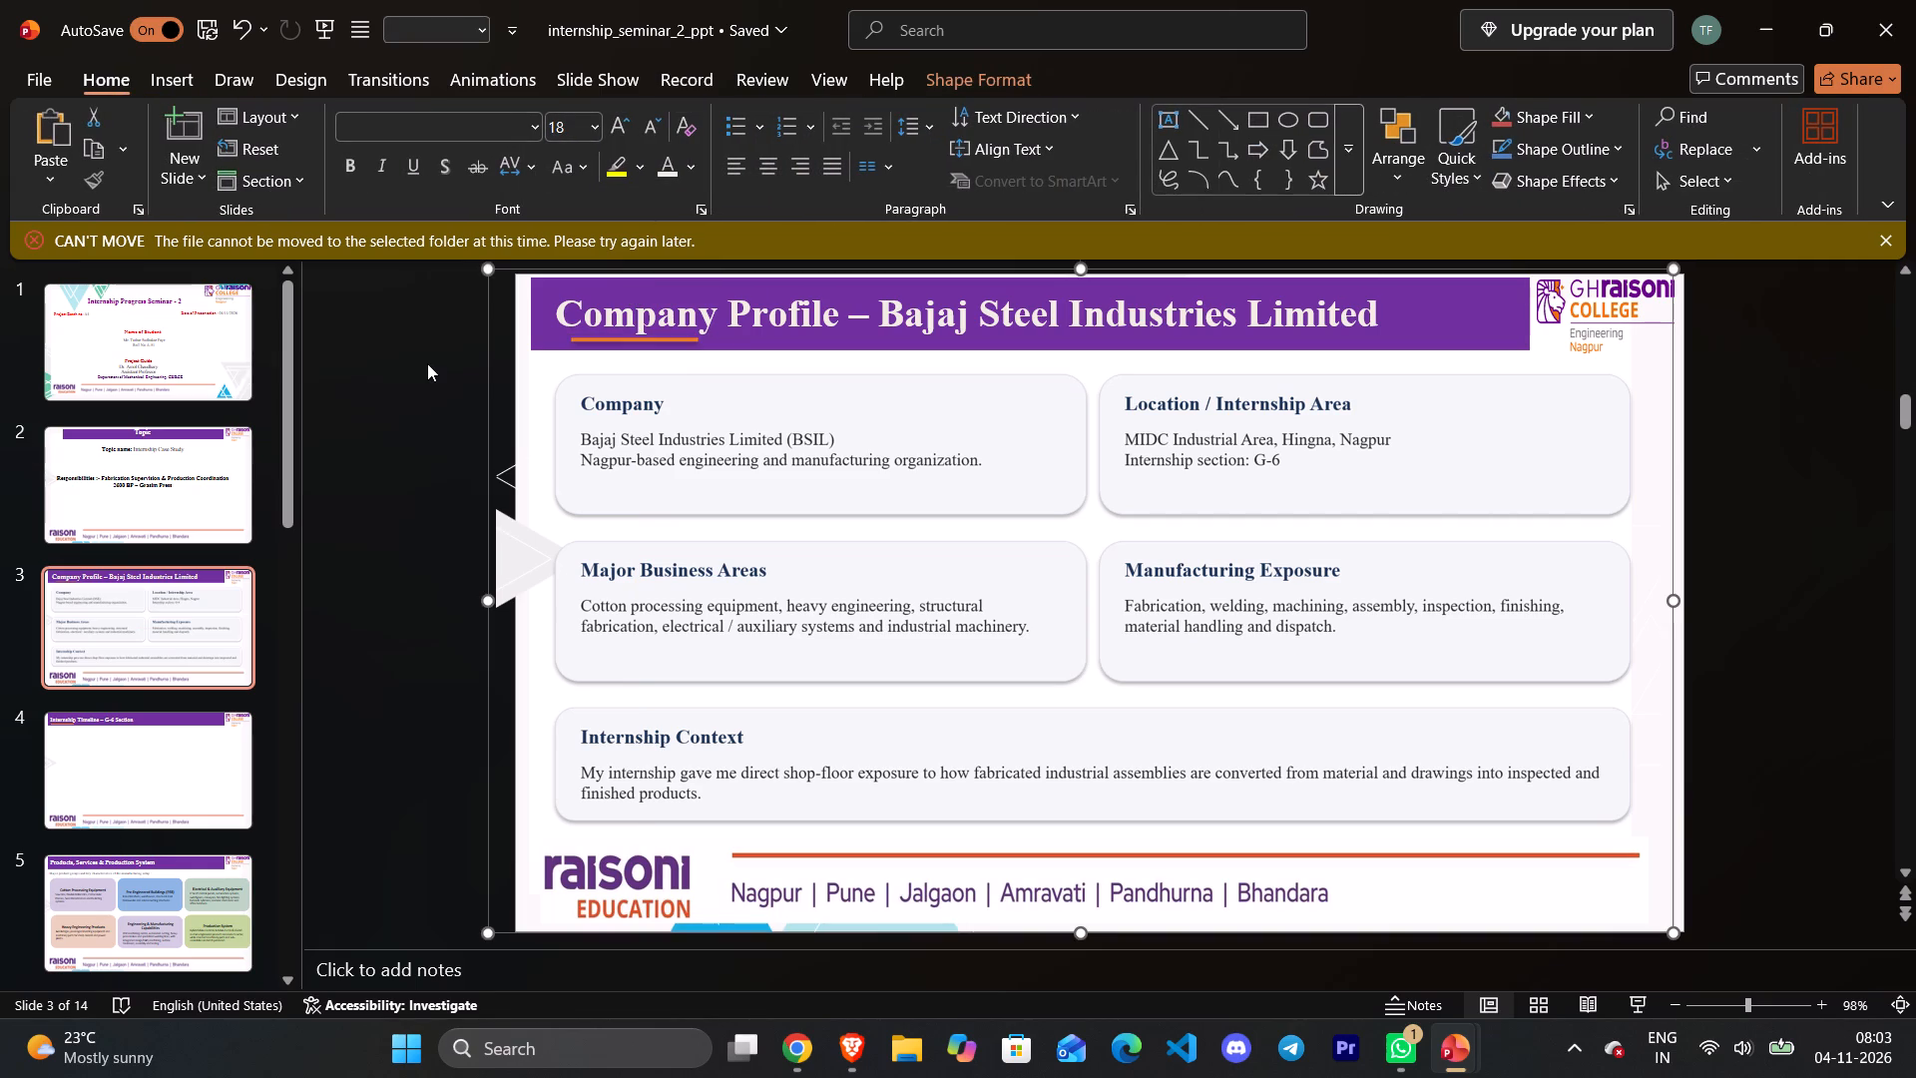
click(168, 677)
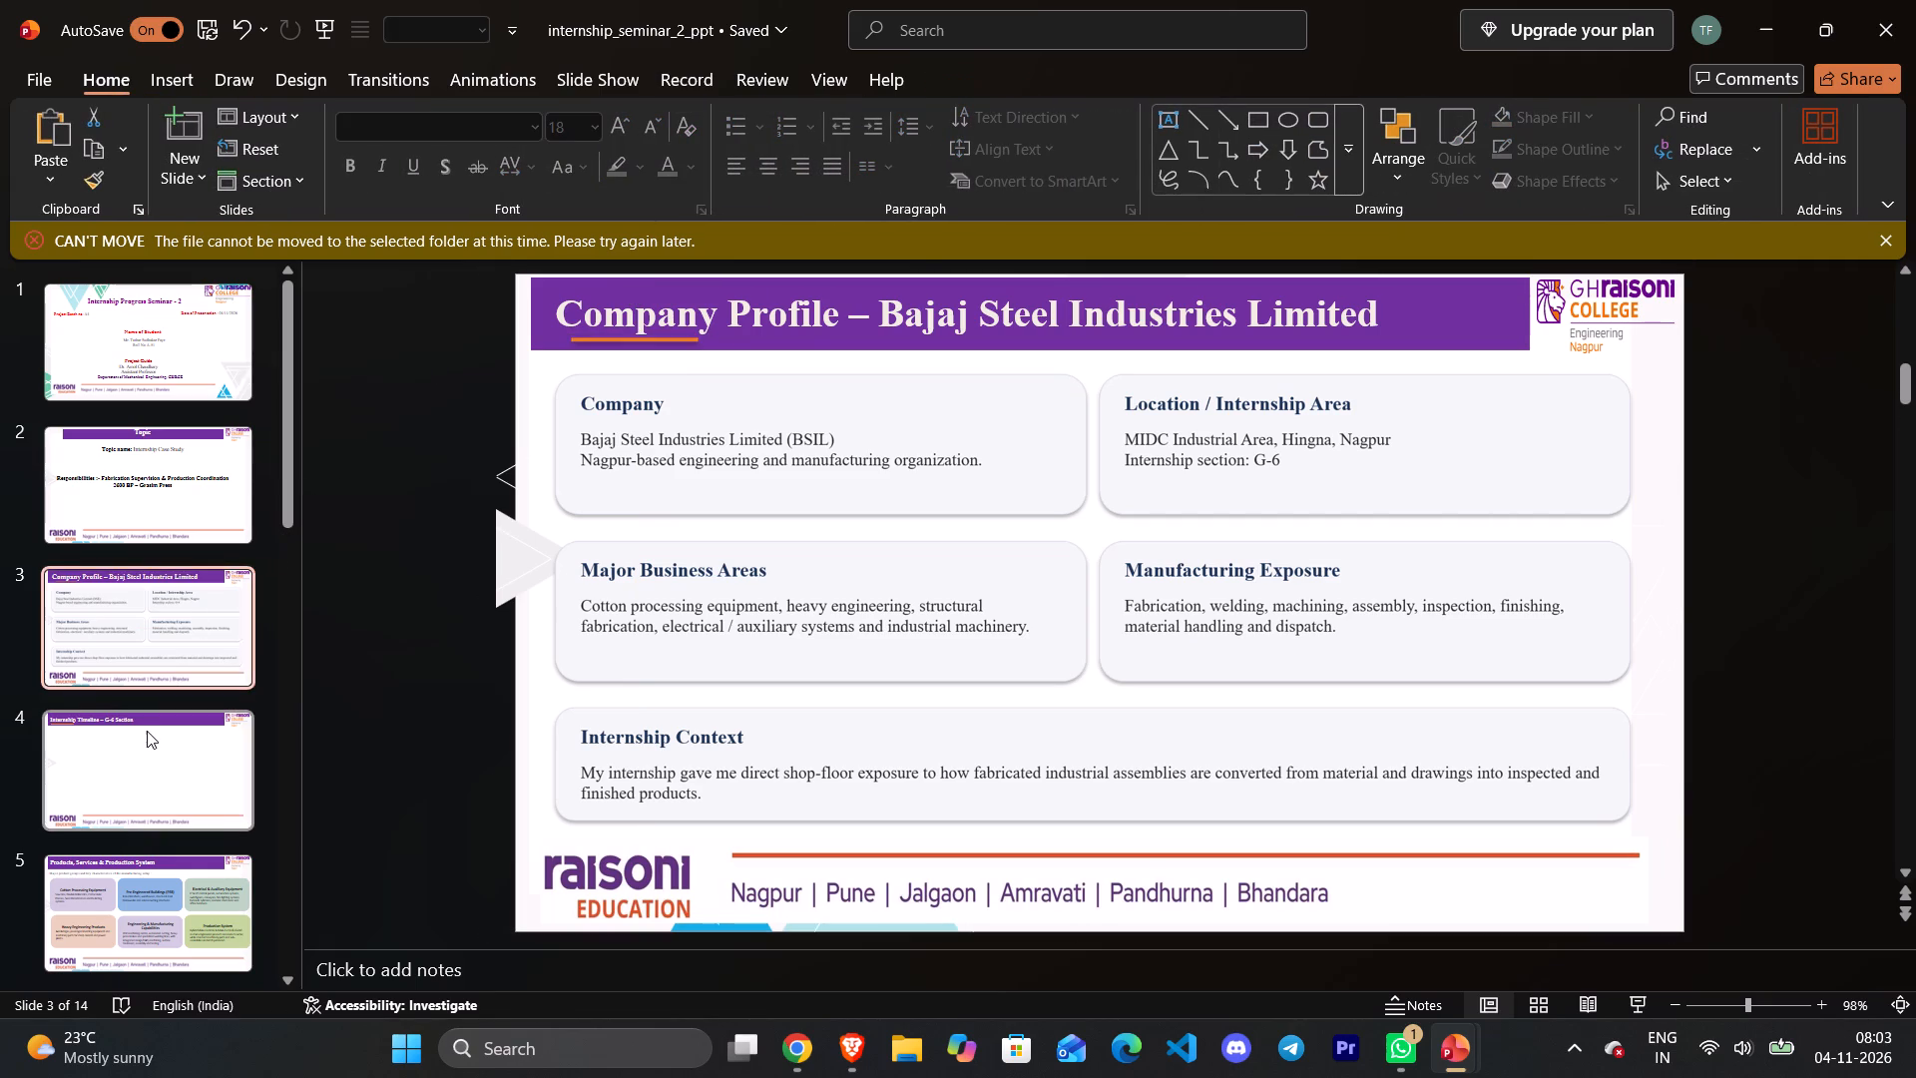
Switch to the source seminar and cut slide 4's two timeline bars, both cards with their headings and bullets, and the orange Important note.
click(147, 741)
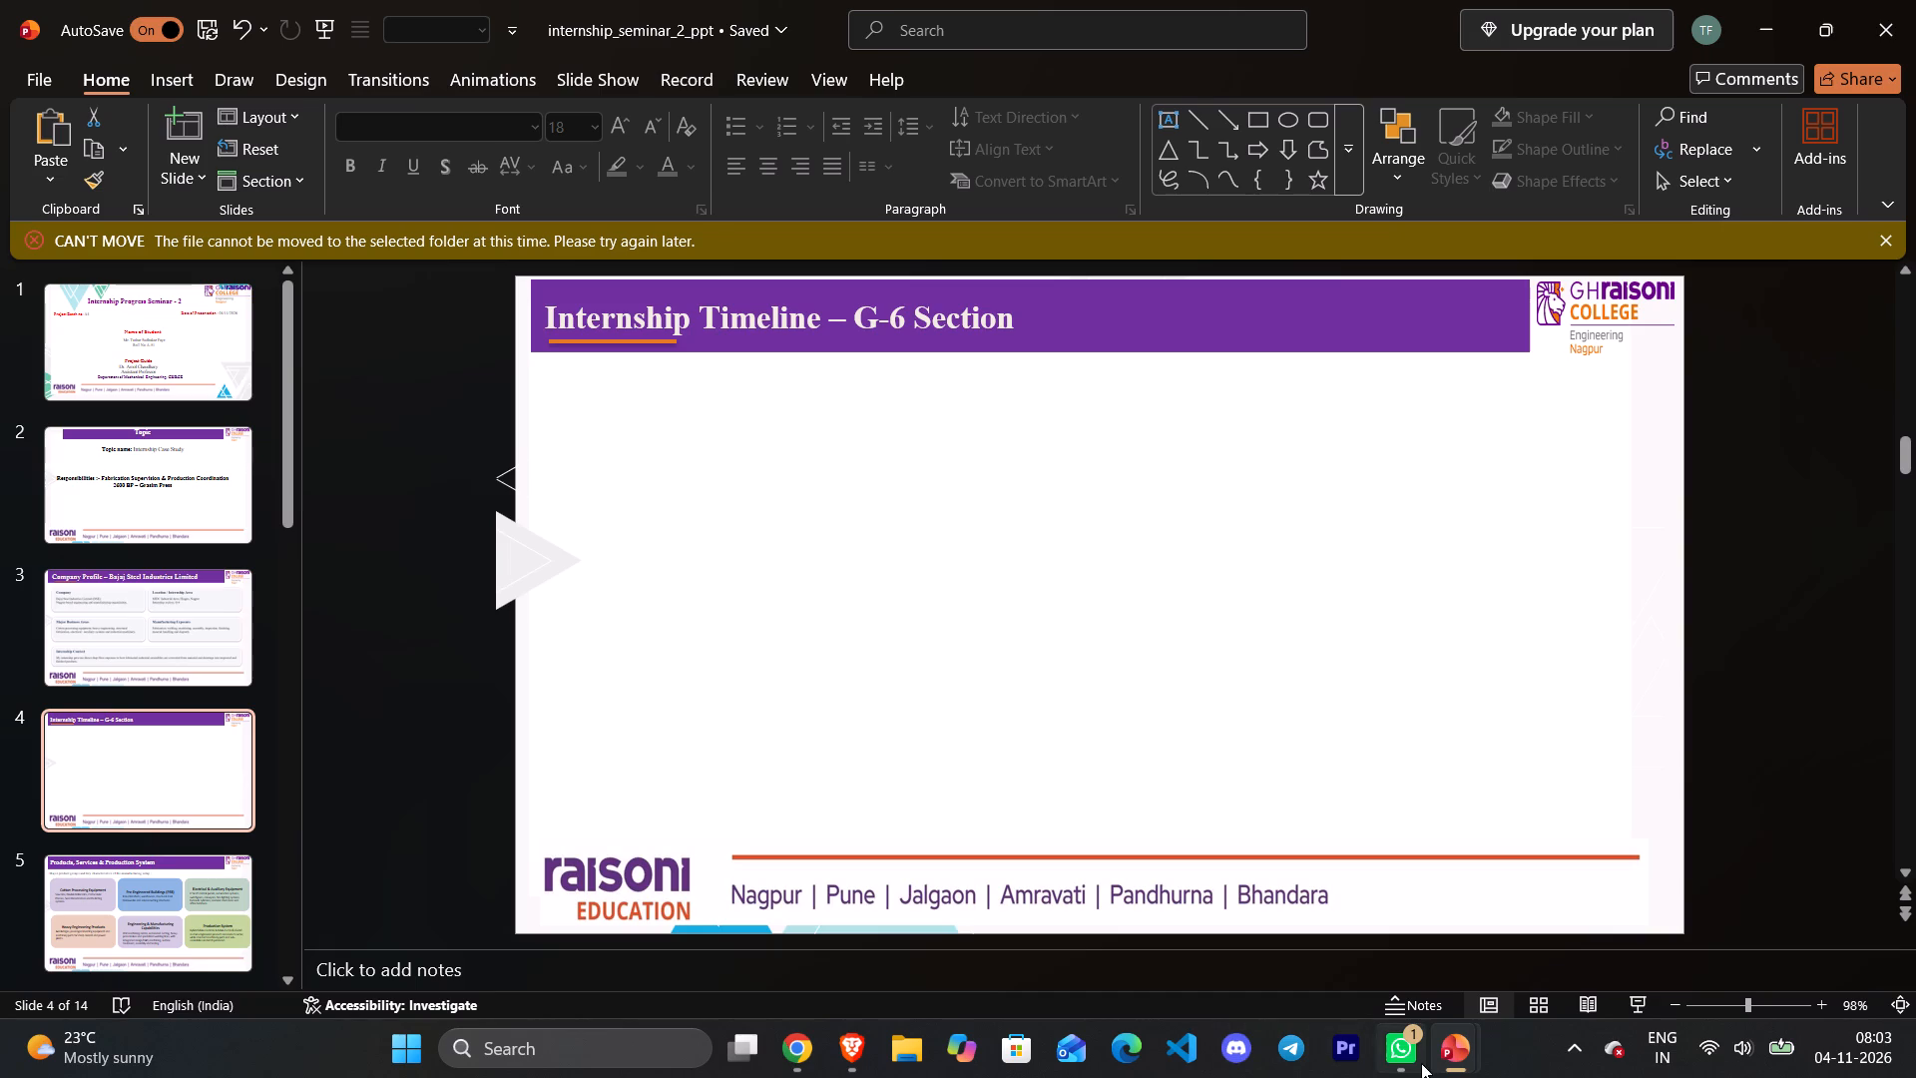
click(1346, 927)
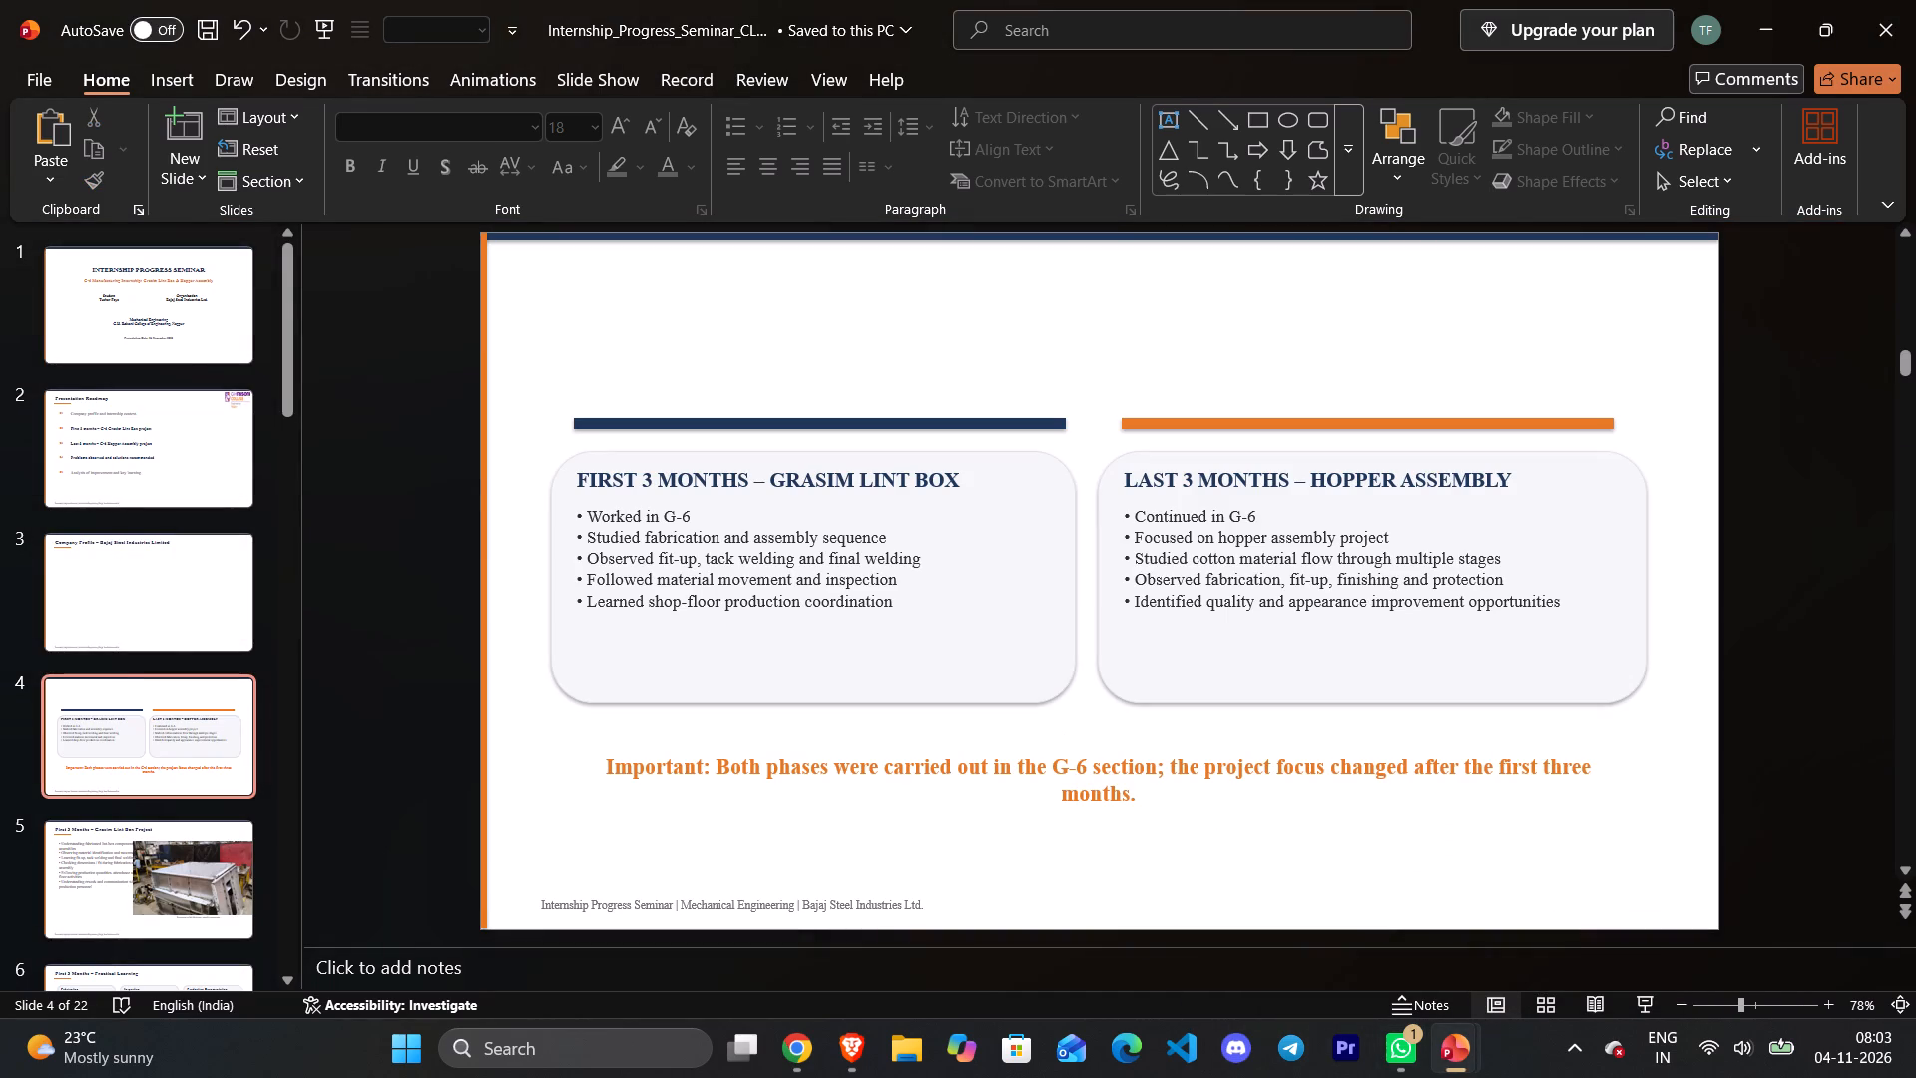
ctrl+click(727, 421)
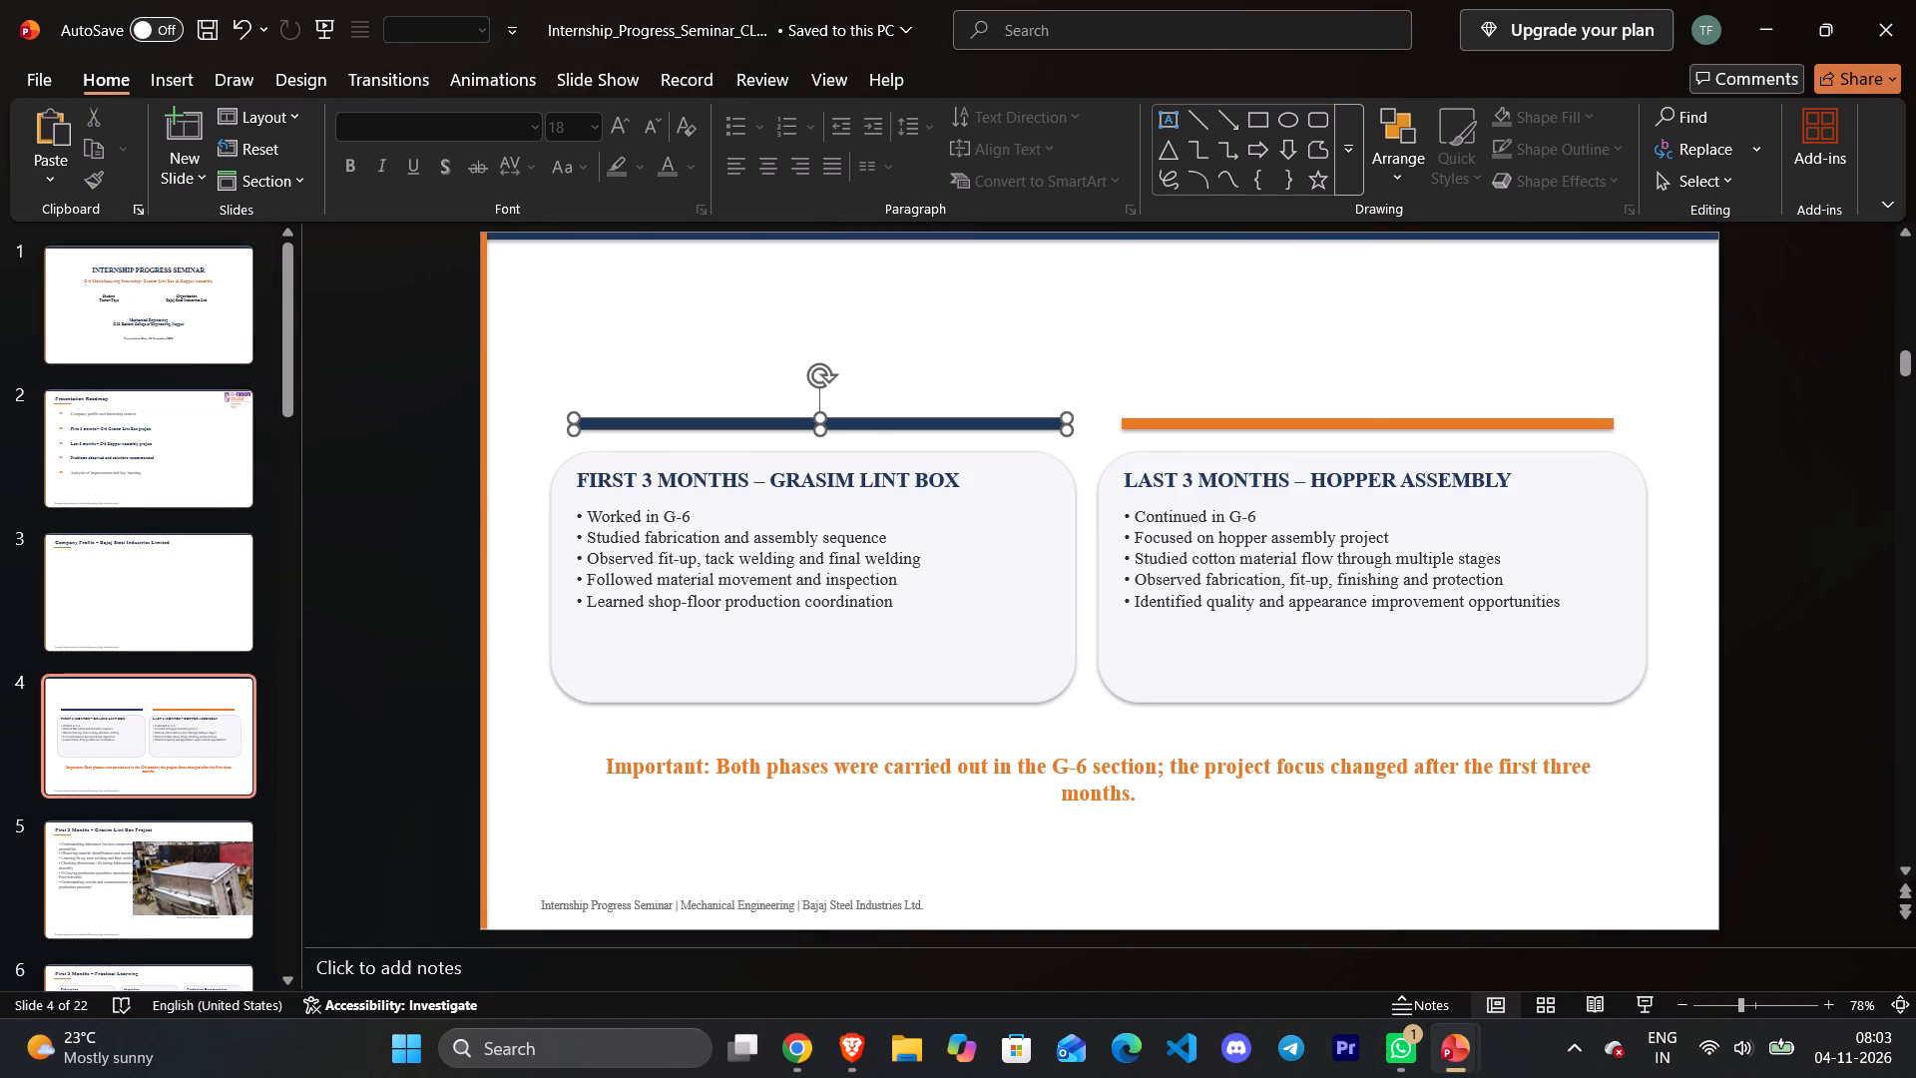
ctrl+click(1187, 423)
ctrl+click(1030, 605)
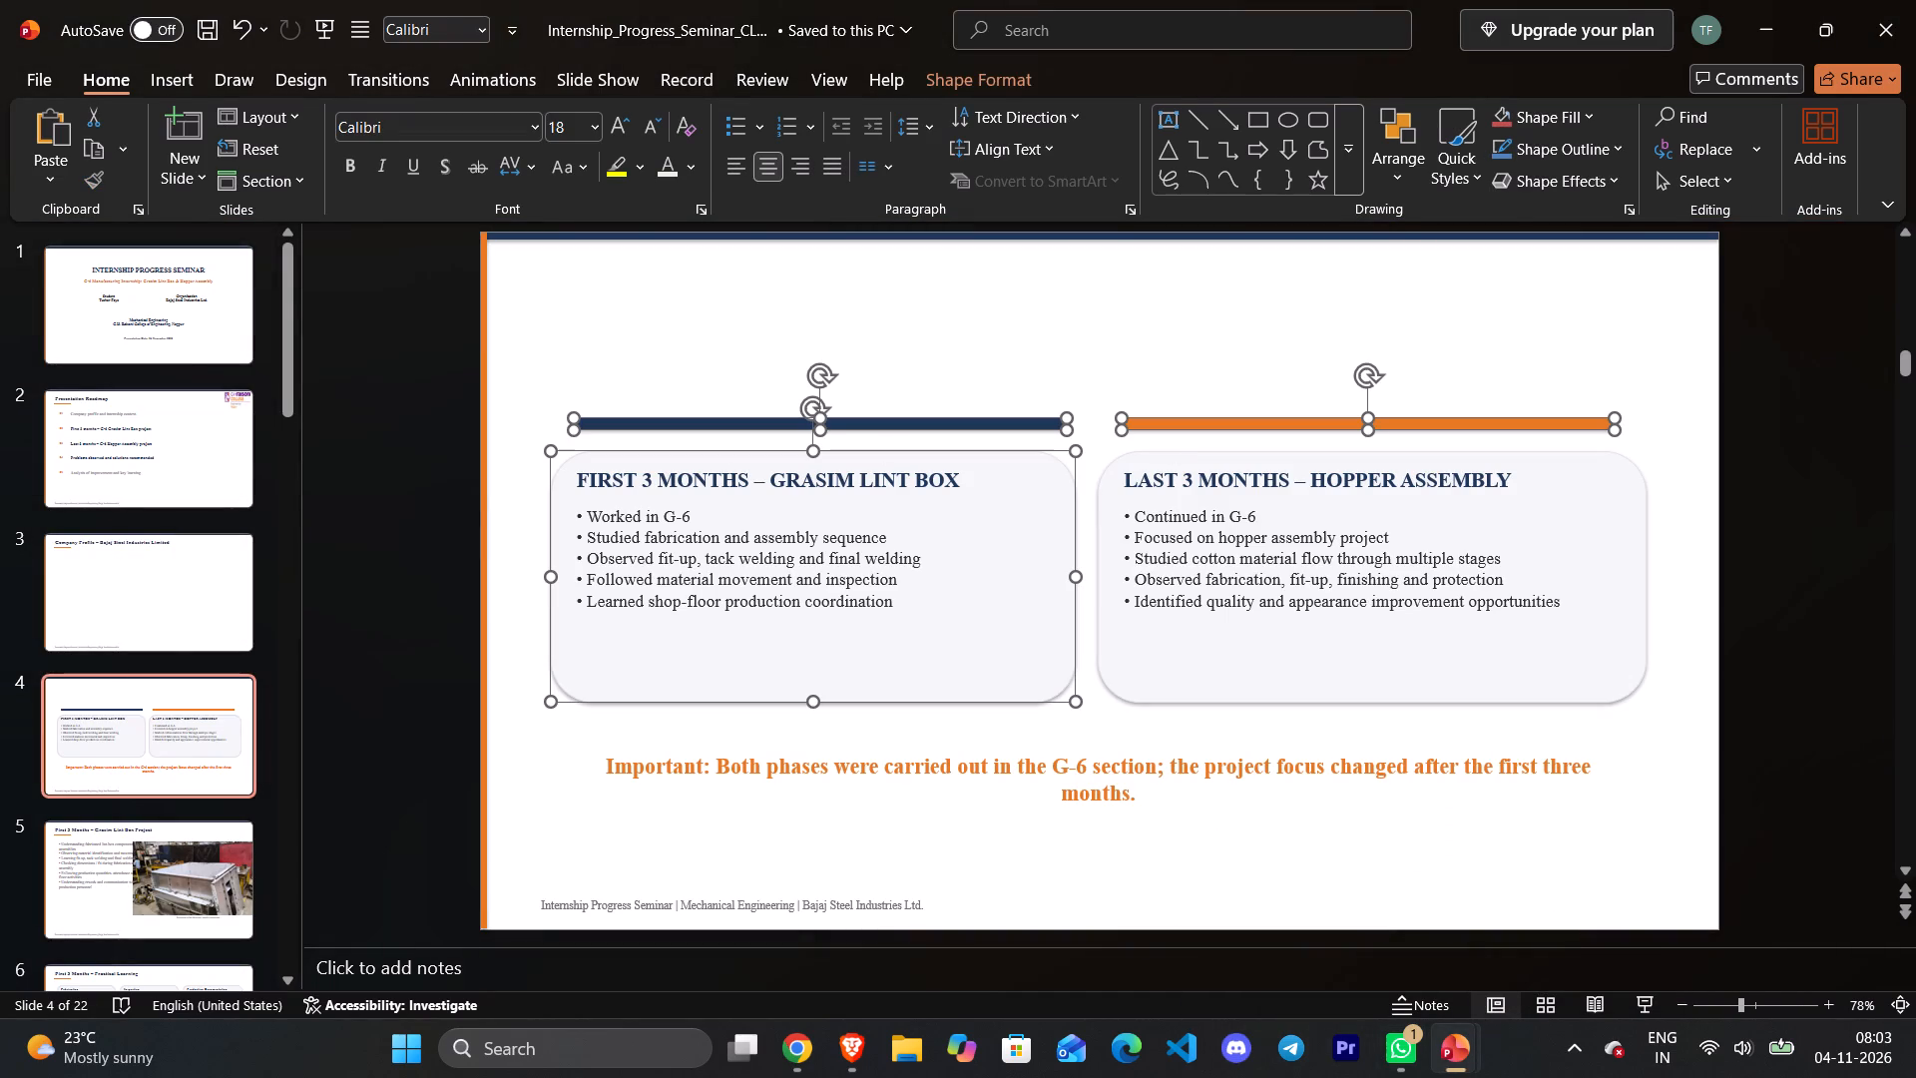
ctrl+click(890, 486)
ctrl+click(861, 557)
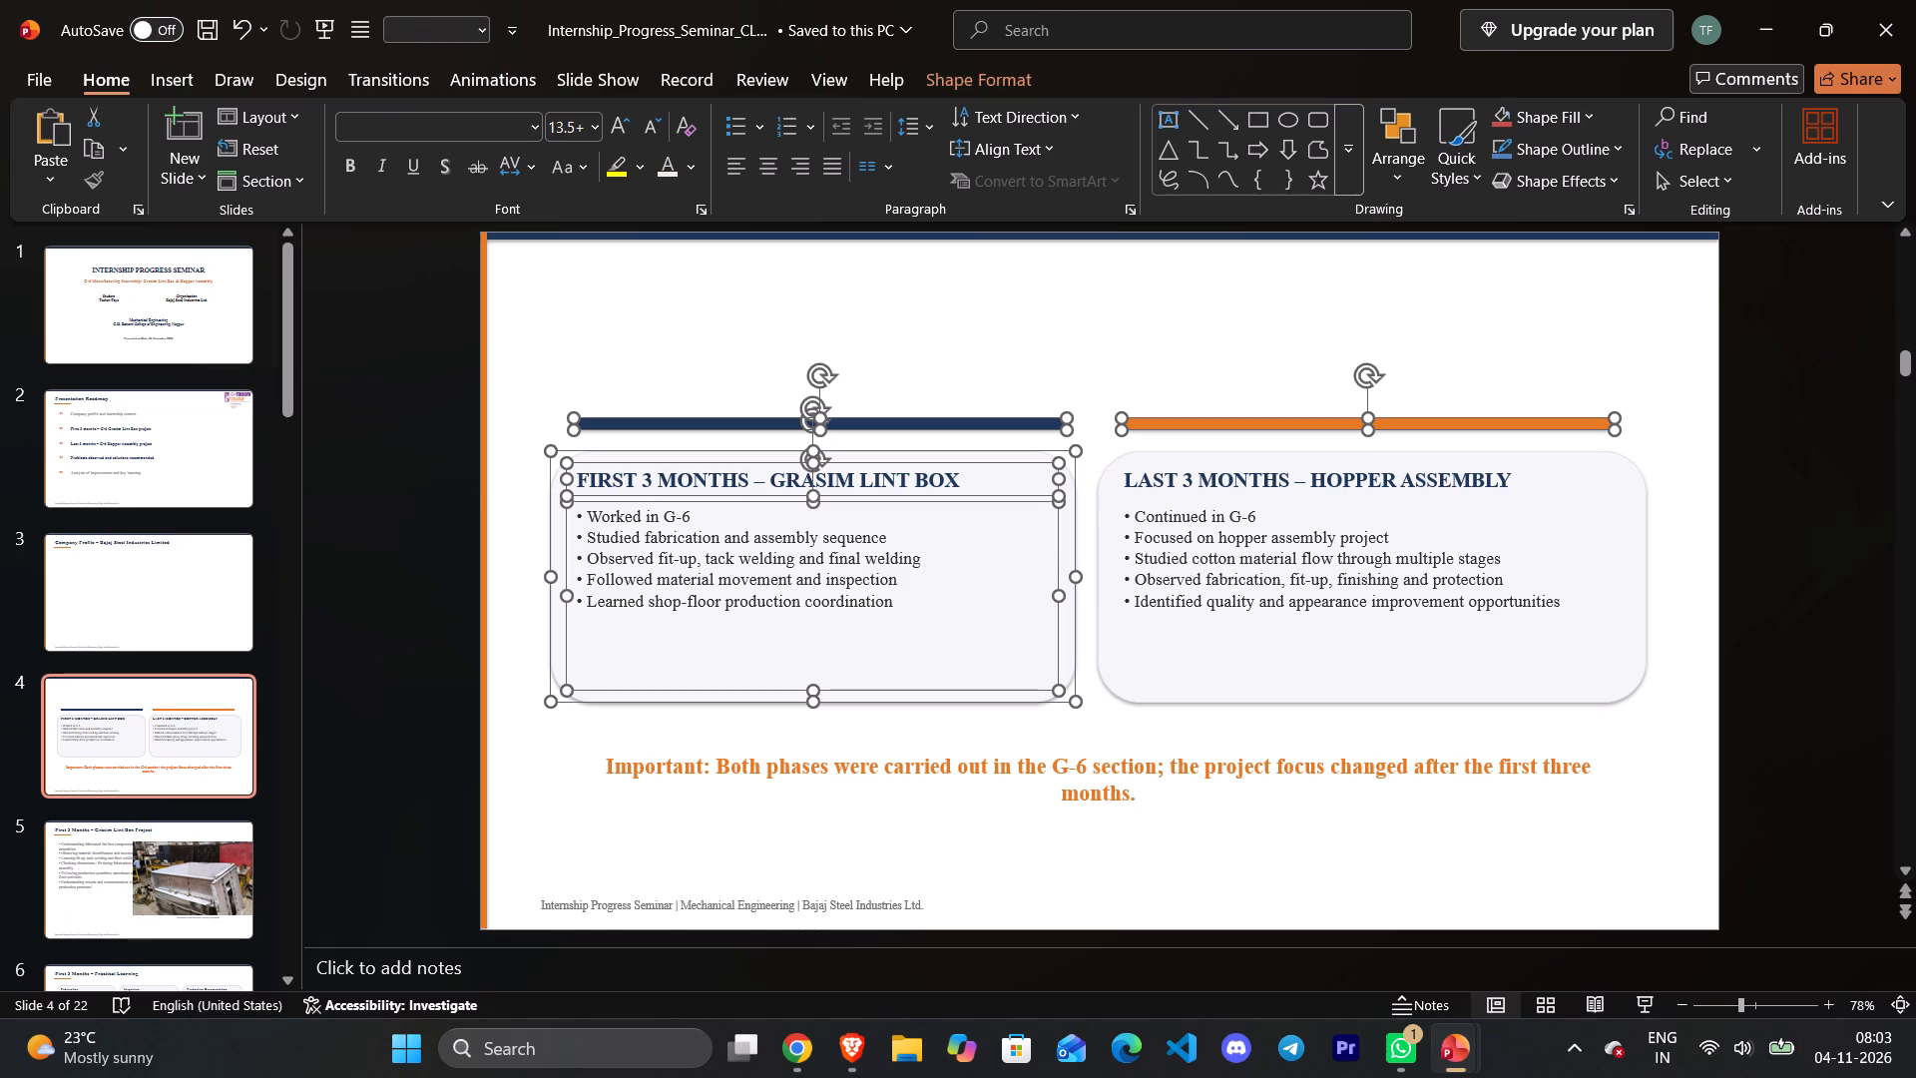
ctrl+click(1236, 491)
ctrl+click(1228, 547)
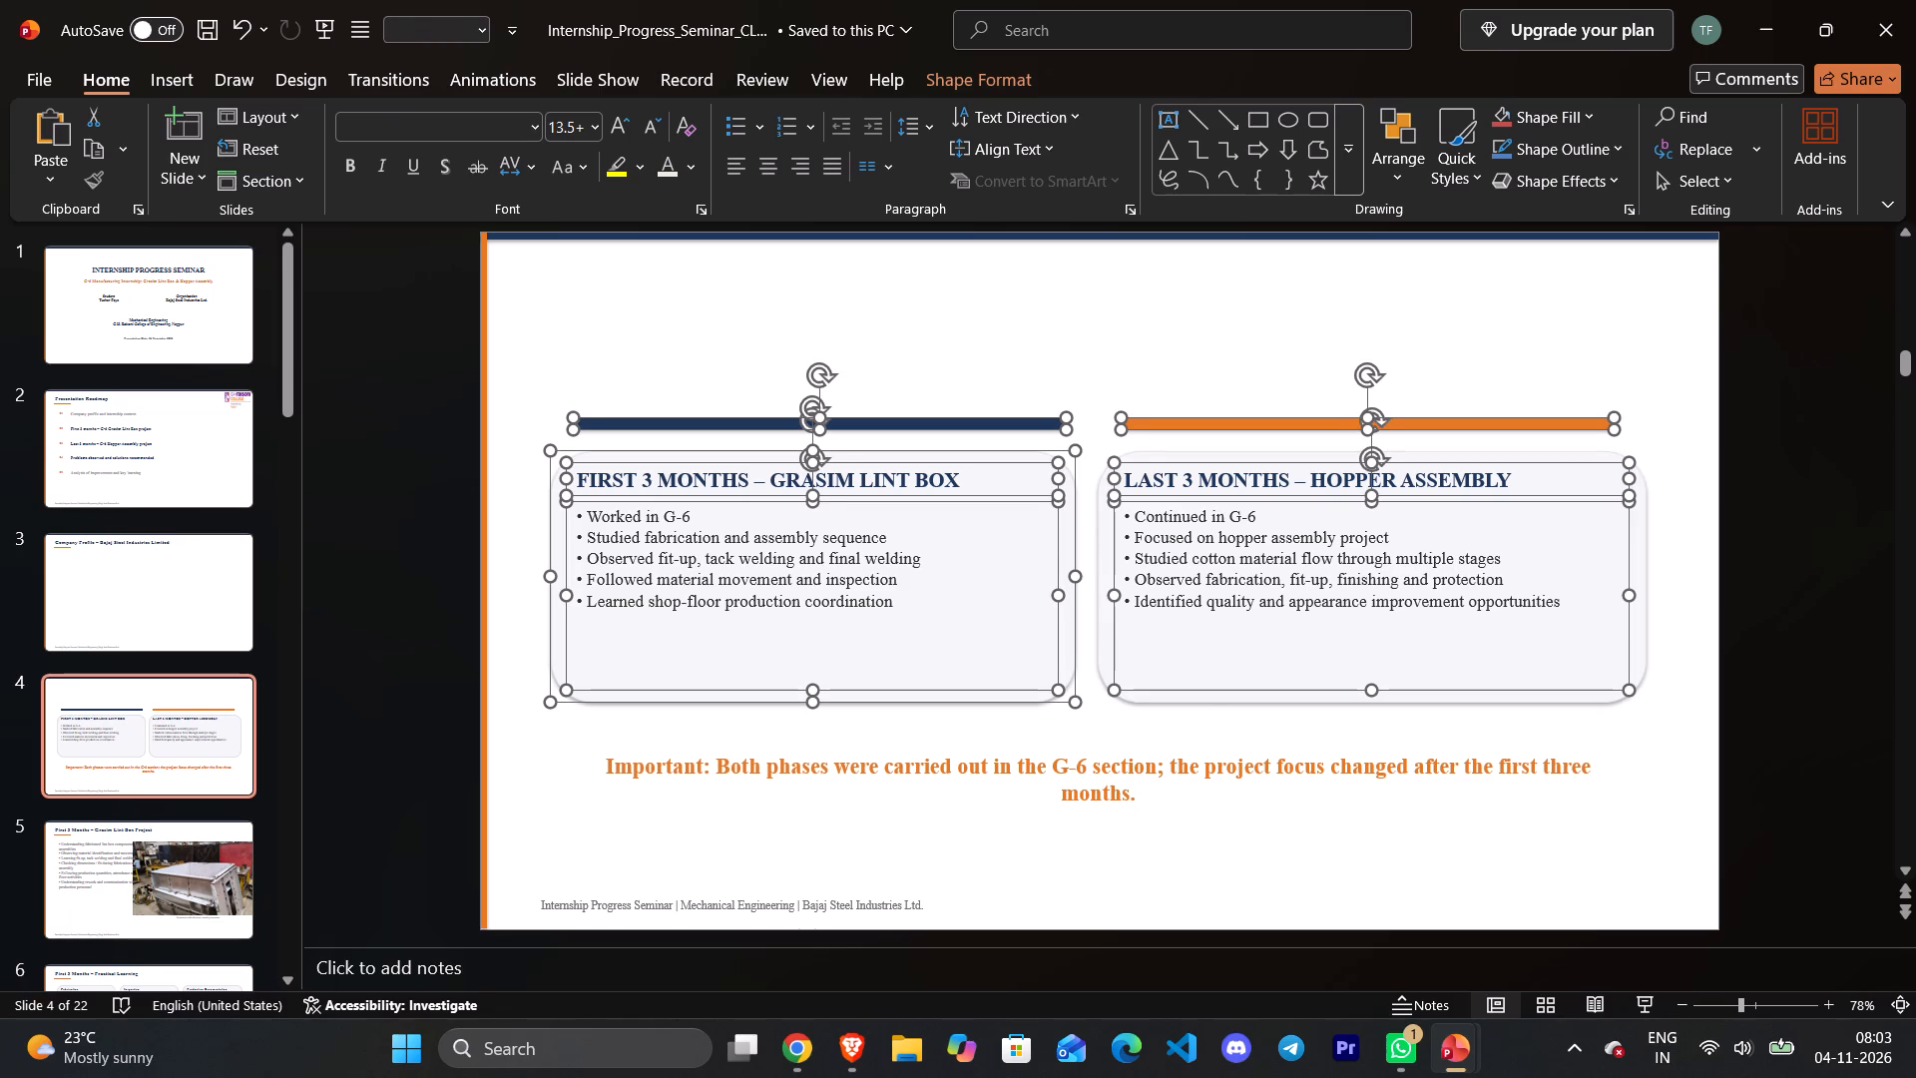
ctrl+click(1162, 769)
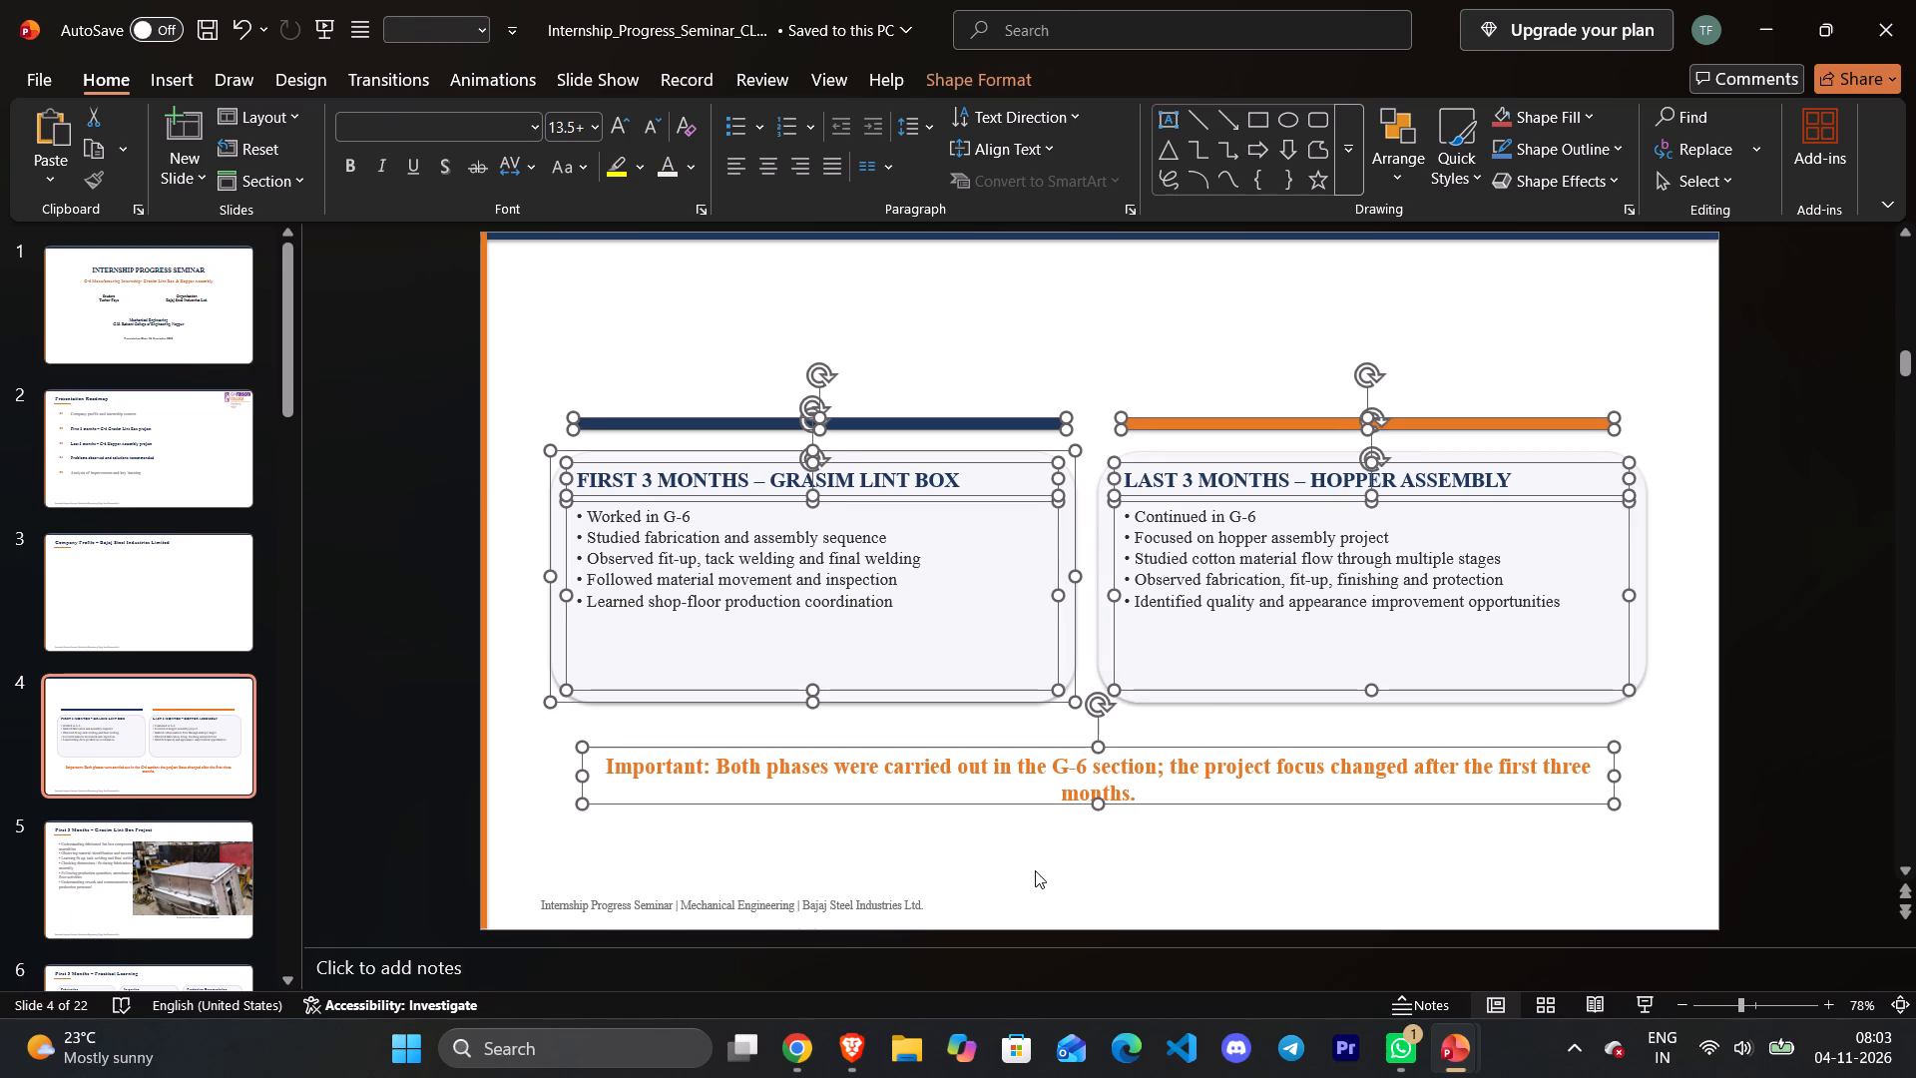
key(ctrl+x)
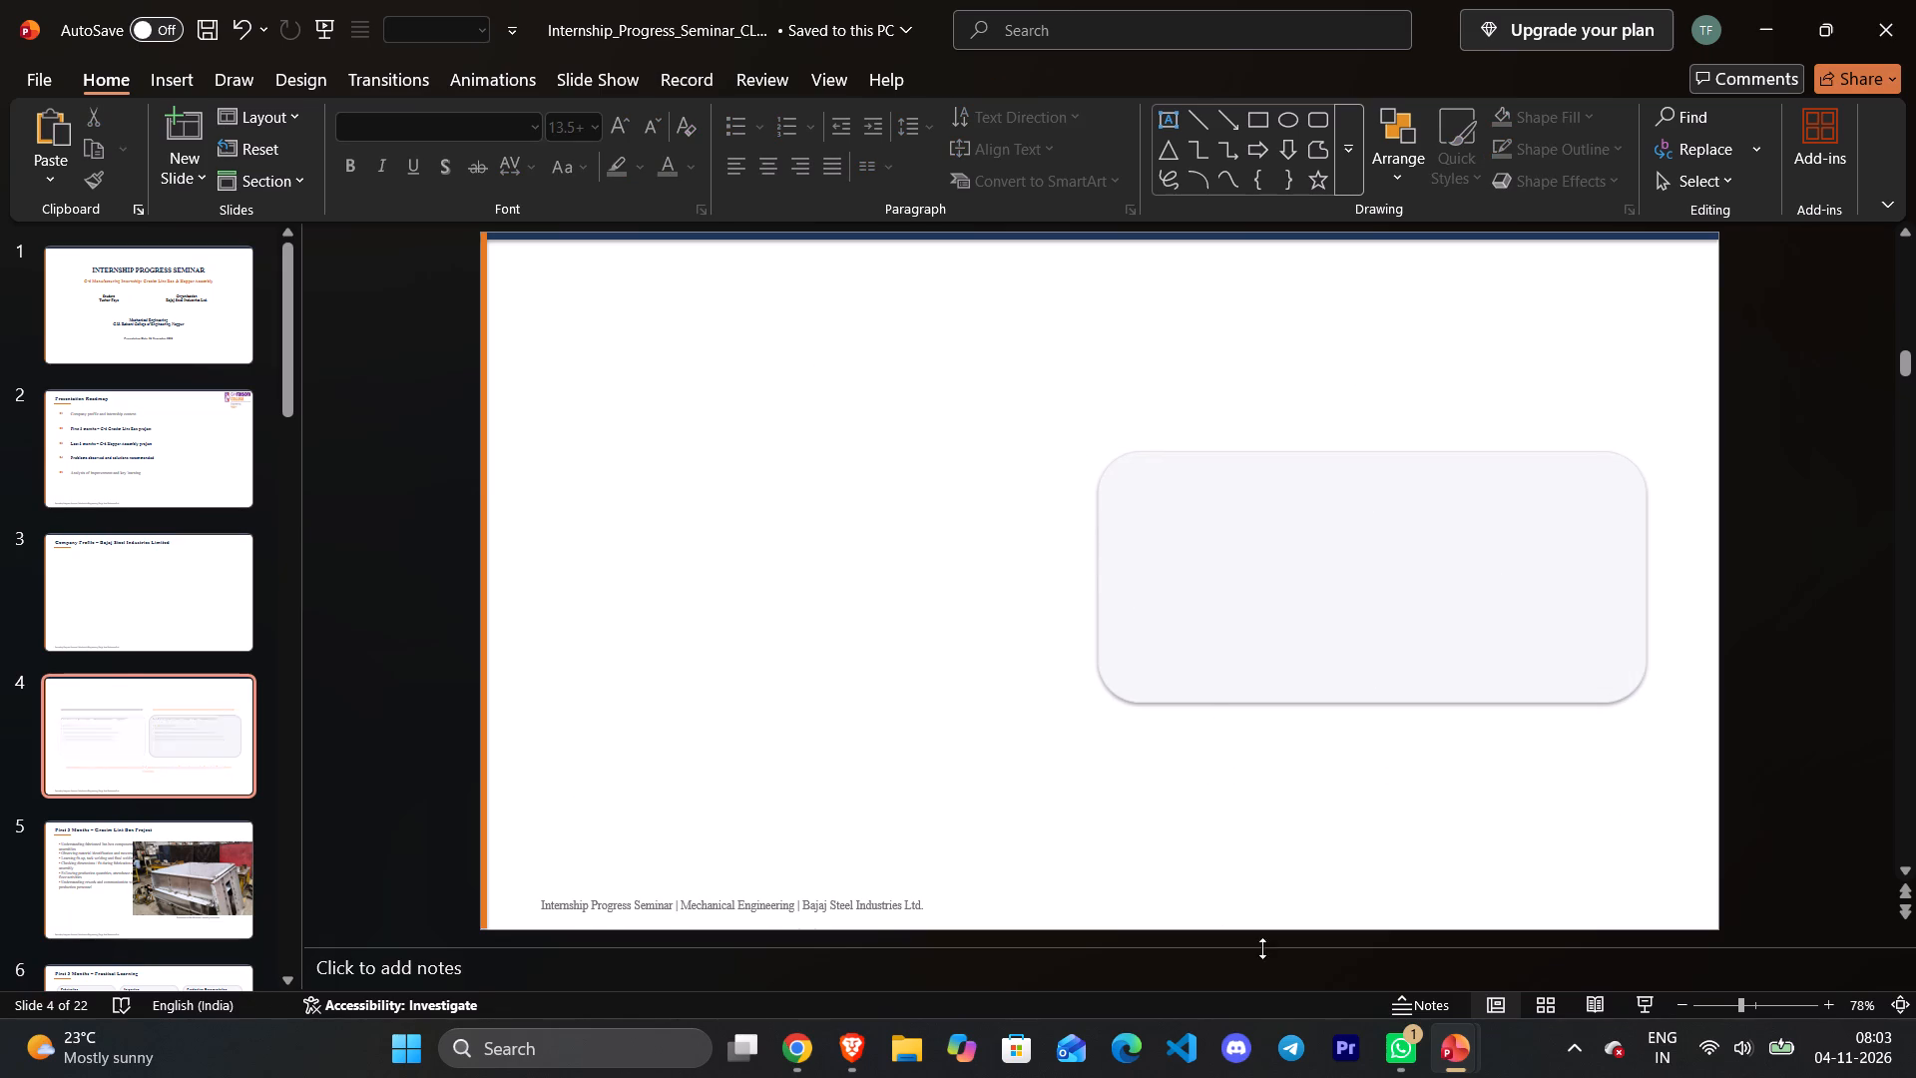
key(ctrl+z)
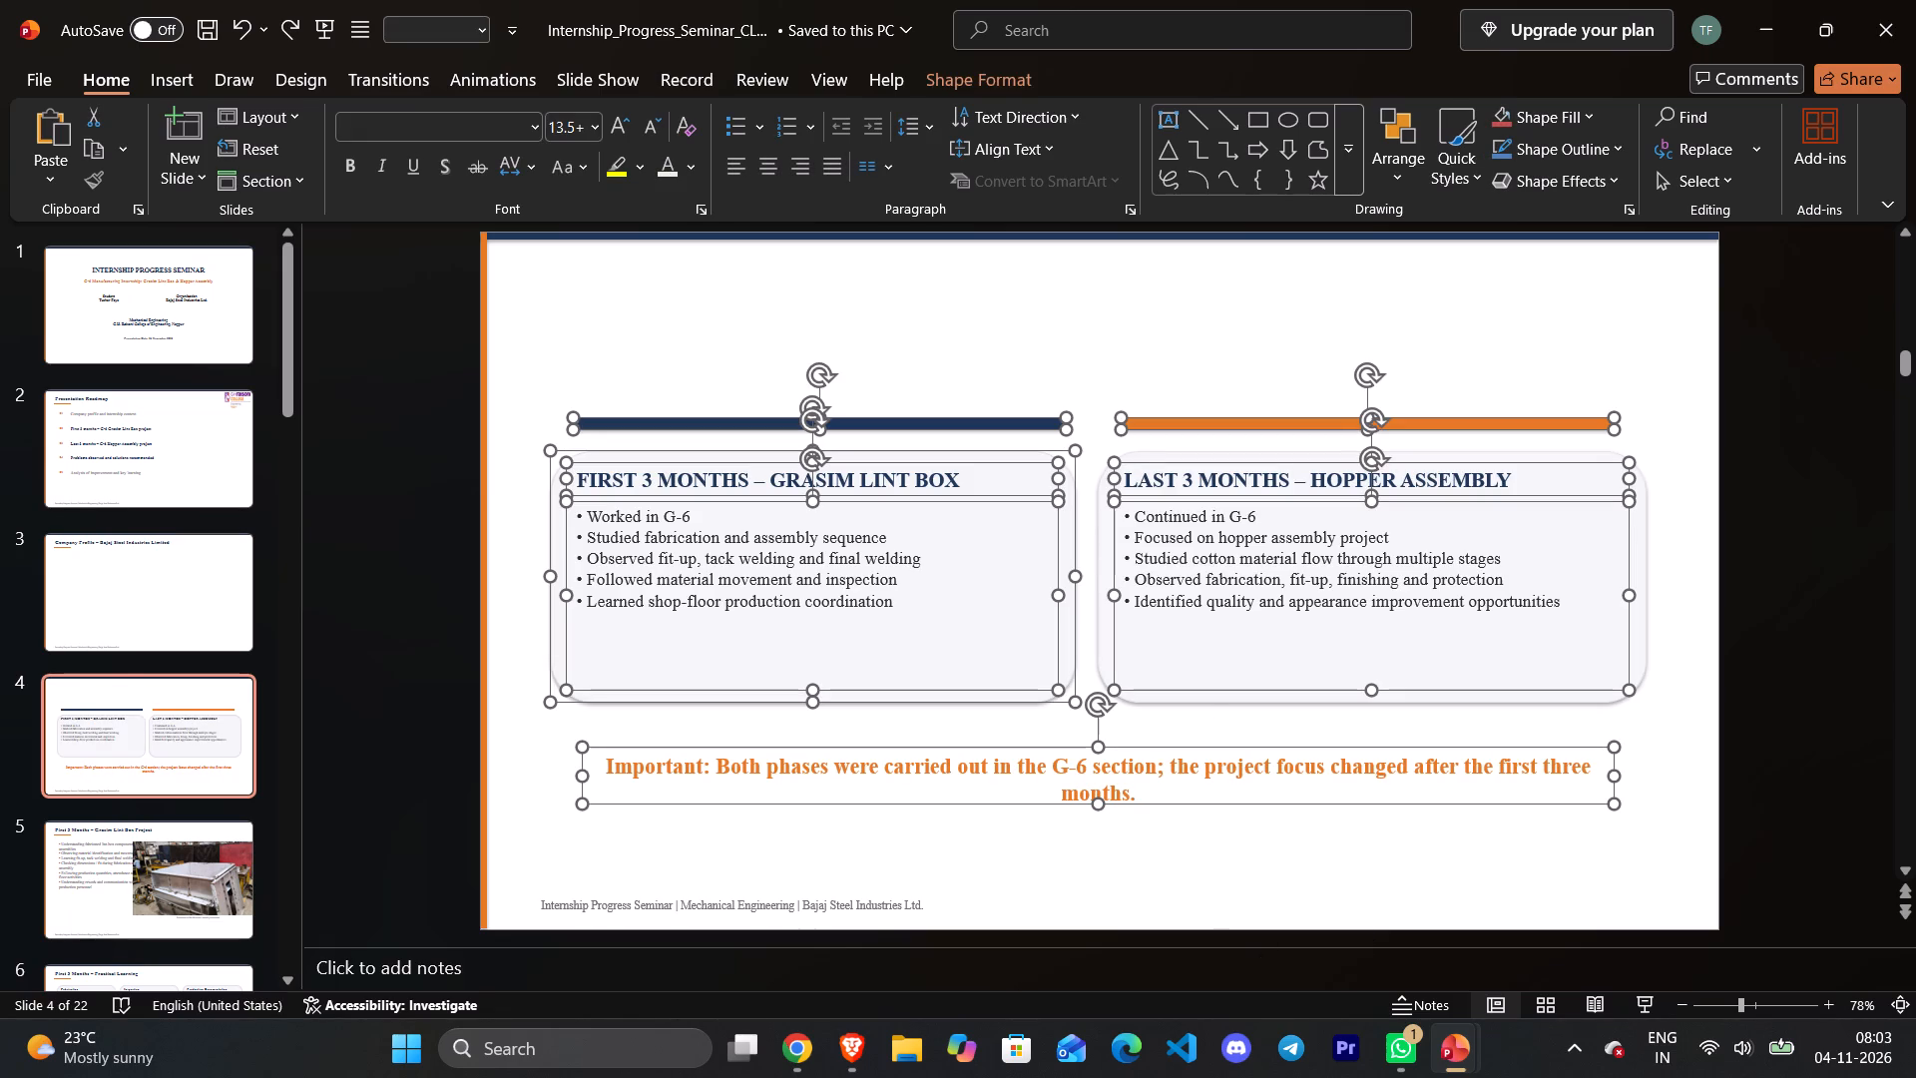
ctrl+click(1642, 548)
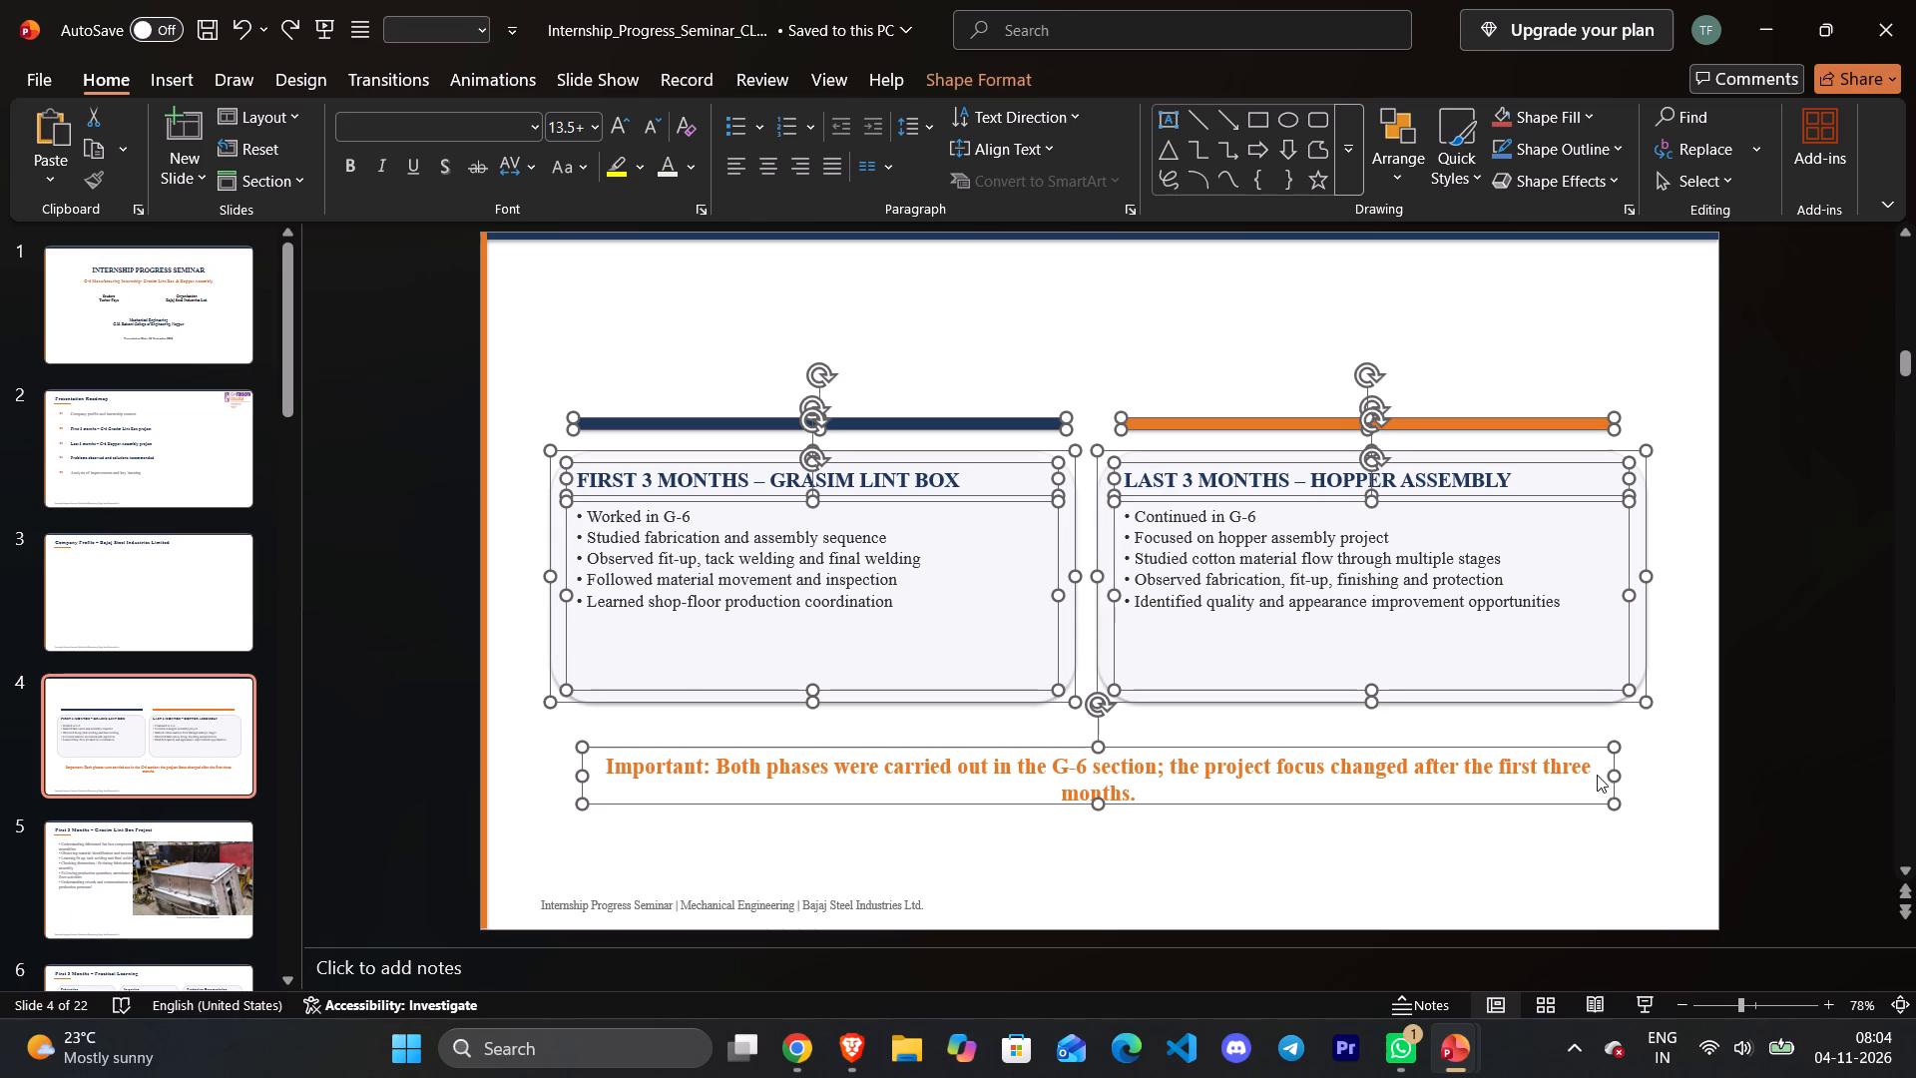
key(ctrl+x)
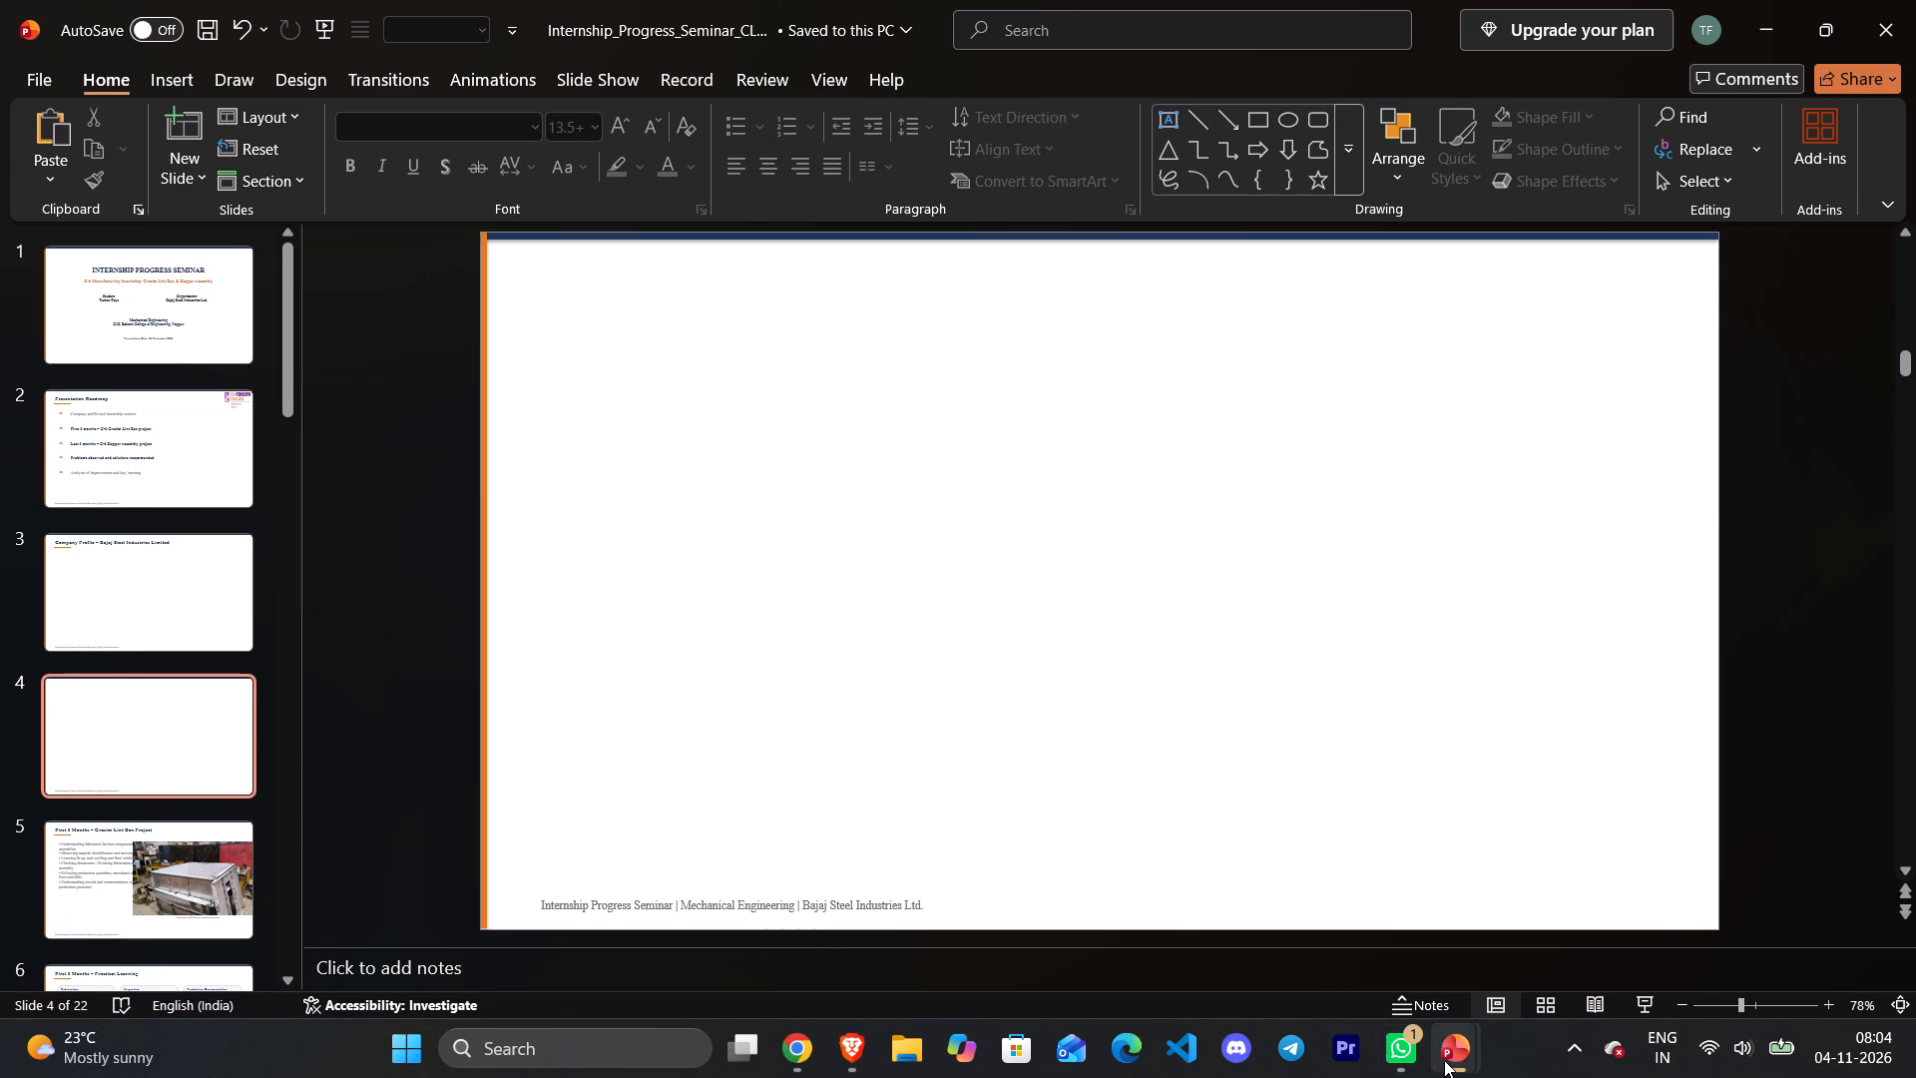
Switch to internship_seminar_2_ppt and paste the cut timeline content as a picture on slide 4.
click(1504, 932)
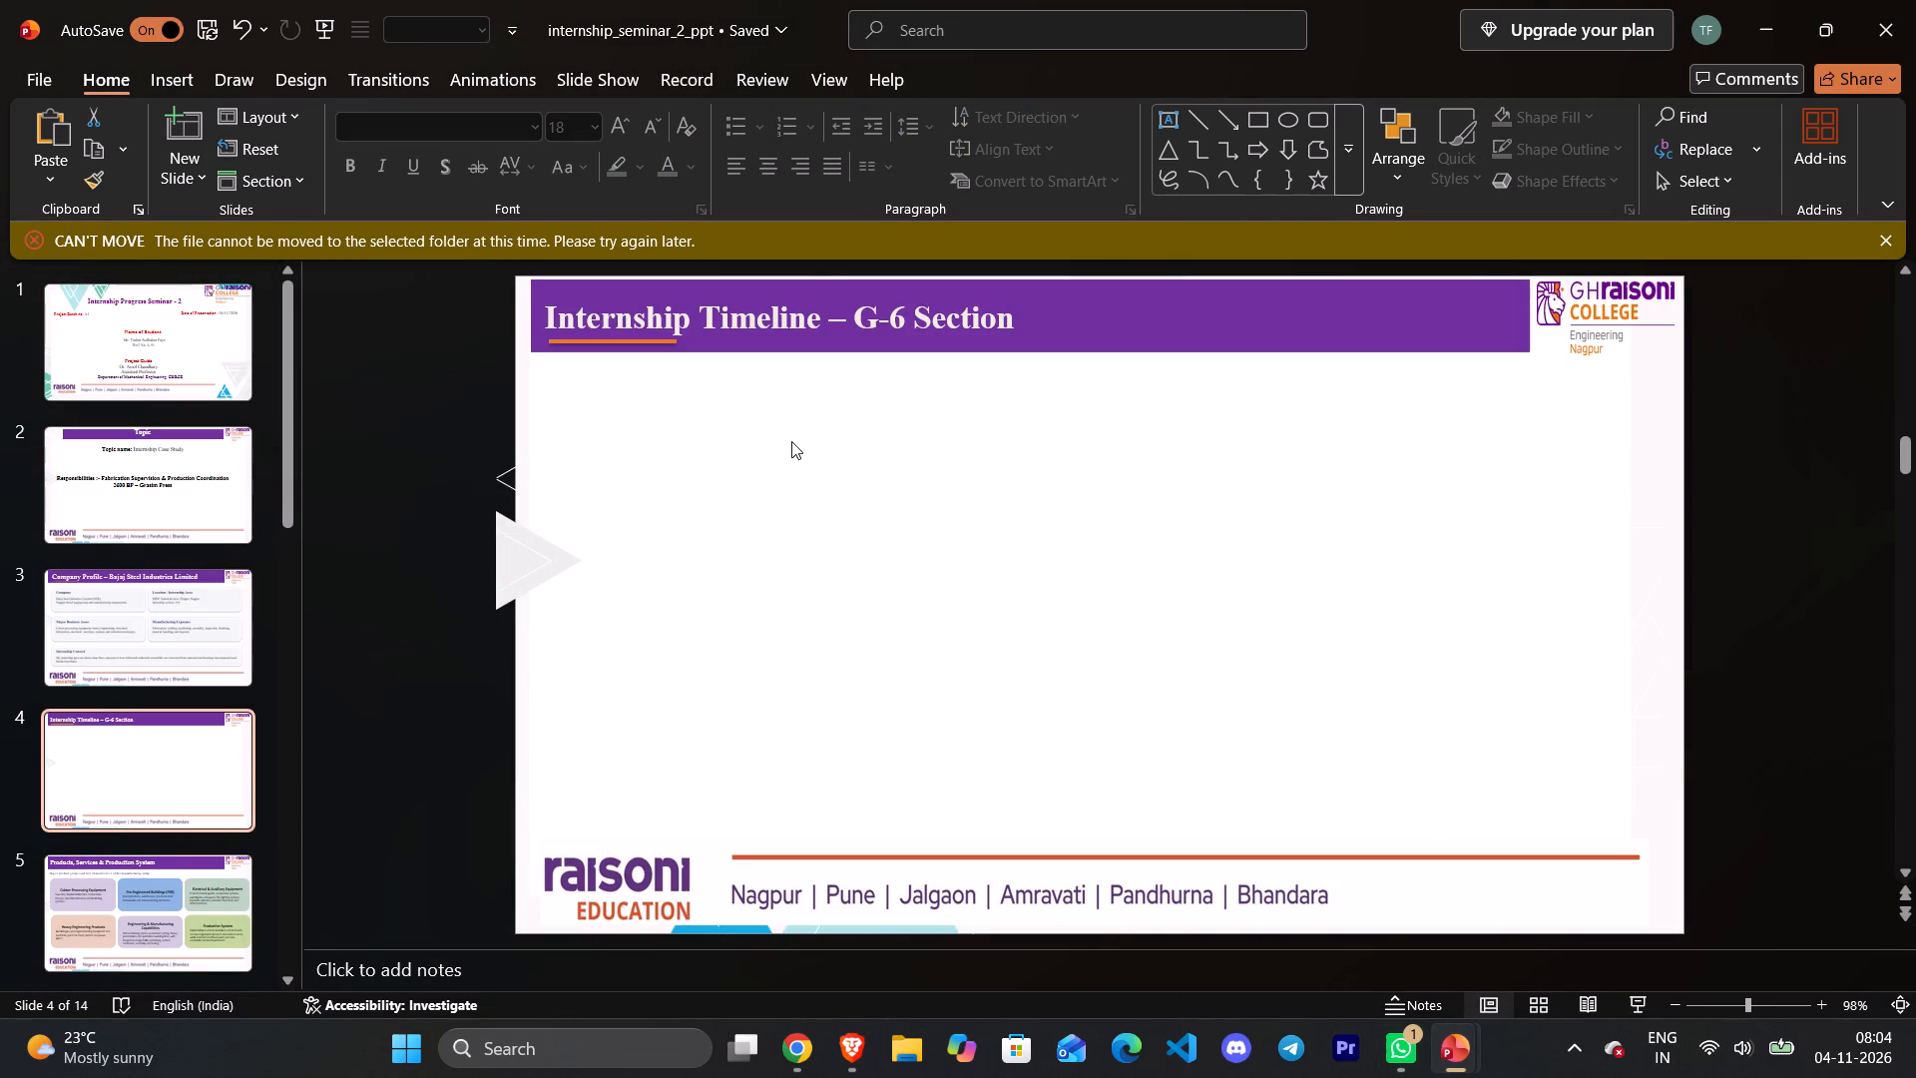
right_click(672, 428)
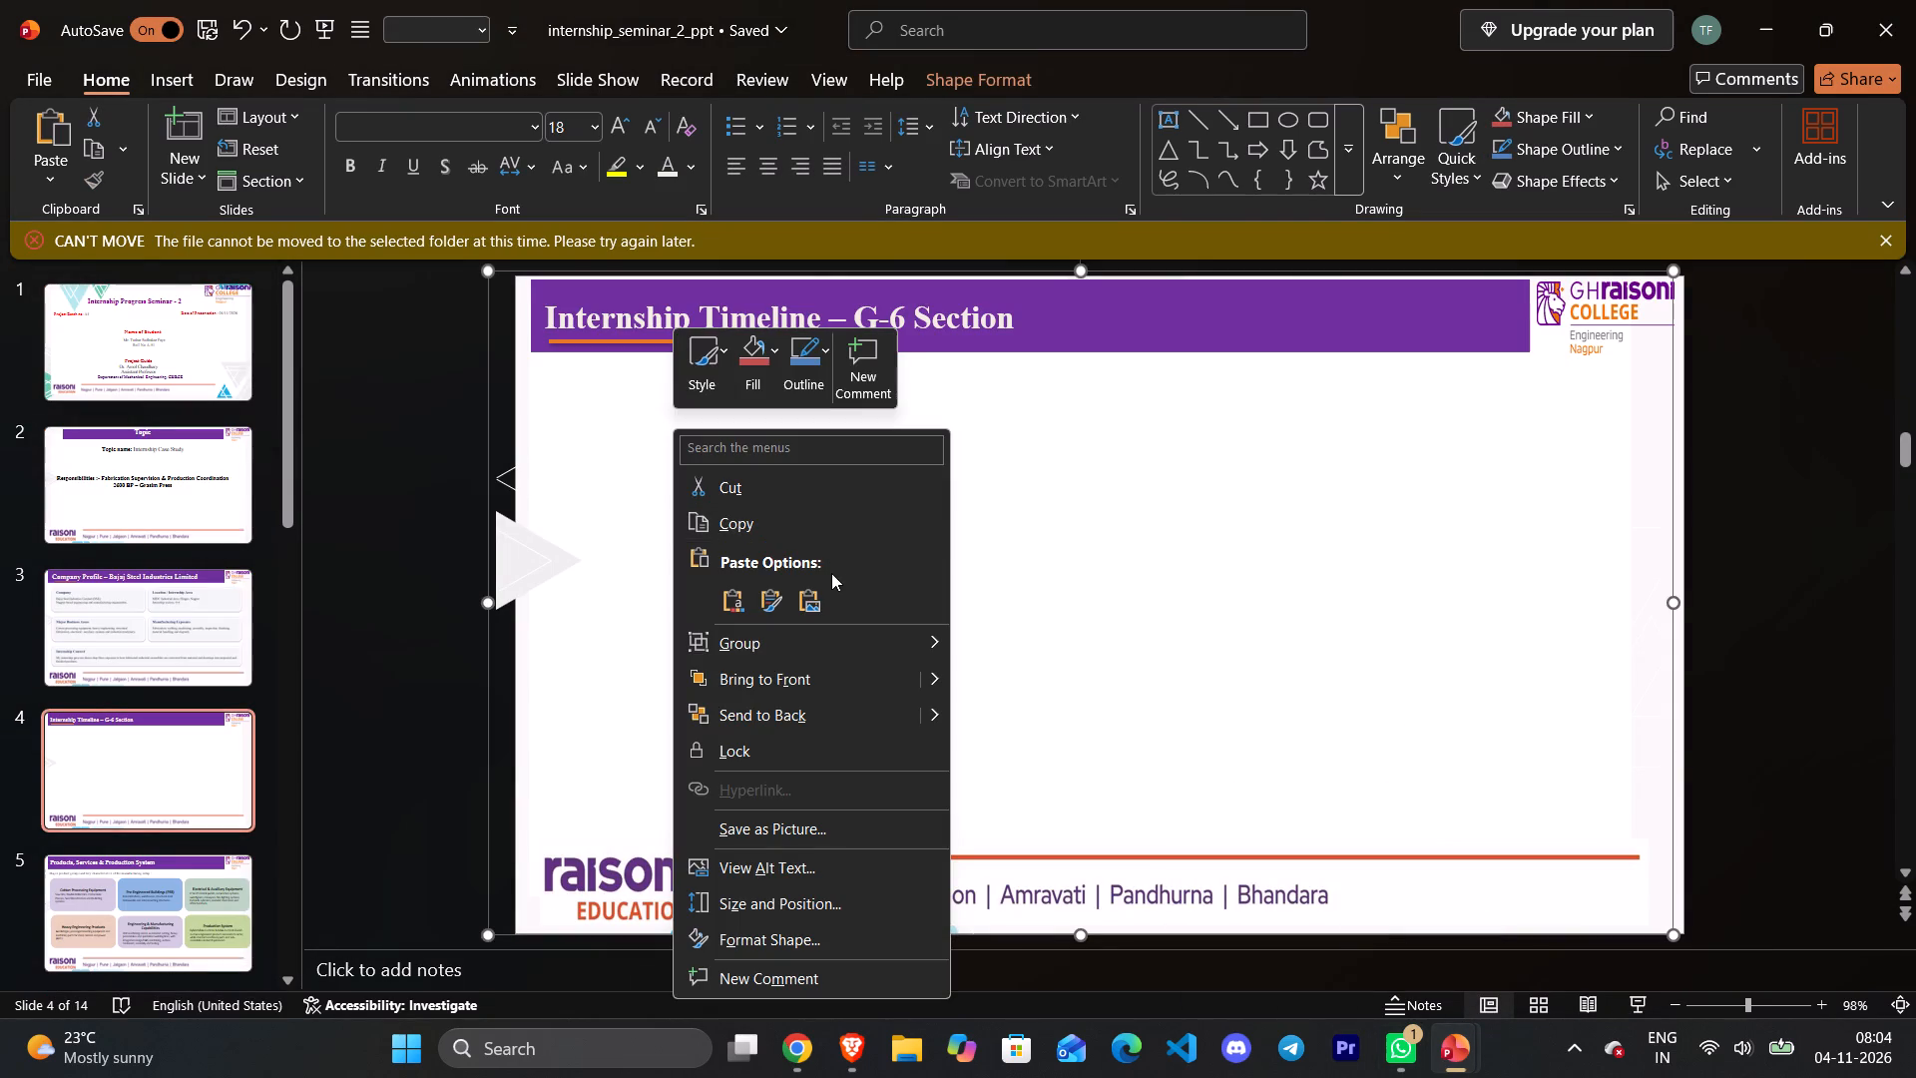
click(814, 596)
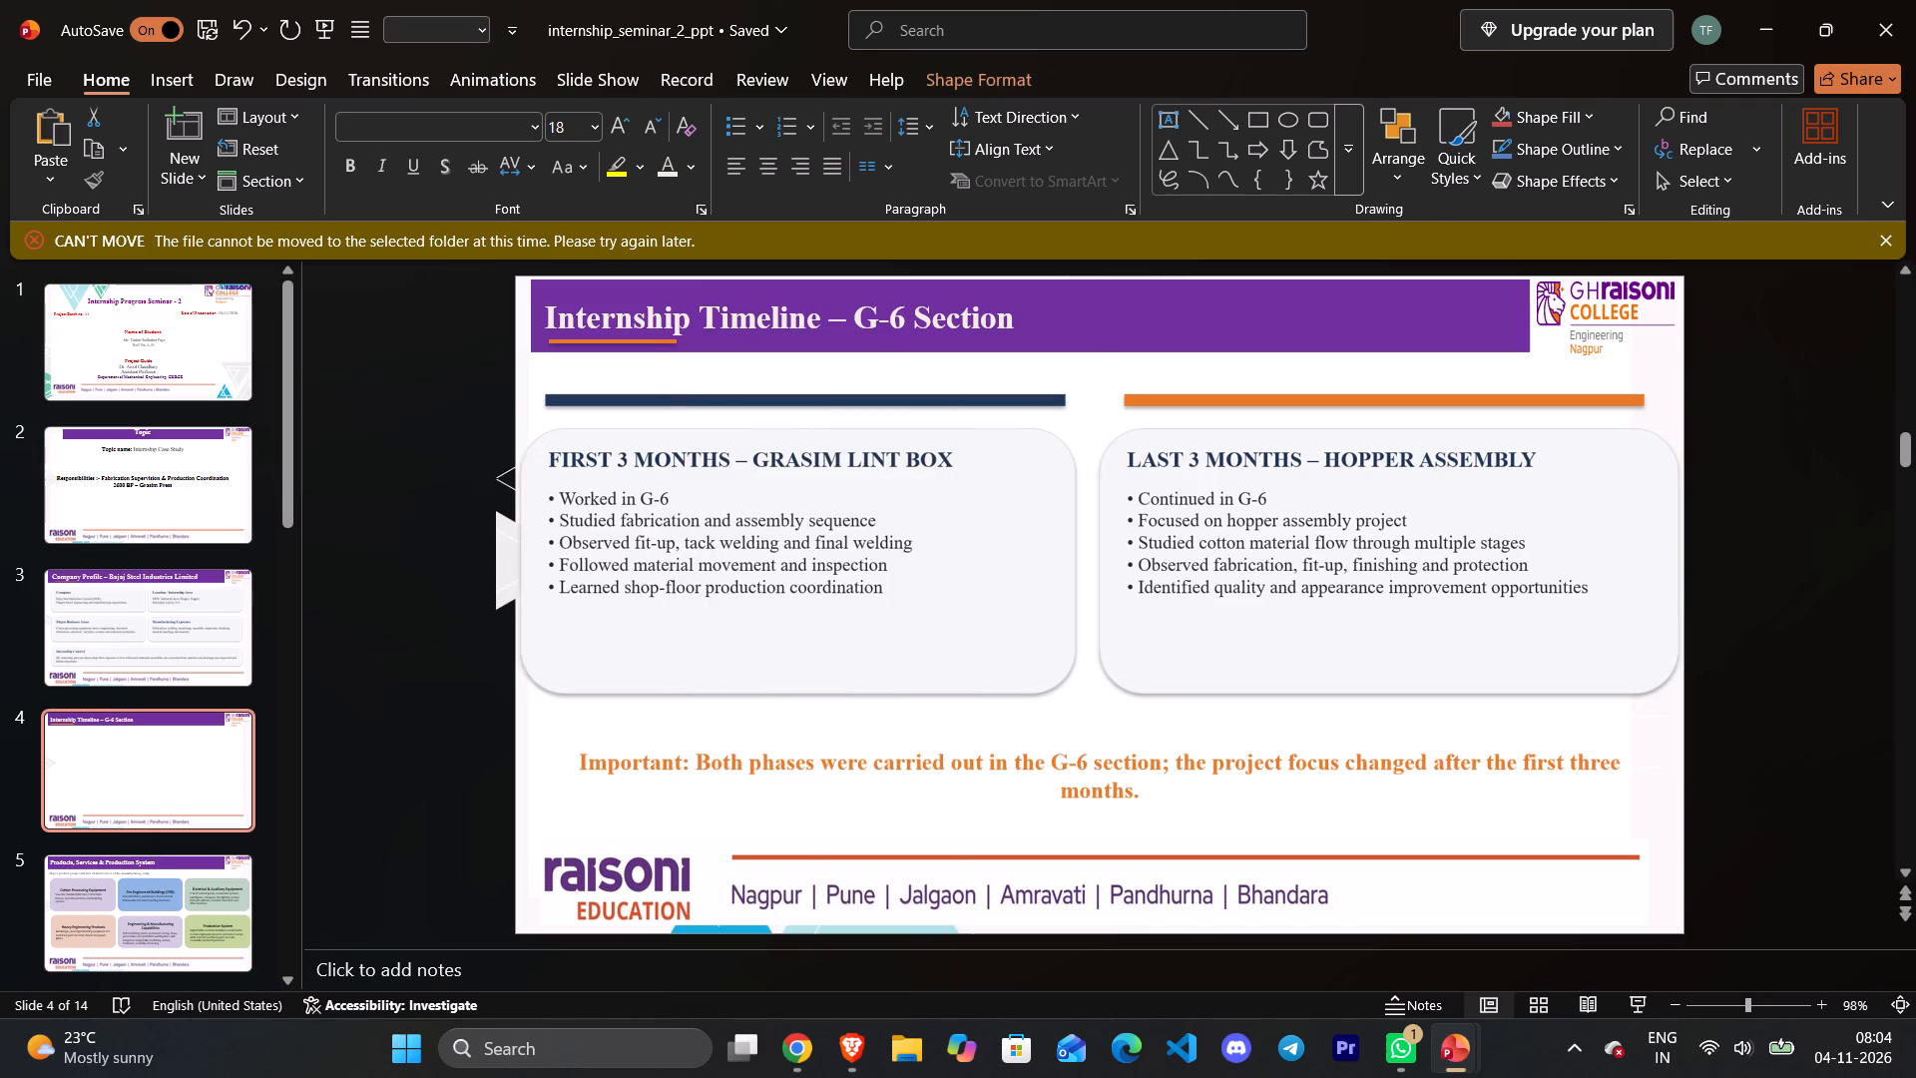
Shrink the timeline picture to about 23.25 × 8.46 cm and position it just below slide 4's title banner.
drag(1682, 819, 1662, 805)
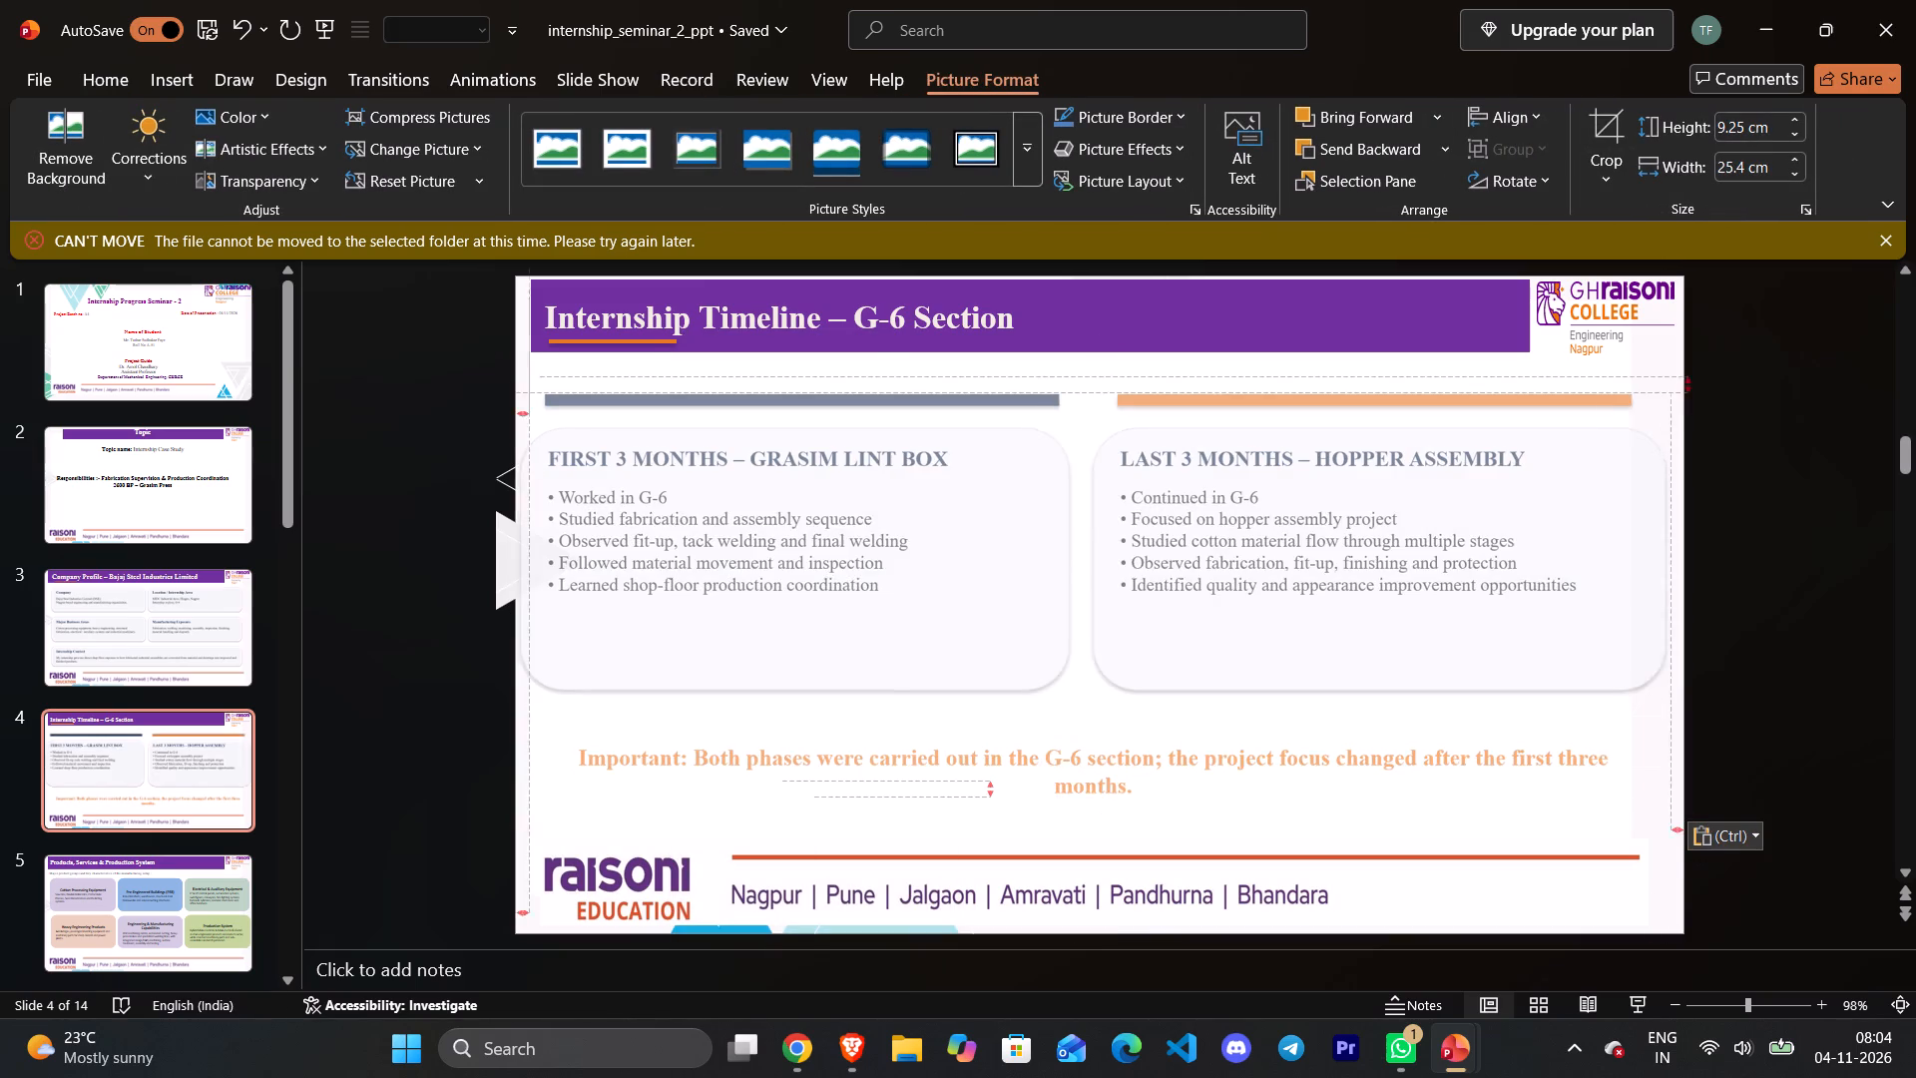
drag(1662, 805, 1611, 782)
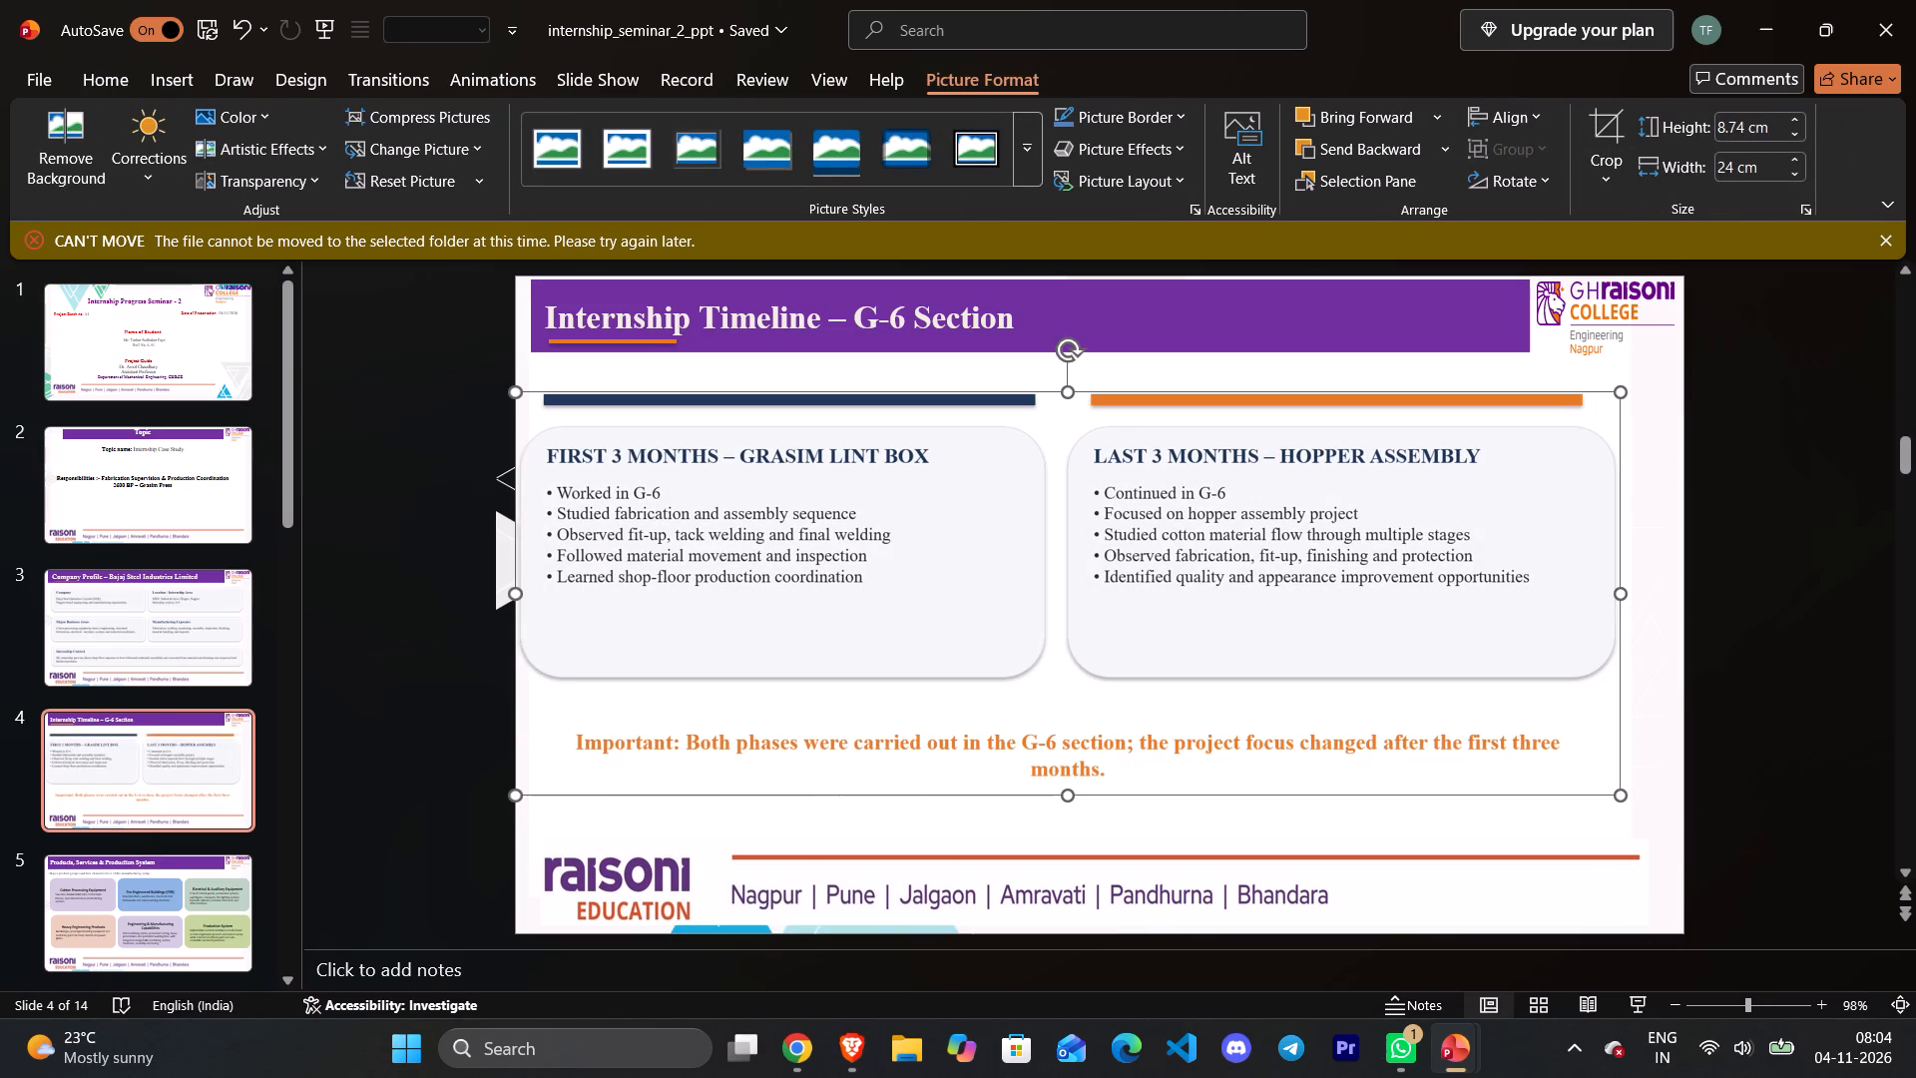
drag(519, 385, 549, 409)
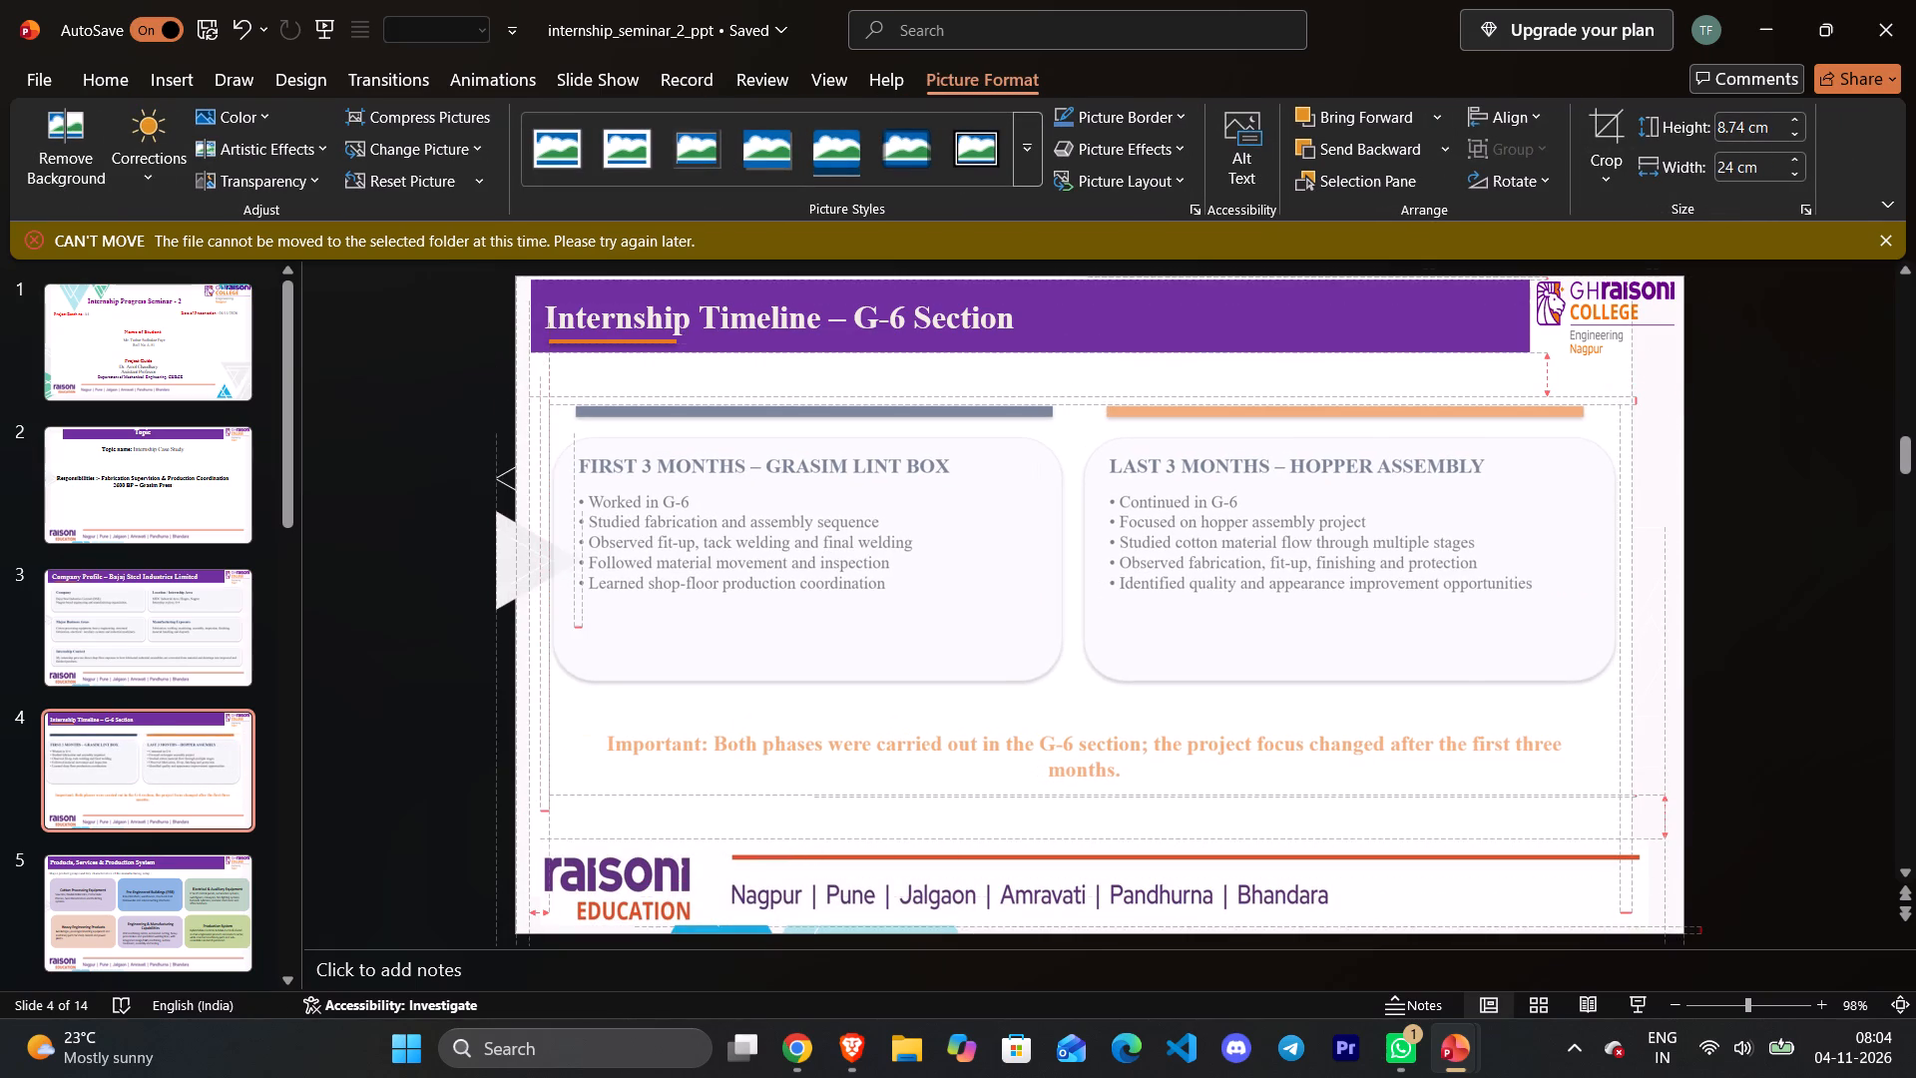
drag(549, 409, 551, 411)
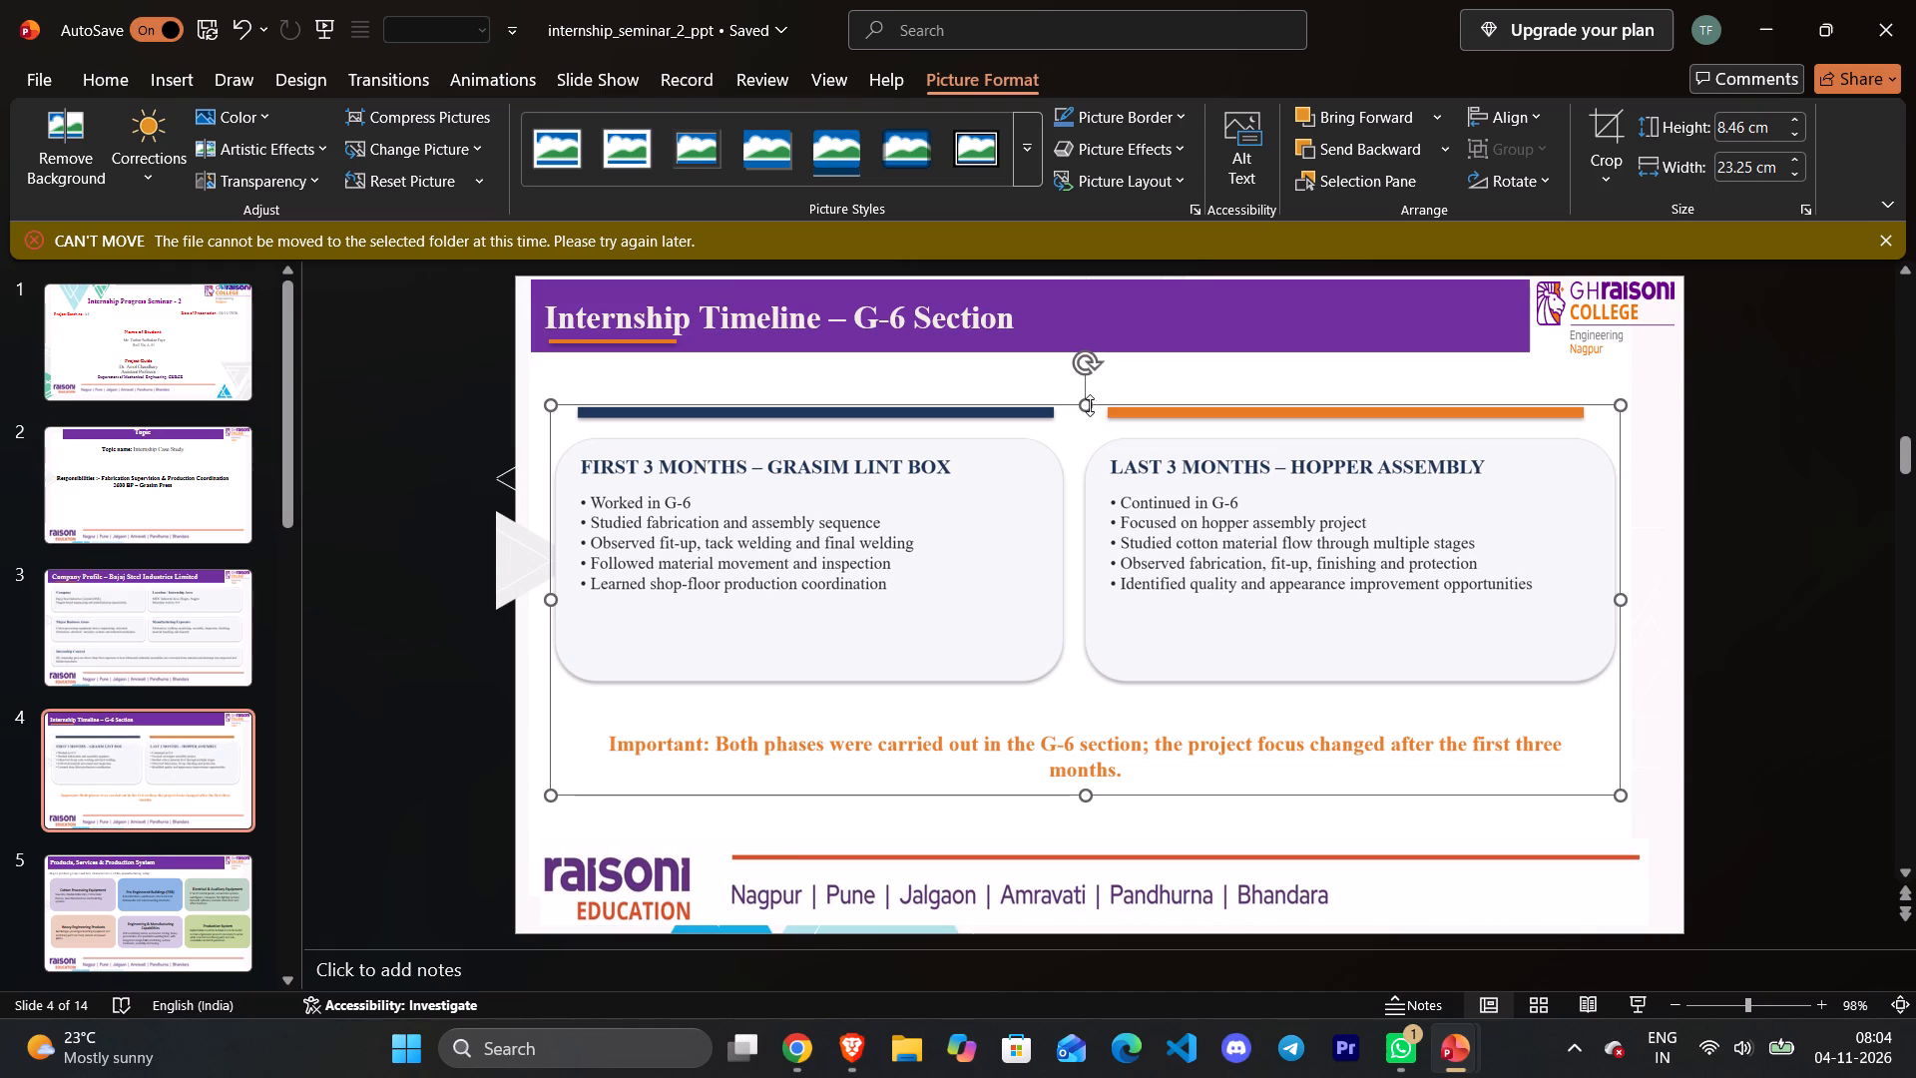
drag(1079, 415, 1093, 404)
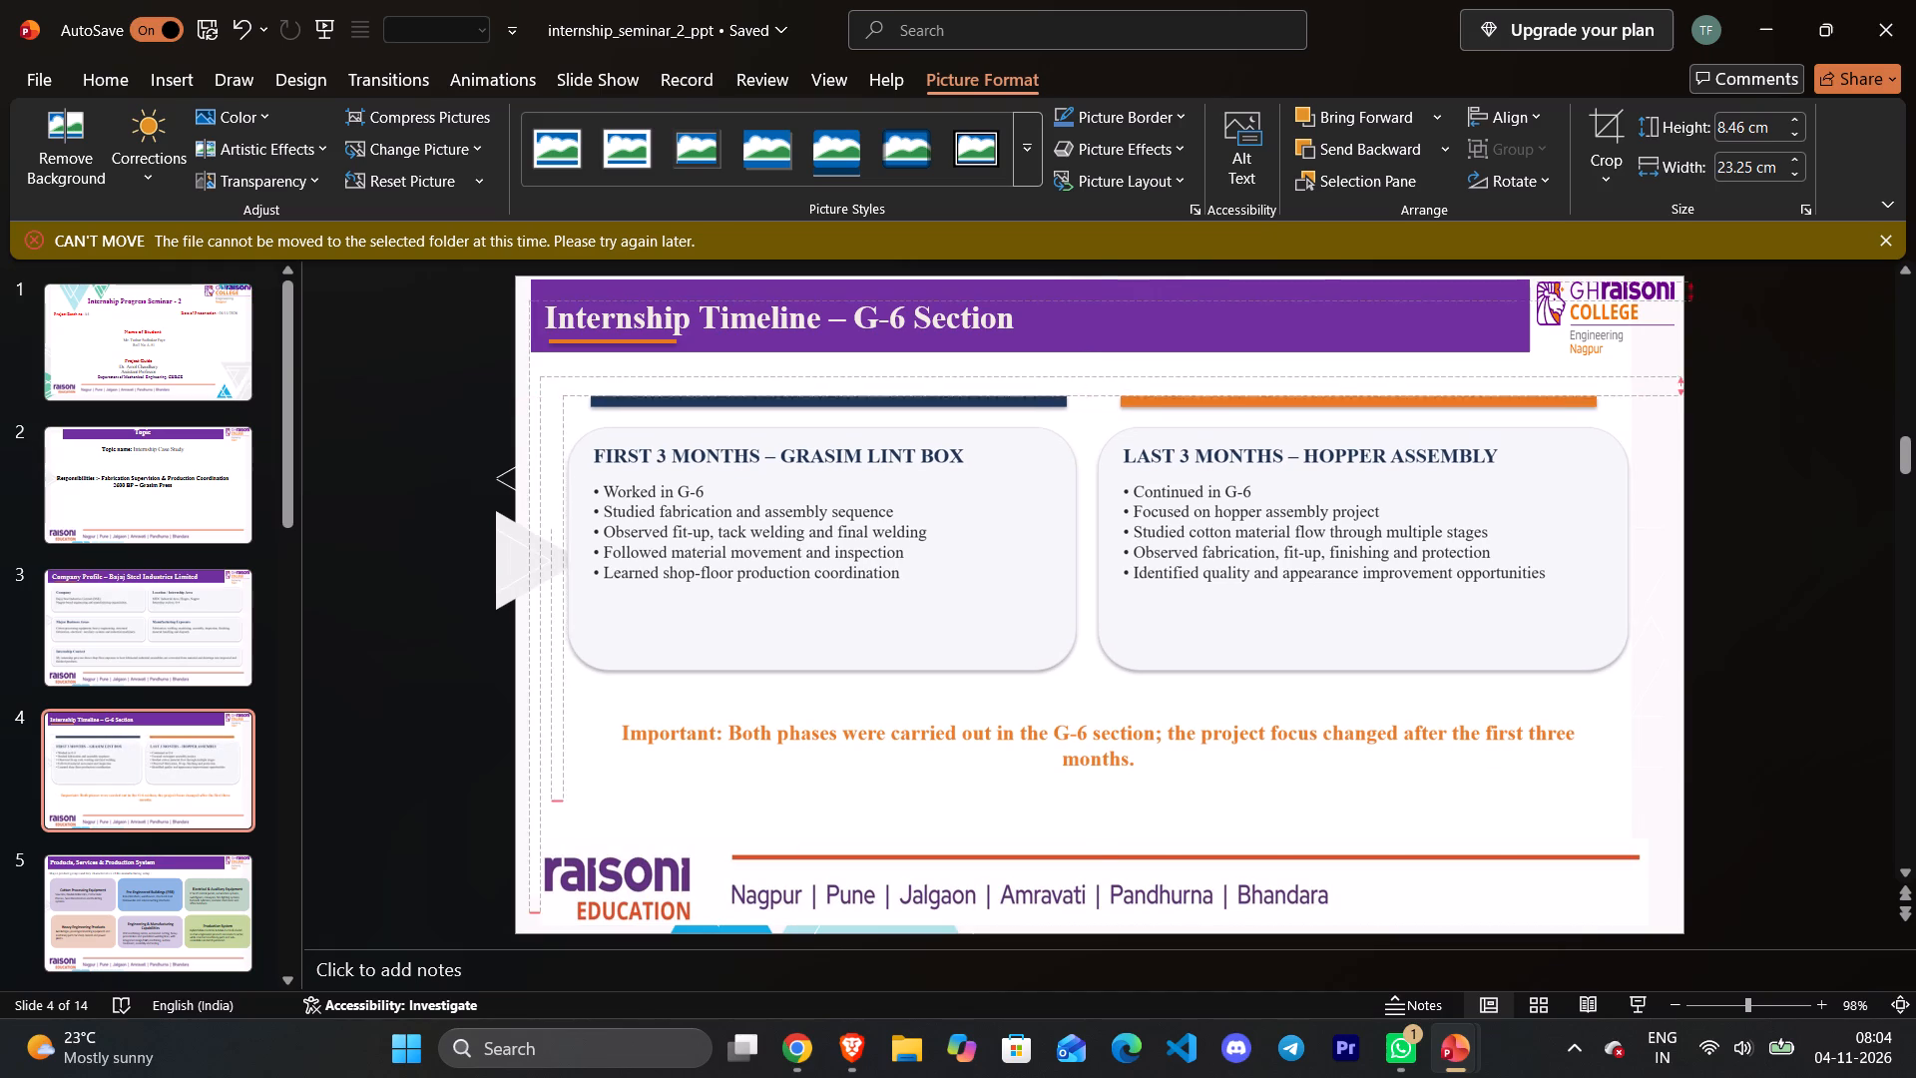
drag(1093, 404, 1118, 407)
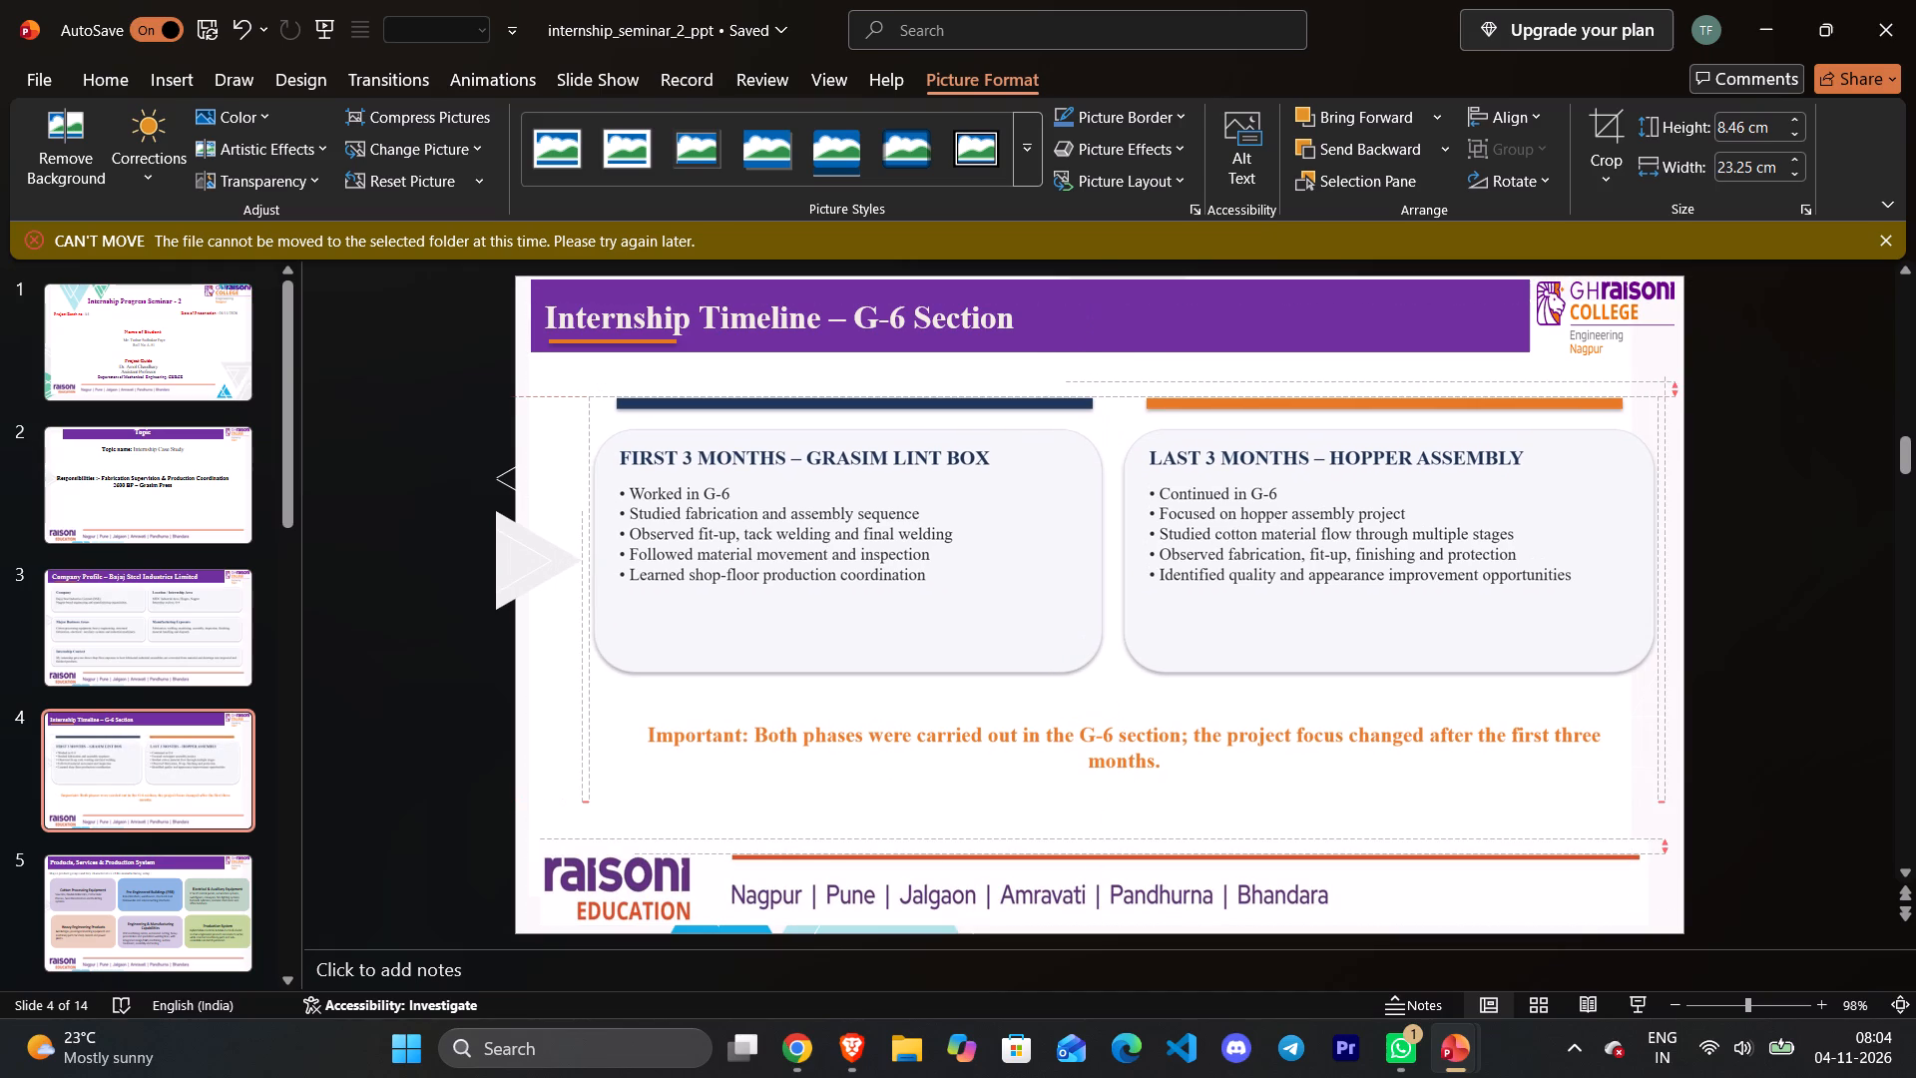
drag(1118, 407, 1114, 397)
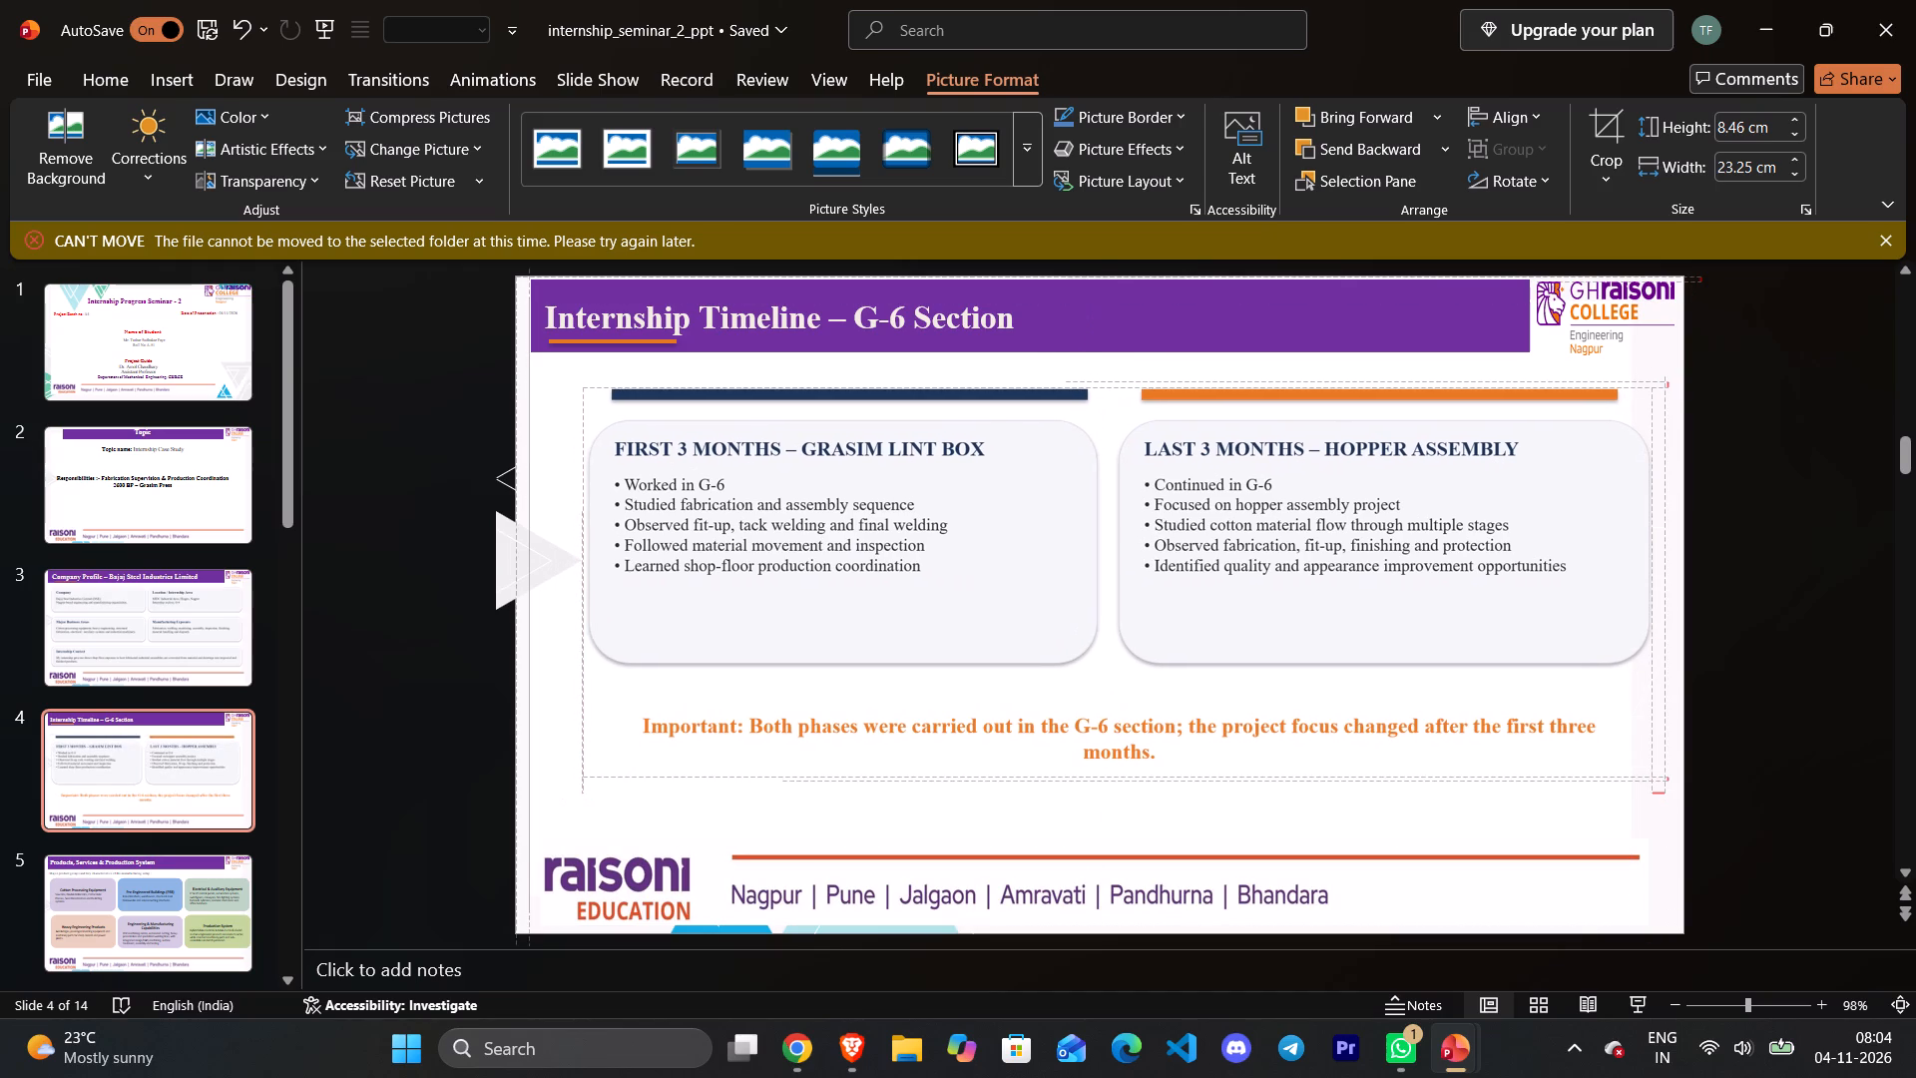
drag(1114, 397, 1123, 393)
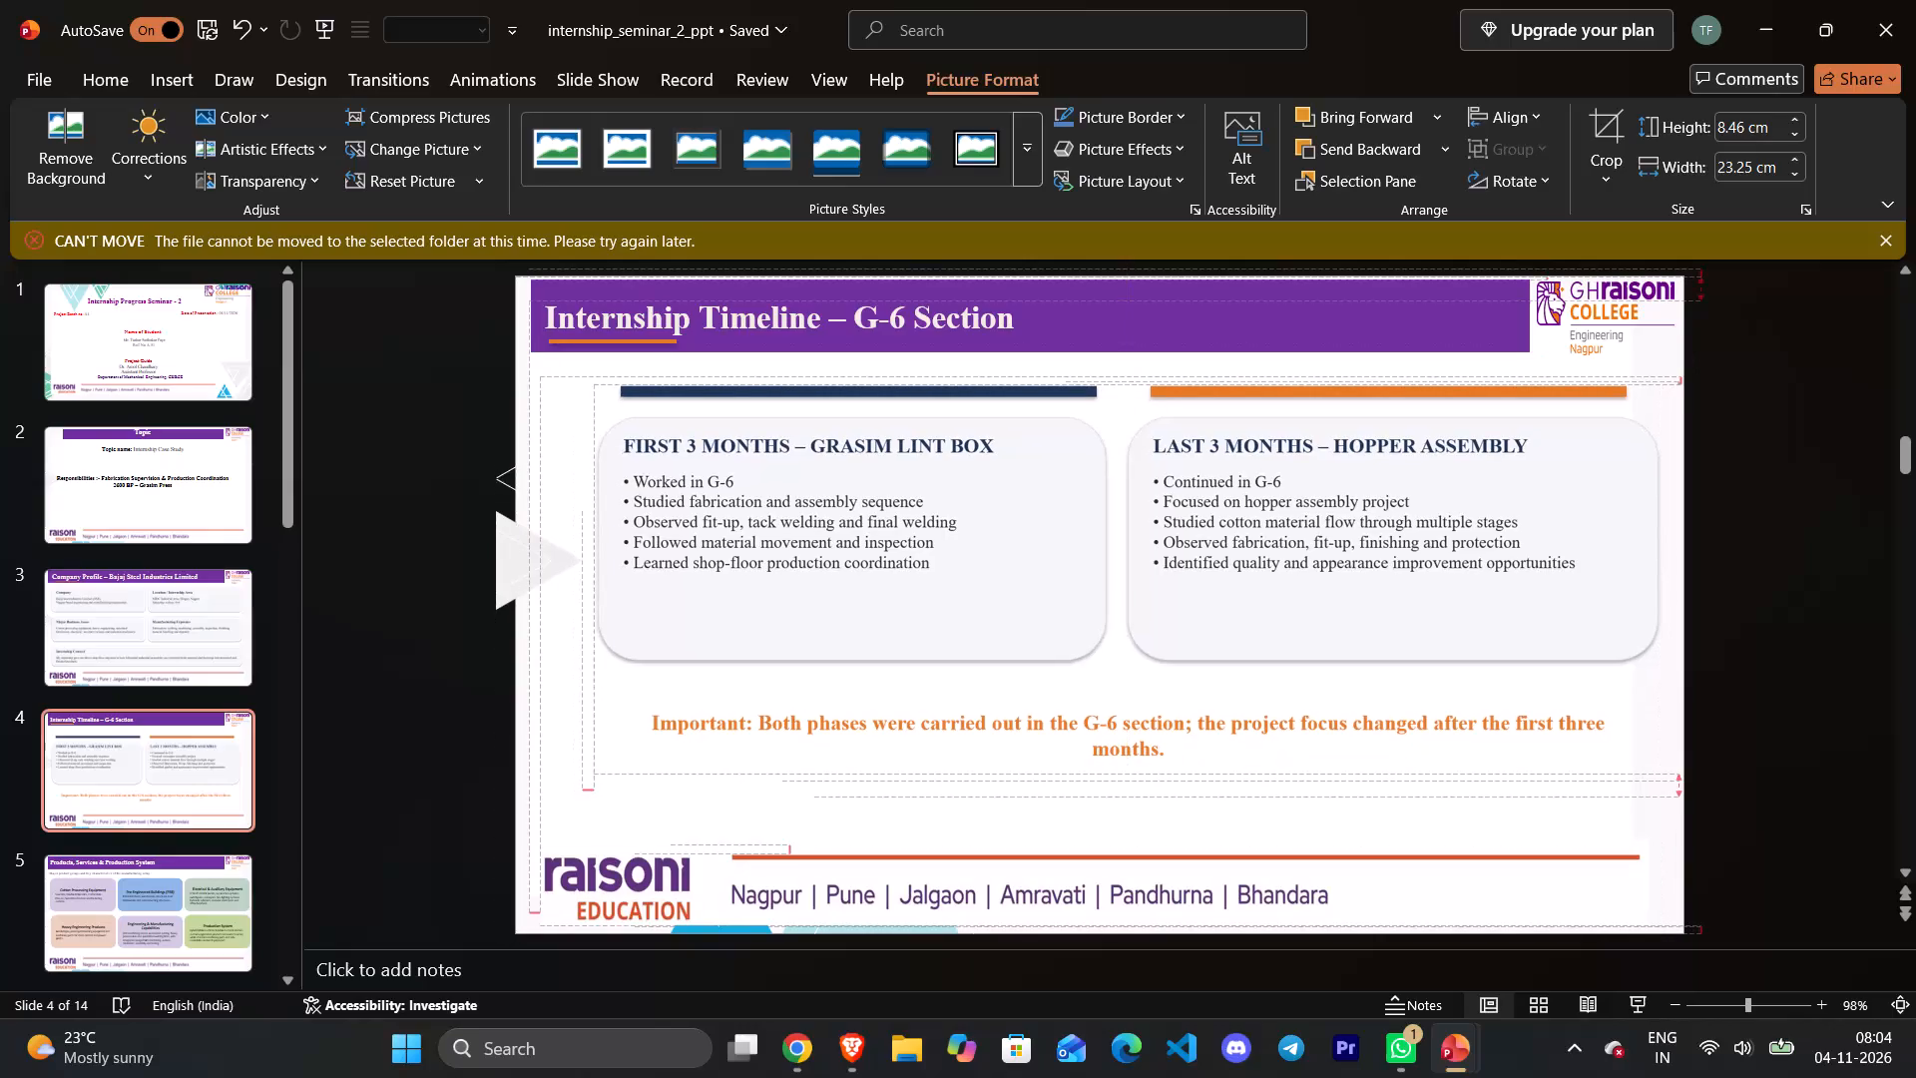
drag(1123, 393, 1117, 392)
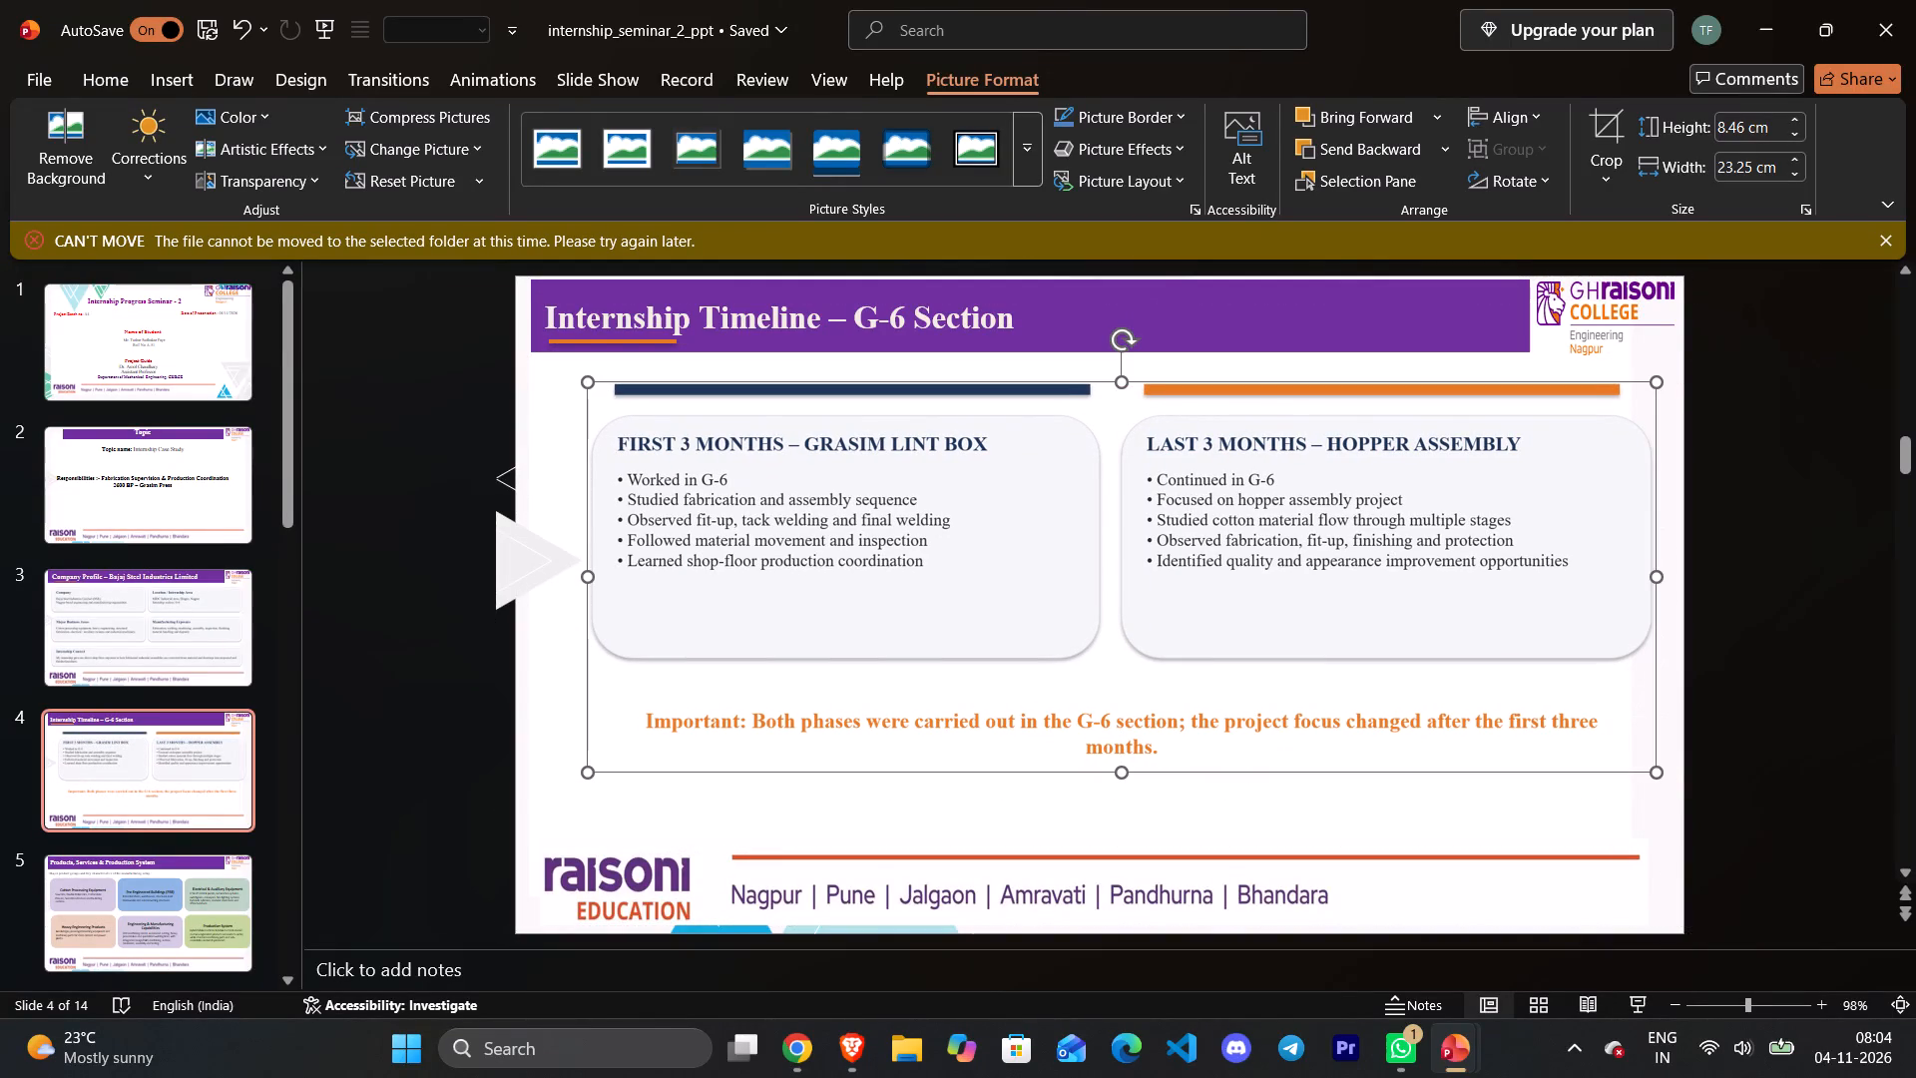
Cut the "First 3 Months – Grasim Lint Box Project" title and its orange underline from the source seminar's slide 5.
scroll(182, 670, down, 1)
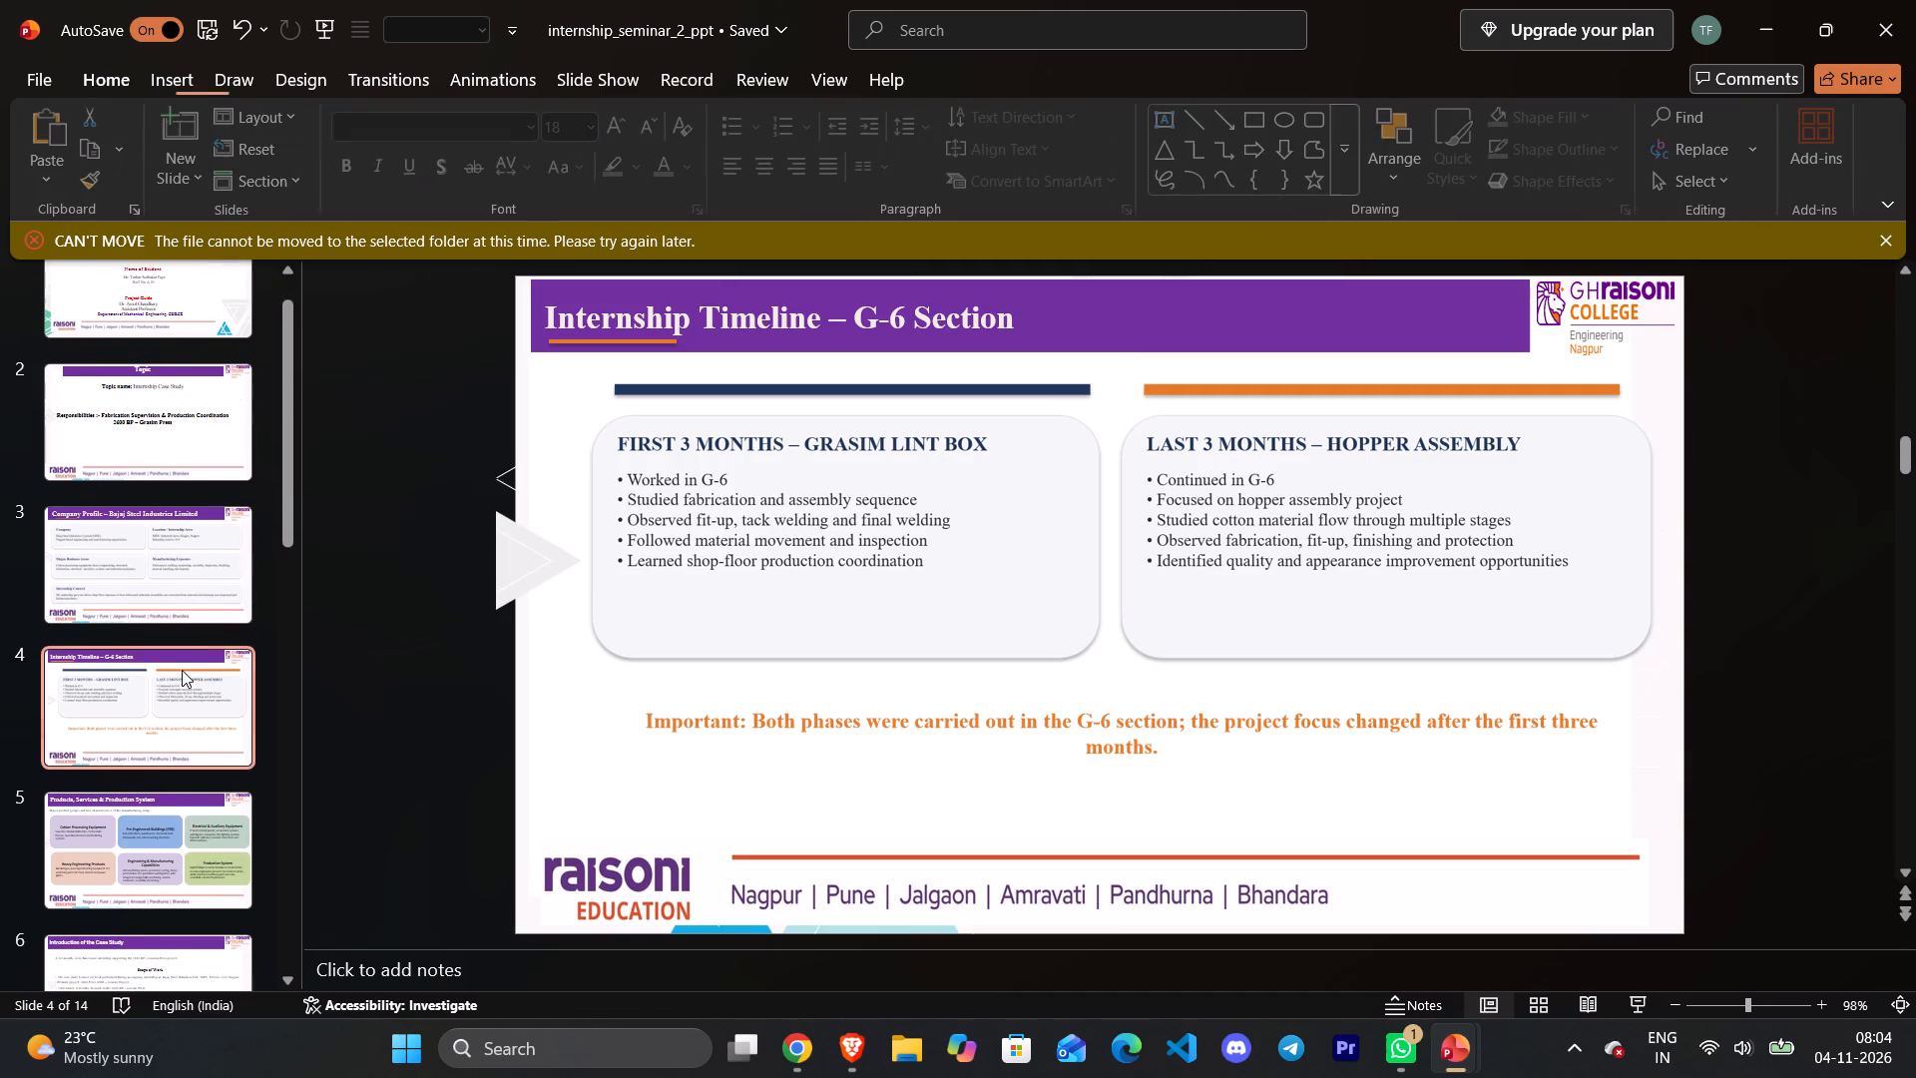
scroll(200, 670, down, 1)
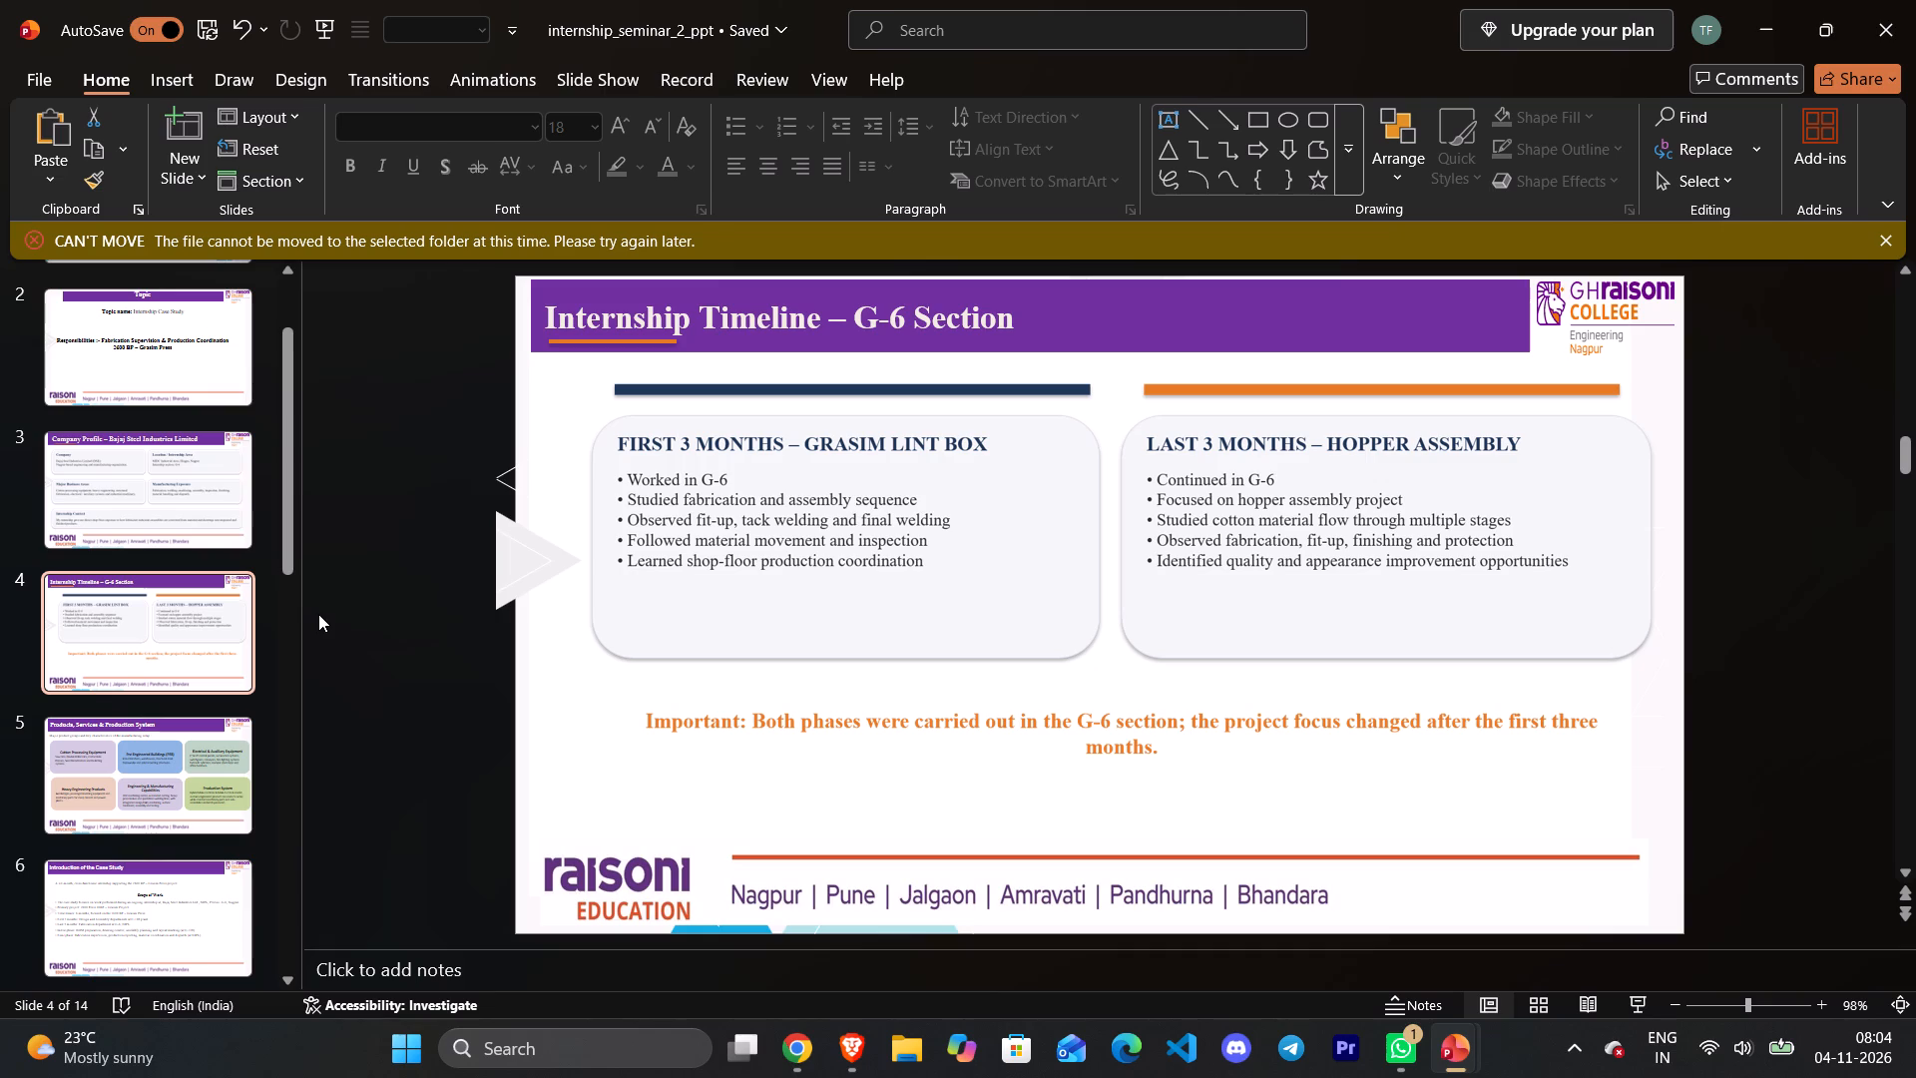
click(197, 758)
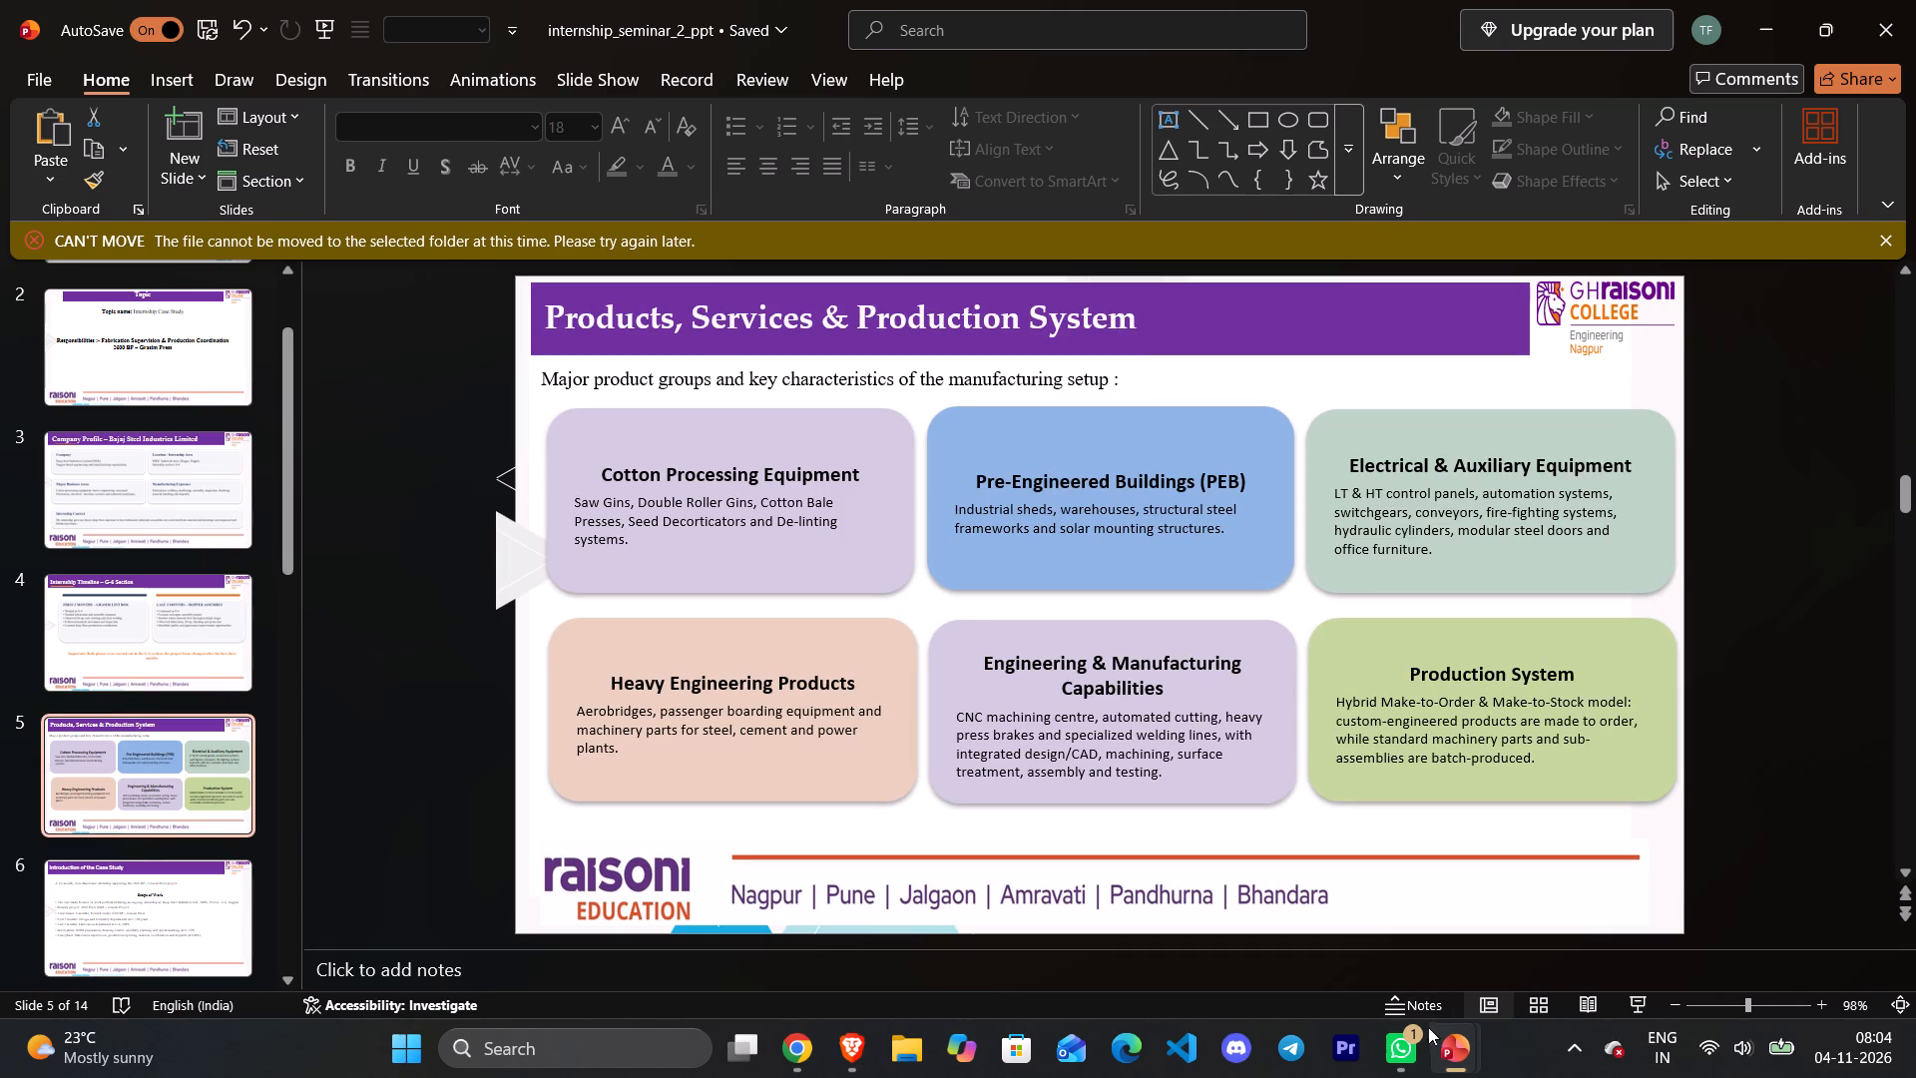
click(1268, 950)
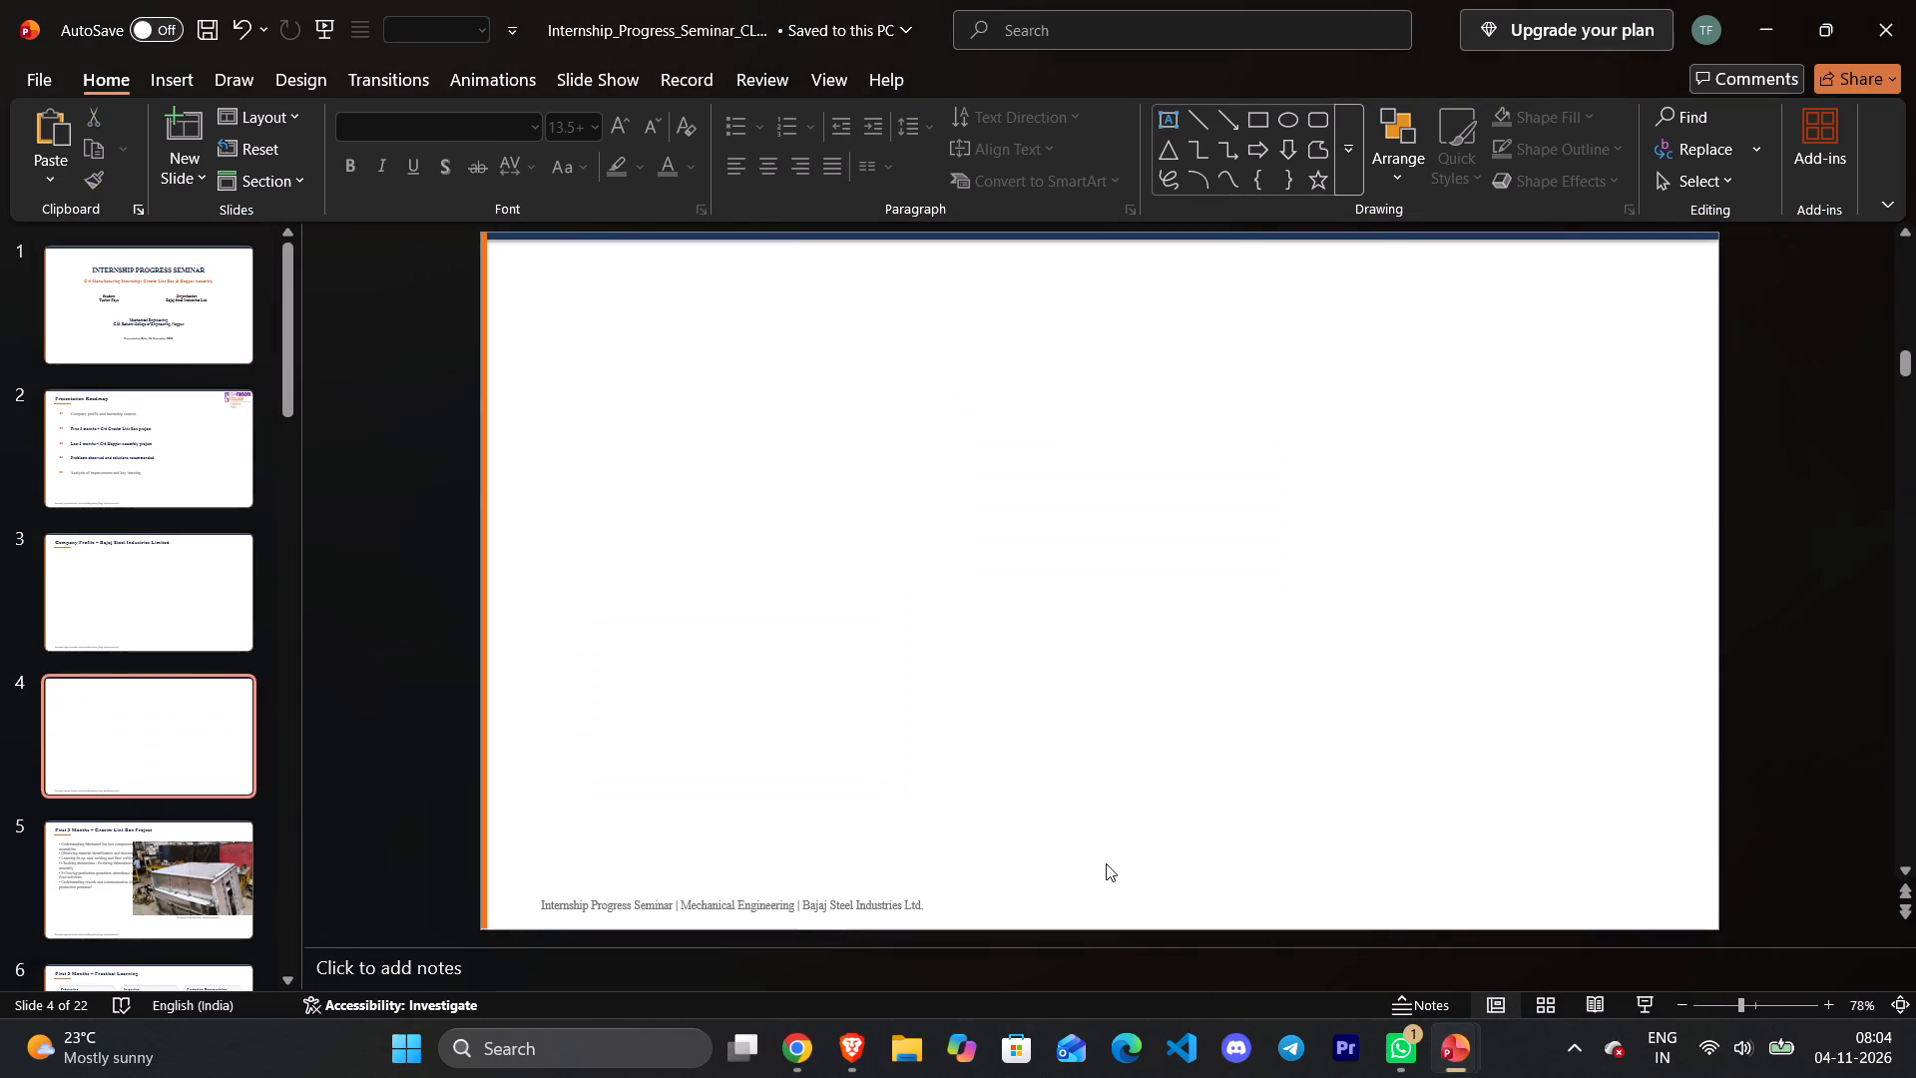
click(164, 854)
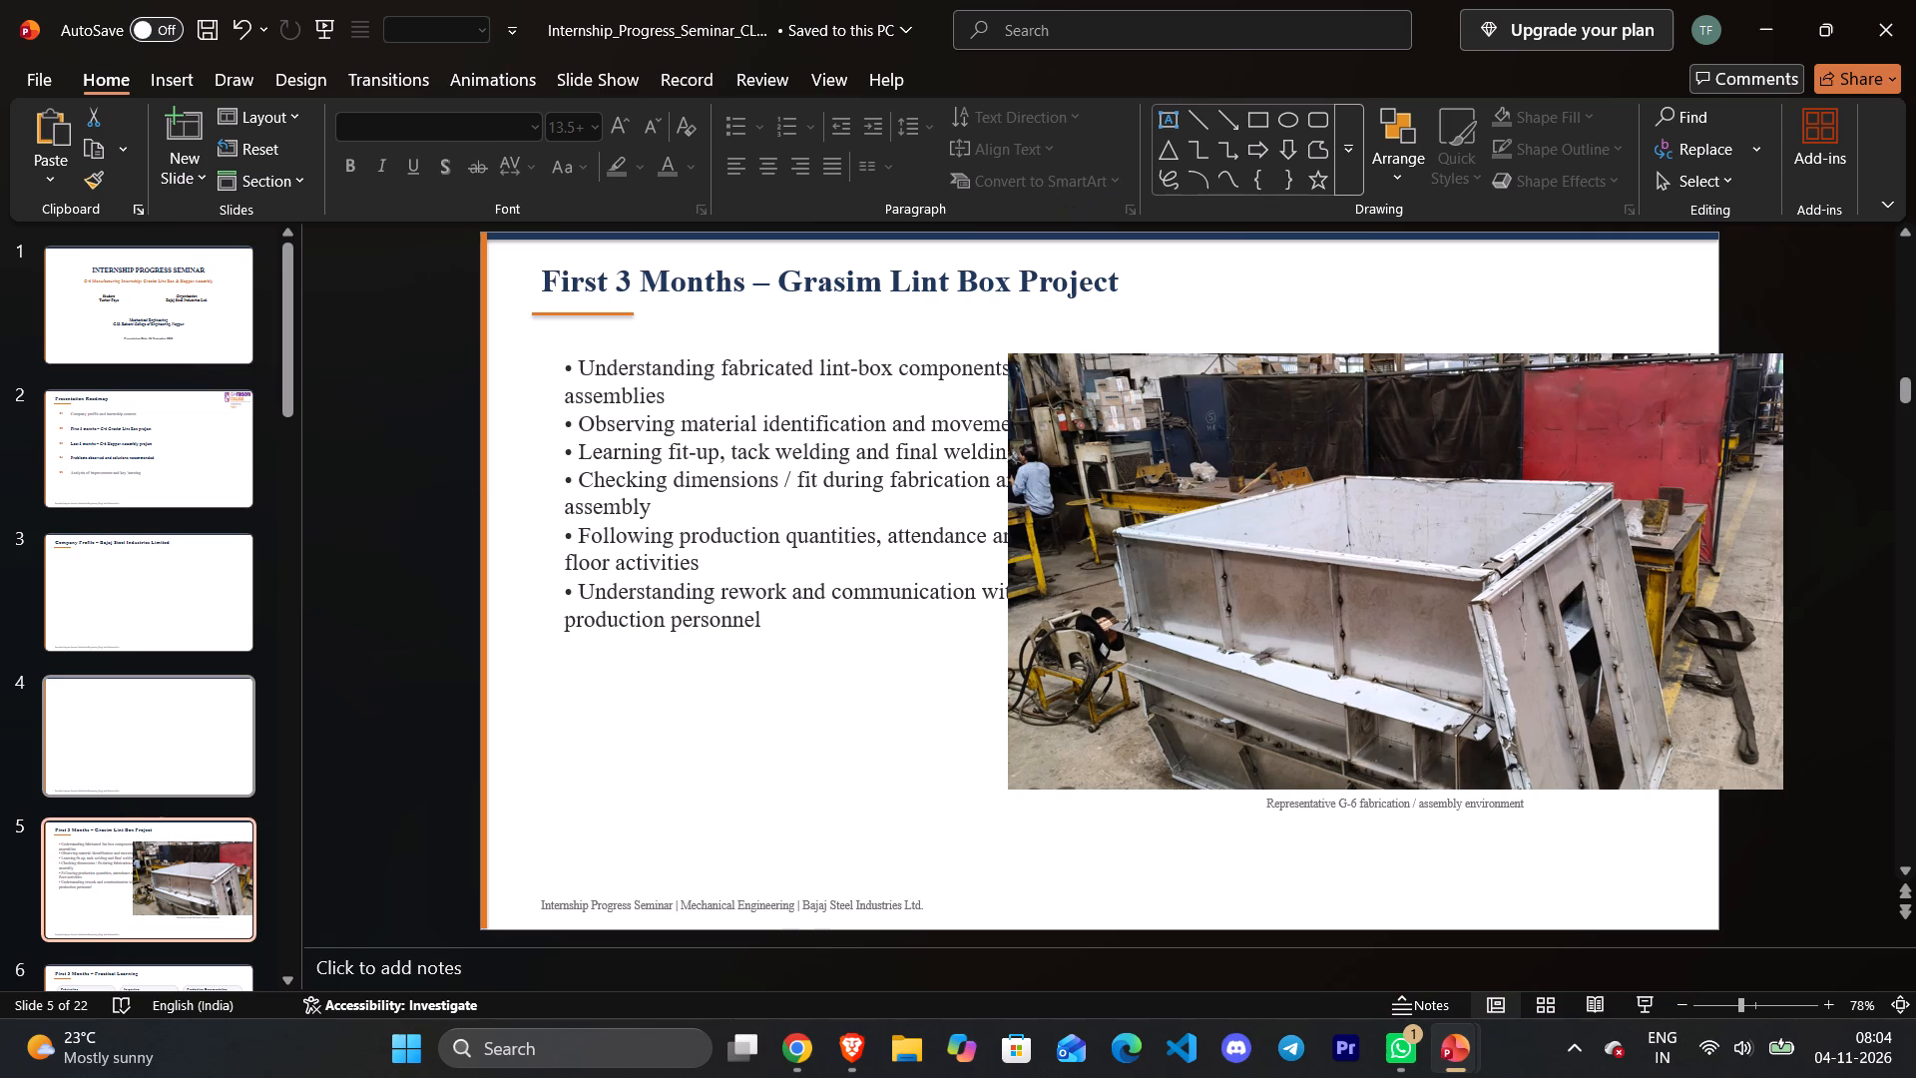
click(1142, 278)
click(1112, 297)
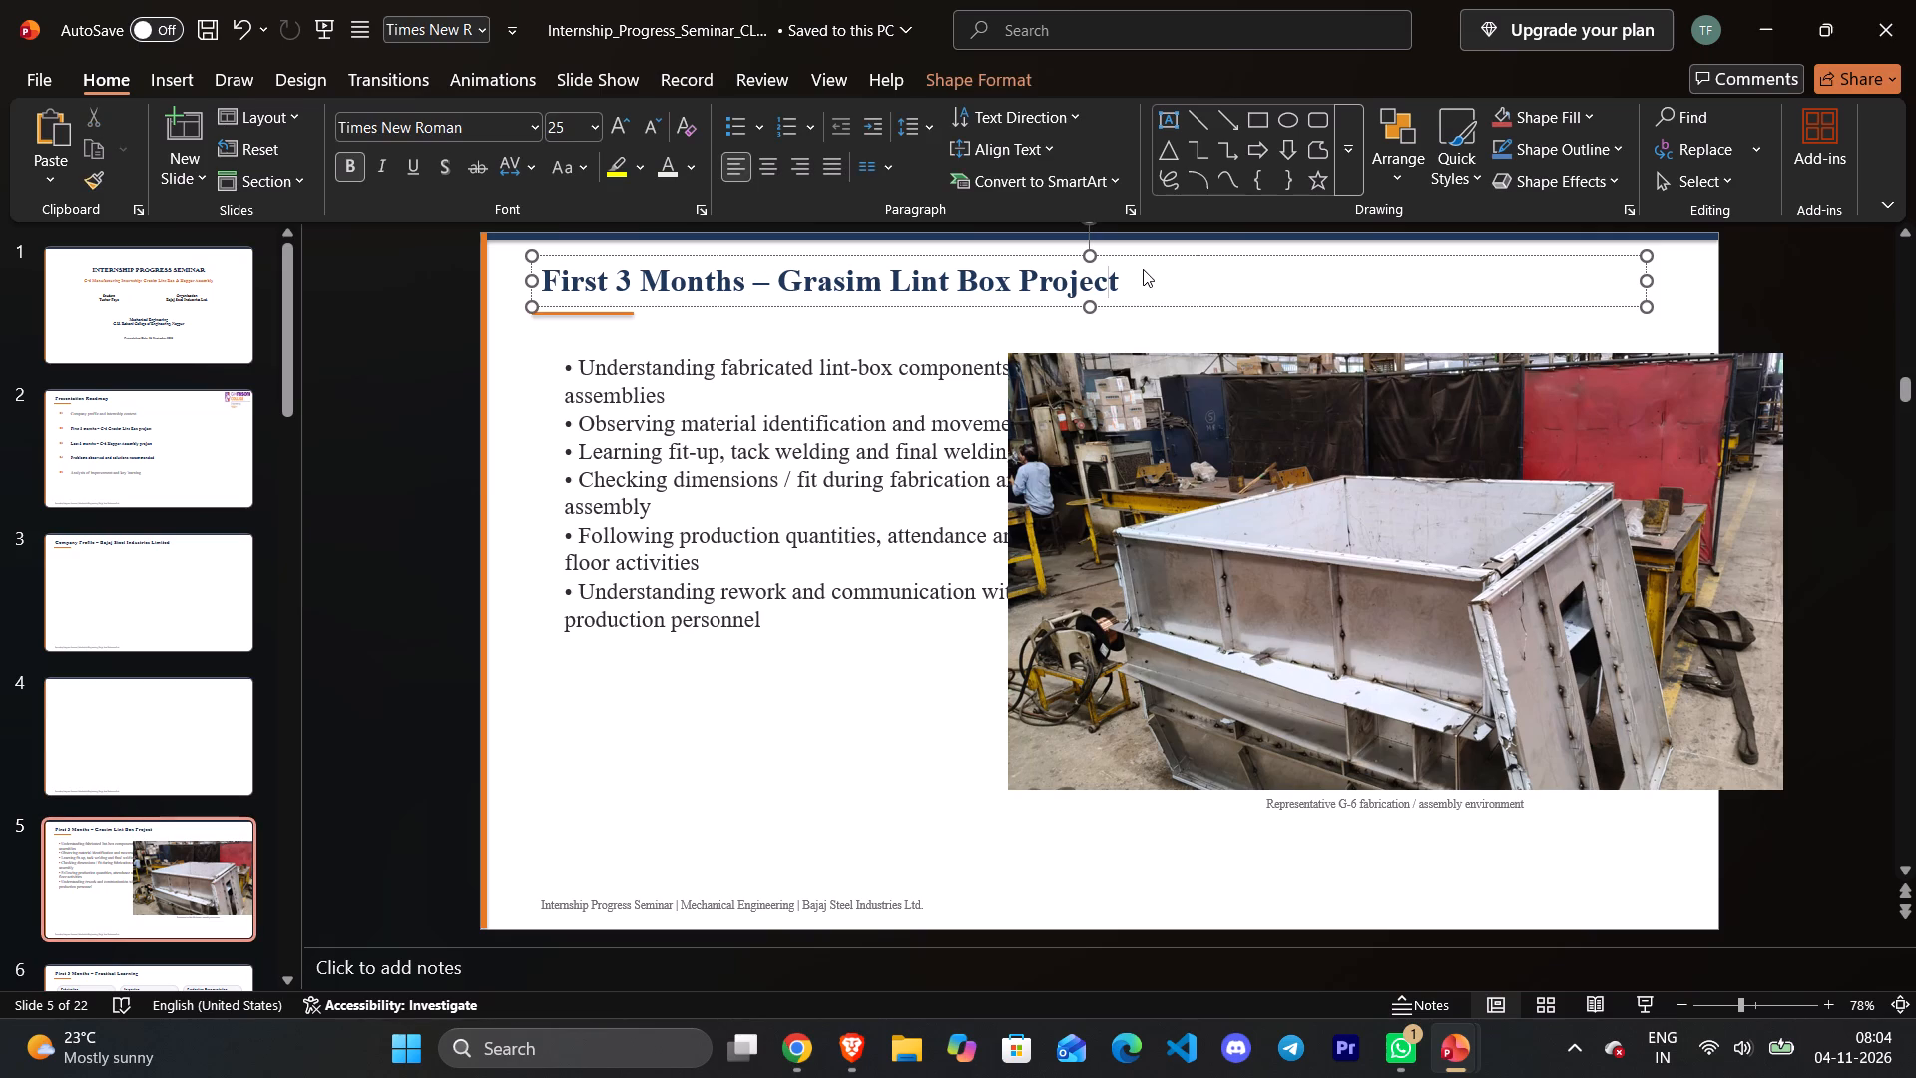
ctrl+click(613, 308)
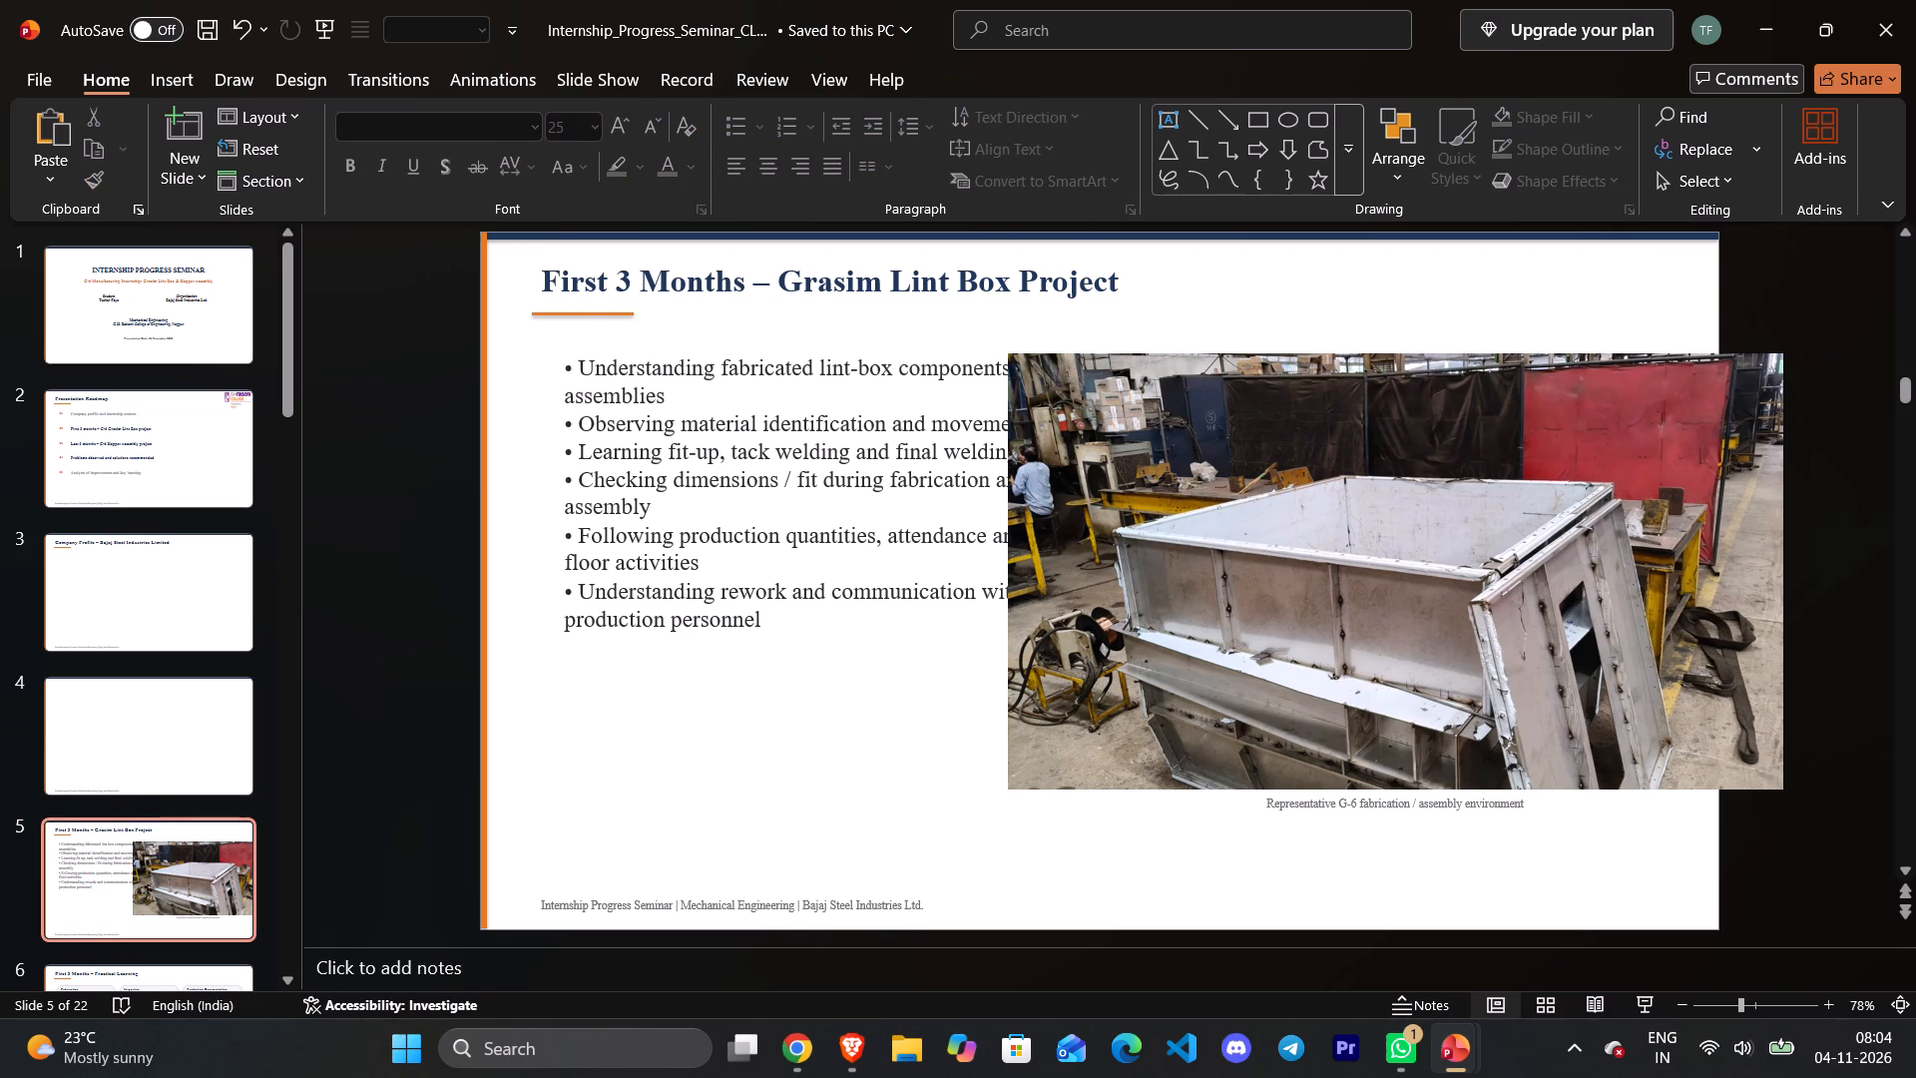
ctrl+click(604, 314)
ctrl+click(686, 279)
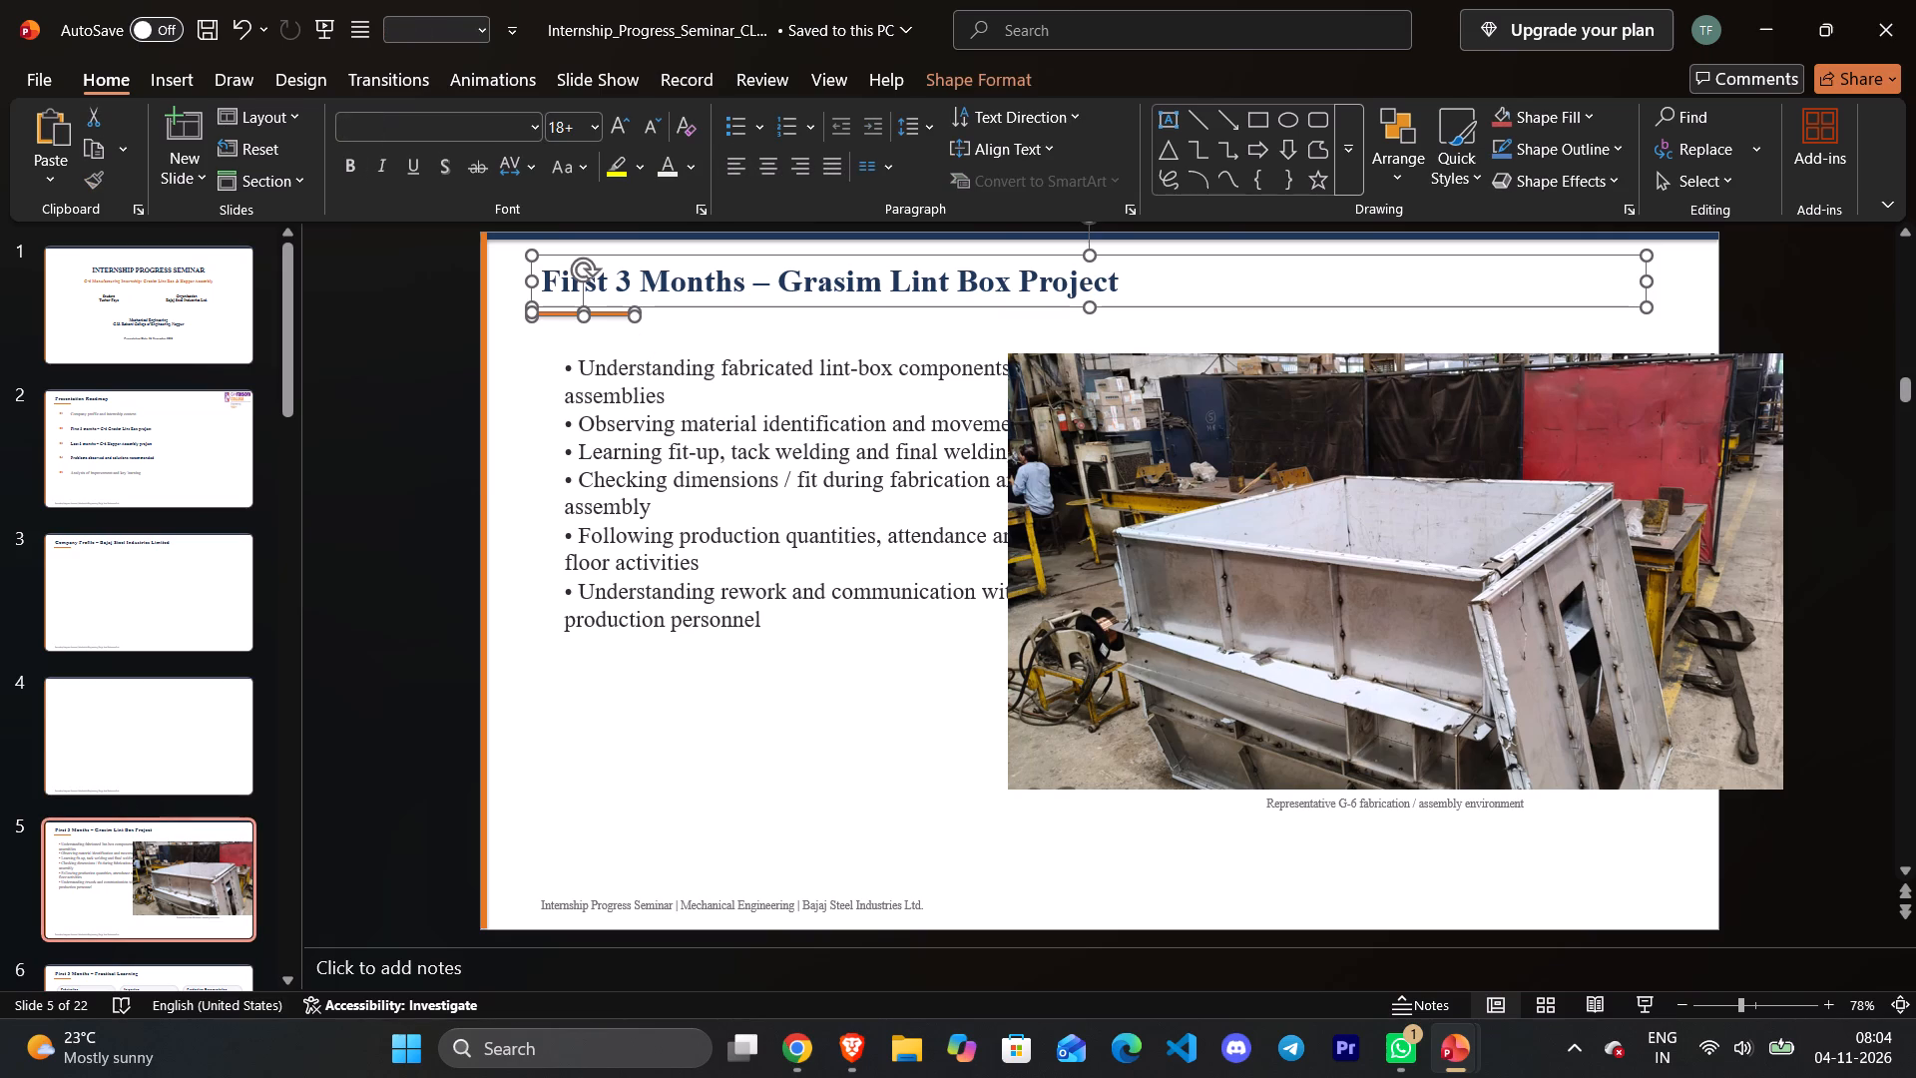
key(ctrl+x)
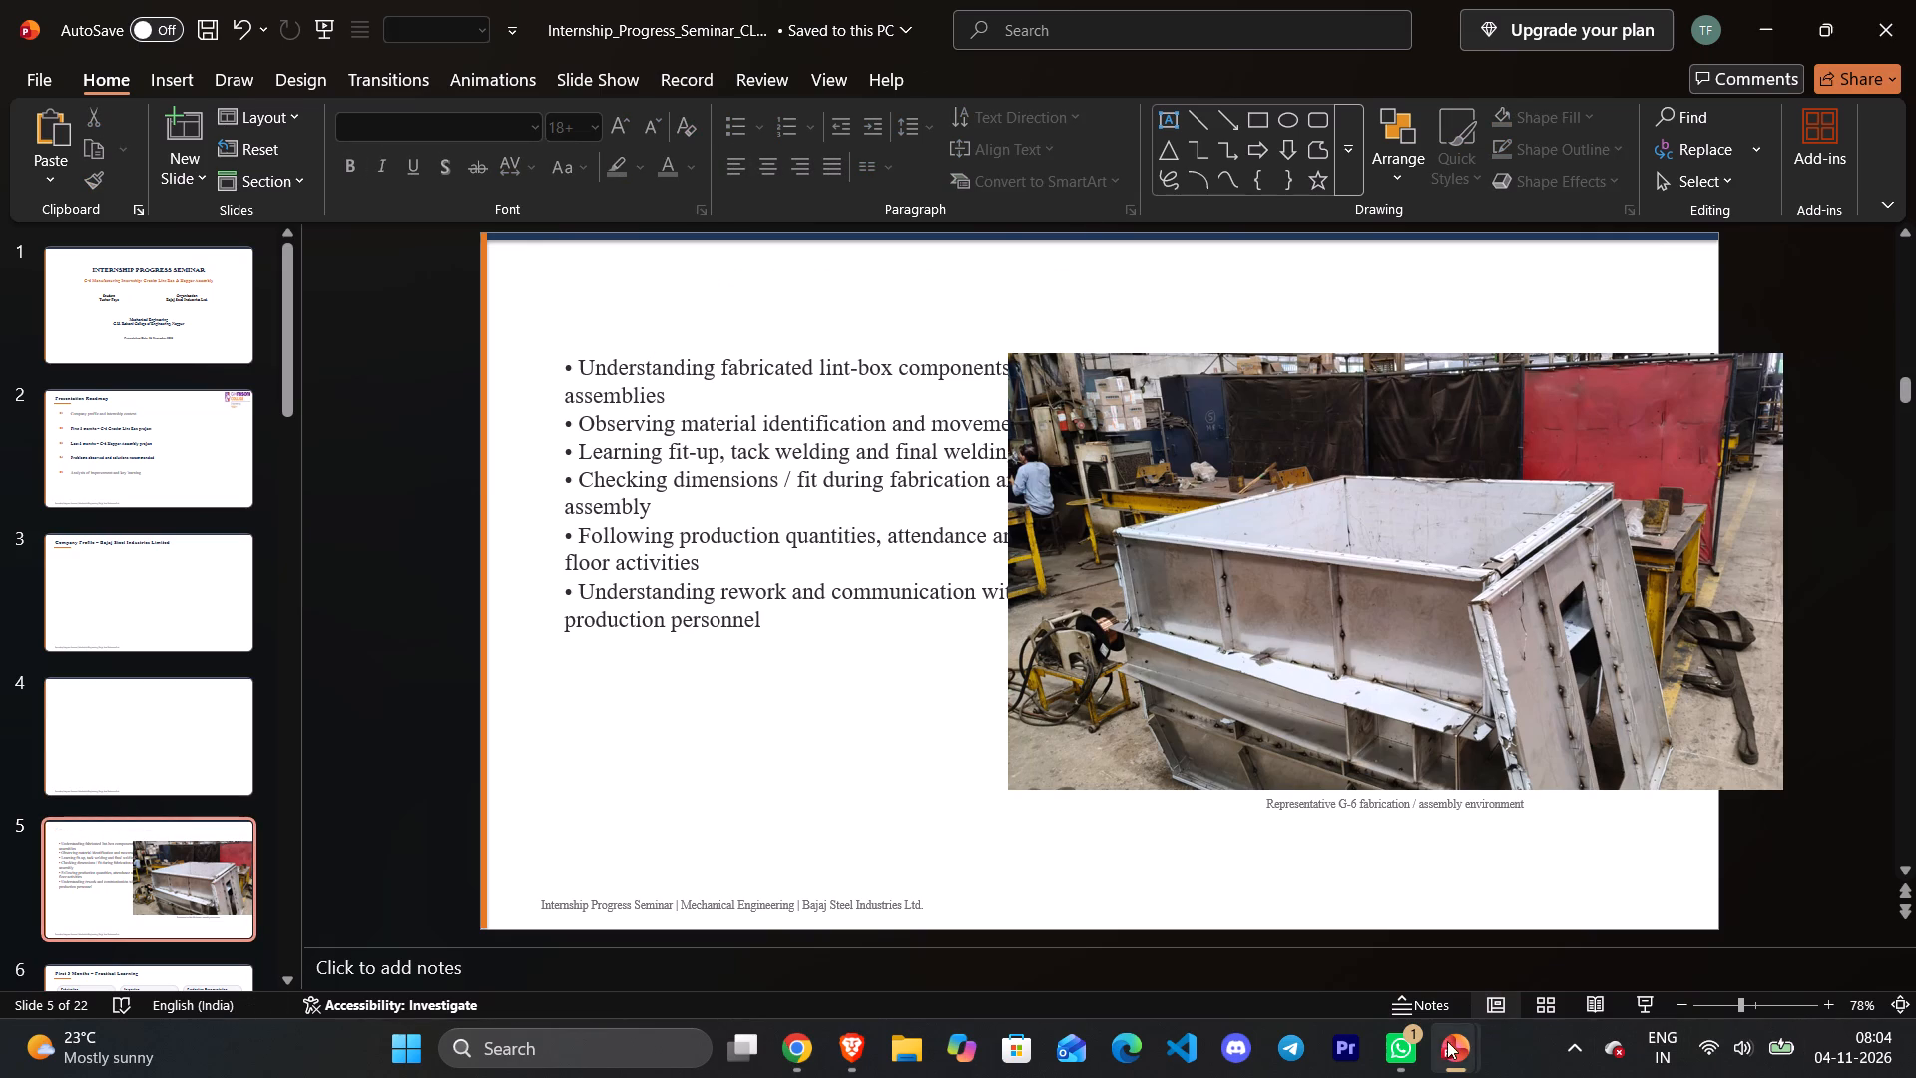
Switch to internship_seminar_2_ppt and clear the "Products, Services & Production System" title text from slide 5's banner.
click(1444, 1042)
click(1472, 965)
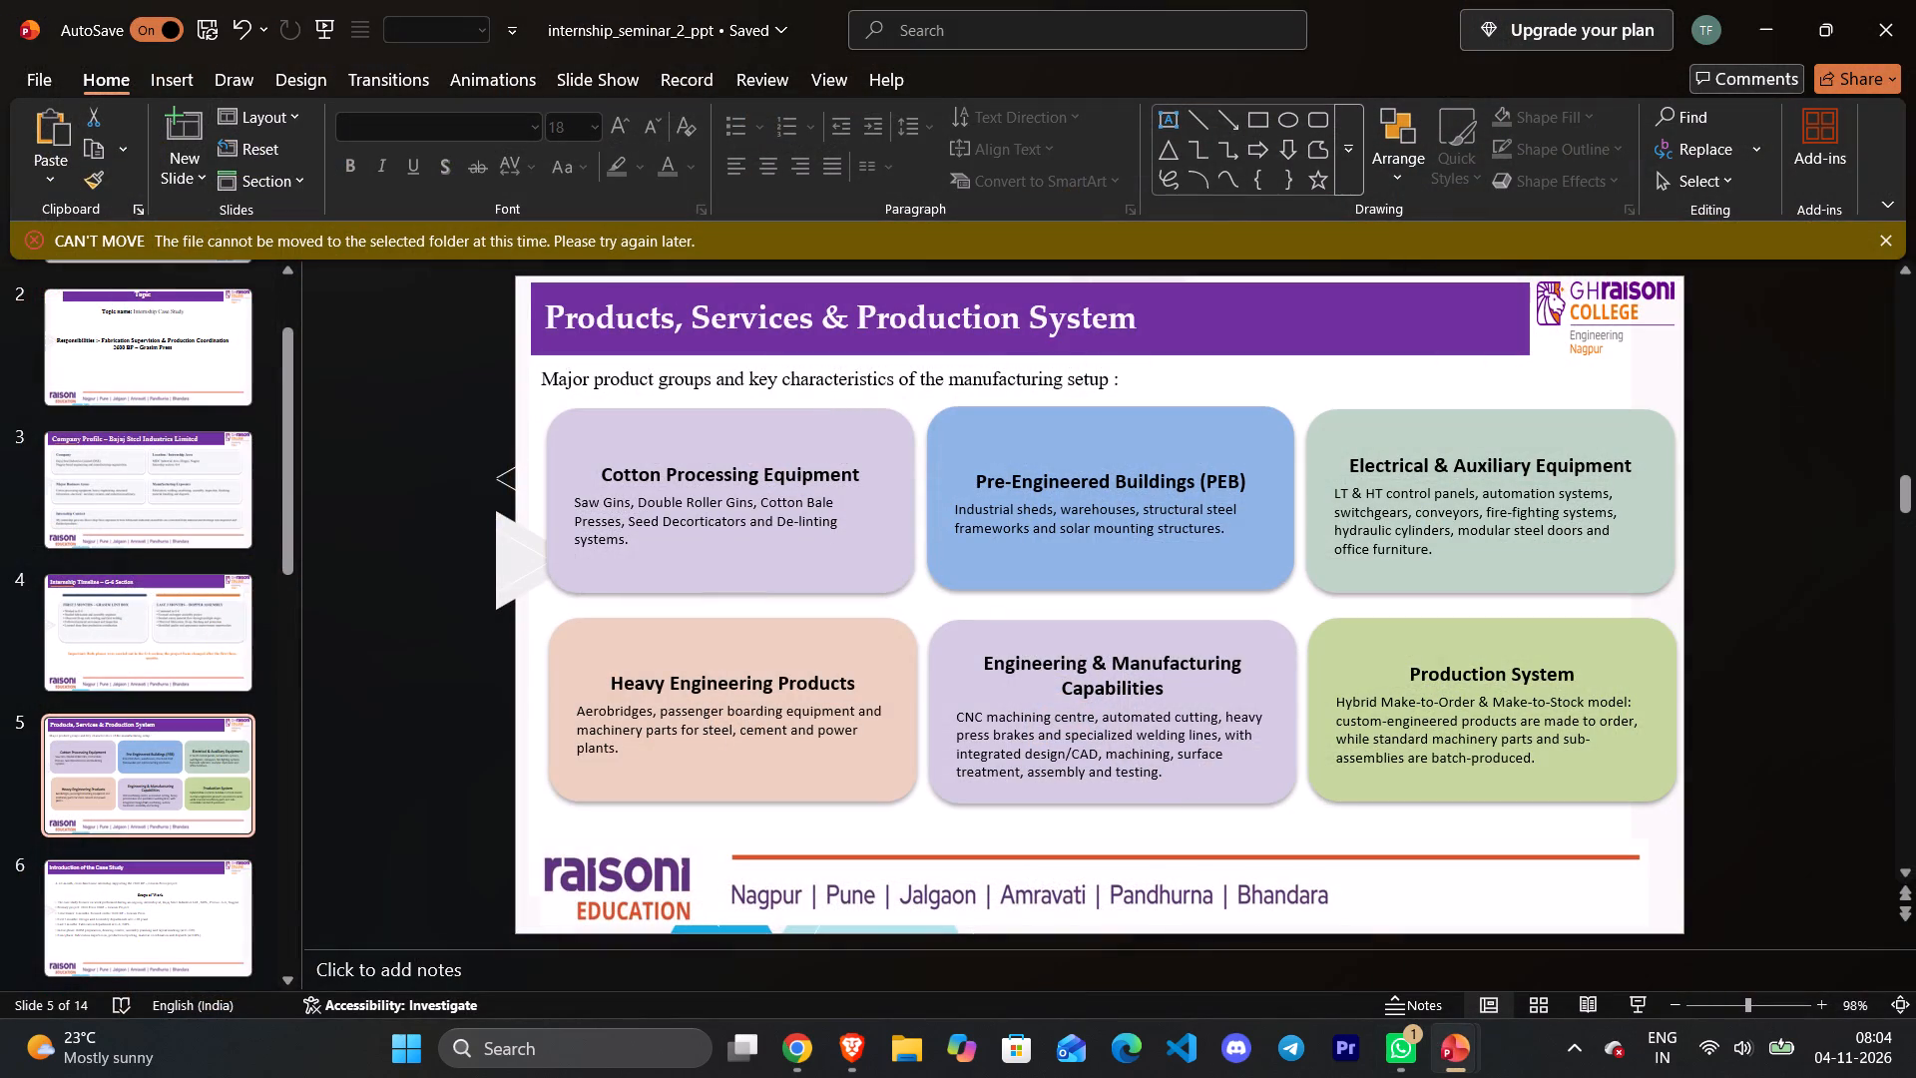
drag(1133, 322, 556, 326)
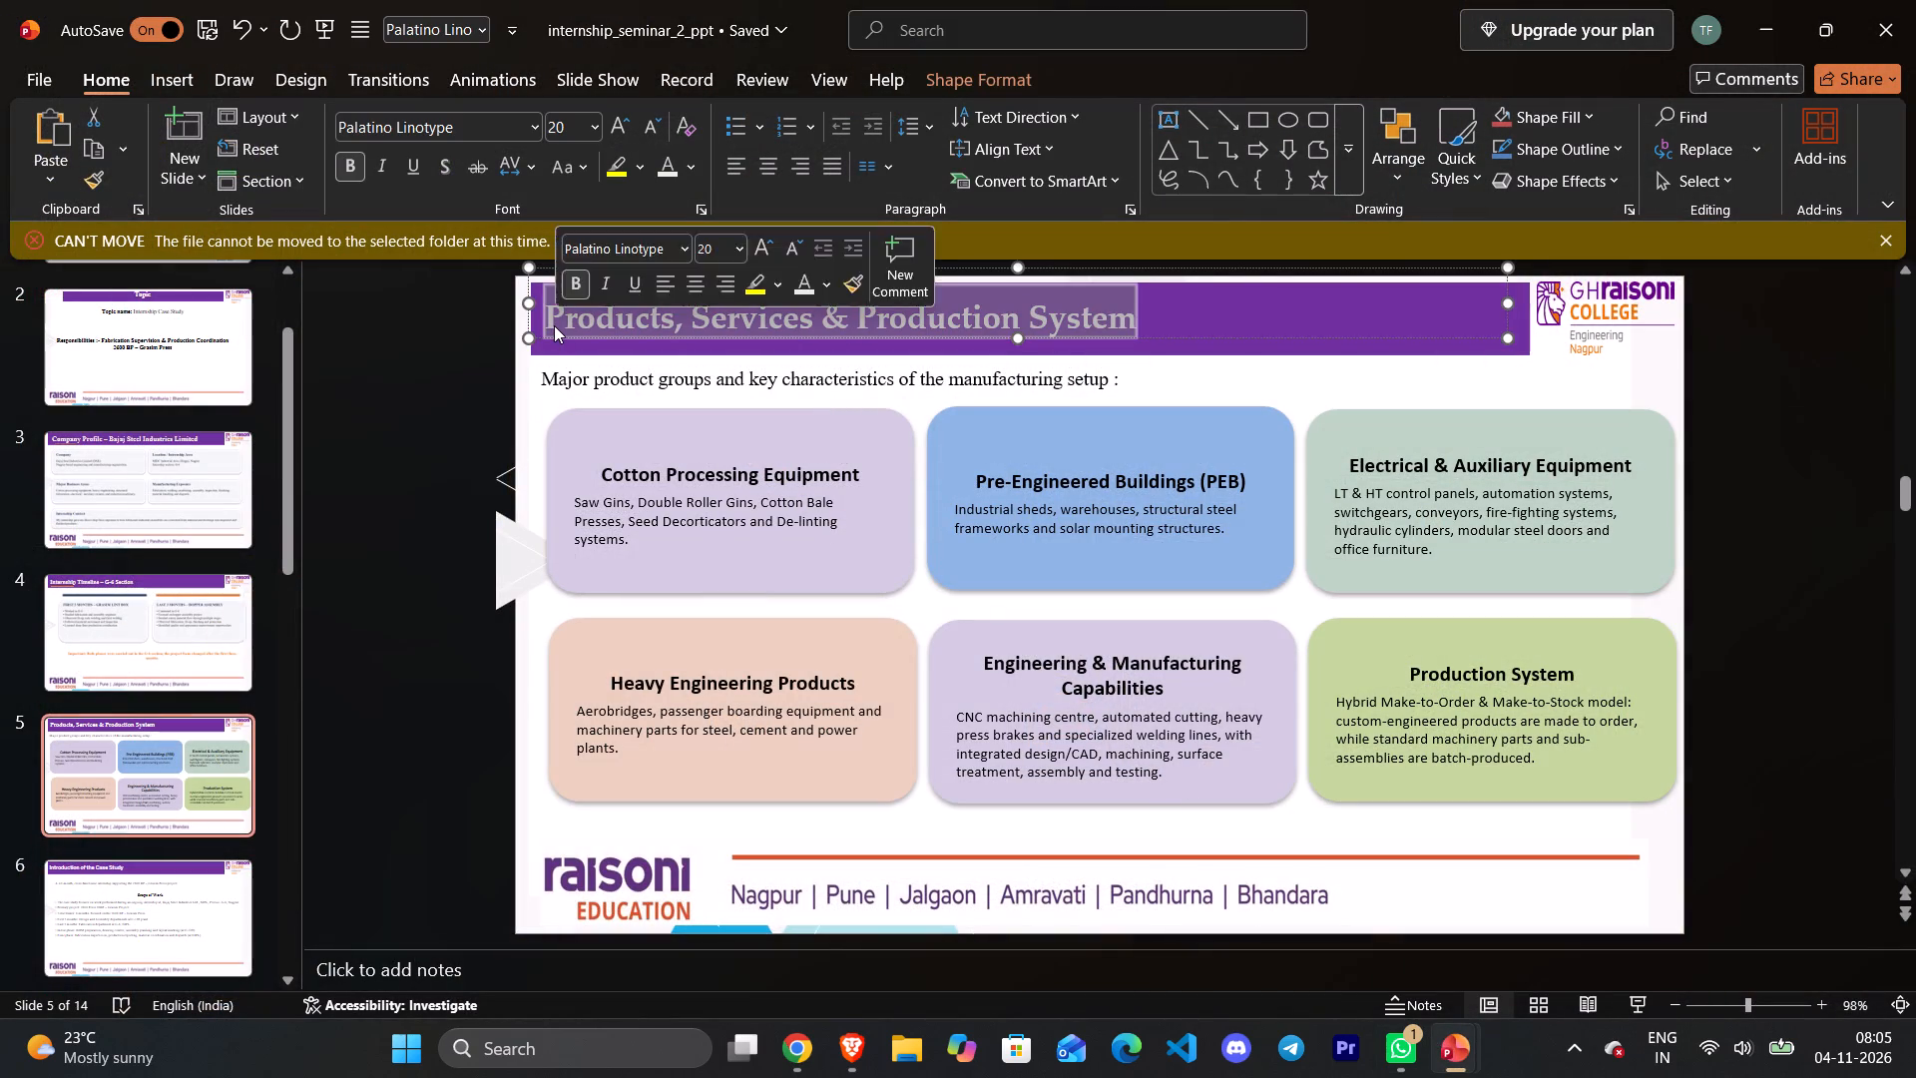
key(ctrl+v)
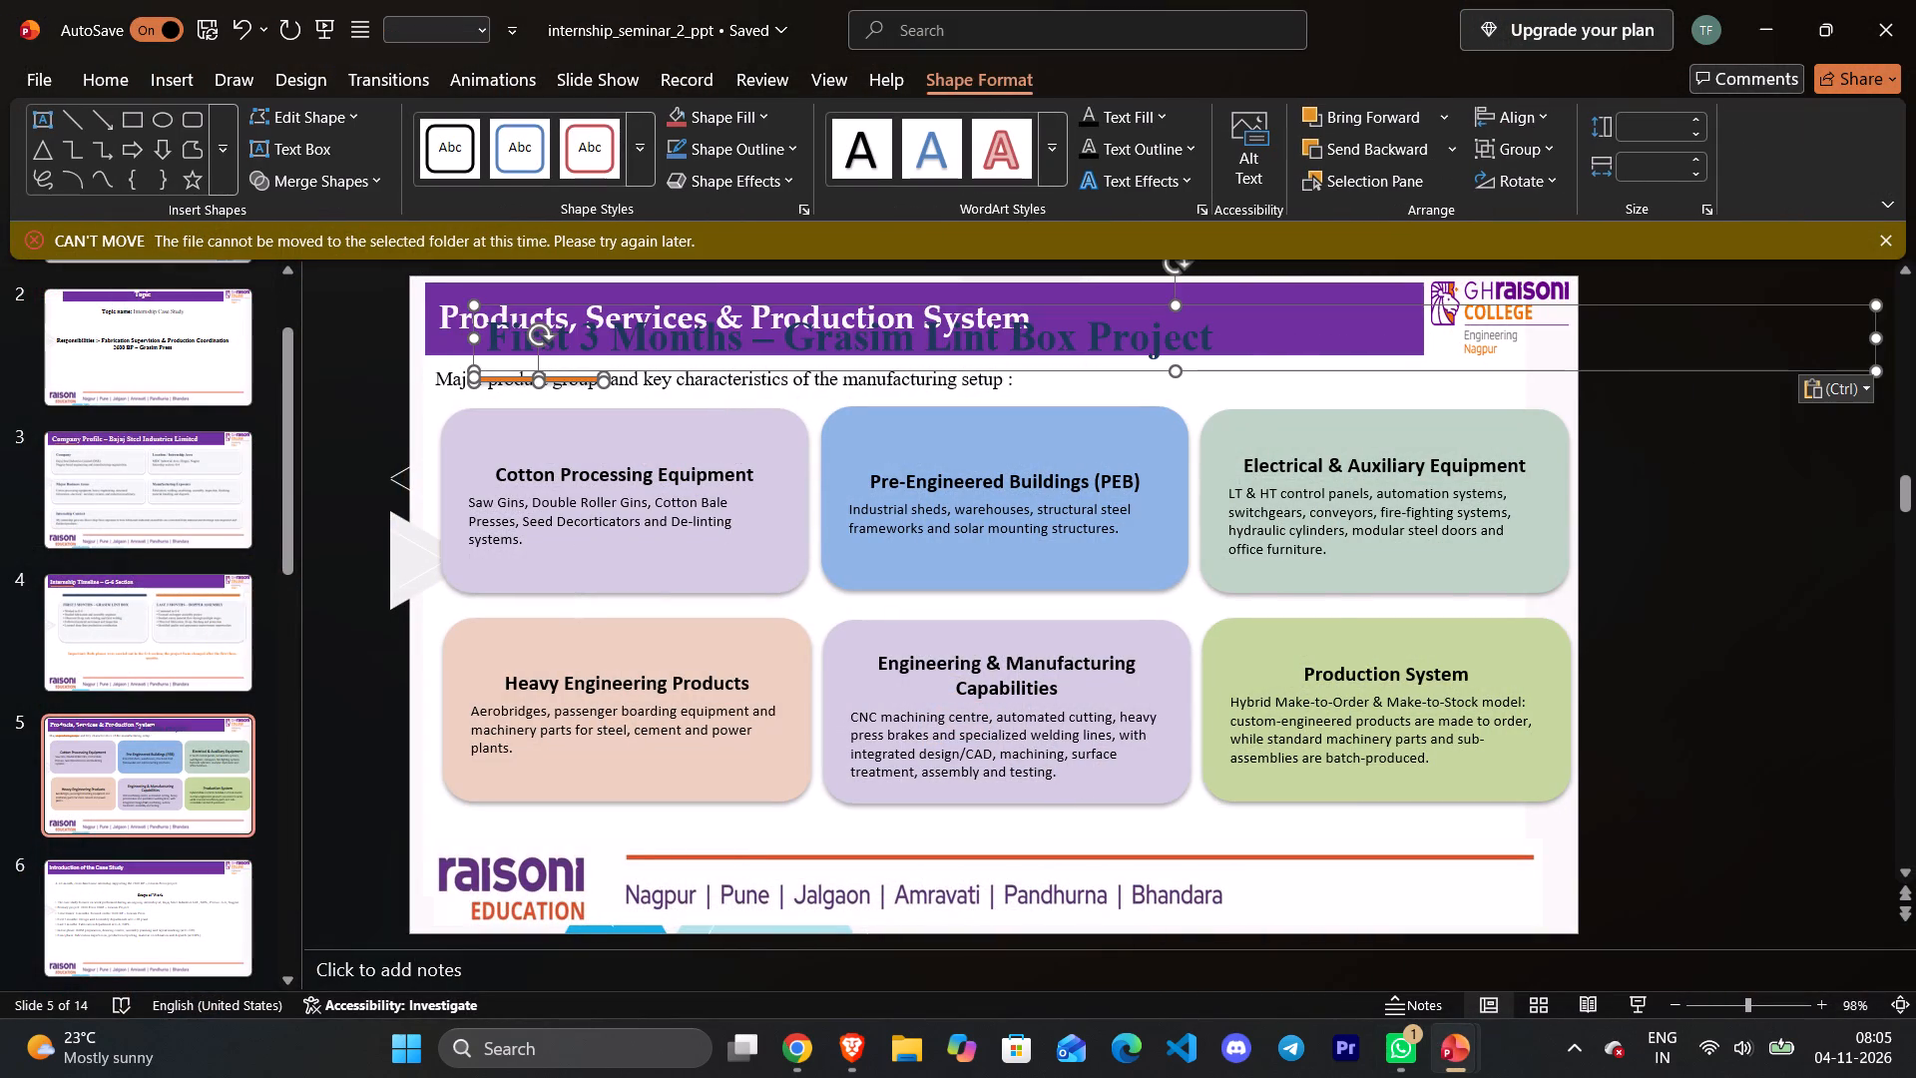
key(ctrl+z)
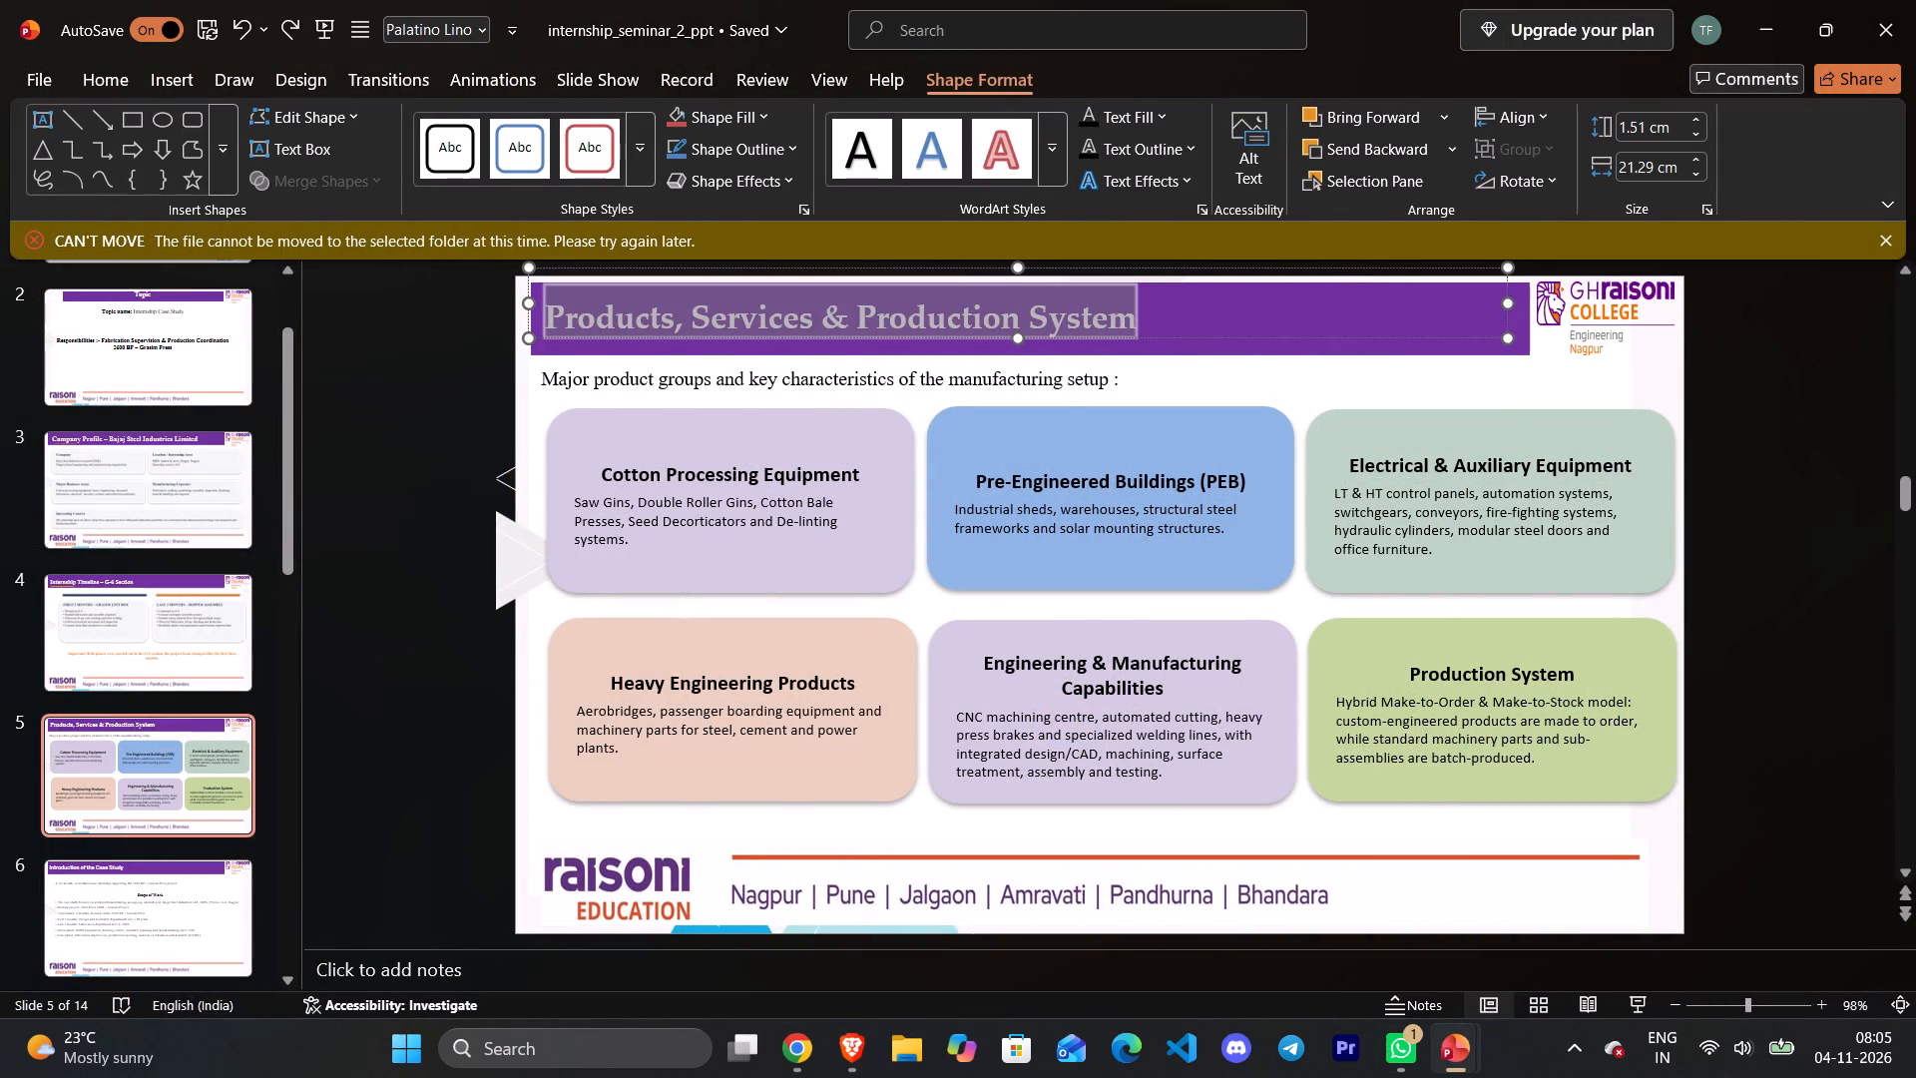
key(Delete)
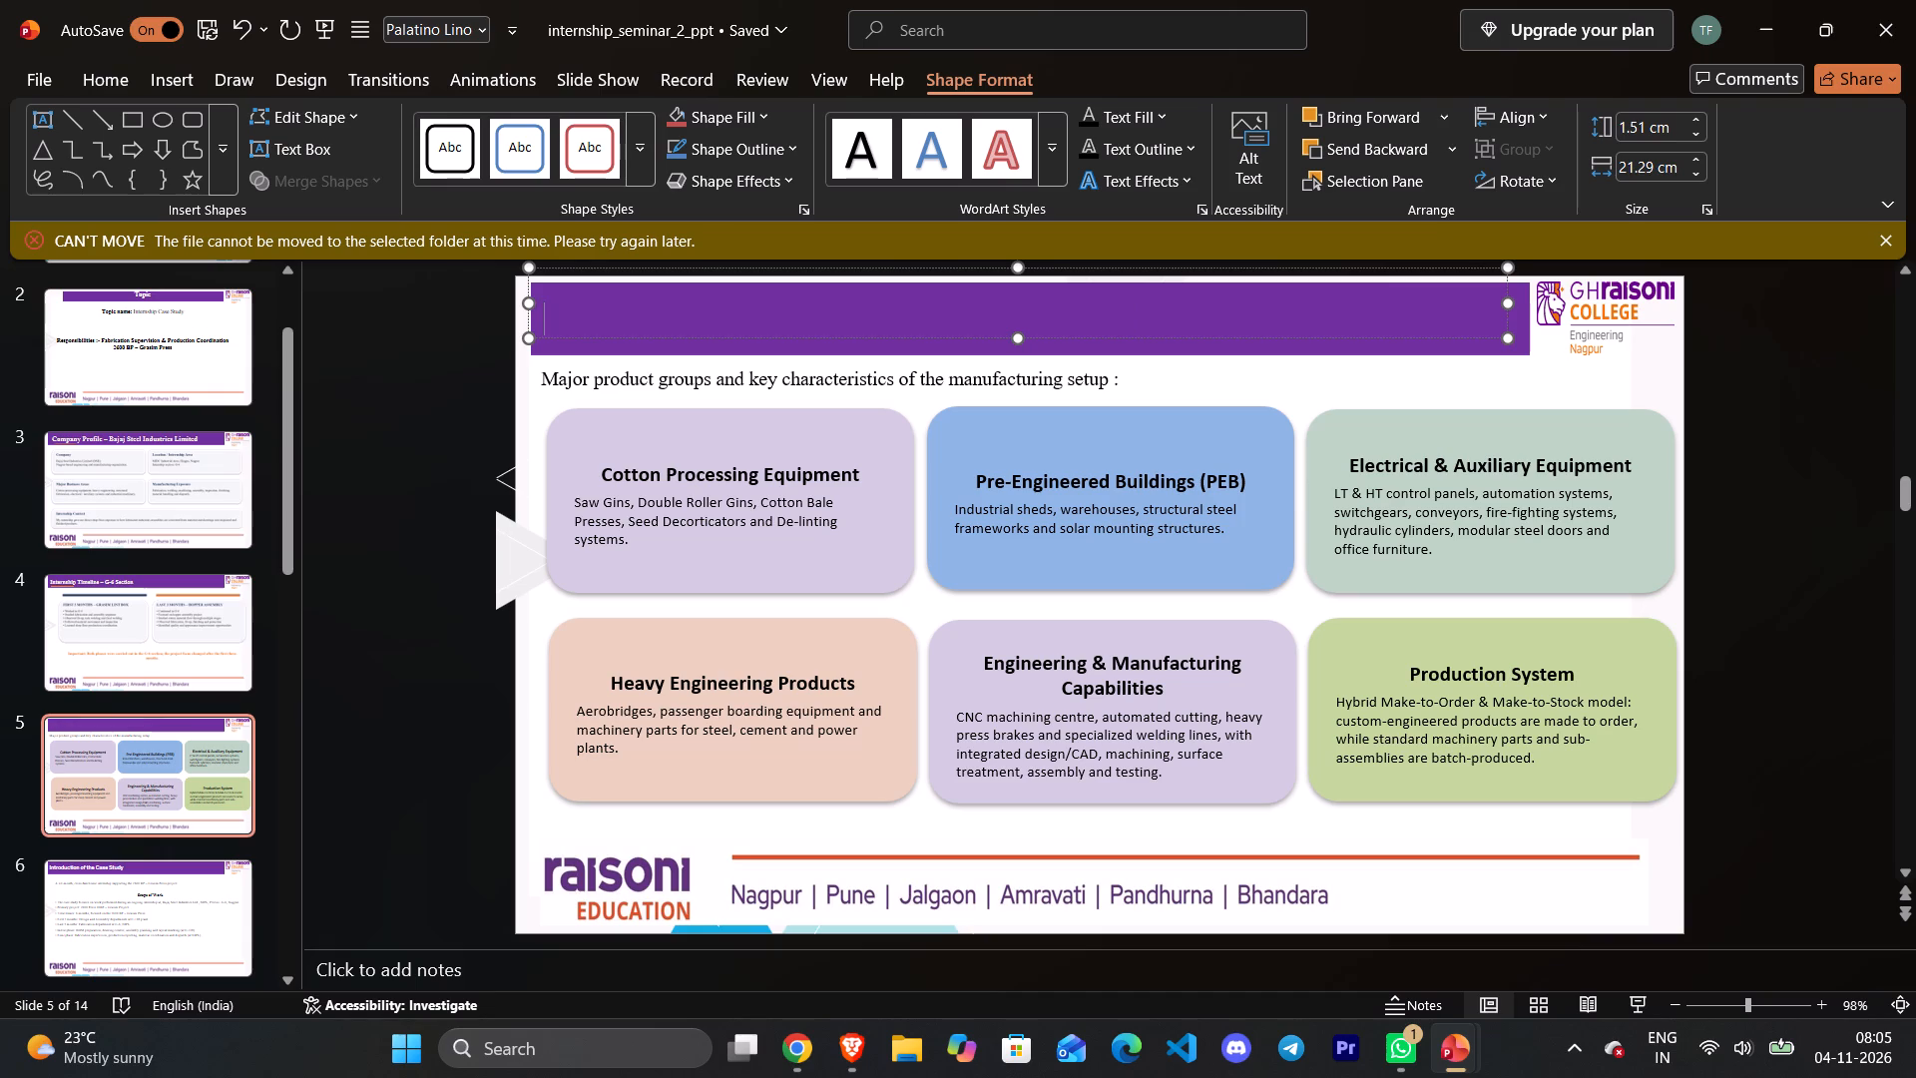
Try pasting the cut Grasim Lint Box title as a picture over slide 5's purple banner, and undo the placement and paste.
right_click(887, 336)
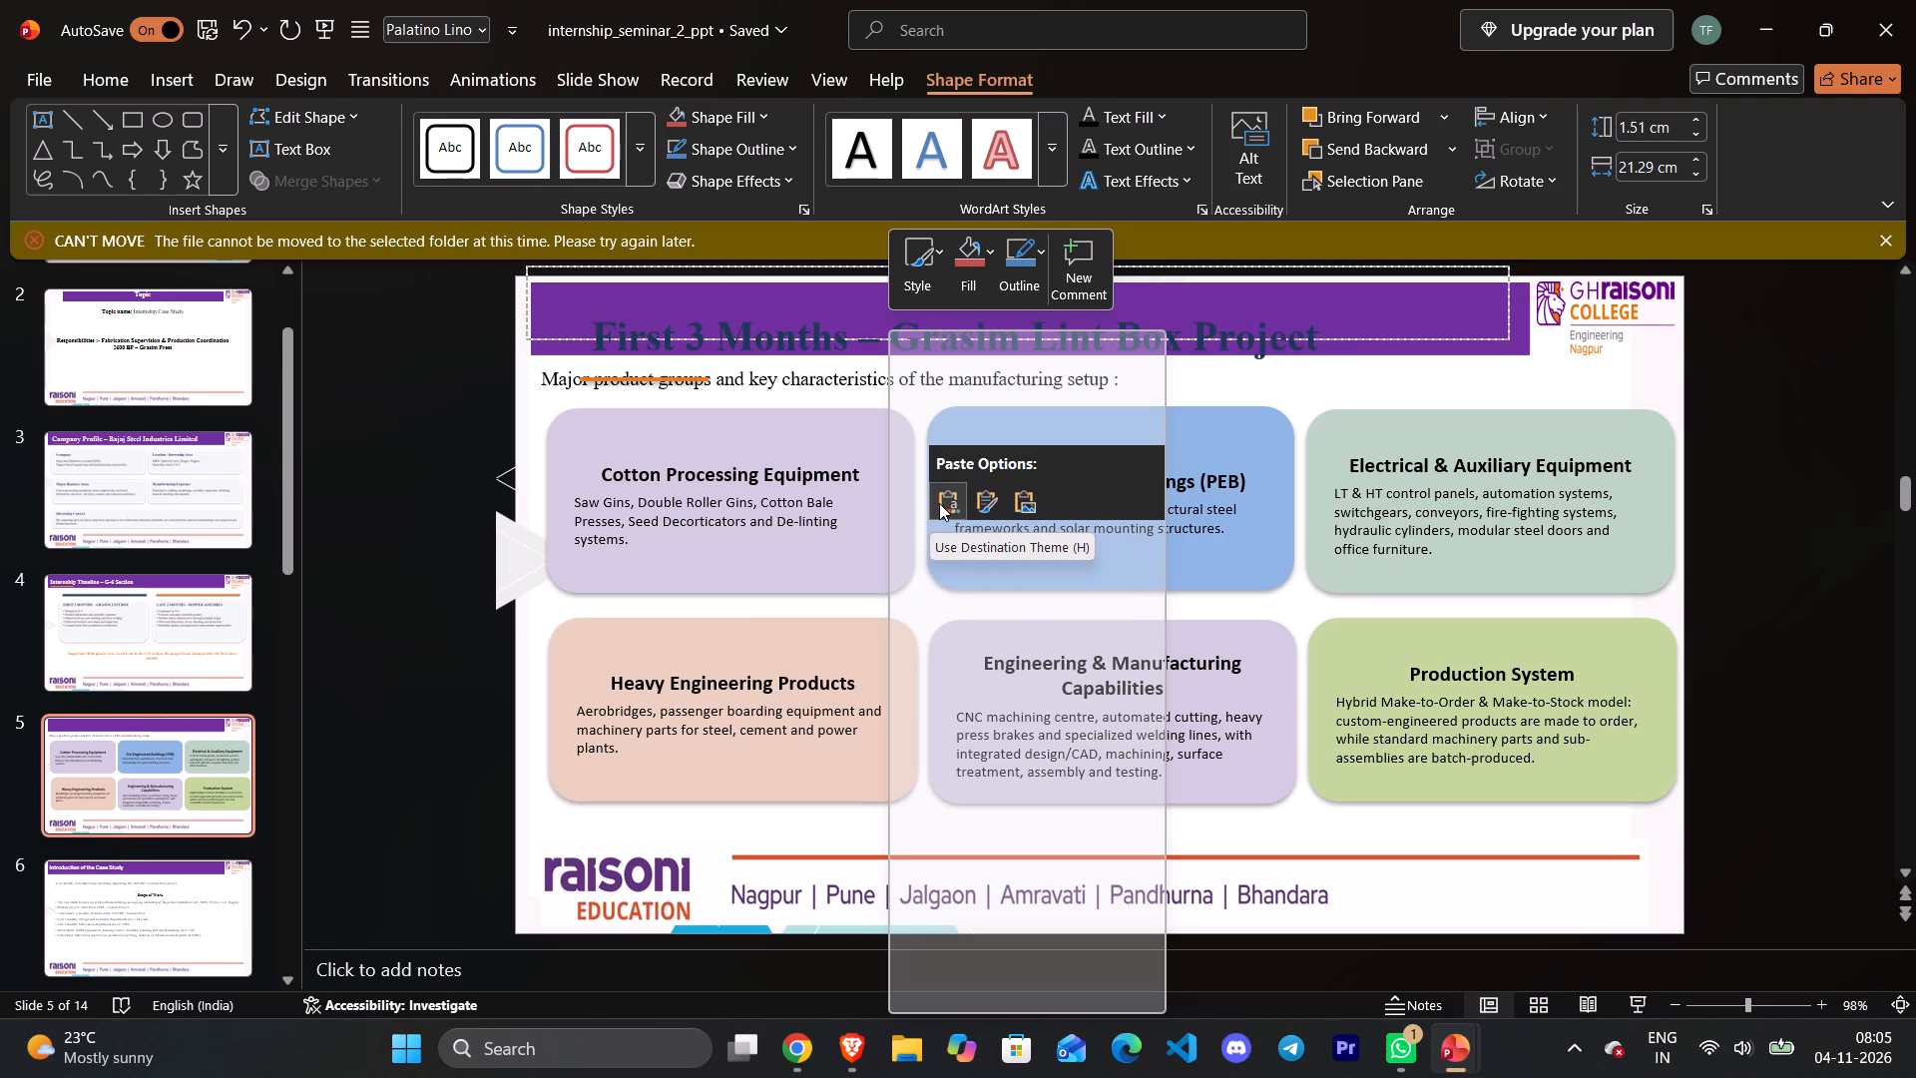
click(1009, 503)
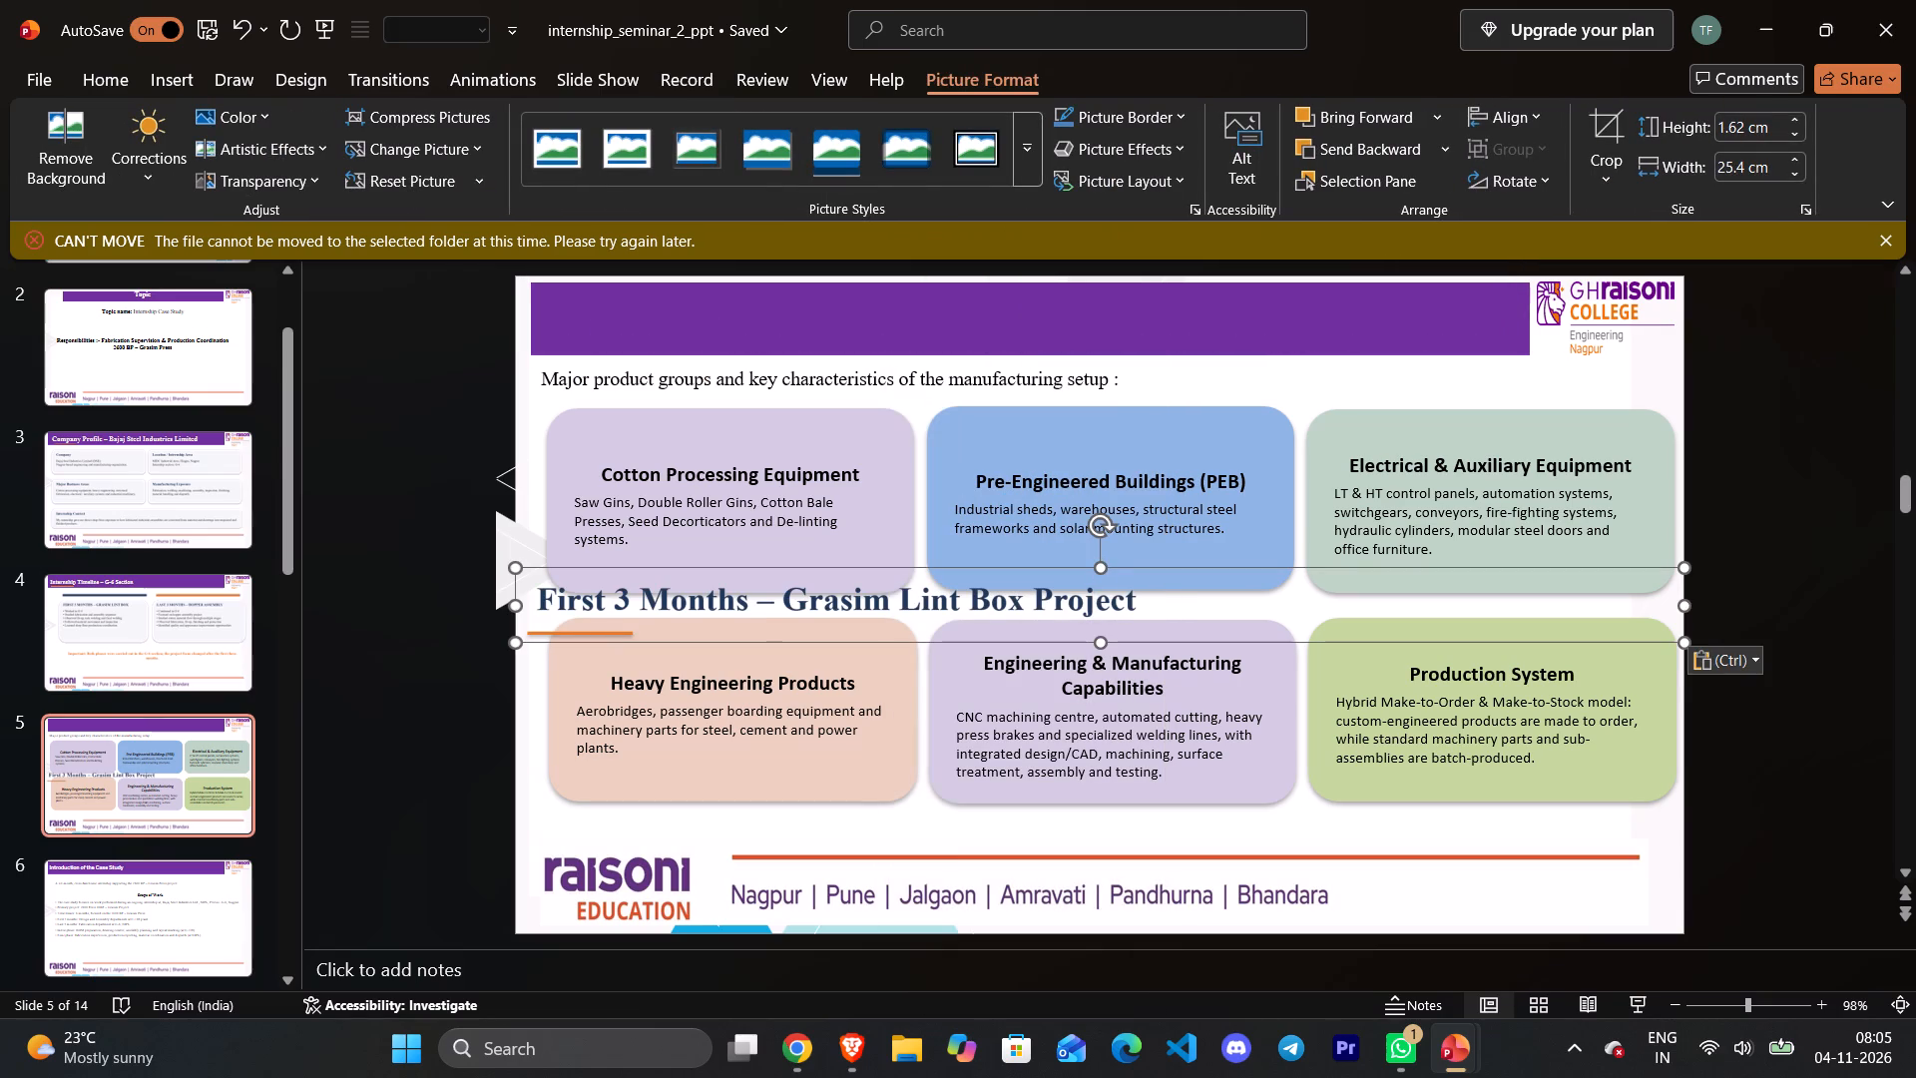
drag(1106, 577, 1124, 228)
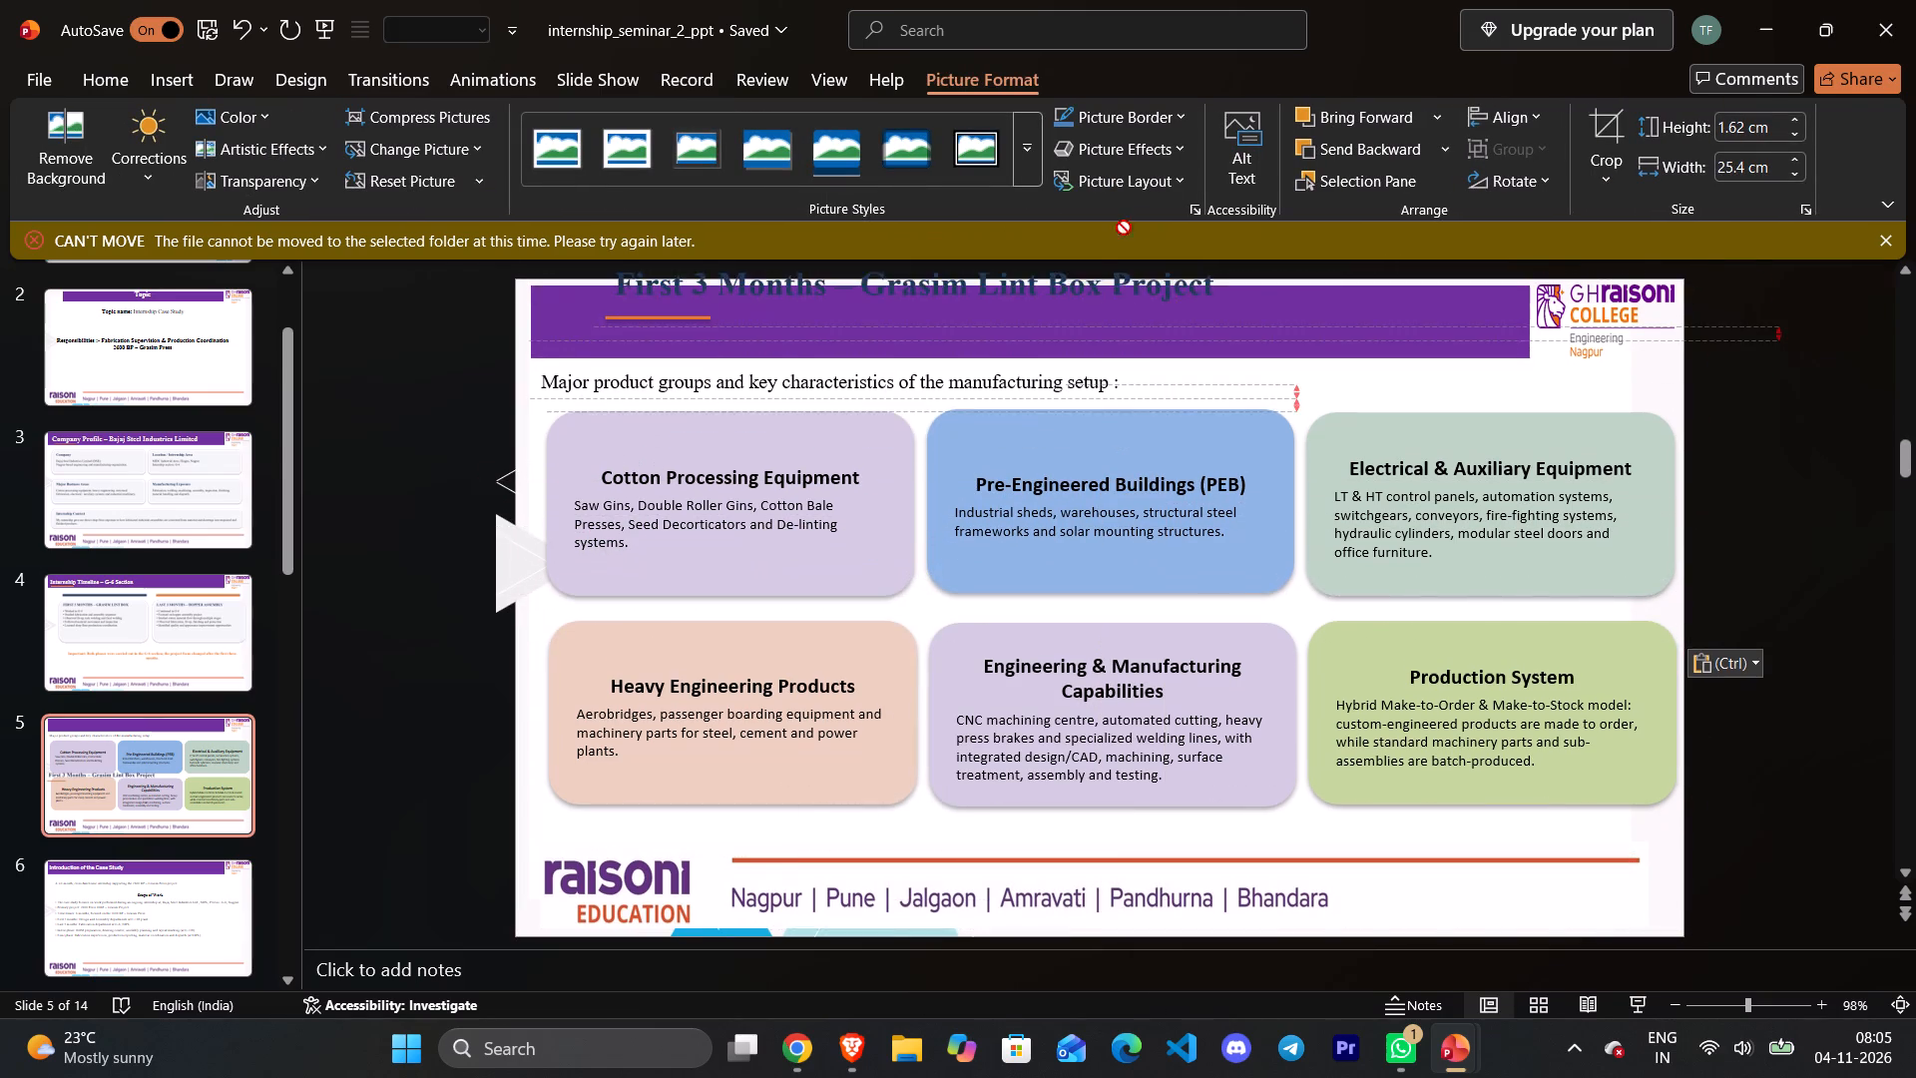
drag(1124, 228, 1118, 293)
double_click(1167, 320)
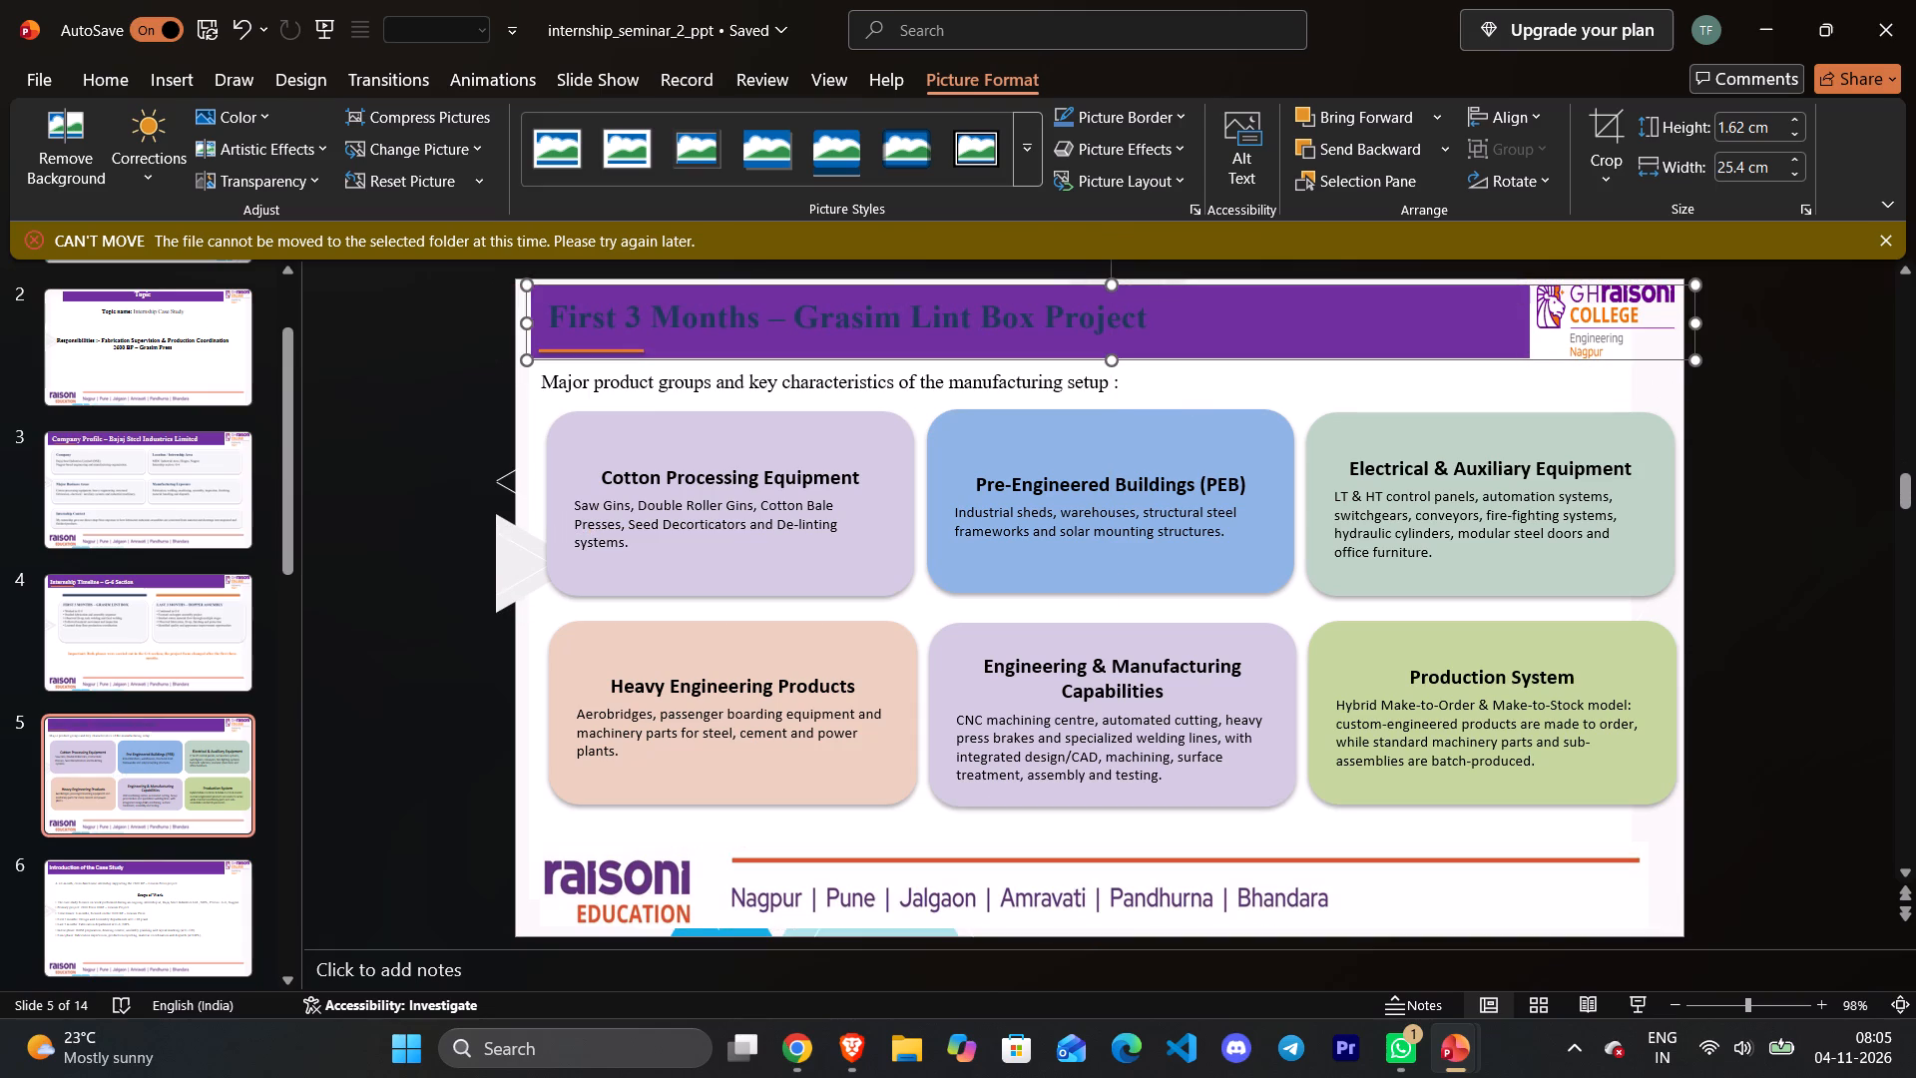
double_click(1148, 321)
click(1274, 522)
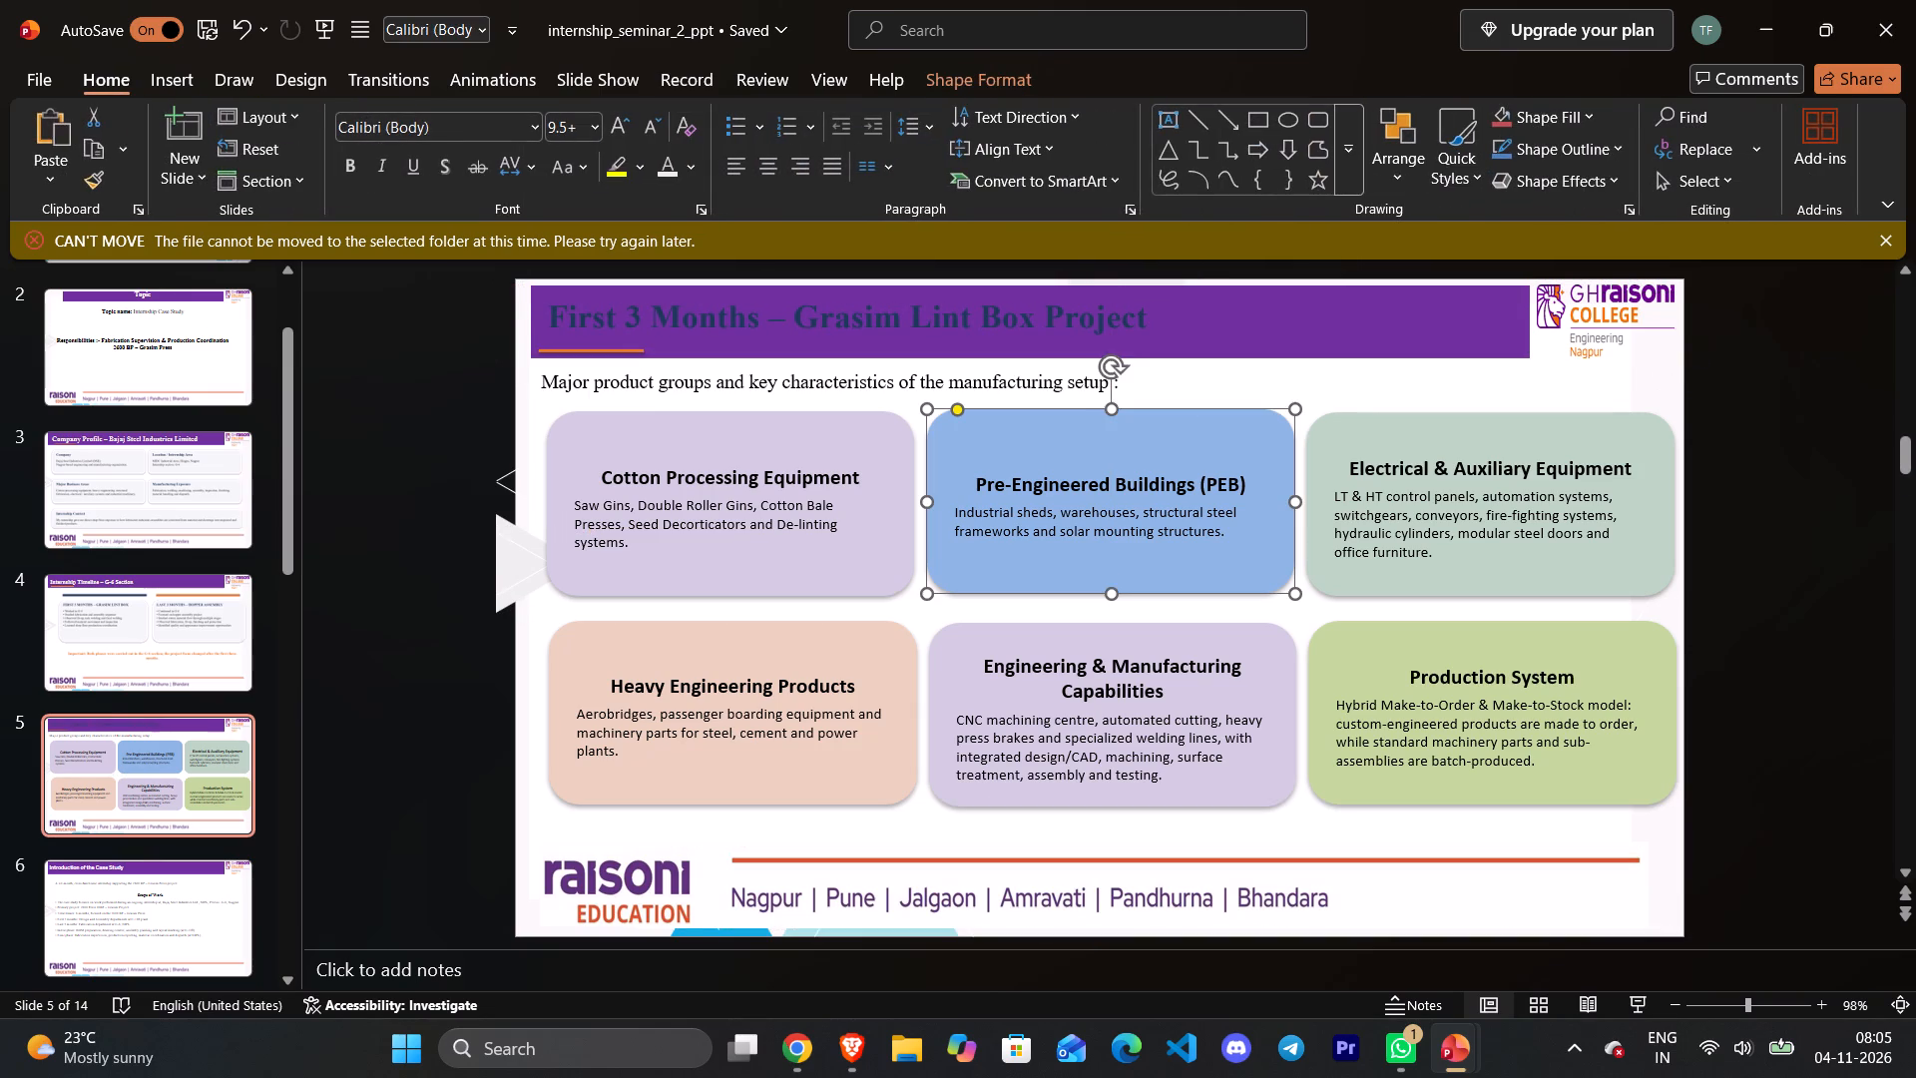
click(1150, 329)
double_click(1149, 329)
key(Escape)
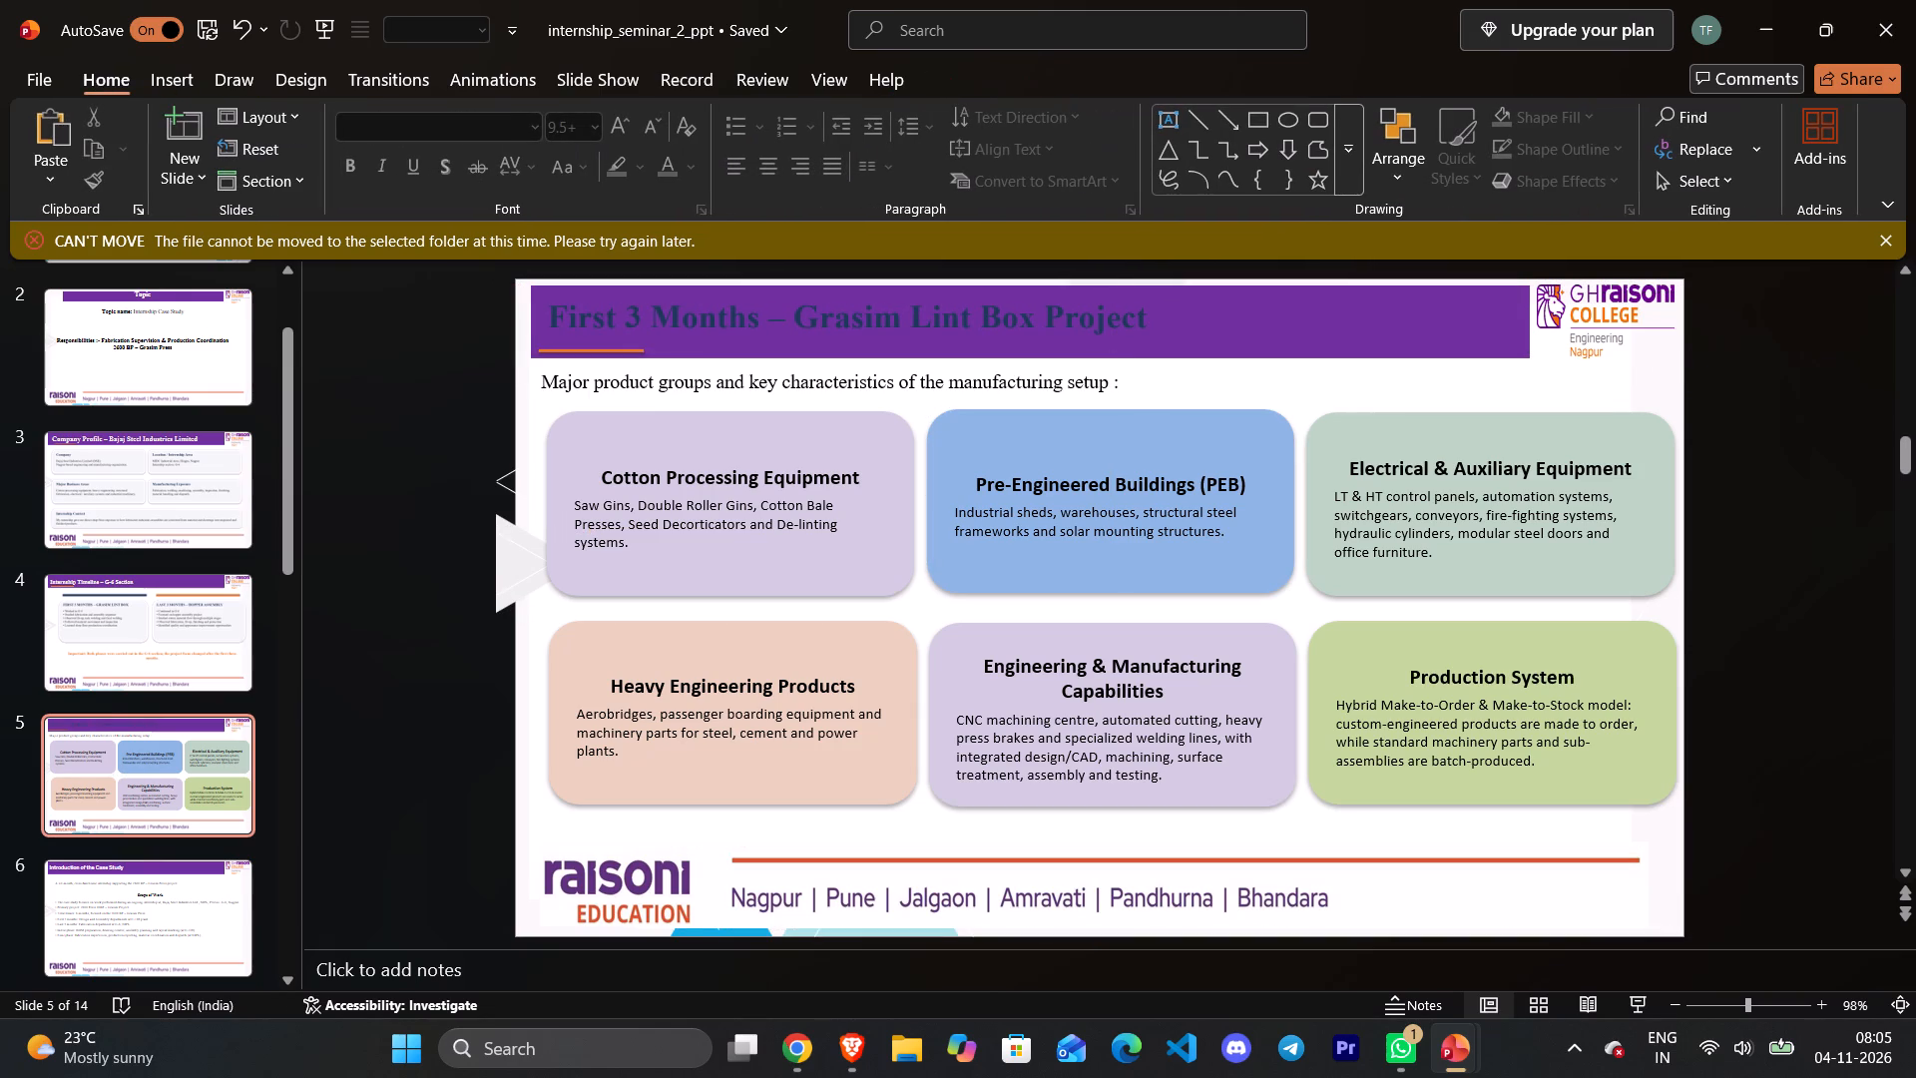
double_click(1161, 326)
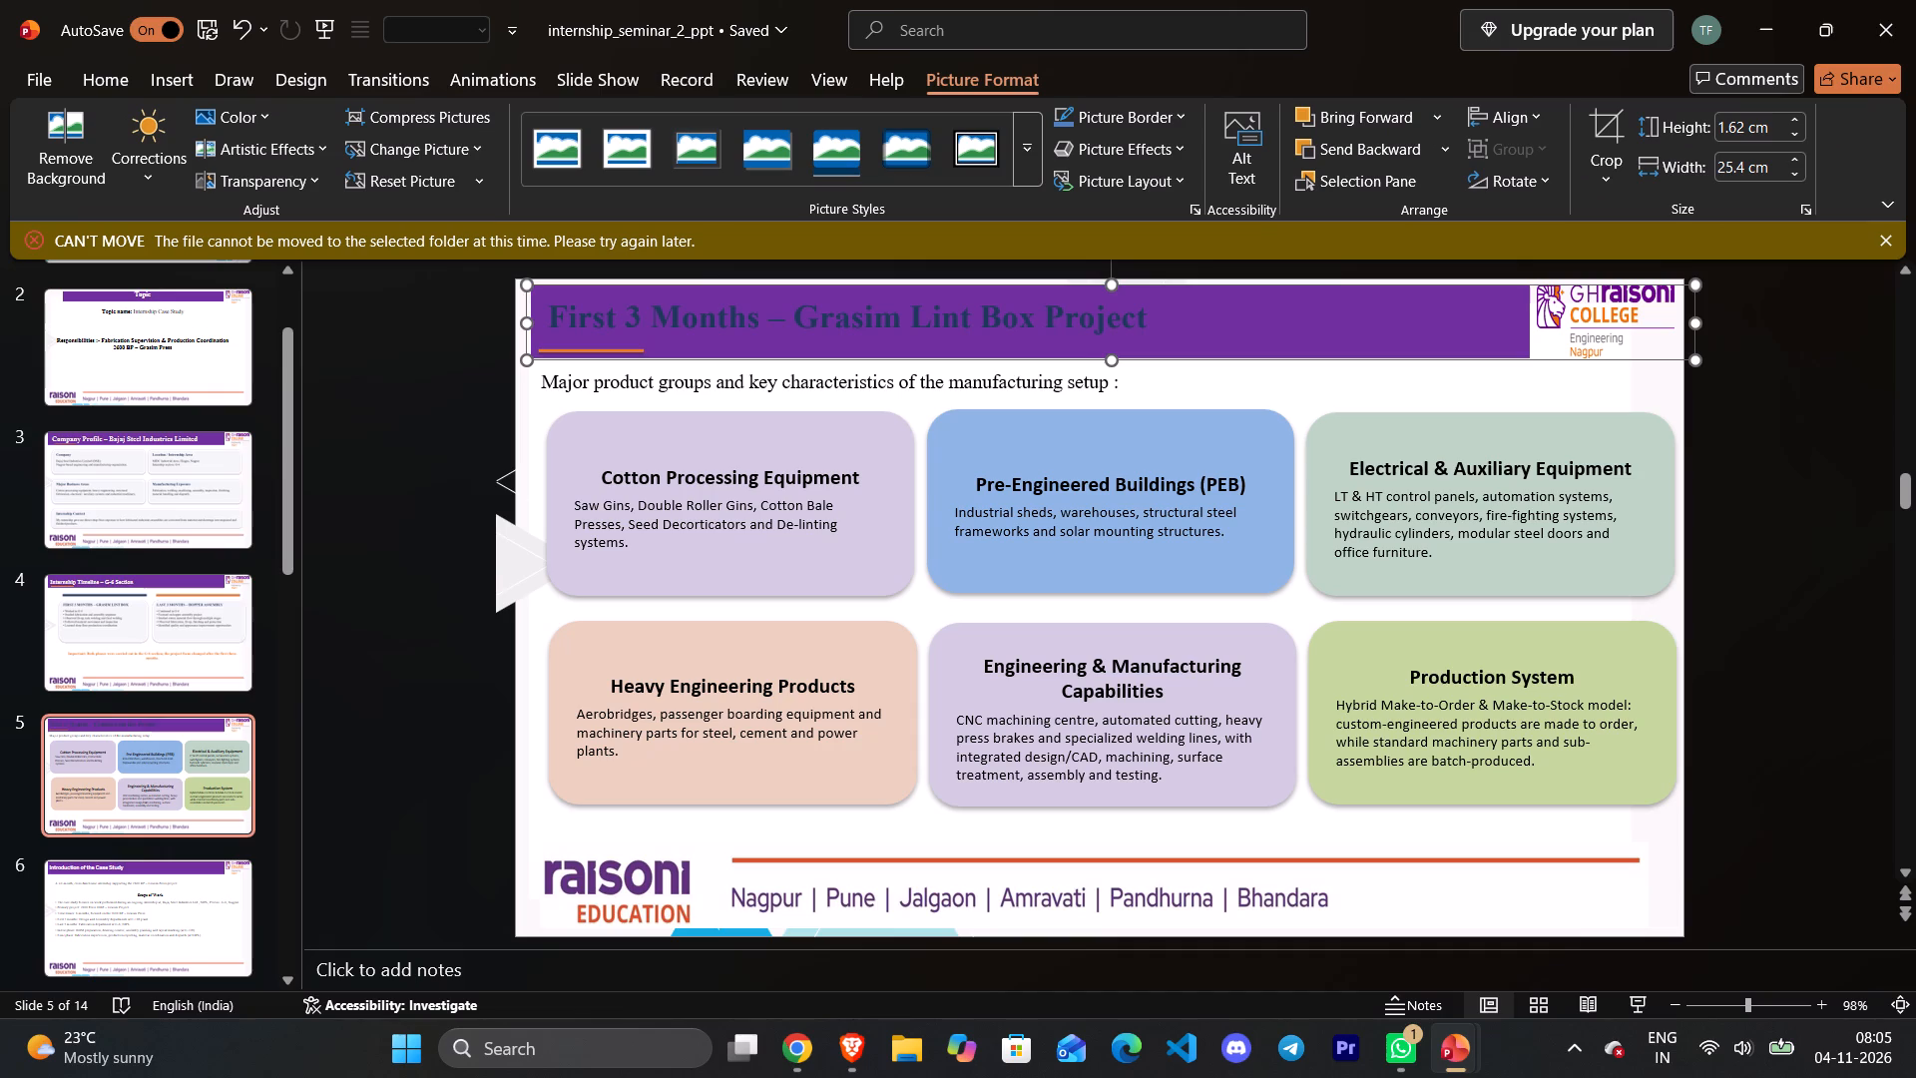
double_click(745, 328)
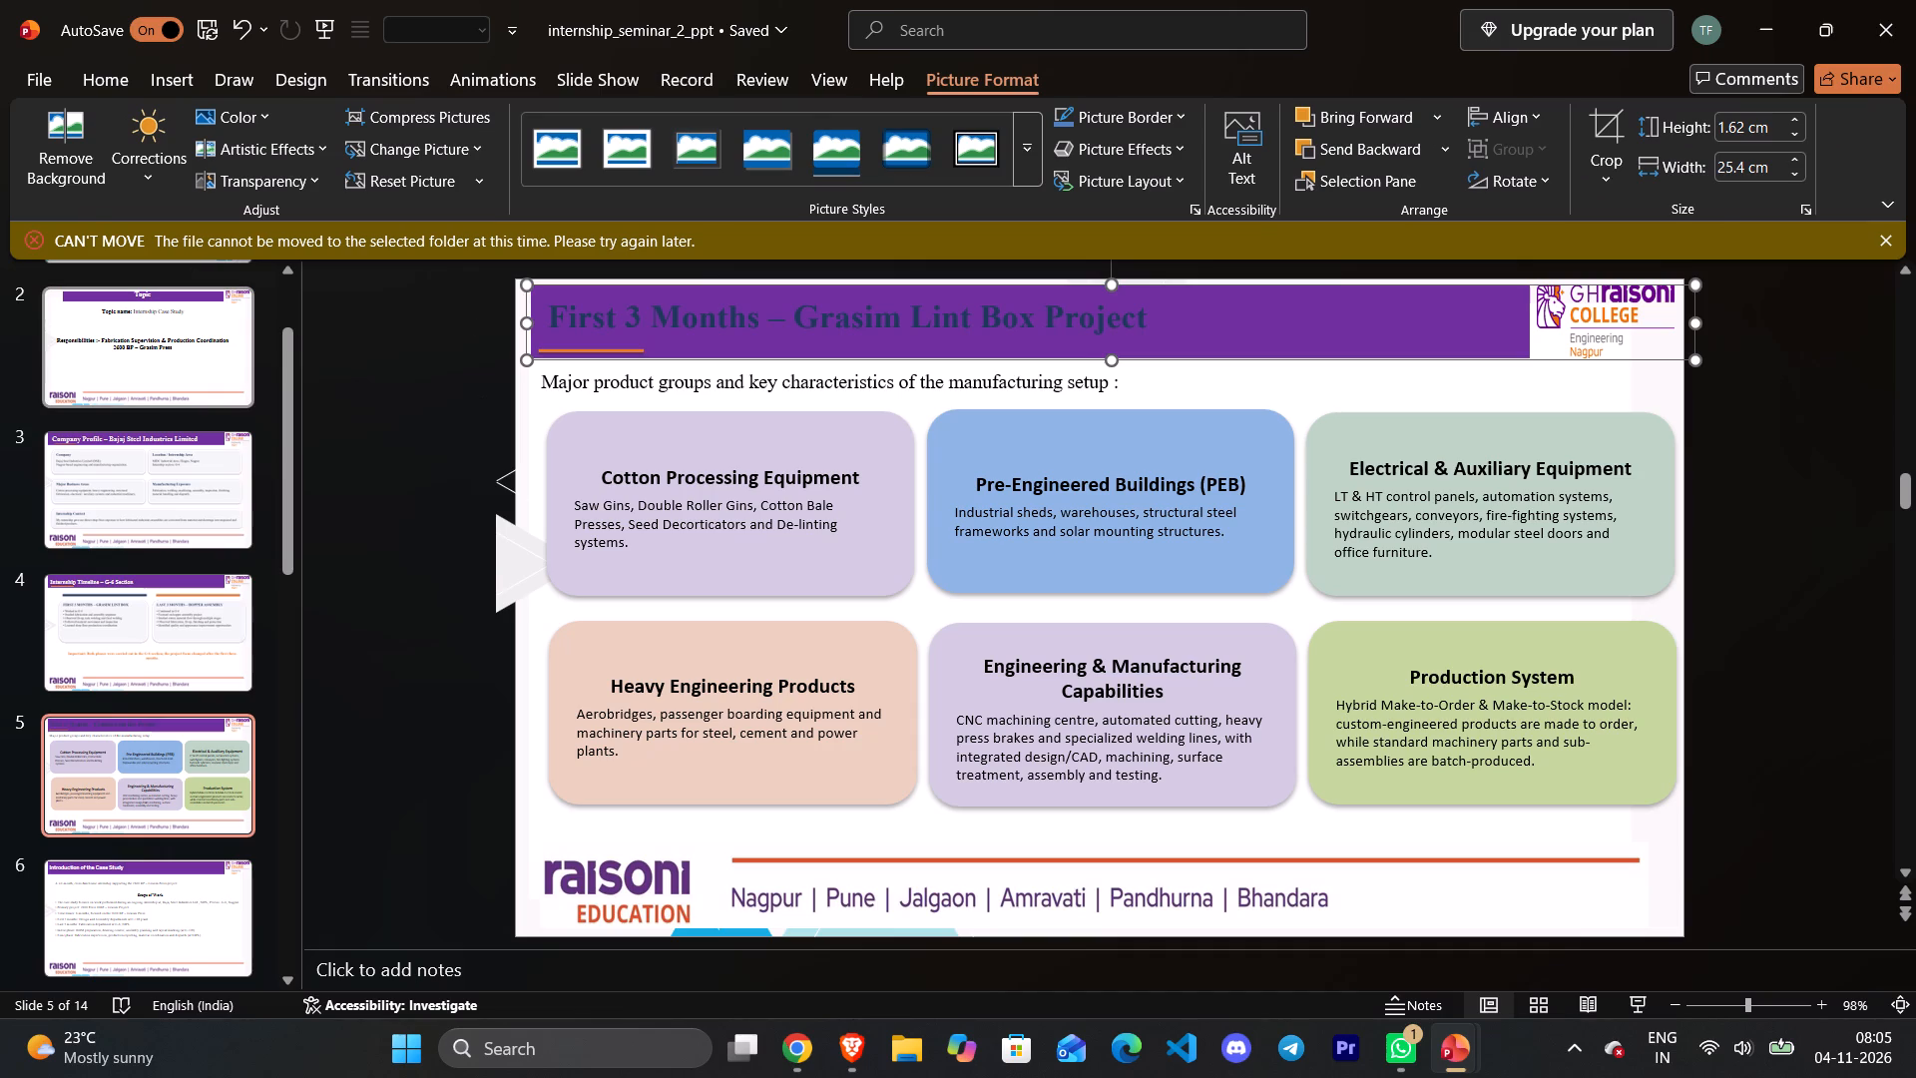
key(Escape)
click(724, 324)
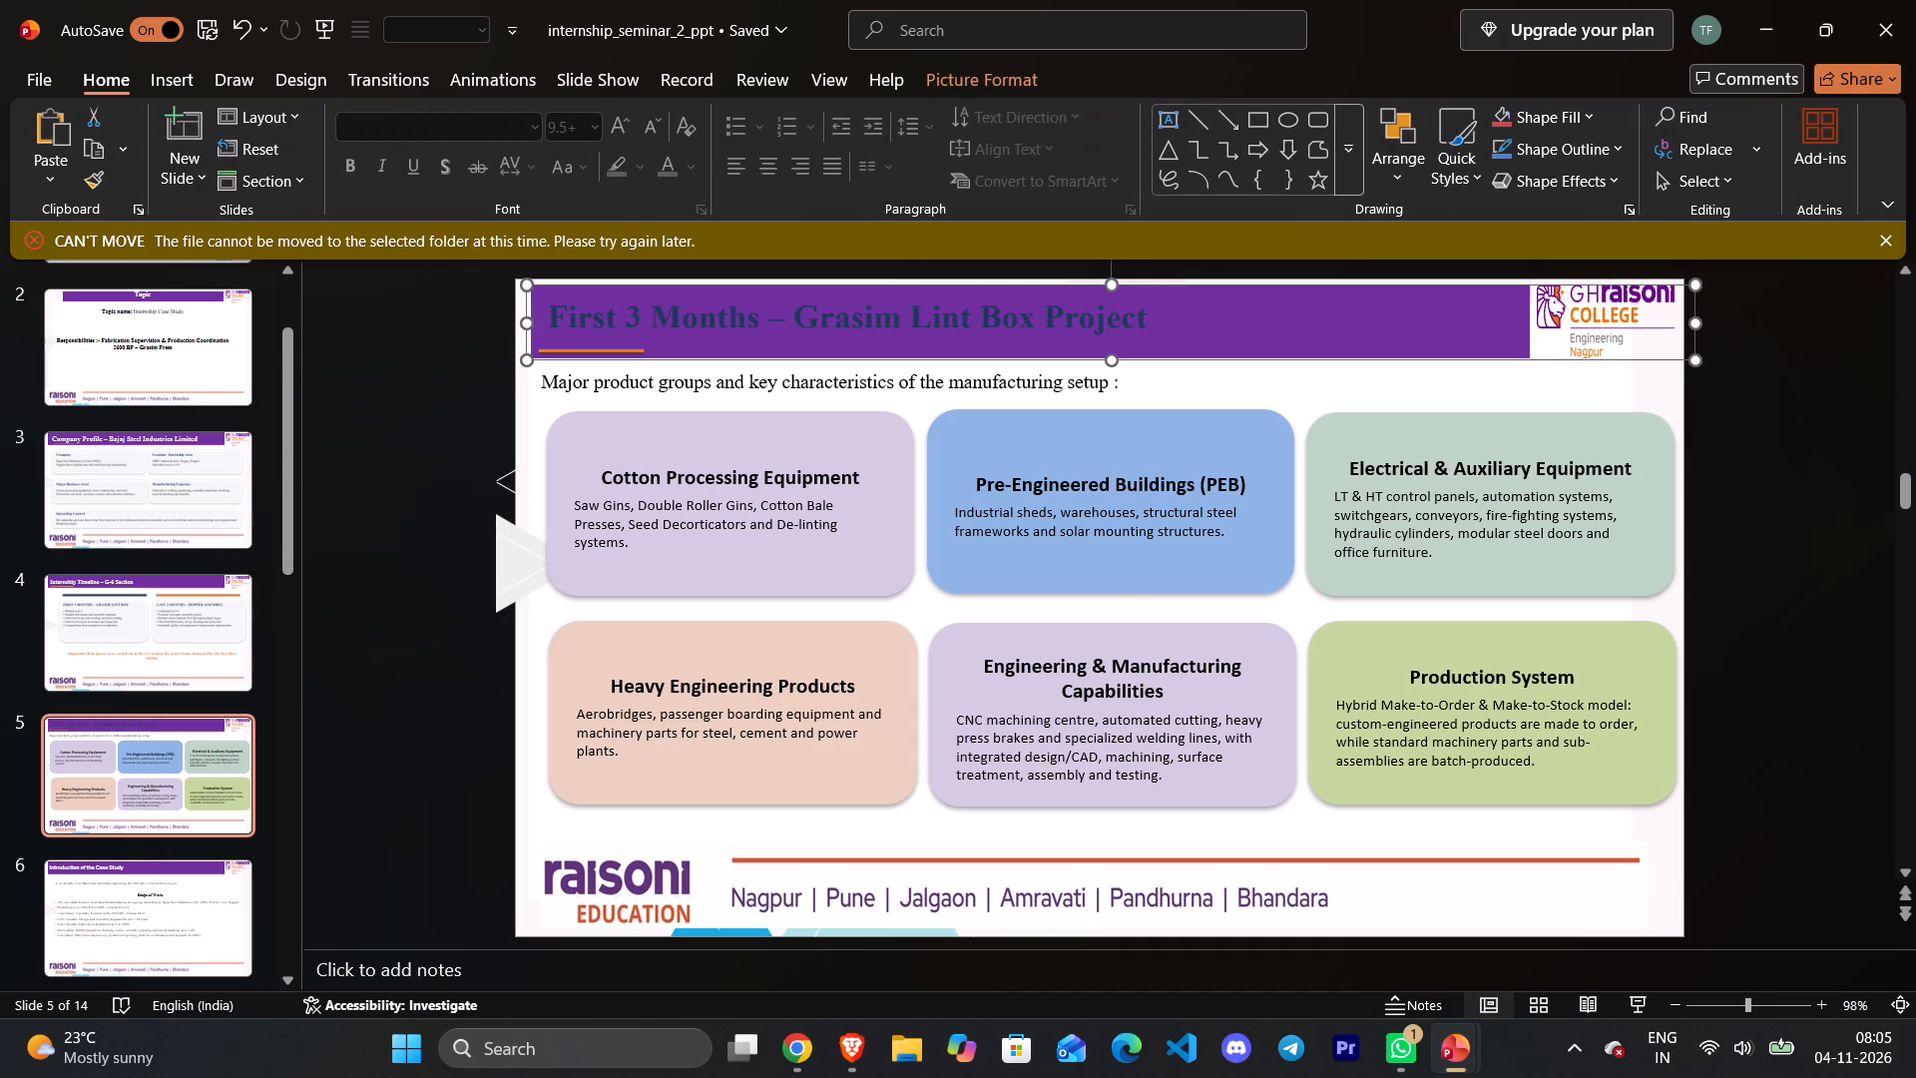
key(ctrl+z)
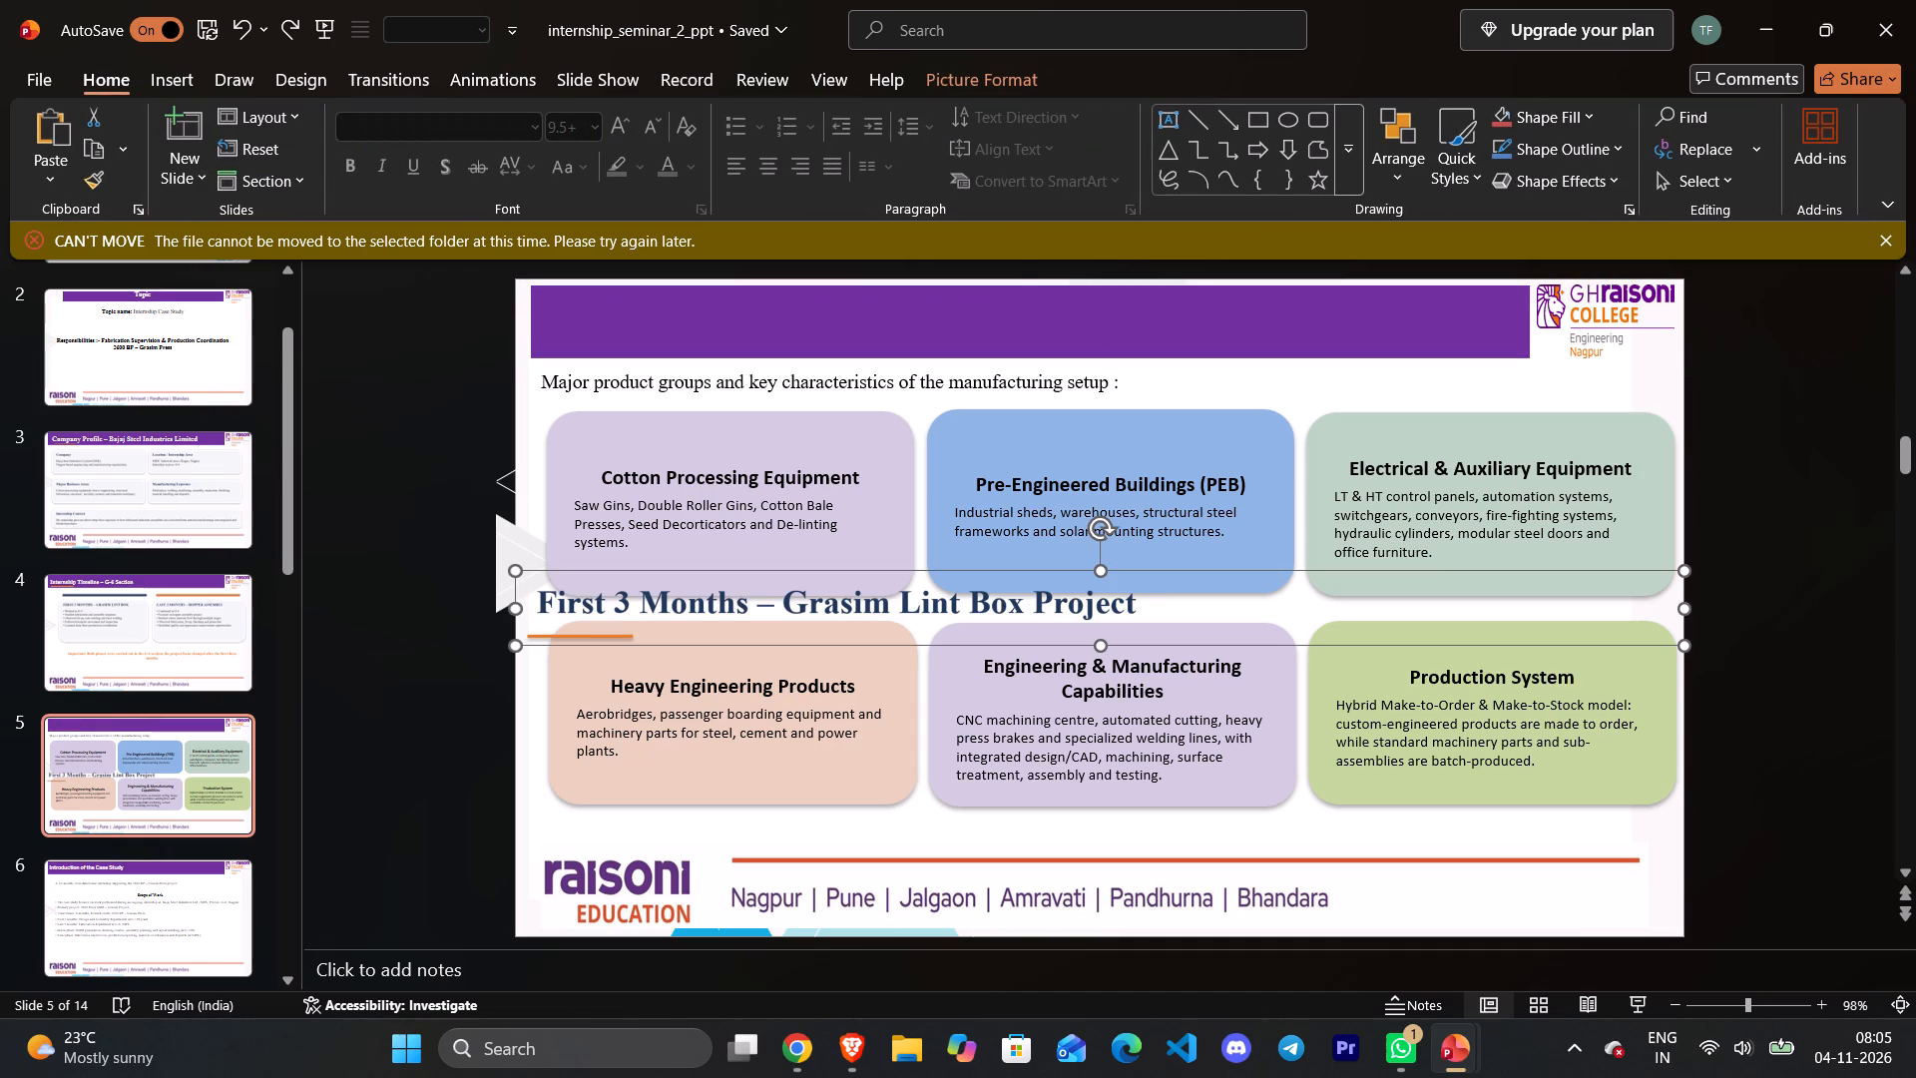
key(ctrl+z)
Paste the cut Grasim Lint Box title and its orange underline onto slide 5 using the destination theme.
right_click(685, 304)
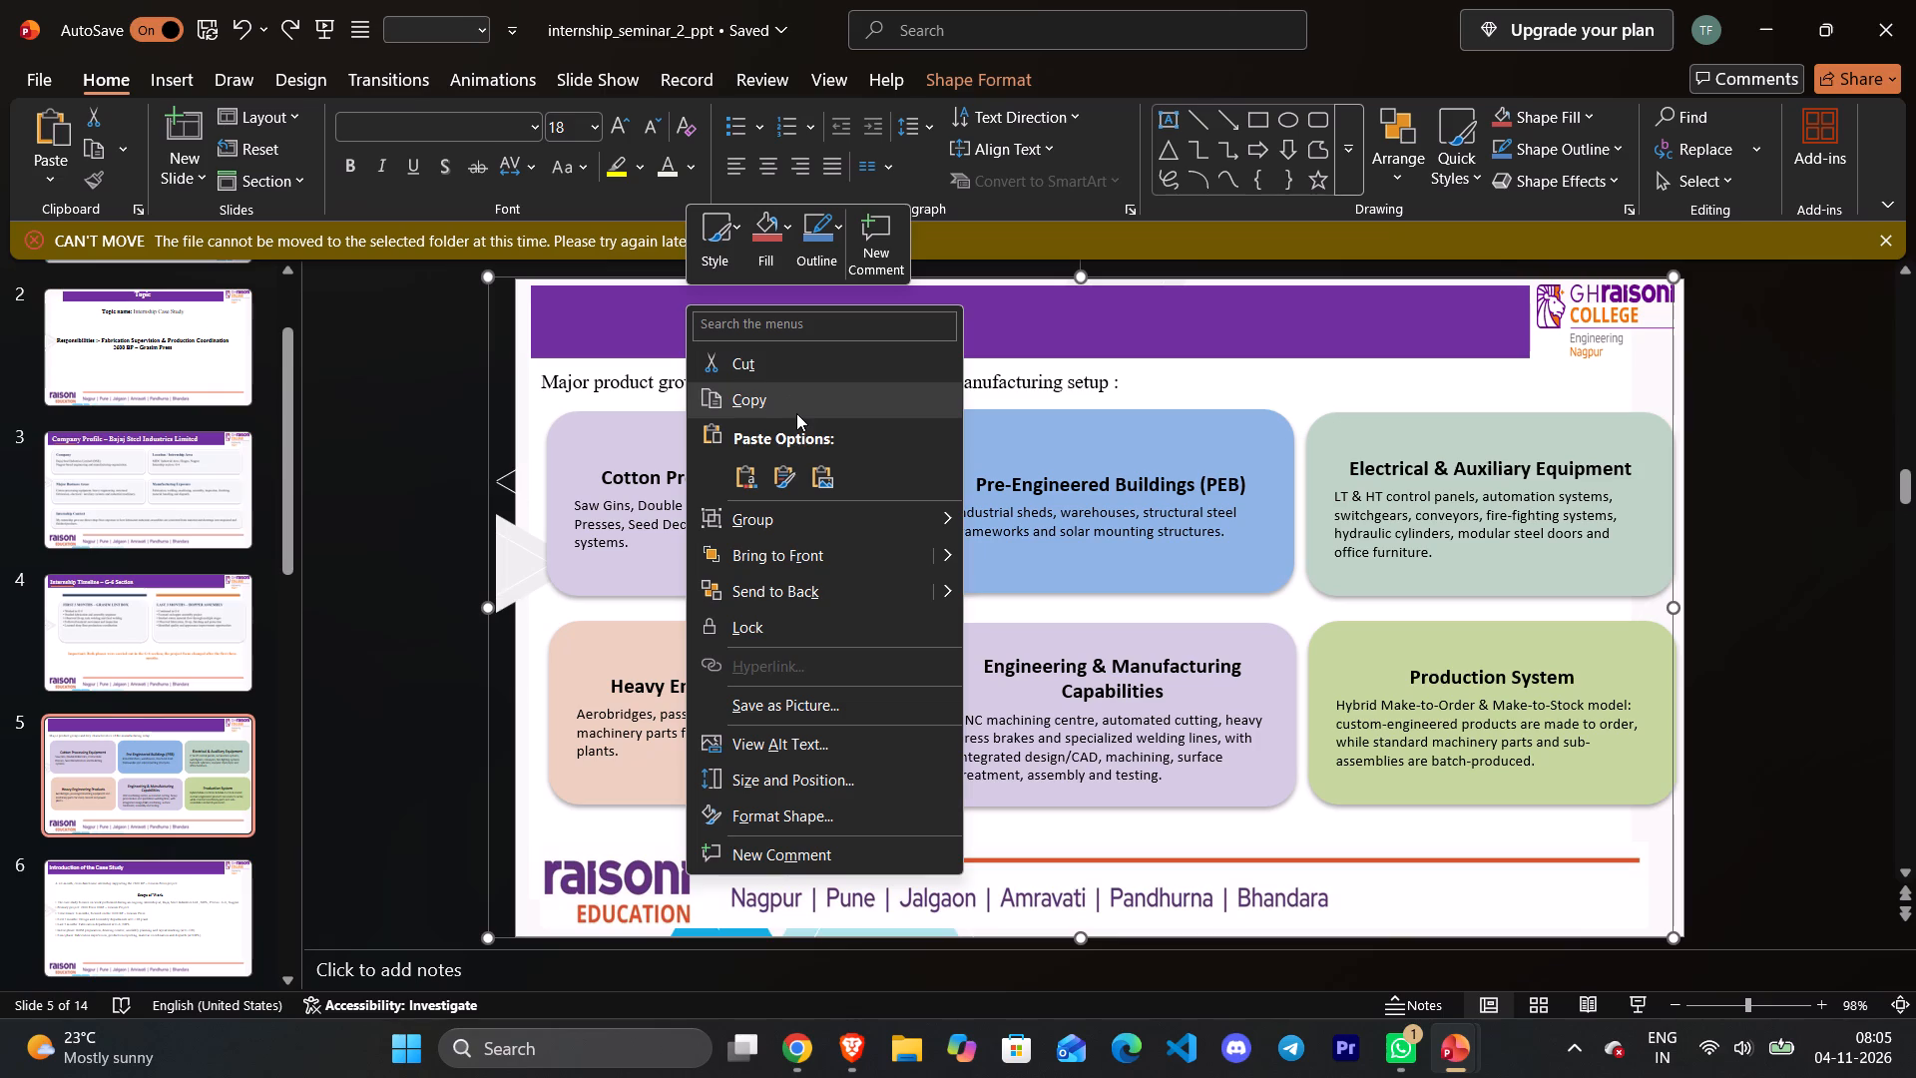
click(749, 475)
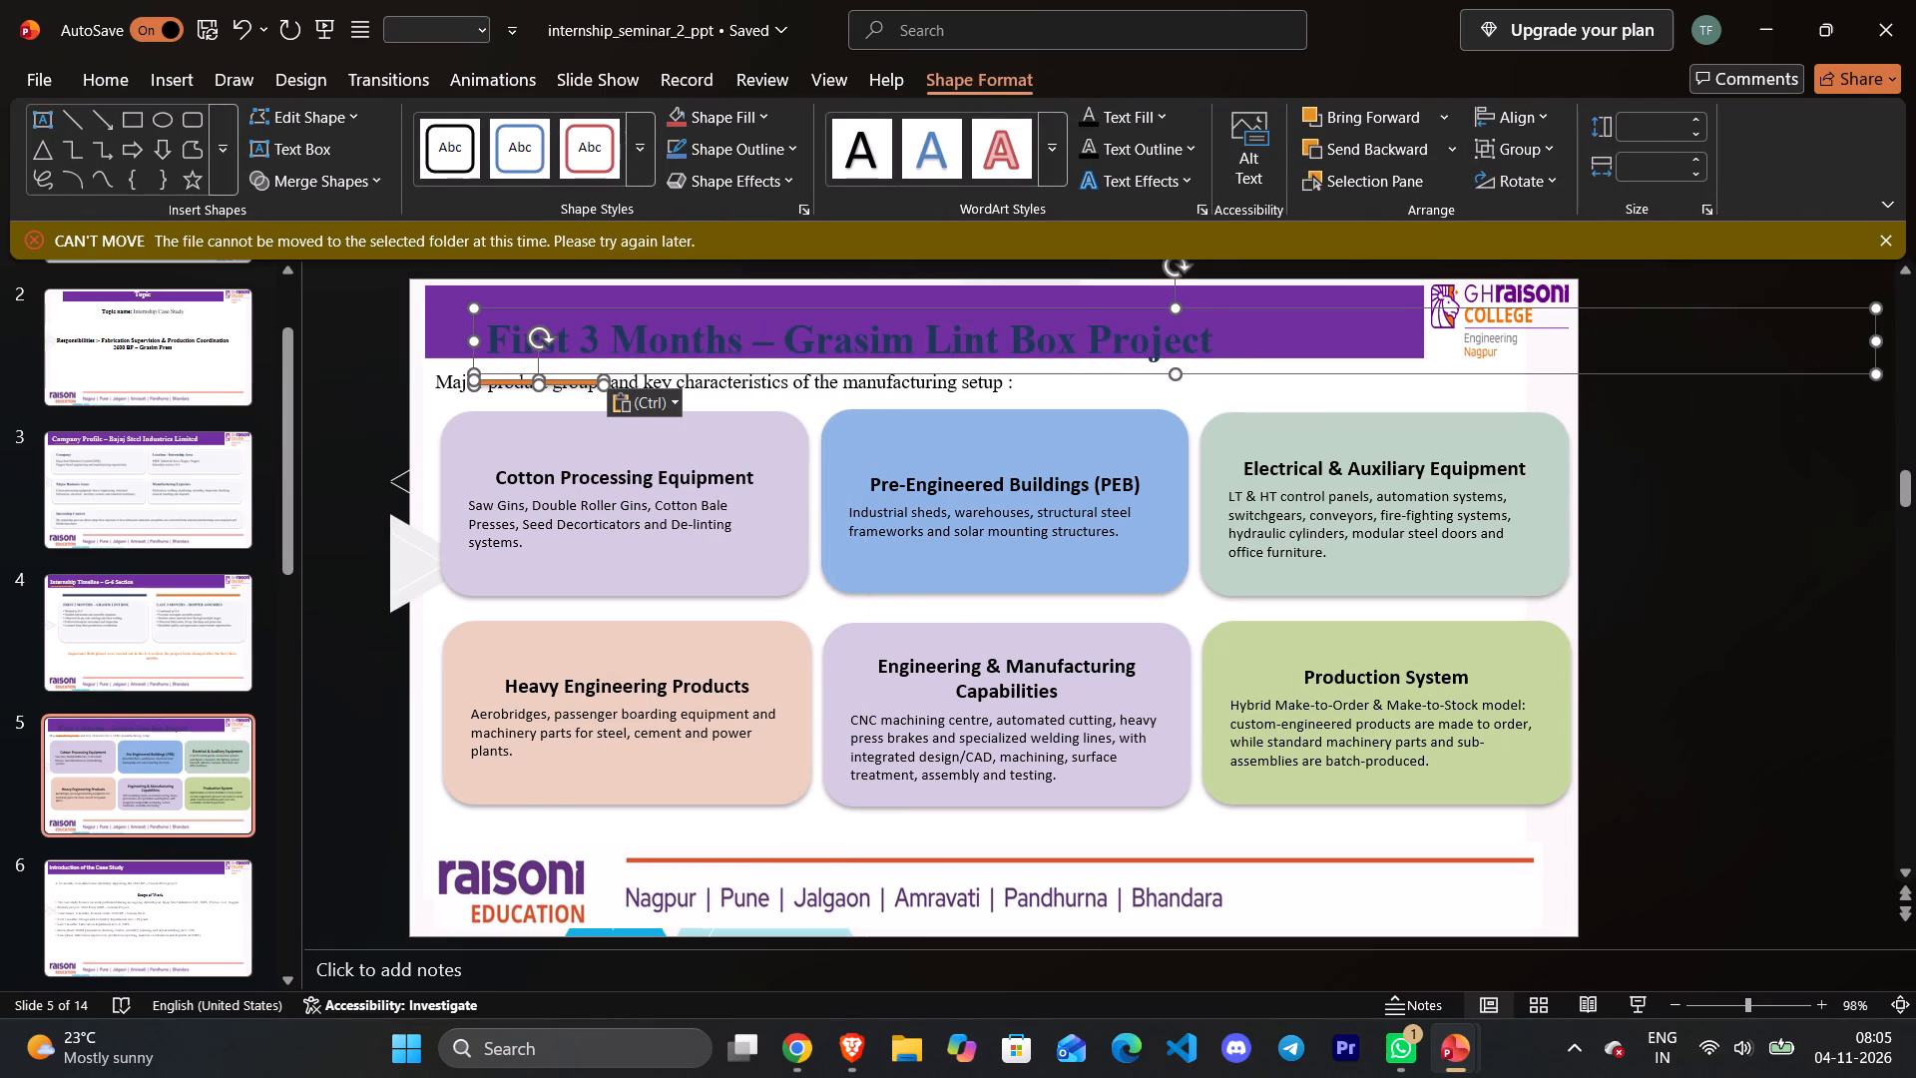
drag(1194, 311, 1161, 298)
key(ctrl+z)
Resize the pasted title's text box to about 19.56 × 1.32 cm and fit it inside slide 5's purple banner.
click(1179, 344)
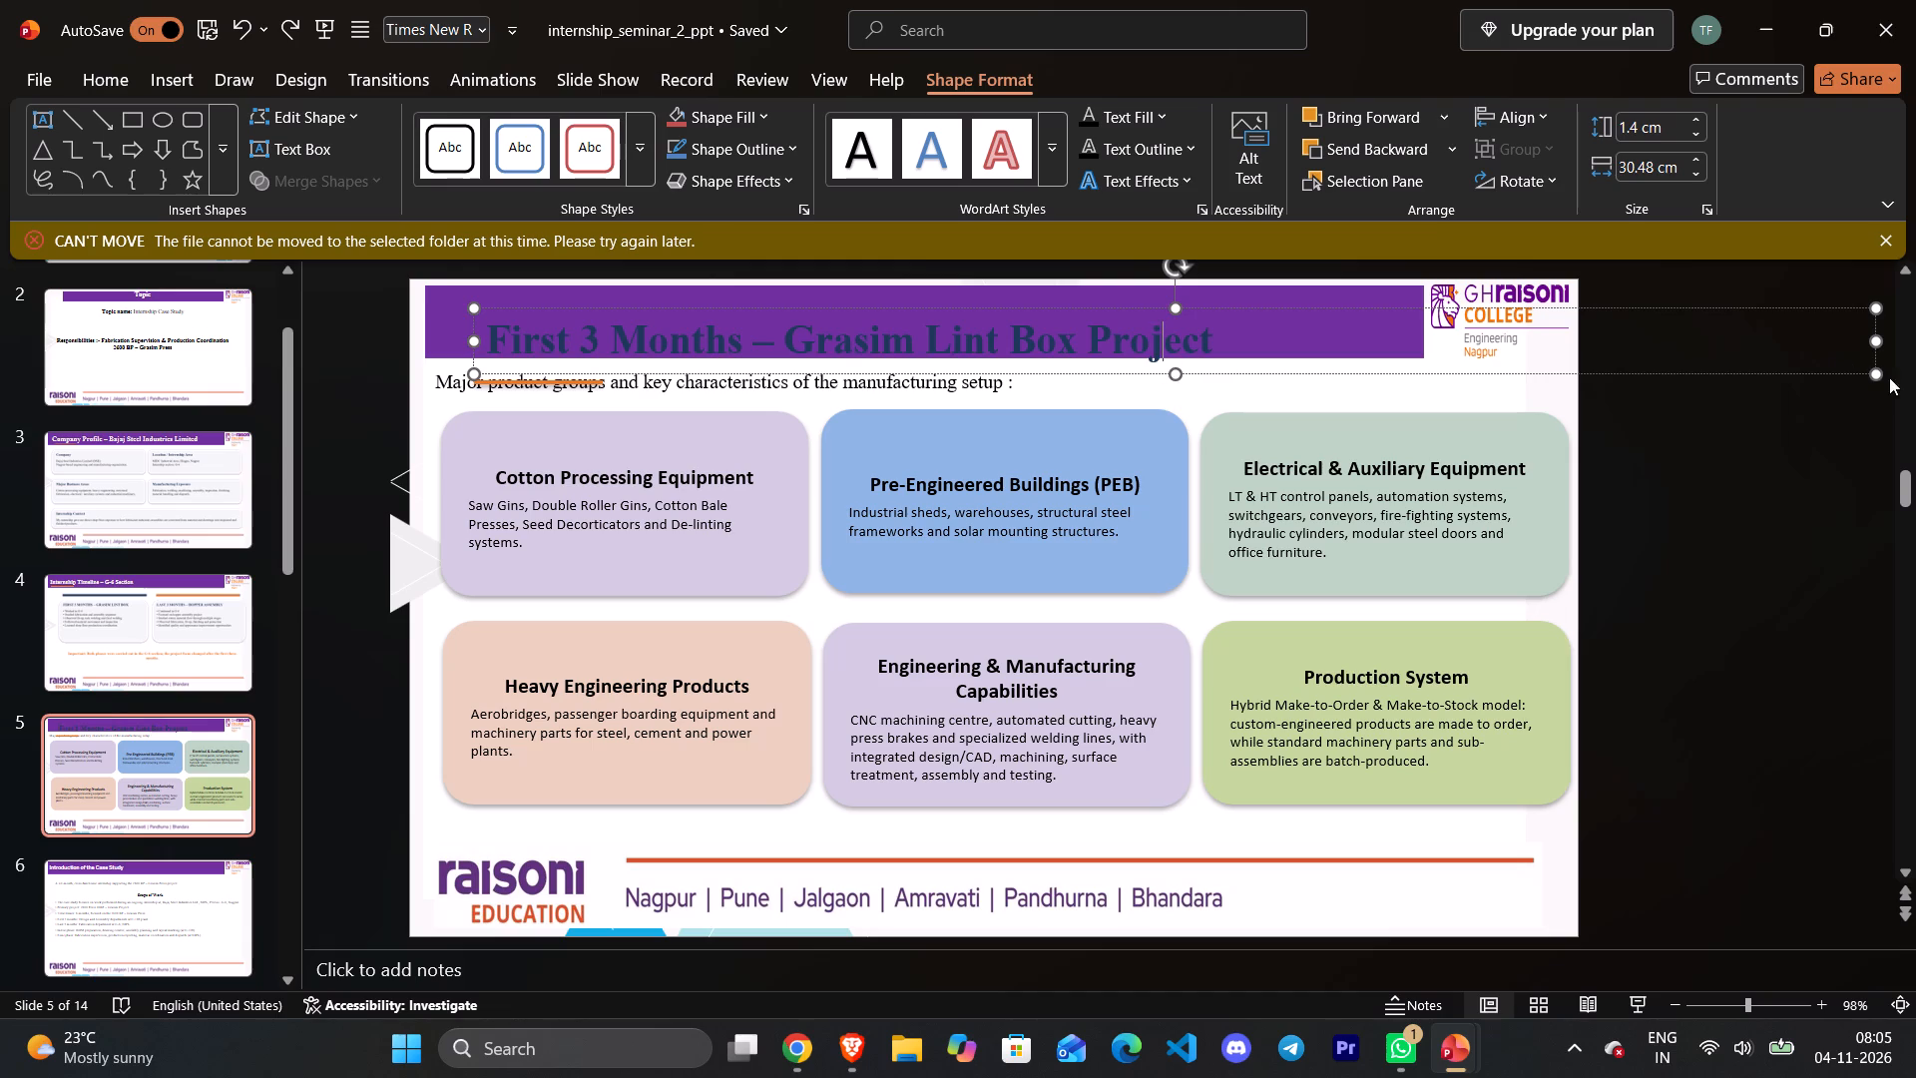
drag(1877, 377, 1613, 362)
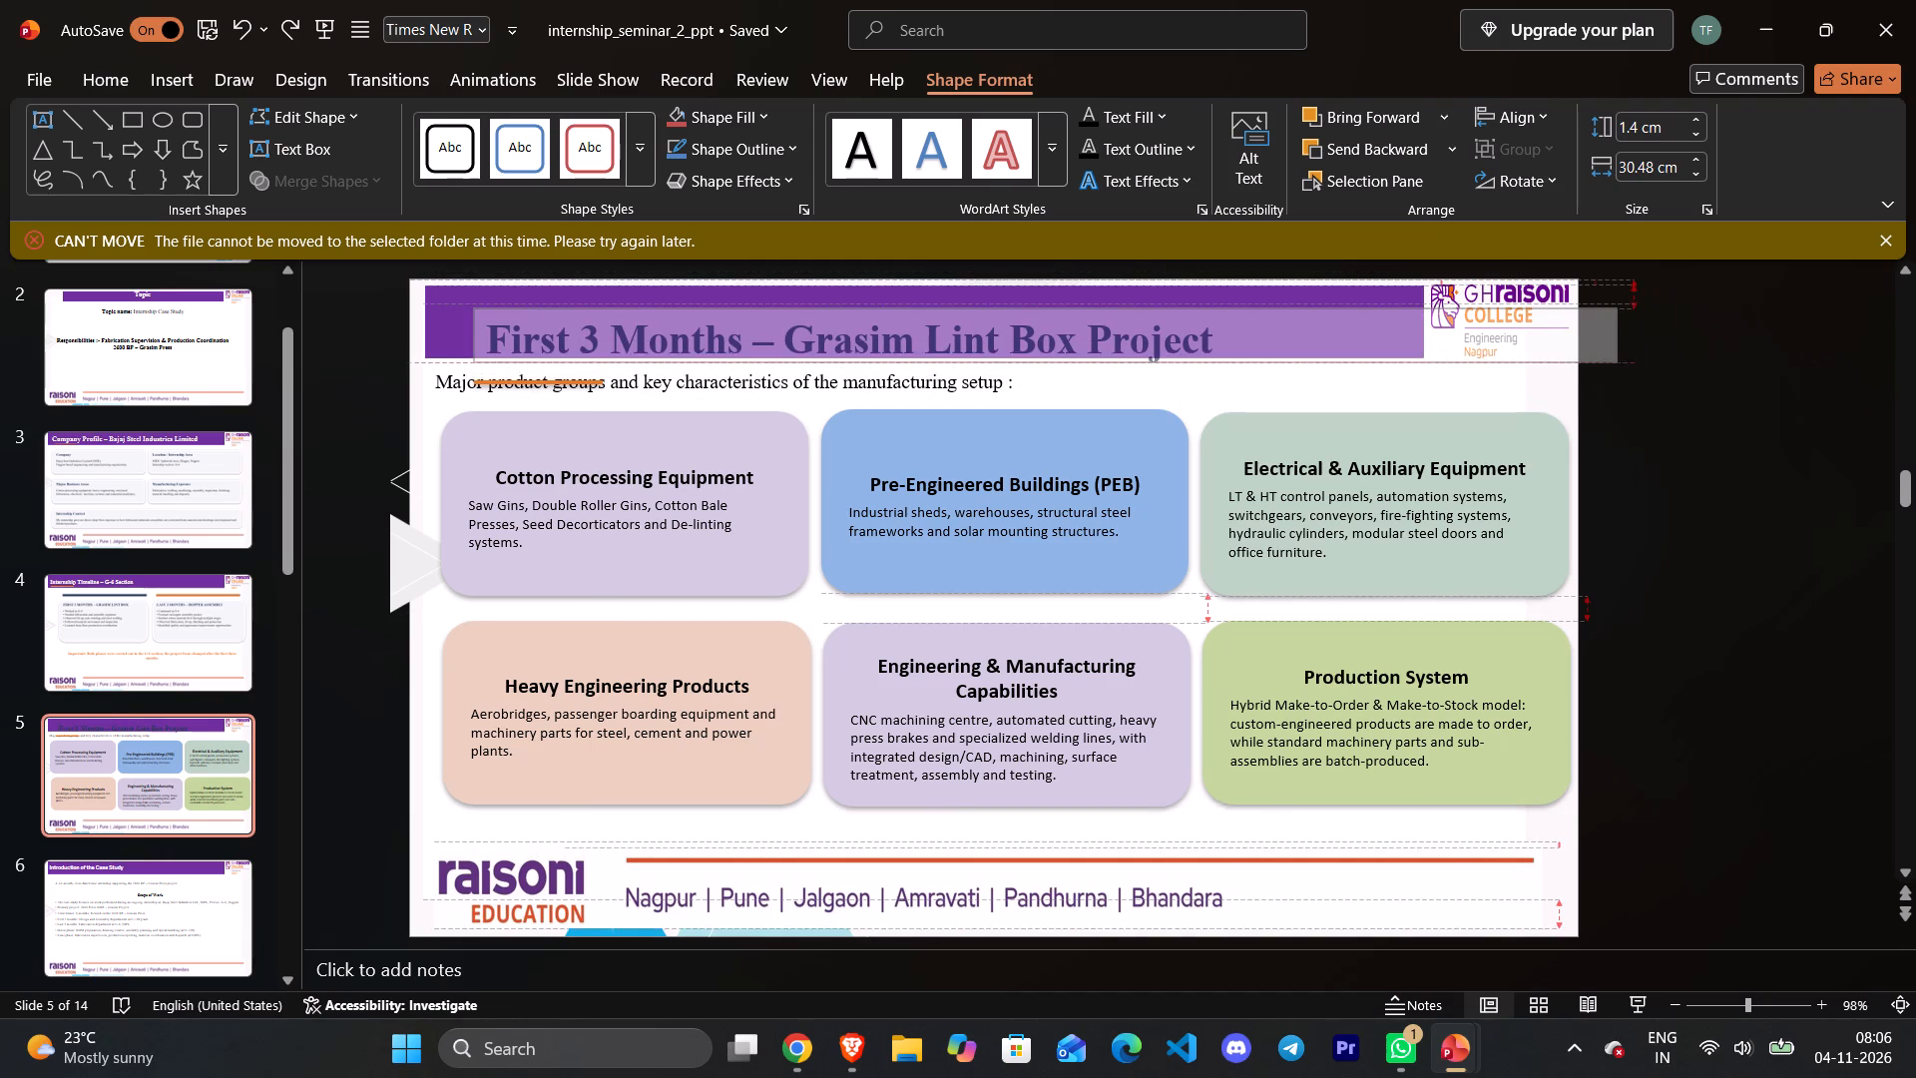
drag(1613, 362, 1613, 363)
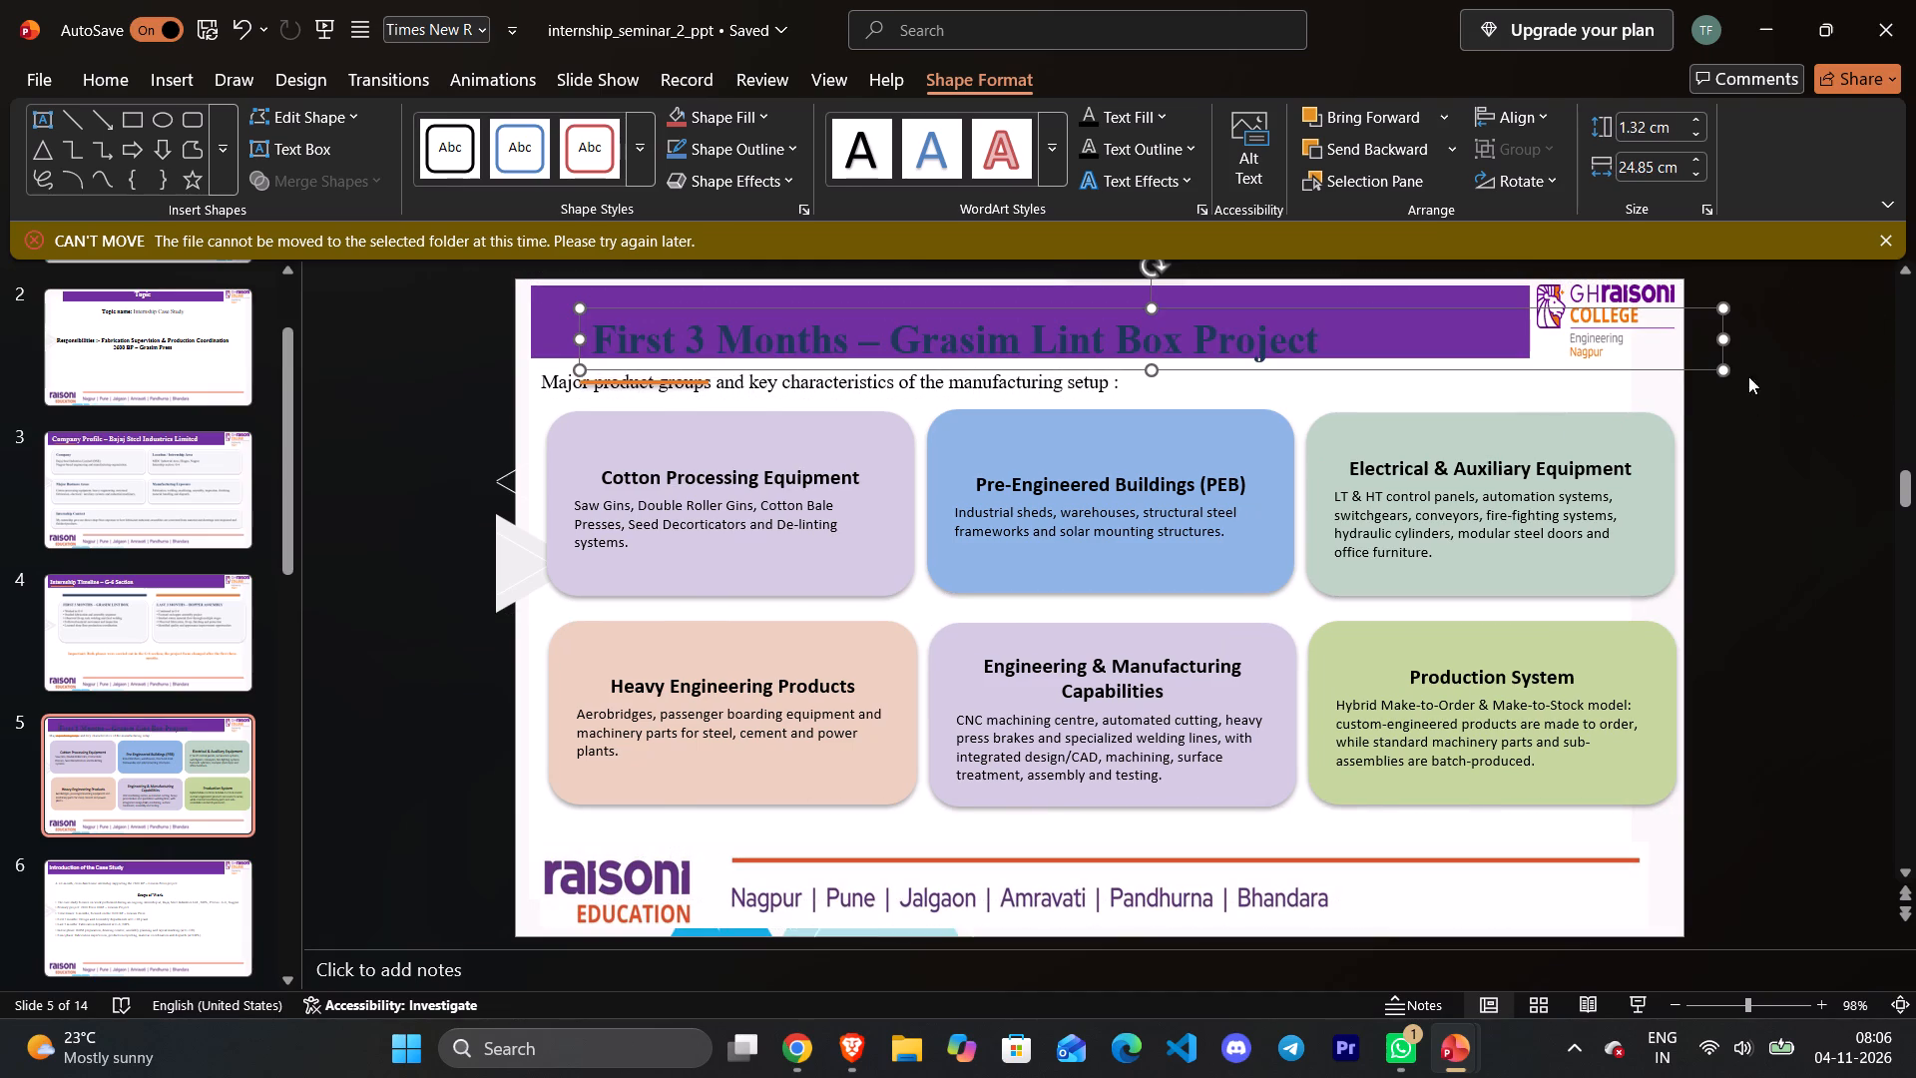
drag(1719, 368, 1432, 353)
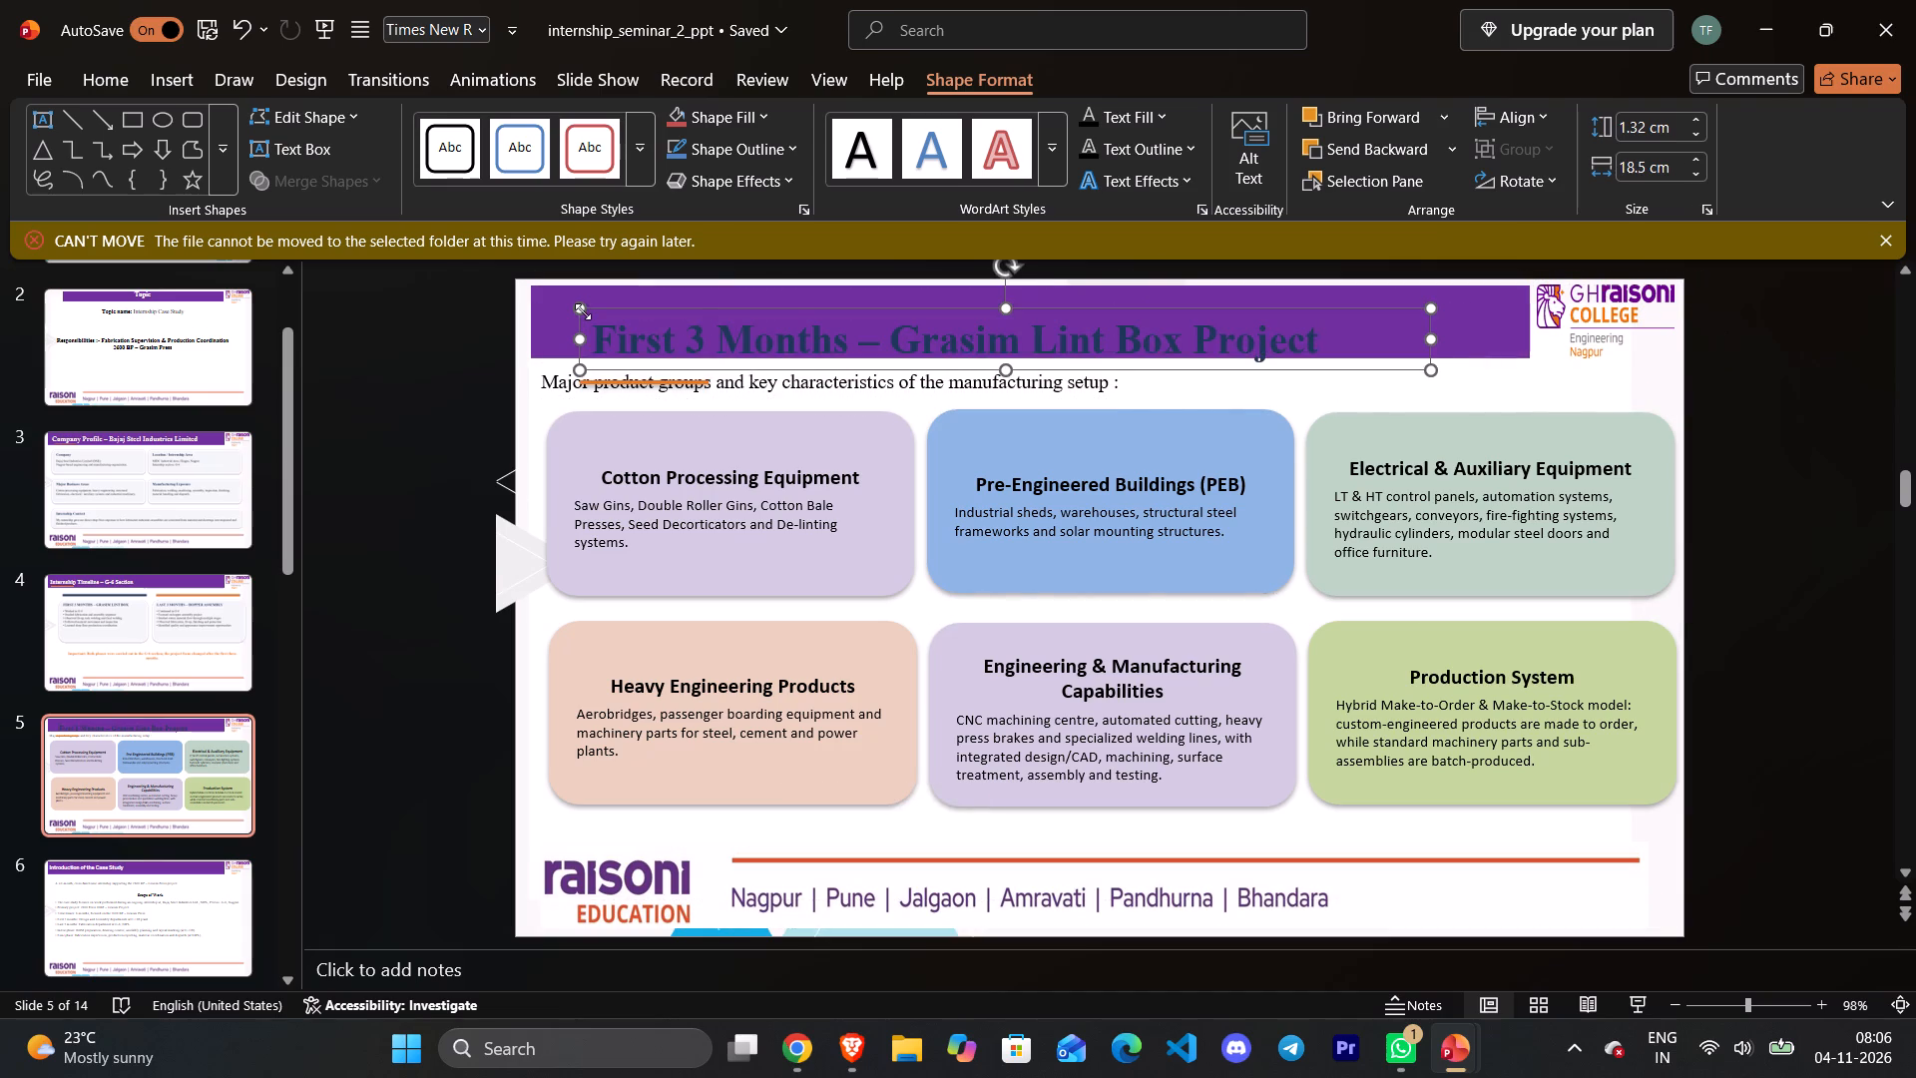
drag(583, 311, 534, 286)
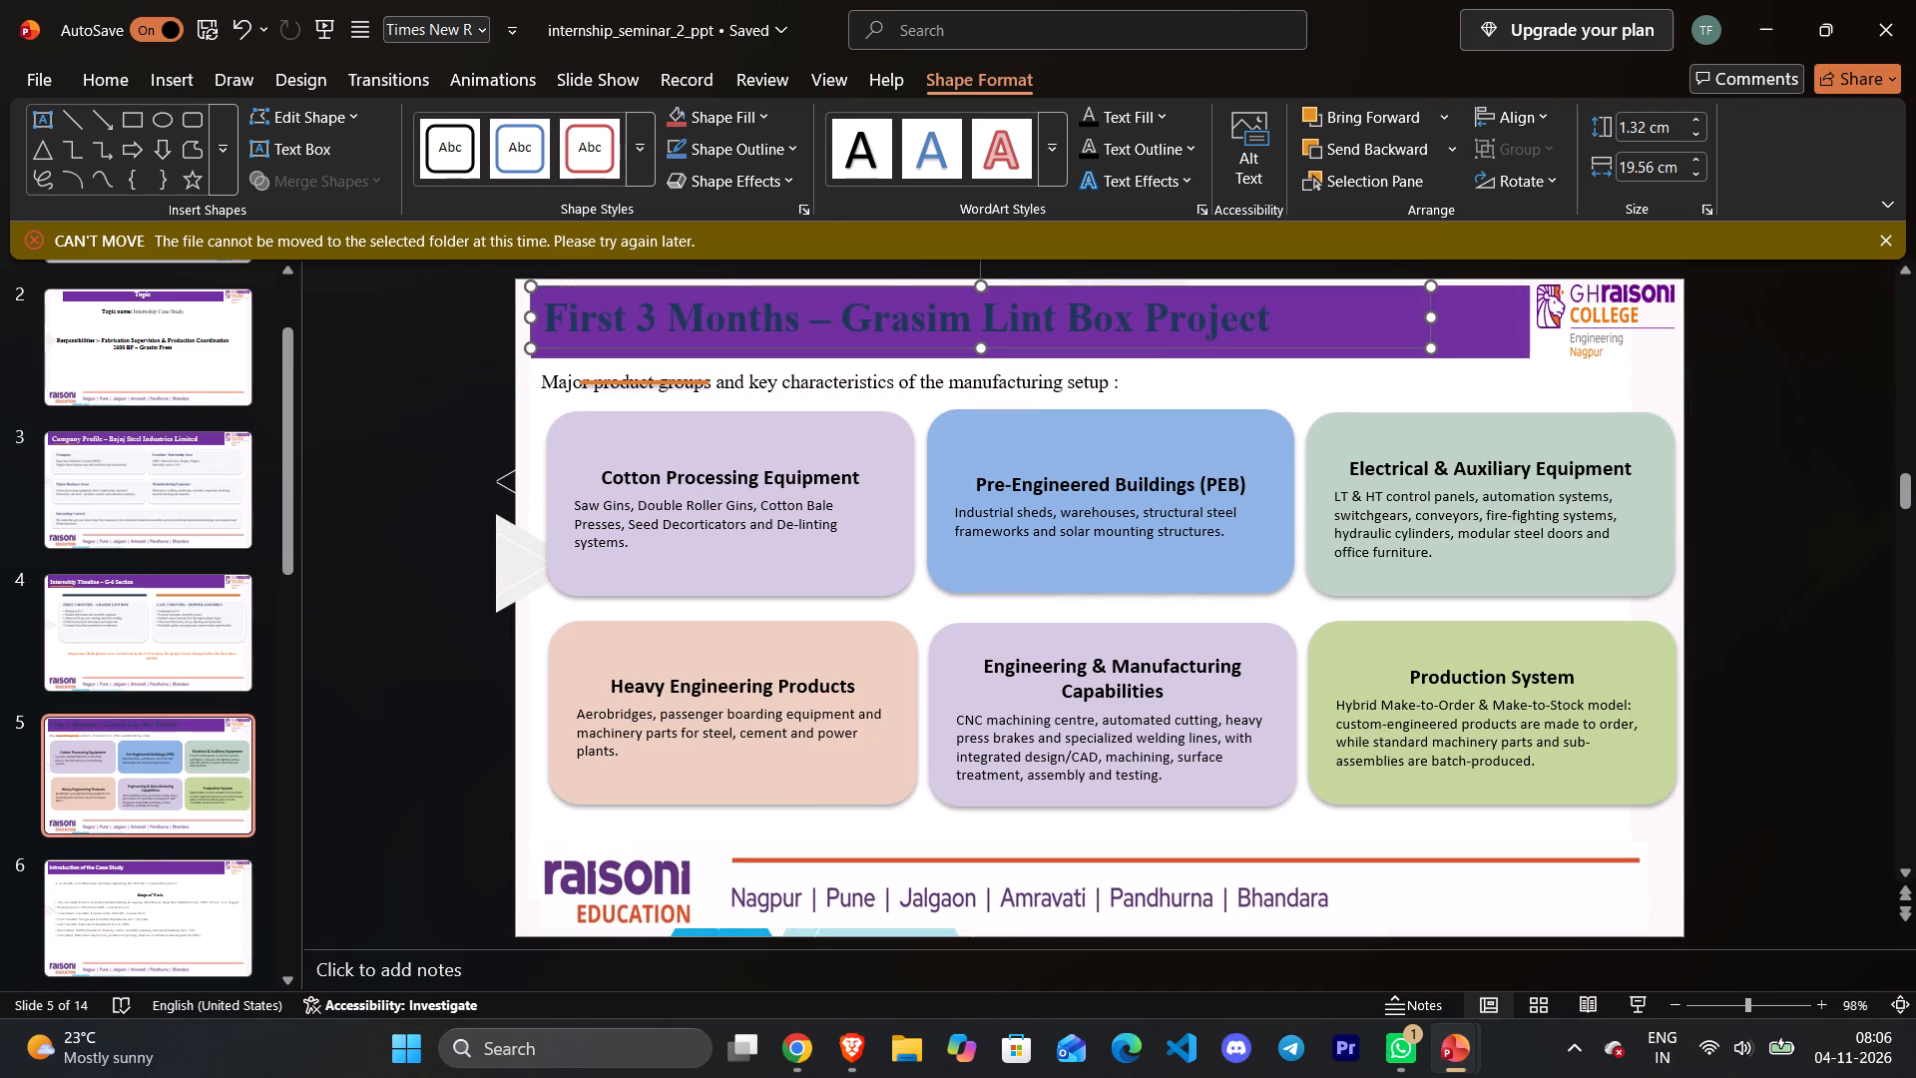
Move the orange underline up into the purple banner, just beneath the words "First 3 Months".
drag(615, 382, 582, 351)
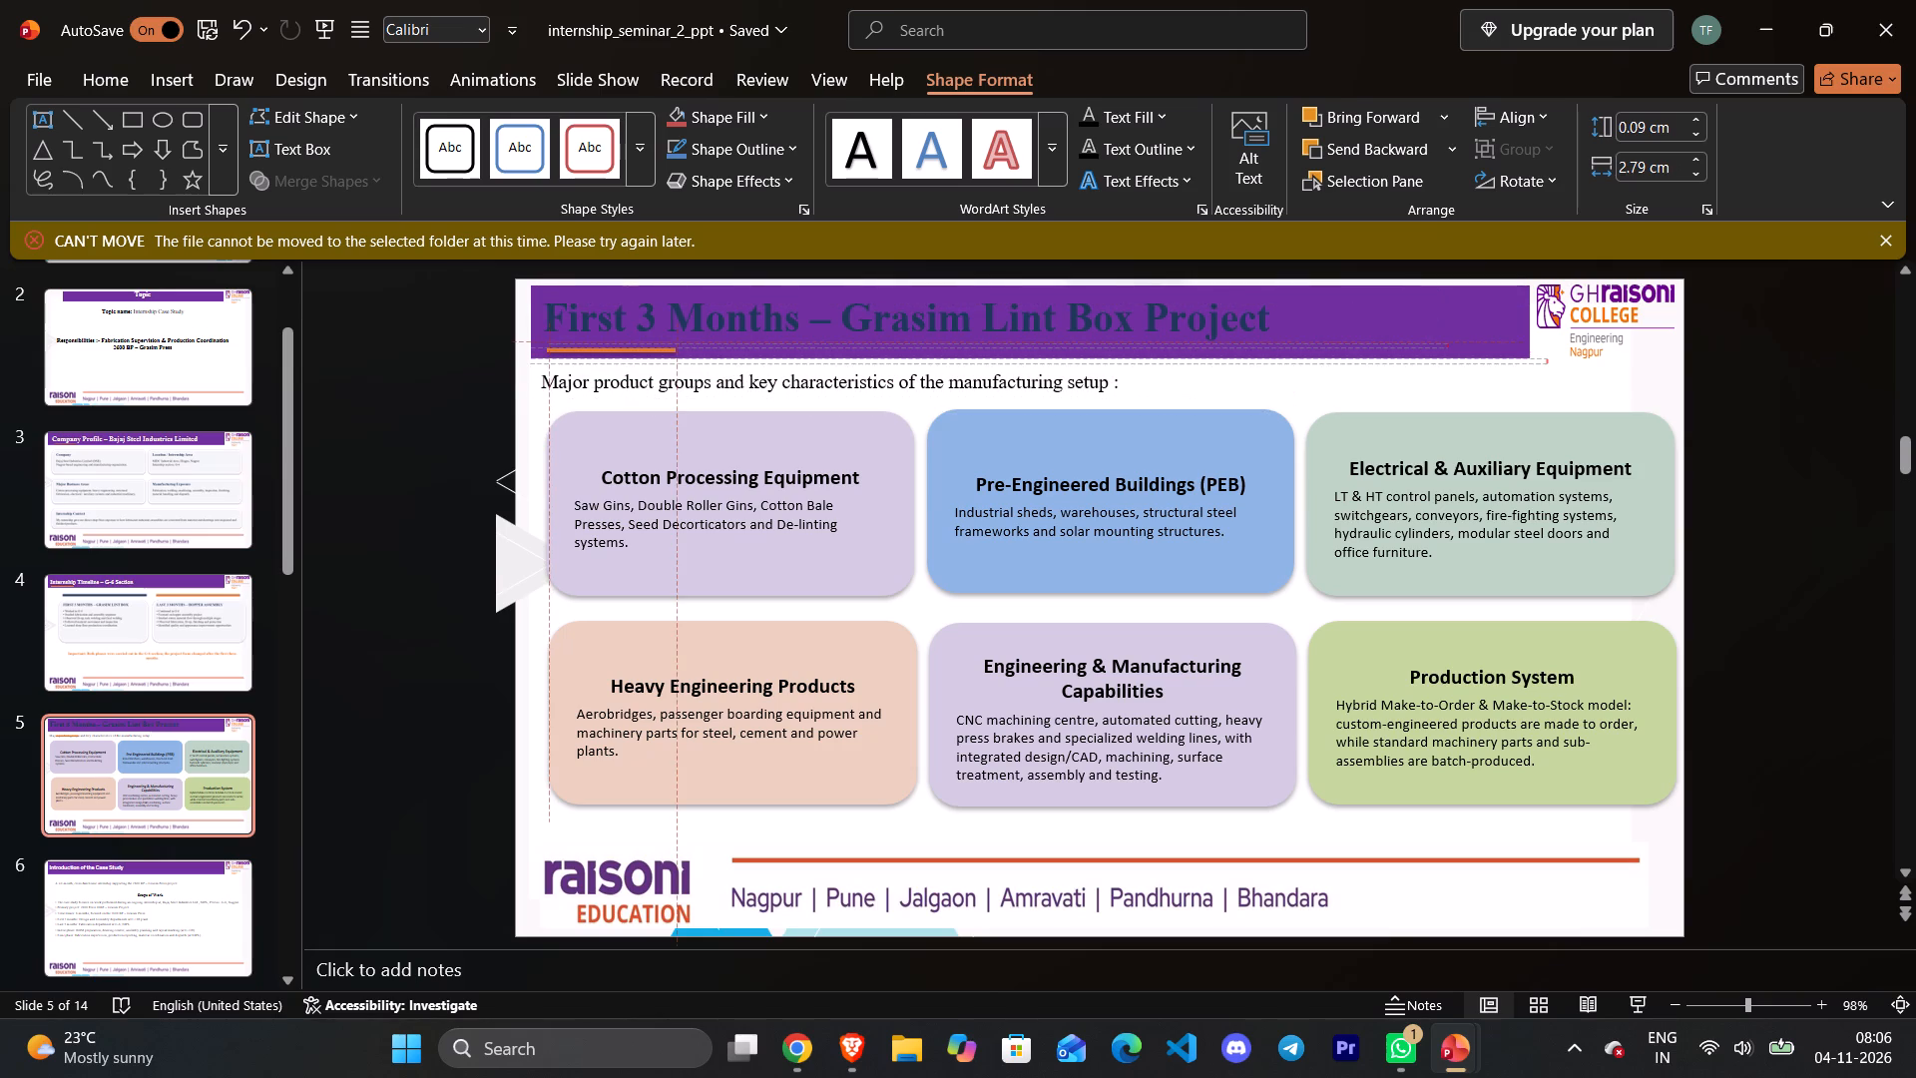
drag(582, 351, 596, 344)
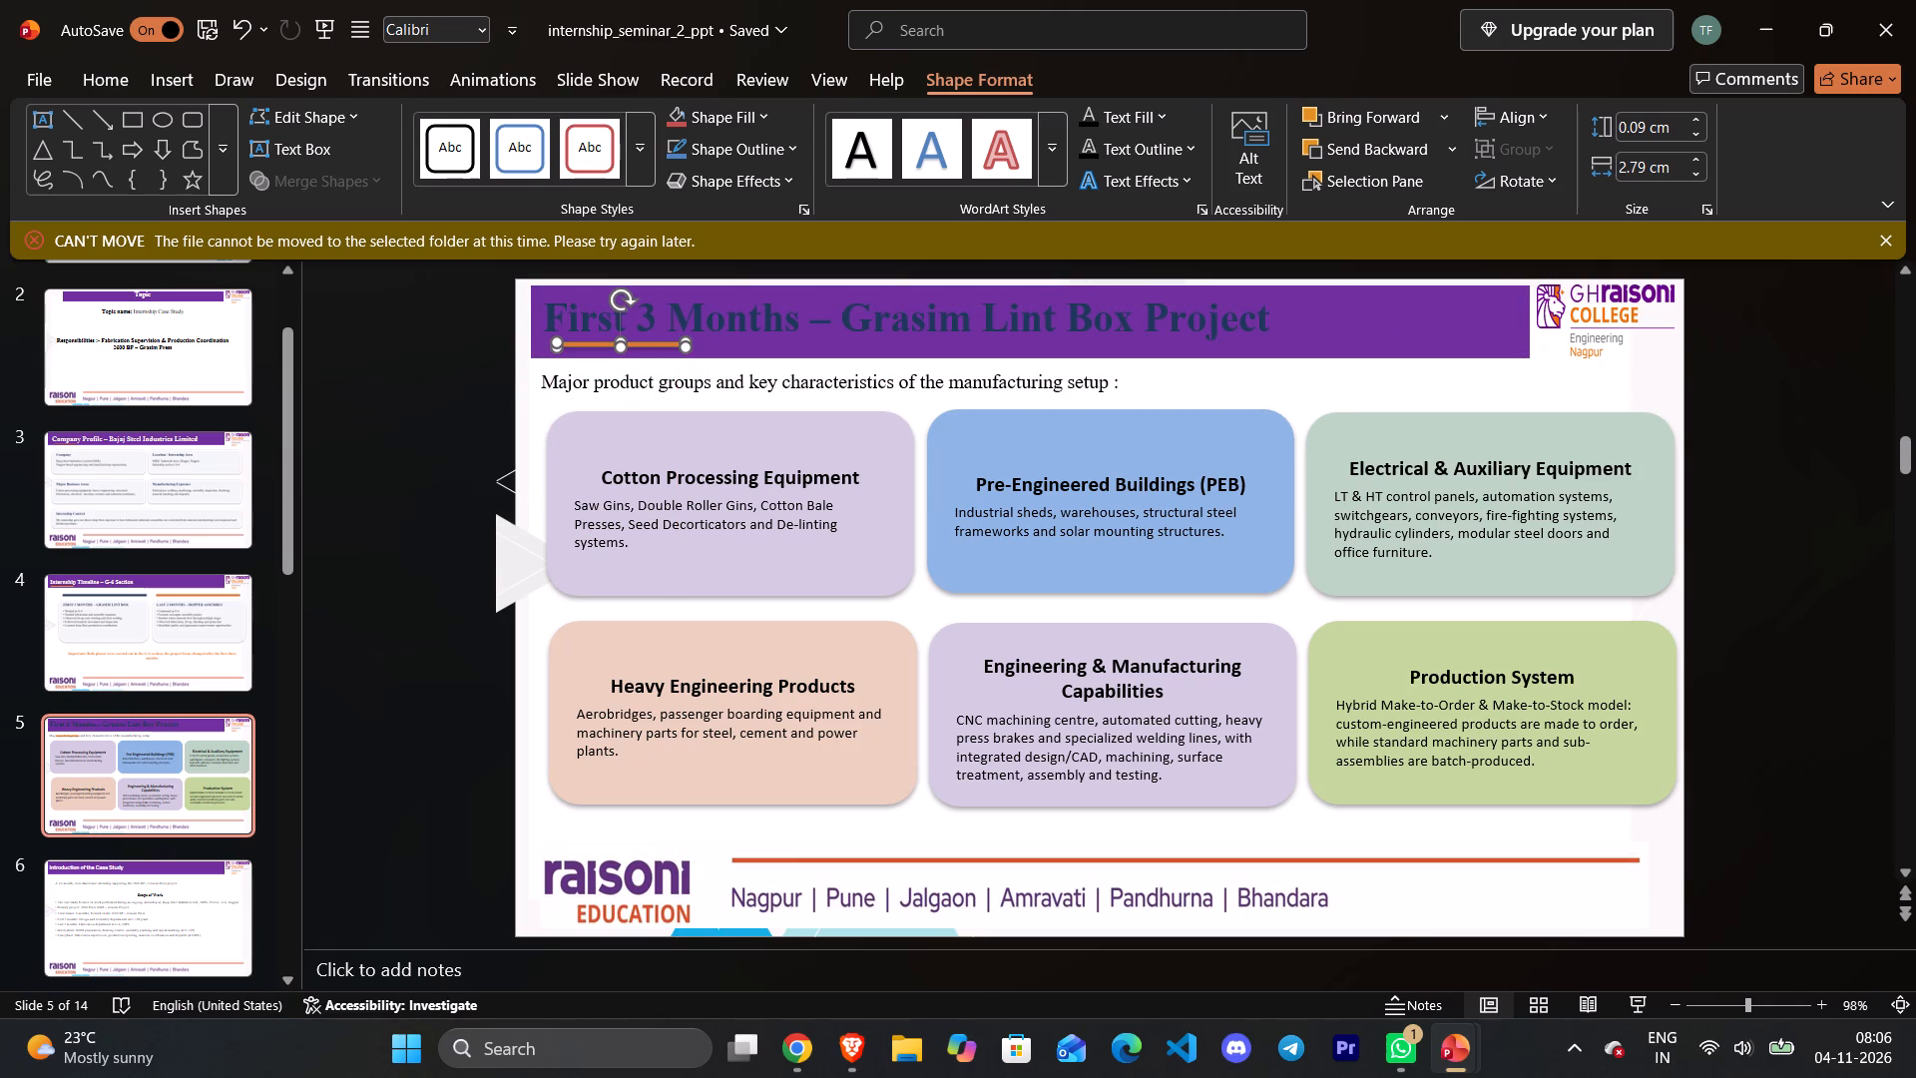
Change the "First 3 Months – Grasim Lint Box Project" title text on slide 5 to white.
click(1284, 320)
double_click(1270, 320)
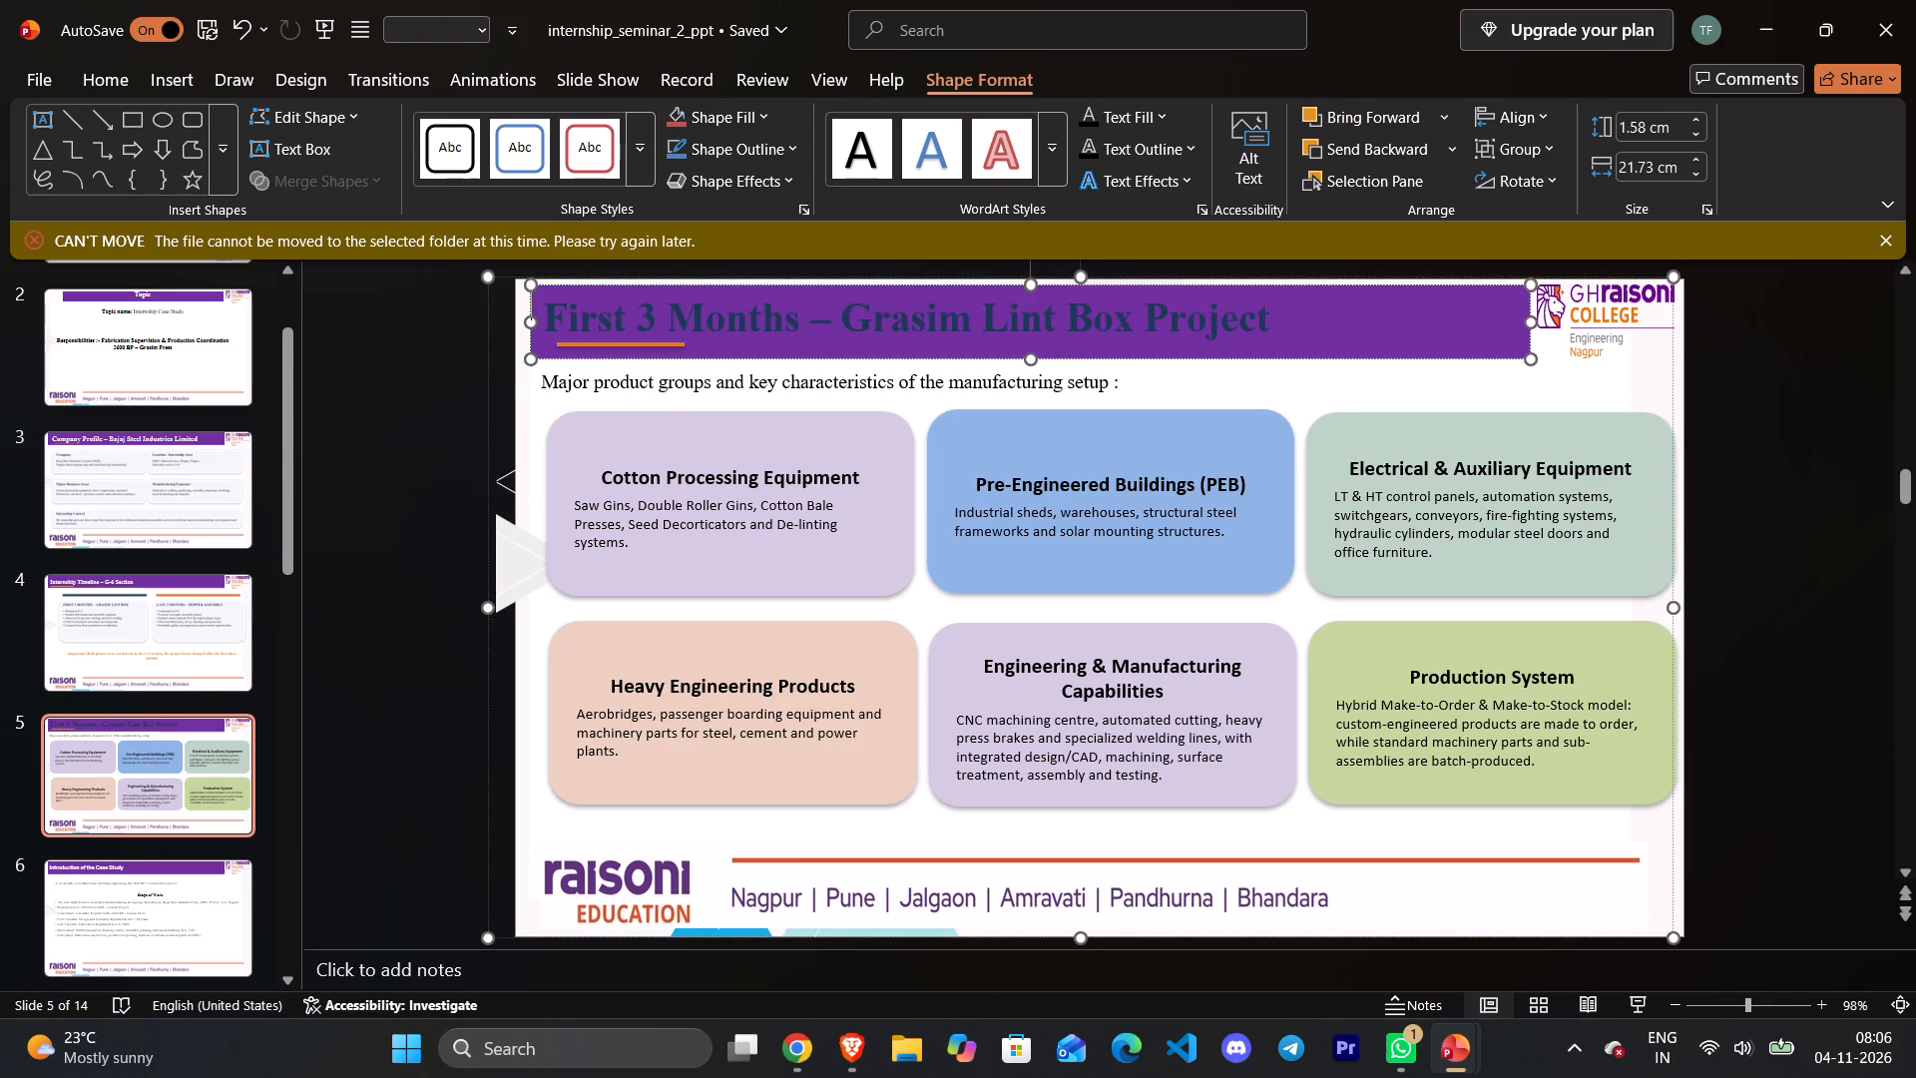
click(1263, 319)
drag(1265, 319, 553, 272)
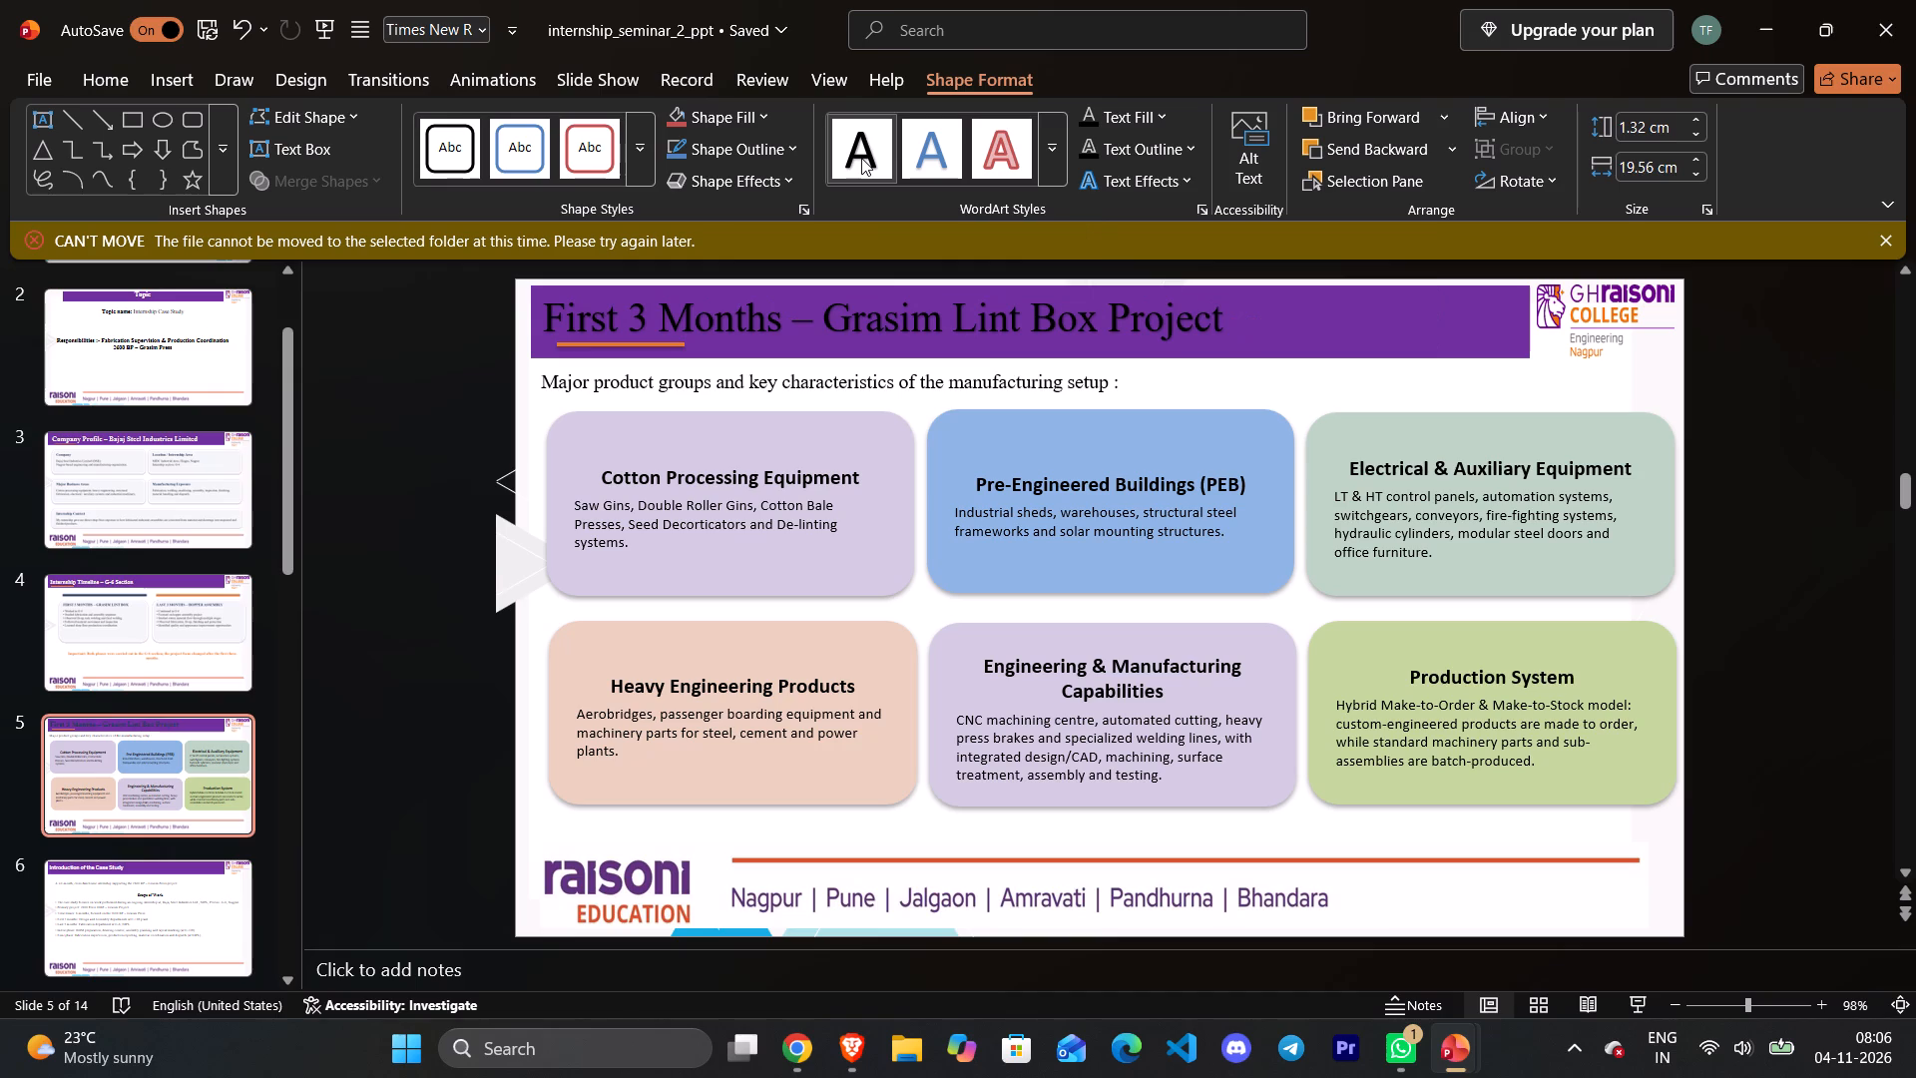
click(116, 89)
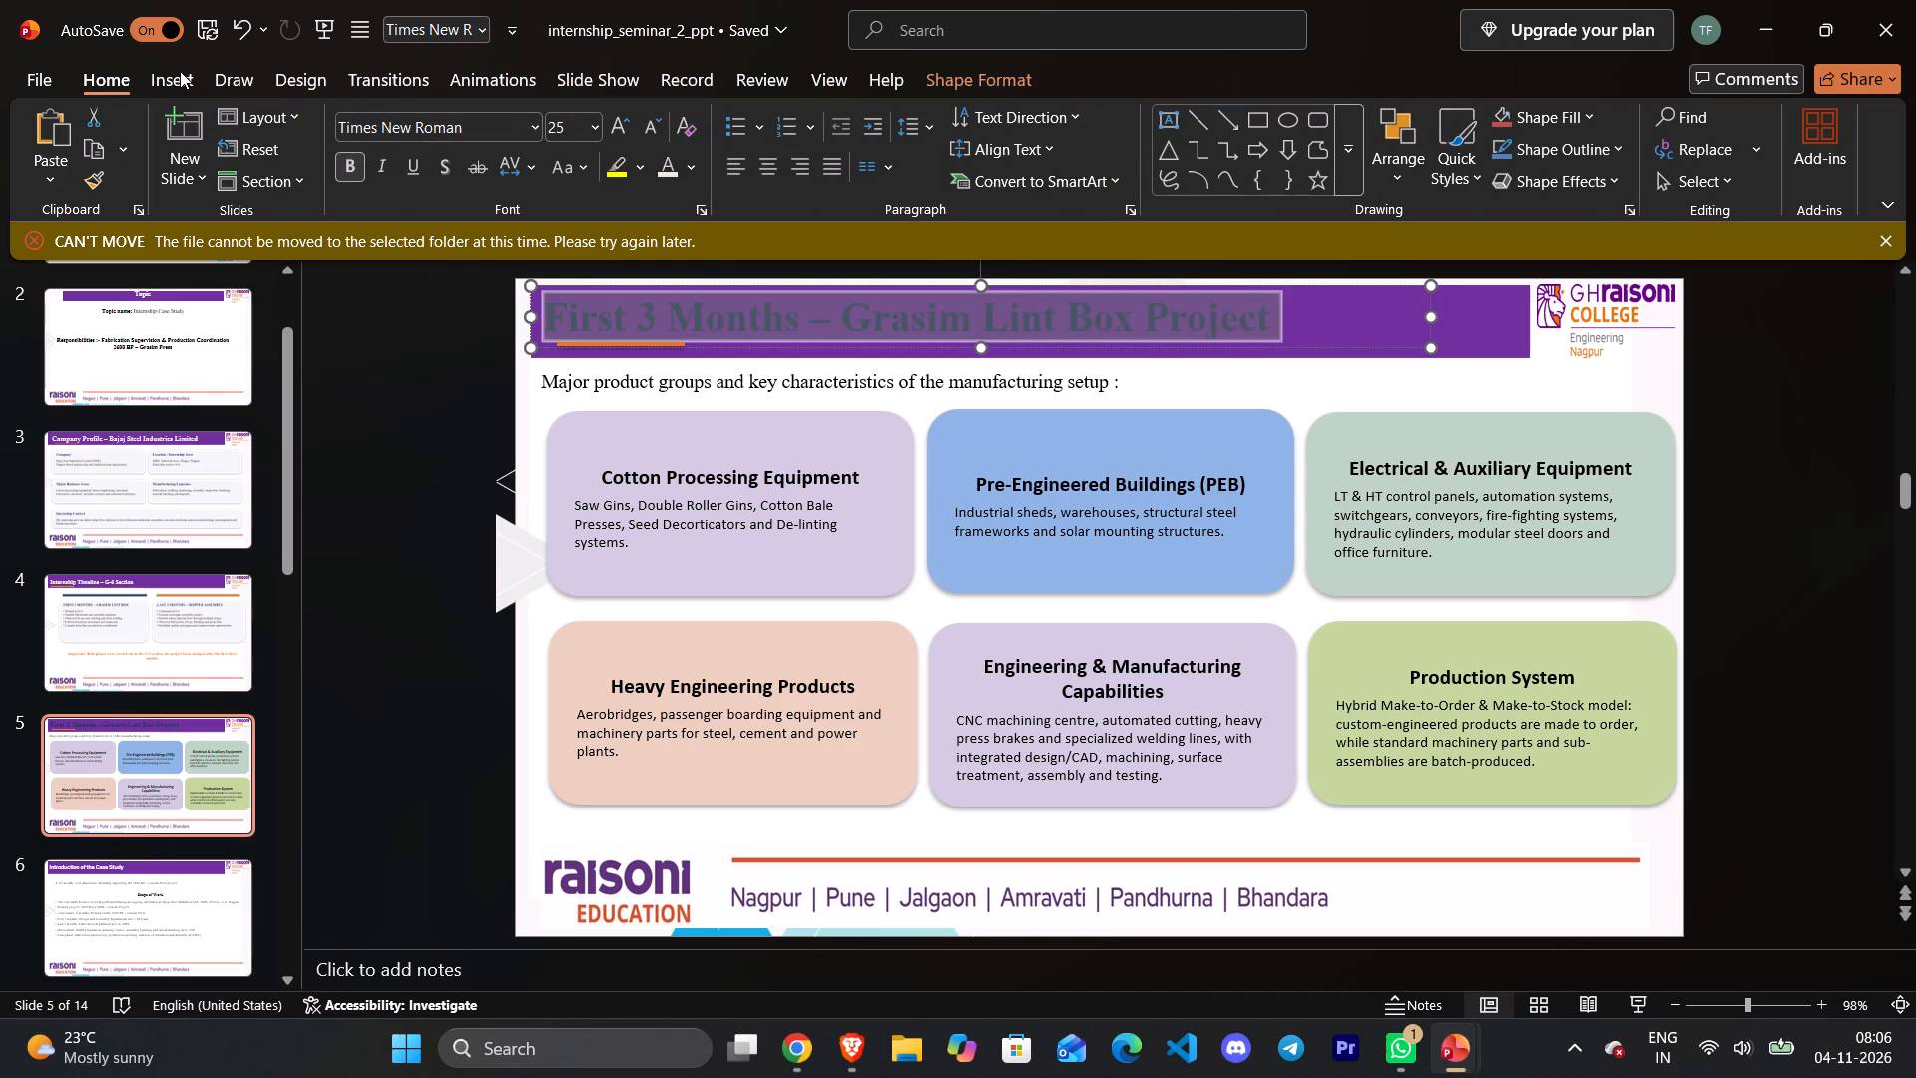
click(663, 171)
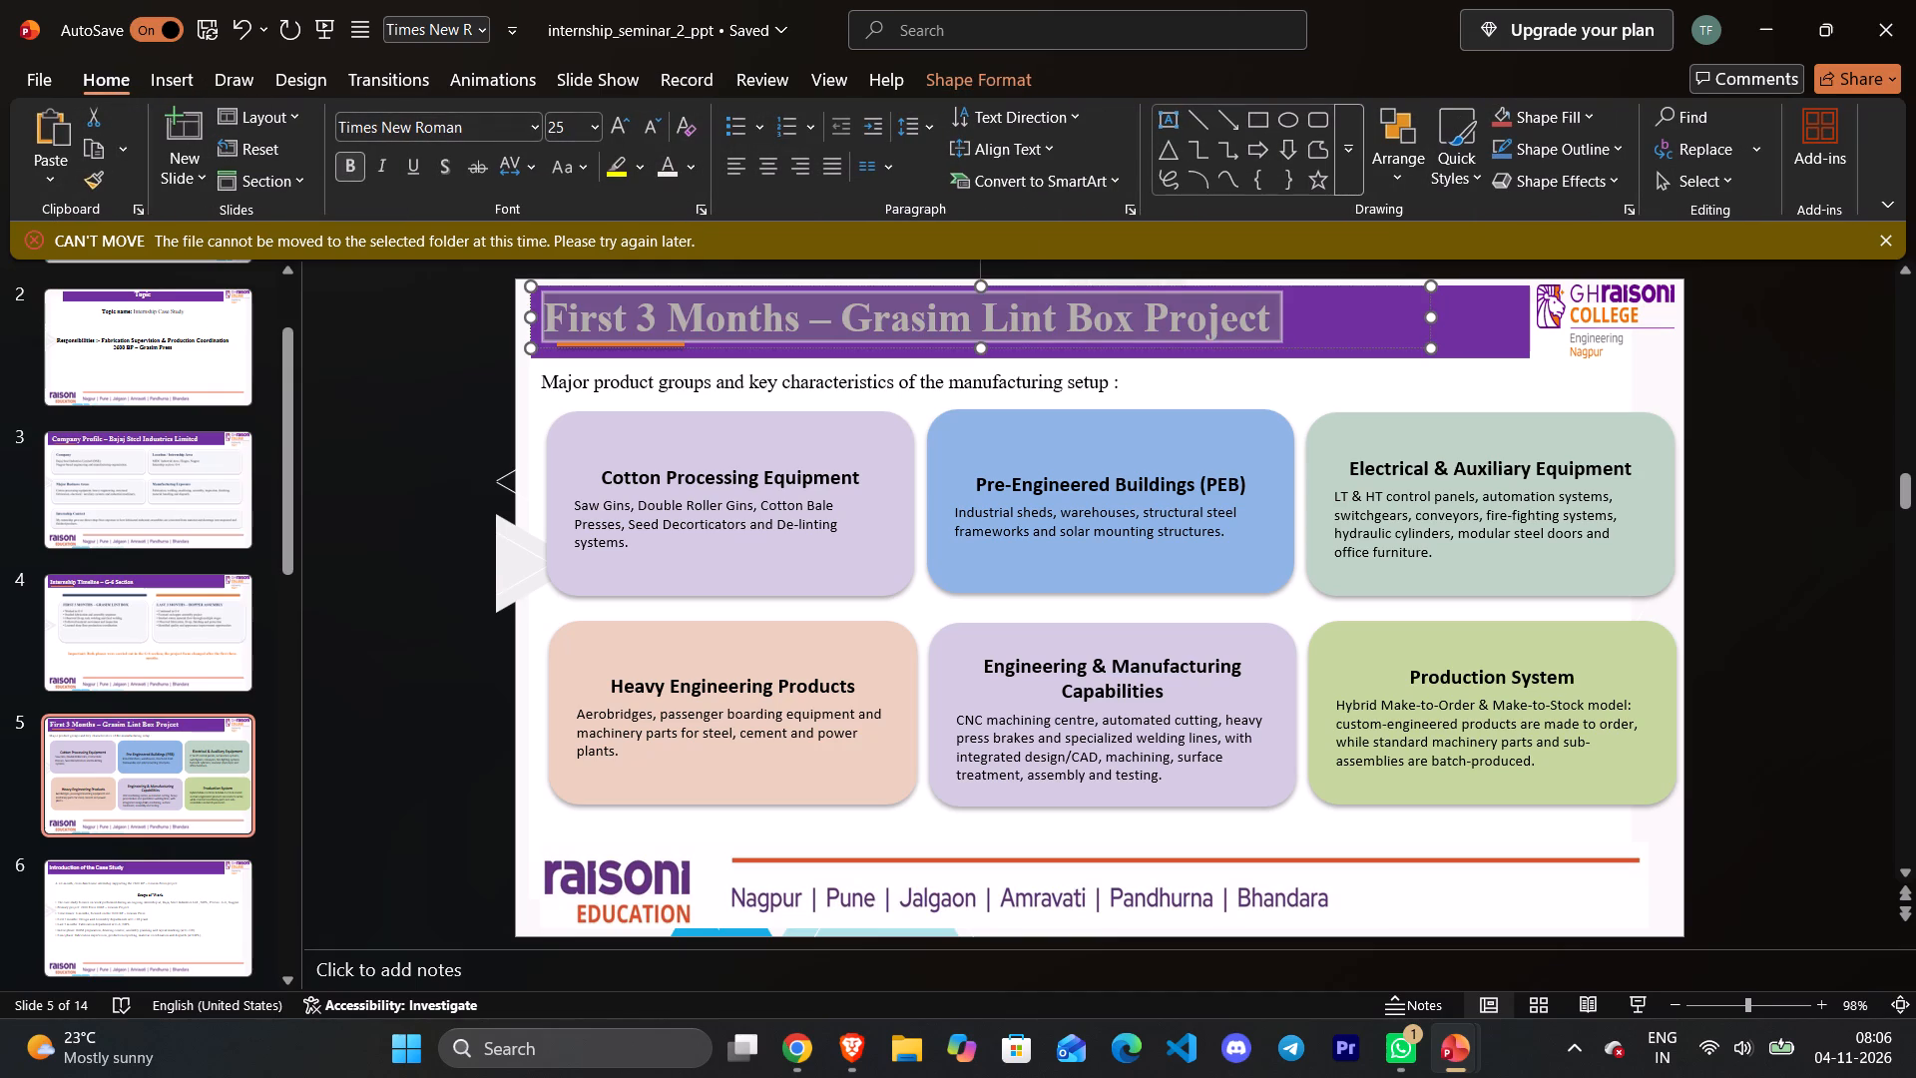
click(1355, 347)
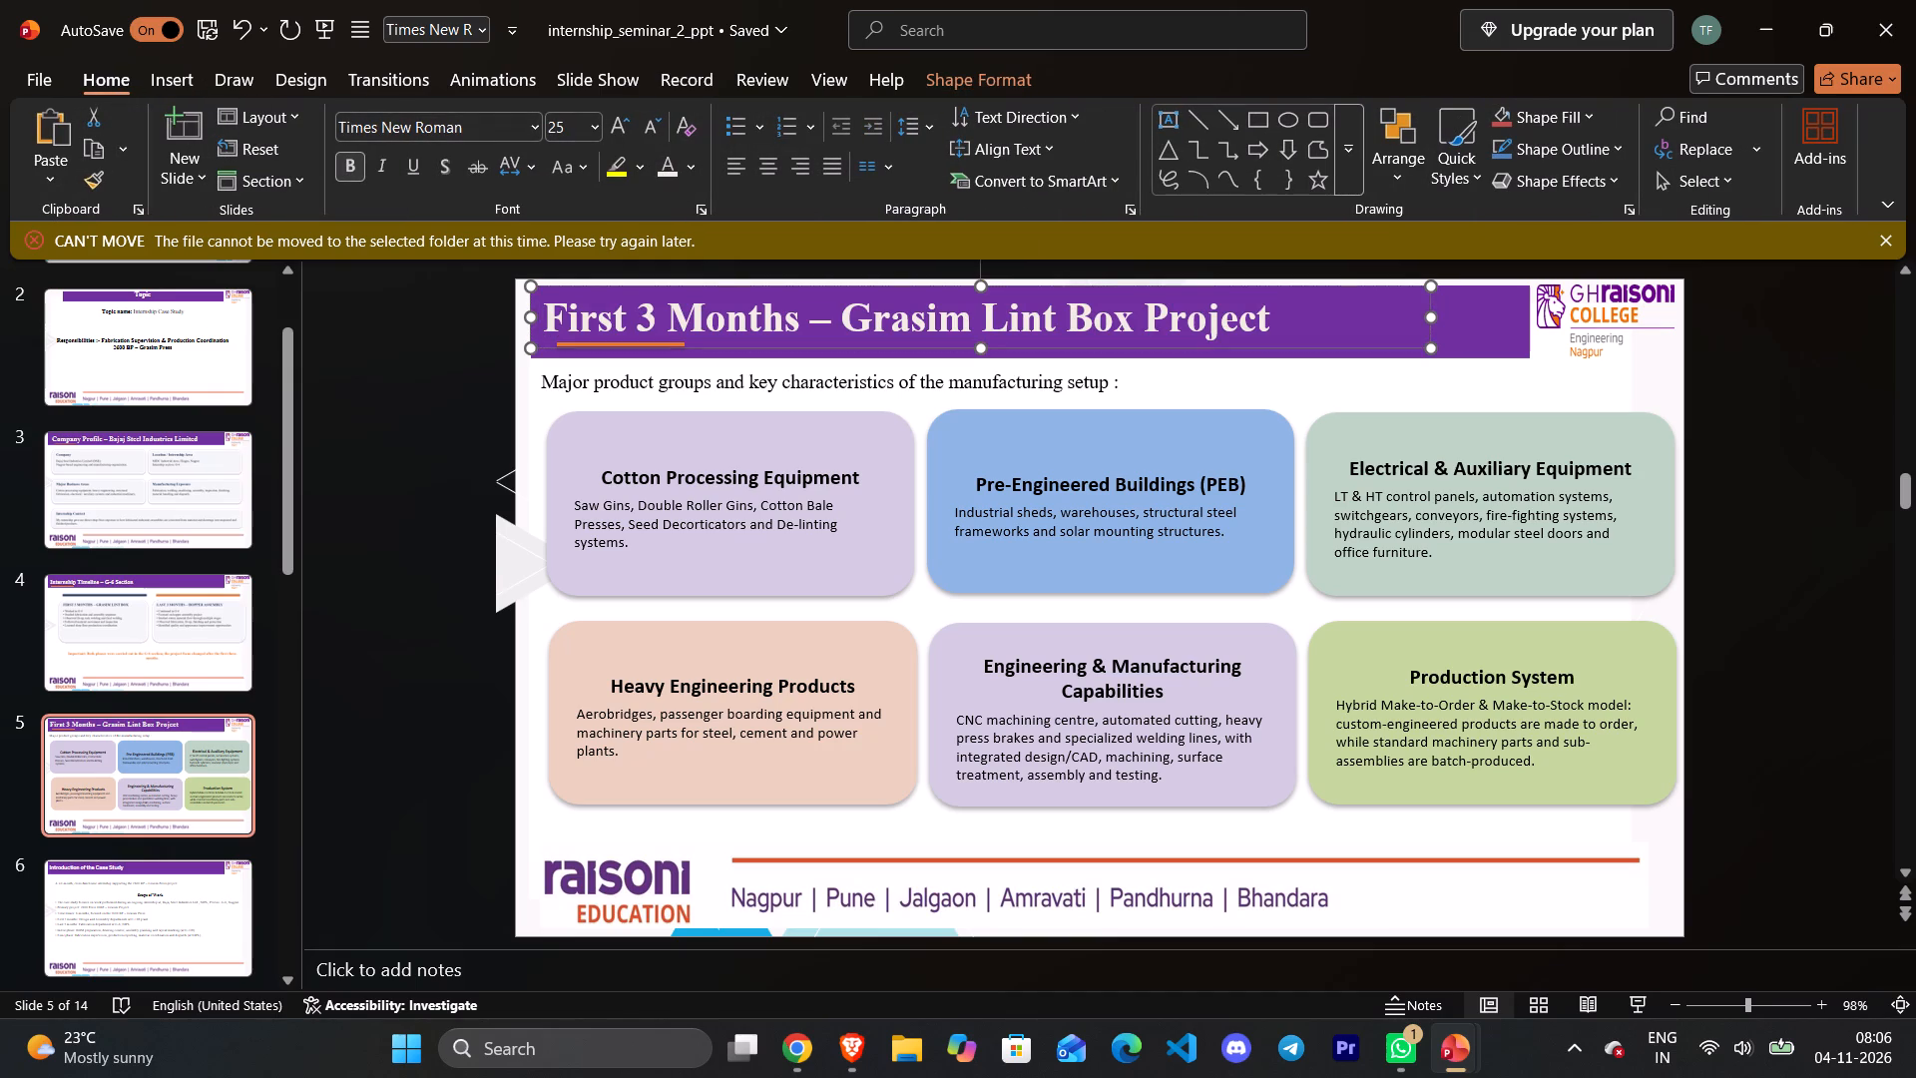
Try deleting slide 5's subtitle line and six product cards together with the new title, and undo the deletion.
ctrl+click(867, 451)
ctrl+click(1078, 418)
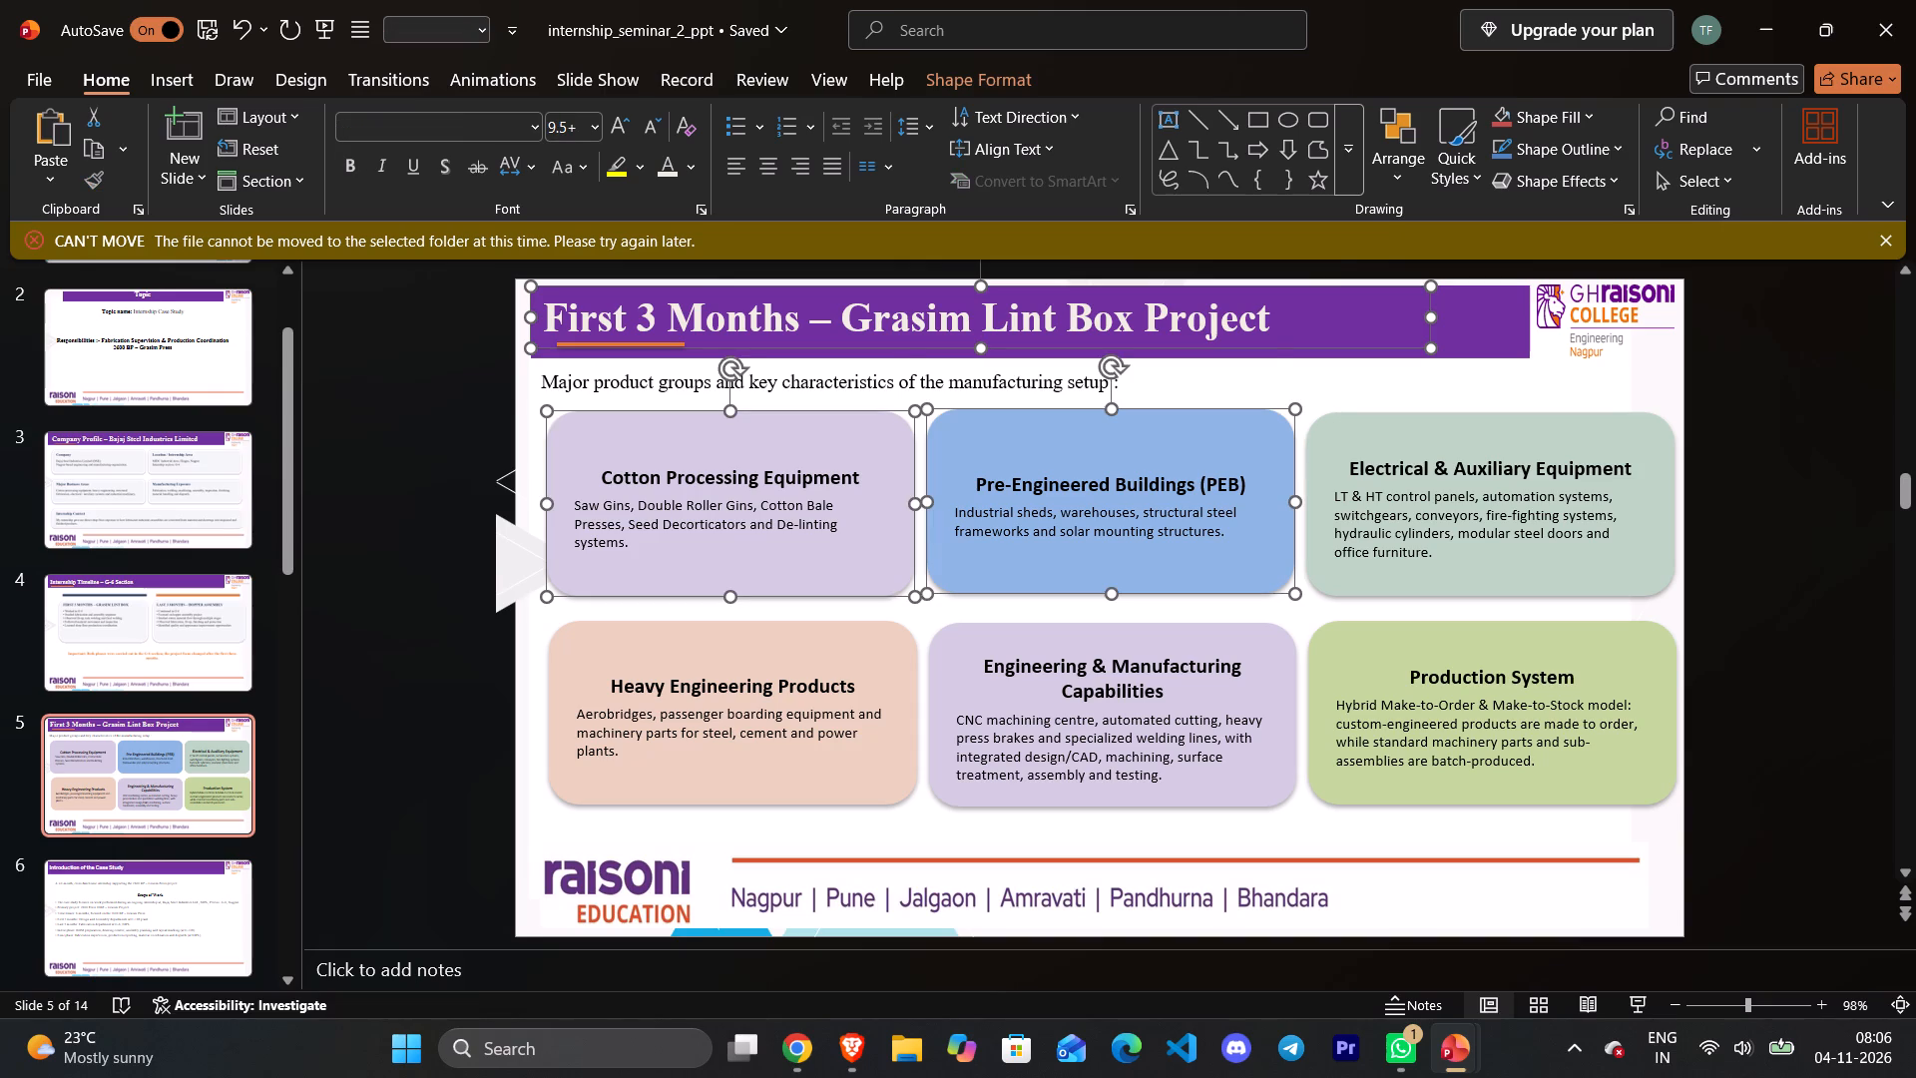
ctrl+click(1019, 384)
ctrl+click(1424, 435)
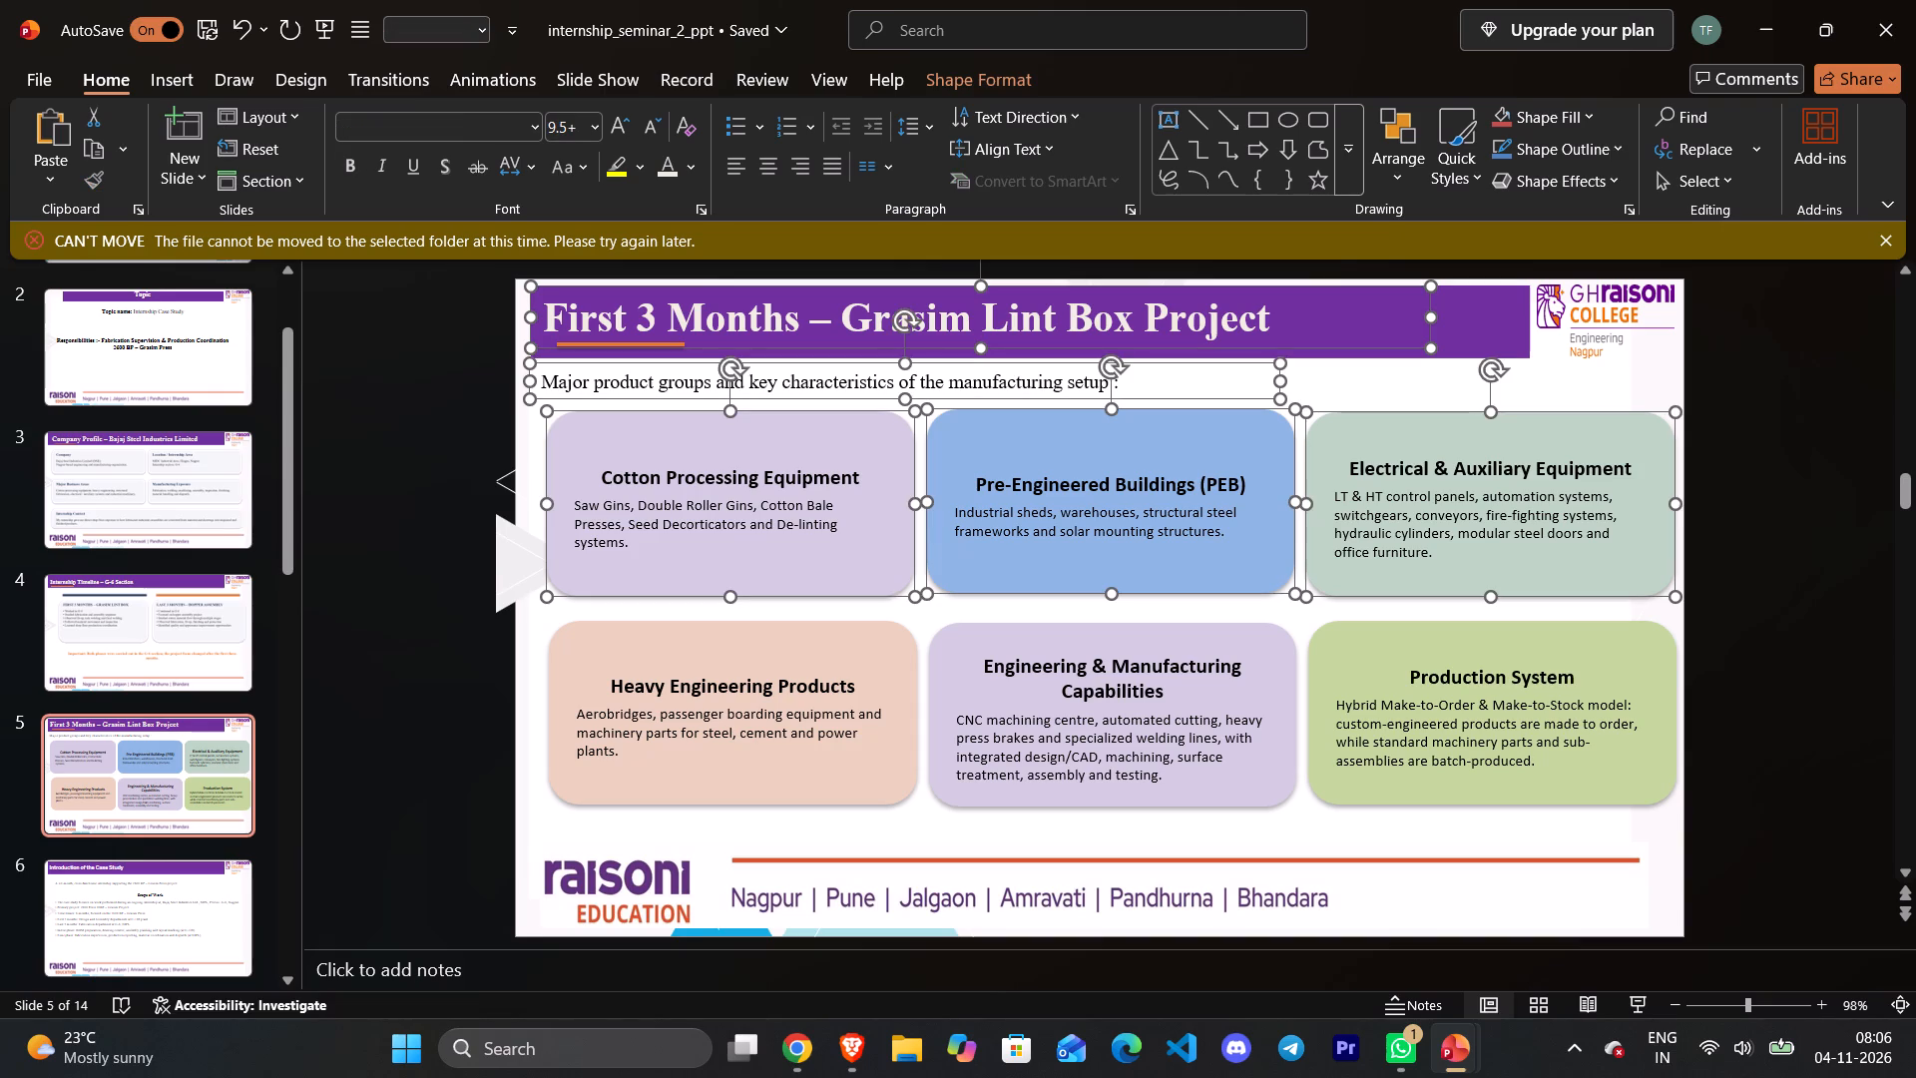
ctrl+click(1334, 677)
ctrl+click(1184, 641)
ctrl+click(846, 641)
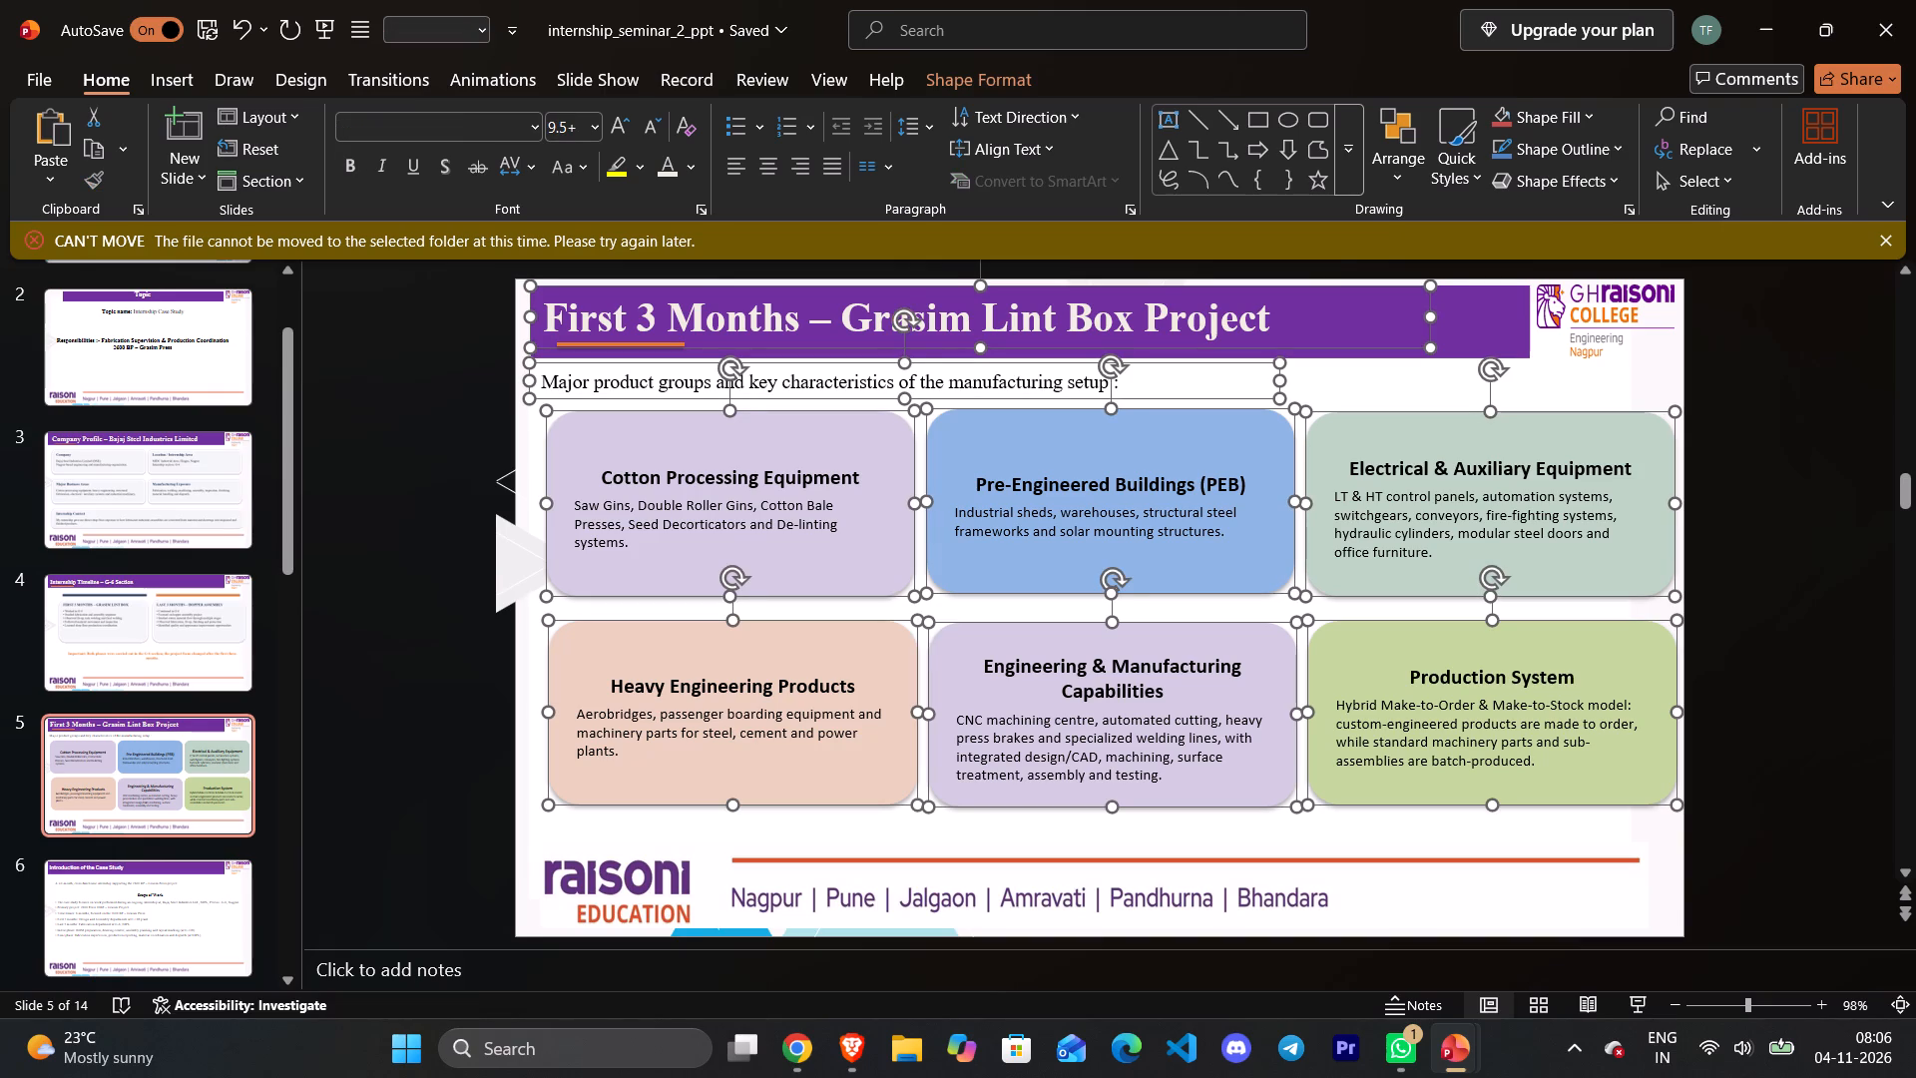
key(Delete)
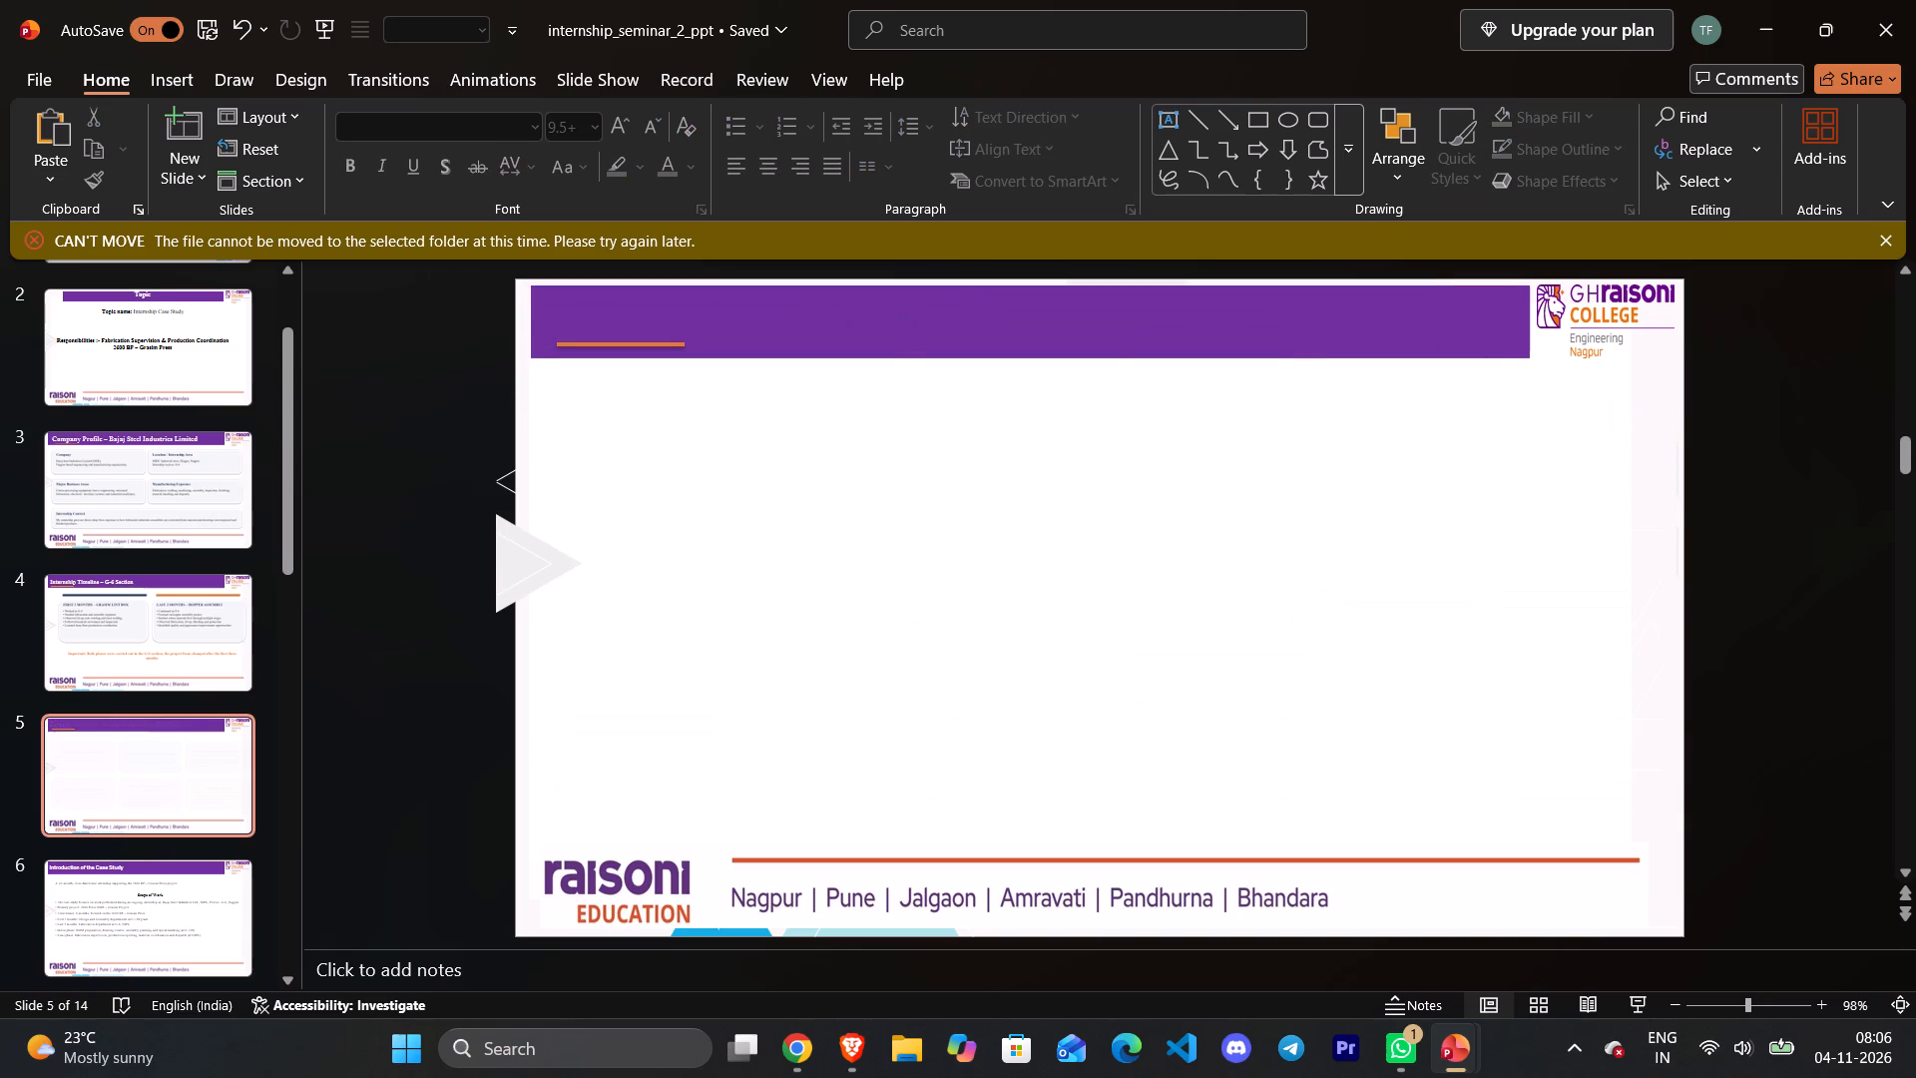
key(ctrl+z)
Delete the subtitle line and all six product cards from slide 5, keeping the new title, its banner and underline.
click(1347, 309)
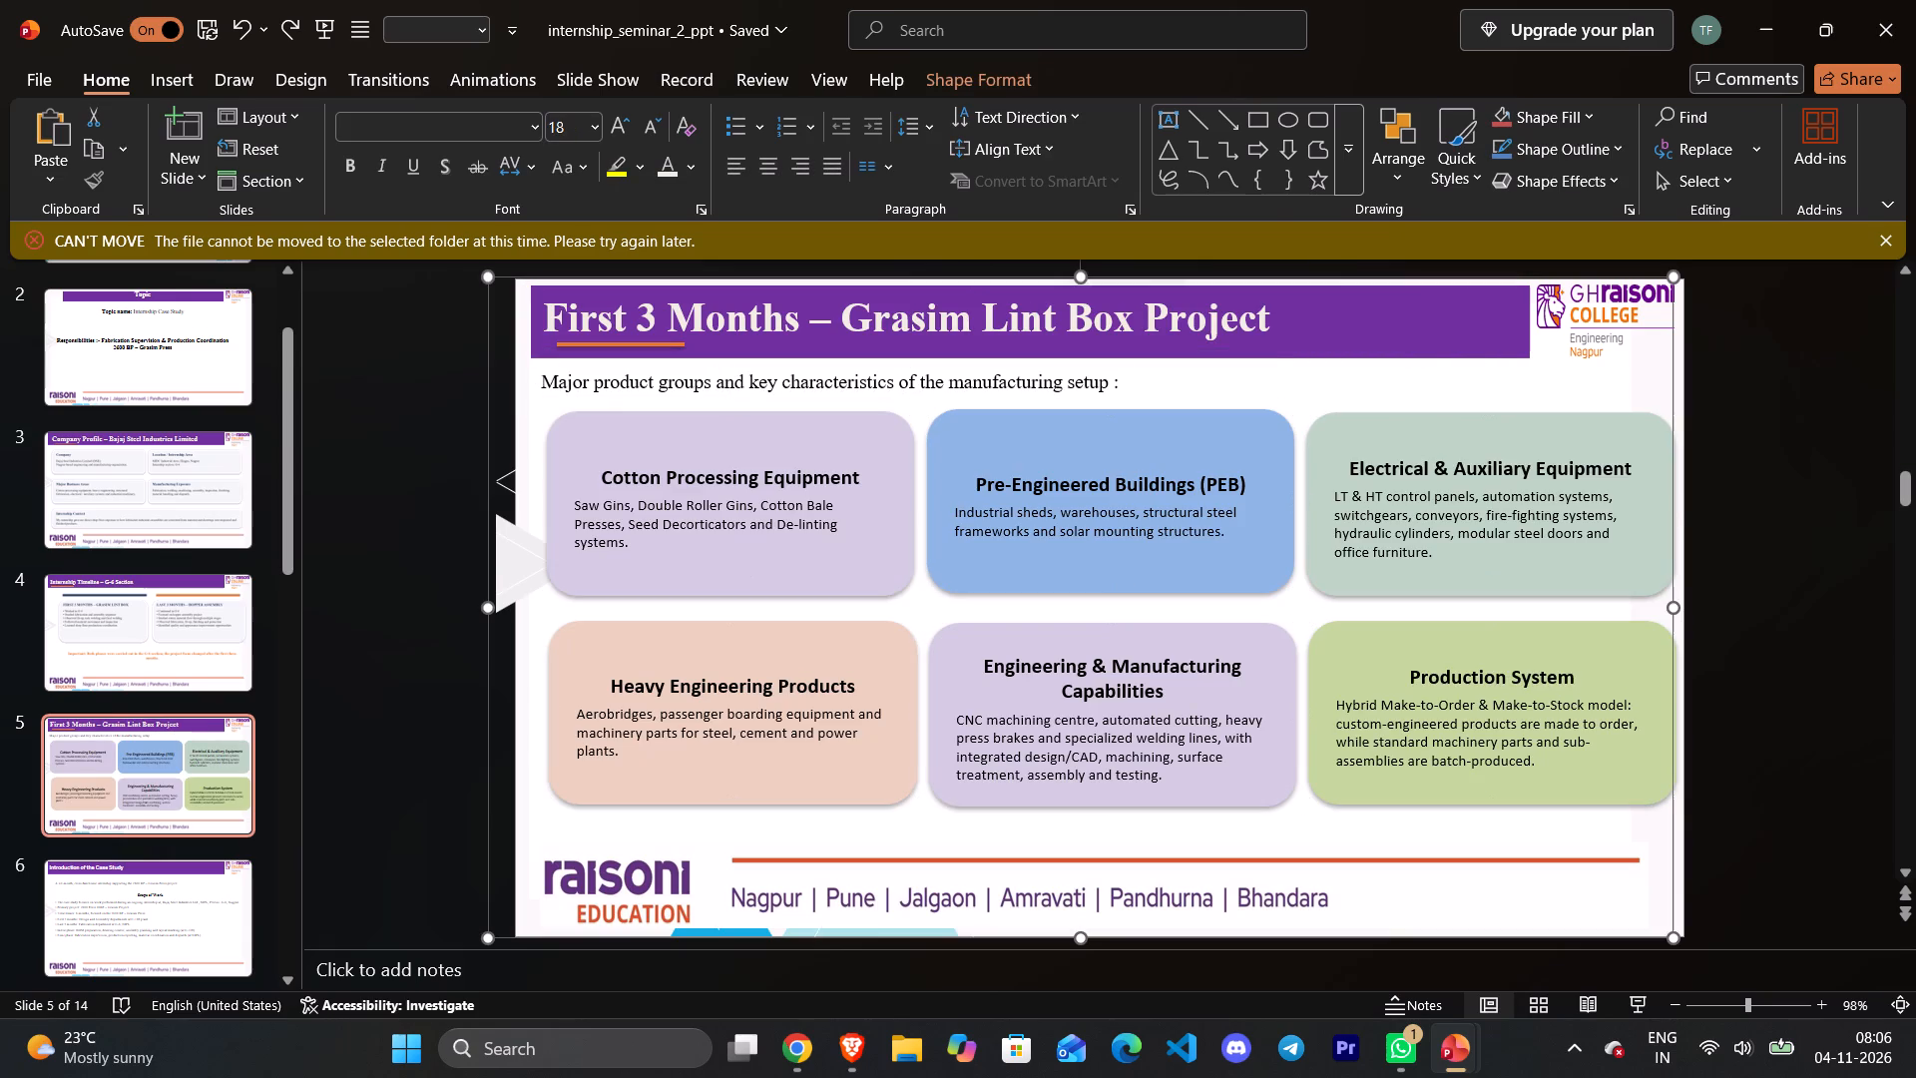
click(1408, 405)
click(1299, 339)
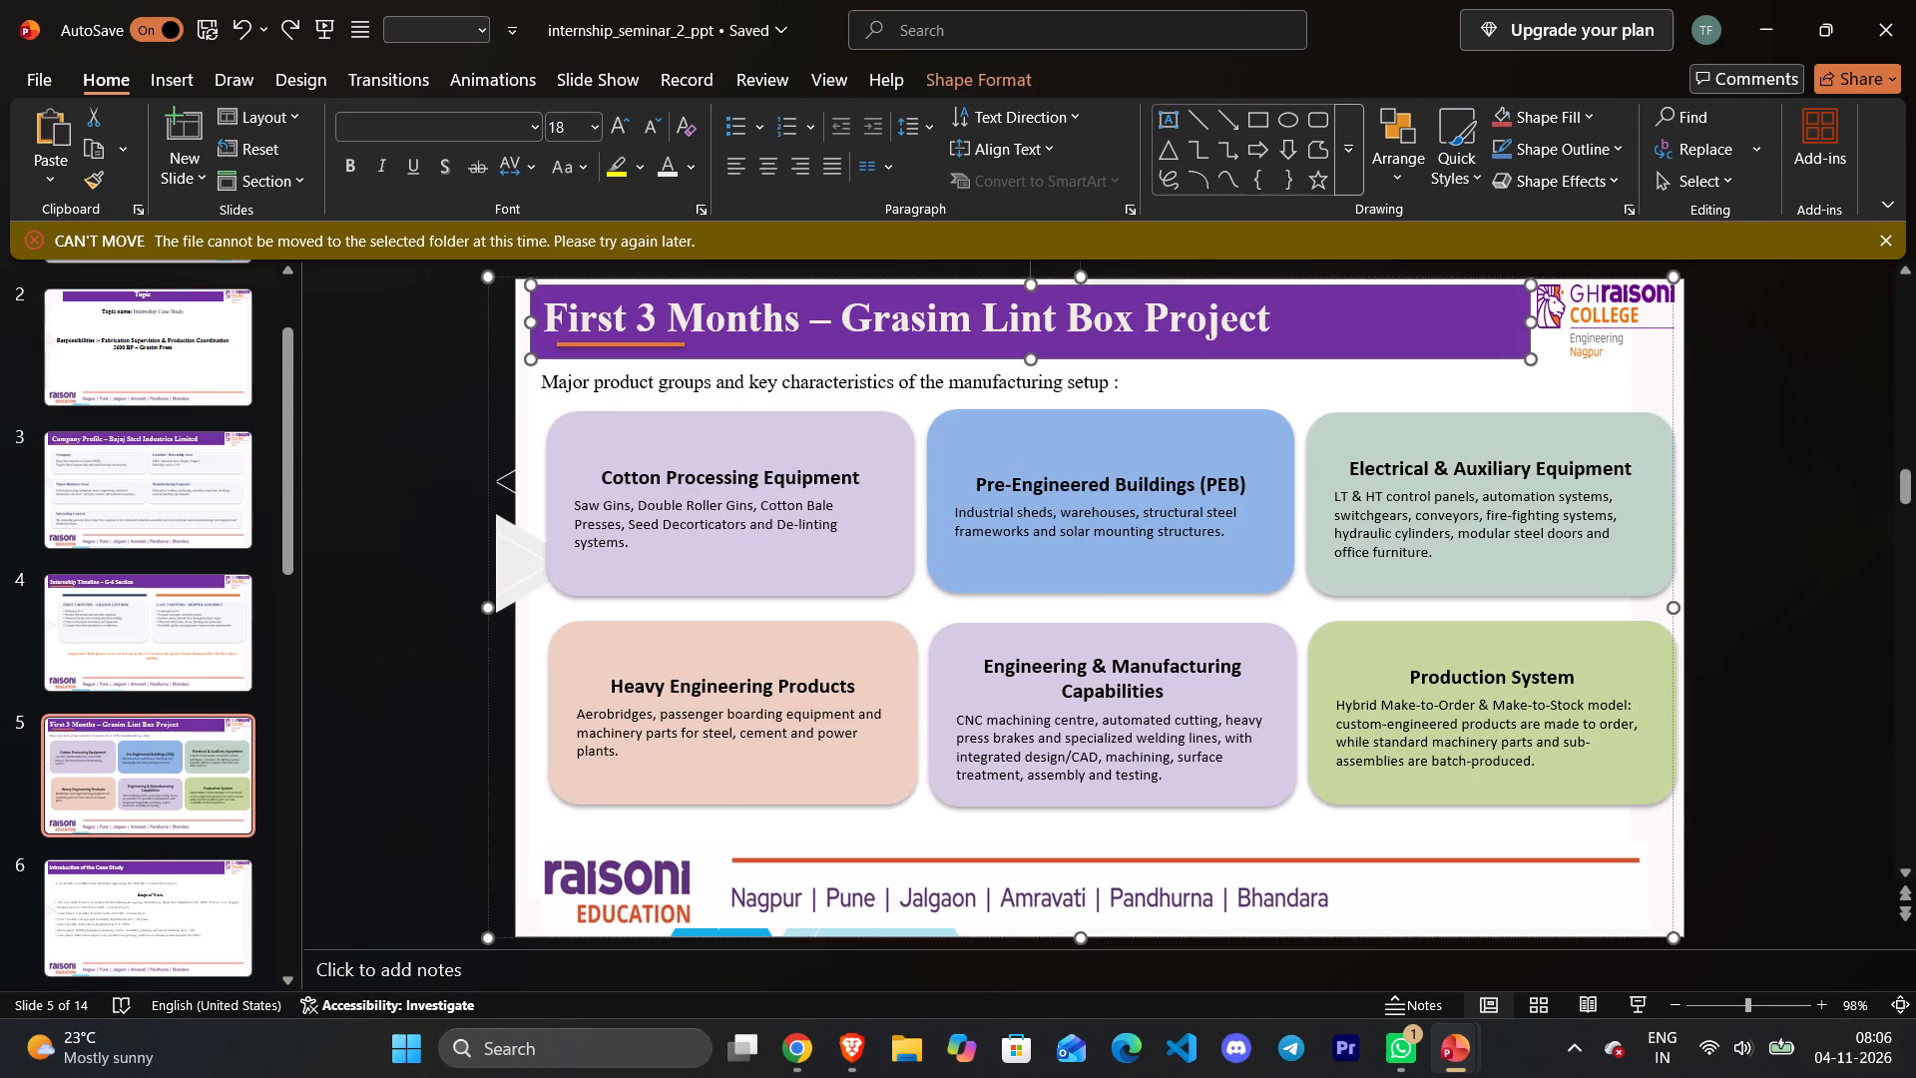
click(1347, 559)
ctrl+click(692, 450)
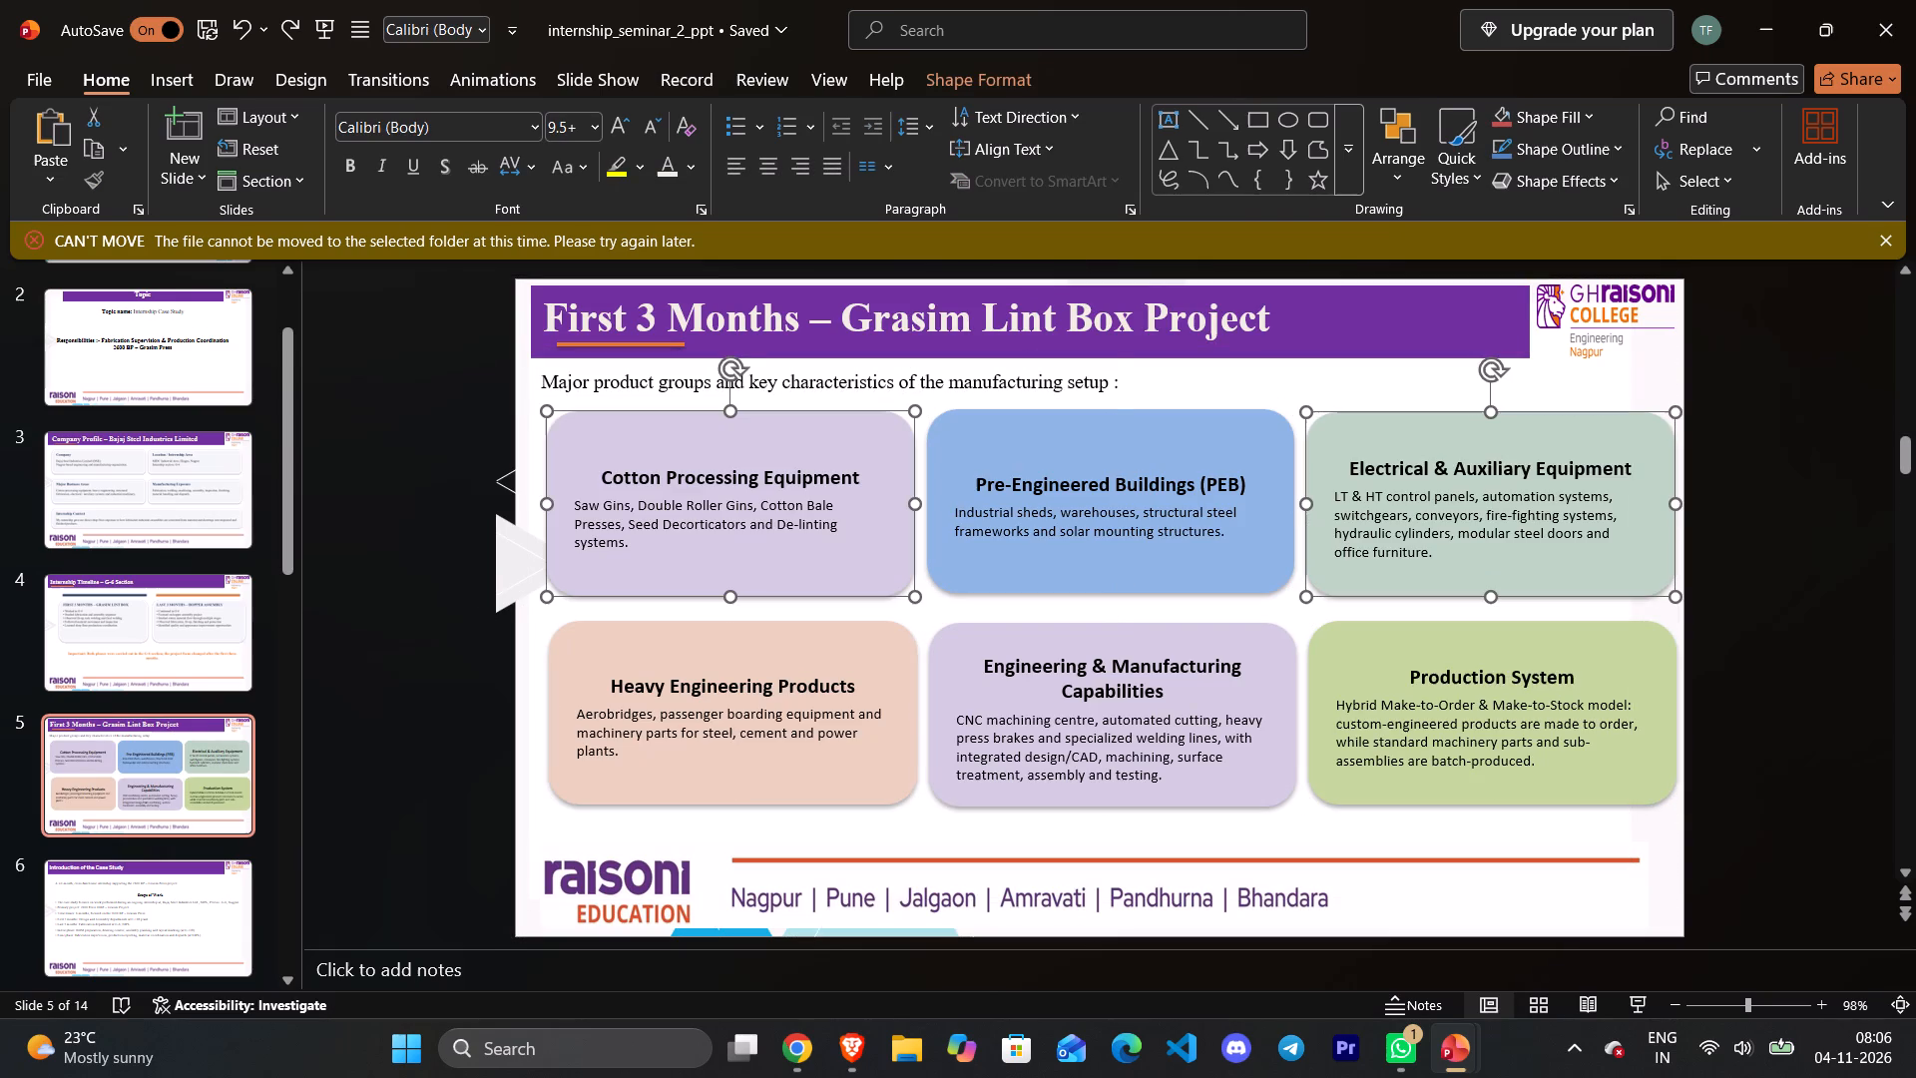
ctrl+click(1031, 433)
ctrl+click(1012, 389)
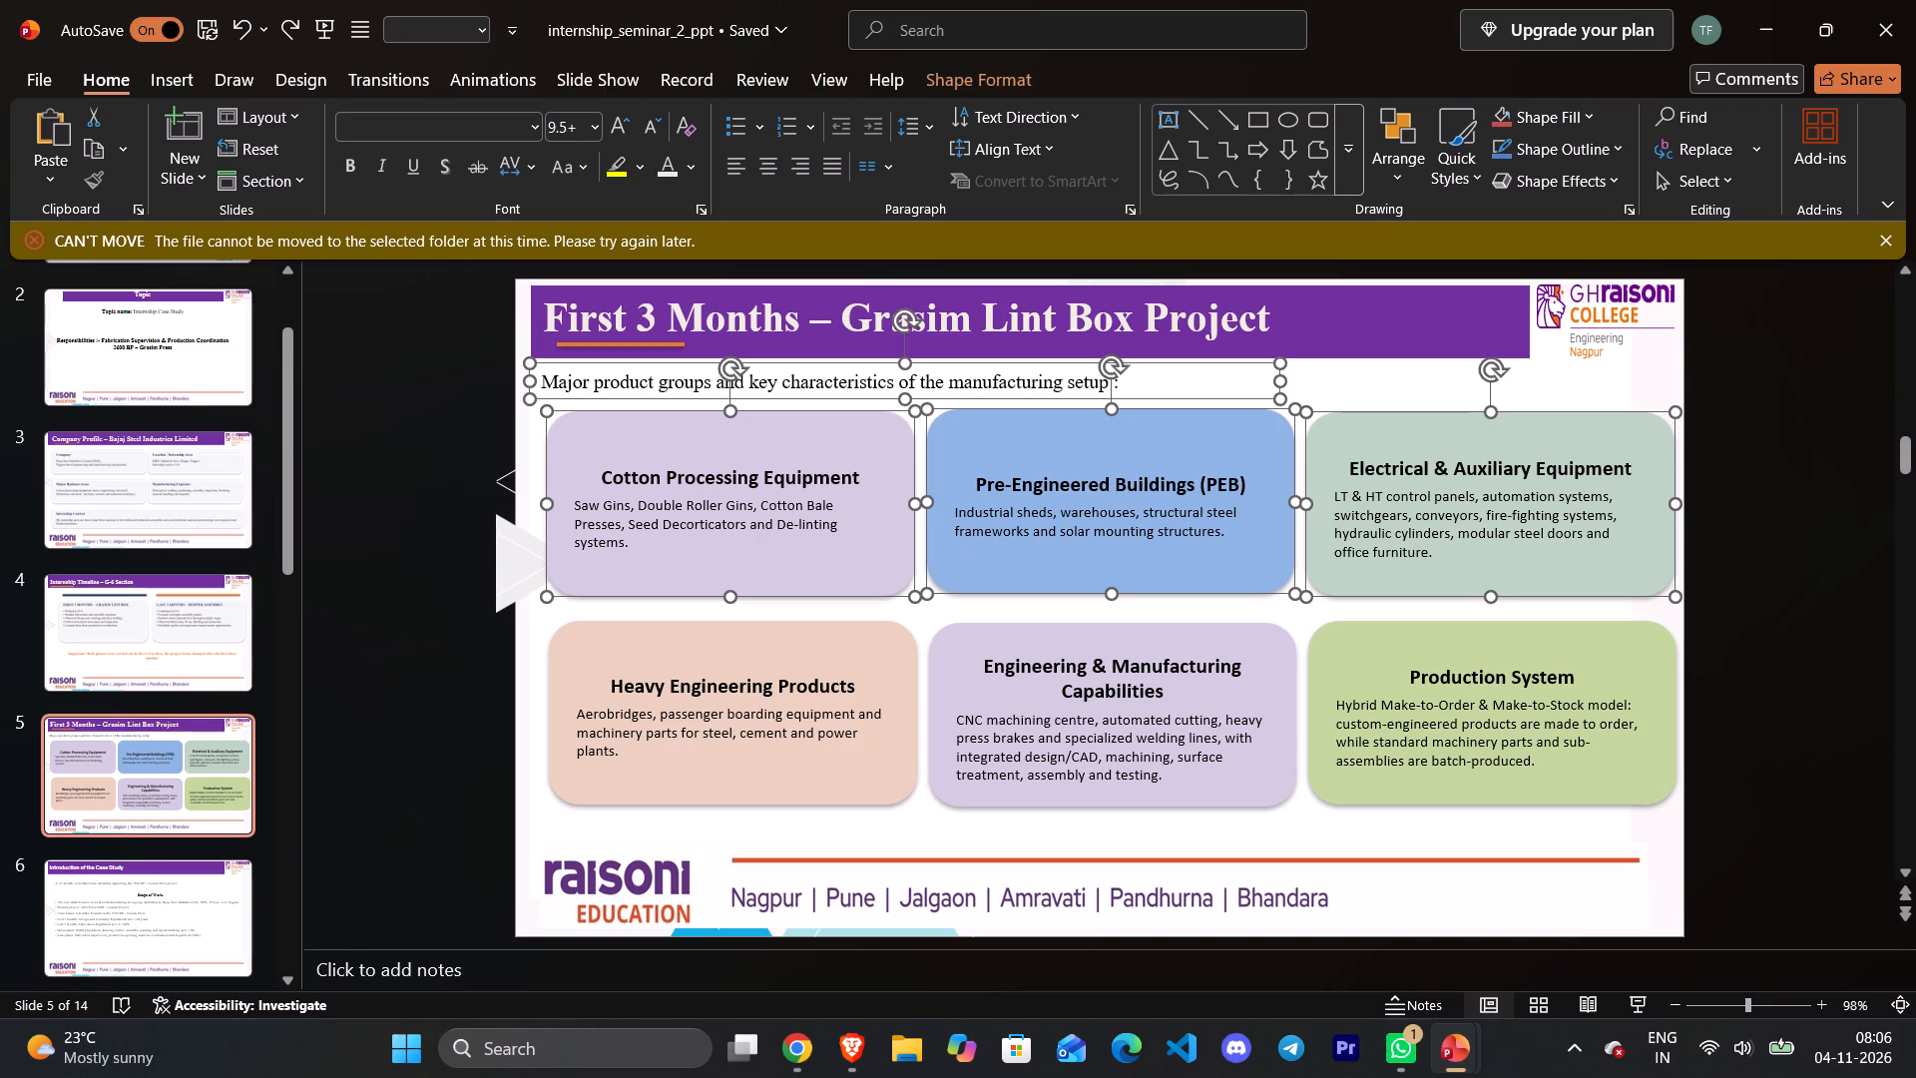
ctrl+click(1364, 456)
ctrl+click(1393, 717)
ctrl+click(1119, 665)
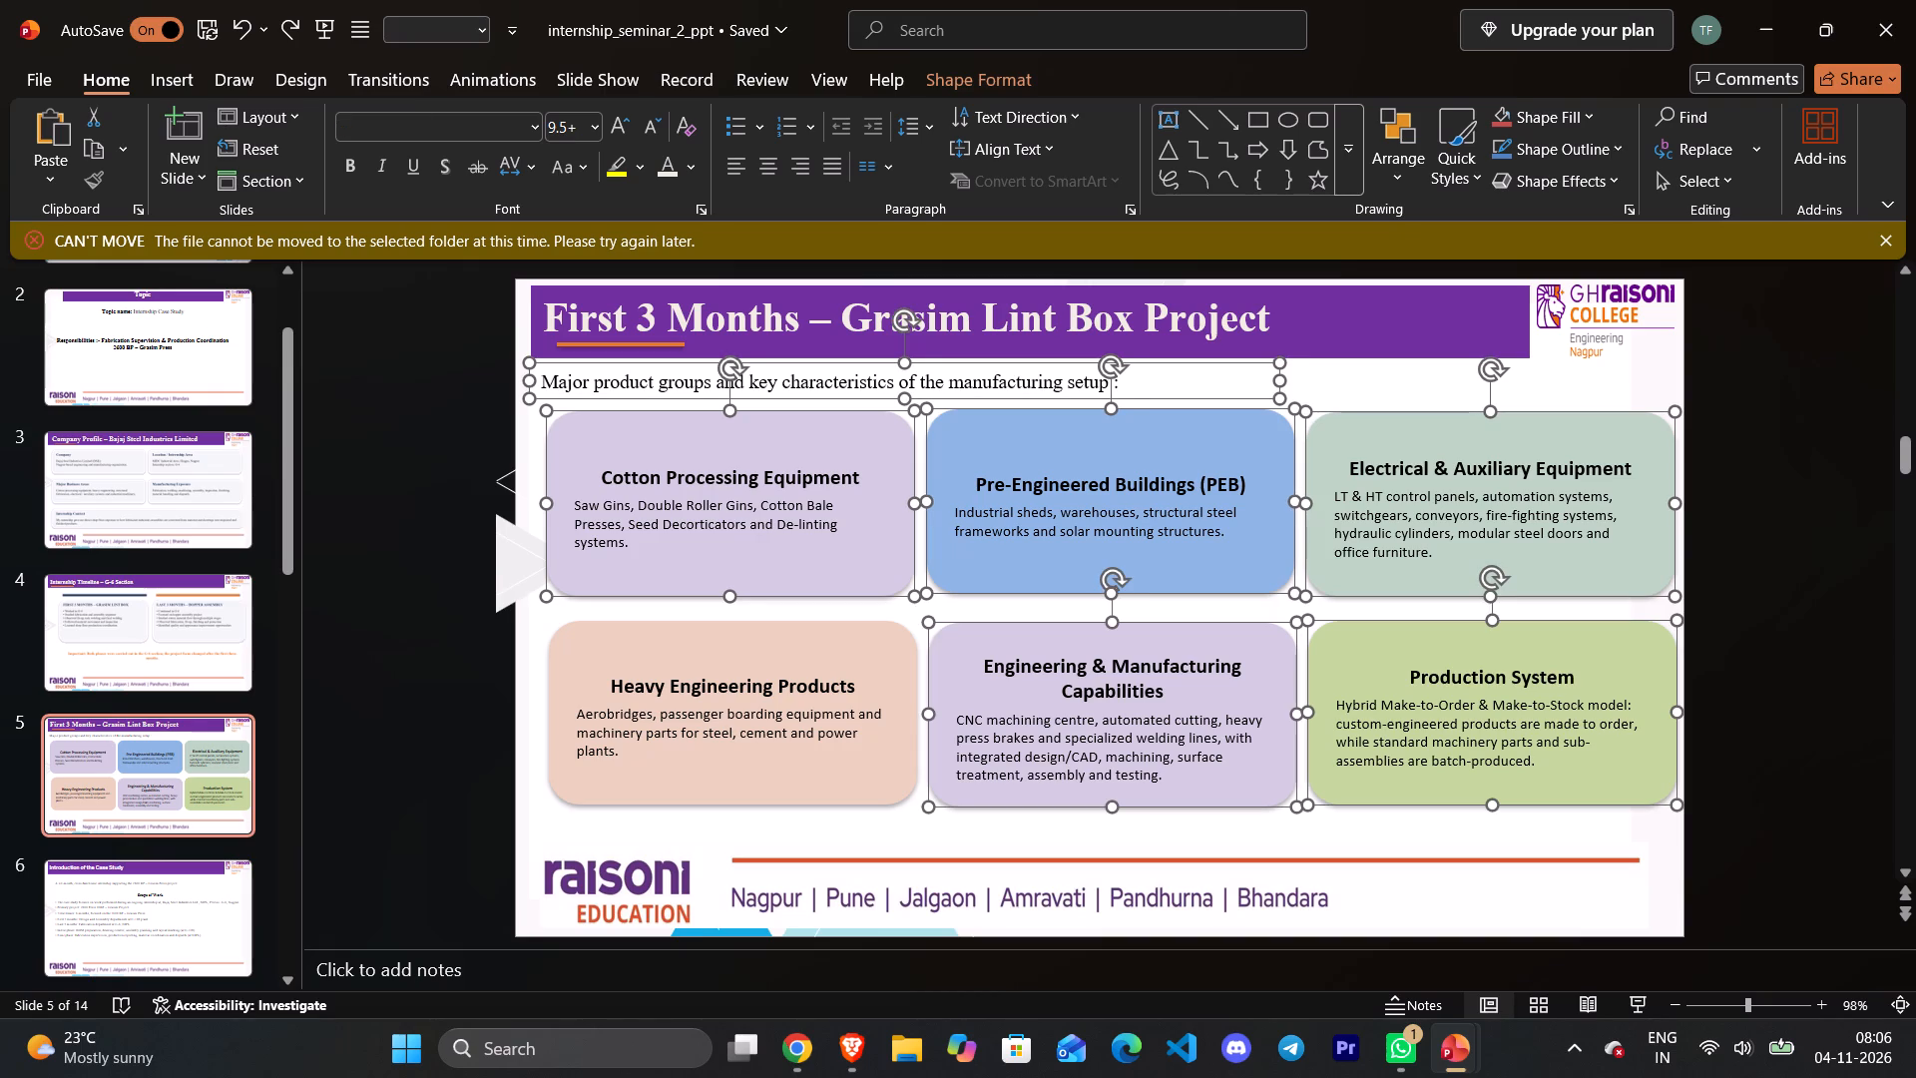
ctrl+click(795, 629)
key(Delete)
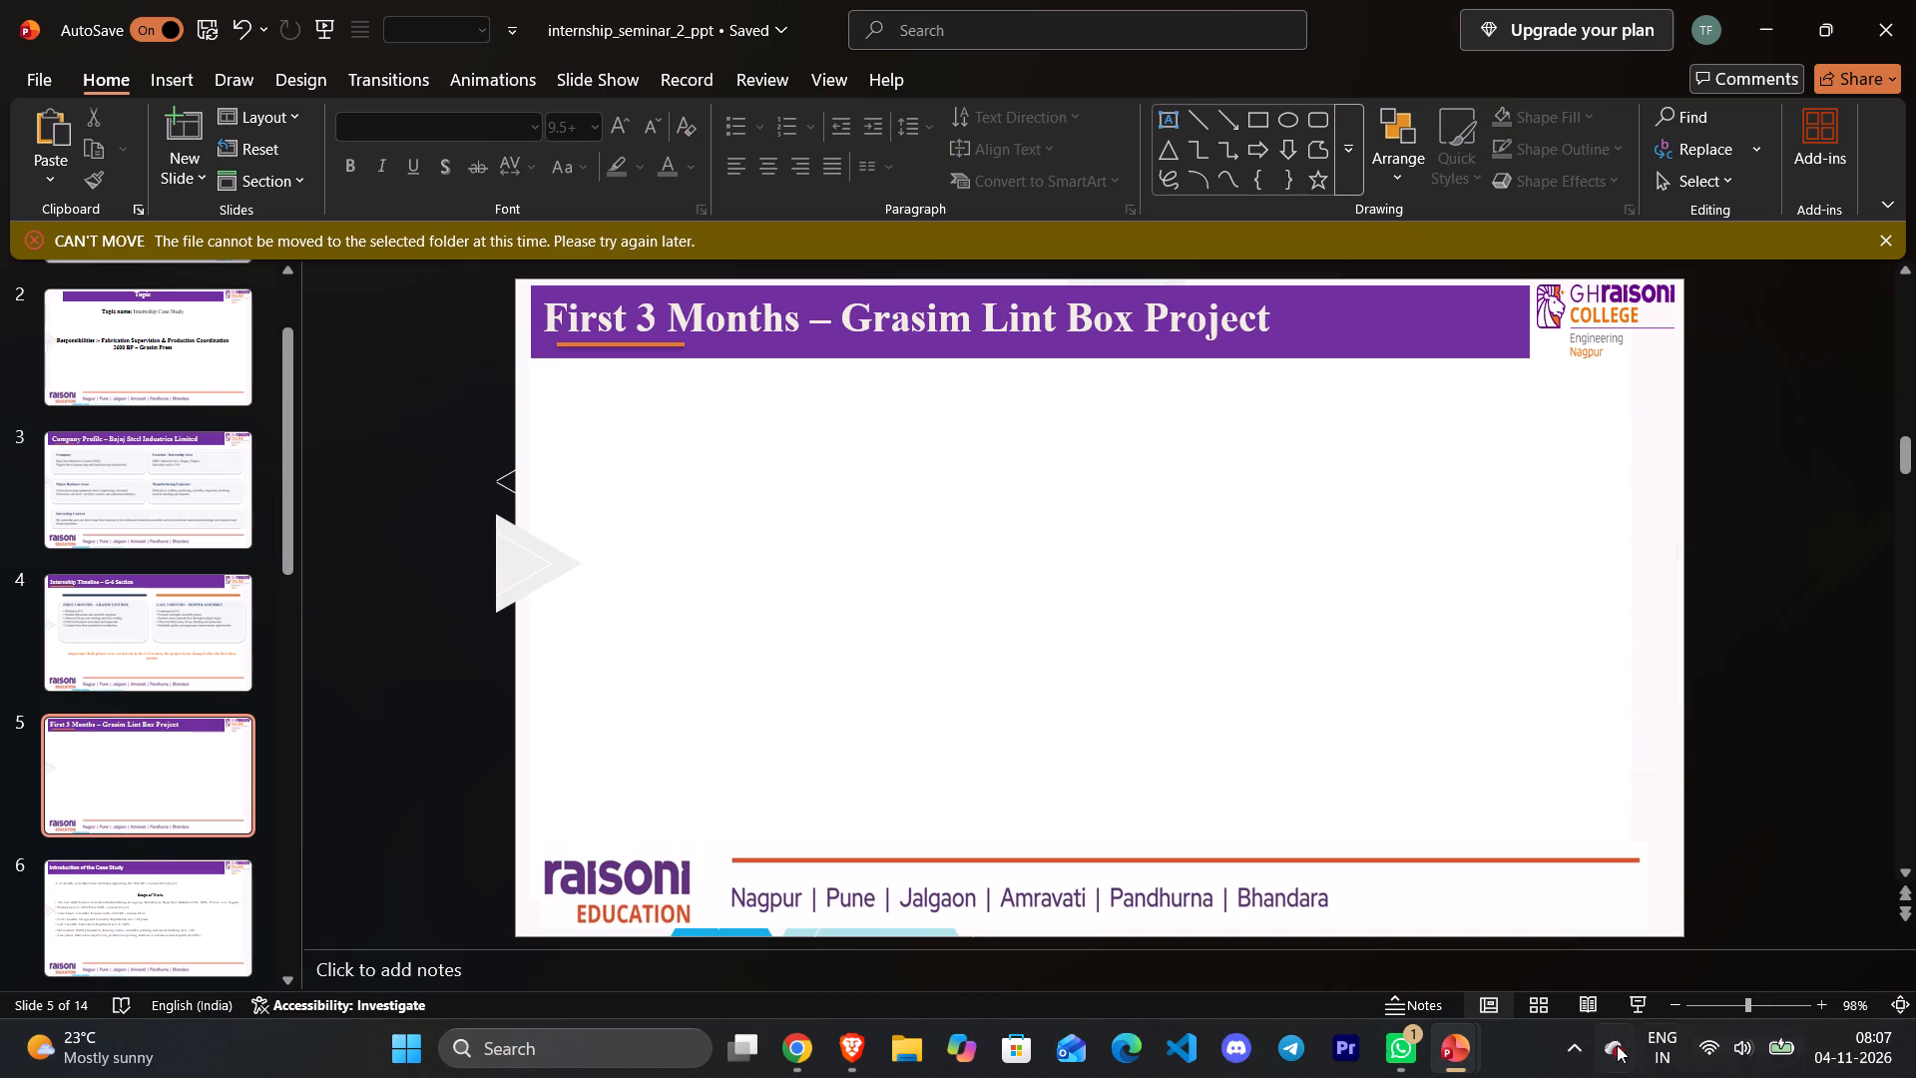
Switch to the Internship_Progress_Seminar presentation and undo the last removal of slide 5's title and orange underline.
click(1438, 1045)
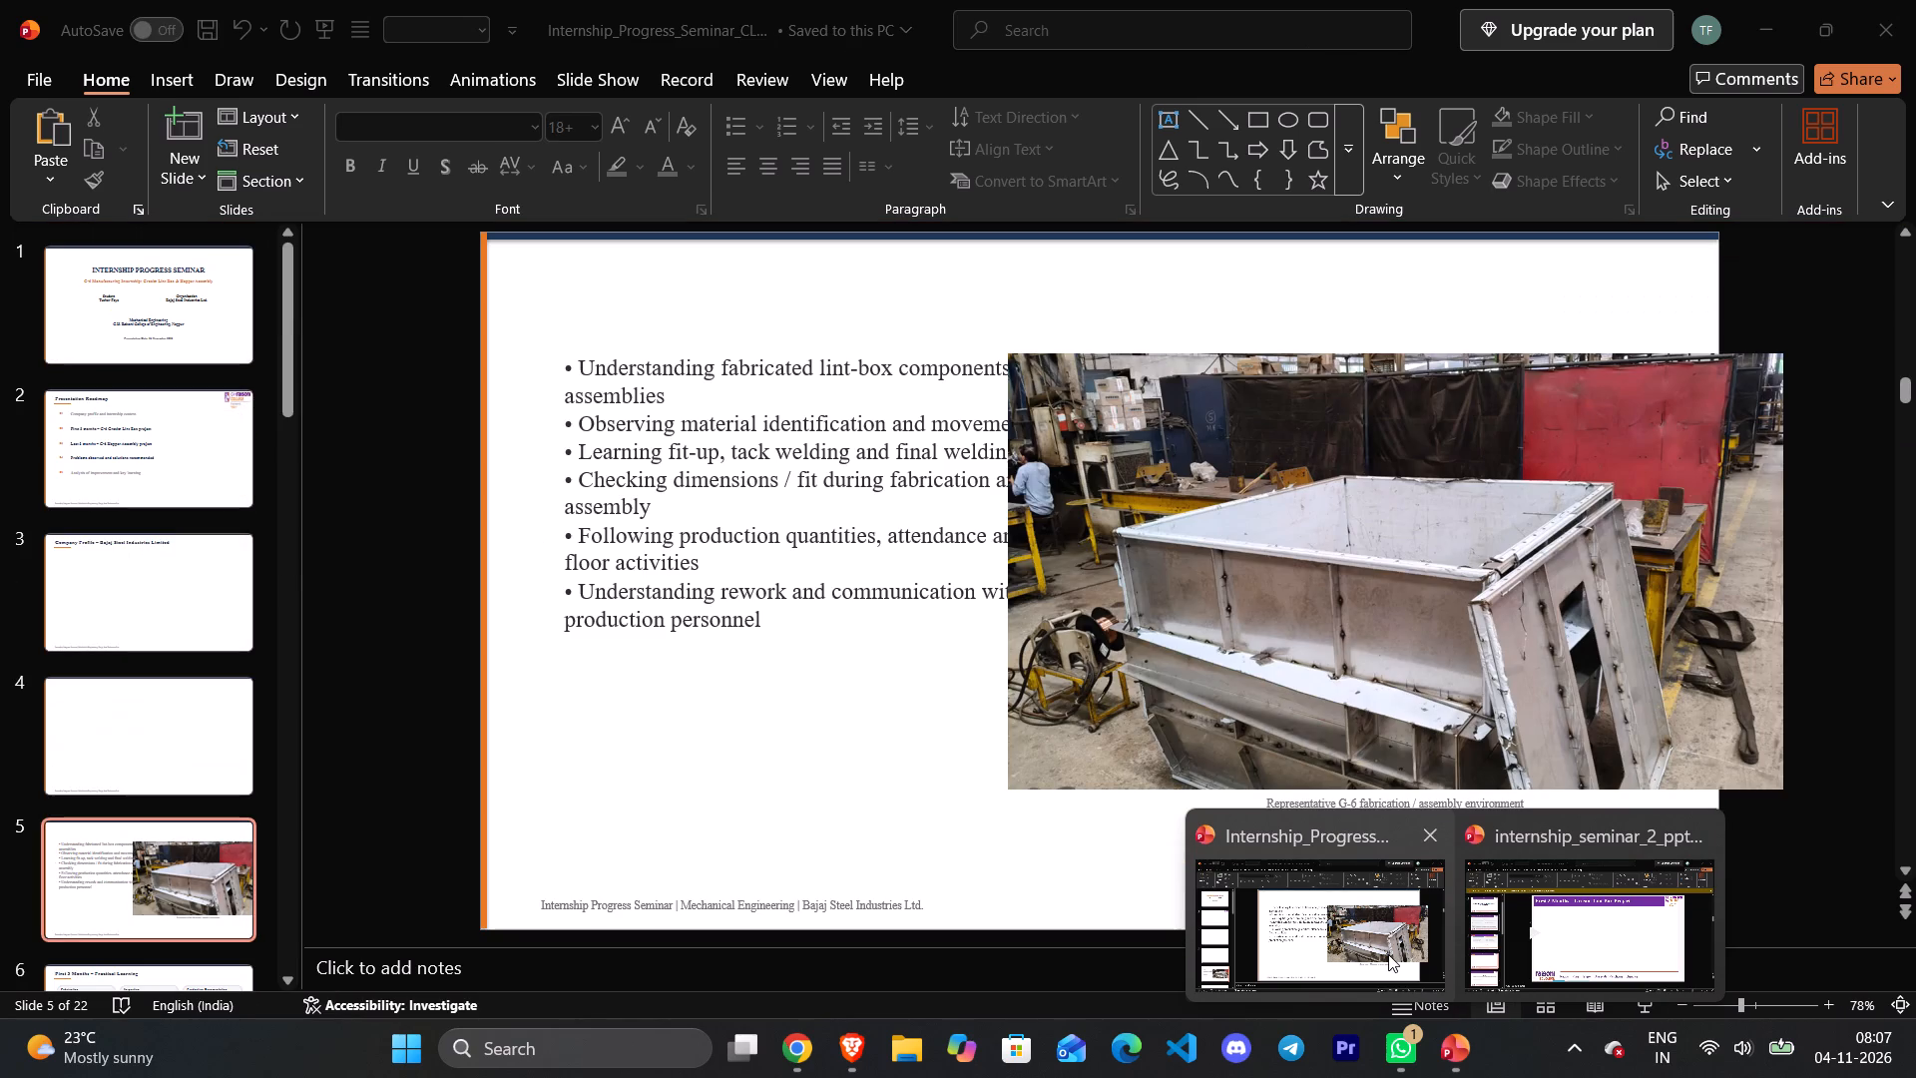
click(1388, 954)
click(103, 584)
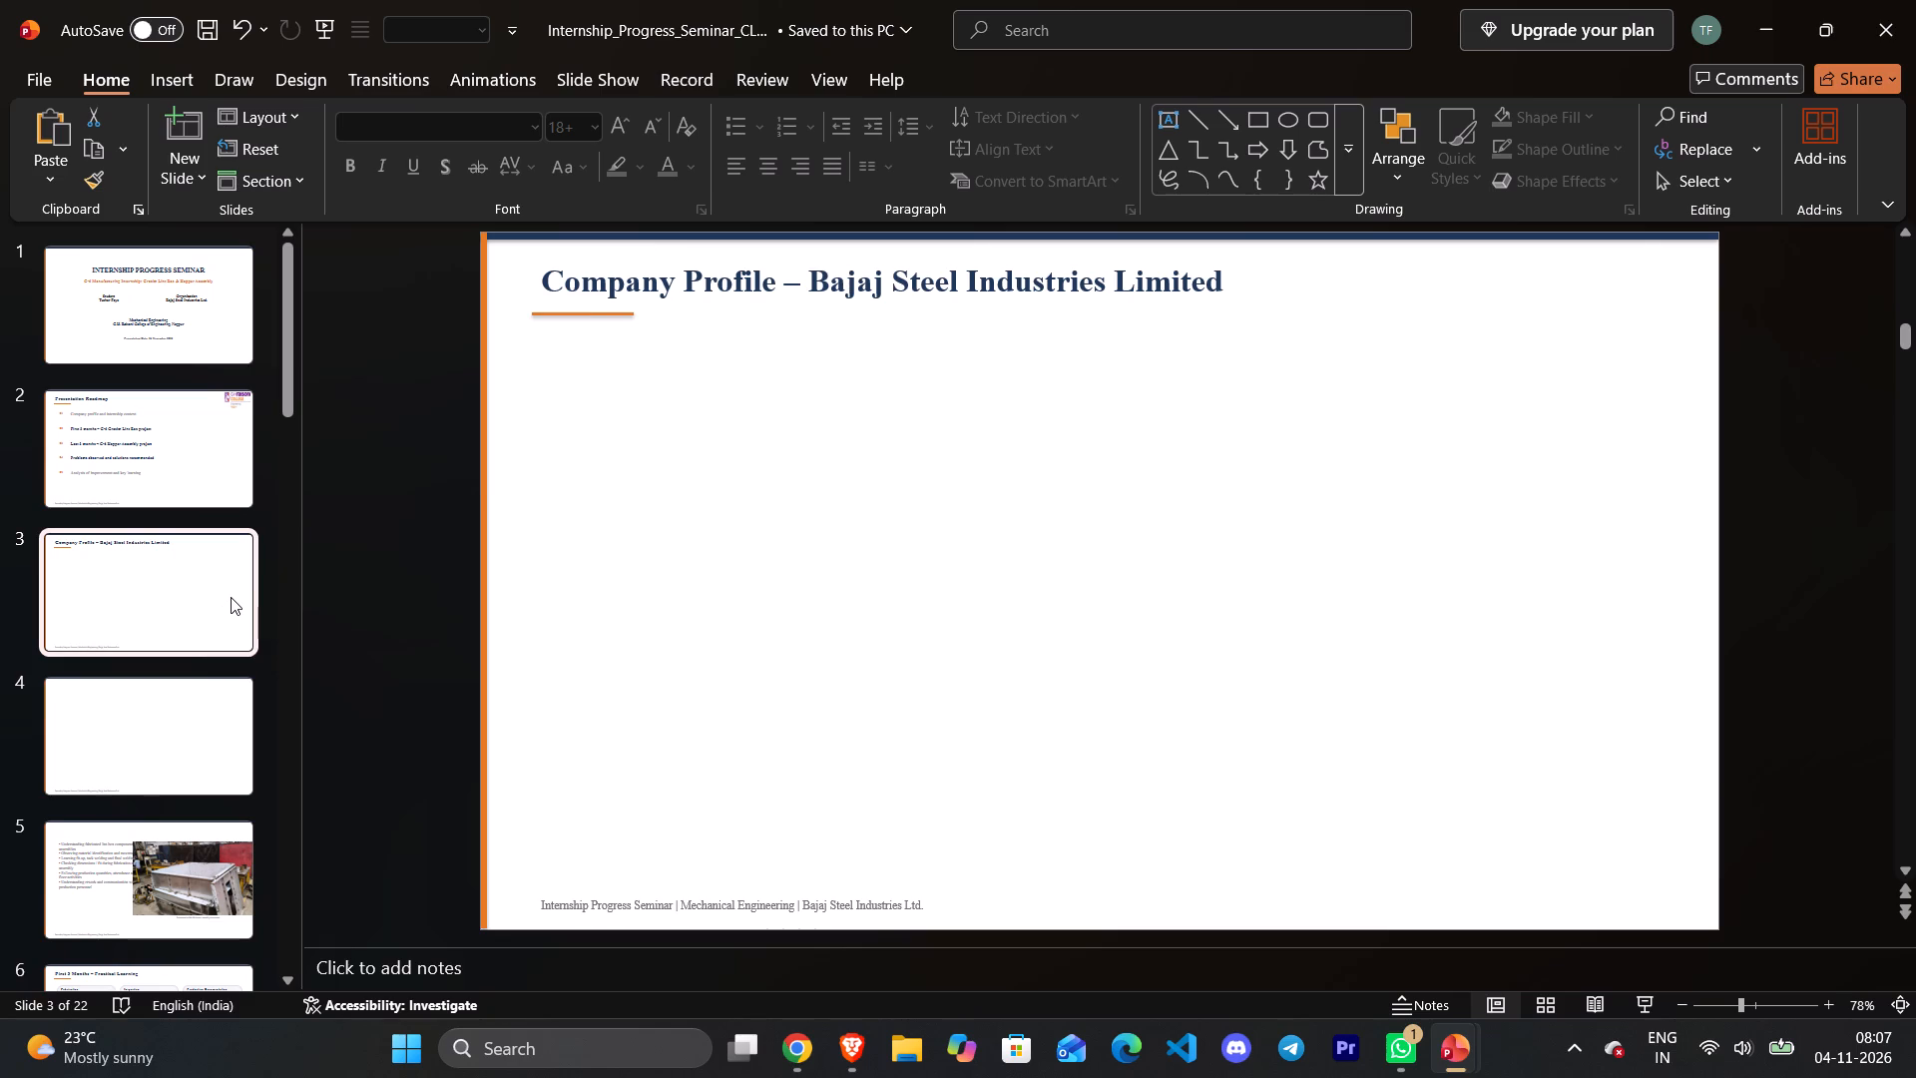
key(ctrl+z)
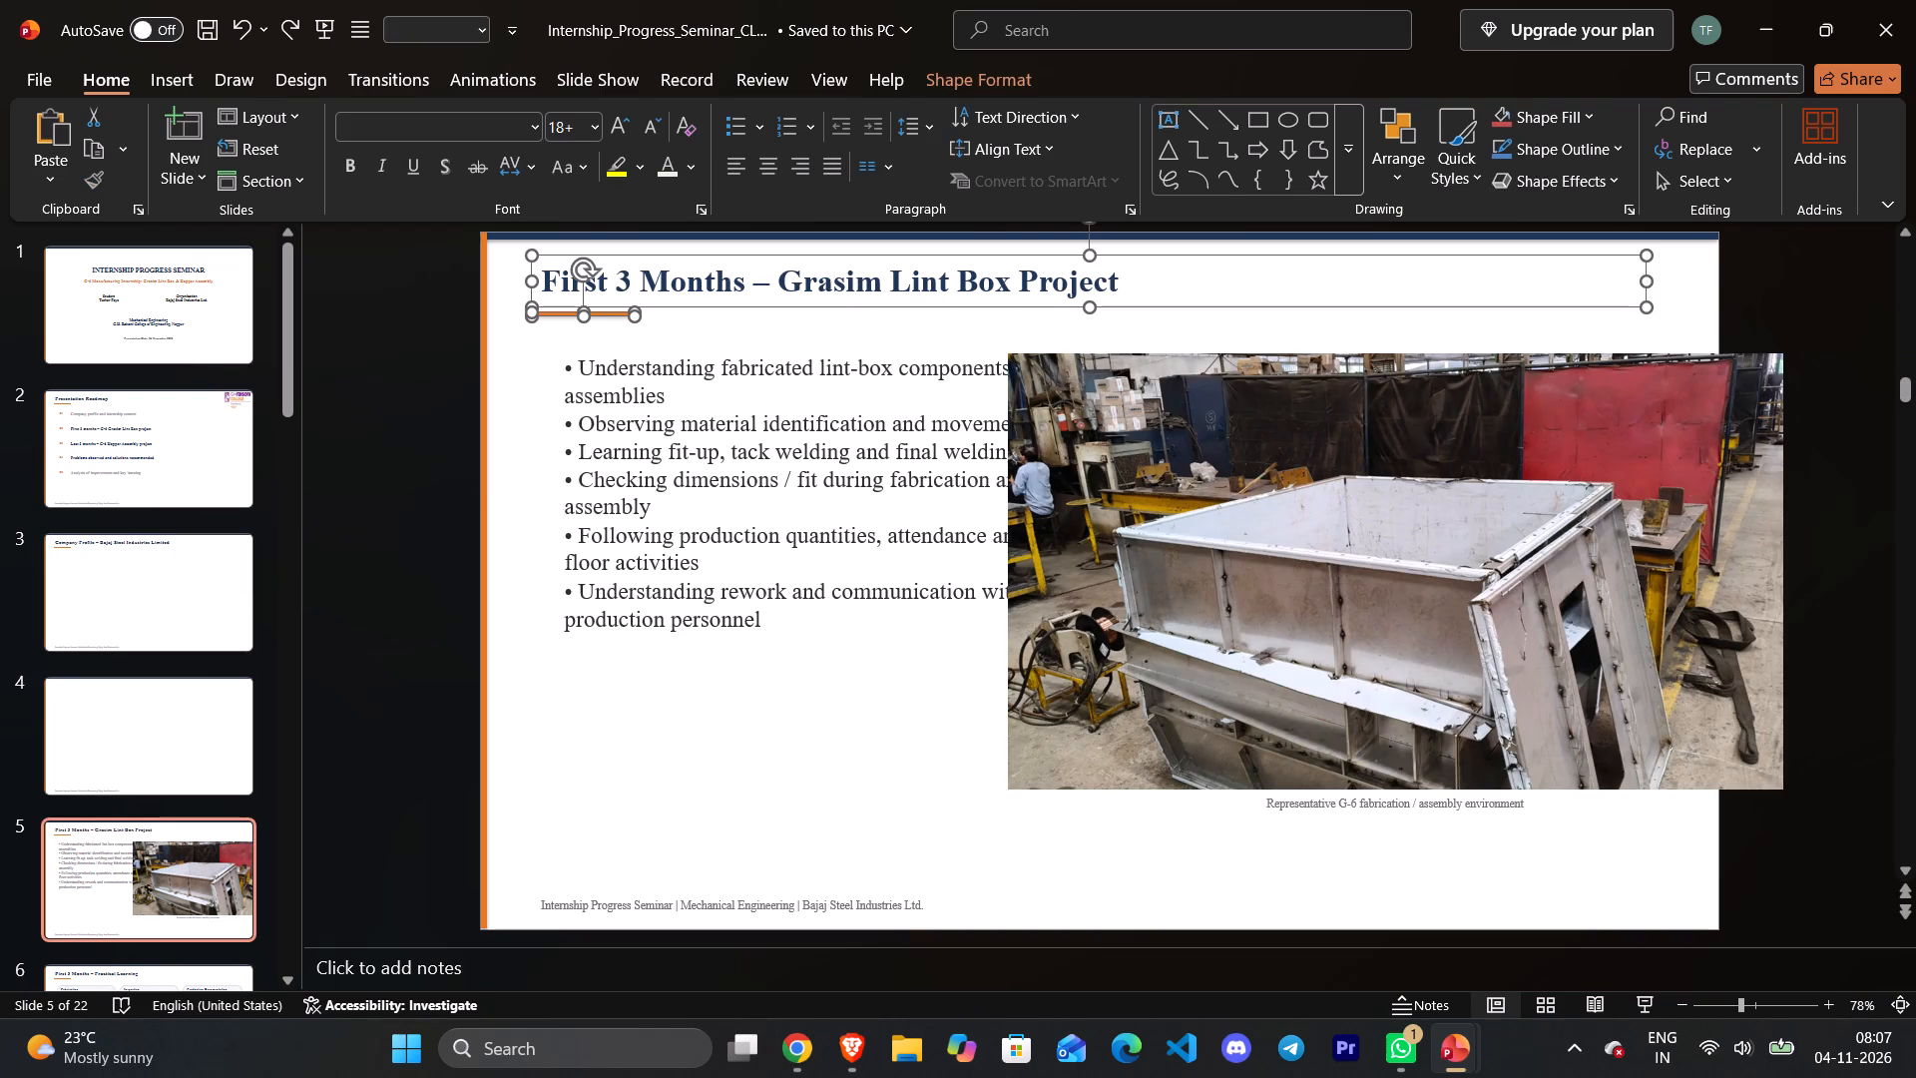
Copy slide 5's full bullet list on lint-box fabrication learning, moving the overlapping photo aside, and delete the list from the source slide.
click(681, 392)
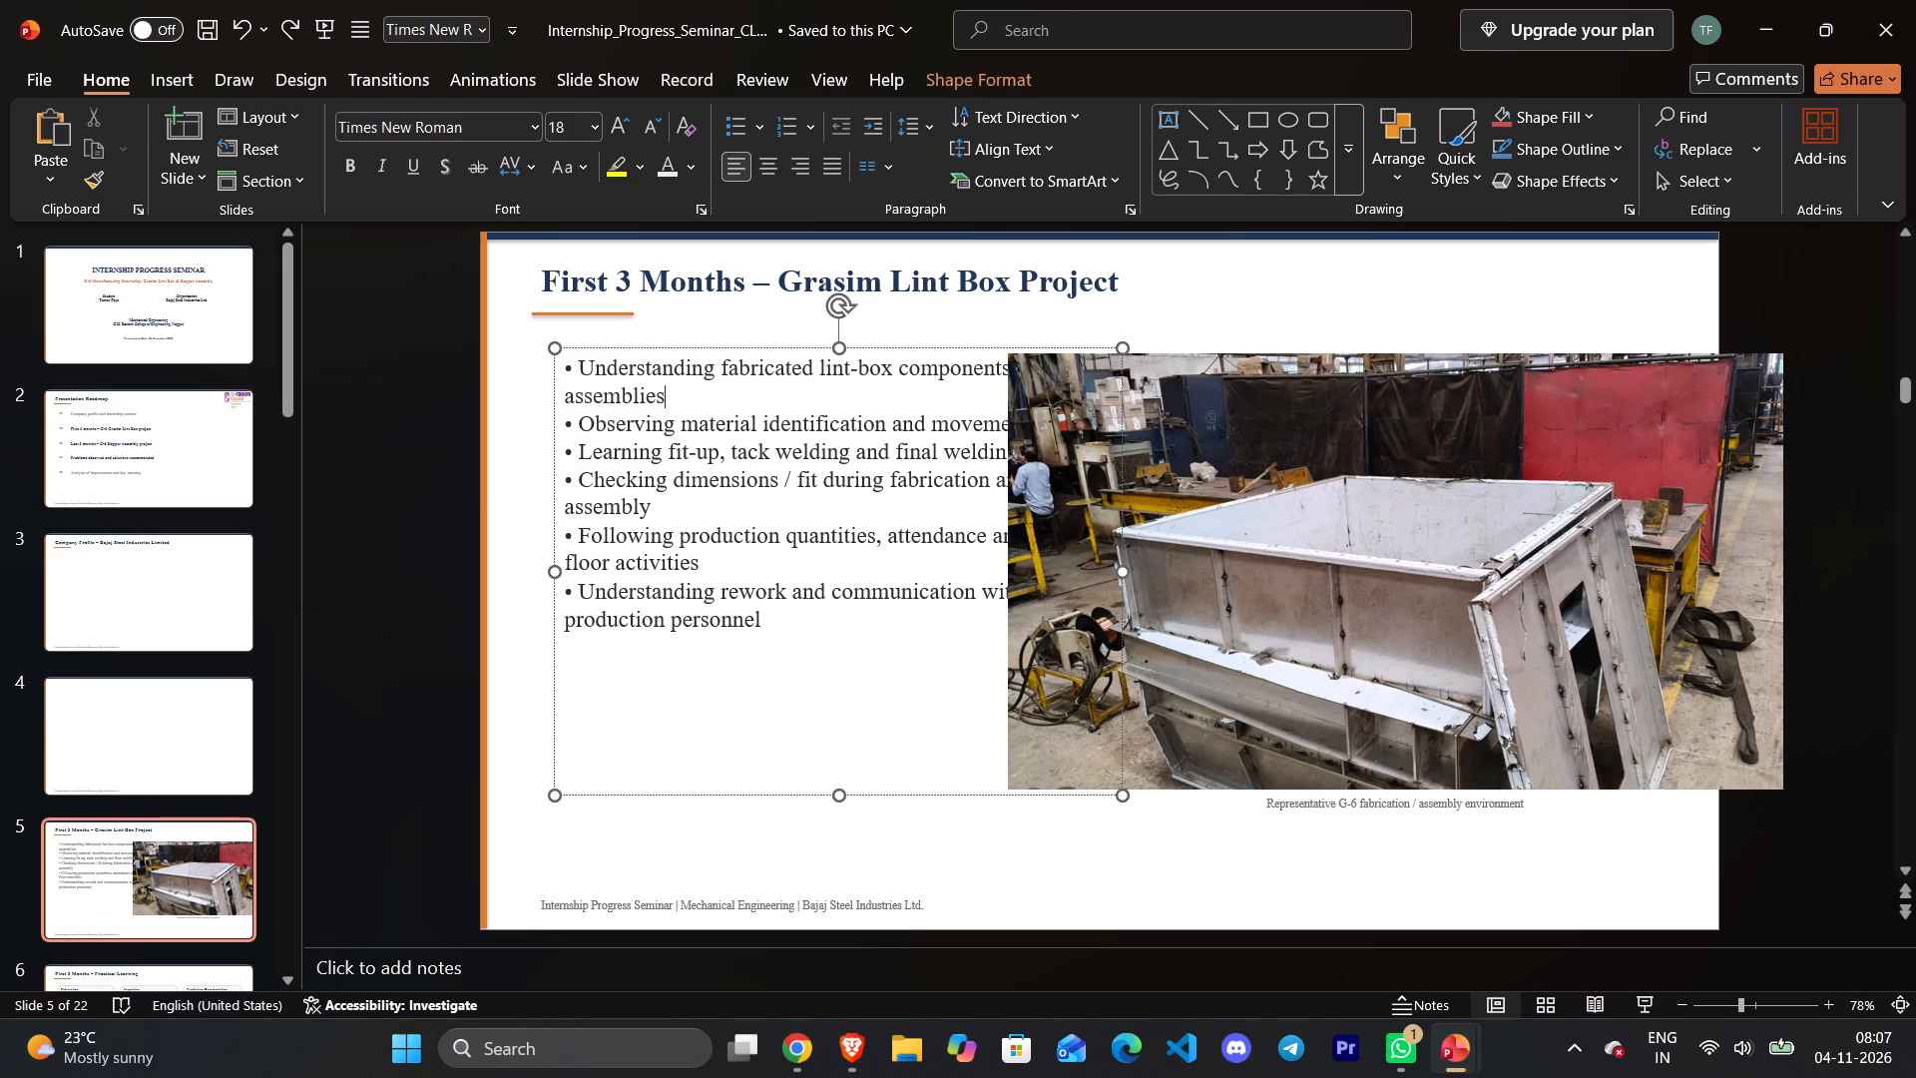
key(ctrl+x)
click(771, 390)
key(ctrl+x)
key(ctrl+c)
drag(1570, 400, 1890, 659)
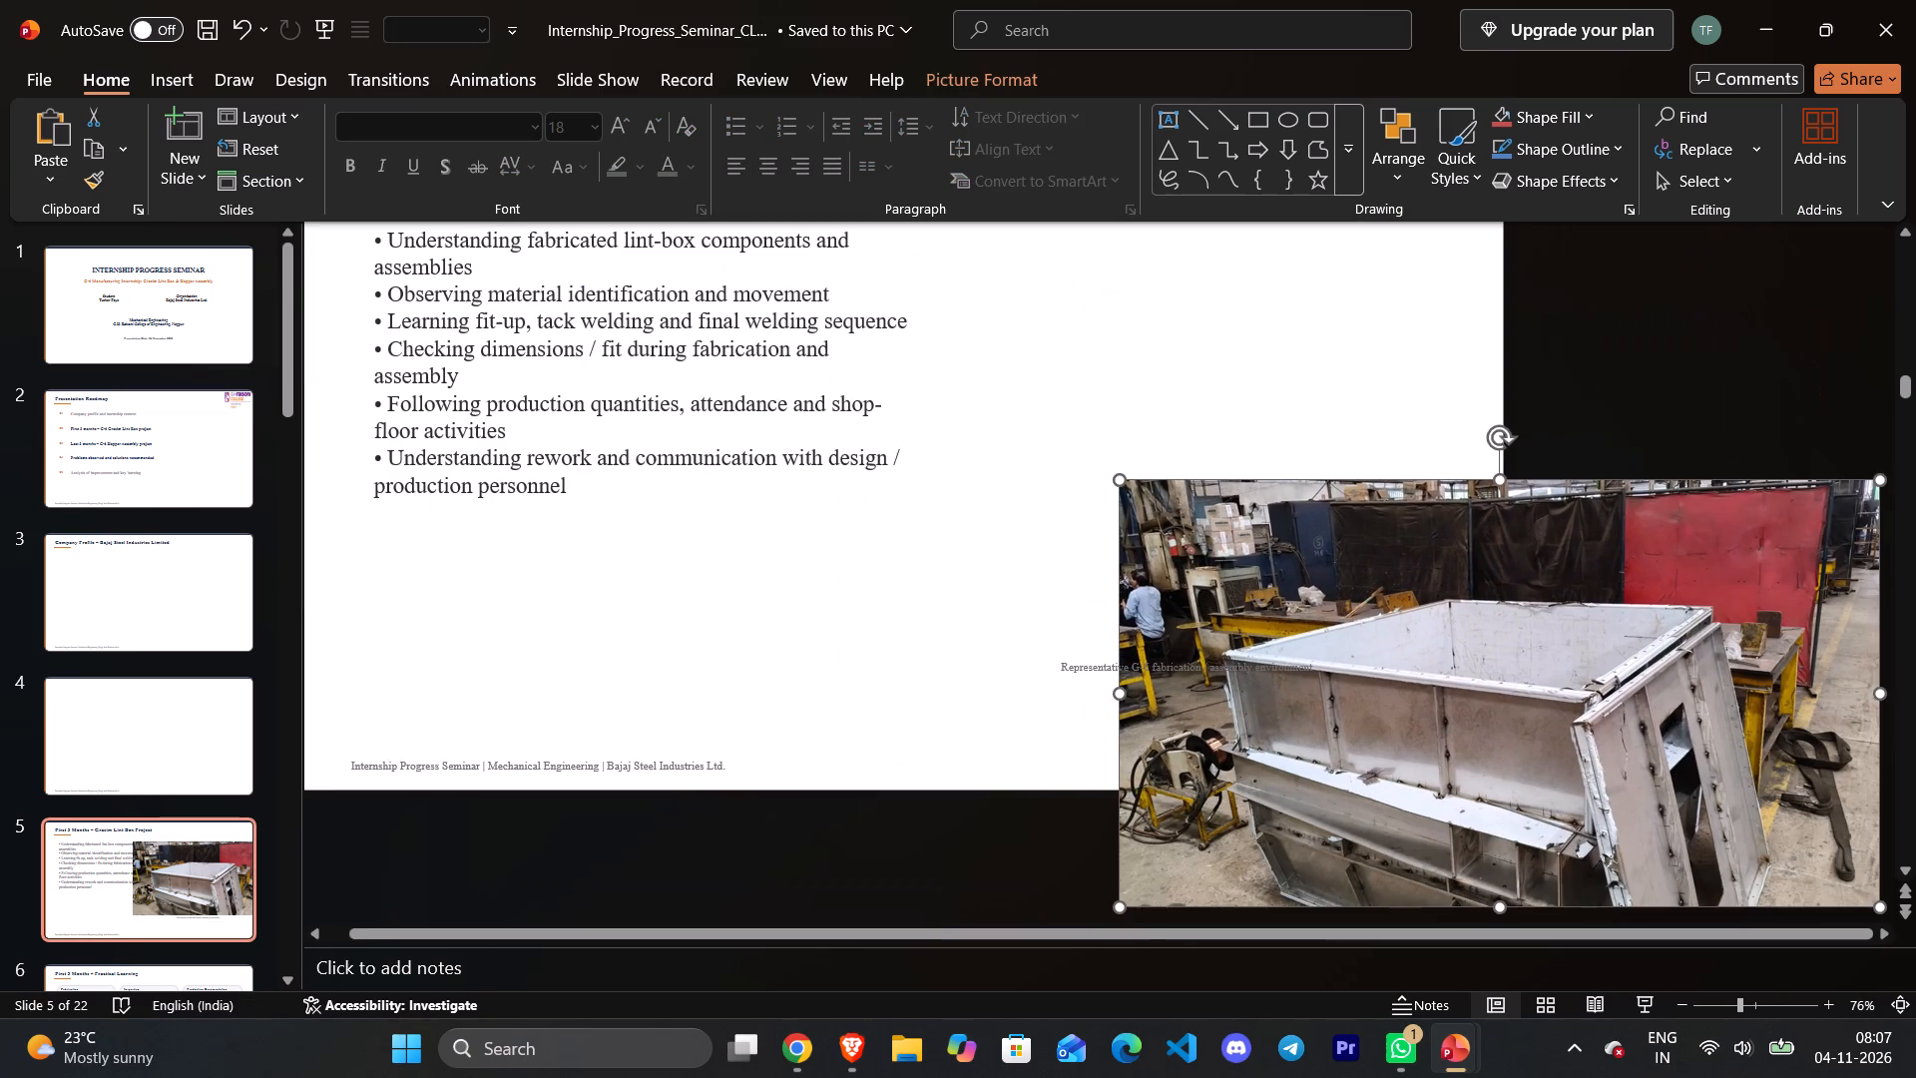
click(736, 403)
key(ctrl+x)
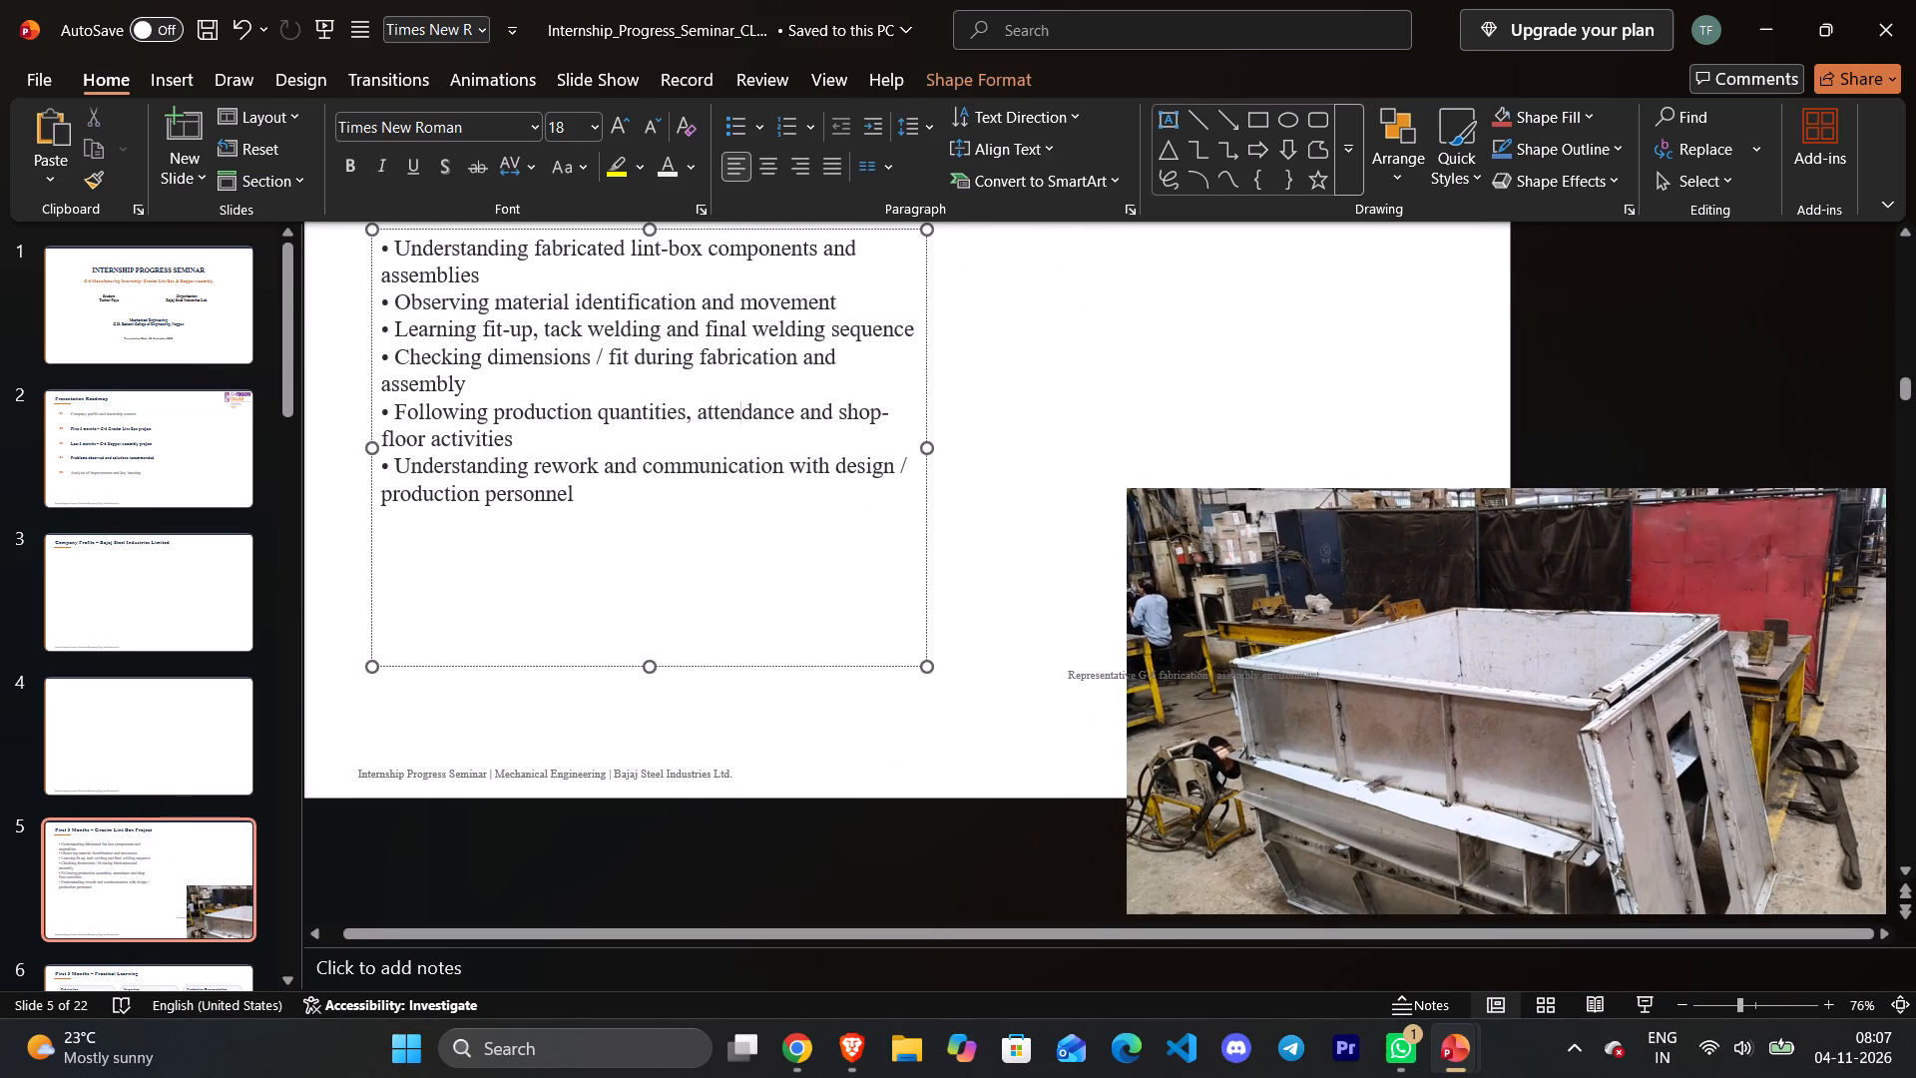
ctrl+scroll(760, 284, up, 3)
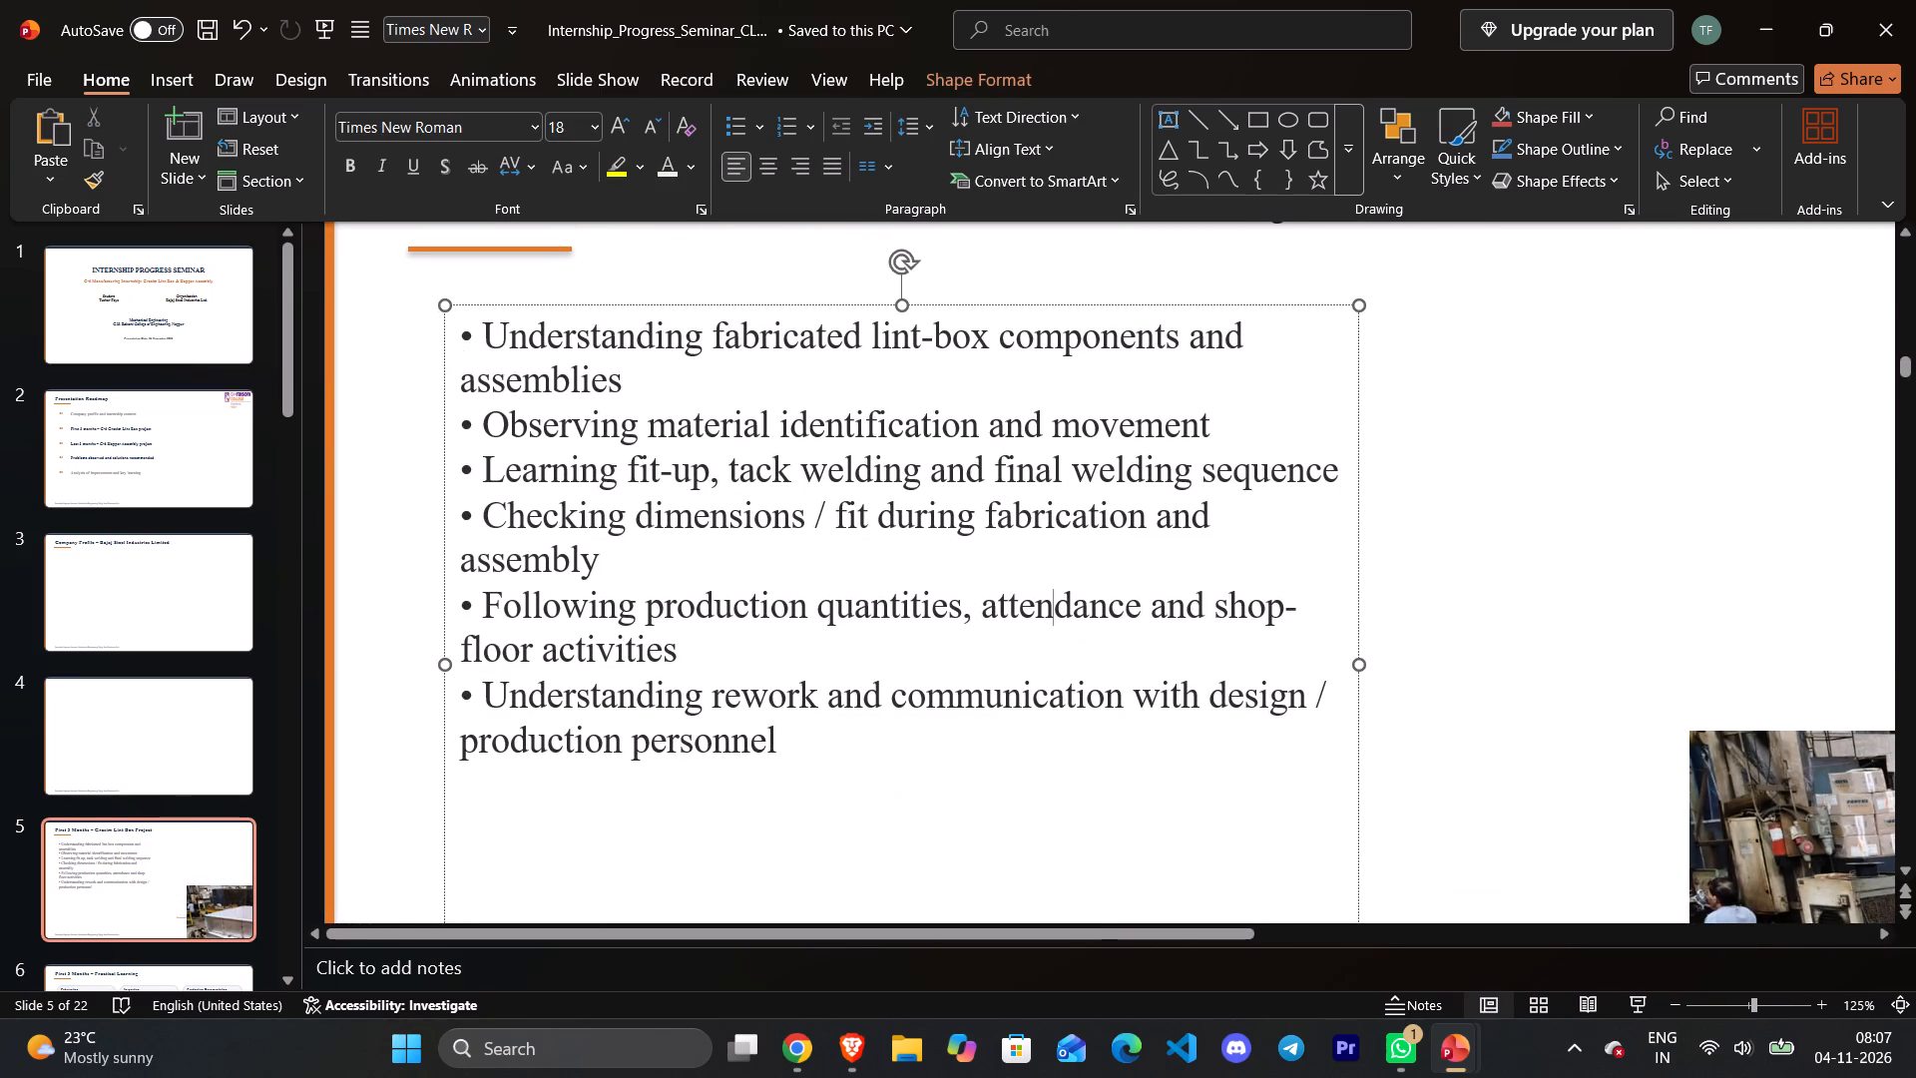
drag(466, 333, 1131, 873)
key(ctrl+c)
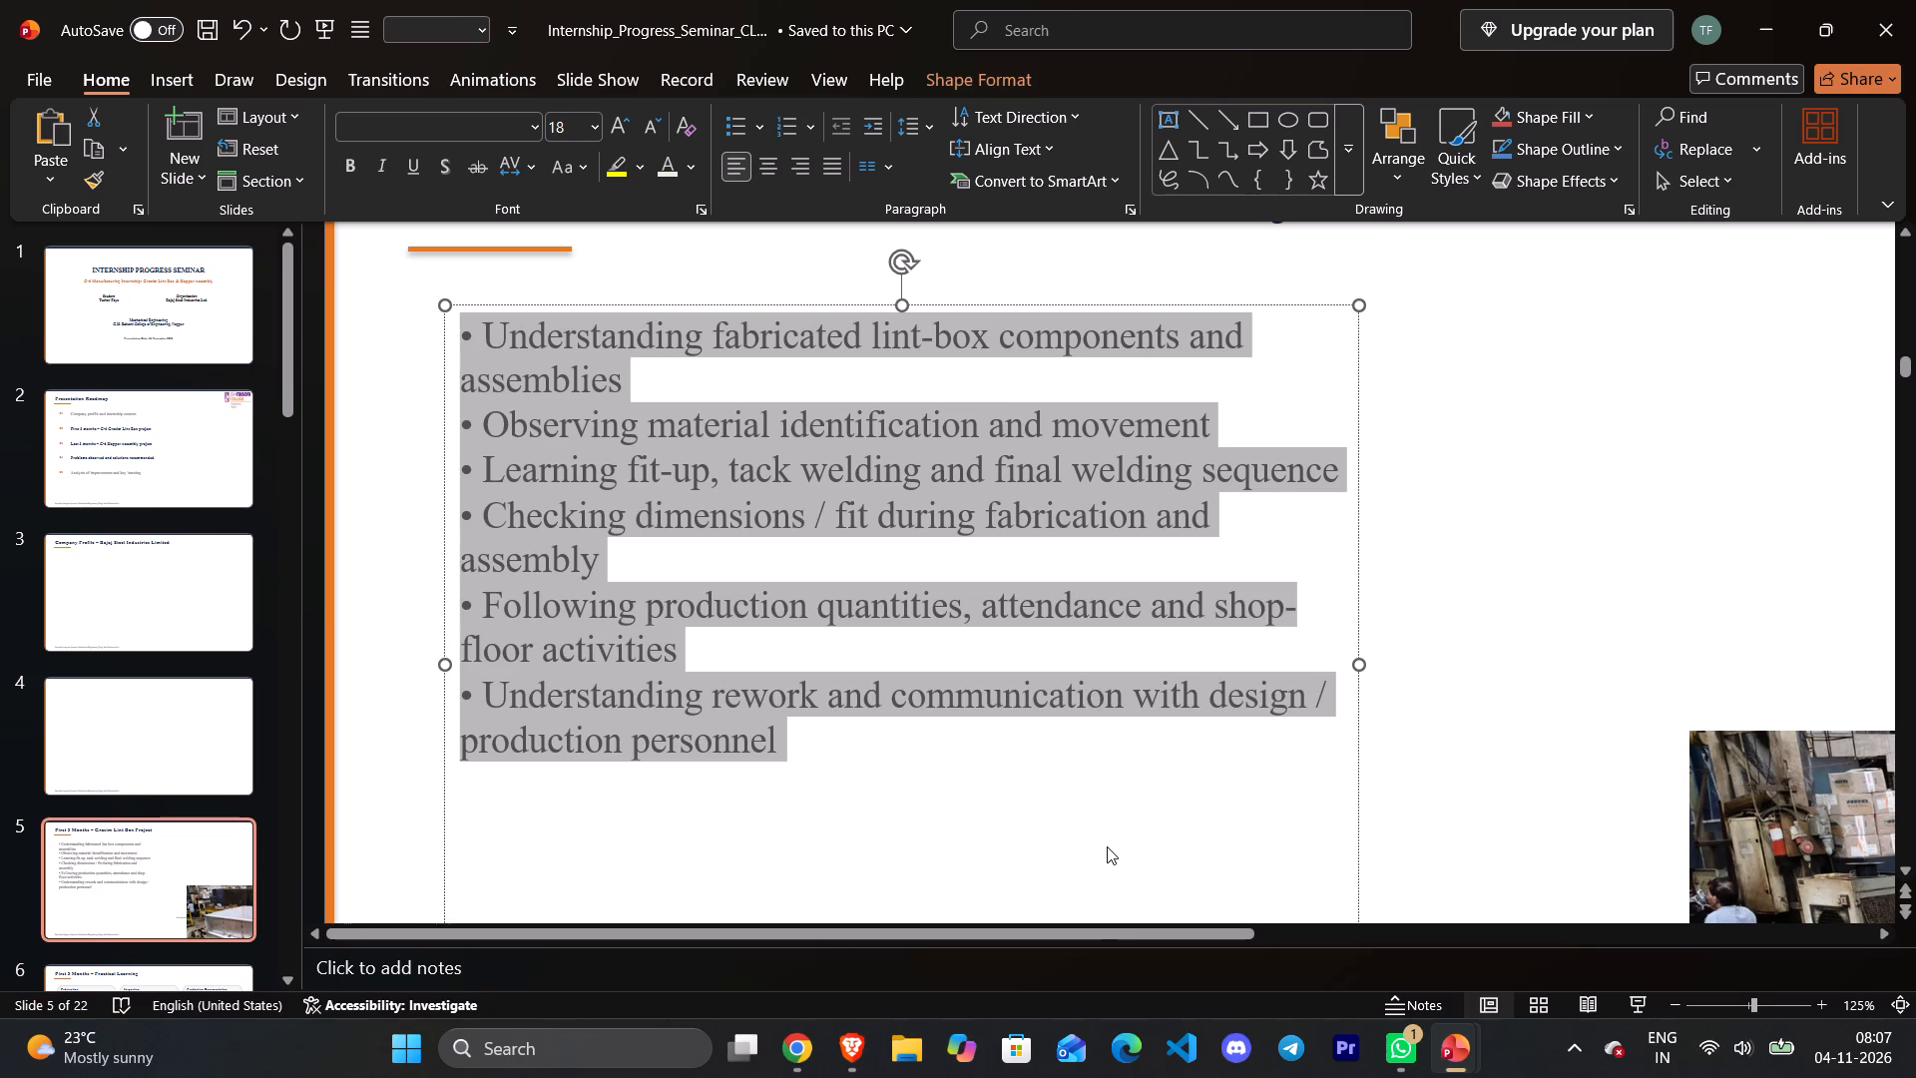
key(Delete)
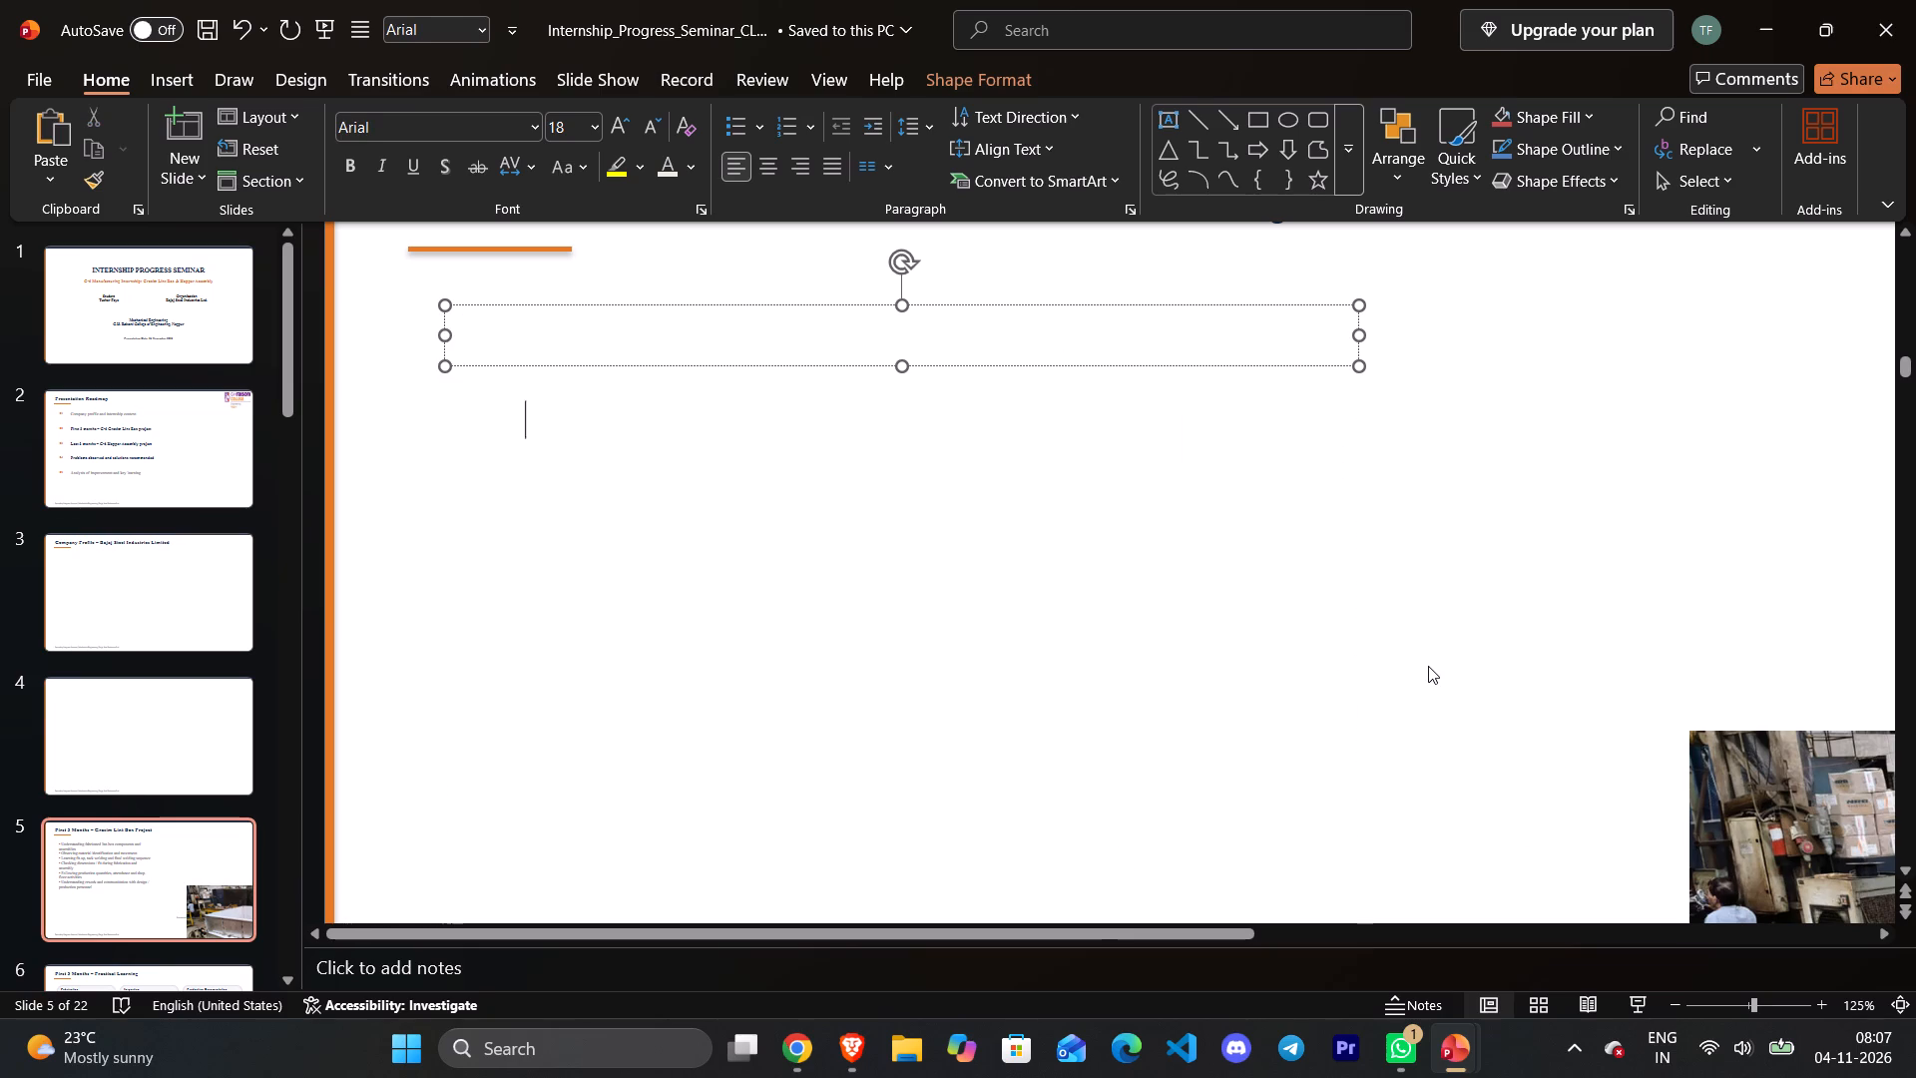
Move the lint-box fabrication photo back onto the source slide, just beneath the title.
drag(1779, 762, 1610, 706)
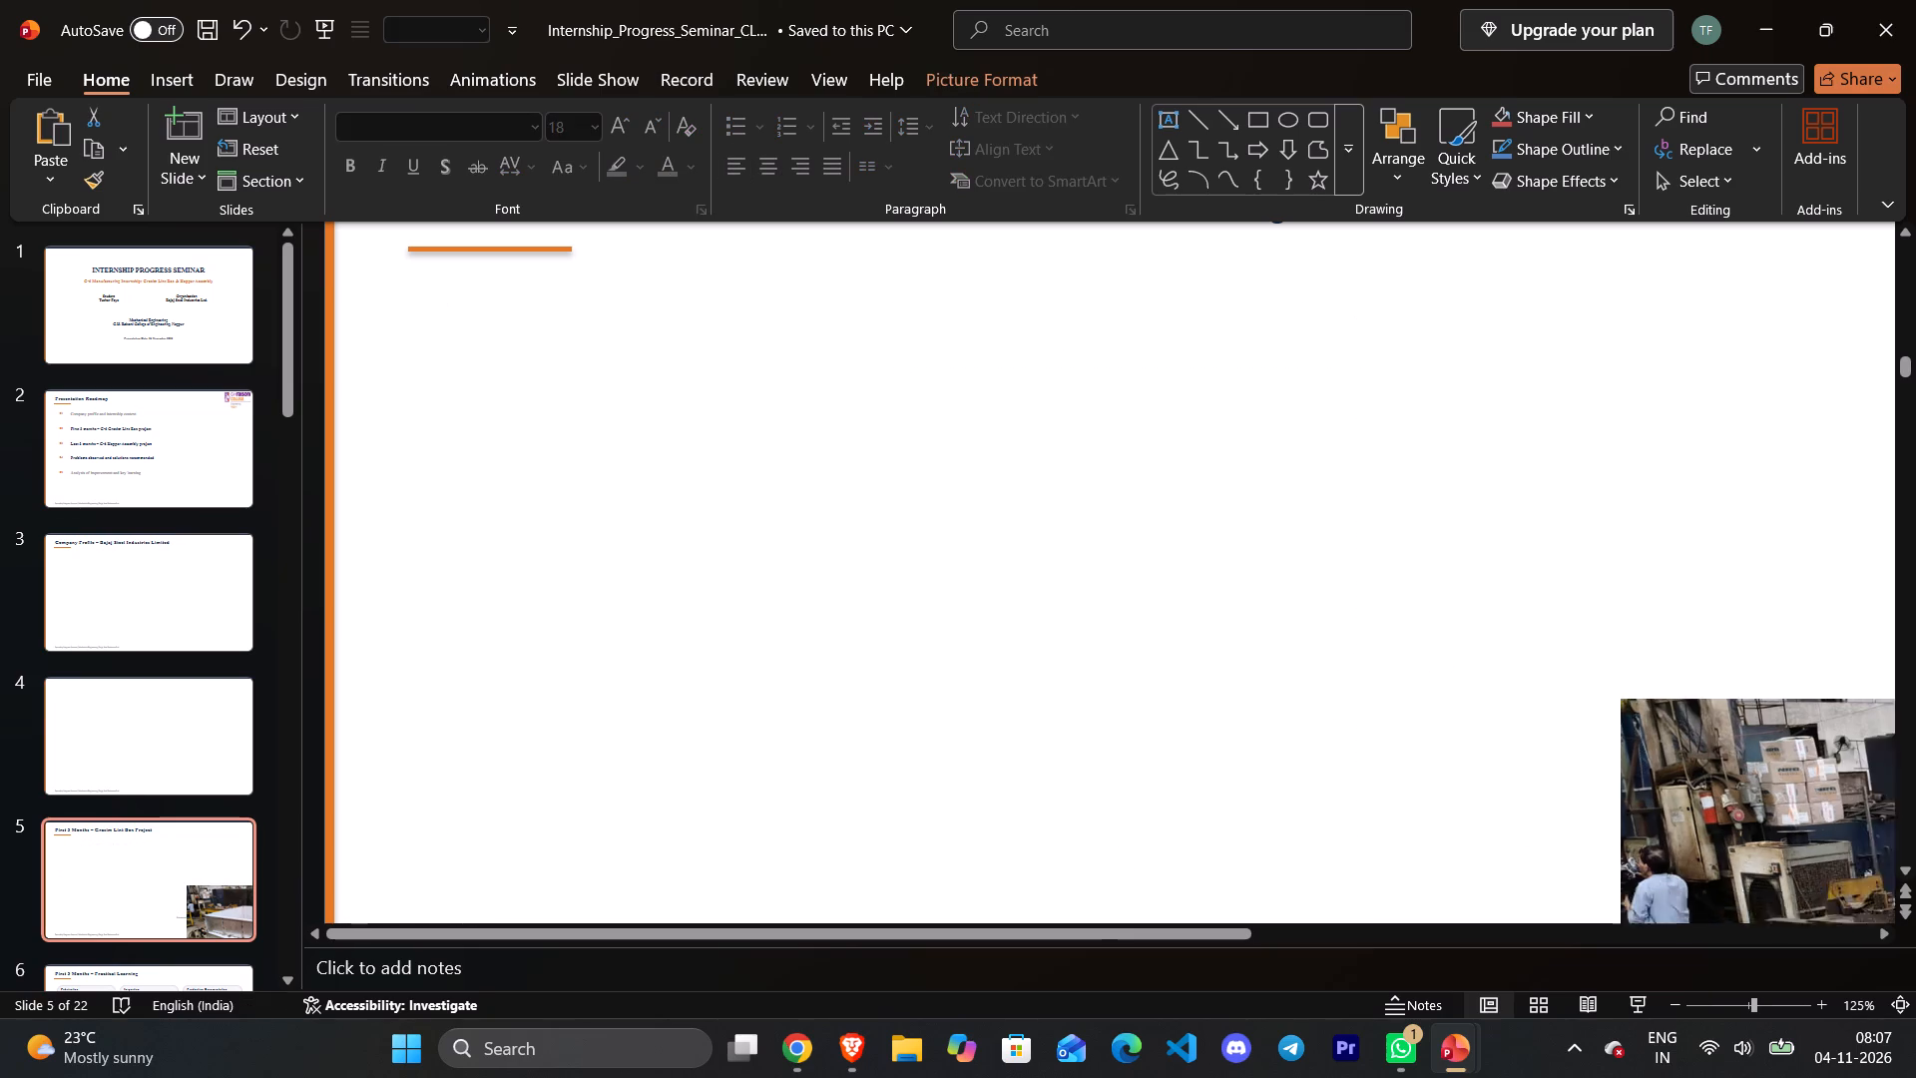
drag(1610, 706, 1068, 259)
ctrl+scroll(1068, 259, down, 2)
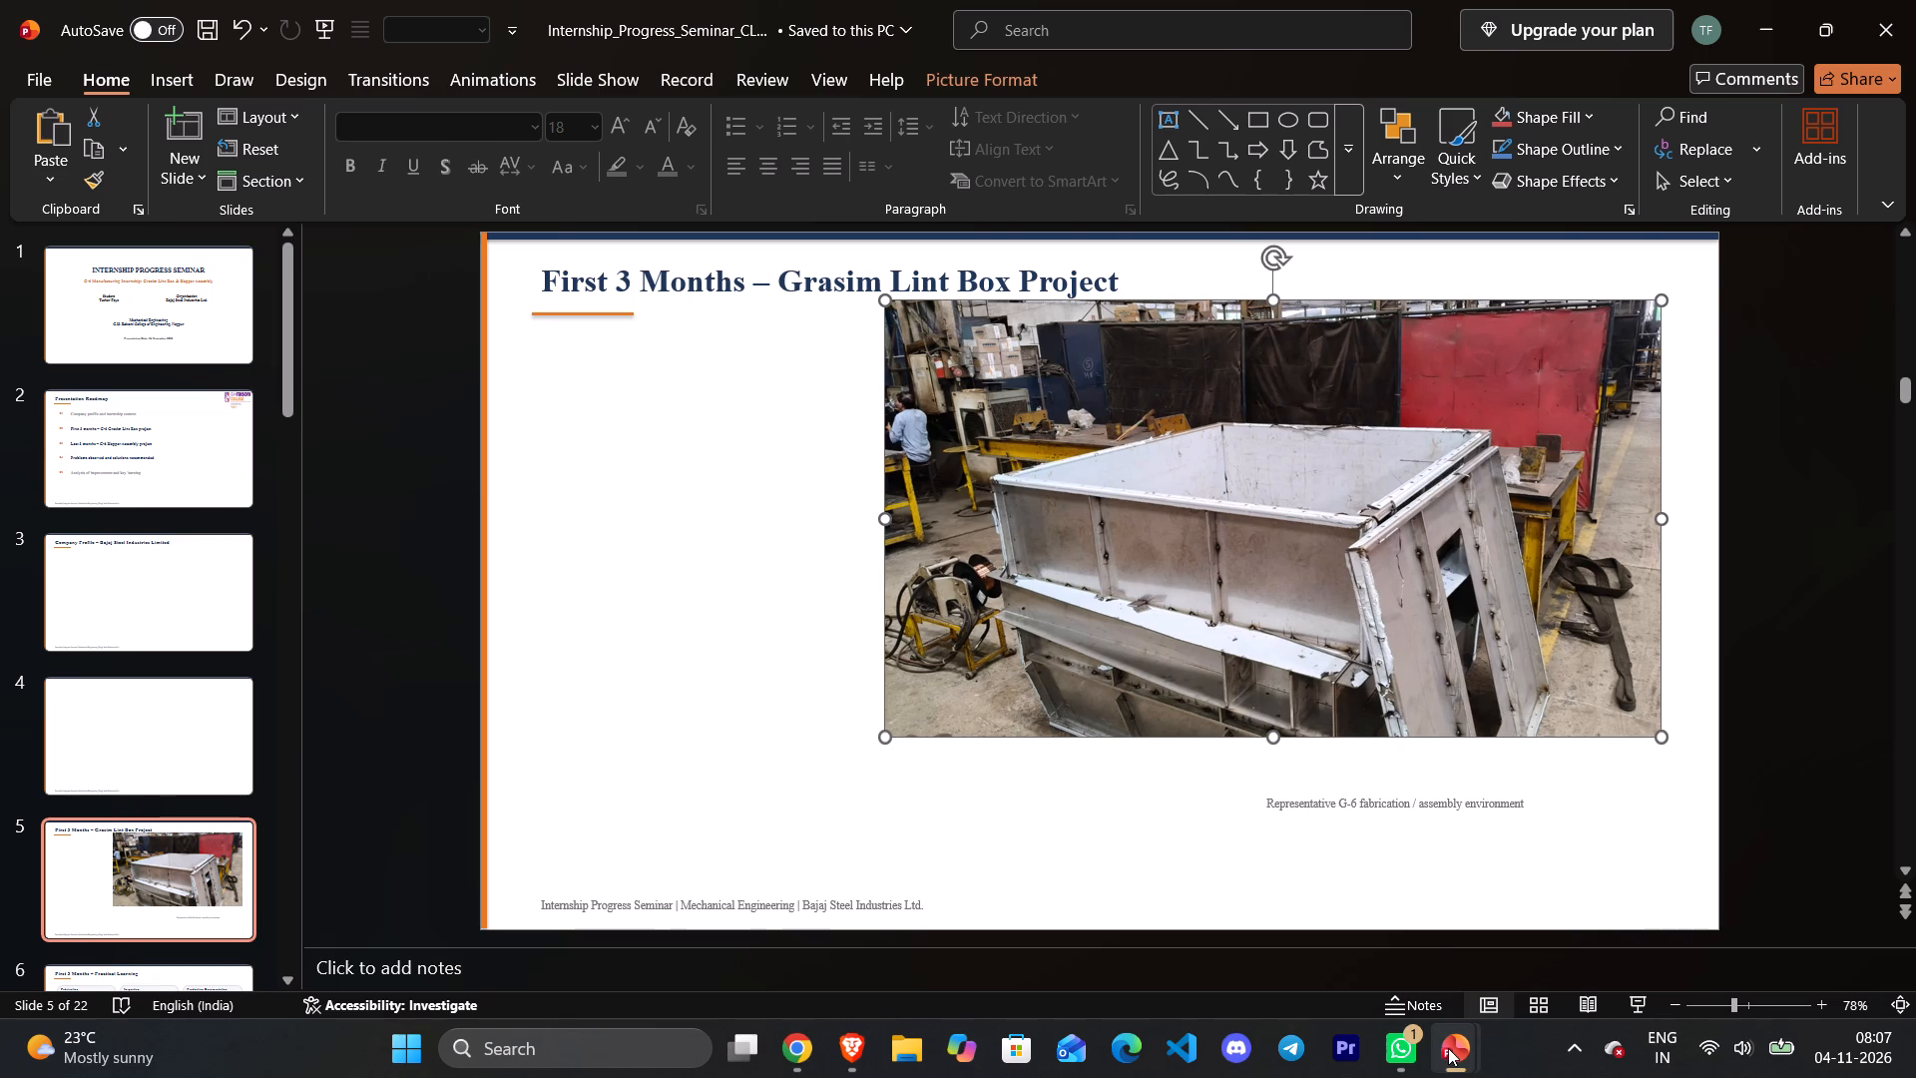
Paste the bullet list onto slide 5 of internship_seminar_2_ppt and place it on the slide's left side below the purple banner.
click(1571, 945)
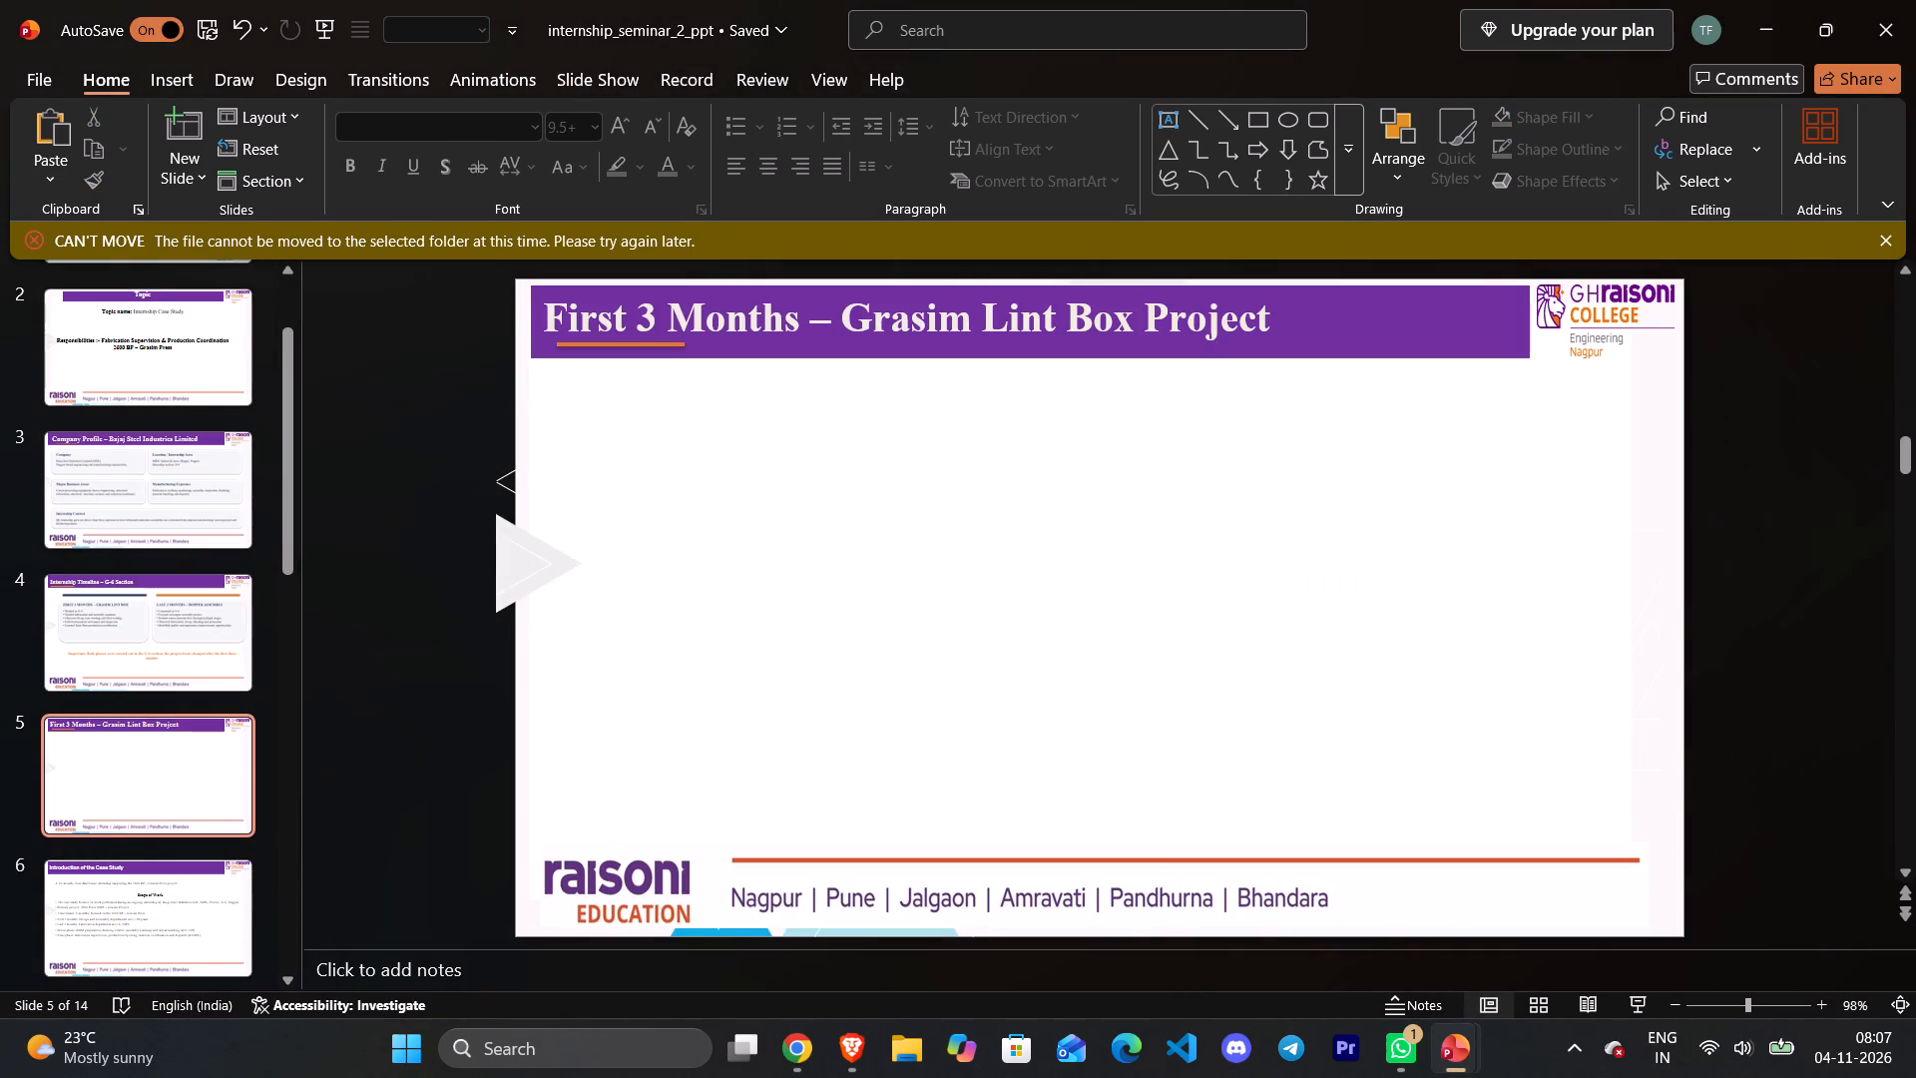
key(ctrl+v)
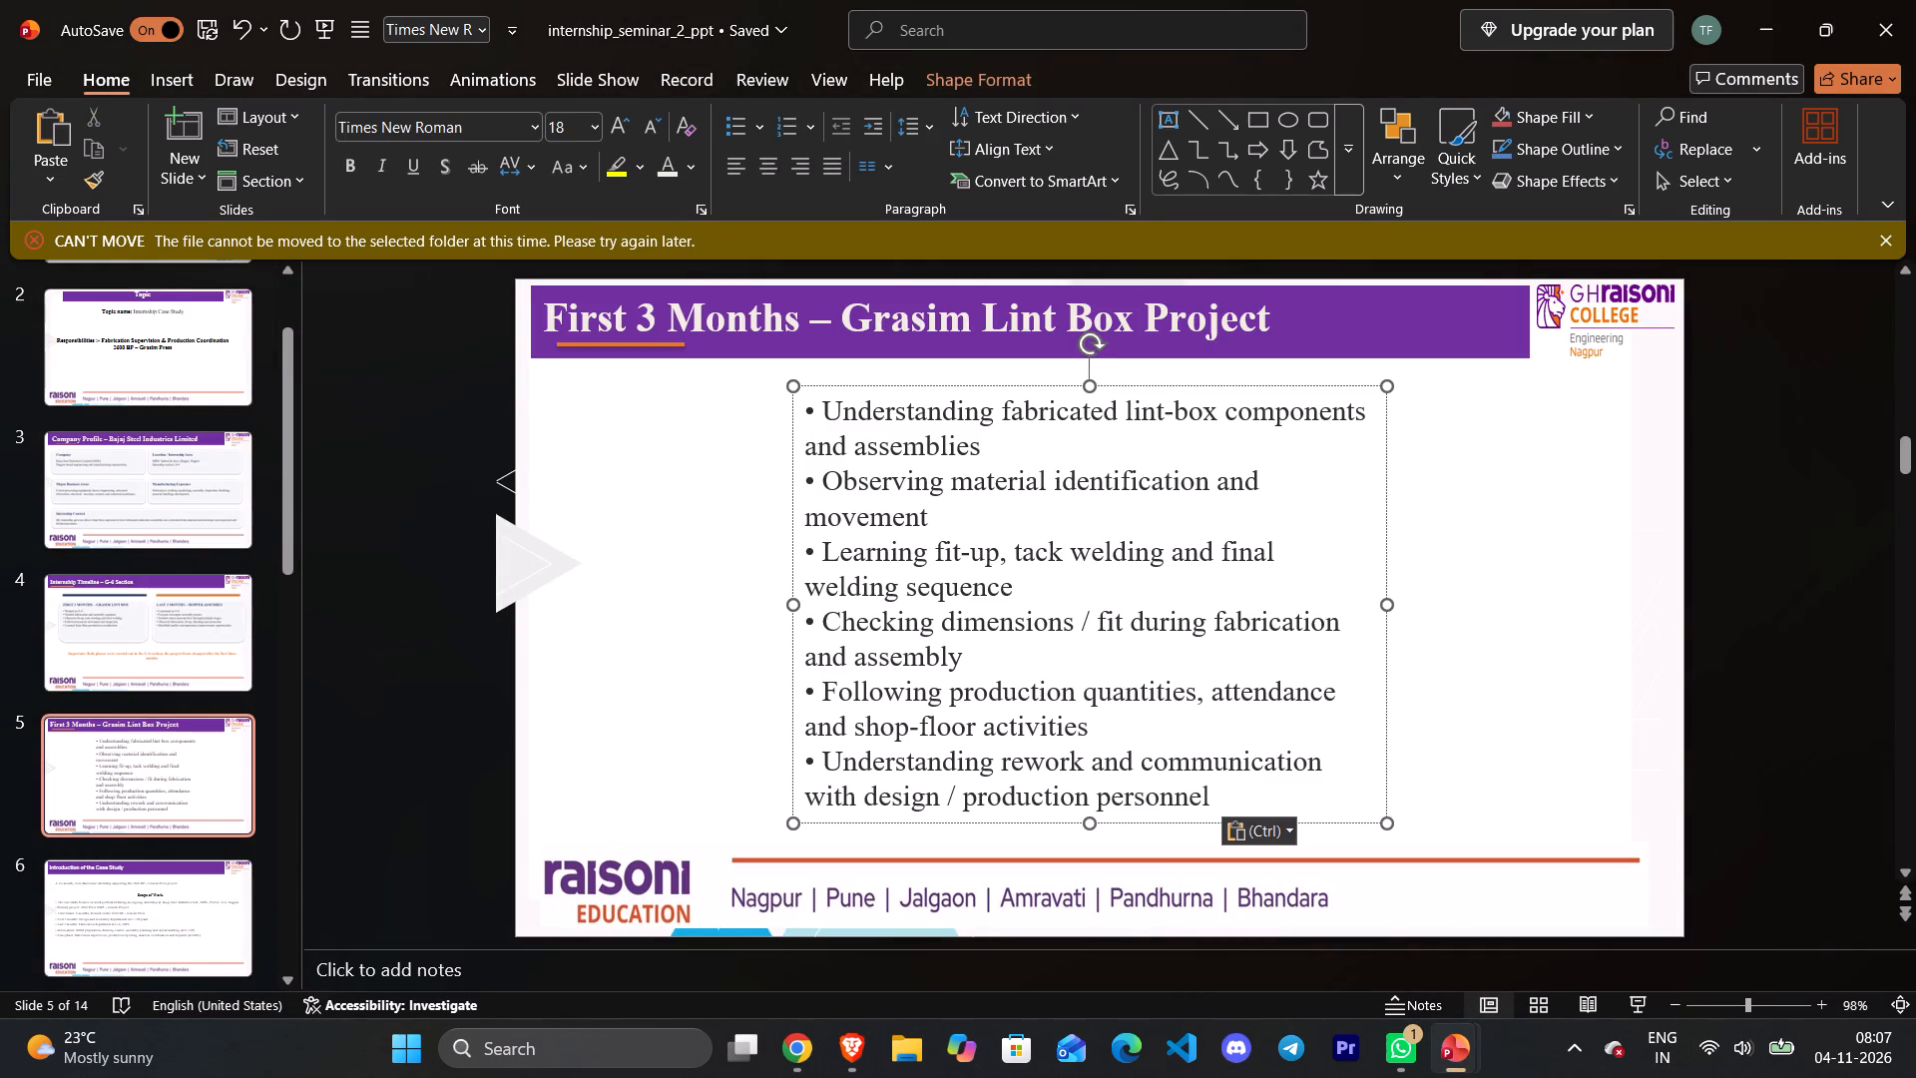
drag(1070, 386, 854, 379)
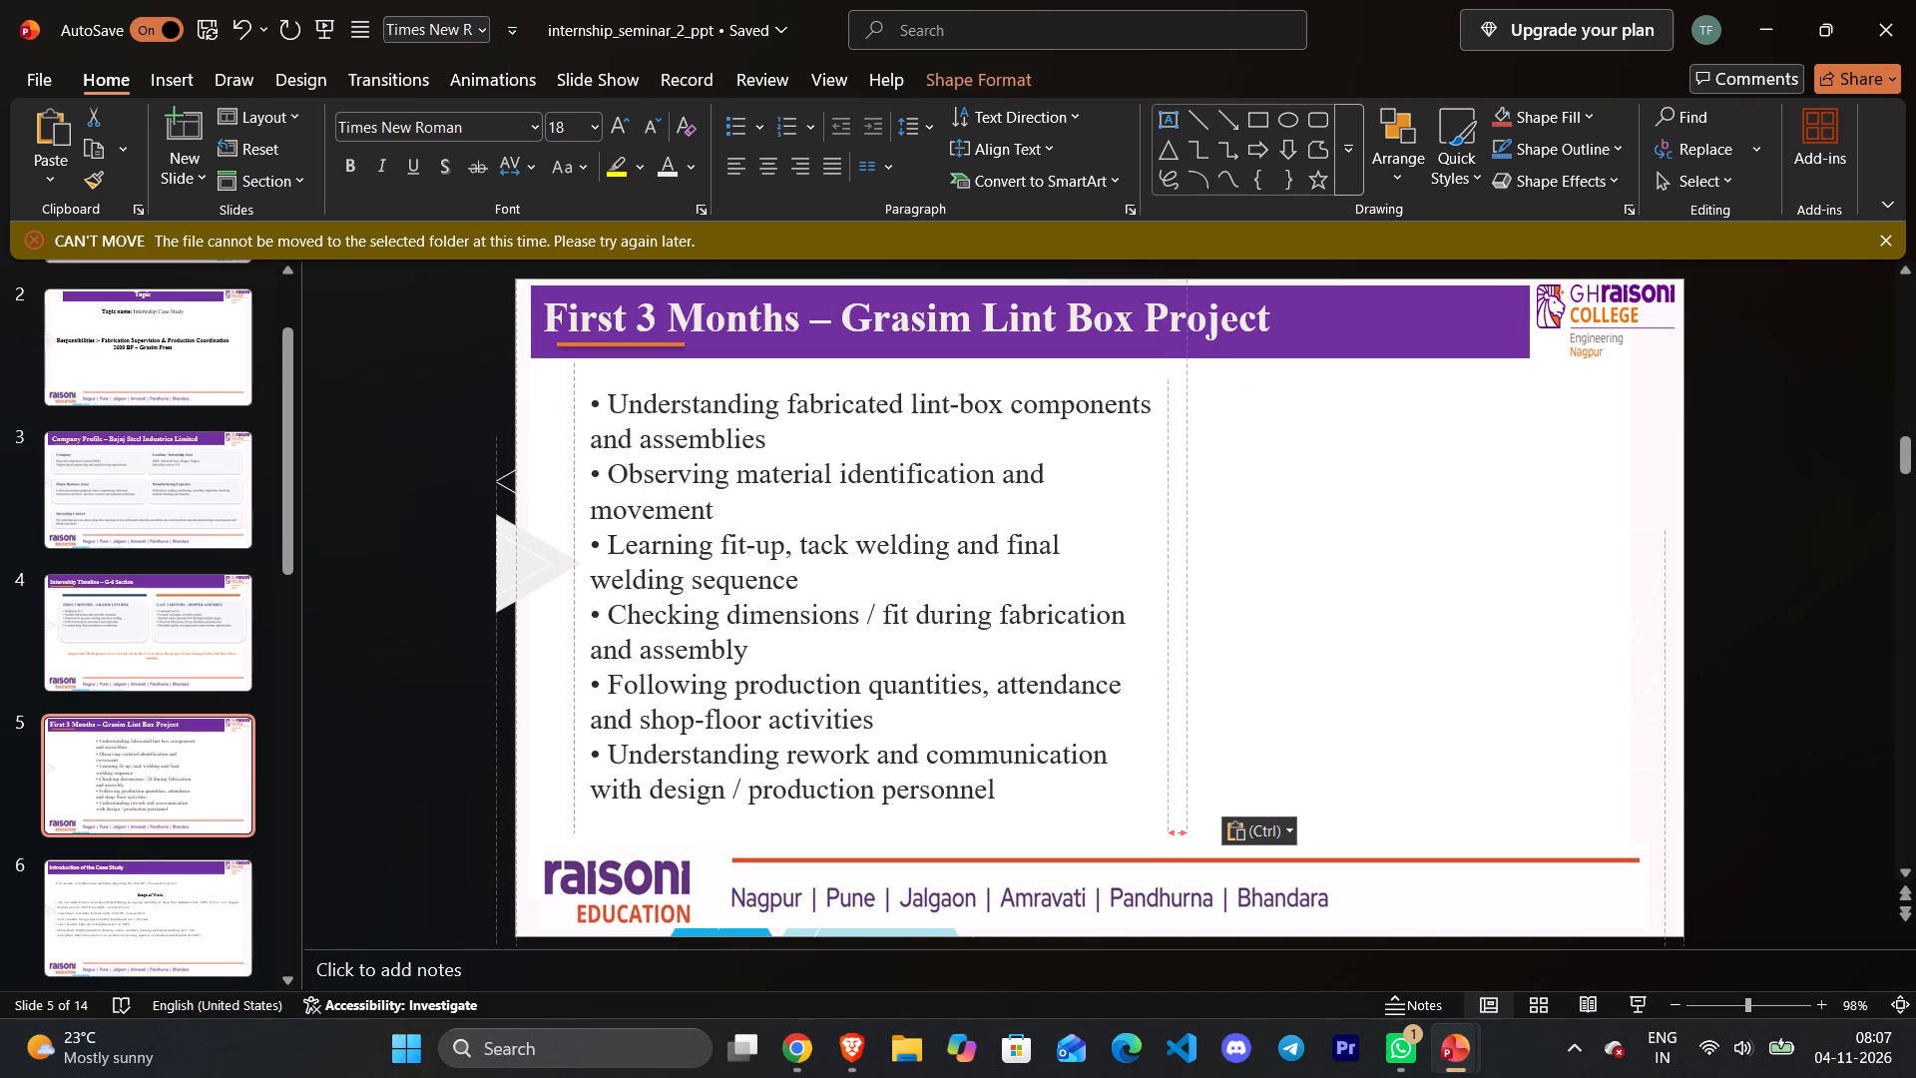
drag(854, 379, 858, 381)
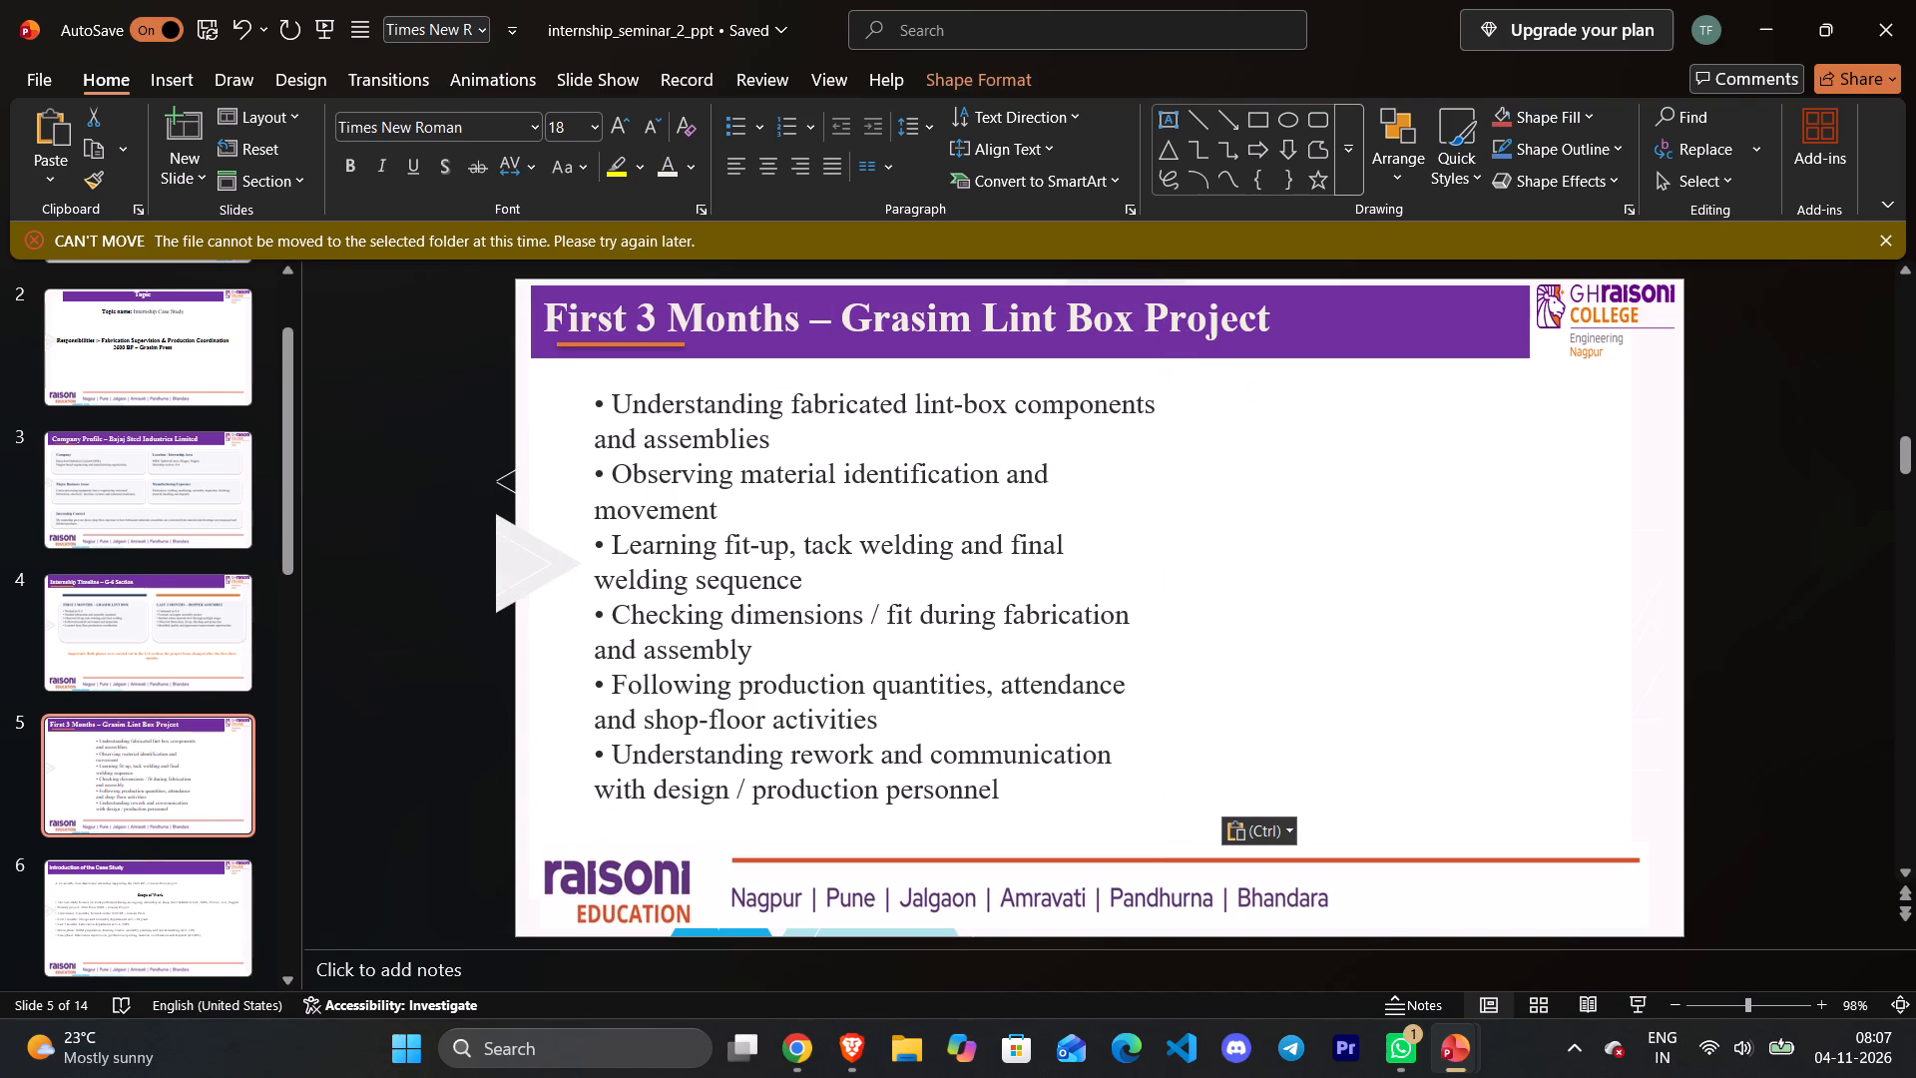
drag(858, 381, 842, 381)
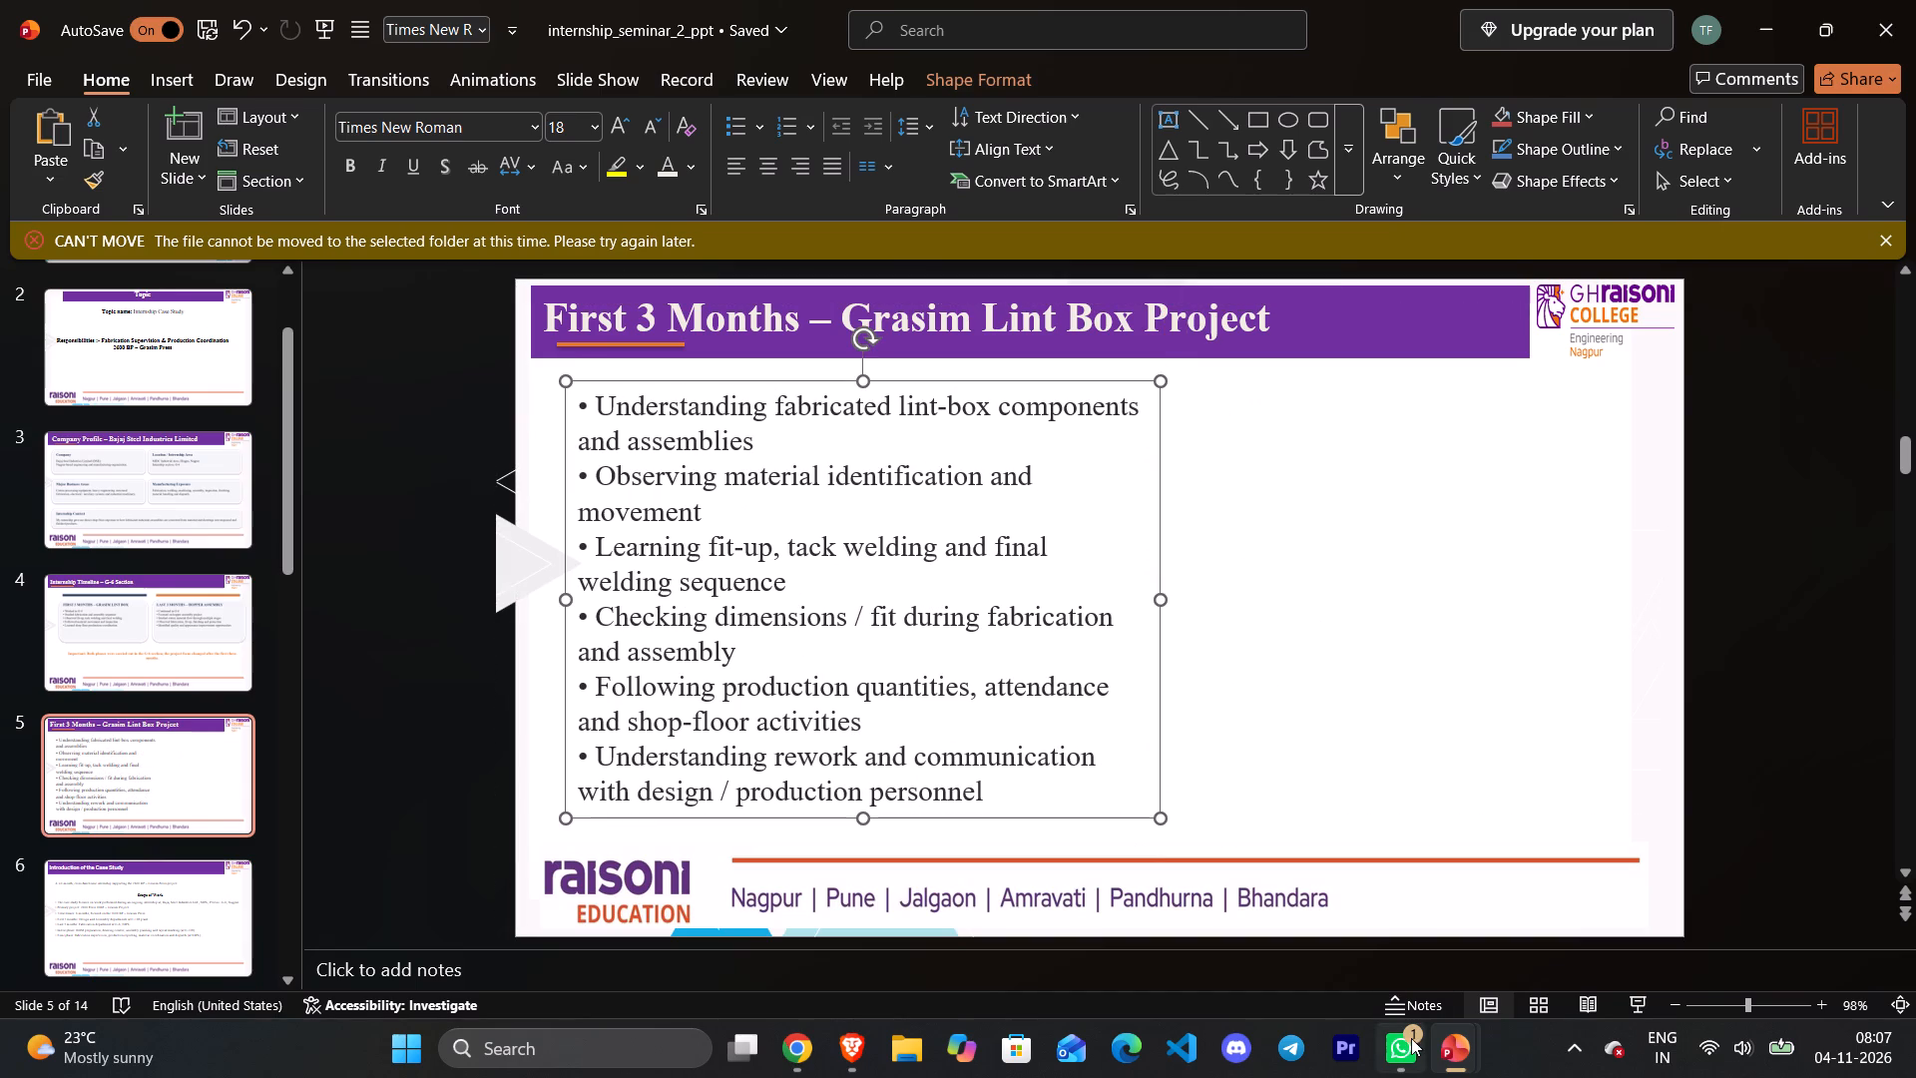
Cut the lint-box fabrication photo from the source presentation's slide 5 and paste it as a picture onto slide 5 of internship_seminar_2_ppt.
click(1421, 986)
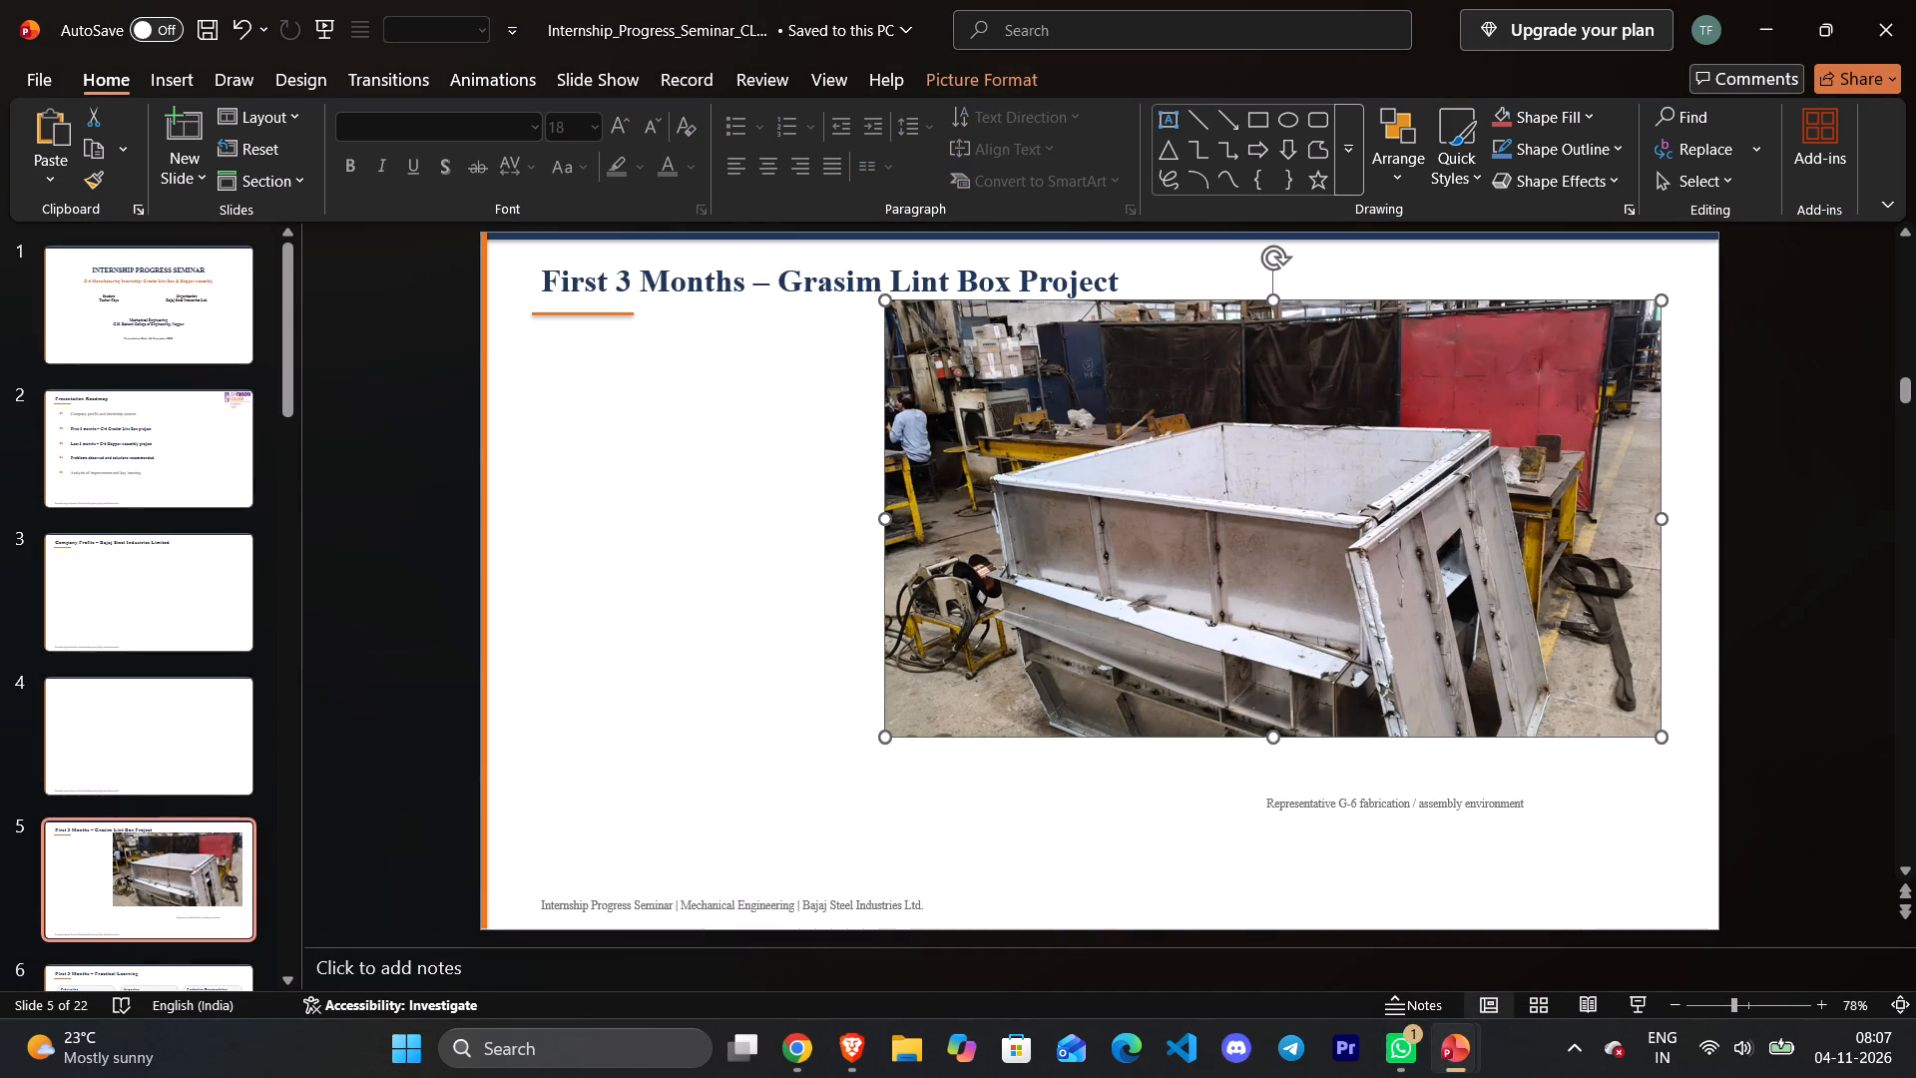
right_click(1275, 530)
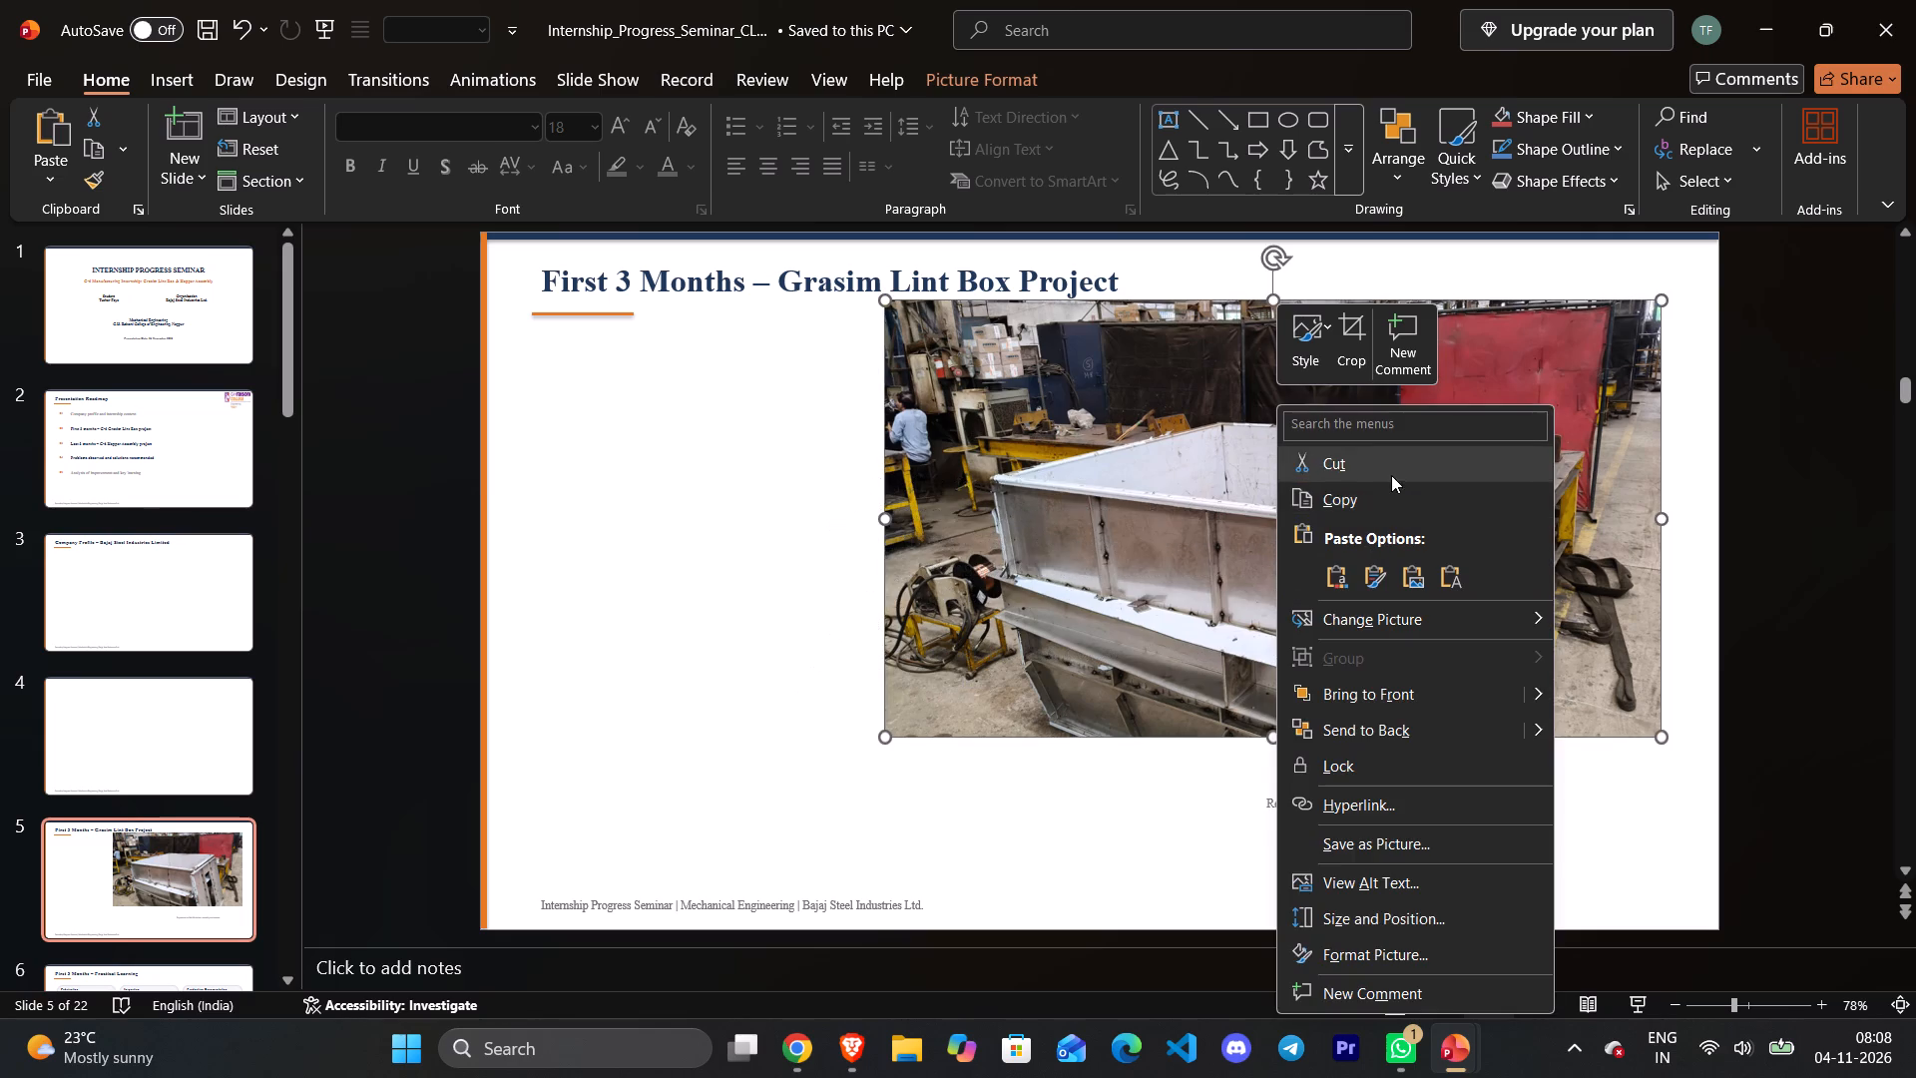
click(1392, 473)
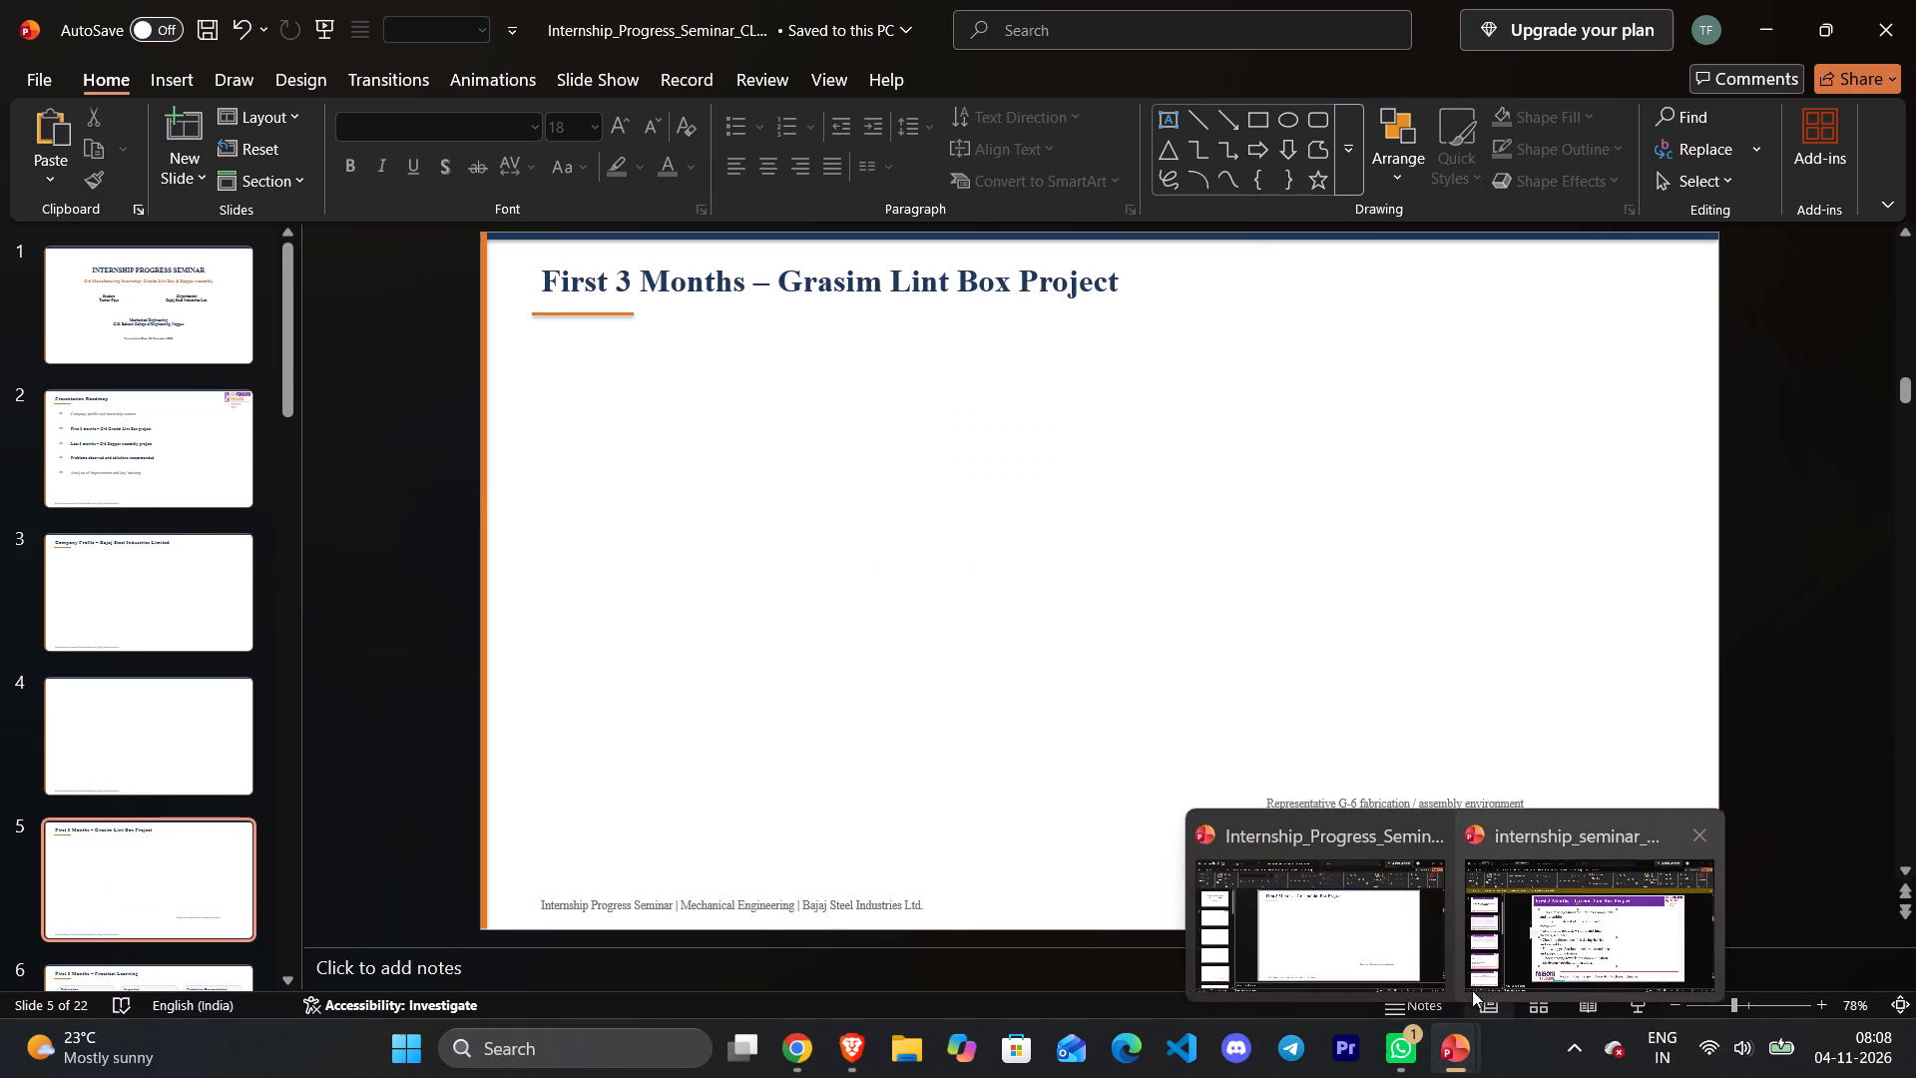
click(1494, 969)
right_click(1384, 583)
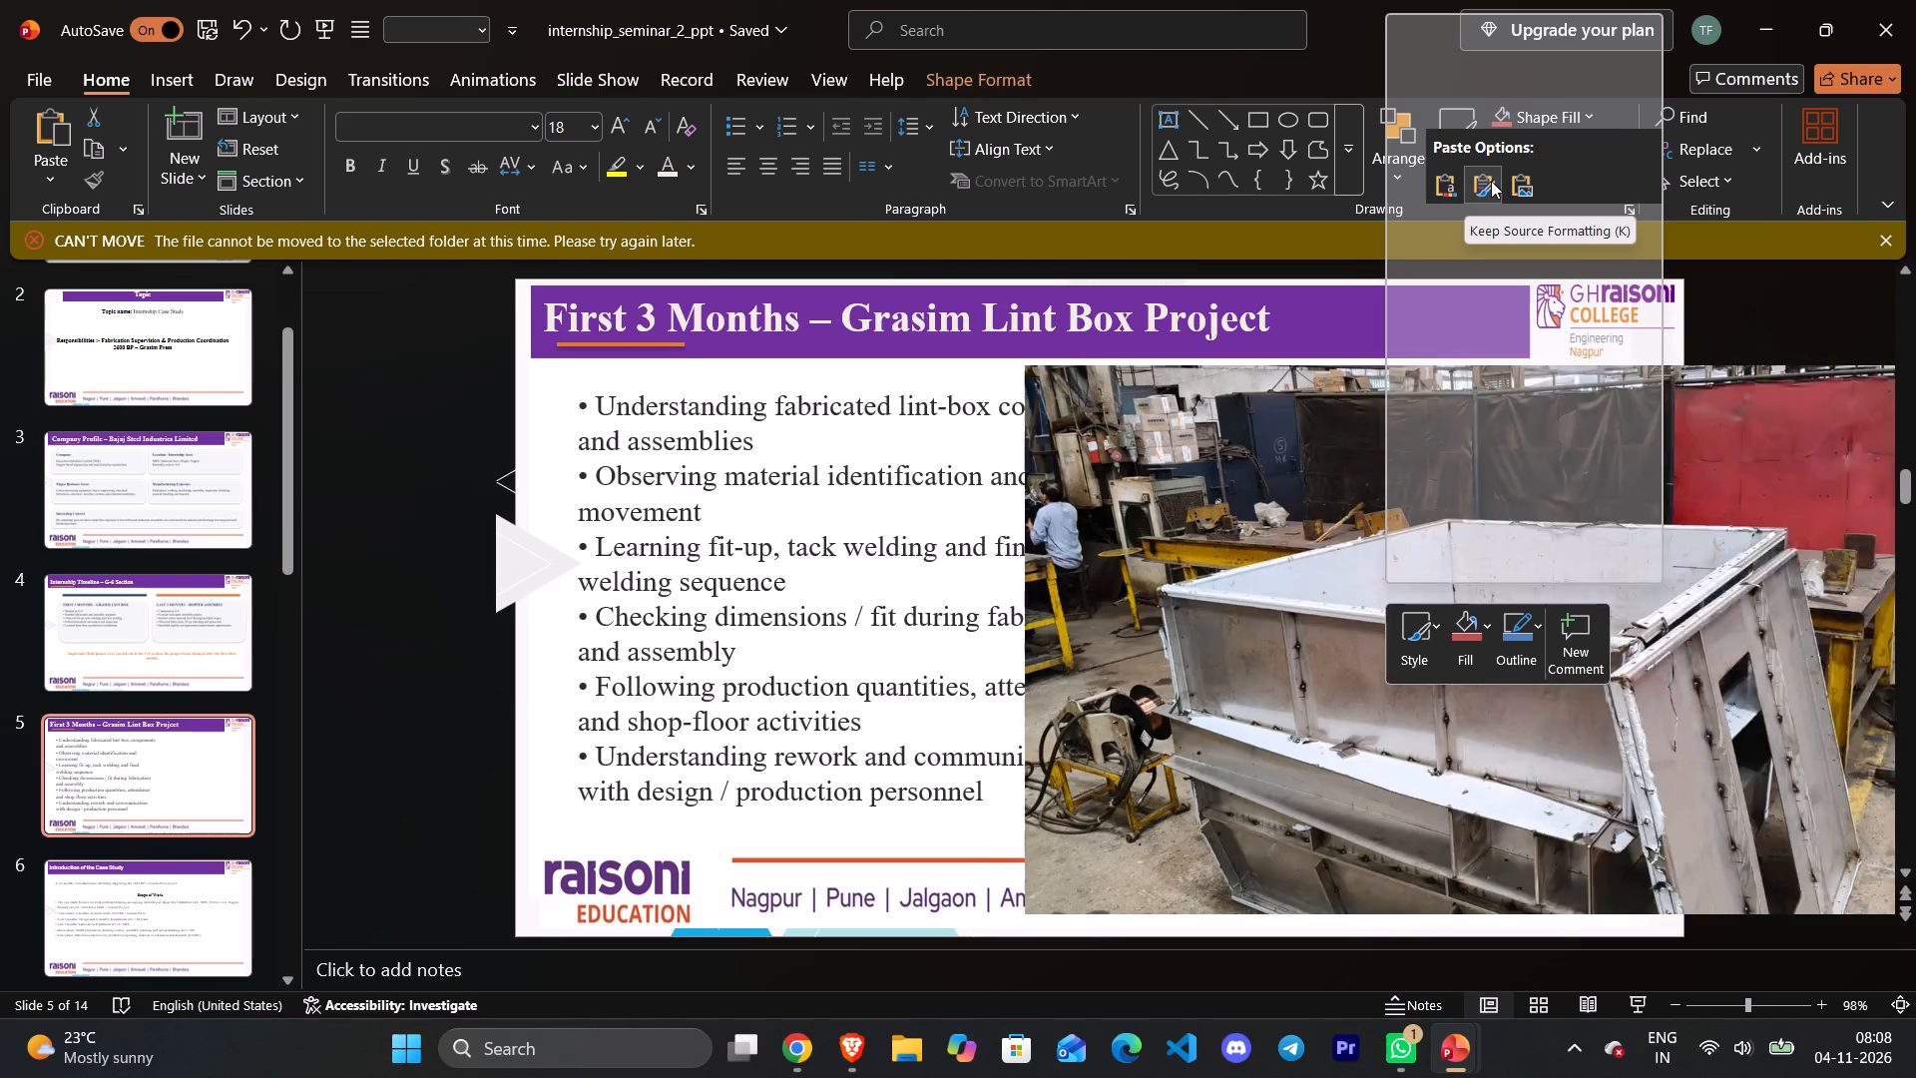
click(1524, 185)
click(1038, 718)
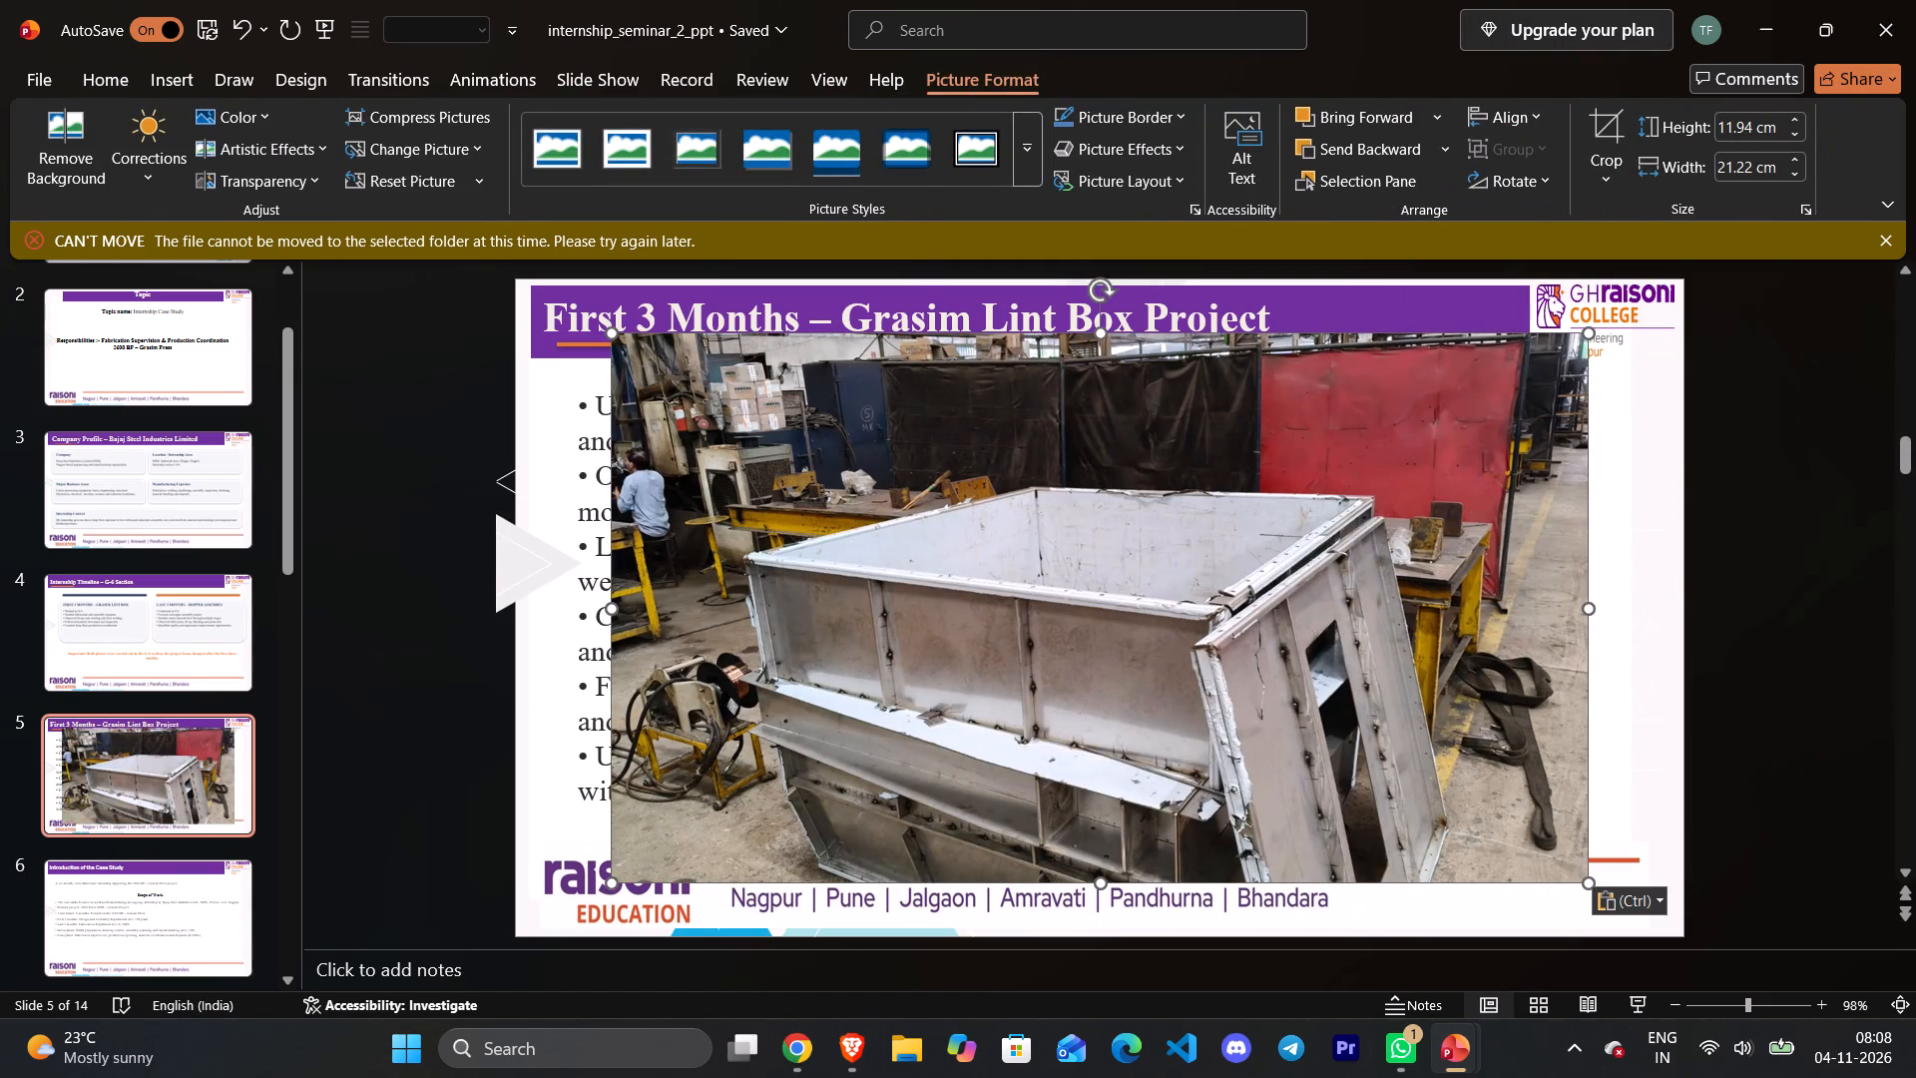
Resize the pasted photo to about 10.07 cm high and 9.86 cm wide and fit it beside the bullet list, between banner and footer line.
drag(1587, 879, 1467, 845)
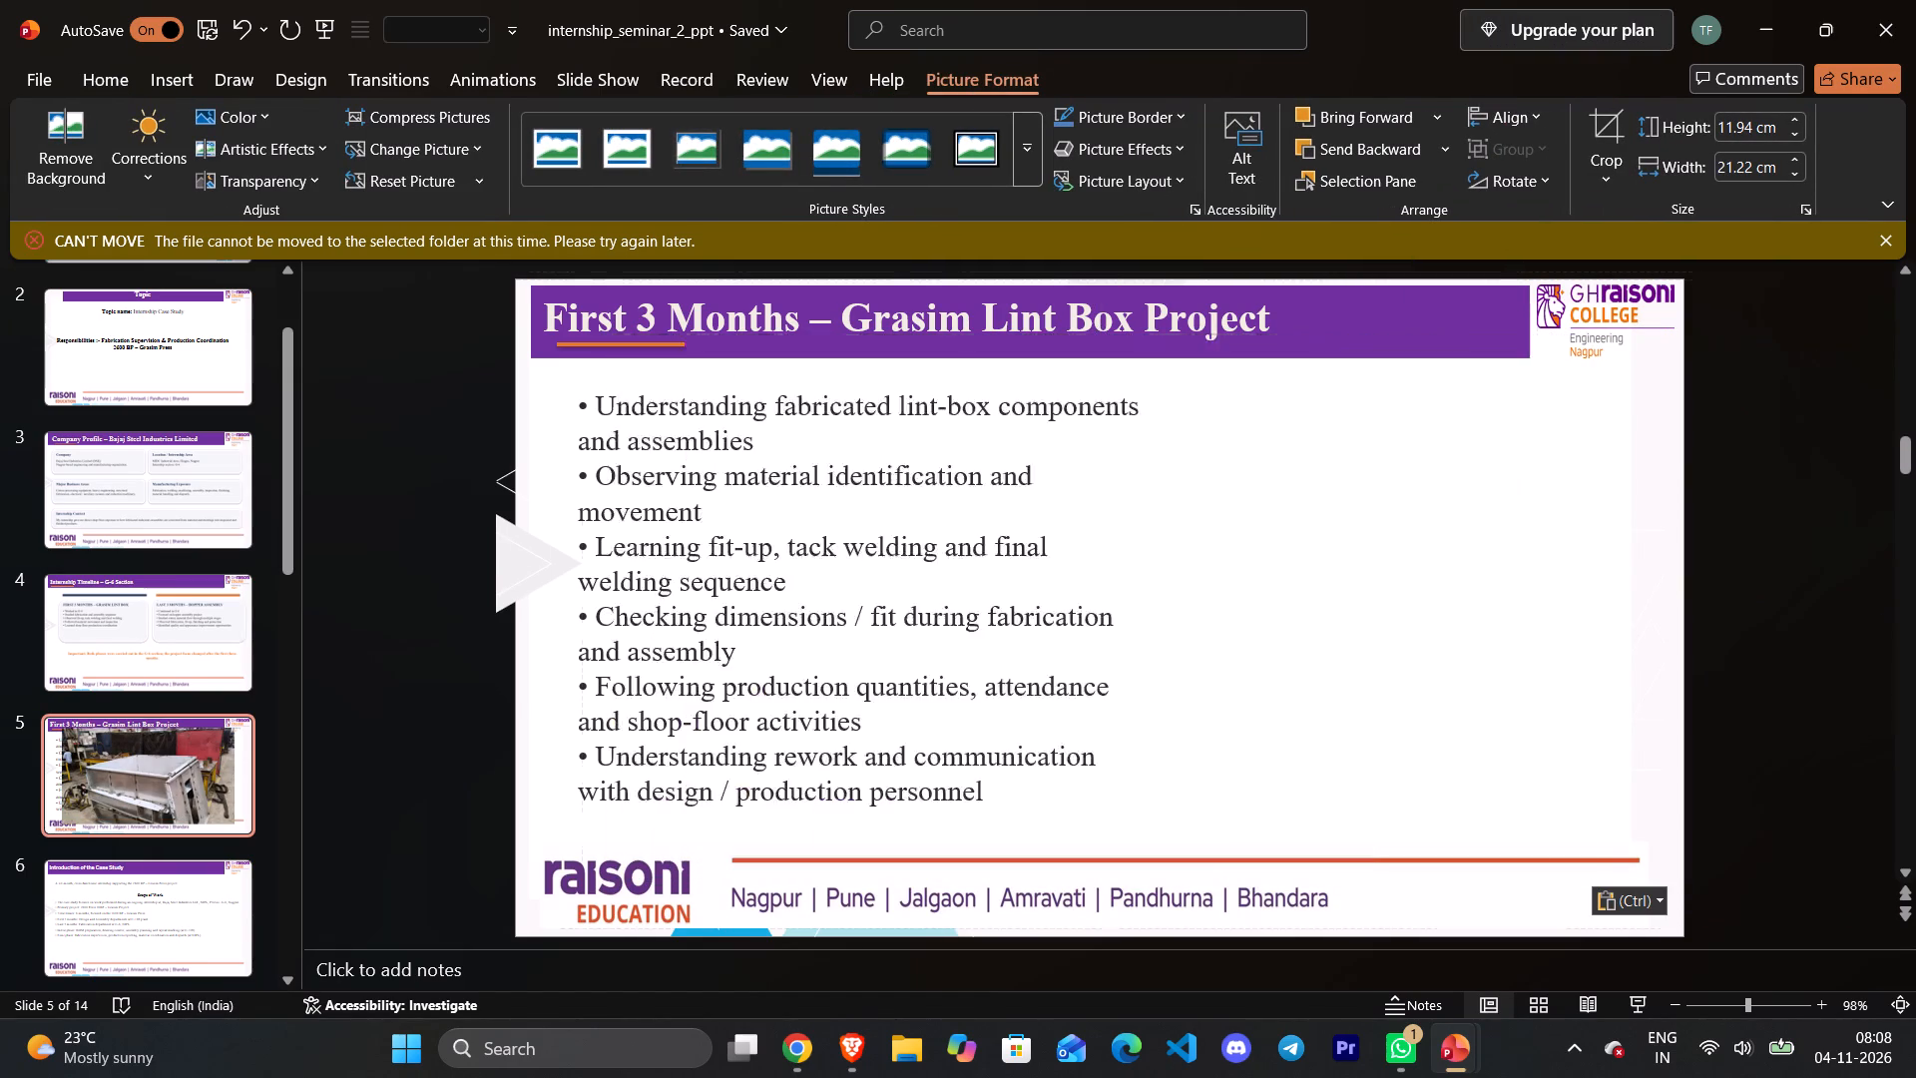
drag(1467, 845, 998, 675)
drag(1175, 548, 1595, 637)
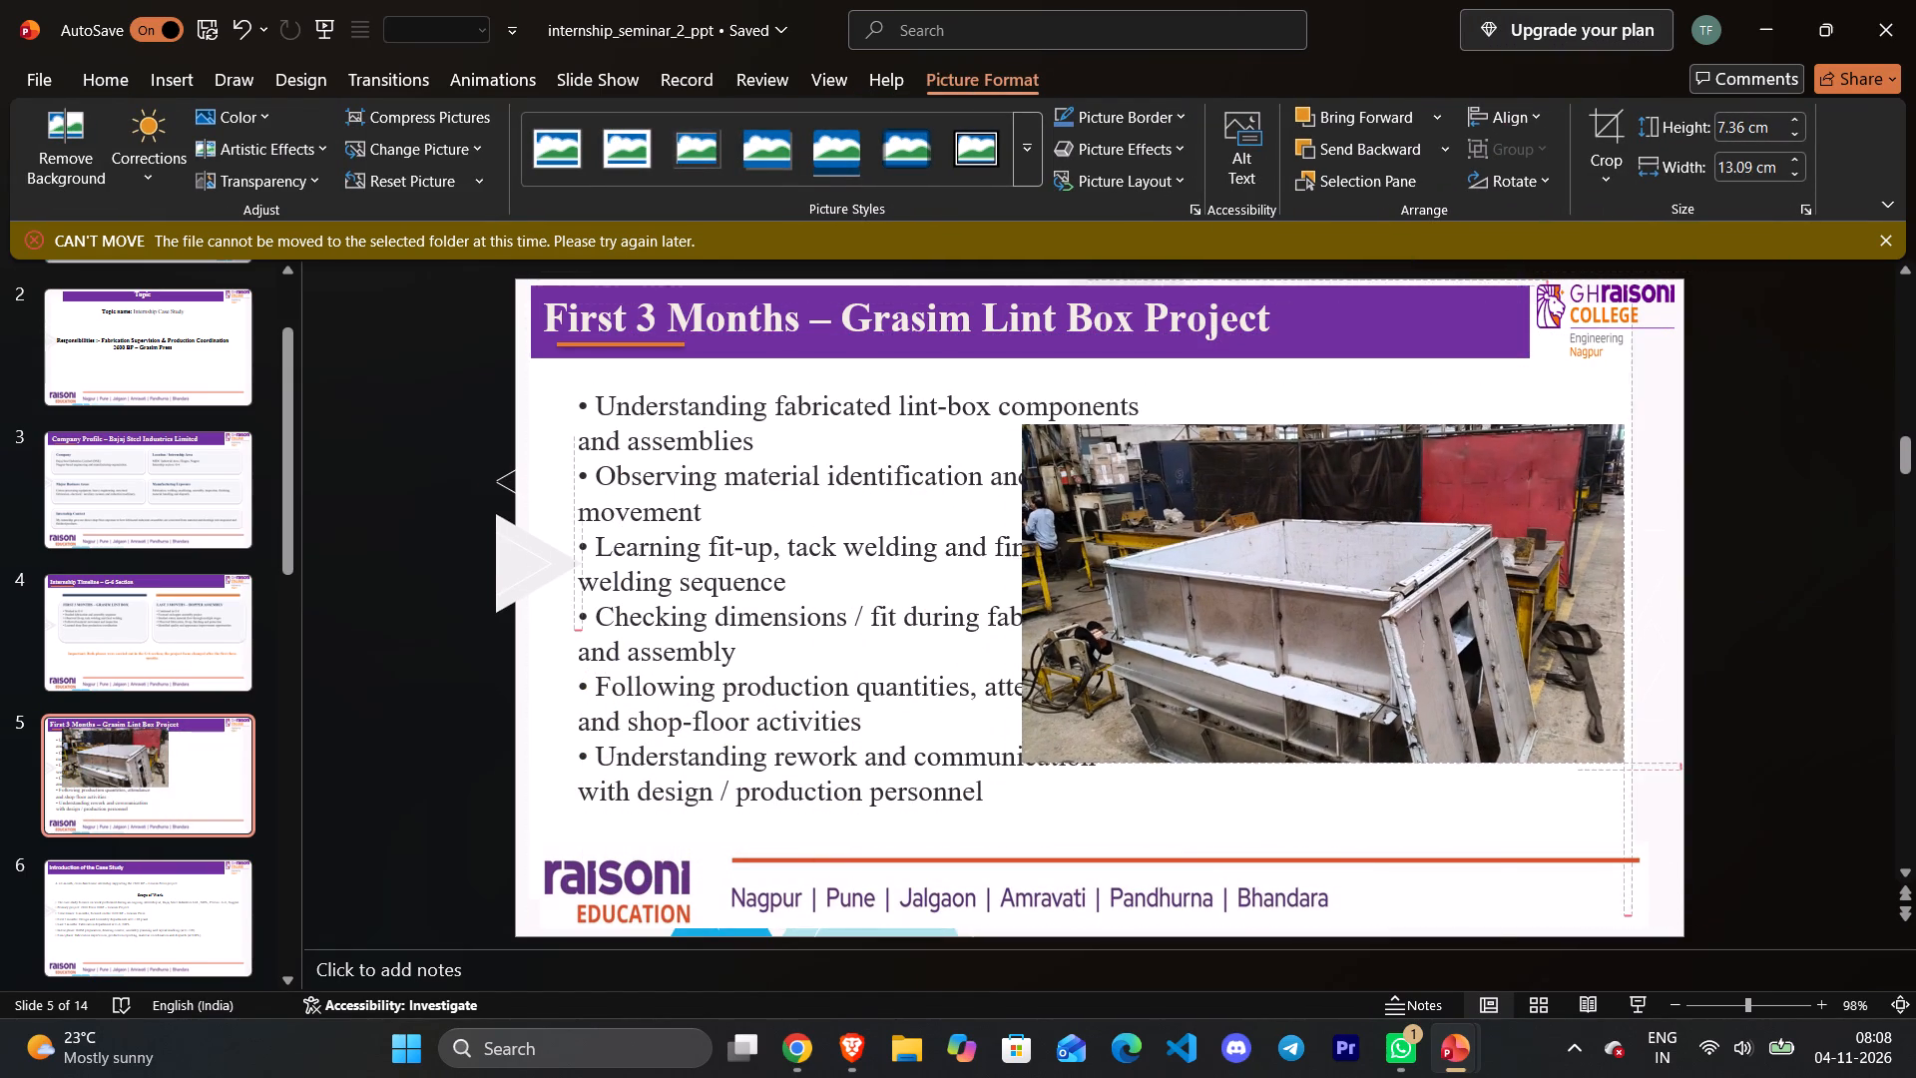
drag(1595, 637, 1601, 643)
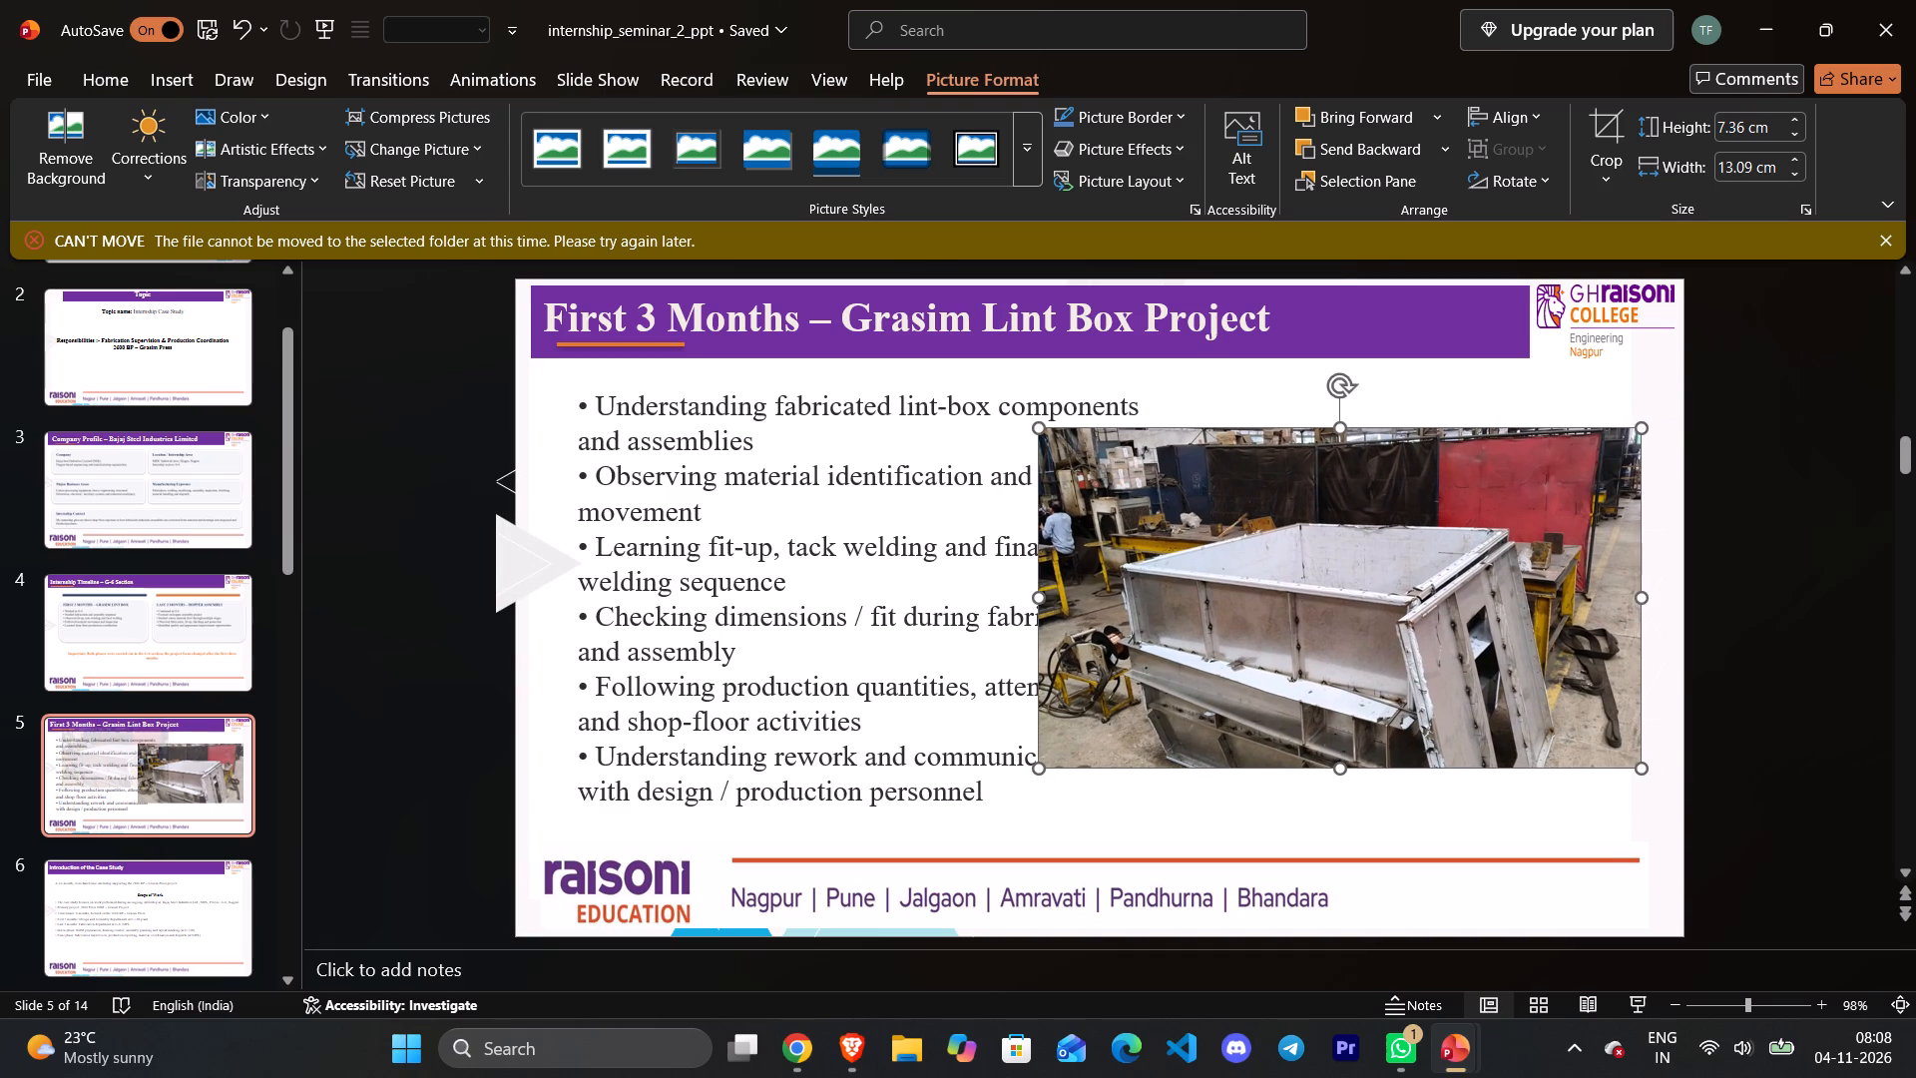
drag(1045, 593, 1187, 608)
drag(1410, 427, 1411, 378)
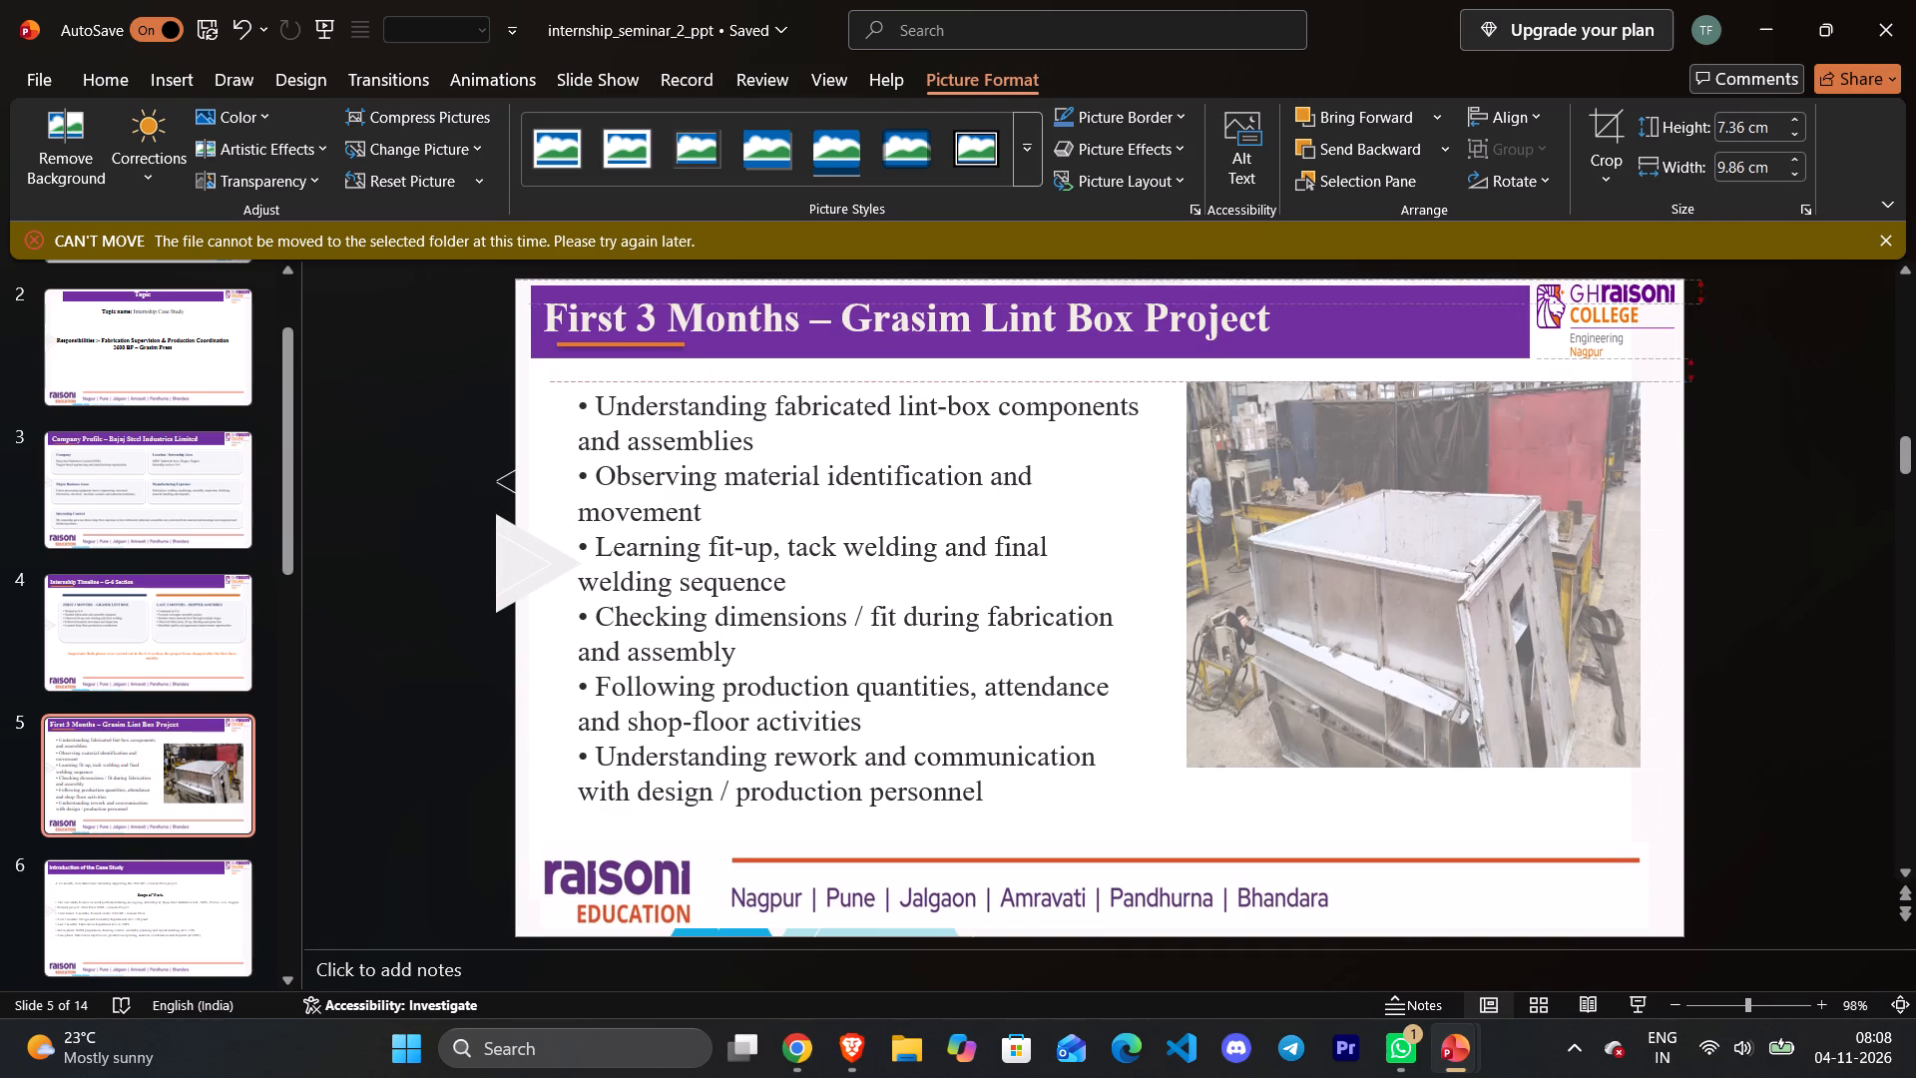
drag(1411, 378, 1417, 377)
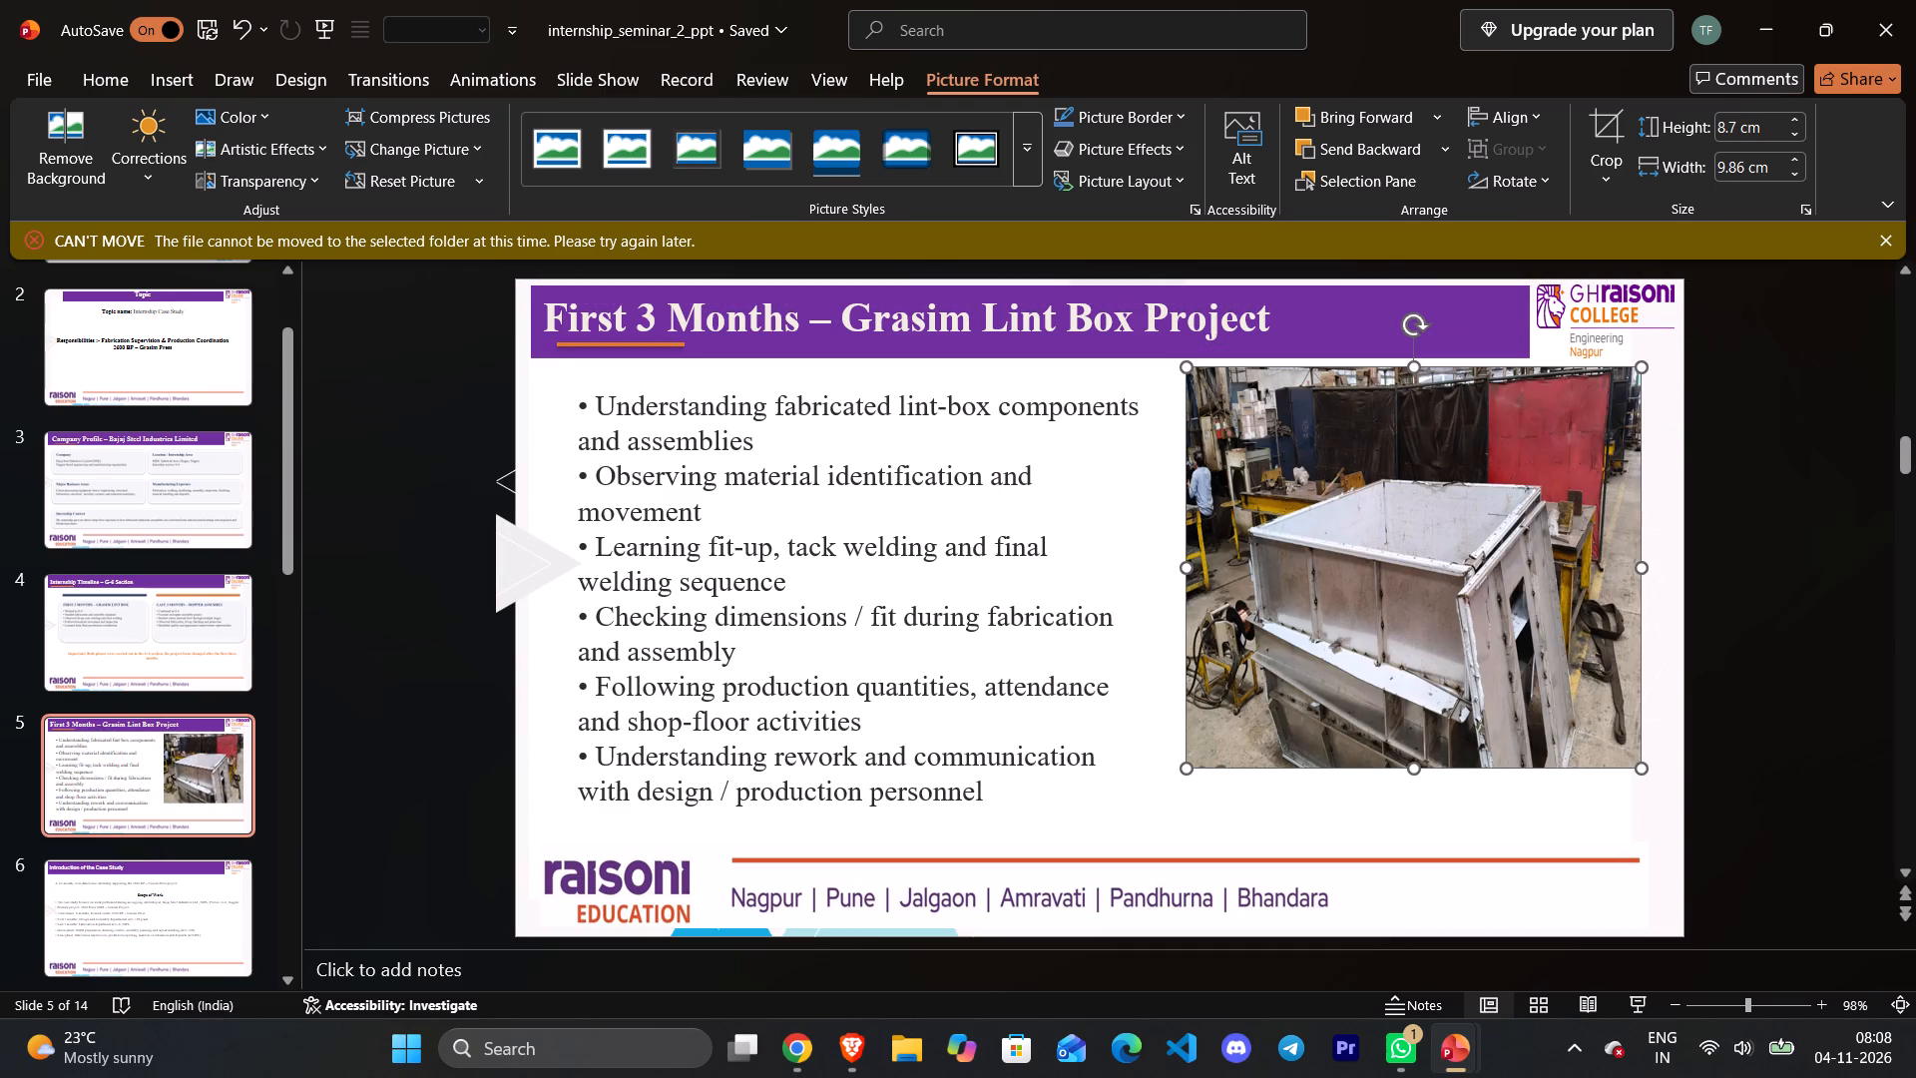
drag(1414, 773, 1414, 830)
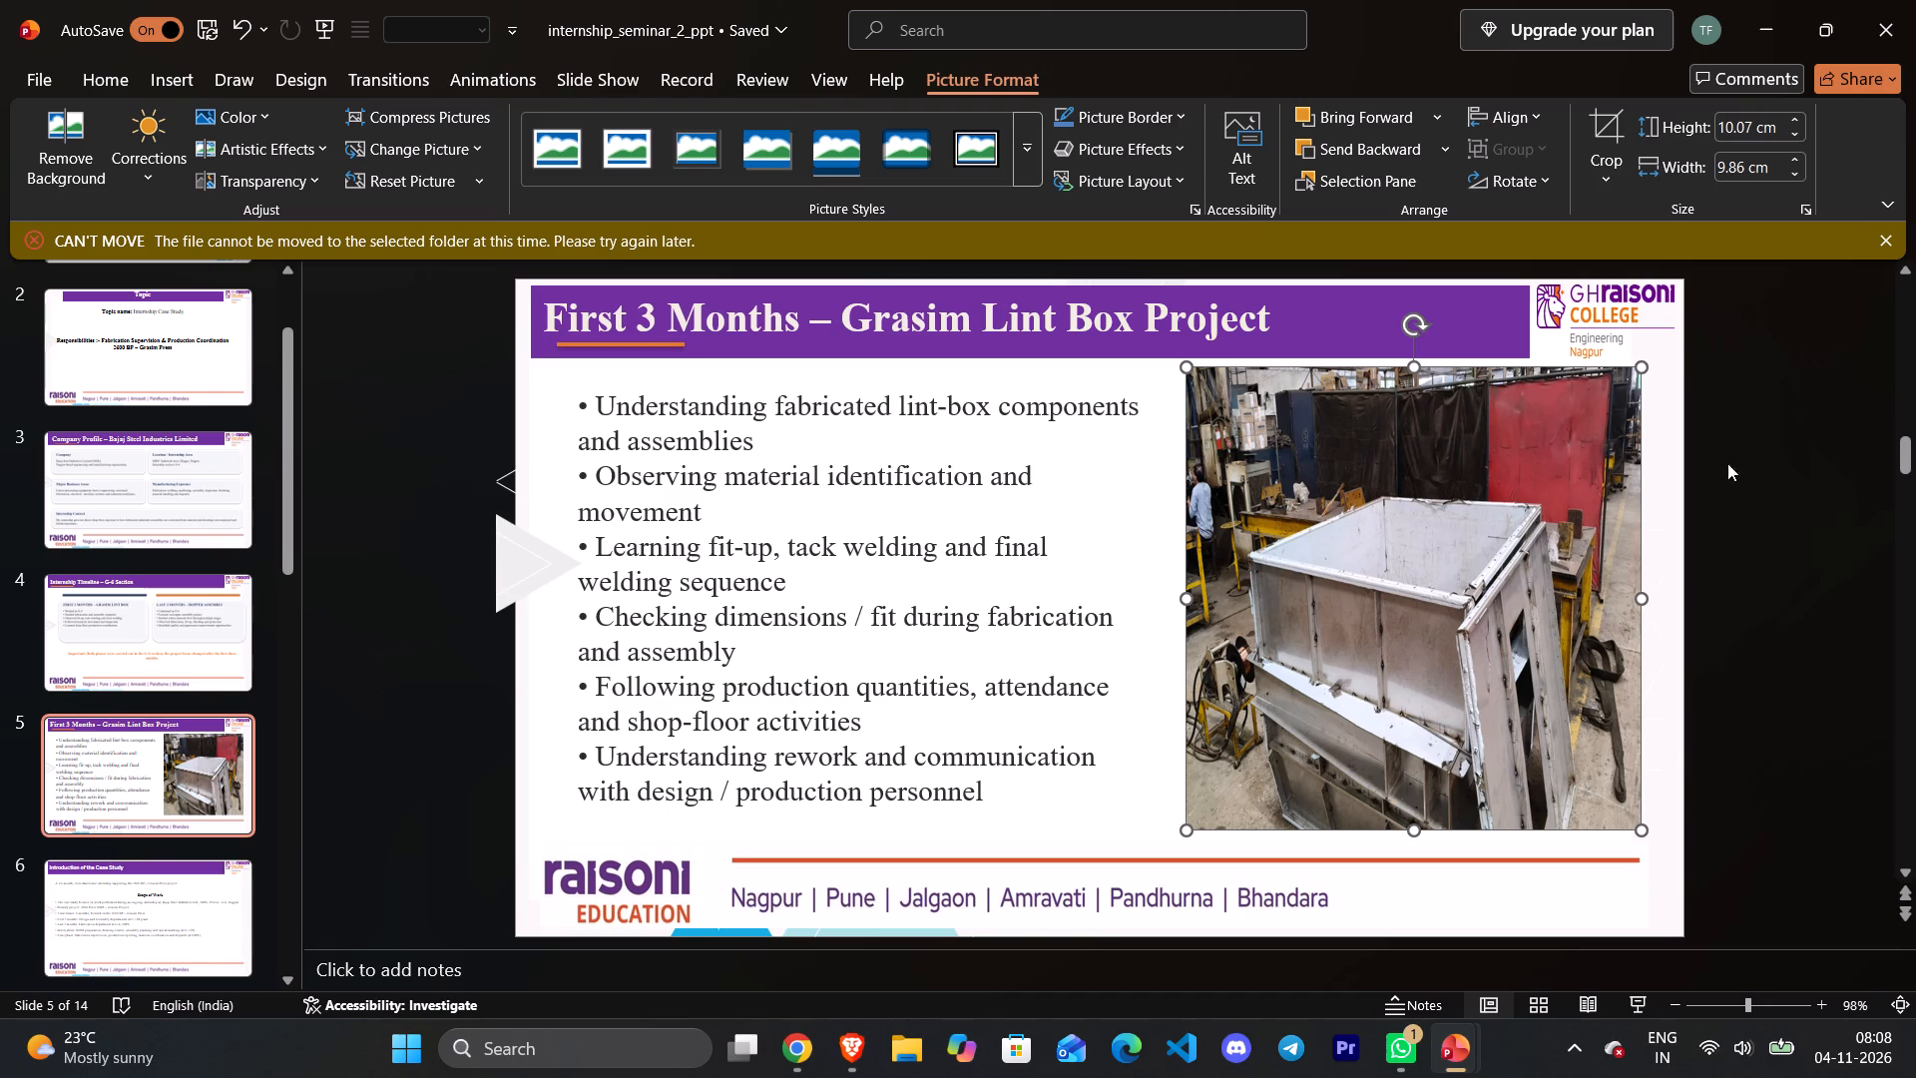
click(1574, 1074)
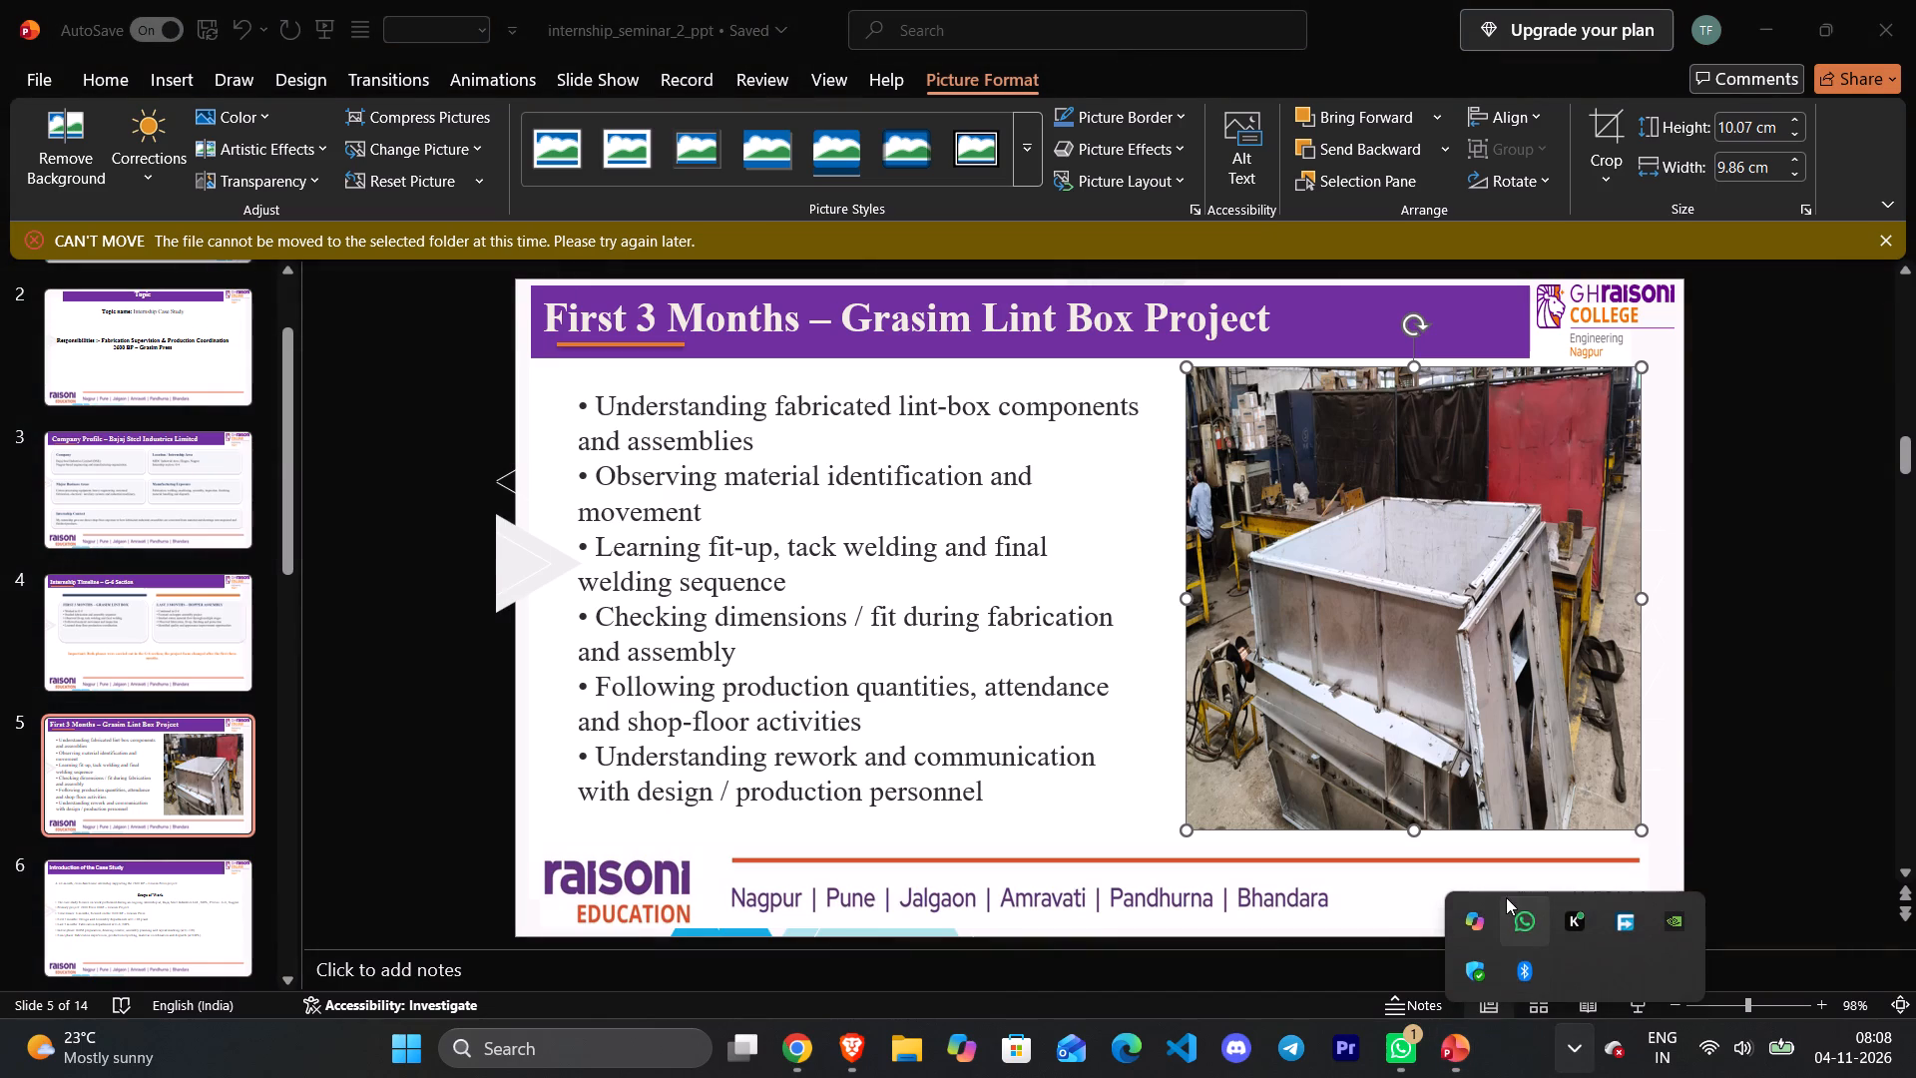
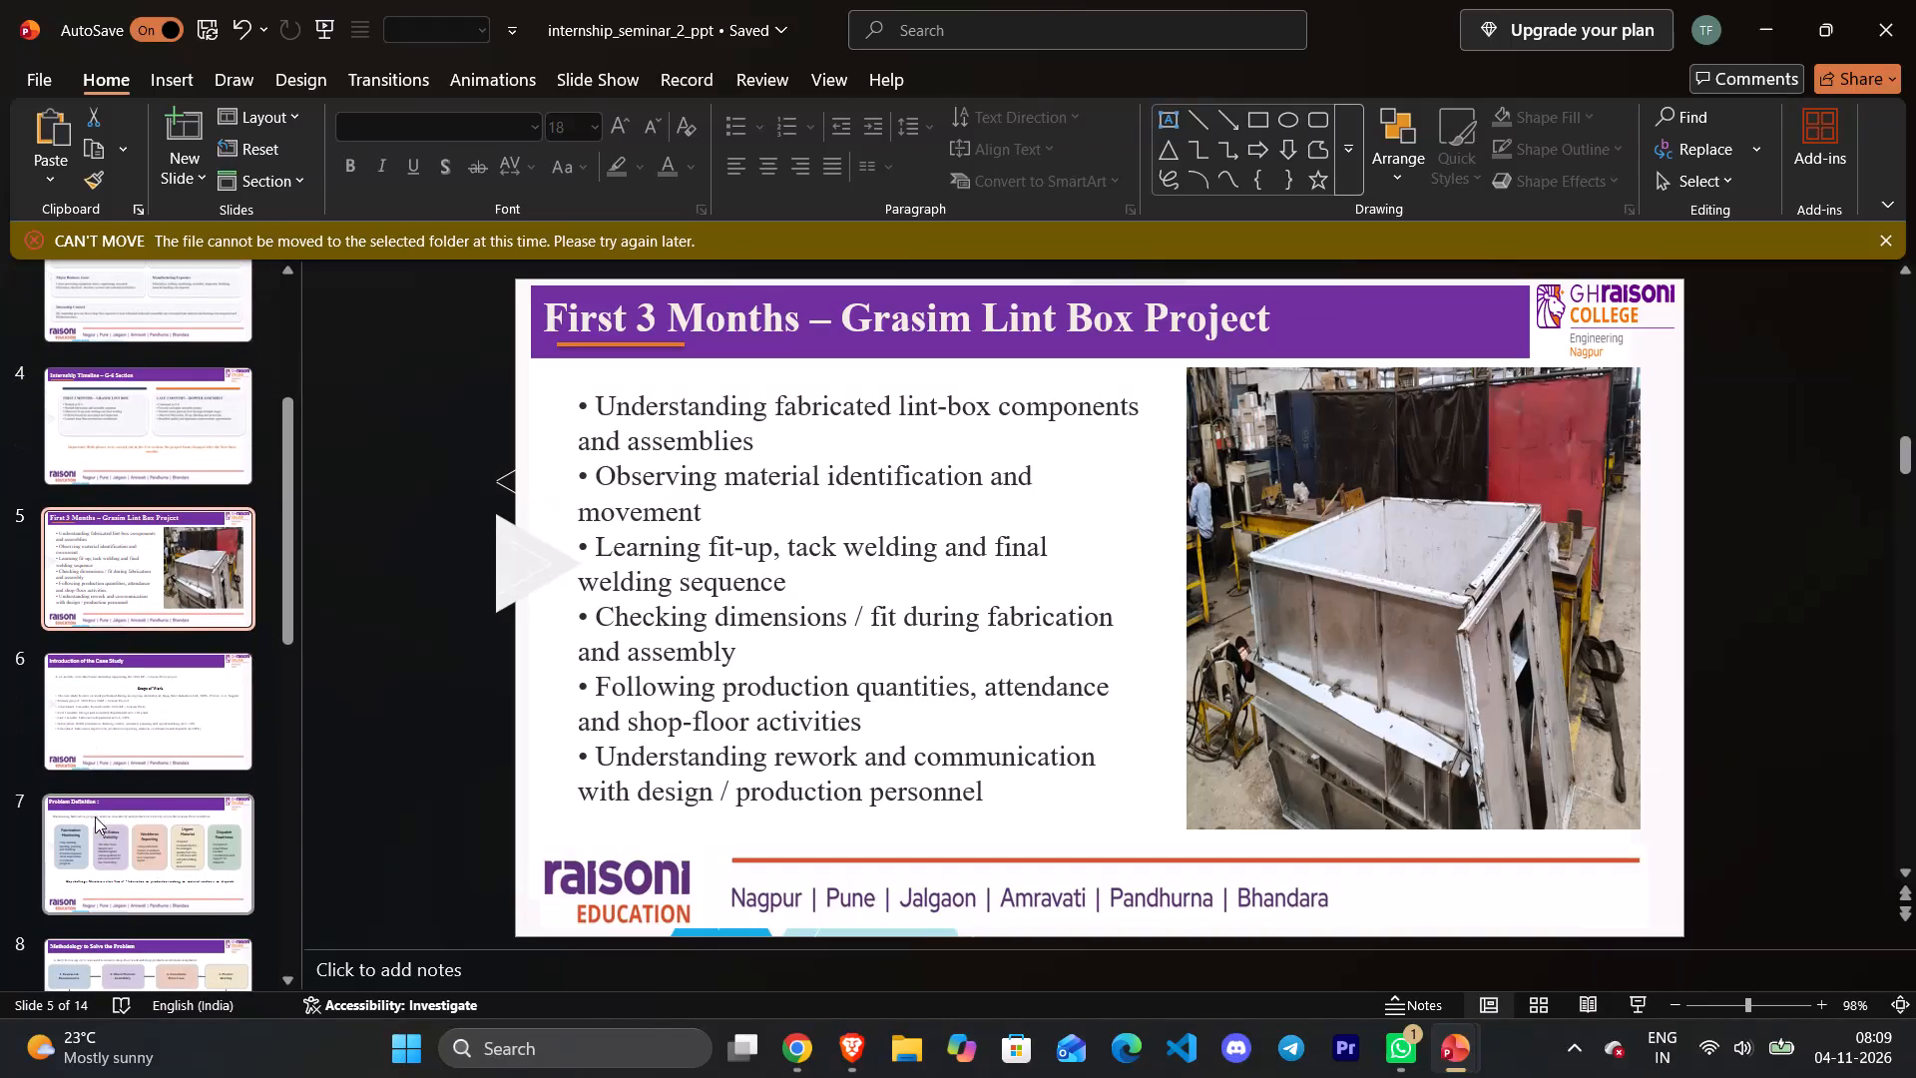
Compare slide 6 of internship_seminar_2_ppt with the slides after slide 5 in the Internship_Progress_Seminar presentation.
click(174, 726)
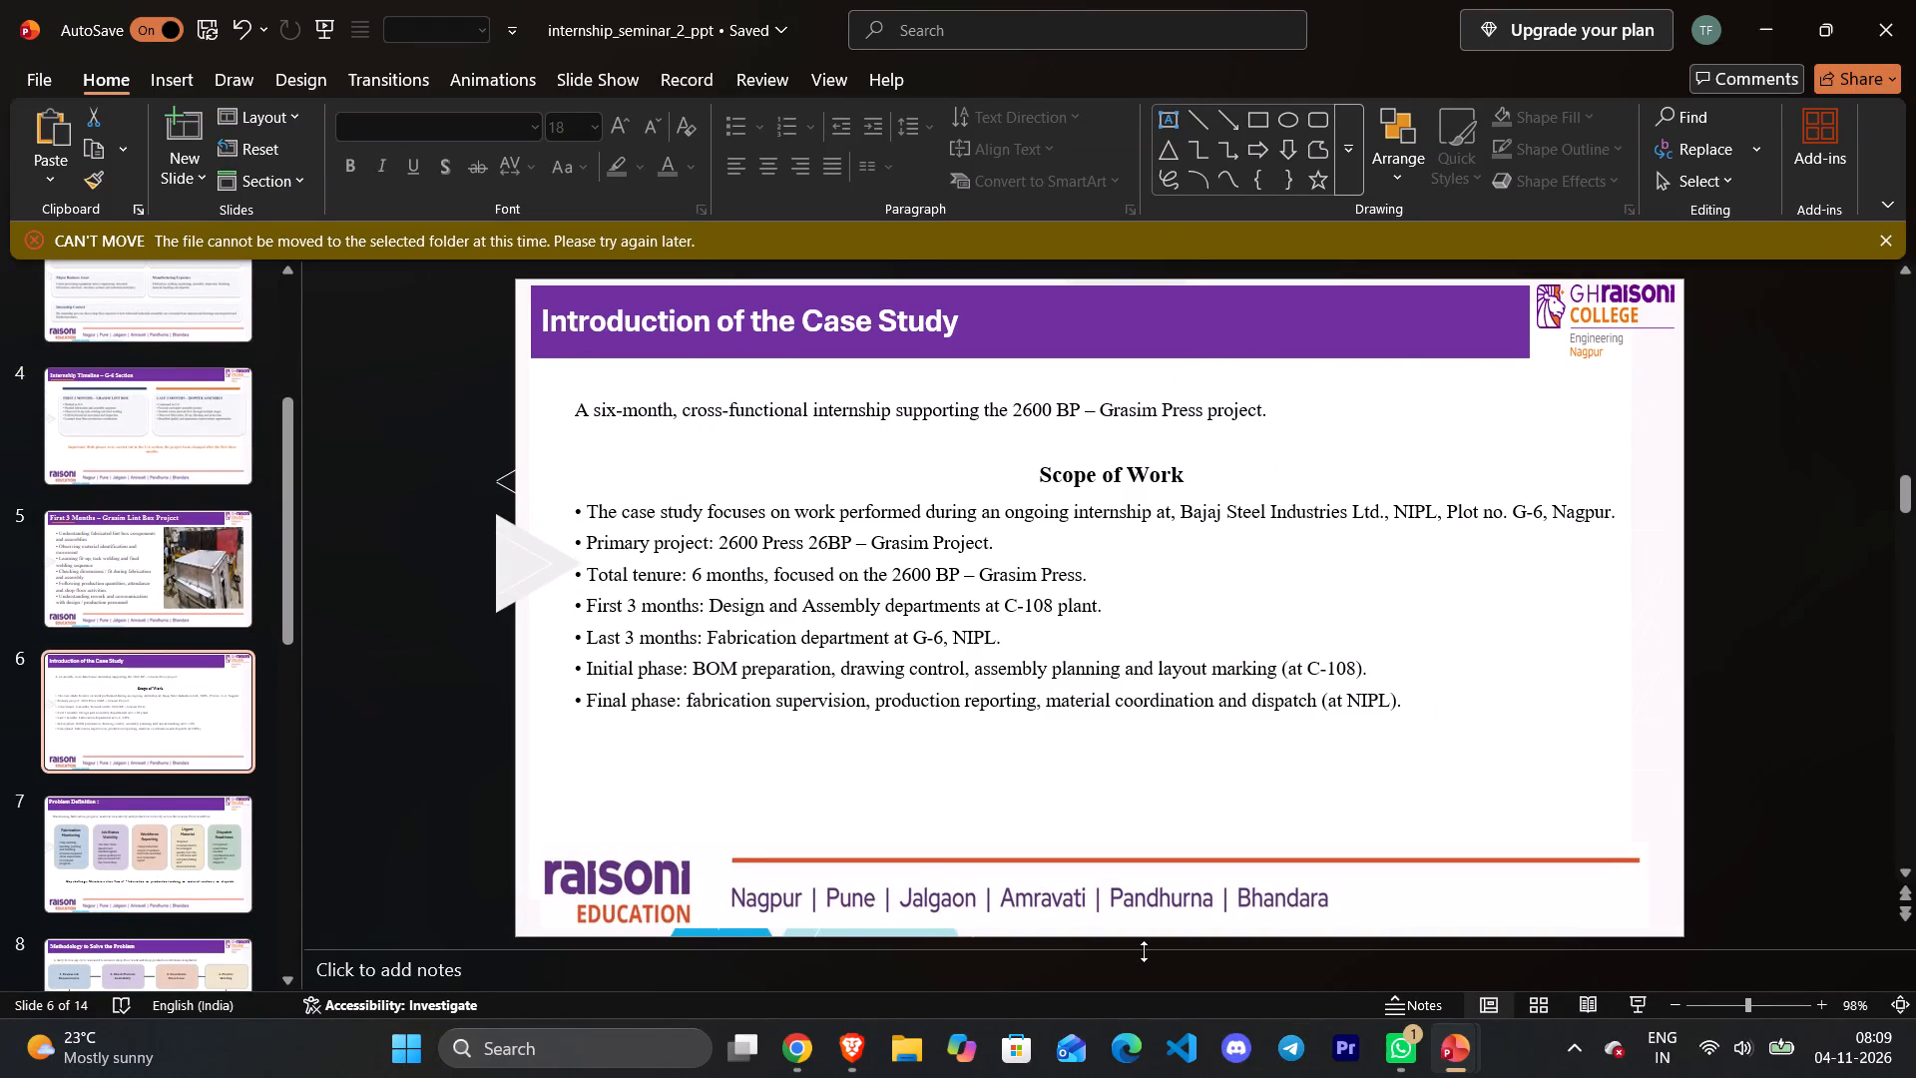
click(1350, 996)
click(1440, 1068)
click(1313, 954)
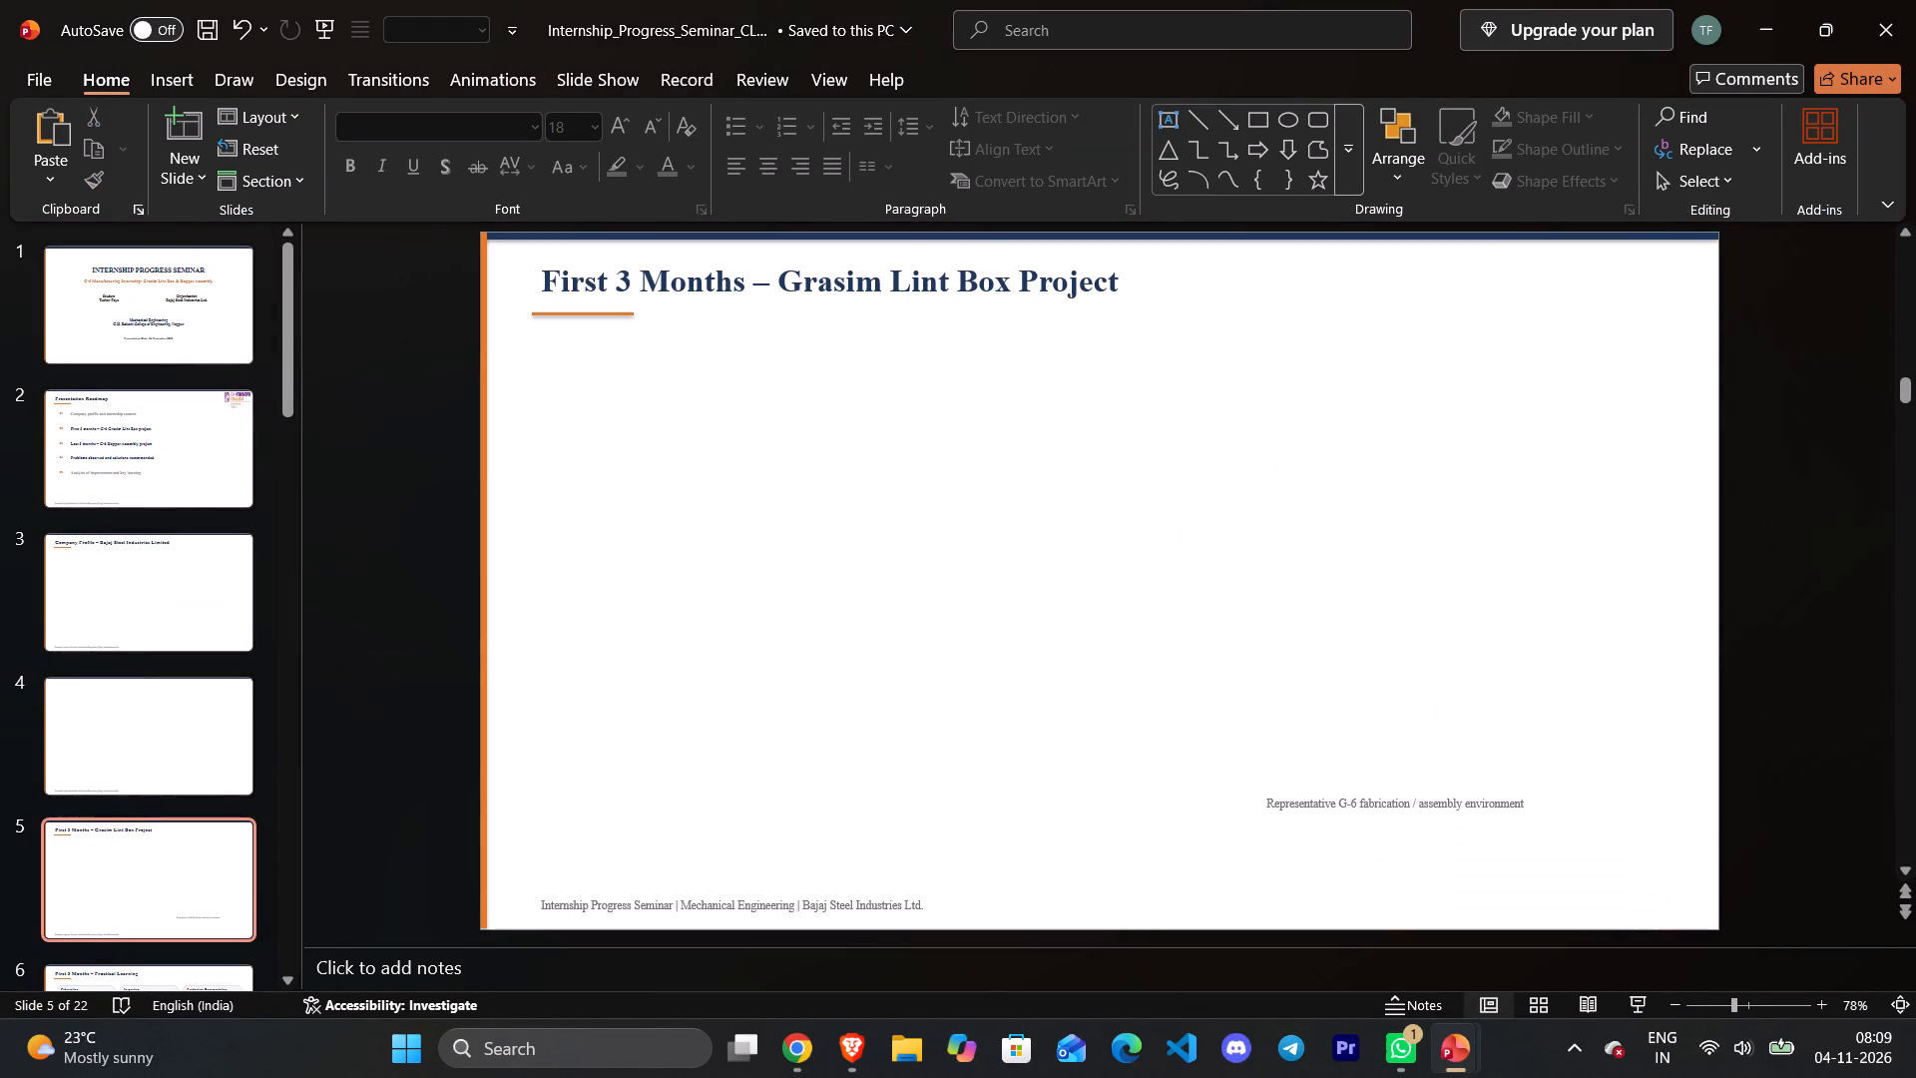
scroll(155, 688, down, 4)
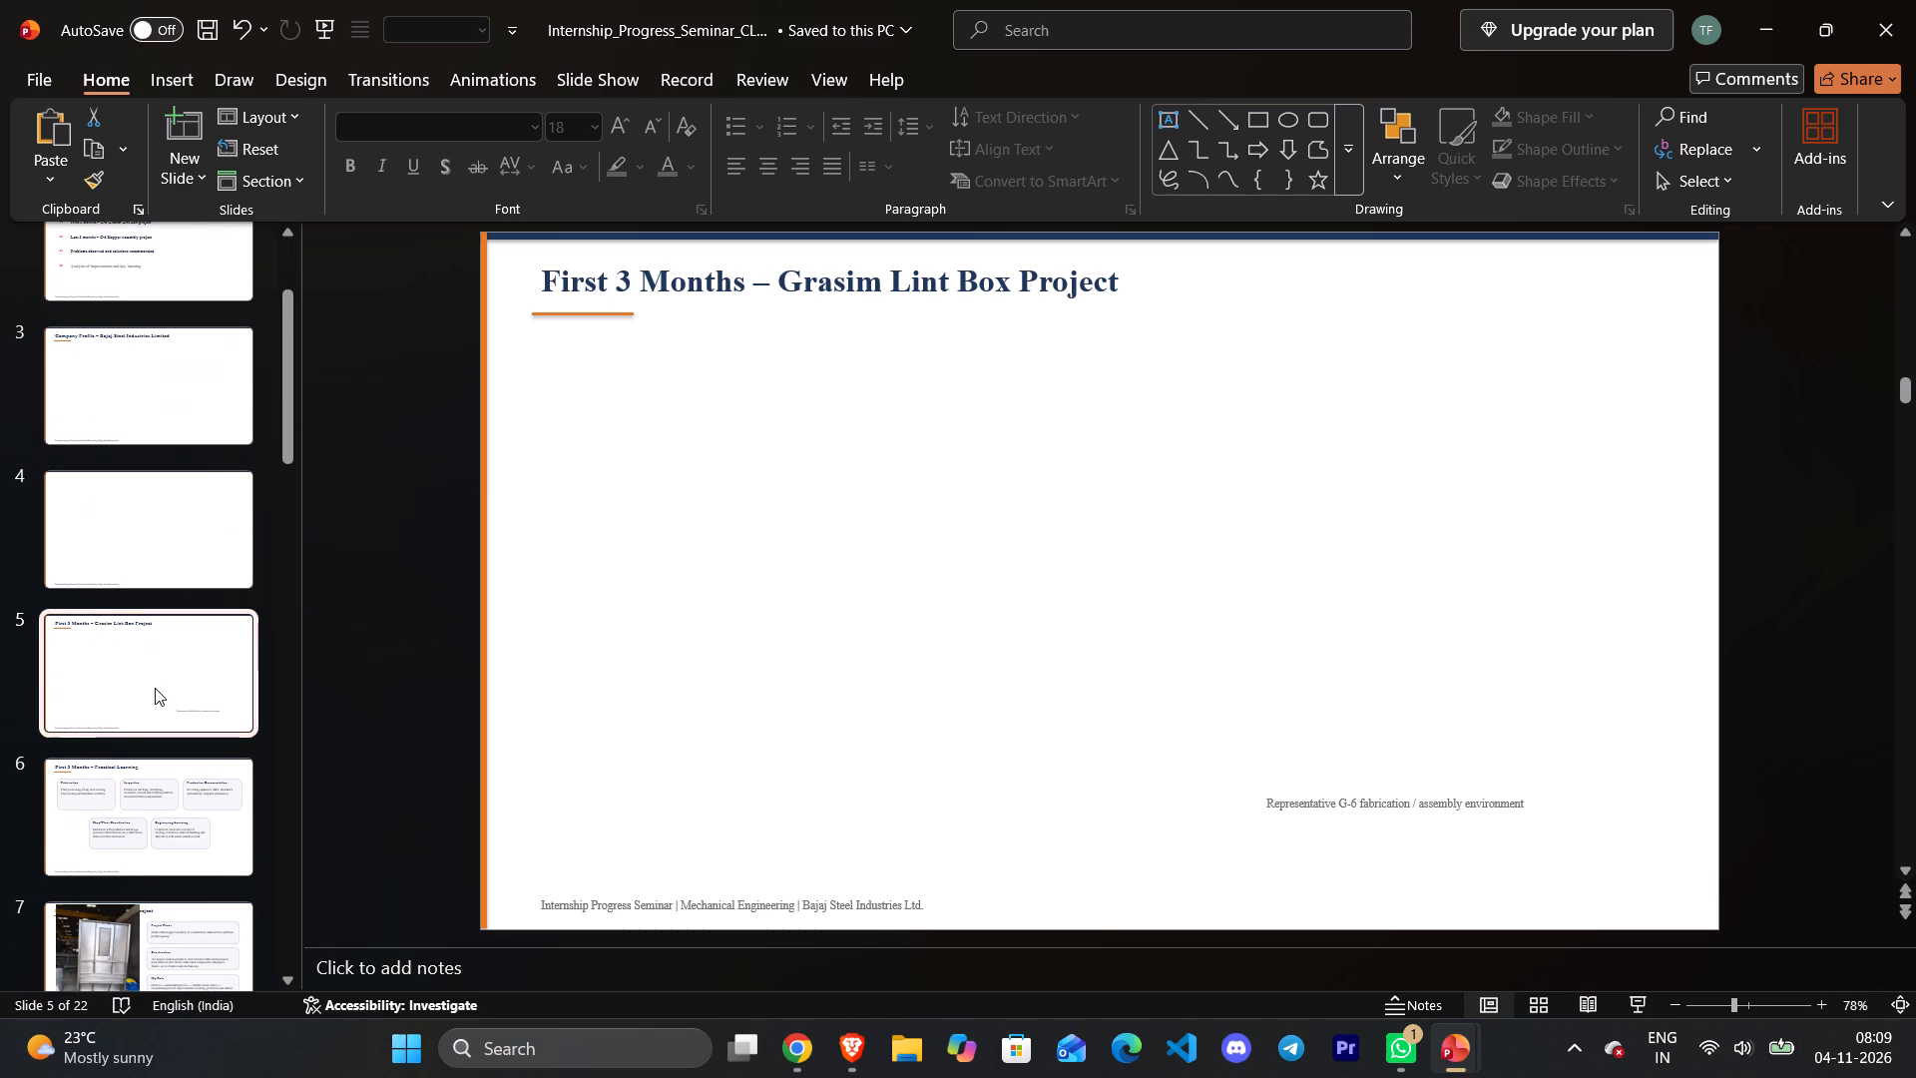
scroll(155, 688, down, 1)
click(1530, 910)
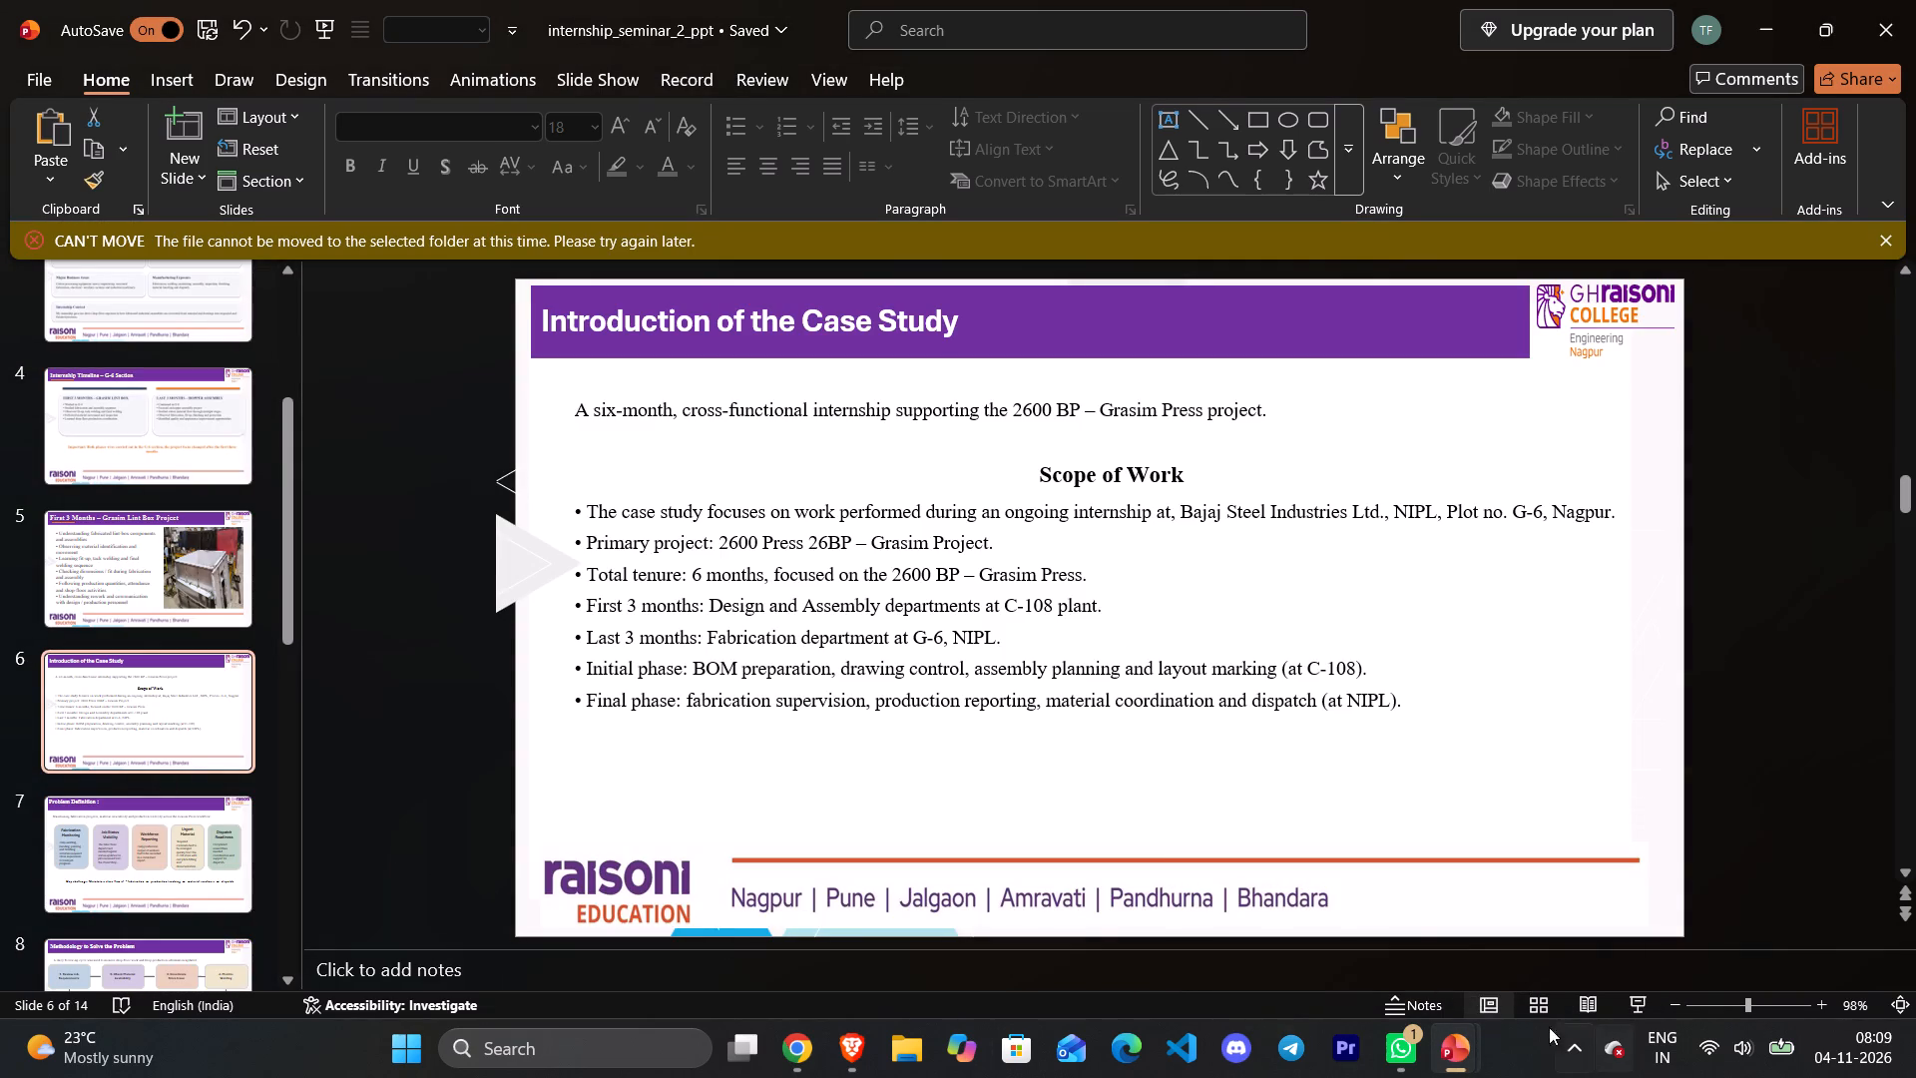
click(1476, 1048)
click(1302, 930)
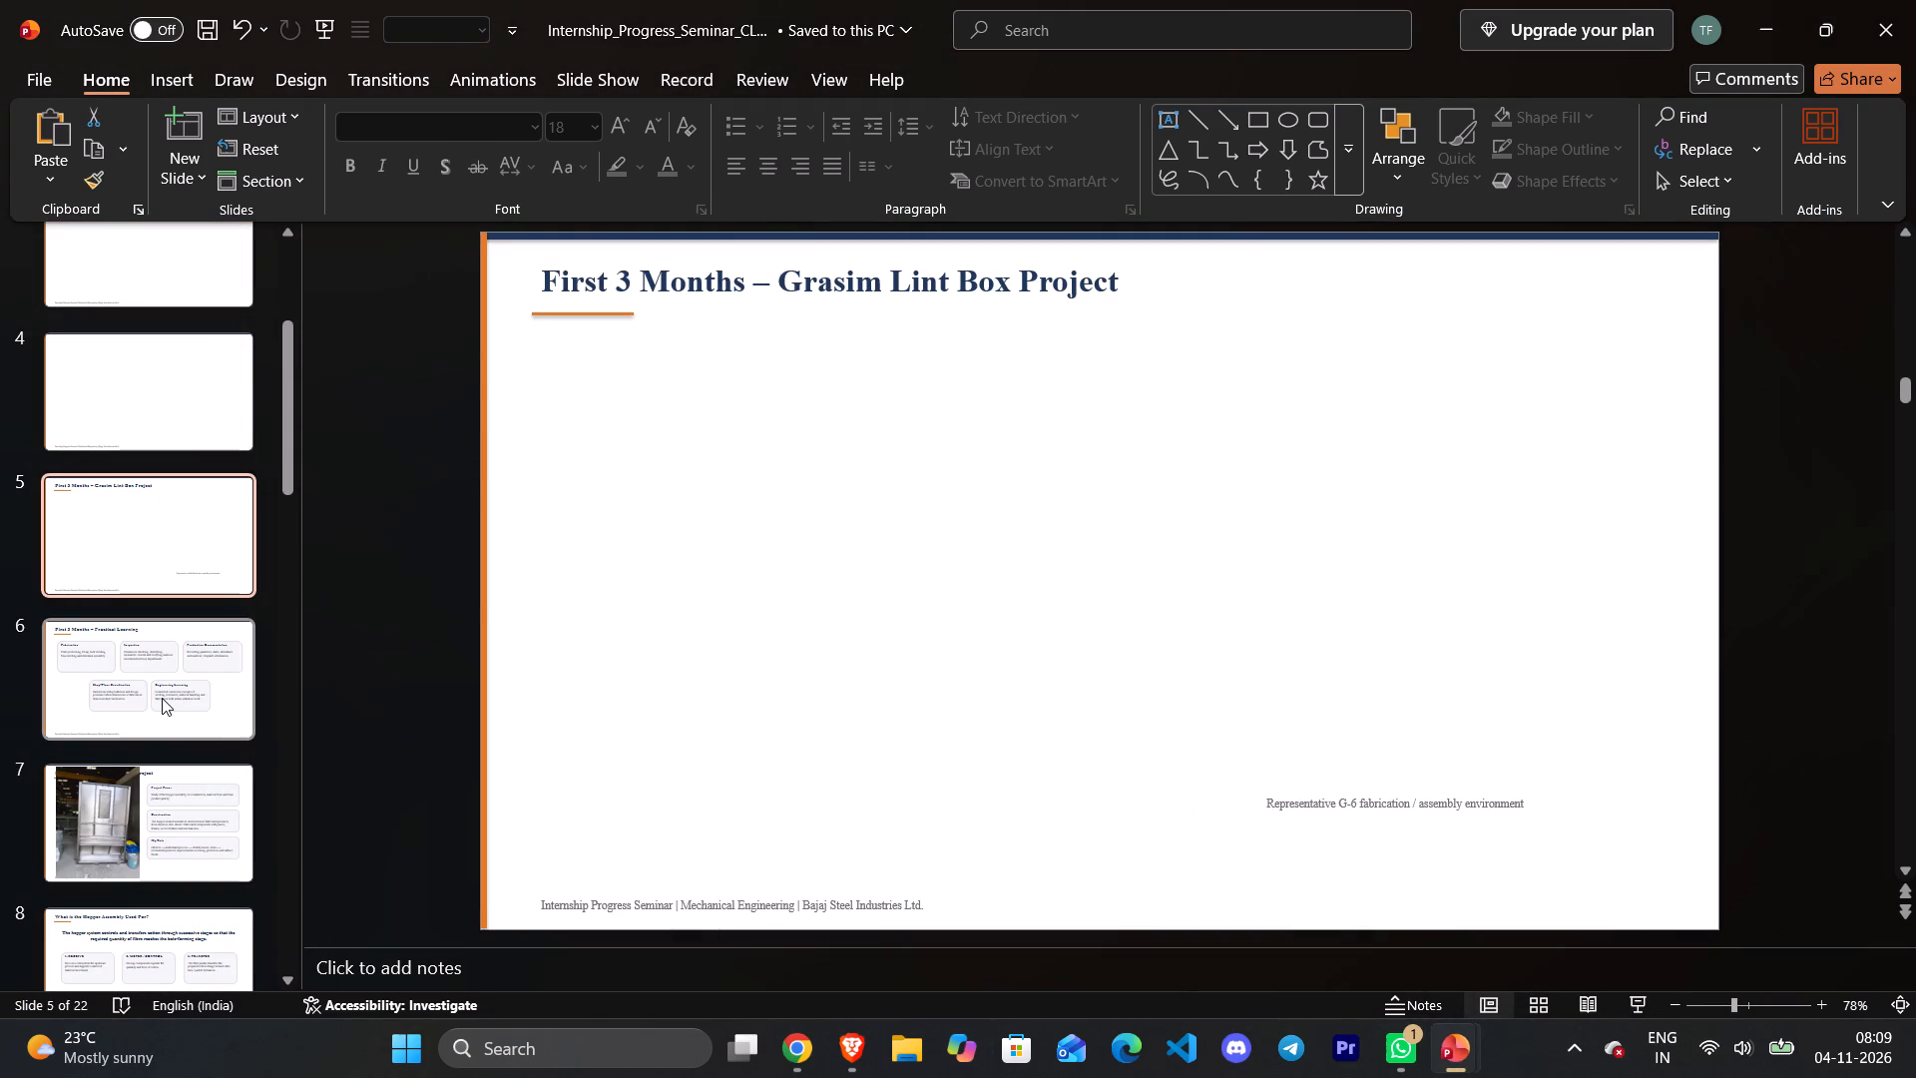
Cut the title, its underline and all five text cards from slide 6, "First 3 Months – Practical Learning", in the Internship_Progress_Seminar presentation.
click(162, 698)
ctrl+click(673, 295)
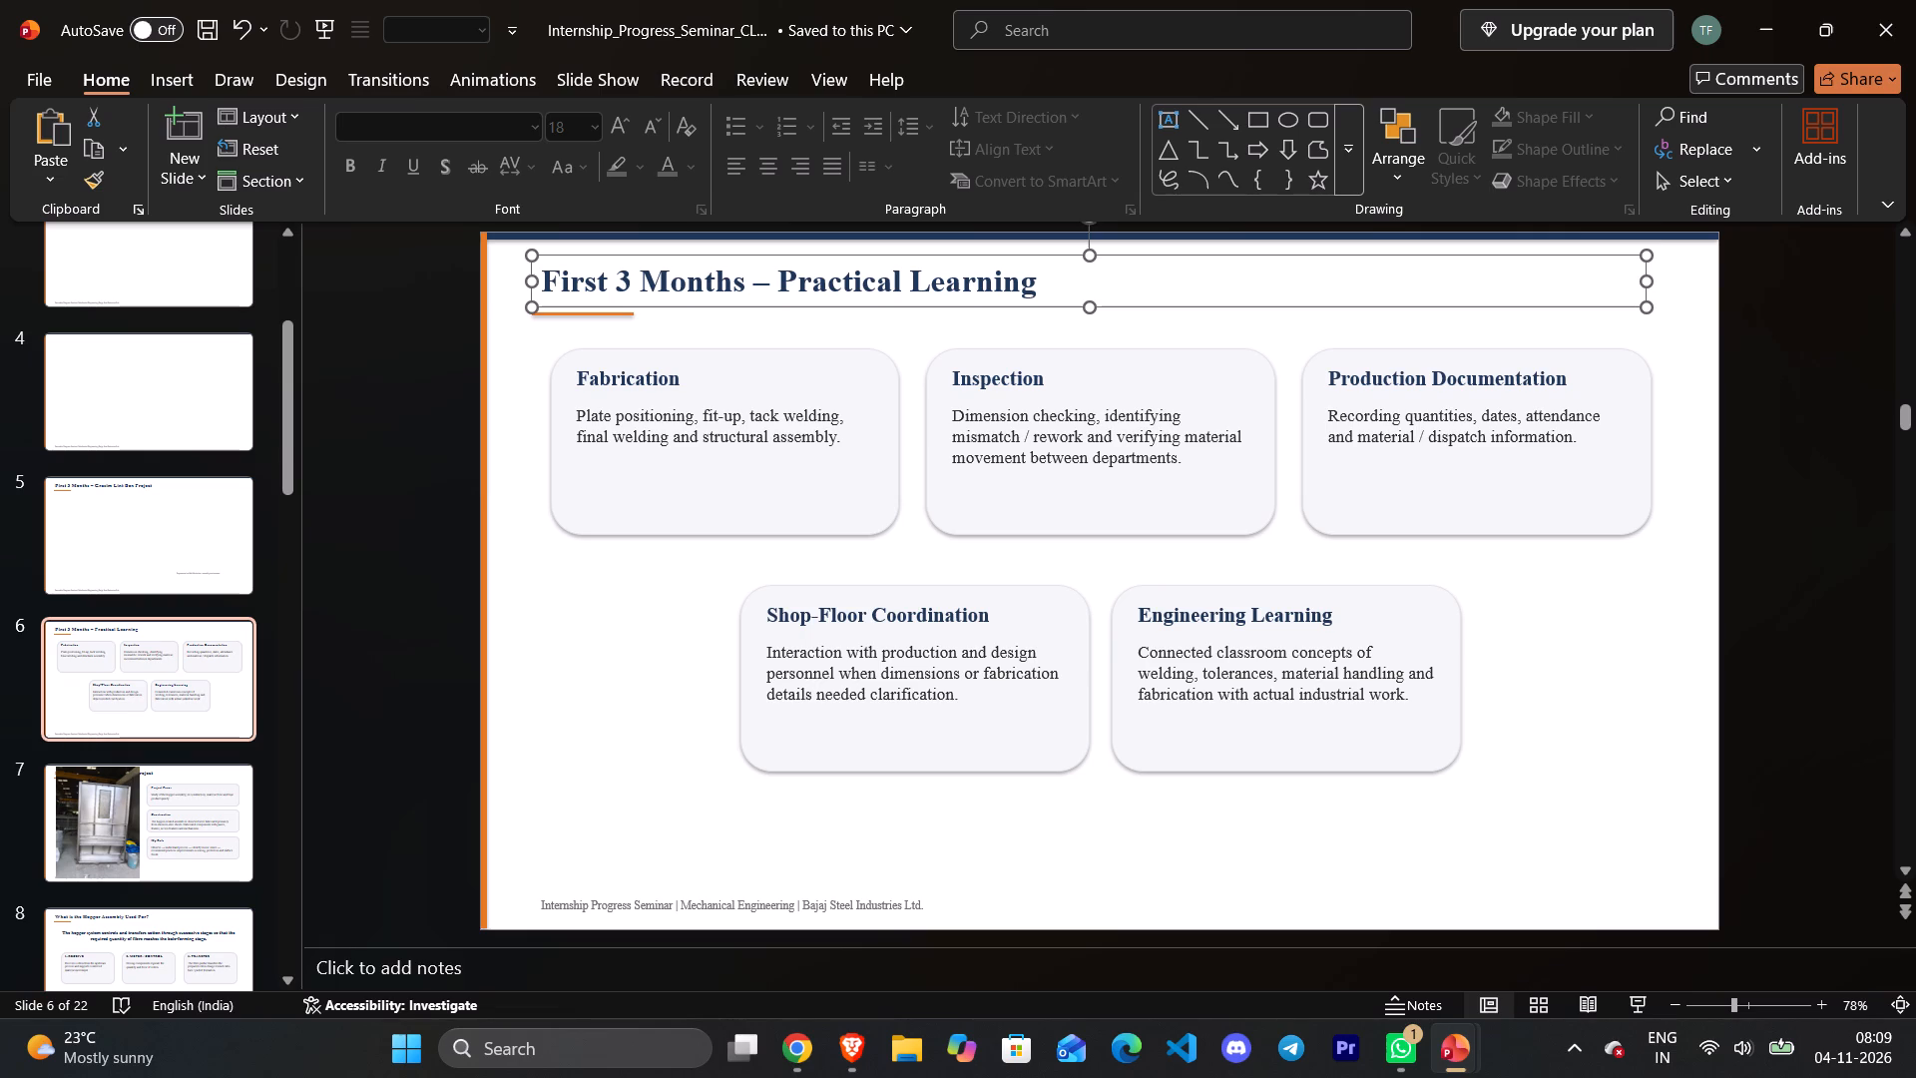
ctrl+click(588, 315)
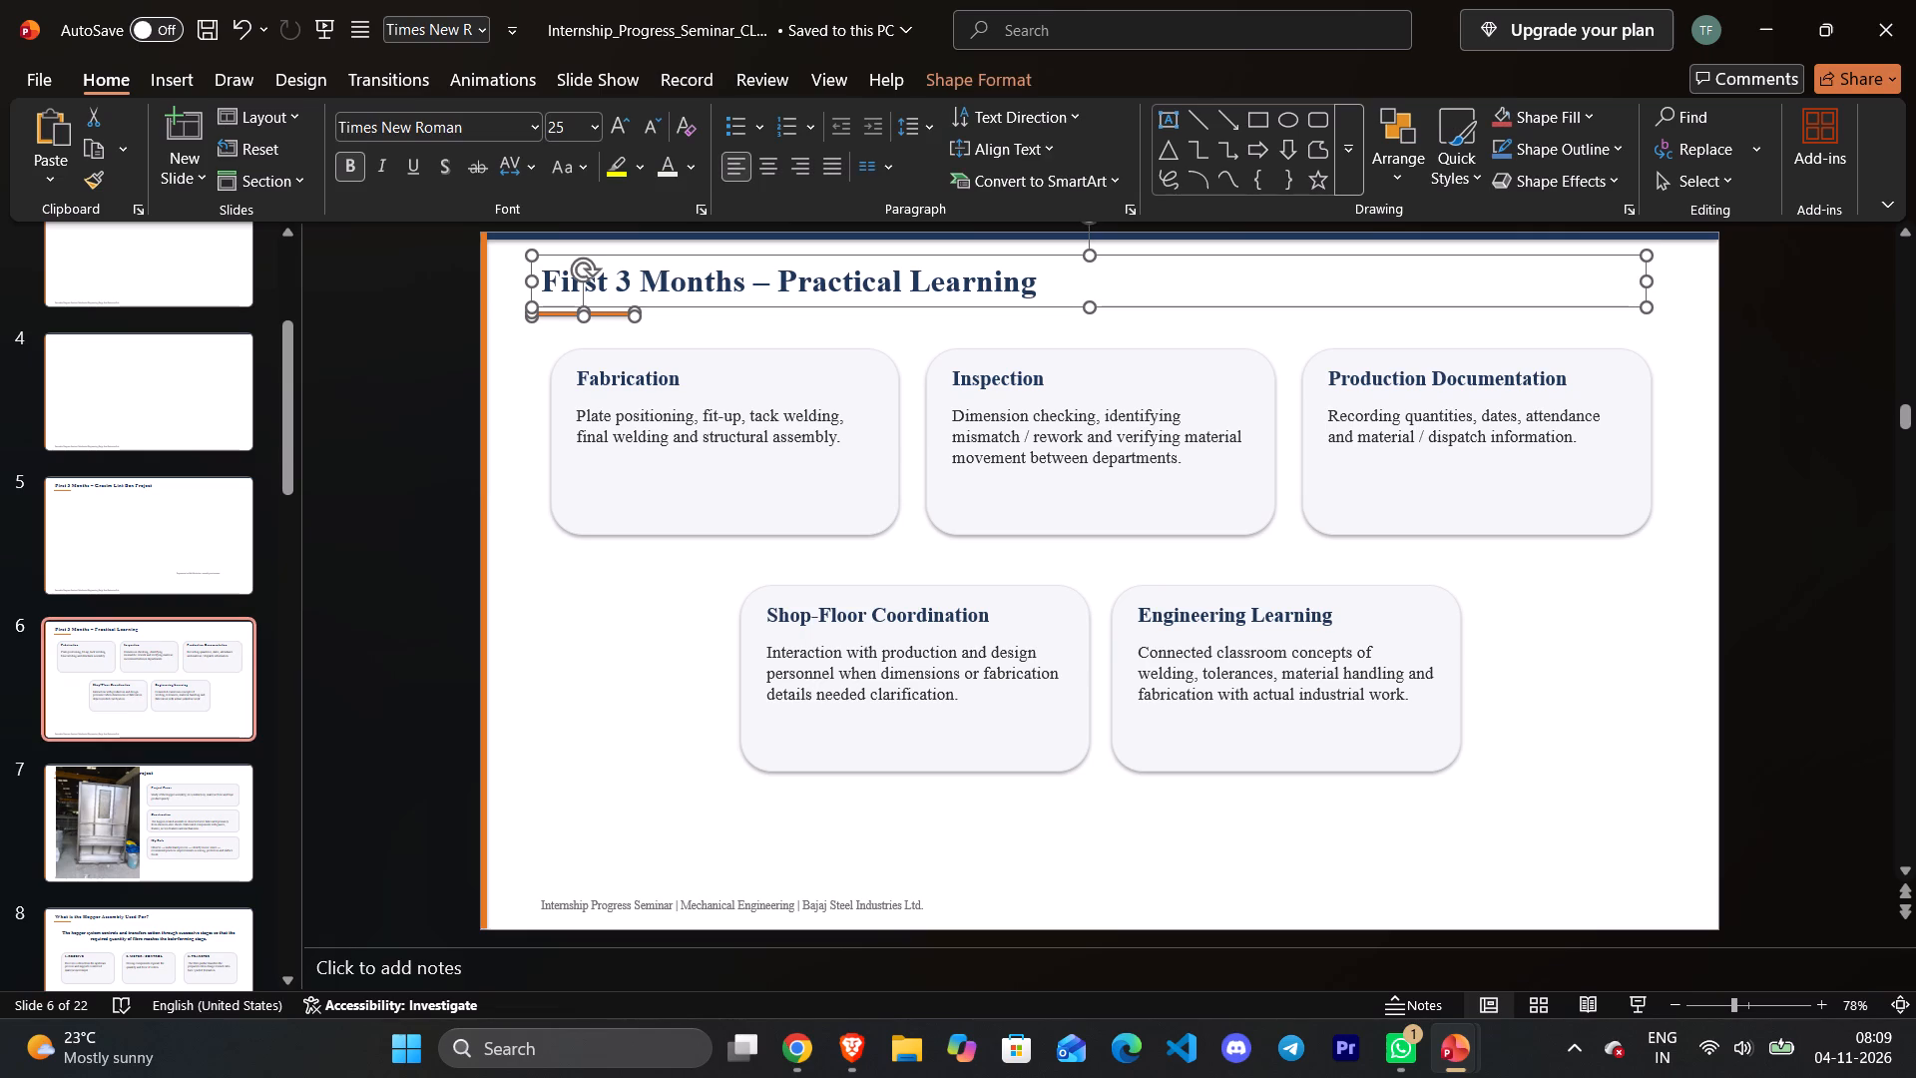
ctrl+click(690, 447)
ctrl+click(1102, 391)
ctrl+click(1523, 434)
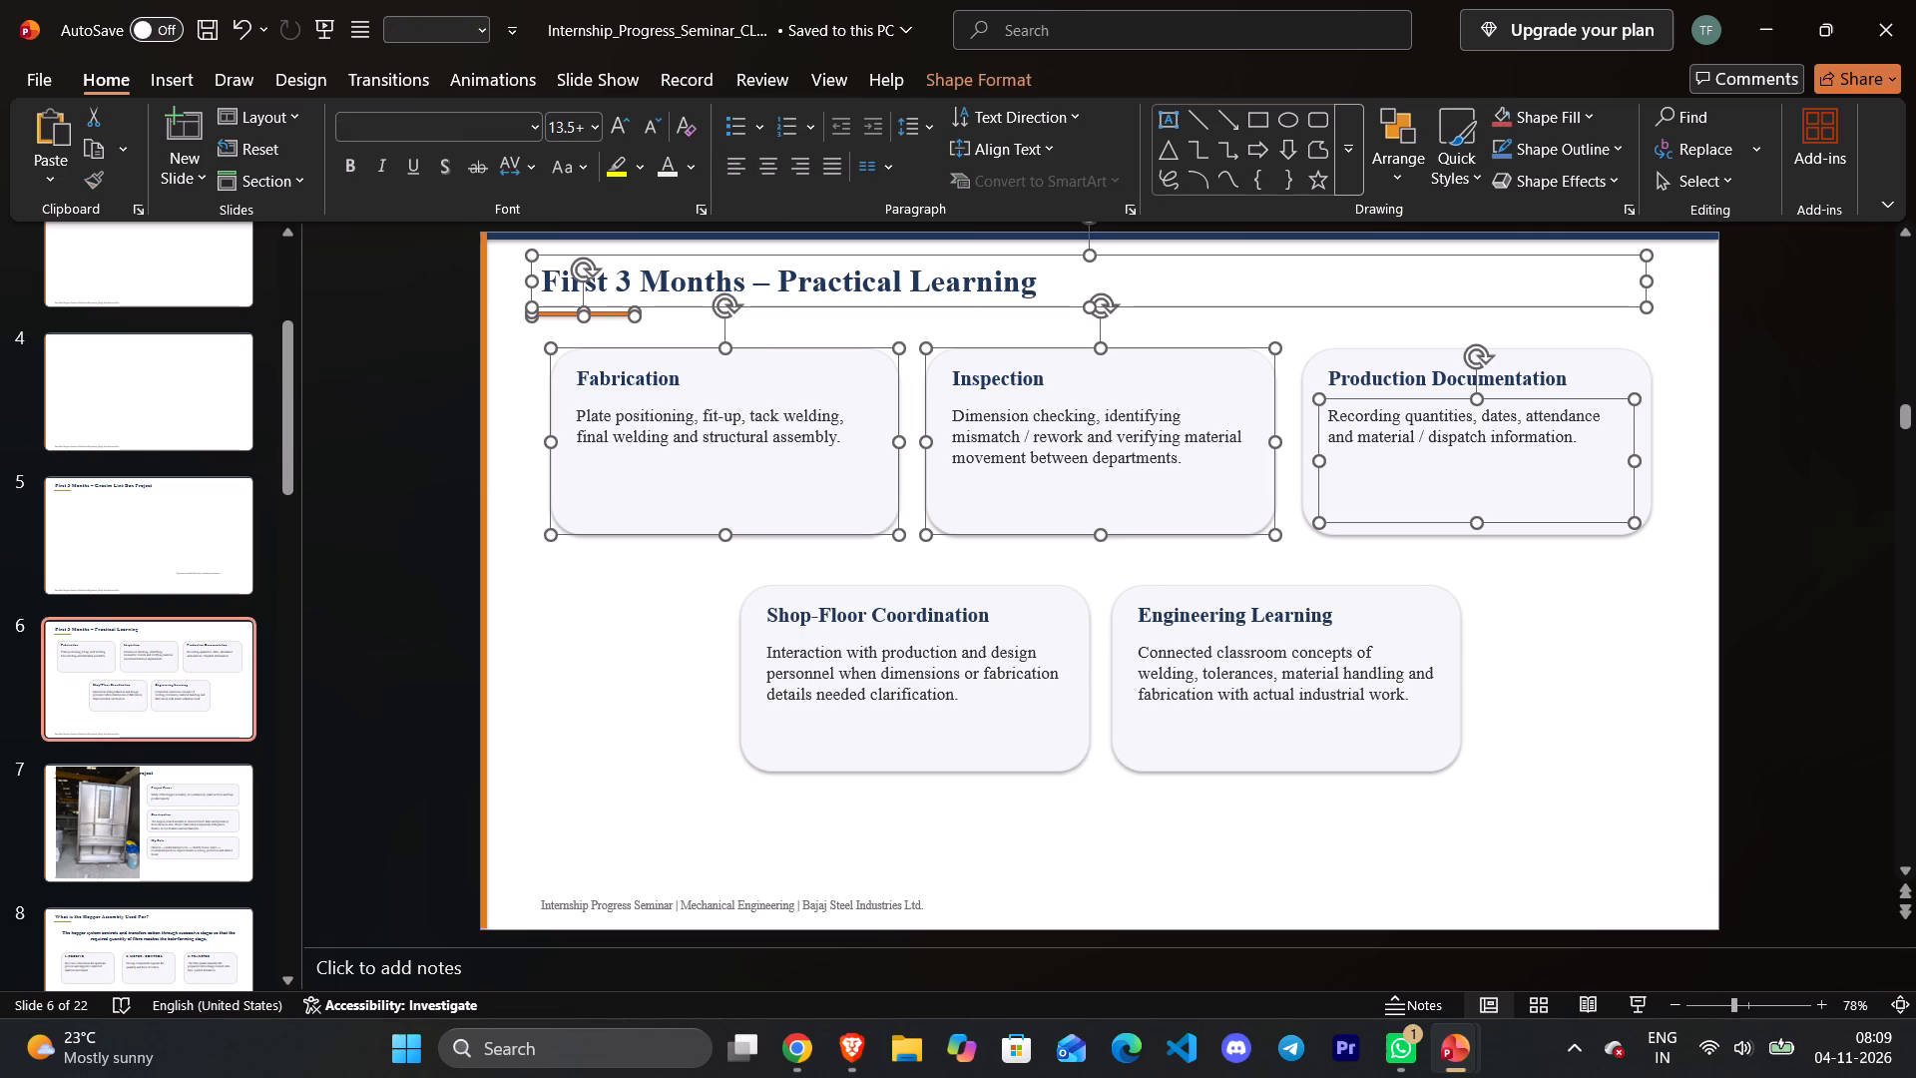
ctrl+click(1405, 379)
ctrl+click(1313, 442)
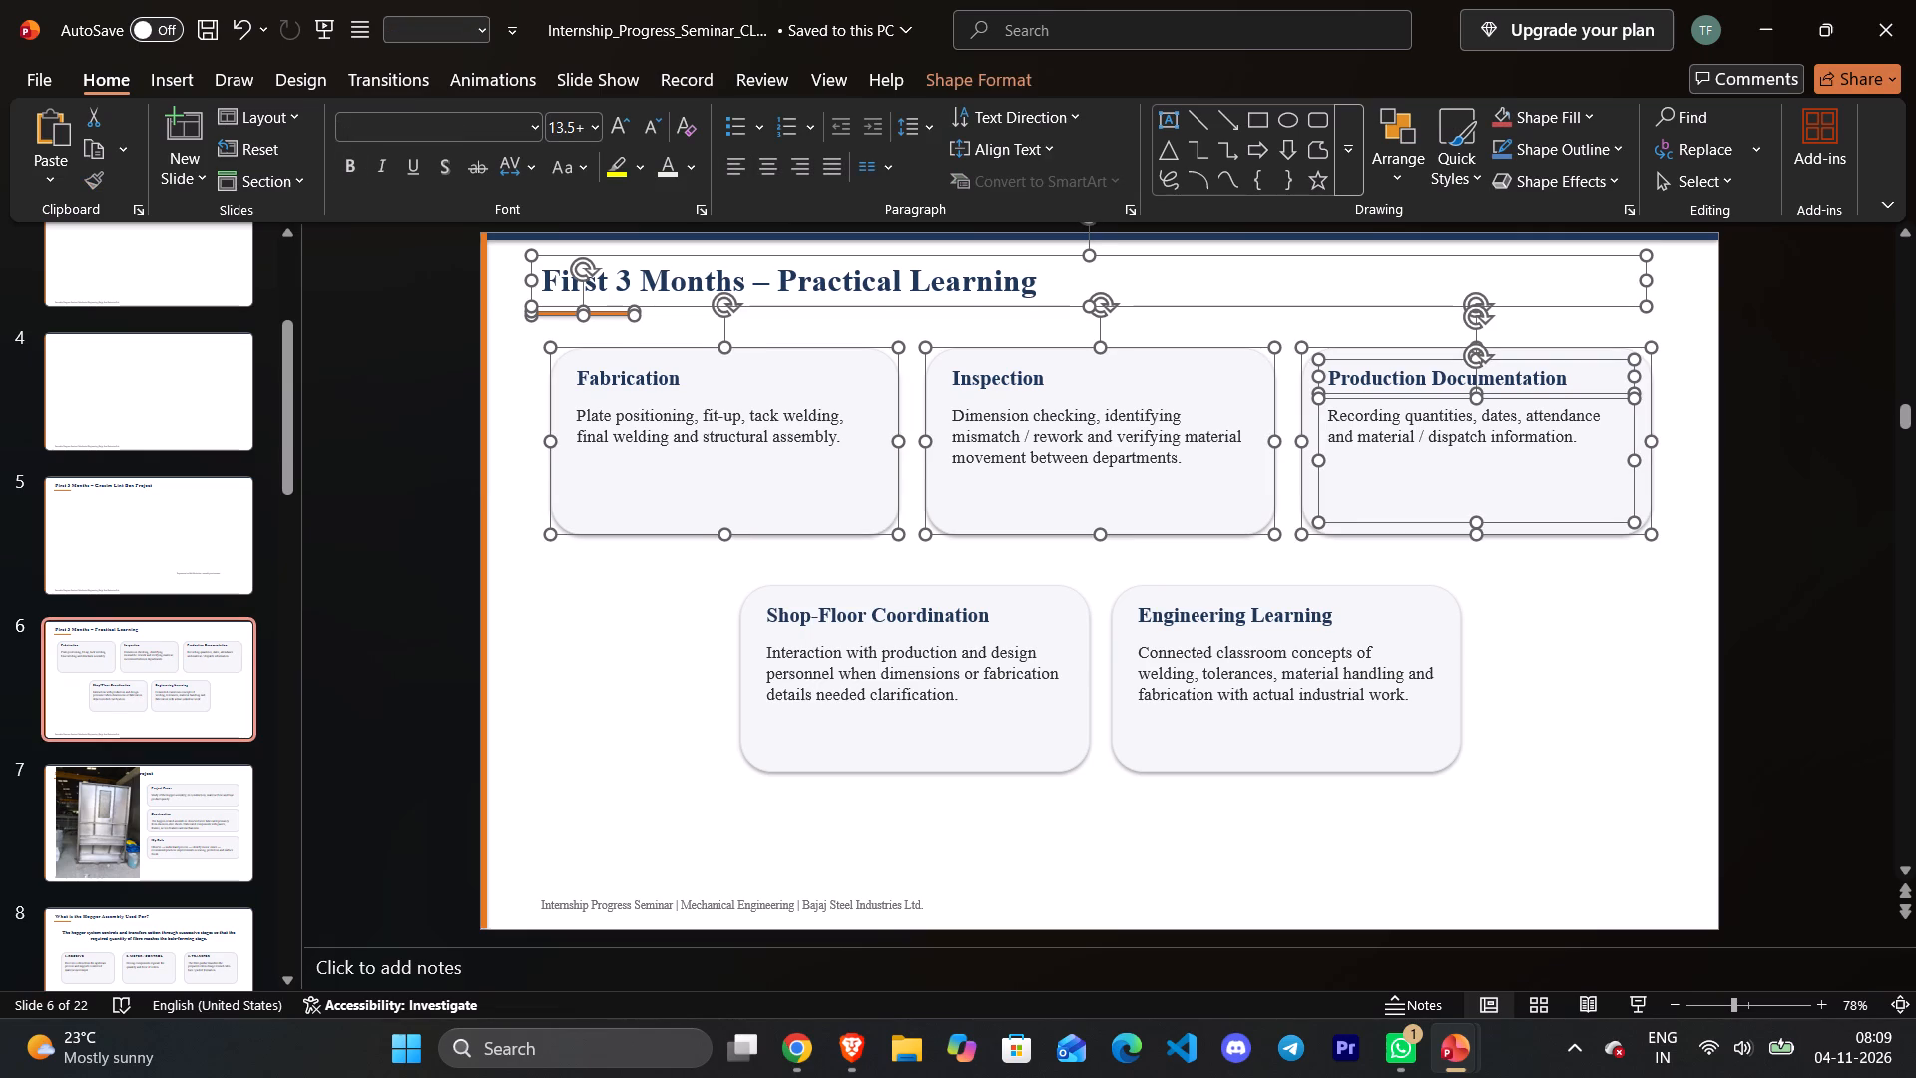
ctrl+click(1123, 446)
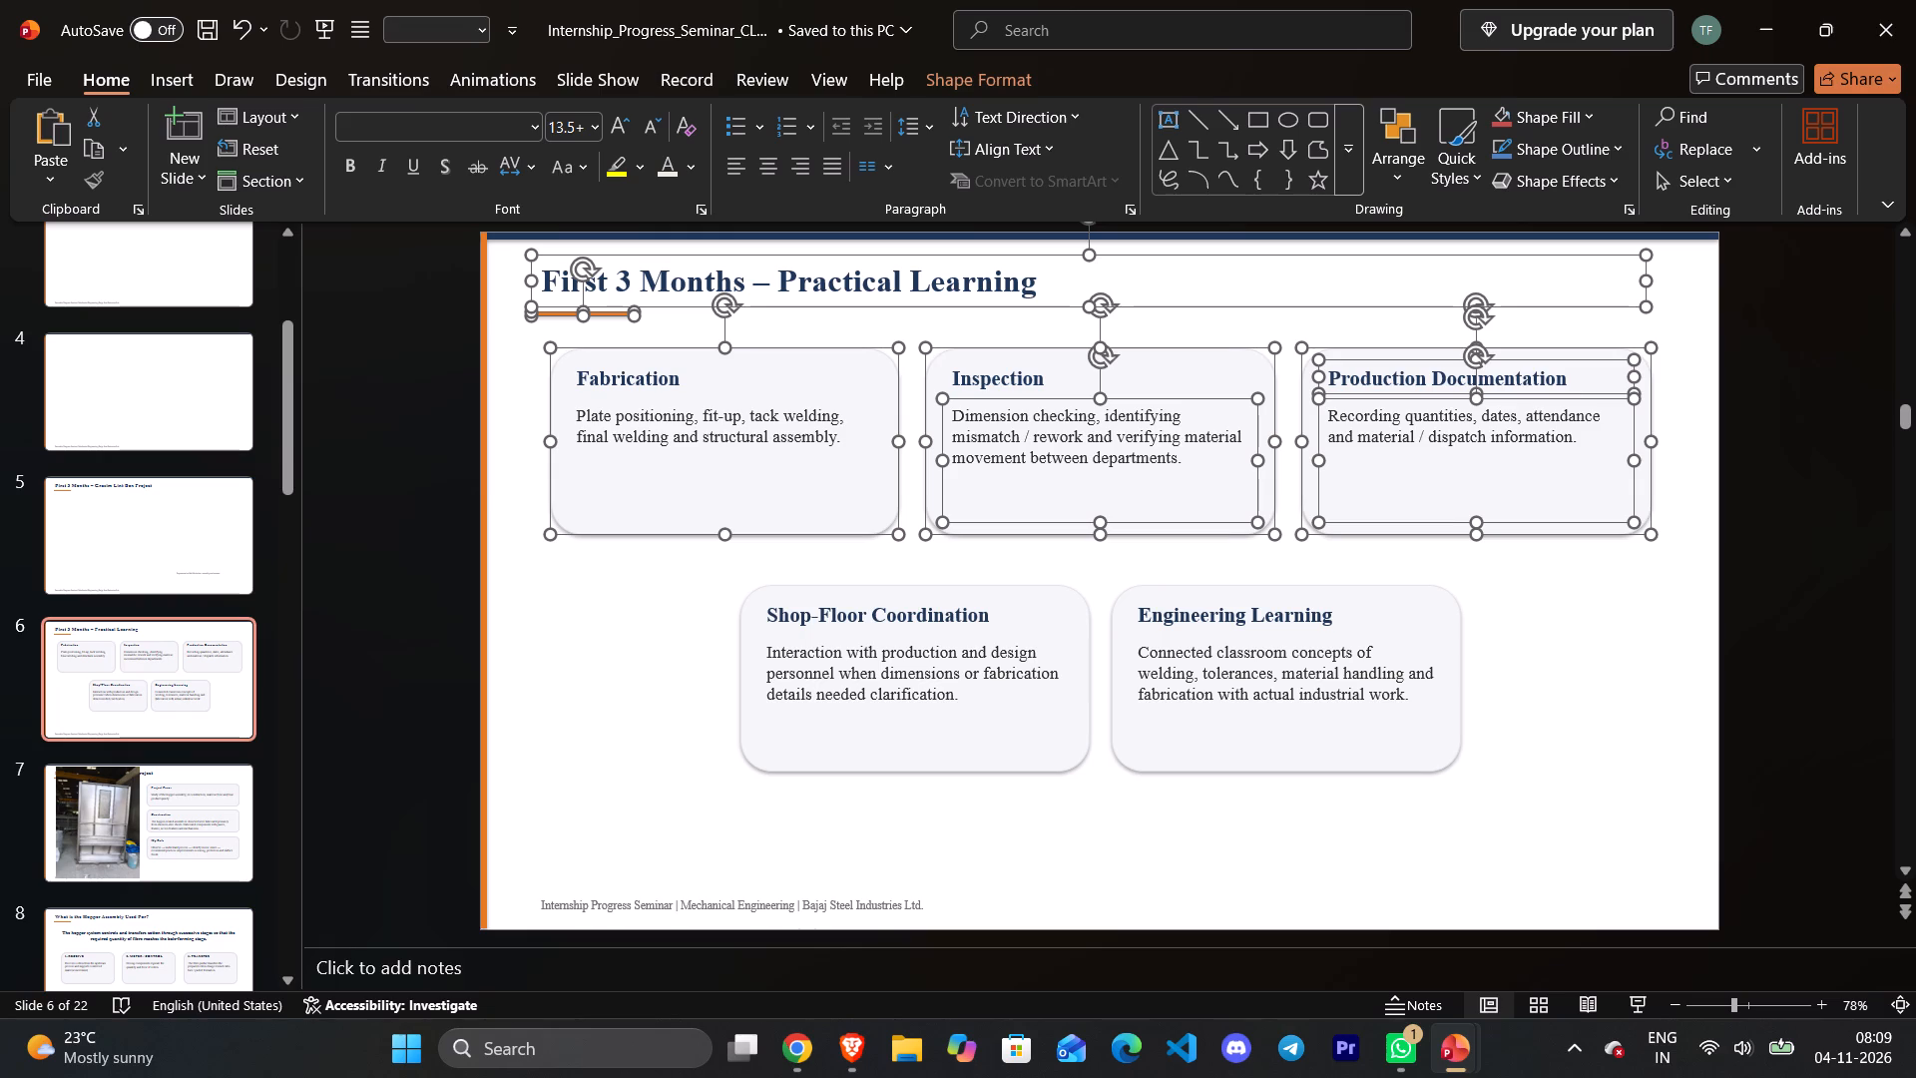
ctrl+click(1008, 383)
ctrl+click(694, 370)
ctrl+click(648, 373)
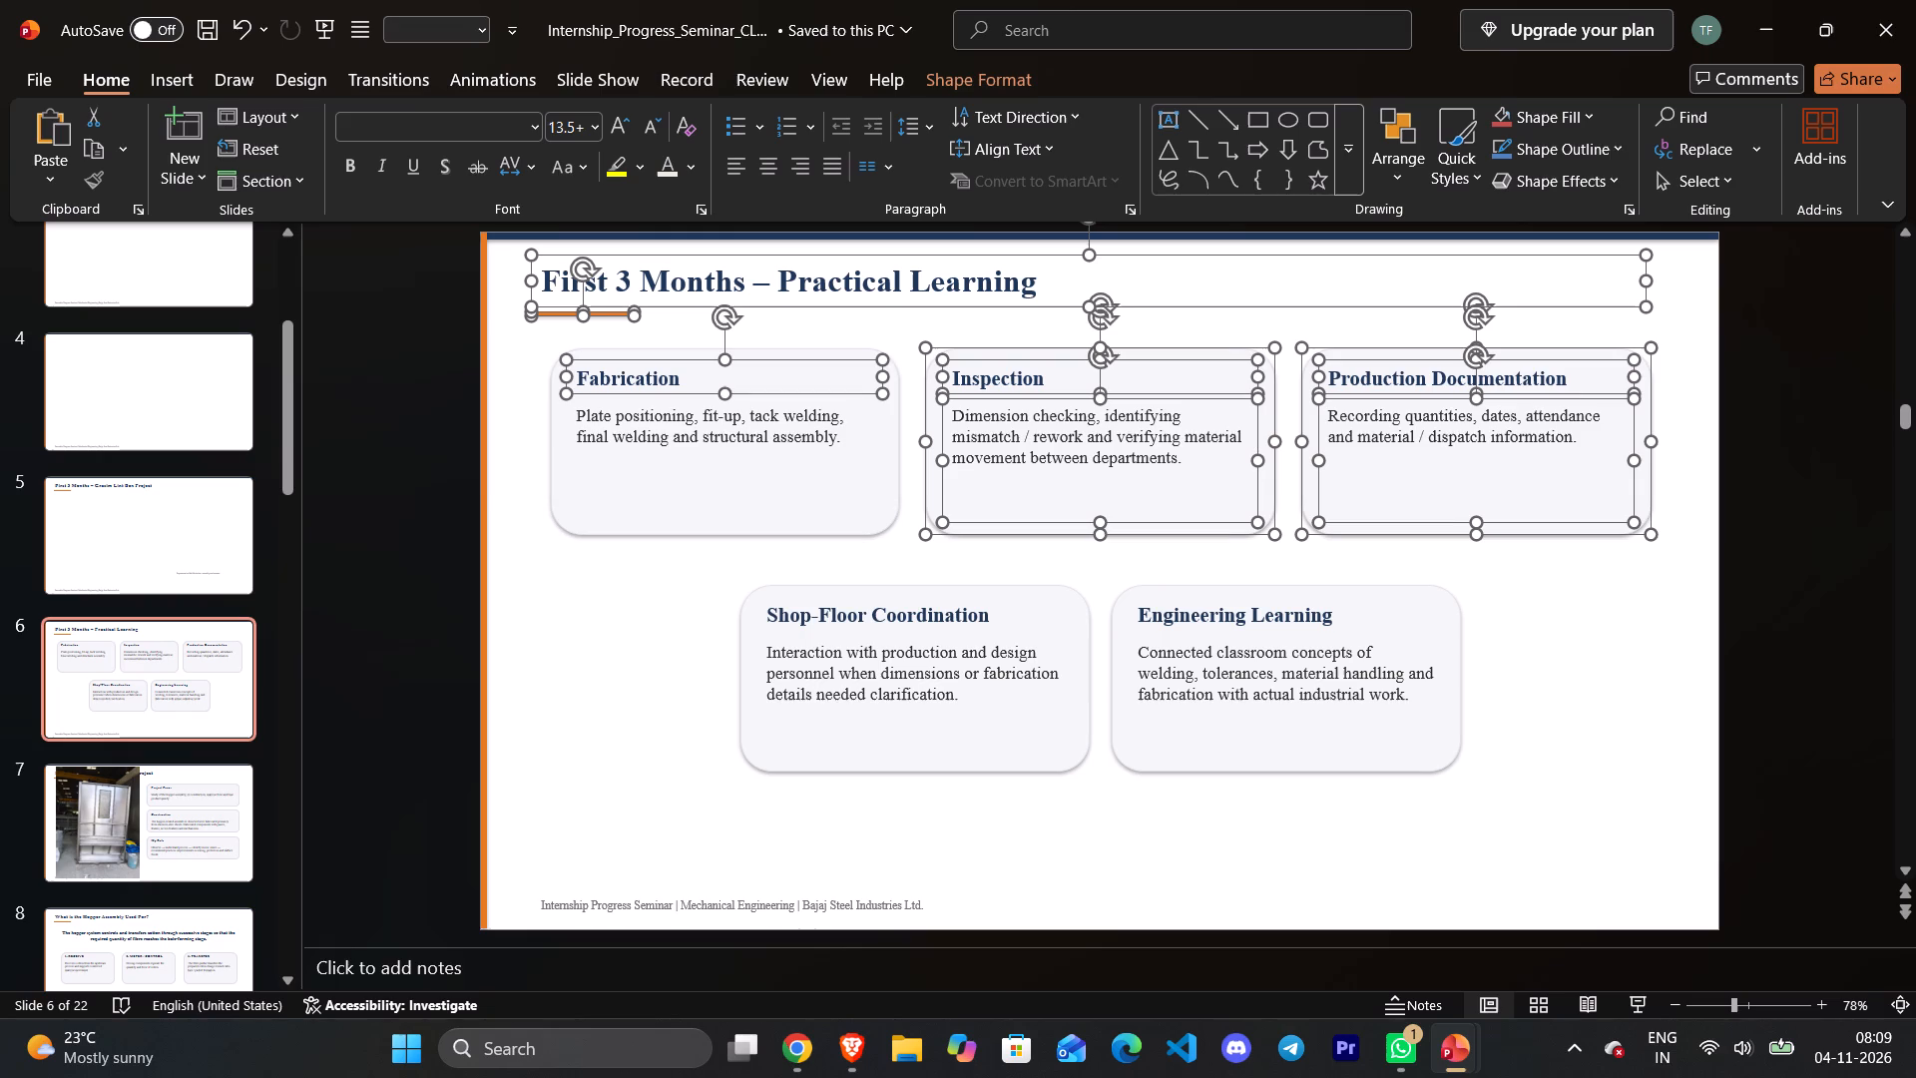
ctrl+drag(593, 544, 594, 530)
ctrl+click(596, 515)
ctrl+click(643, 429)
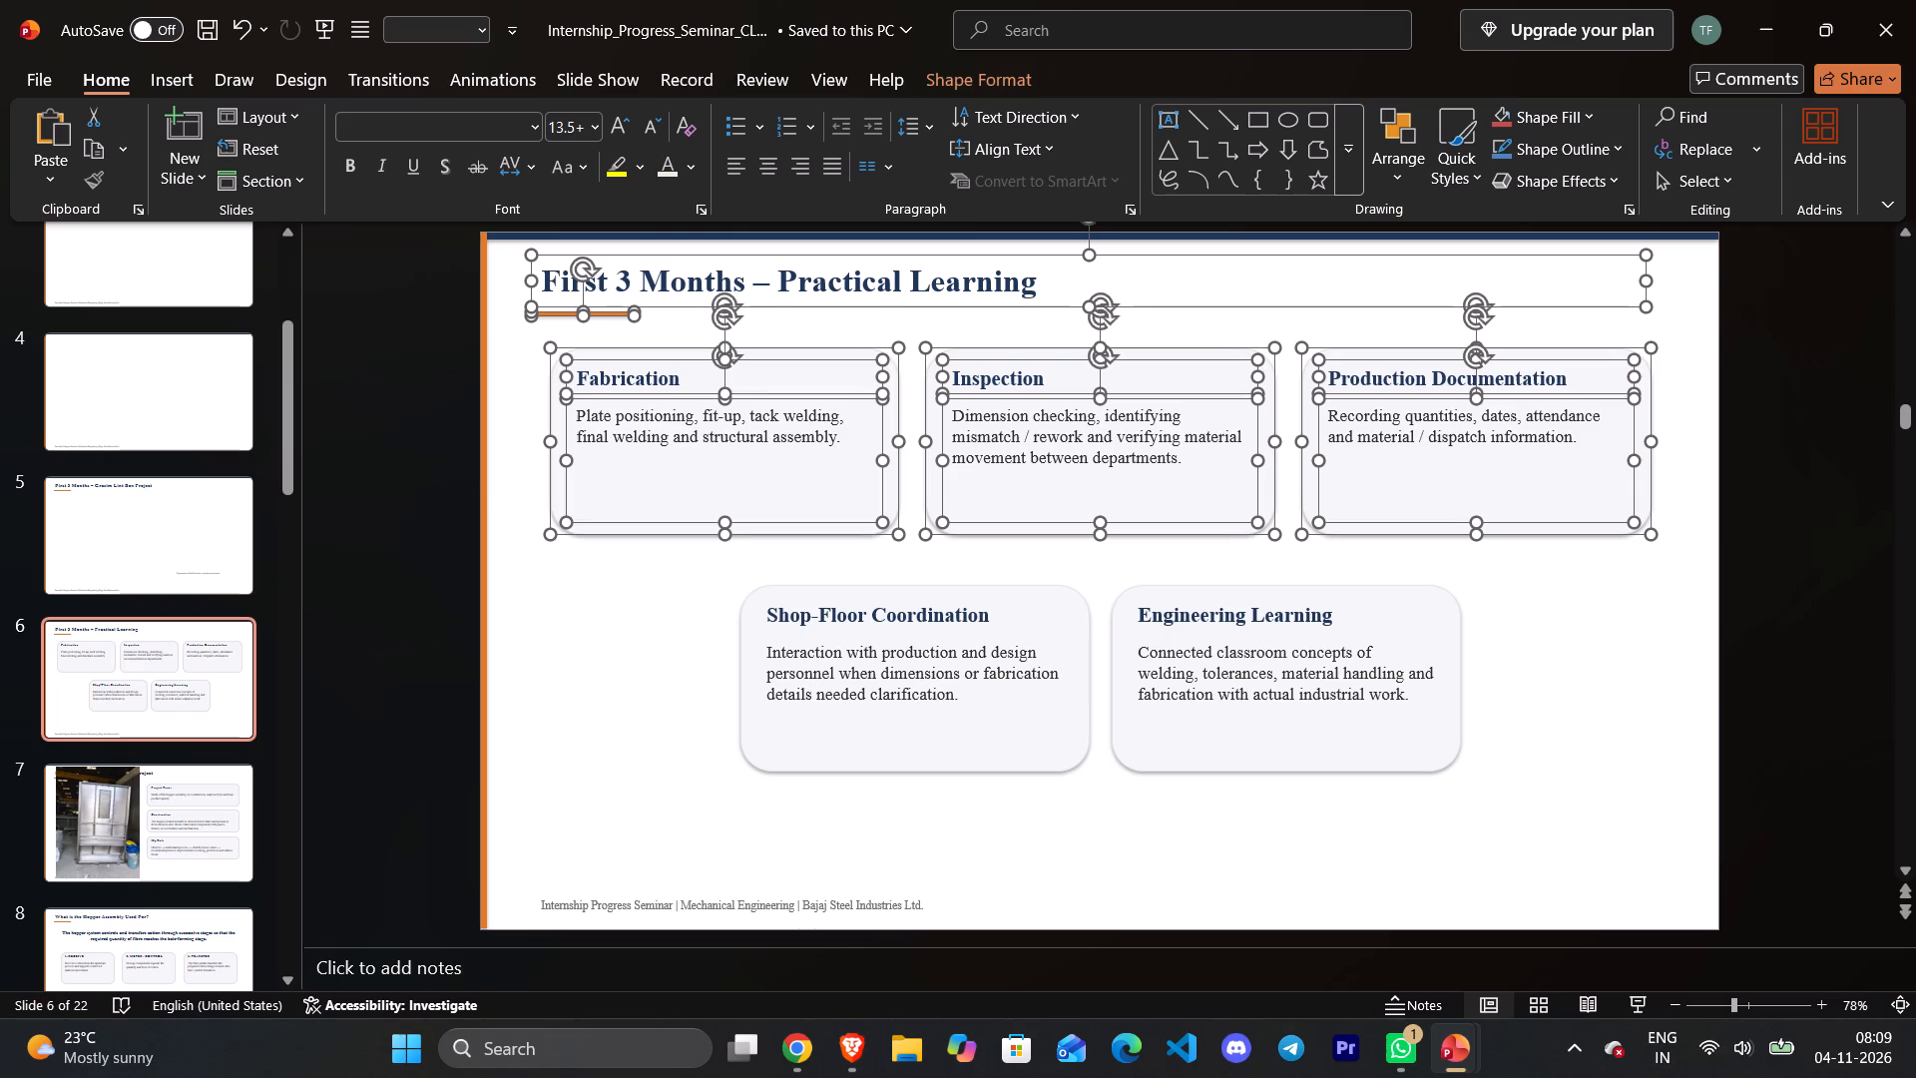
ctrl+click(897, 624)
ctrl+click(912, 661)
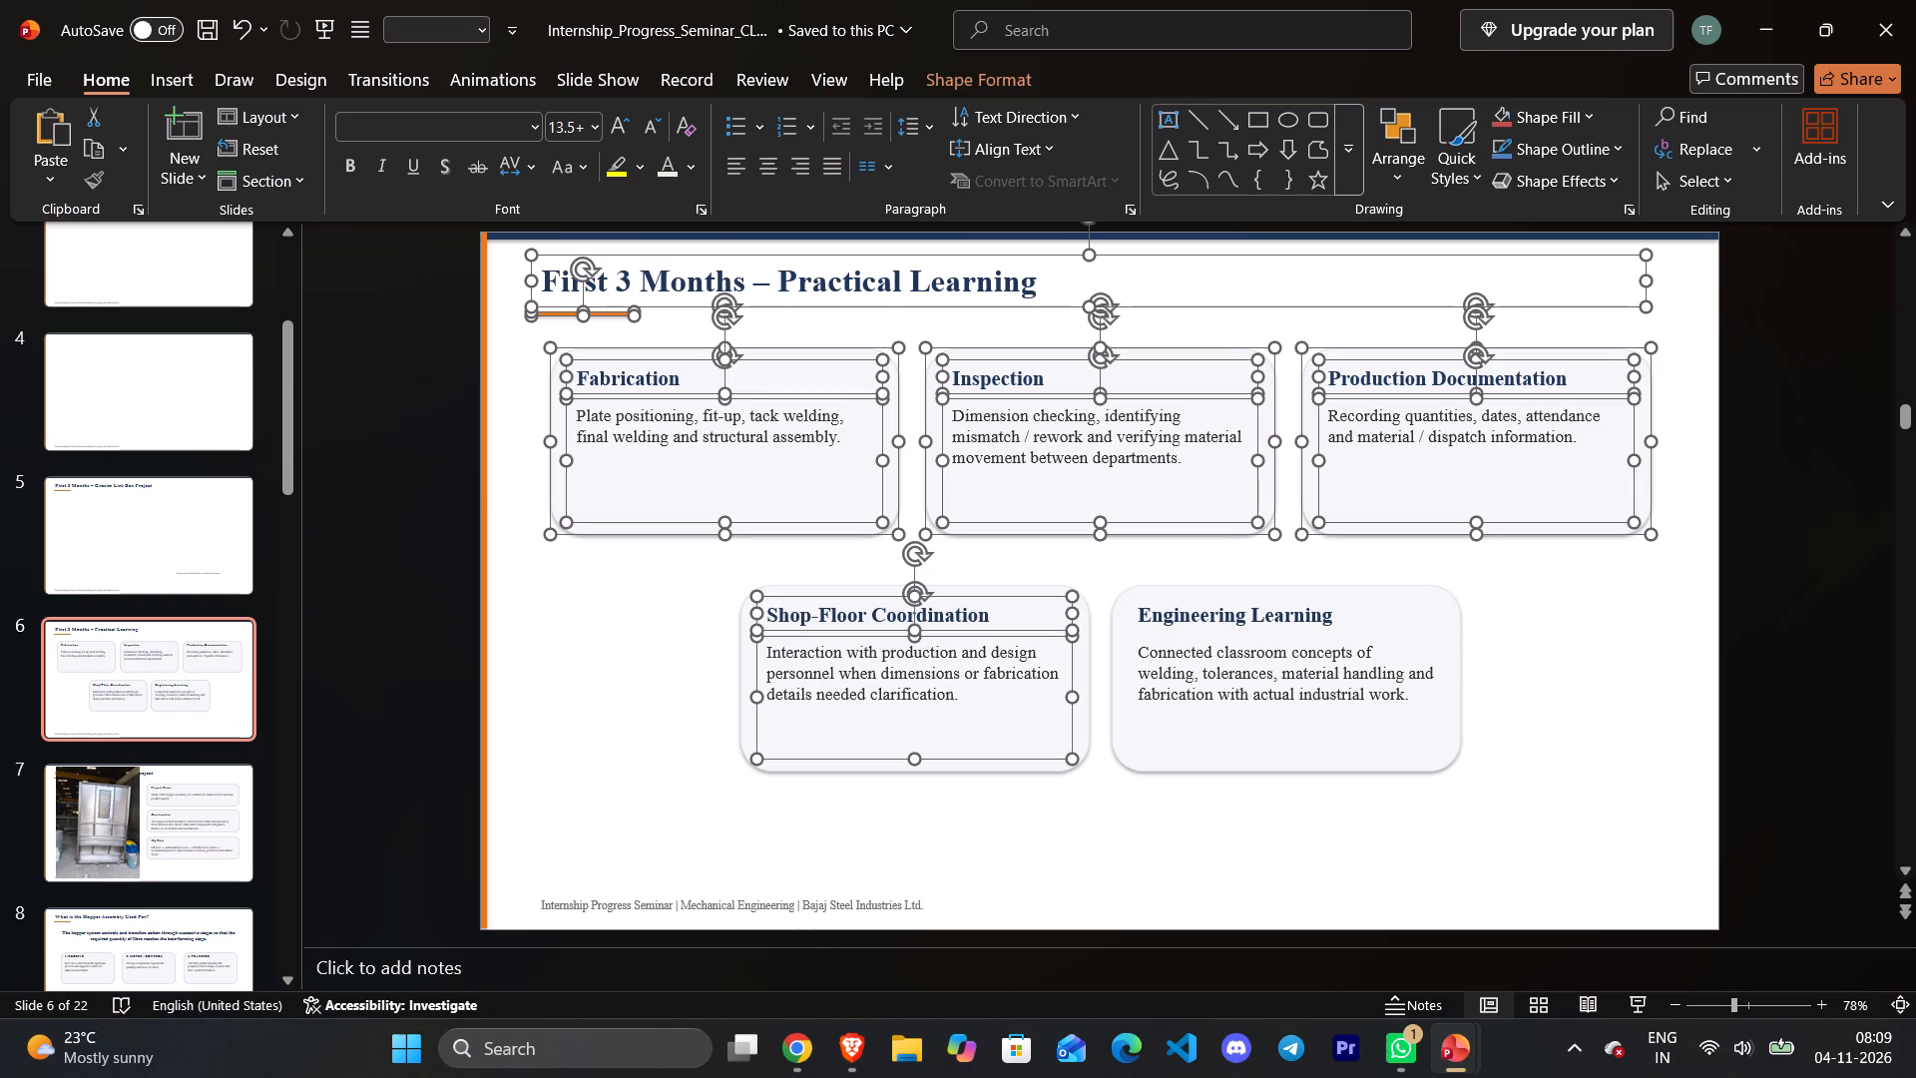
ctrl+click(744, 737)
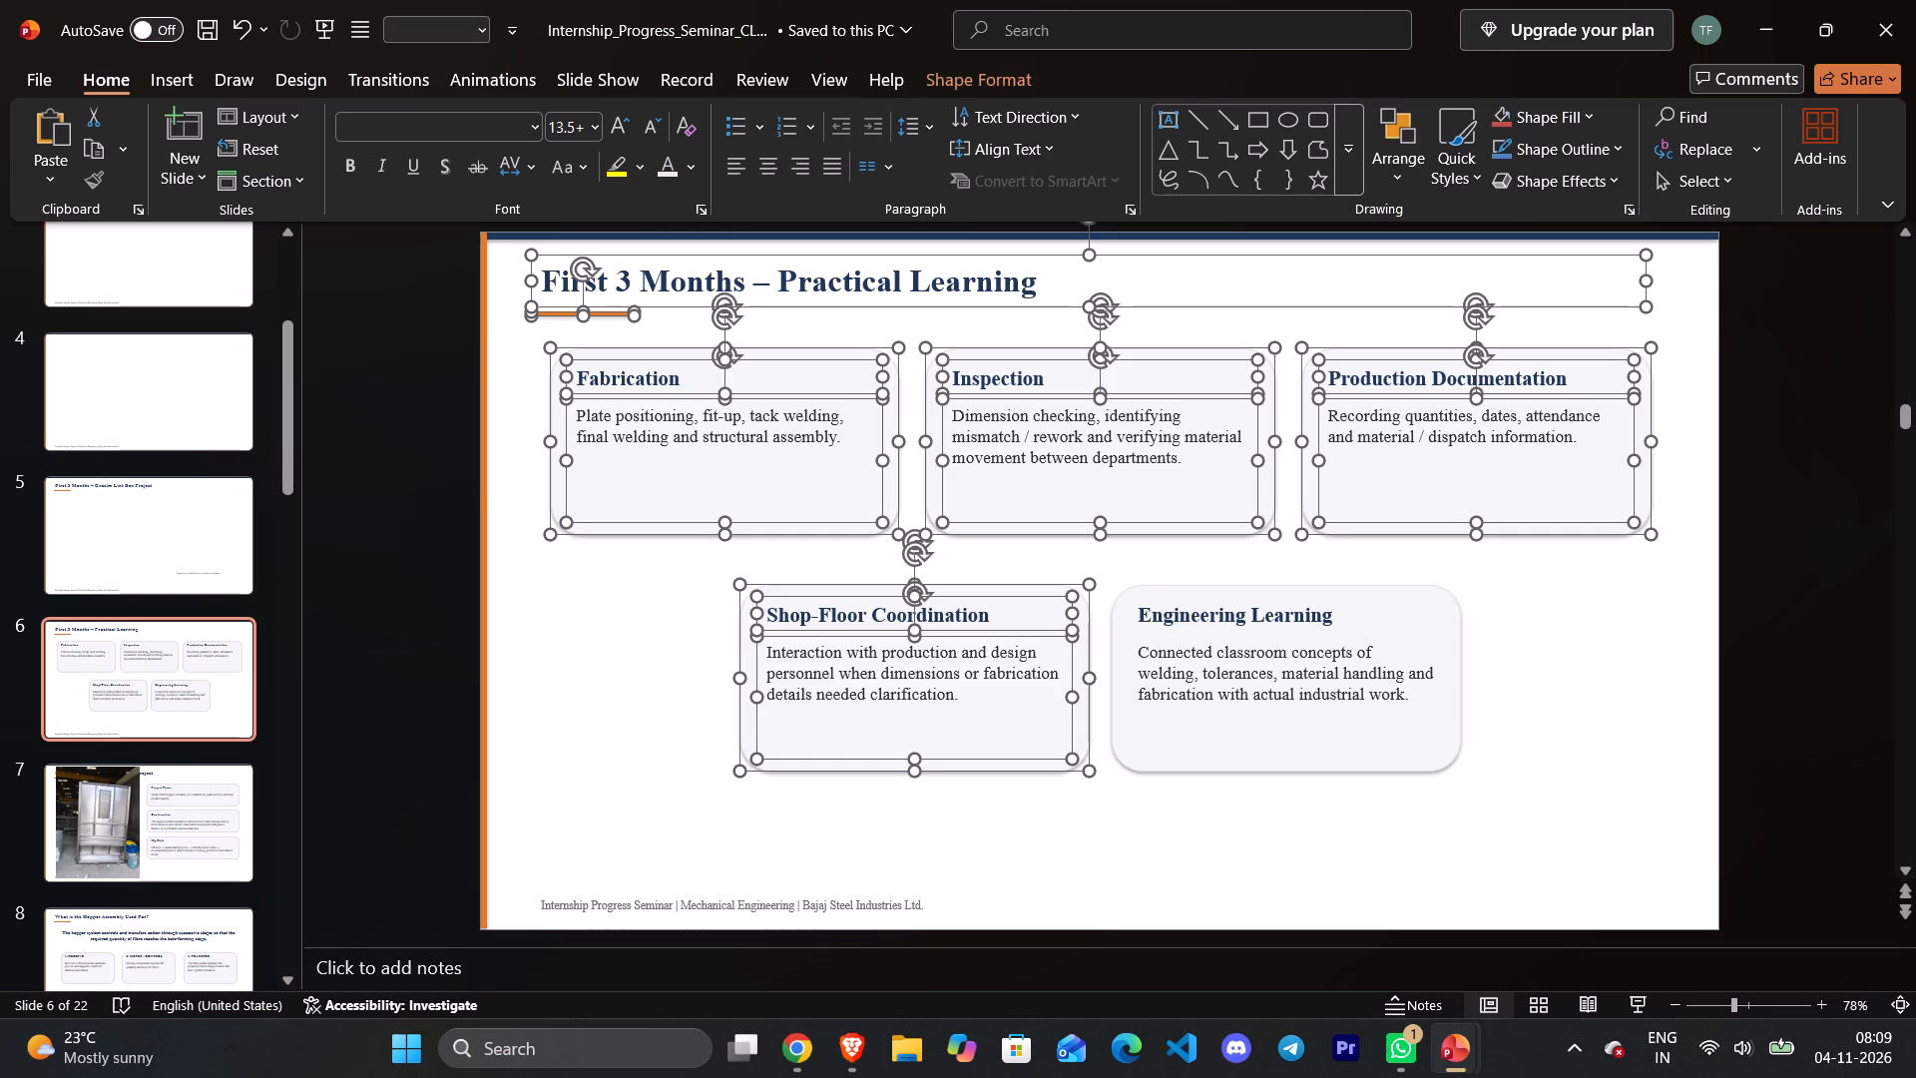
ctrl+click(1250, 618)
ctrl+click(1251, 686)
ctrl+click(1117, 722)
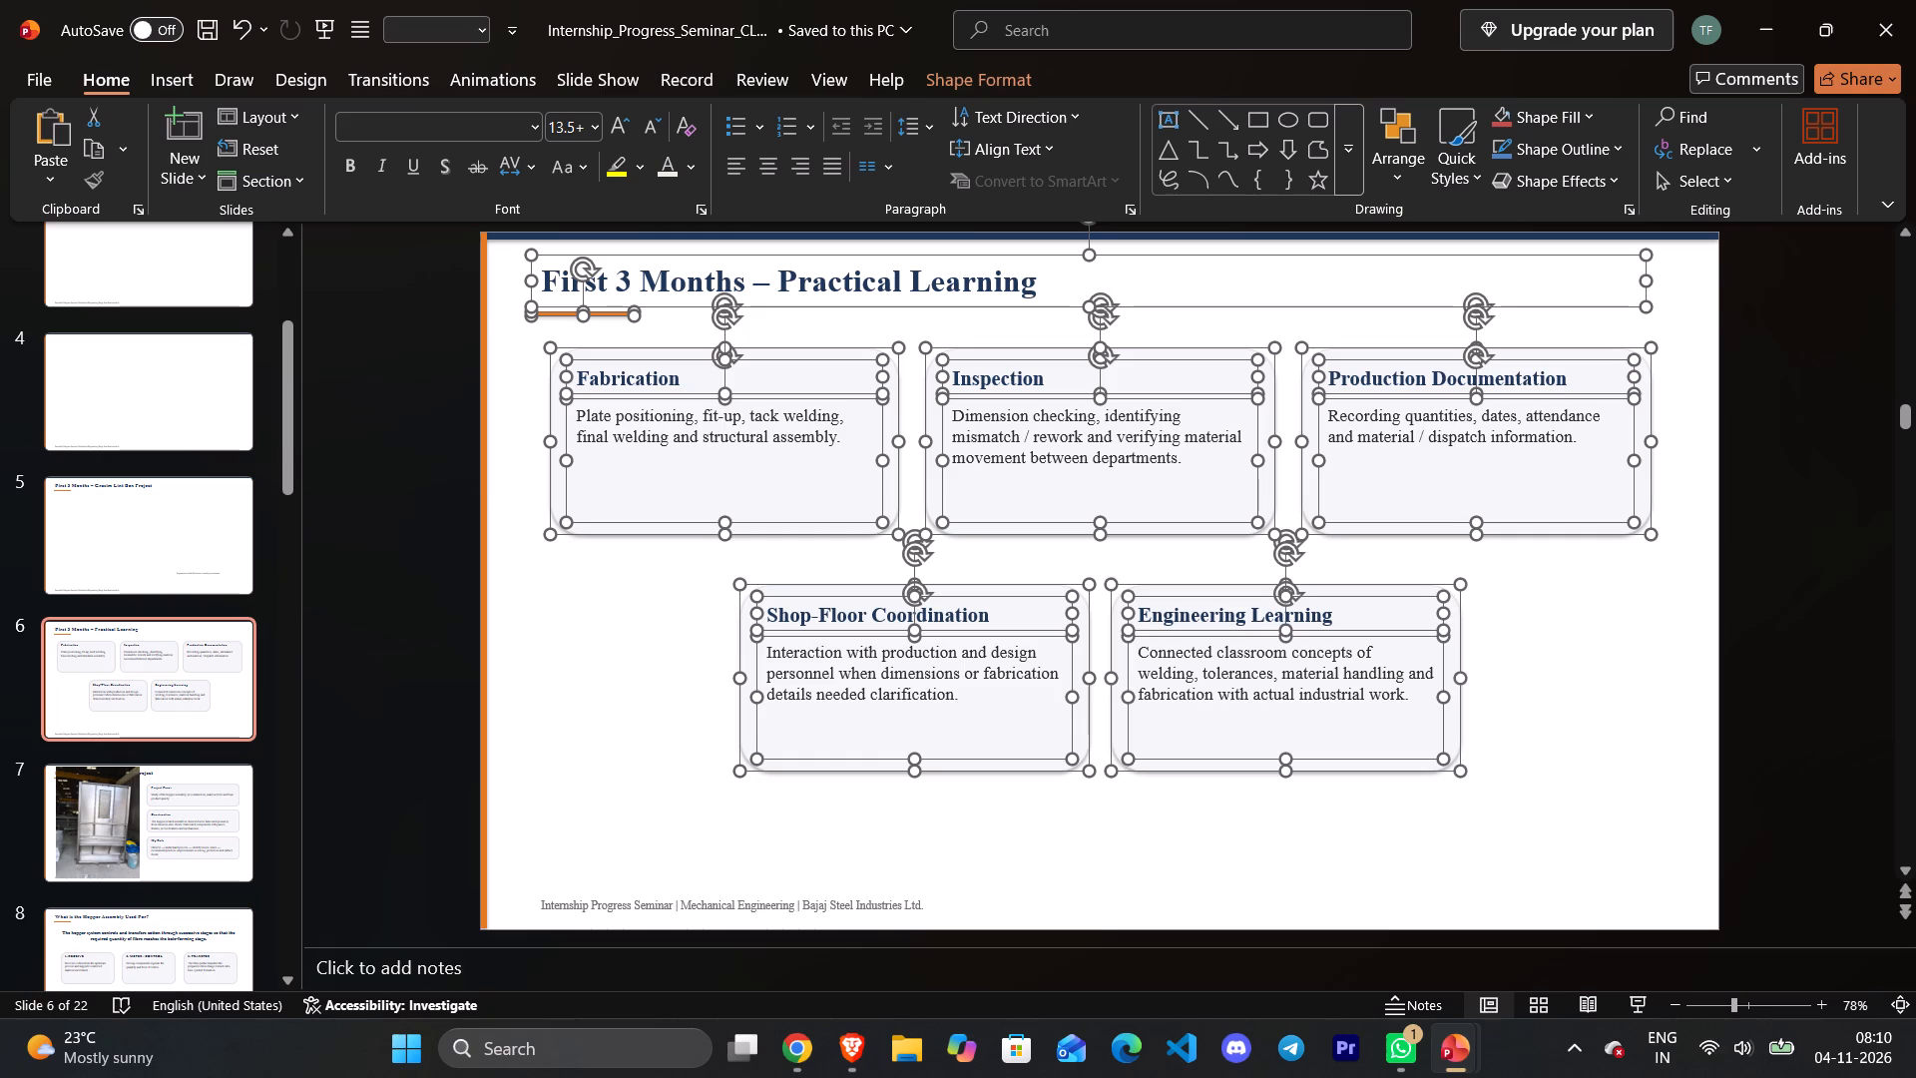
key(ctrl+x)
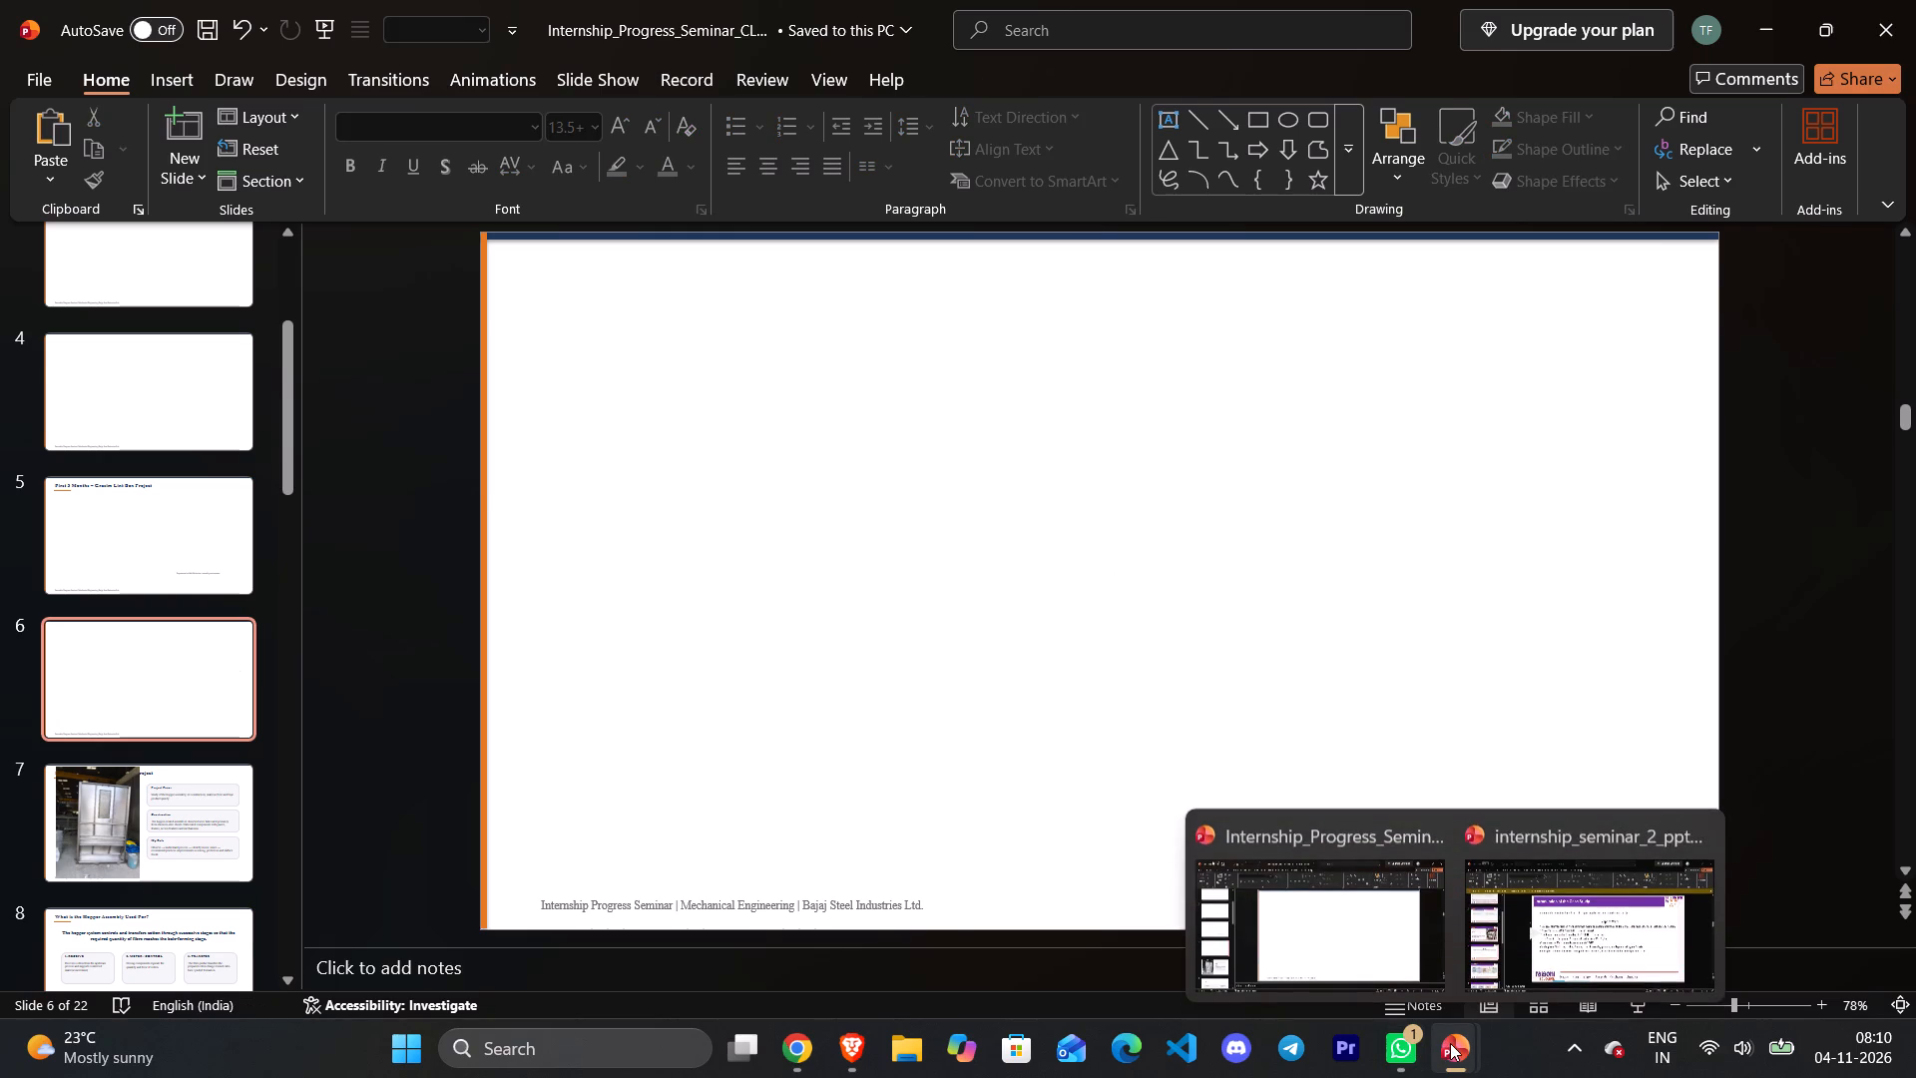
Switch to internship_seminar_2_ppt and delete the whole Scope of Work body text from the "Introduction of the Case Study" slide.
click(1581, 944)
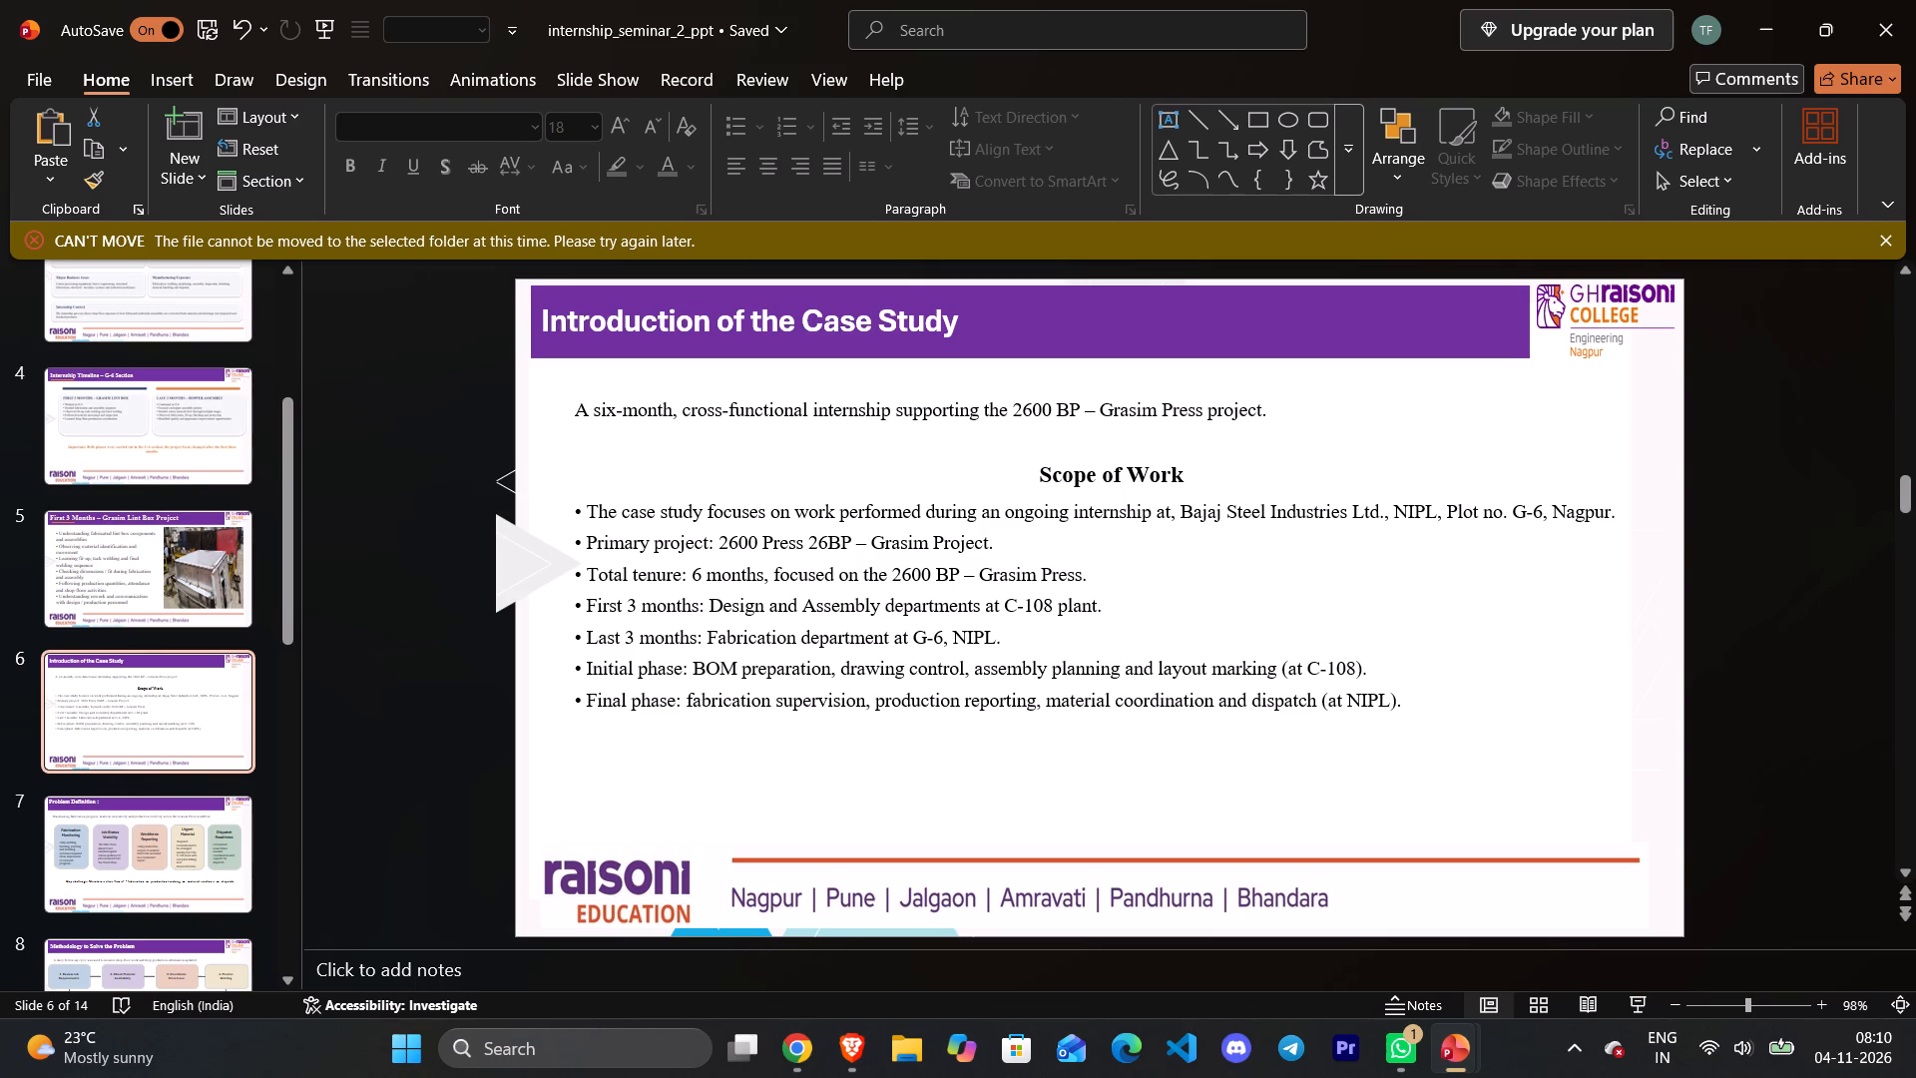
drag(578, 412, 1314, 717)
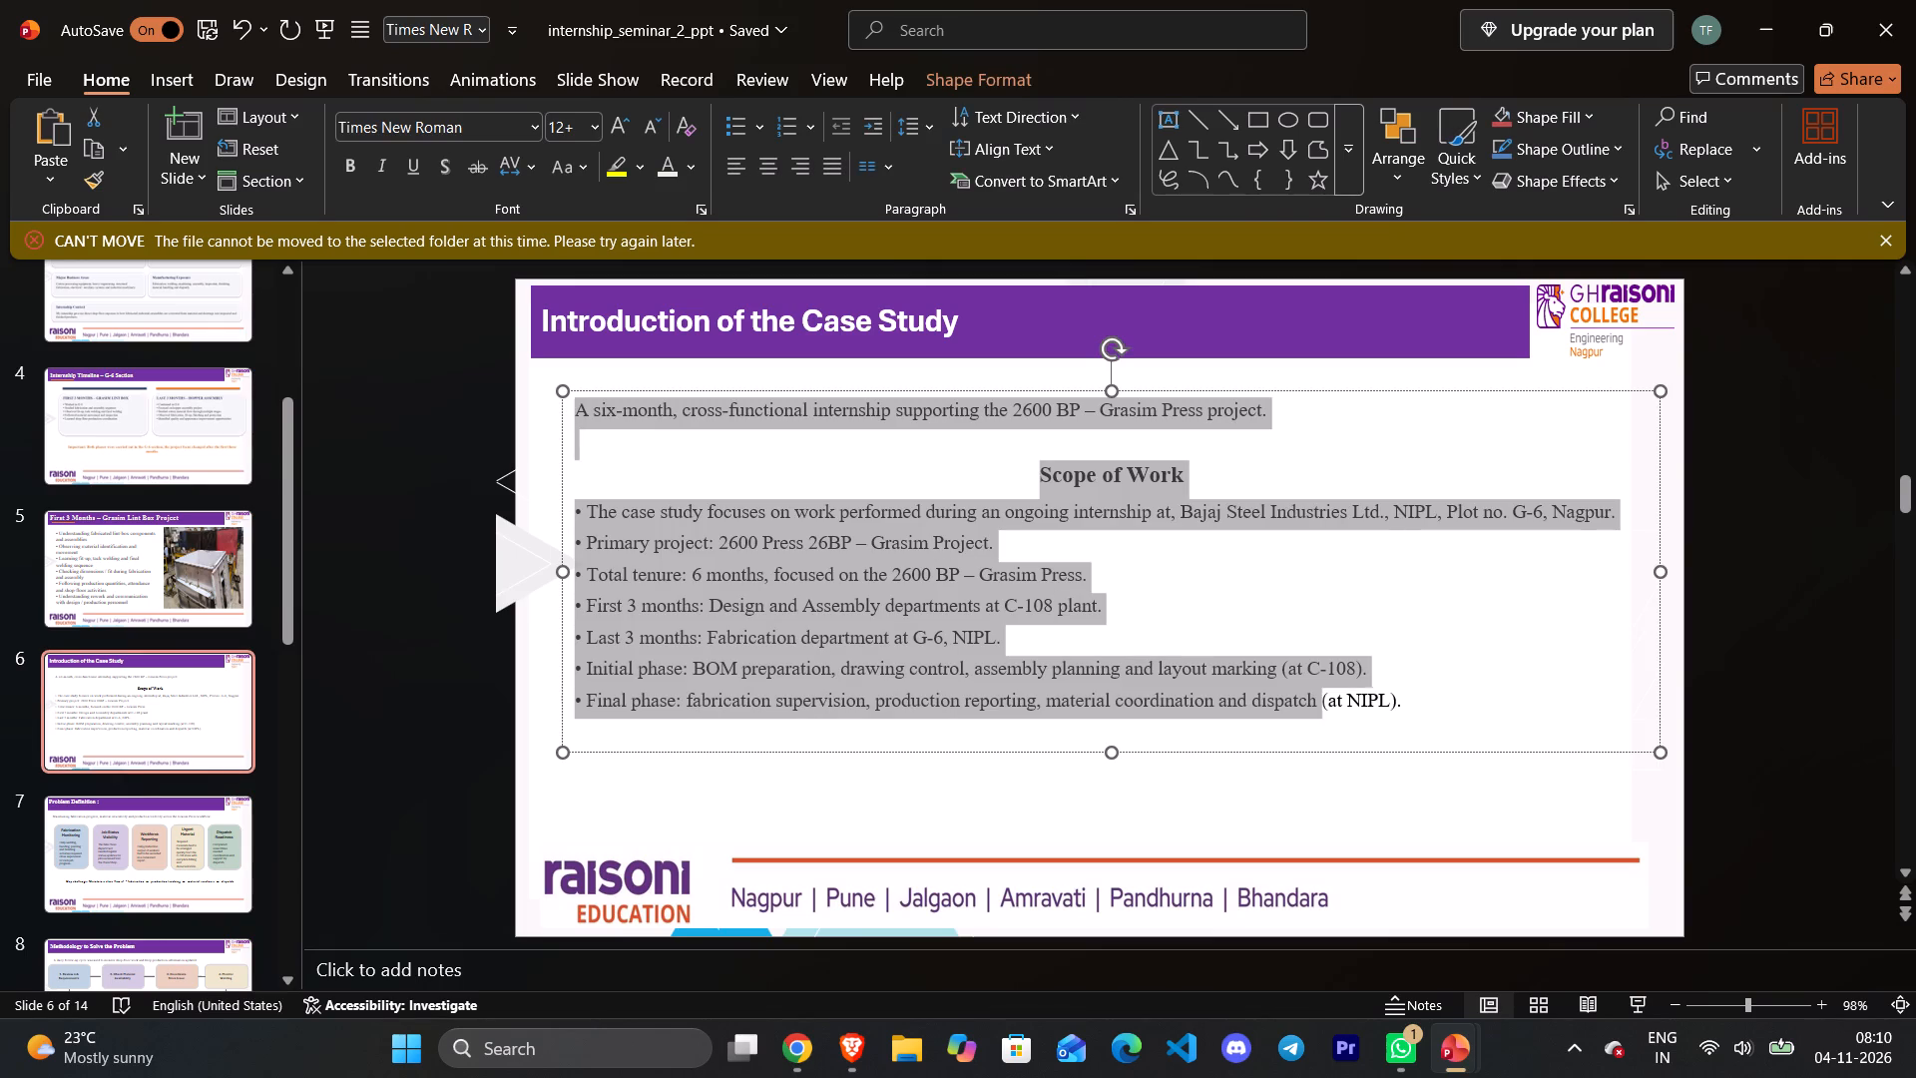
drag(1314, 717, 1389, 740)
key(Delete)
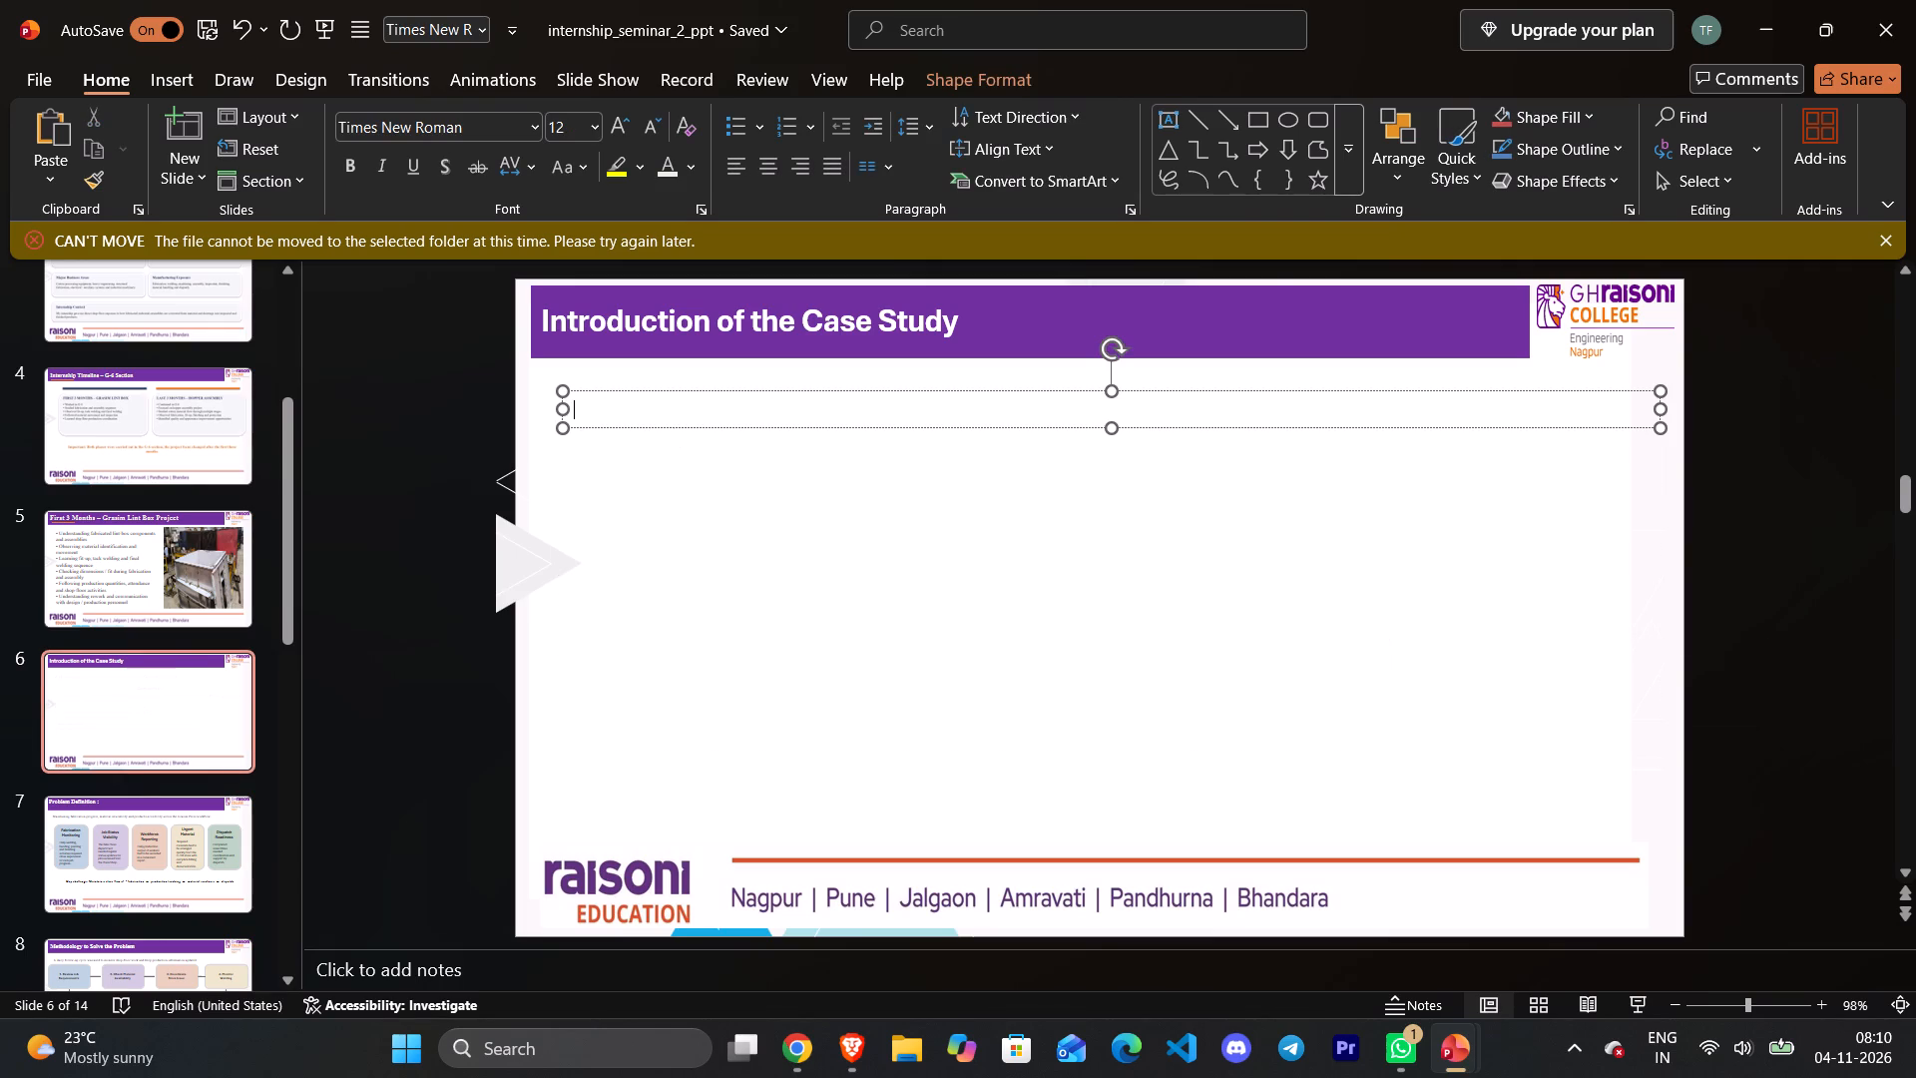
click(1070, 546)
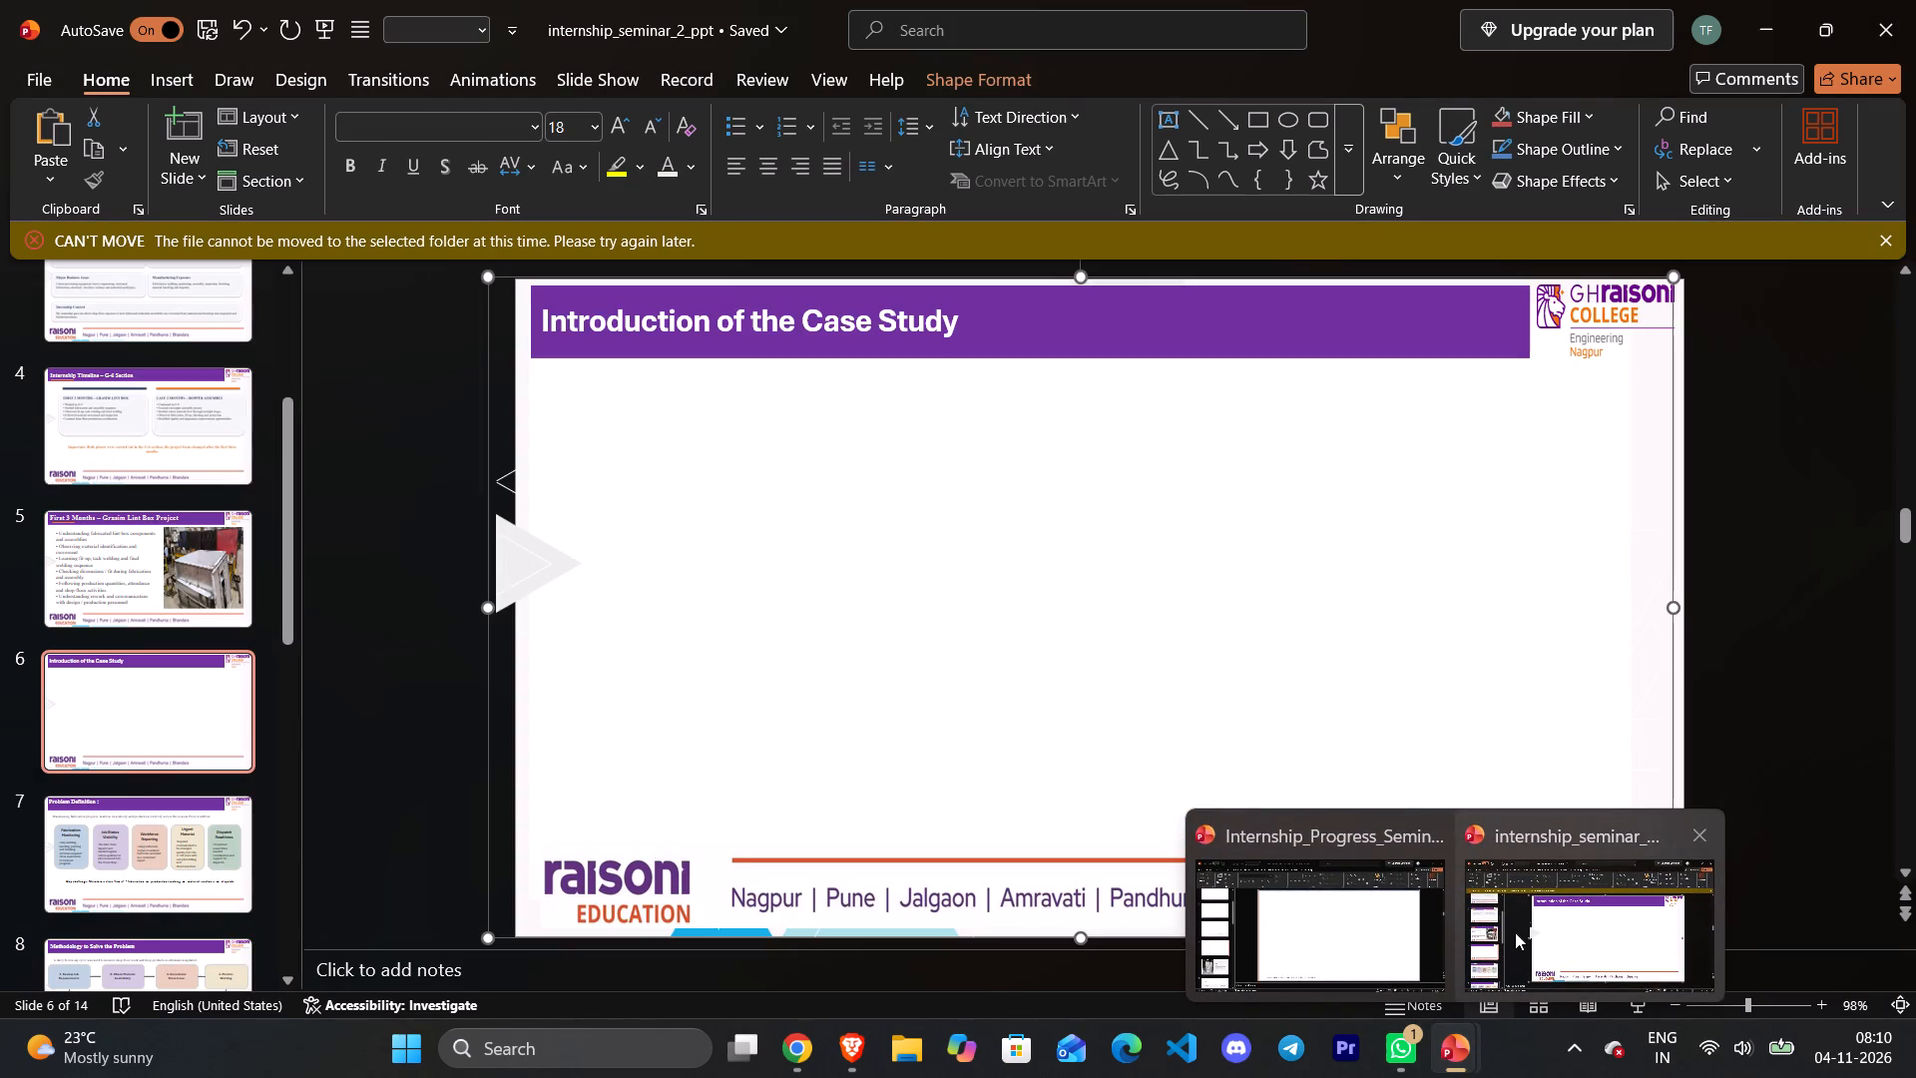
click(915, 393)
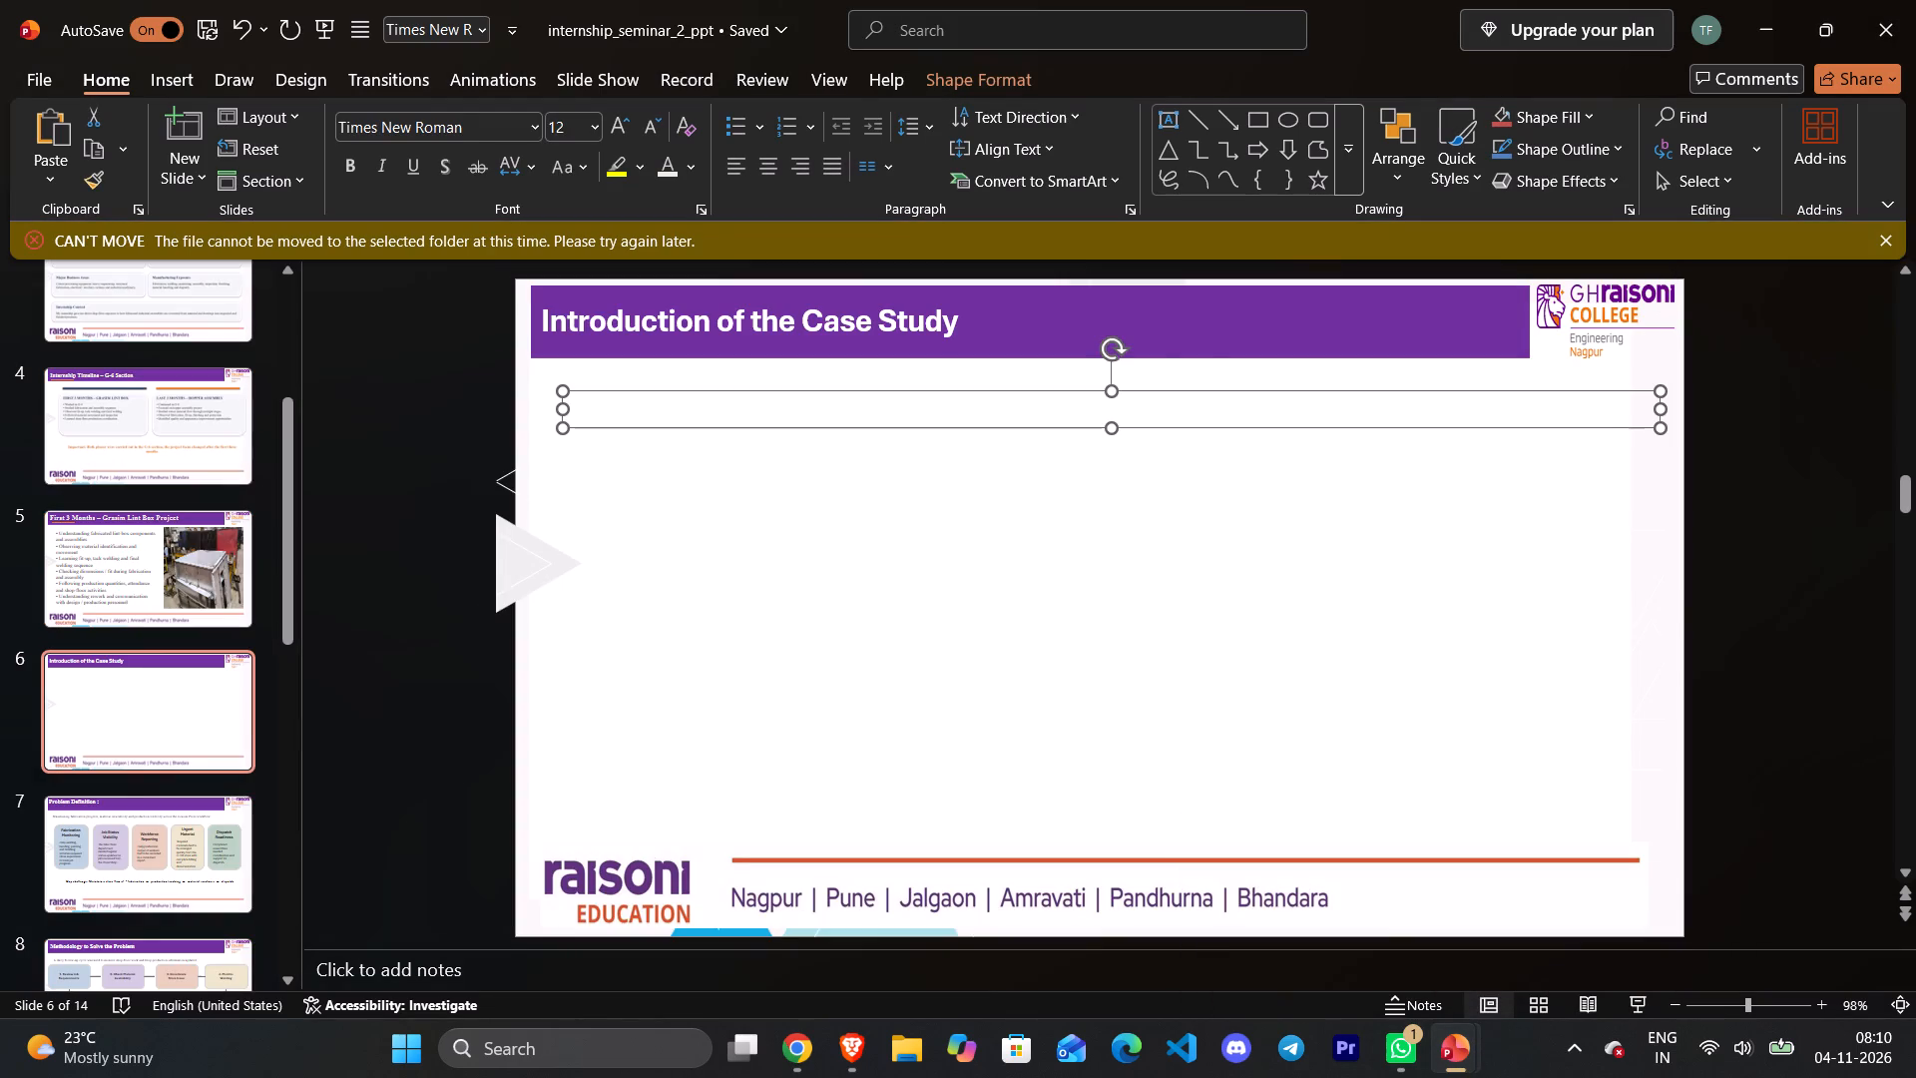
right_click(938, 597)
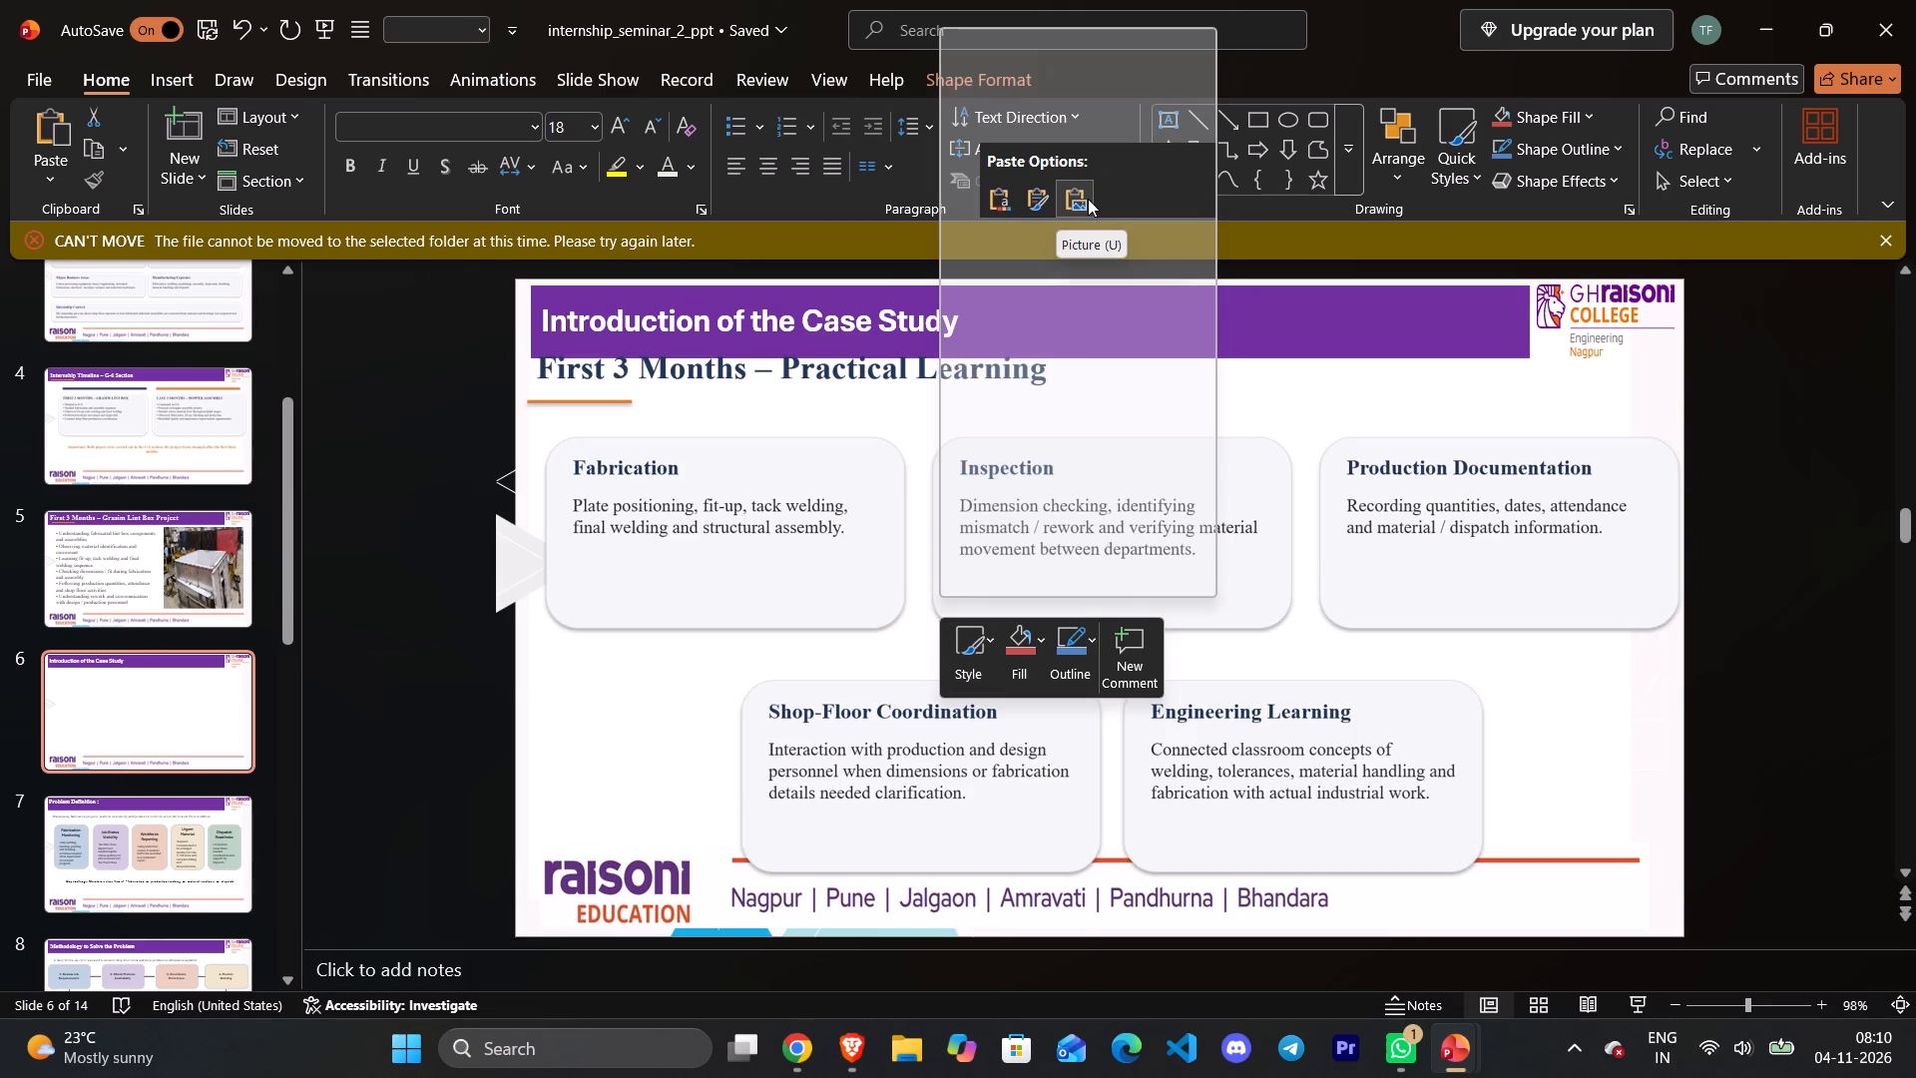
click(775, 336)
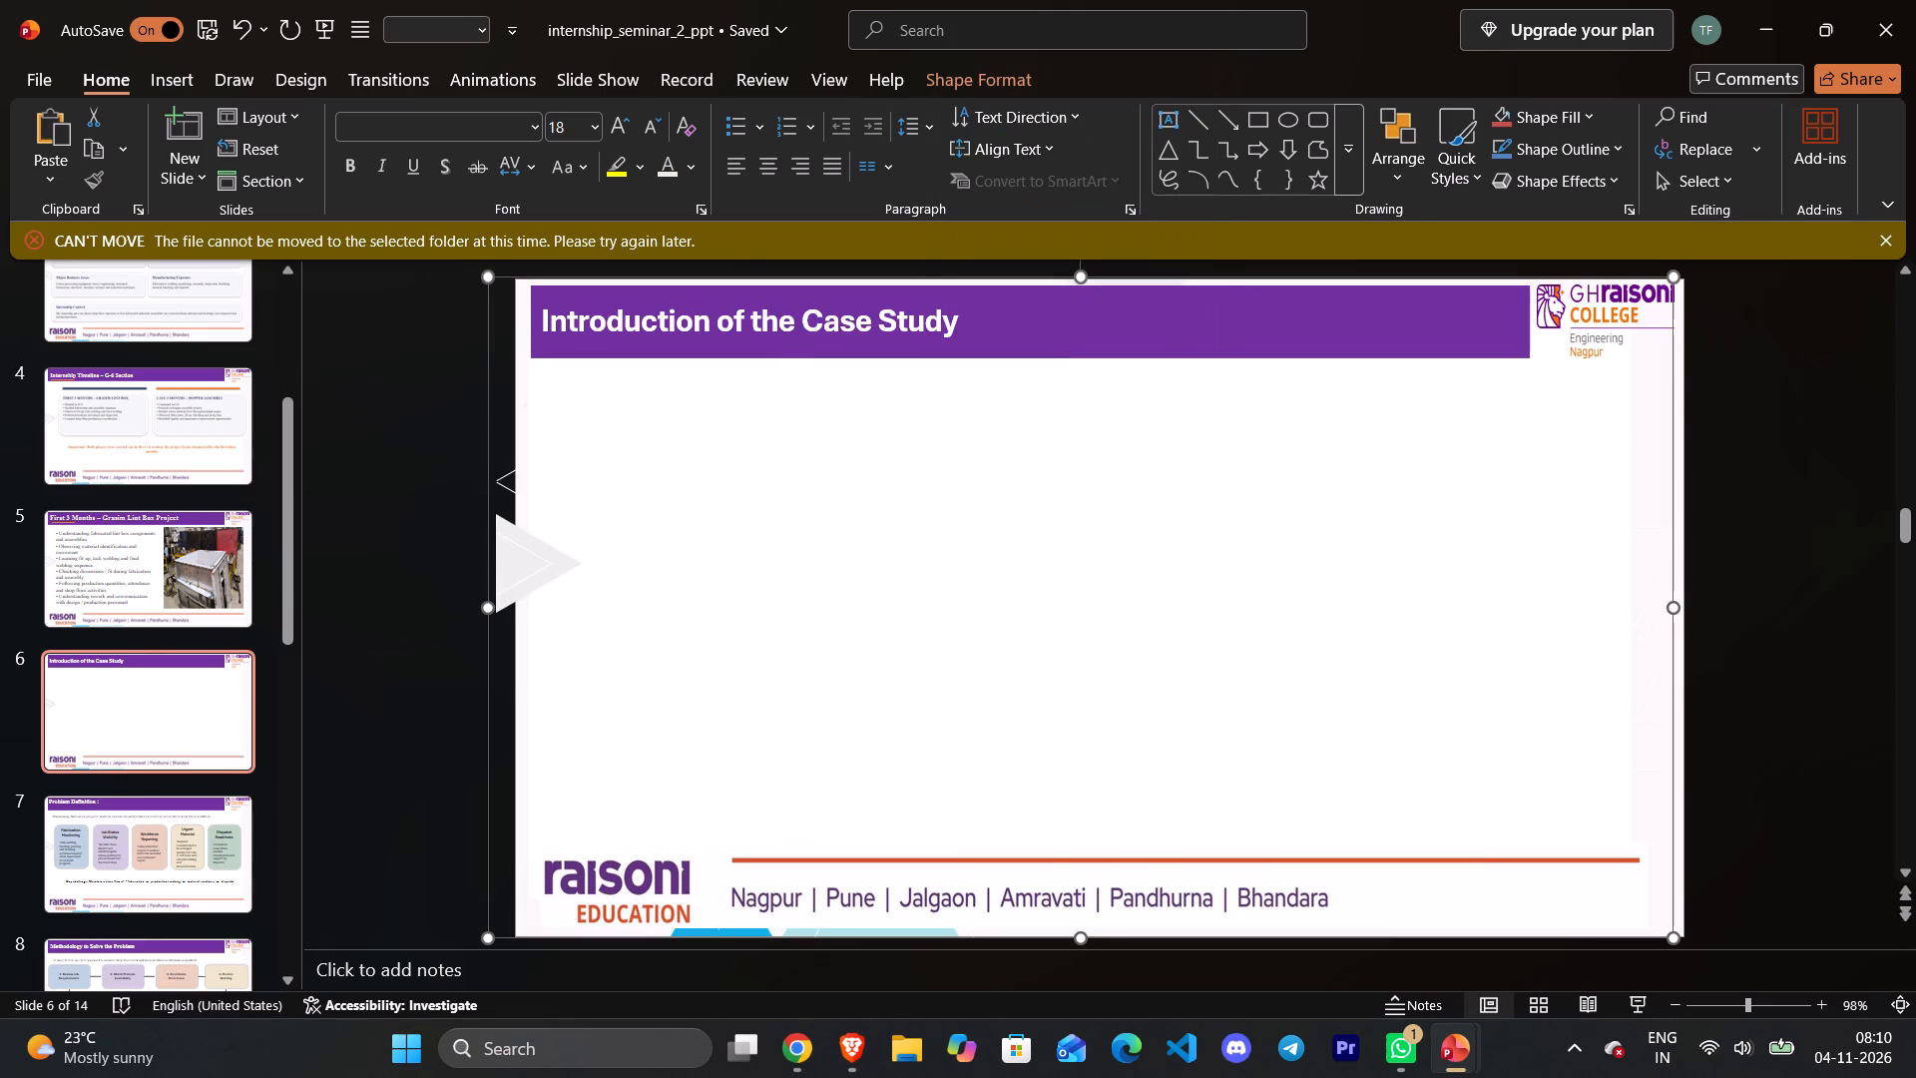
Delete the title text "Introduction of the Case Study" from slide 6.
click(940, 333)
drag(960, 326, 701, 368)
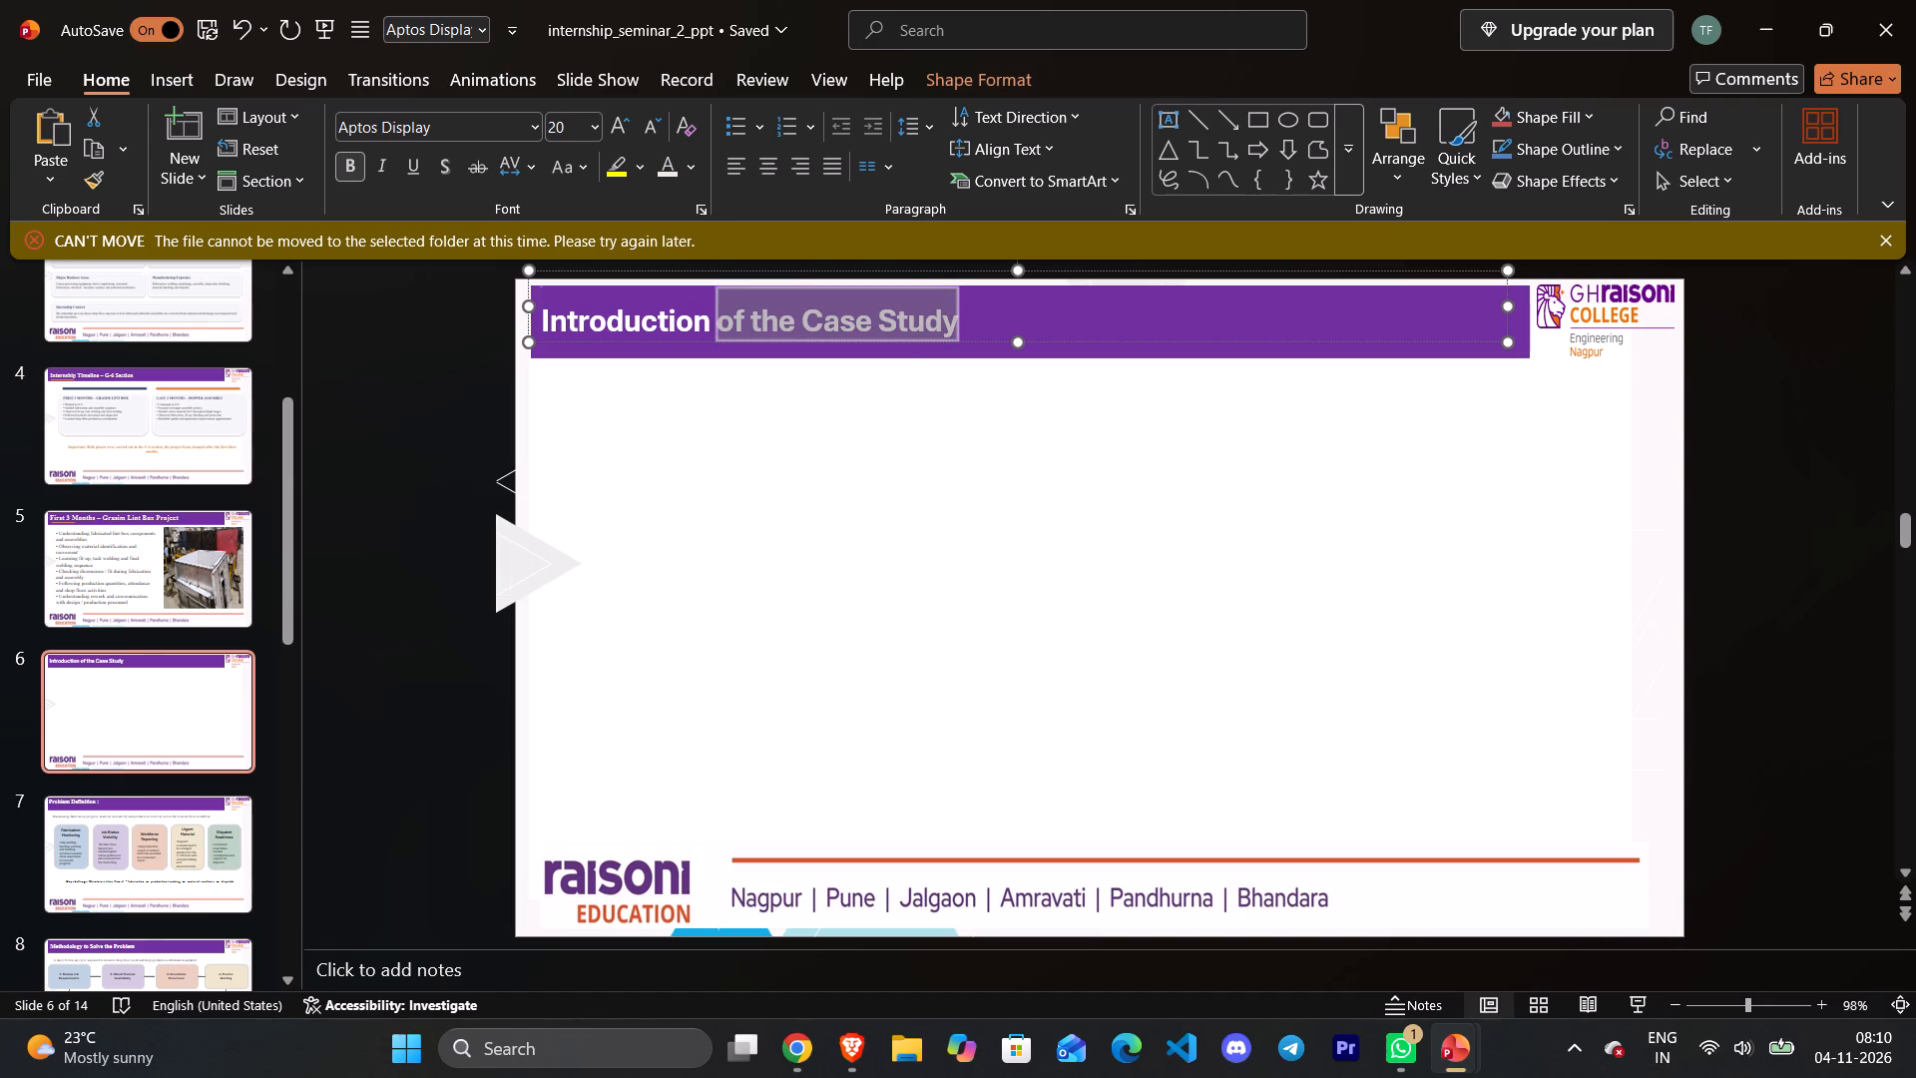
drag(701, 368, 537, 363)
key(Delete)
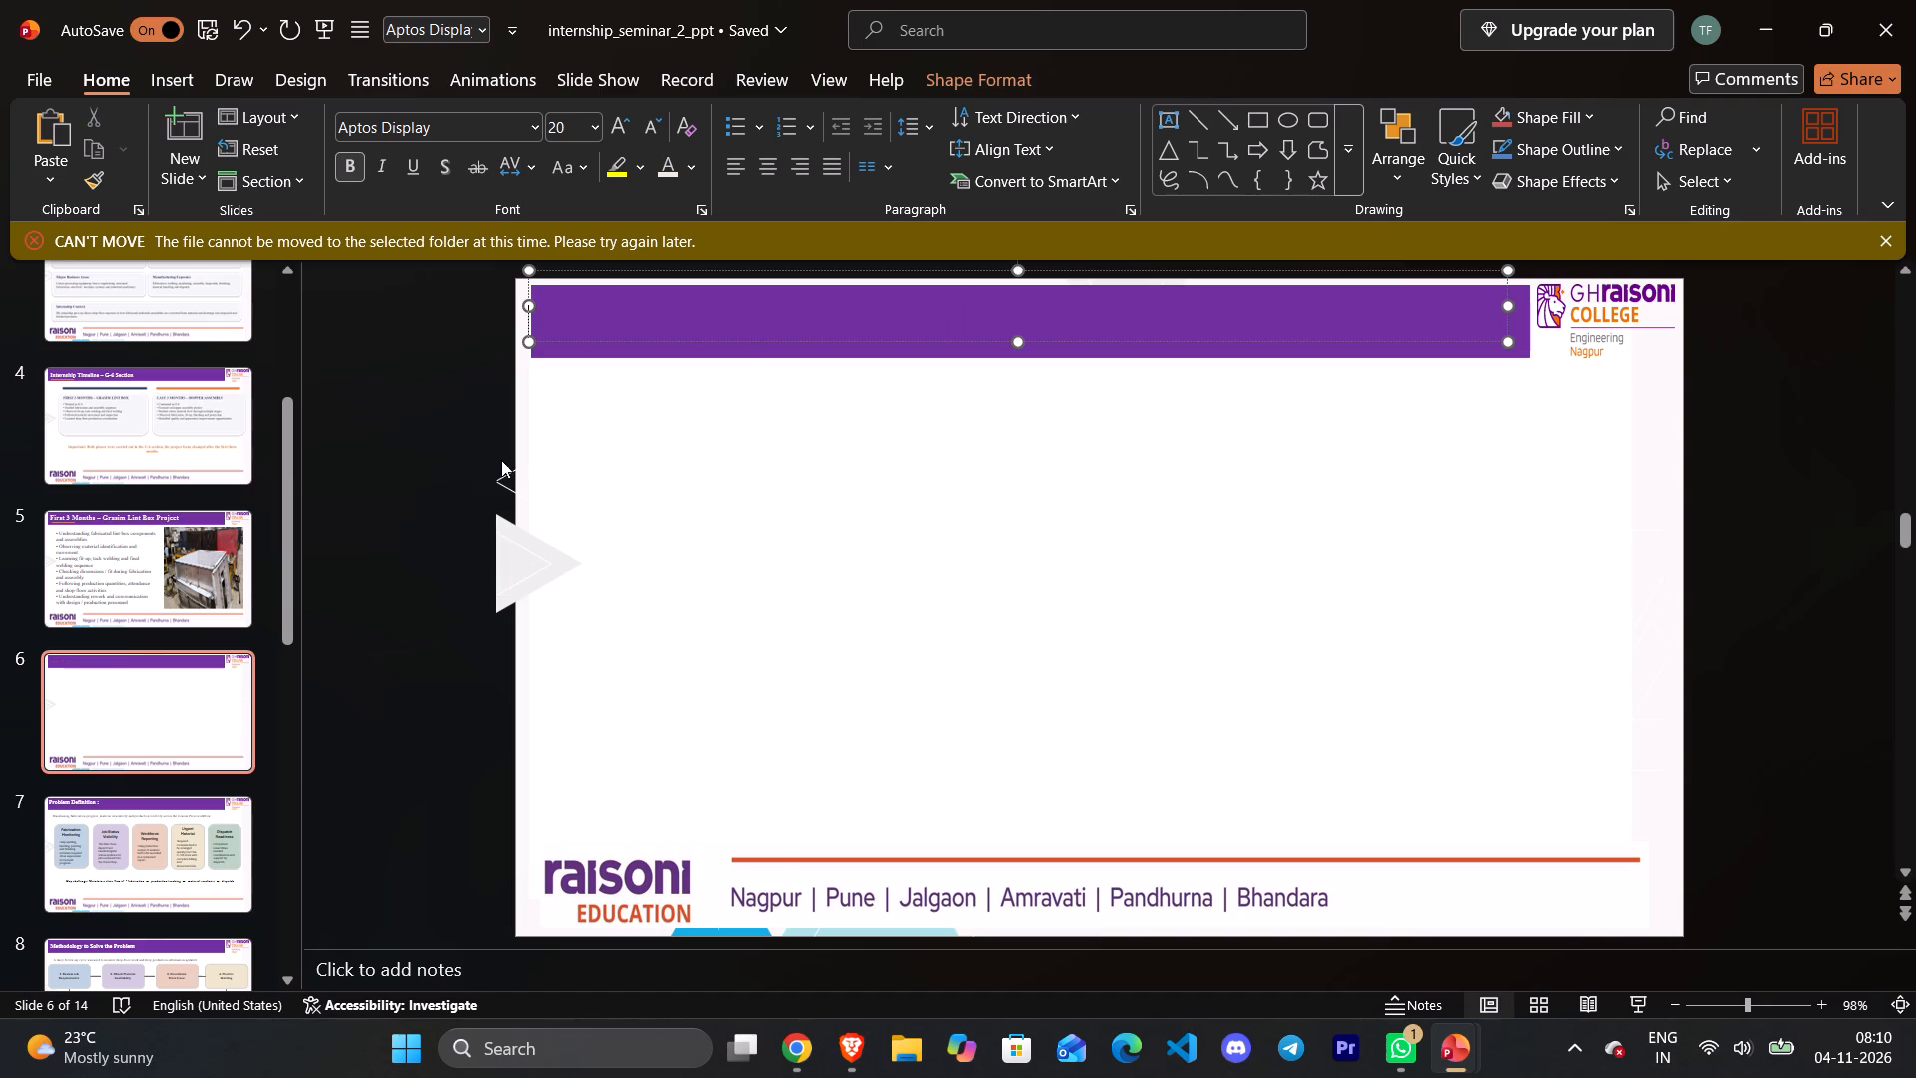
Paste the cut Practical Learning content onto slide 6 as a picture.
right_click(501, 461)
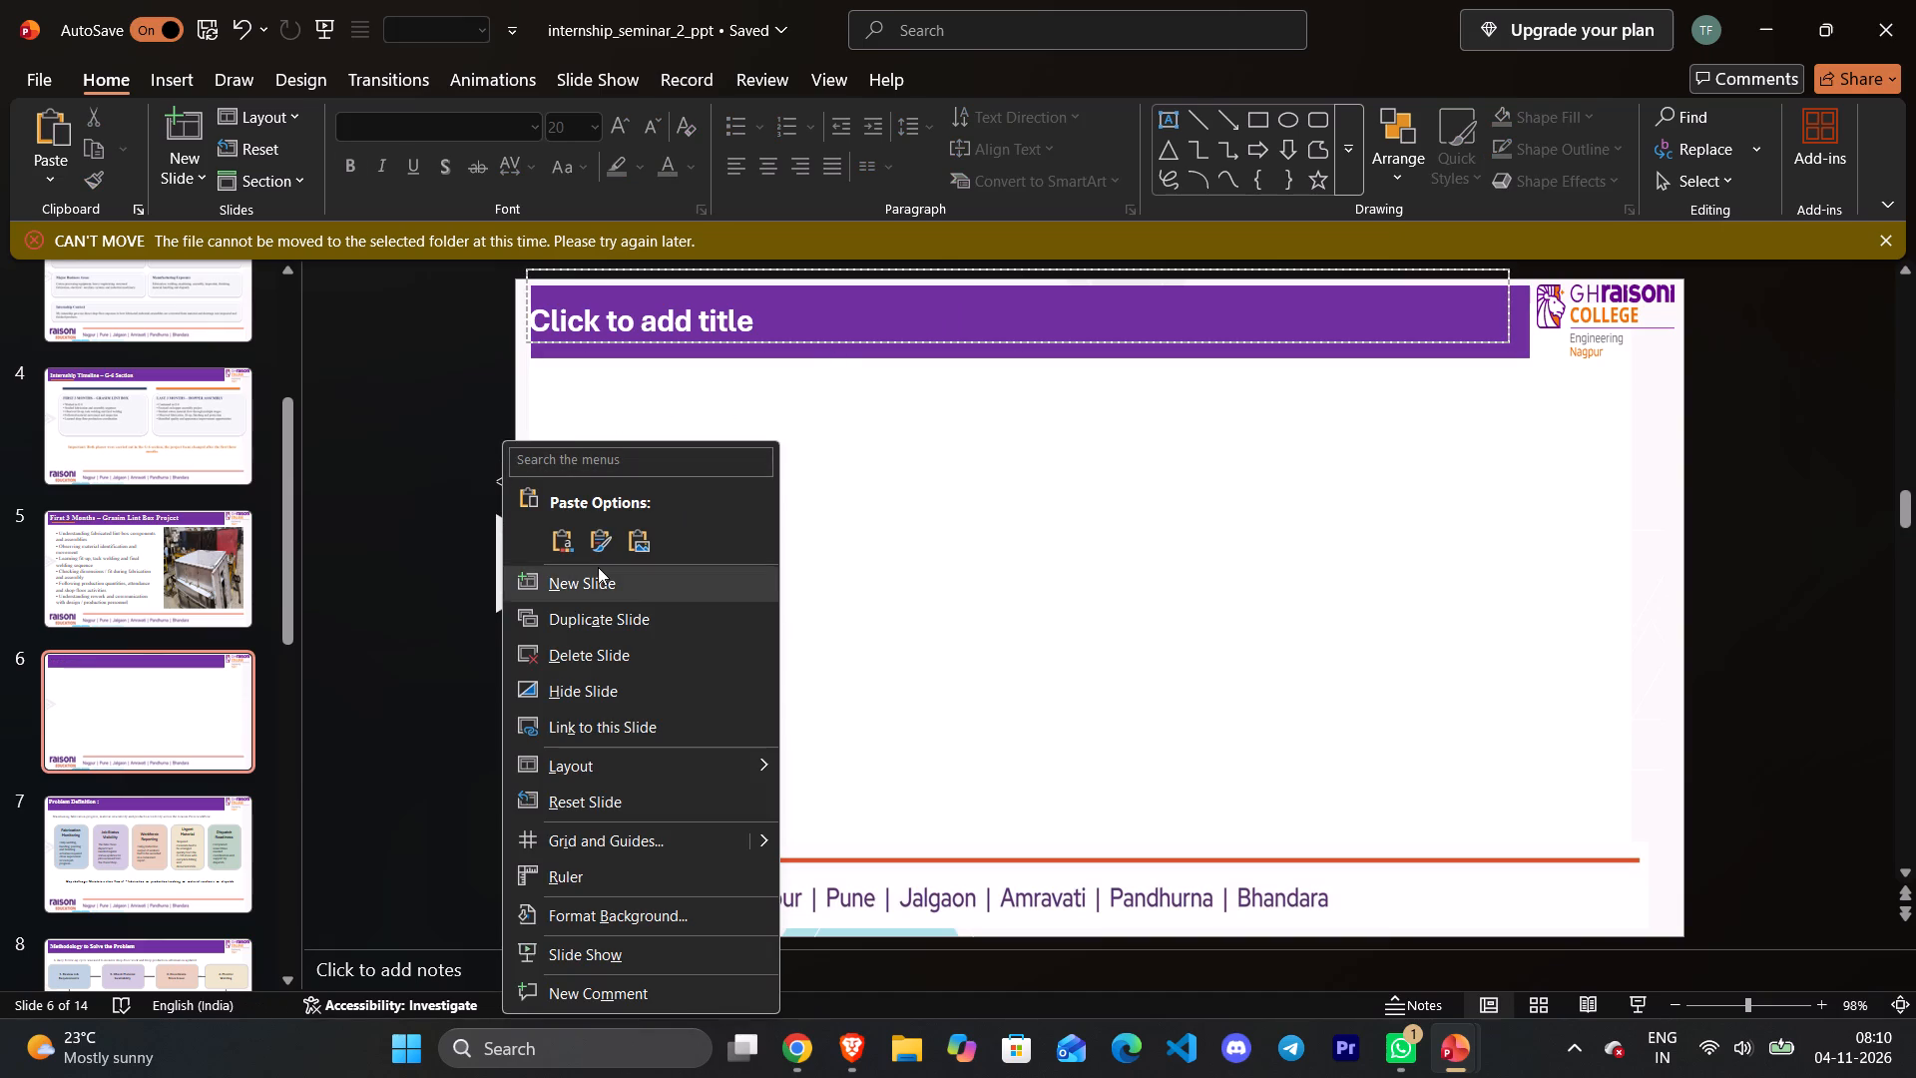
click(649, 529)
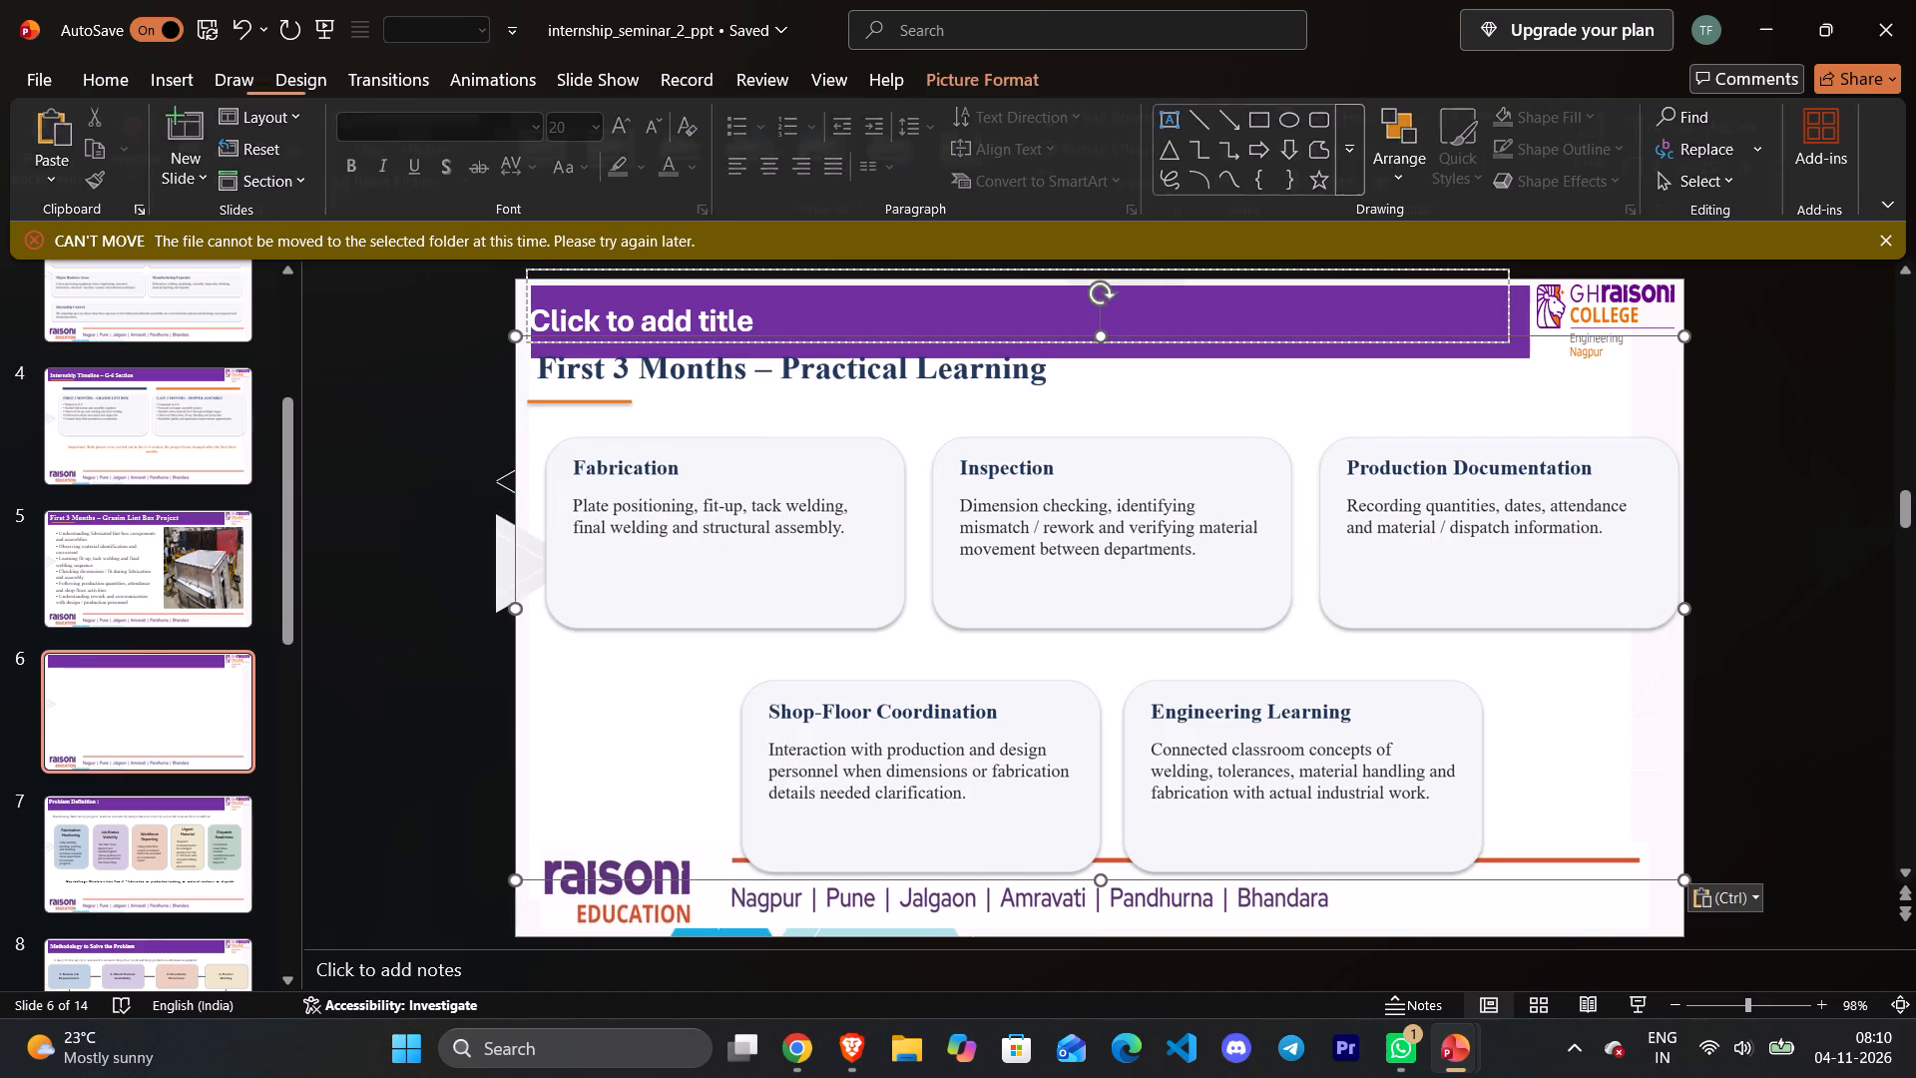
click(877, 371)
click(928, 450)
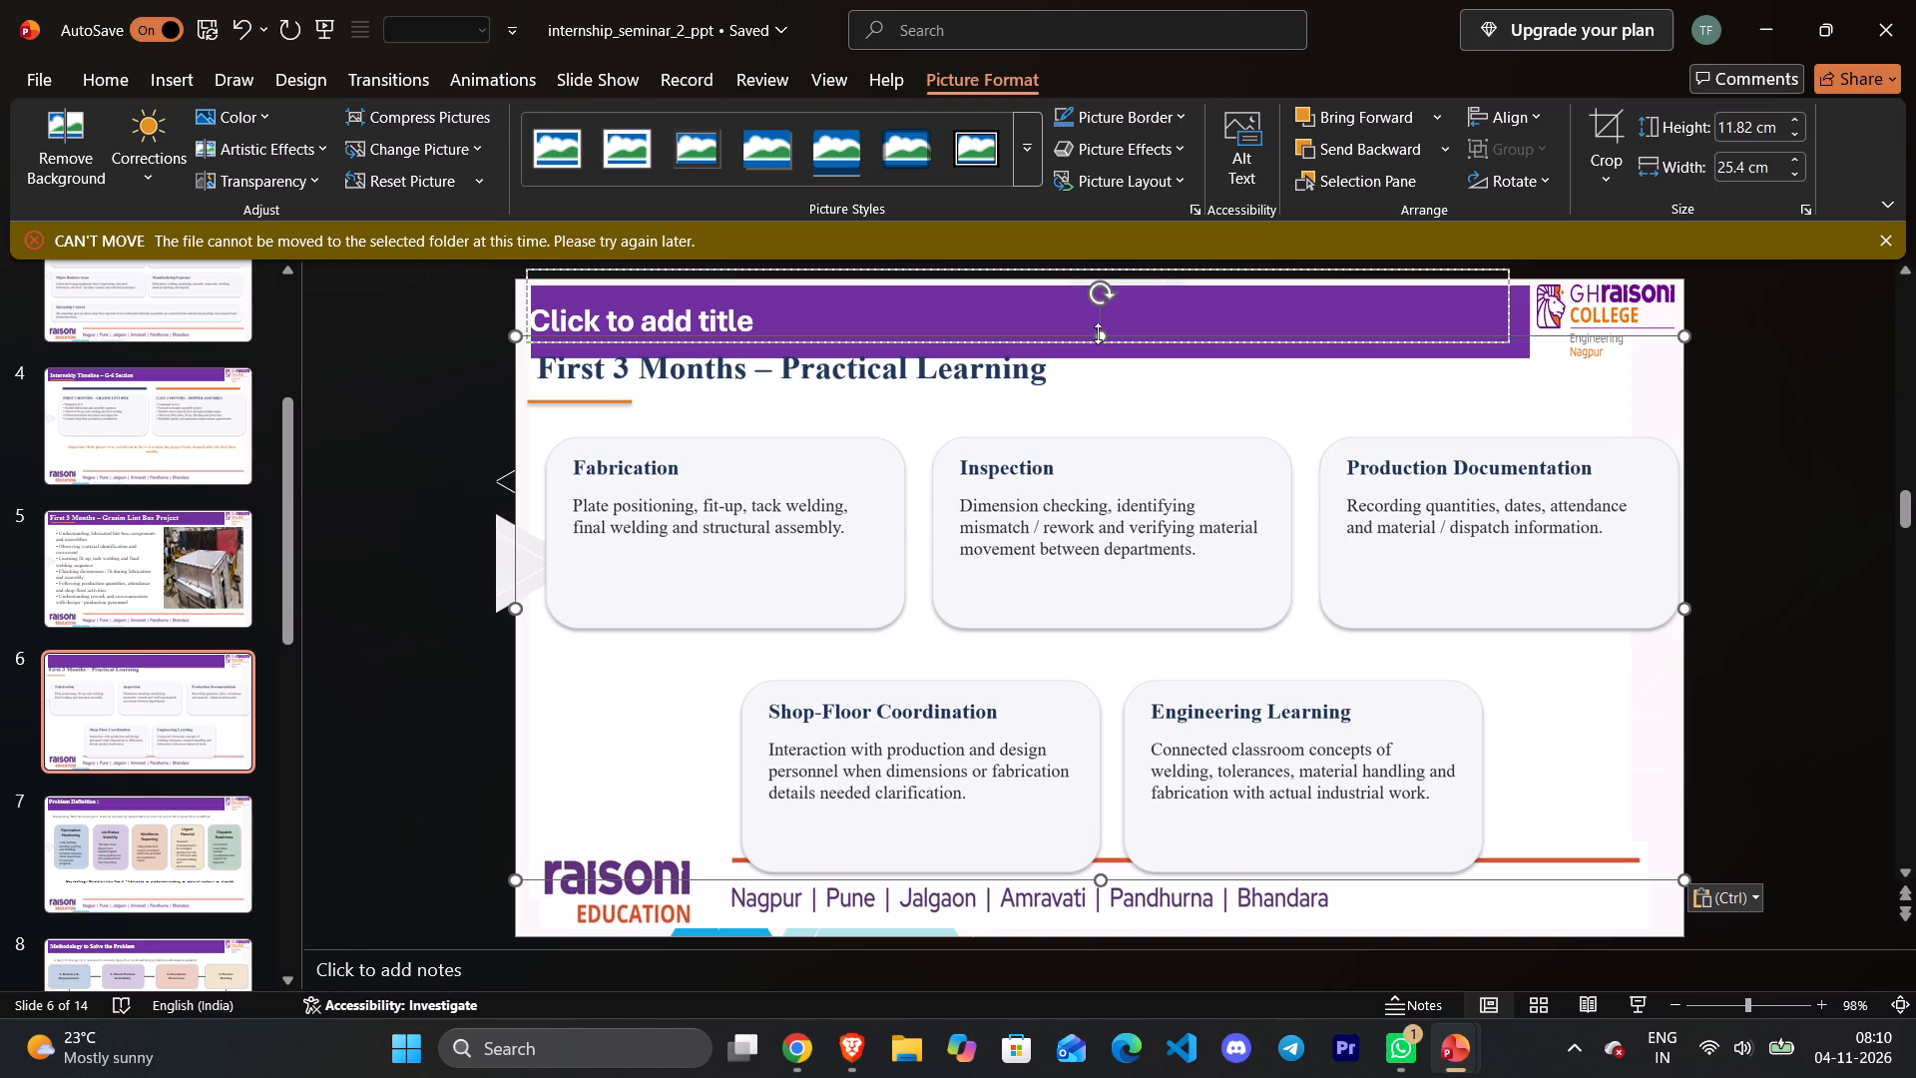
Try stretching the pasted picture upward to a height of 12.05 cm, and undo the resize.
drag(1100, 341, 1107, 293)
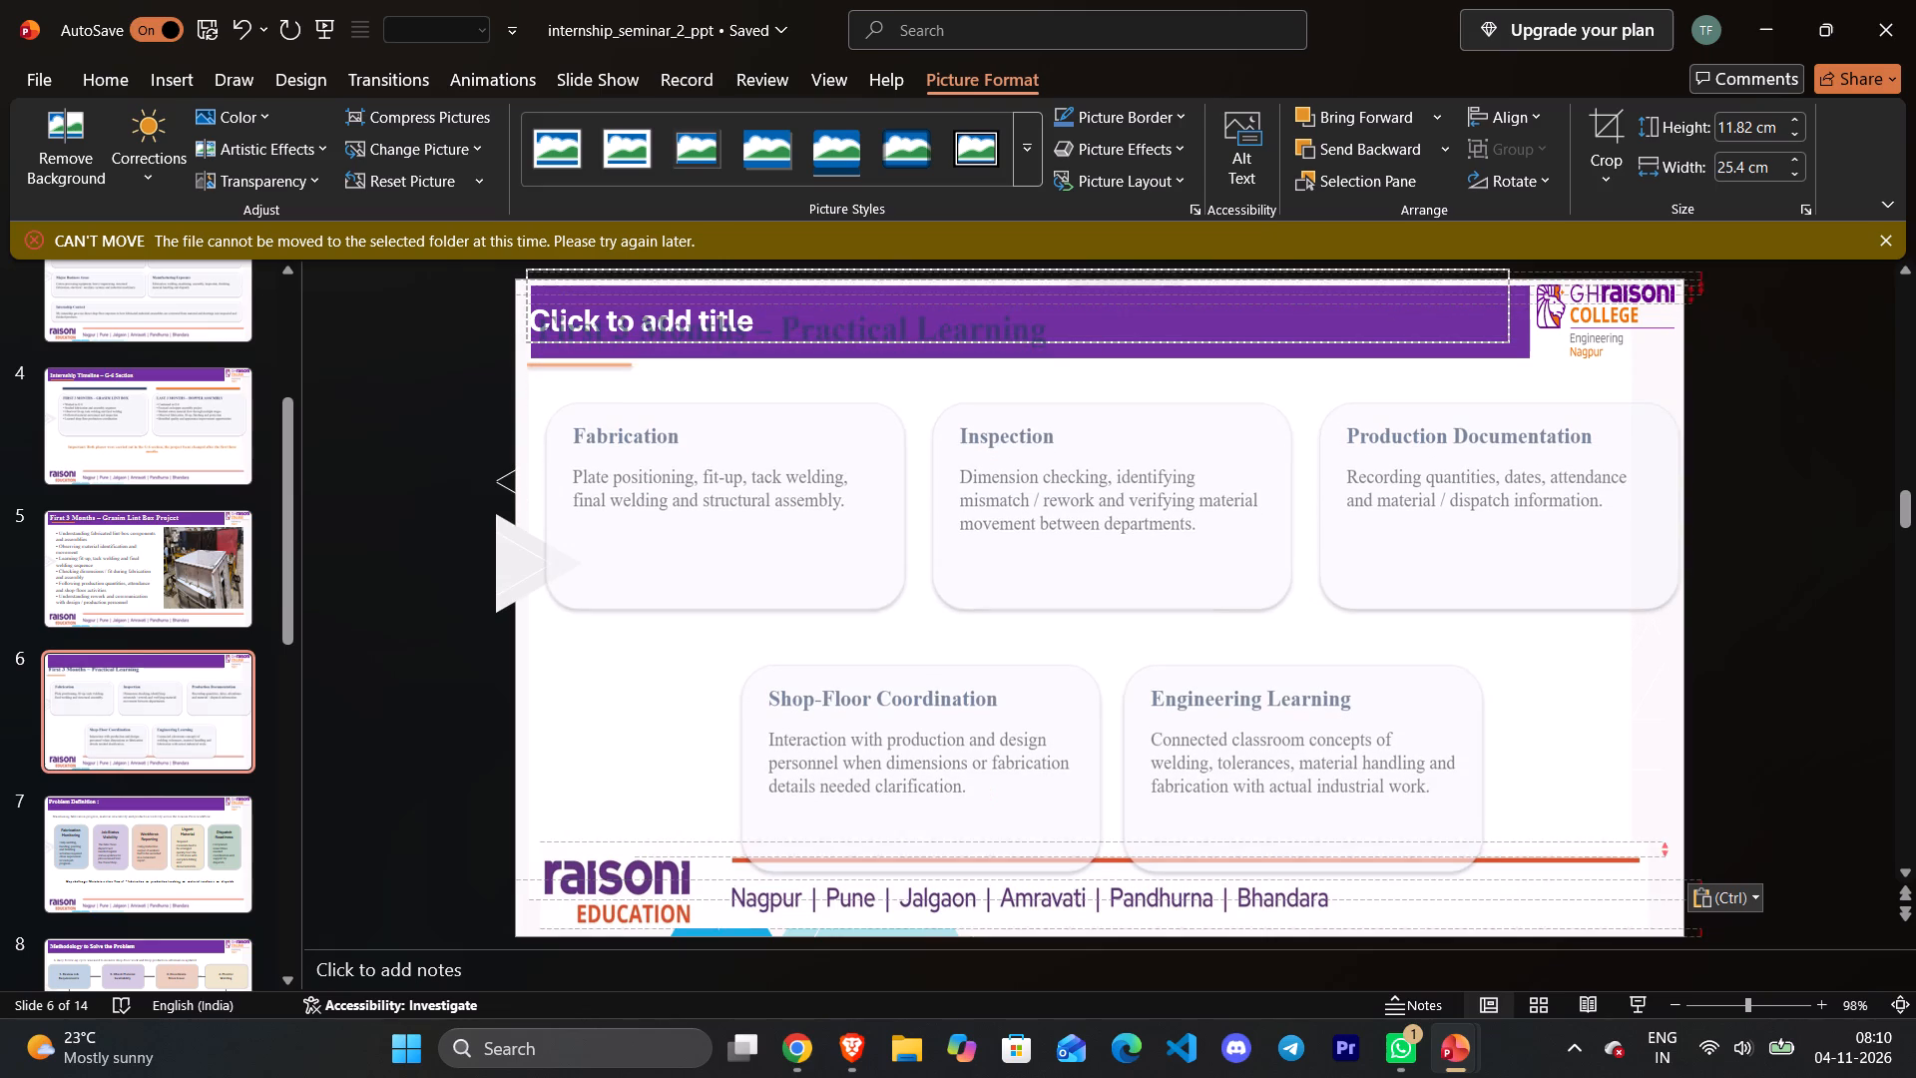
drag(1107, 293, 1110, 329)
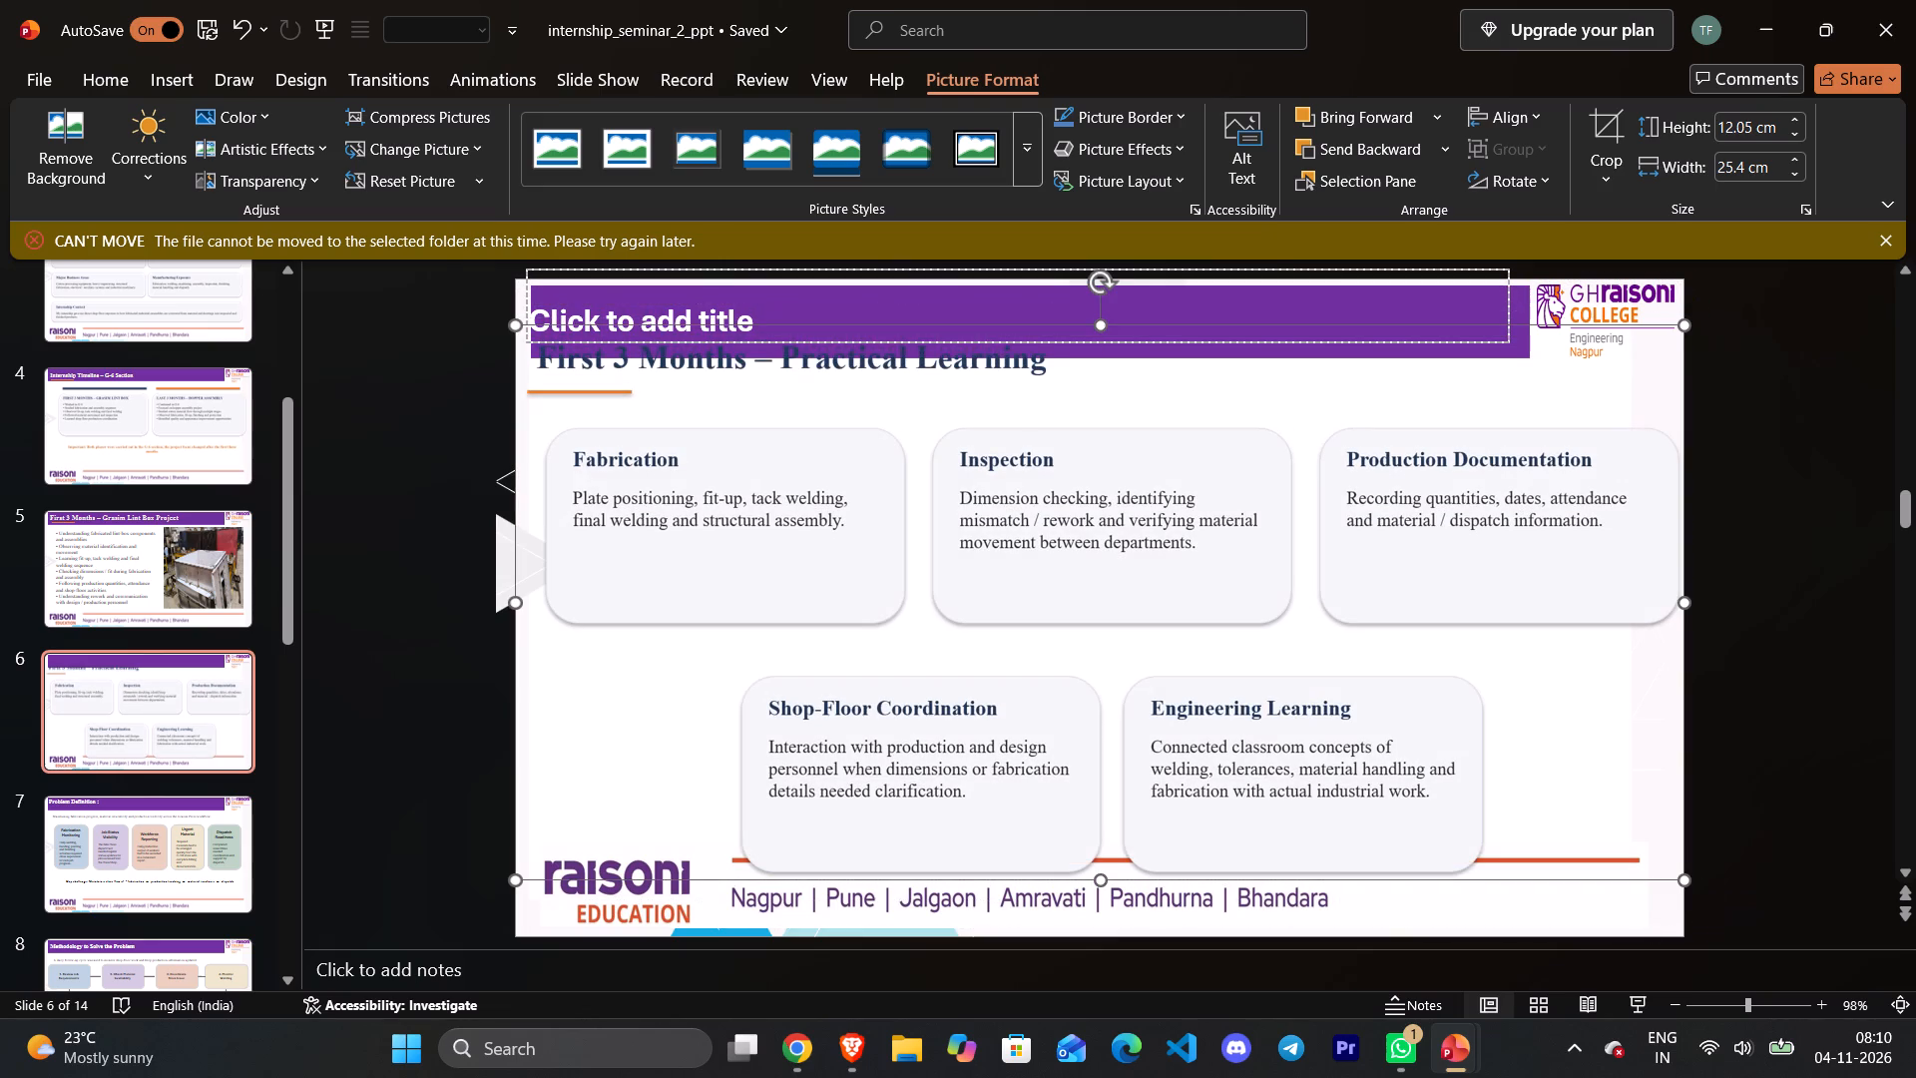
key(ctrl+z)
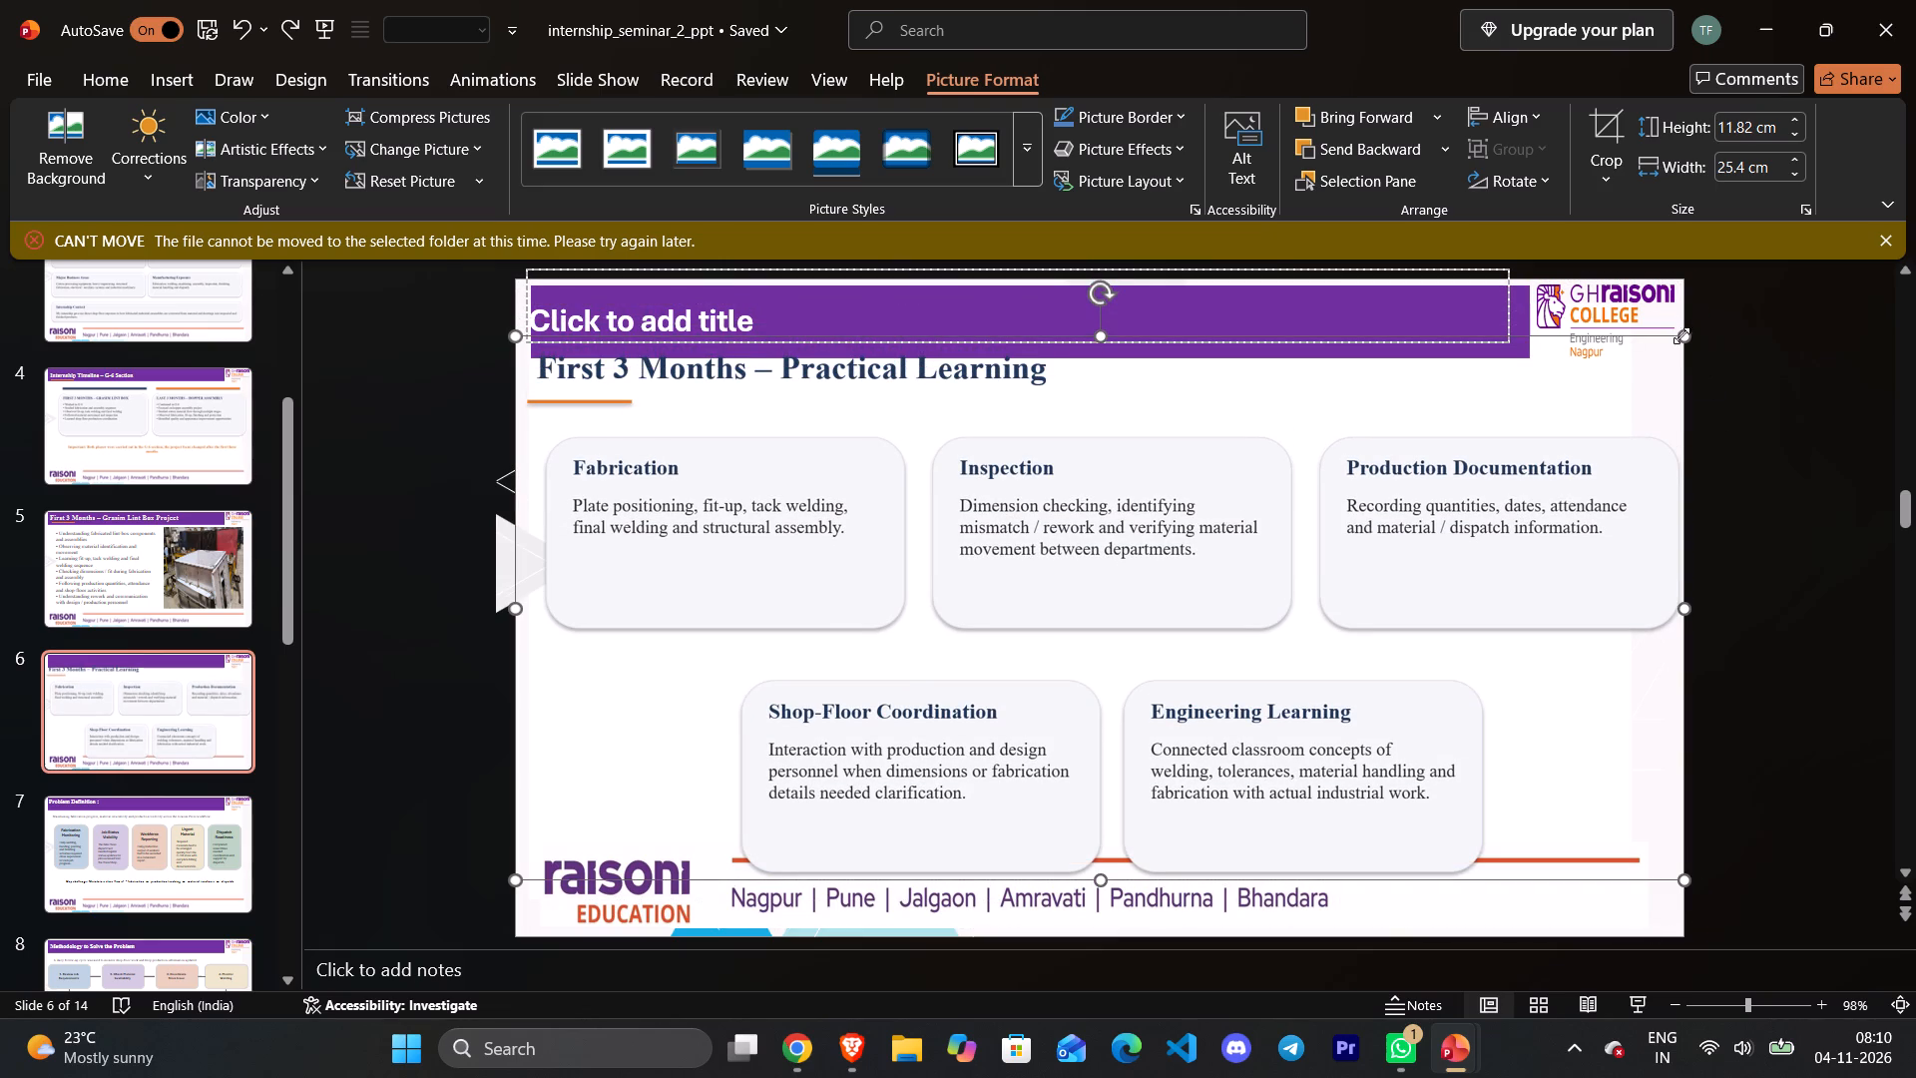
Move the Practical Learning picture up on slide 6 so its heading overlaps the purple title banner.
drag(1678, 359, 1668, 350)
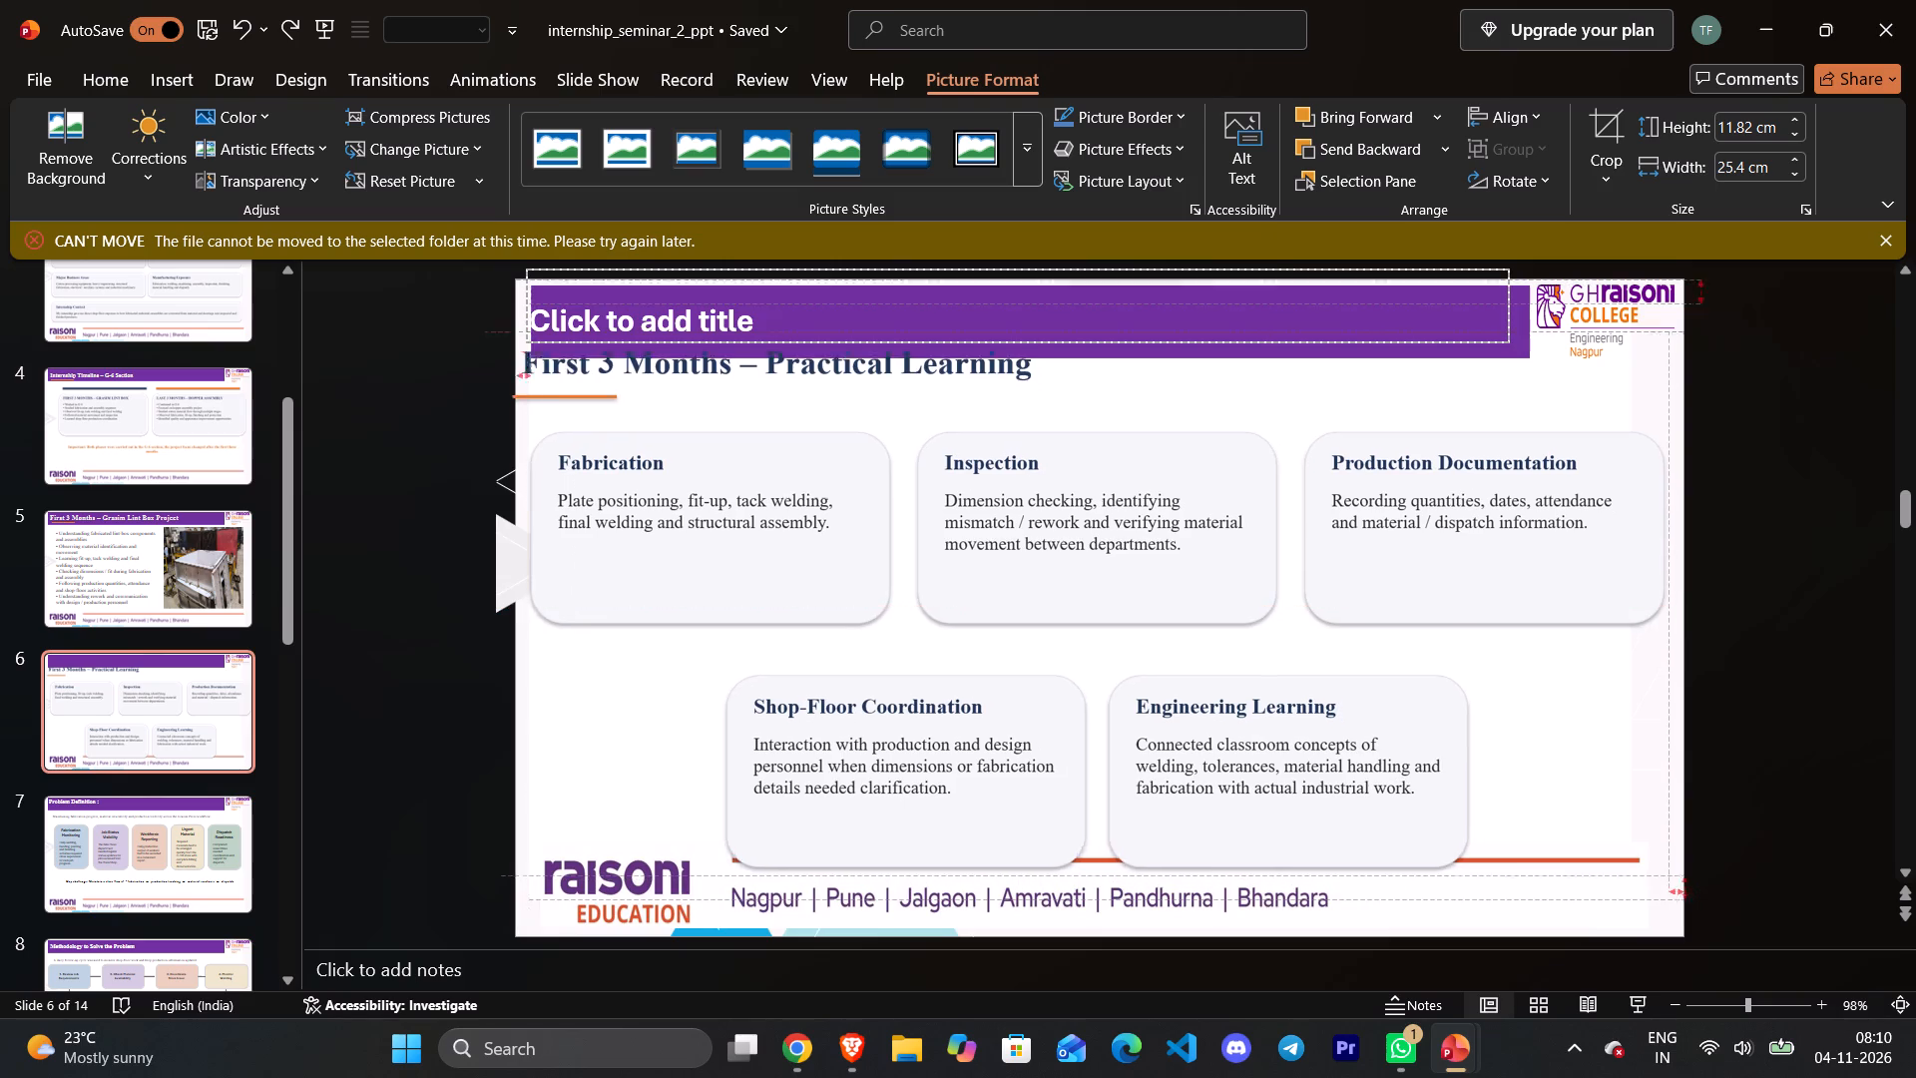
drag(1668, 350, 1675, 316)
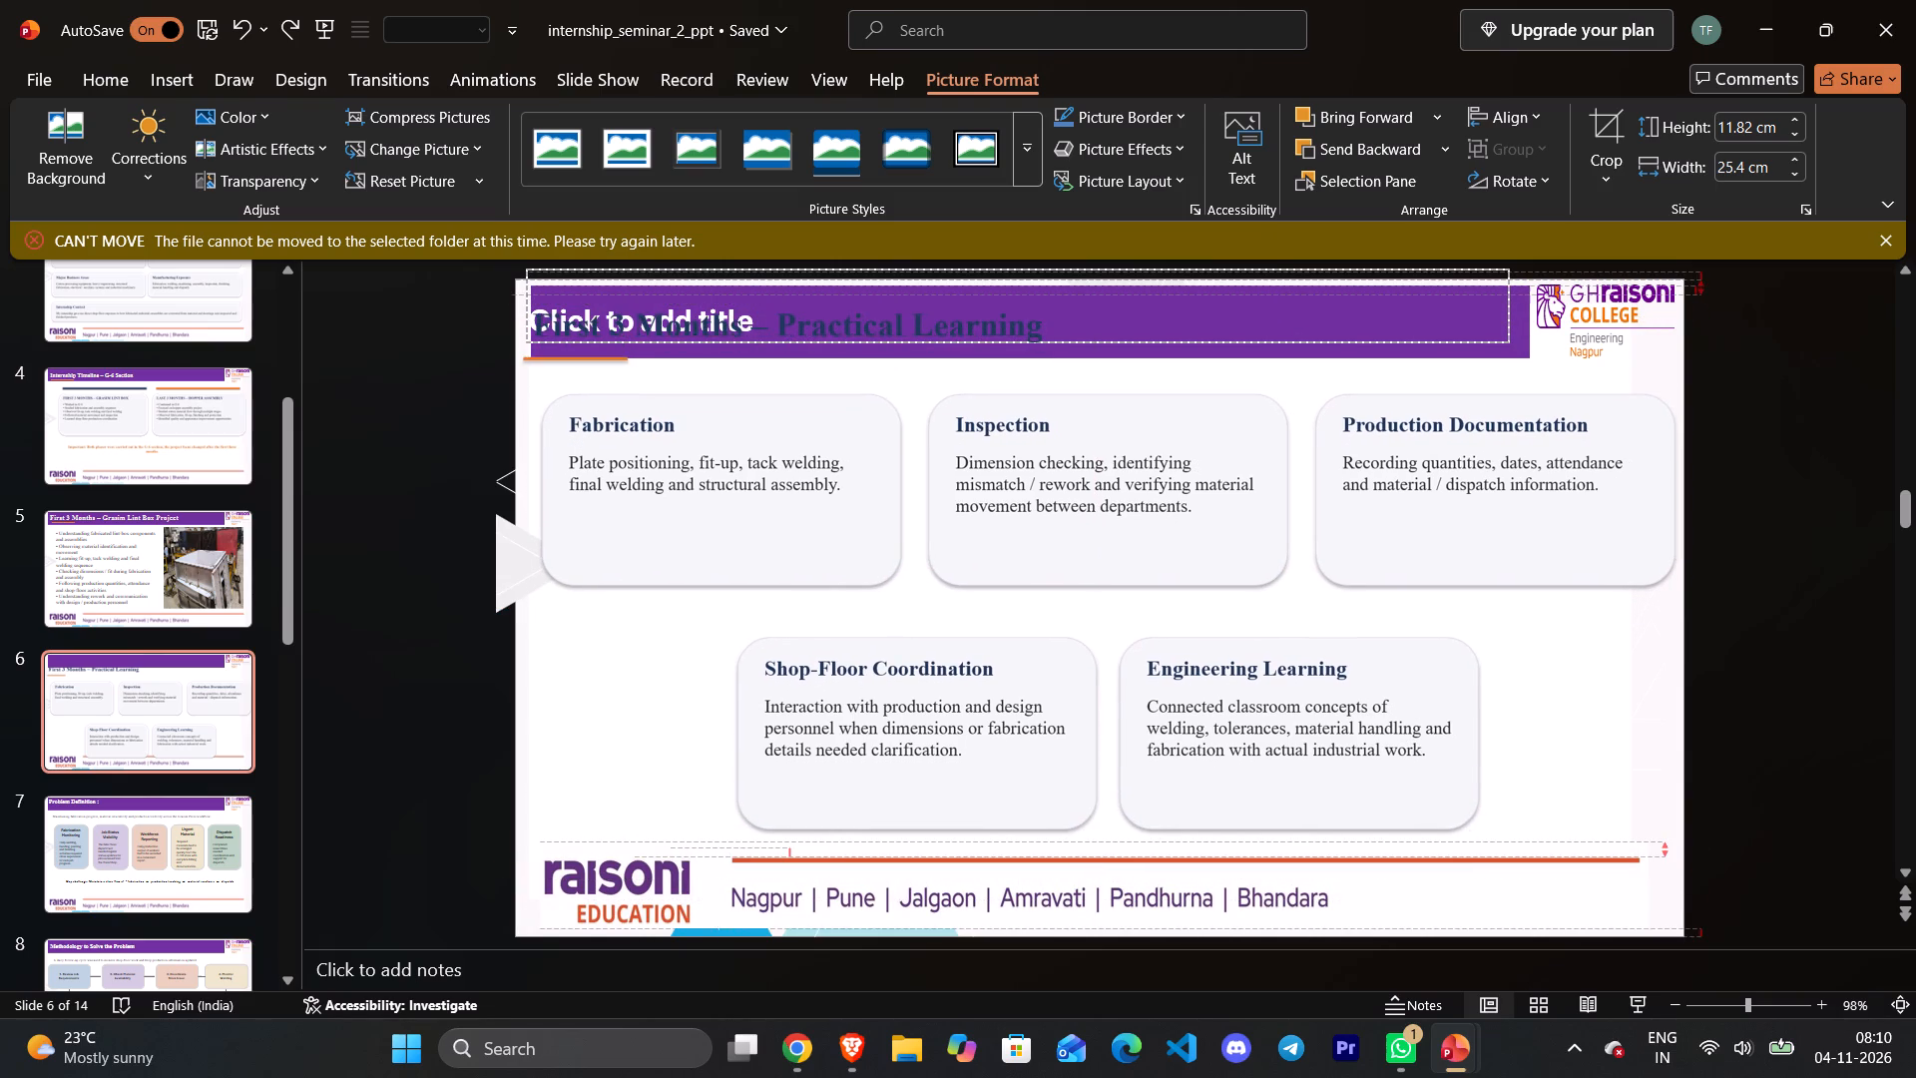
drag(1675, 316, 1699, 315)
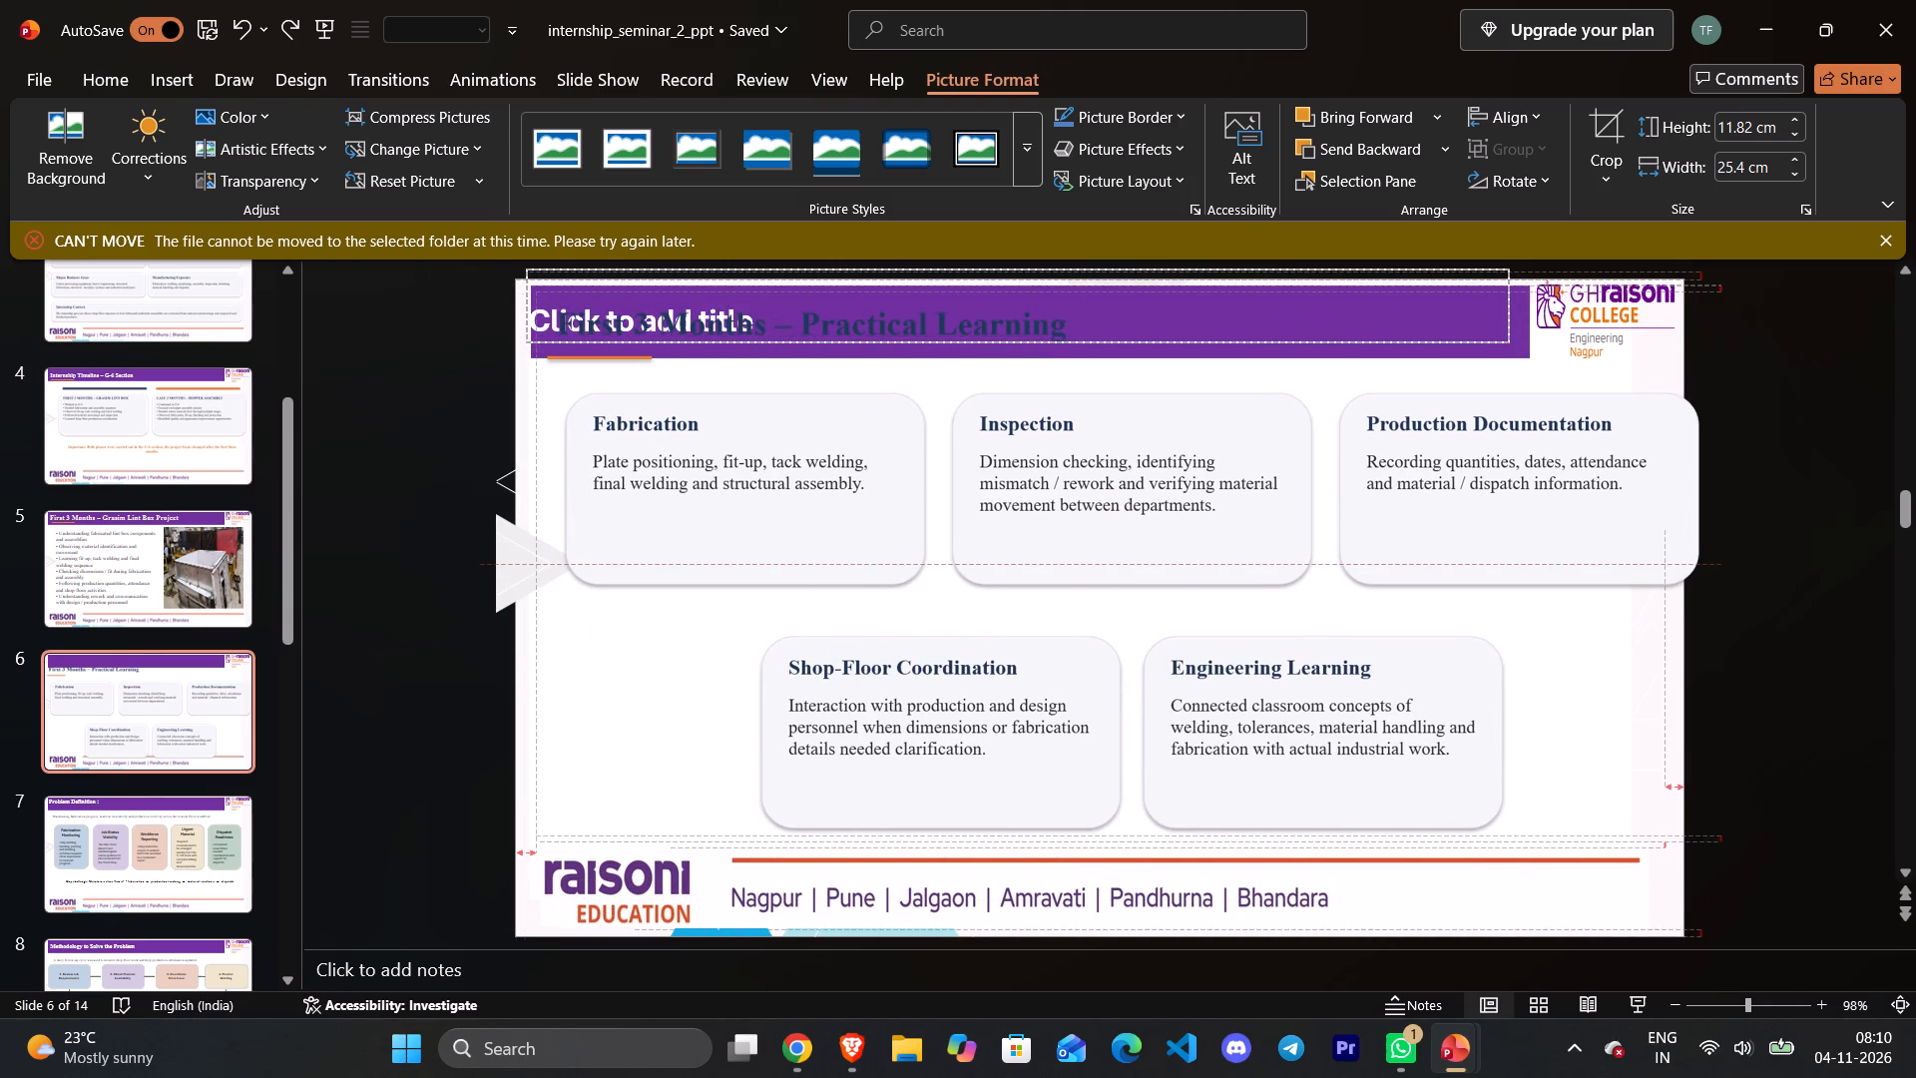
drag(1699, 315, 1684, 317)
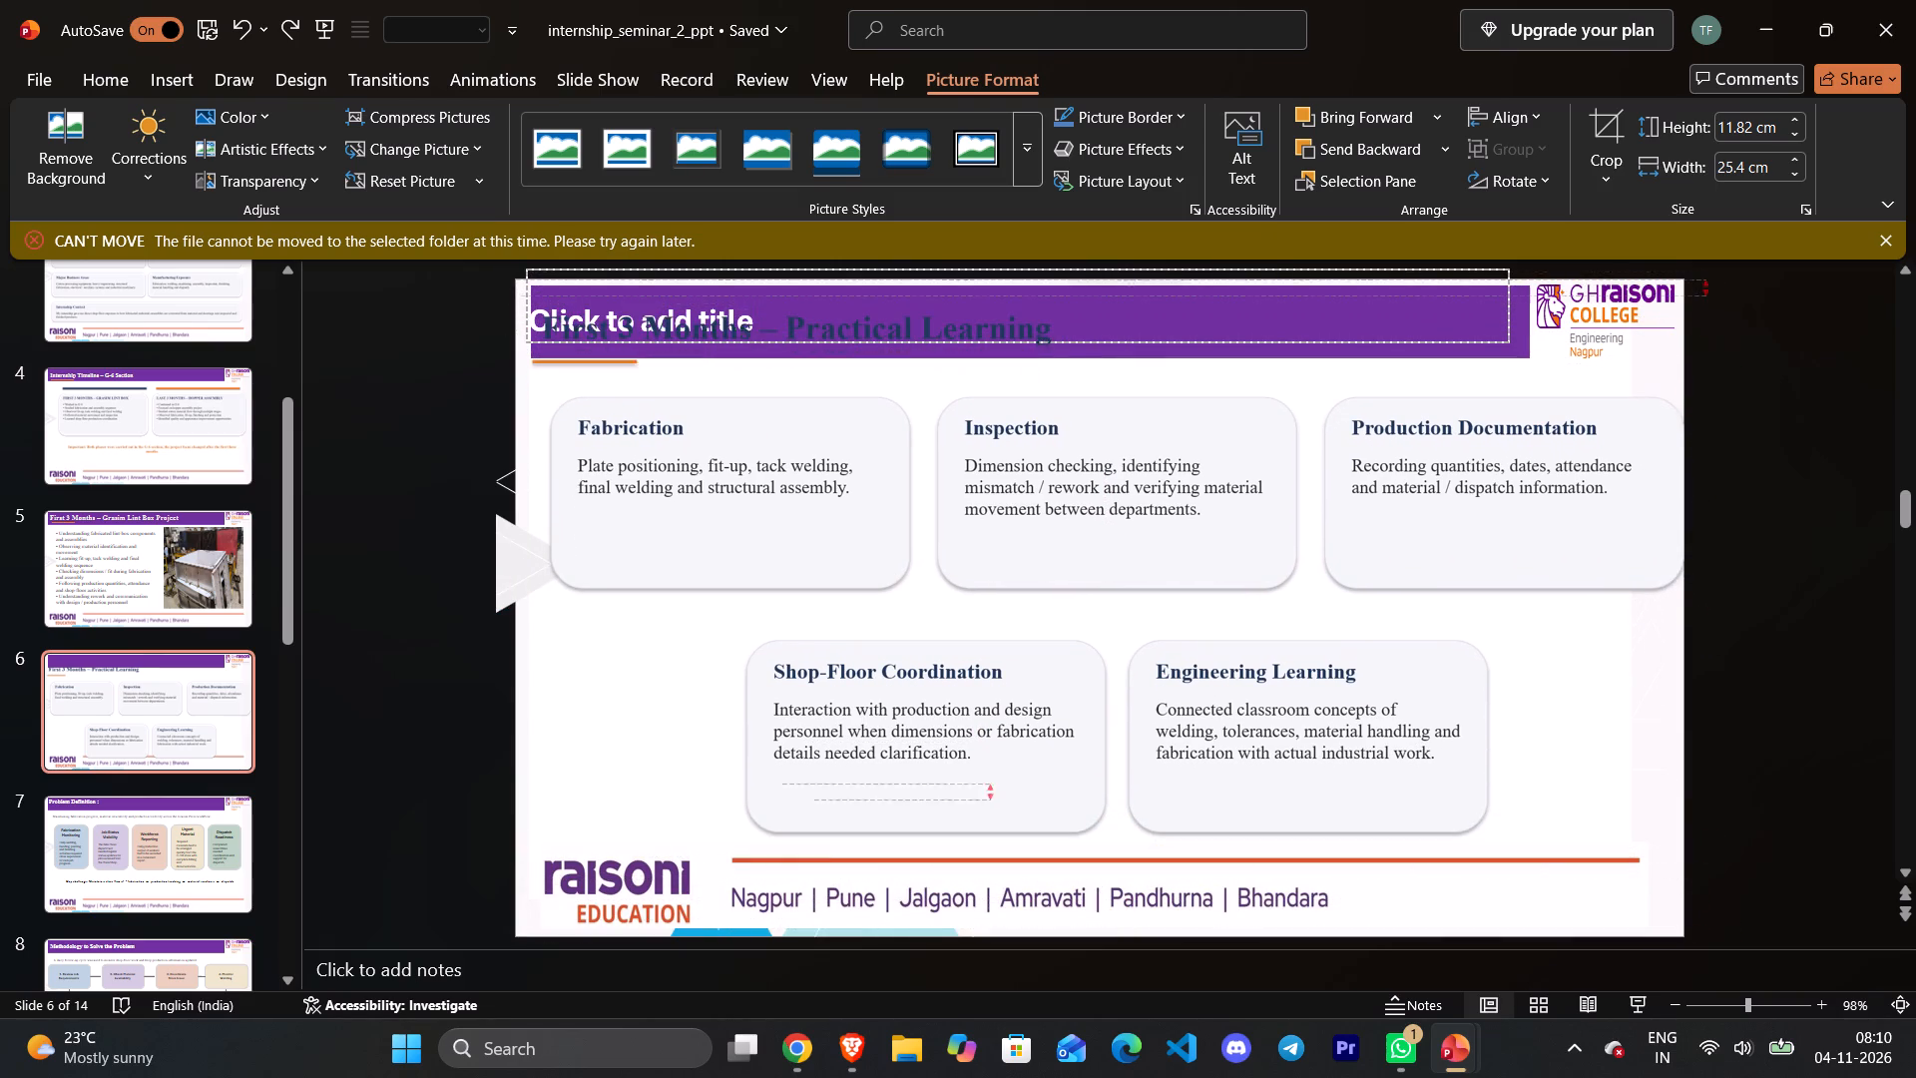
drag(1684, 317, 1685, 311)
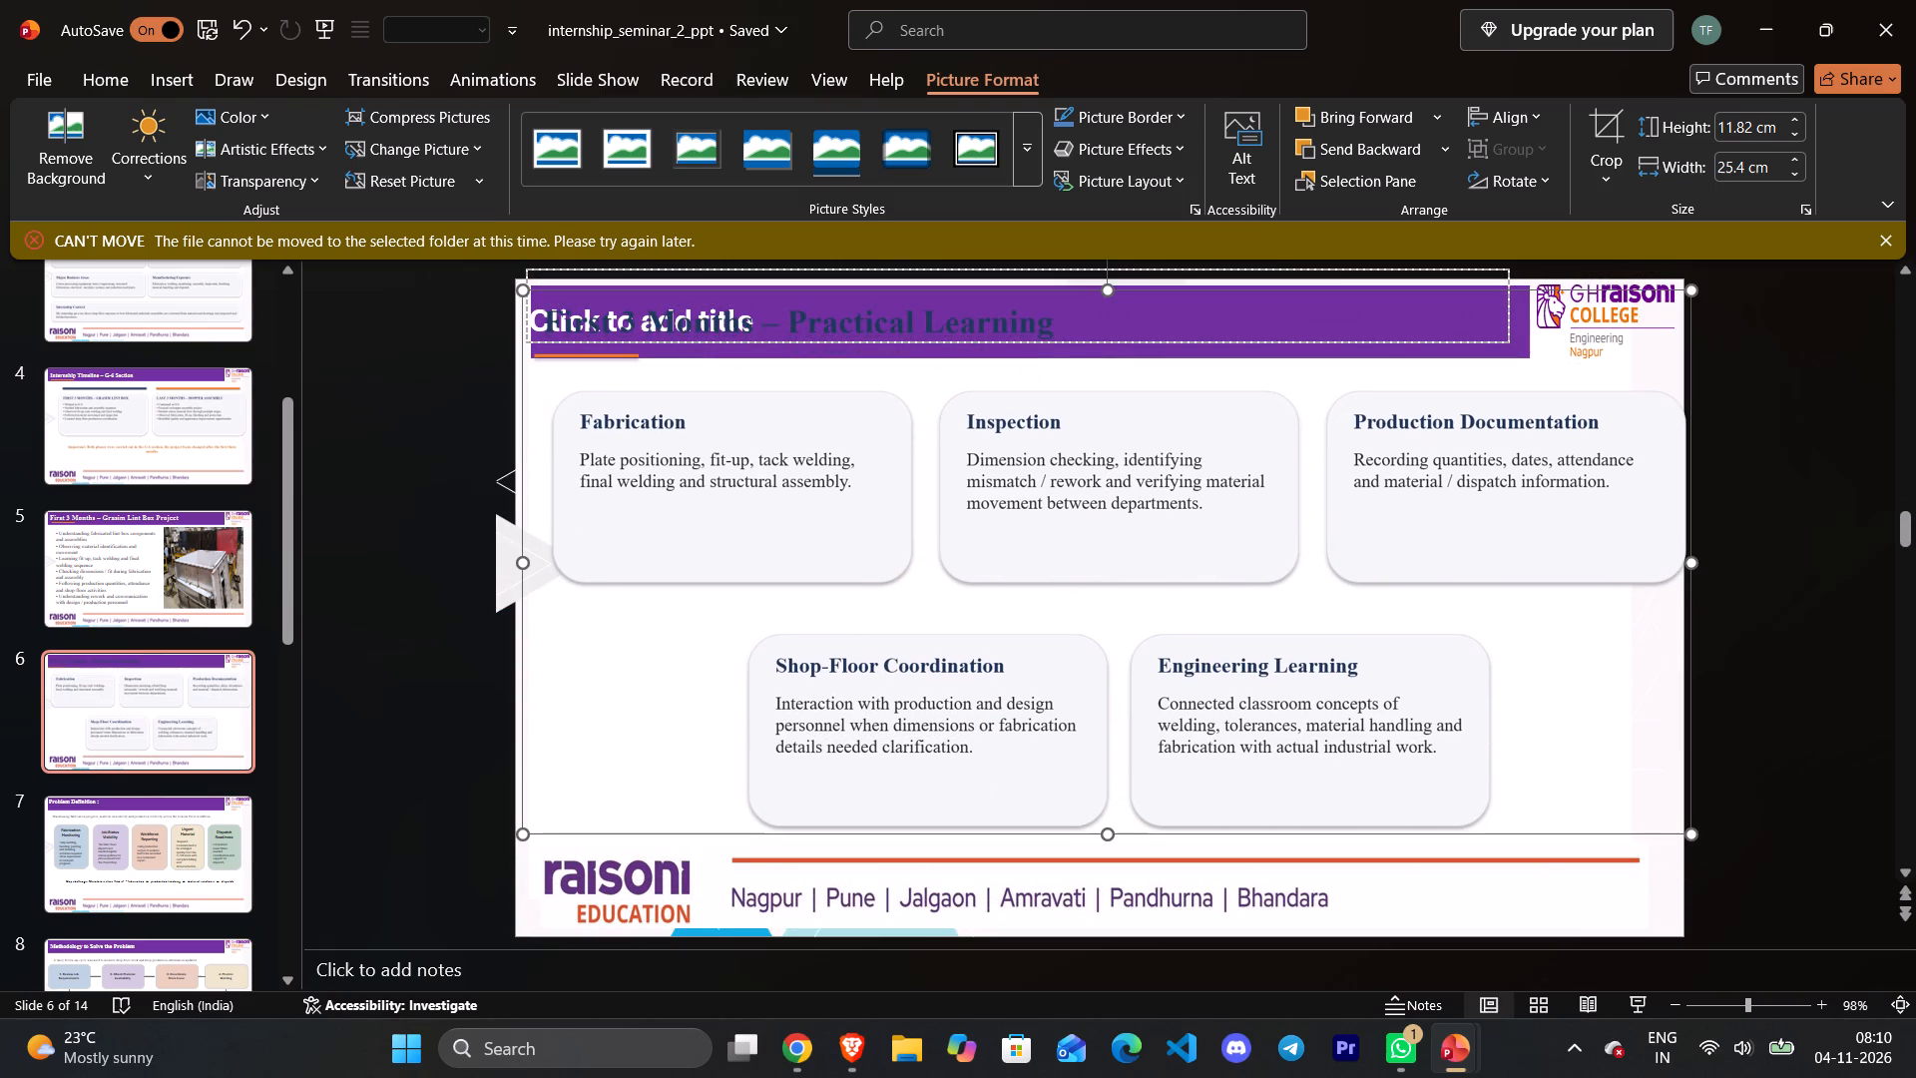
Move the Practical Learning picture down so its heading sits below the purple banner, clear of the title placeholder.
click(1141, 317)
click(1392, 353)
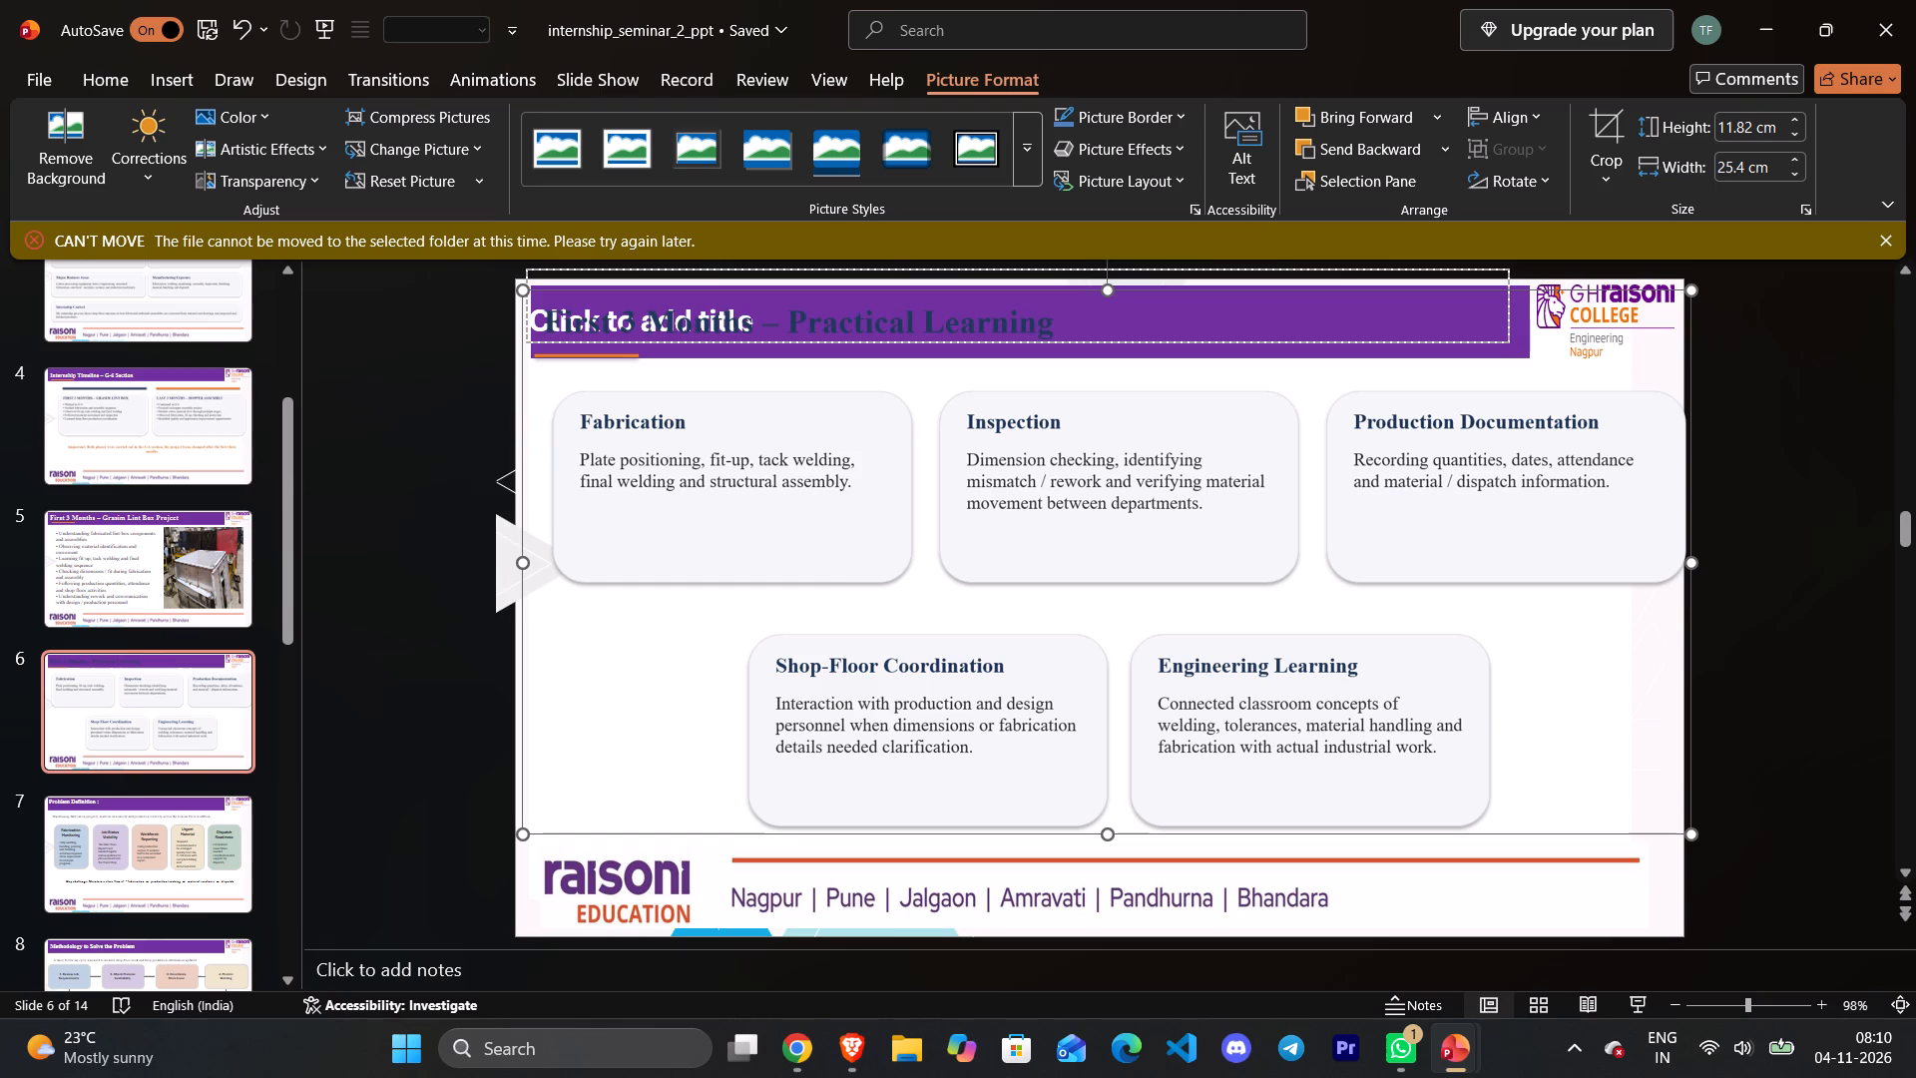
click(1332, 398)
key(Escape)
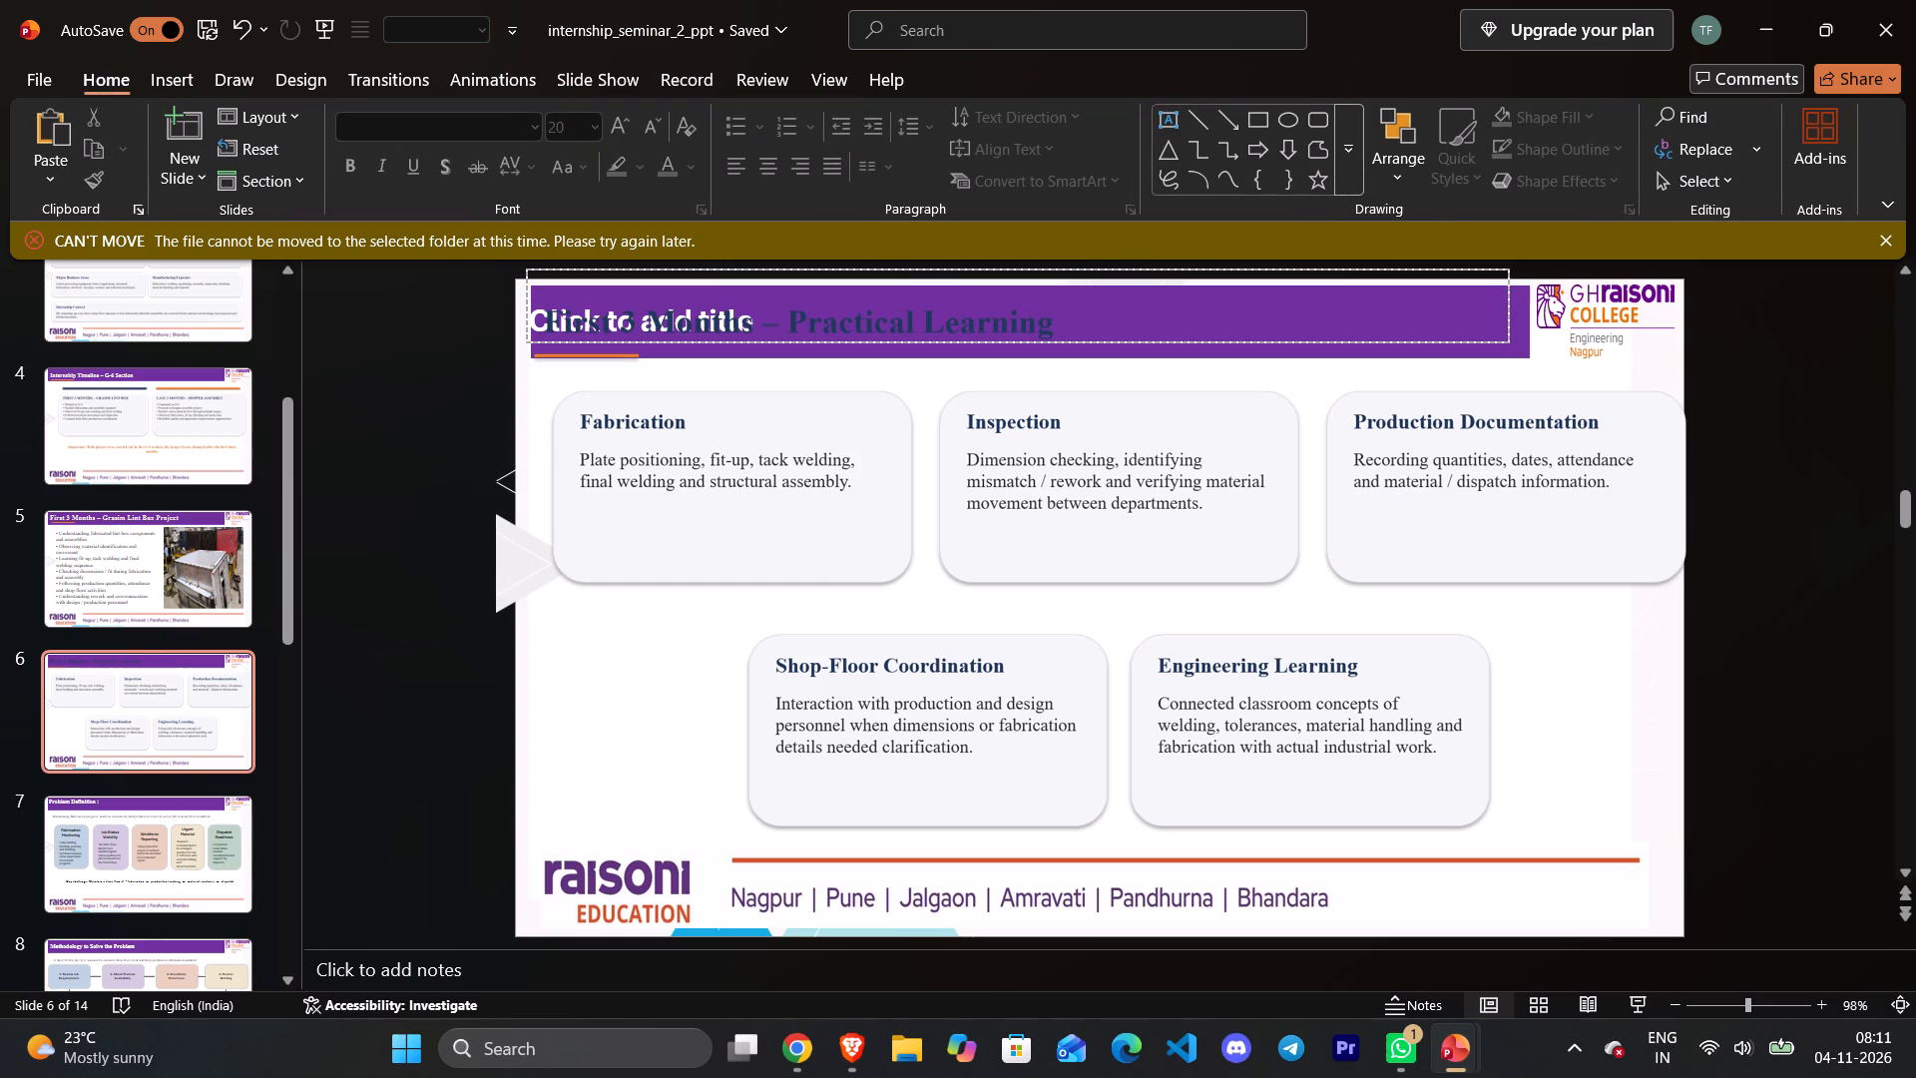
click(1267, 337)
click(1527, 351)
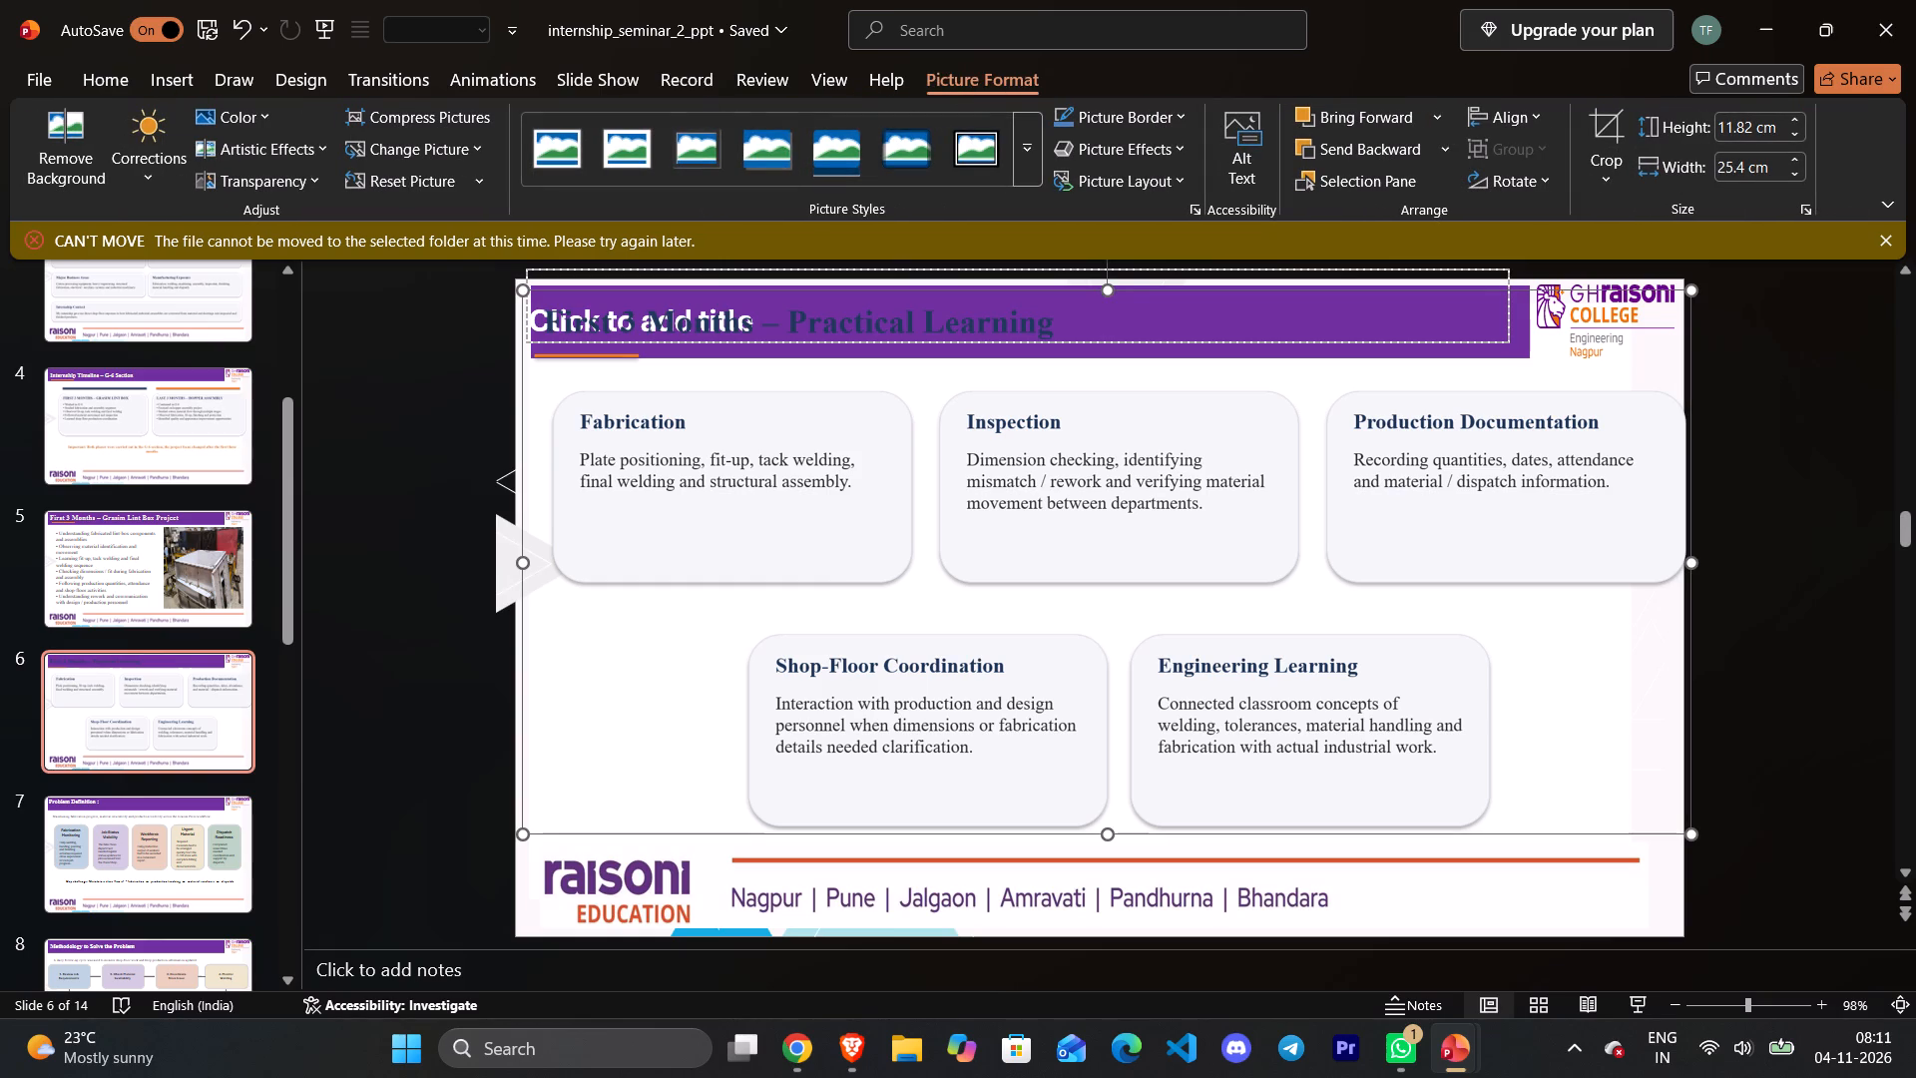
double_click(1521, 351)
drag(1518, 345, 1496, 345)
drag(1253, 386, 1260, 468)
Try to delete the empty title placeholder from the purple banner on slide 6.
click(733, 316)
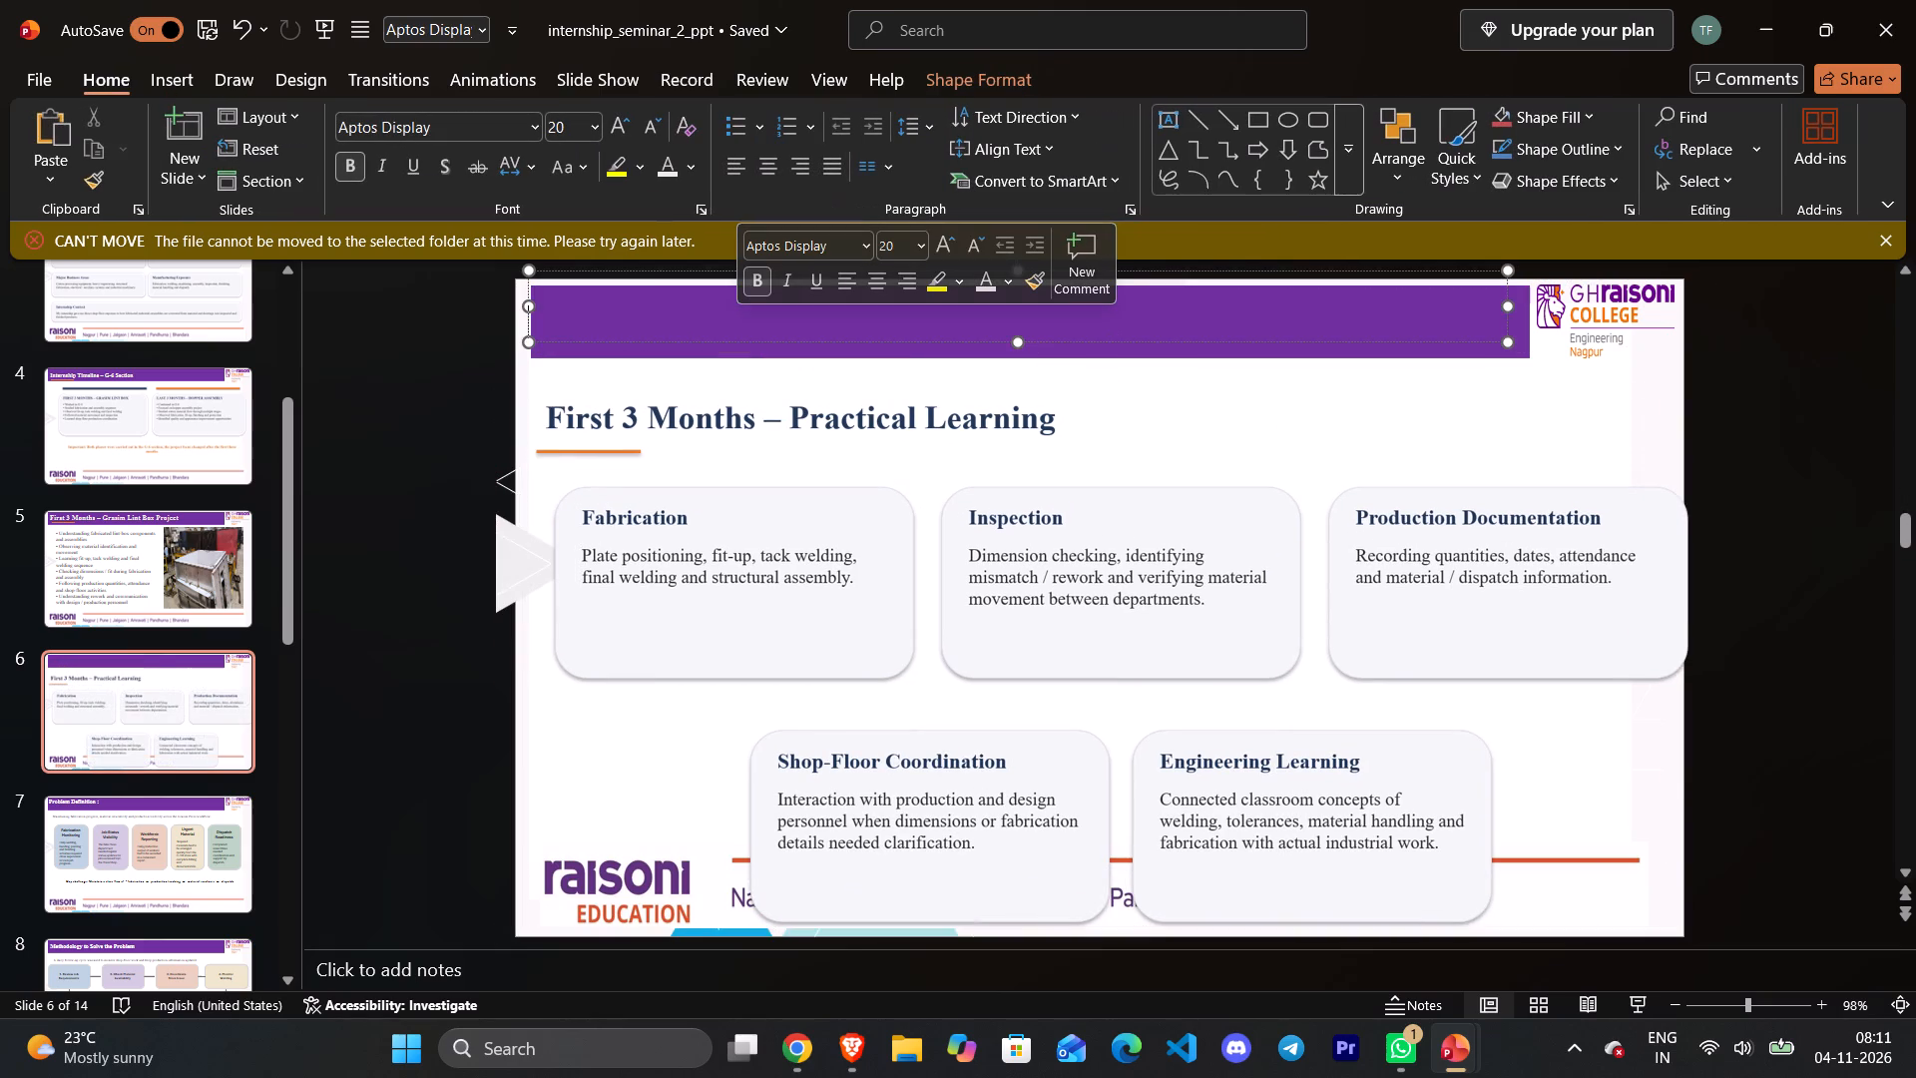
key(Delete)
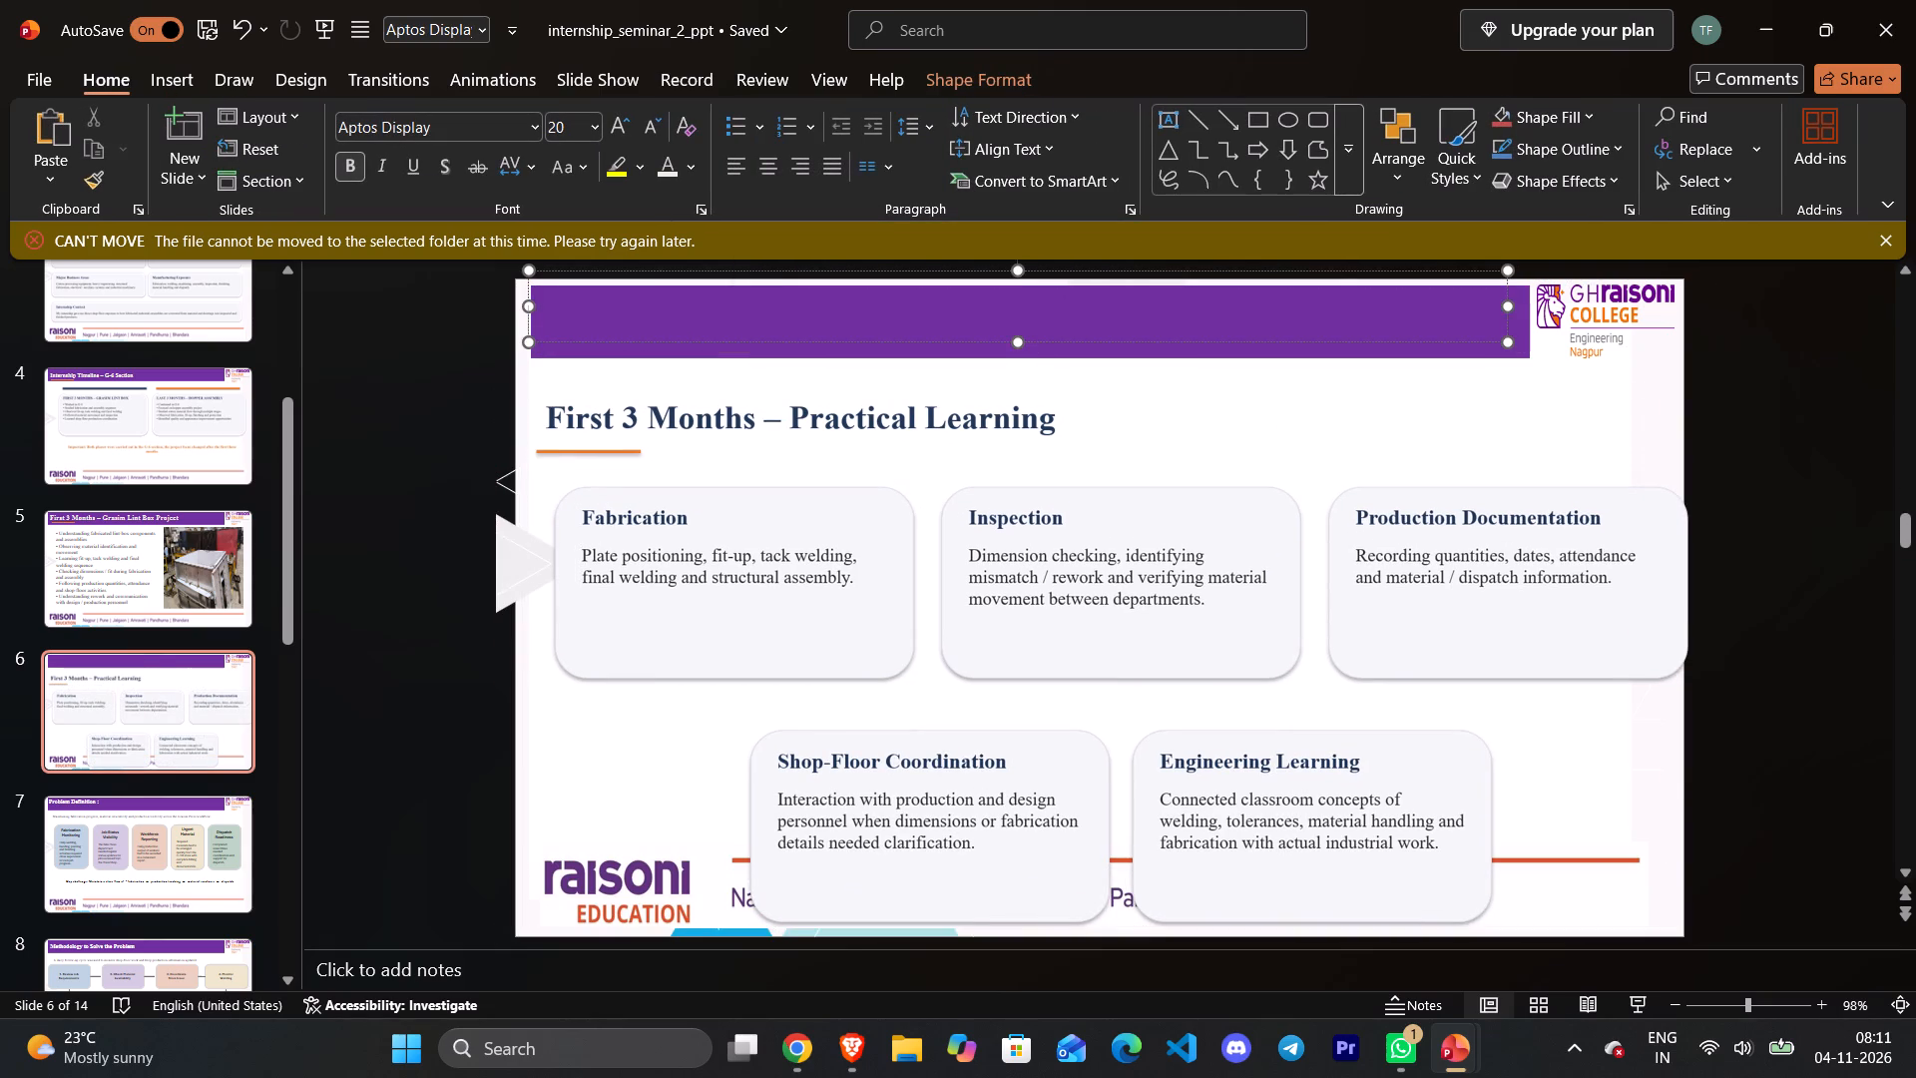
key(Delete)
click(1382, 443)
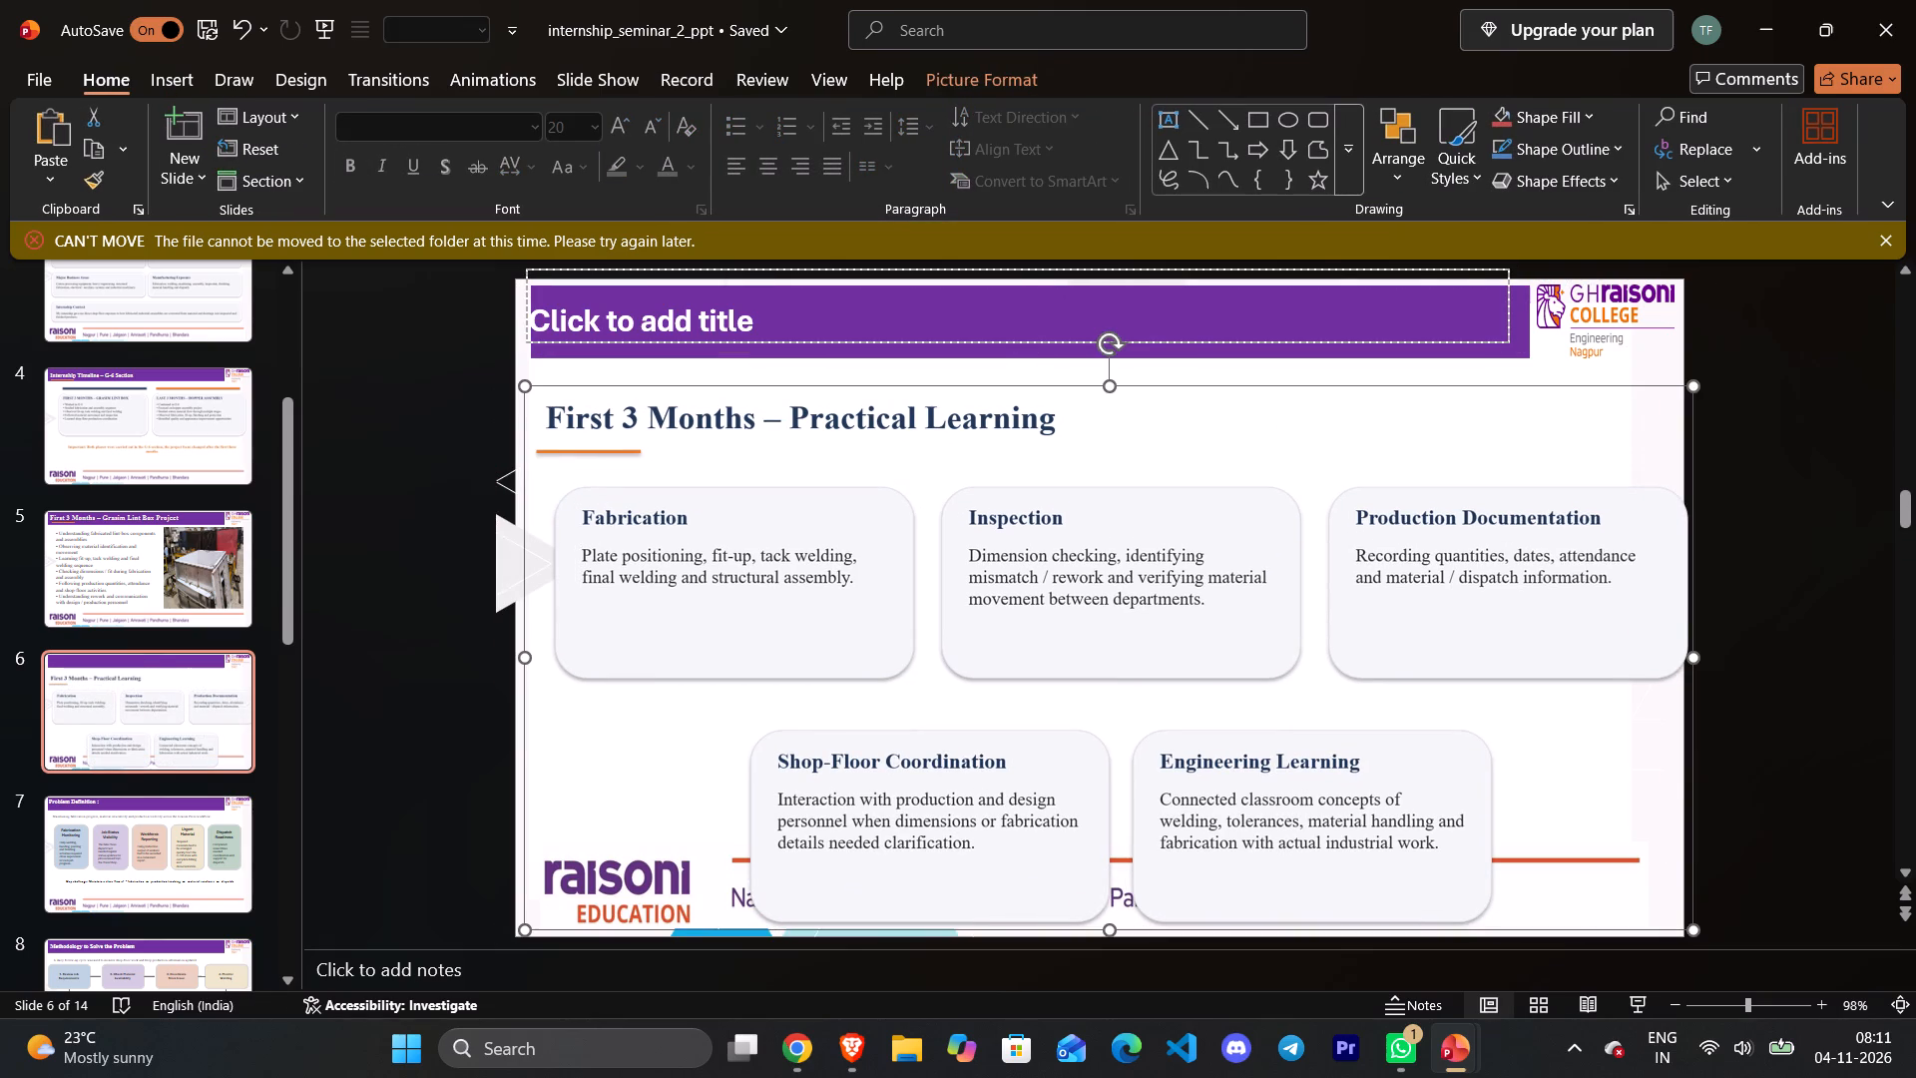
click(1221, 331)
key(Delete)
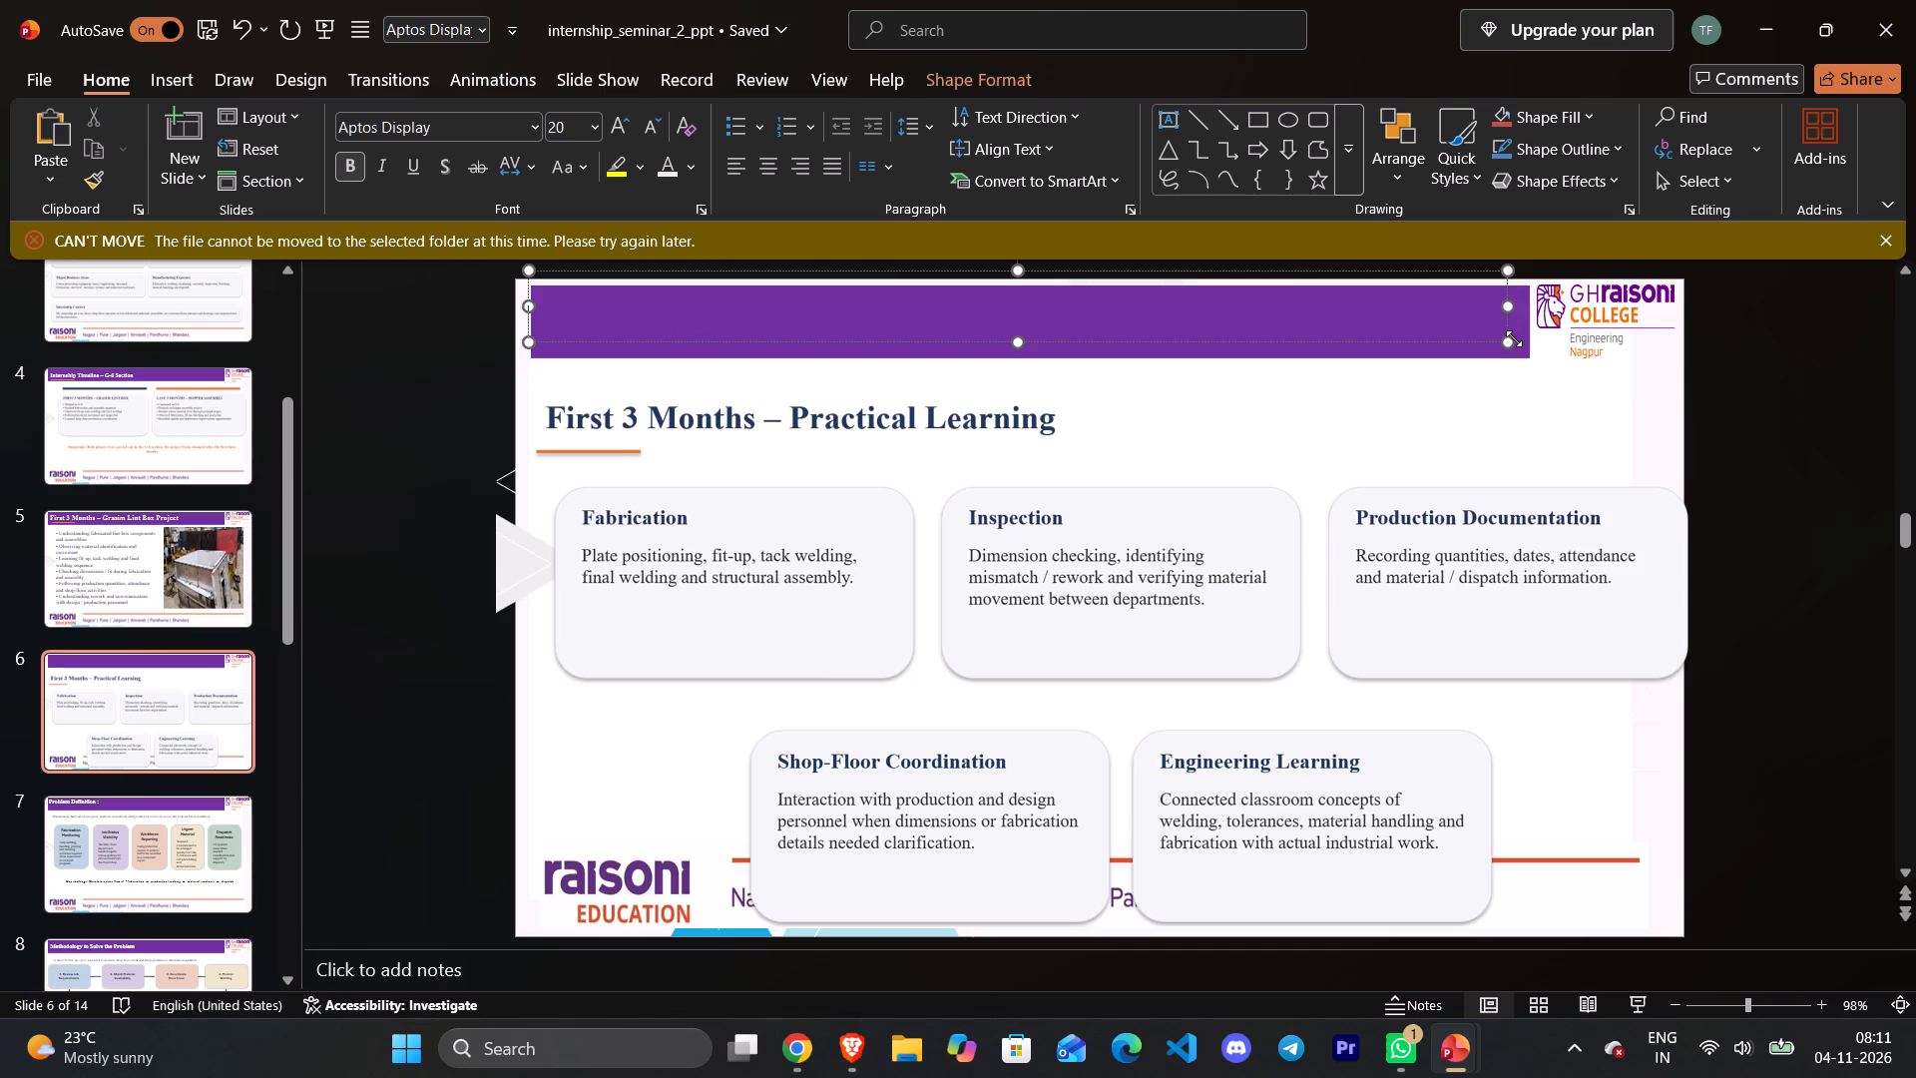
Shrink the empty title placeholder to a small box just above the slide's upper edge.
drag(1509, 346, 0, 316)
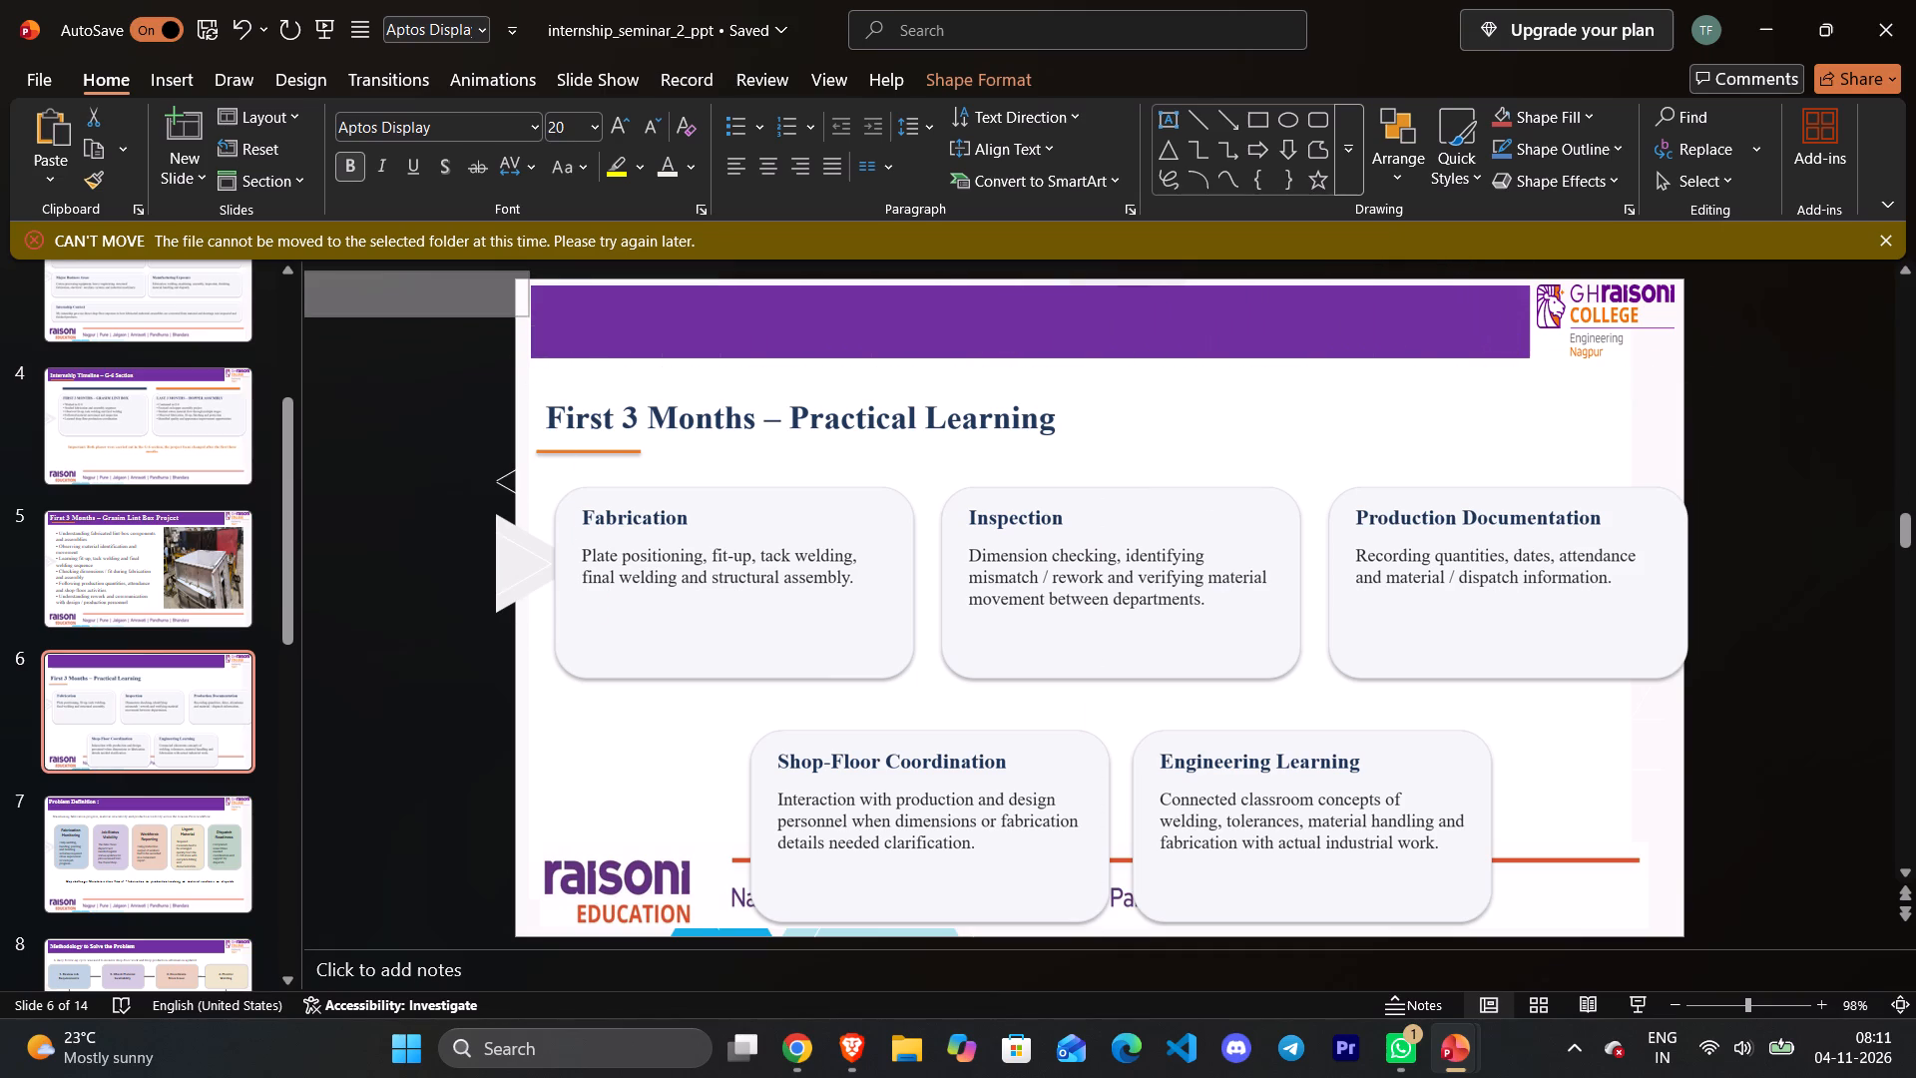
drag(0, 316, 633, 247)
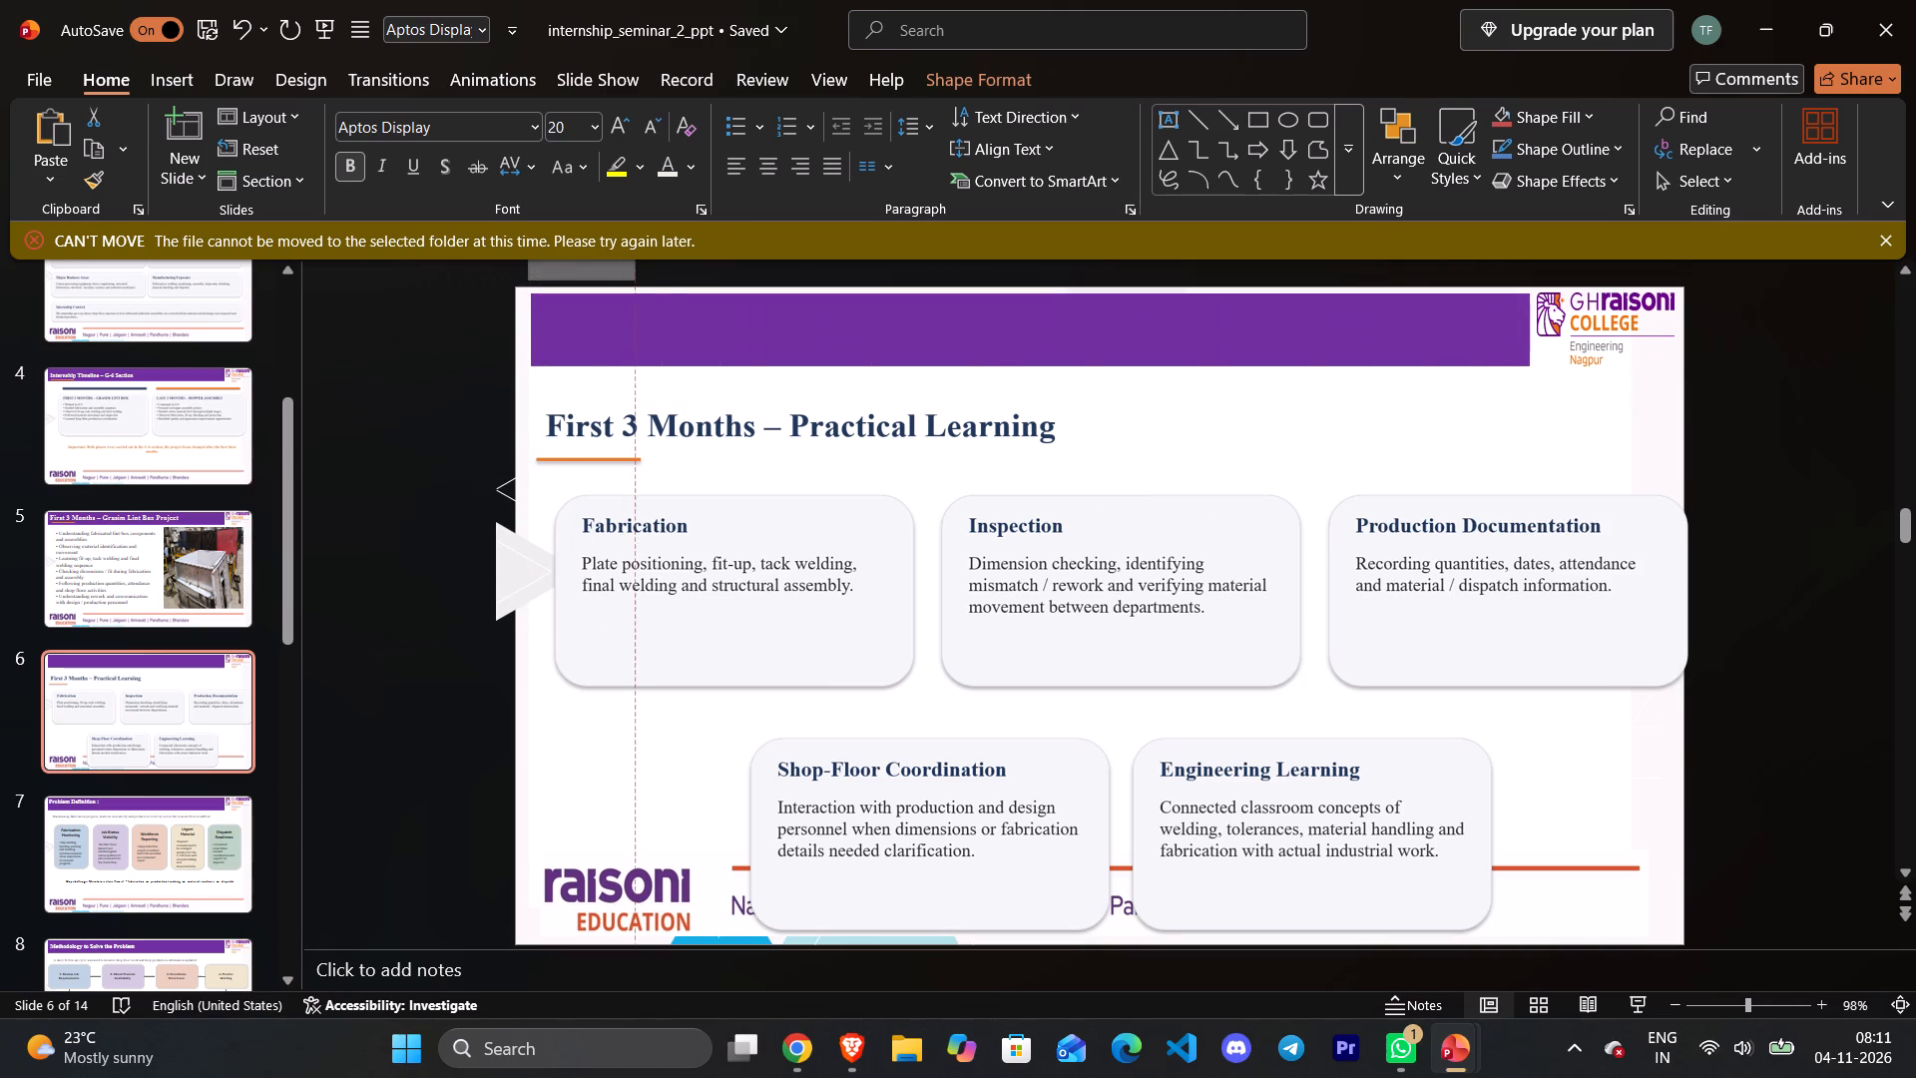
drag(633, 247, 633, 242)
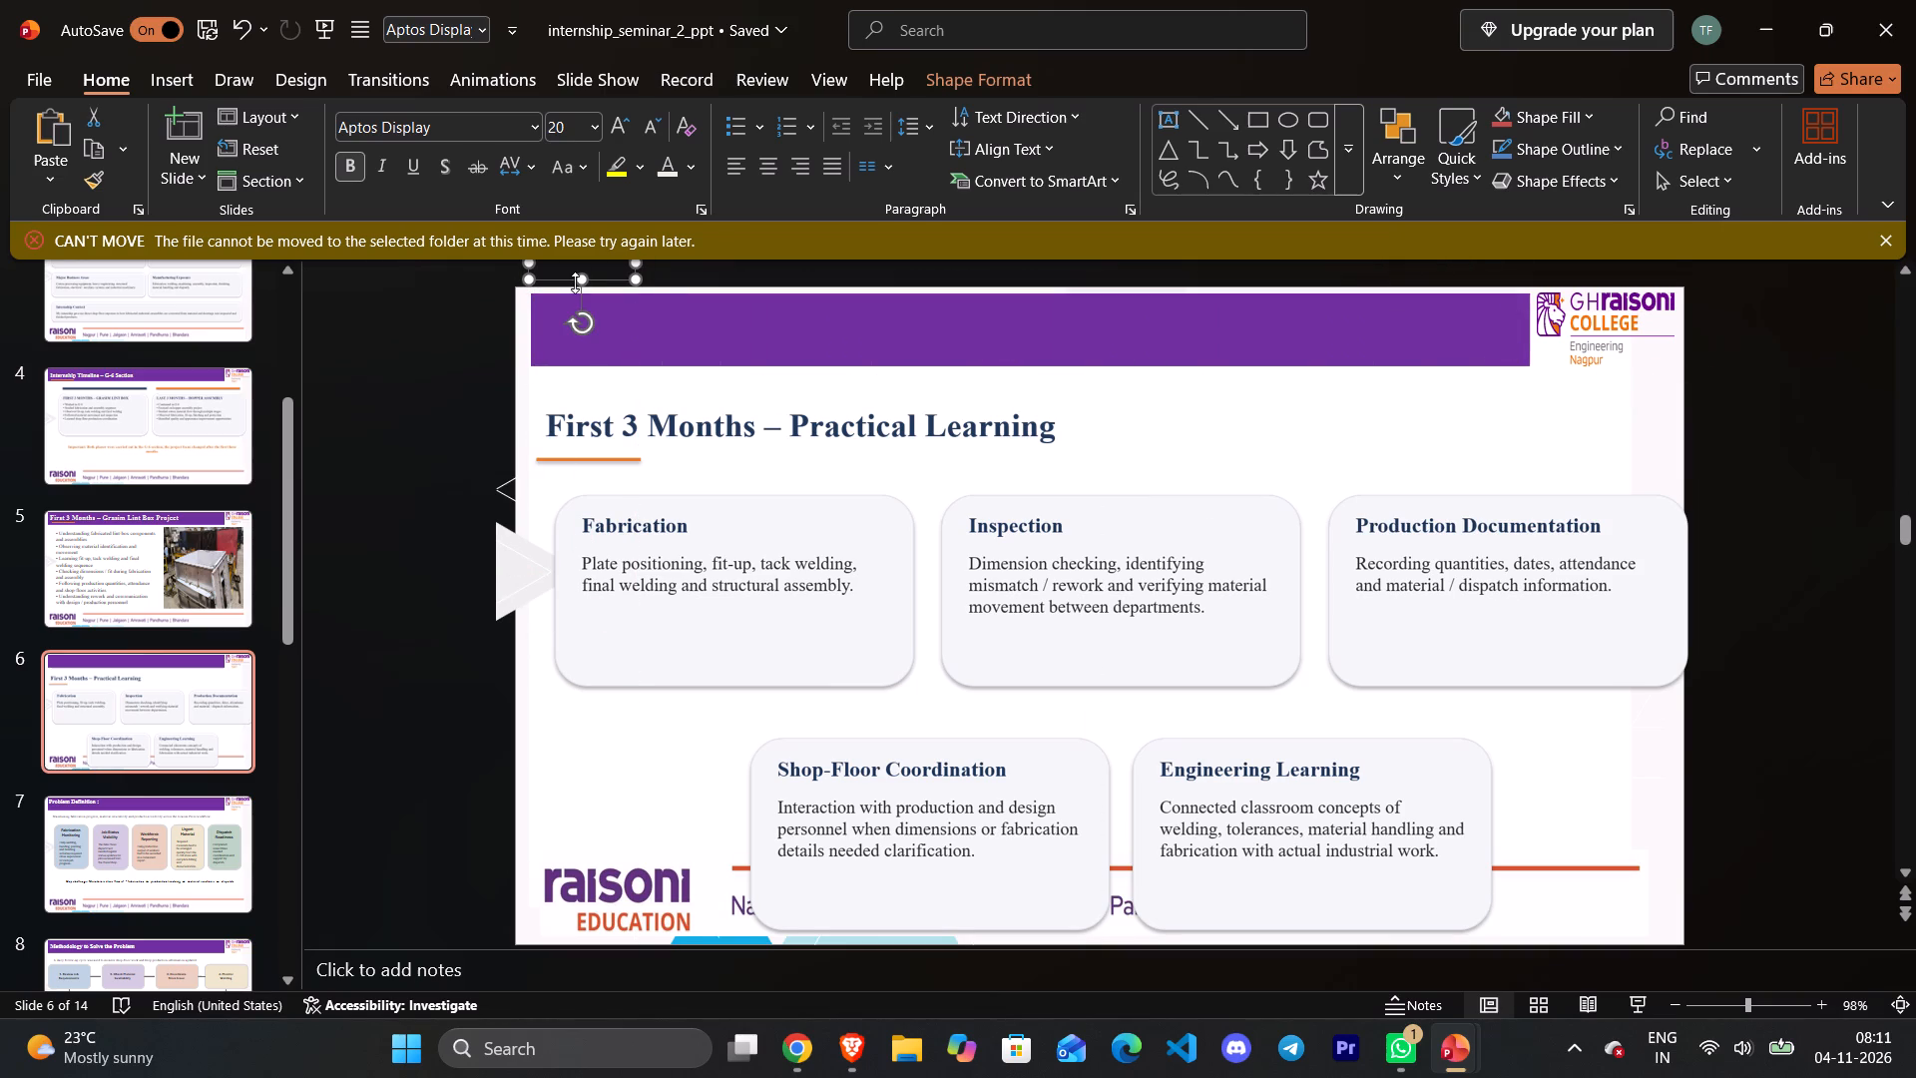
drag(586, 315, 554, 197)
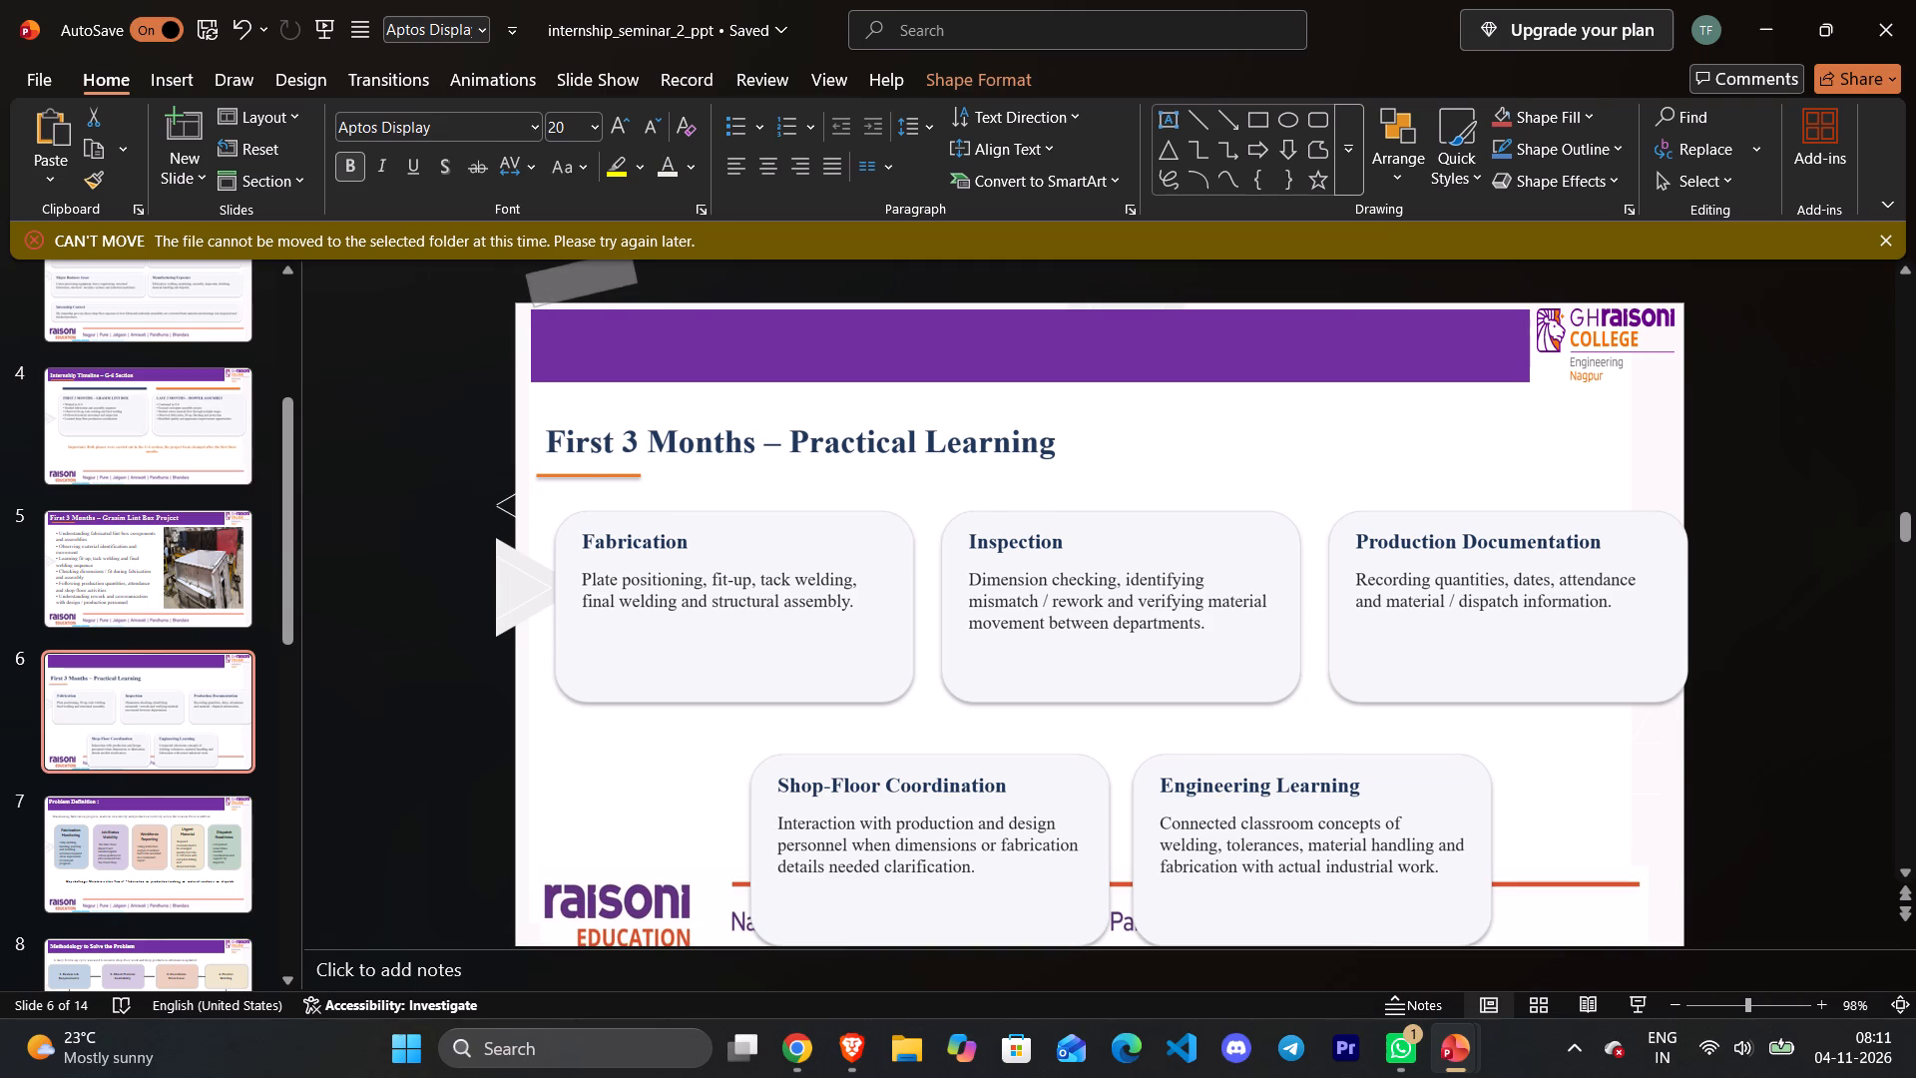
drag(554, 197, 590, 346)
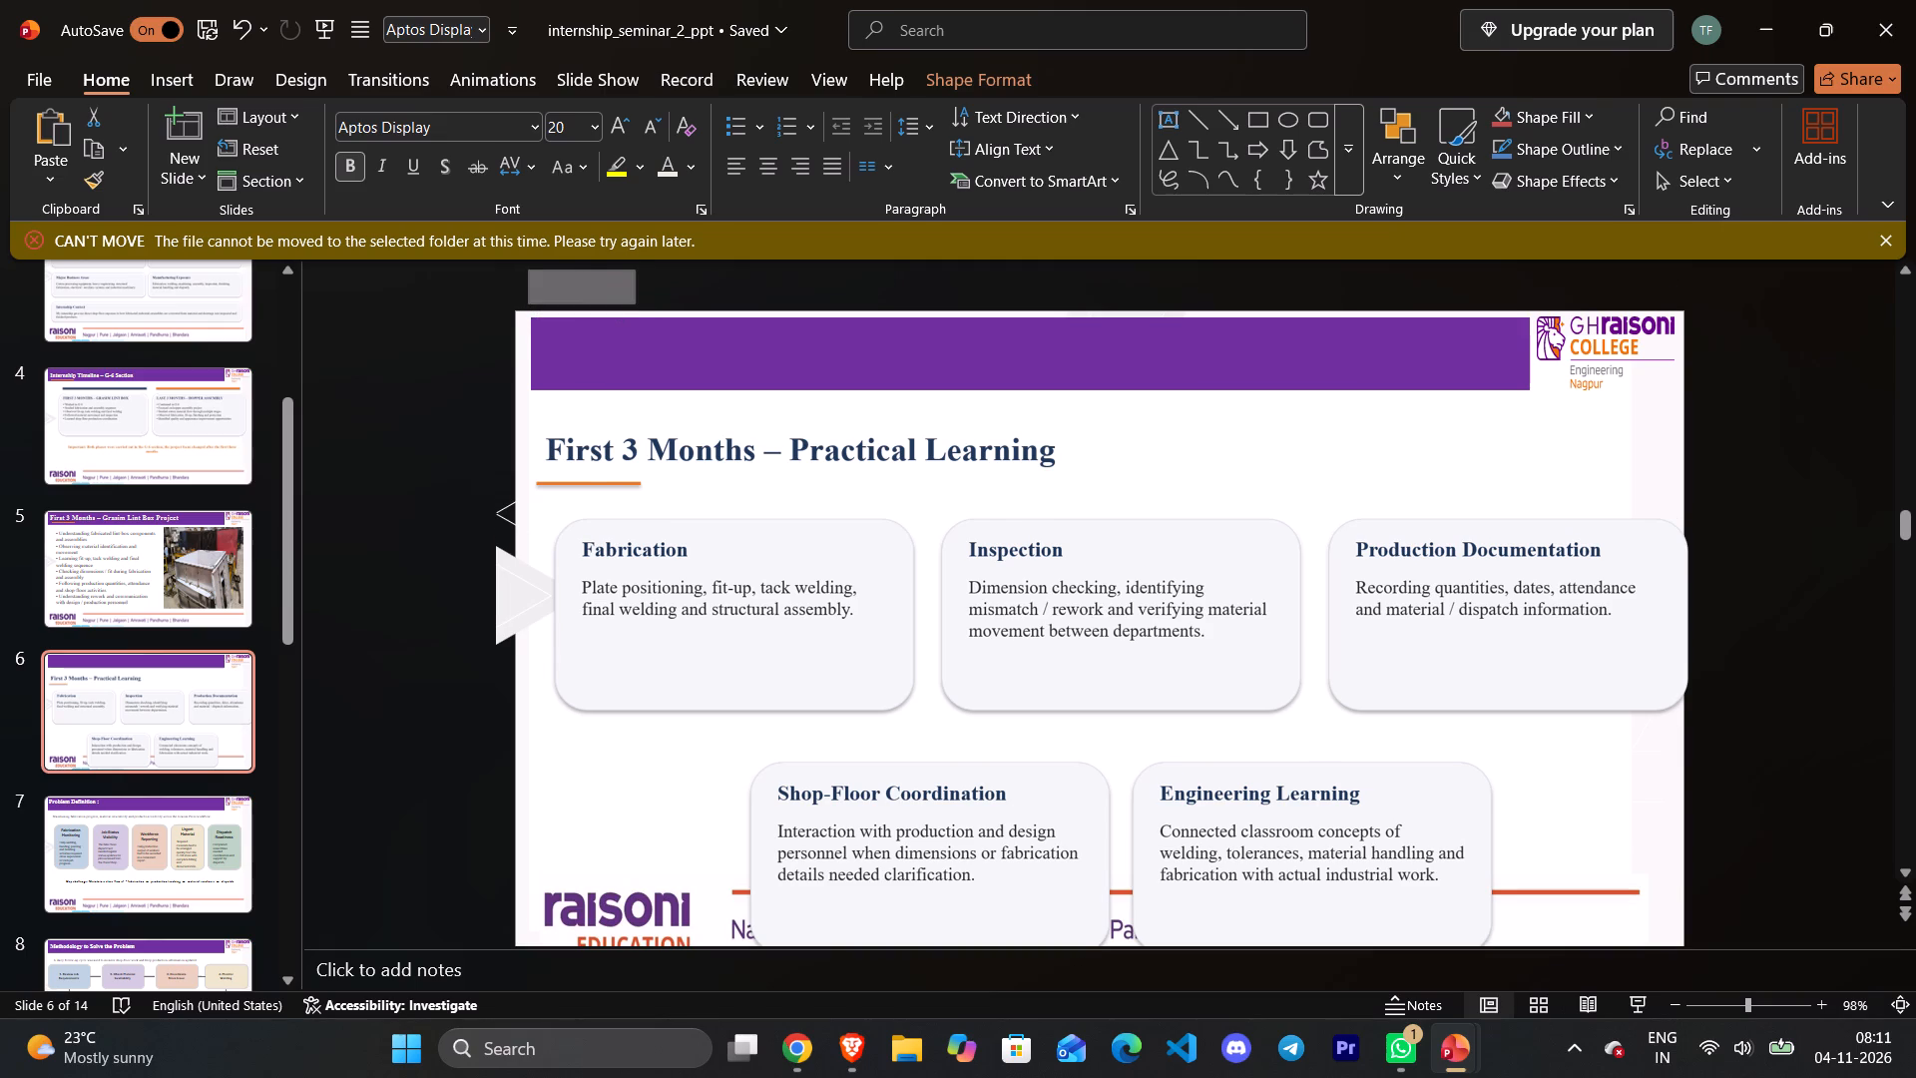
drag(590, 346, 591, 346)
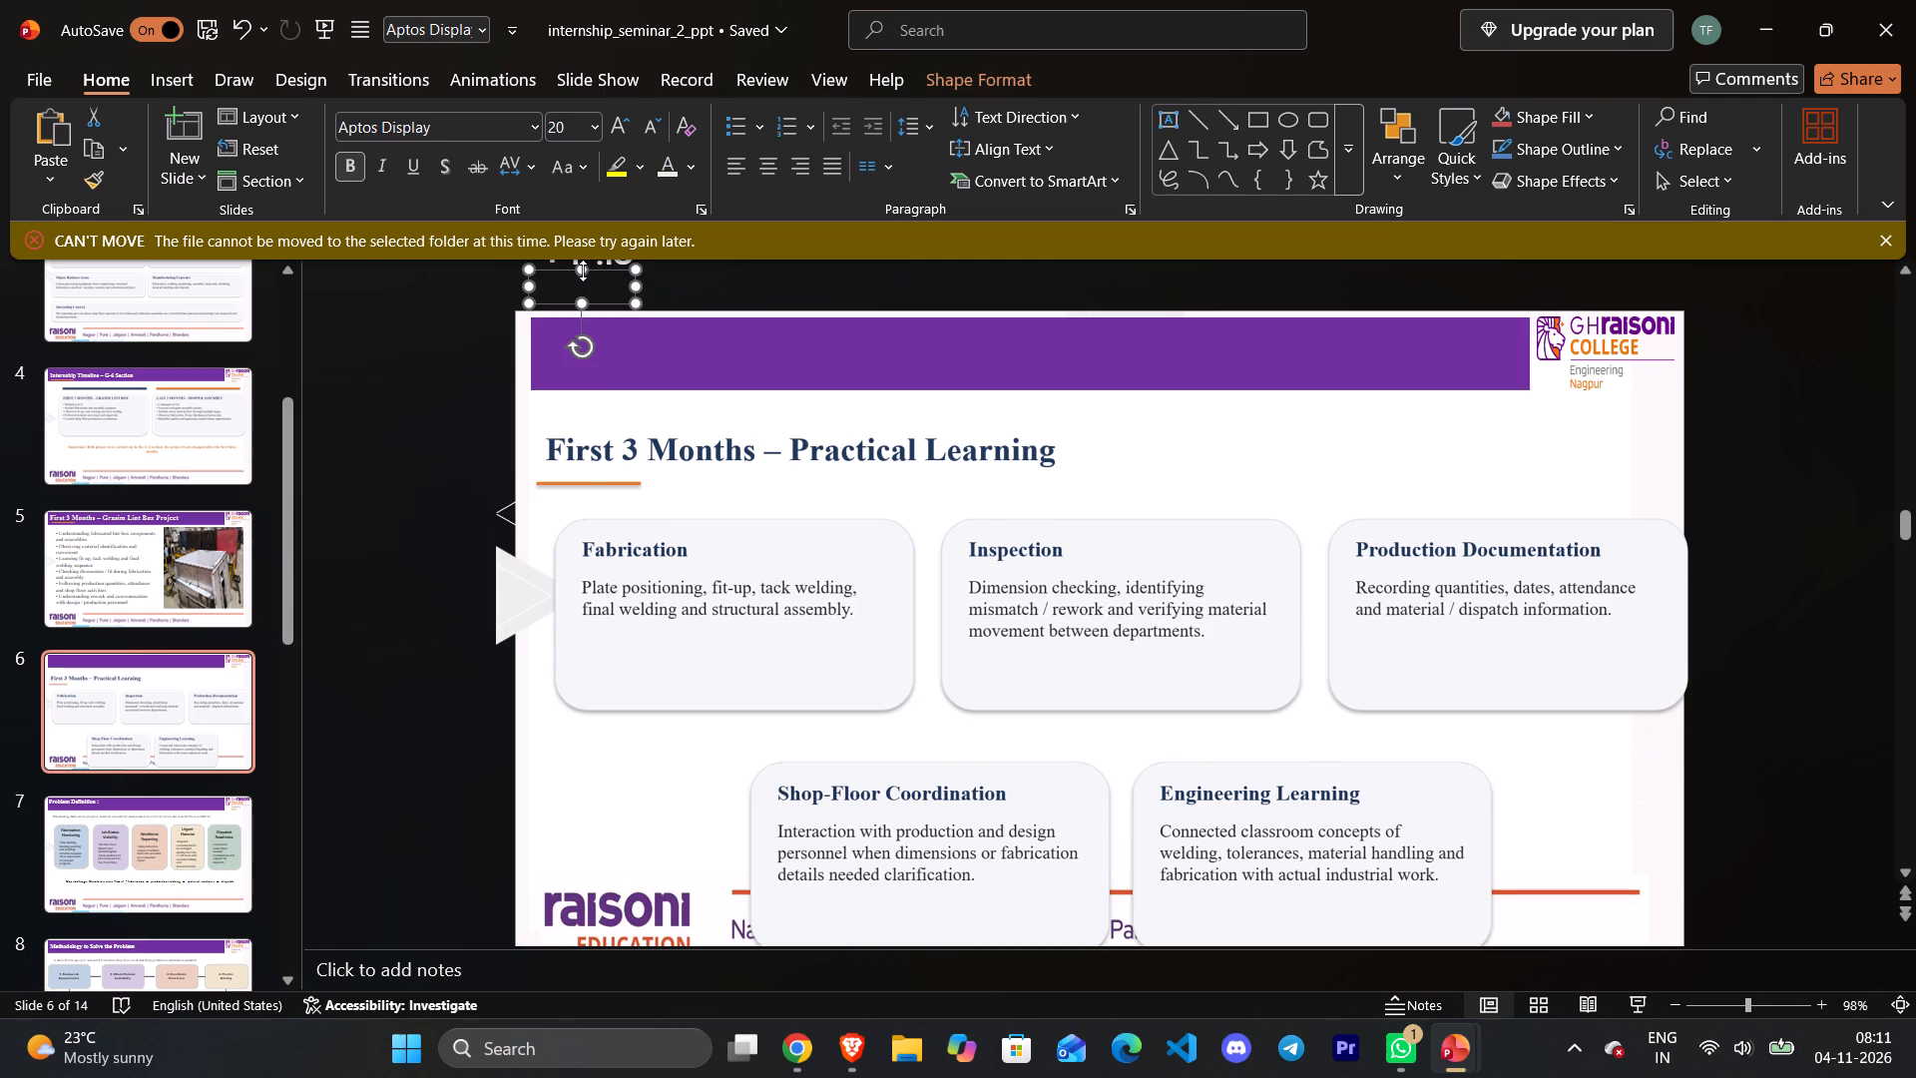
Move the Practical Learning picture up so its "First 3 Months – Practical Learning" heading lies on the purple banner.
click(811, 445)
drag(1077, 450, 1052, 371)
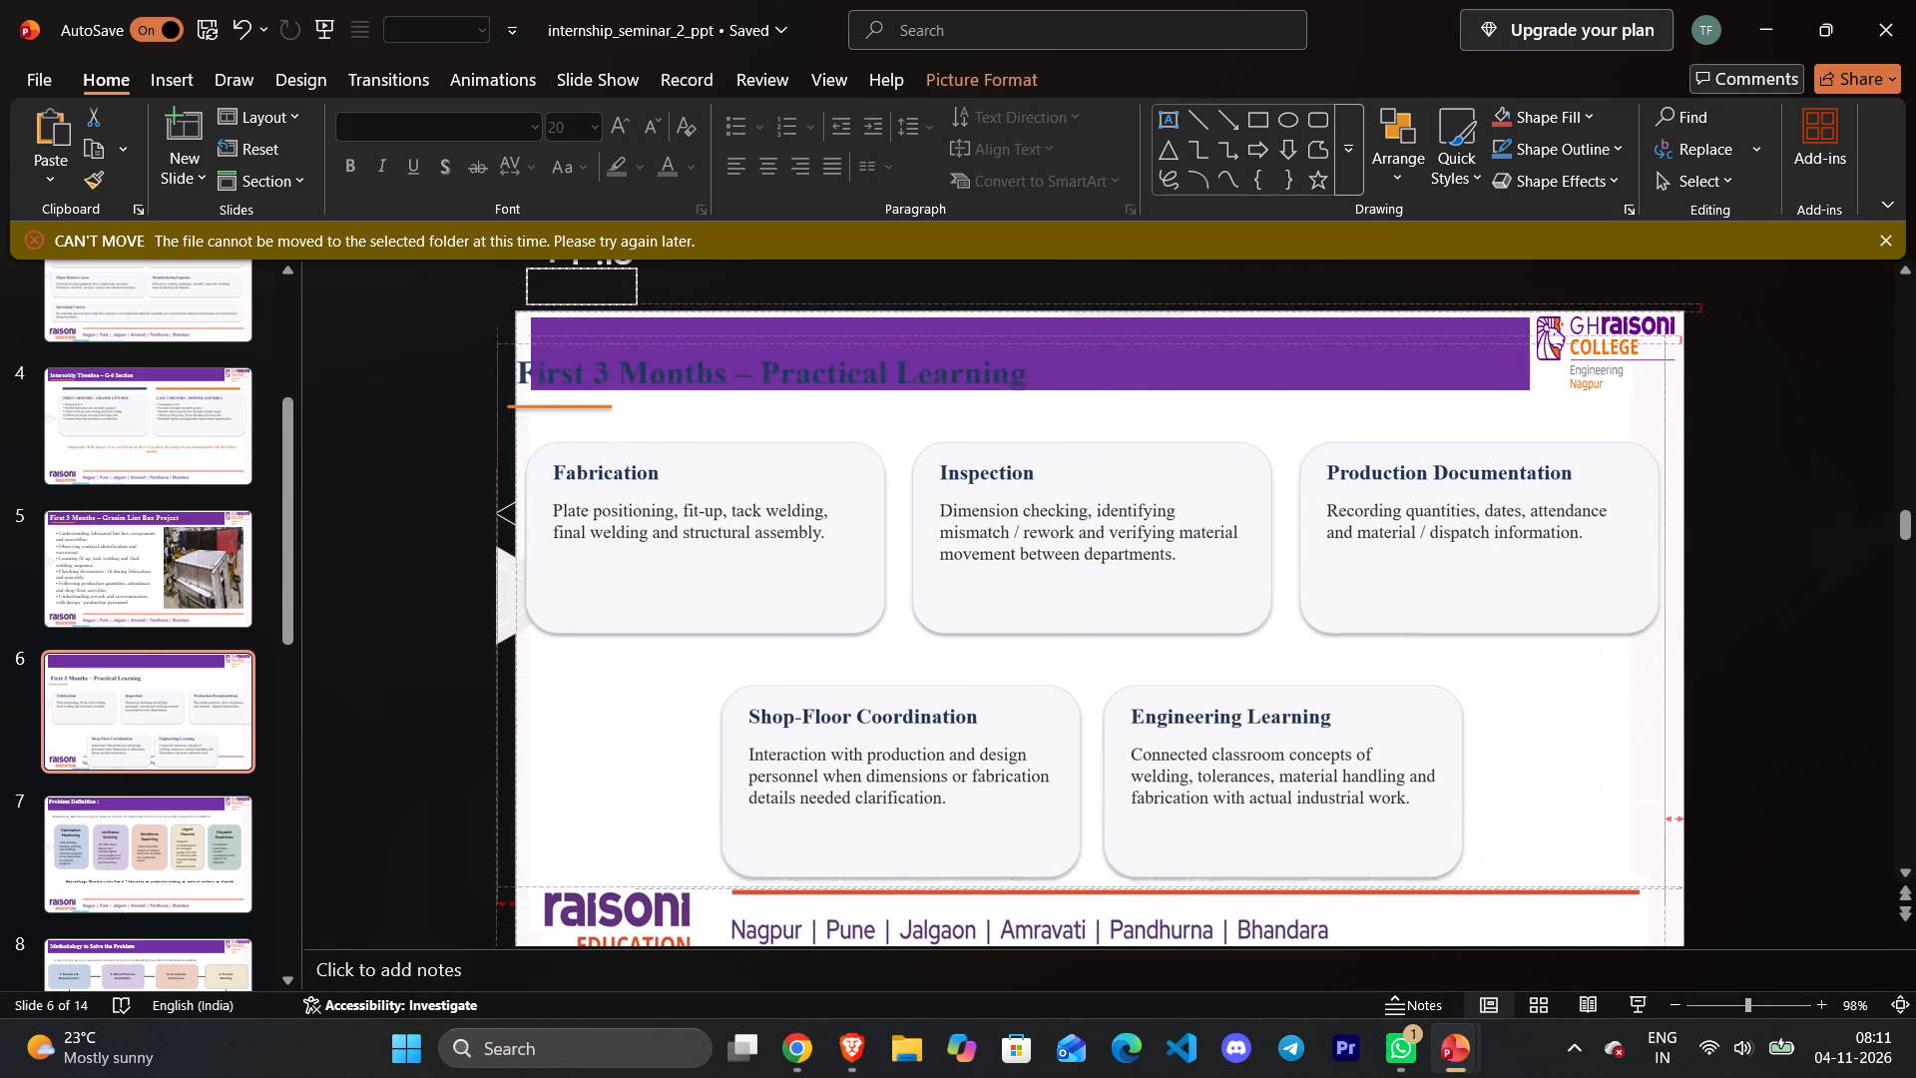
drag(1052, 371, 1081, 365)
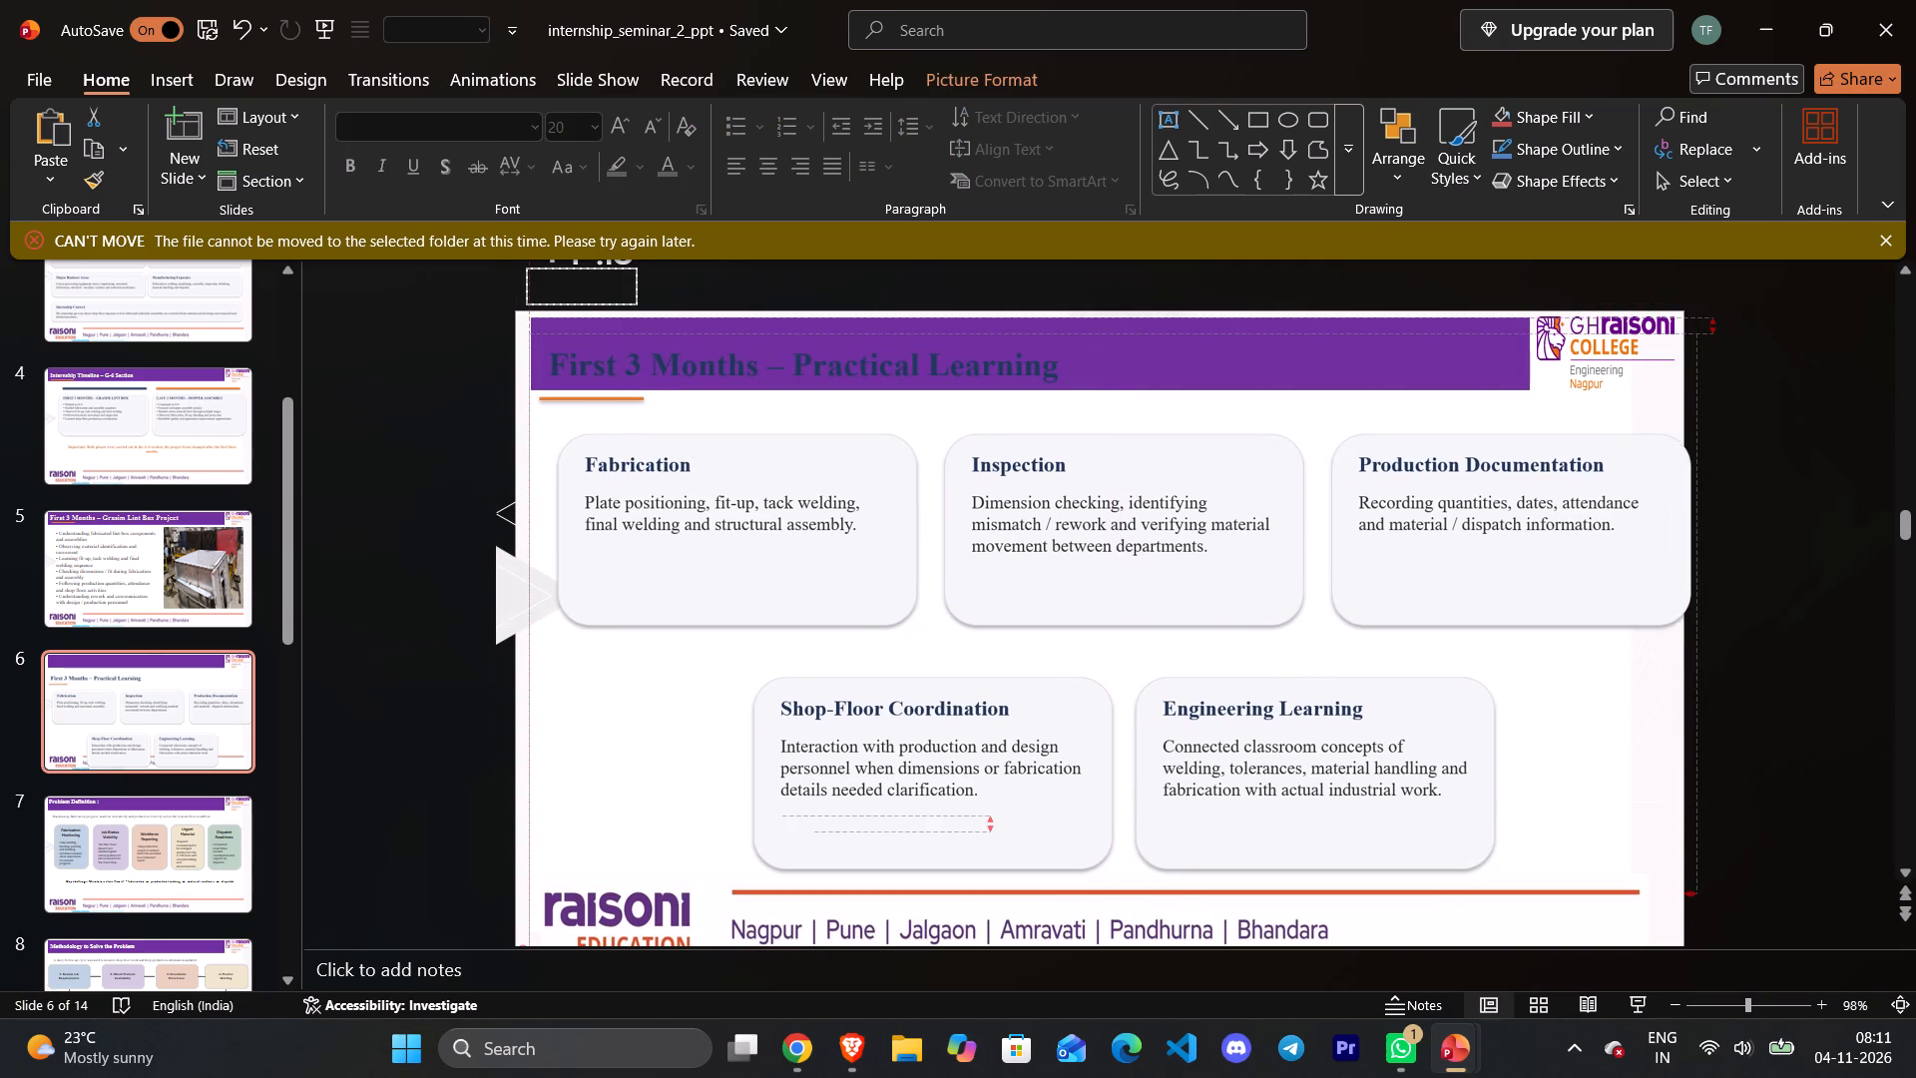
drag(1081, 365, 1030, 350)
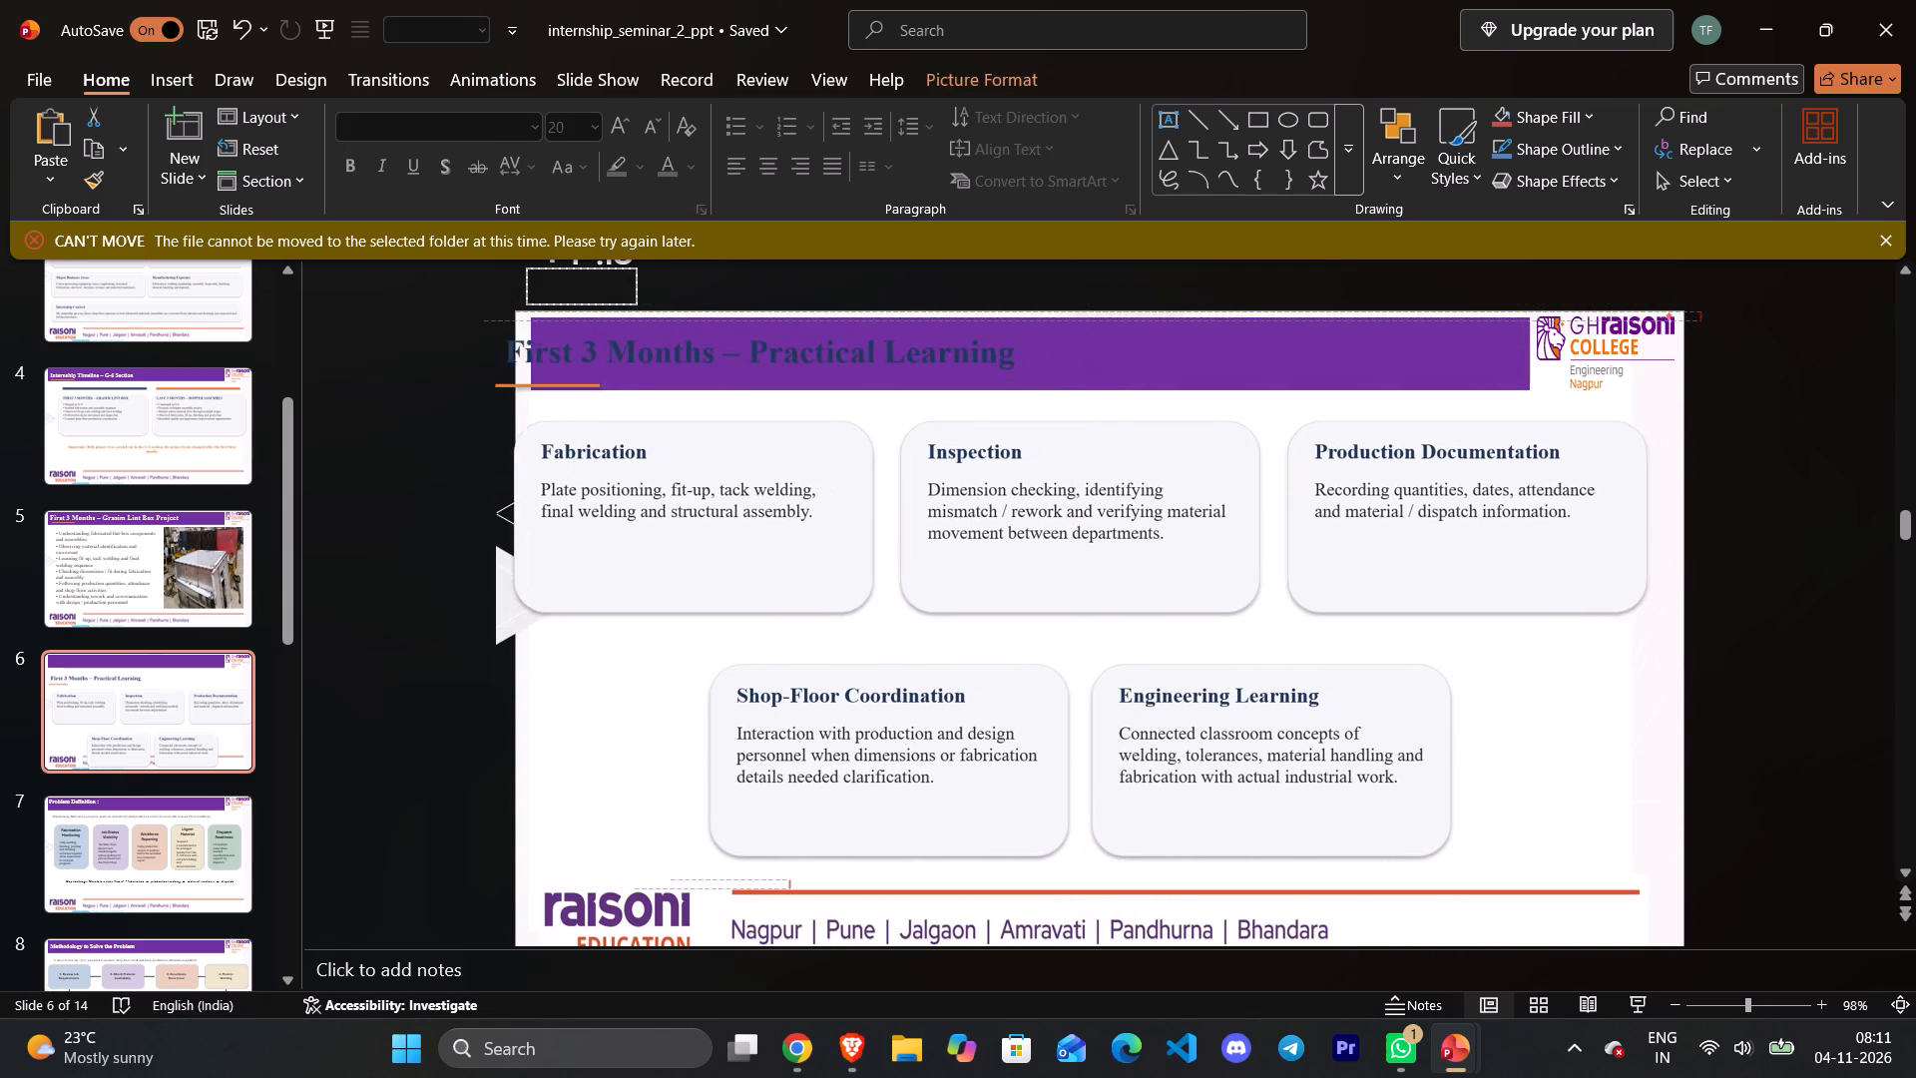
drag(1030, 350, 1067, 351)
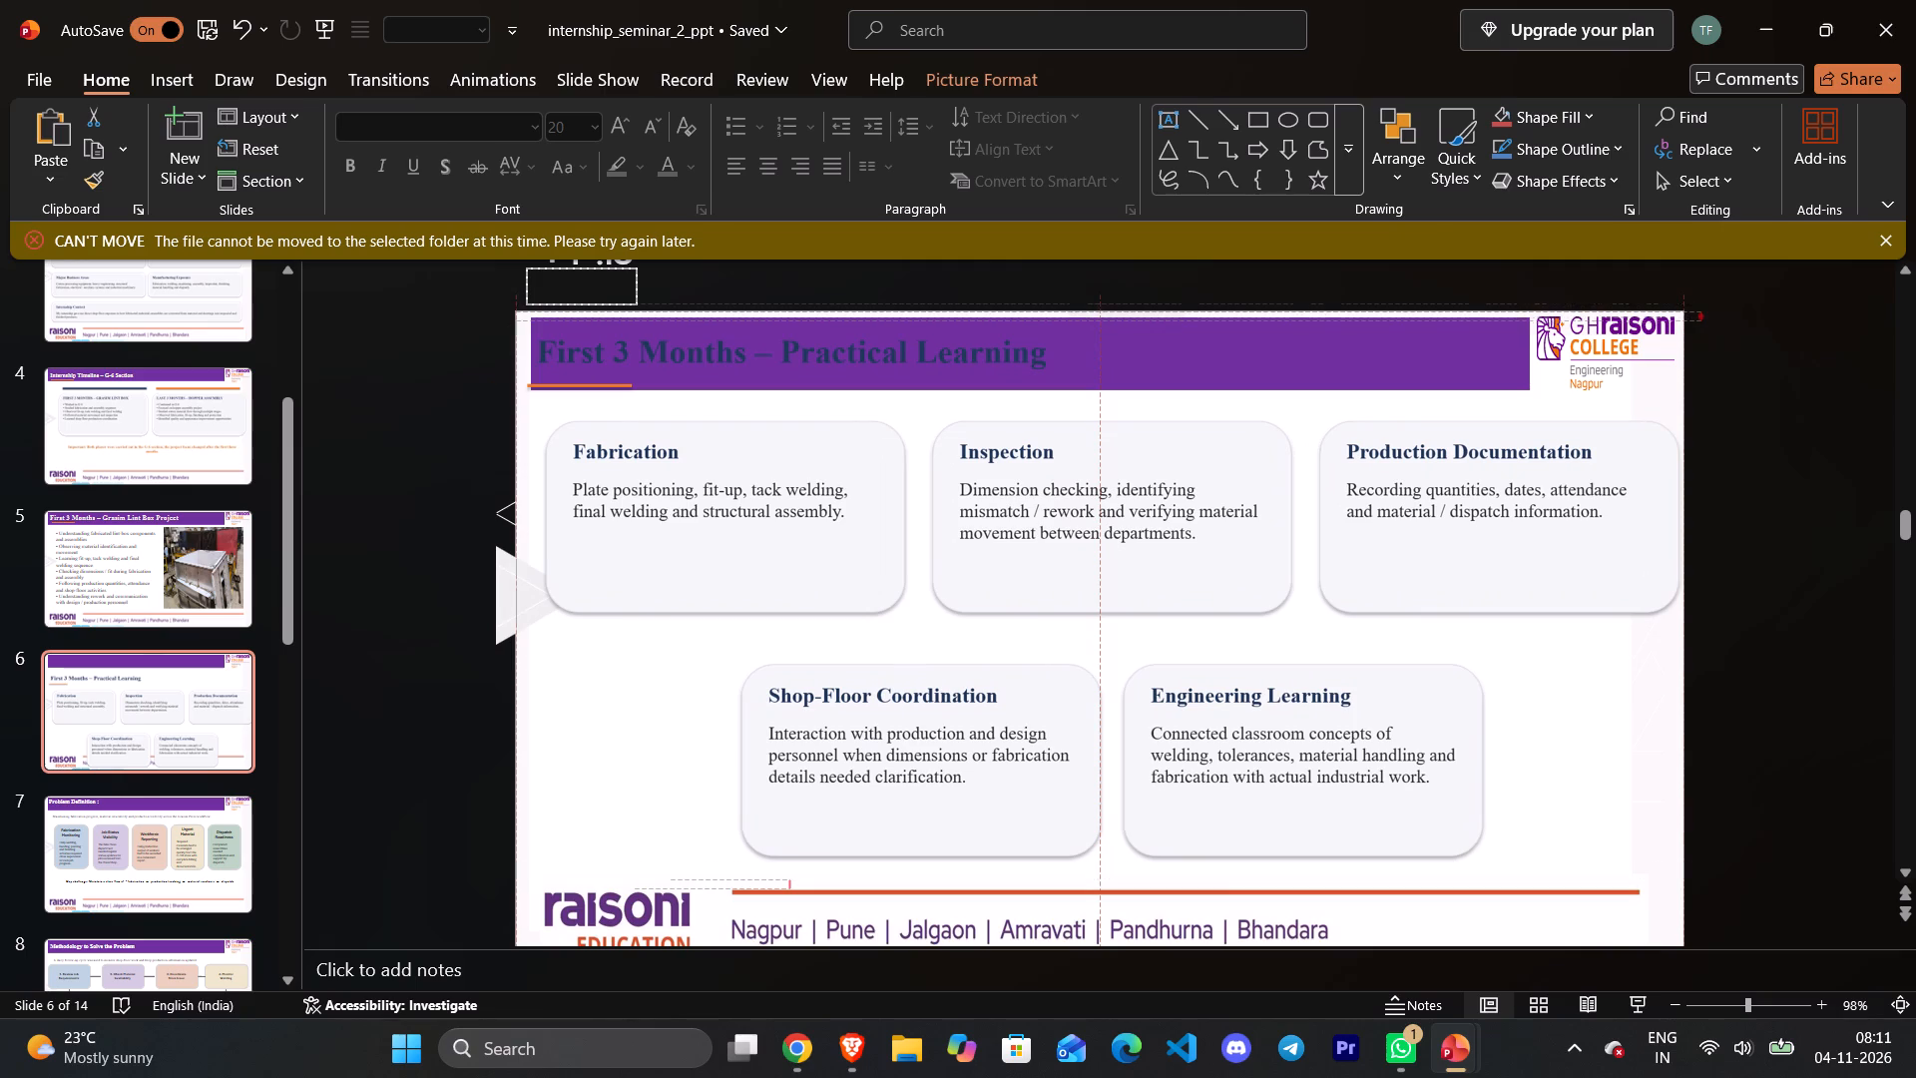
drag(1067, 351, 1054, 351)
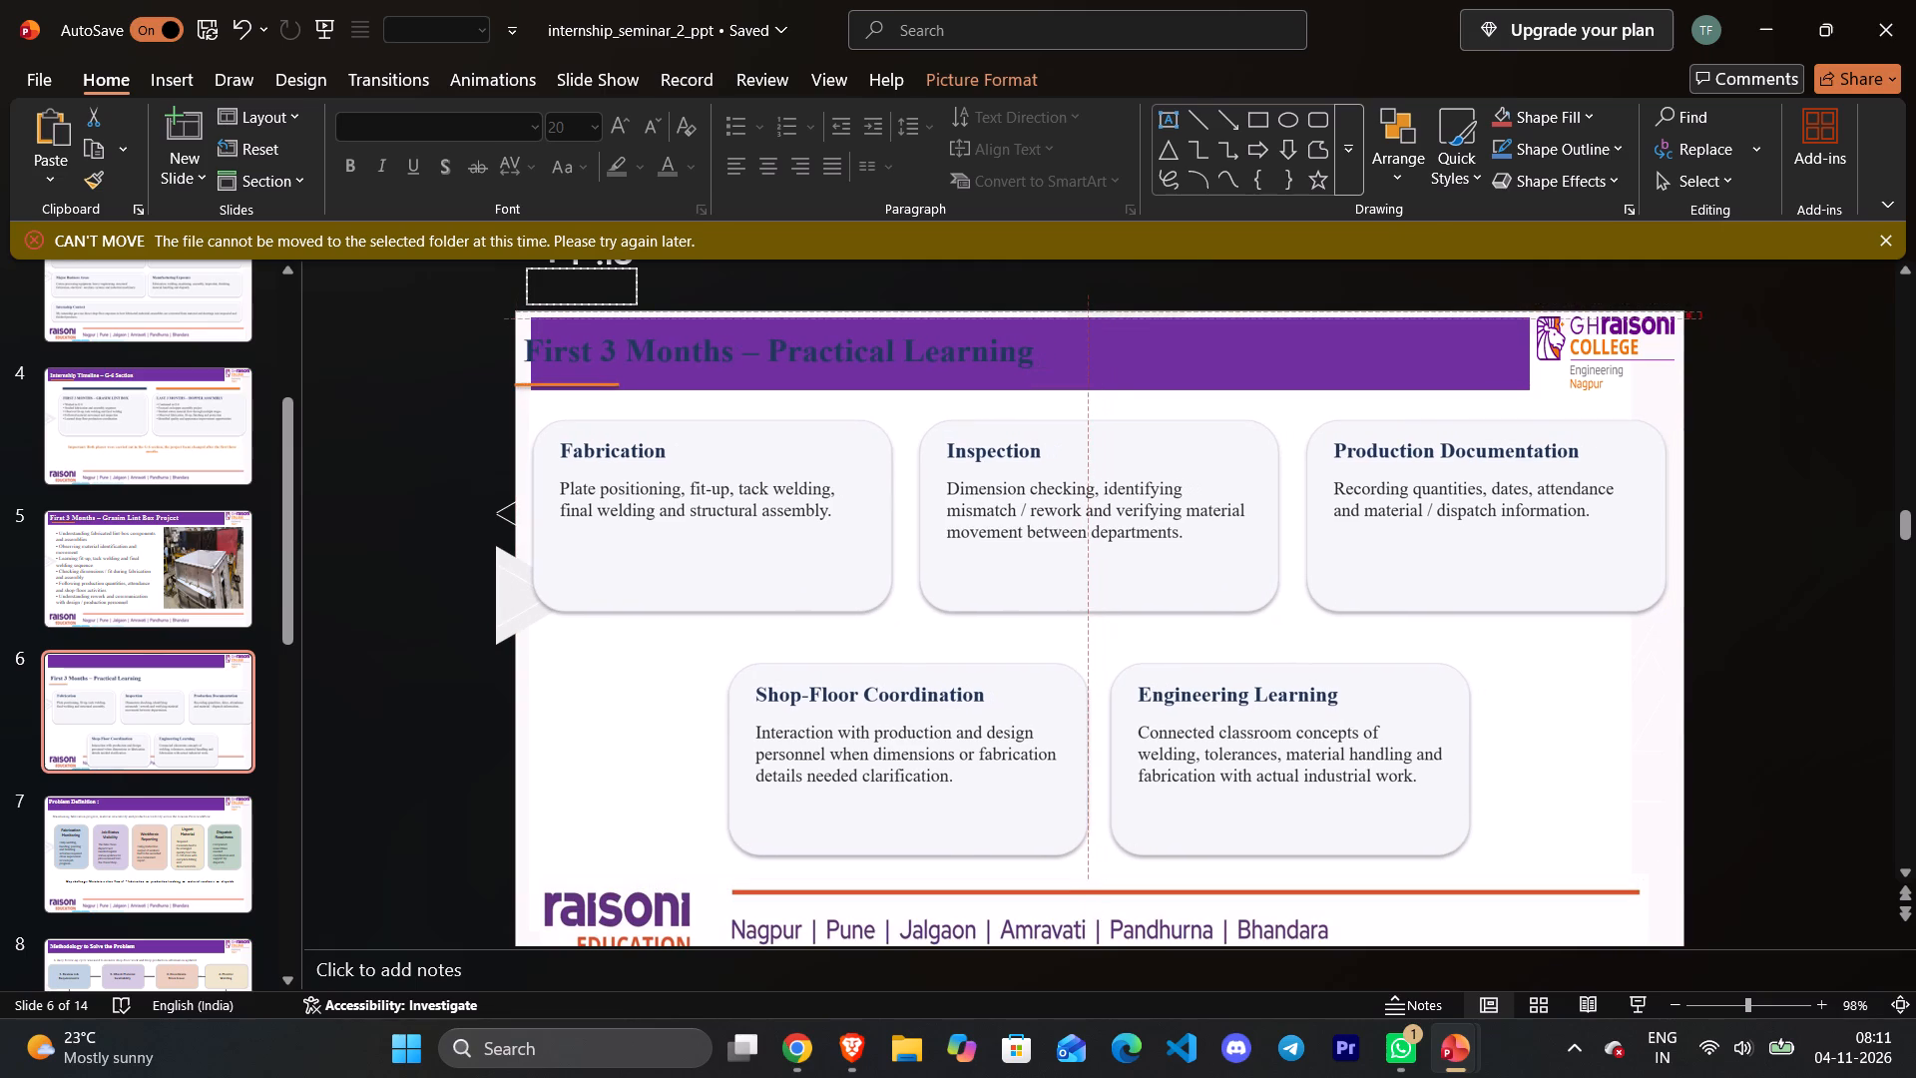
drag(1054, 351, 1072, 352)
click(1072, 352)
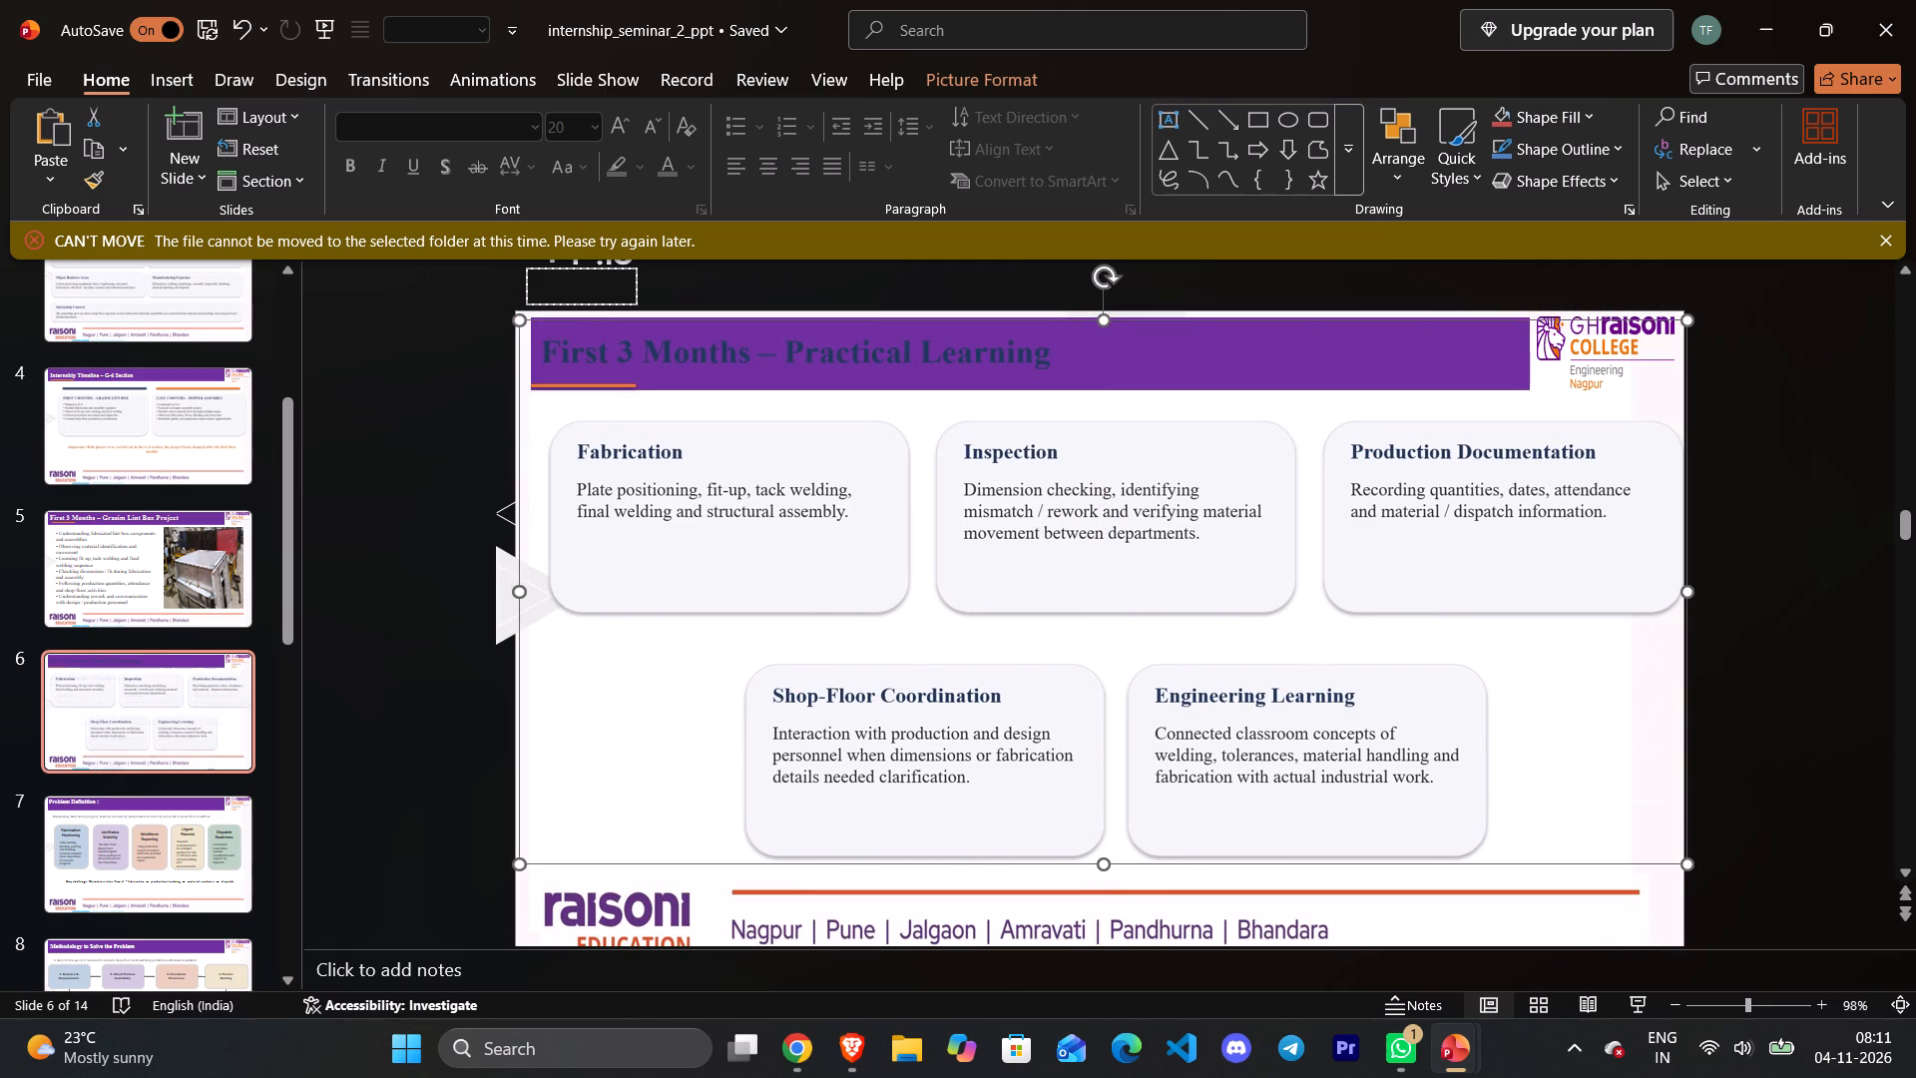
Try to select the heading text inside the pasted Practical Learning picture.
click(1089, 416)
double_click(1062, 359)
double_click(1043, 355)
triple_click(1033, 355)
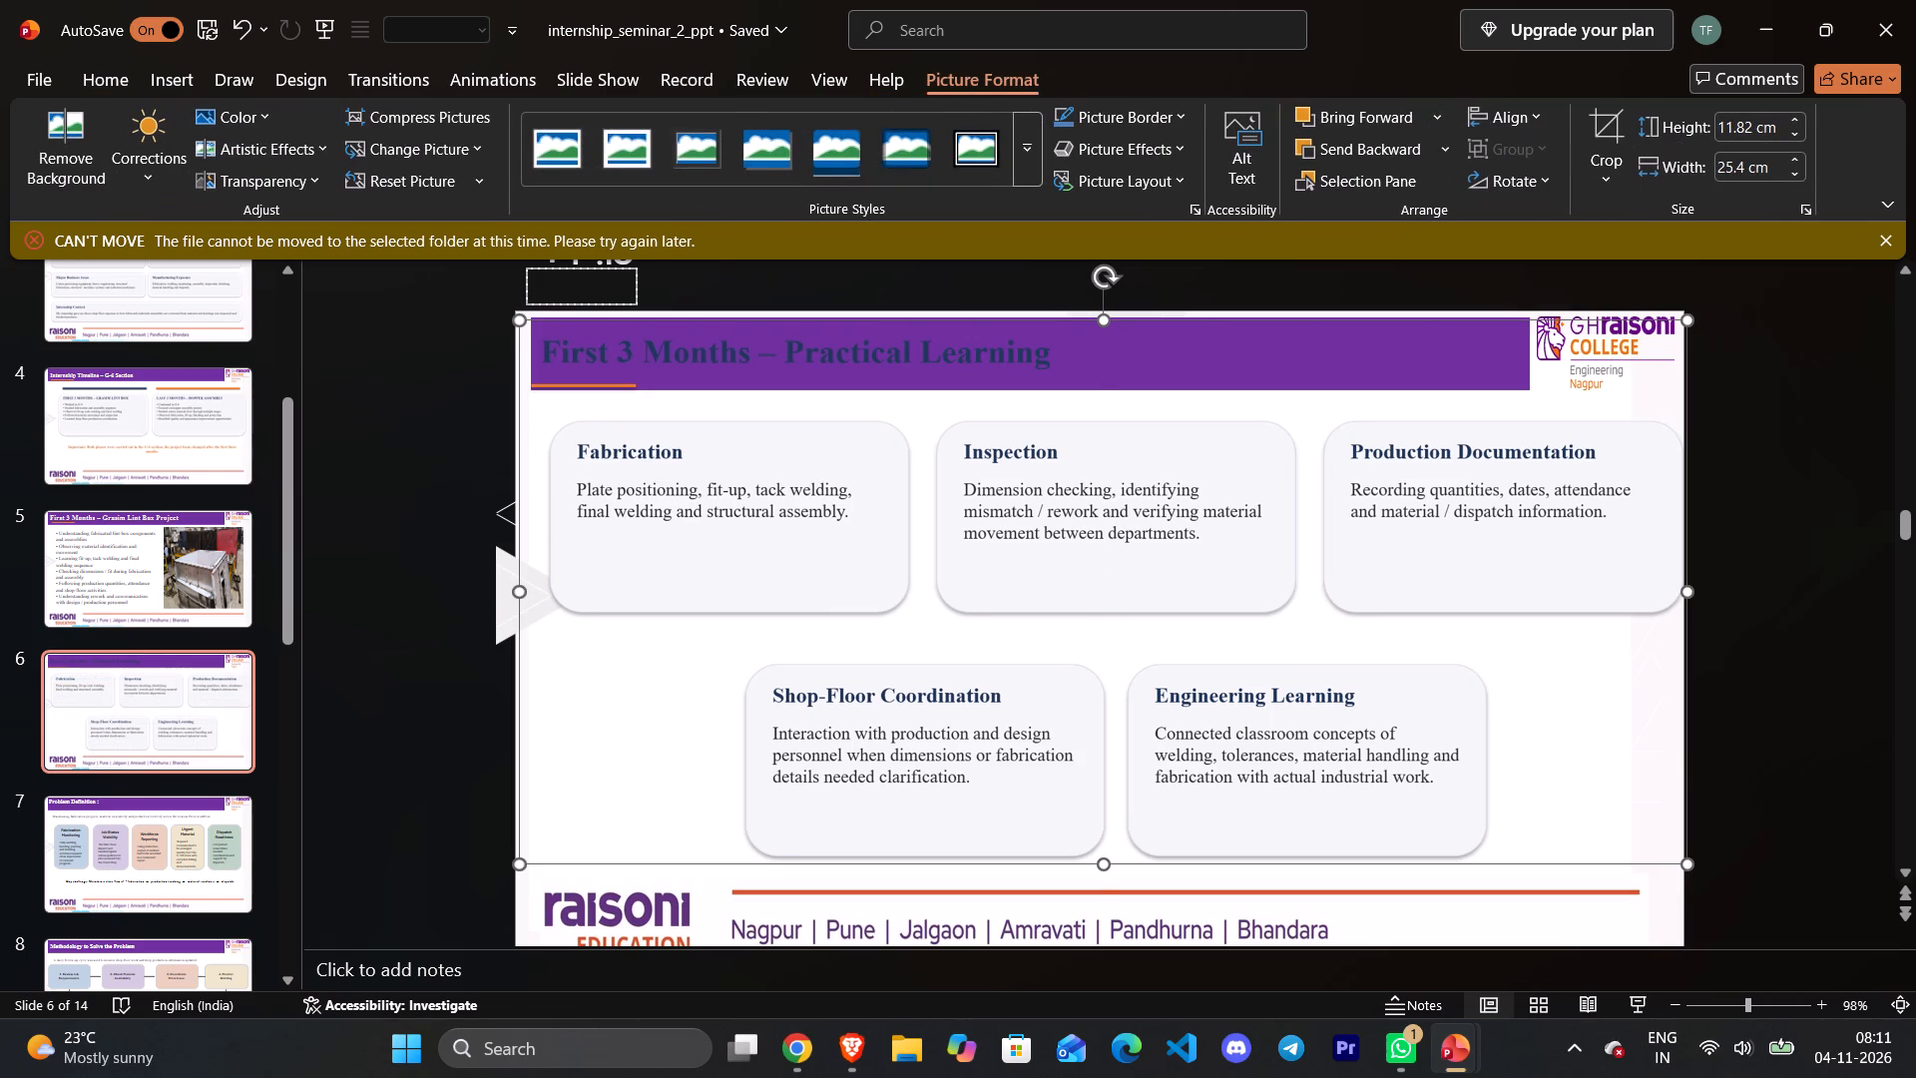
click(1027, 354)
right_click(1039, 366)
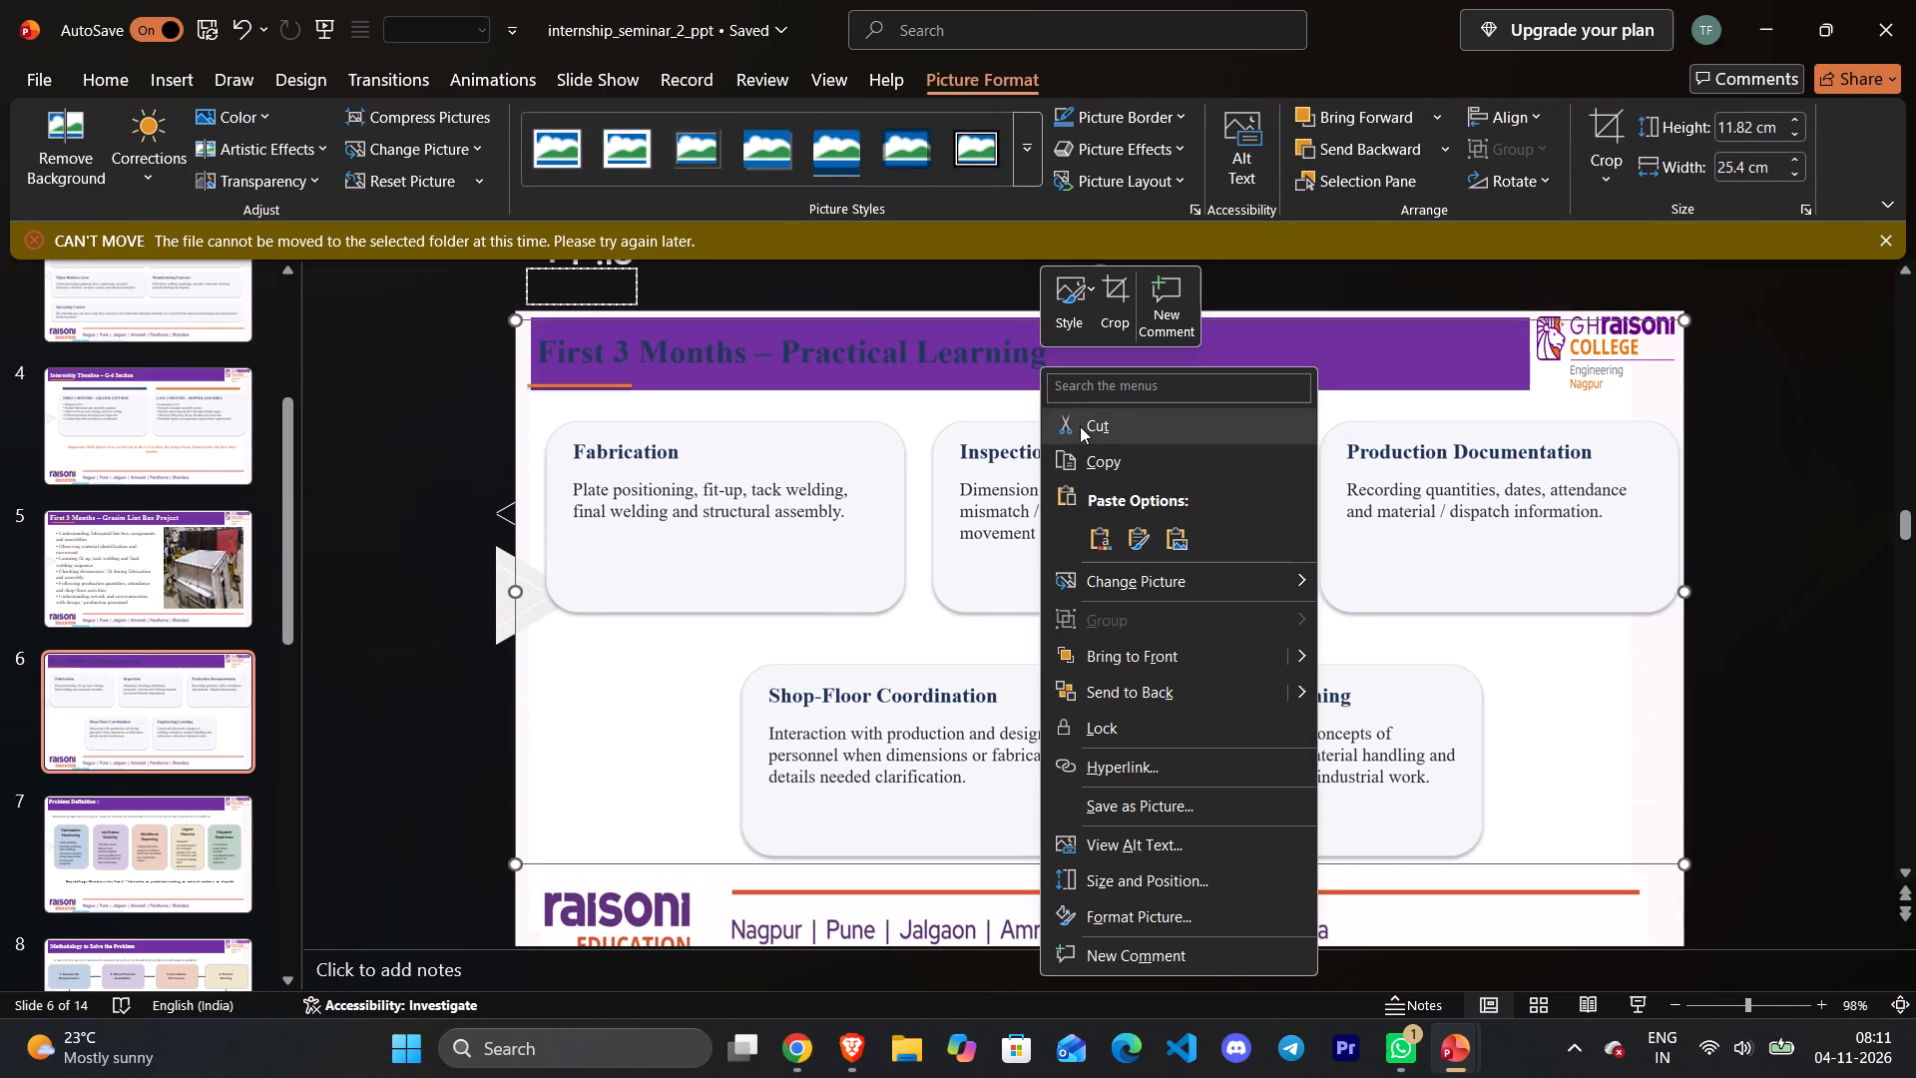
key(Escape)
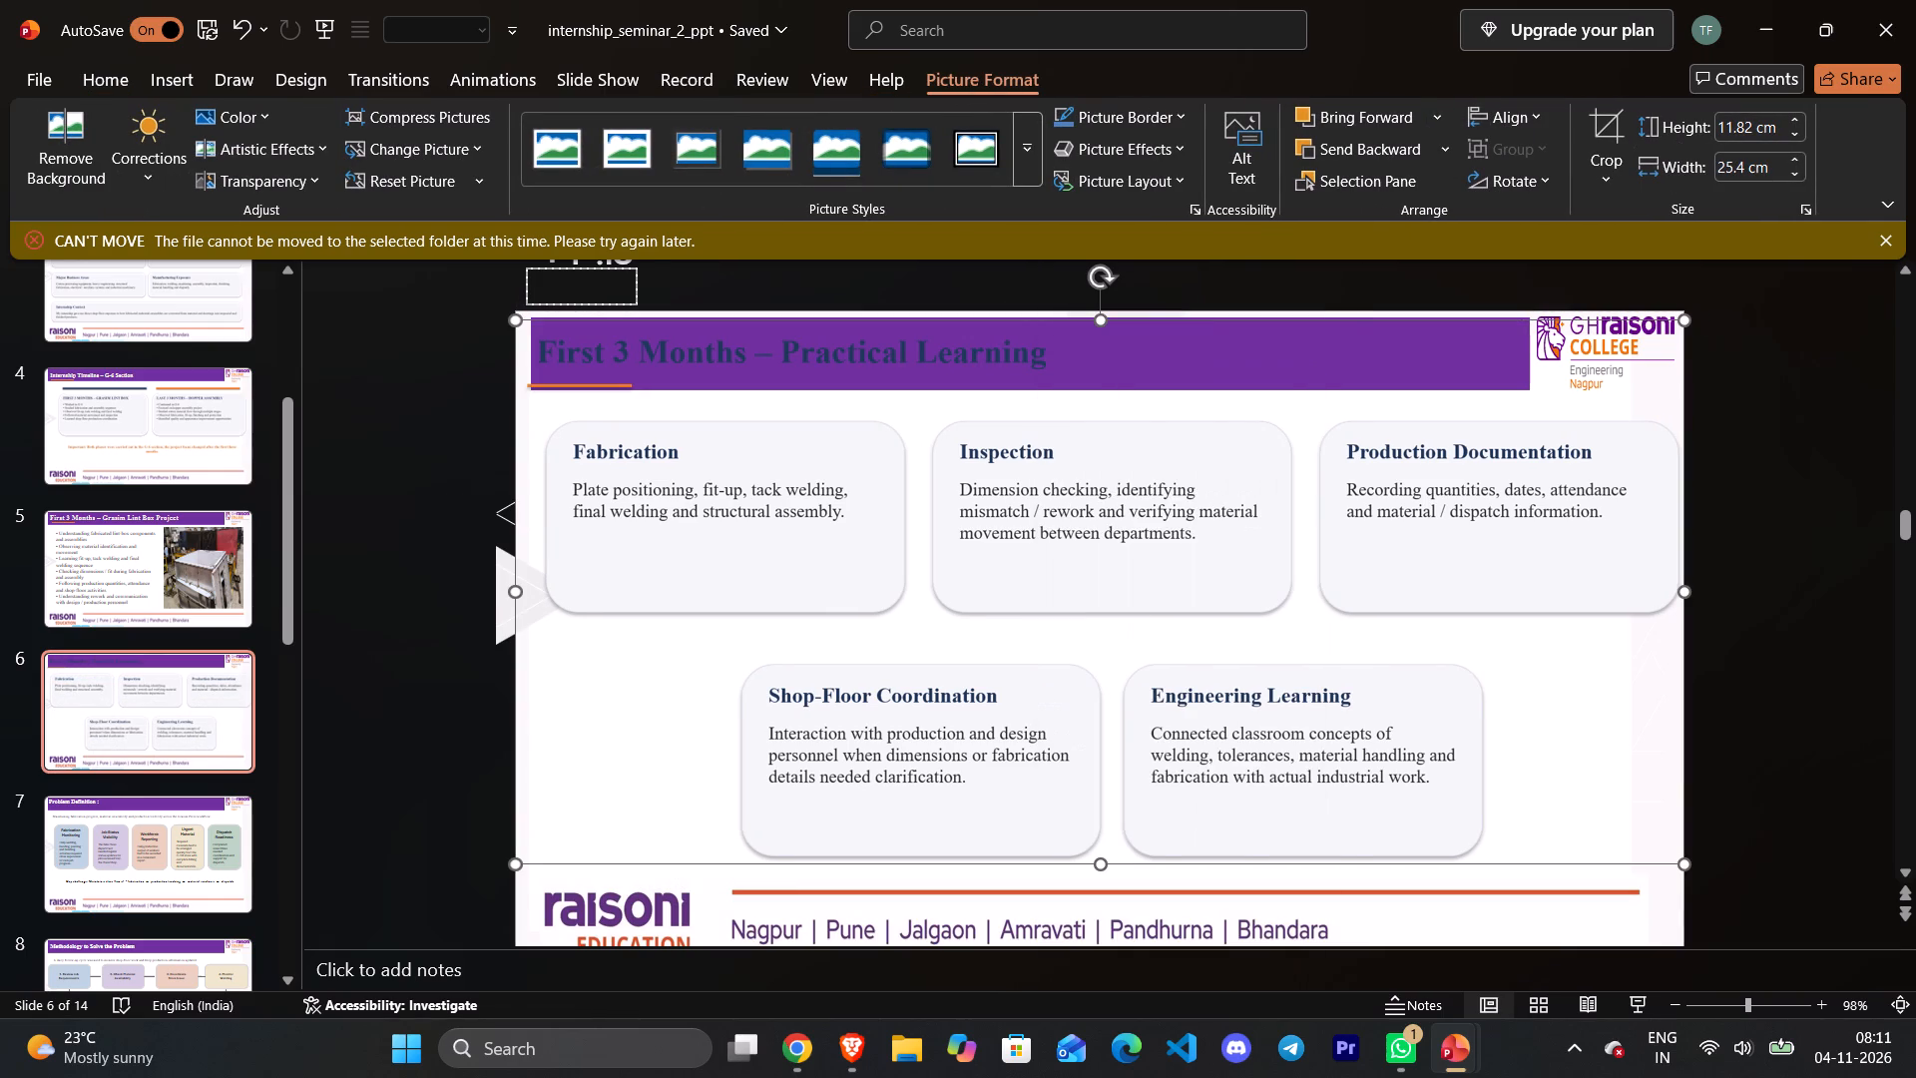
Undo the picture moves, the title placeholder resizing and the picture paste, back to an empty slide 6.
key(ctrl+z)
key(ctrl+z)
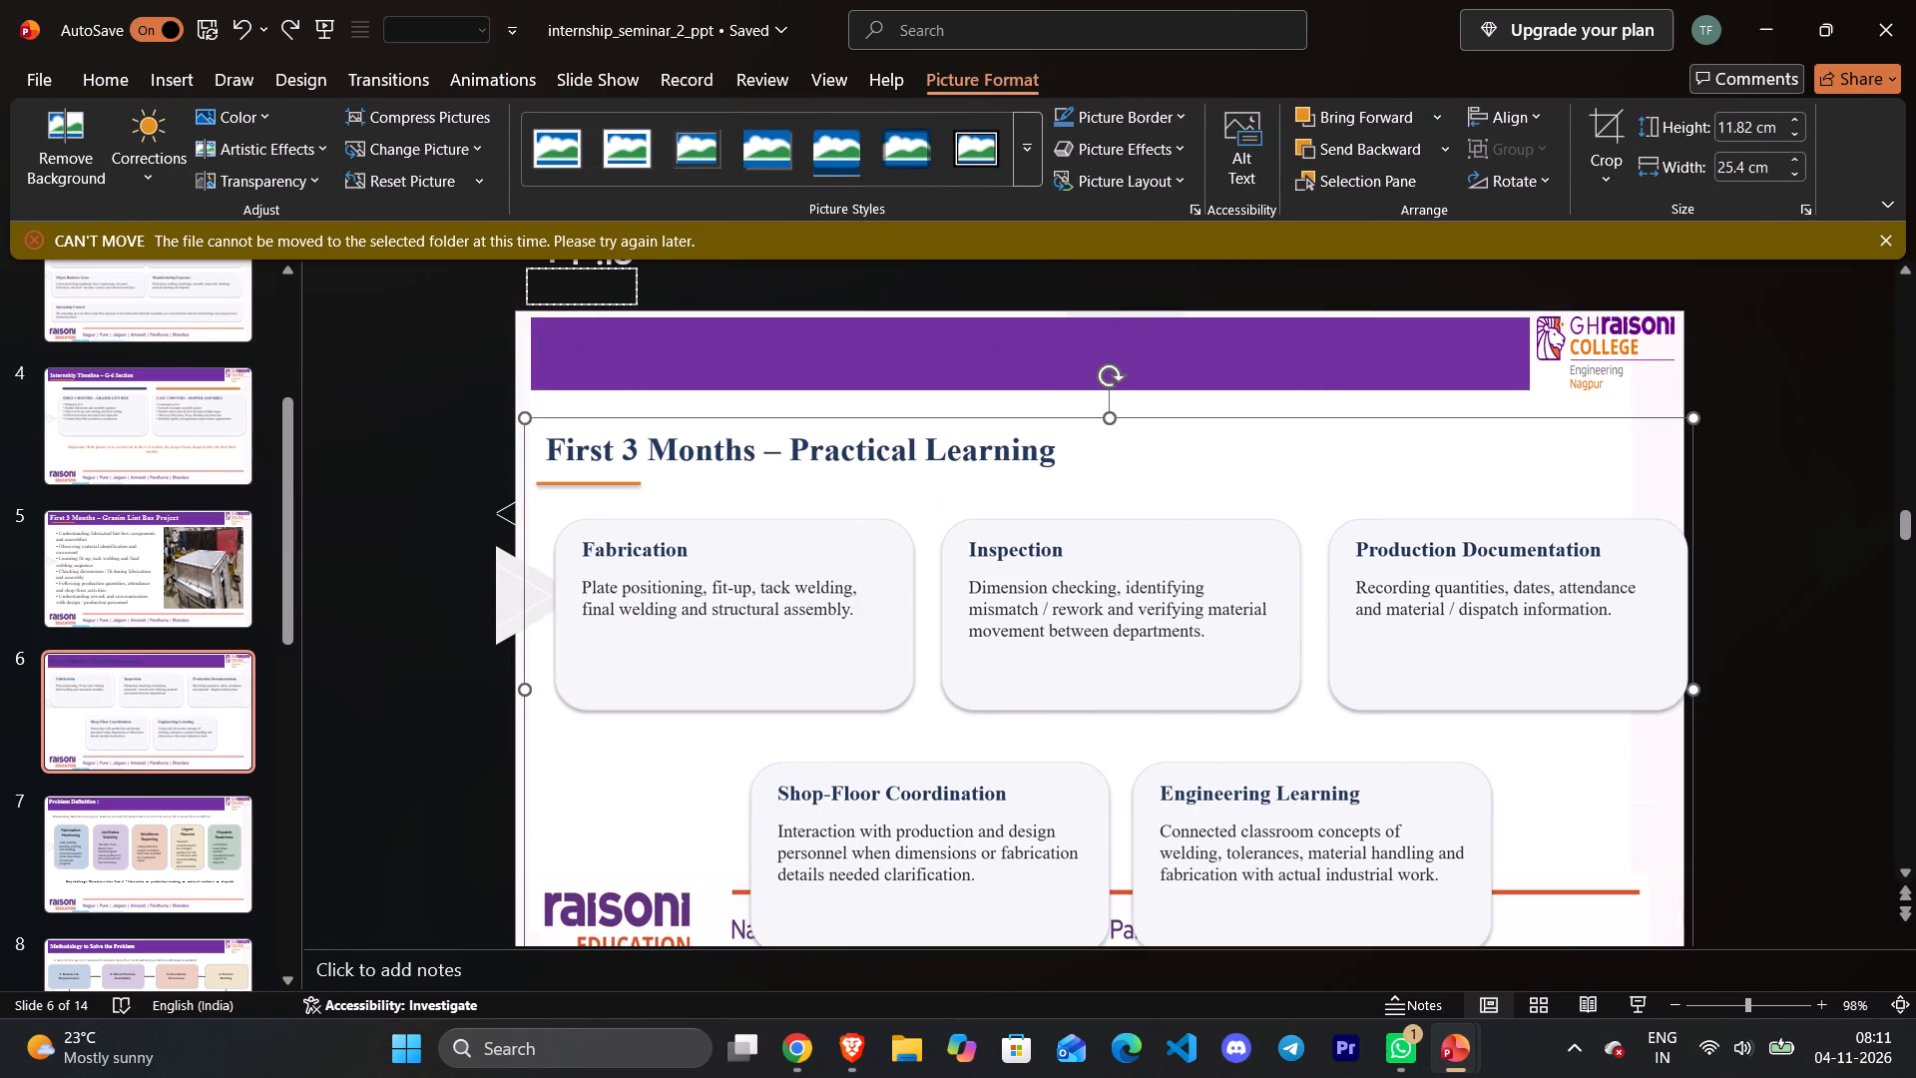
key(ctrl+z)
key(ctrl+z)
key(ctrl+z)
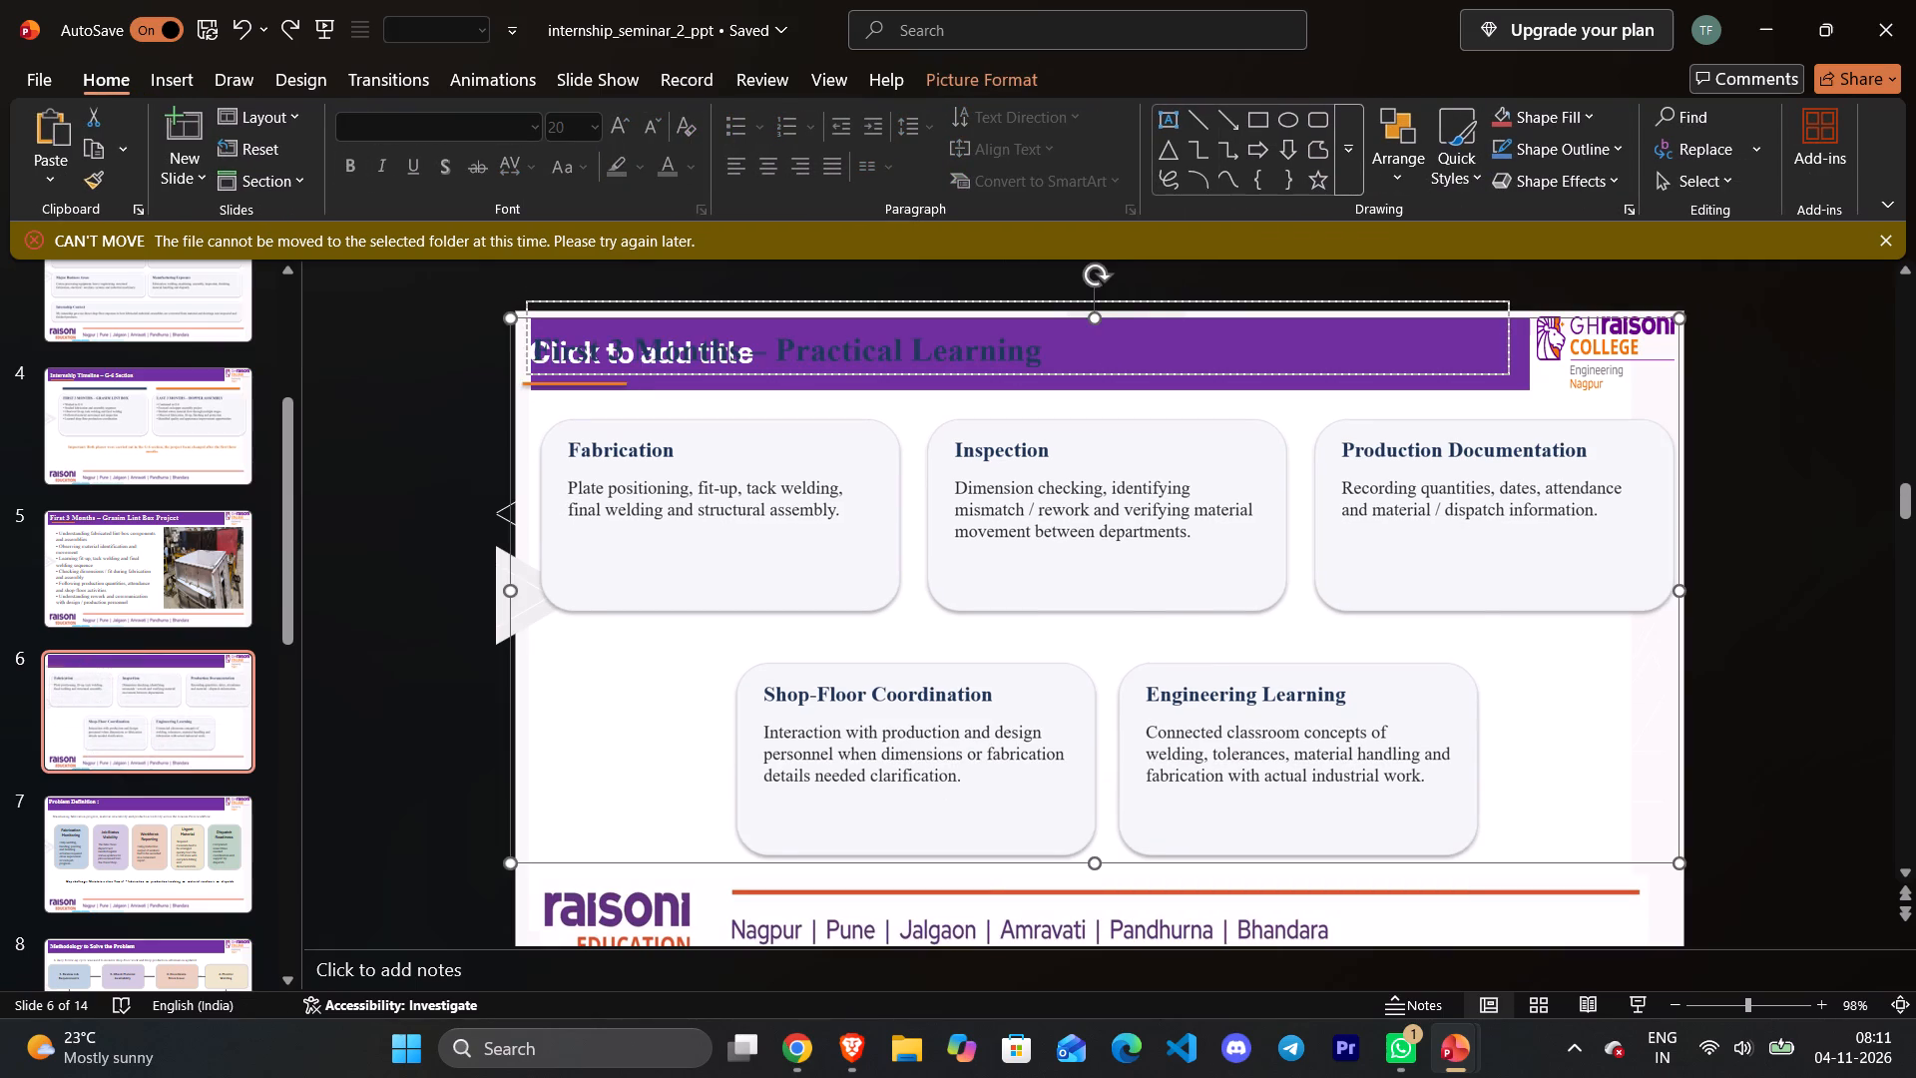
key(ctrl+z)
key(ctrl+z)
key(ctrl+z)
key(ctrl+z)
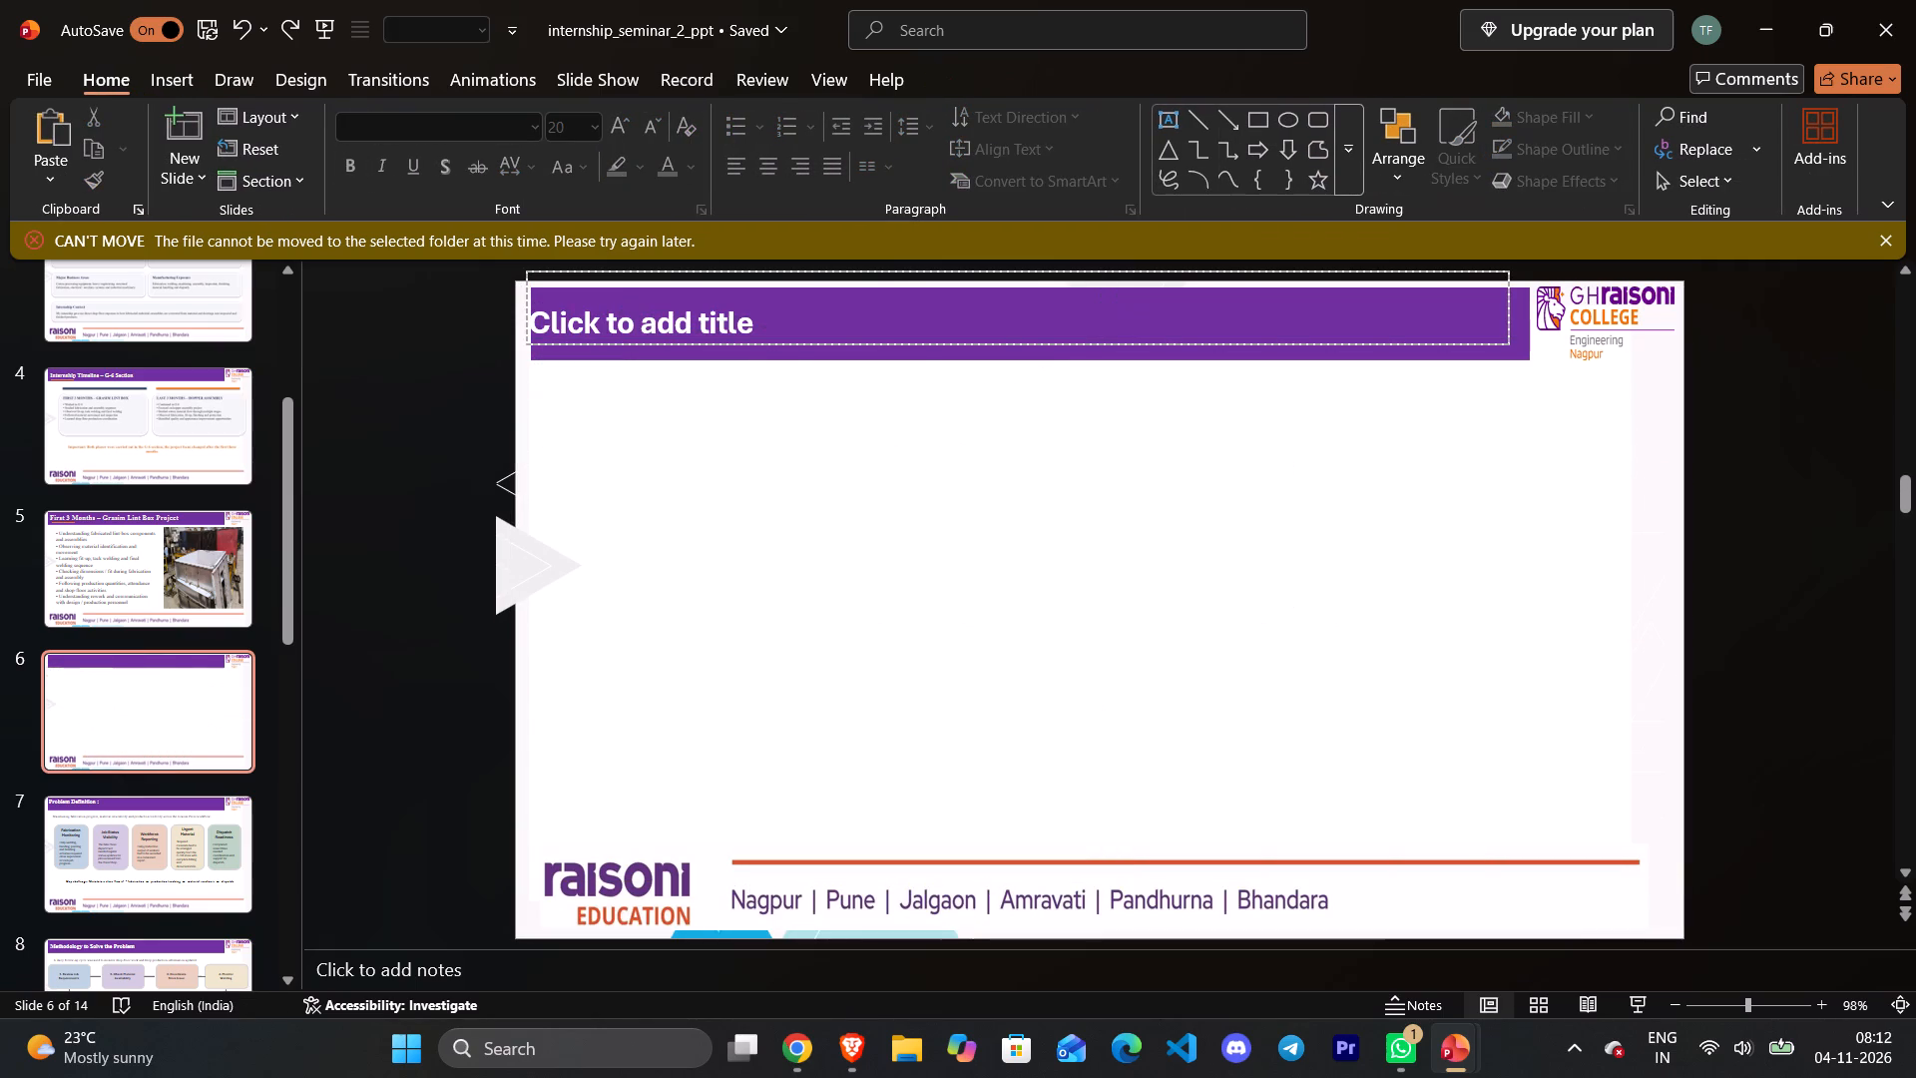
Paste the Practical Learning content onto slide 6 as editable objects, keeping the source formatting.
ctrl+right_click(962, 481)
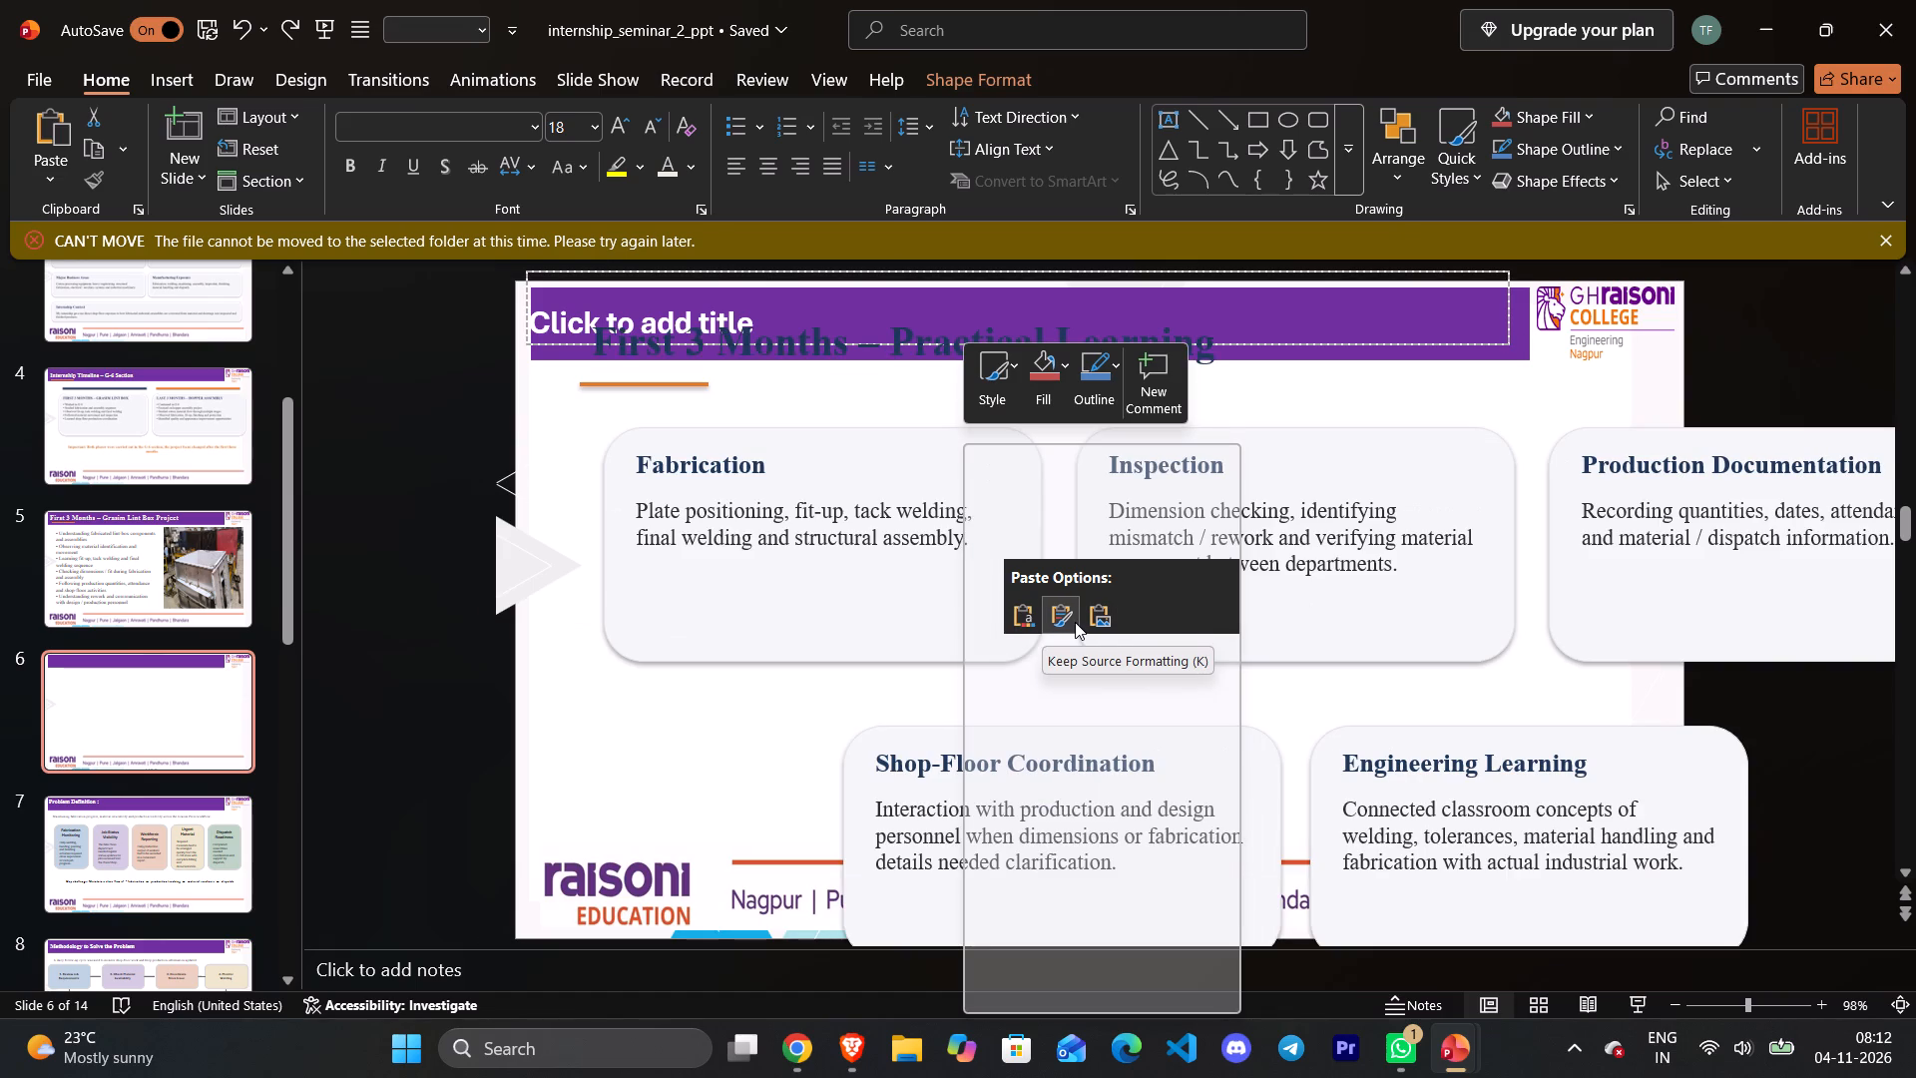
click(1069, 623)
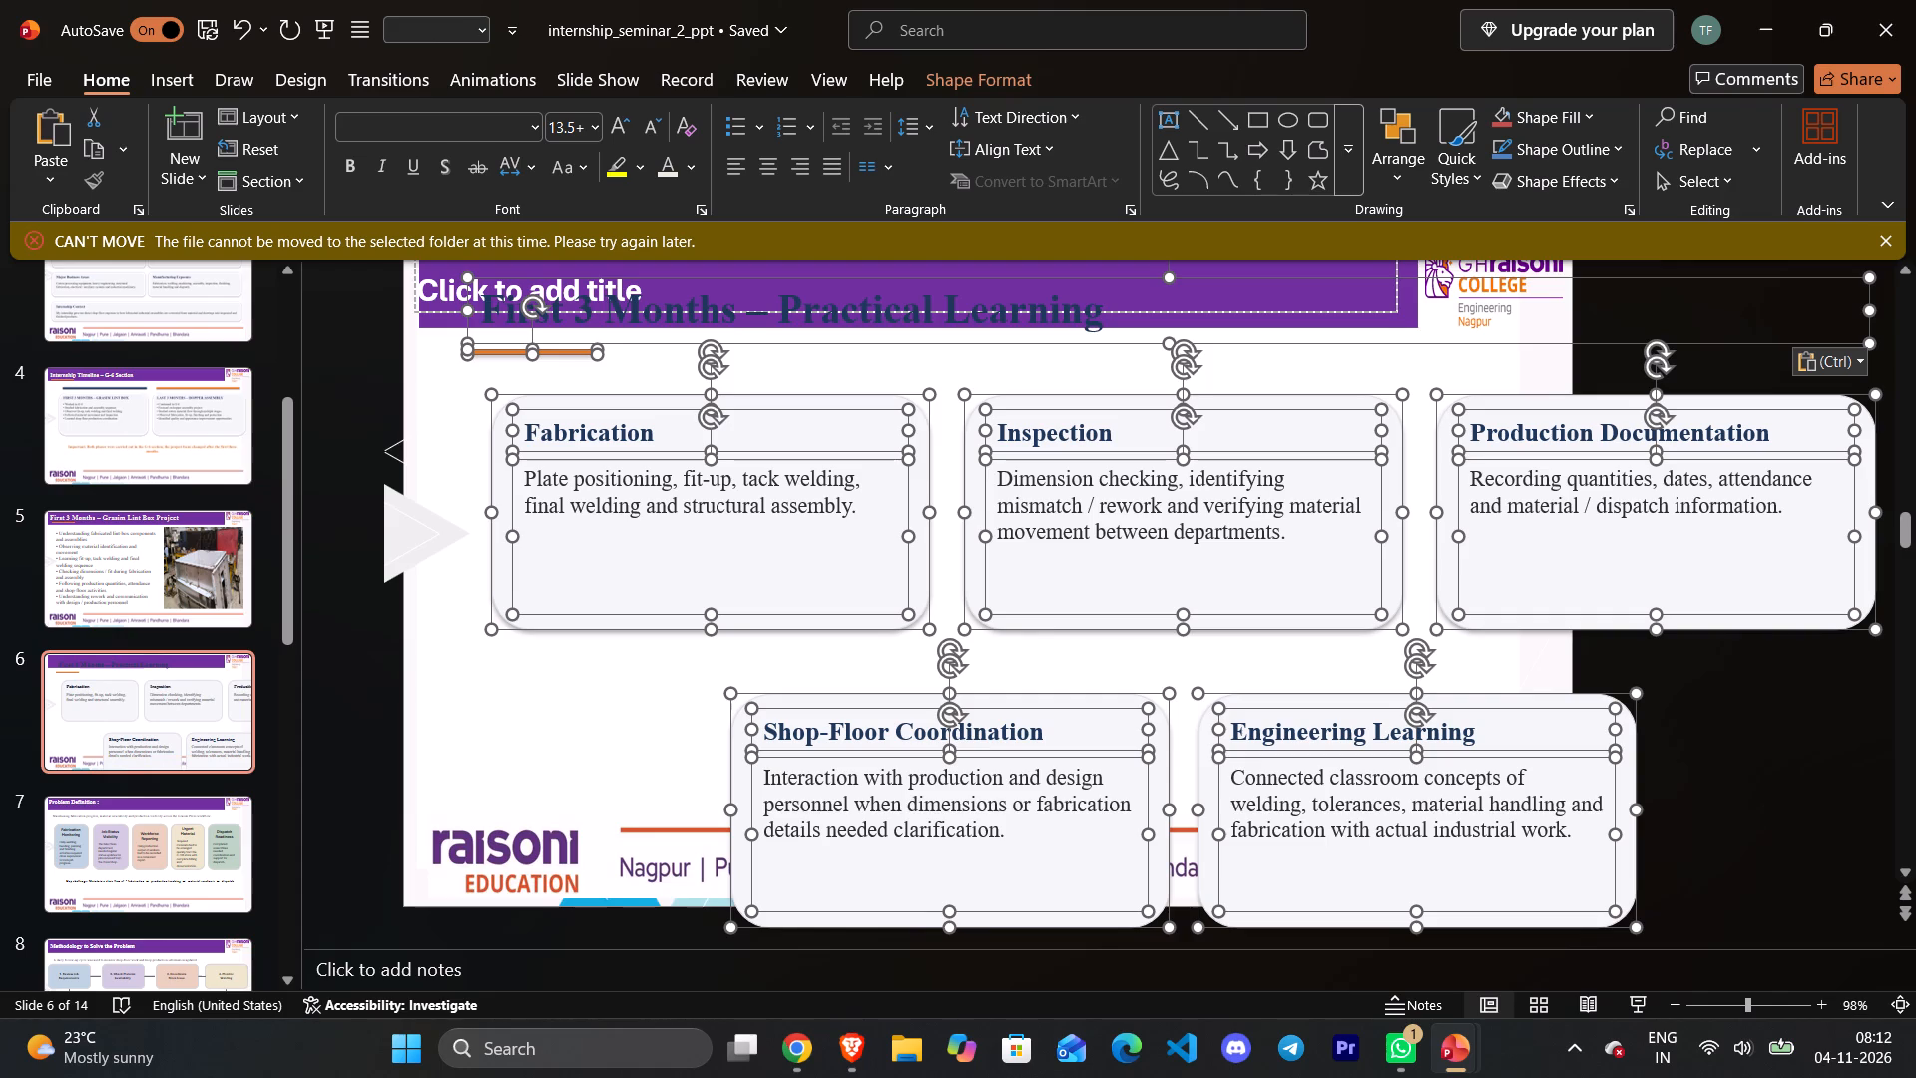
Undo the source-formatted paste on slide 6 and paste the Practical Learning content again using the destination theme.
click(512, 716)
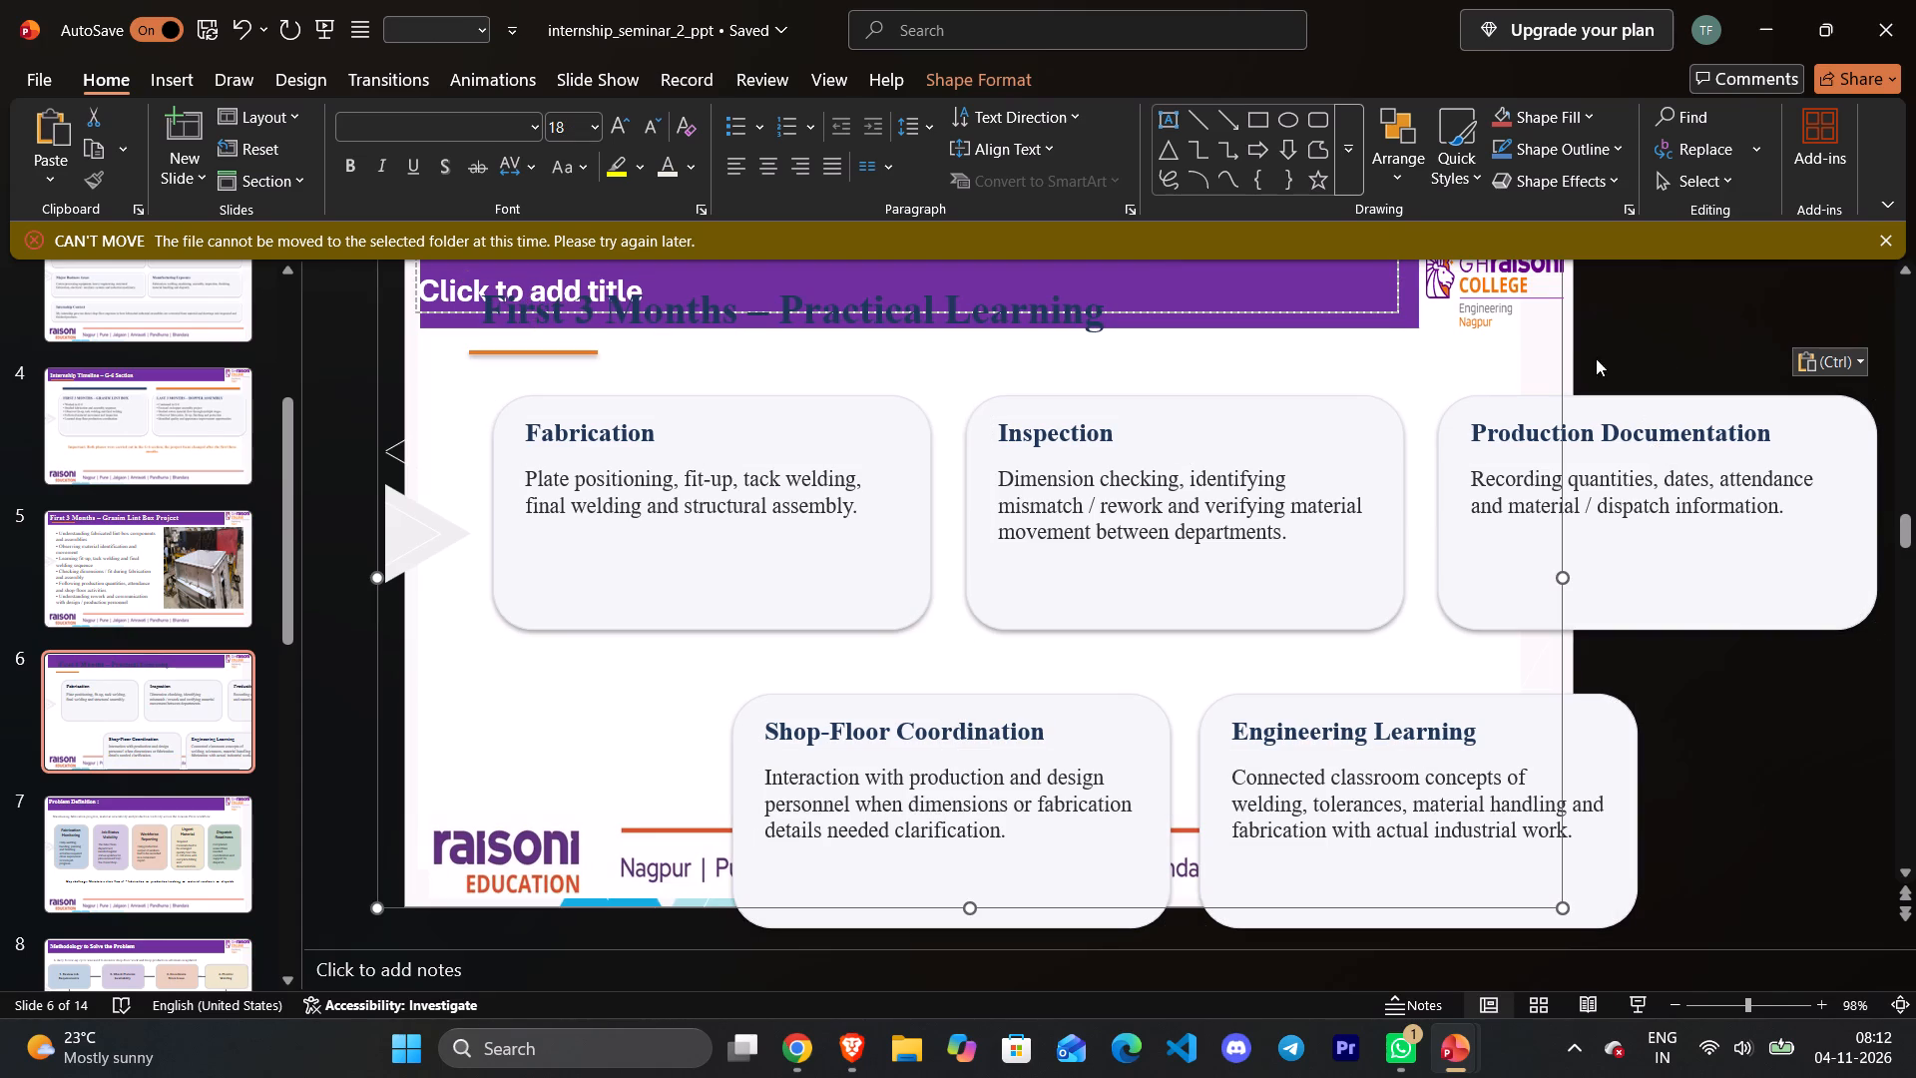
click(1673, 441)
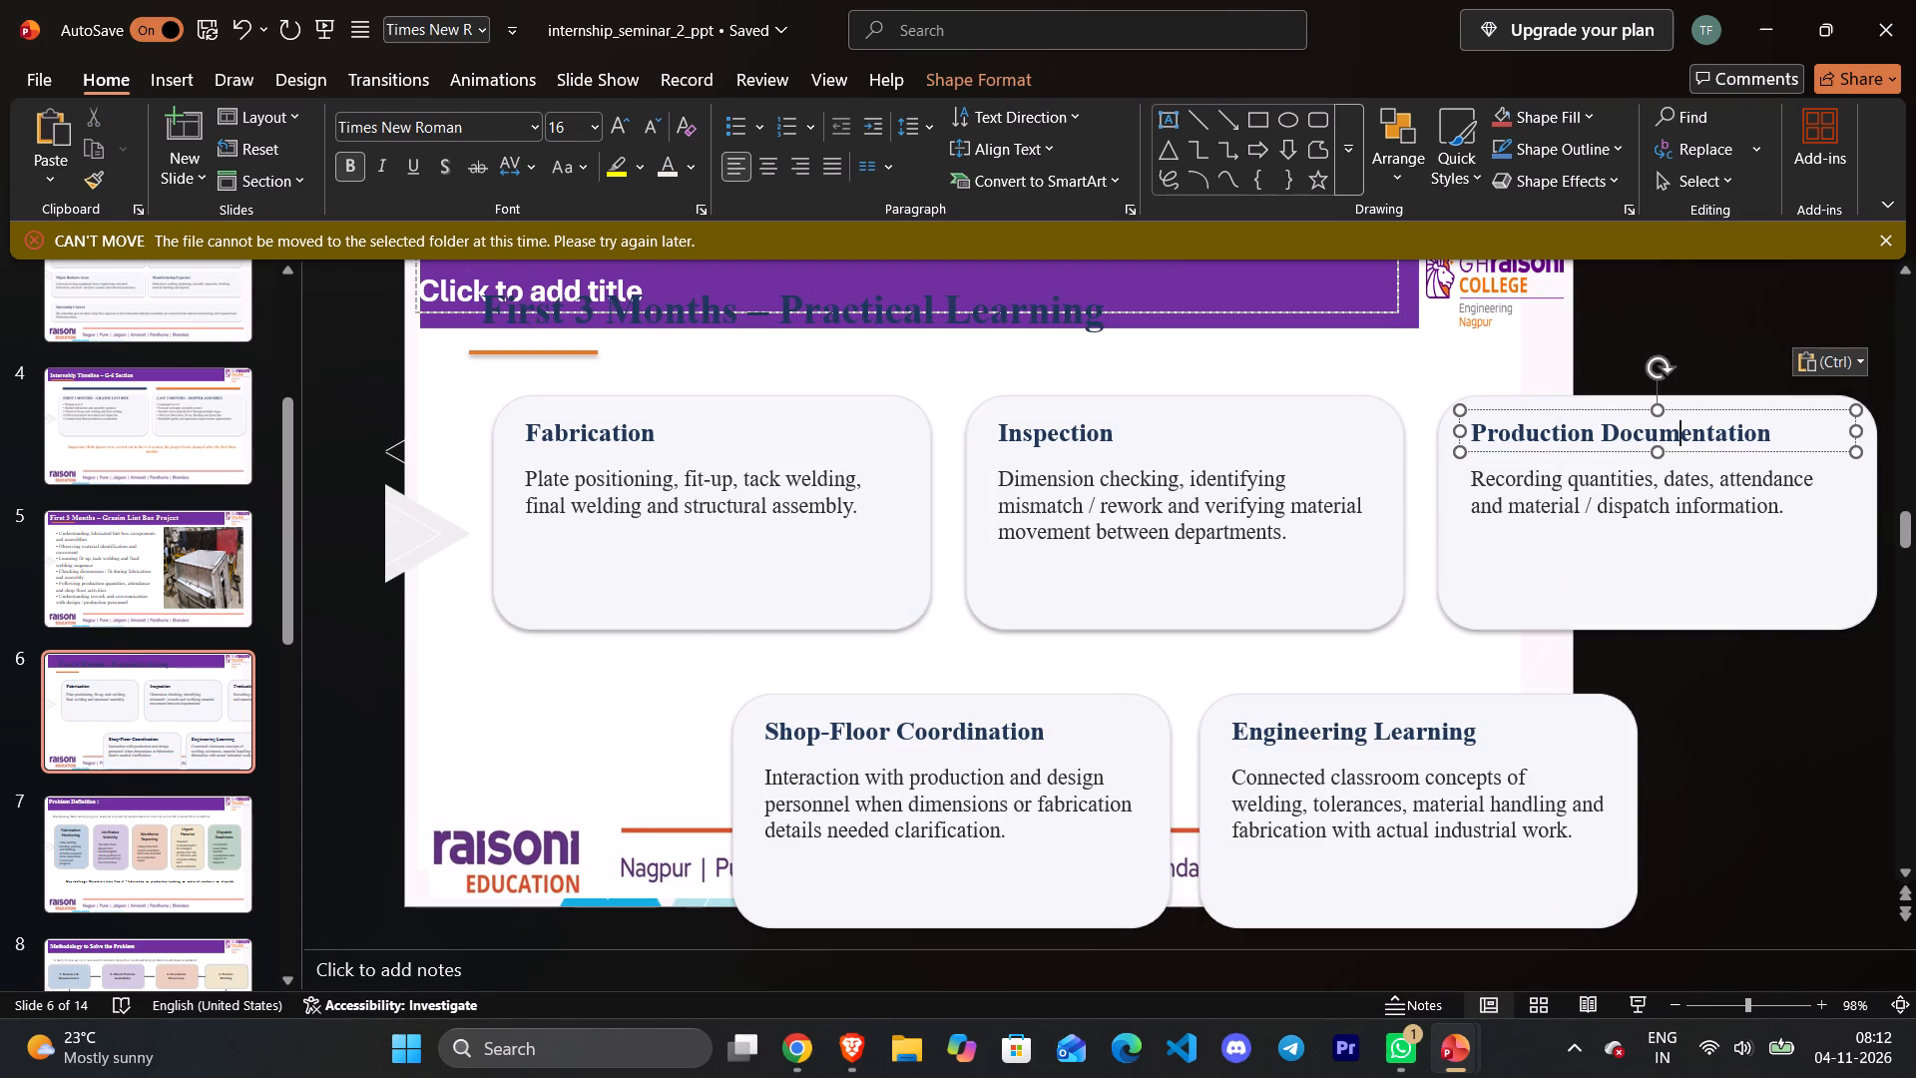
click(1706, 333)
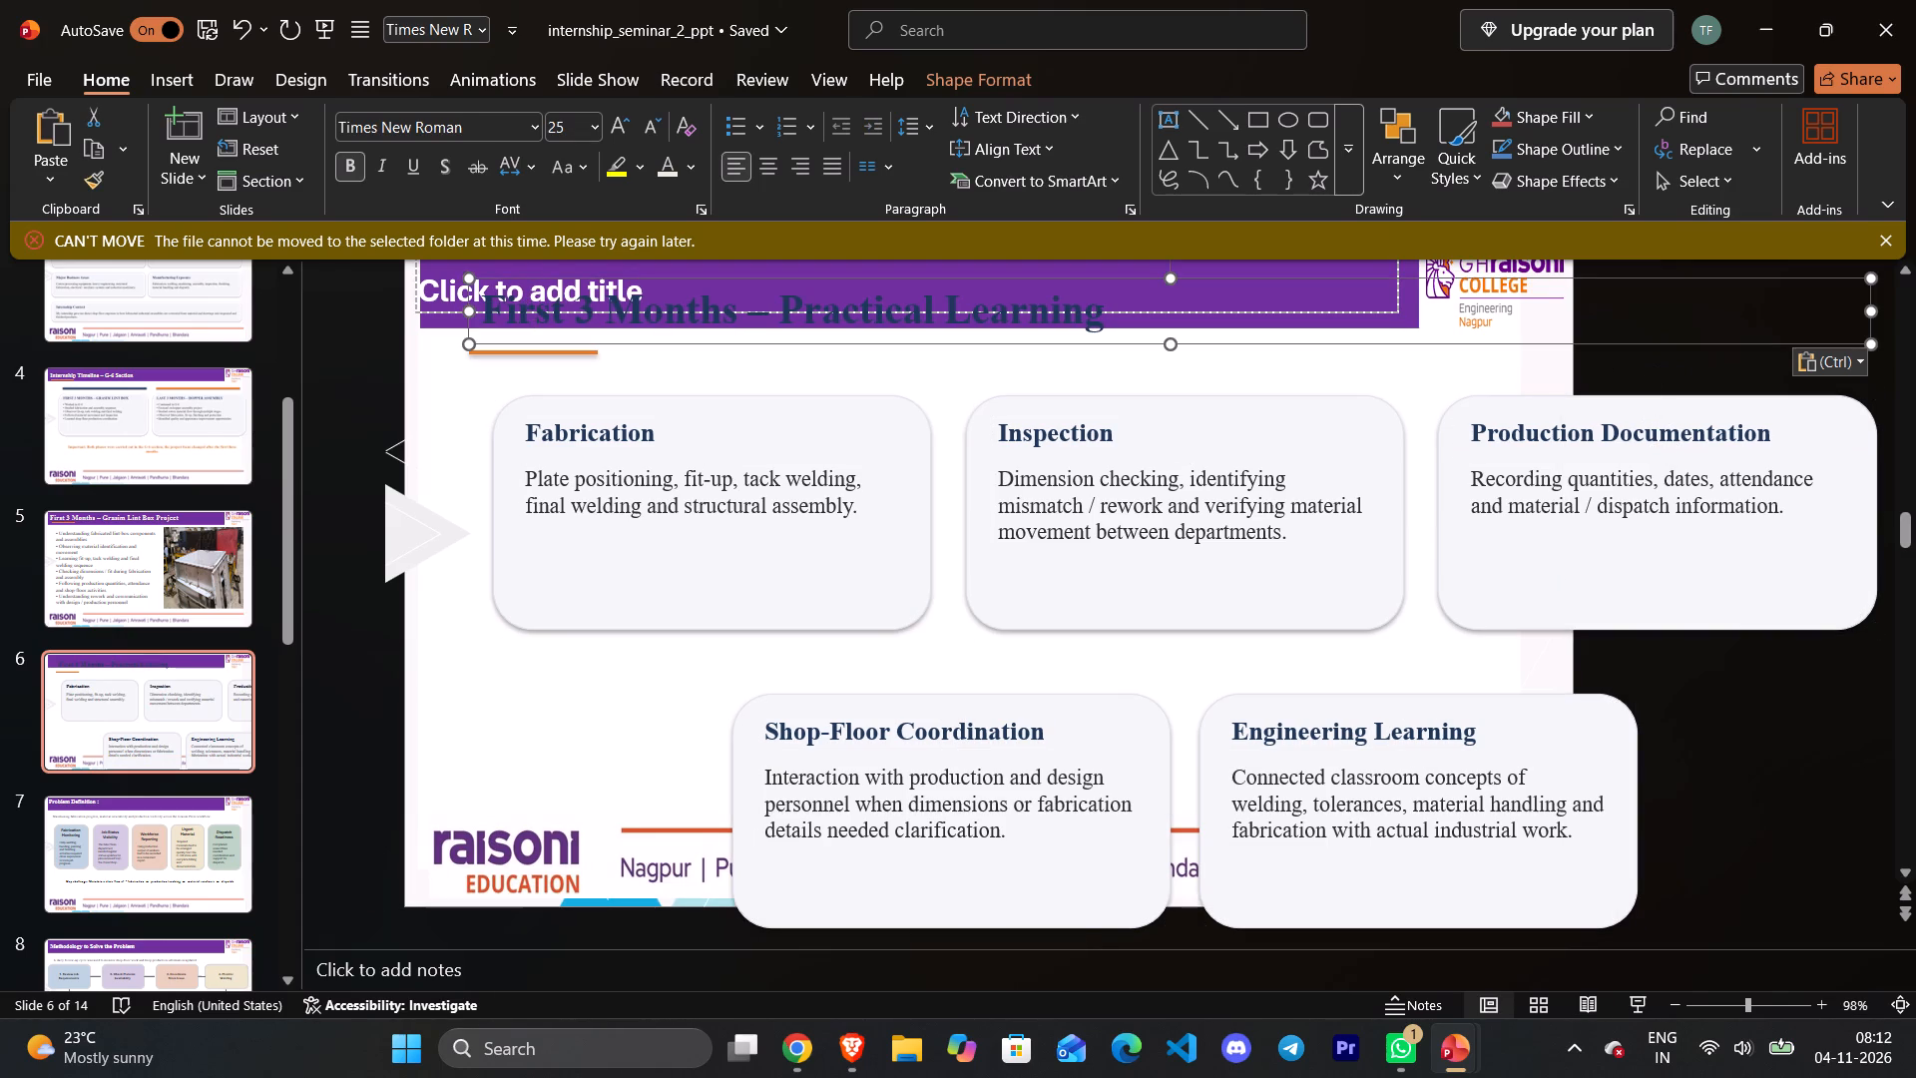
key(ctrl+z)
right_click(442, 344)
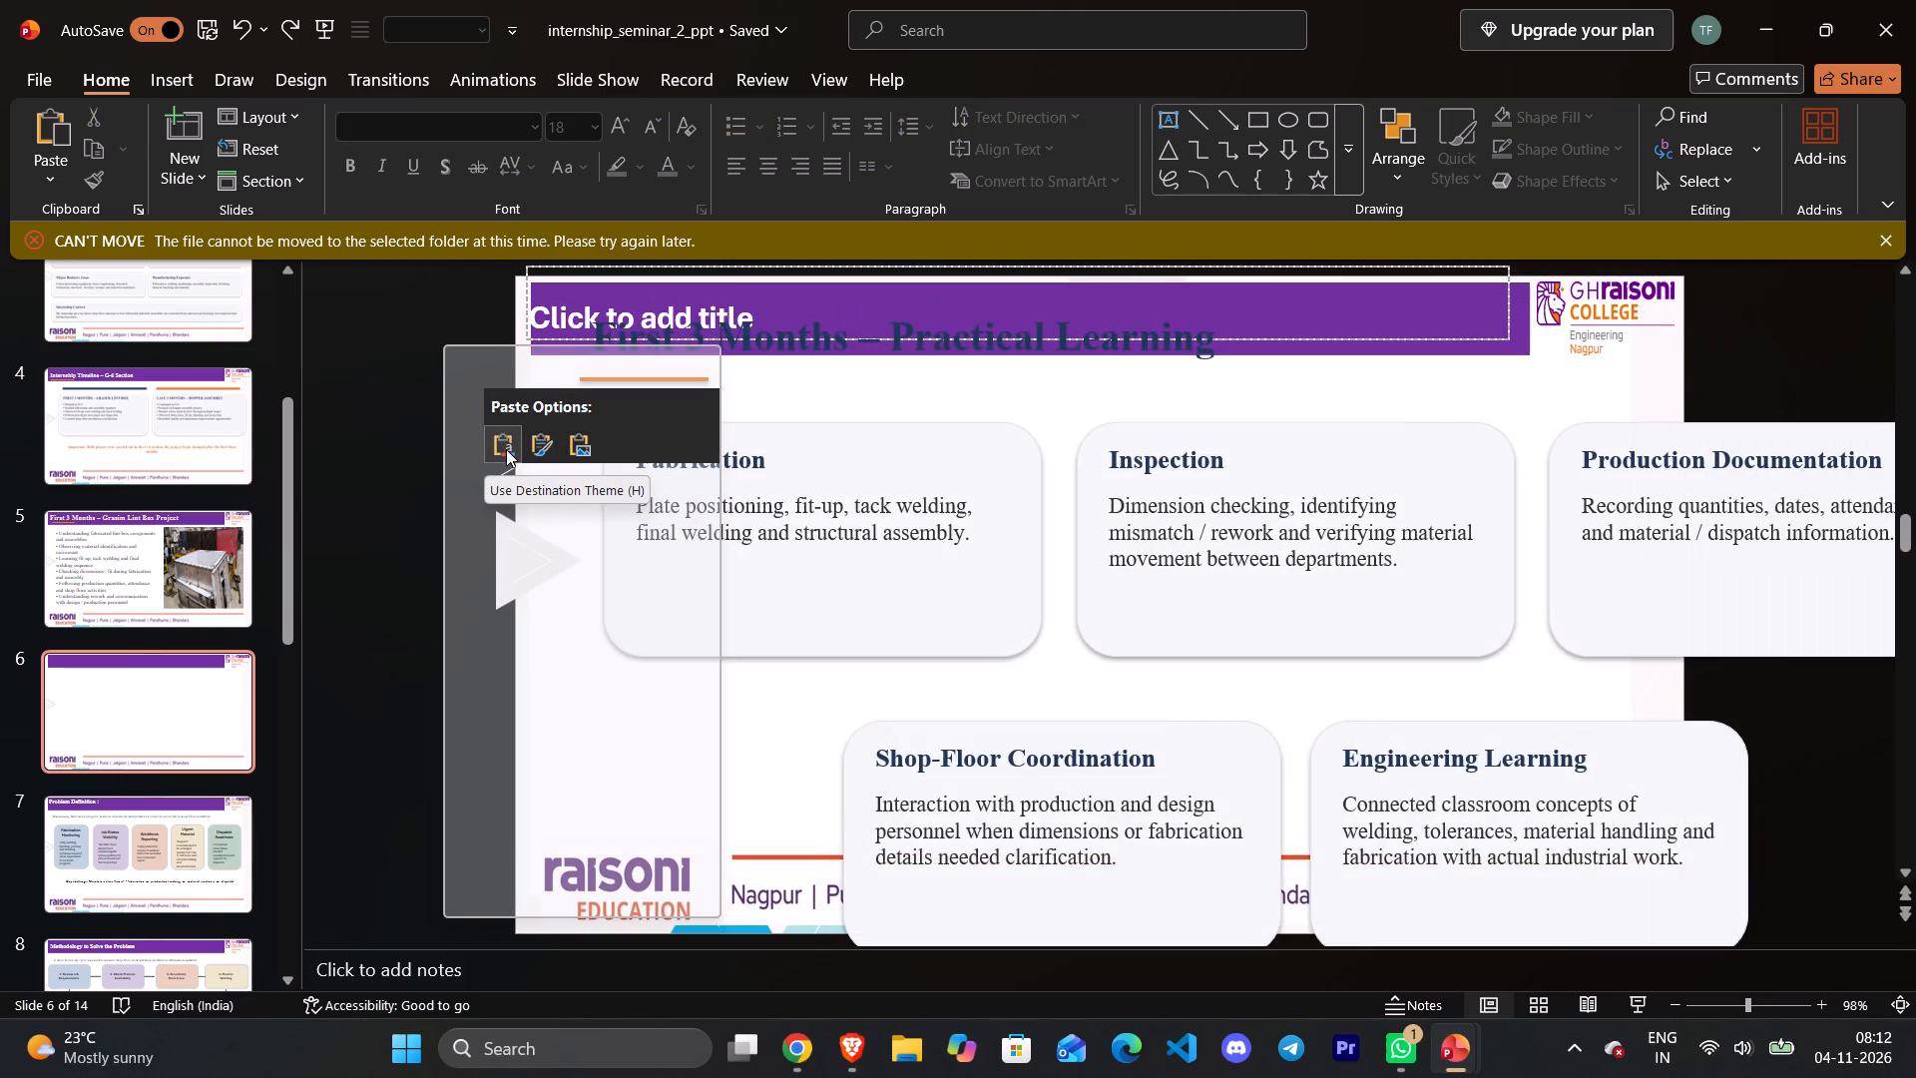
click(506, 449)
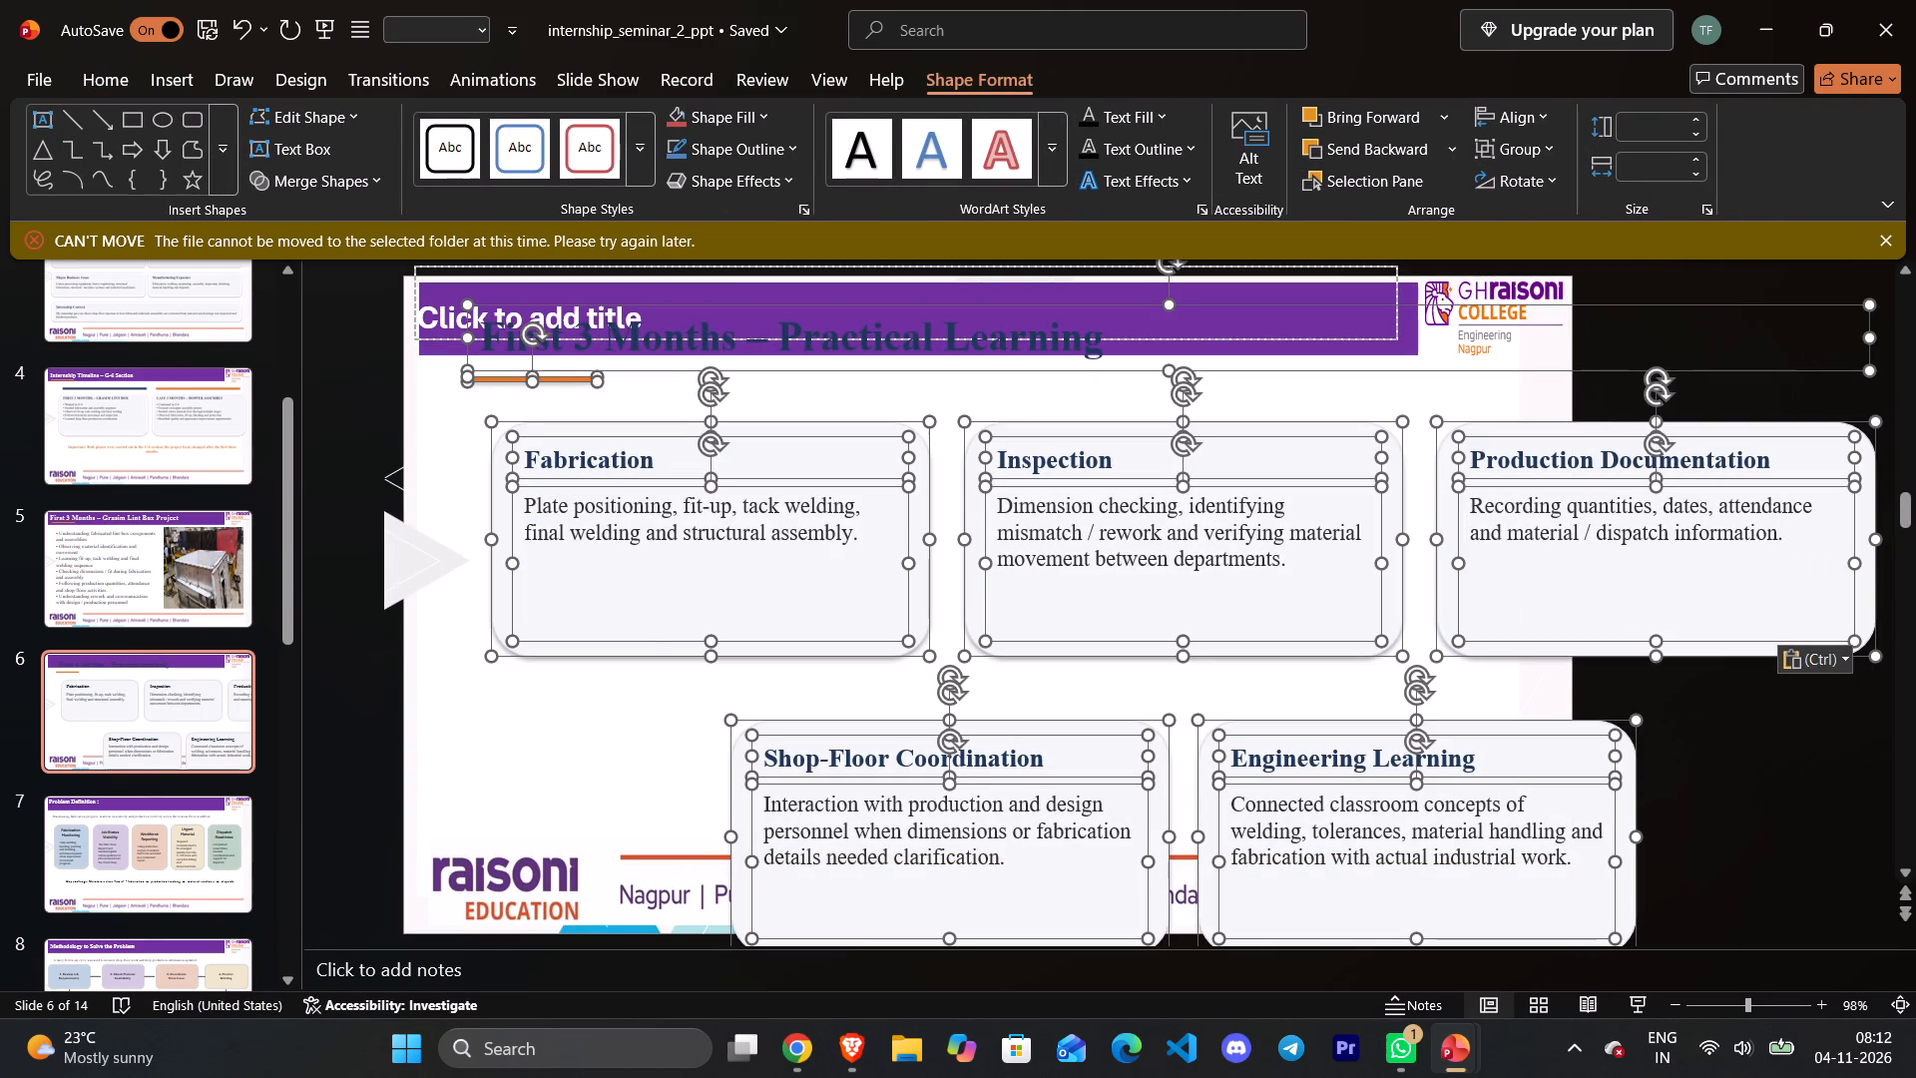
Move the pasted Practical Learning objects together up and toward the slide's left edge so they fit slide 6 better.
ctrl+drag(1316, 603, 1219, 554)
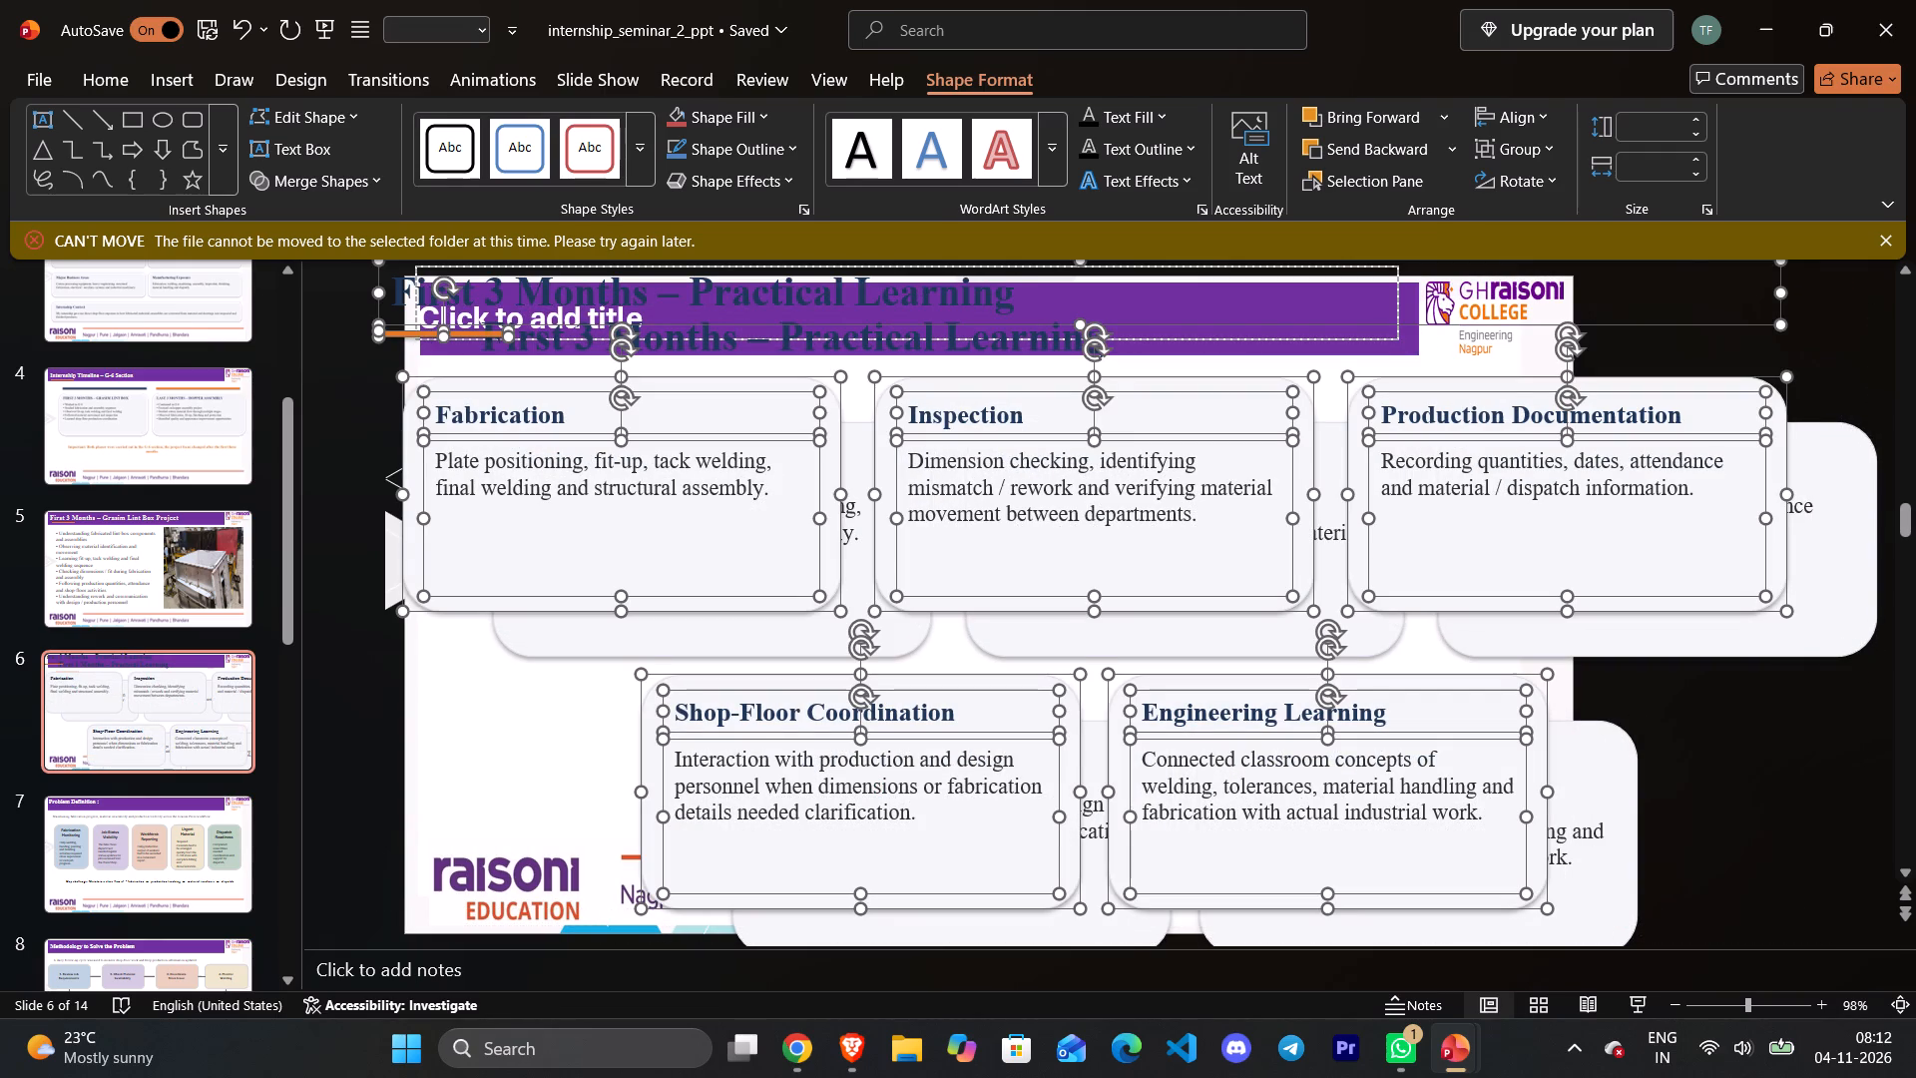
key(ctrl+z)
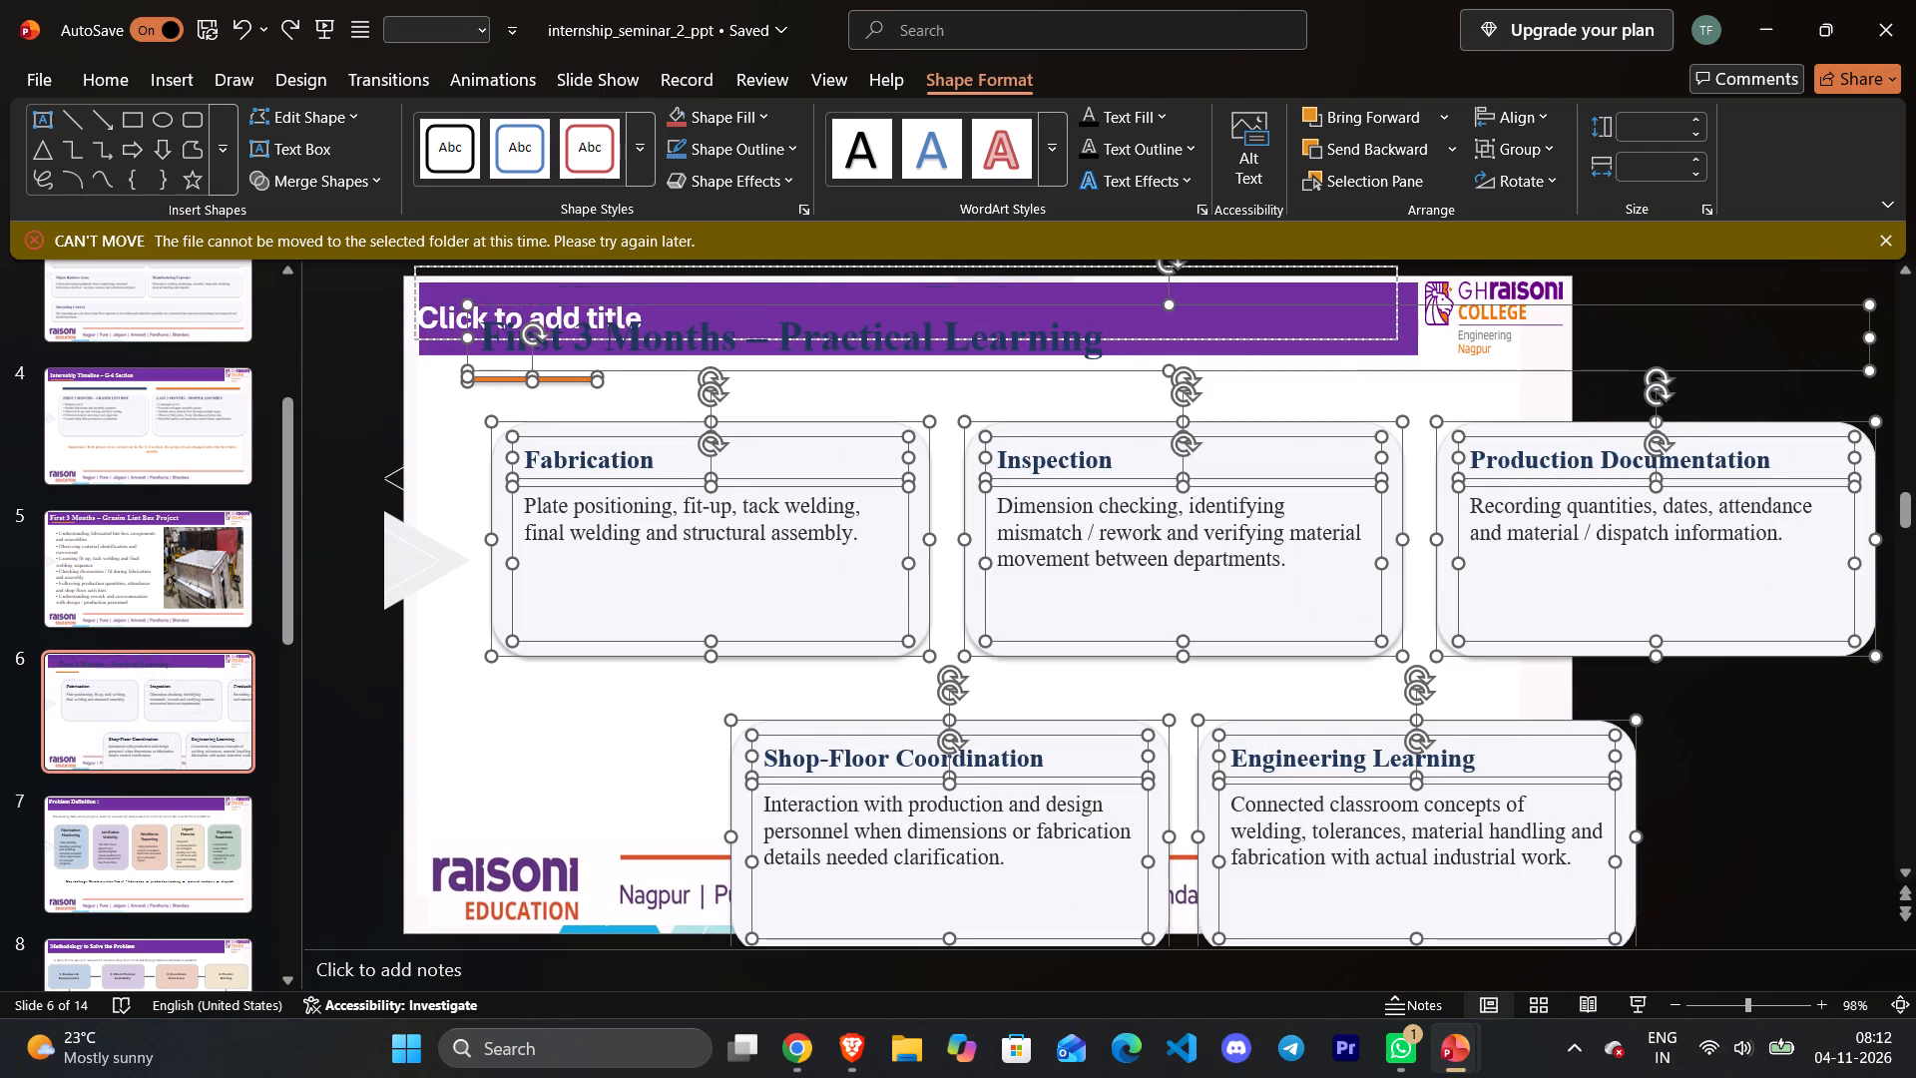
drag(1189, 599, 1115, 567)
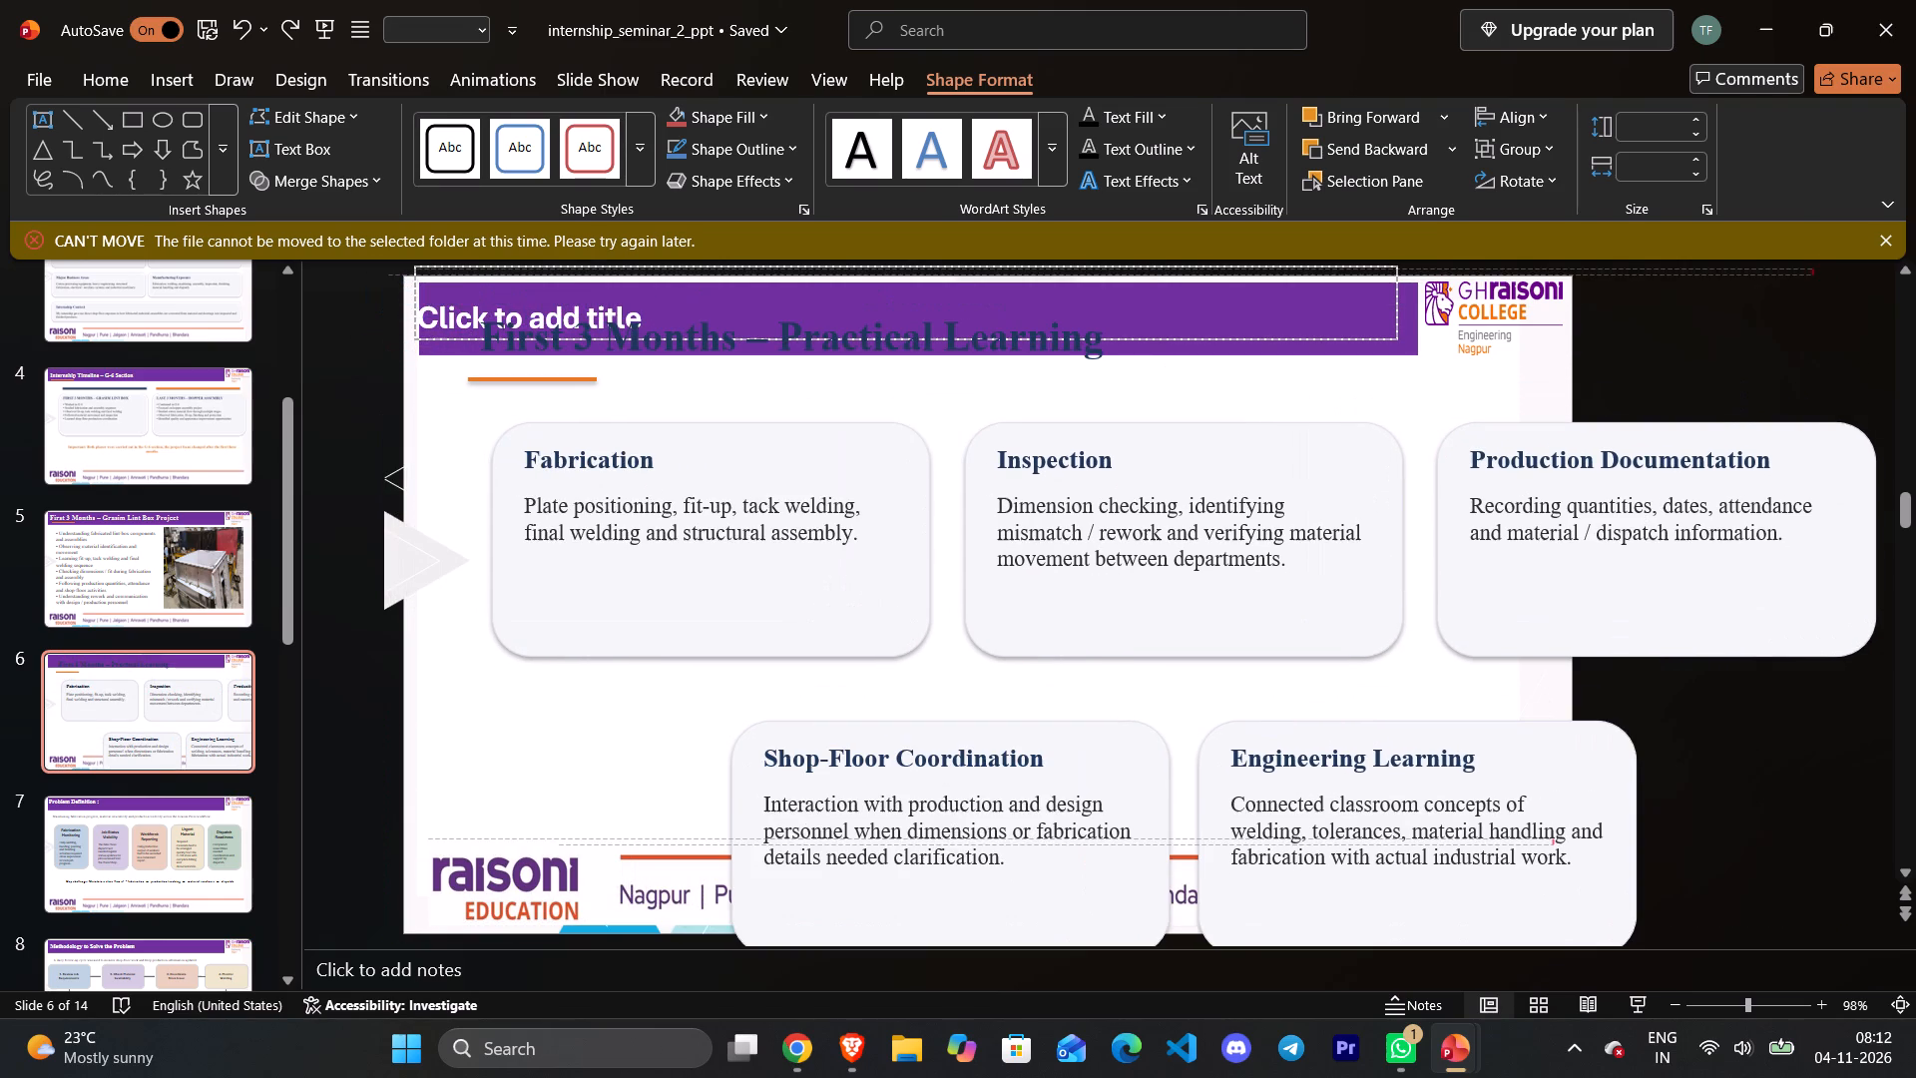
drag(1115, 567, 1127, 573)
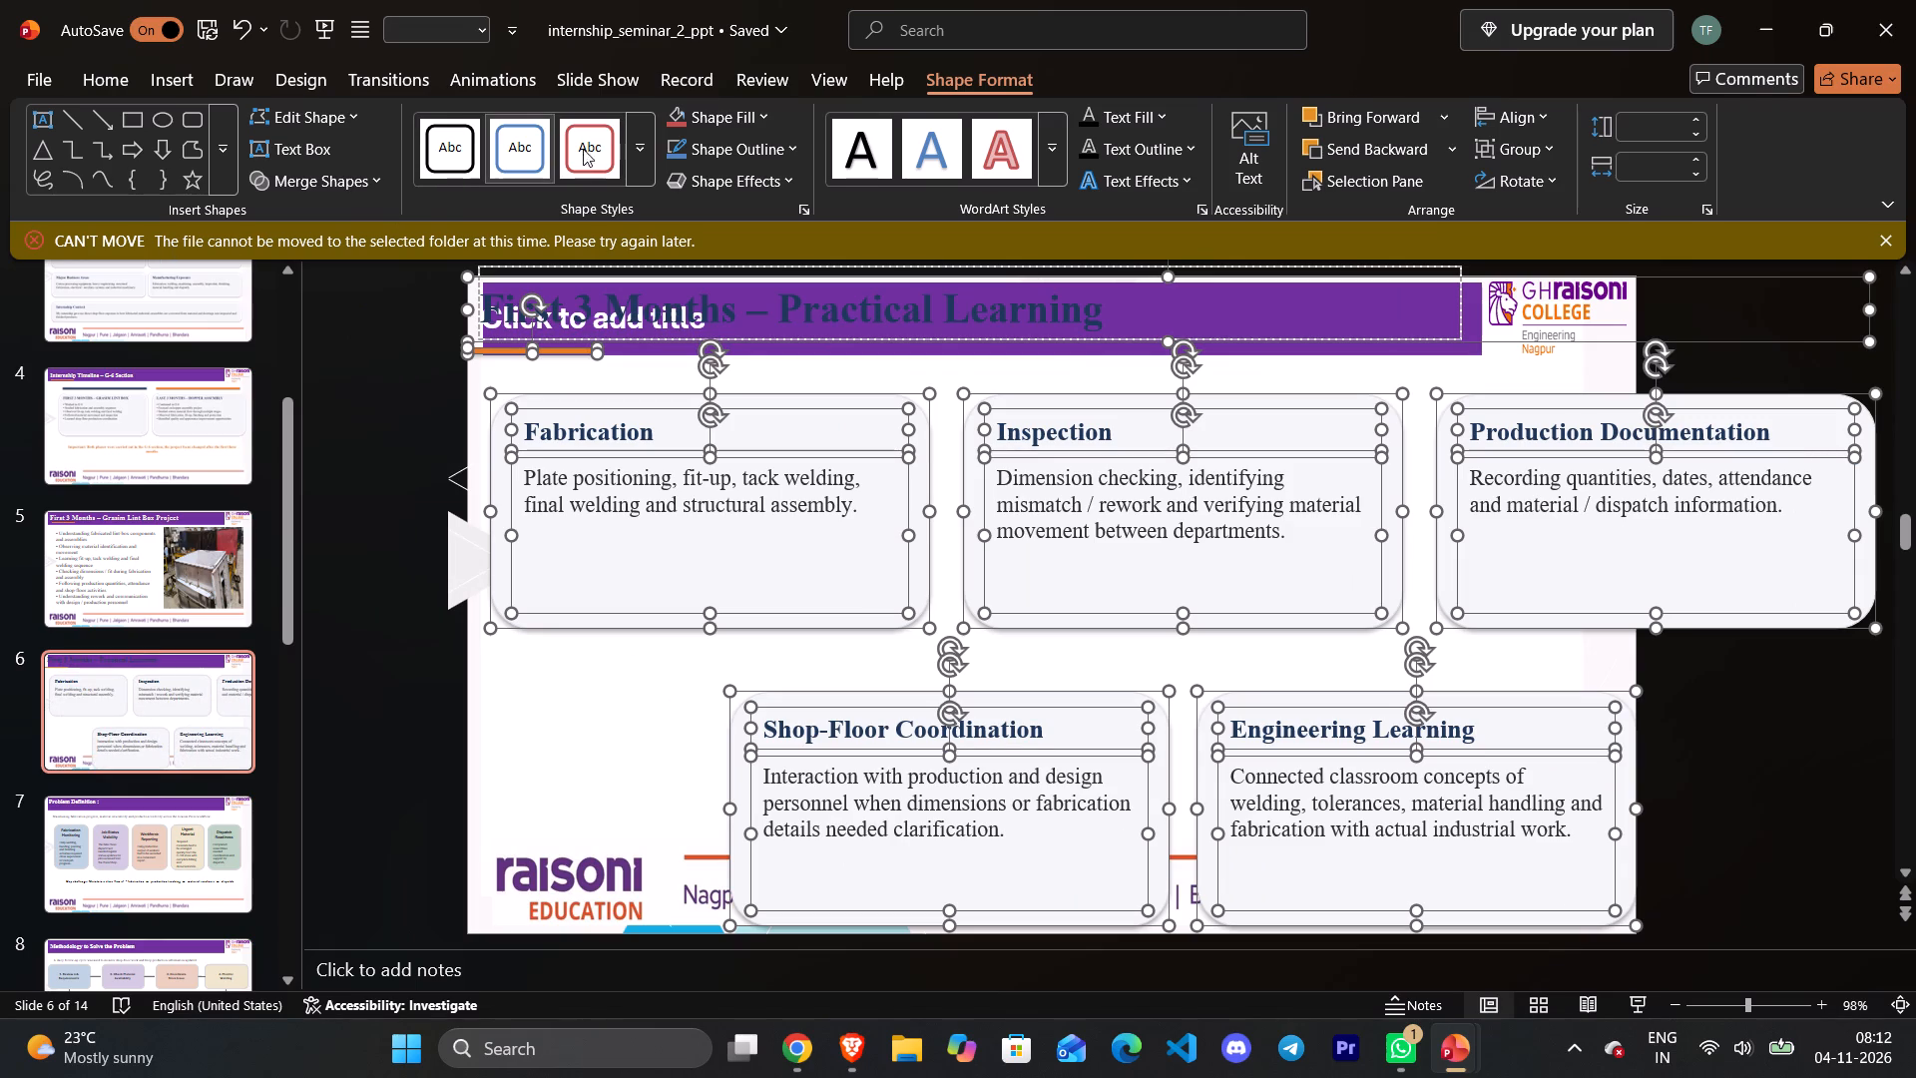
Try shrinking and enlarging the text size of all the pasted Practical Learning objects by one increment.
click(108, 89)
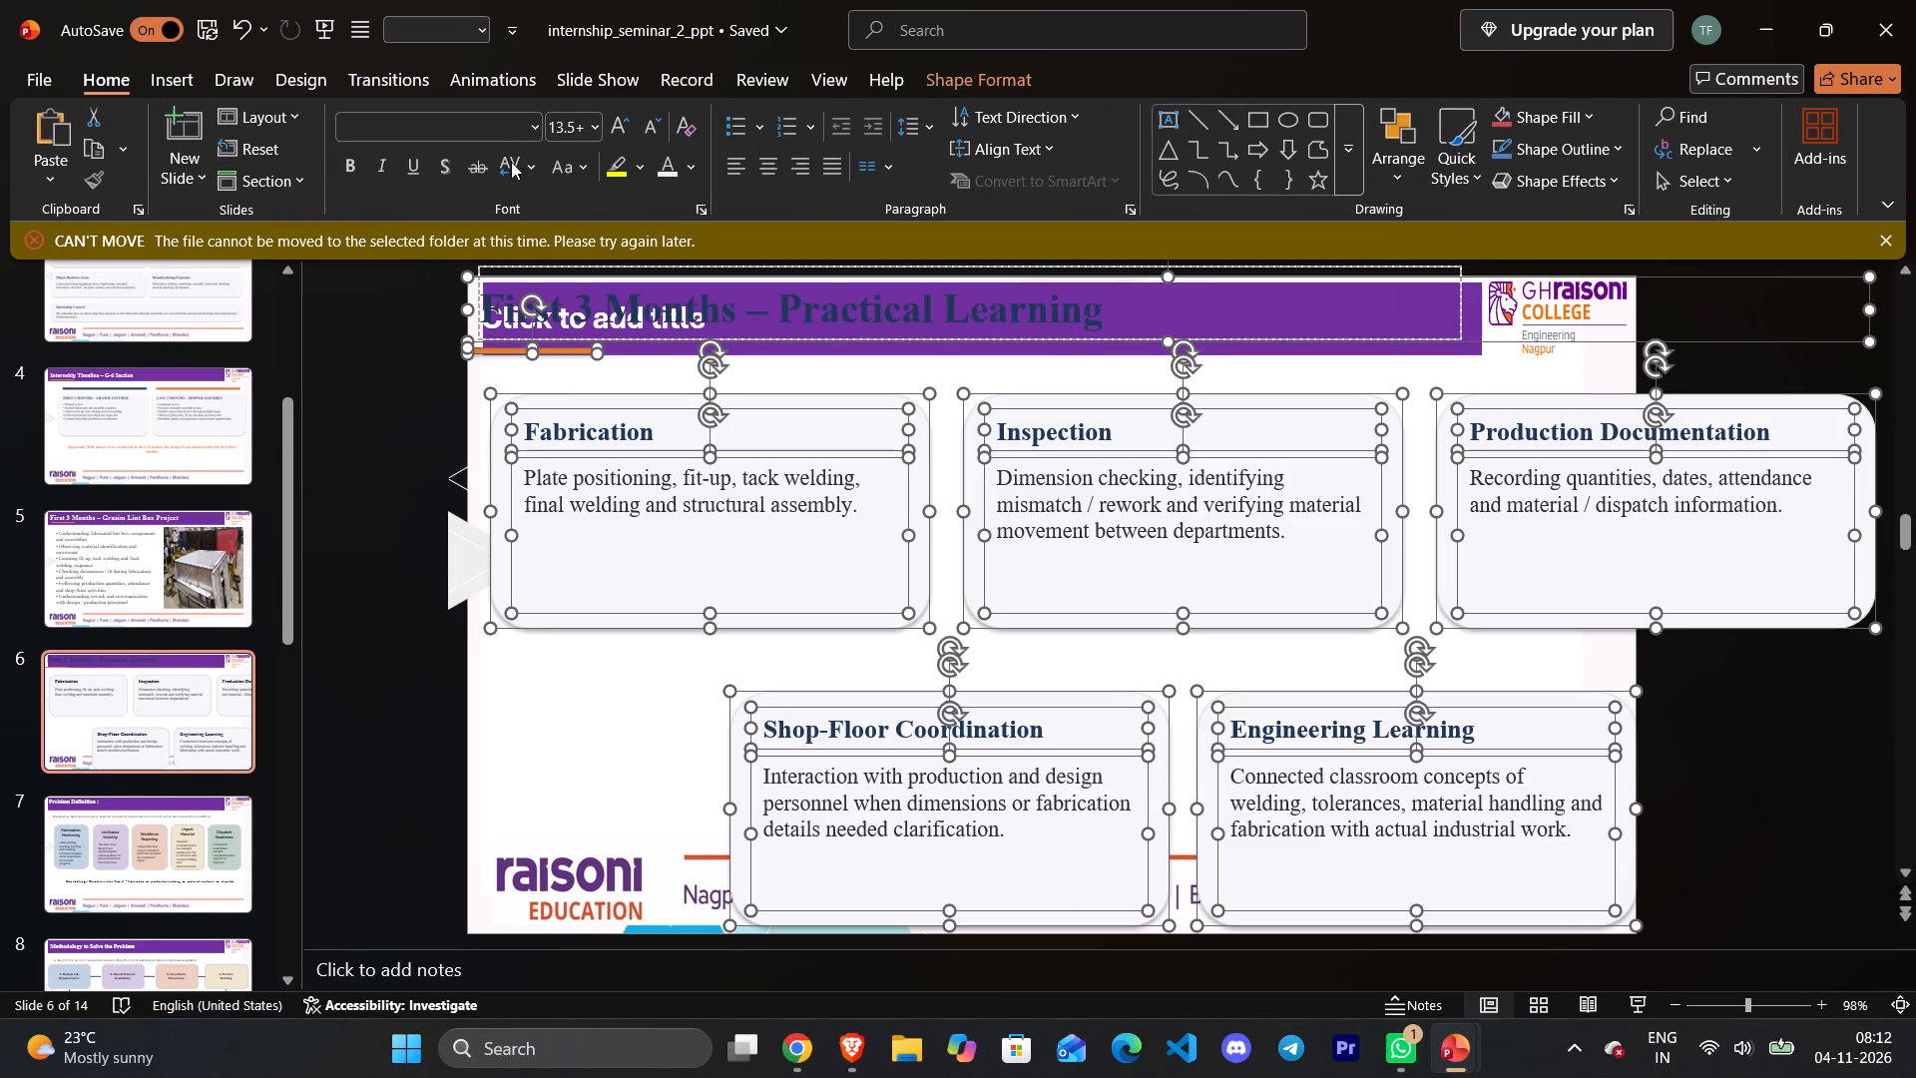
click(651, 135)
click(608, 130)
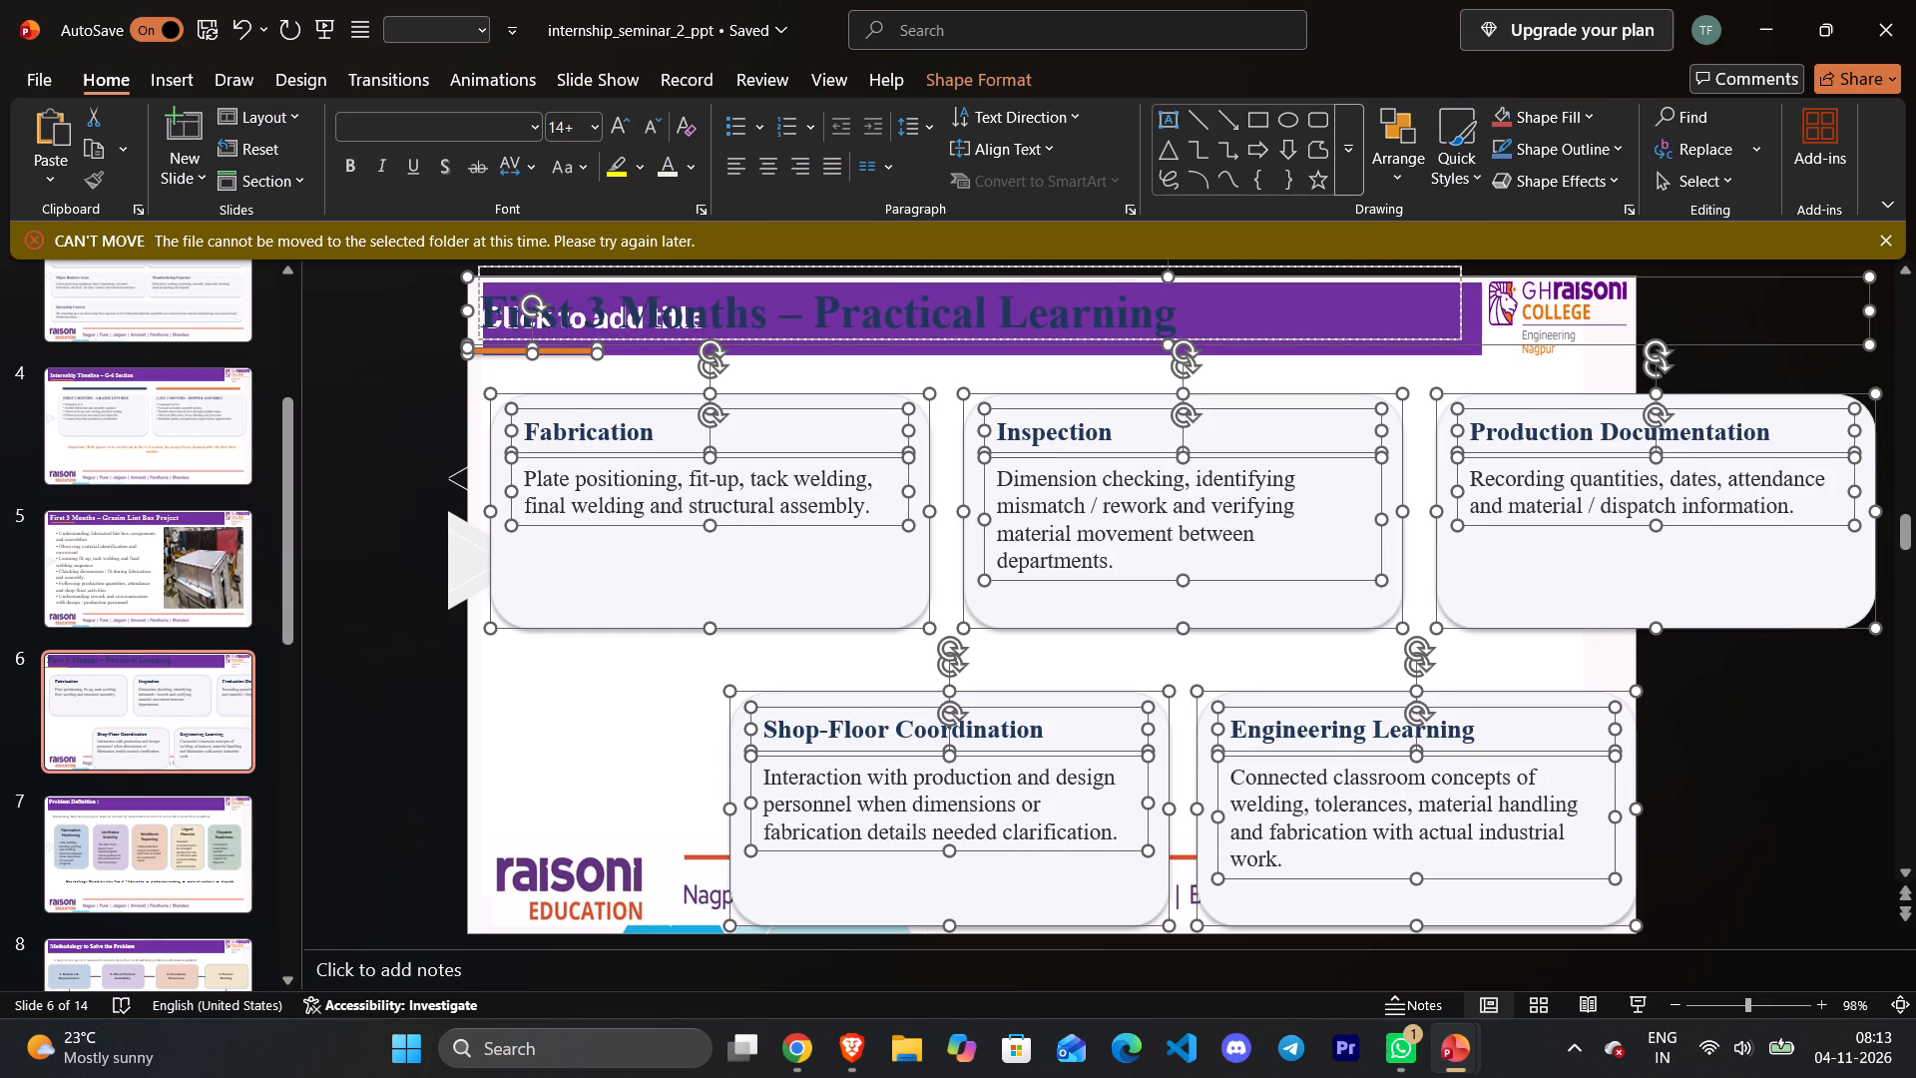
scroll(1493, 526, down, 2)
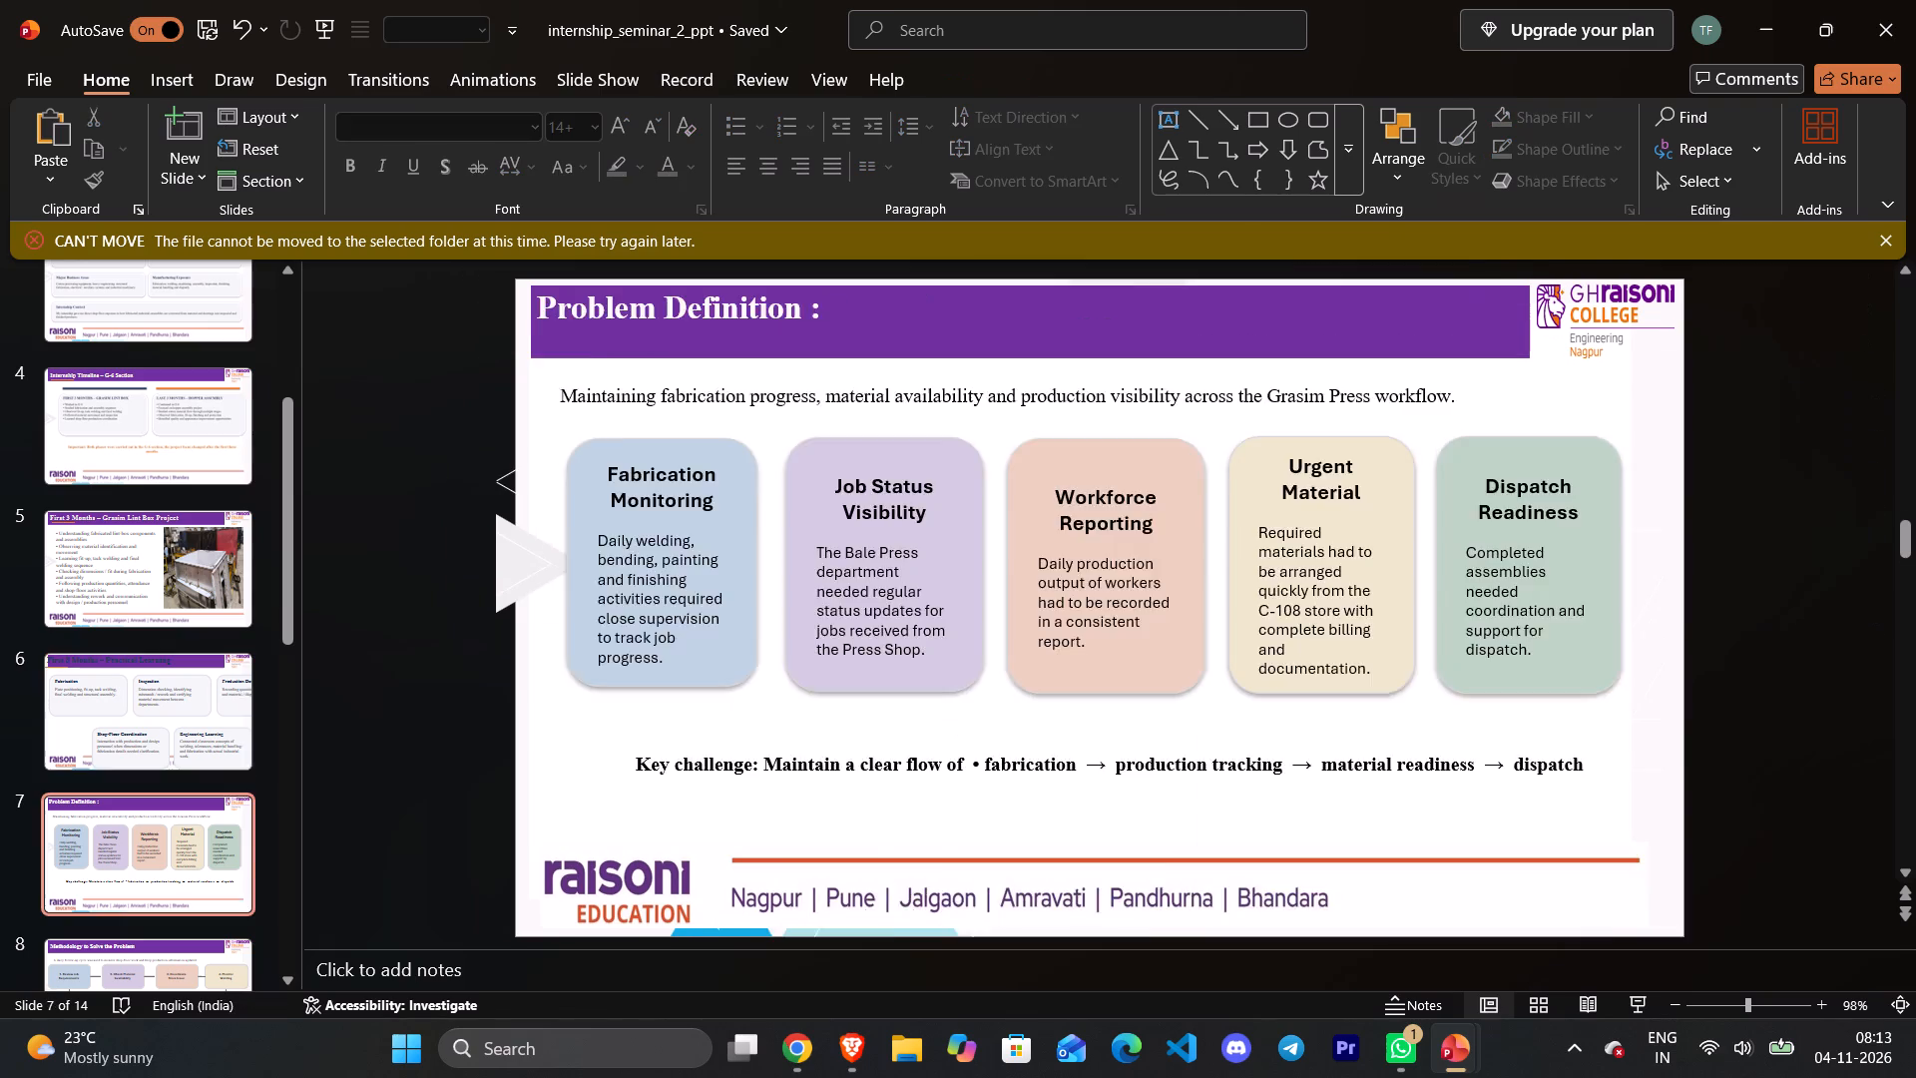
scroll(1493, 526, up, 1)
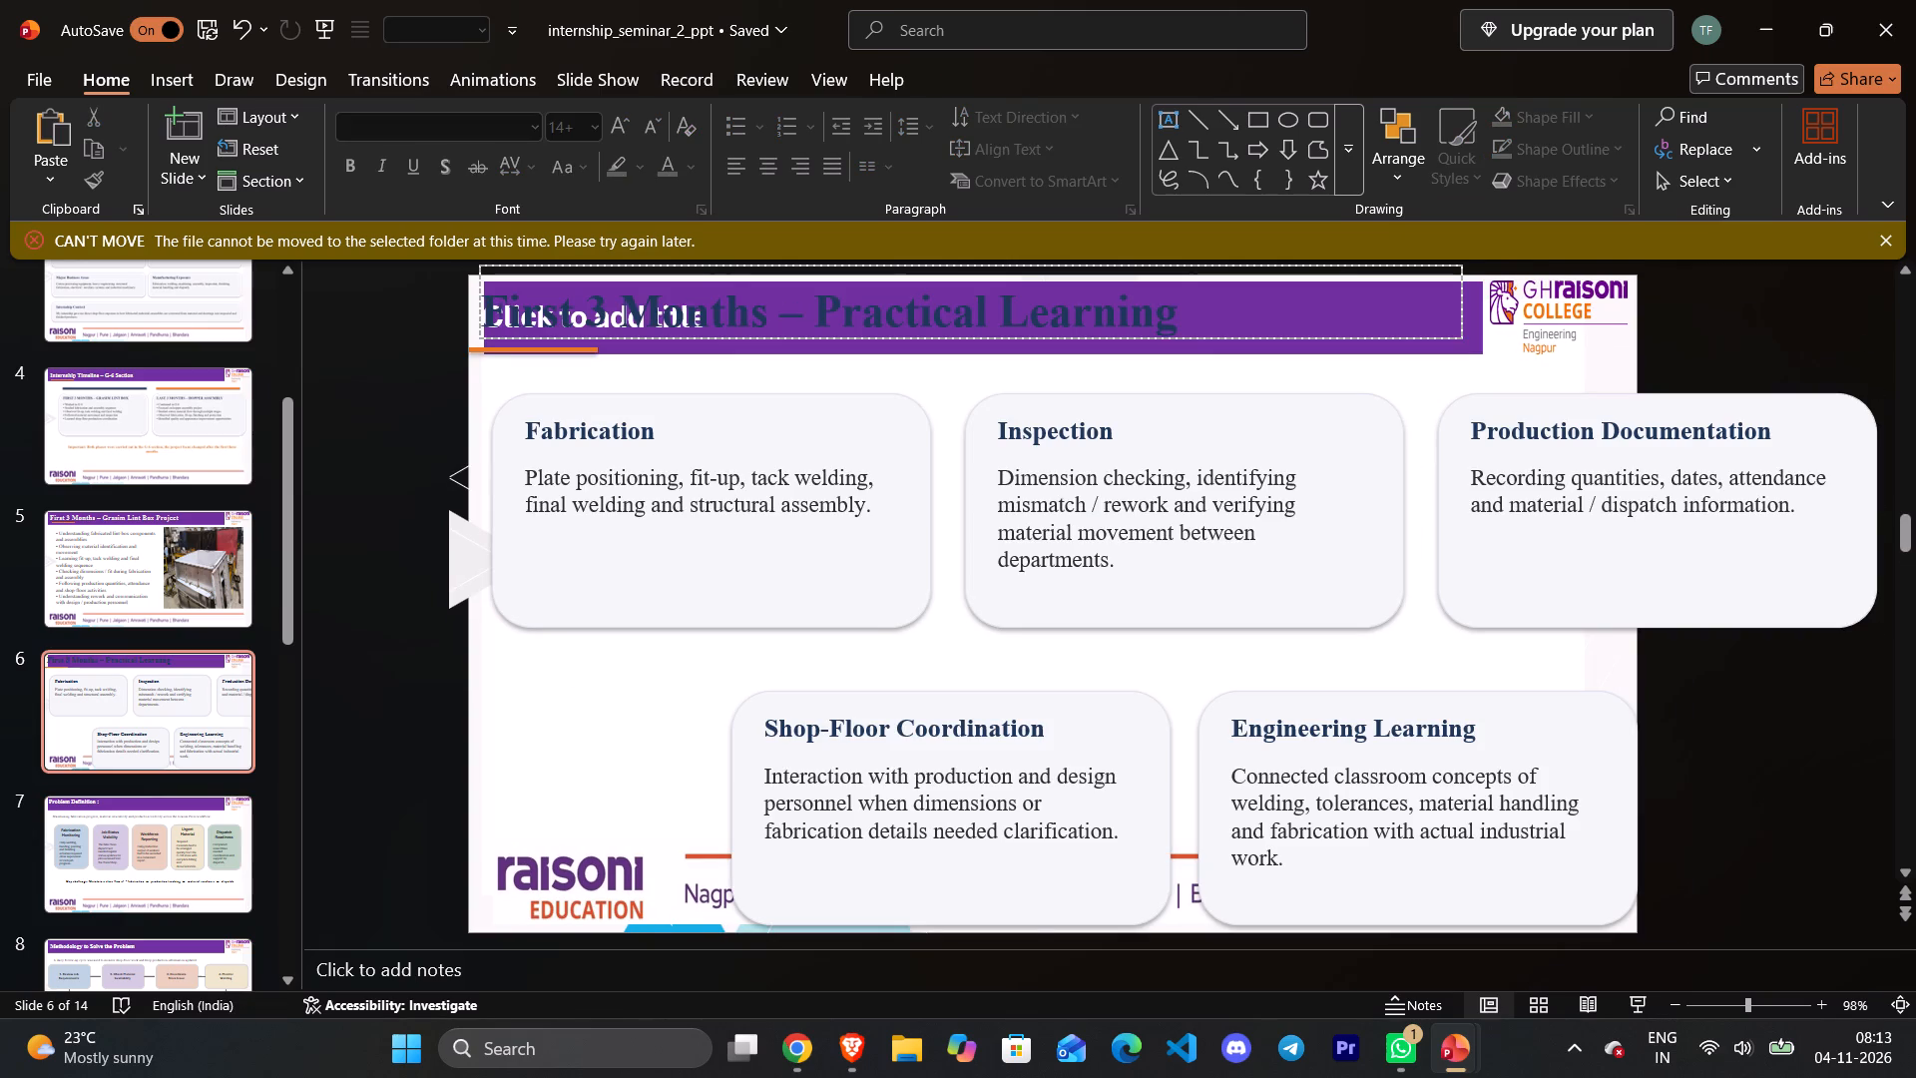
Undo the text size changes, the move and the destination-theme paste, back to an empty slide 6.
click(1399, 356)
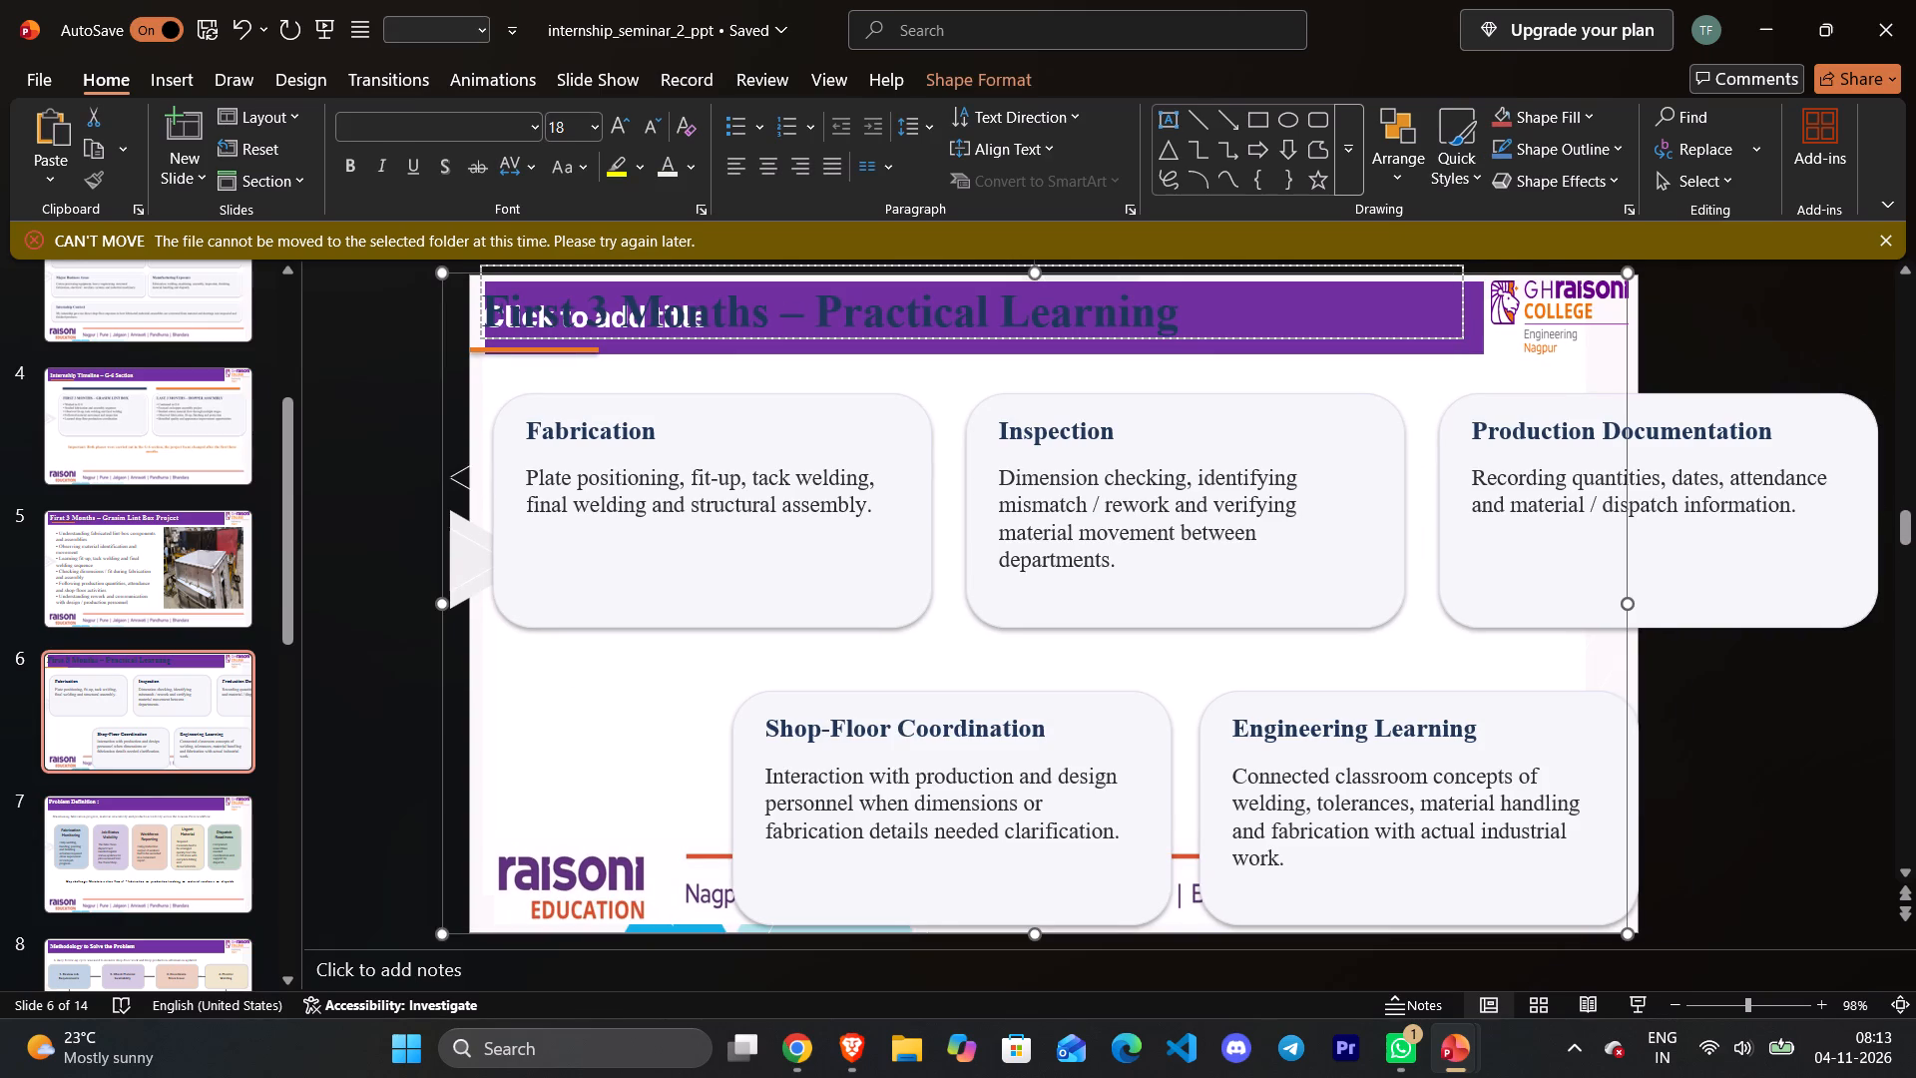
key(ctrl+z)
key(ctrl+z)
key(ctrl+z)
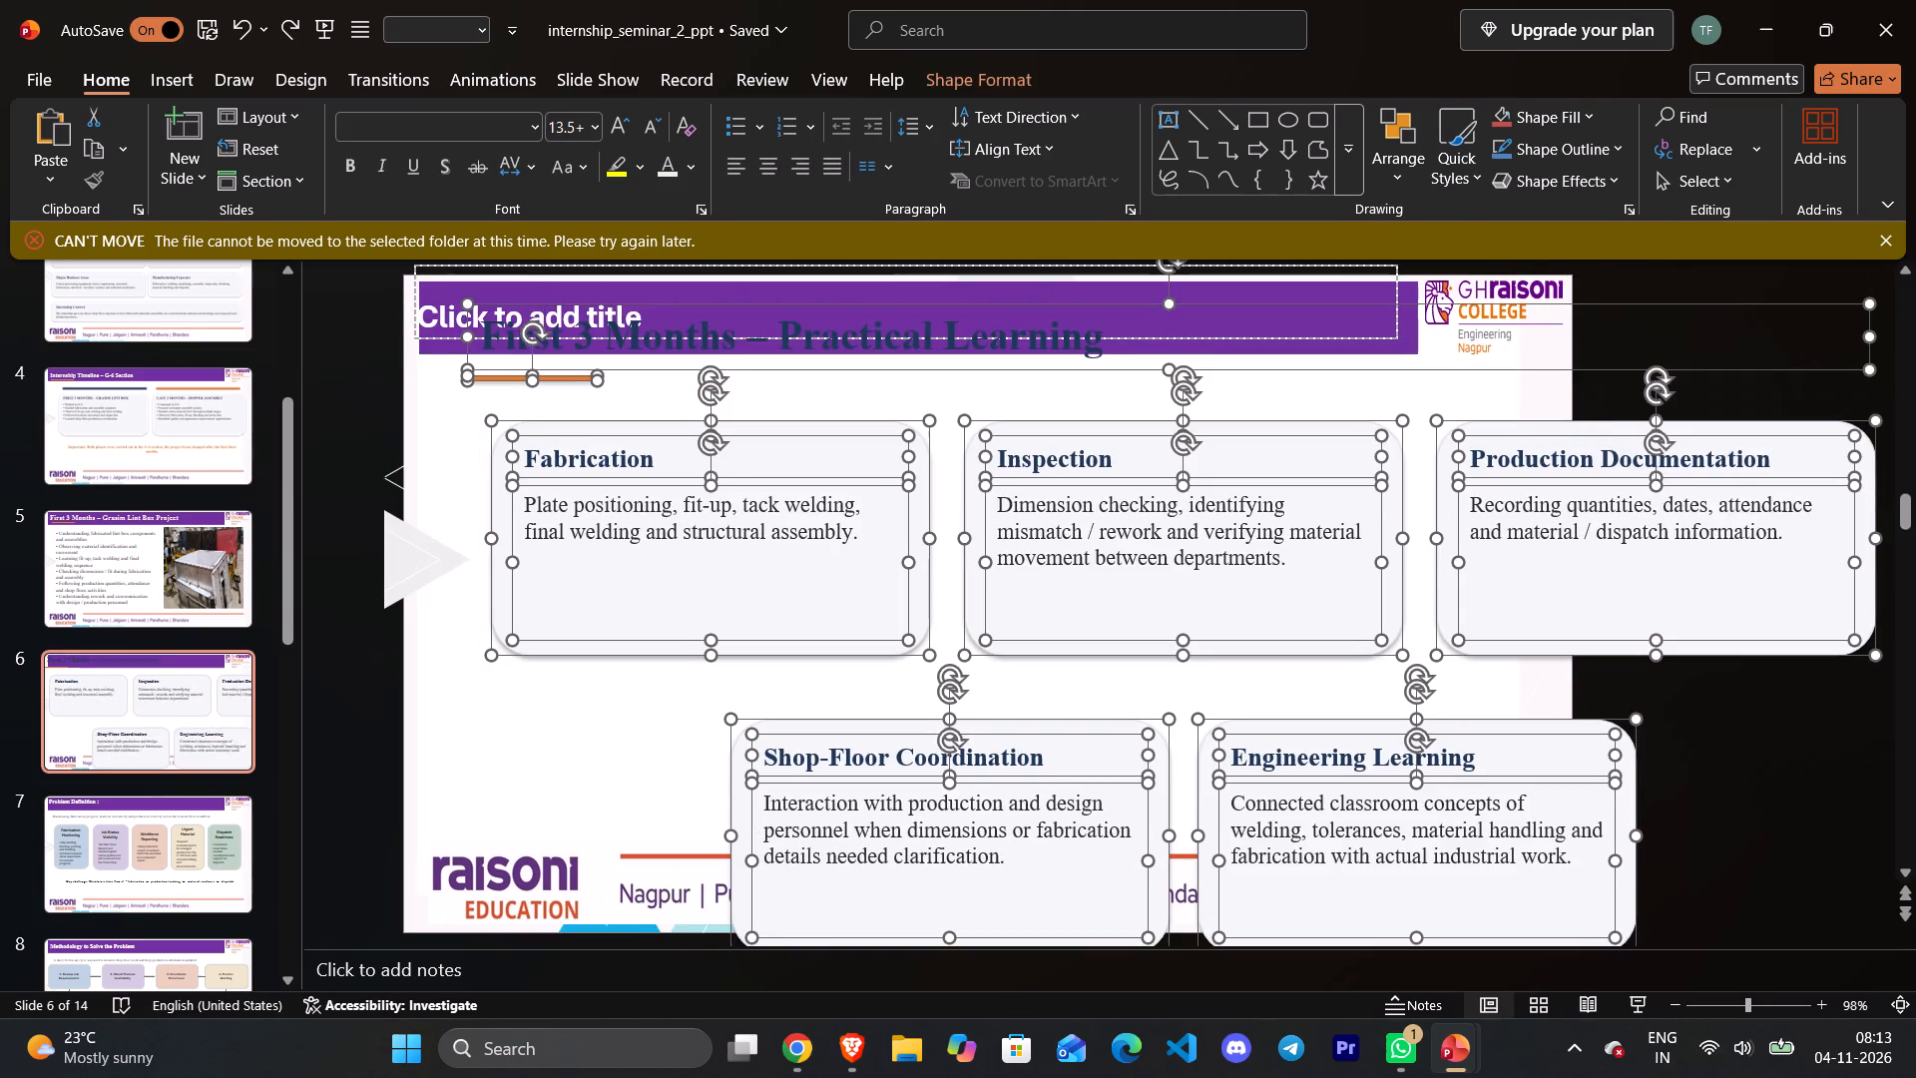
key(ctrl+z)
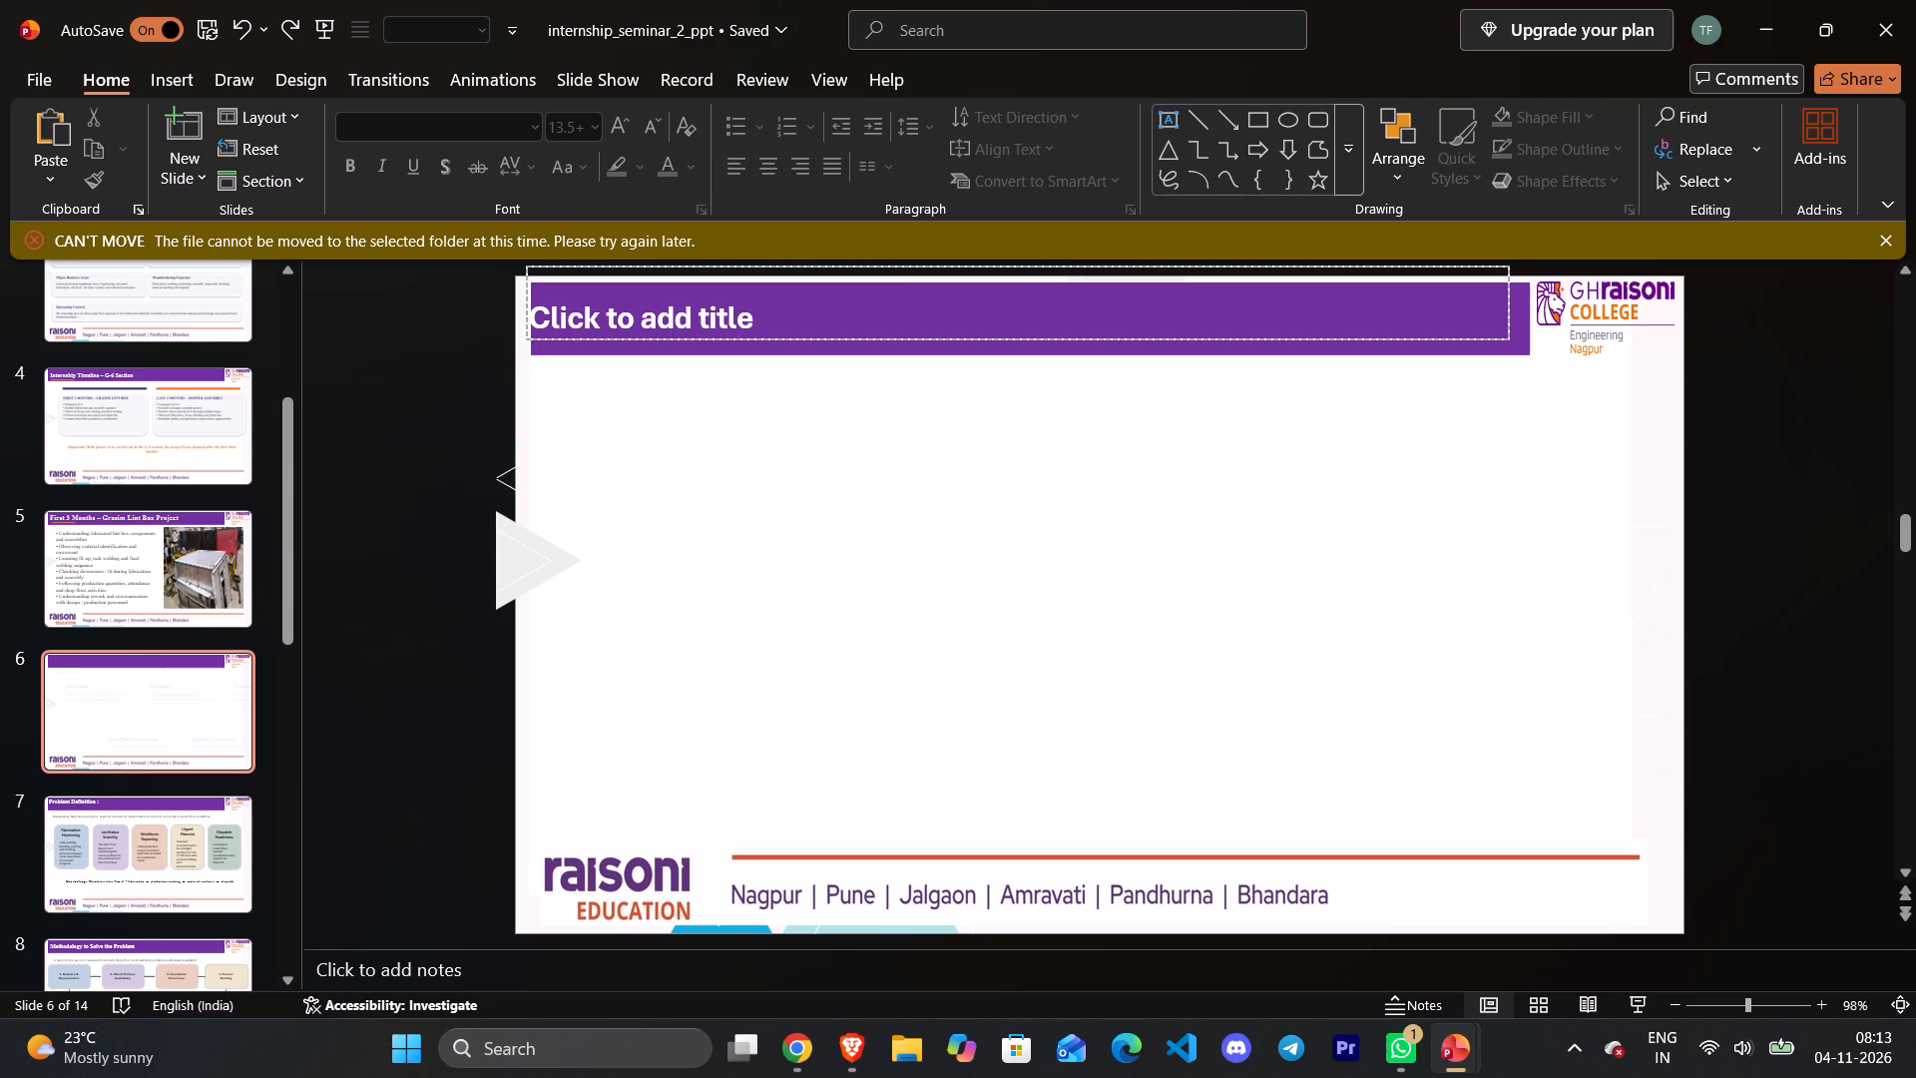
Switch to the Internship_Progress_Seminar presentation and undo the cut of the Practical Learning content on its slide 6.
click(769, 310)
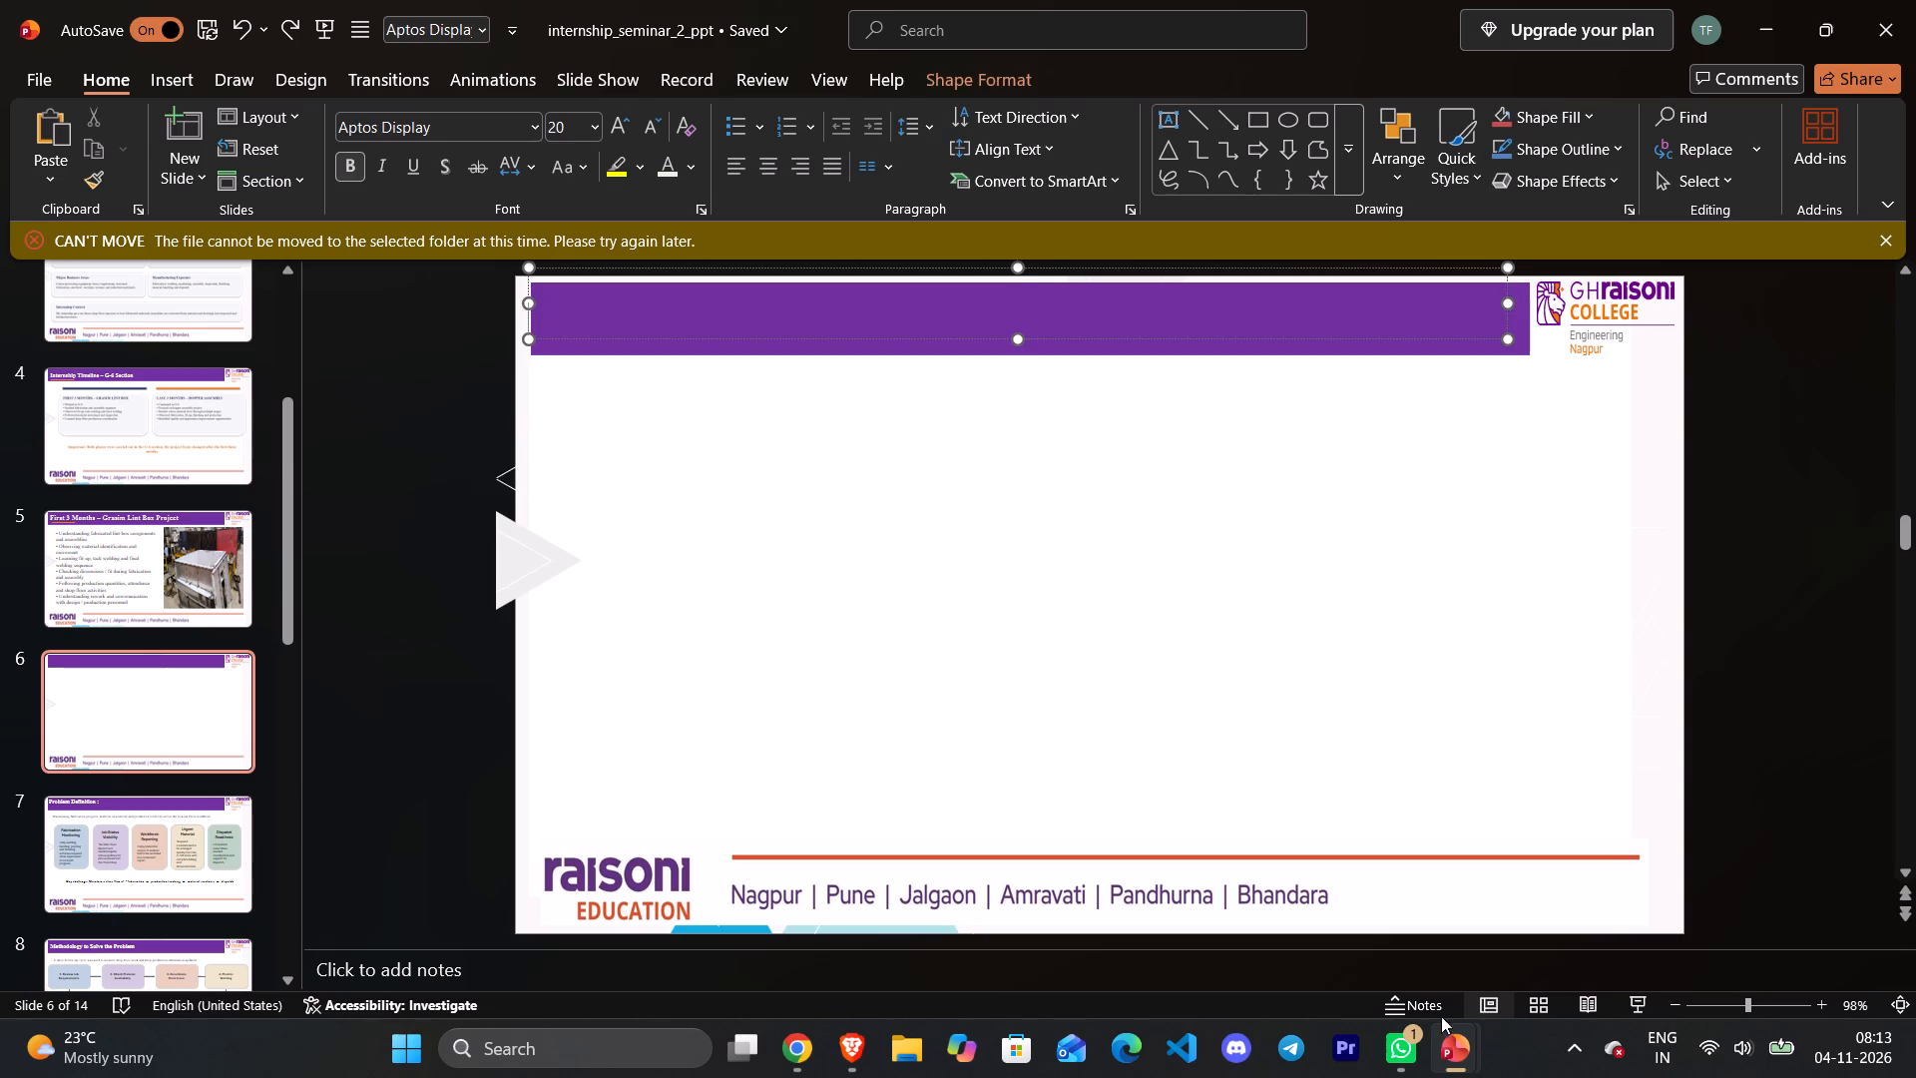
click(1454, 1040)
click(1327, 986)
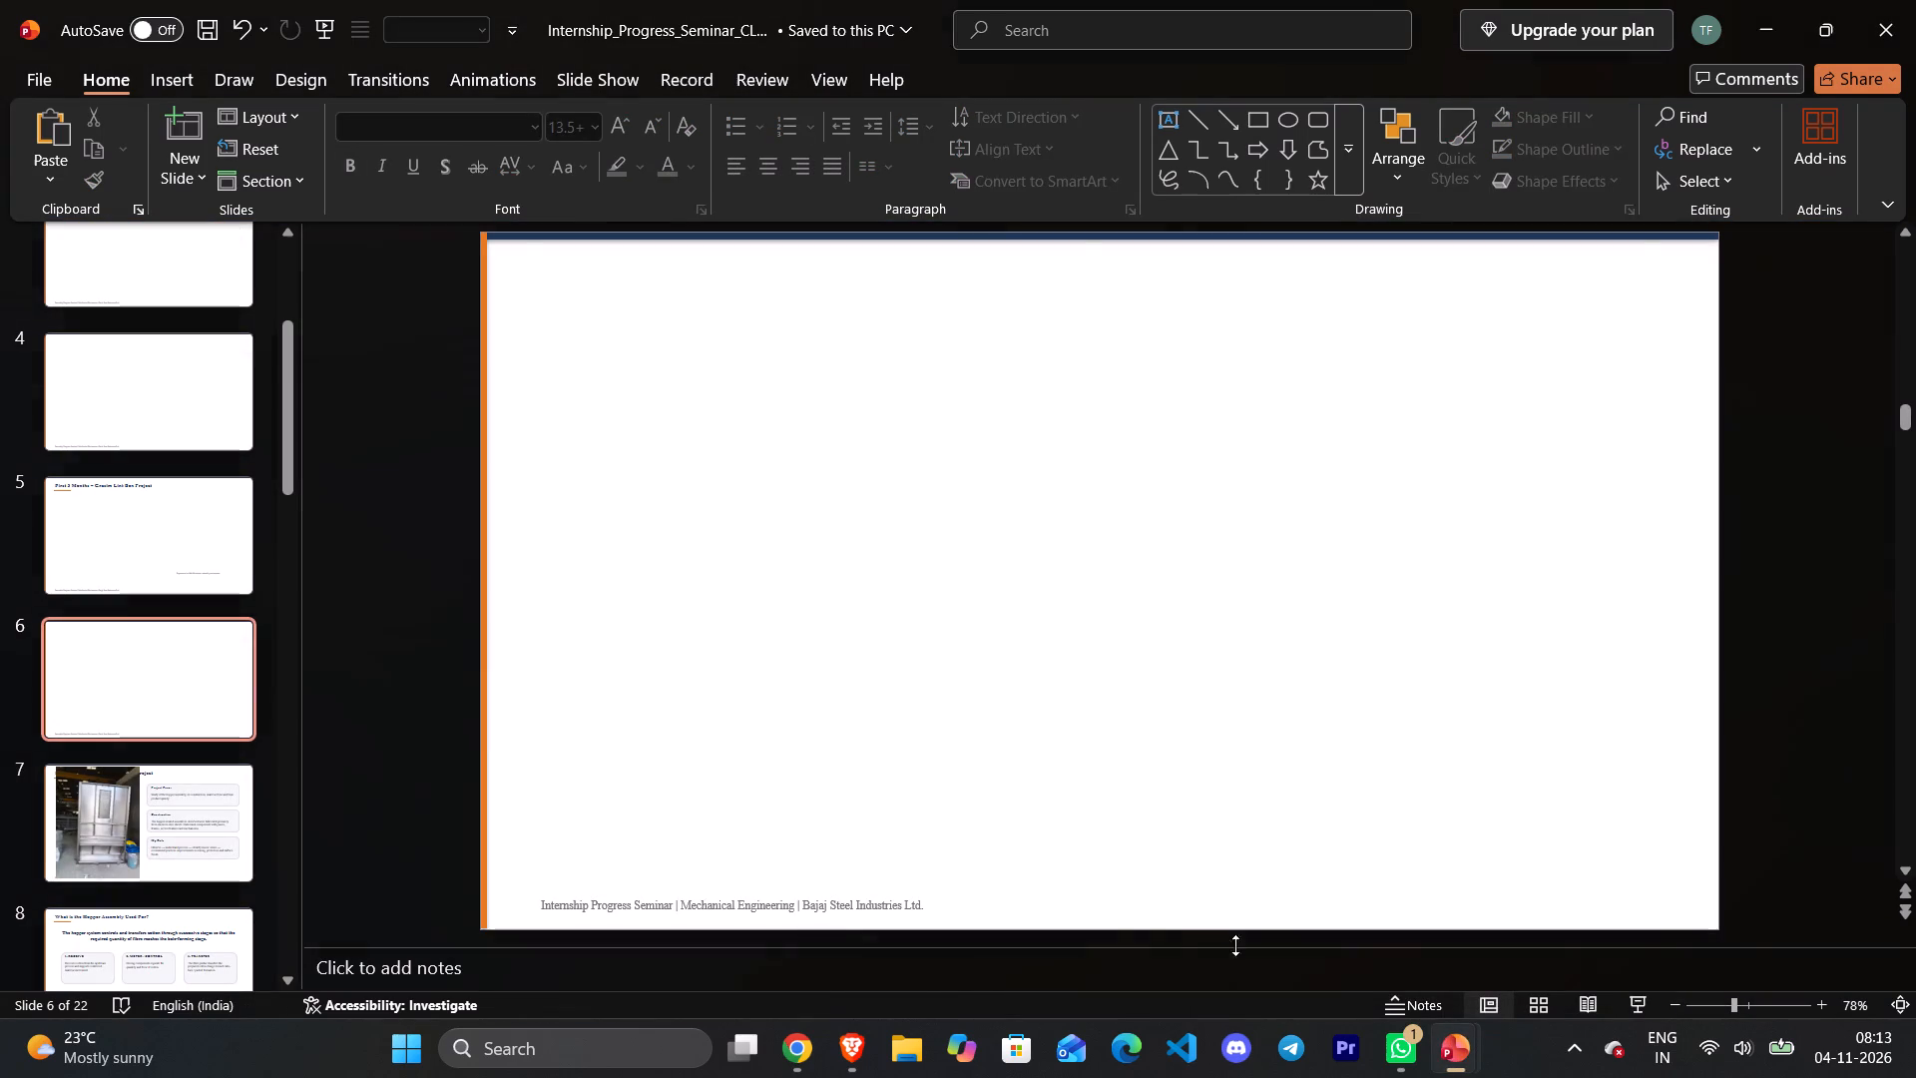
key(ctrl+z)
Cut the "First 3 Months – Practical Learning" heading text and paste it into the title placeholder of slide 6 in internship_seminar_2_ppt.
click(1031, 283)
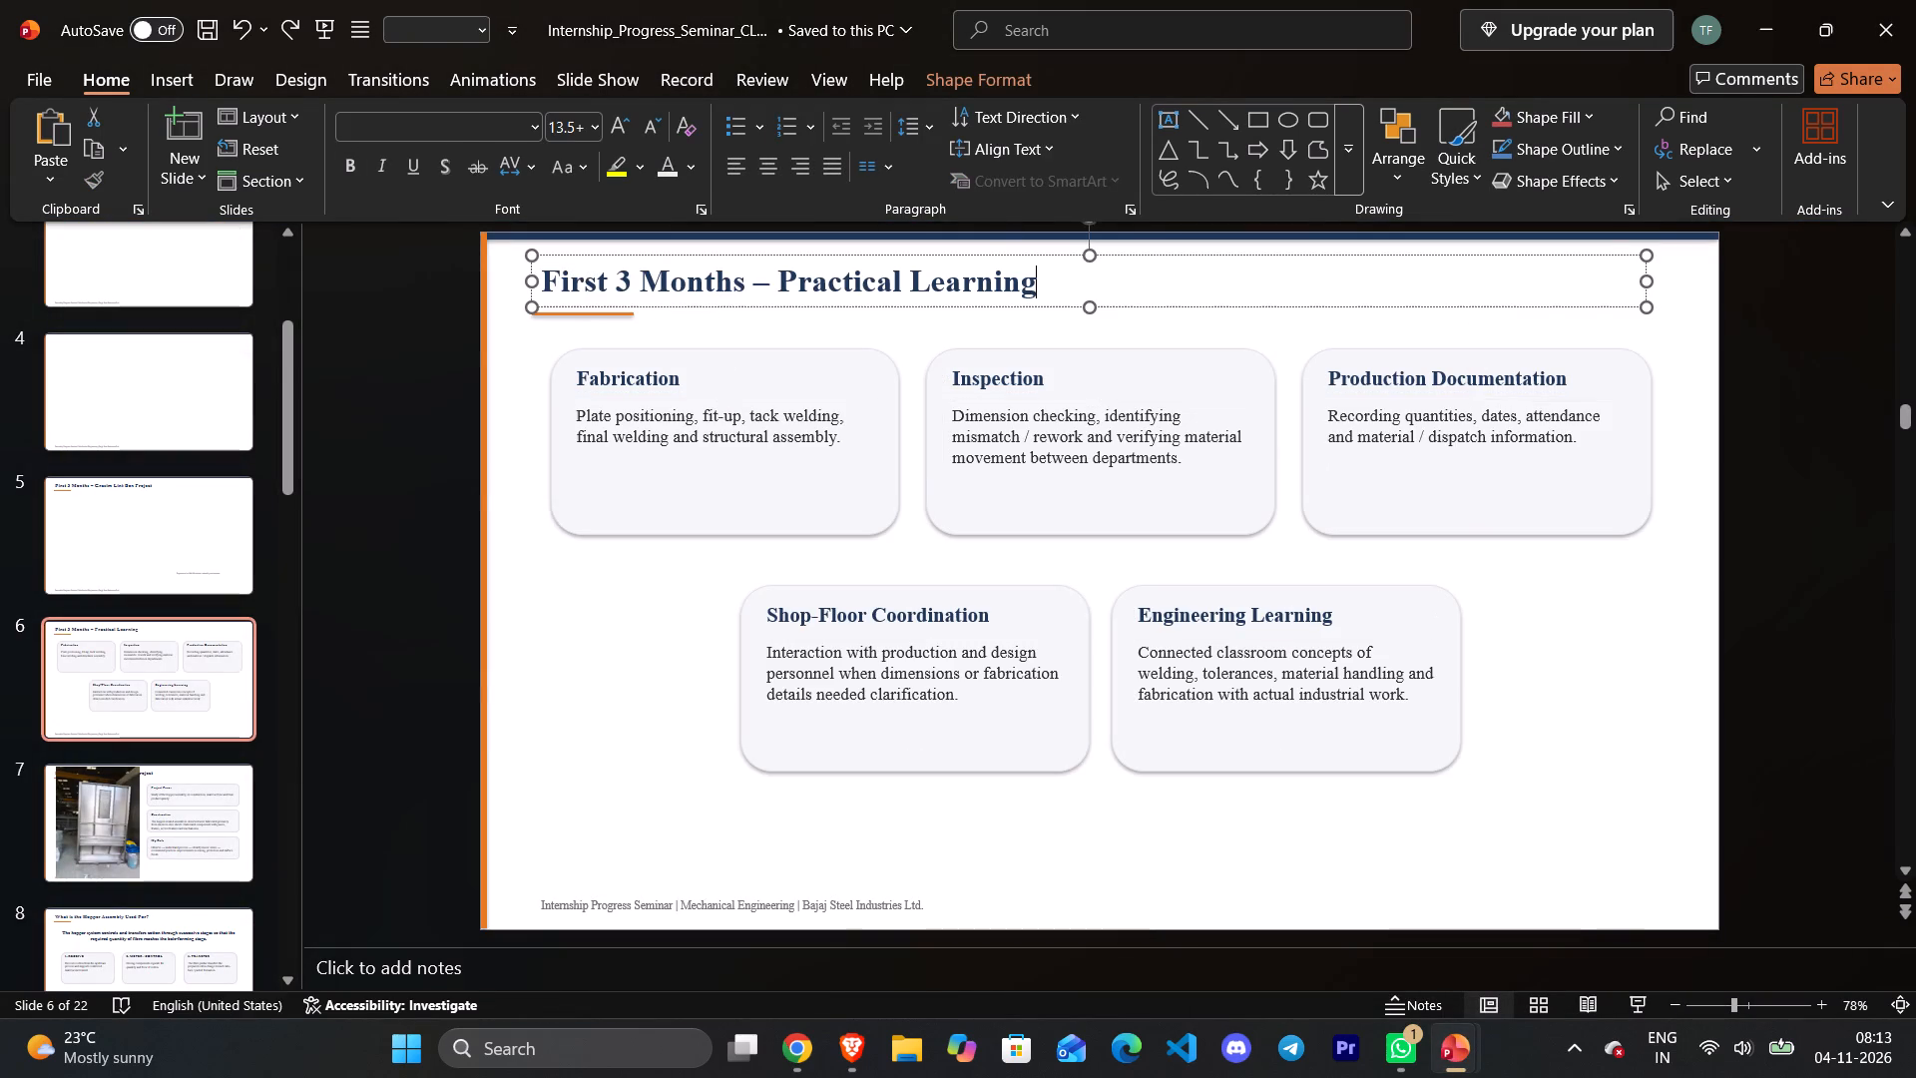
drag(1033, 285, 279, 242)
key(ctrl+x)
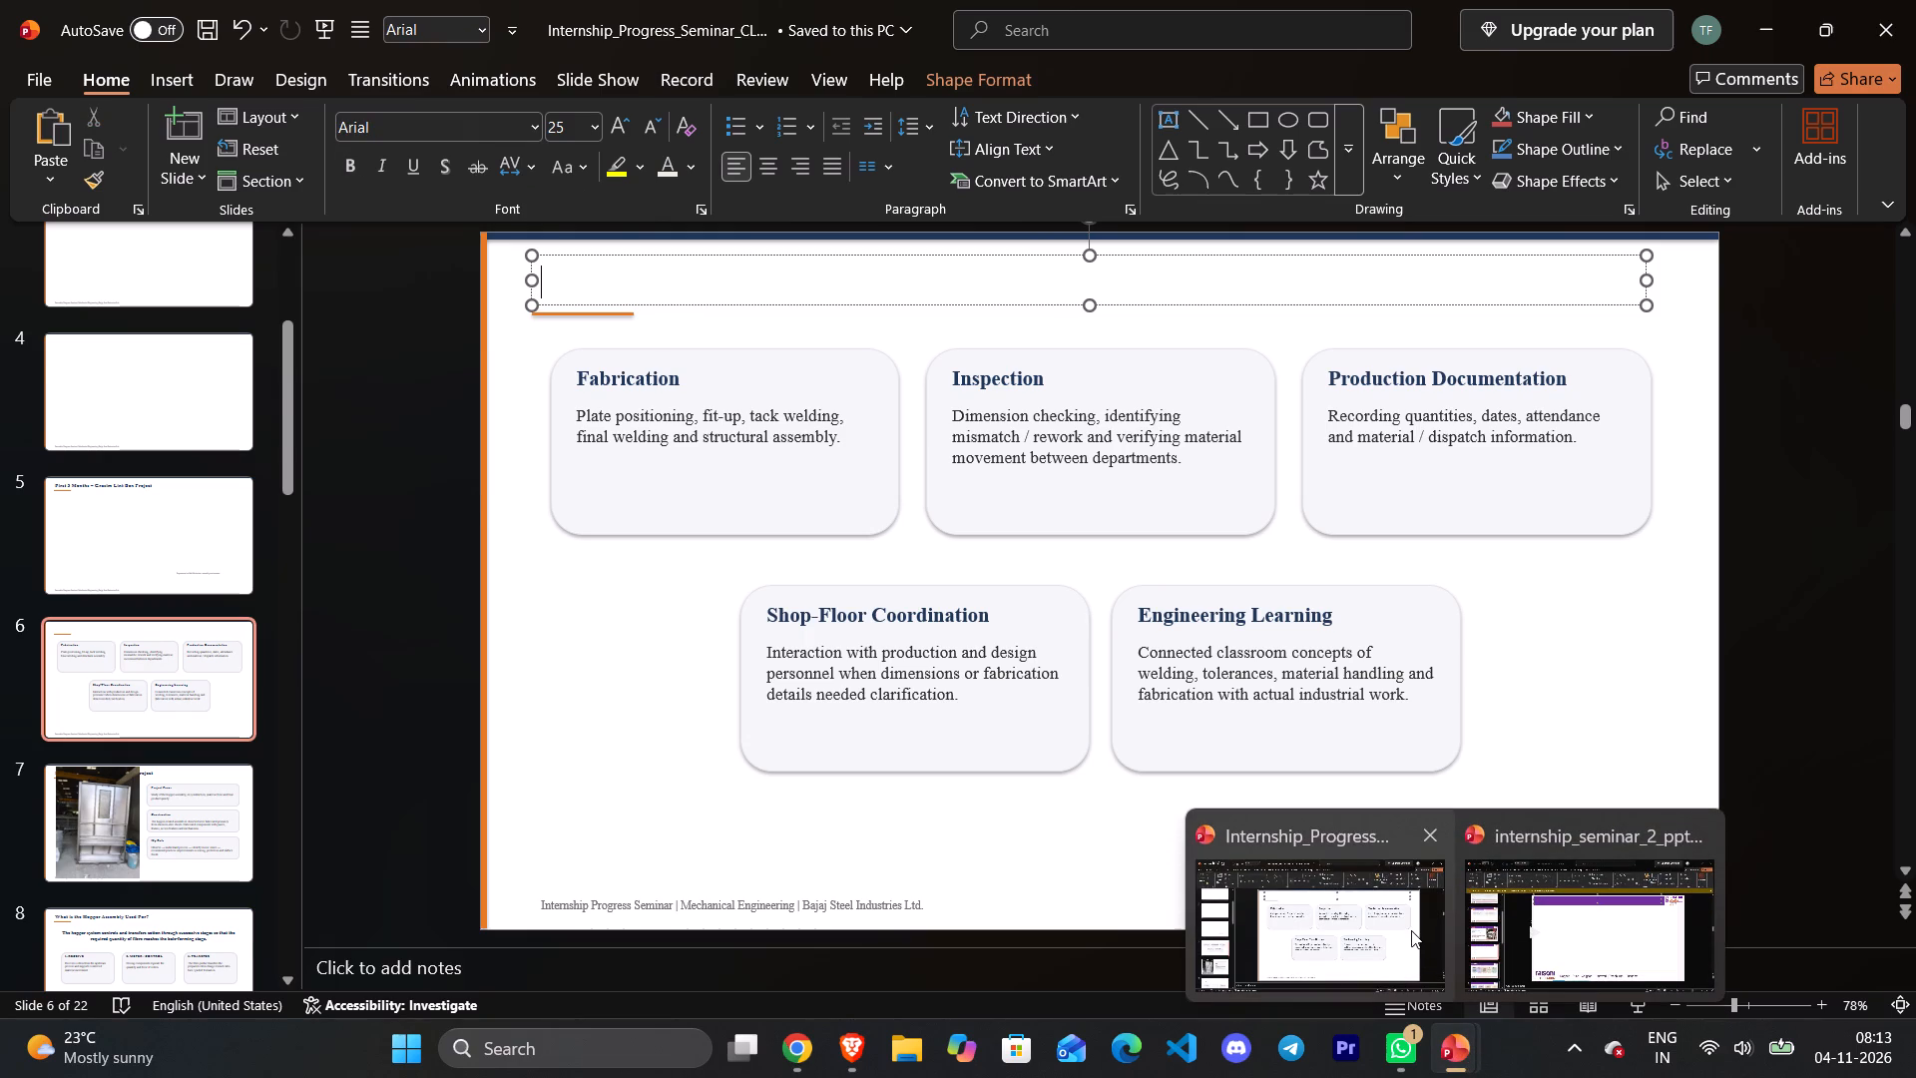
click(1509, 927)
click(567, 330)
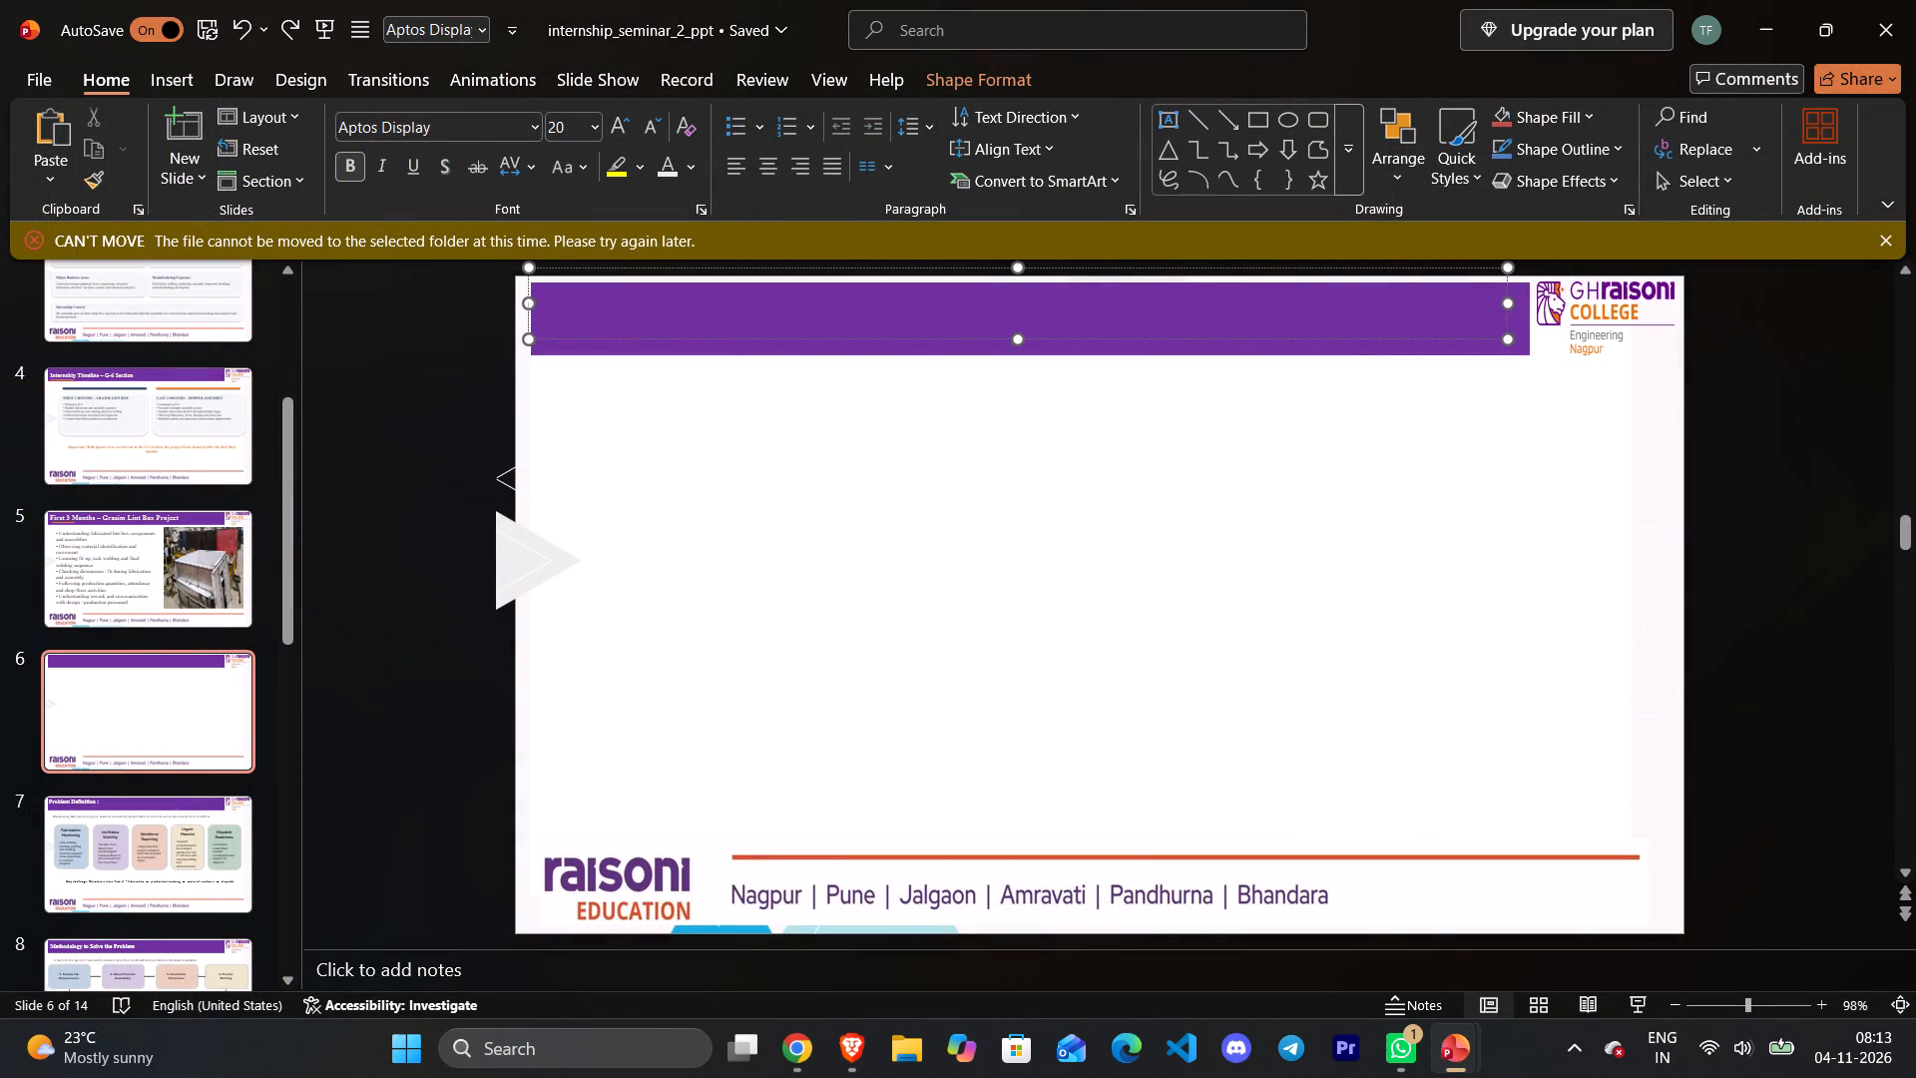
key(ctrl+v)
click(967, 559)
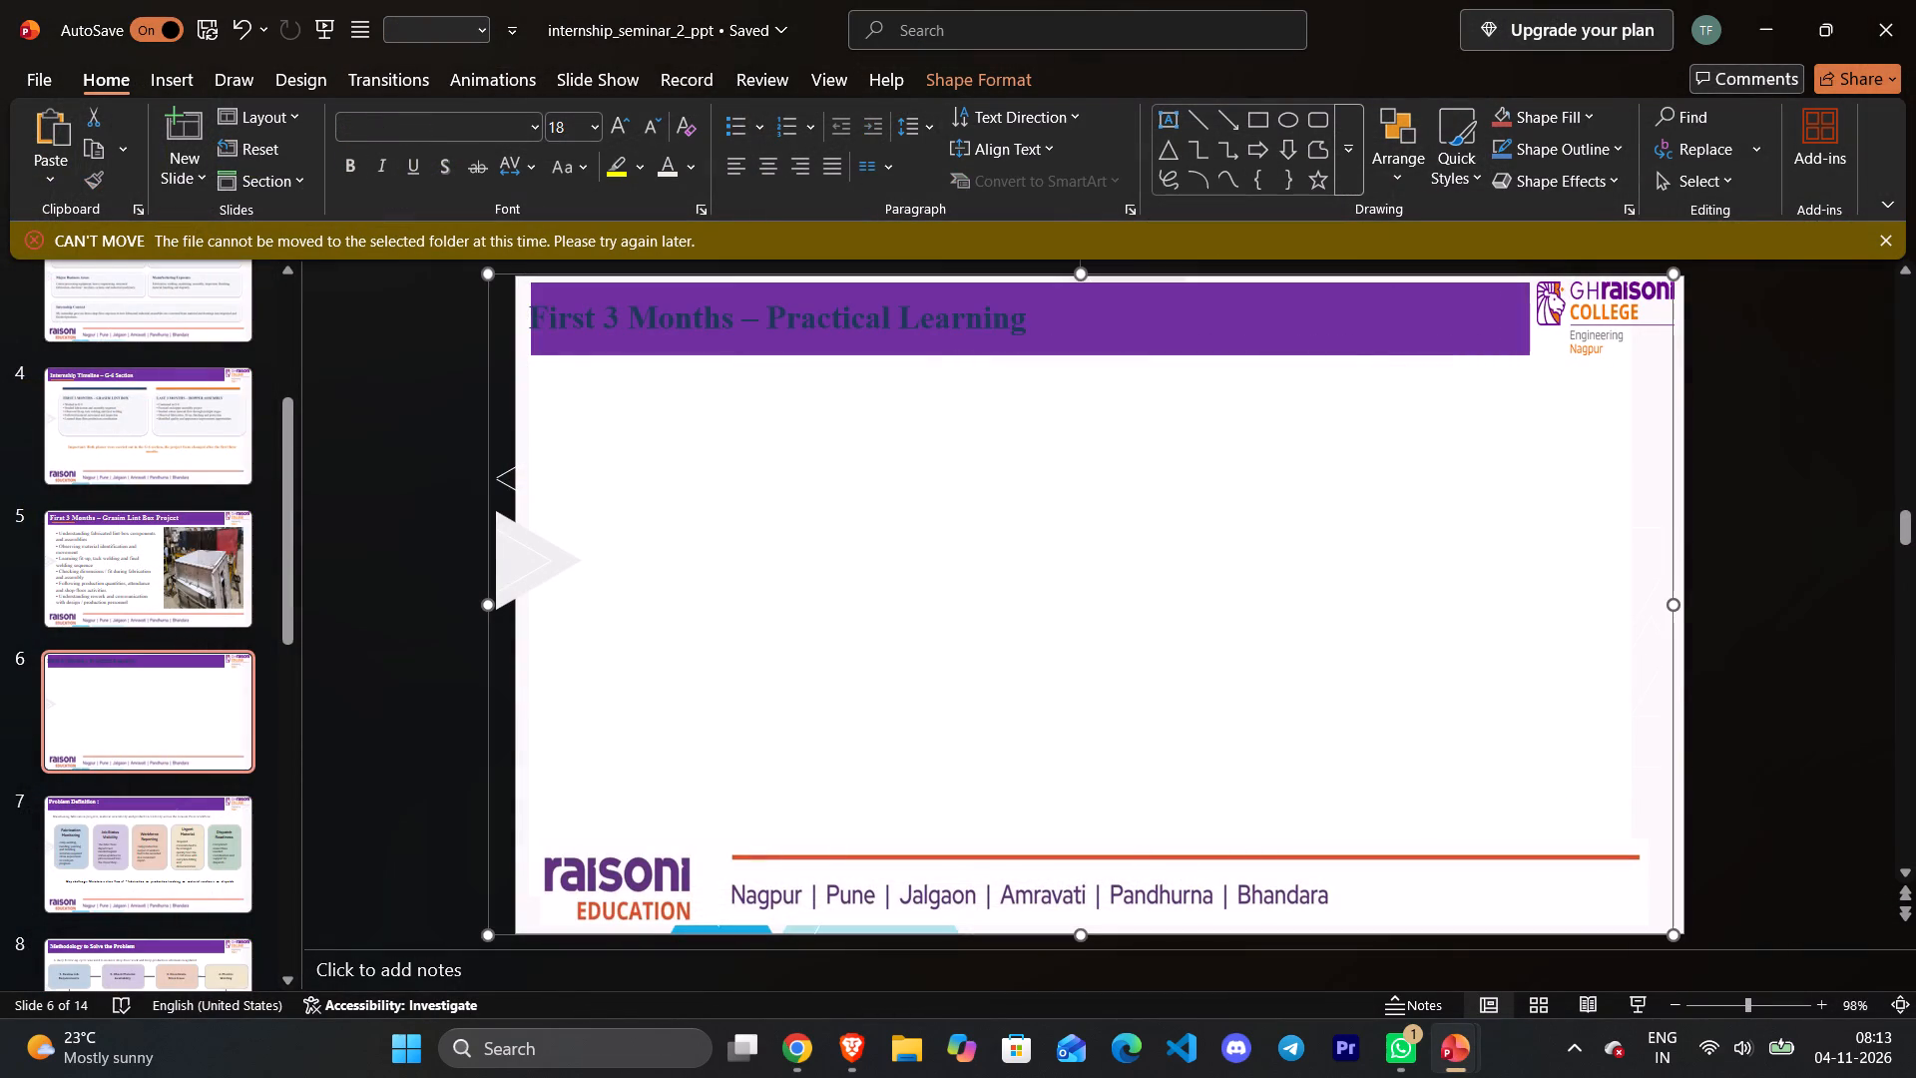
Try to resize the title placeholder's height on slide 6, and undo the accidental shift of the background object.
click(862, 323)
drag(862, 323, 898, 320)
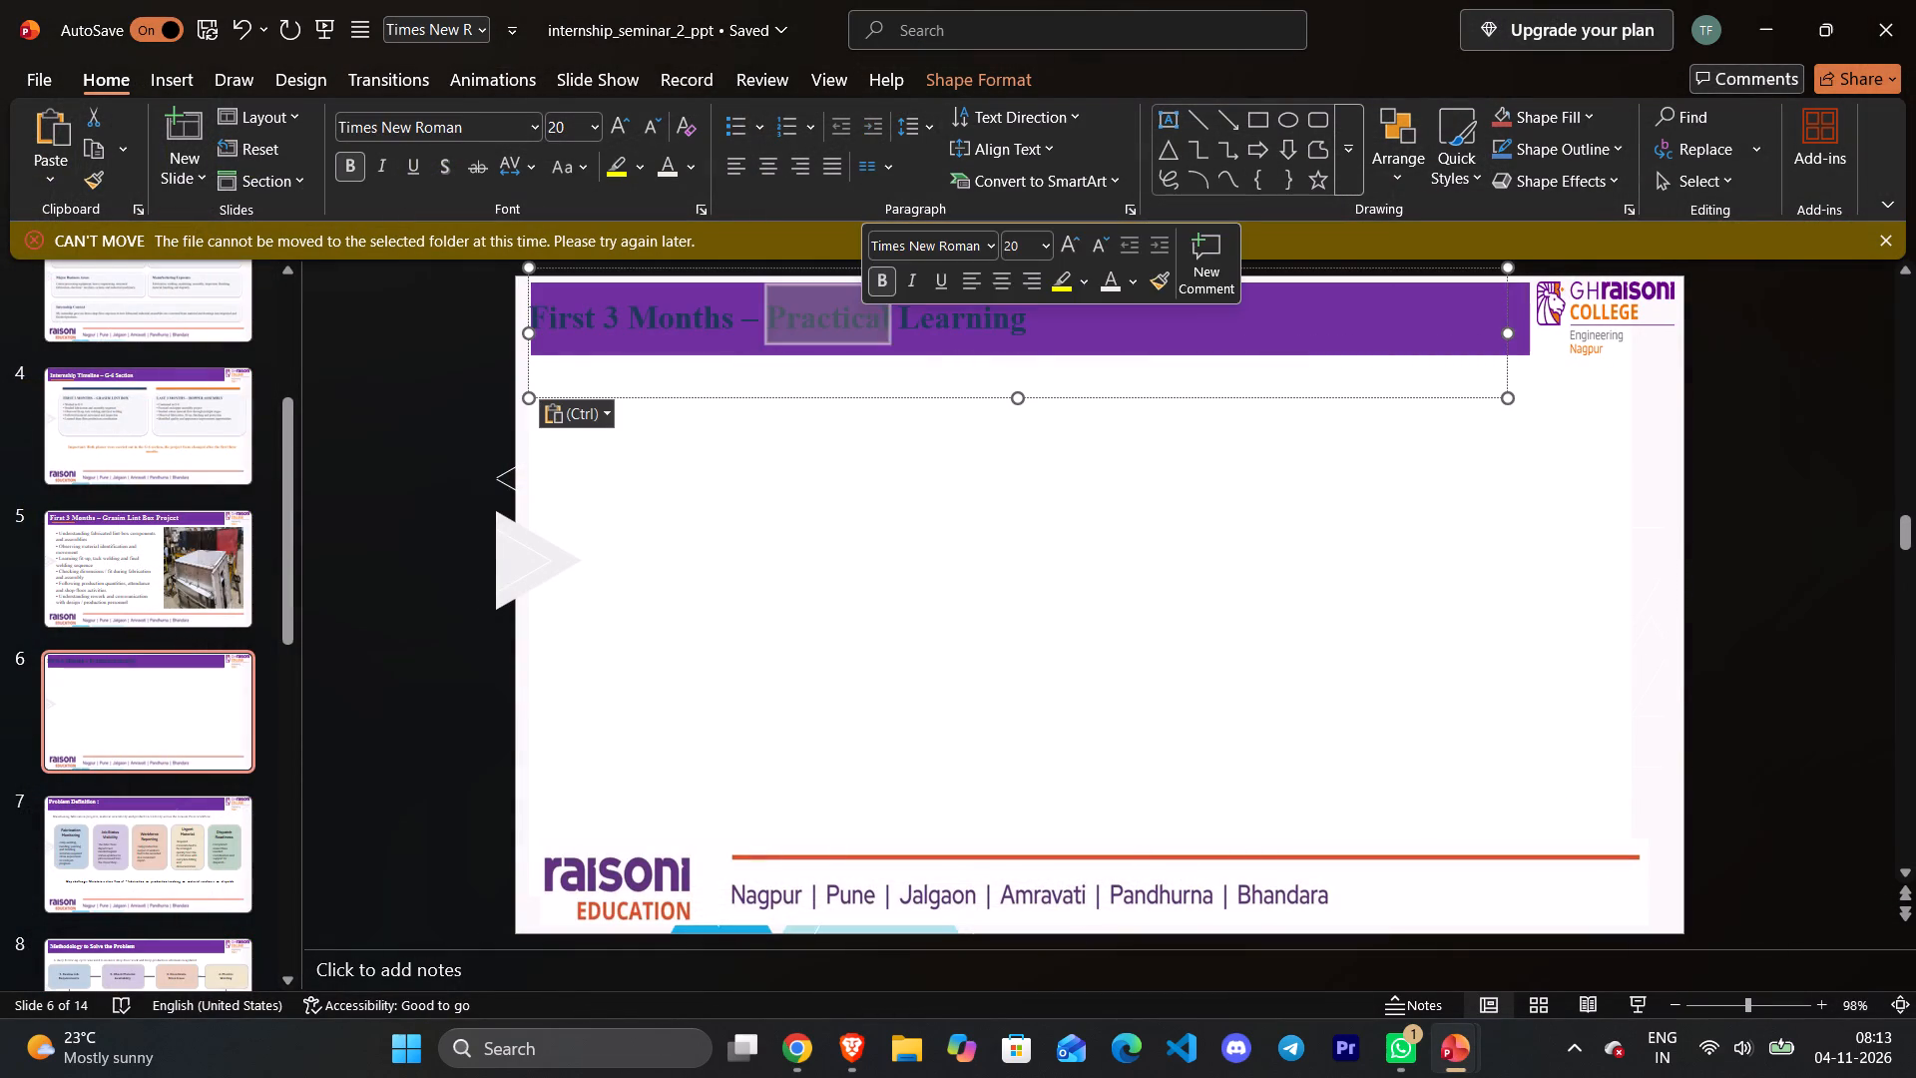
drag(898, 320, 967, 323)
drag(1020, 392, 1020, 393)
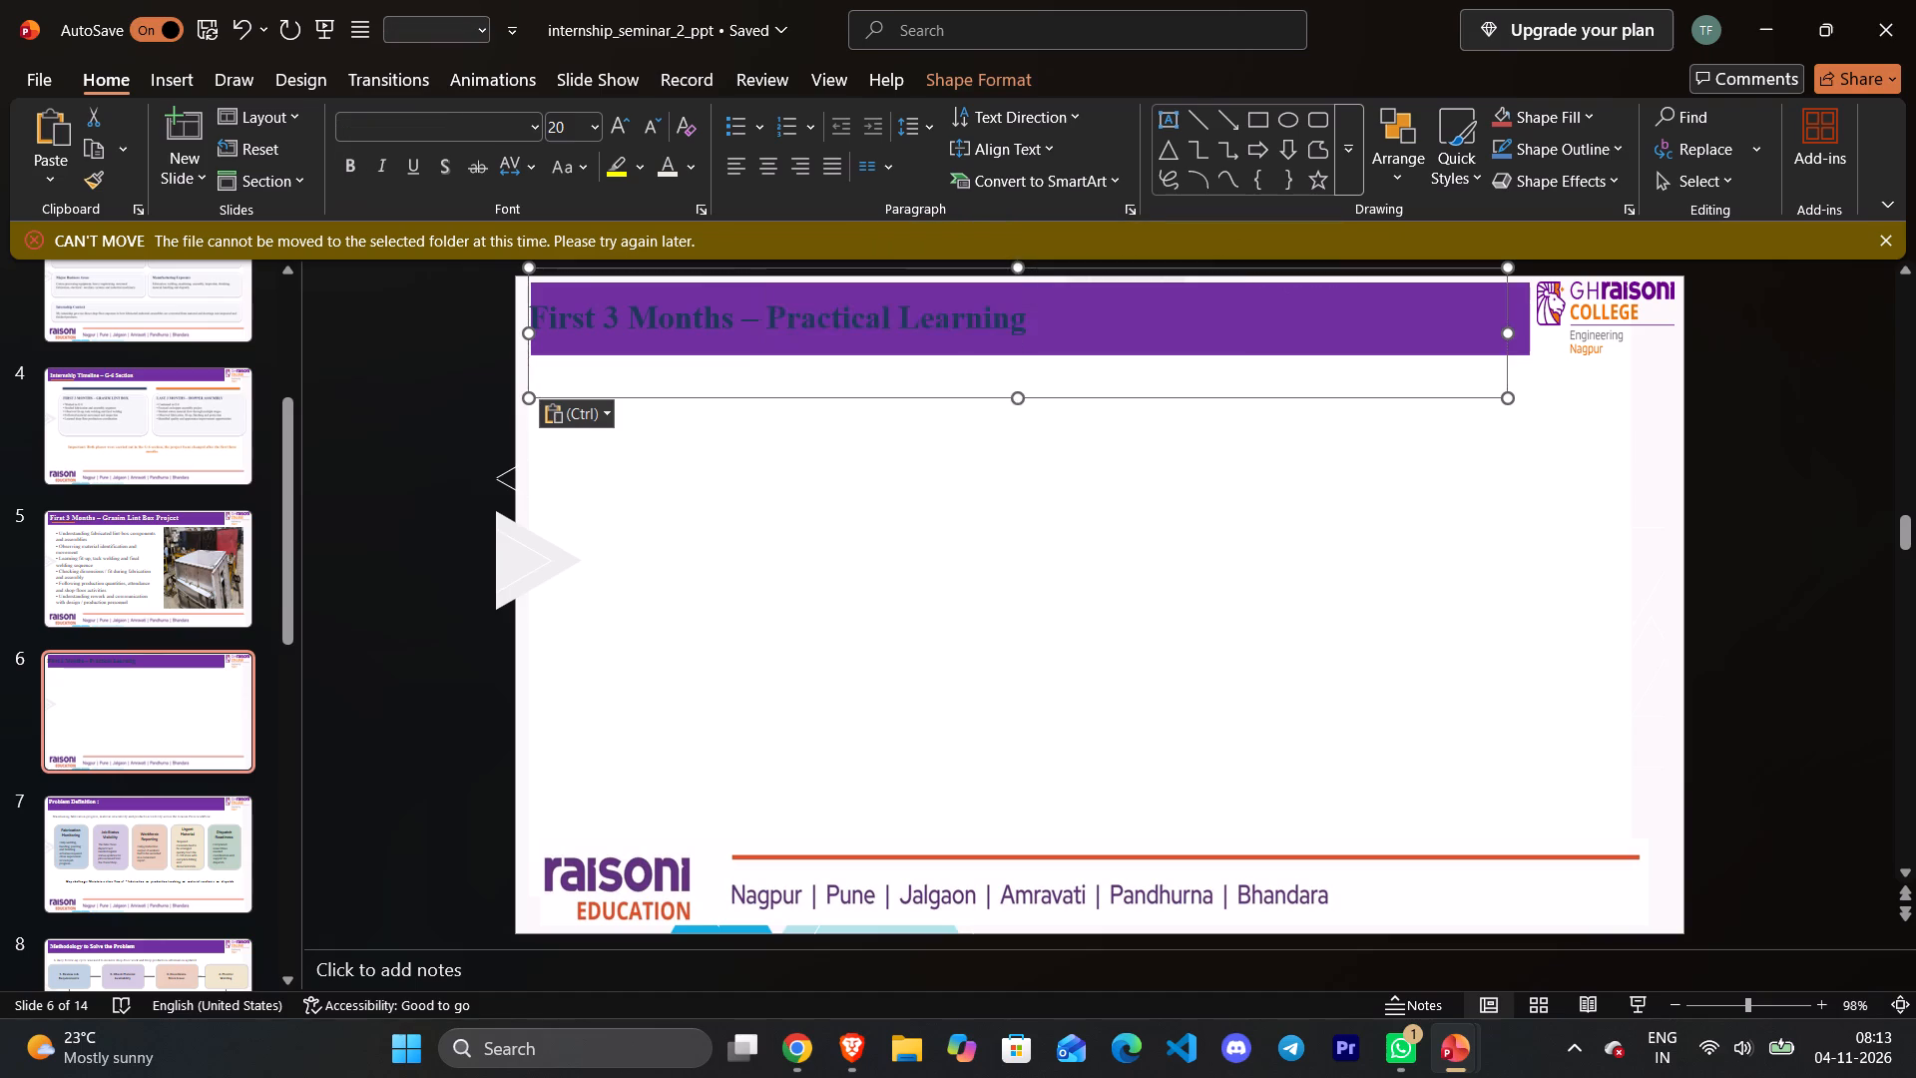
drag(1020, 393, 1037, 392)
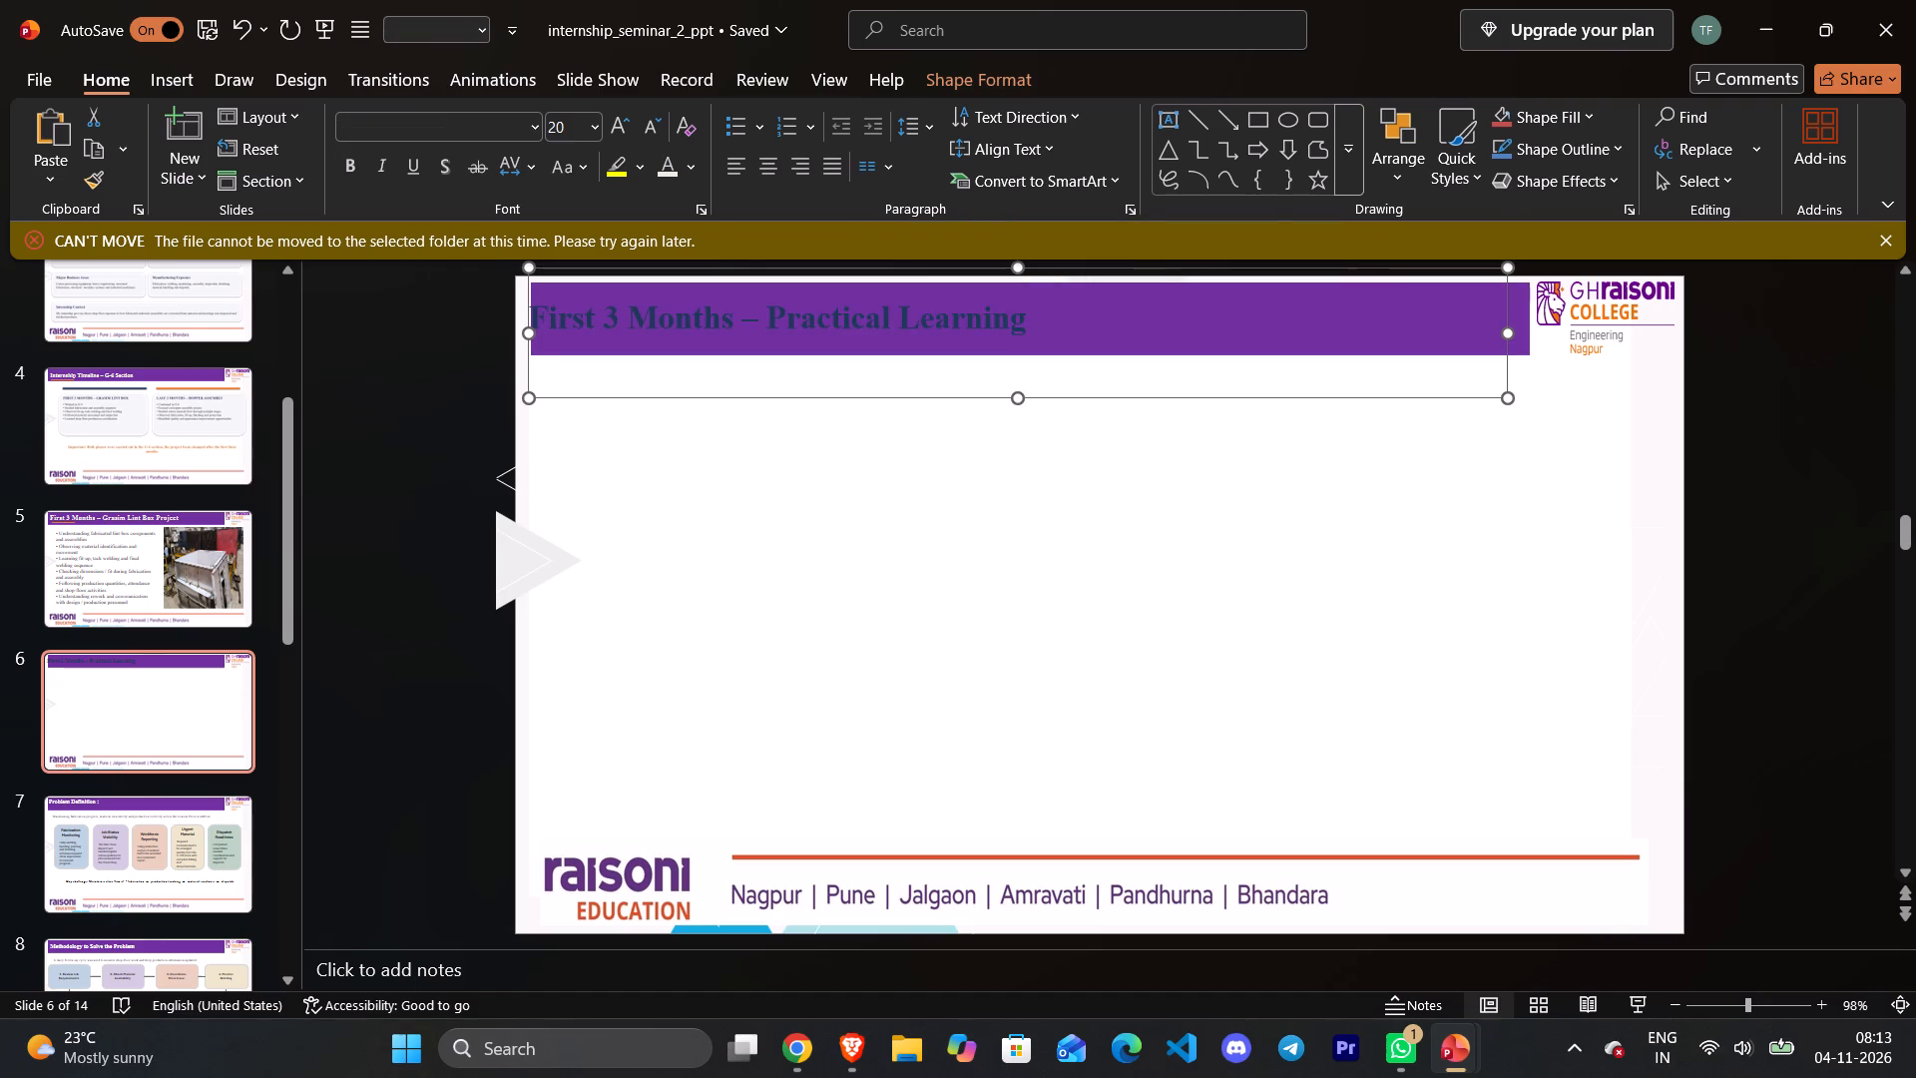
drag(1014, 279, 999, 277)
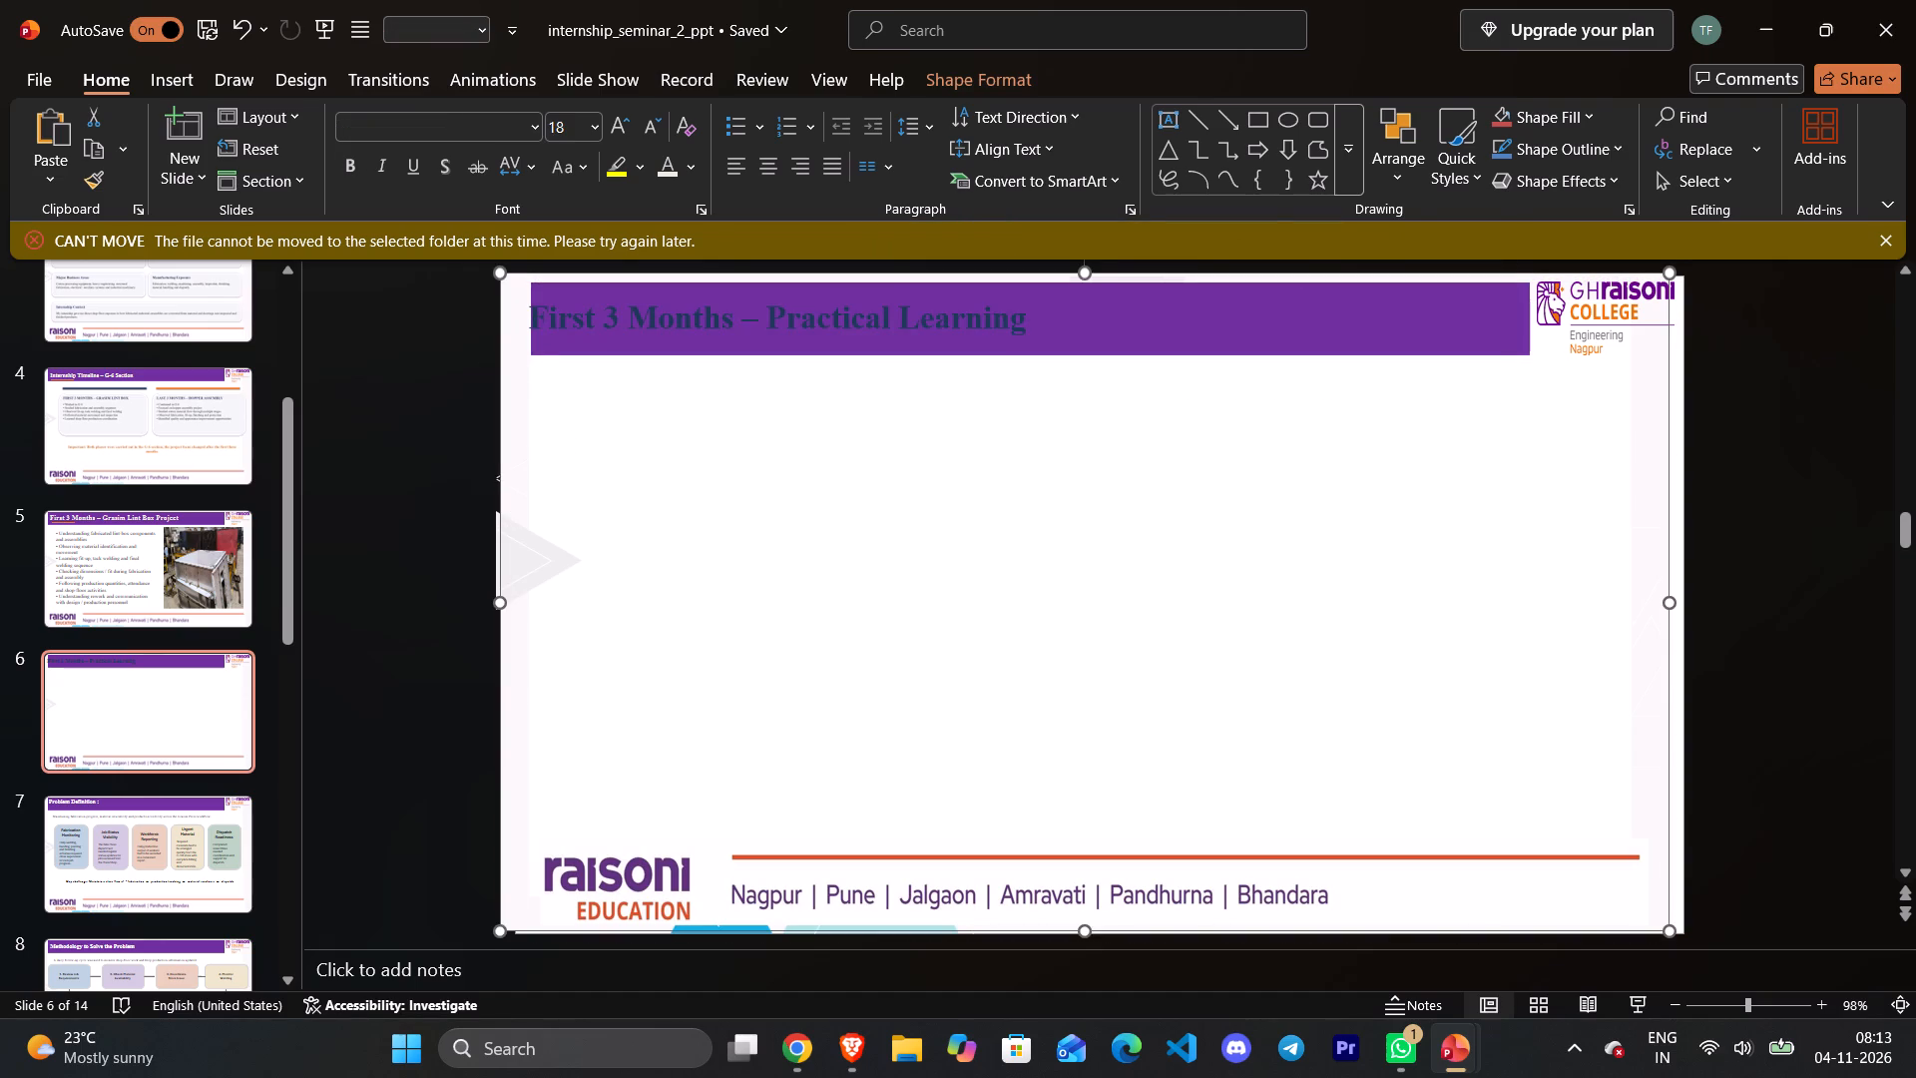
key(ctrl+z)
Move the title placeholder's left edge slightly inward so the heading is indented from the purple banner's edge.
click(878, 318)
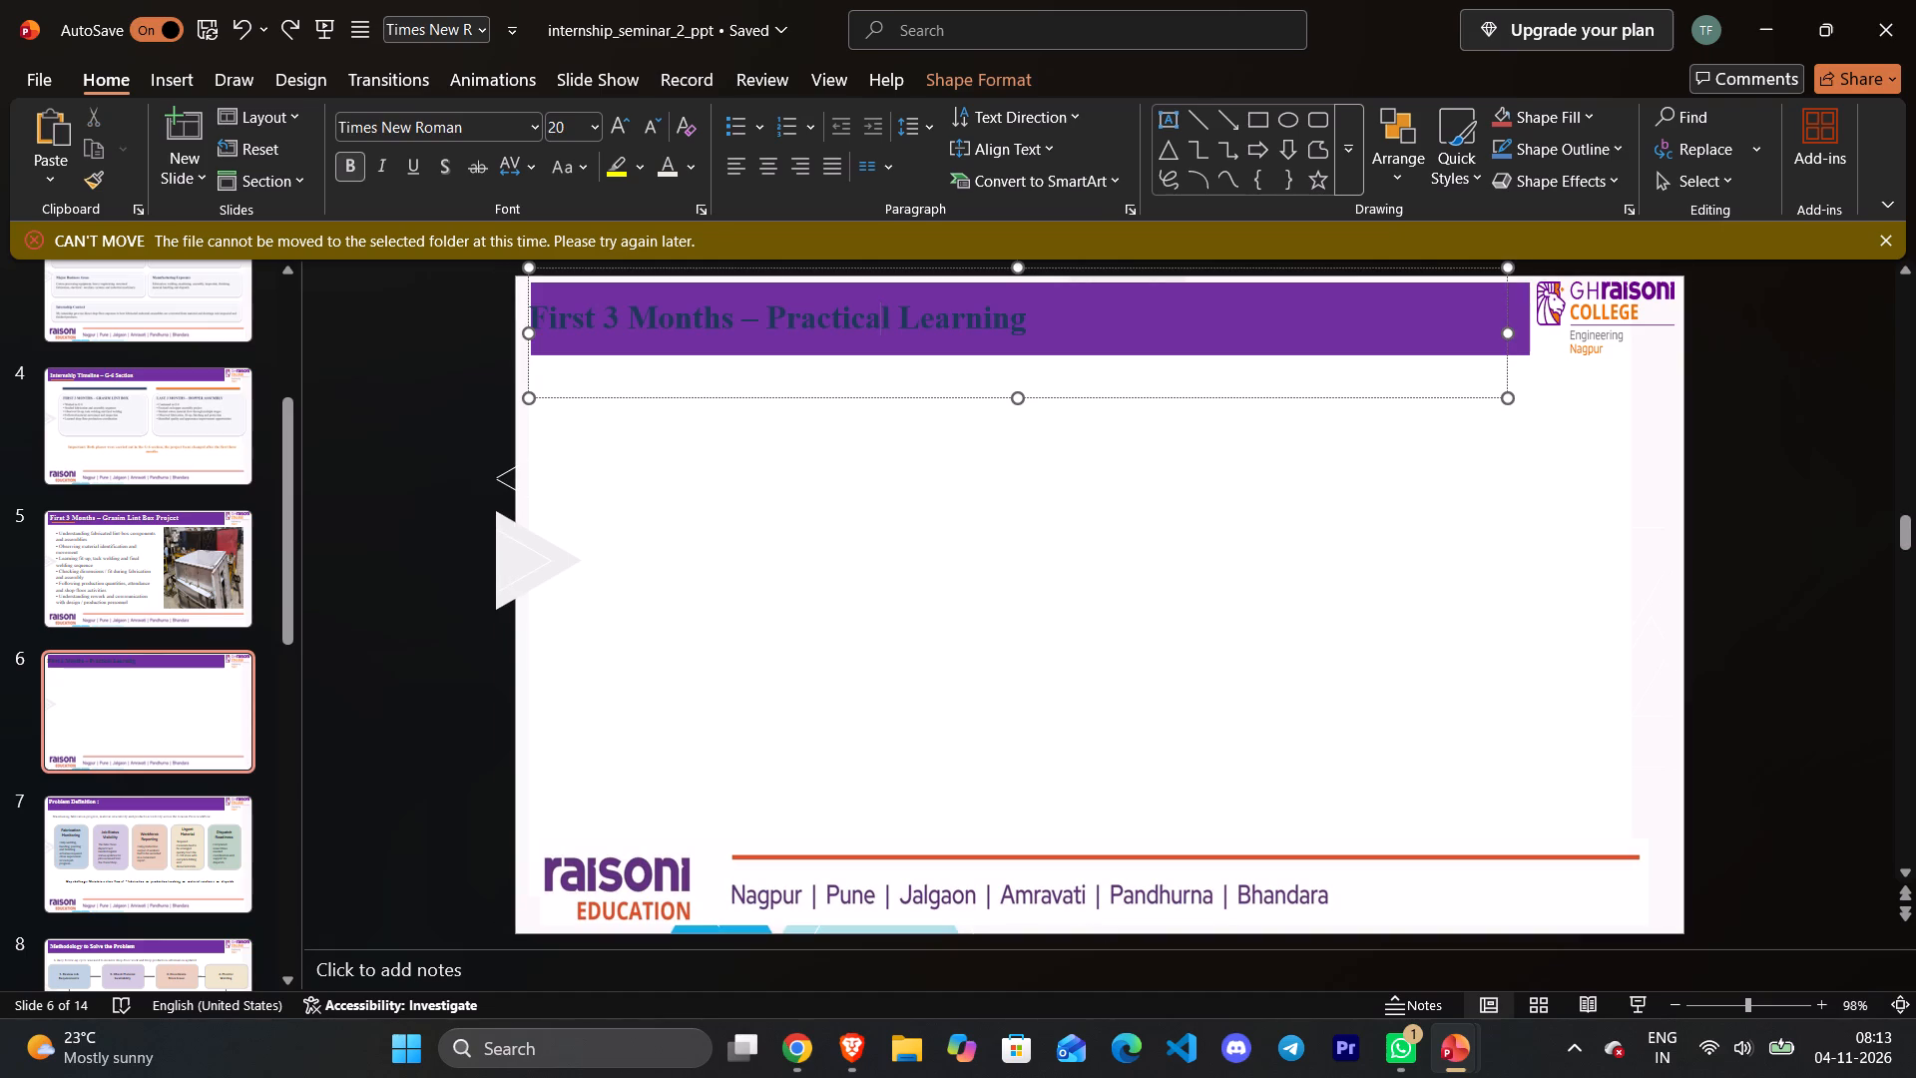
drag(527, 329, 546, 320)
click(828, 510)
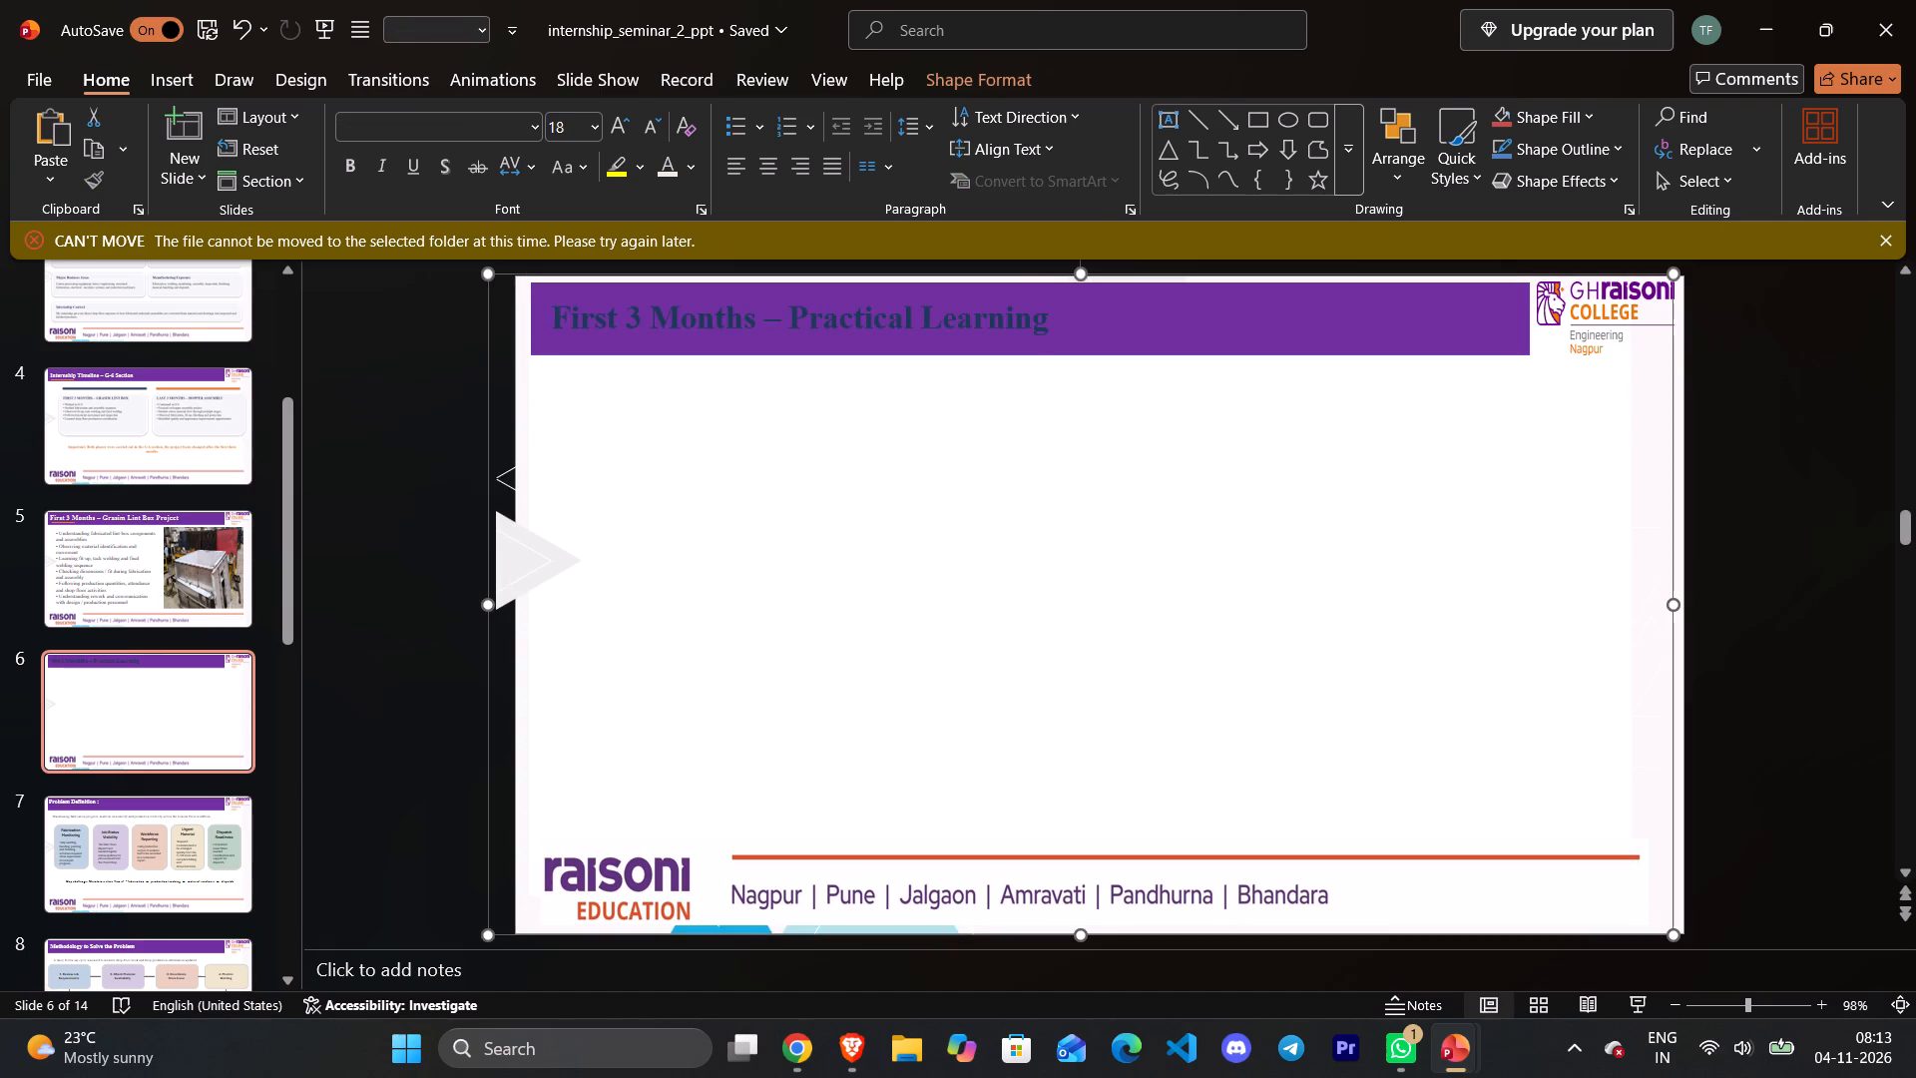
Change the font colour of the "First 3 Months – Practical Learning" title on slide 6 to white.
click(1050, 324)
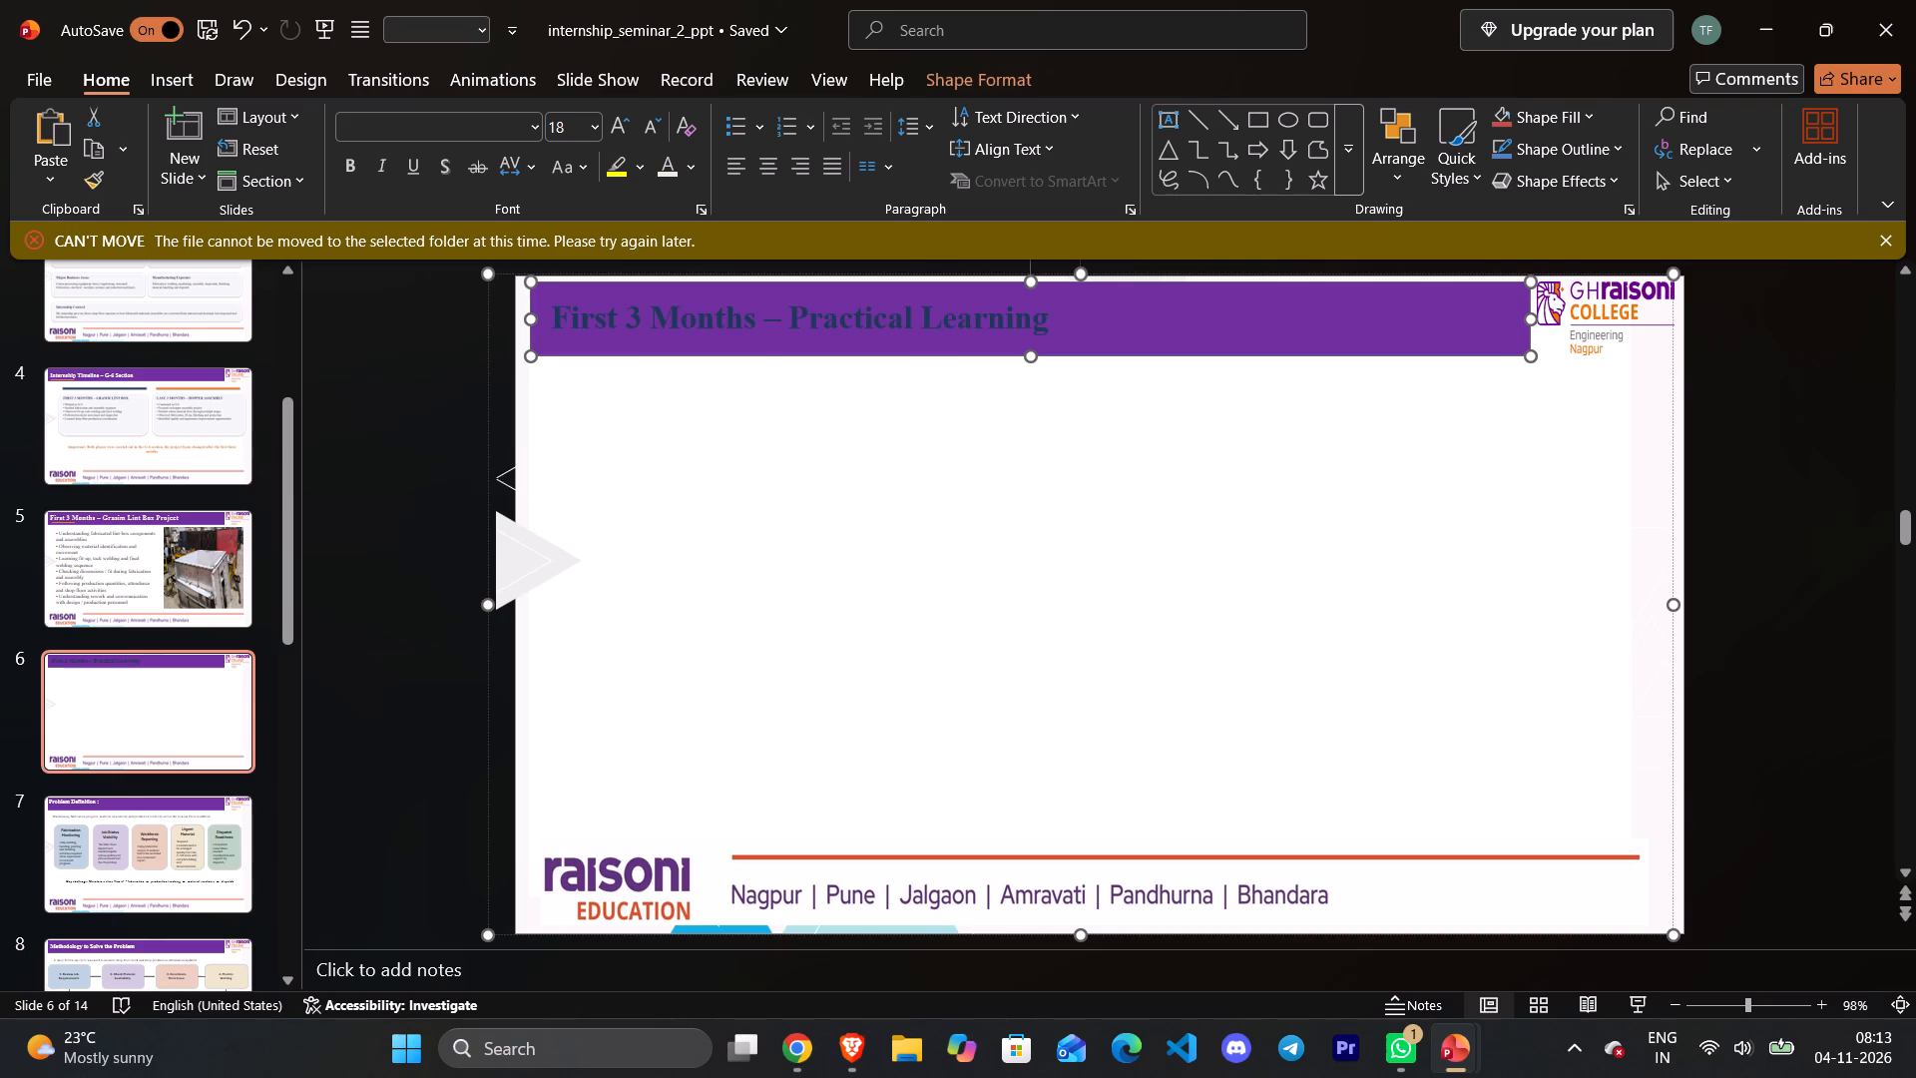
drag(1034, 324, 526, 279)
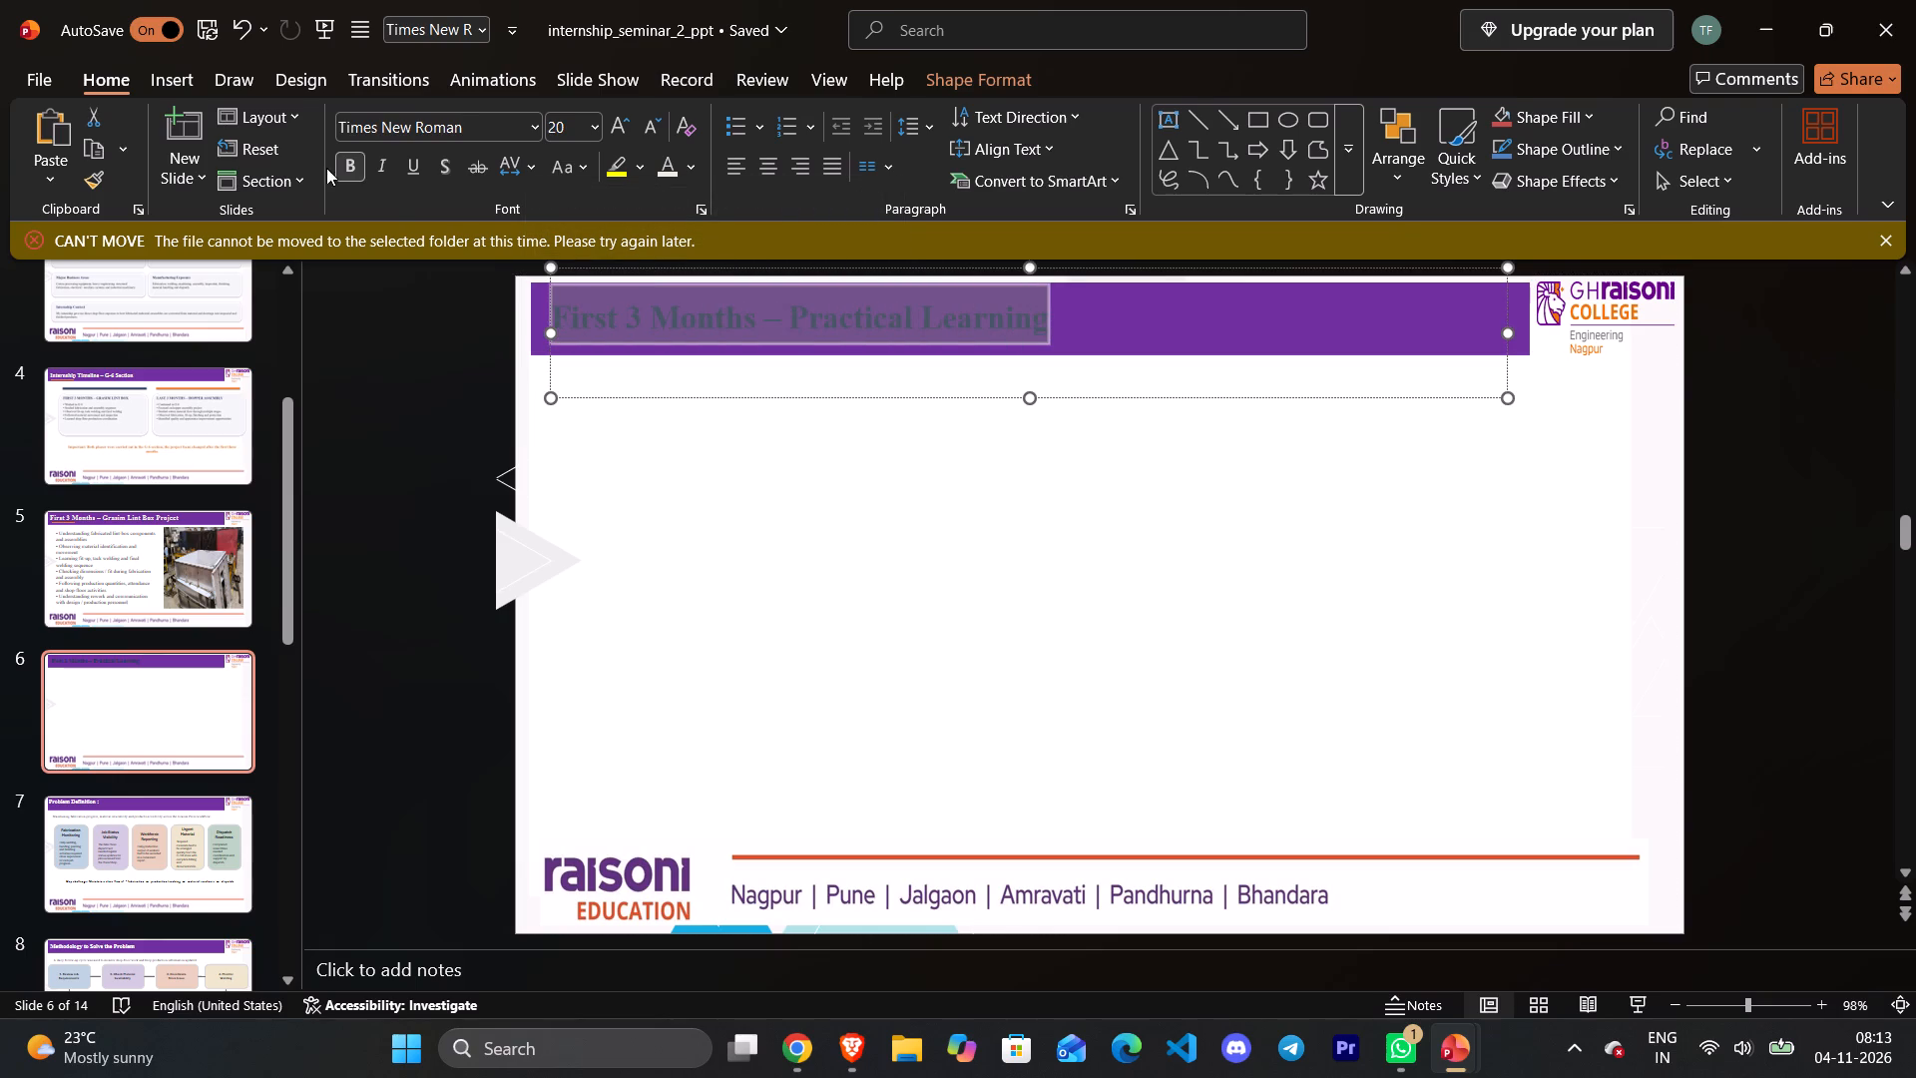
click(666, 175)
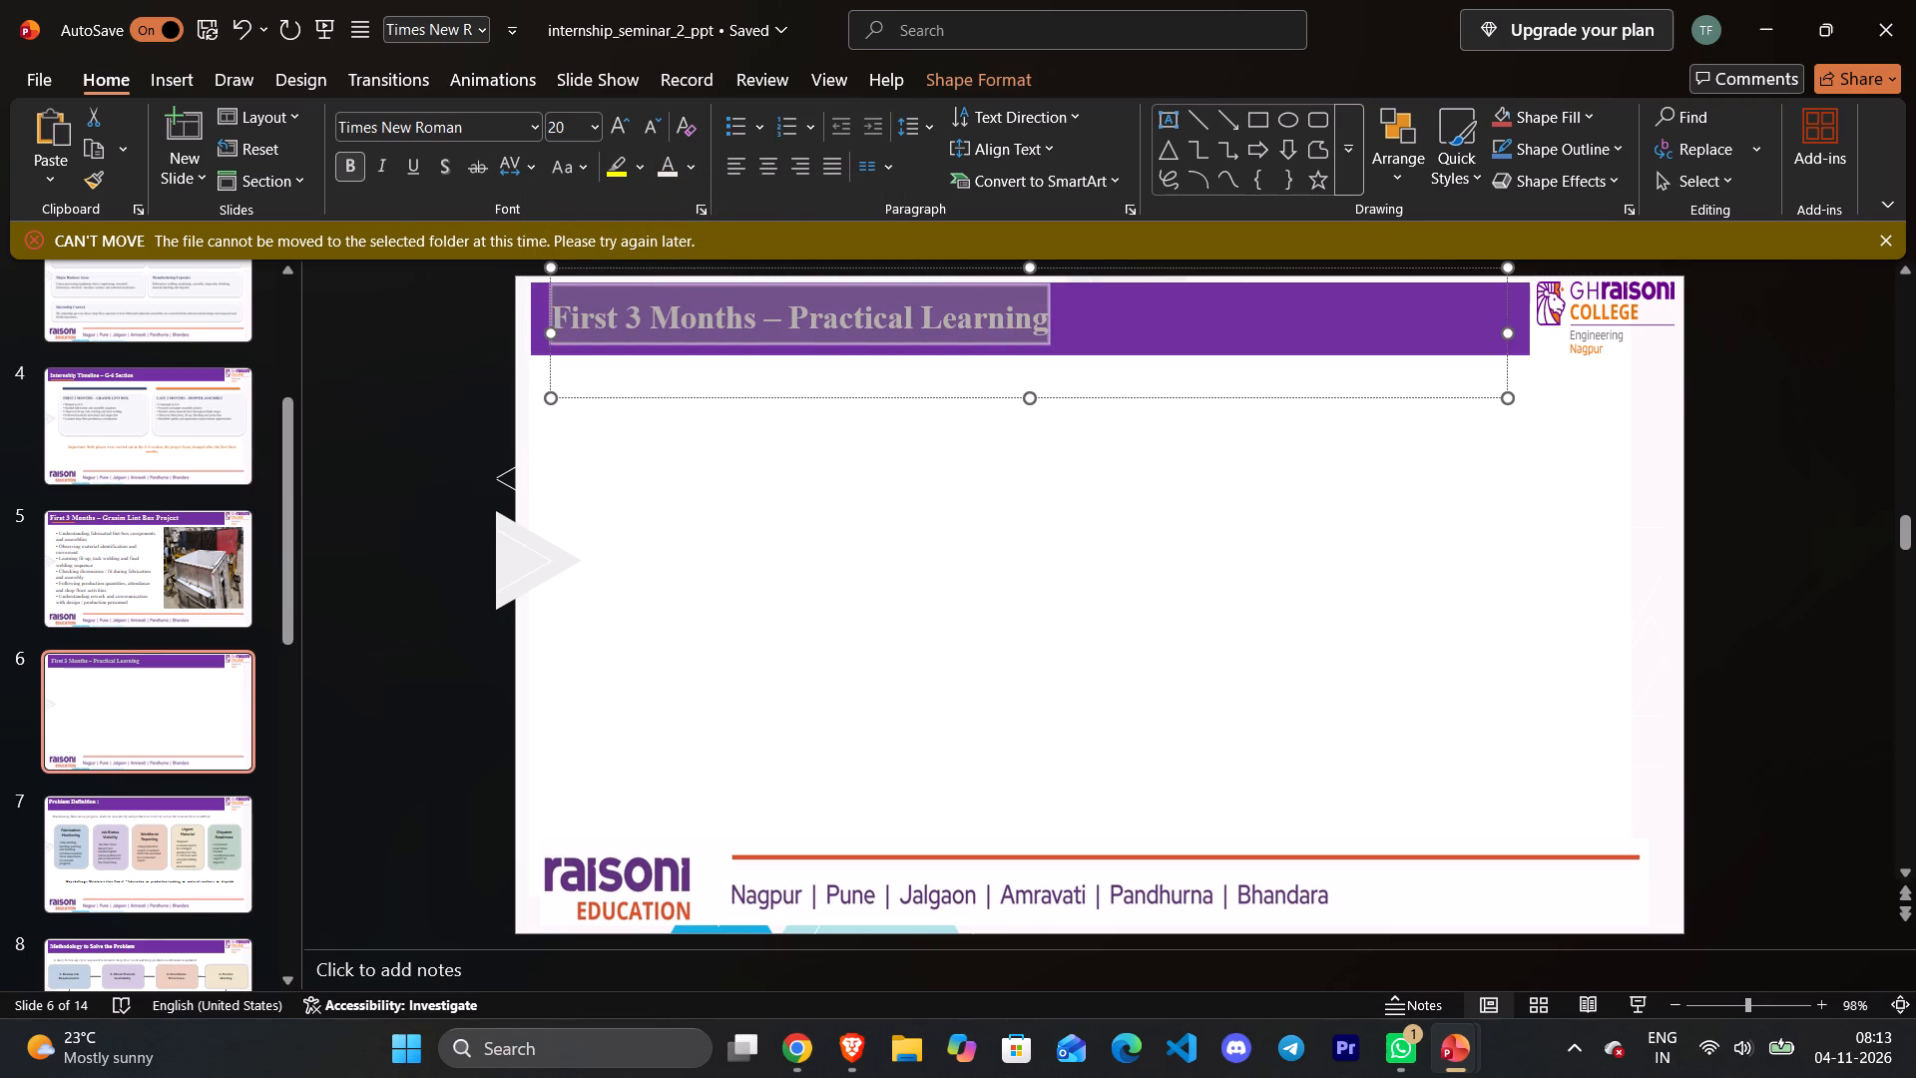
click(803, 594)
Cut the orange underline beneath the heading area on slide 6 of Internship_Progress_Seminar, and return to internship_seminar_2_ppt.
click(1457, 1073)
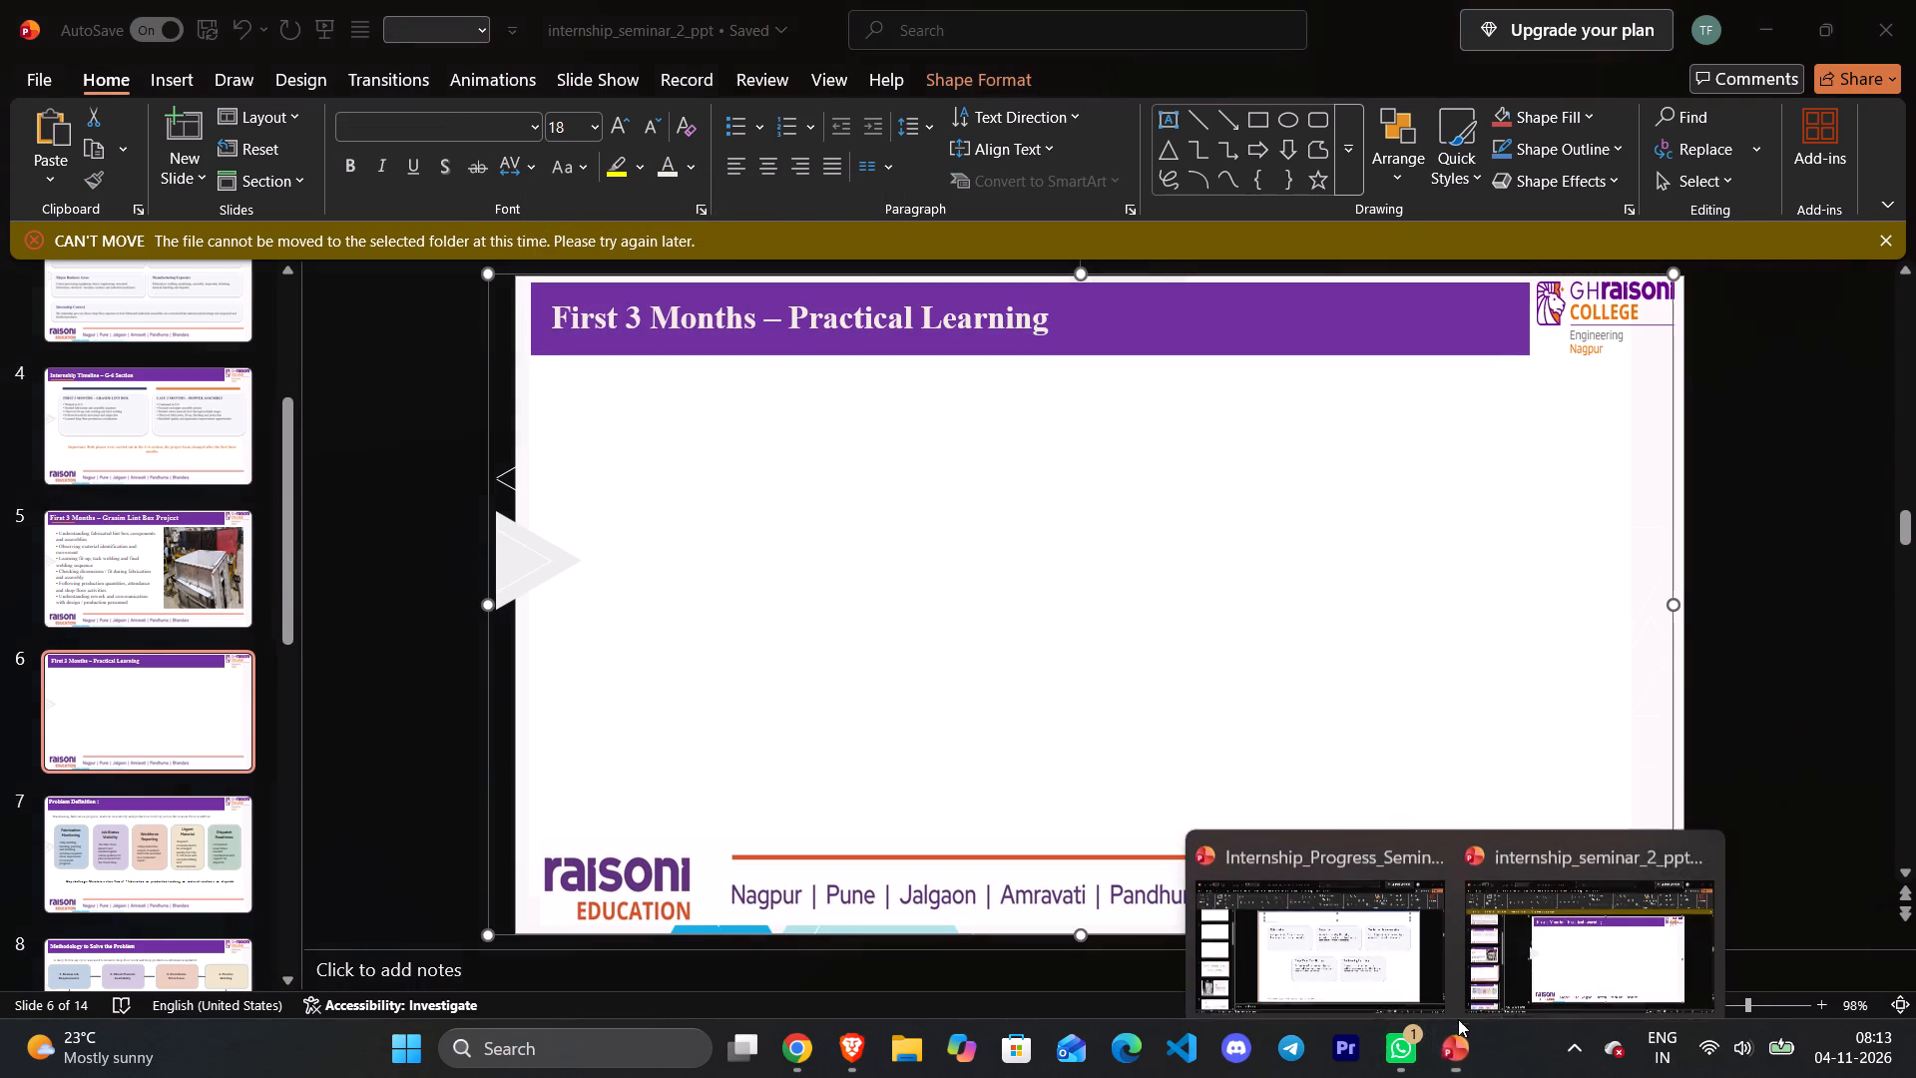
click(1377, 924)
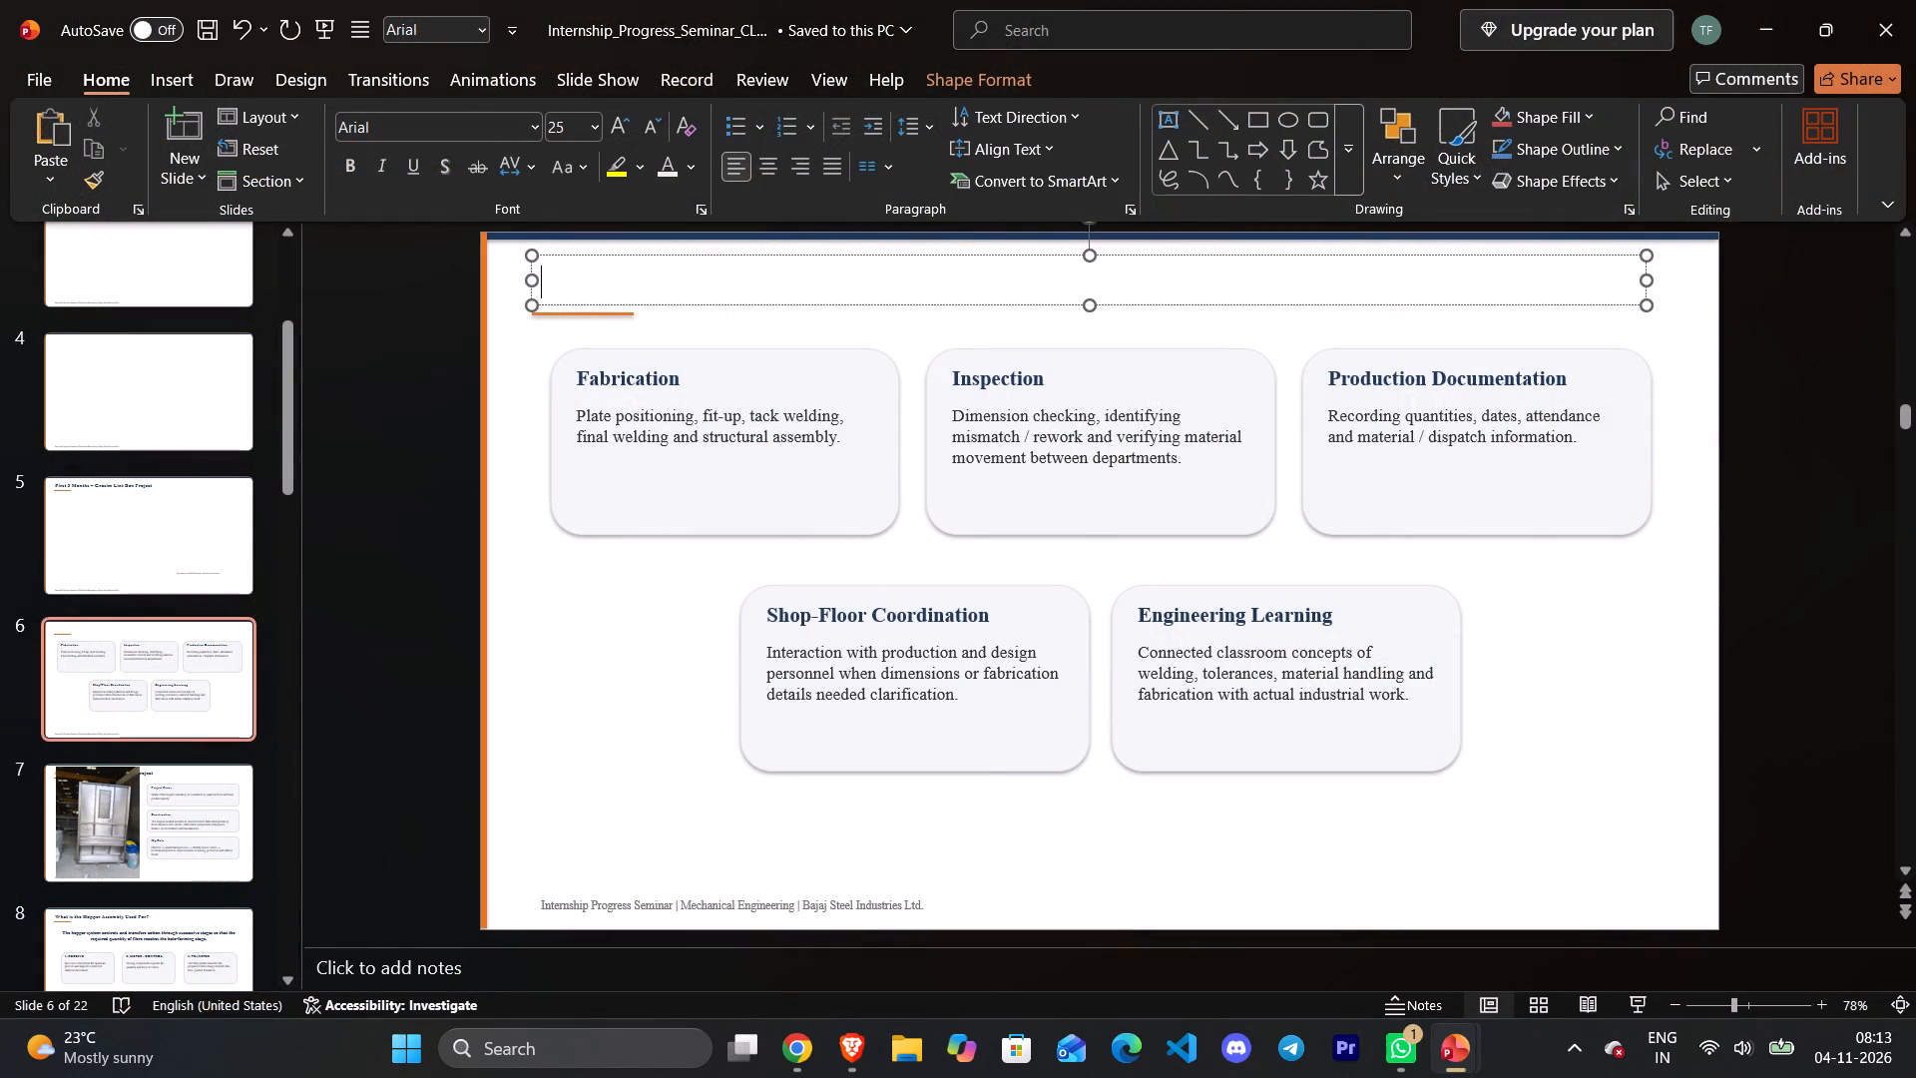
click(580, 323)
key(ctrl+x)
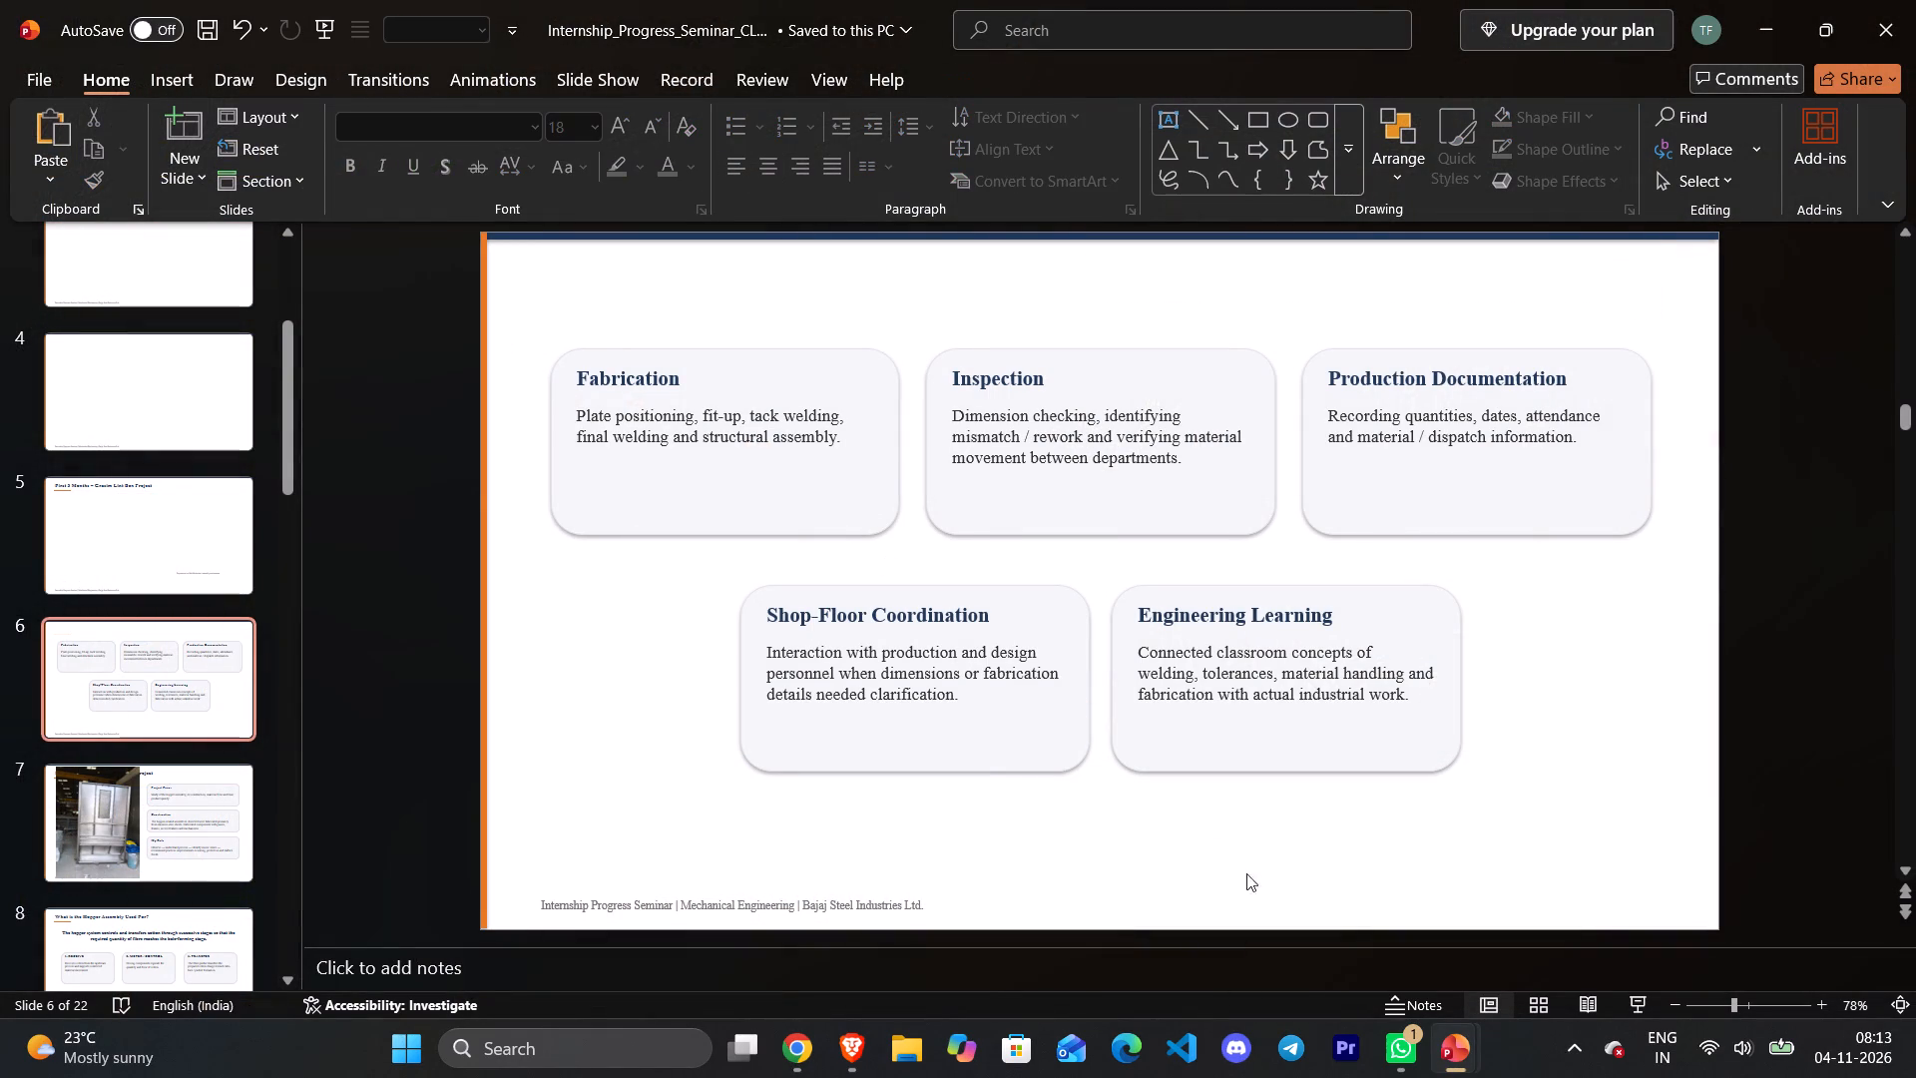
click(1533, 954)
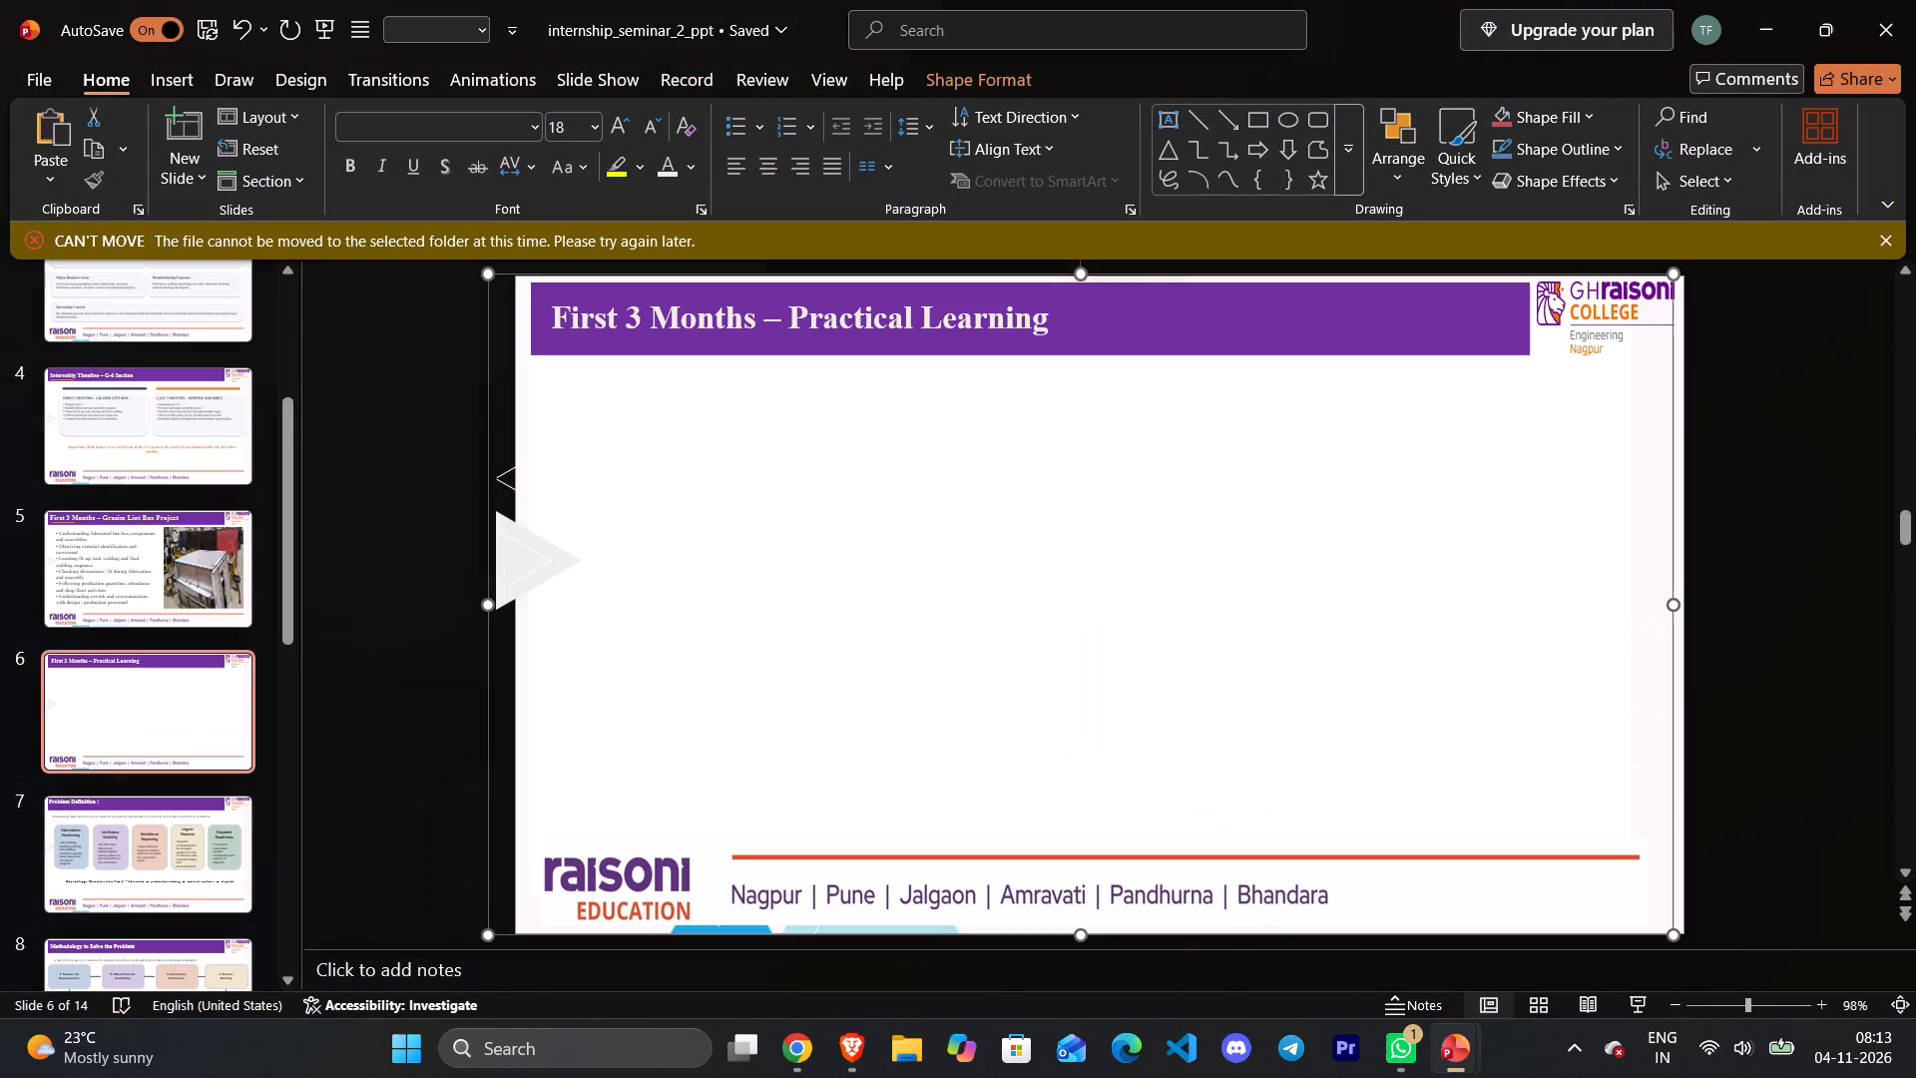
Paste the orange underline as a picture on slide 6 and position it under the start of the title inside the purple banner.
right_click(578, 399)
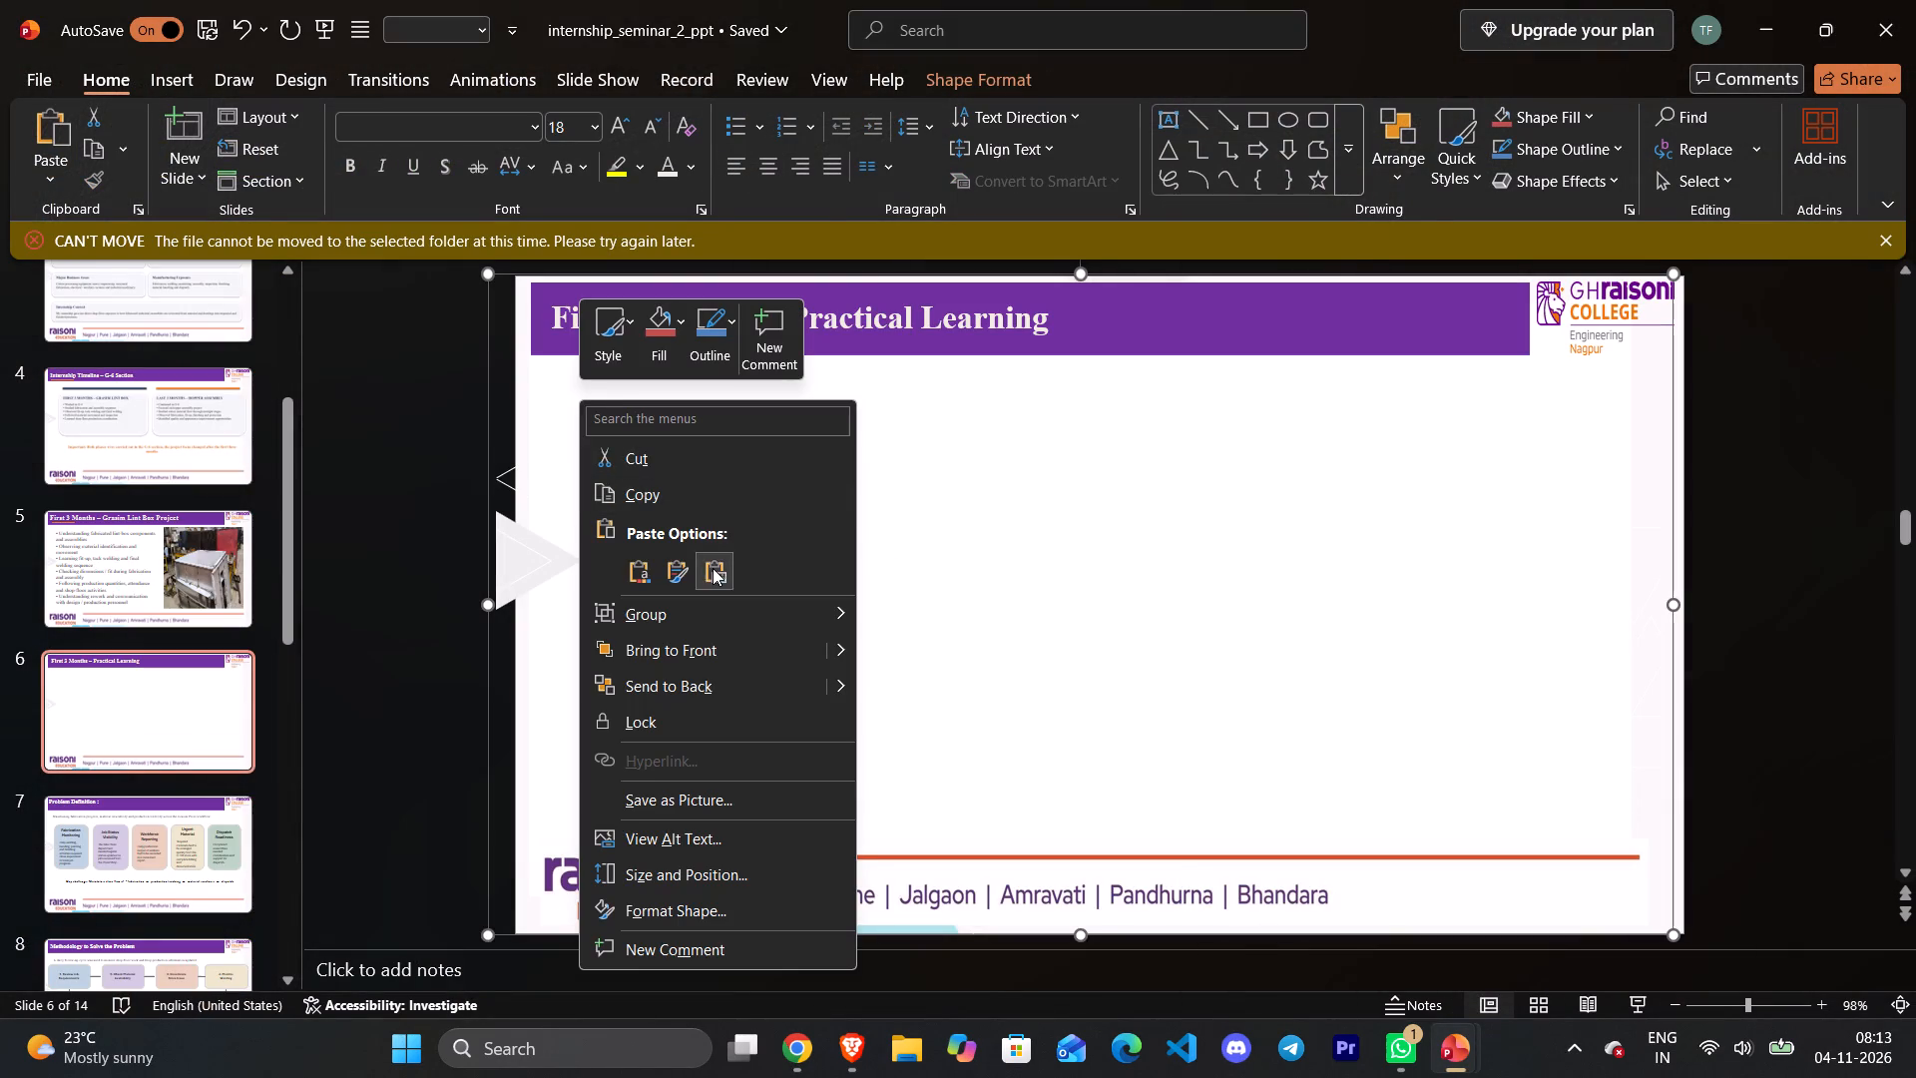
click(713, 568)
drag(1079, 607, 661, 400)
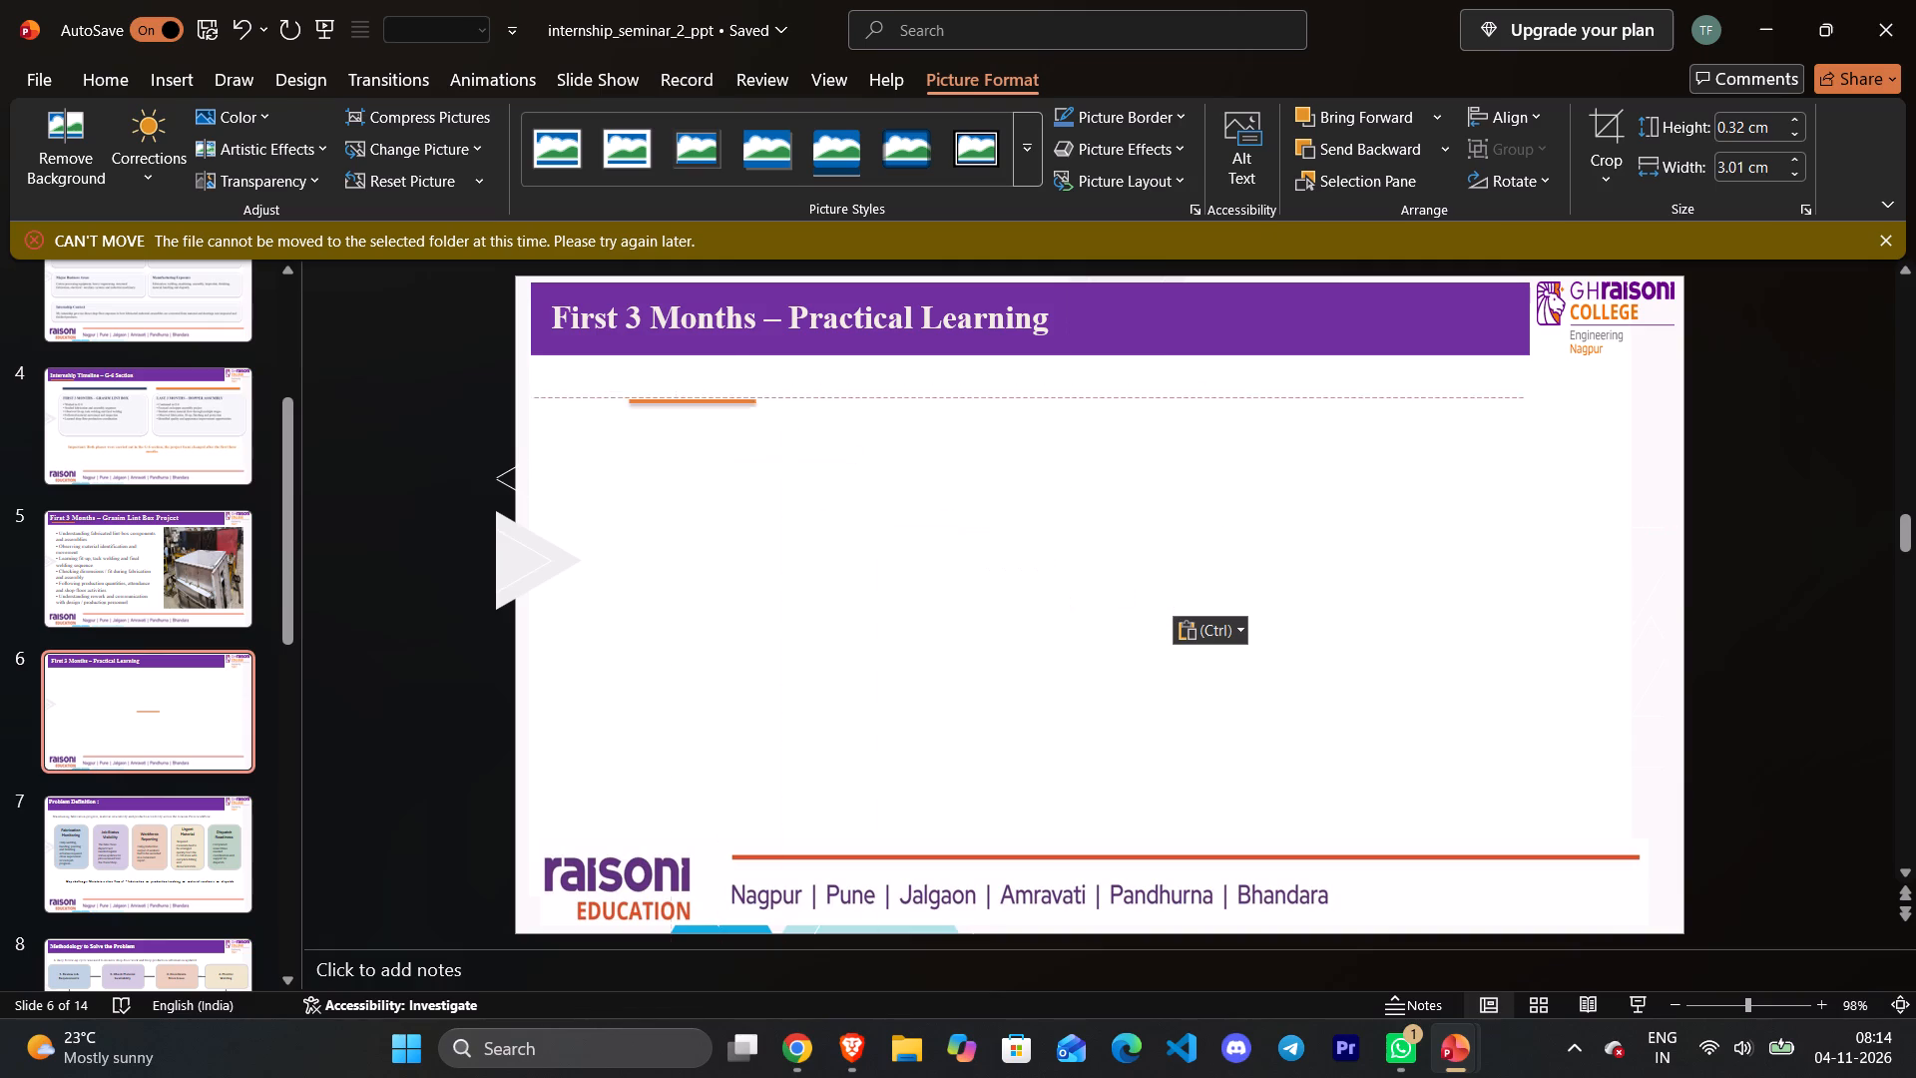
drag(661, 400, 578, 348)
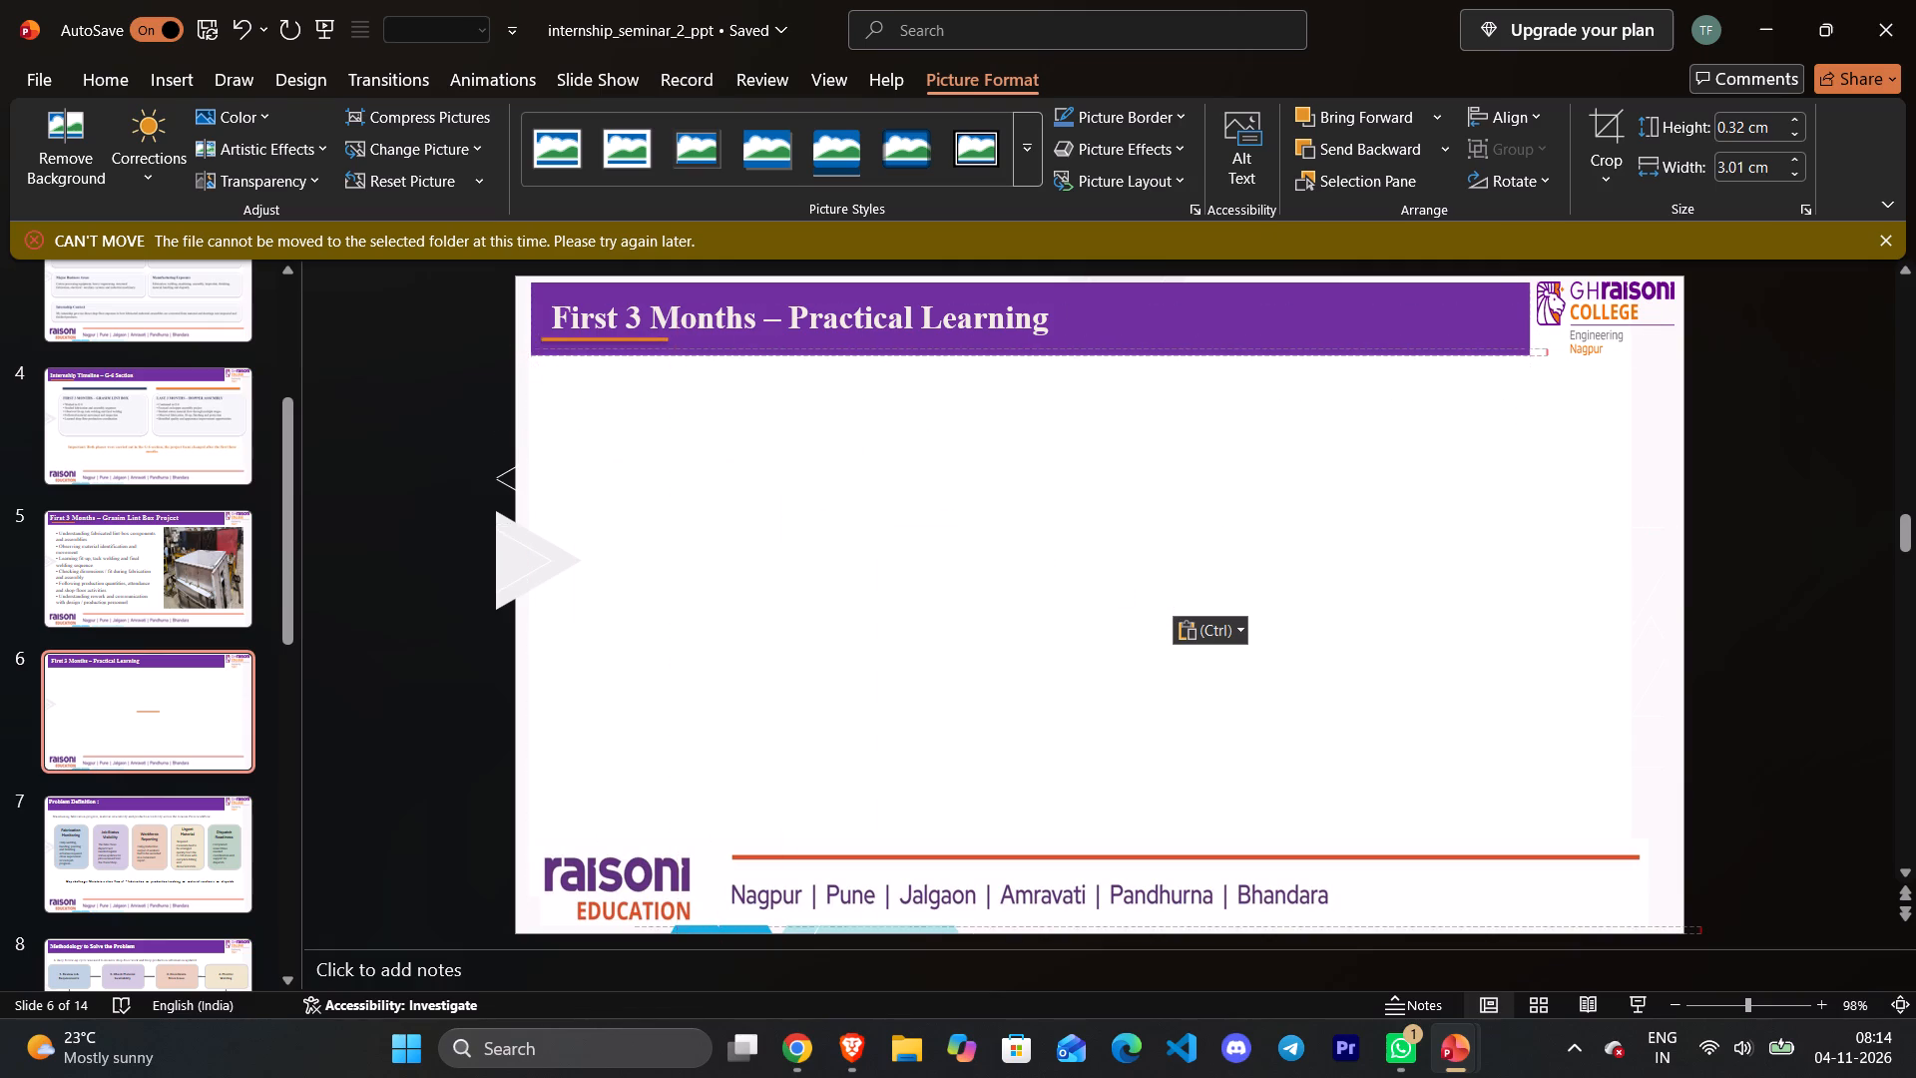
drag(578, 348, 588, 346)
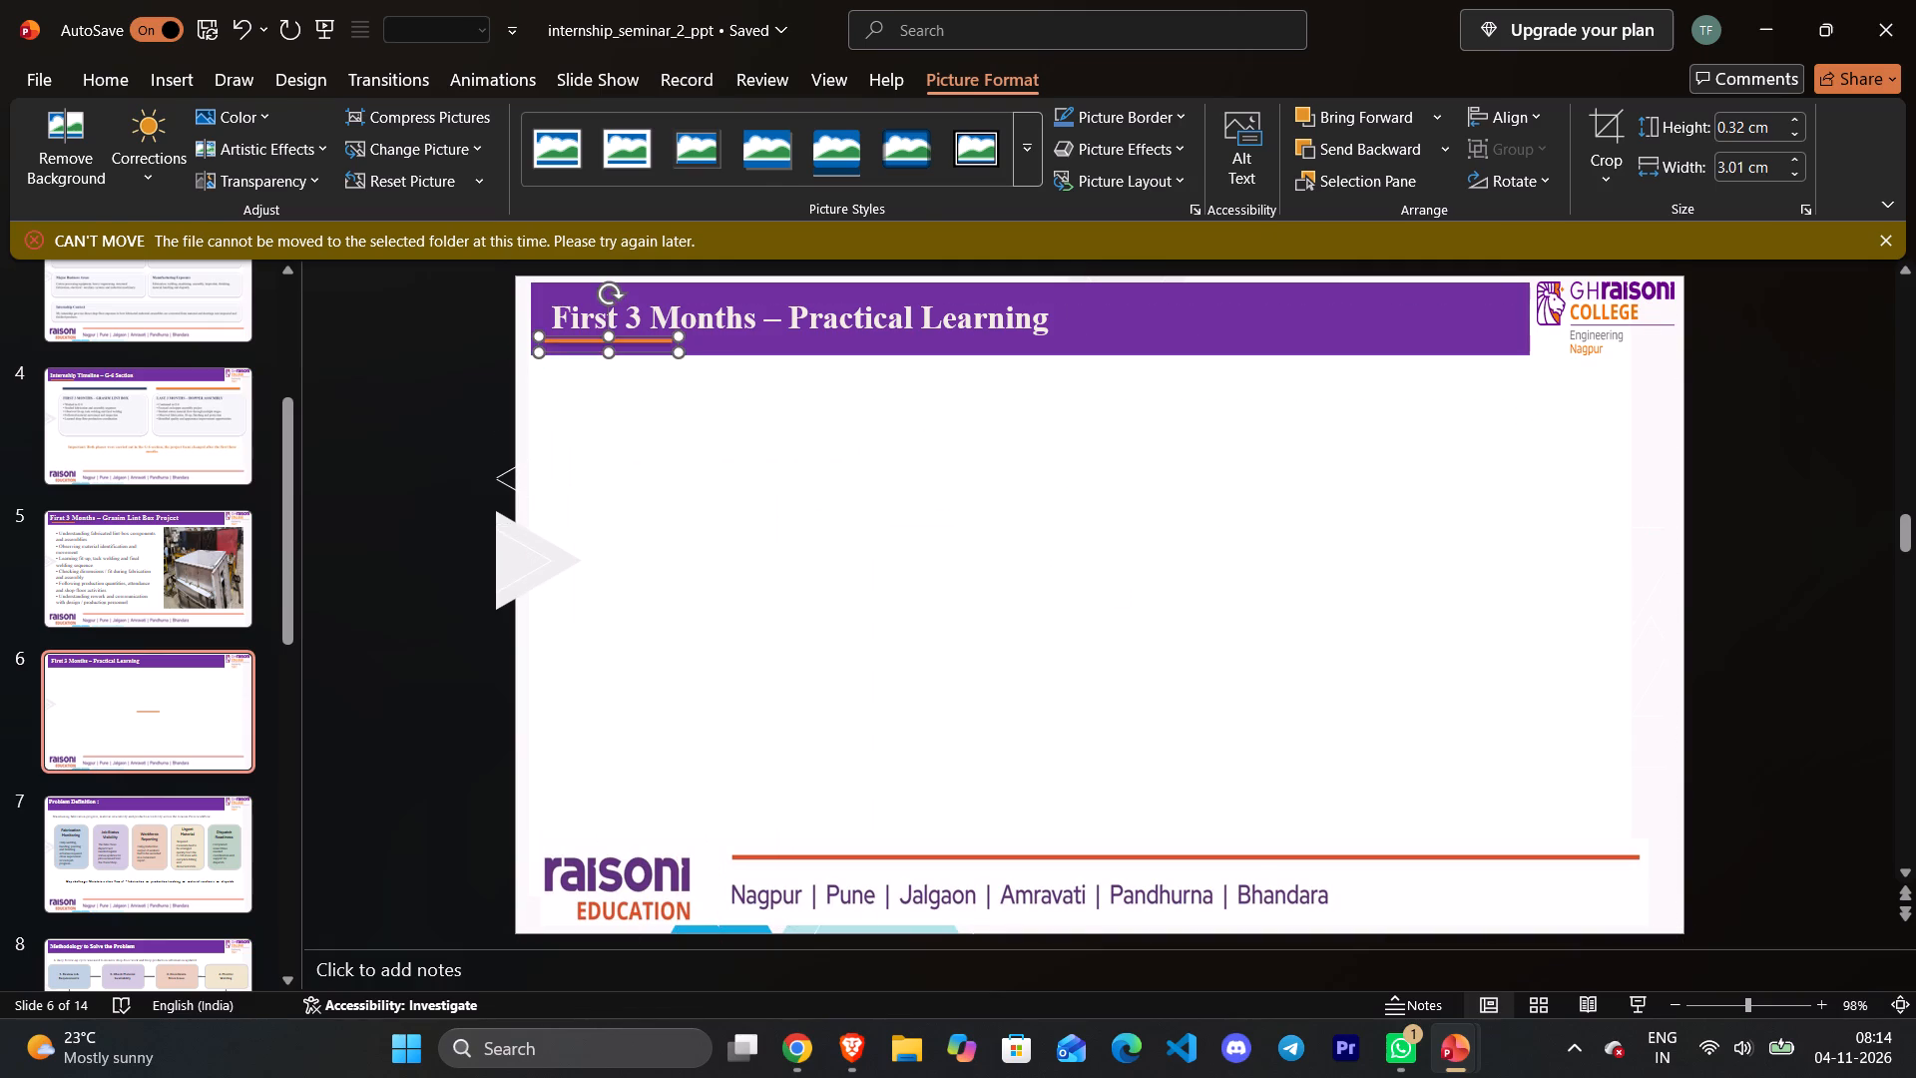
click(744, 491)
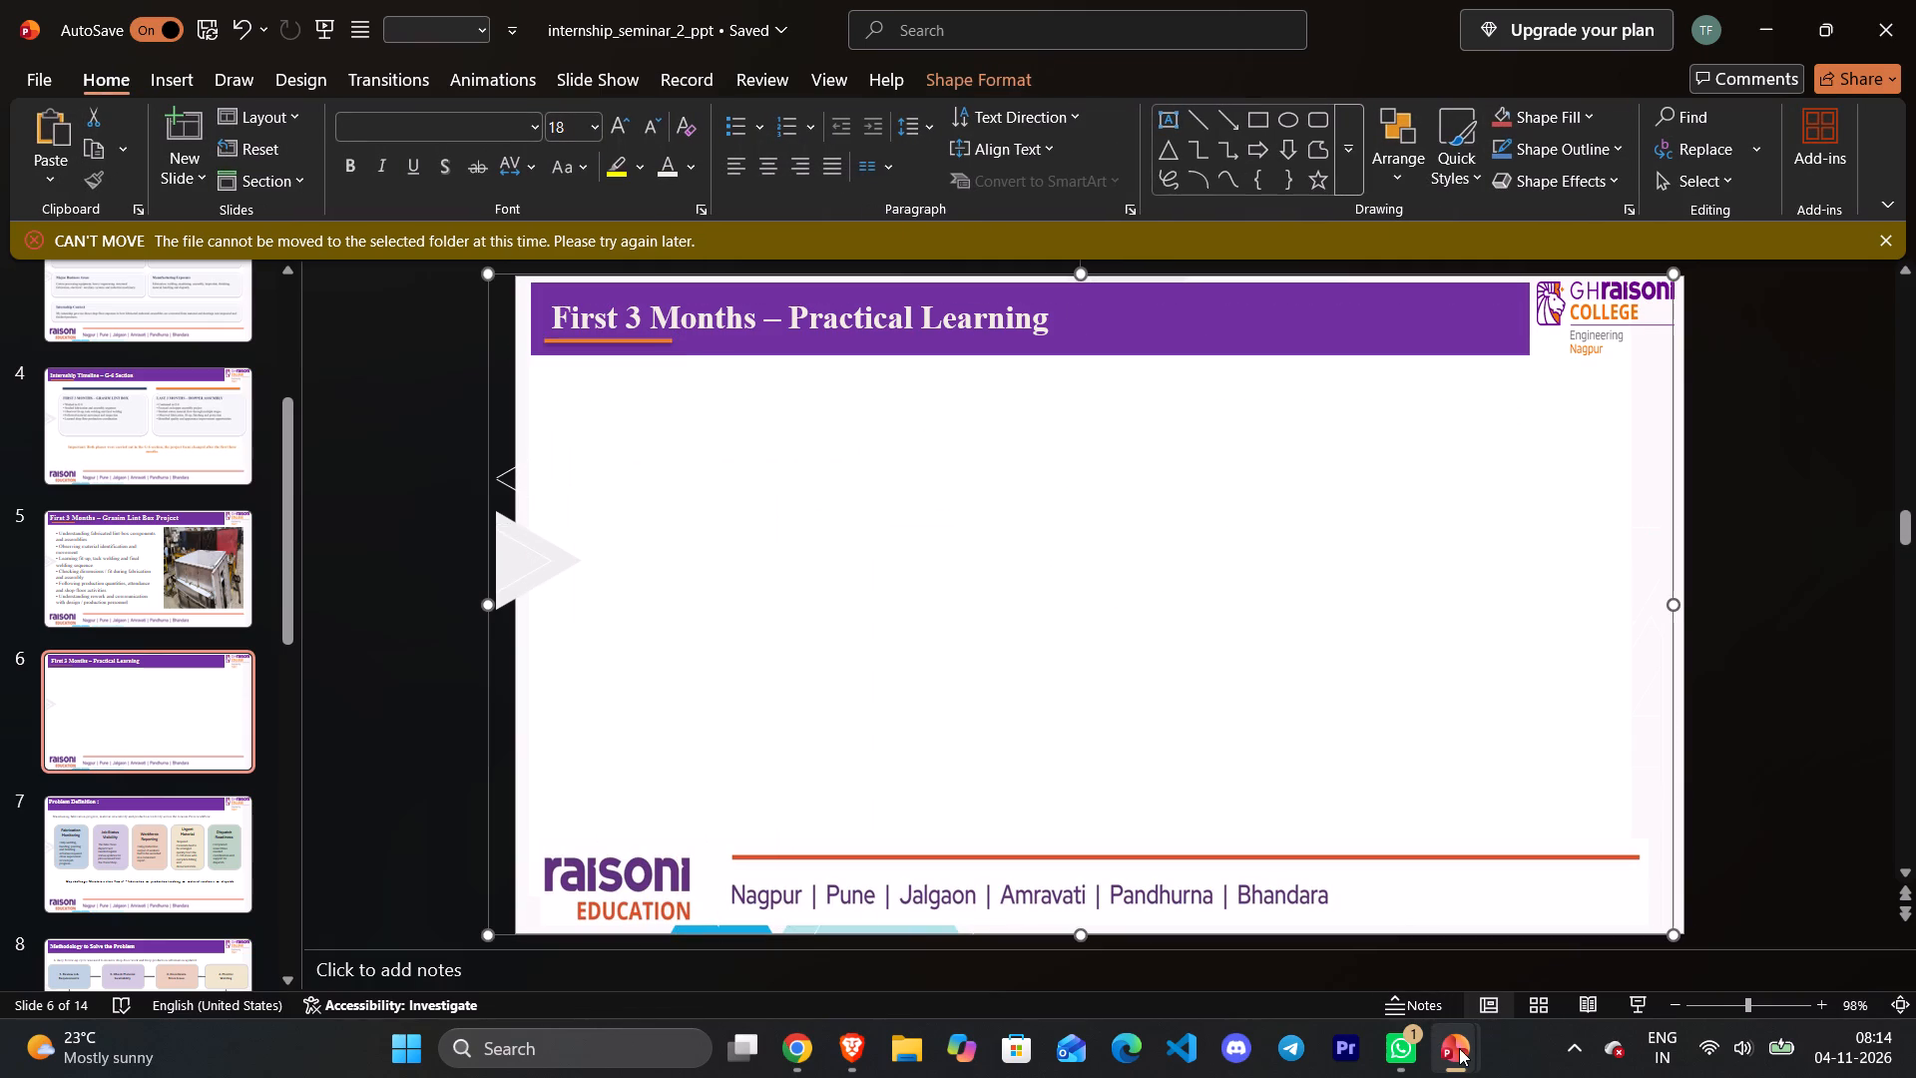
Cut all five cards, Fabrication through Engineering Learning, with their headings and text from slide 6 of Internship_Progress_Seminar.
click(1360, 963)
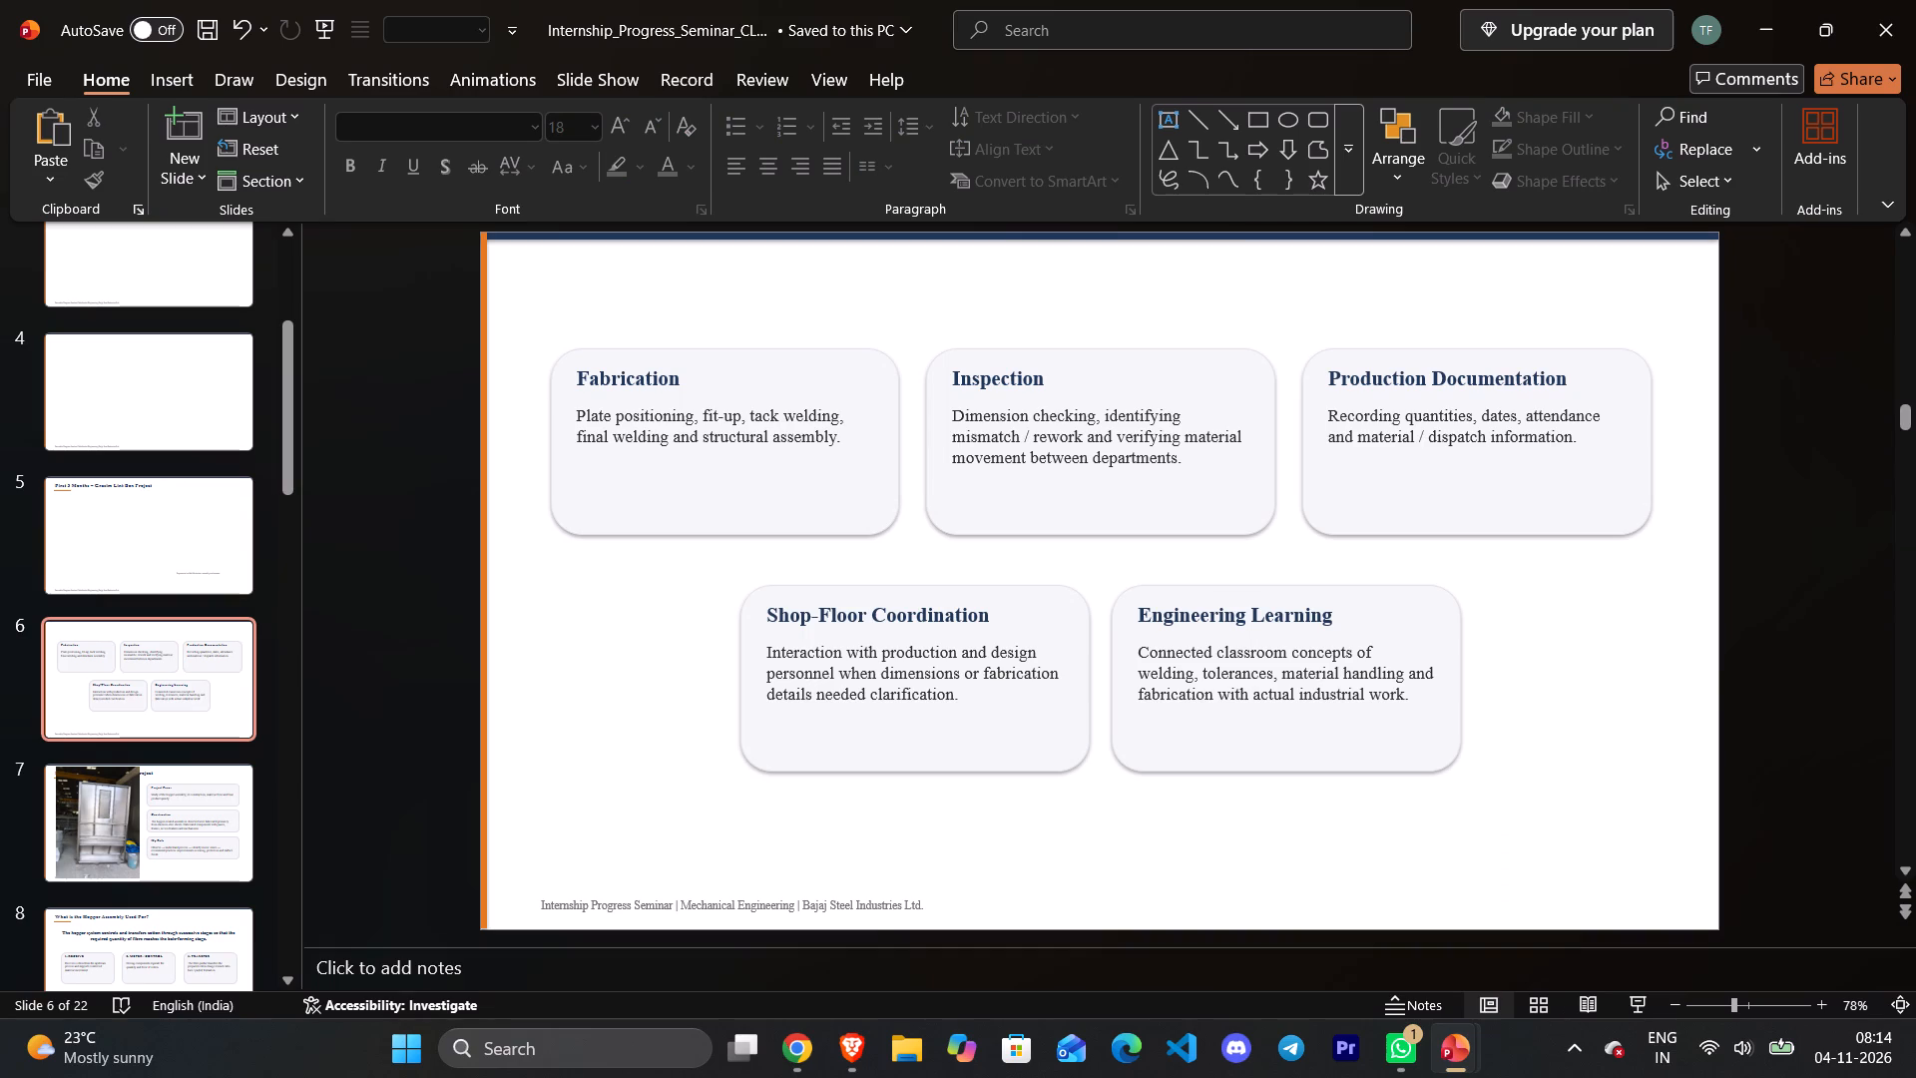
ctrl+click(725, 469)
ctrl+click(708, 423)
ctrl+click(624, 370)
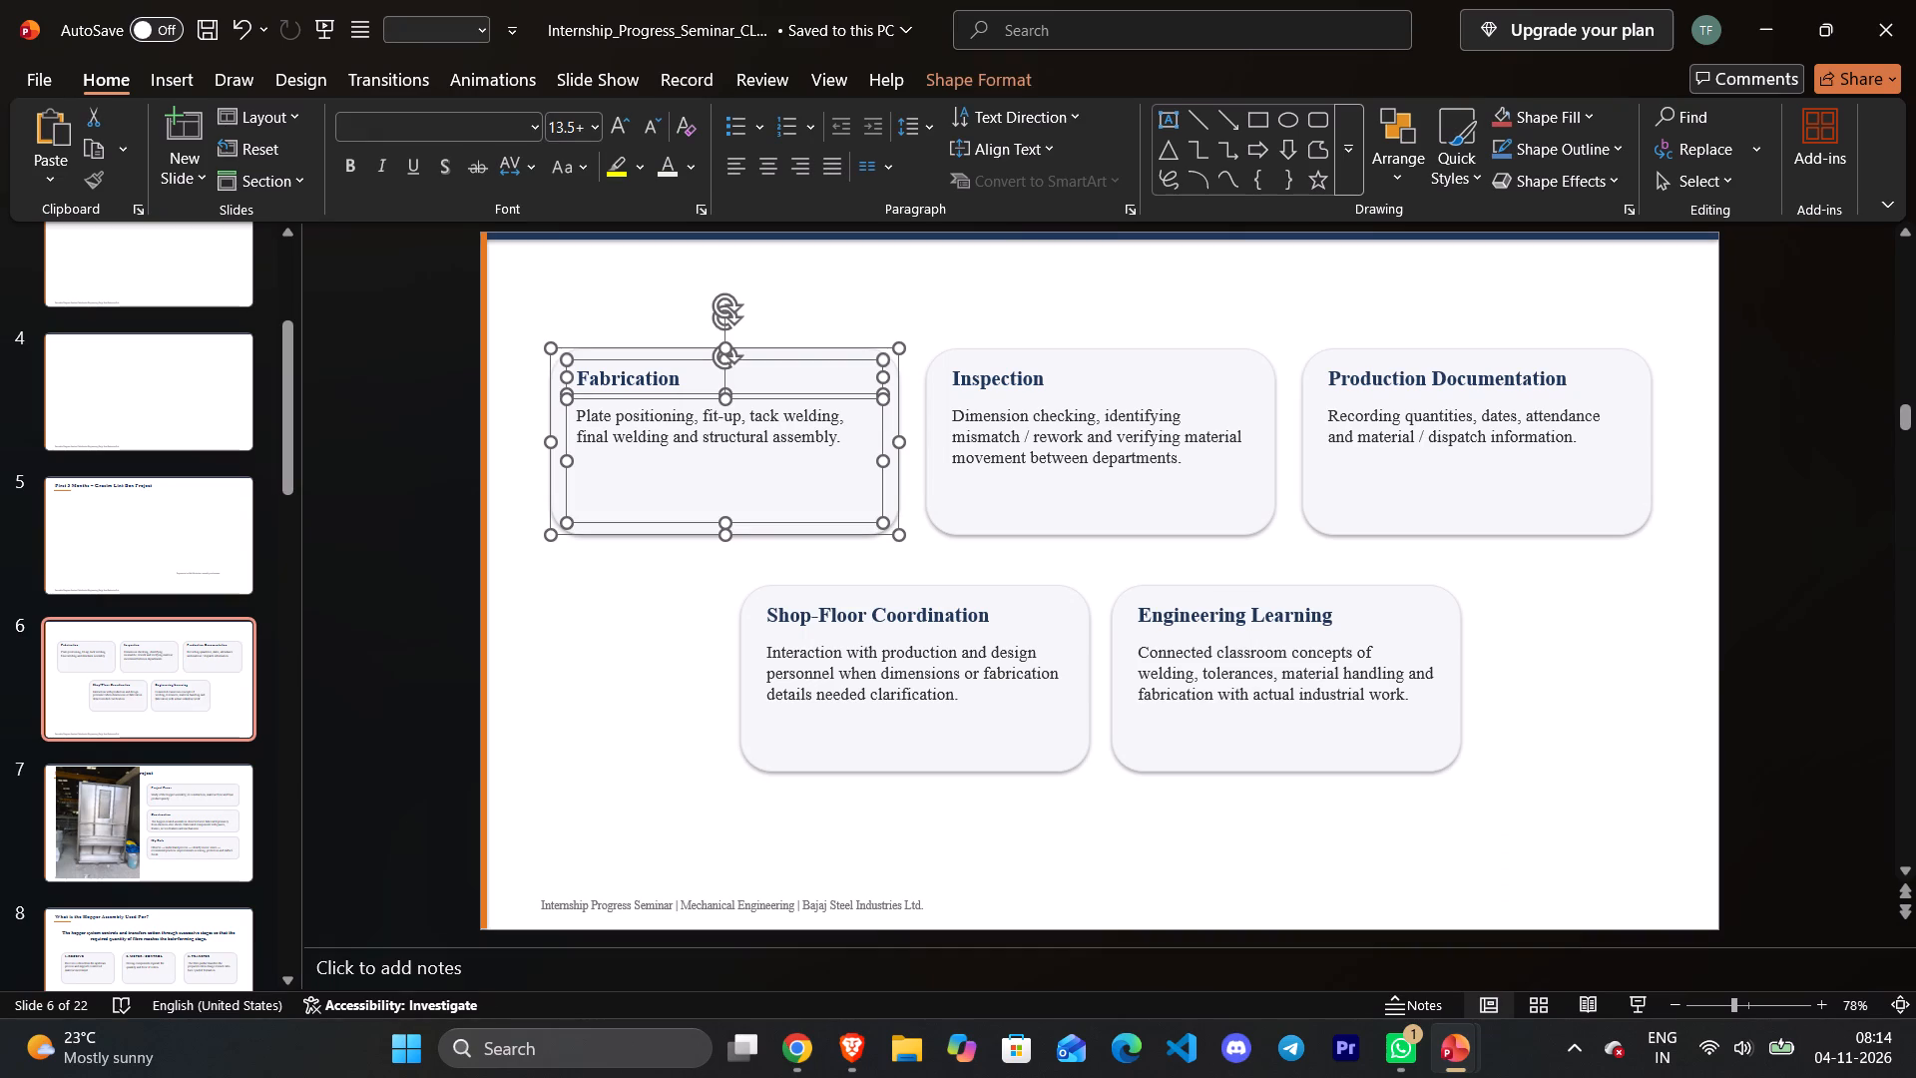
ctrl+click(986, 381)
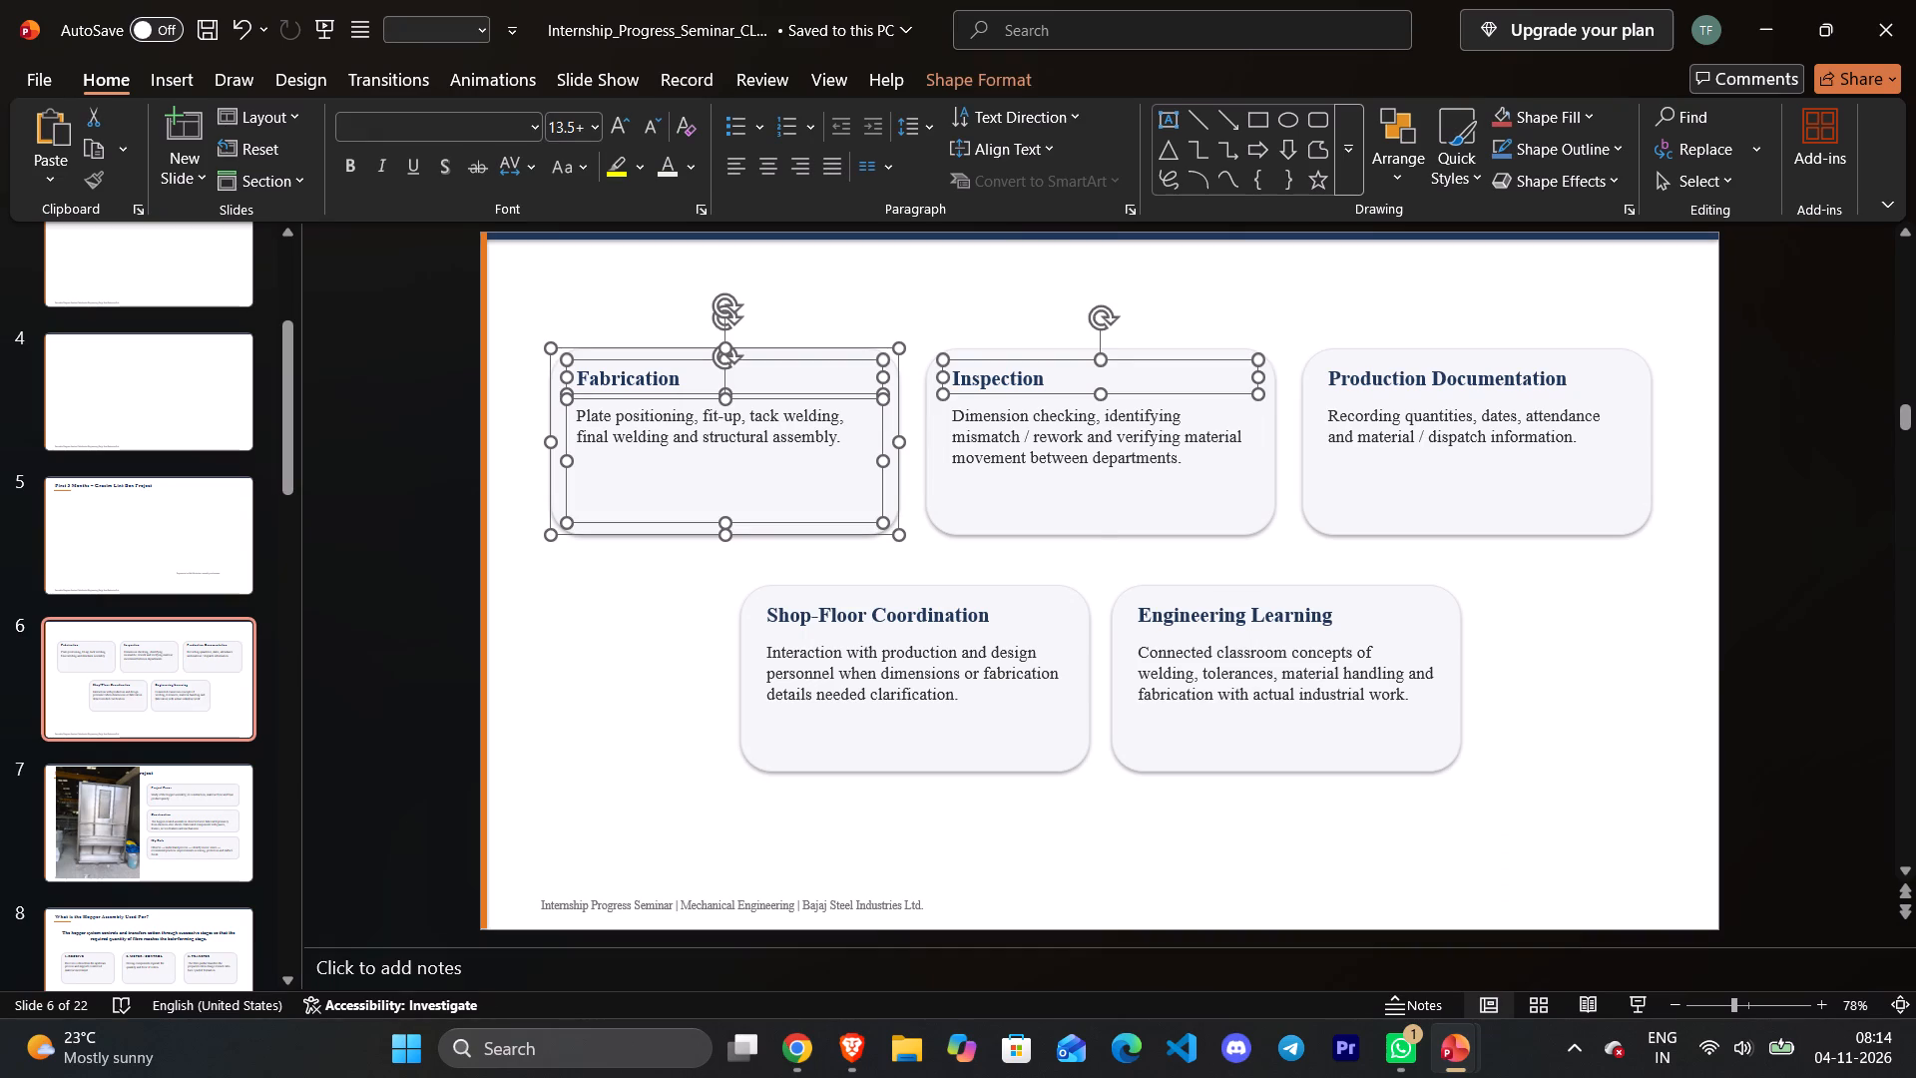
ctrl+click(1049, 436)
ctrl+click(1052, 526)
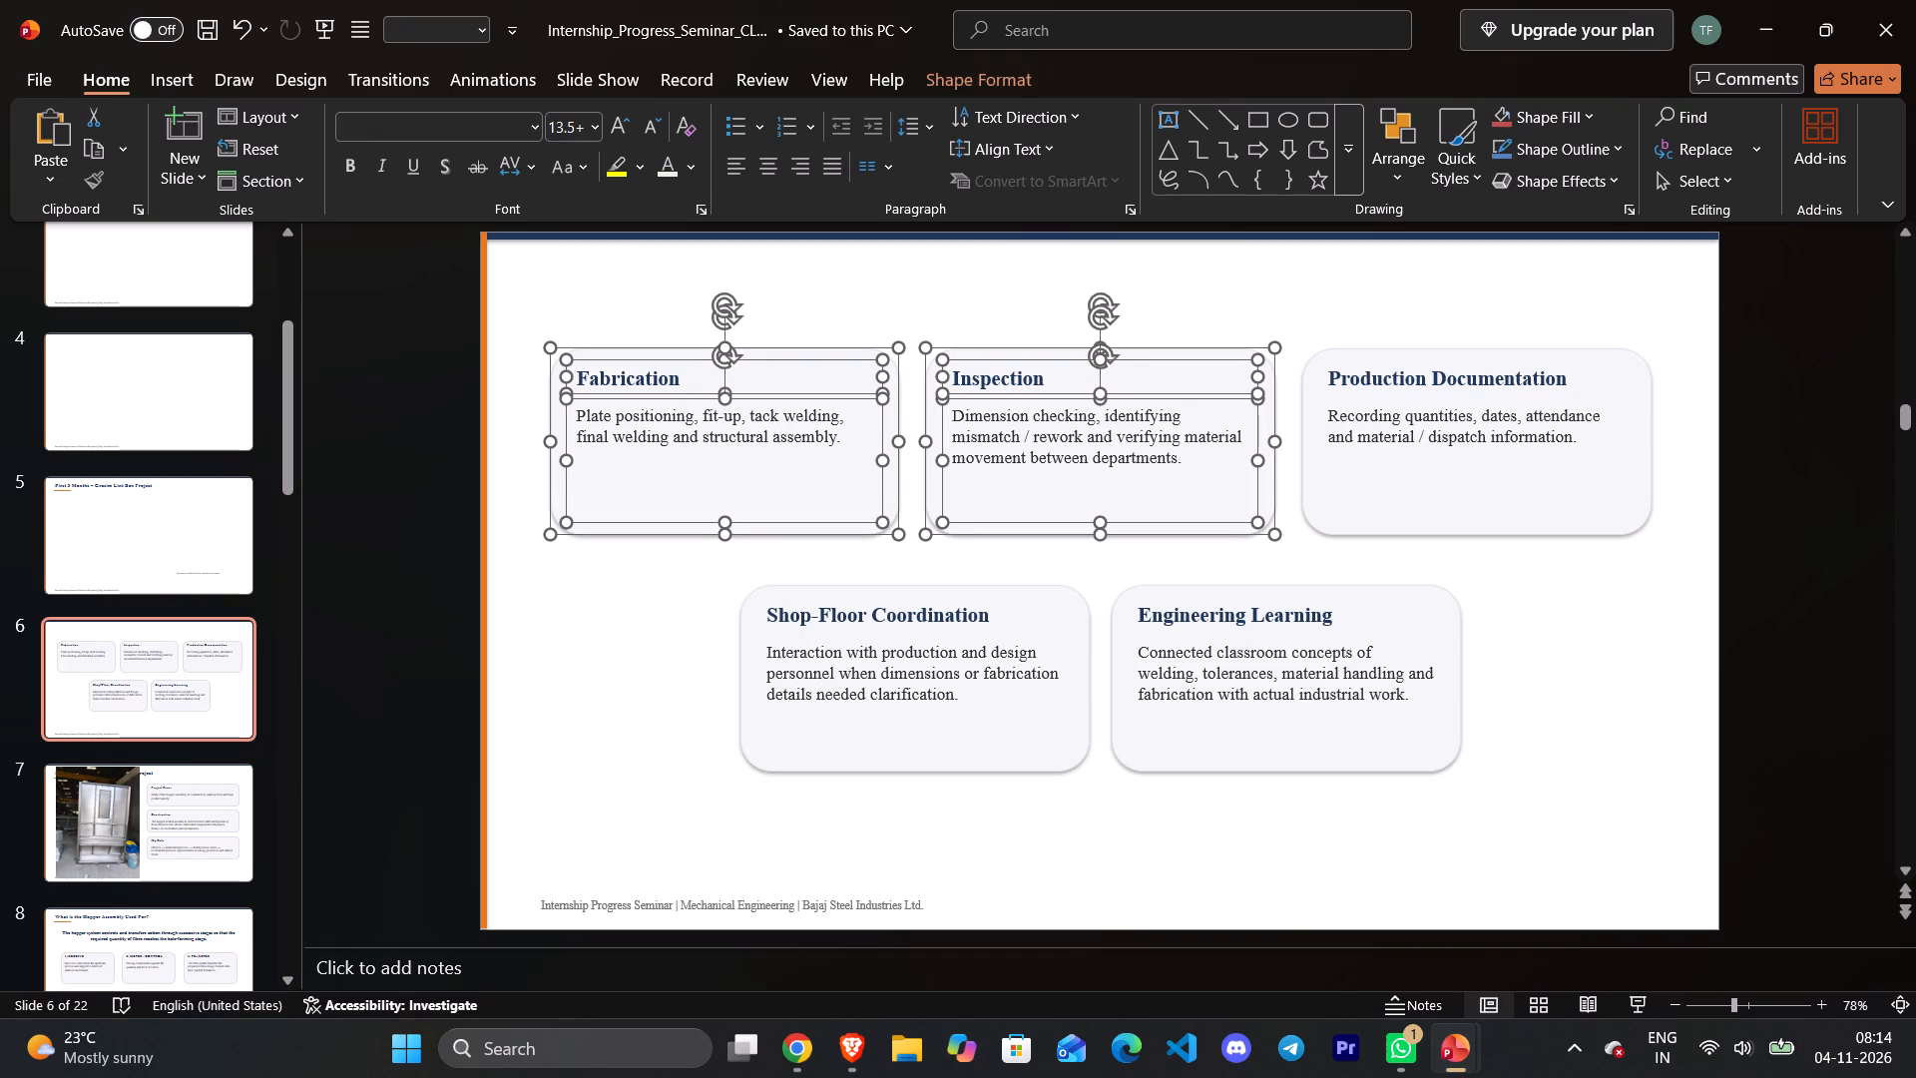
ctrl+click(1388, 383)
ctrl+click(1375, 418)
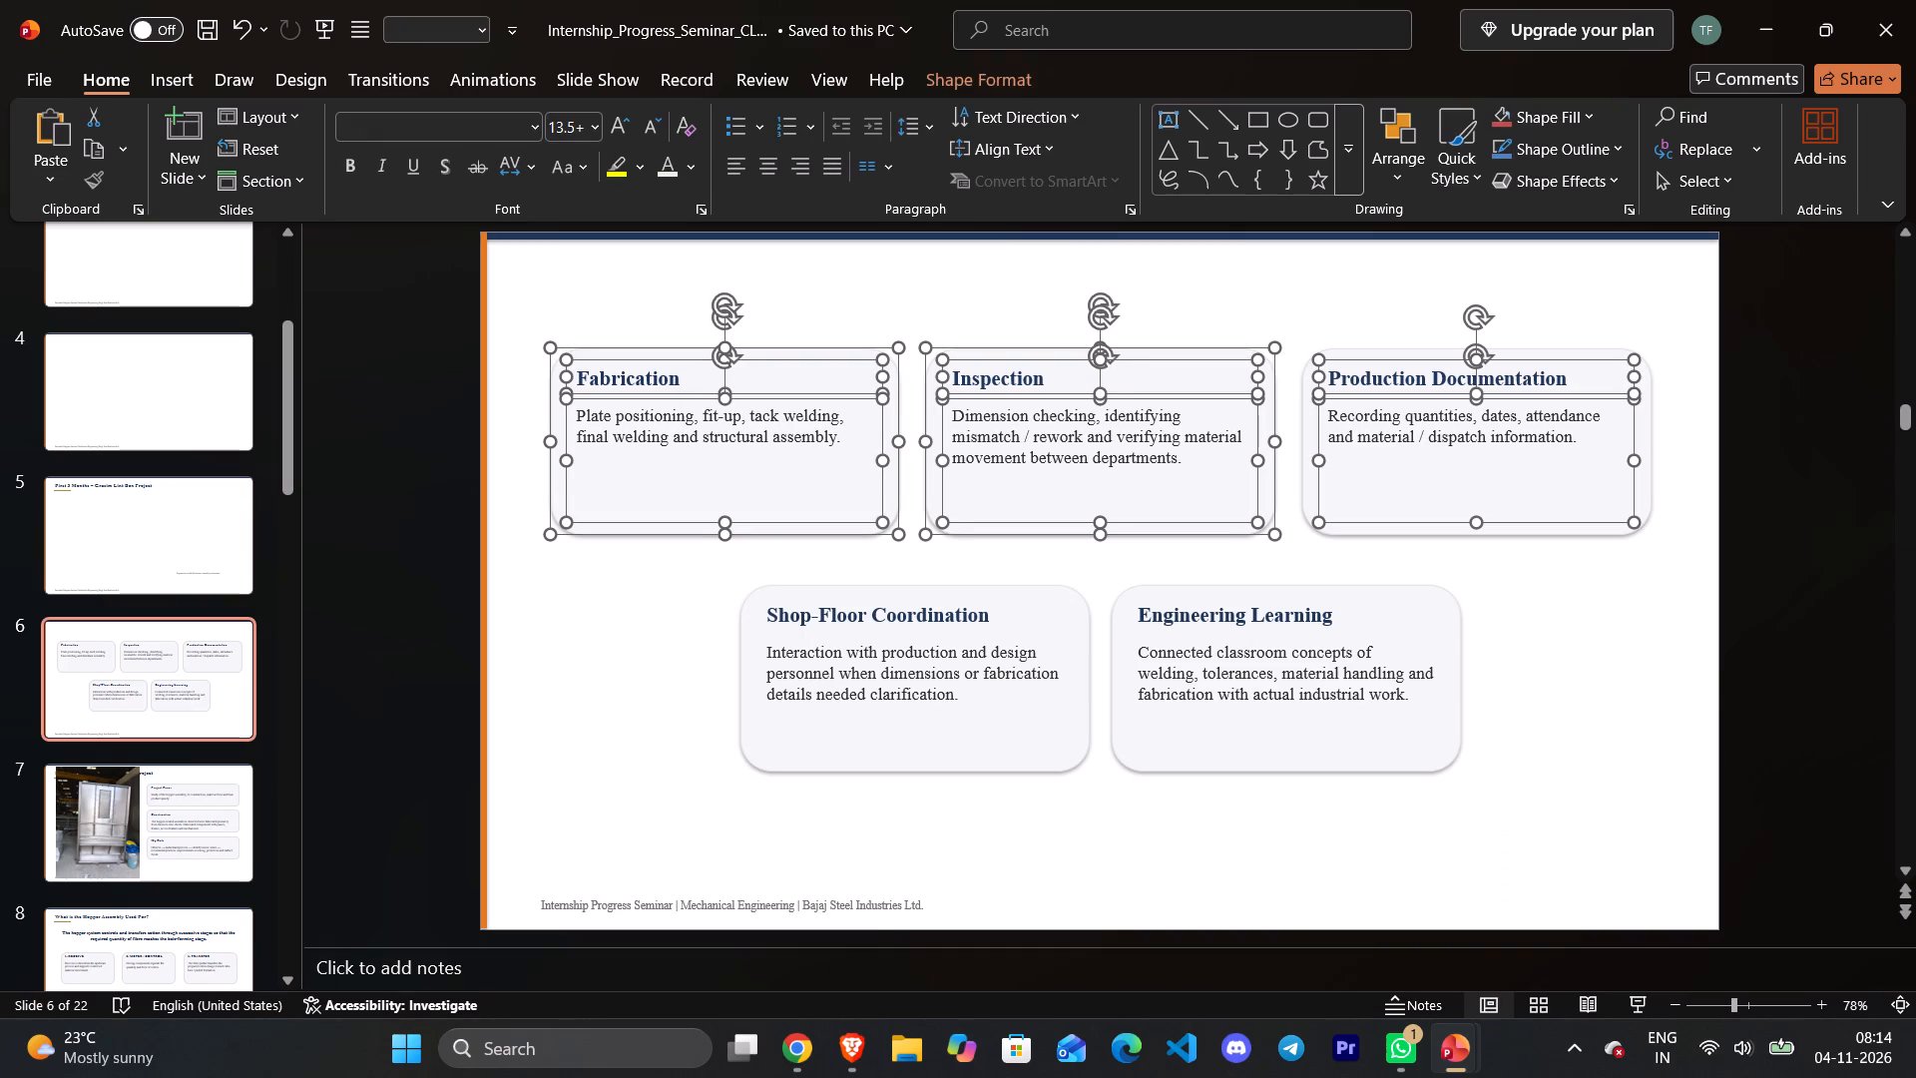
ctrl+click(1311, 495)
ctrl+click(1069, 619)
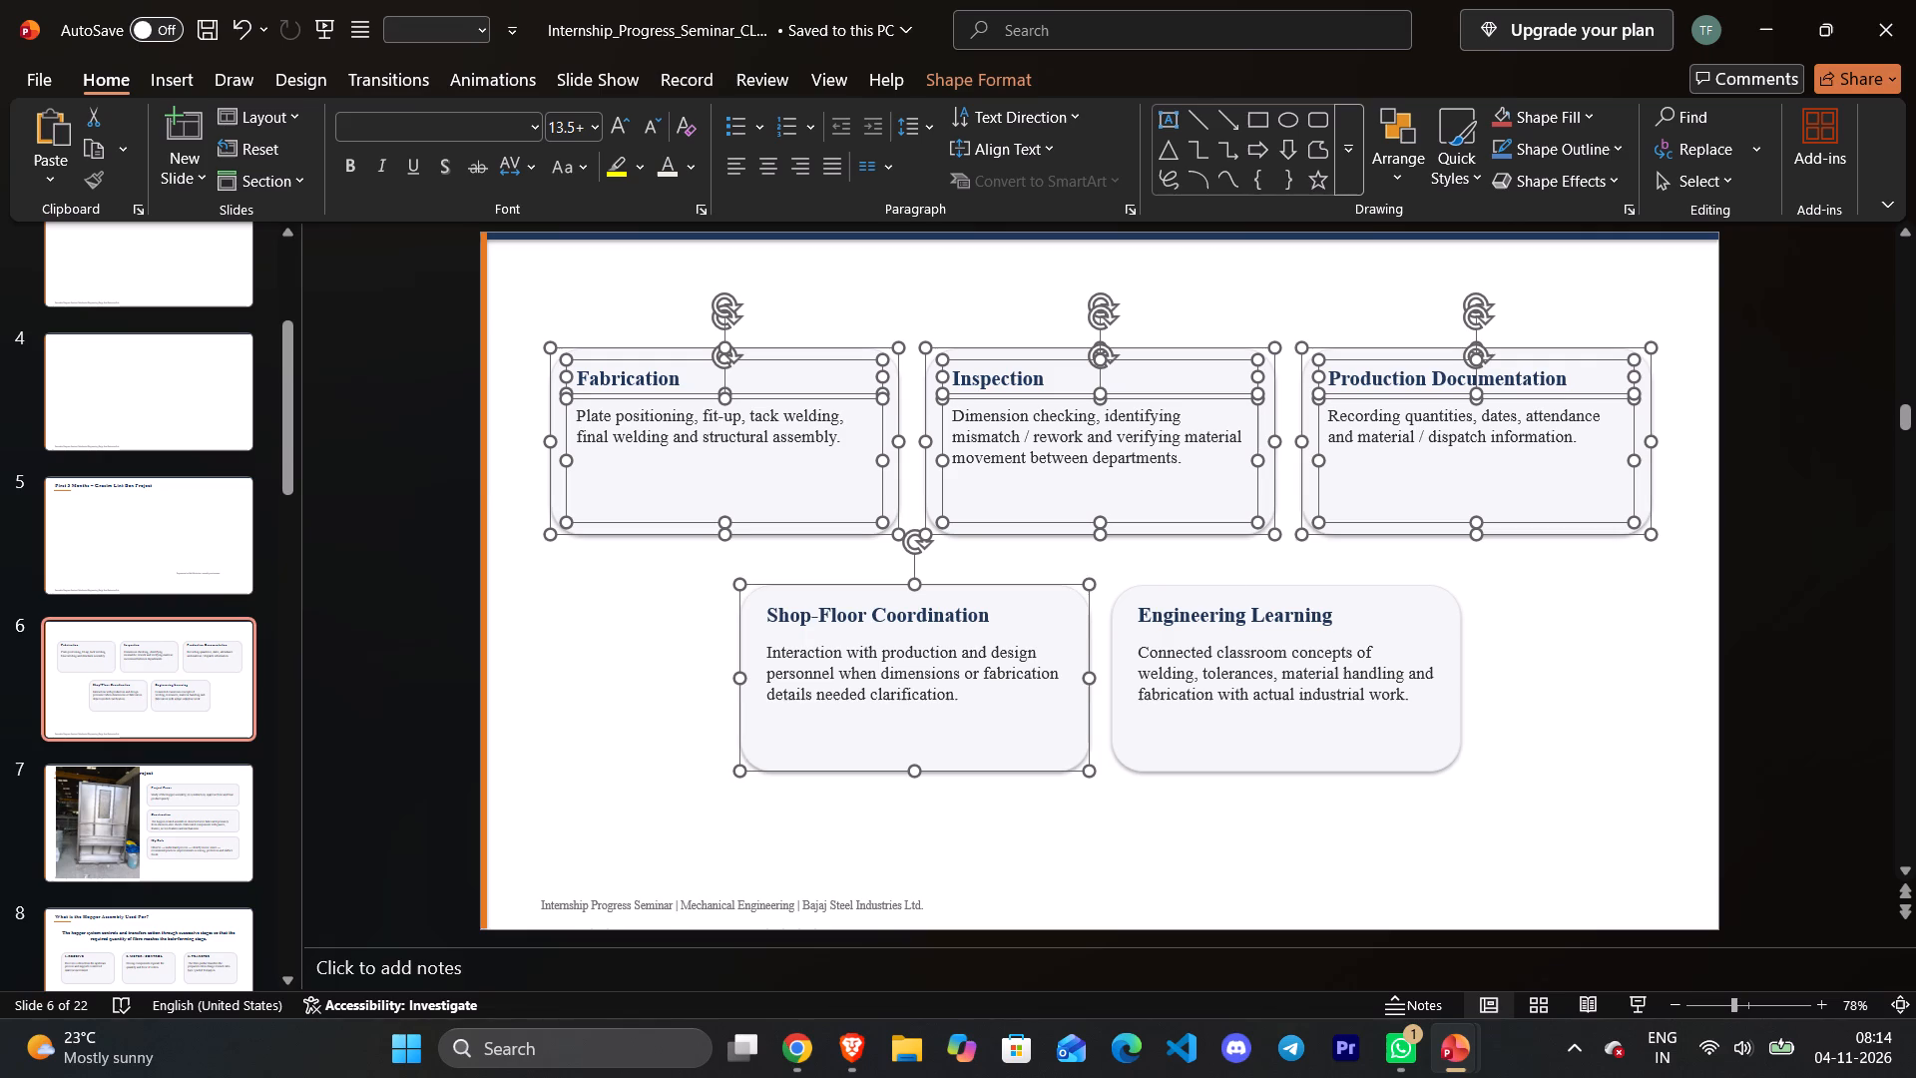
ctrl+click(968, 624)
ctrl+click(964, 655)
ctrl+click(1225, 597)
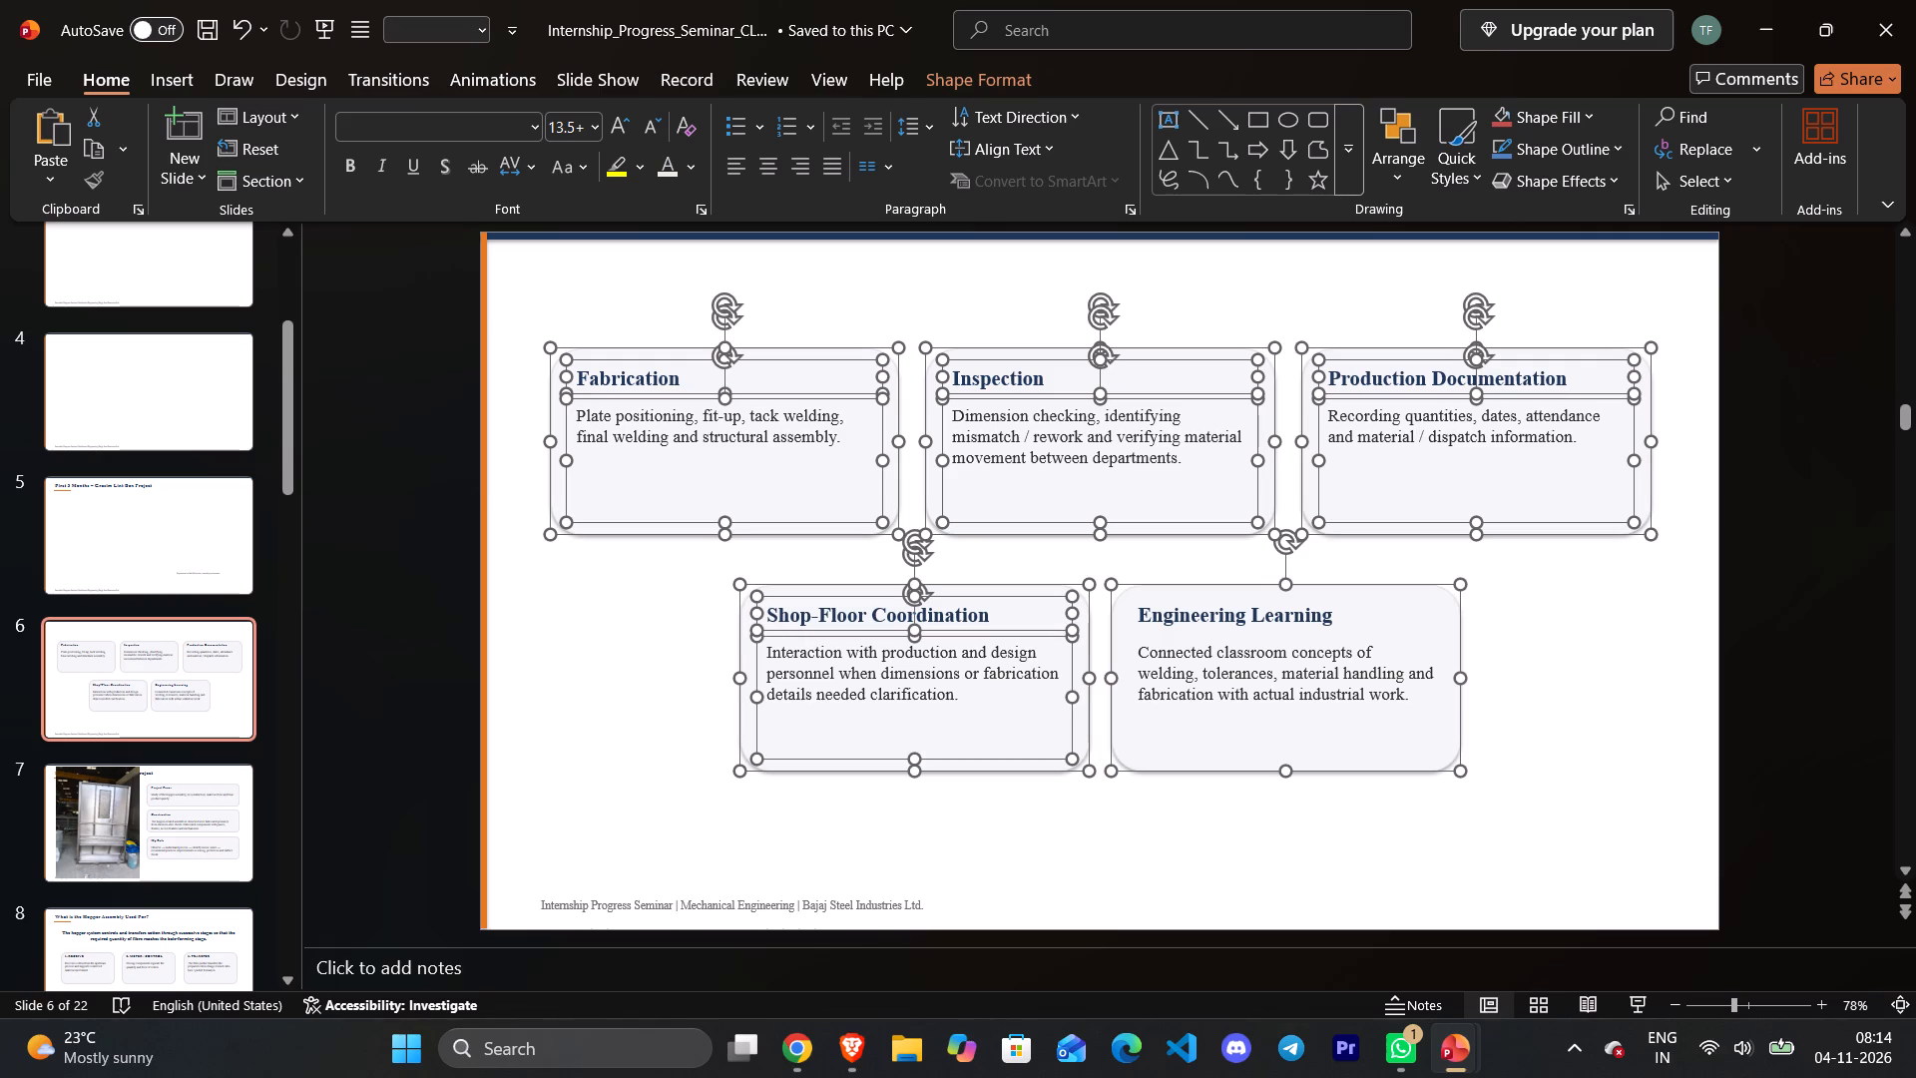
ctrl+click(1214, 626)
ctrl+click(1213, 657)
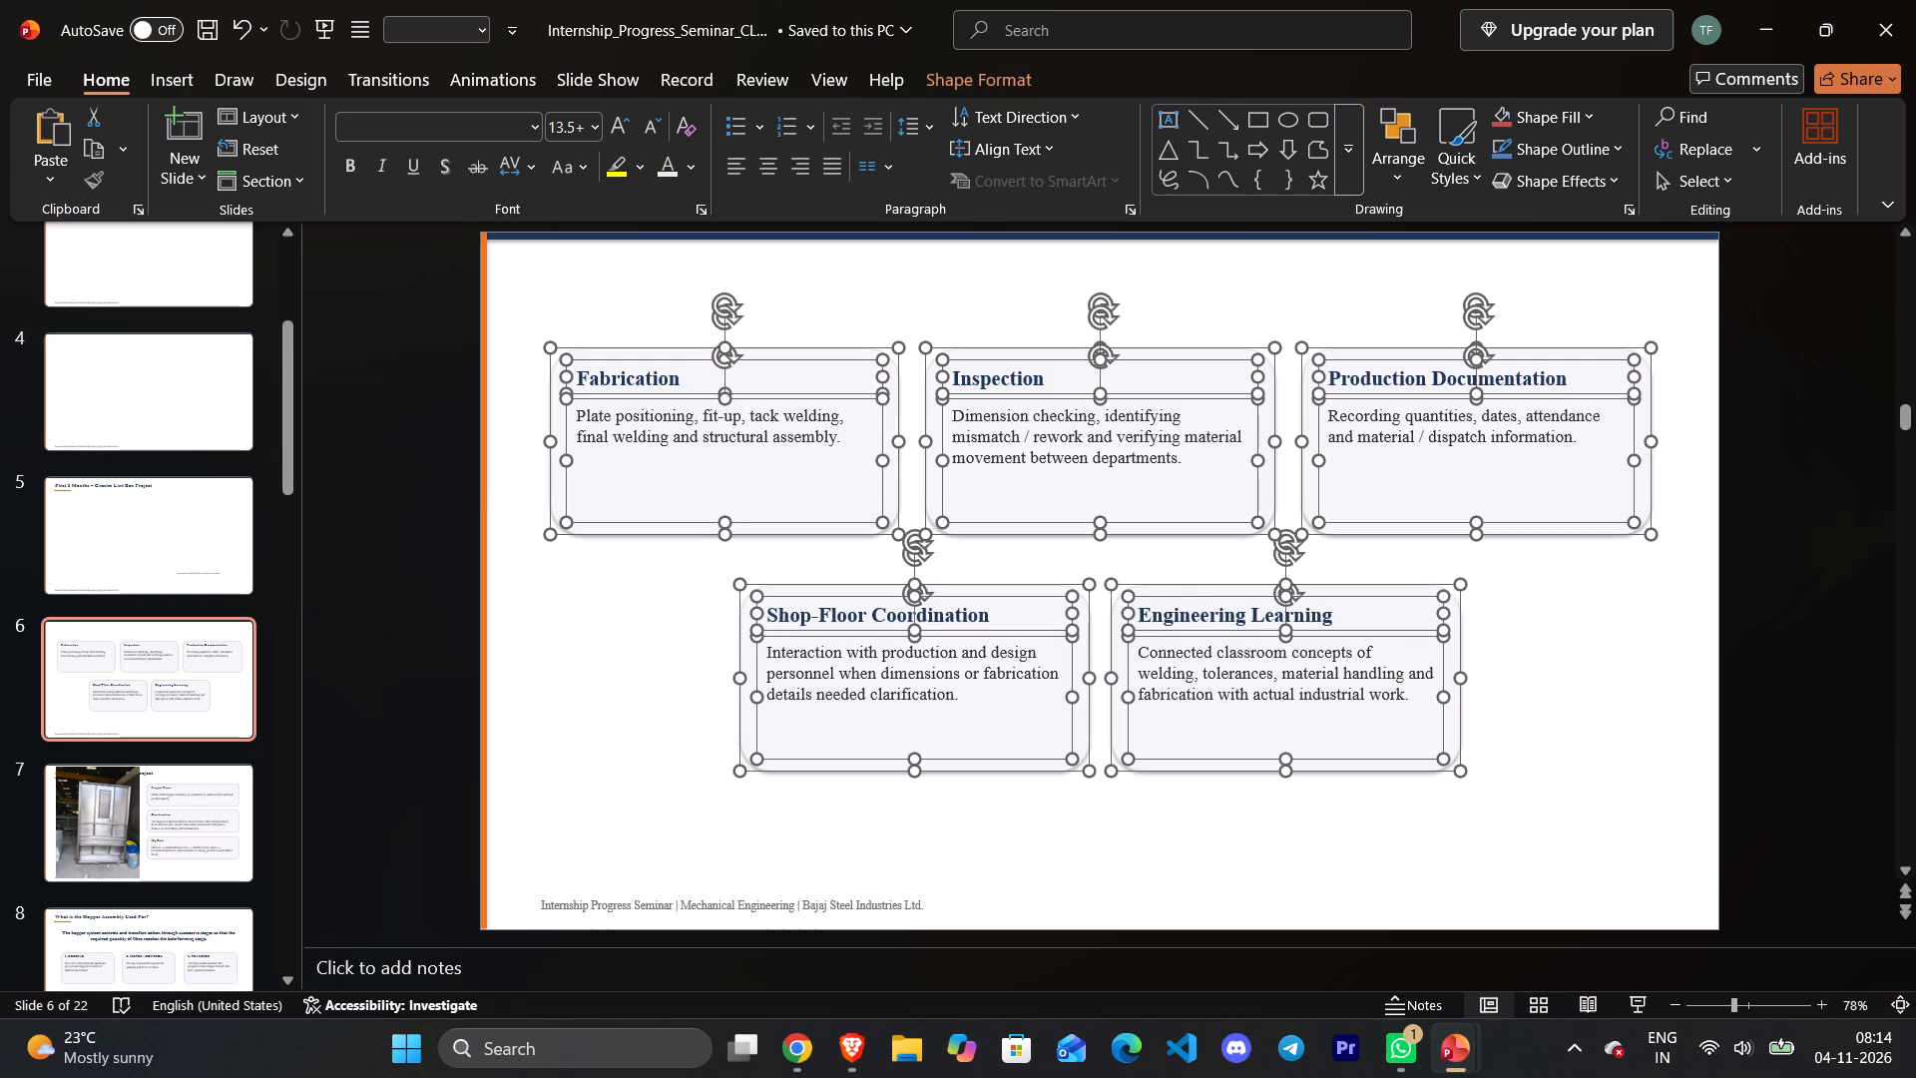
key(ctrl+x)
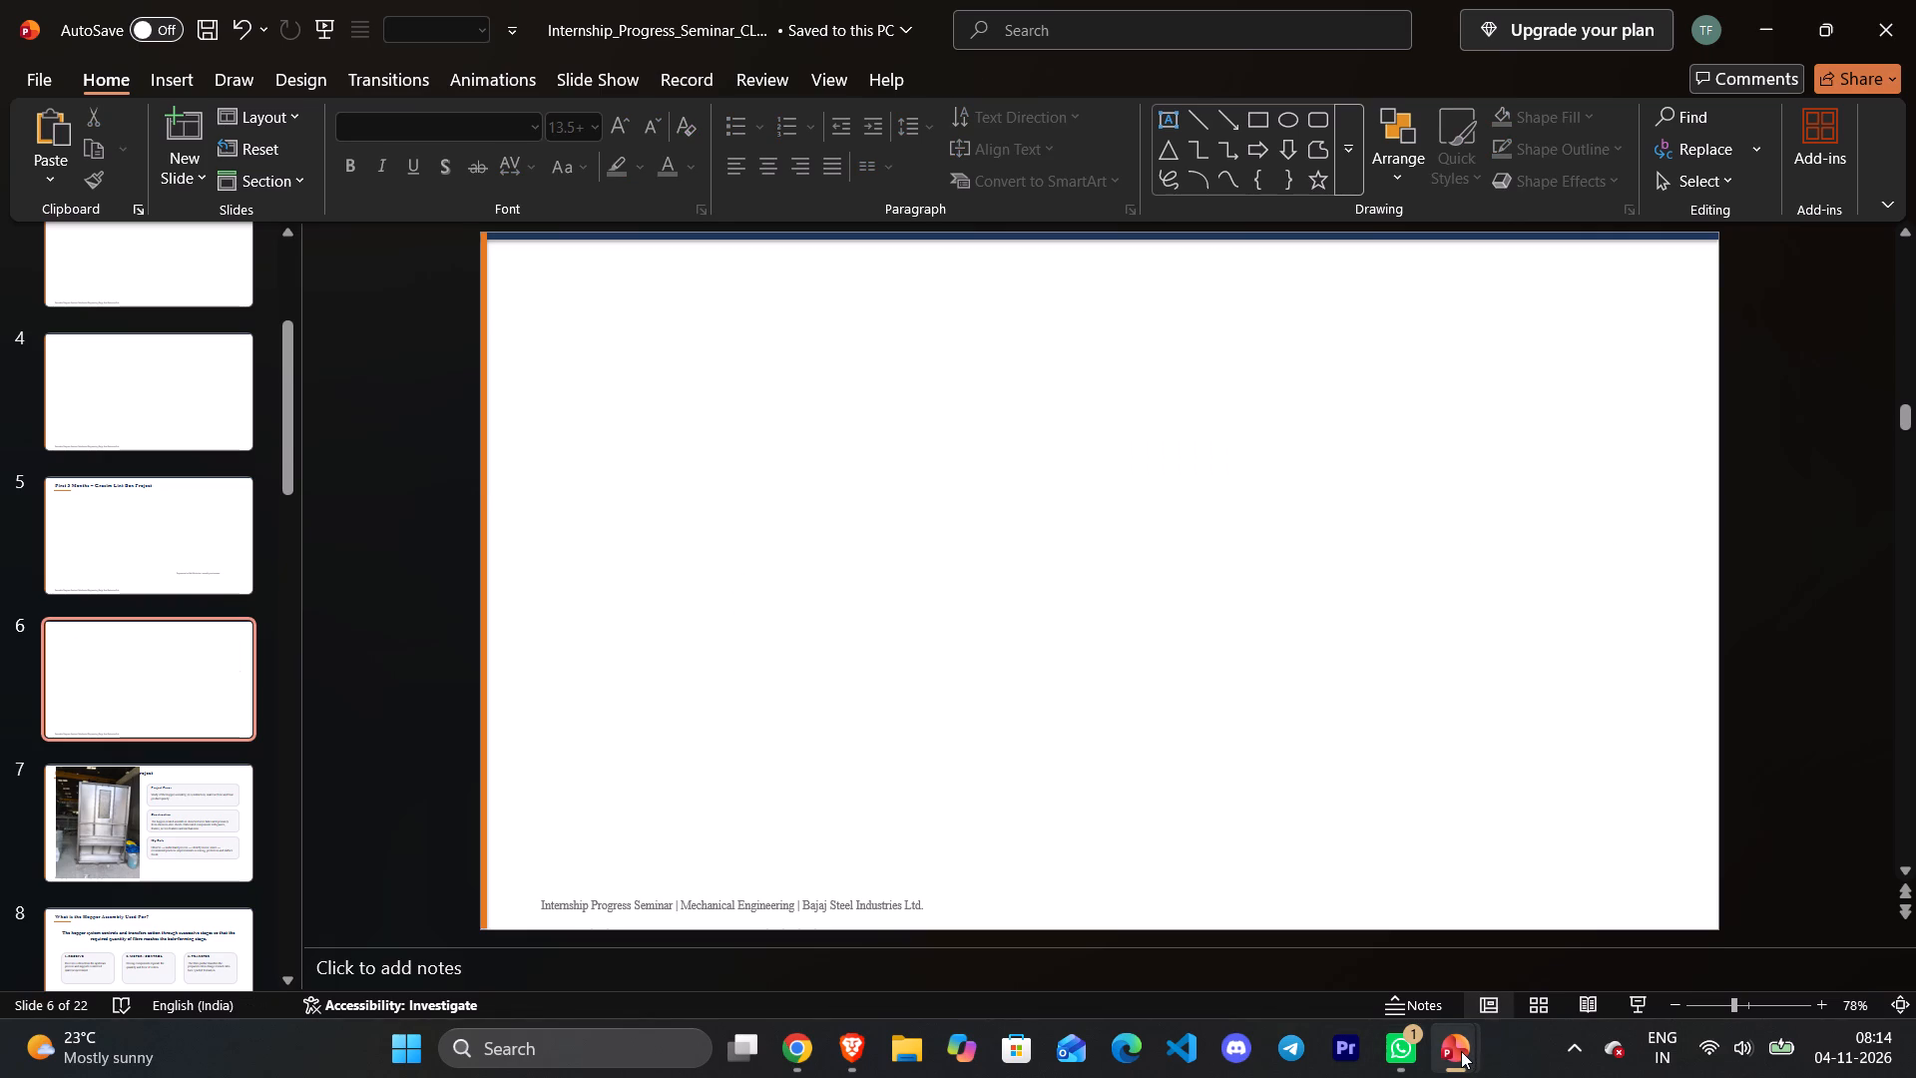
Return to internship_seminar_2_ppt and paste the five cards onto slide 6 as a picture.
click(1504, 962)
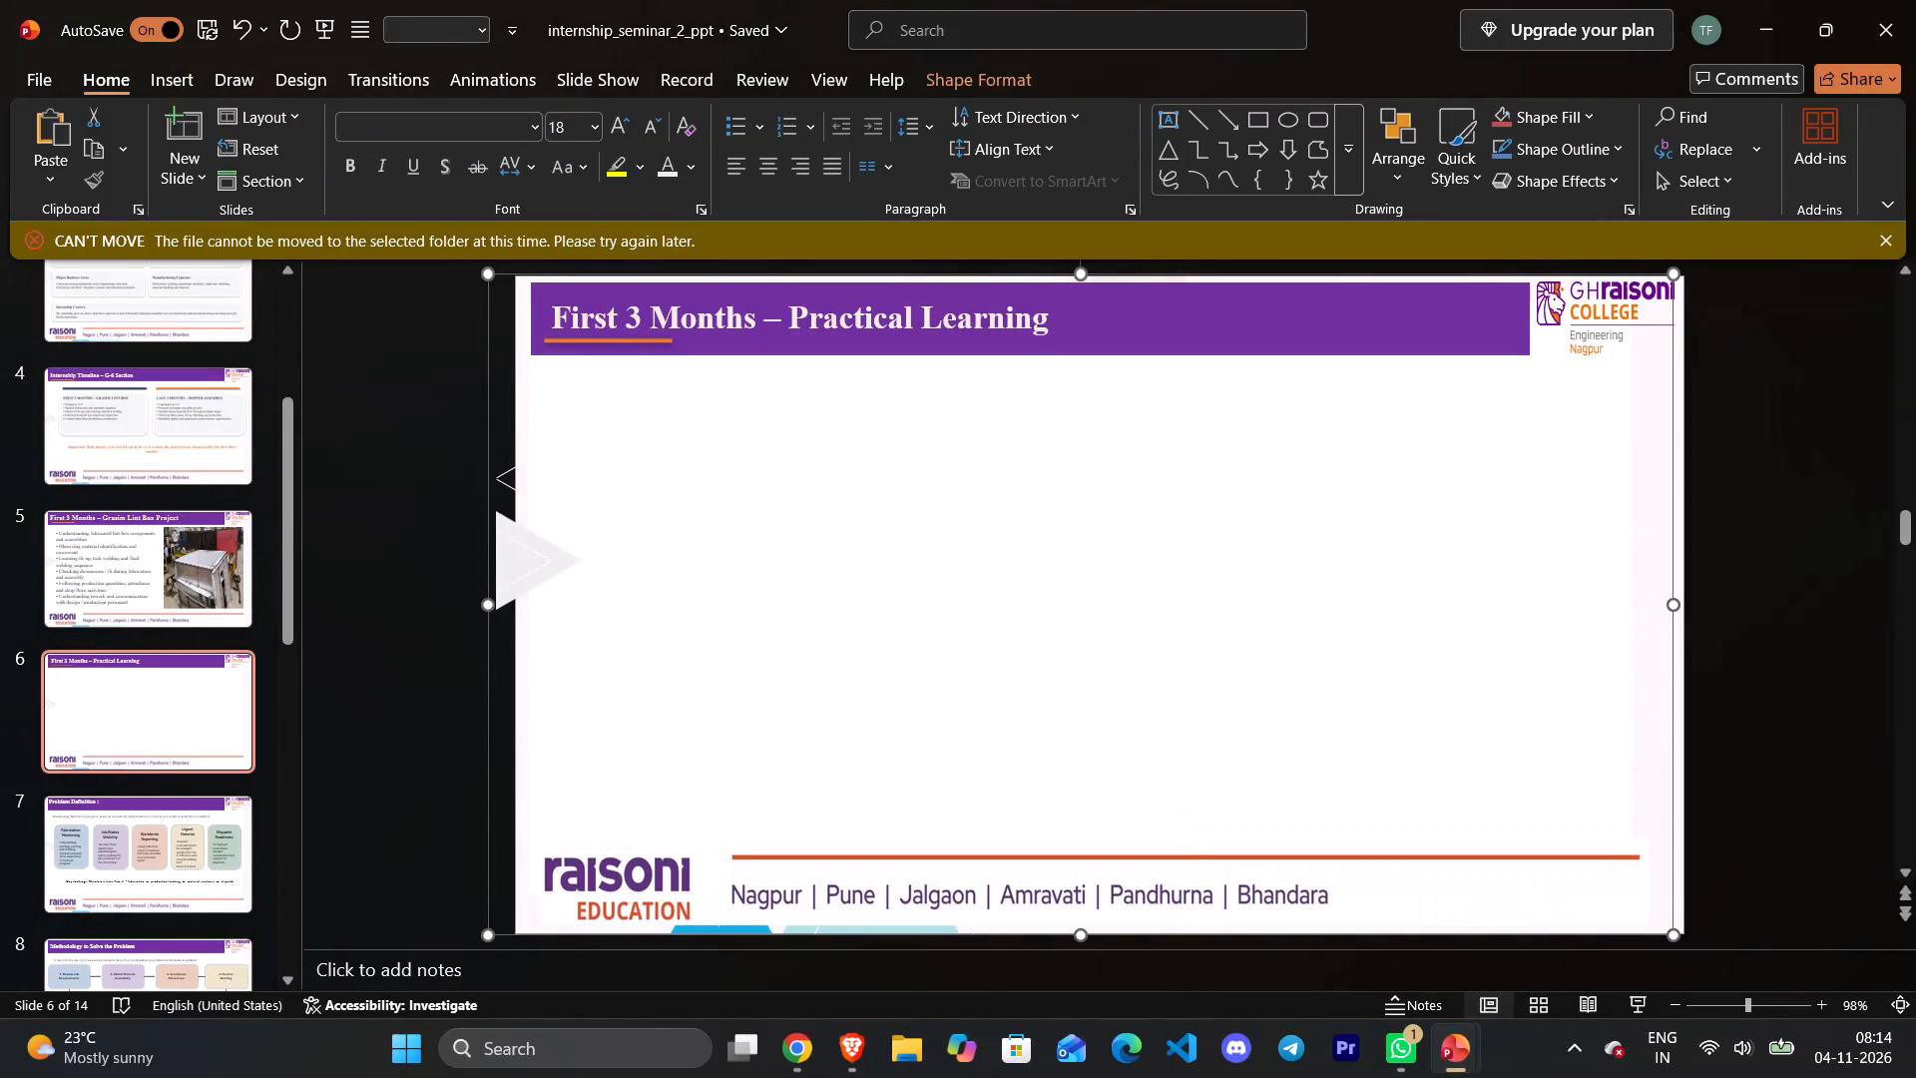
ctrl+right_click(789, 460)
click(929, 609)
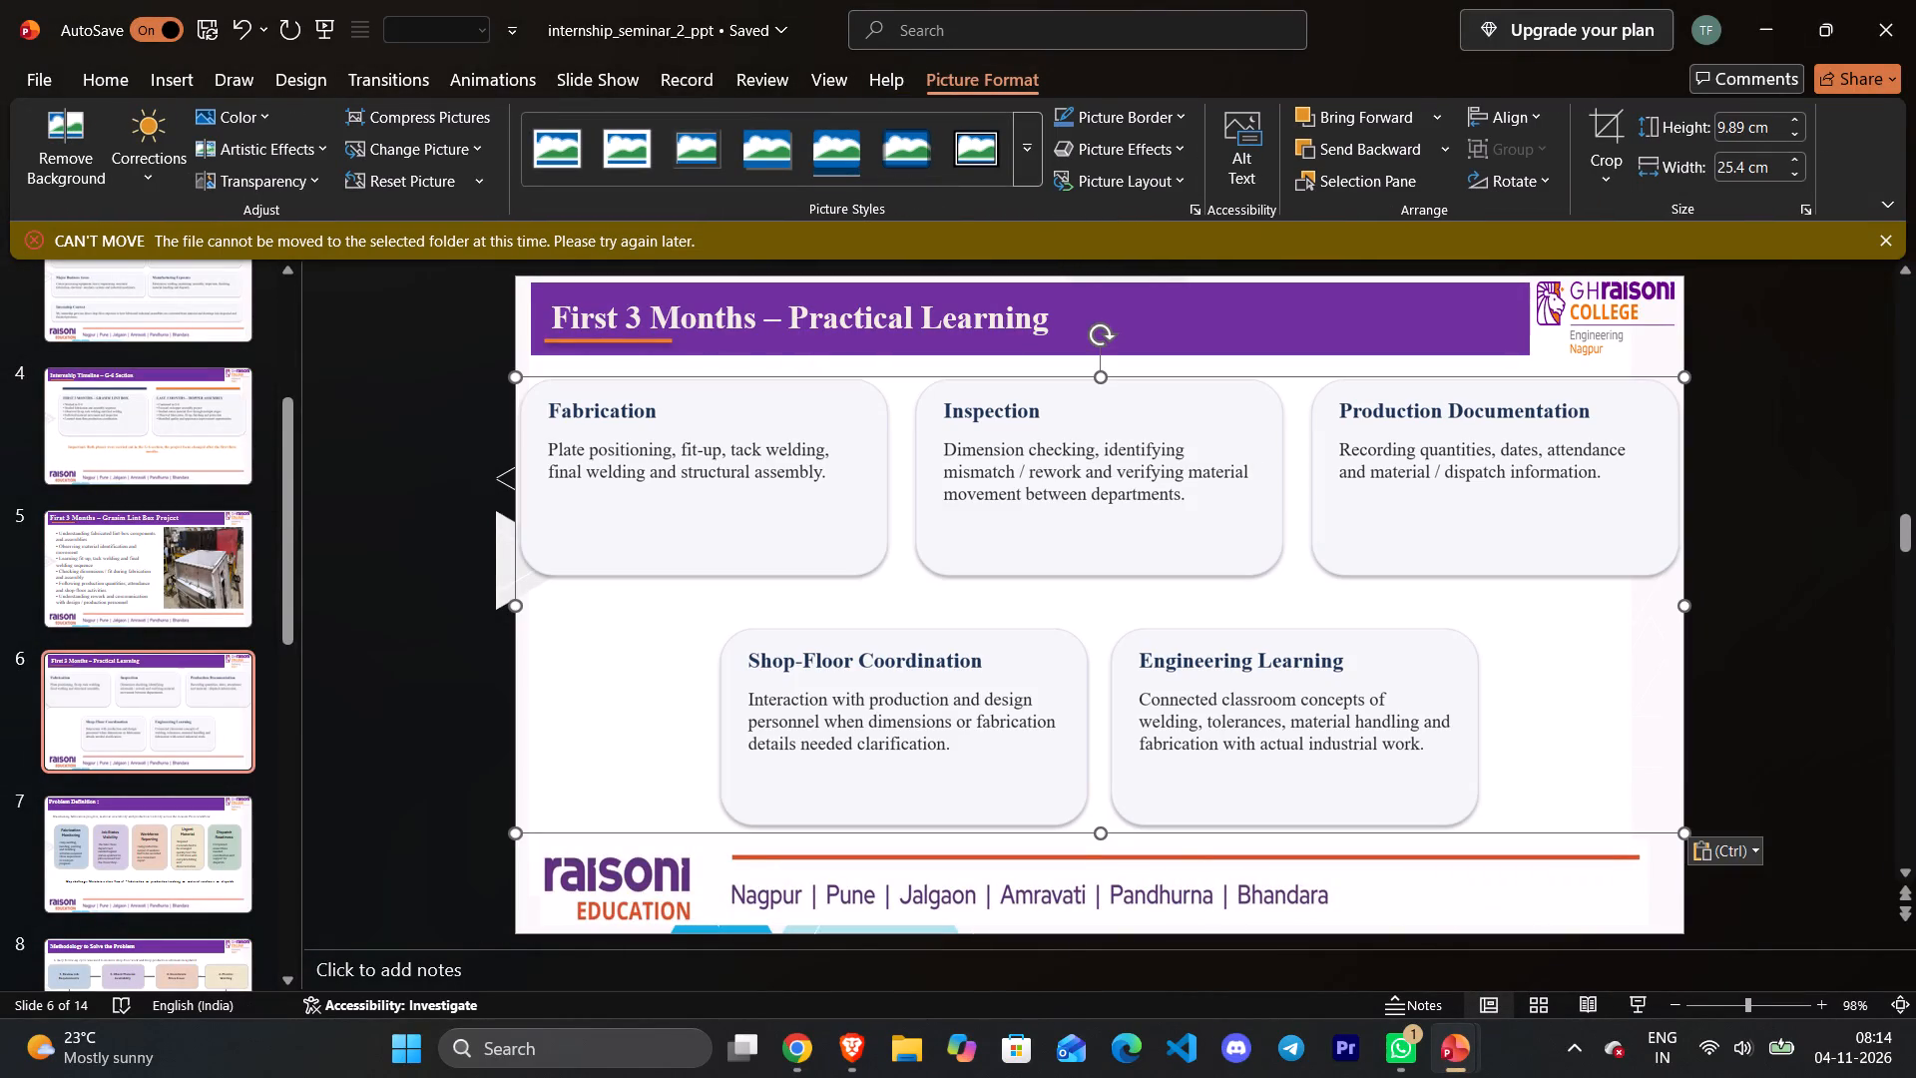
Shrink the cards picture to about 22.4 by 8.7 cm and centre it between the purple banner and the footer.
drag(1686, 835, 1549, 778)
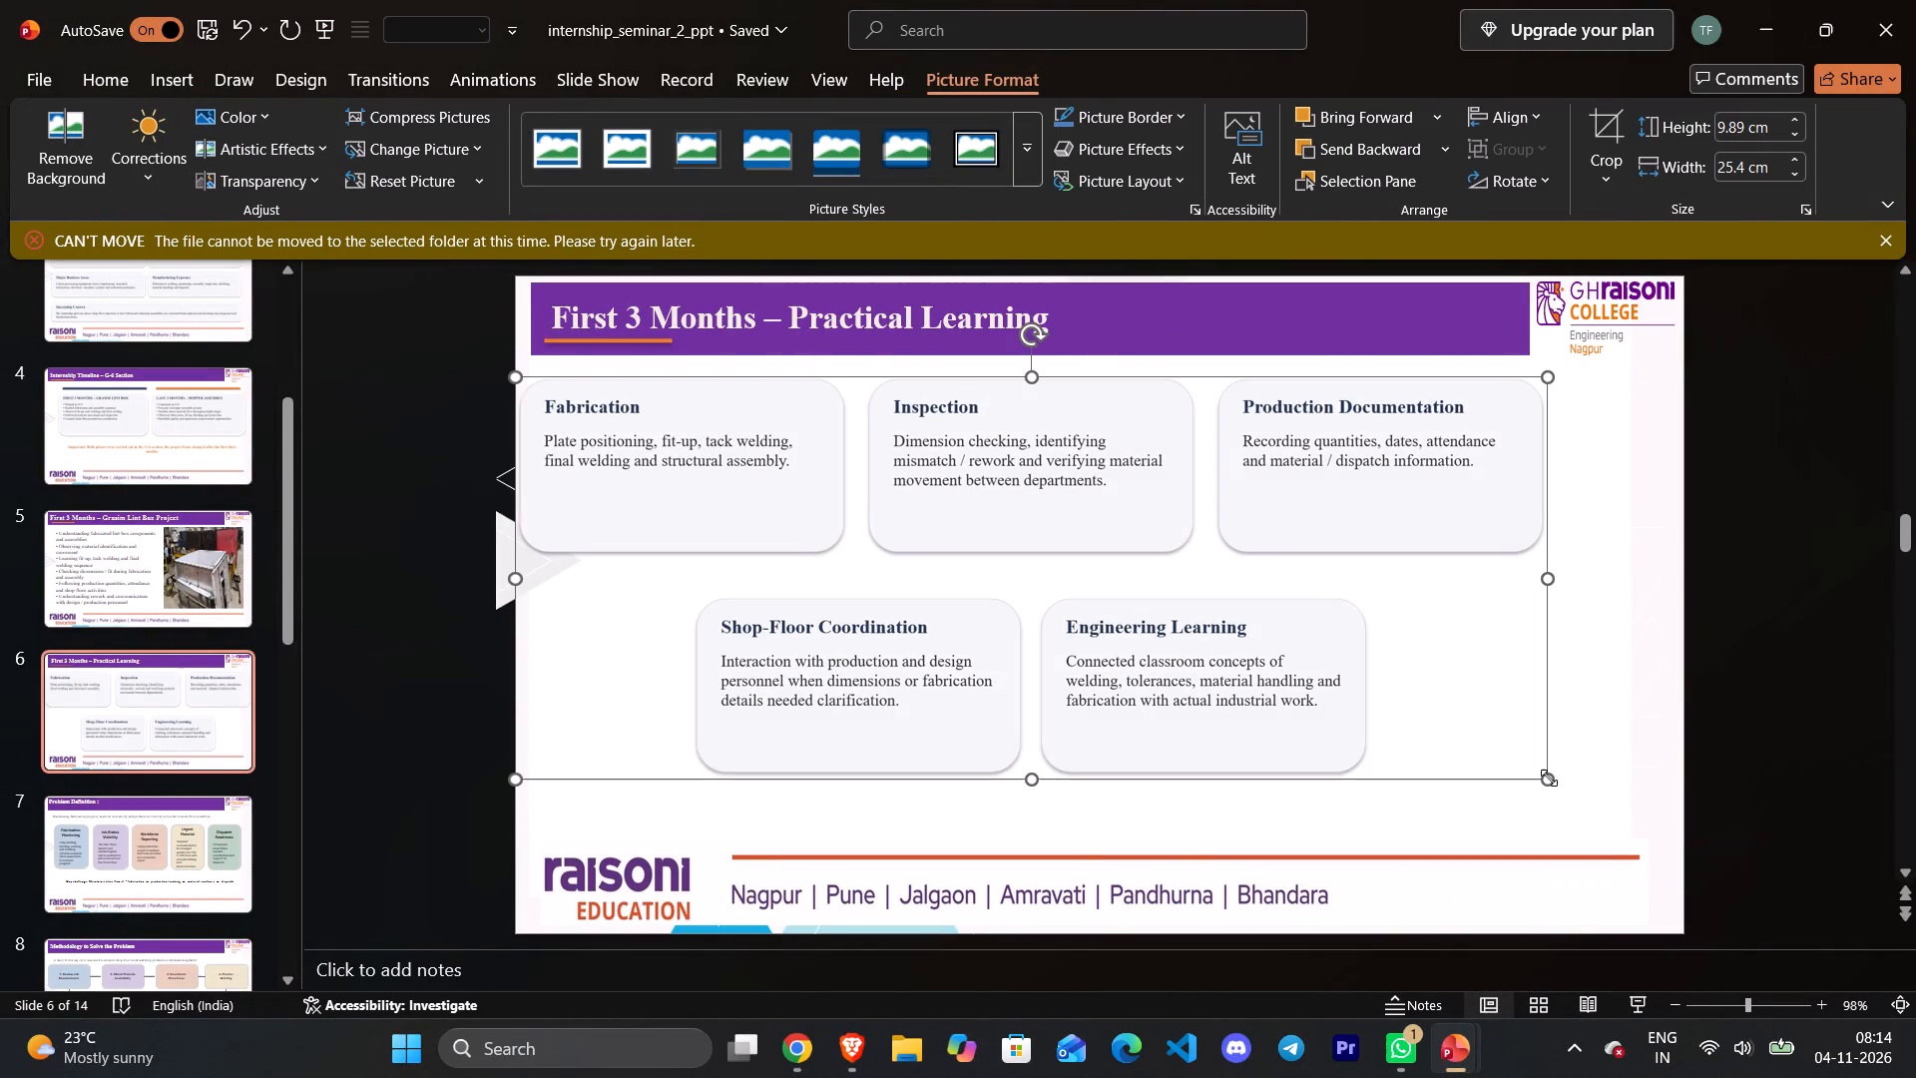
drag(835, 573, 898, 596)
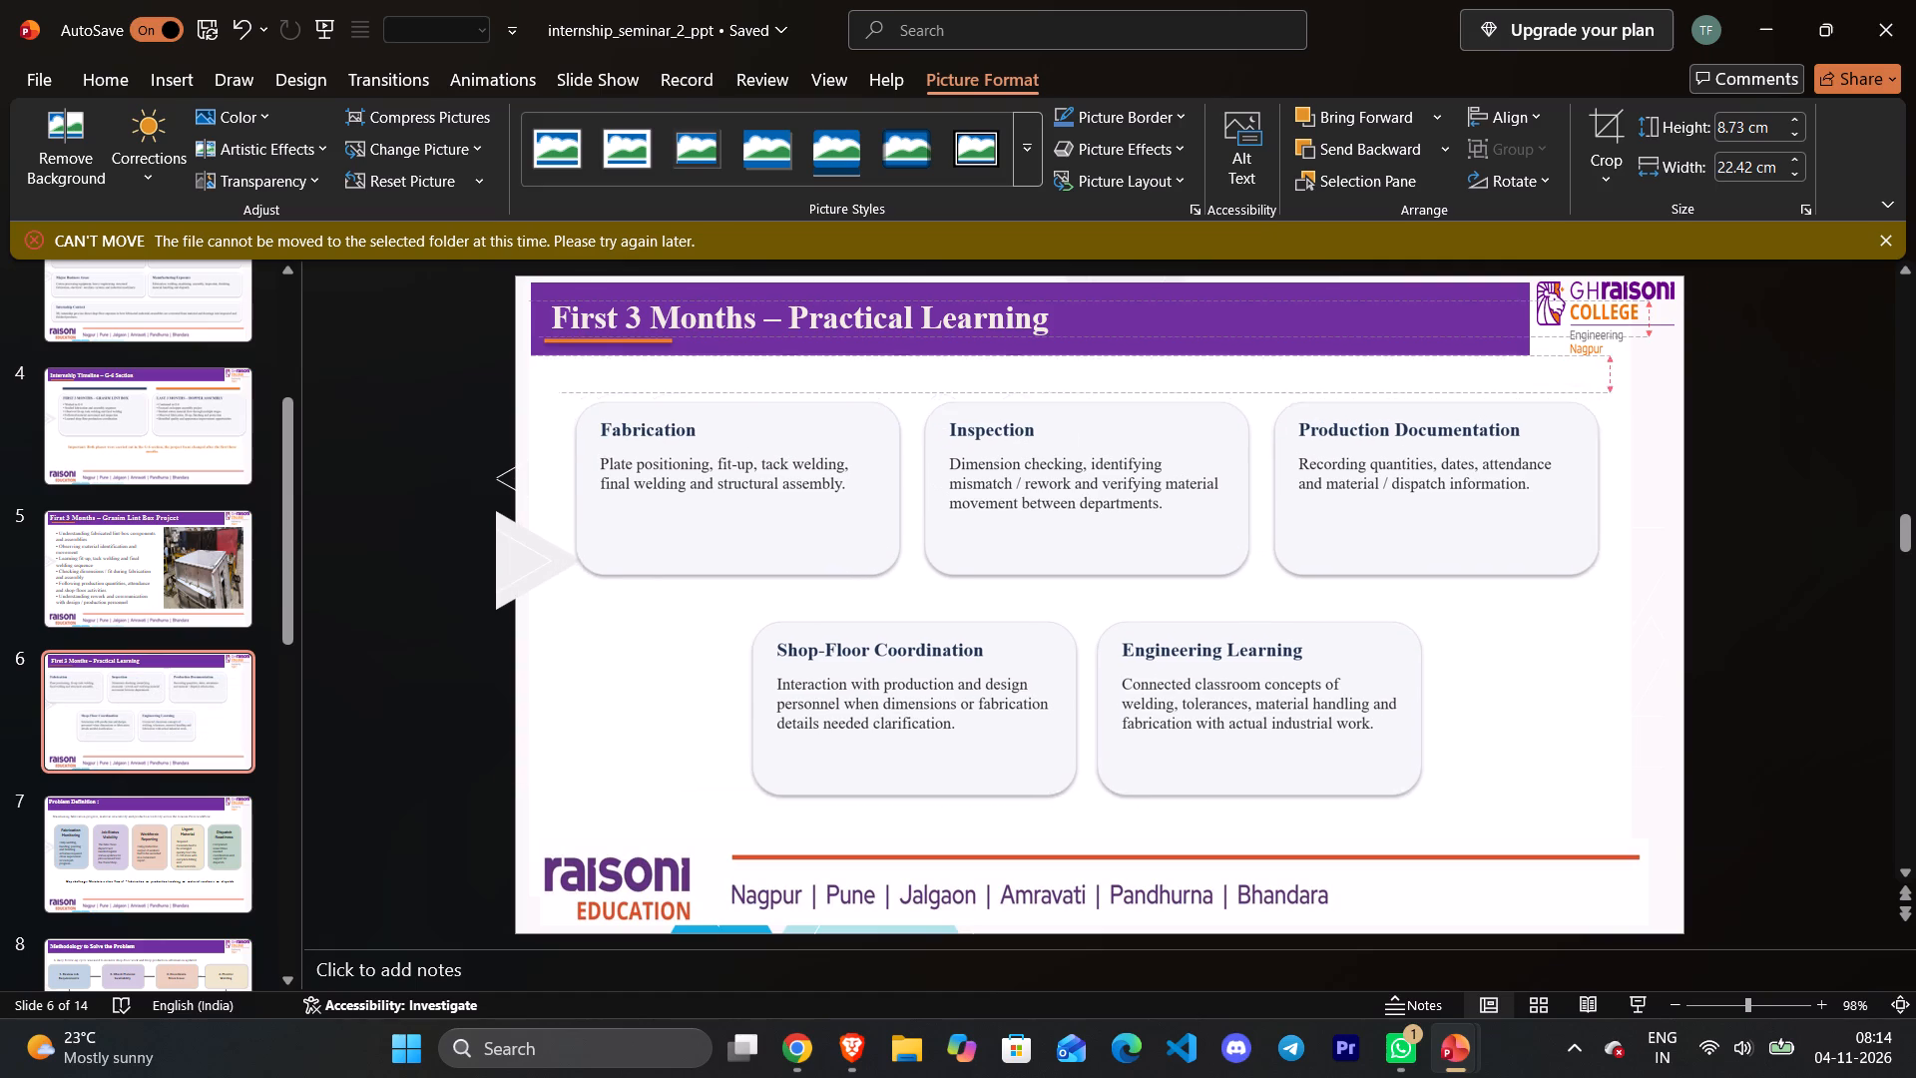
drag(898, 596, 890, 587)
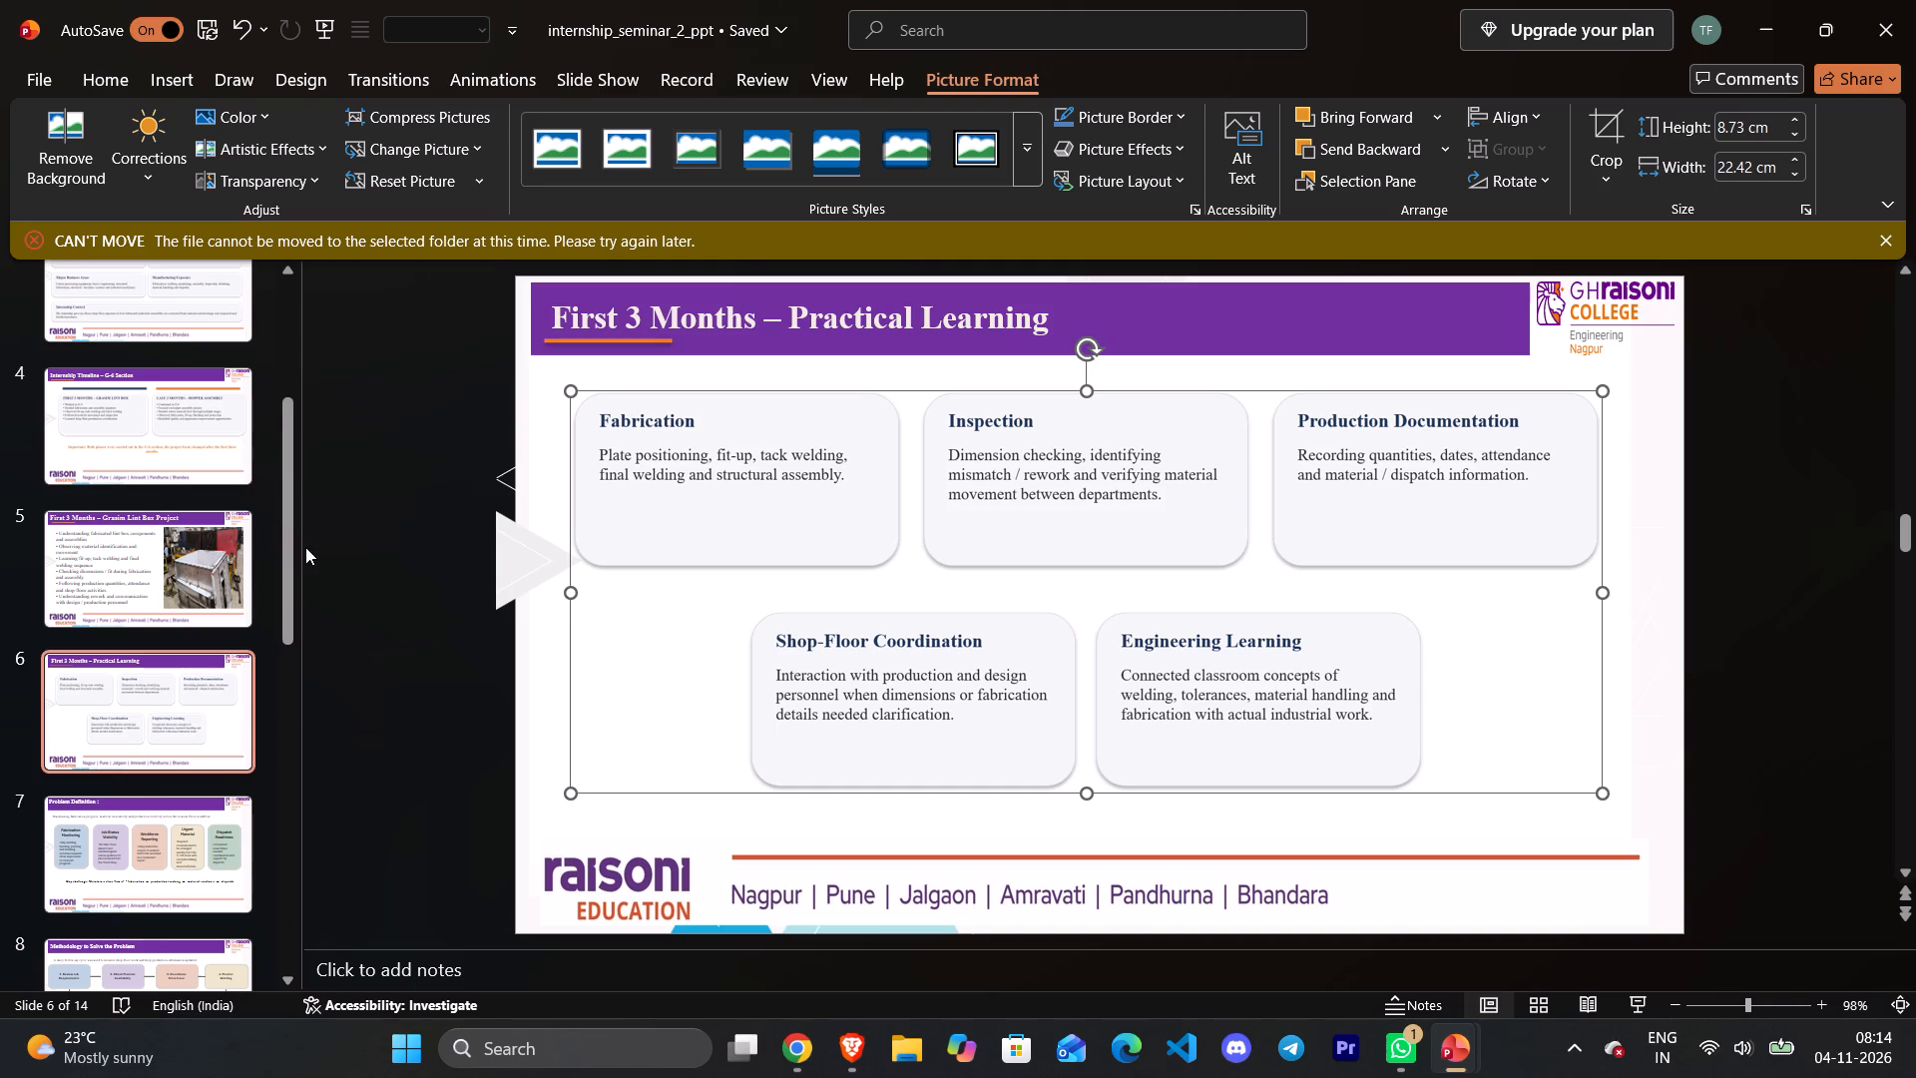
Delete the "Problem Definition :" title text on slide 7 of internship_seminar_2_ppt.
scroll(281, 704, down, 3)
click(153, 645)
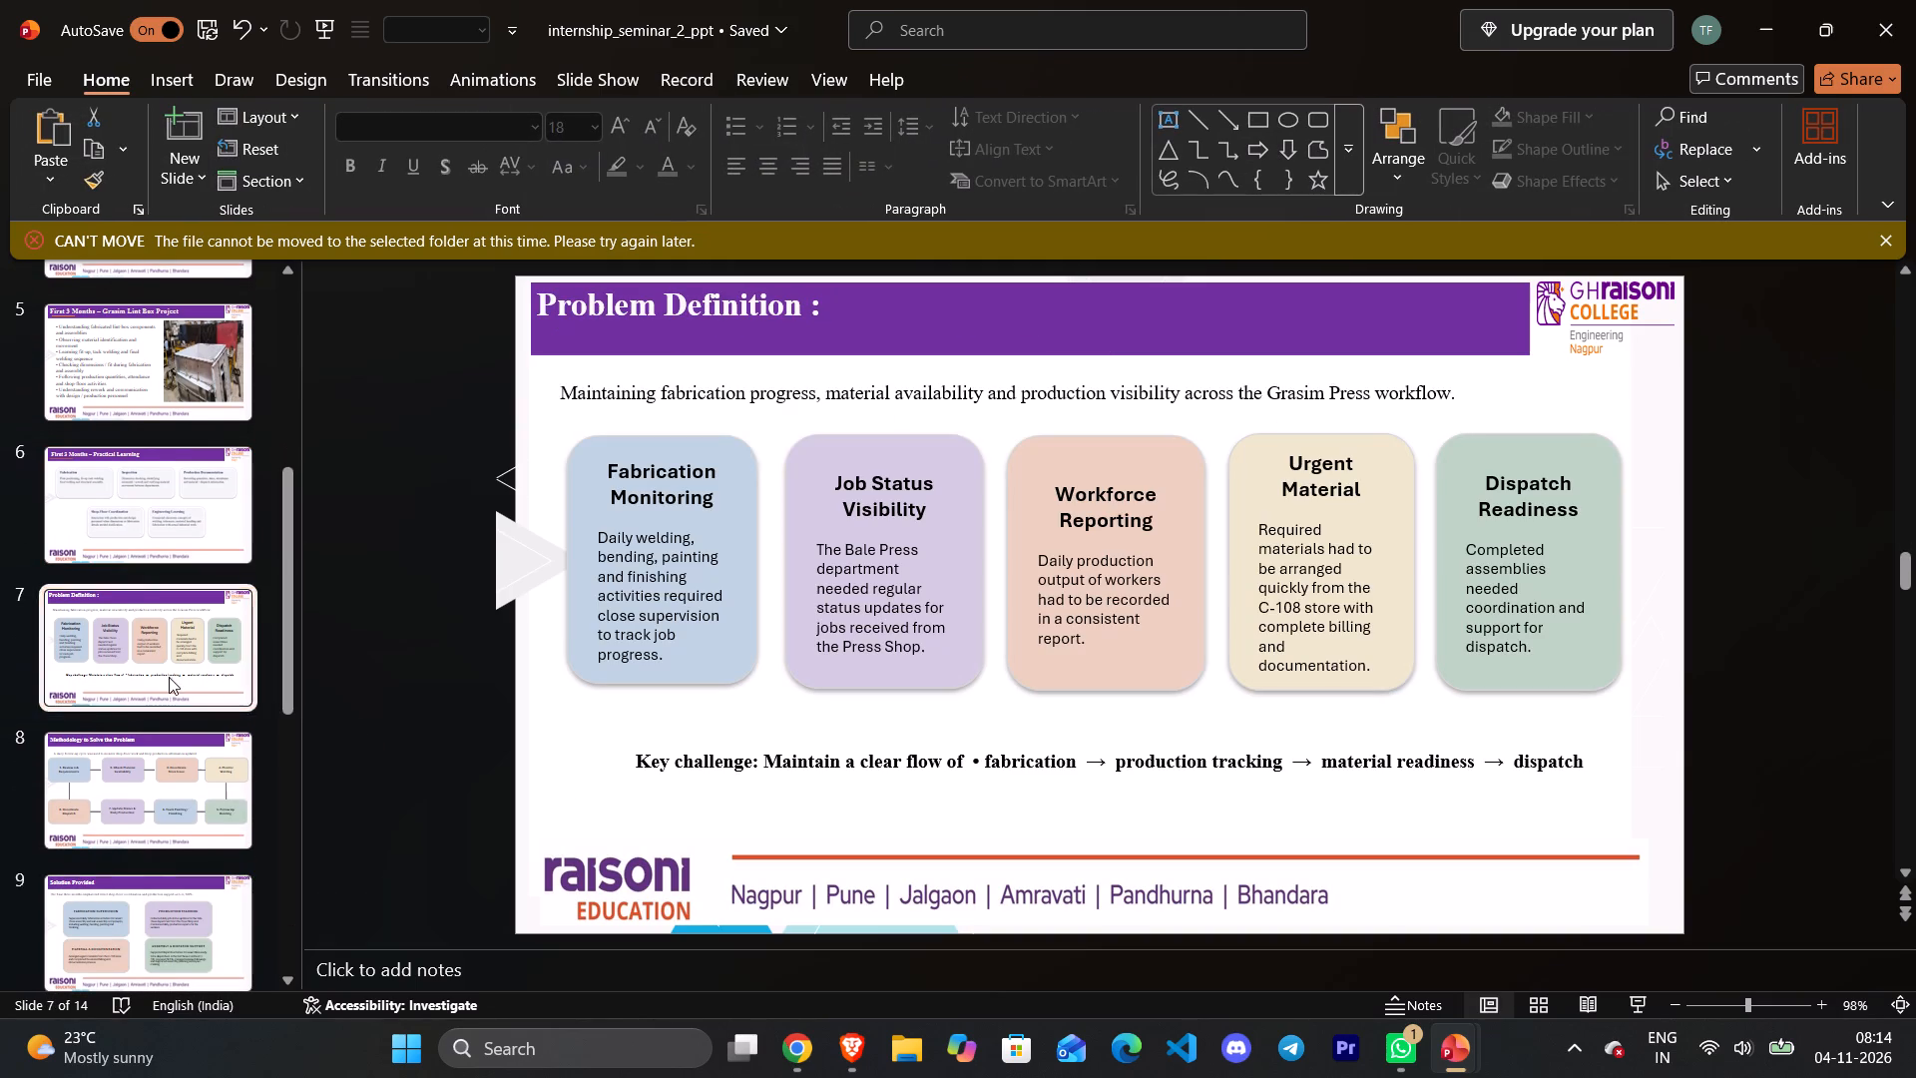
click(806, 328)
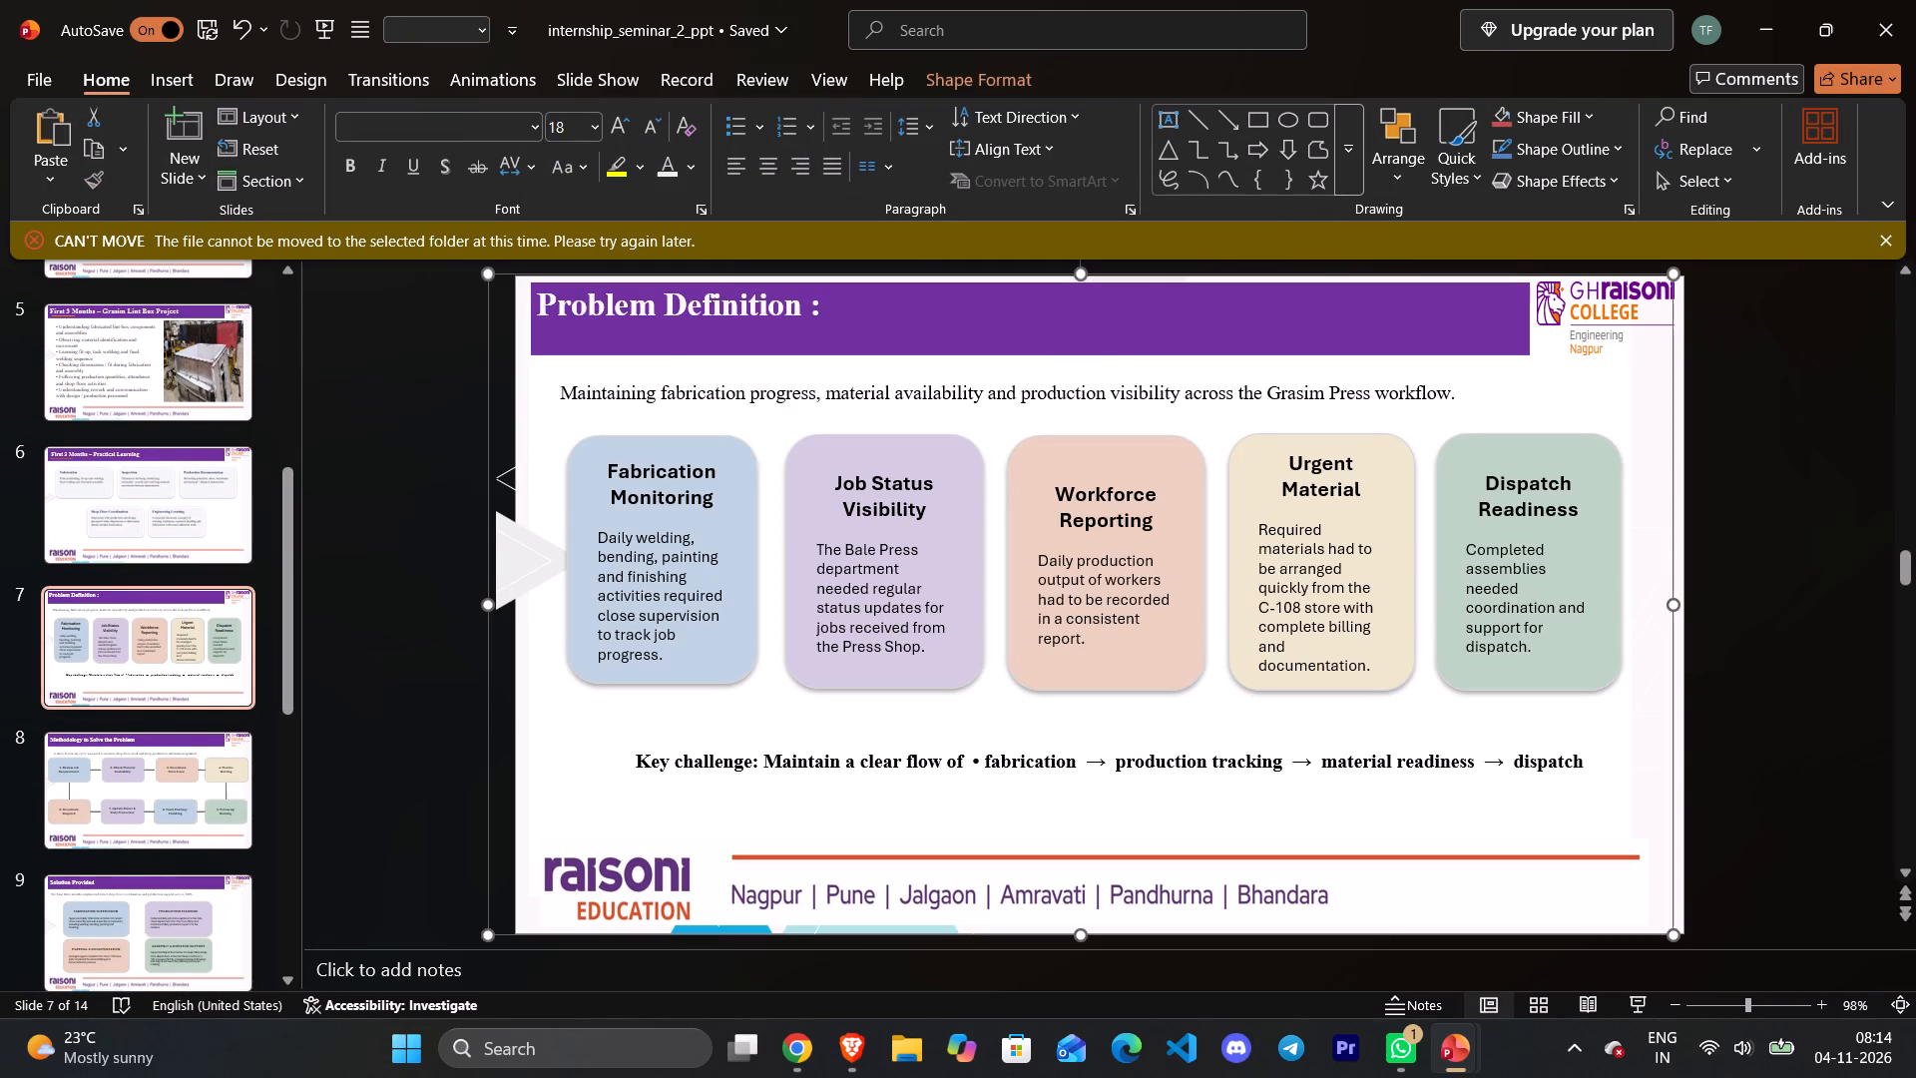
click(822, 315)
drag(822, 315, 505, 359)
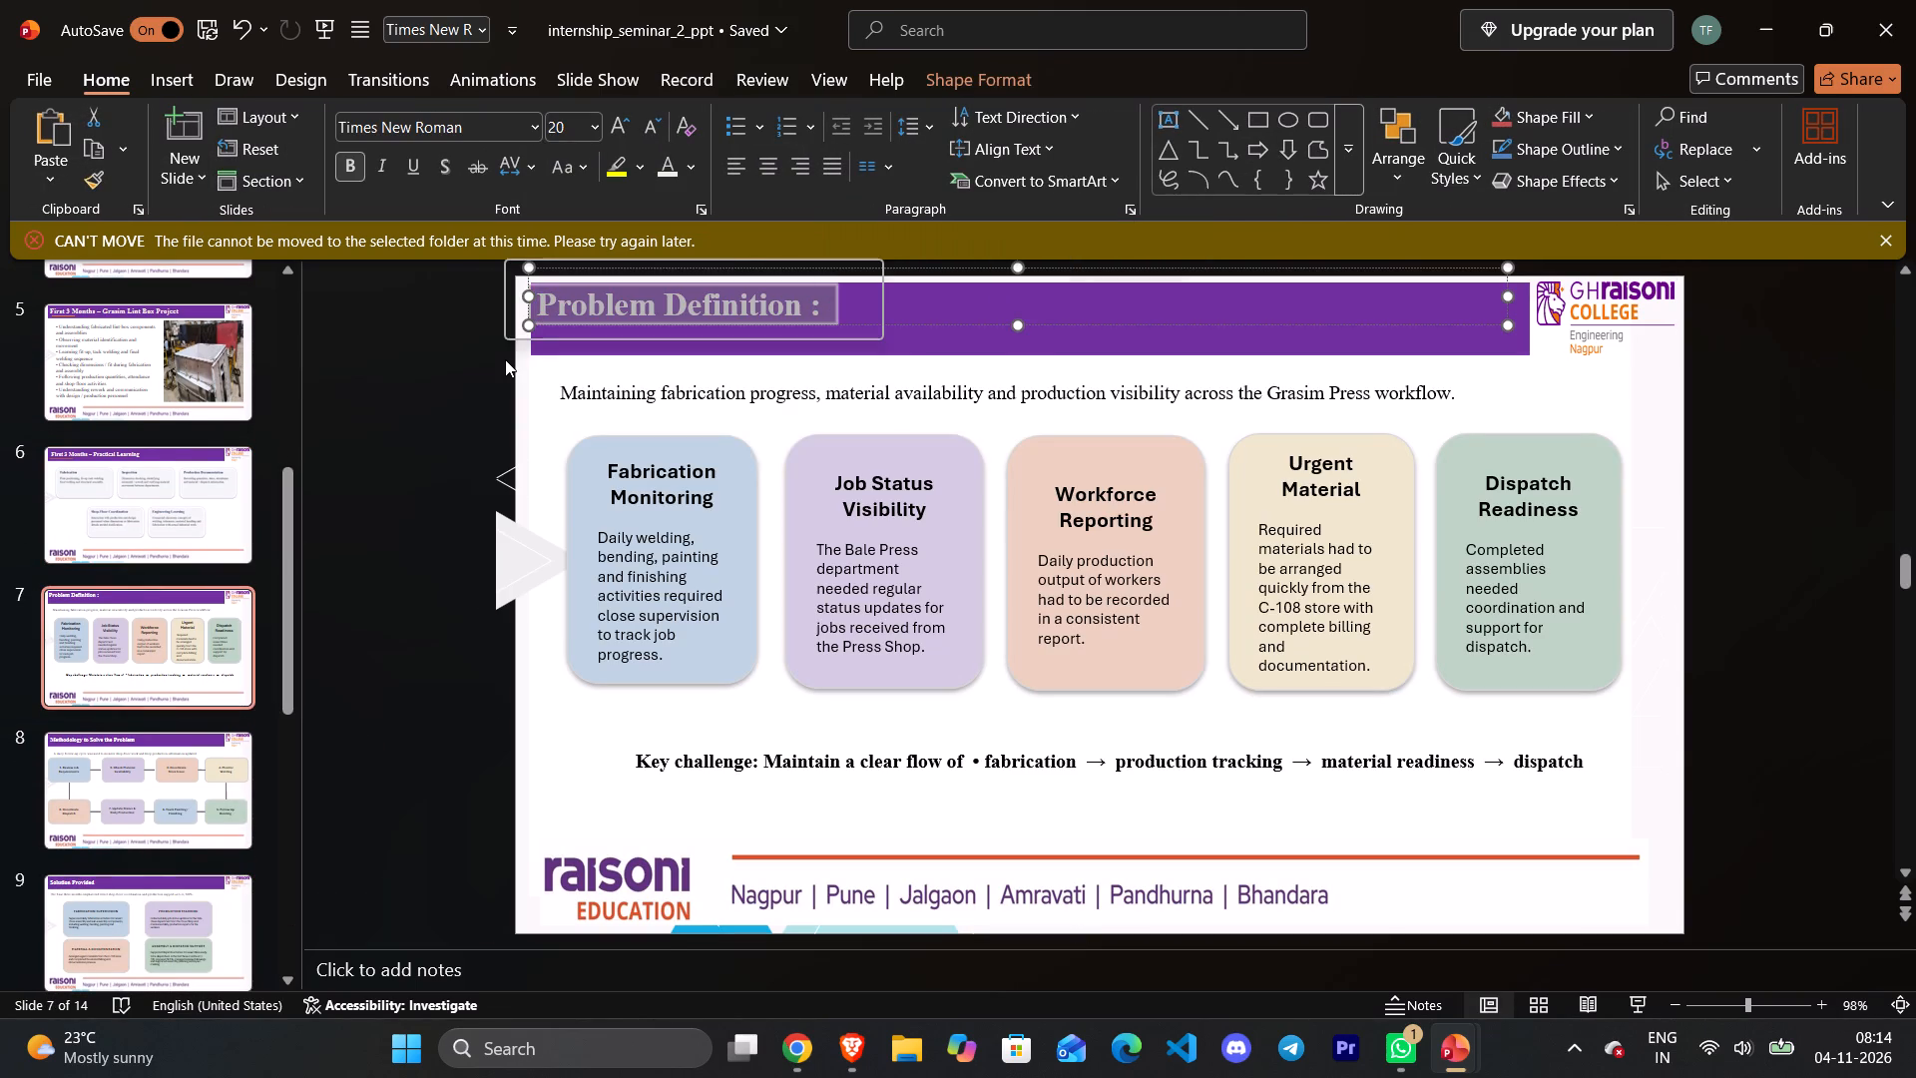
key(Delete)
Delete the text box with the "Maintaining fabrication progress…" sentence beneath the banner on slide 7.
click(886, 398)
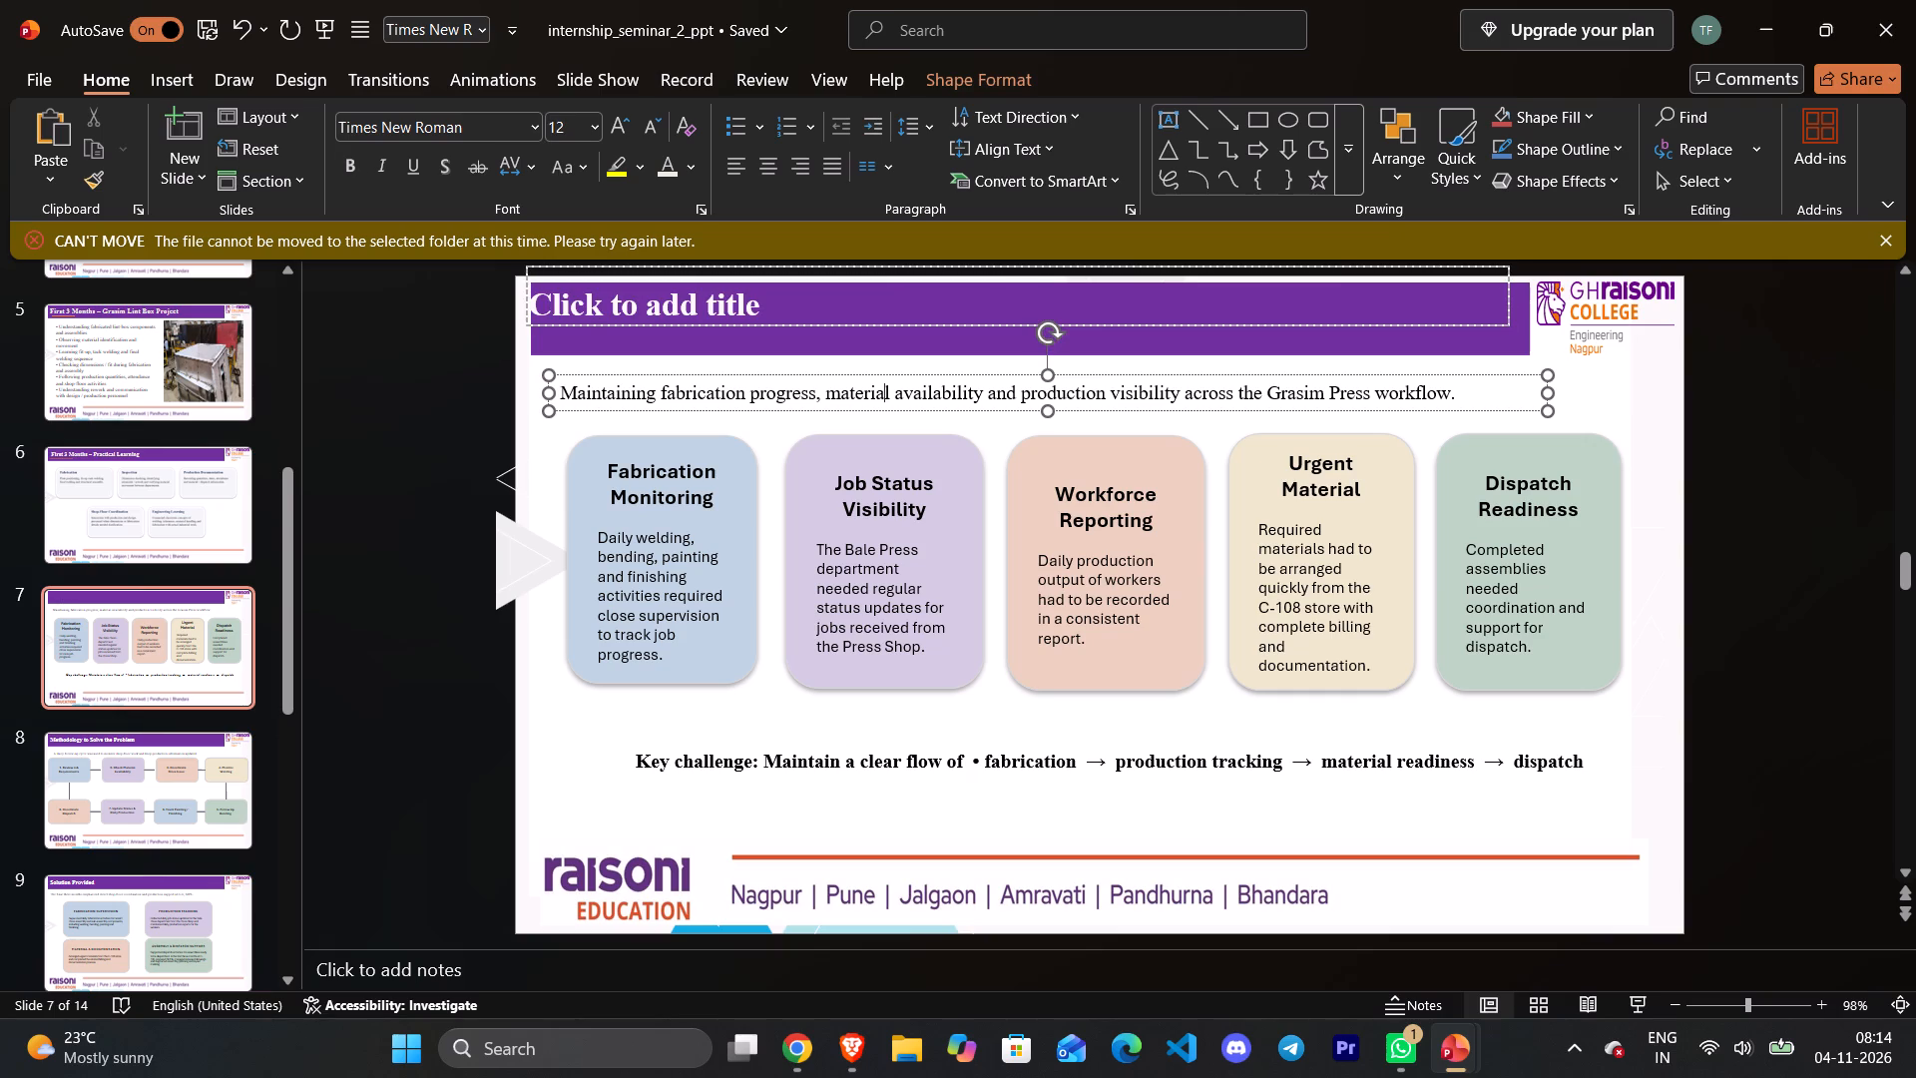
key(Delete)
key(Delete)
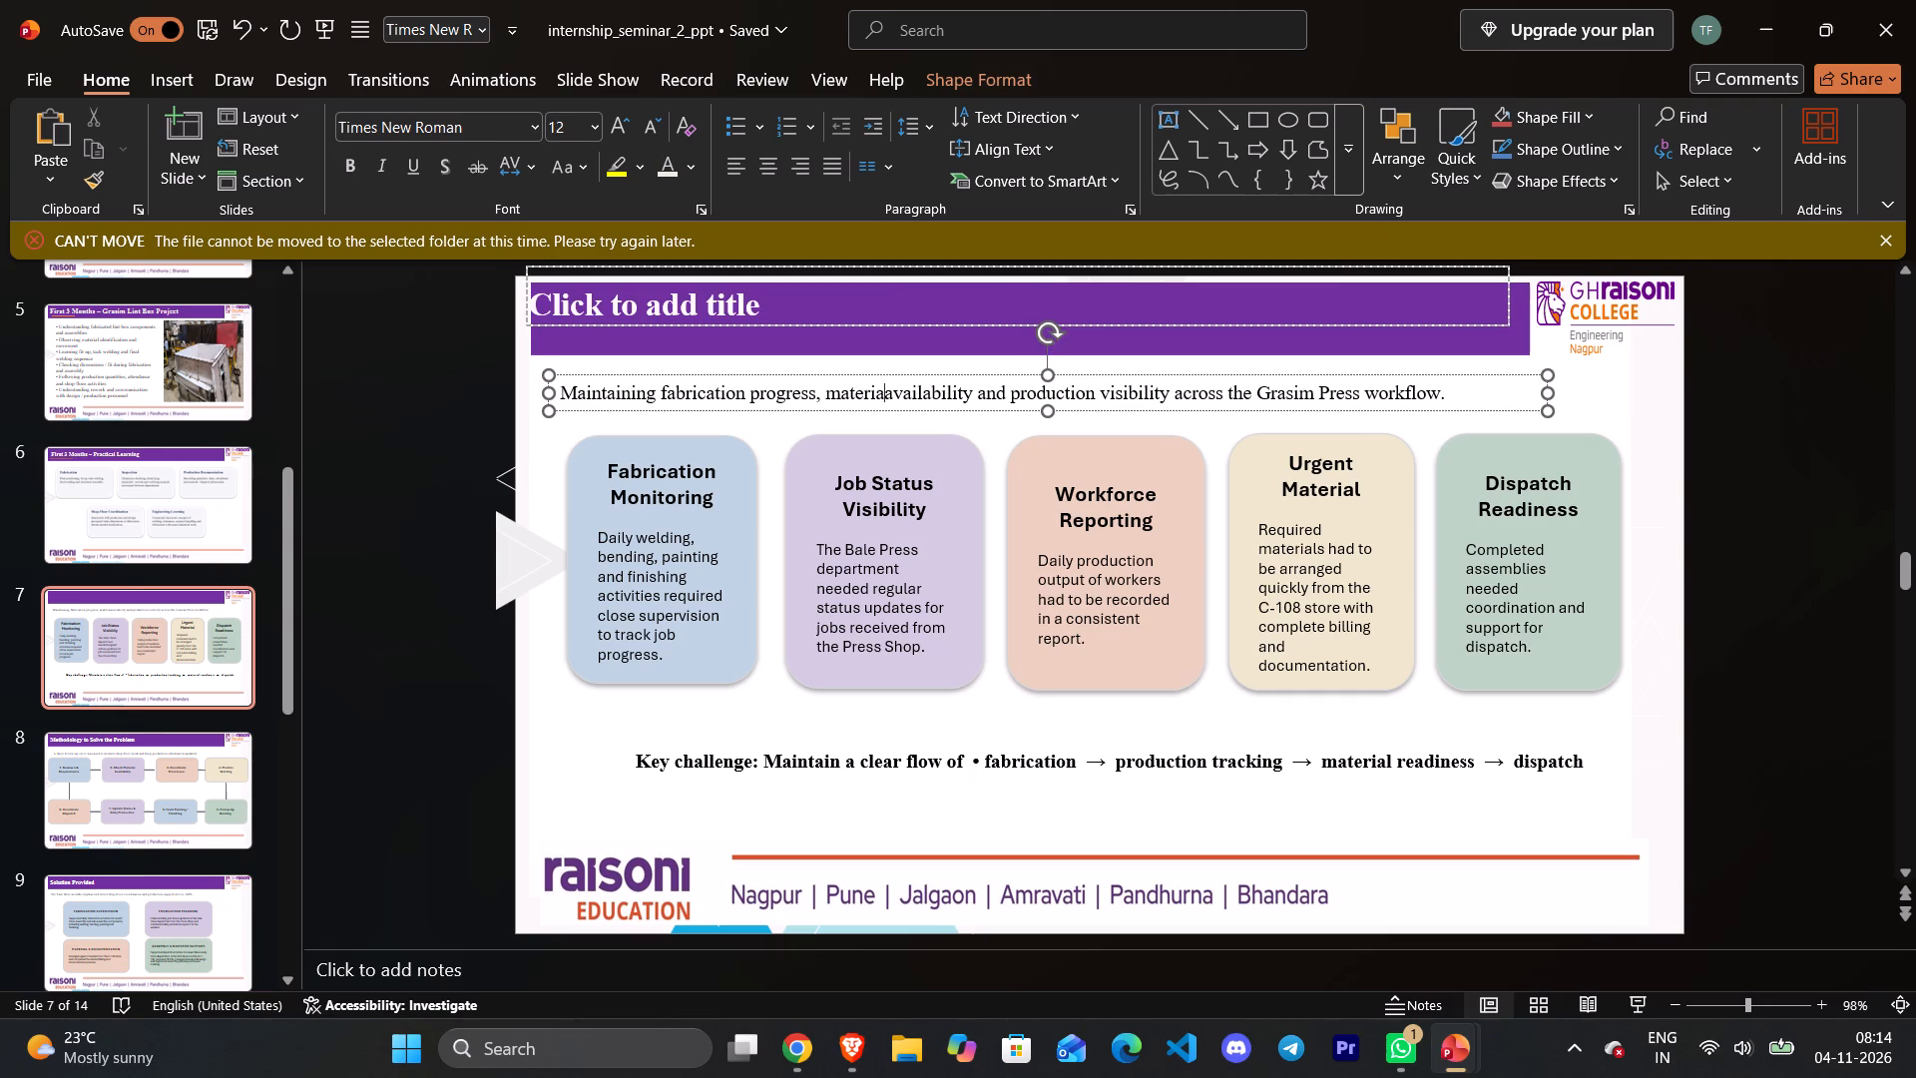
click(1517, 377)
click(1522, 395)
key(Delete)
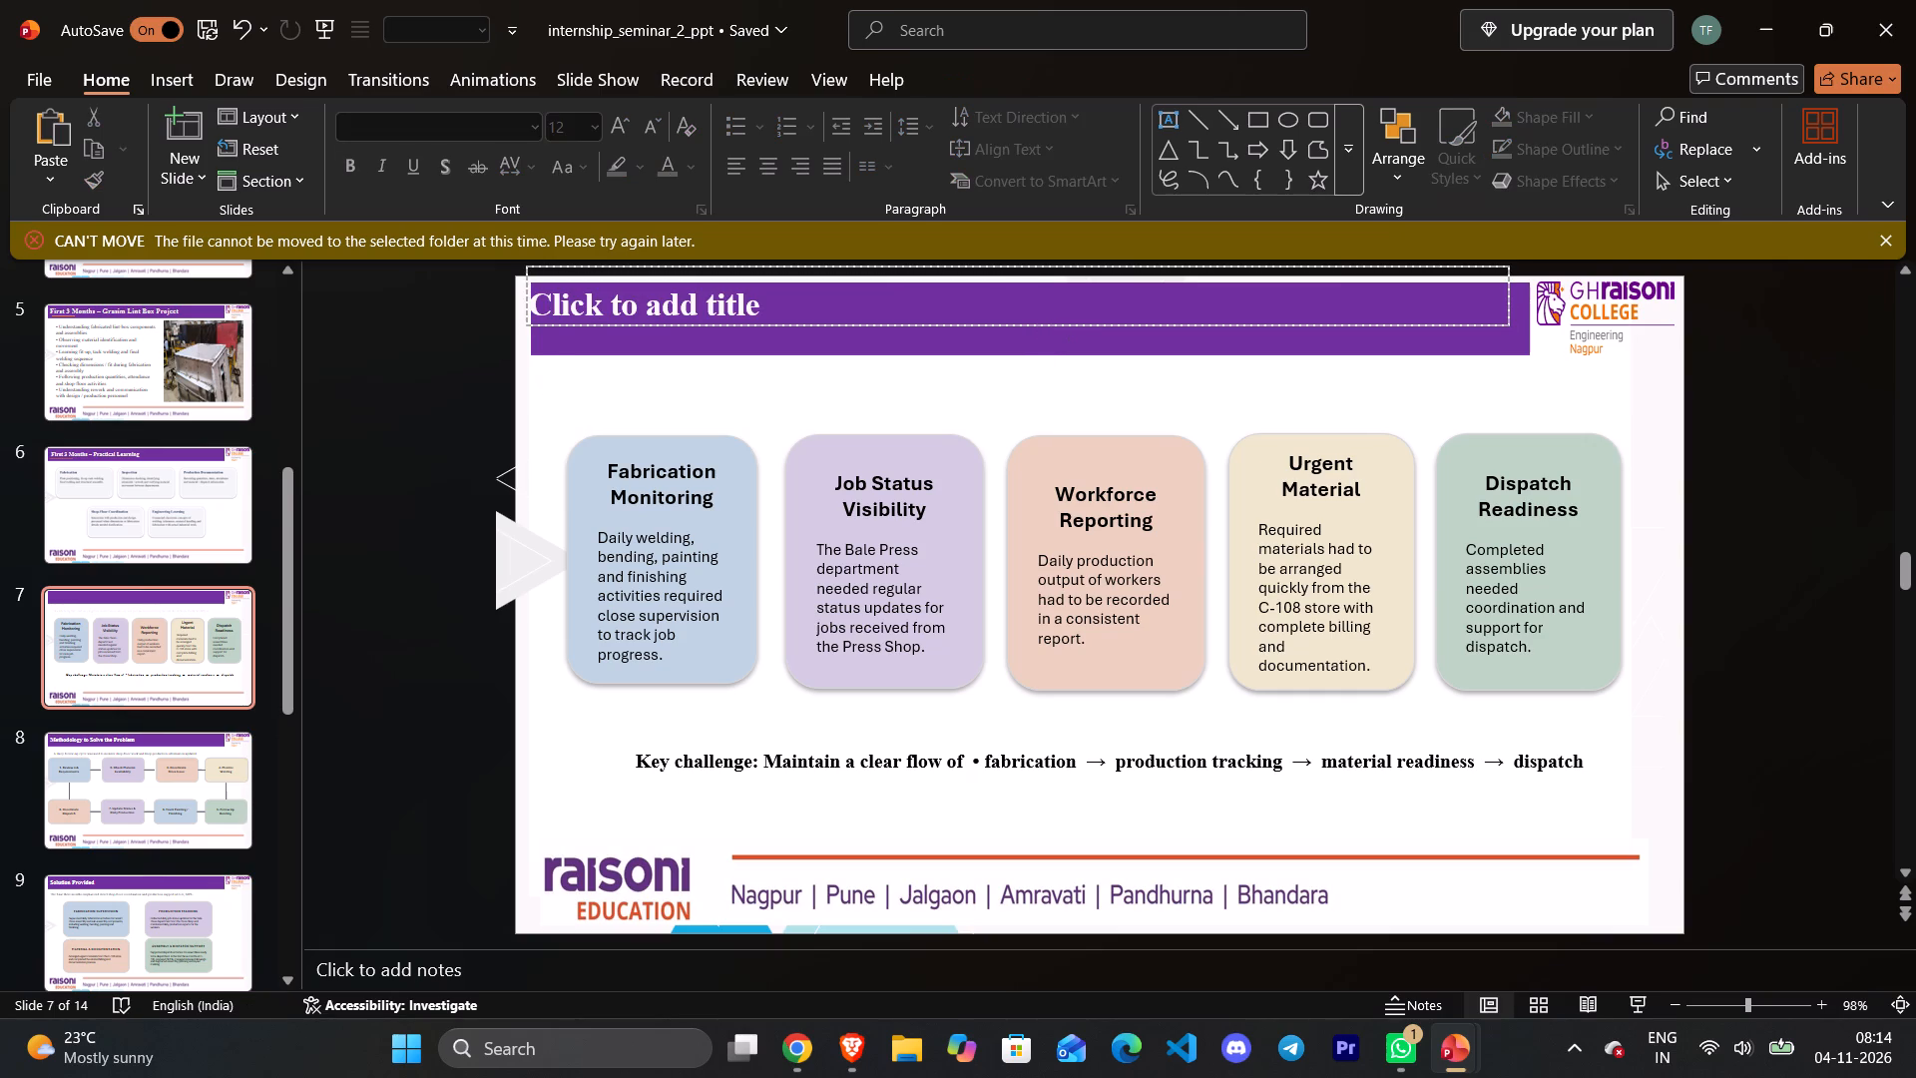
Delete the five coloured cards and the "Key challenge" text line from slide 7.
click(1372, 526)
key(Delete)
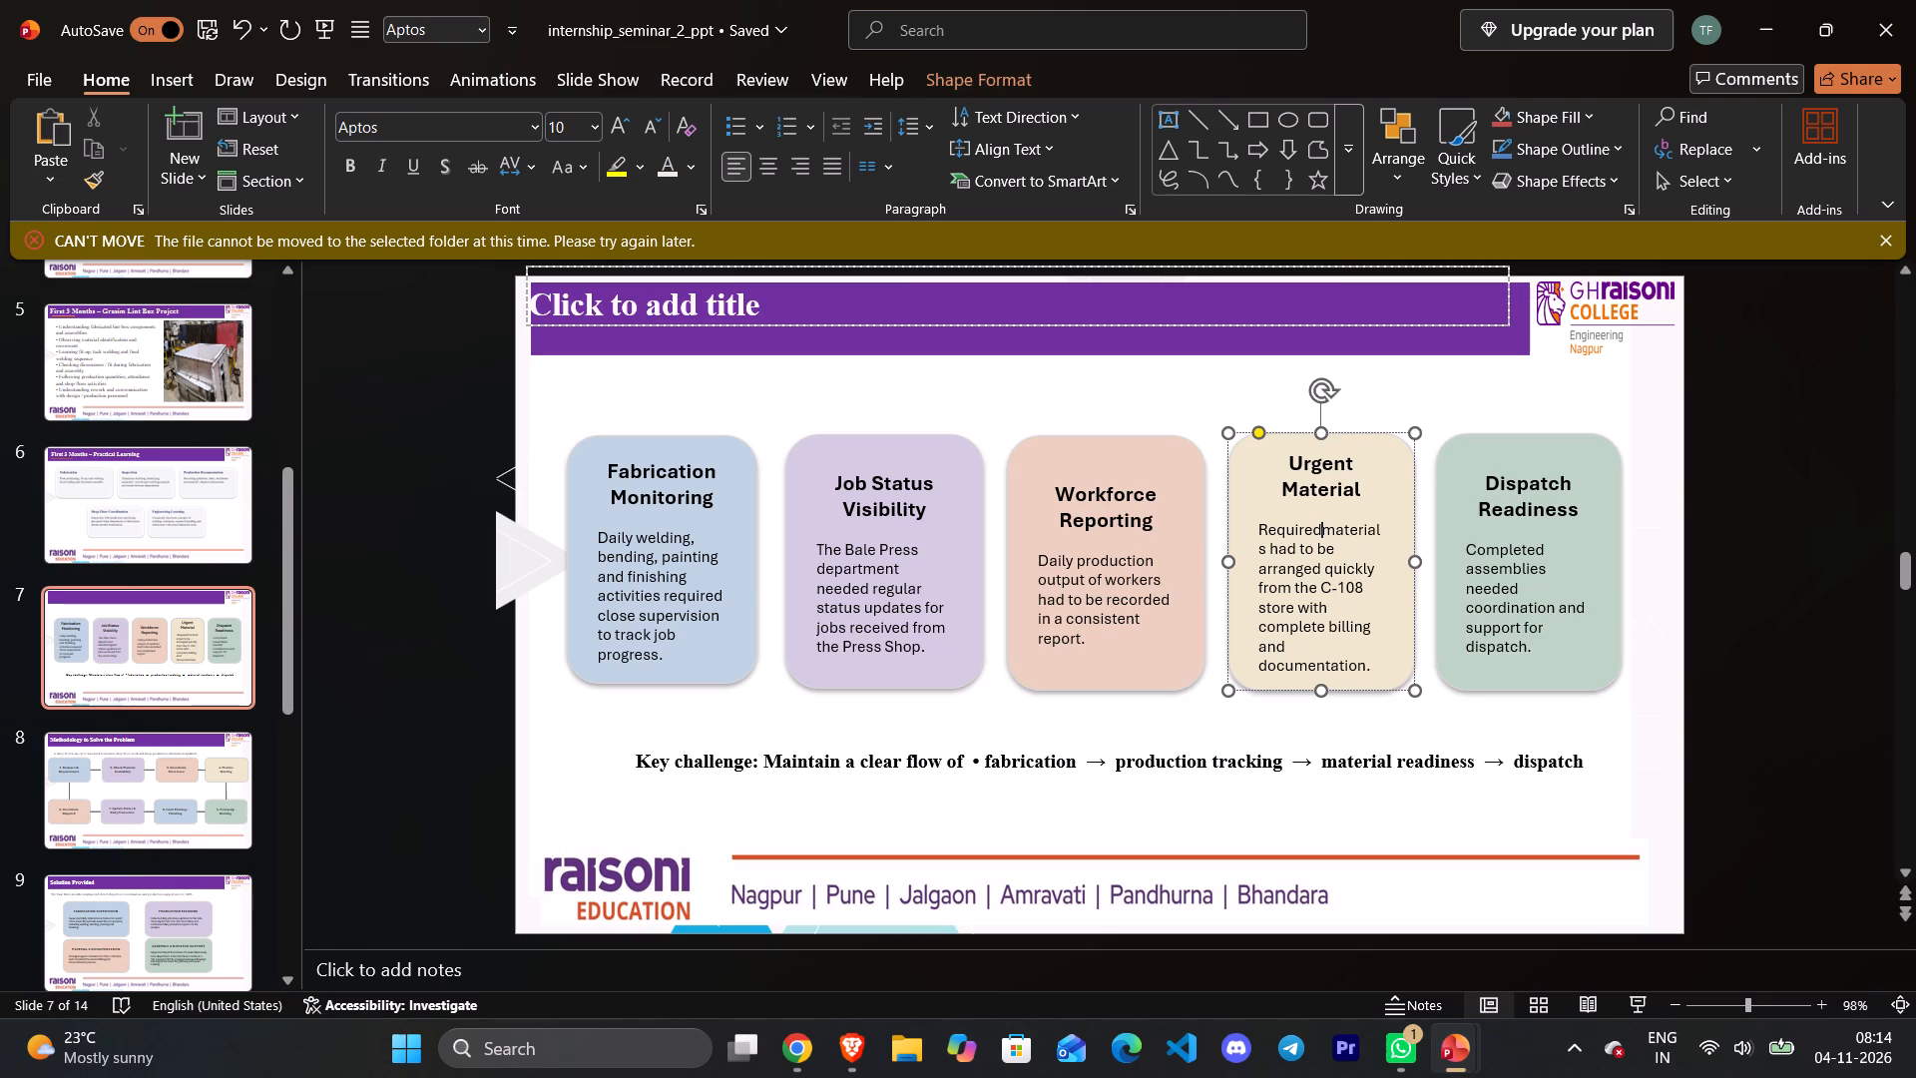
ctrl+click(733, 531)
ctrl+click(903, 491)
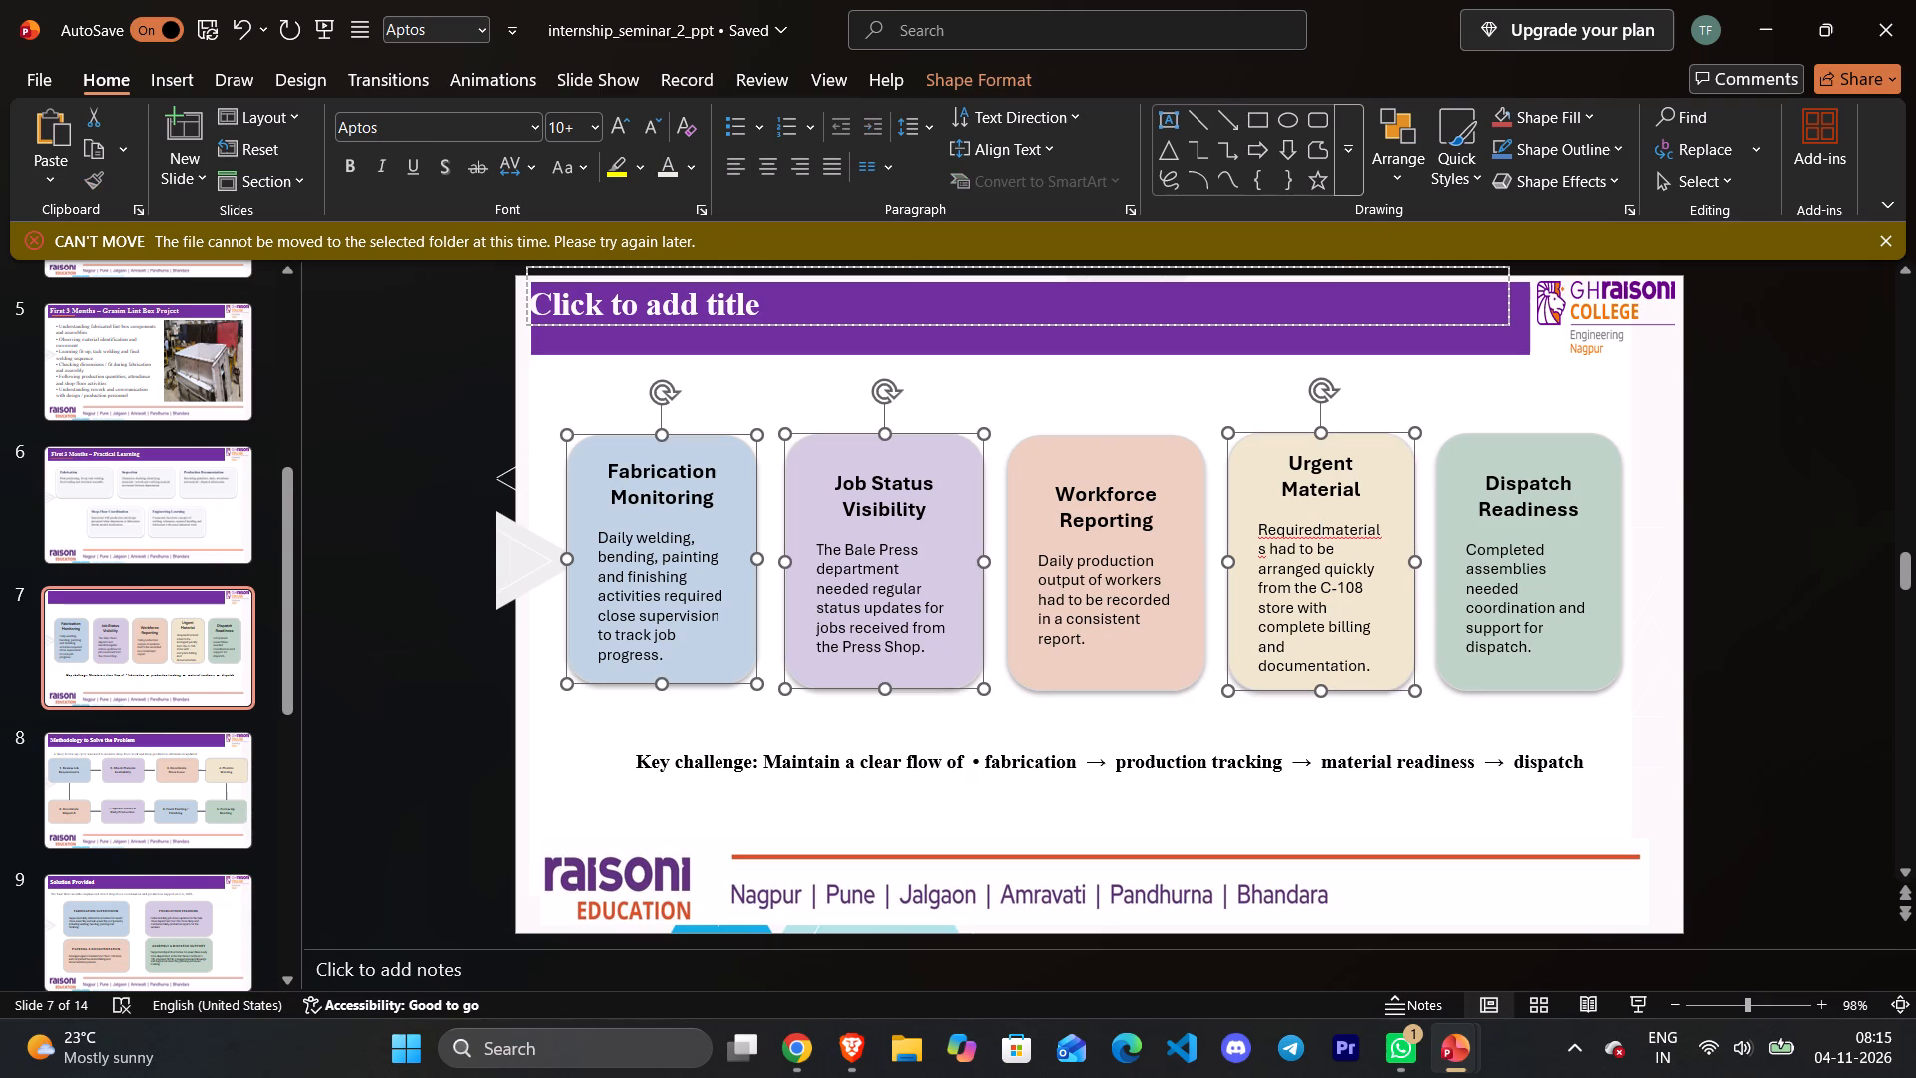
ctrl+click(1164, 486)
ctrl+click(1359, 464)
ctrl+click(1554, 449)
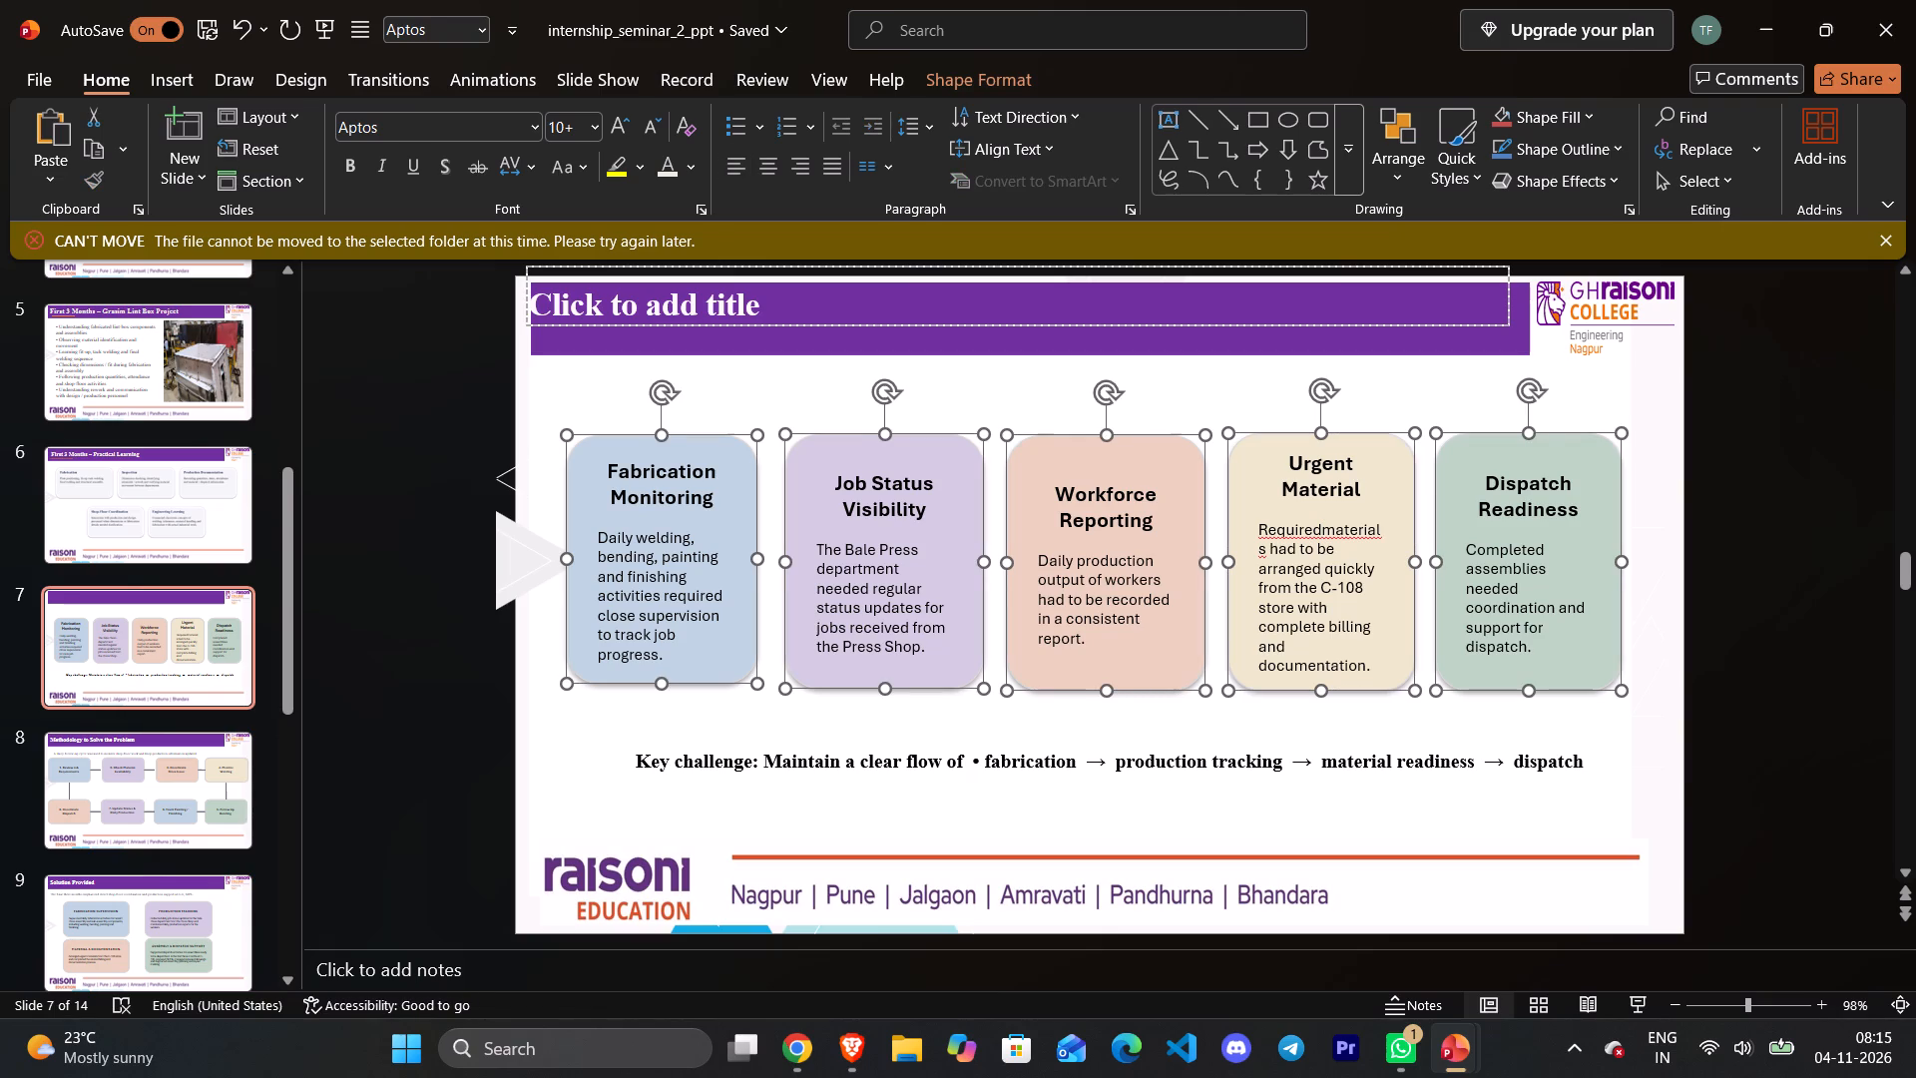
ctrl+click(1282, 762)
key(Delete)
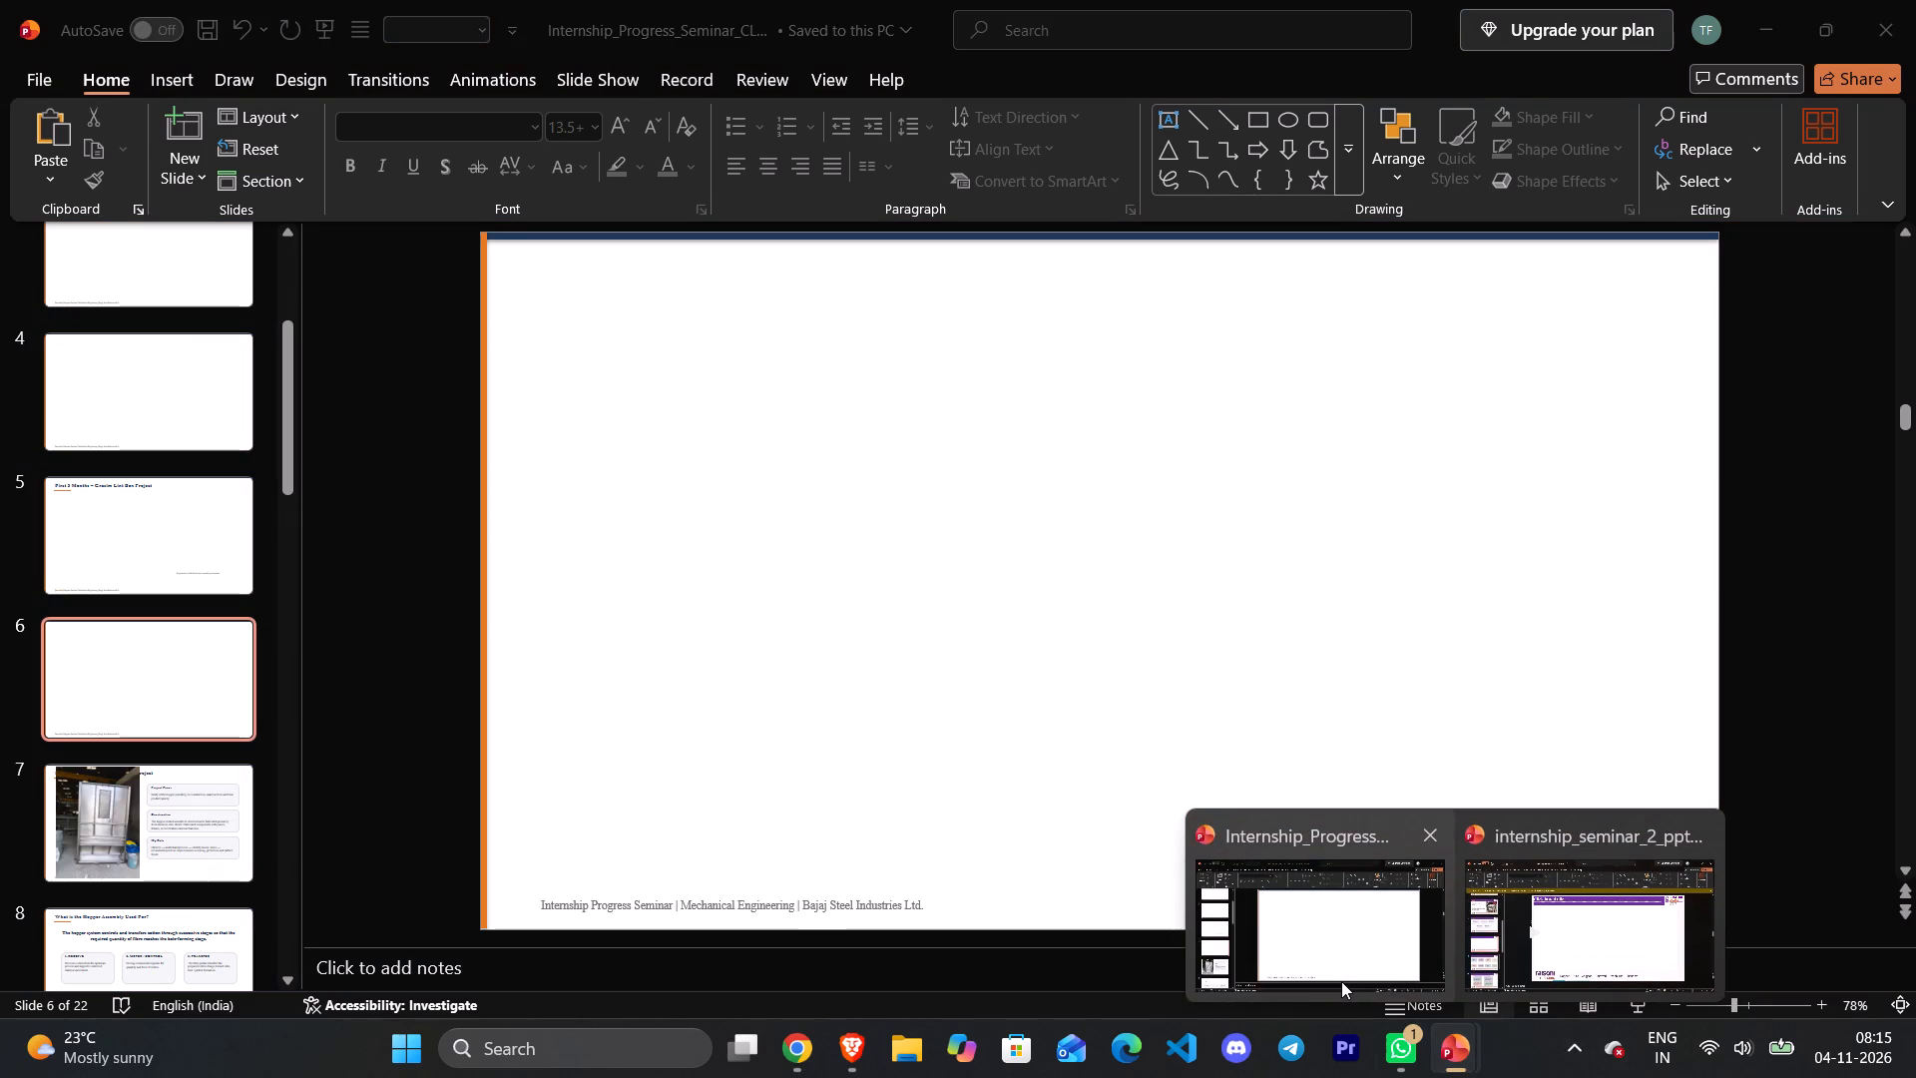
Switch to slide 7 of Internship_Progress_Seminar and move the hopper photo down so it no longer covers the title.
click(1341, 981)
click(96, 840)
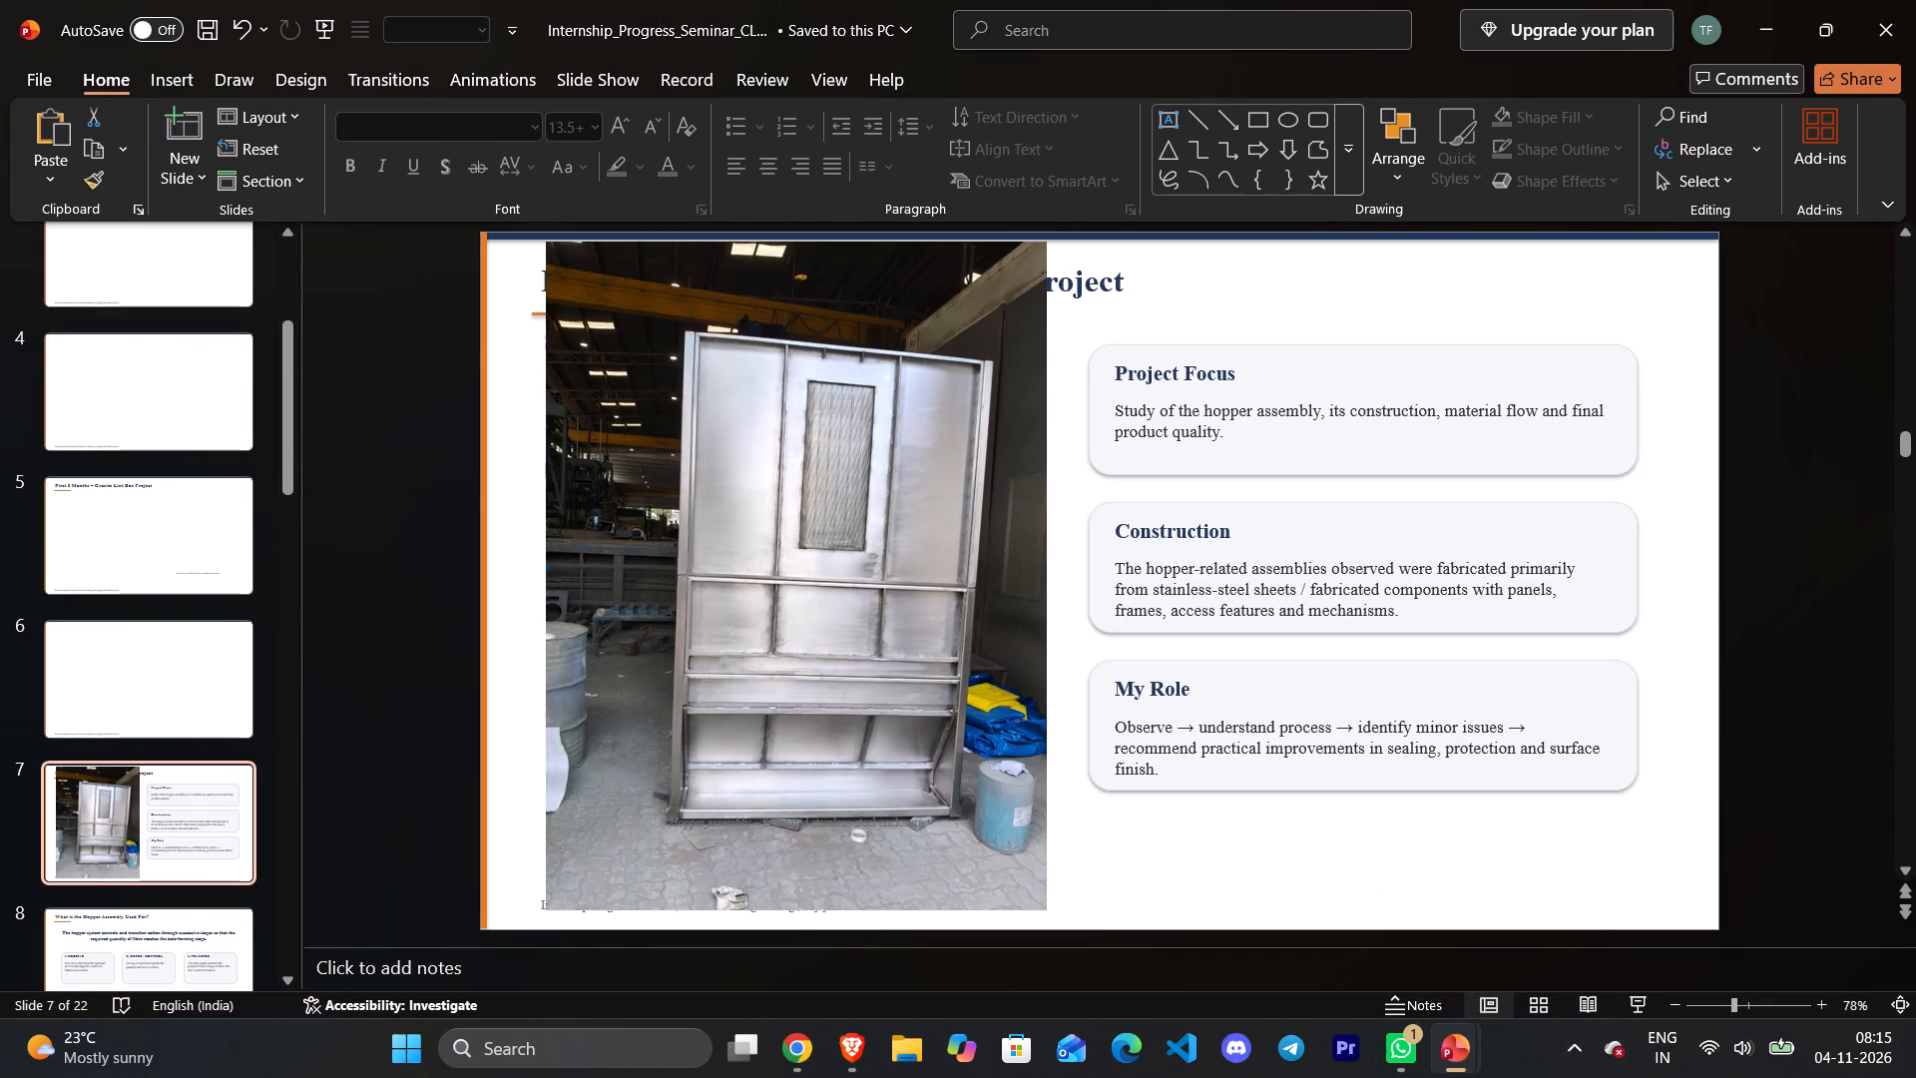
drag(977, 359, 954, 477)
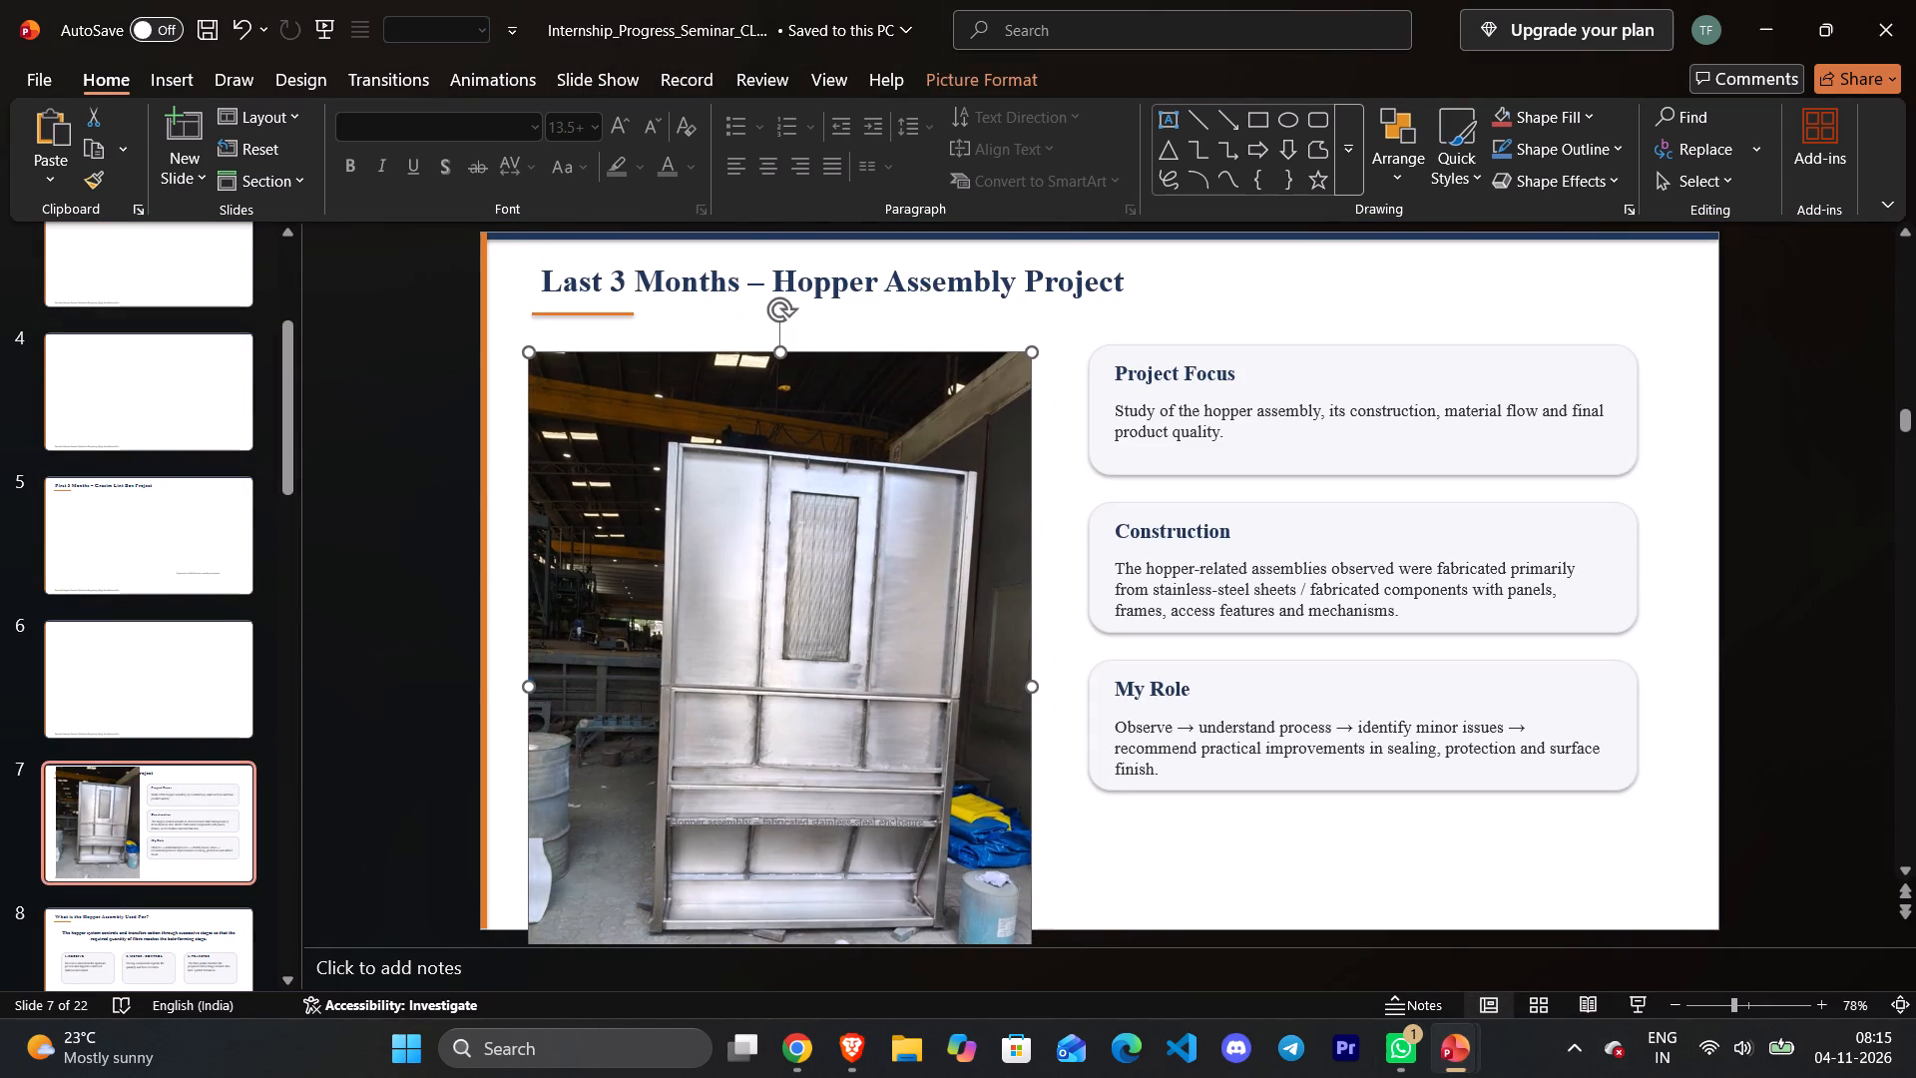
Copy the title "Last 3 Months – Hopper Assembly Project" into the purple banner on slide 7 of internship_seminar_2_ppt and position it within the banner.
drag(543, 276, 887, 271)
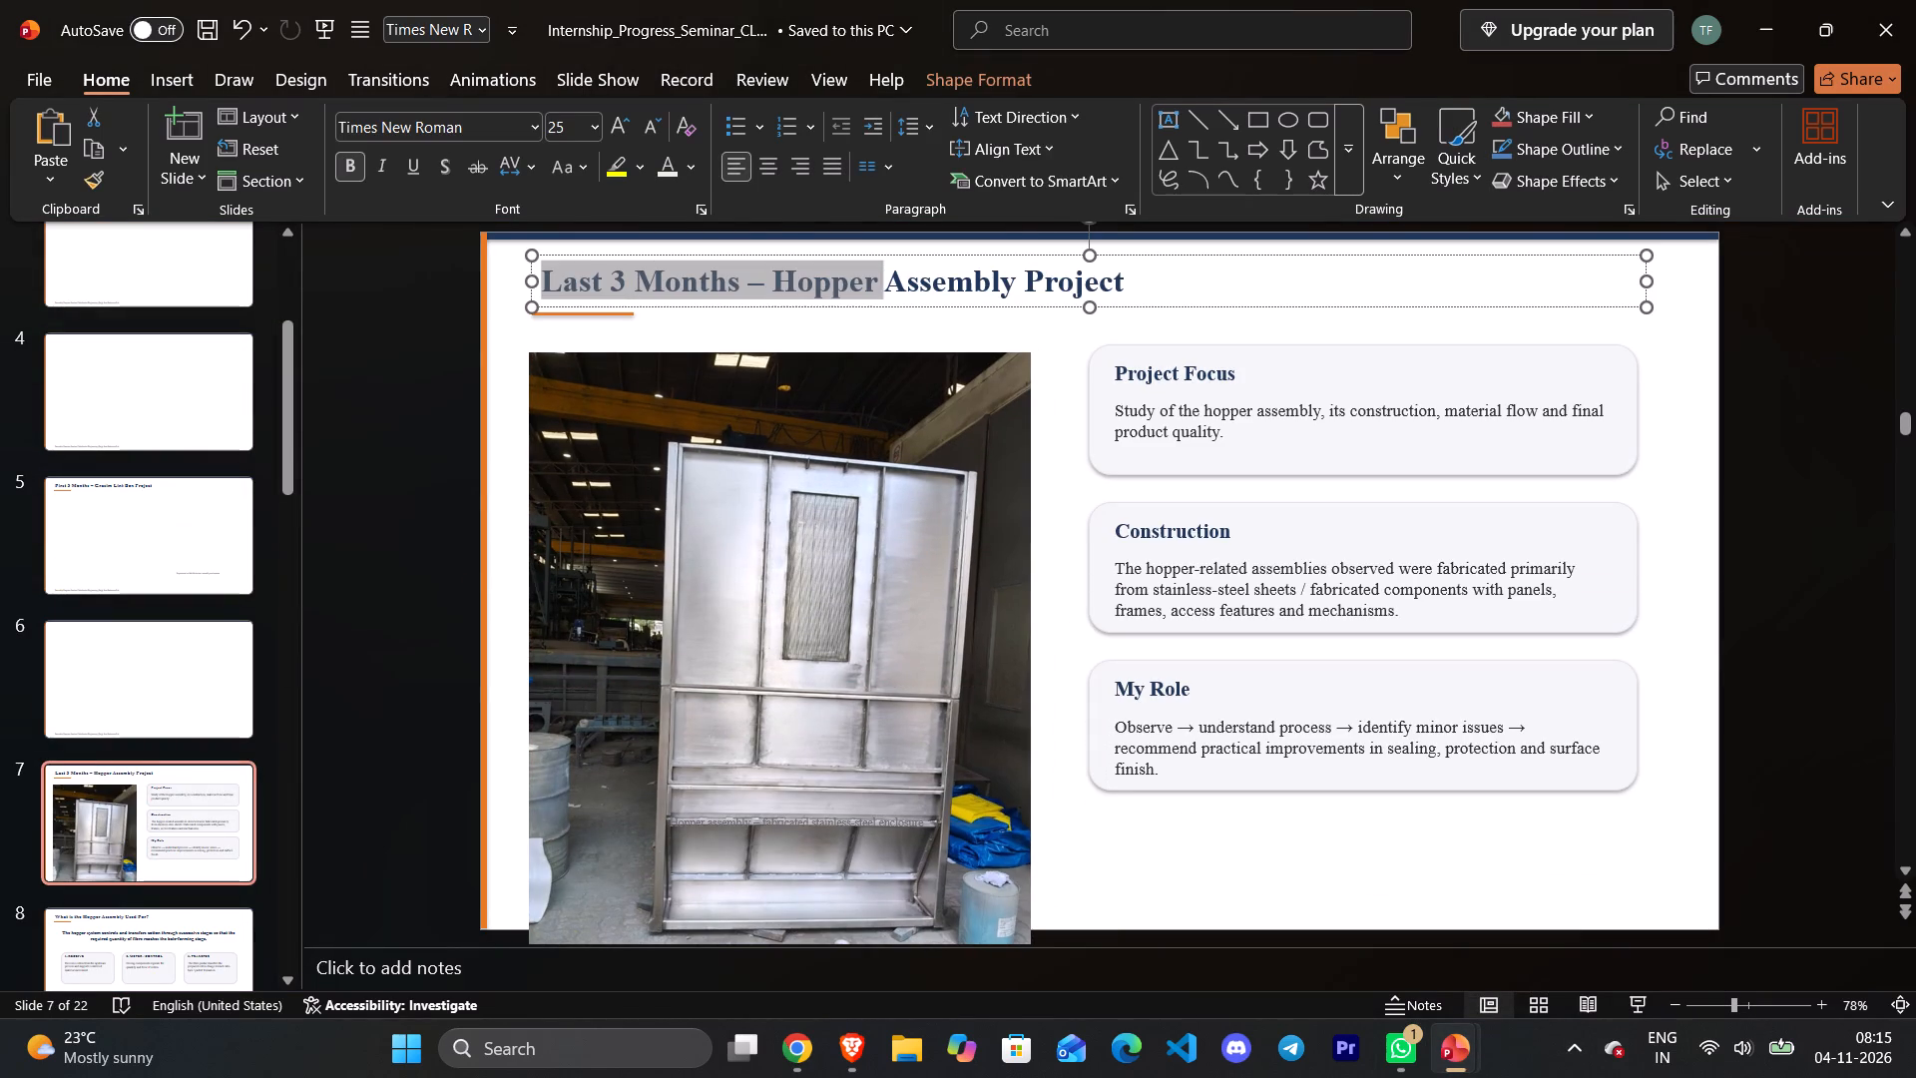
drag(887, 271, 1195, 244)
ctrl+click(601, 308)
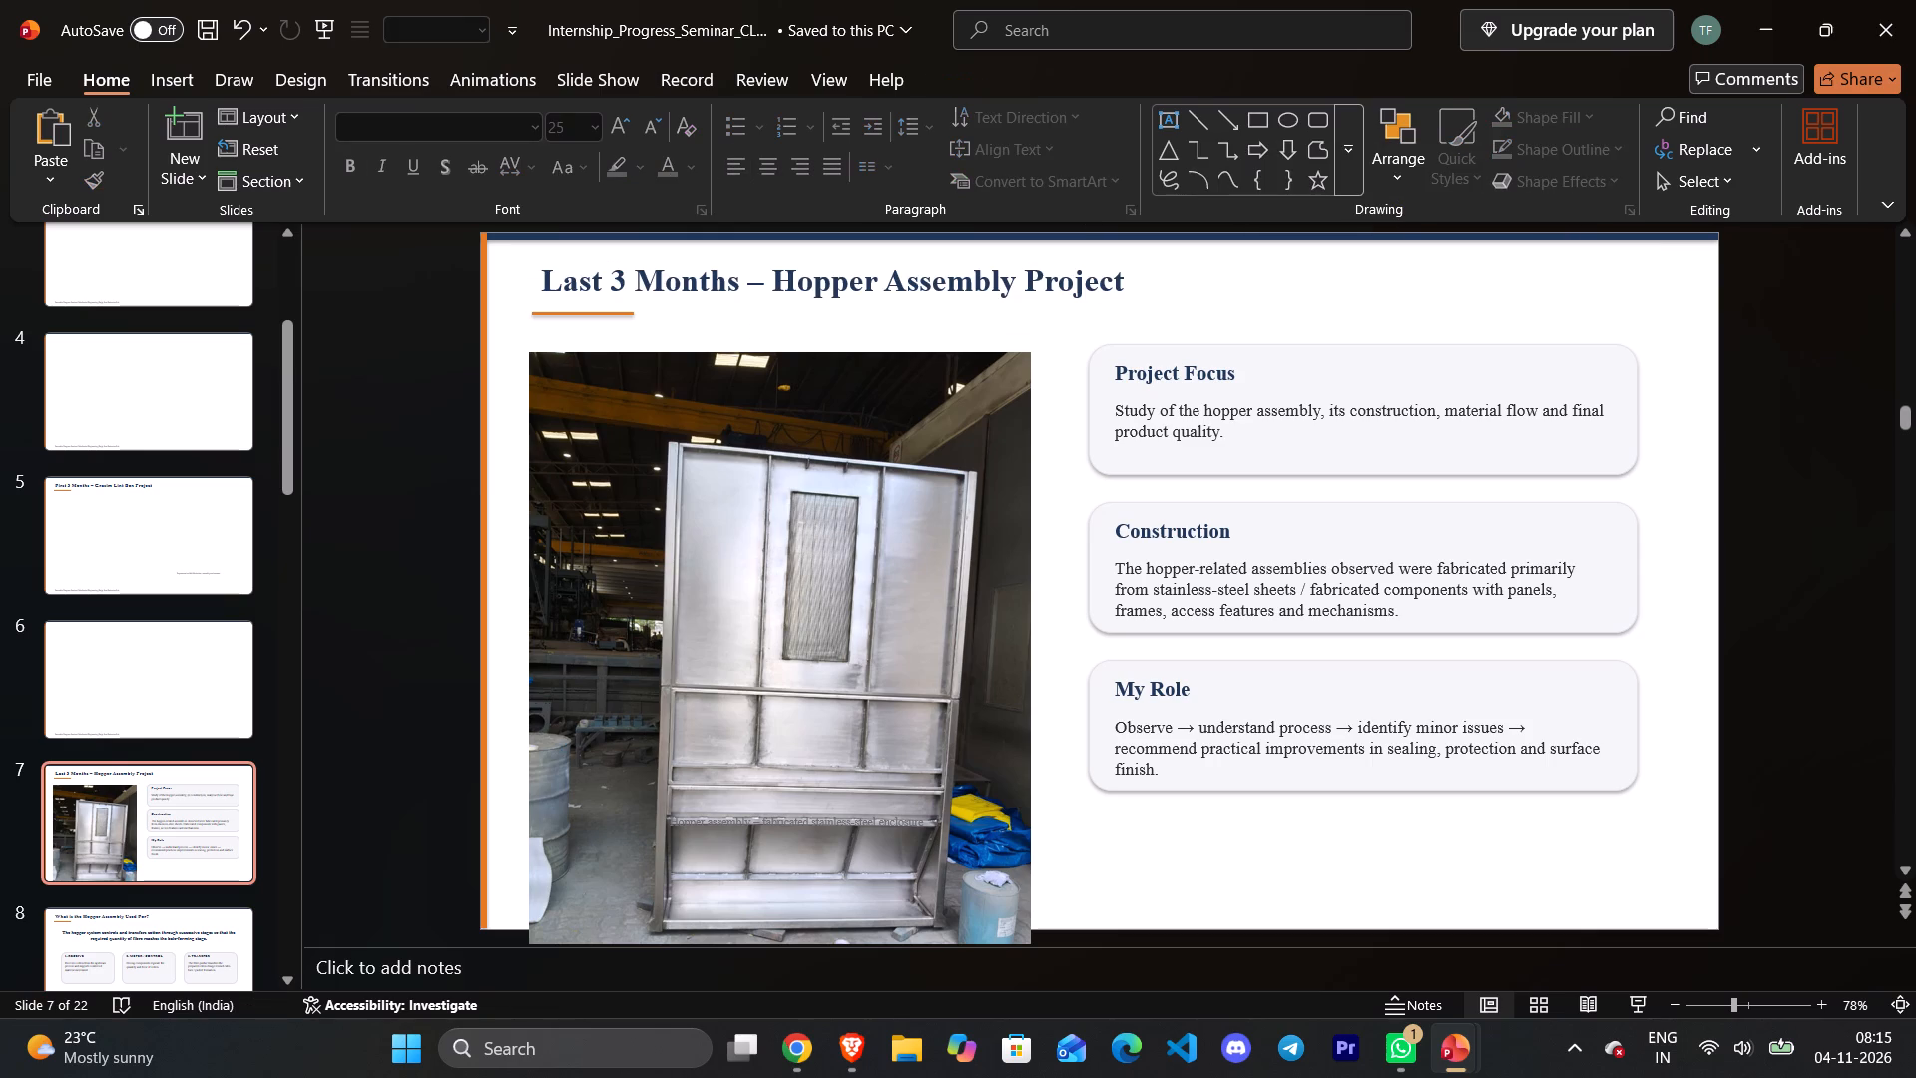
click(1133, 281)
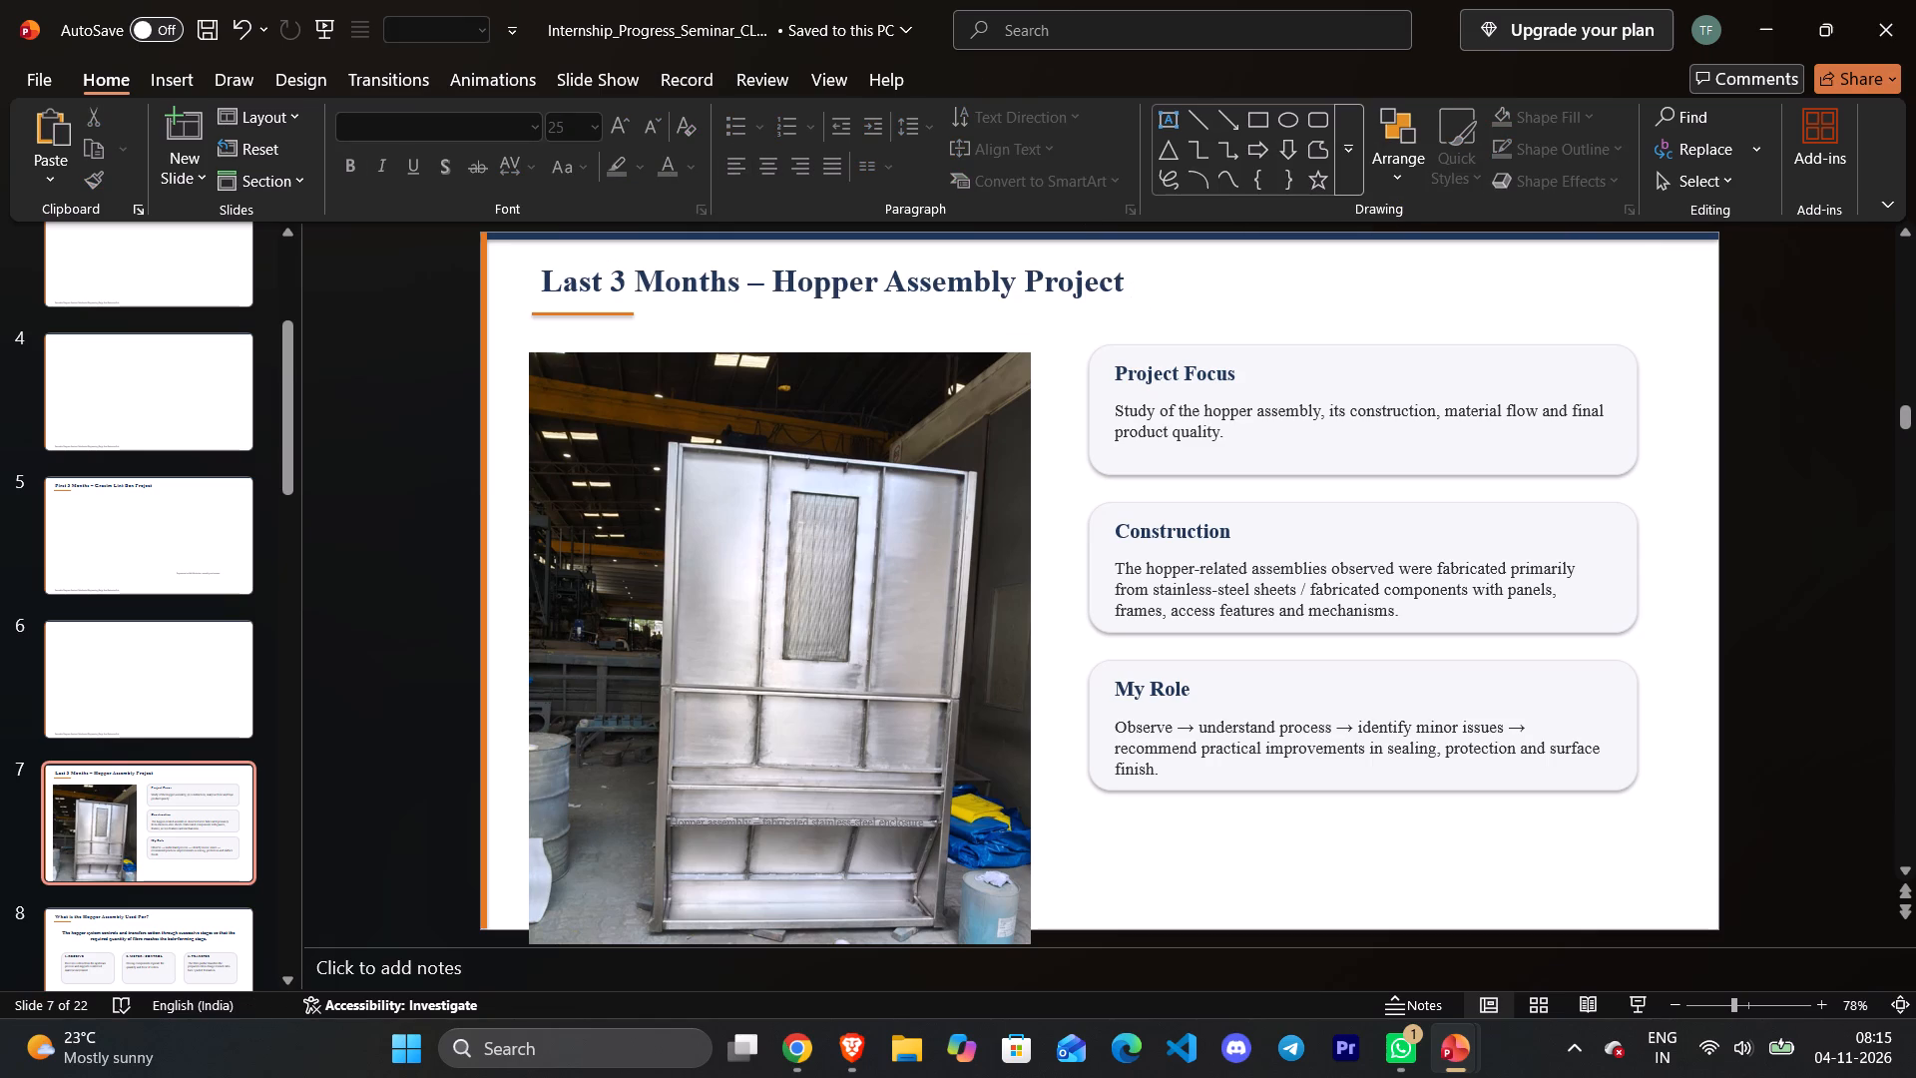
click(1103, 285)
drag(1124, 282, 584, 303)
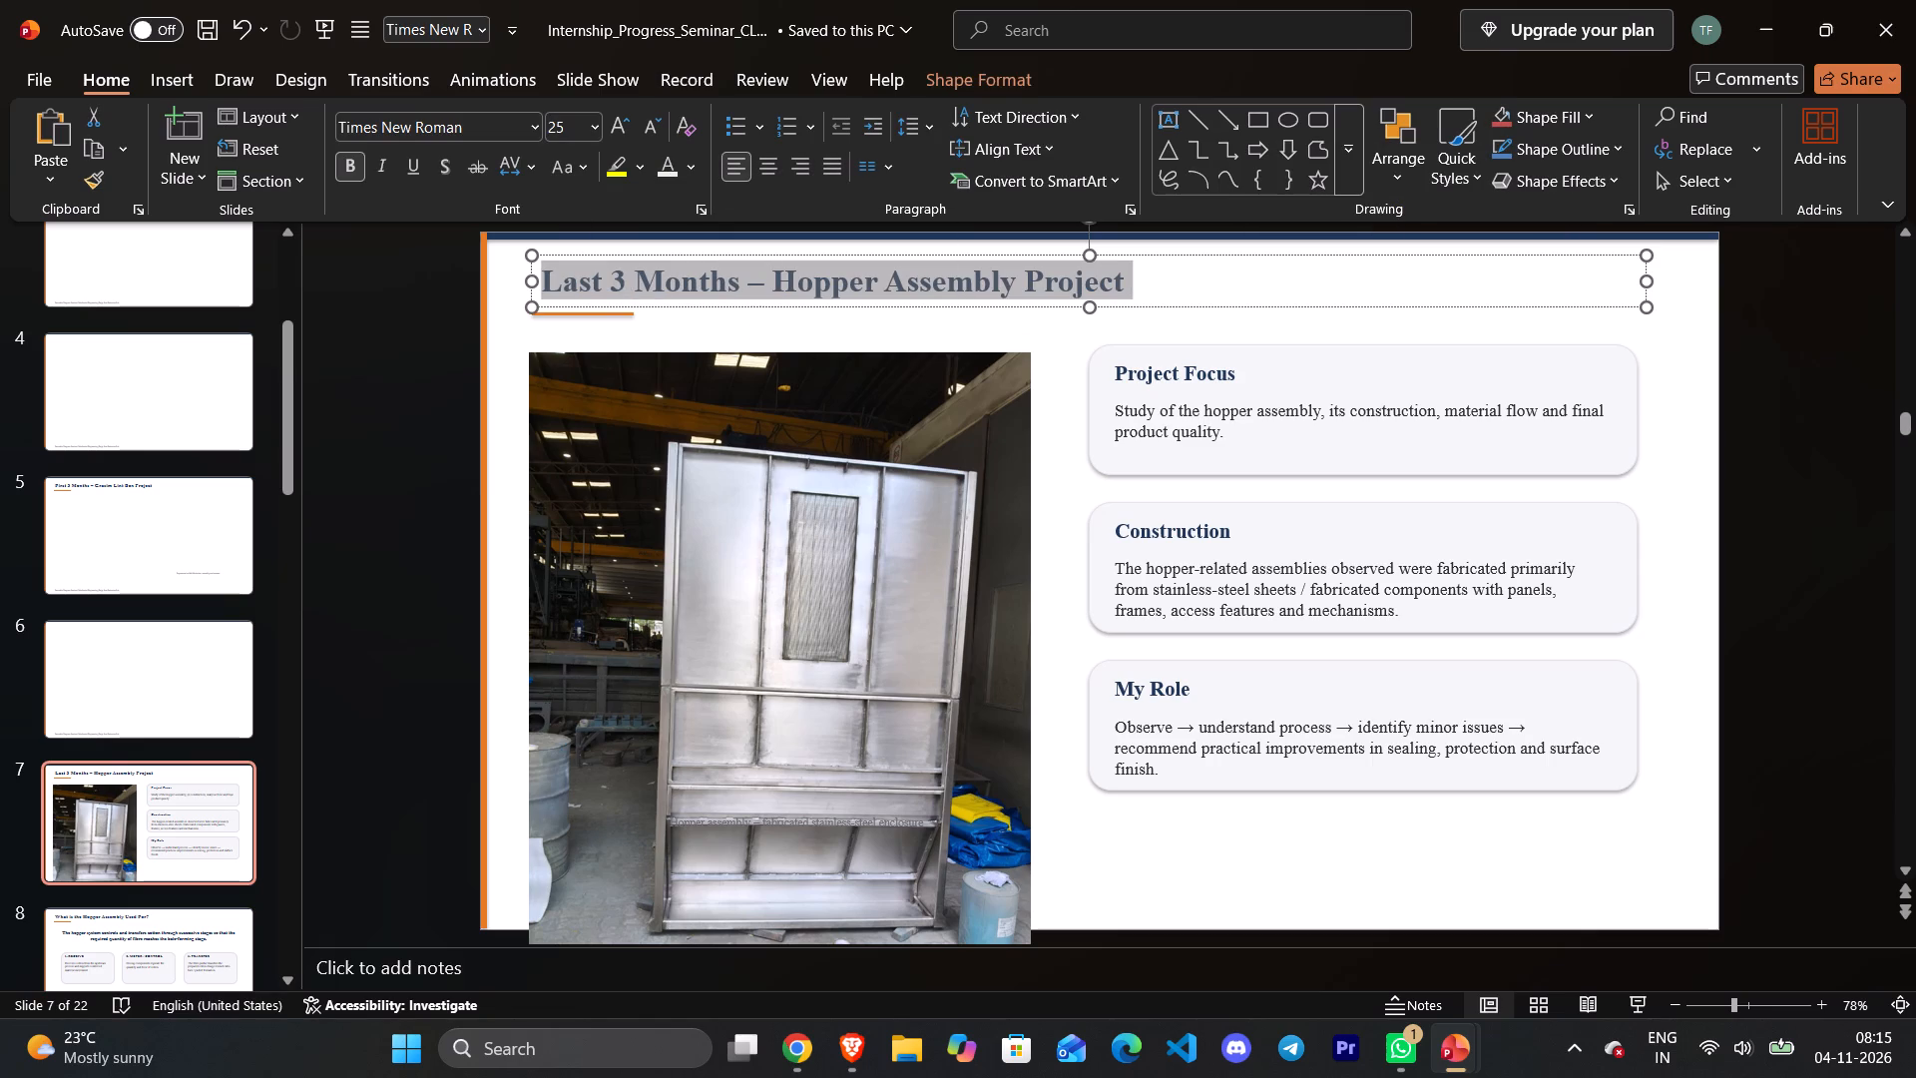
key(ctrl+c)
click(1509, 941)
click(755, 308)
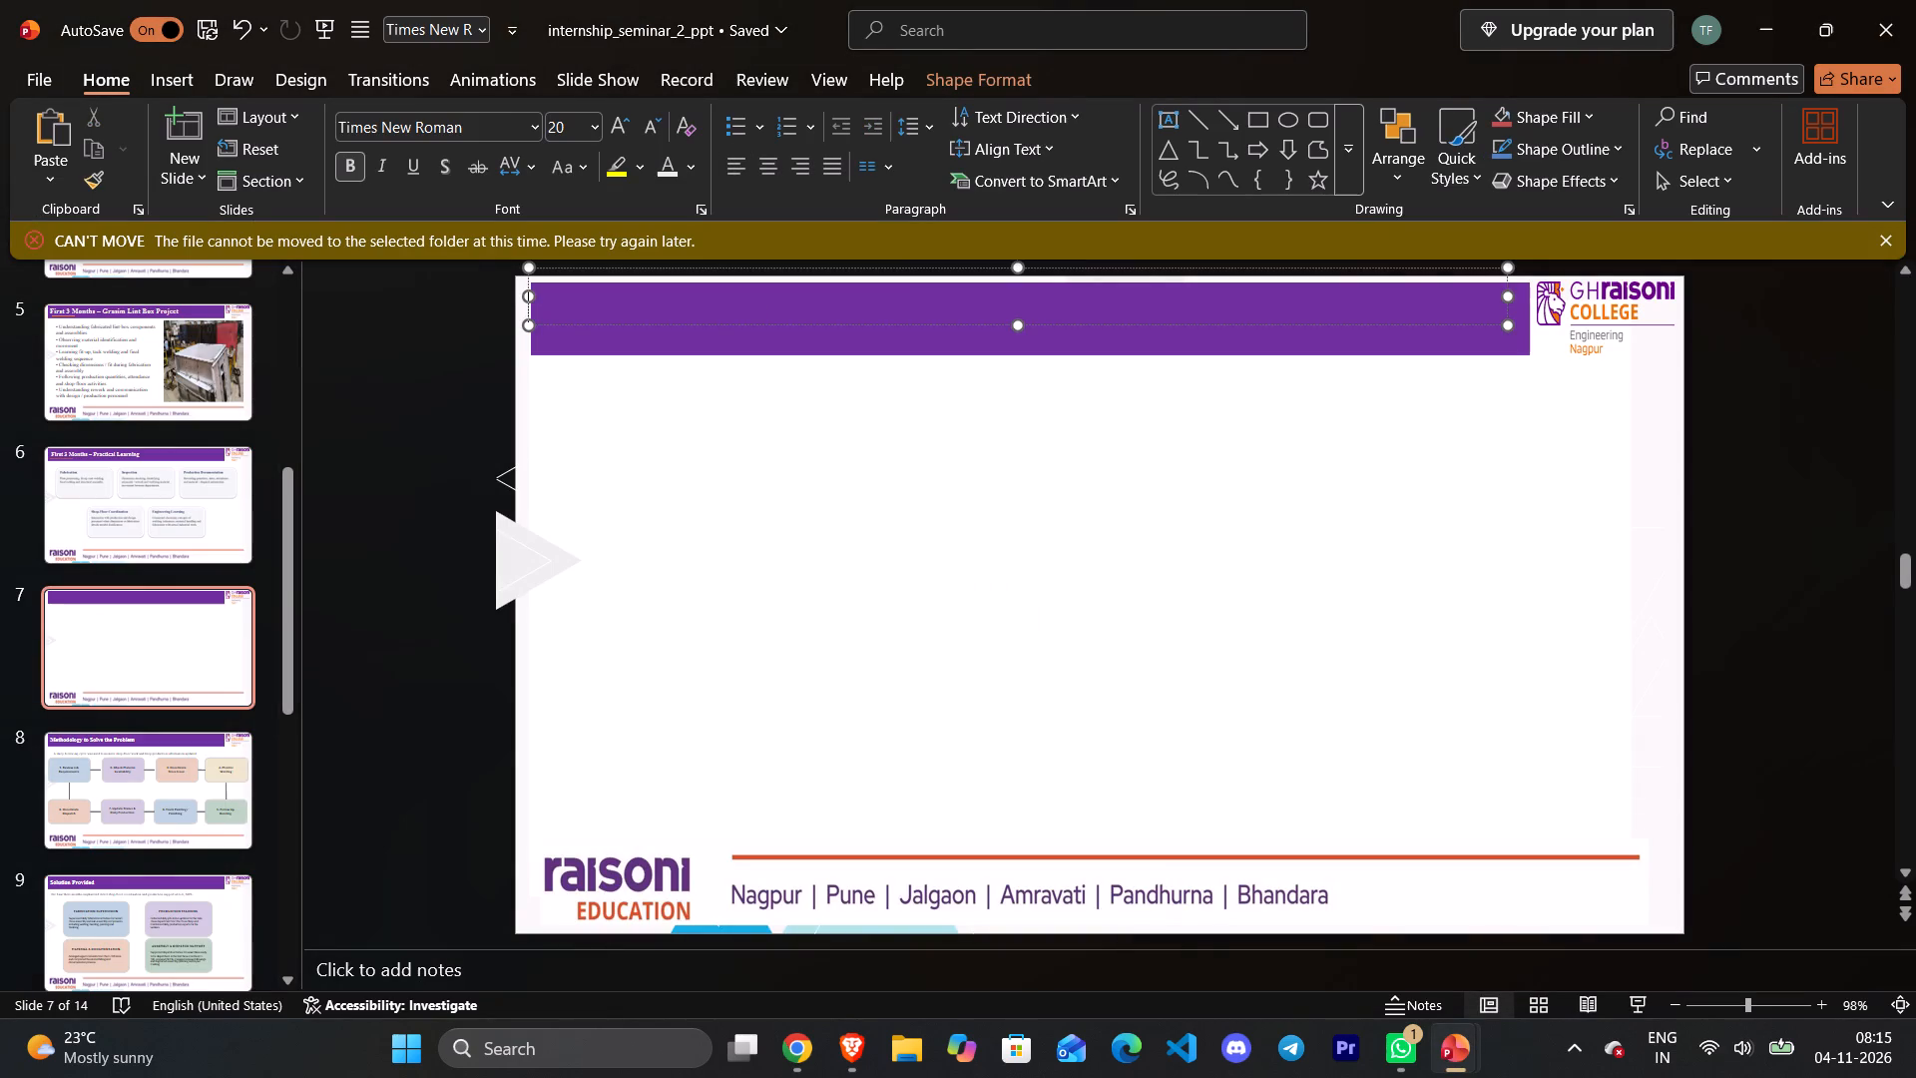
key(ctrl+v)
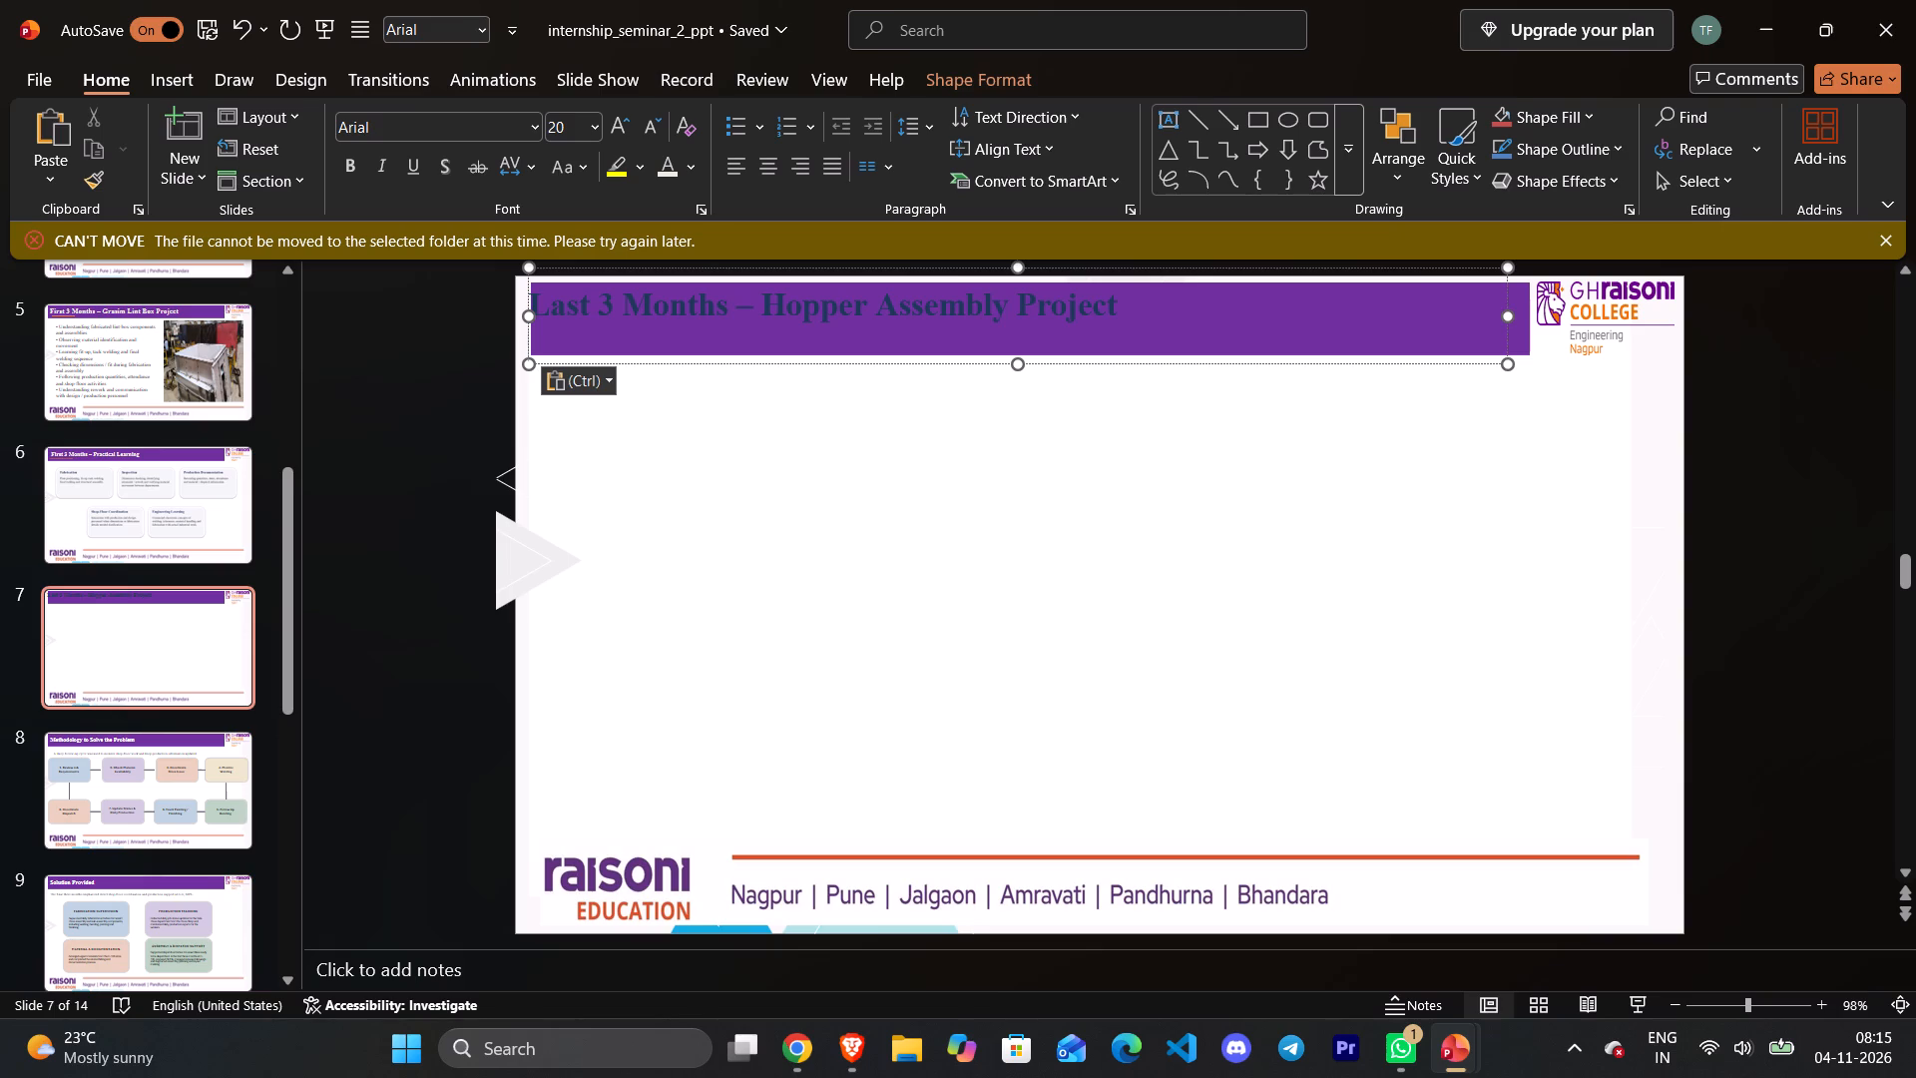
drag(531, 348, 536, 366)
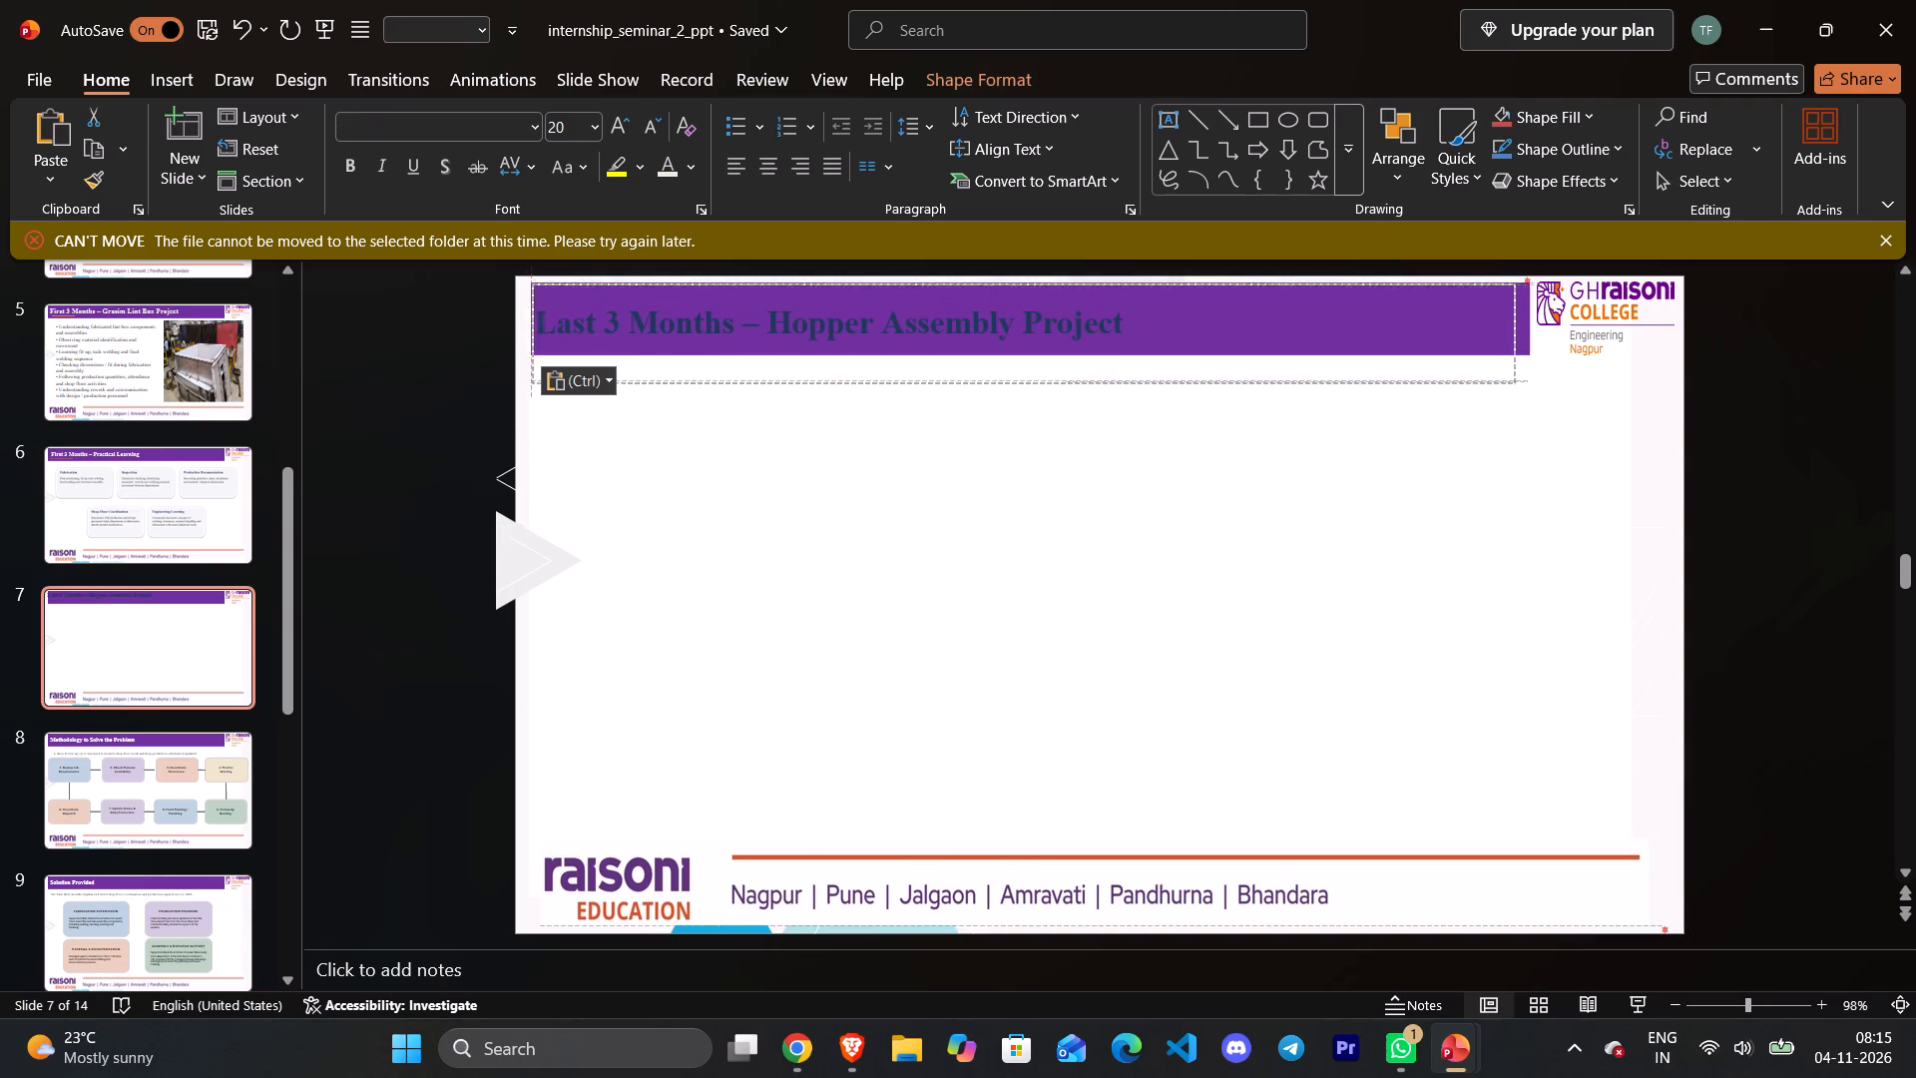
drag(536, 366, 547, 362)
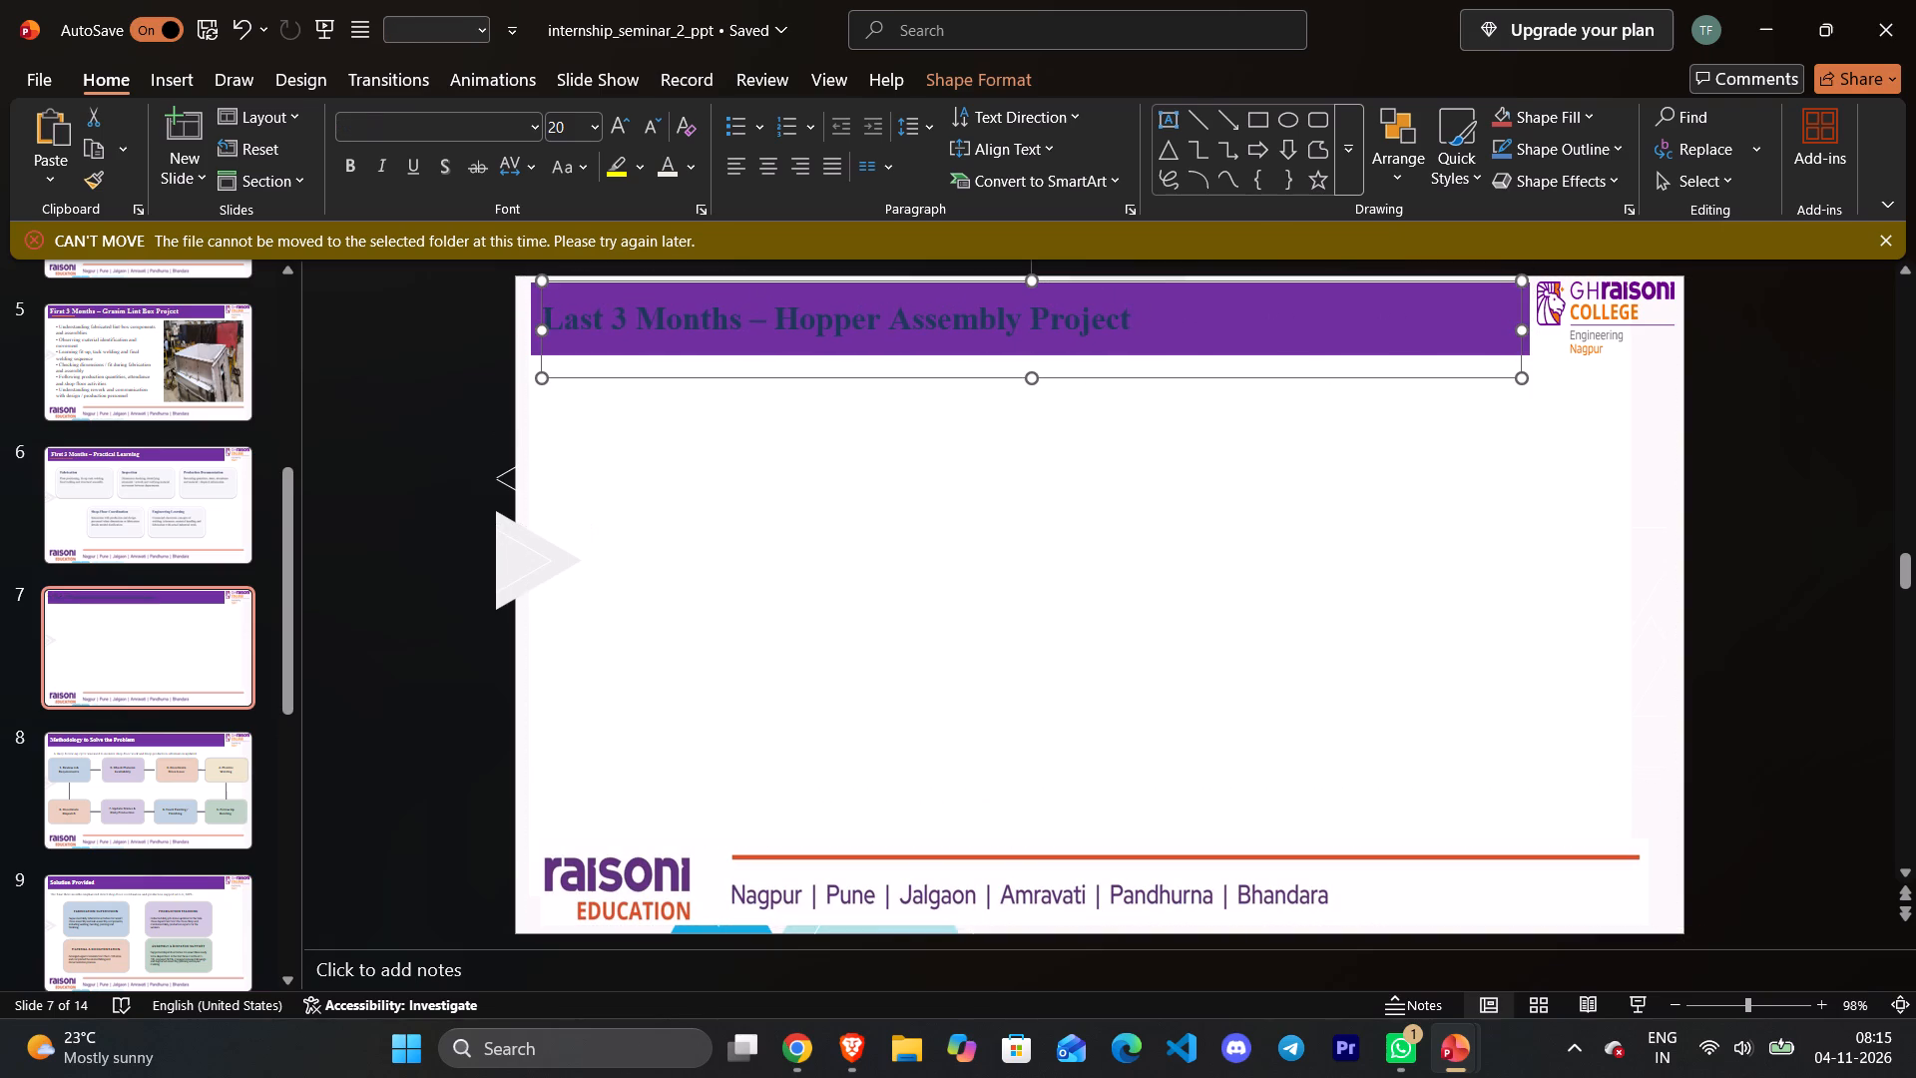
Recolour the pasted "Last 3 Months – Hopper Assembly Project" title text white.
click(1142, 323)
click(1142, 323)
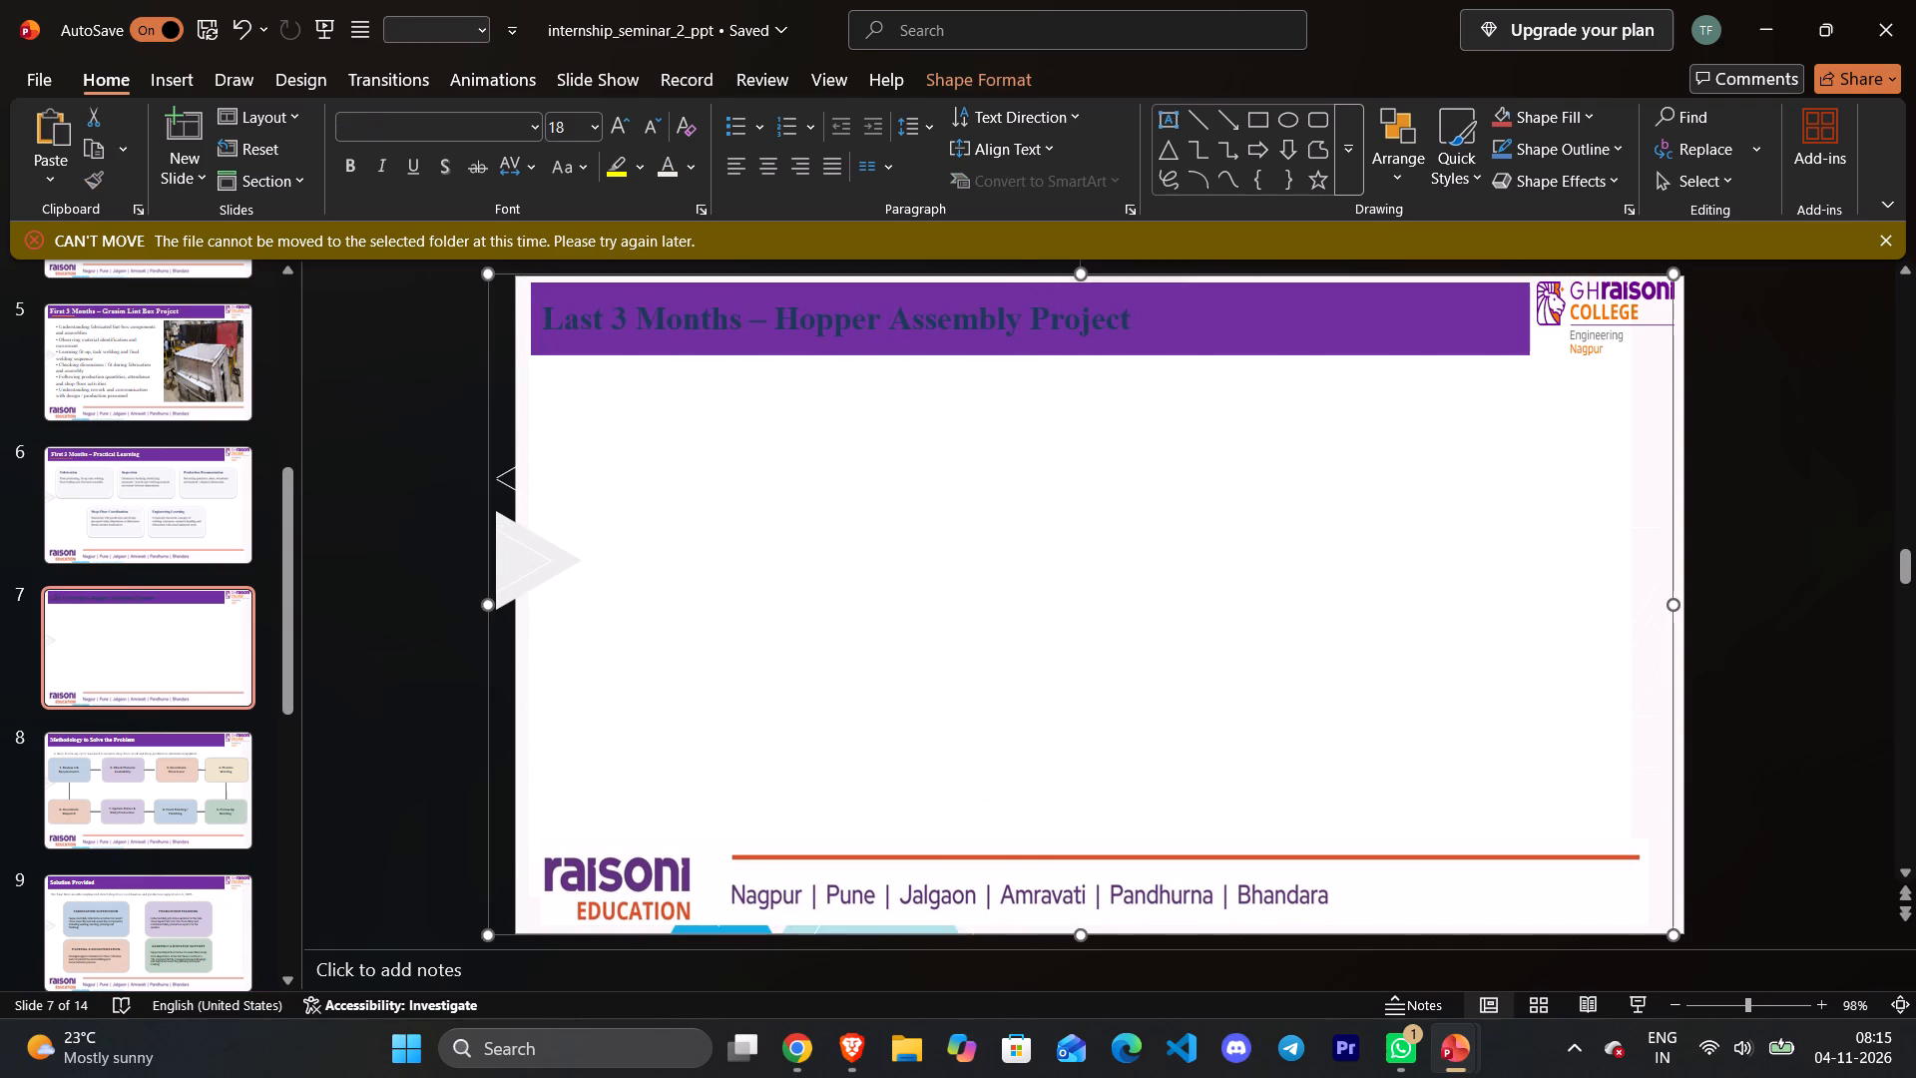
double_click(1132, 324)
drag(1130, 318, 573, 344)
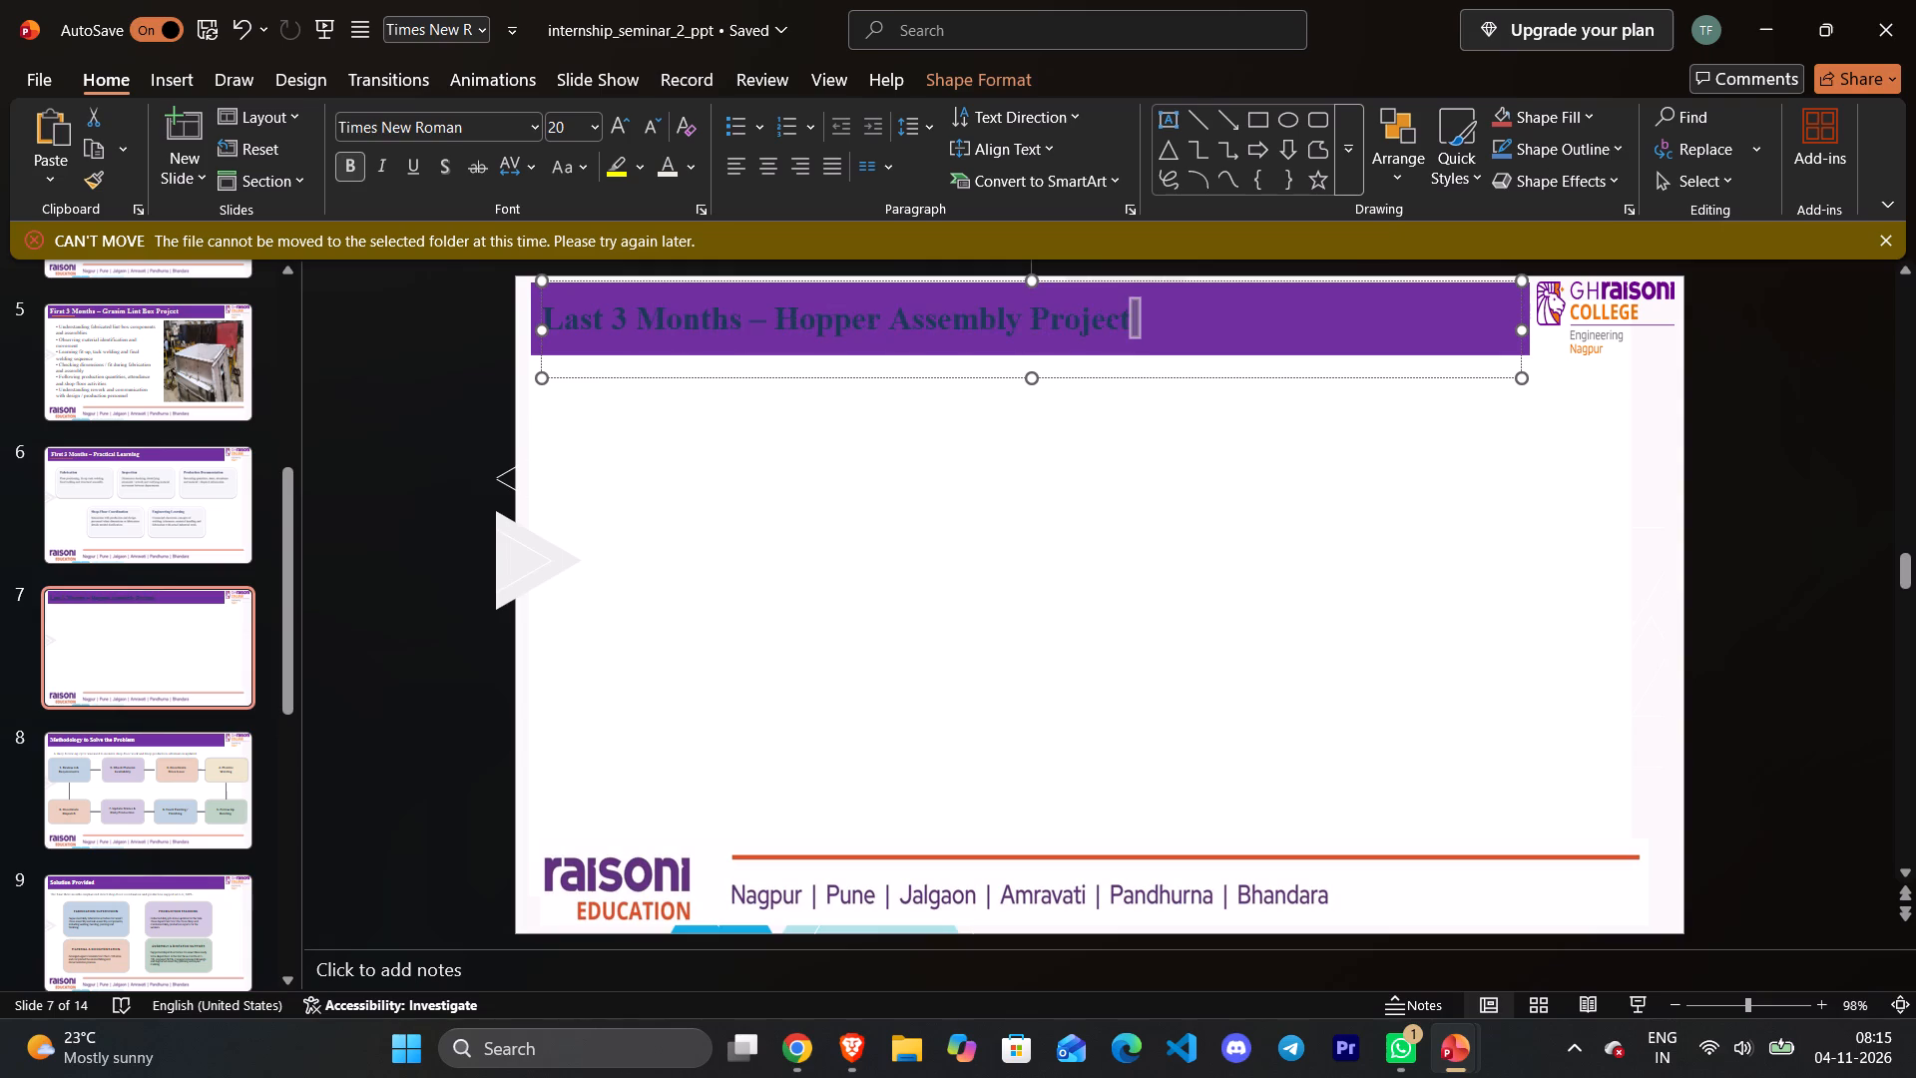
drag(573, 344, 533, 315)
click(663, 174)
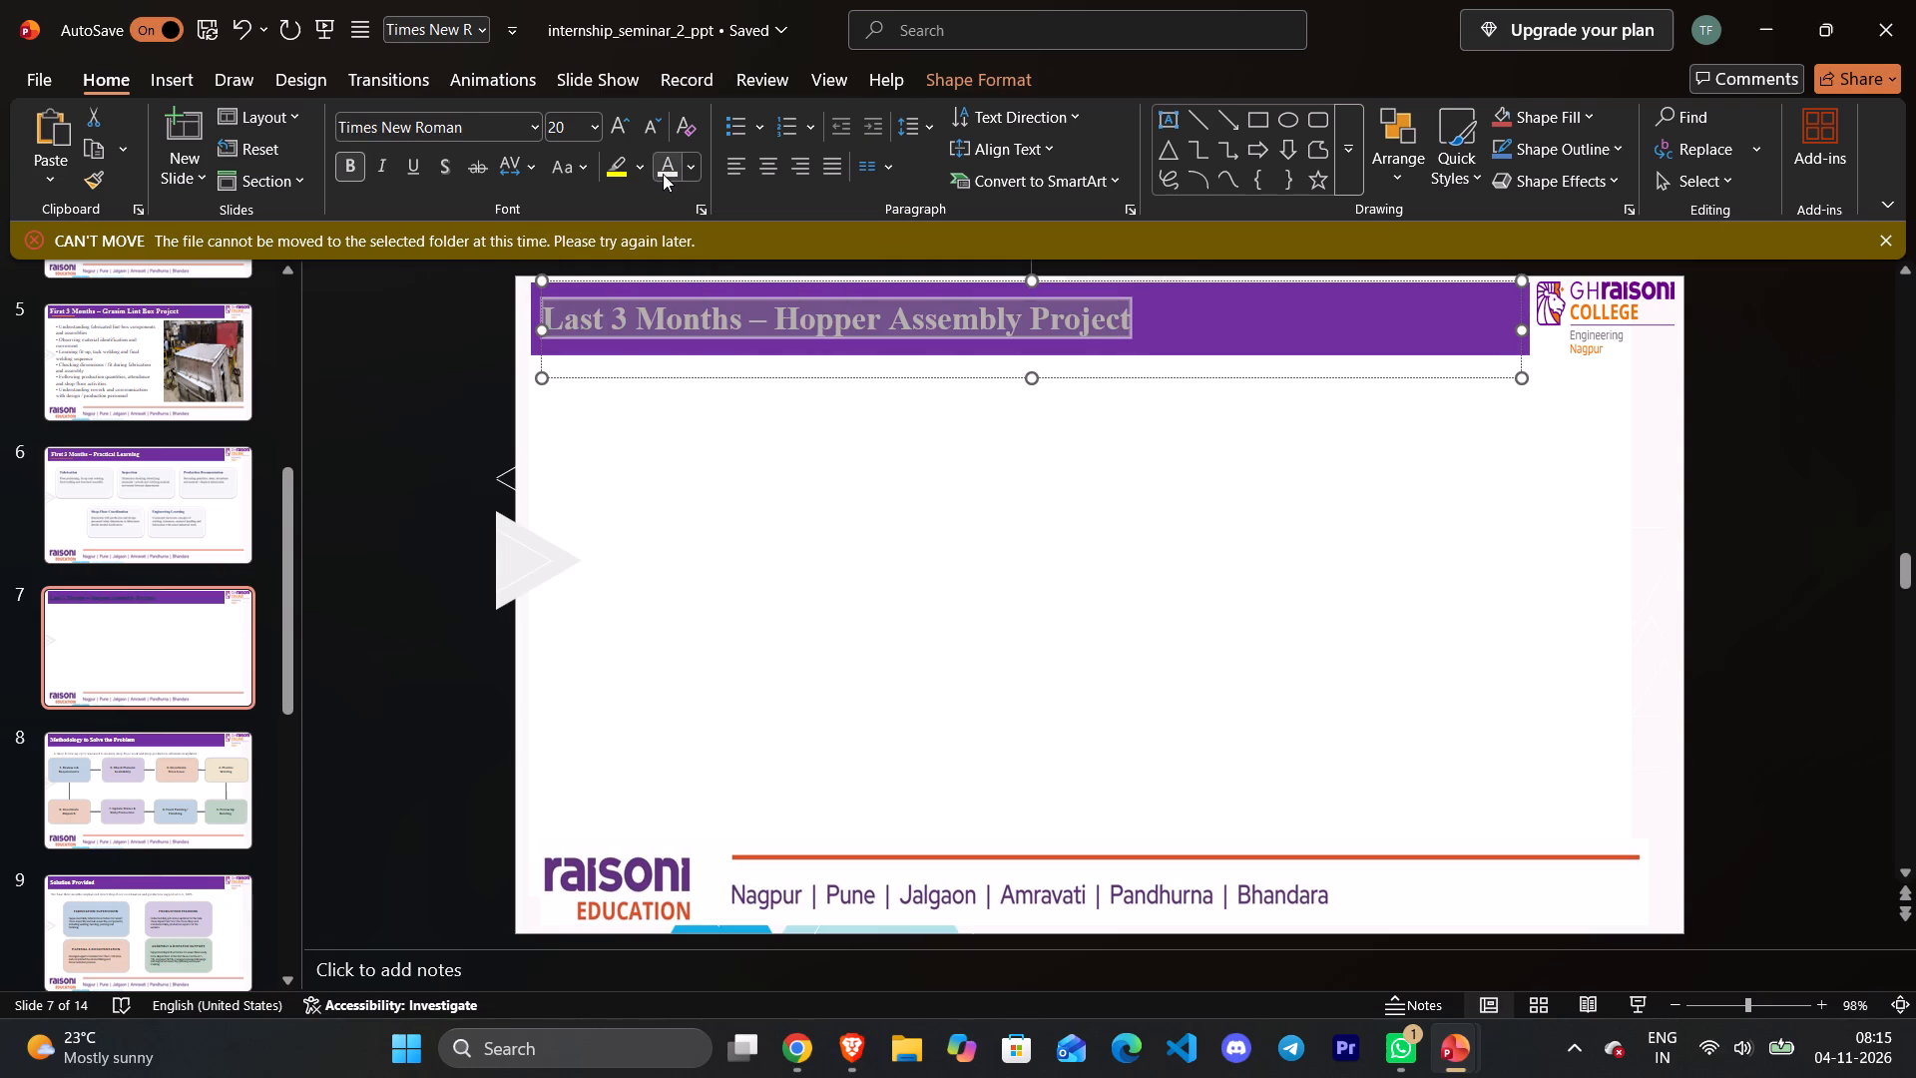
click(621, 438)
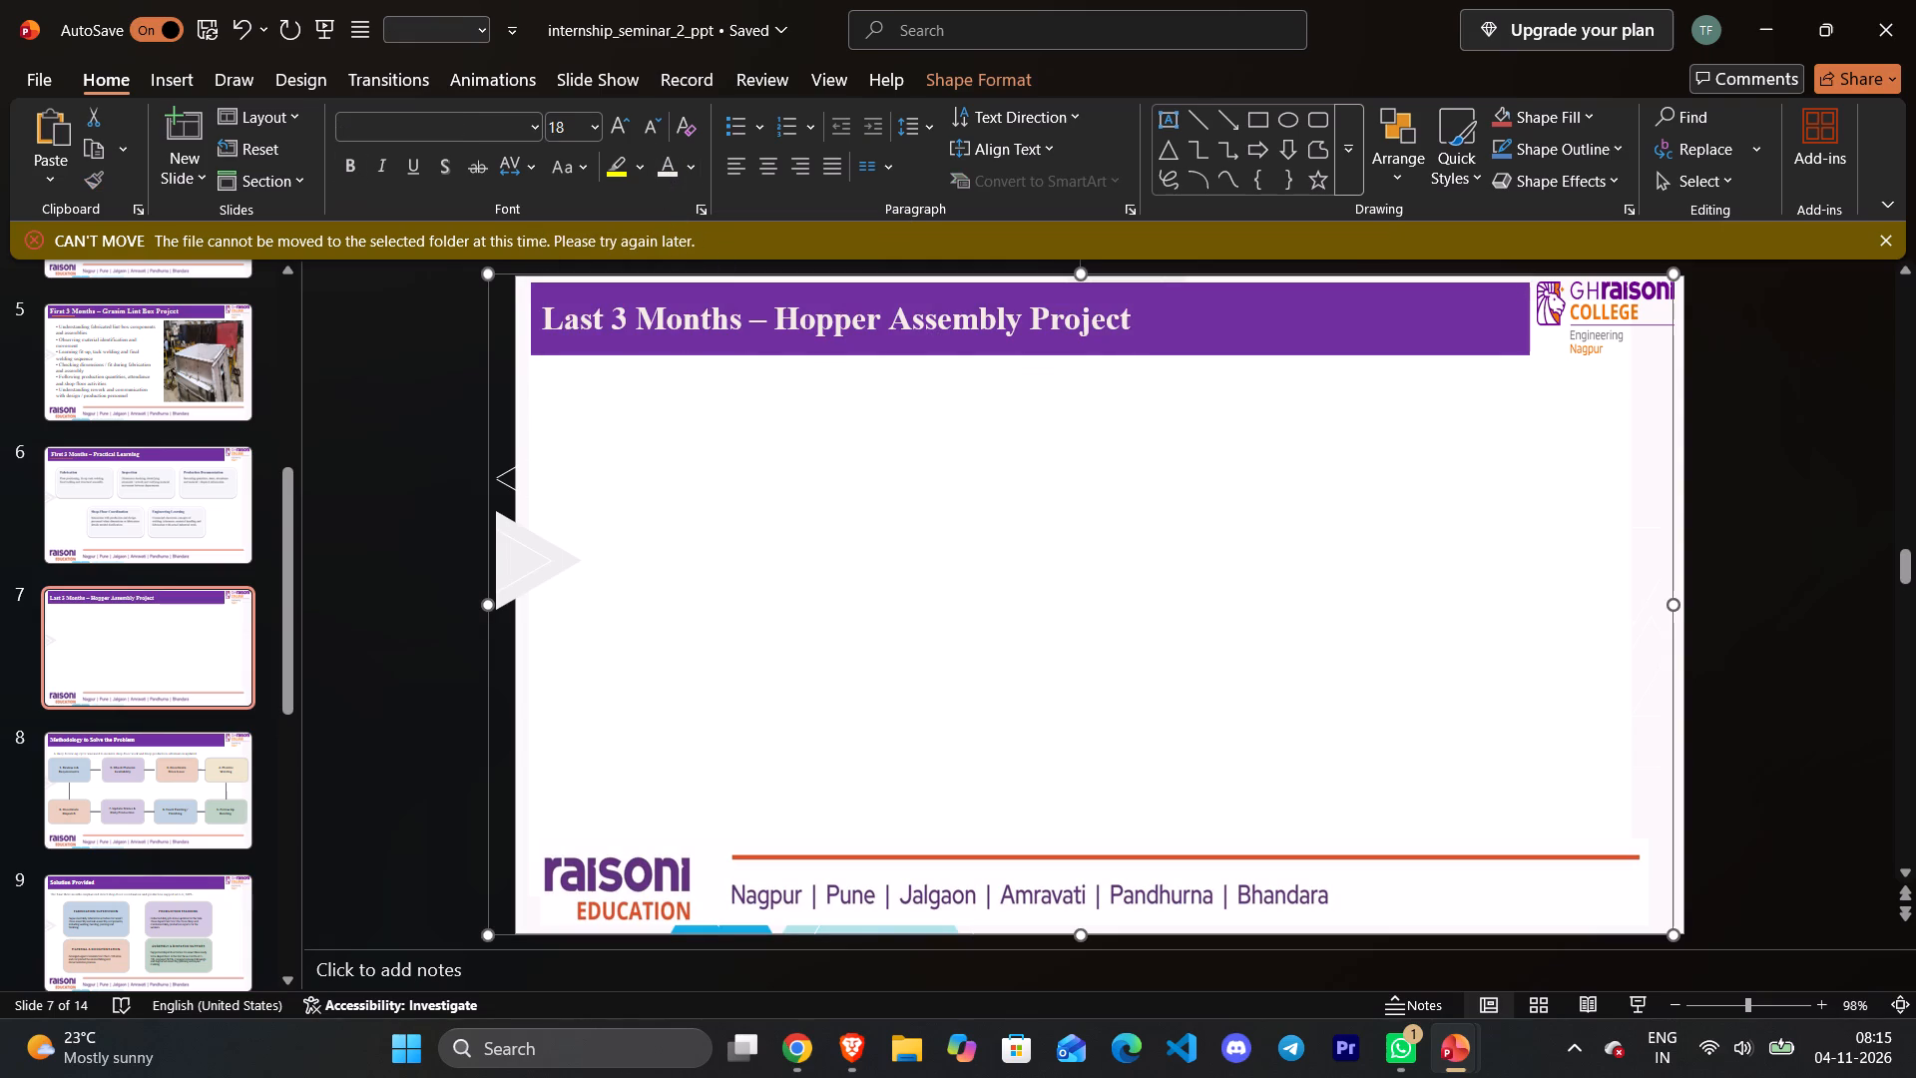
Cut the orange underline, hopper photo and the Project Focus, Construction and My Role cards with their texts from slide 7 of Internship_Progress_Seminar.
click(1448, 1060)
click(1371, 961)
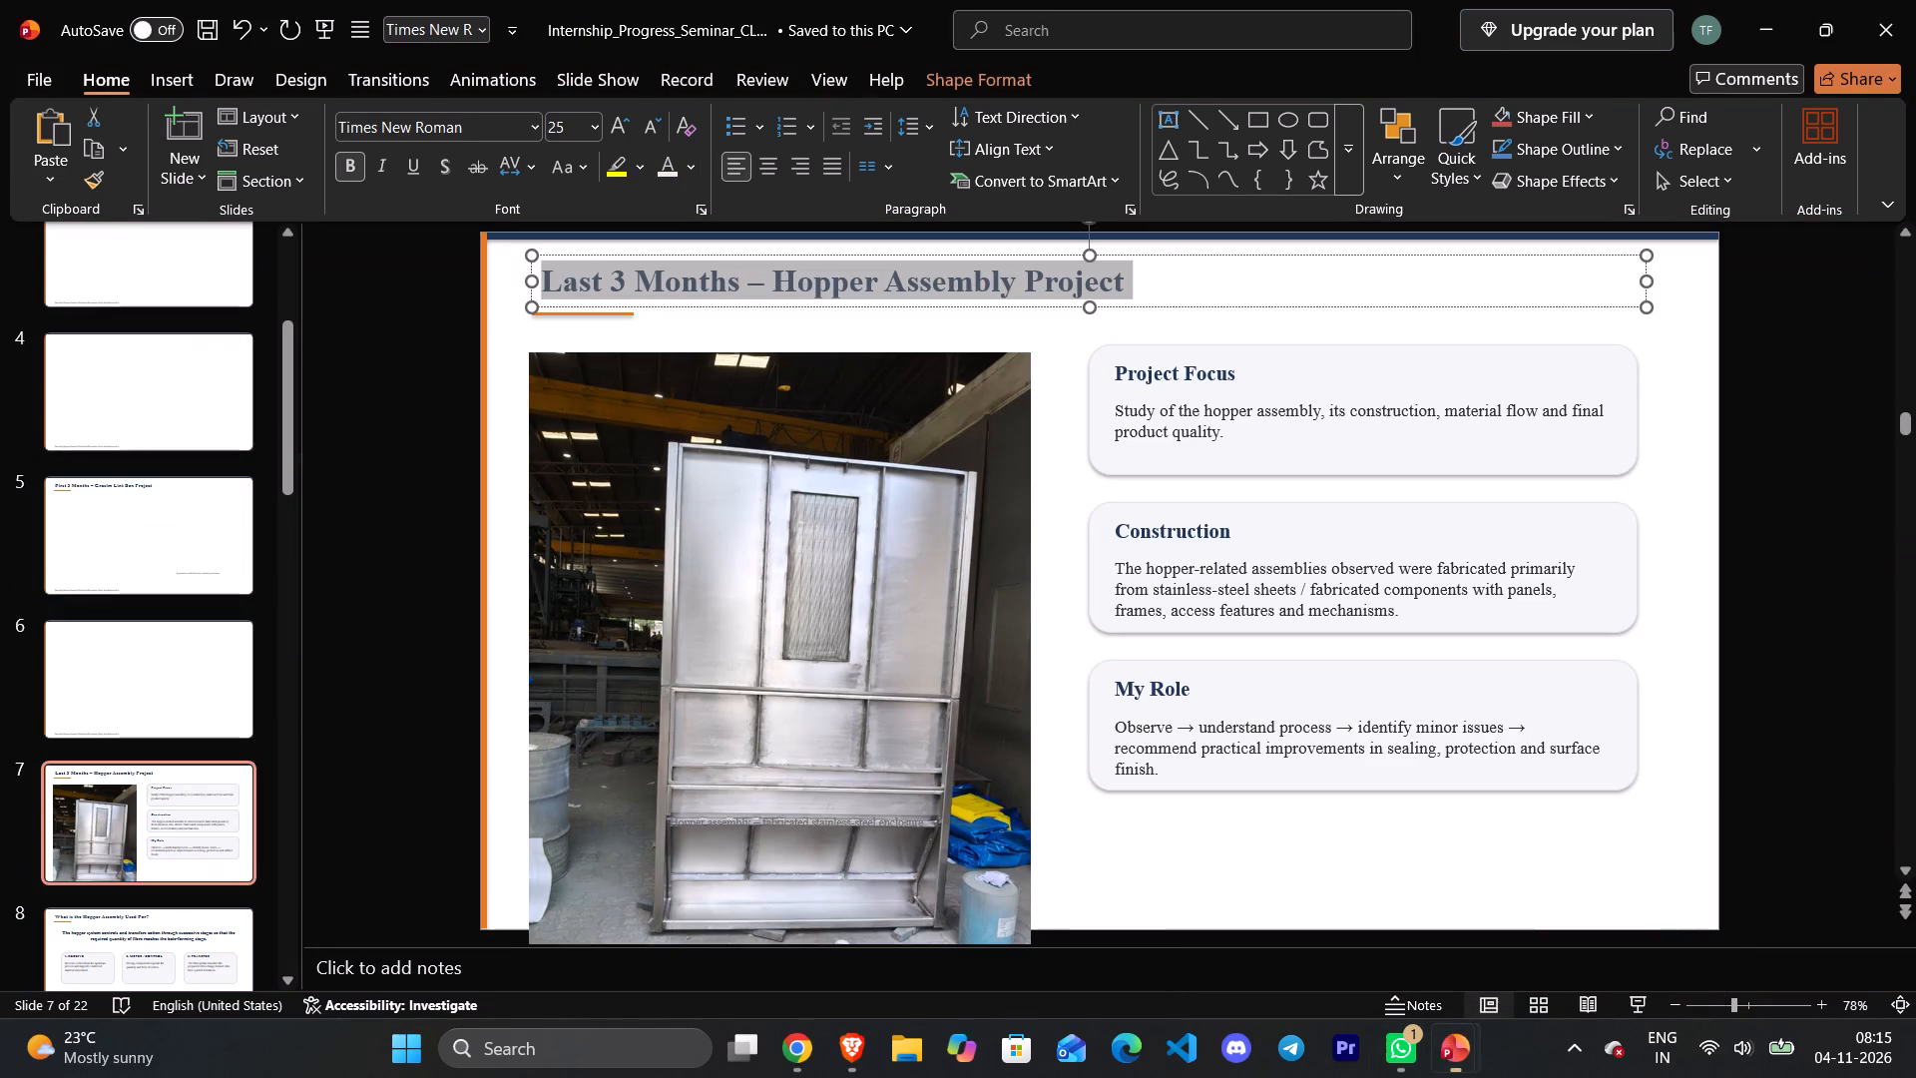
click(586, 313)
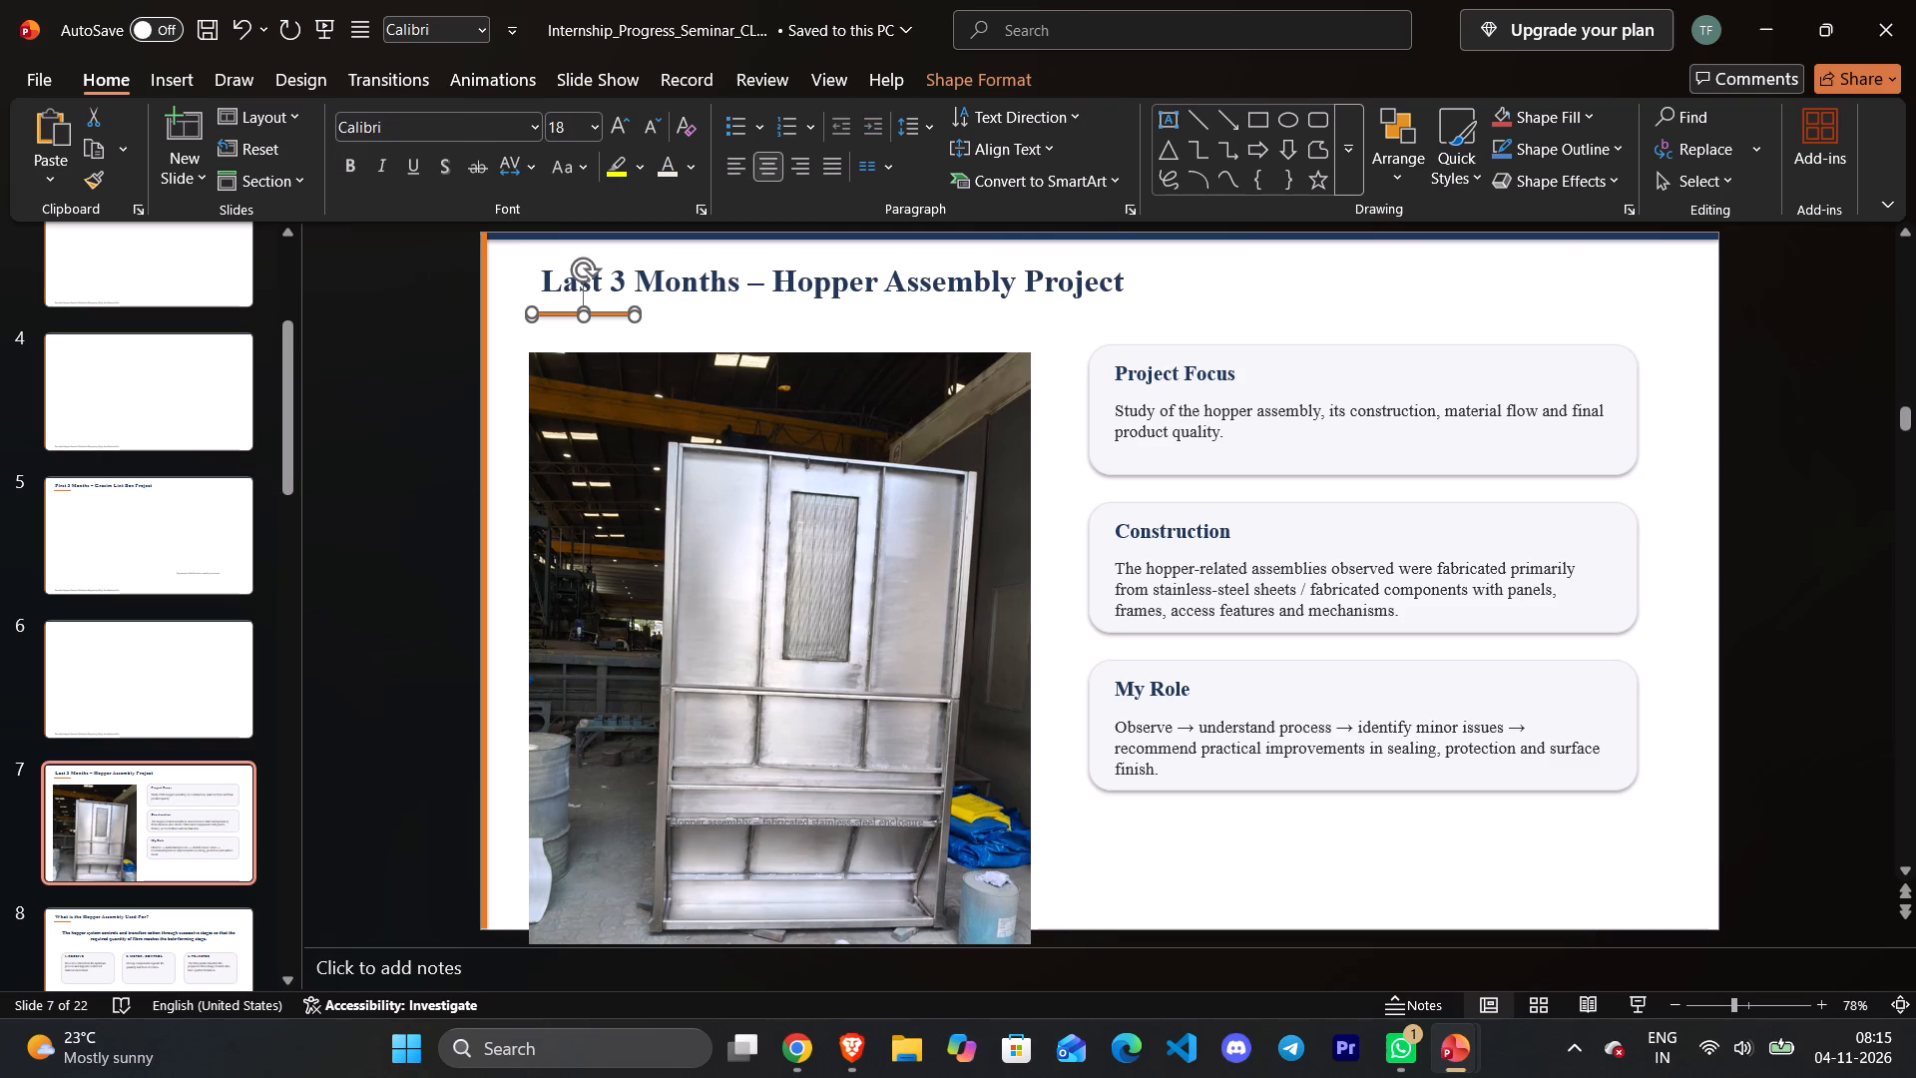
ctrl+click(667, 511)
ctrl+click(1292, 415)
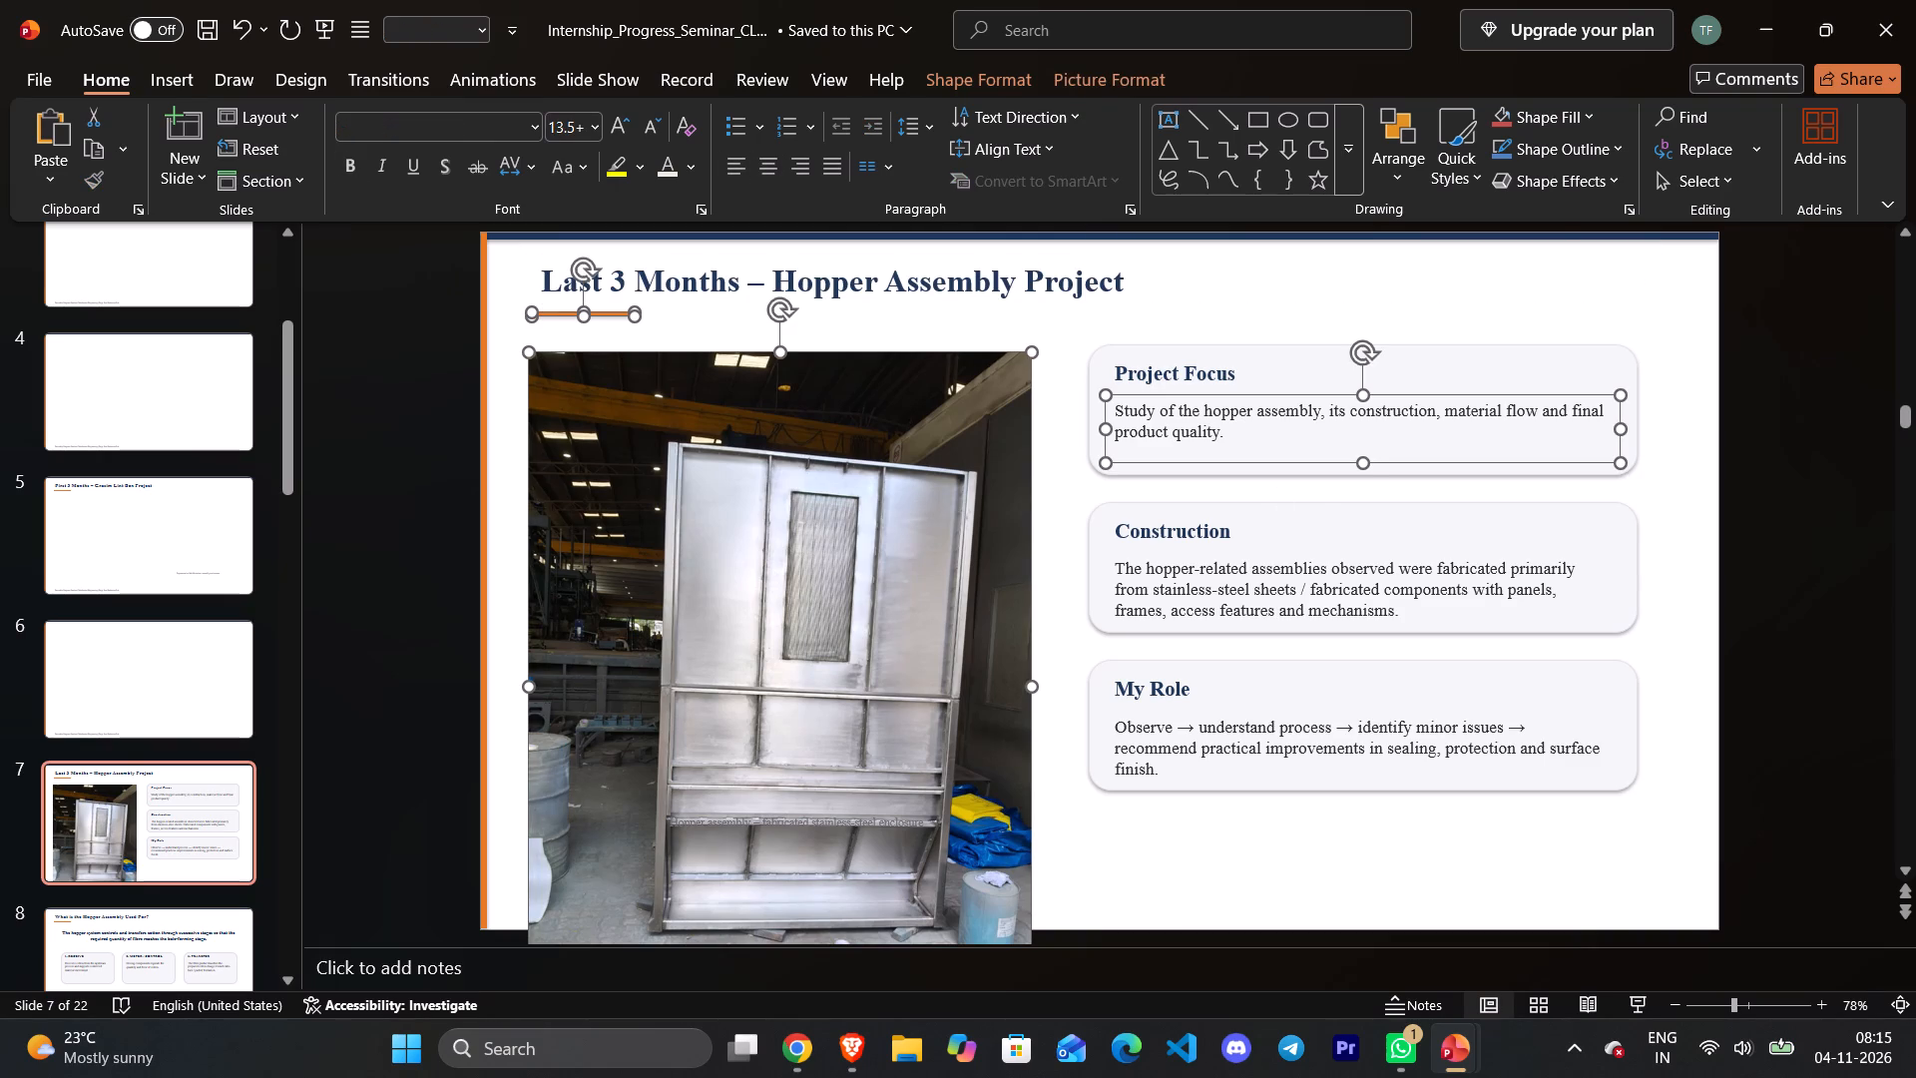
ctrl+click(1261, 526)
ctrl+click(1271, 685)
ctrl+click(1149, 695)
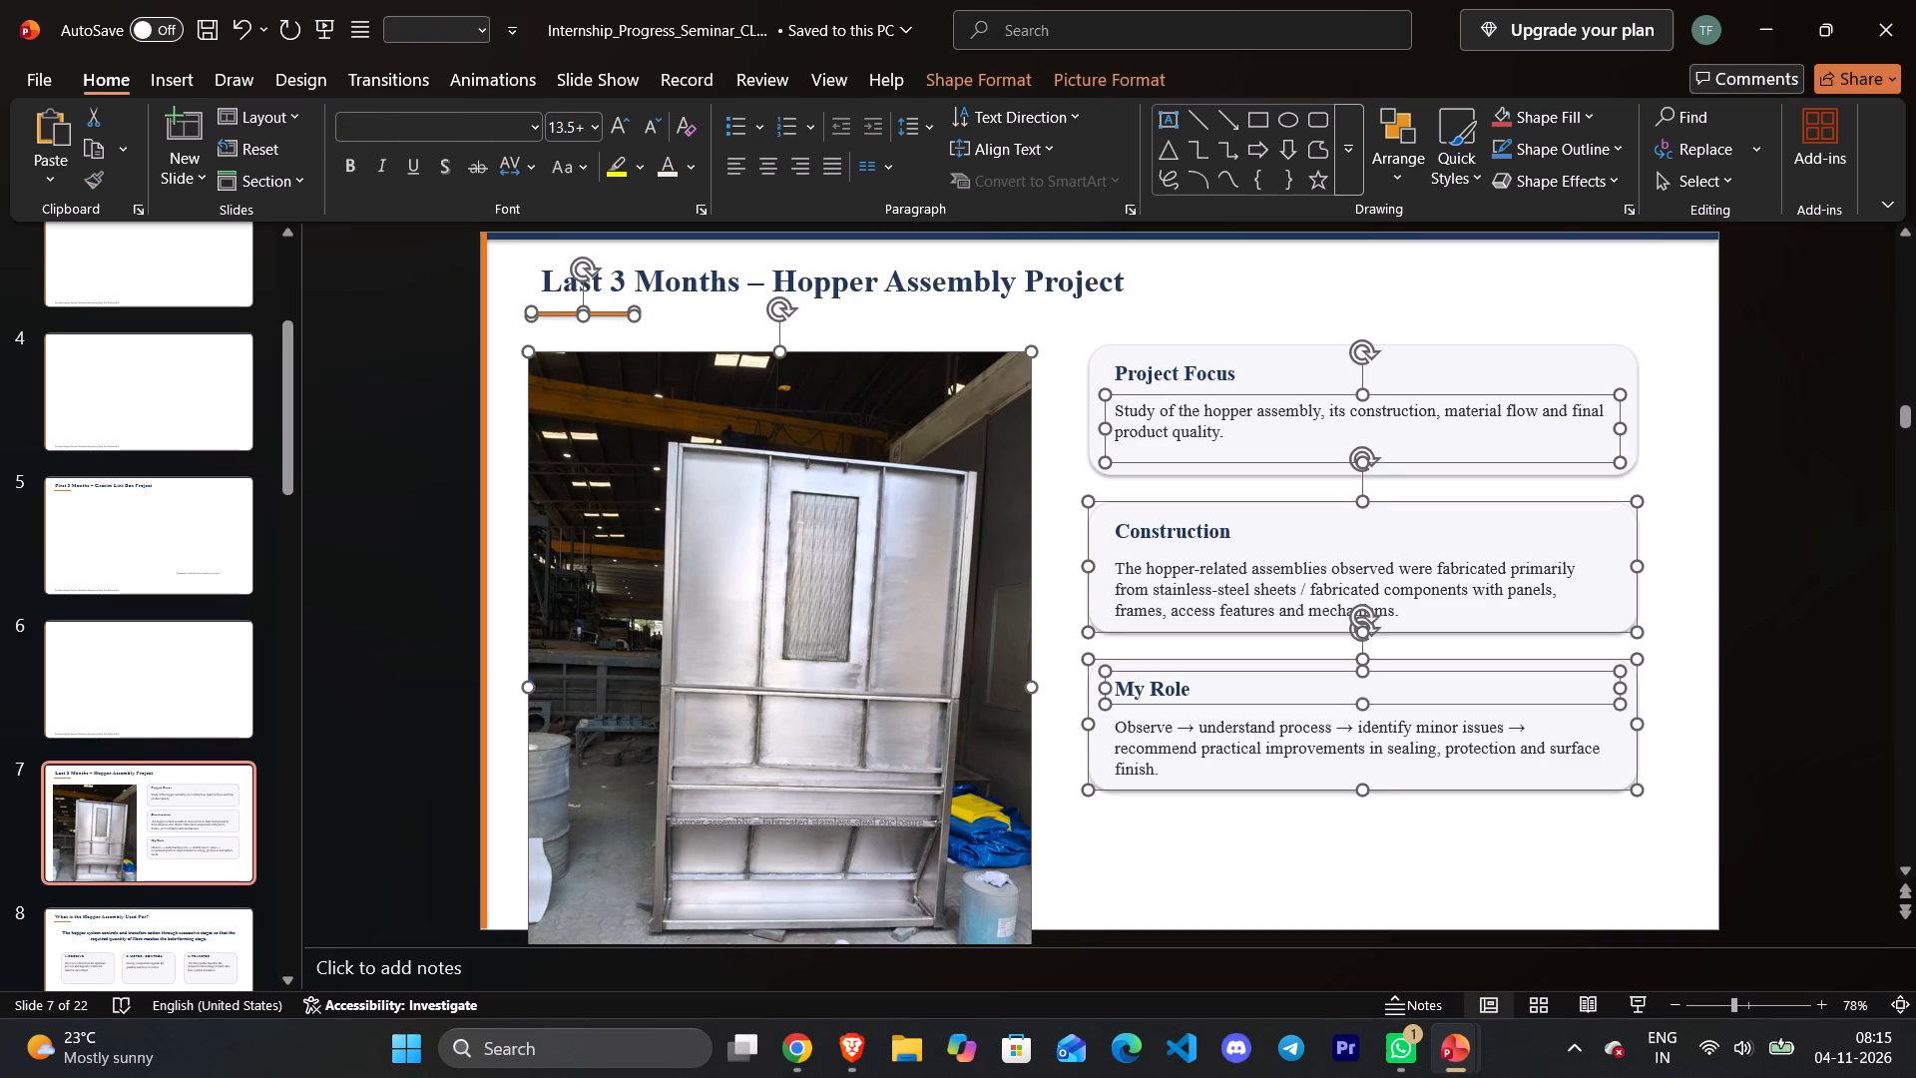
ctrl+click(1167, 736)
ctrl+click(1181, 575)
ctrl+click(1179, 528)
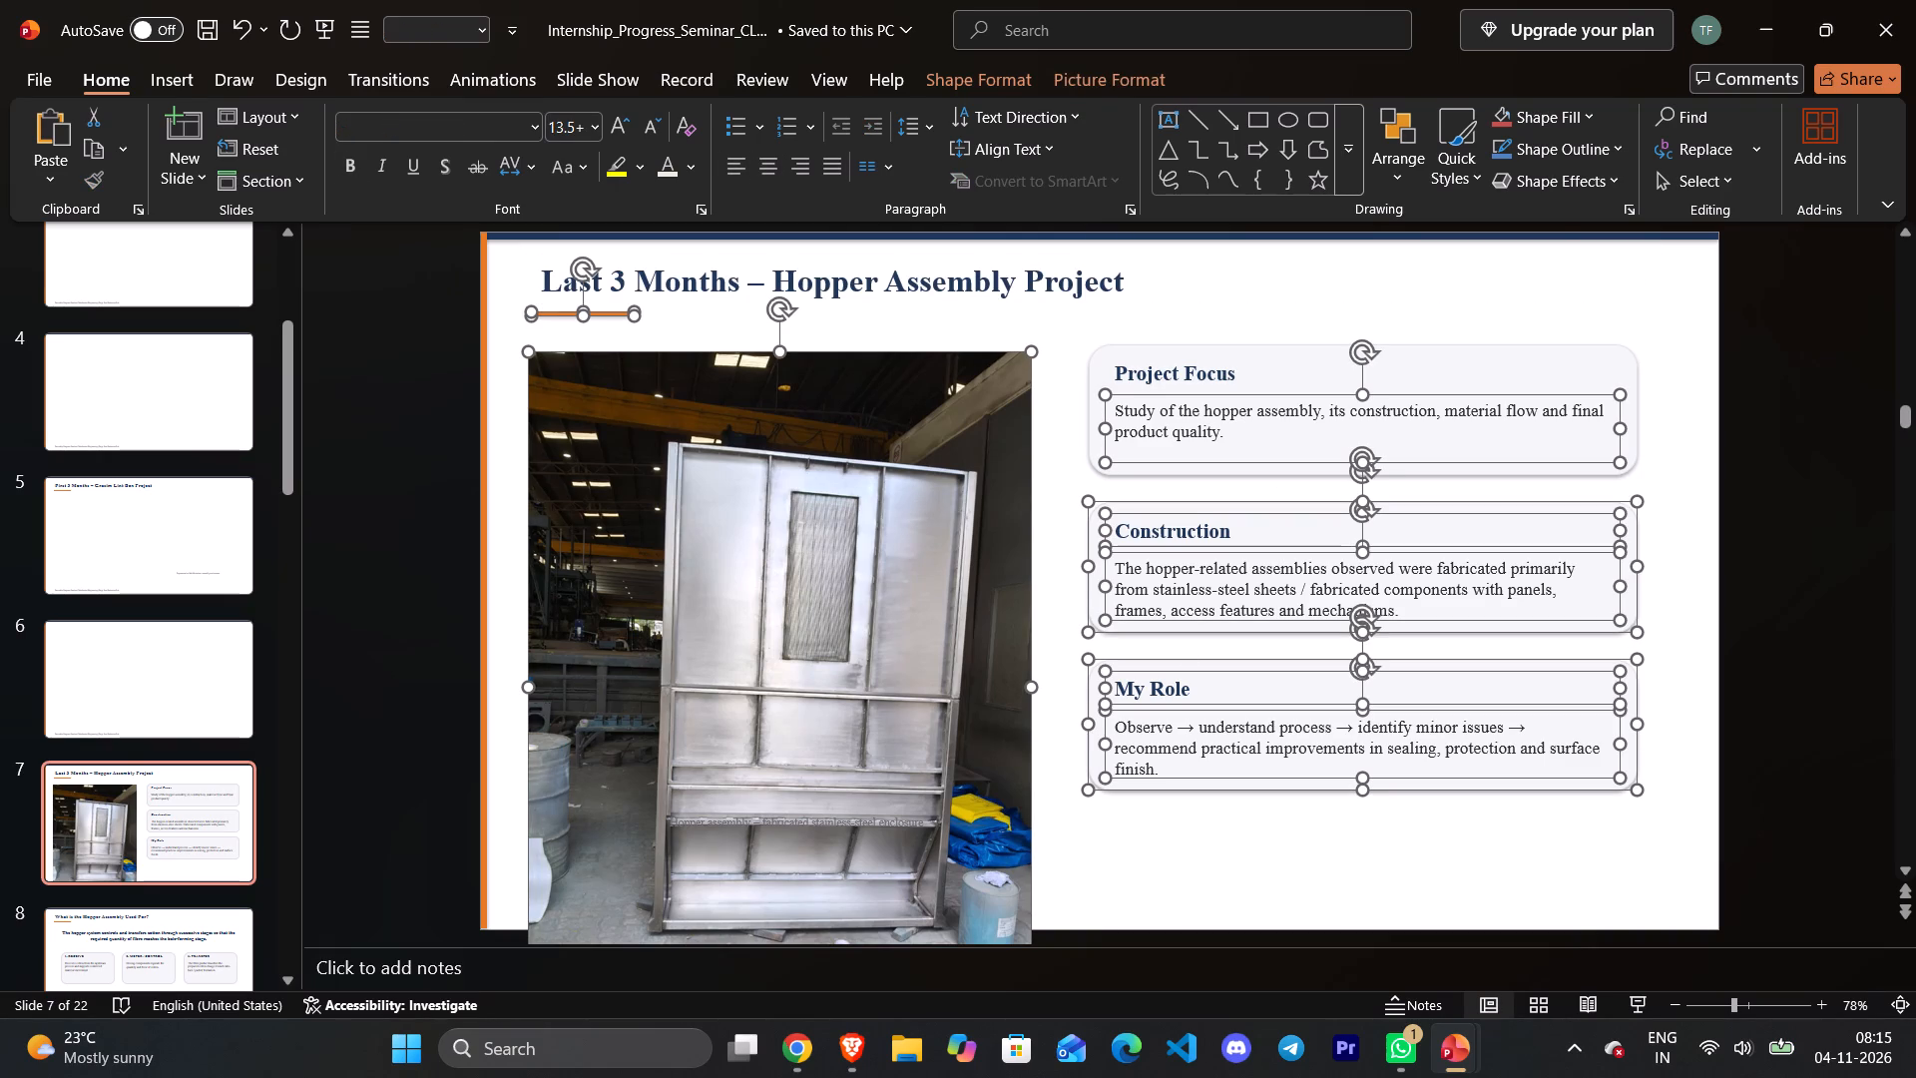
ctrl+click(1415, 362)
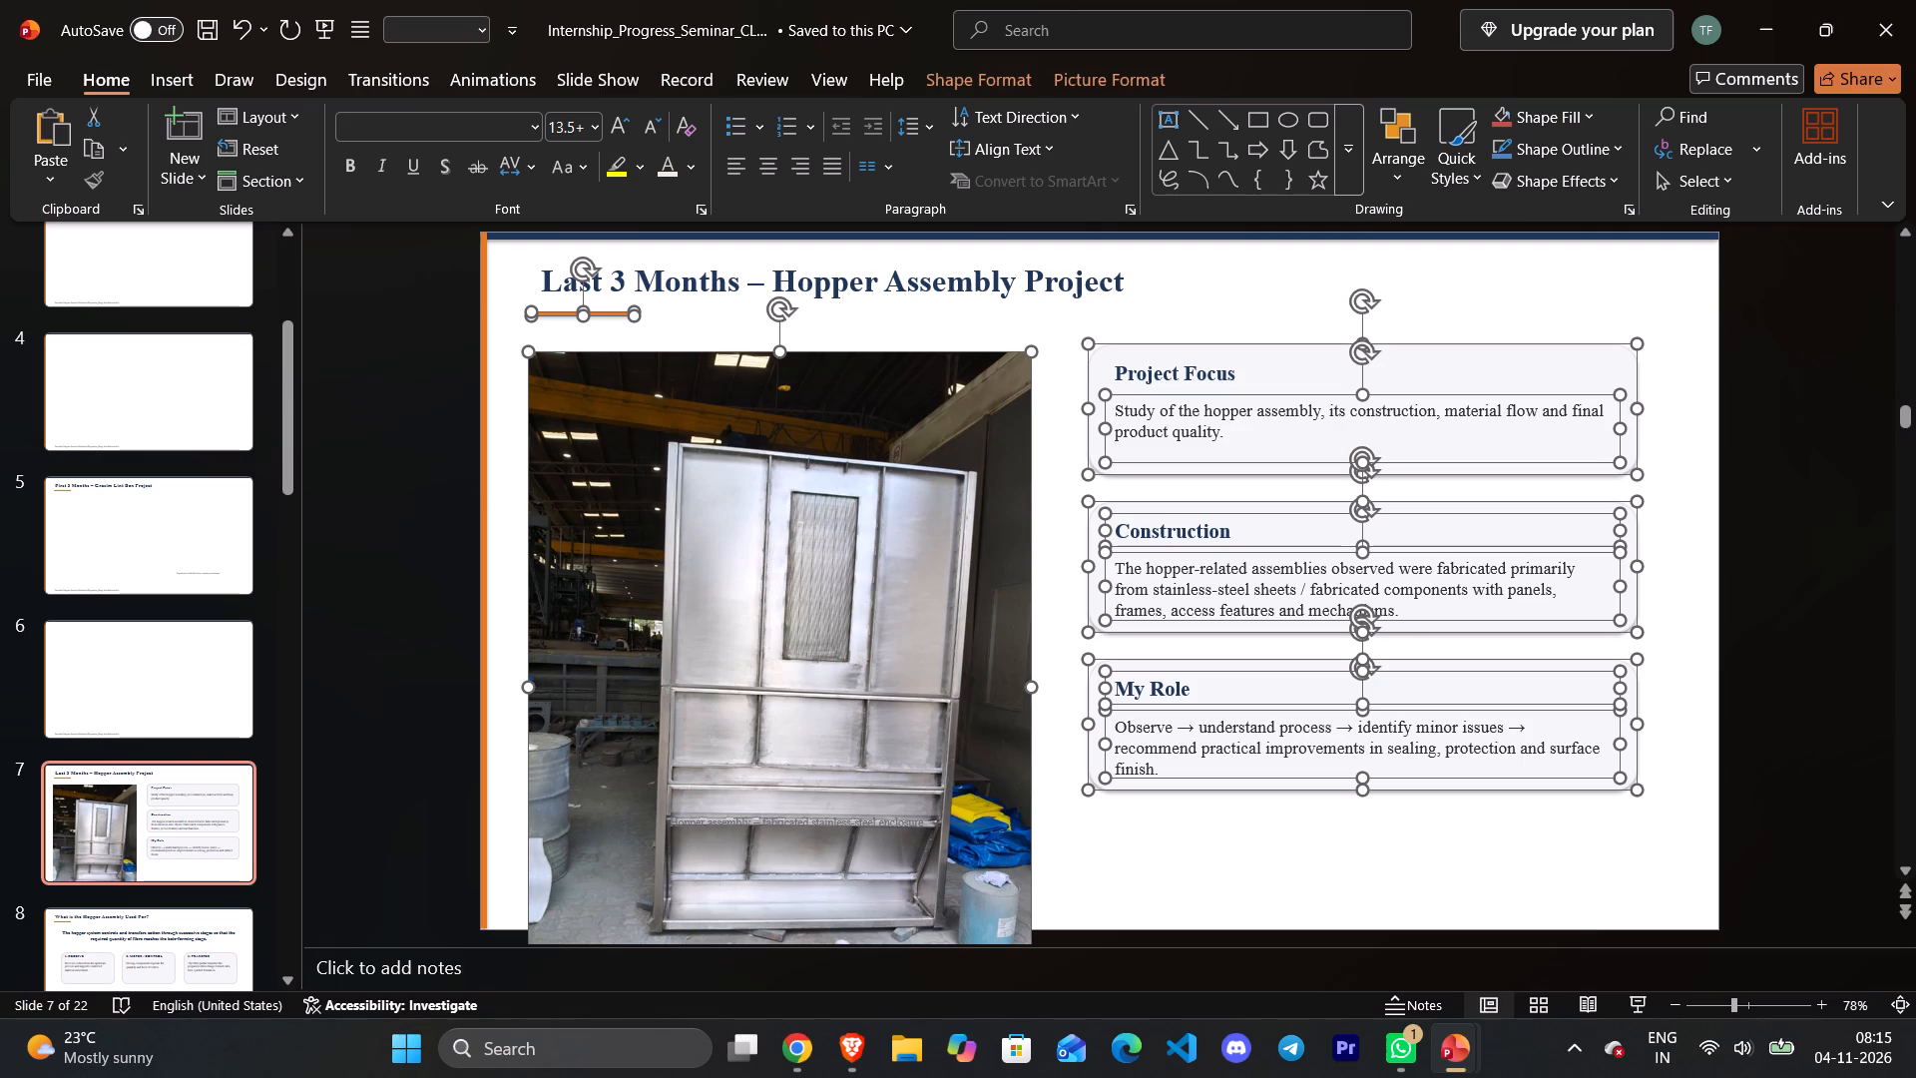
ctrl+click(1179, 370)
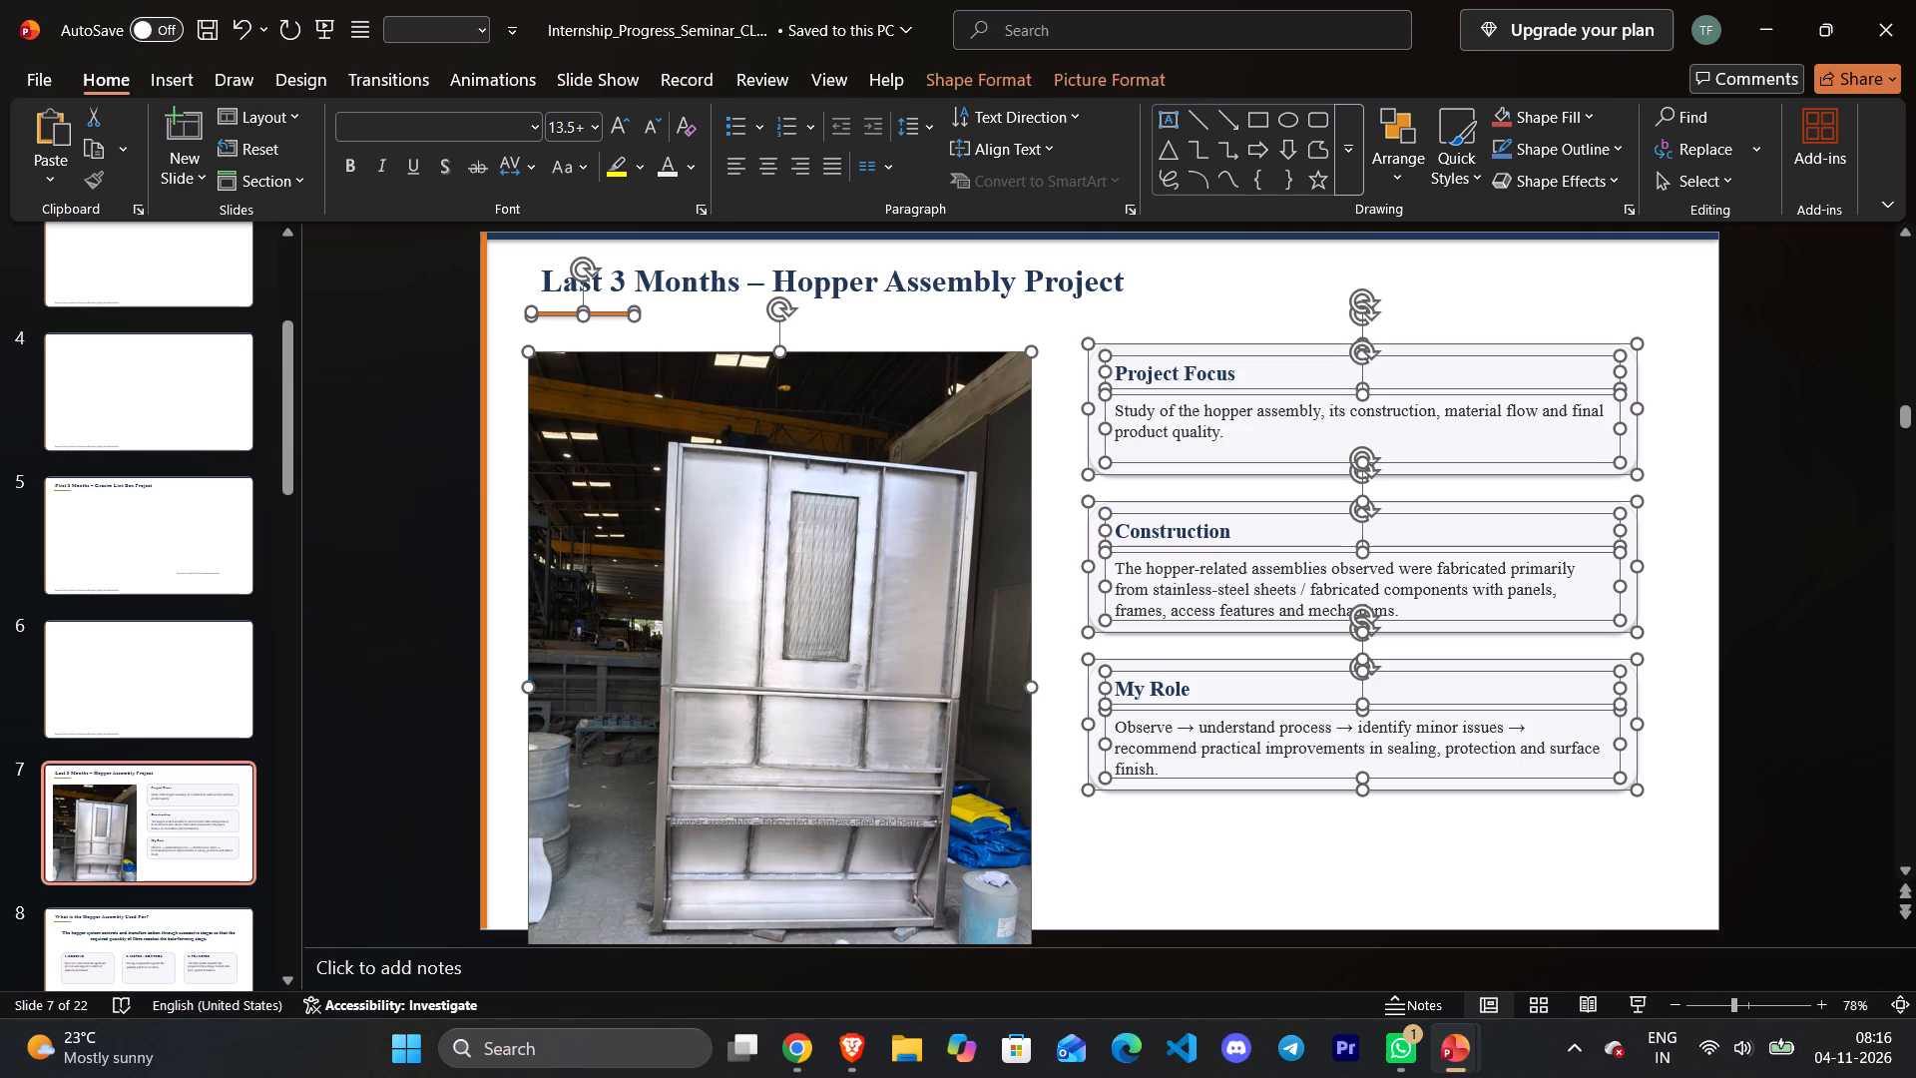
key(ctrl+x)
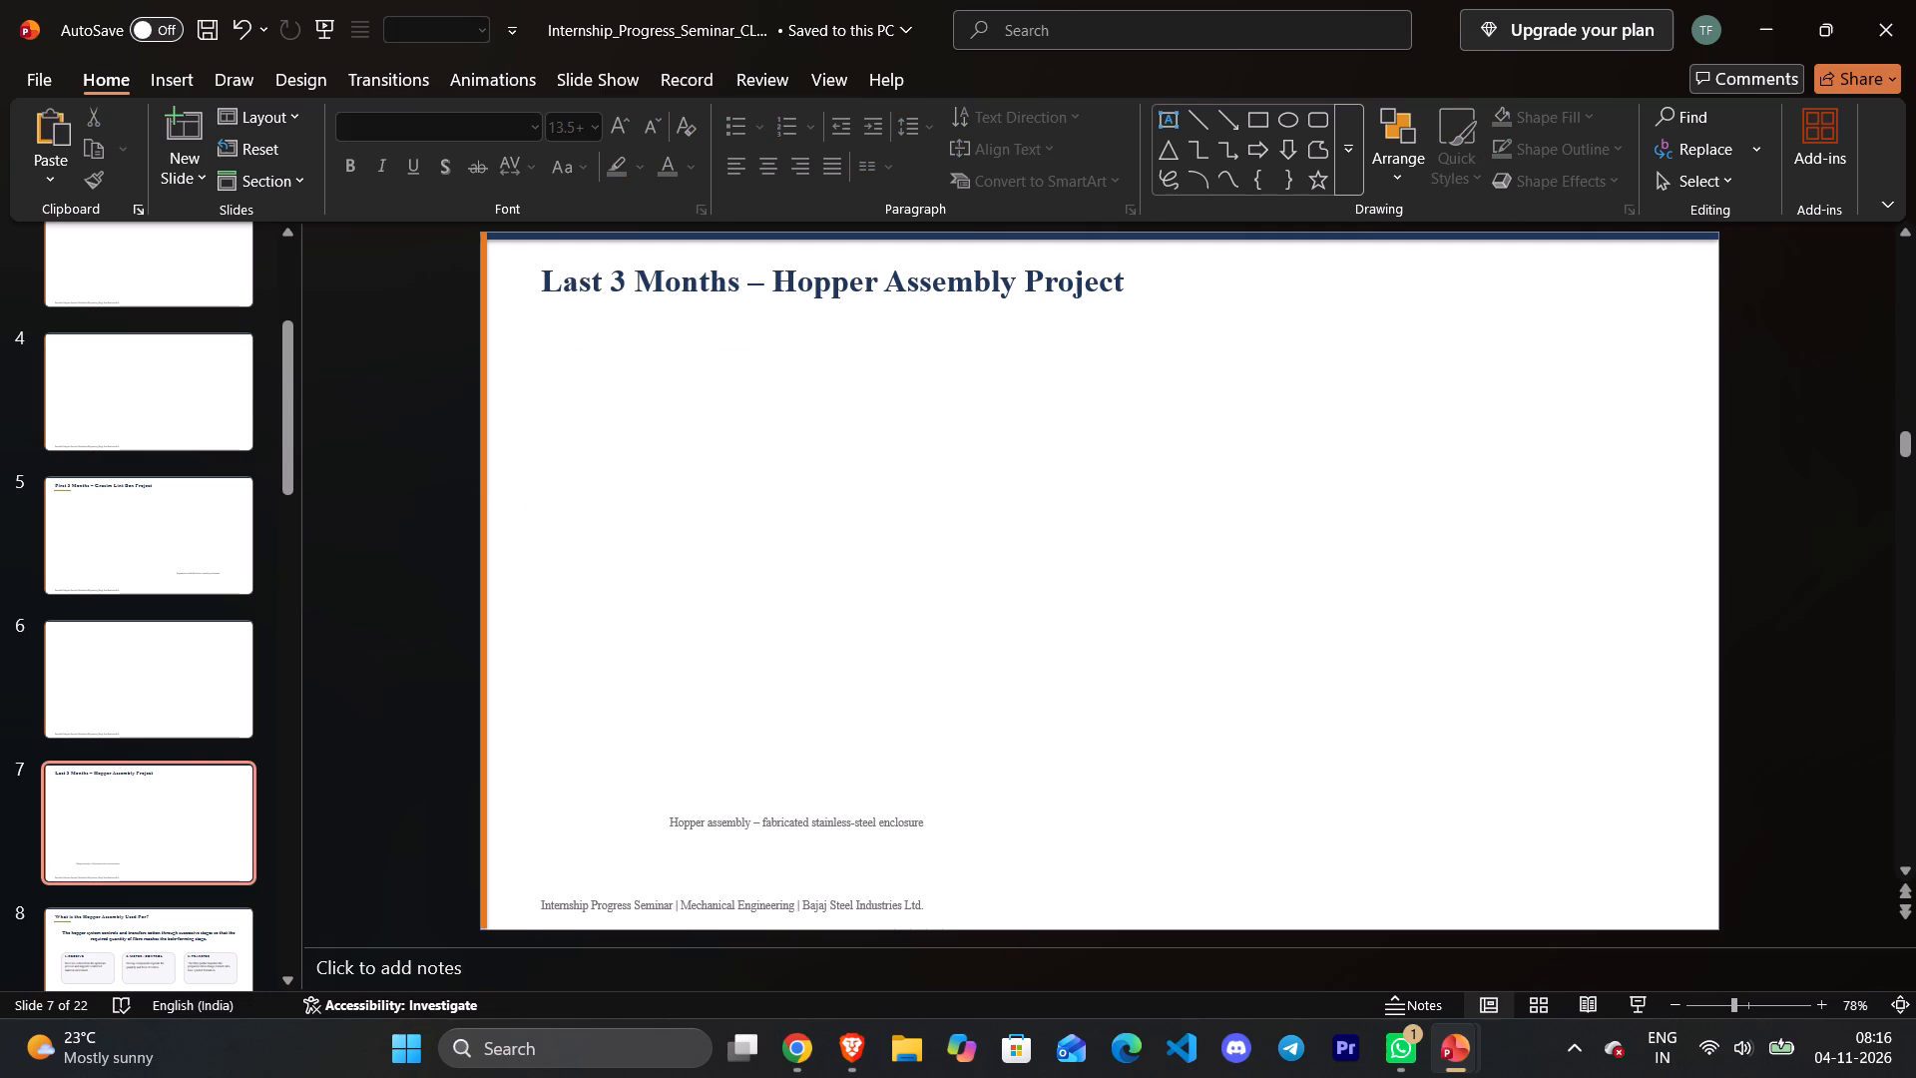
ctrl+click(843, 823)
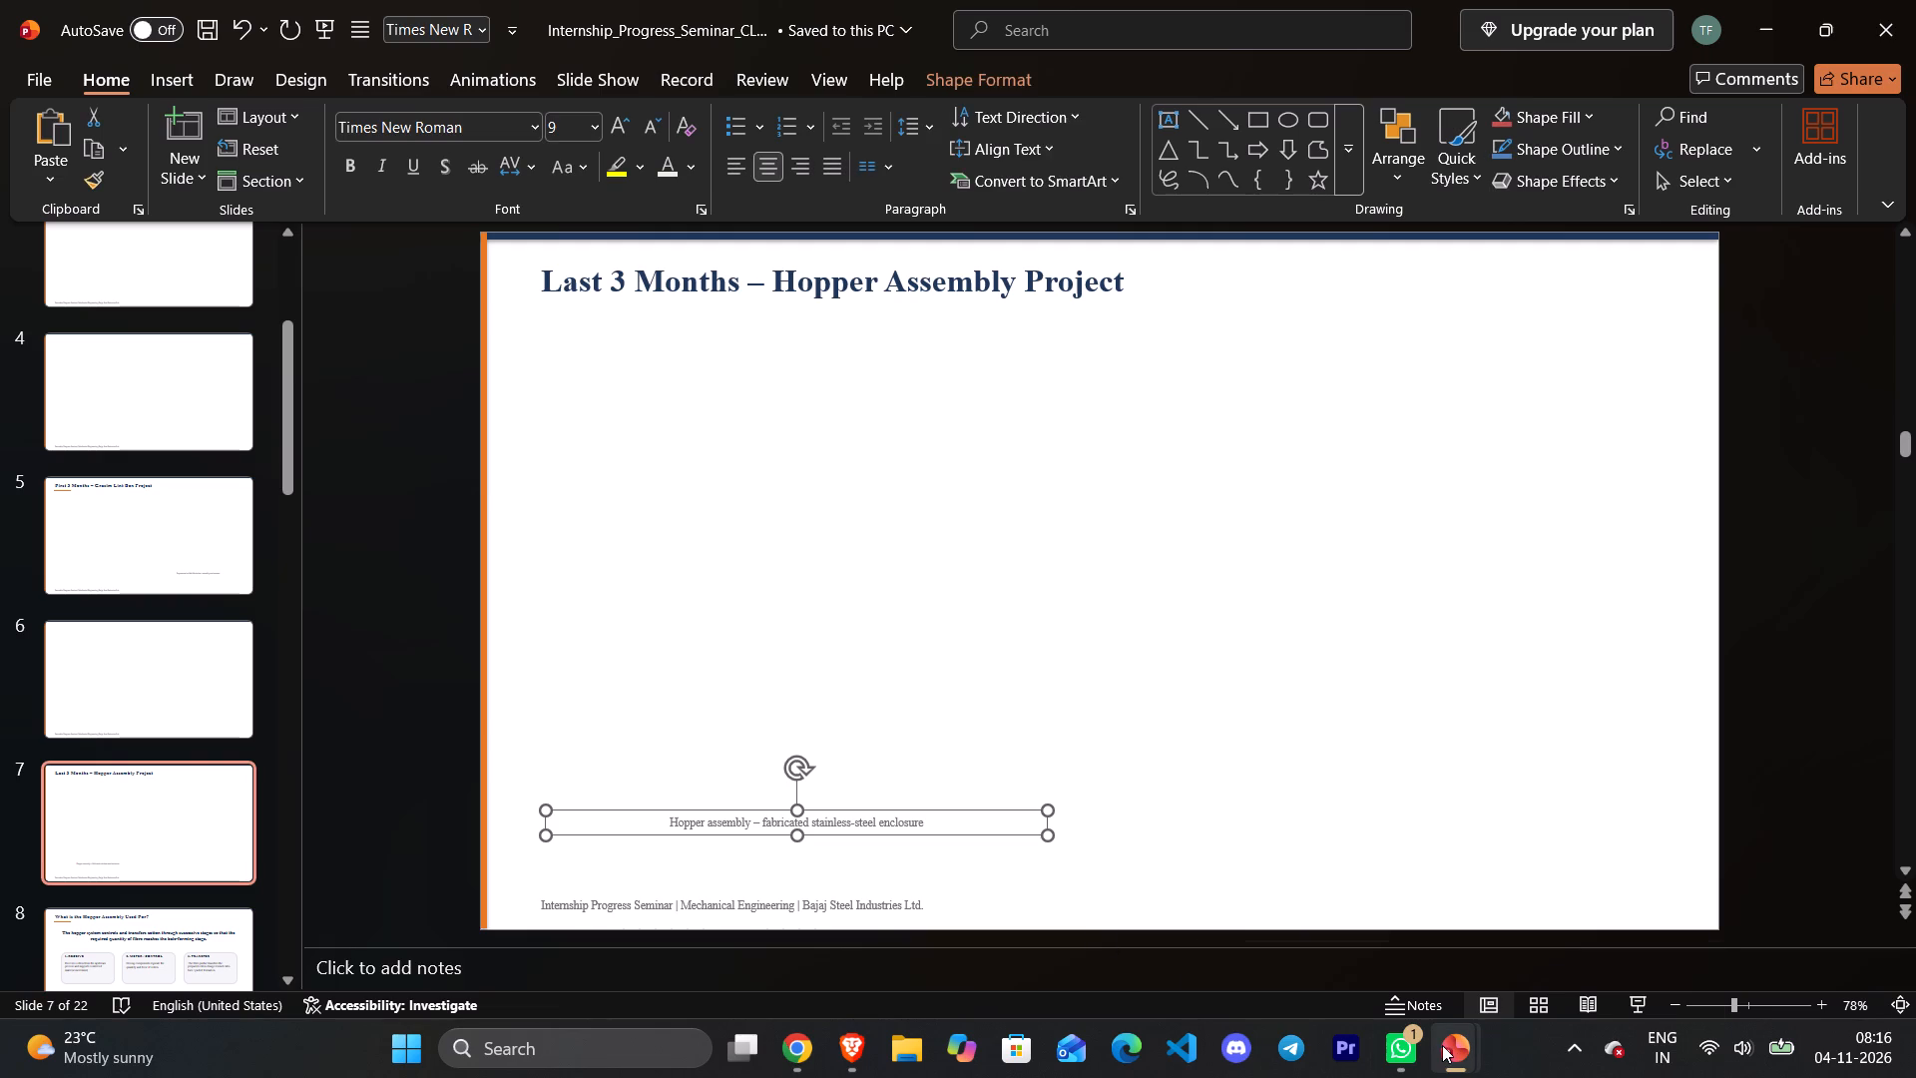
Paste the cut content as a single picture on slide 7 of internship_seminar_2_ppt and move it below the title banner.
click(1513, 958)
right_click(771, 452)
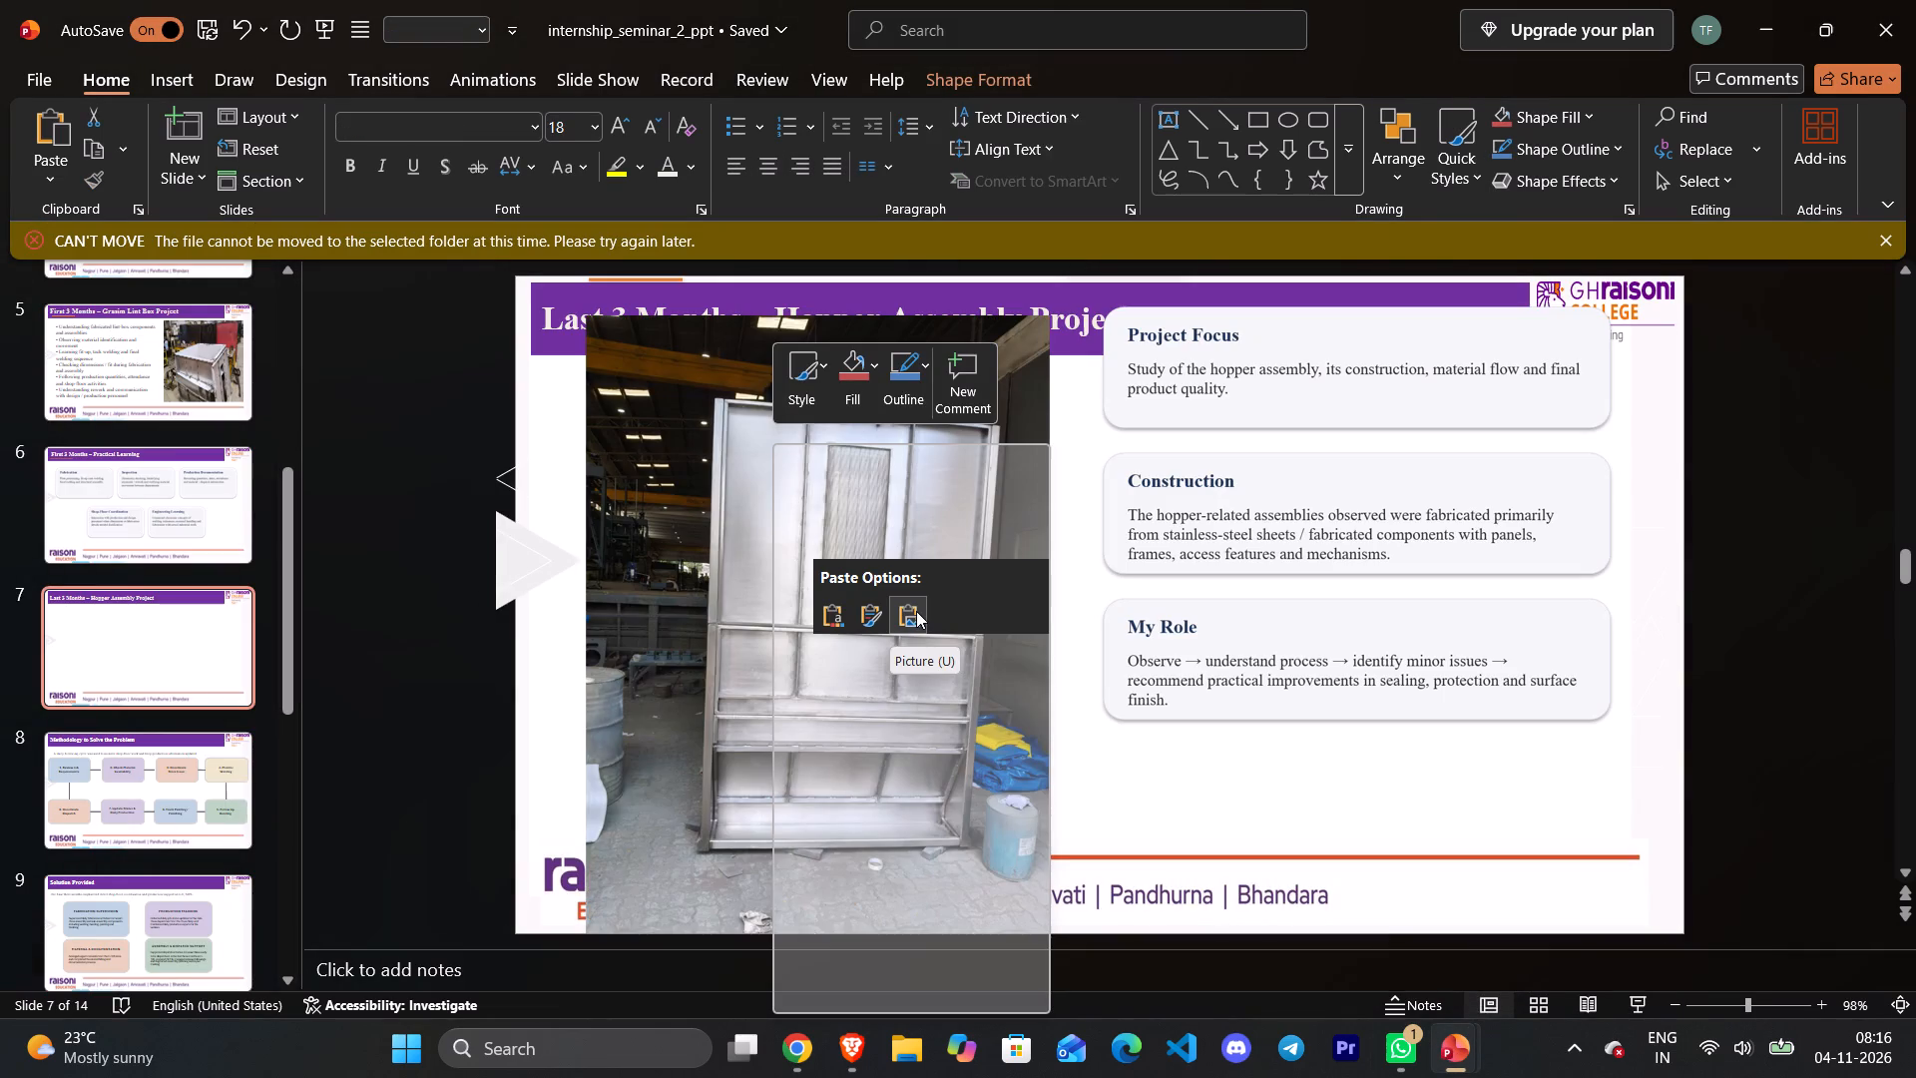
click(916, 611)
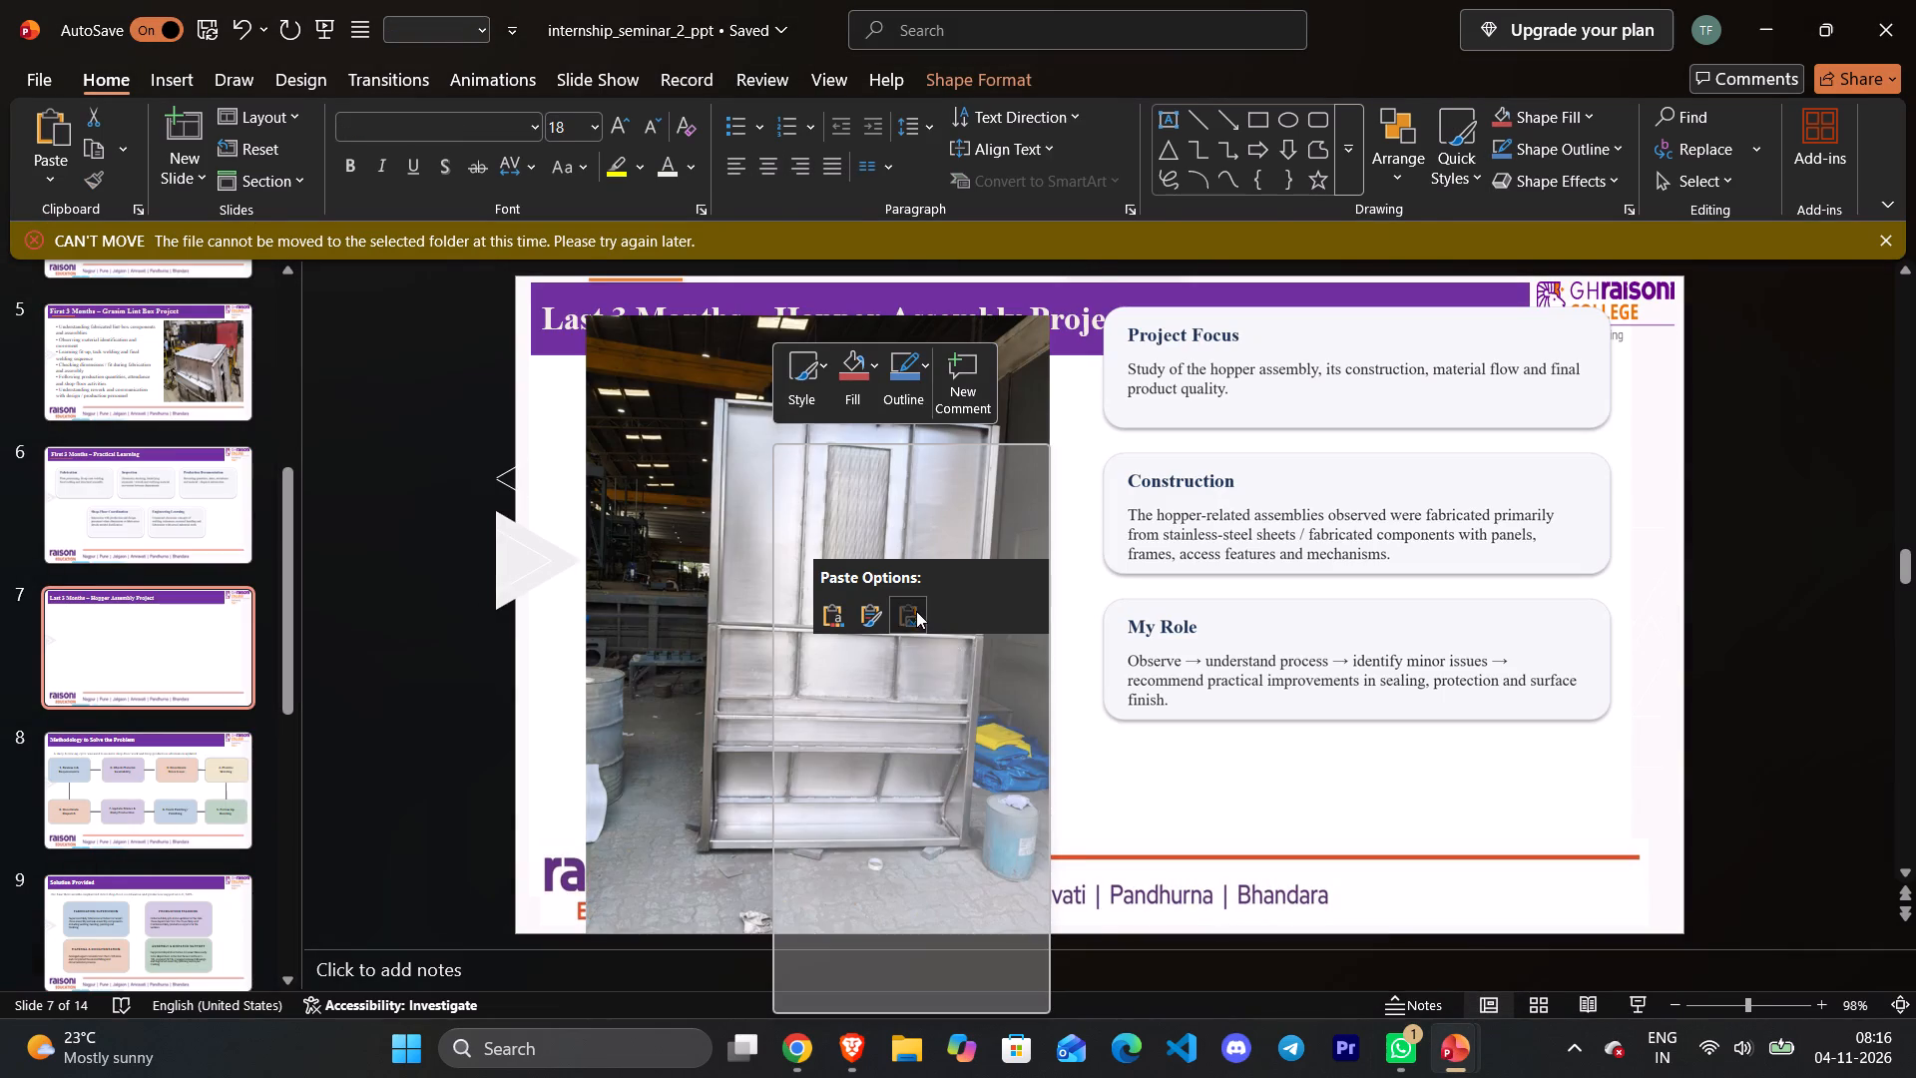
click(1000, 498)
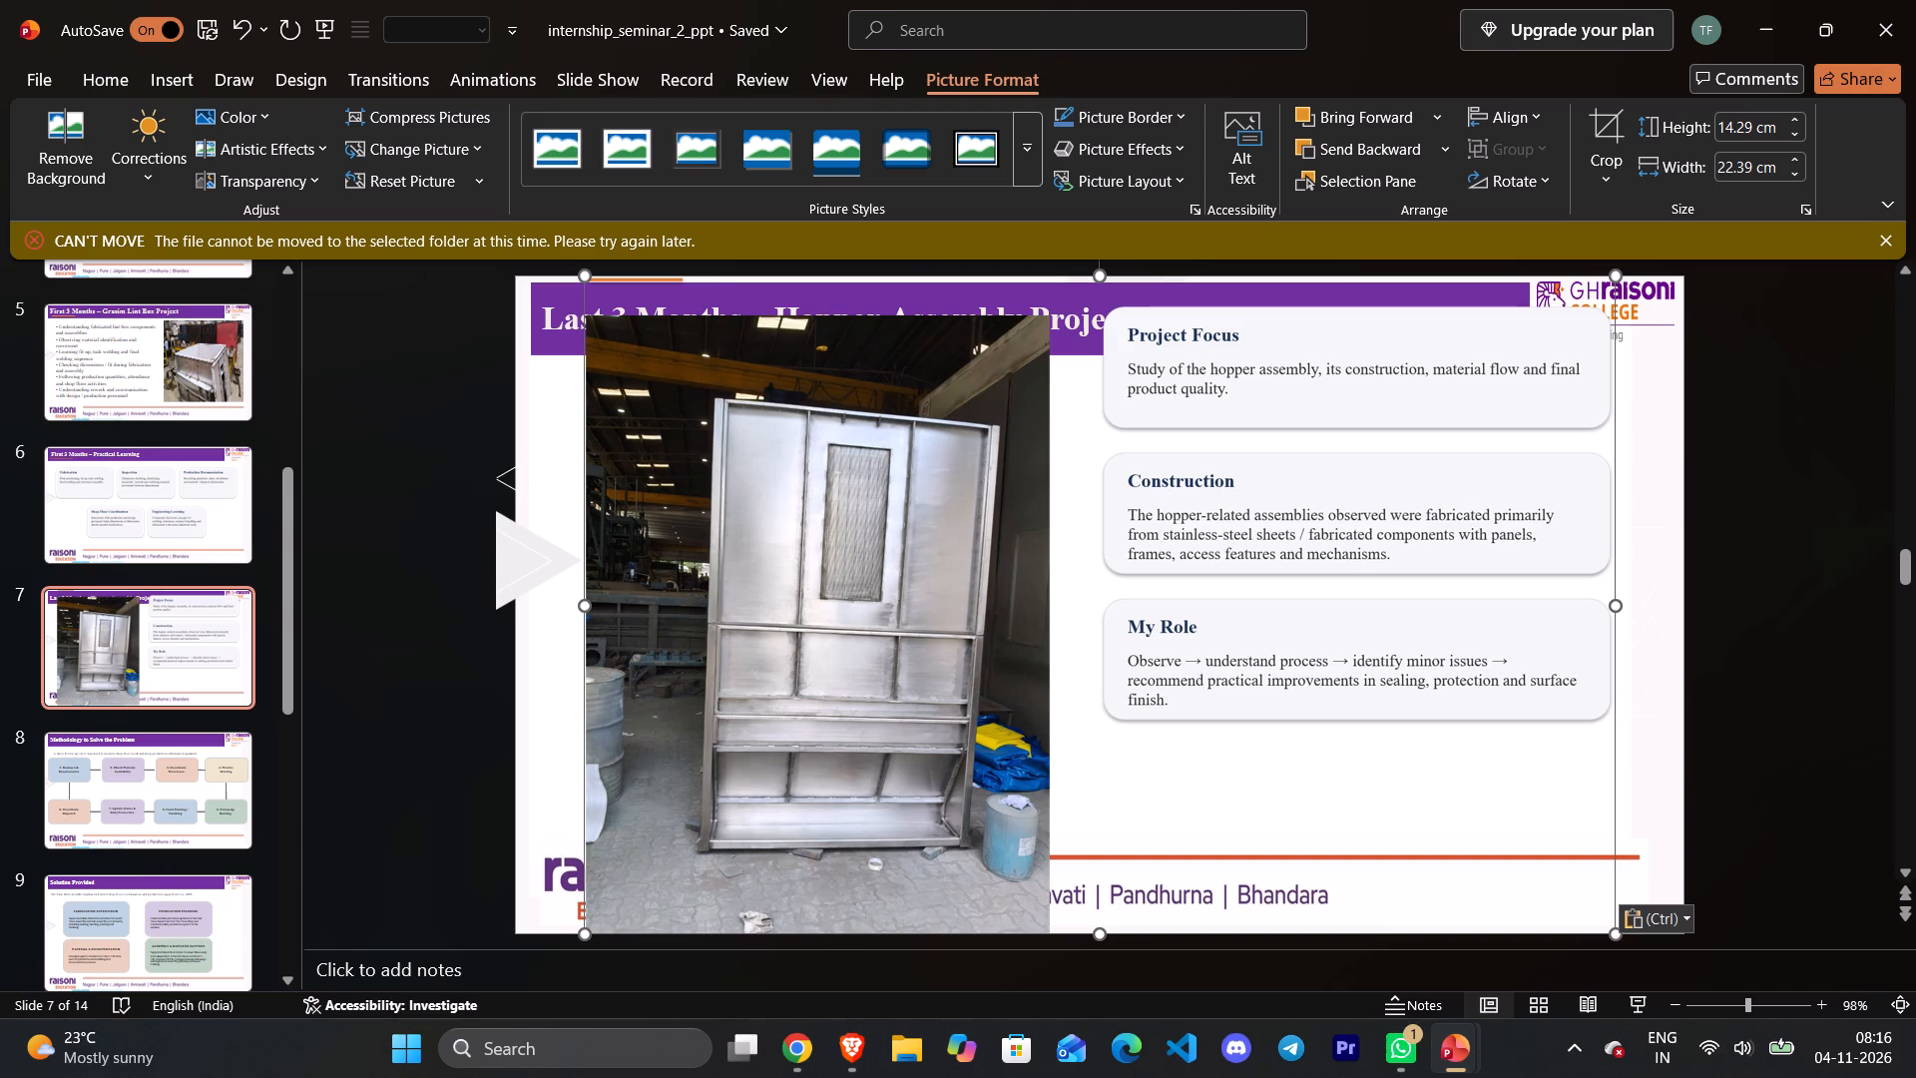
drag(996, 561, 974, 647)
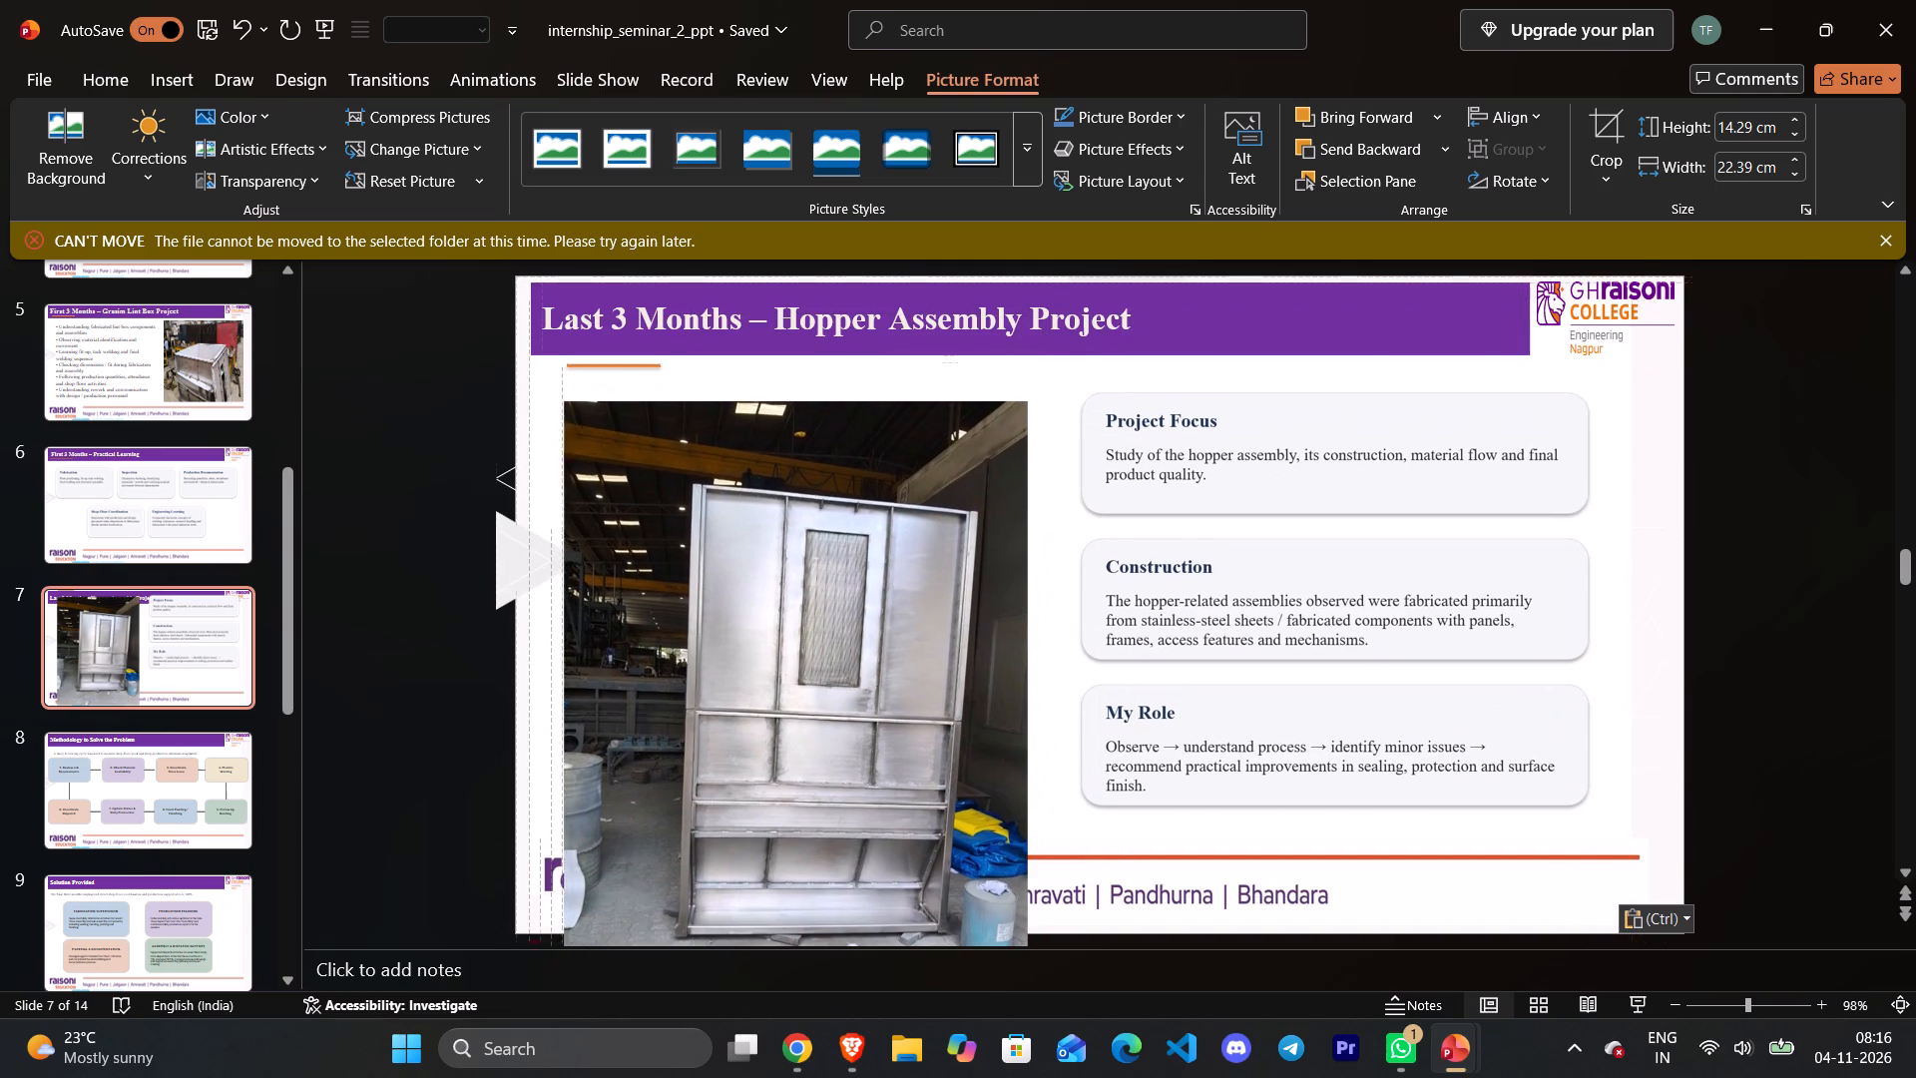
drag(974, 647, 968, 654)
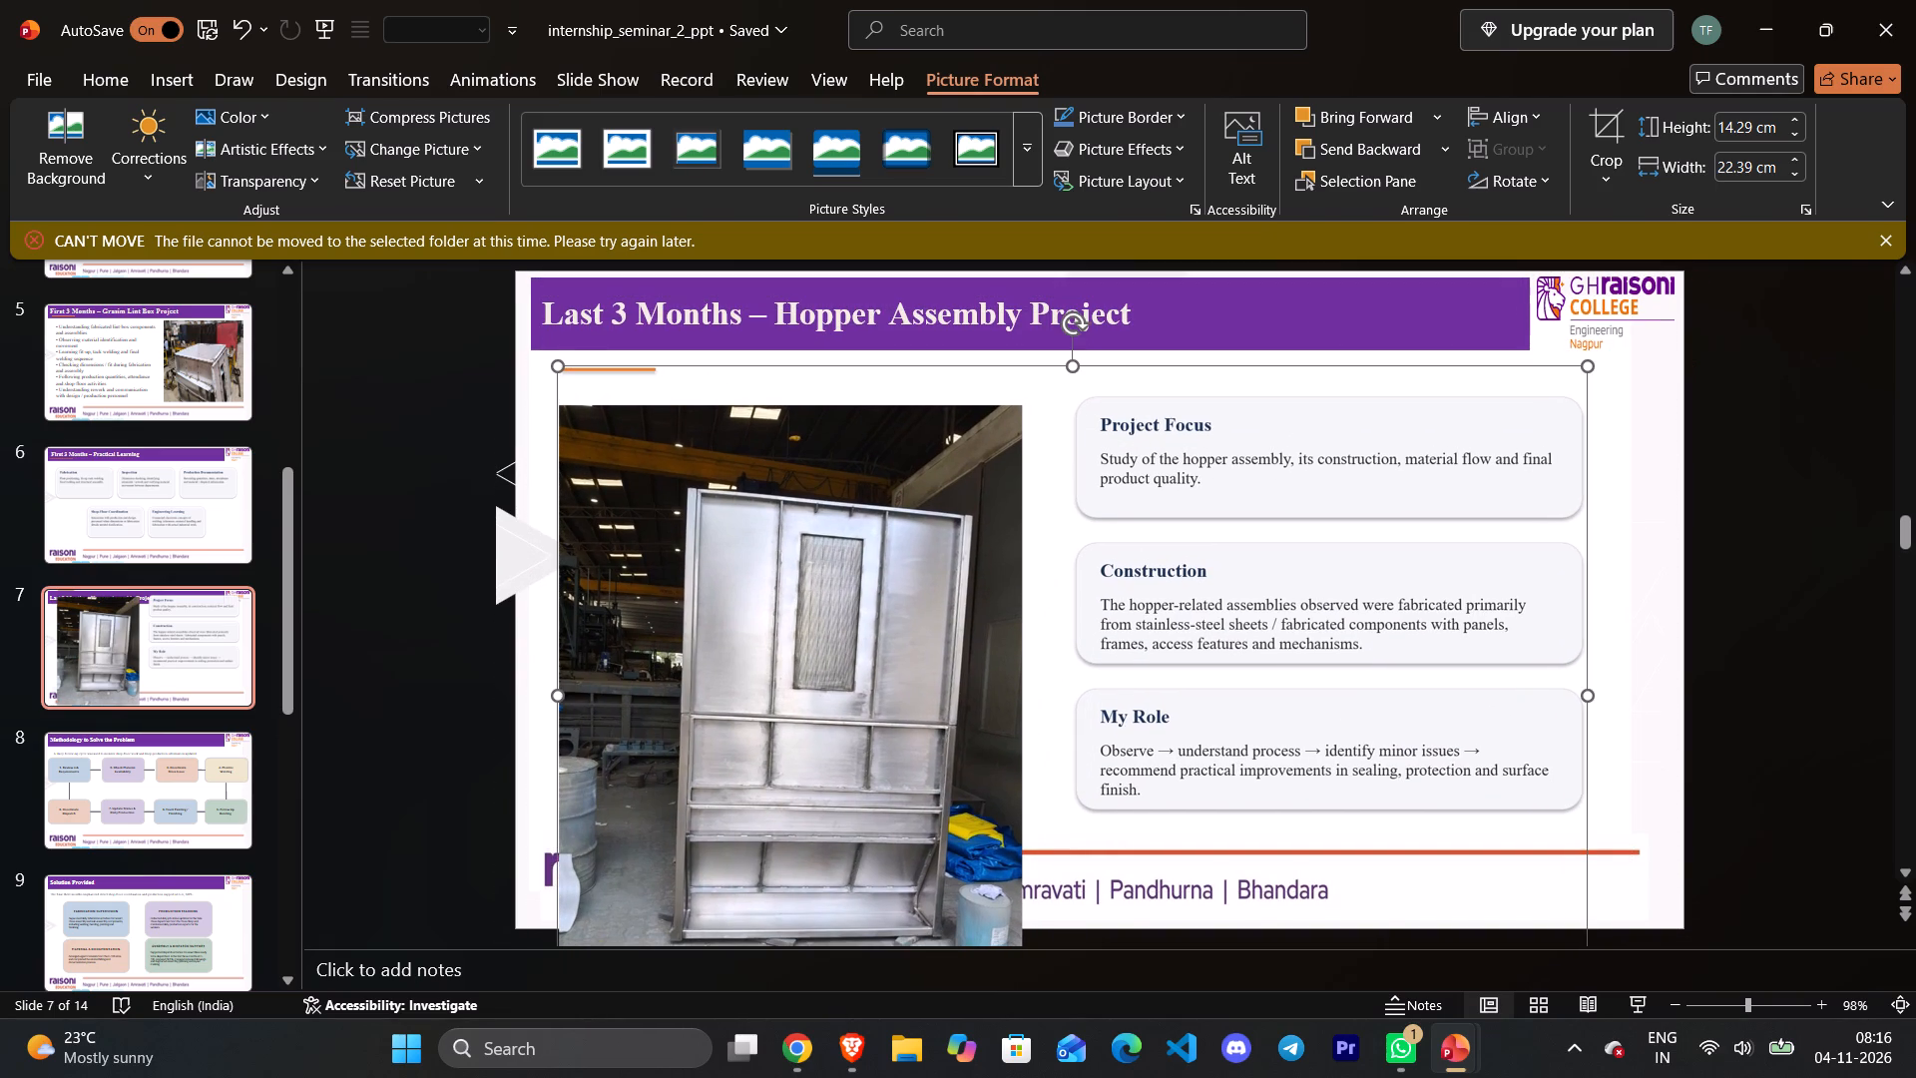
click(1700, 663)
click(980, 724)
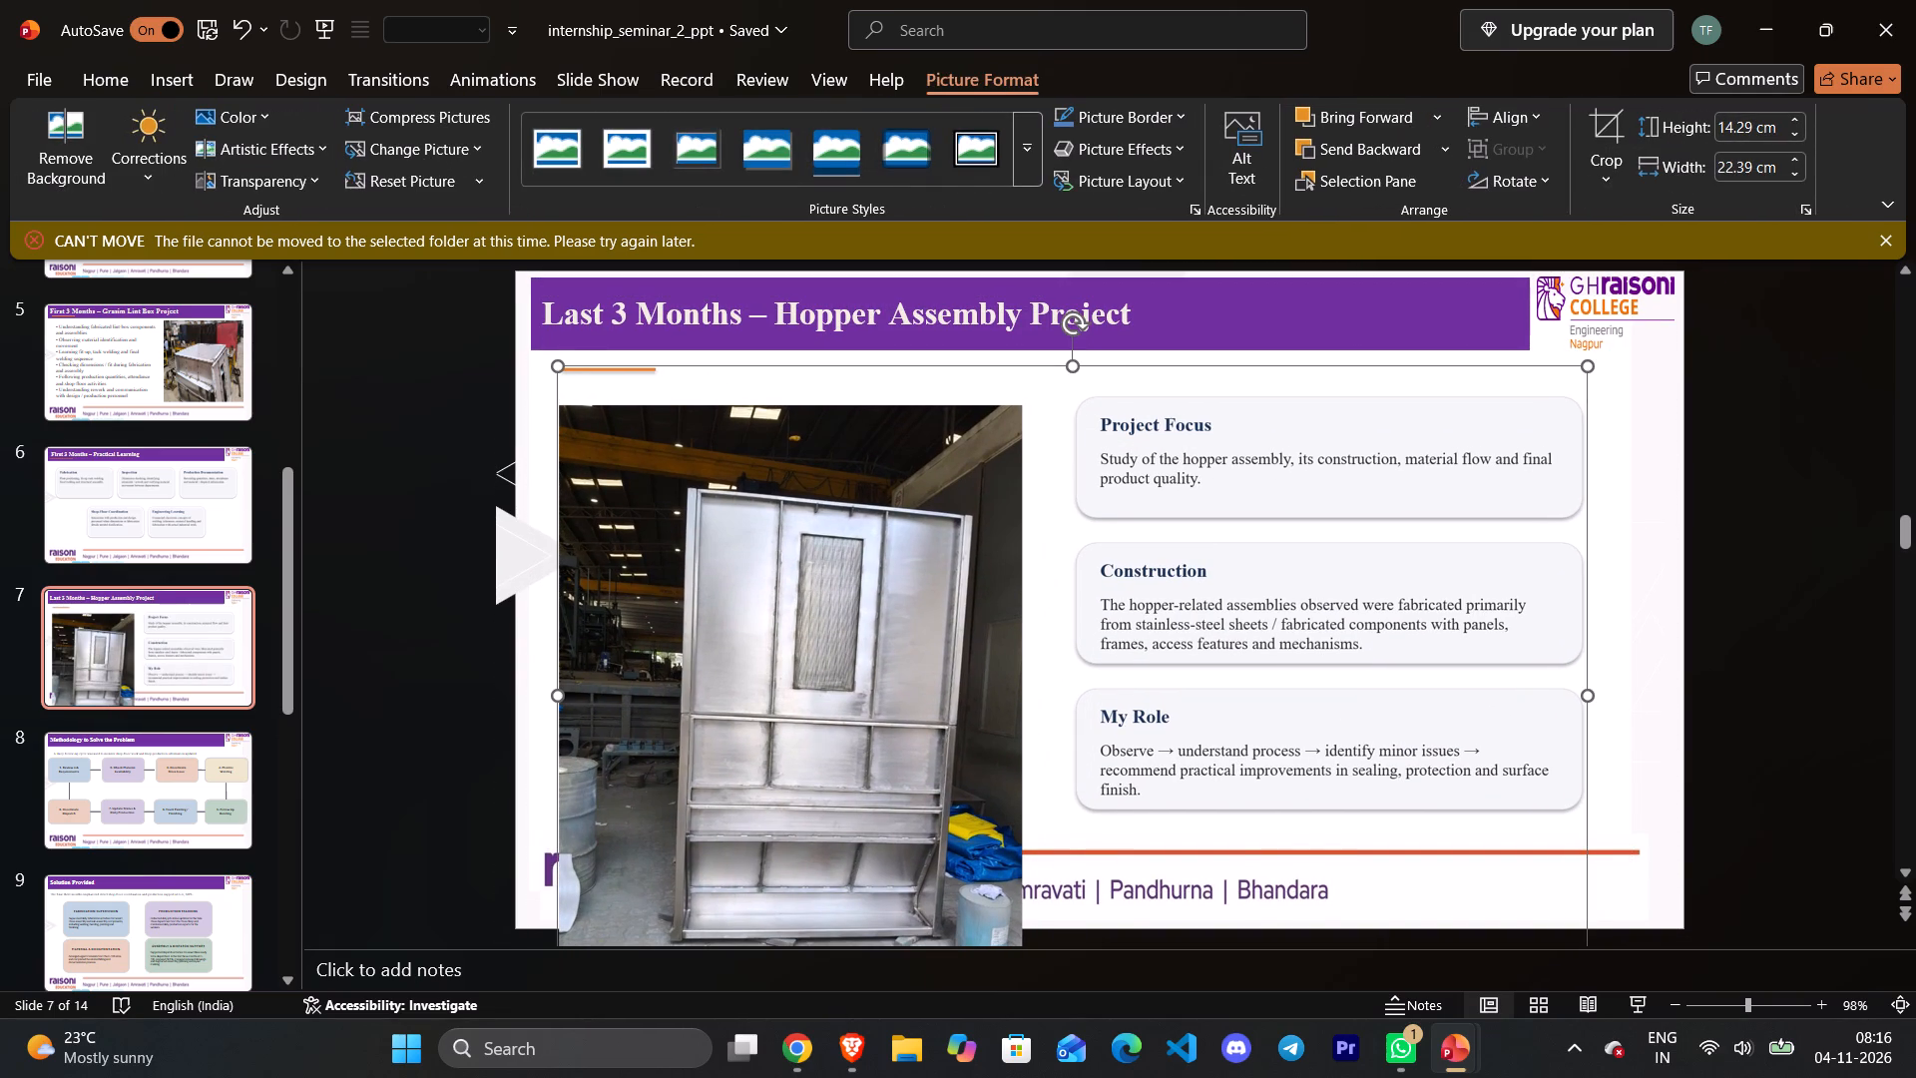
Undo the picture's move and paste in internship_seminar_2_ppt, and undo the cut on slide 7 of Internship_Progress_Seminar.
key(ctrl+z)
key(ctrl+z)
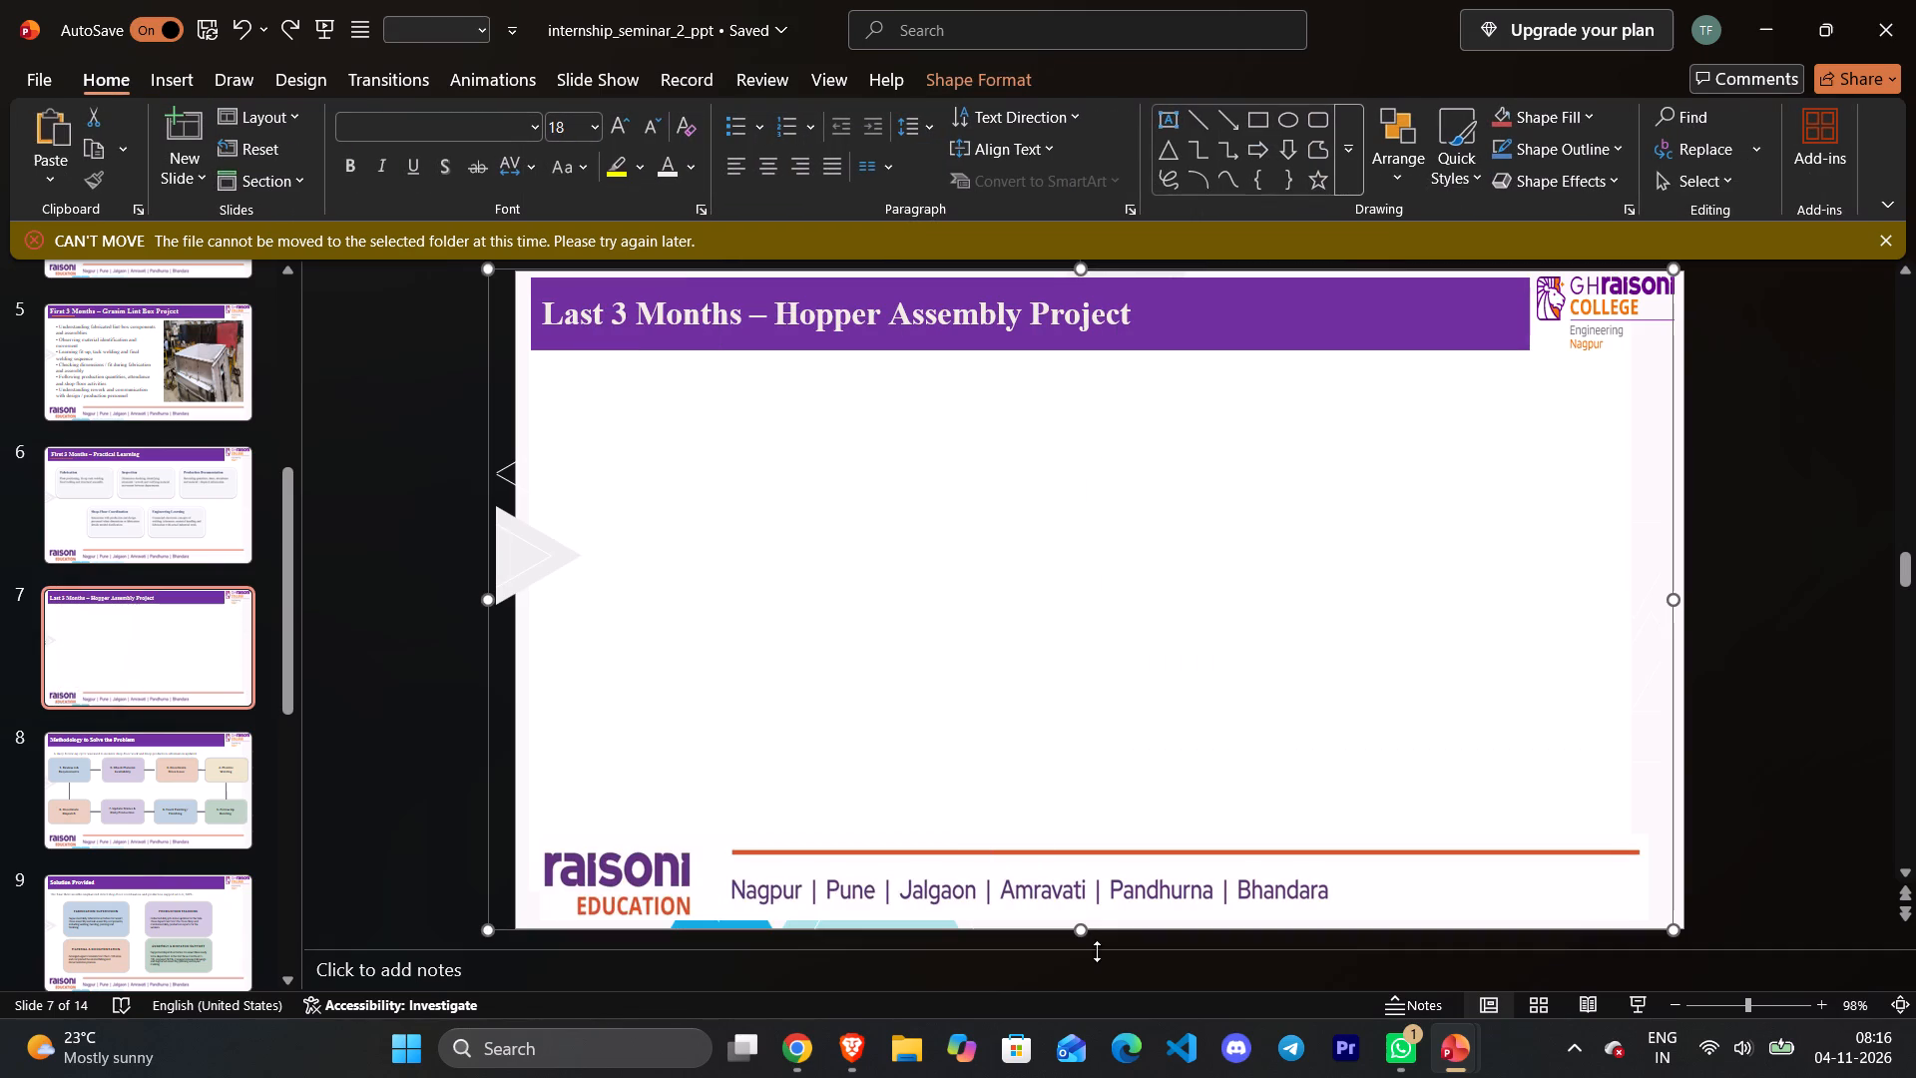
click(1428, 1040)
click(1307, 986)
key(ctrl+z)
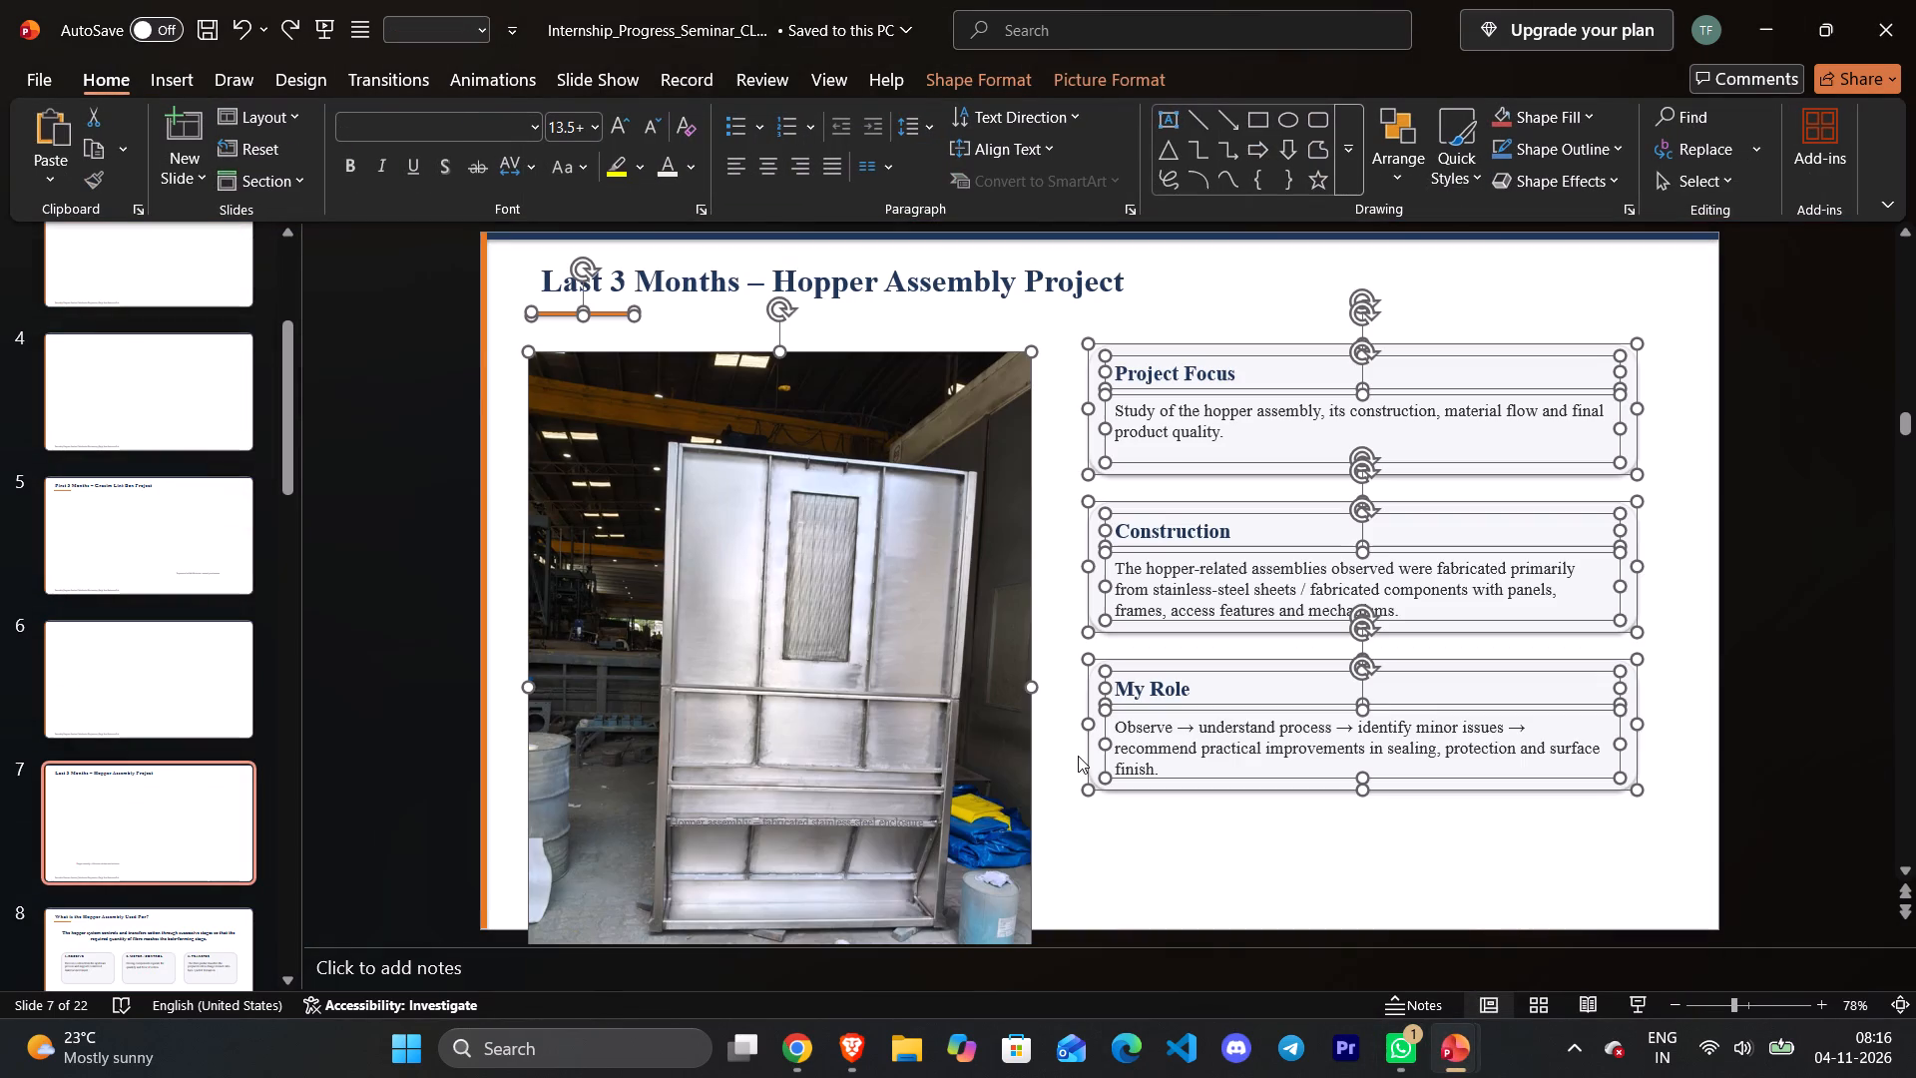
Shrink and reposition the hopper photo on slide 7 of Internship_Progress_Seminar to fit below the title underline, beside the three cards.
click(1248, 895)
click(919, 669)
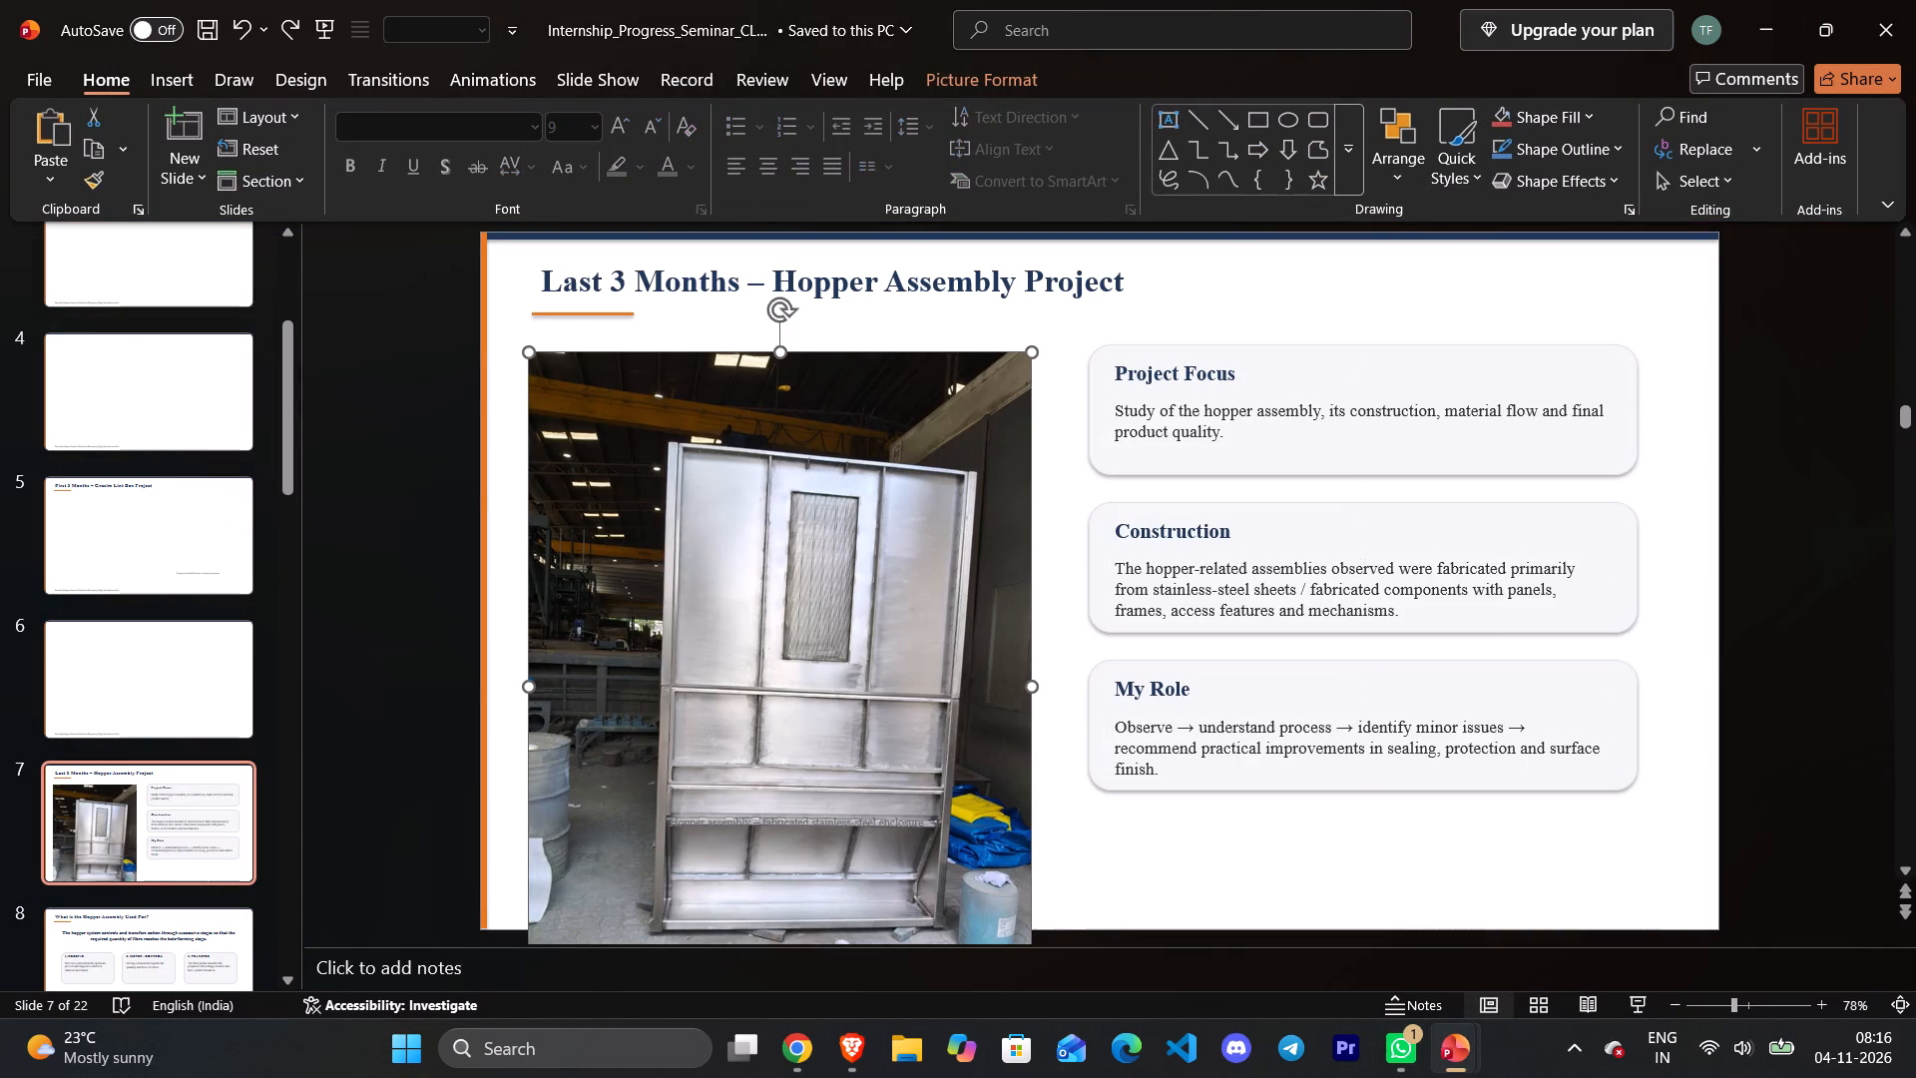
drag(817, 548, 734, 376)
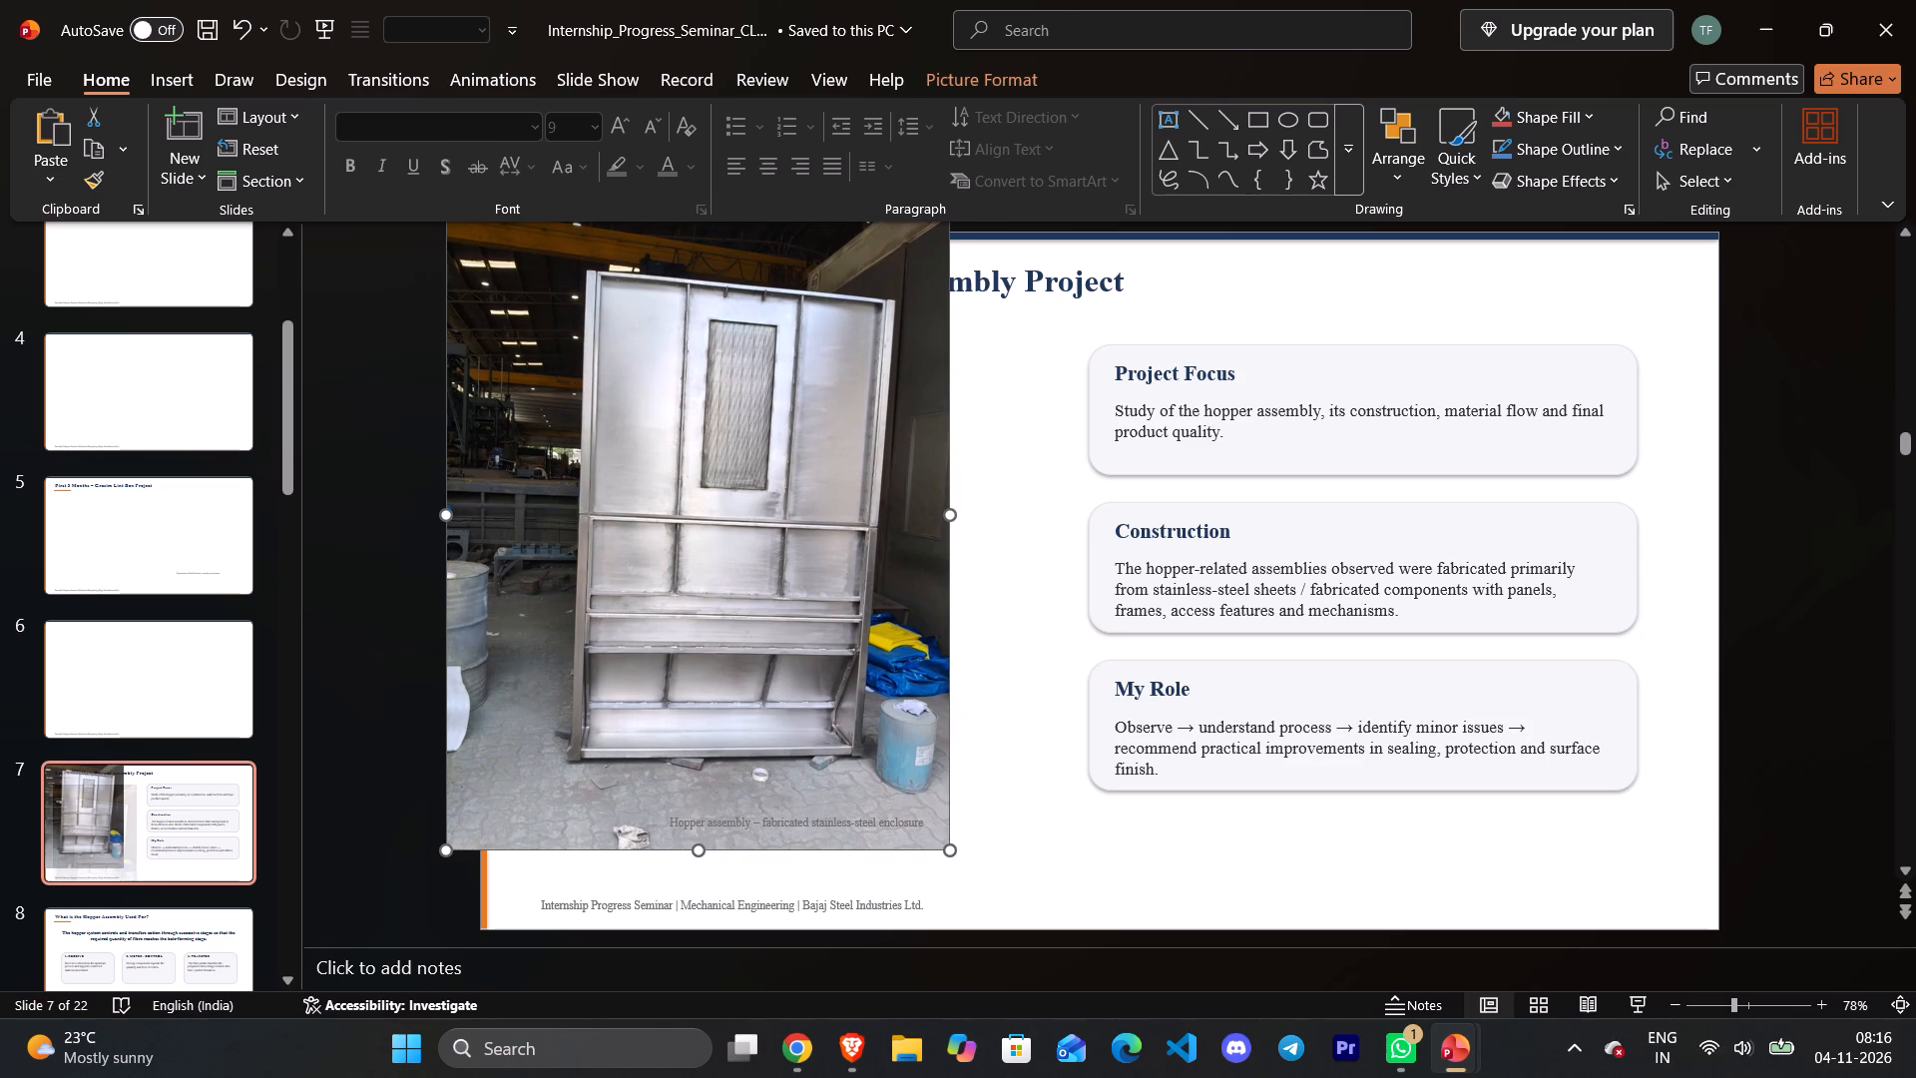
drag(945, 851, 769, 700)
drag(617, 598, 782, 743)
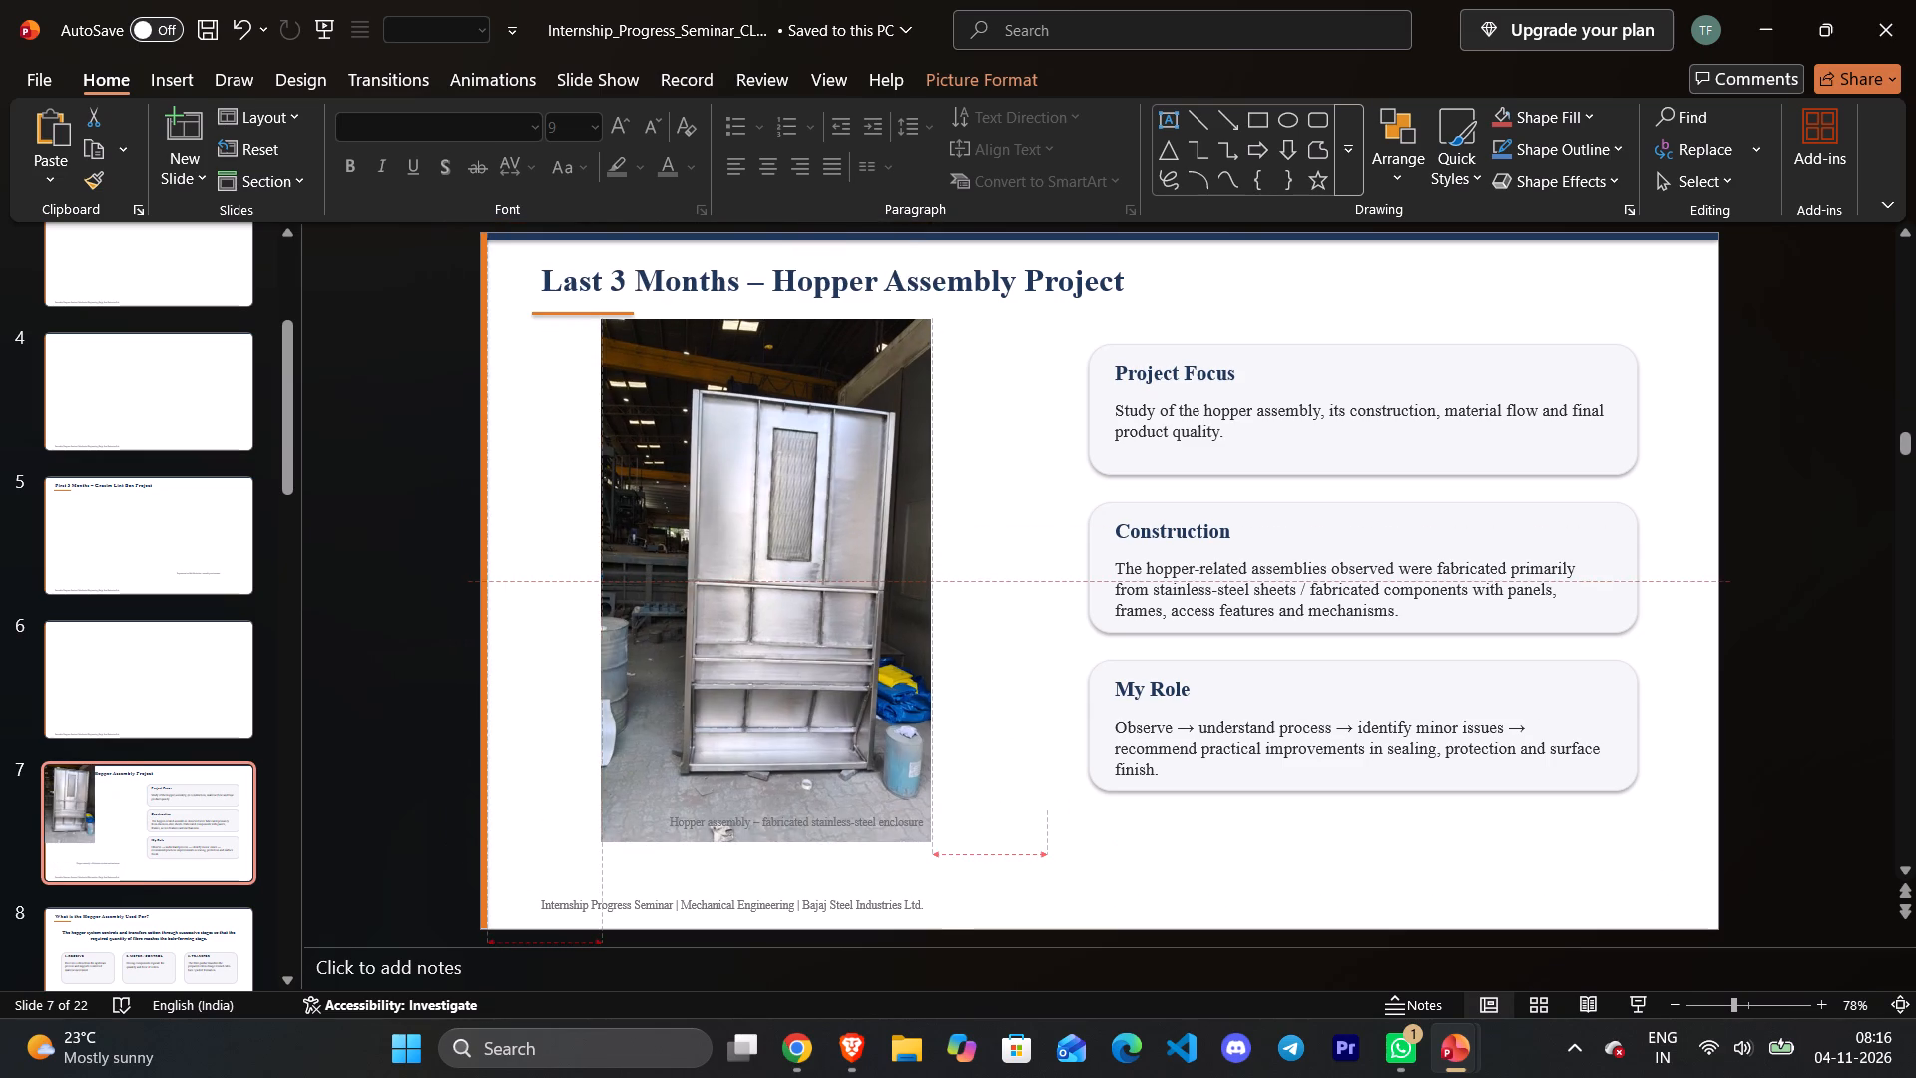
drag(782, 743, 783, 744)
drag(601, 585, 583, 586)
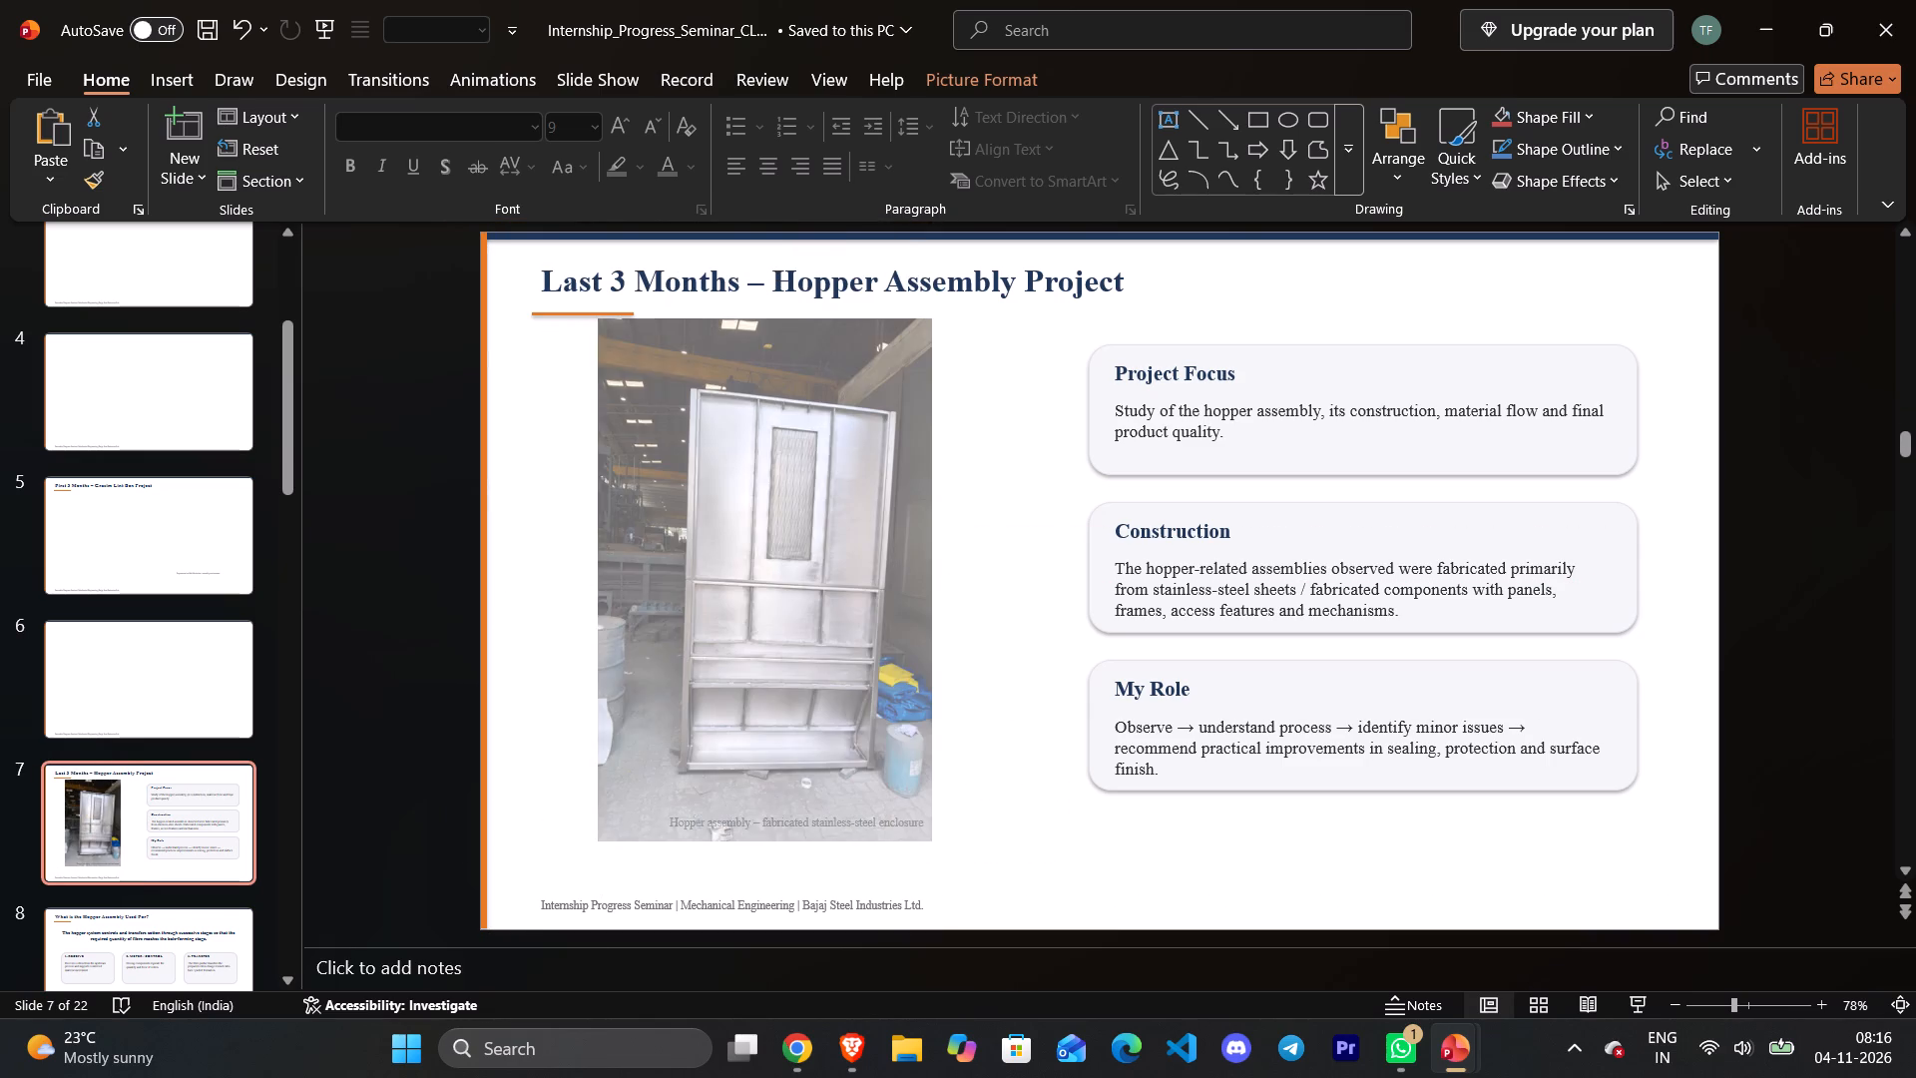
drag(583, 586, 535, 582)
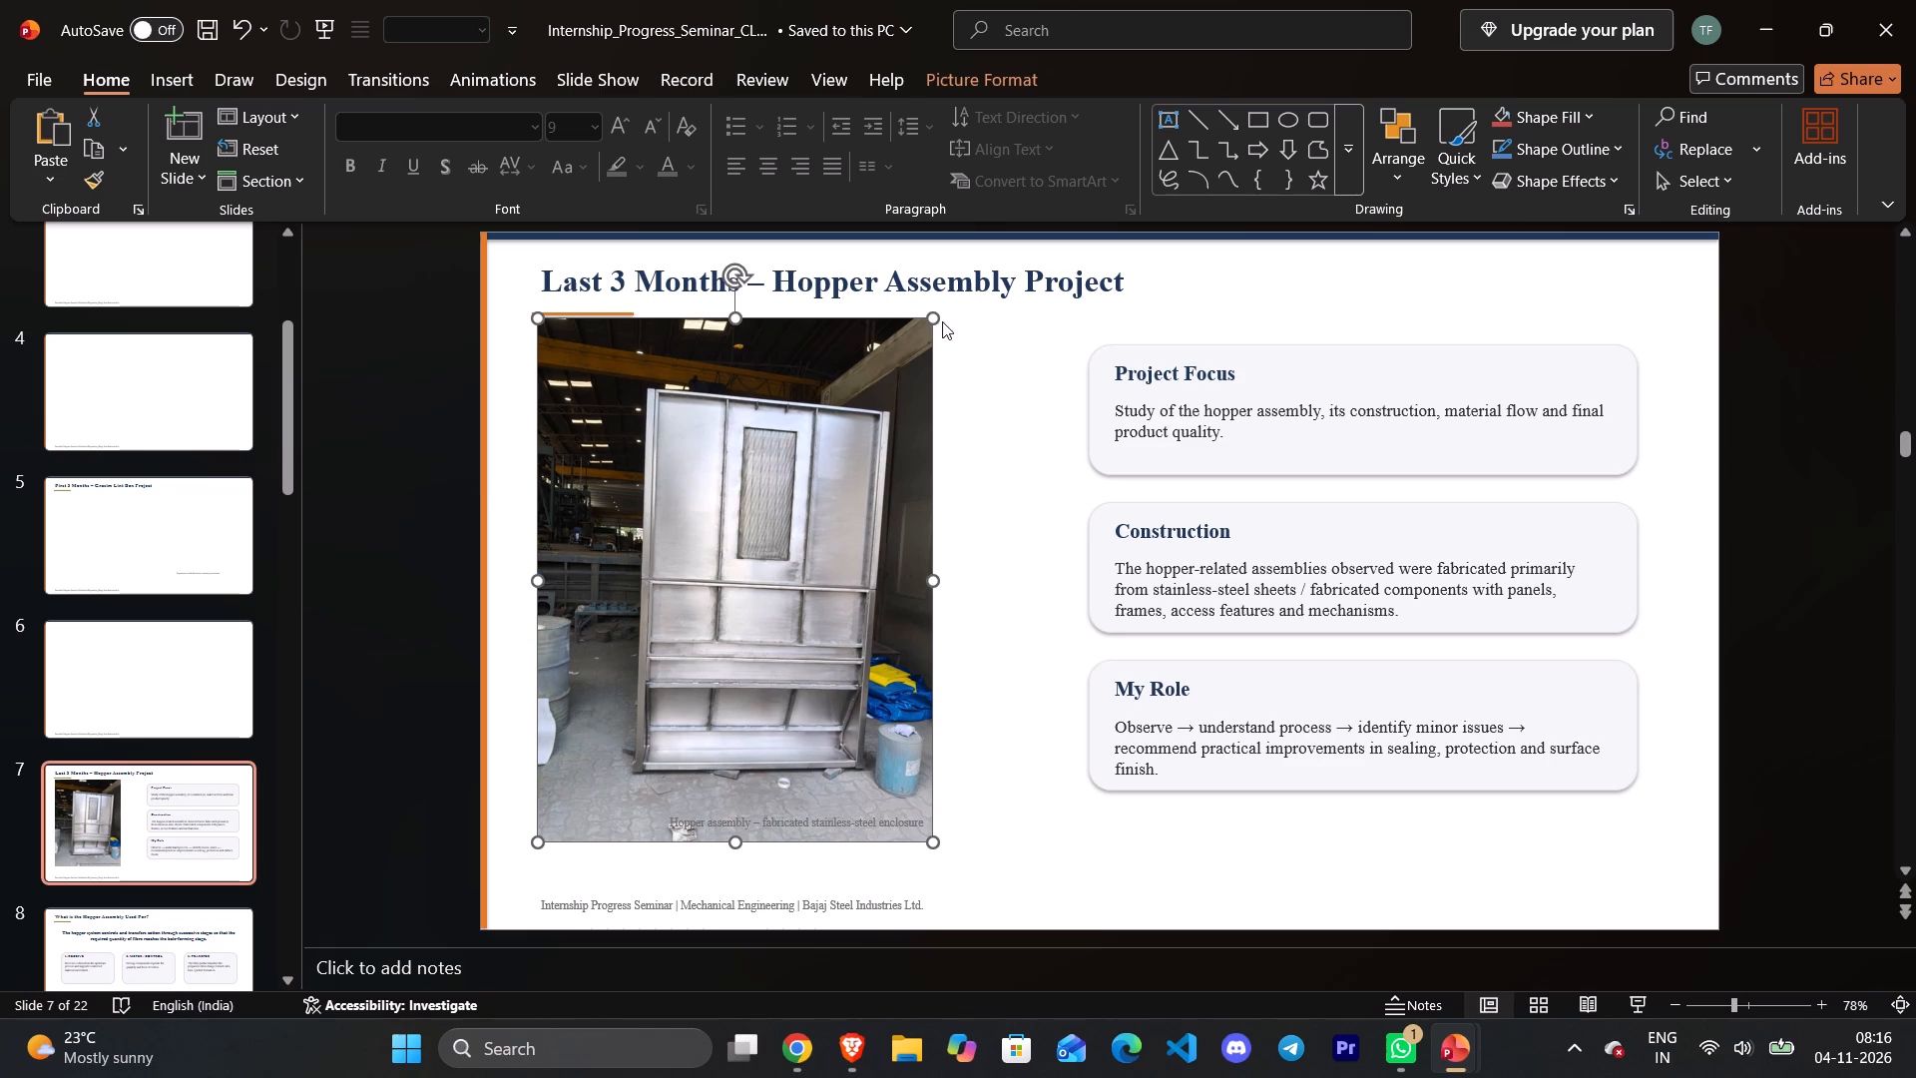
drag(930, 319, 931, 353)
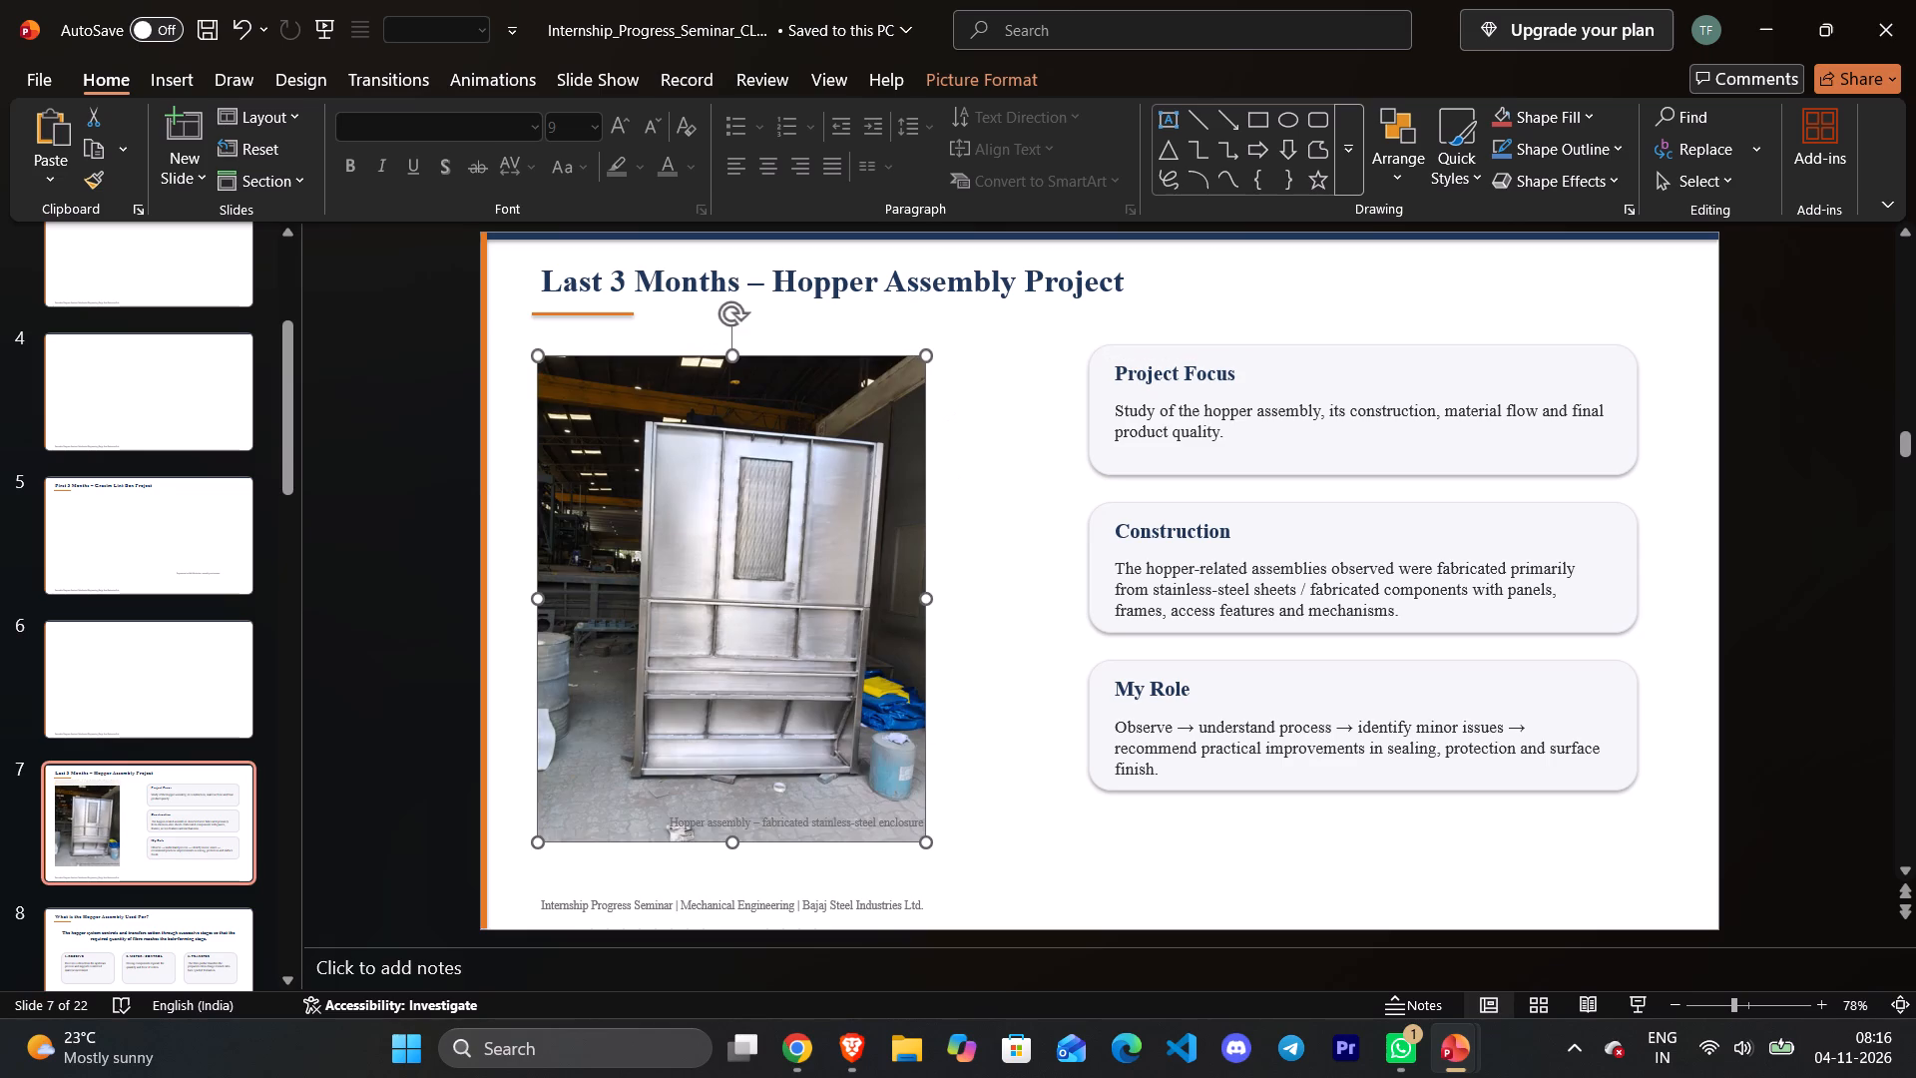
drag(925, 601, 996, 611)
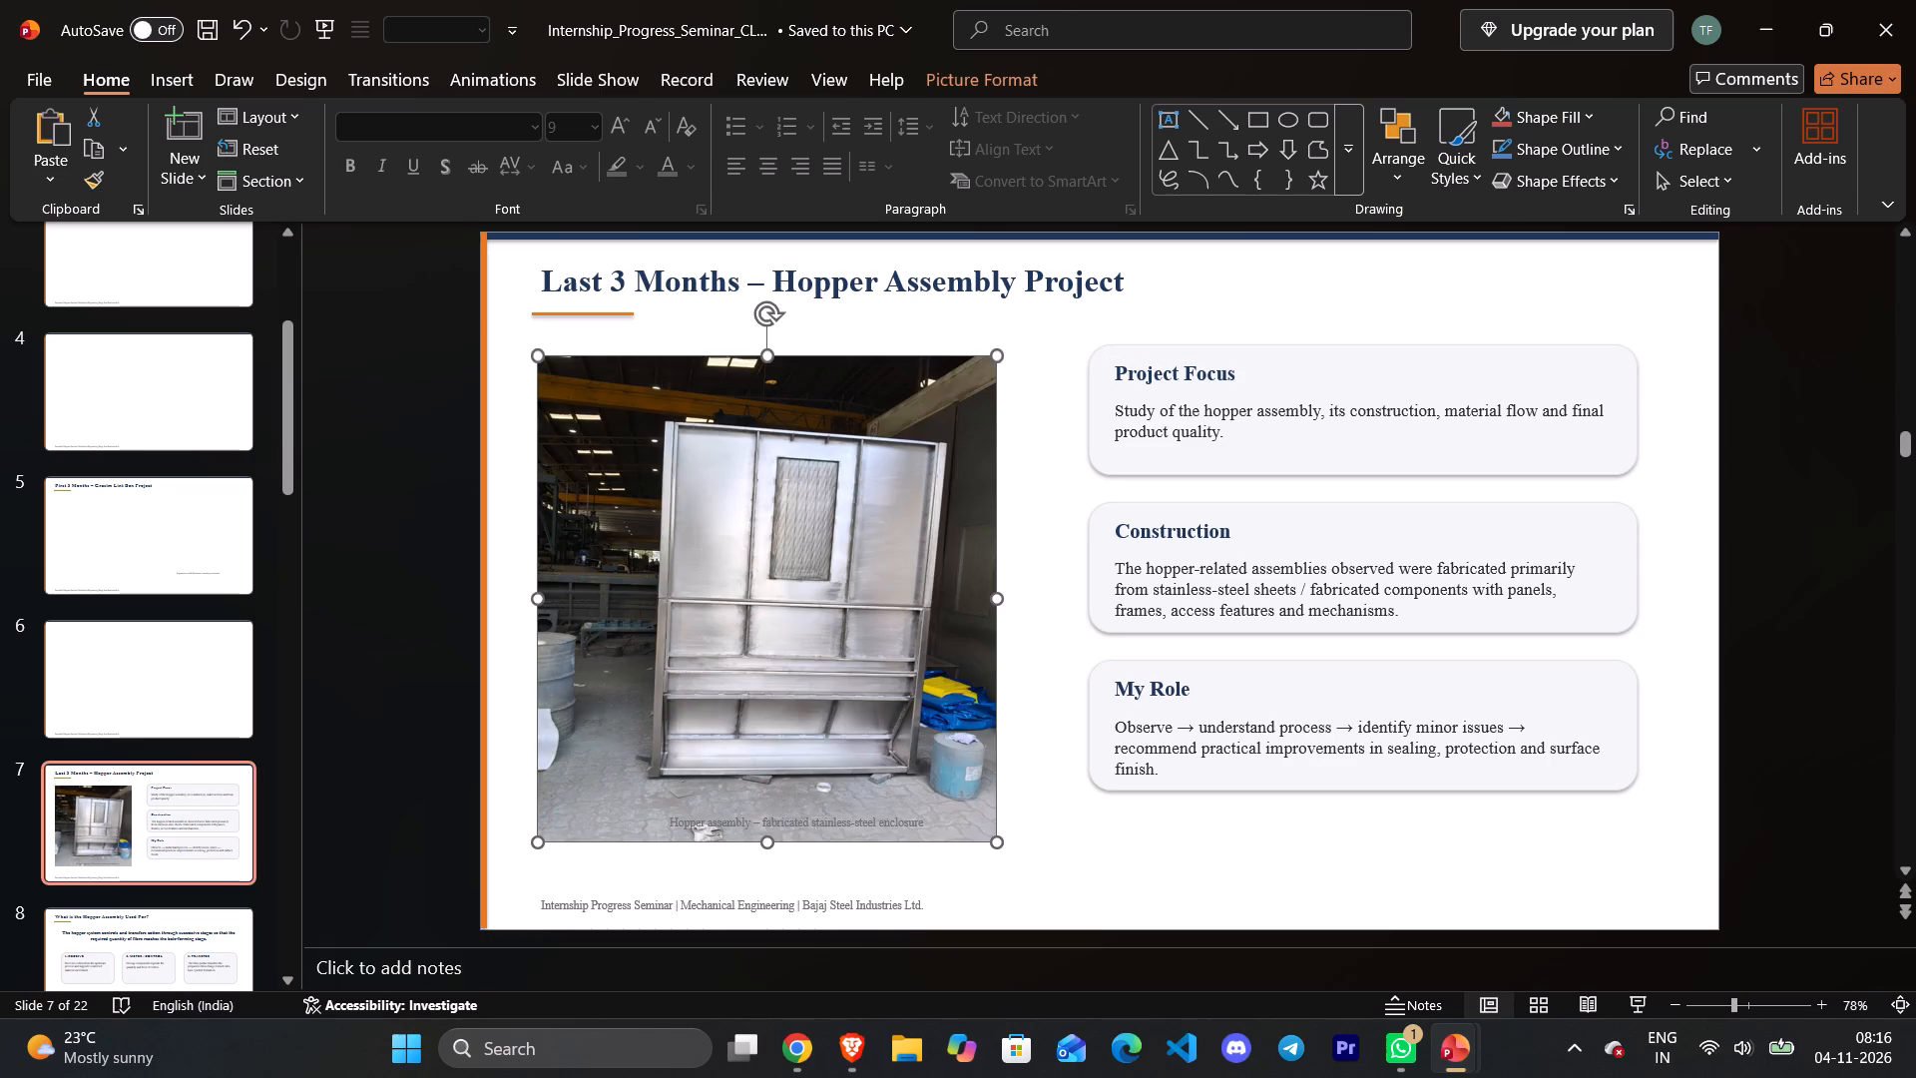
drag(827, 585, 842, 566)
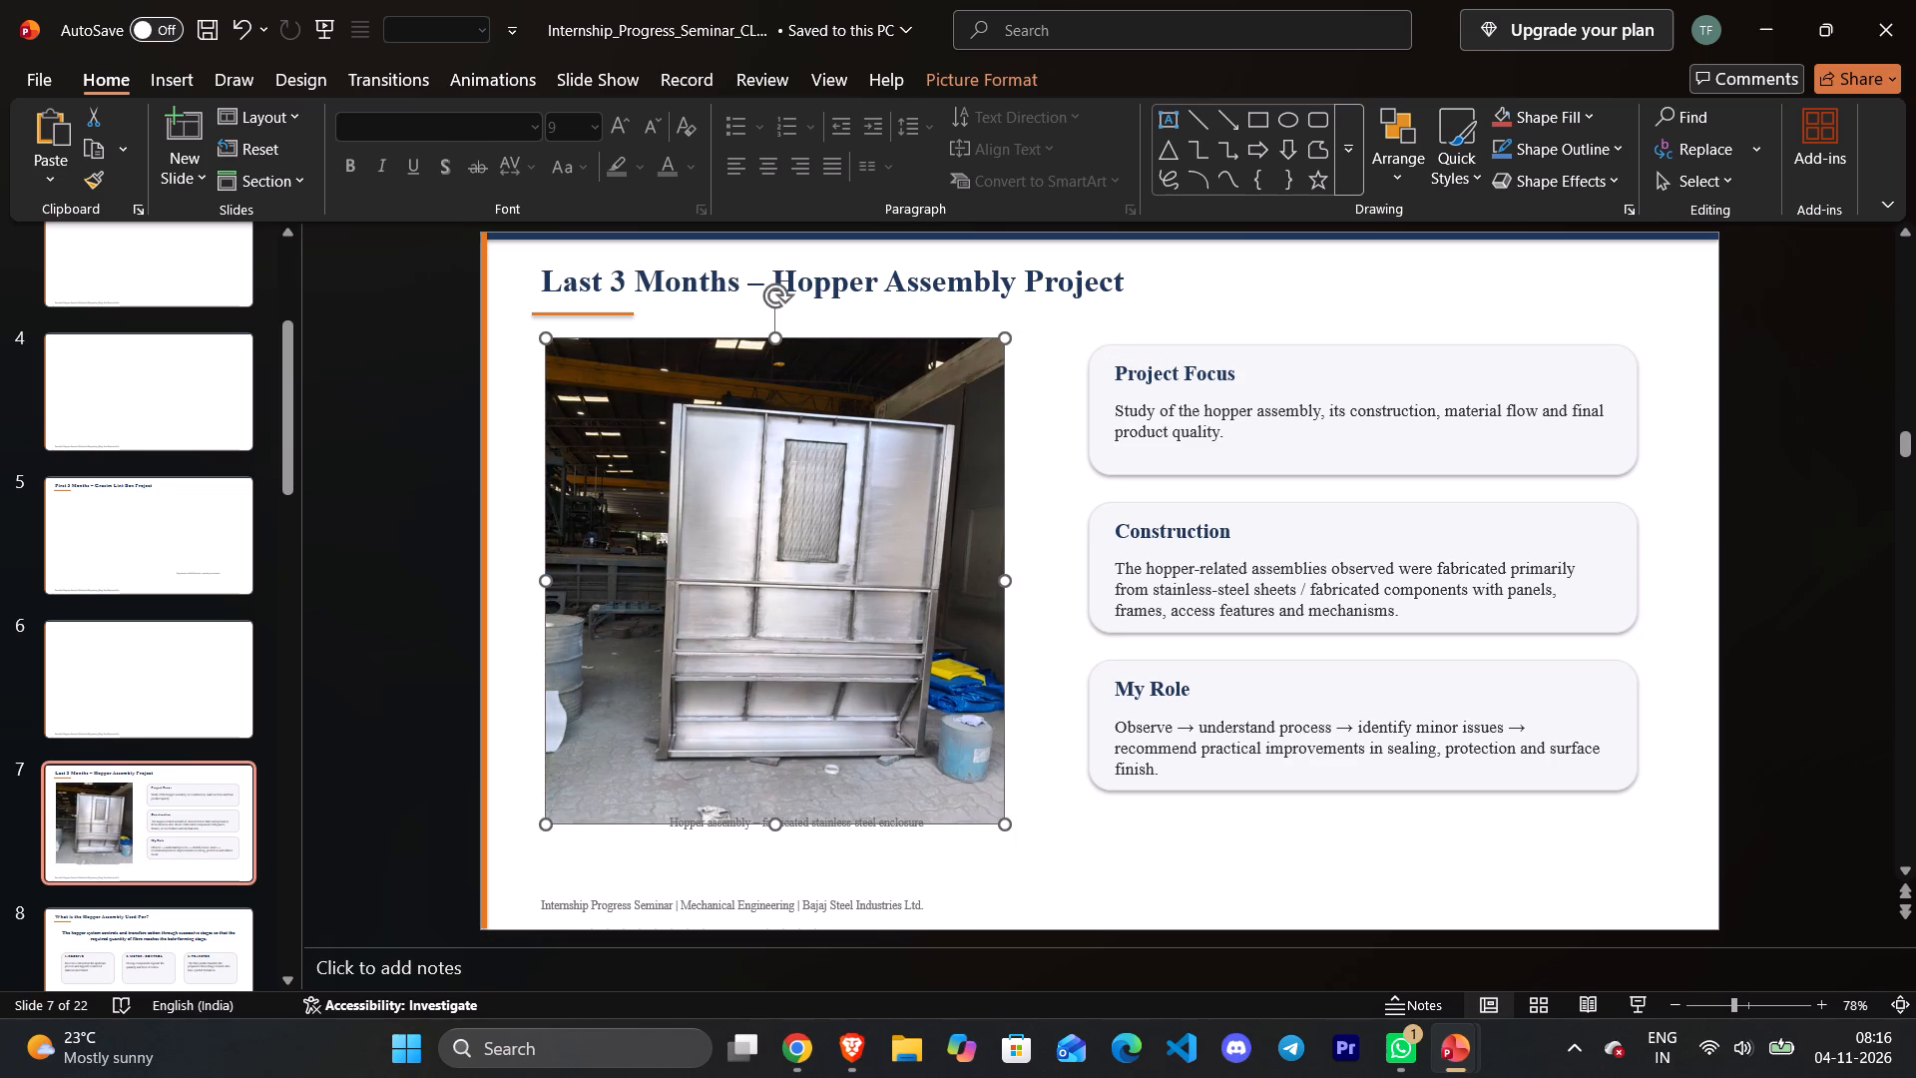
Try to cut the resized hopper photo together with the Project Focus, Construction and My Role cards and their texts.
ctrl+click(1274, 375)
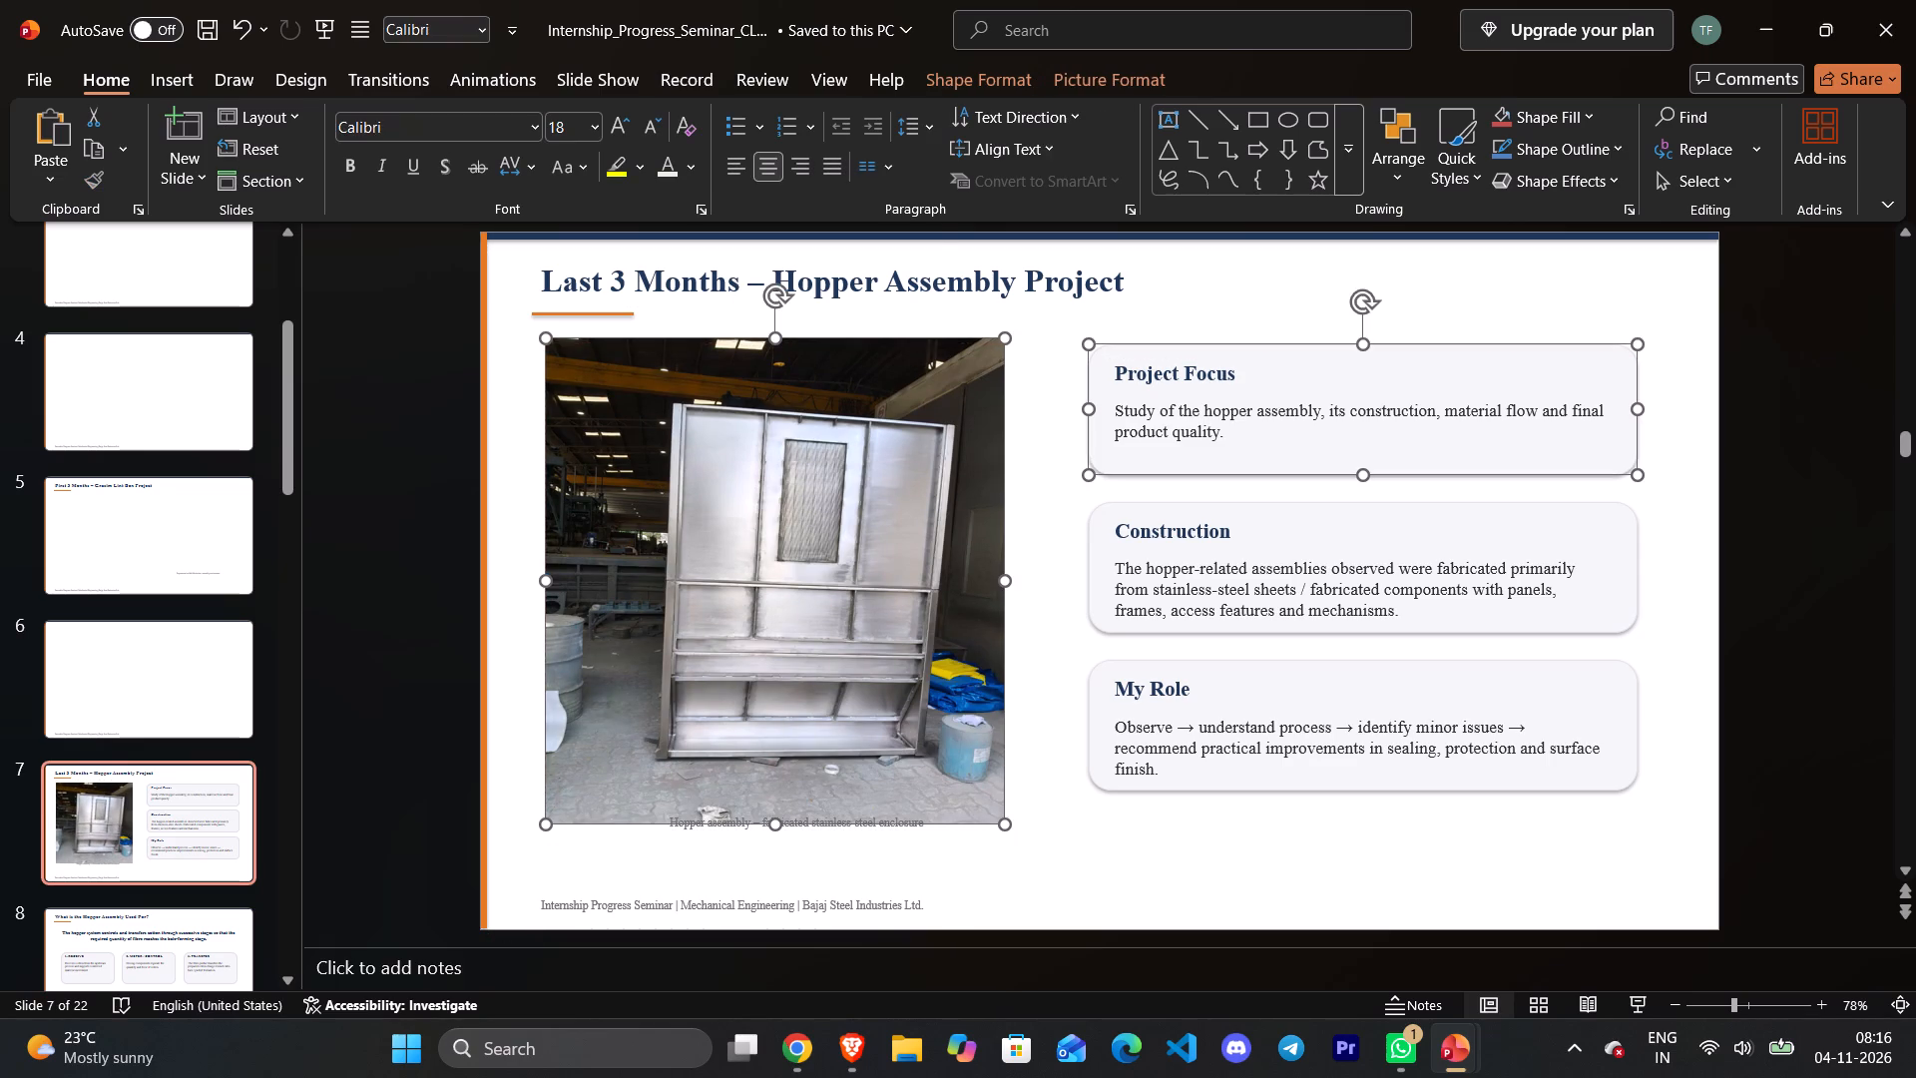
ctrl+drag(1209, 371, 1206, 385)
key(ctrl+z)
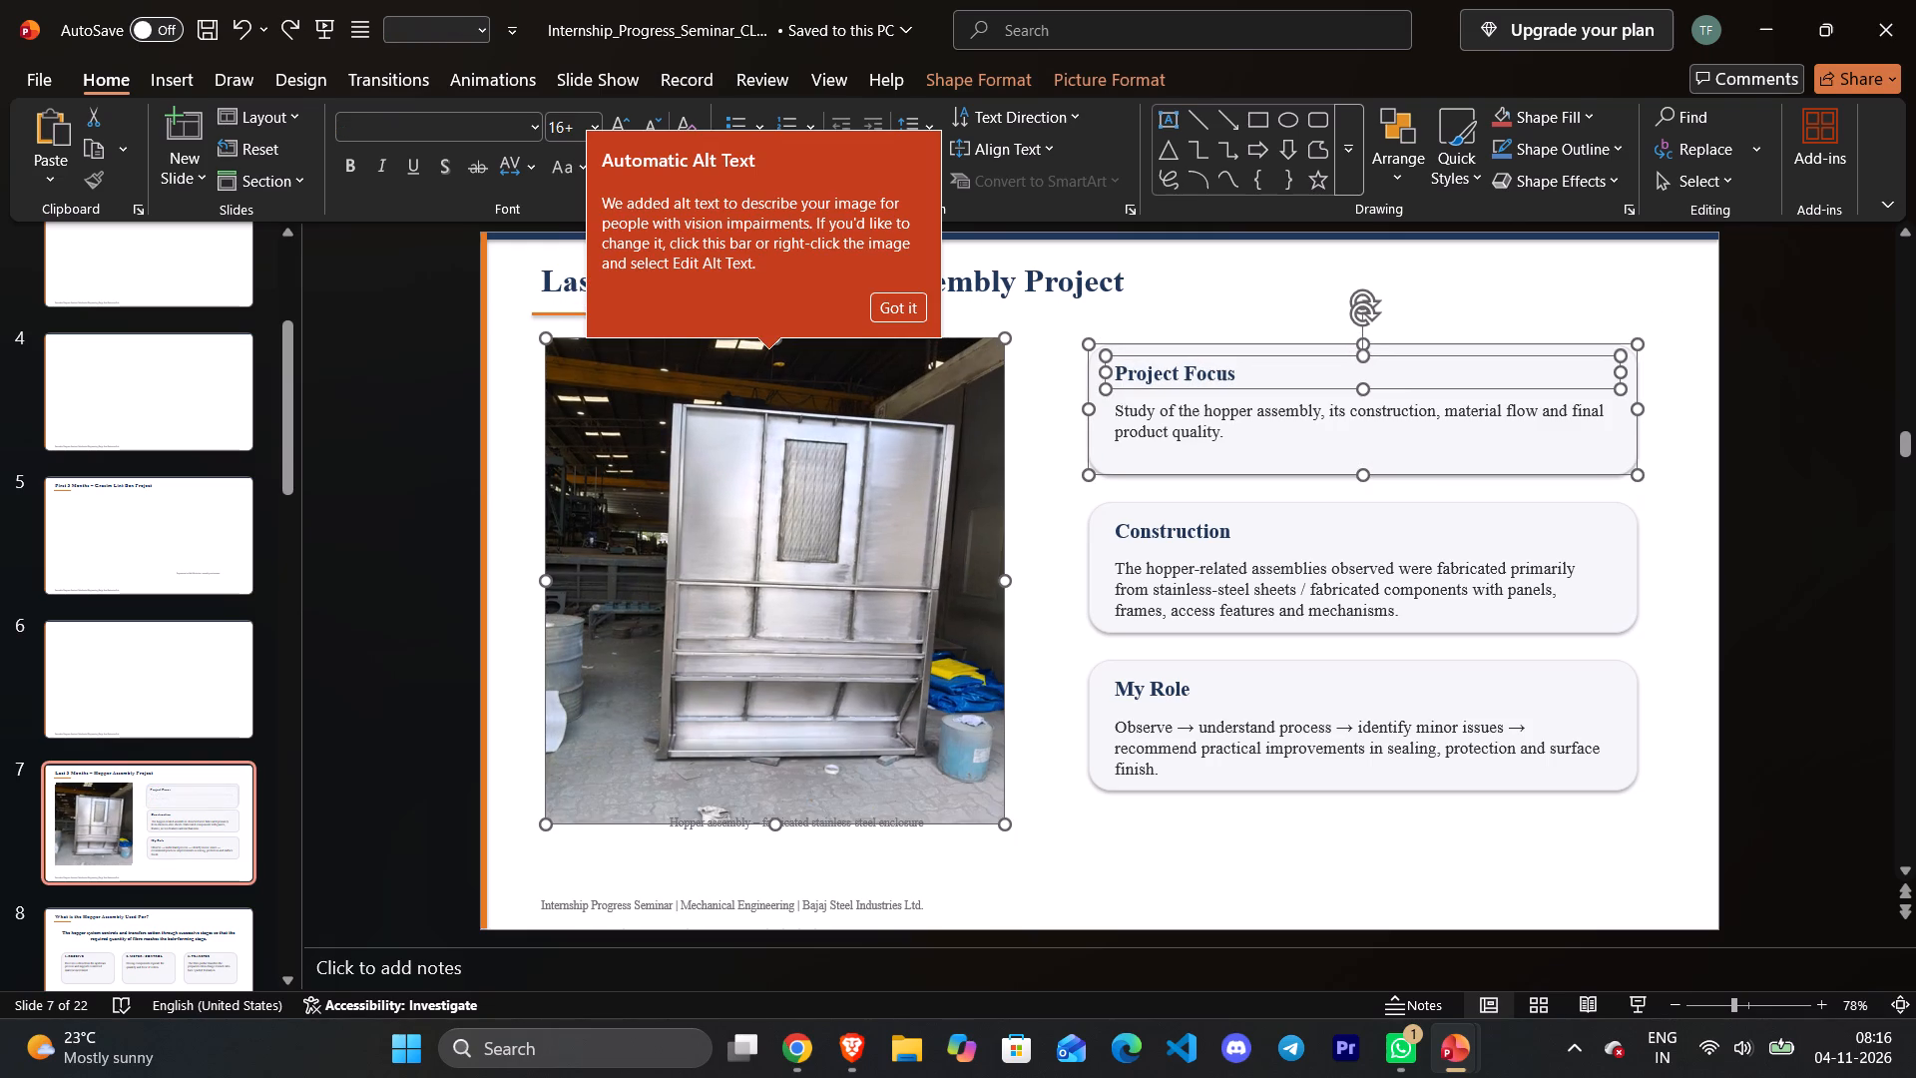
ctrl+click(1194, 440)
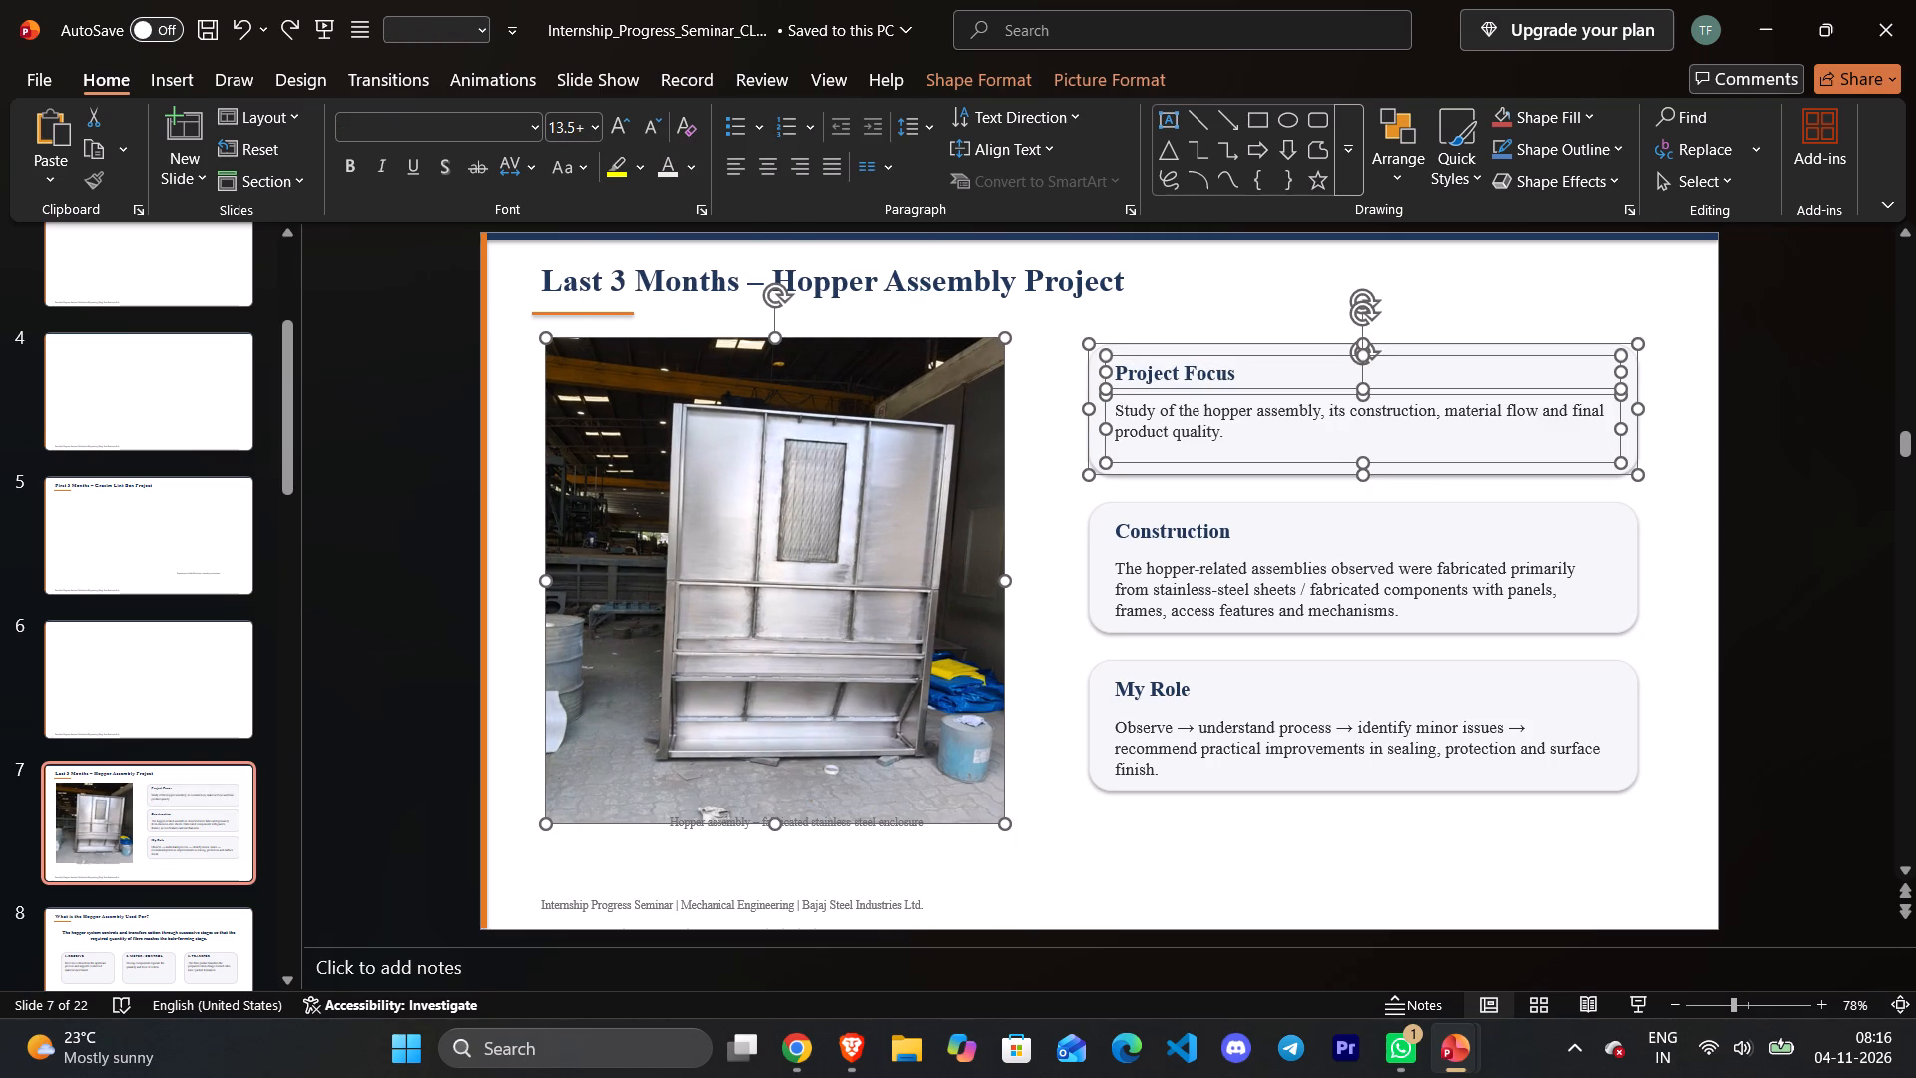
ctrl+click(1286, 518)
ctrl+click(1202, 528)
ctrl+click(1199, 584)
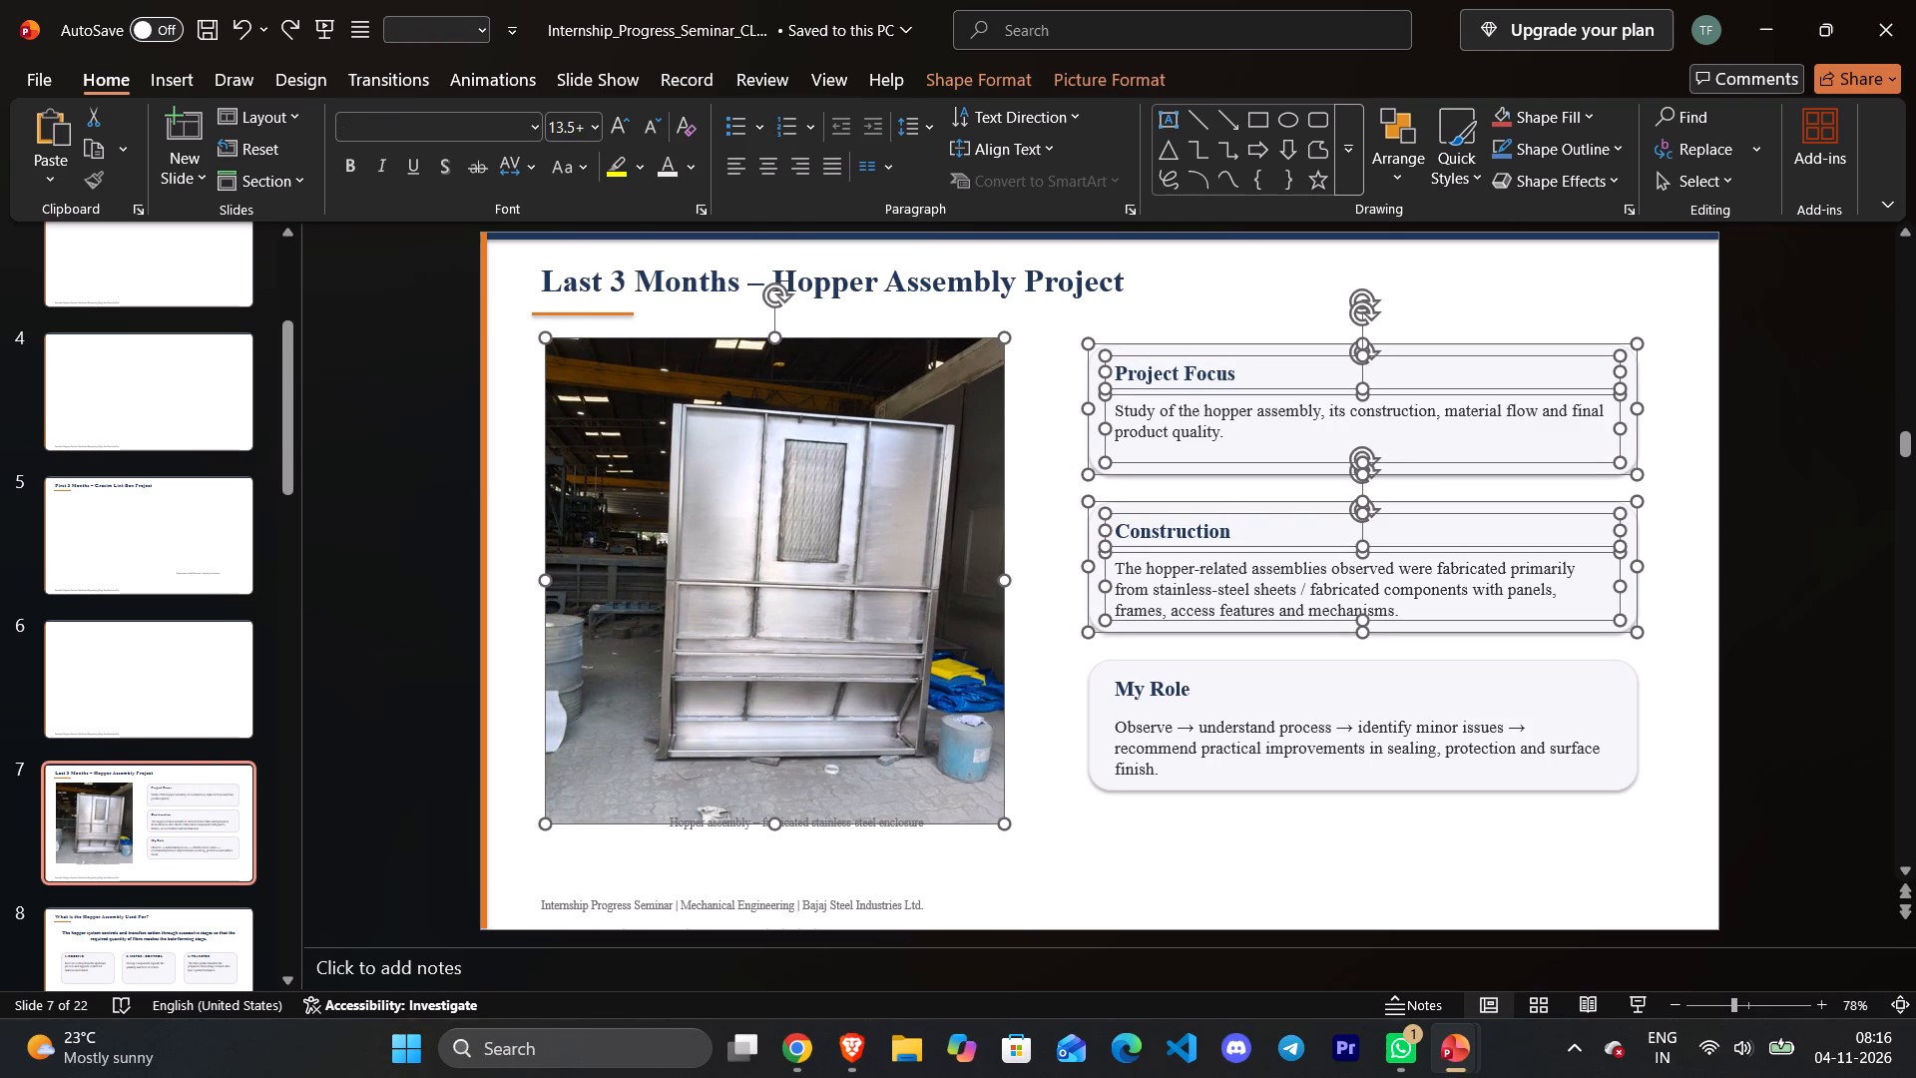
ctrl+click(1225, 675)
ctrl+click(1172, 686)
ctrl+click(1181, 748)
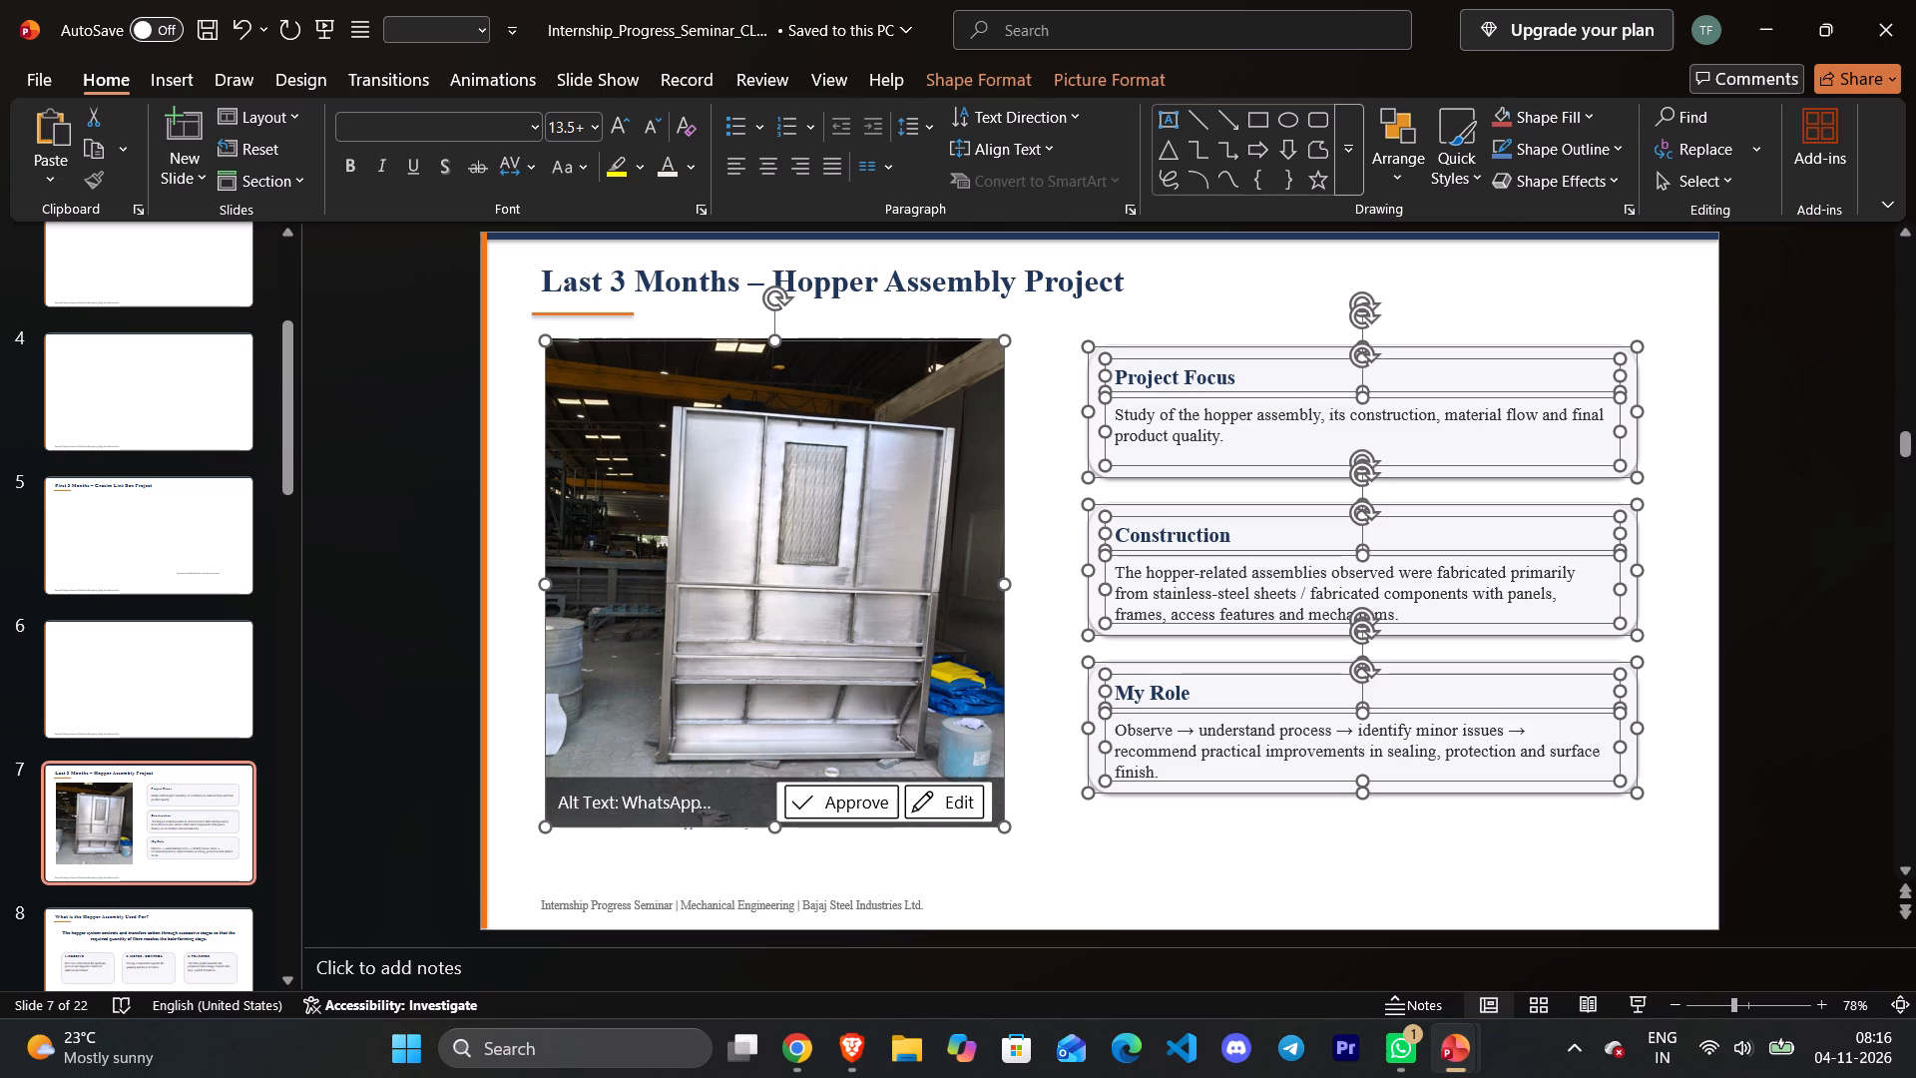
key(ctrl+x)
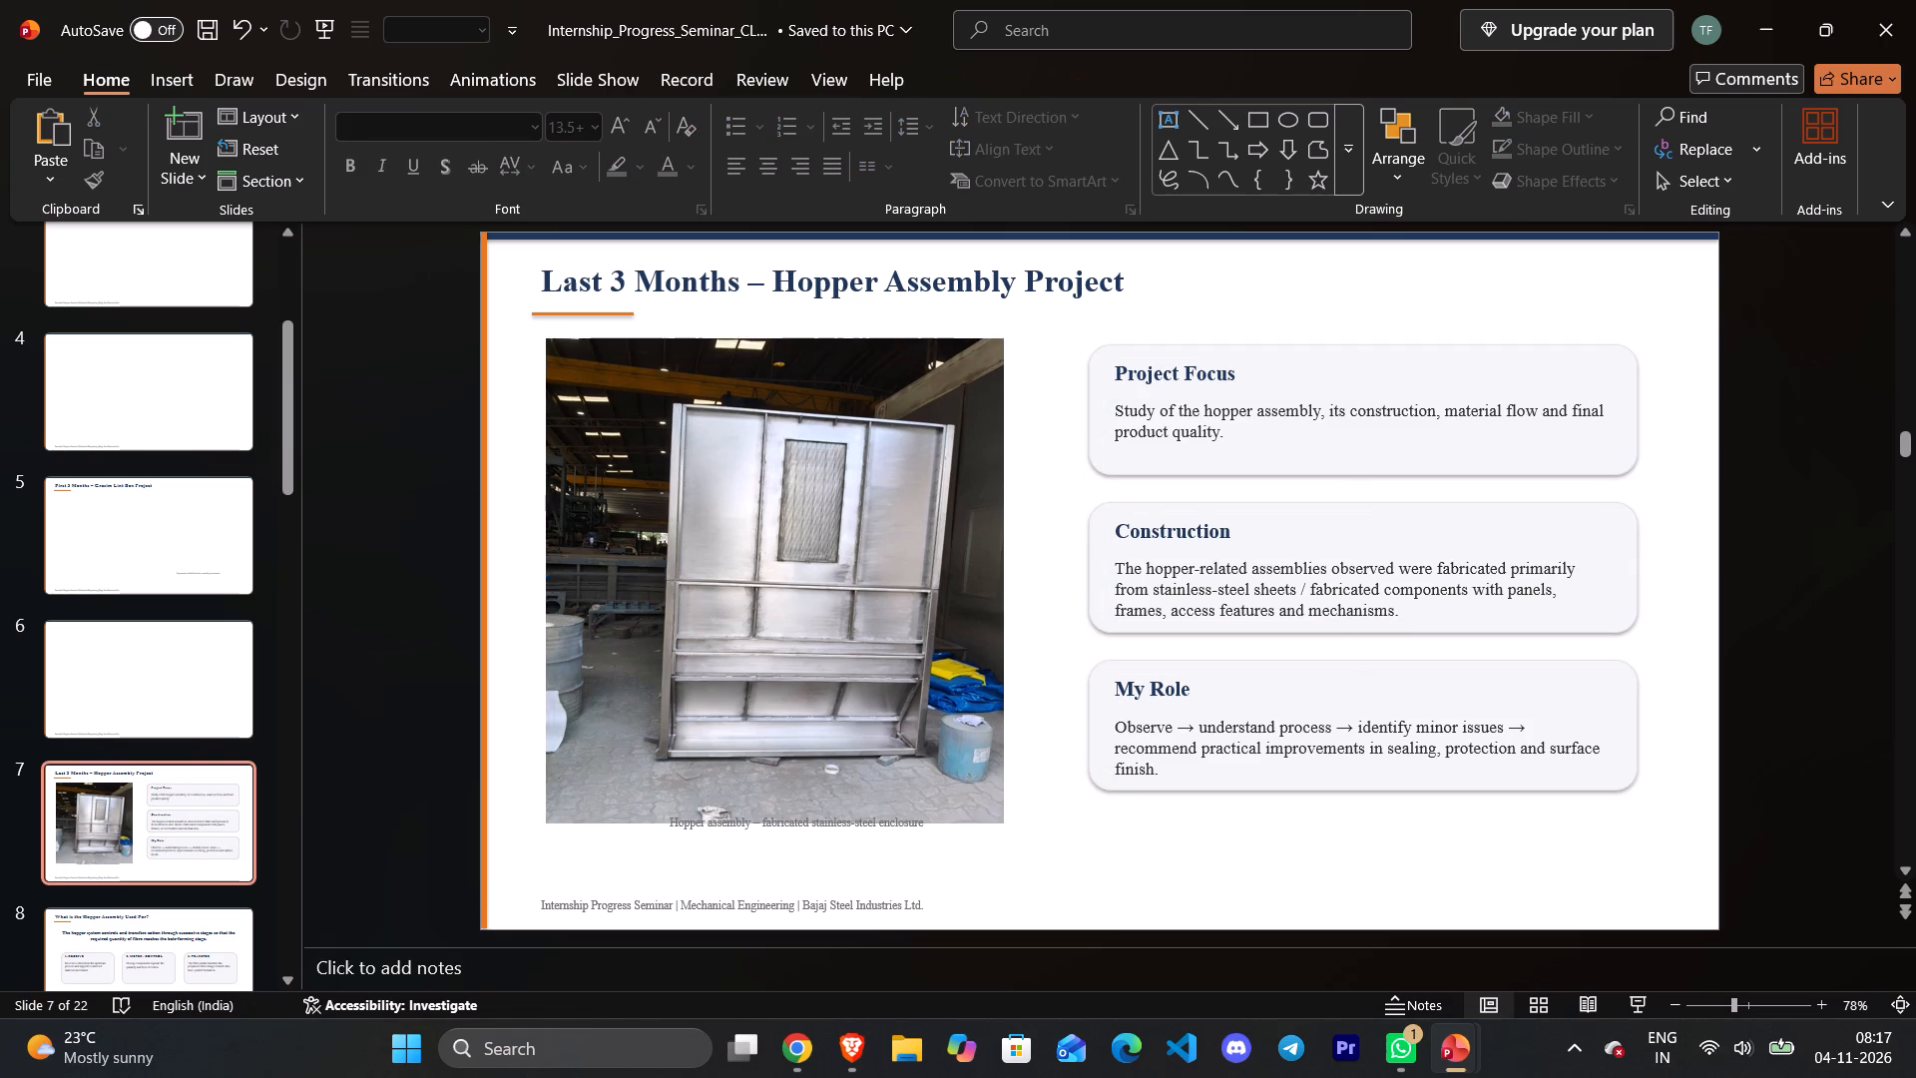
Cut the hopper photo and the Project Focus, Construction and My Role cards with their headings and texts from slide 7.
ctrl+click(675, 401)
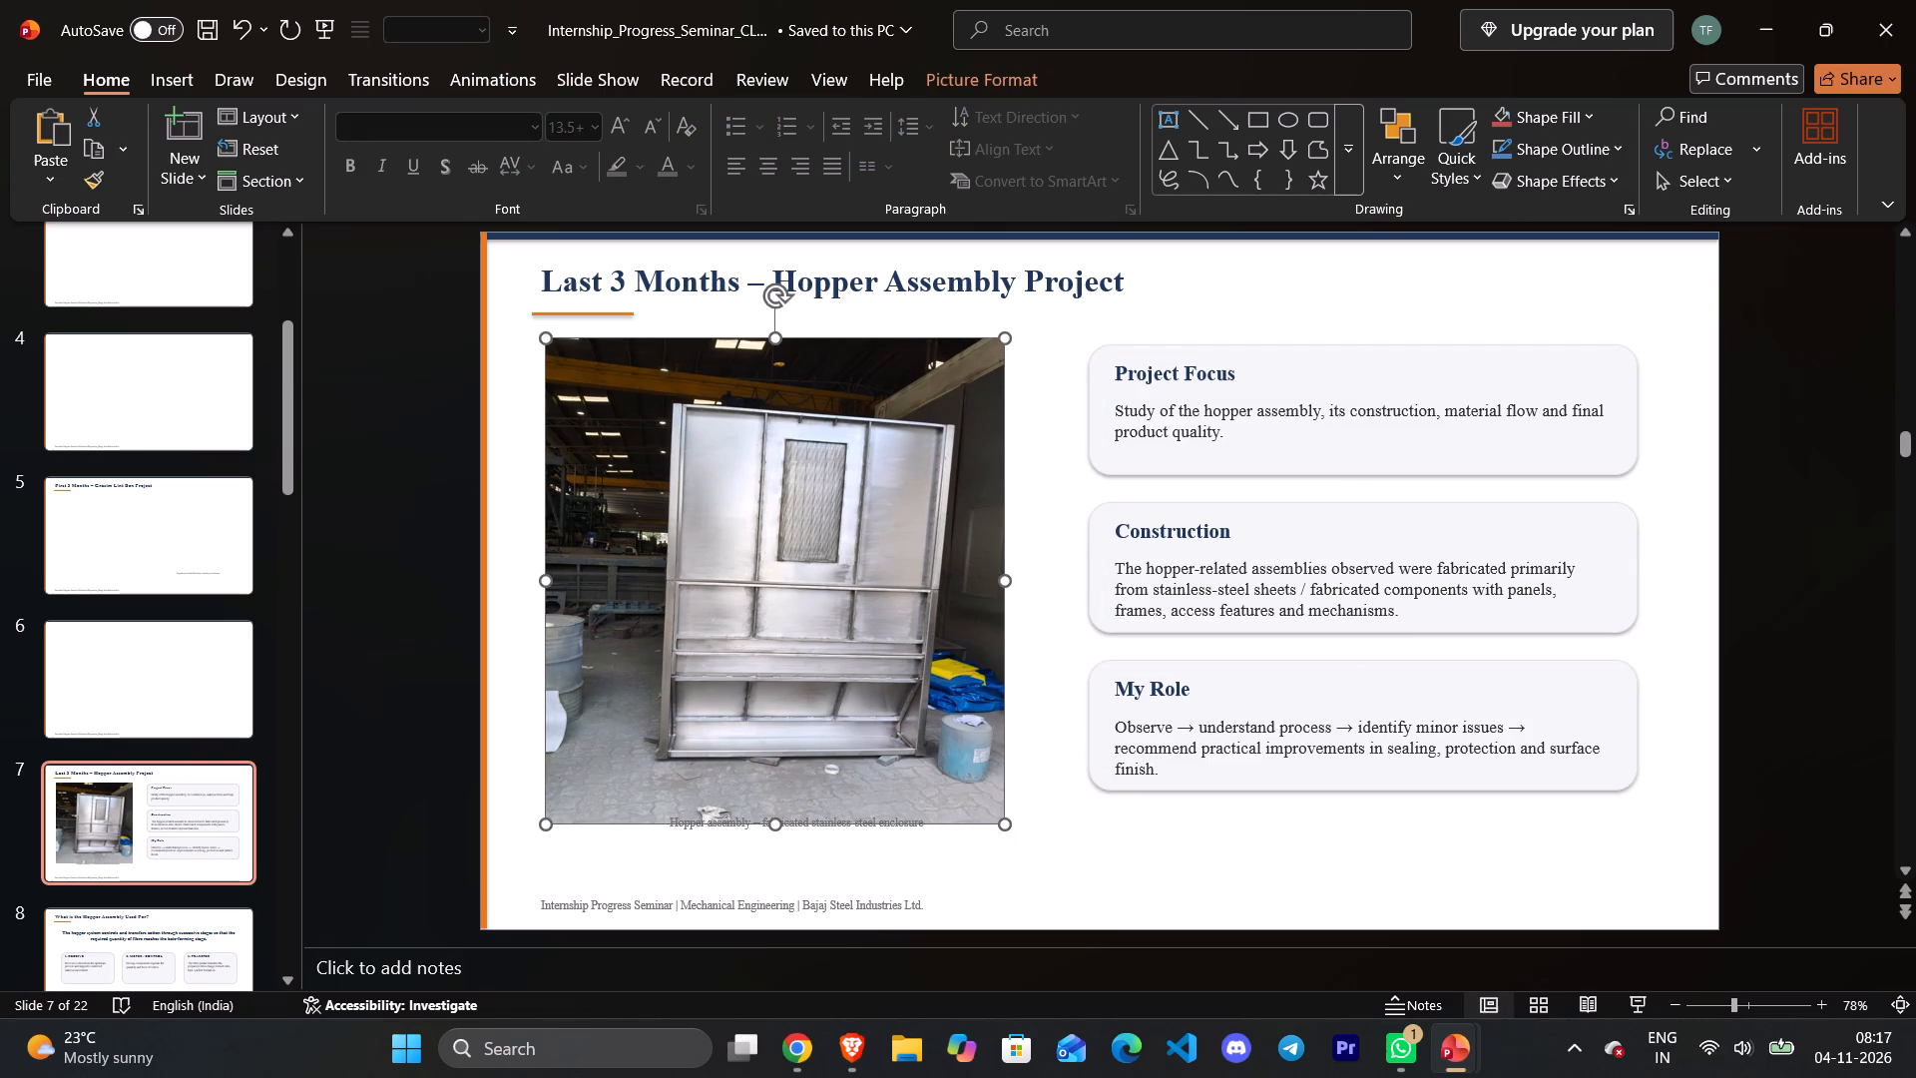
ctrl+click(1330, 340)
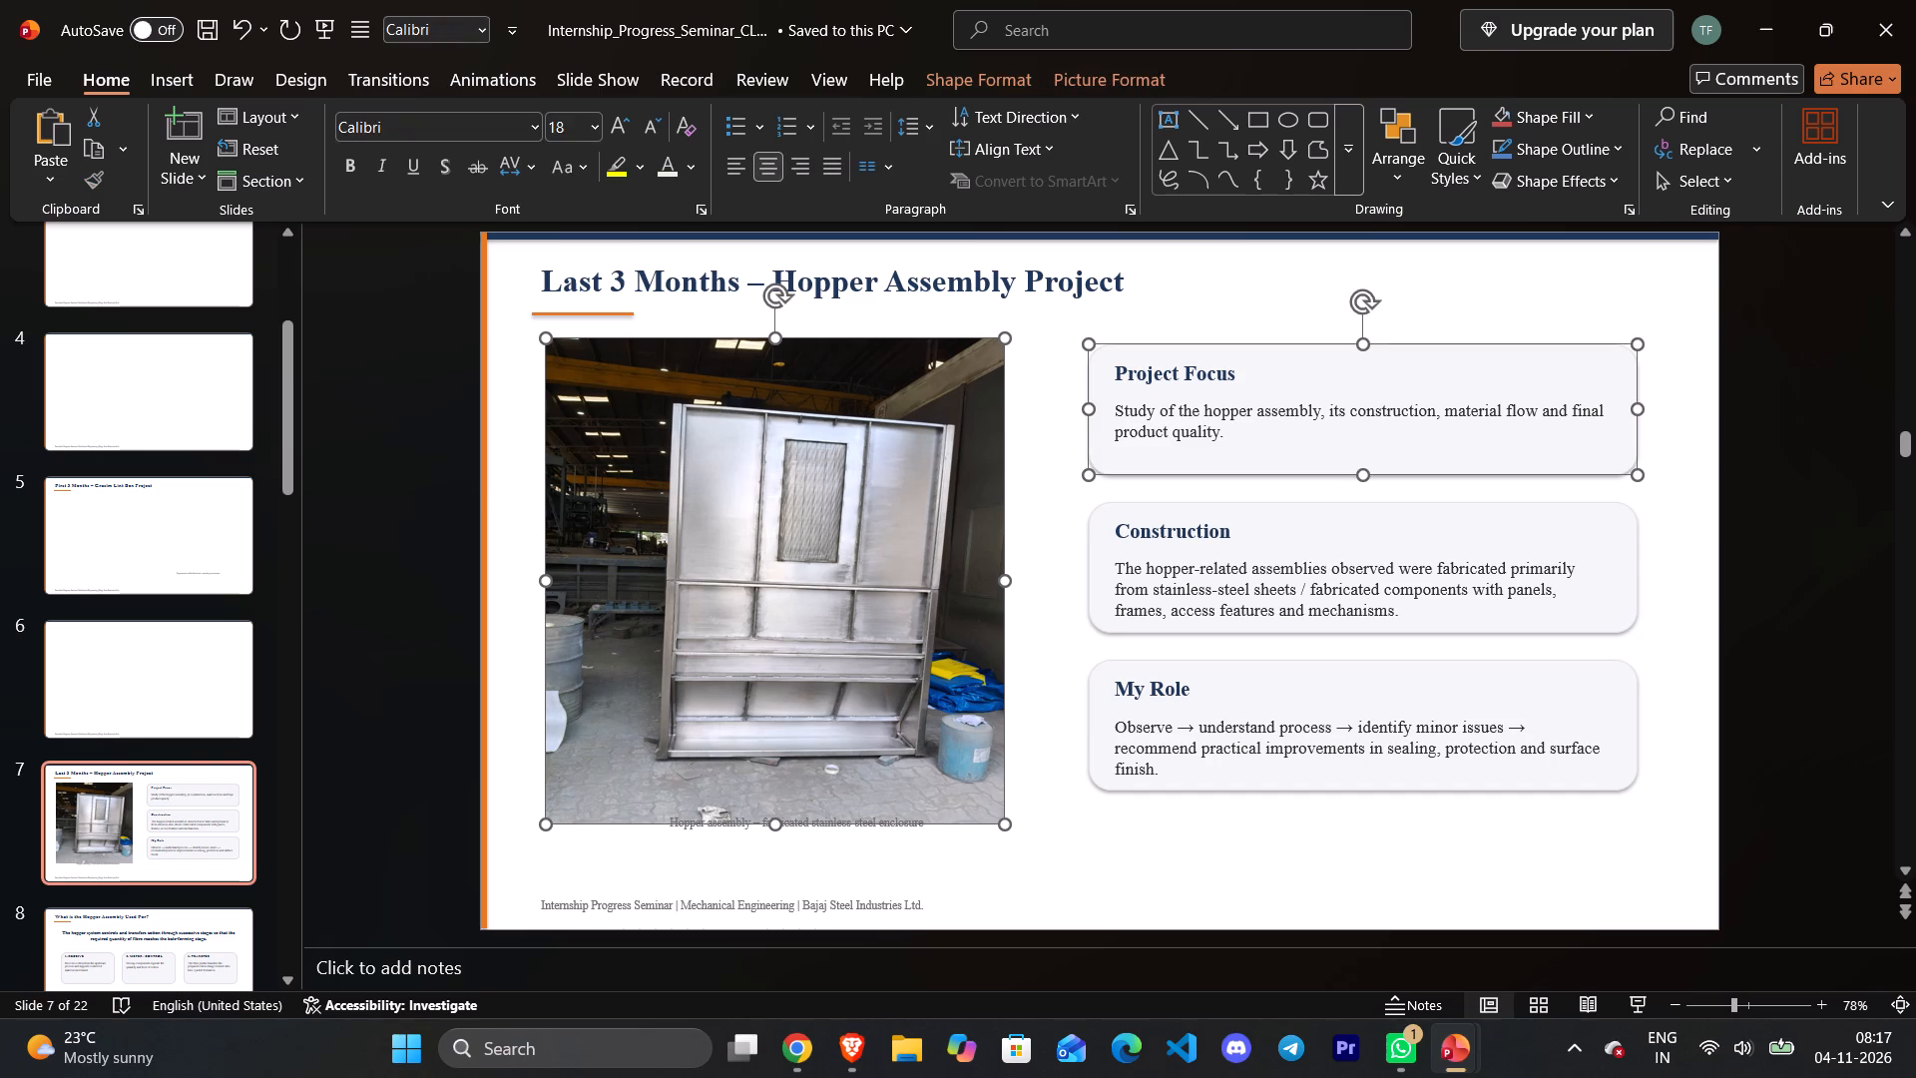
ctrl+click(1215, 380)
ctrl+click(1216, 414)
ctrl+click(1269, 511)
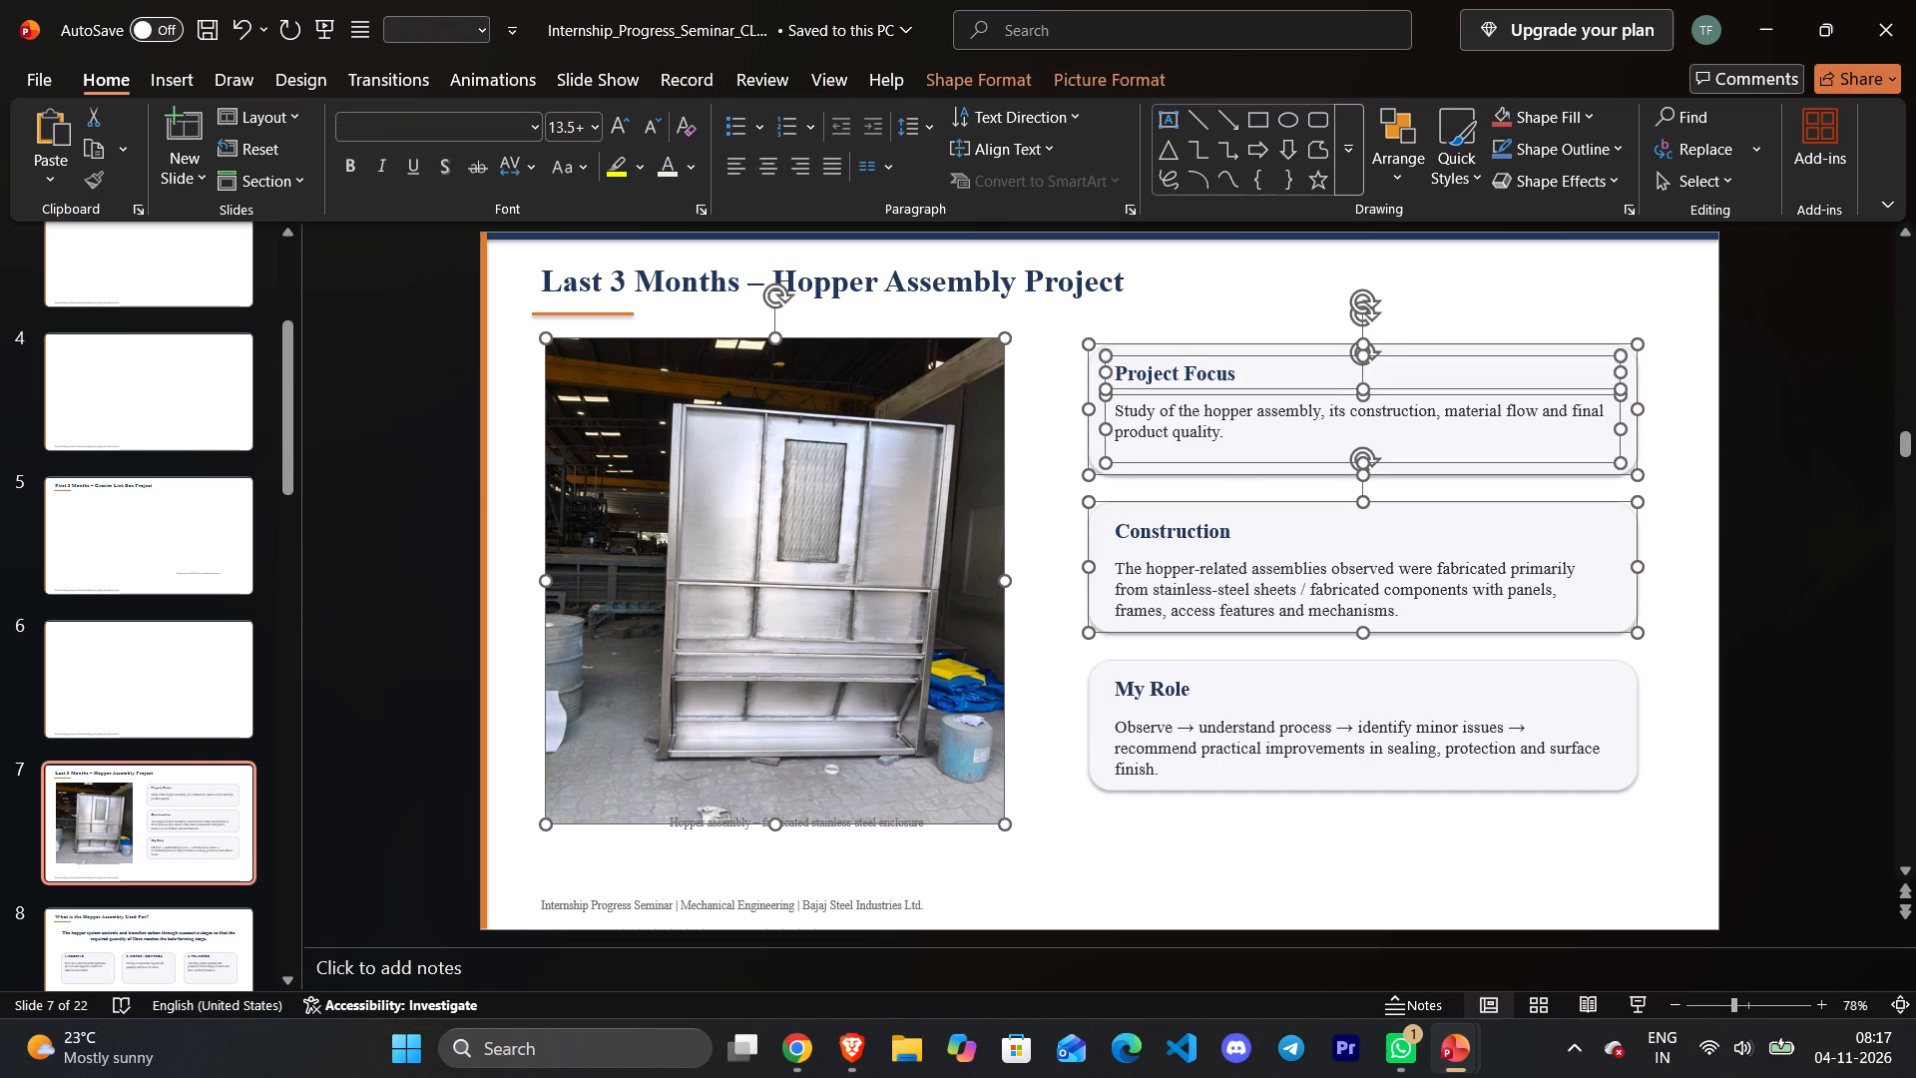
ctrl+click(1182, 537)
ctrl+click(1196, 576)
ctrl+click(1312, 682)
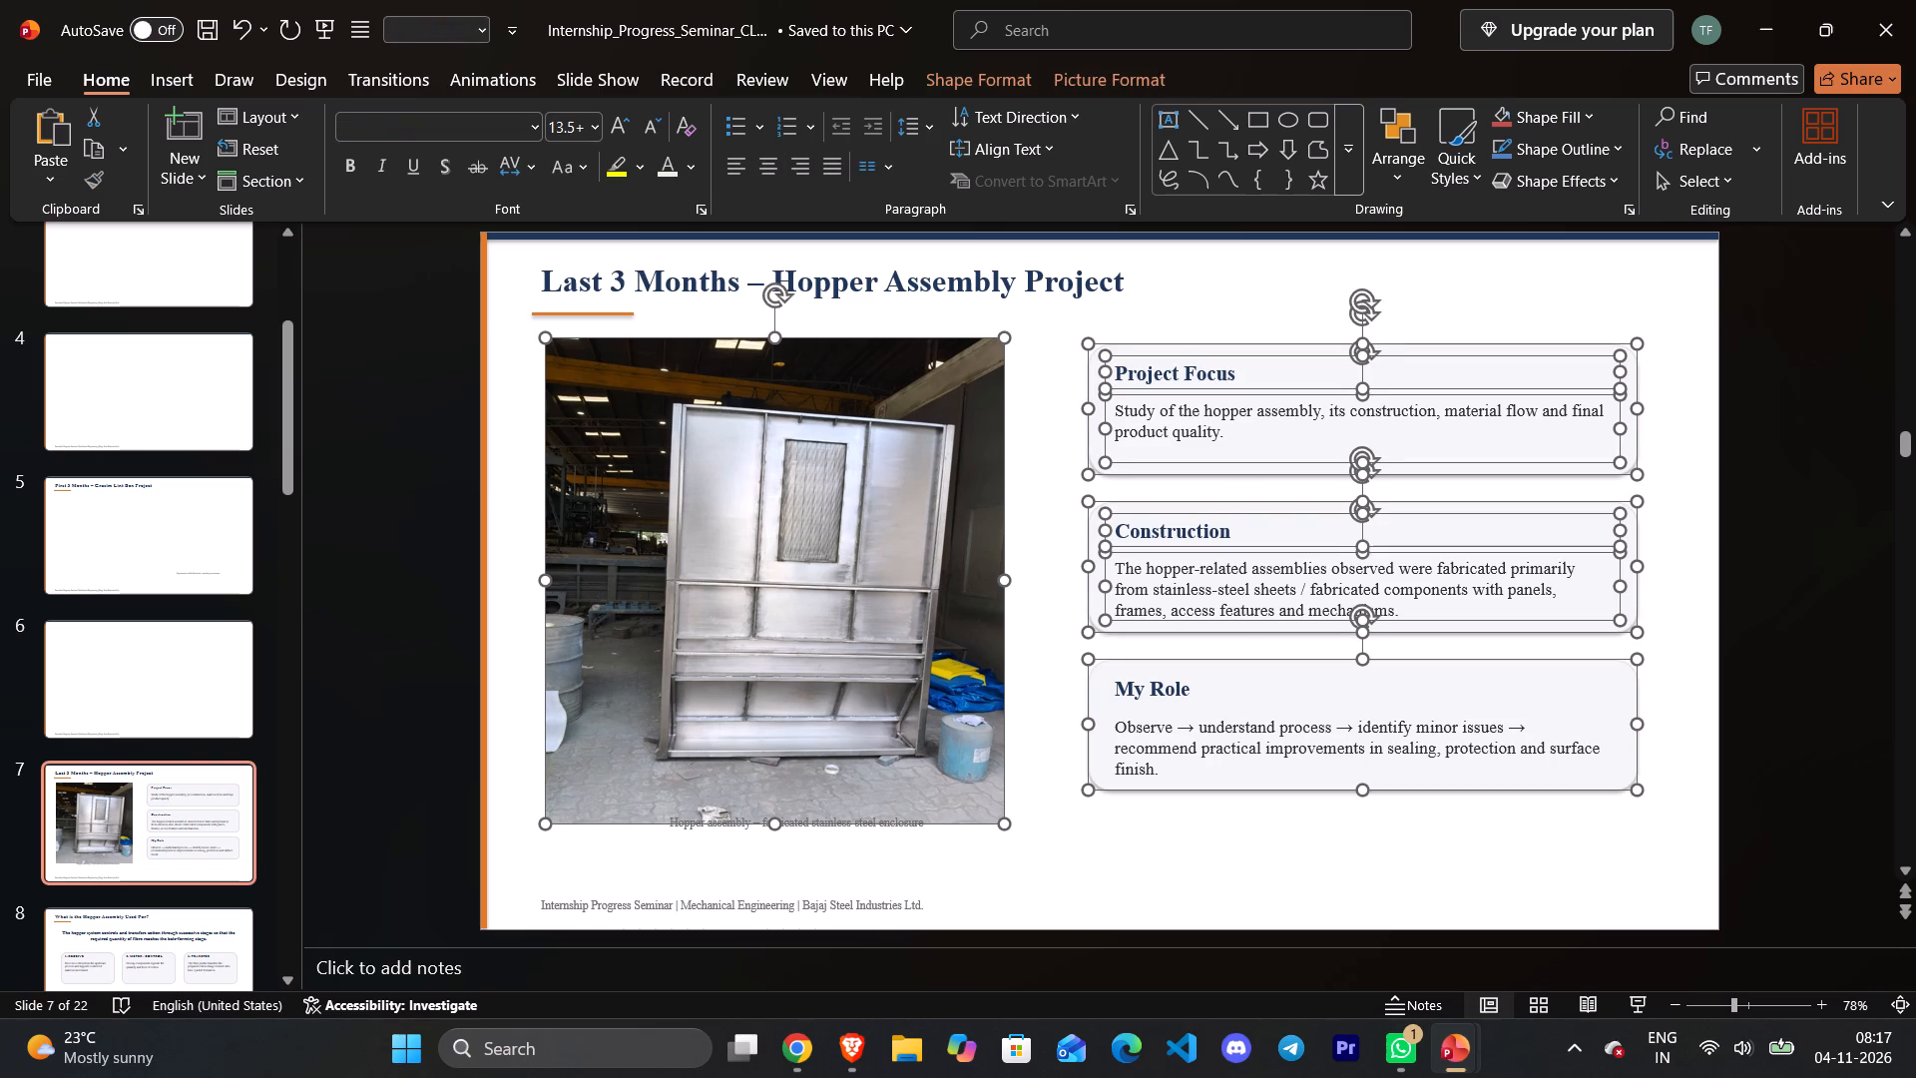
ctrl+click(1177, 697)
ctrl+click(1201, 743)
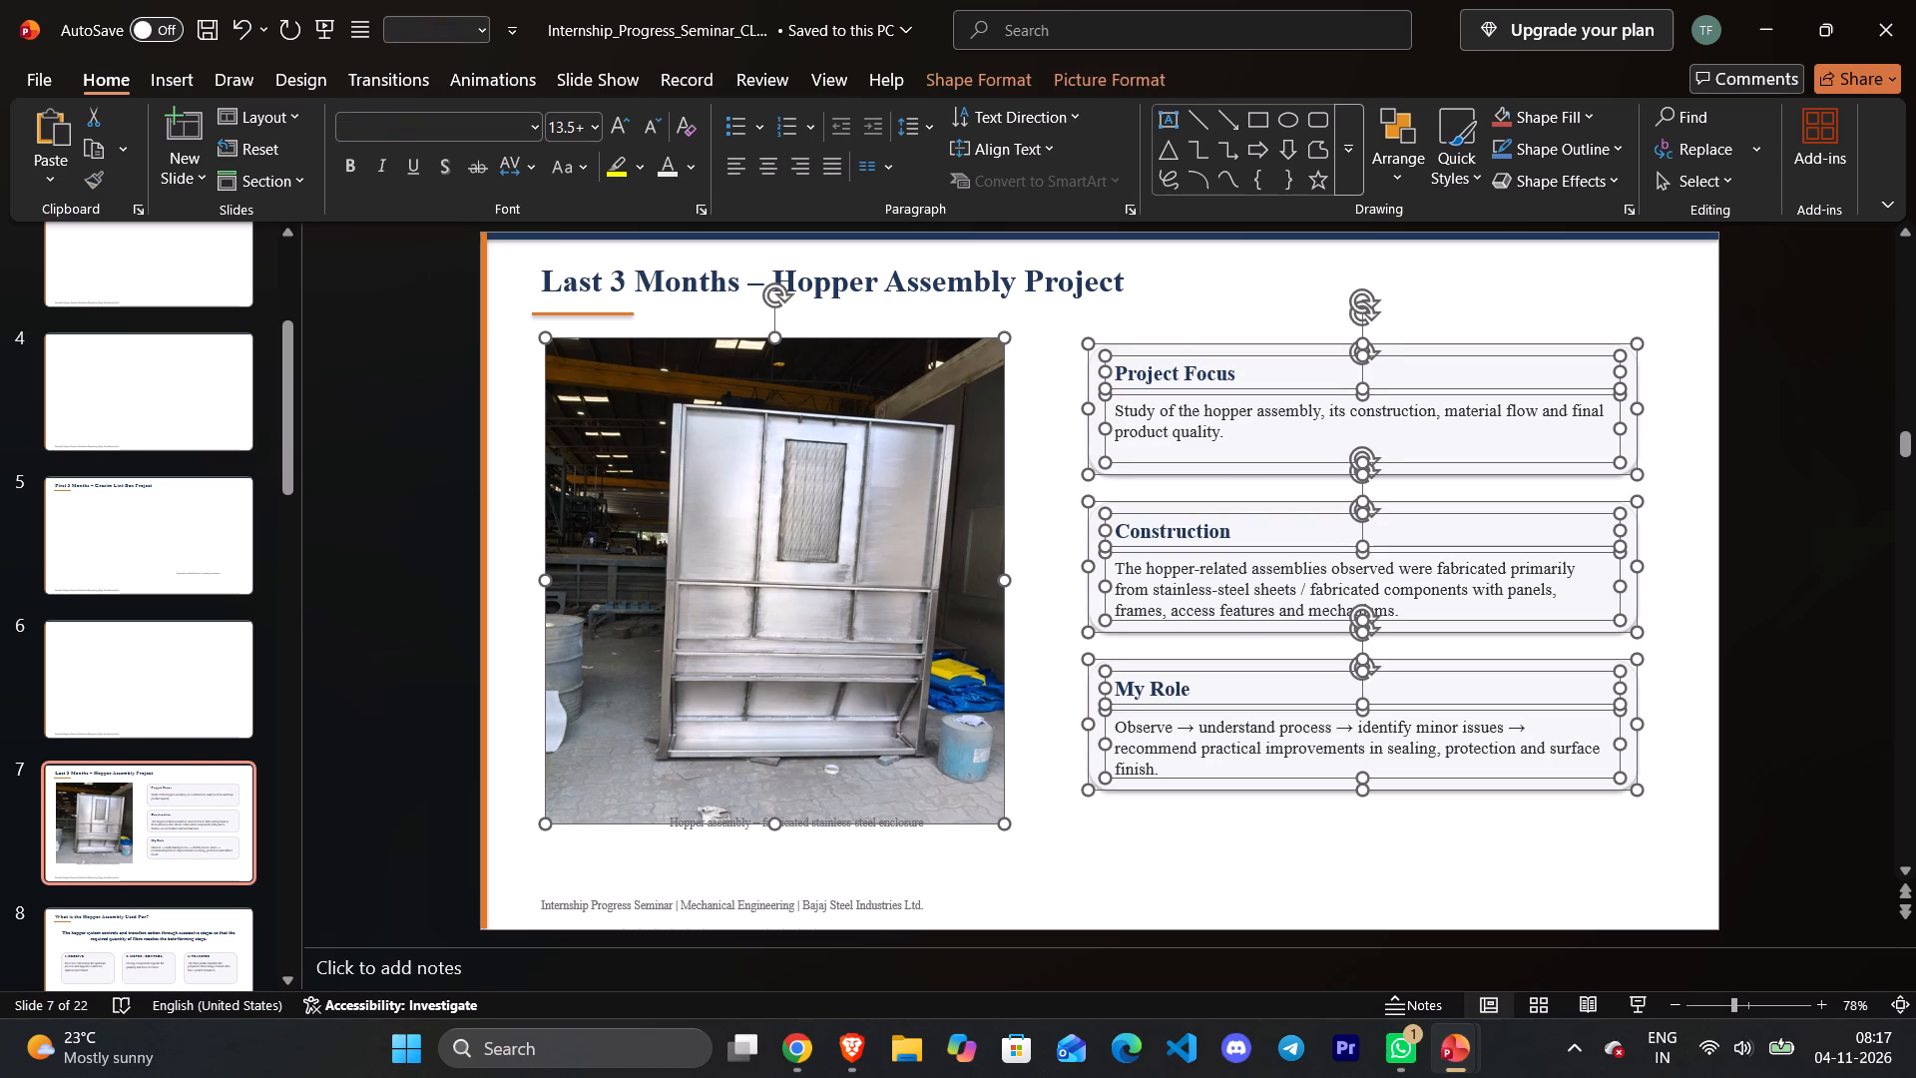
right_click(894, 551)
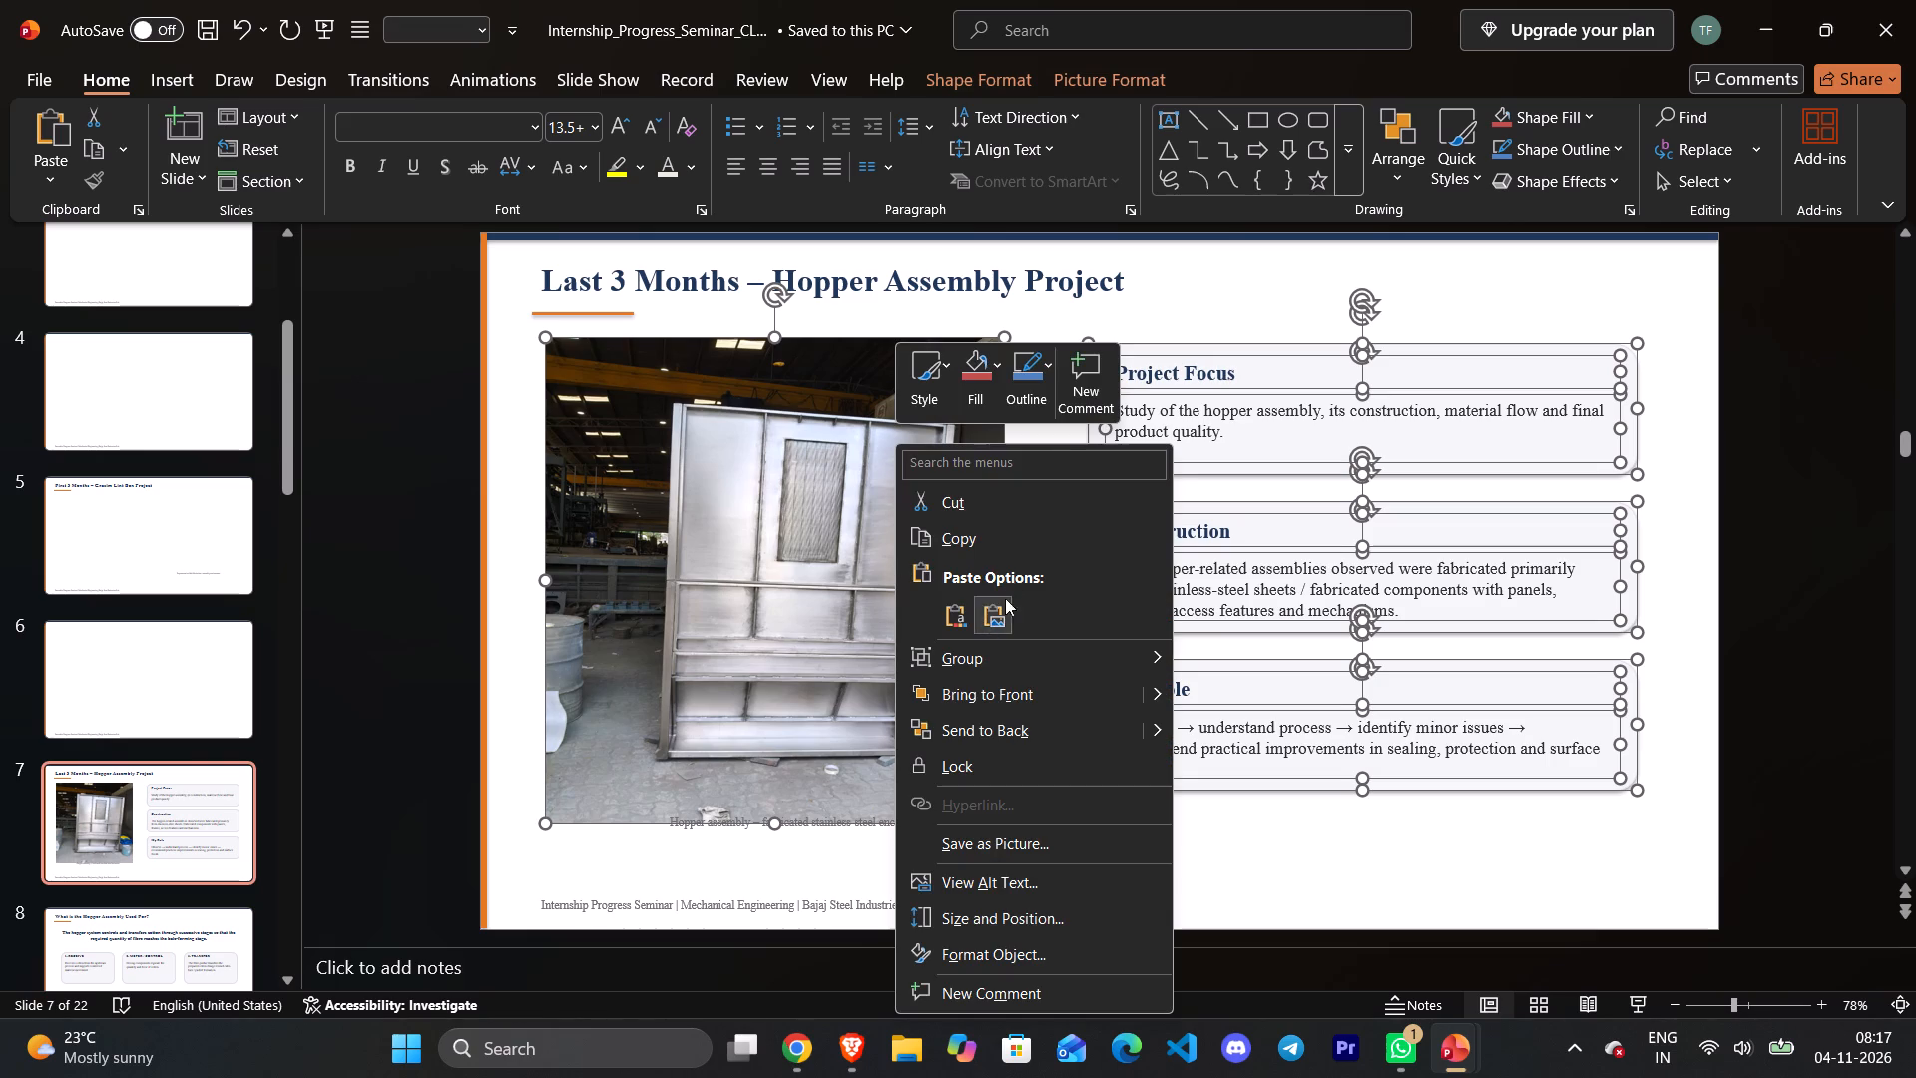
click(1048, 490)
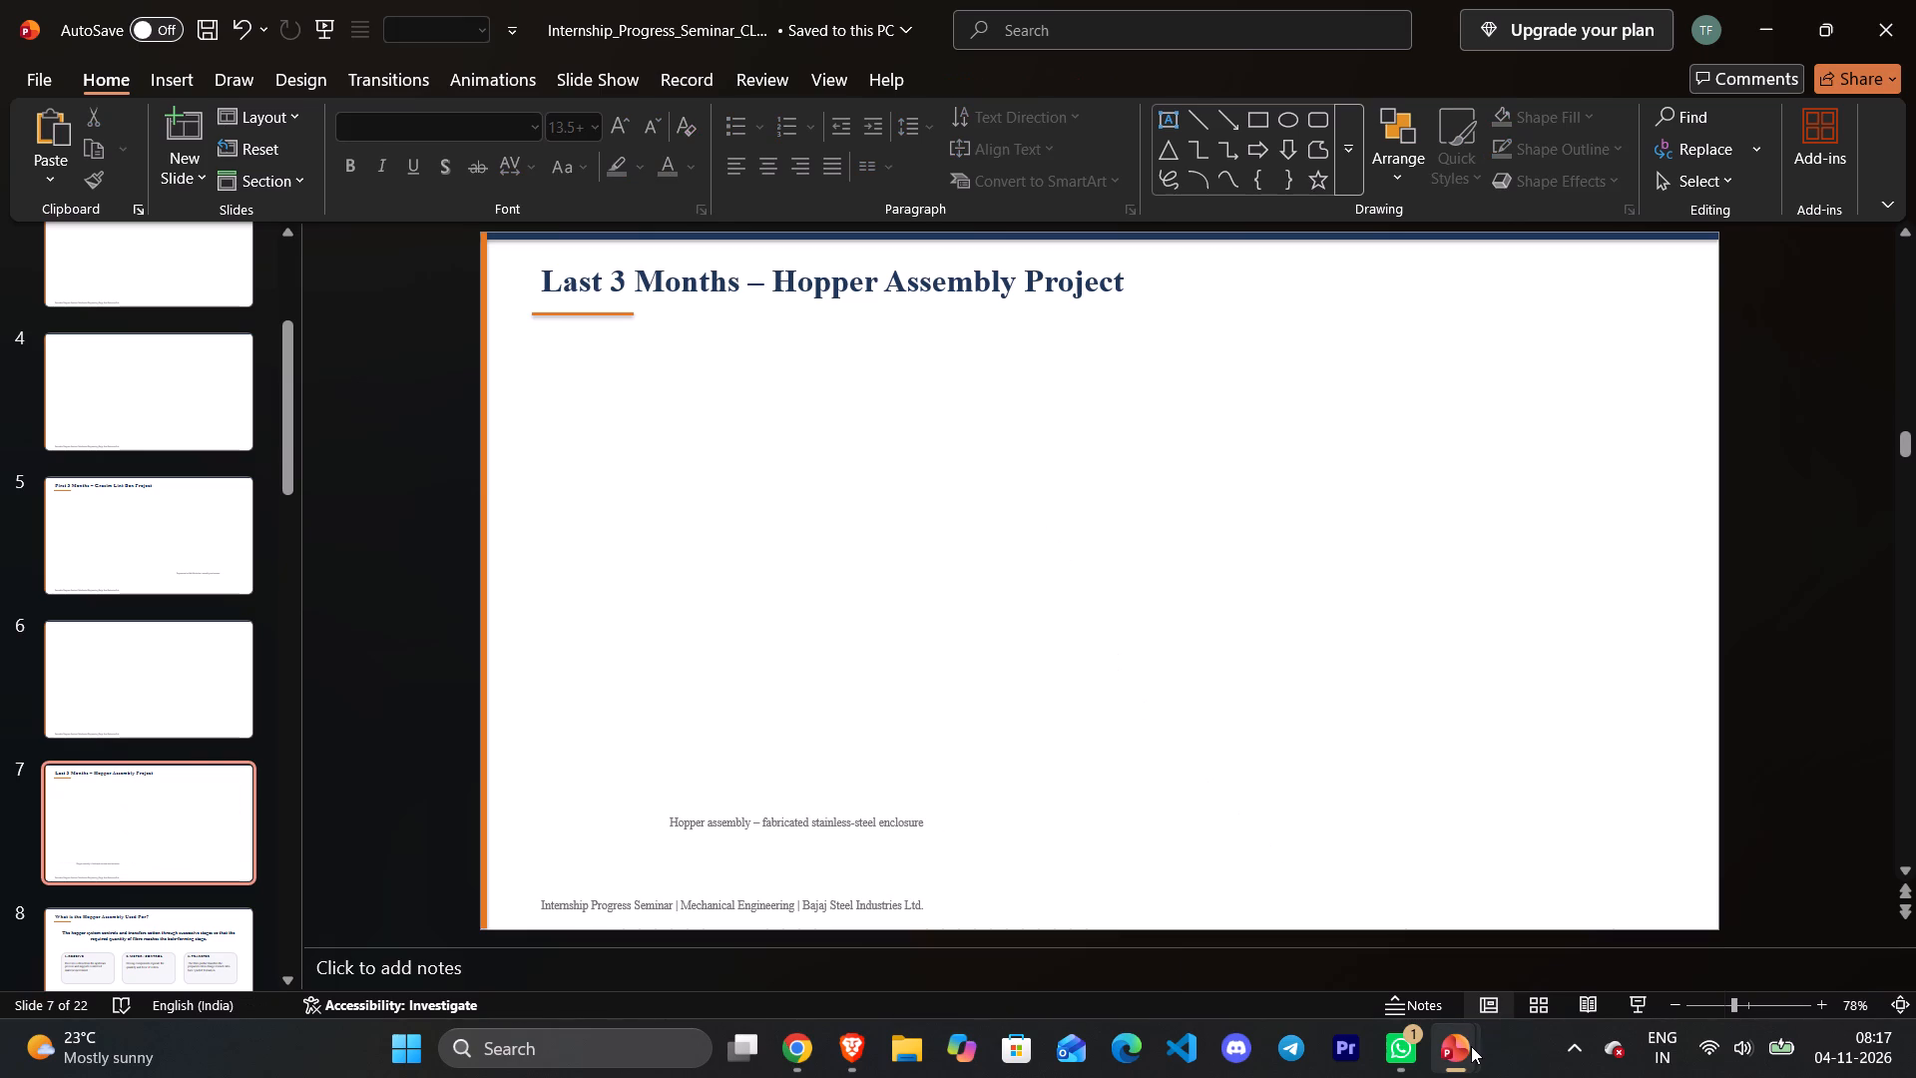
Switch to internship_seminar_2_ppt and paste the cut photo and cards on slide 7 as a single picture.
click(1524, 960)
right_click(904, 494)
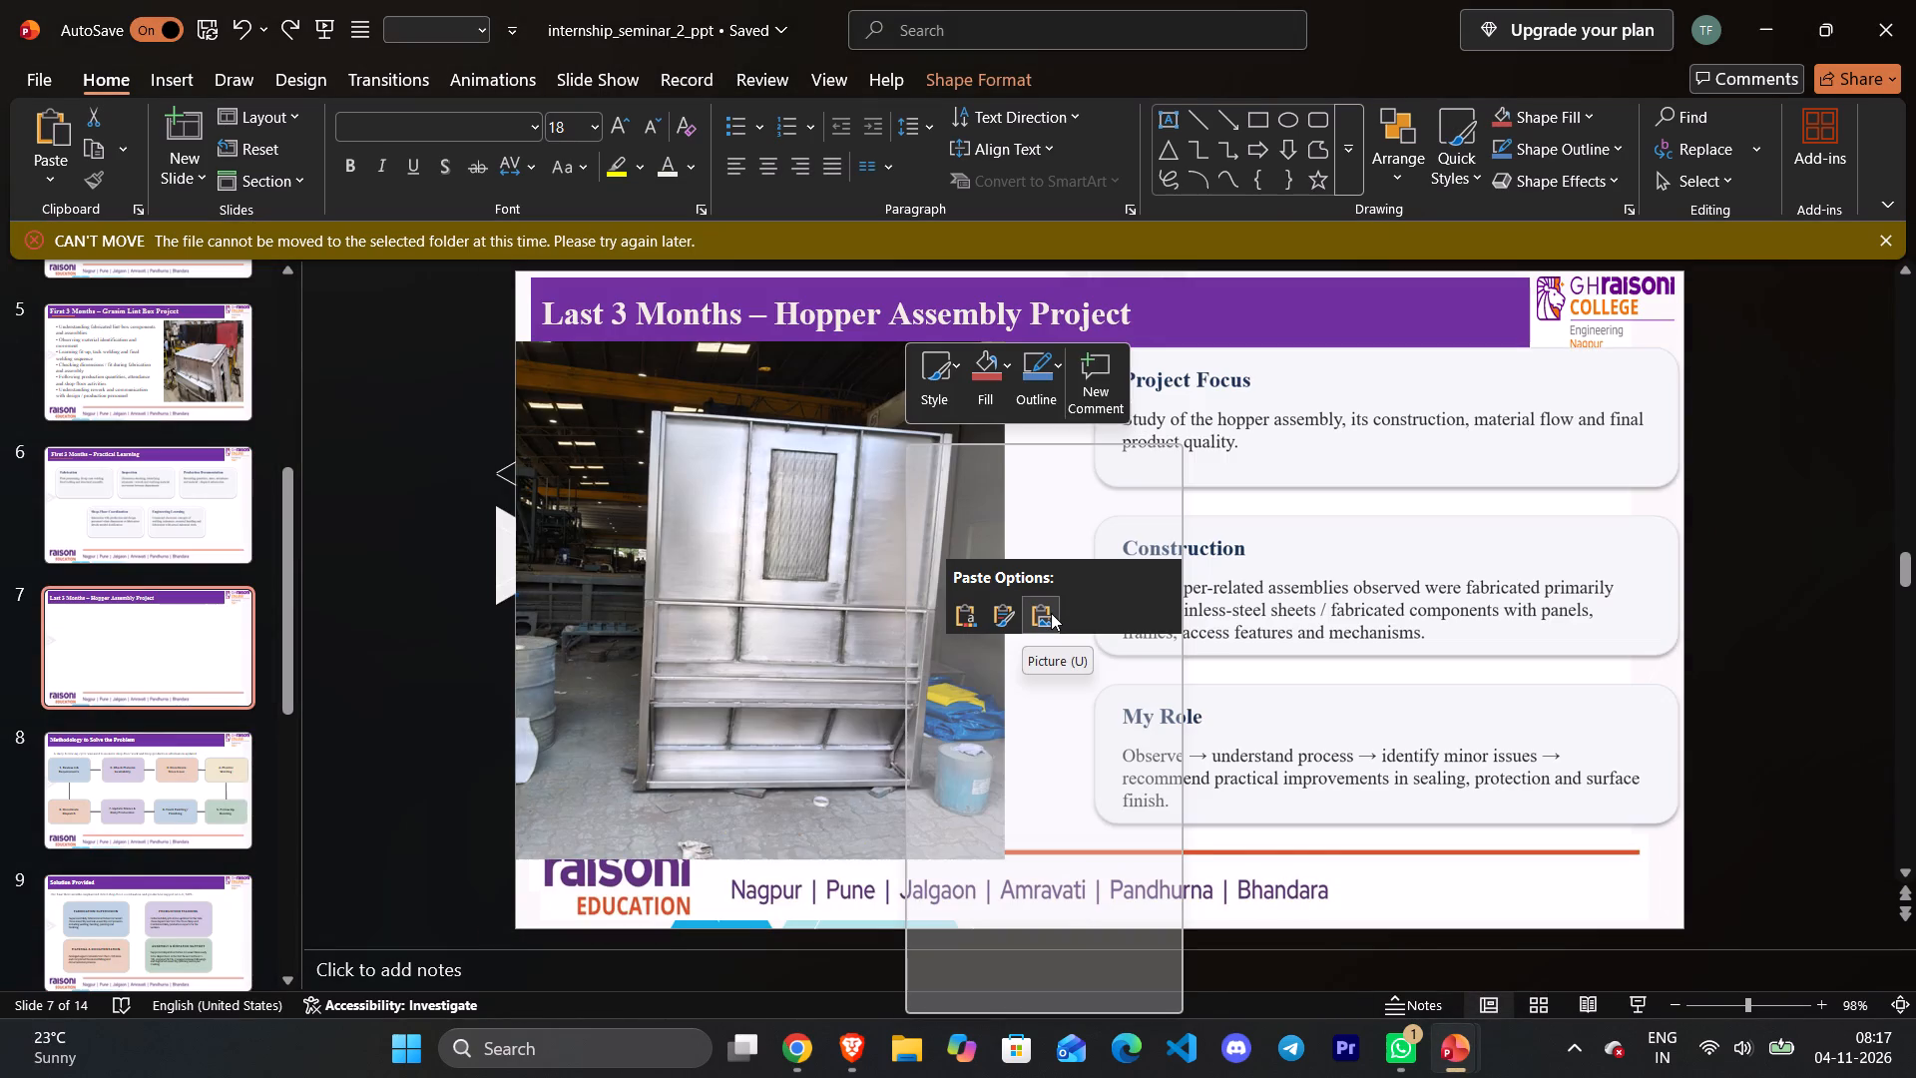
click(1051, 613)
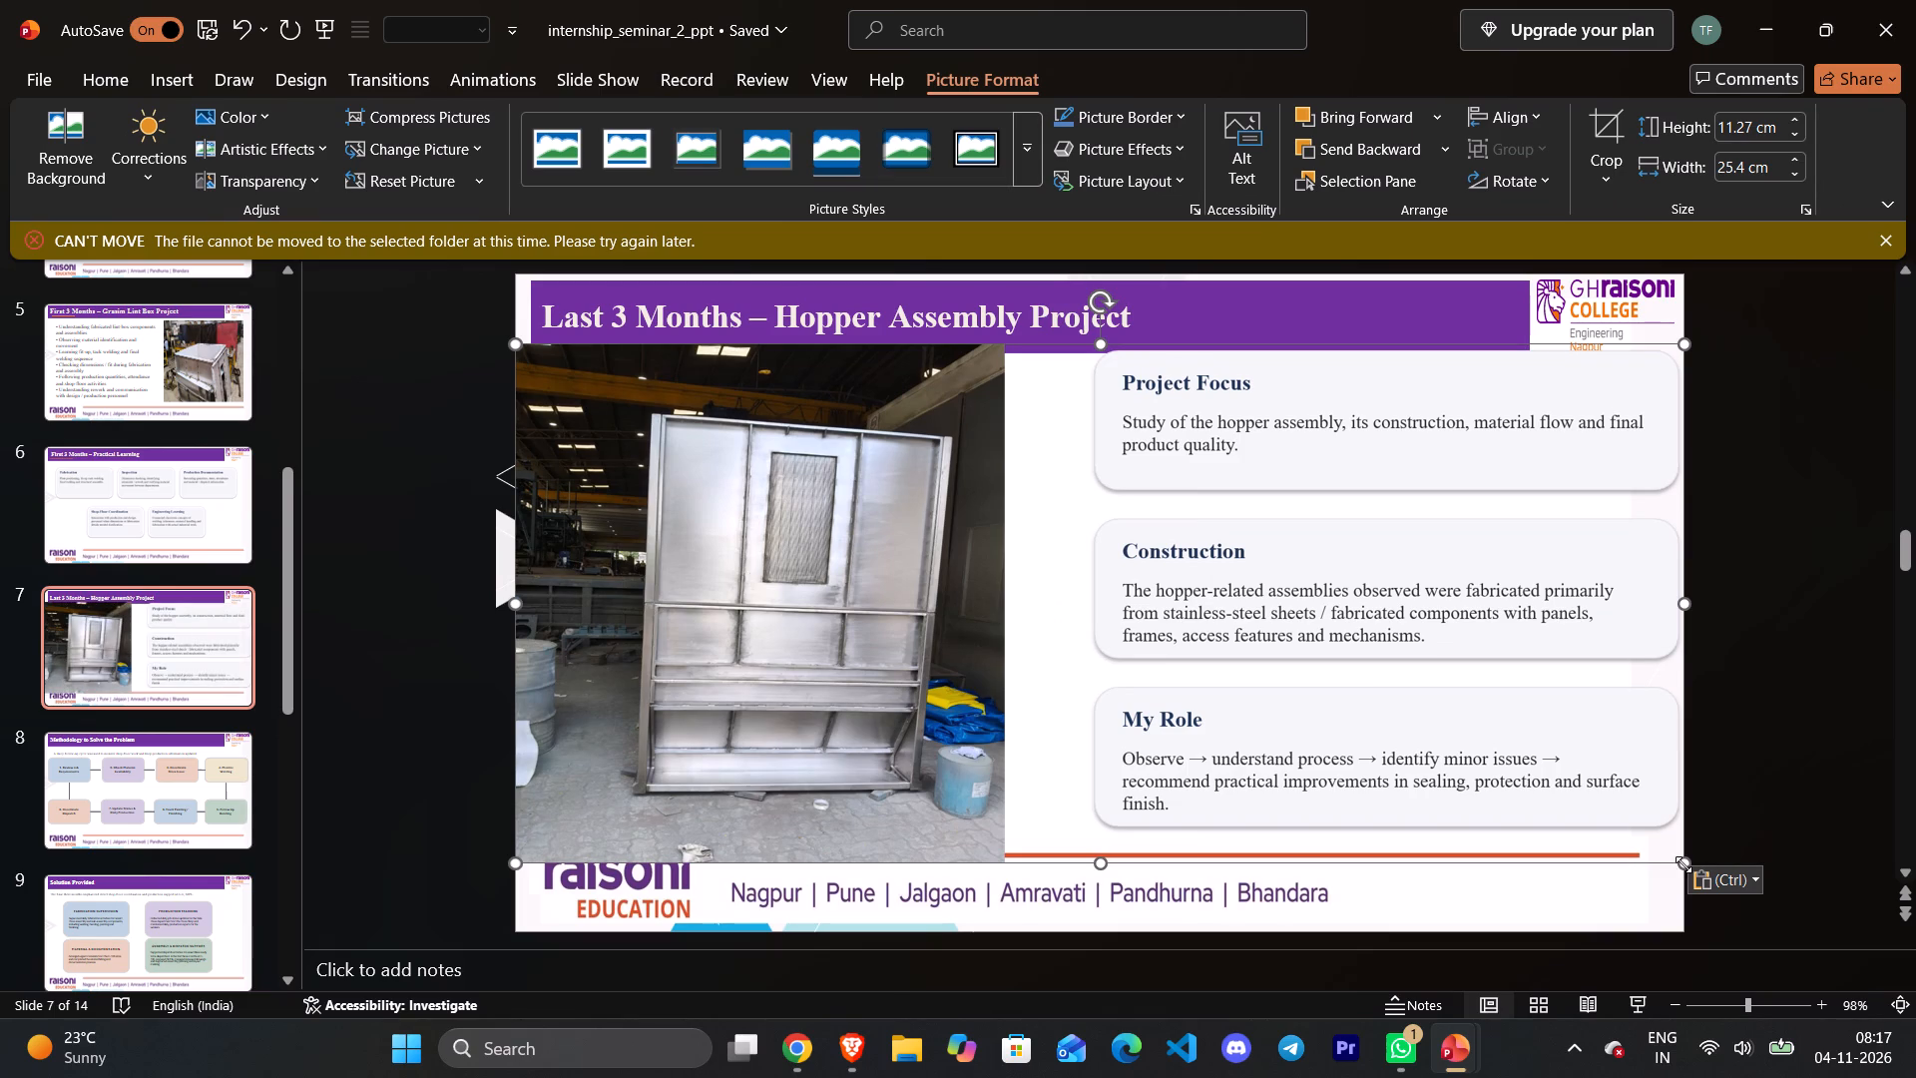
Shrink the pasted picture to about 10.46 × 23.59 cm and position it between the purple title banner and the Raisoni footer.
drag(1683, 864, 1596, 815)
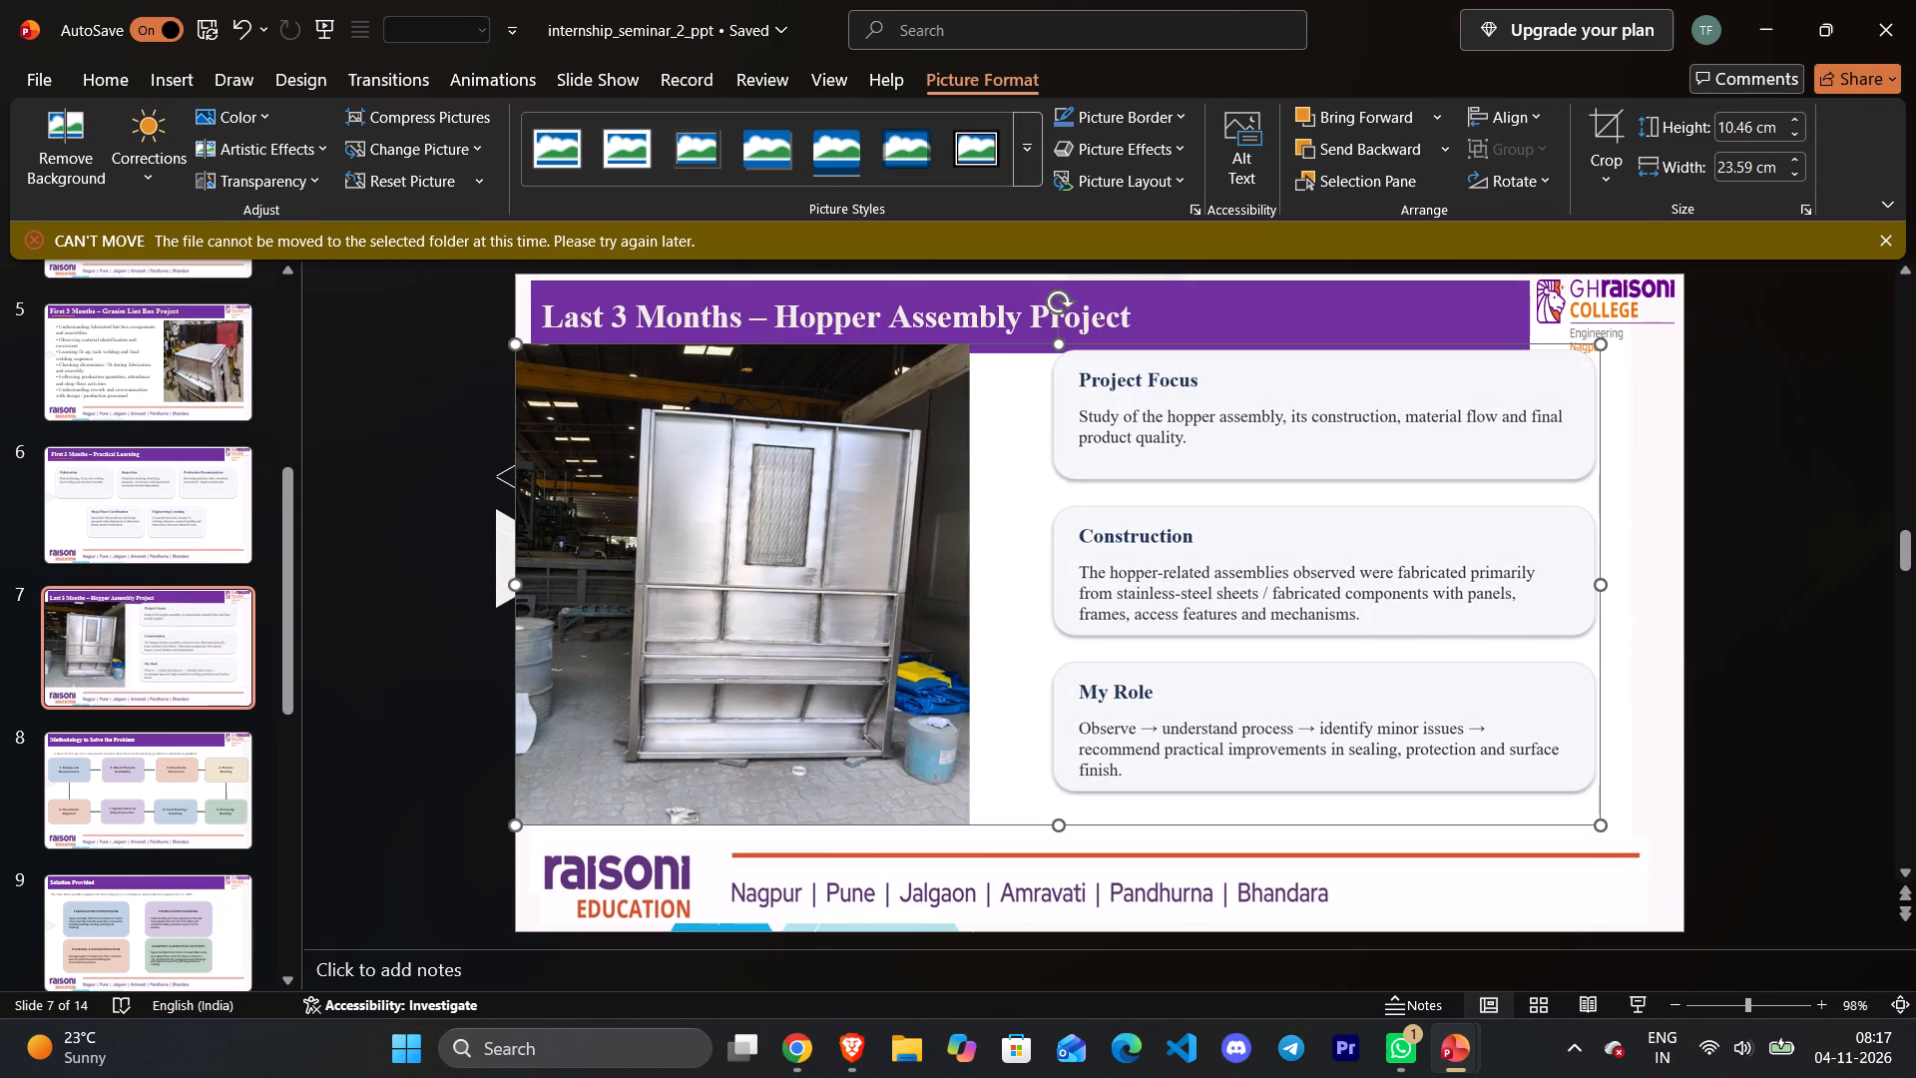
drag(1016, 616, 1037, 640)
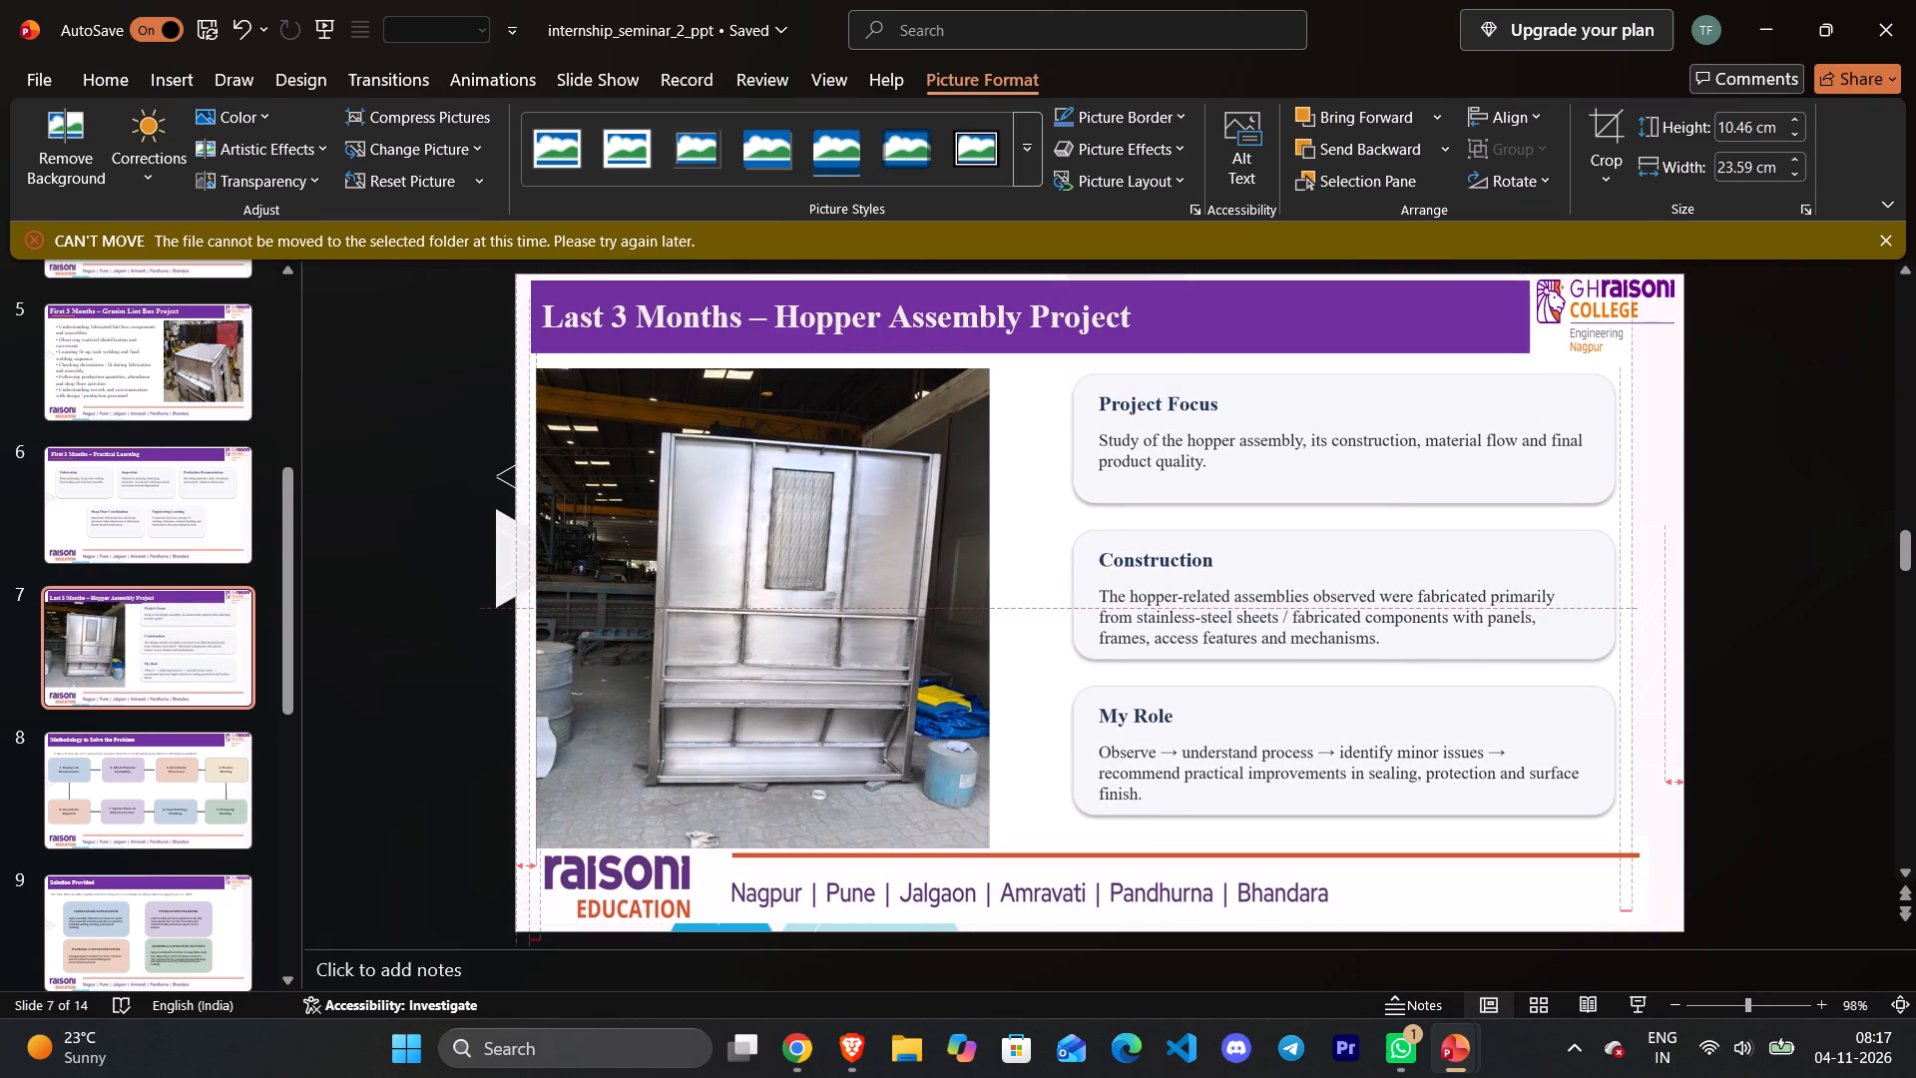
drag(1037, 640, 1038, 640)
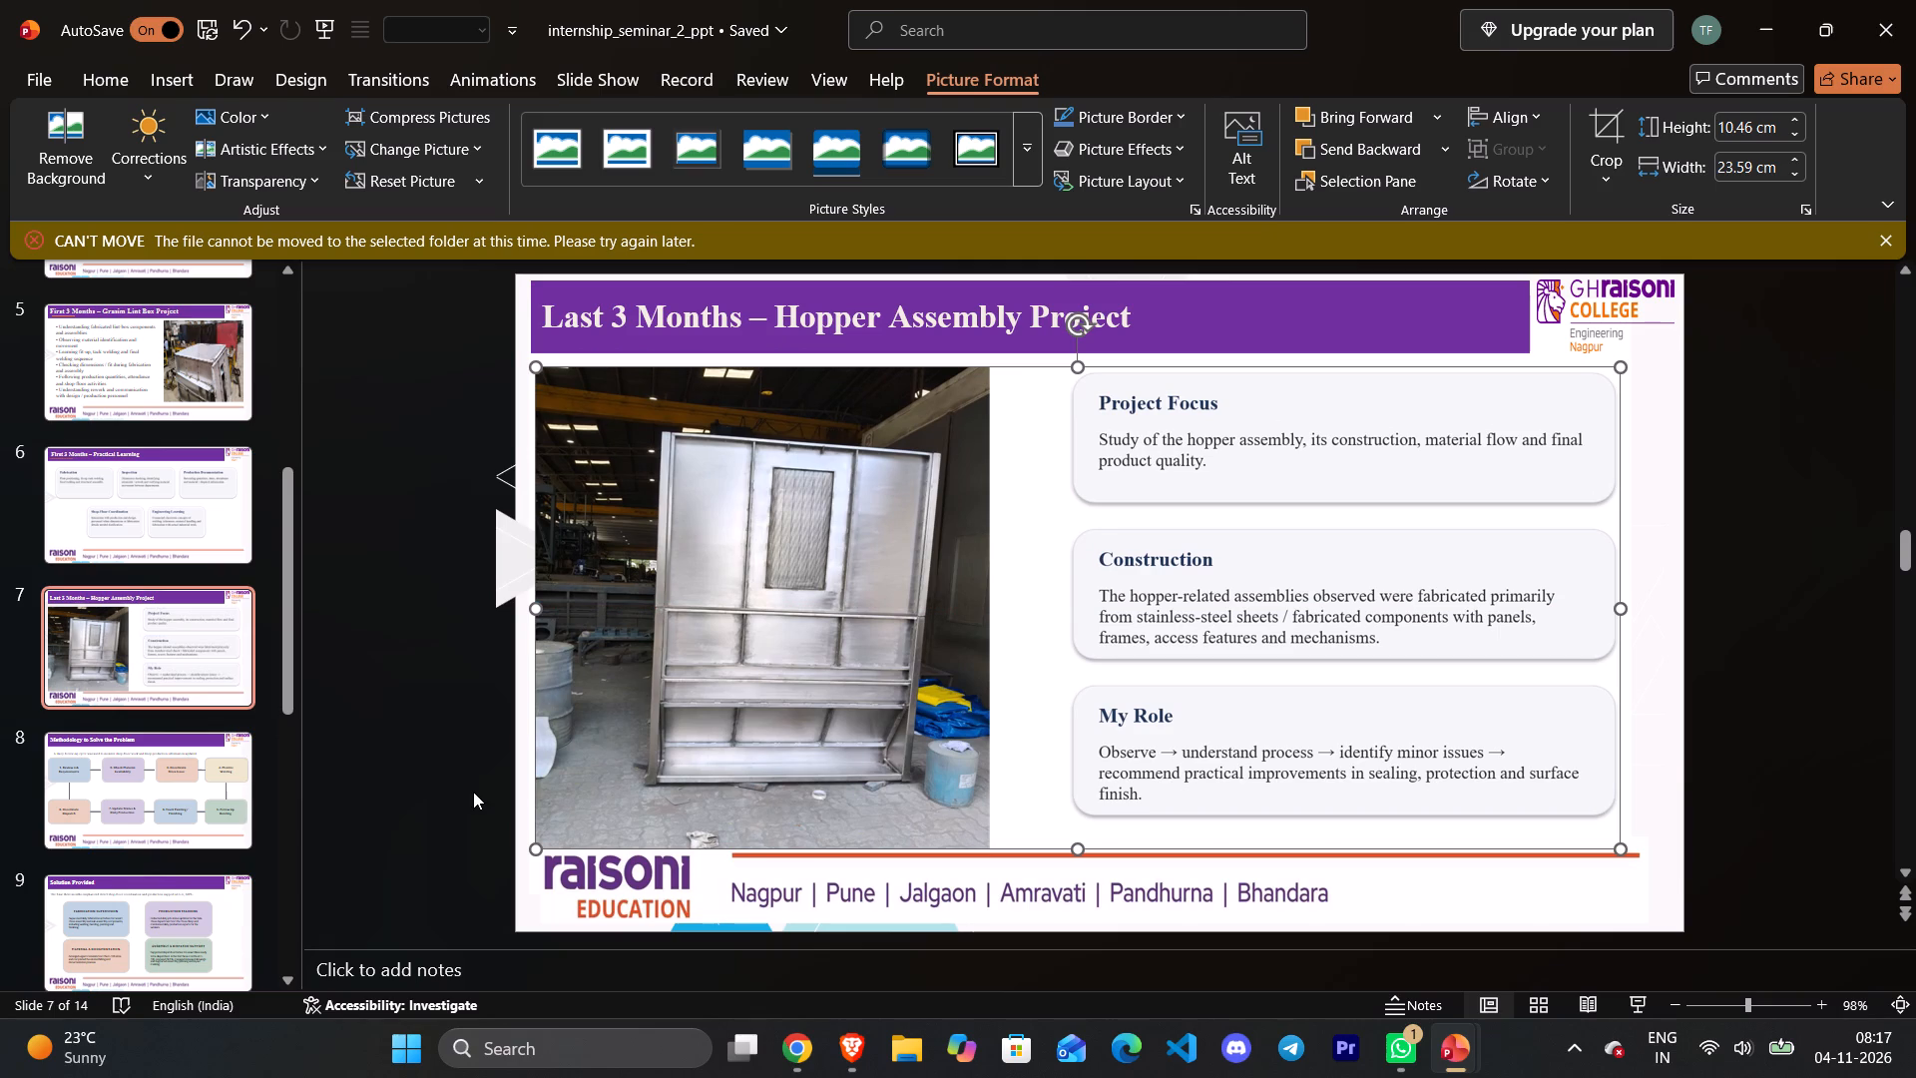
drag(1031, 653, 1079, 655)
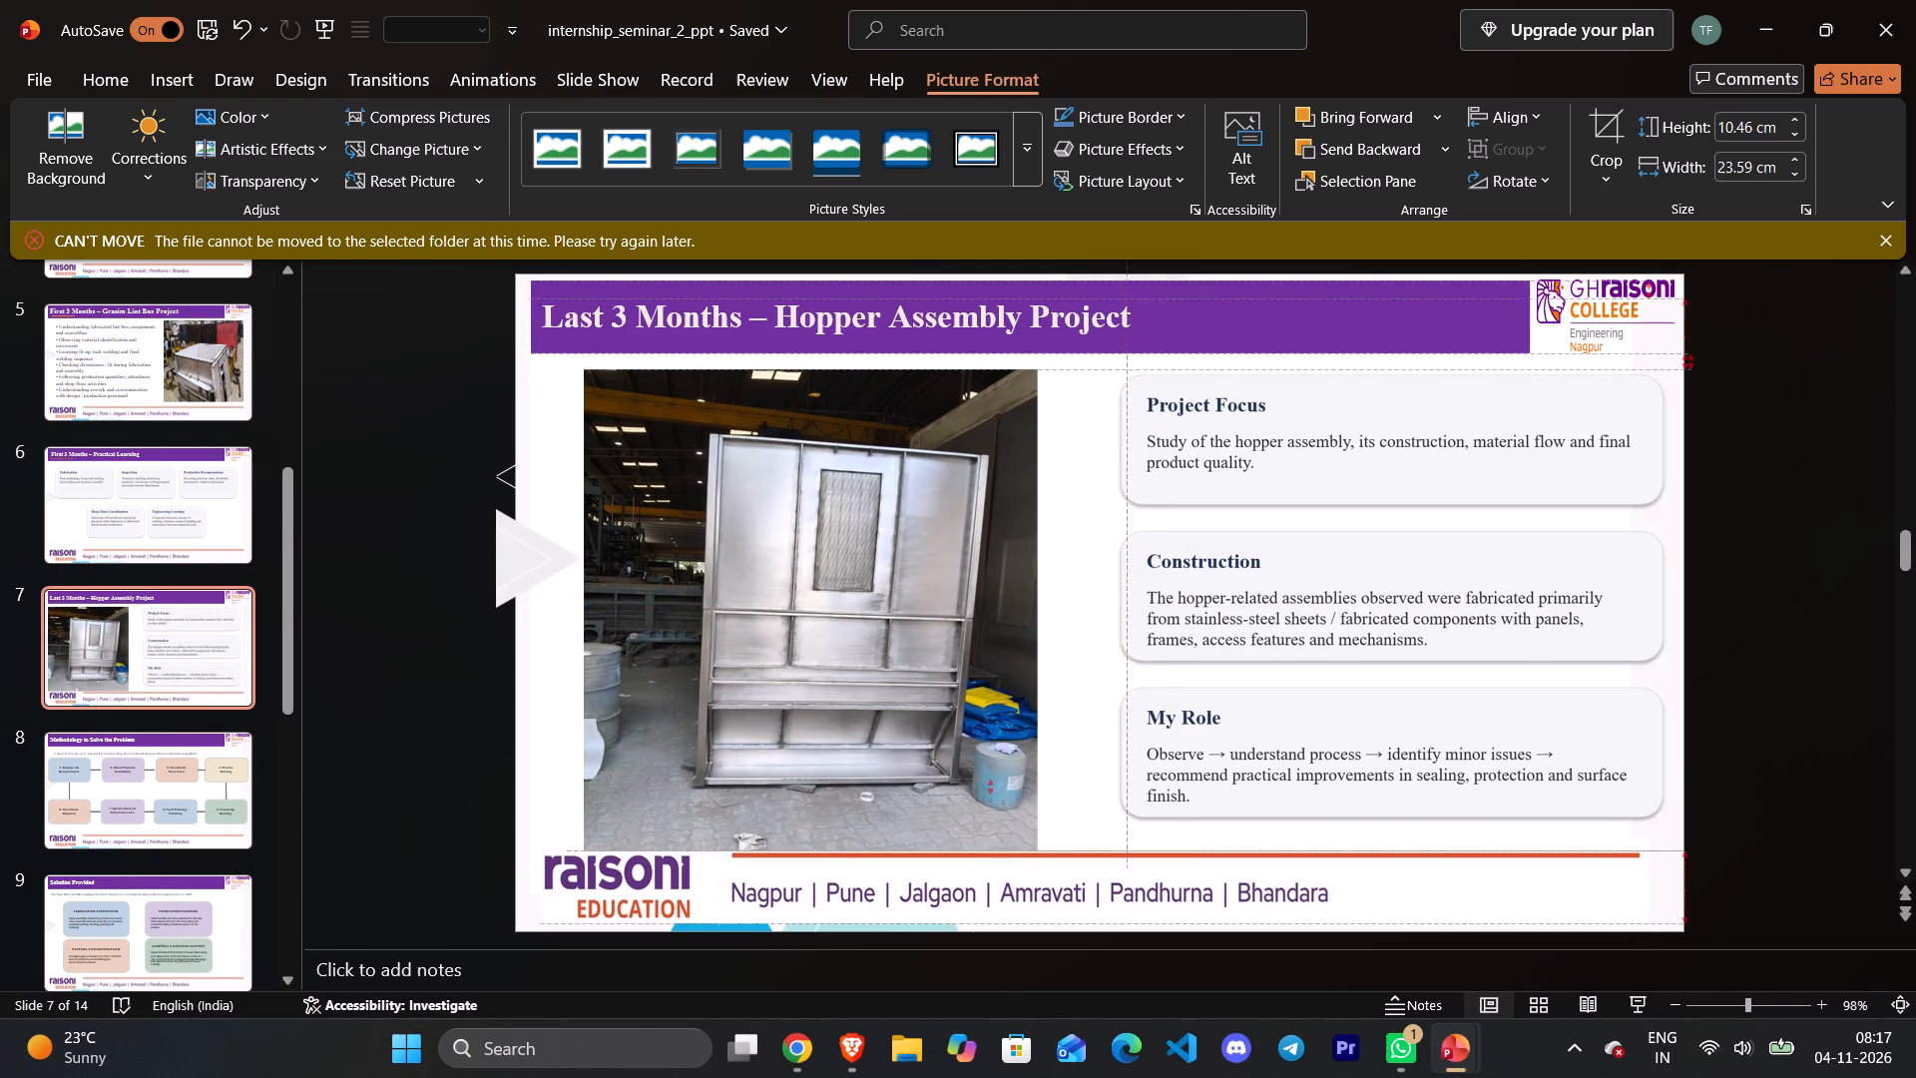
drag(1079, 655, 1052, 649)
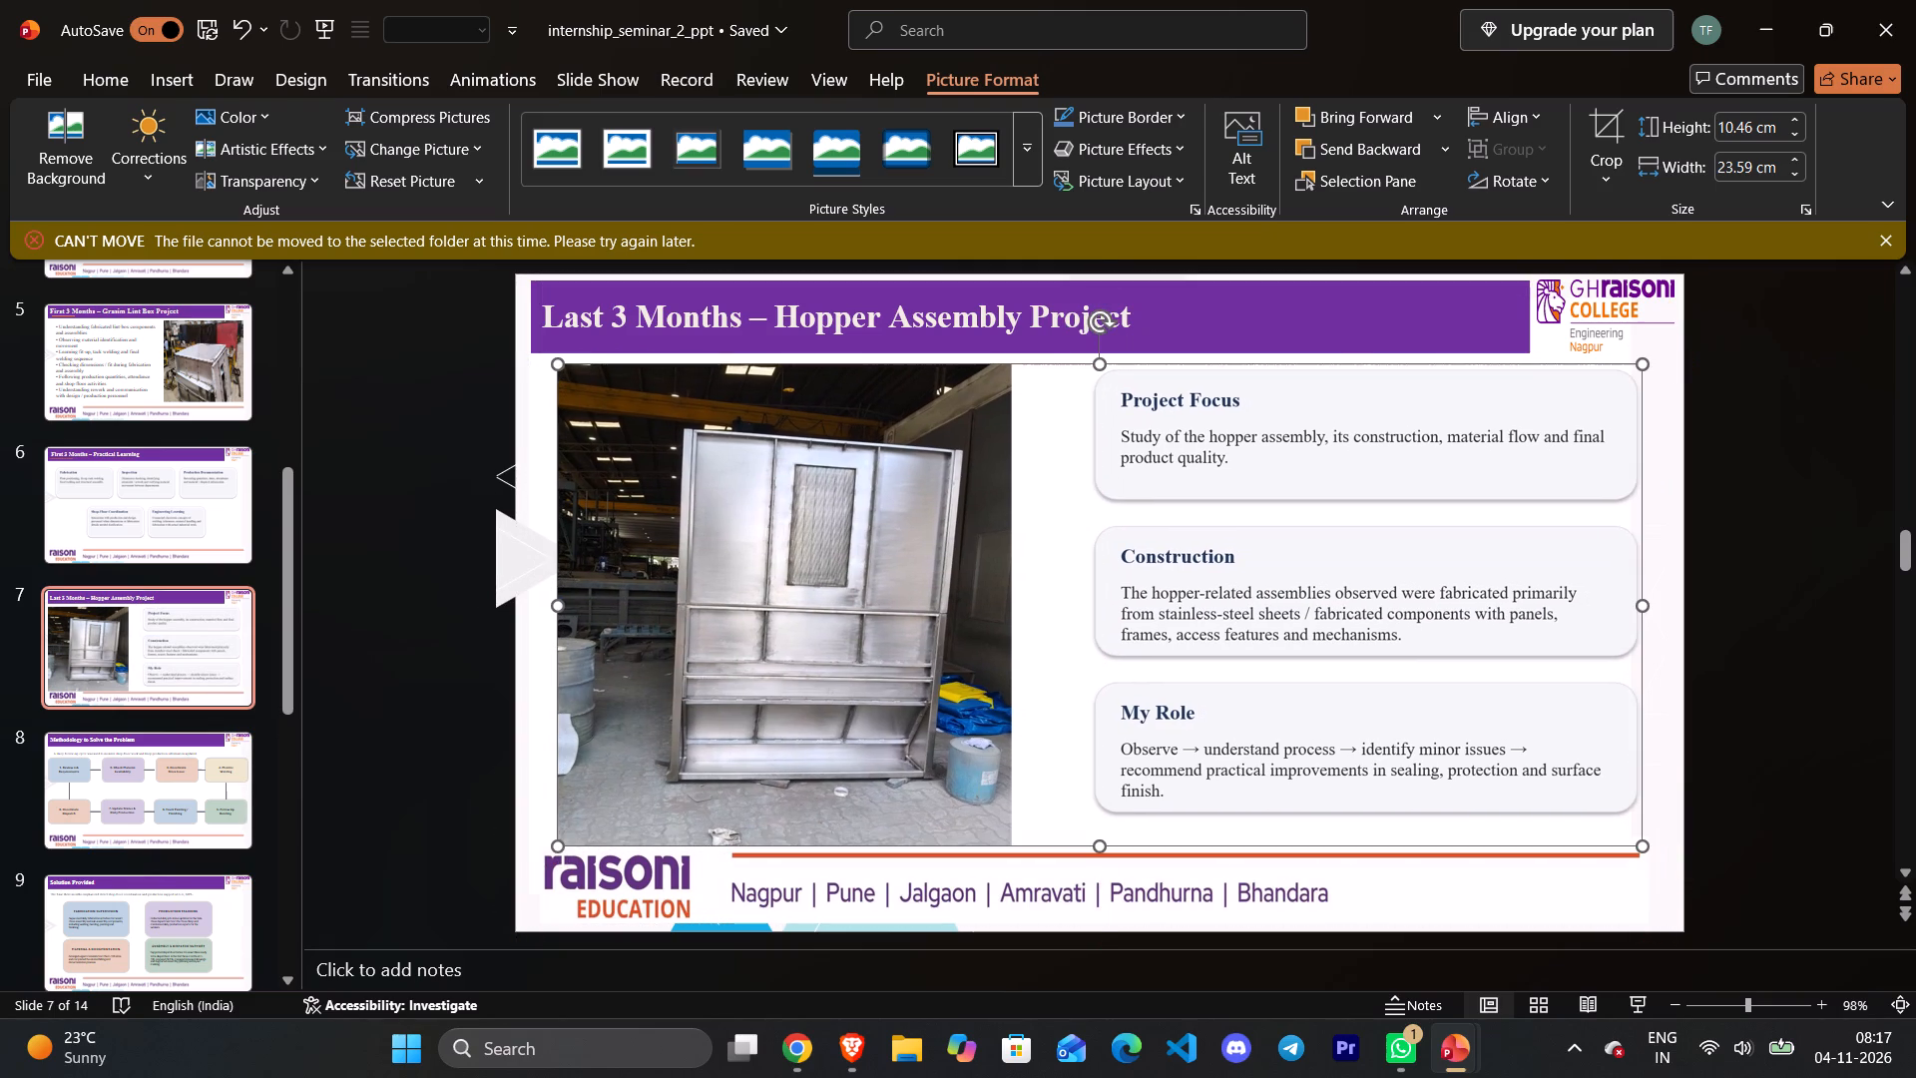
Copy the caption text "Hopper assembly – fabricated stainless-steel enclosure" from slide 7 of Internship_Progress_Seminar.
click(169, 803)
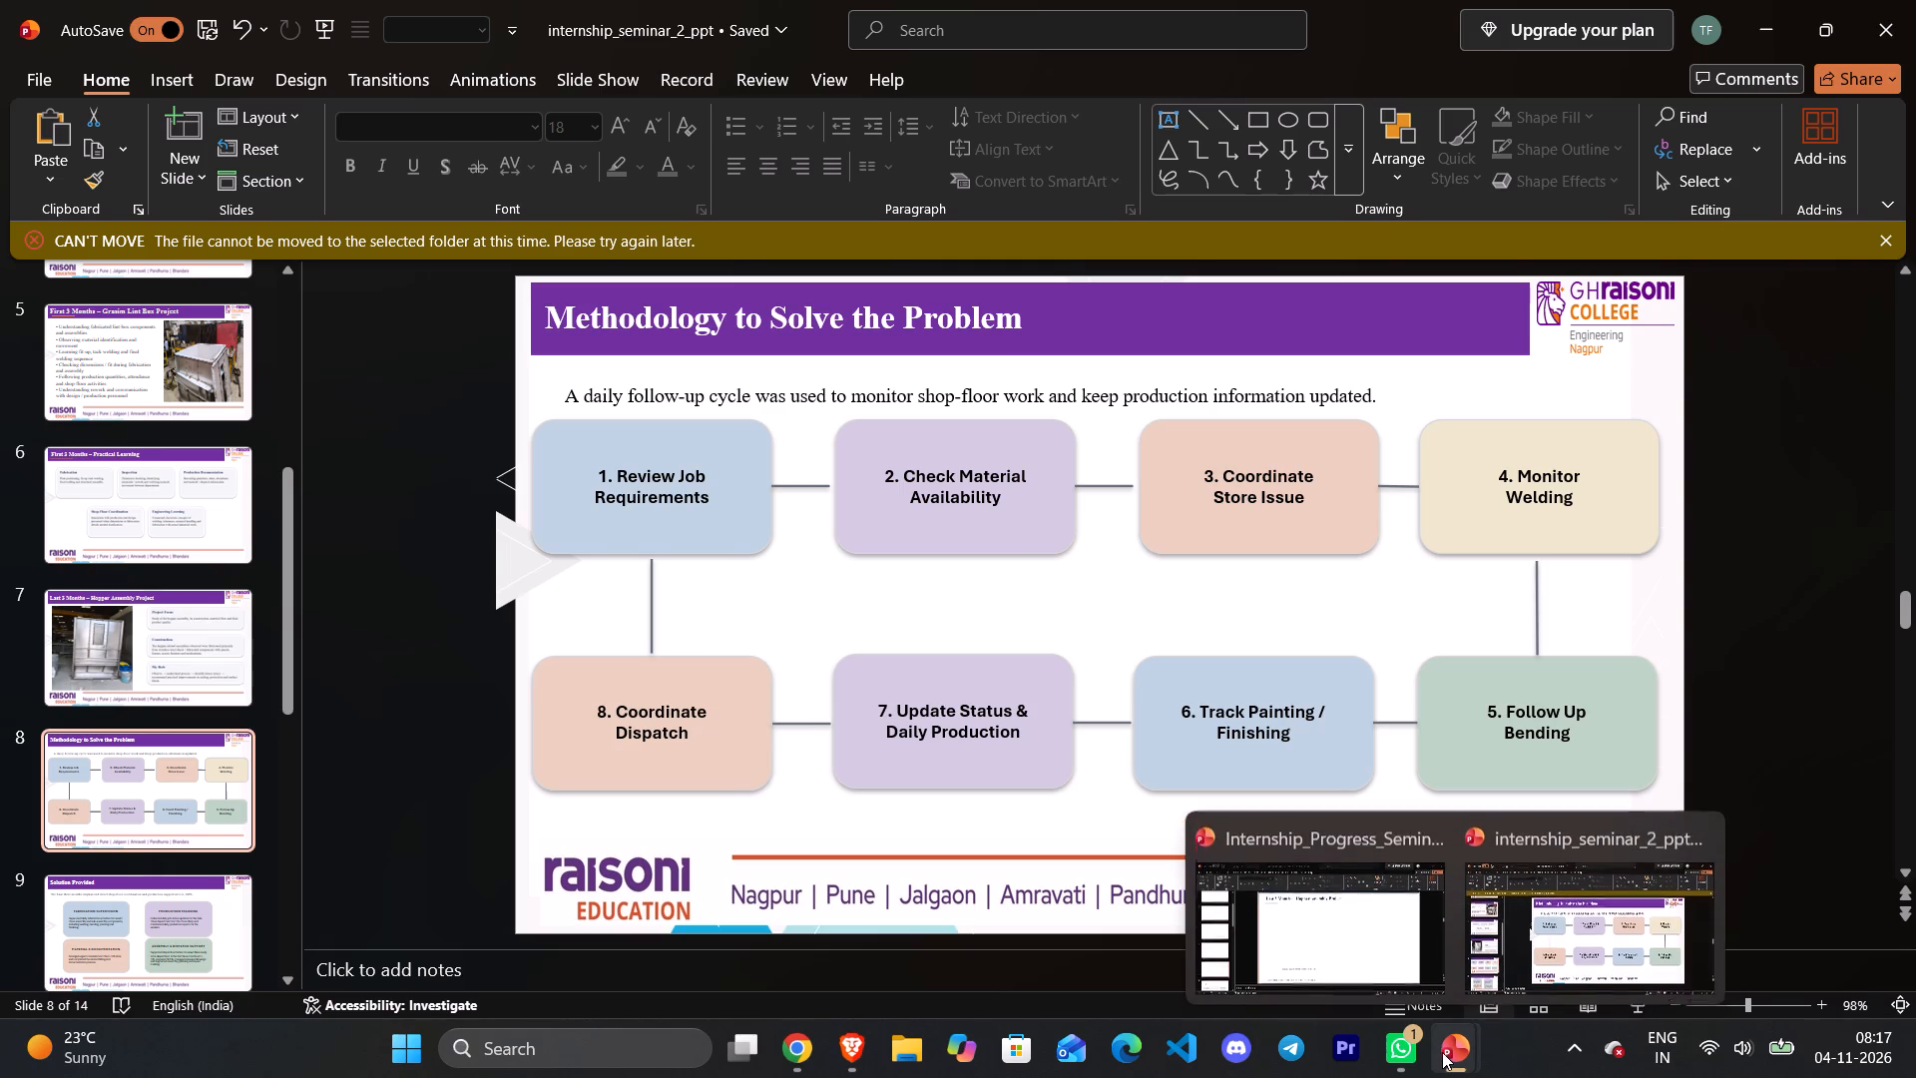
click(1389, 979)
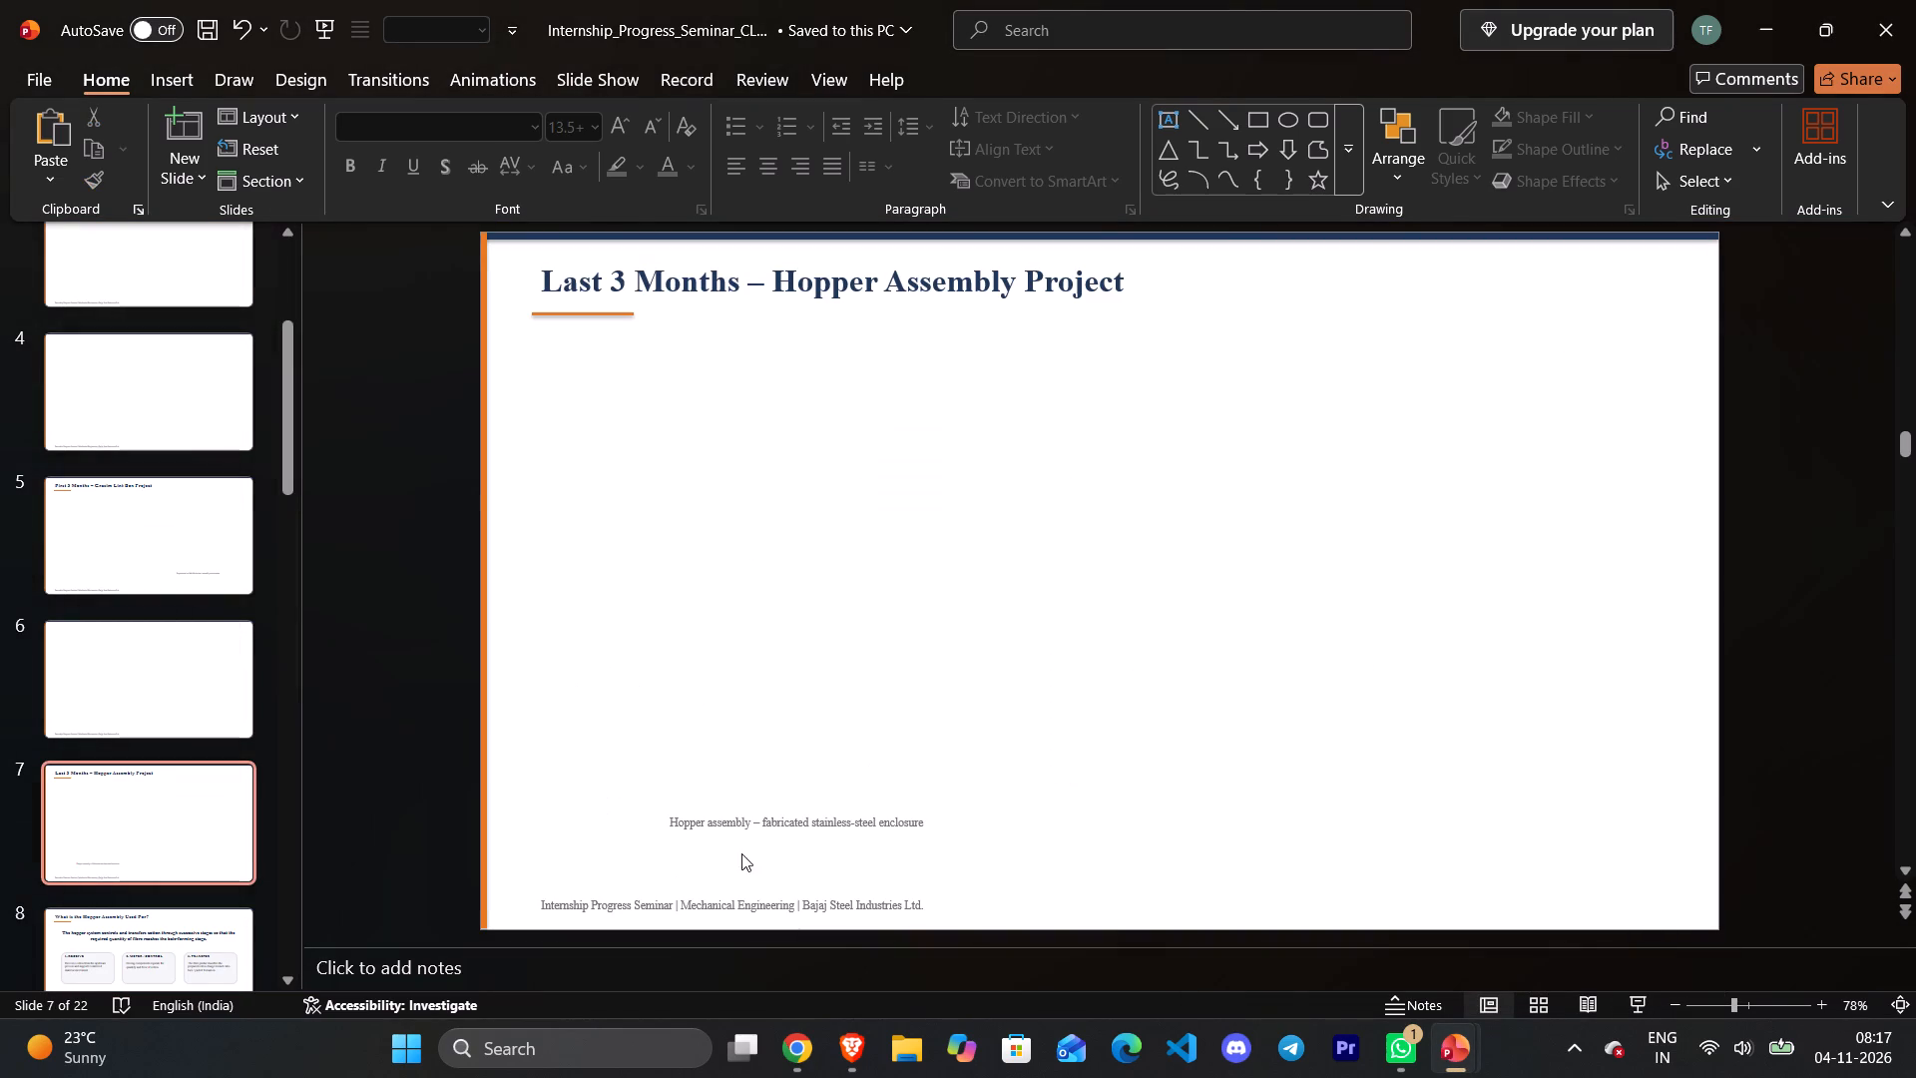
click(738, 823)
key(ctrl+x)
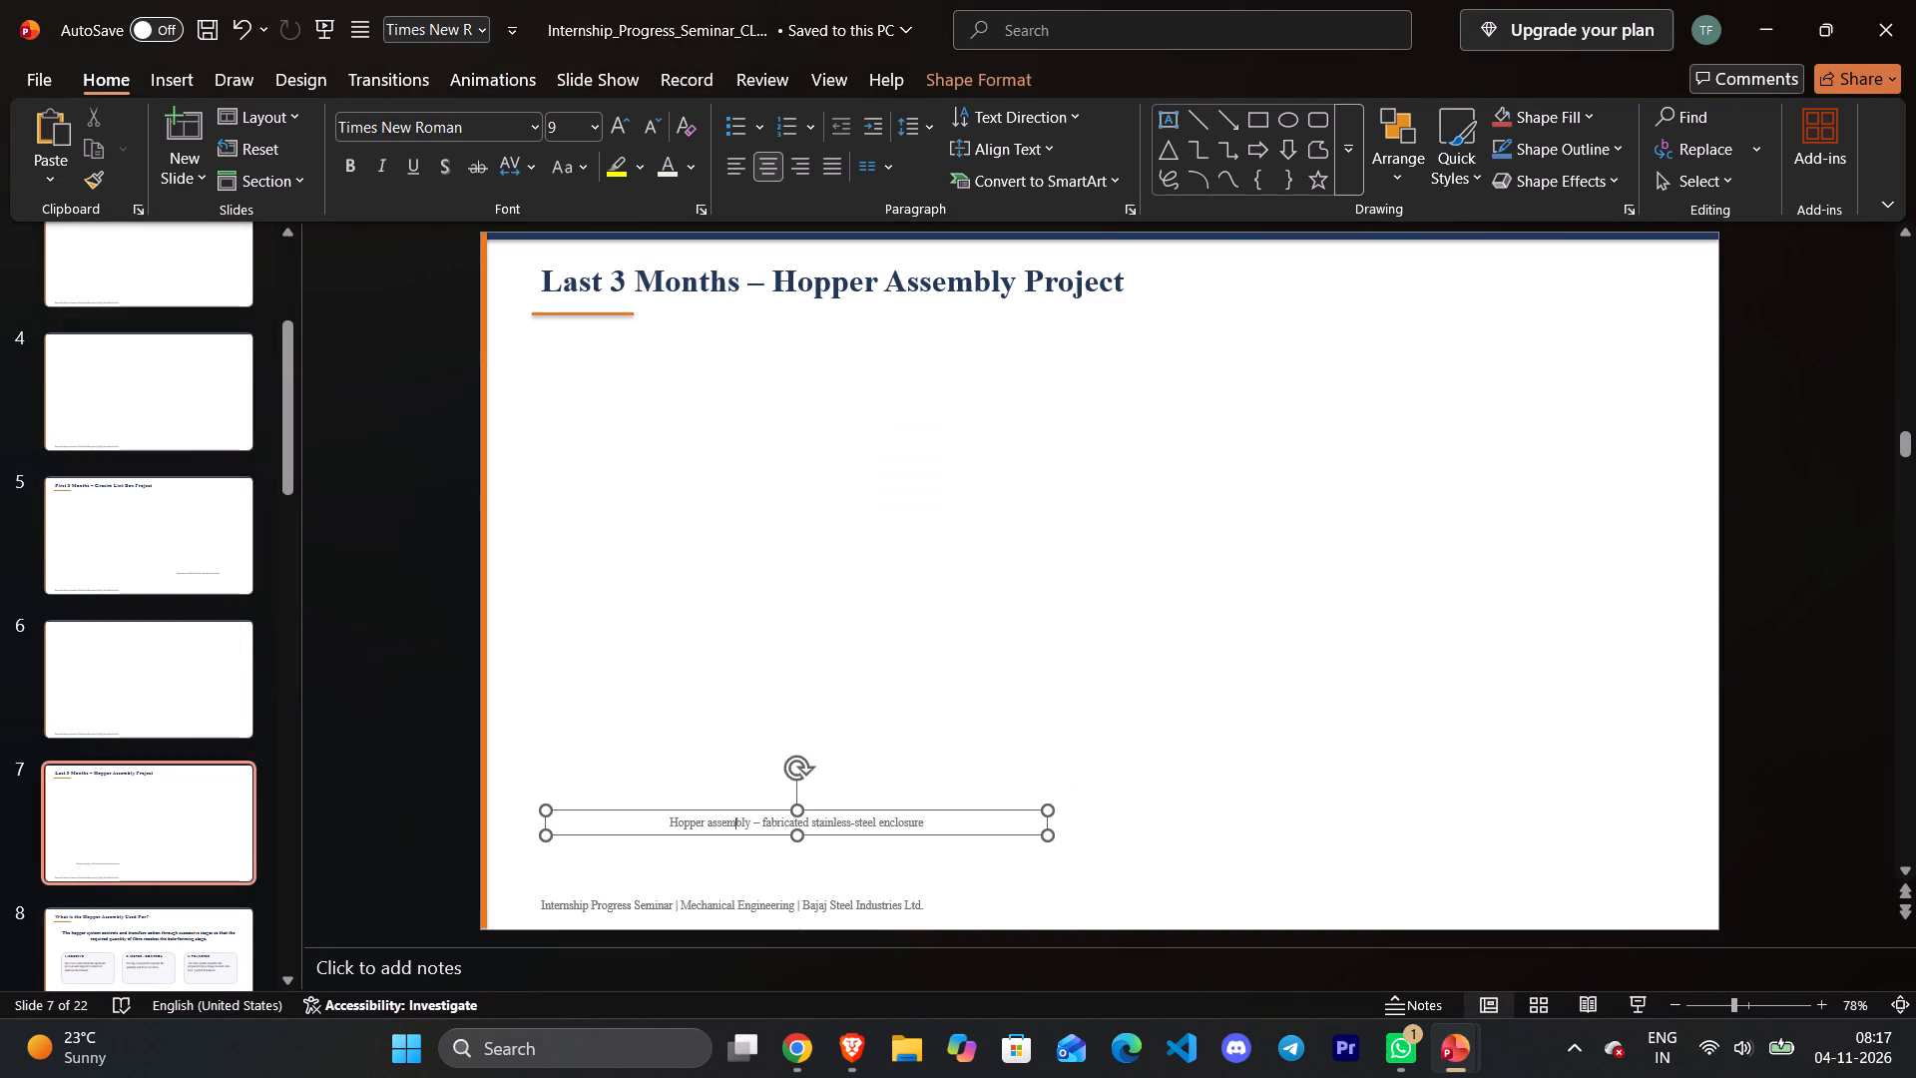
drag(922, 817, 556, 833)
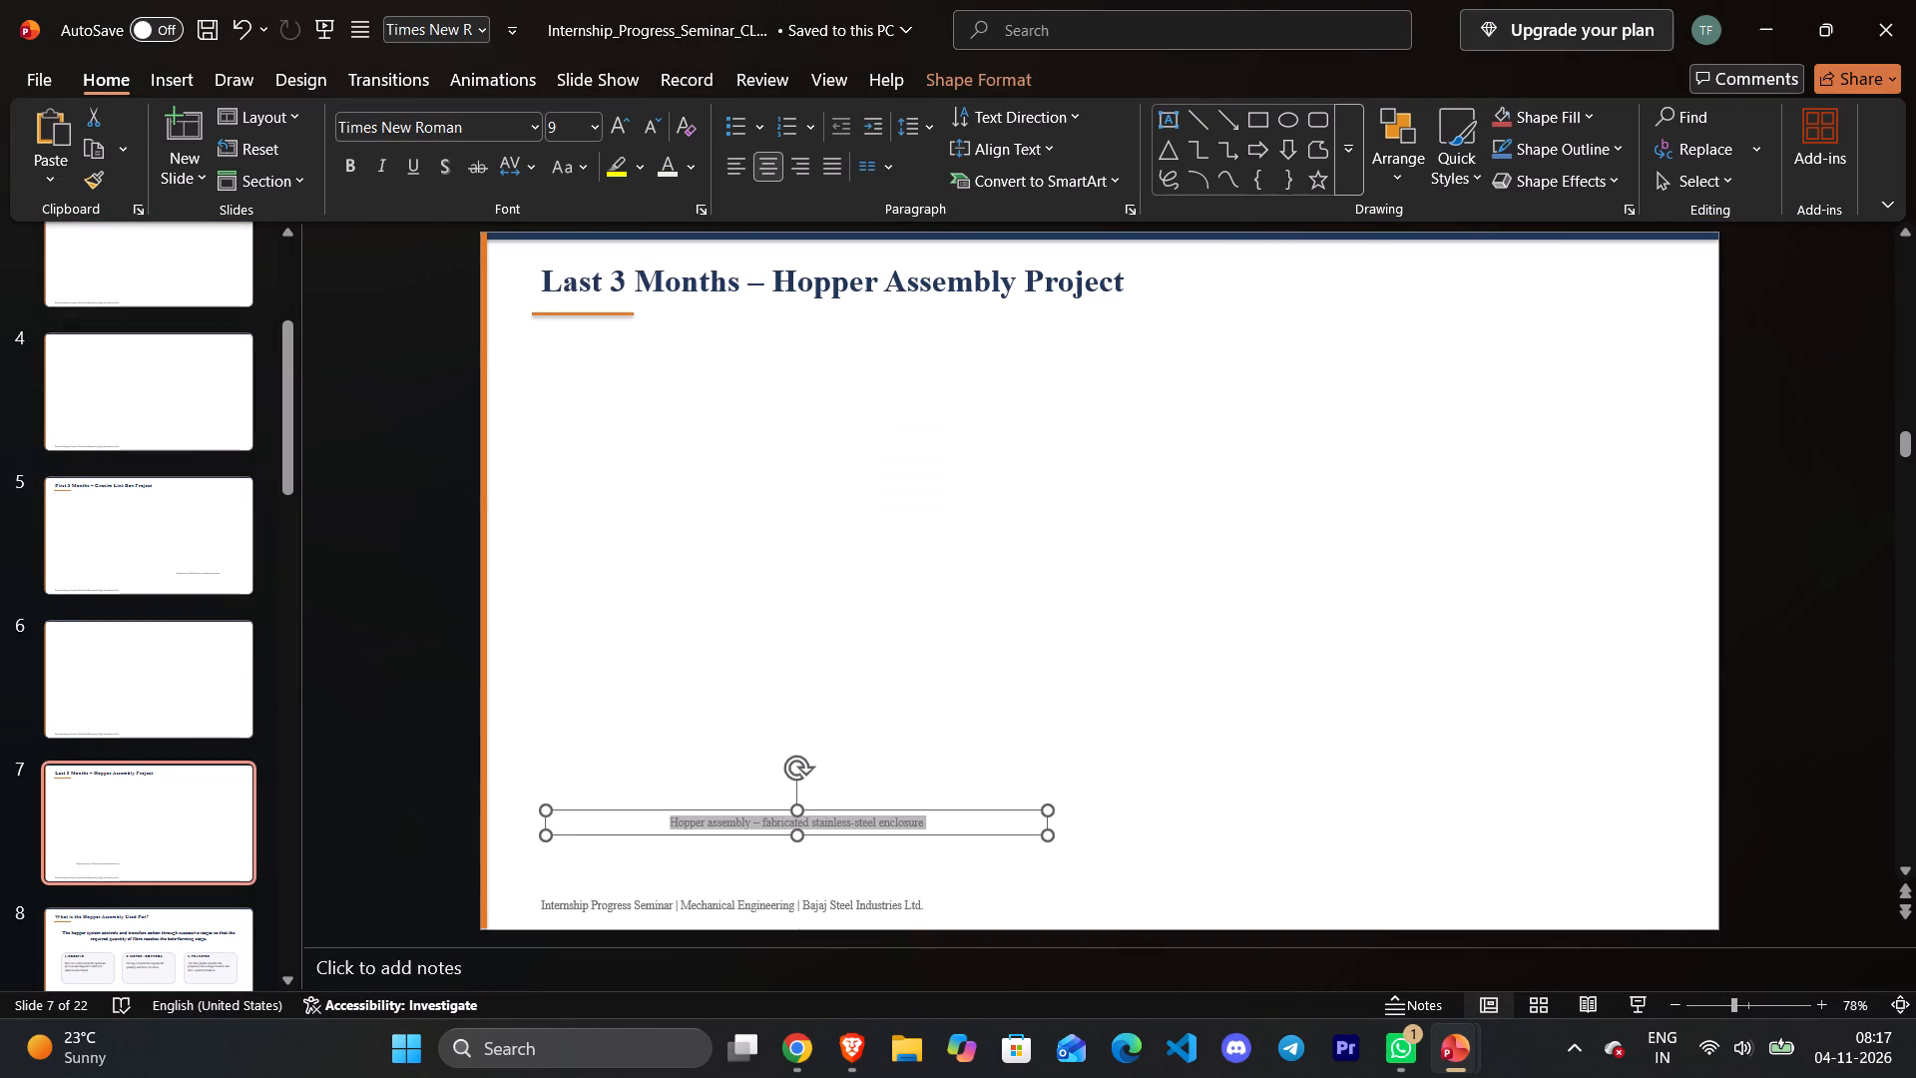
drag(556, 833, 551, 834)
key(ctrl+c)
Paste the copied caption onto slide 7 of internship_seminar_2_ppt and position it over the lower edge of the hopper photo.
click(1500, 954)
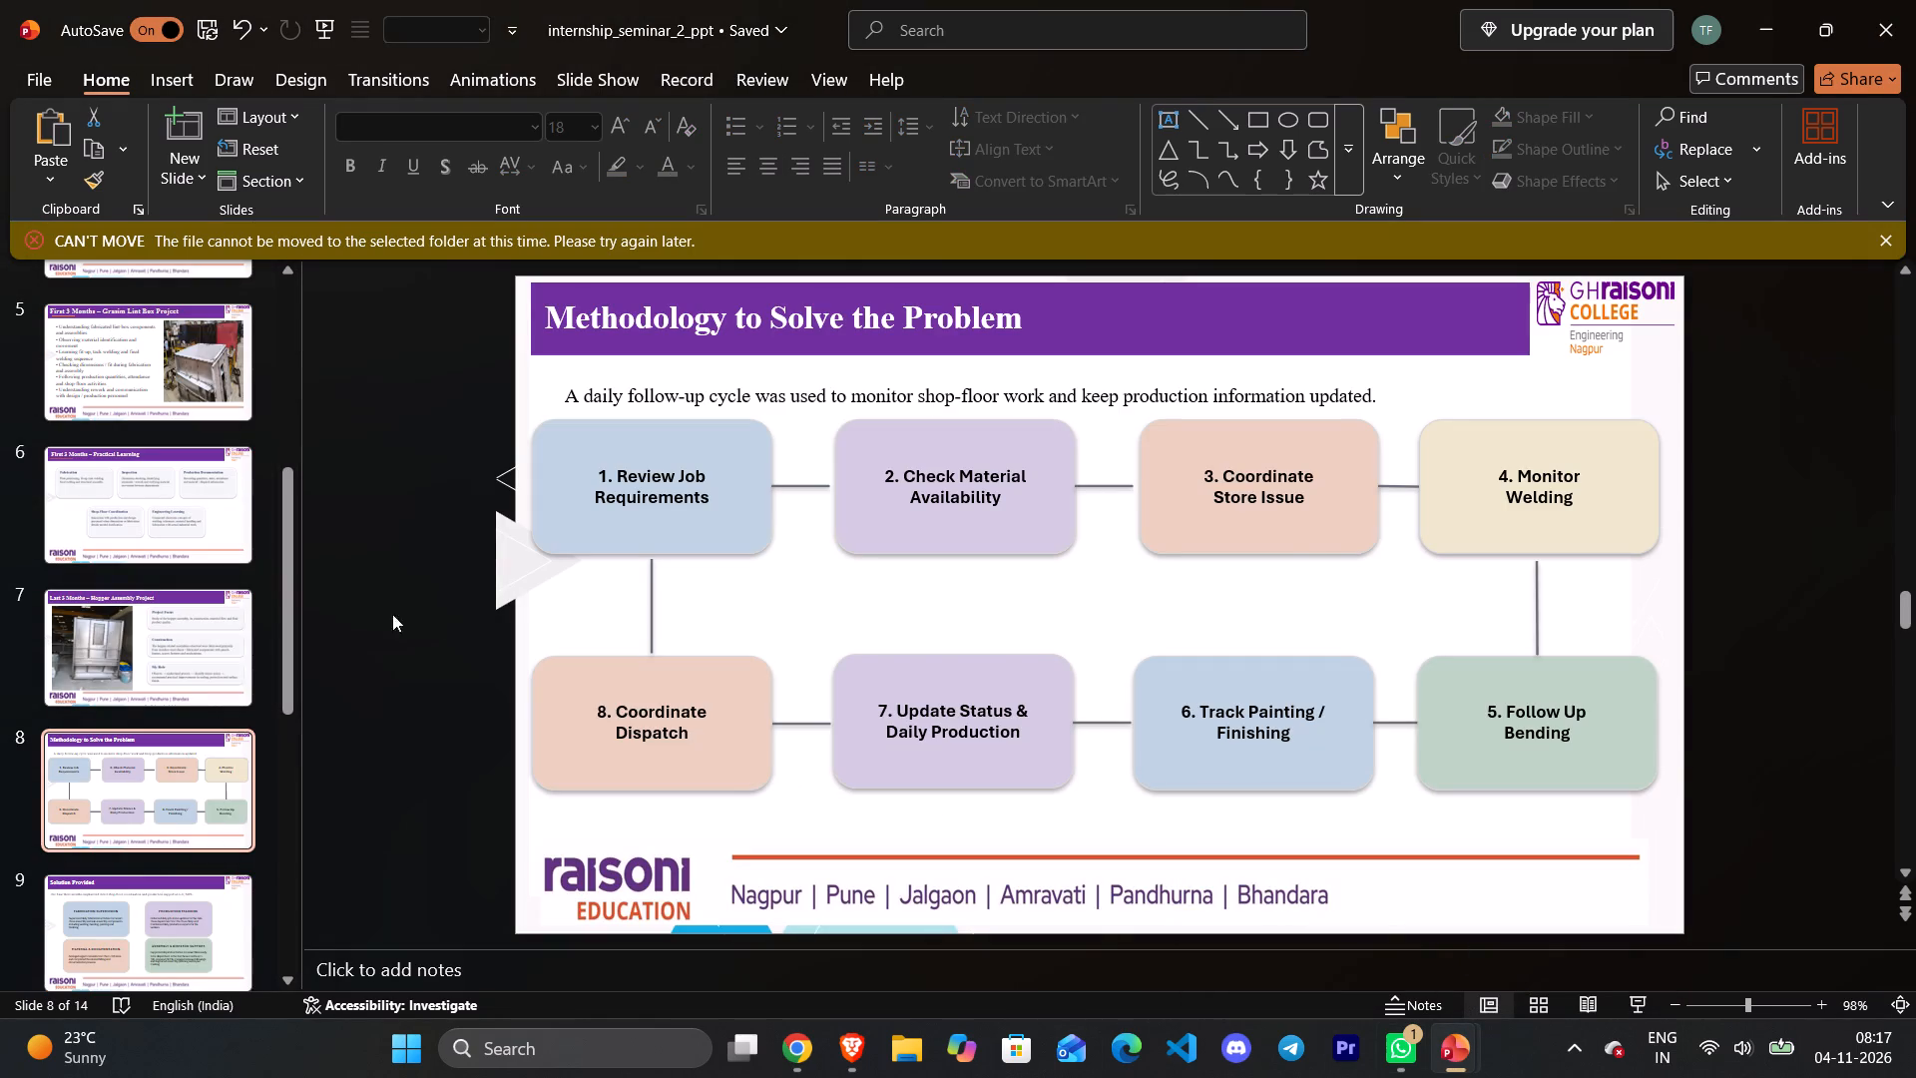
click(199, 518)
click(188, 644)
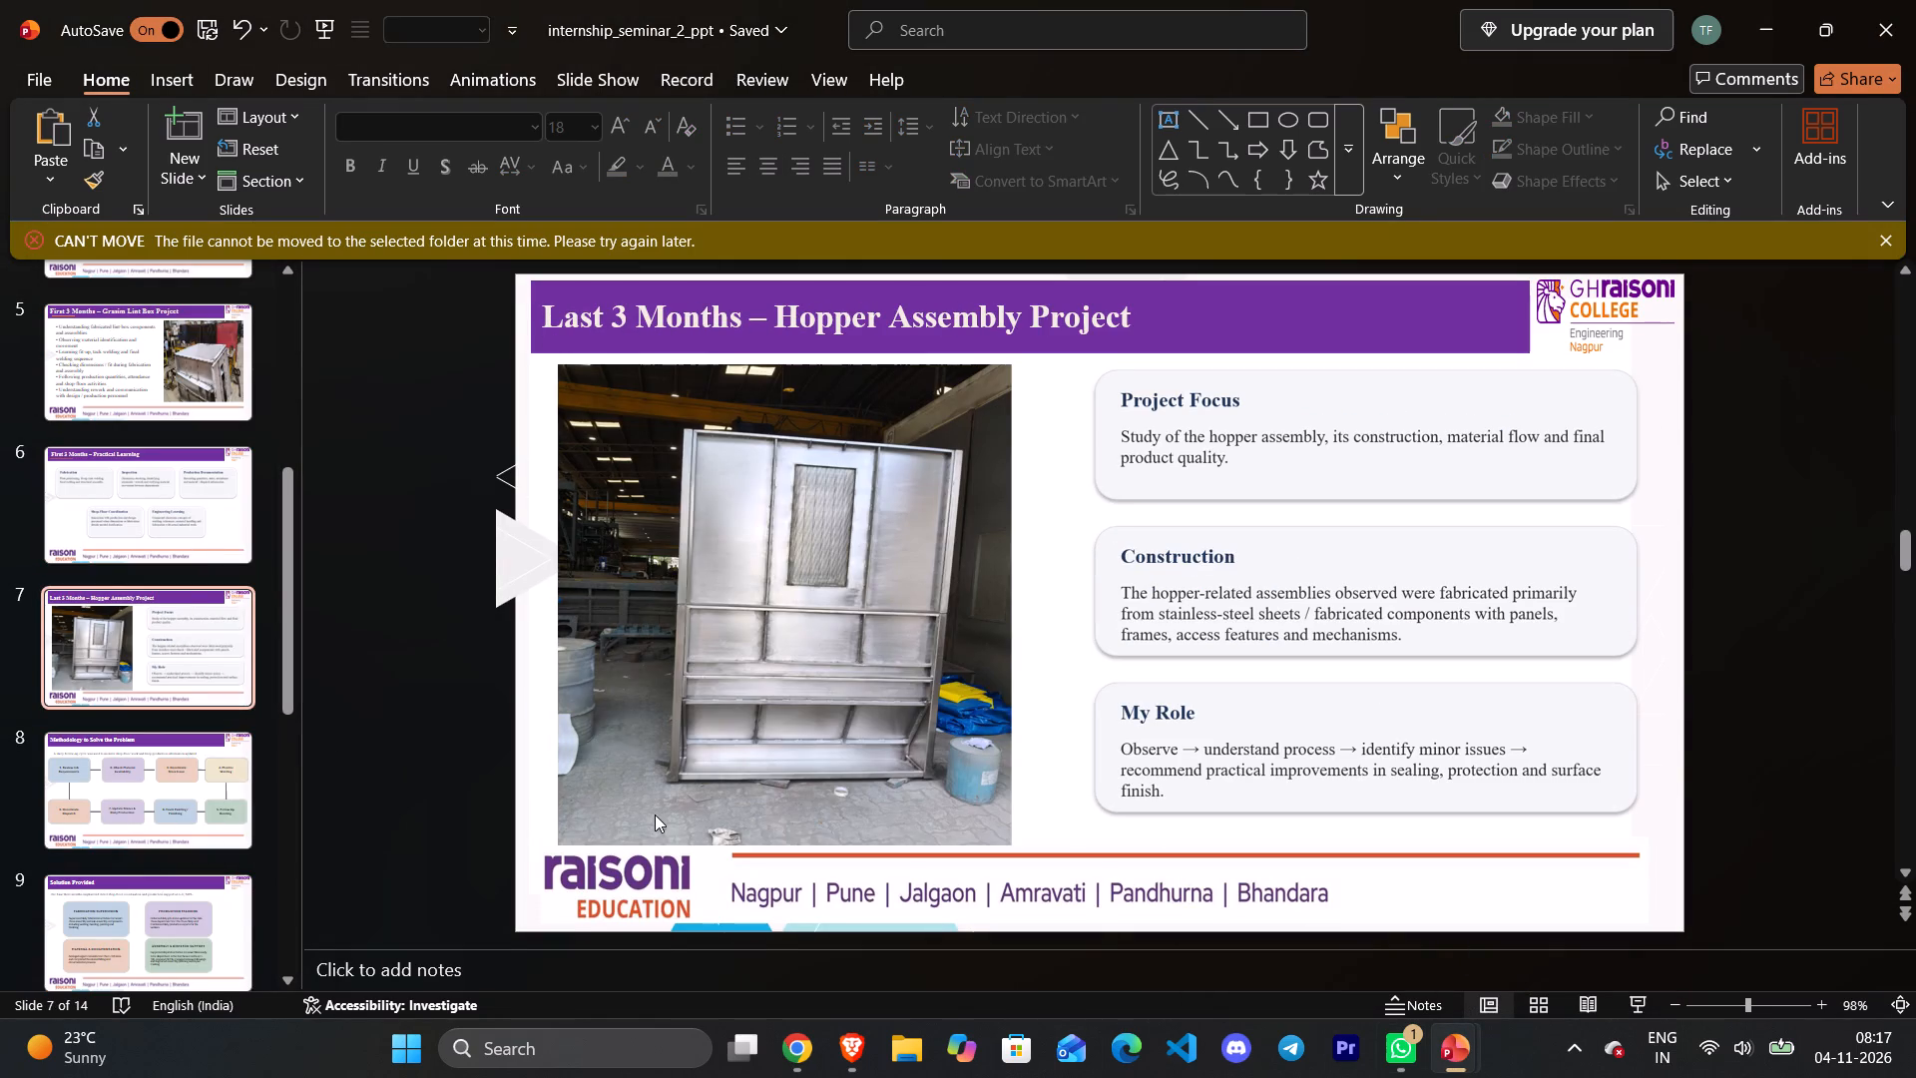
key(ctrl+v)
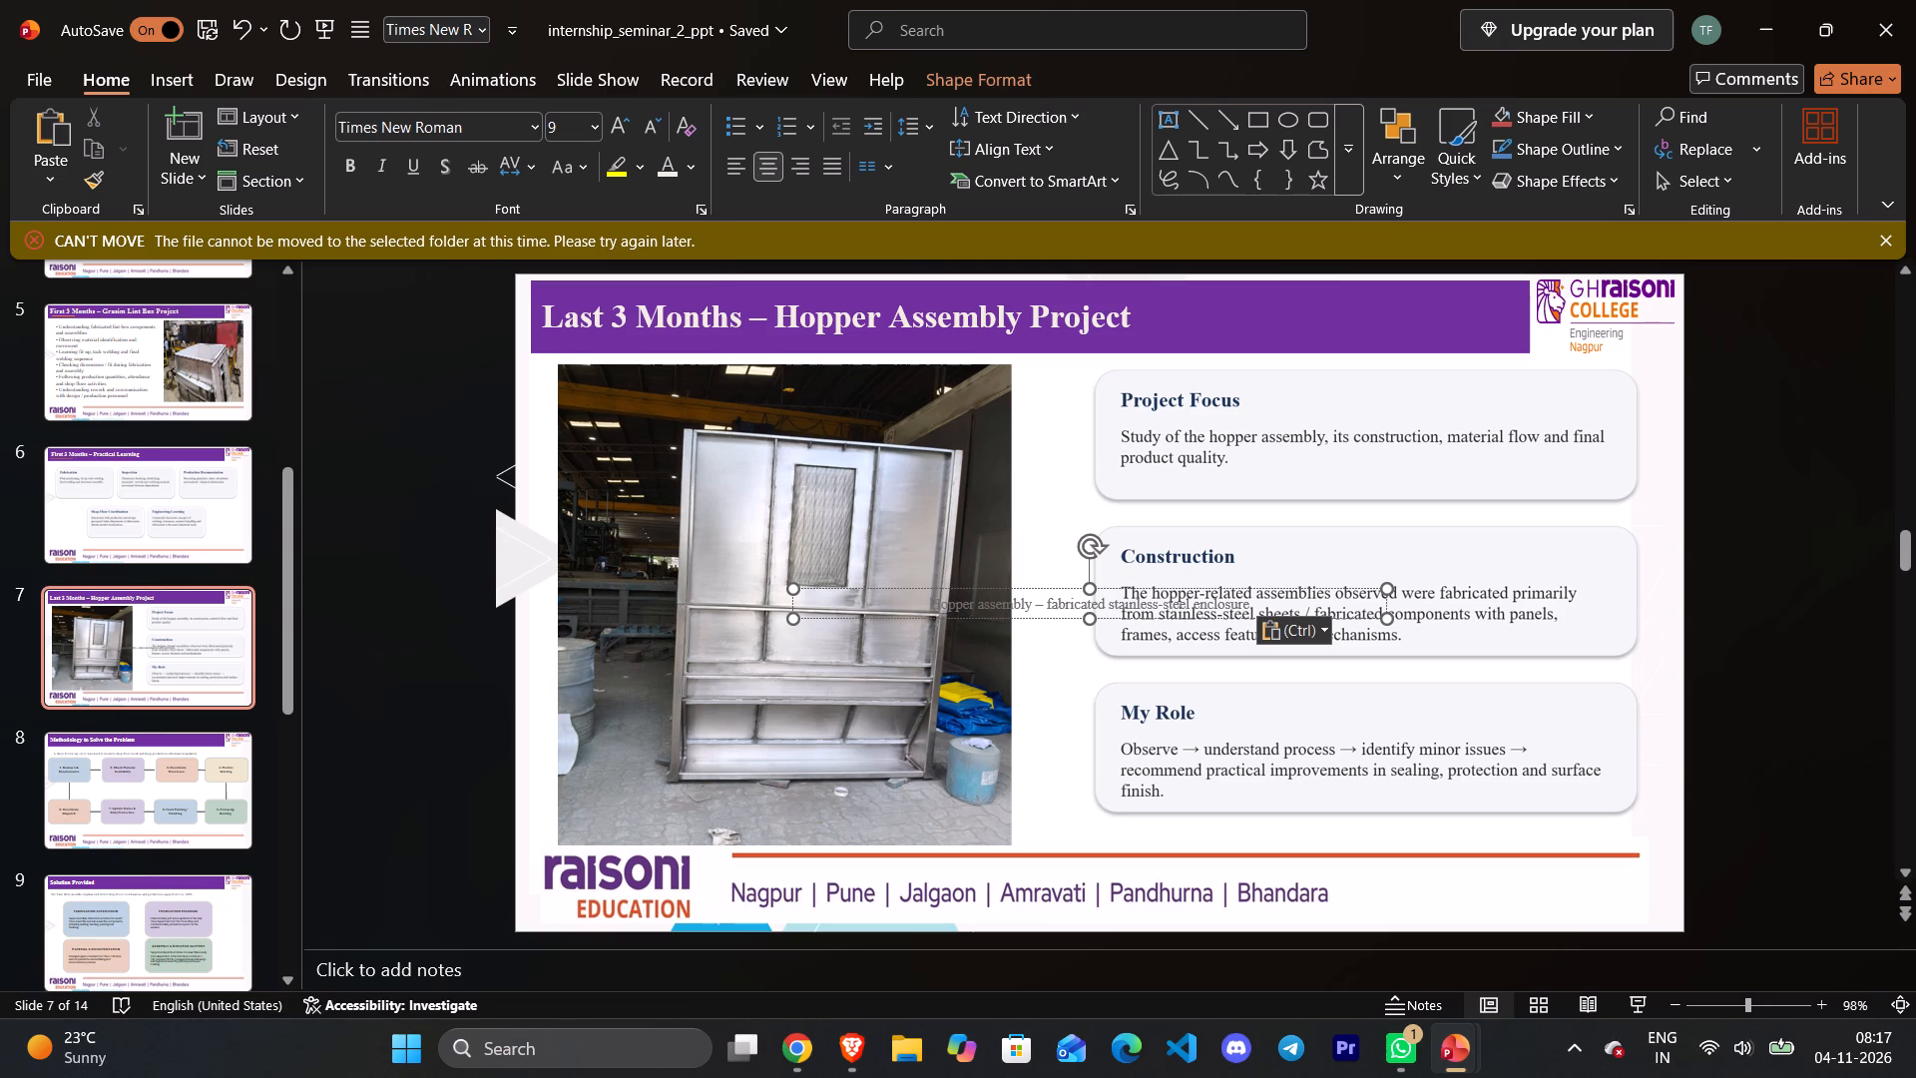
drag(1076, 586, 816, 779)
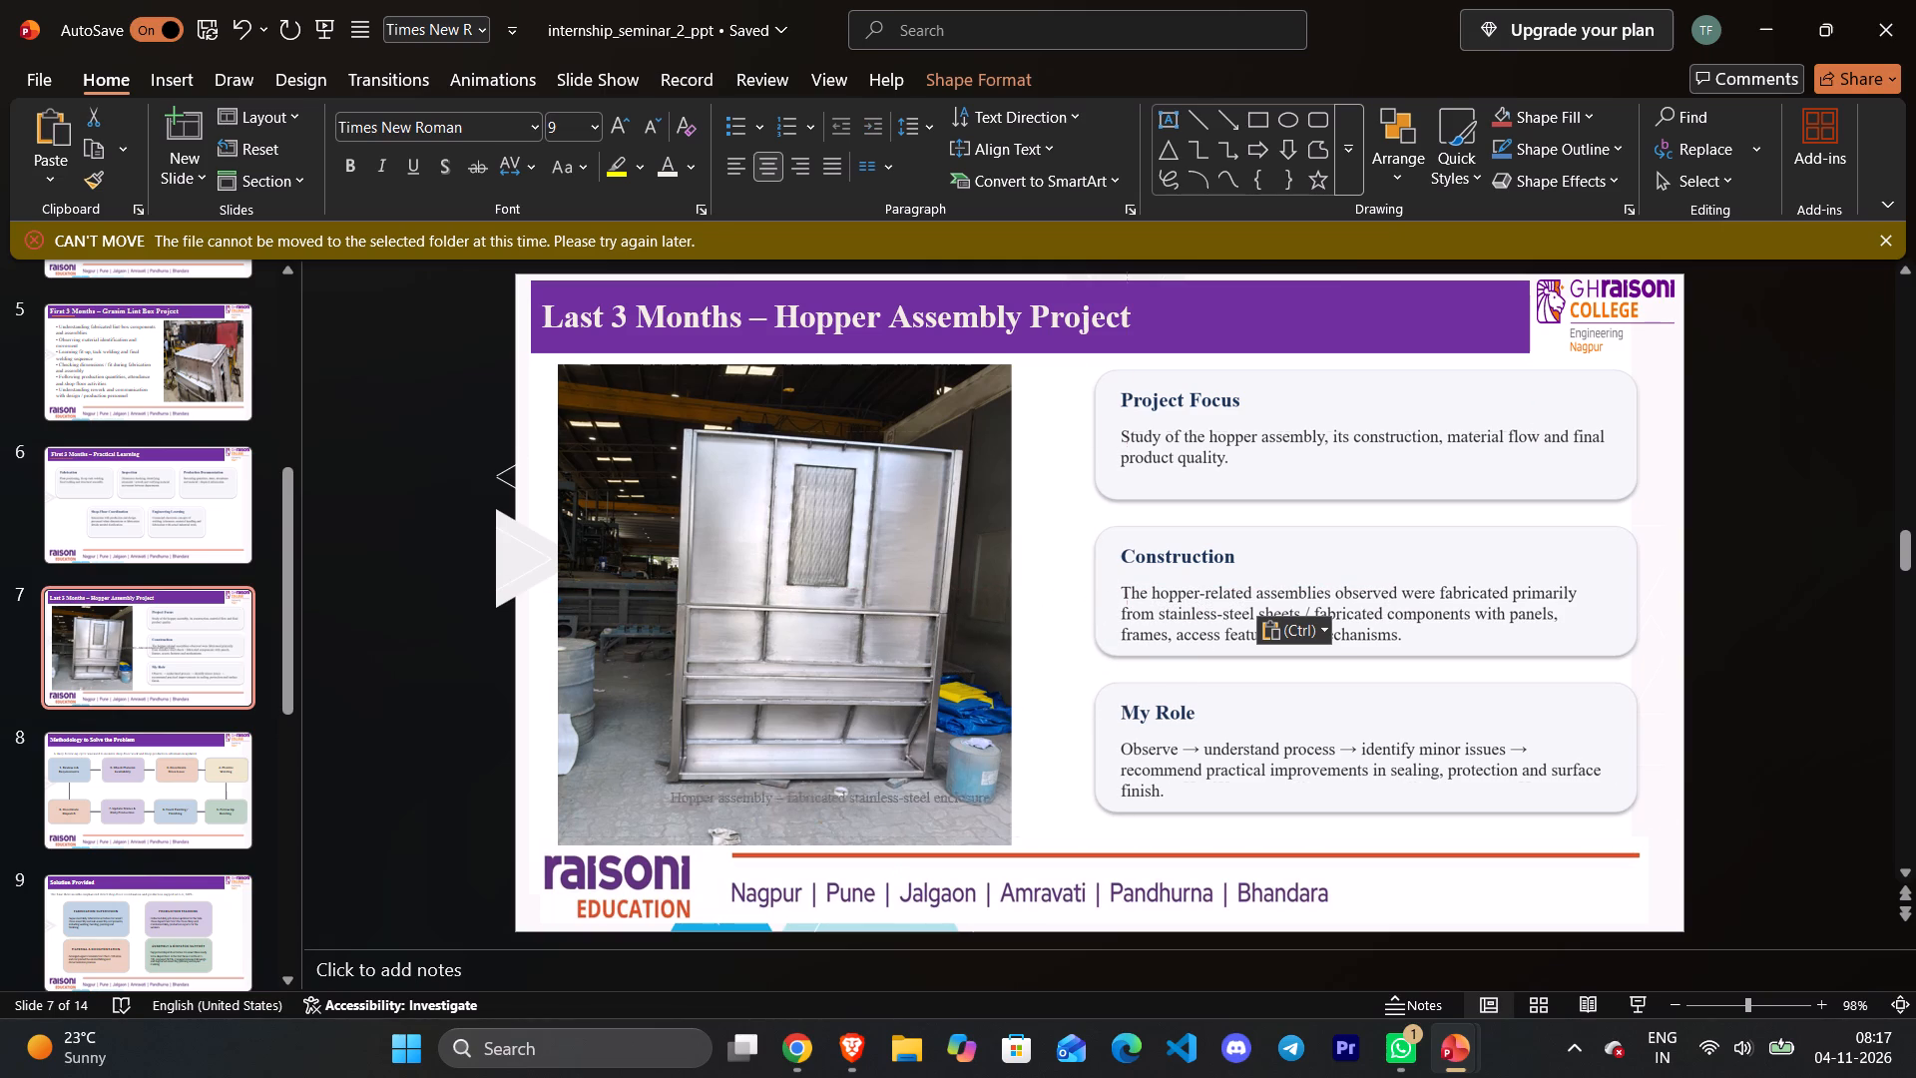
drag(816, 779, 762, 793)
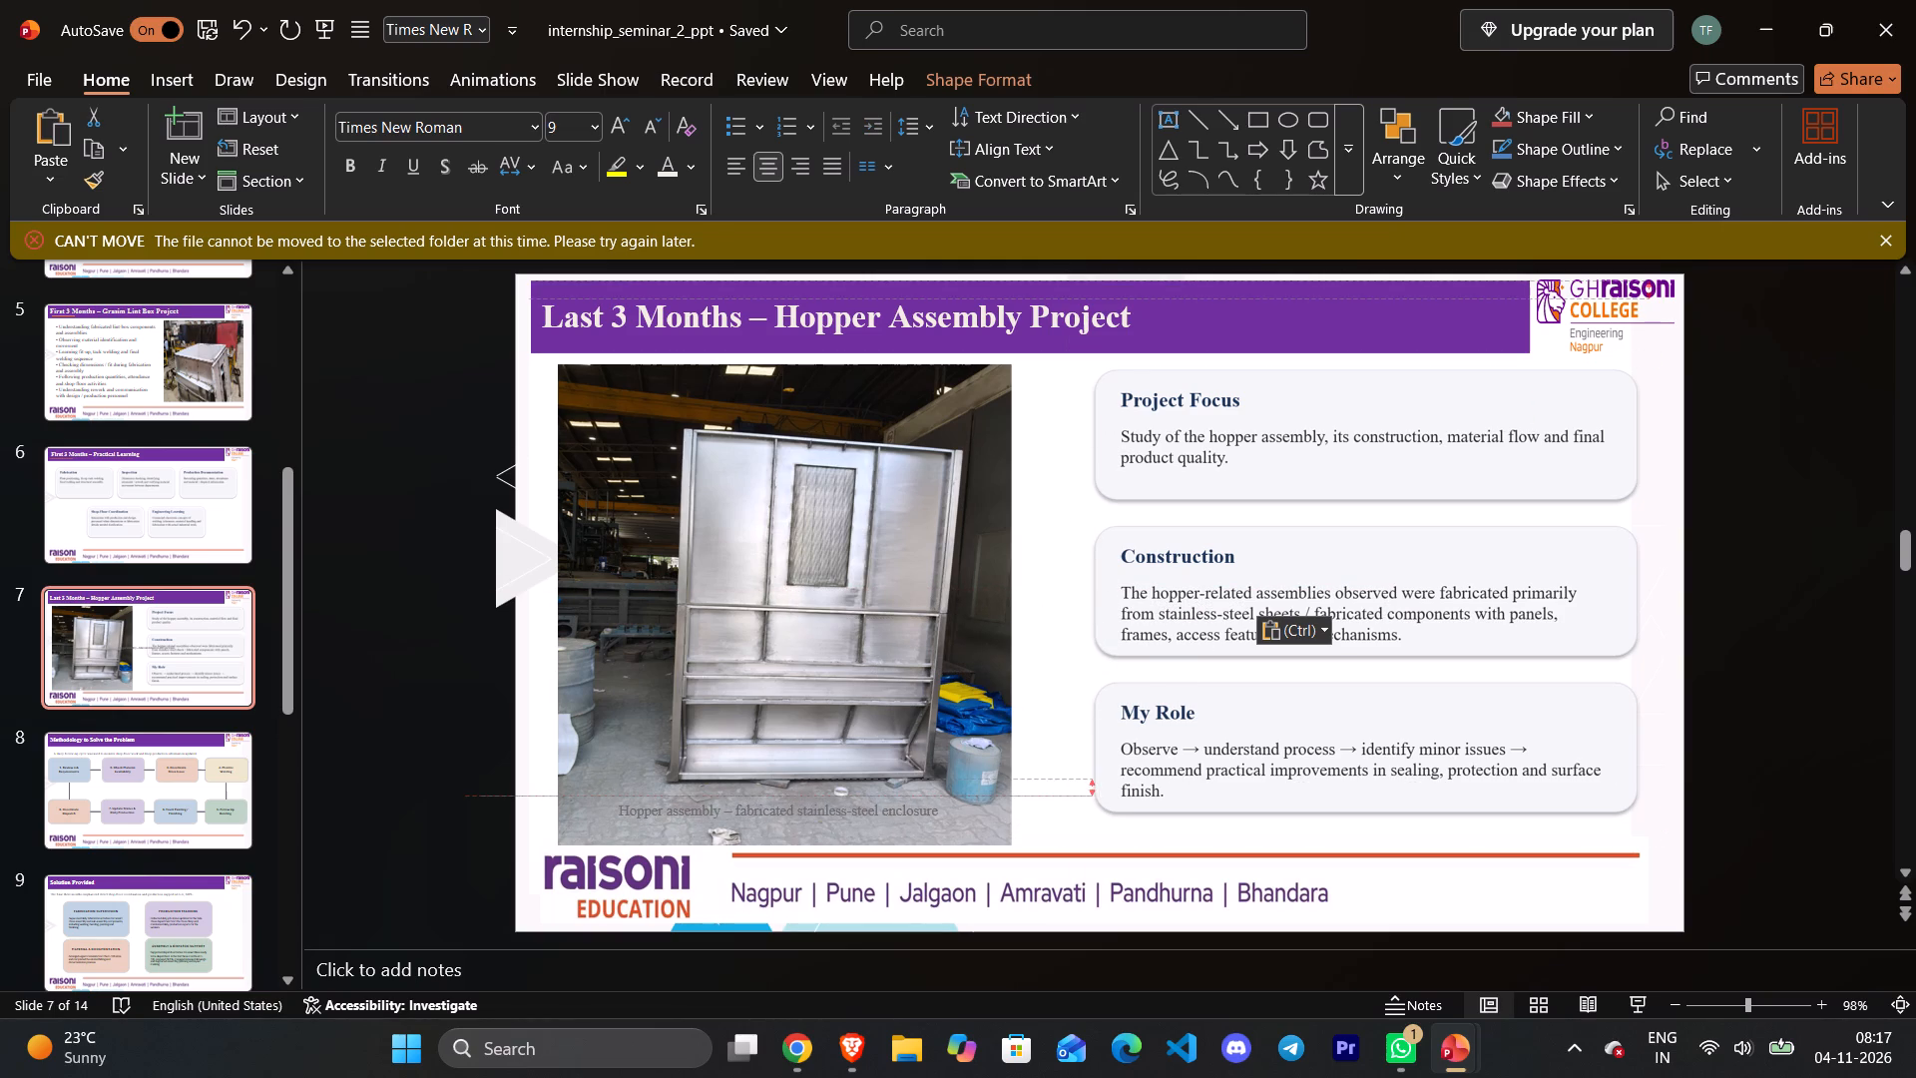
drag(762, 793, 761, 809)
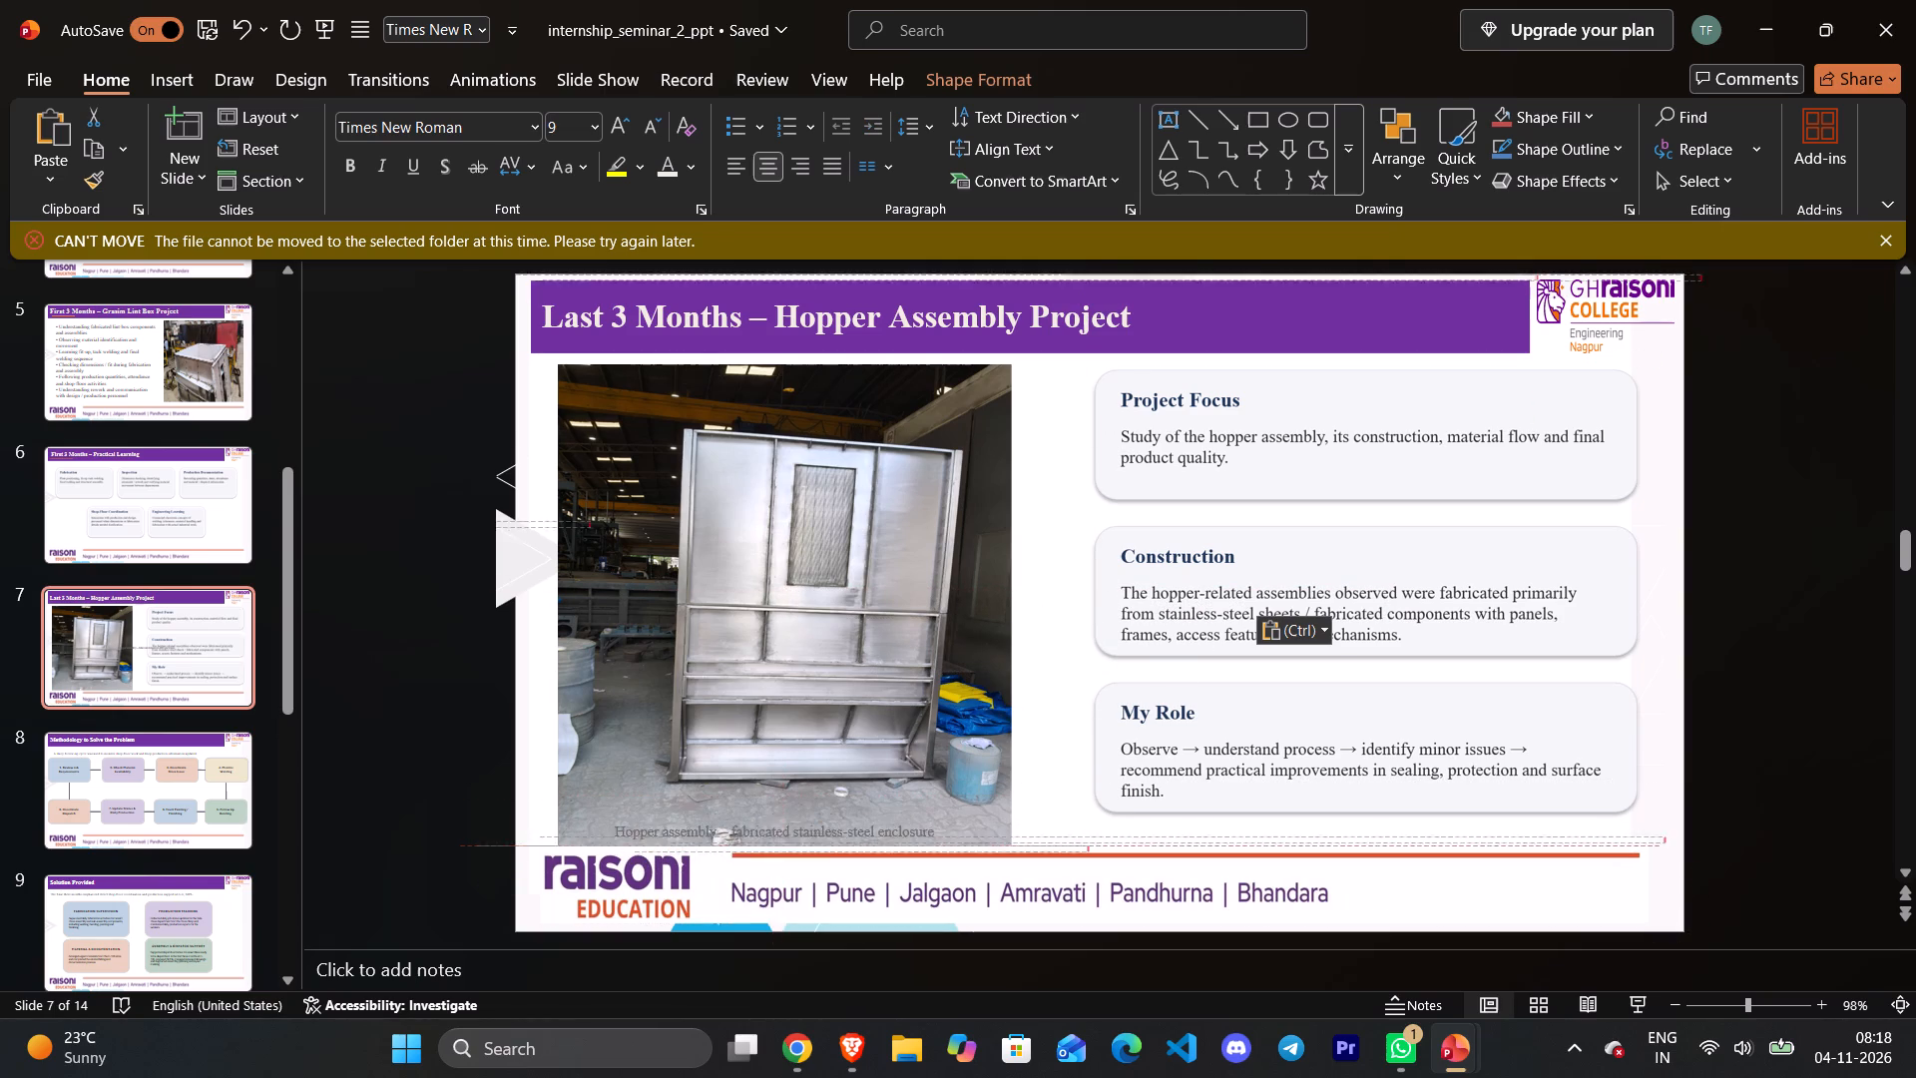
drag(761, 809, 766, 816)
click(782, 754)
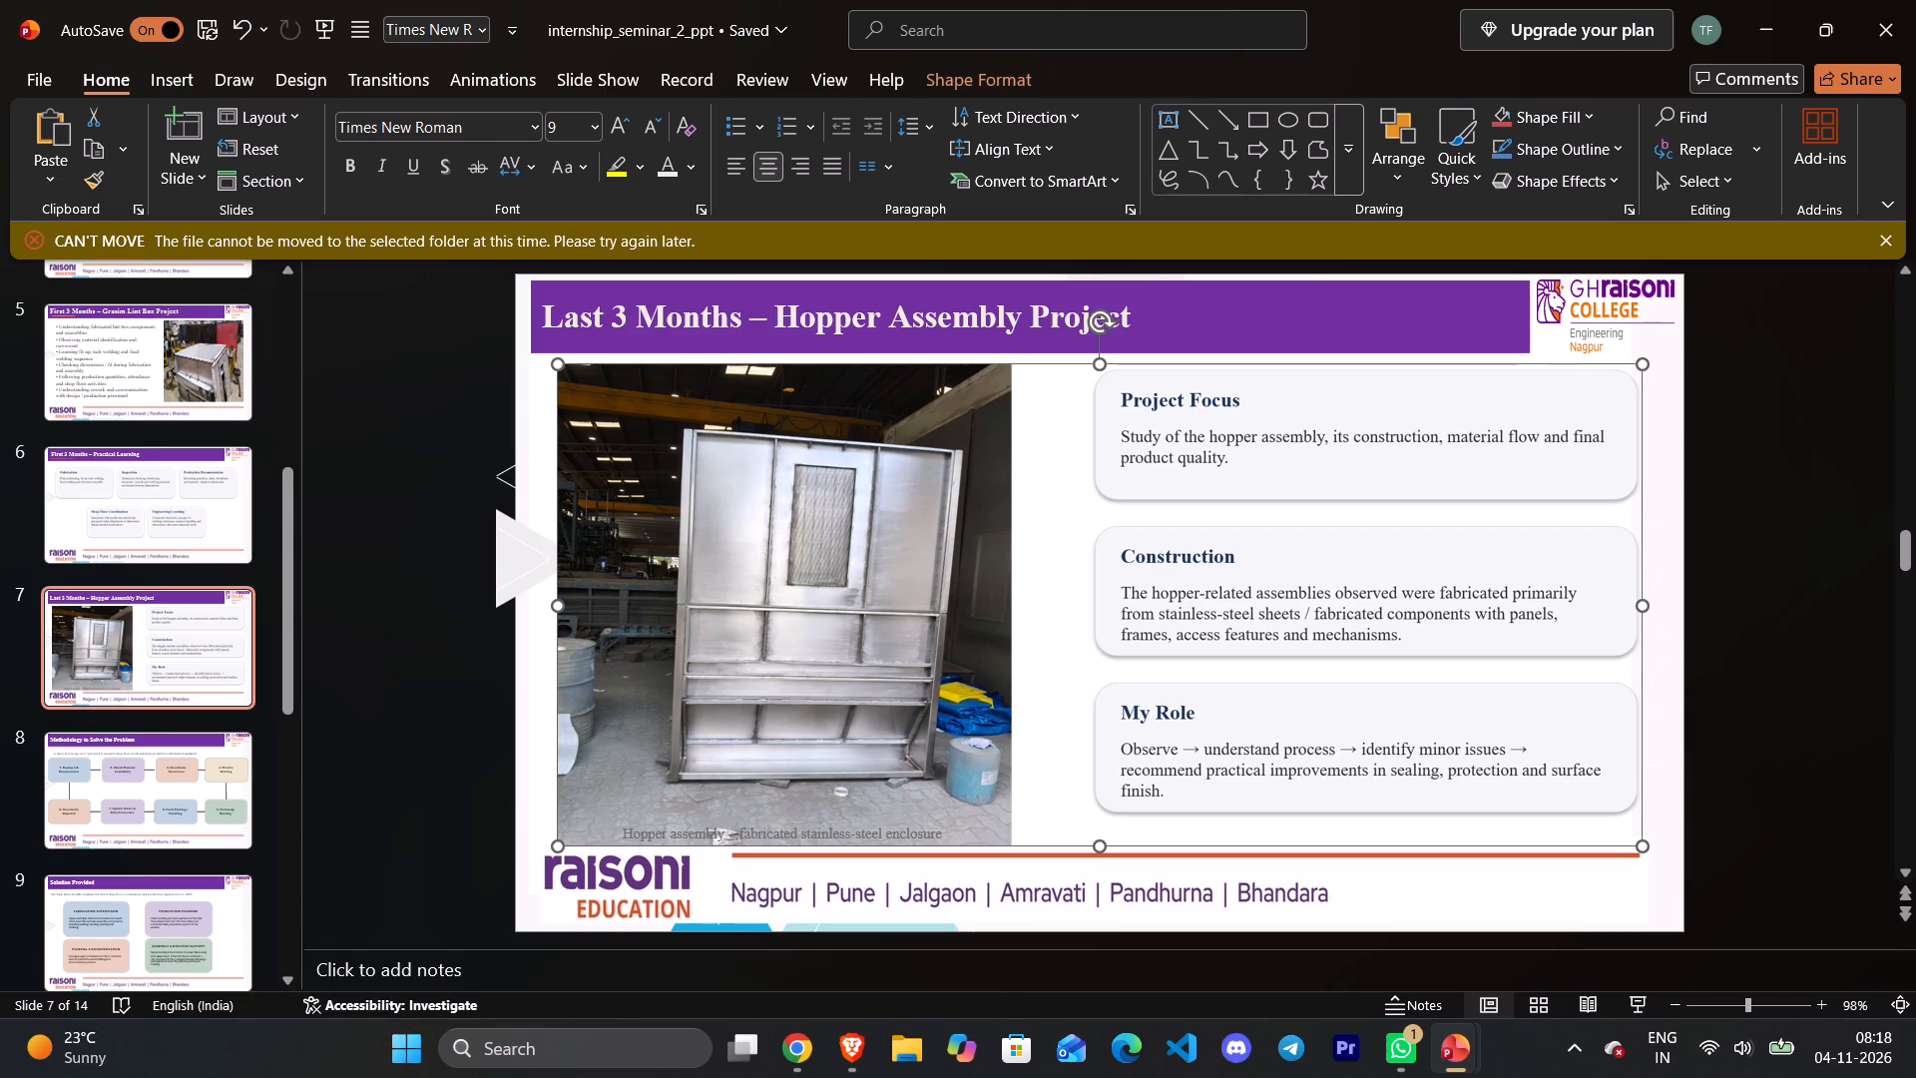
click(818, 827)
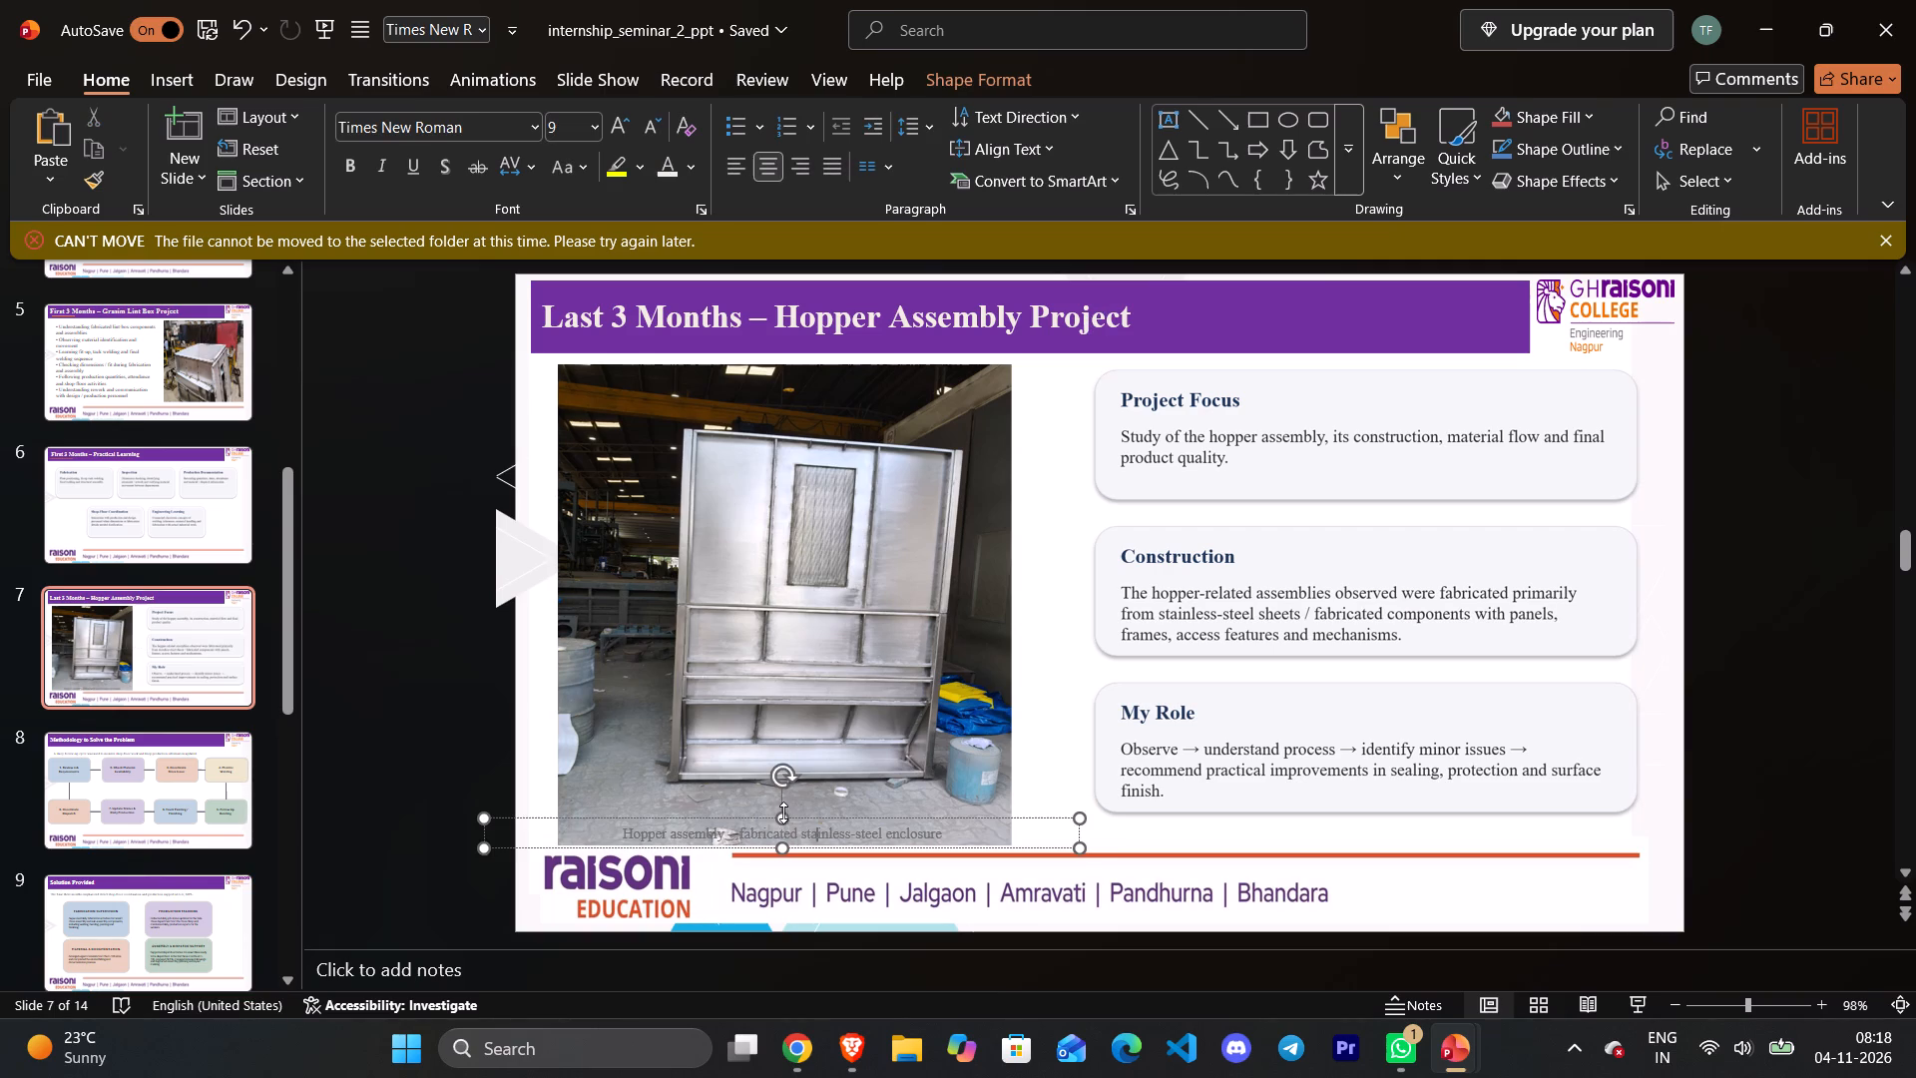
drag(771, 818, 771, 811)
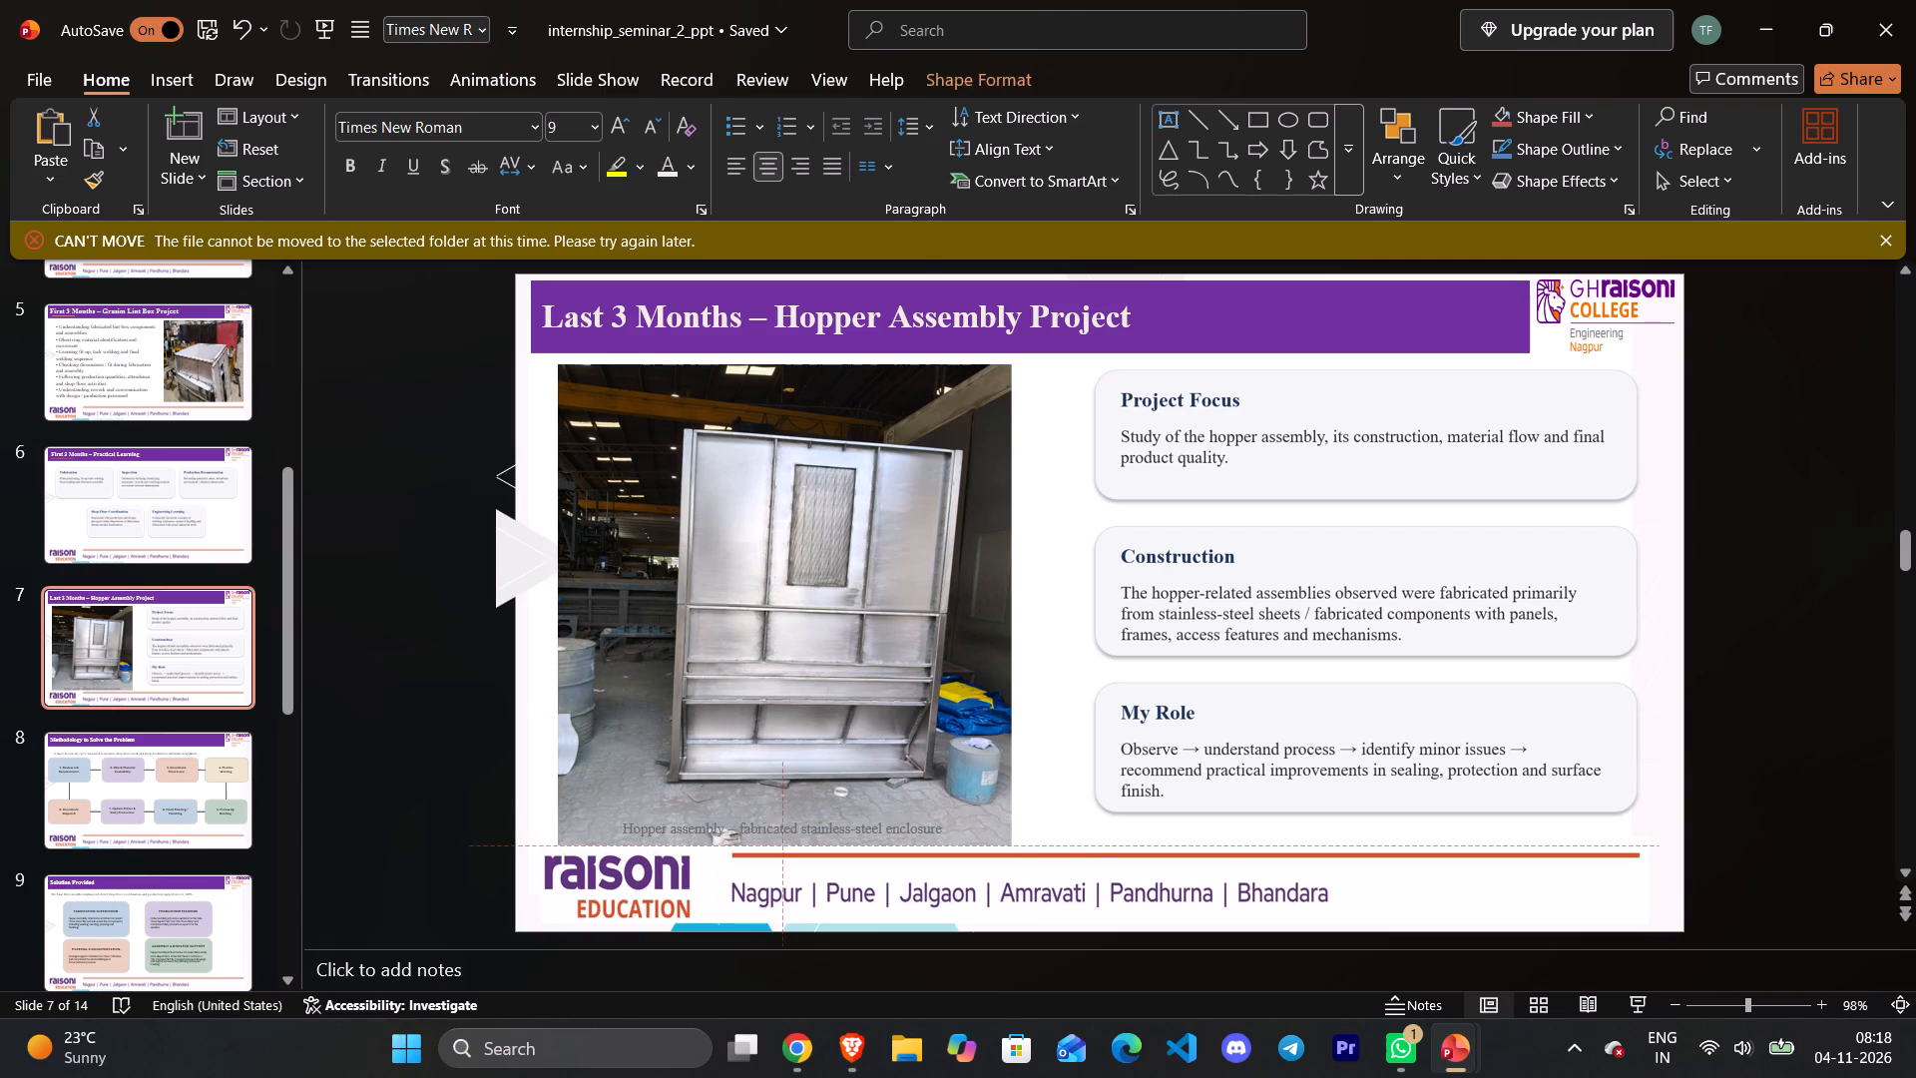
drag(771, 811, 773, 799)
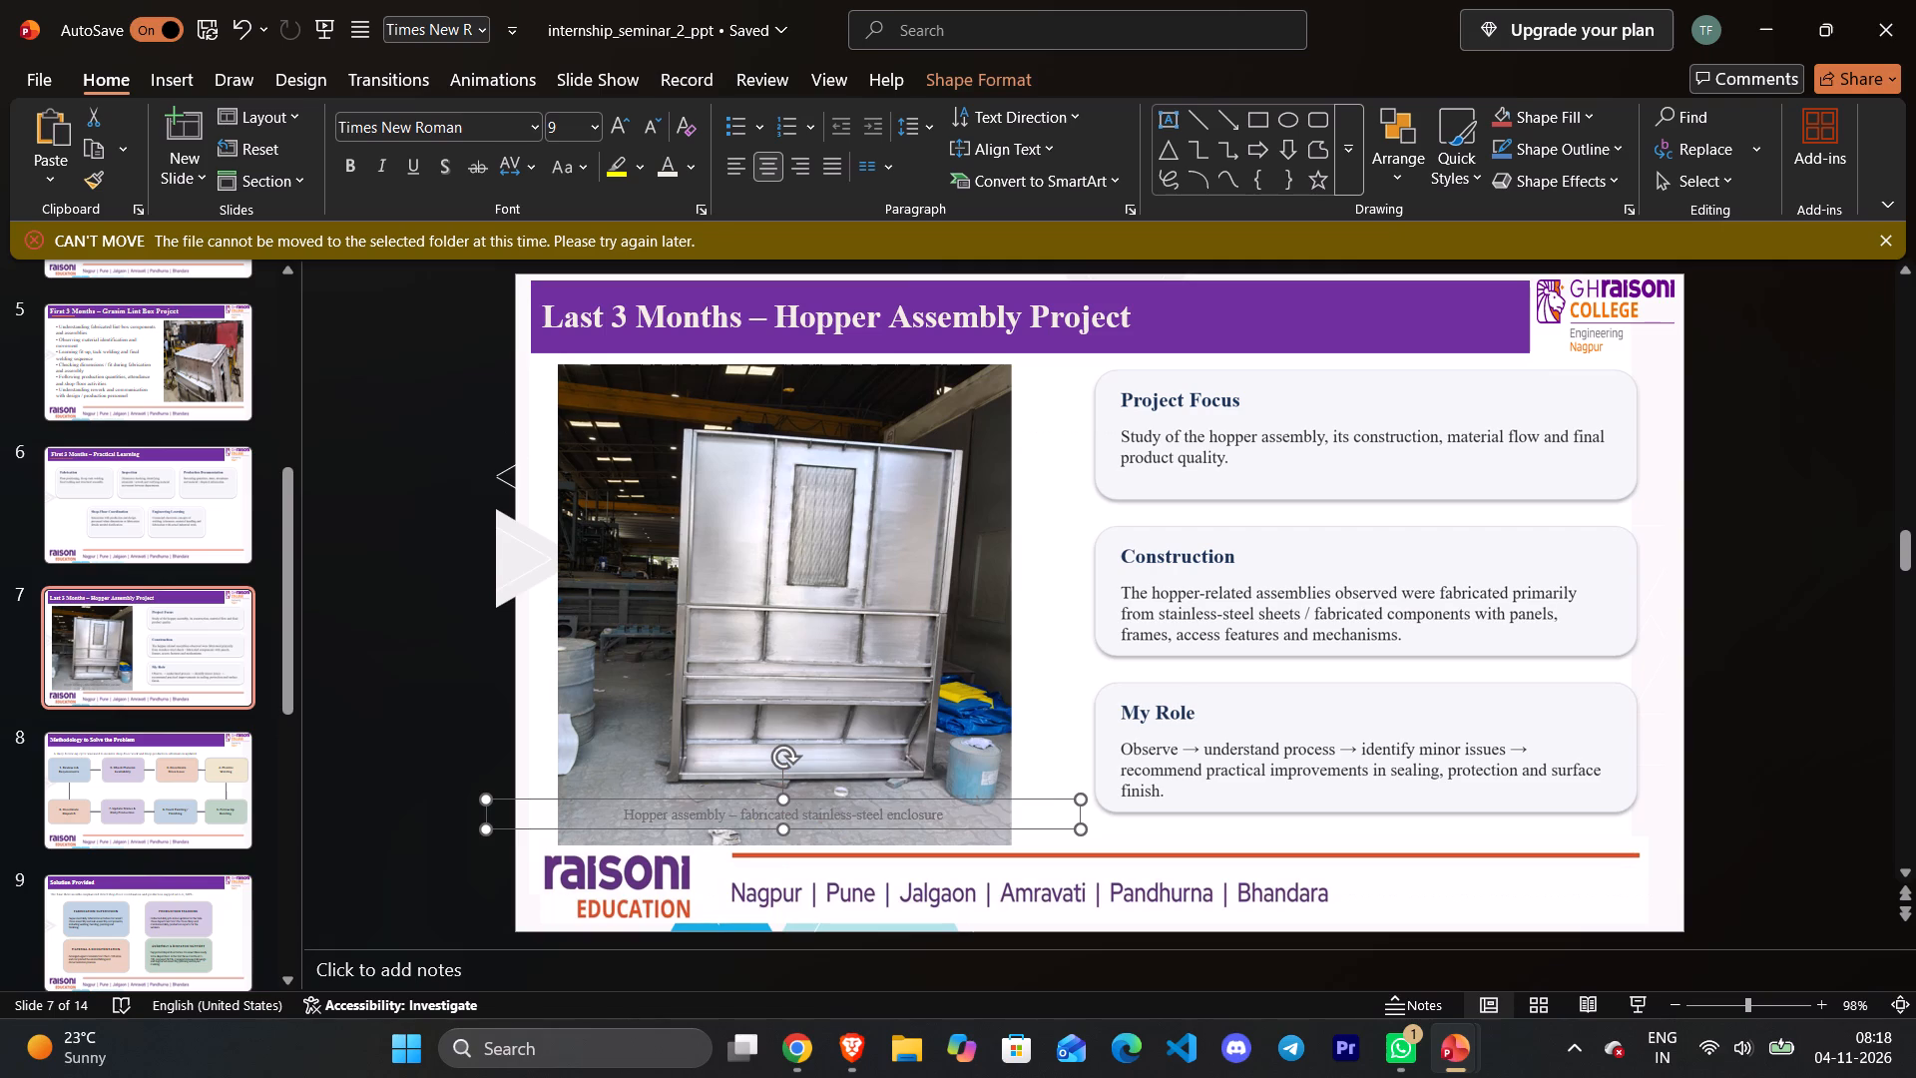
Format the caption "Hopper assembly – fabricated stainless-steel enclosure" as bold black text.
drag(939, 809, 628, 790)
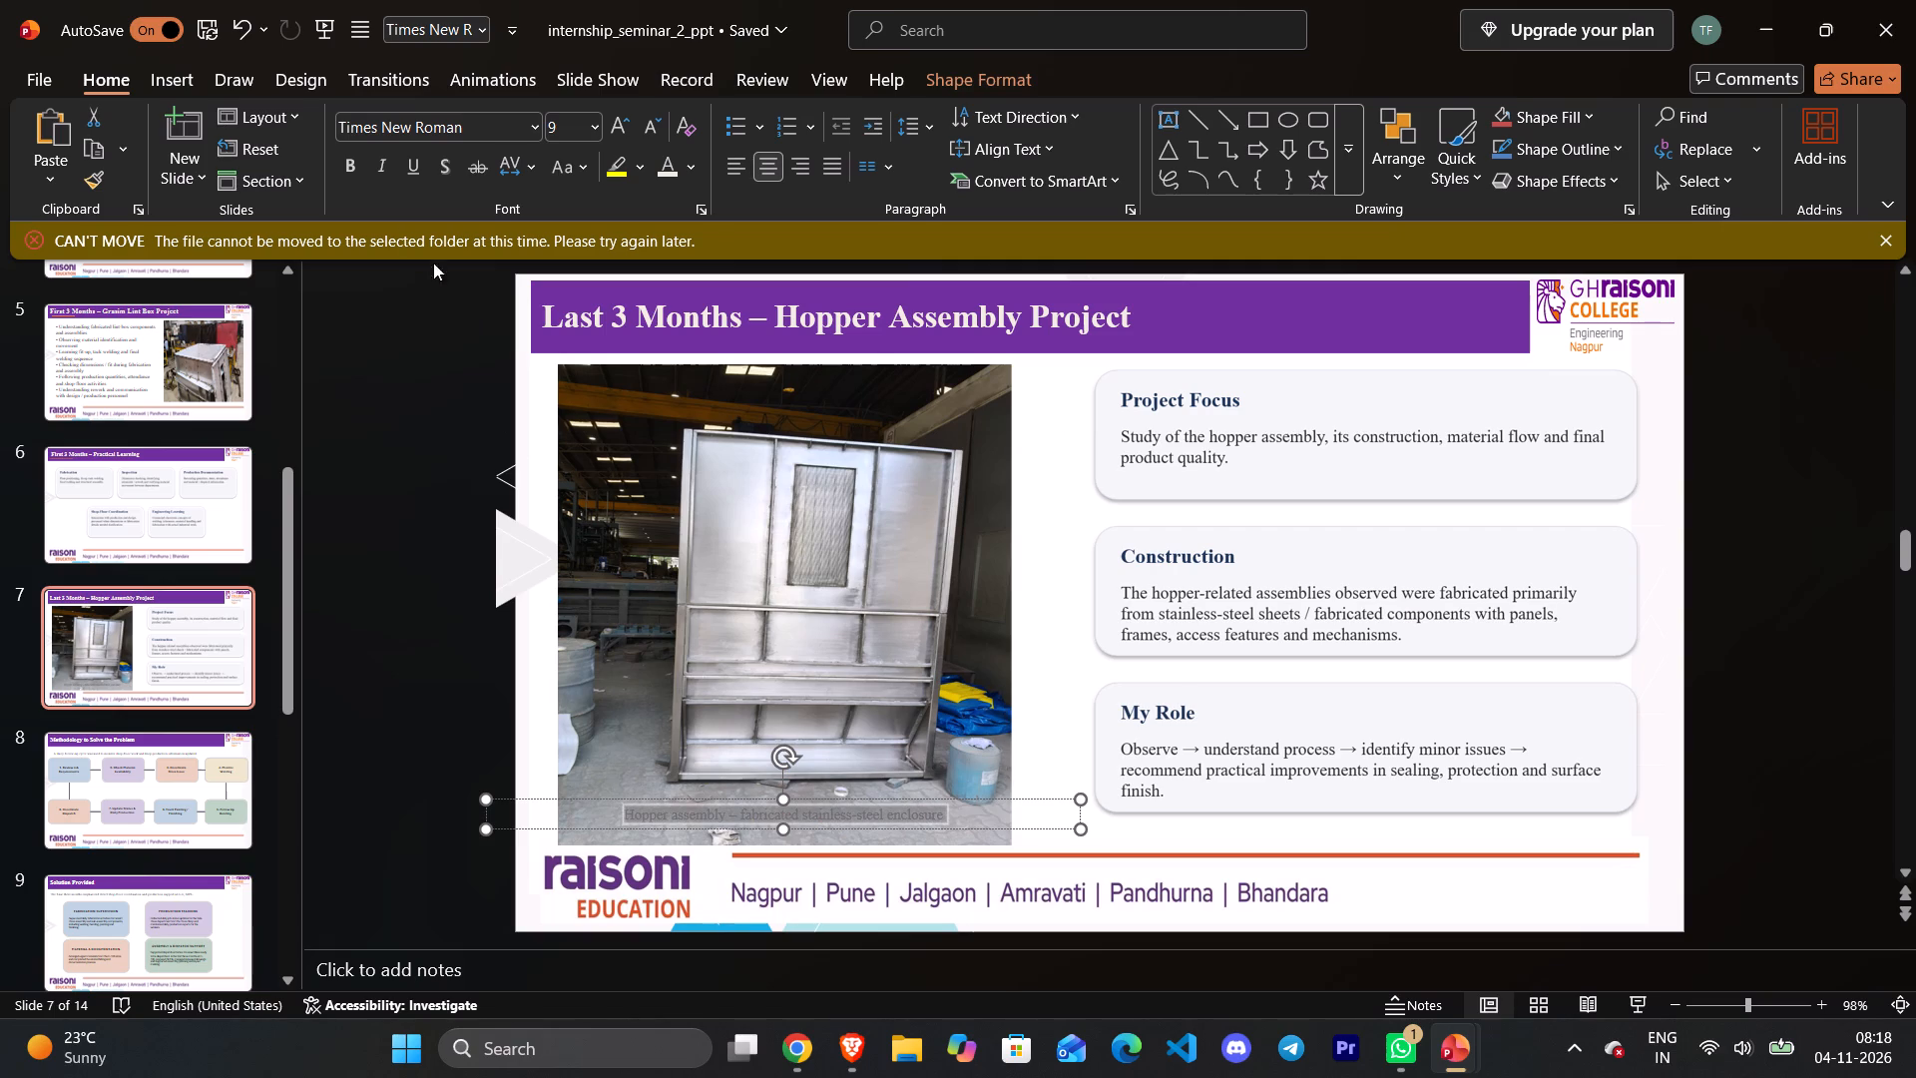
click(341, 169)
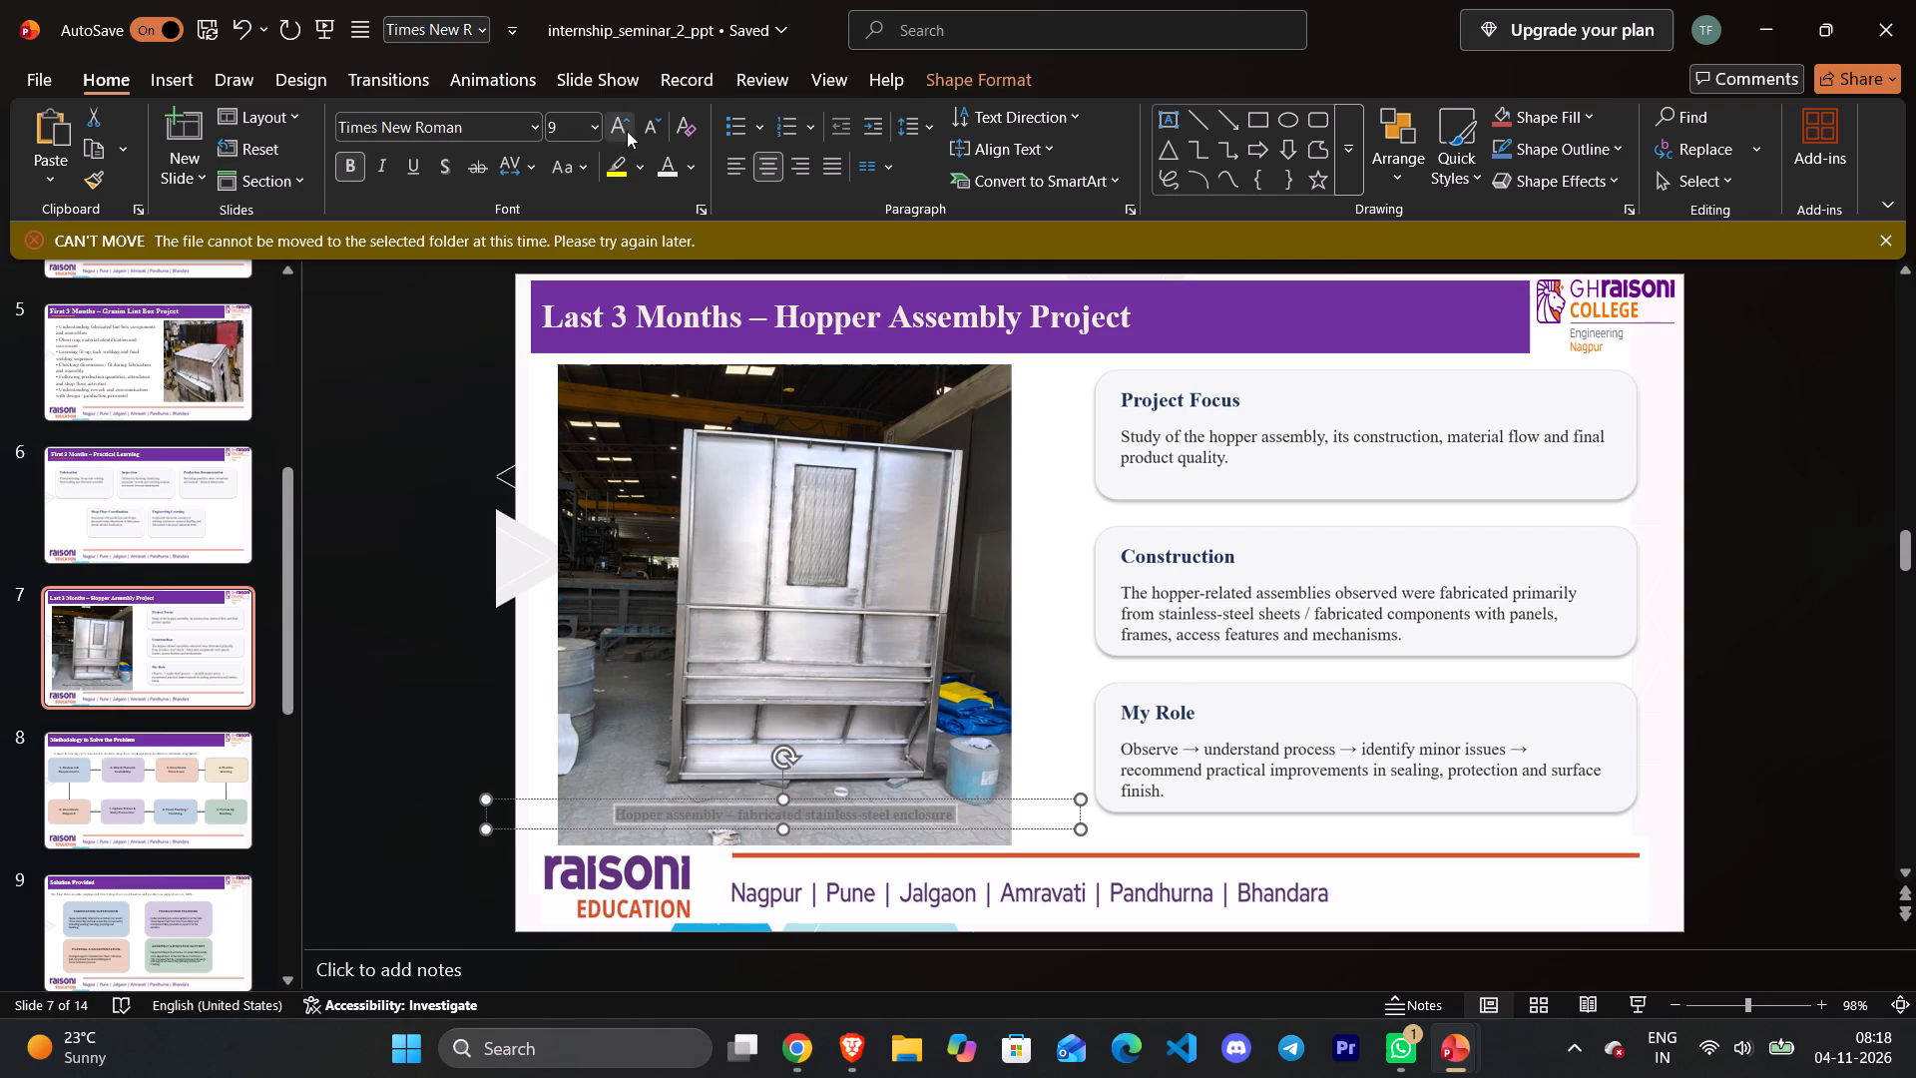
click(688, 165)
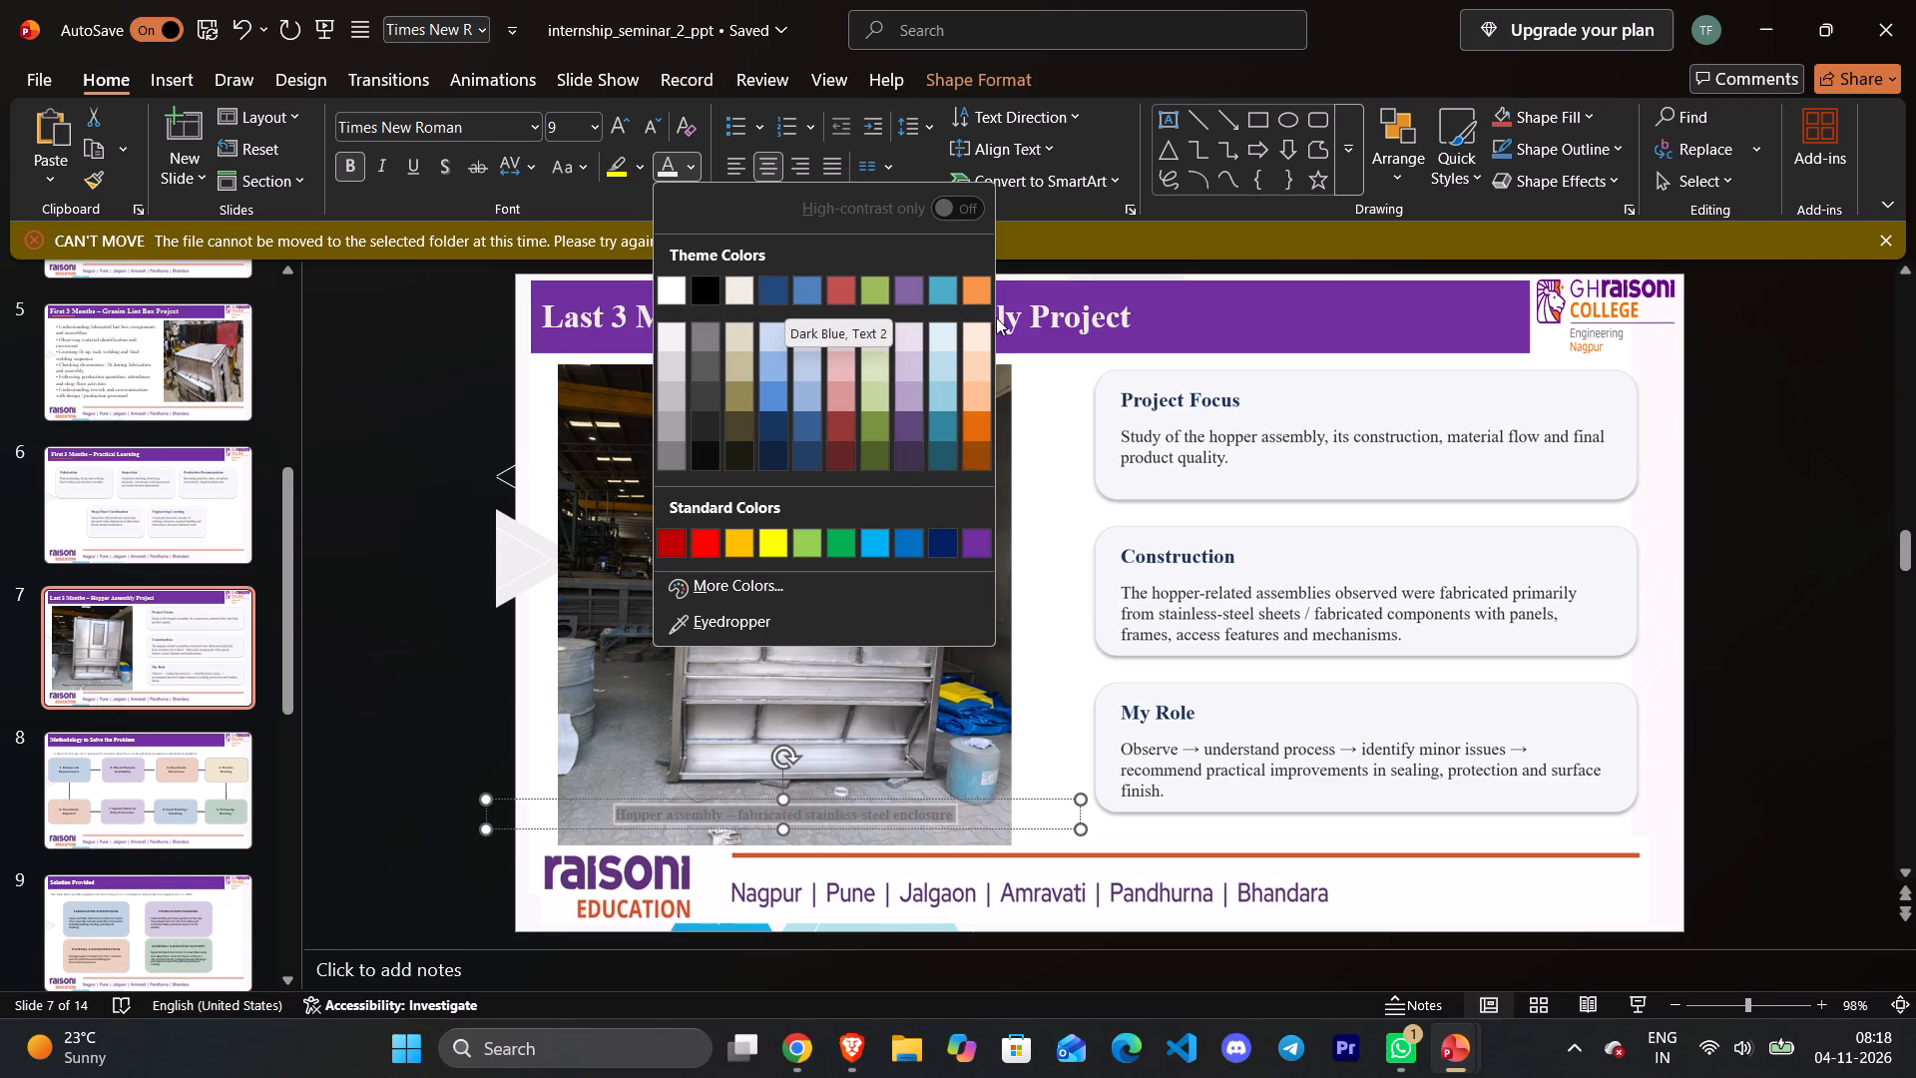
click(704, 291)
click(550, 505)
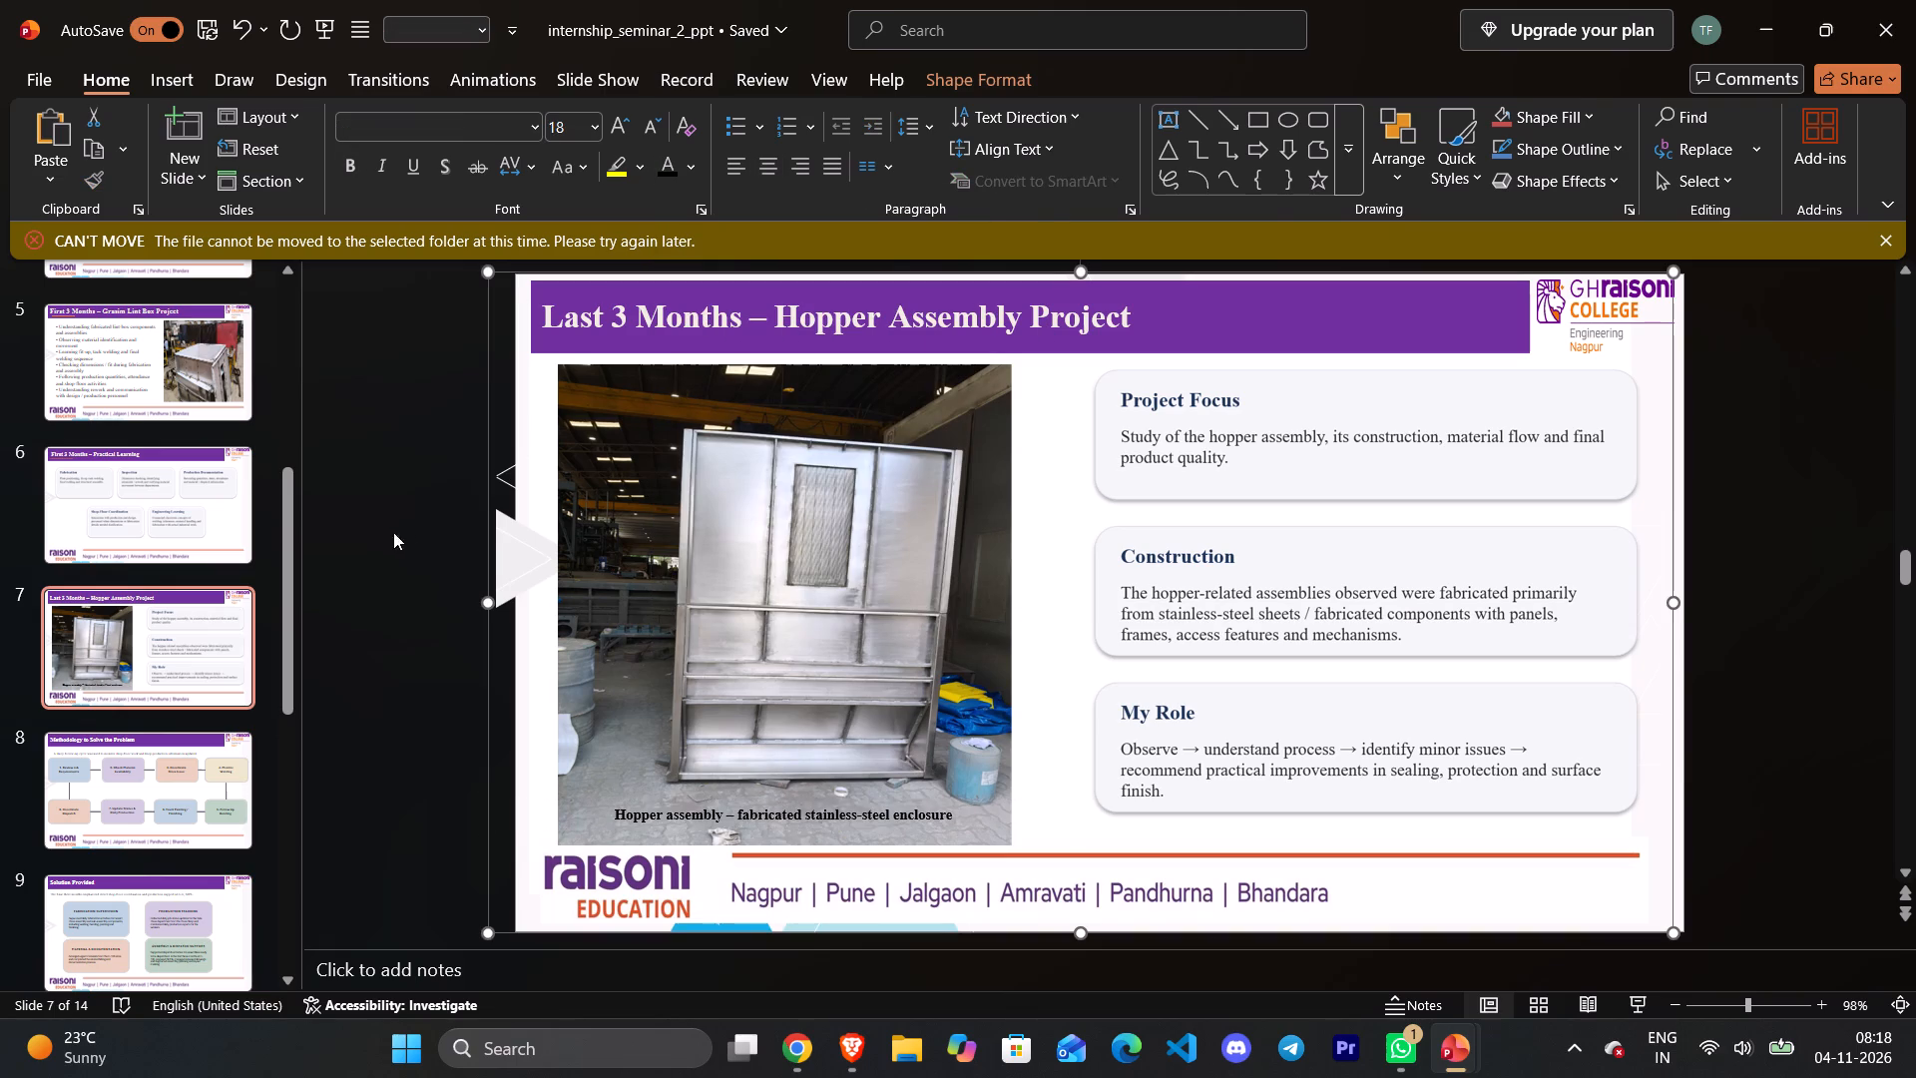
Replace slide 8's title "Methodology to Solve the Problem" with "What is the Hopper Assembly Used For?", cut from slide 8 of Internship_Progress_Seminar.
click(196, 823)
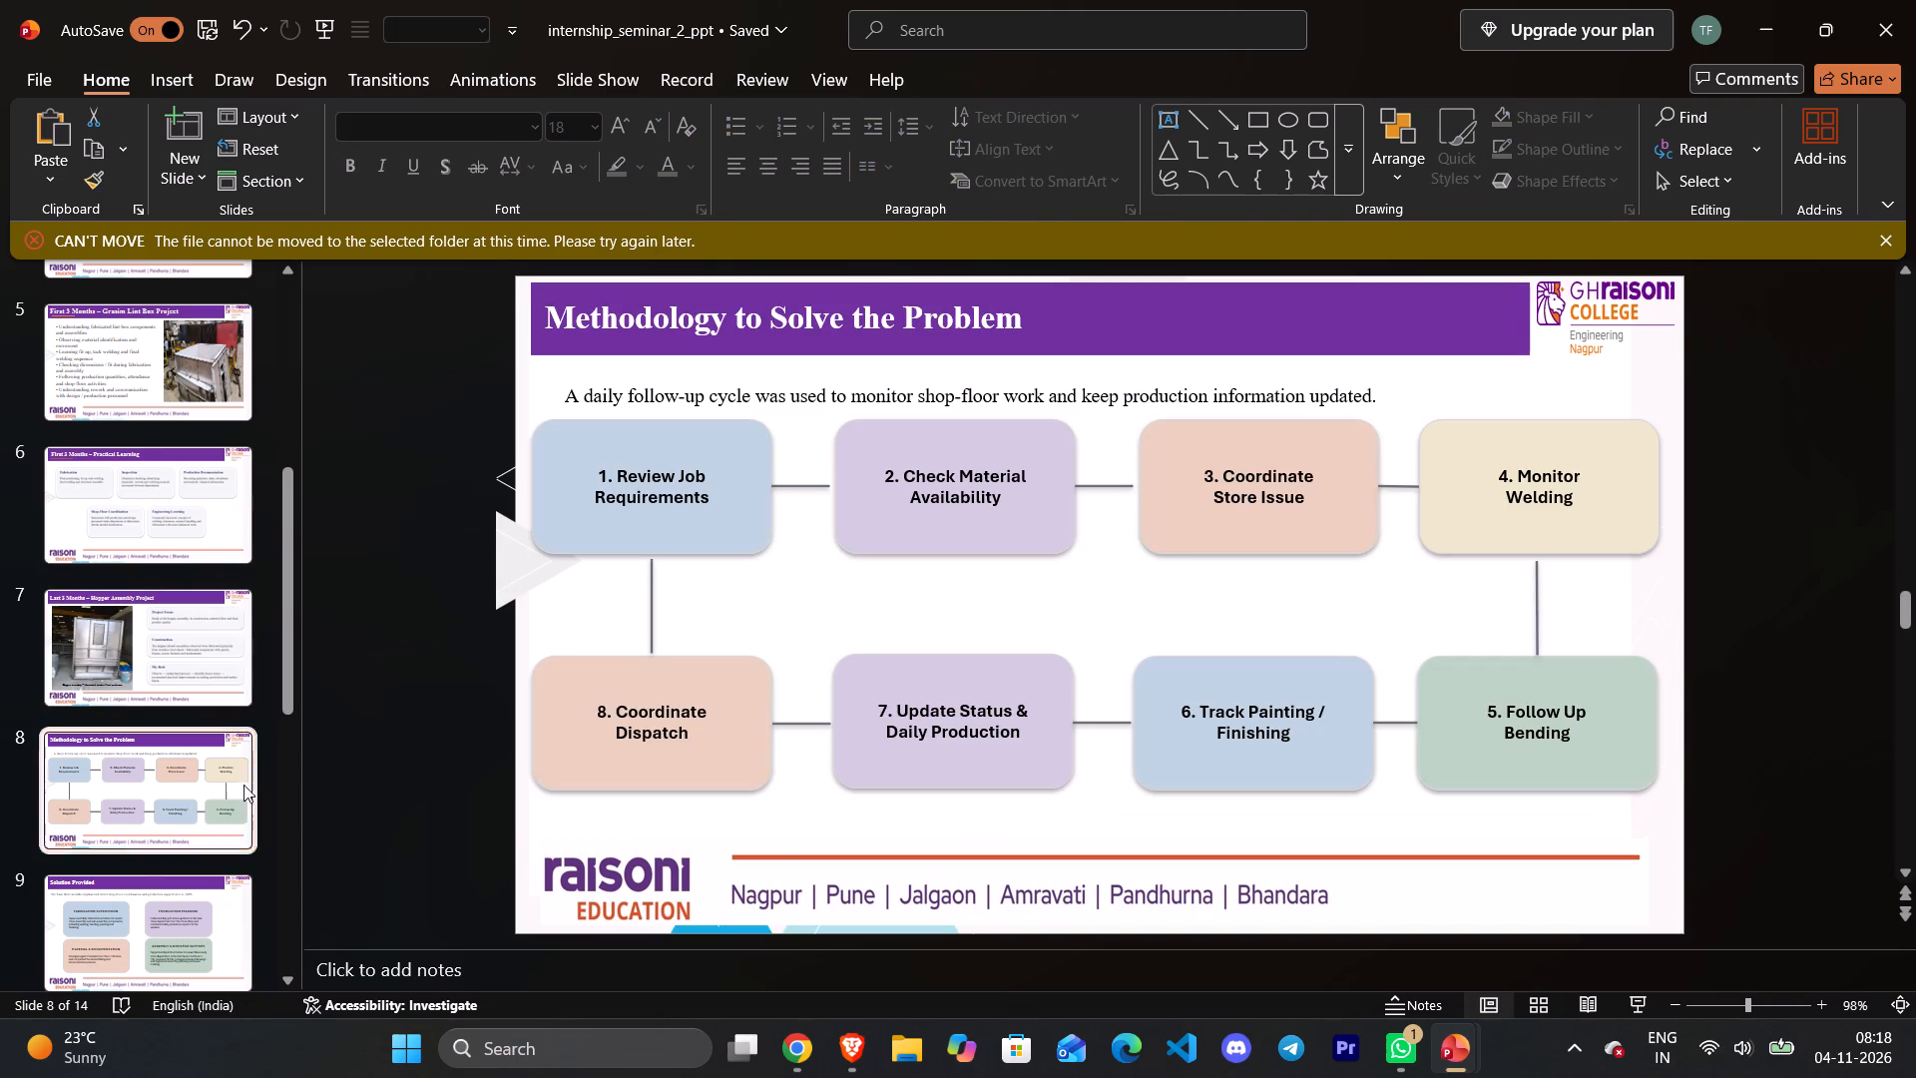
drag(1027, 324, 1022, 324)
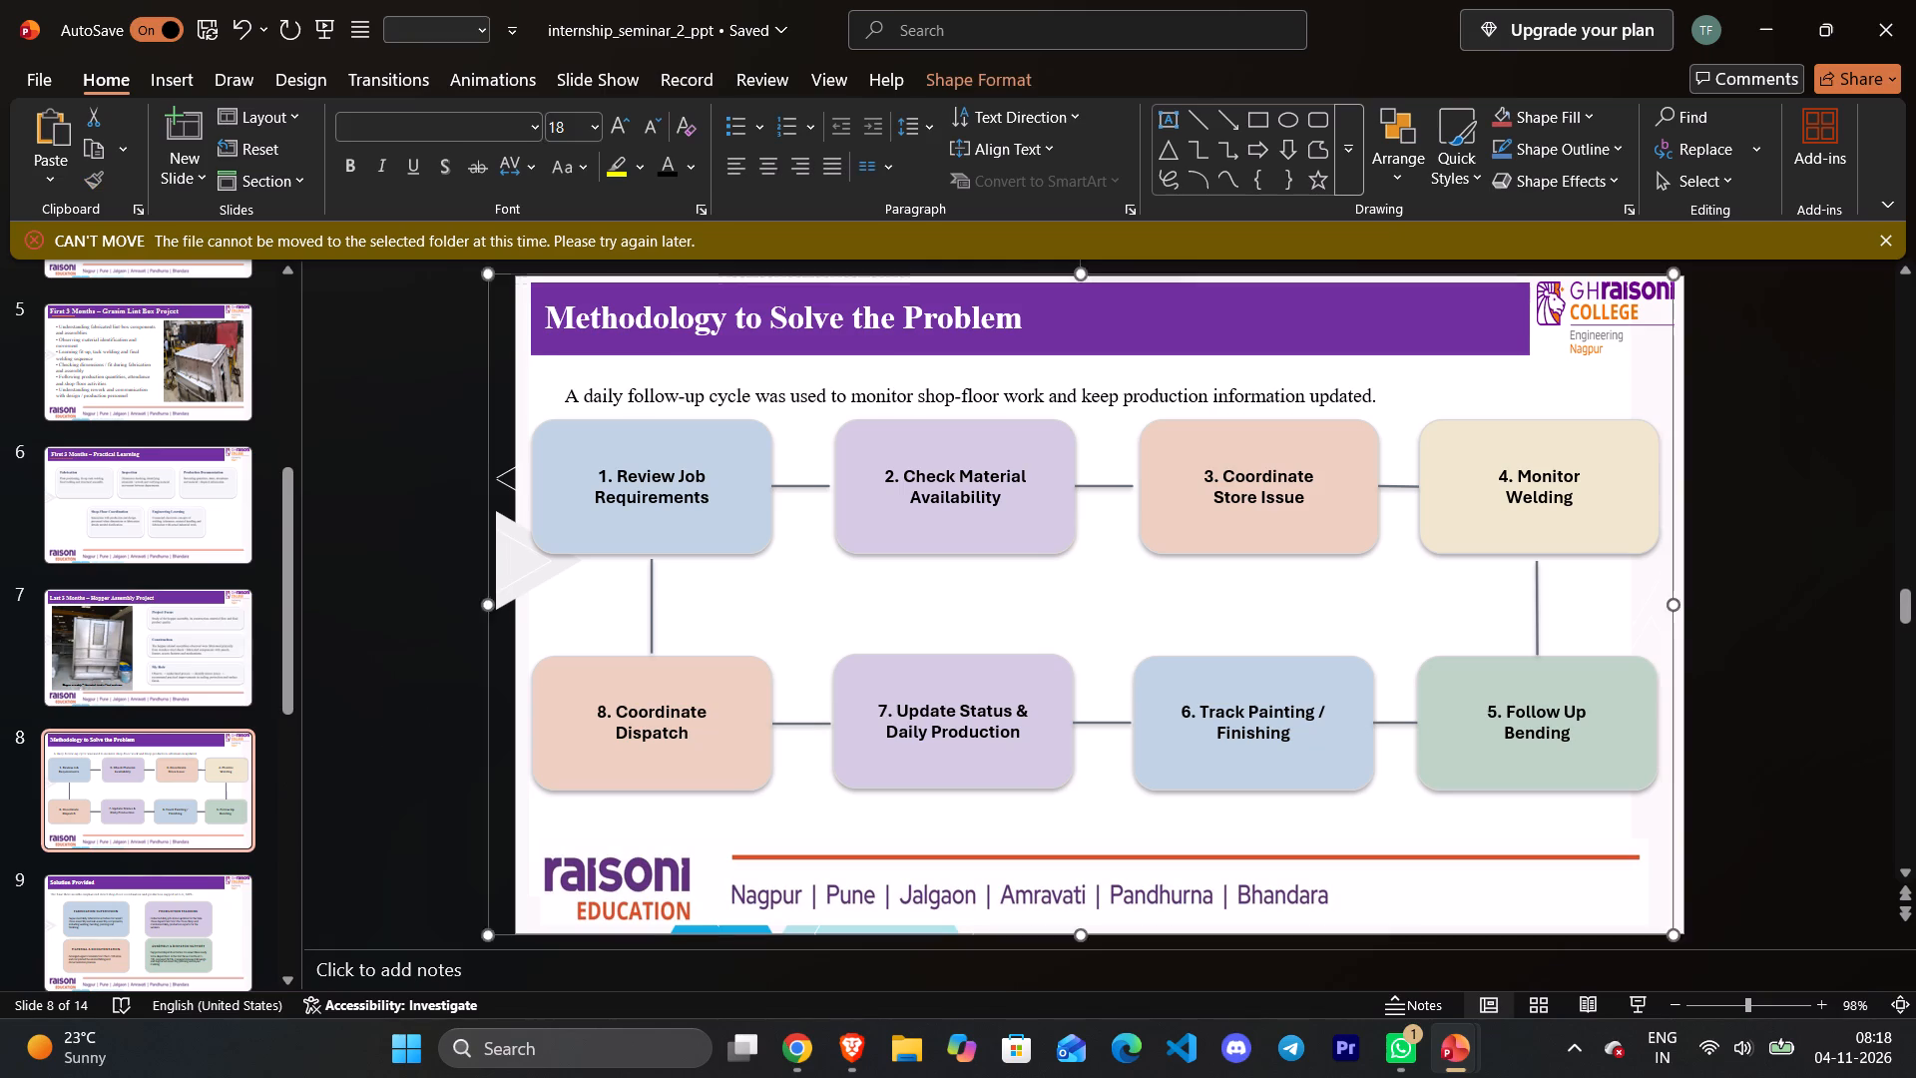
drag(1022, 324, 1017, 321)
click(1014, 320)
drag(1023, 321, 401, 367)
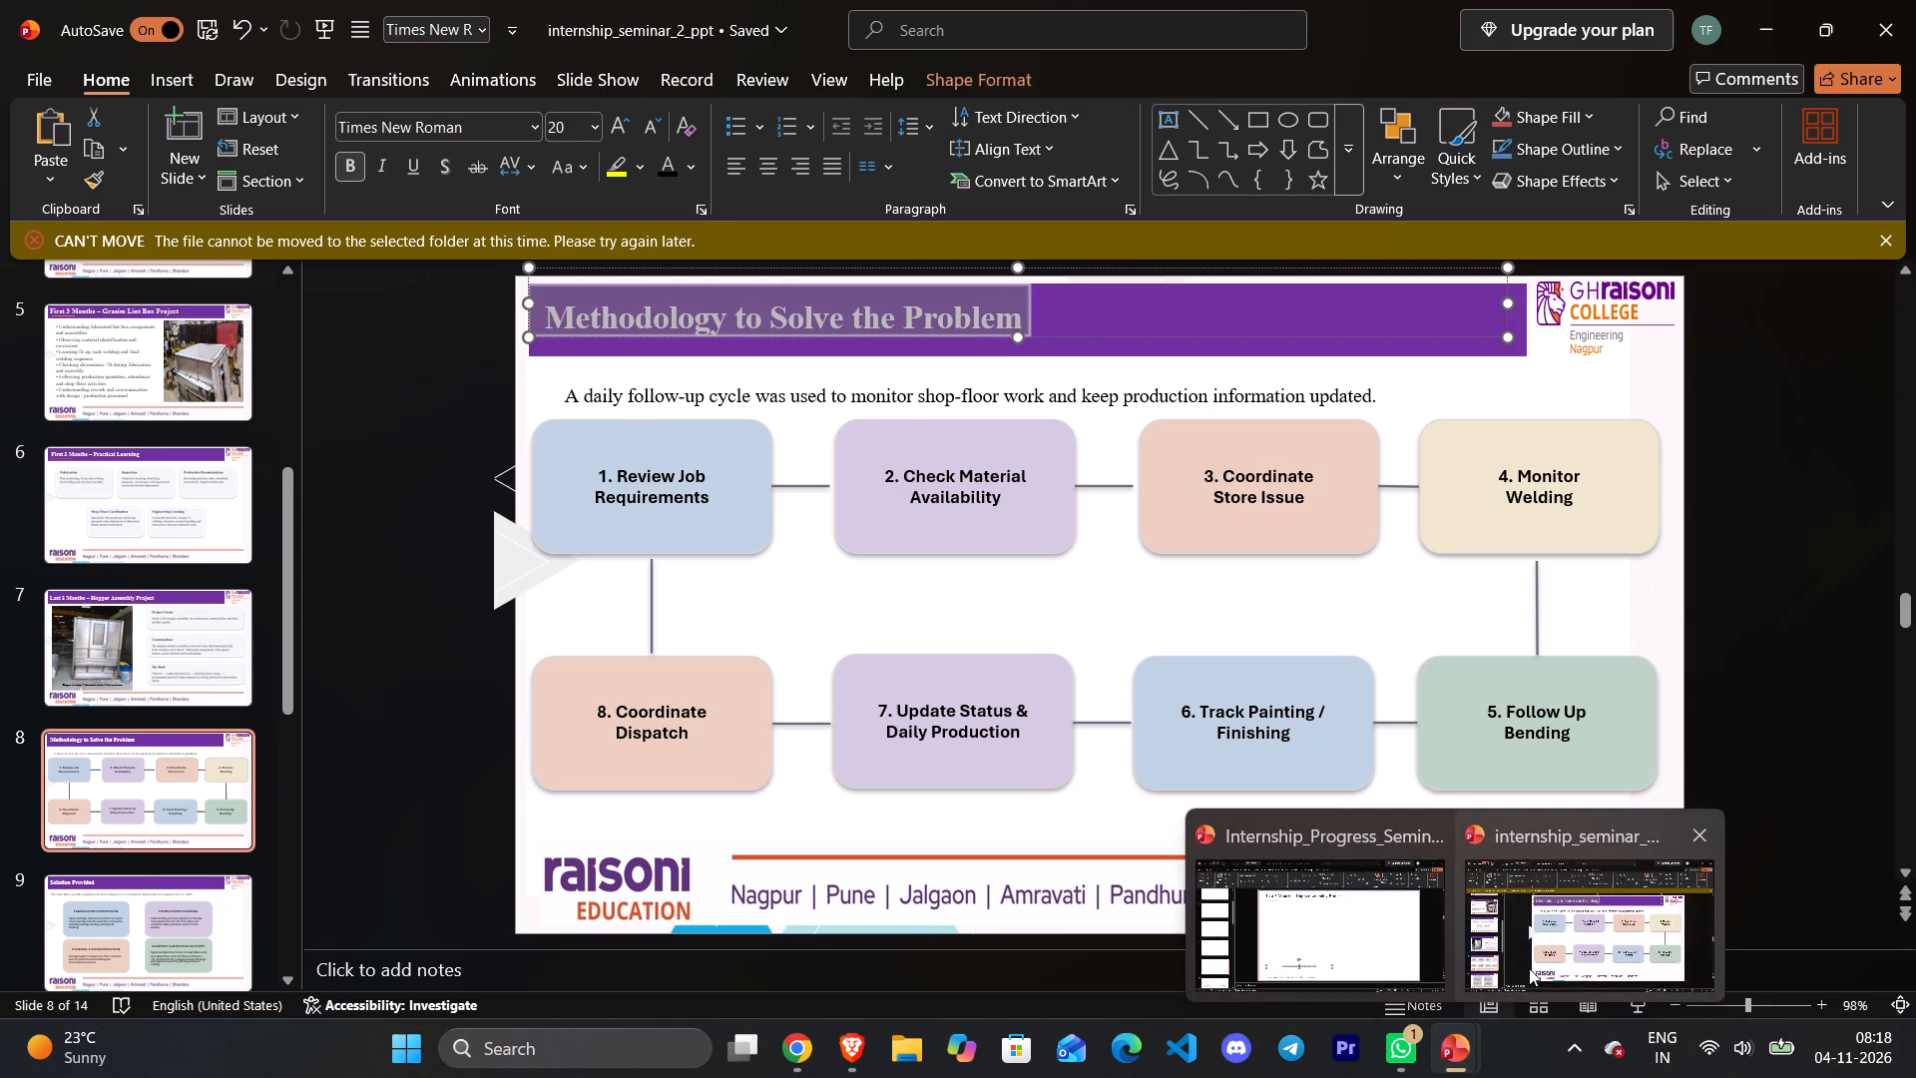
click(1536, 955)
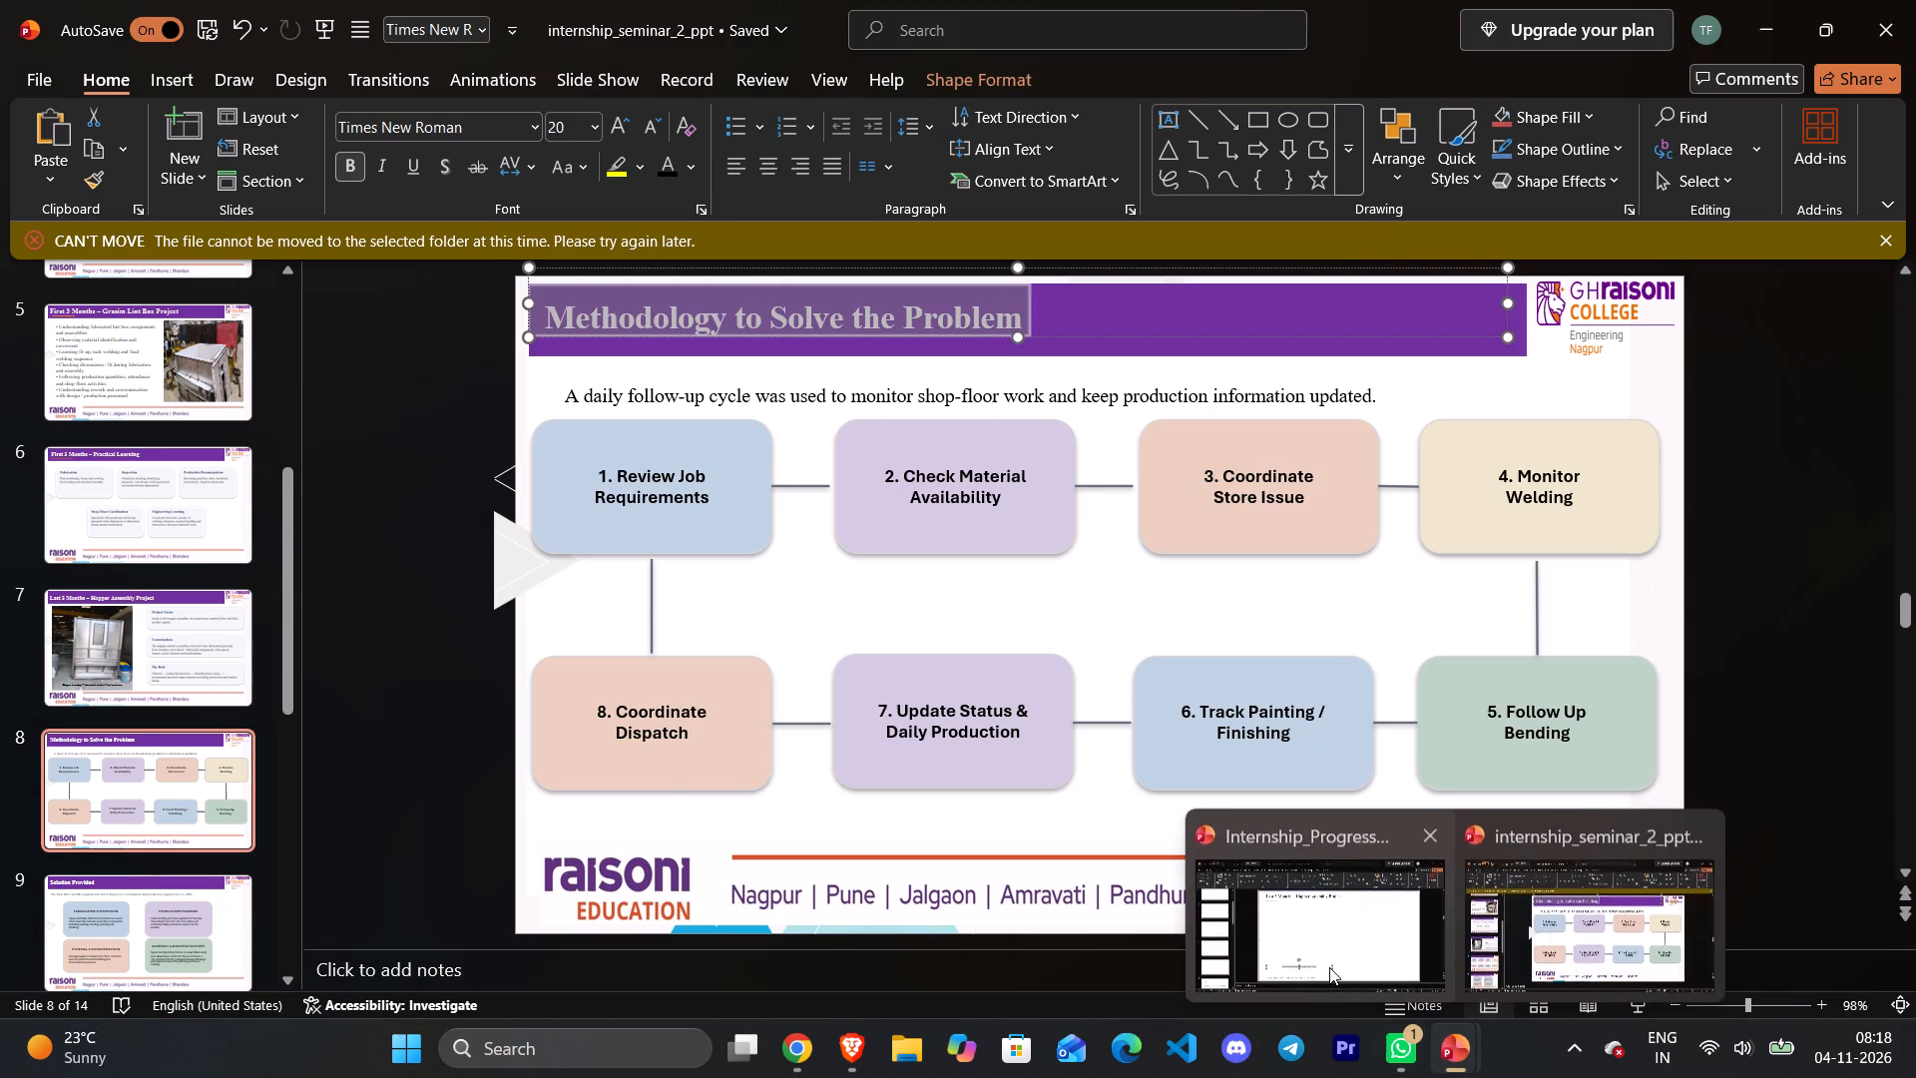
click(1329, 967)
scroll(295, 634, down, 5)
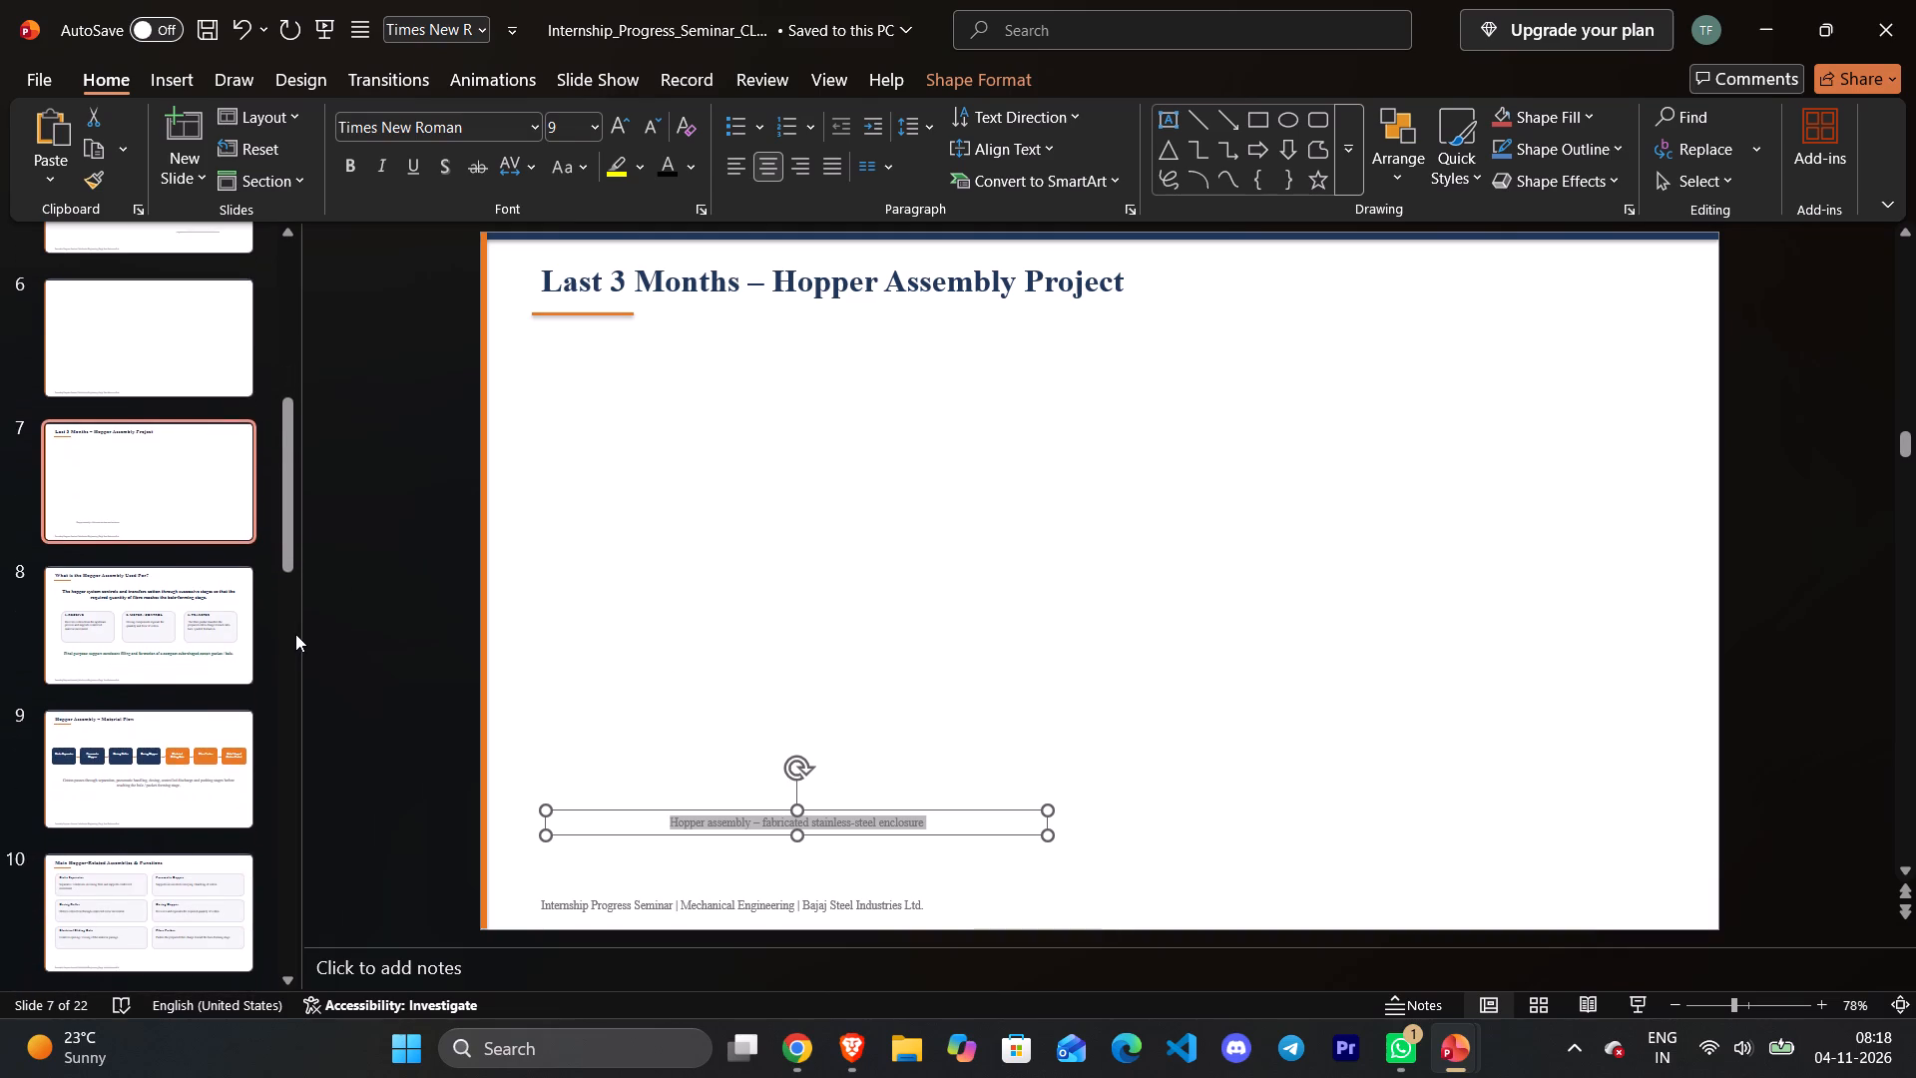
click(158, 618)
click(1104, 281)
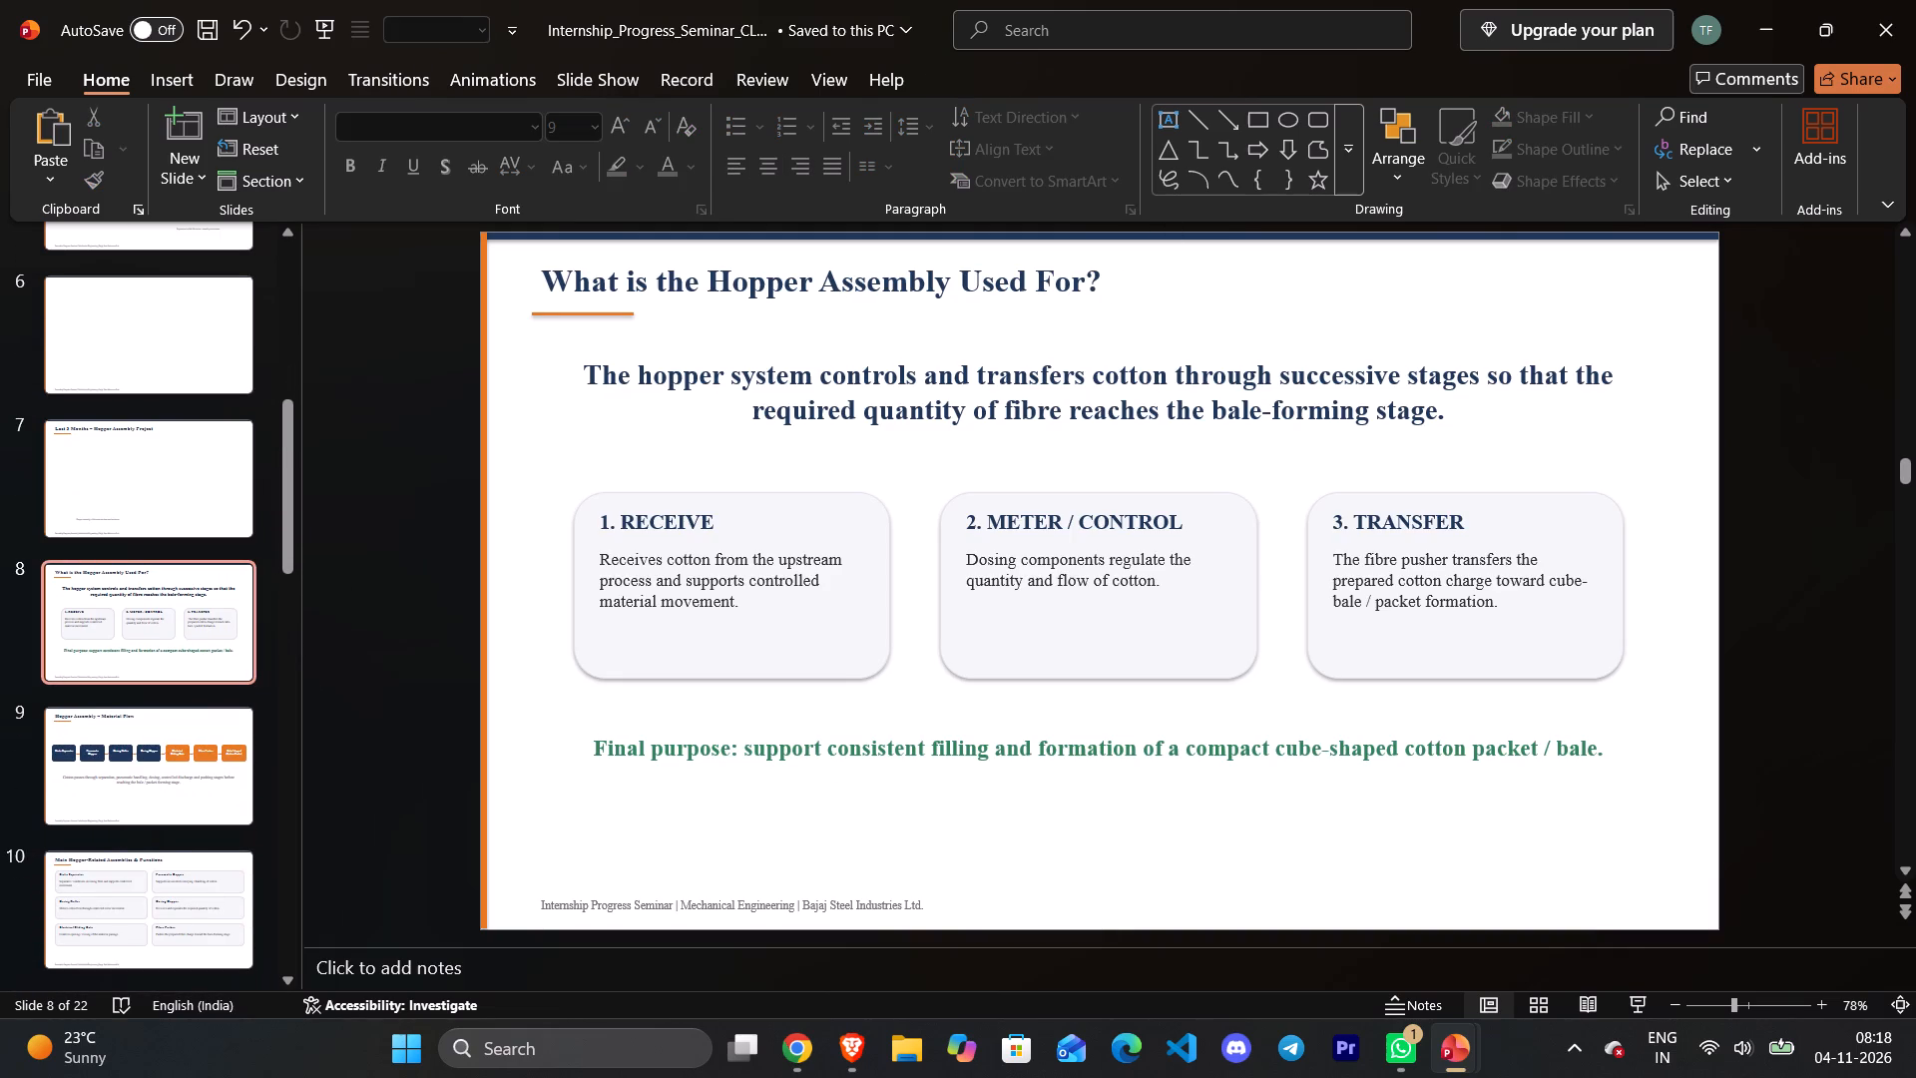
drag(1101, 281, 306, 321)
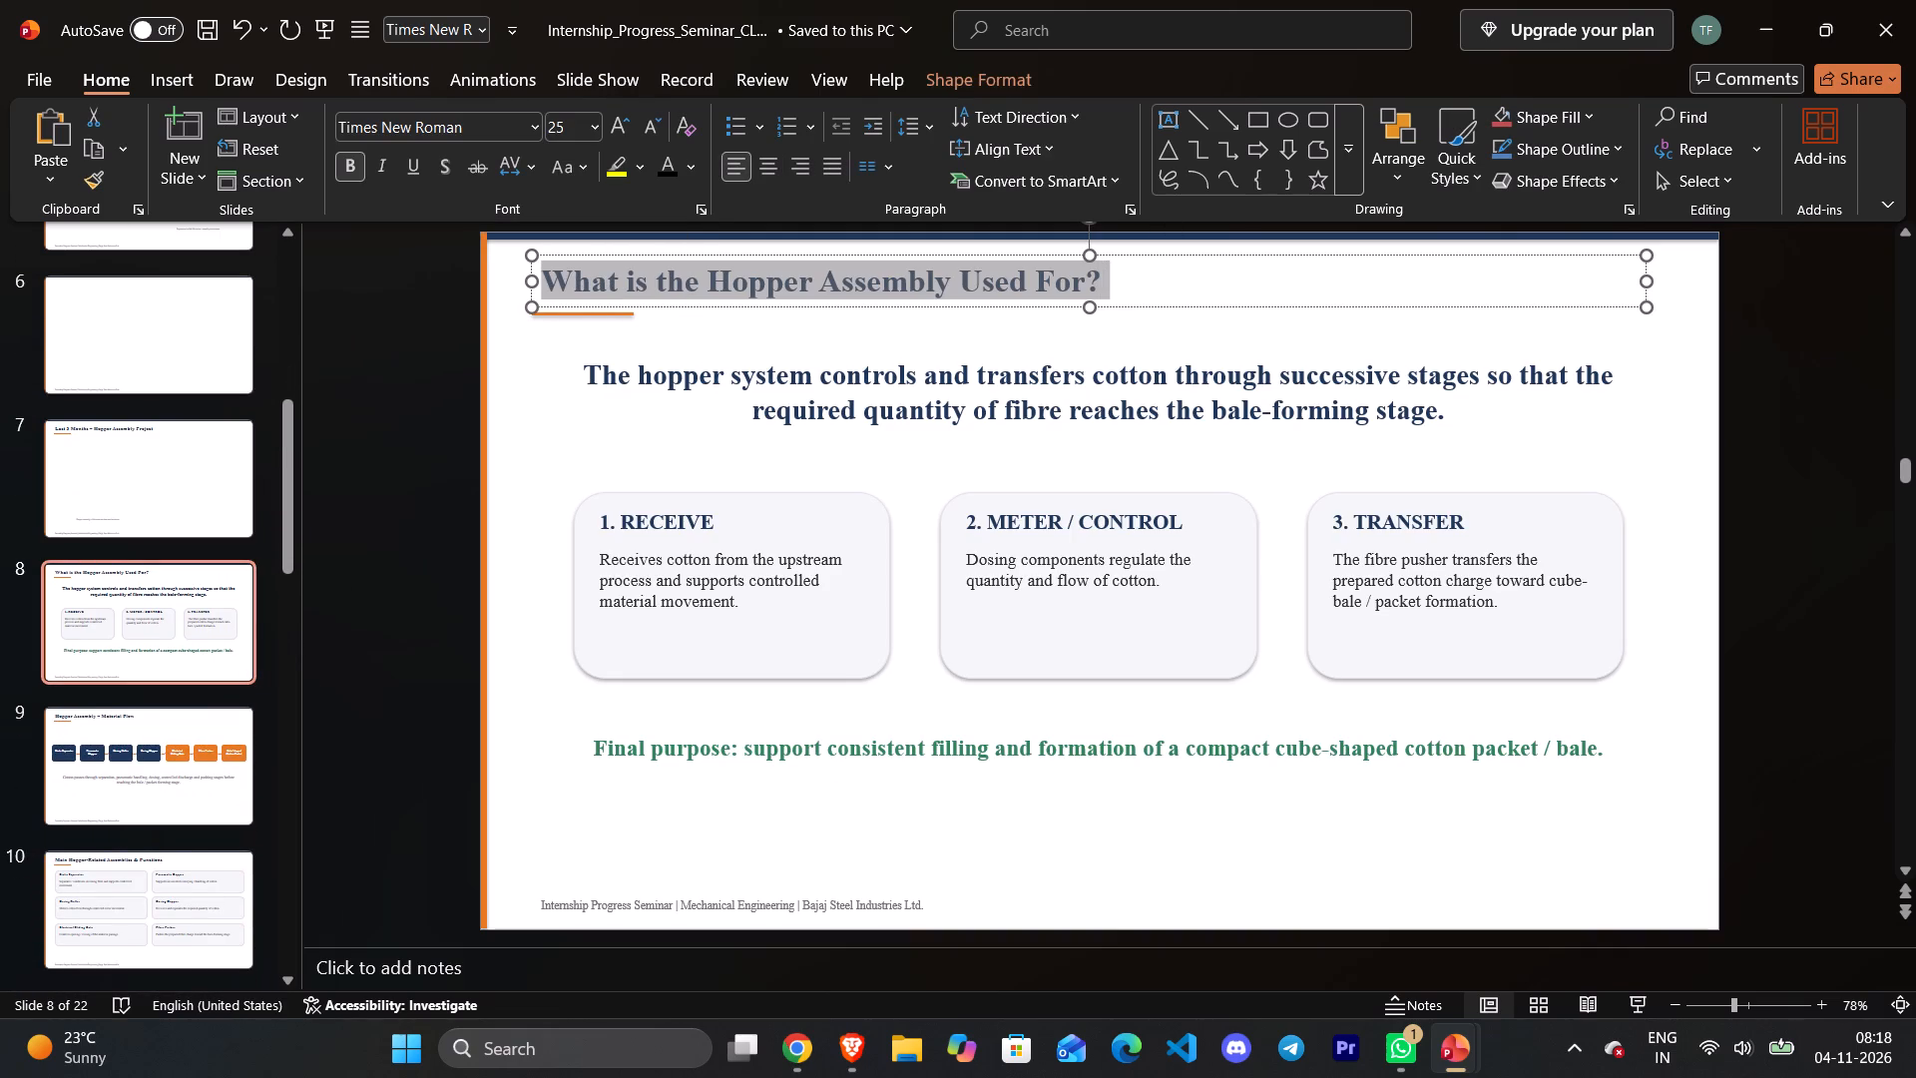
key(ctrl+x)
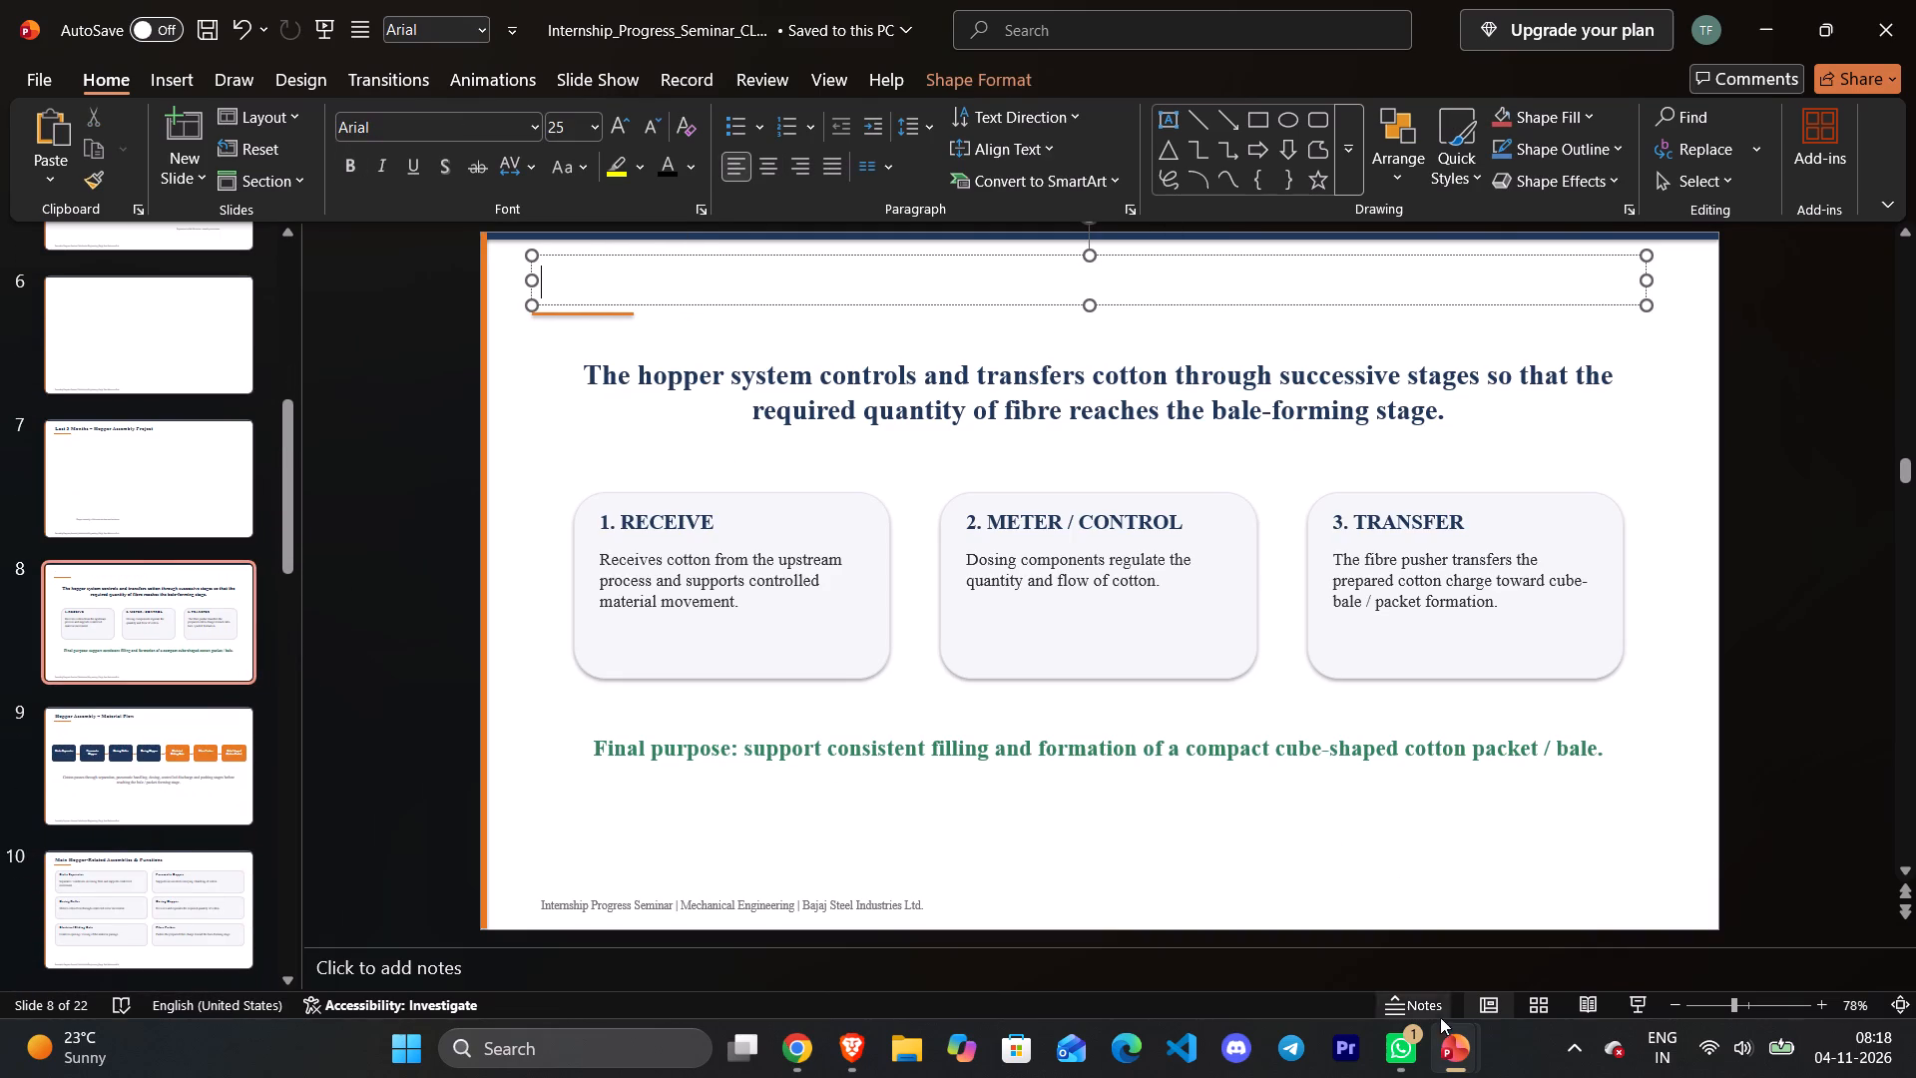
click(1508, 937)
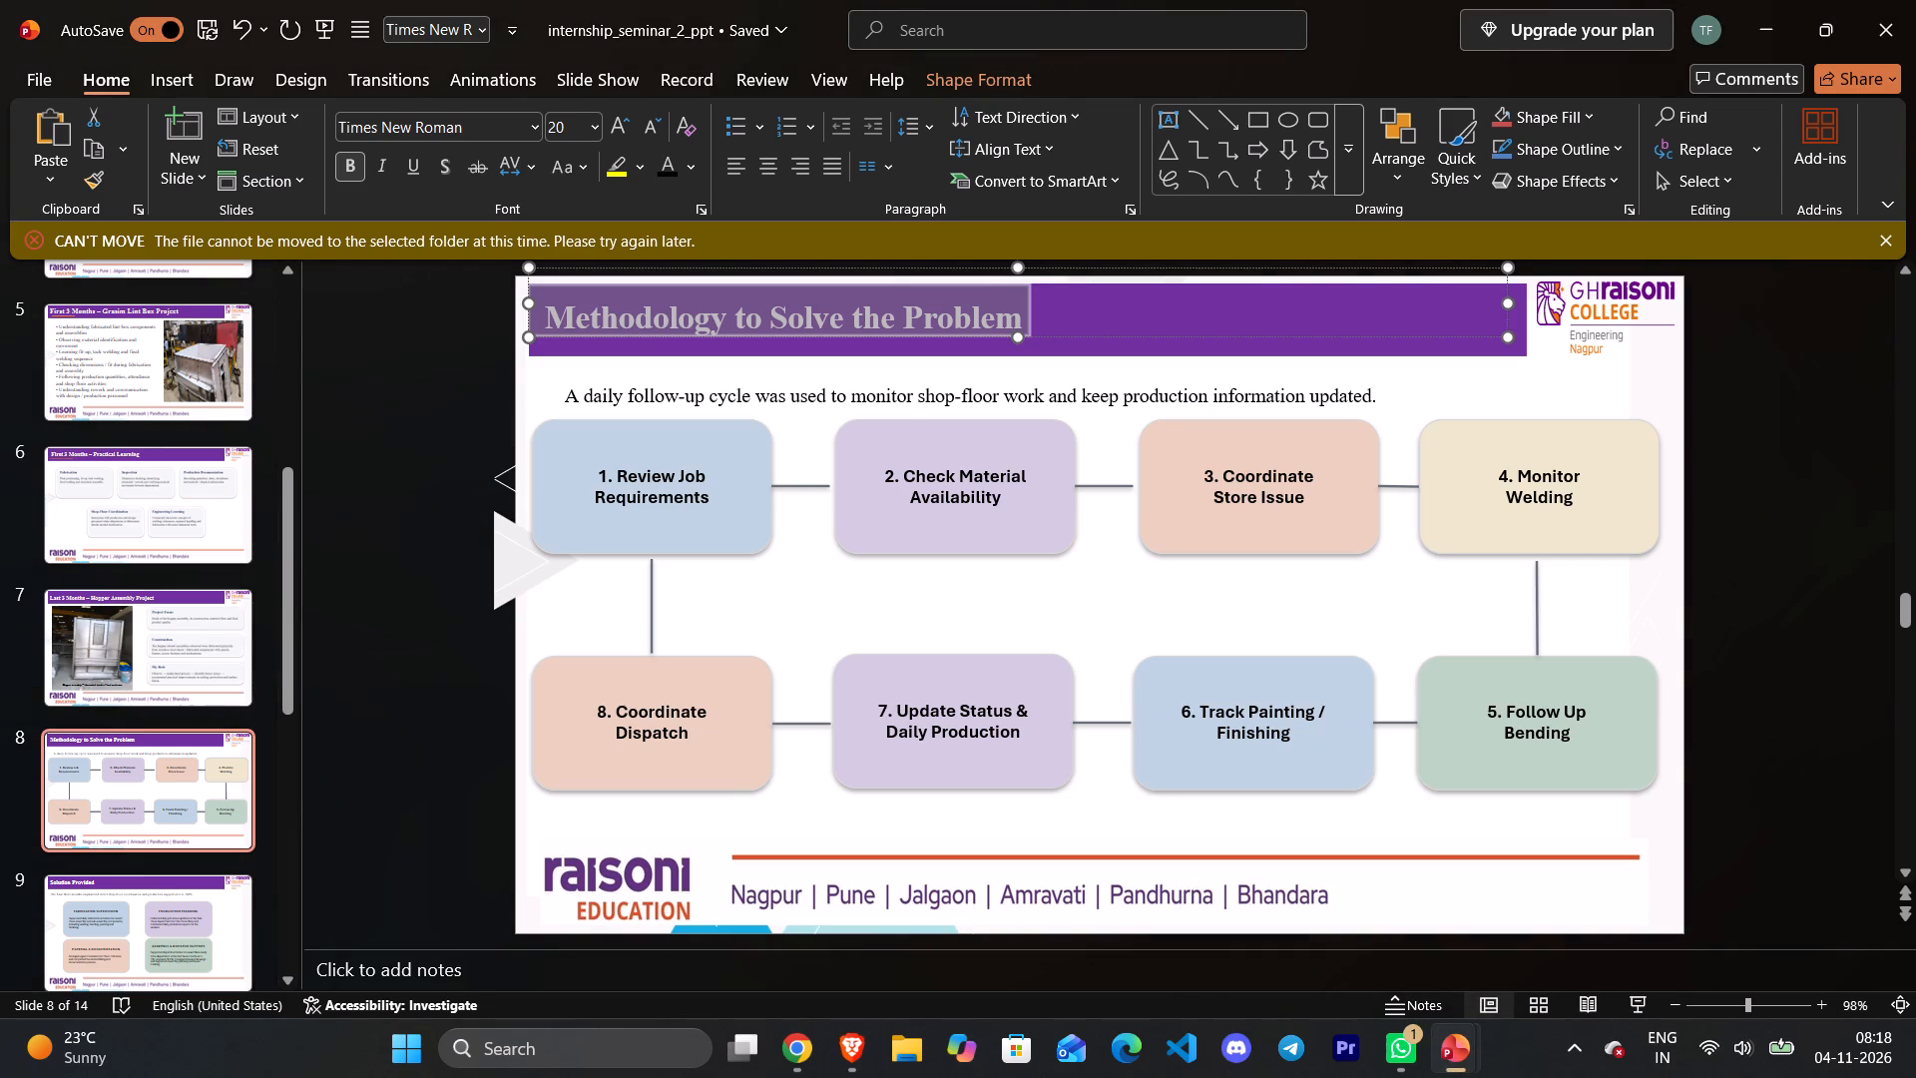
key(ctrl+v)
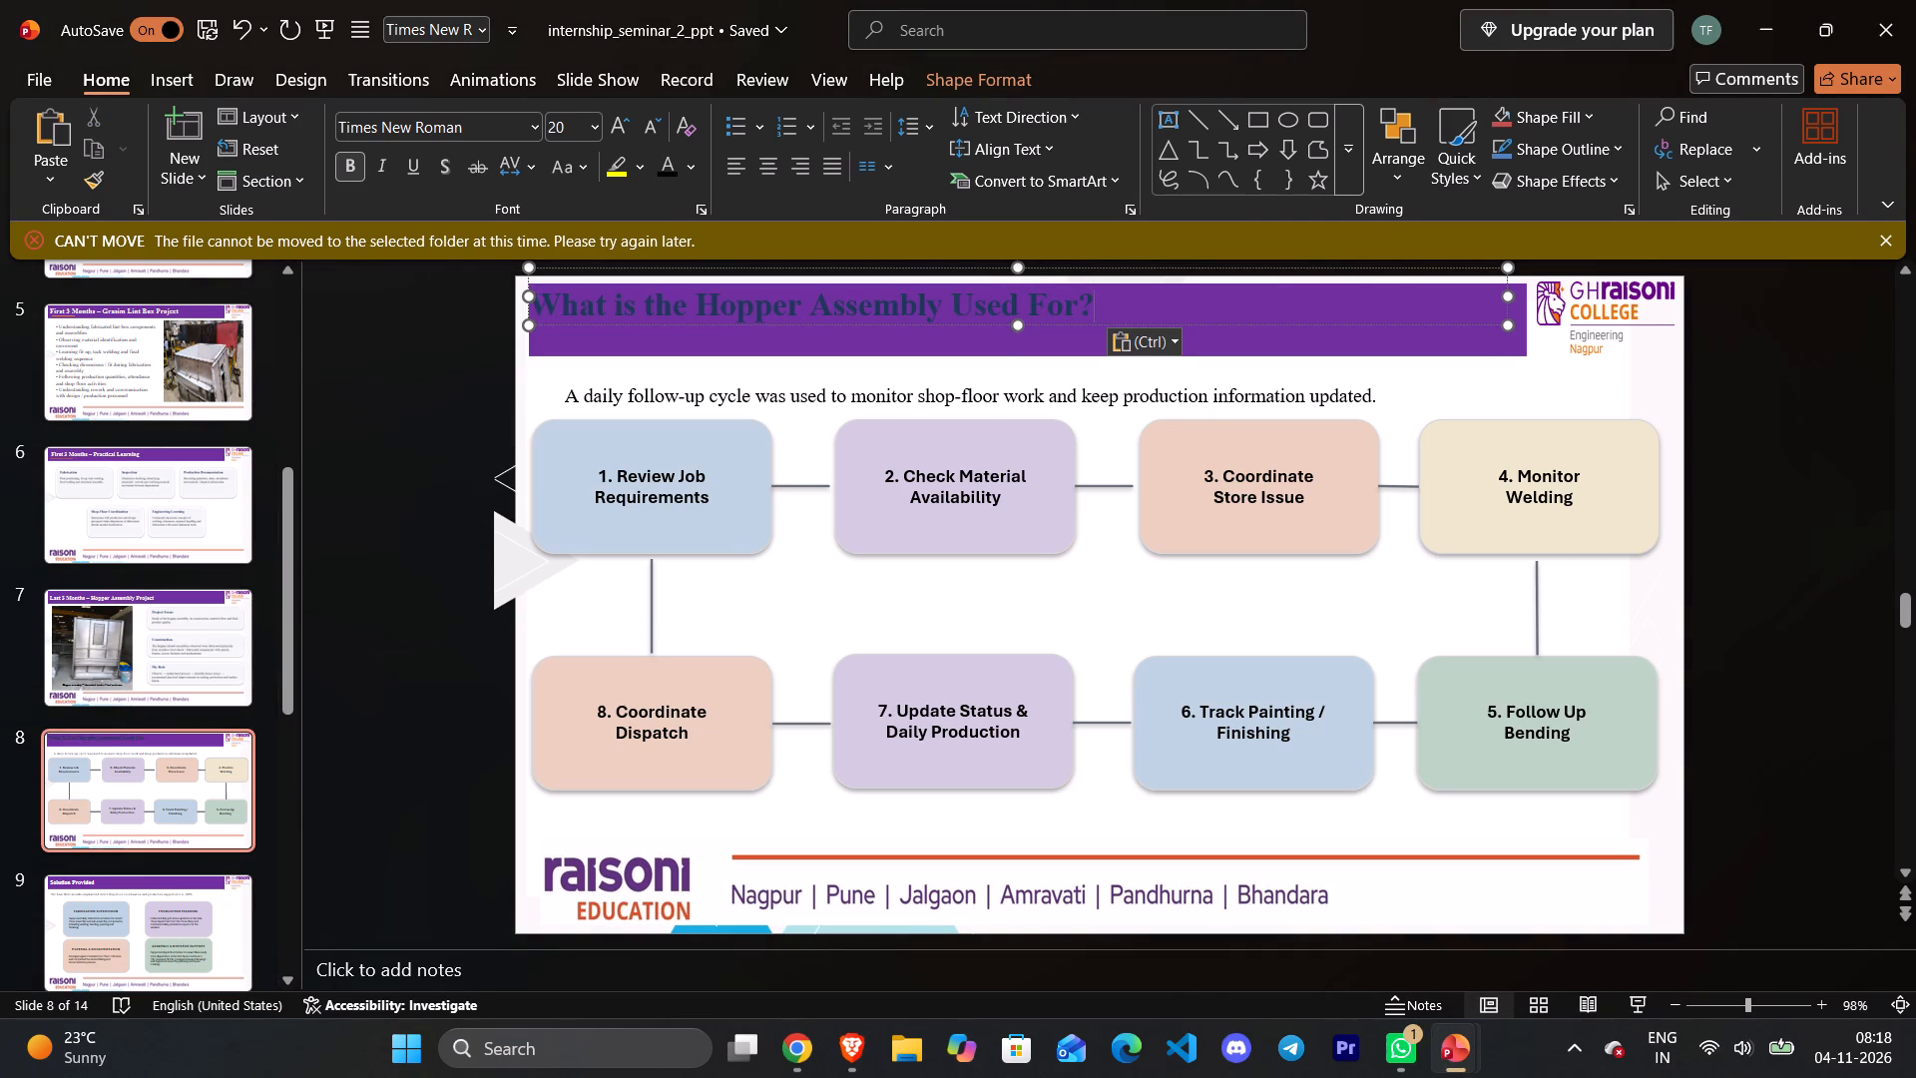
Set the font colour of slide 8's new title on the purple banner to white.
drag(1100, 308, 482, 300)
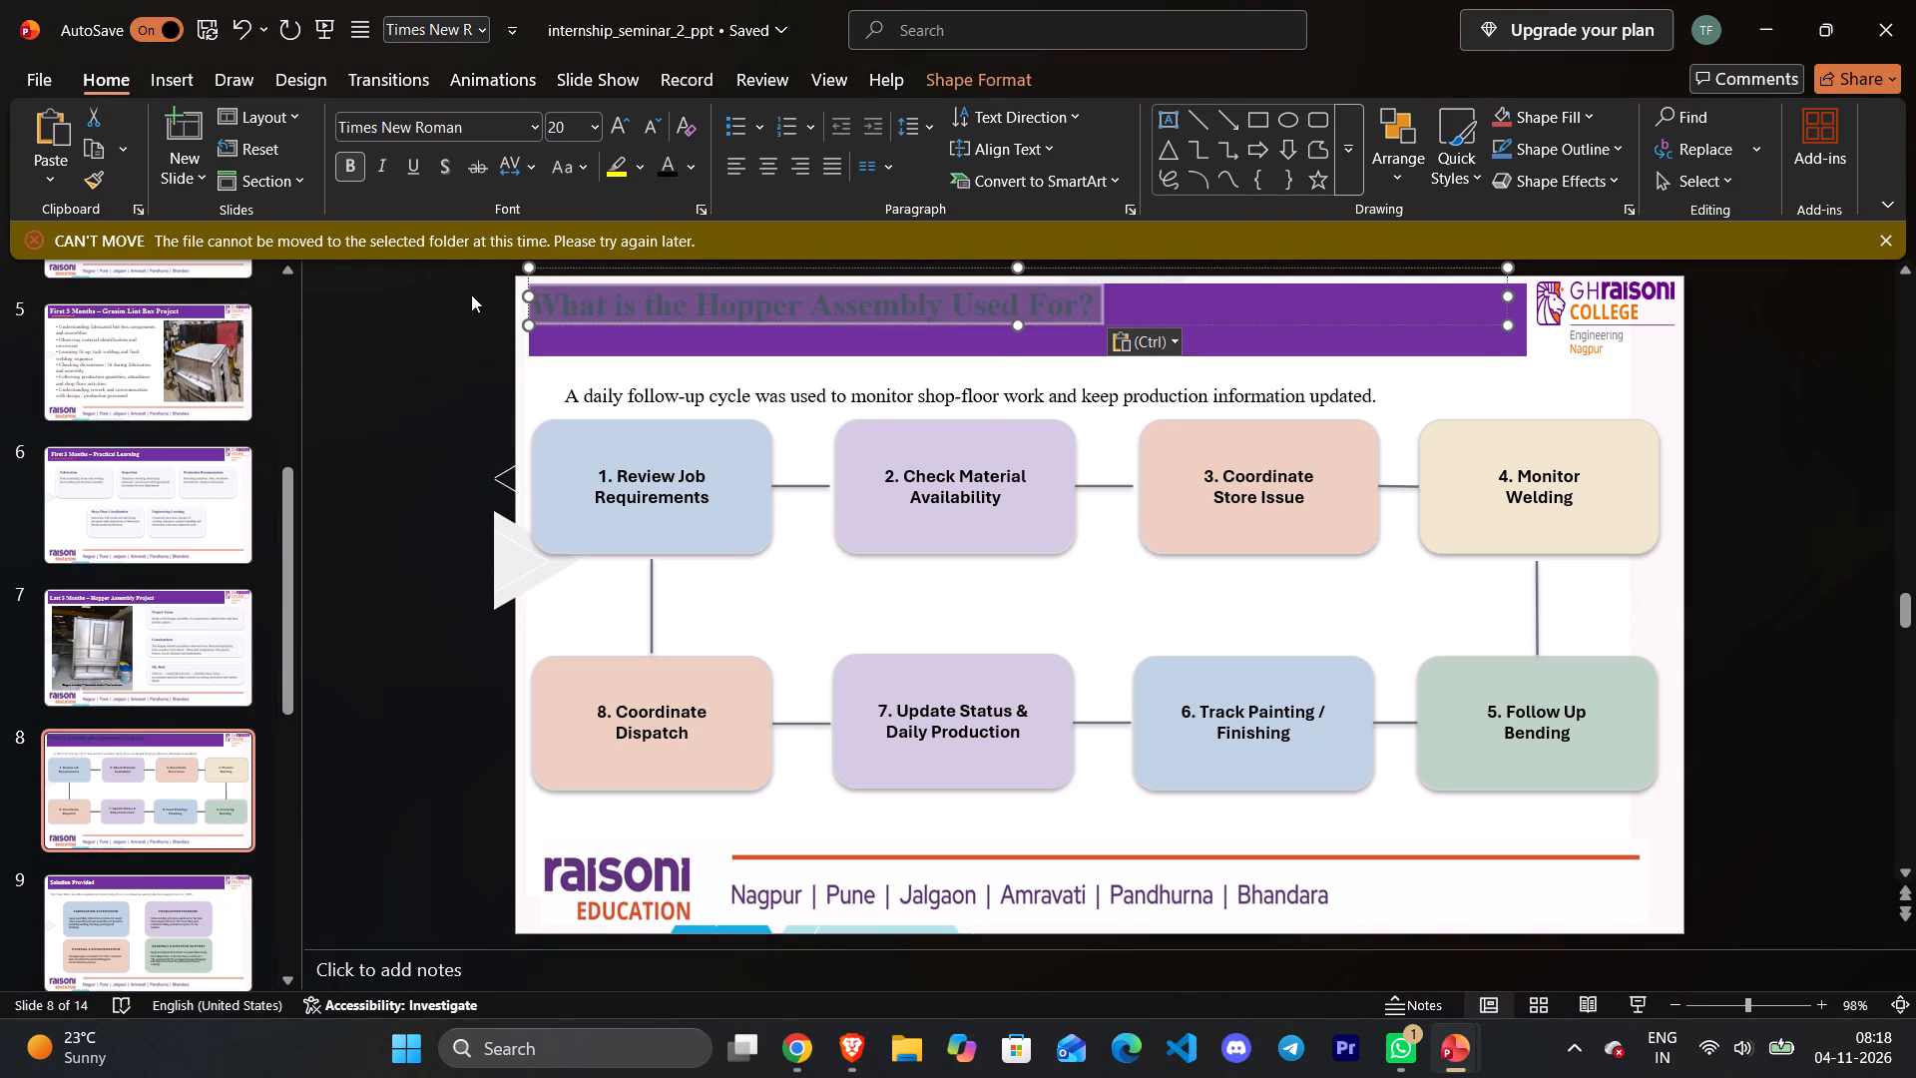
click(670, 180)
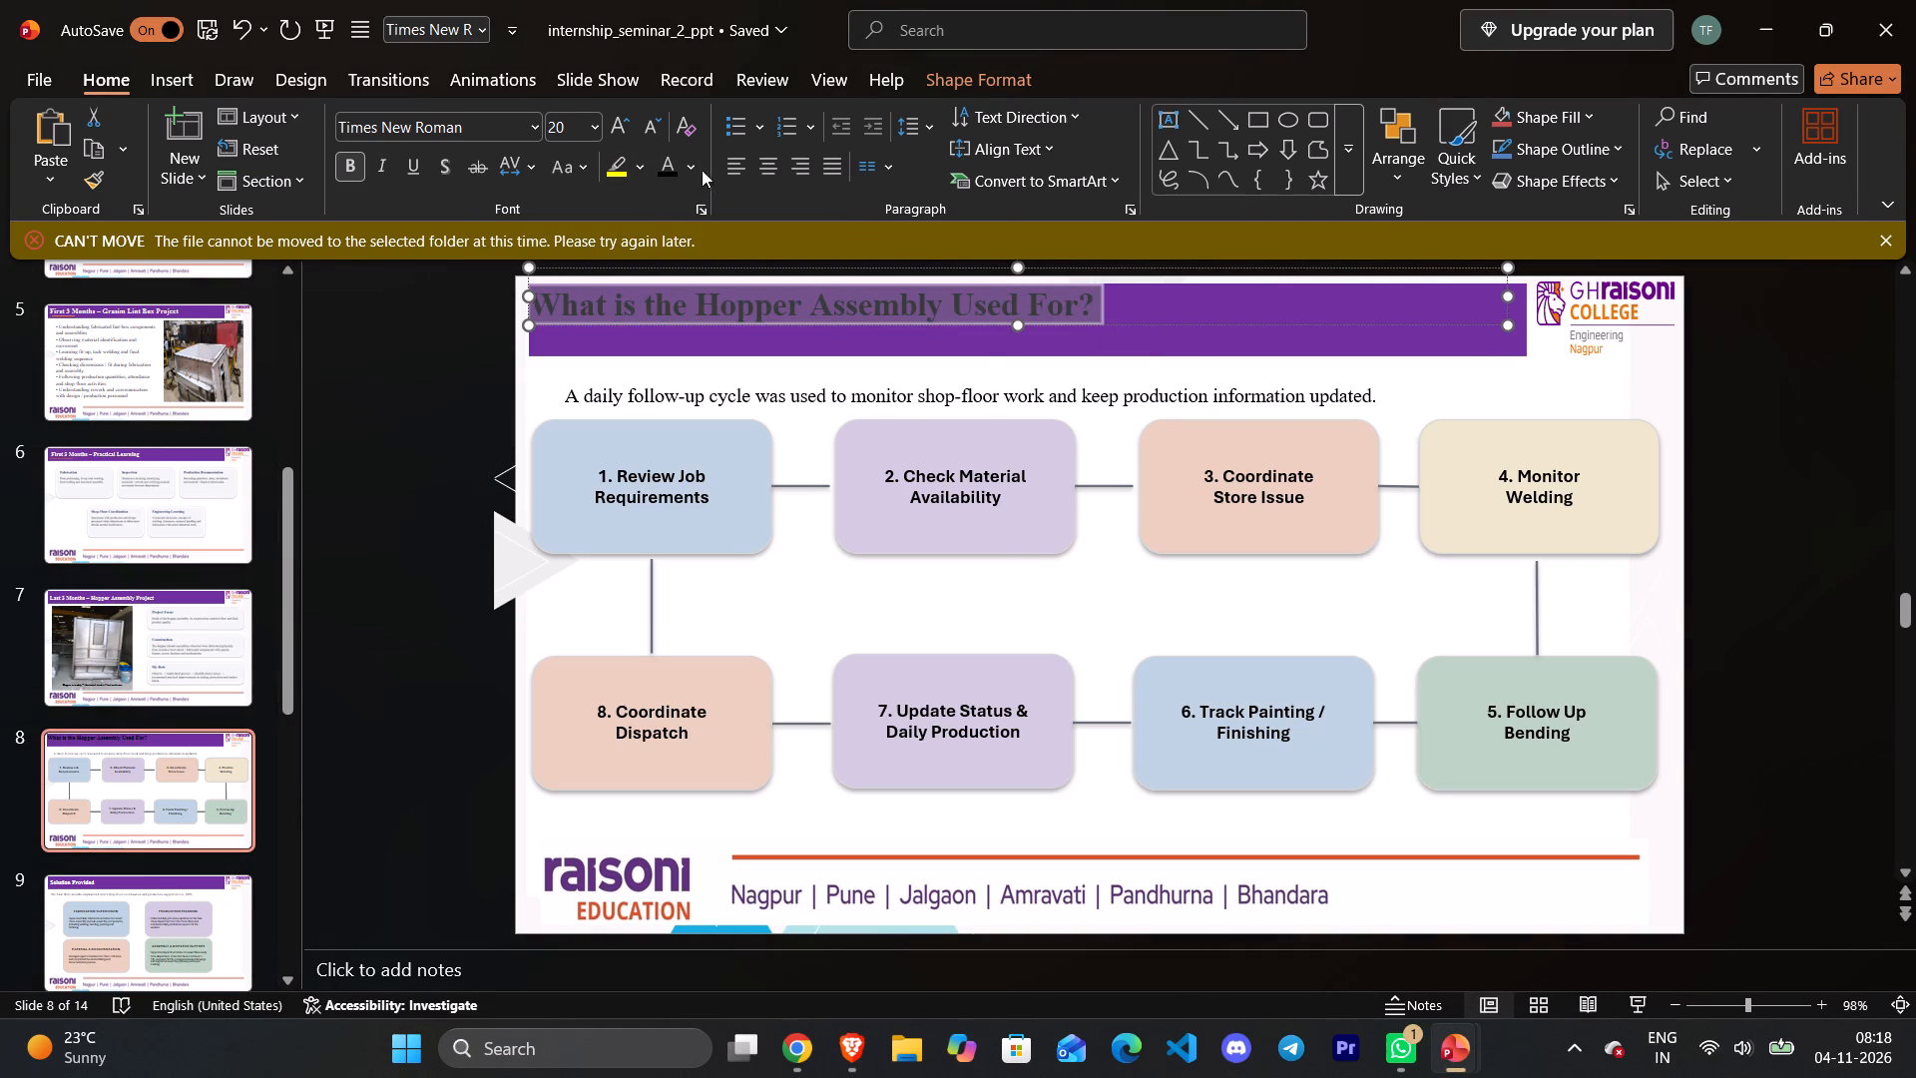
click(696, 167)
click(672, 282)
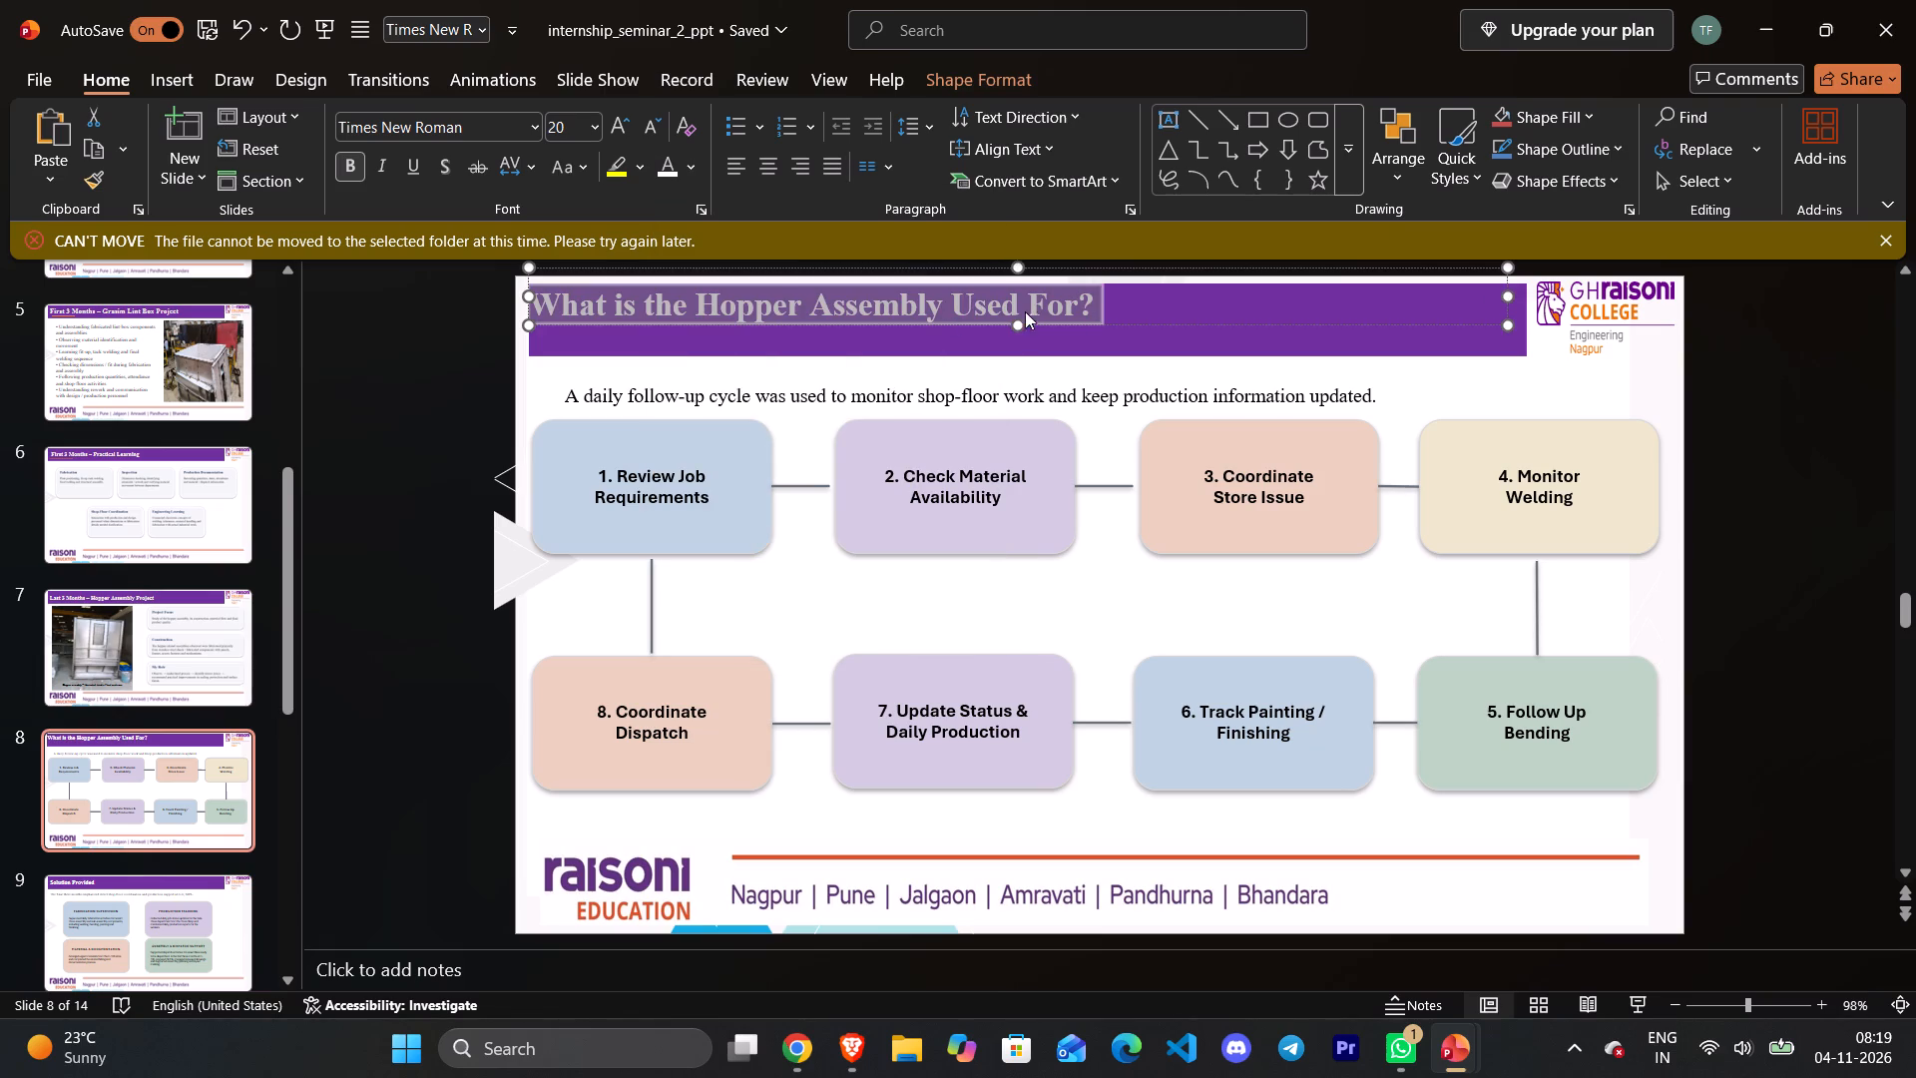
click(1107, 335)
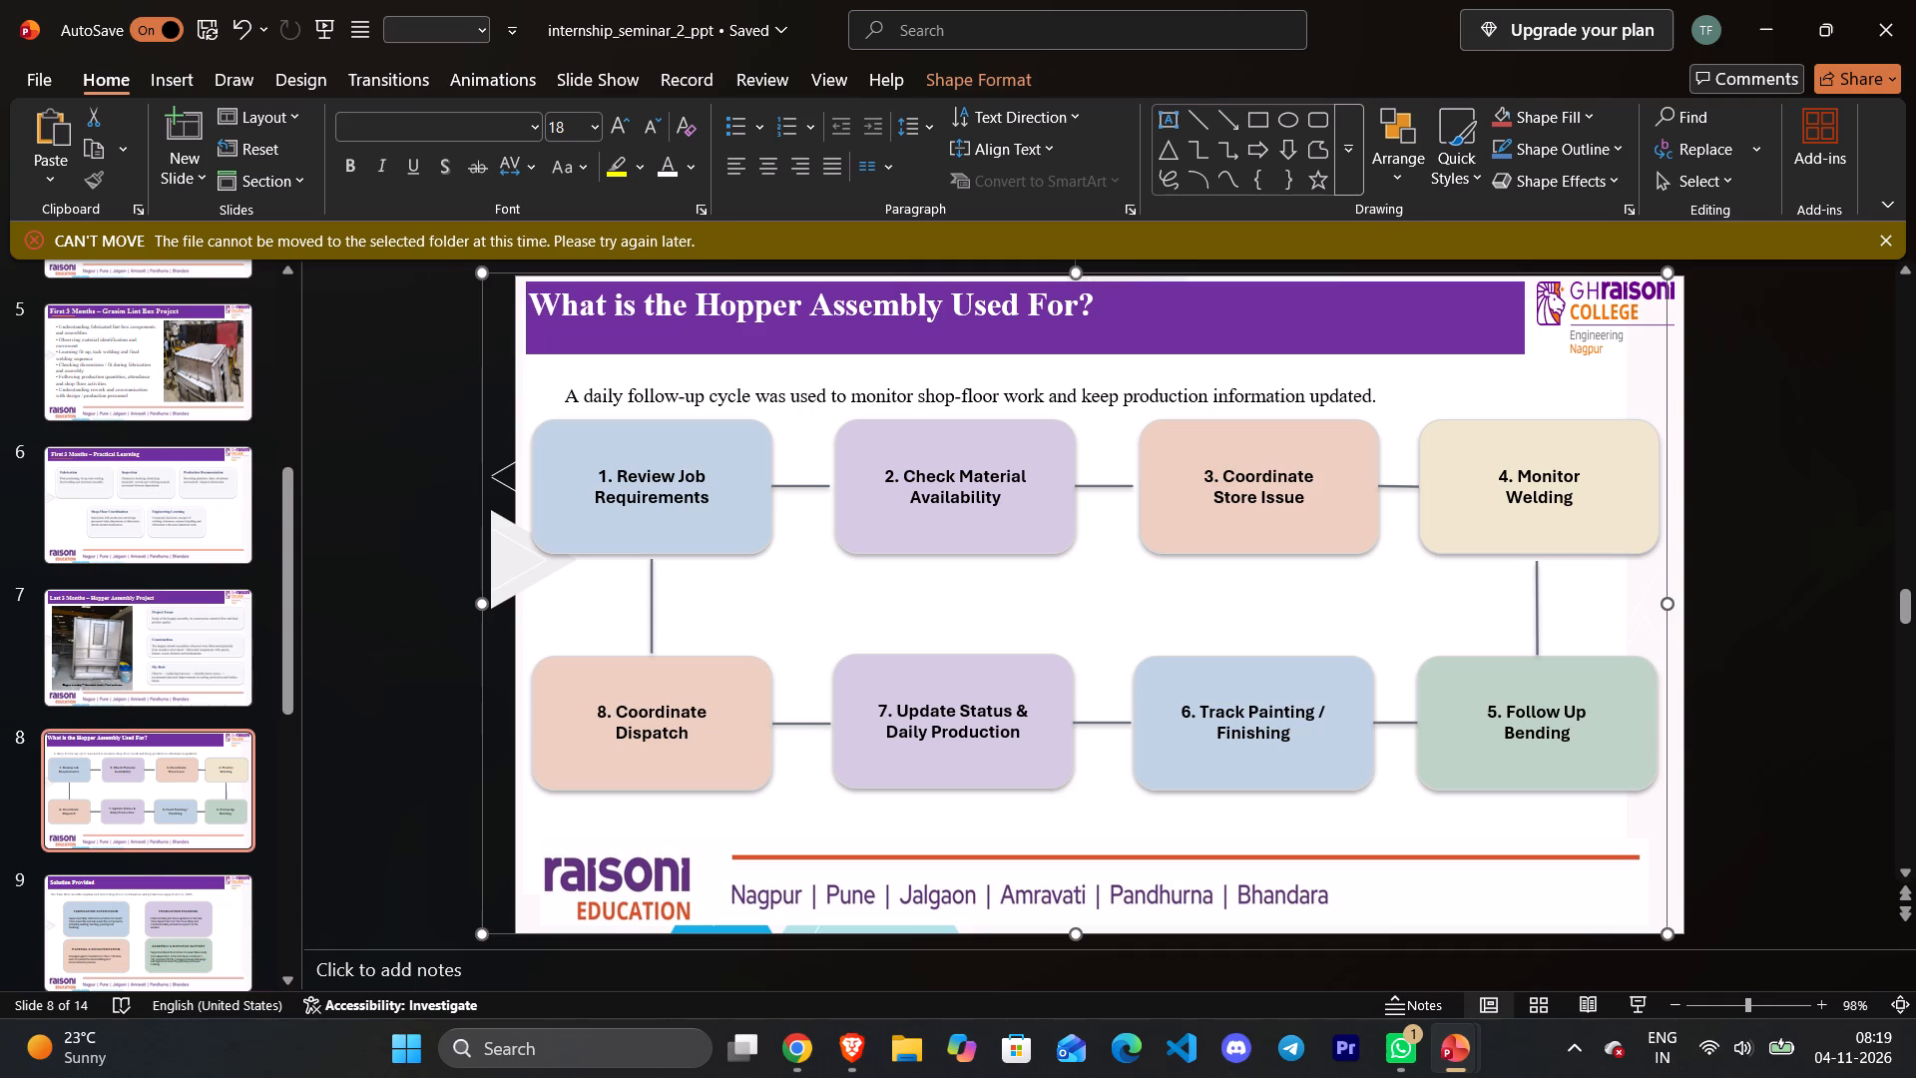
click(1151, 324)
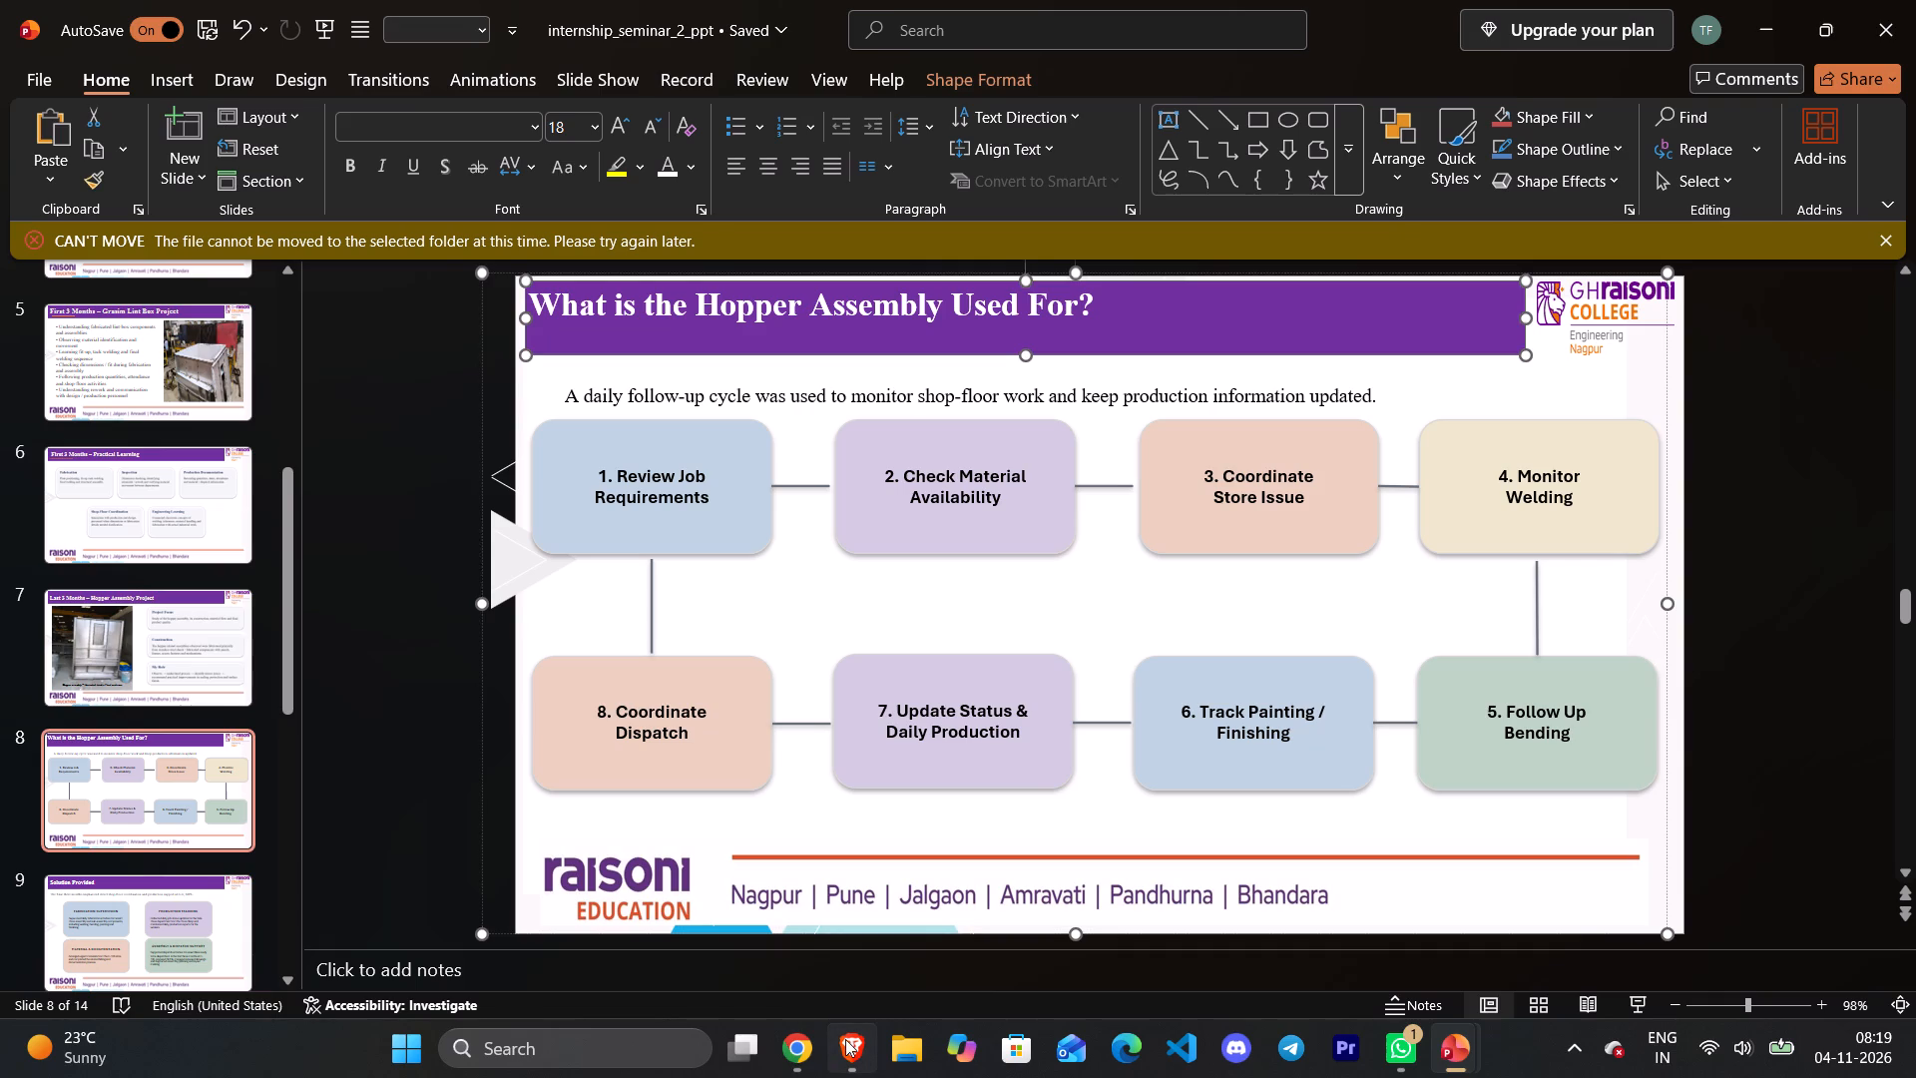
Switch to the Brave browser and pause the playing YouTube video.
click(884, 924)
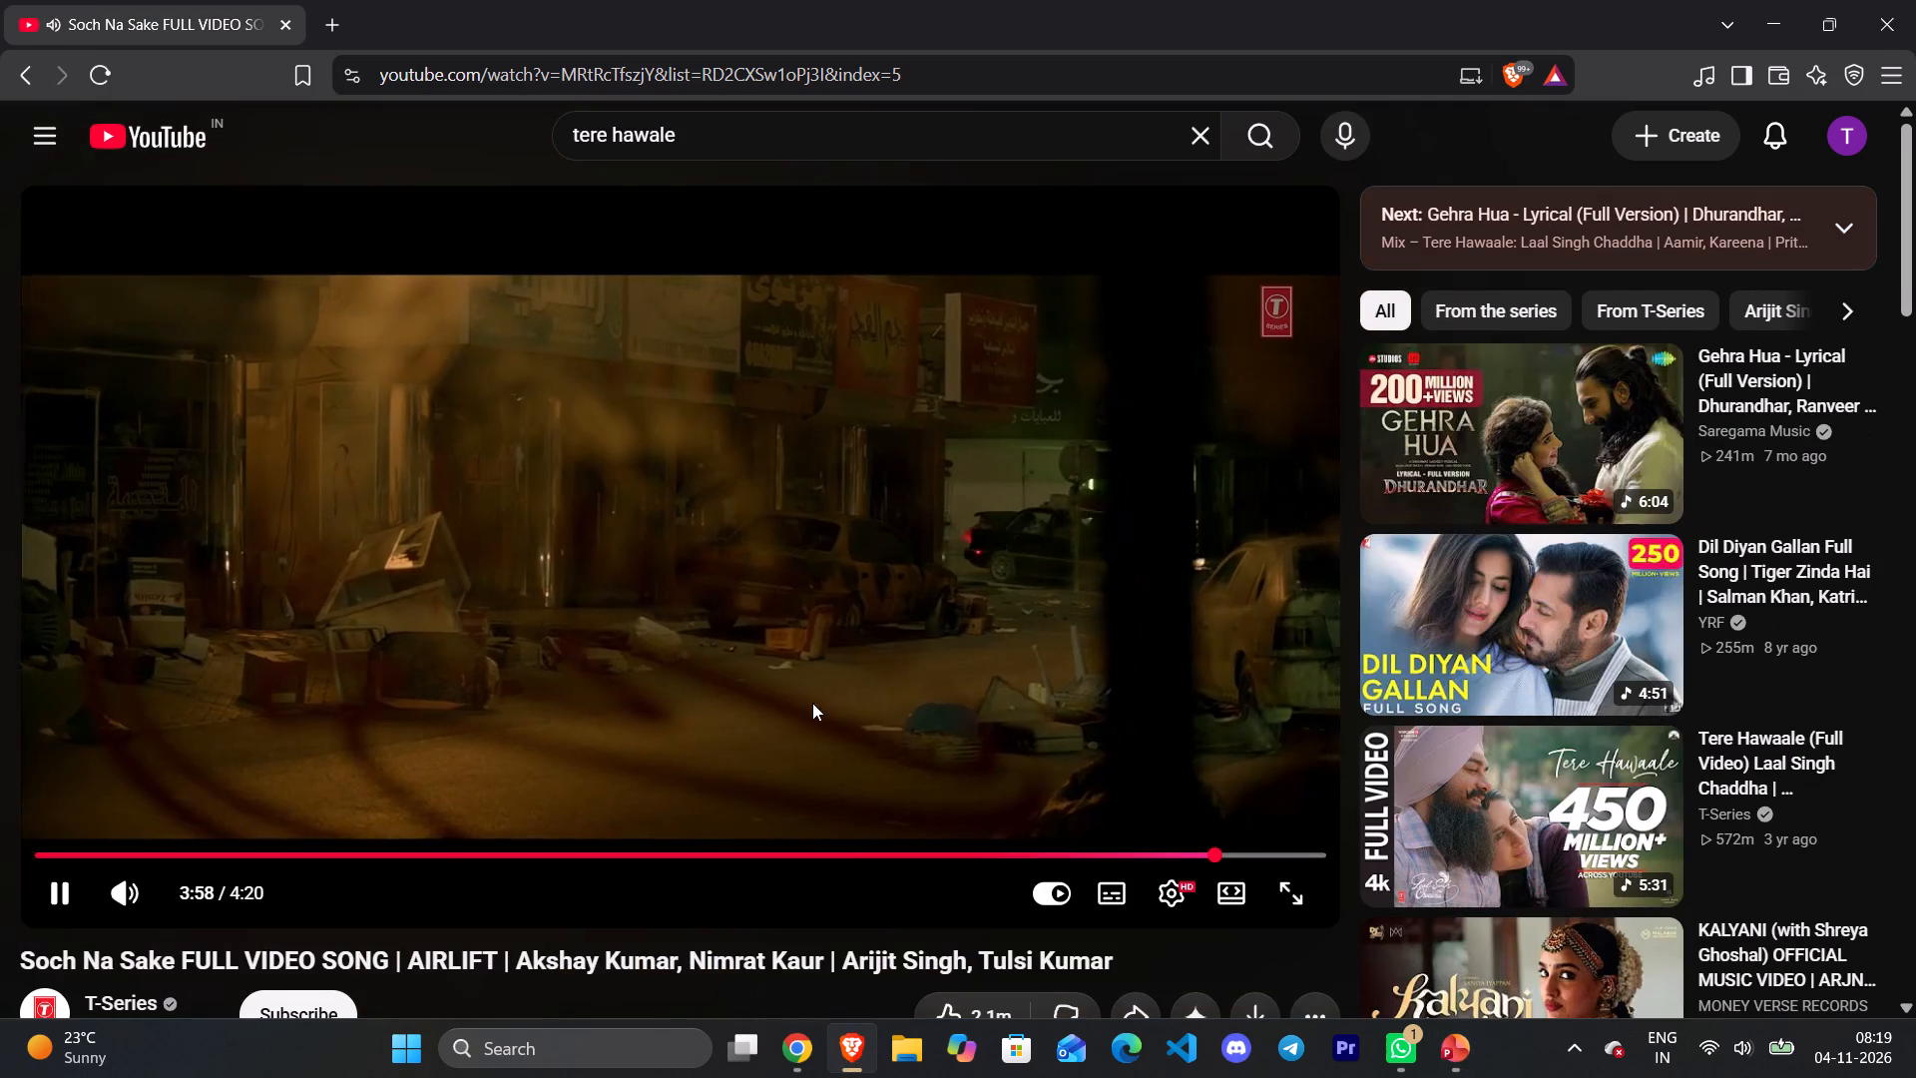
click(811, 698)
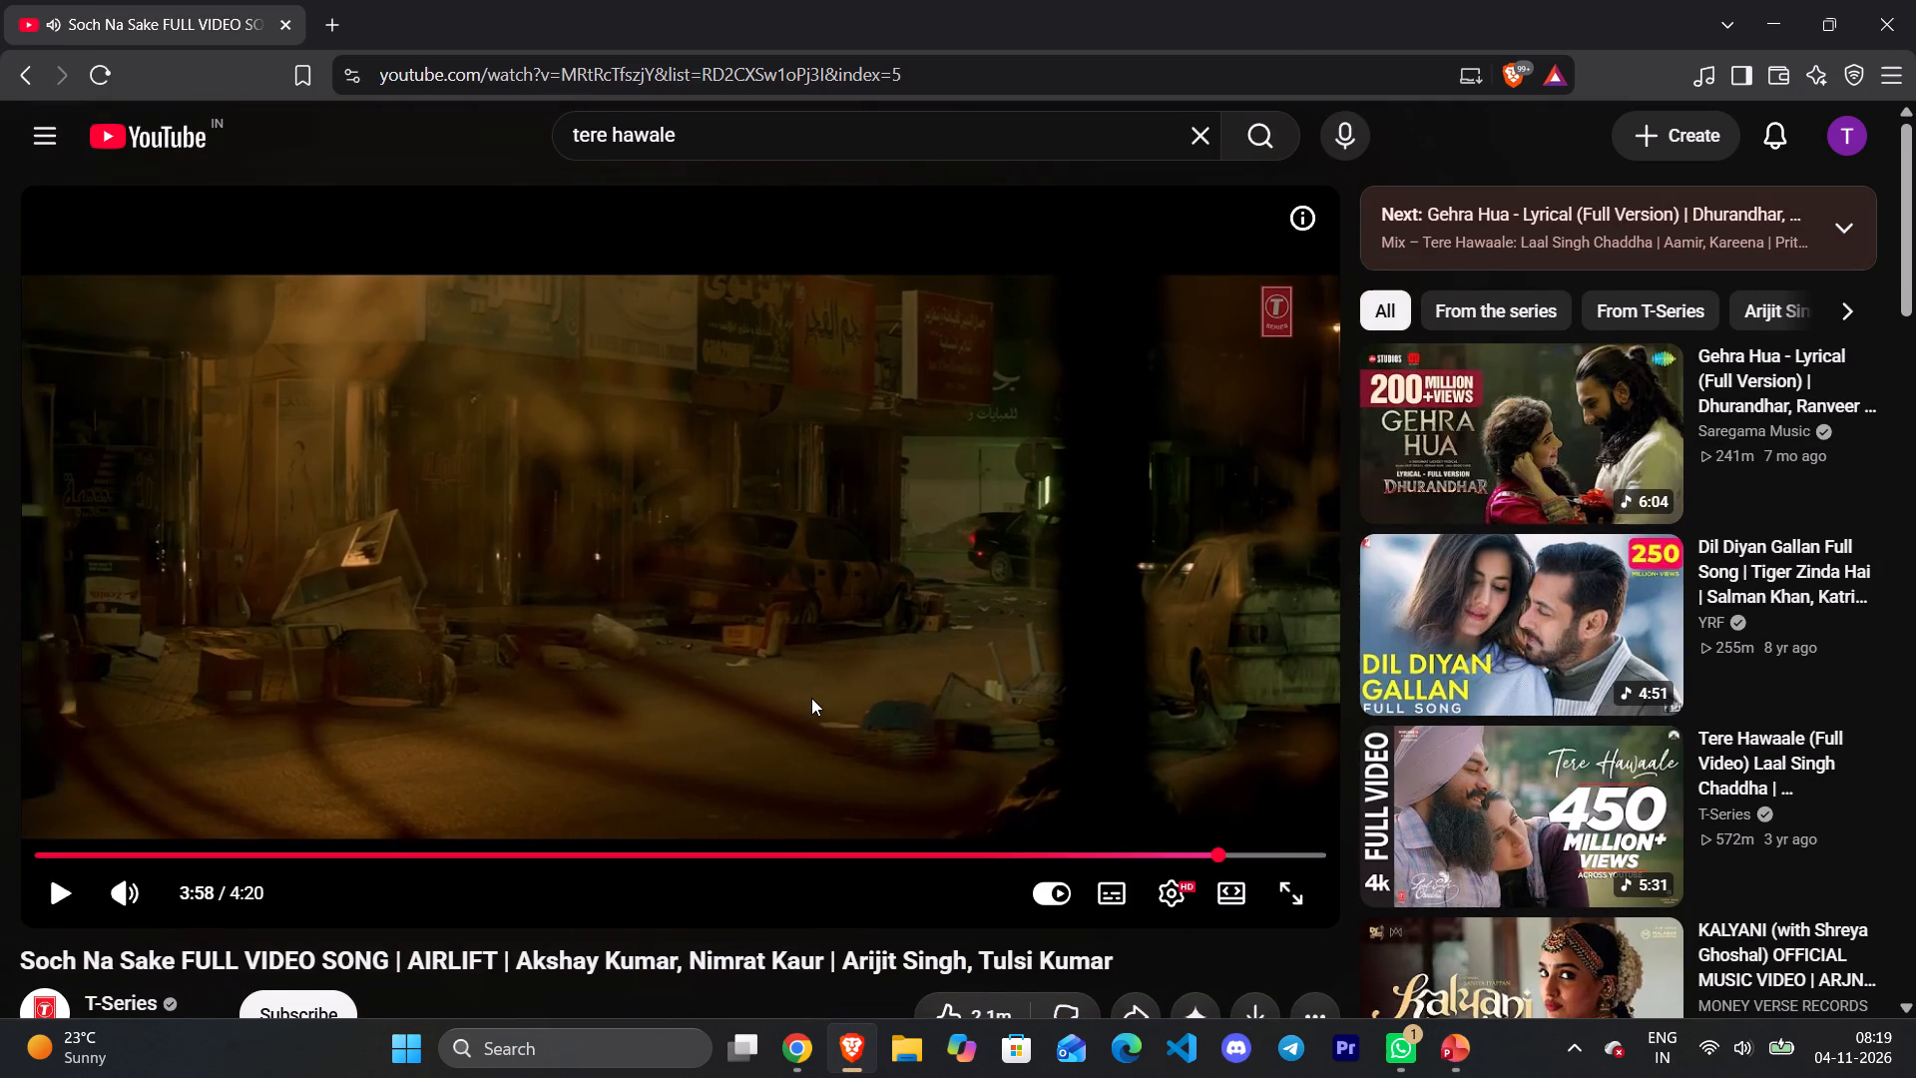
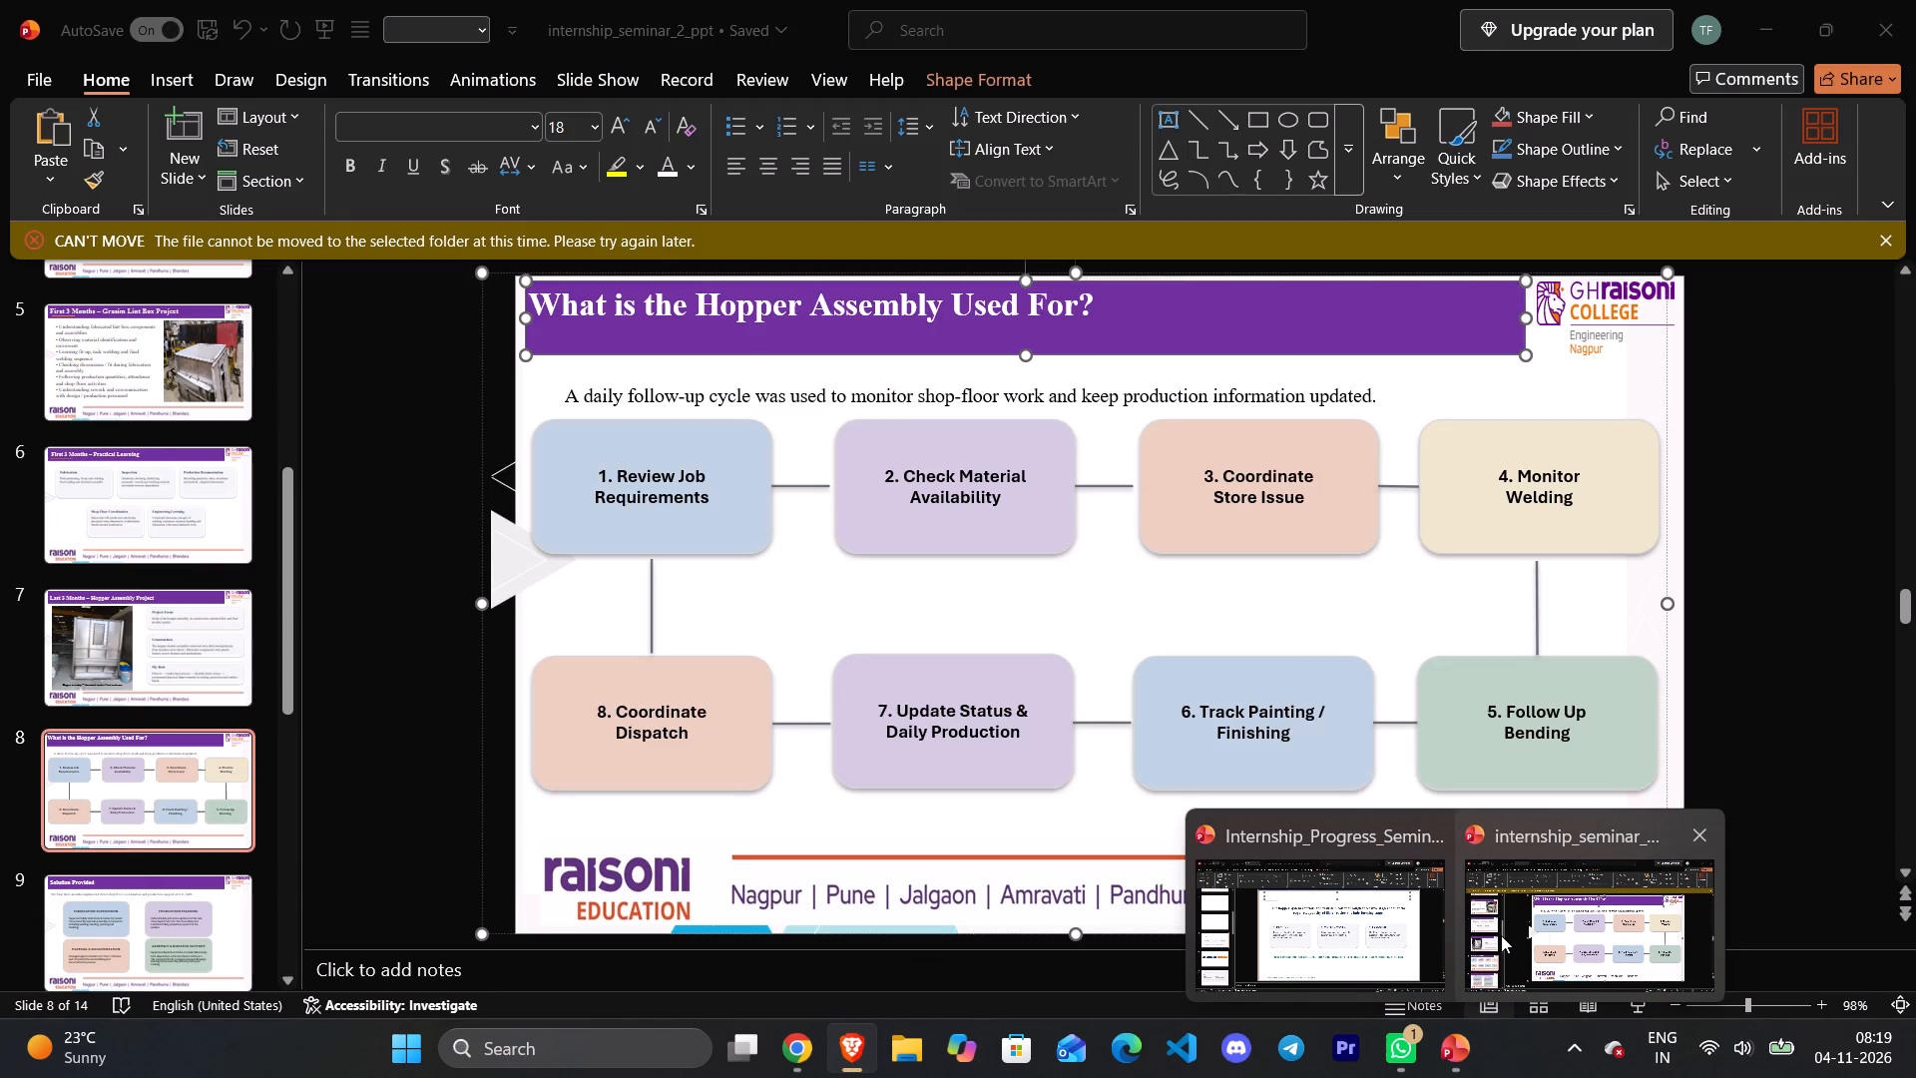
Return to internship_seminar_2_ppt and move slide 8's title text slightly down so it sits inside the purple banner.
click(1501, 935)
click(1081, 305)
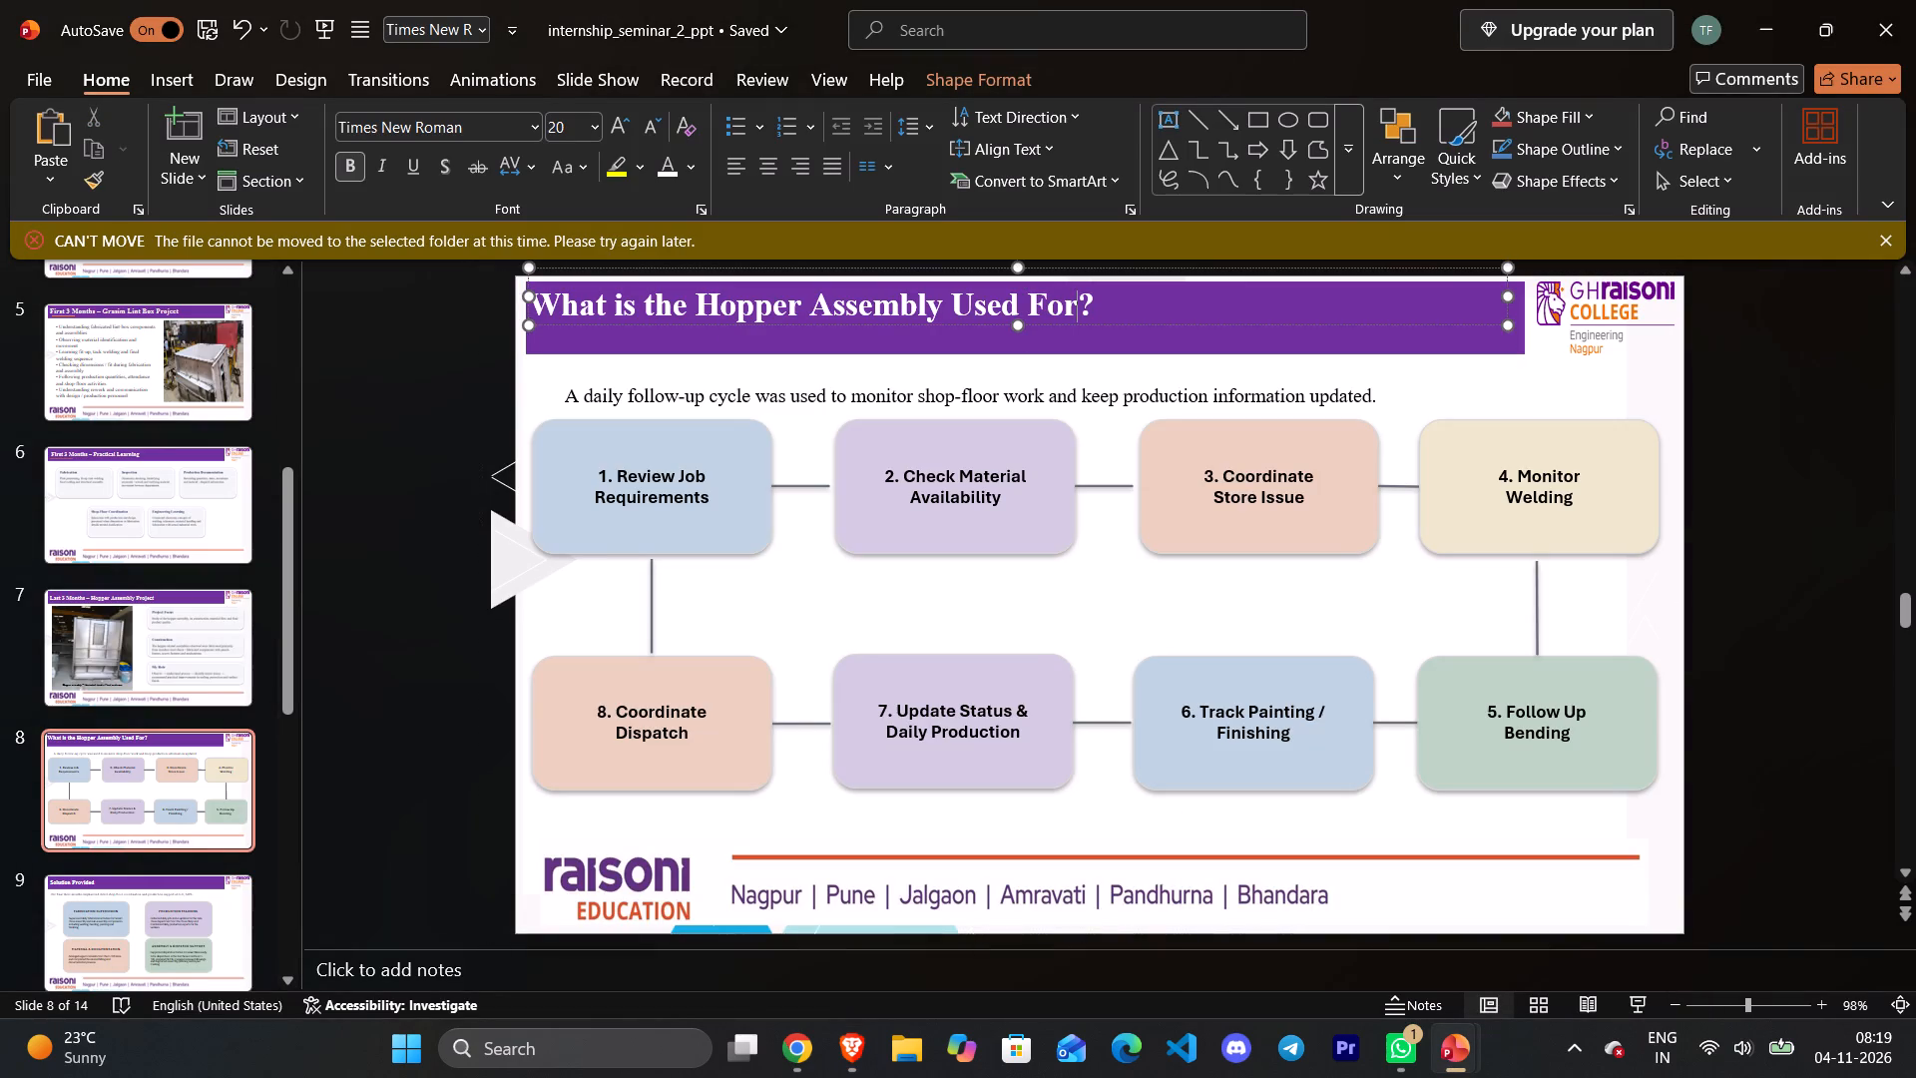
drag(1496, 268, 1507, 282)
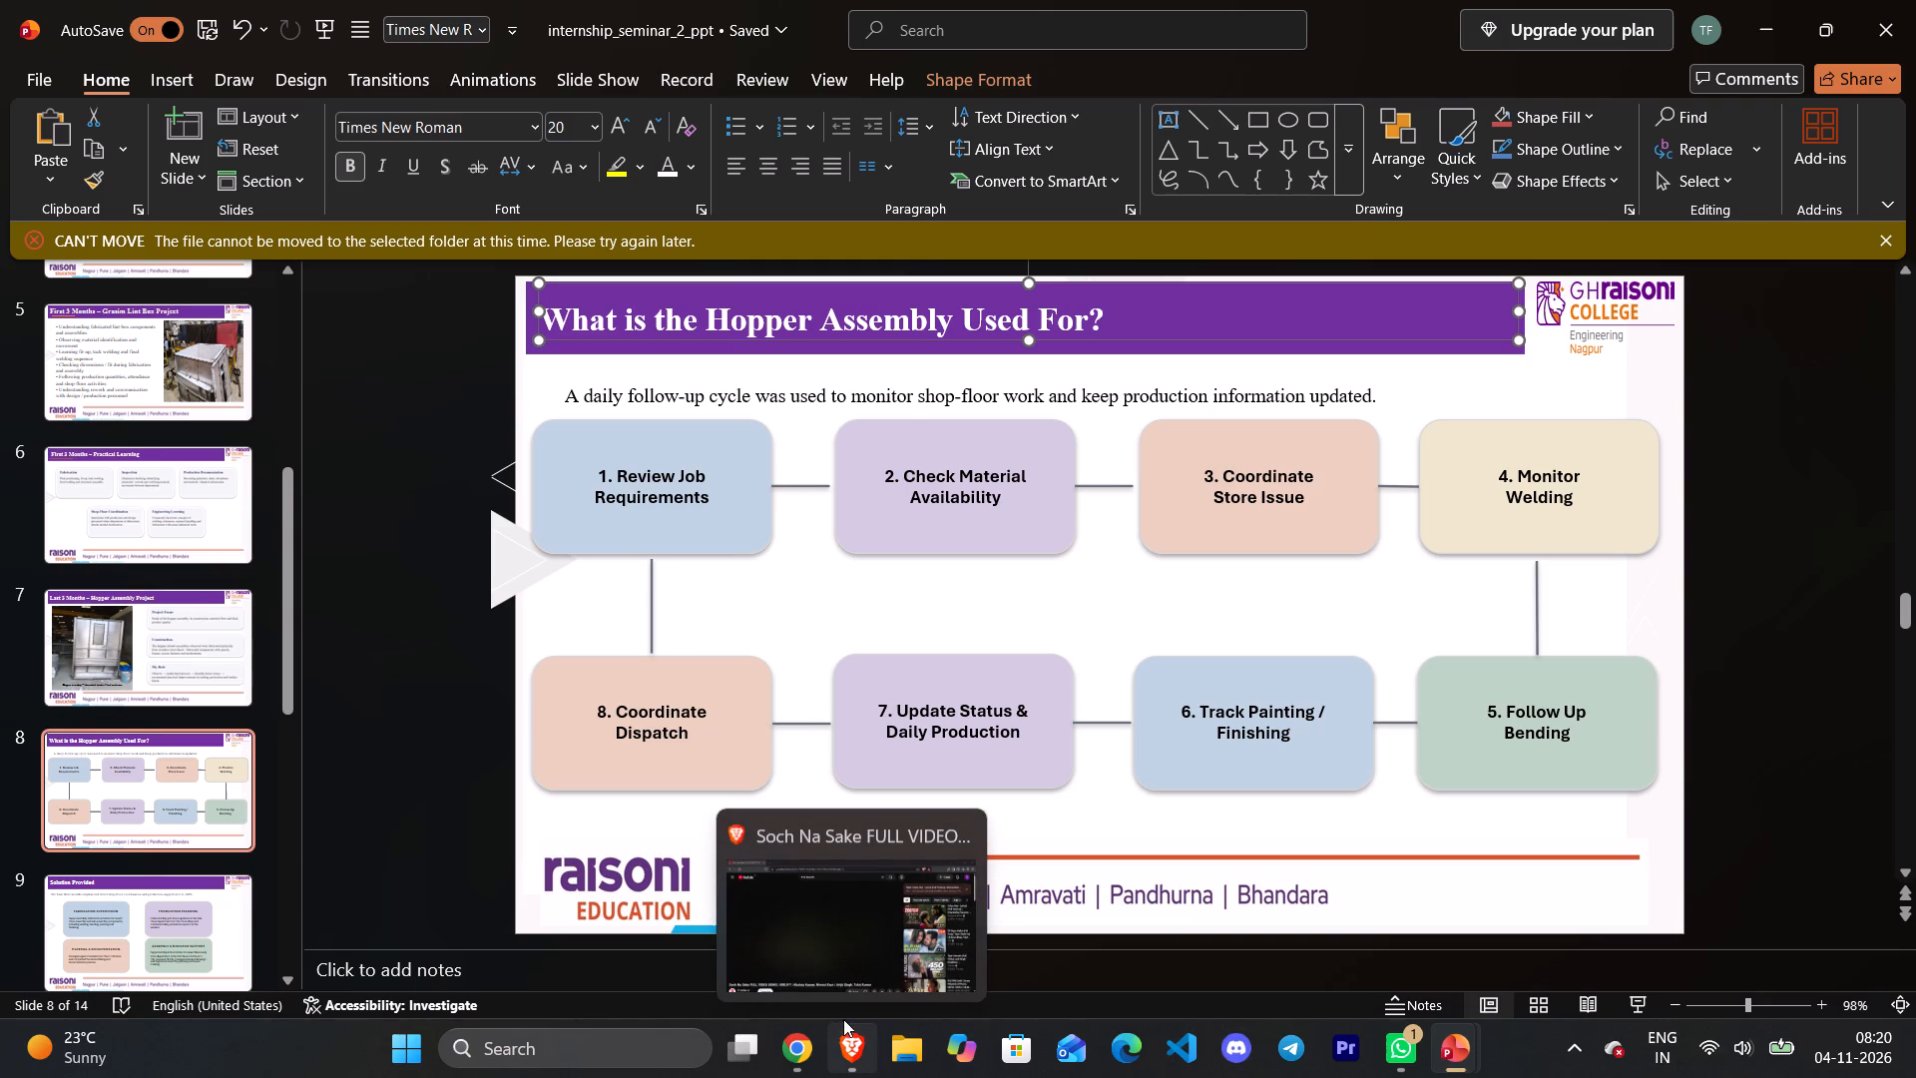
Cut the short orange accent line from slide 8 of Internship_Progress_Seminar and return to internship_seminar_2_ppt.
click(1394, 914)
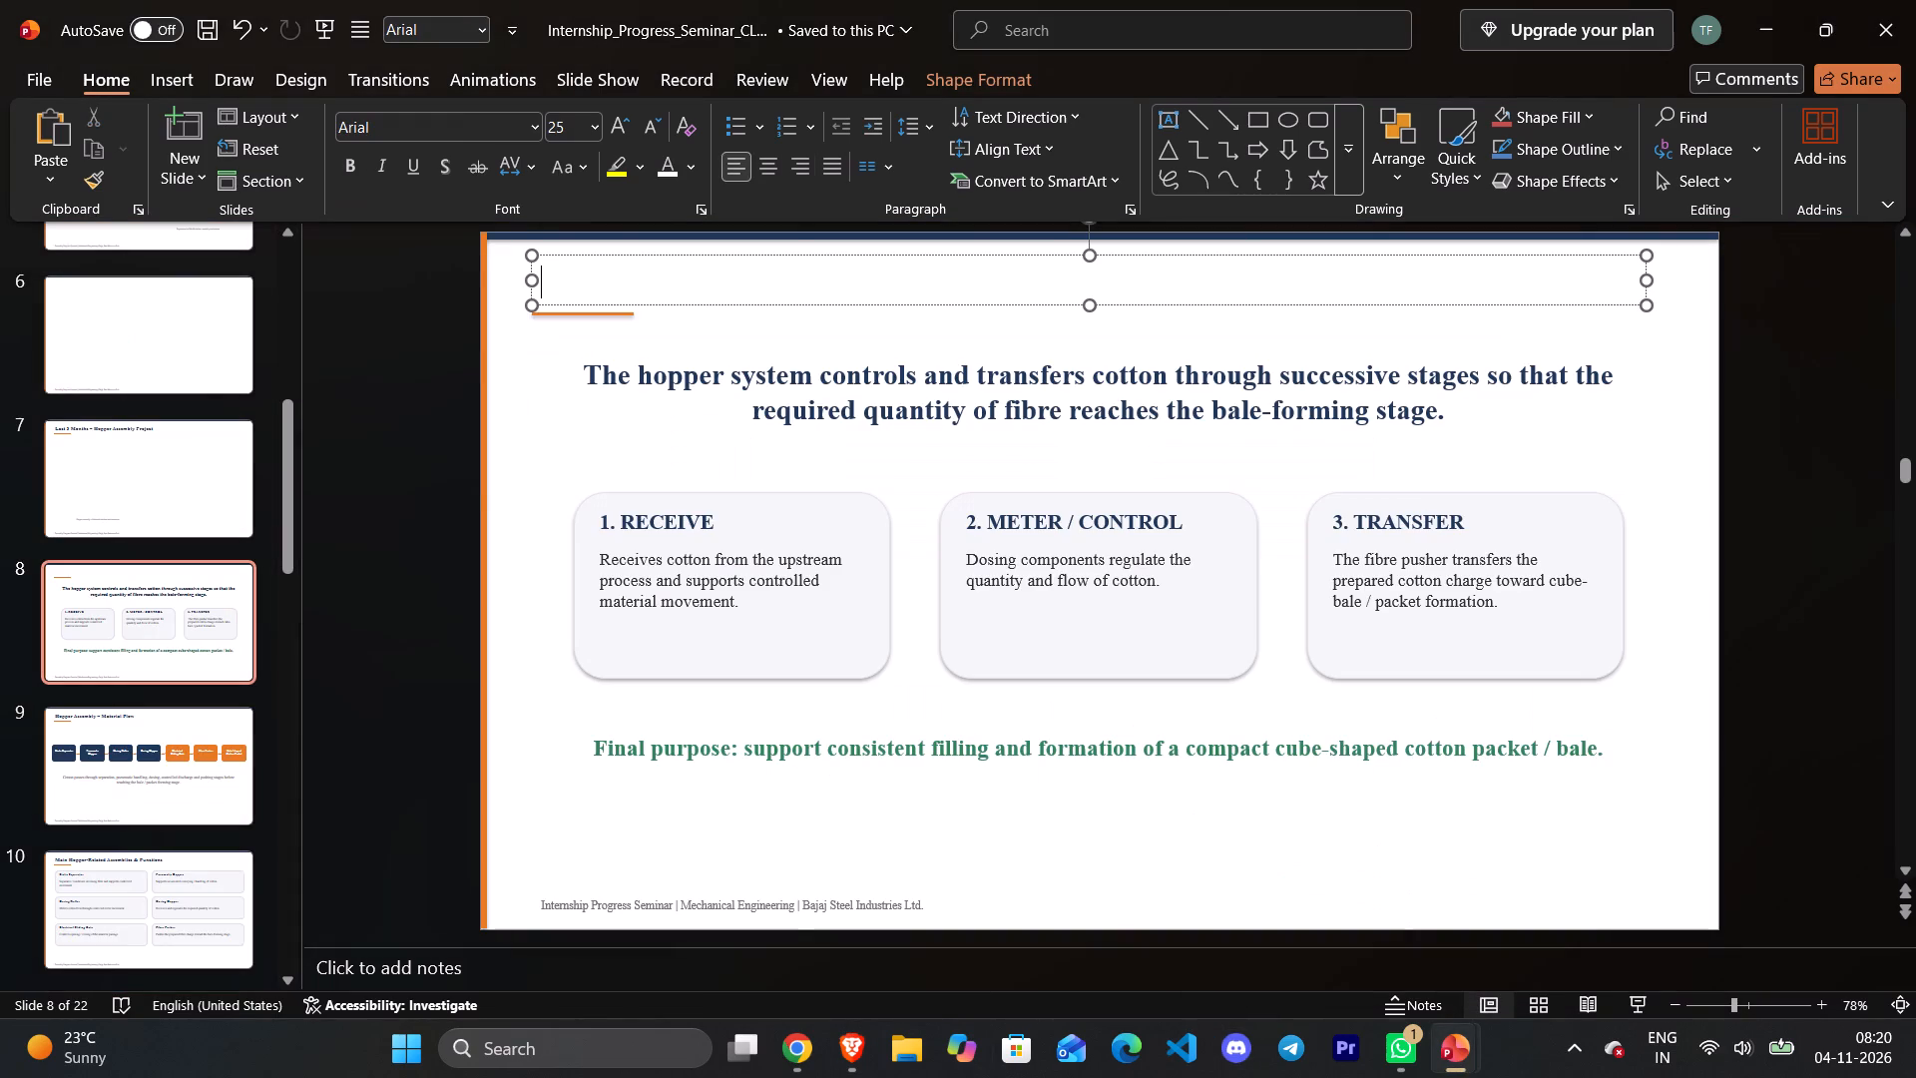
click(607, 310)
click(607, 317)
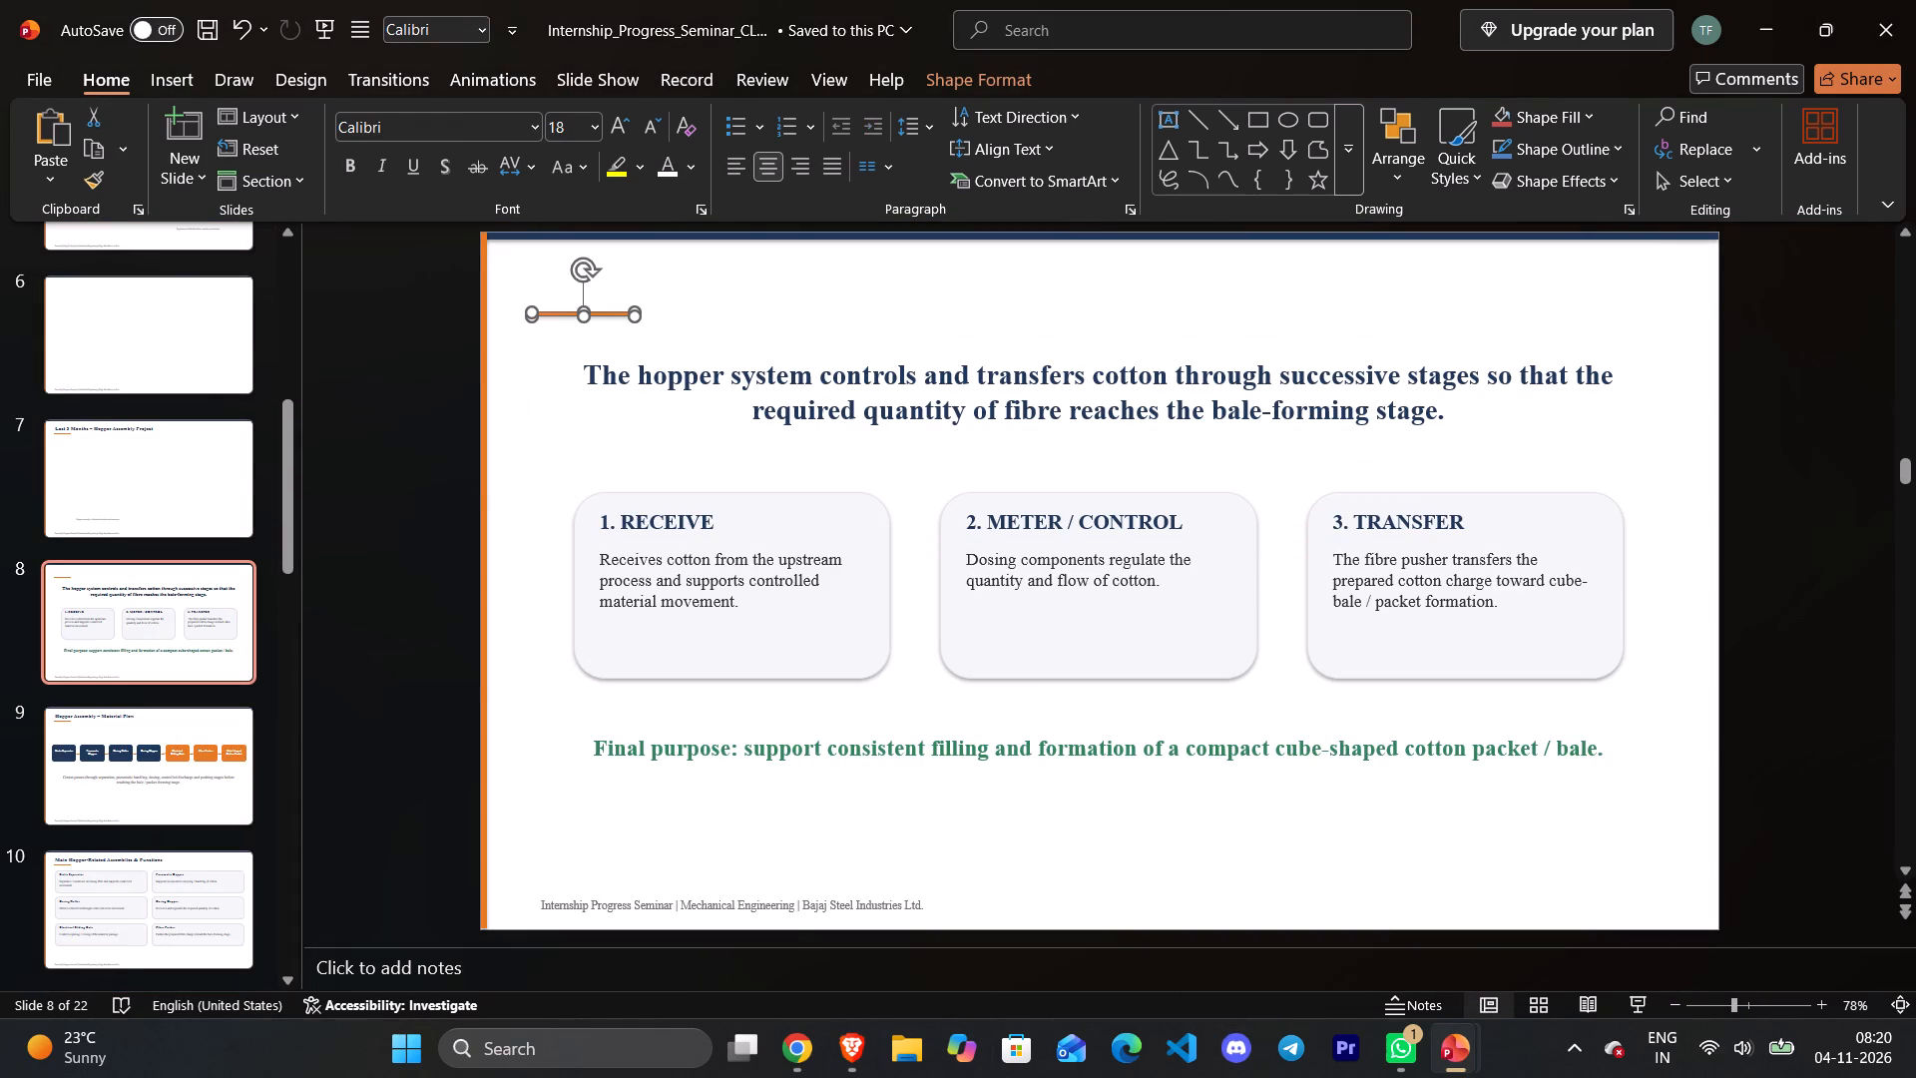
key(ctrl+x)
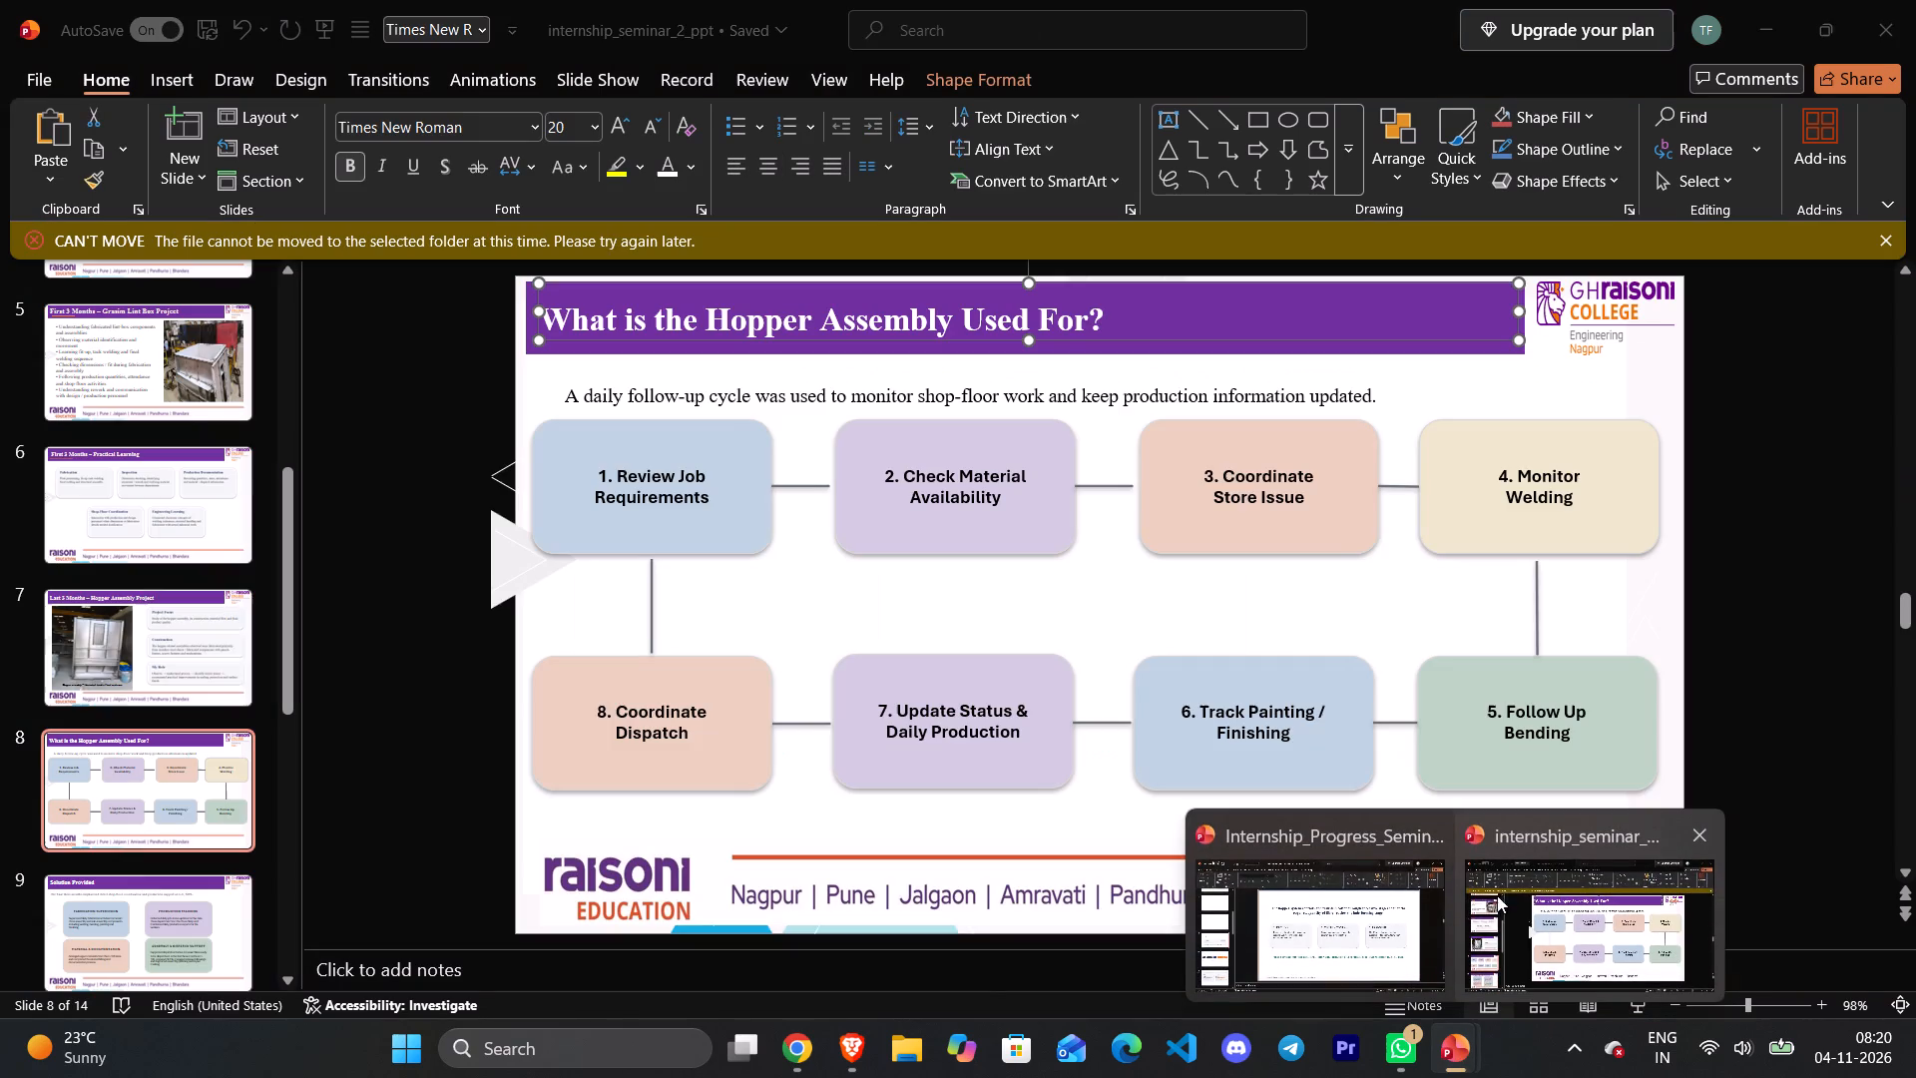
click(1503, 884)
Switch to the Brave browser and resume the YouTube video.
click(843, 1064)
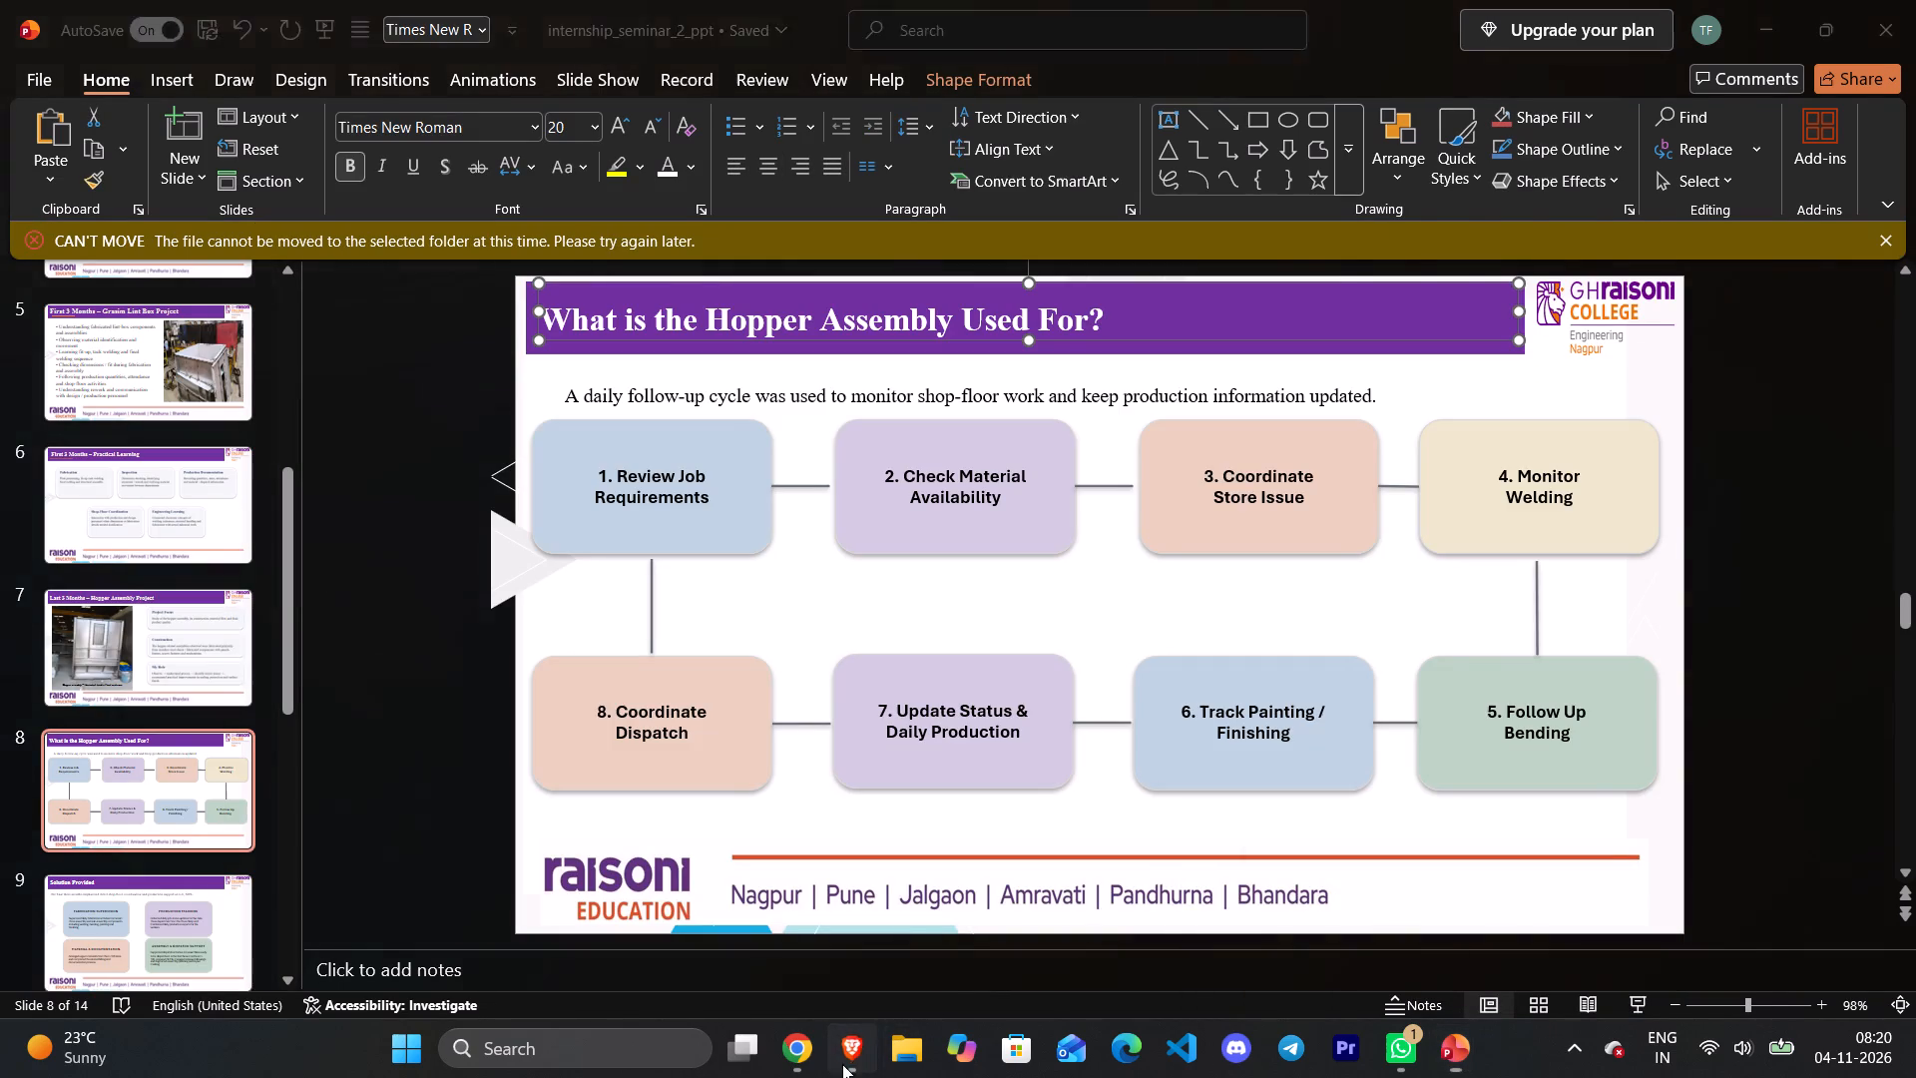
click(824, 659)
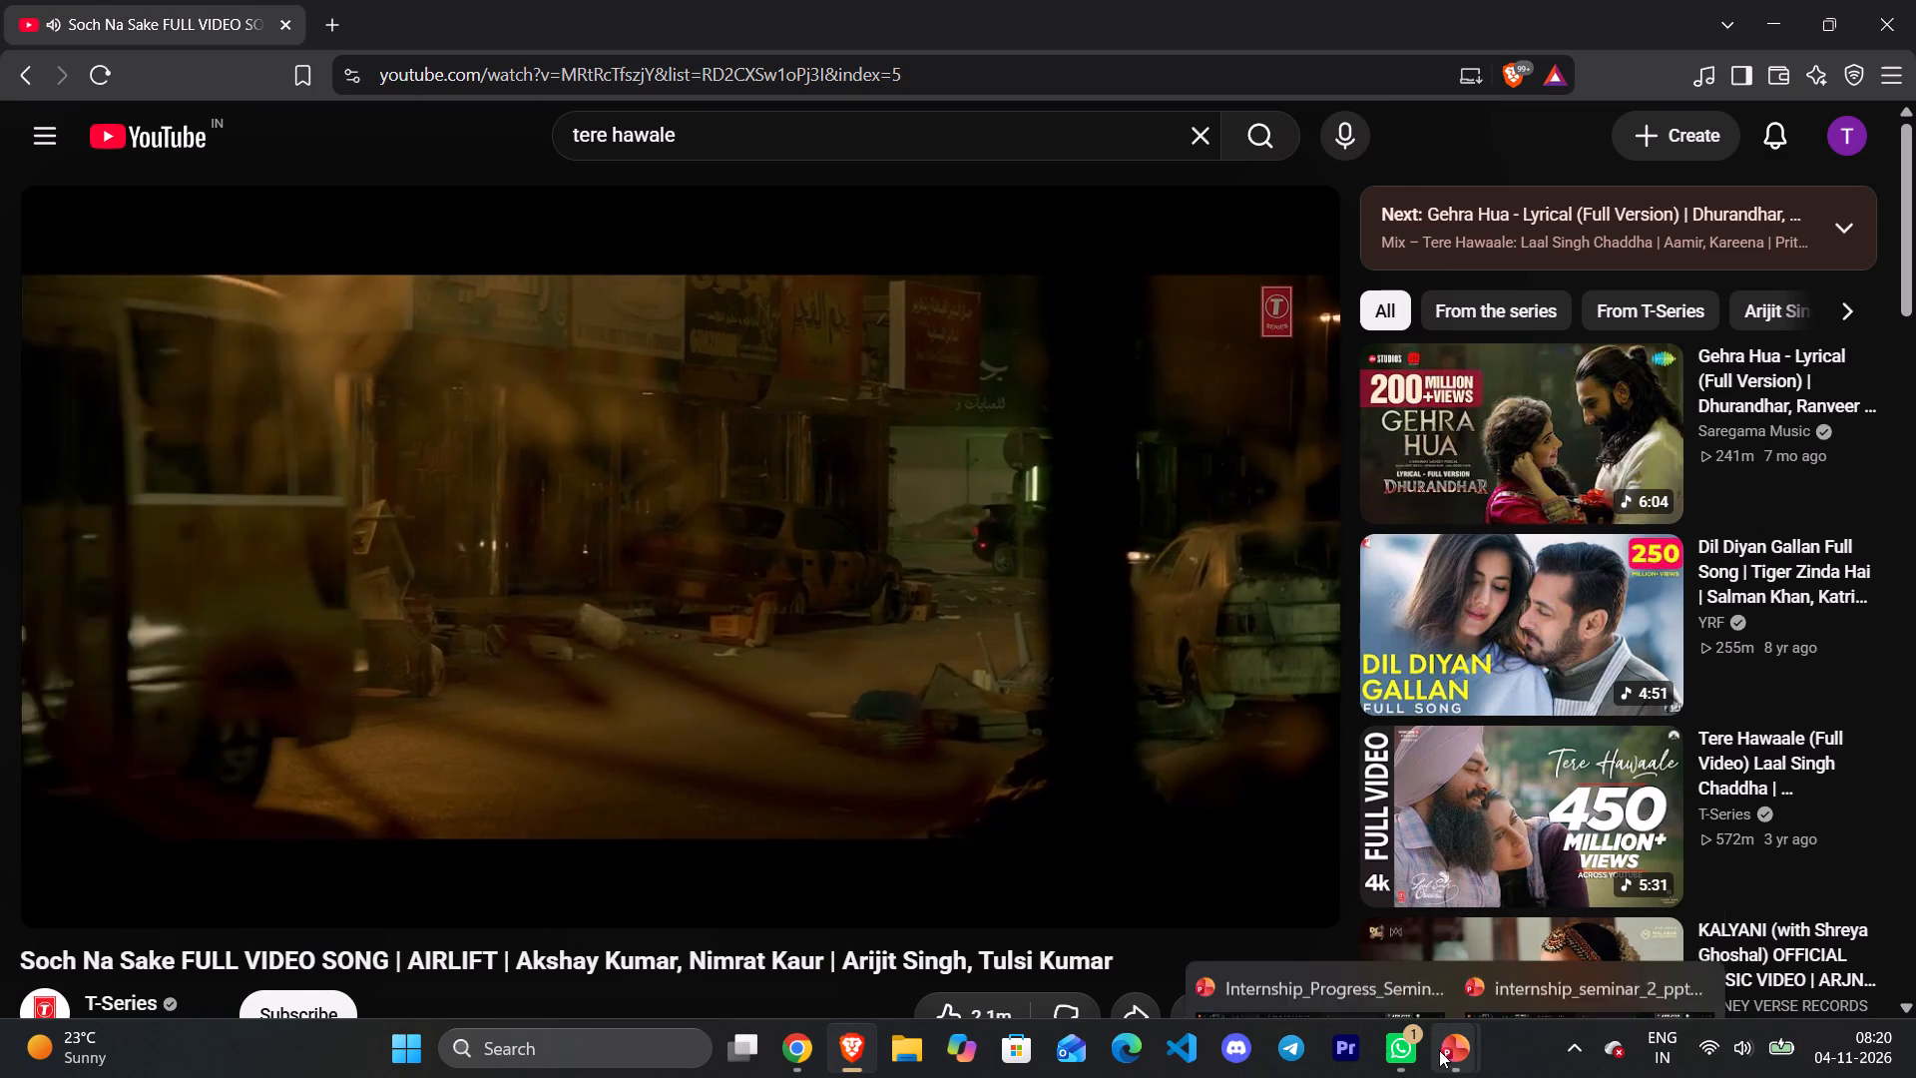
Paste the orange accent line into slide 8 of internship_seminar_2_ppt and position it directly under the title's start in the purple banner.
click(1505, 894)
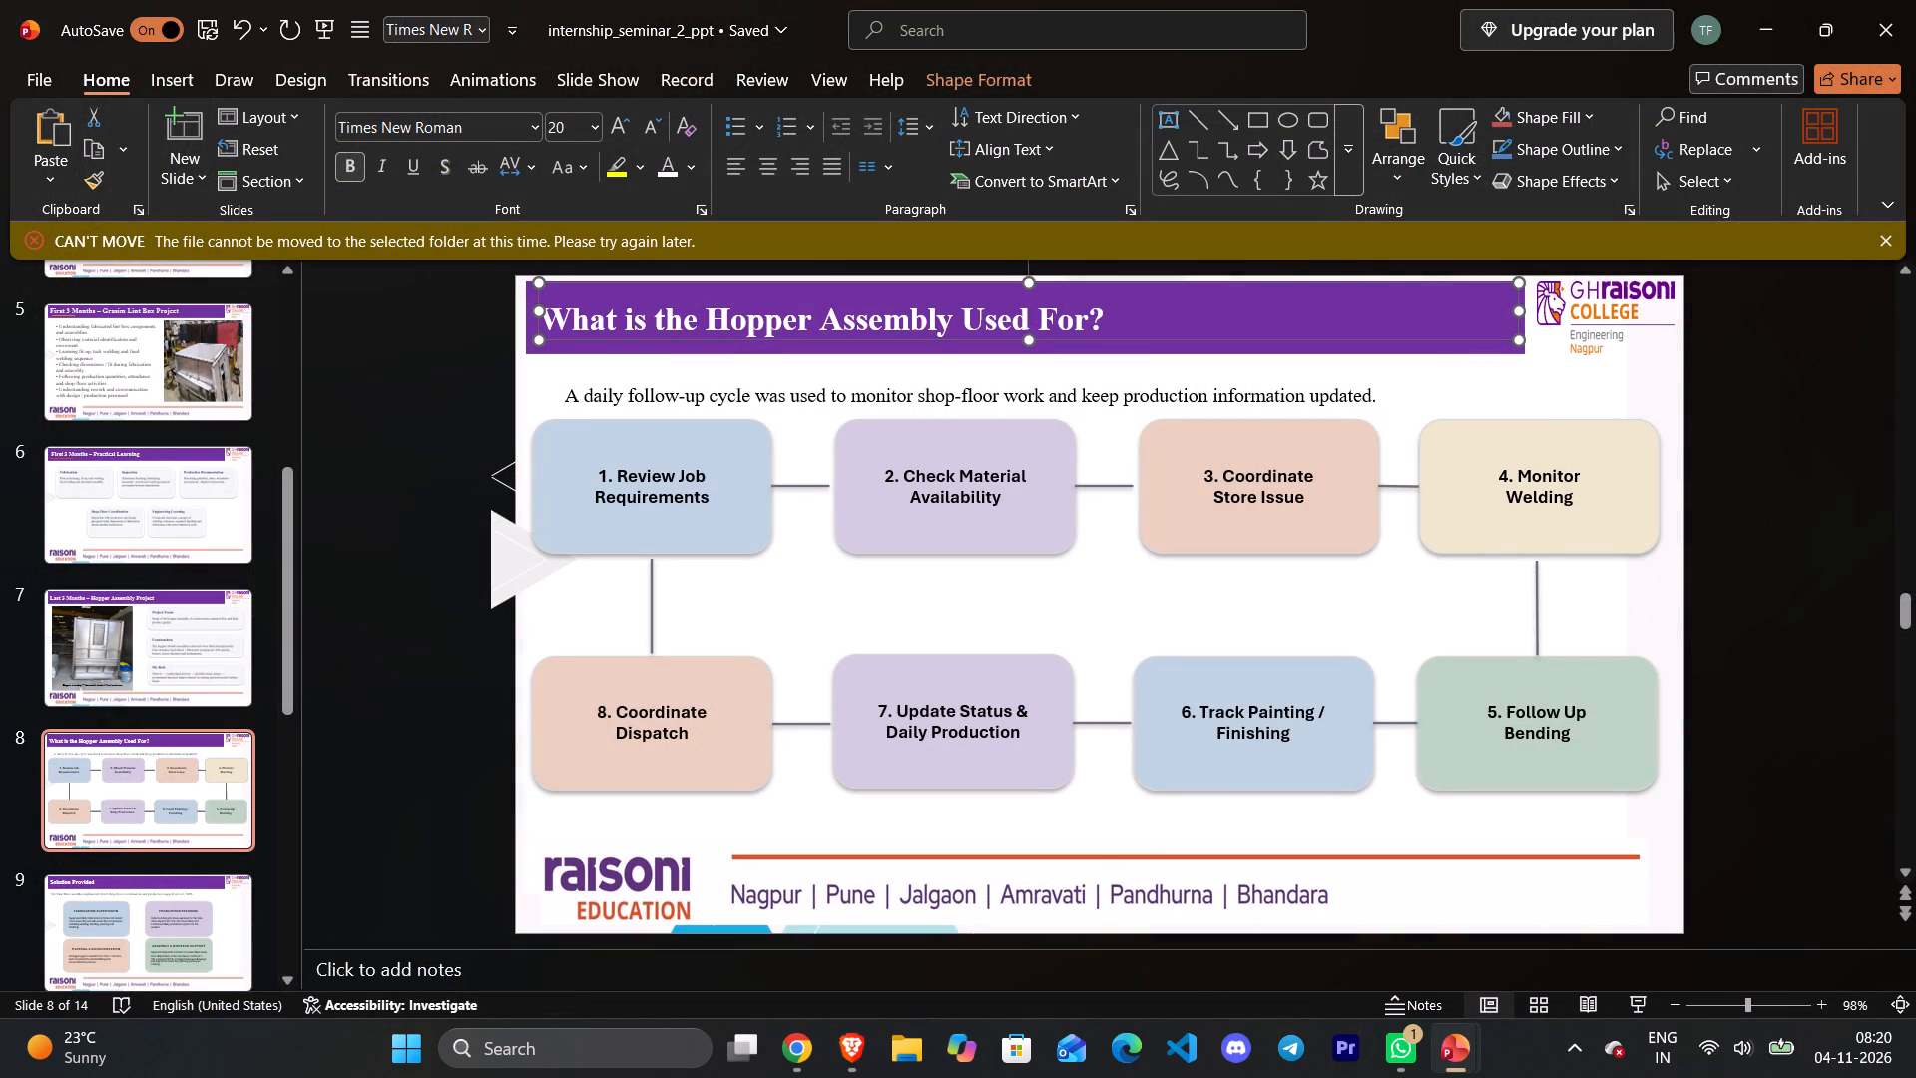
key(ctrl+v)
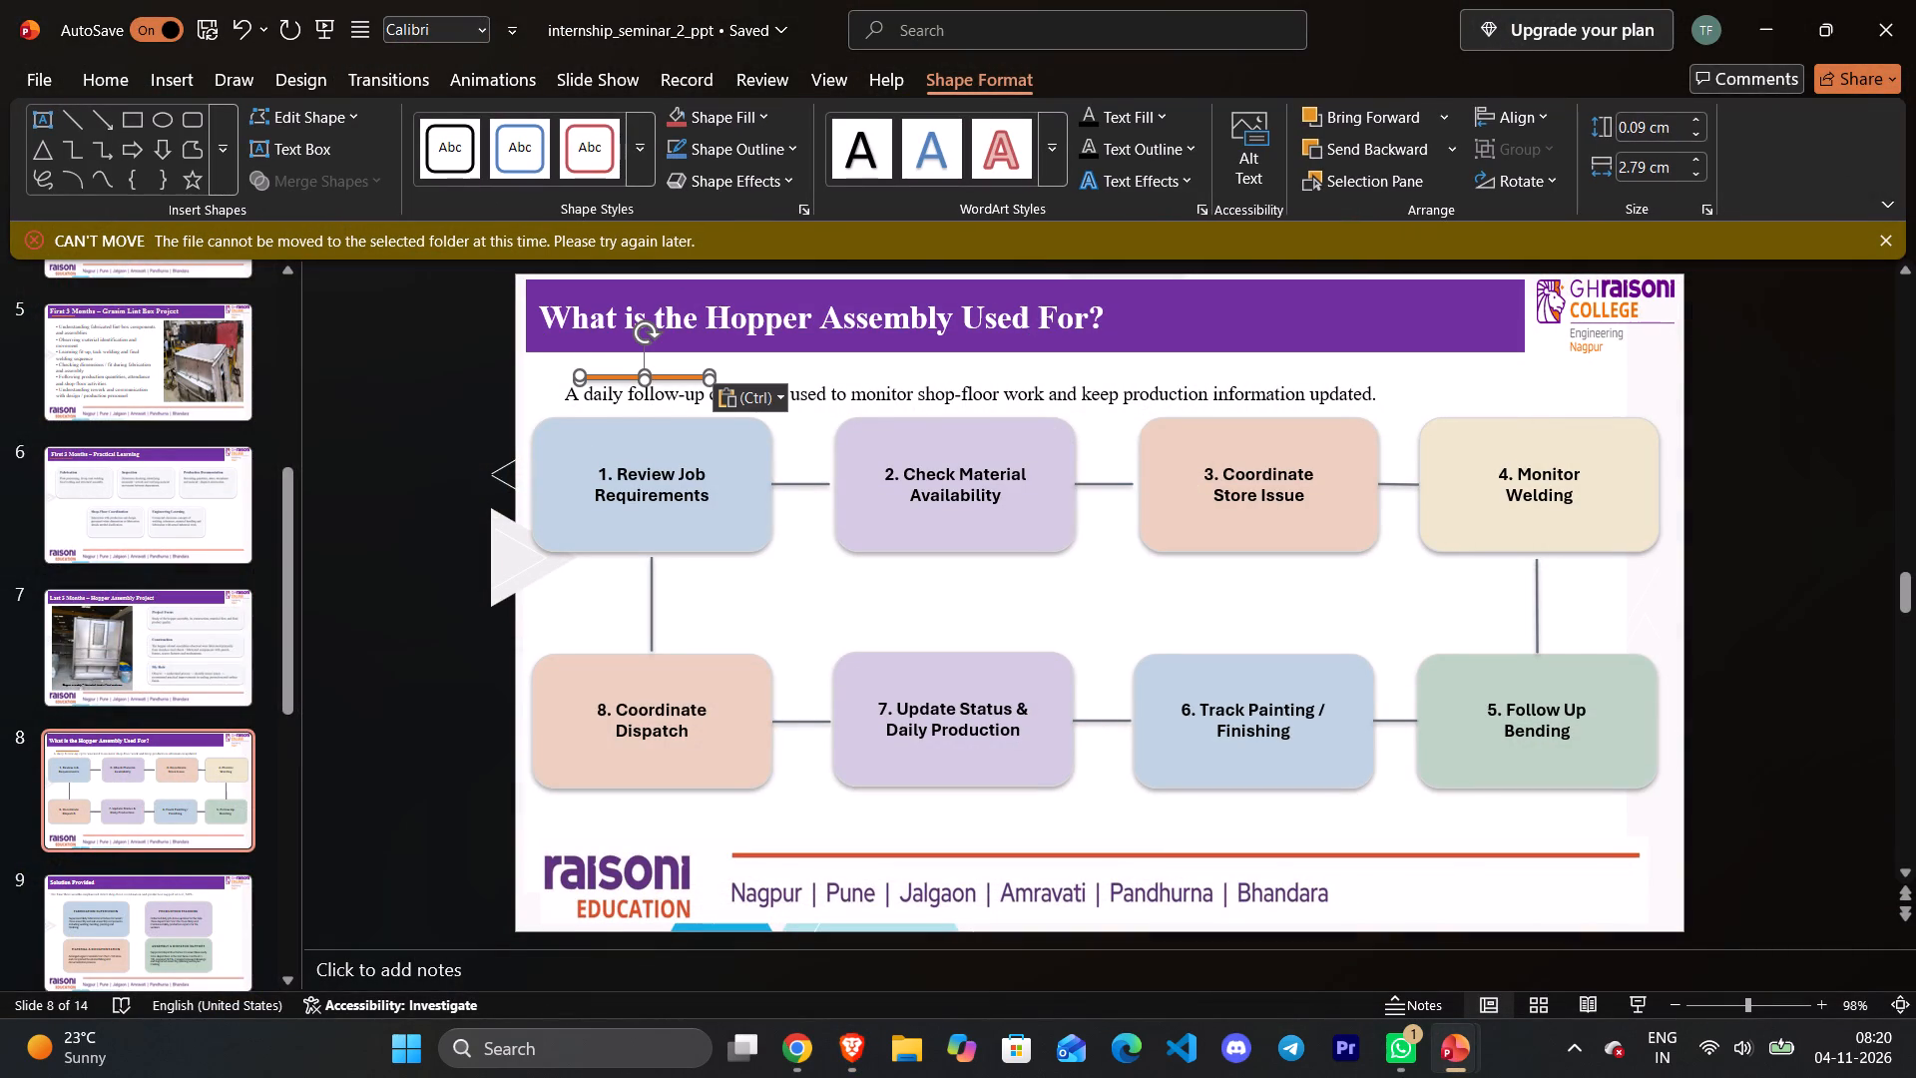
drag(656, 375, 628, 342)
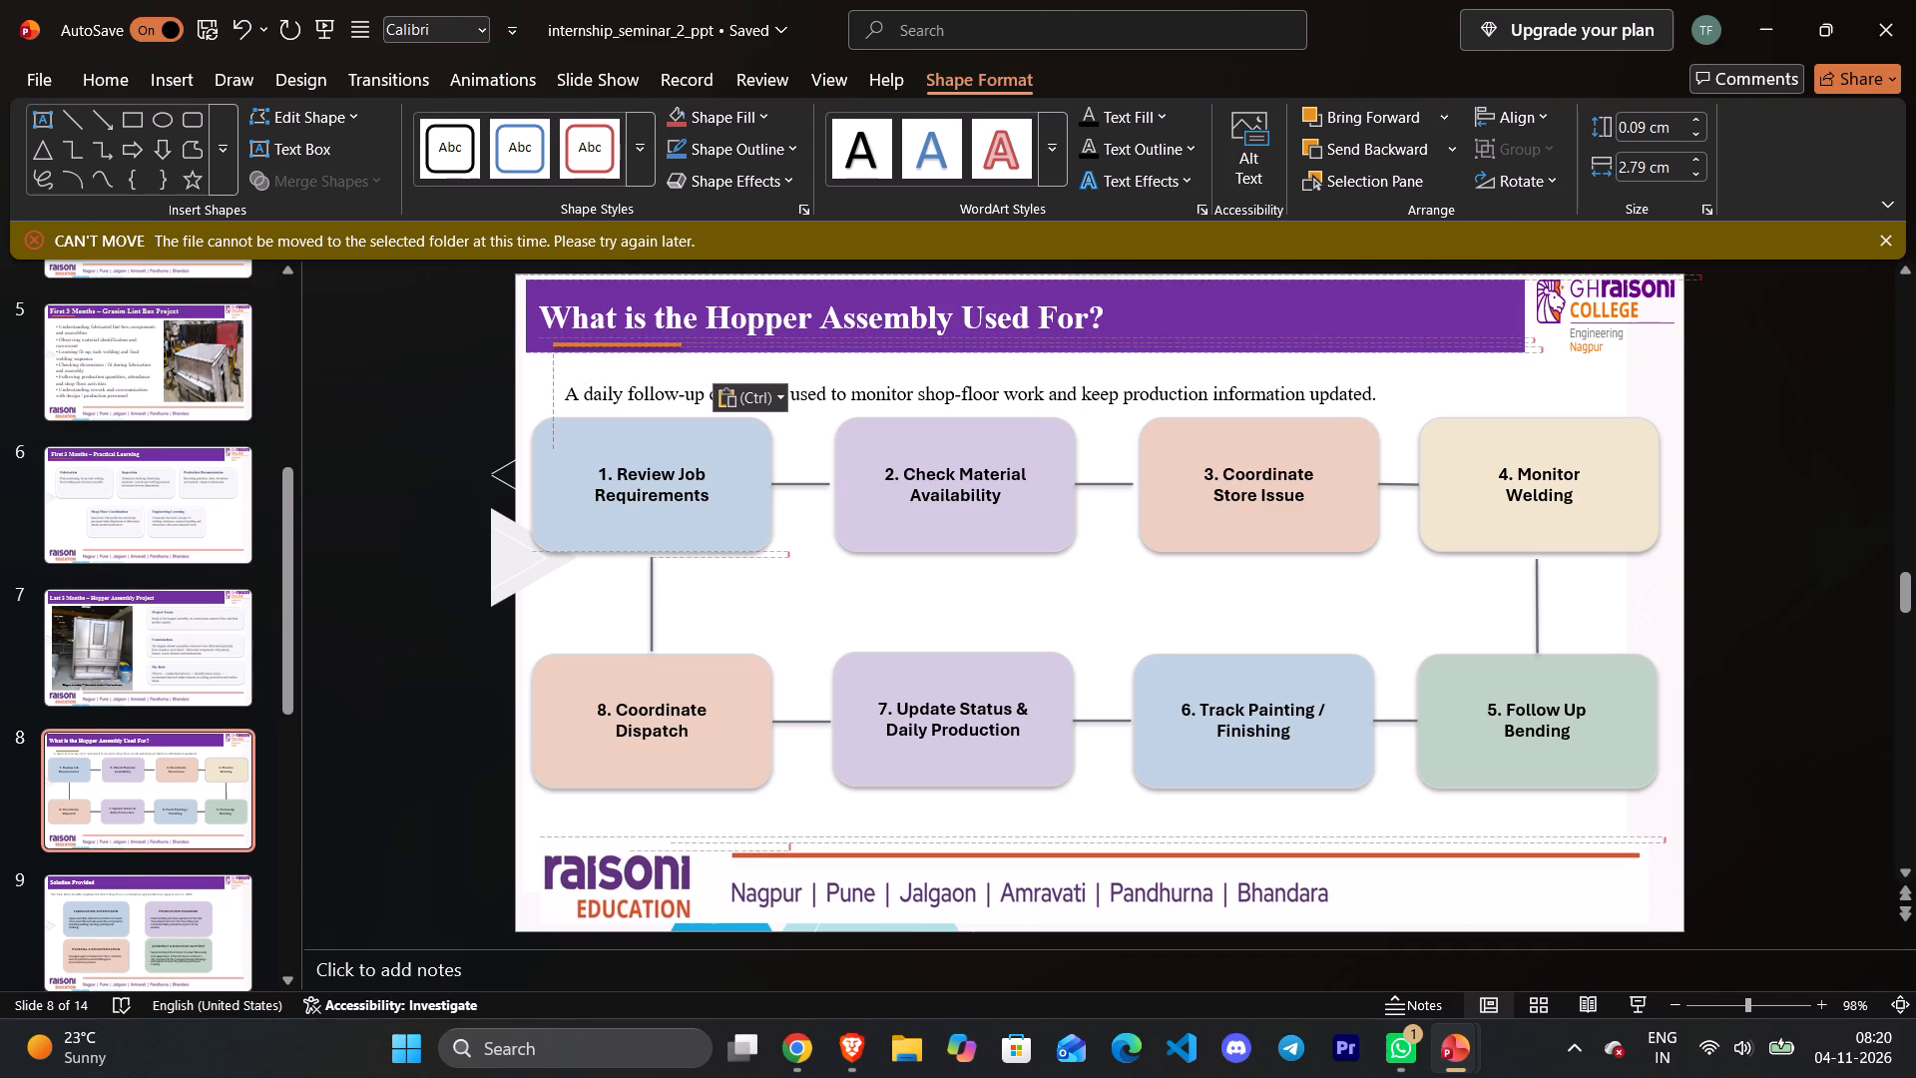
drag(628, 342, 617, 337)
Delete the eight numbered process boxes, from "1. Review Job Requirements" to "8. Coordinate Dispatch", together with their connector lines from slide 8.
click(962, 548)
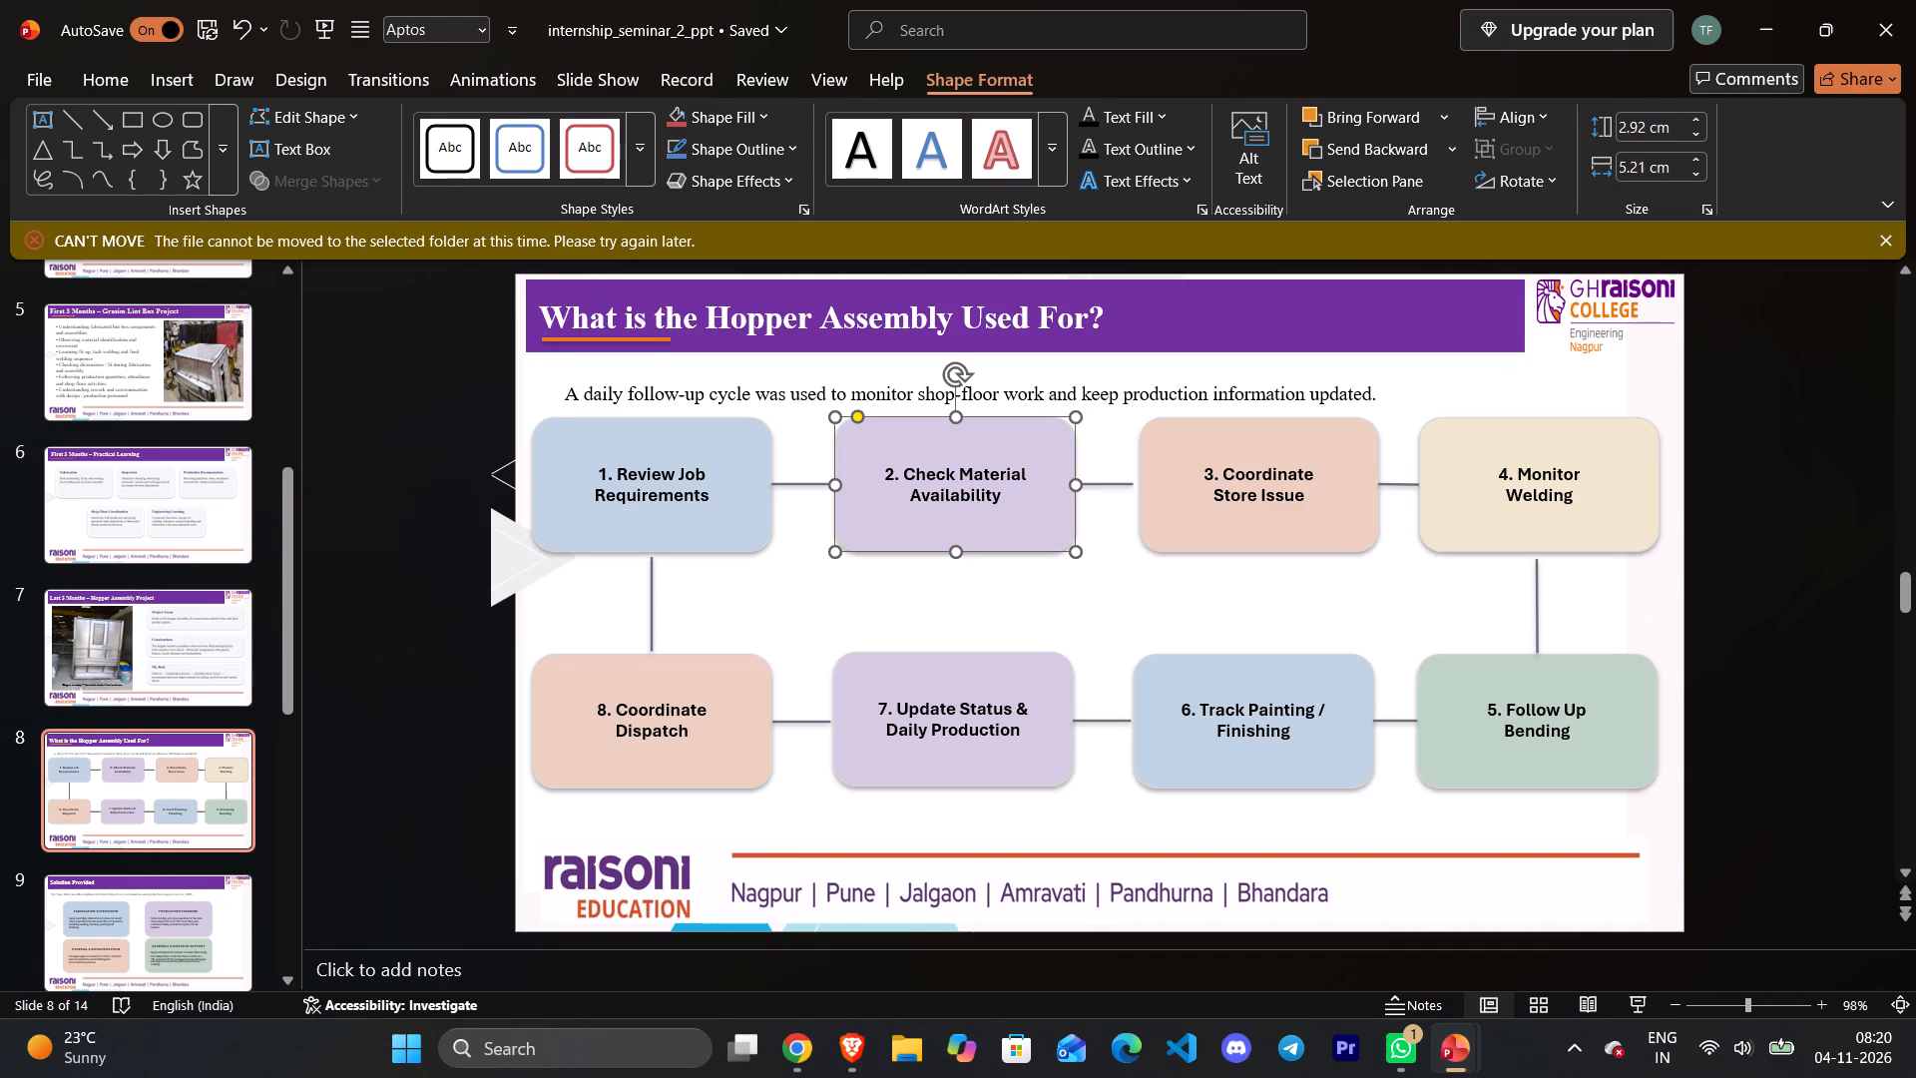
ctrl+click(734, 517)
ctrl+click(789, 488)
ctrl+click(794, 485)
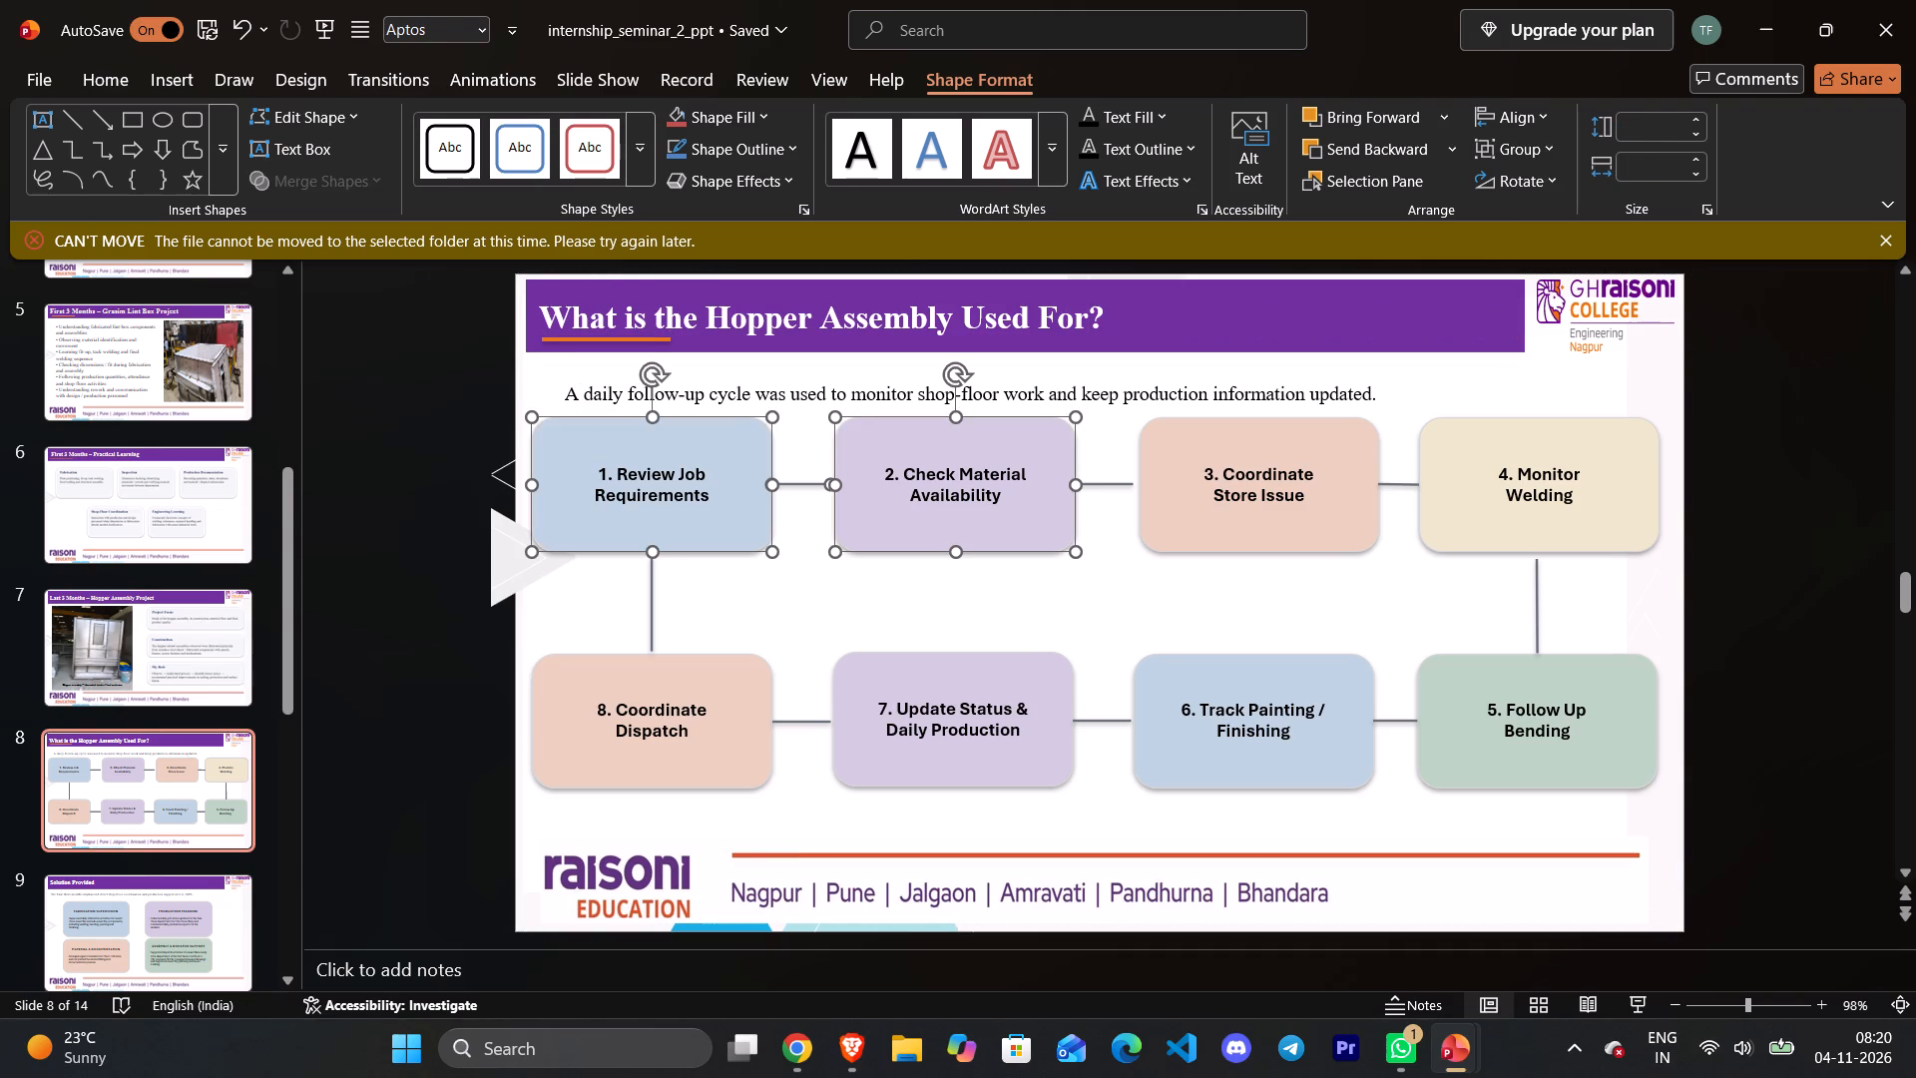
ctrl+click(795, 483)
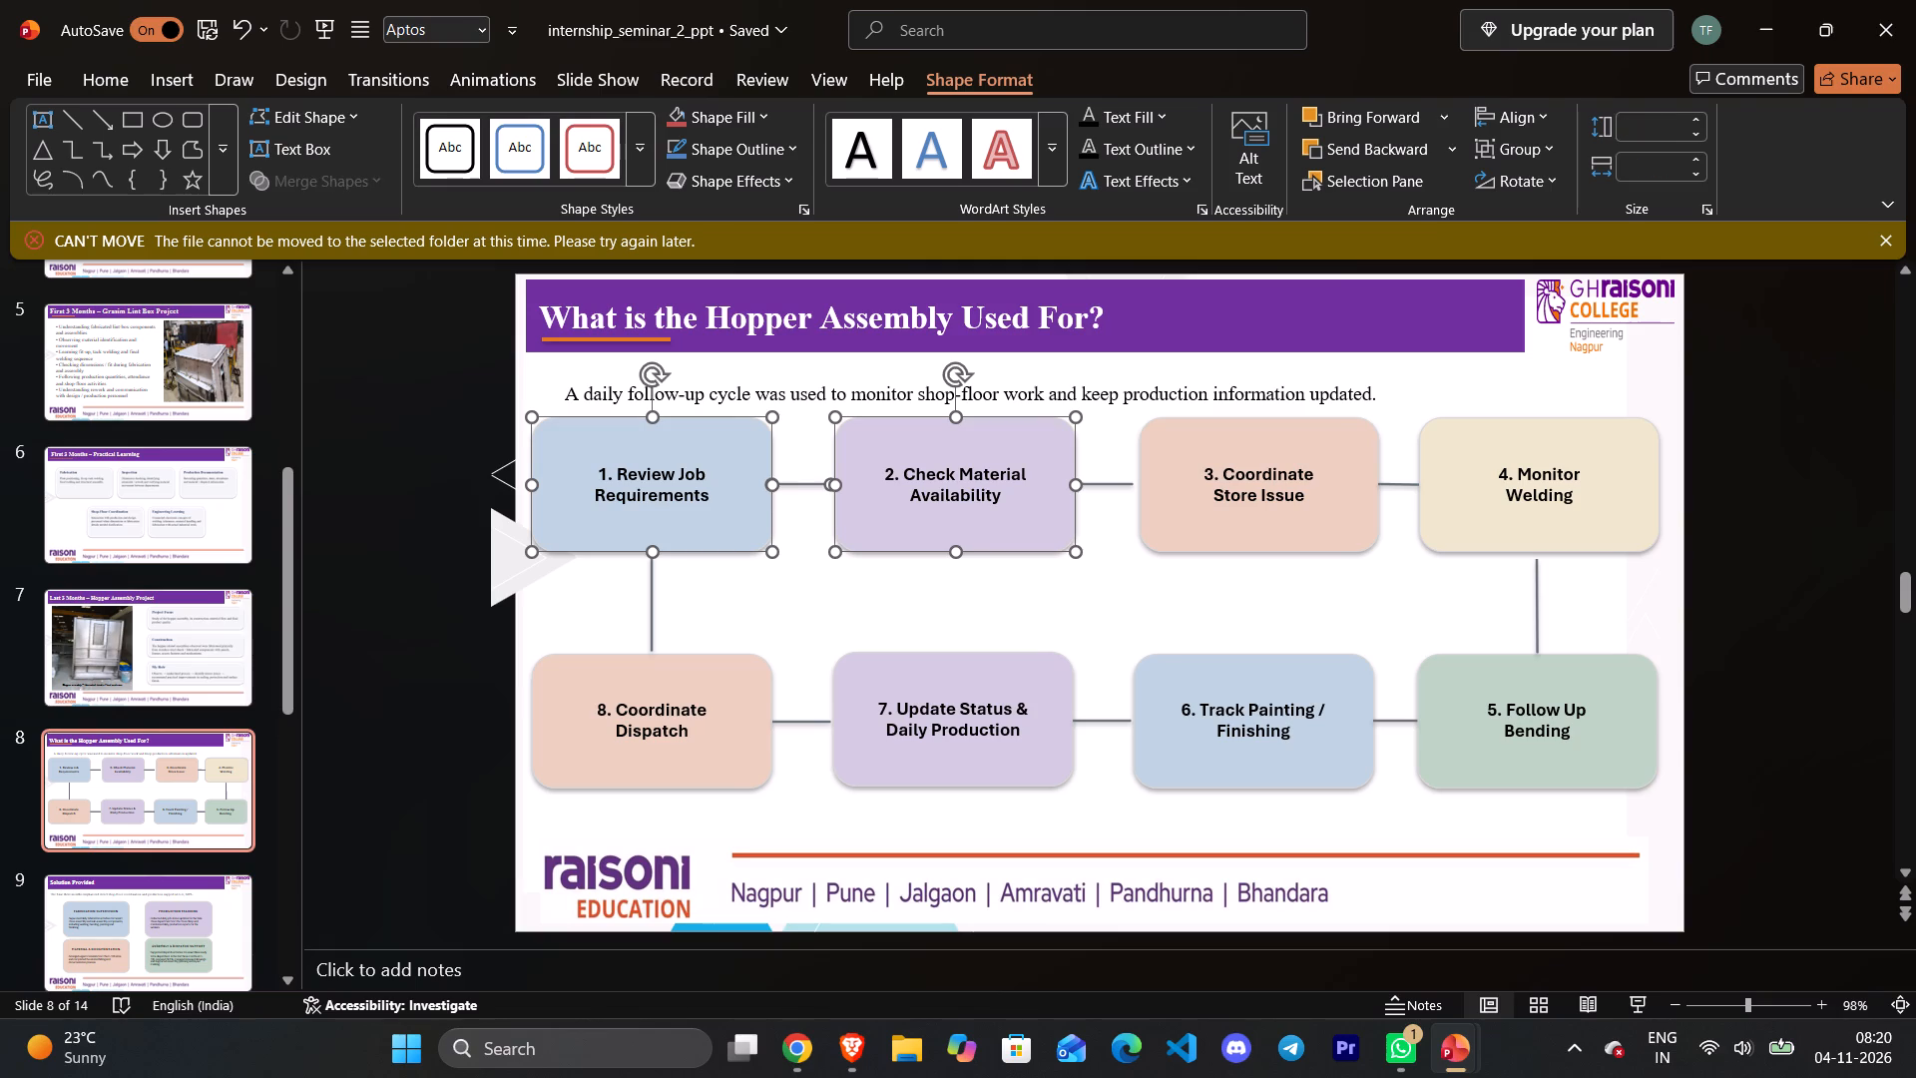
ctrl+click(1100, 486)
ctrl+click(1203, 437)
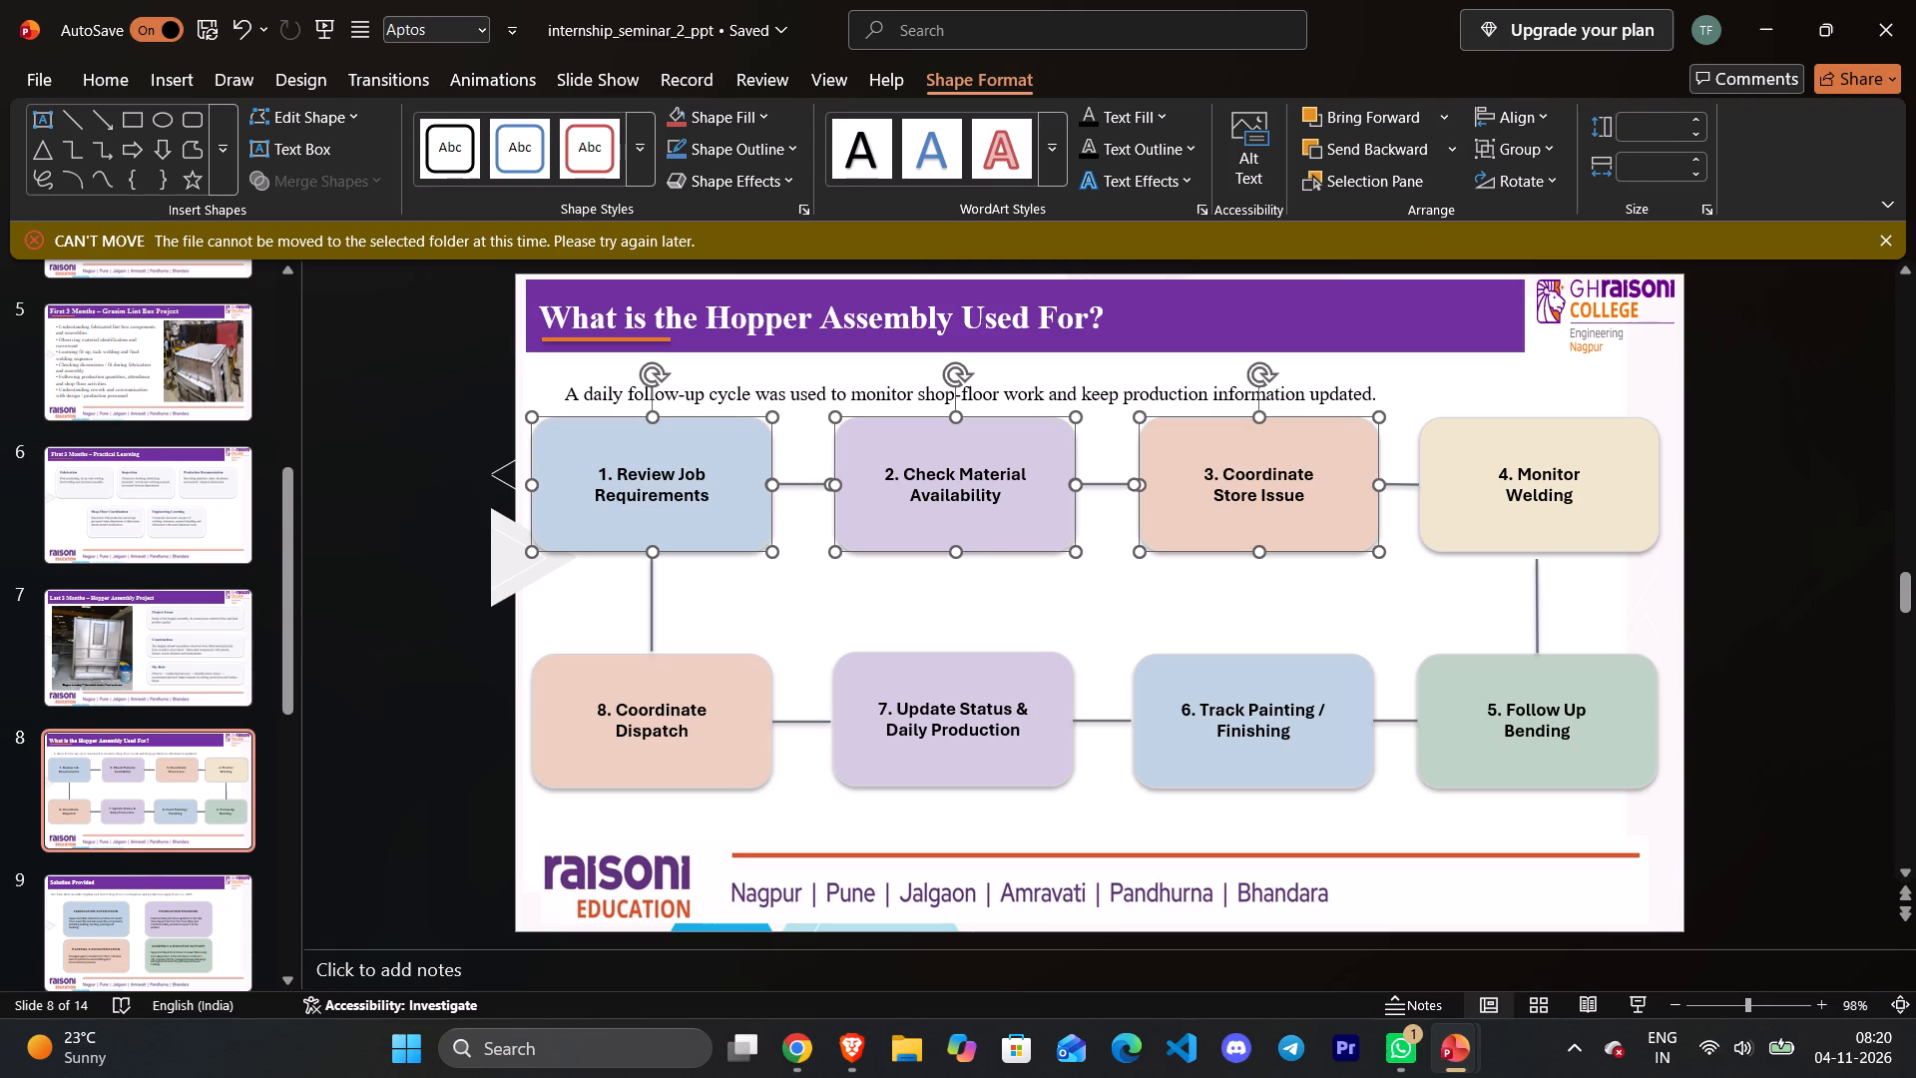
ctrl+click(1241, 488)
ctrl+click(1491, 437)
ctrl+click(1518, 659)
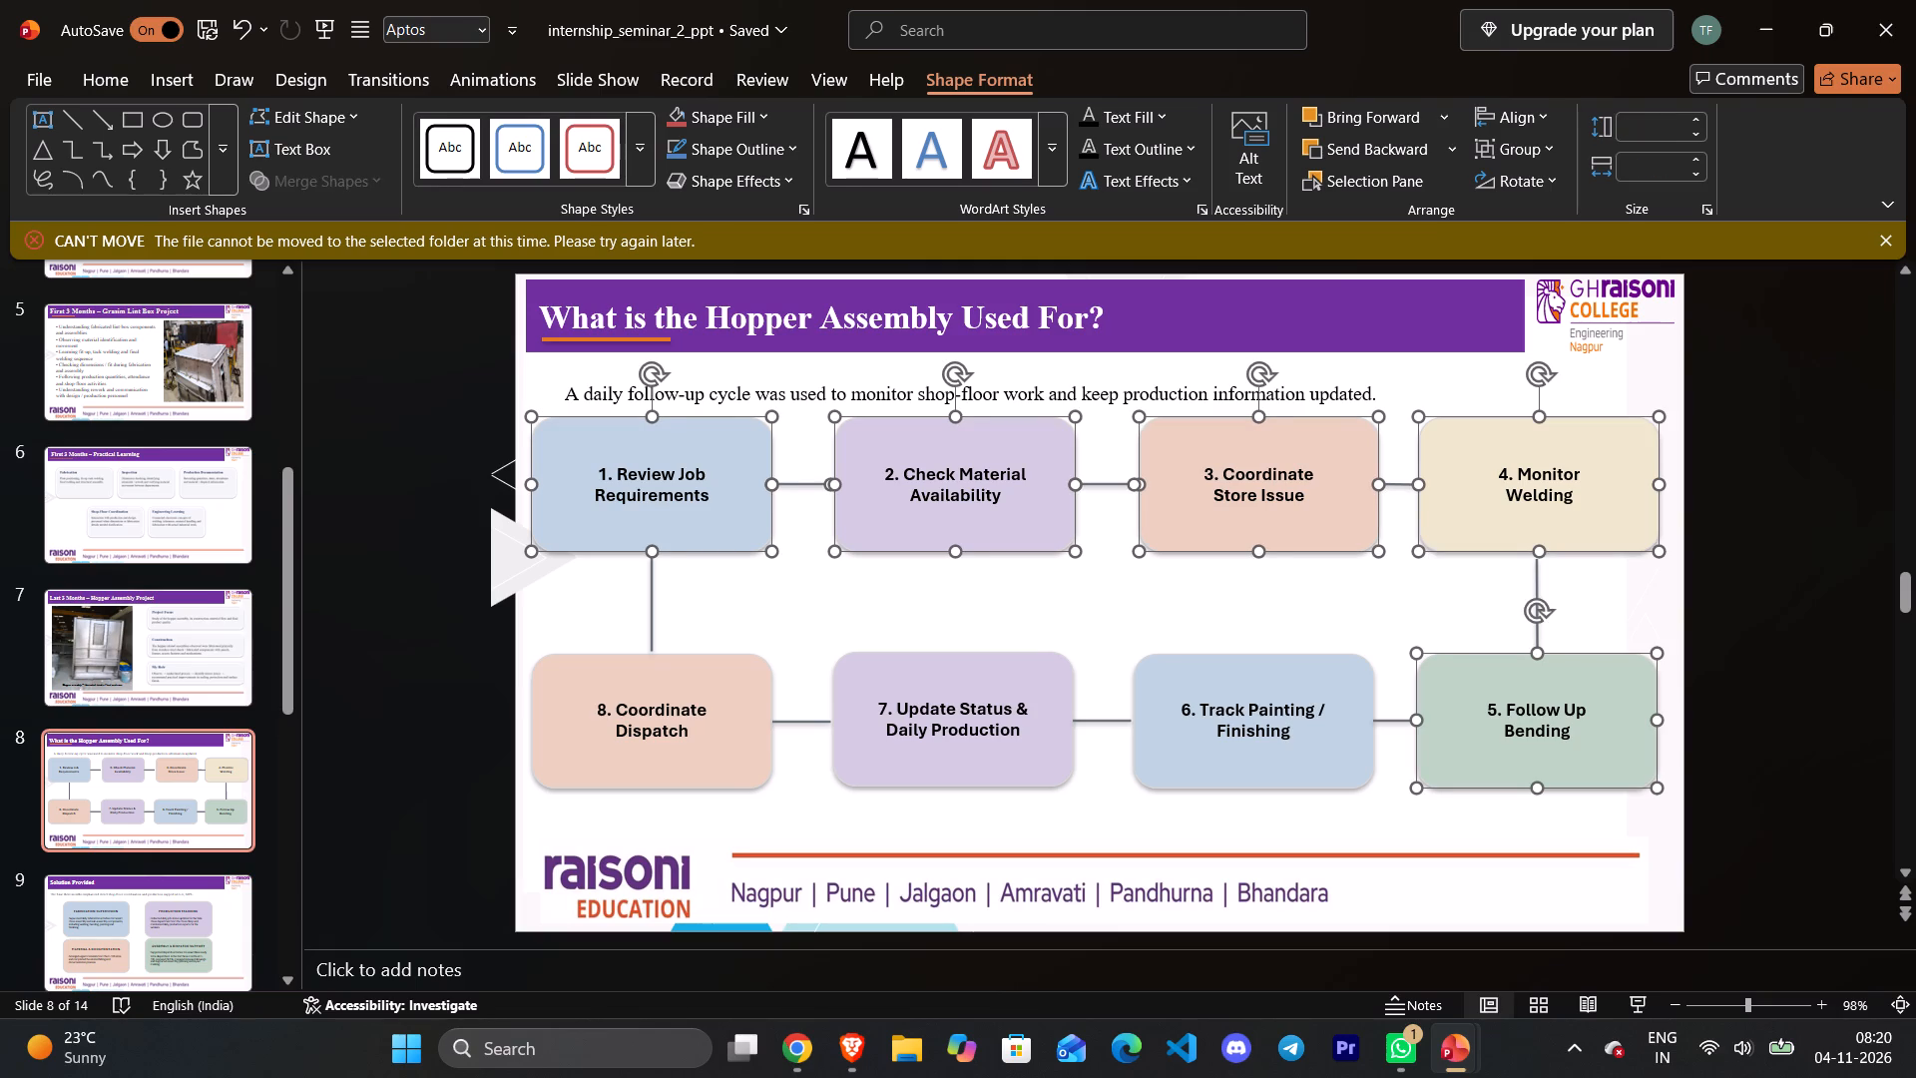
ctrl+click(1535, 581)
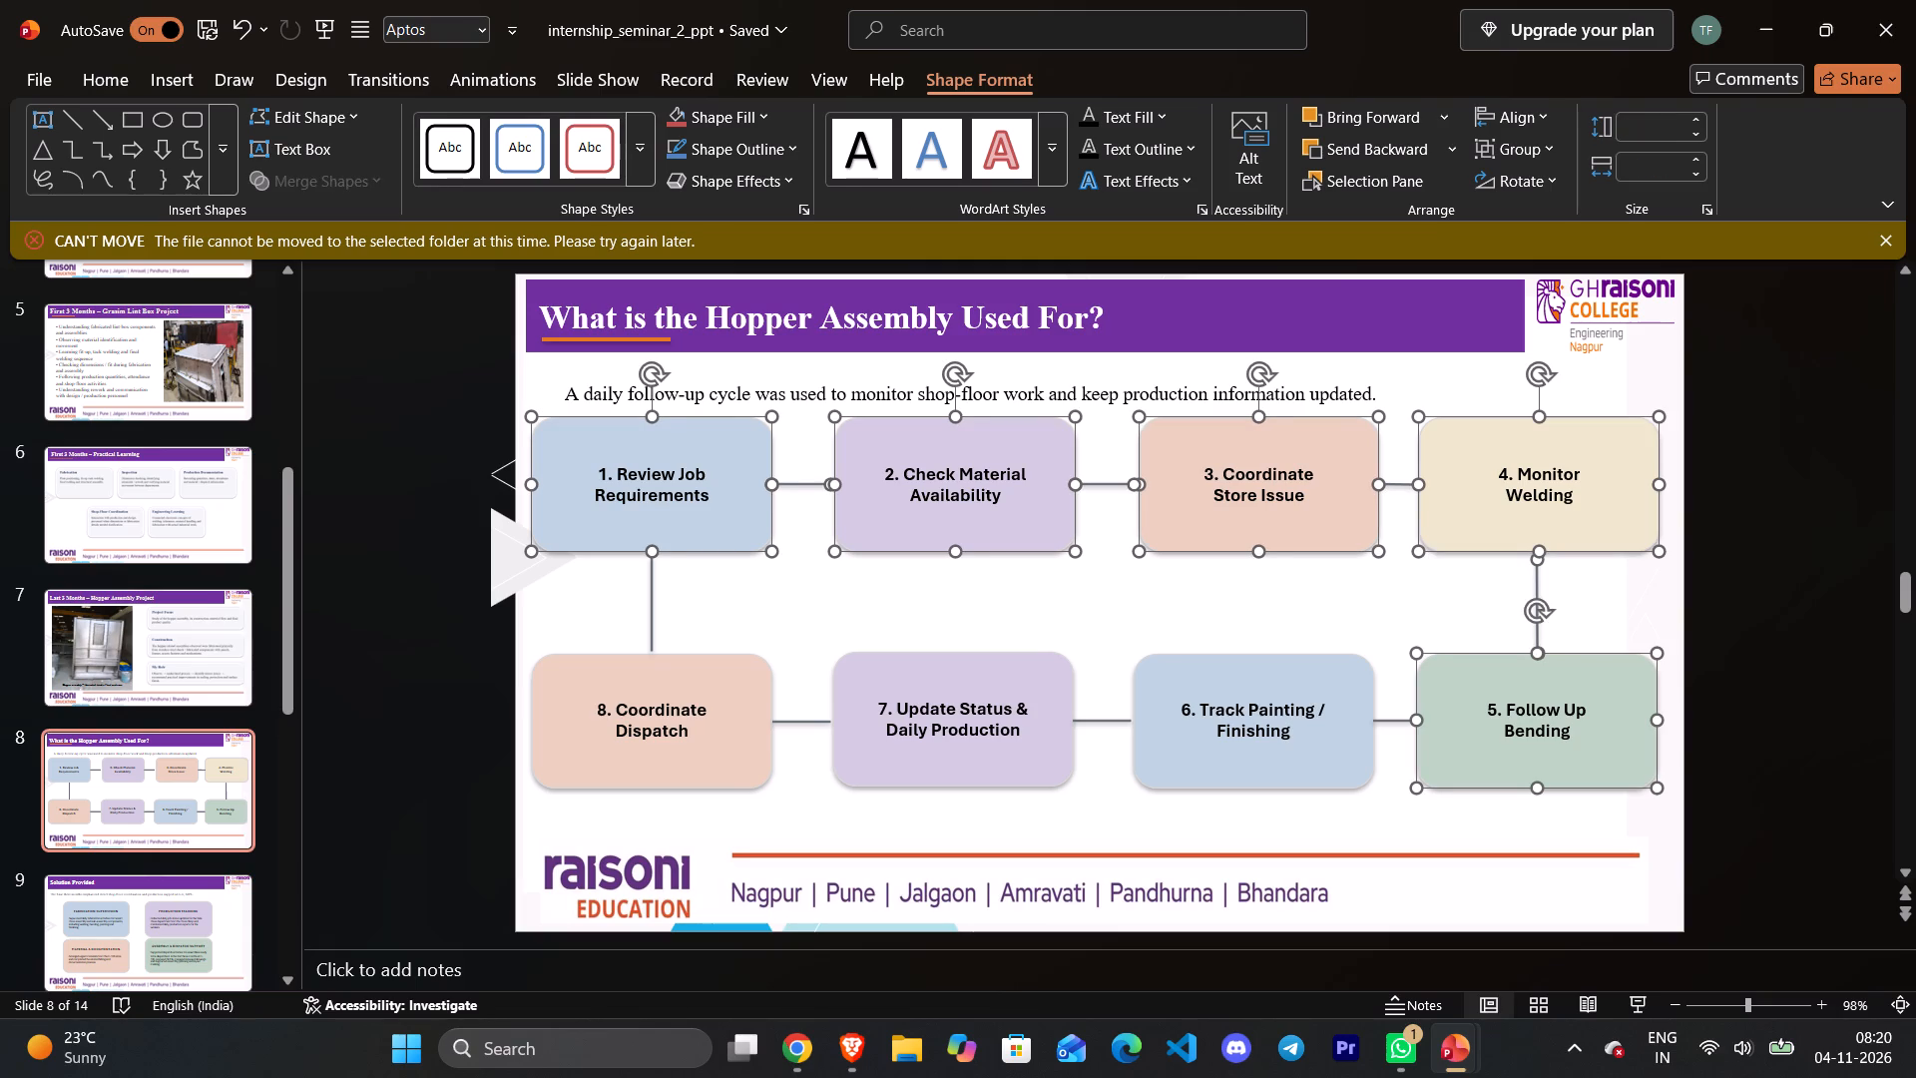
ctrl+click(1394, 724)
ctrl+click(1344, 735)
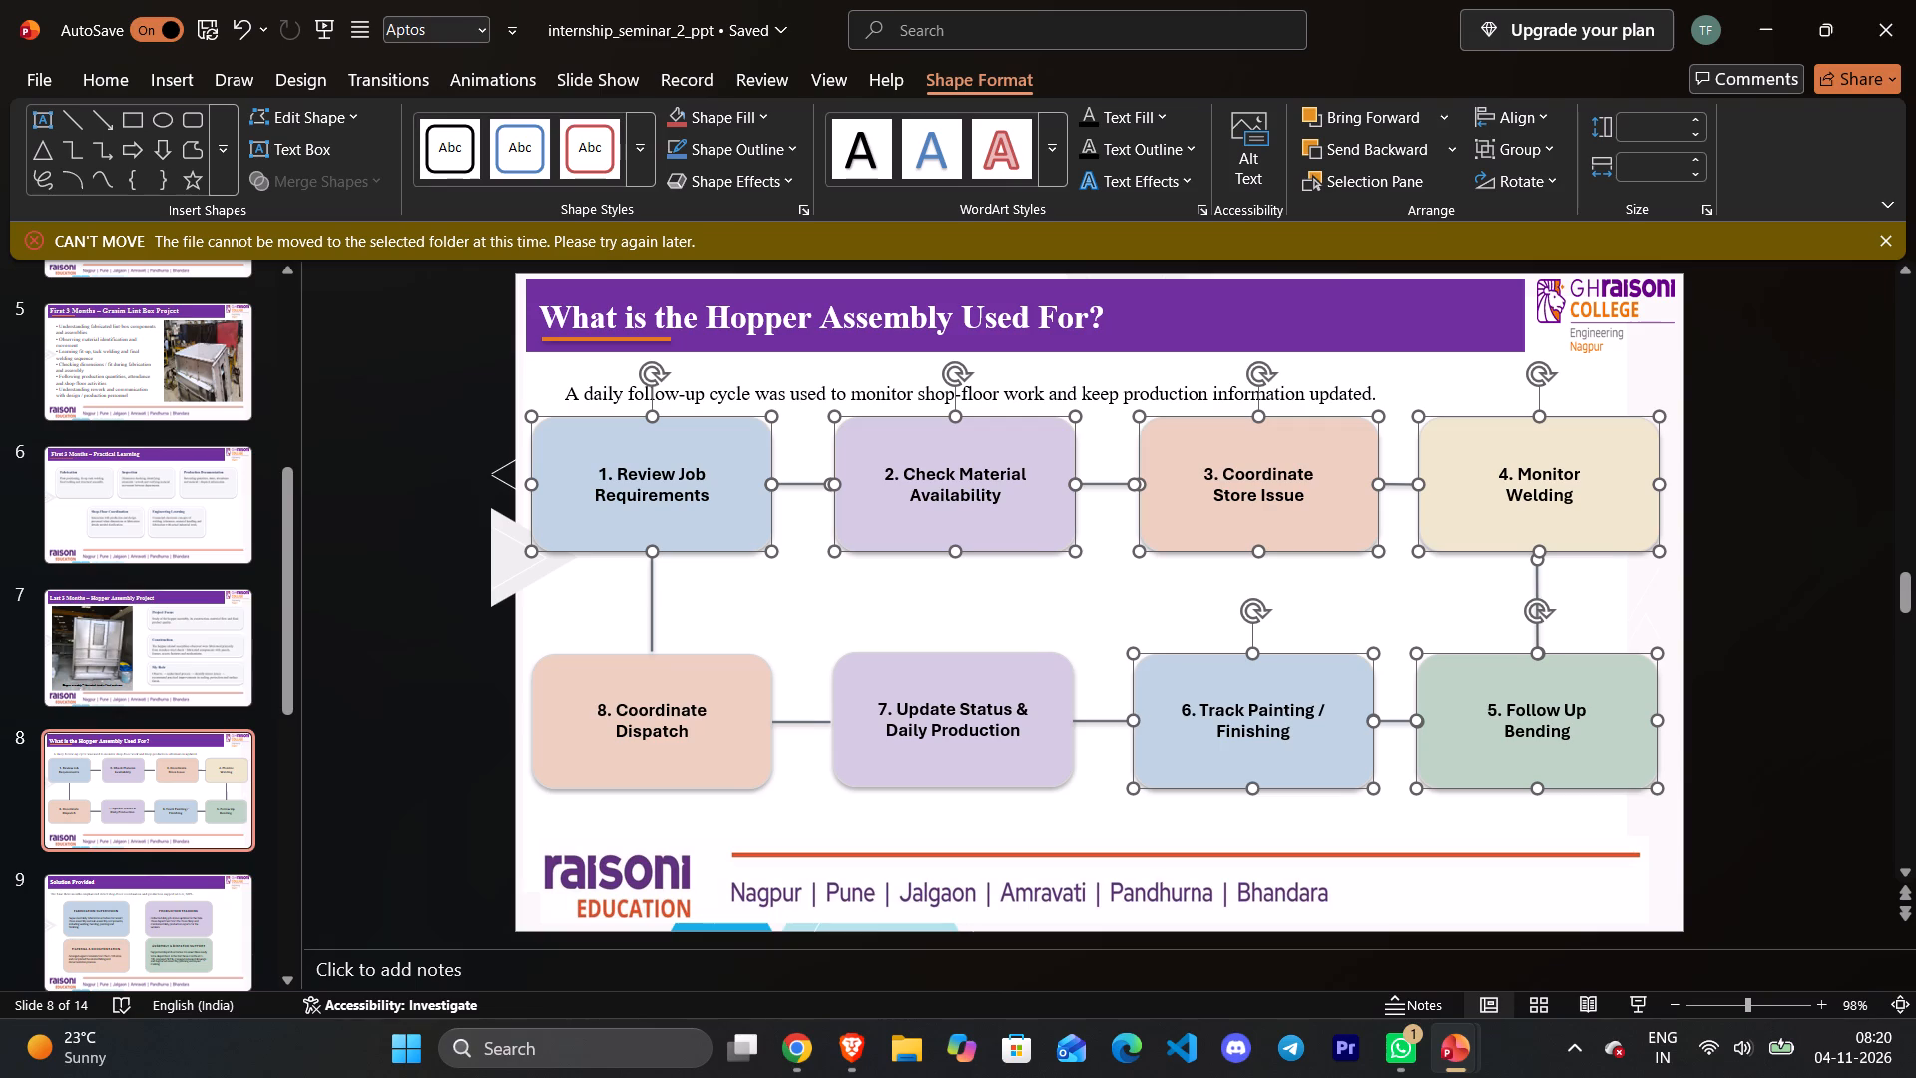
ctrl+click(1110, 723)
ctrl+click(1045, 729)
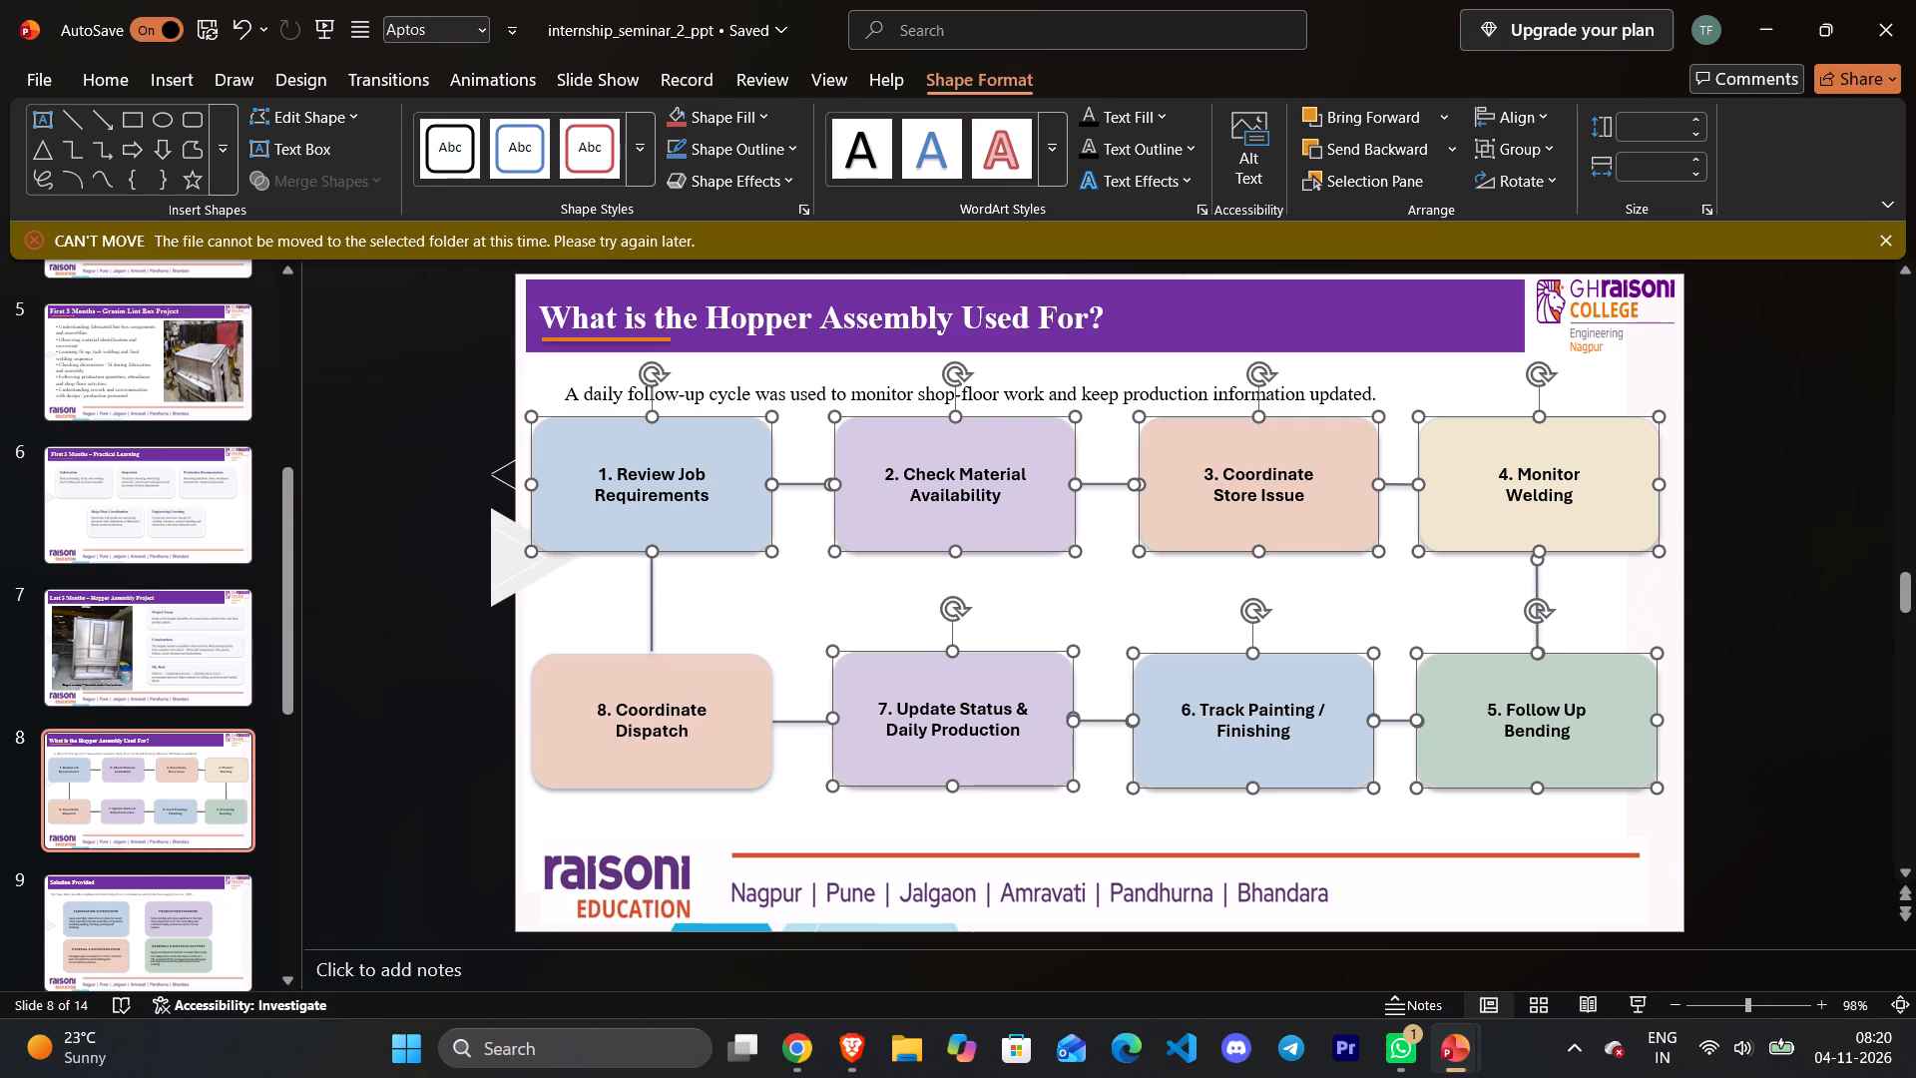
ctrl+click(803, 721)
ctrl+click(717, 728)
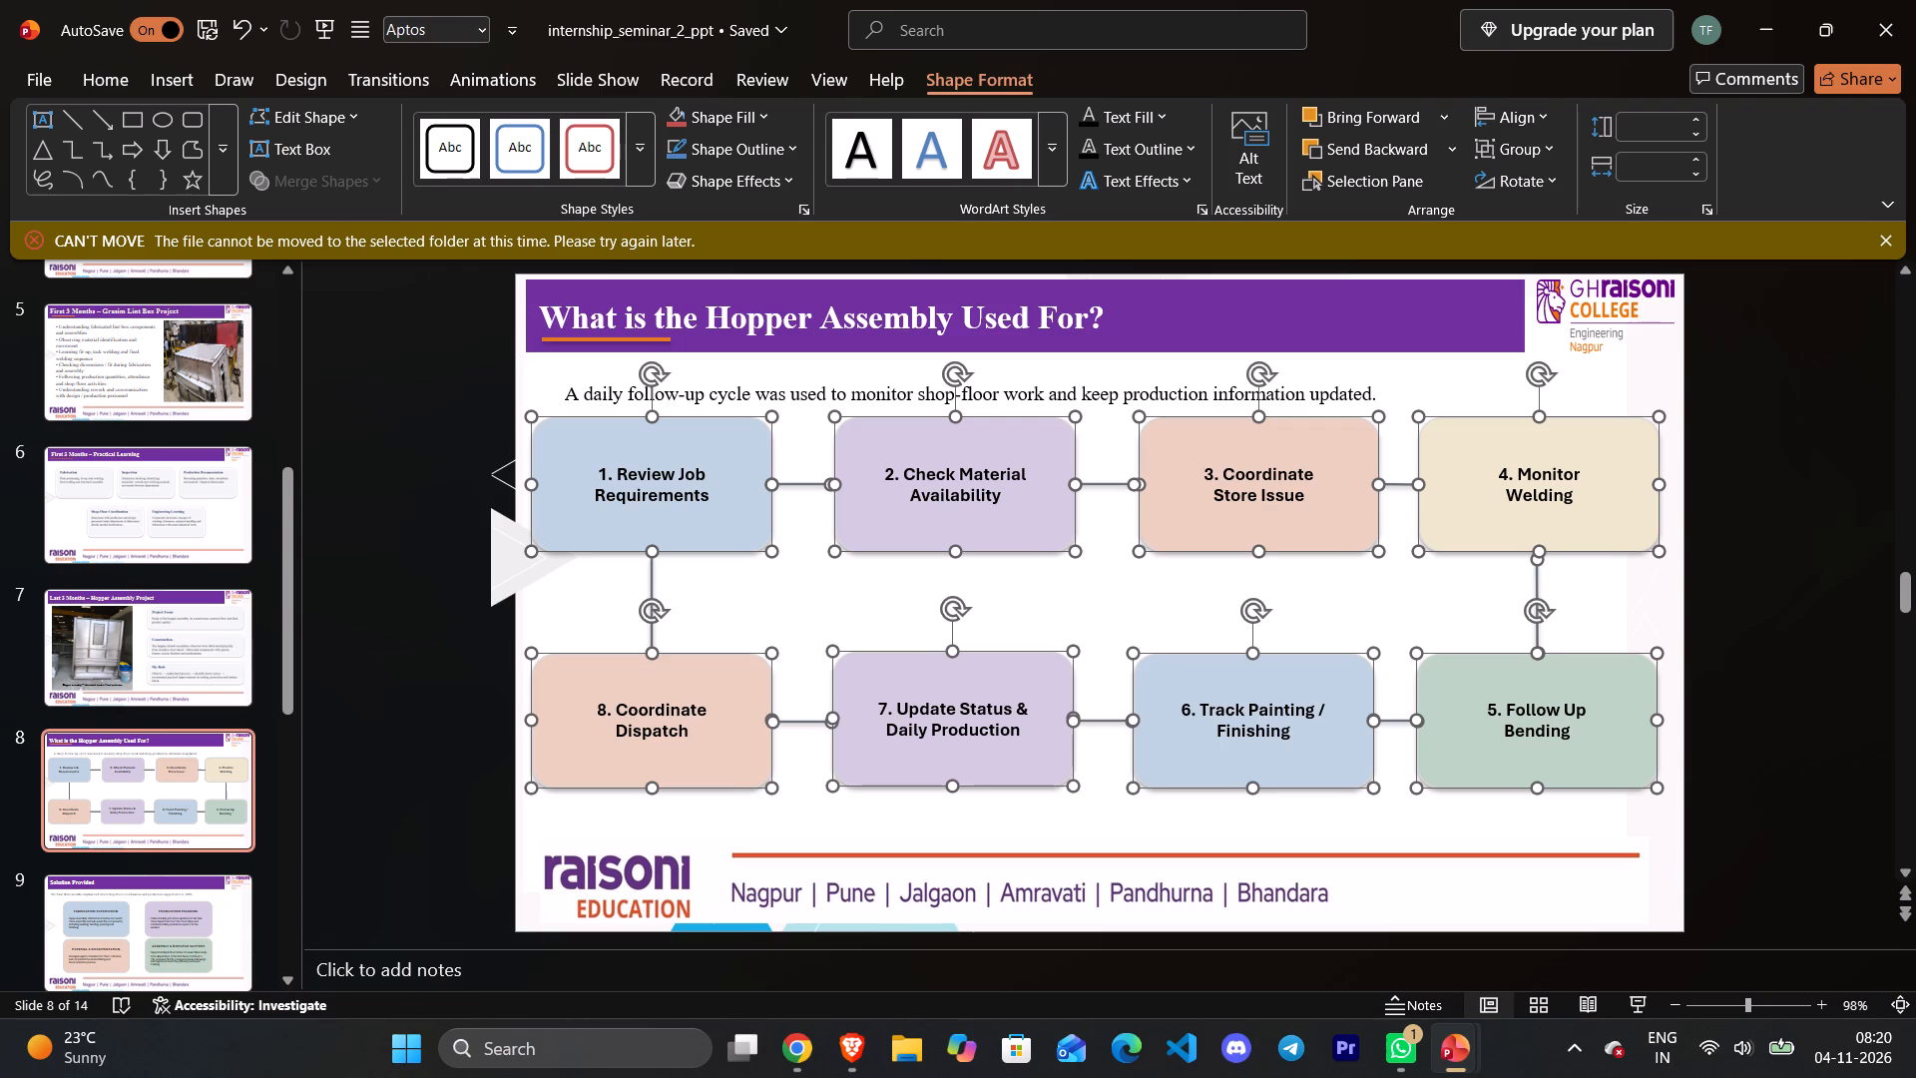
key(Delete)
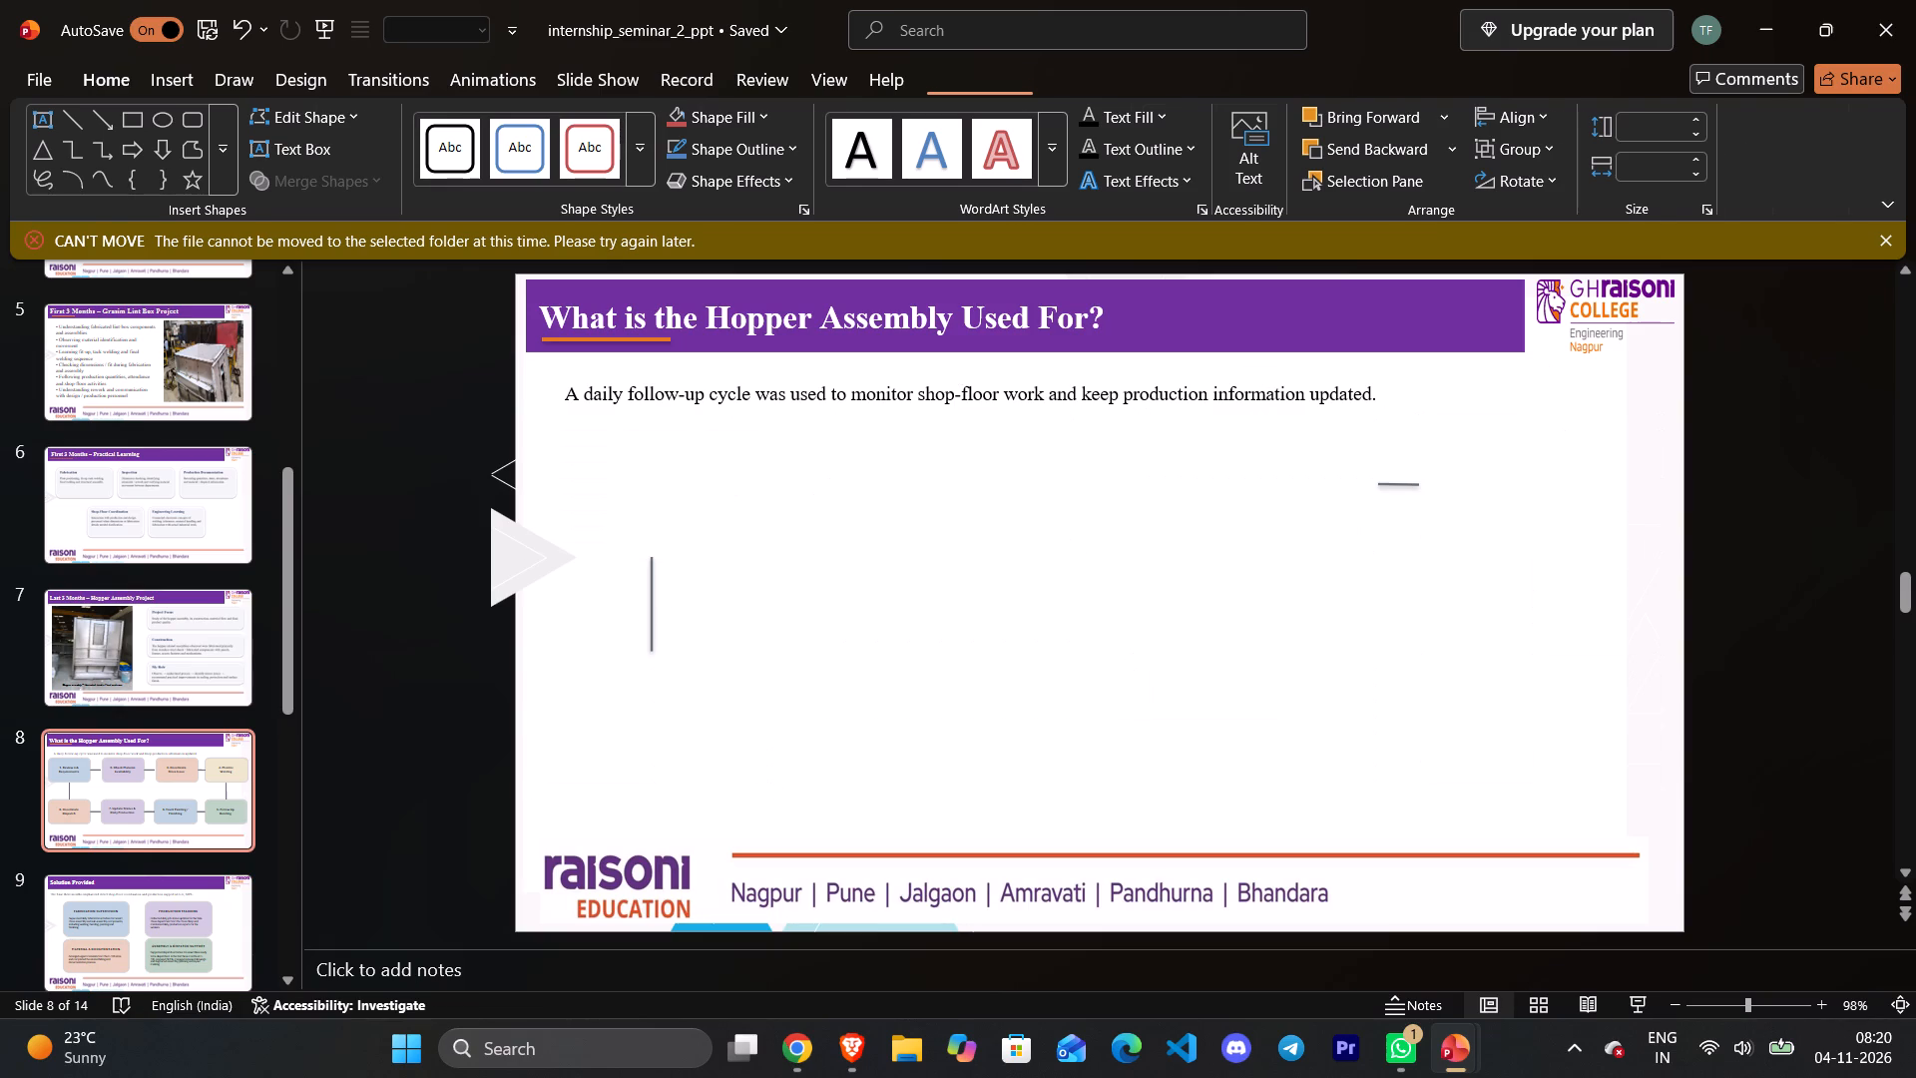
Delete the text box with the daily follow-up cycle sentence below slide 8's title.
click(774, 396)
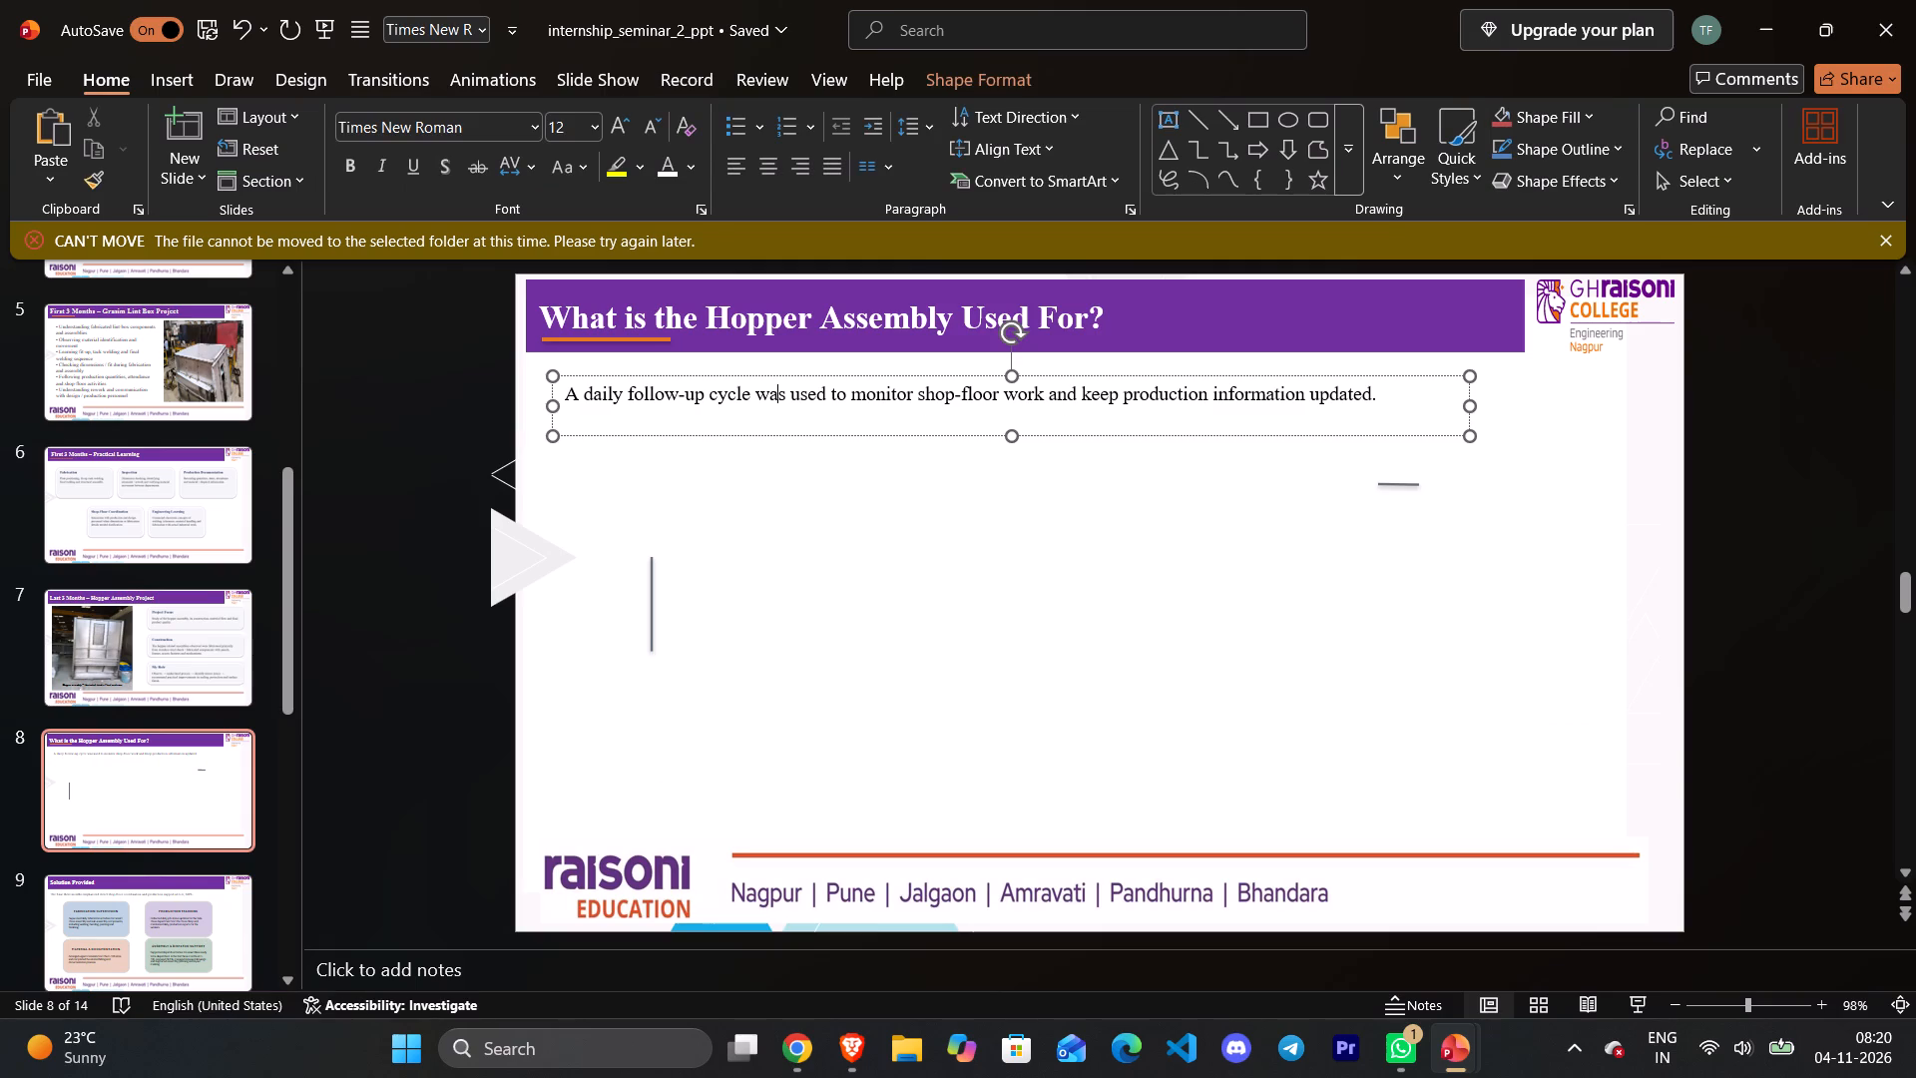
key(Delete)
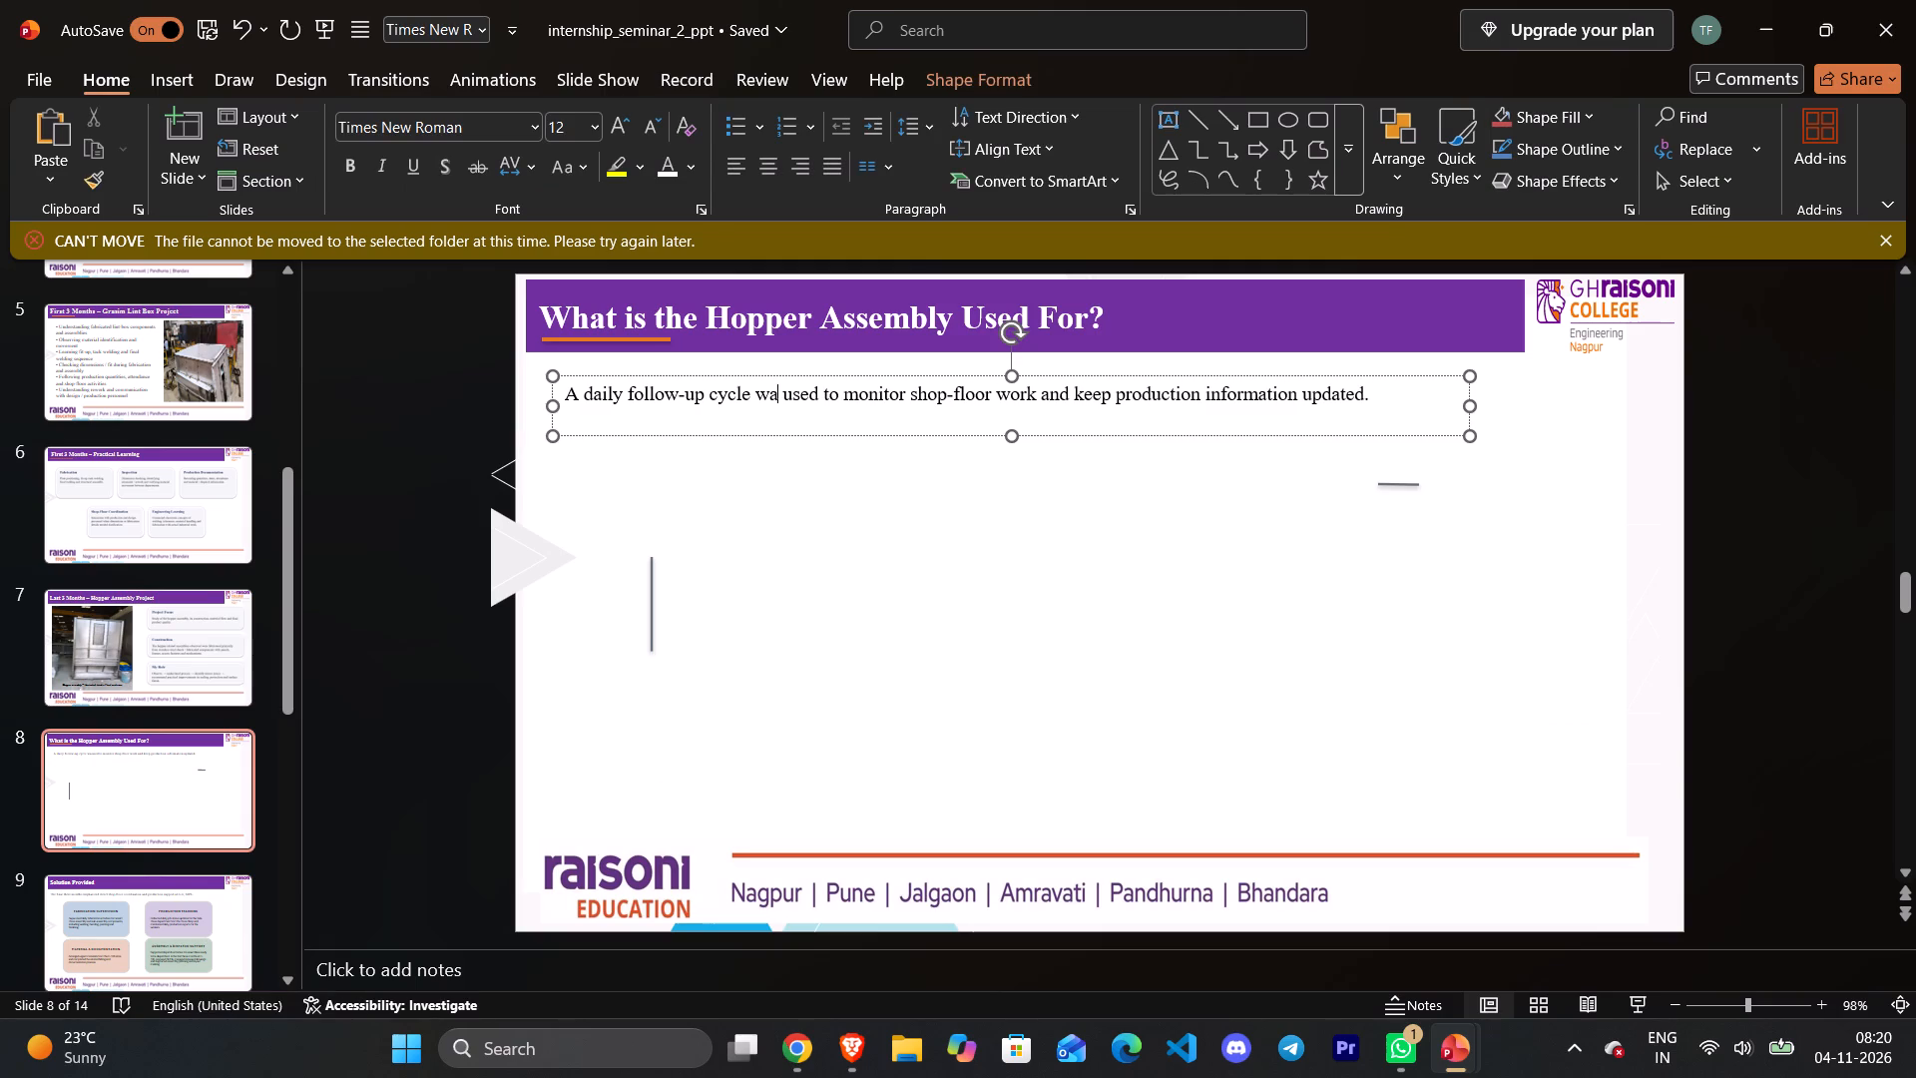
key(Delete)
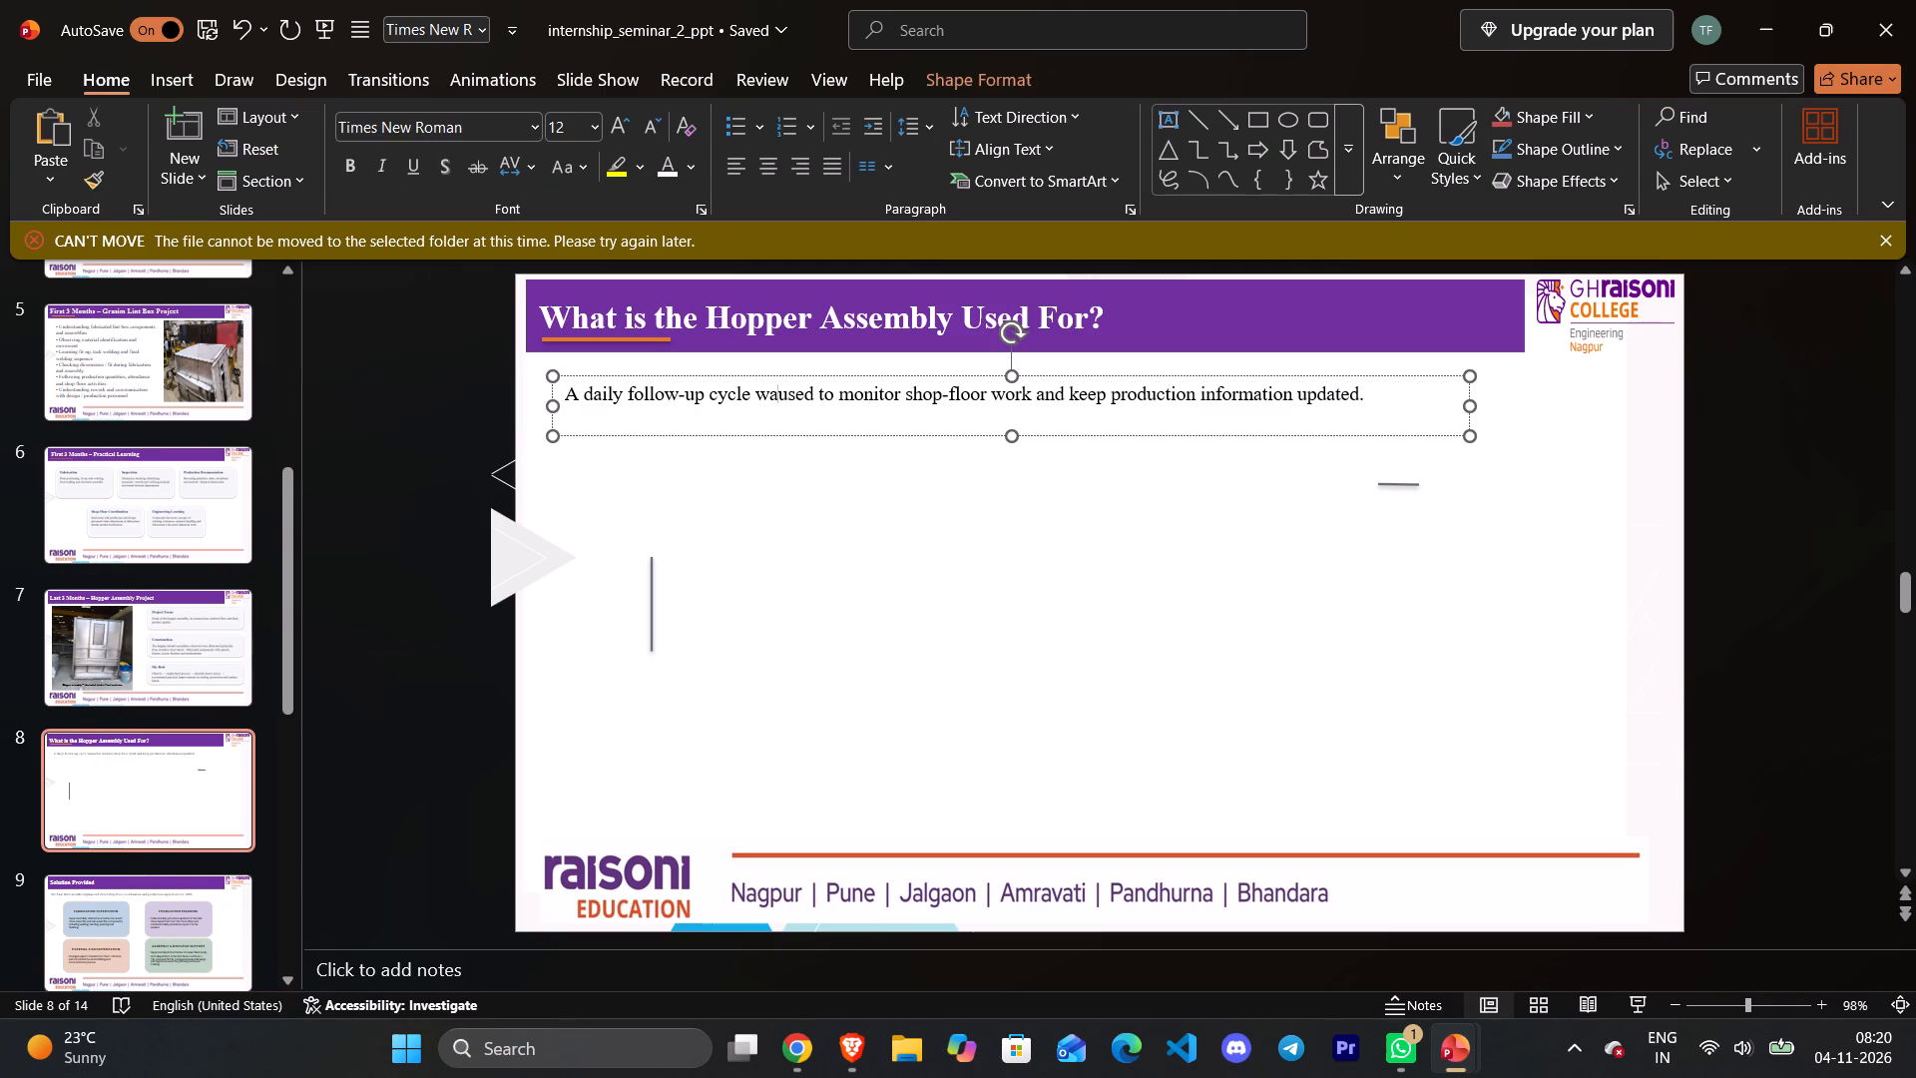
click(1447, 403)
key(Delete)
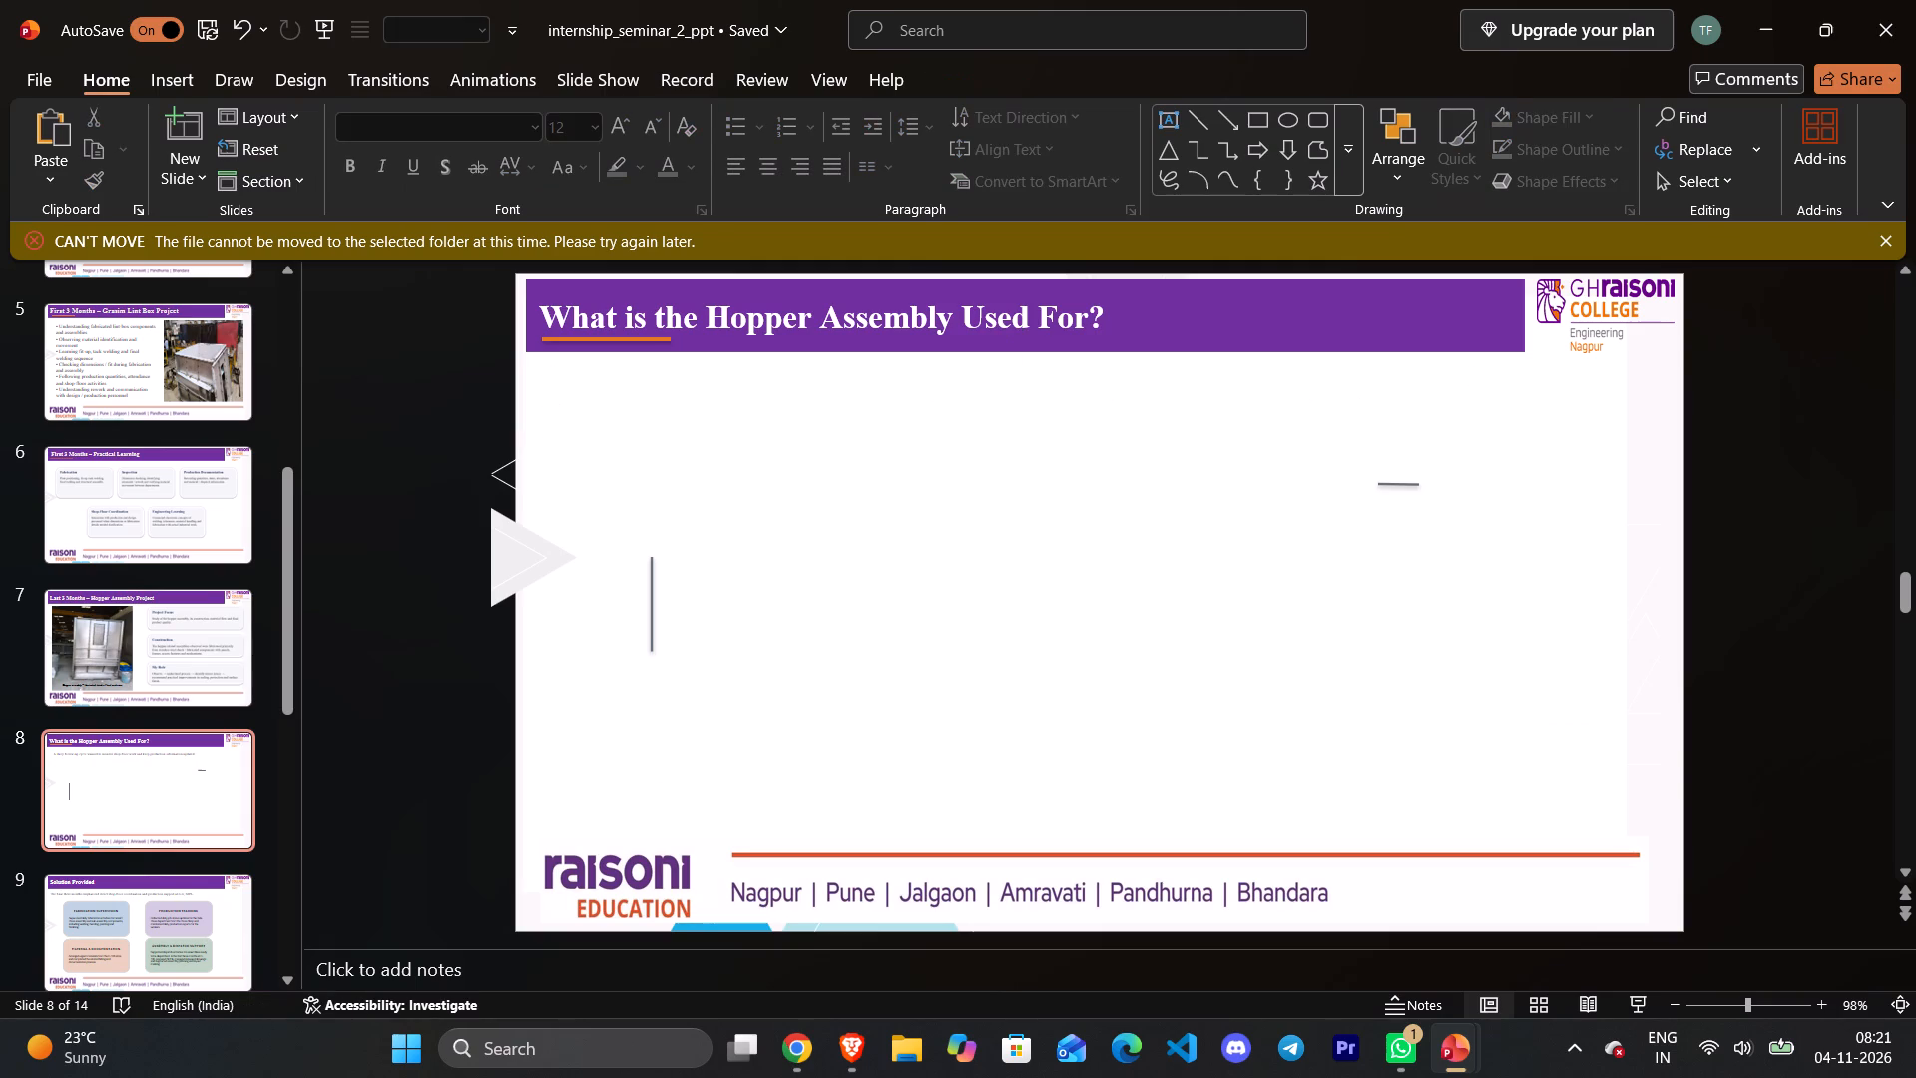
Delete the two leftover connector lines, one horizontal and one vertical, from slide 8.
click(1413, 490)
key(Delete)
click(649, 633)
key(Delete)
Cut the hopper system statement, the Receive, Meter / Control and Transfer cards and the "Final purpose" line from slide 8 of Internship_Progress_Seminar.
click(1343, 963)
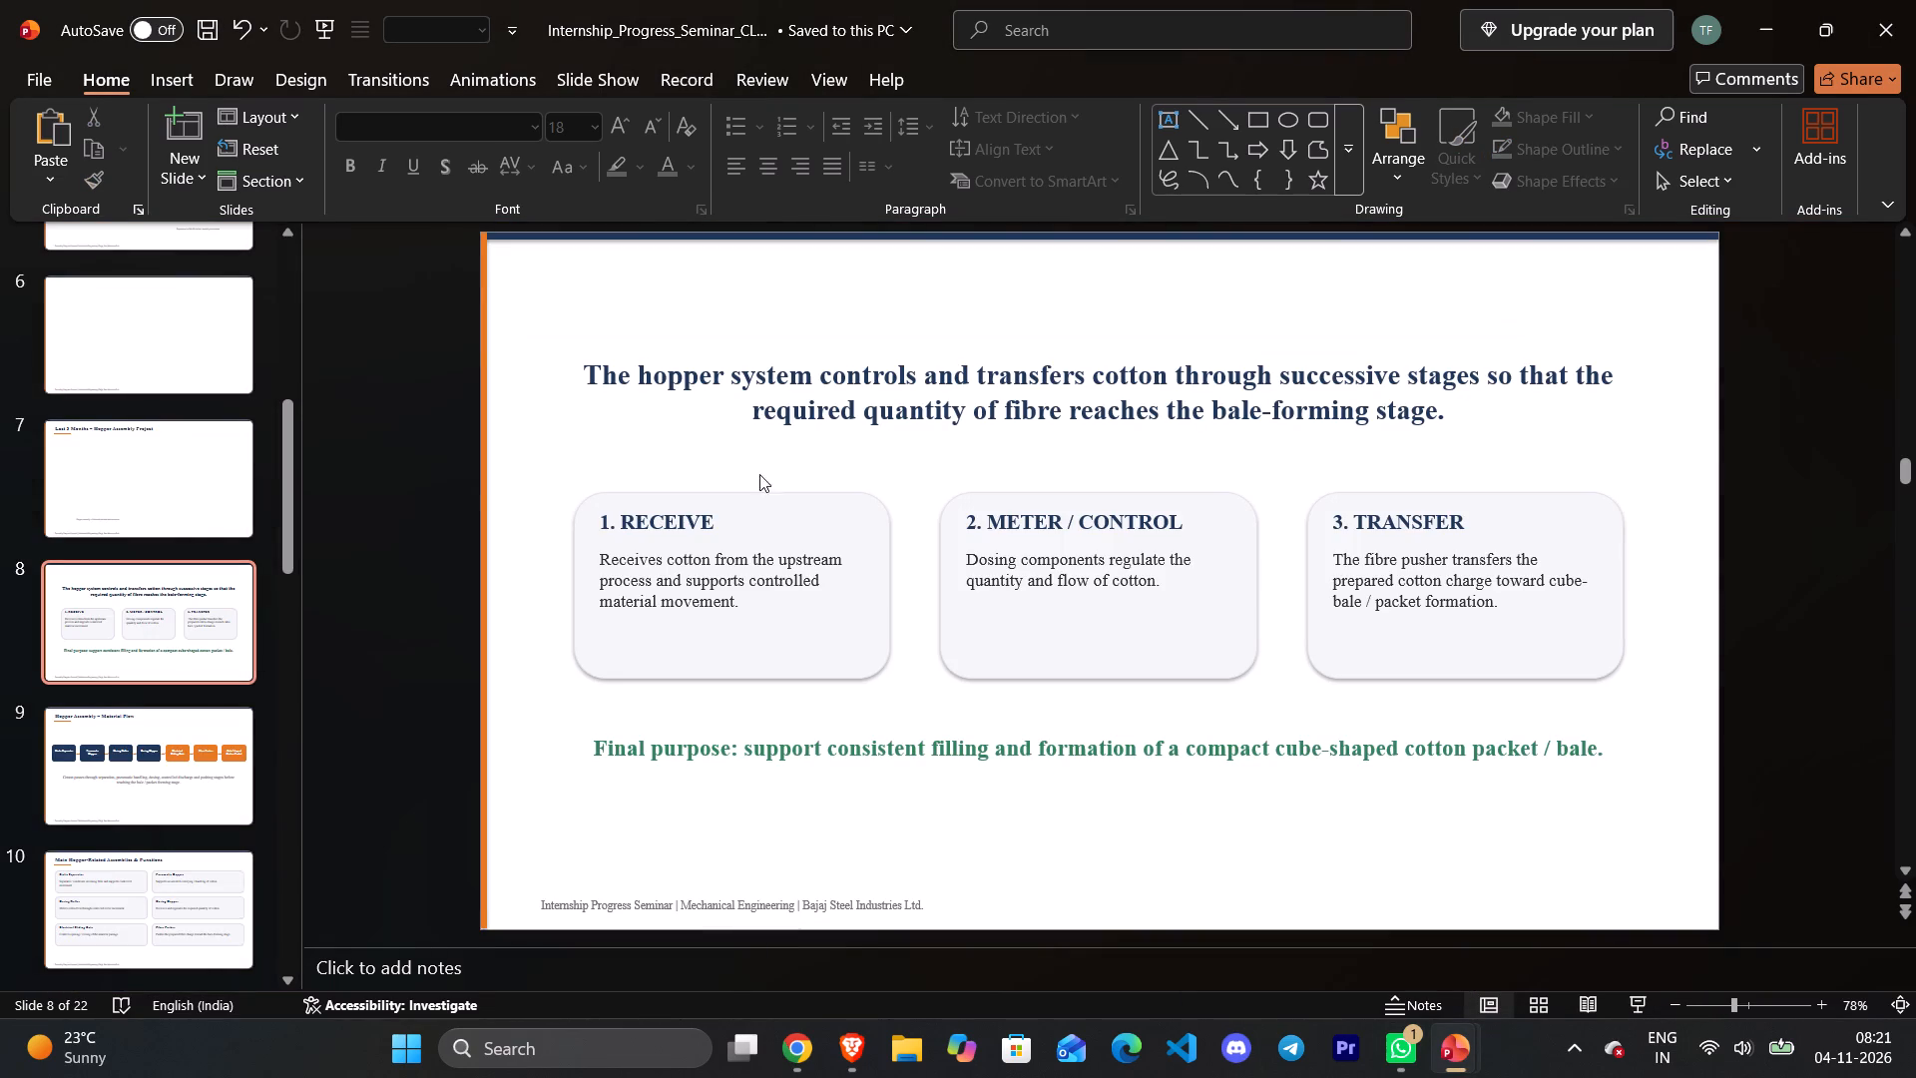
ctrl+click(815, 410)
ctrl+click(777, 550)
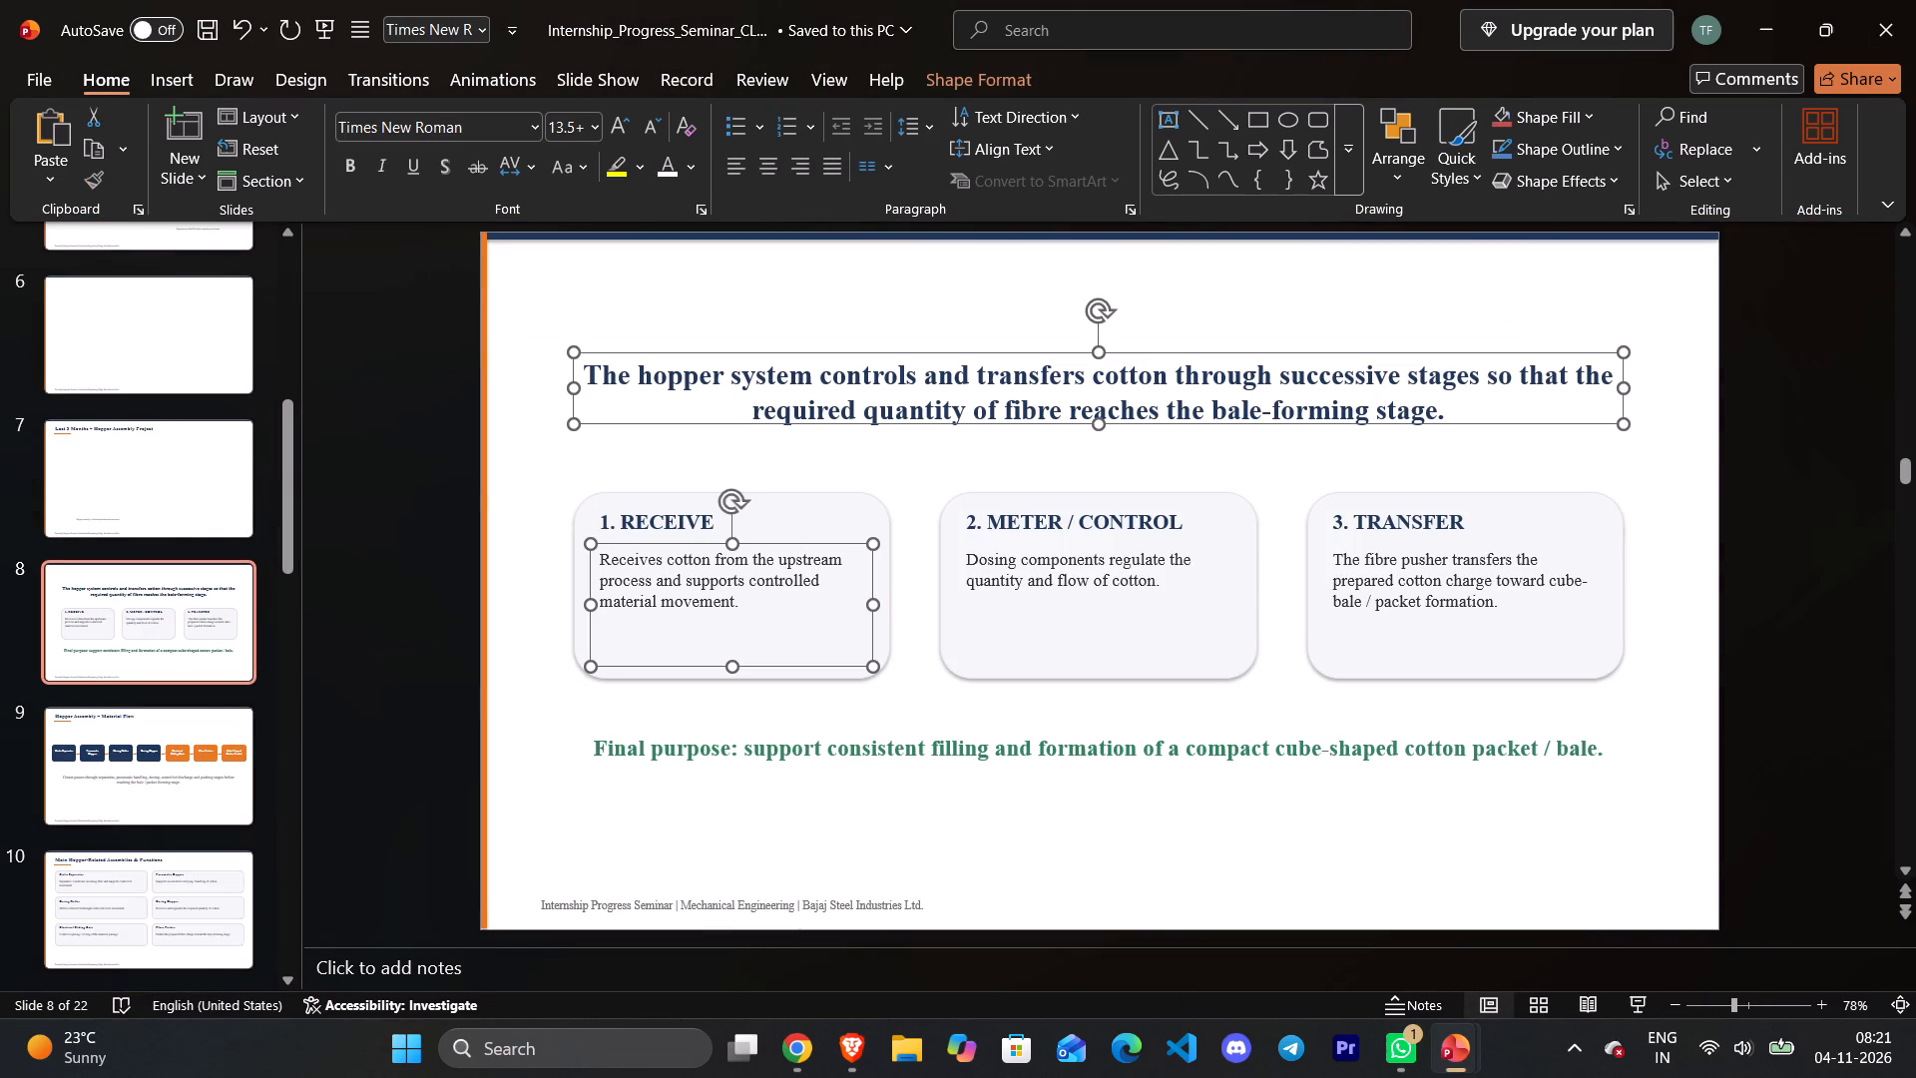
ctrl+click(830, 515)
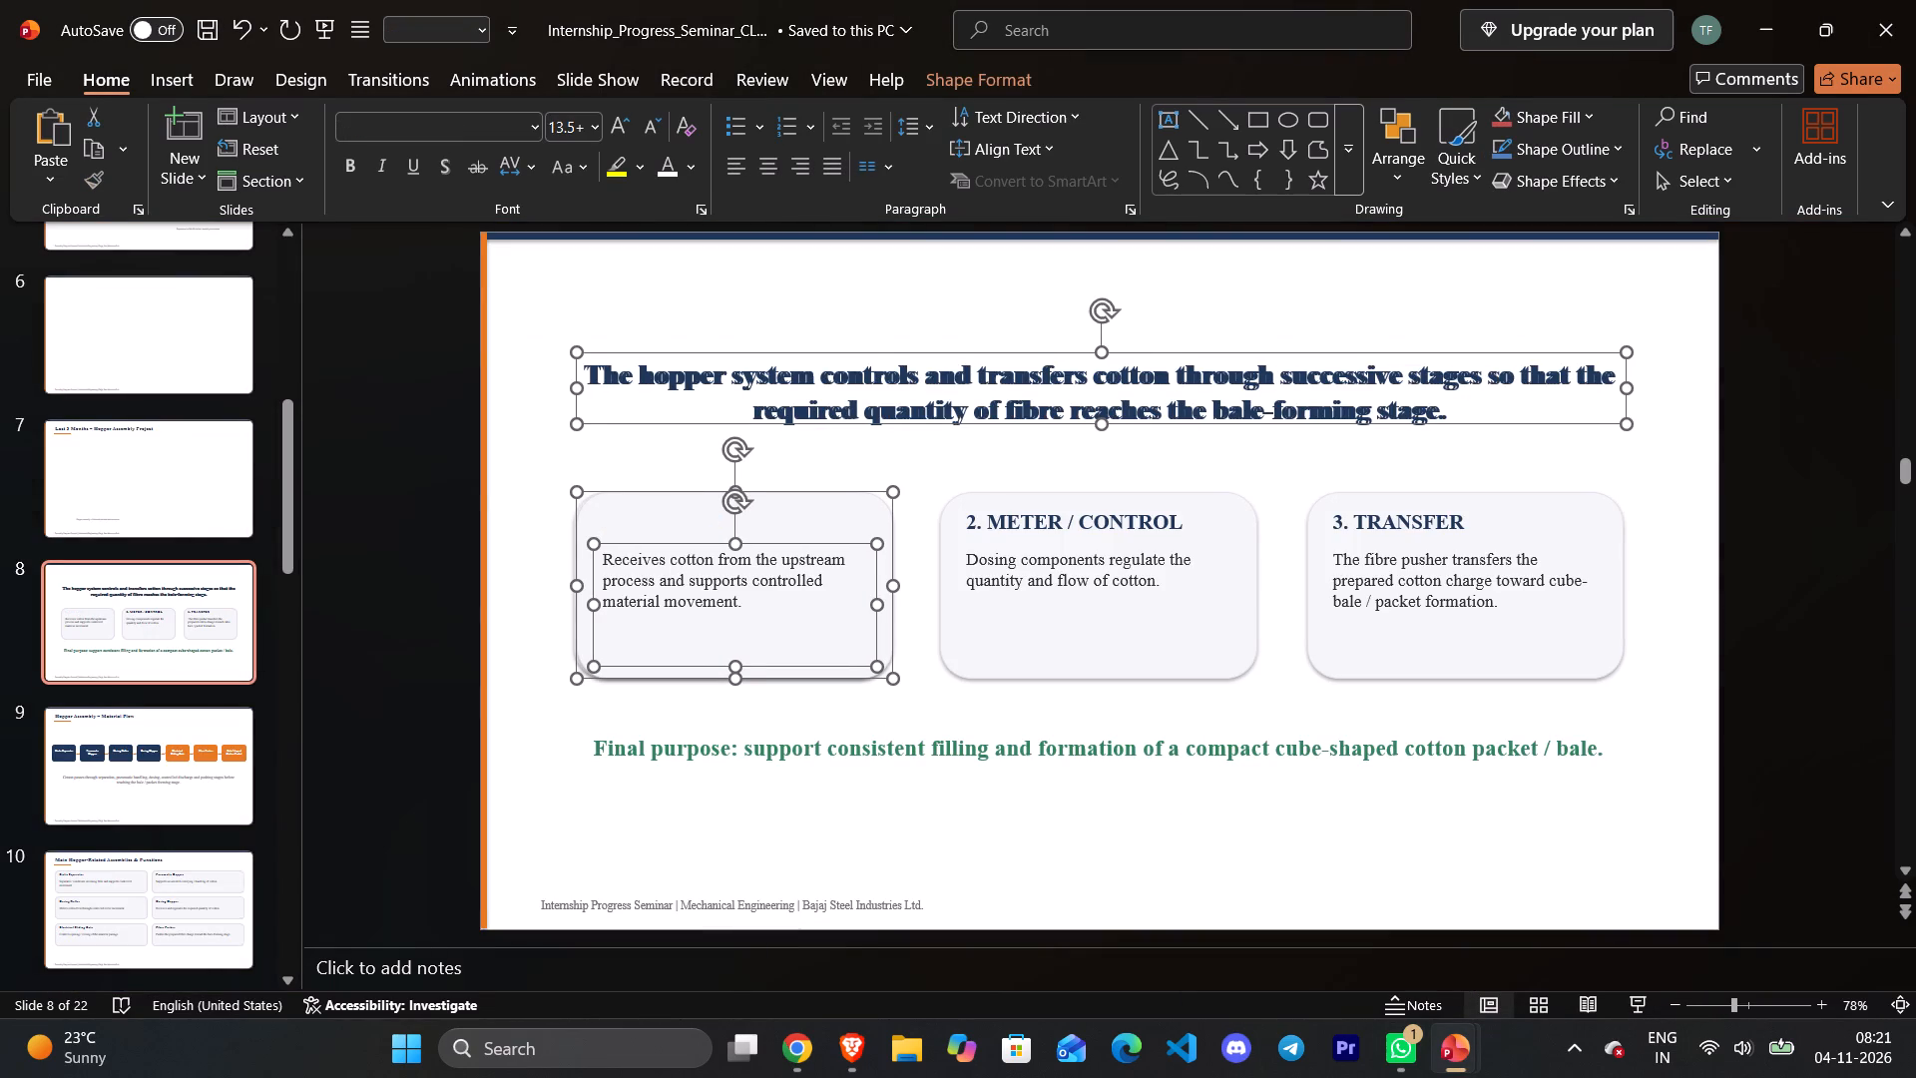
key(ctrl+z)
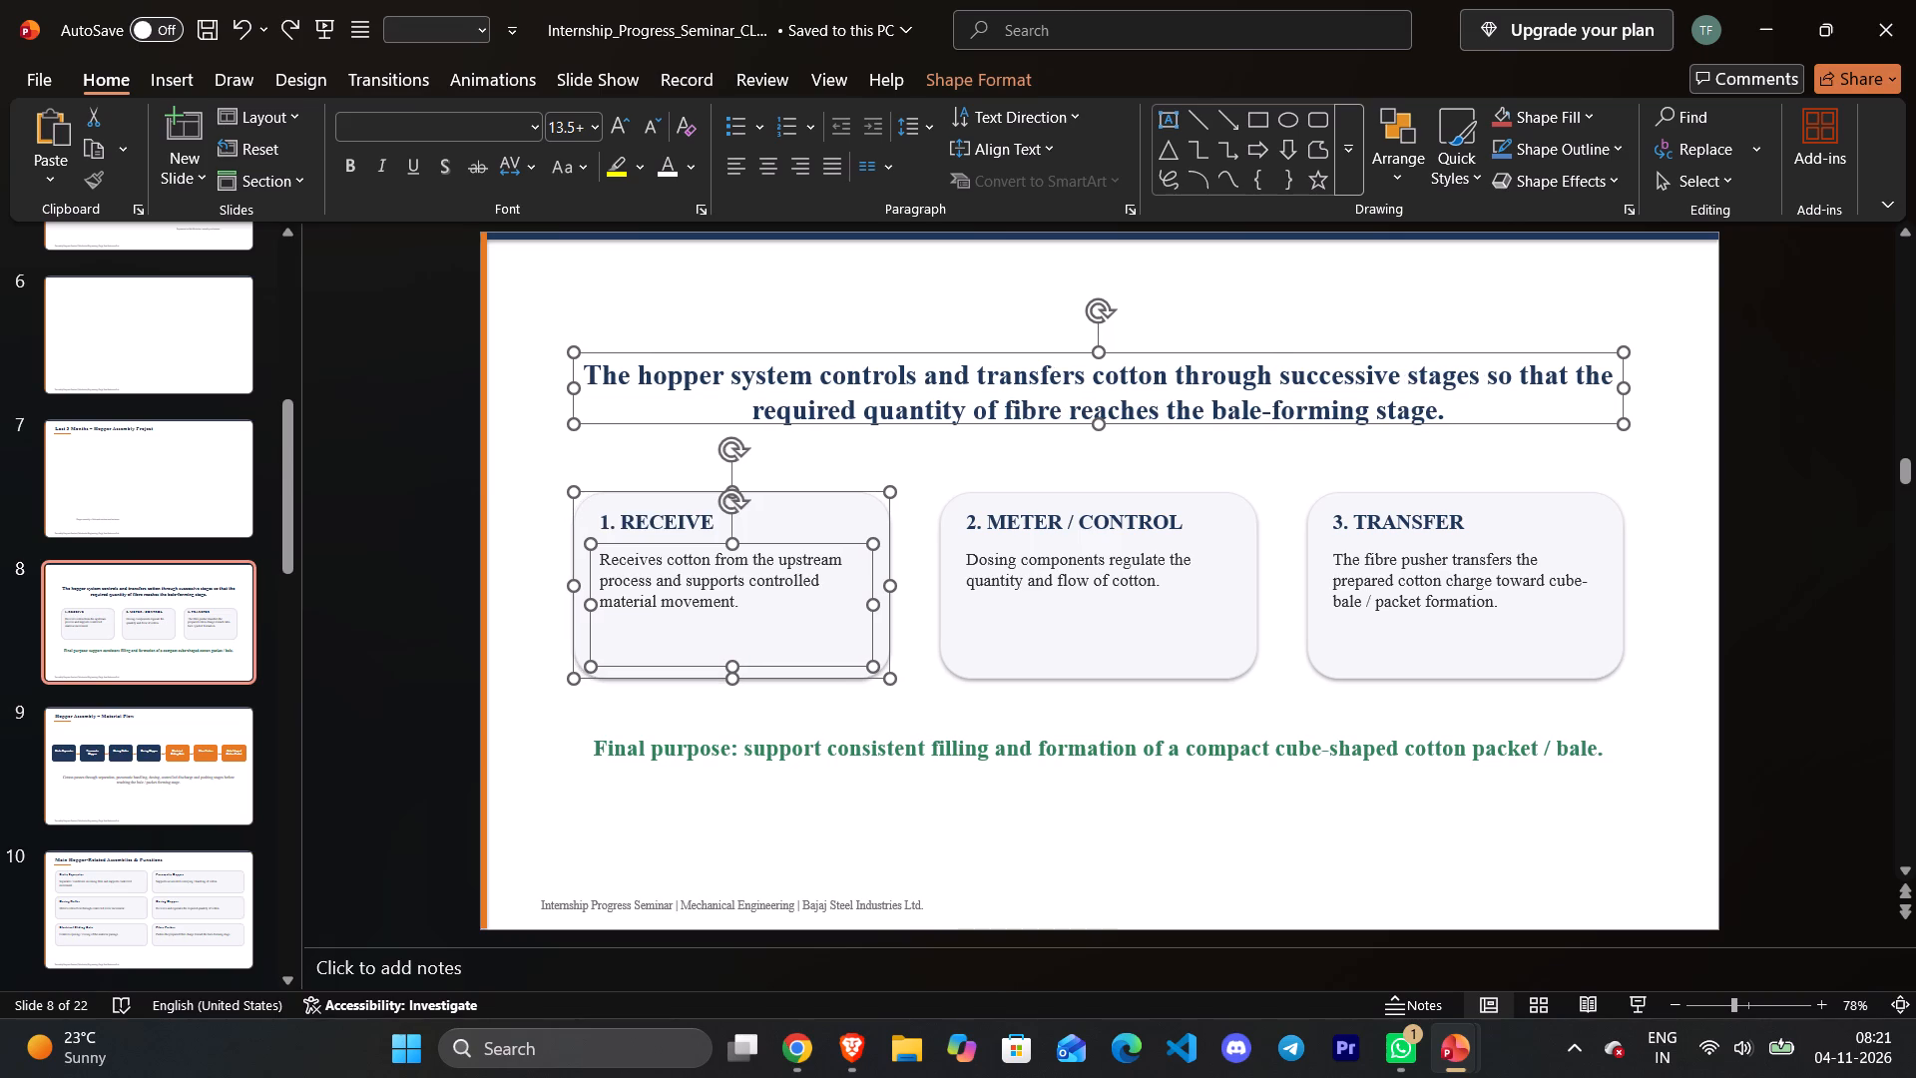
ctrl+click(671, 524)
ctrl+click(1225, 554)
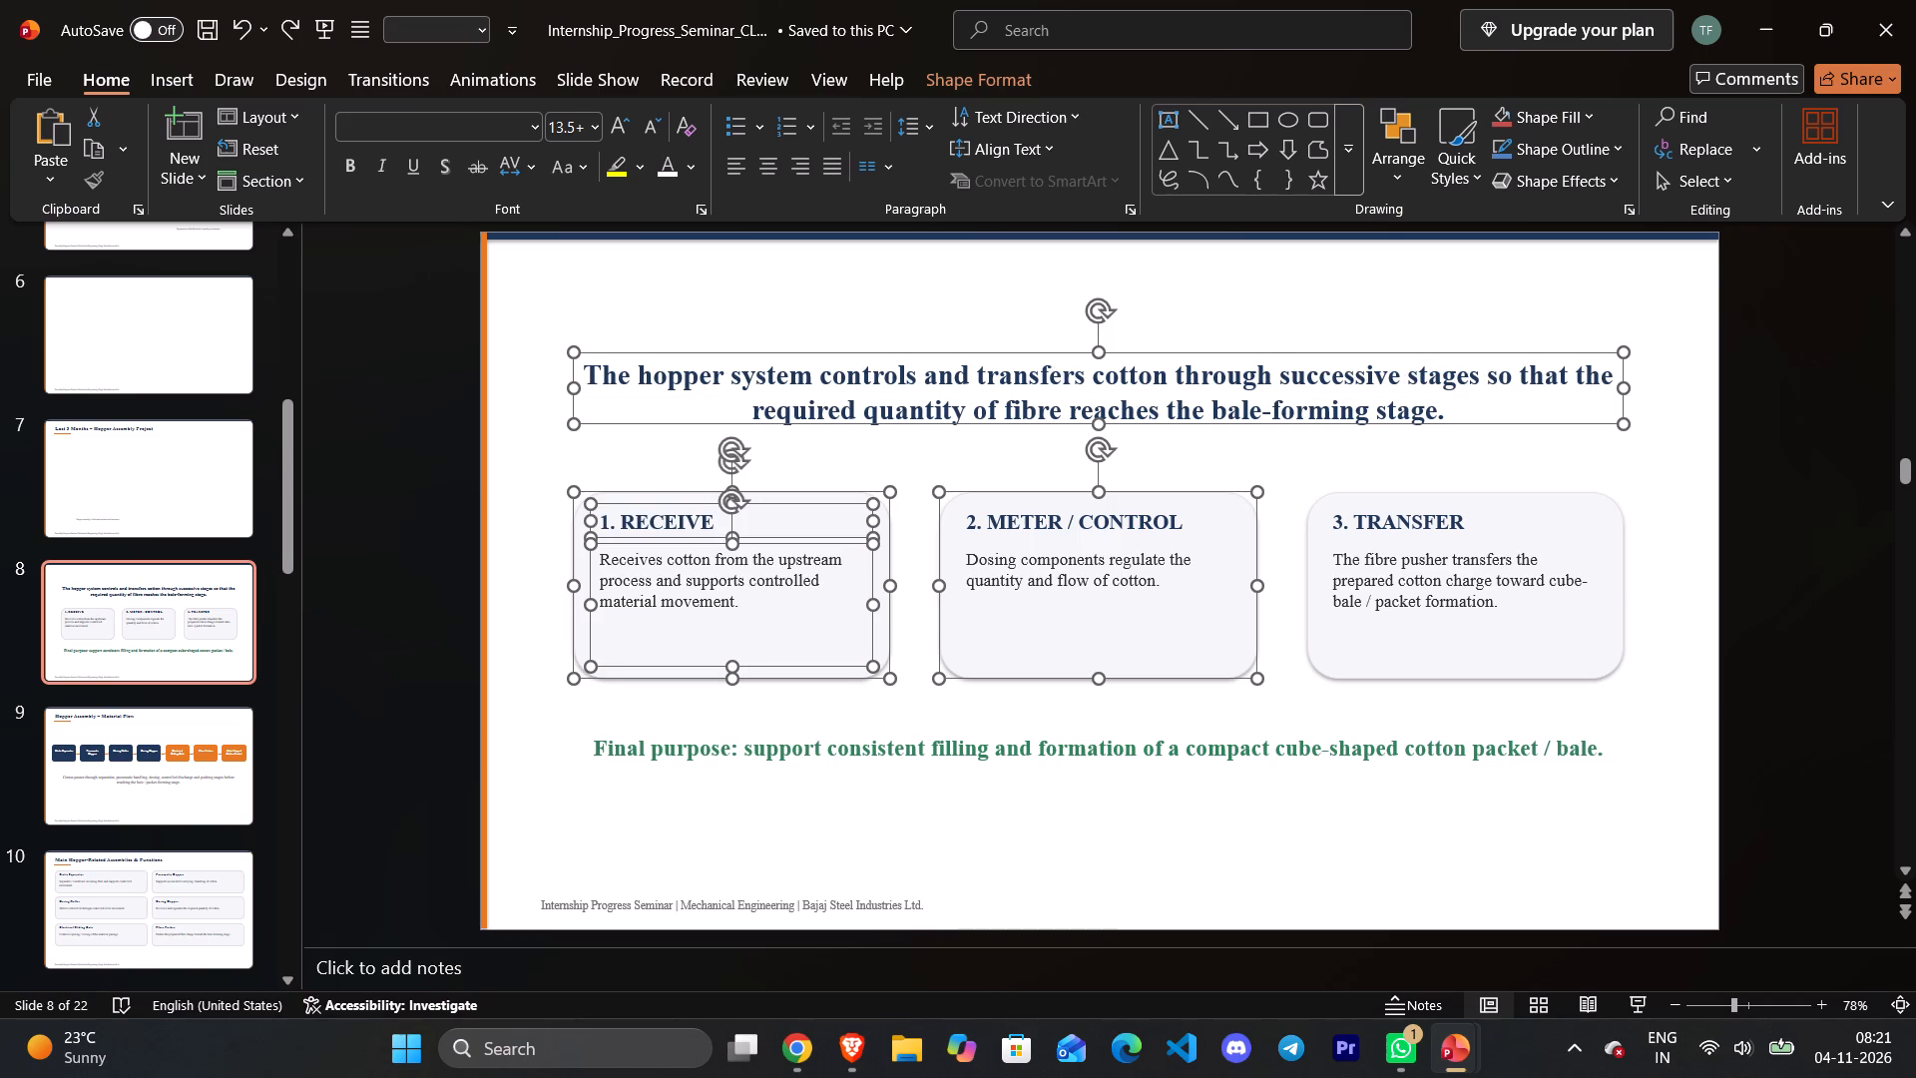
ctrl+click(1140, 525)
ctrl+click(1125, 580)
ctrl+click(1554, 517)
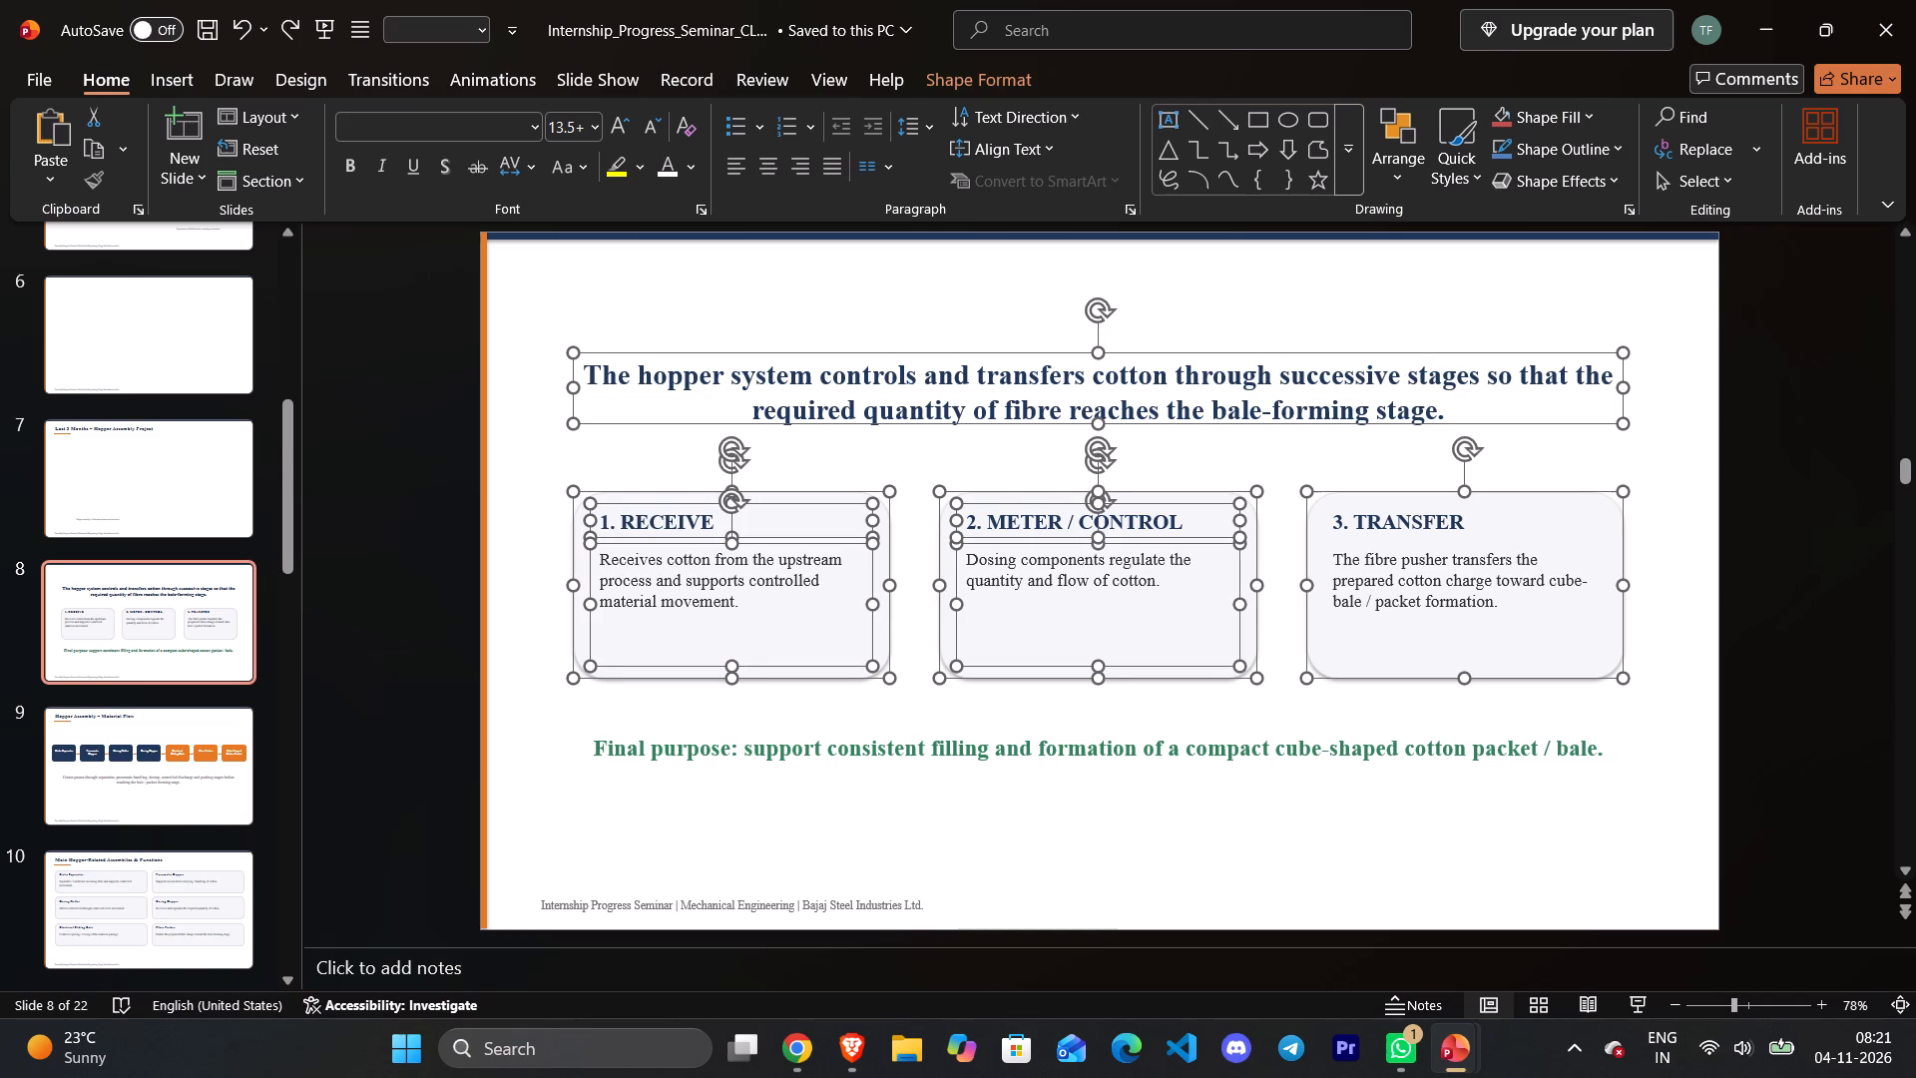
ctrl+click(1438, 522)
ctrl+click(1471, 588)
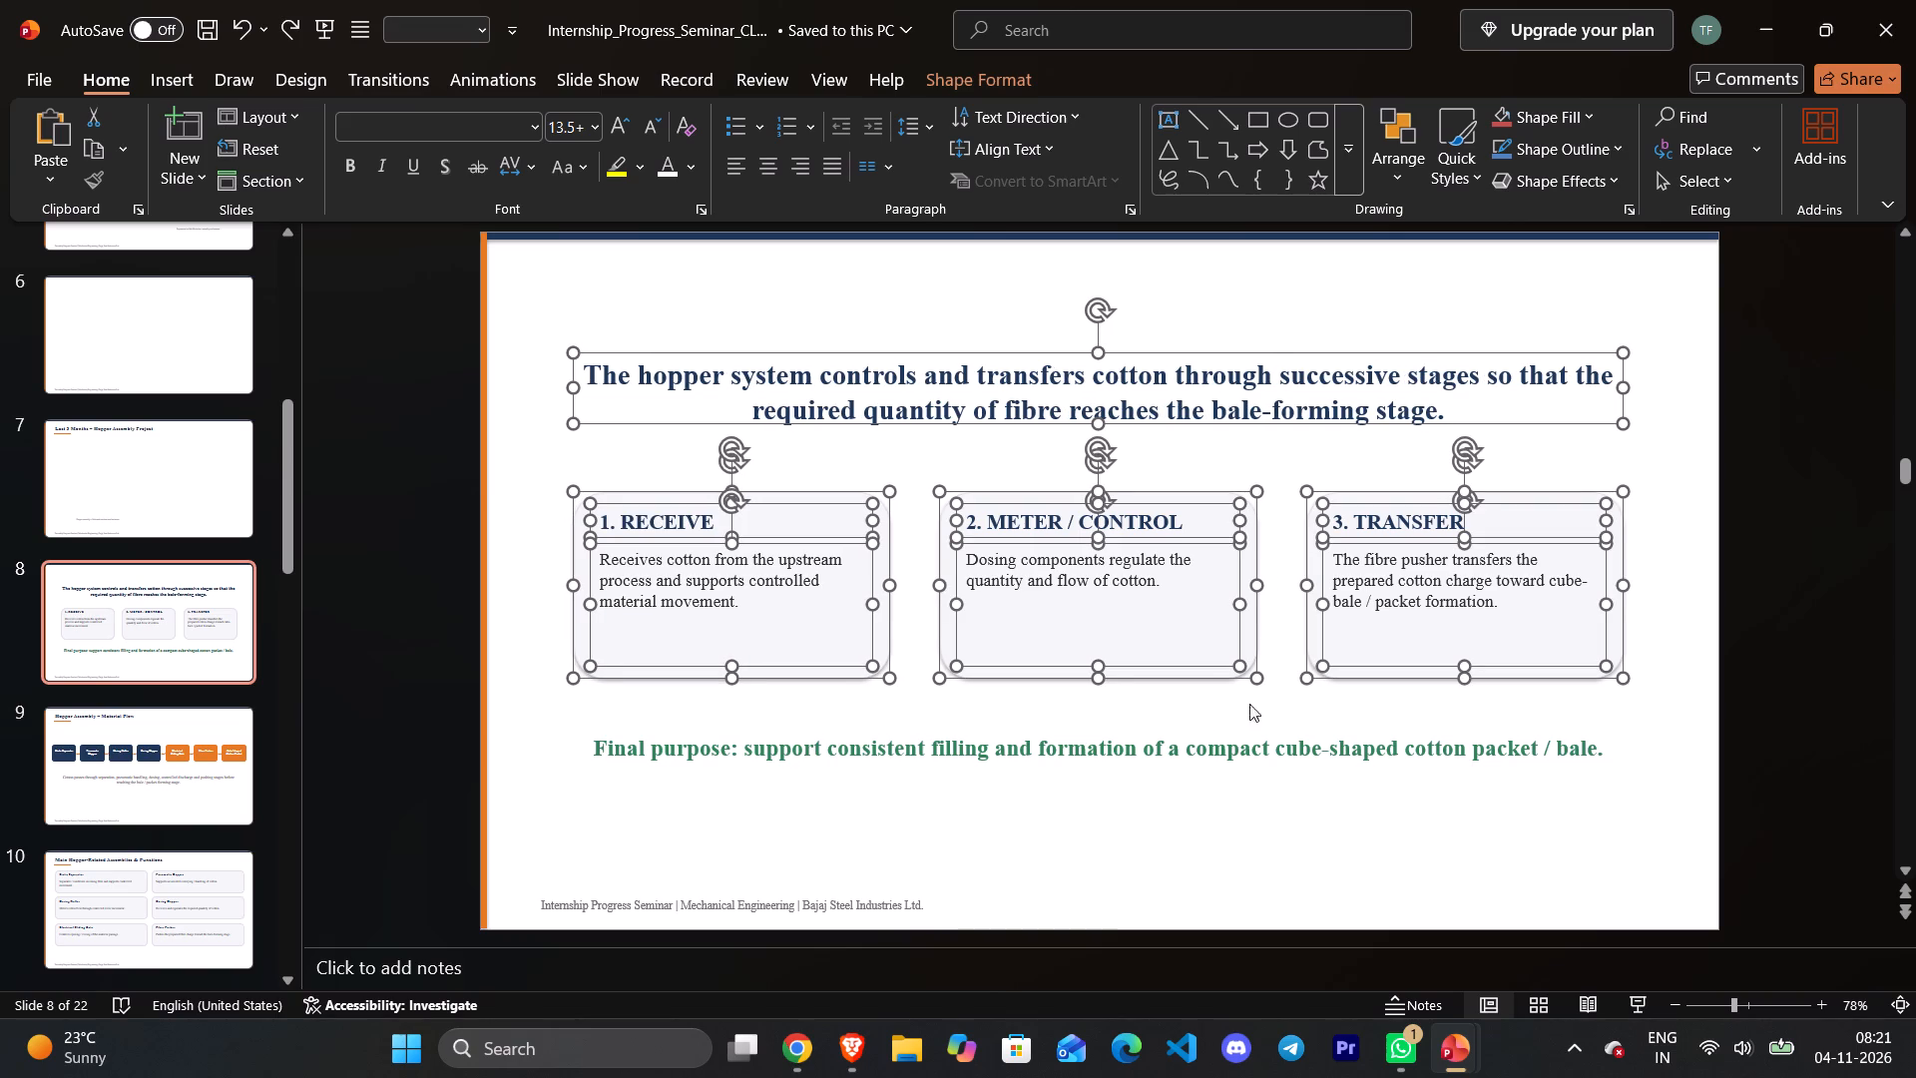
ctrl+click(1089, 745)
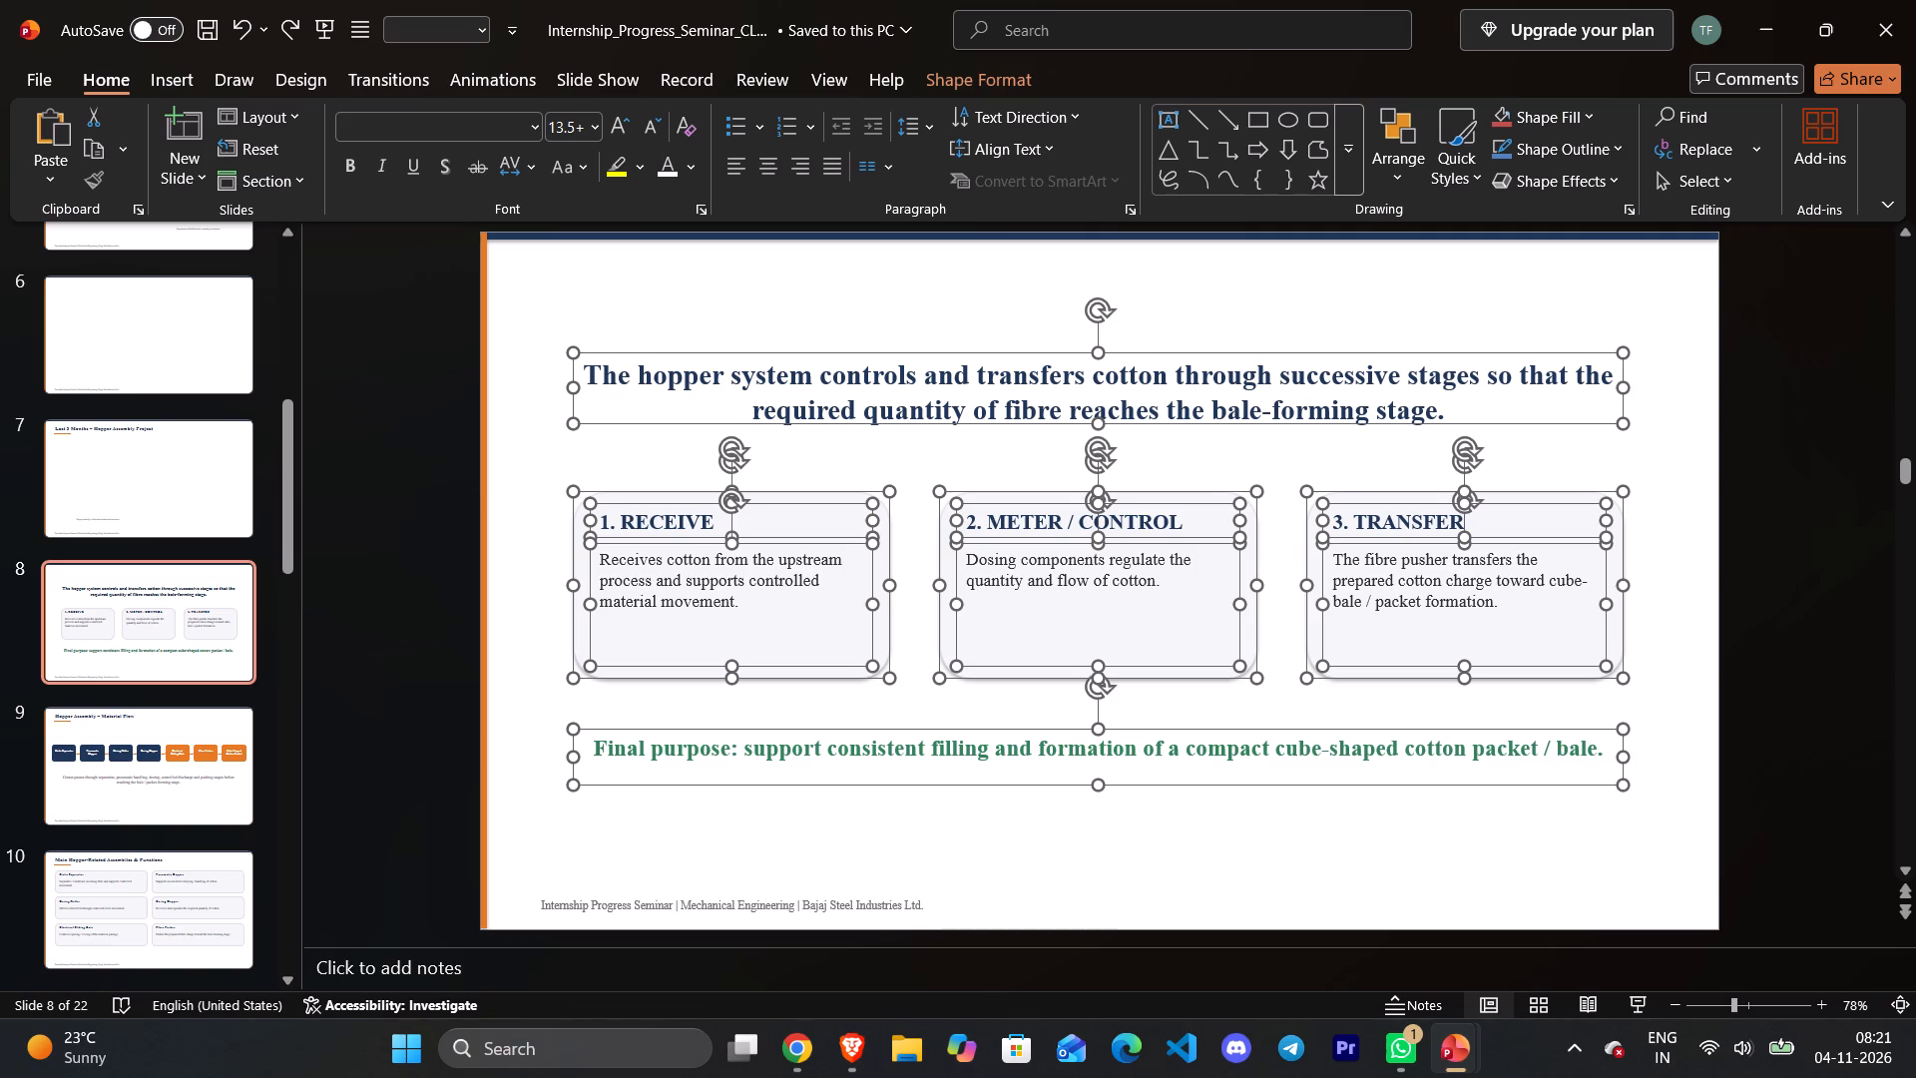
key(ctrl+x)
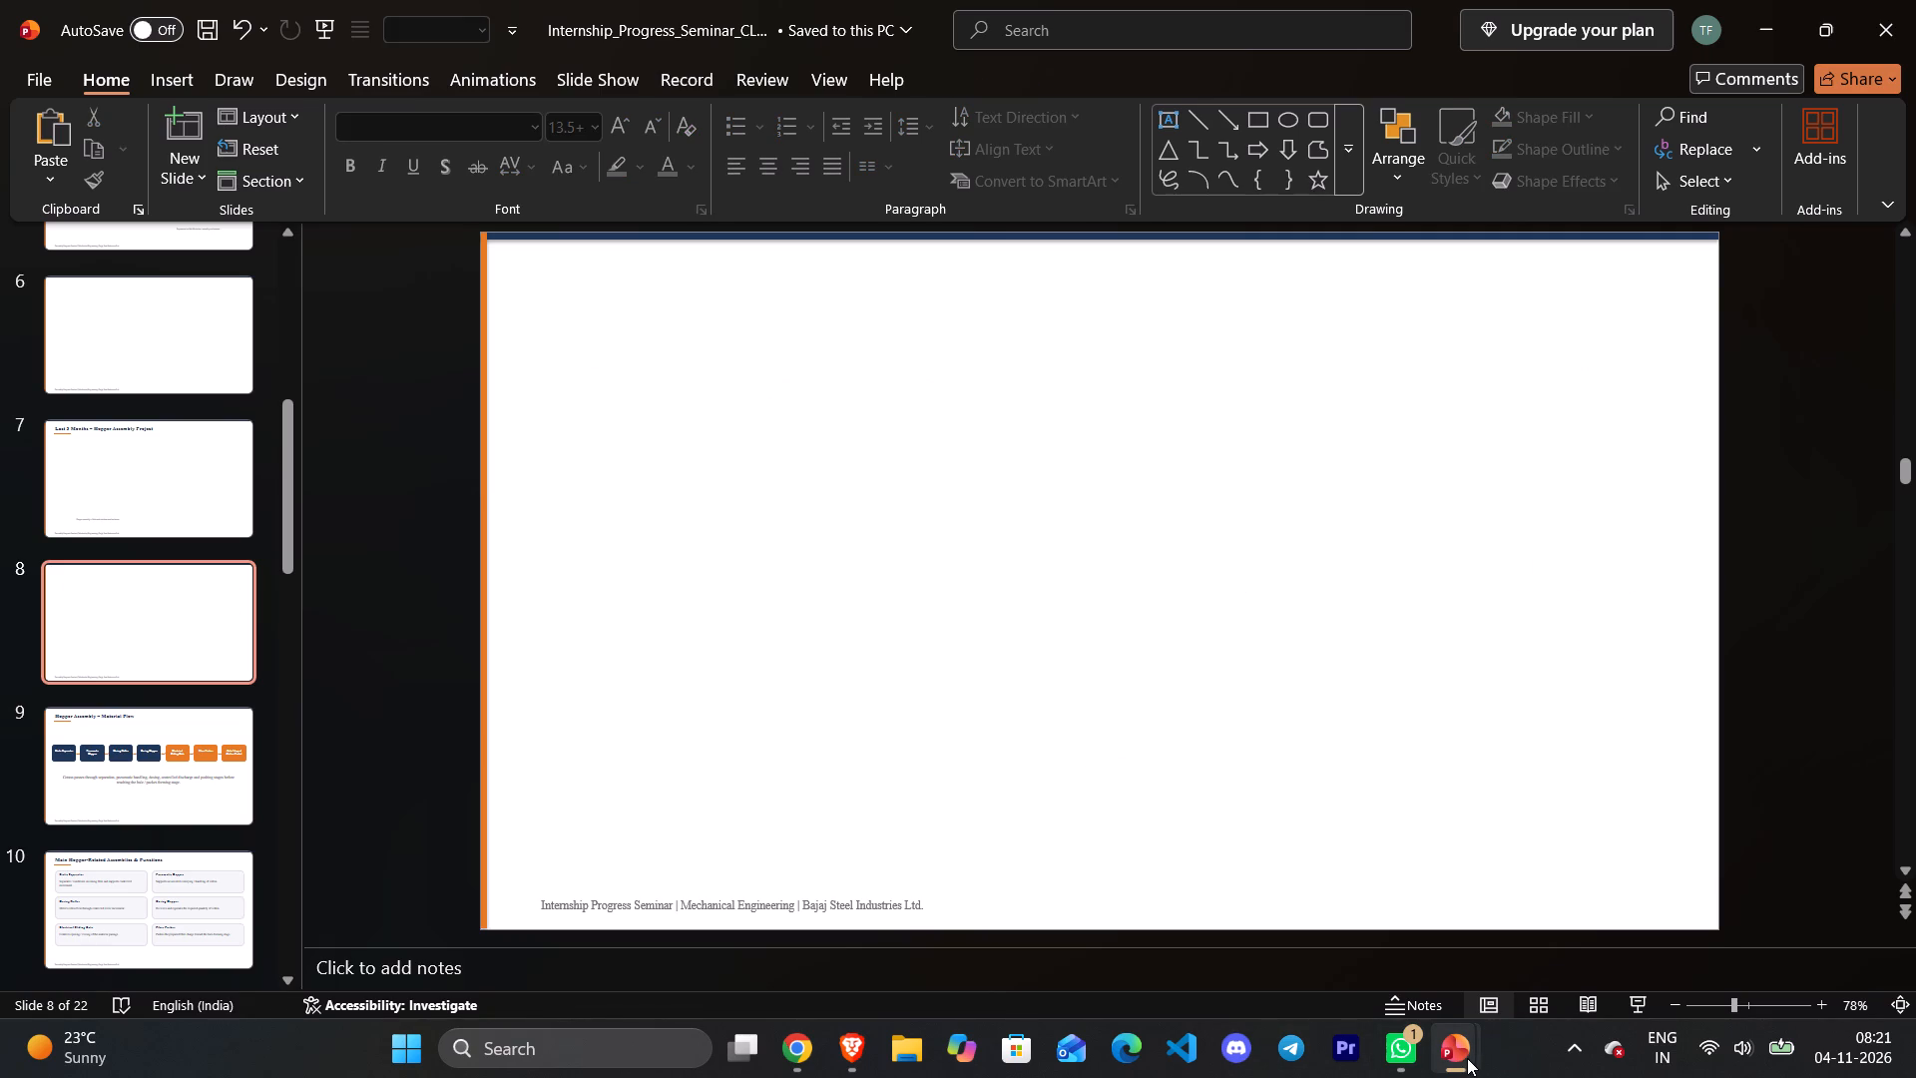
Paste the cut hopper purpose content as a picture onto slide 8 of internship_seminar_2_ppt.
click(1625, 921)
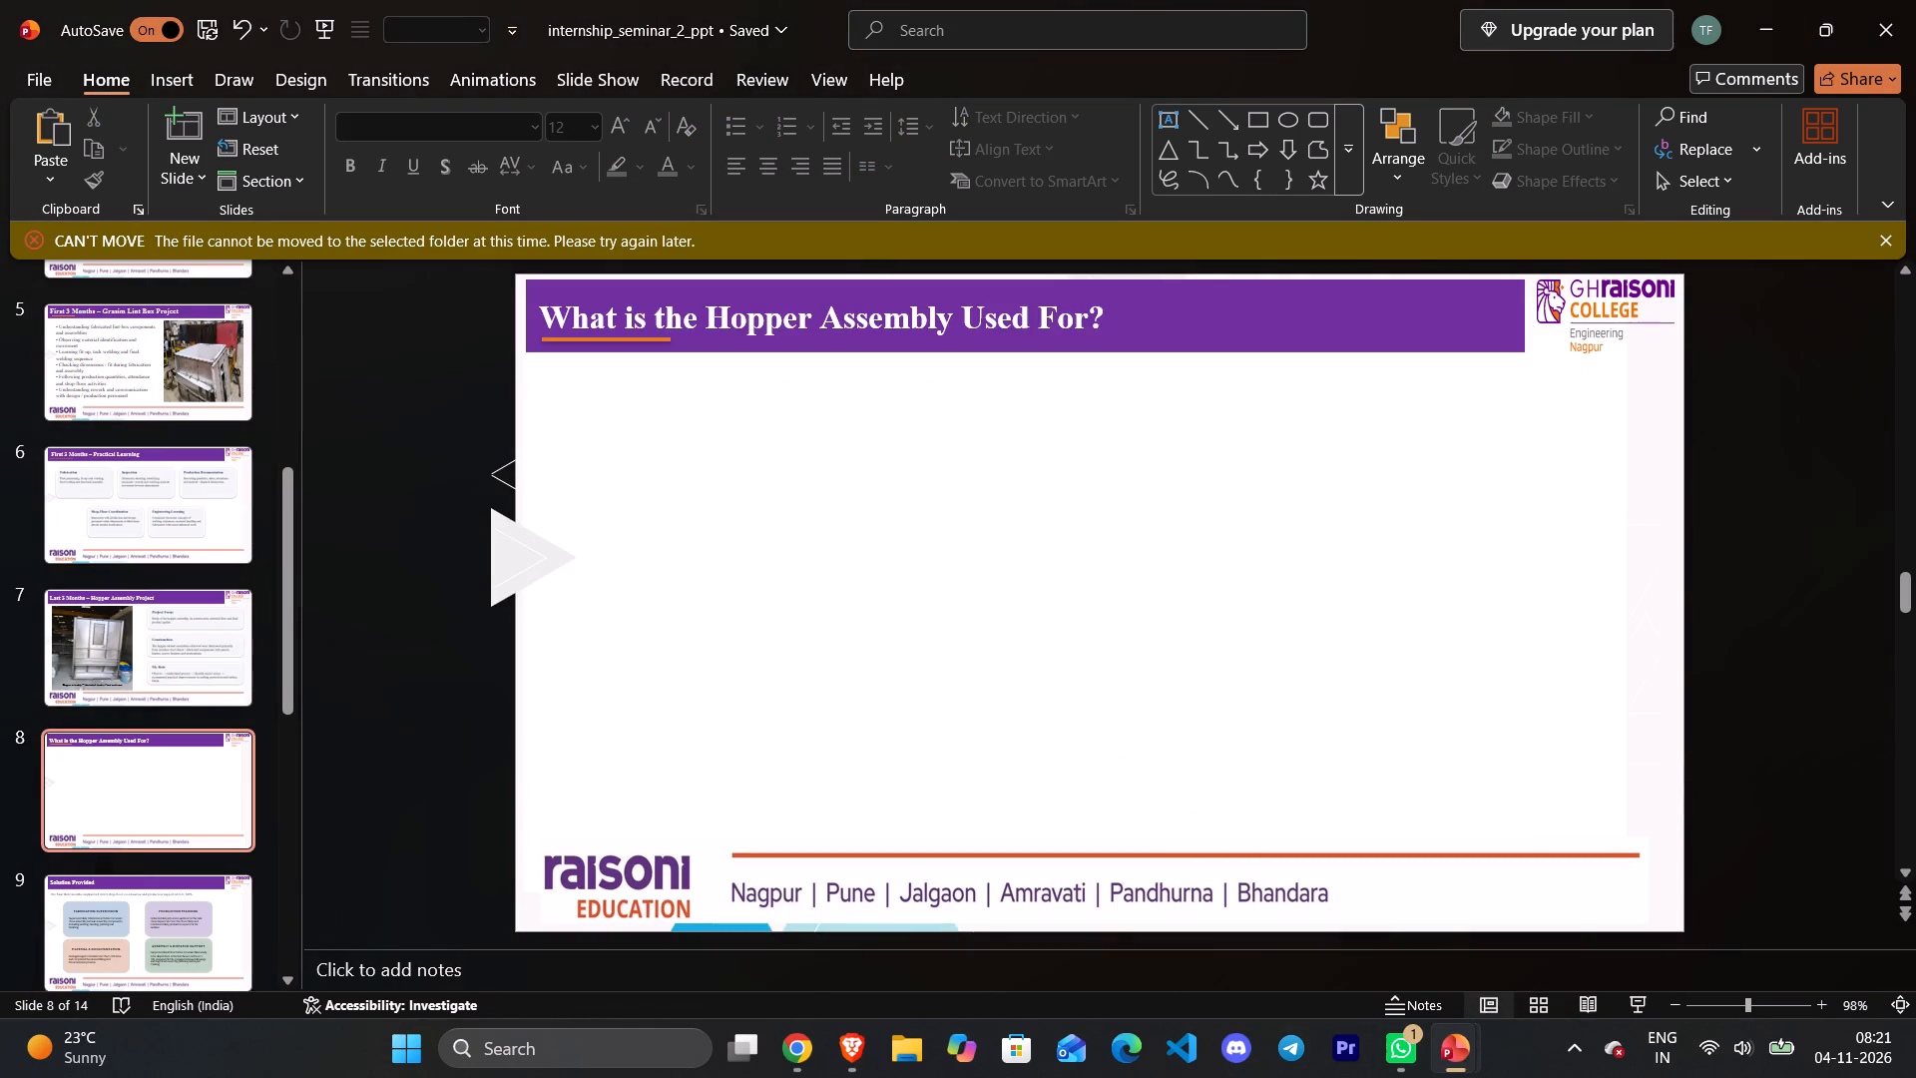
right_click(882, 473)
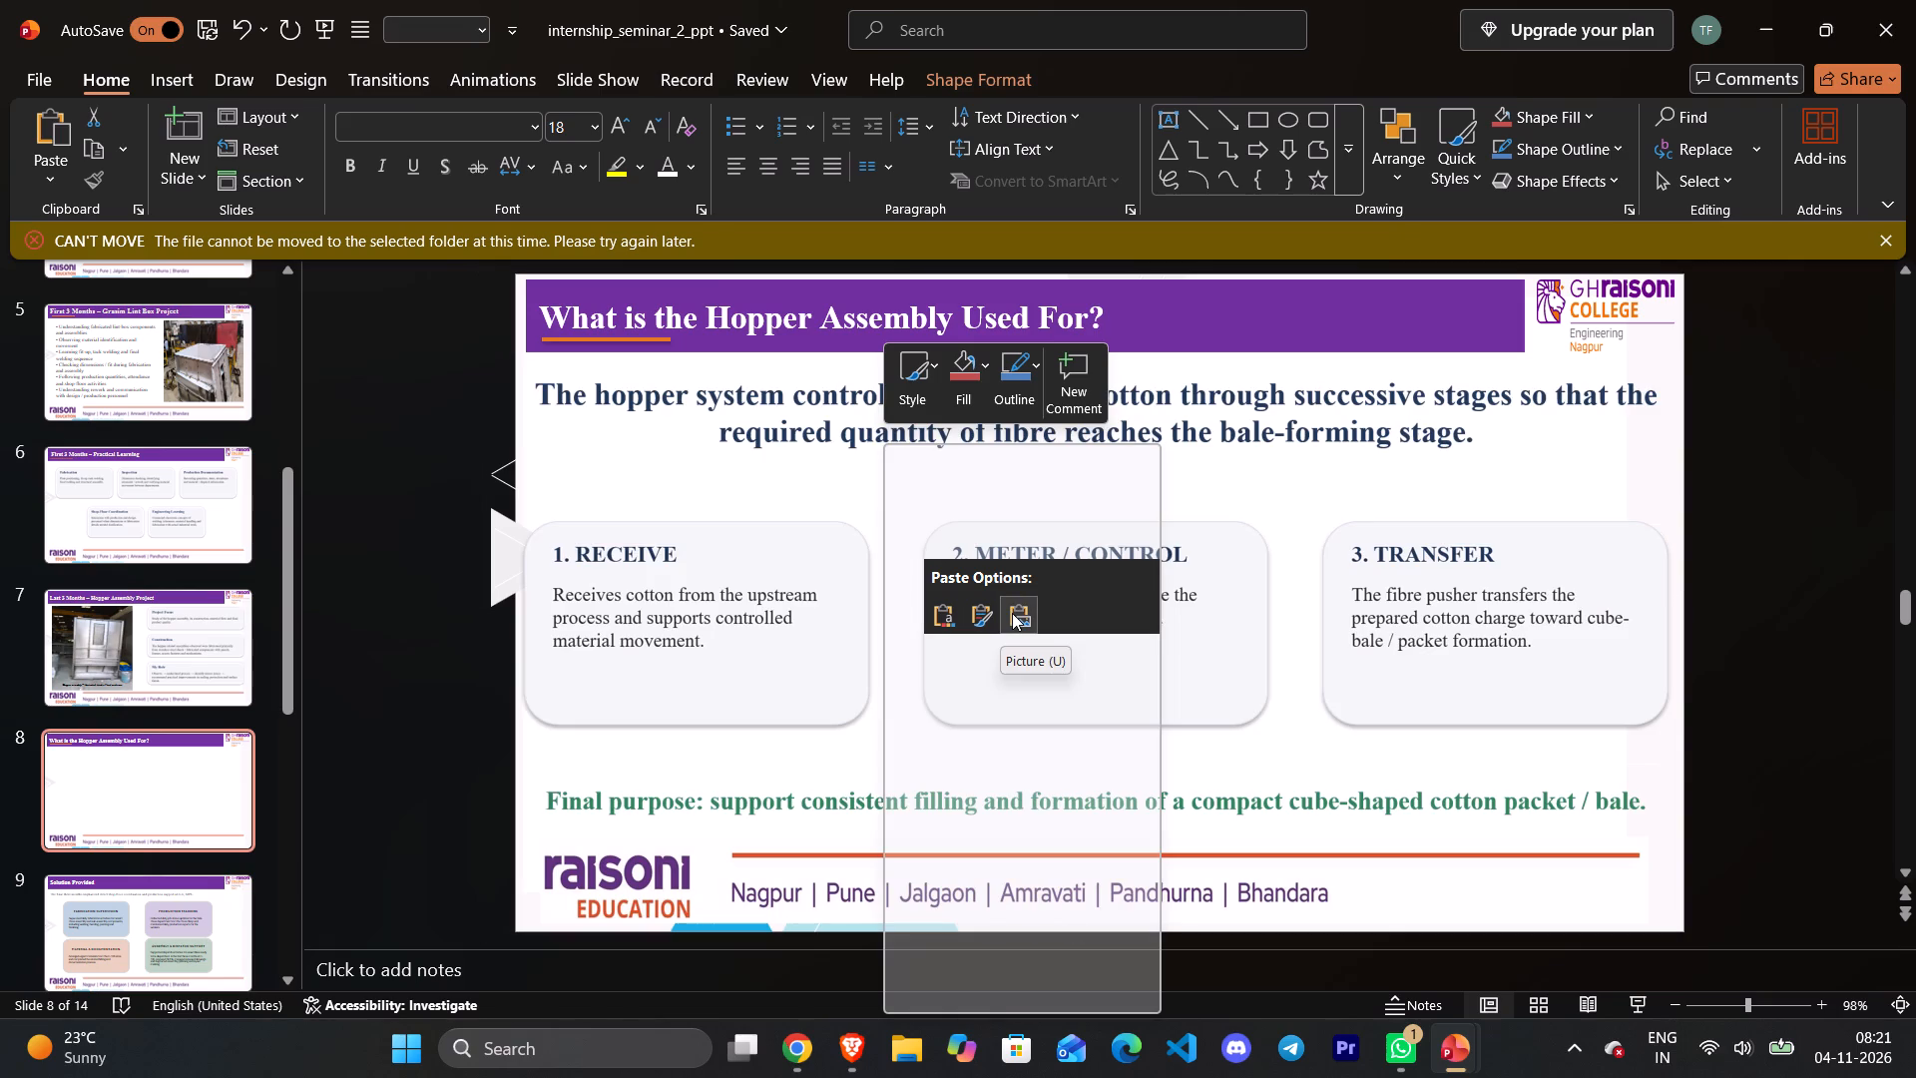
click(1012, 613)
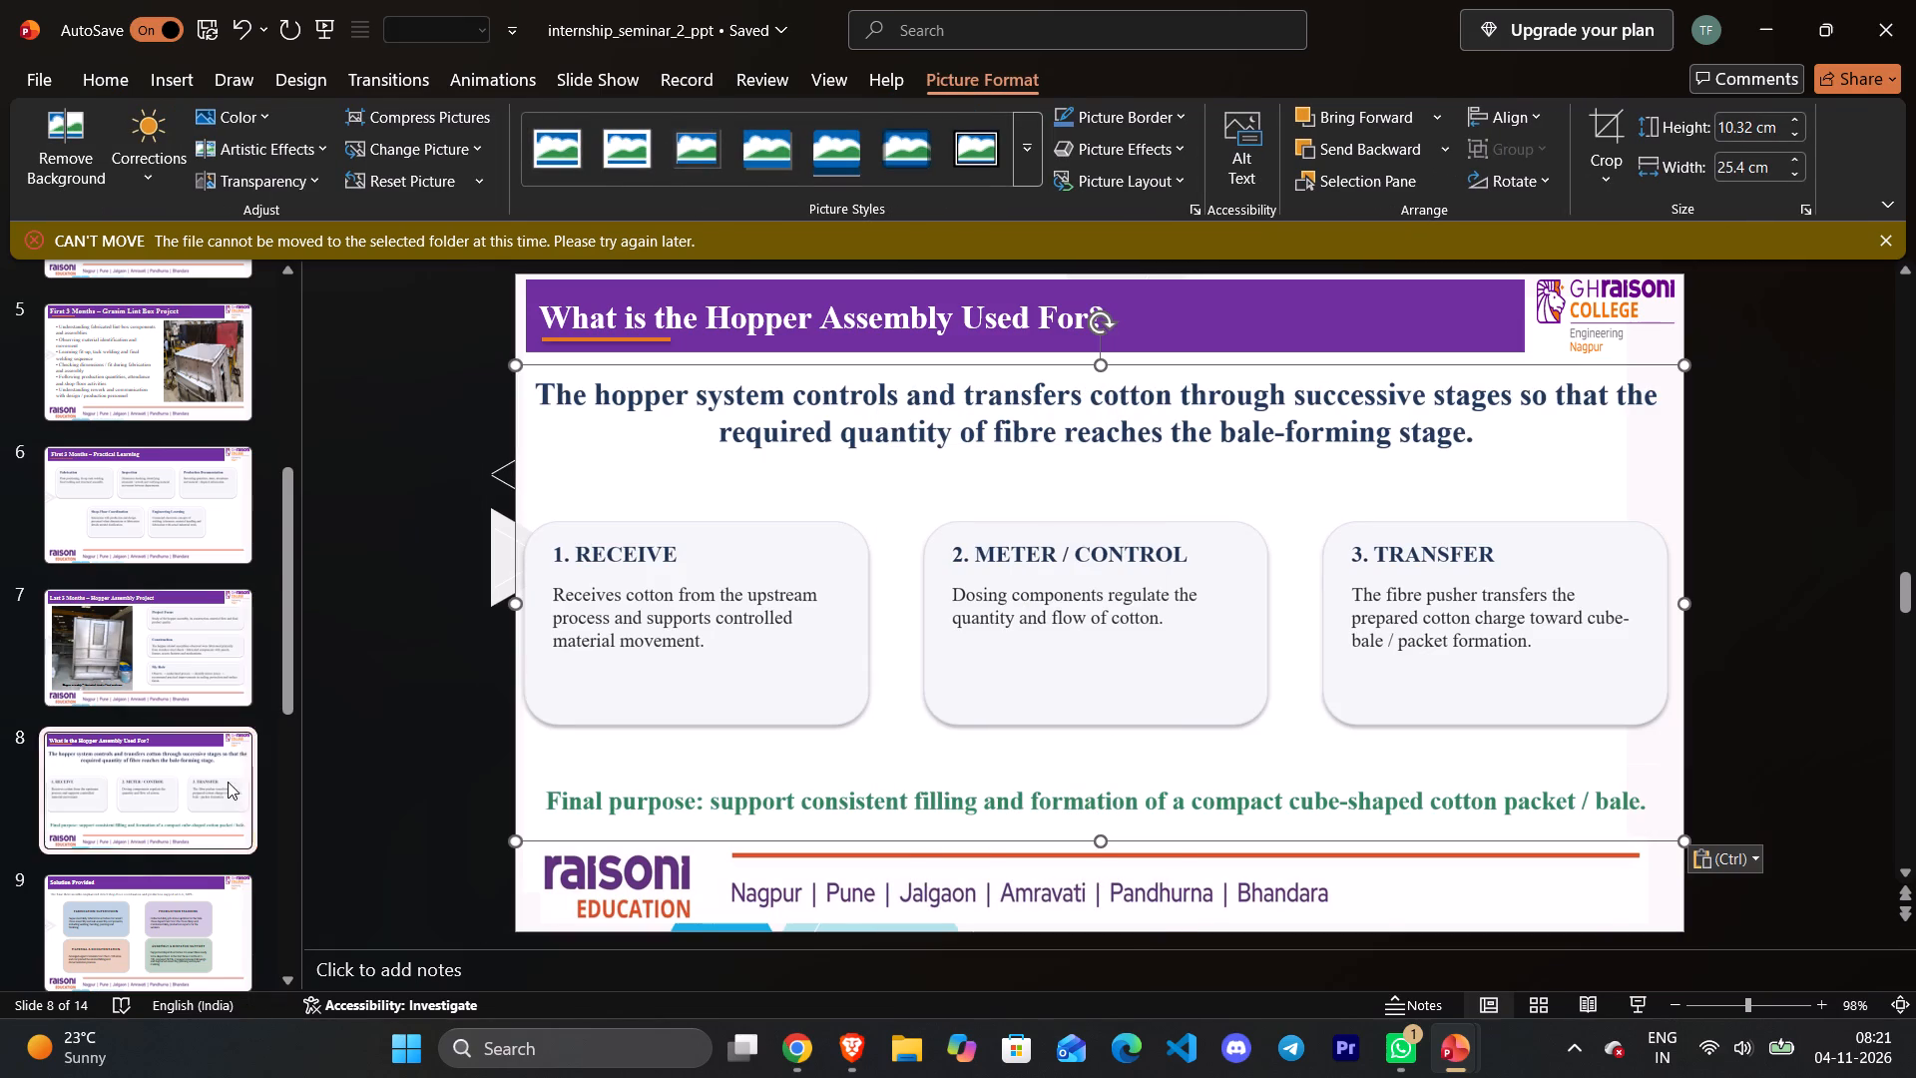
Clear the title text "Solution Provided" from the purple bar on slide 9.
click(183, 910)
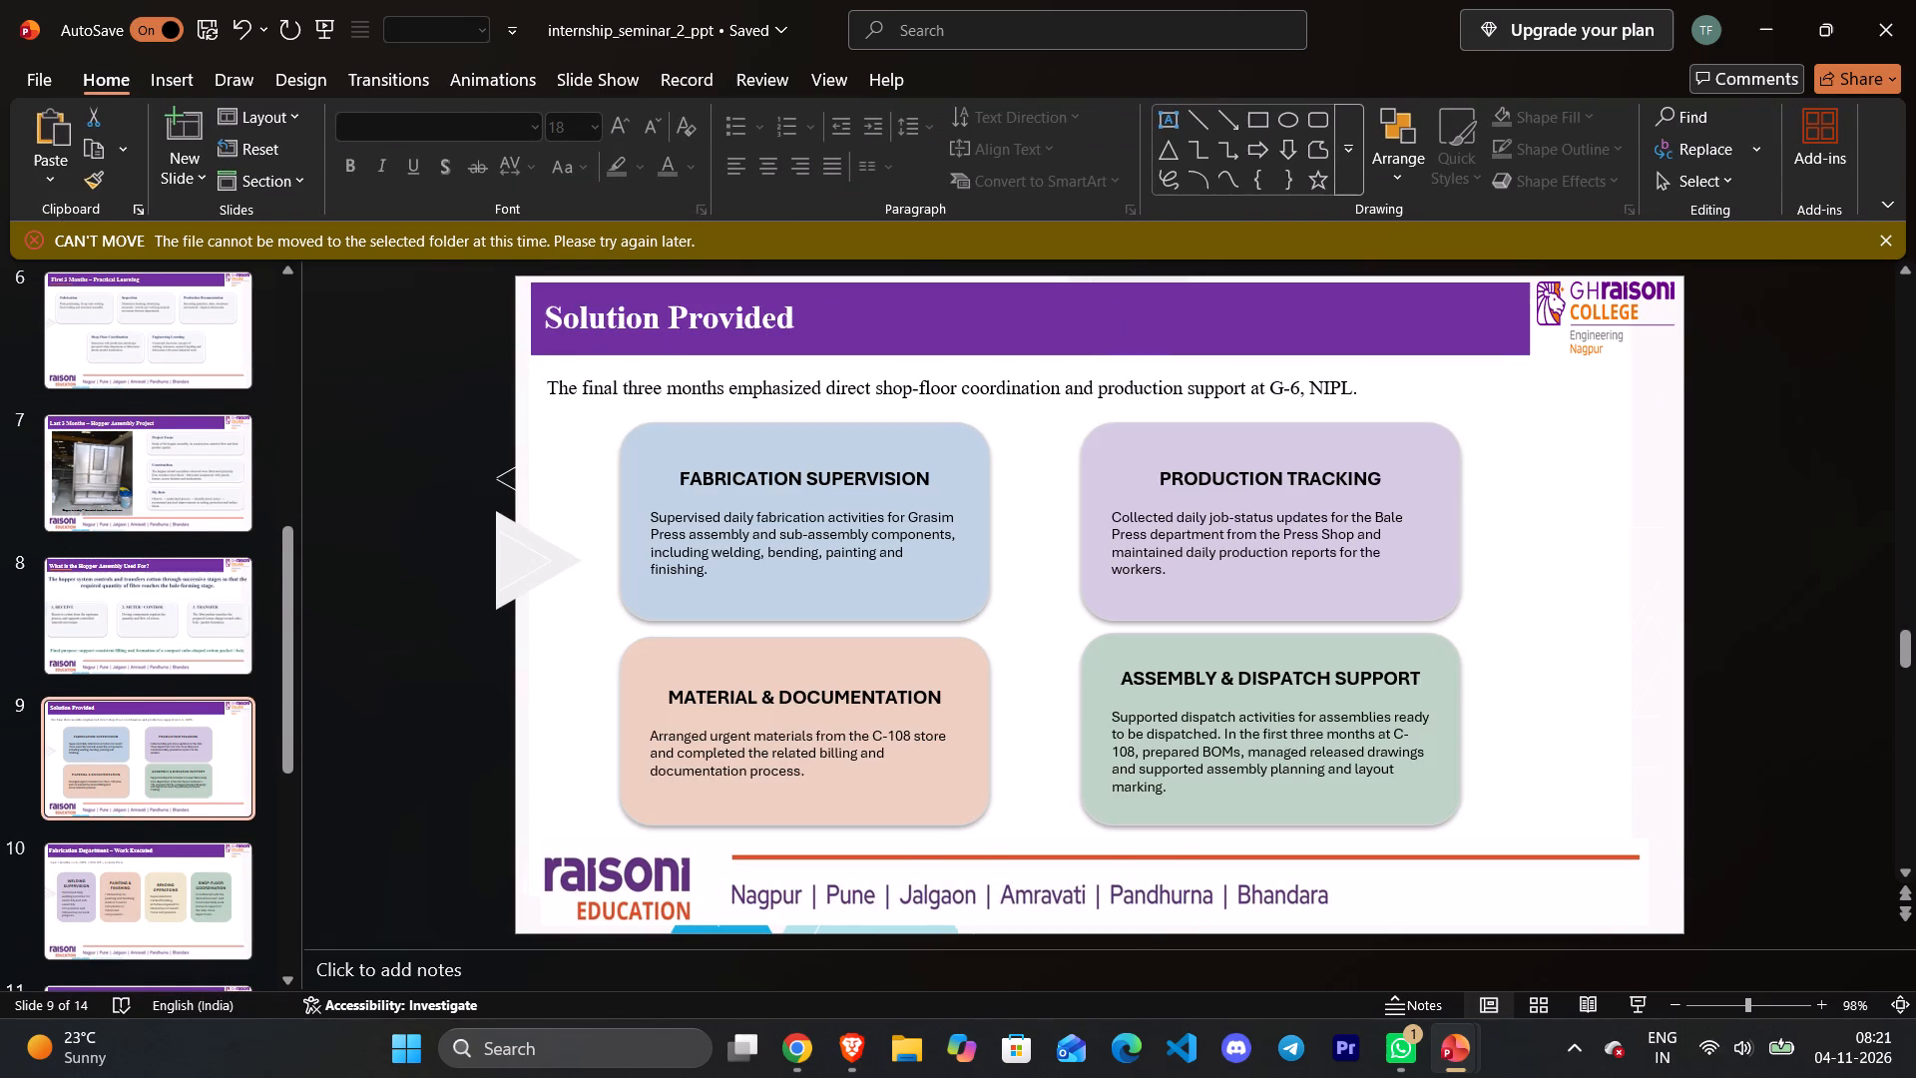
click(818, 323)
double_click(818, 323)
drag(815, 323, 512, 335)
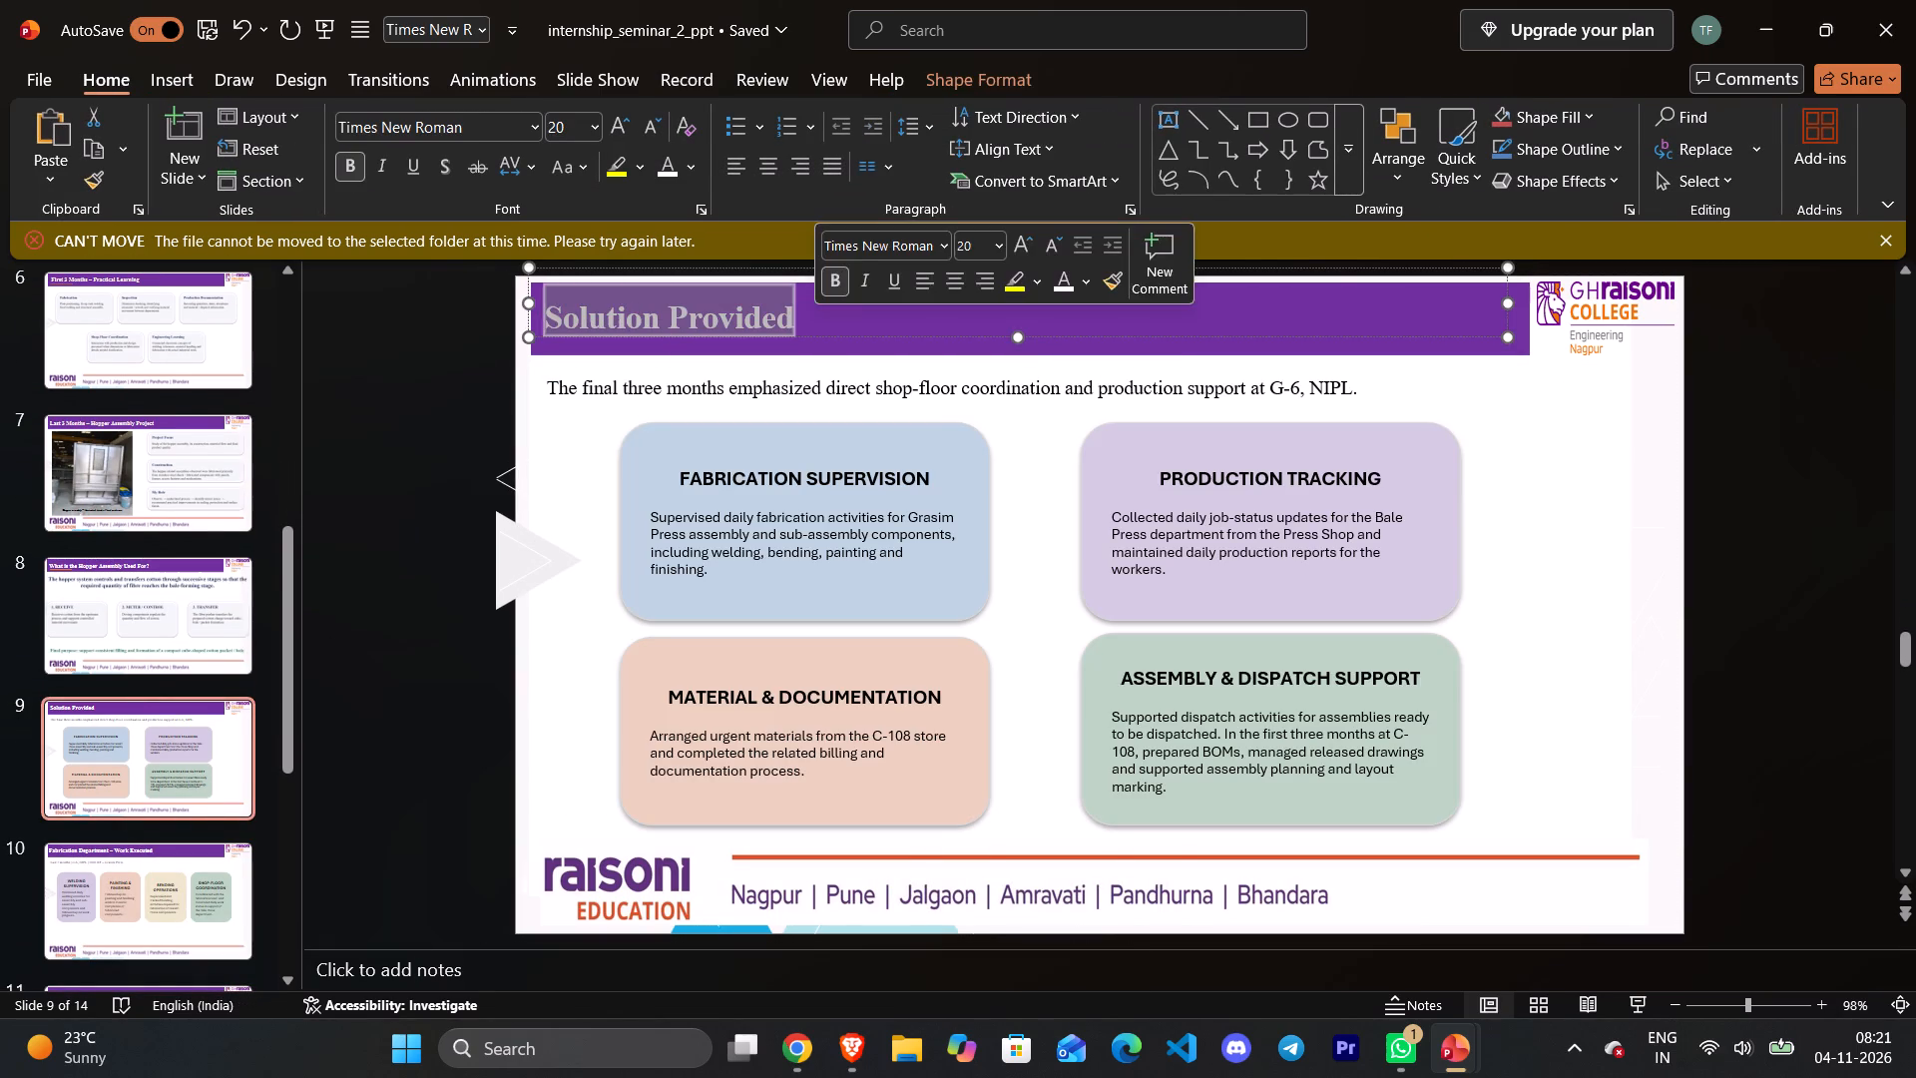
drag(512, 335, 467, 336)
key(Delete)
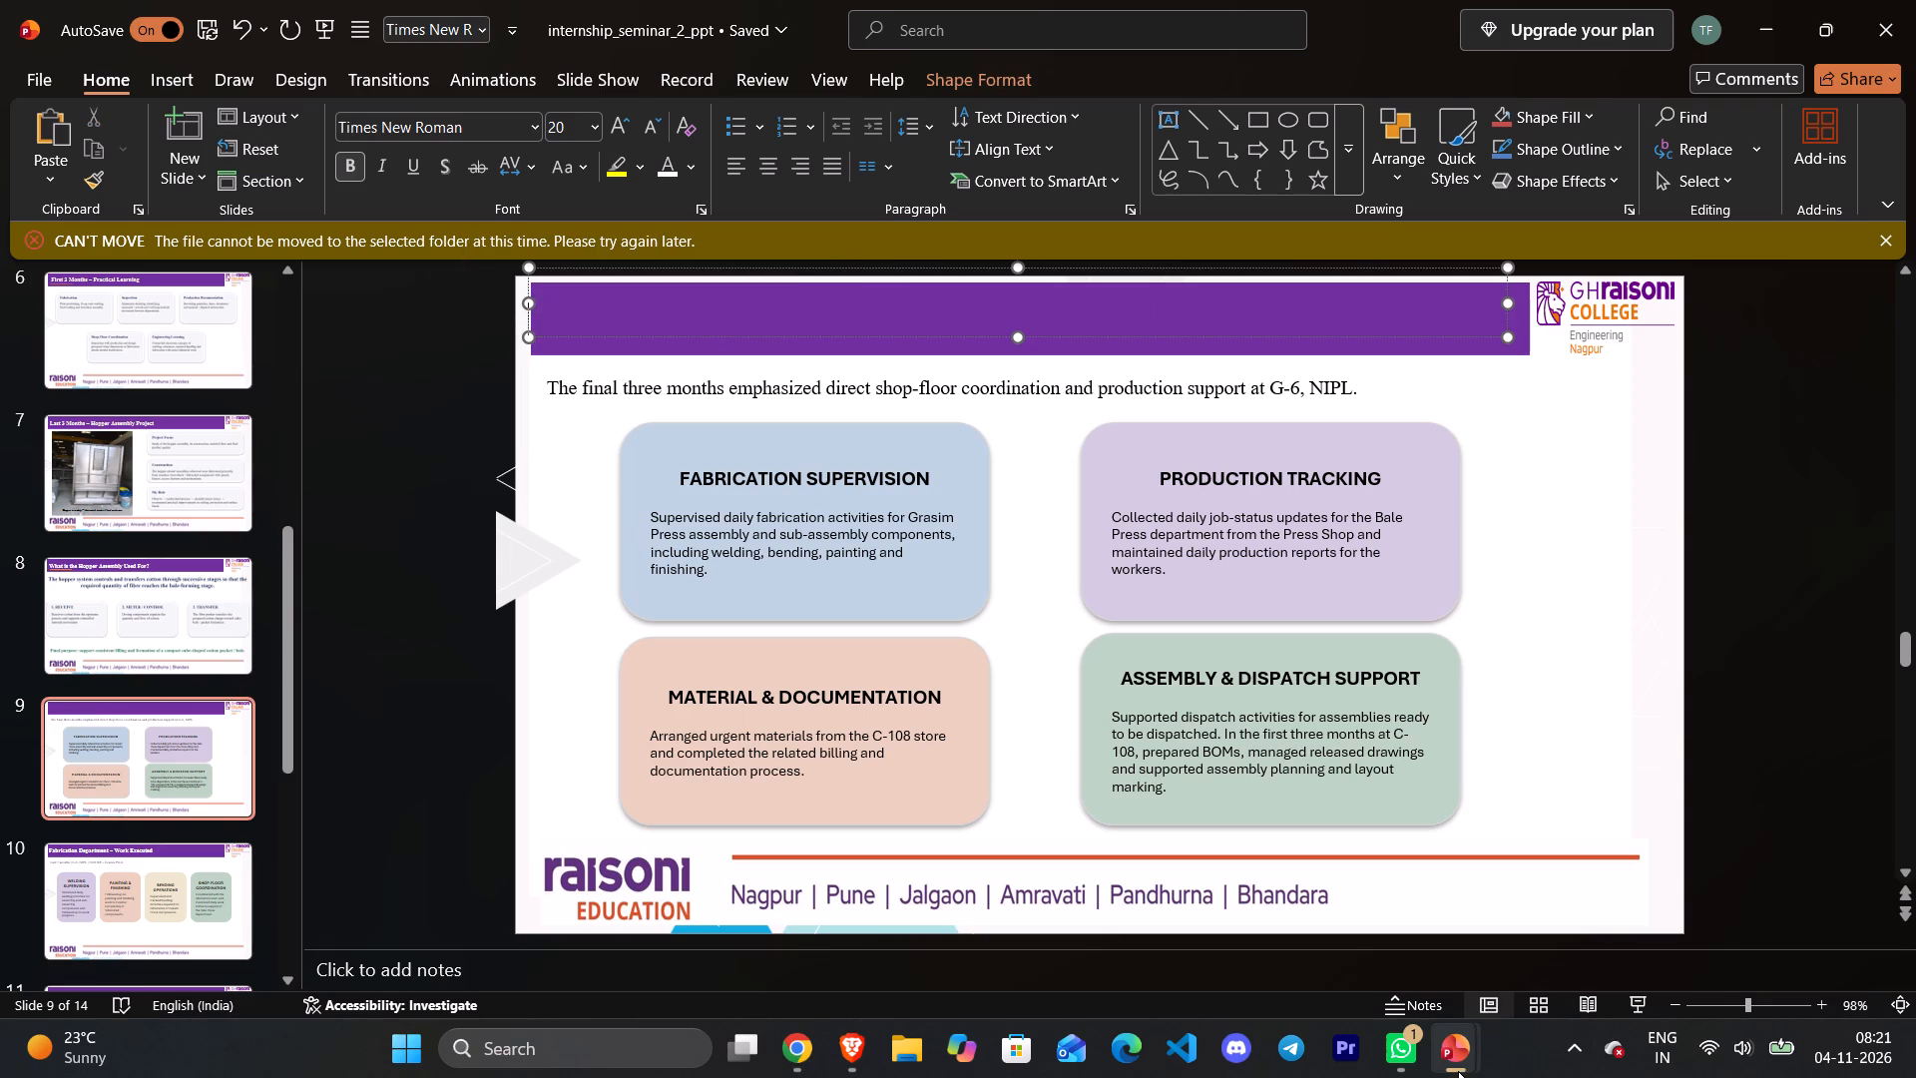
Copy the title "Hopper Assembly – Material Flow" from slide 9 of Internship_Progress_Seminar into the empty title bar on slide 9 of internship_seminar_2_ppt.
click(1381, 888)
click(145, 783)
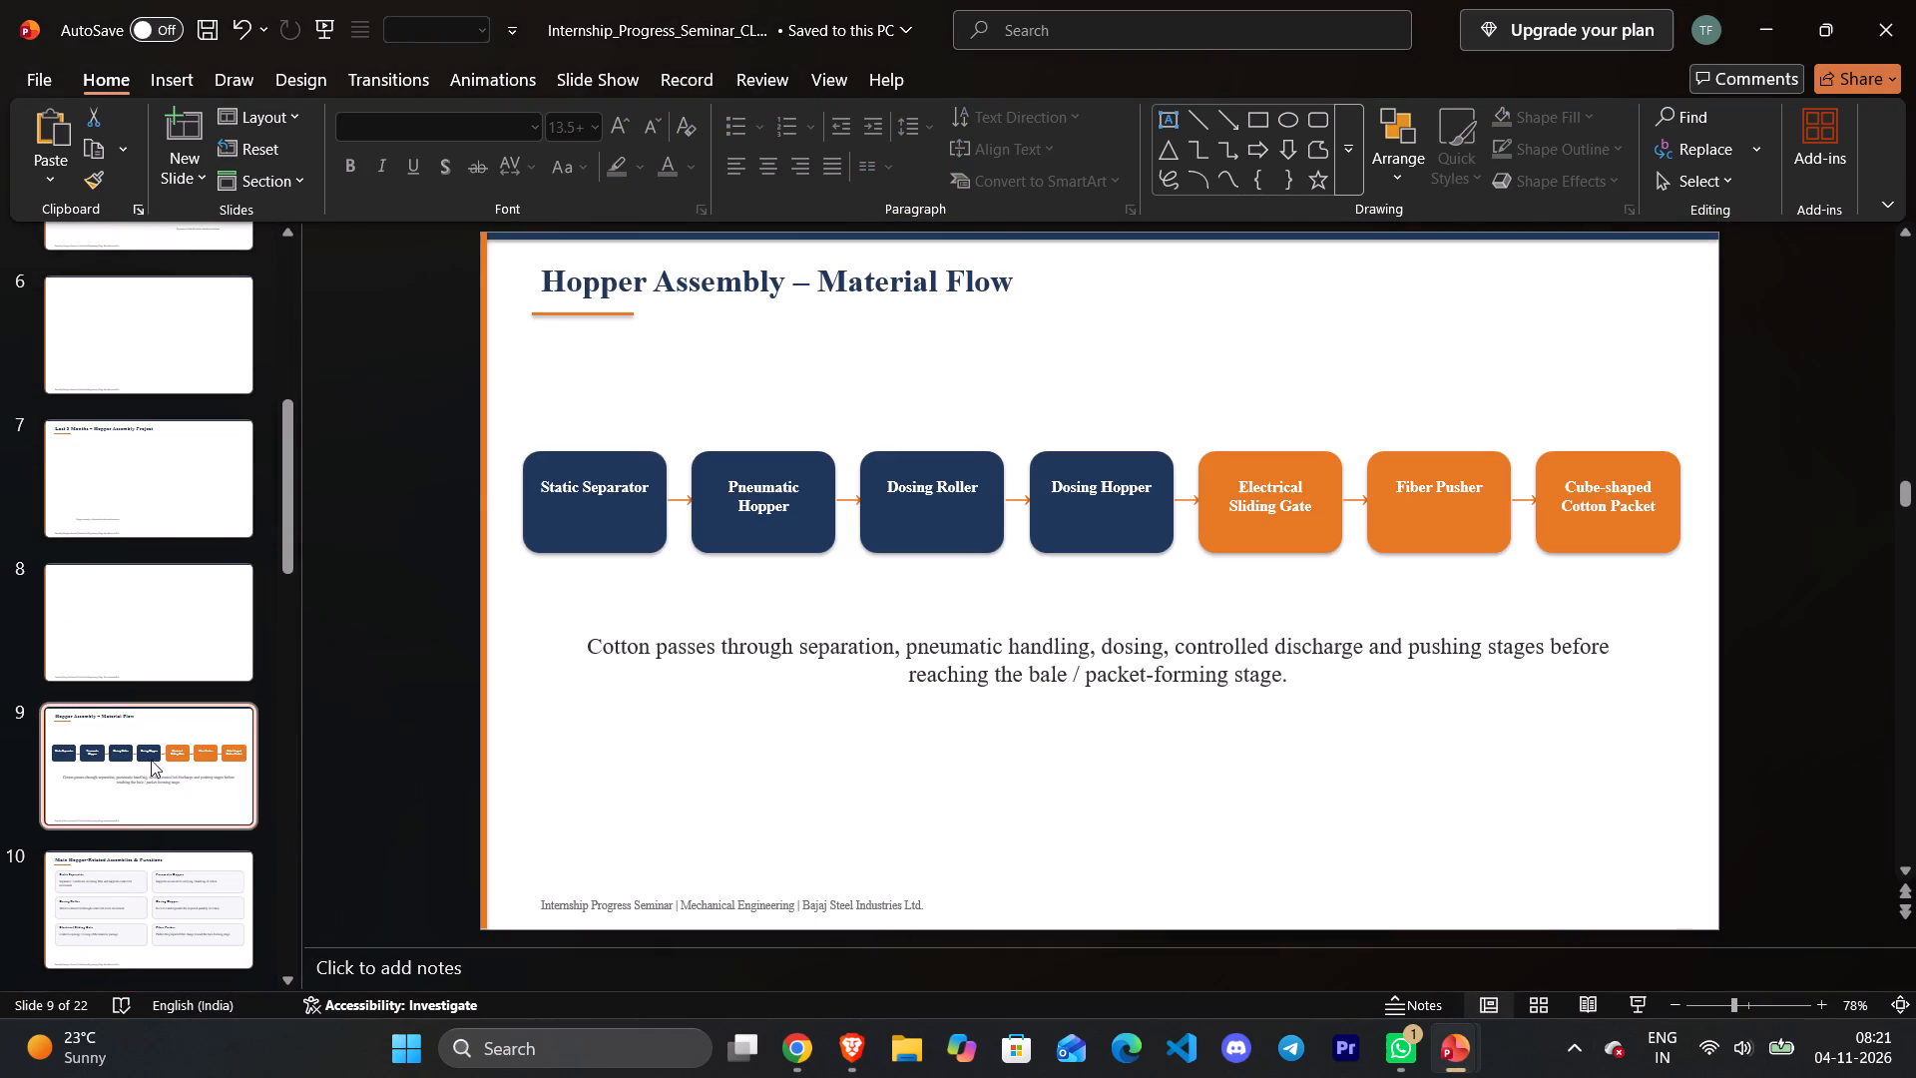
click(1009, 276)
drag(1009, 276, 544, 287)
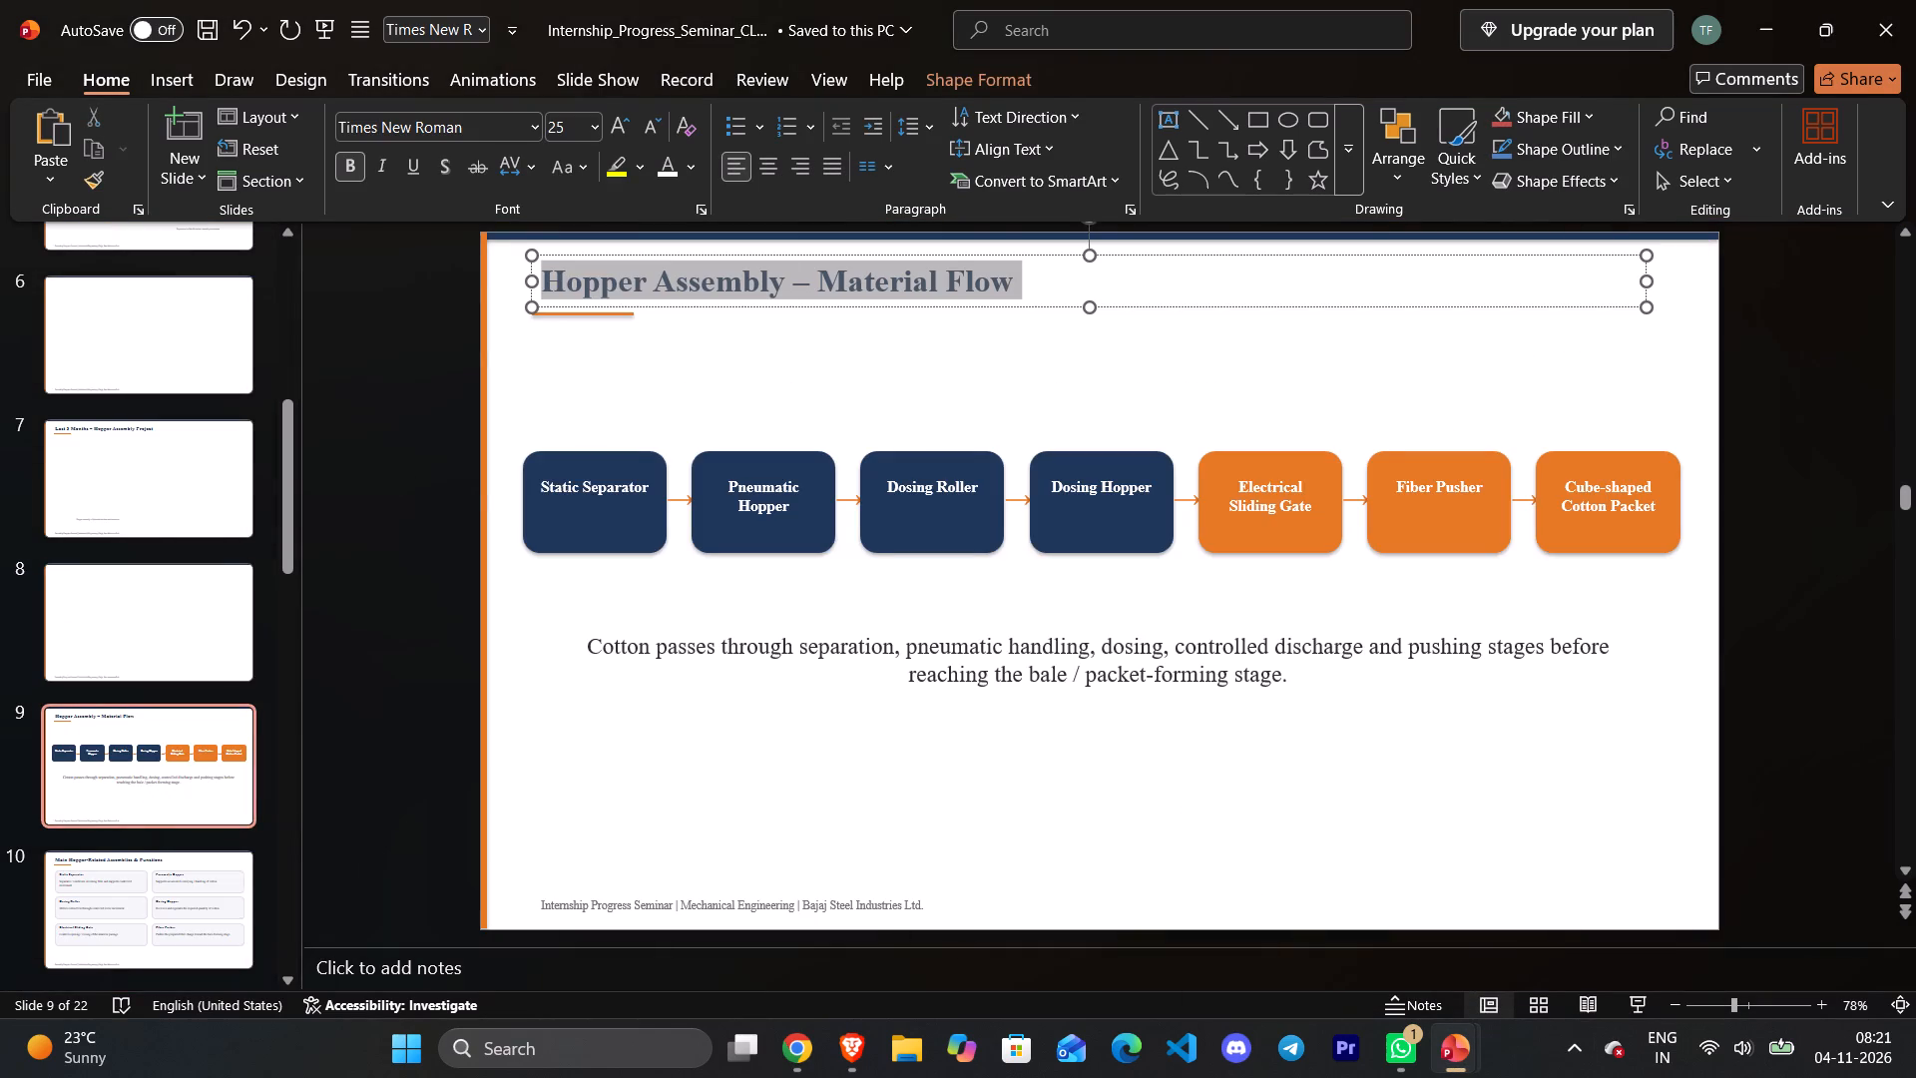
drag(544, 287, 266, 266)
key(ctrl+c)
click(1542, 934)
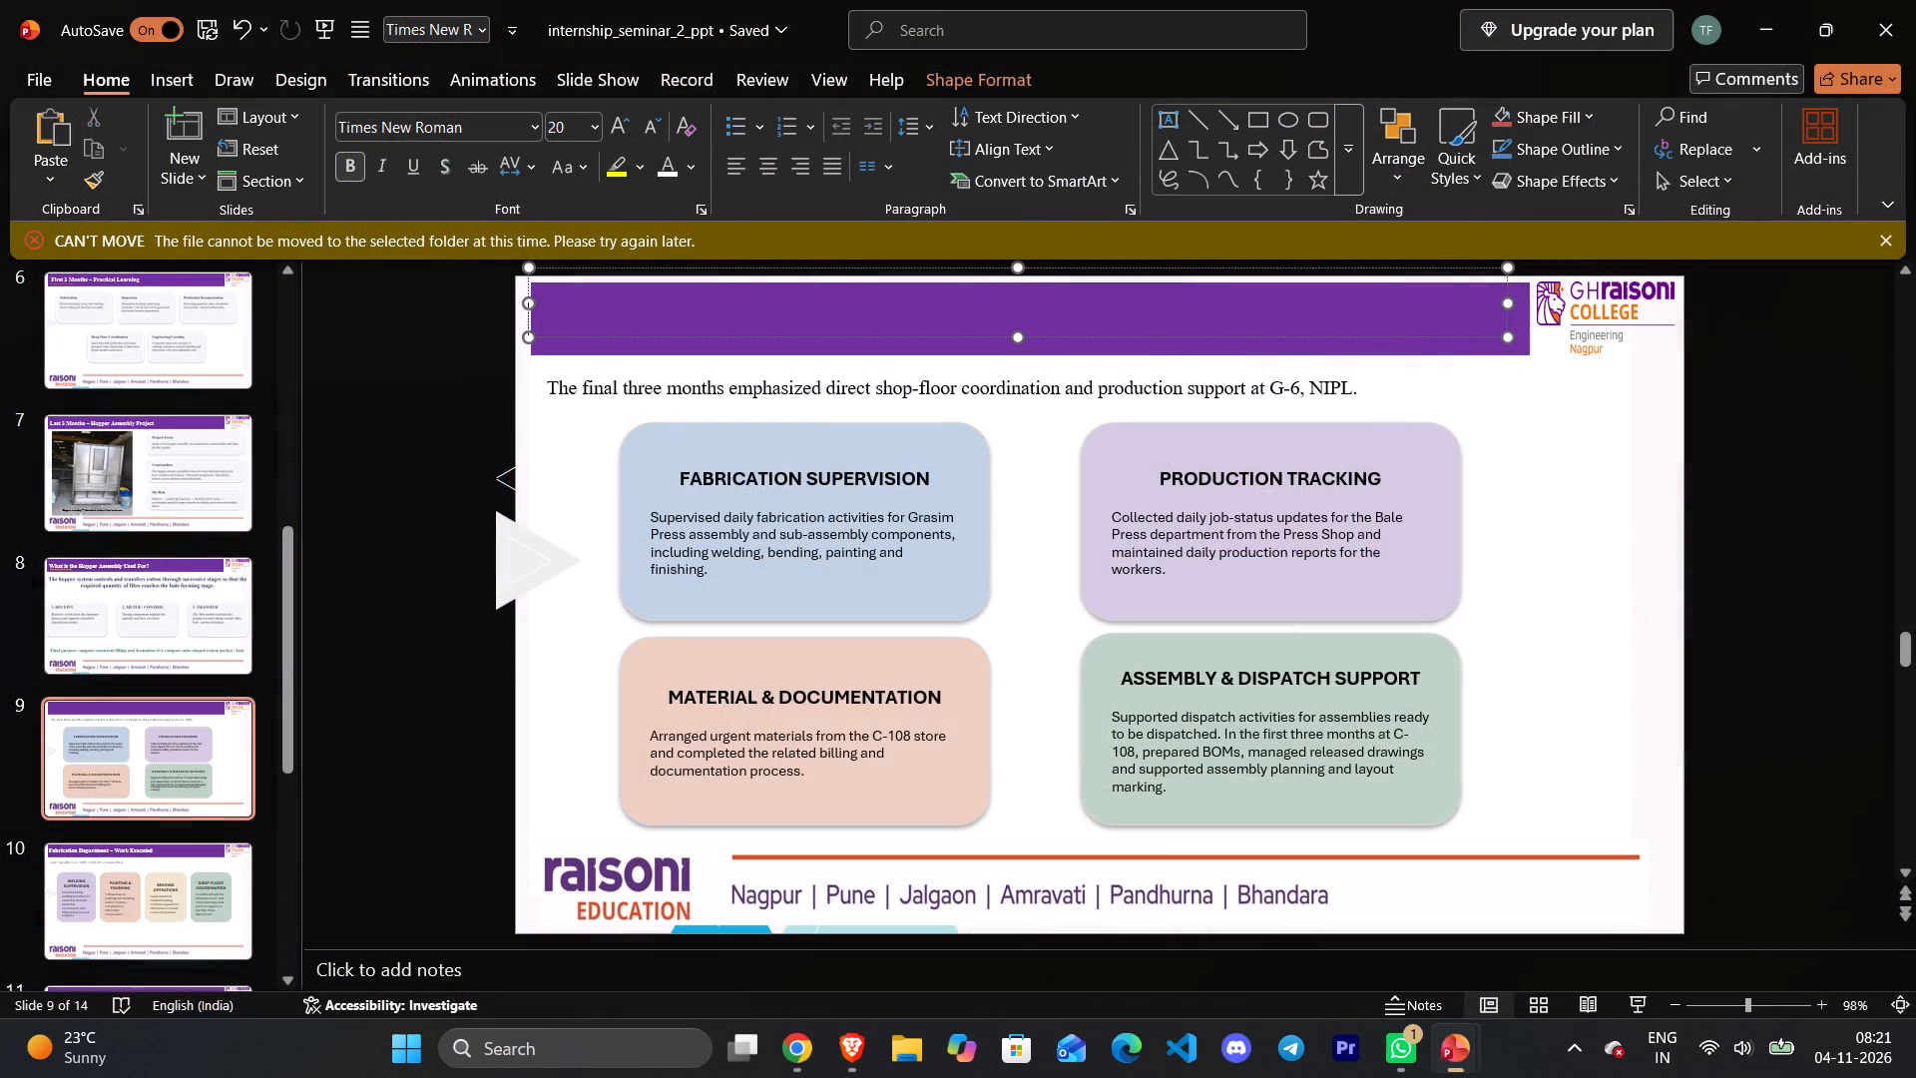
click(626, 310)
key(ctrl+v)
Change the font colour of slide 9's "Hopper Assembly – Material Flow" title to white.
drag(1017, 315, 567, 316)
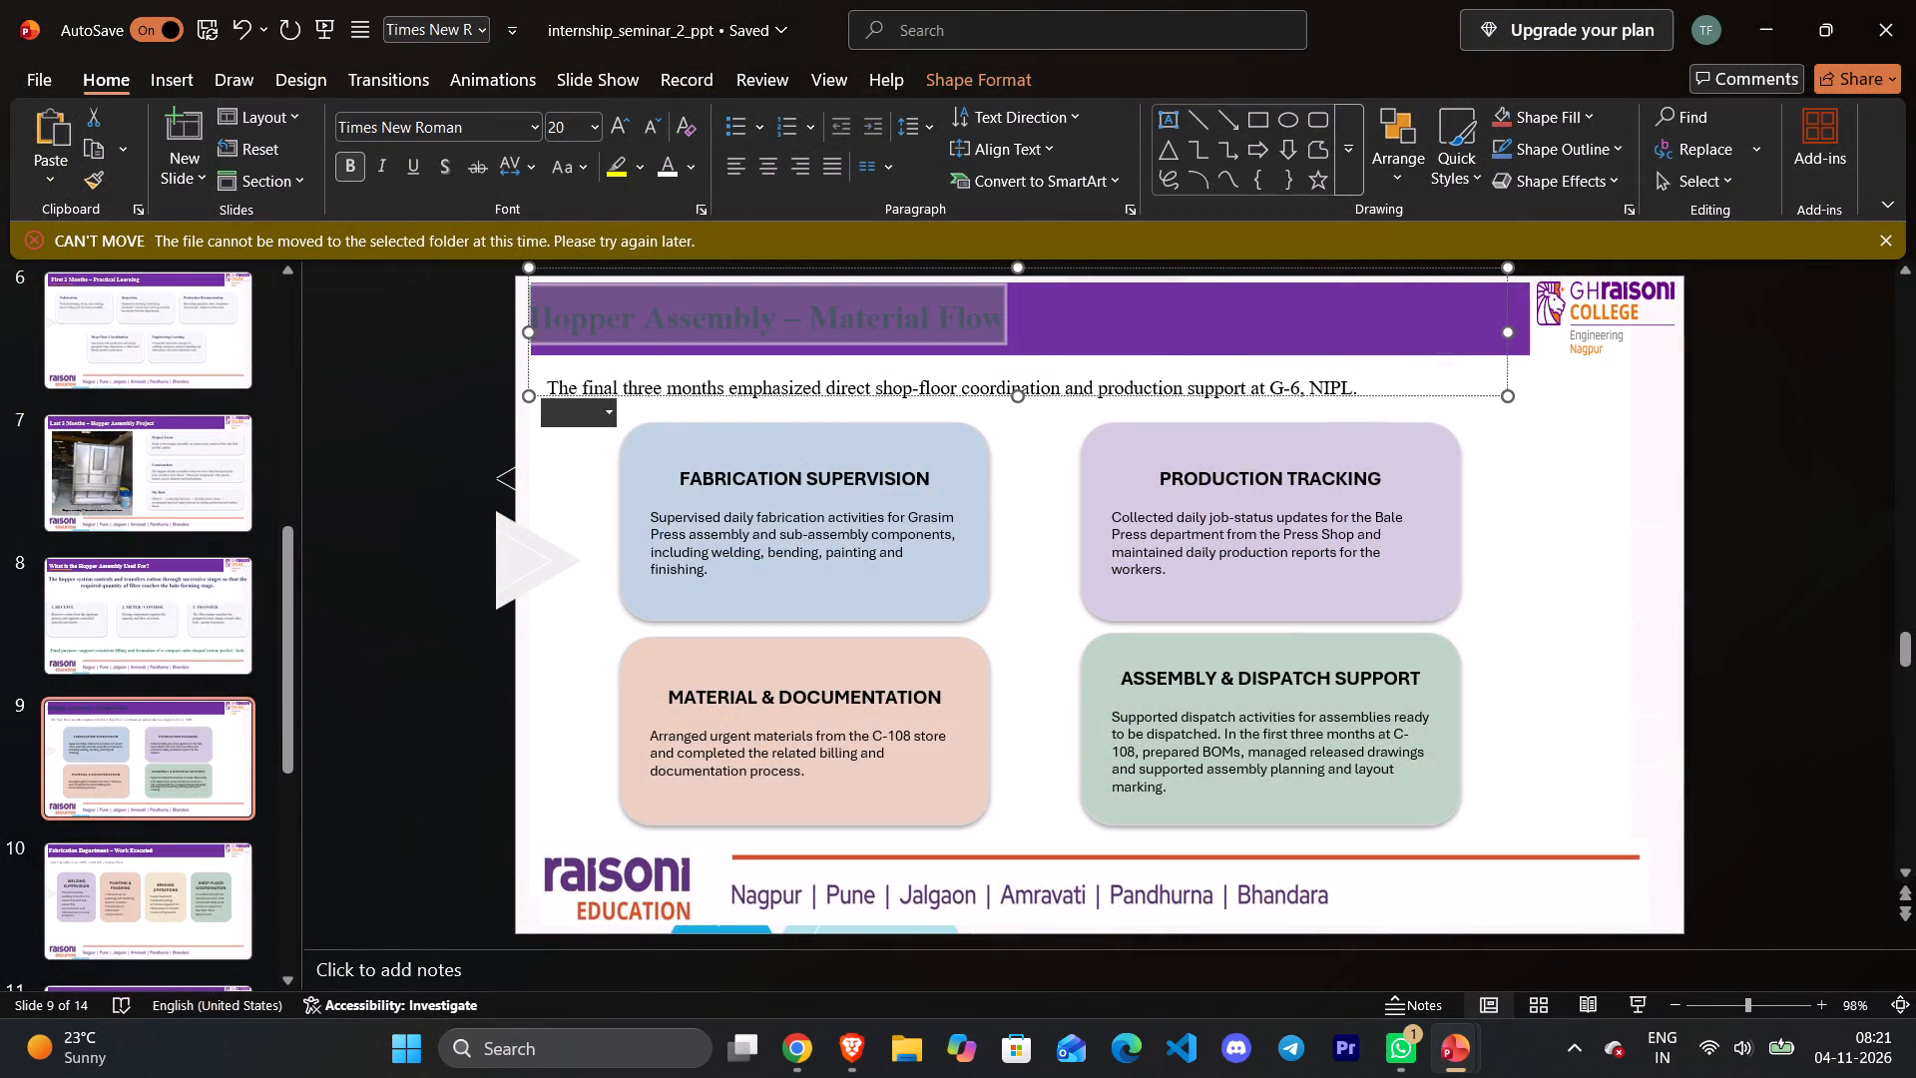
drag(567, 316, 566, 316)
click(669, 160)
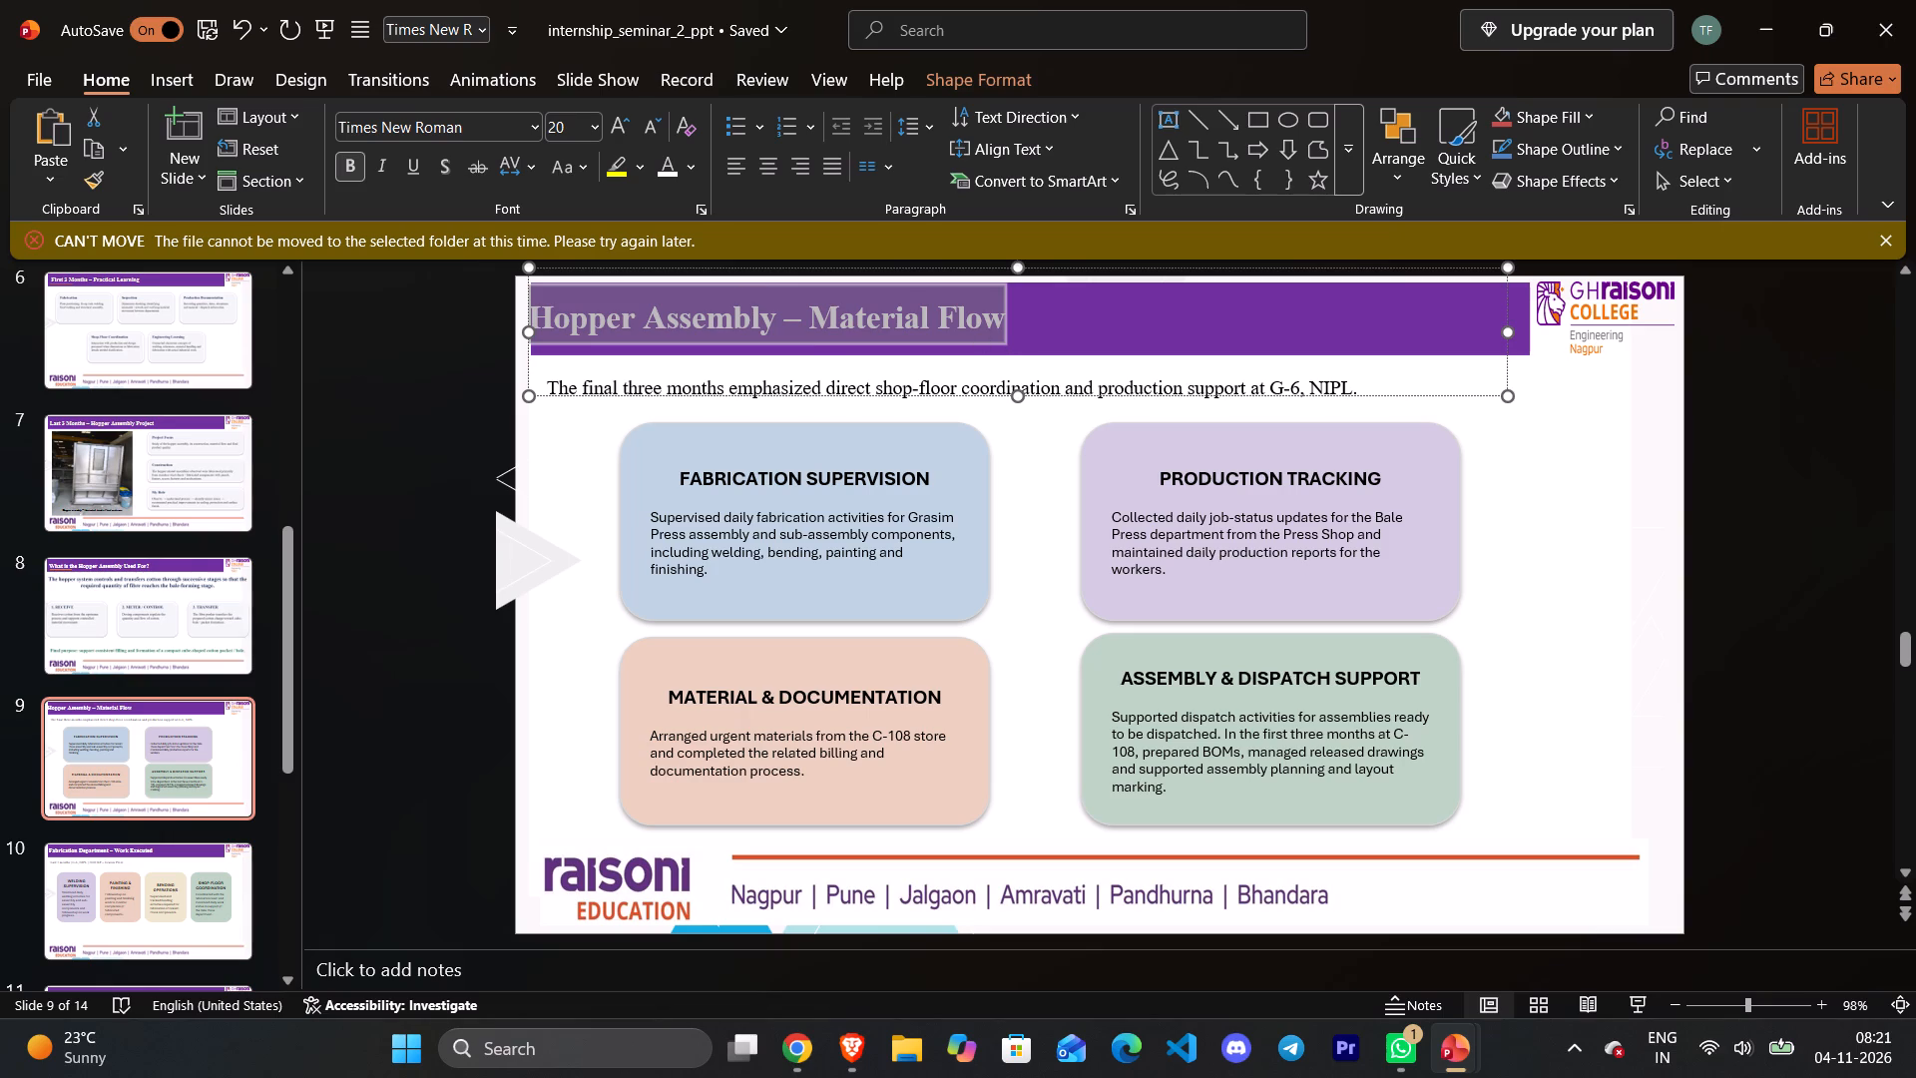
click(1022, 352)
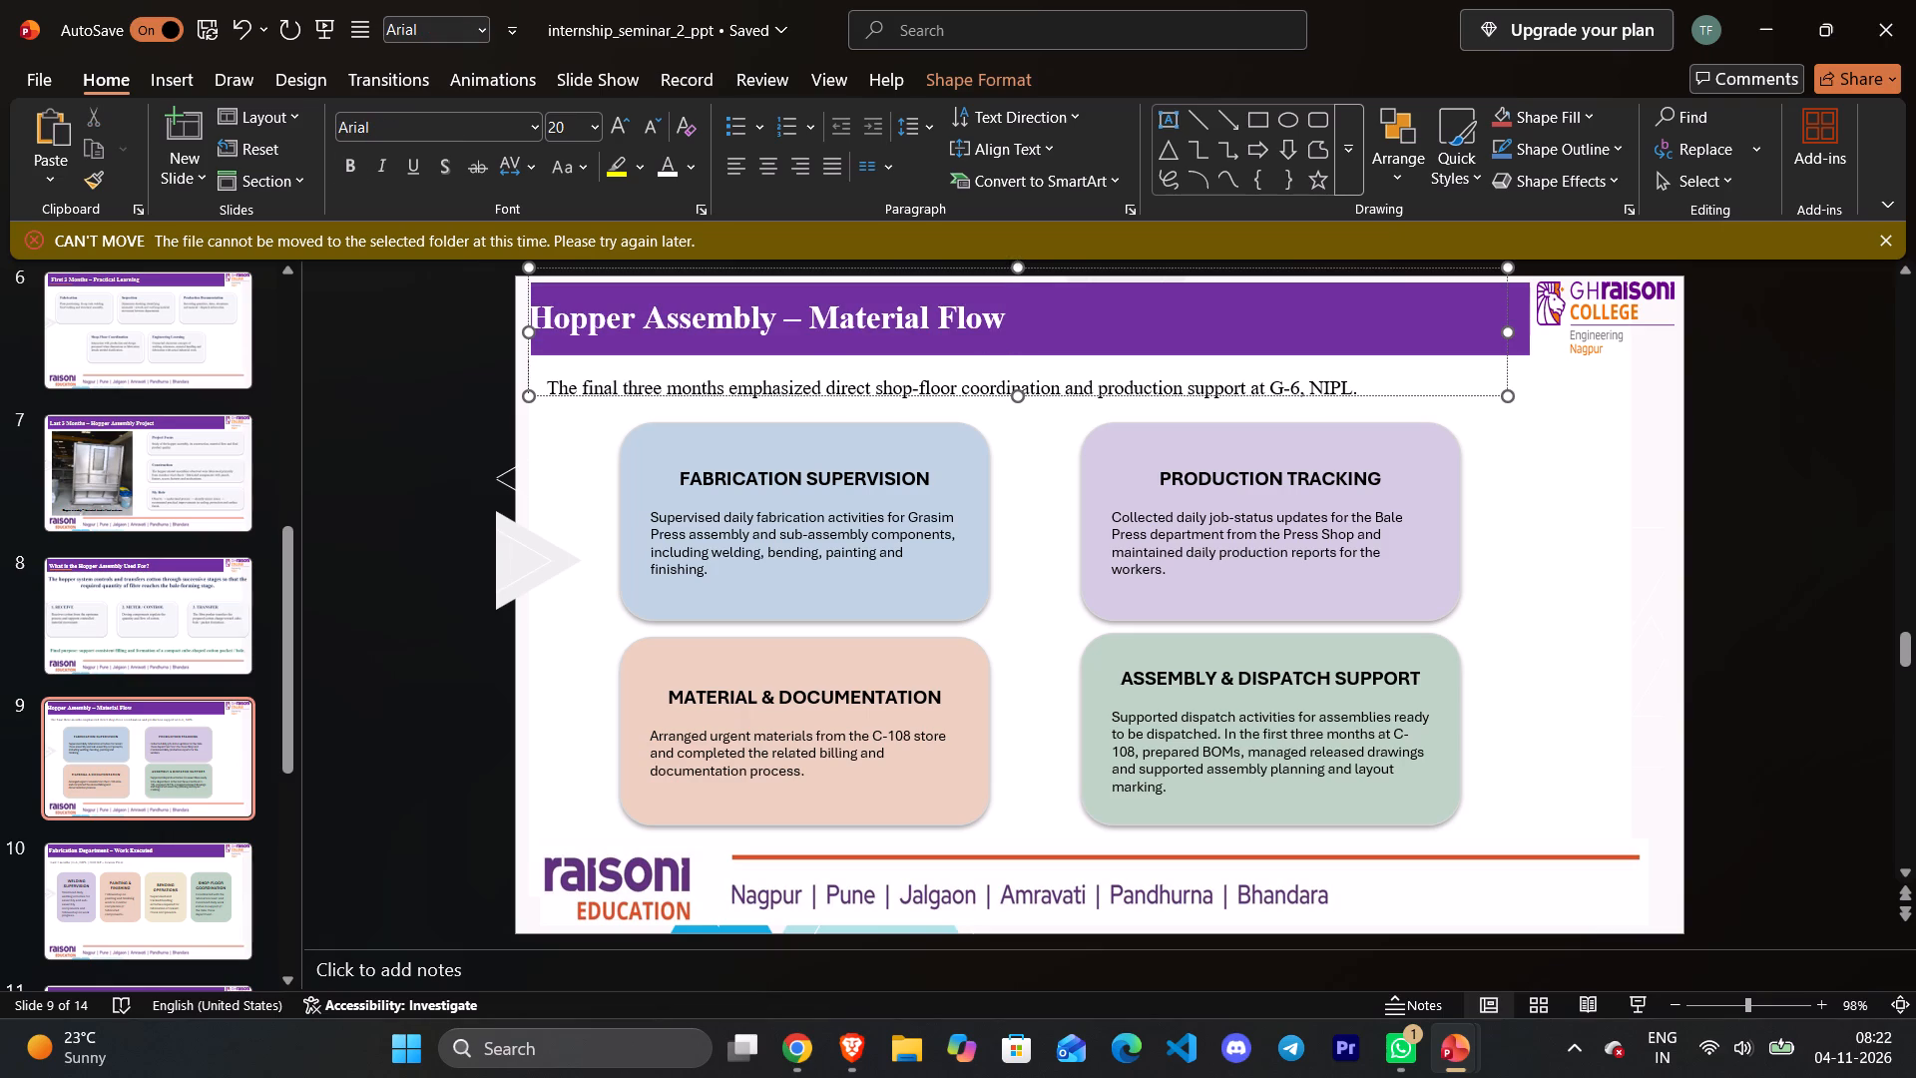
Shift slide 9's title text box slightly within the purple bar and try to shorten it to the bar's height.
click(979, 269)
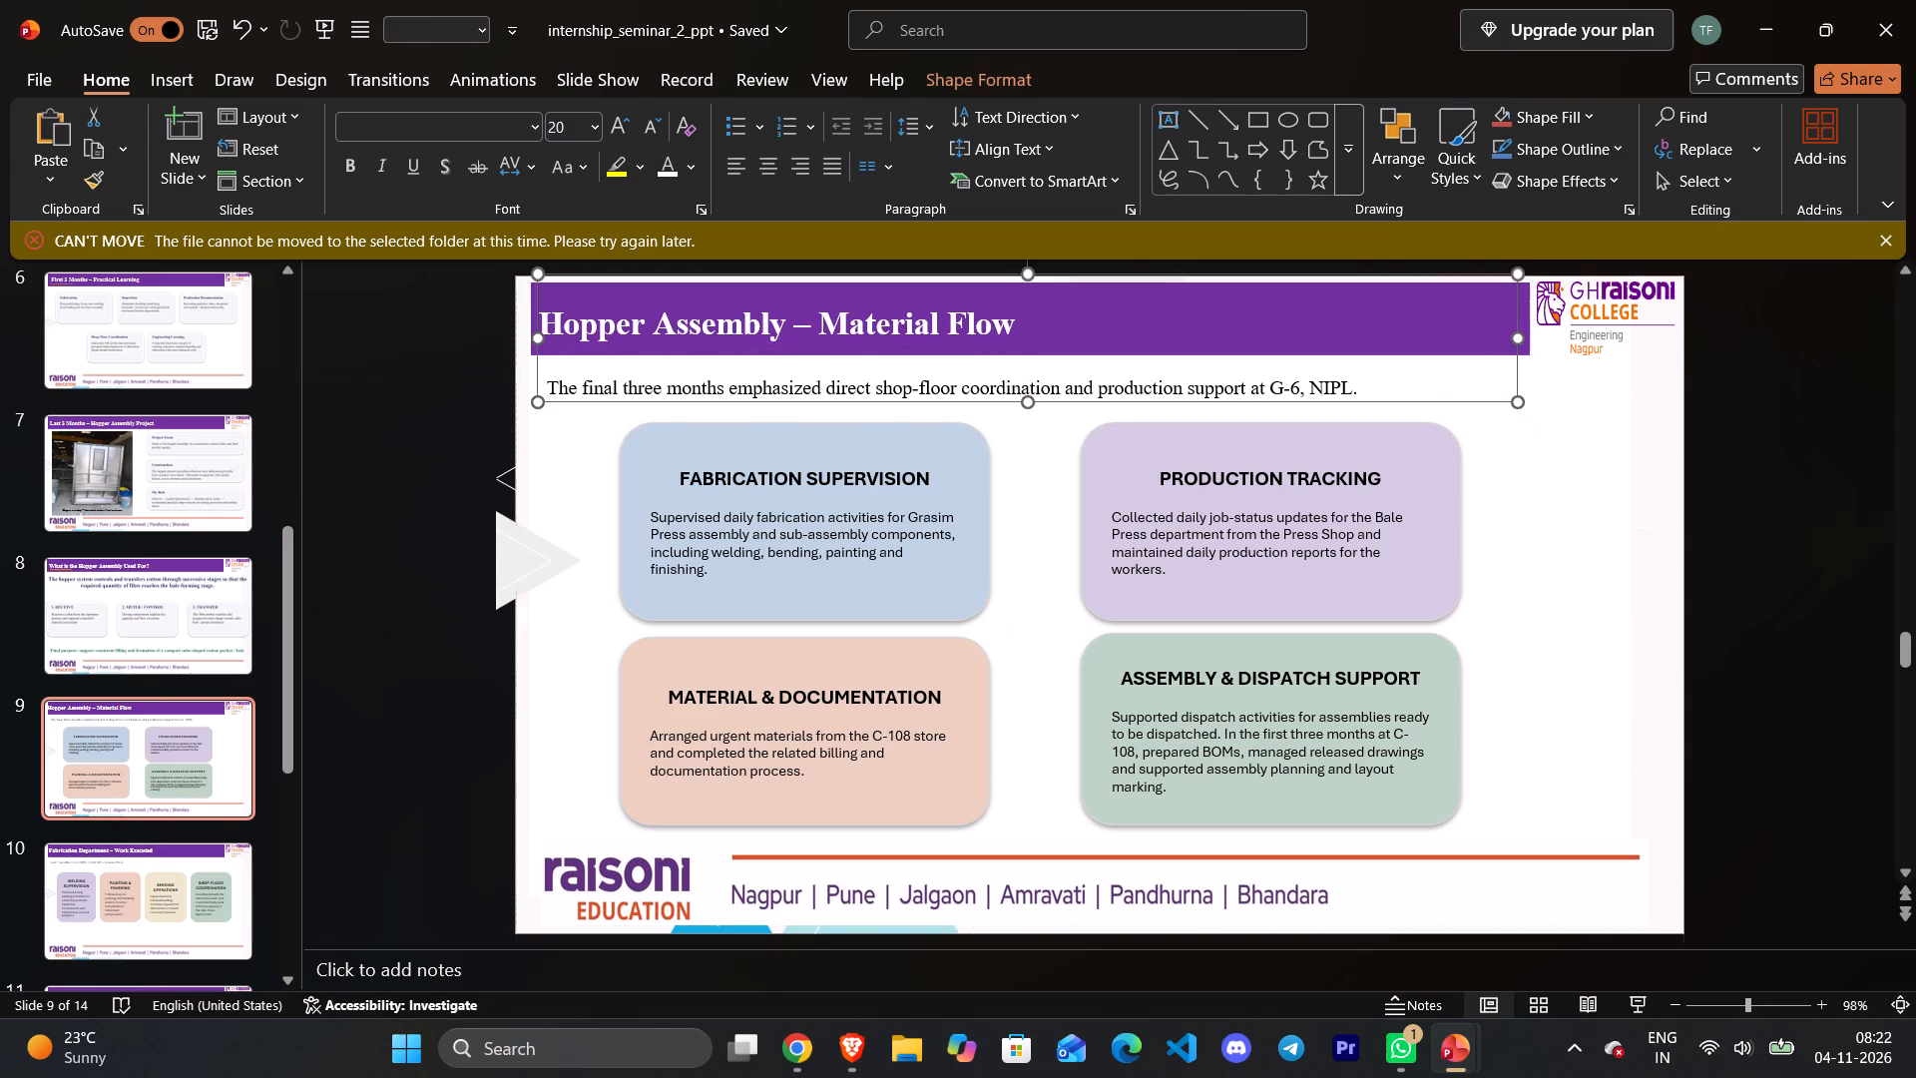
drag(1028, 402, 1033, 360)
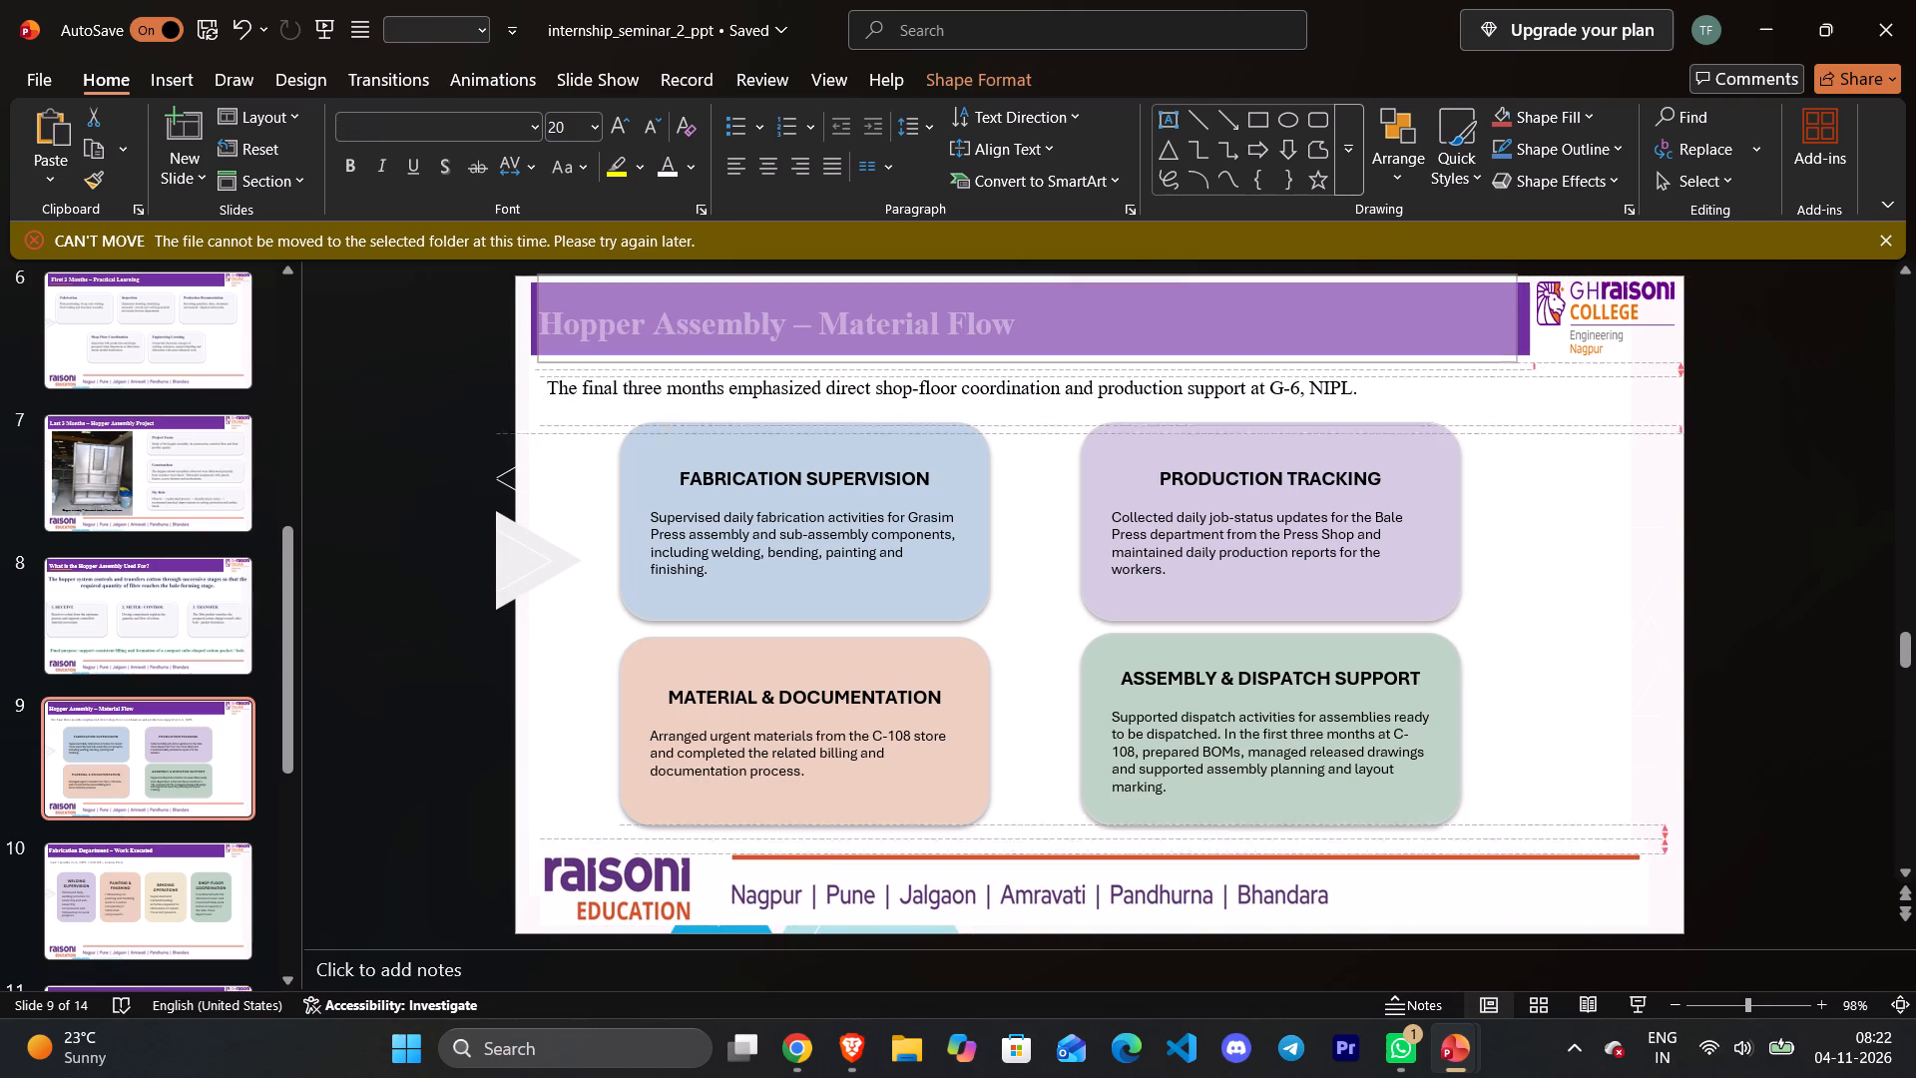
drag(1033, 360, 1033, 346)
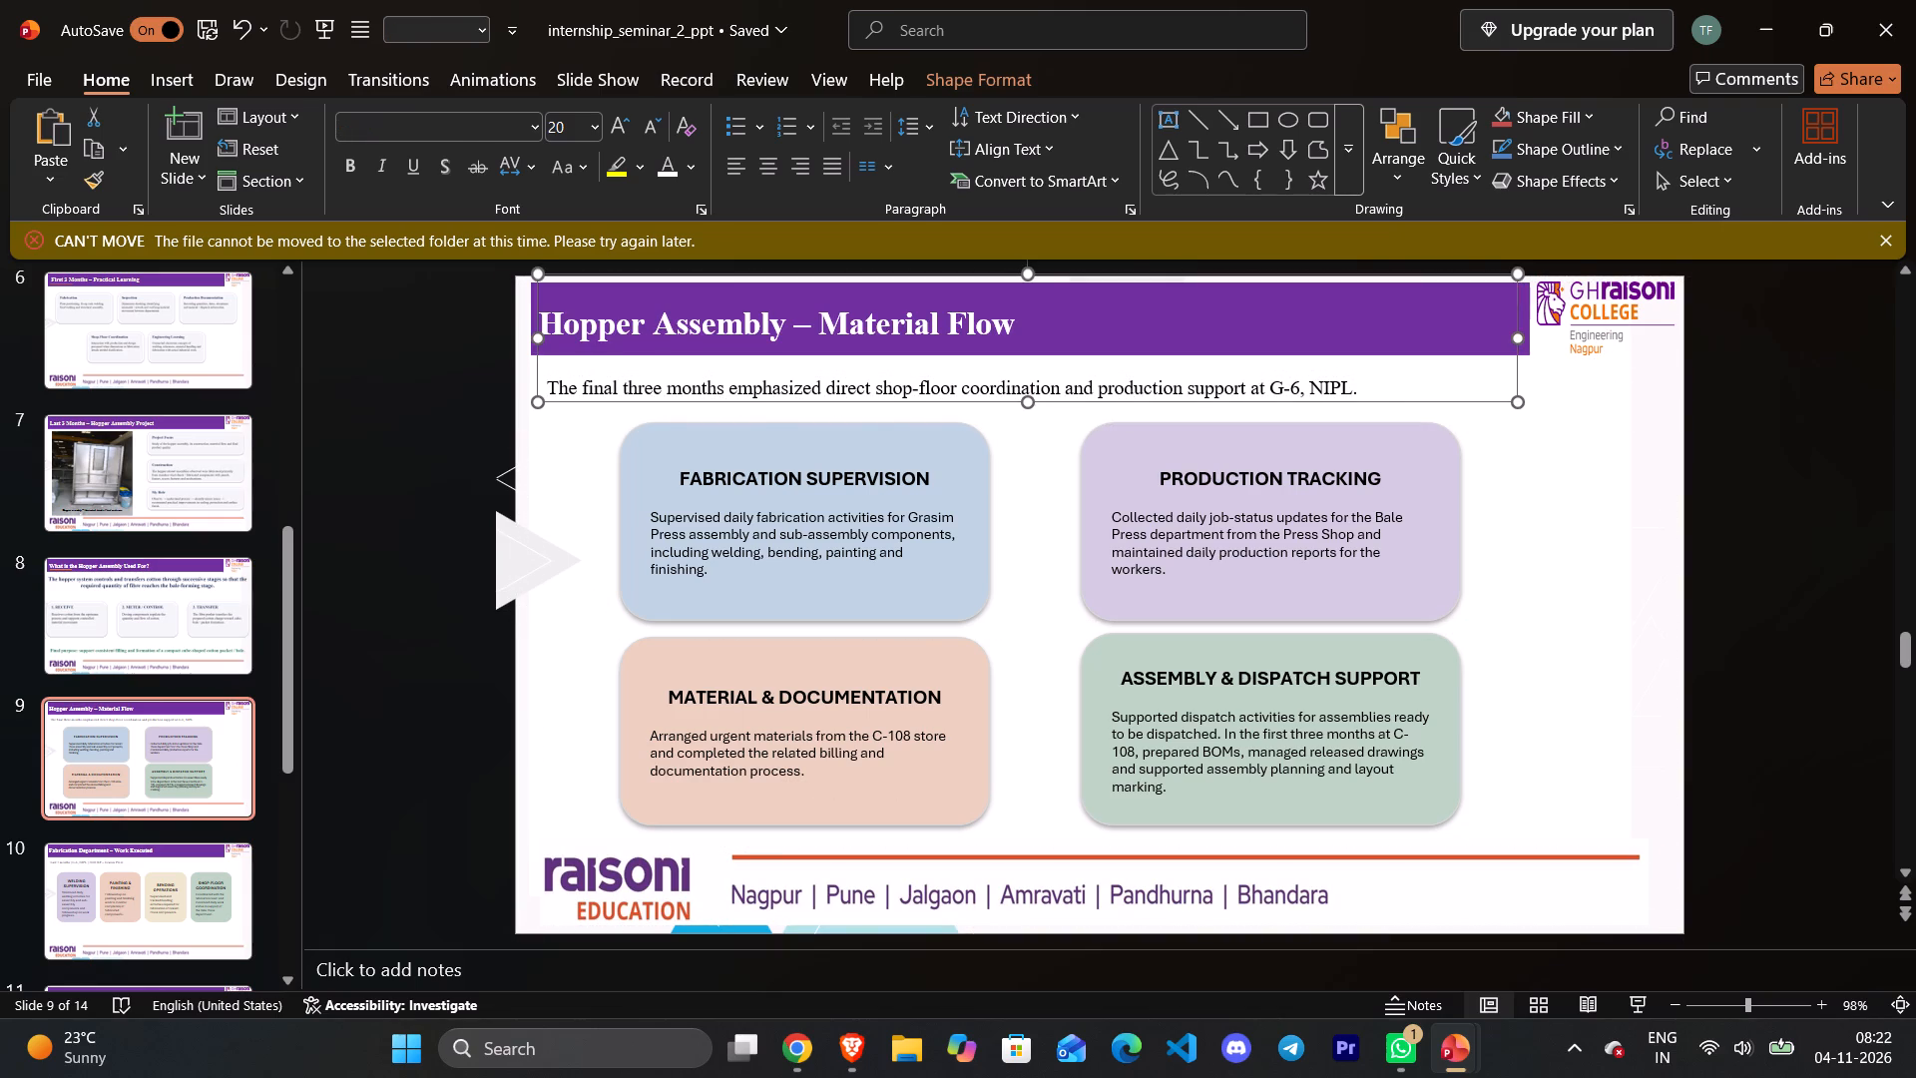
Delete the text box beginning "The final three months emphasized" from below slide 9's title.
click(1348, 381)
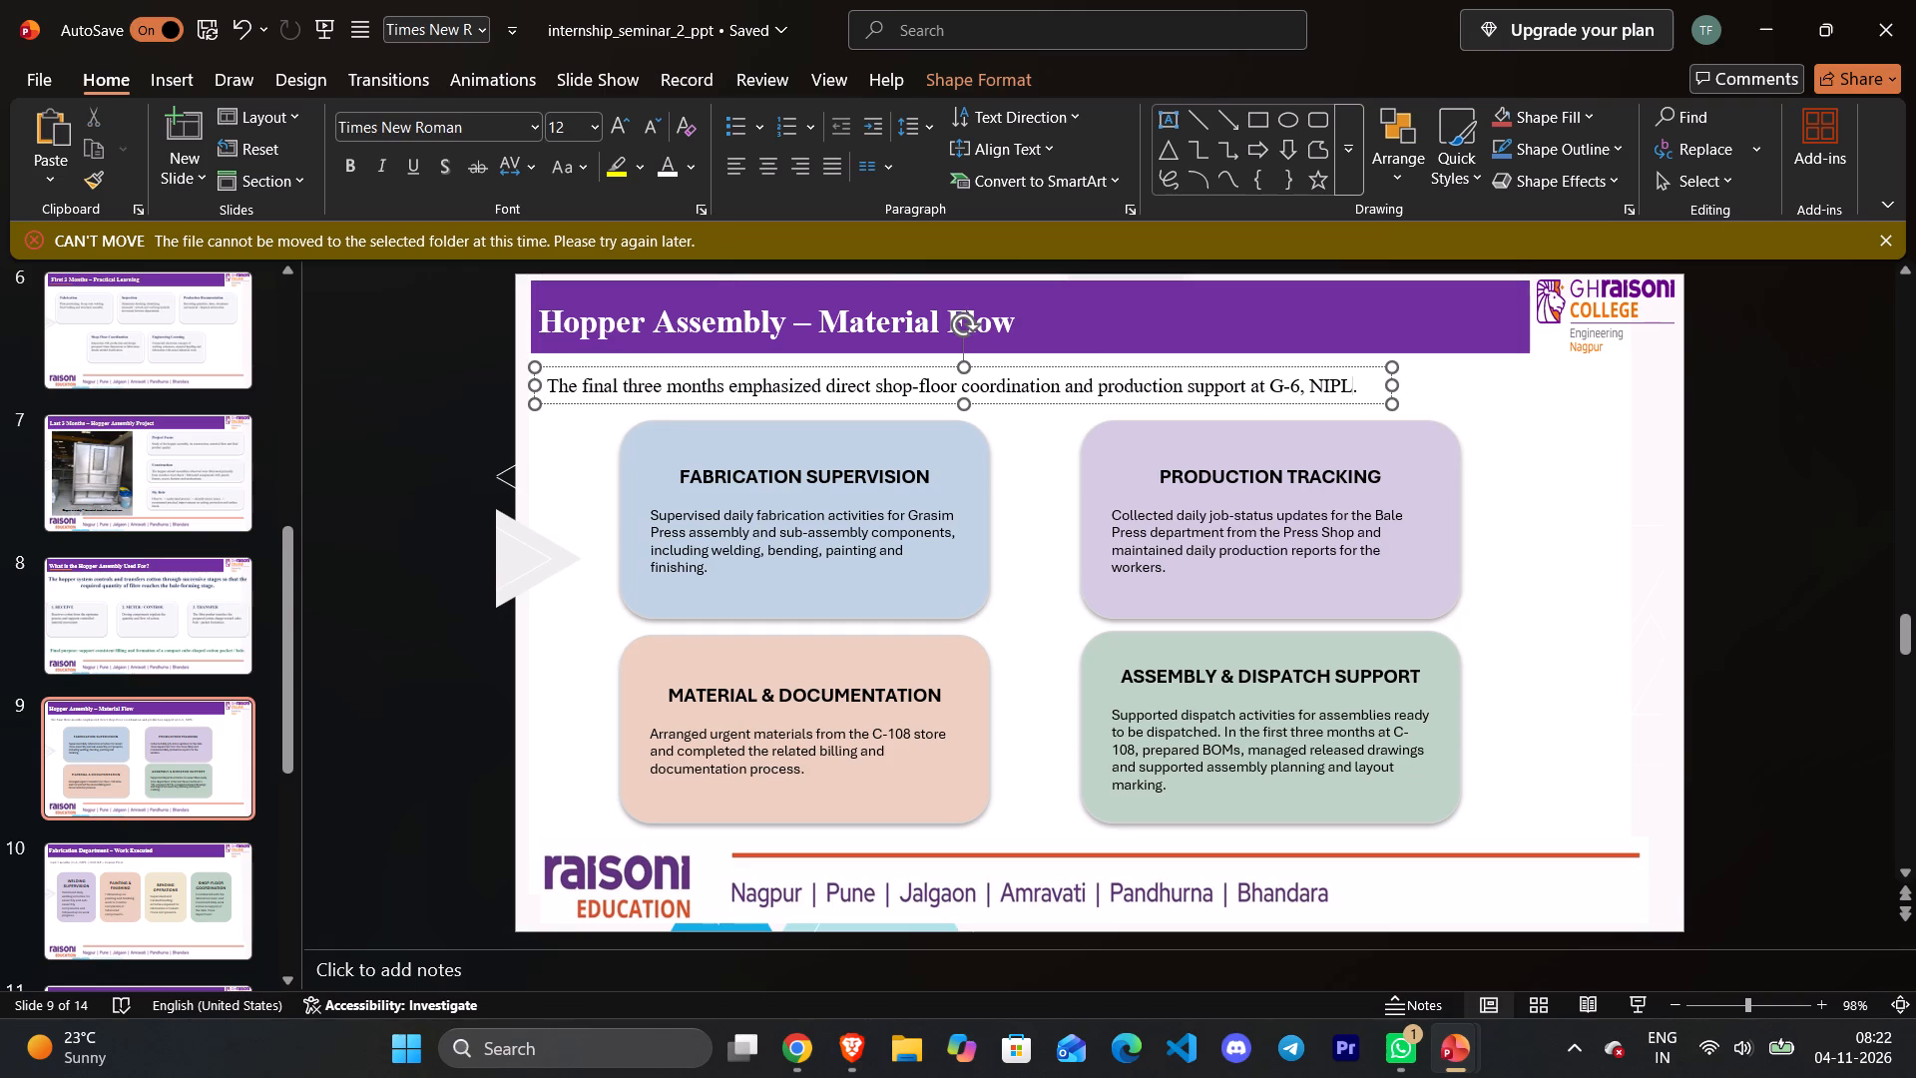
key(Delete)
click(1620, 501)
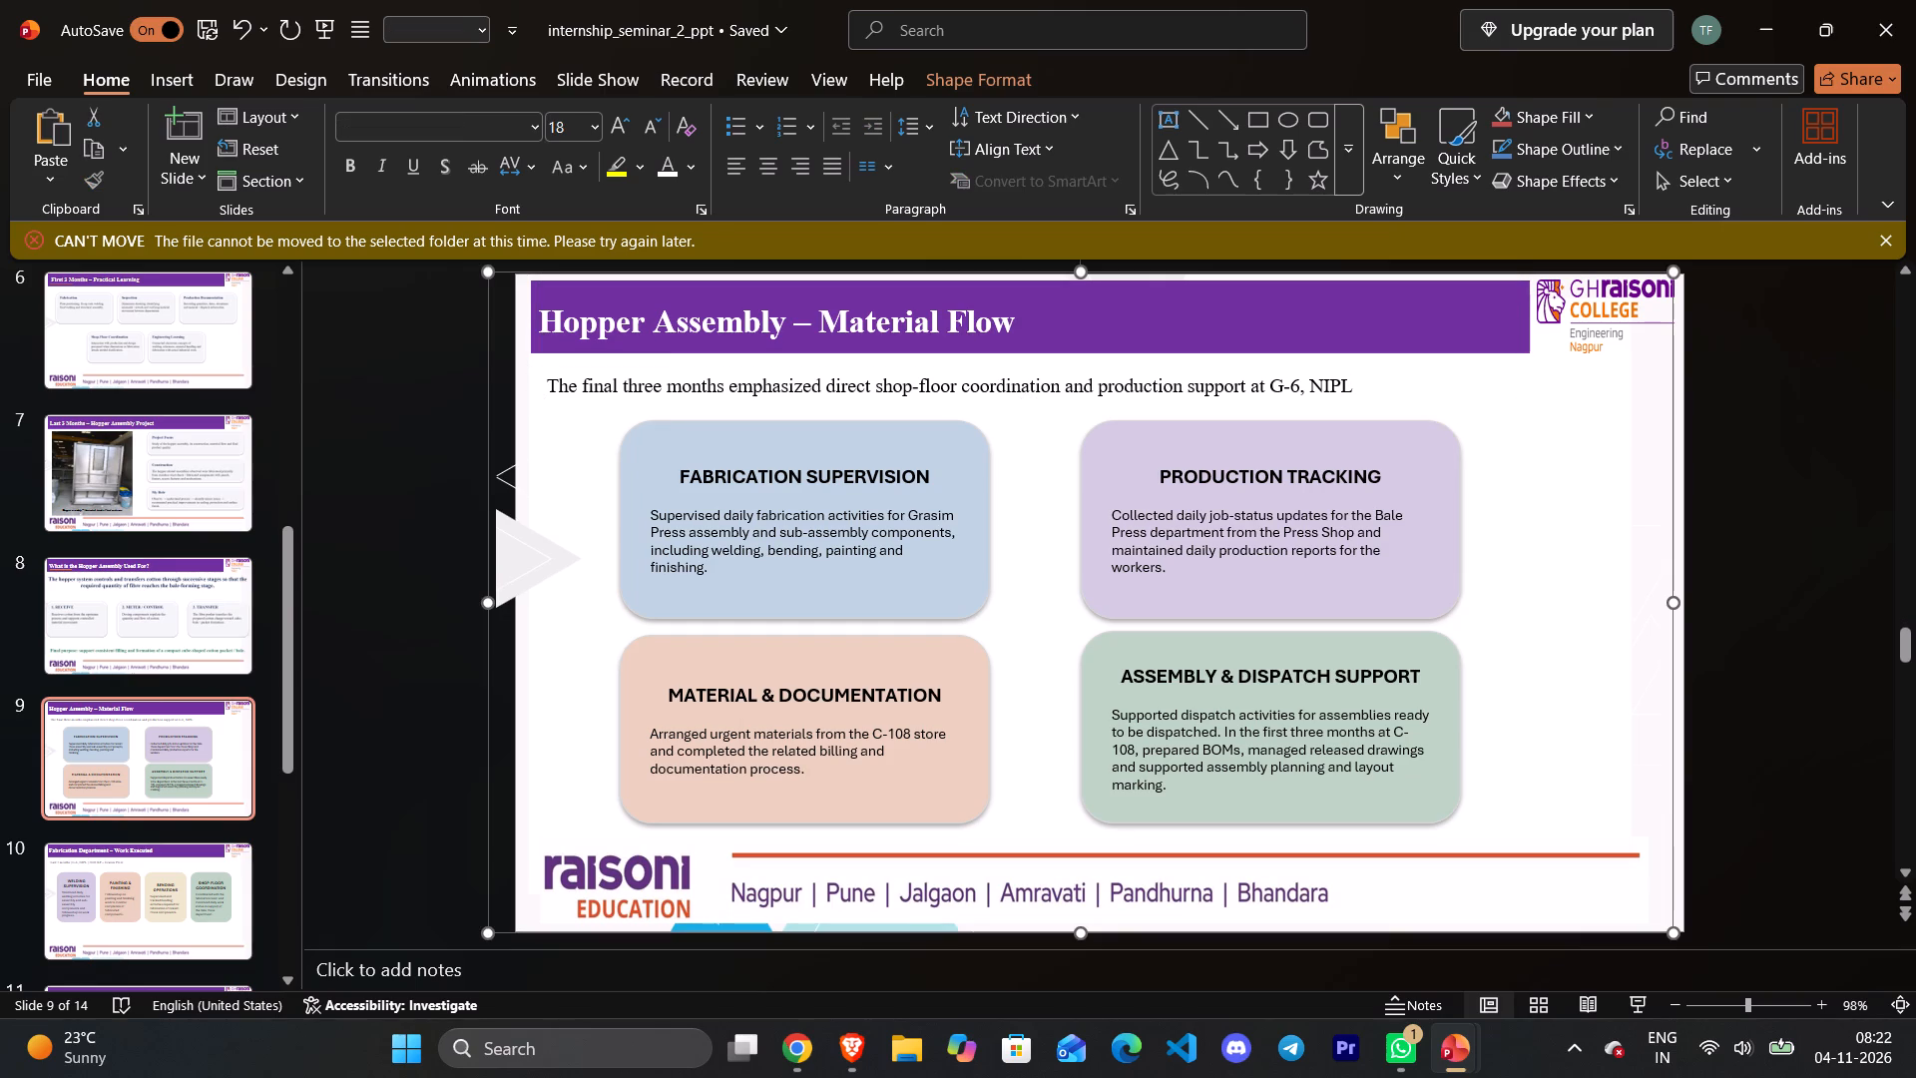
click(1166, 374)
key(Delete)
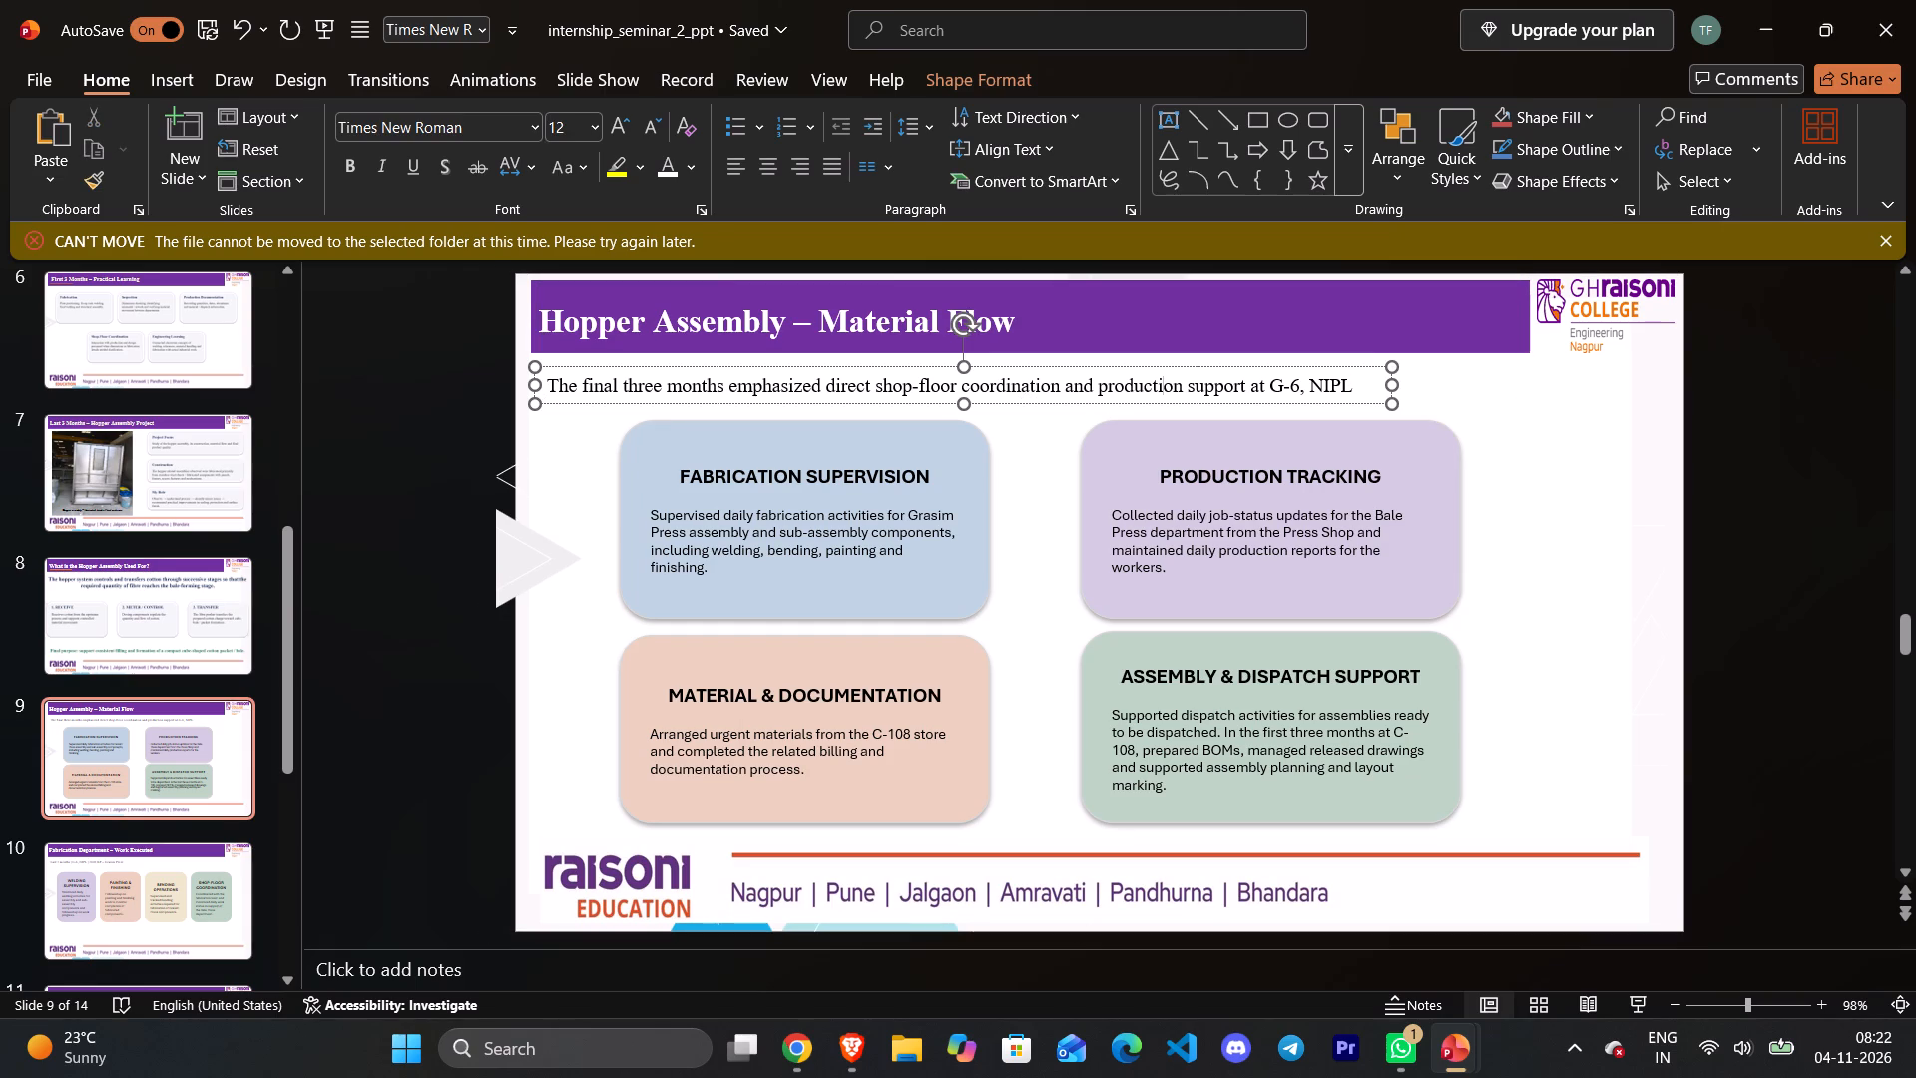
click(1524, 423)
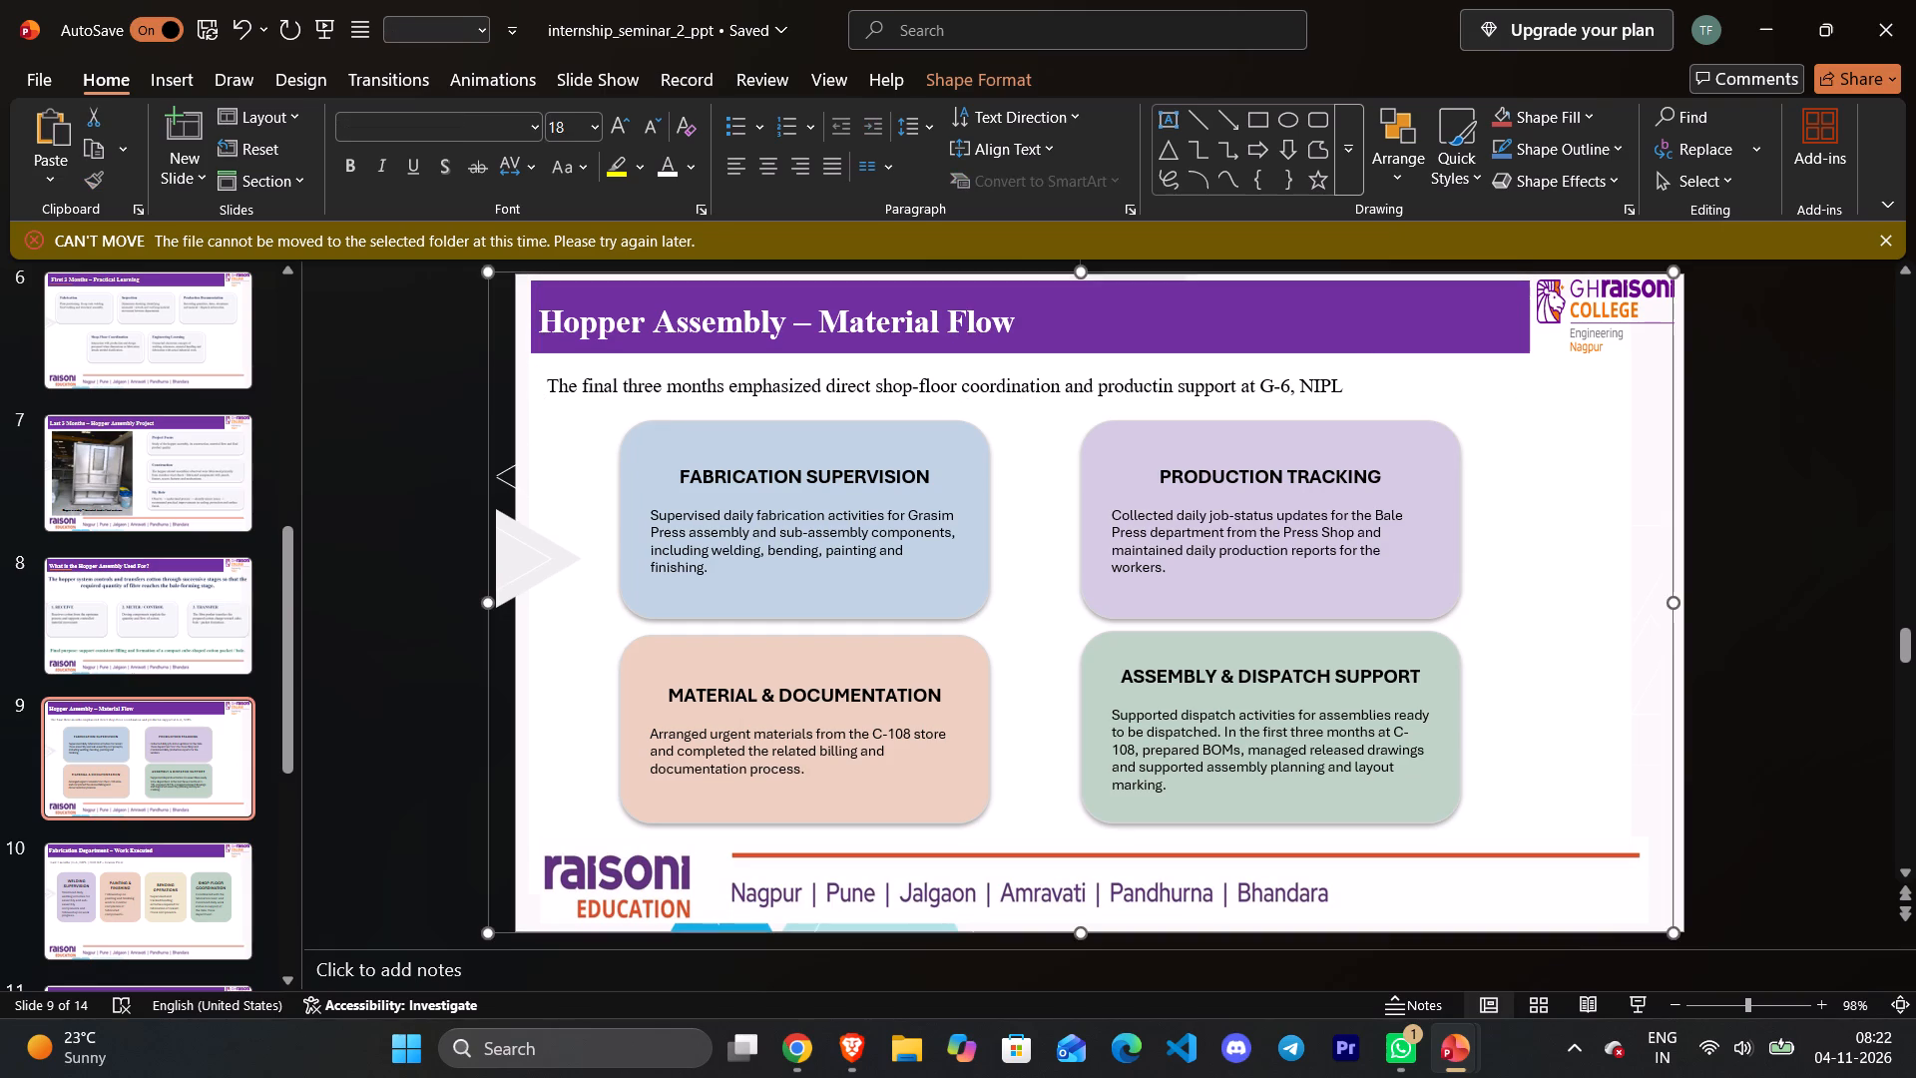
click(1366, 386)
key(Delete)
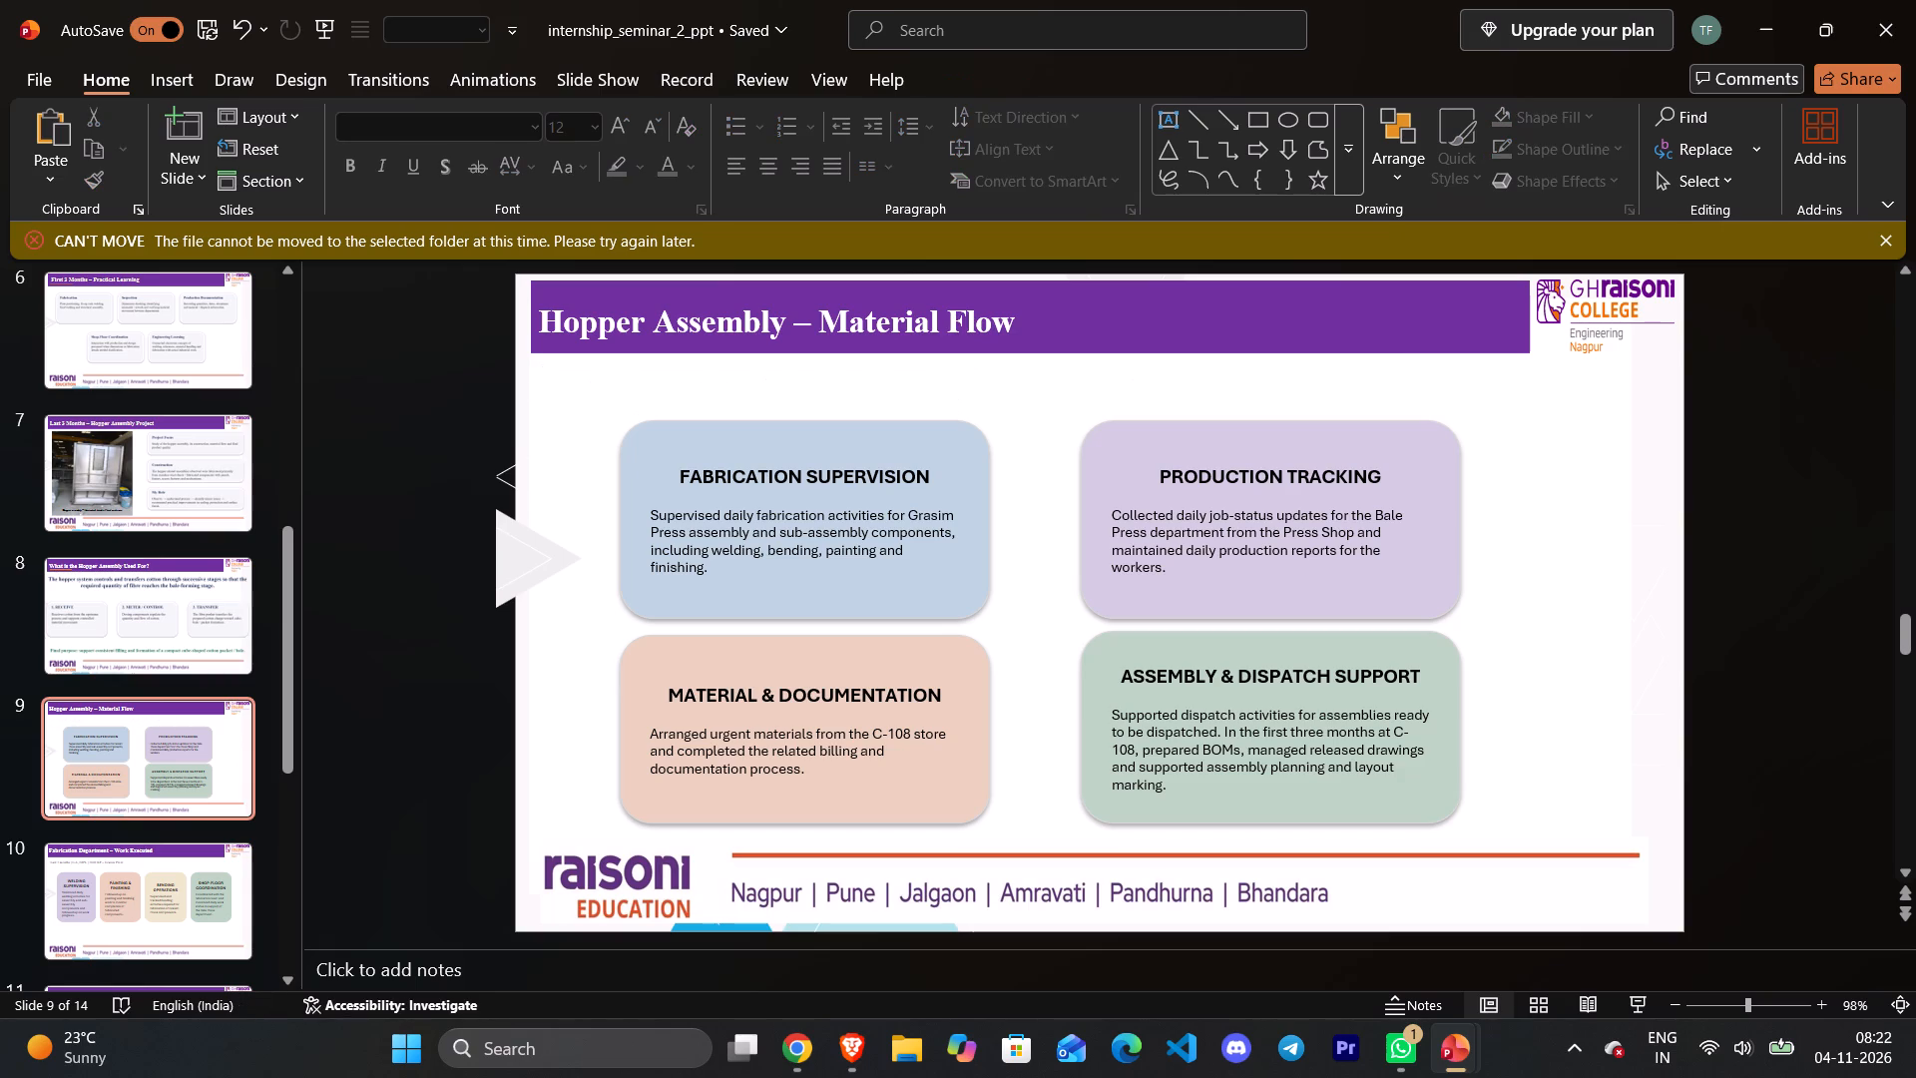
Delete the Fabrication Supervision, Production Tracking, Material & Documentation and Assembly & Dispatch Support cards from slide 9.
click(945, 562)
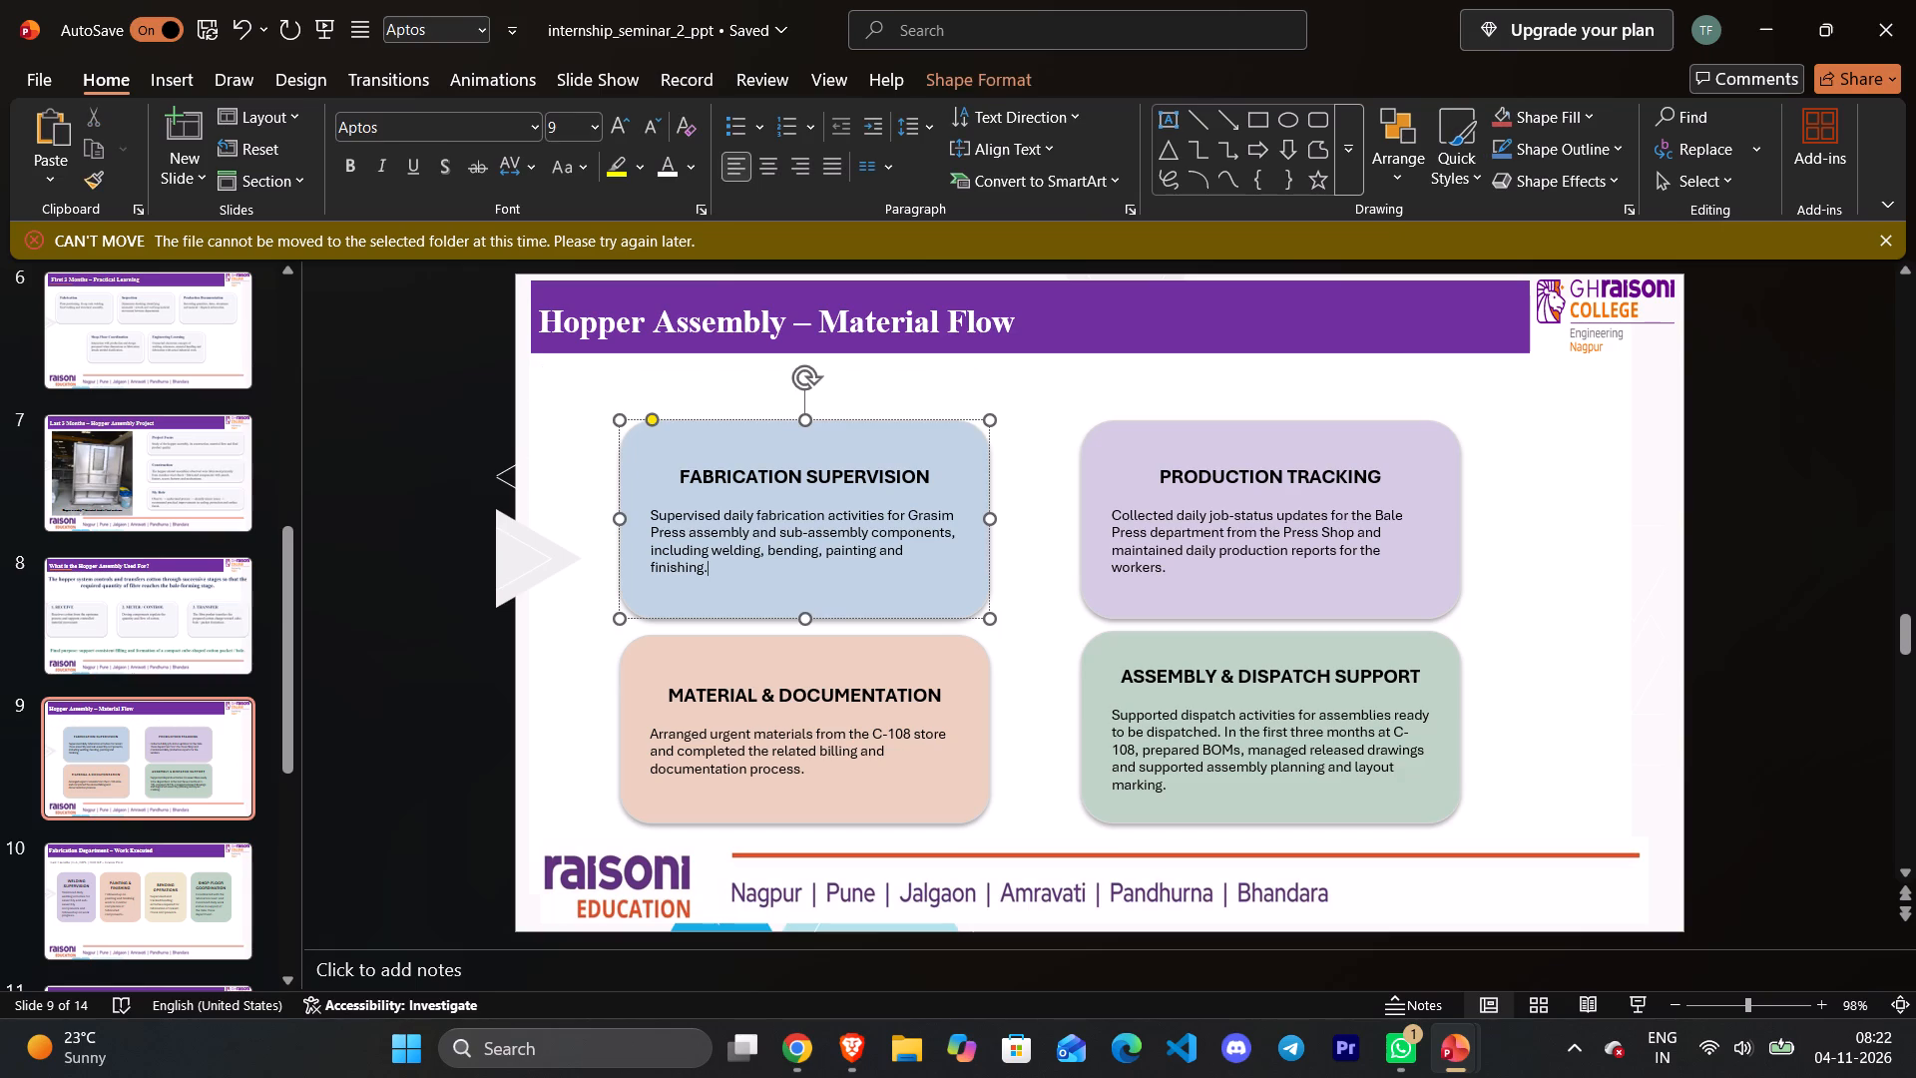
key(Delete)
click(1139, 475)
key(Delete)
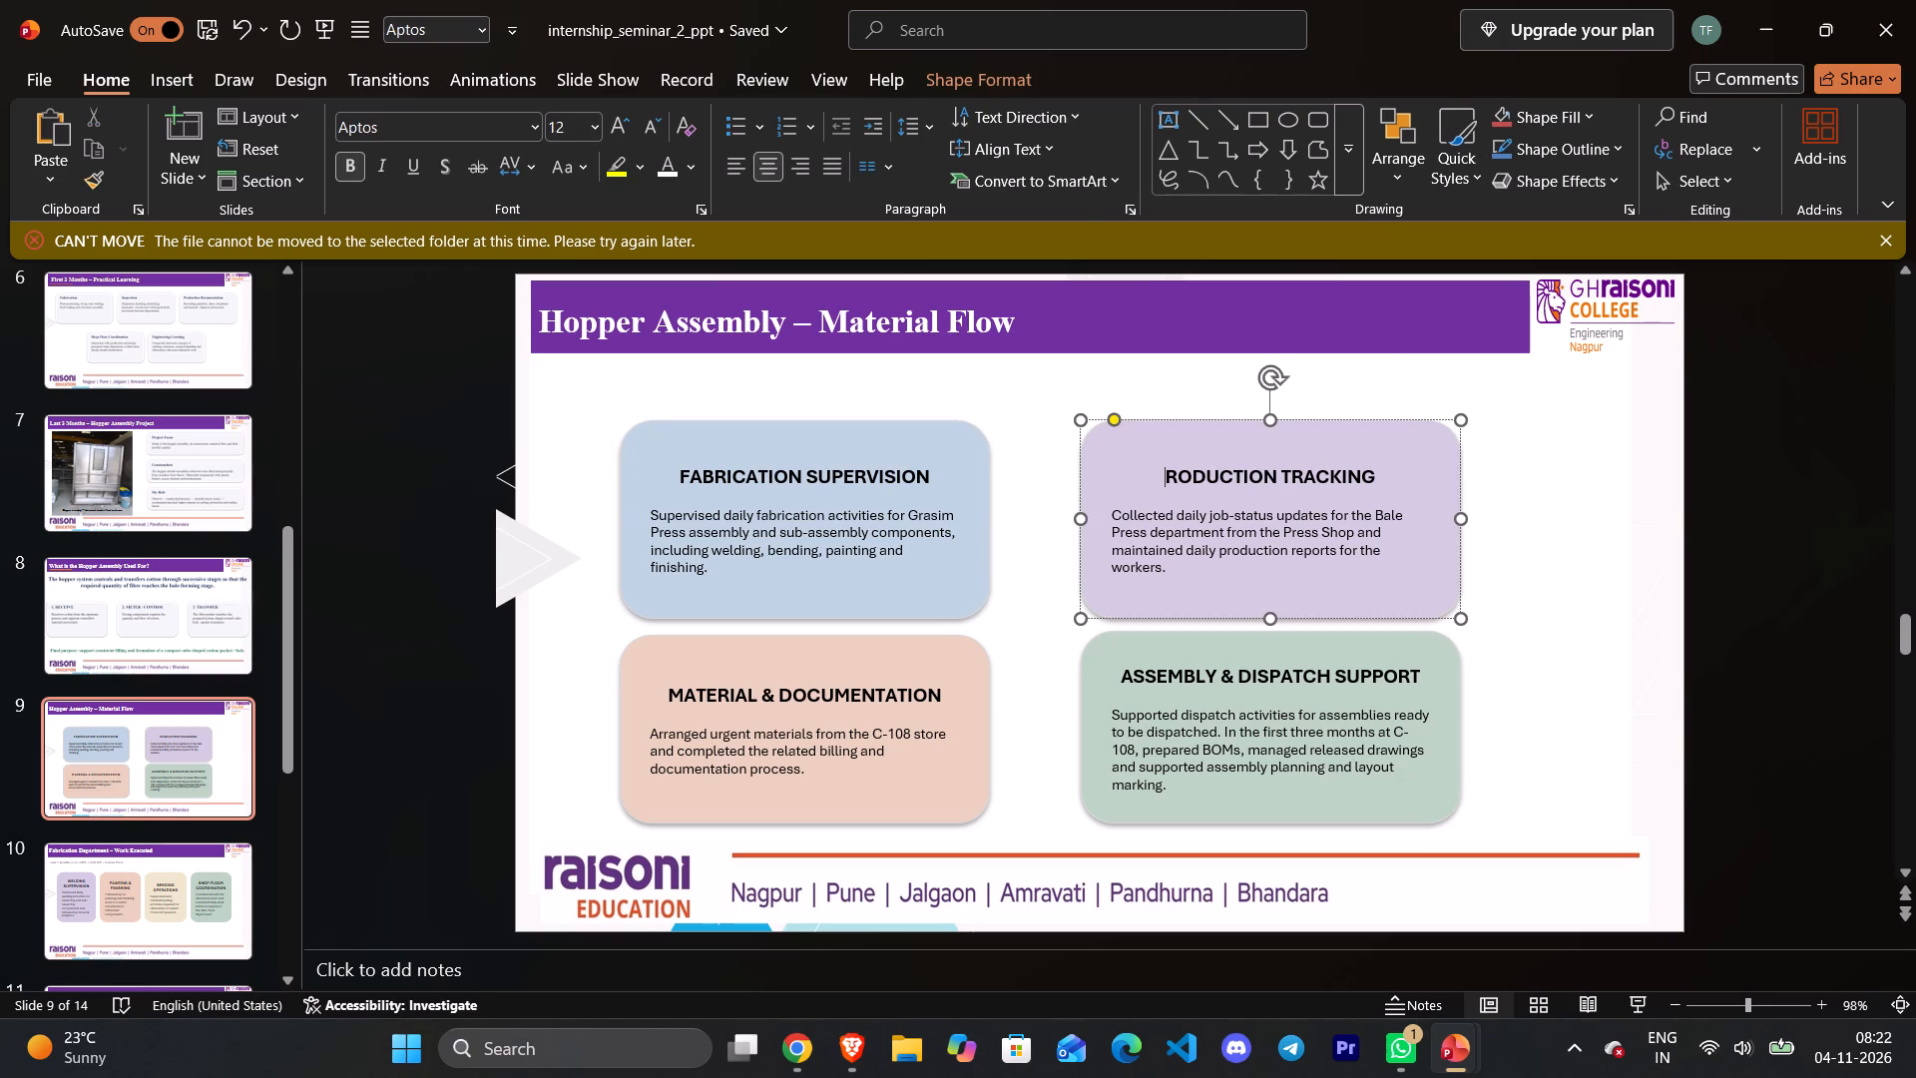
click(922, 596)
key(Delete)
click(1248, 603)
key(Delete)
click(1232, 657)
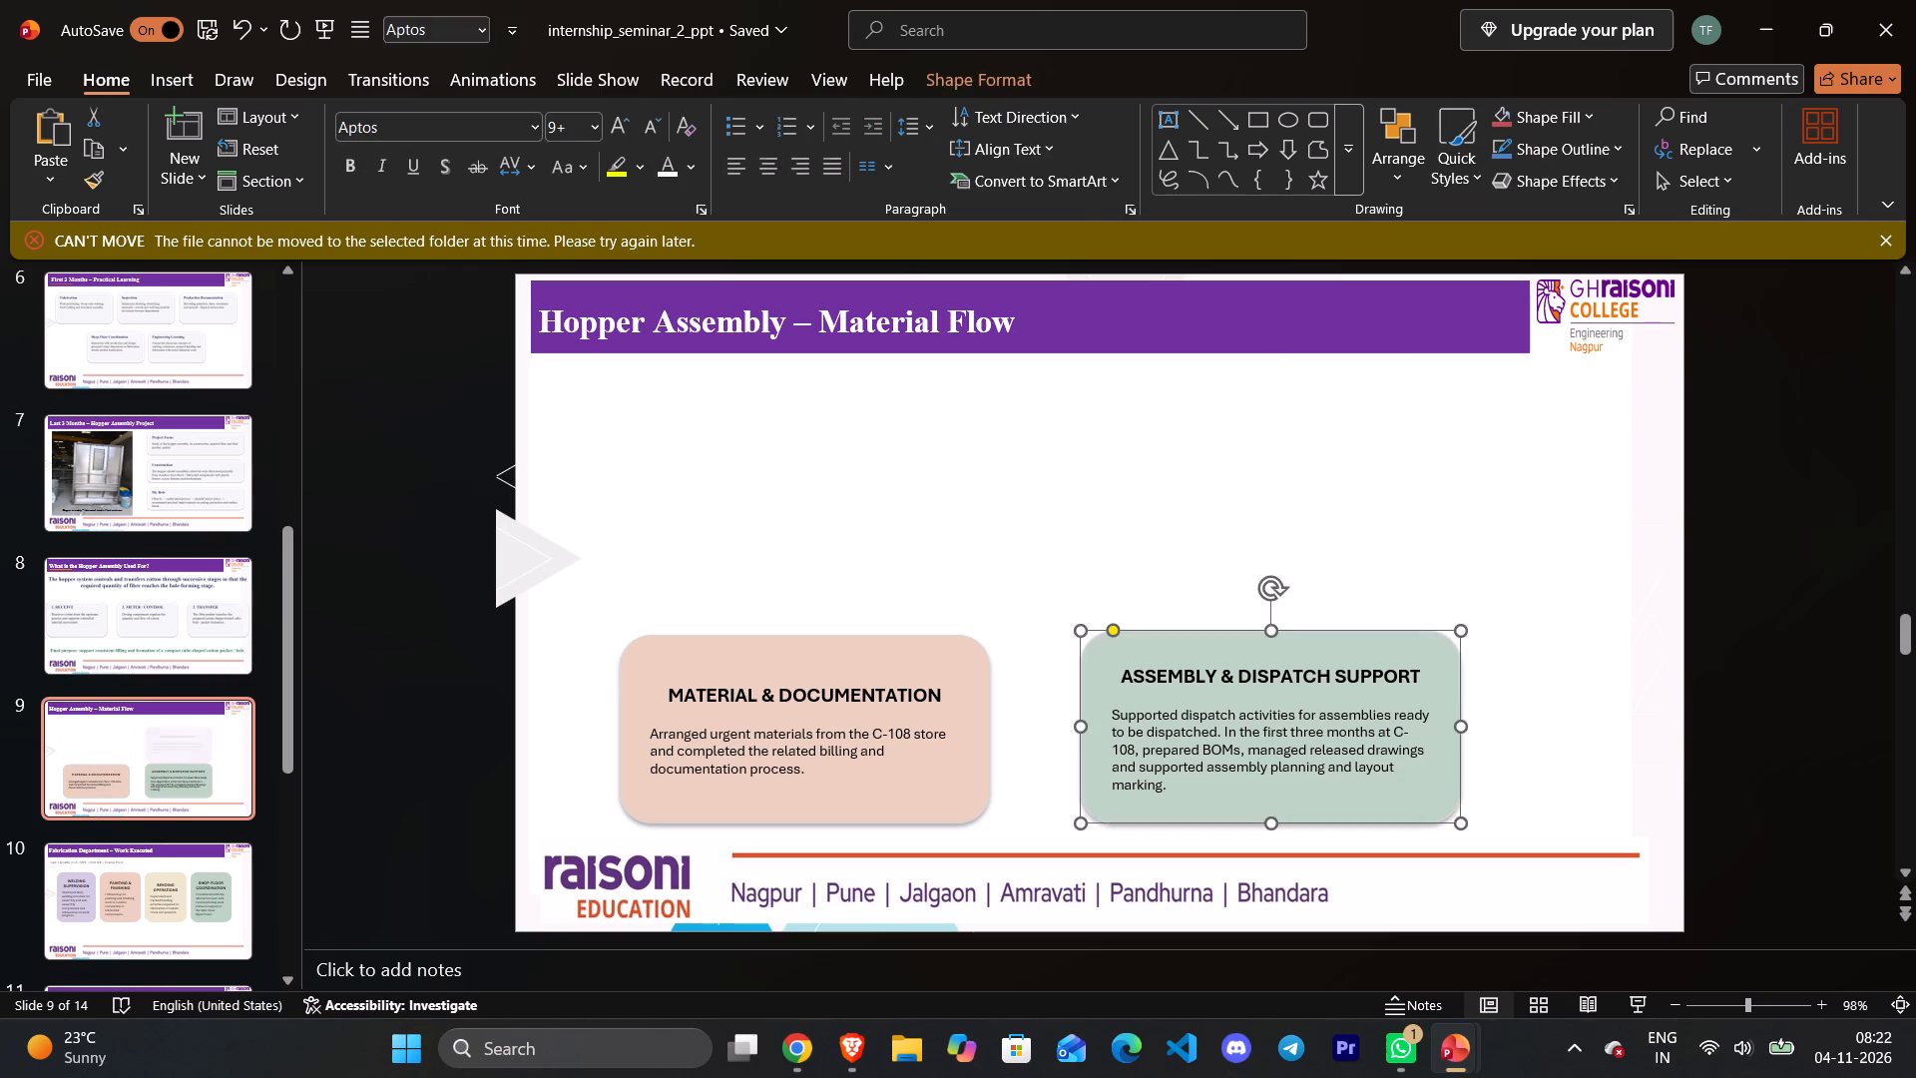
key(Delete)
click(940, 701)
key(Delete)
click(984, 709)
key(Delete)
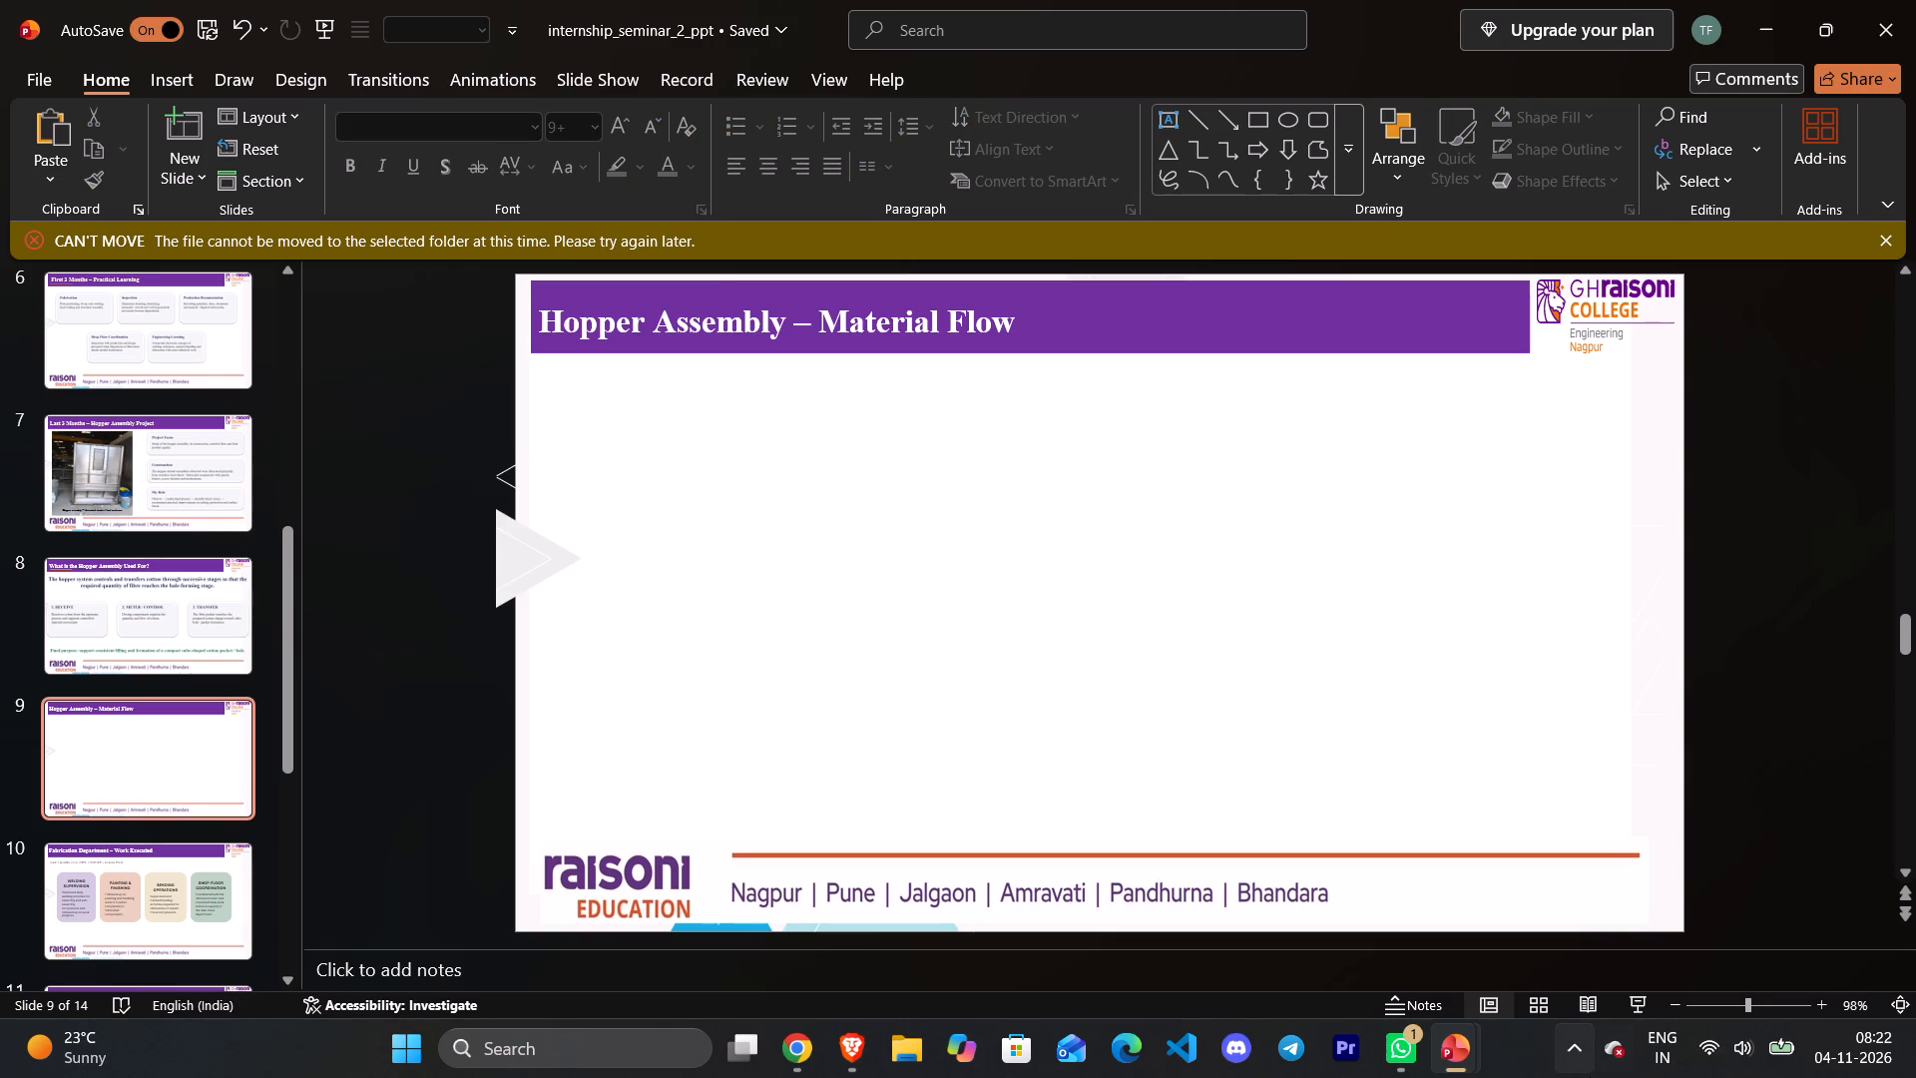
Delete the orange underline beneath the title on slide 9 of Internship_Progress_Seminar.
click(1358, 979)
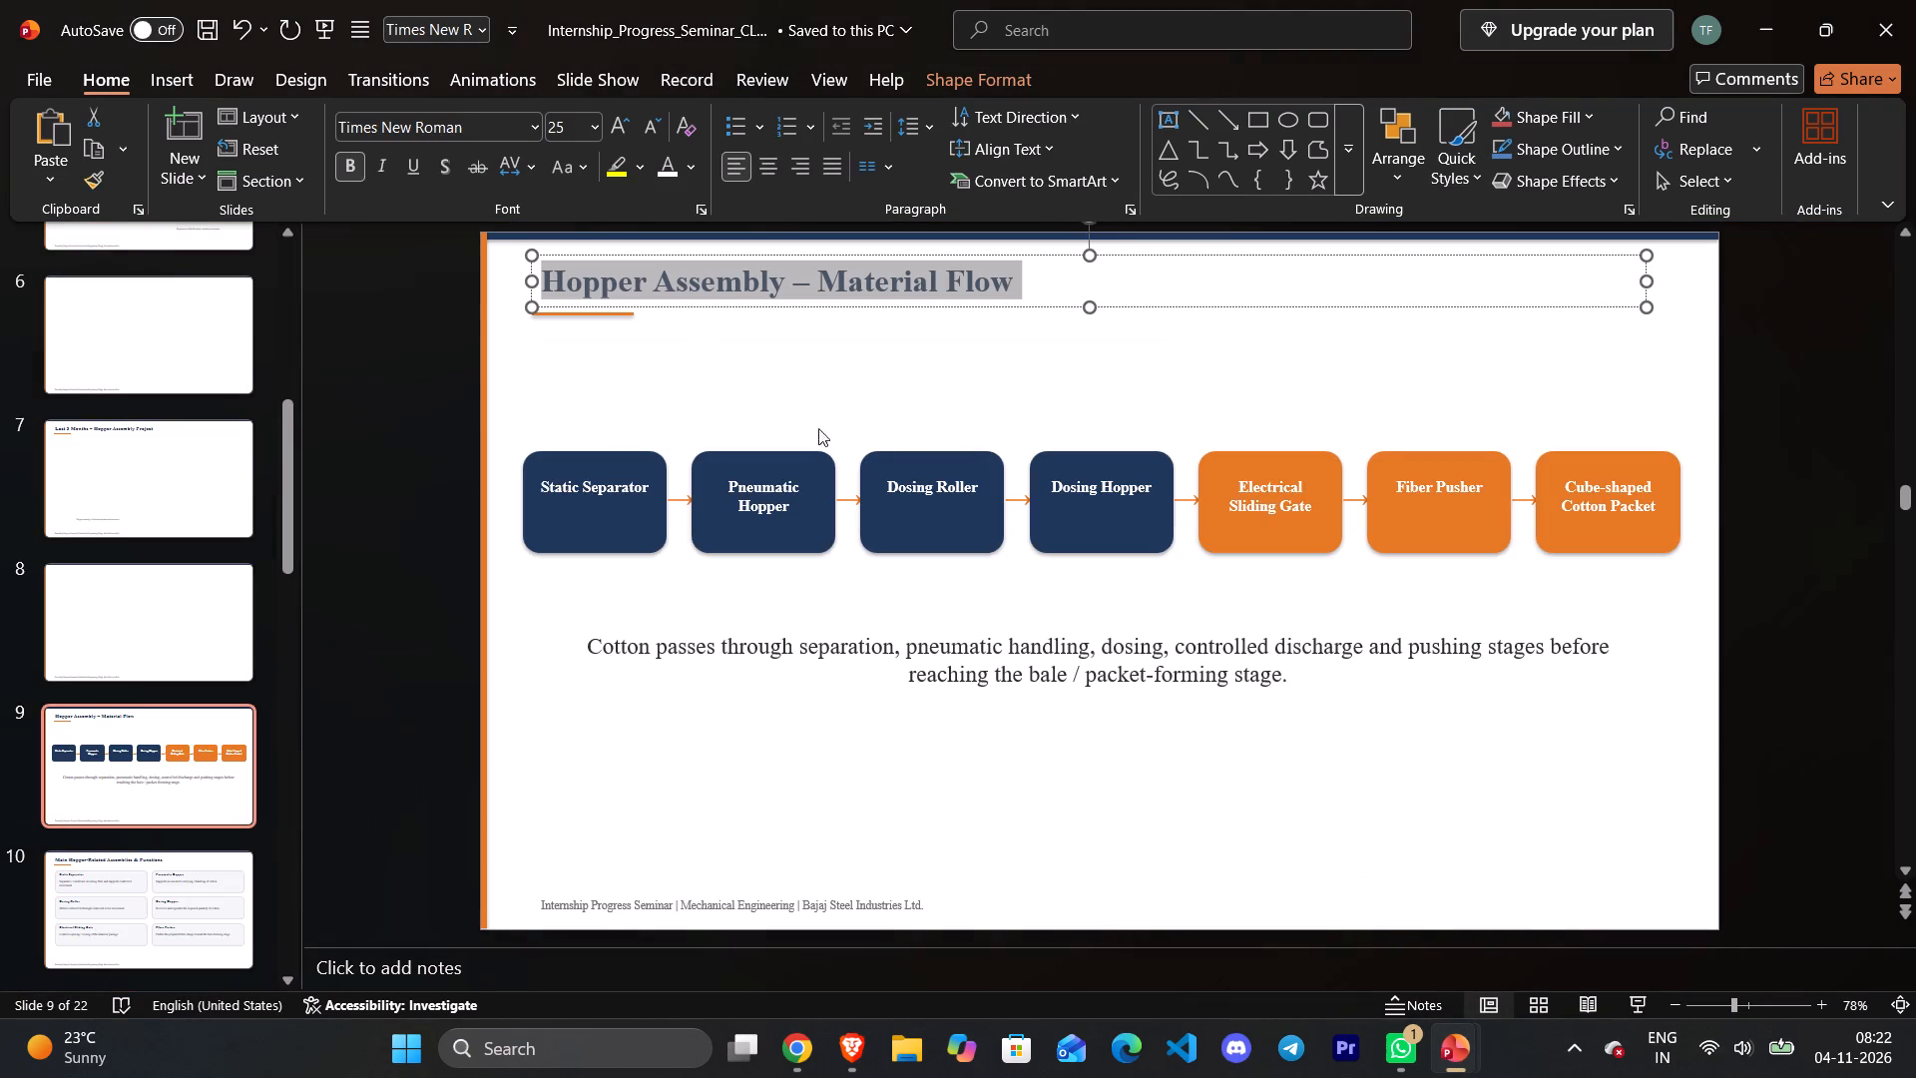
click(613, 318)
key(Delete)
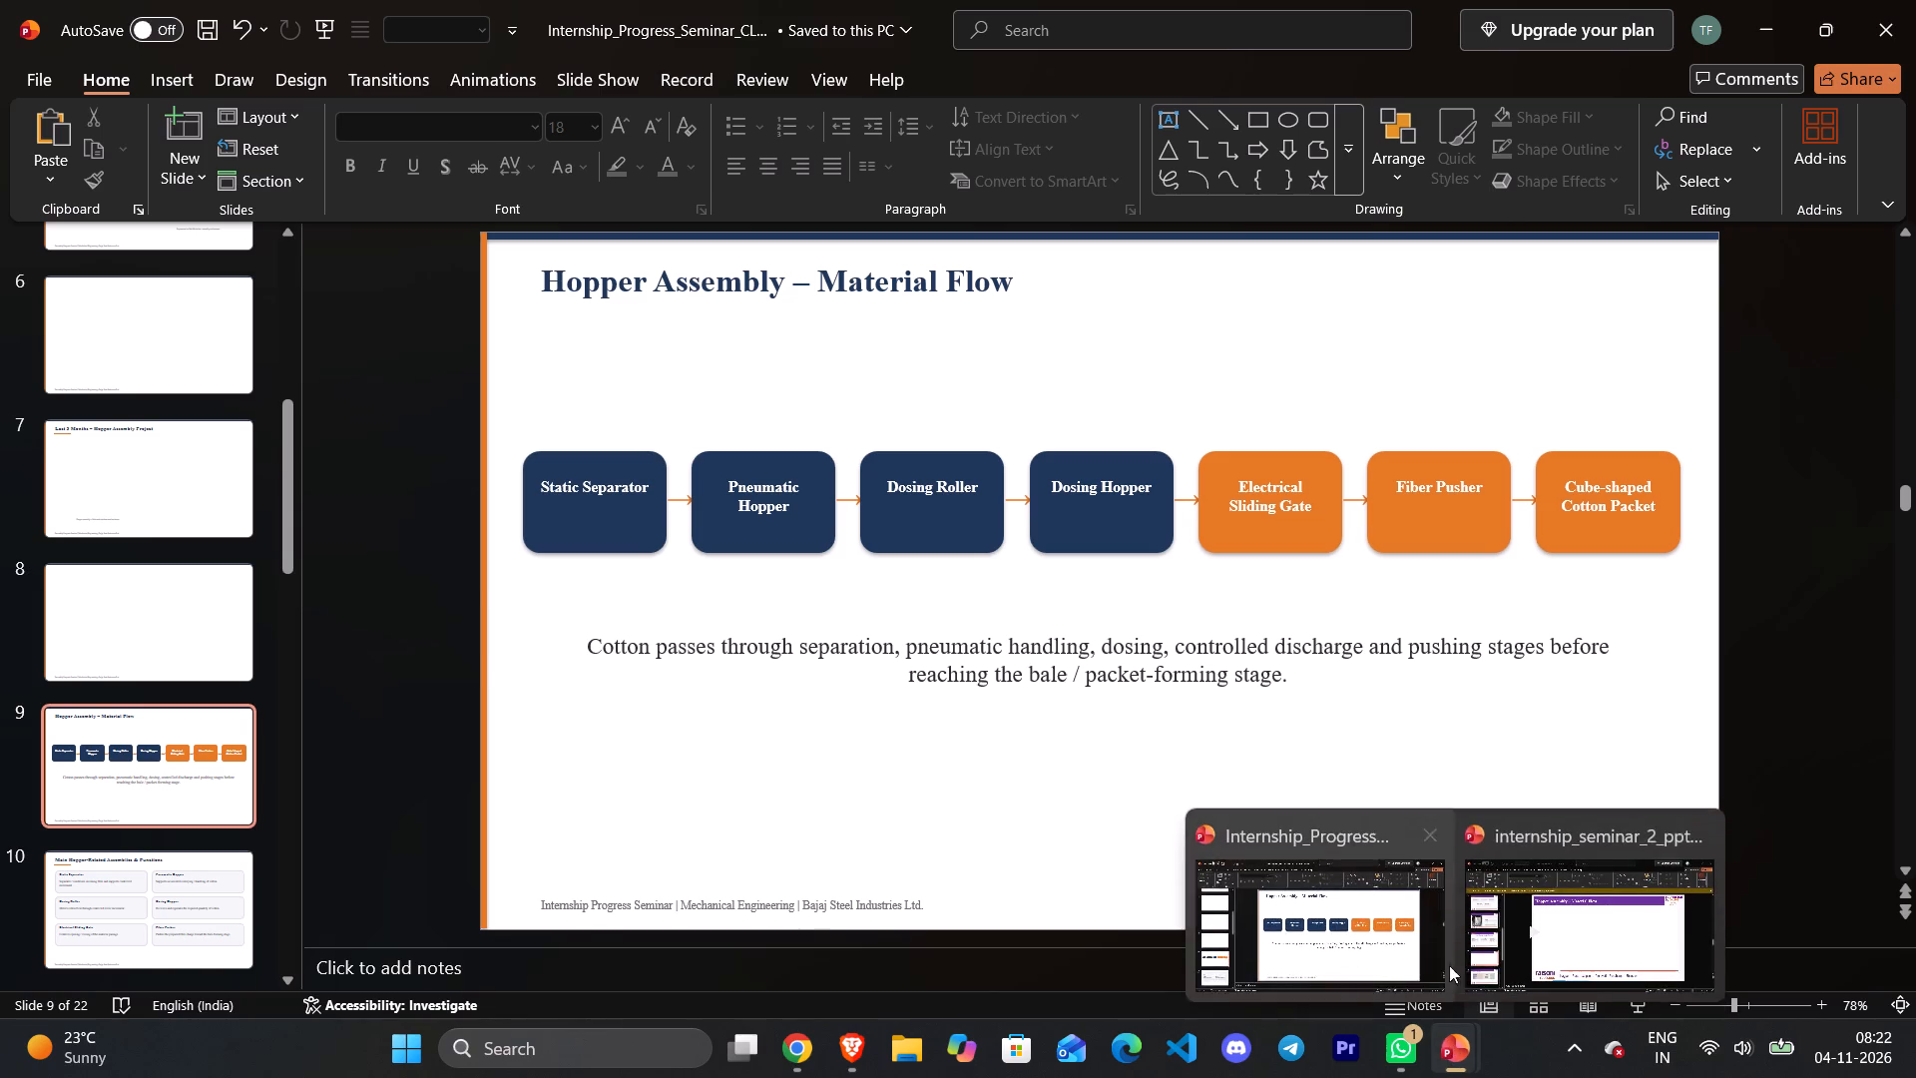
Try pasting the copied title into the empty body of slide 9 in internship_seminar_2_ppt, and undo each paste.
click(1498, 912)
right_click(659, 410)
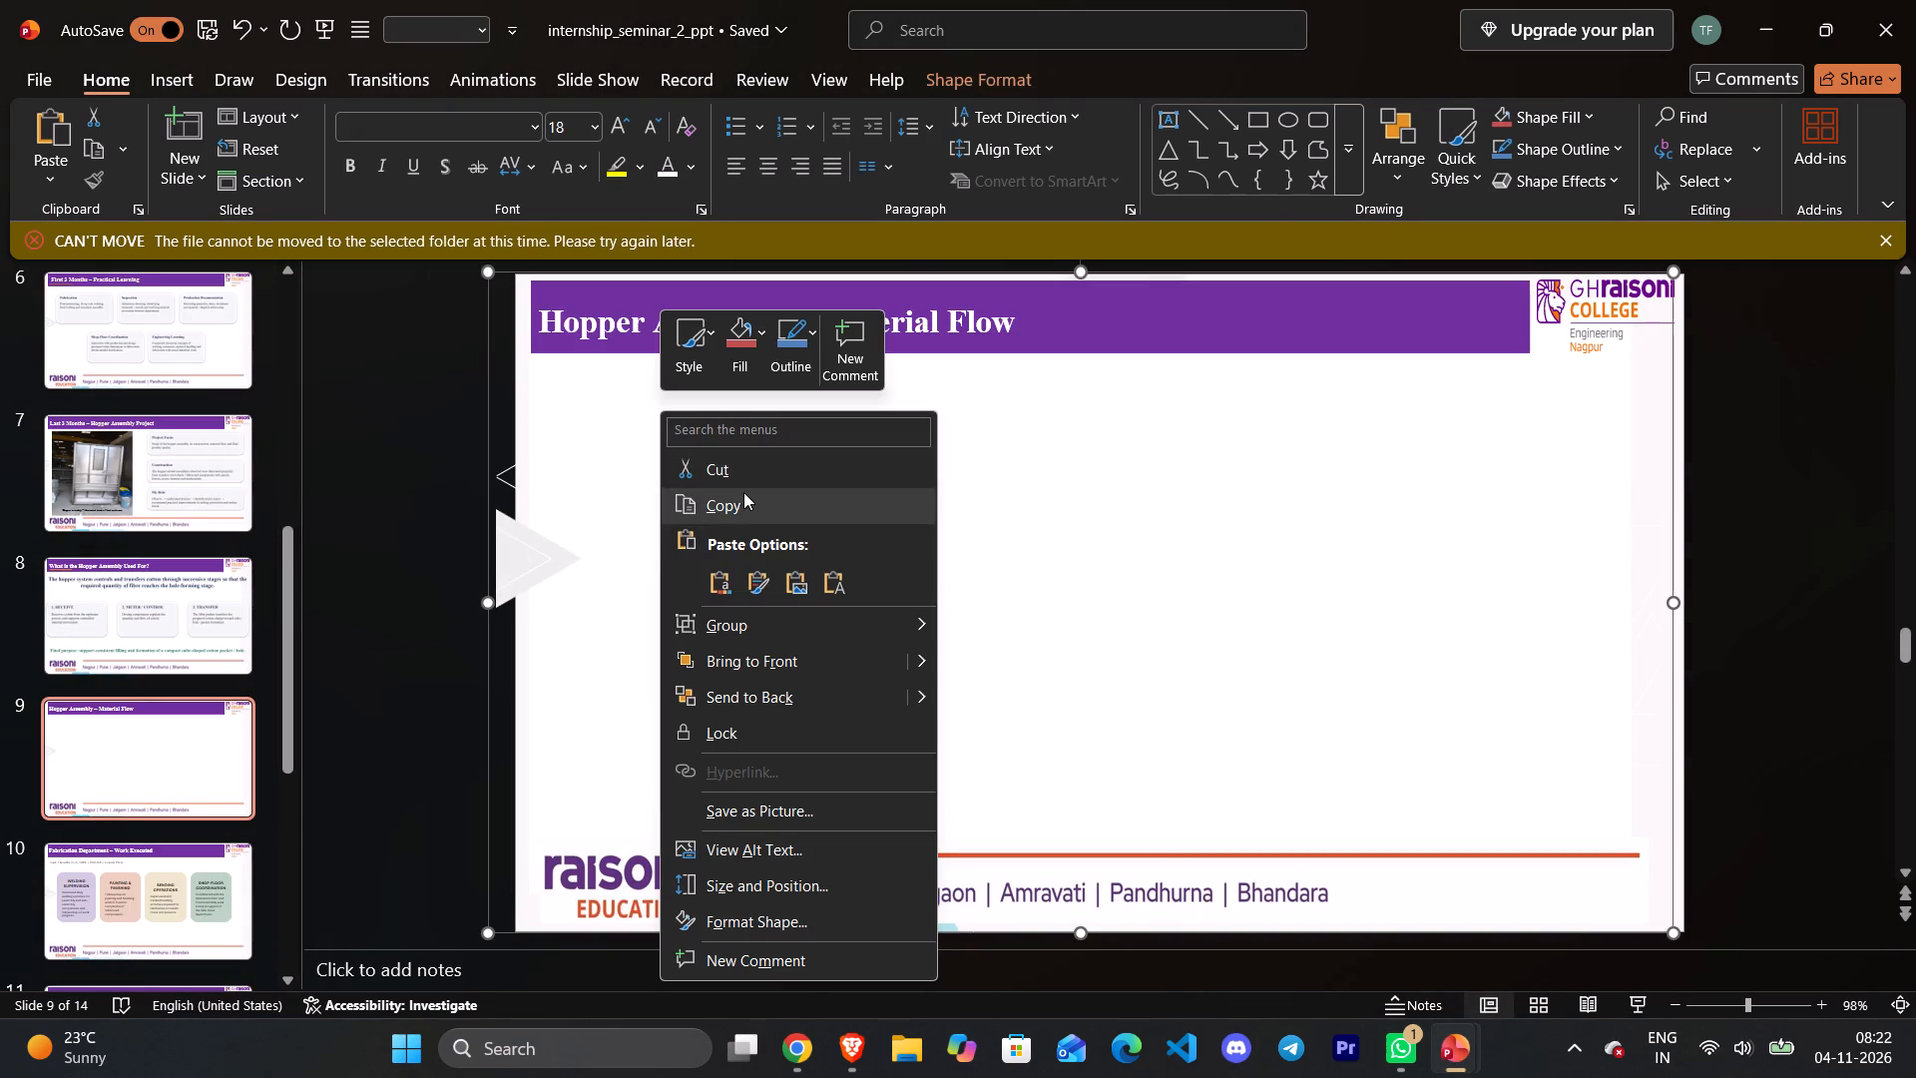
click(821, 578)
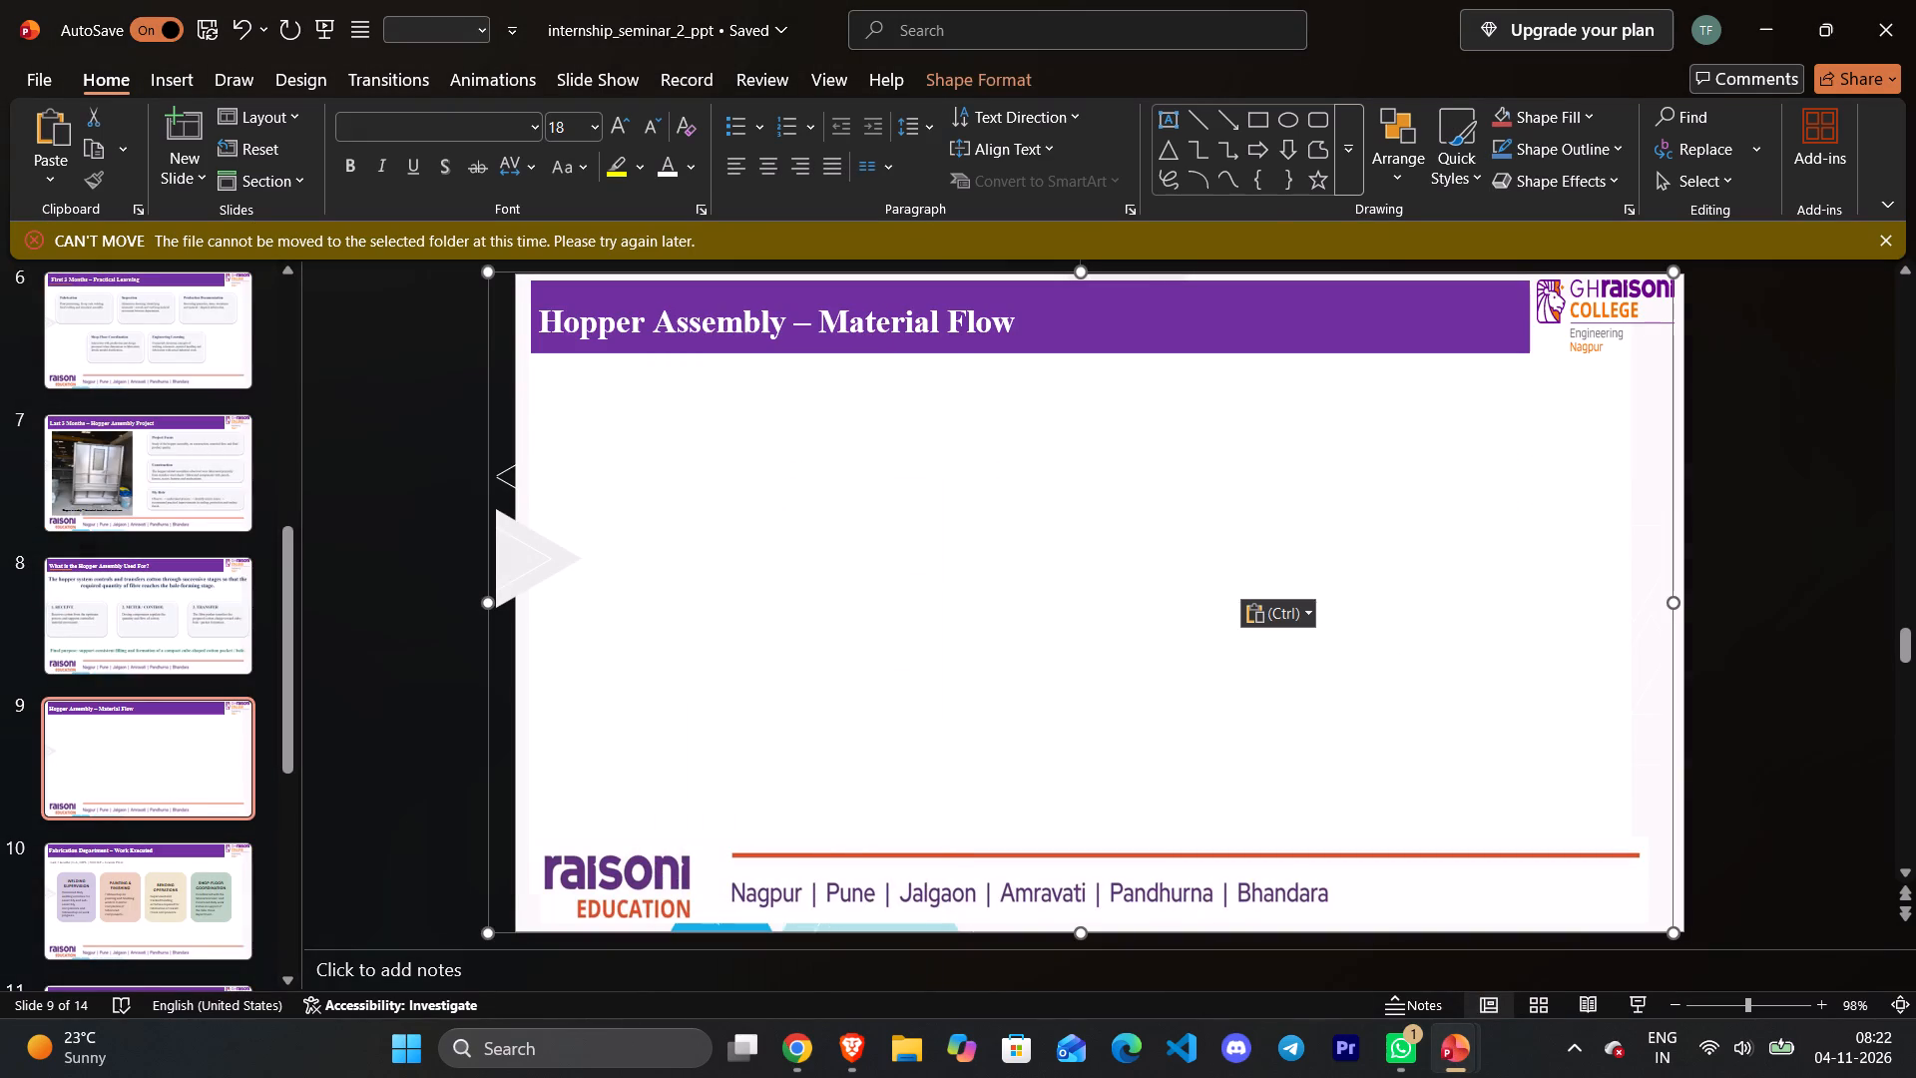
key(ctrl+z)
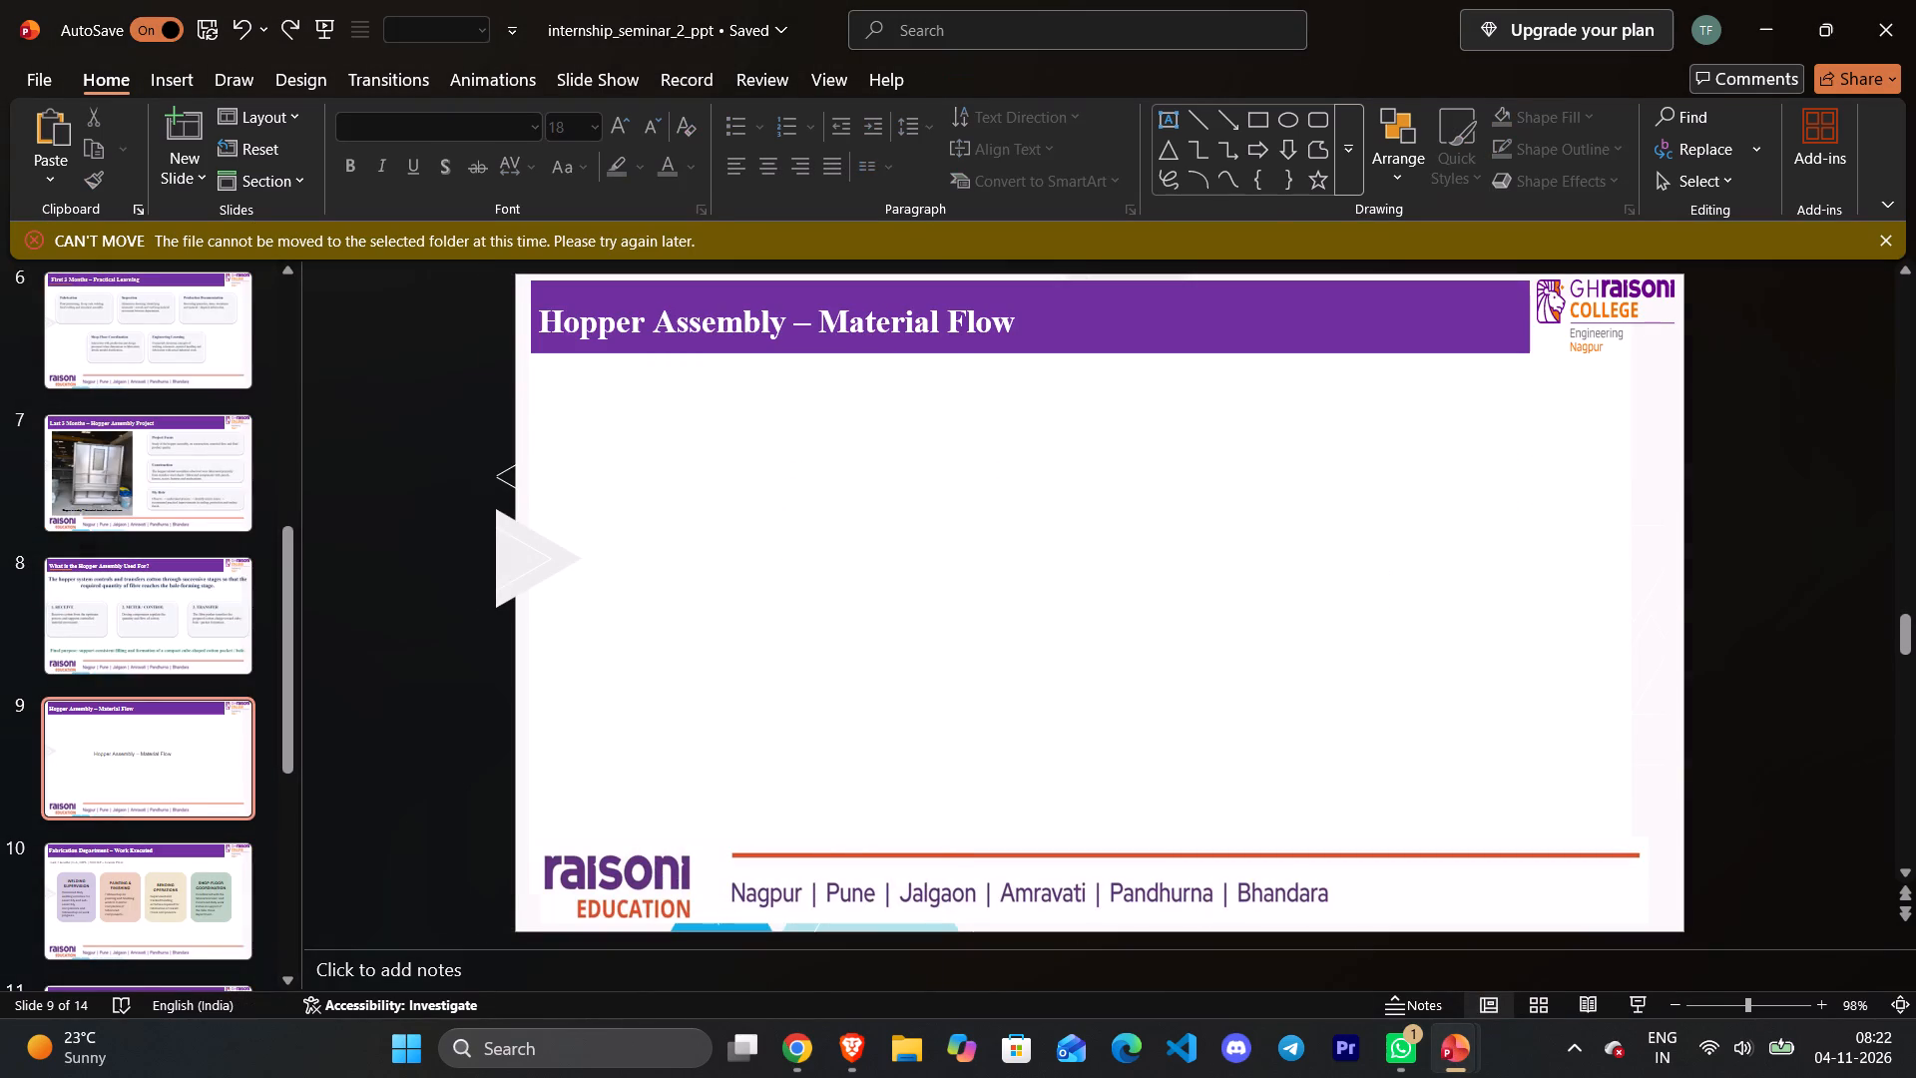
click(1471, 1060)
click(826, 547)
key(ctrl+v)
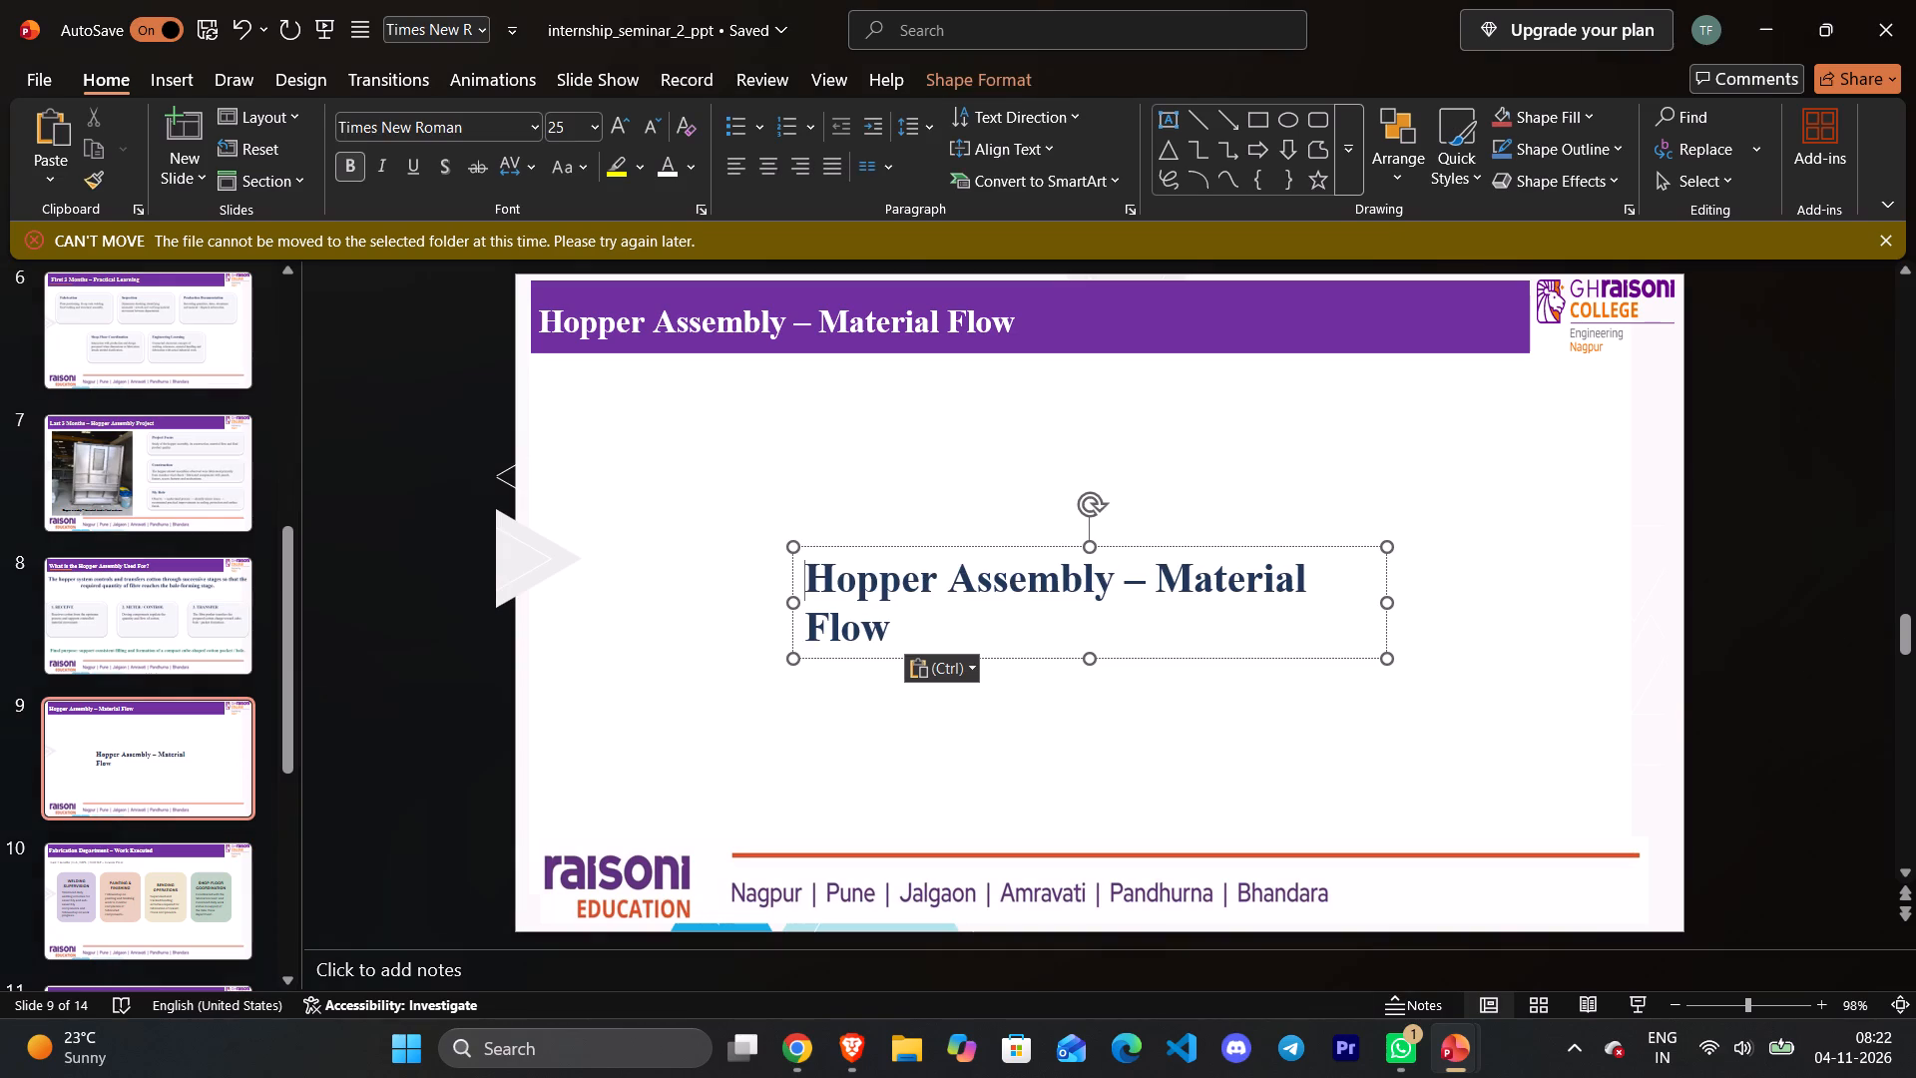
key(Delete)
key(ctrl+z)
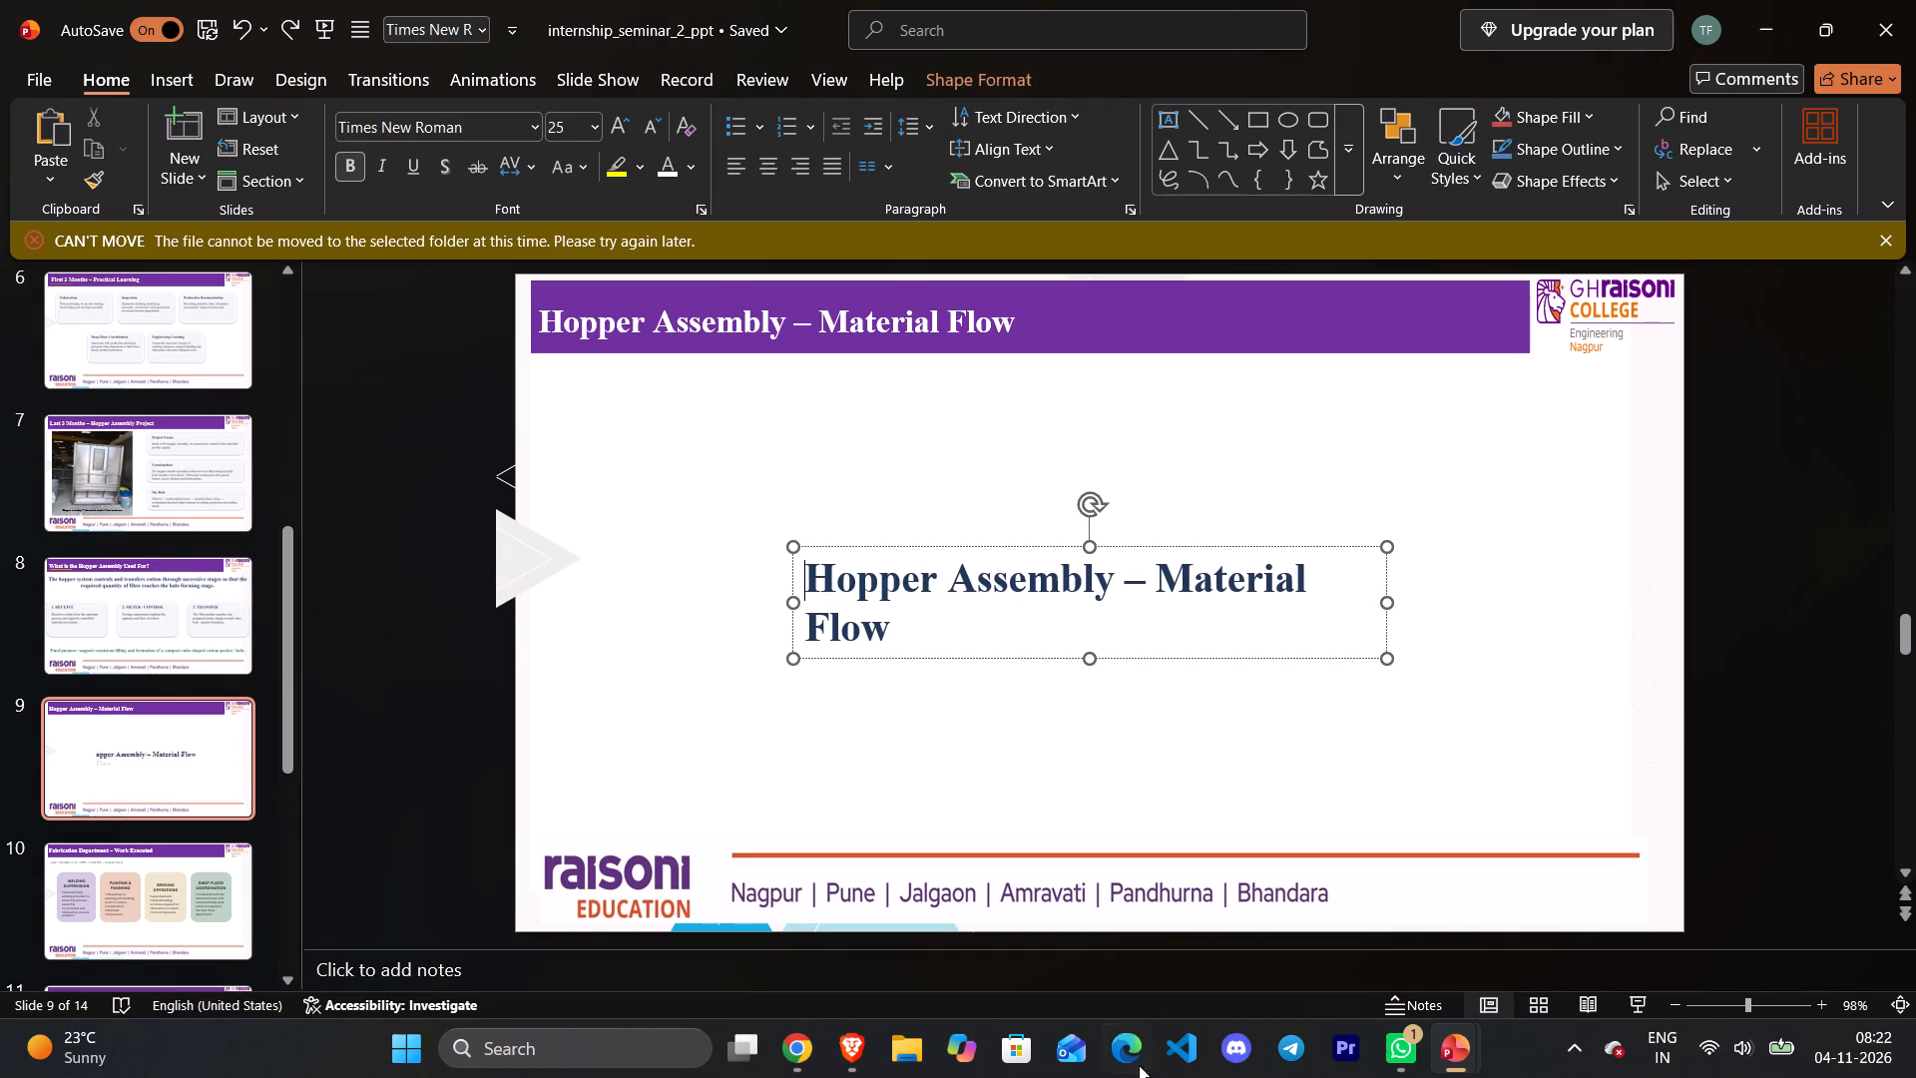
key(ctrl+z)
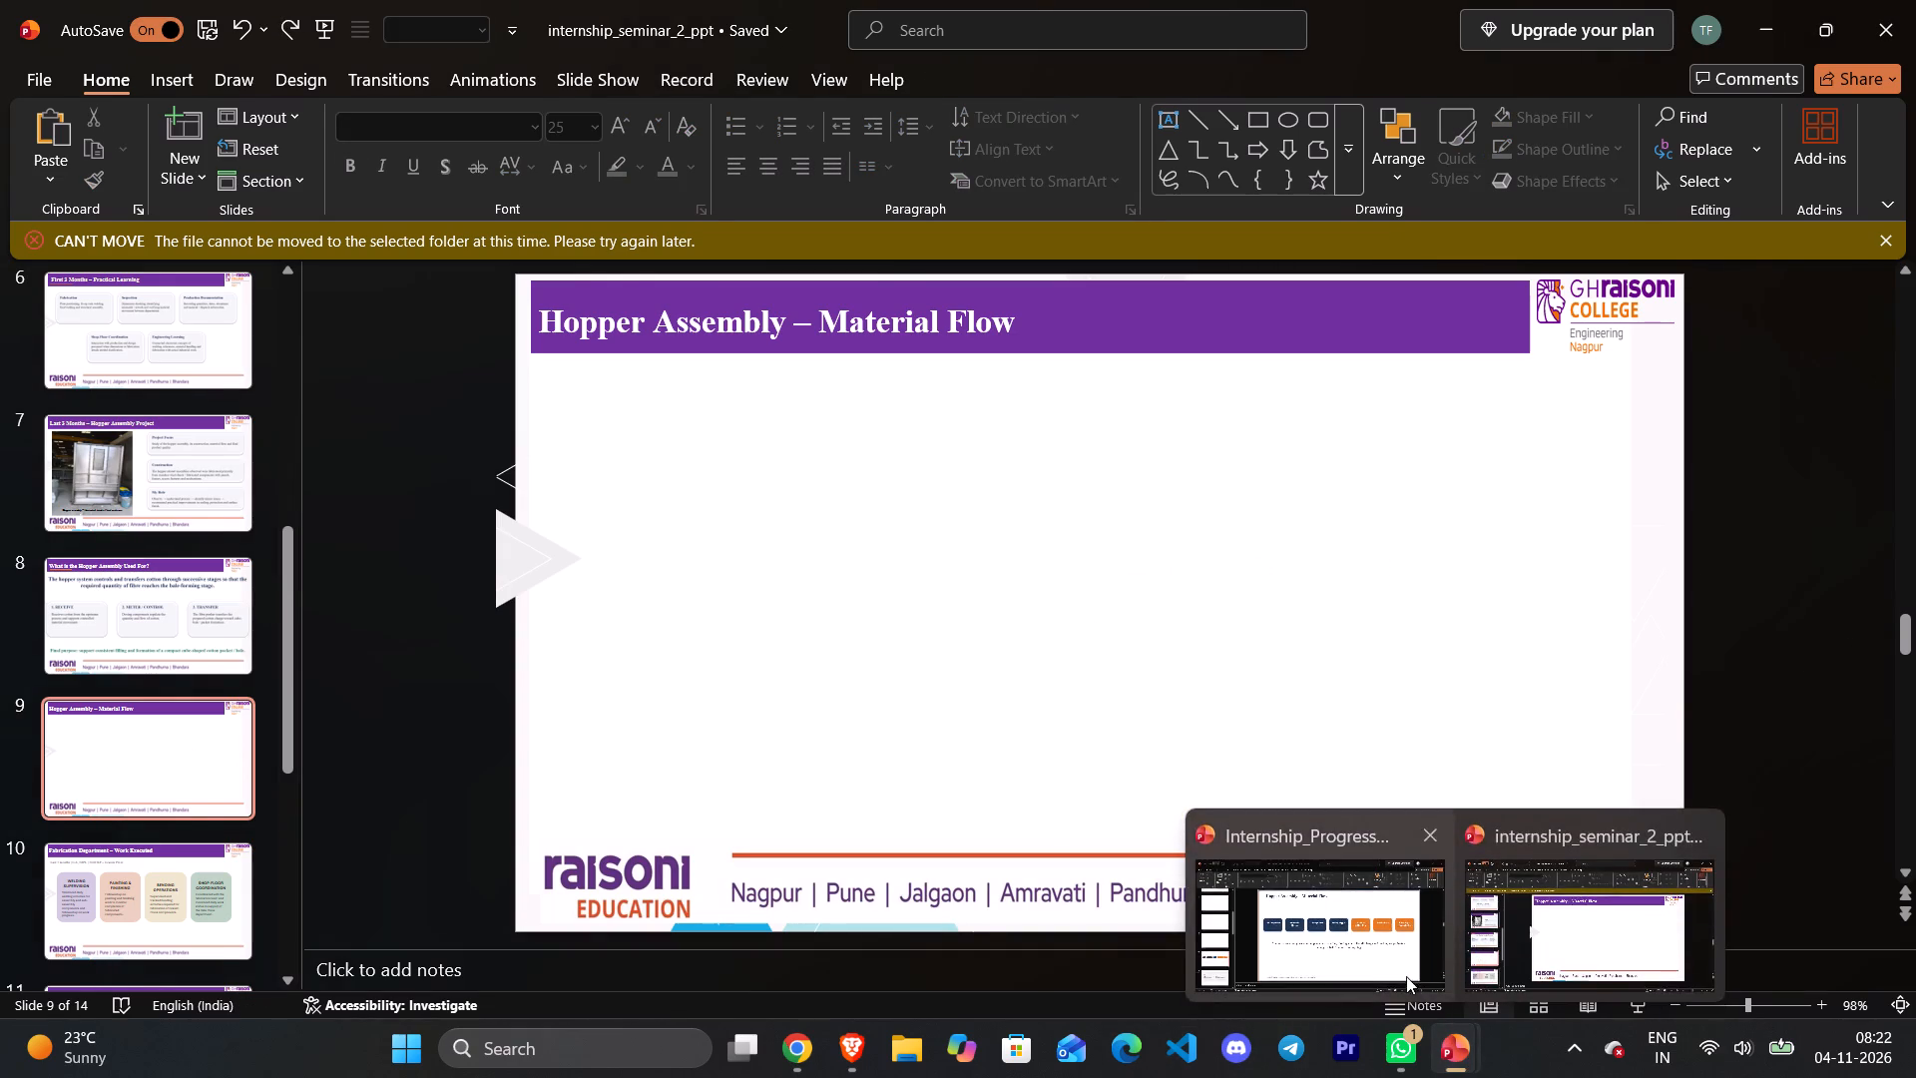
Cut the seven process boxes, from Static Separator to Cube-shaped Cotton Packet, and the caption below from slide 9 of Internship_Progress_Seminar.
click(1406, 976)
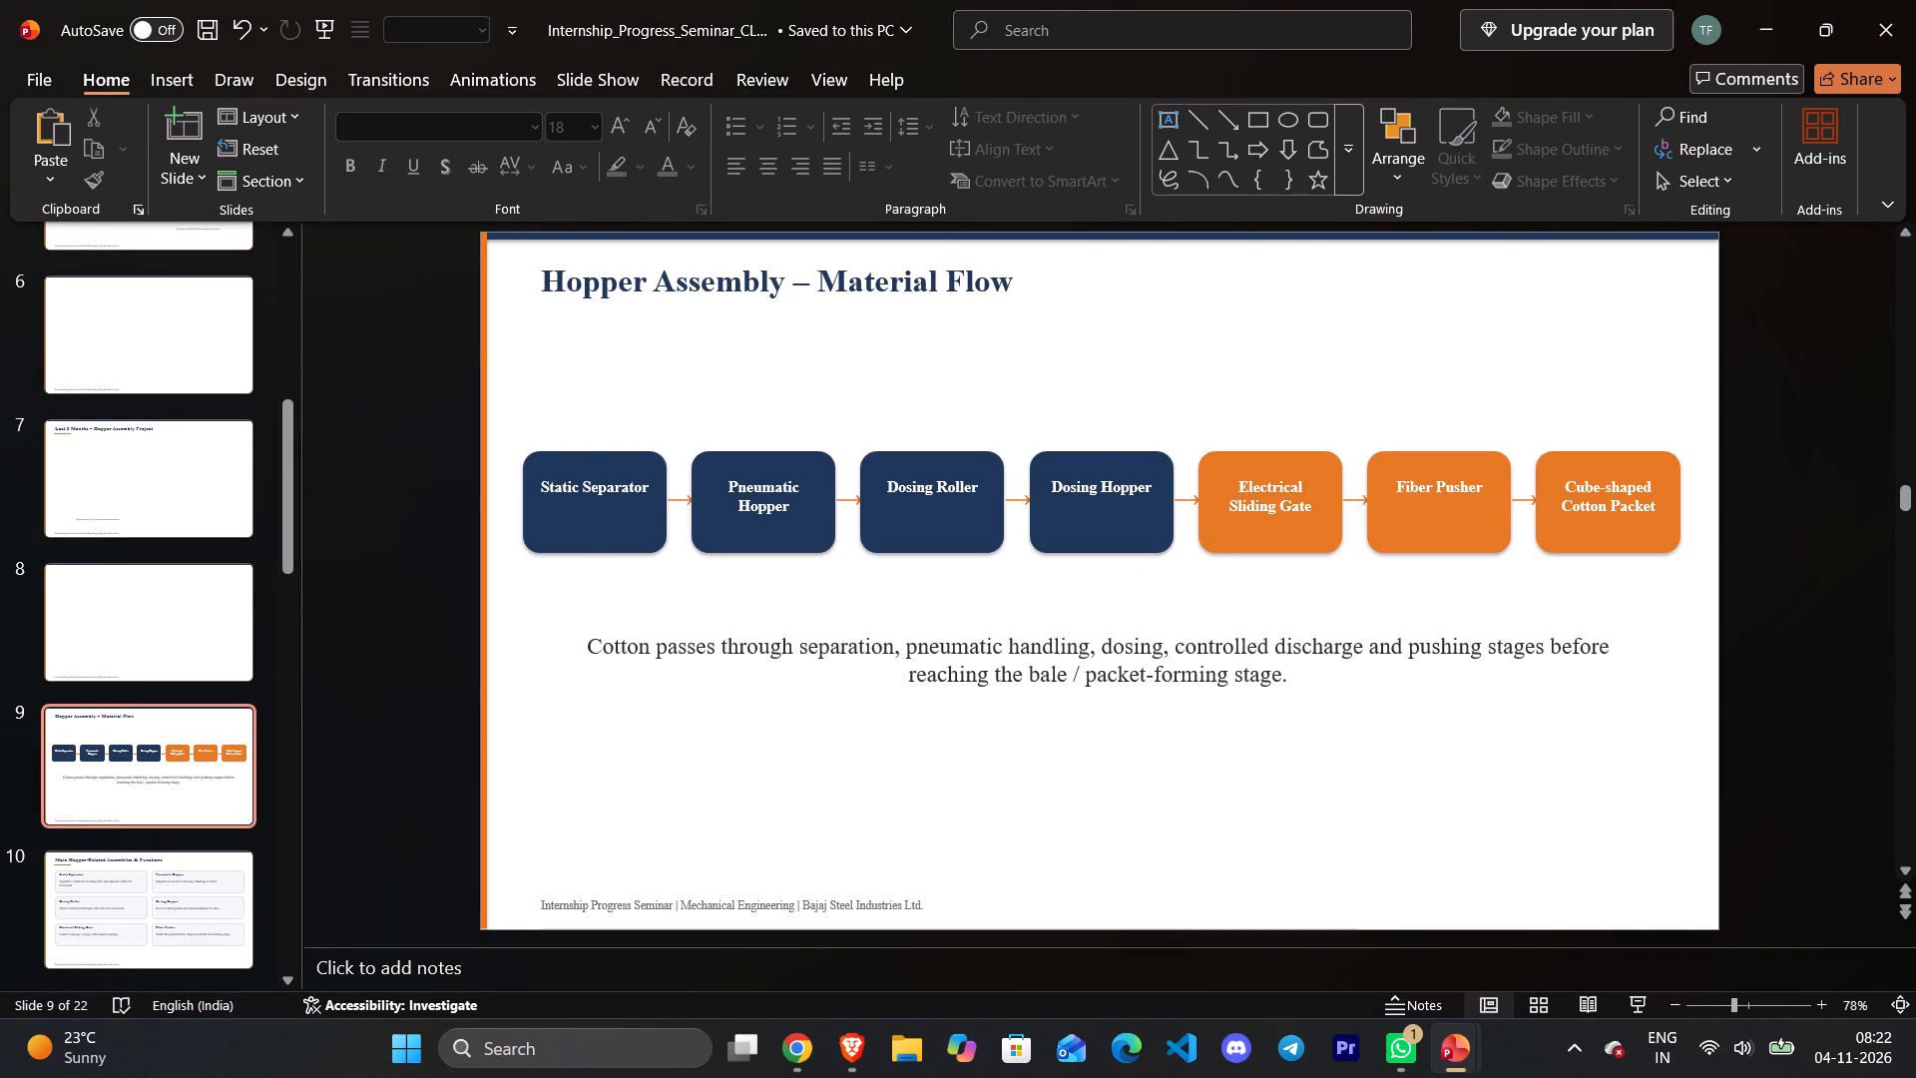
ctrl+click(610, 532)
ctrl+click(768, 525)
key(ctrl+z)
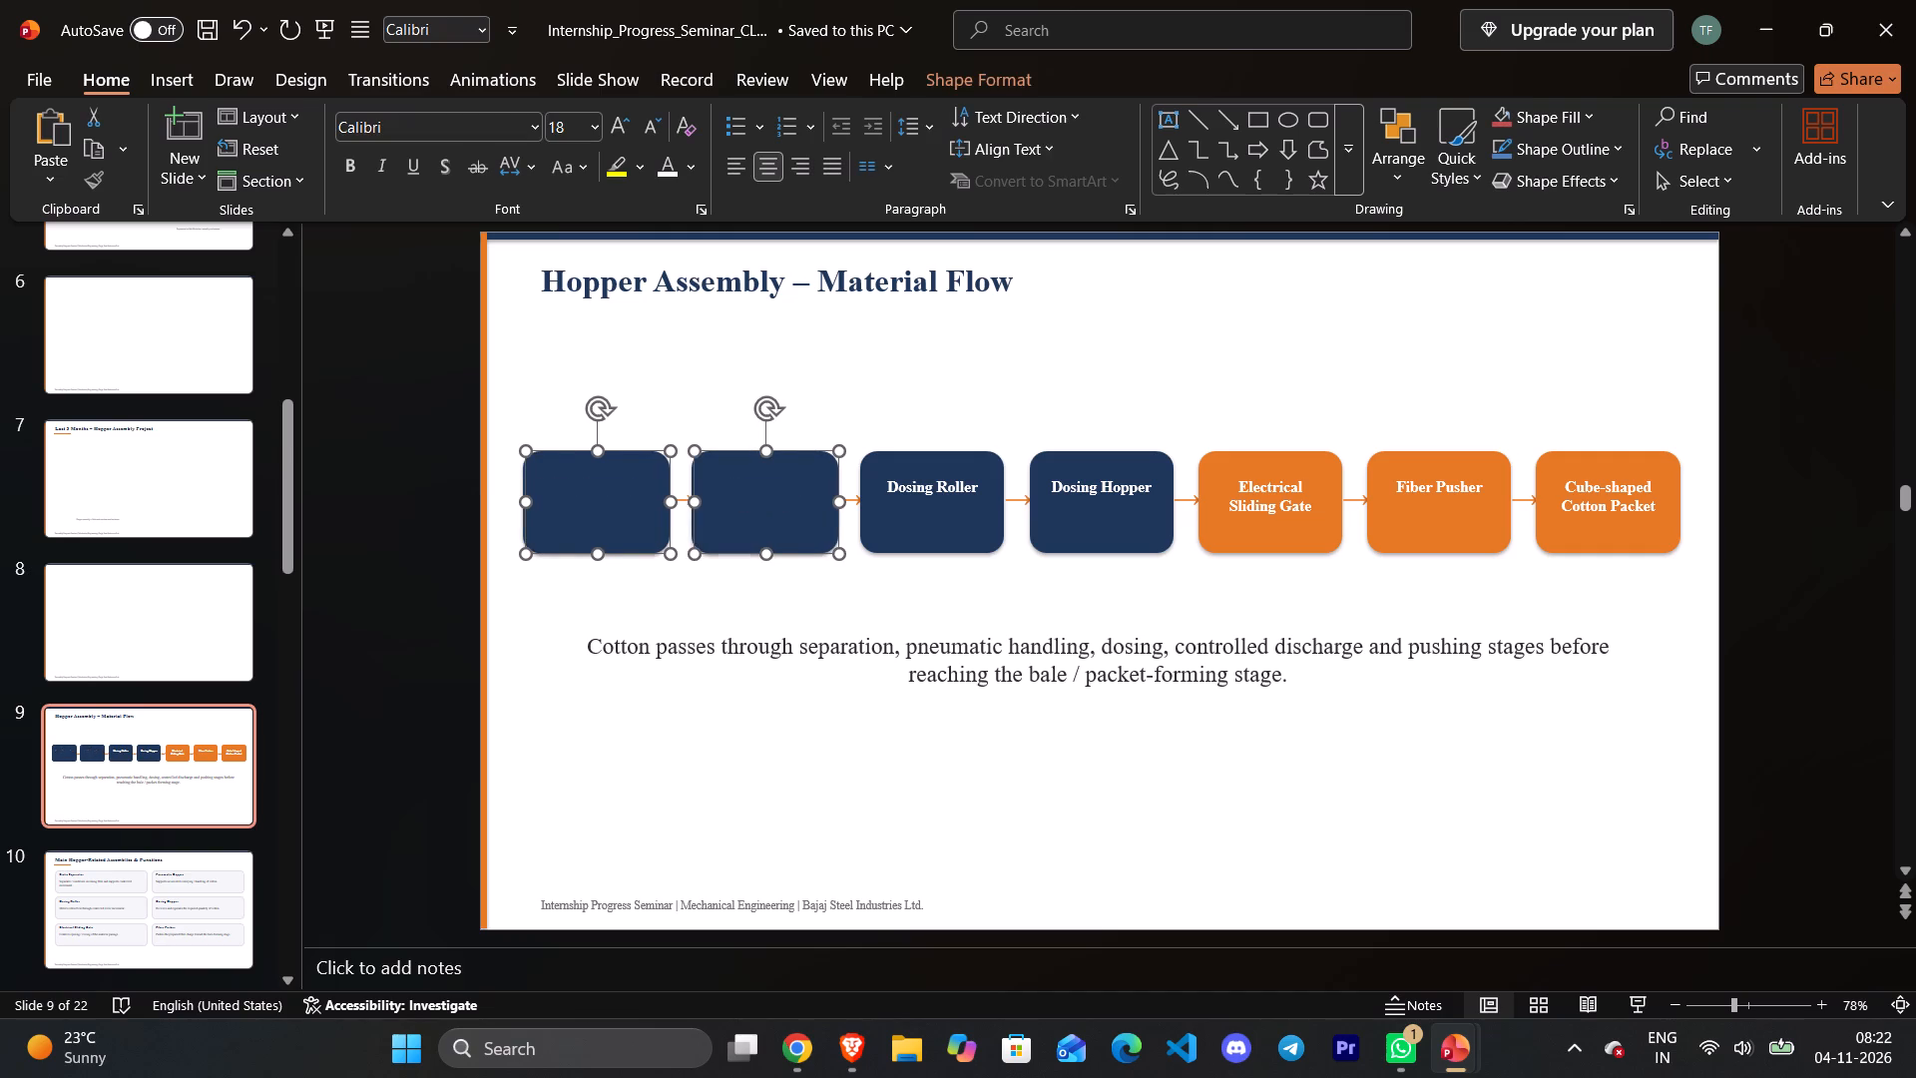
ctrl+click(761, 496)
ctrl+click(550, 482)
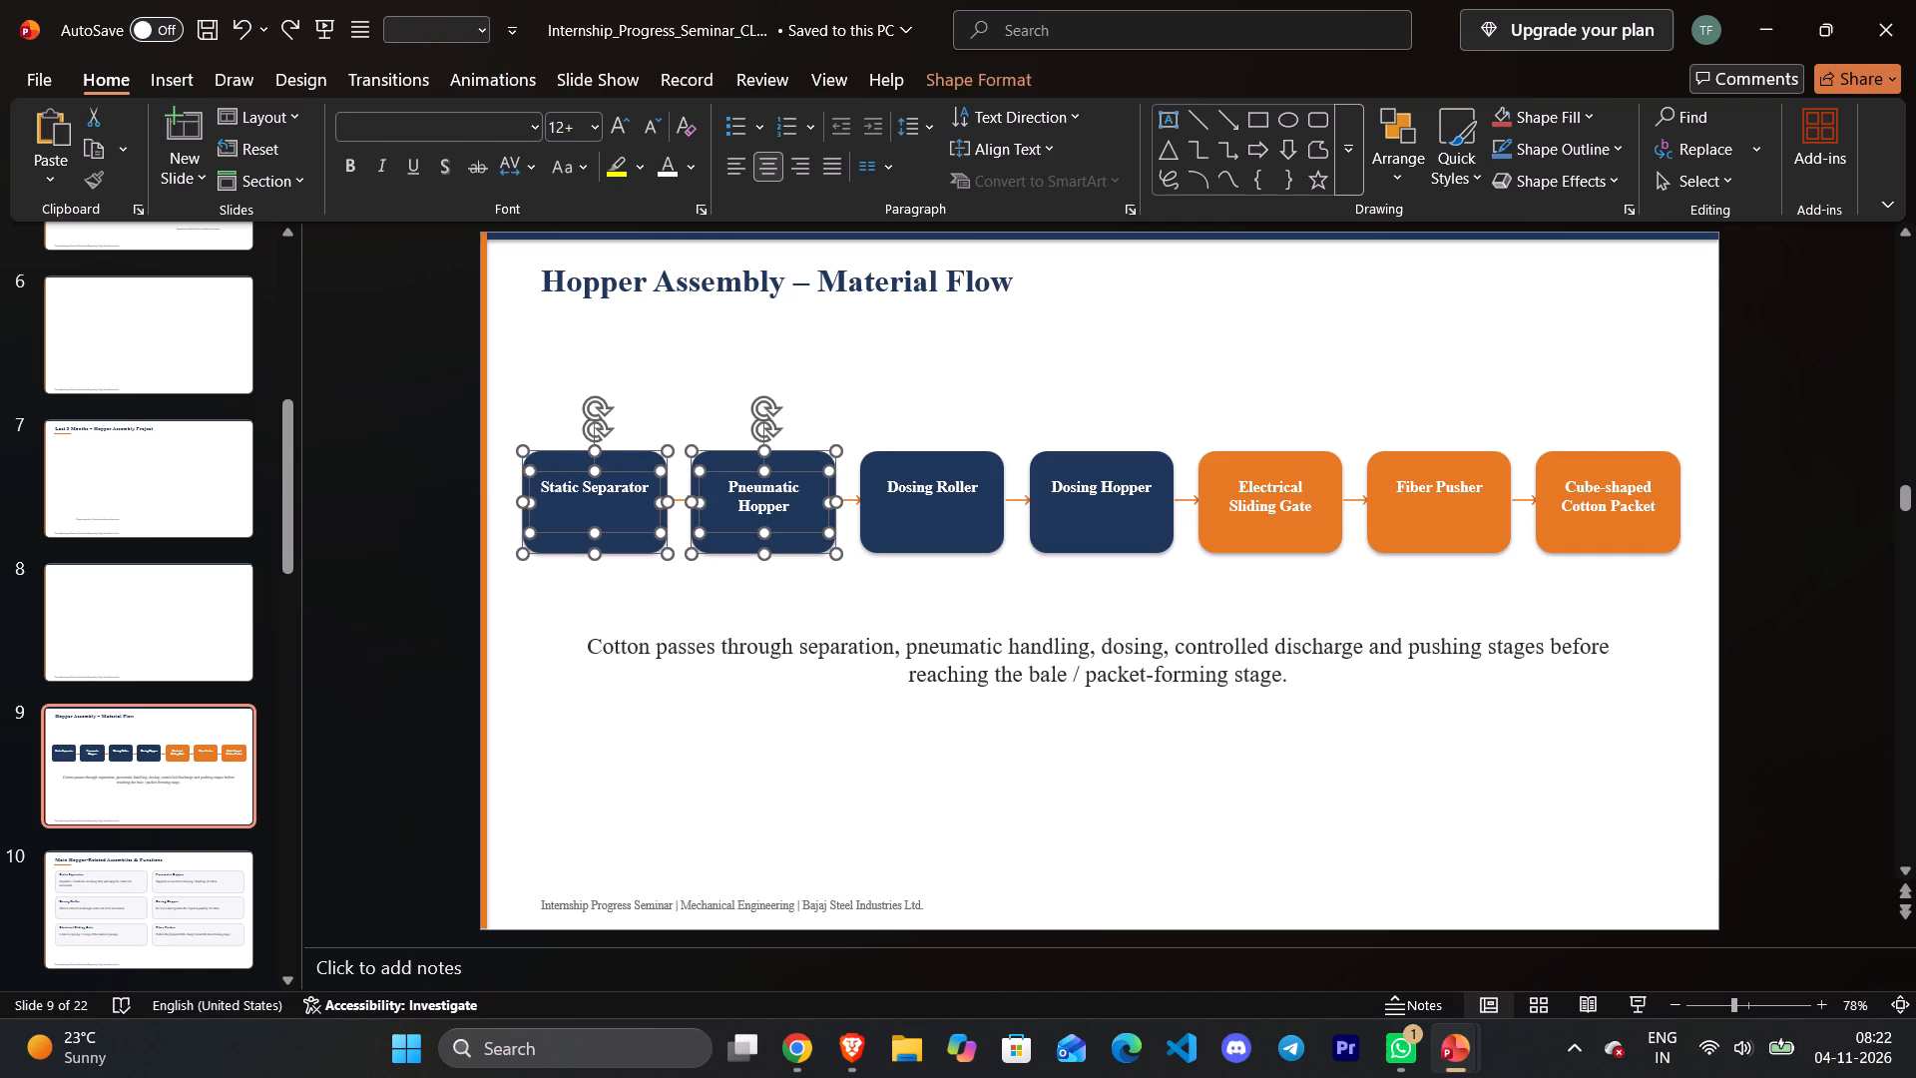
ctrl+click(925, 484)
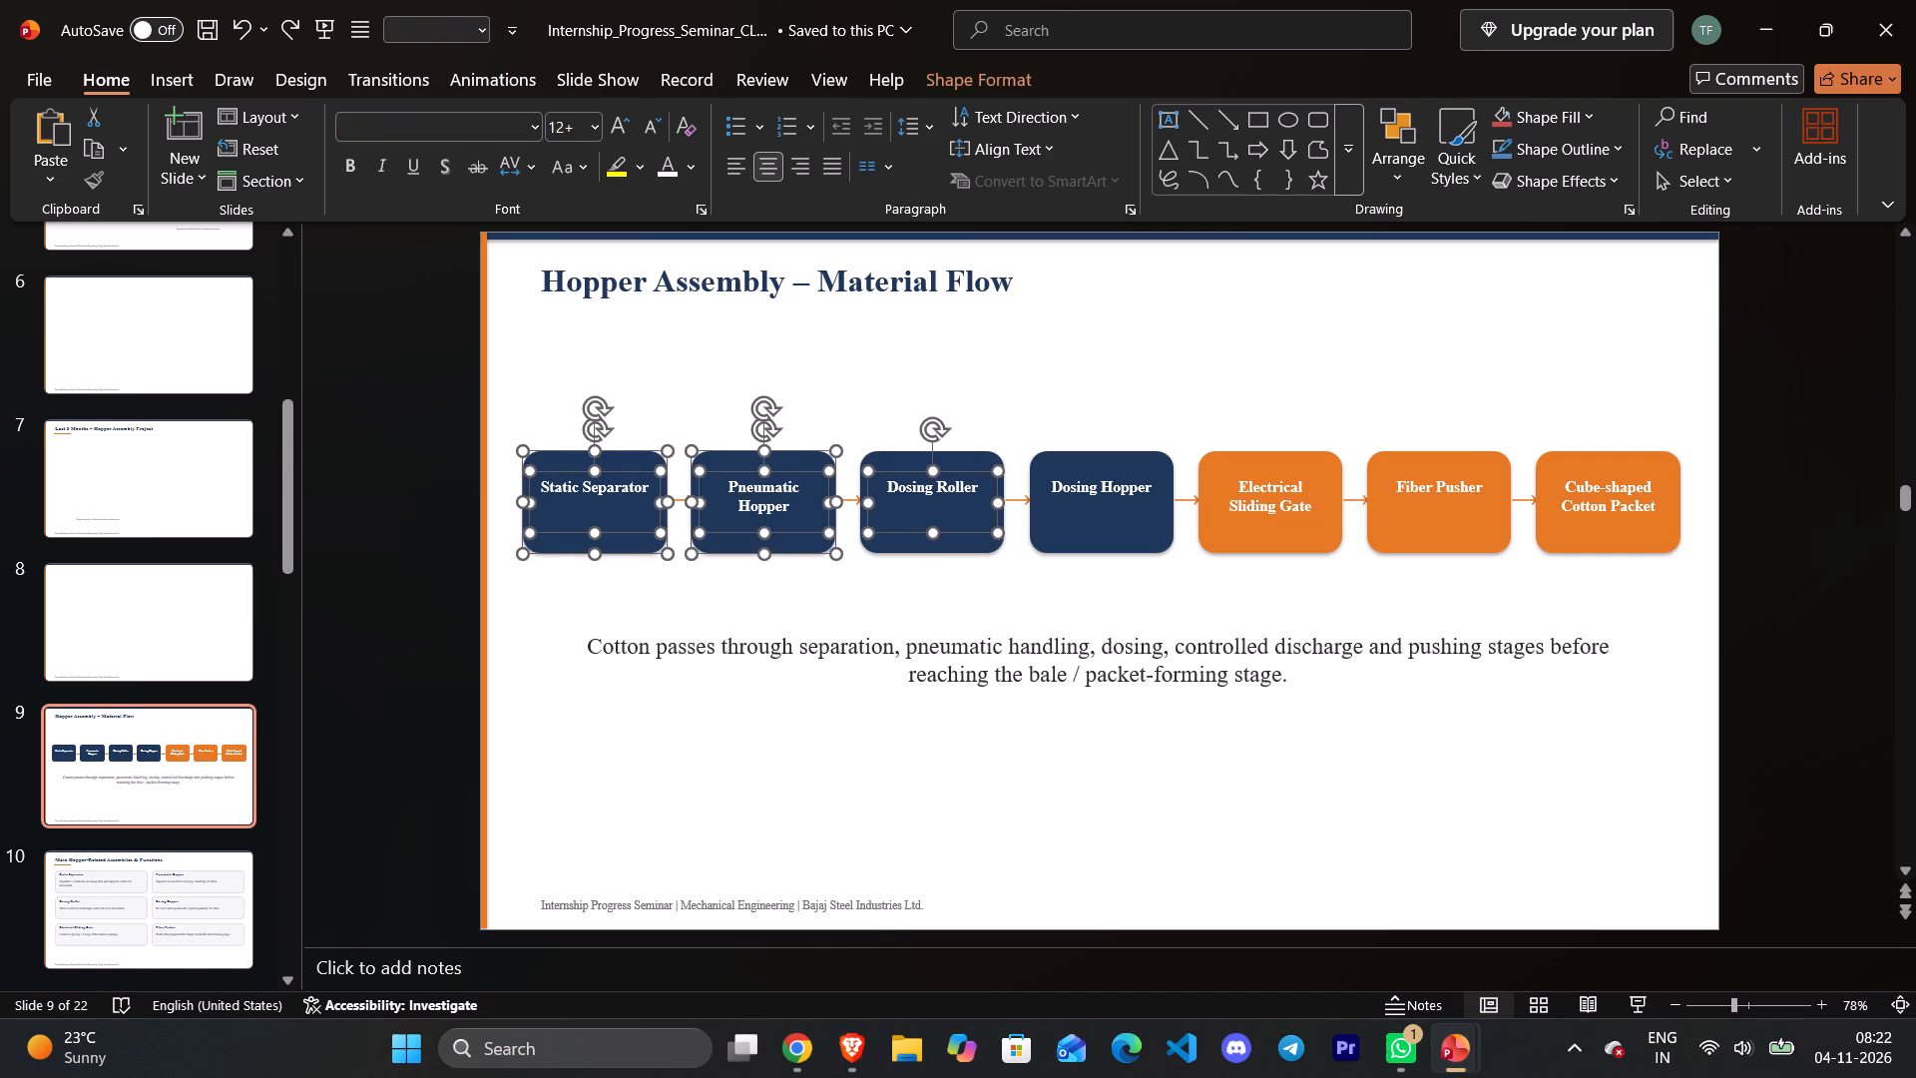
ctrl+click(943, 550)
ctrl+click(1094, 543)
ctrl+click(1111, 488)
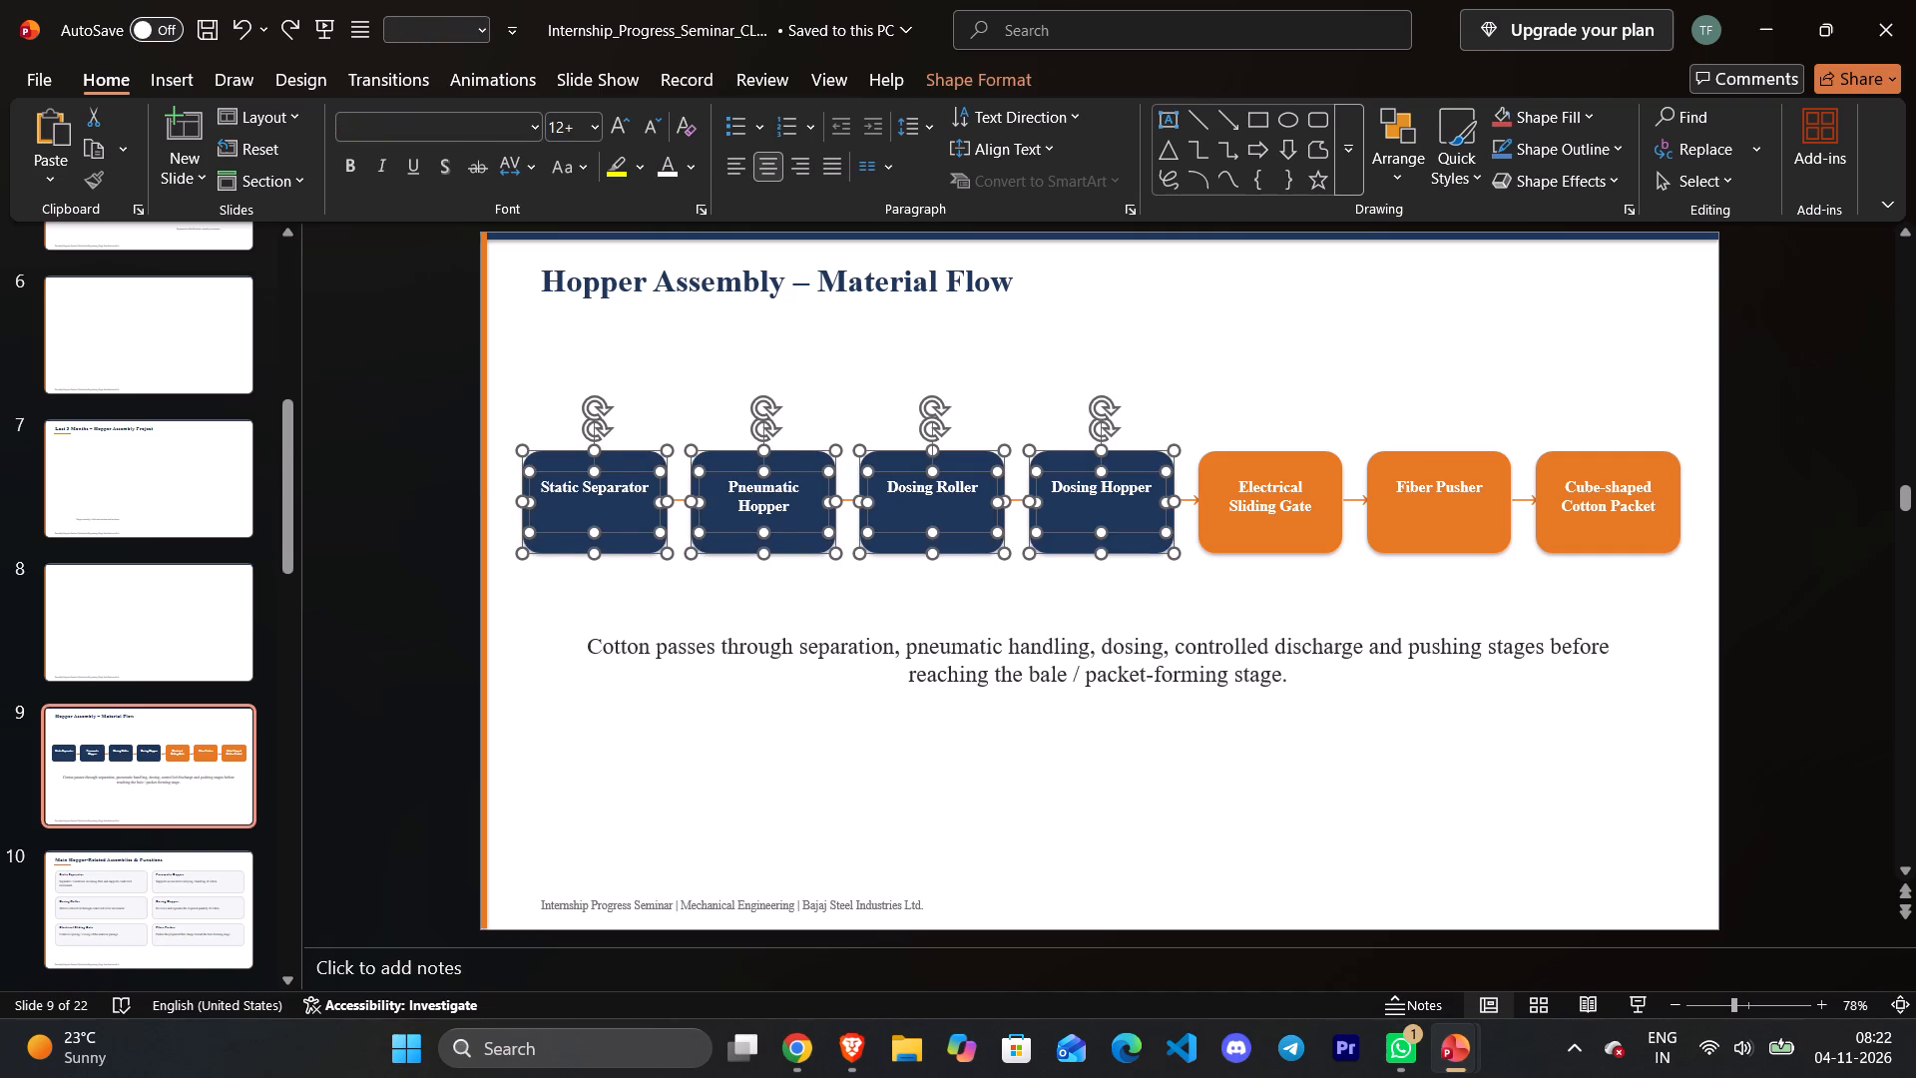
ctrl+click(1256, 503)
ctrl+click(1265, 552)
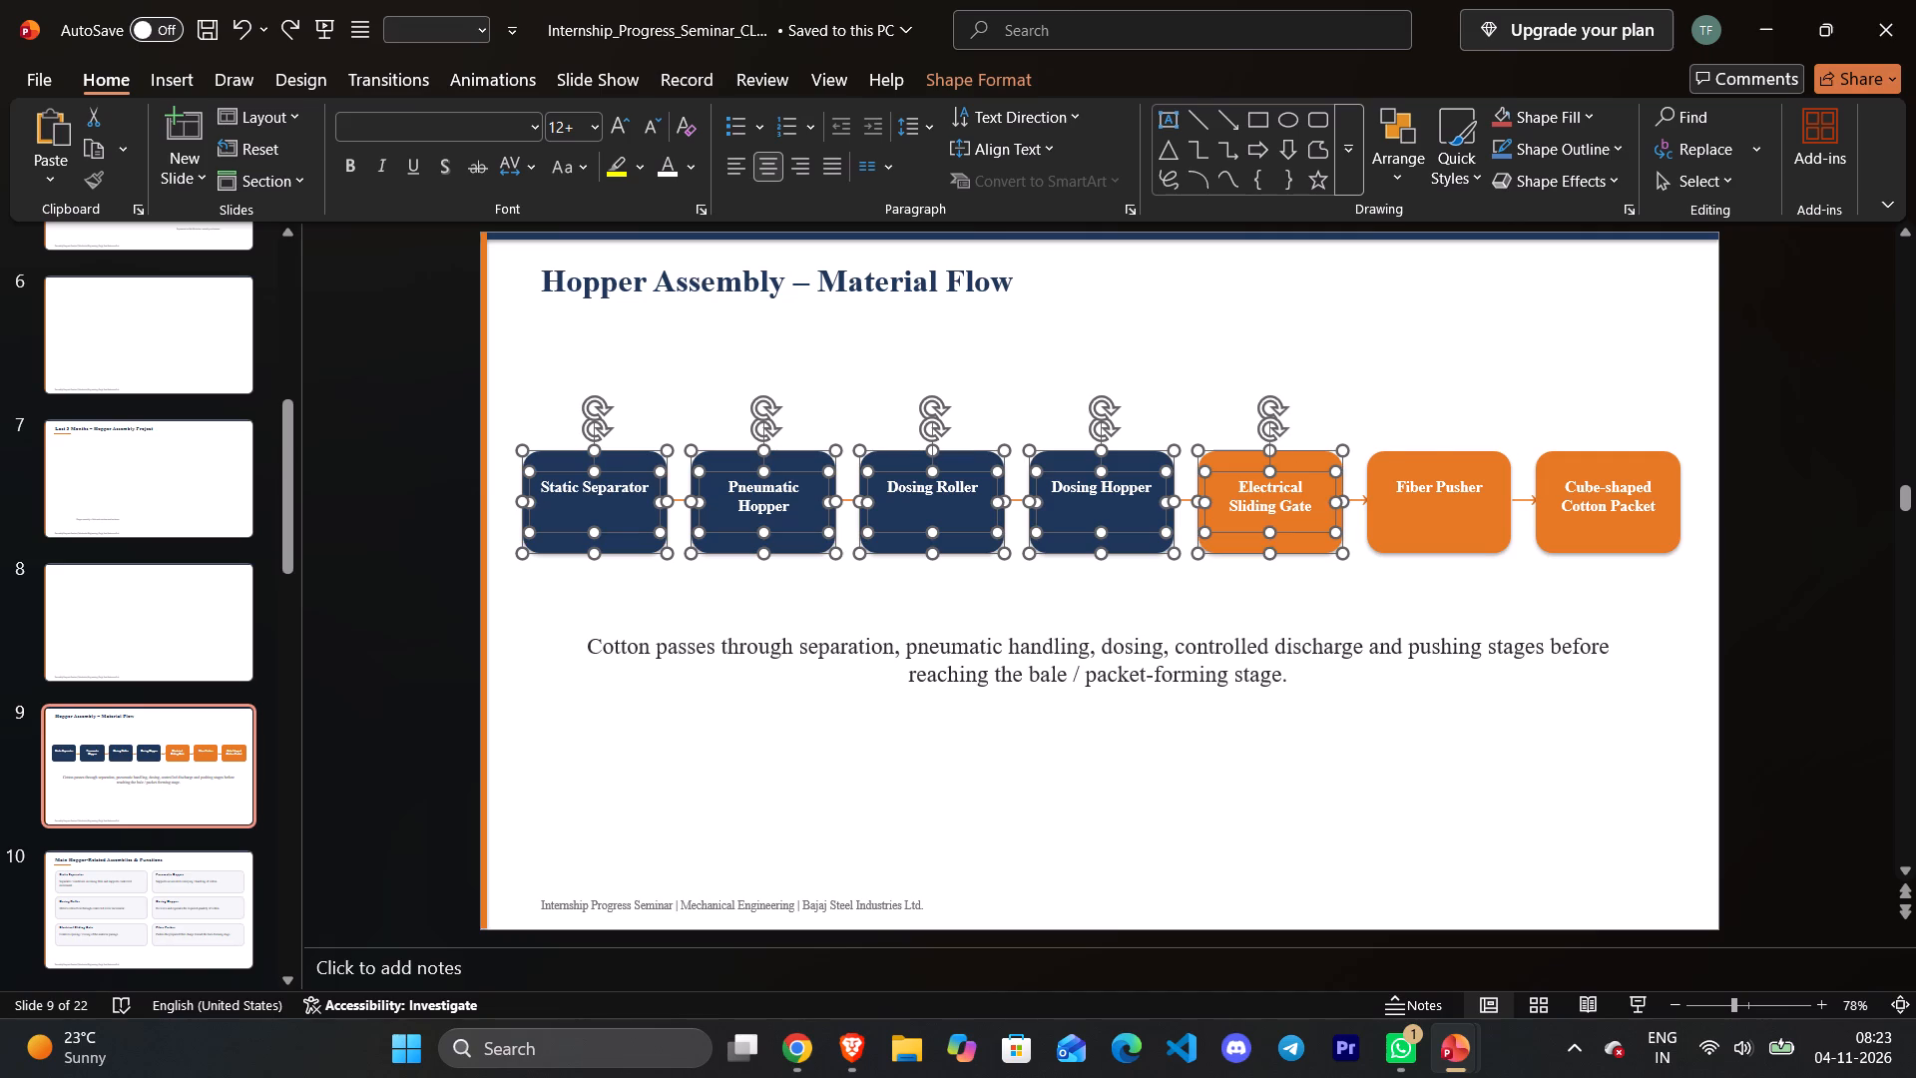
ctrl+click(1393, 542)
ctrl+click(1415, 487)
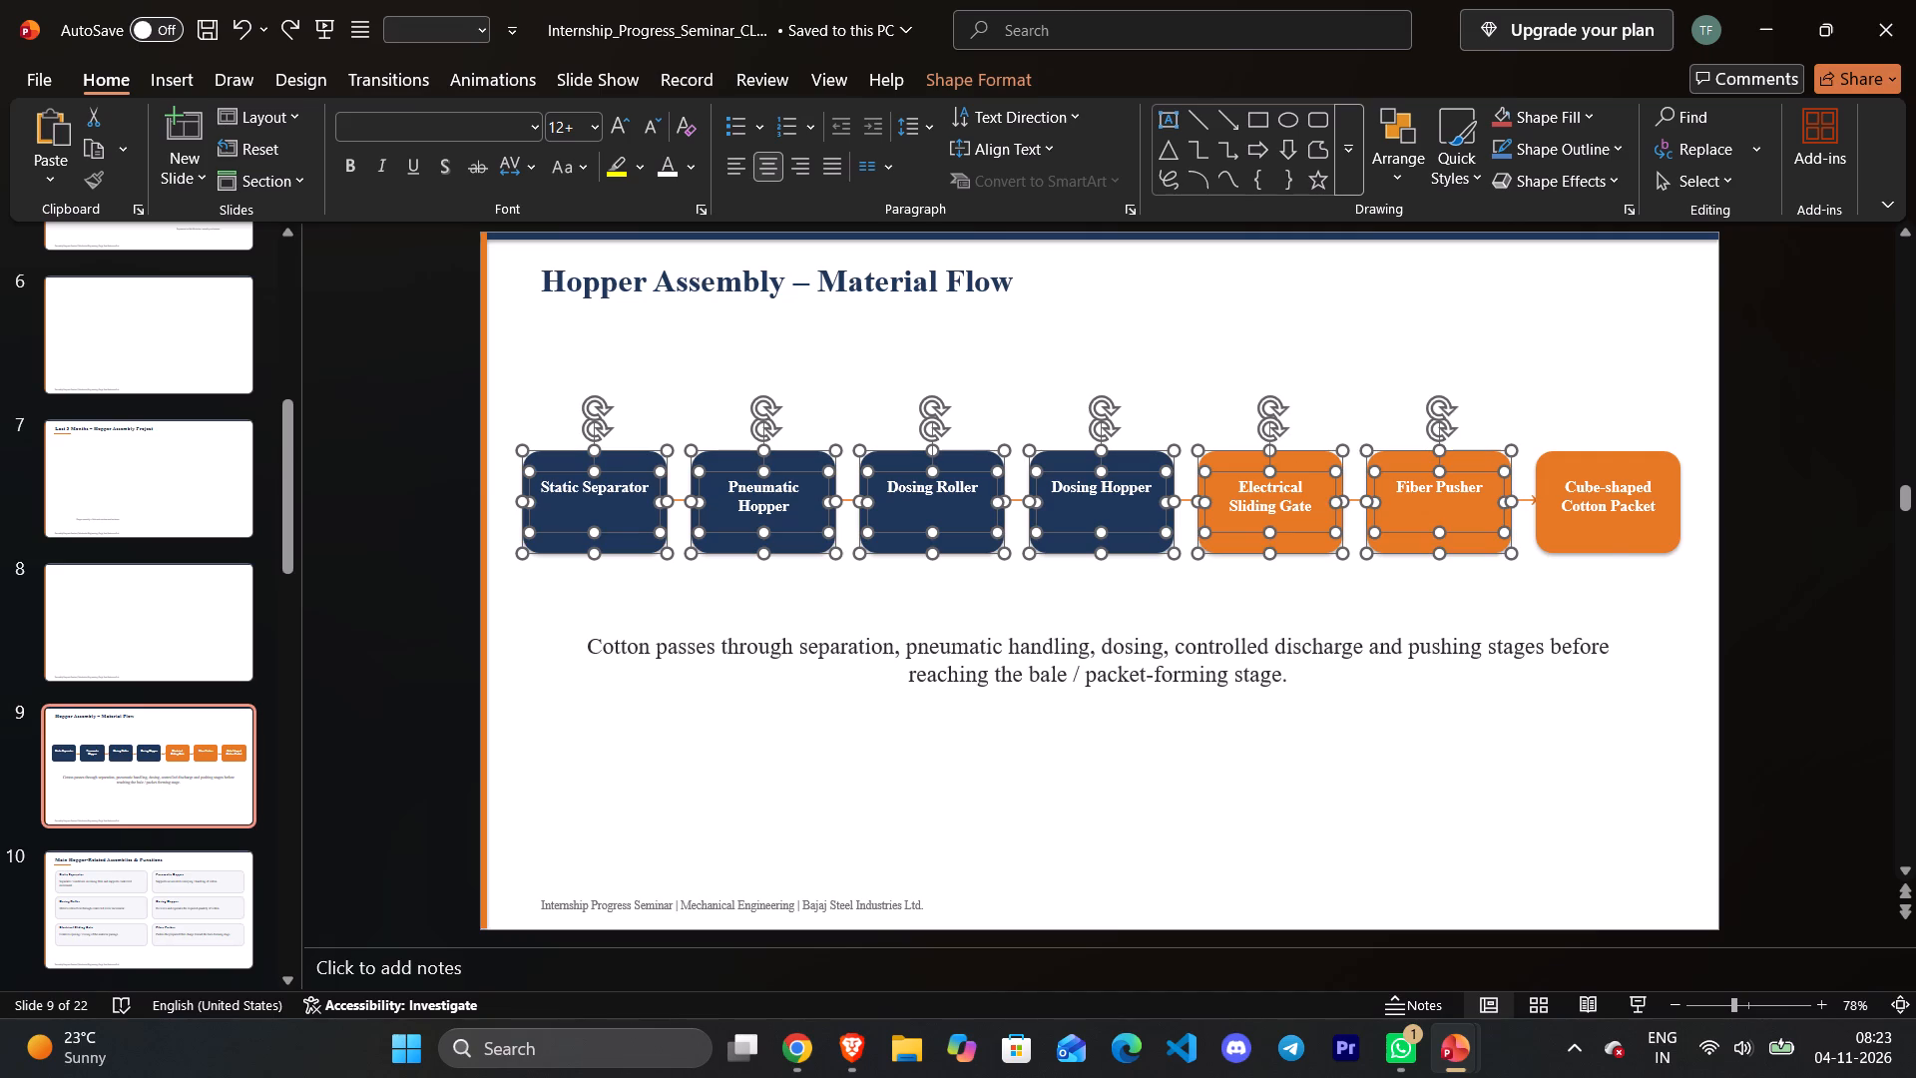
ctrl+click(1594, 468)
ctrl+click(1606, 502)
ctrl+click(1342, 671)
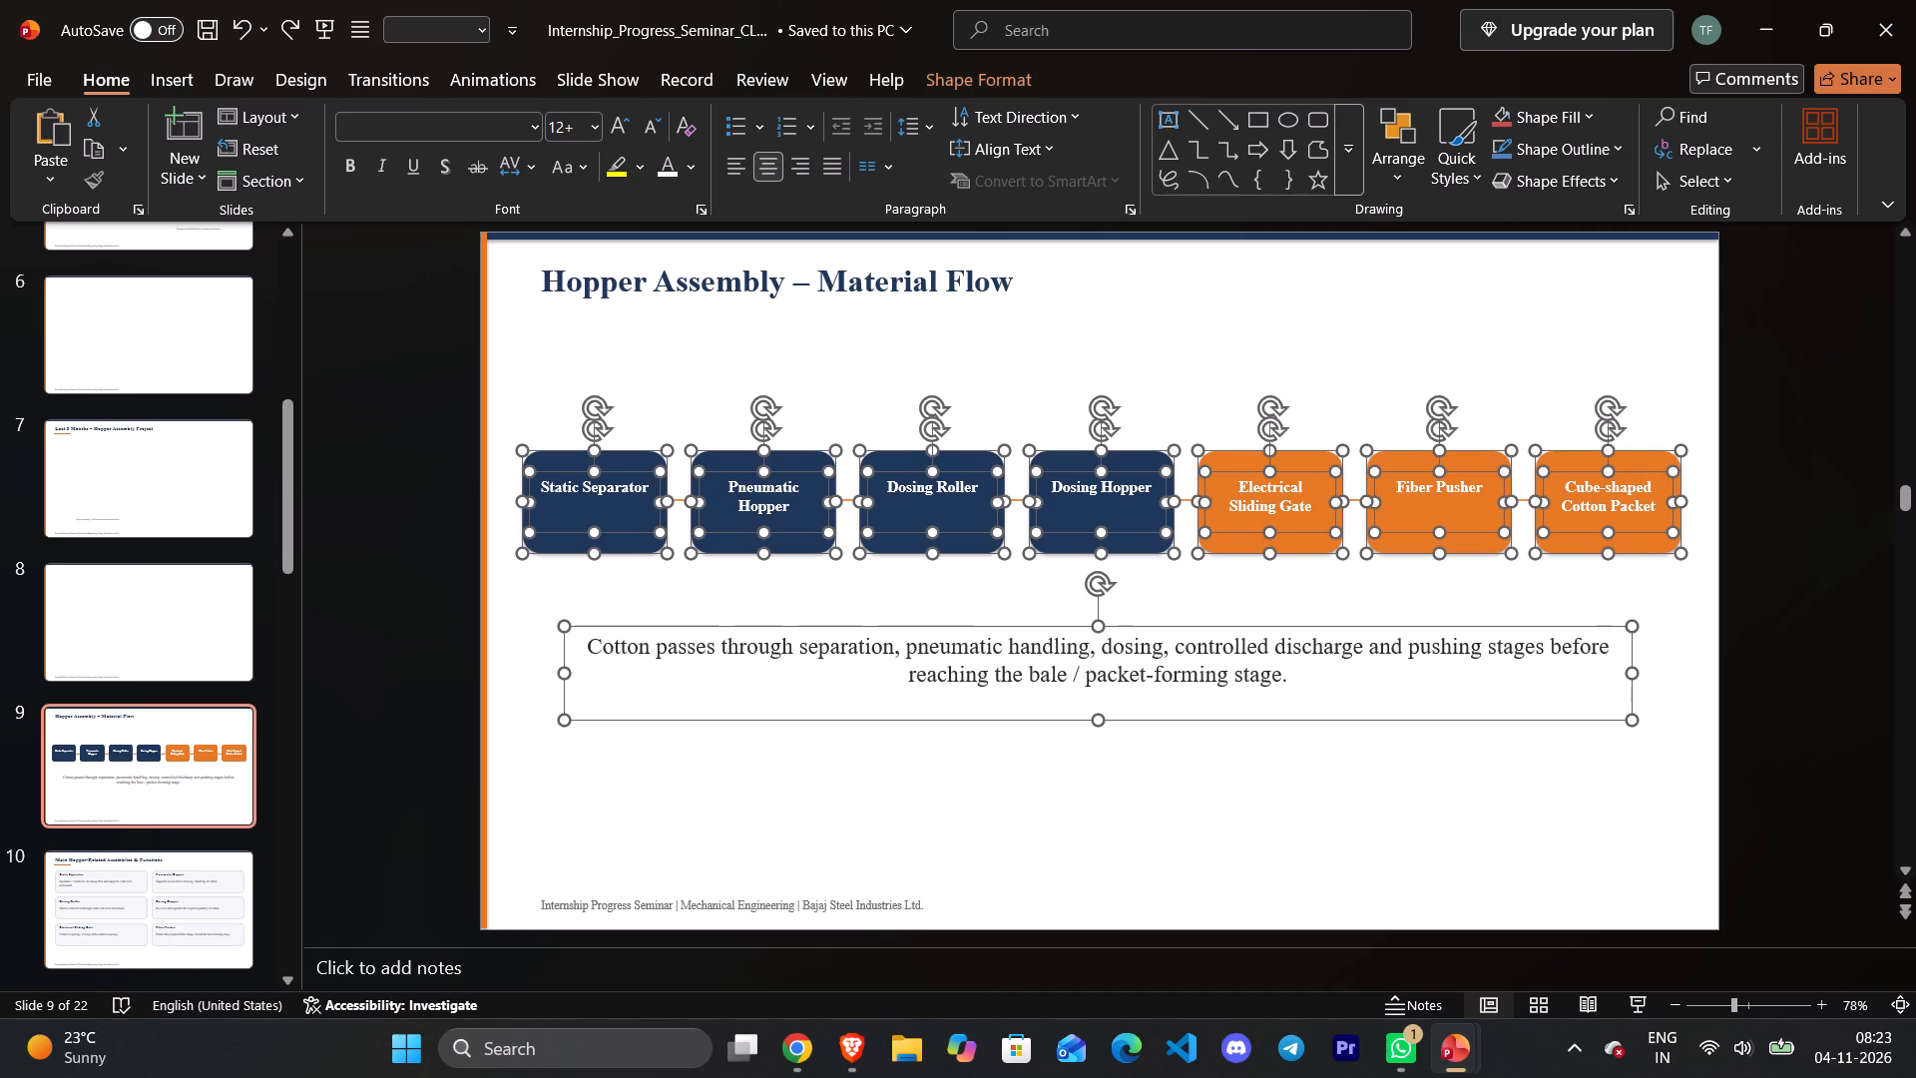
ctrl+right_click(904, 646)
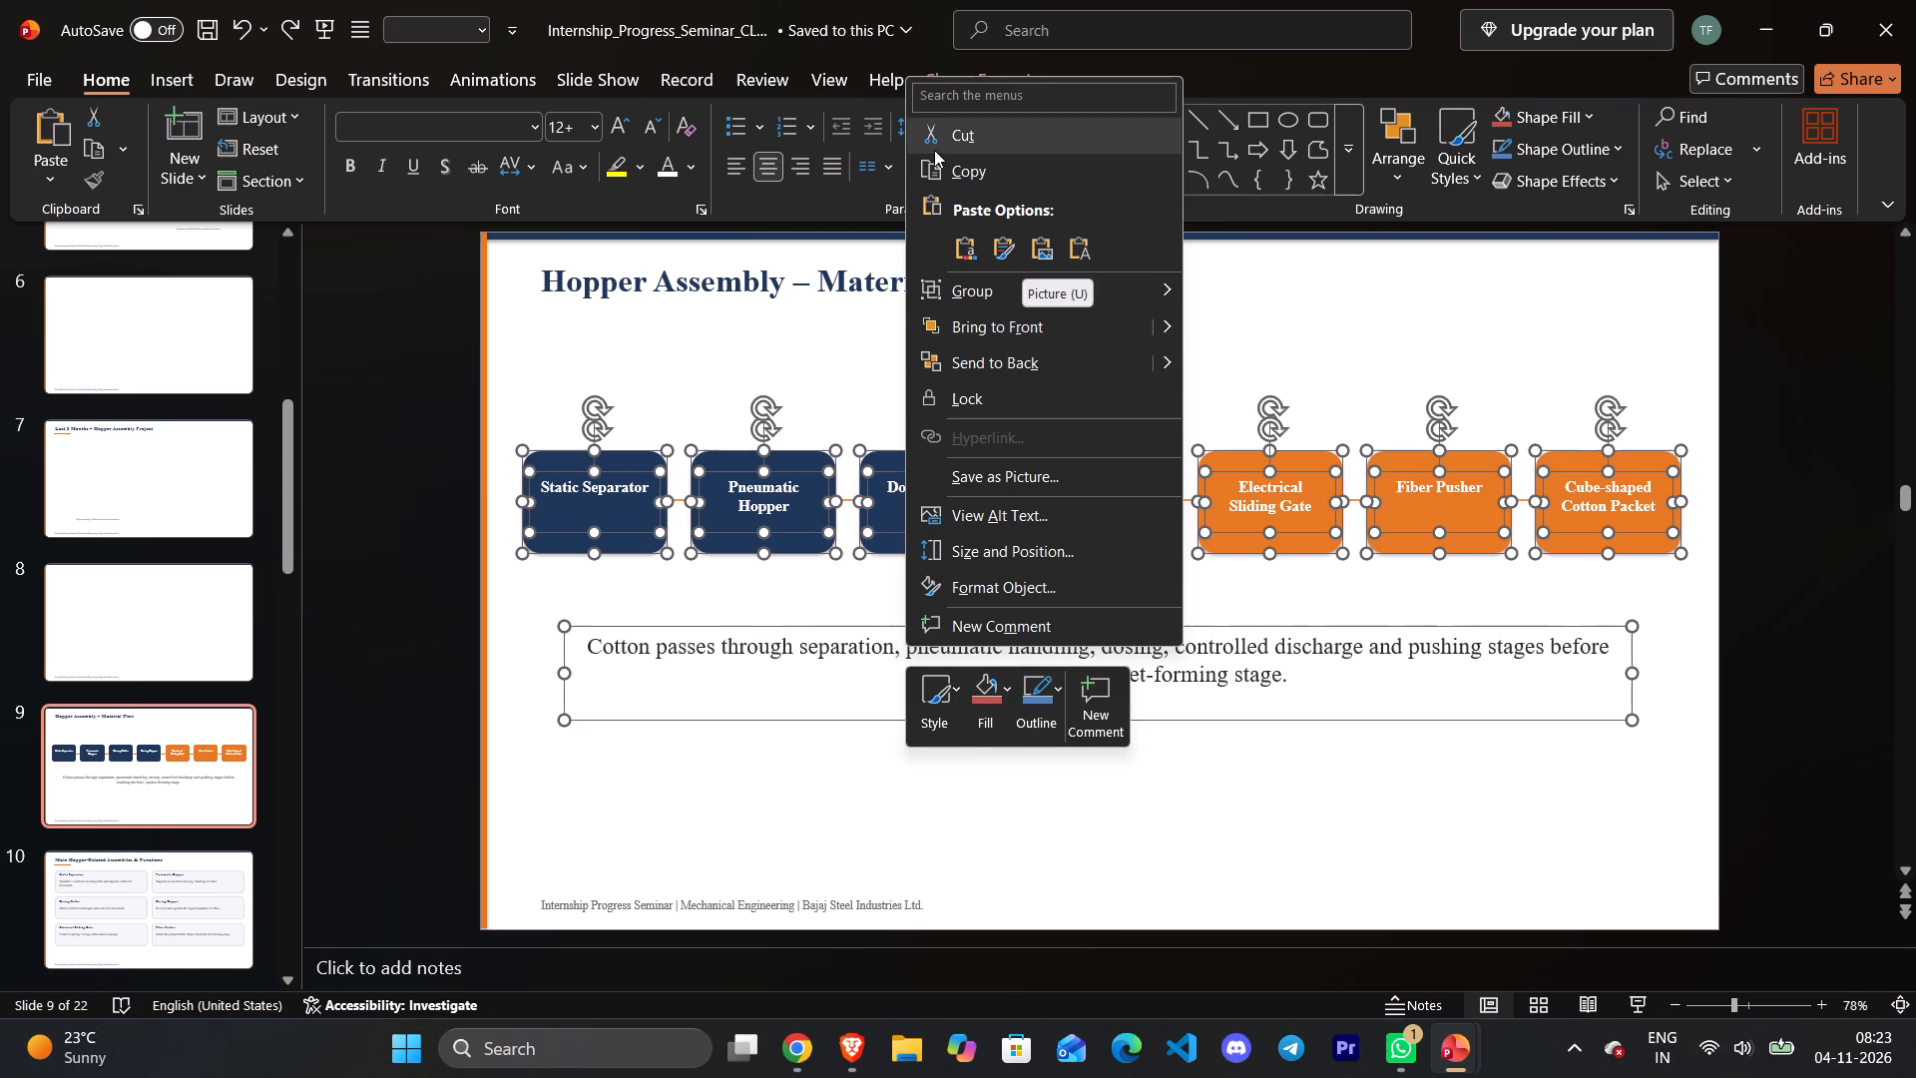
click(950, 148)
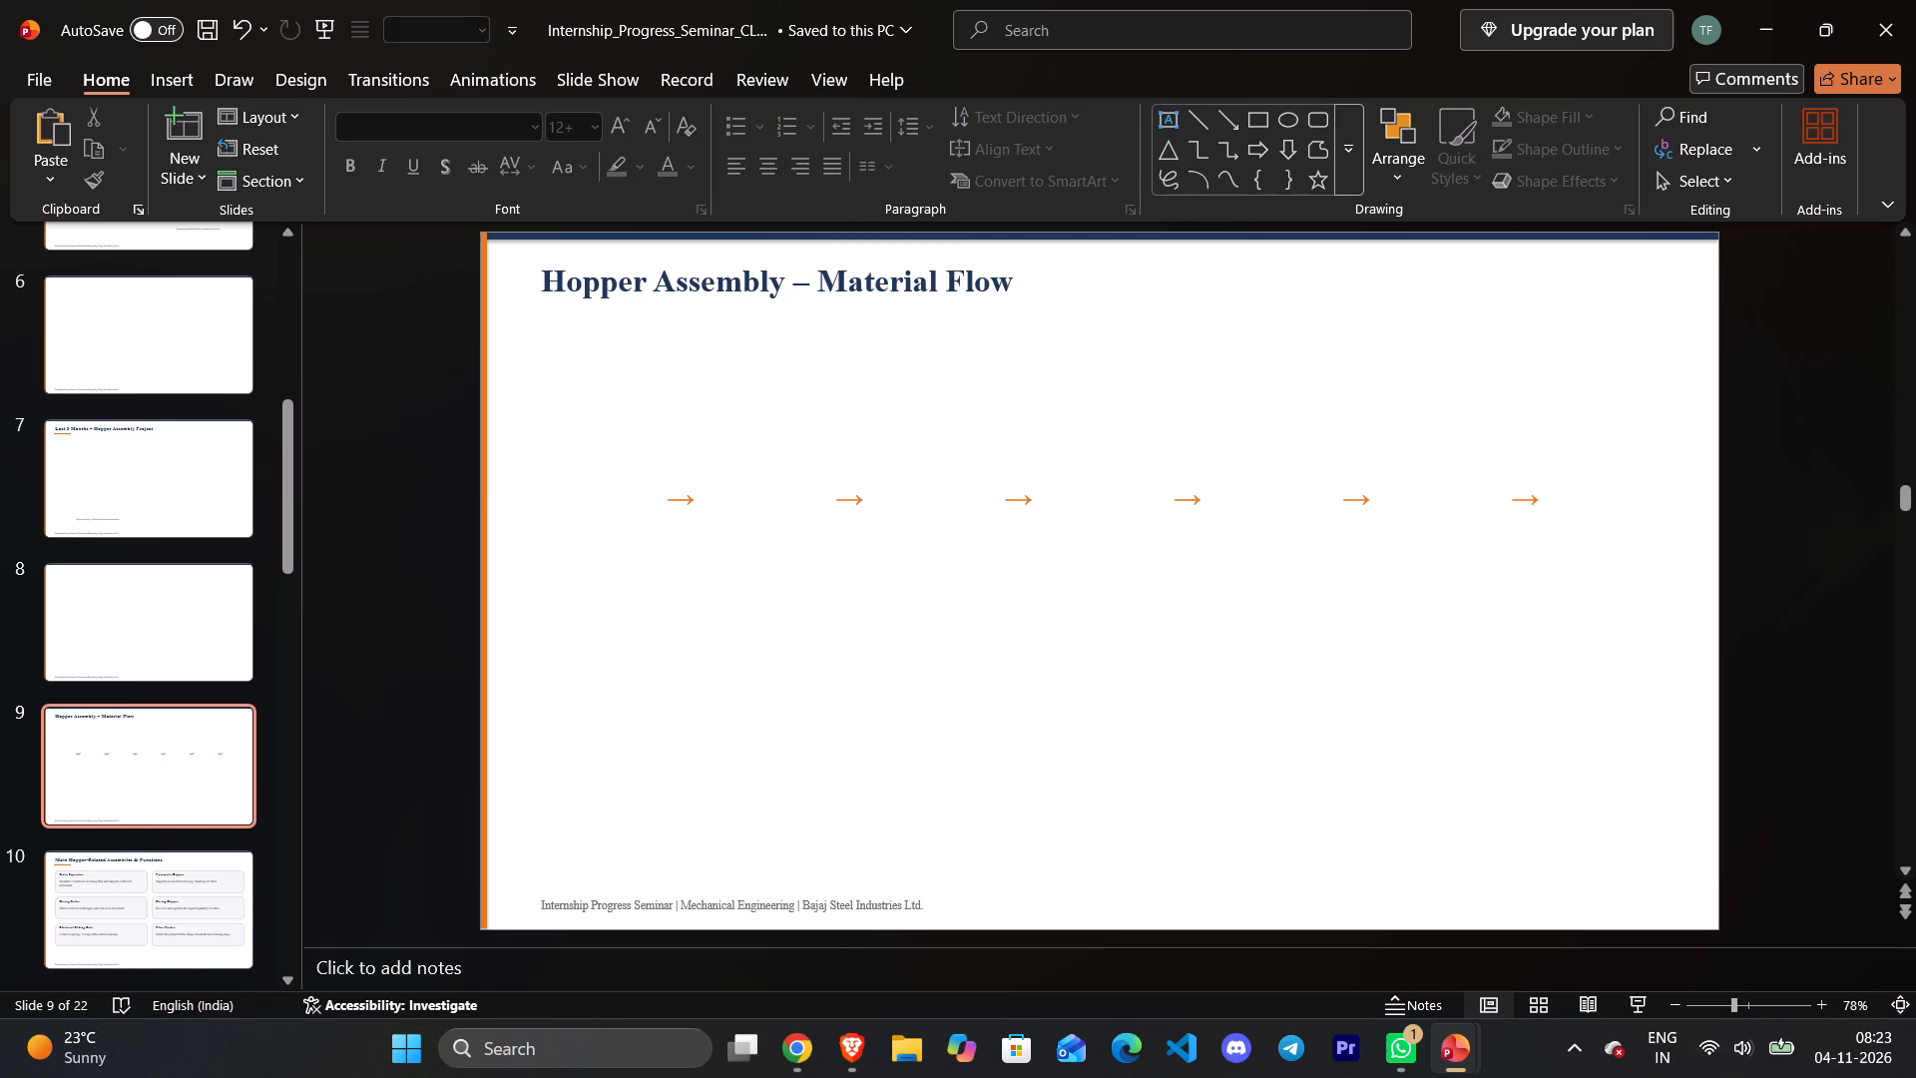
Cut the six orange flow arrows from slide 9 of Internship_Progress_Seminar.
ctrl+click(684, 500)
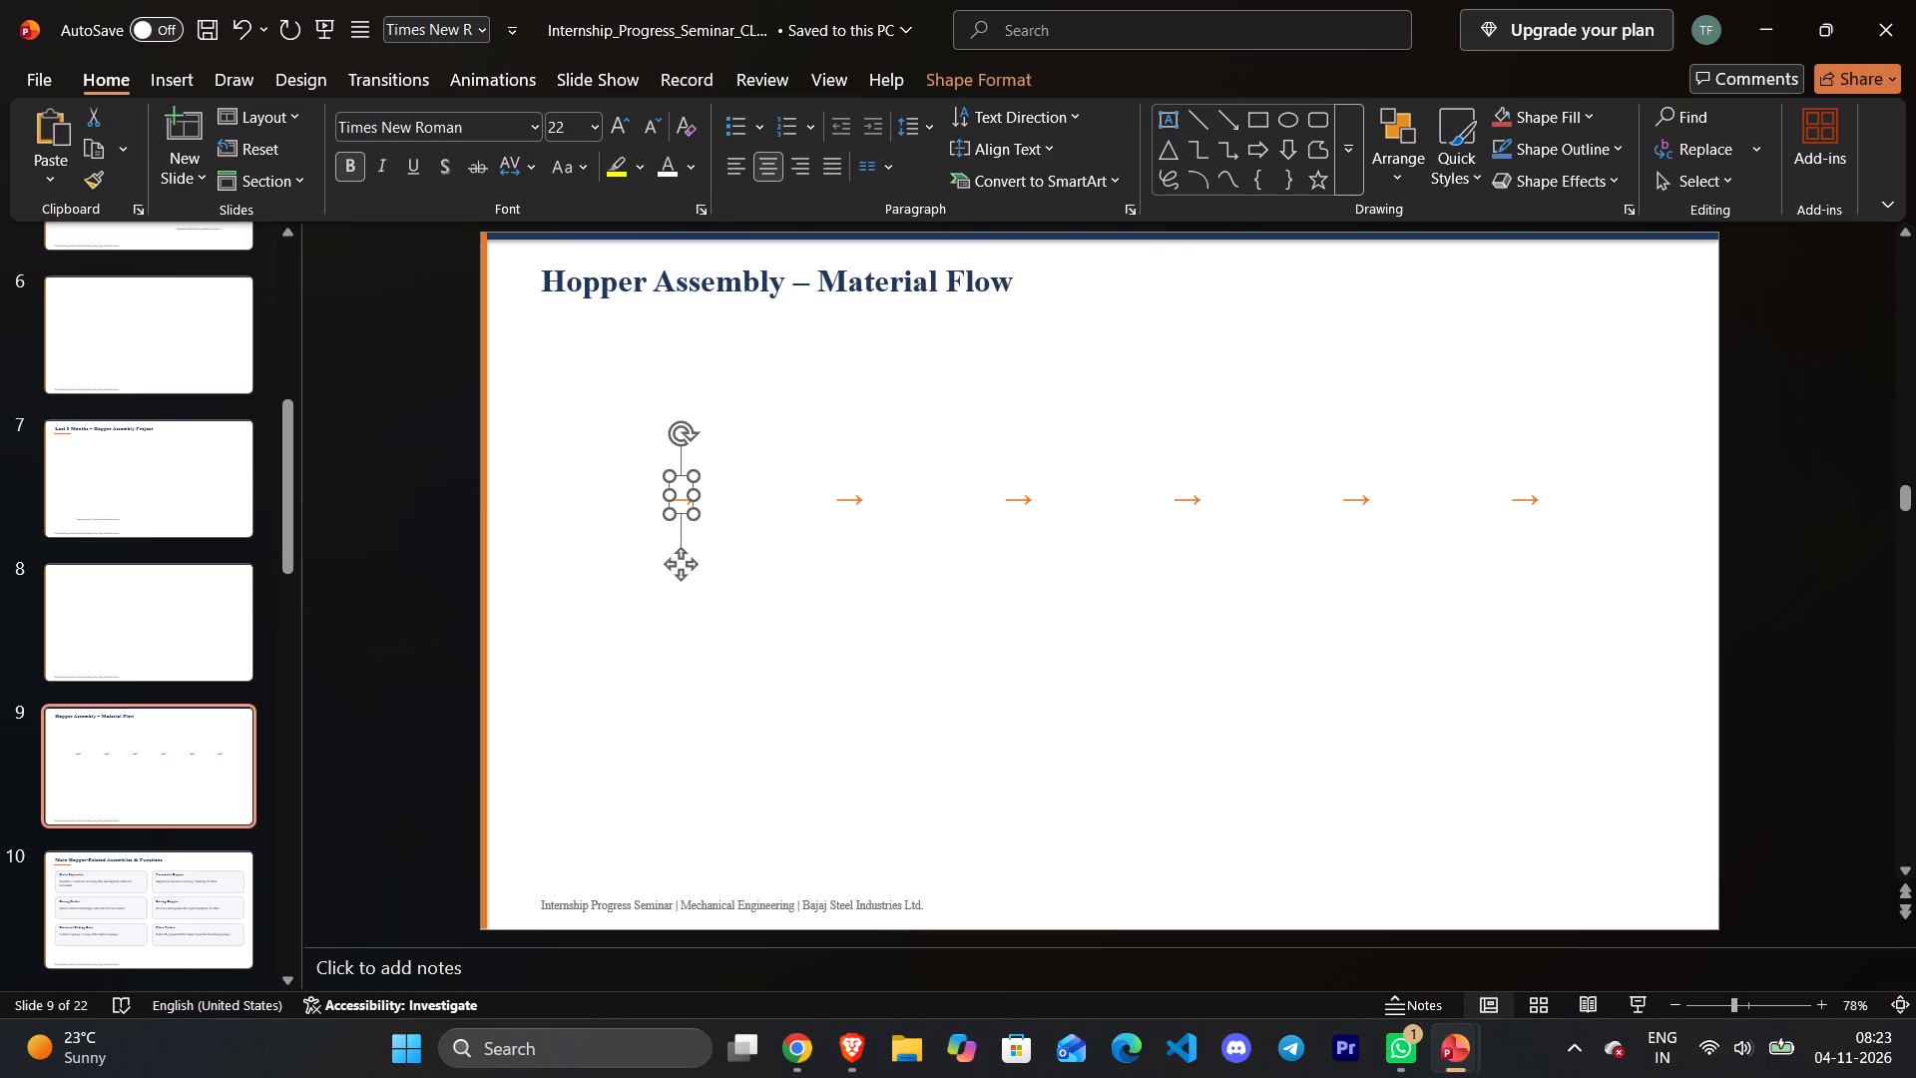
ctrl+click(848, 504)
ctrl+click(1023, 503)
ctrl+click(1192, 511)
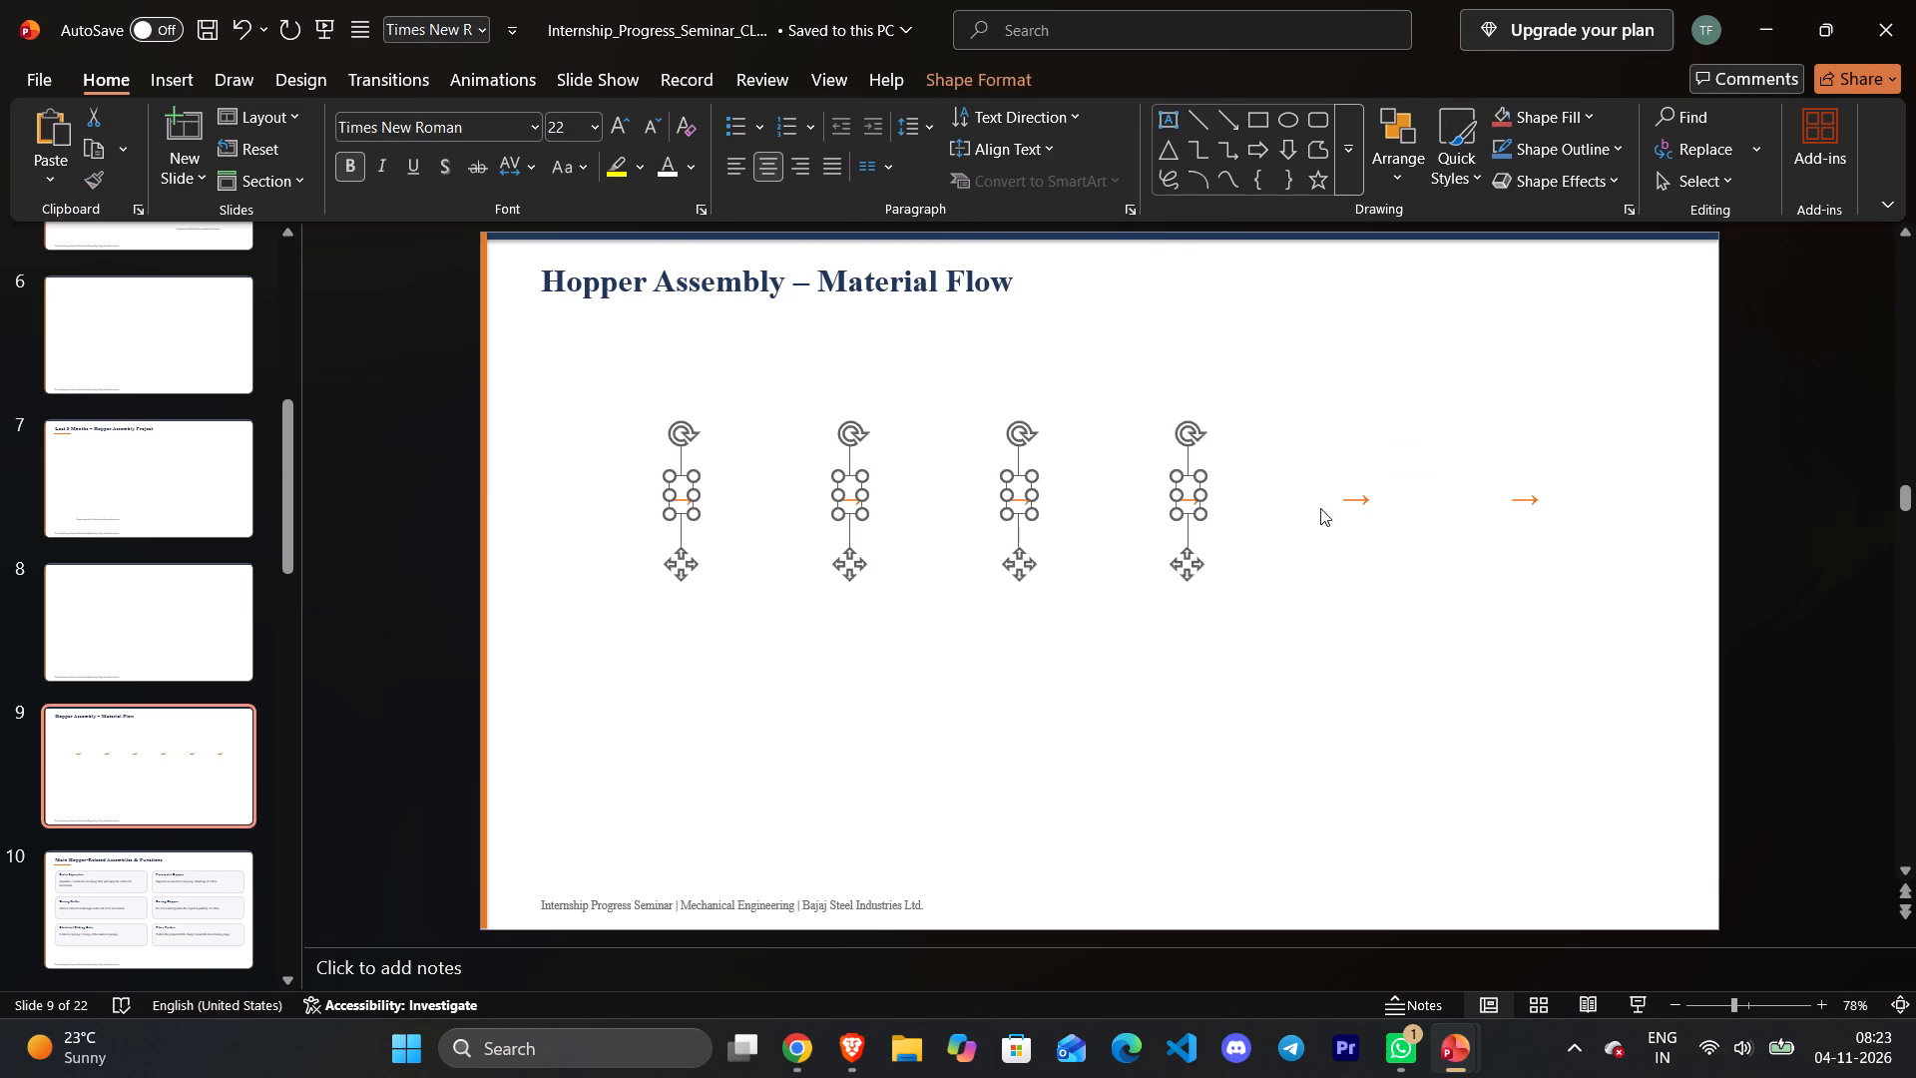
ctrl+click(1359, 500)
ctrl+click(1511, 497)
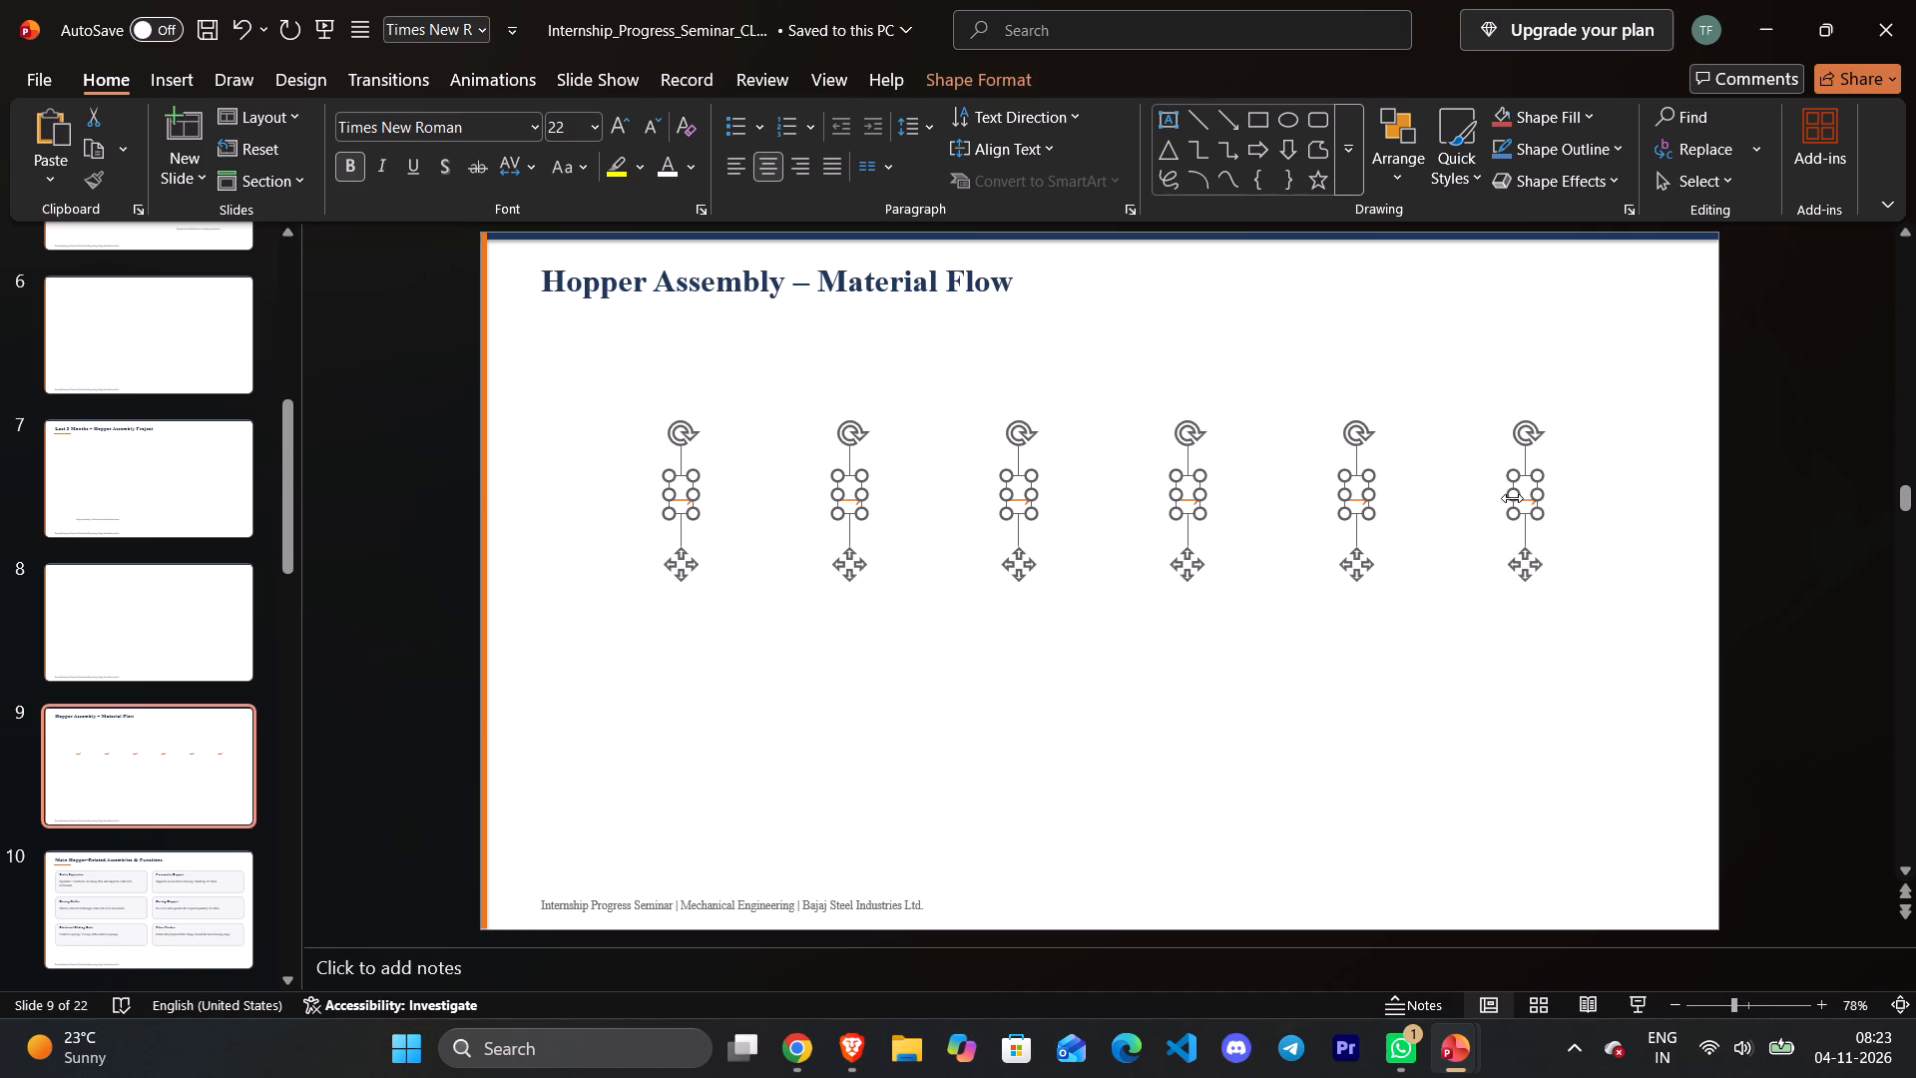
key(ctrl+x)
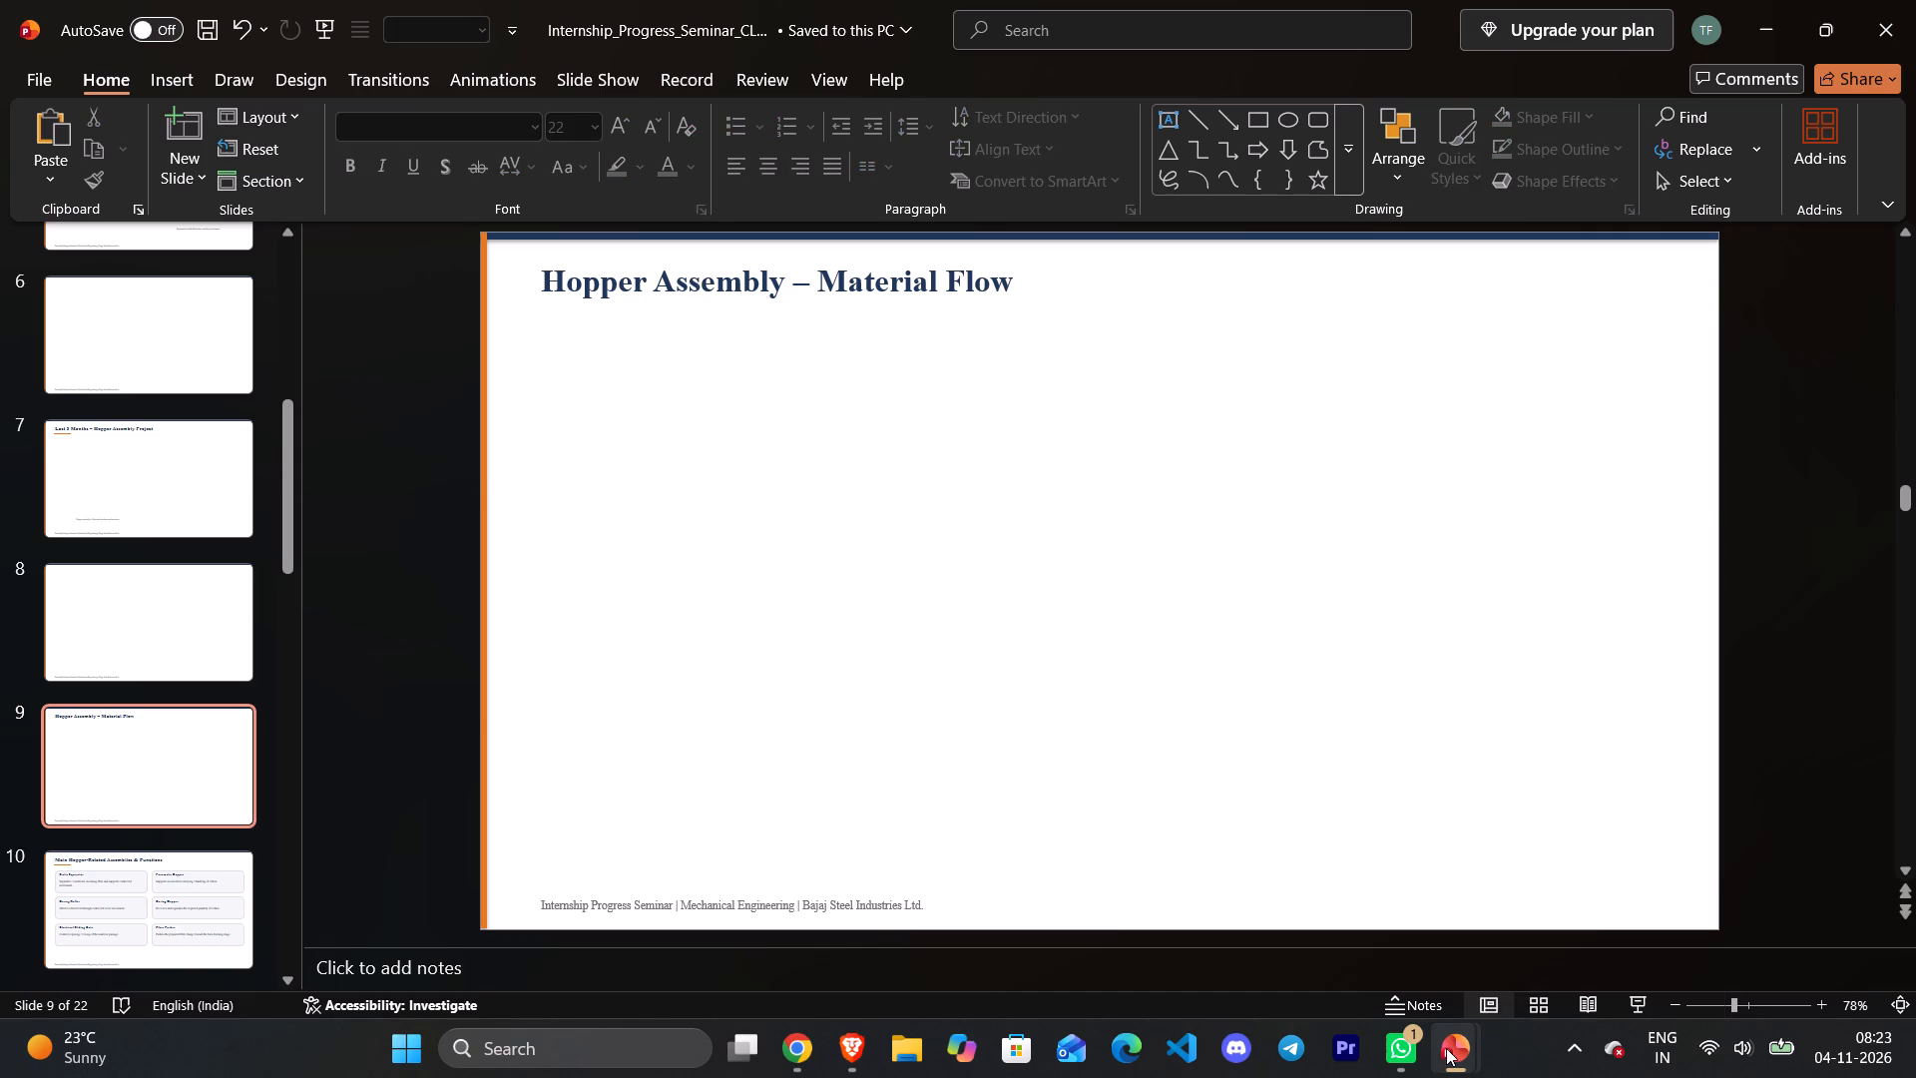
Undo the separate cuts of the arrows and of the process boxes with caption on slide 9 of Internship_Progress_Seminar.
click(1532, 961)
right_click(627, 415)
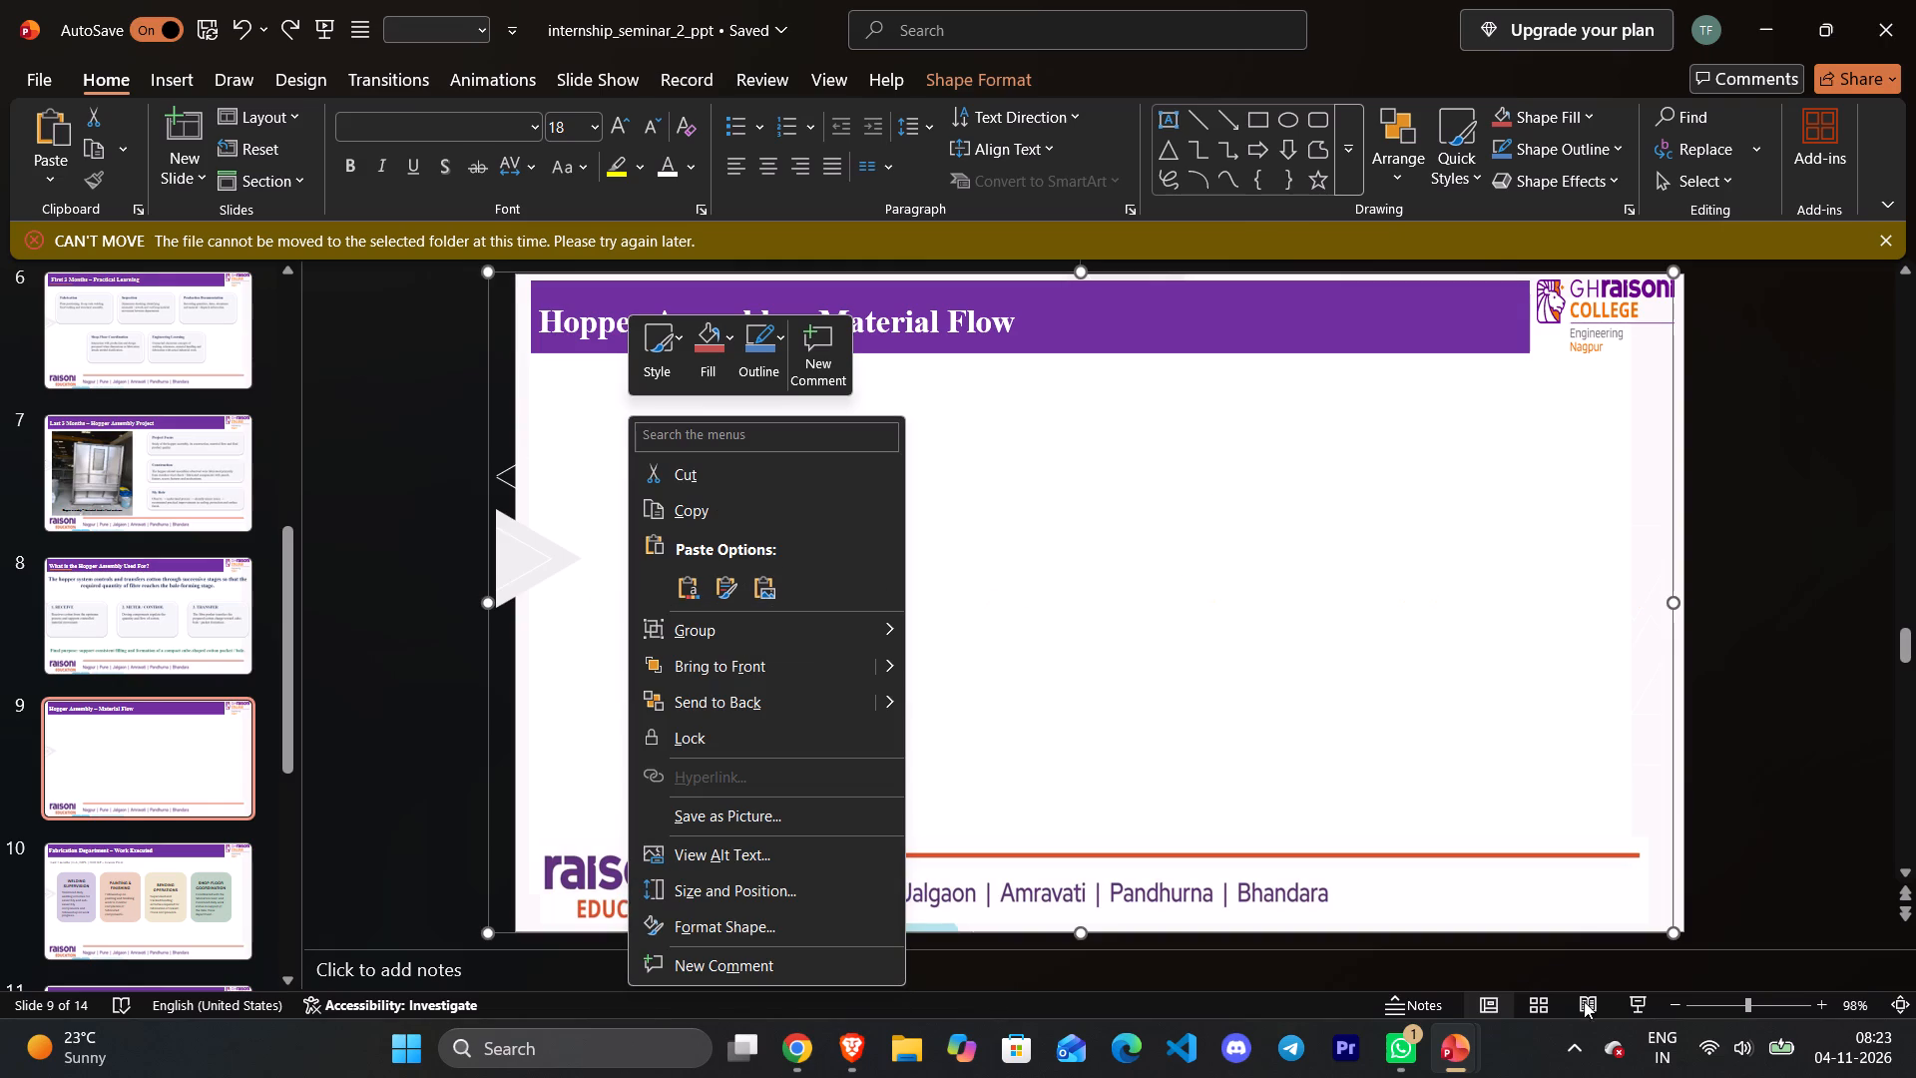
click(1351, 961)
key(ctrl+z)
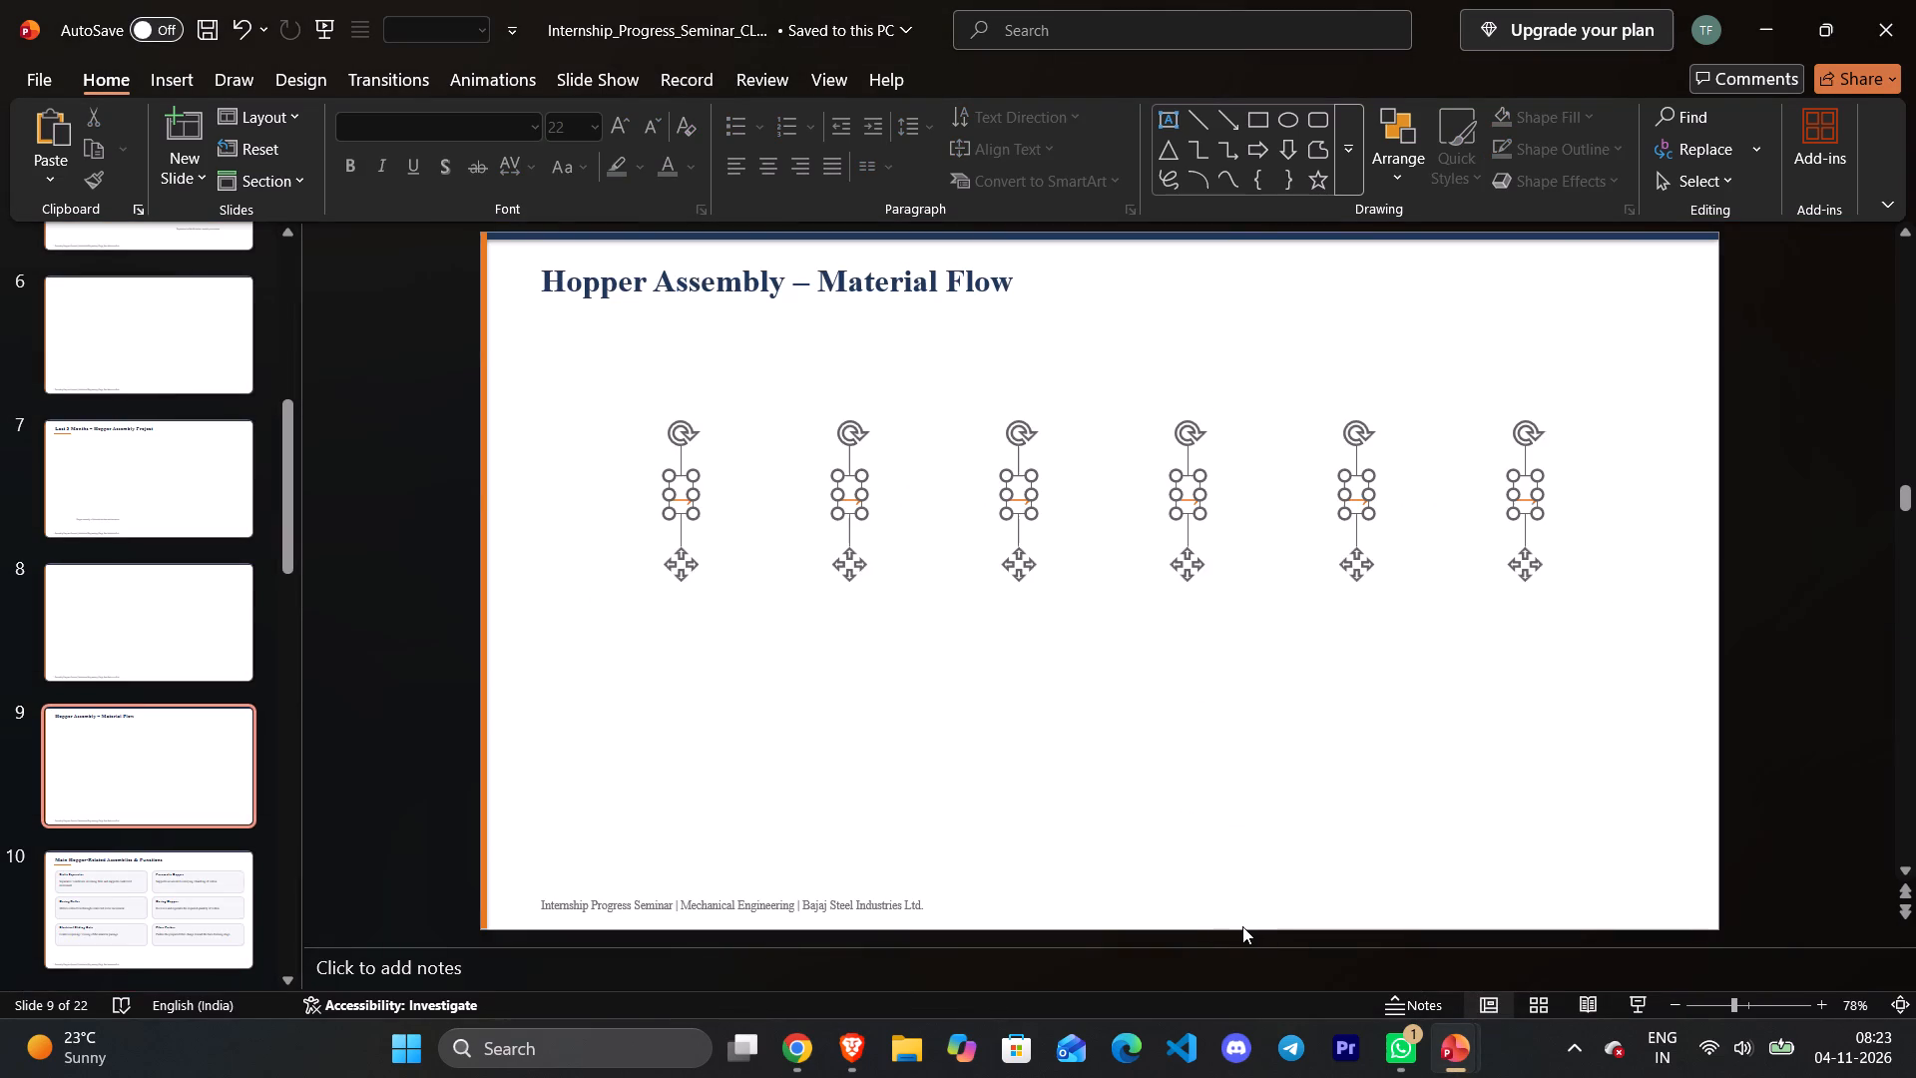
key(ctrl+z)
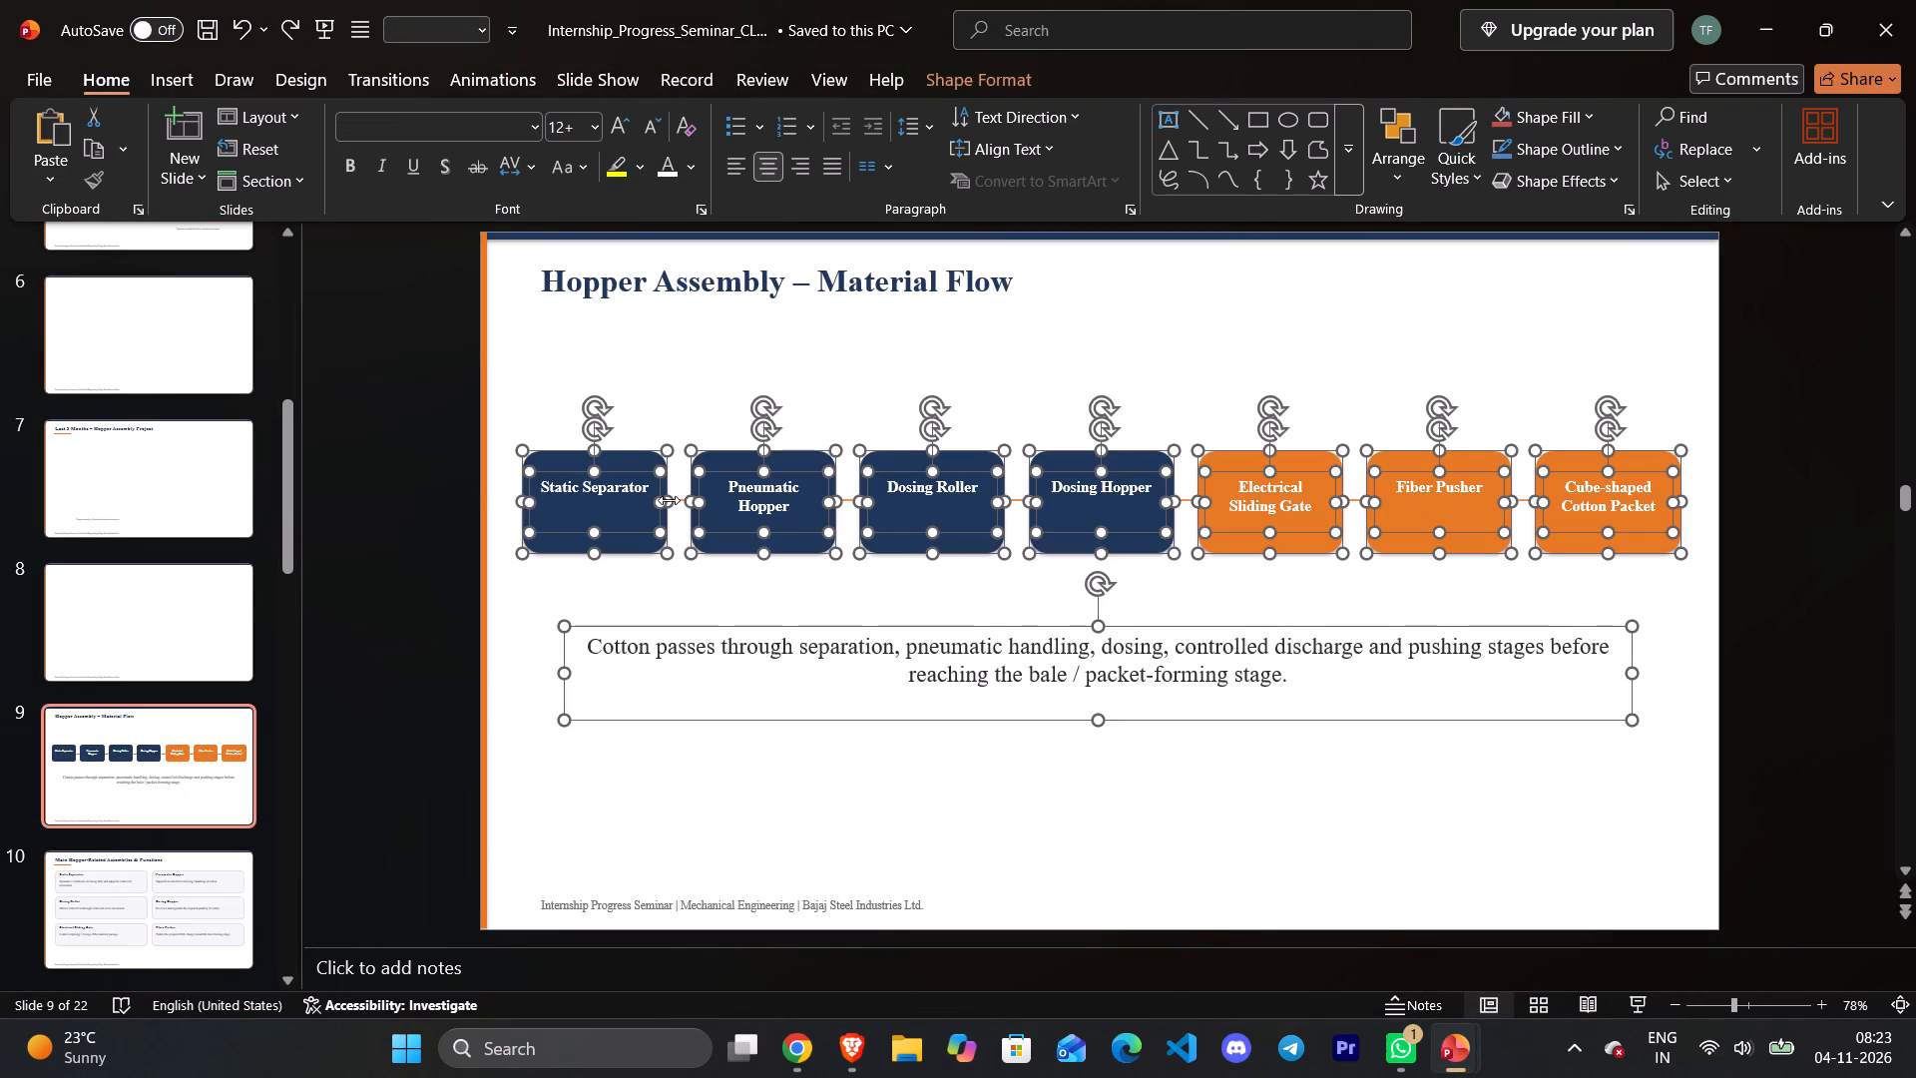
Cut the whole flow diagram from slide 9 together: the seven process boxes, the six connecting arrows and the caption.
ctrl+click(678, 500)
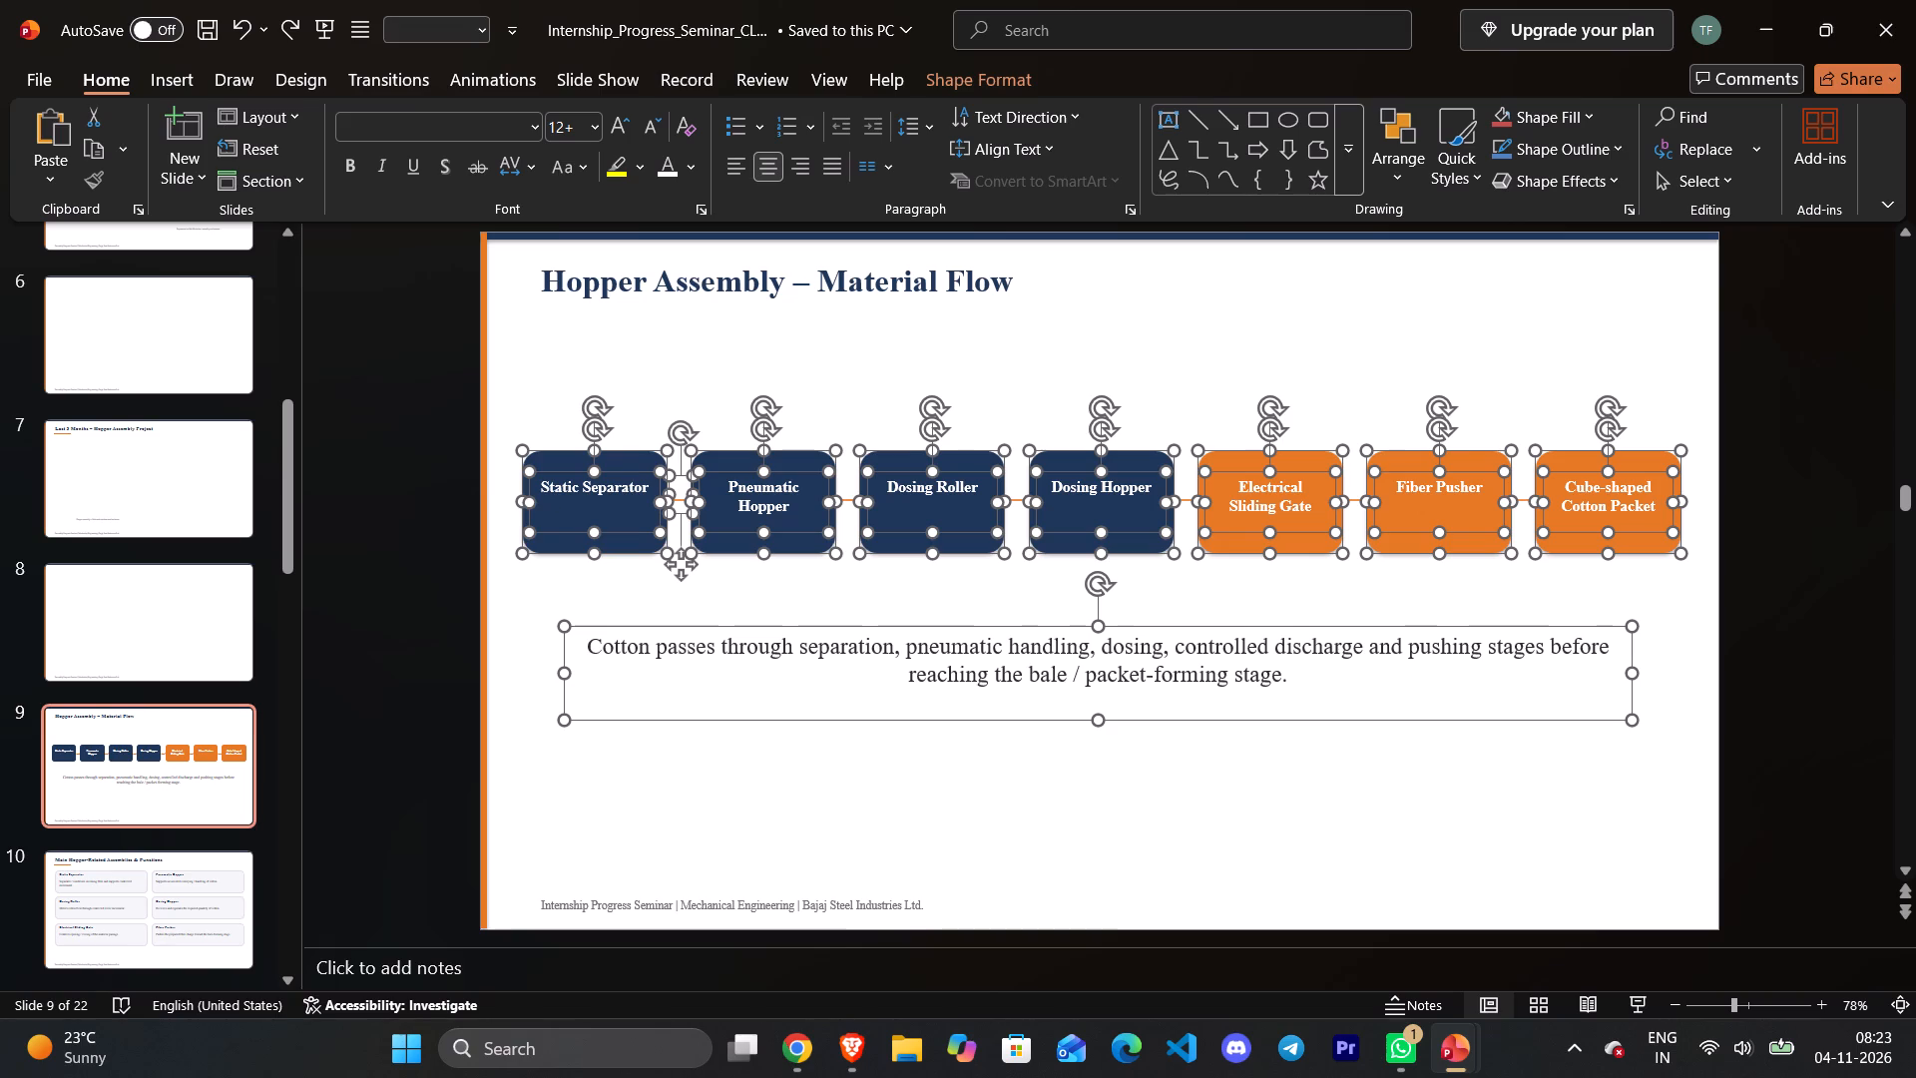
ctrl+click(844, 500)
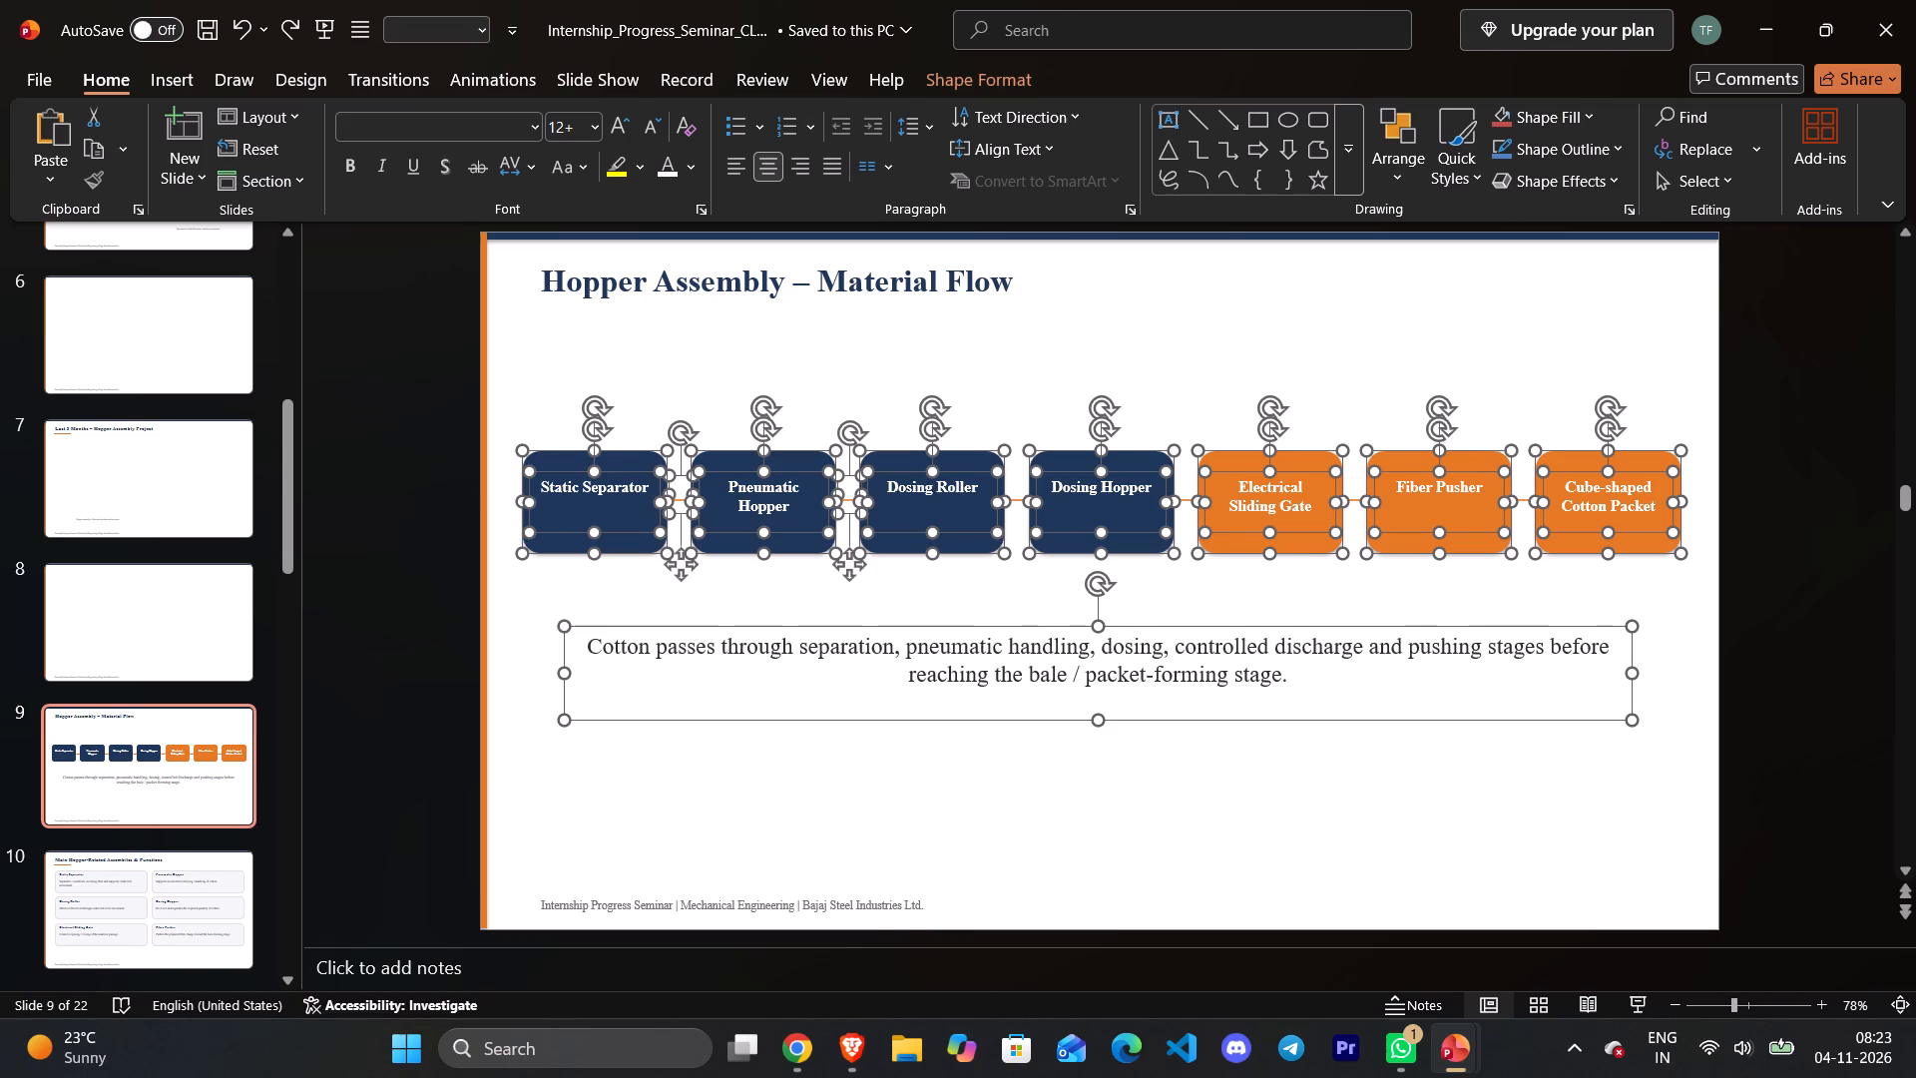
ctrl+click(1012, 494)
ctrl+click(1188, 500)
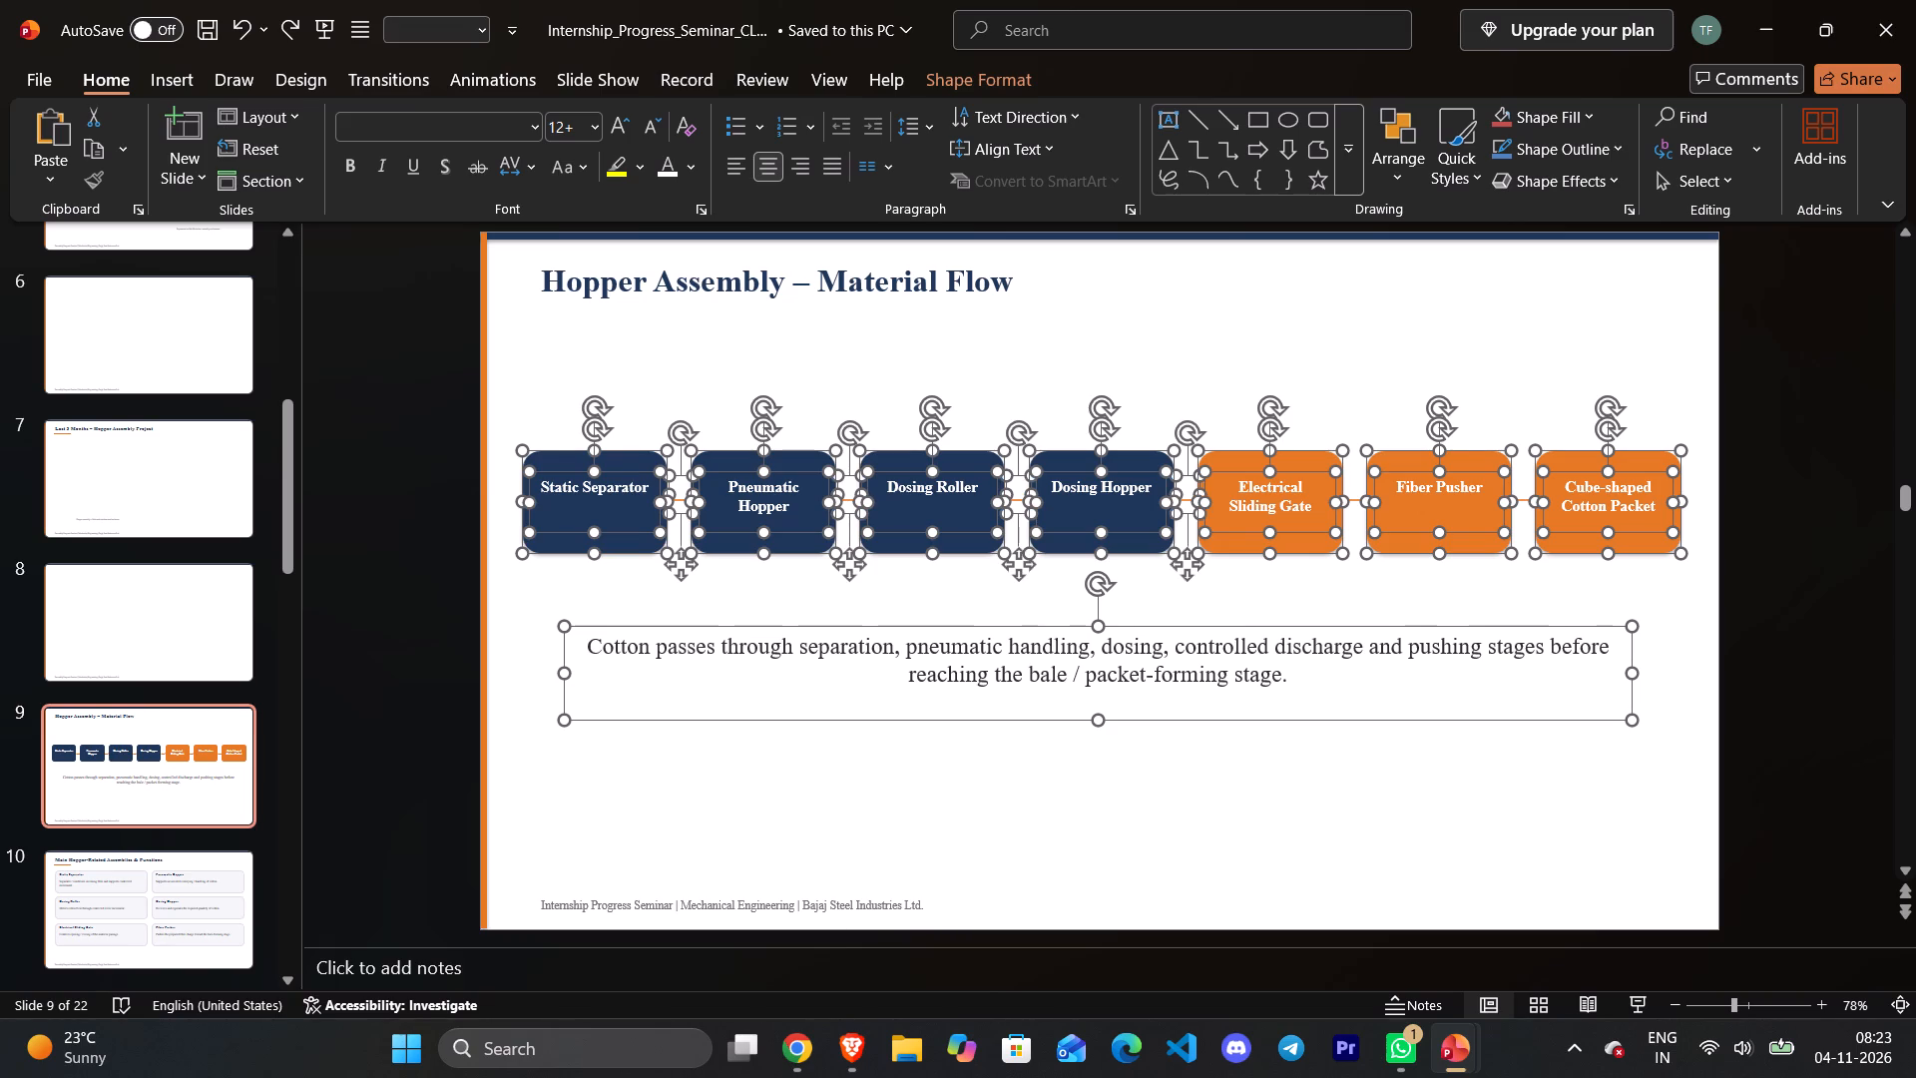
ctrl+click(1357, 497)
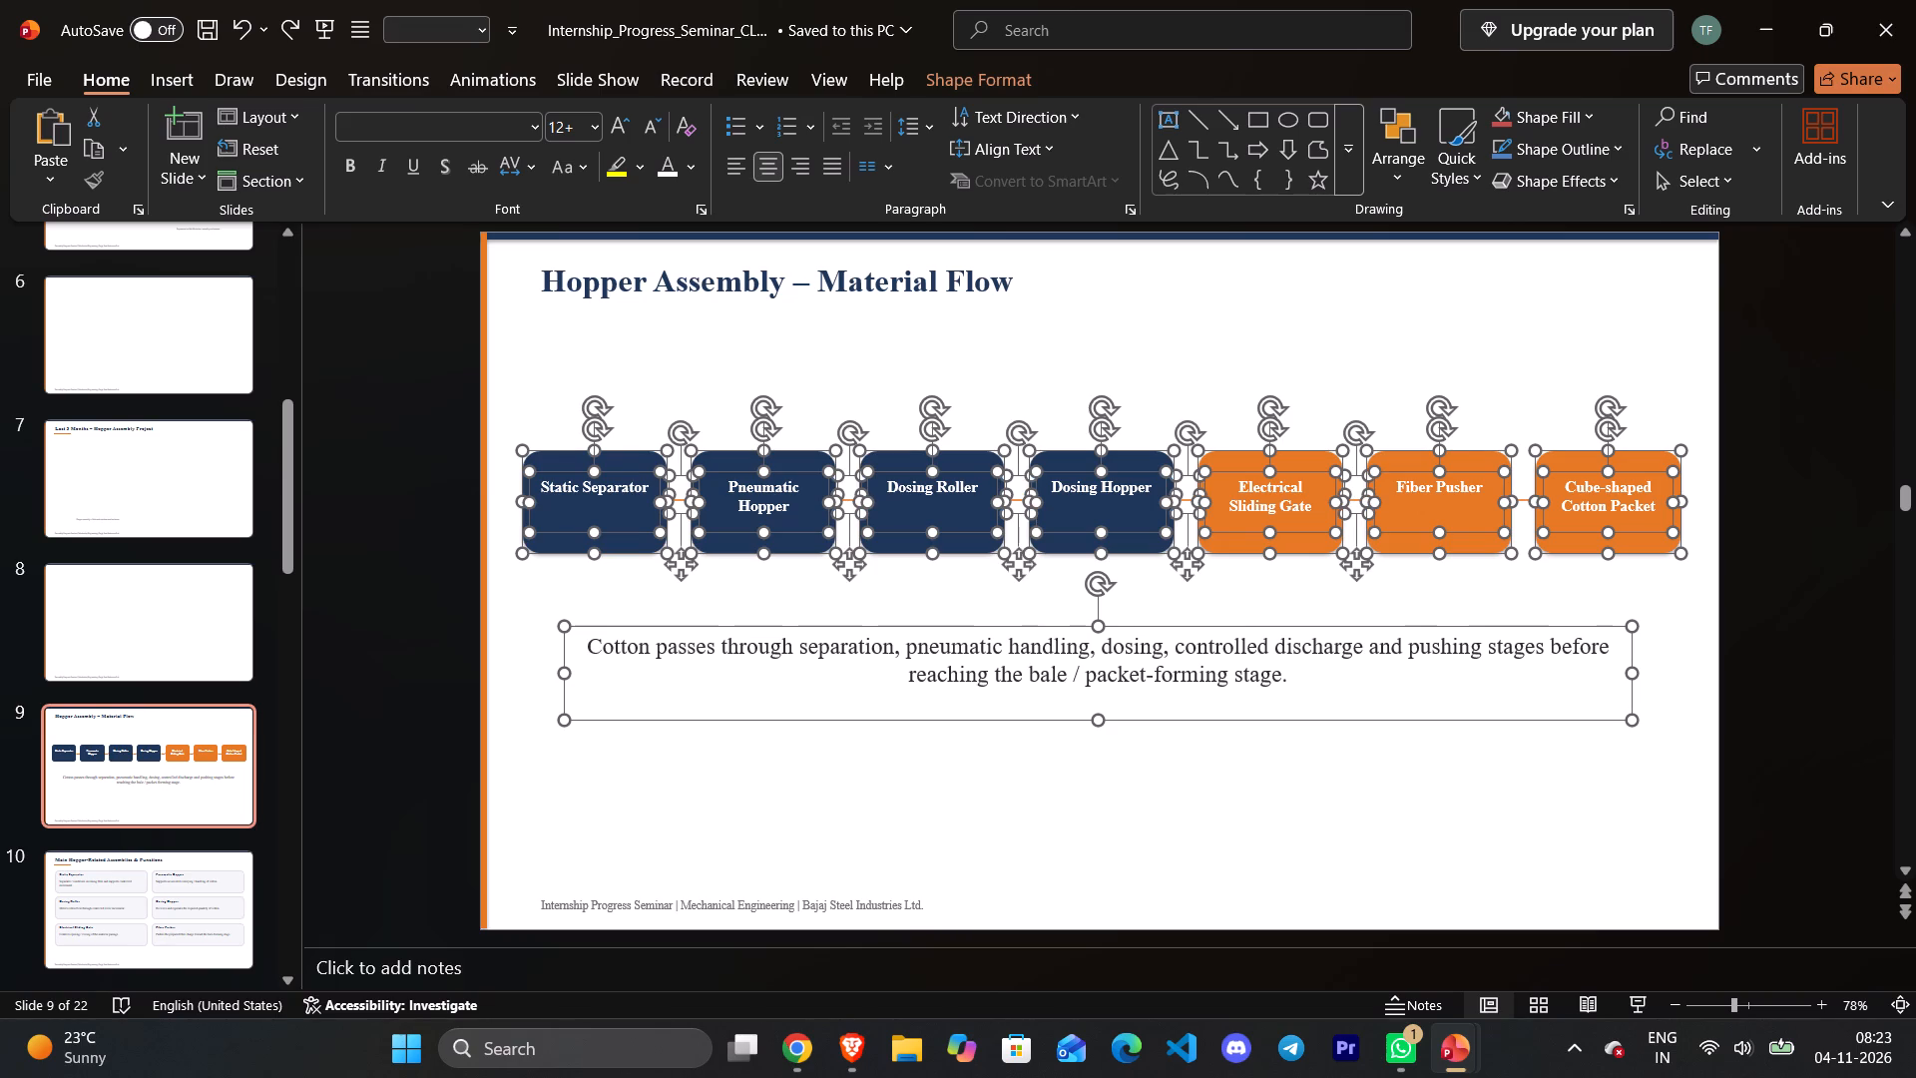
ctrl+click(1522, 491)
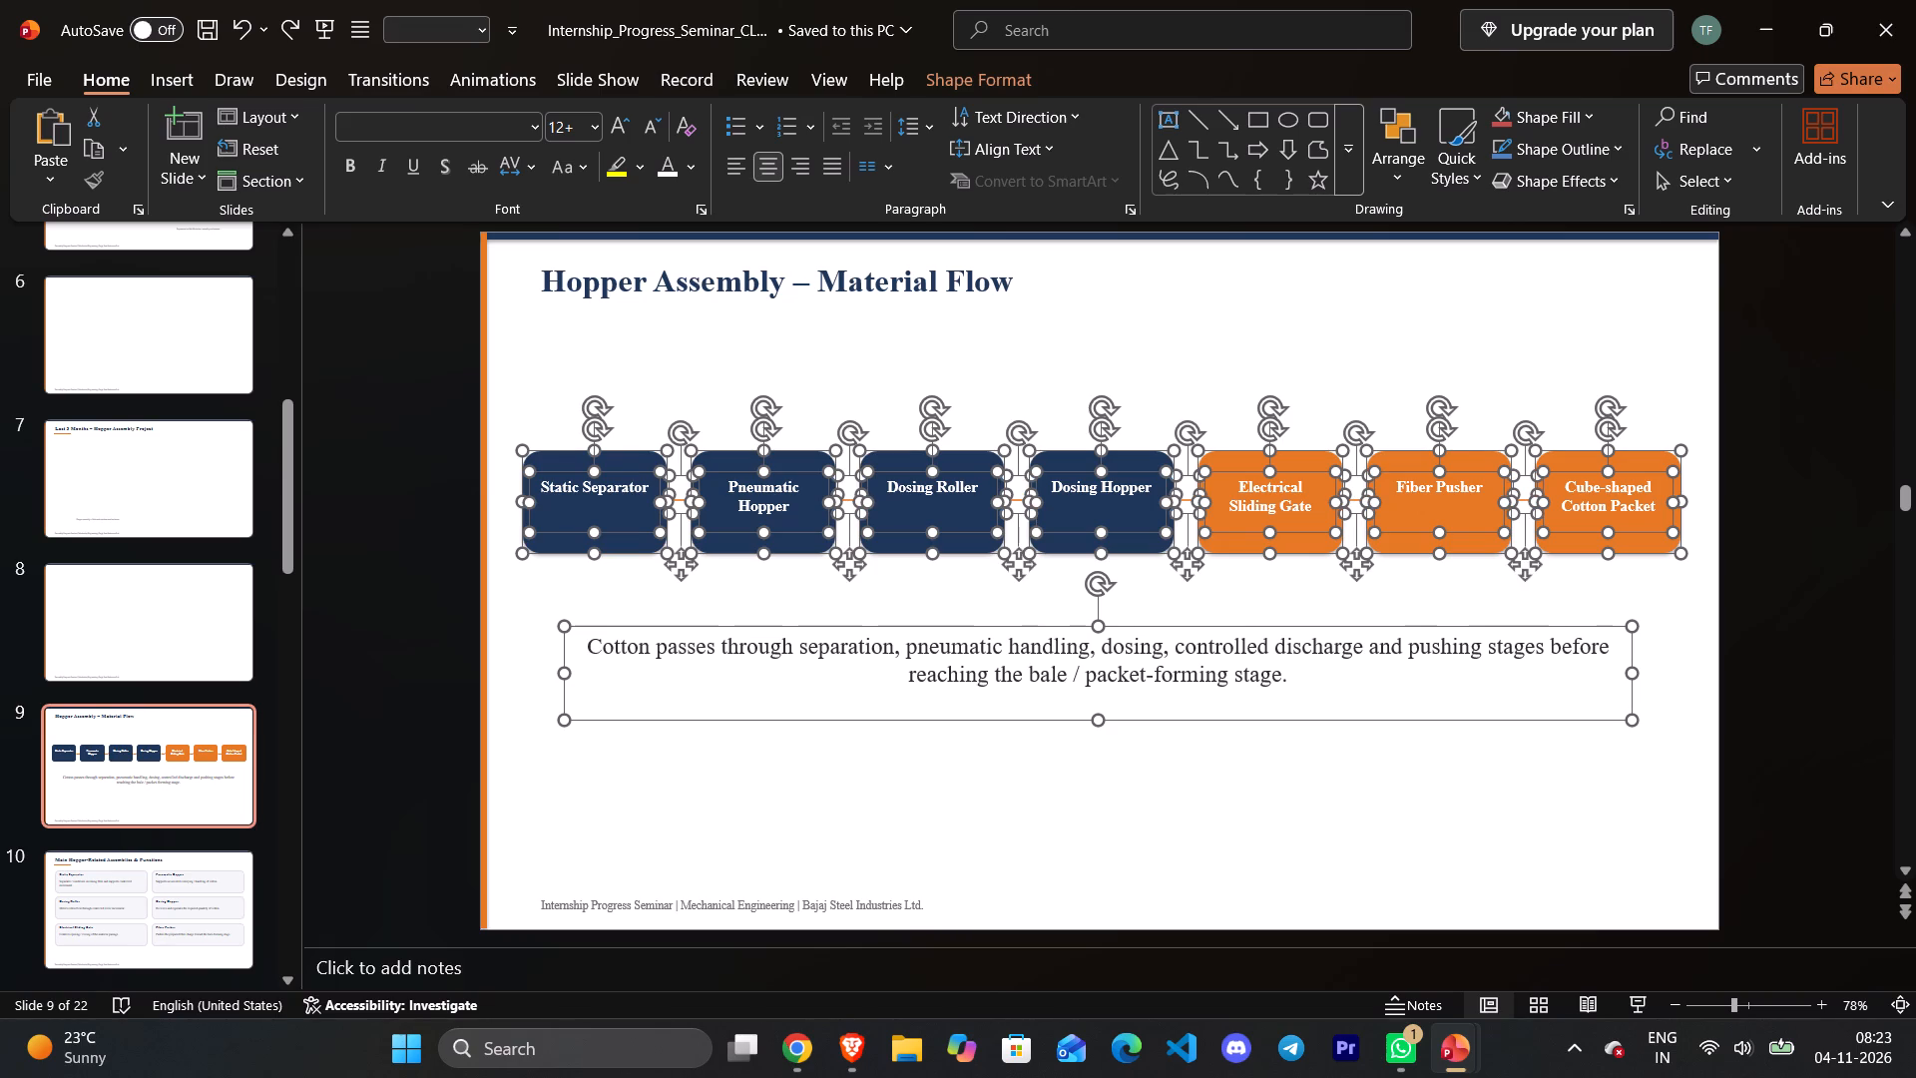
right_click(955, 520)
click(1058, 508)
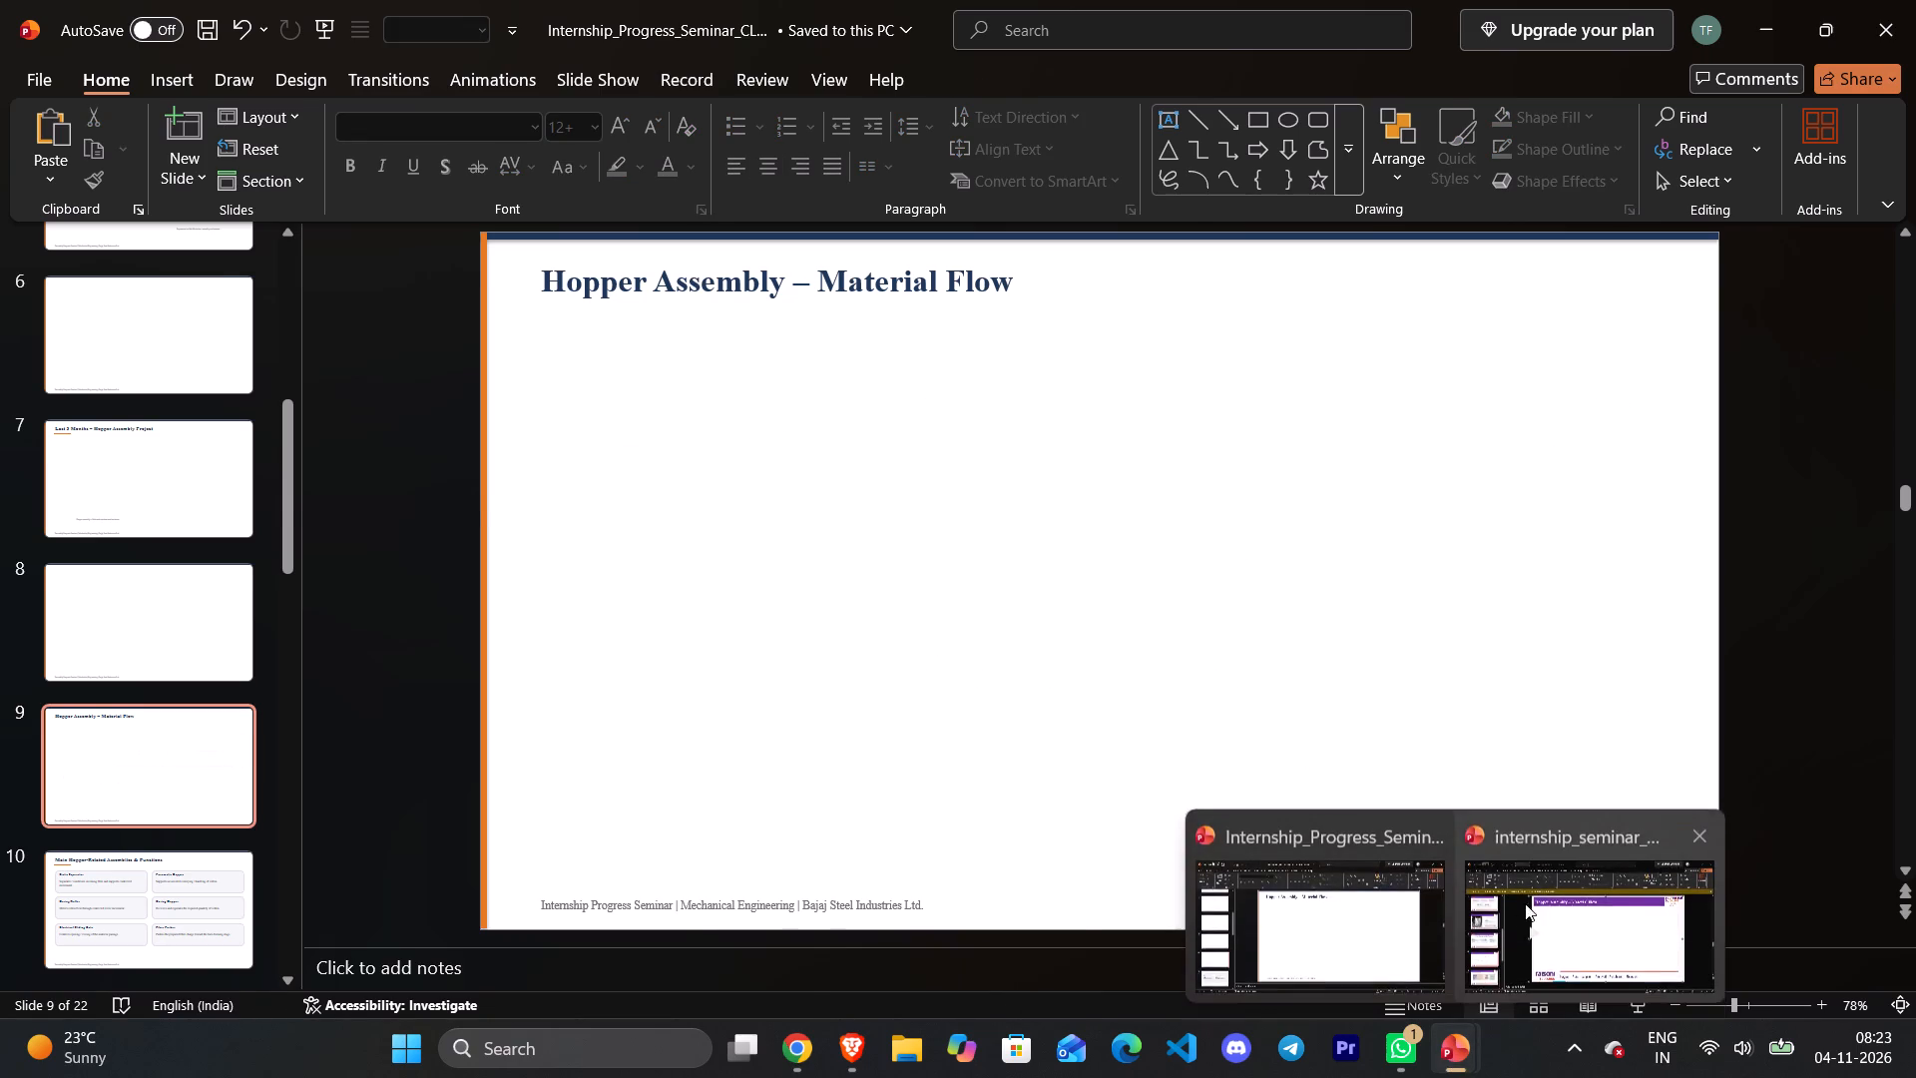
Paste the cut flow diagram as a picture onto slide 9 of internship_seminar_2_ppt.
click(1531, 897)
right_click(601, 428)
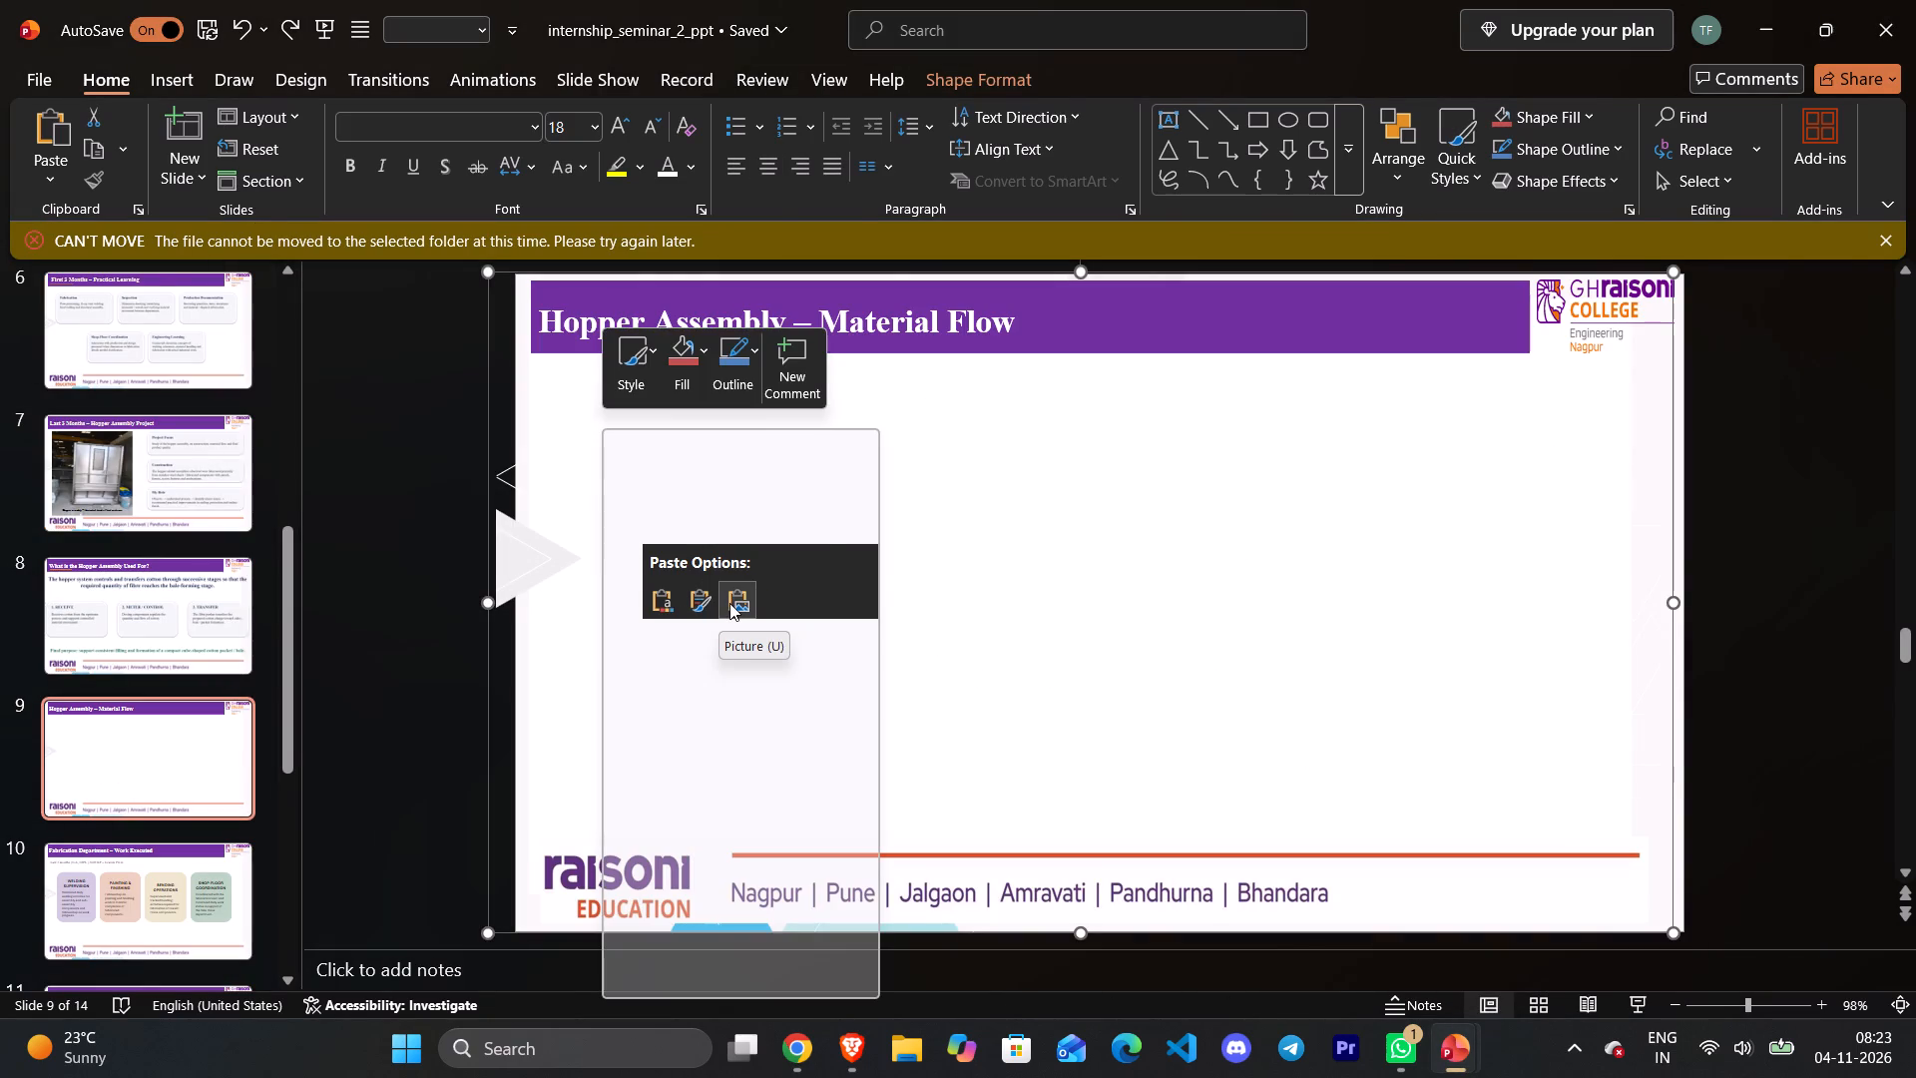
click(729, 603)
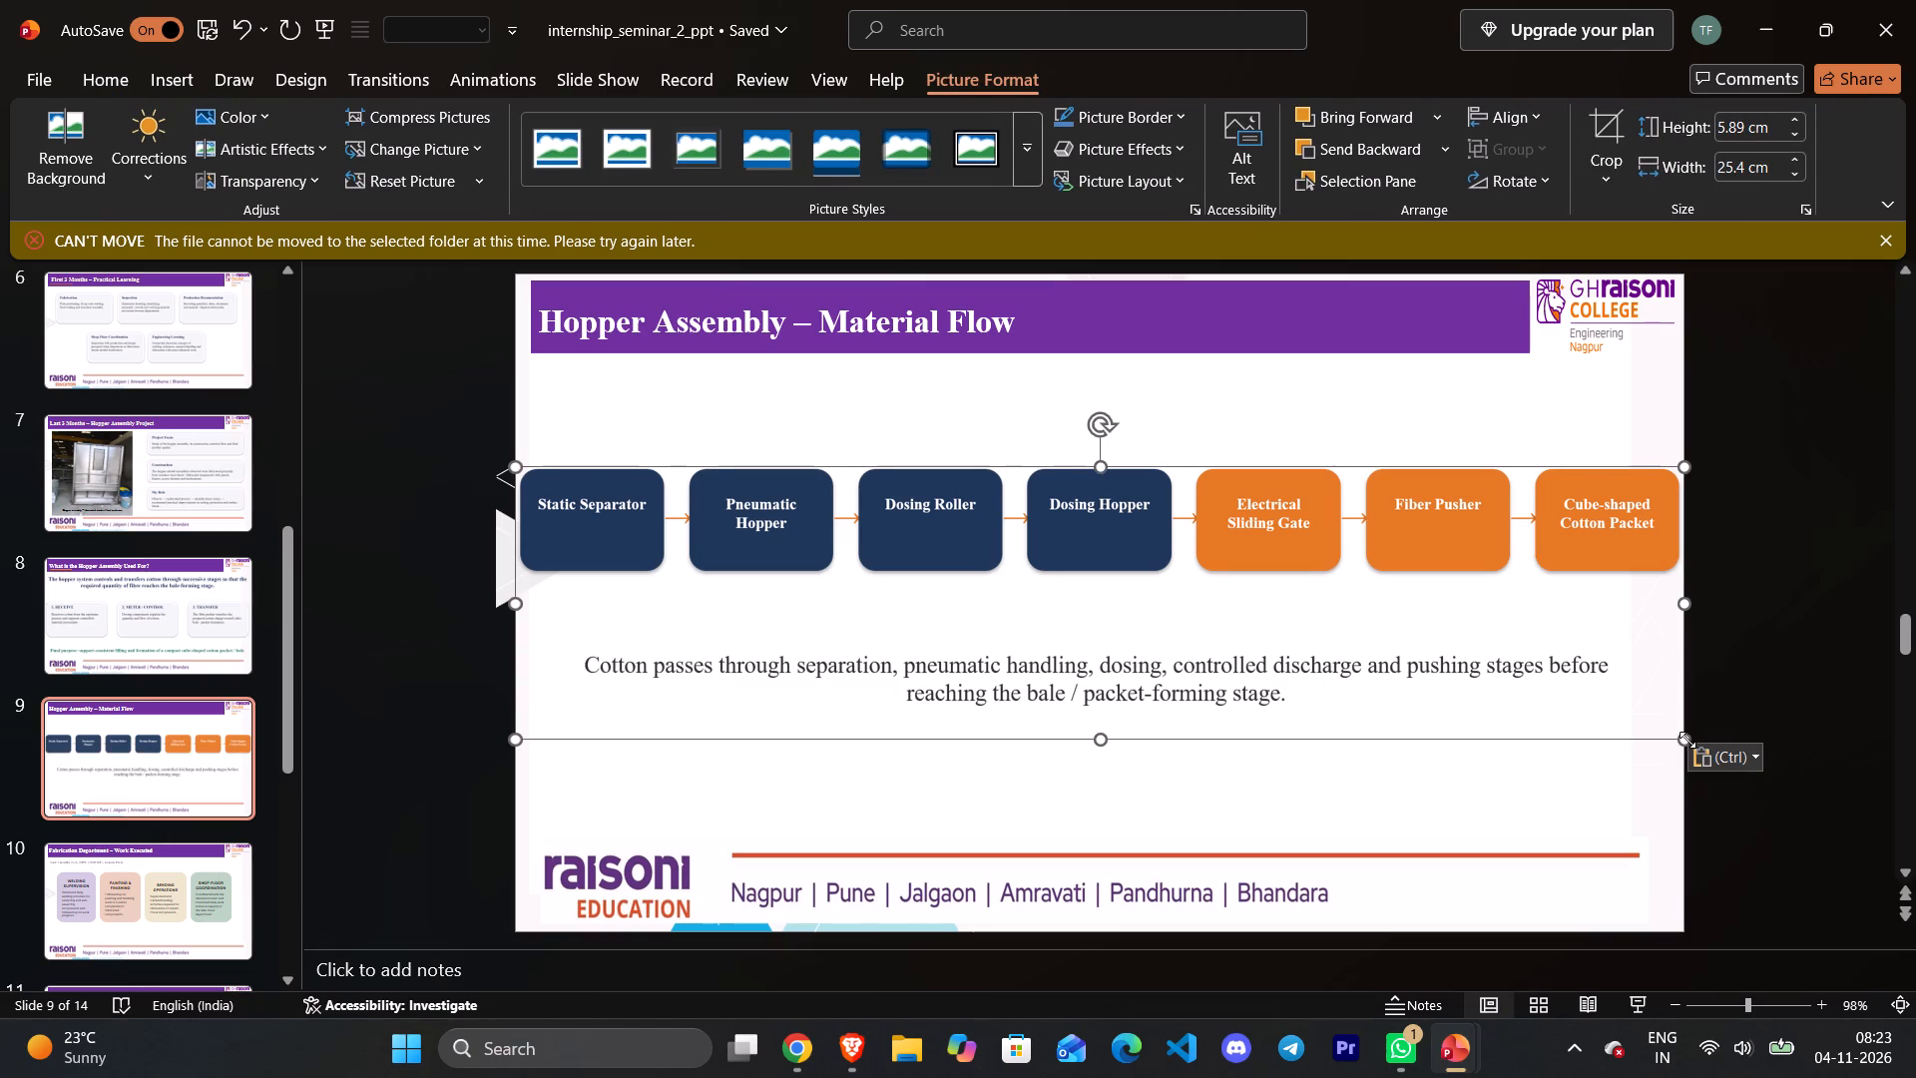
Resize the flow picture to about 6.18 cm high by 25.1 cm wide and centre it horizontally beneath slide 9's title.
drag(1686, 740, 1621, 737)
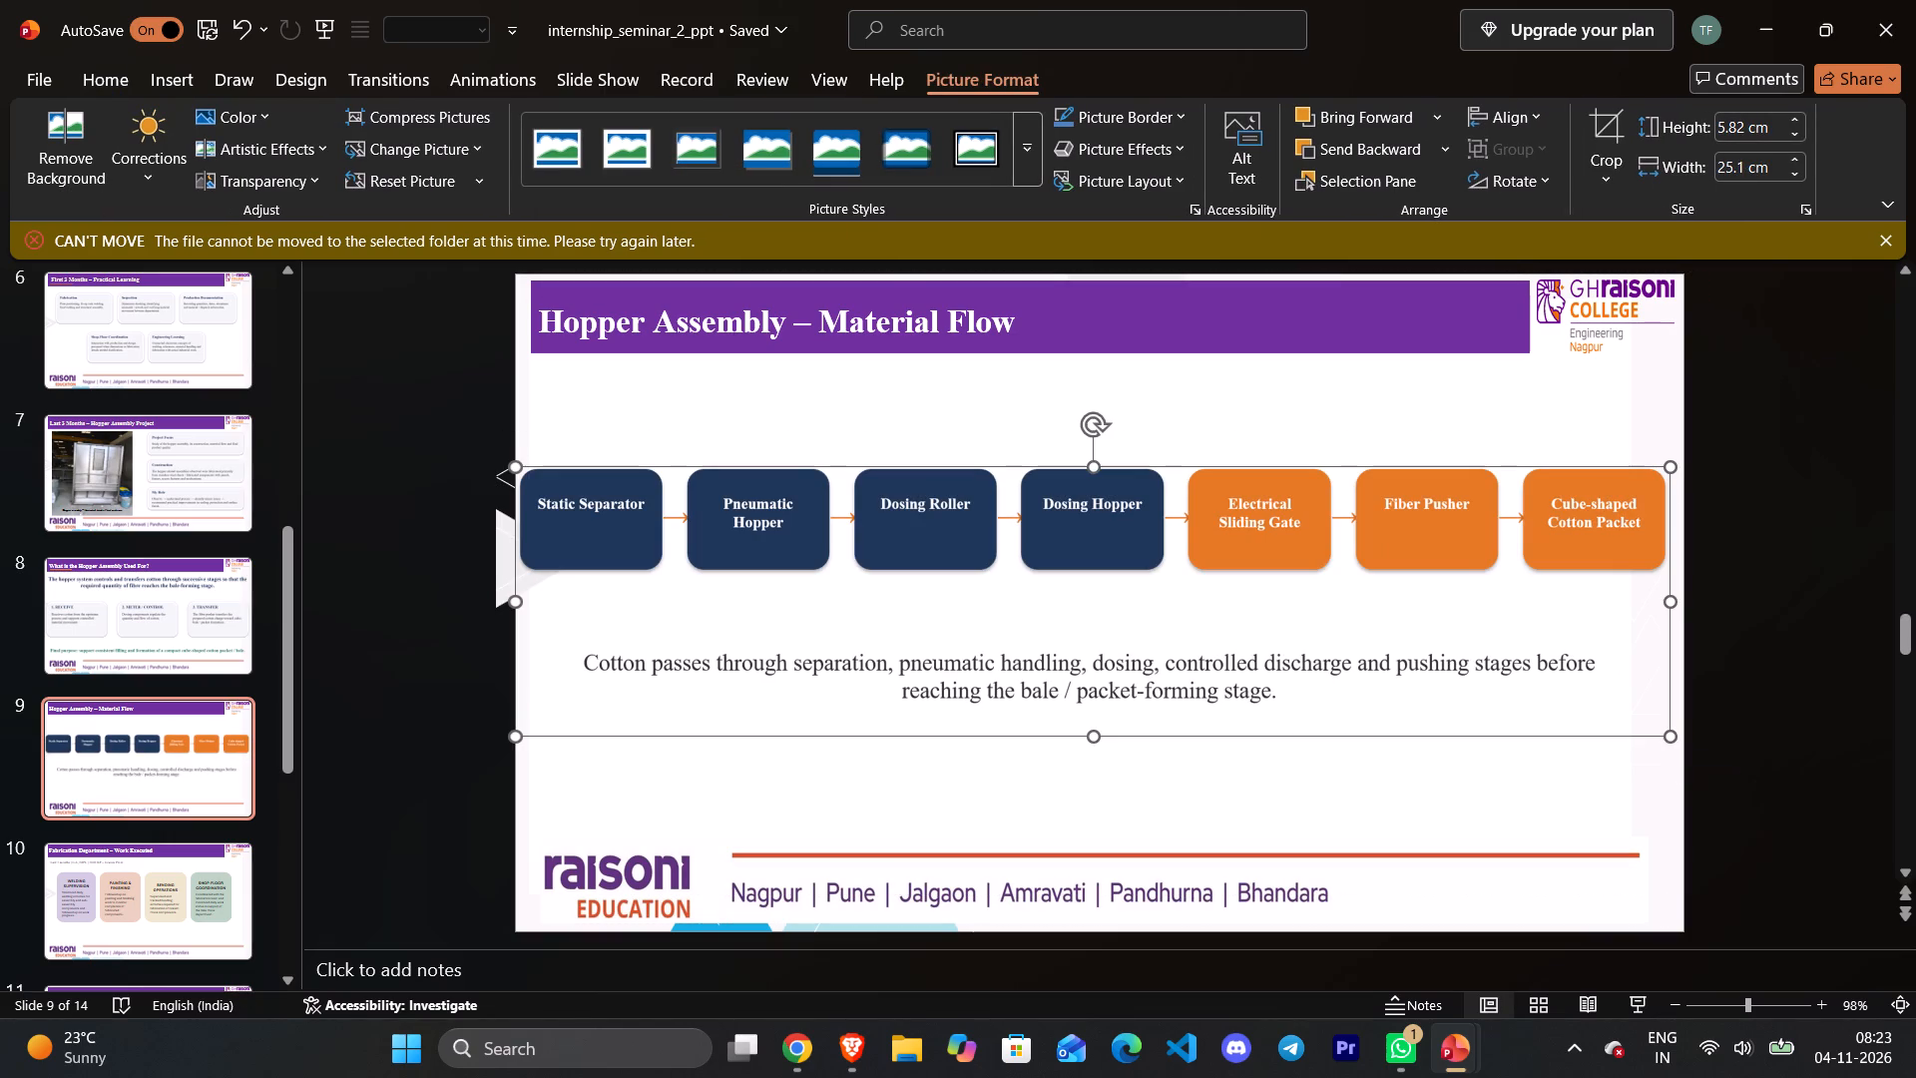
drag(1097, 468, 1104, 462)
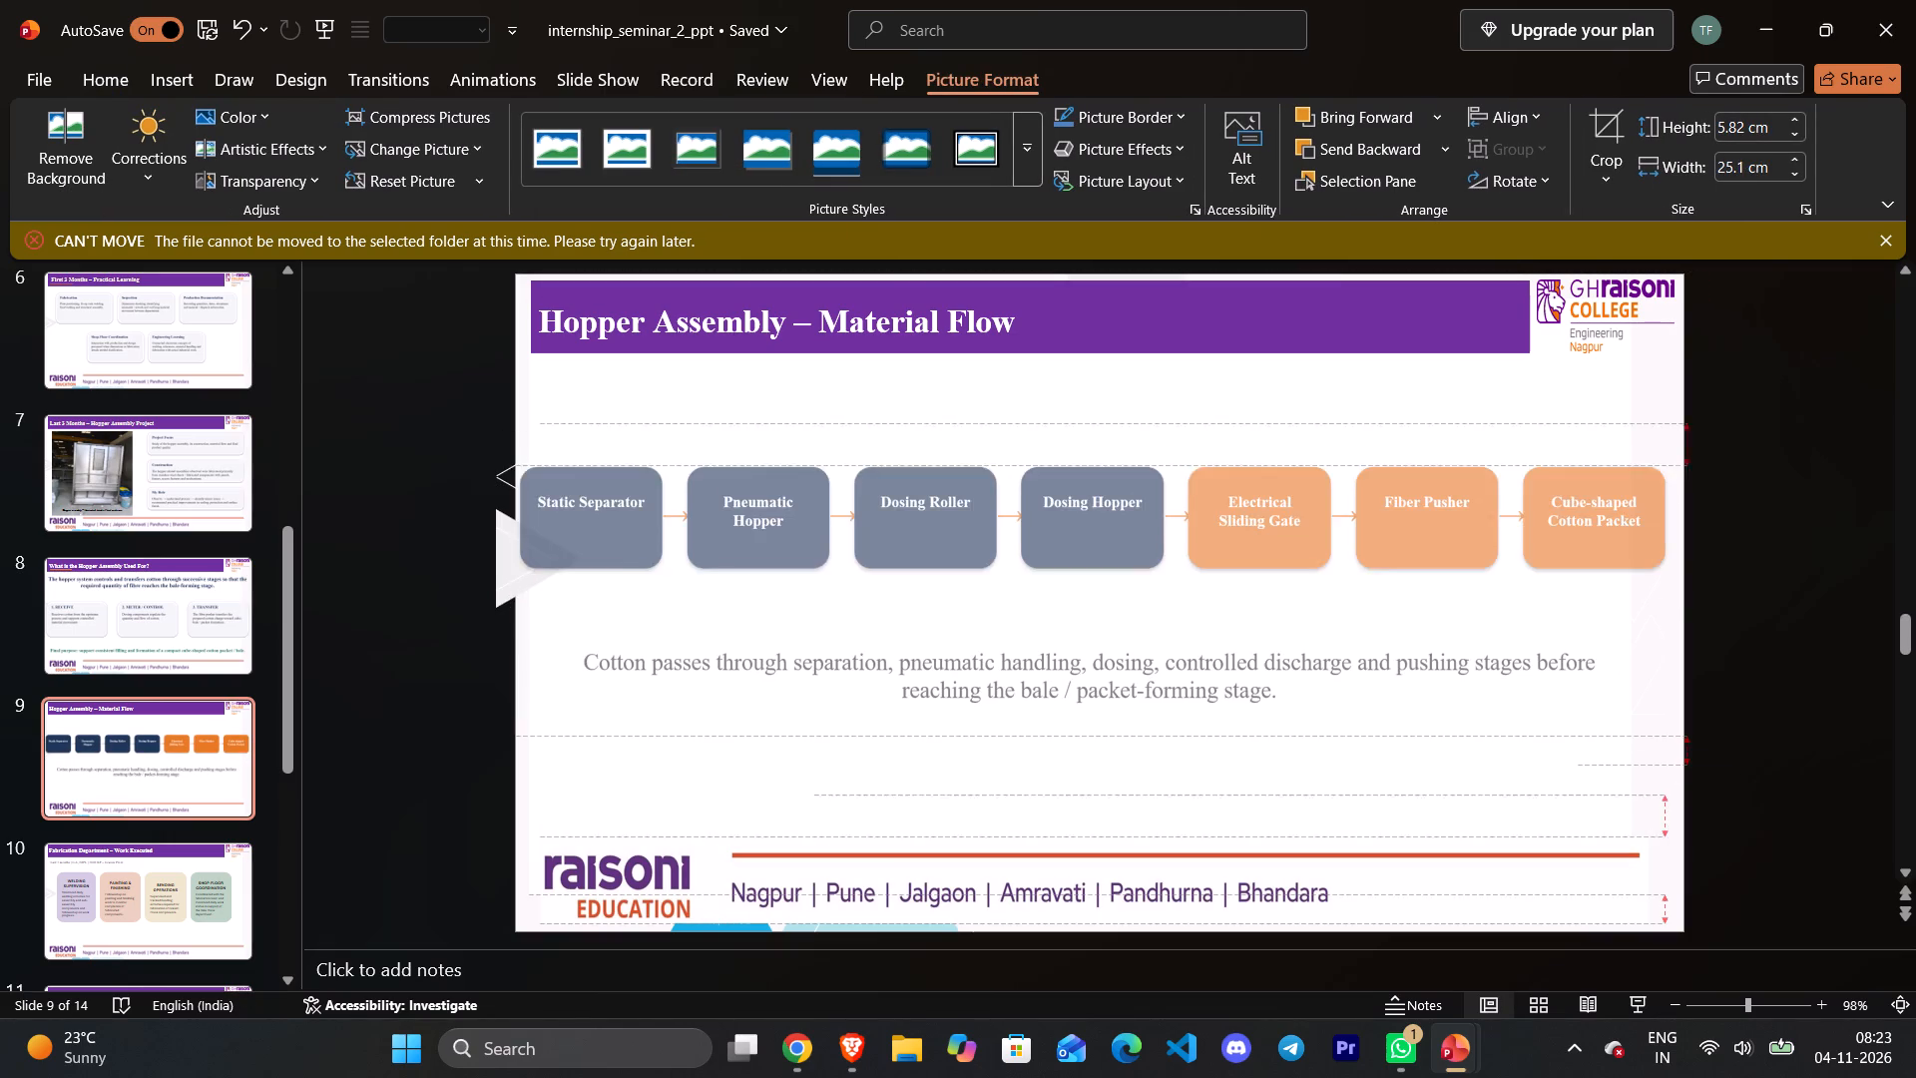
drag(1104, 462, 1118, 449)
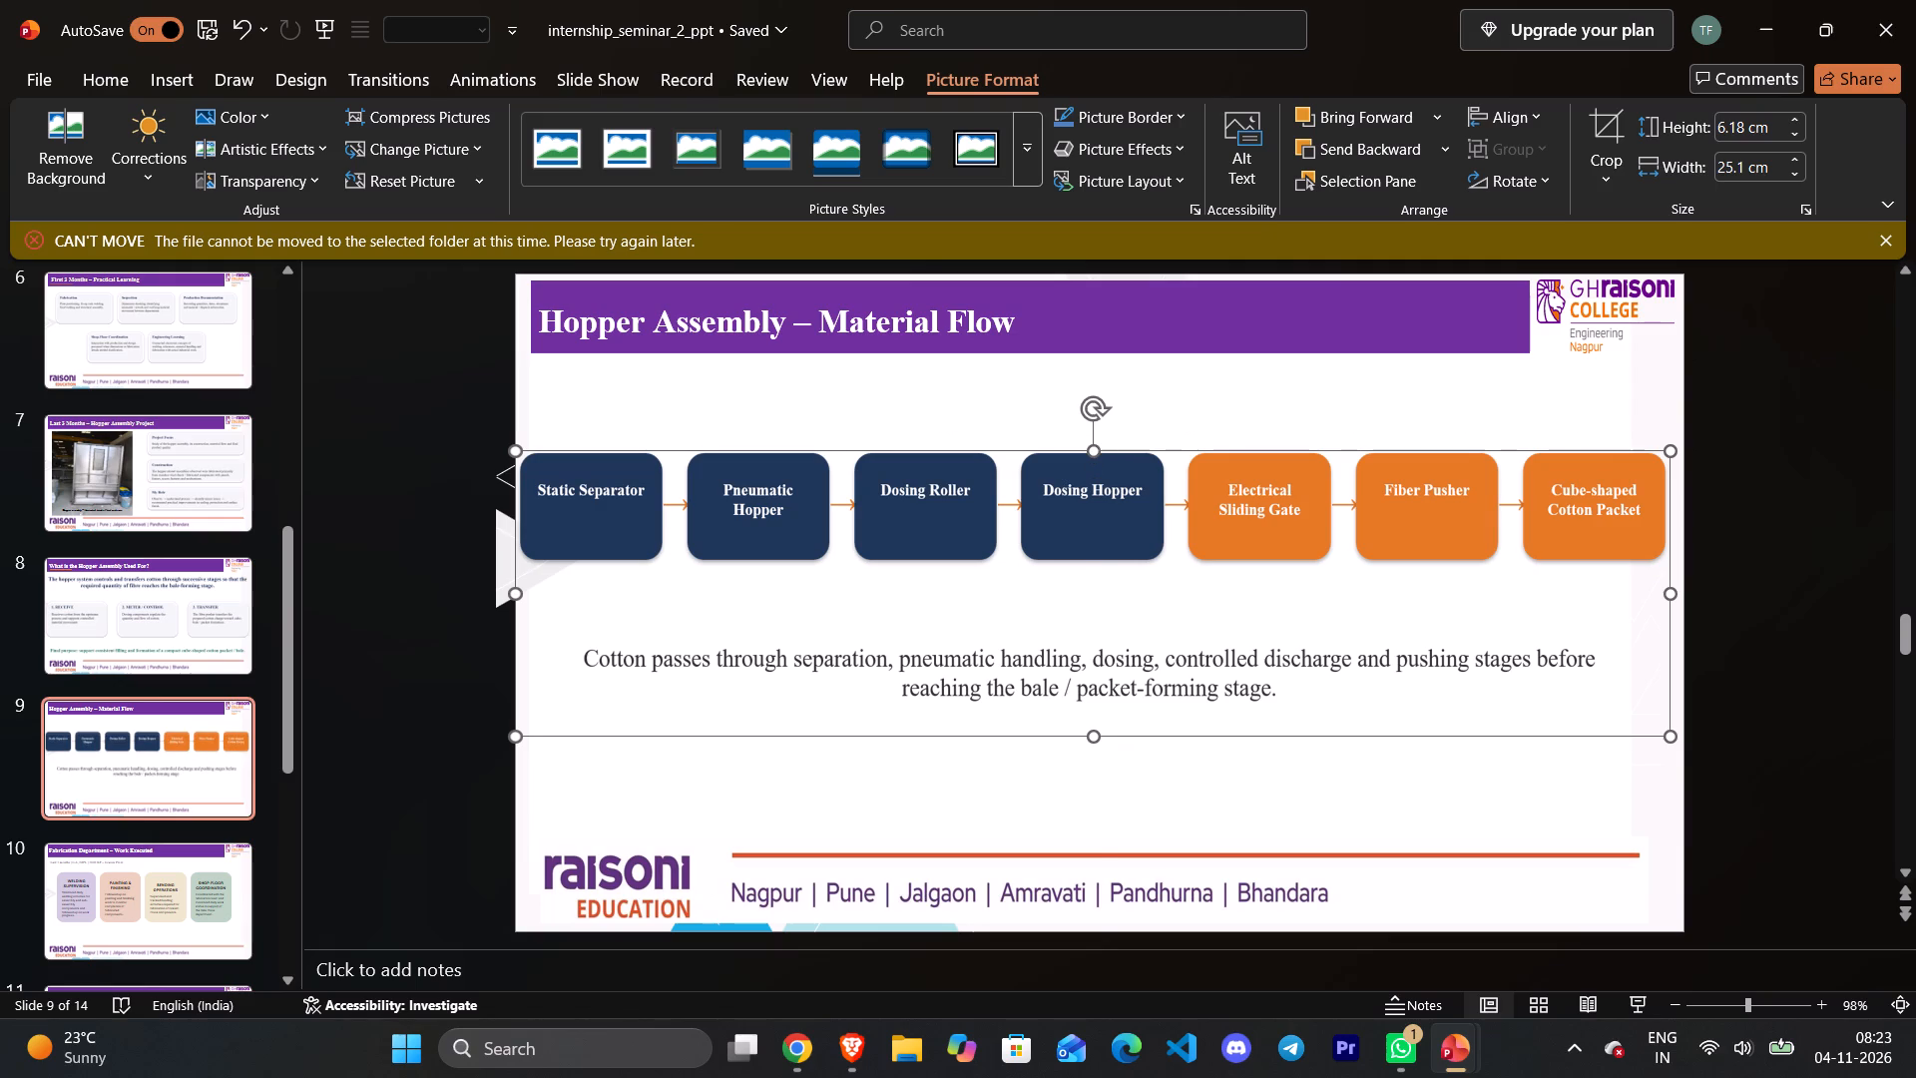
drag(1118, 477, 1123, 460)
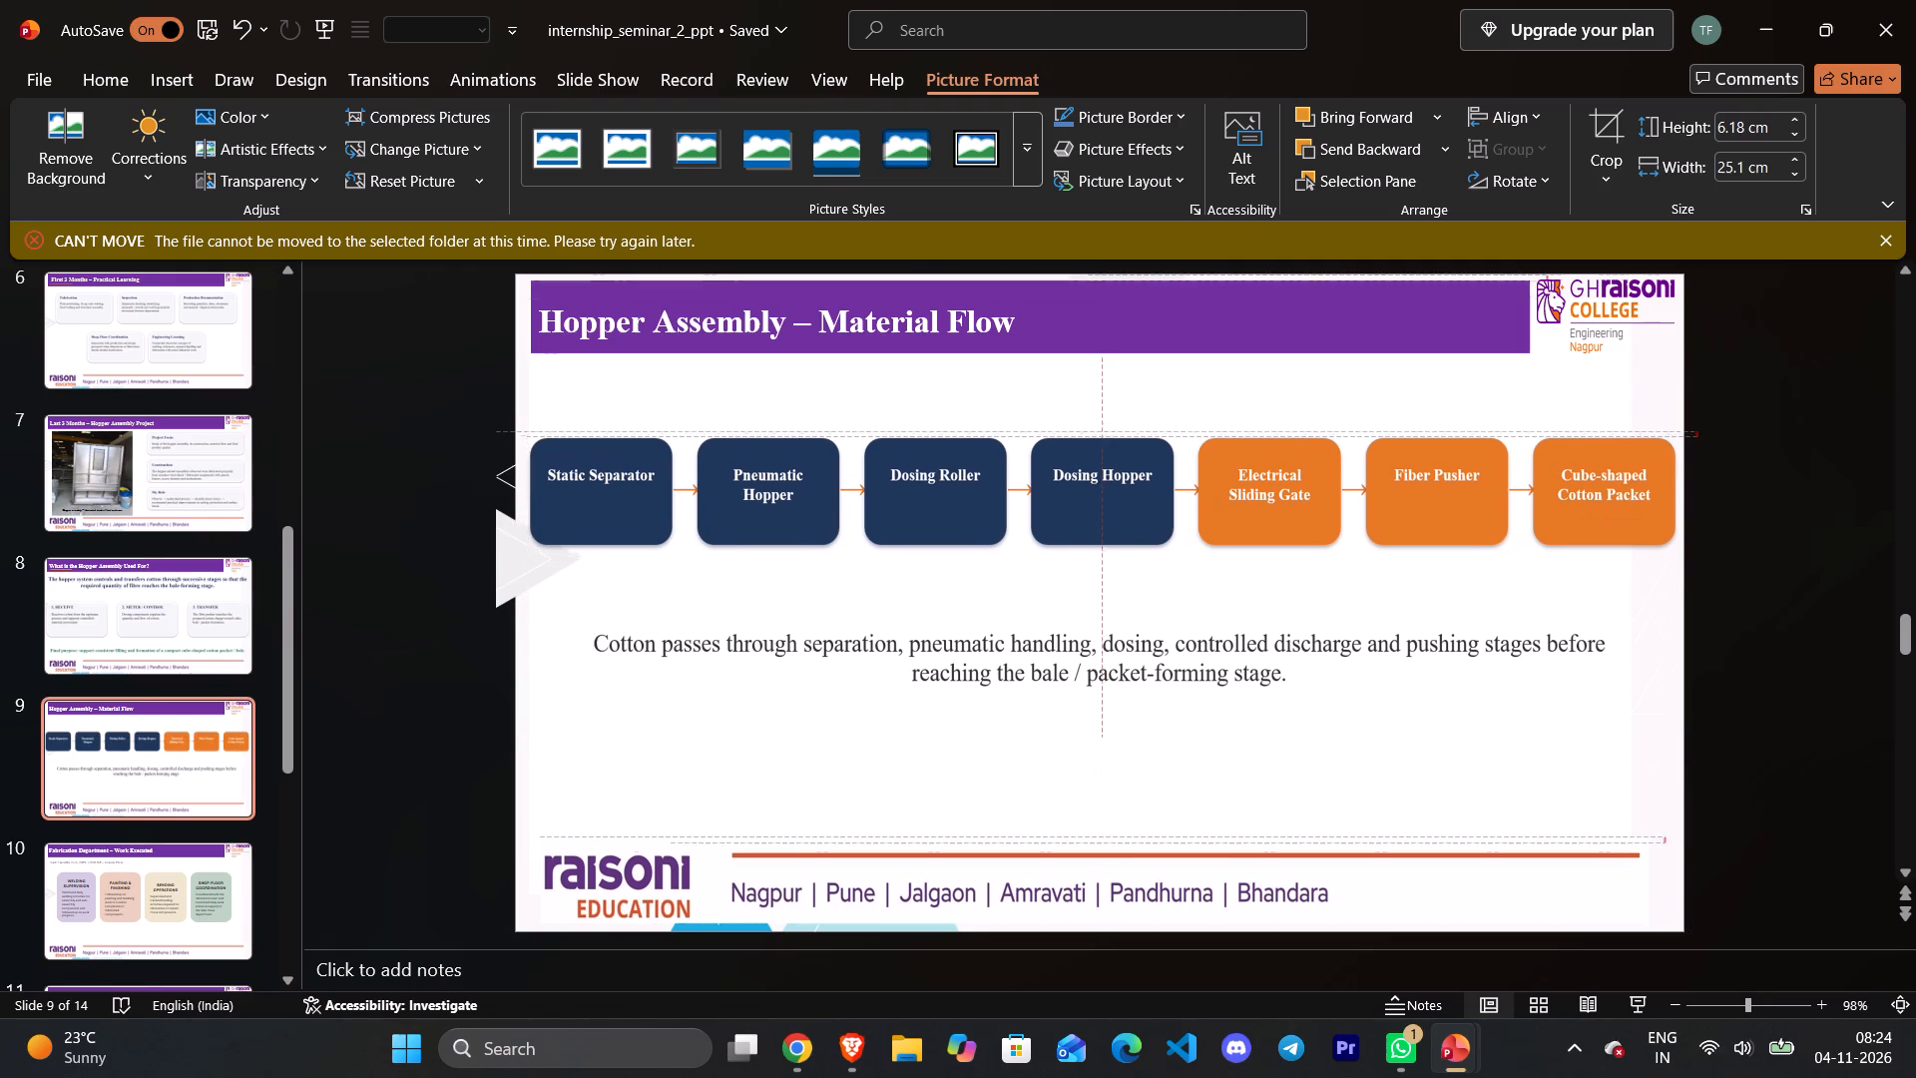
drag(1123, 460, 1128, 463)
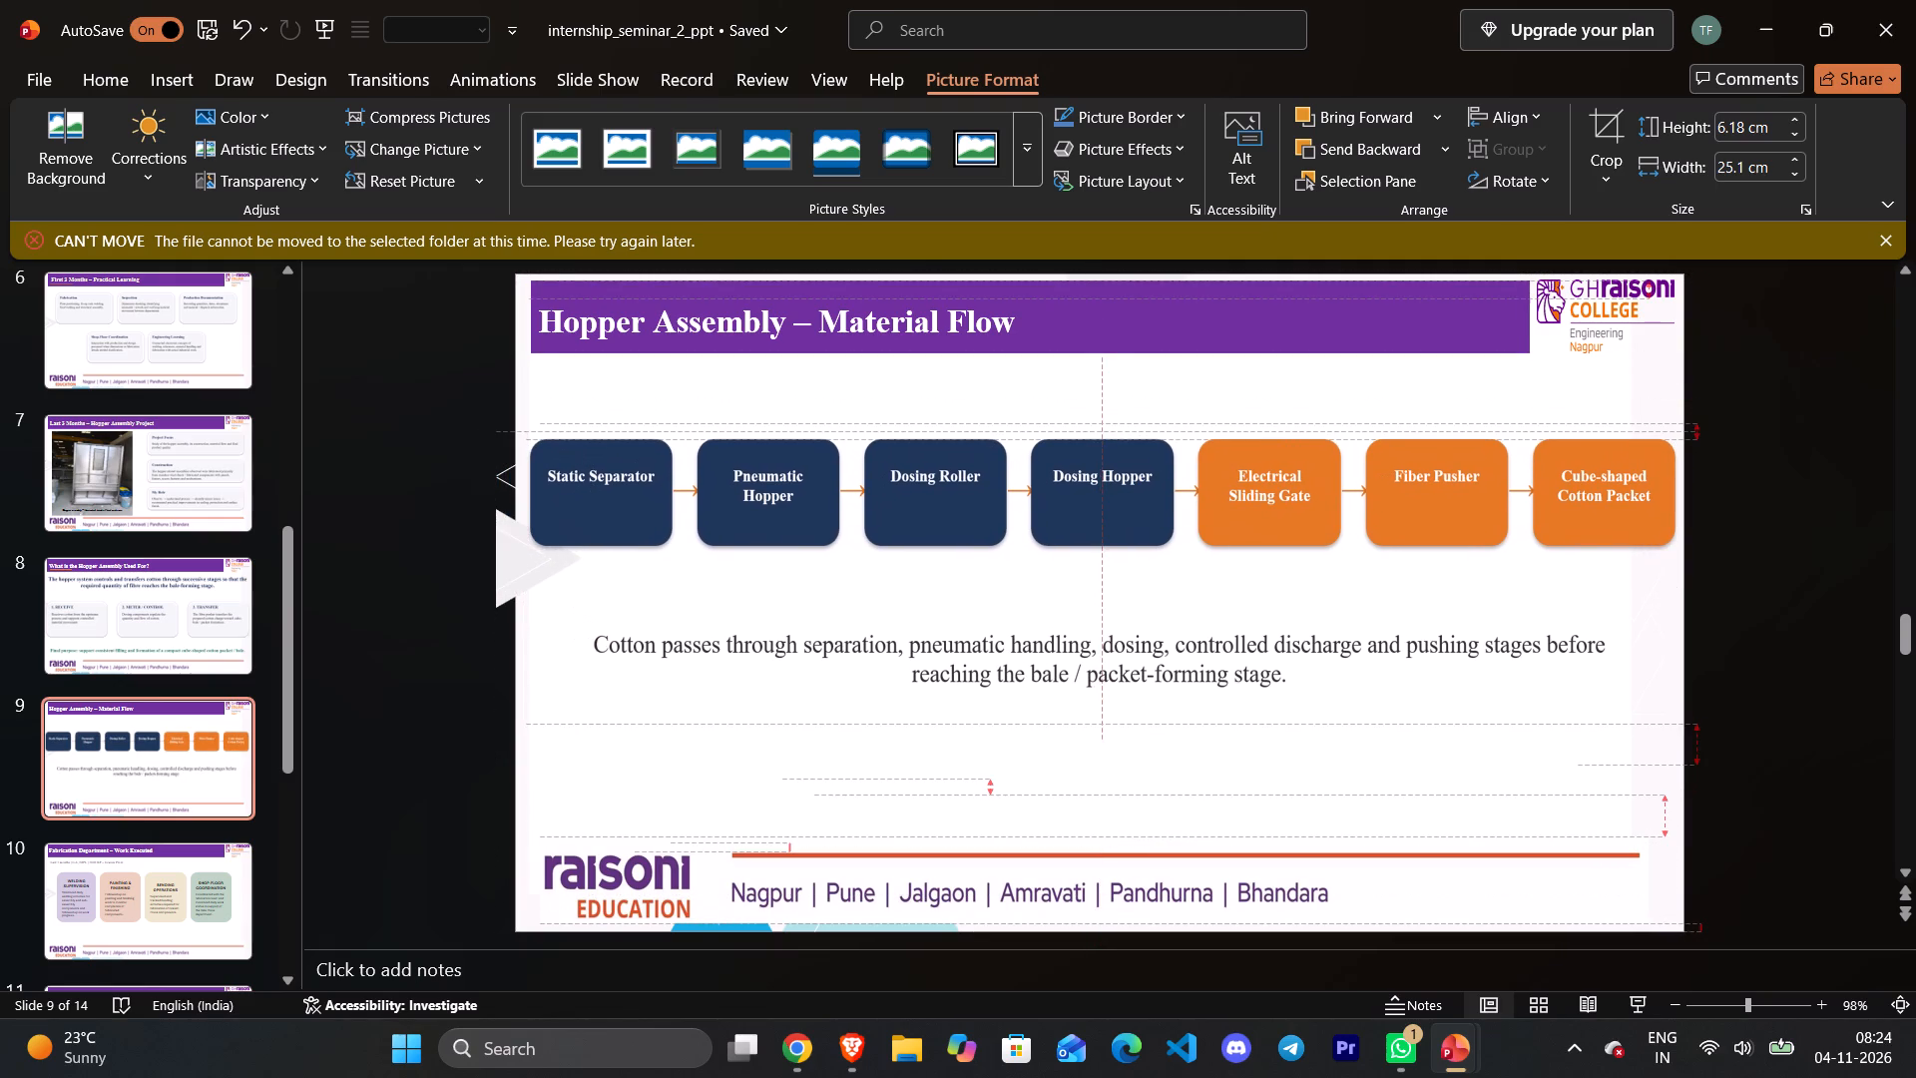
drag(1128, 463, 1124, 462)
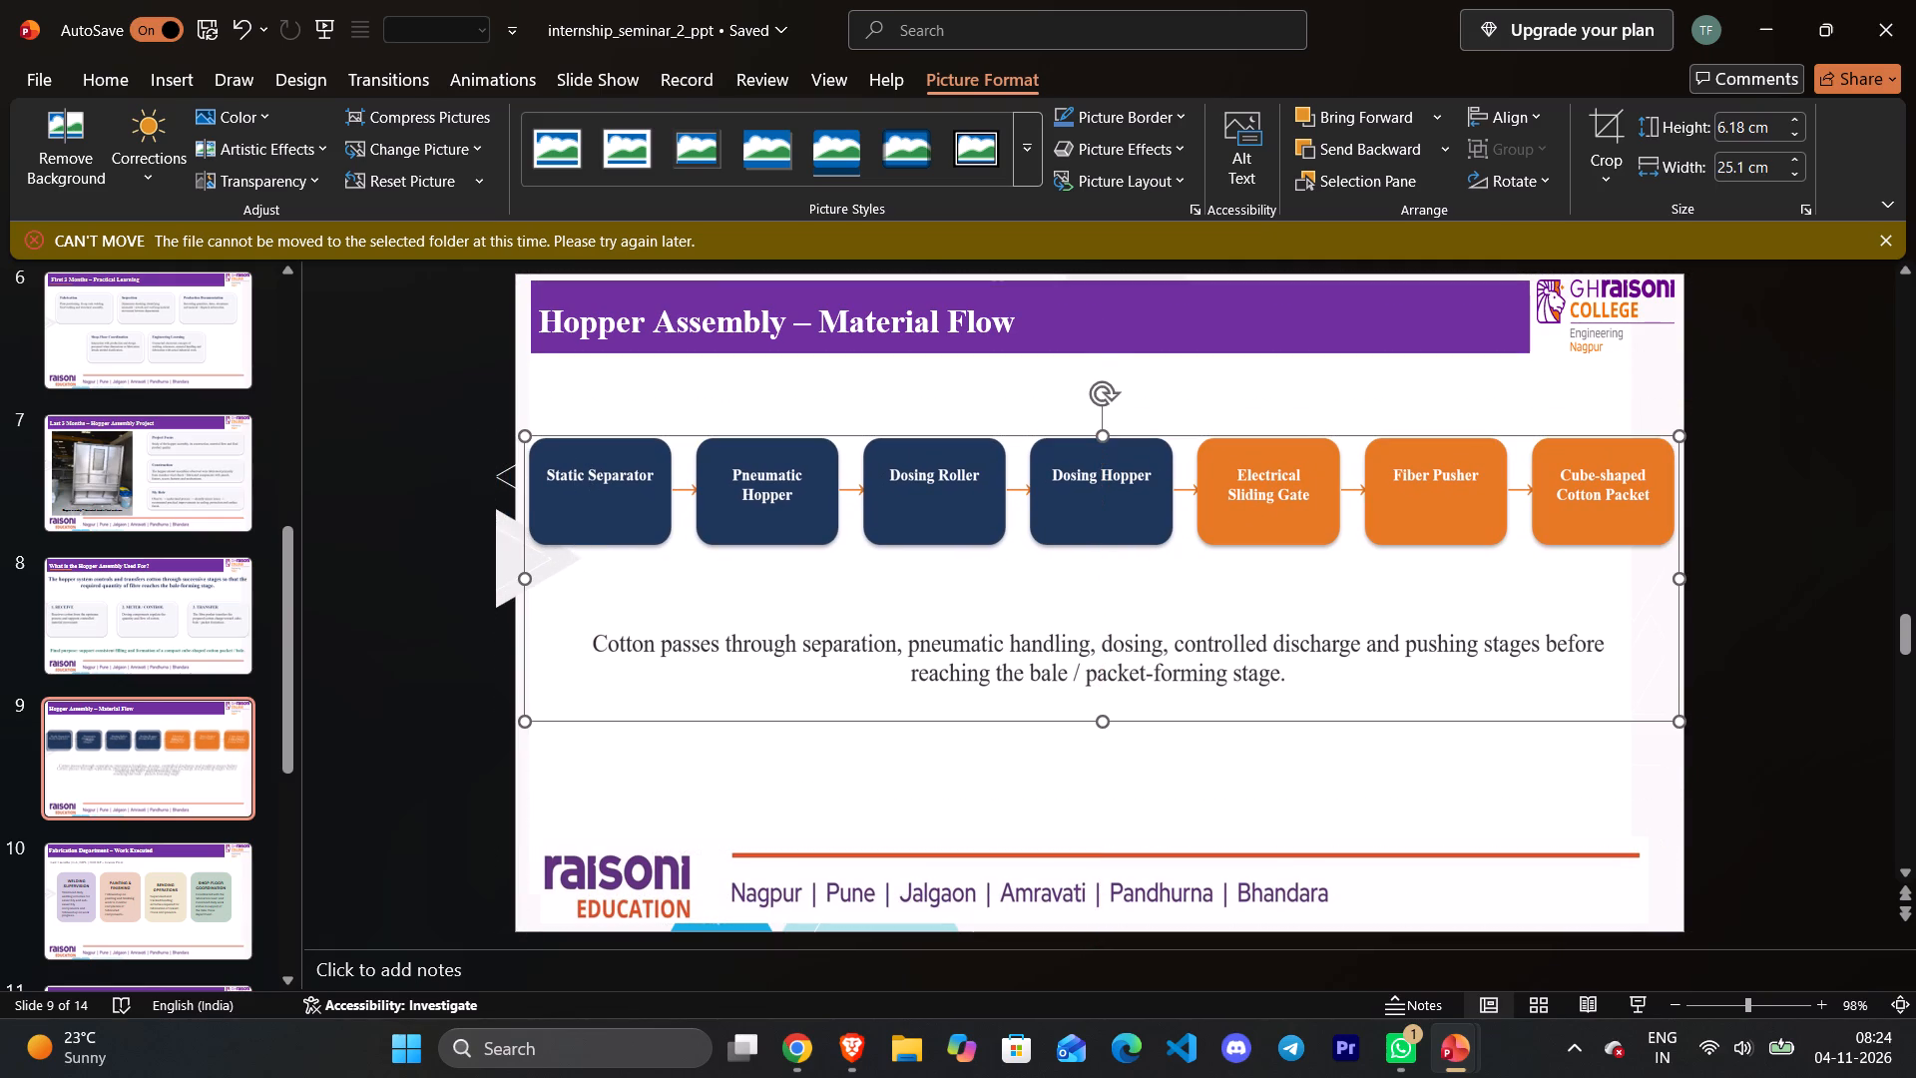
Select the title text "Fabrication Department – Work Executed" on slide 10, and browse the slides after slide 9 in Internship_Progress_Seminar.
click(205, 882)
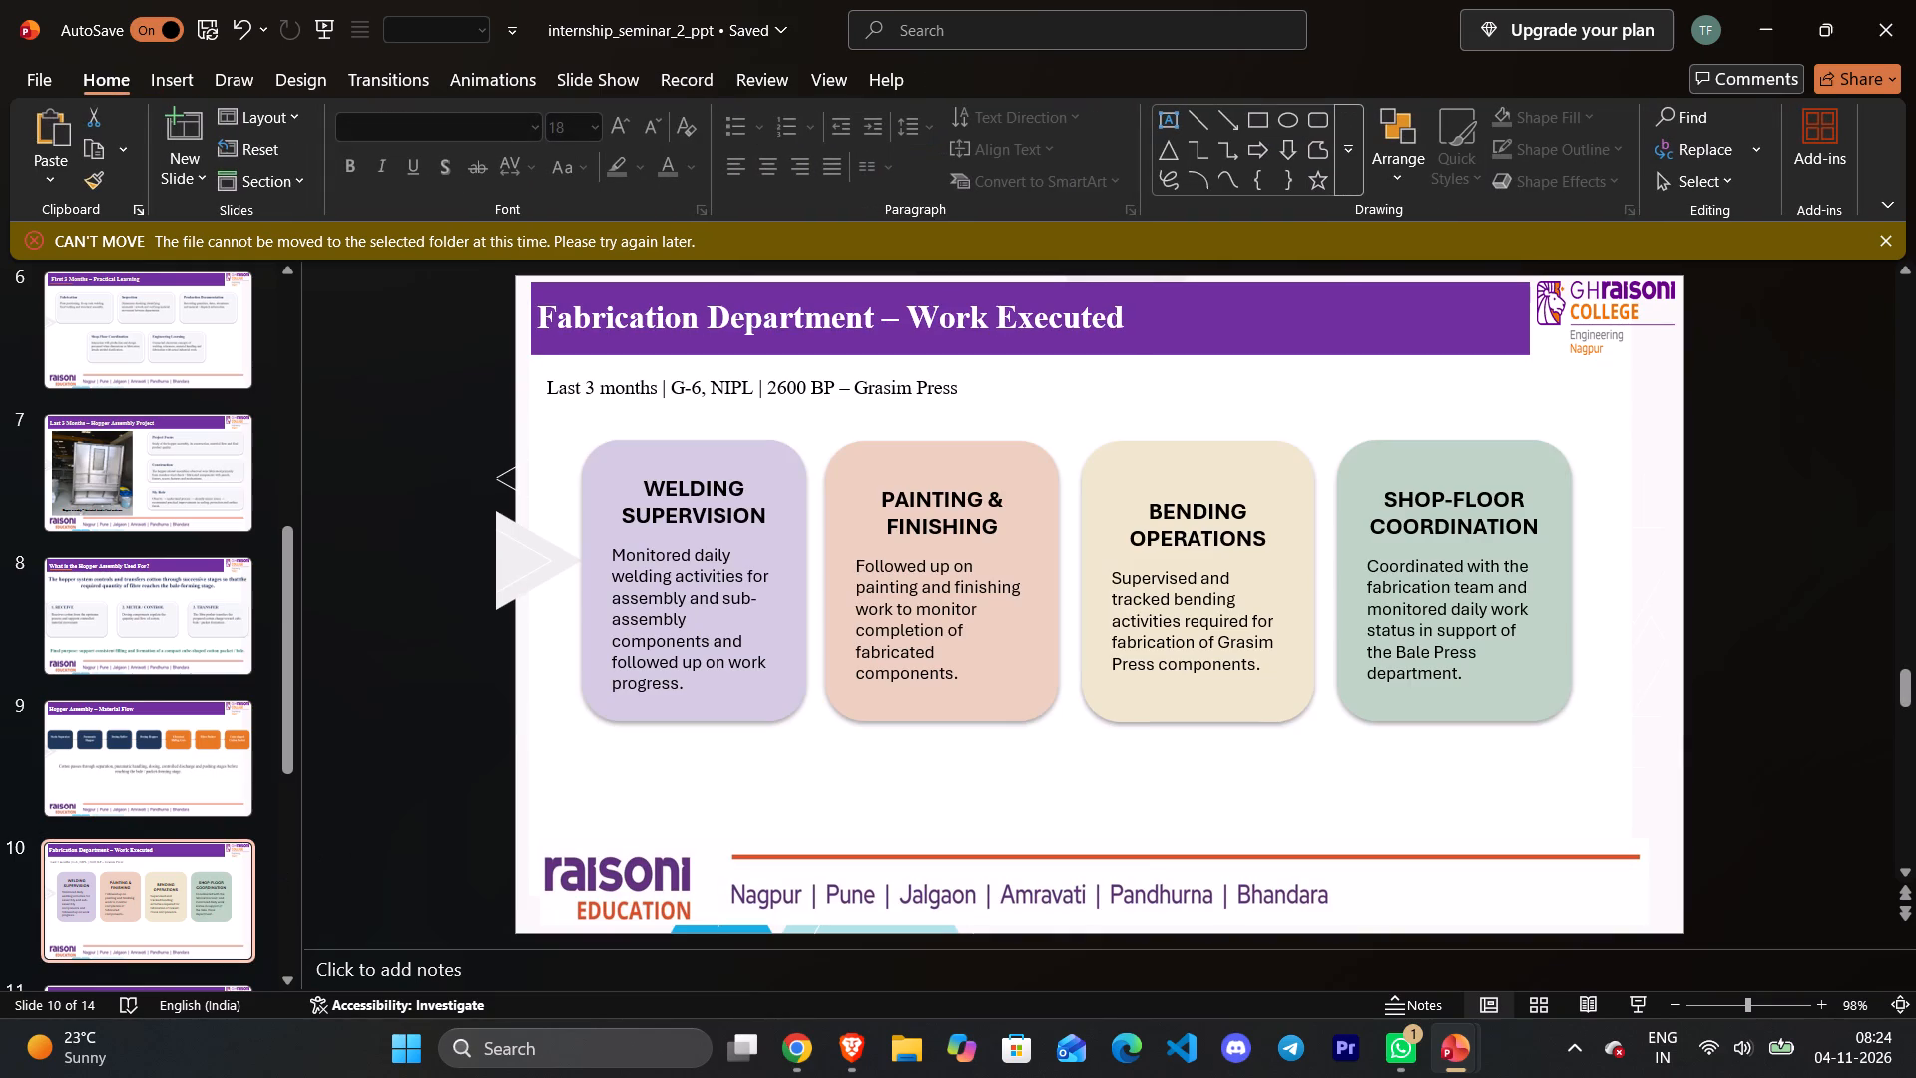
click(1133, 332)
click(1136, 324)
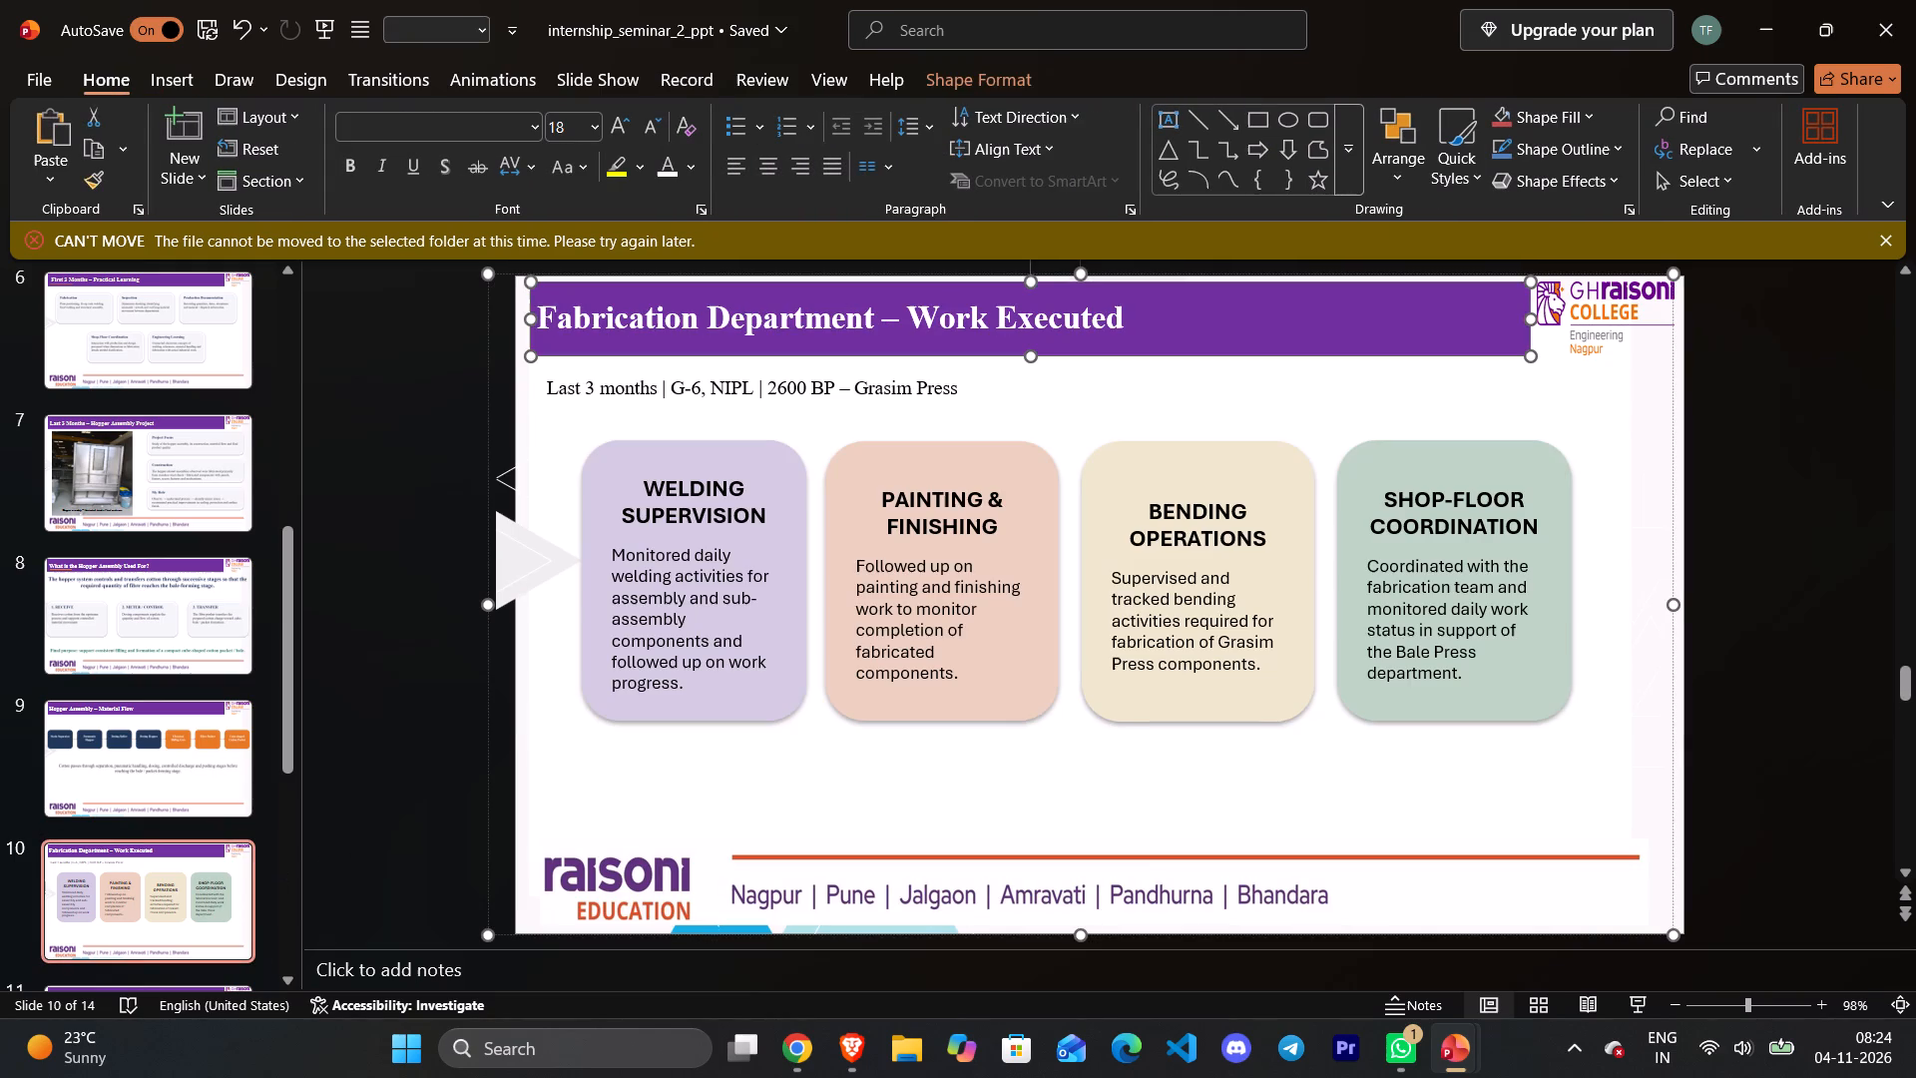
double_click(1124, 310)
drag(1118, 322, 495, 404)
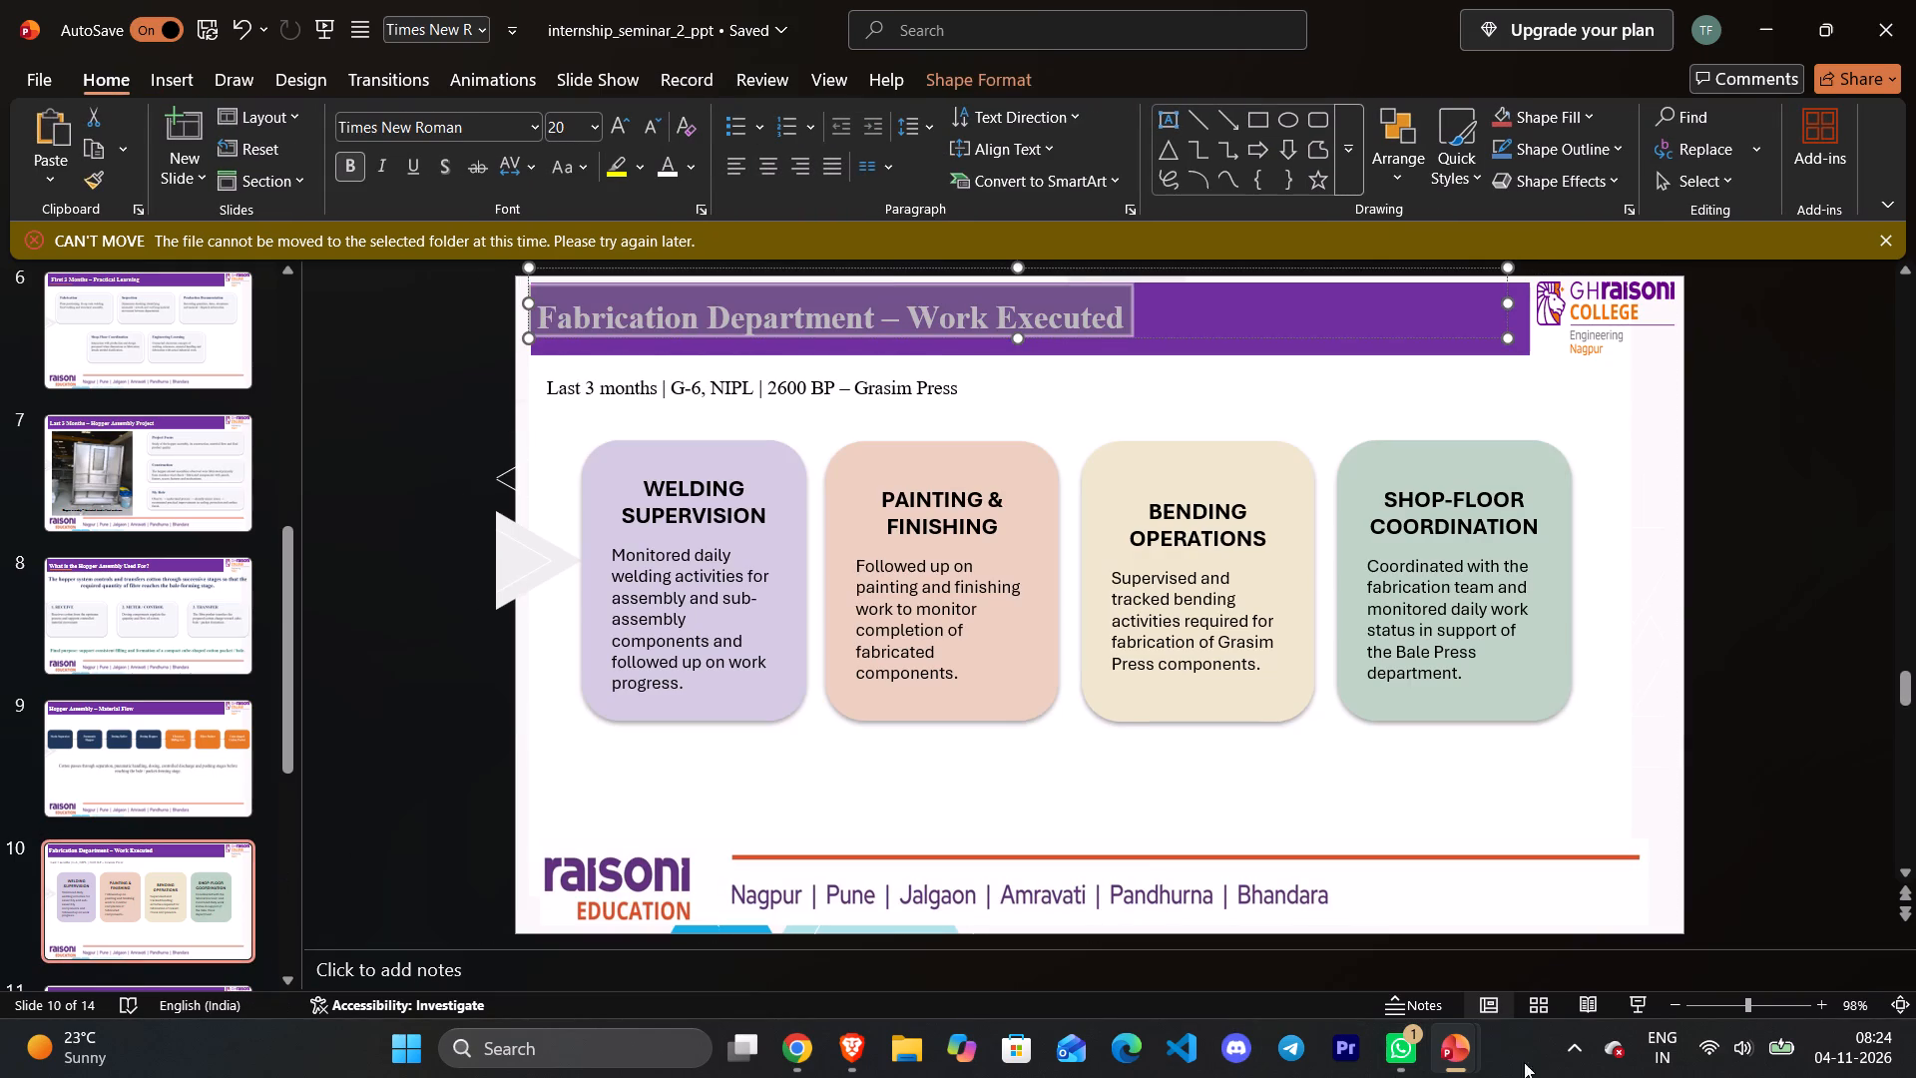
click(1271, 973)
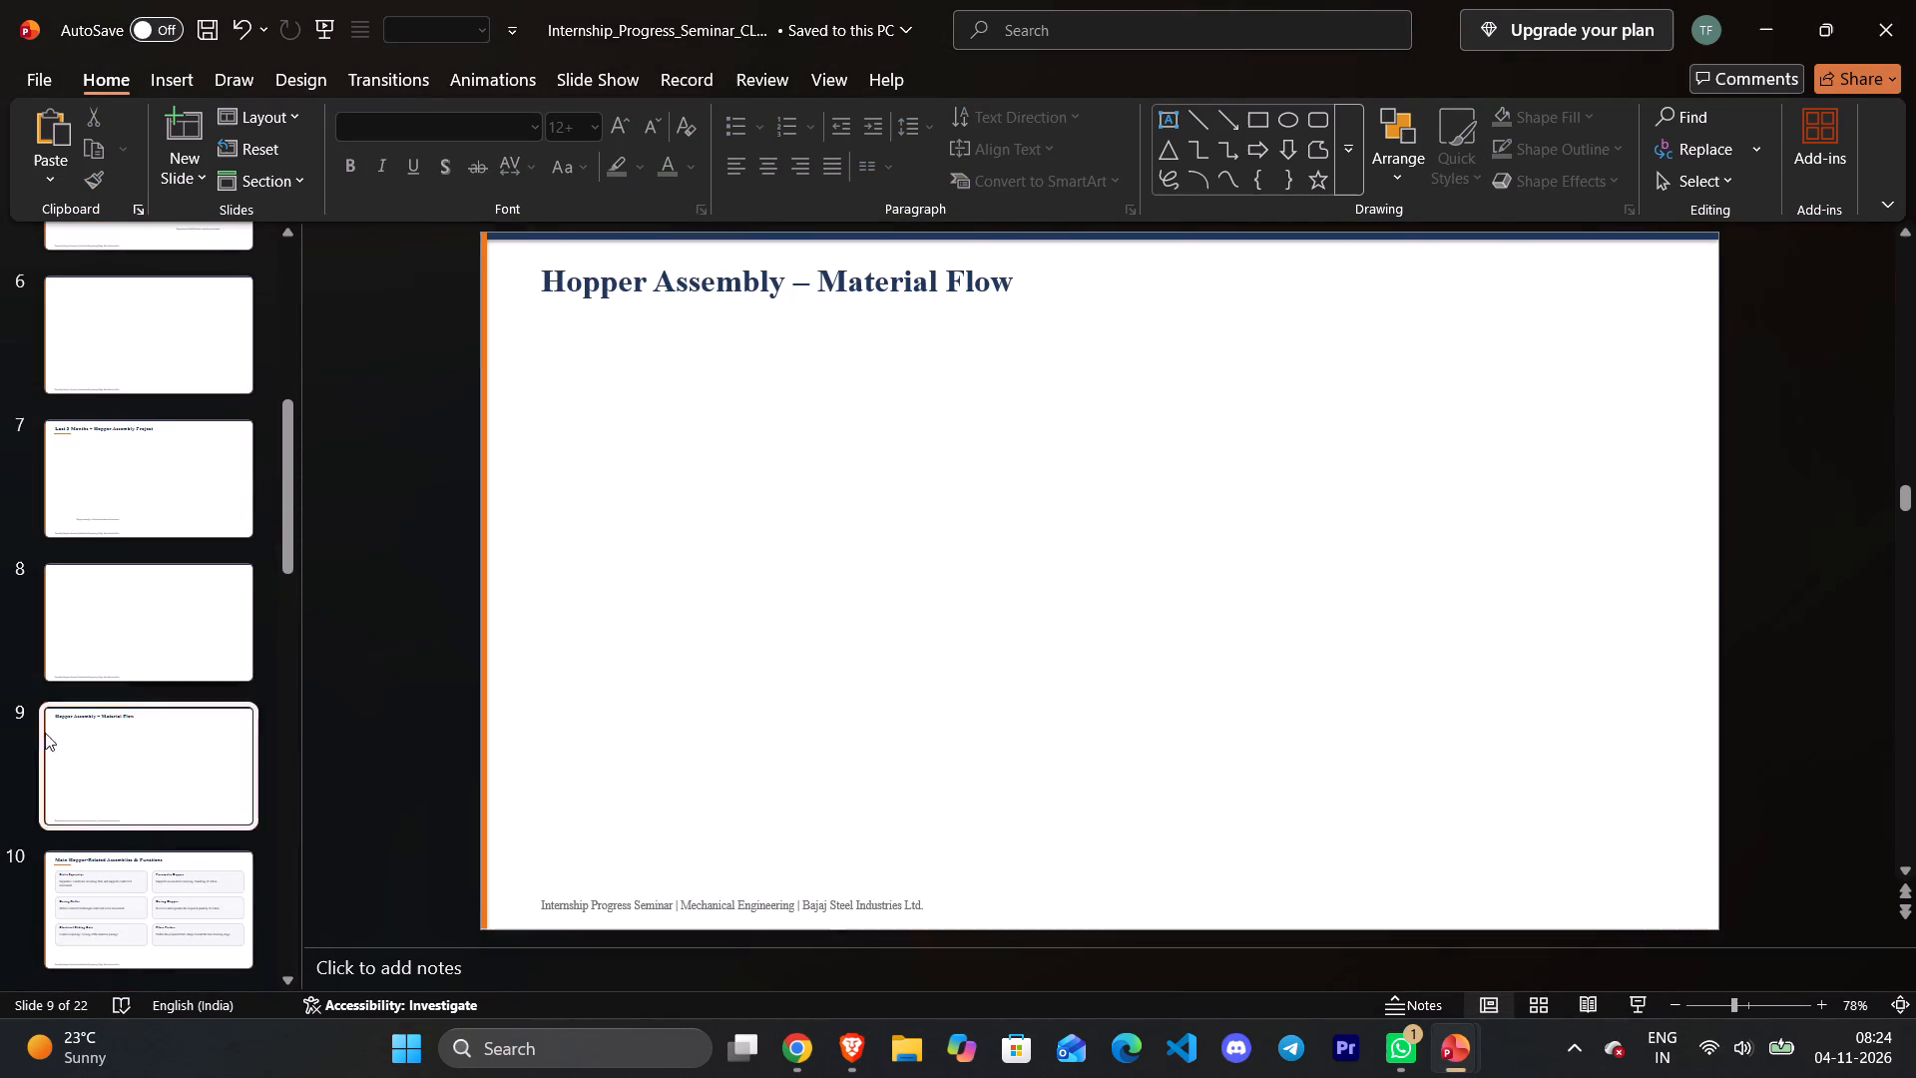
scroll(151, 795, down, 10)
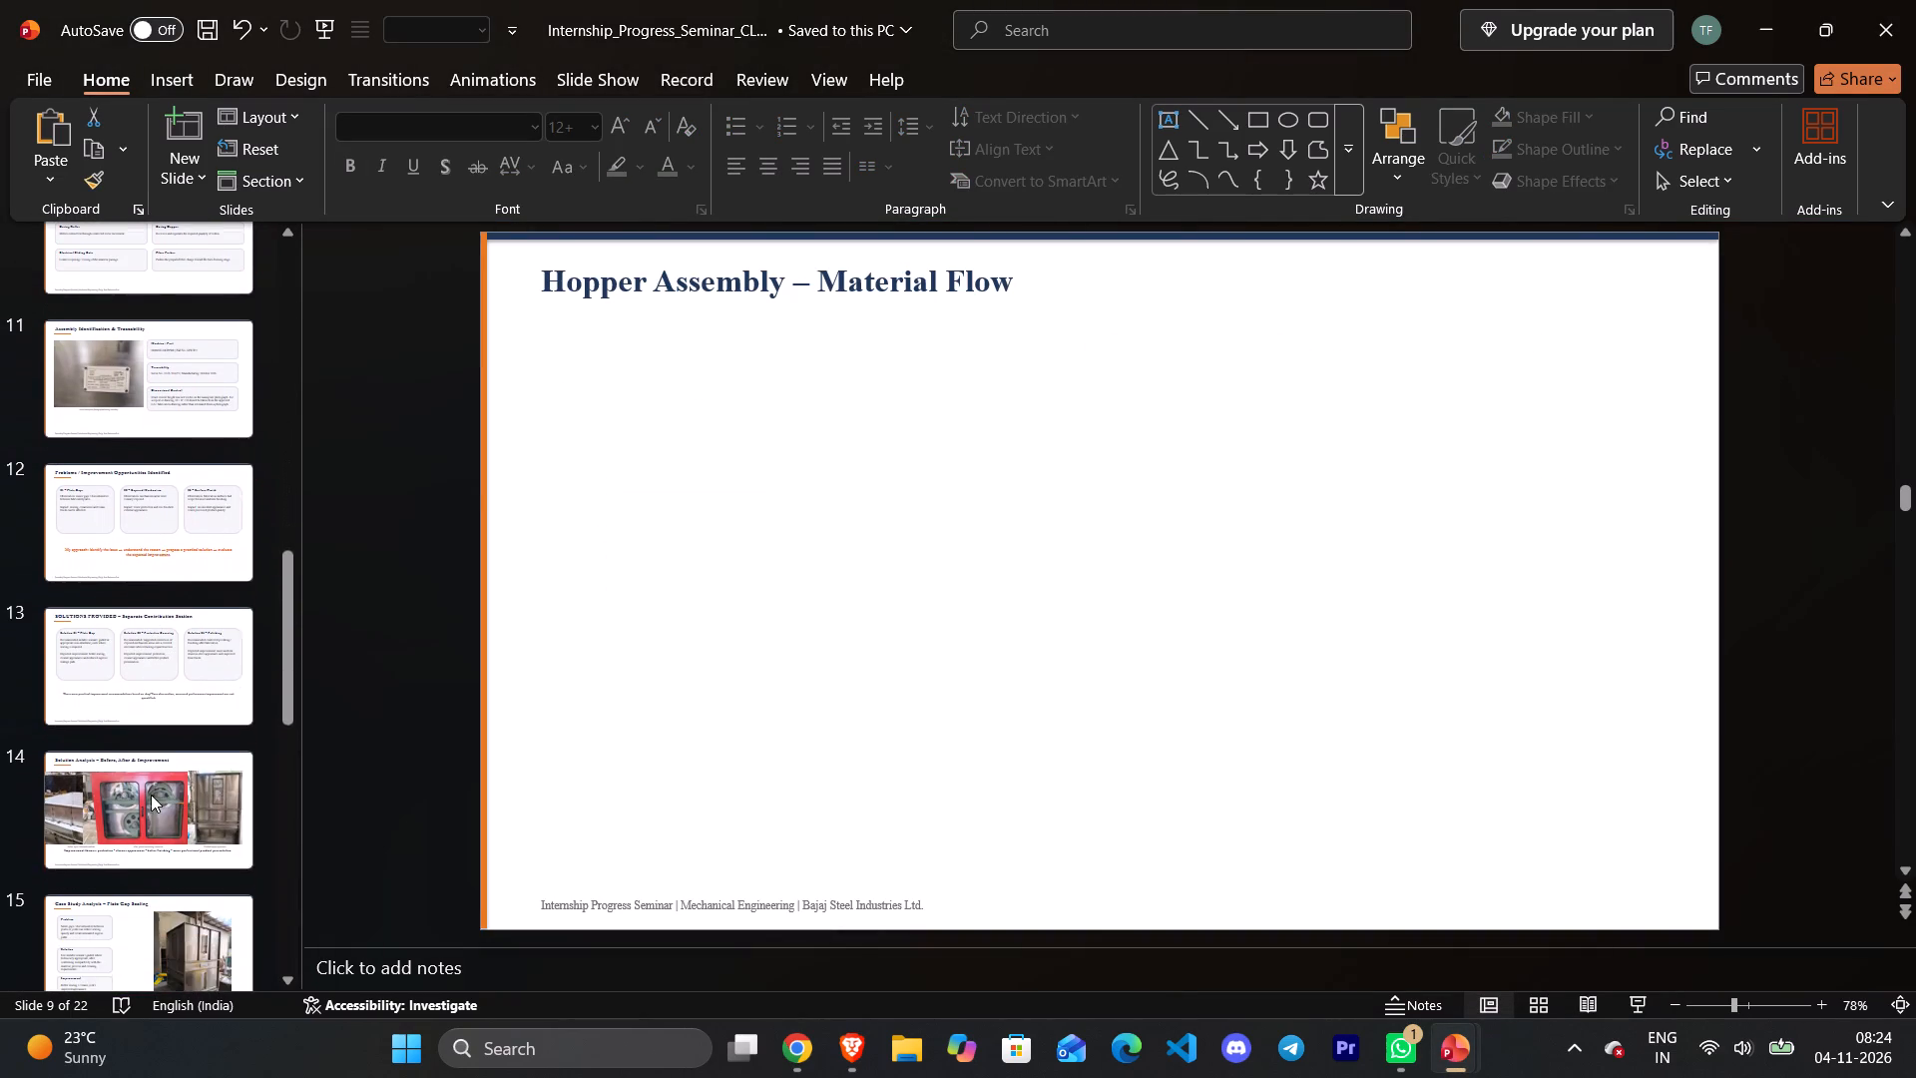
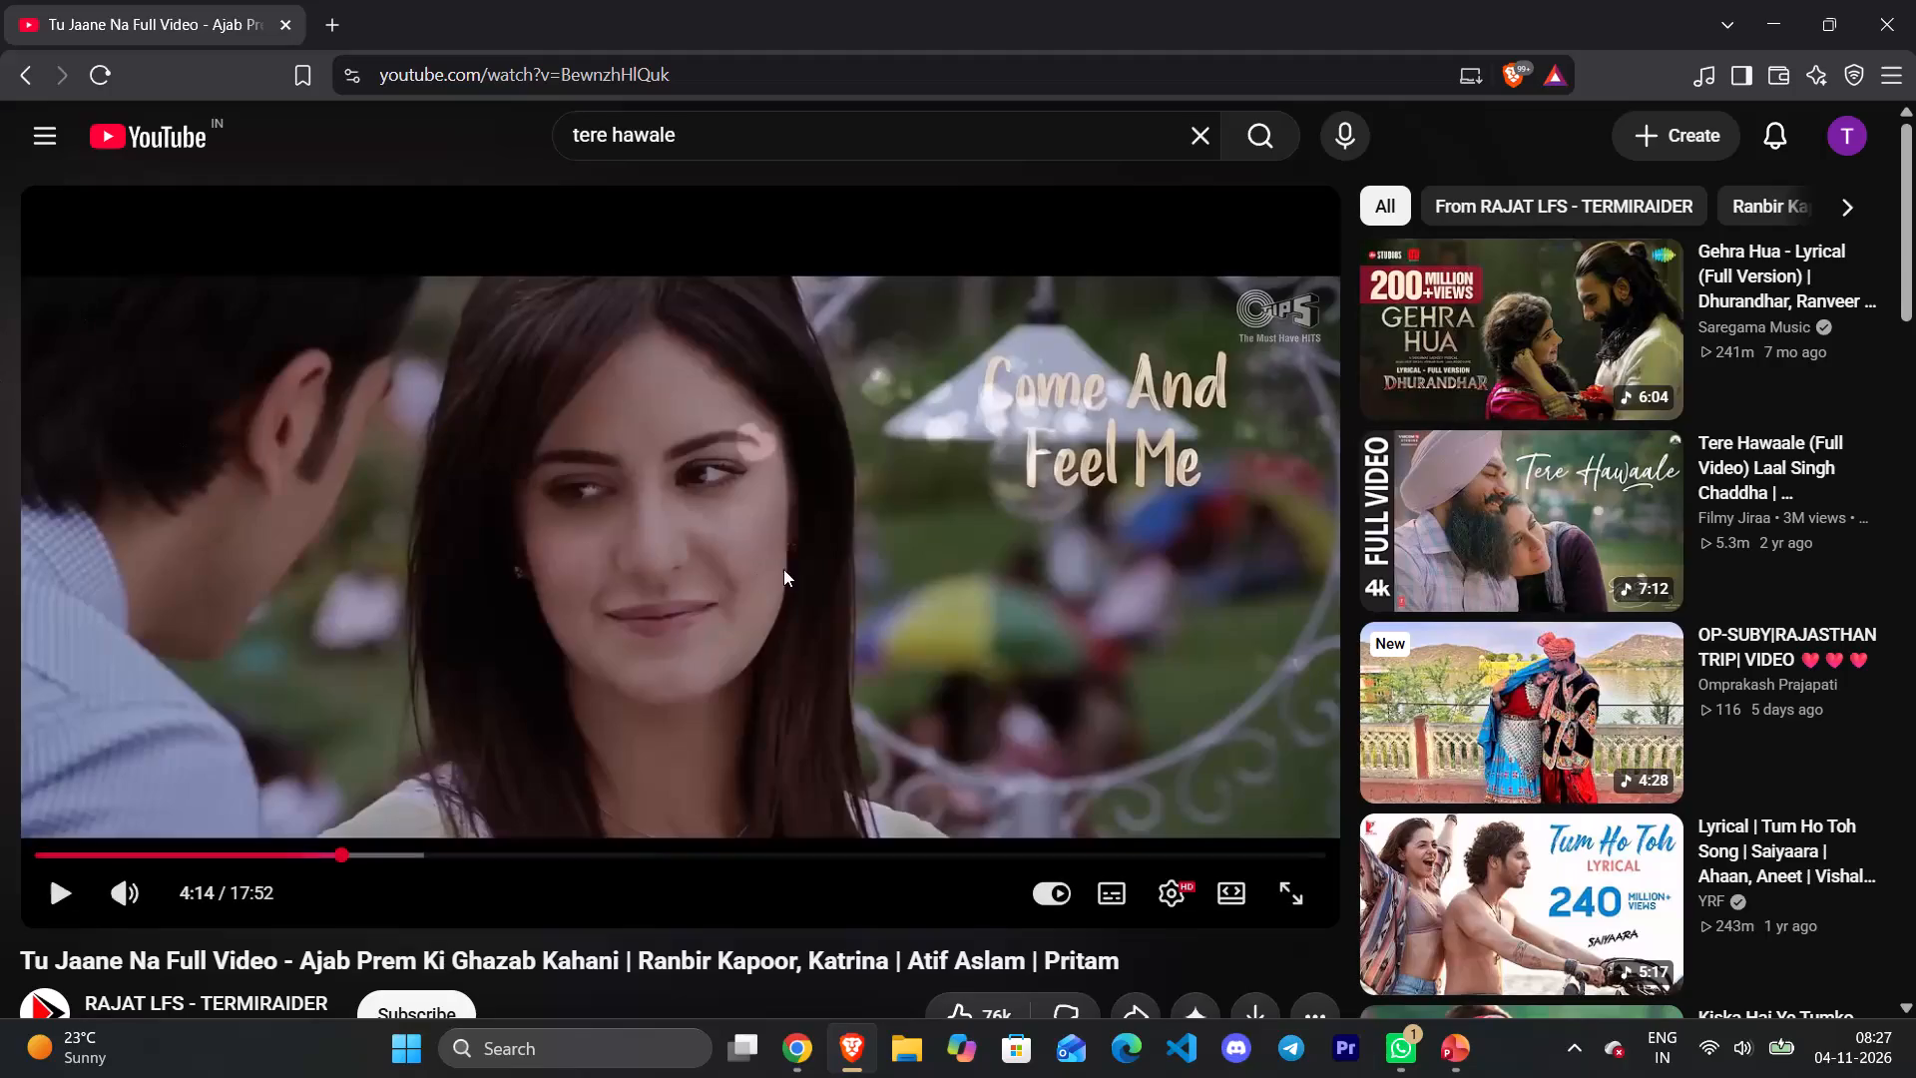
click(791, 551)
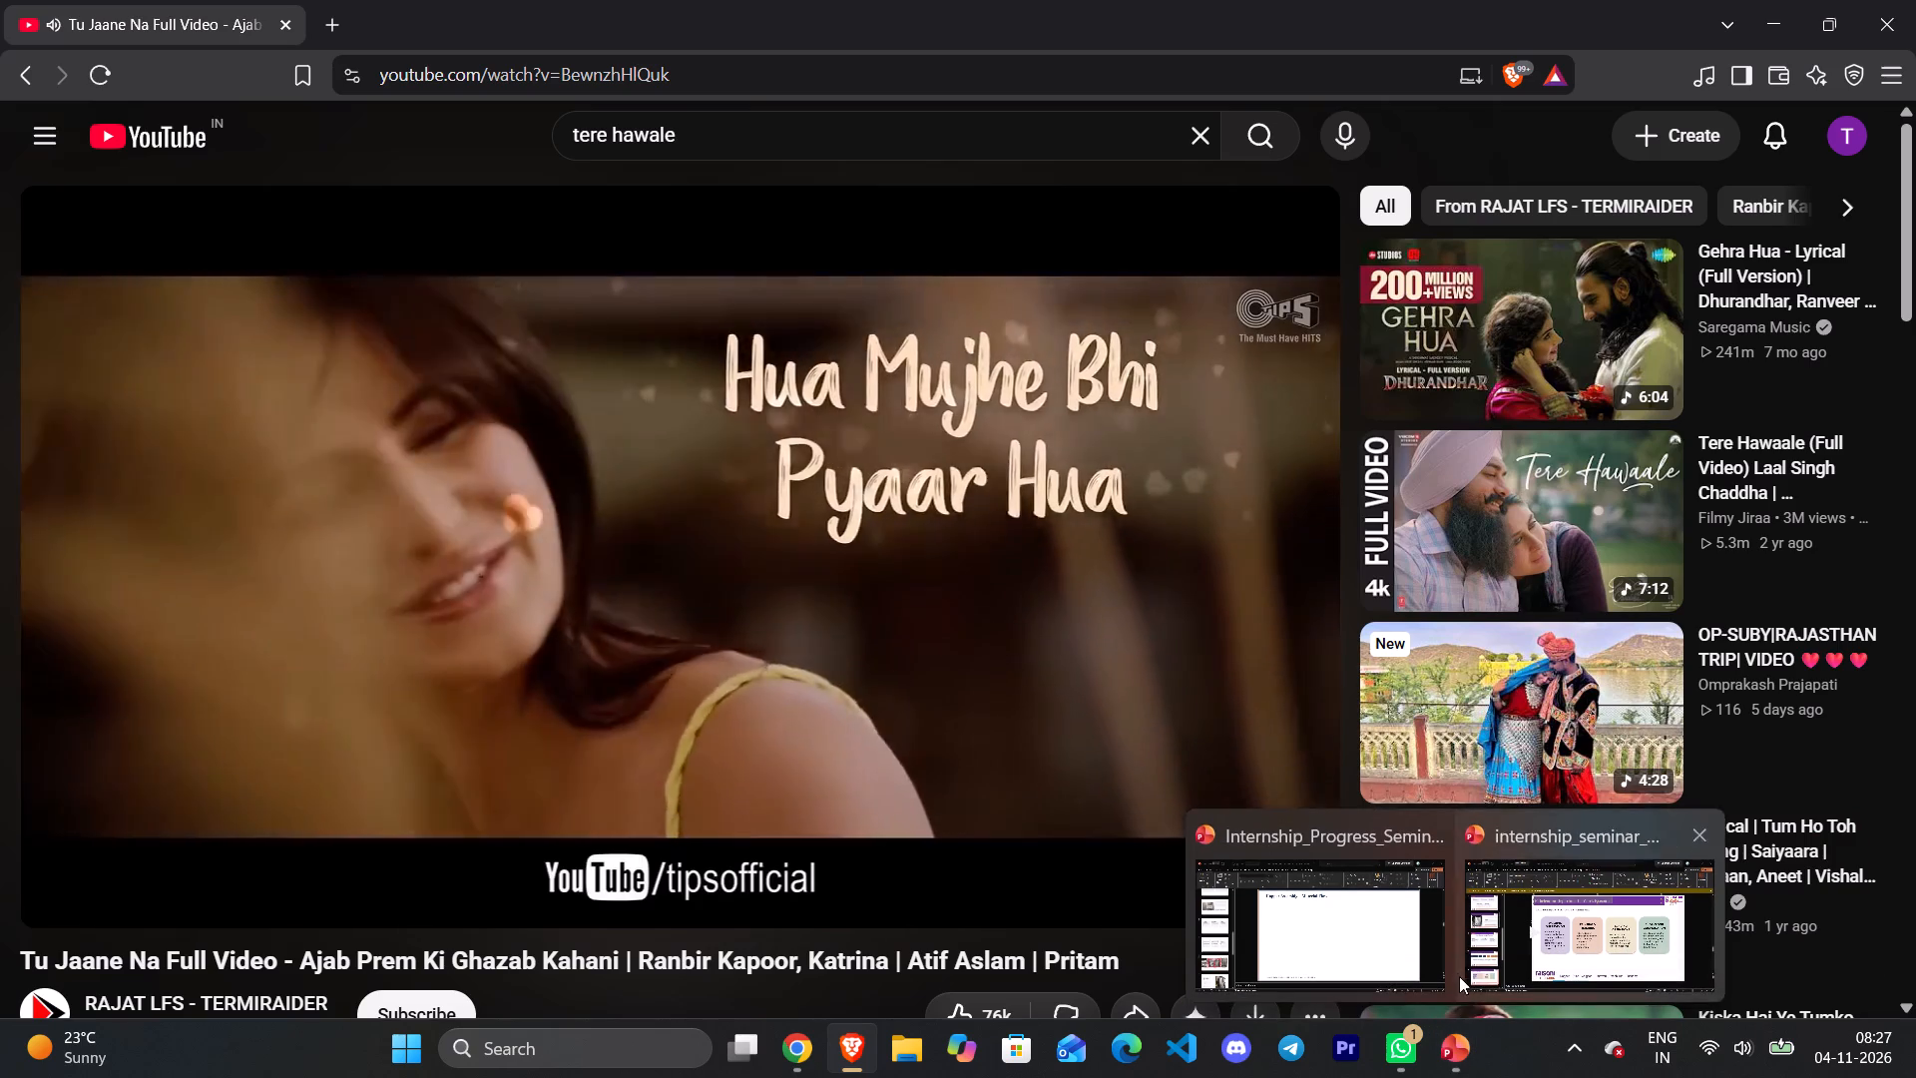
Switch to internship_seminar_2_ppt and delete the "Last 3 months" subtitle and the four coloured work cards from slide 10.
click(1557, 908)
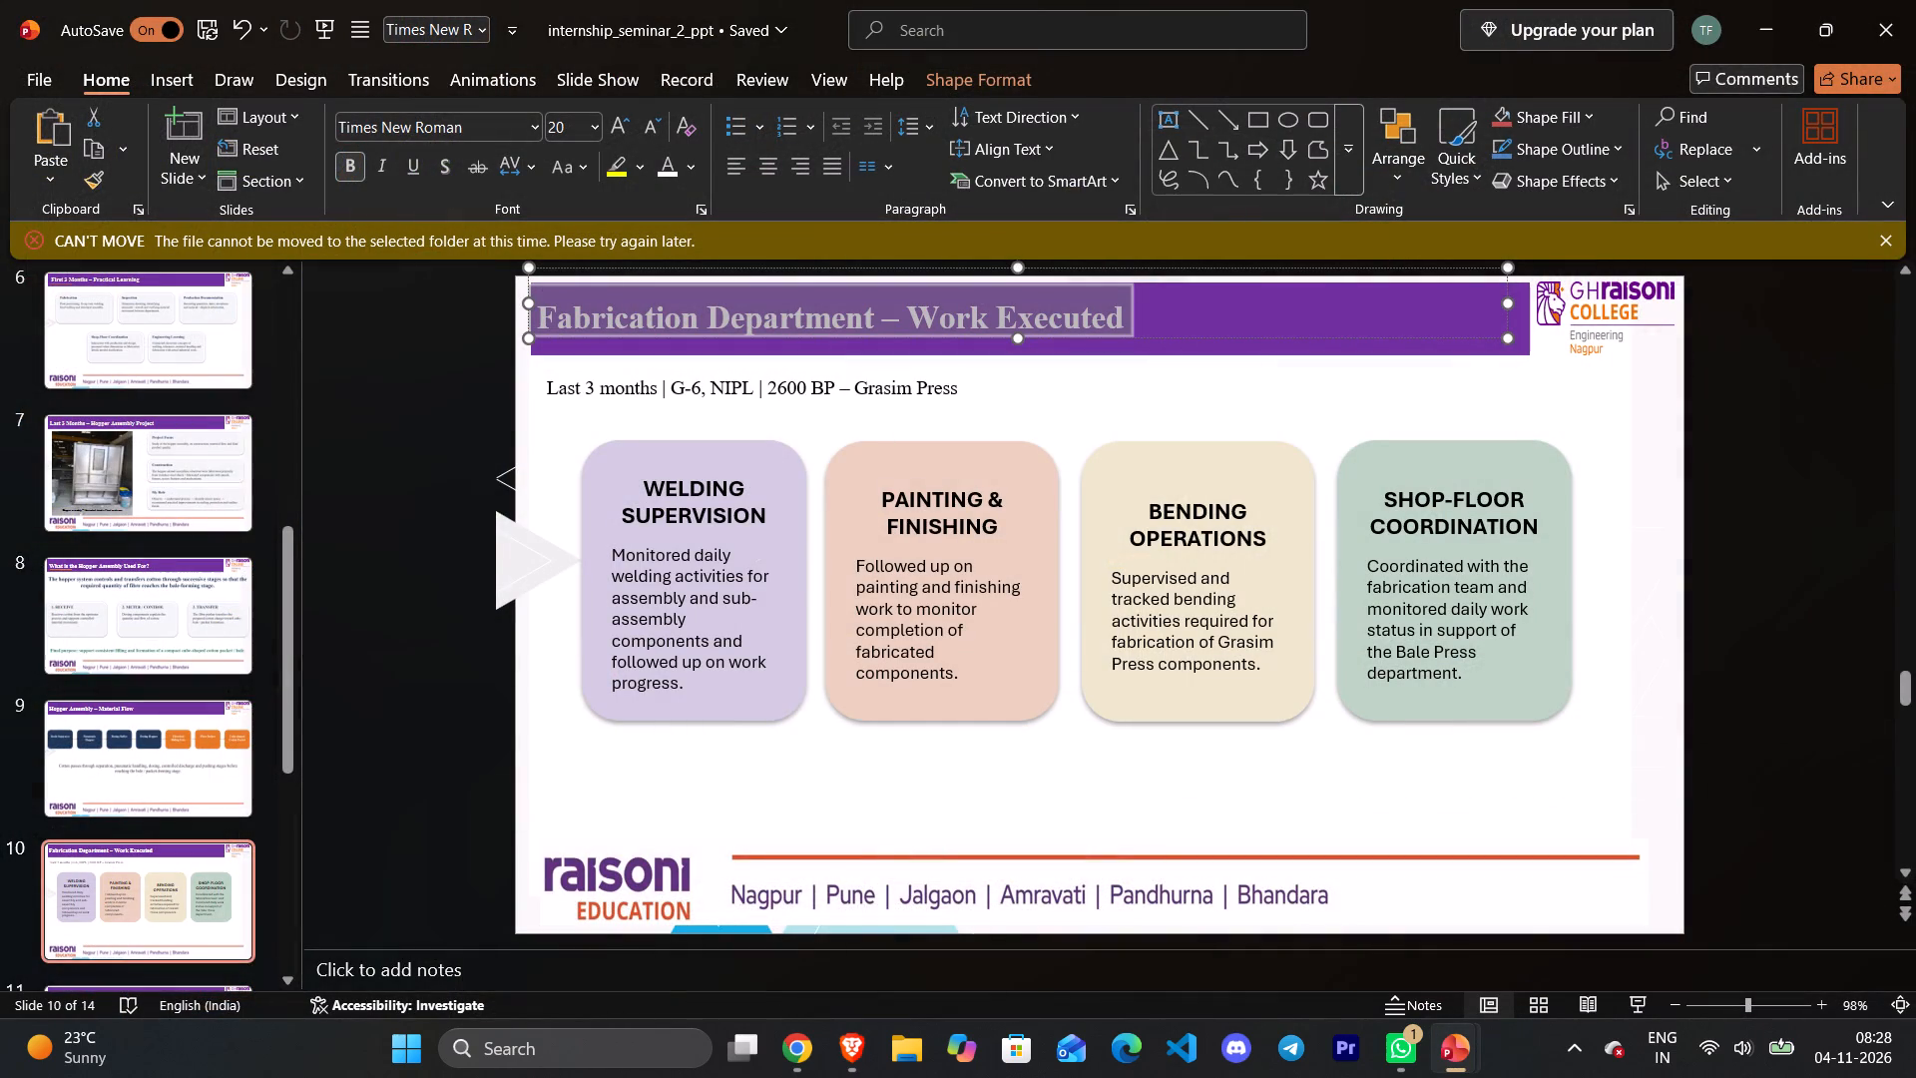
click(795, 382)
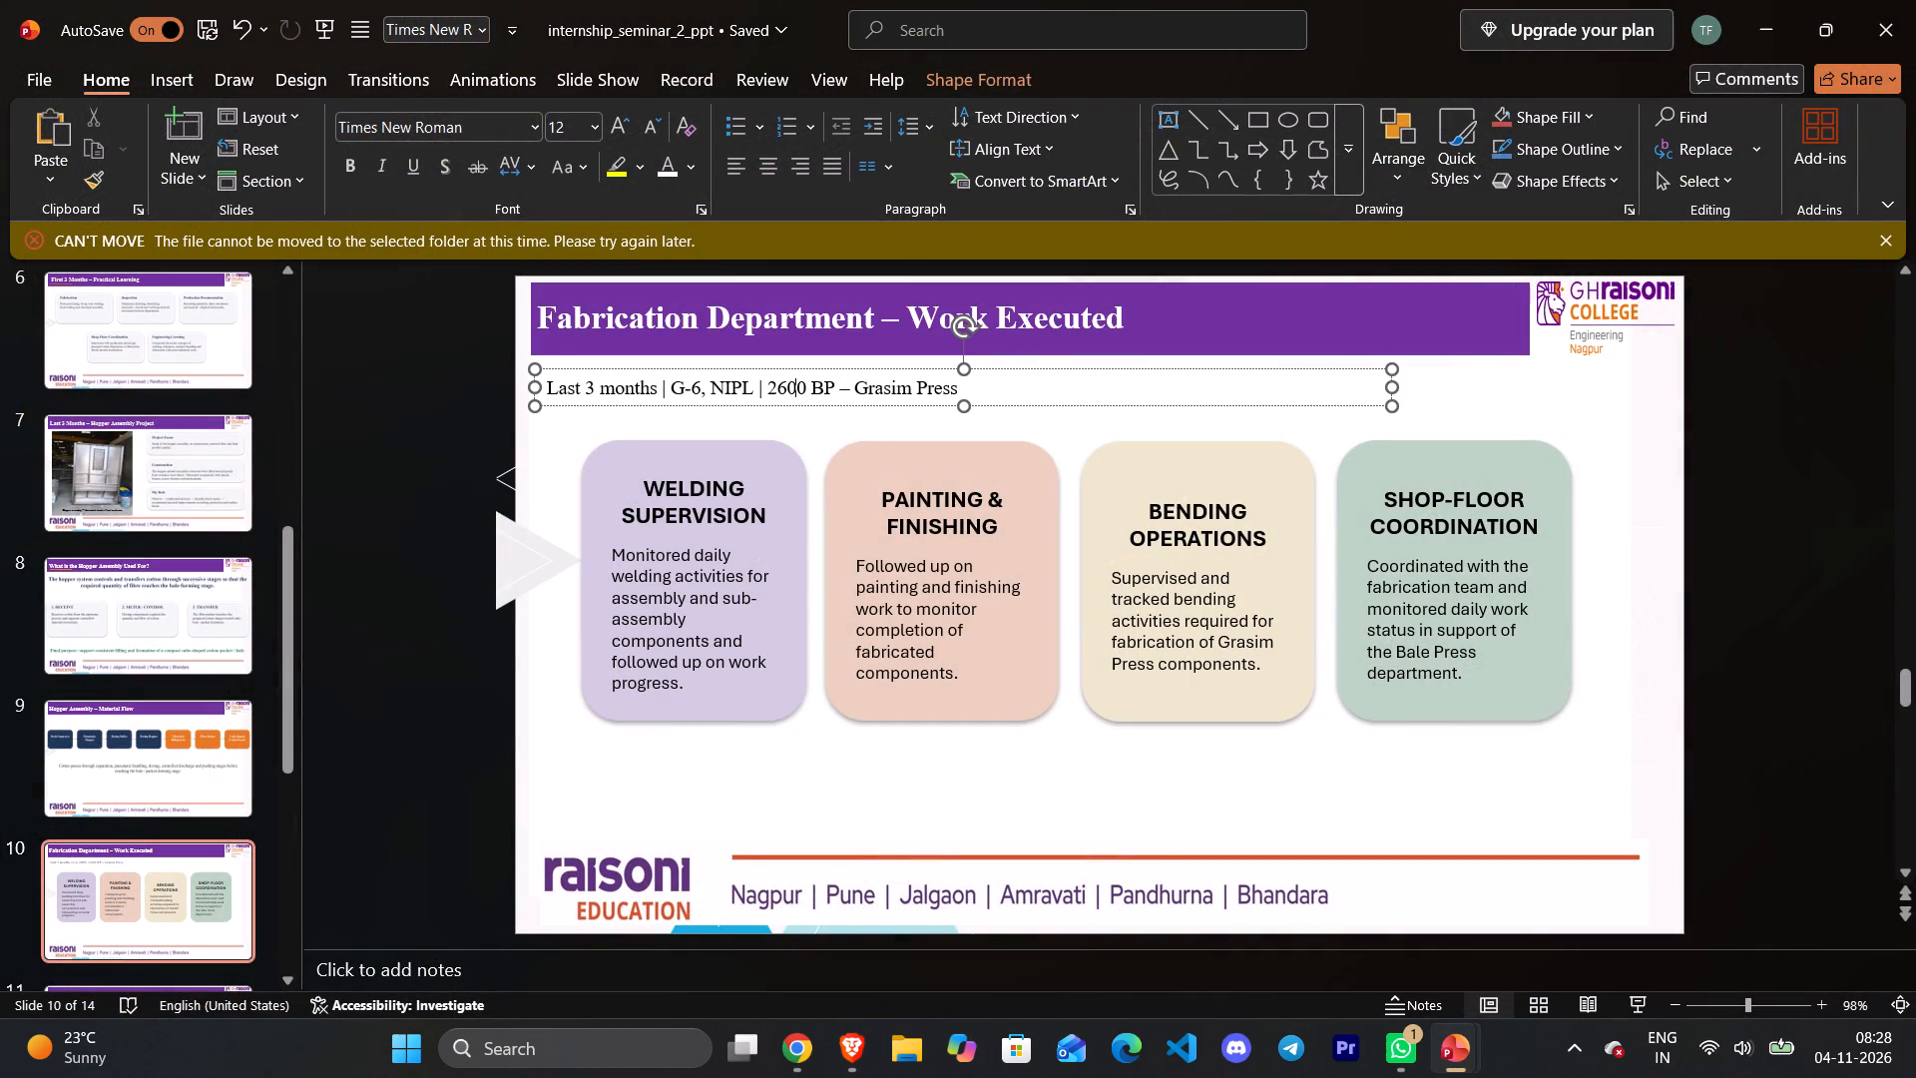
ctrl+click(790, 466)
ctrl+click(719, 504)
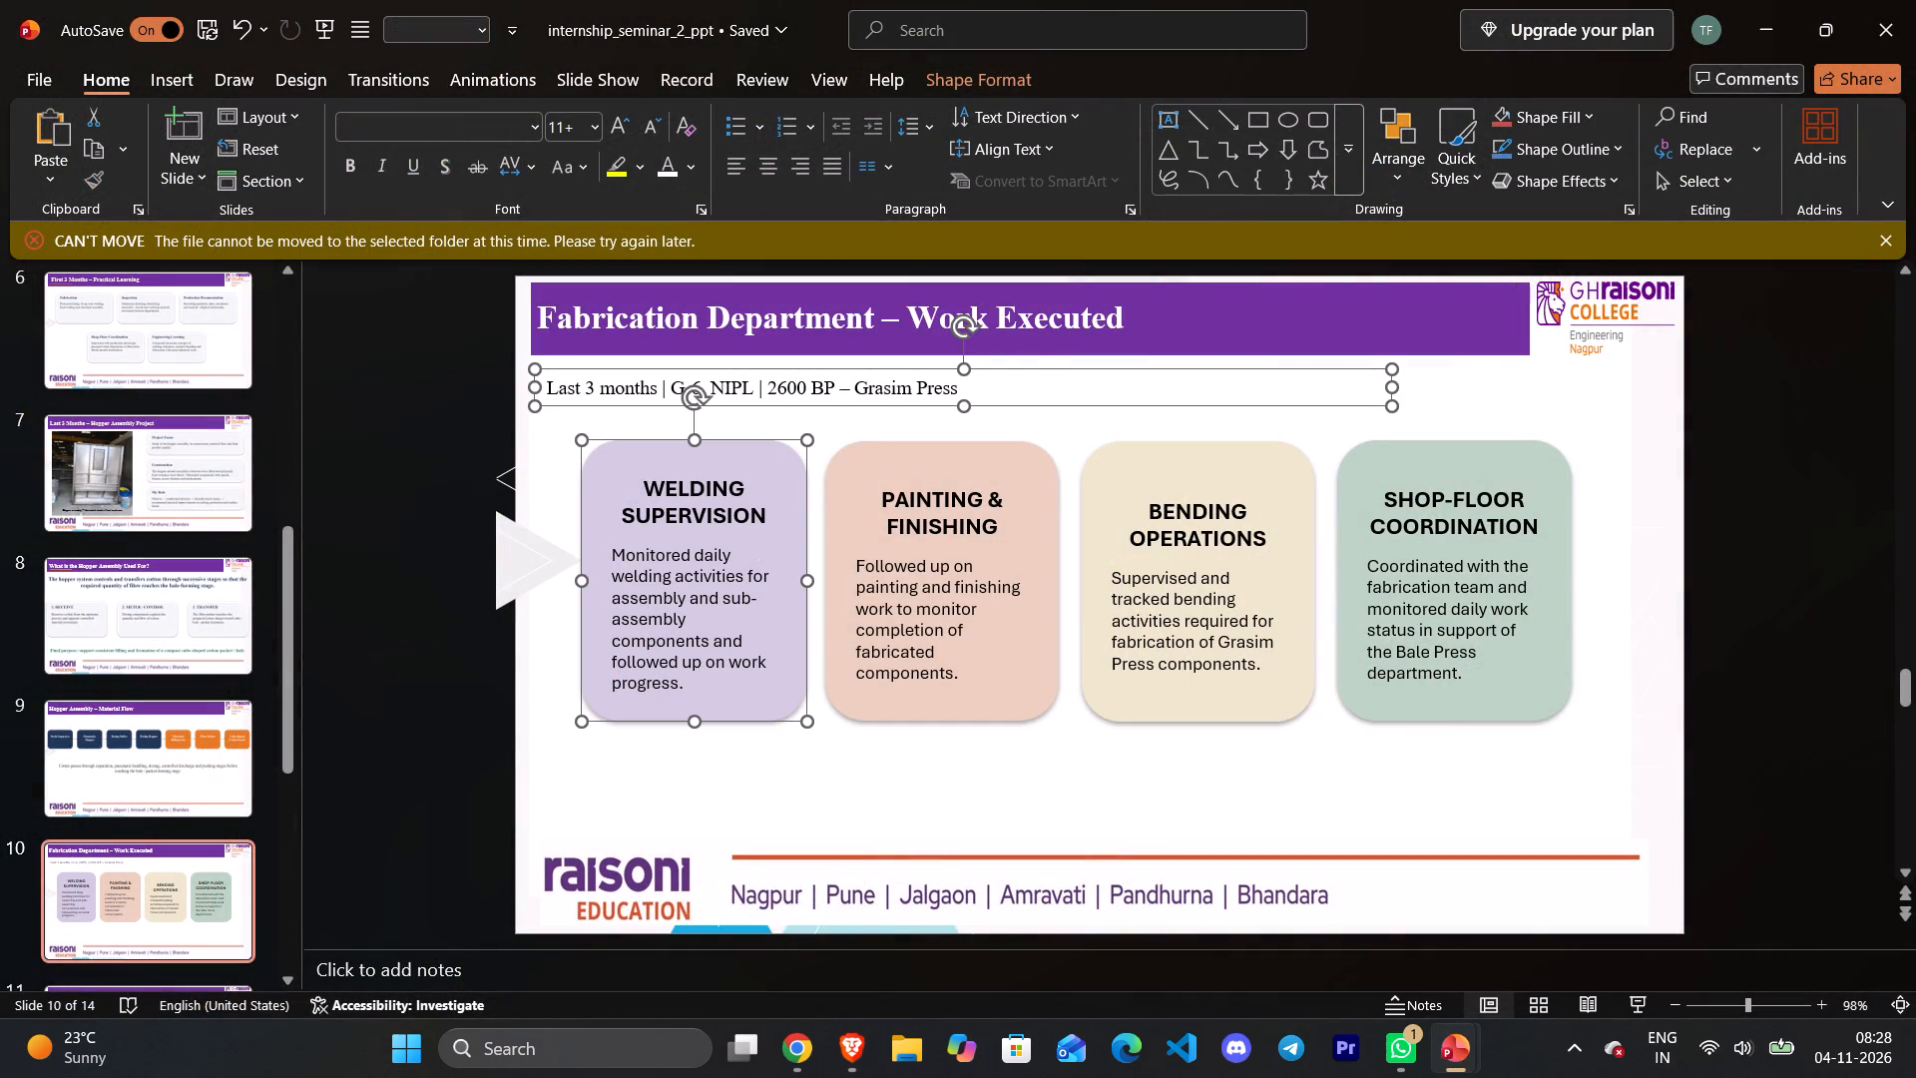
ctrl+click(1027, 473)
ctrl+click(1255, 486)
ctrl+click(1505, 458)
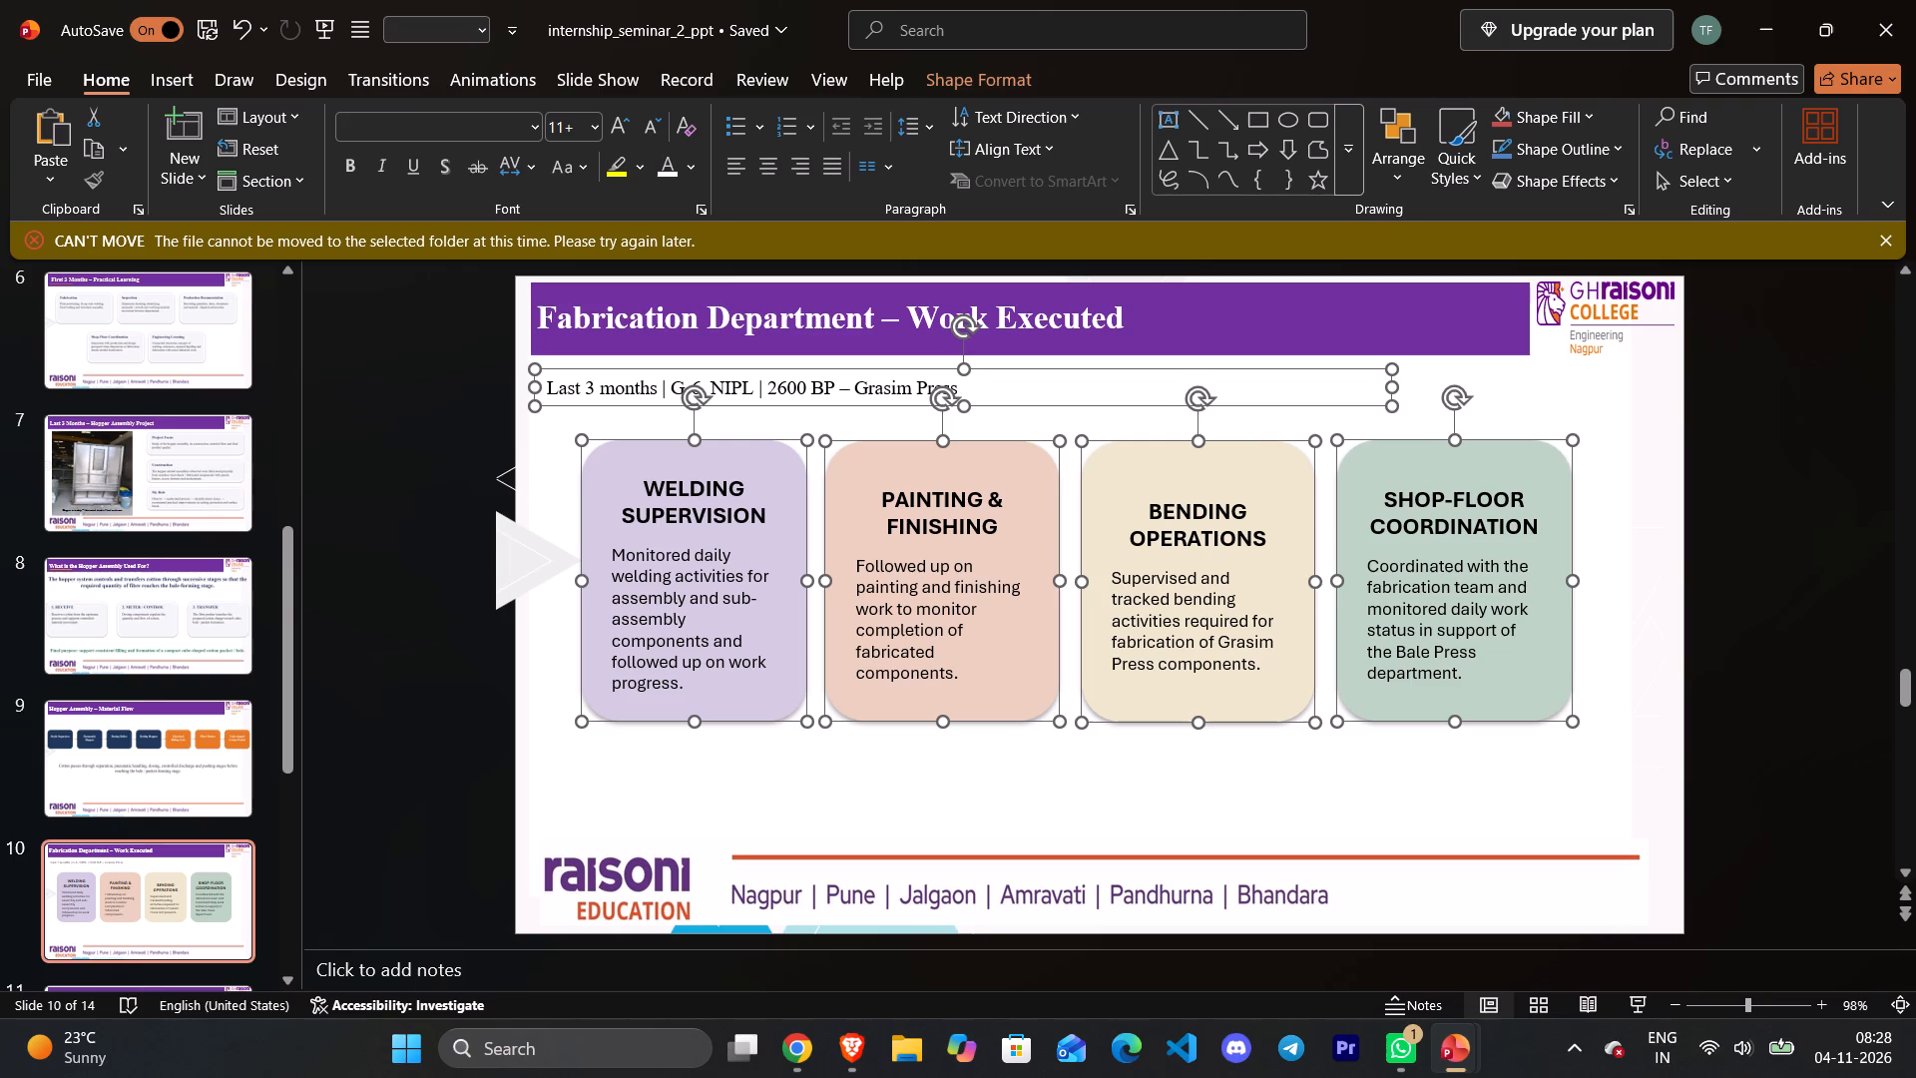
key(Delete)
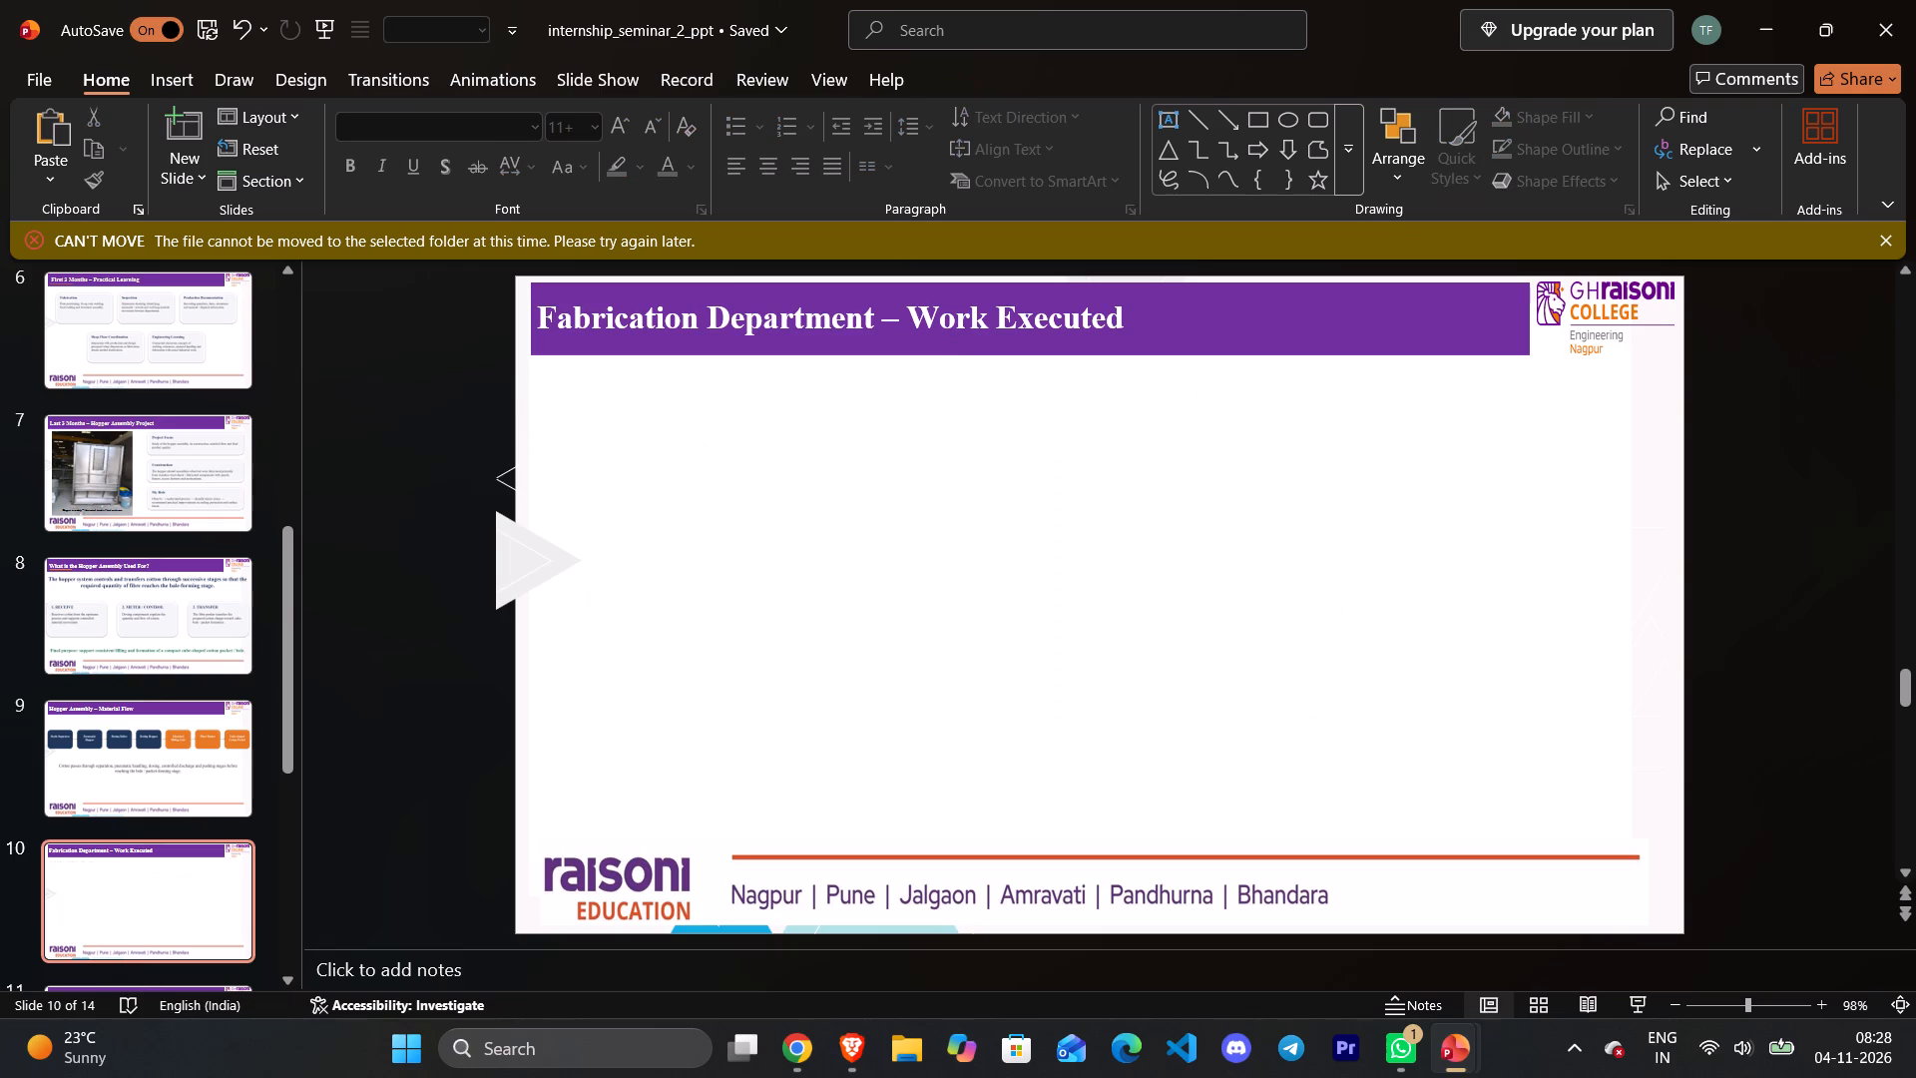
Switch to Internship_Progress_Seminar and undo the cut of the material flow diagram on slide 9.
click(1353, 972)
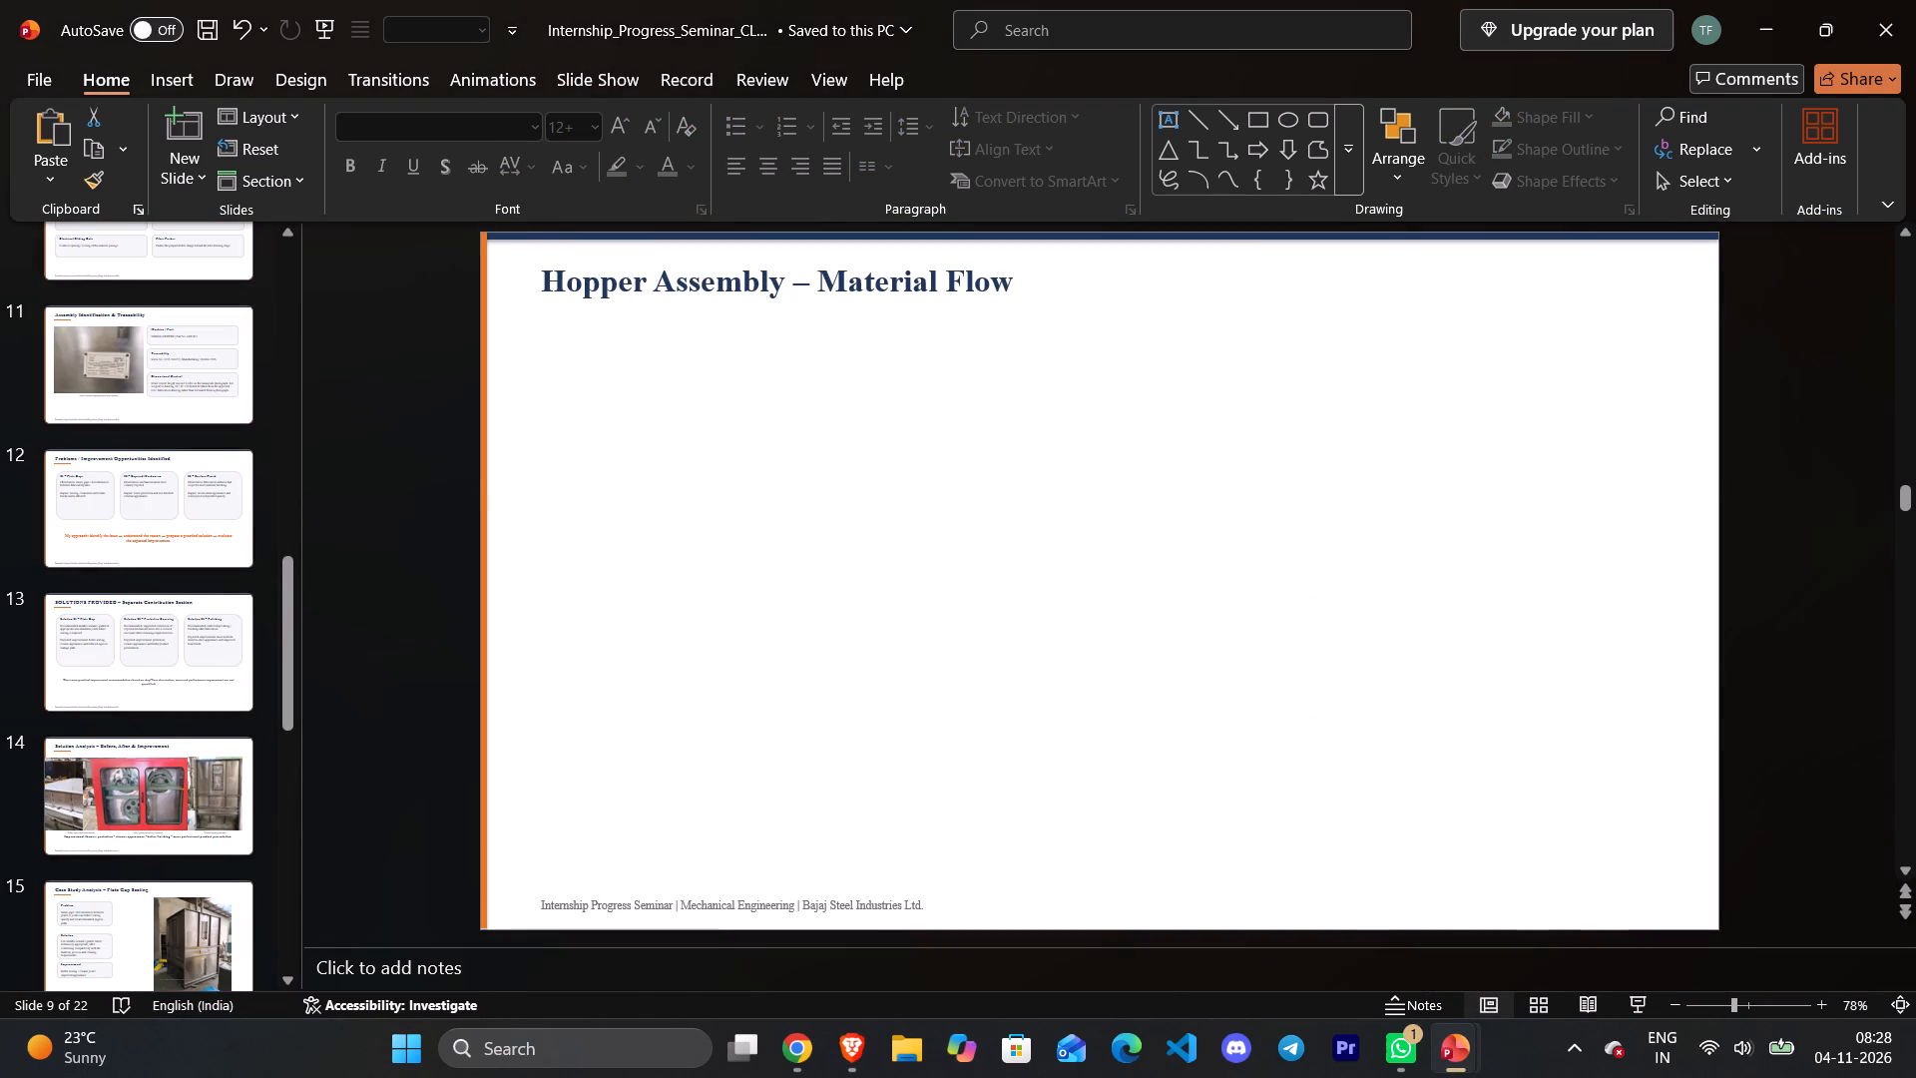
scroll(213, 494, up, 9)
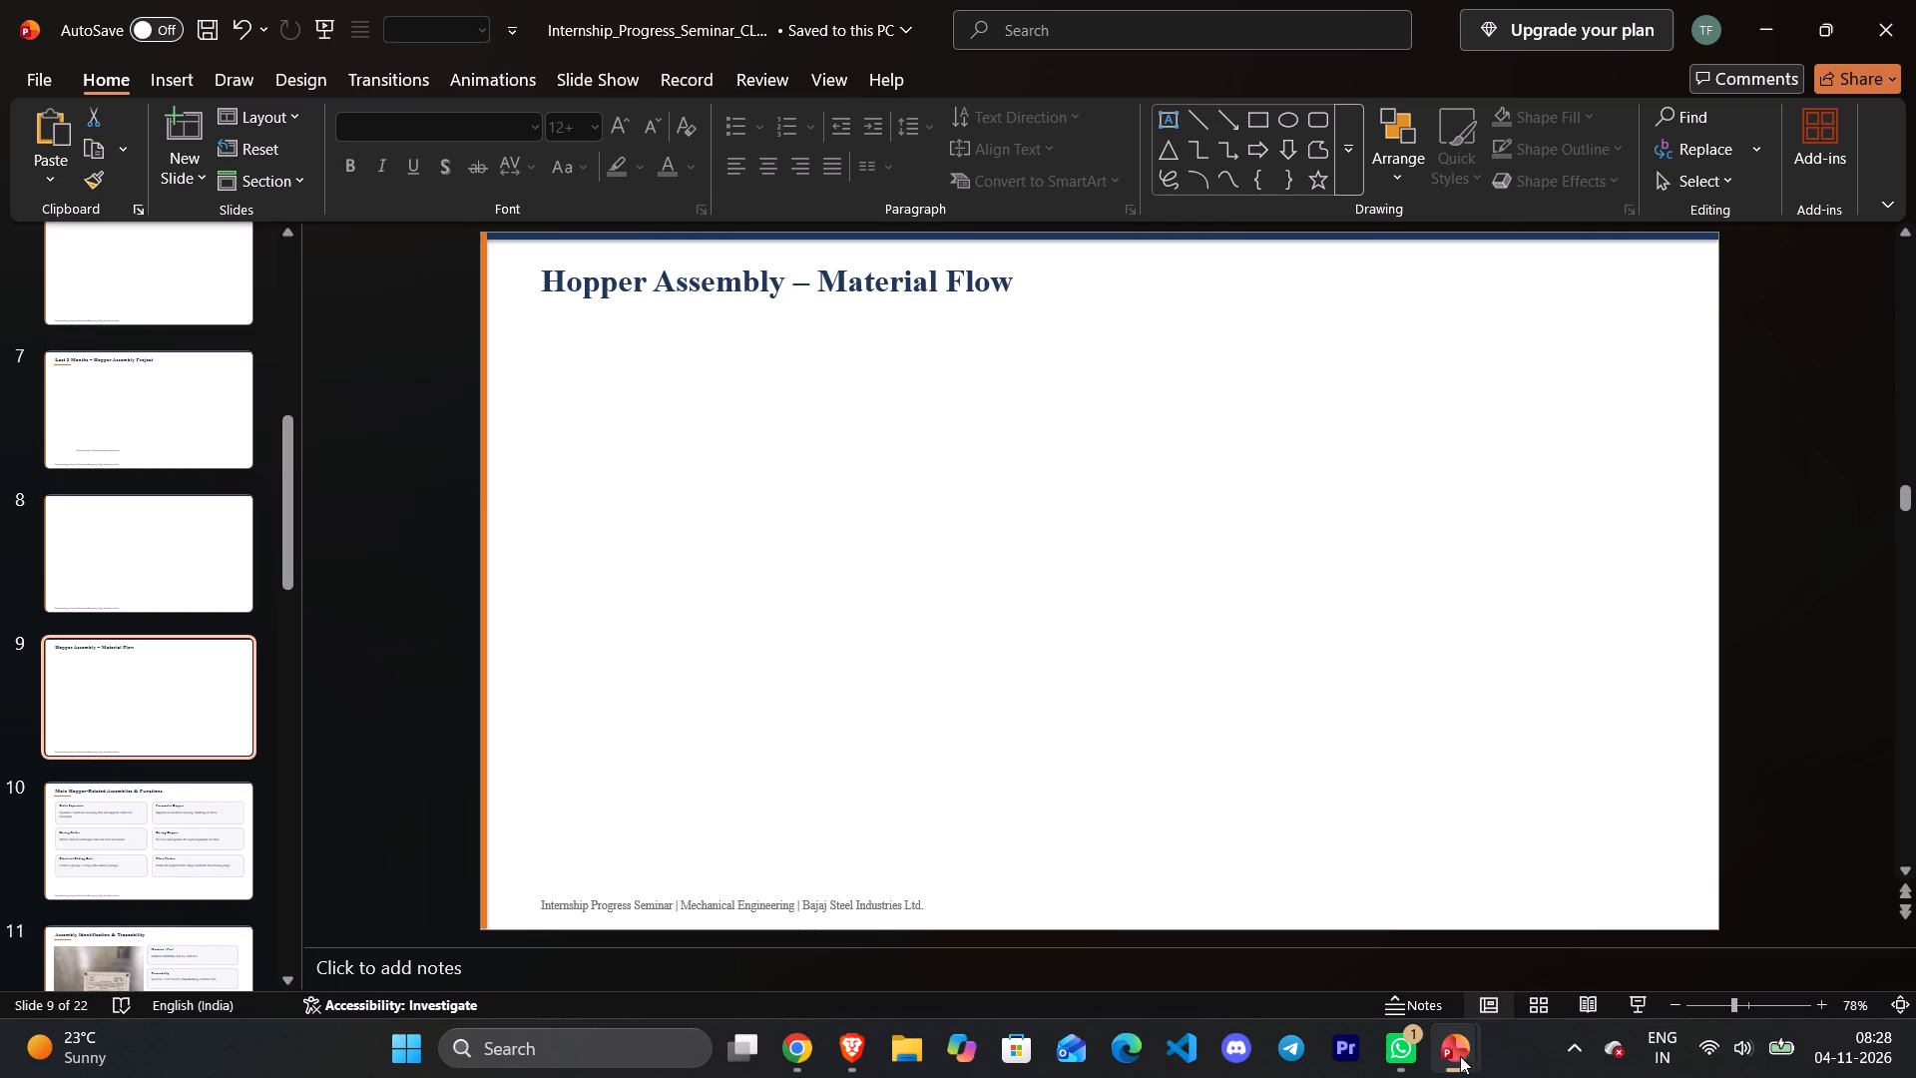
click(1582, 934)
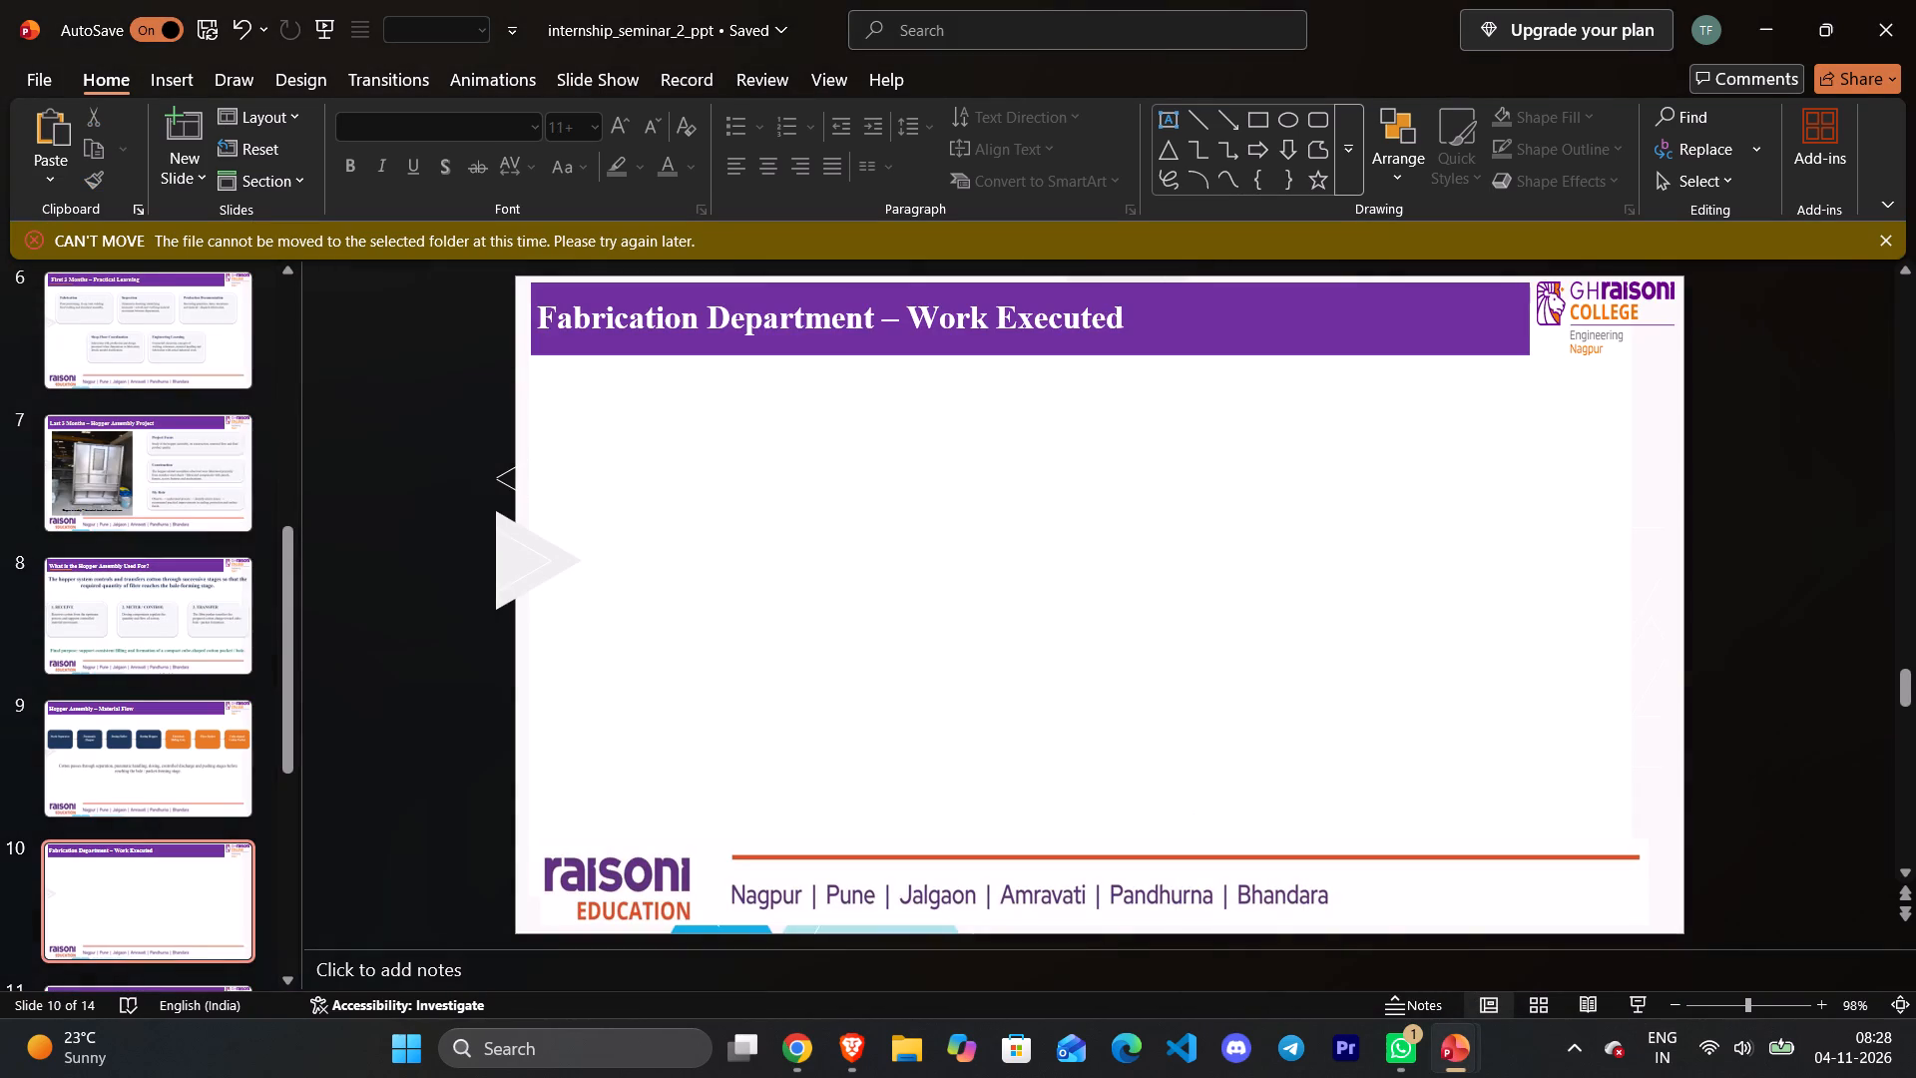
click(1303, 972)
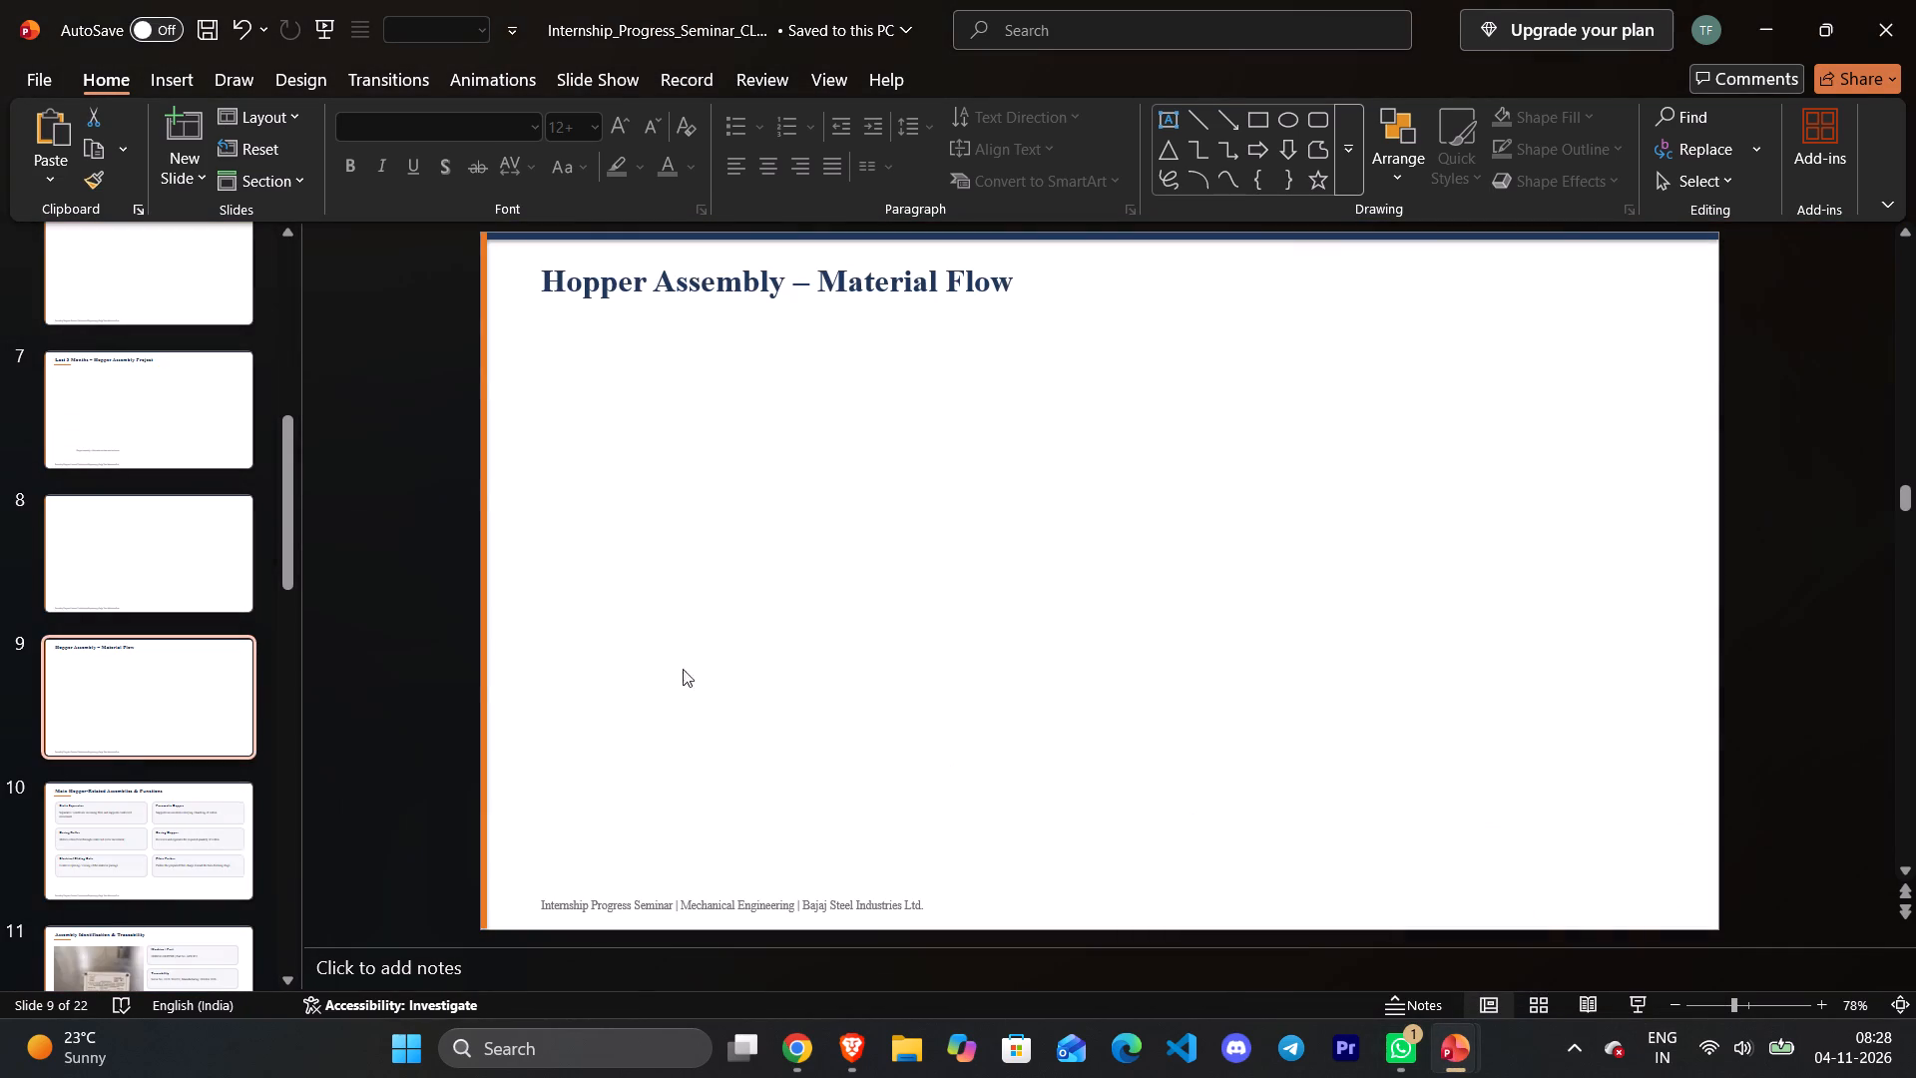
click(144, 849)
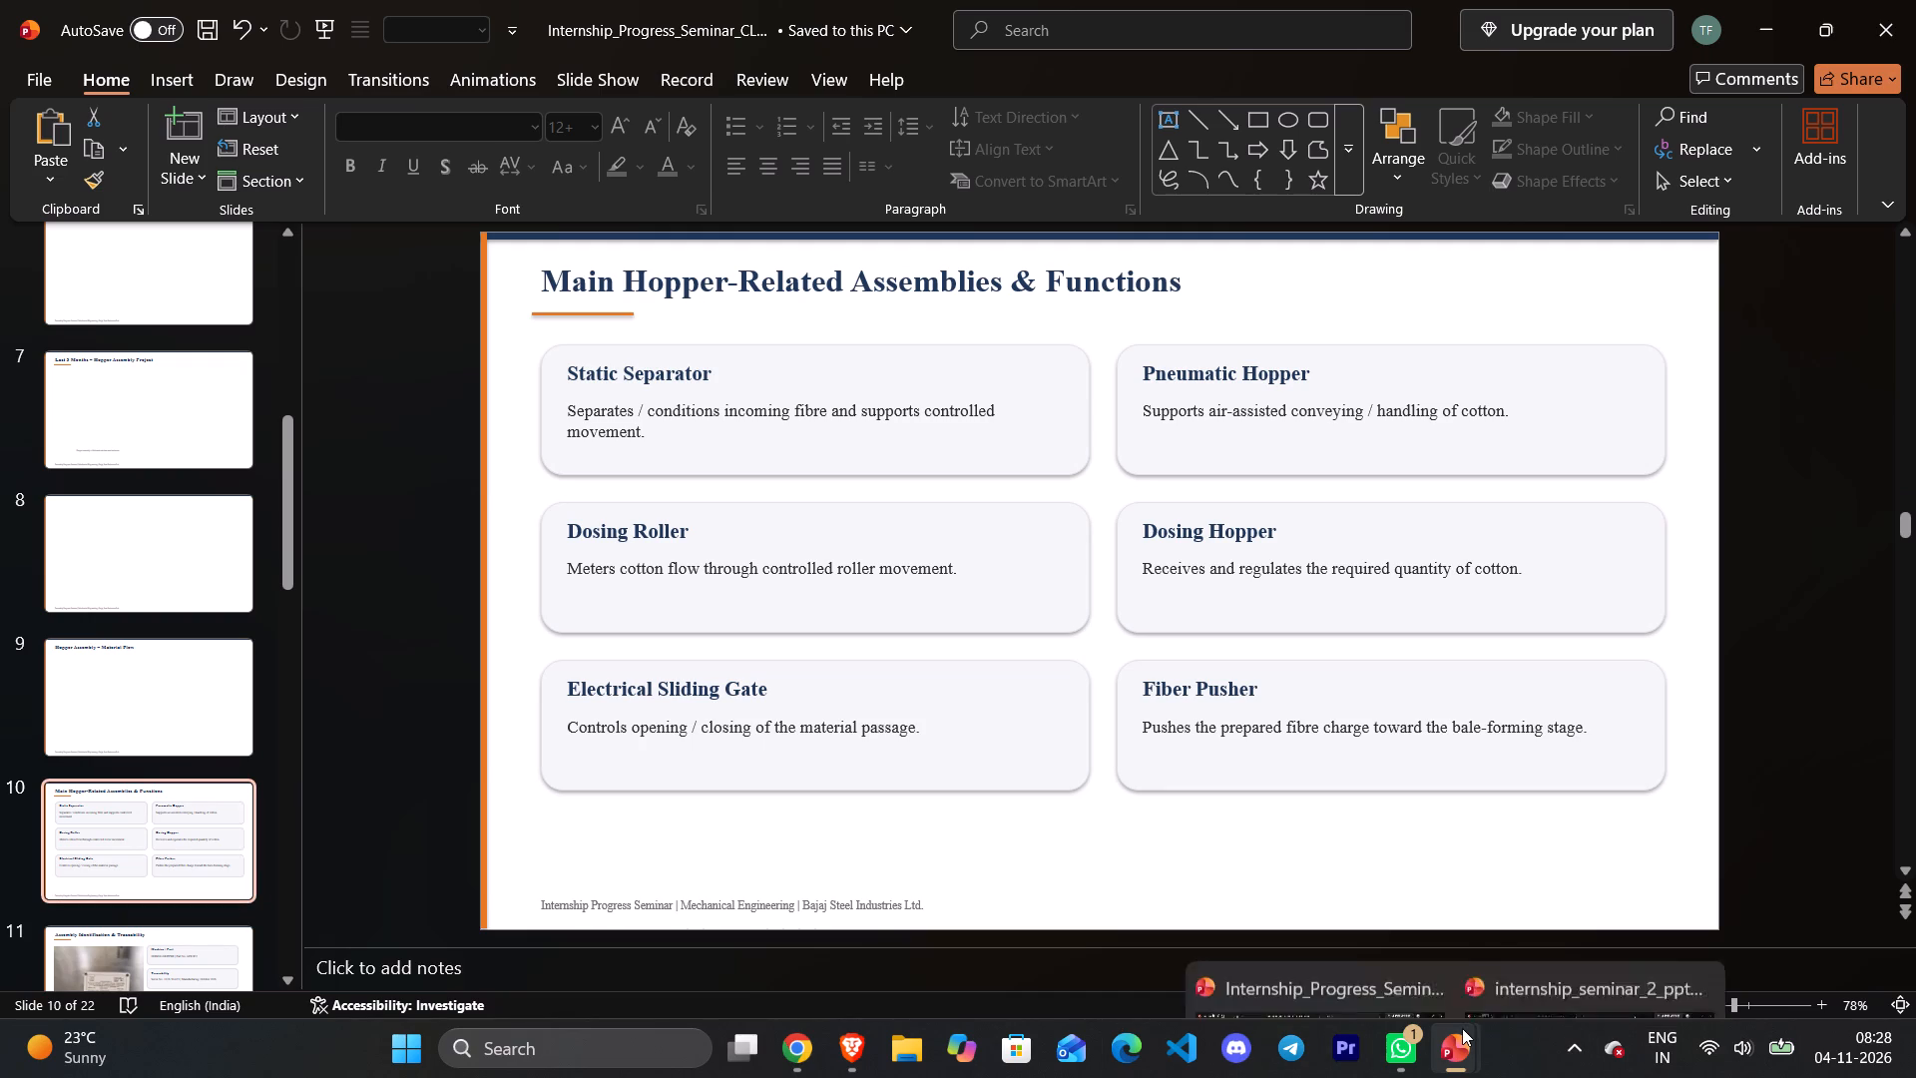
click(189, 690)
key(ctrl+z)
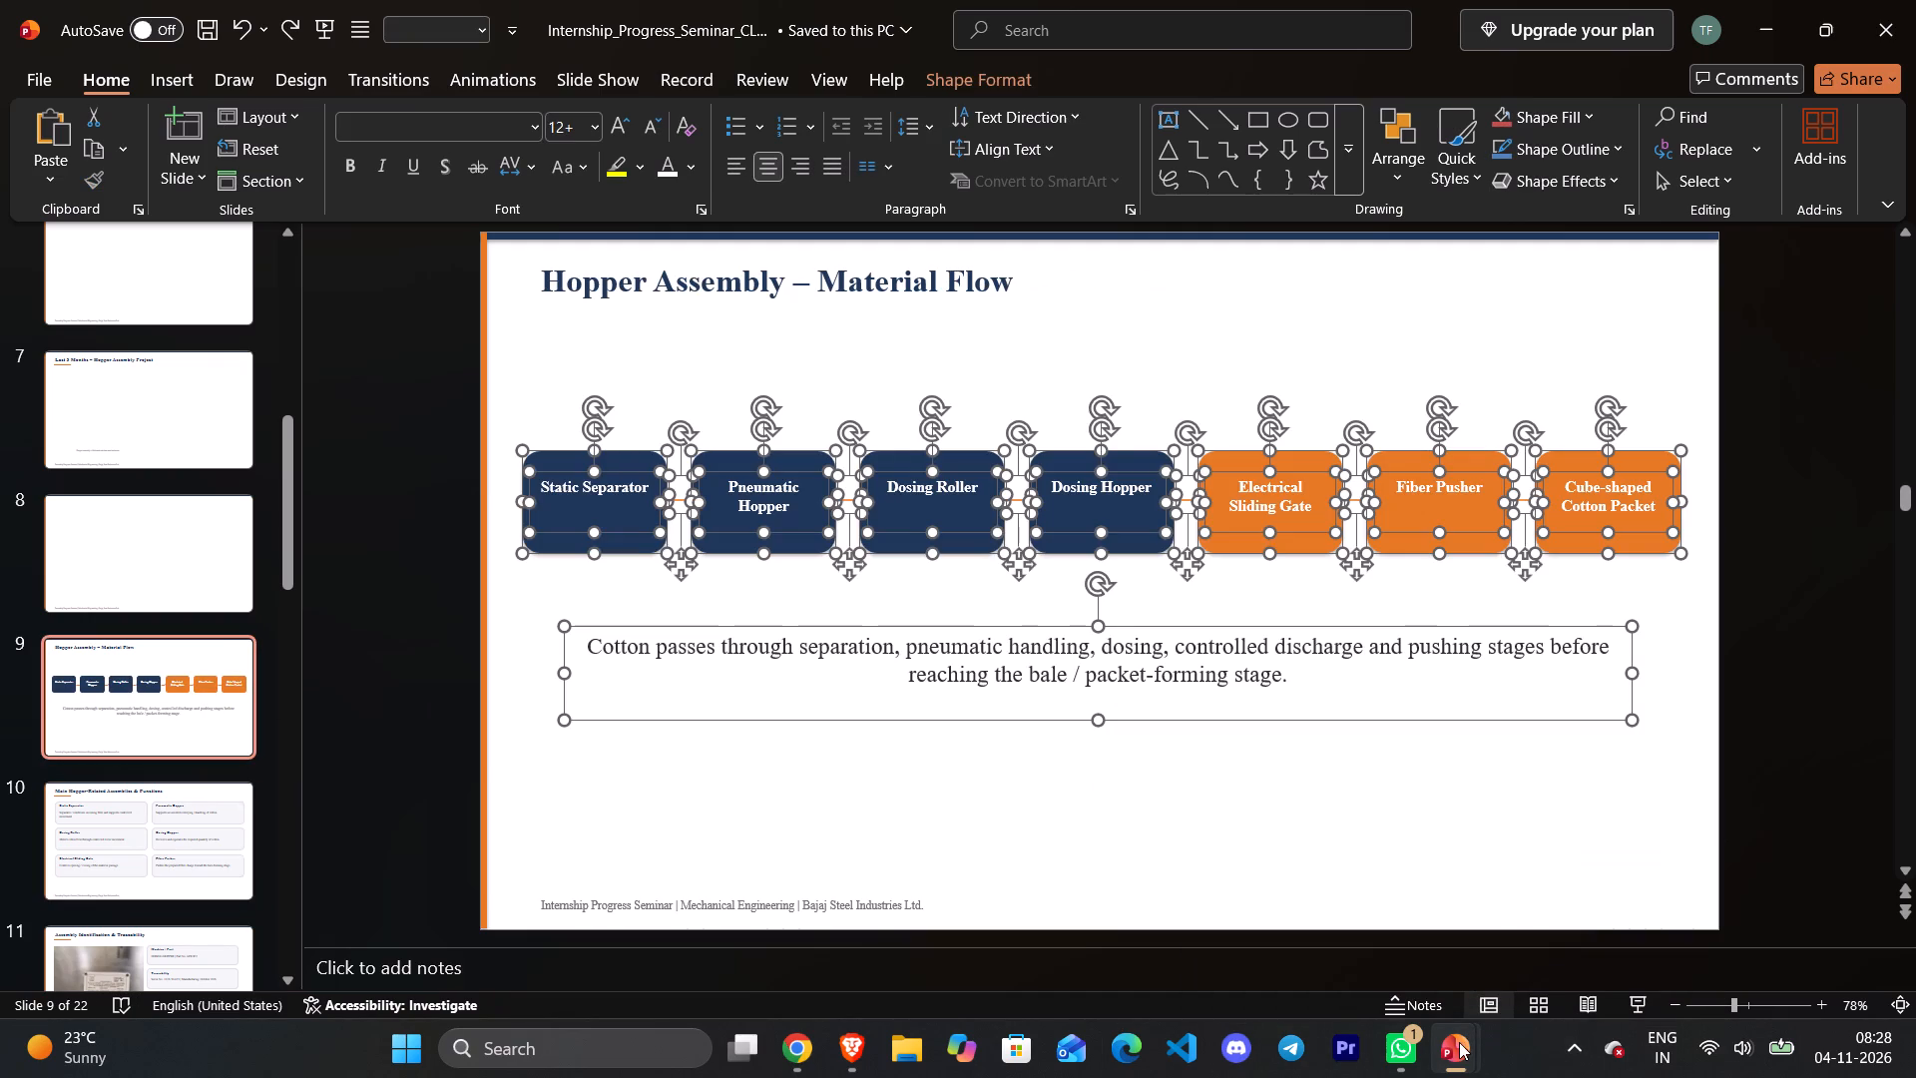
Return to internship_seminar_2_ppt and delete the title text "Fabrication Department – Work Executed" on slide 10.
click(1496, 956)
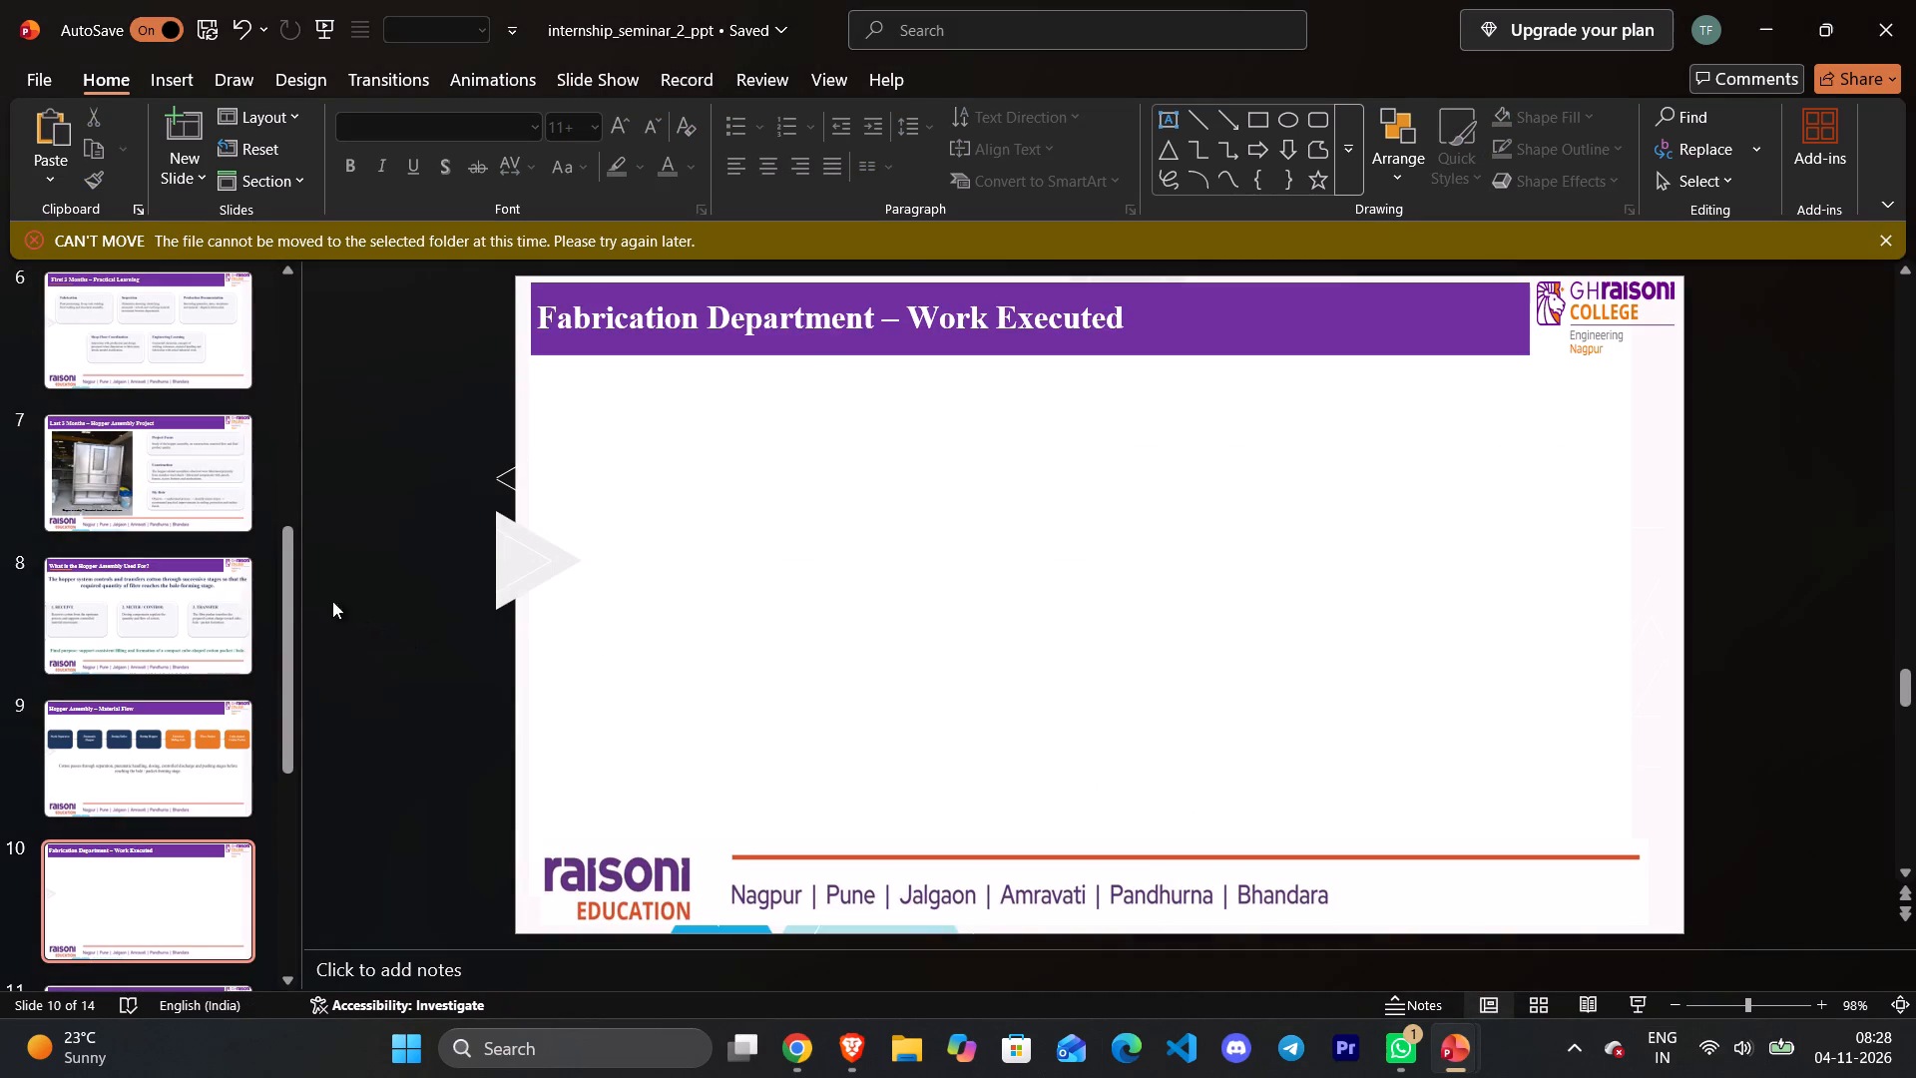
scroll(222, 851, down, 3)
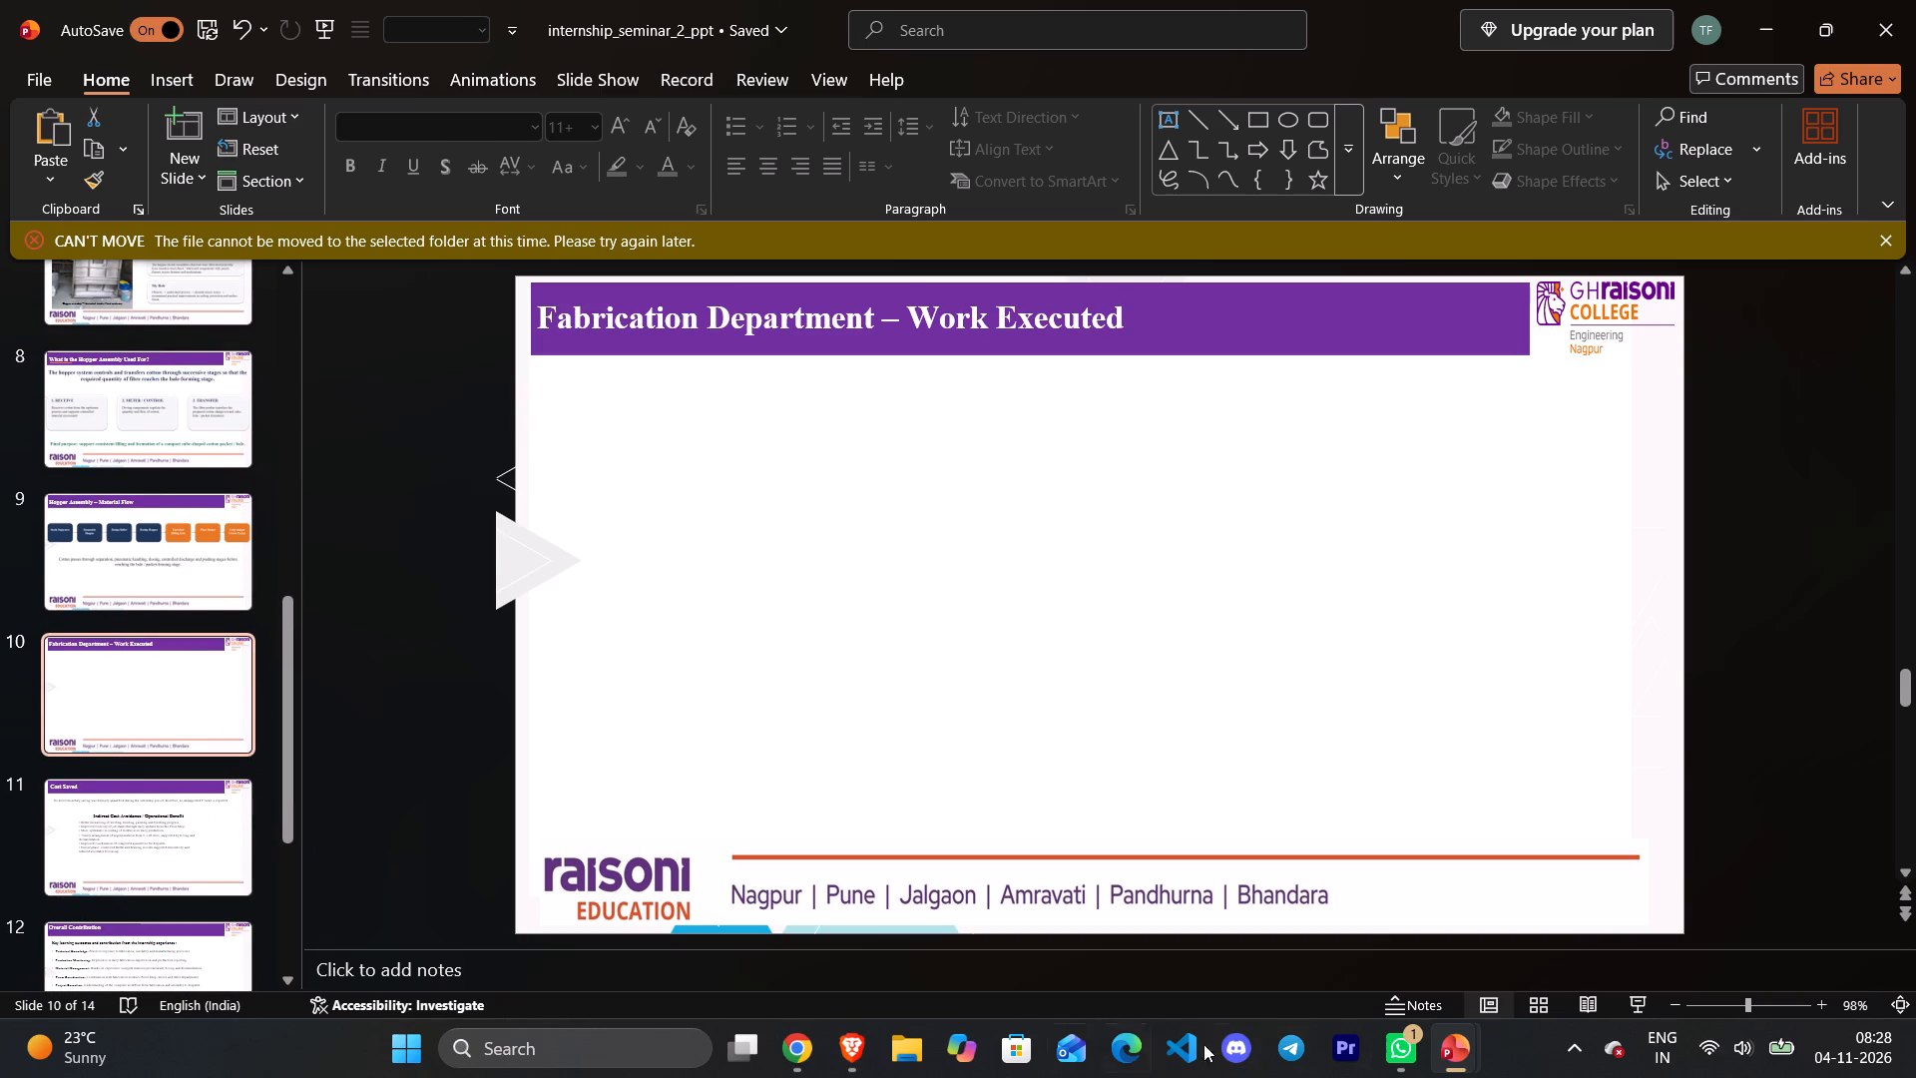
click(1150, 308)
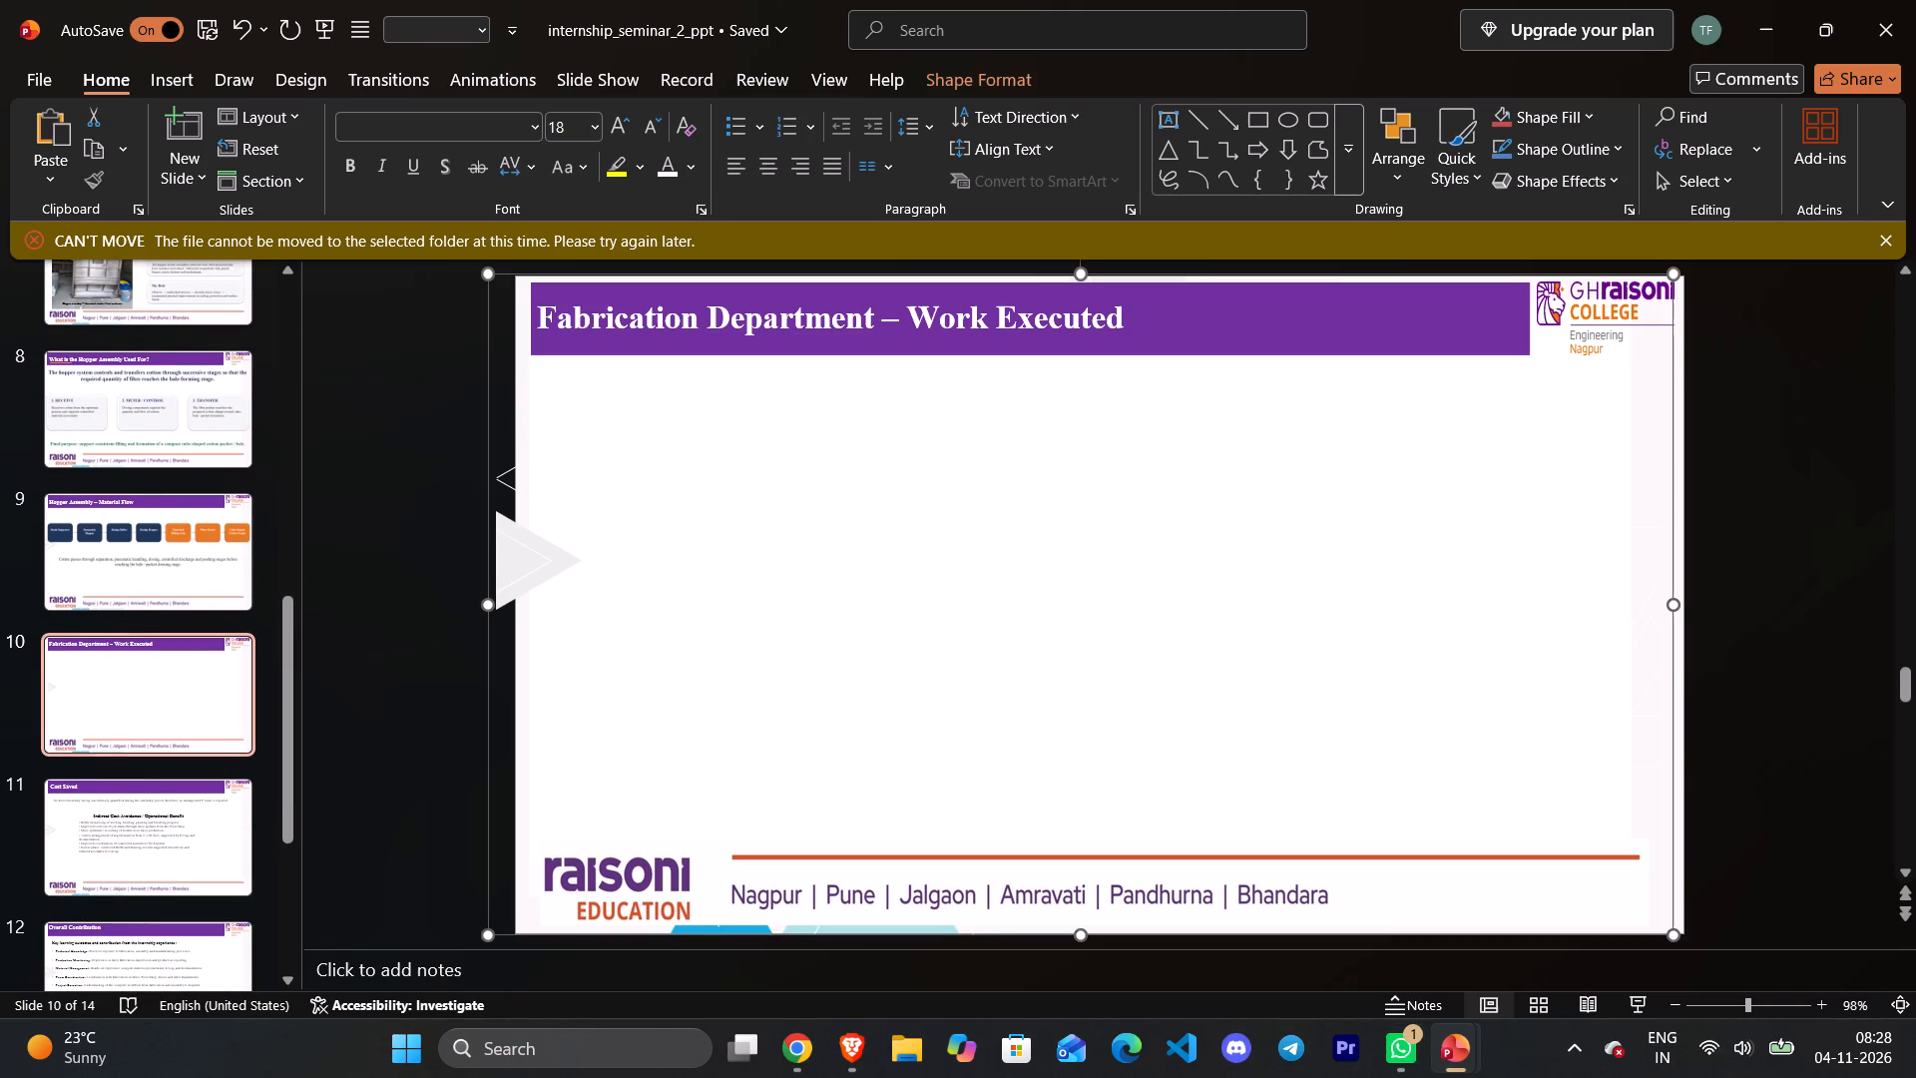
double_click(1128, 316)
click(1114, 321)
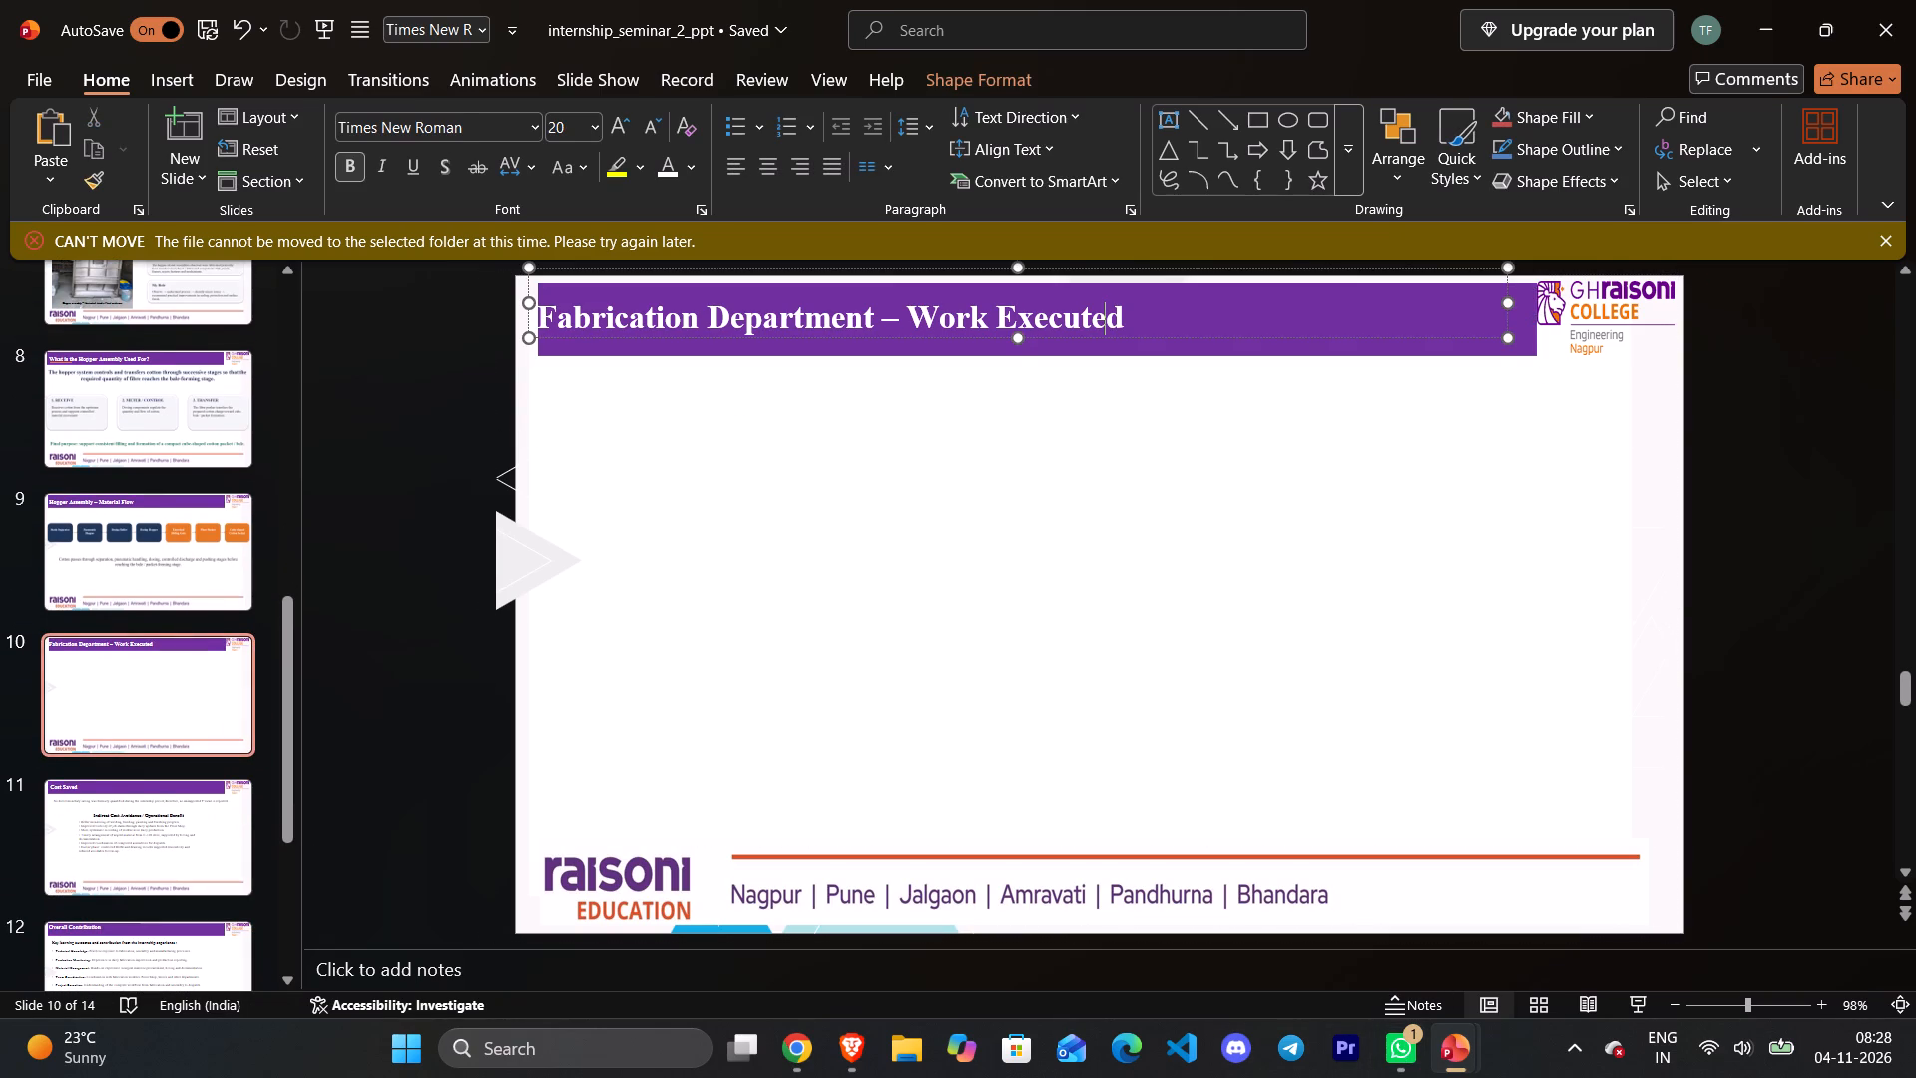
drag(1127, 315, 324, 230)
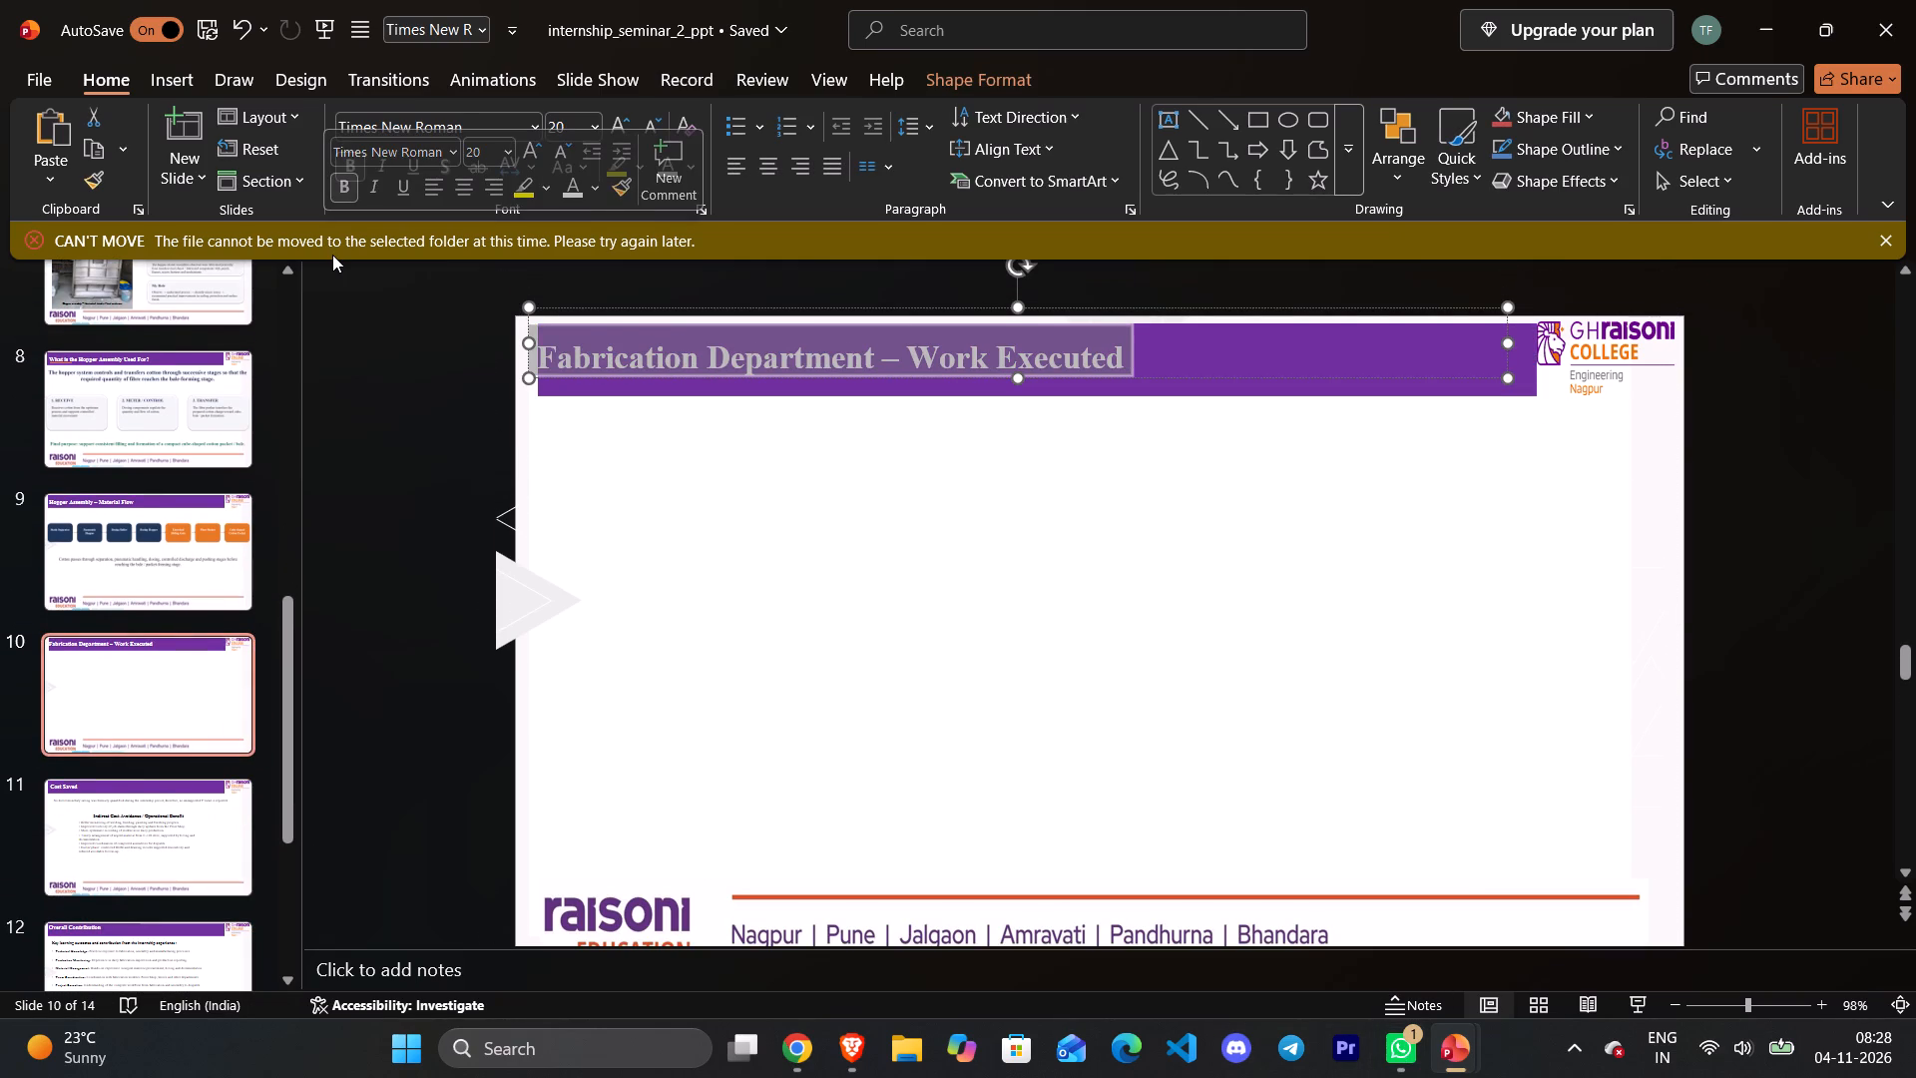
key(Delete)
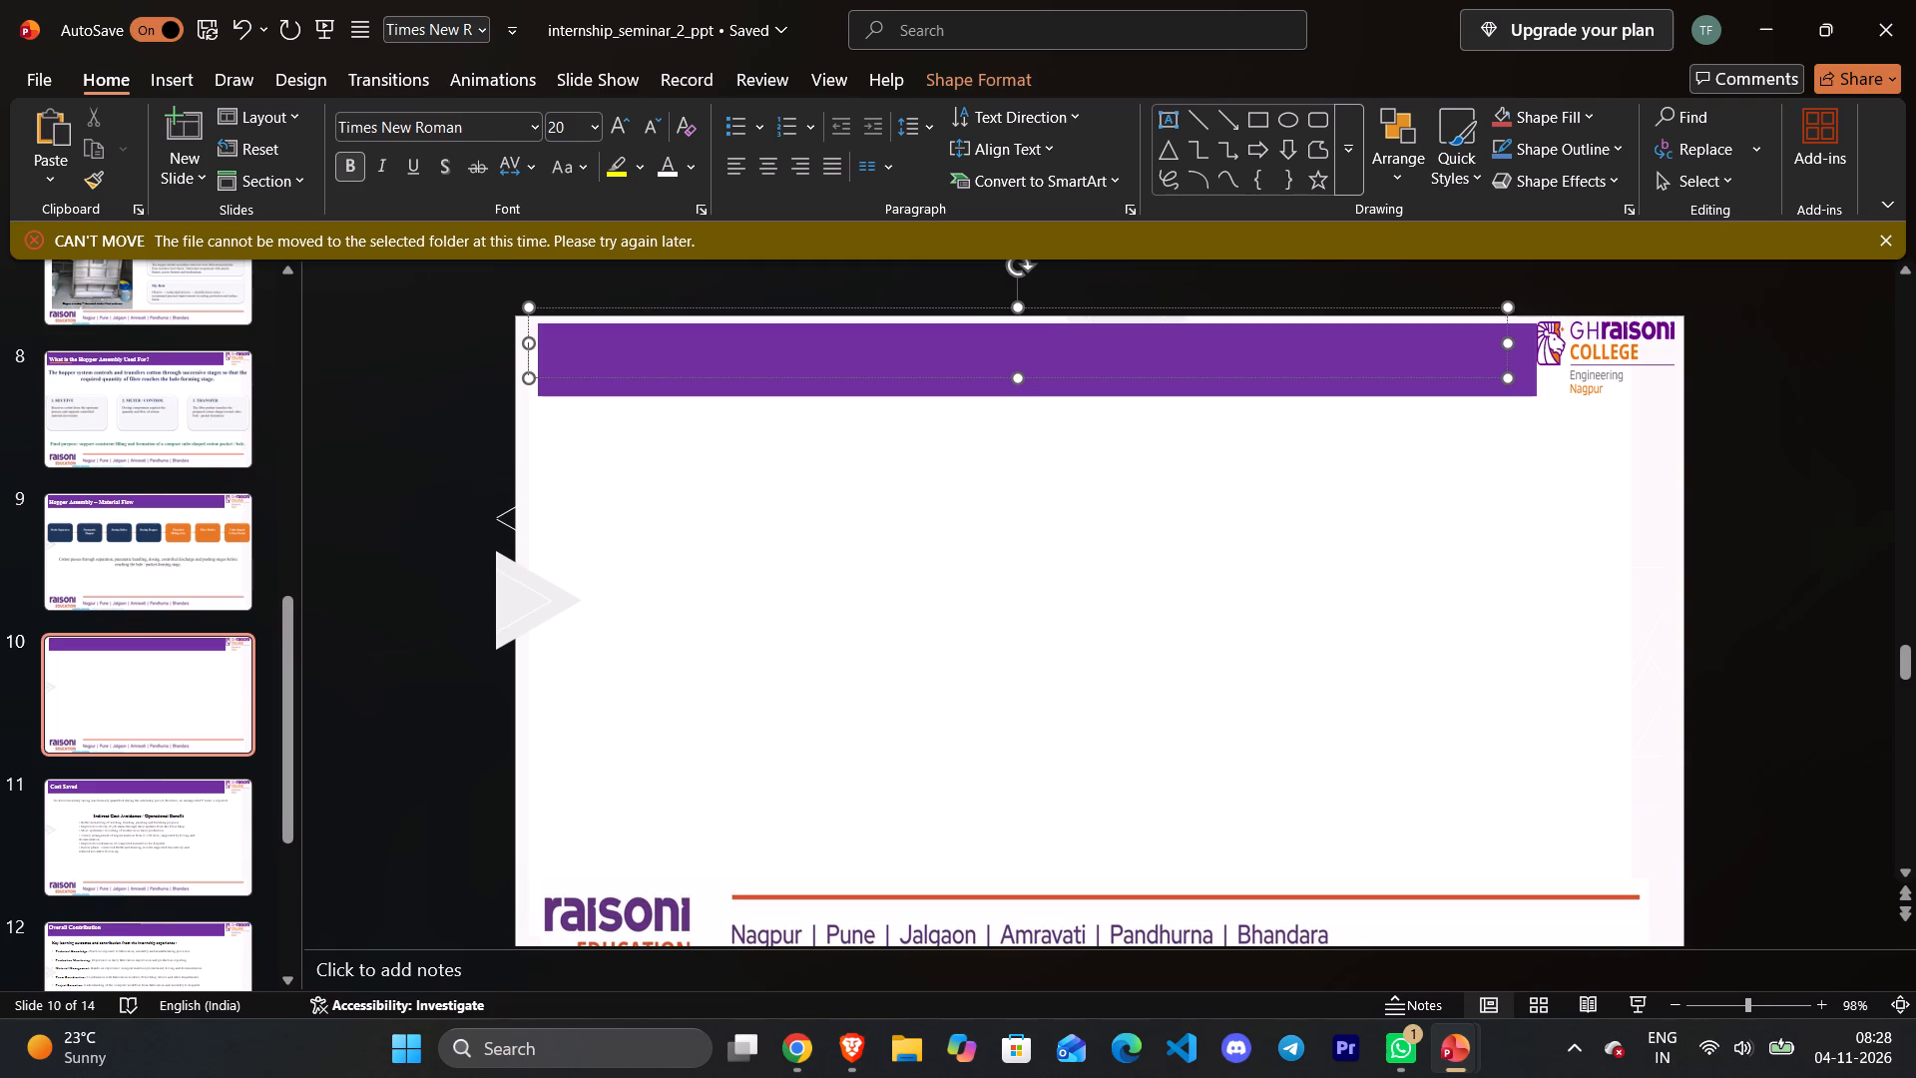
Move the empty title placeholder on slide 10 slightly down and right so it sits within the purple banner.
drag(1004, 306, 1009, 315)
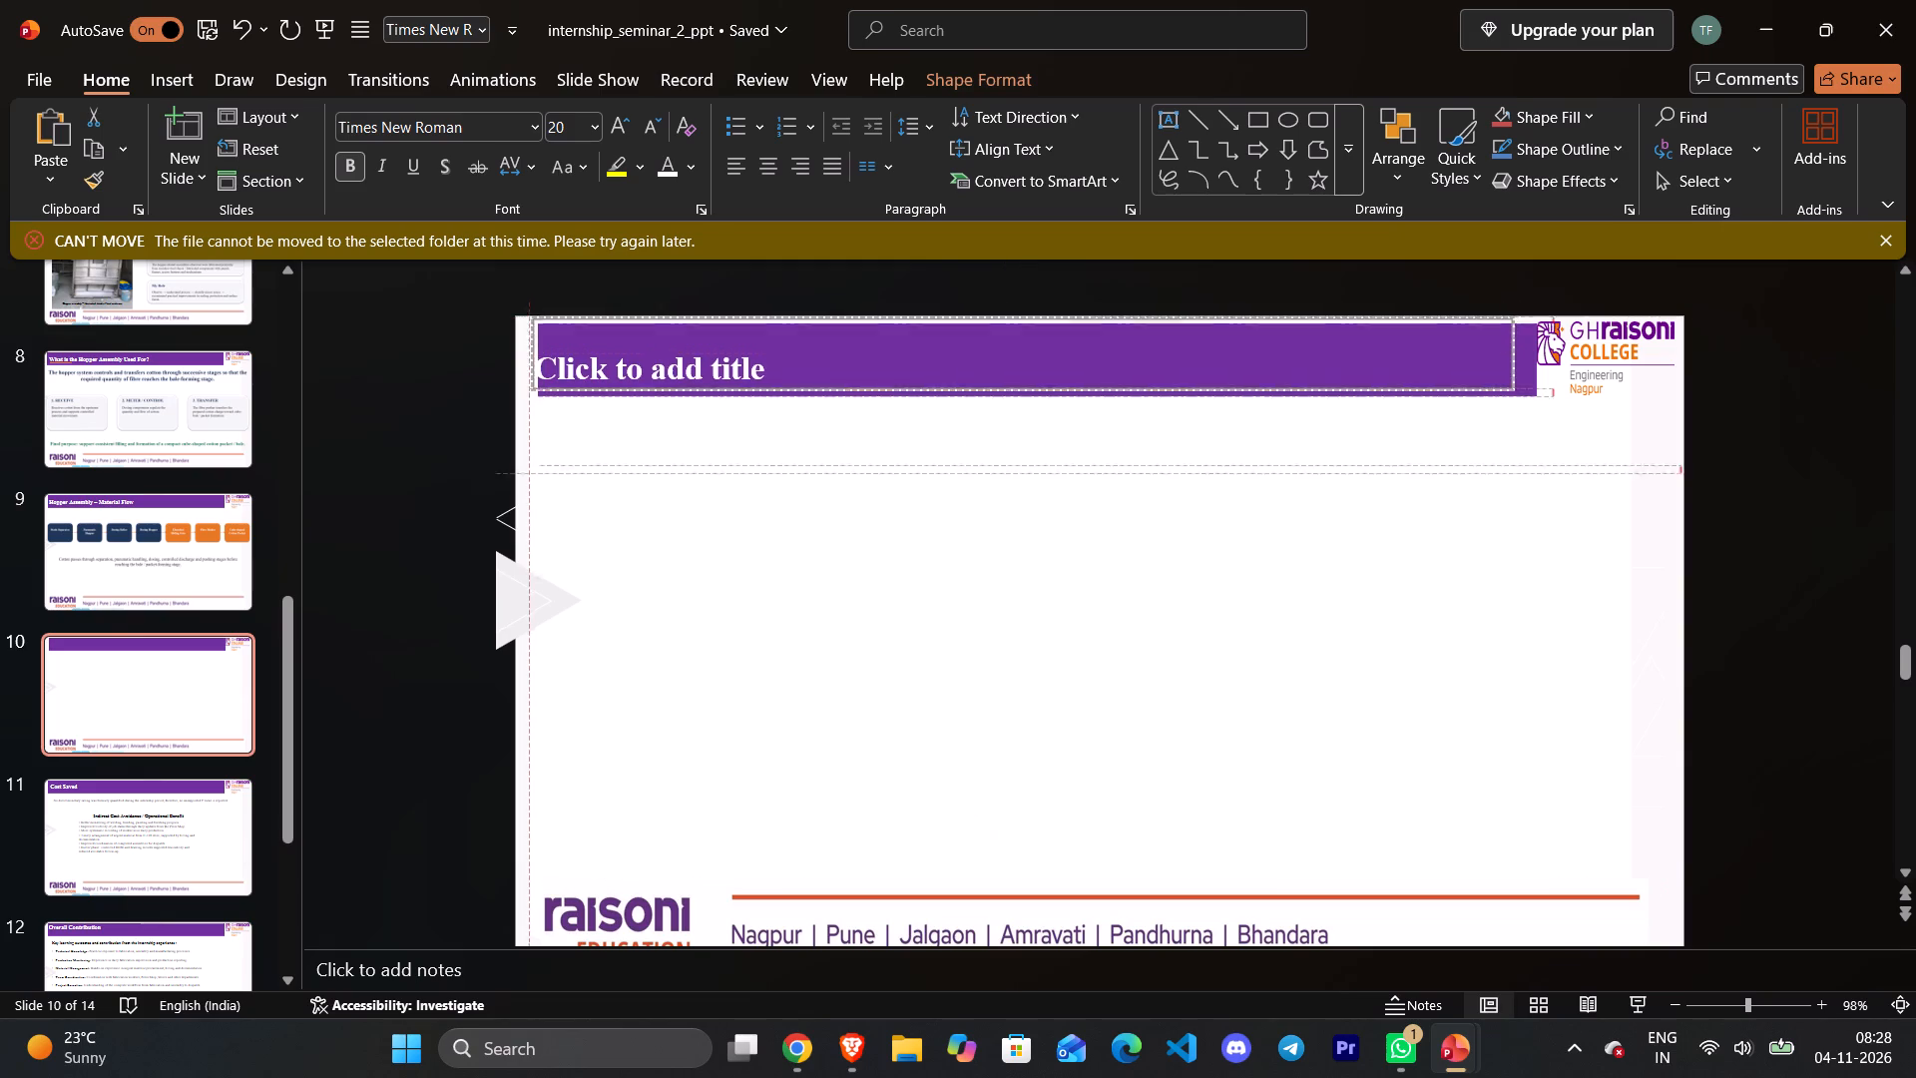
drag(1009, 315, 1017, 323)
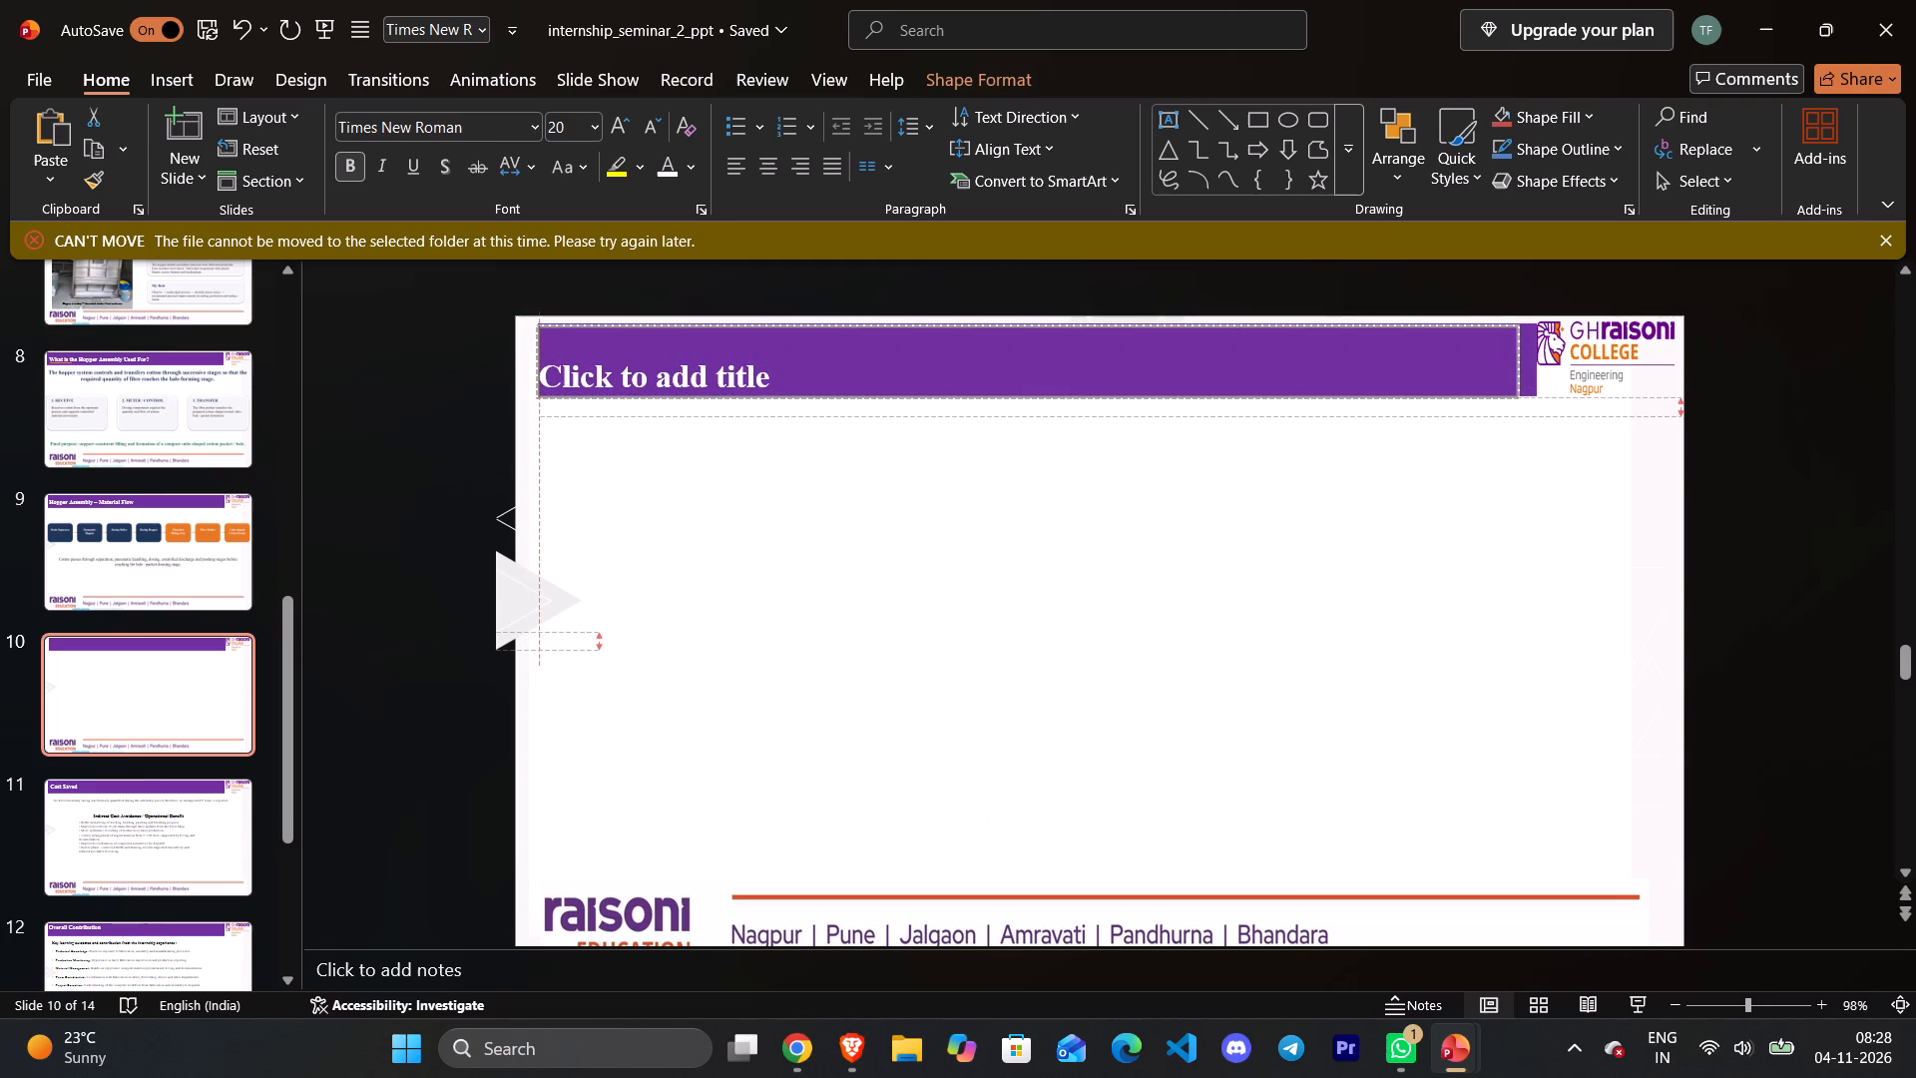
drag(1017, 323, 1017, 322)
click(1112, 564)
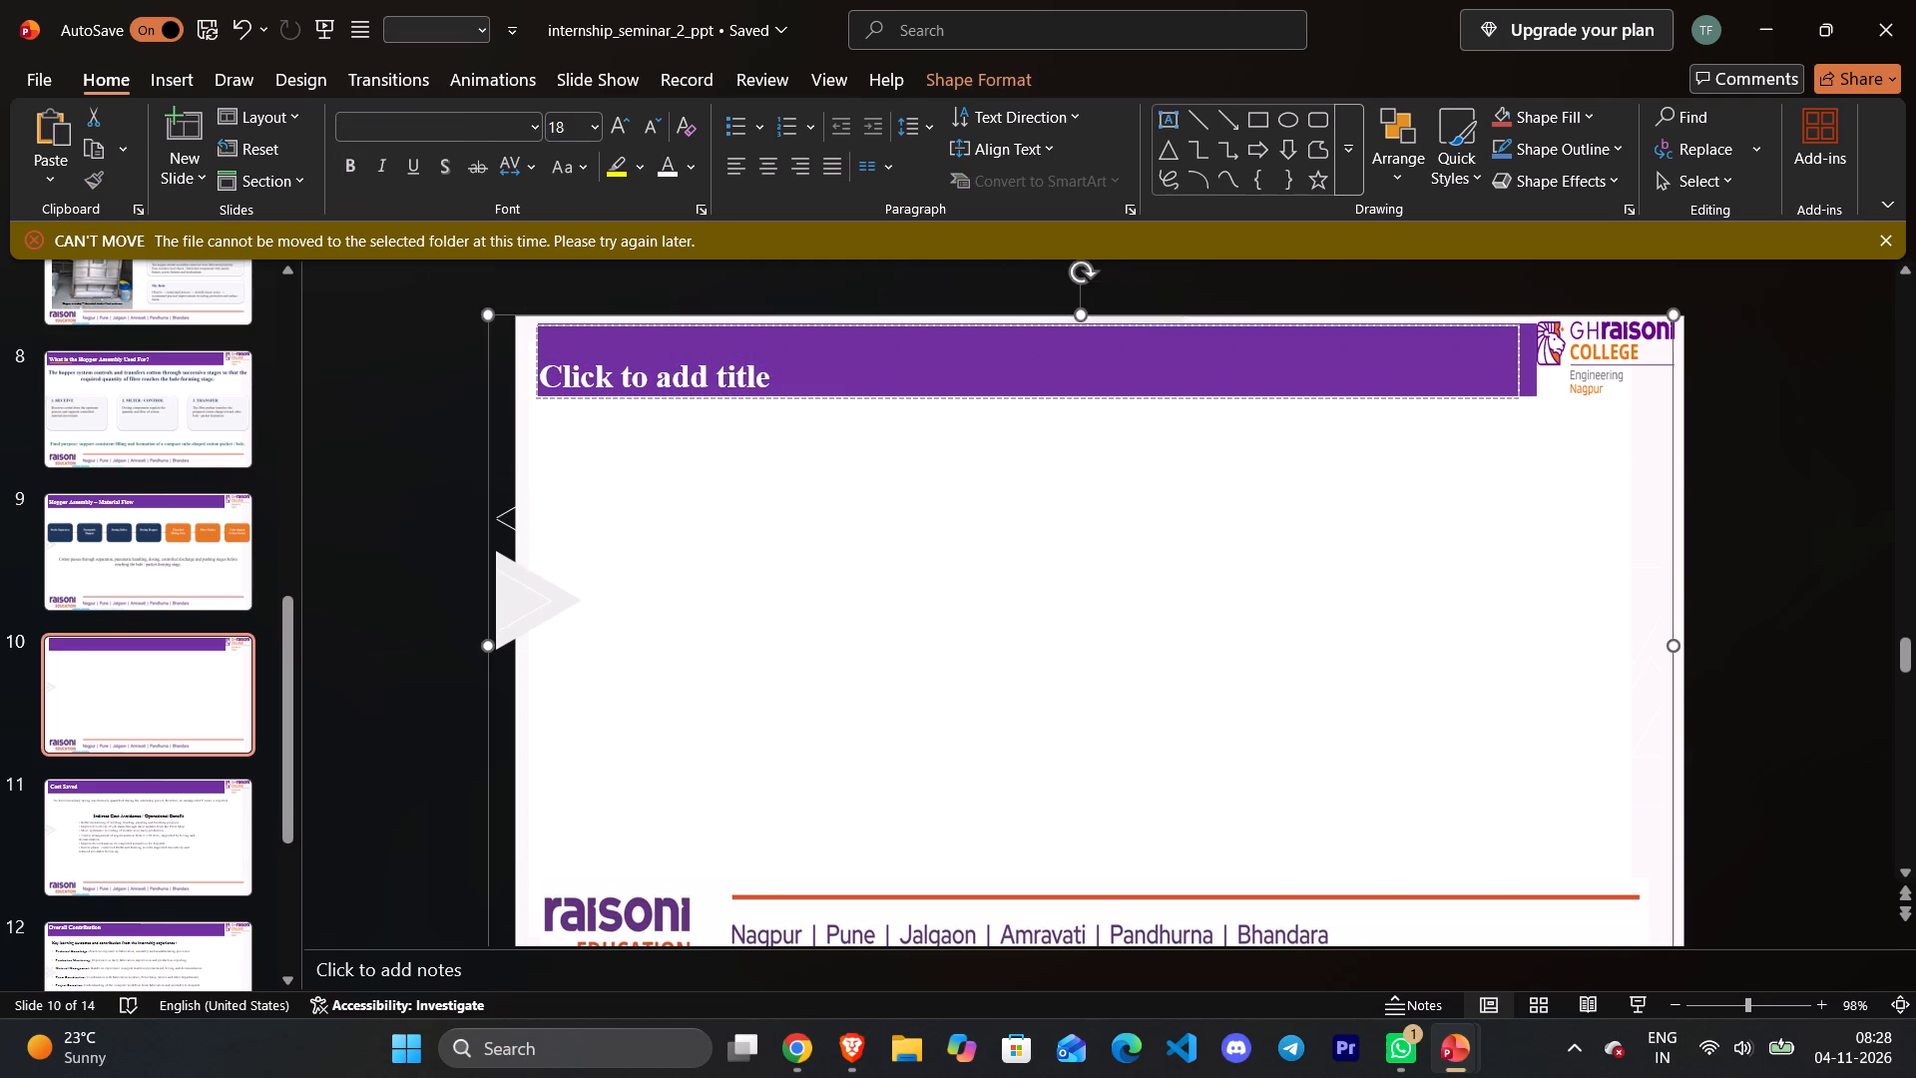
Copy the title "Main Hopper-Related Assemblies & Functions" from Internship_Progress_Seminar's slide 10 into the empty title placeholder on slide 10 of internship_seminar_2_ppt.
click(1375, 931)
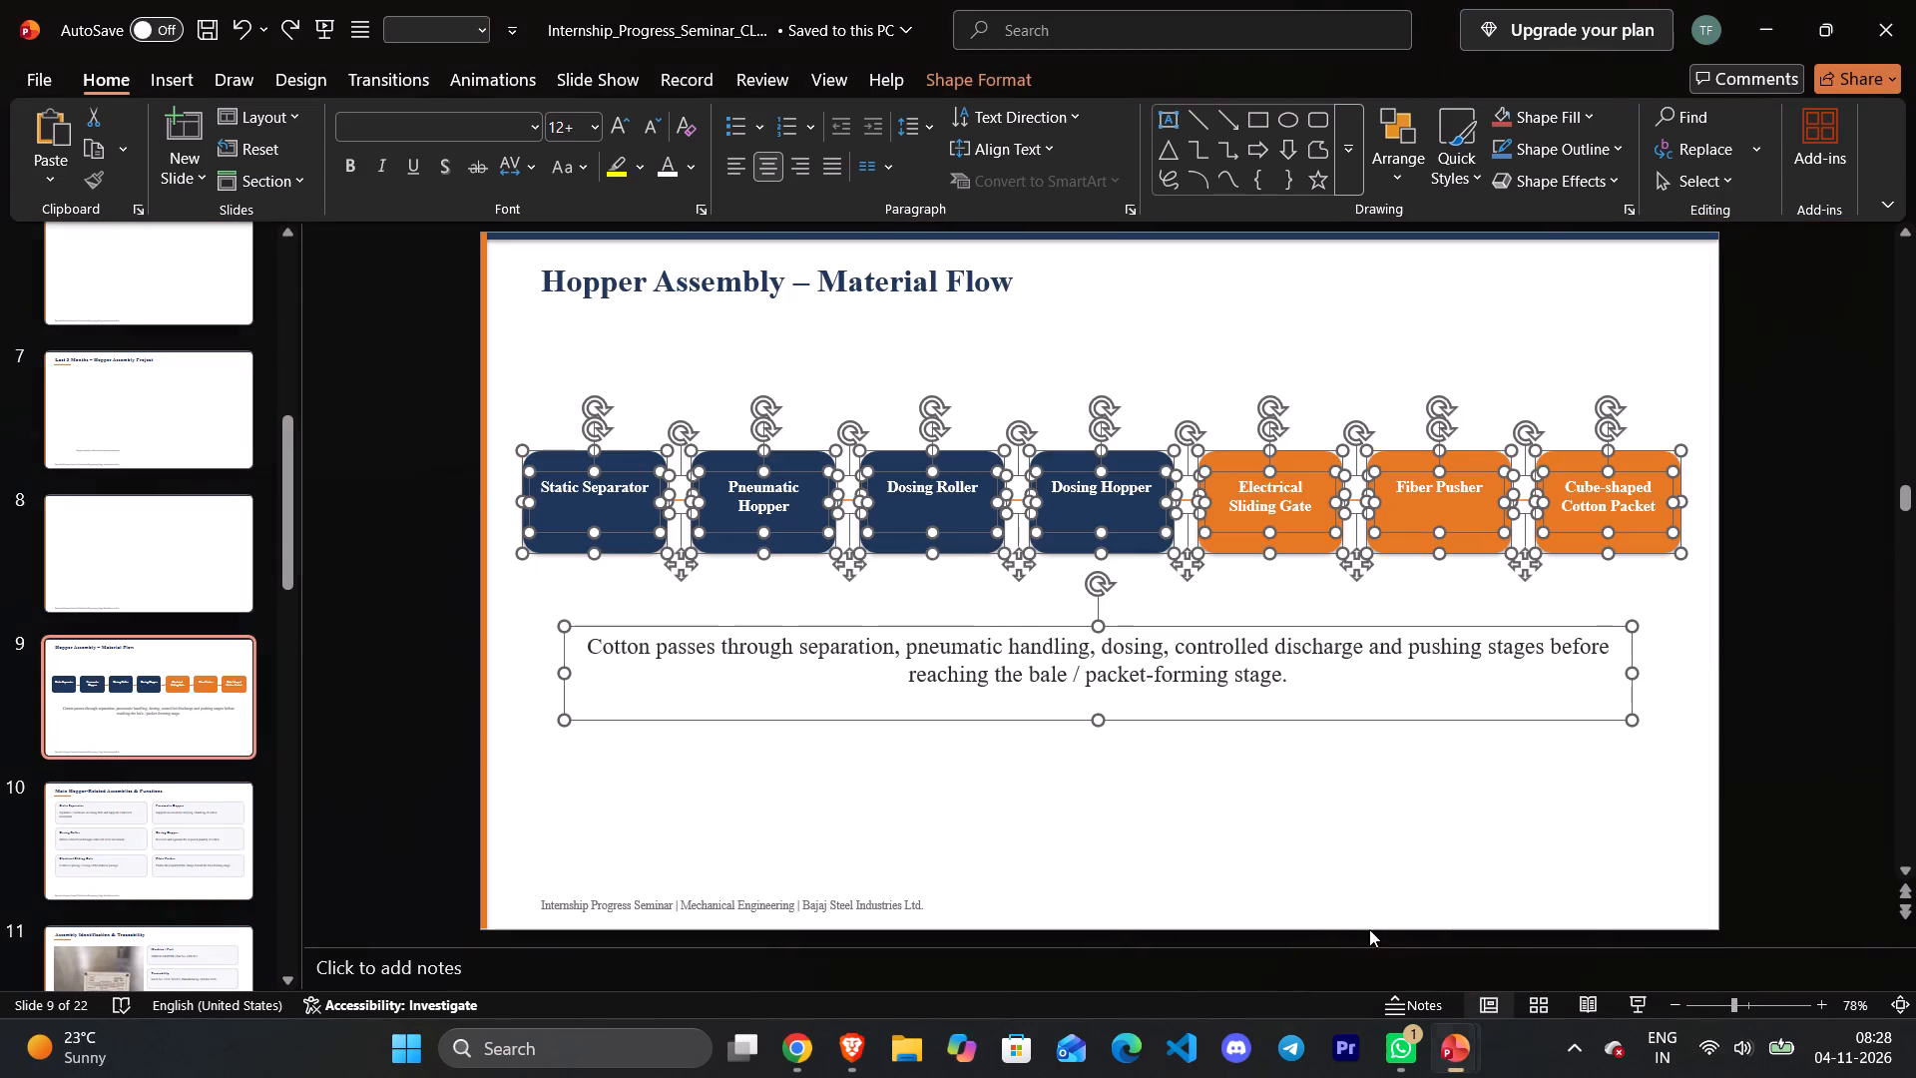
click(161, 835)
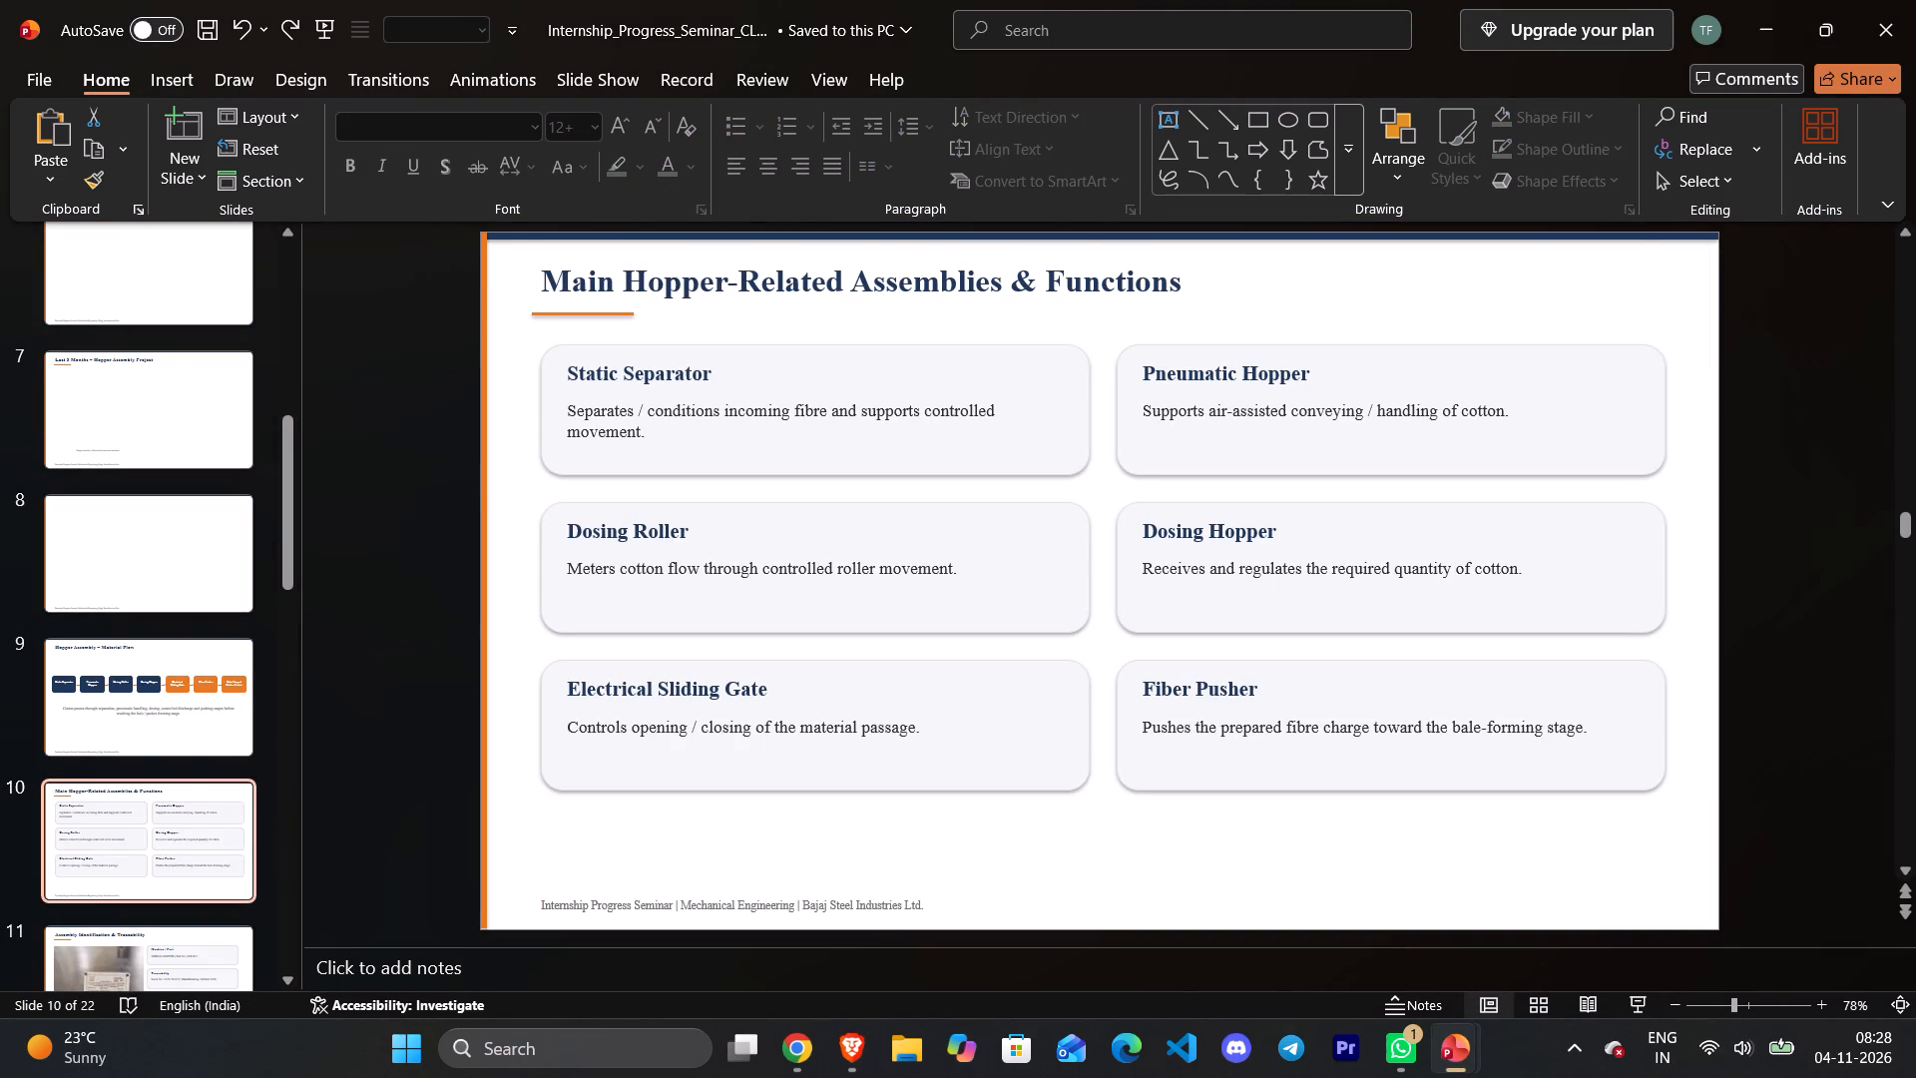
click(1066, 286)
drag(1193, 286, 880, 298)
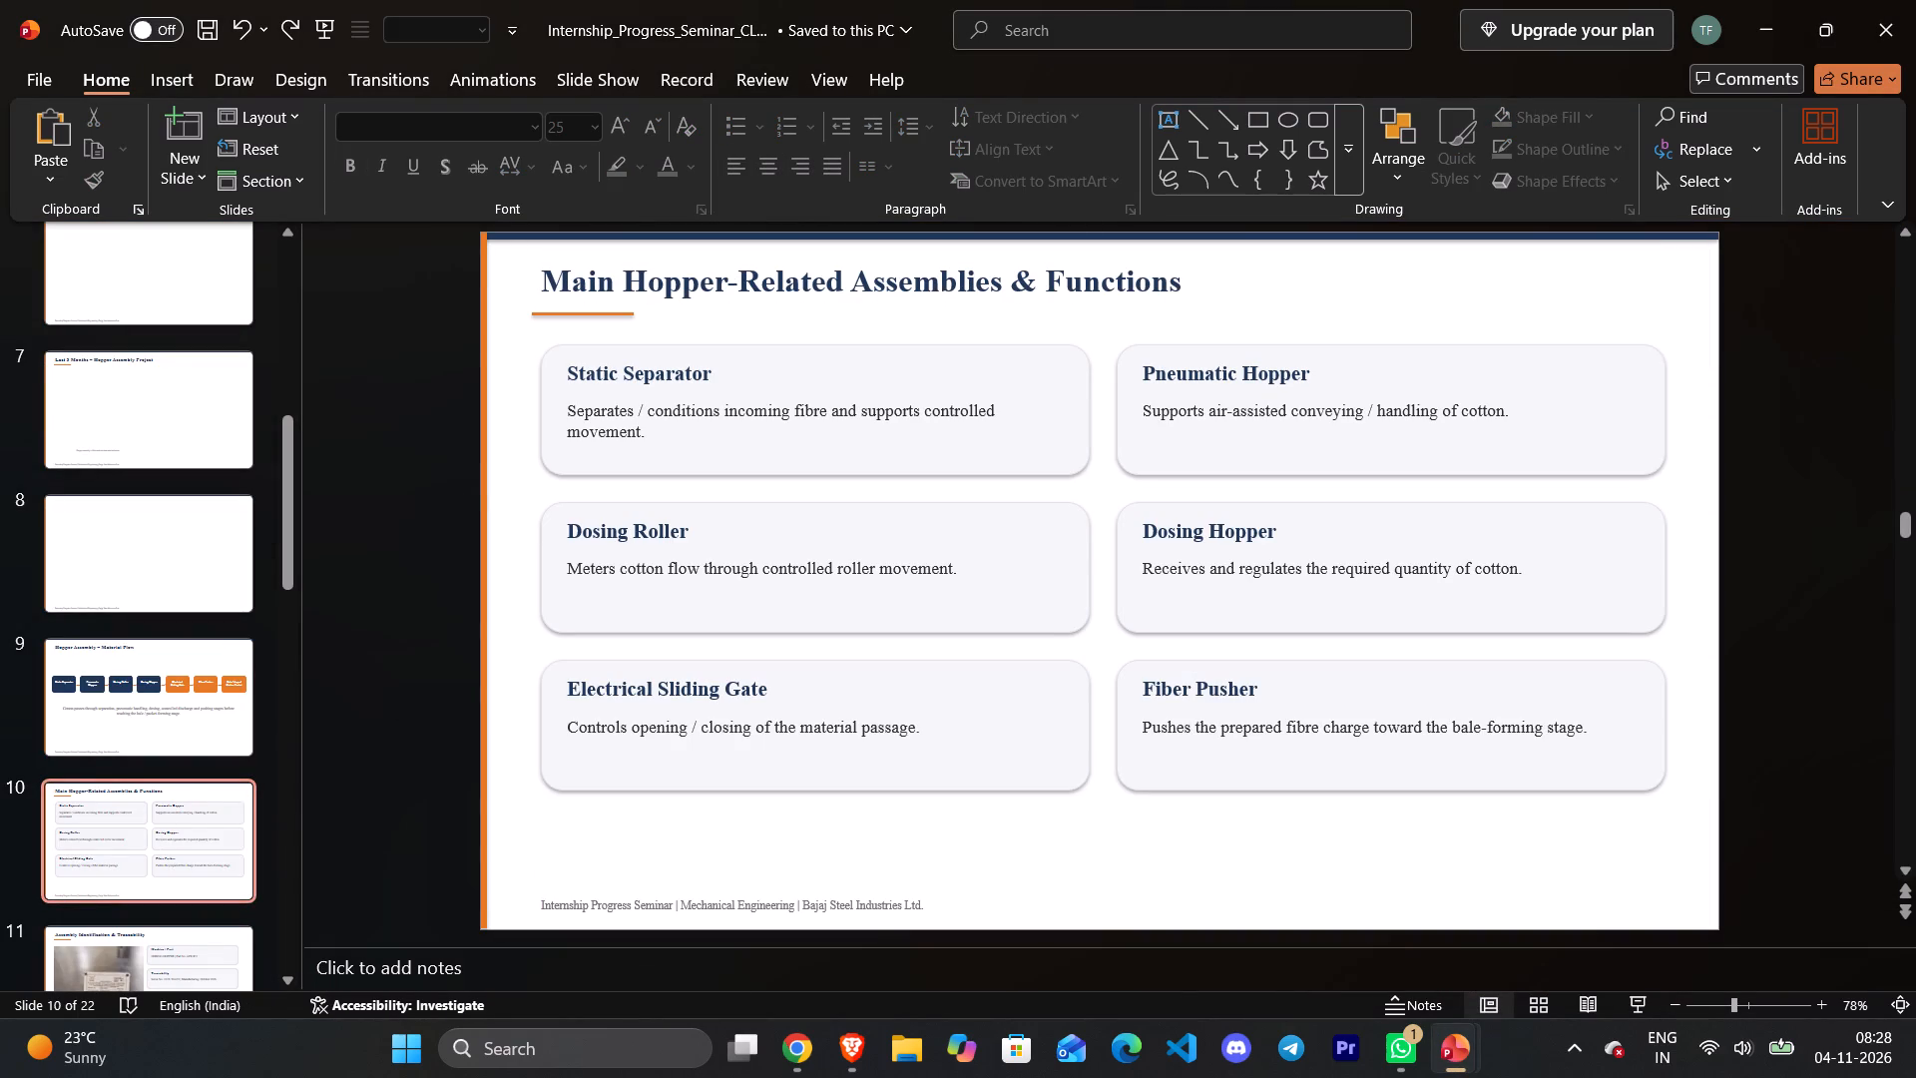
click(1198, 275)
click(1166, 289)
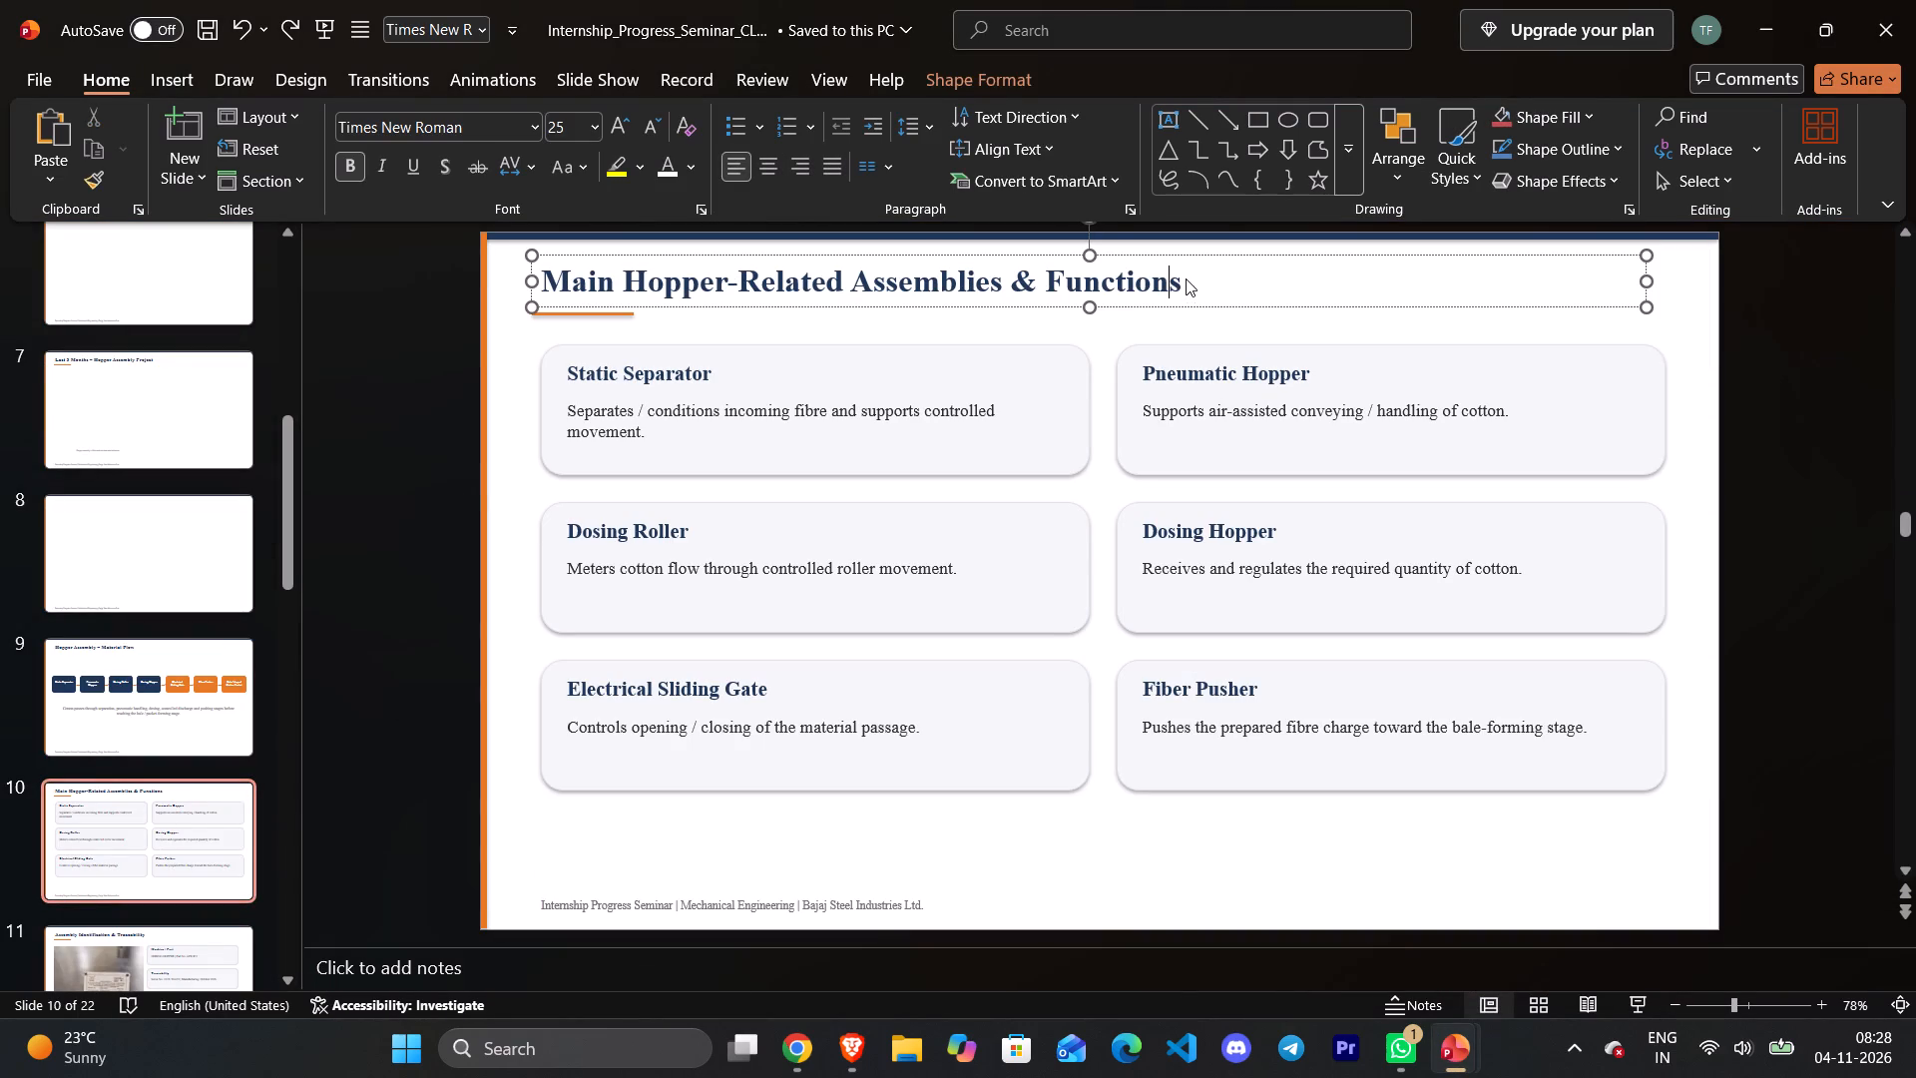
click(1185, 277)
click(1180, 276)
drag(1180, 276, 386, 264)
key(ctrl+c)
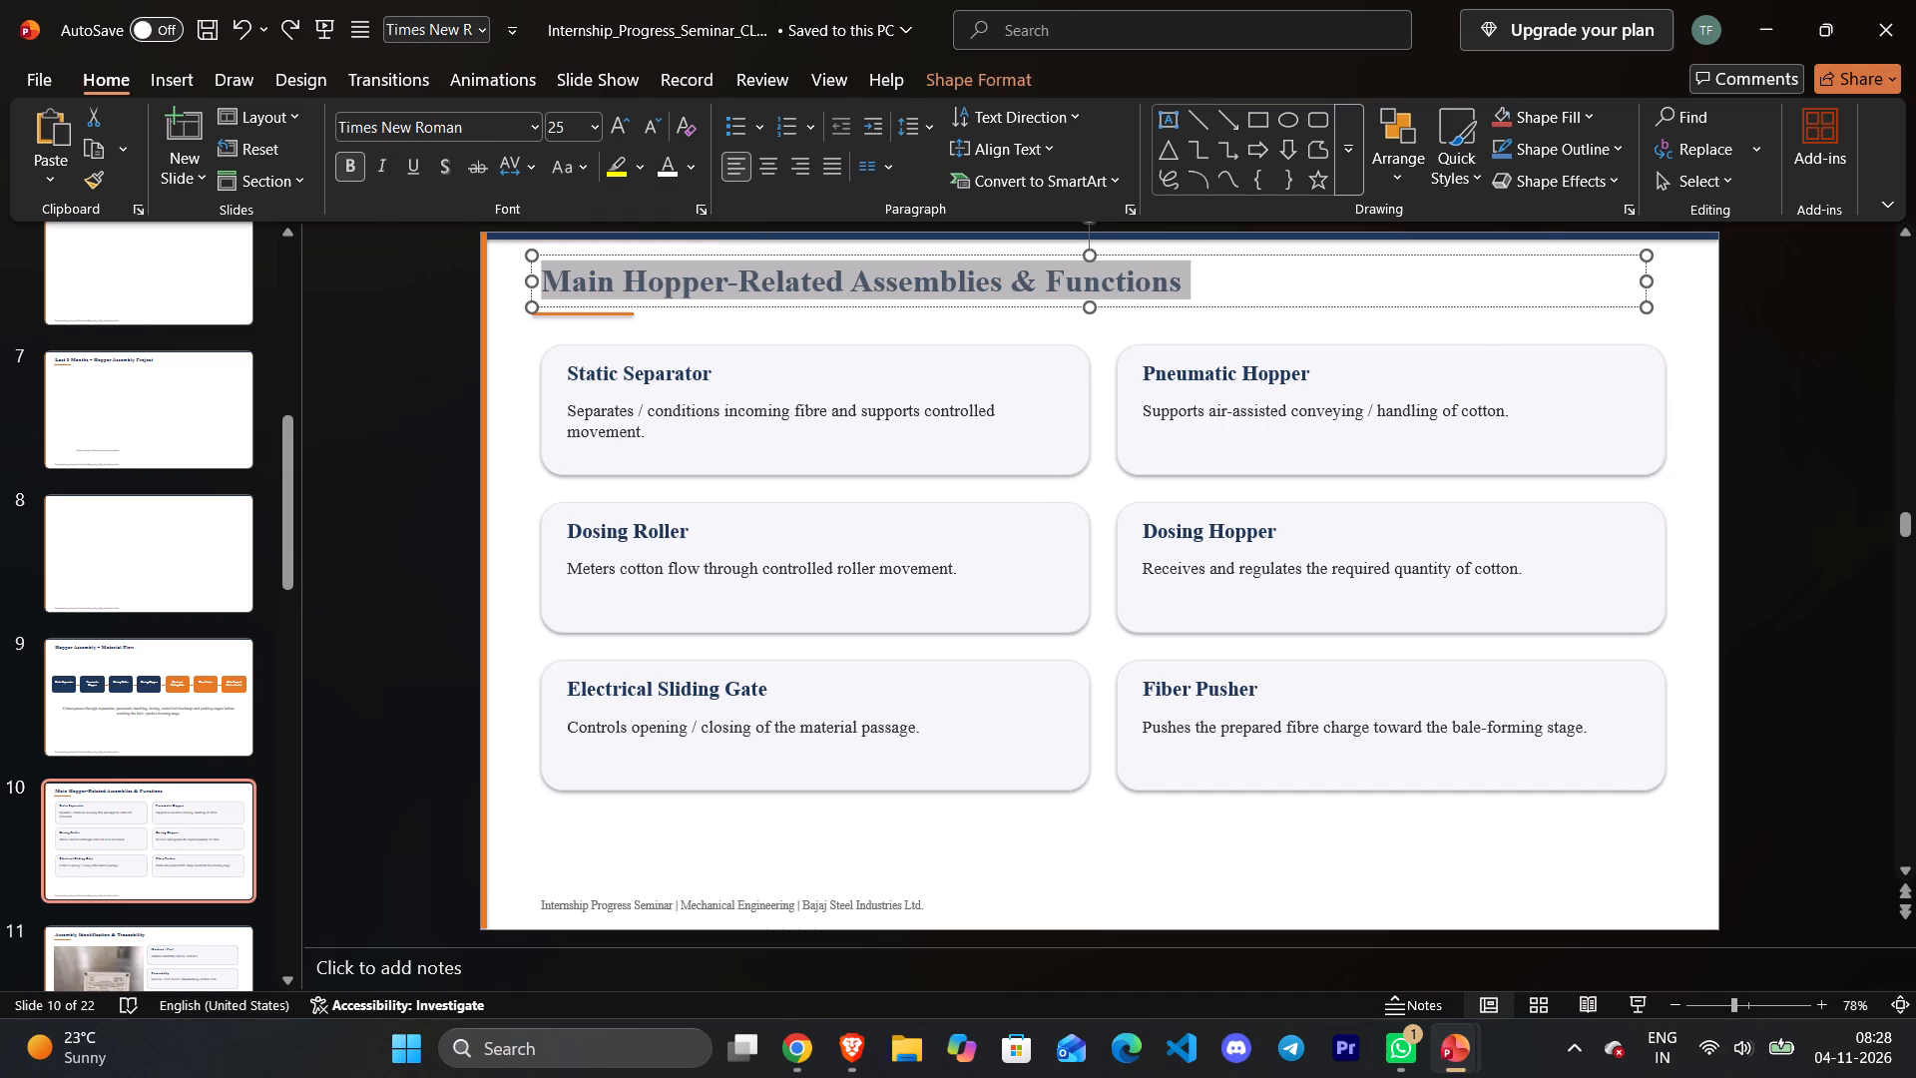
click(1490, 932)
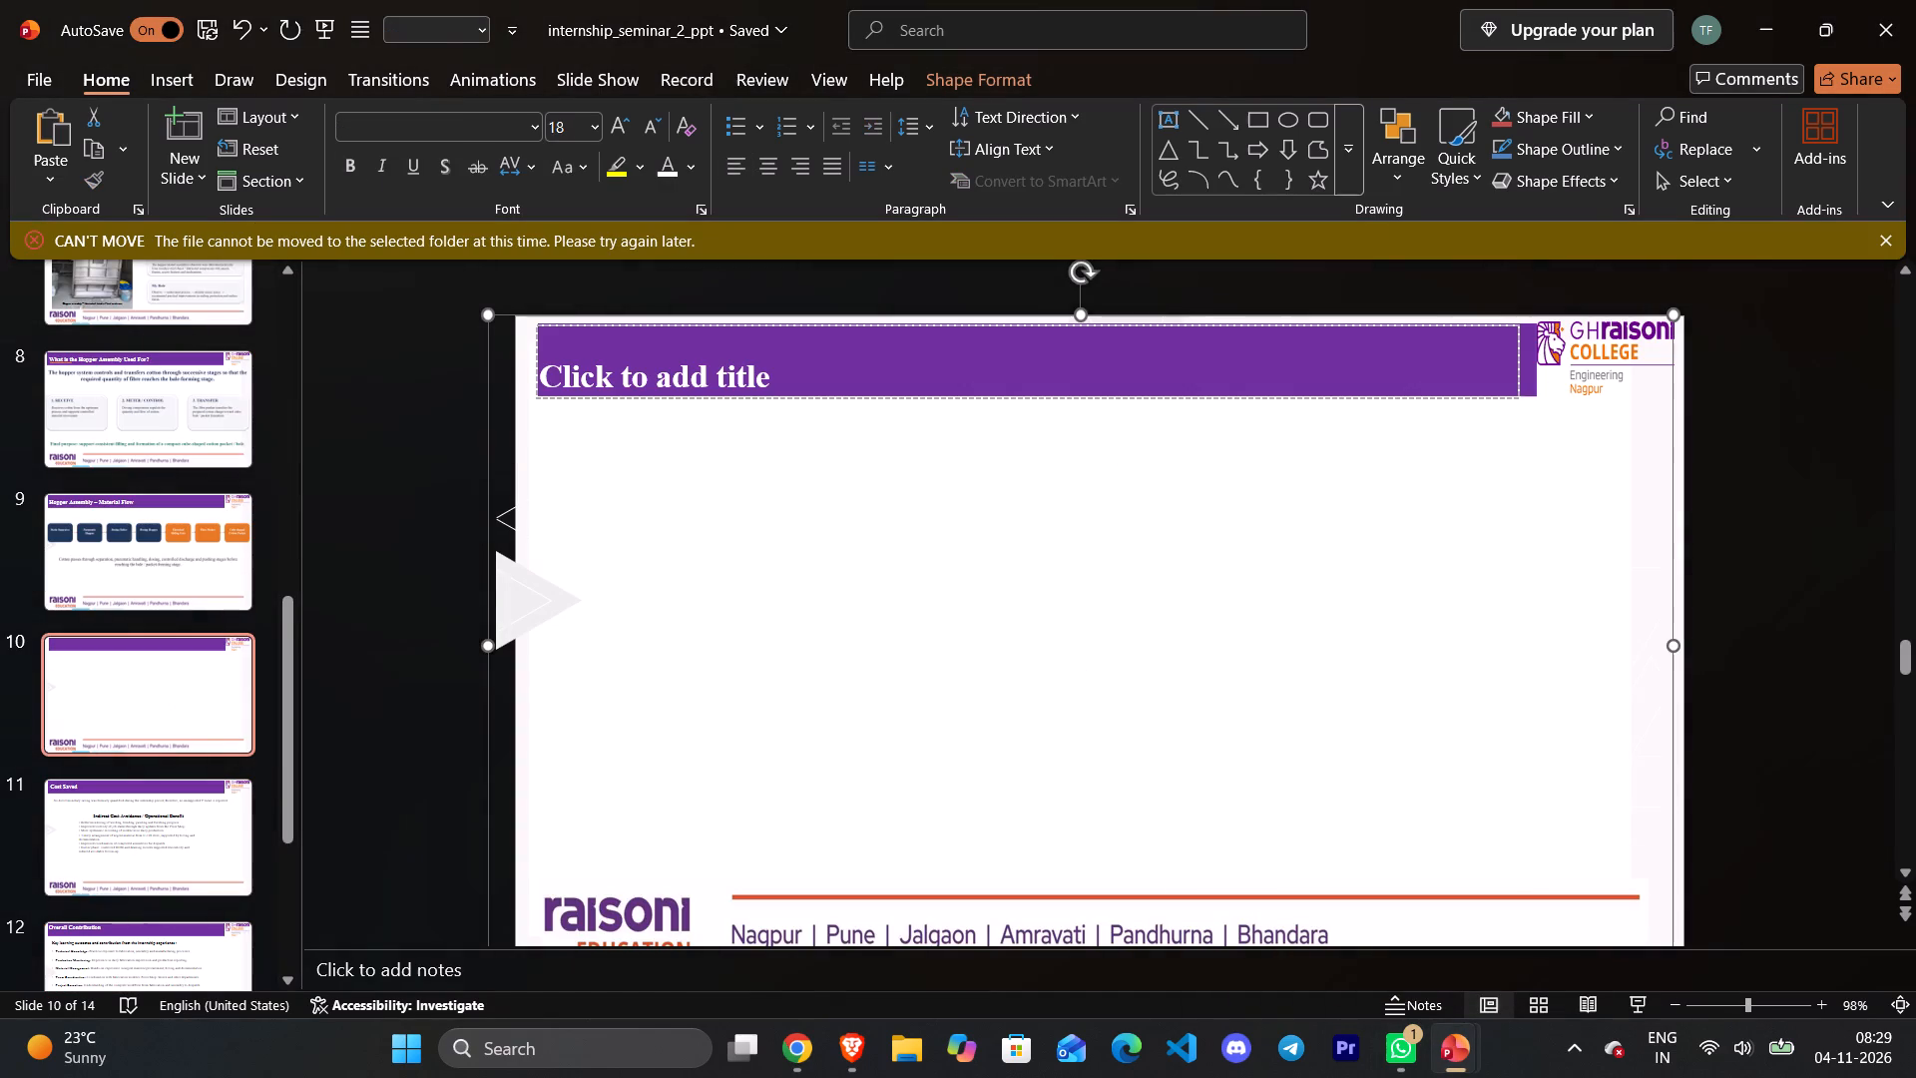
click(690, 385)
key(ctrl+v)
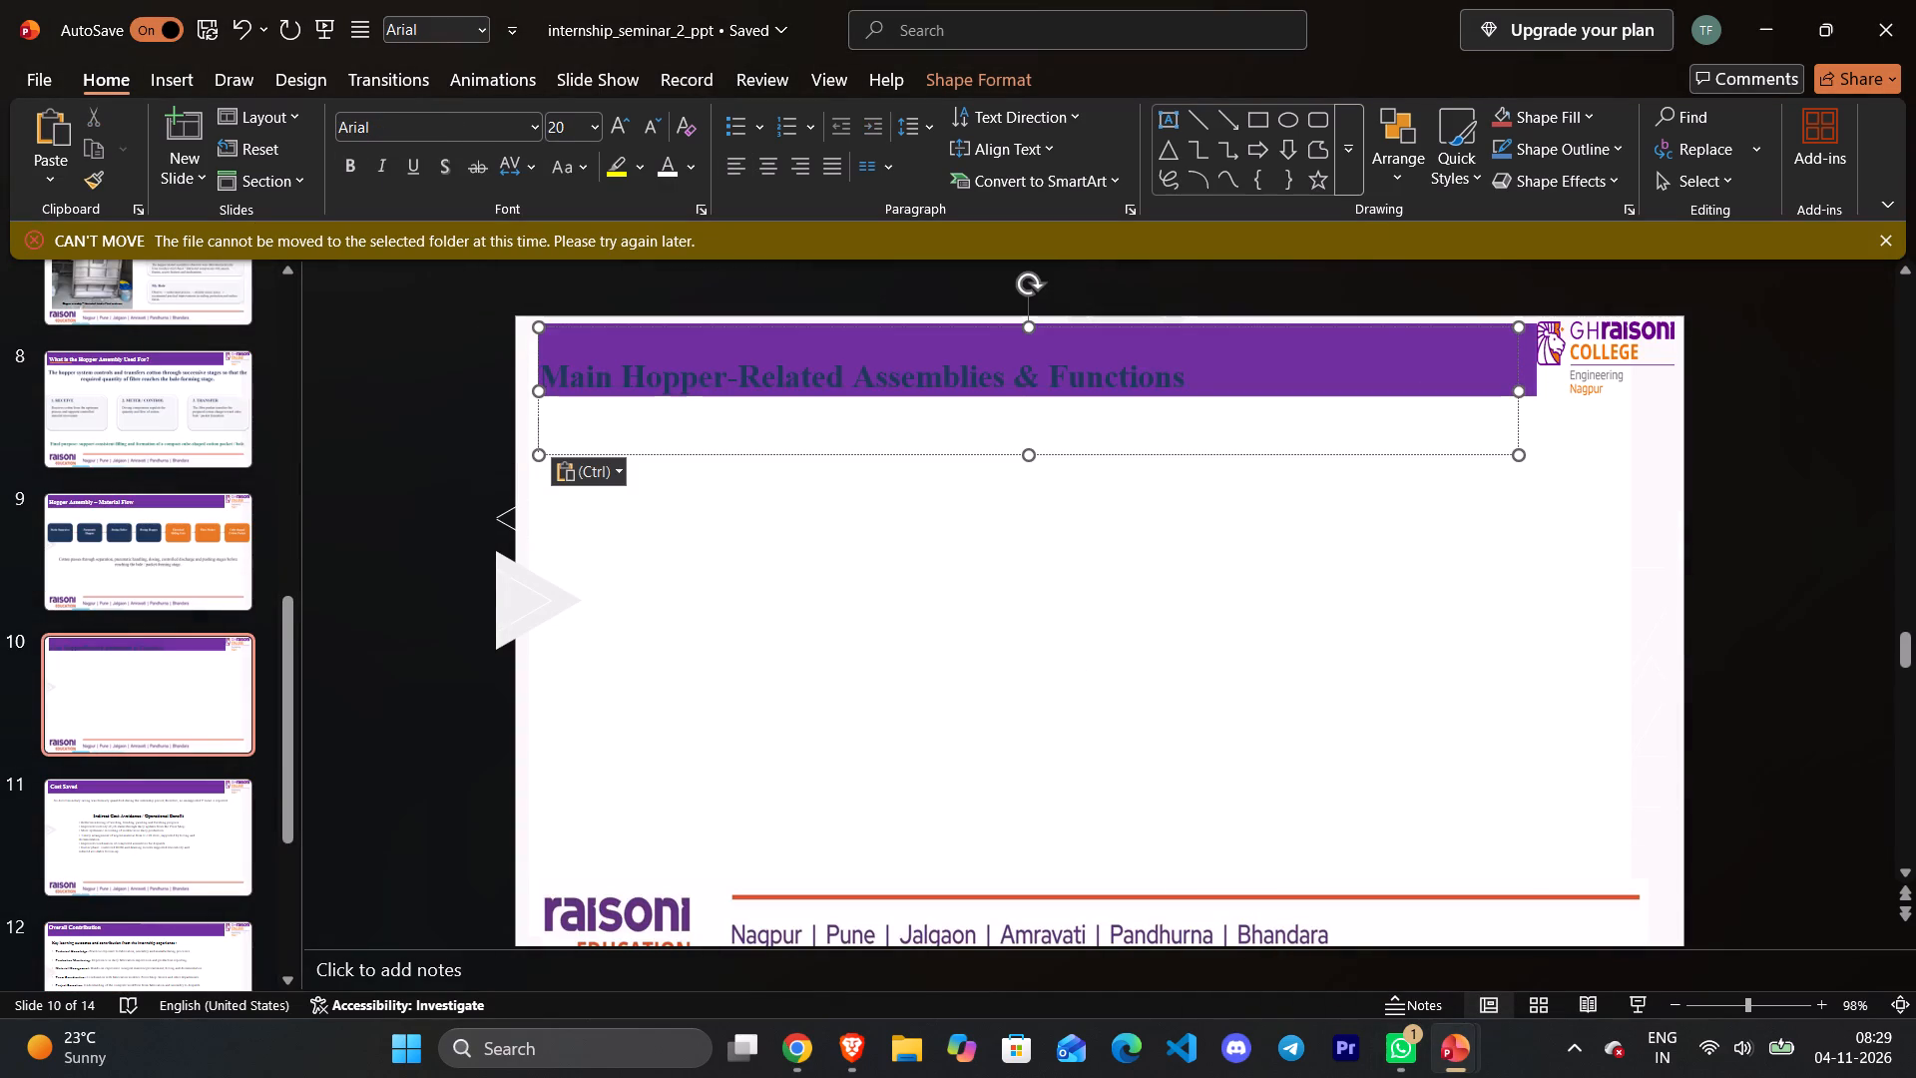
Narrow the title placeholder on slide 10 from both sides so it fits closely around "Main Hopper-Related Assemblies & Functions".
drag(540, 453, 578, 403)
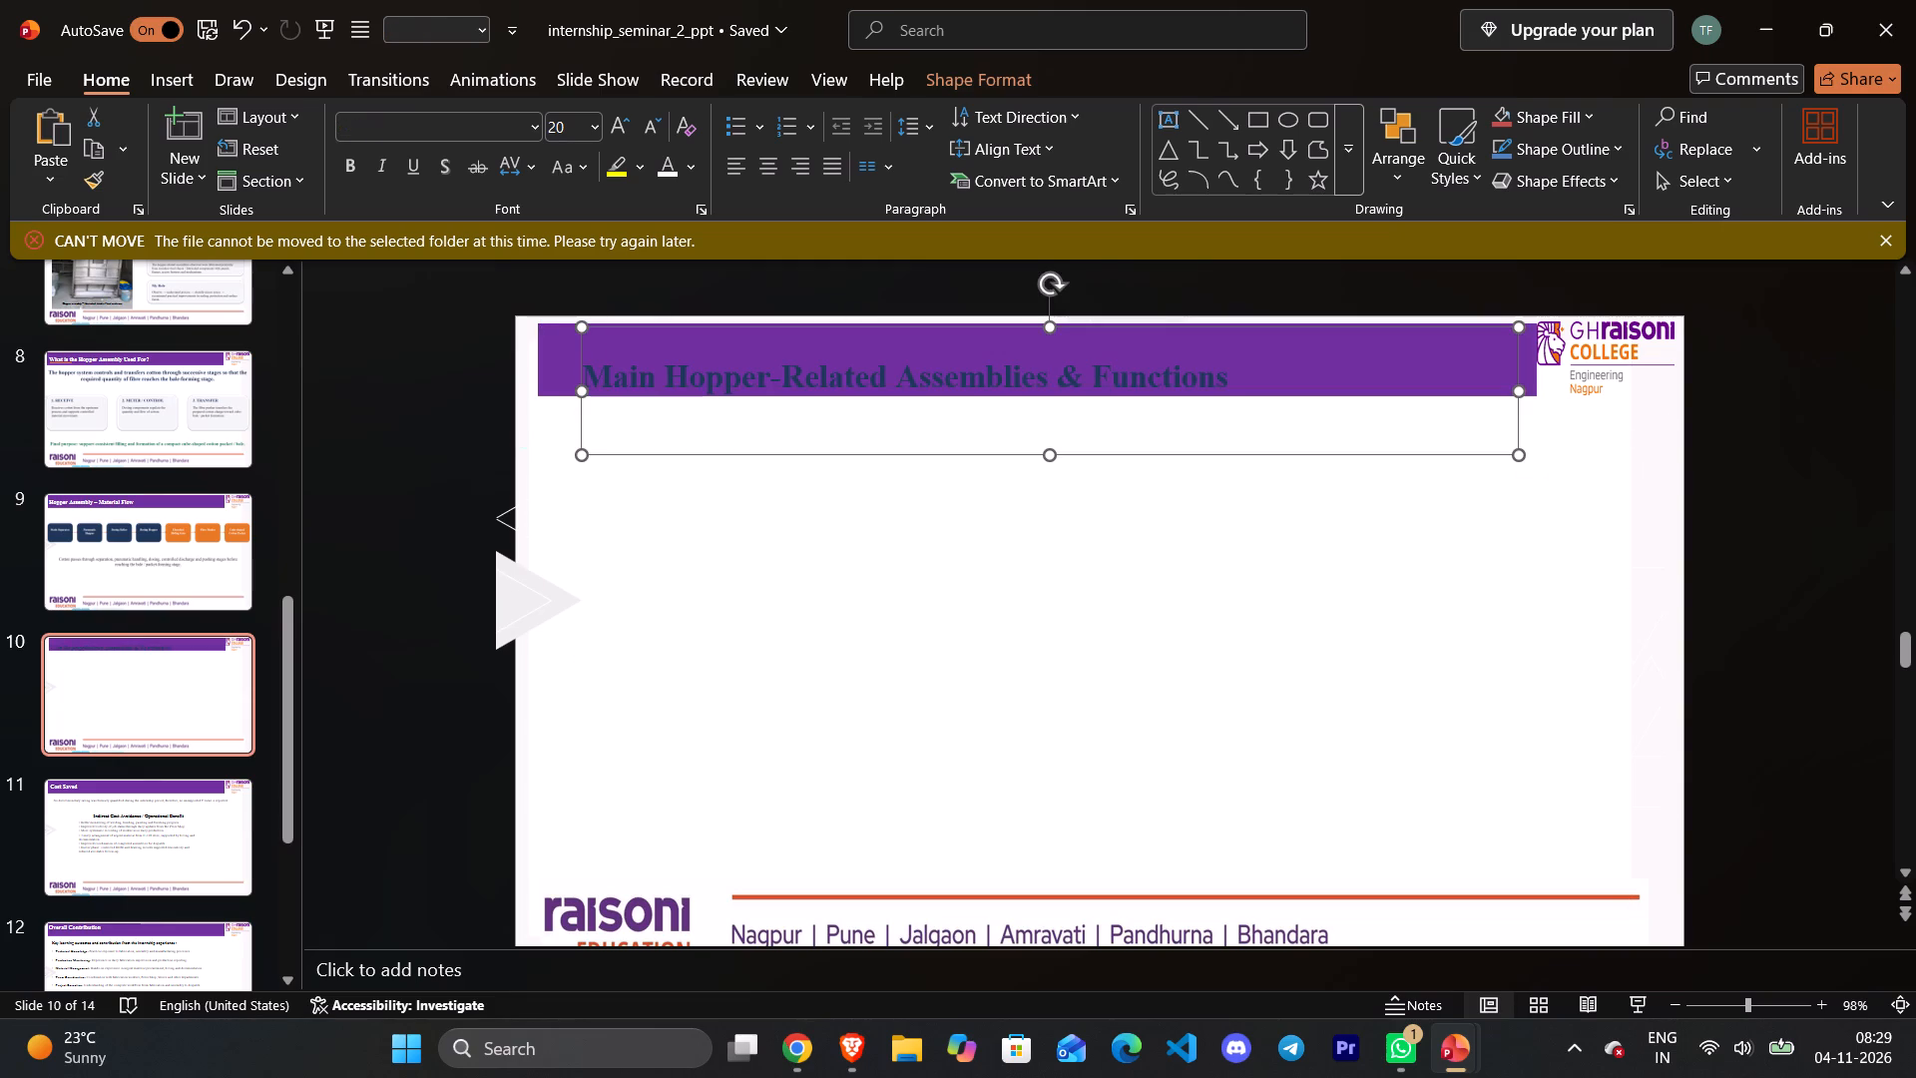
drag(1057, 339, 1051, 344)
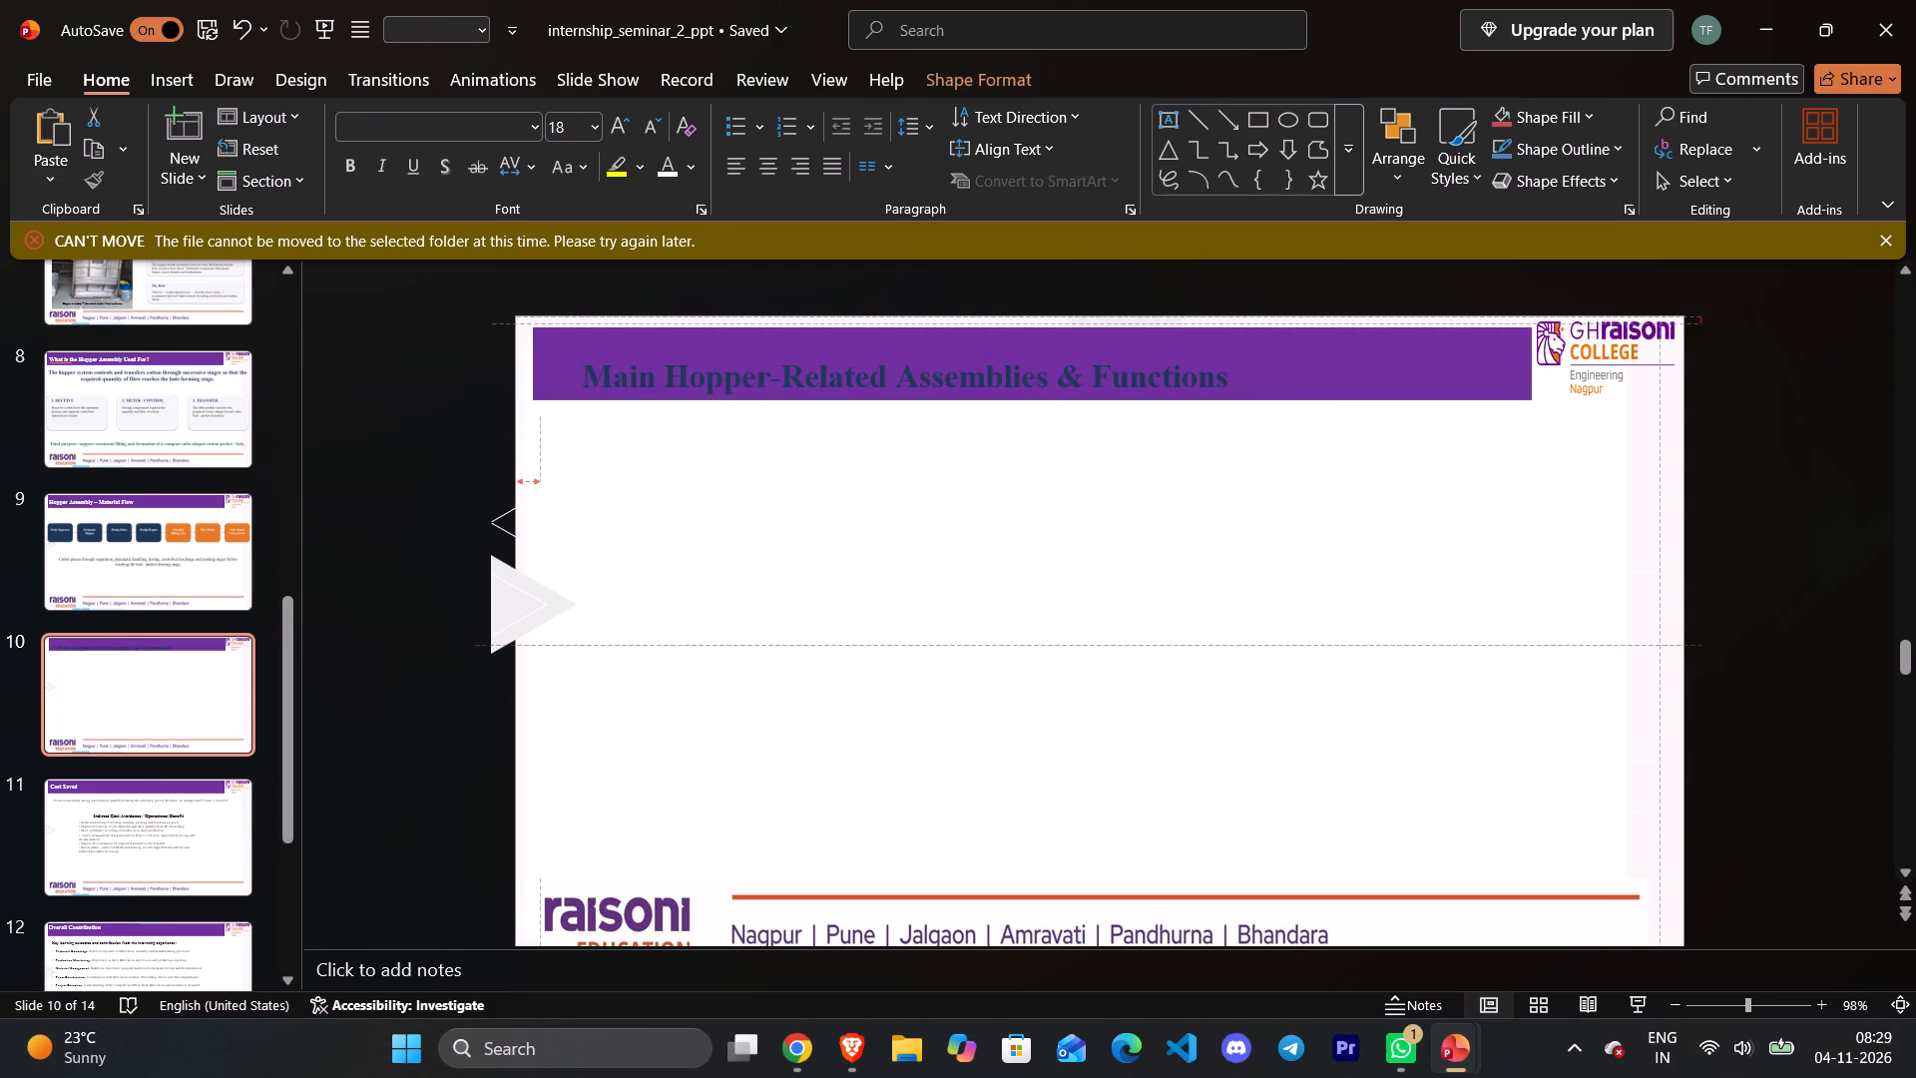
drag(1051, 344, 1047, 333)
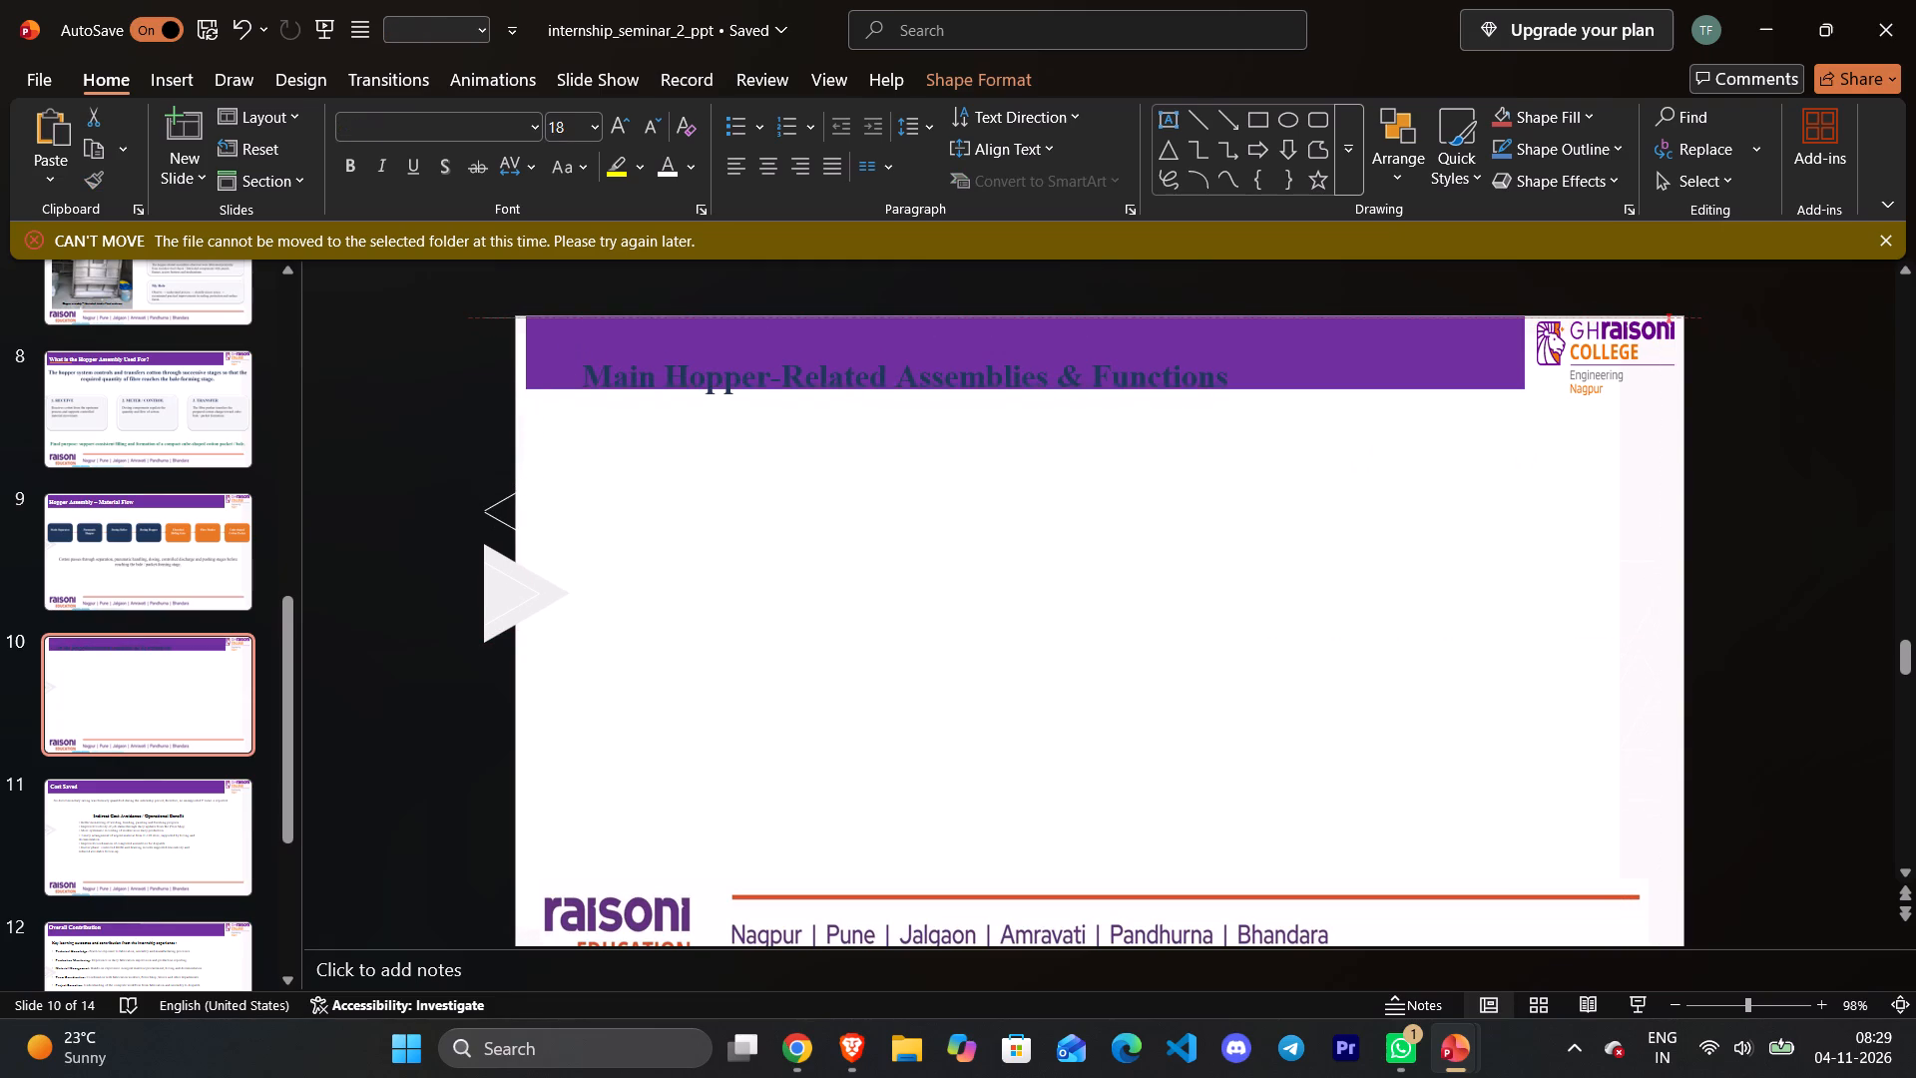
drag(1047, 333, 1045, 341)
click(1138, 478)
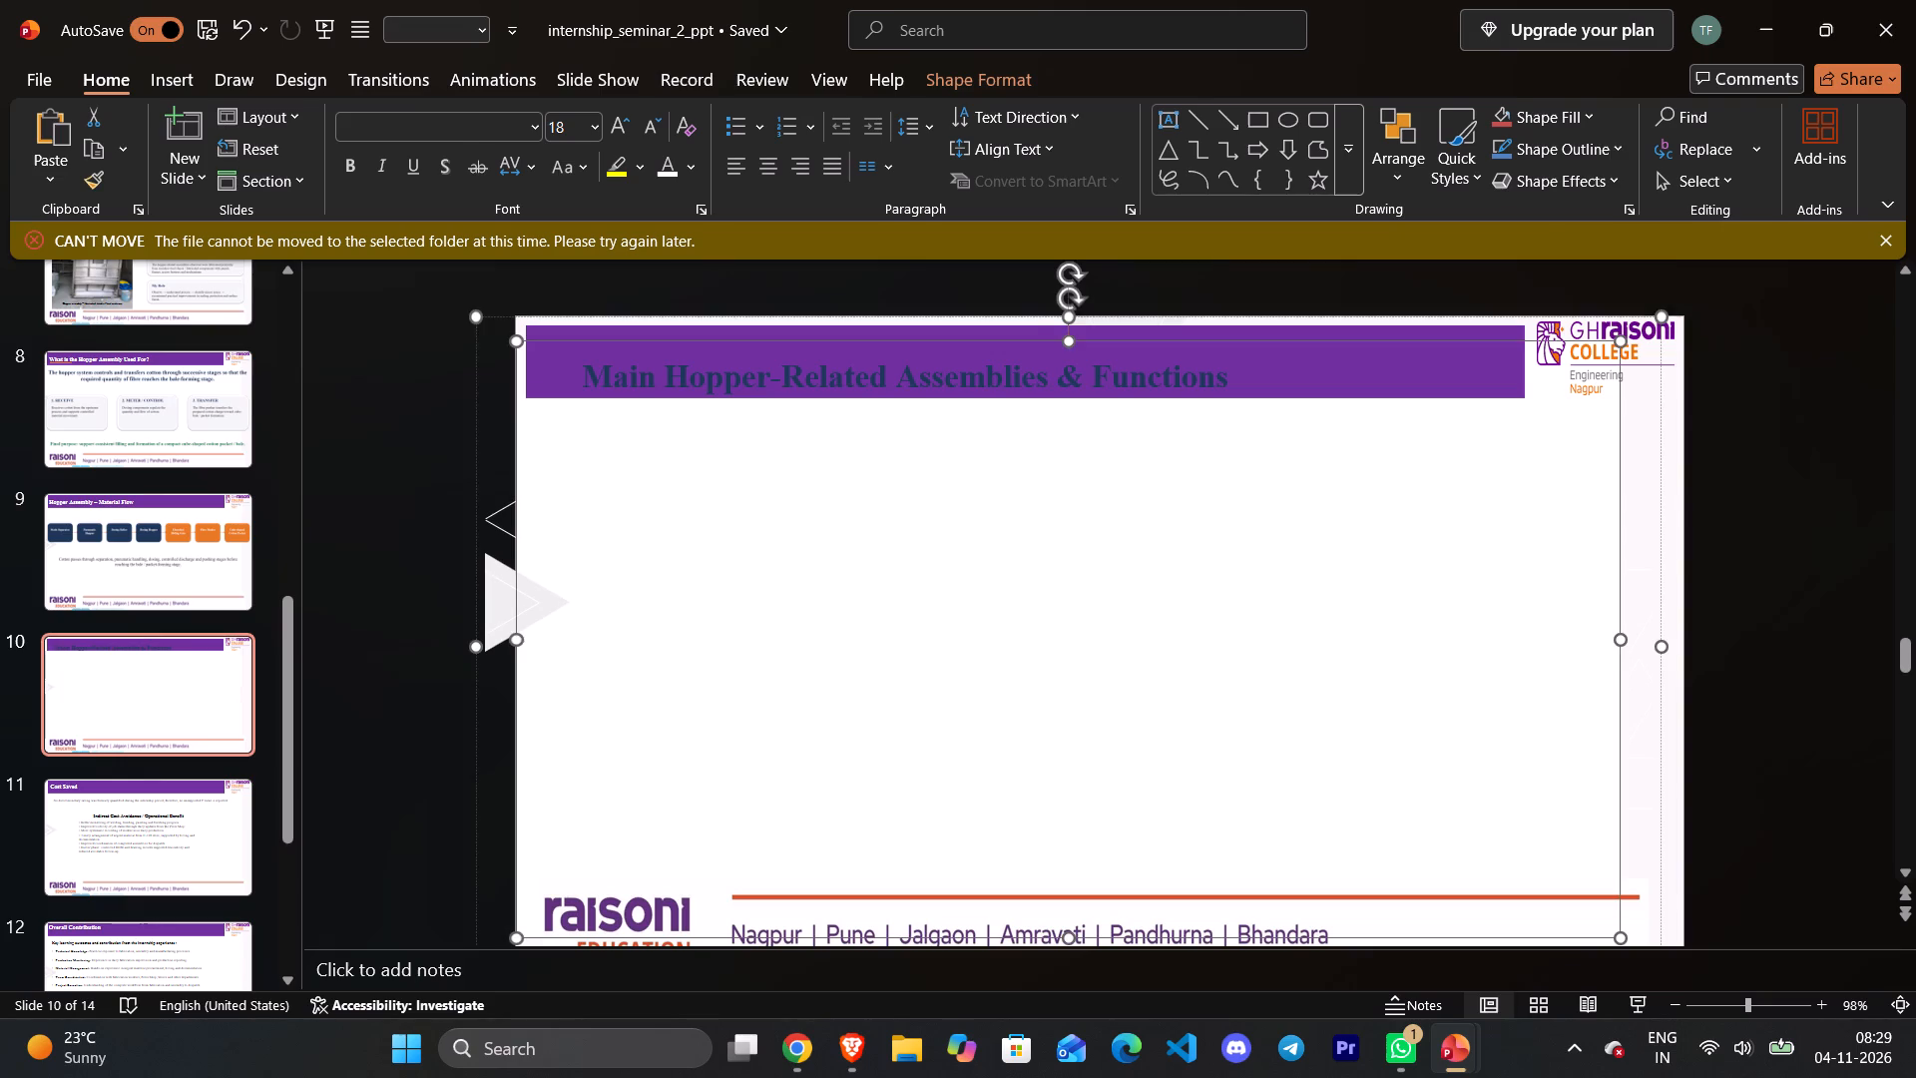
click(1199, 398)
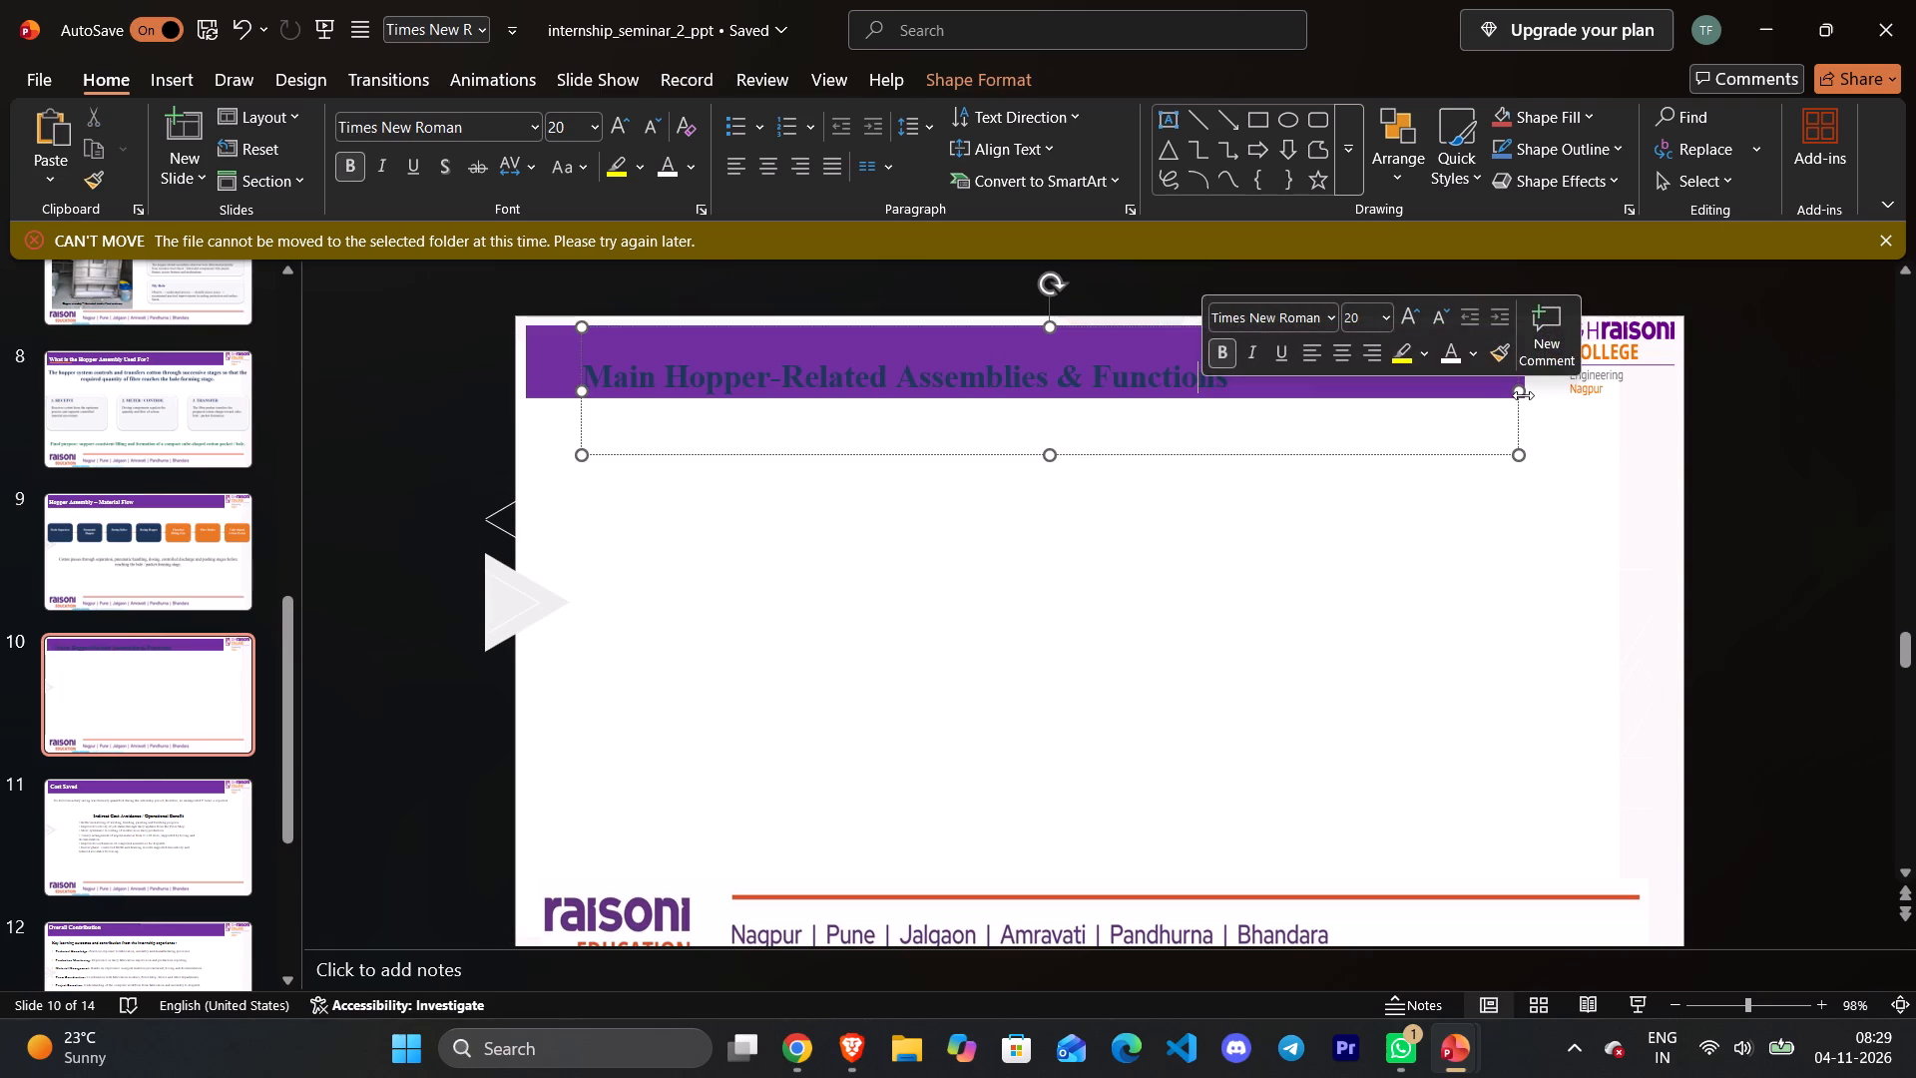
drag(1523, 391, 1288, 404)
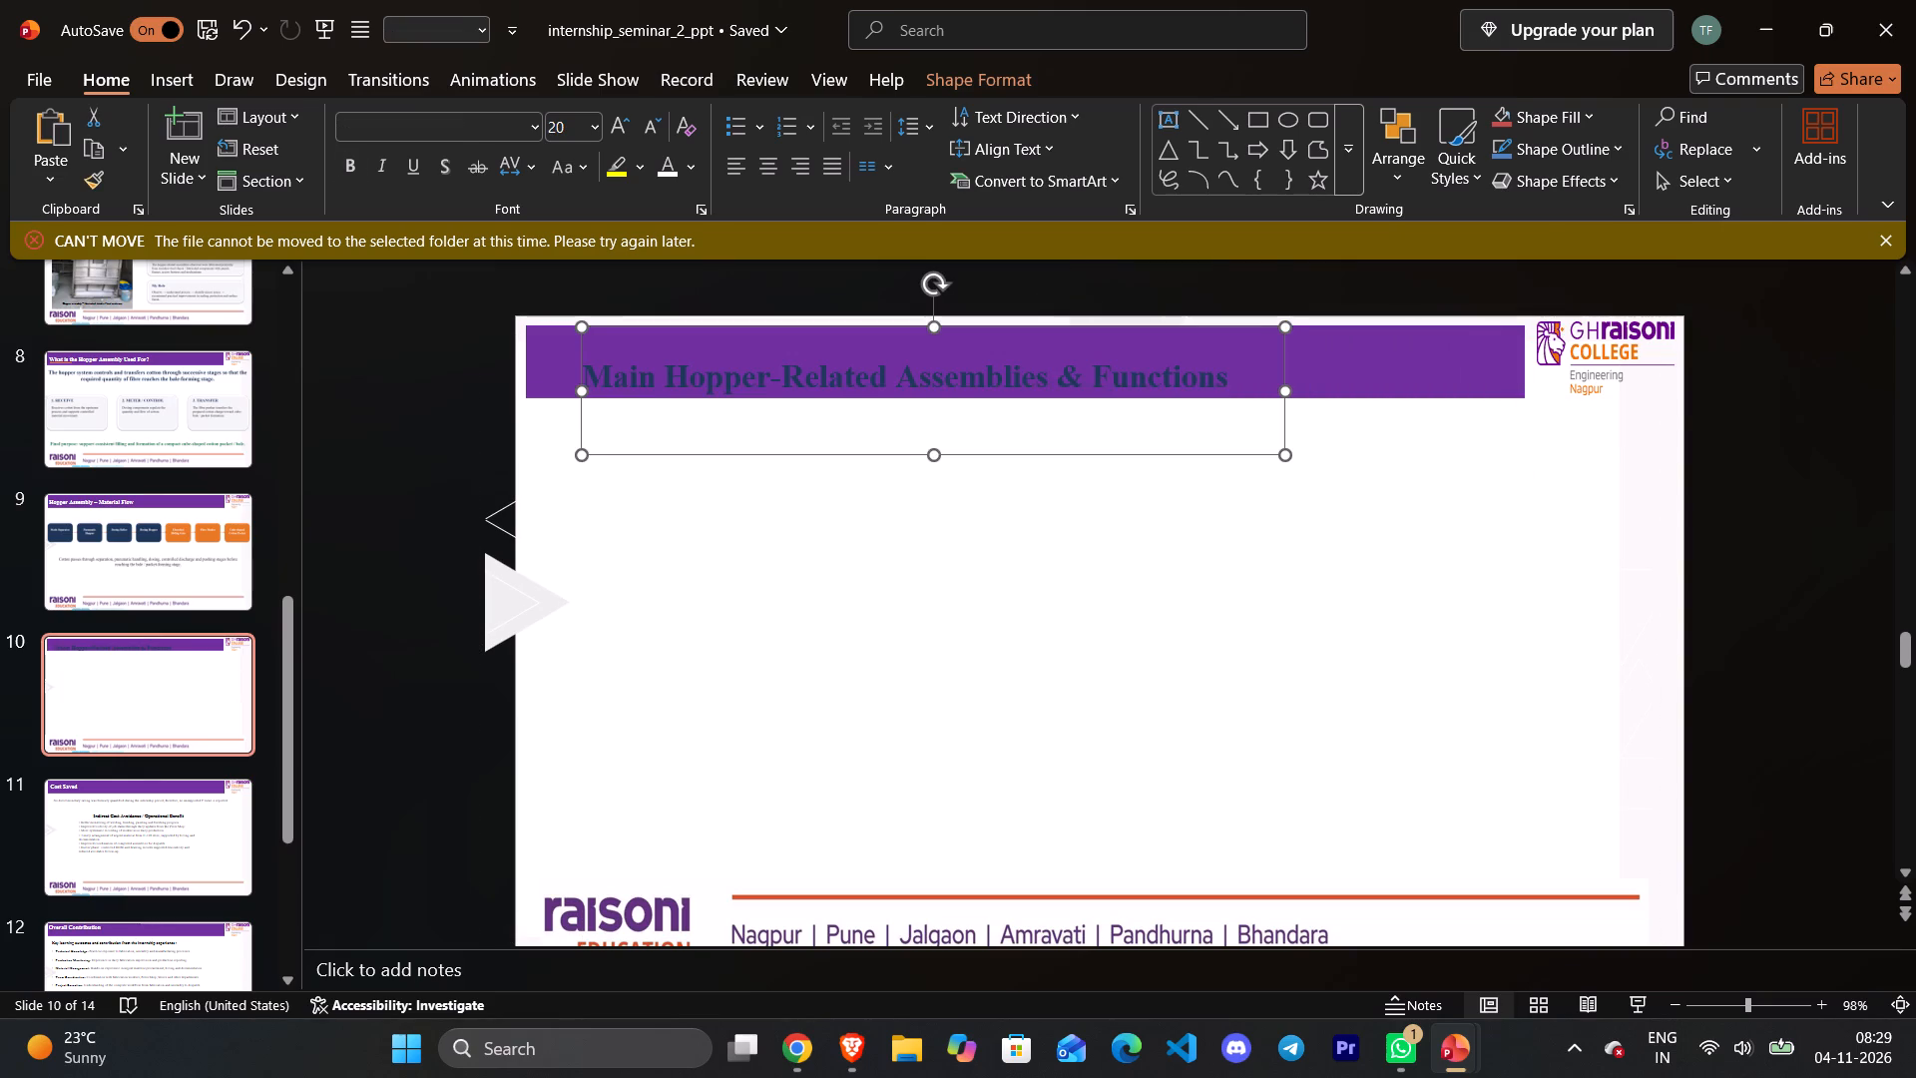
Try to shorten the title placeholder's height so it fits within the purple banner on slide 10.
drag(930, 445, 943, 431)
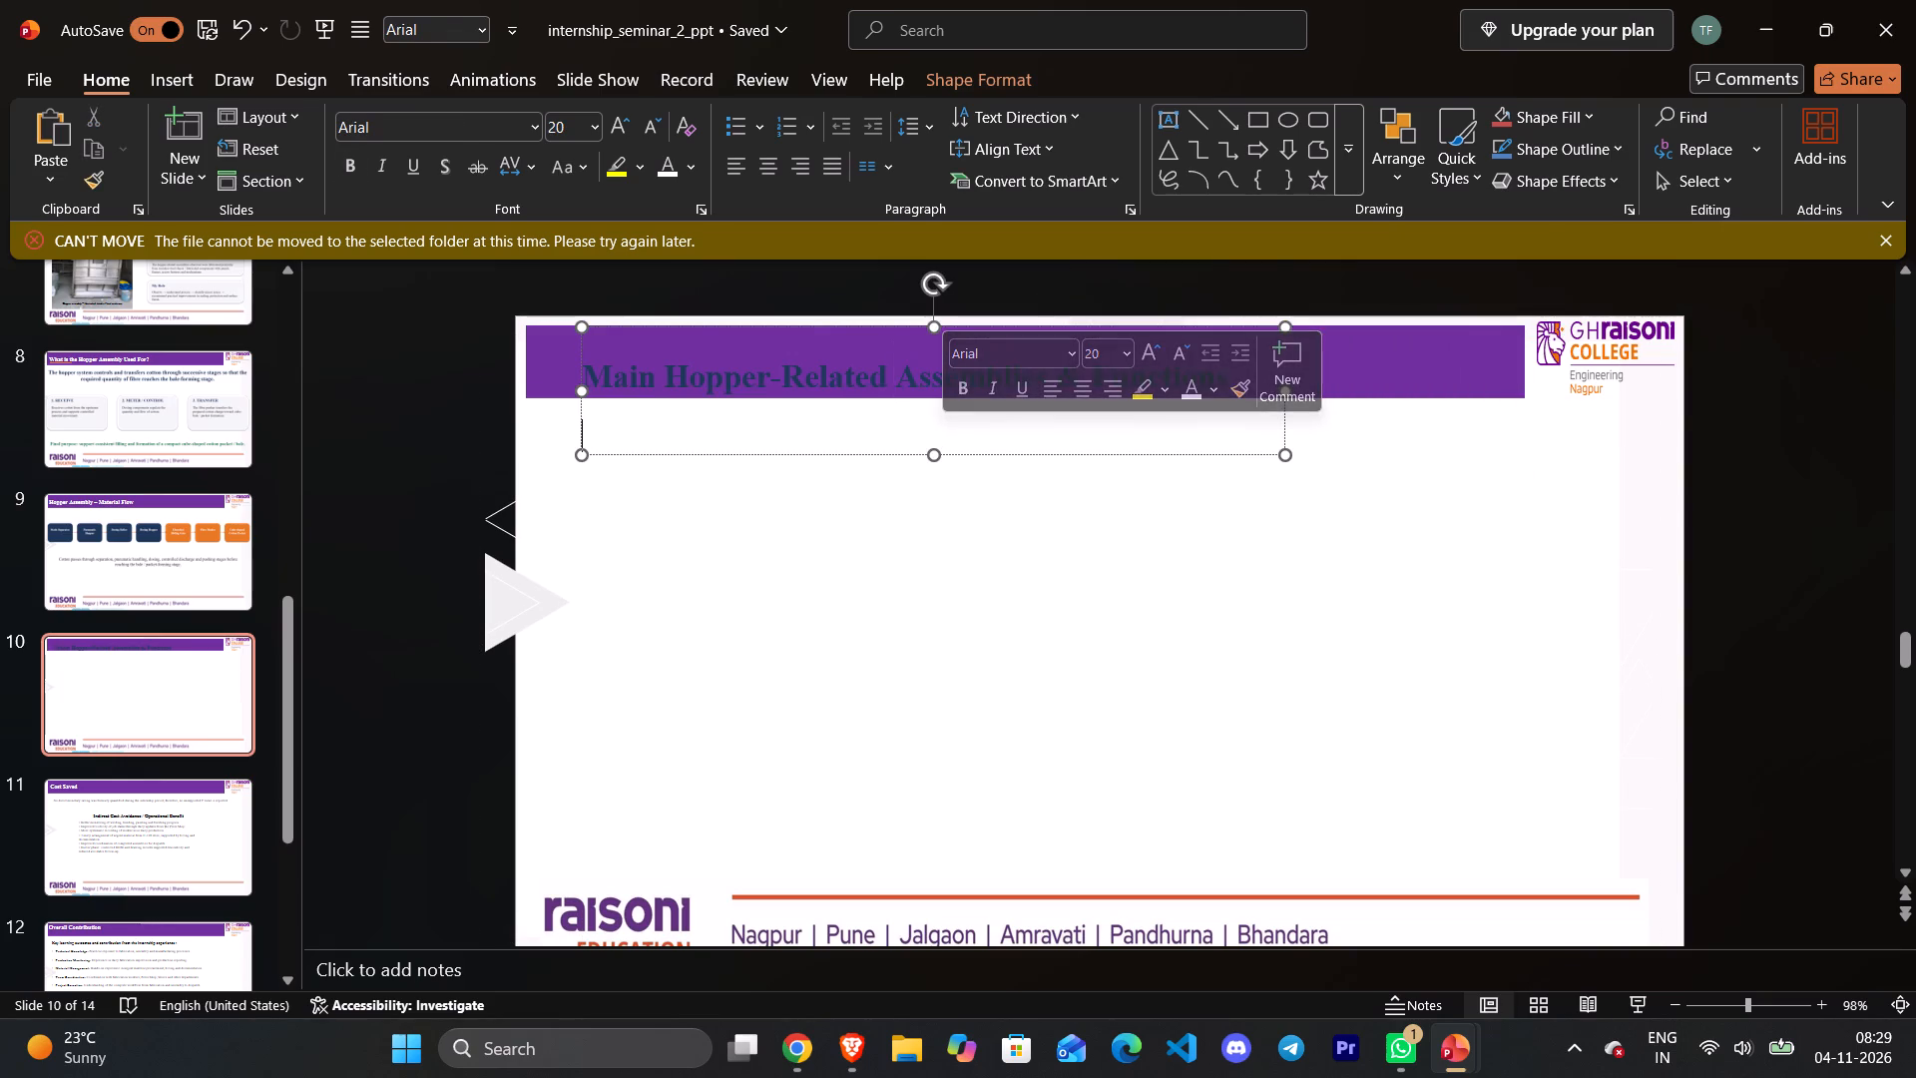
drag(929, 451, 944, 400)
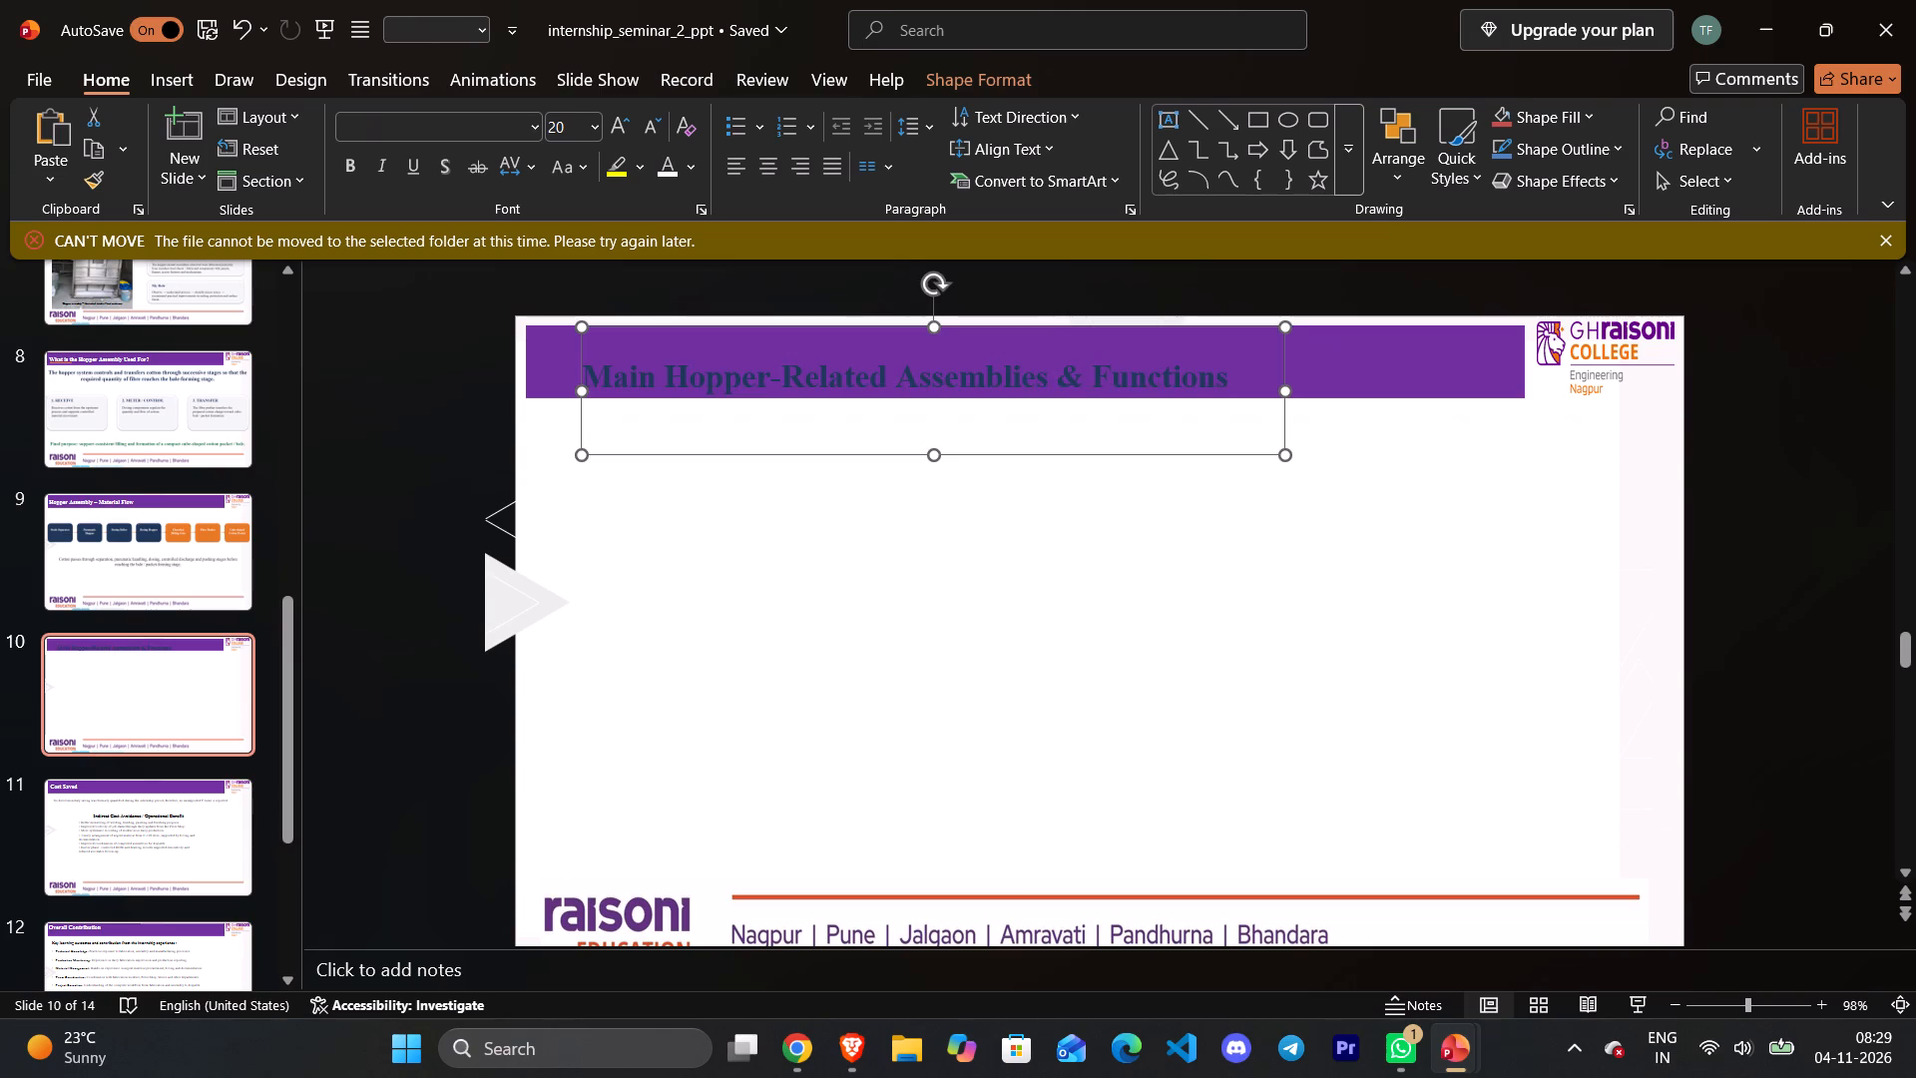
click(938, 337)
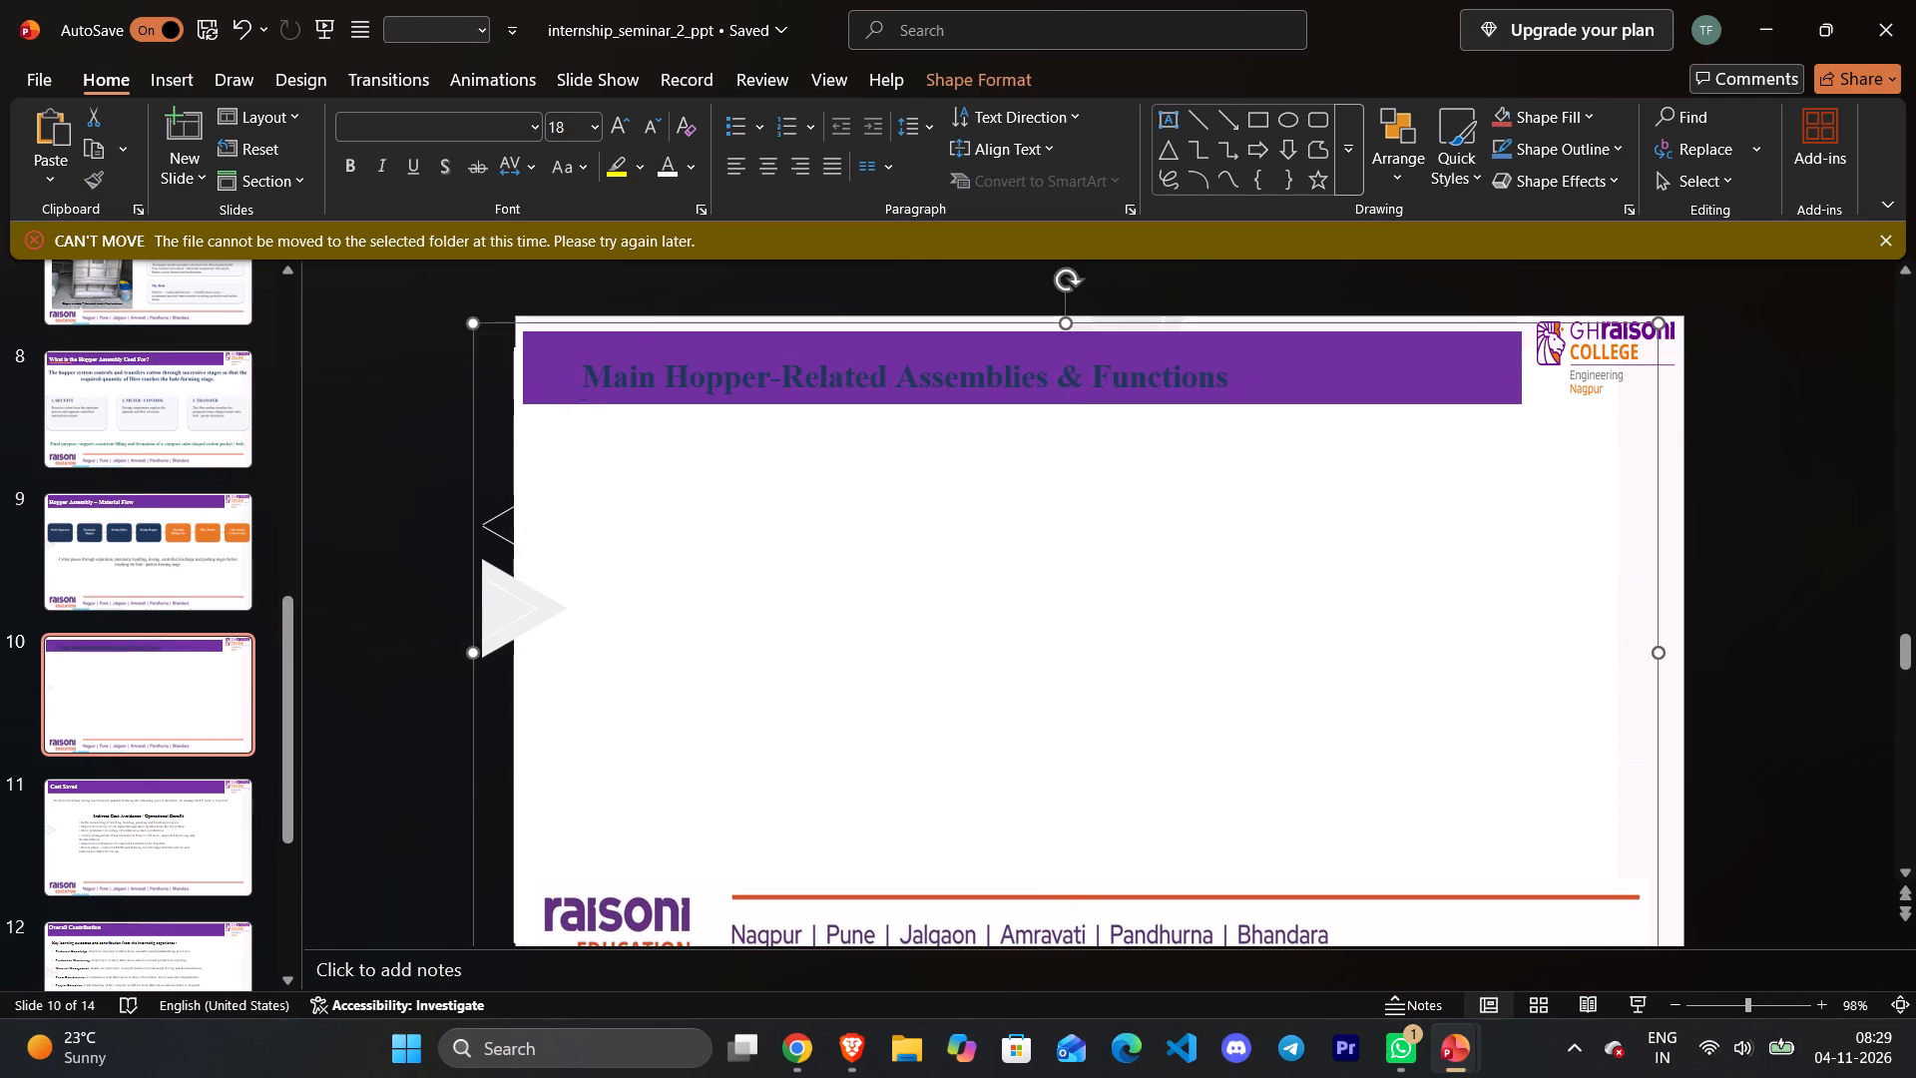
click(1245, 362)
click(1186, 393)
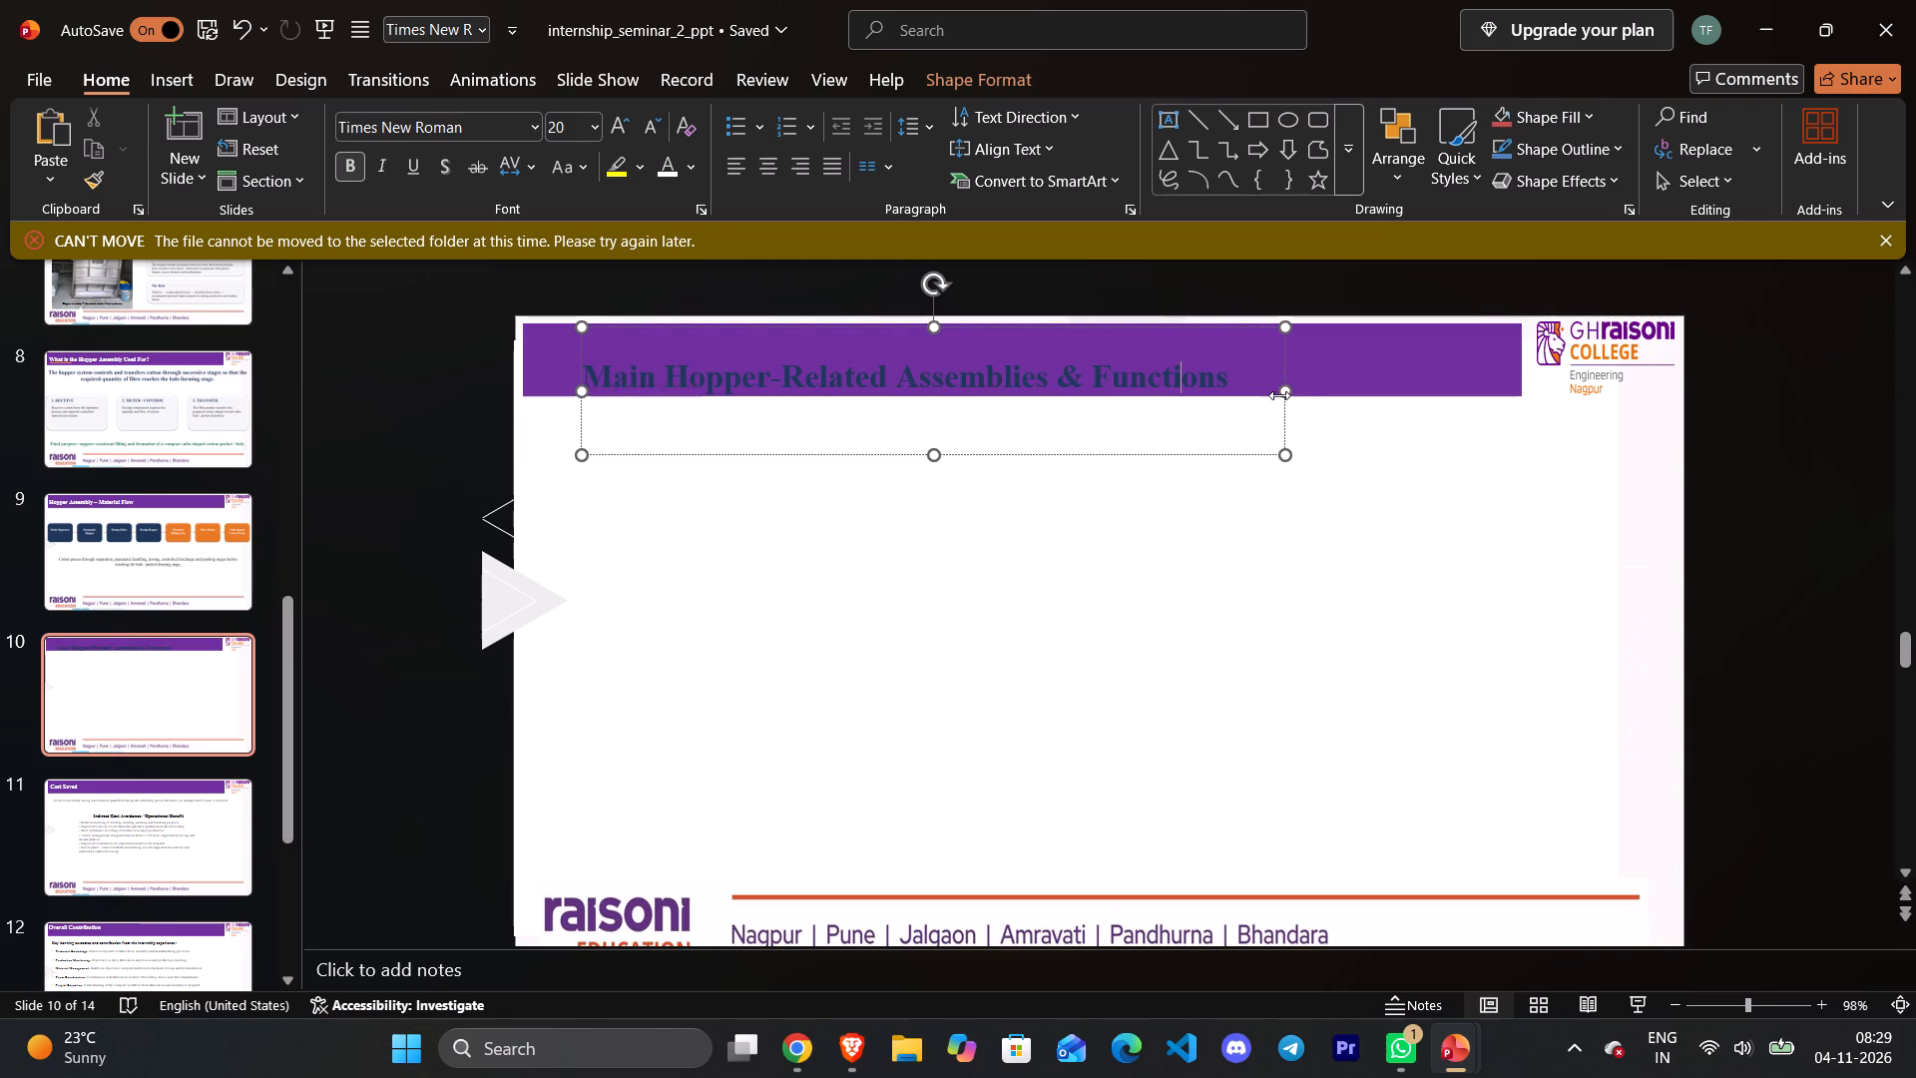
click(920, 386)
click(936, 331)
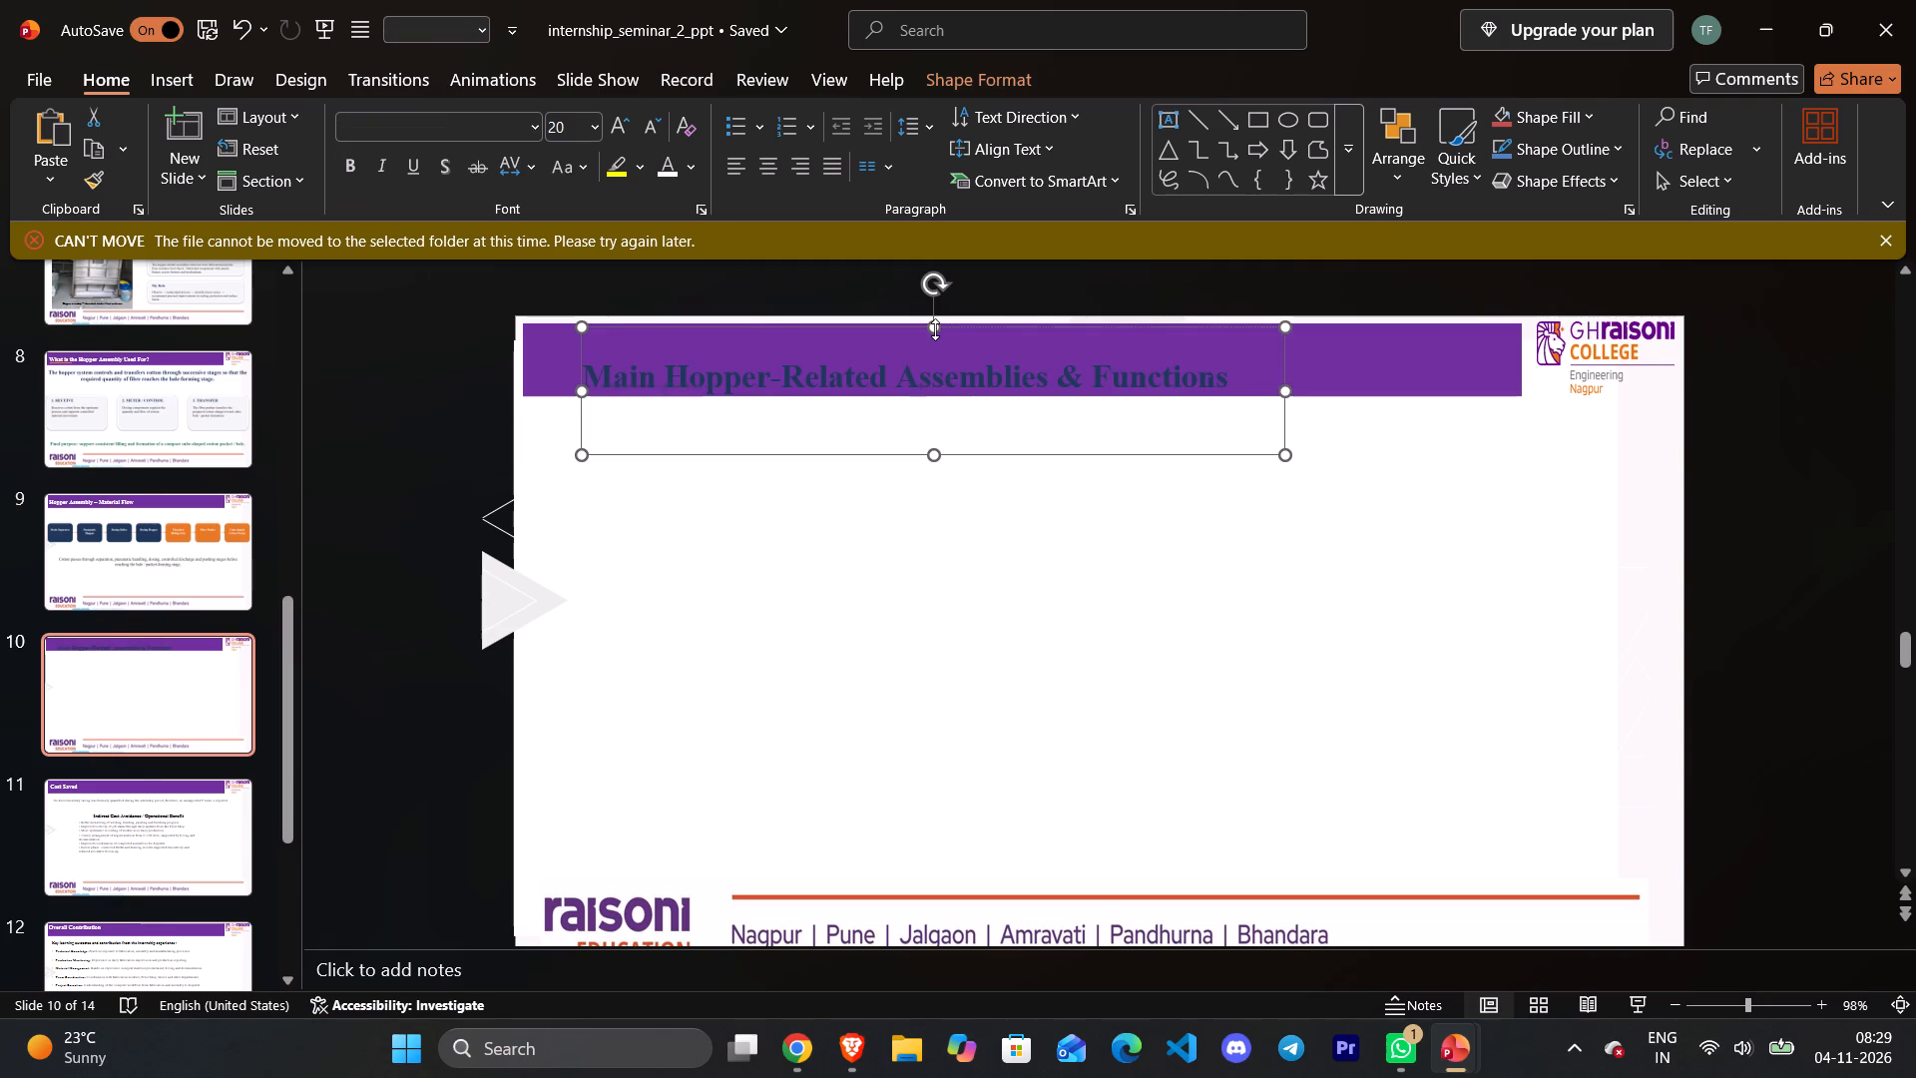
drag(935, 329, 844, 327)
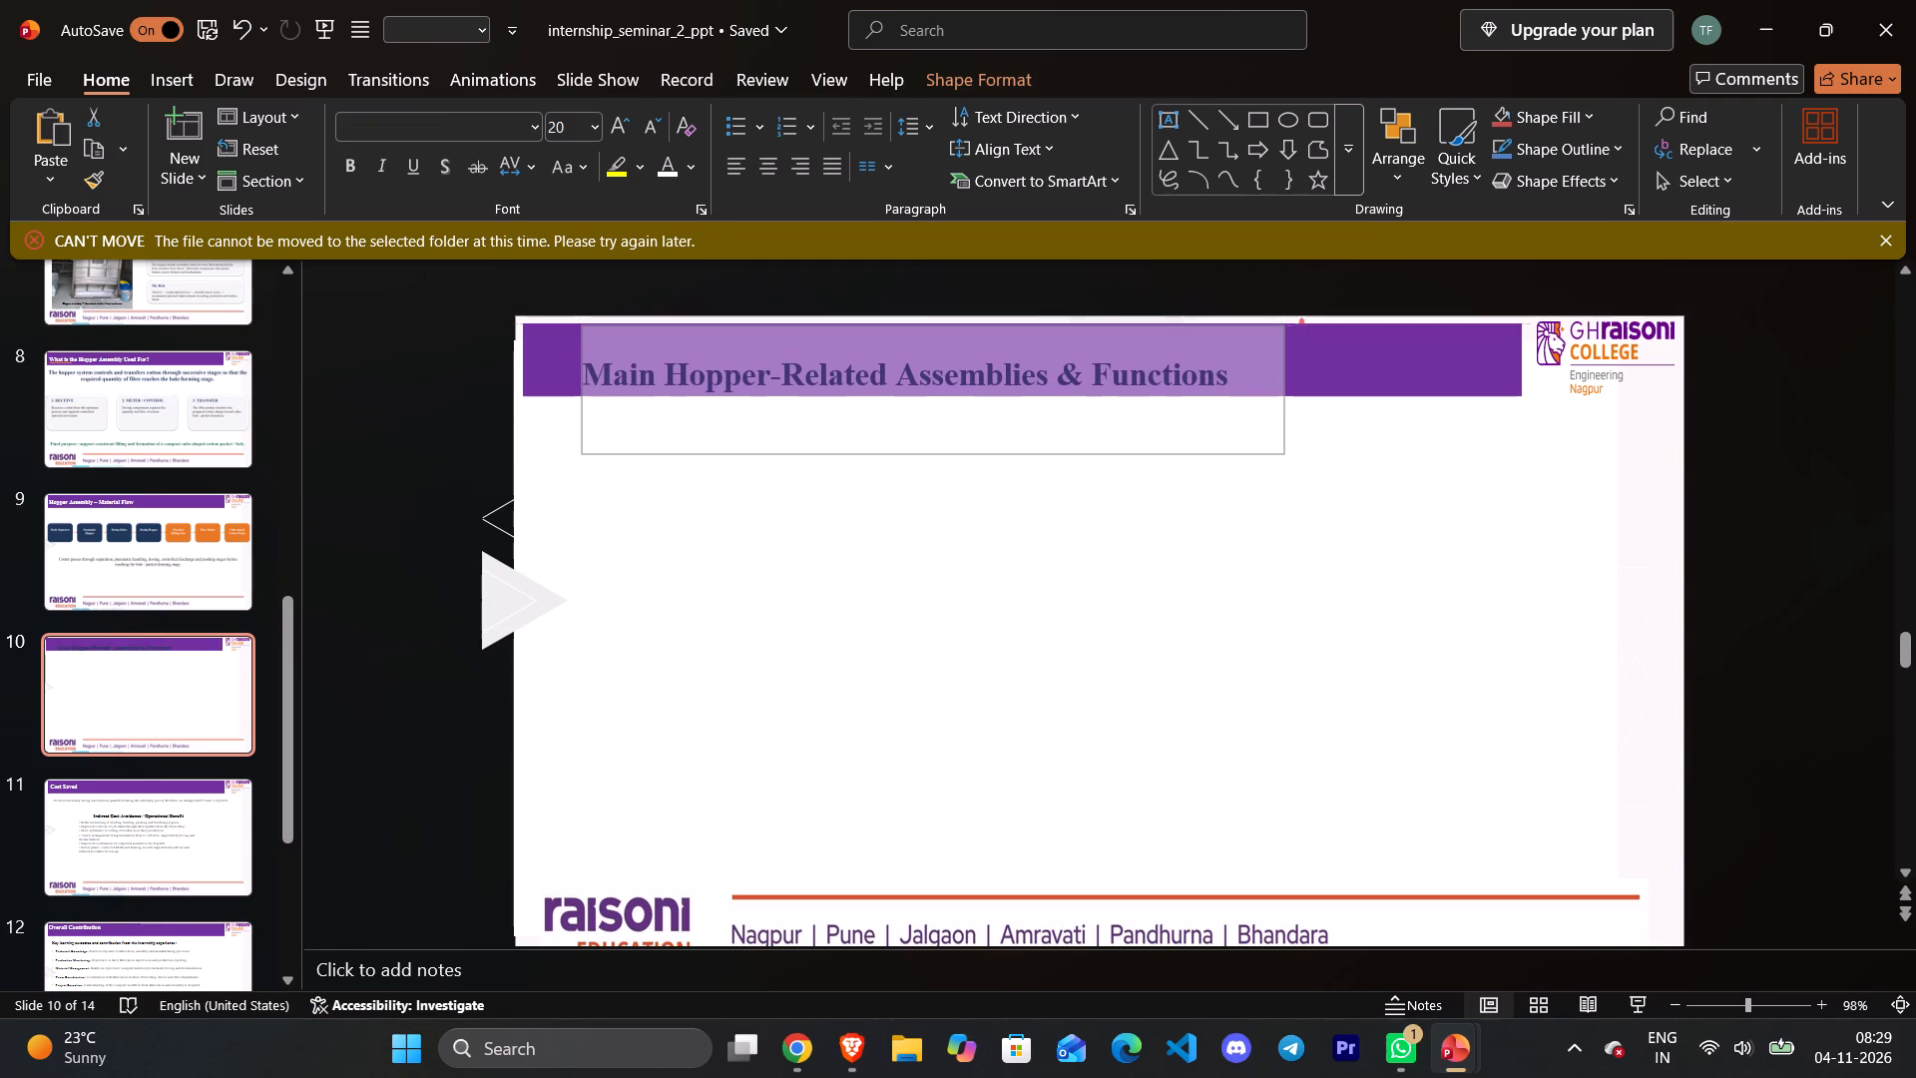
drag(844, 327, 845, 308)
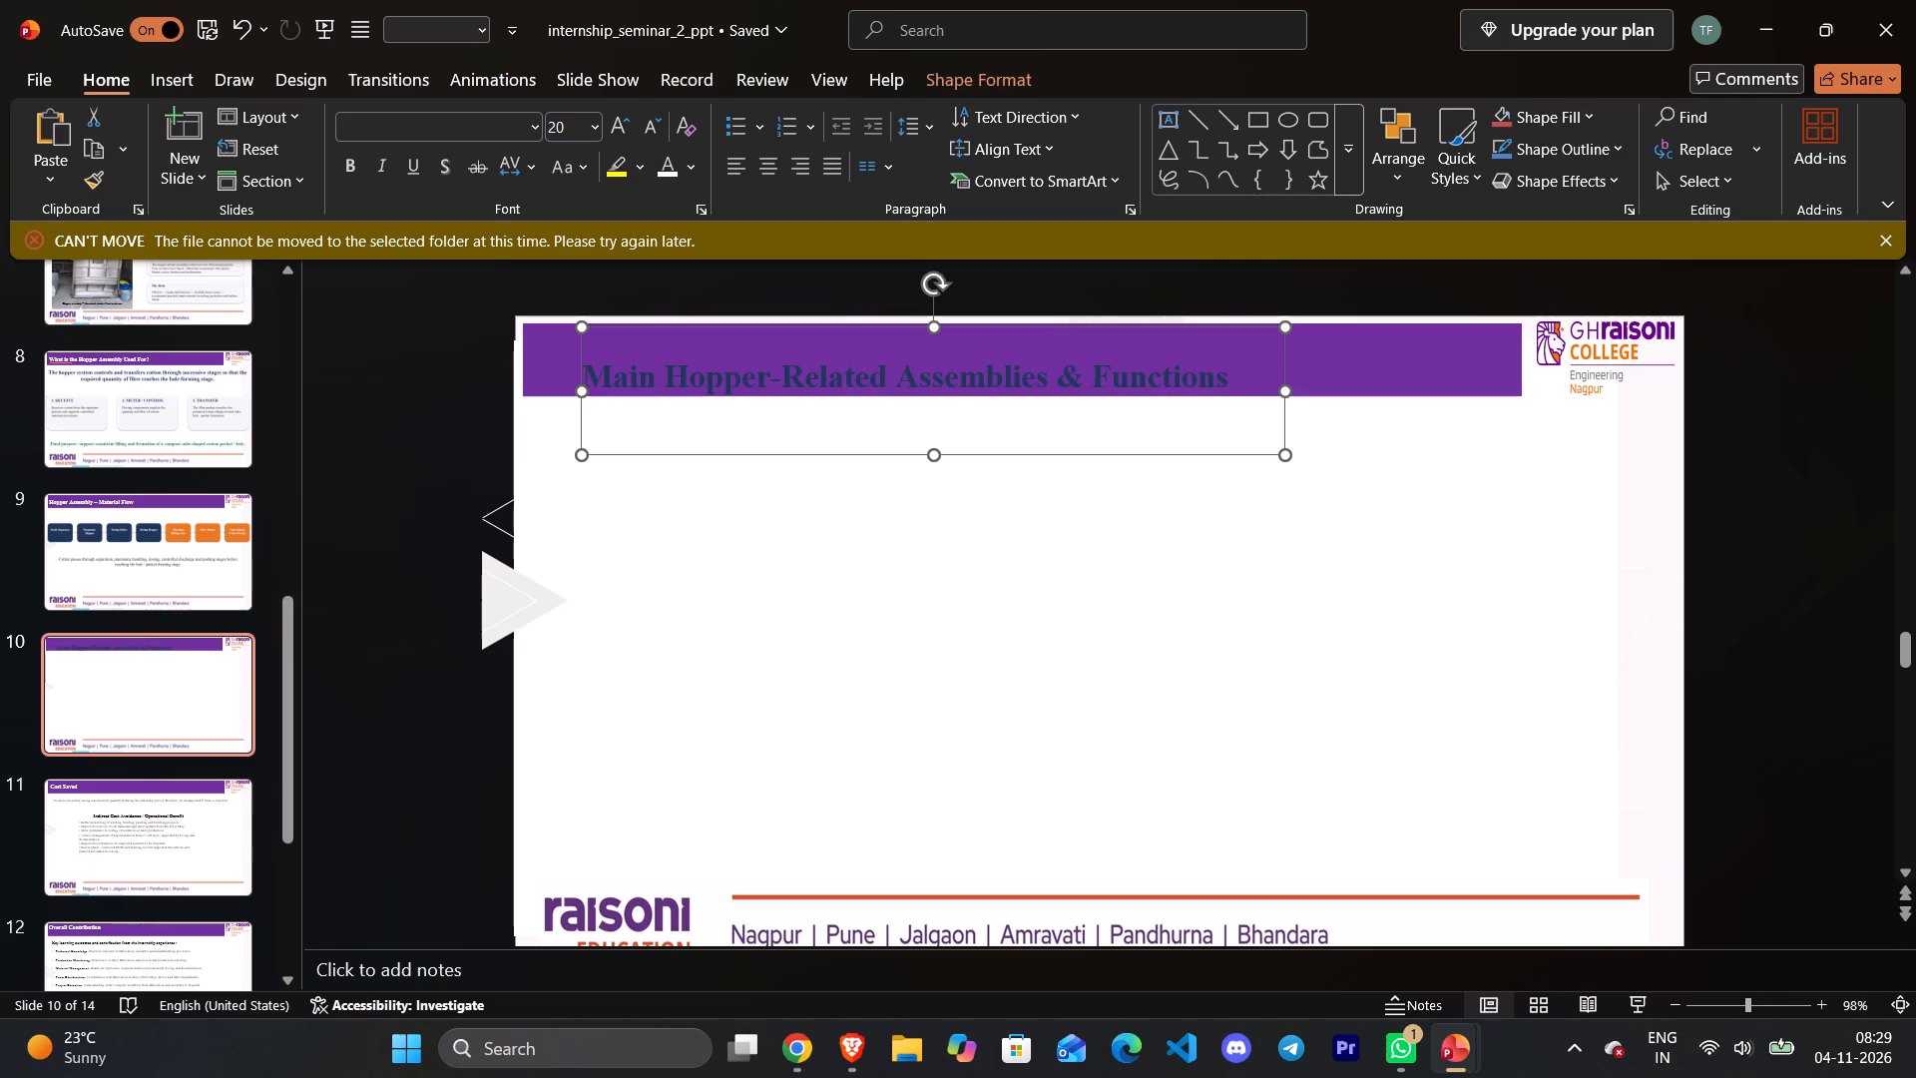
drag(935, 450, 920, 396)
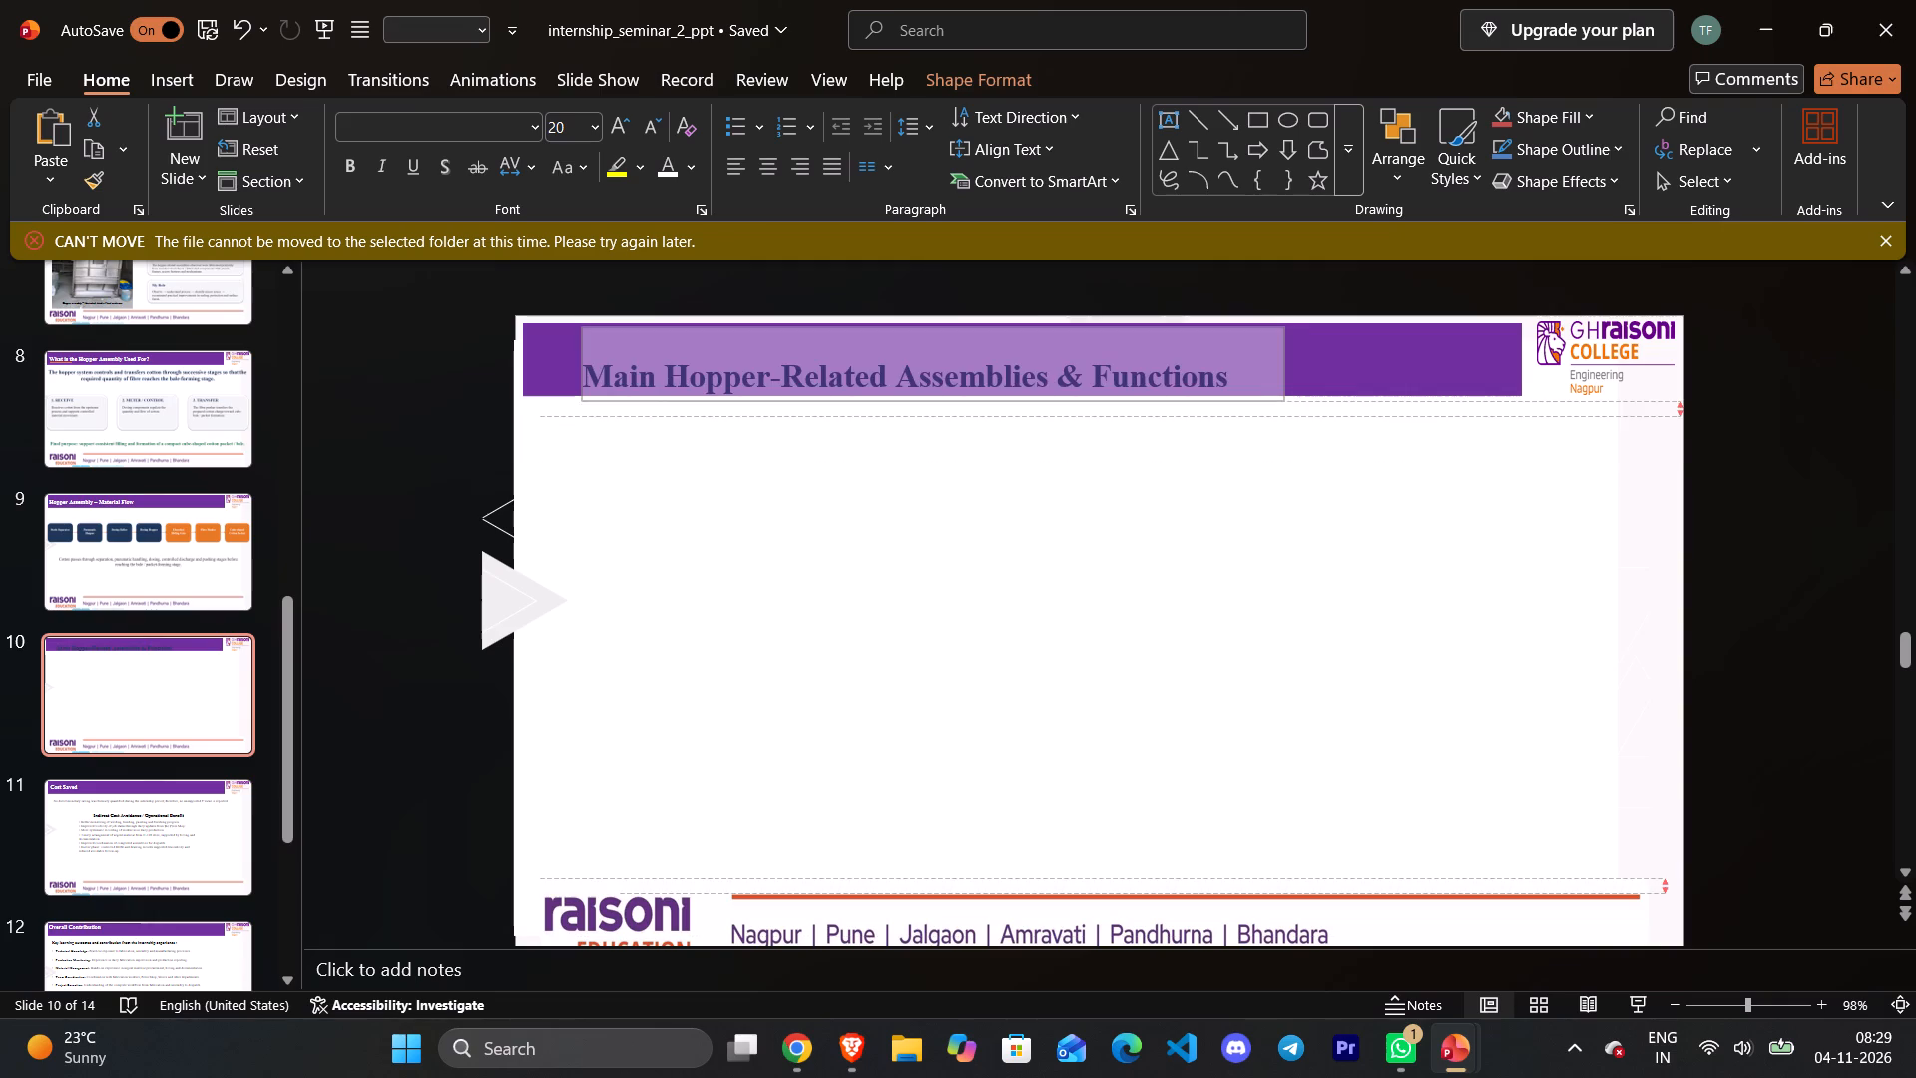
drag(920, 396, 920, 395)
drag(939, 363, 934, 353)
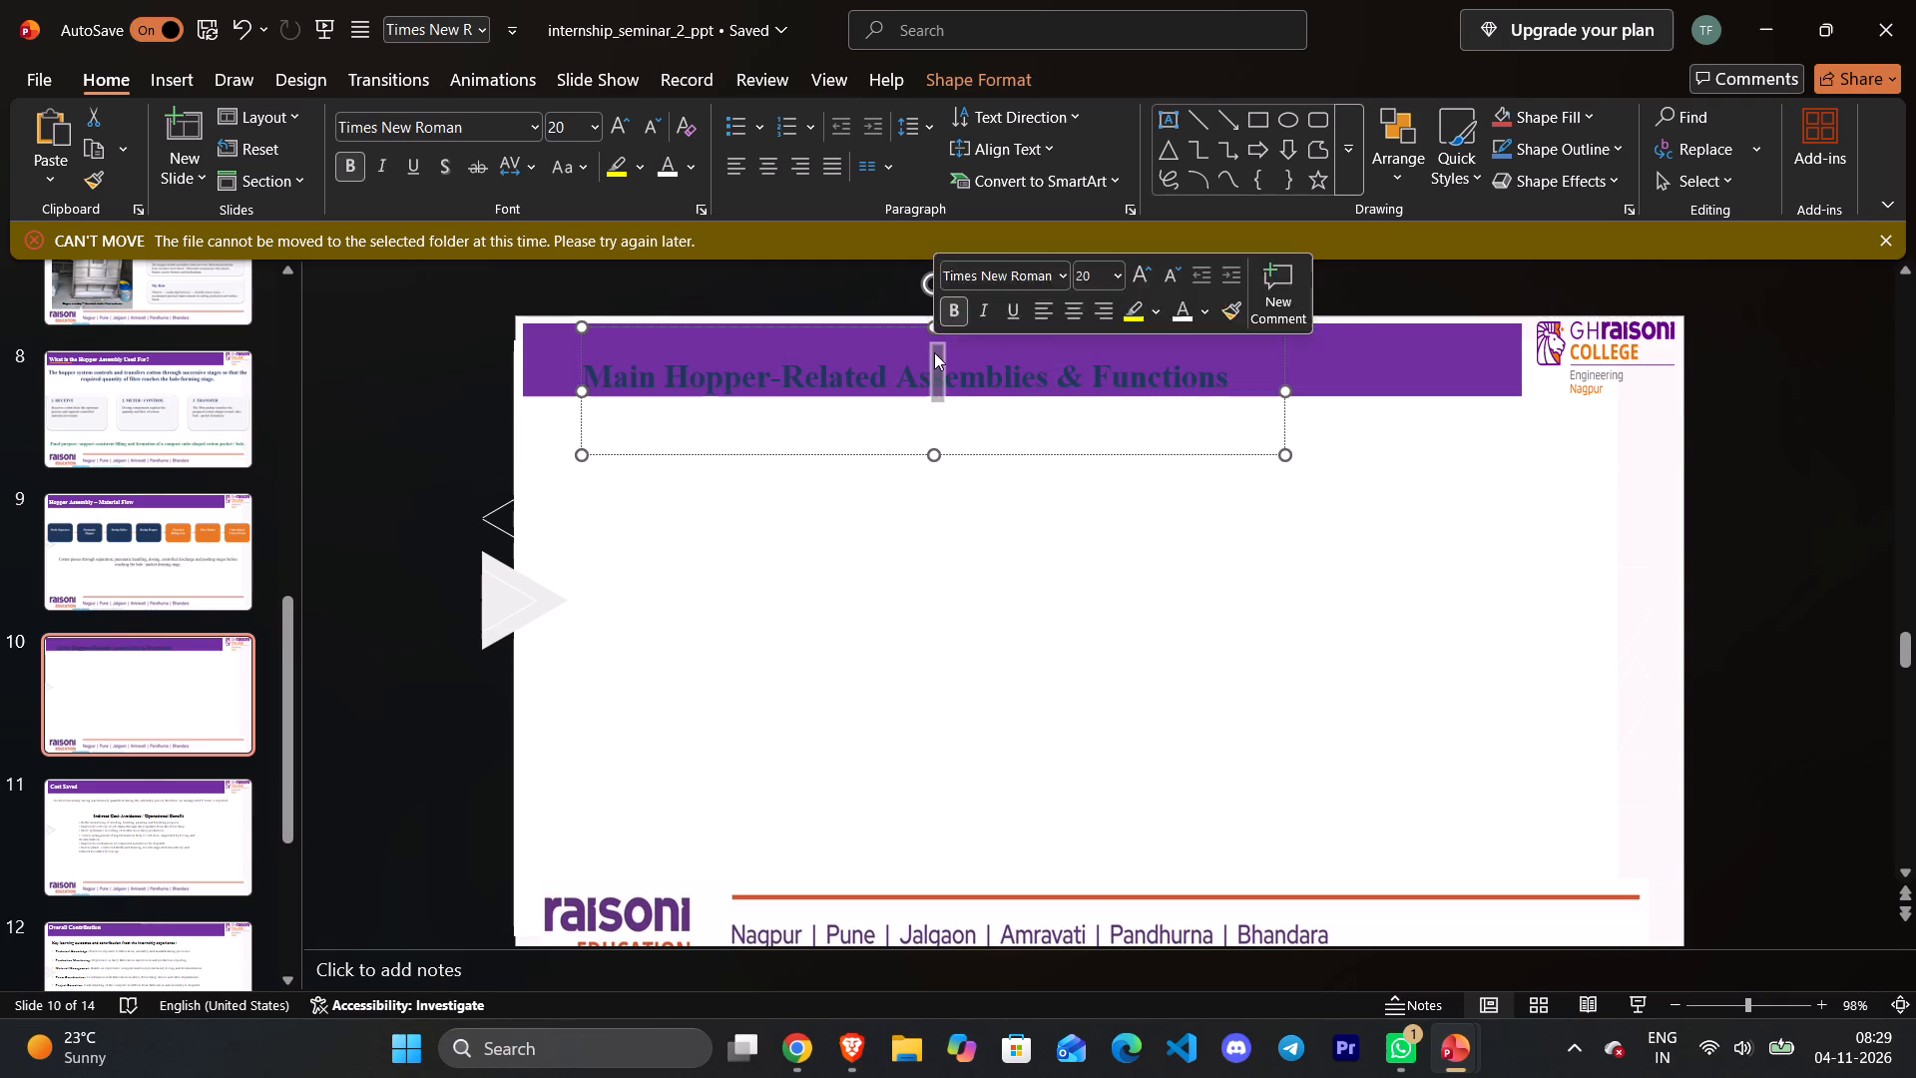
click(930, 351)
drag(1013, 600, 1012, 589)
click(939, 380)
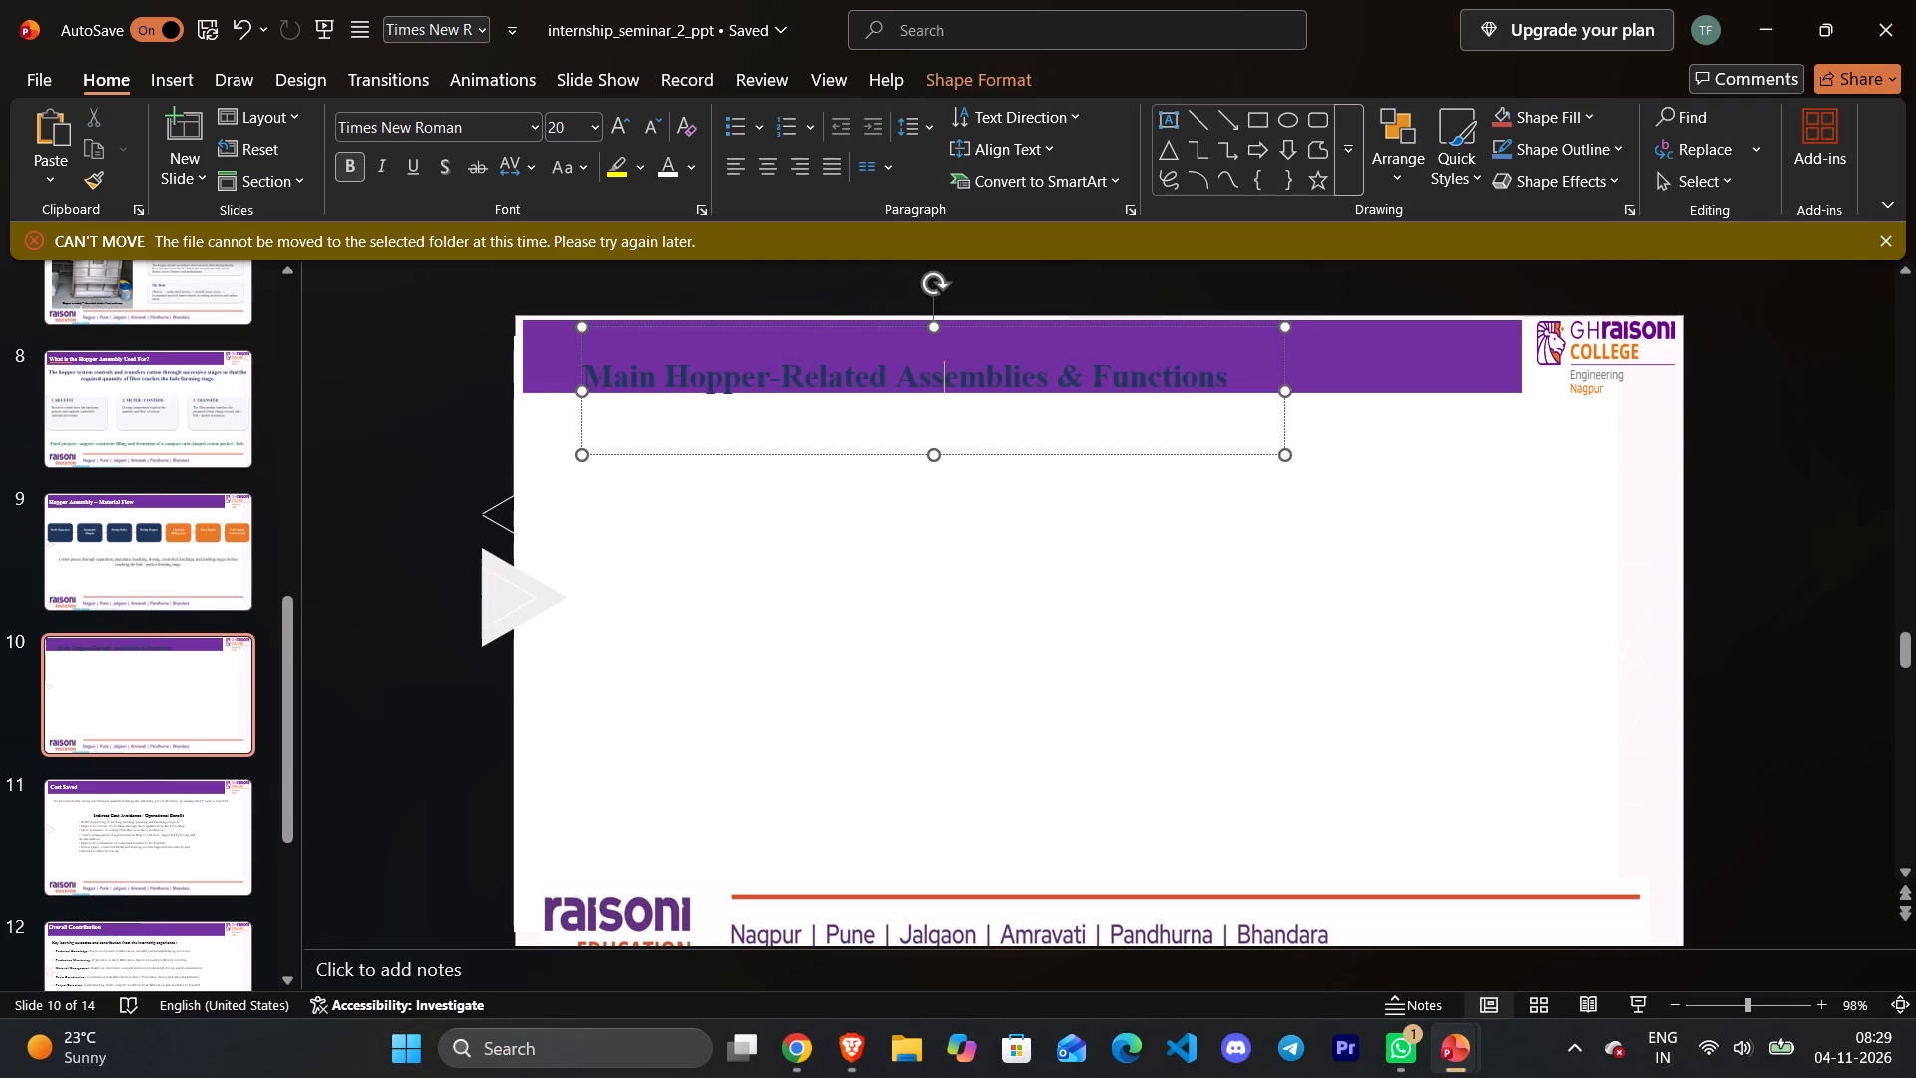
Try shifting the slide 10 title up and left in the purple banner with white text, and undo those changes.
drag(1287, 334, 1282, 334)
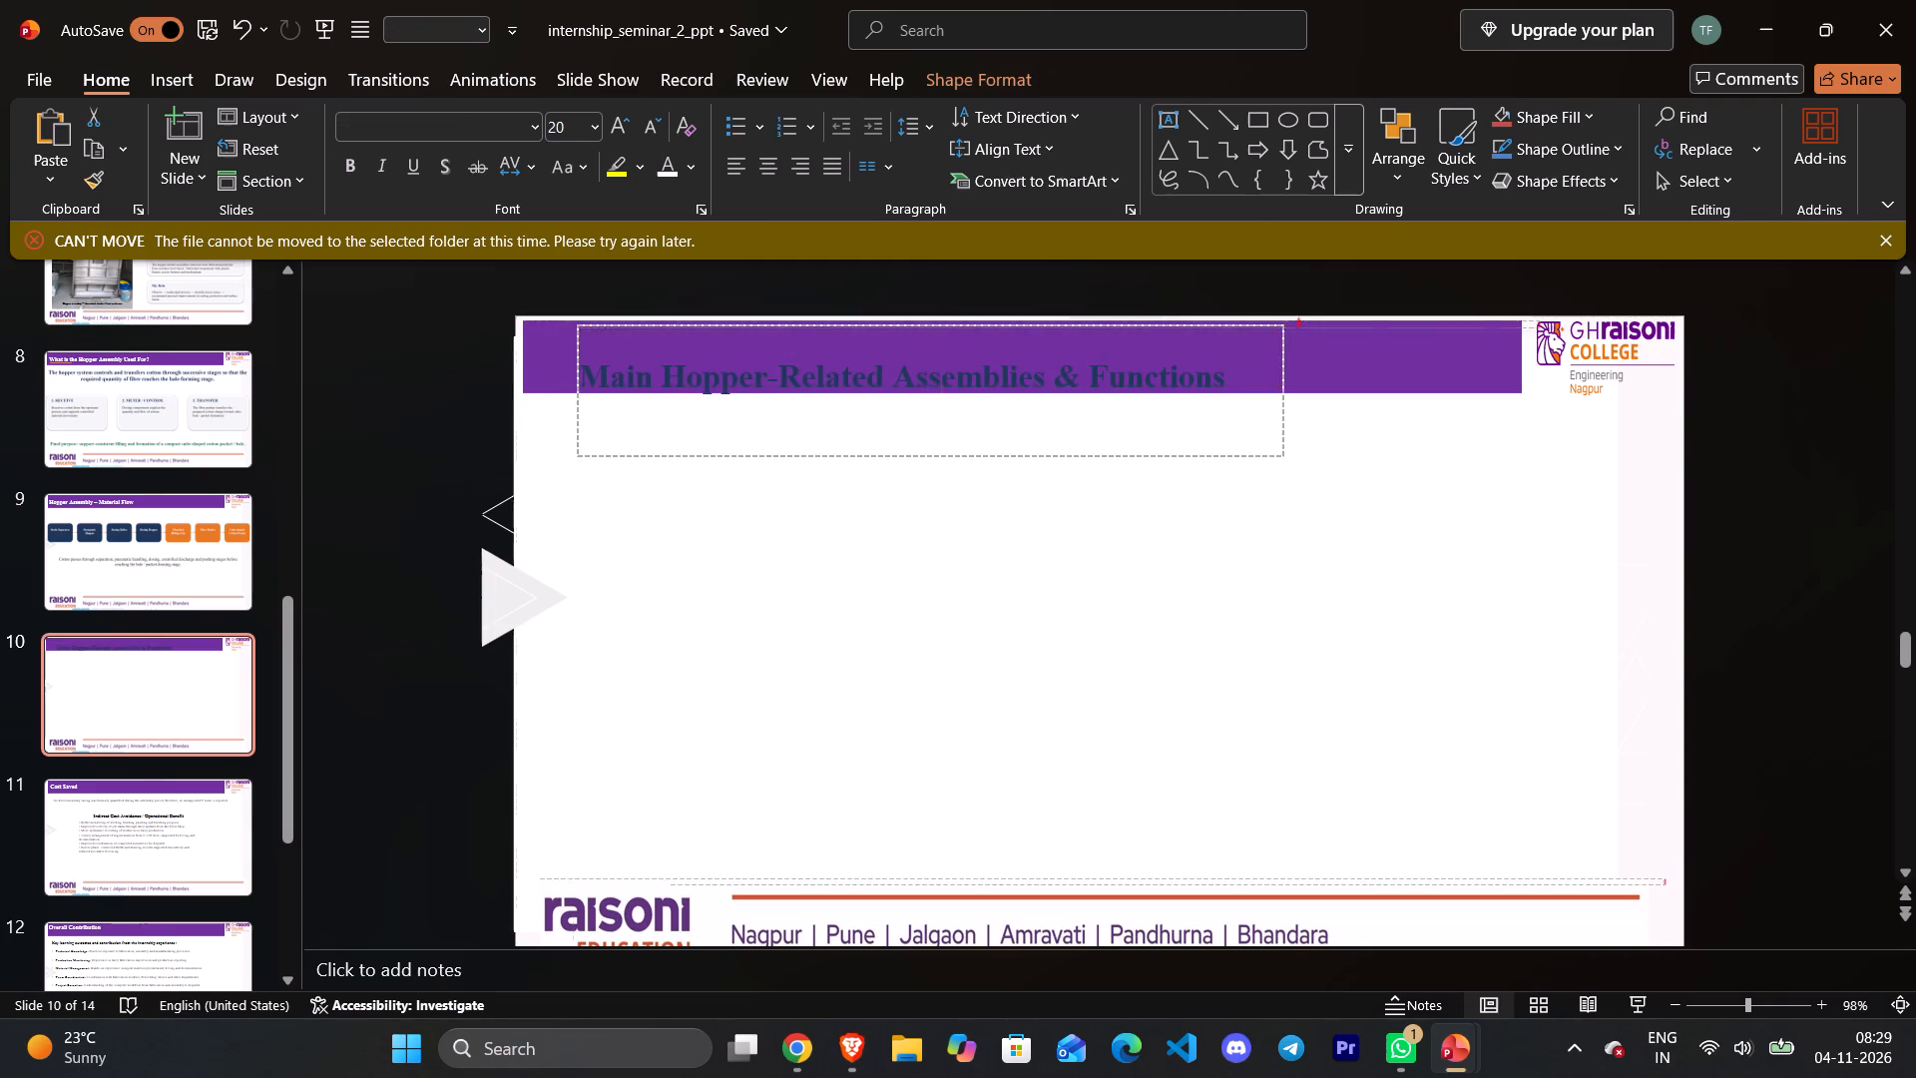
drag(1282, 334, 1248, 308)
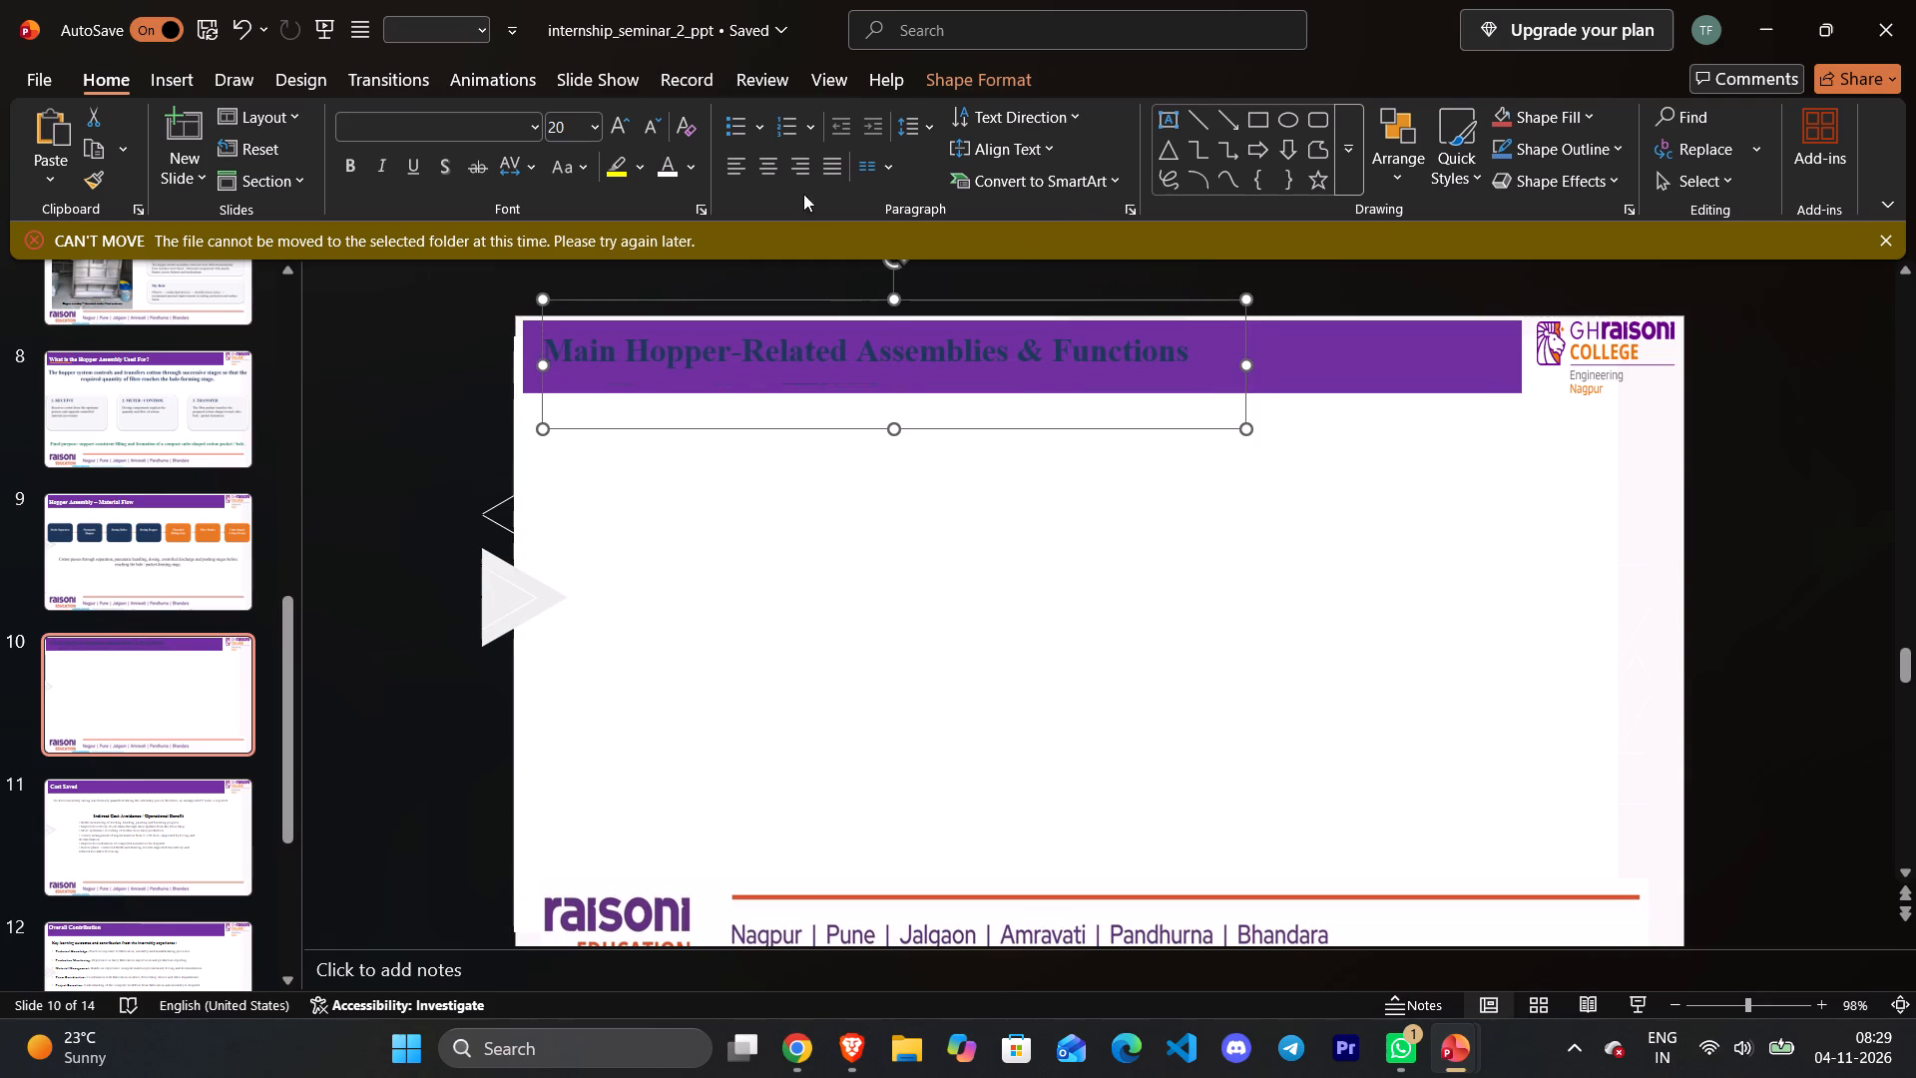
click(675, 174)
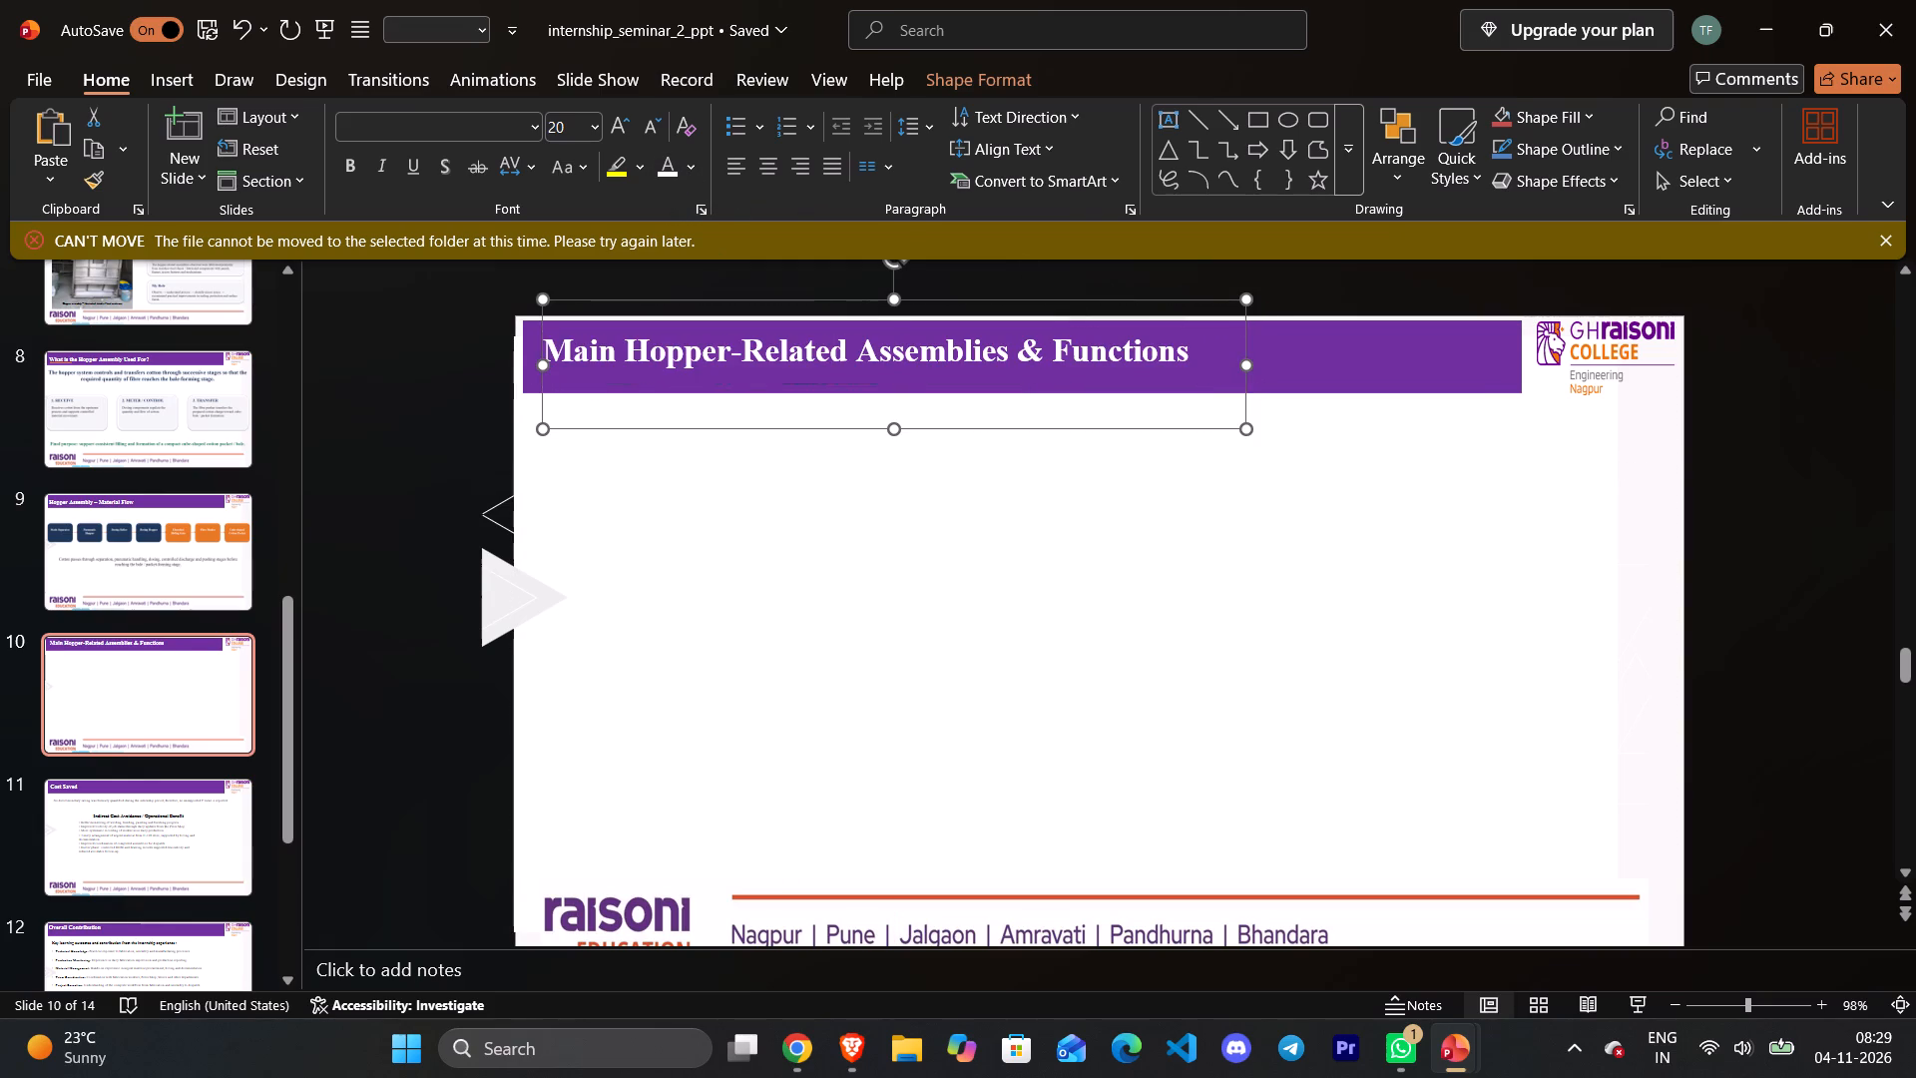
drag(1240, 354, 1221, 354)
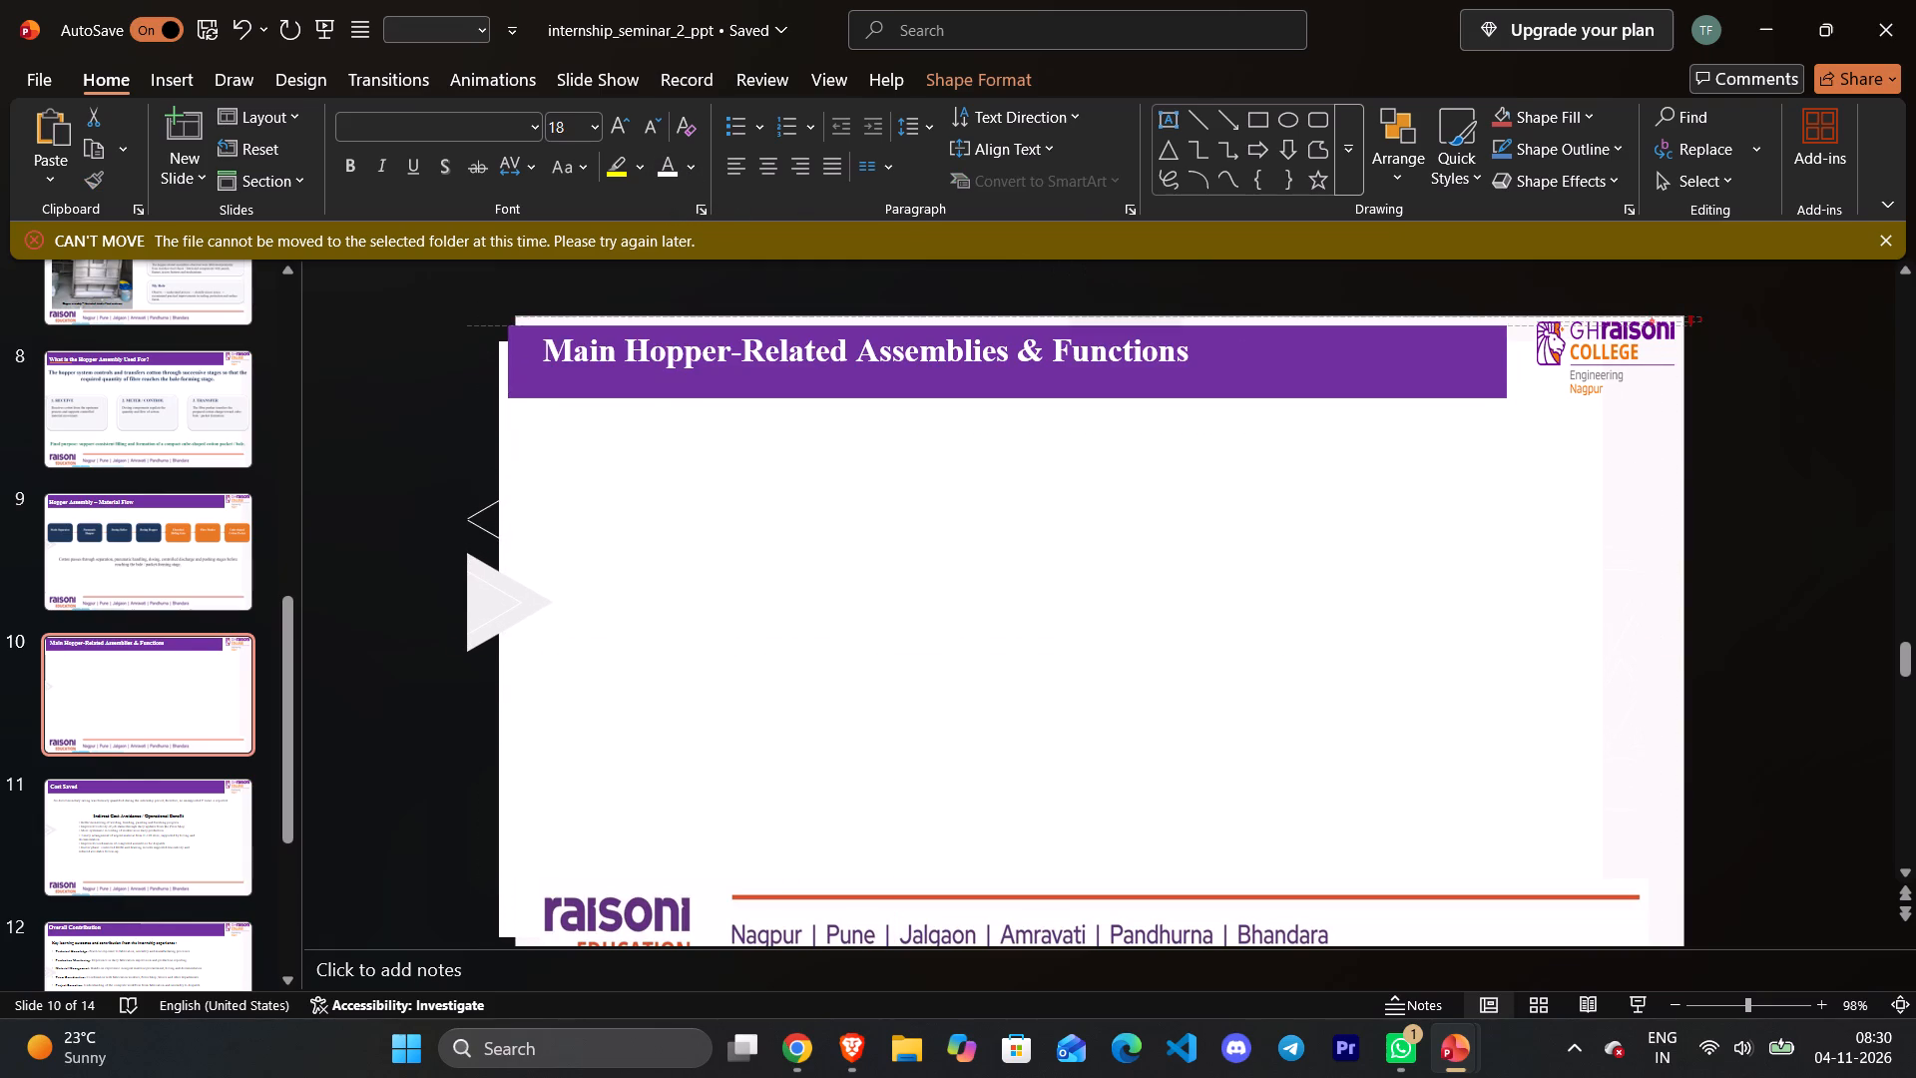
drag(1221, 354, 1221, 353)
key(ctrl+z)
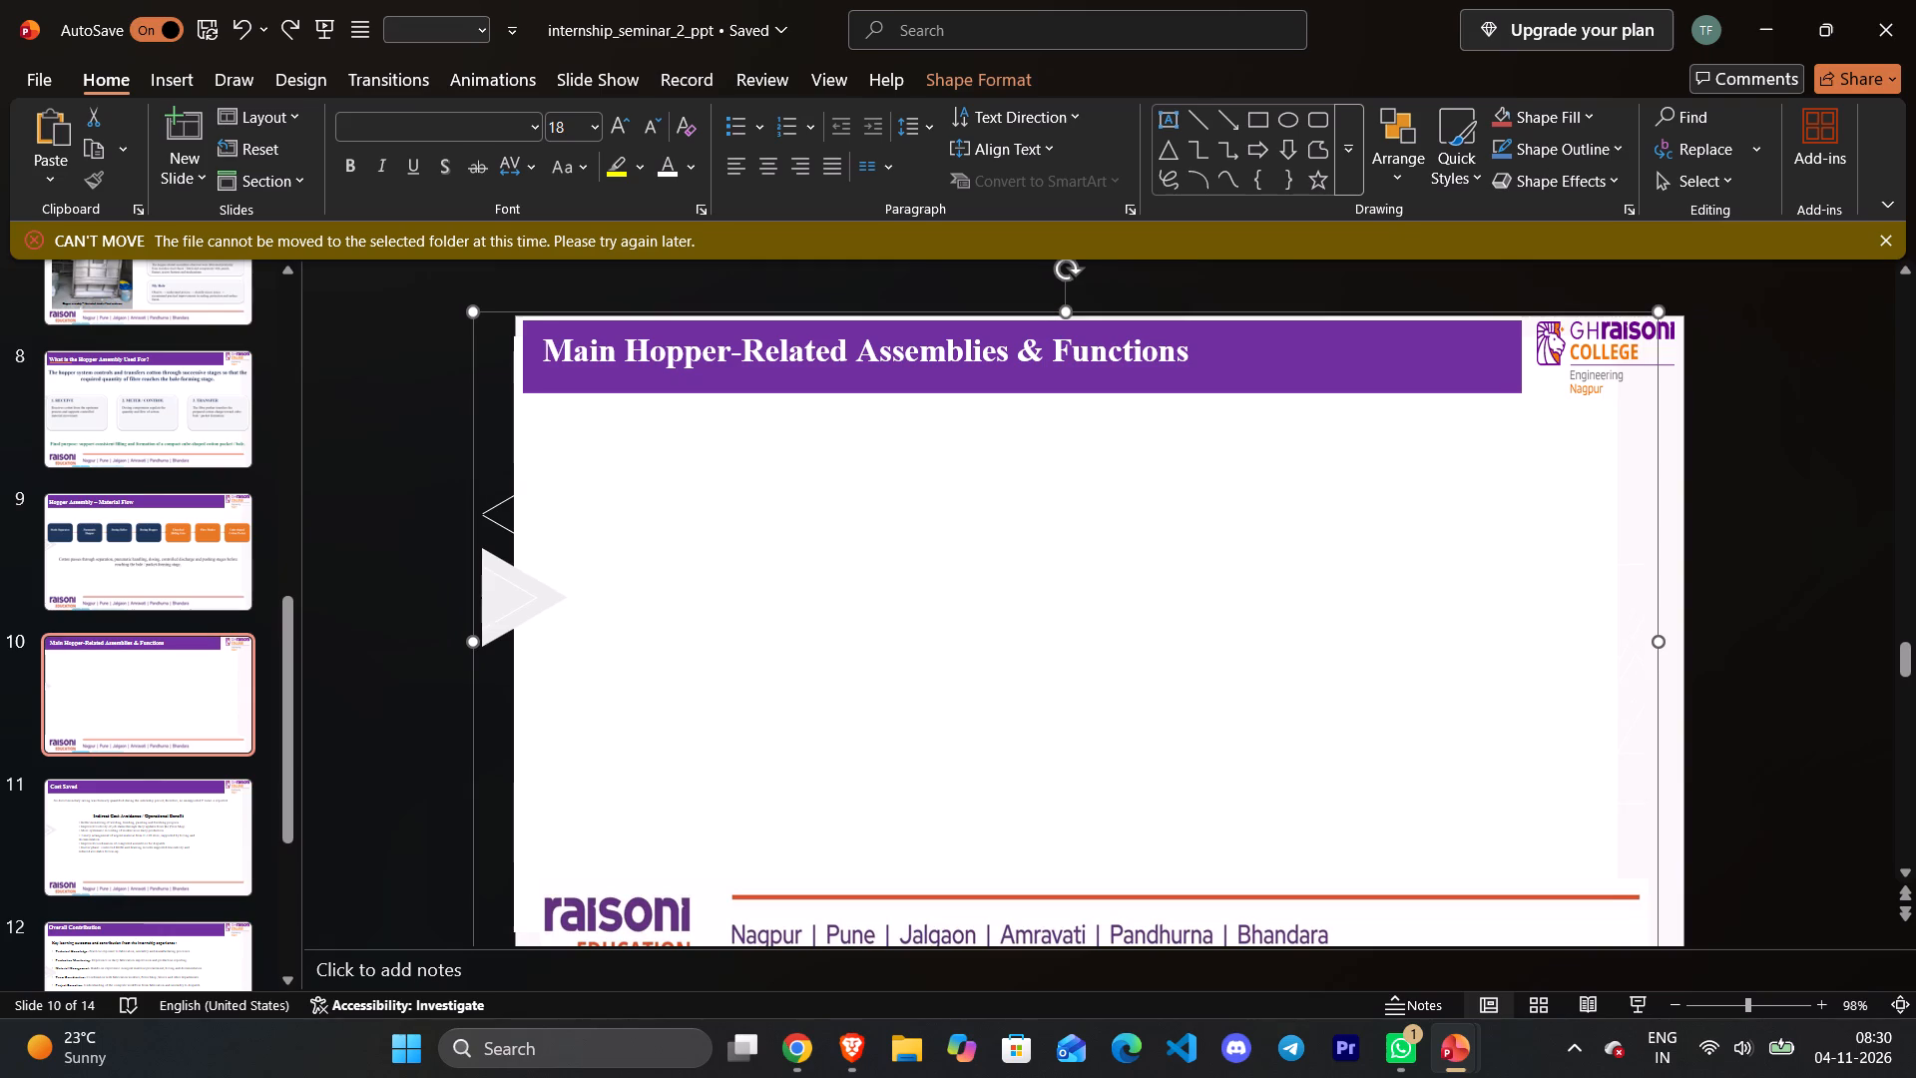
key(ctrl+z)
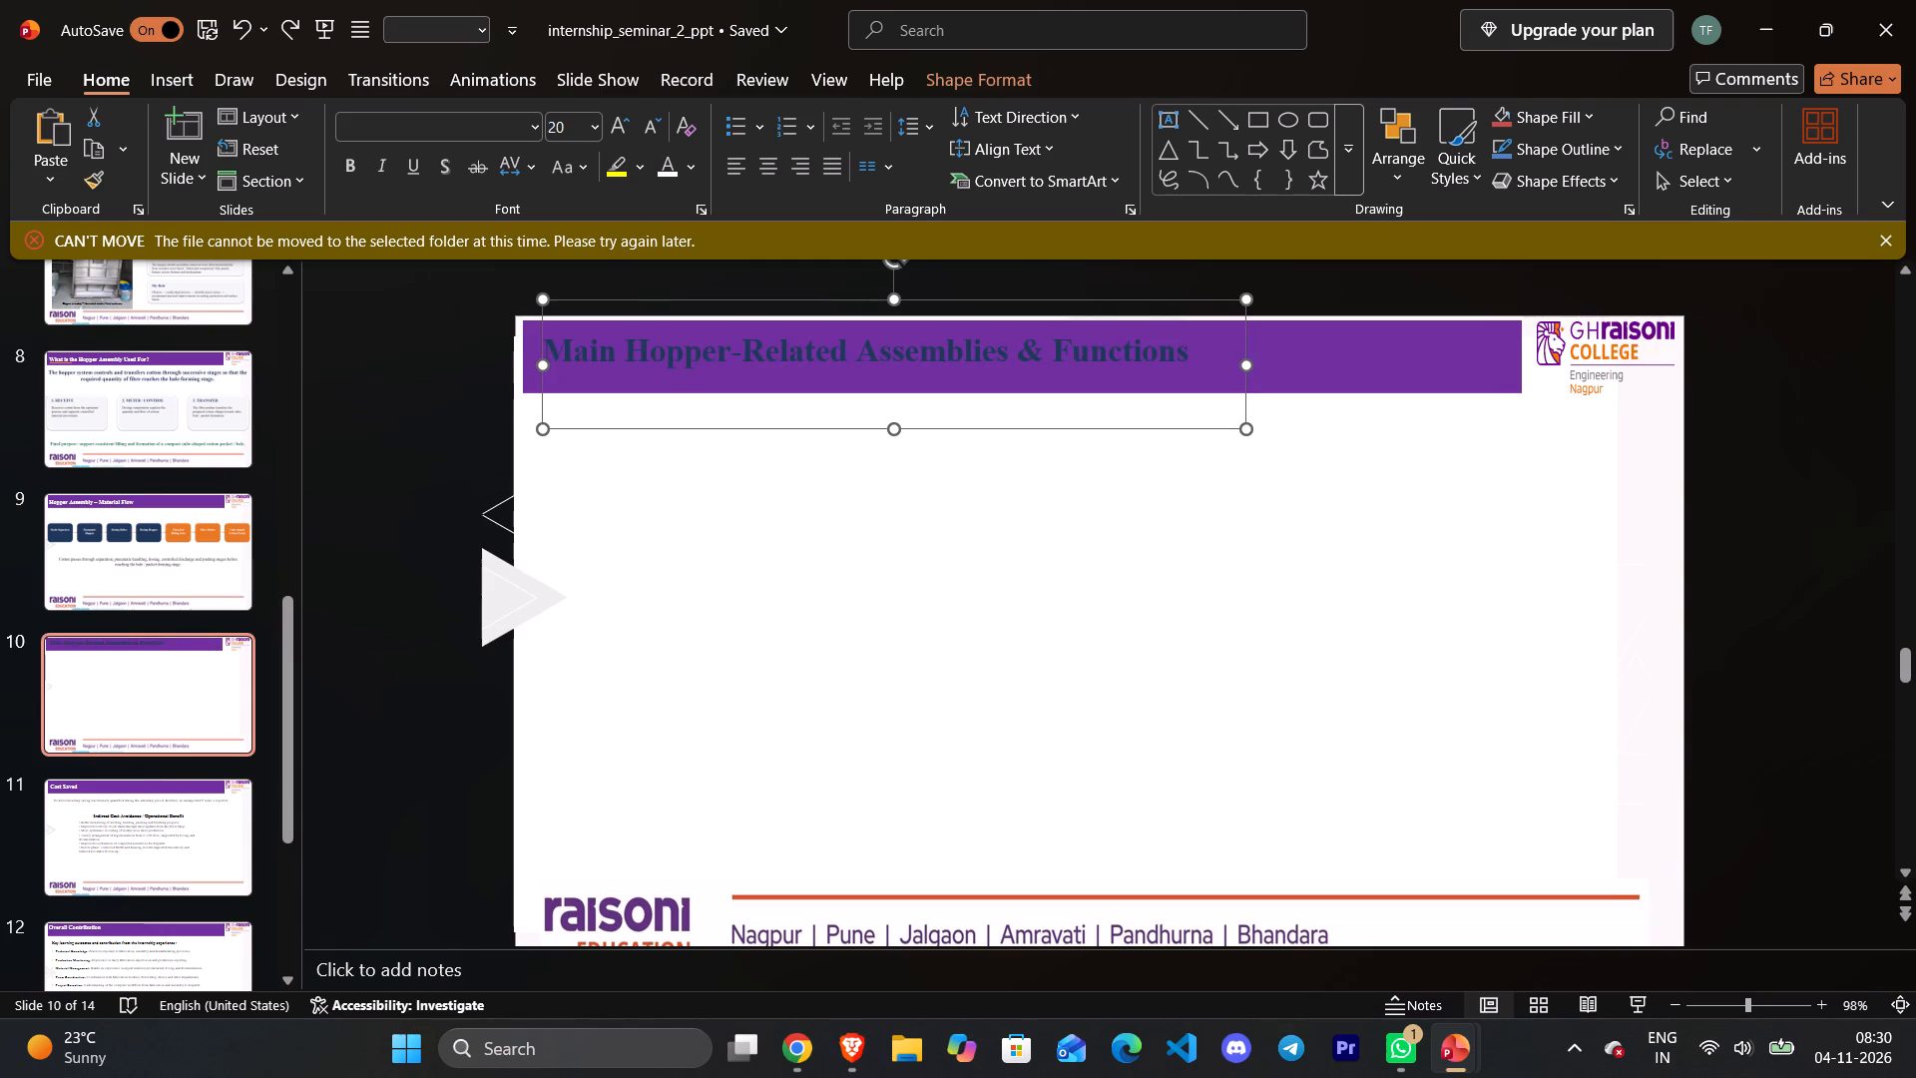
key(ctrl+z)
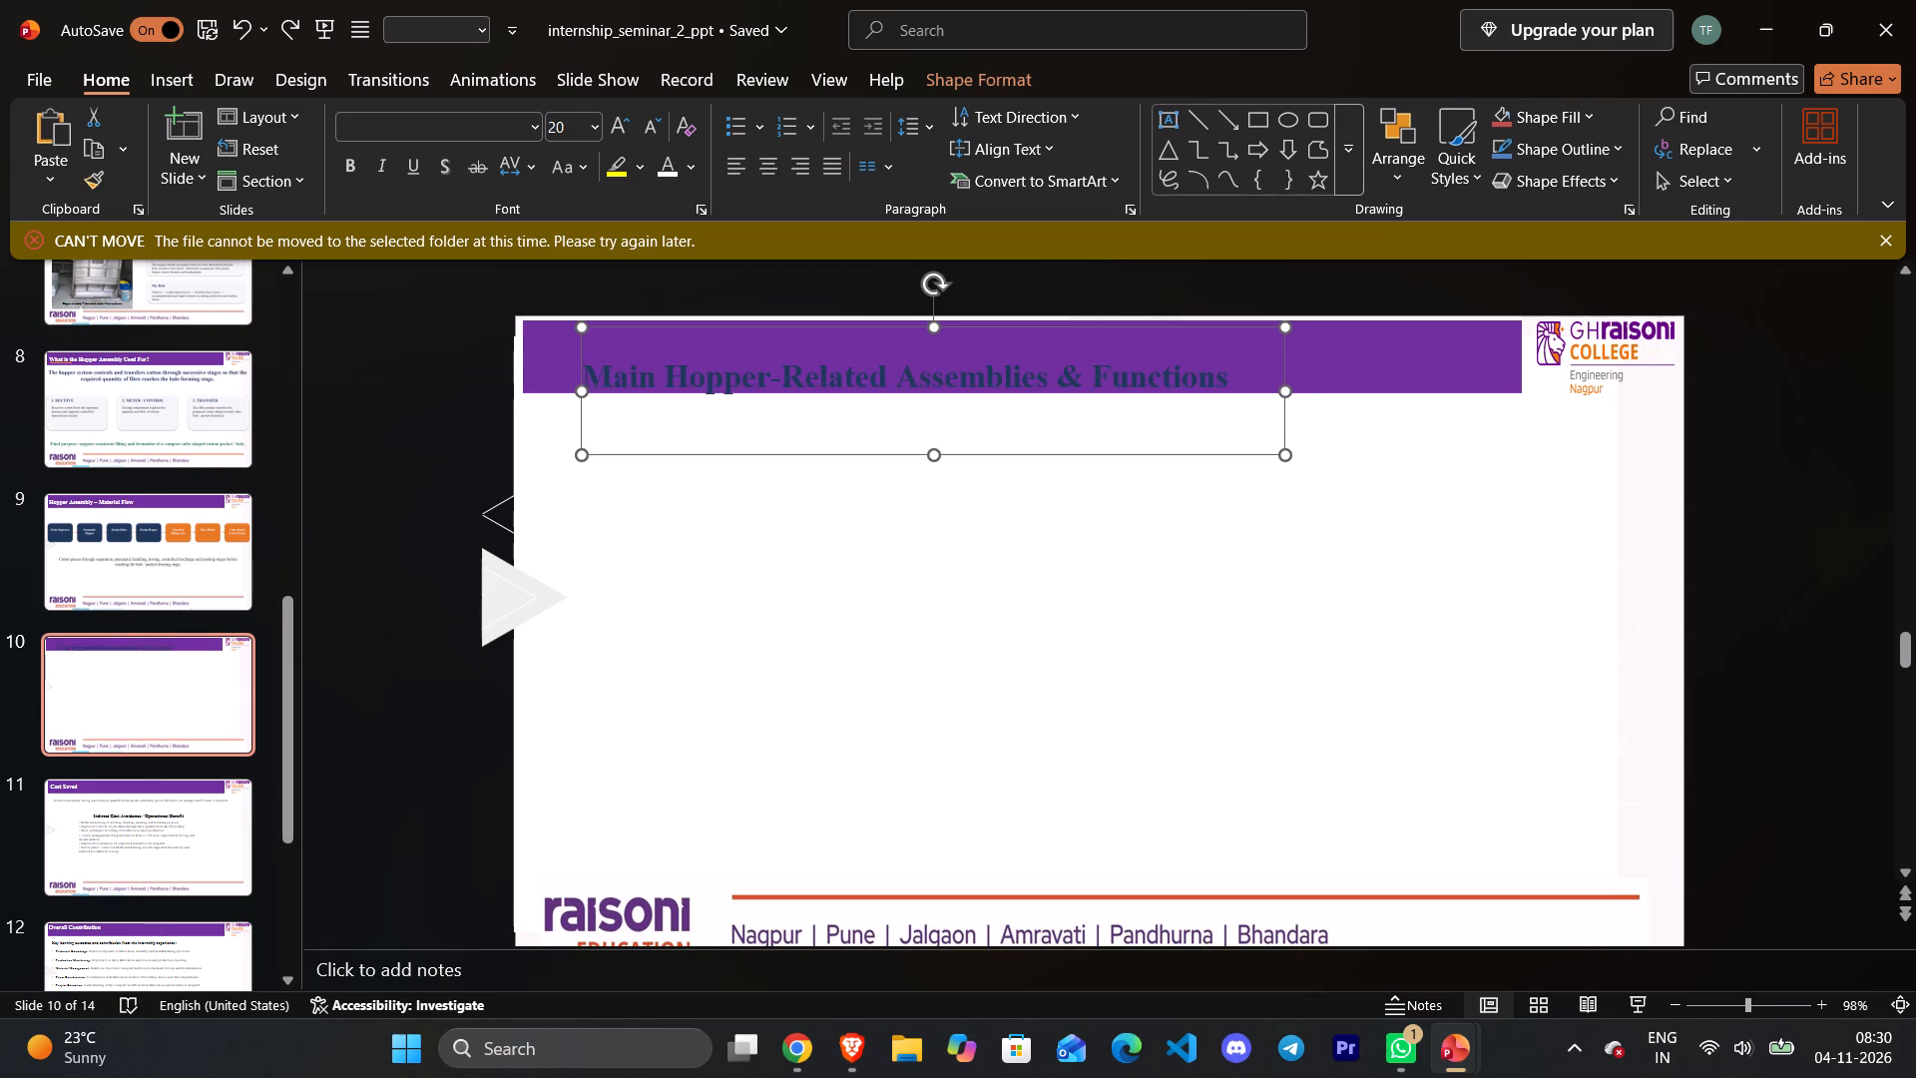
Move the slide 10 title up and left within the purple banner and set its text colour to white.
drag(1283, 365, 1251, 344)
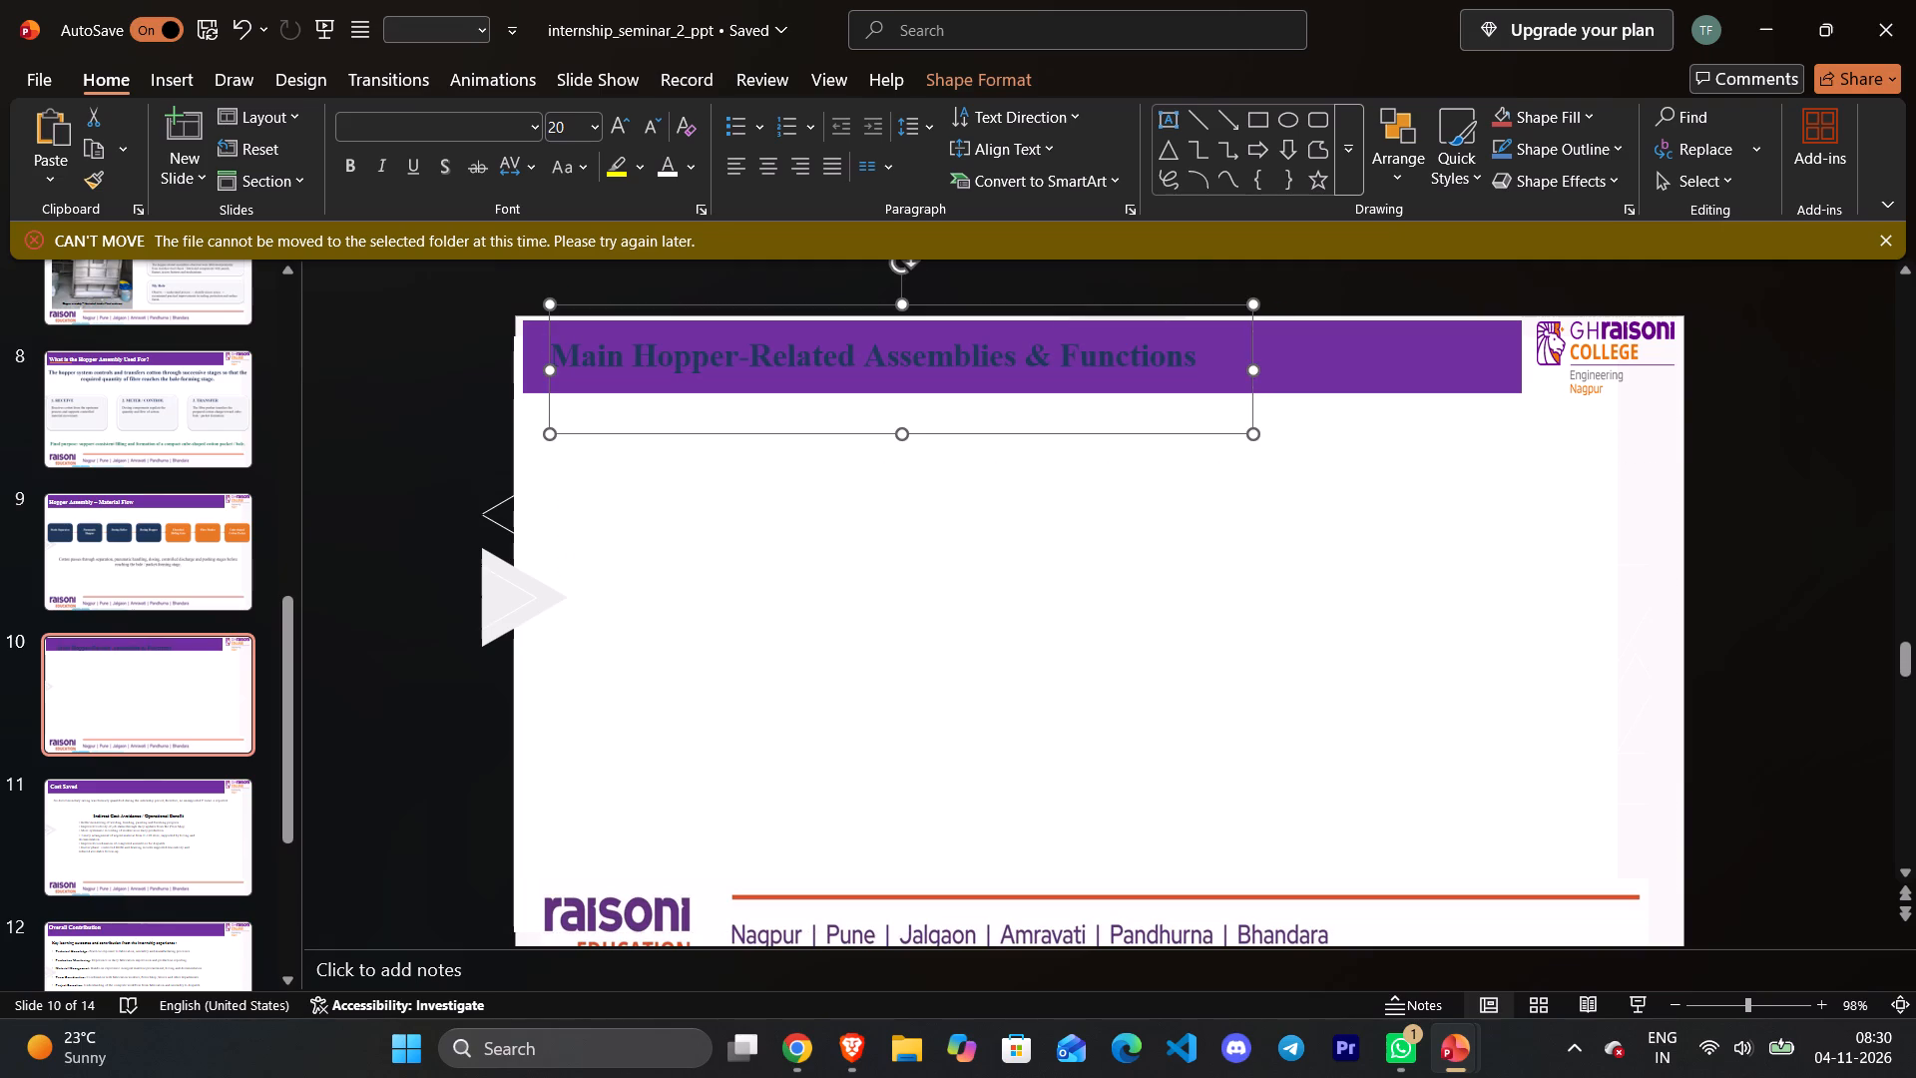
click(671, 168)
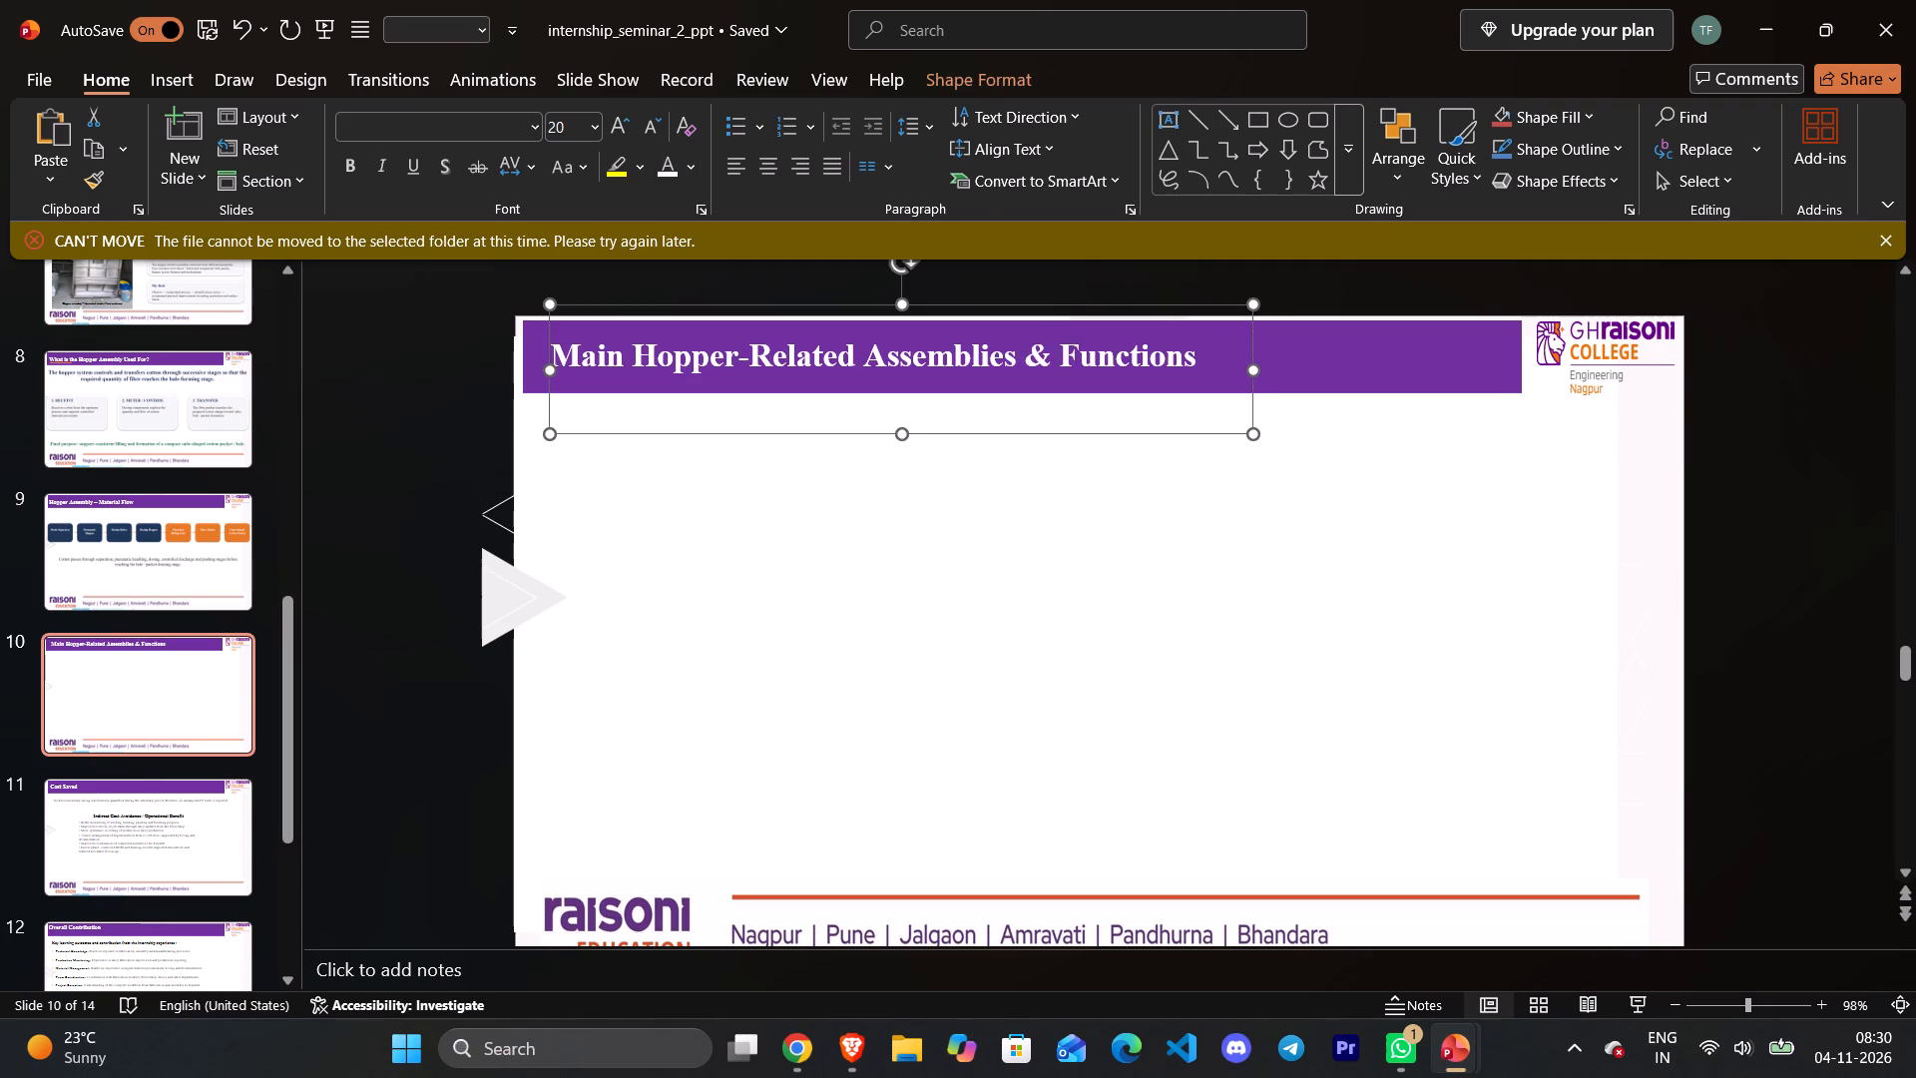
click(877, 570)
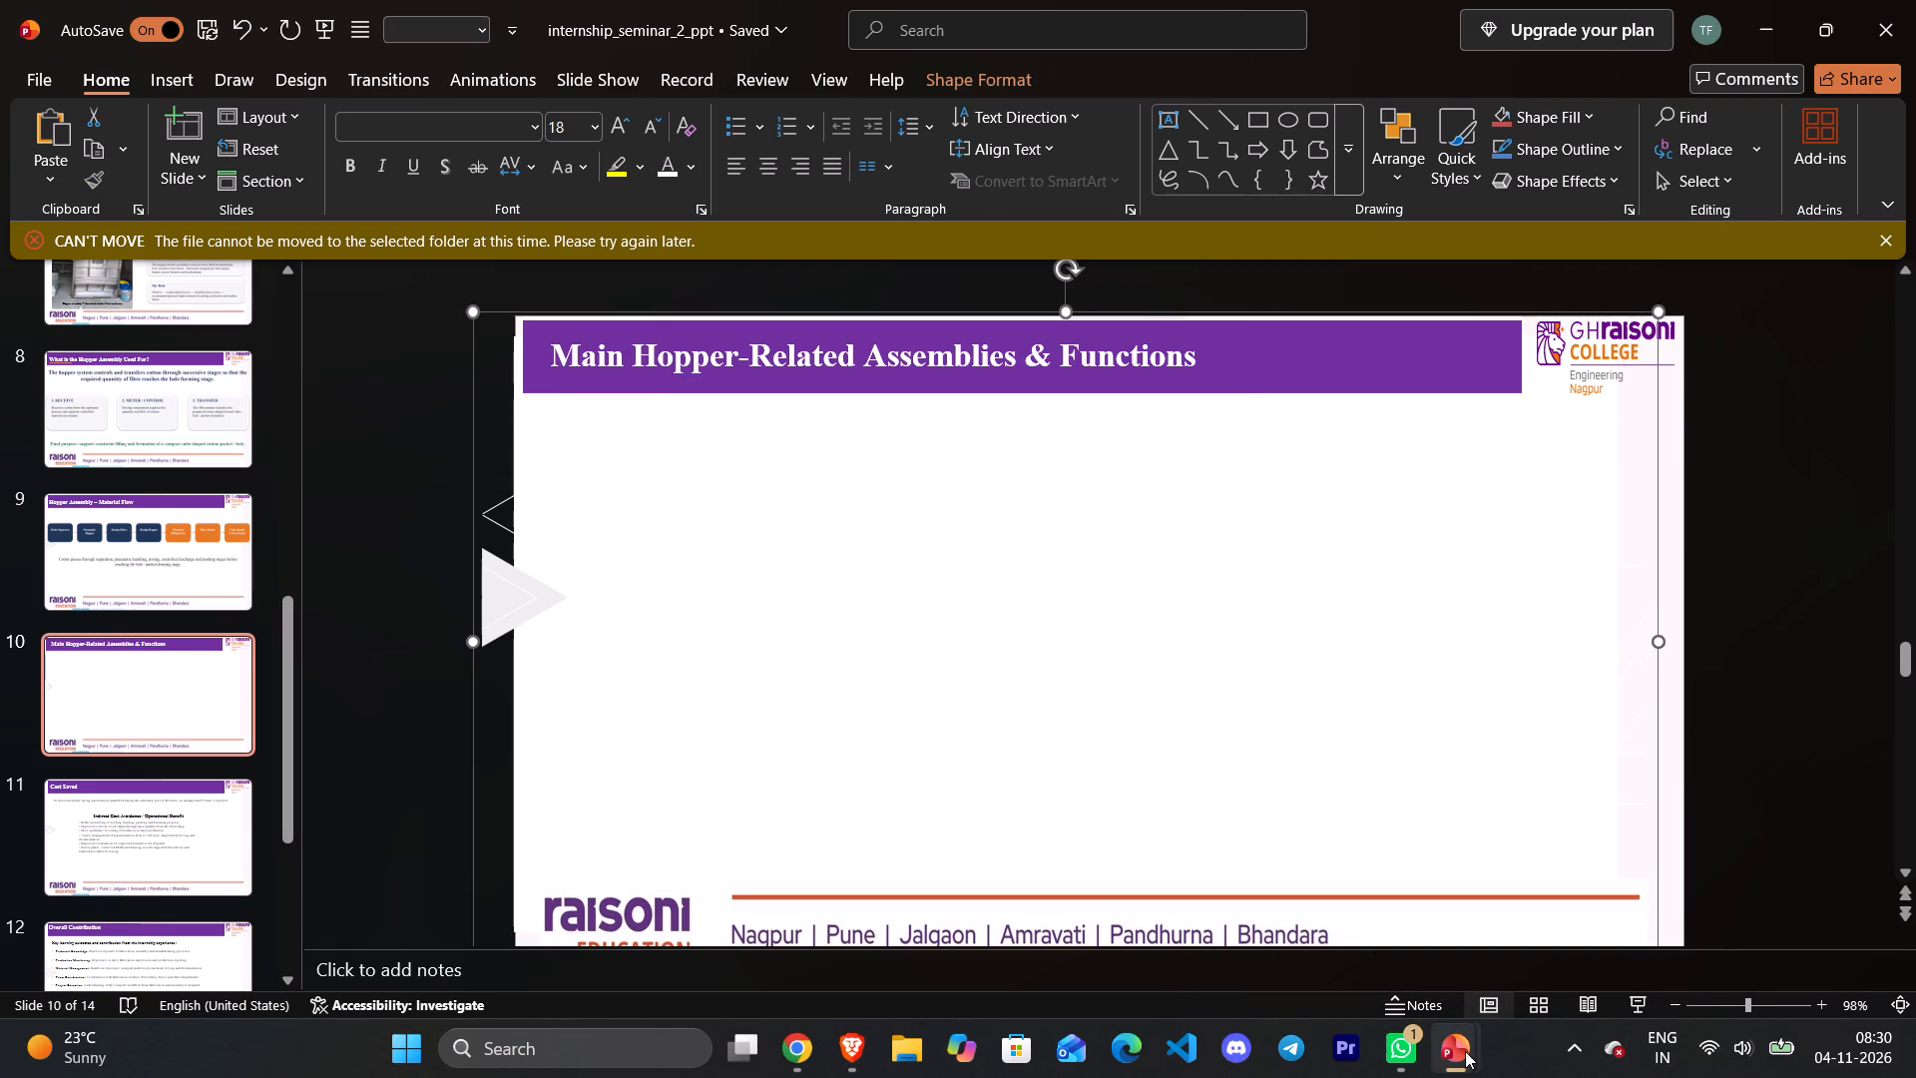
Cut all six assembly cards with their headings and descriptions from slide 10 of the Internship_Progress_Seminar deck, leaving out the orange accent line.
click(1395, 910)
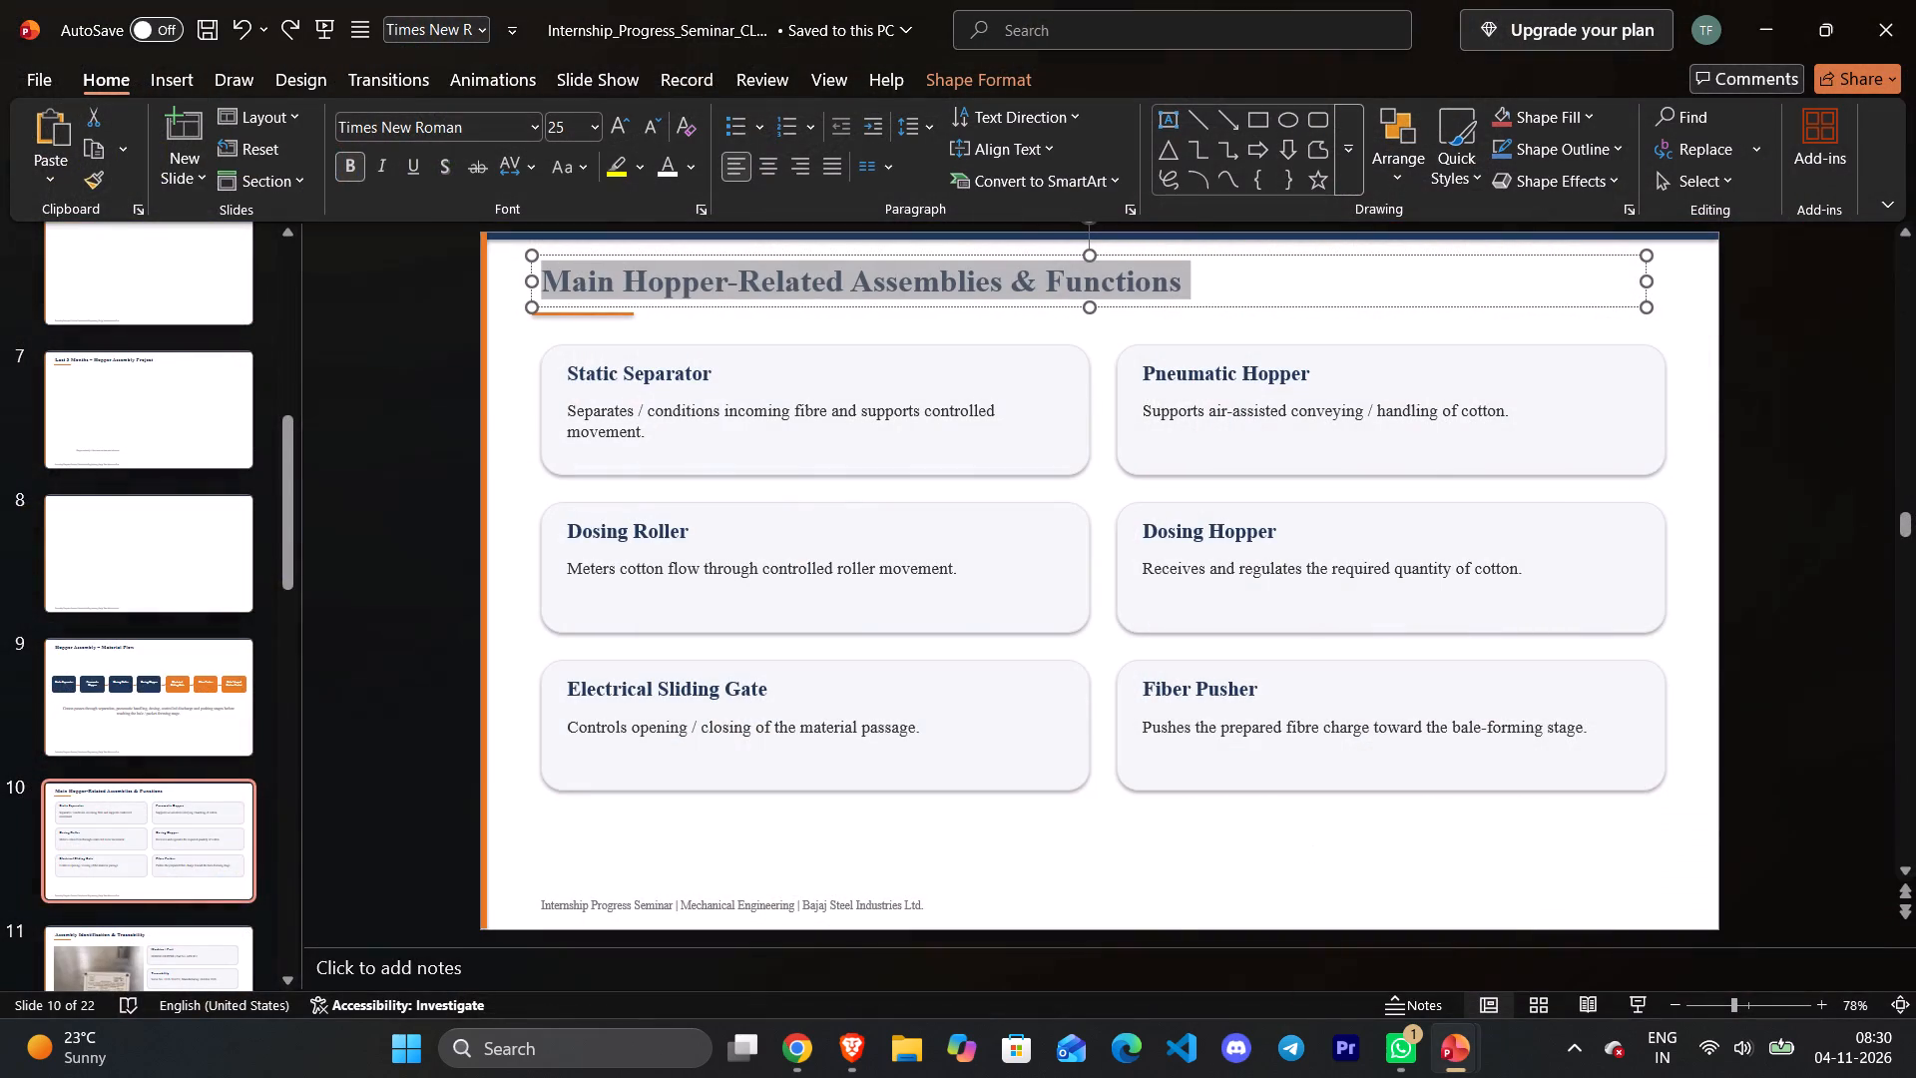
ctrl+click(601, 307)
ctrl+click(608, 311)
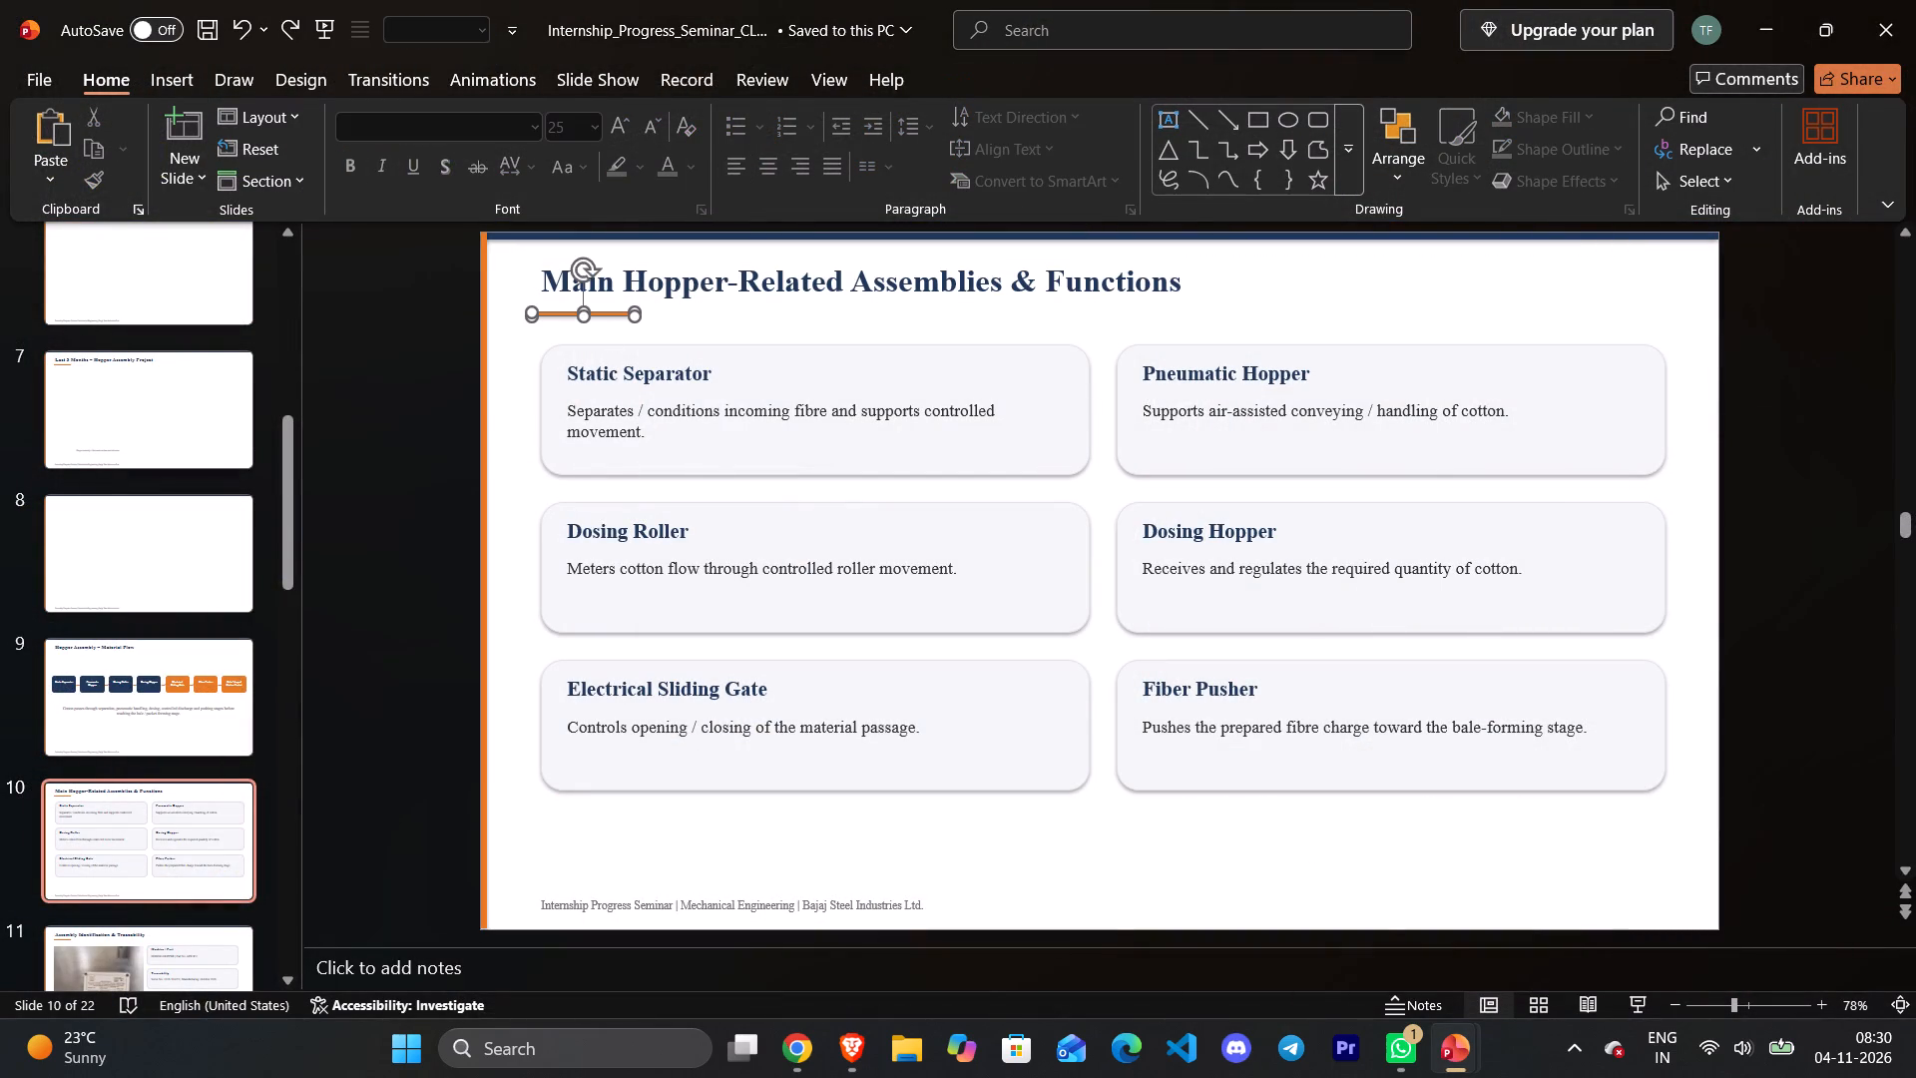
ctrl+click(786, 437)
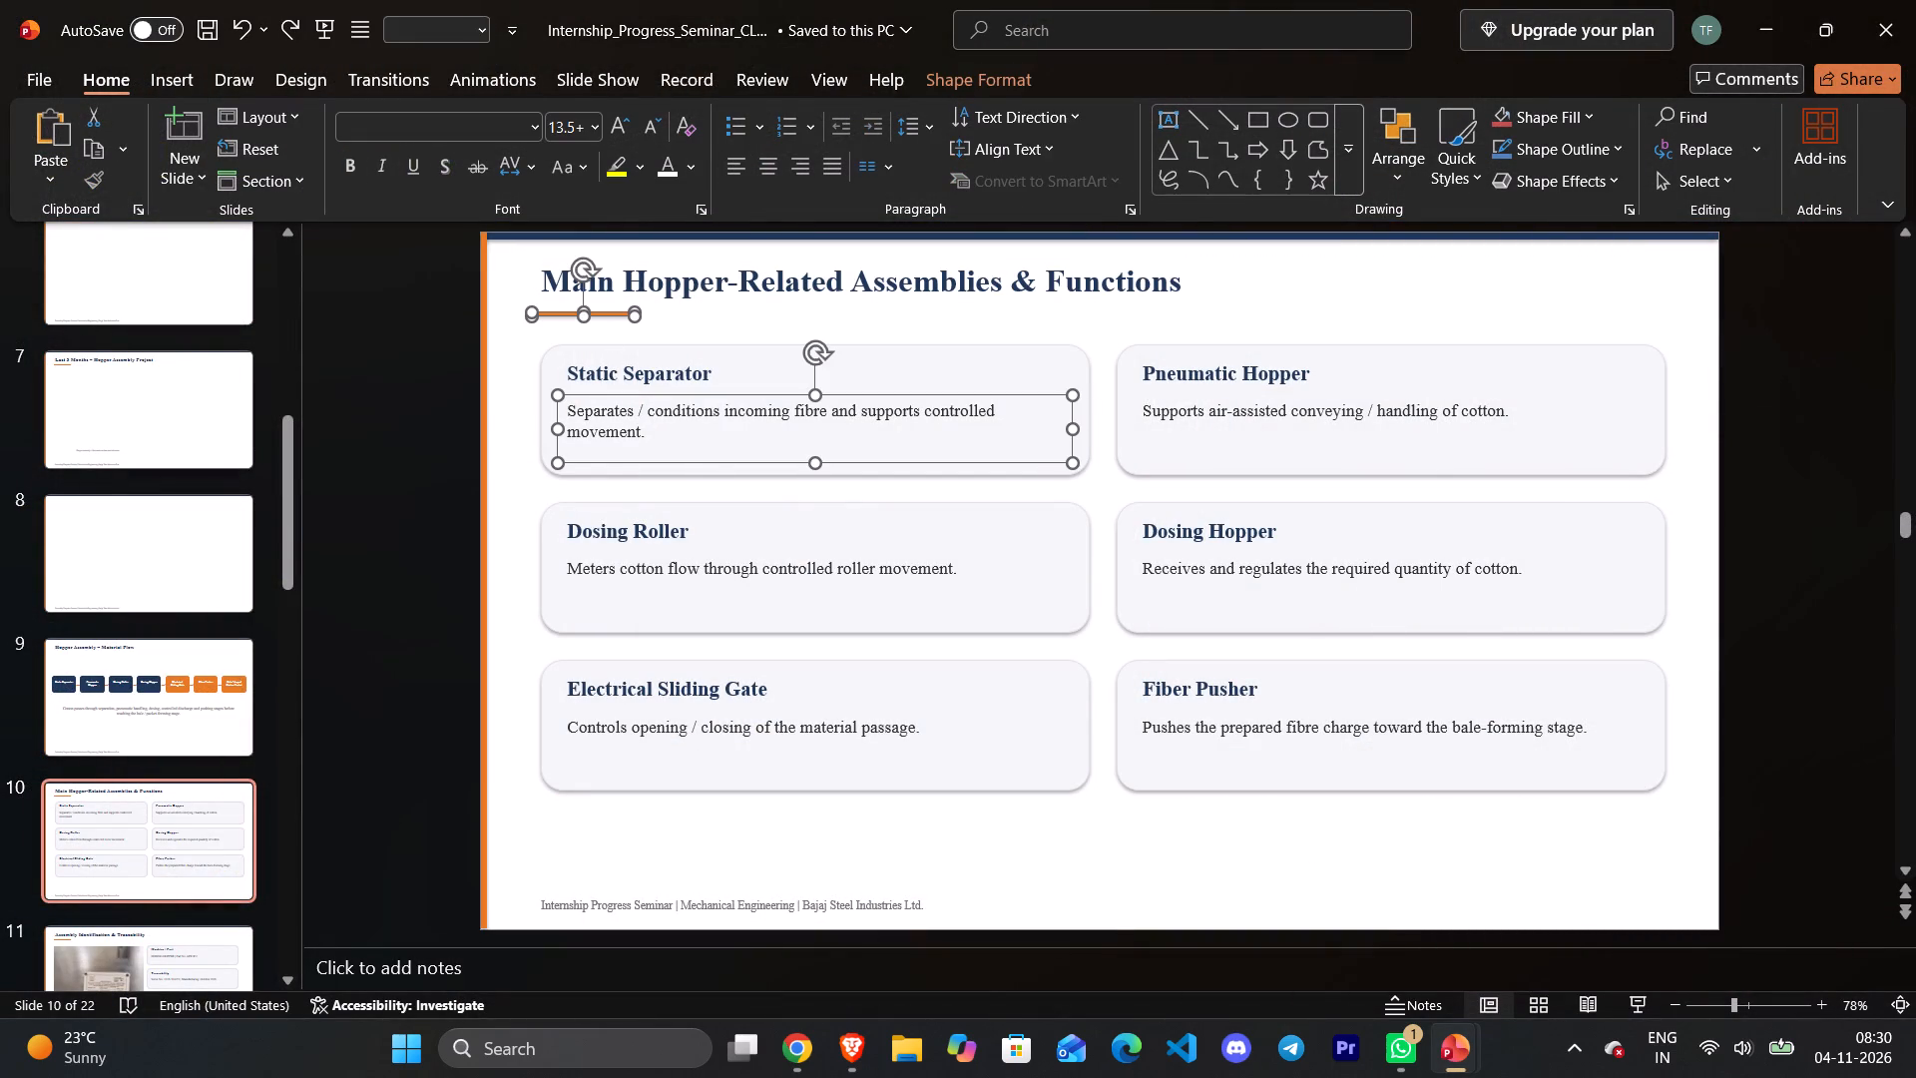
ctrl+click(778, 374)
ctrl+click(640, 383)
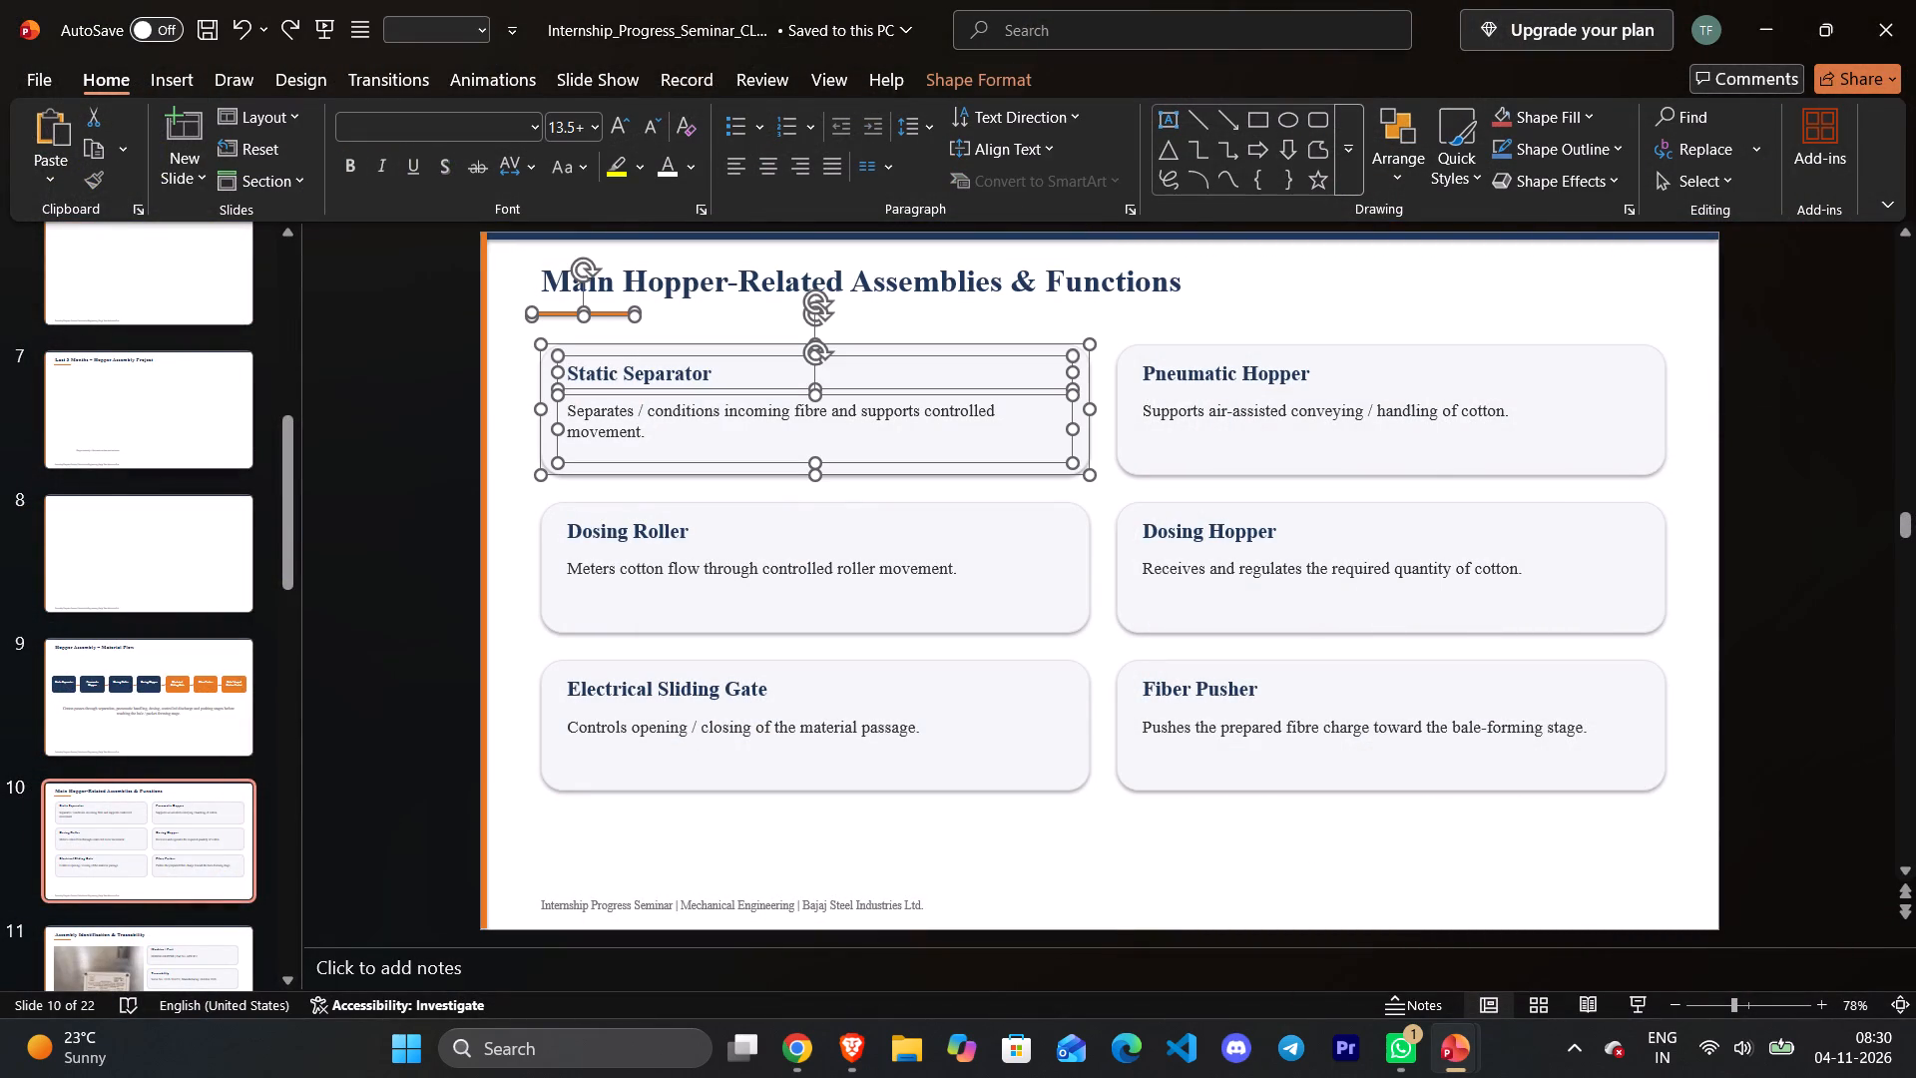
ctrl+click(1468, 371)
ctrl+click(1247, 371)
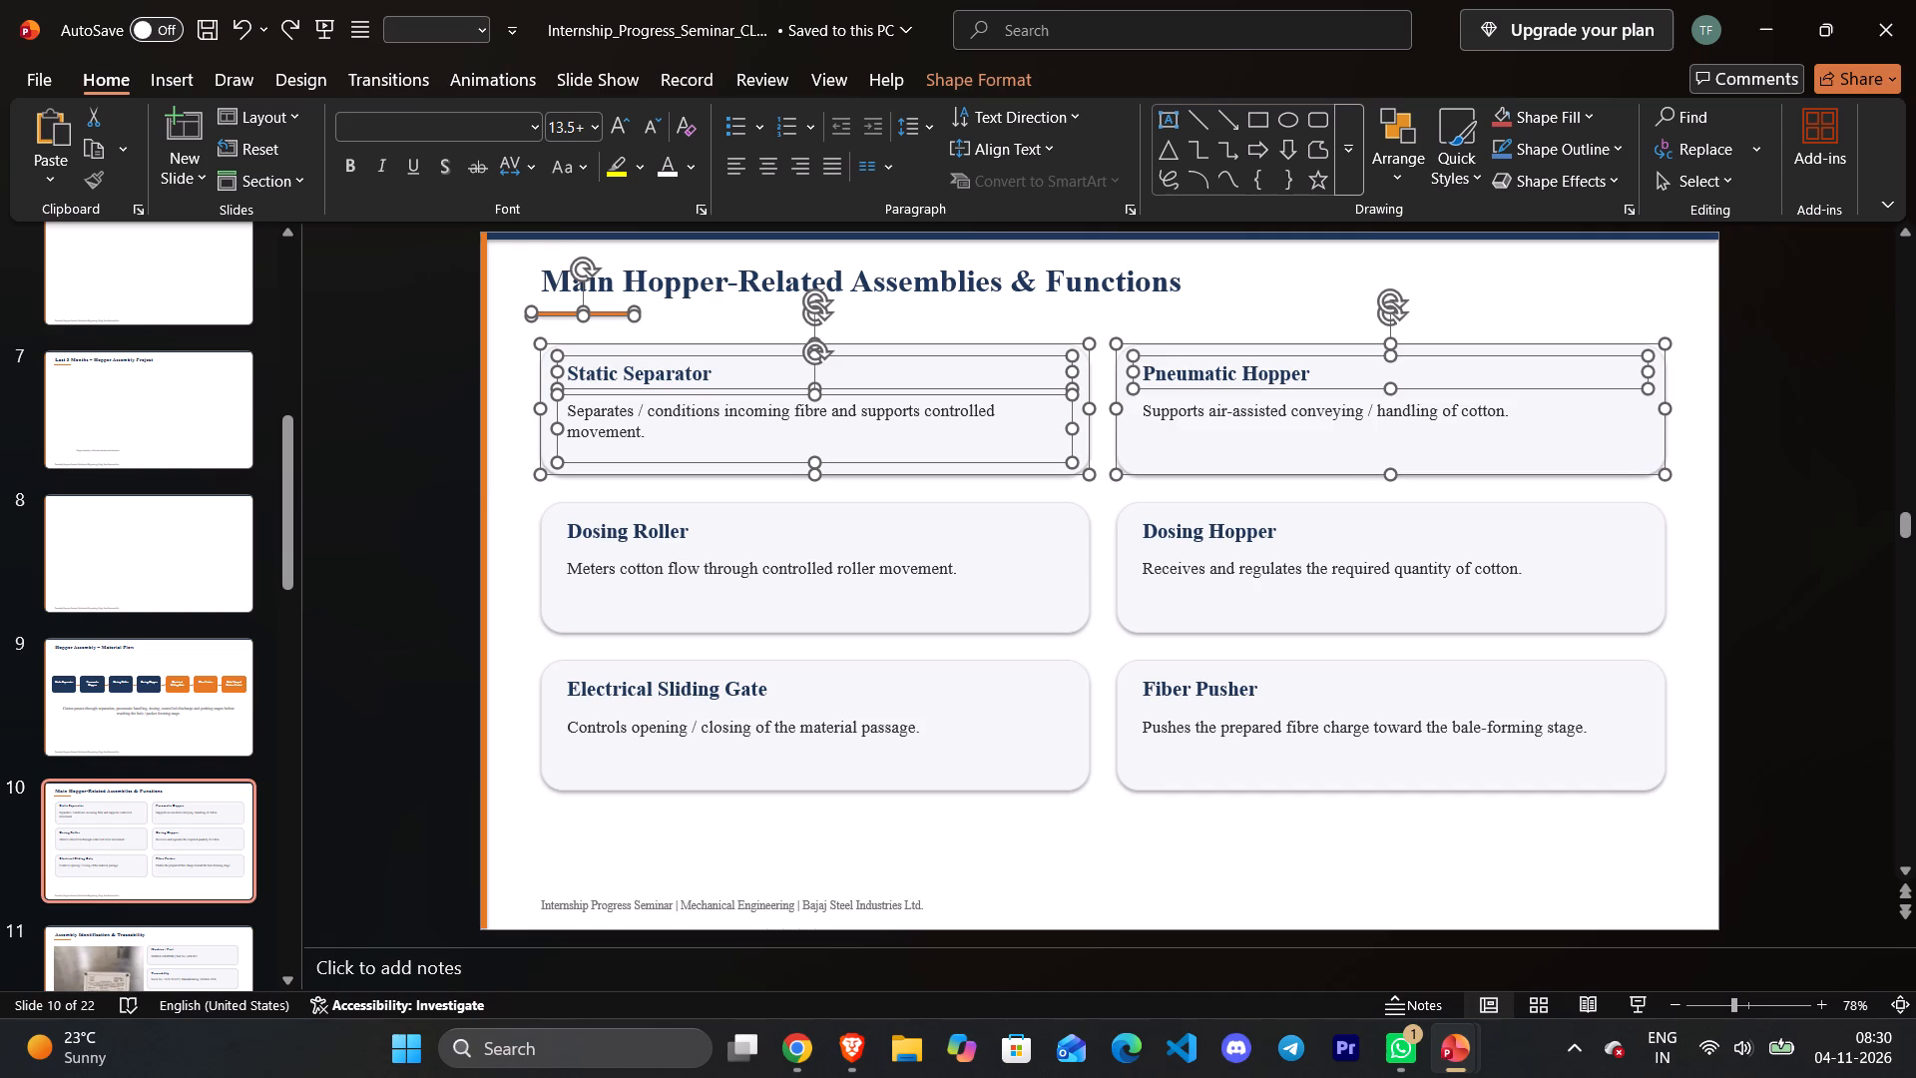
ctrl+click(1237, 404)
ctrl+click(1042, 522)
ctrl+click(861, 549)
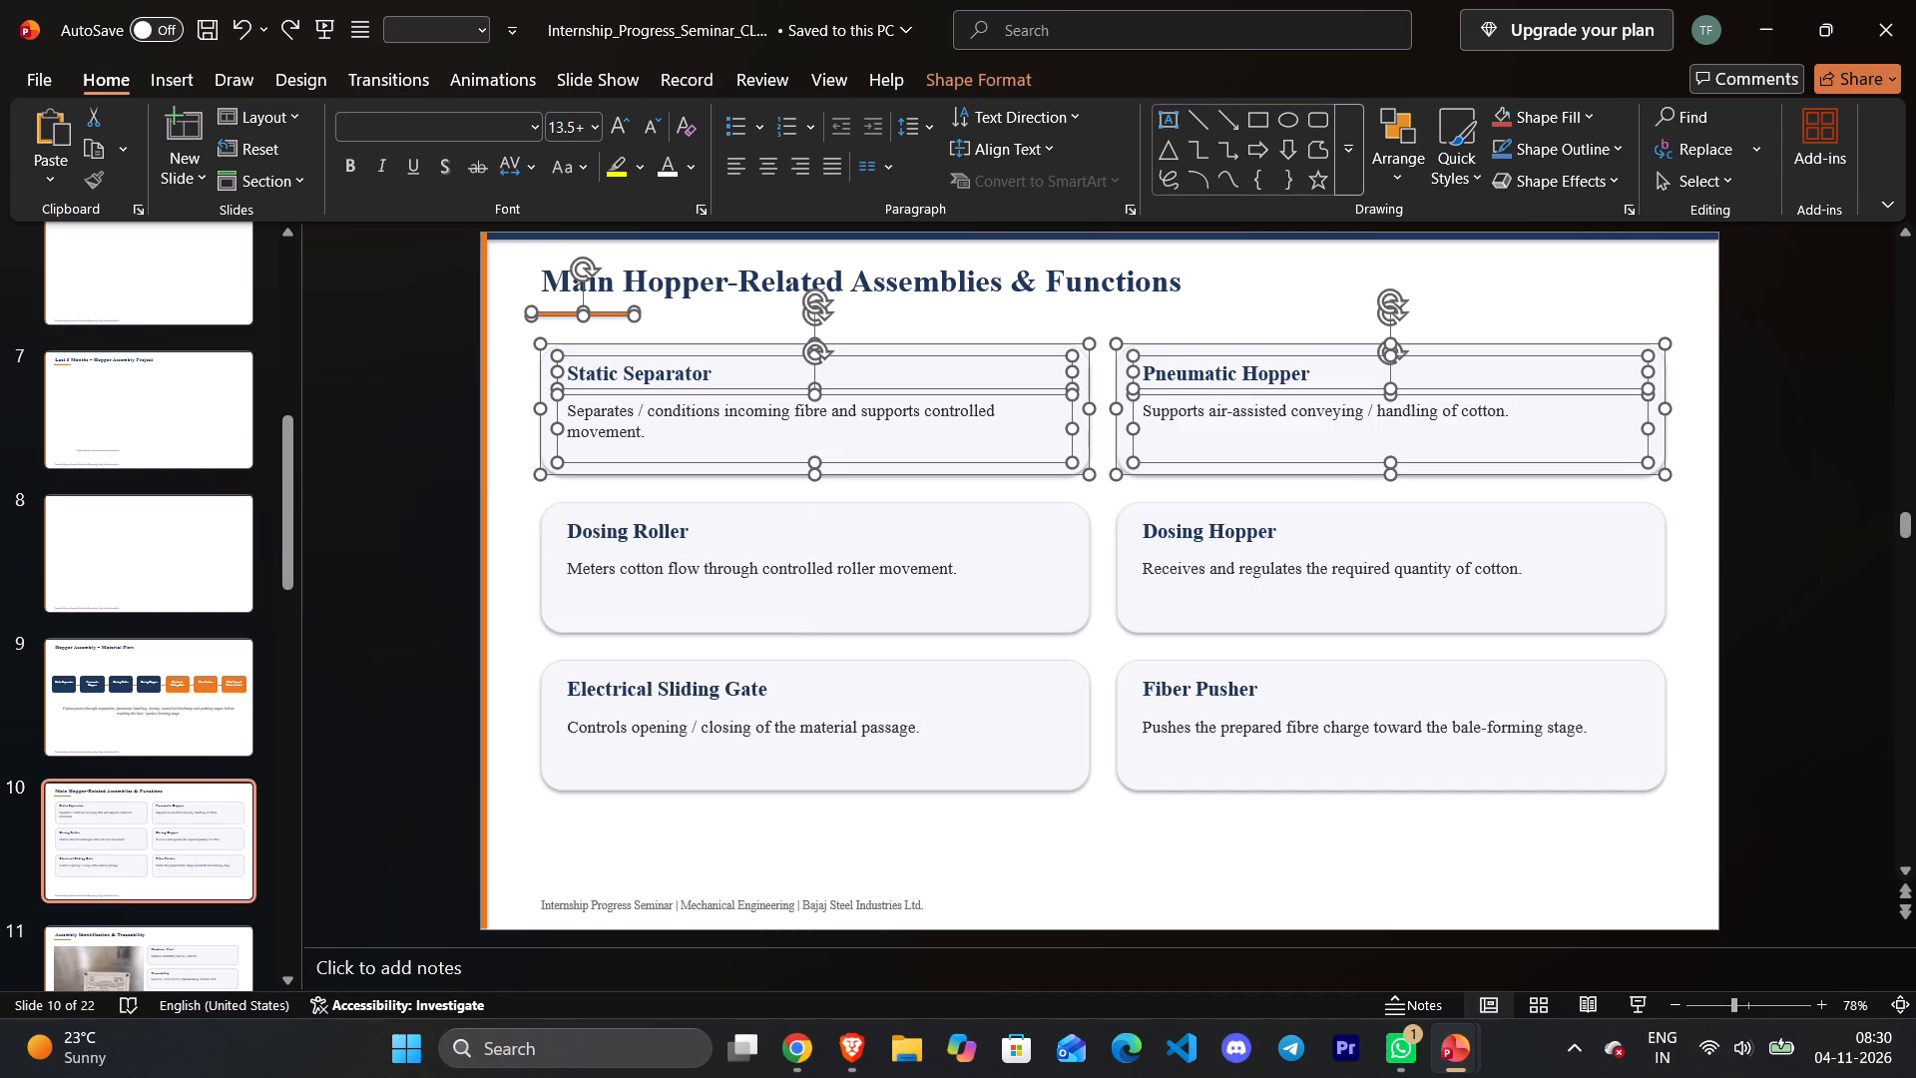
ctrl+click(860, 558)
ctrl+drag(1045, 520, 1002, 512)
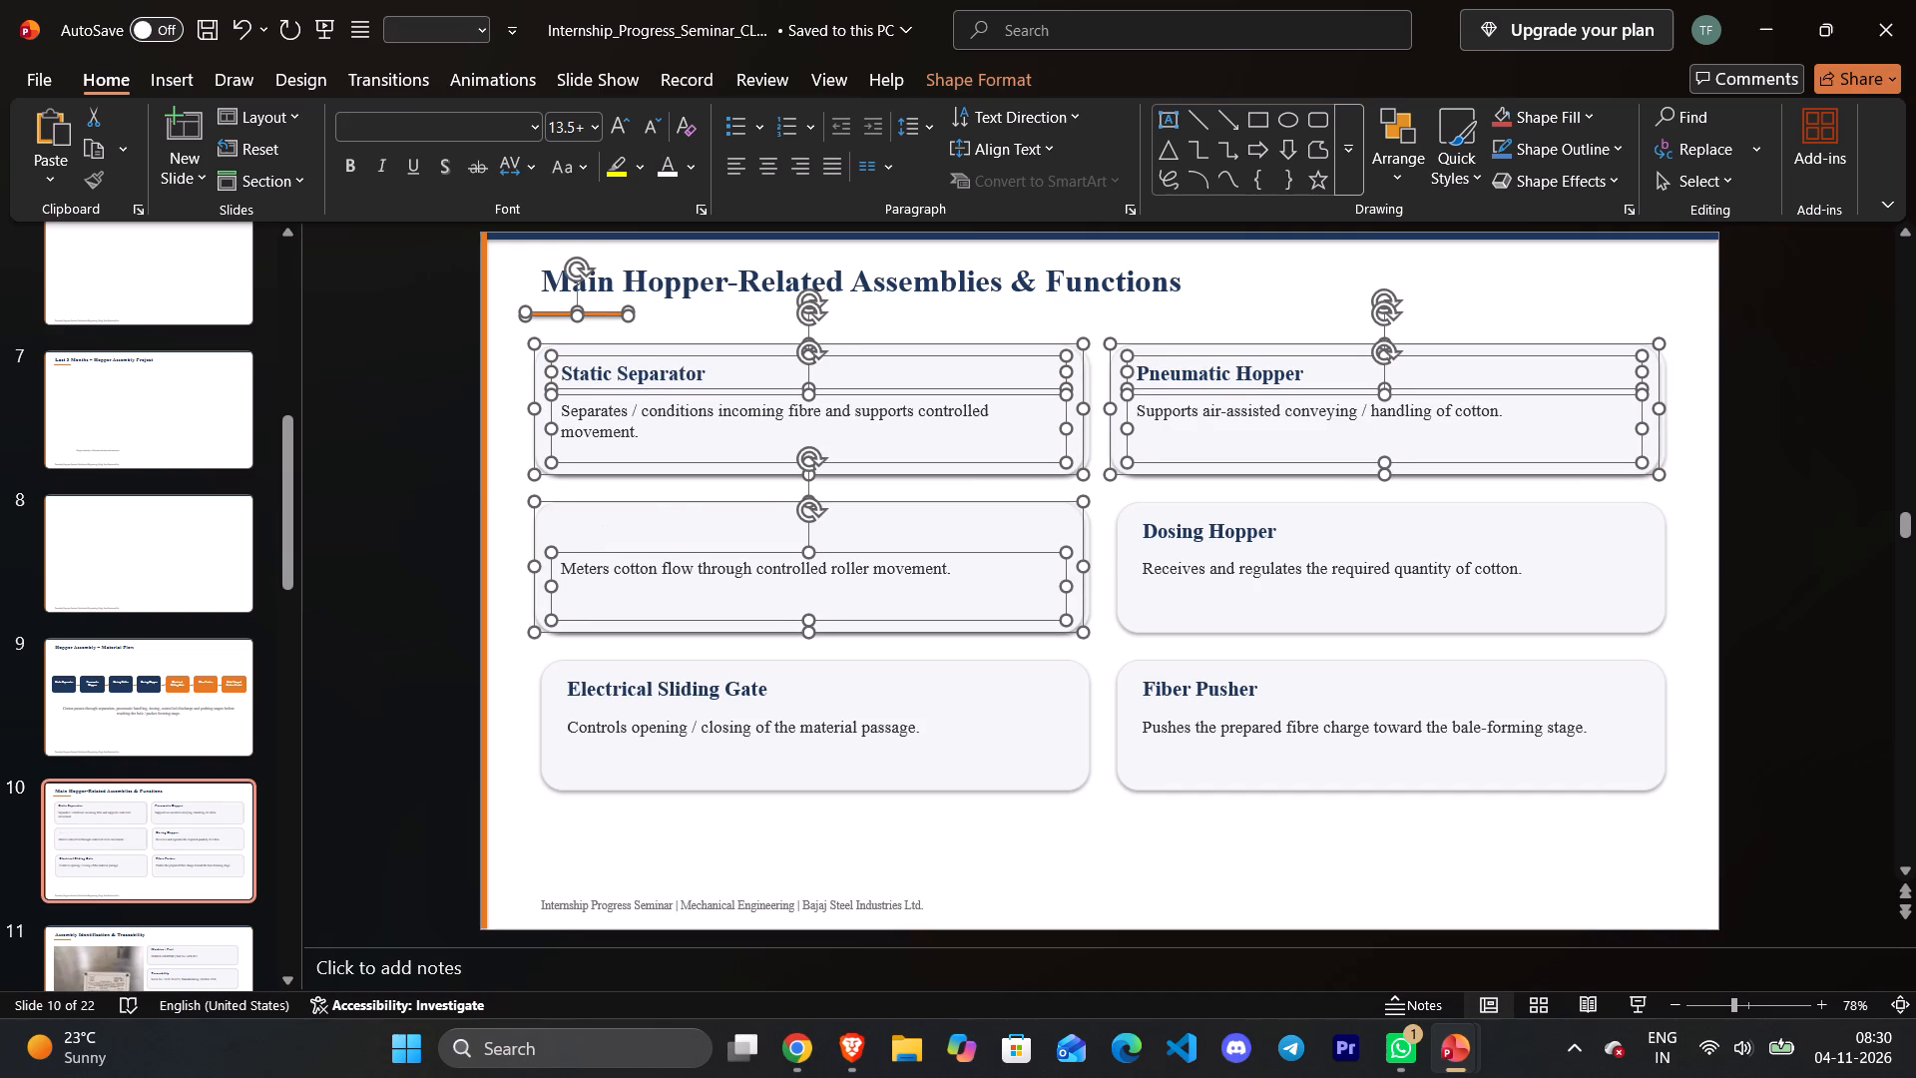
key(ctrl+z)
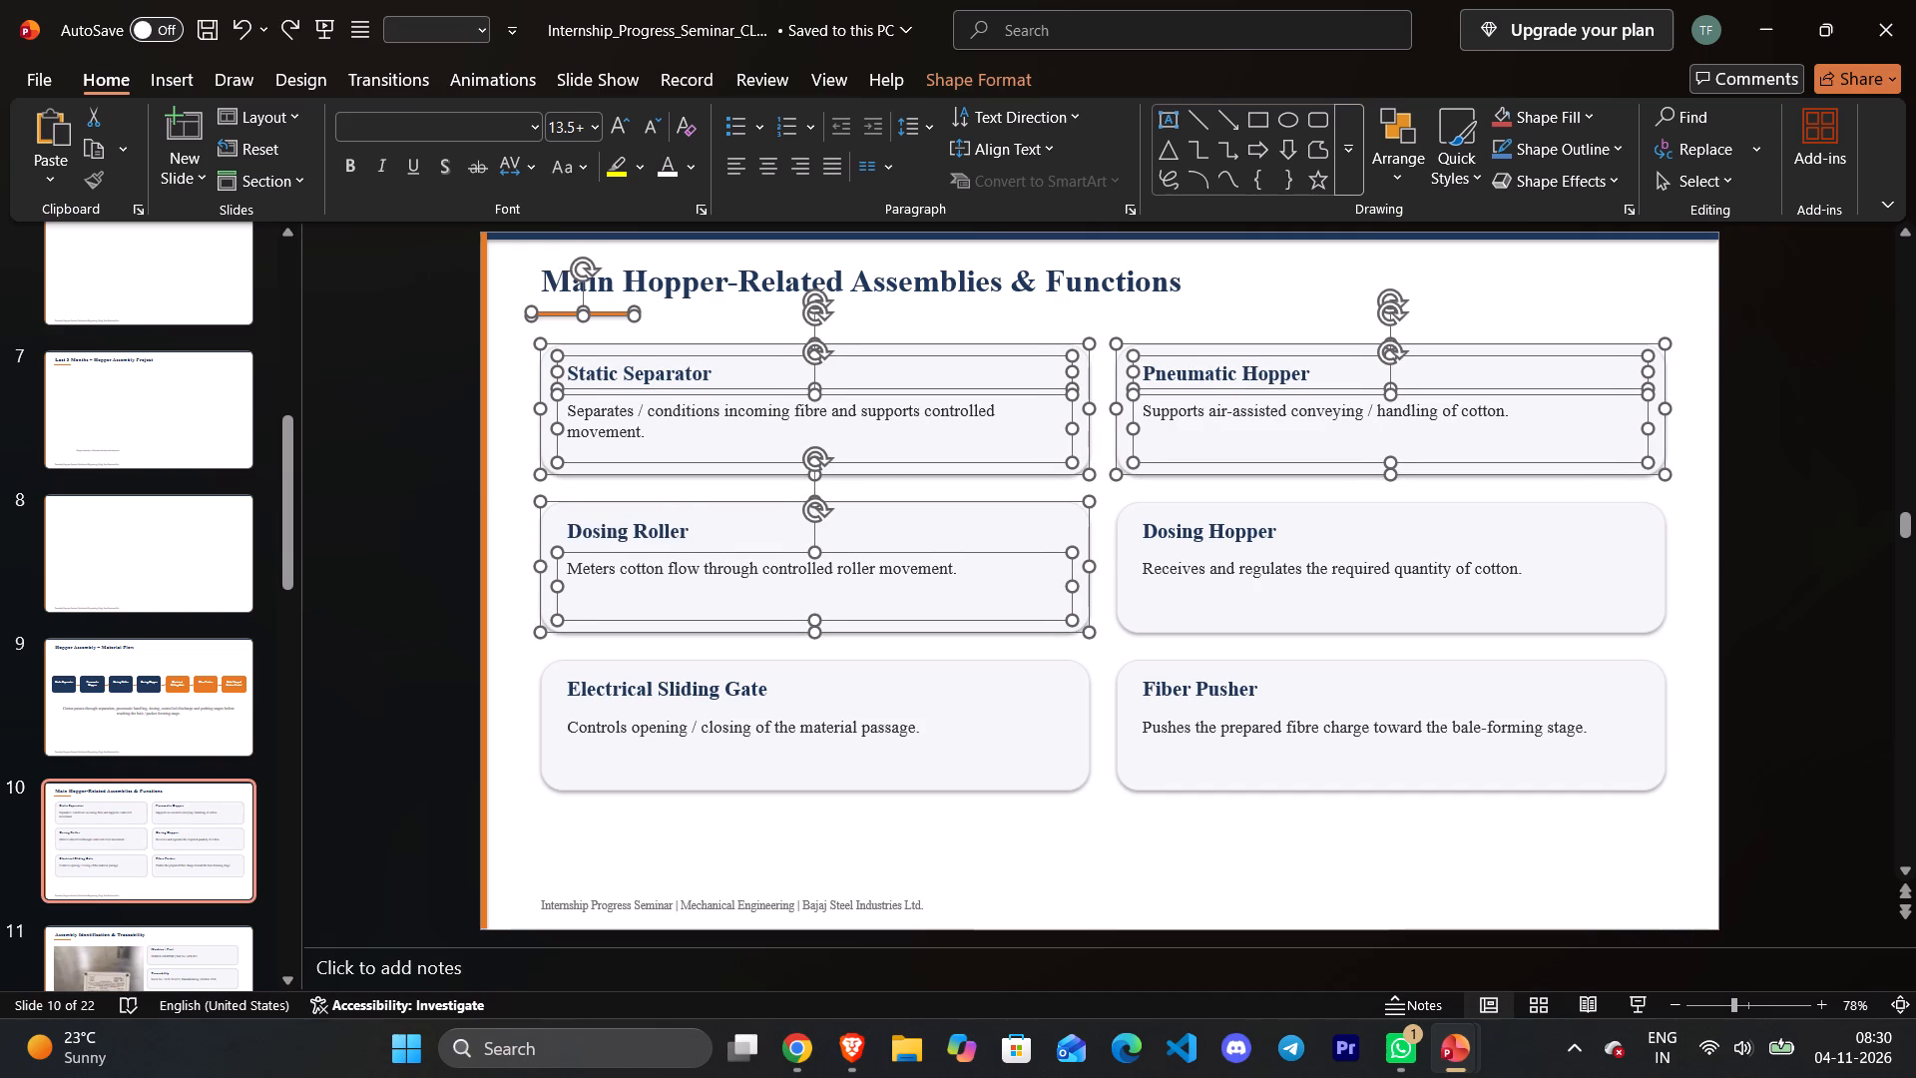
ctrl+click(629, 535)
ctrl+click(1348, 528)
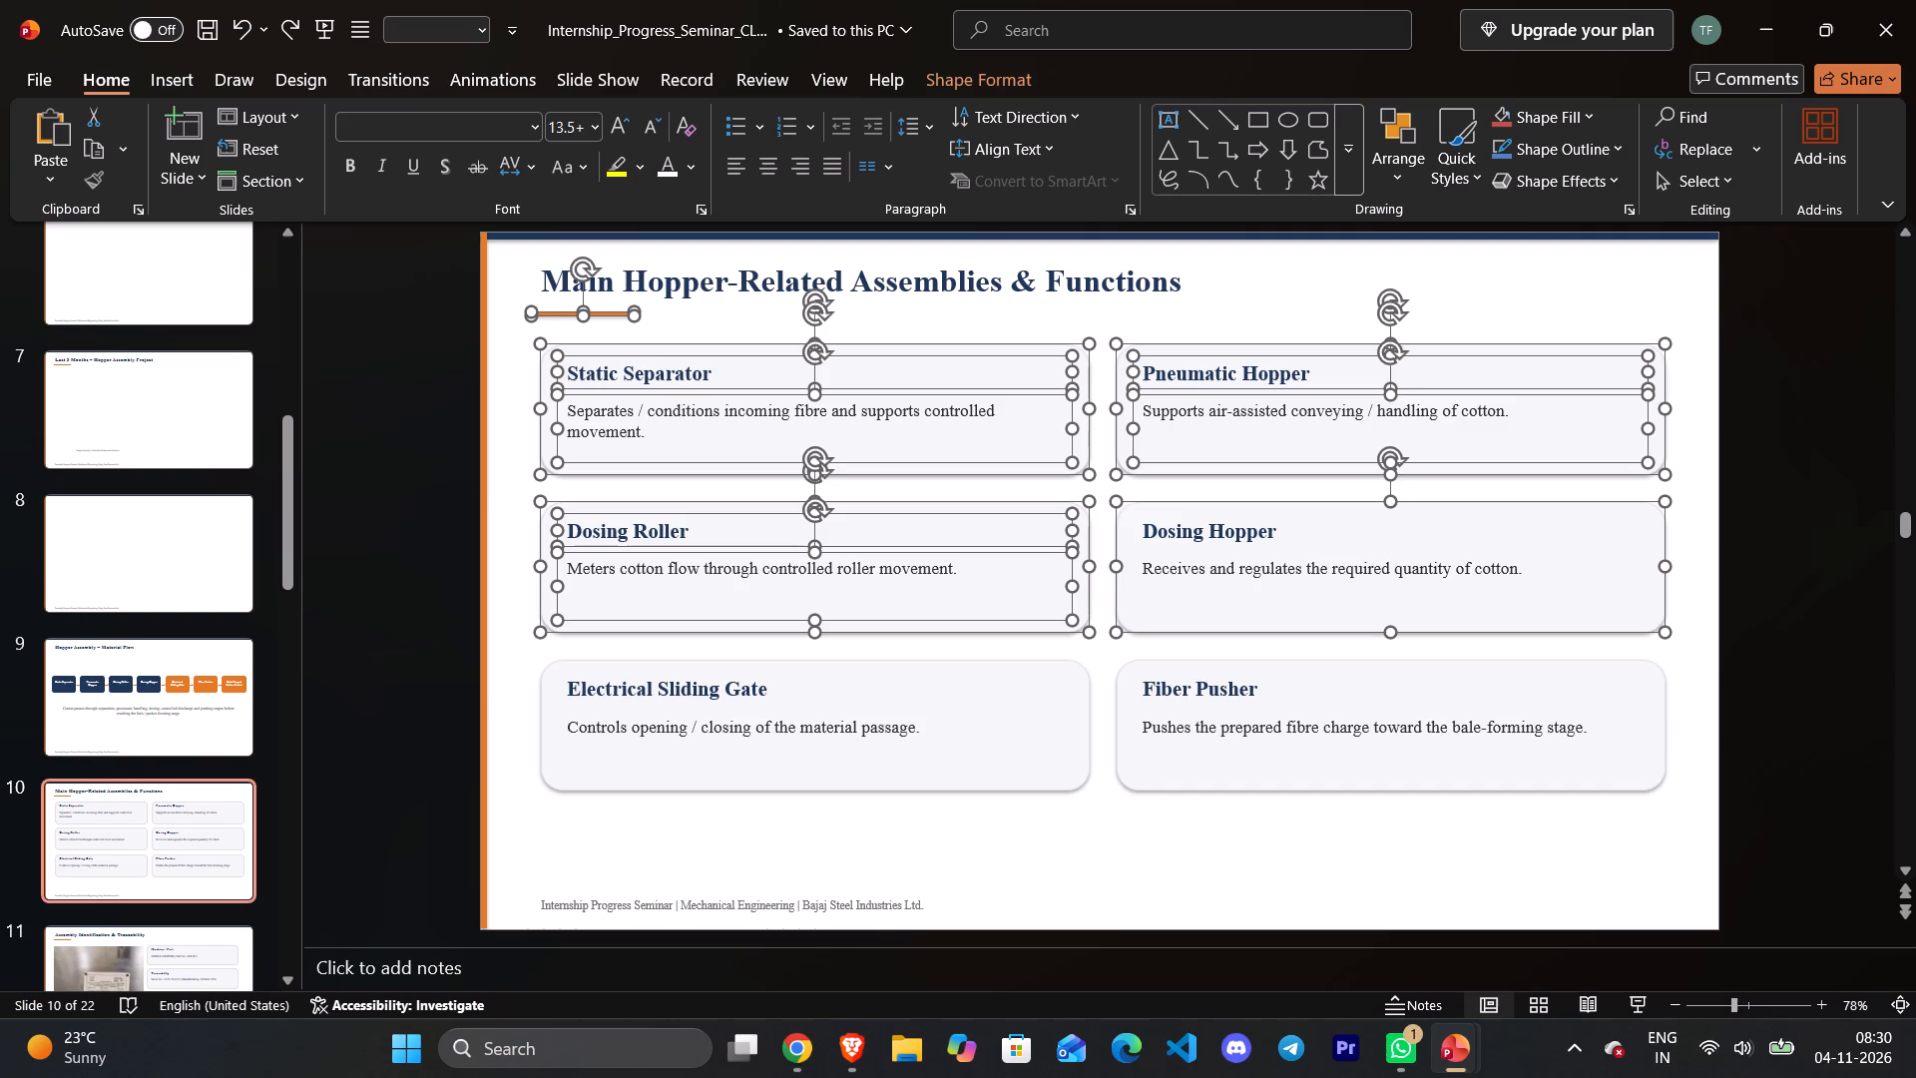
ctrl+click(1216, 533)
ctrl+click(1222, 571)
ctrl+click(1053, 685)
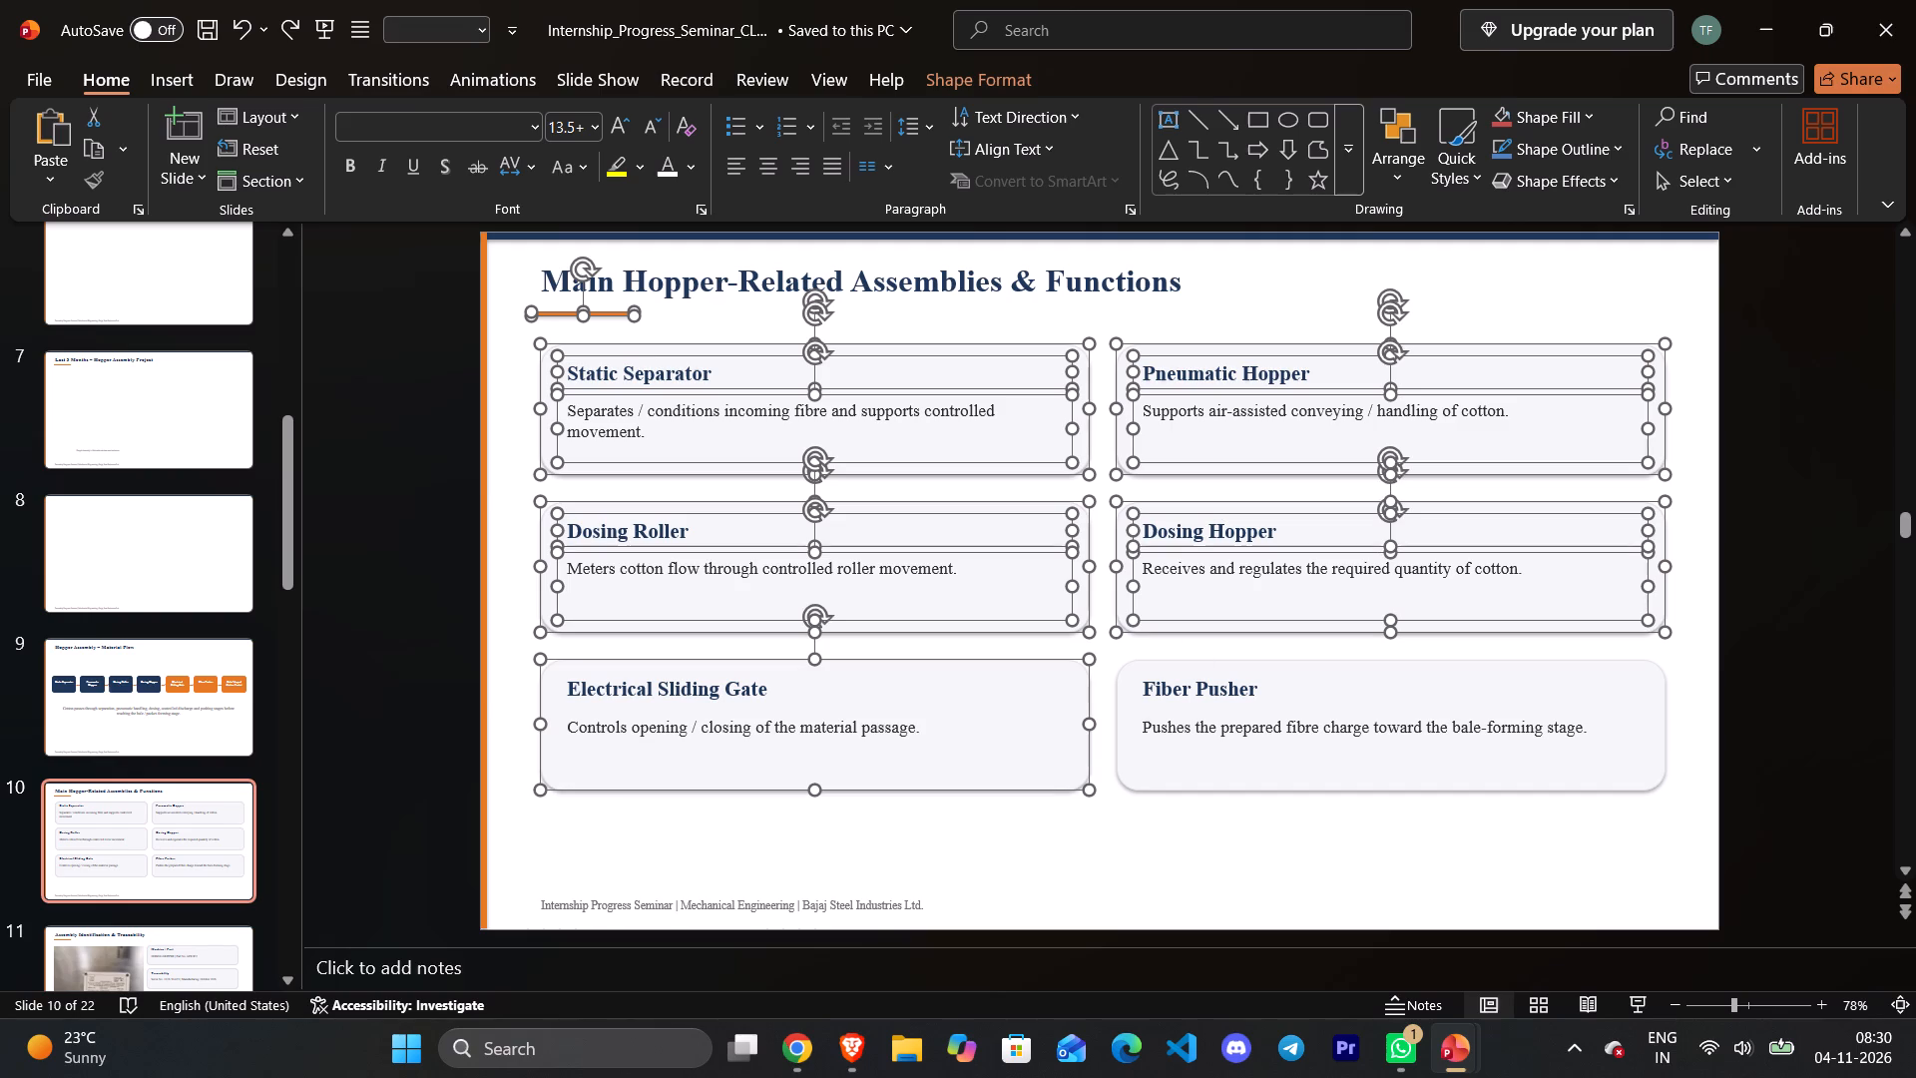
ctrl+click(720, 677)
ctrl+click(747, 724)
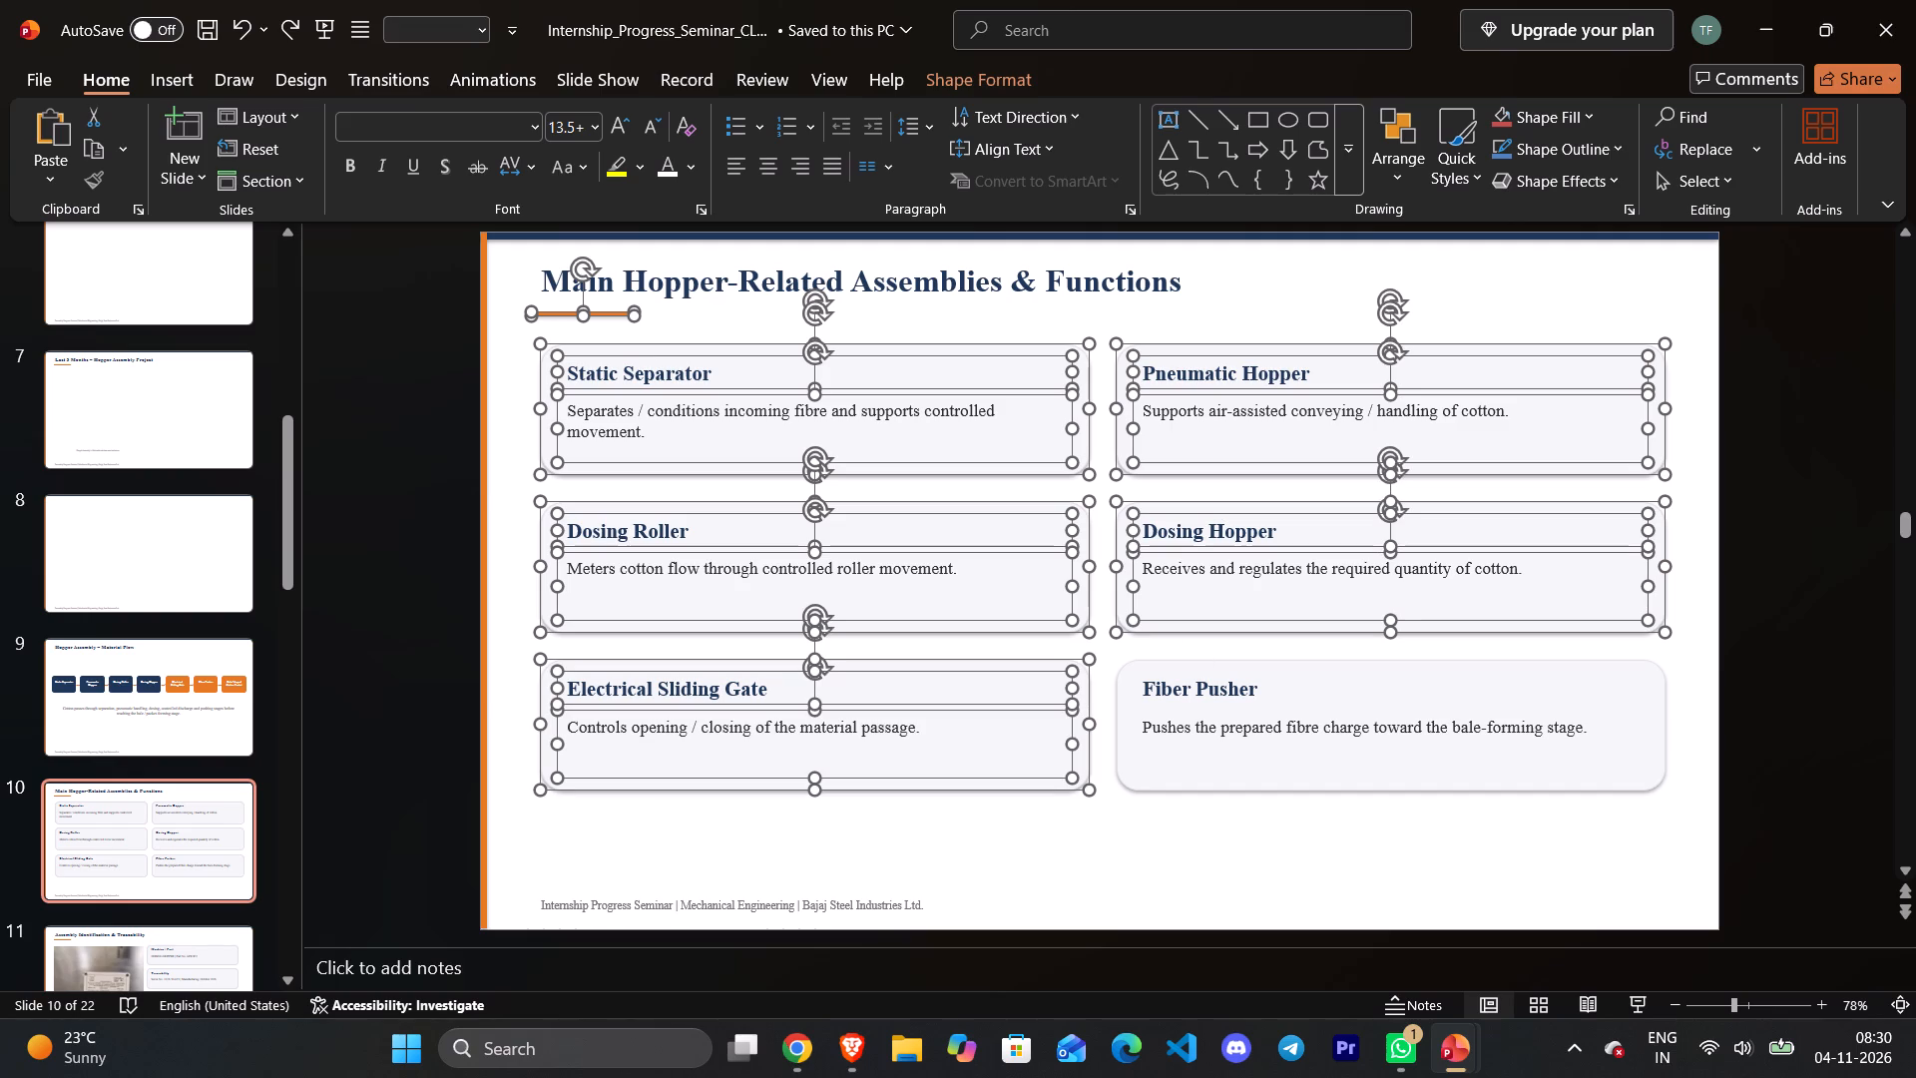
ctrl+click(1454, 711)
ctrl+click(1213, 685)
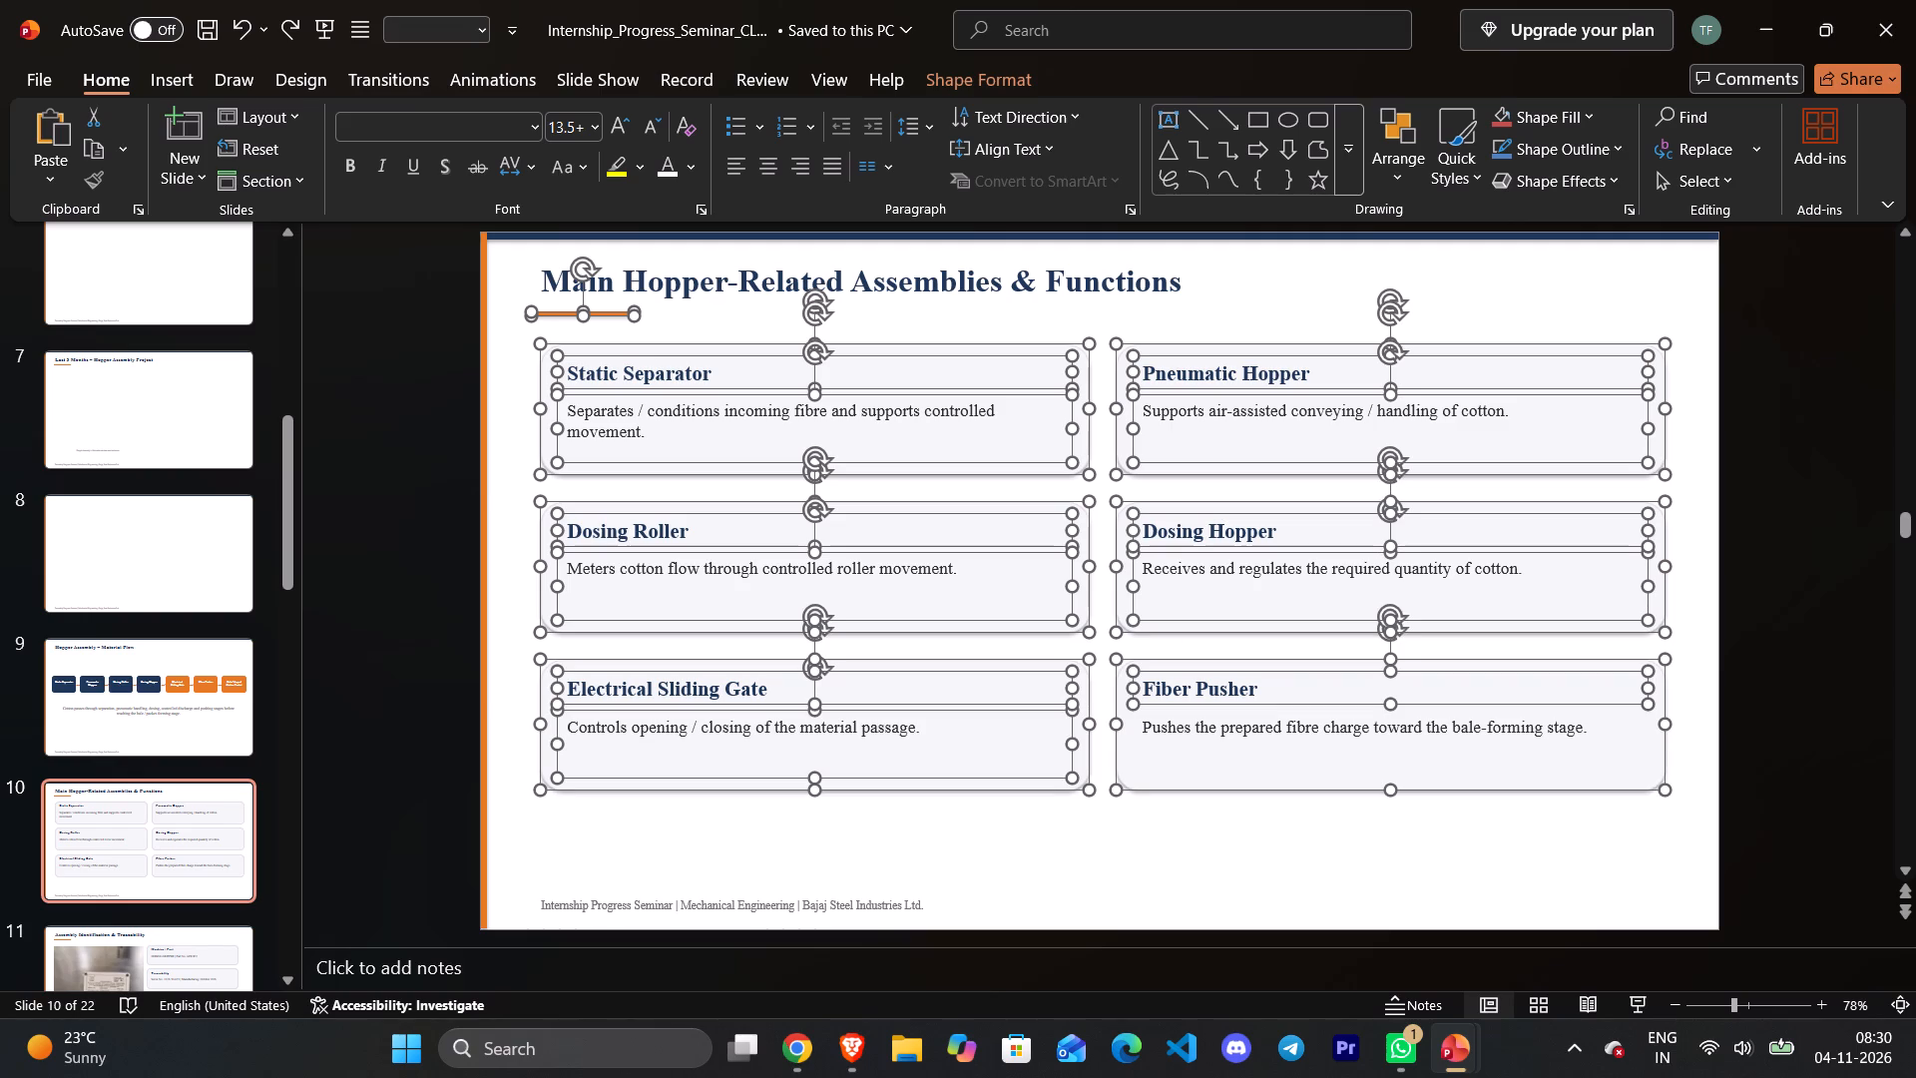
ctrl+click(1222, 717)
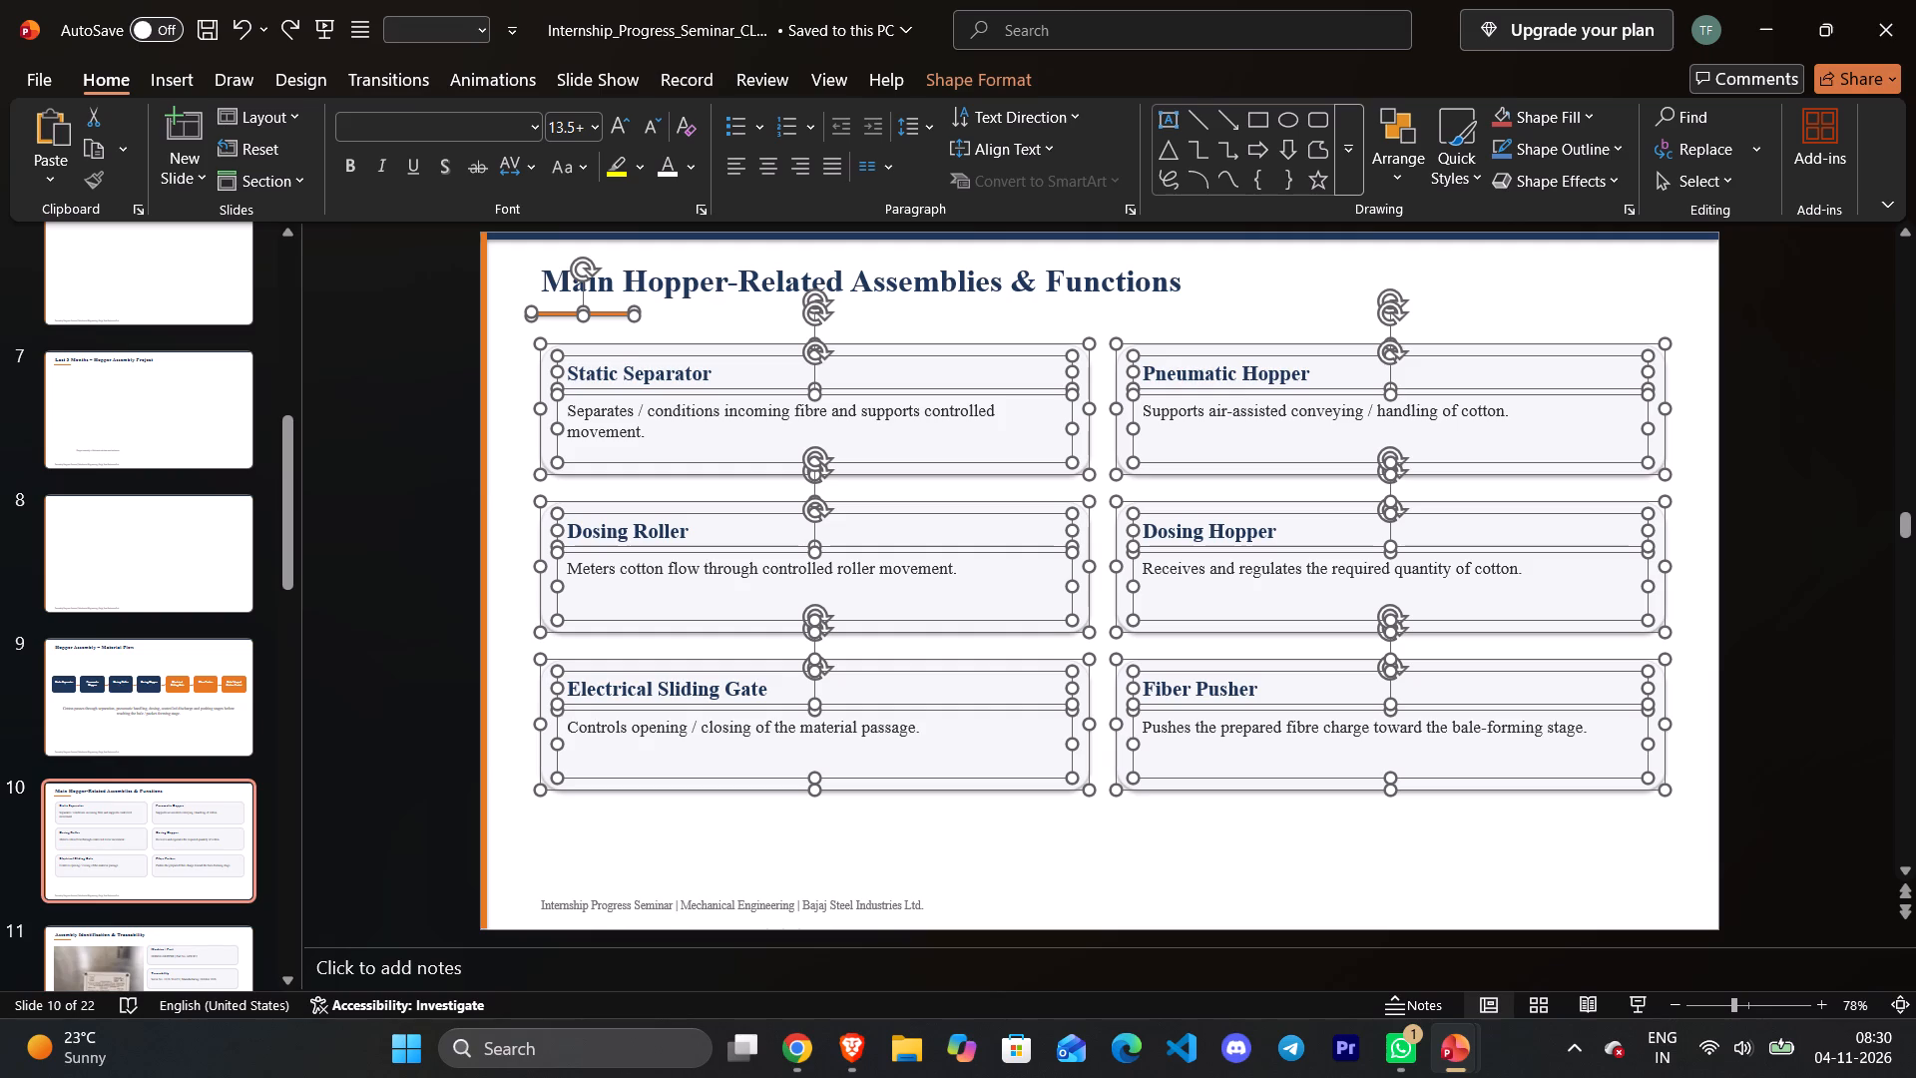
ctrl+click(614, 311)
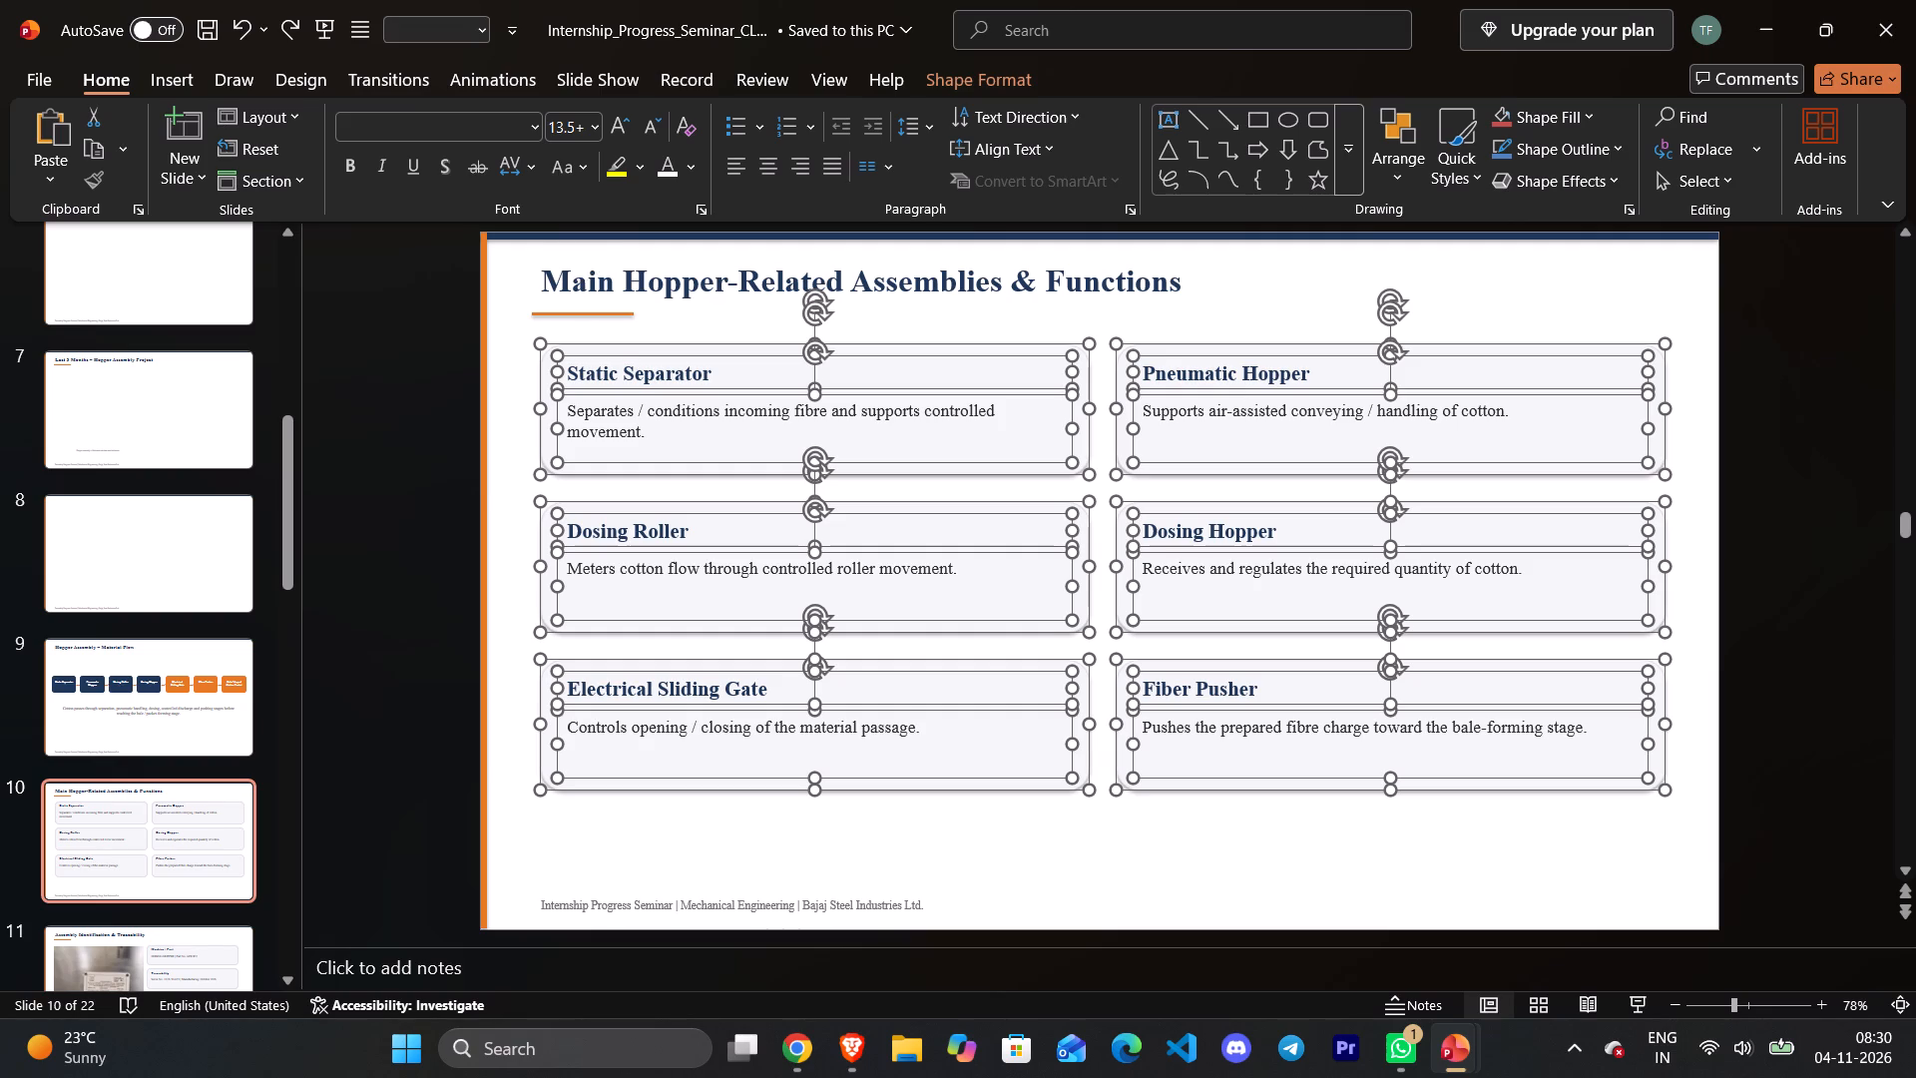
key(ctrl+x)
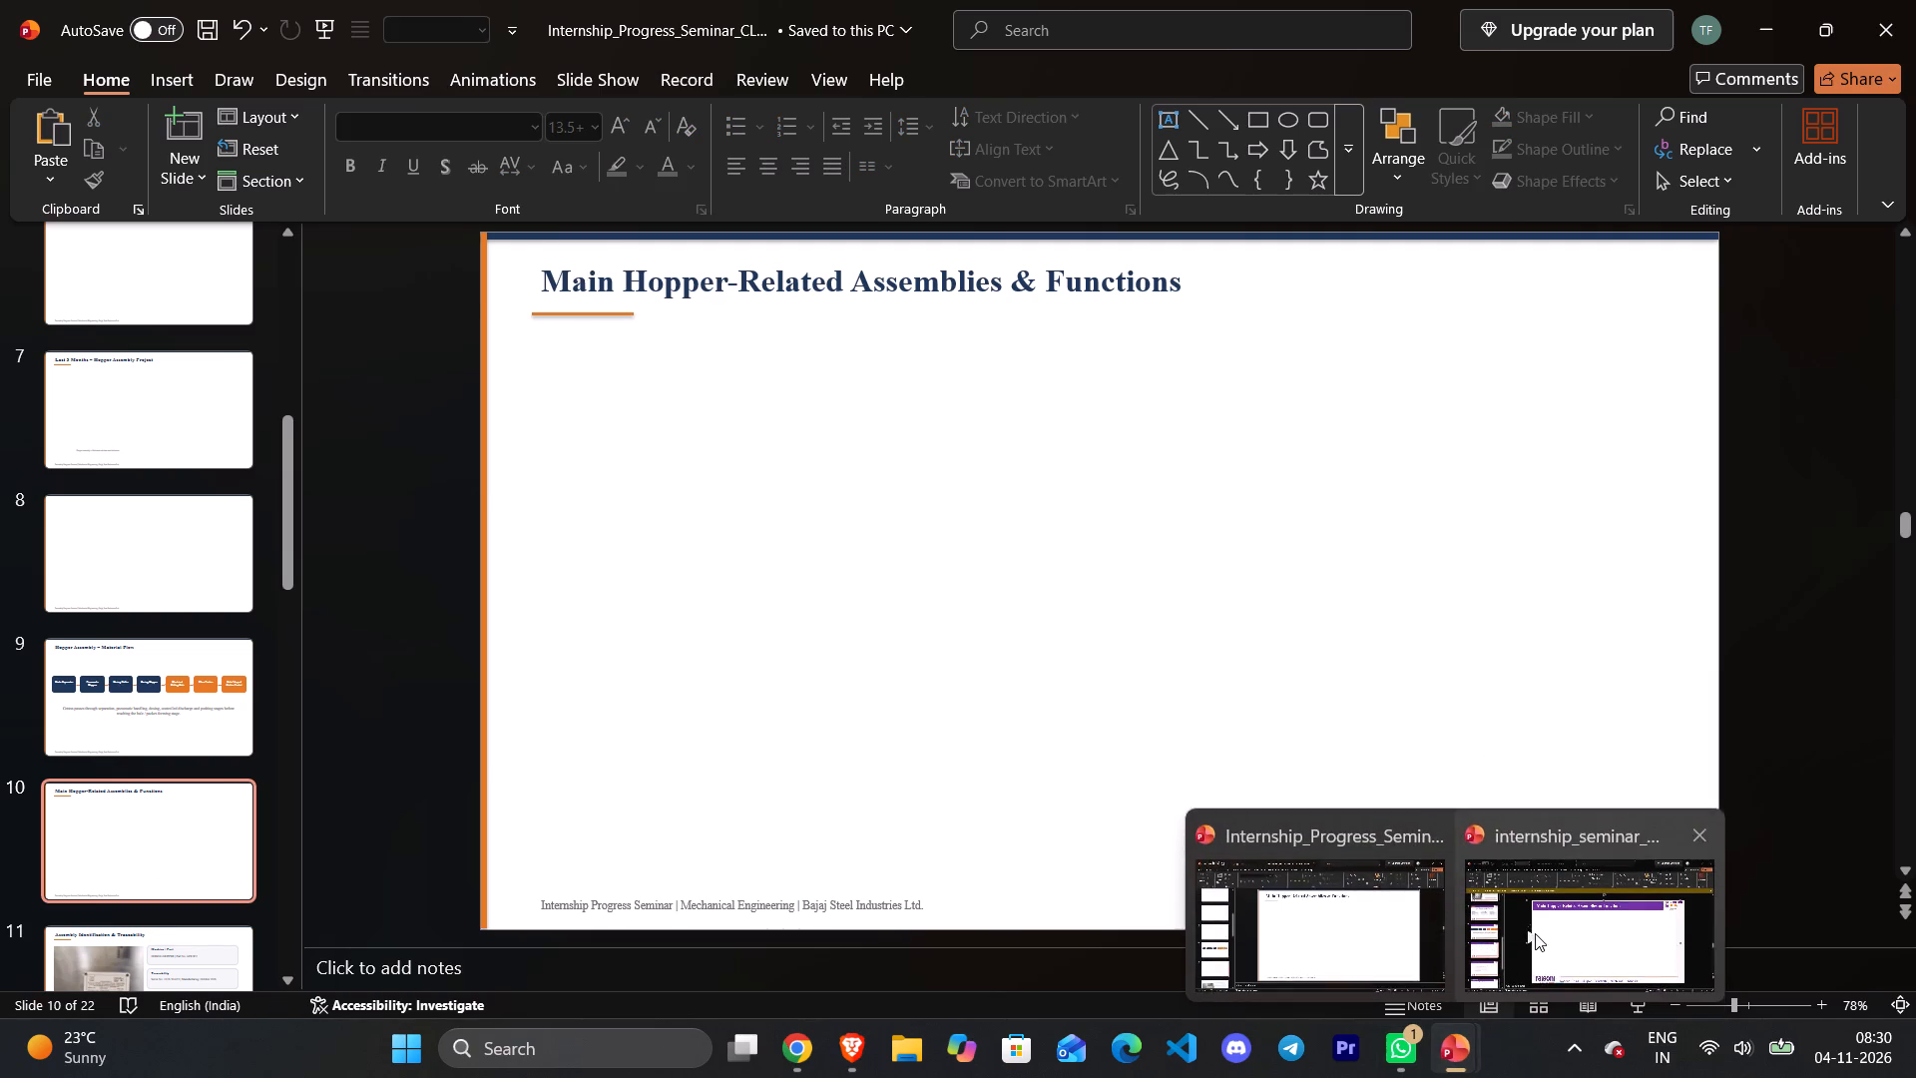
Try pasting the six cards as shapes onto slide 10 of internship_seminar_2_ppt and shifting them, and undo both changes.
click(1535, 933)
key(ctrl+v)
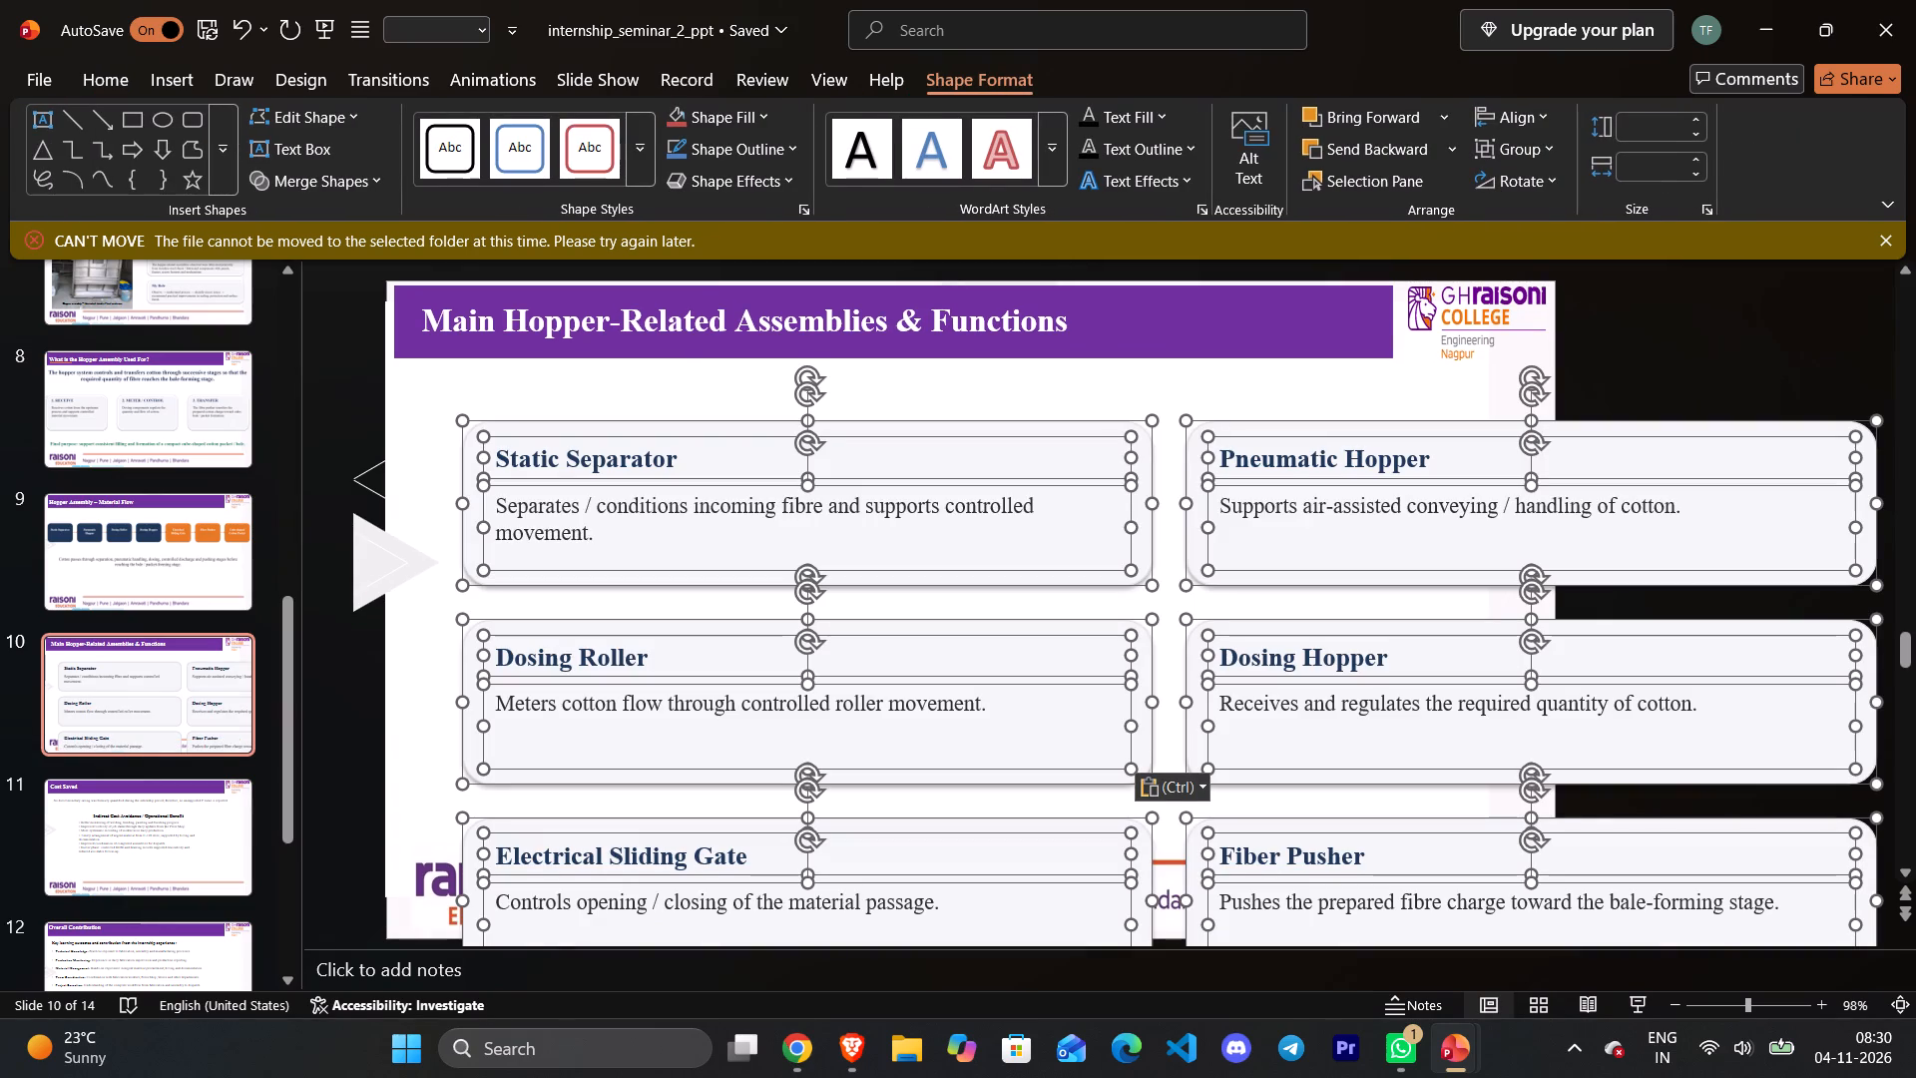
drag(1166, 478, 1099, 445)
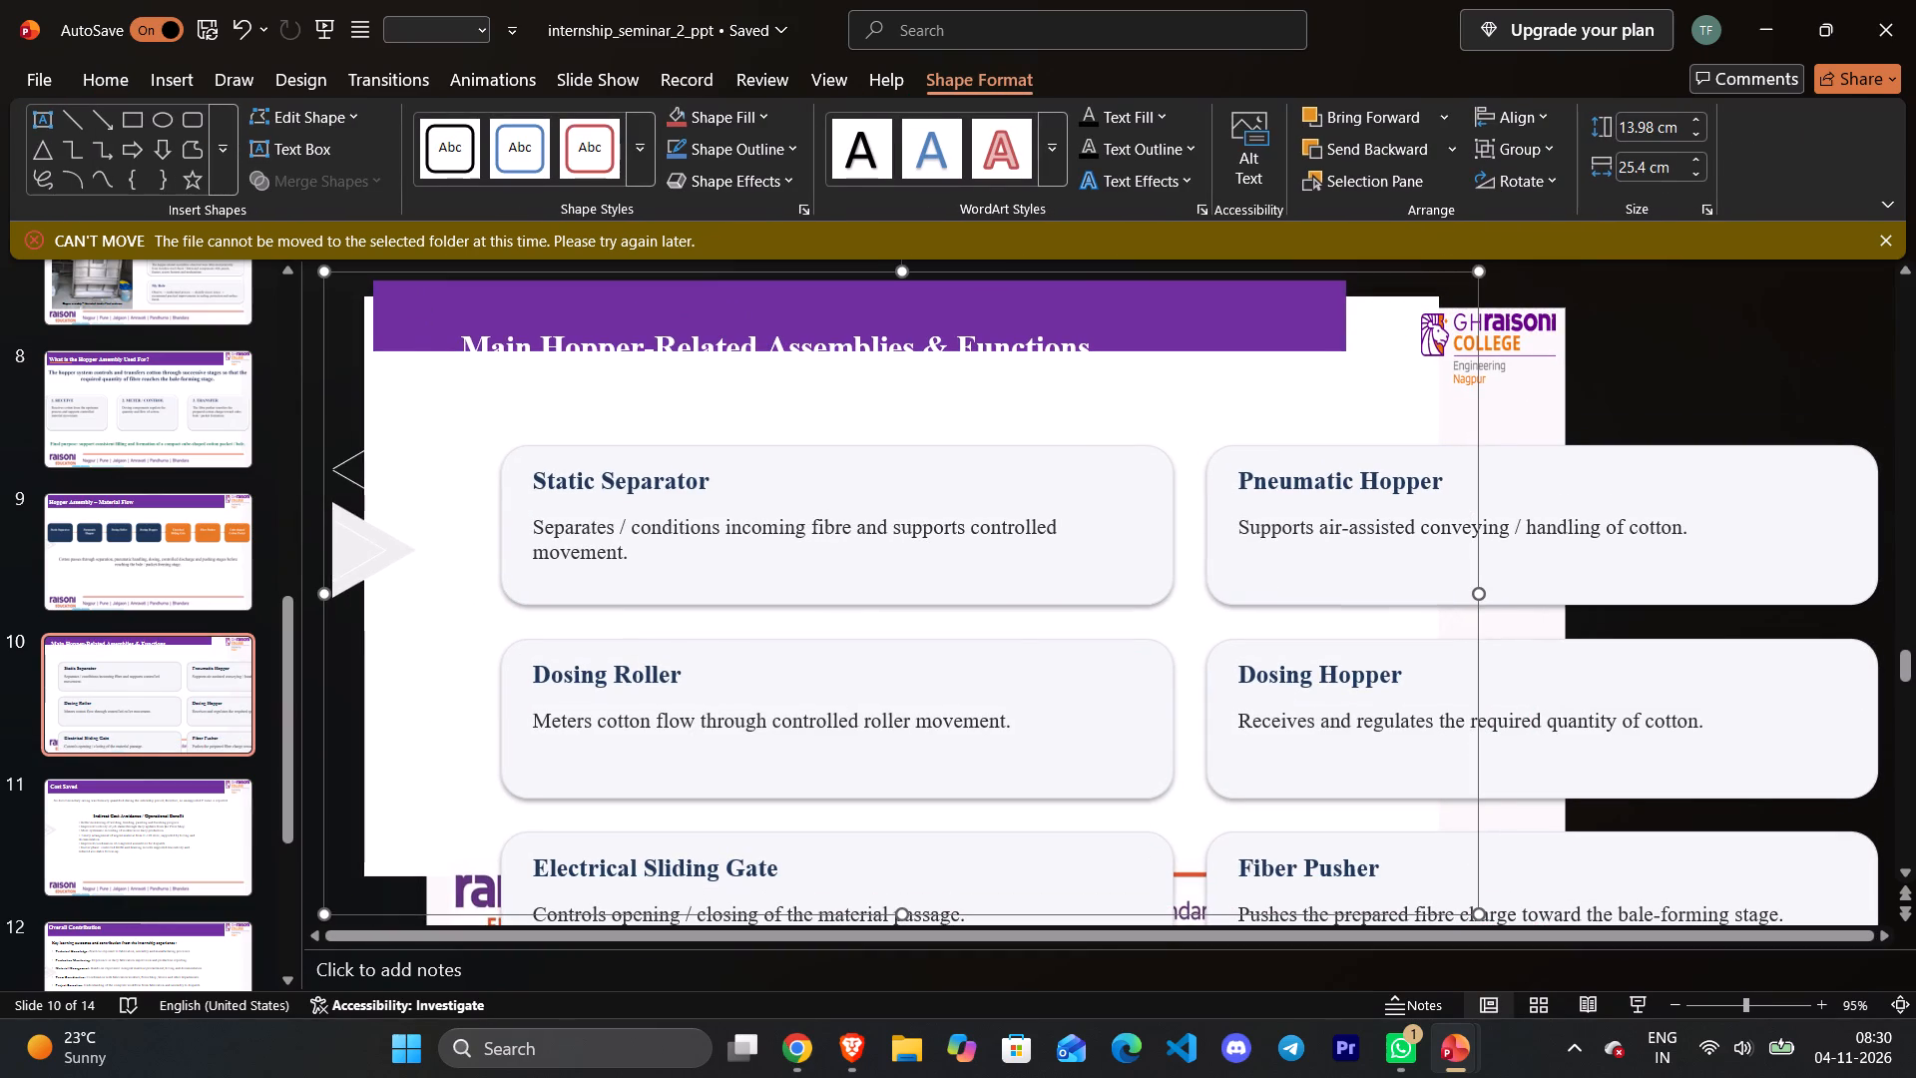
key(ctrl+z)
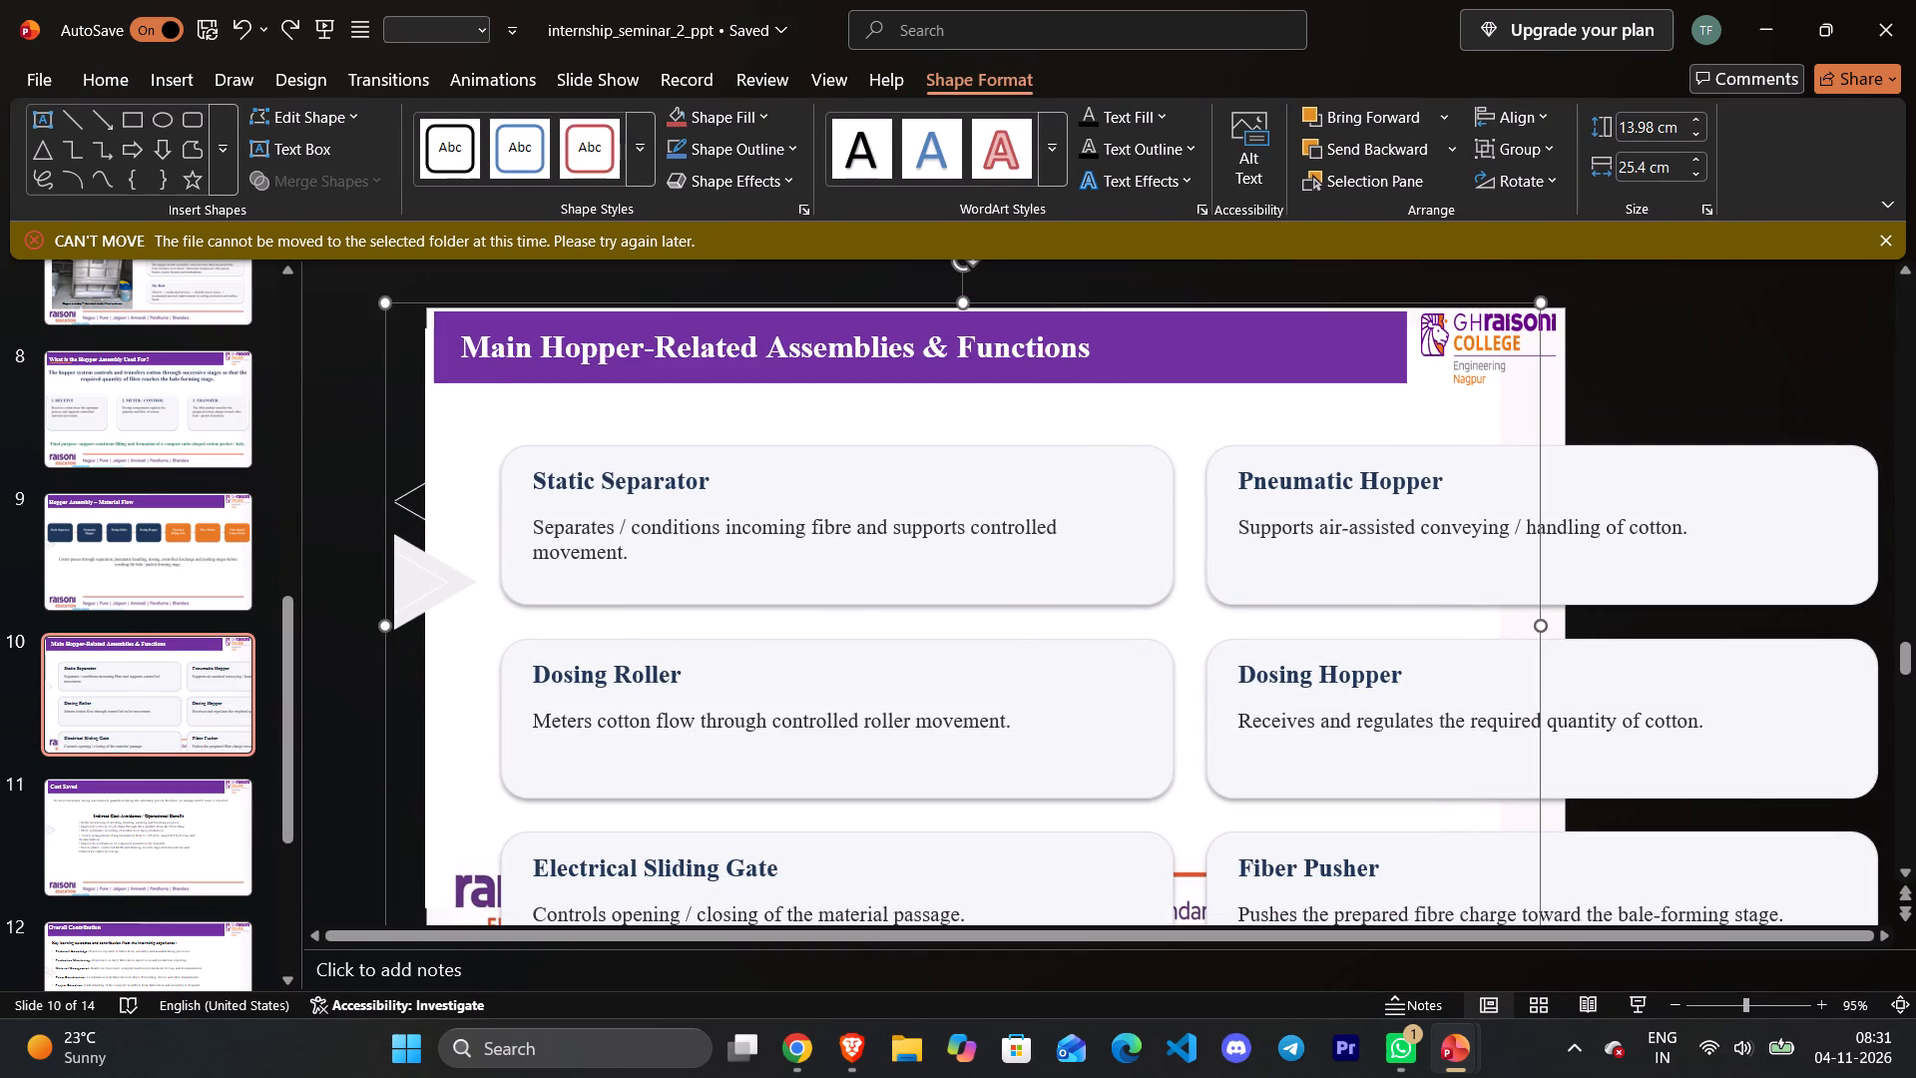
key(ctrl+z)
Paste the six cards onto slide 10 as a picture and shrink it to about 23.96 by 9.85 cm between the banner and footer.
right_click(972, 432)
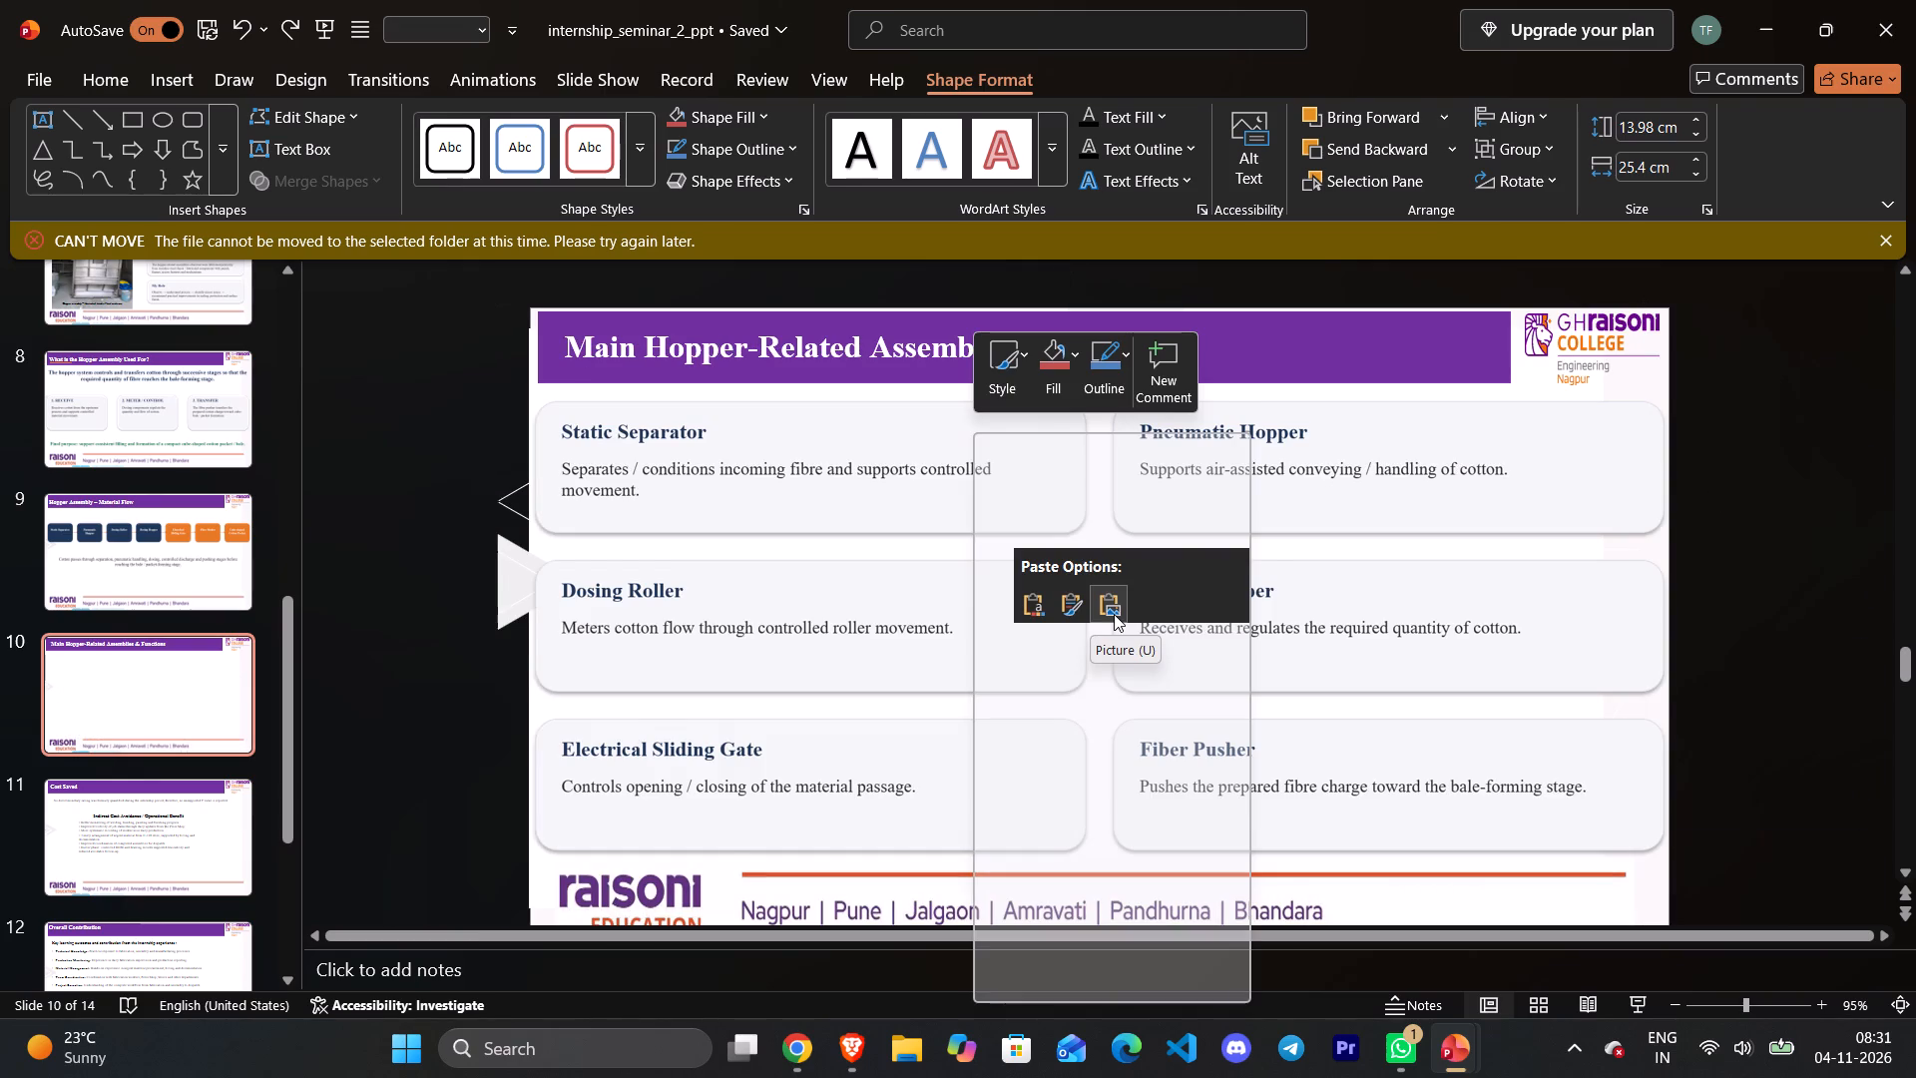
click(1114, 614)
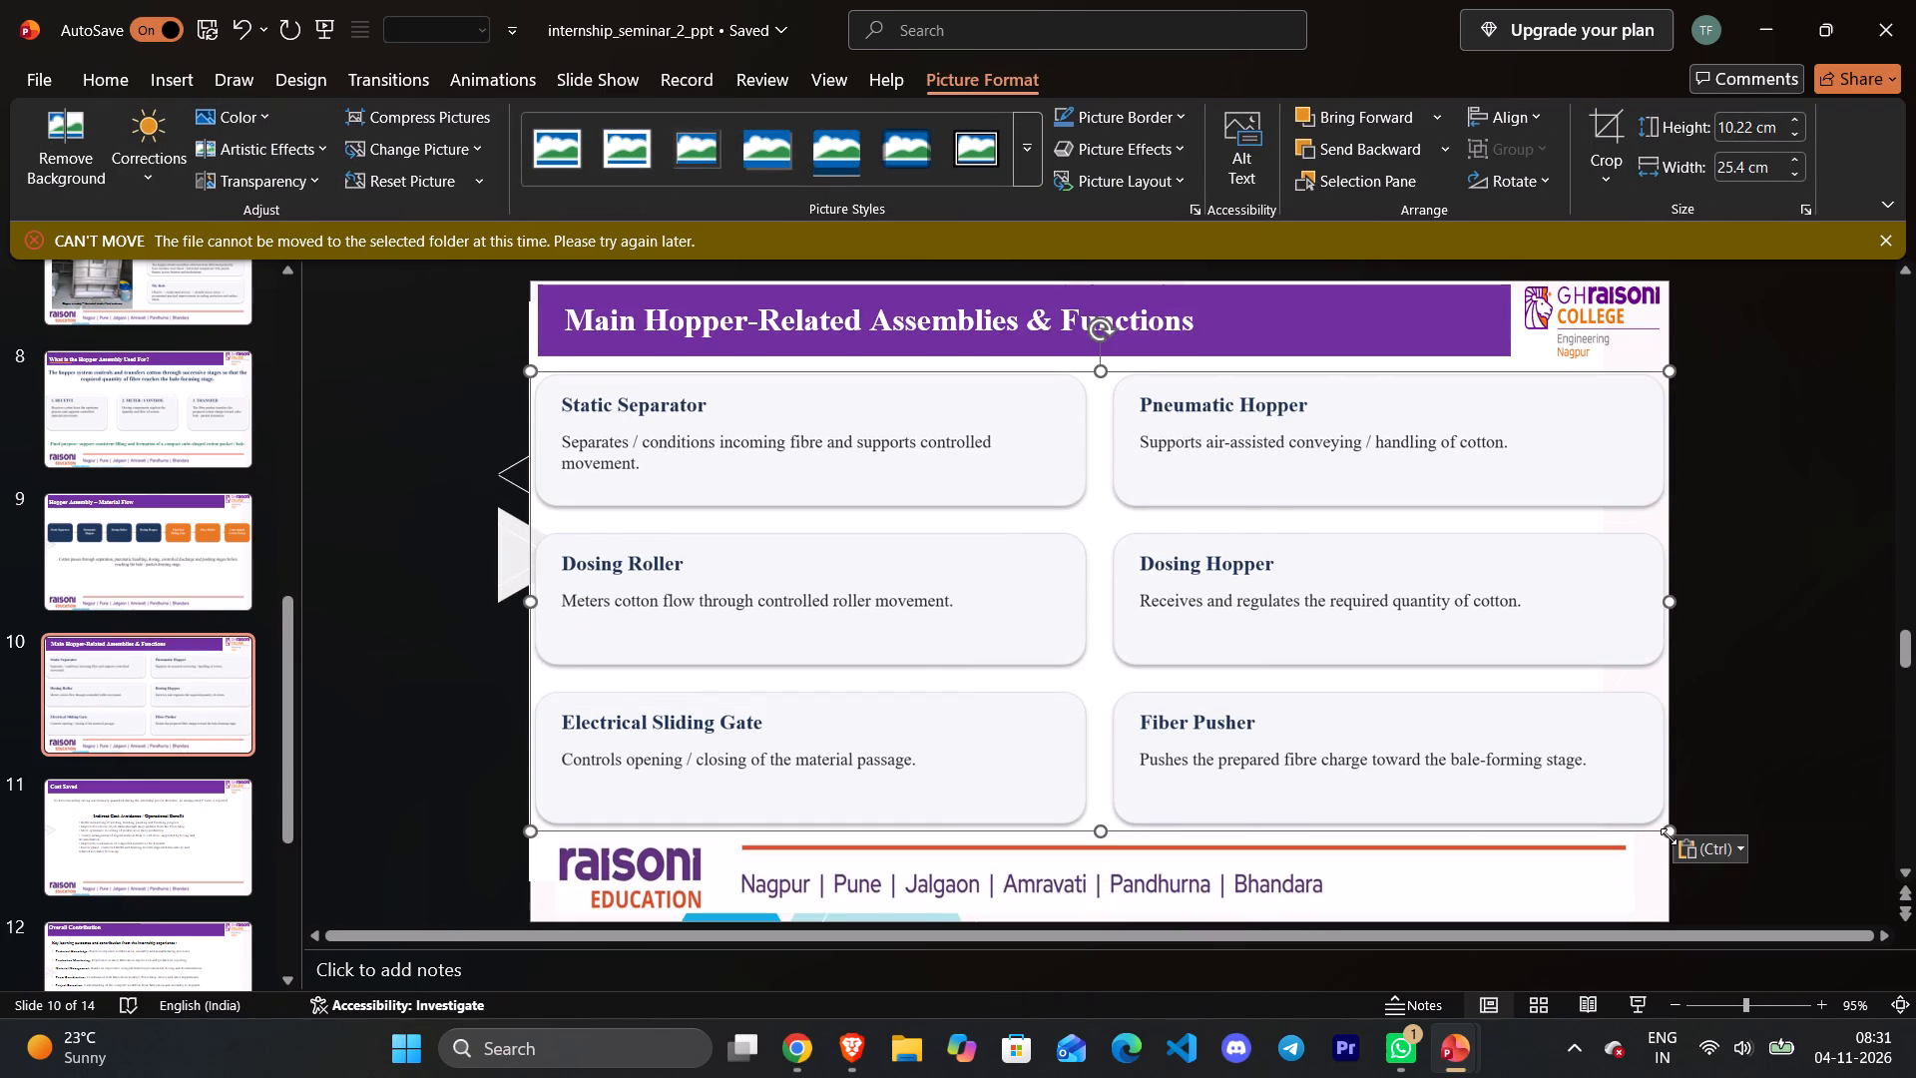
drag(1670, 835, 1629, 801)
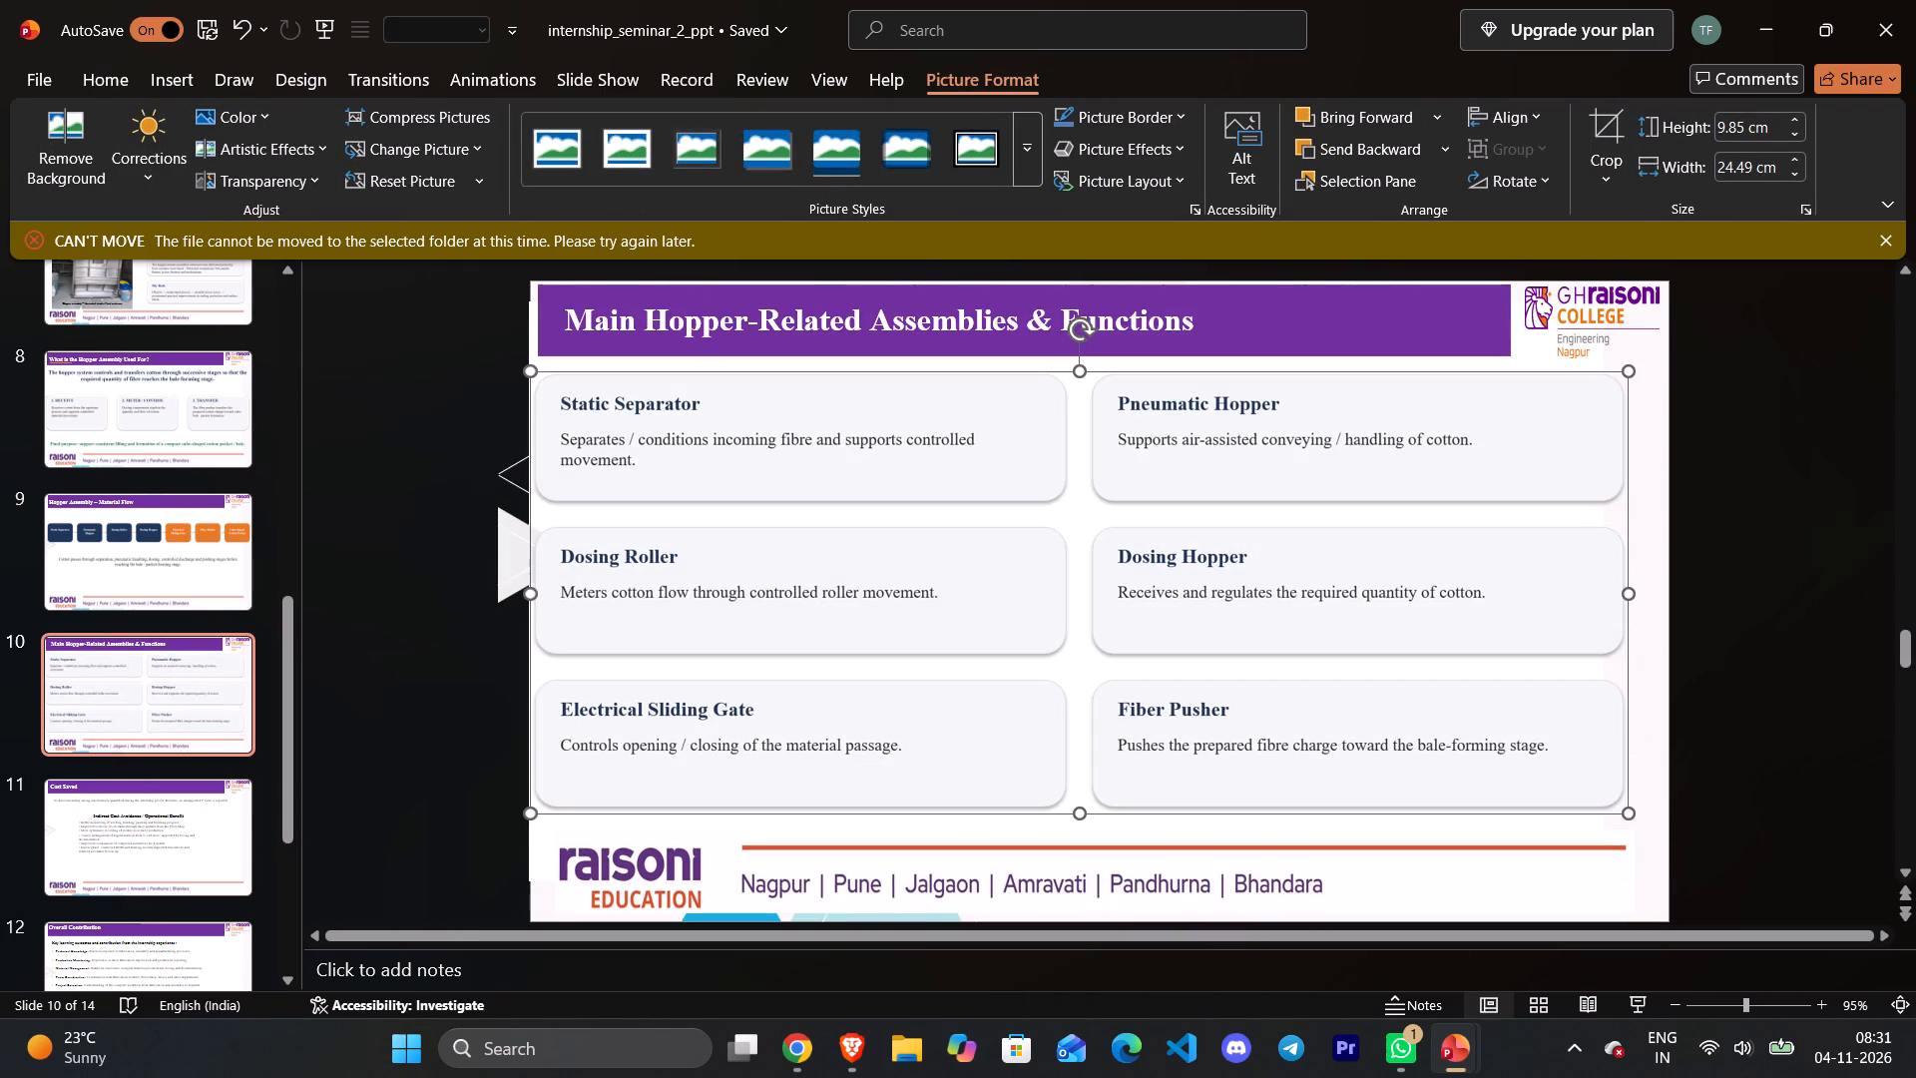
drag(534, 596, 595, 616)
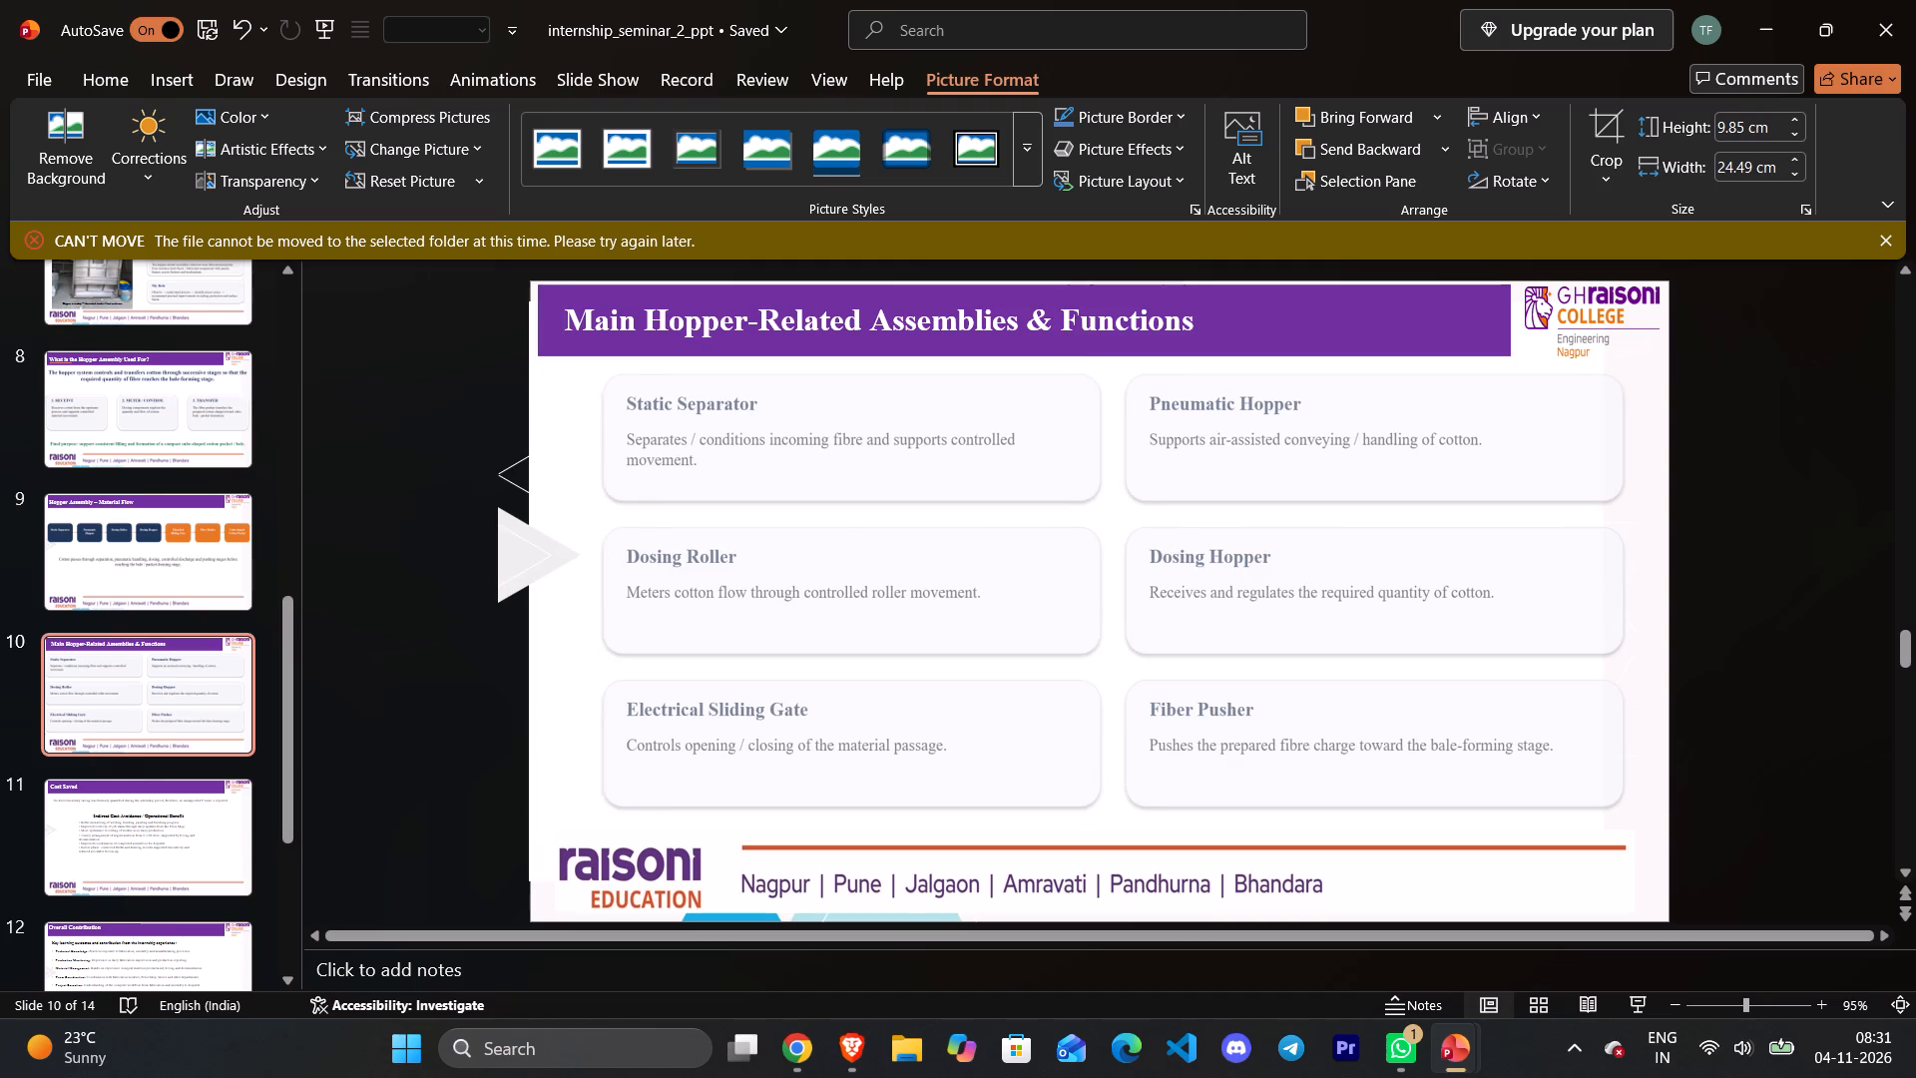
drag(595, 616, 555, 623)
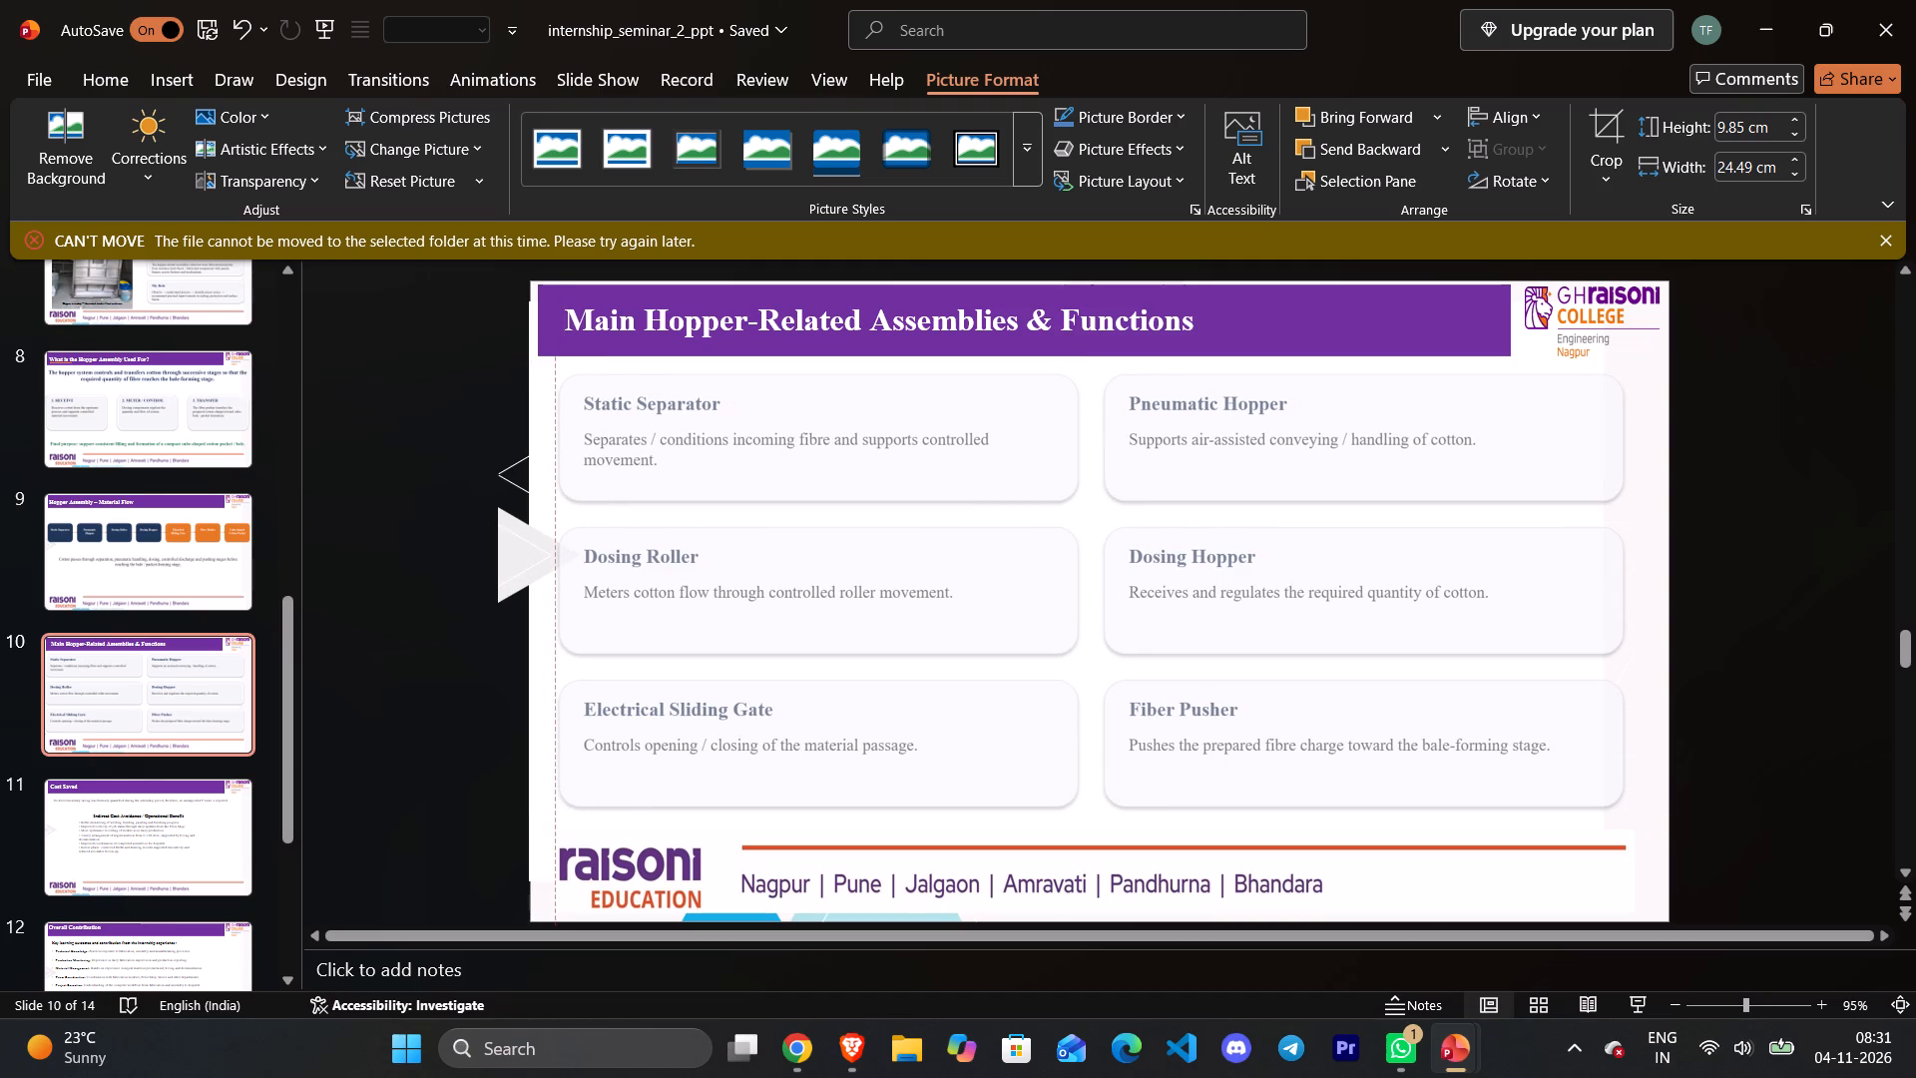
drag(555, 623, 558, 633)
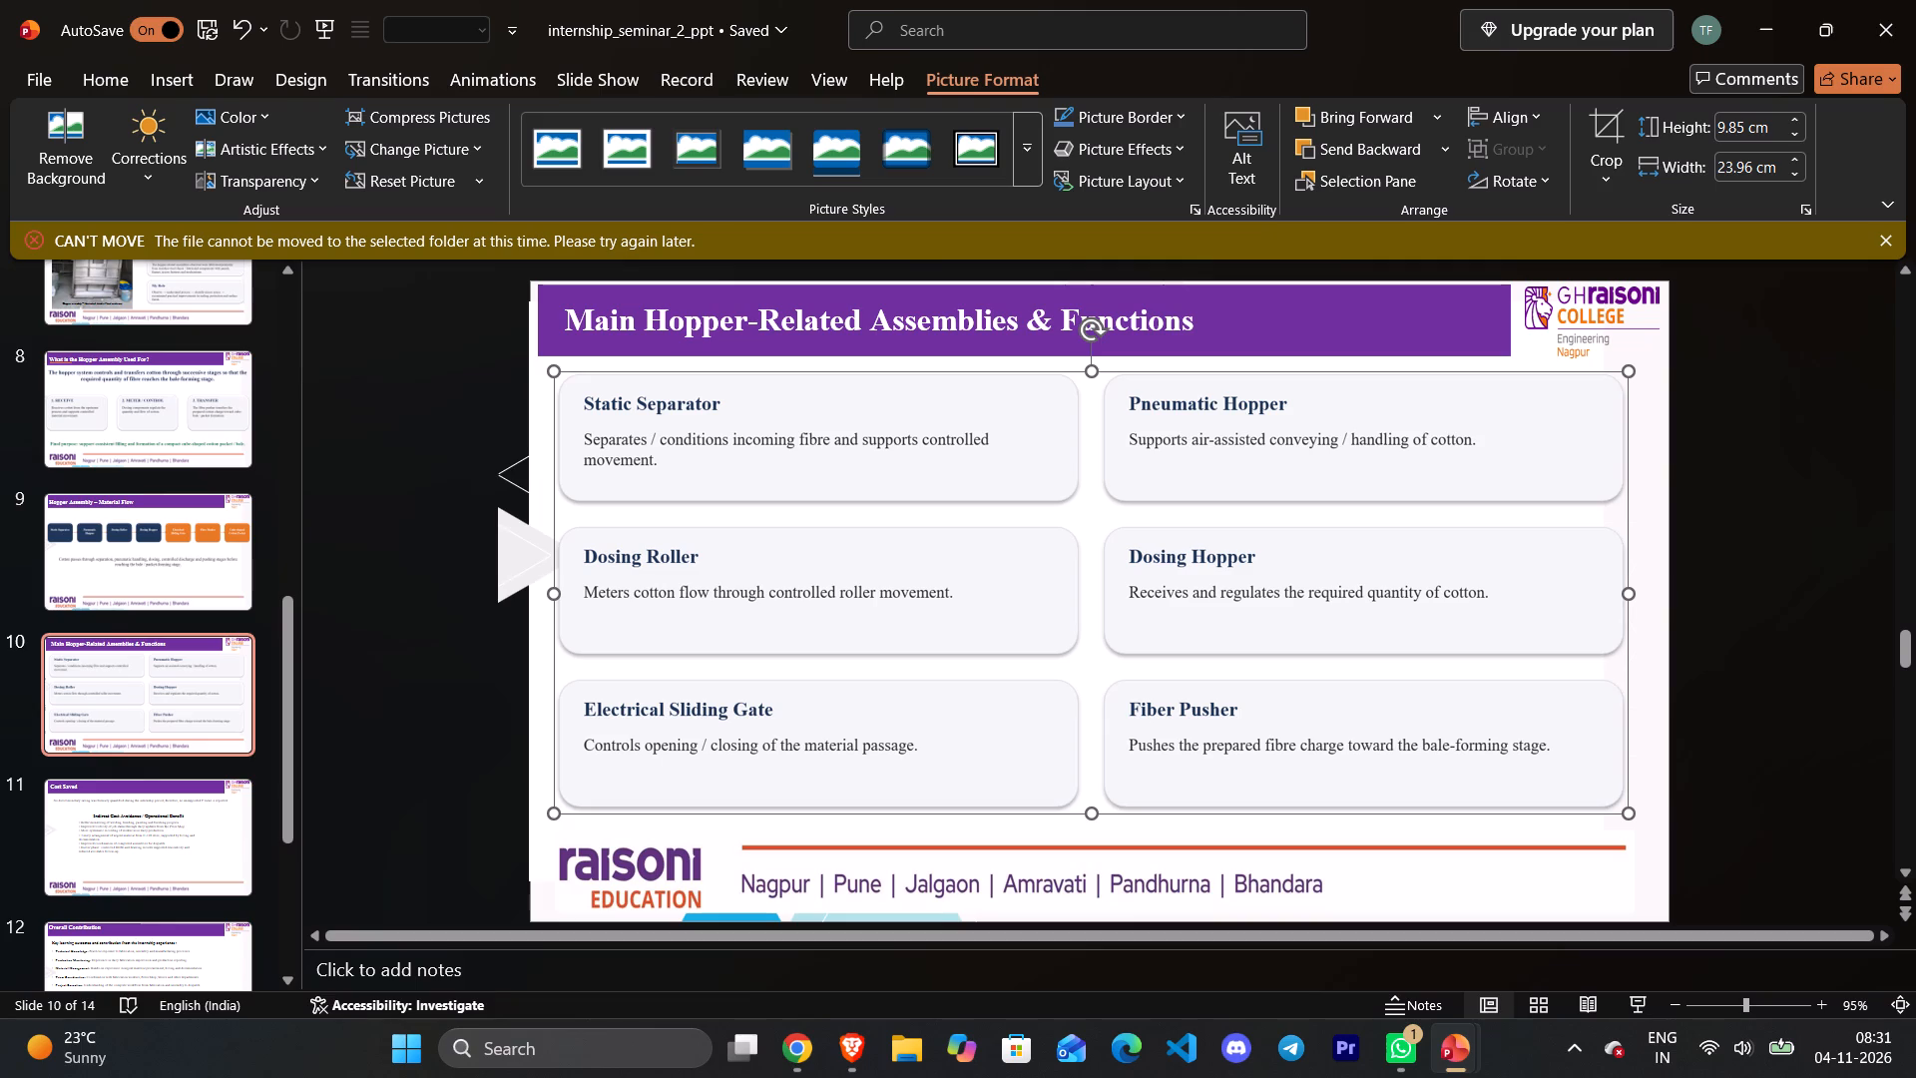
Move the orange accent line from the source deck's slide 10 to internship_seminar_2_ppt, placing it beneath the start of the title in the purple banner.
click(1304, 980)
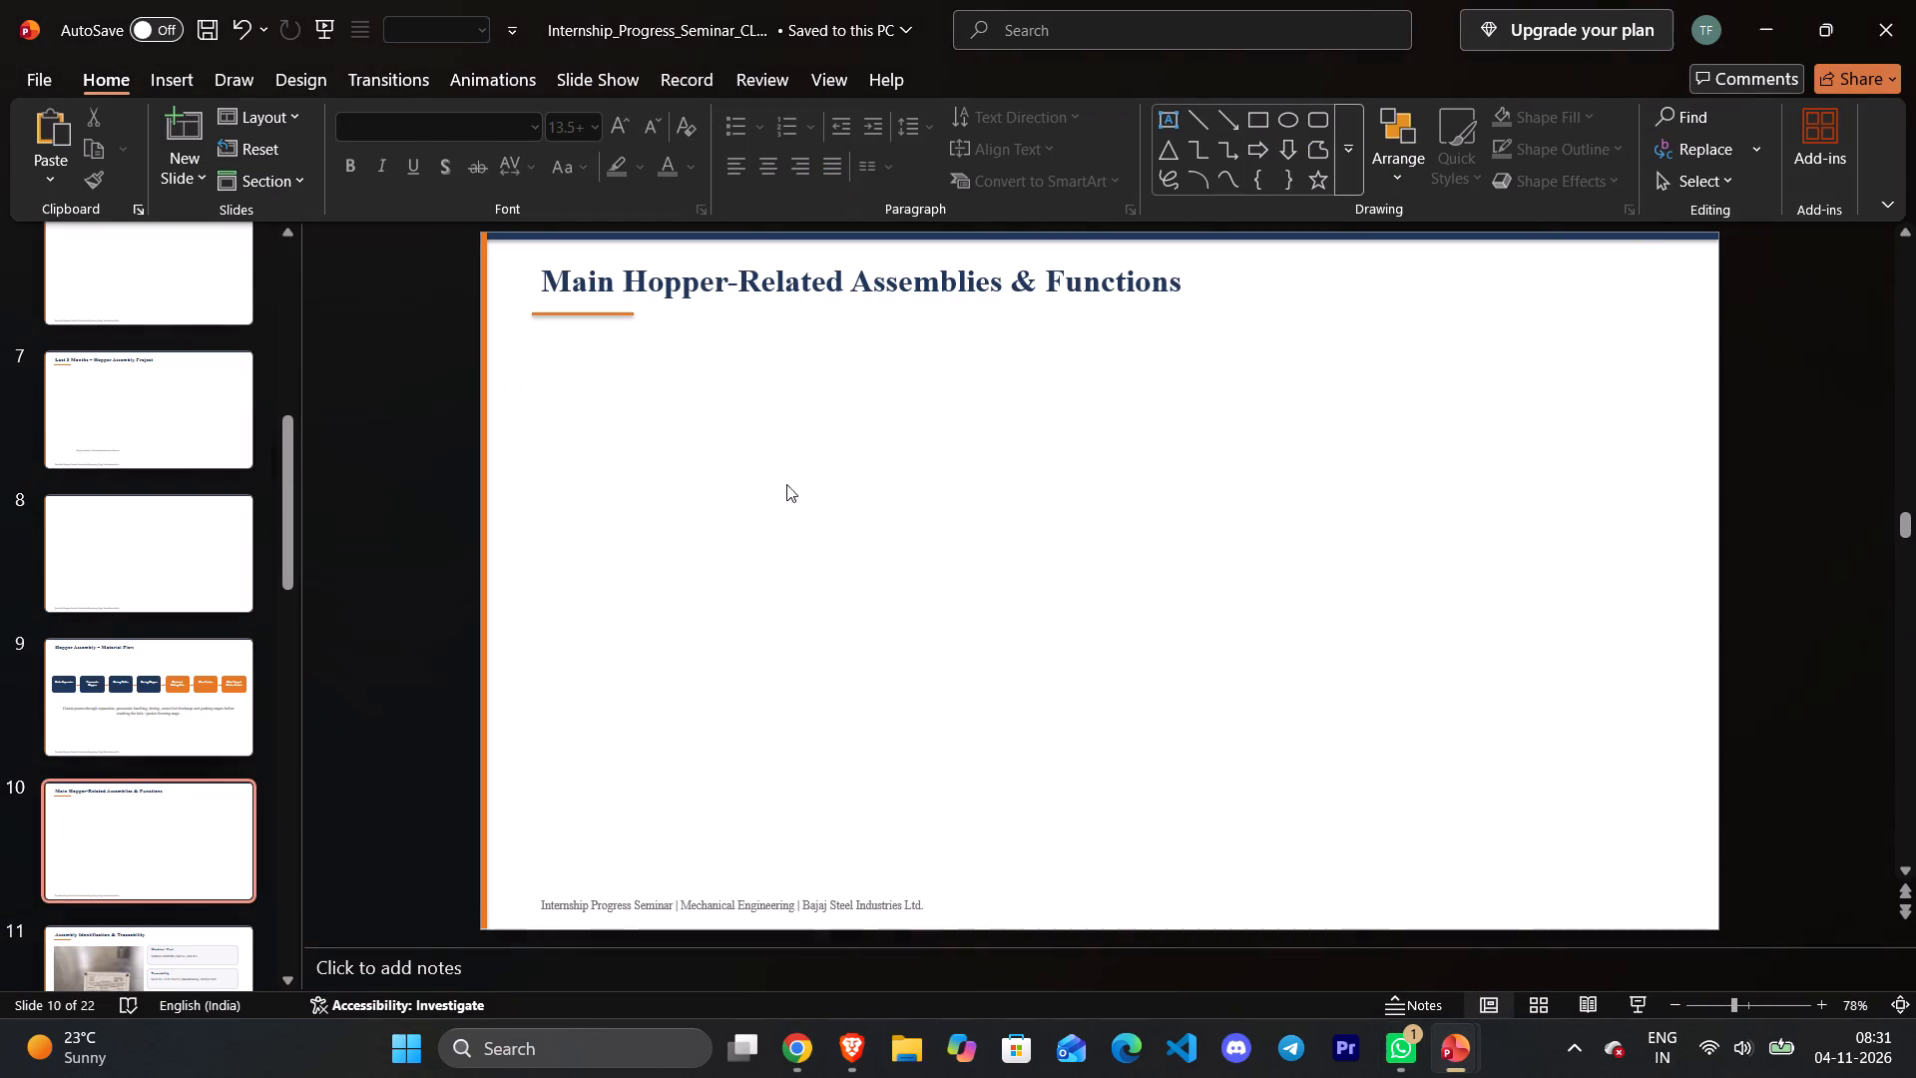
click(609, 318)
key(ctrl+x)
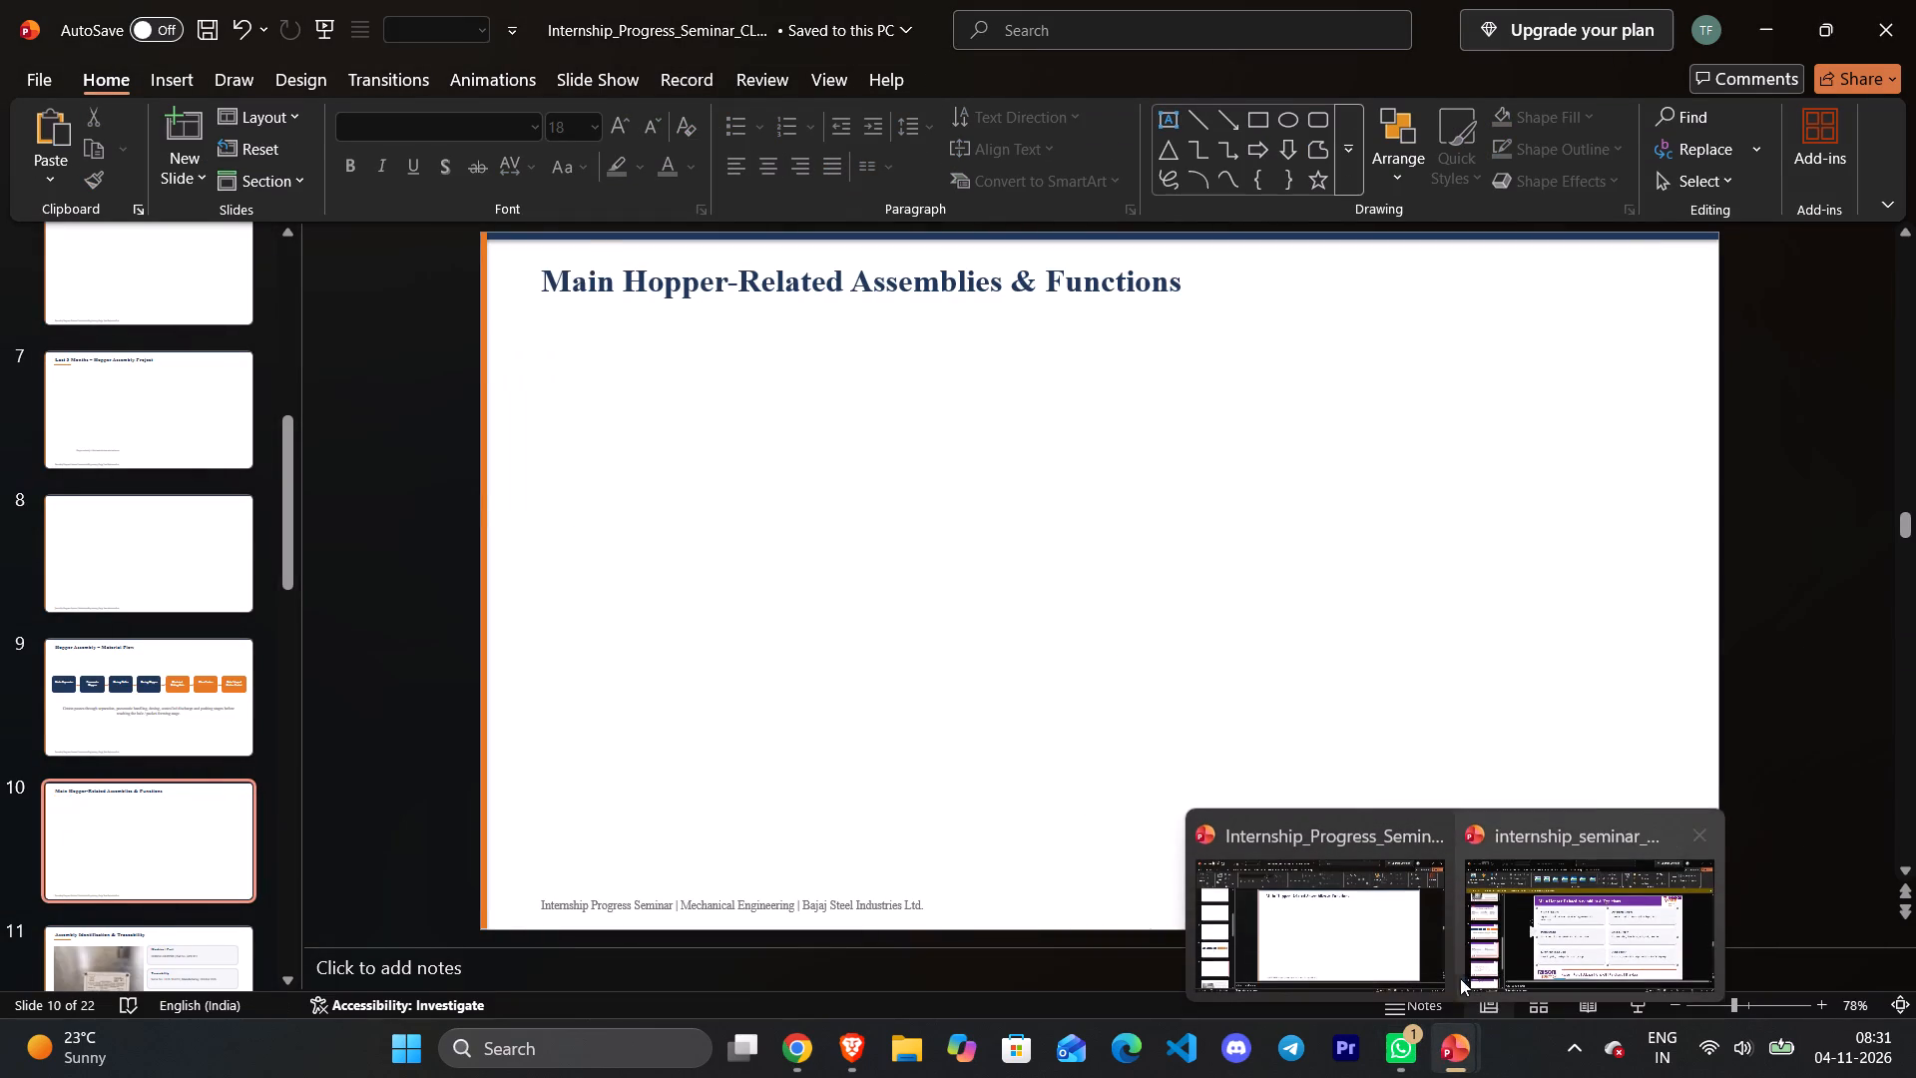
click(1473, 938)
key(ctrl+v)
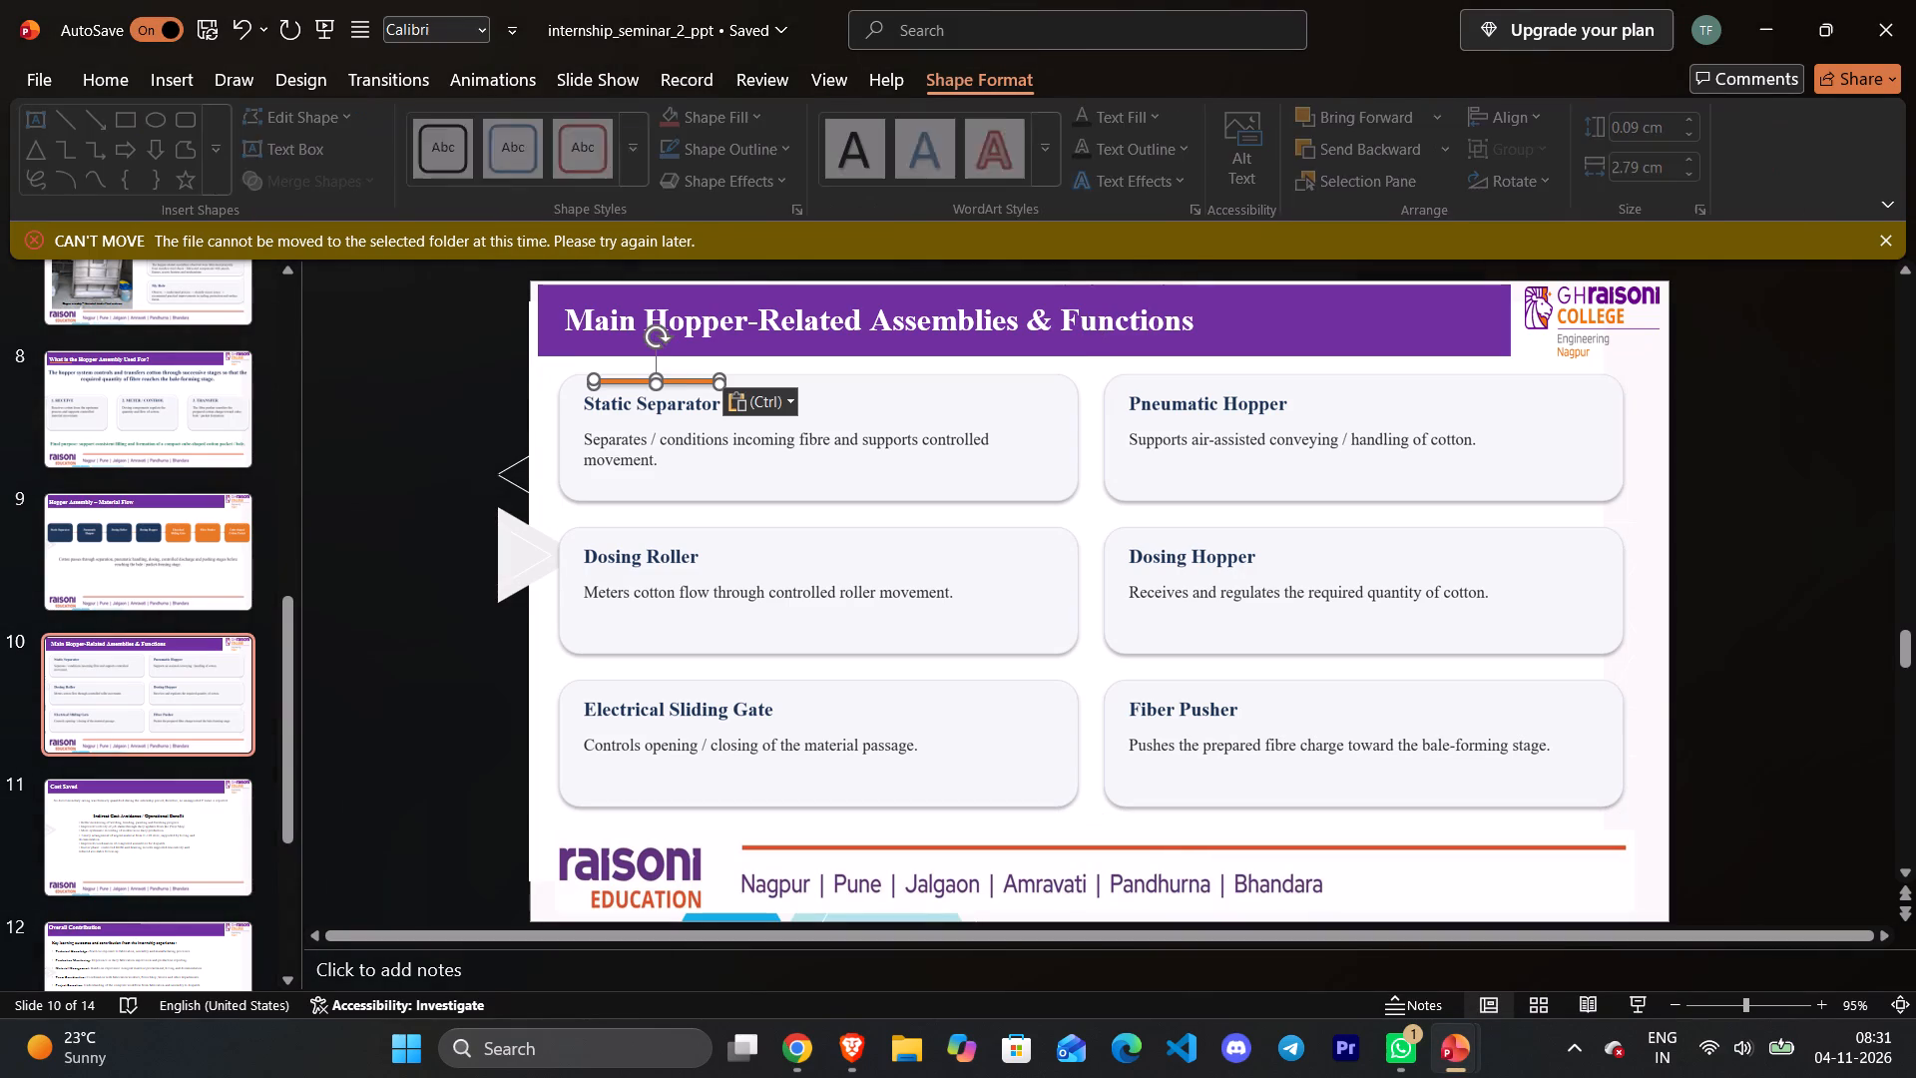
drag(678, 379, 661, 357)
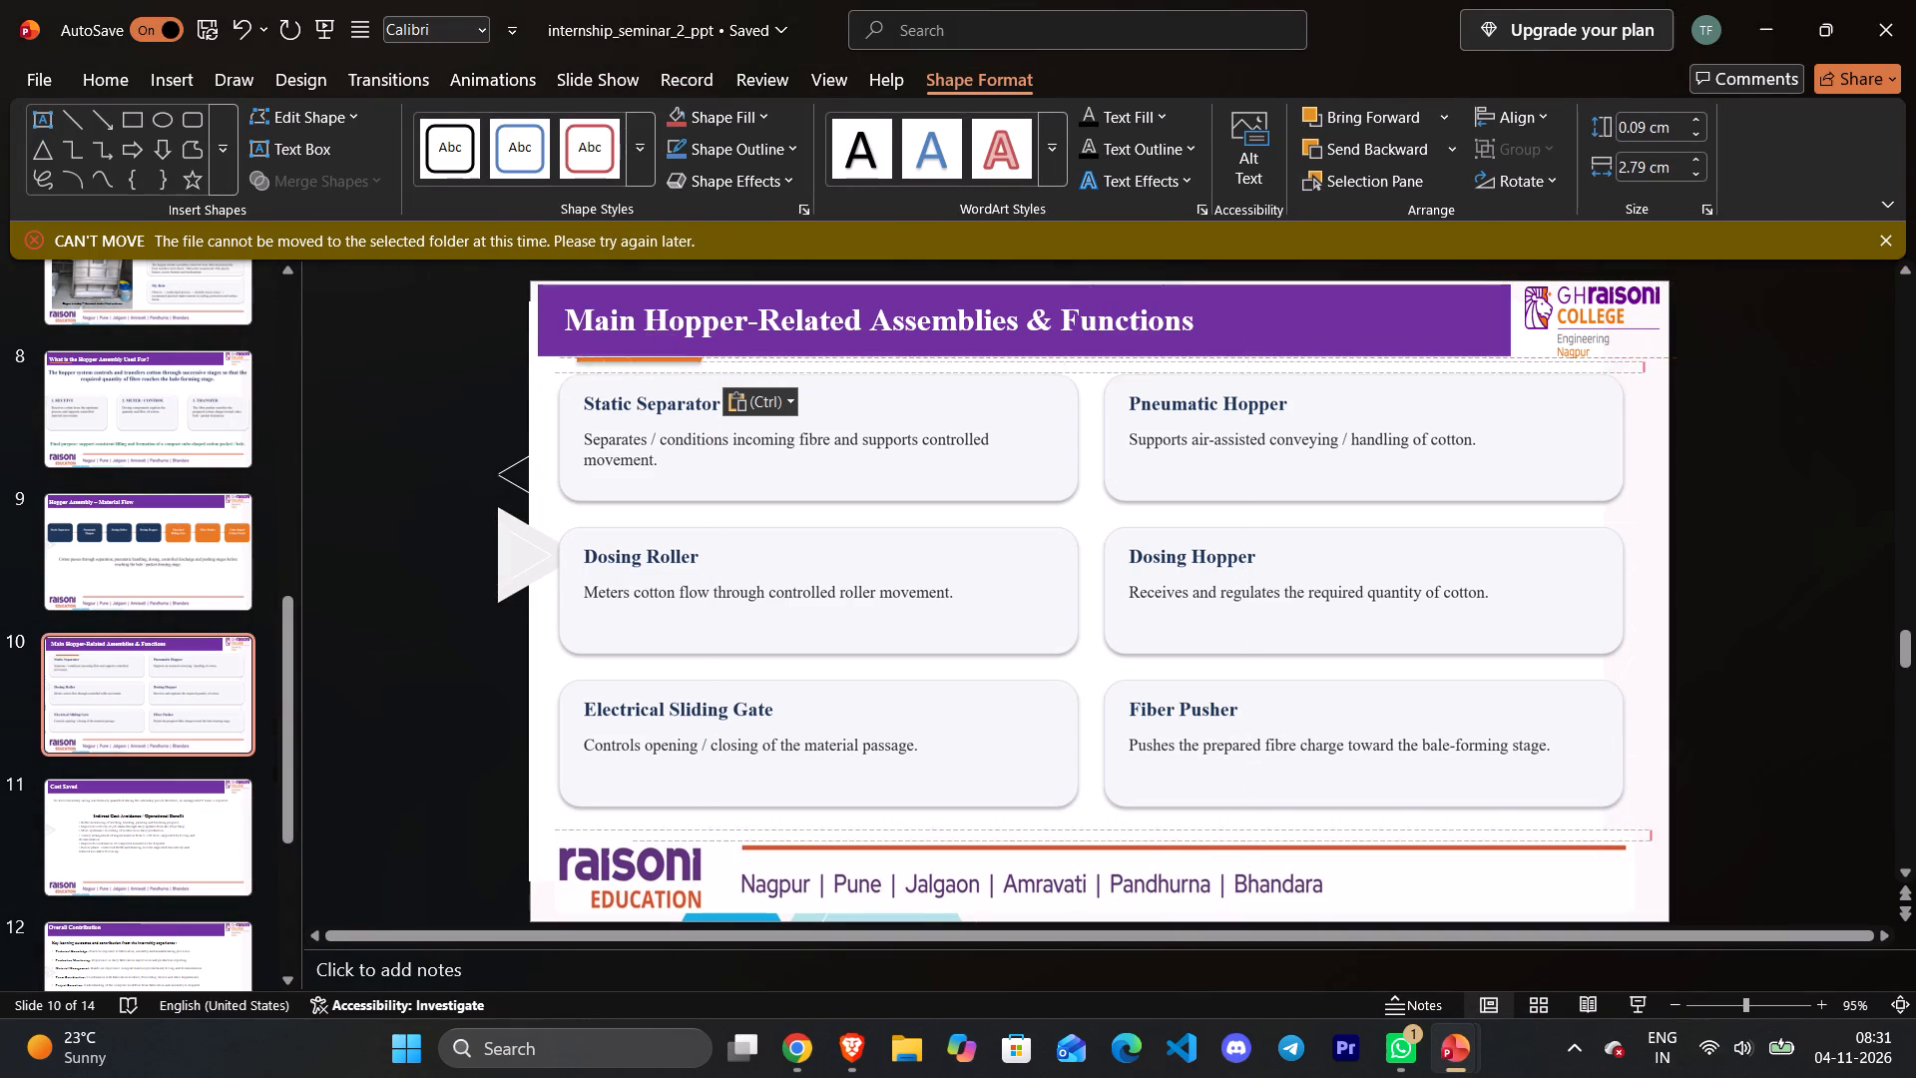
drag(661, 357, 640, 340)
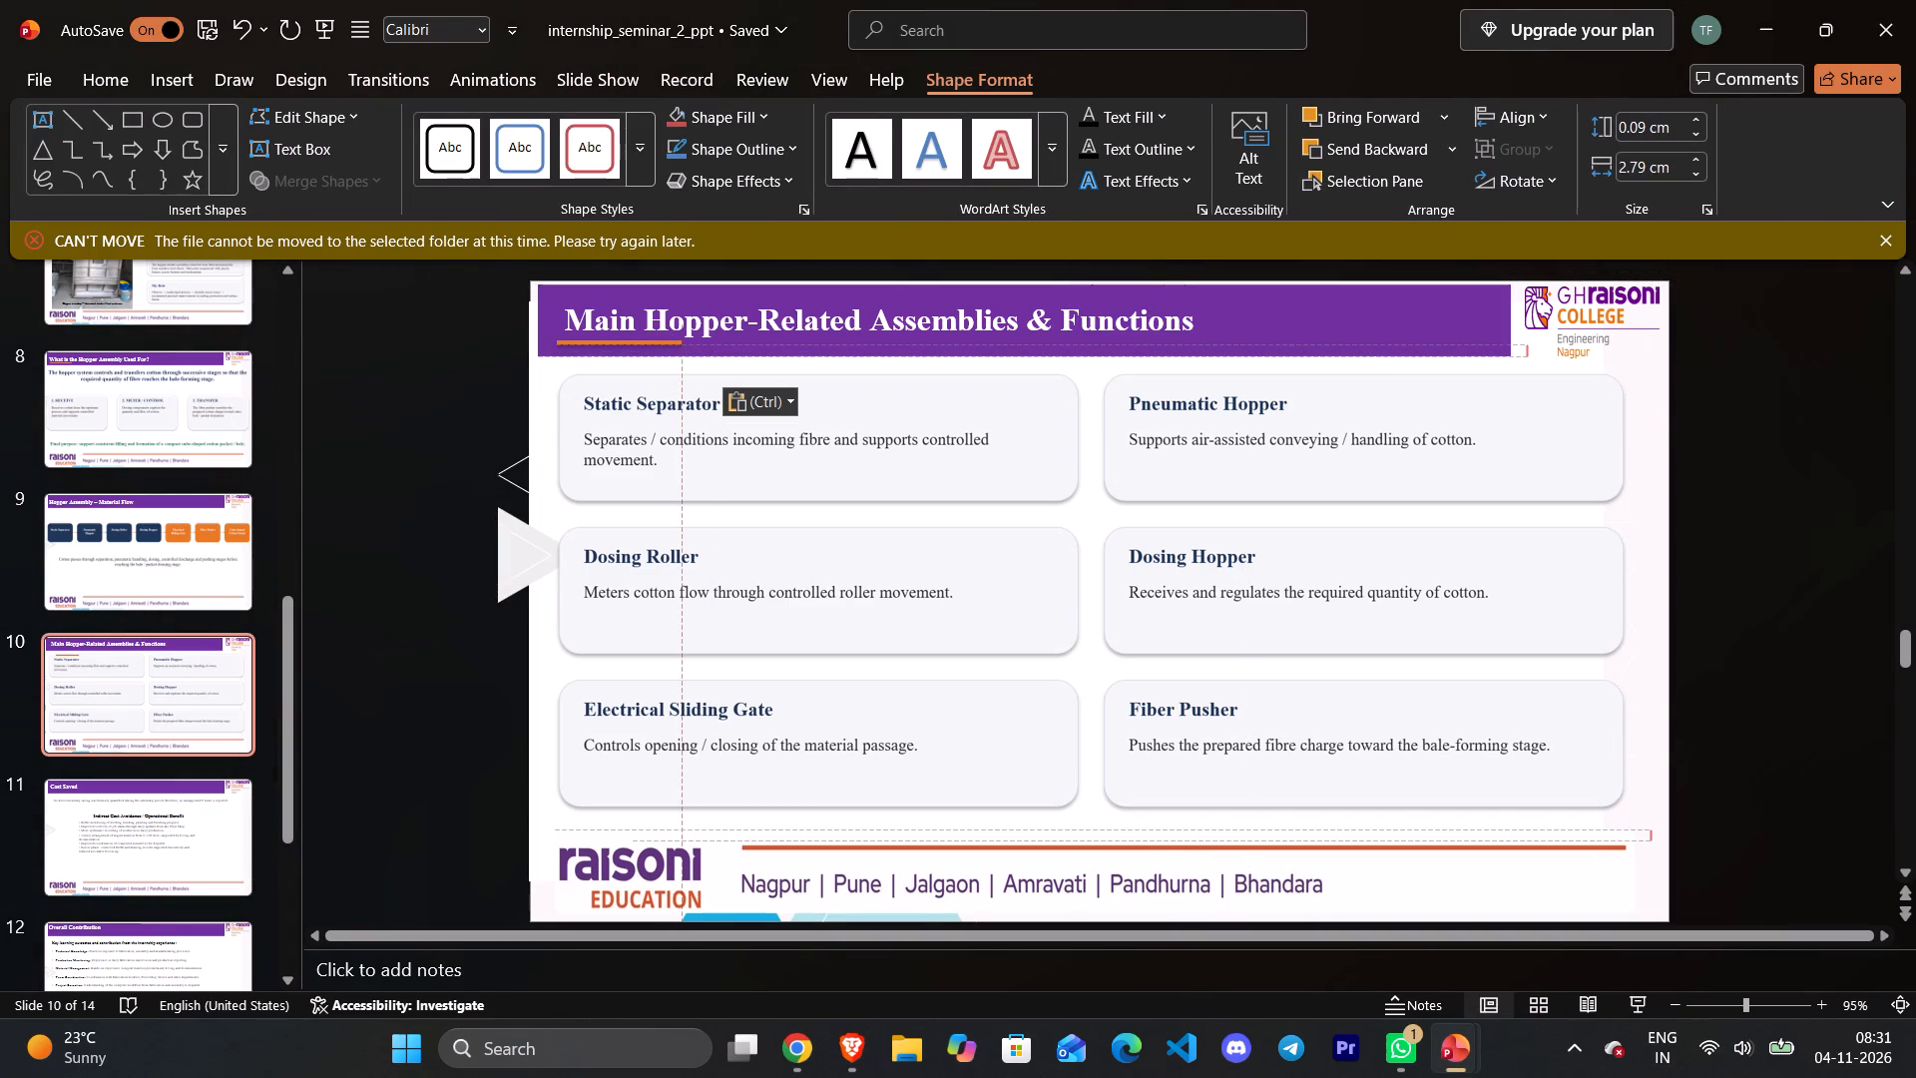
drag(640, 340, 654, 339)
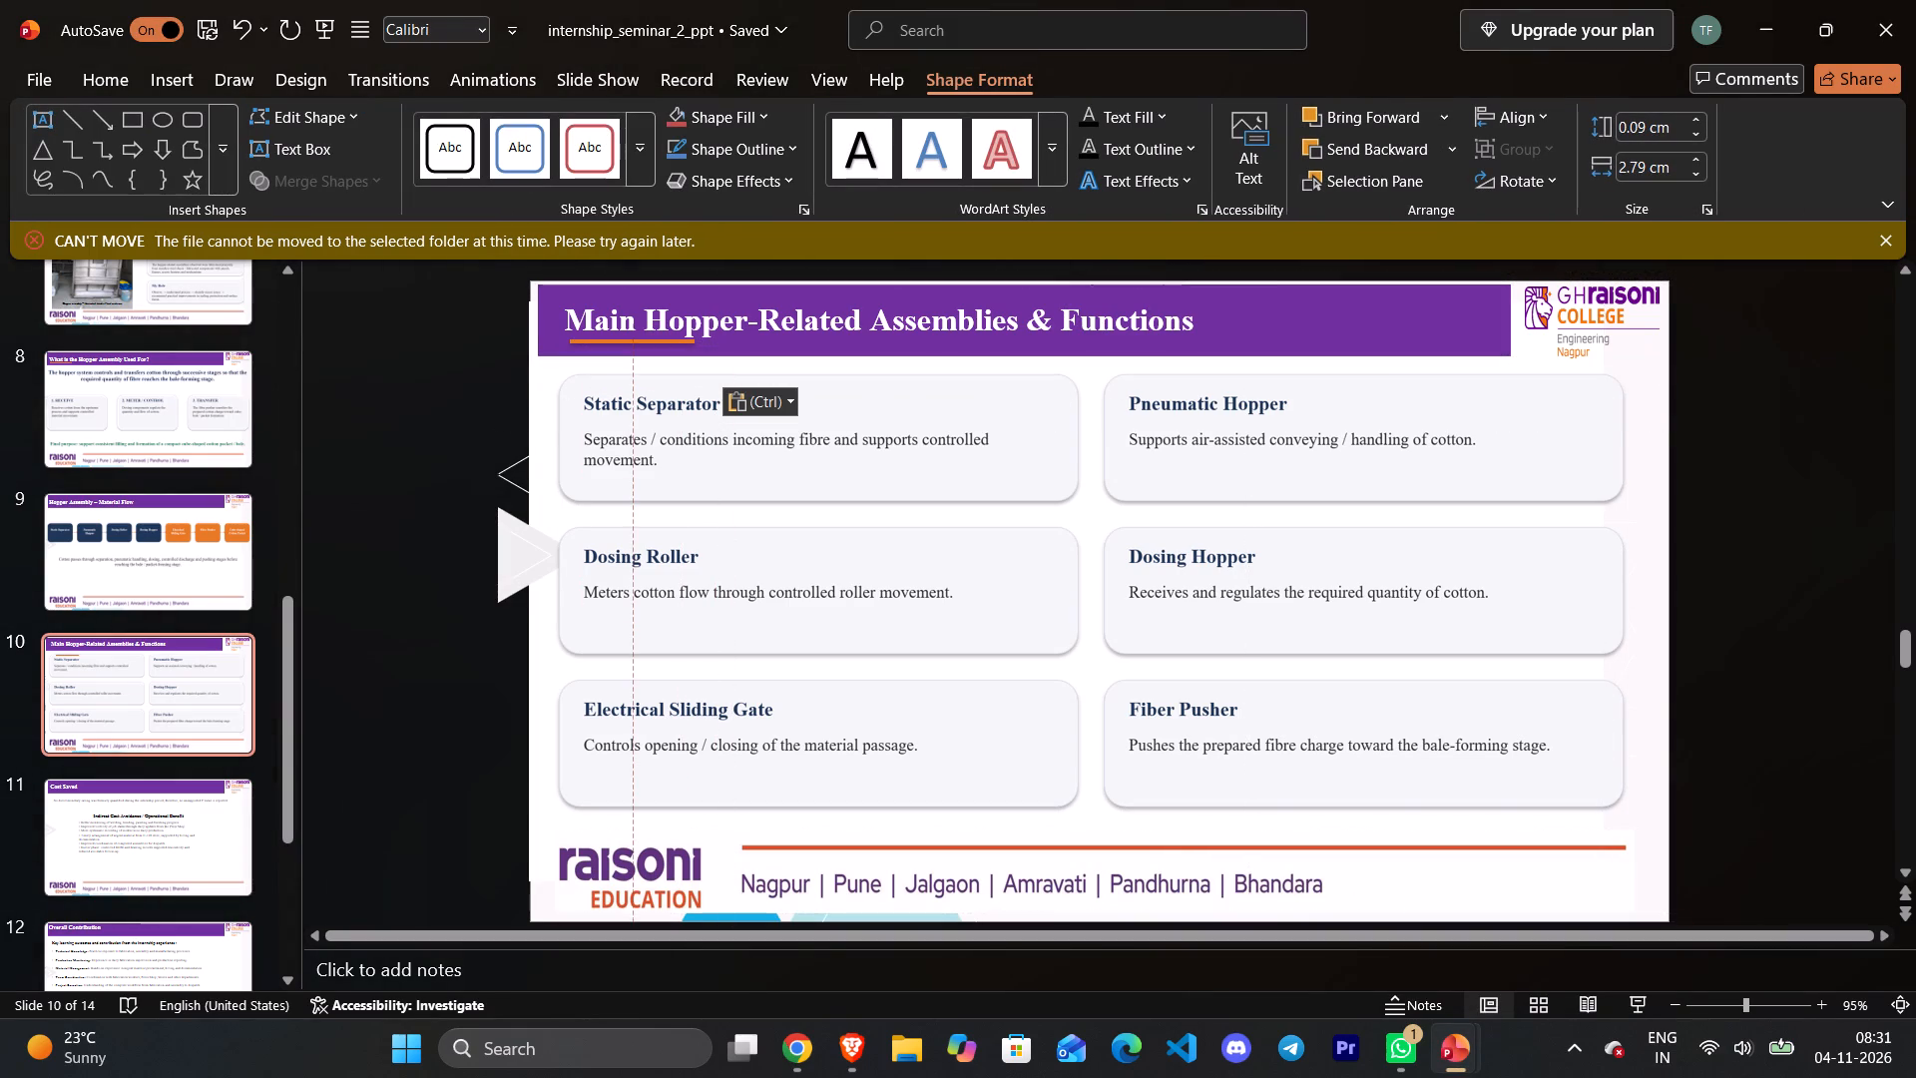
drag(654, 339, 650, 339)
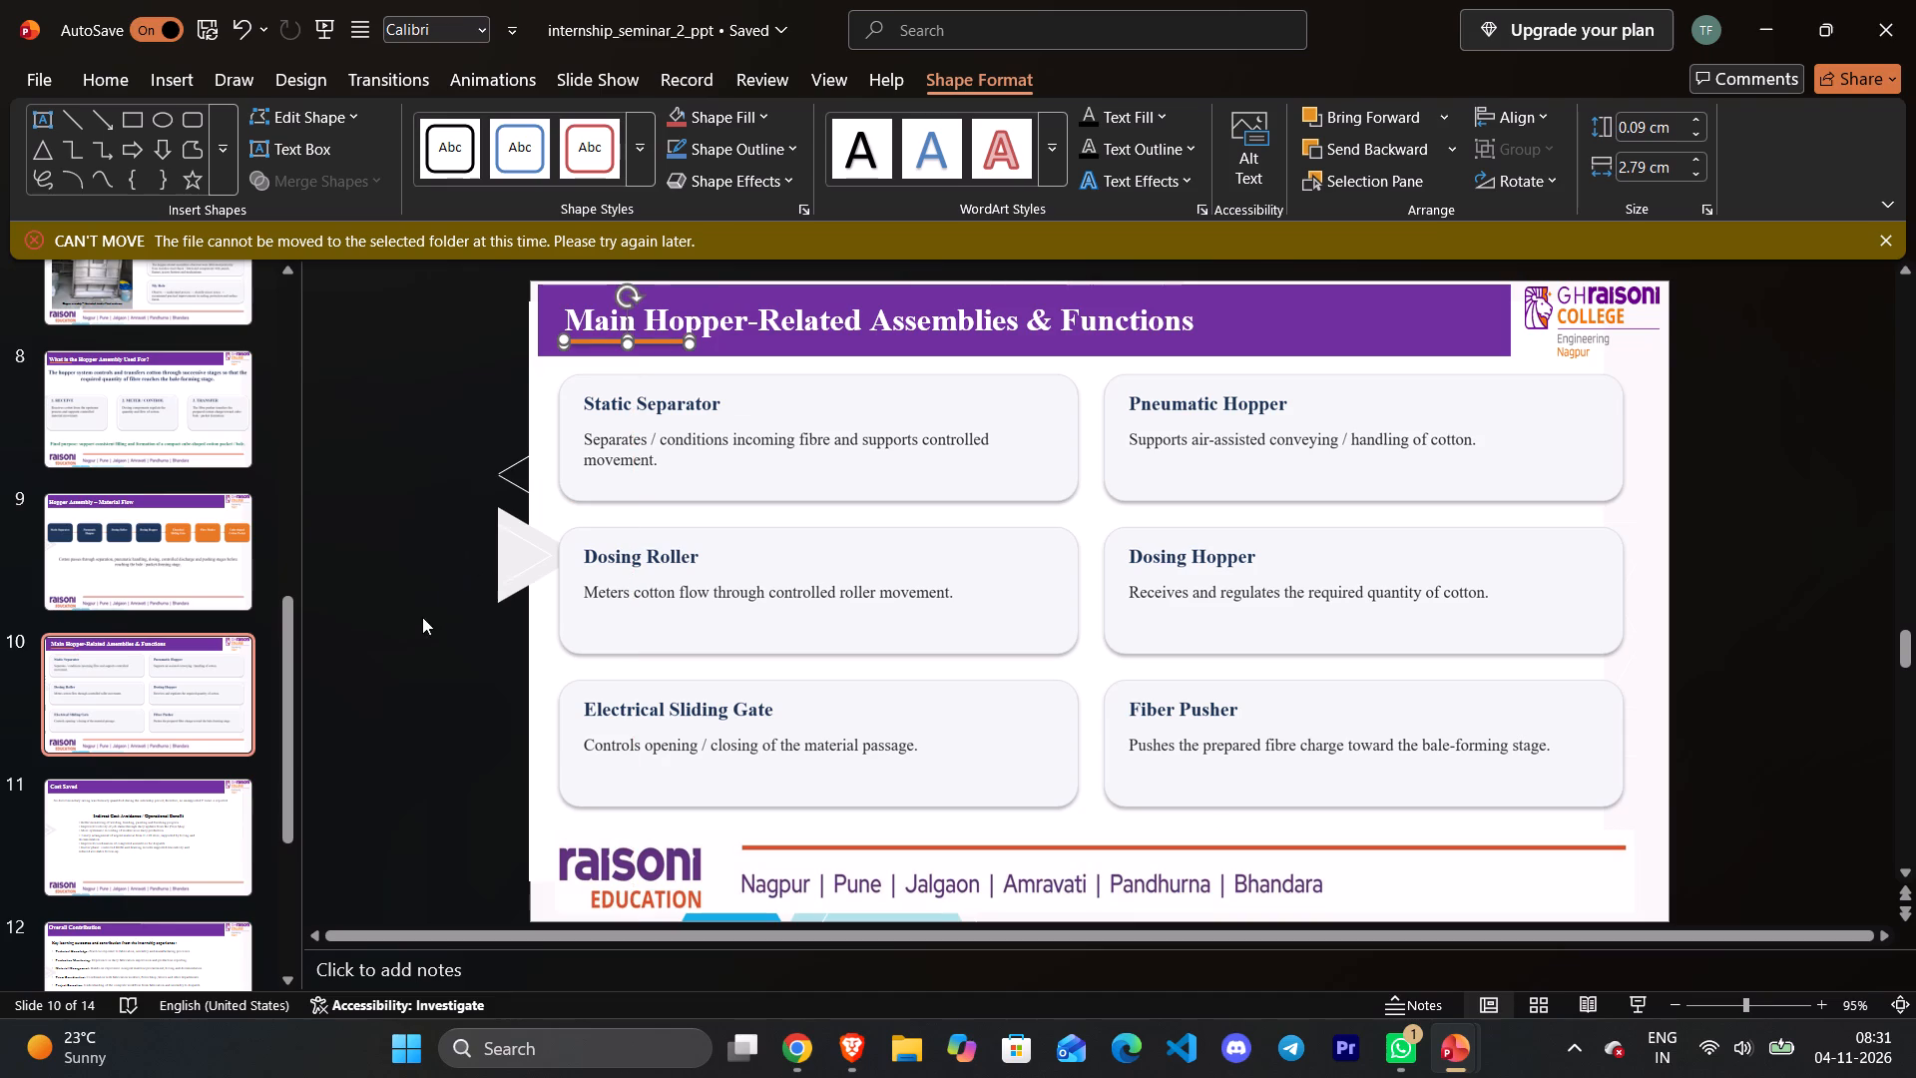
click(404, 682)
Delete the title text "Cost Saved" from the purple banner on slide 11.
click(158, 840)
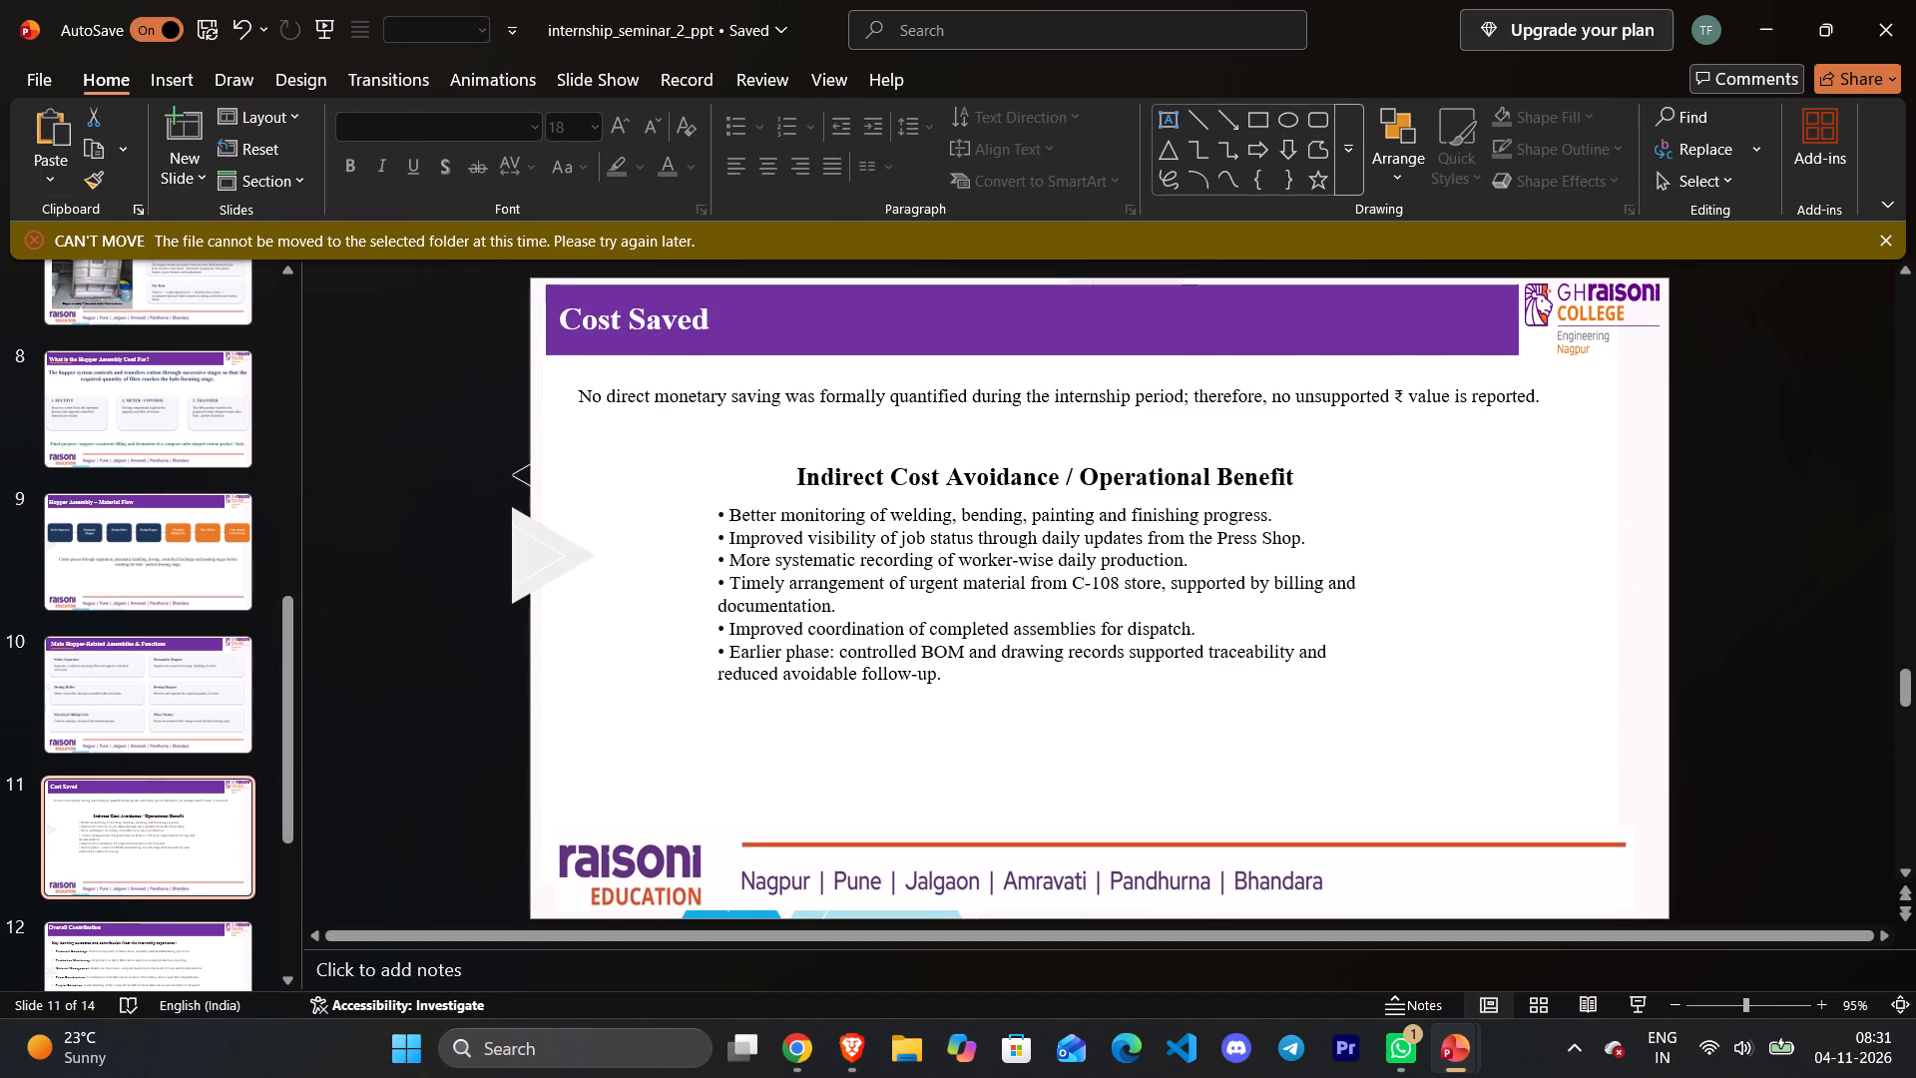
click(718, 322)
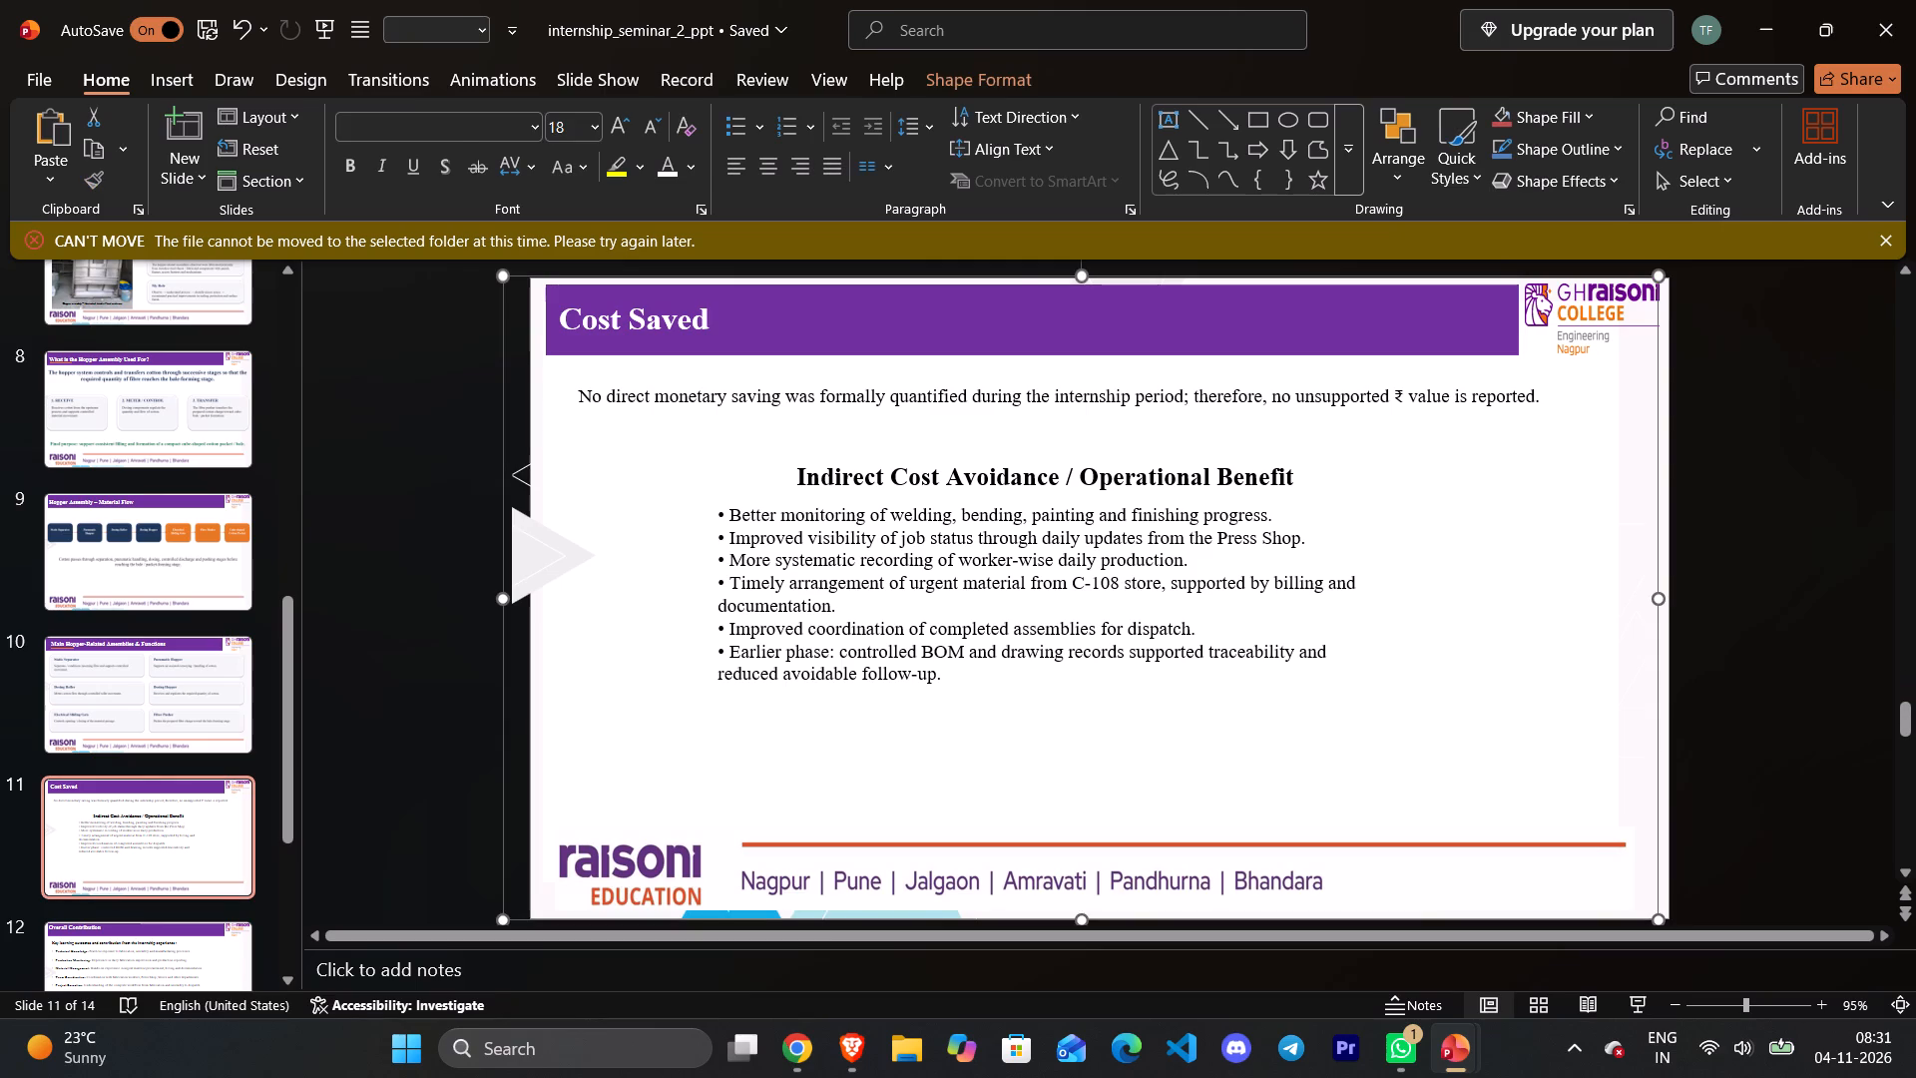
drag(705, 324, 496, 330)
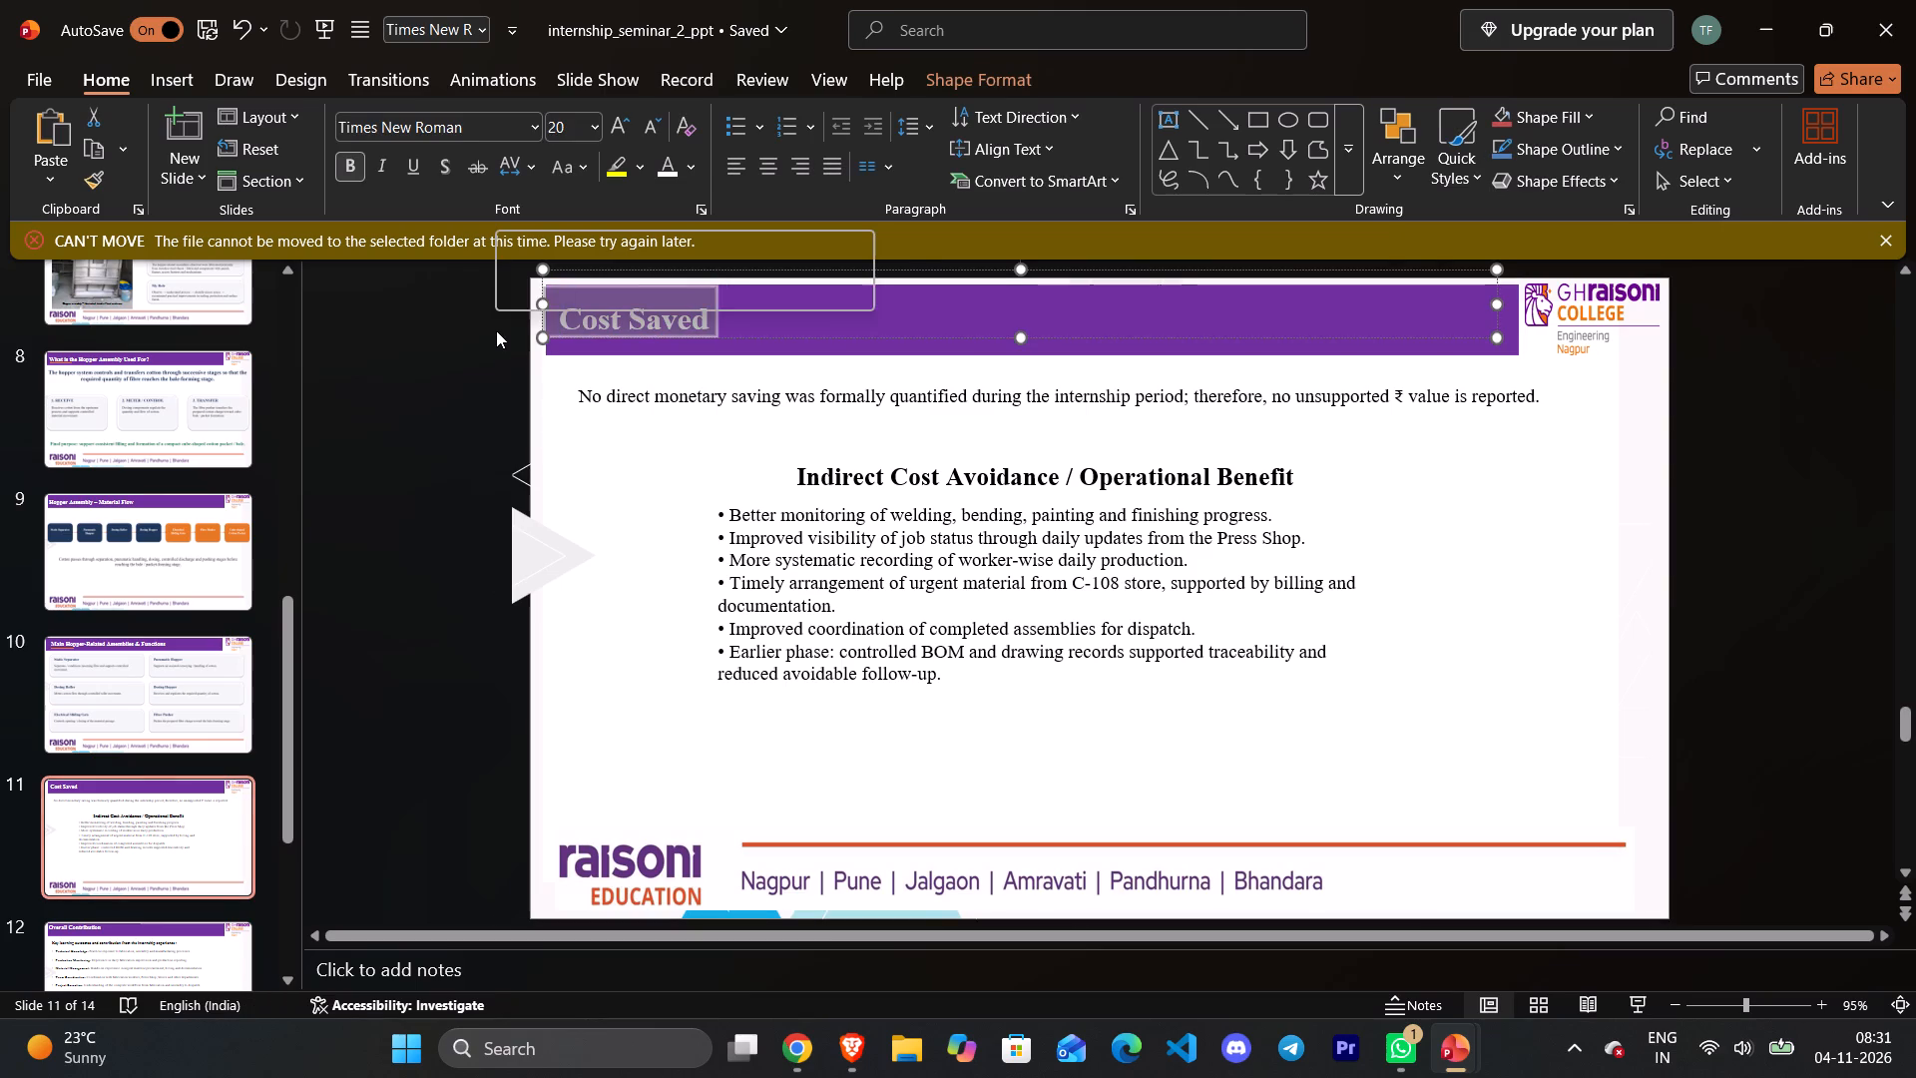
key(Delete)
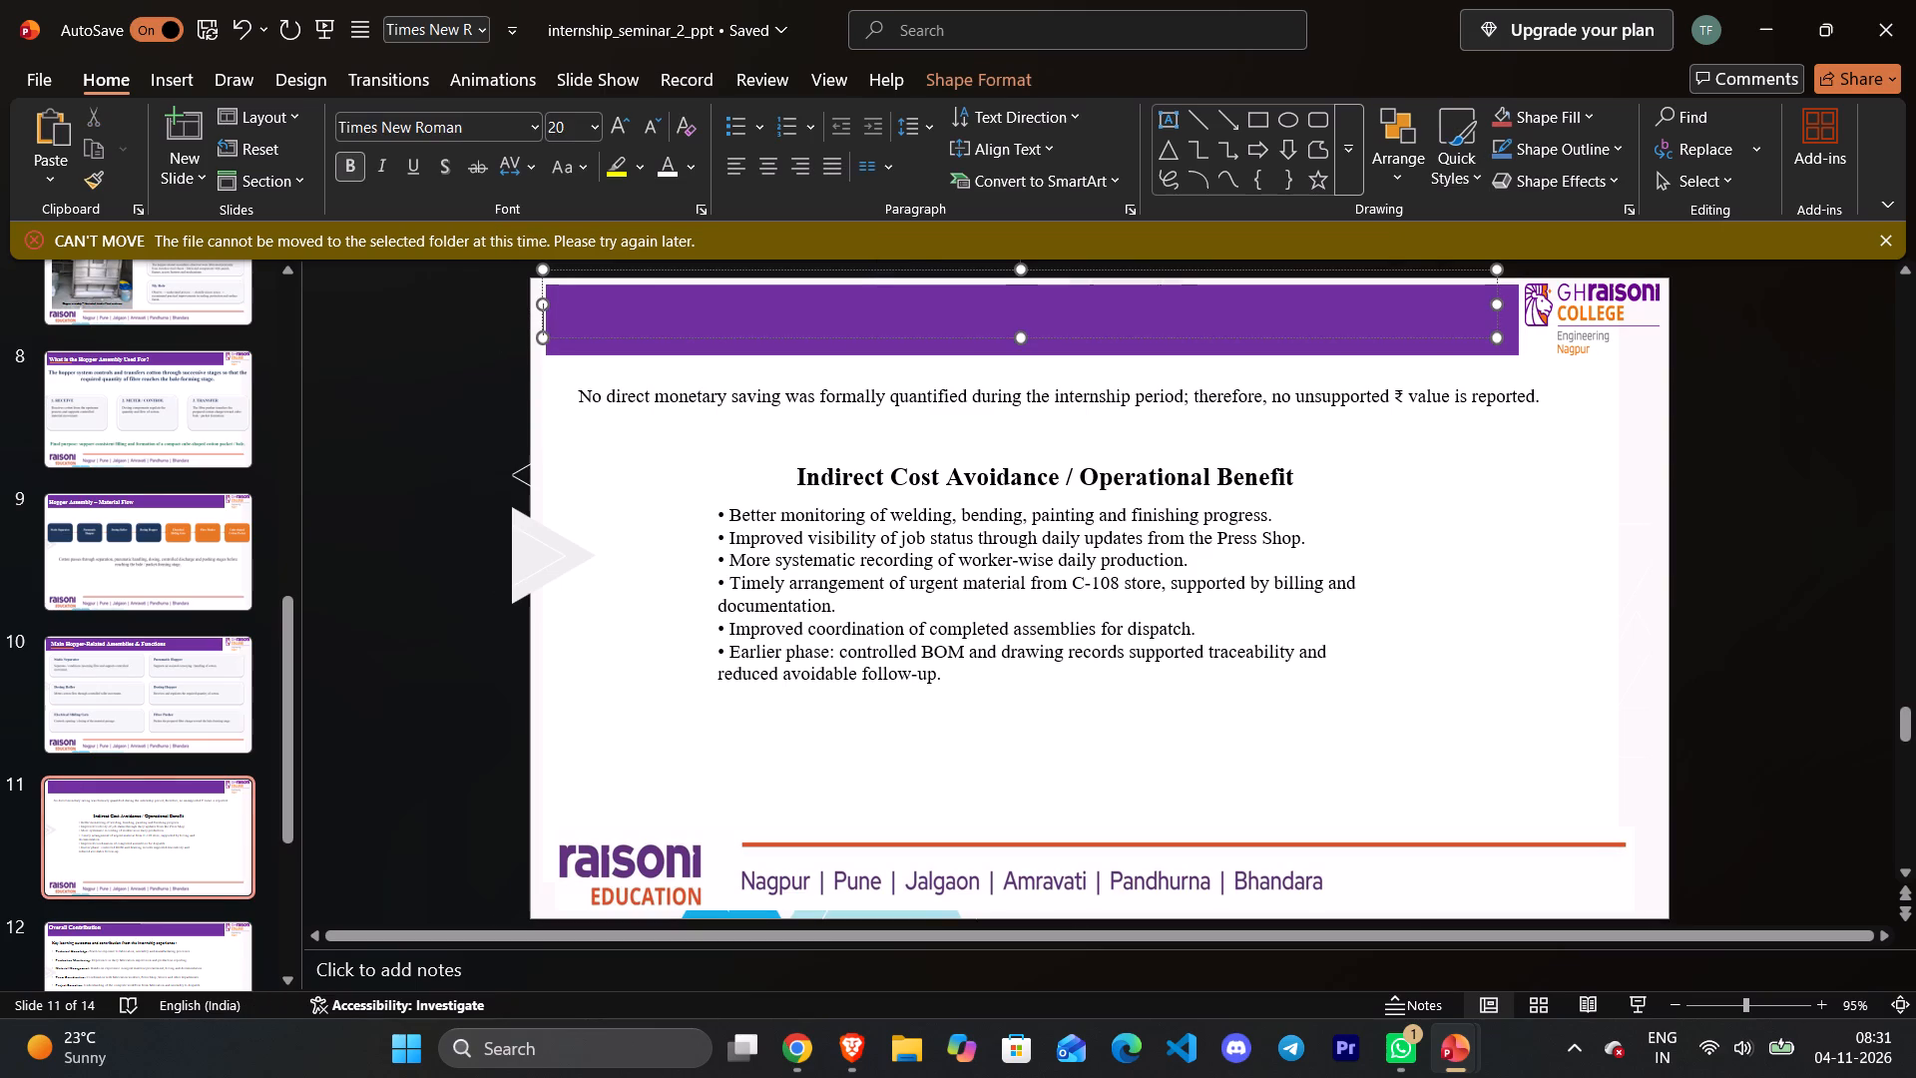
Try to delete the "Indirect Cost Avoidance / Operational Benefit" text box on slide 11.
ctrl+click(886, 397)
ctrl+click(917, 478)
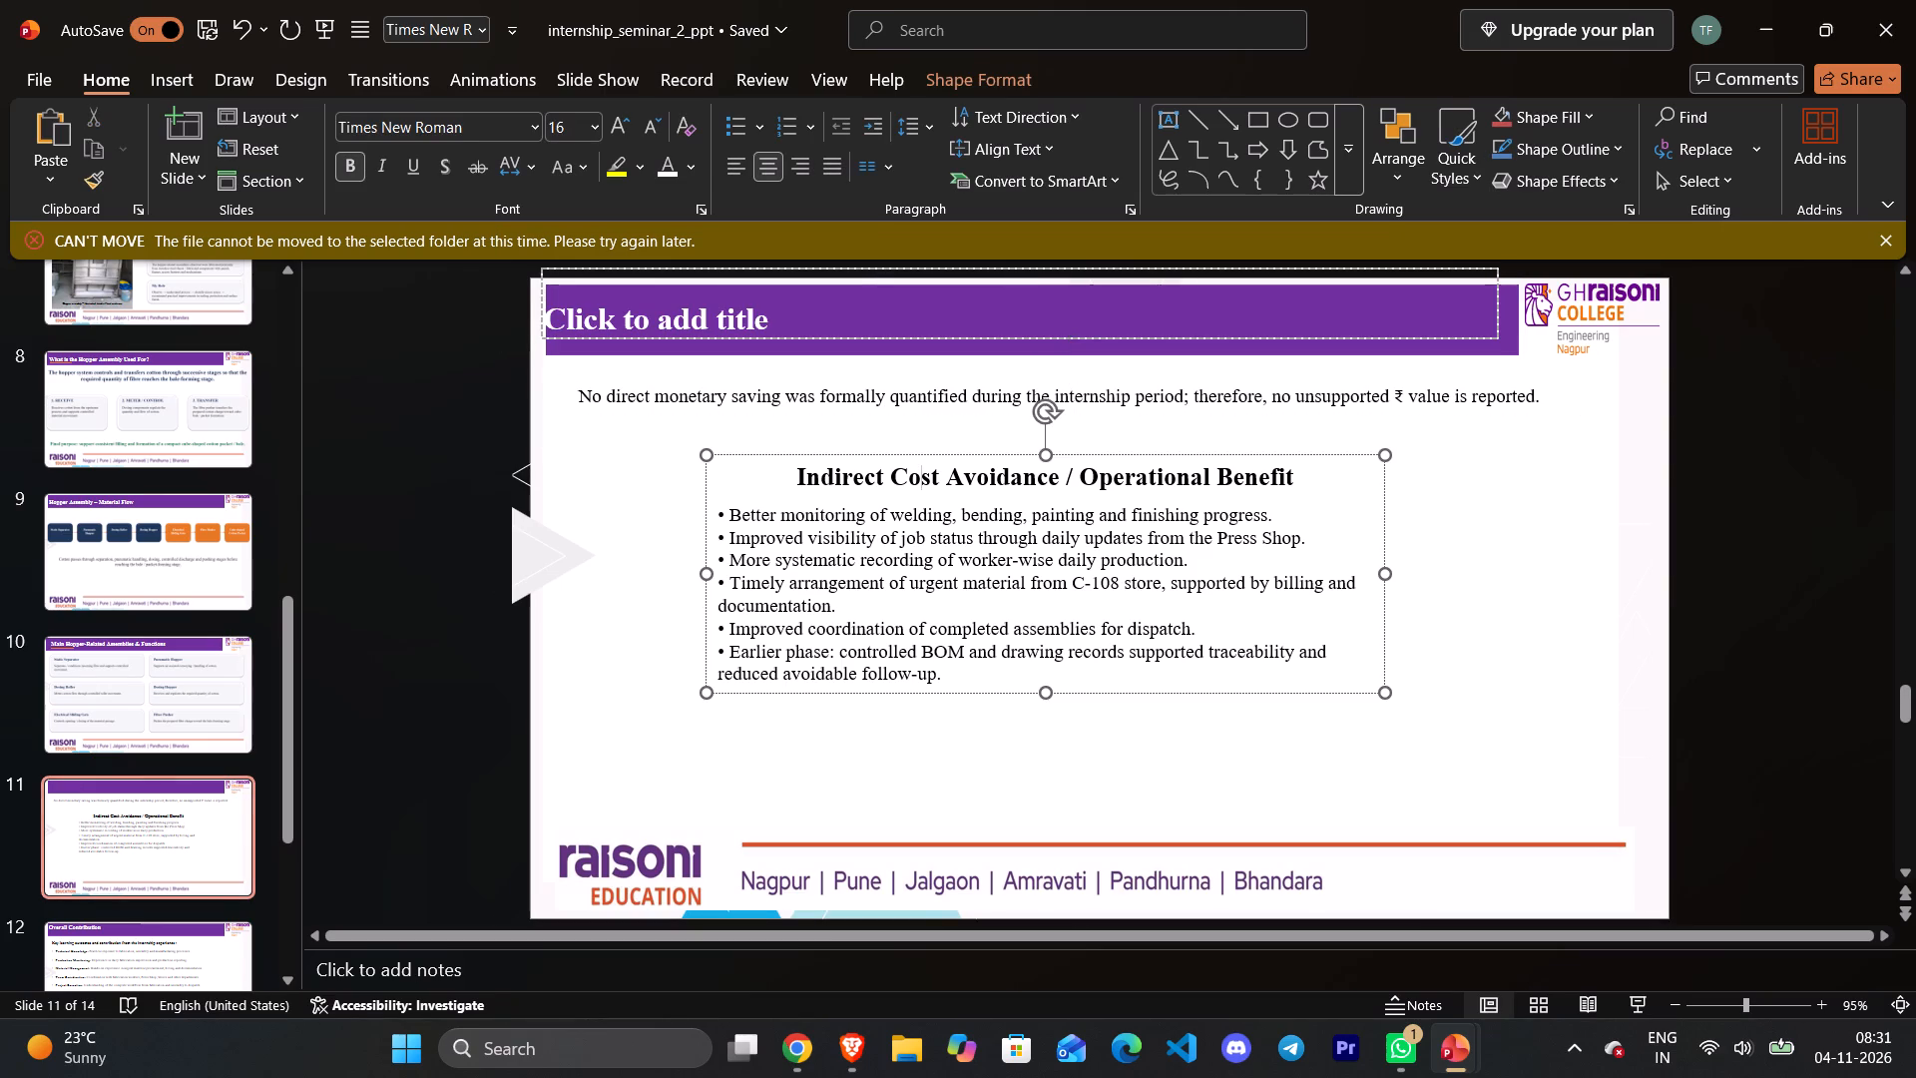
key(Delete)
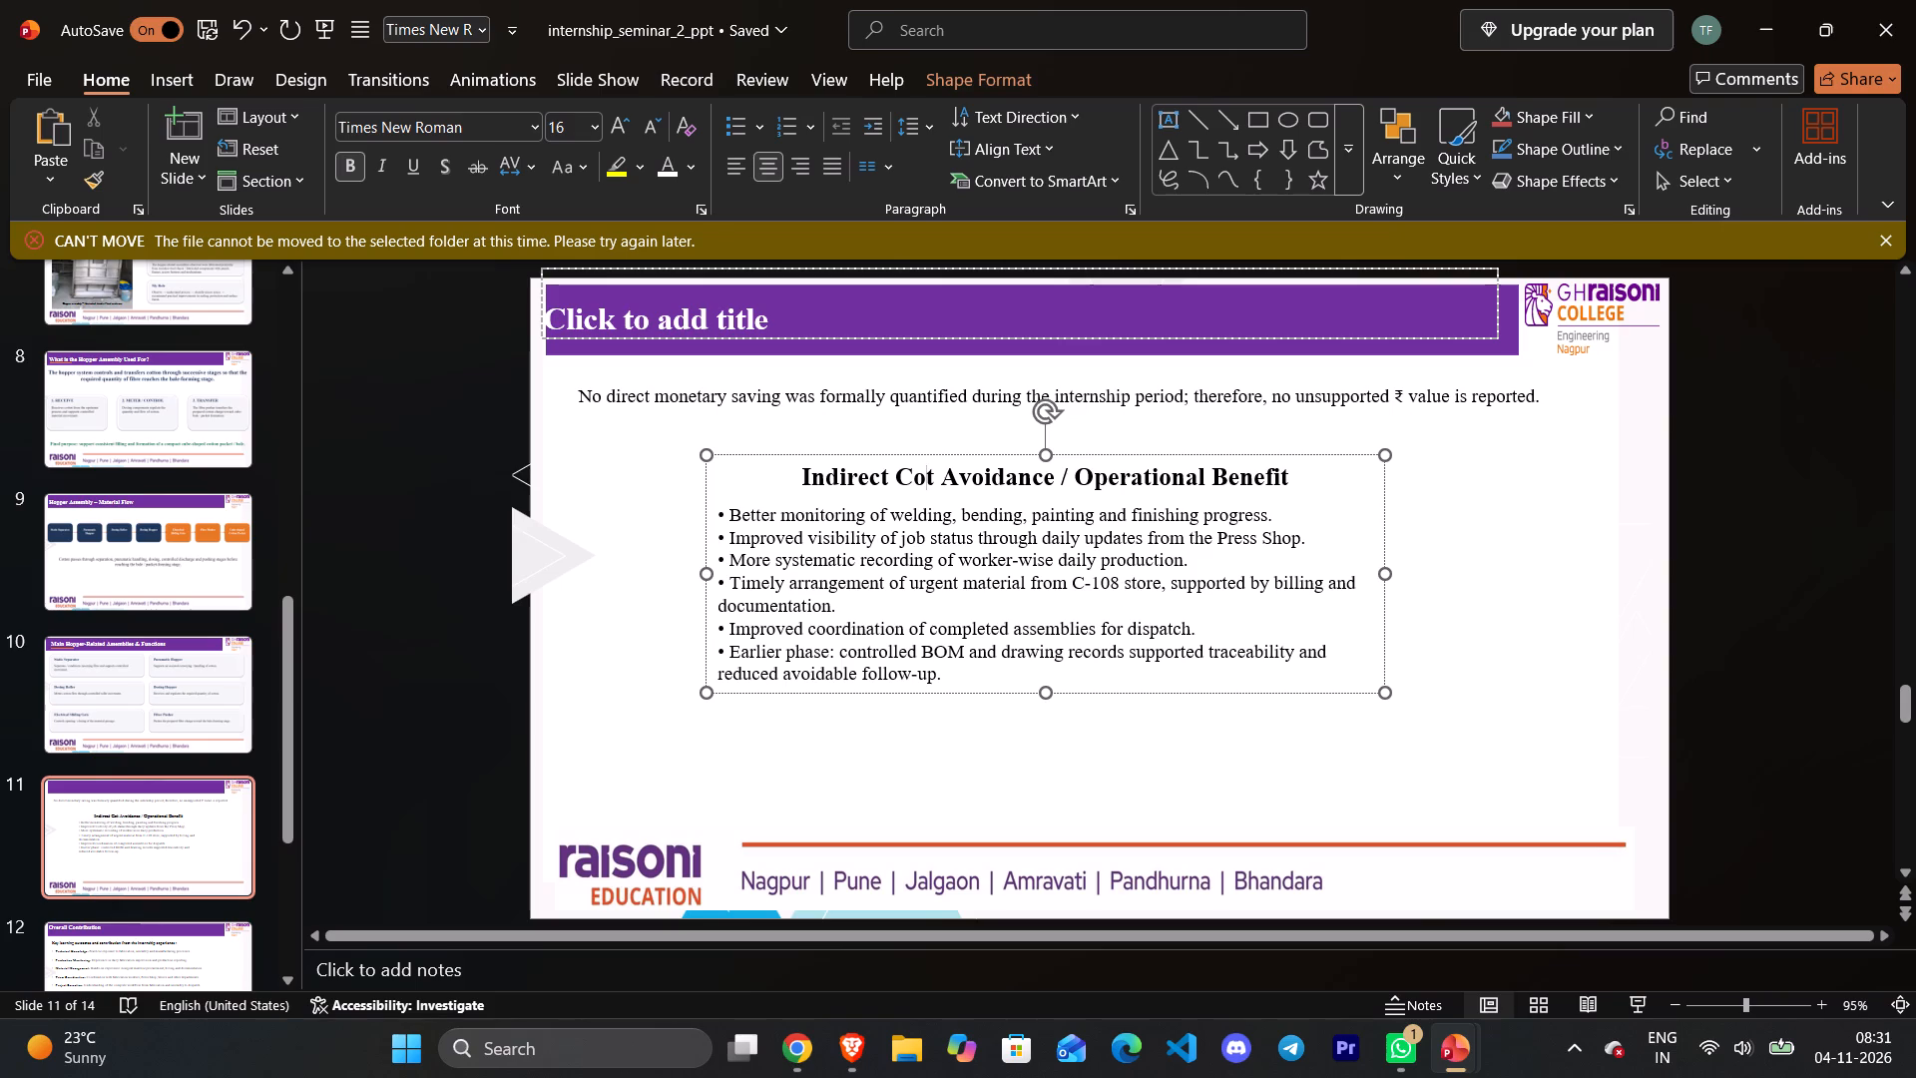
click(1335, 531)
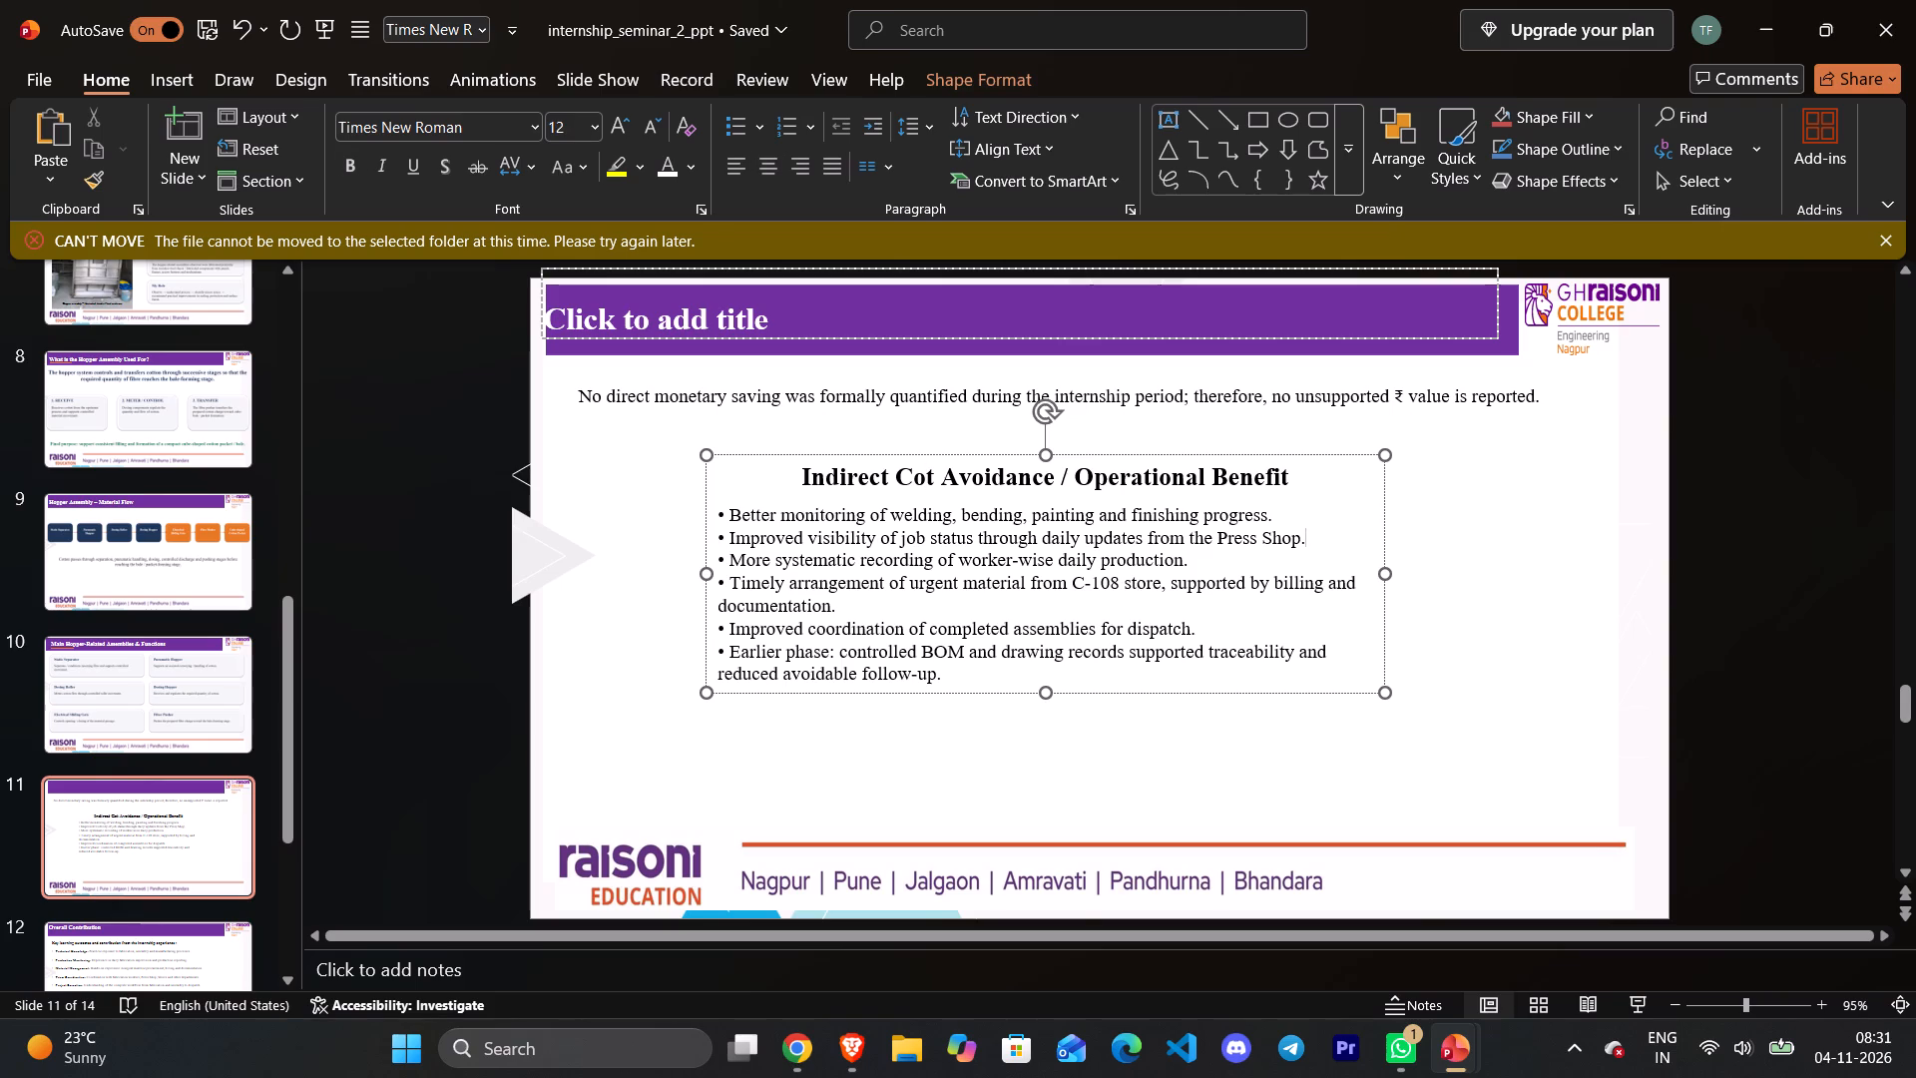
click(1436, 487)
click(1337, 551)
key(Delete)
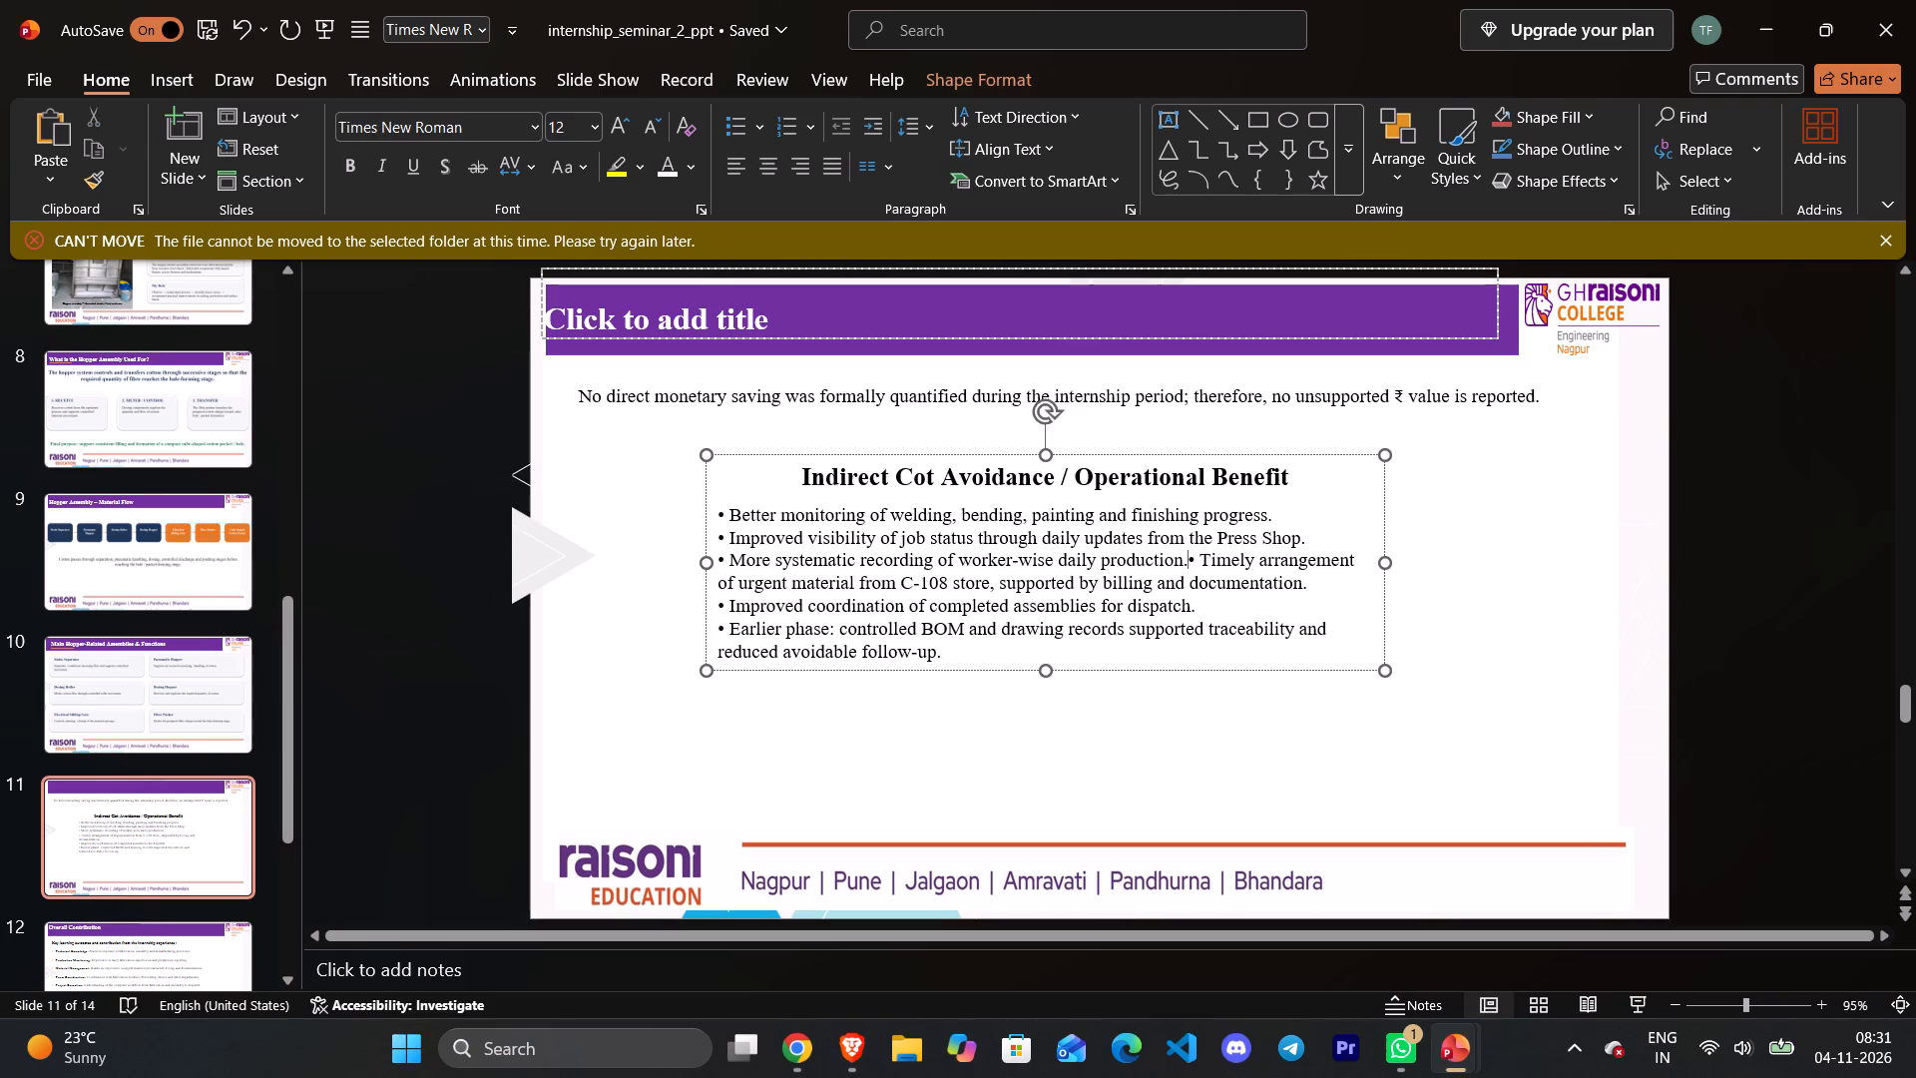
Delete the white background panel behind the body text on slide 11.
click(1470, 644)
click(1360, 670)
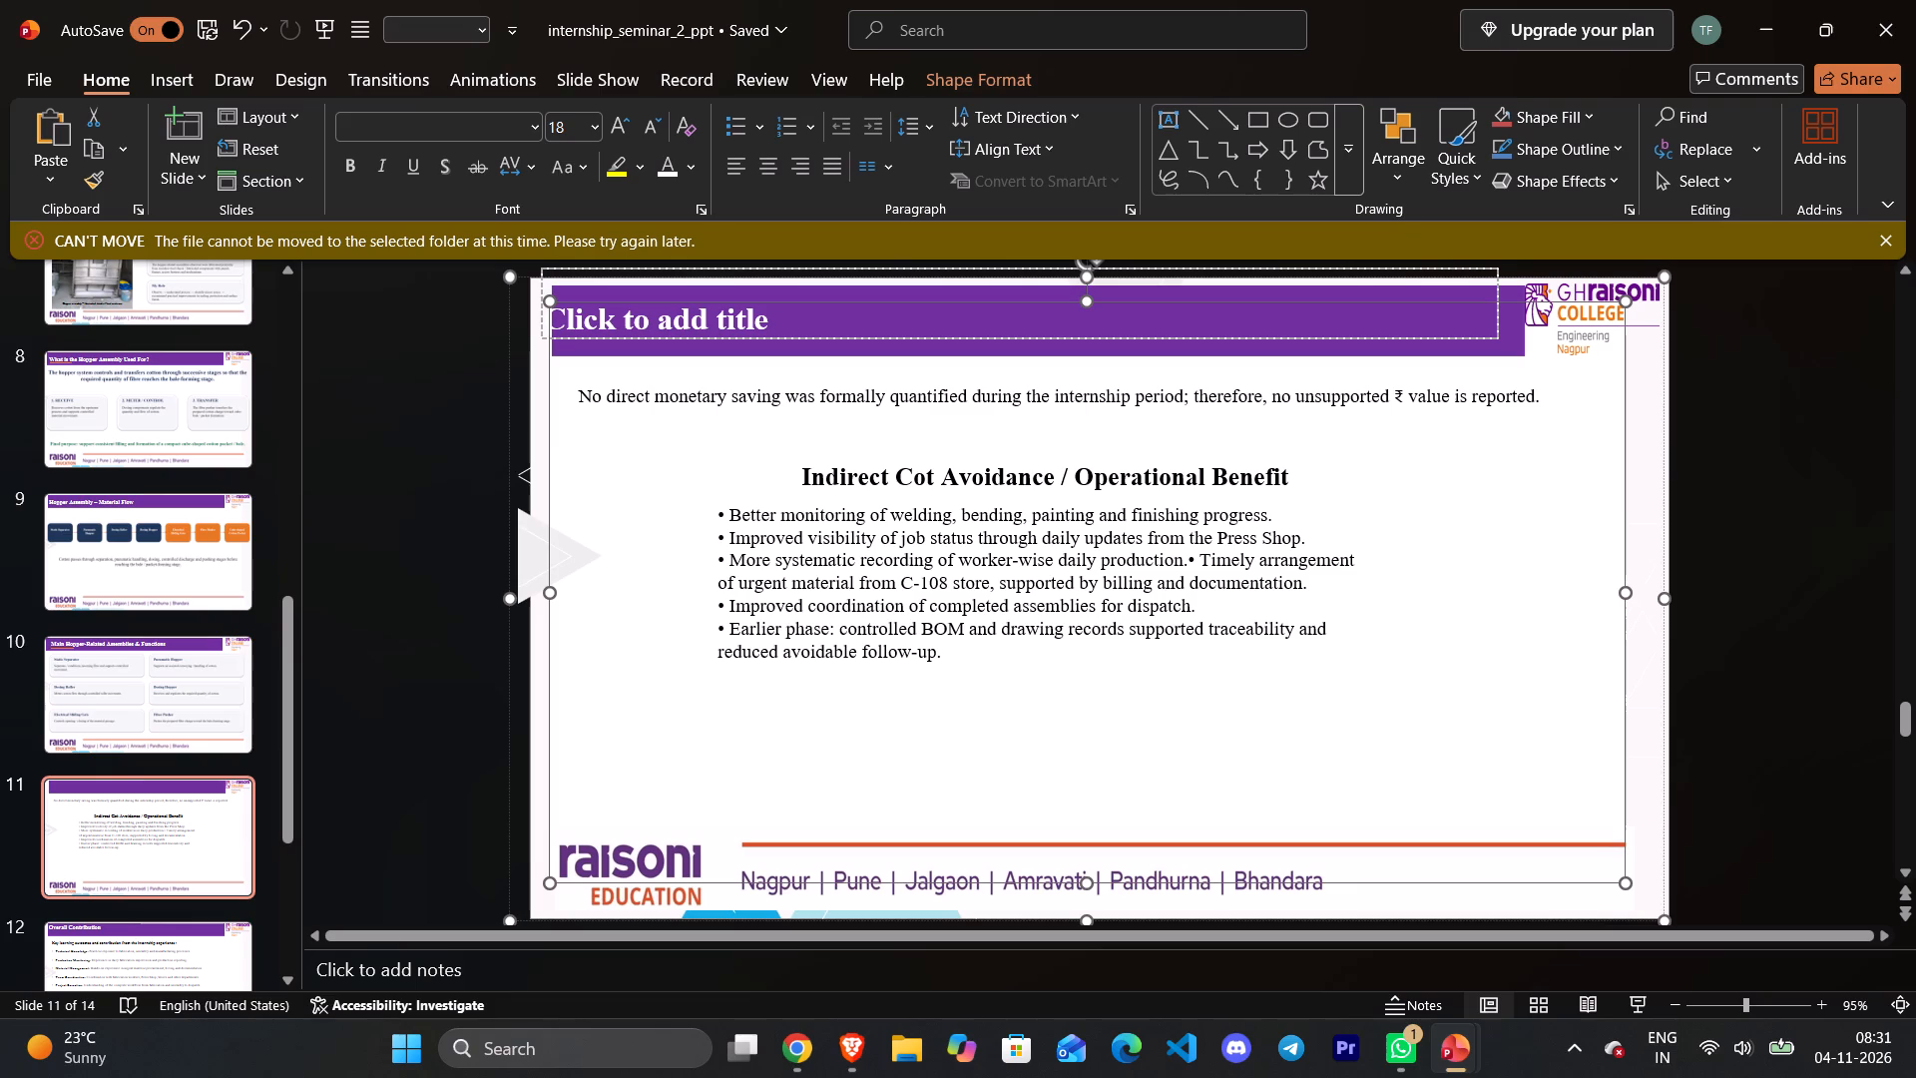
key(Delete)
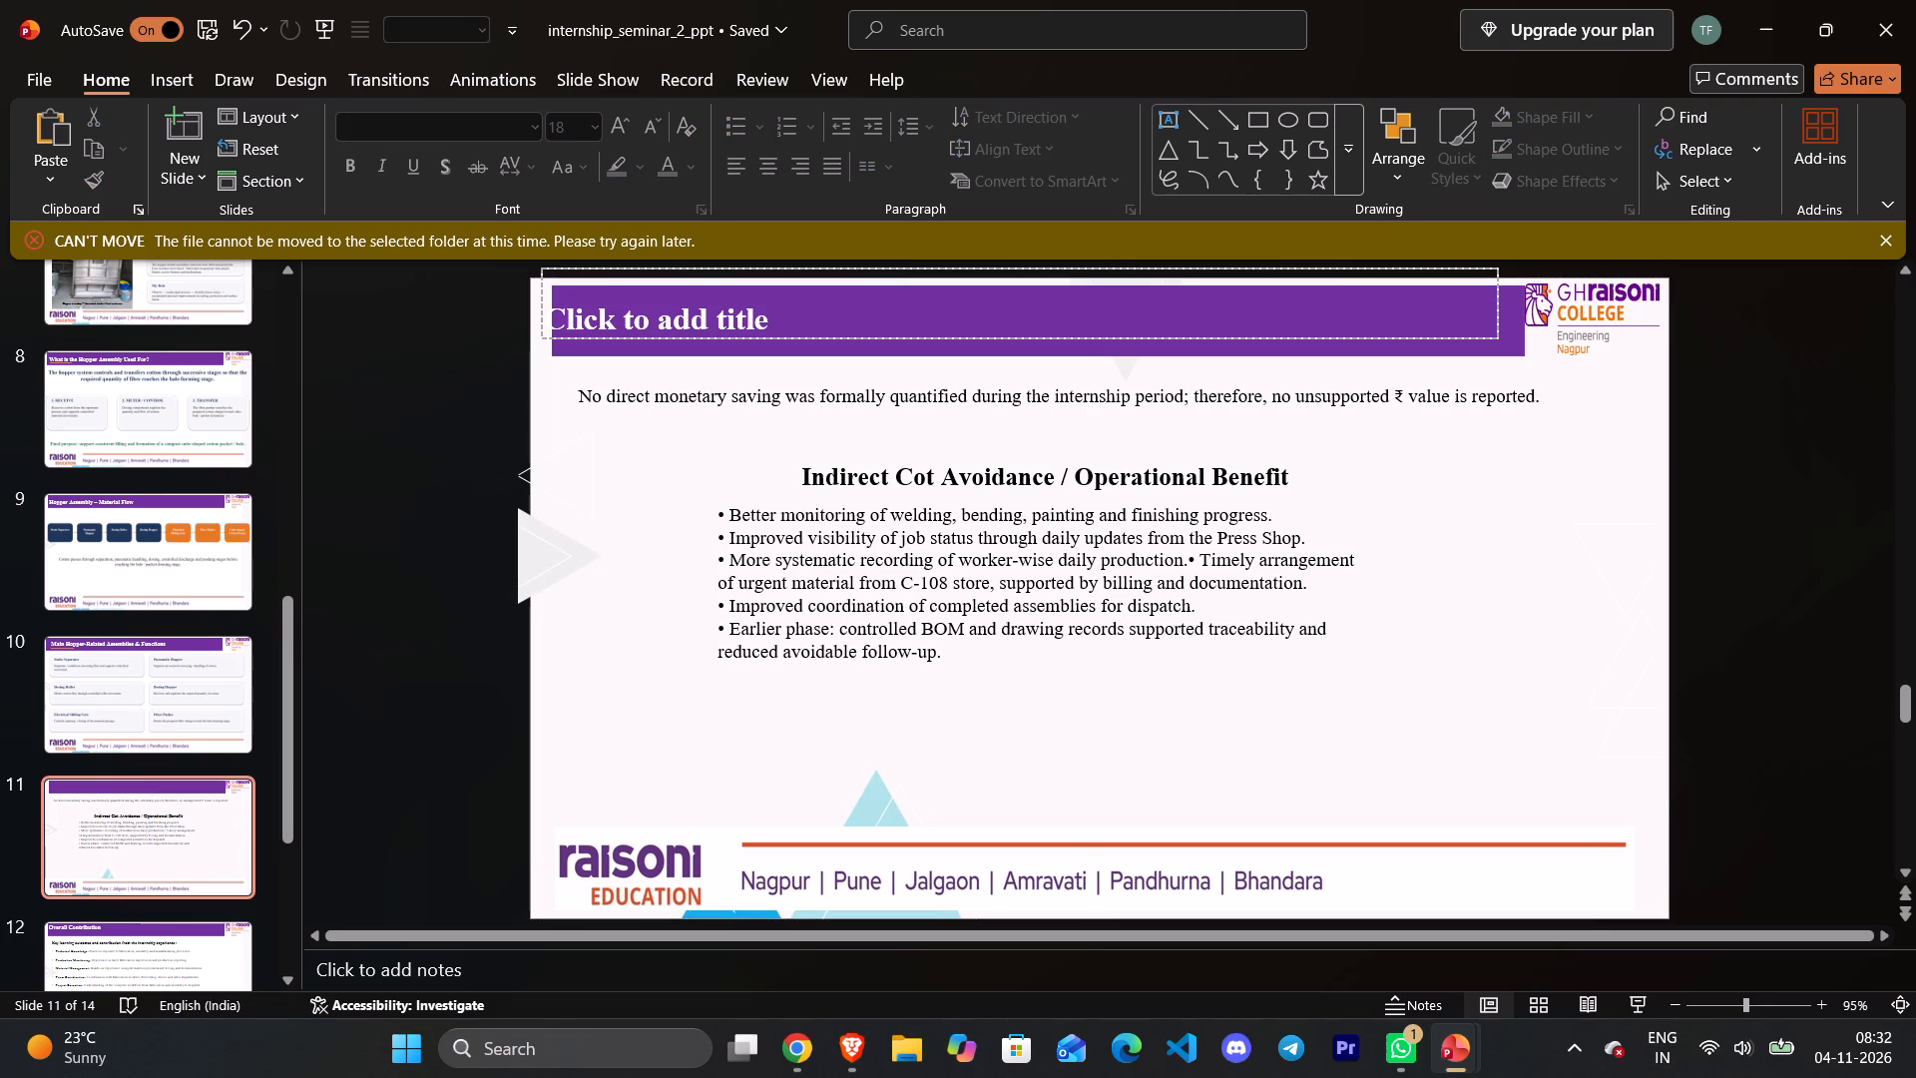
key(ctrl+z)
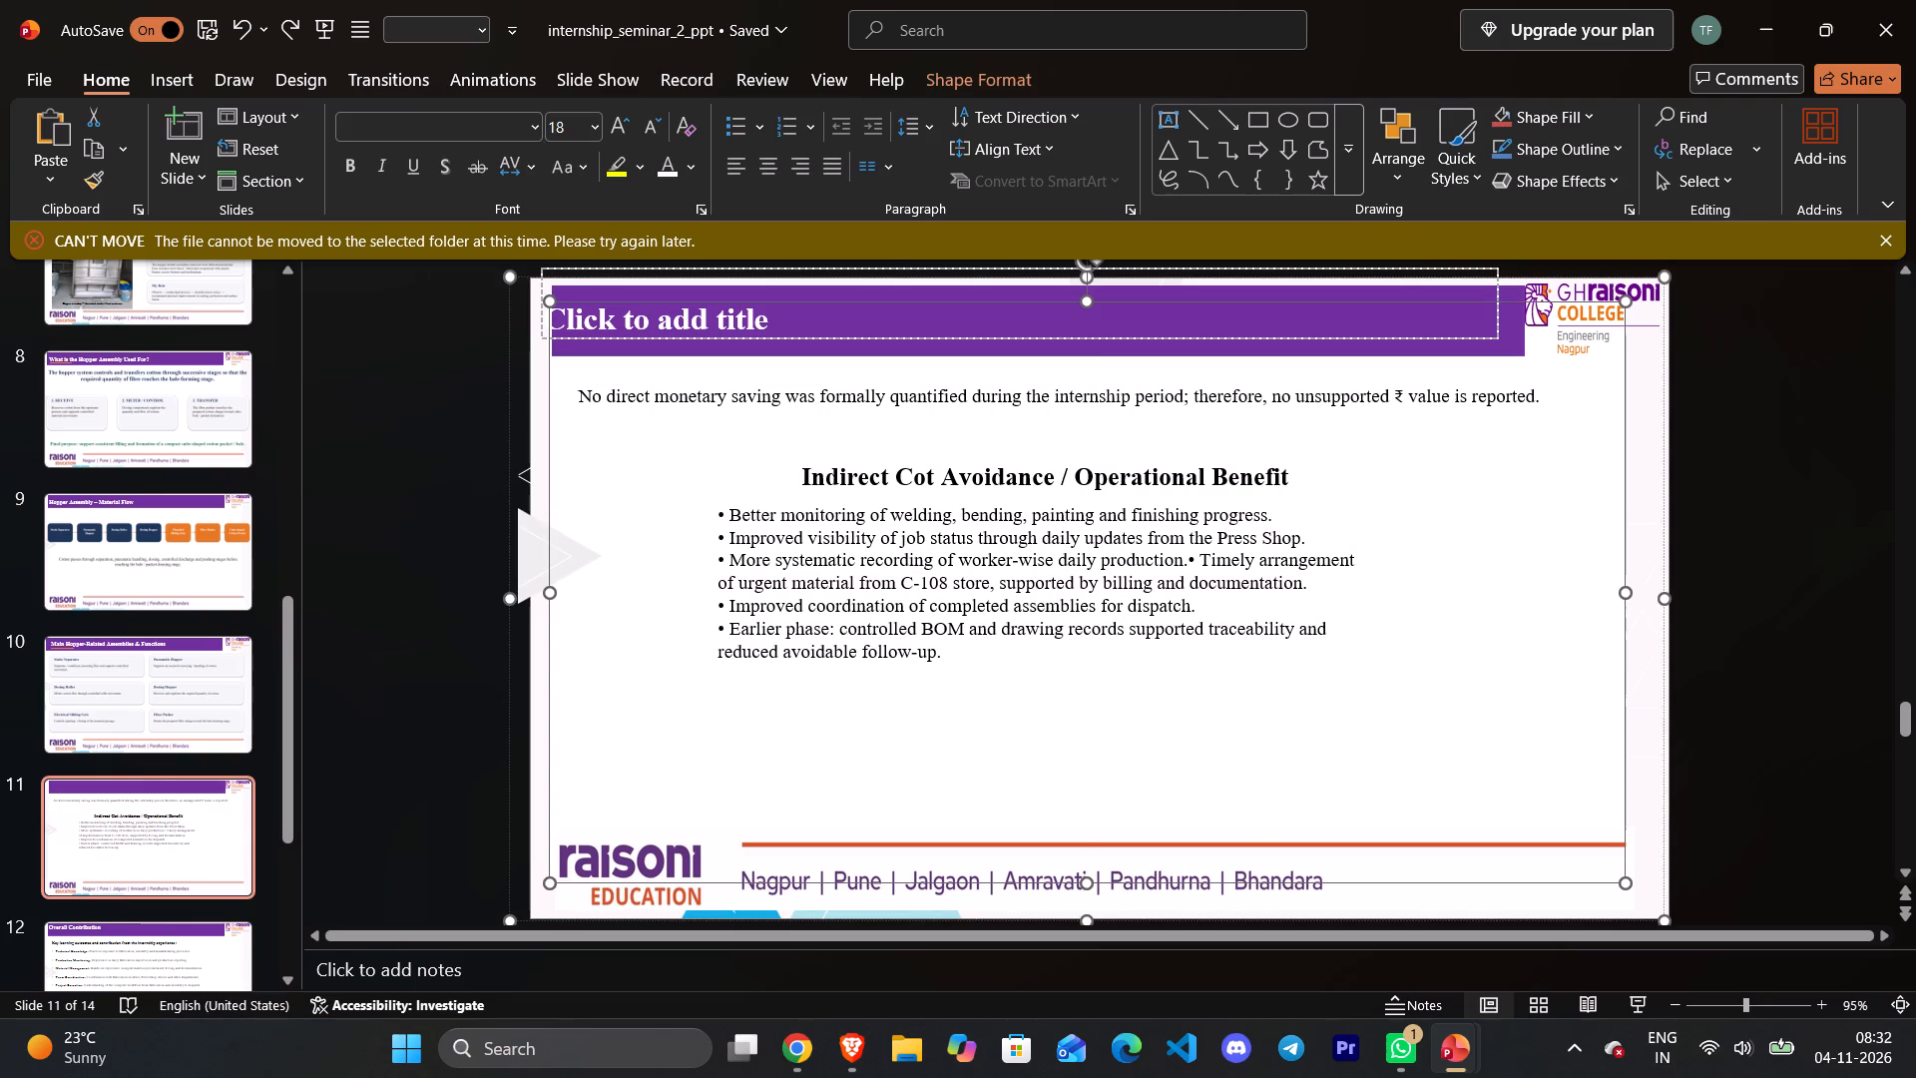
key(Delete)
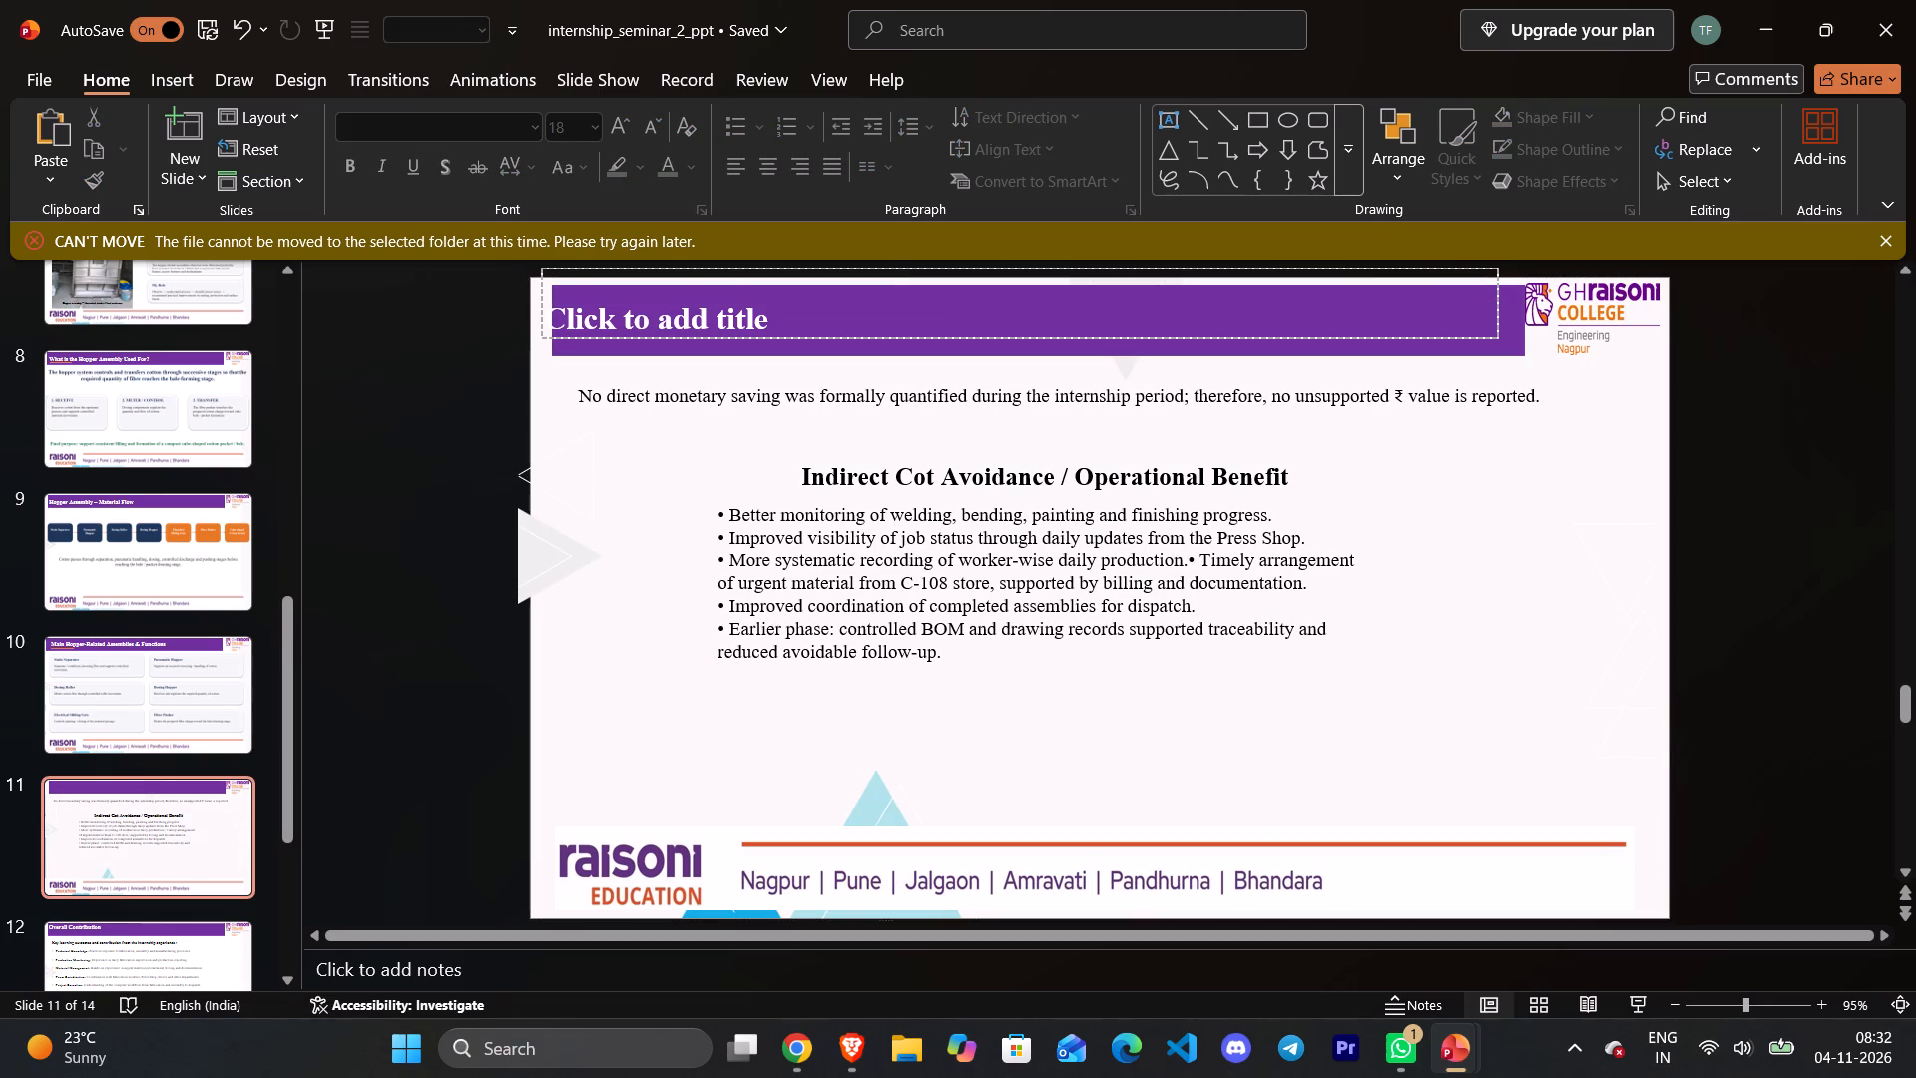
Remove the entire "Indirect Cost Avoidance / Operational Benefit" text box with its bullets from slide 11.
click(1089, 588)
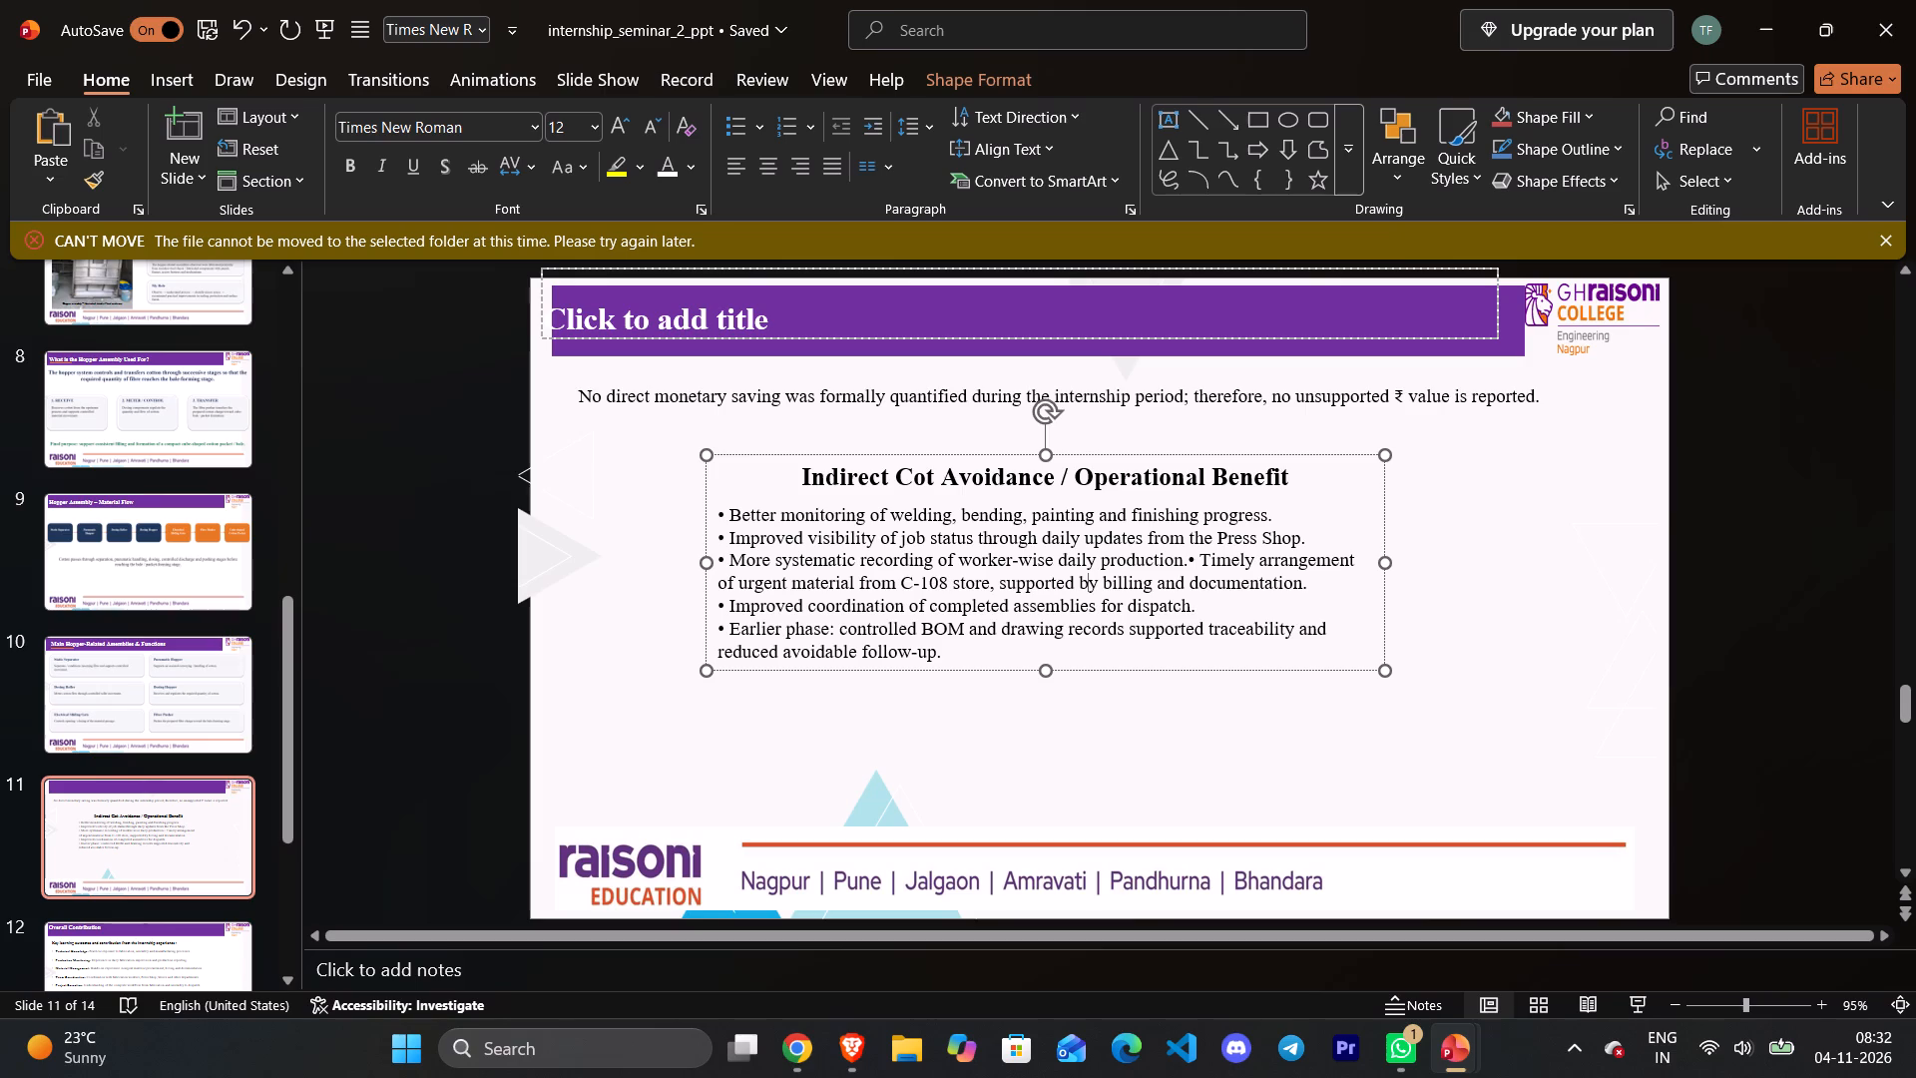
key(Delete)
click(1067, 657)
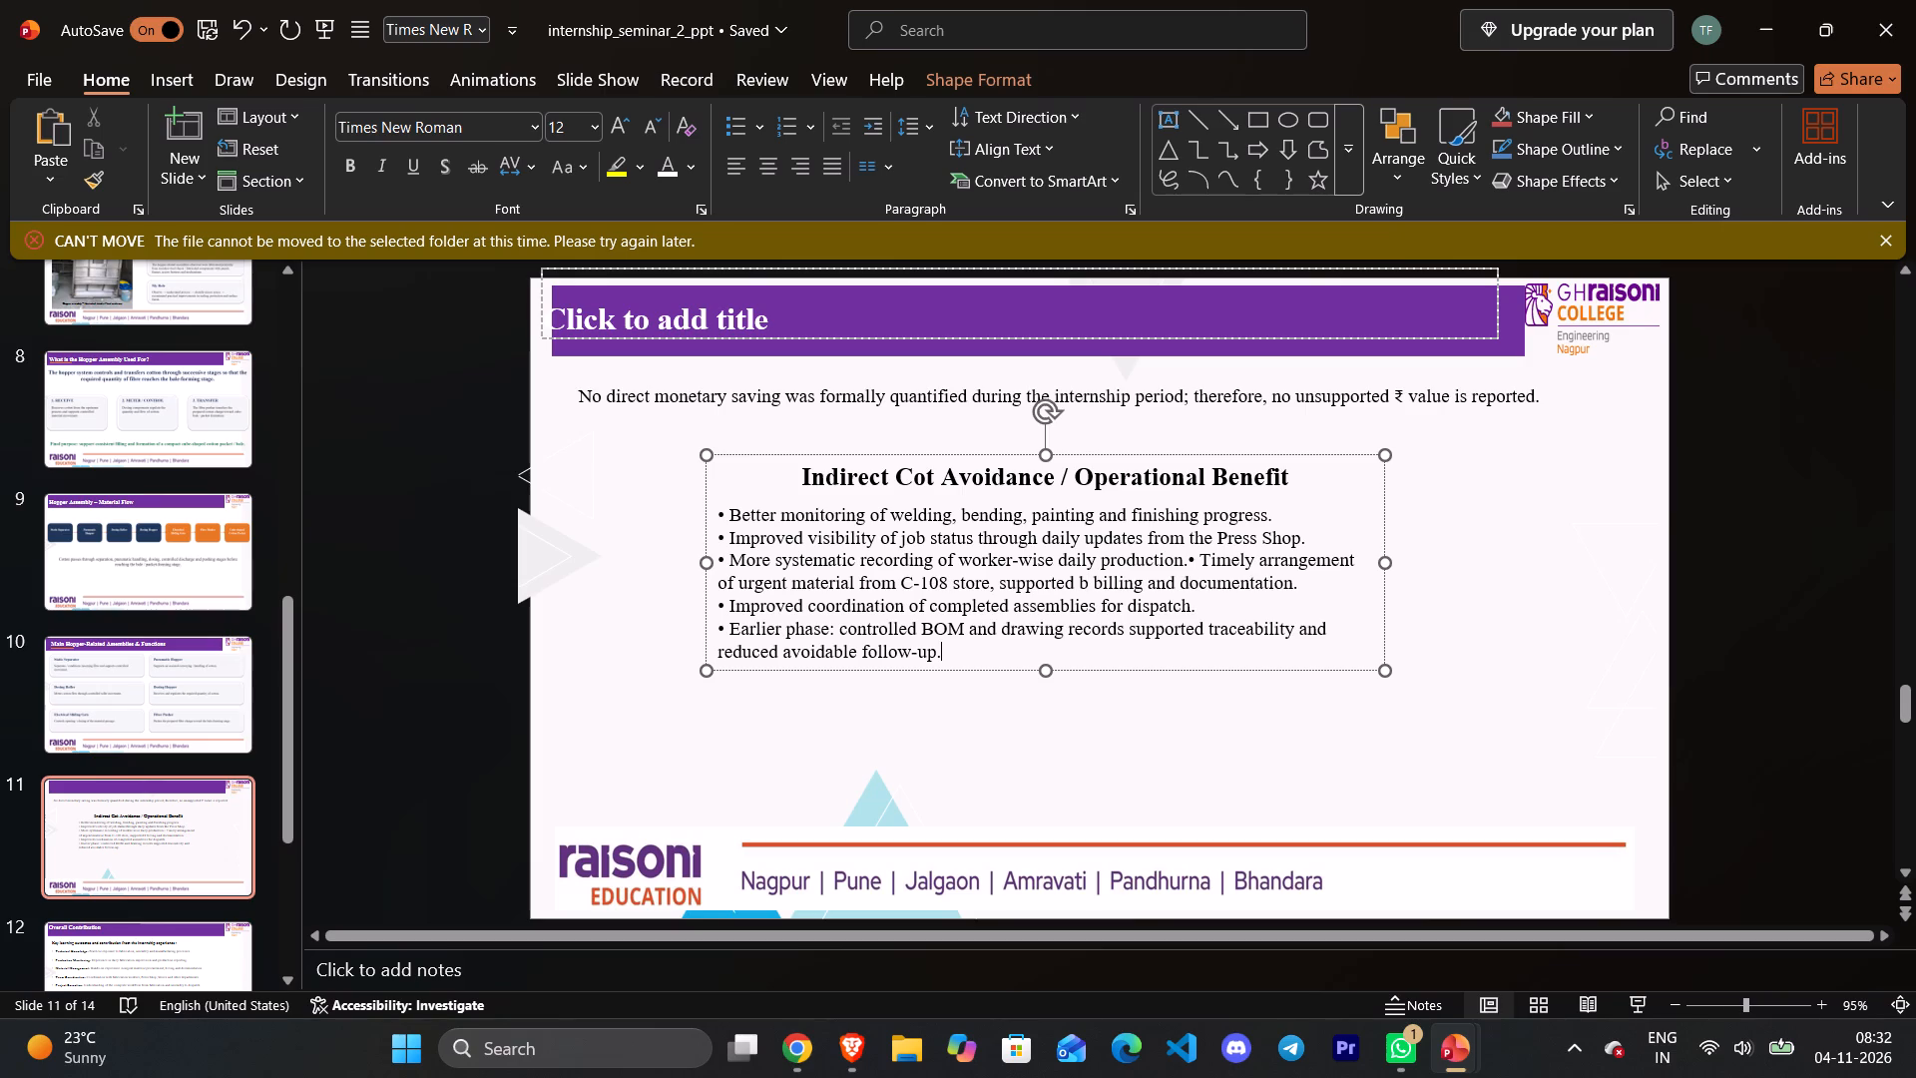
right_click(1383, 673)
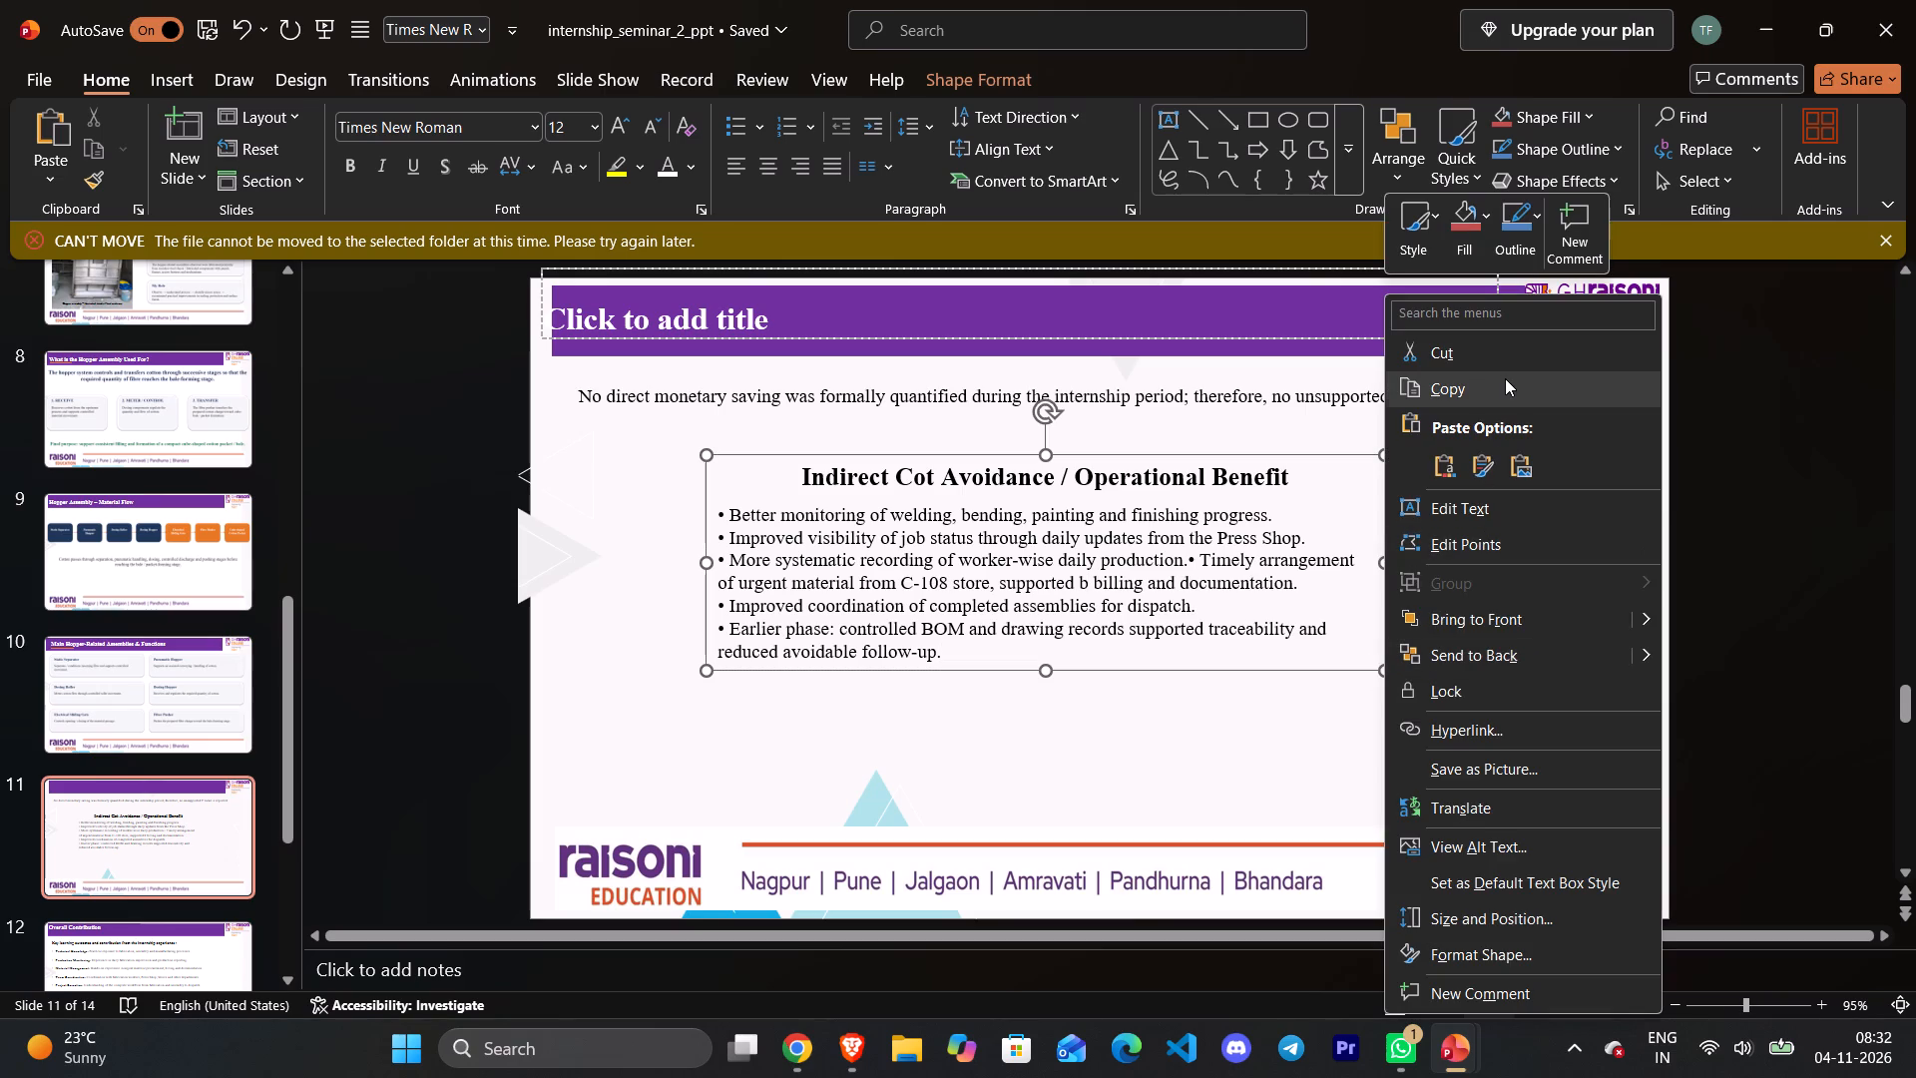
click(1515, 350)
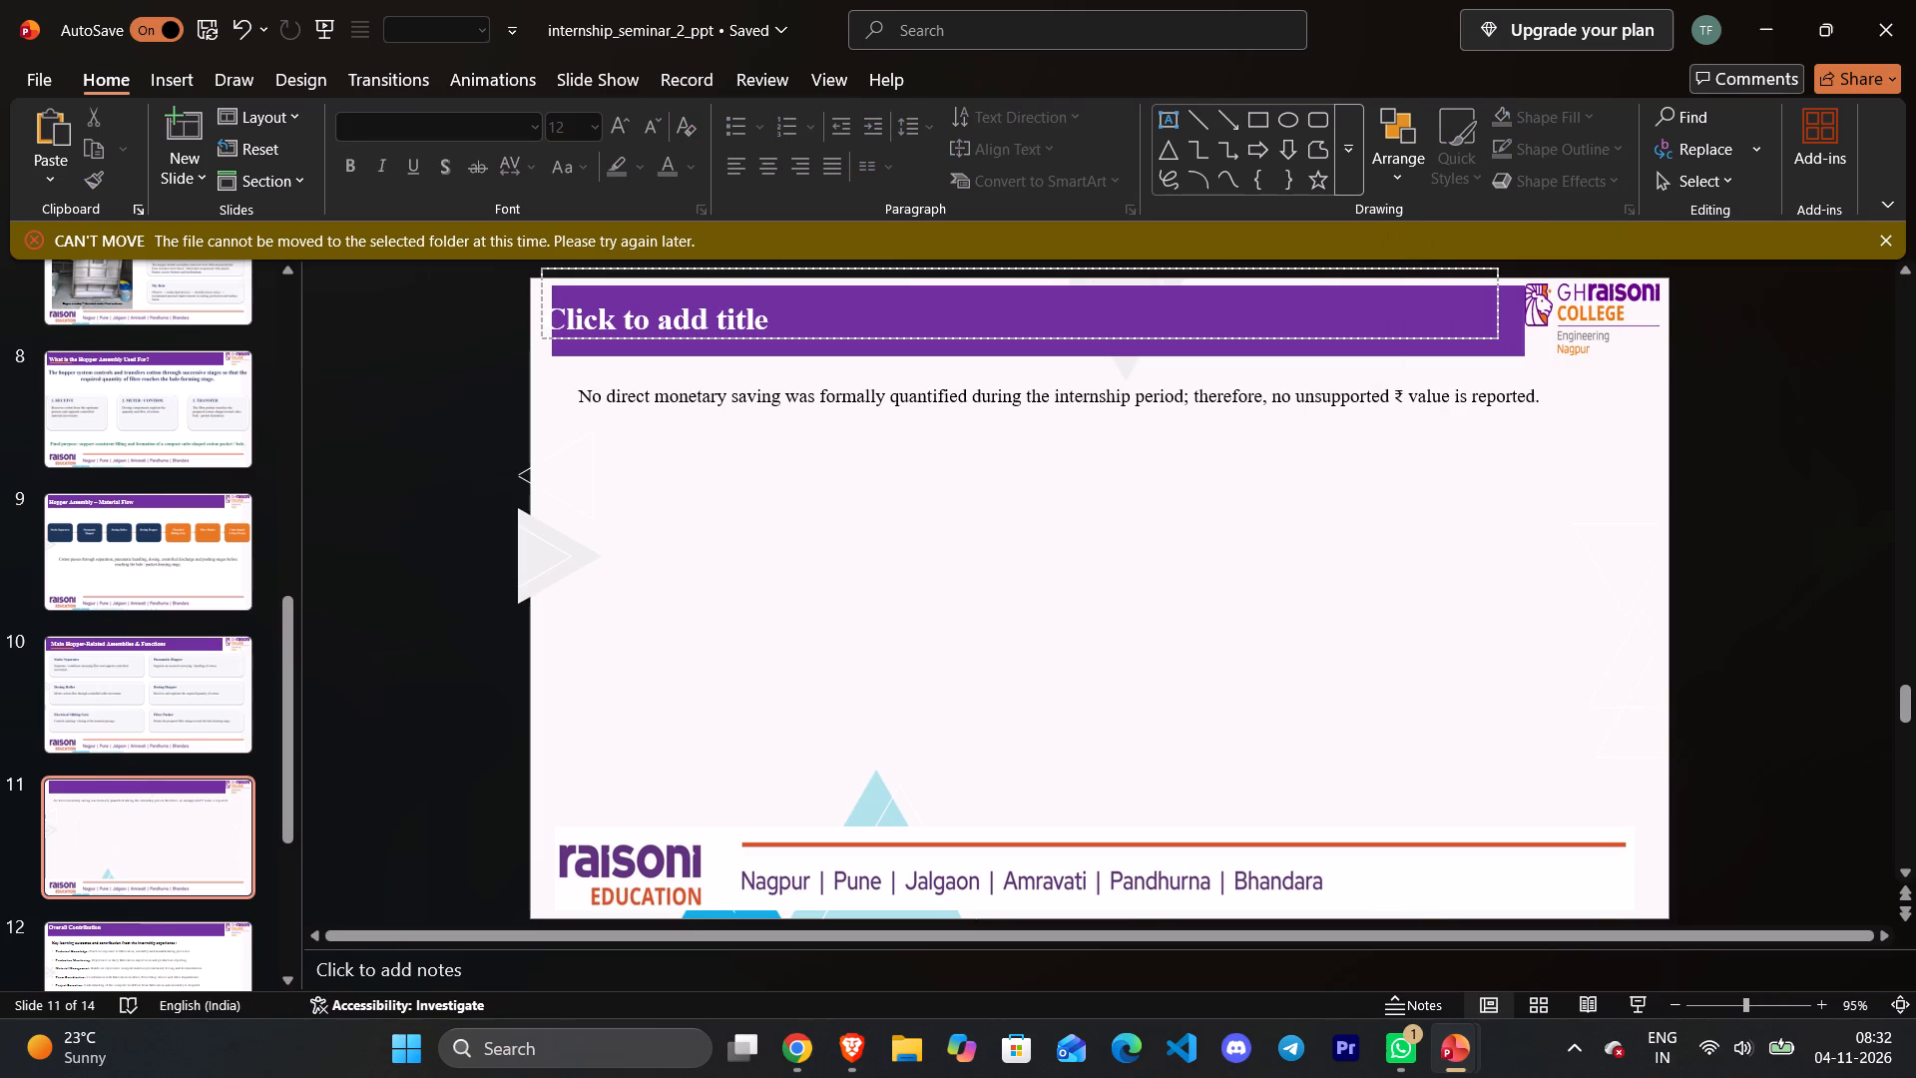
Remove the "No direct monetary saving" statement text box from beneath the purple banner on slide 11.
click(937, 391)
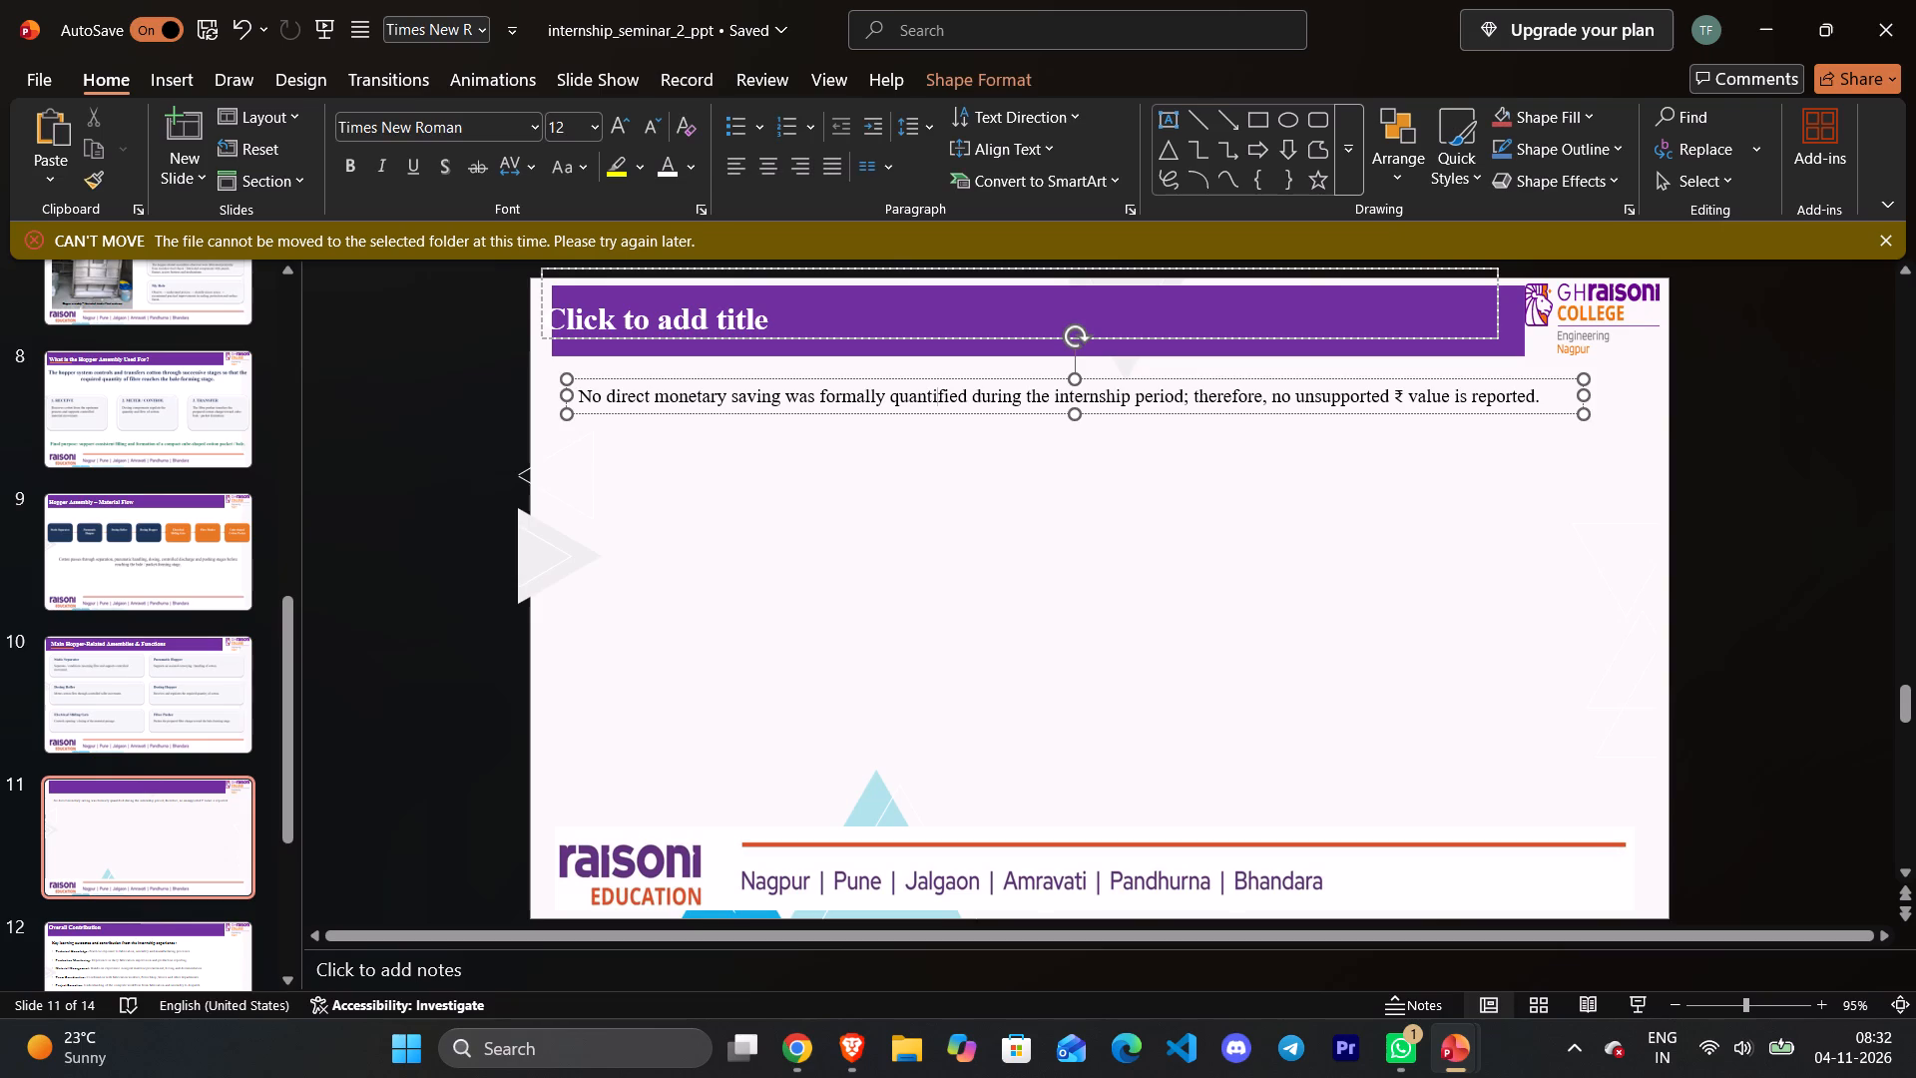
key(Delete)
key(ctrl+Delete)
key(ctrl+Delete)
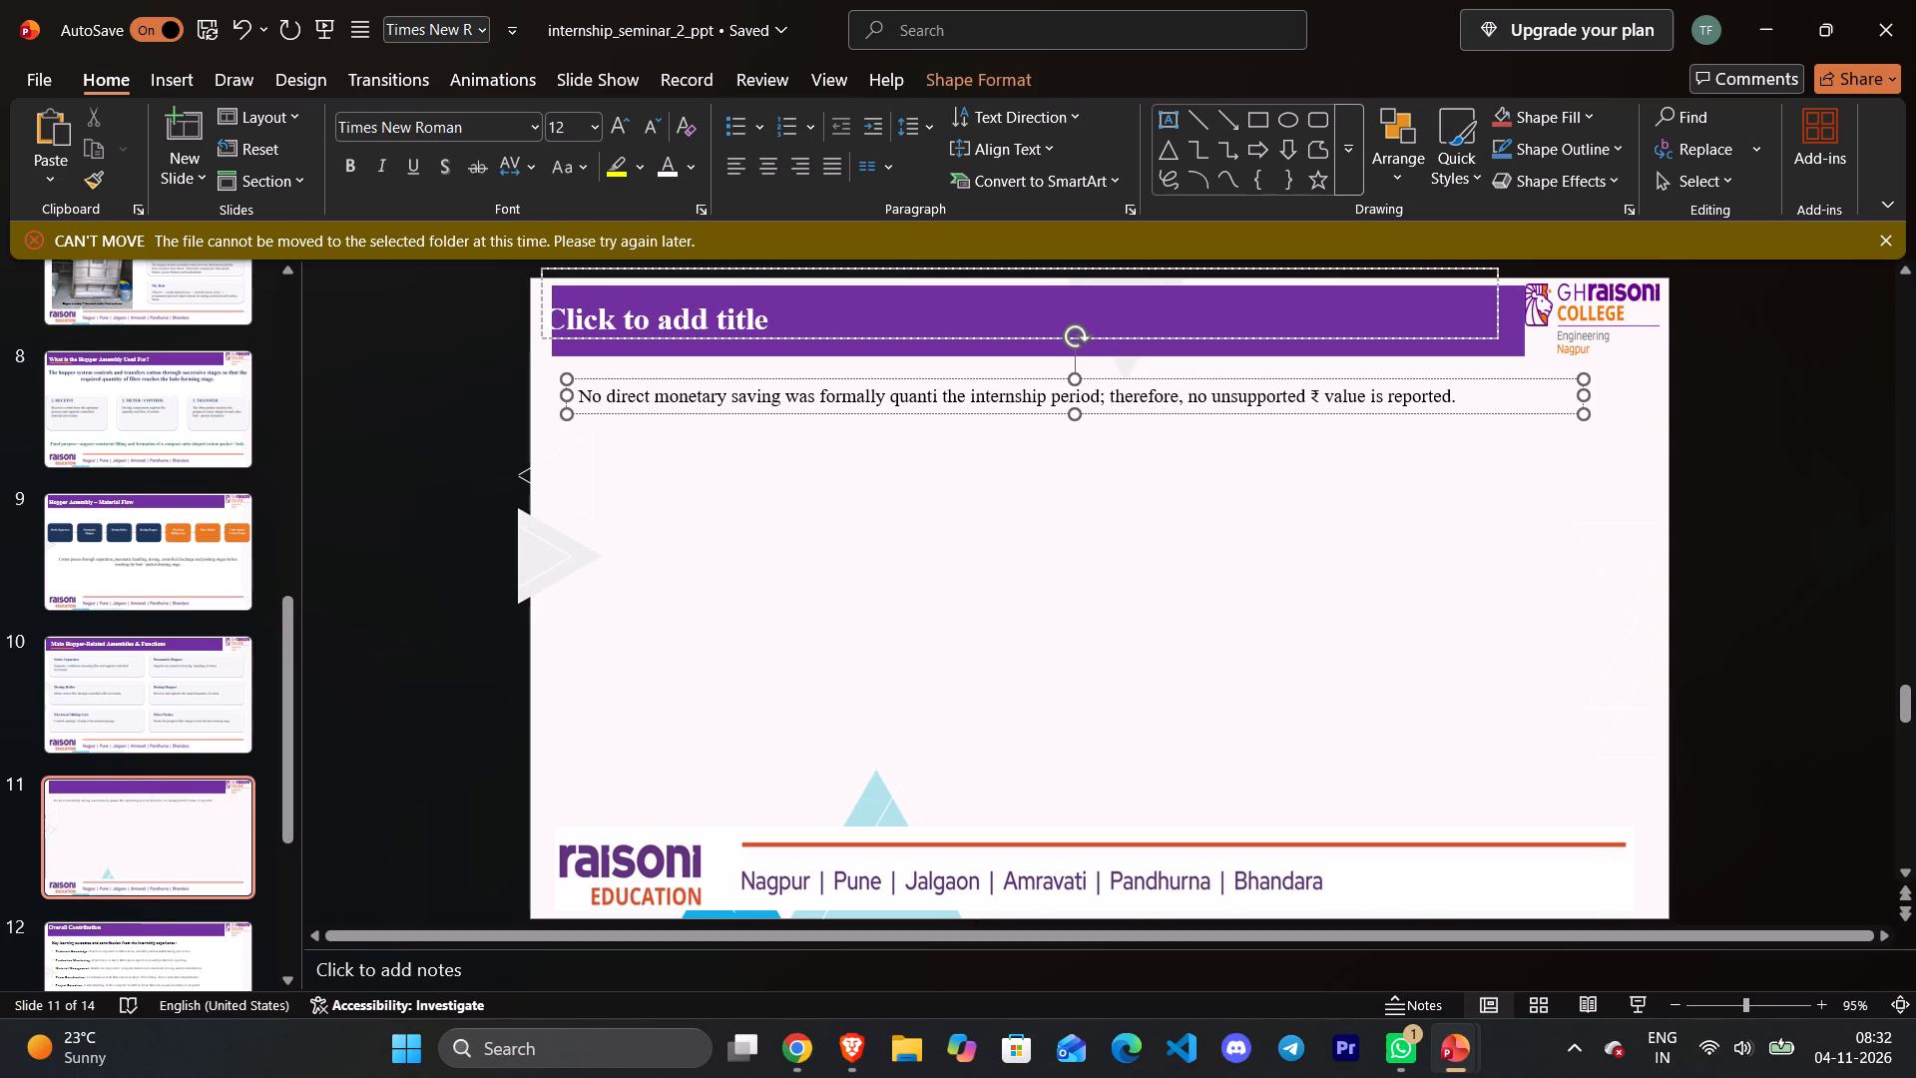
key(shift+Delete)
key(shift+Delete)
key(shift+Delete)
click(1576, 391)
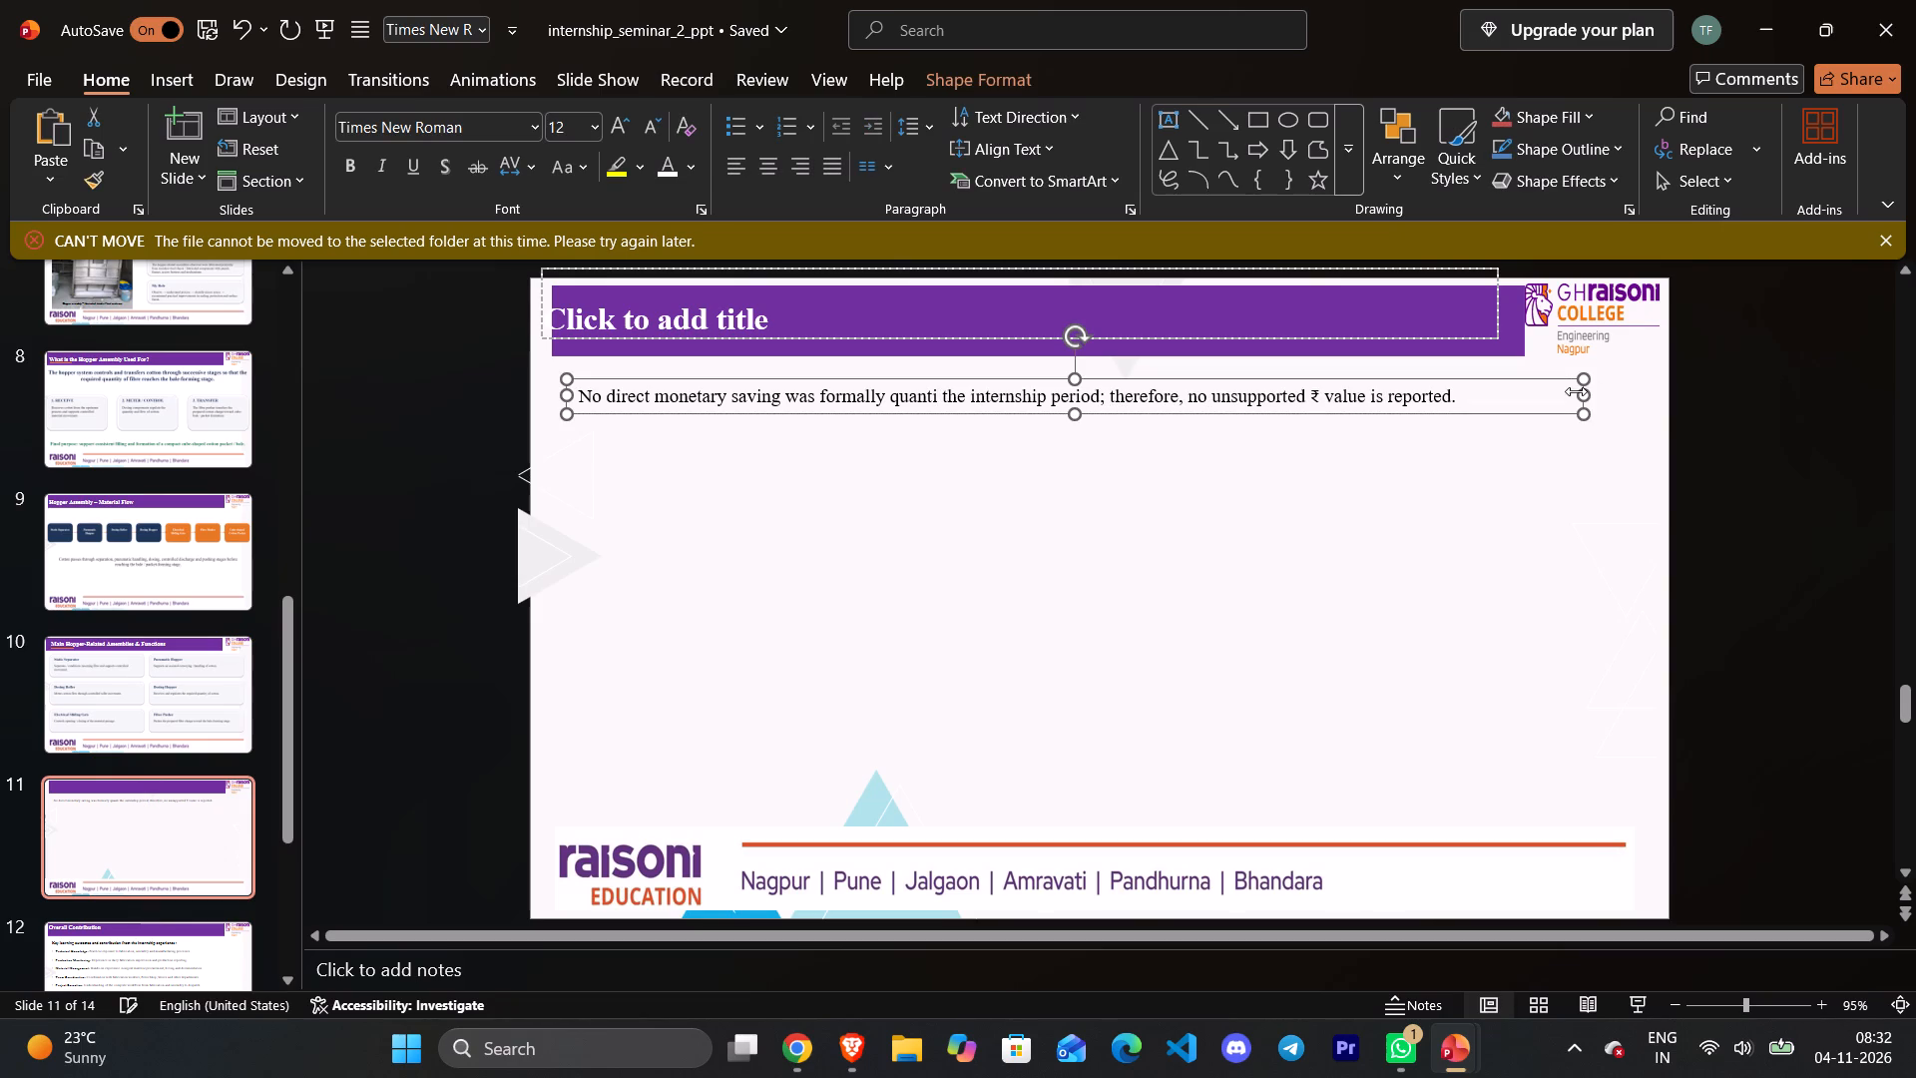
click(1546, 411)
click(1545, 401)
right_click(1545, 401)
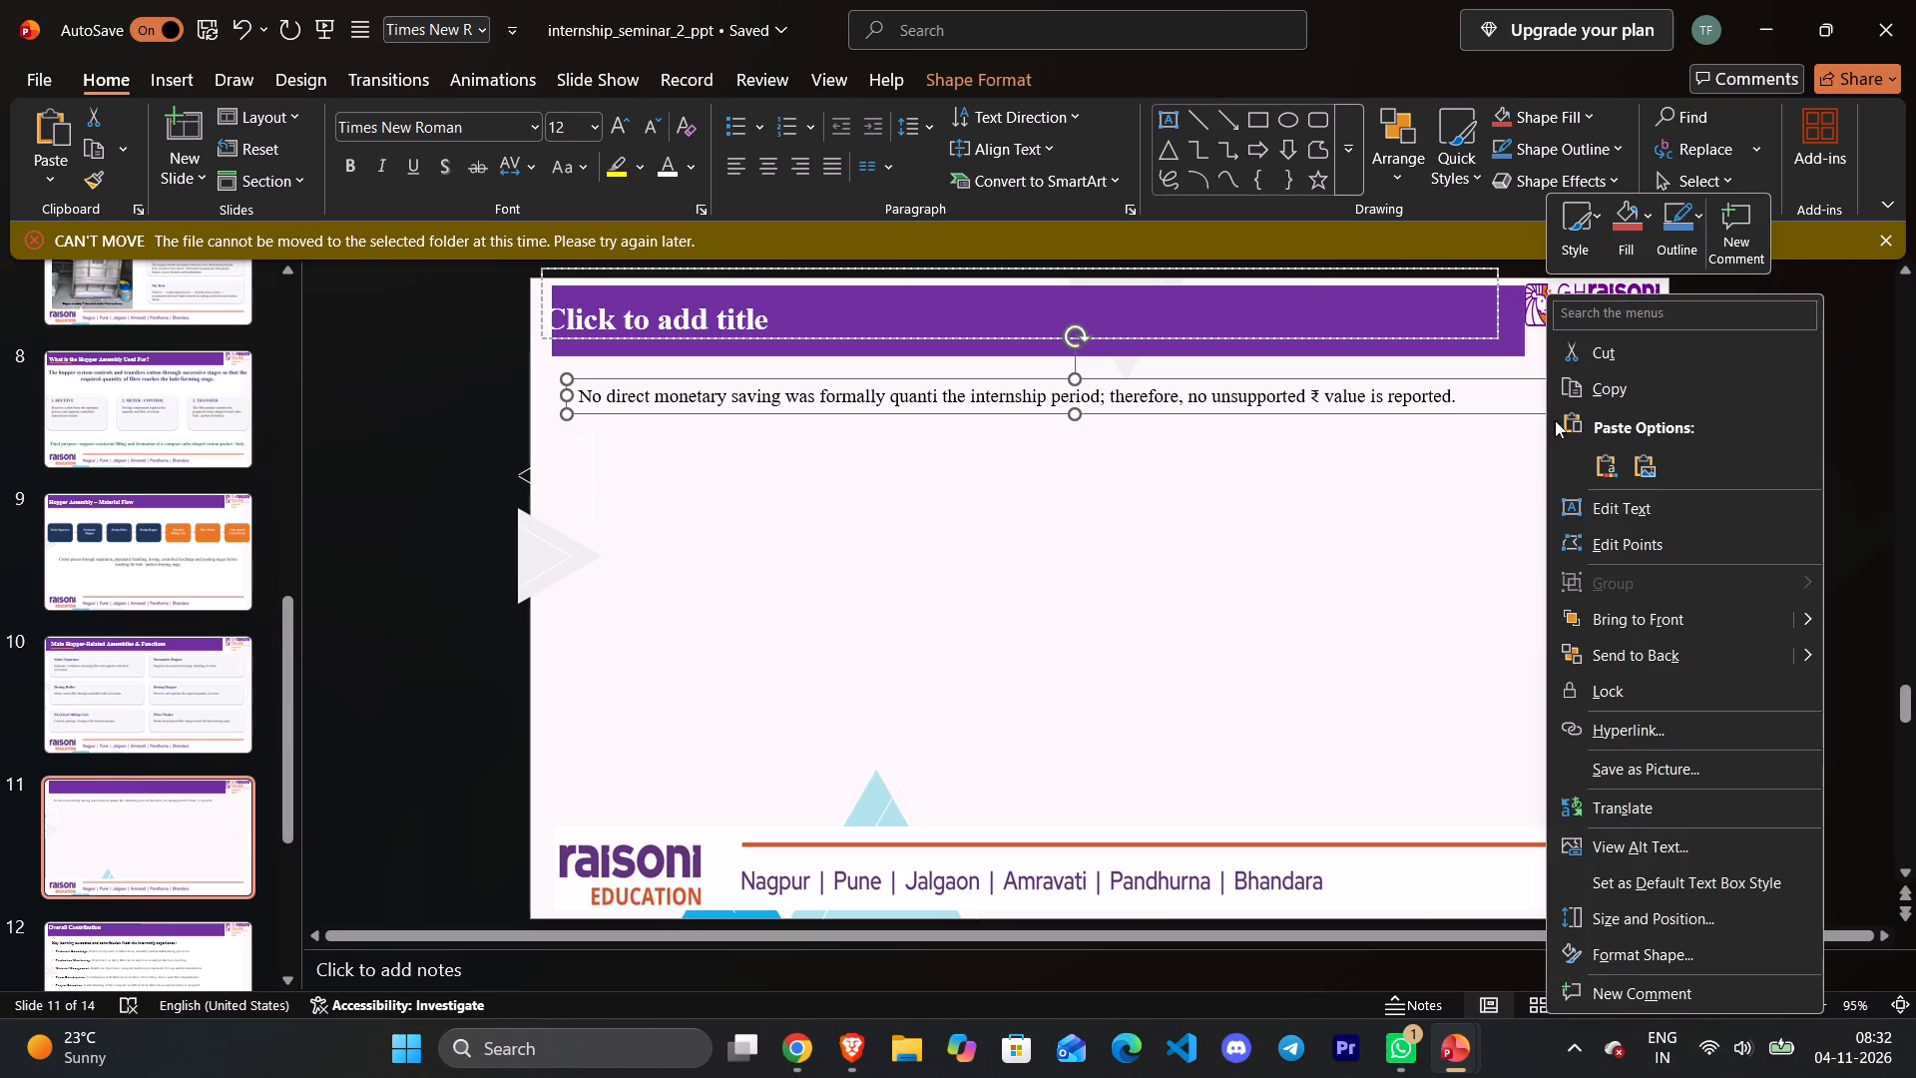
click(1619, 340)
click(782, 541)
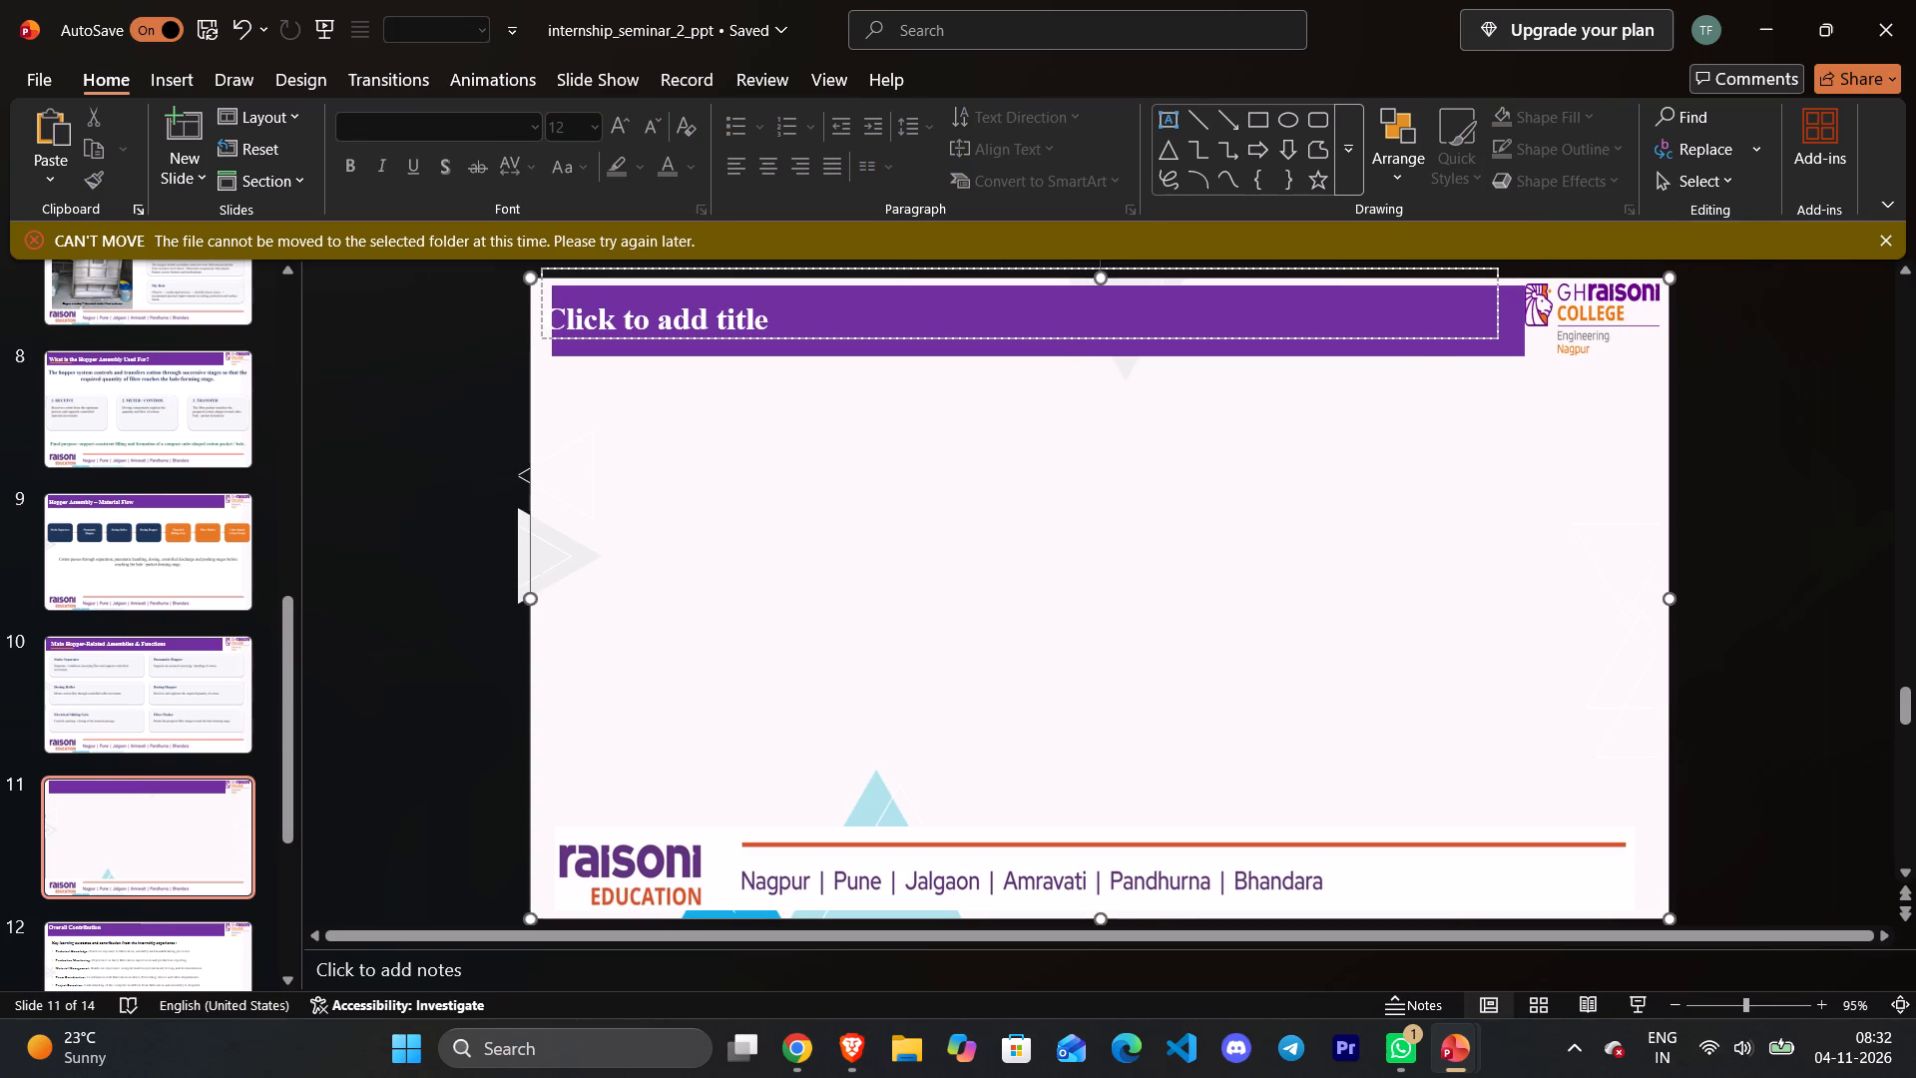
Copy the title "Assembly Identification & Traceability" from the Internship_Progress_Seminar deck's slide 11 into the title placeholder on slide 11 of internship_seminar_2_ppt.
click(1443, 1044)
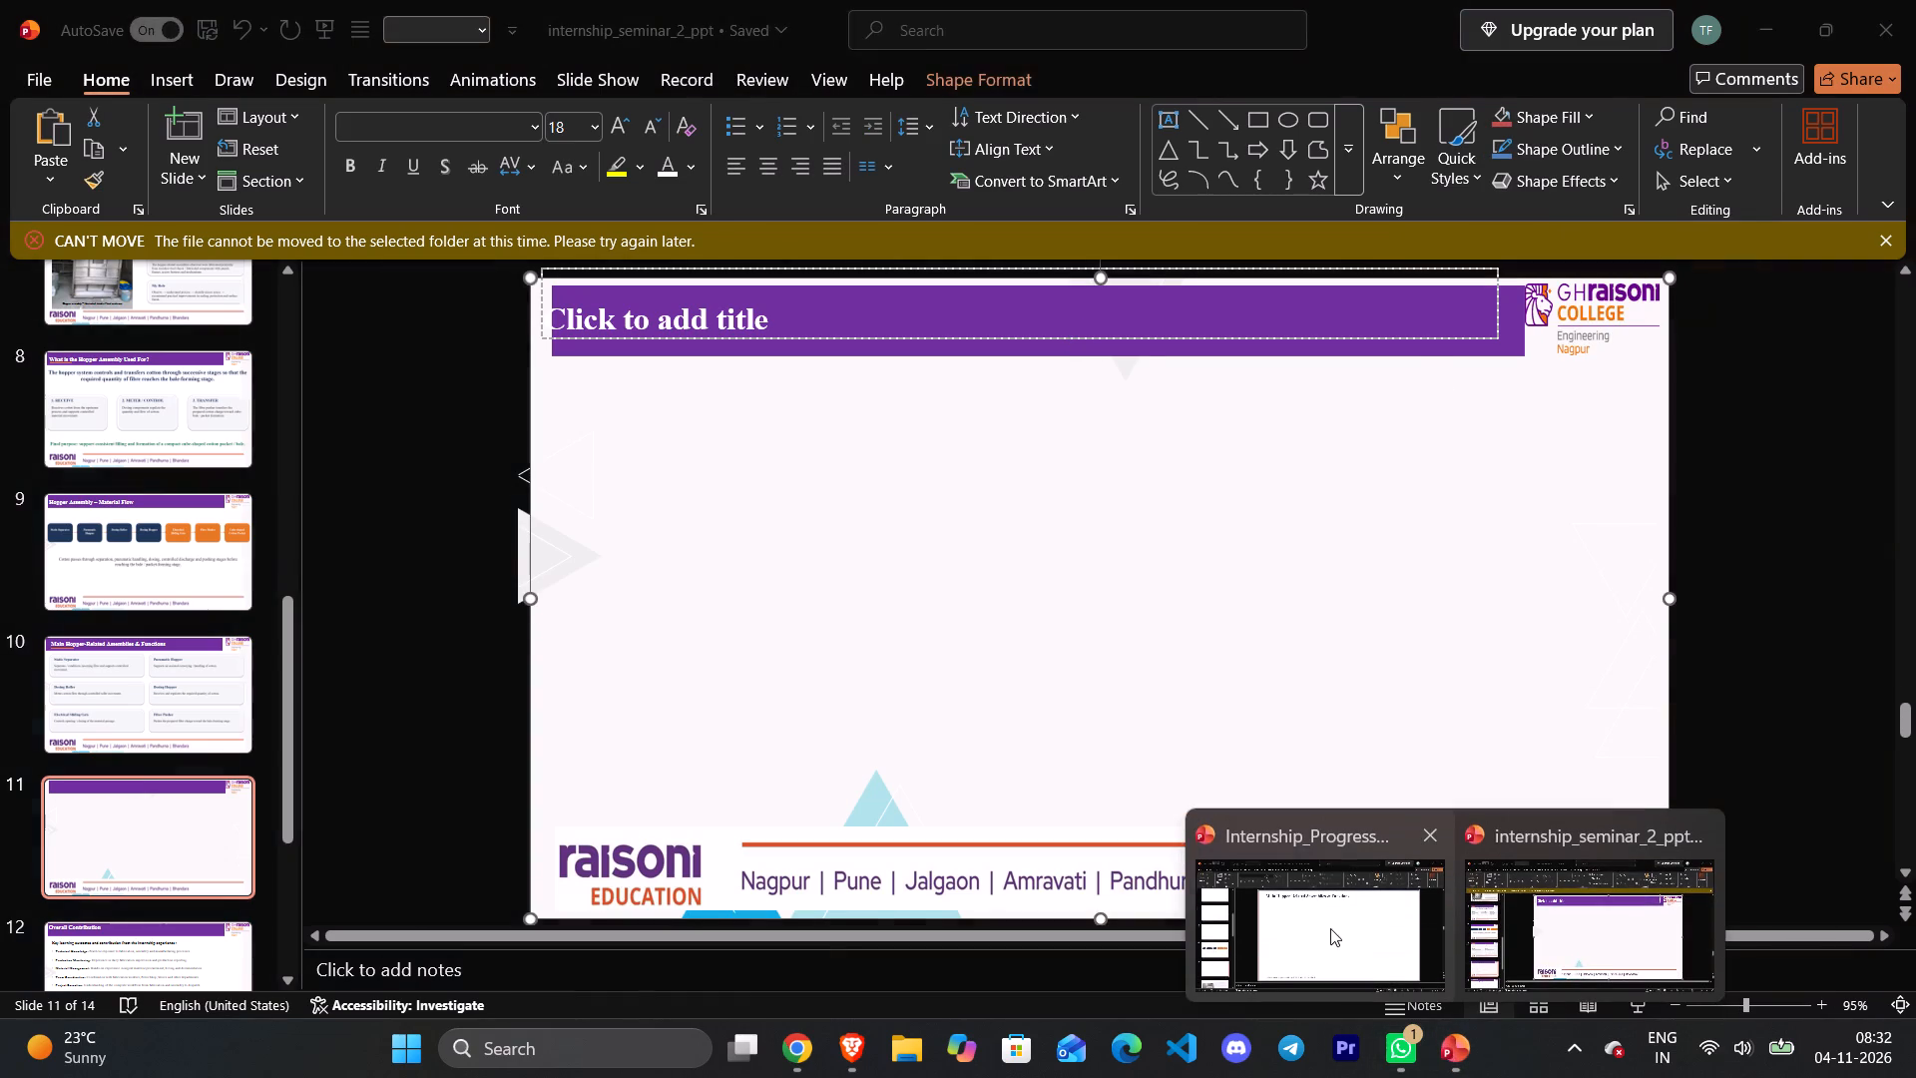
click(1318, 890)
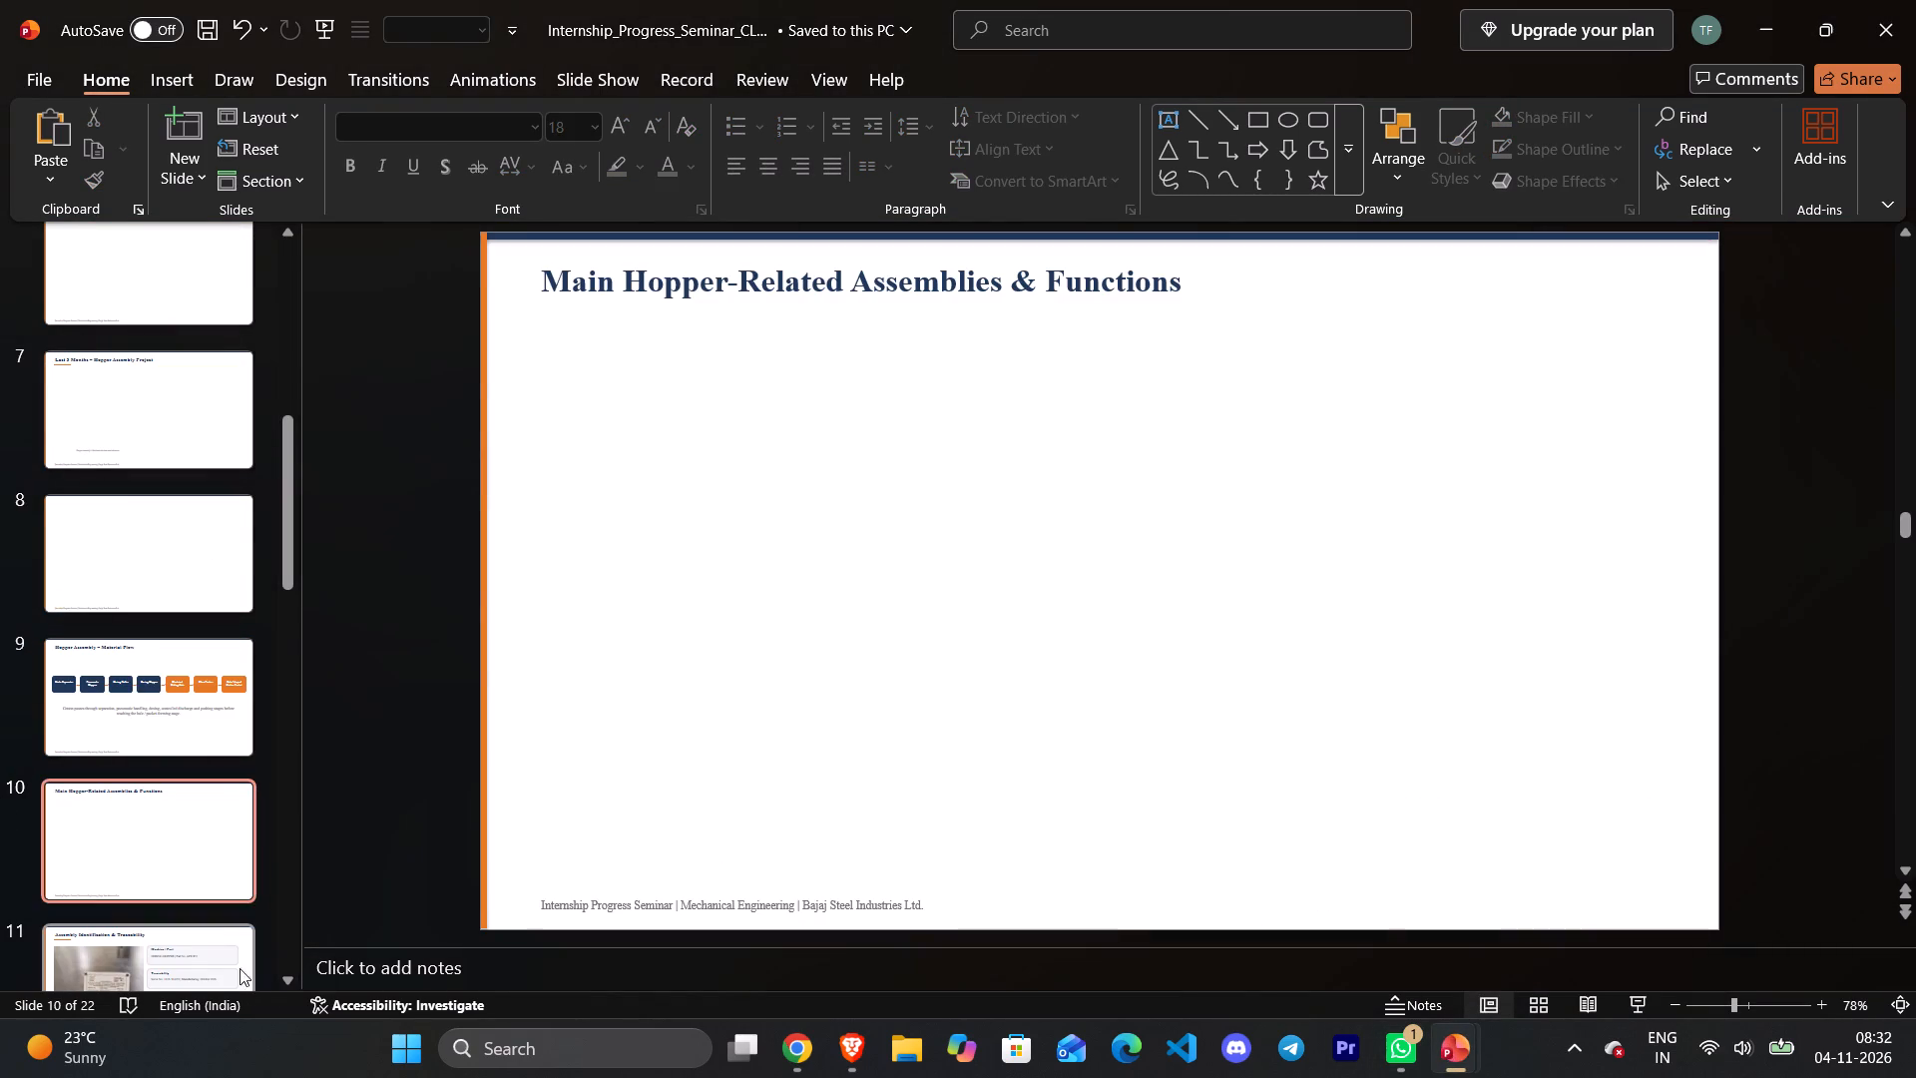
click(228, 958)
scroll(219, 781, down, 5)
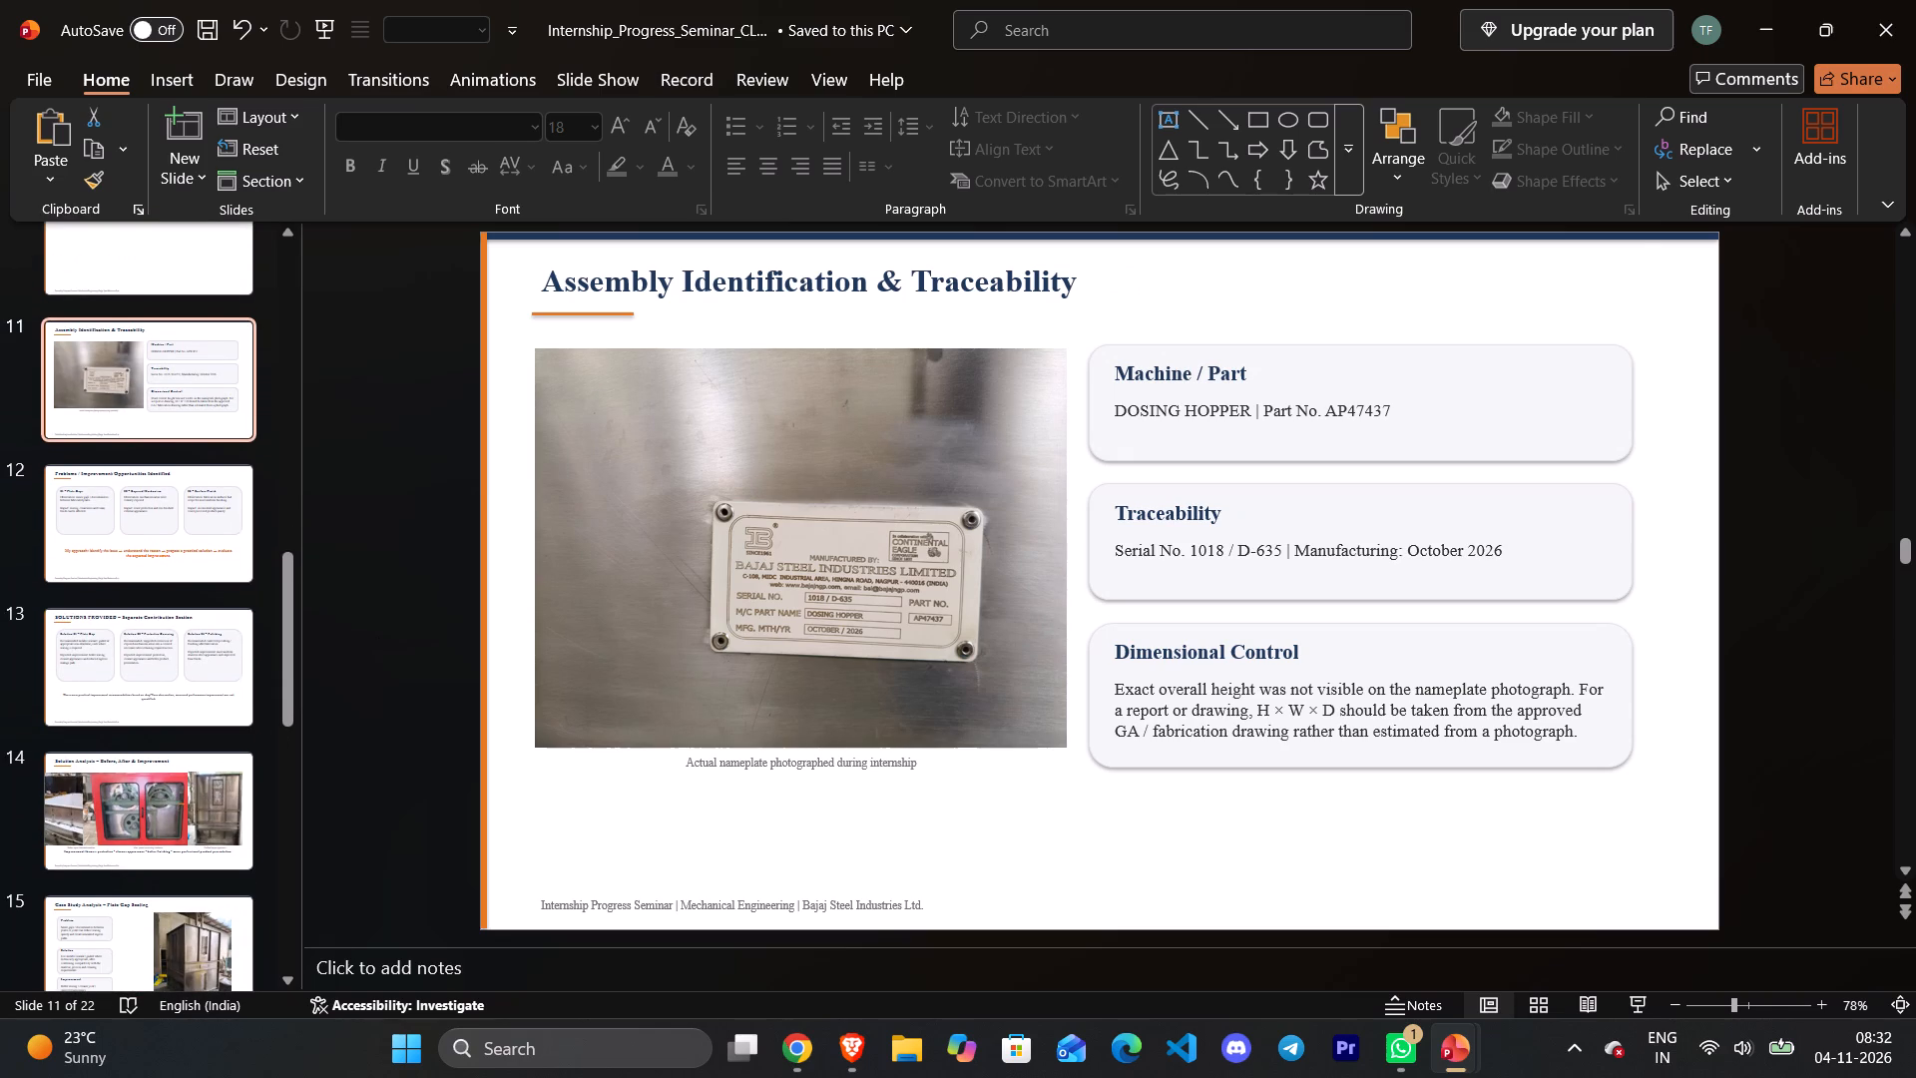
click(1007, 285)
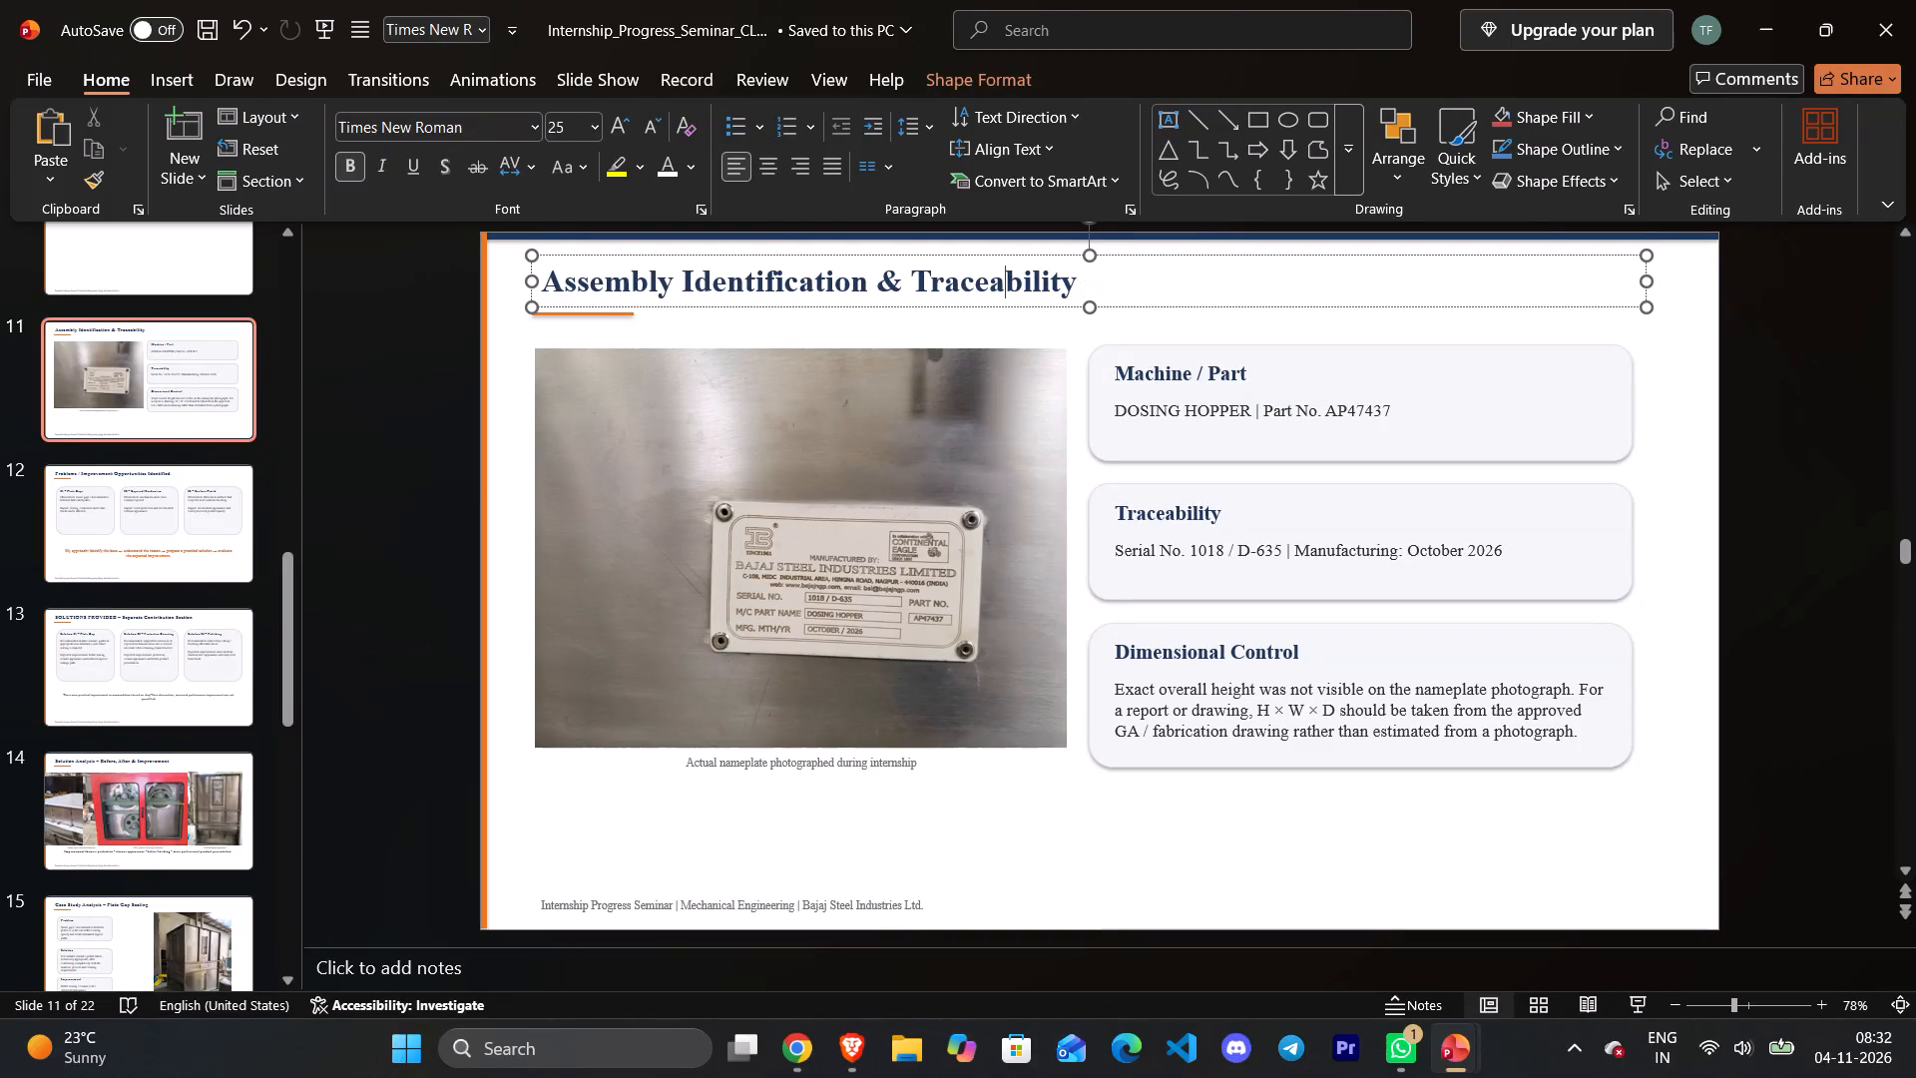
drag(1074, 277, 382, 275)
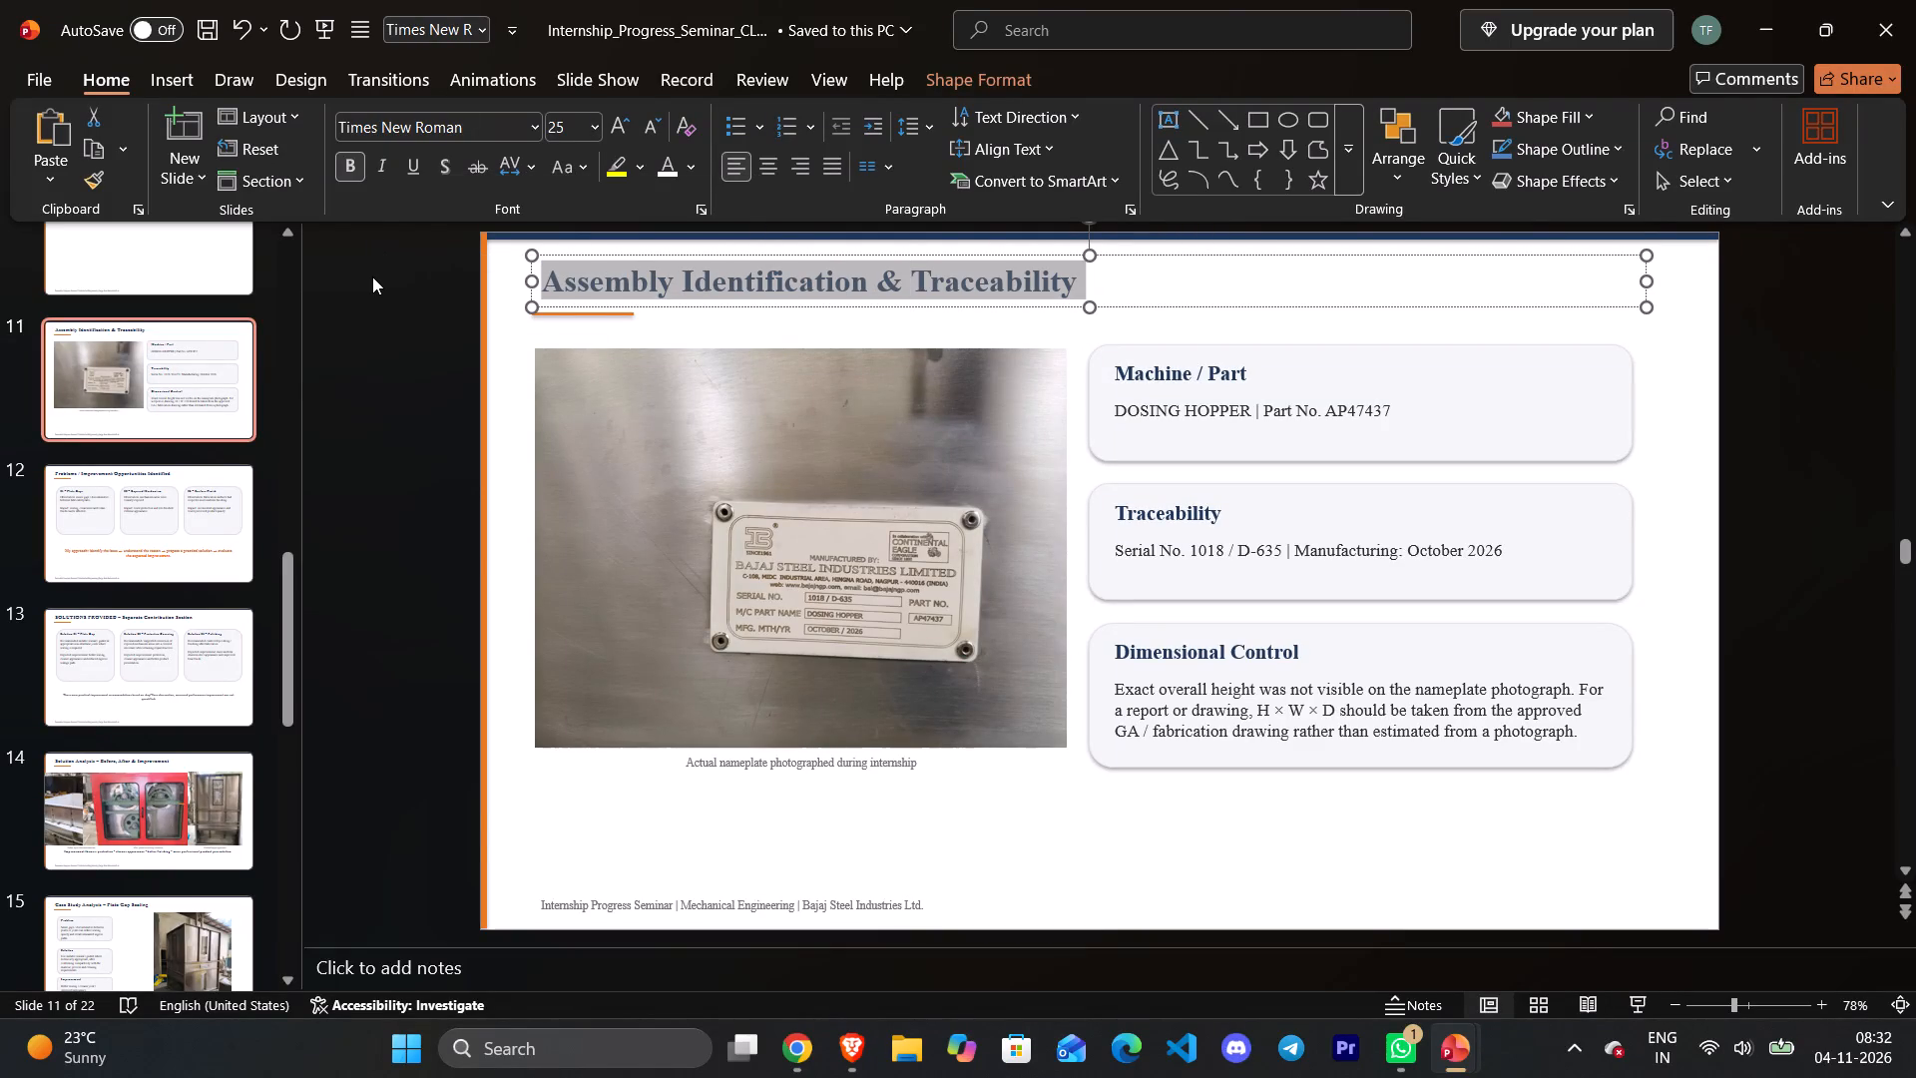
key(ctrl+c)
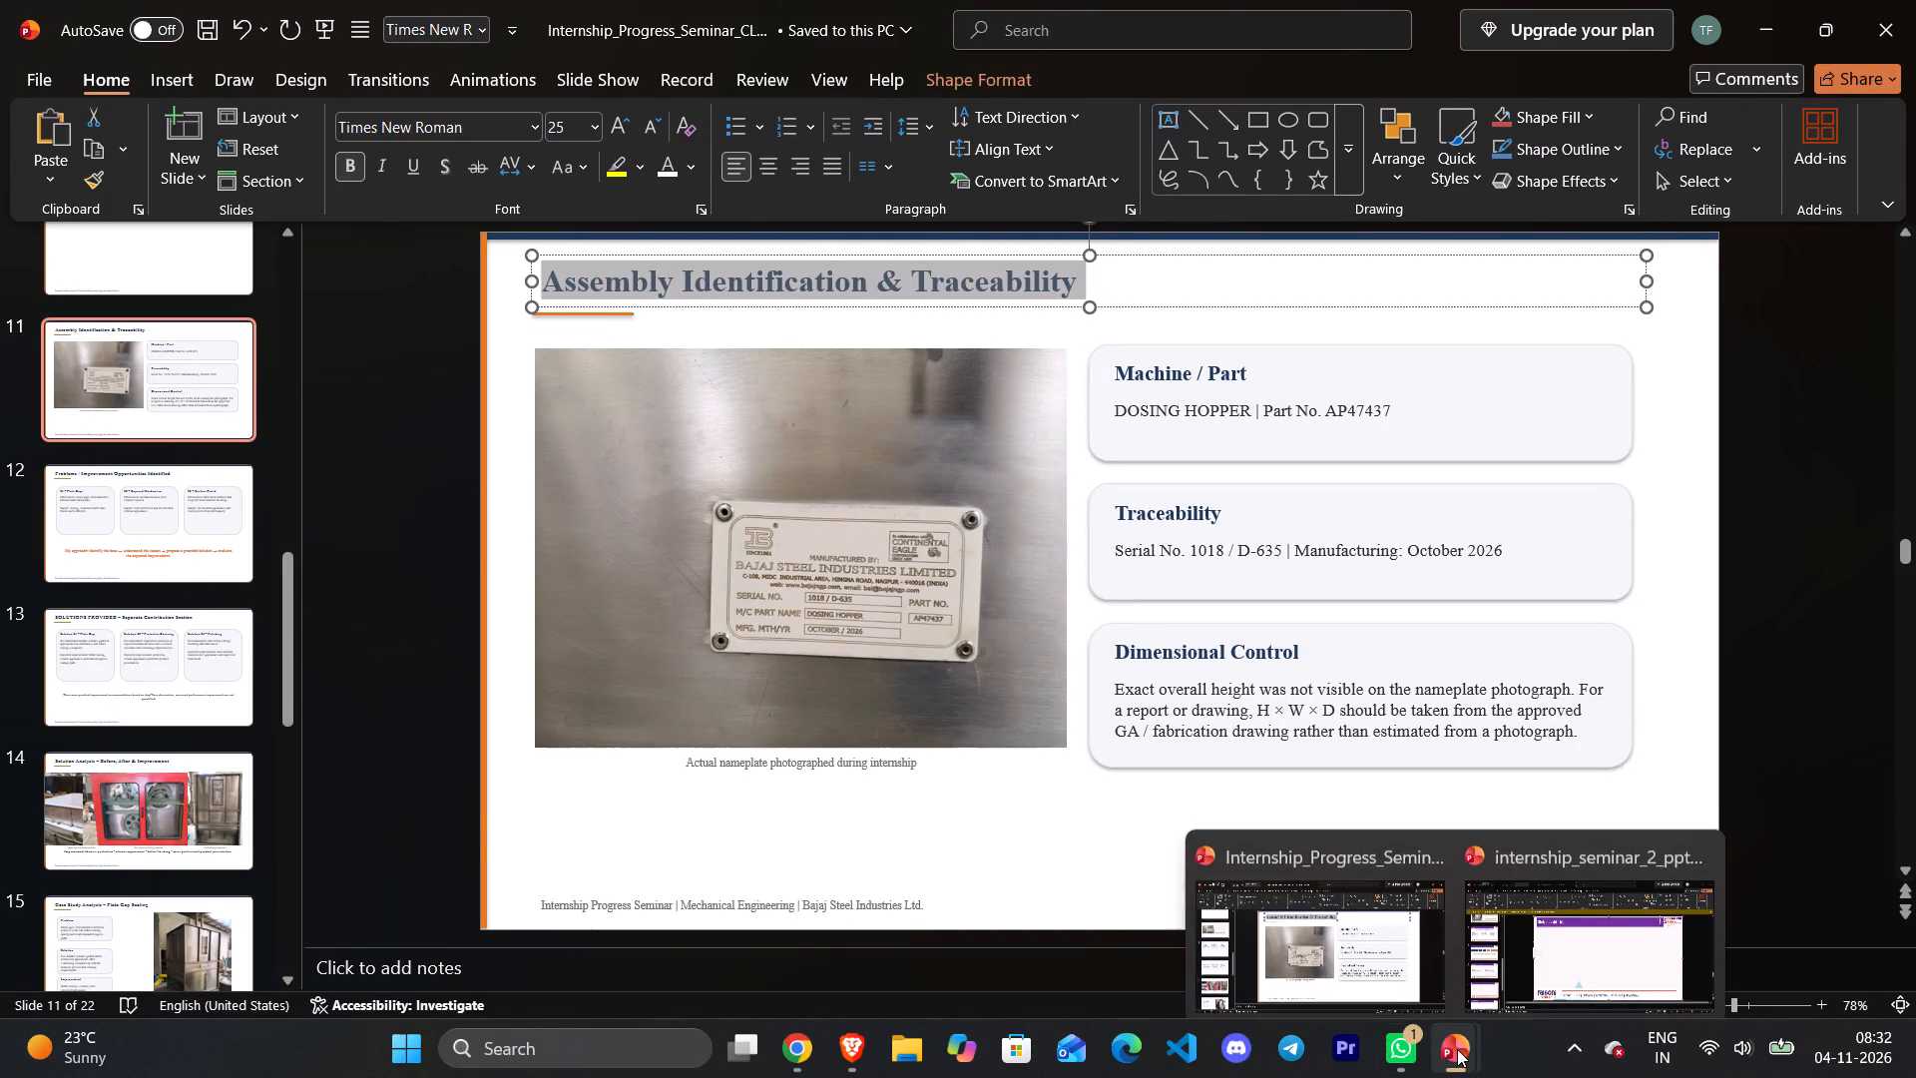
click(1525, 926)
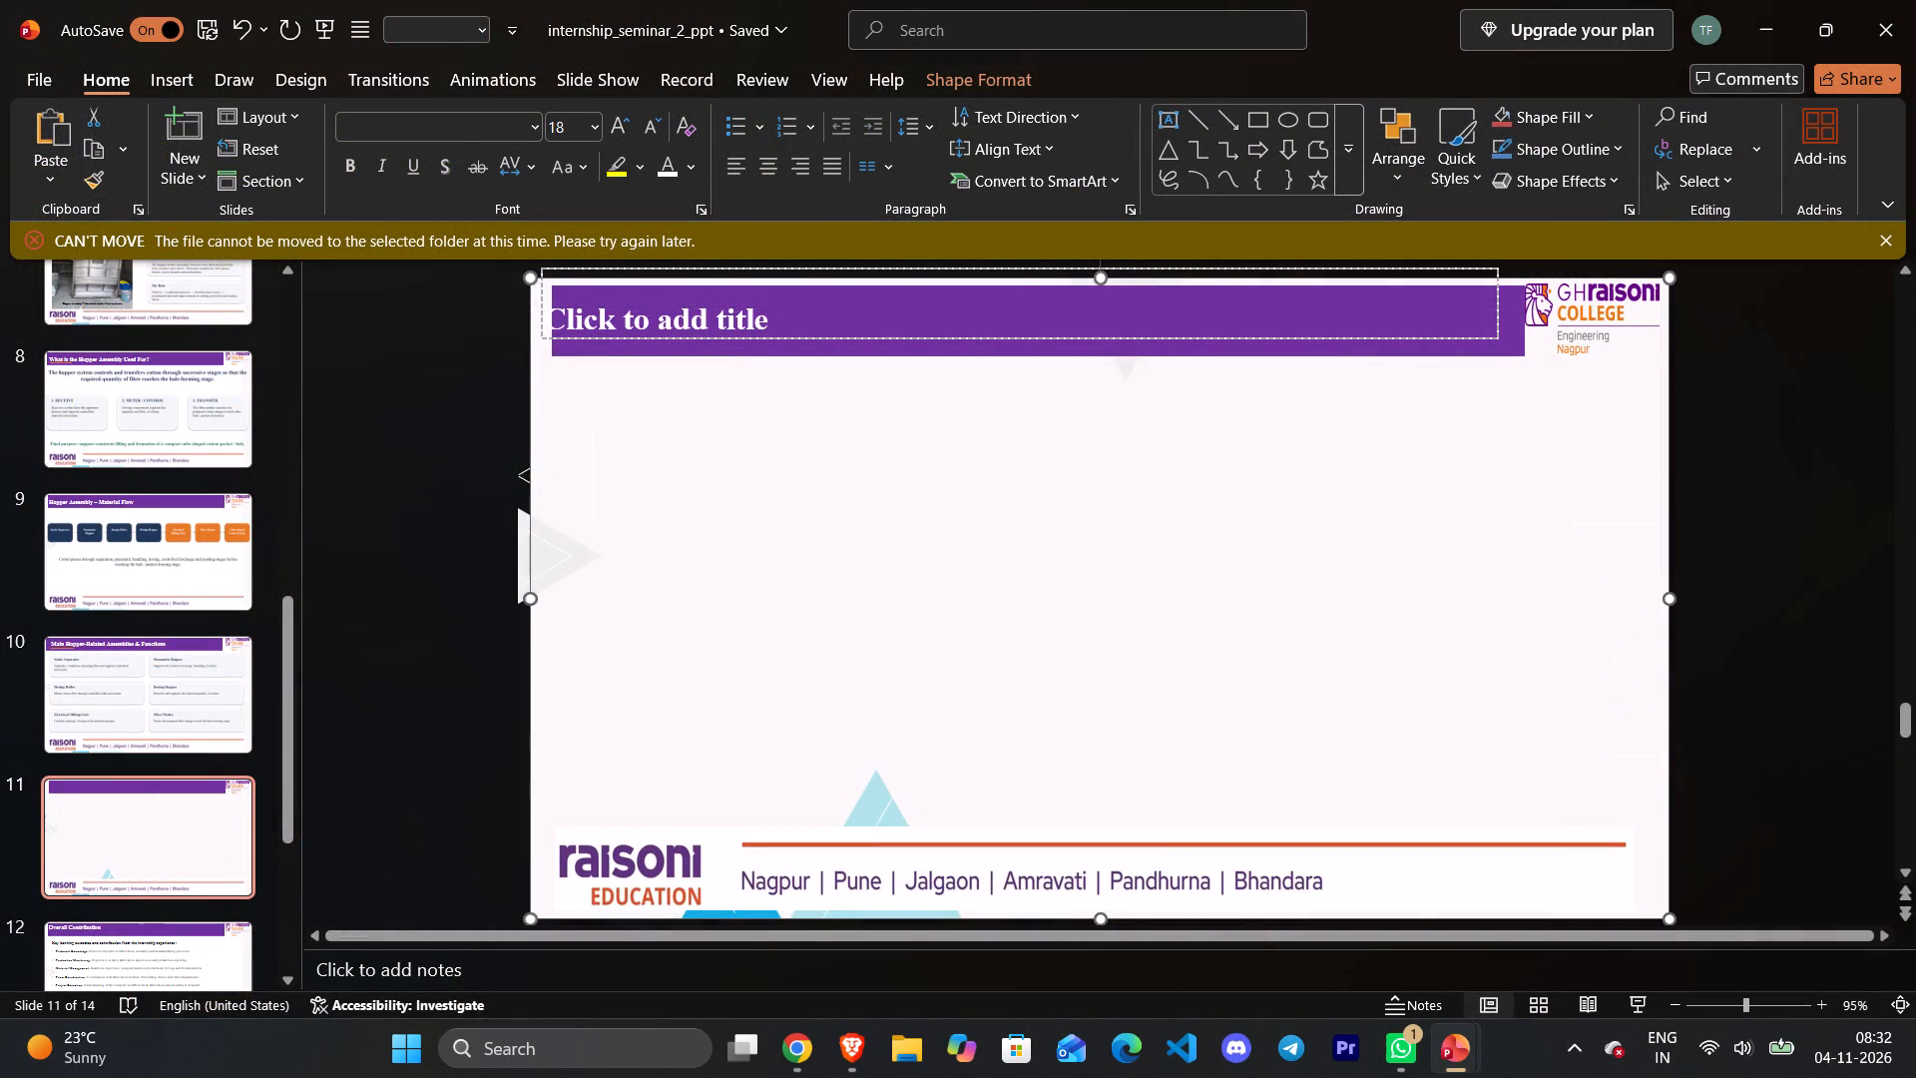
click(816, 323)
key(ctrl+v)
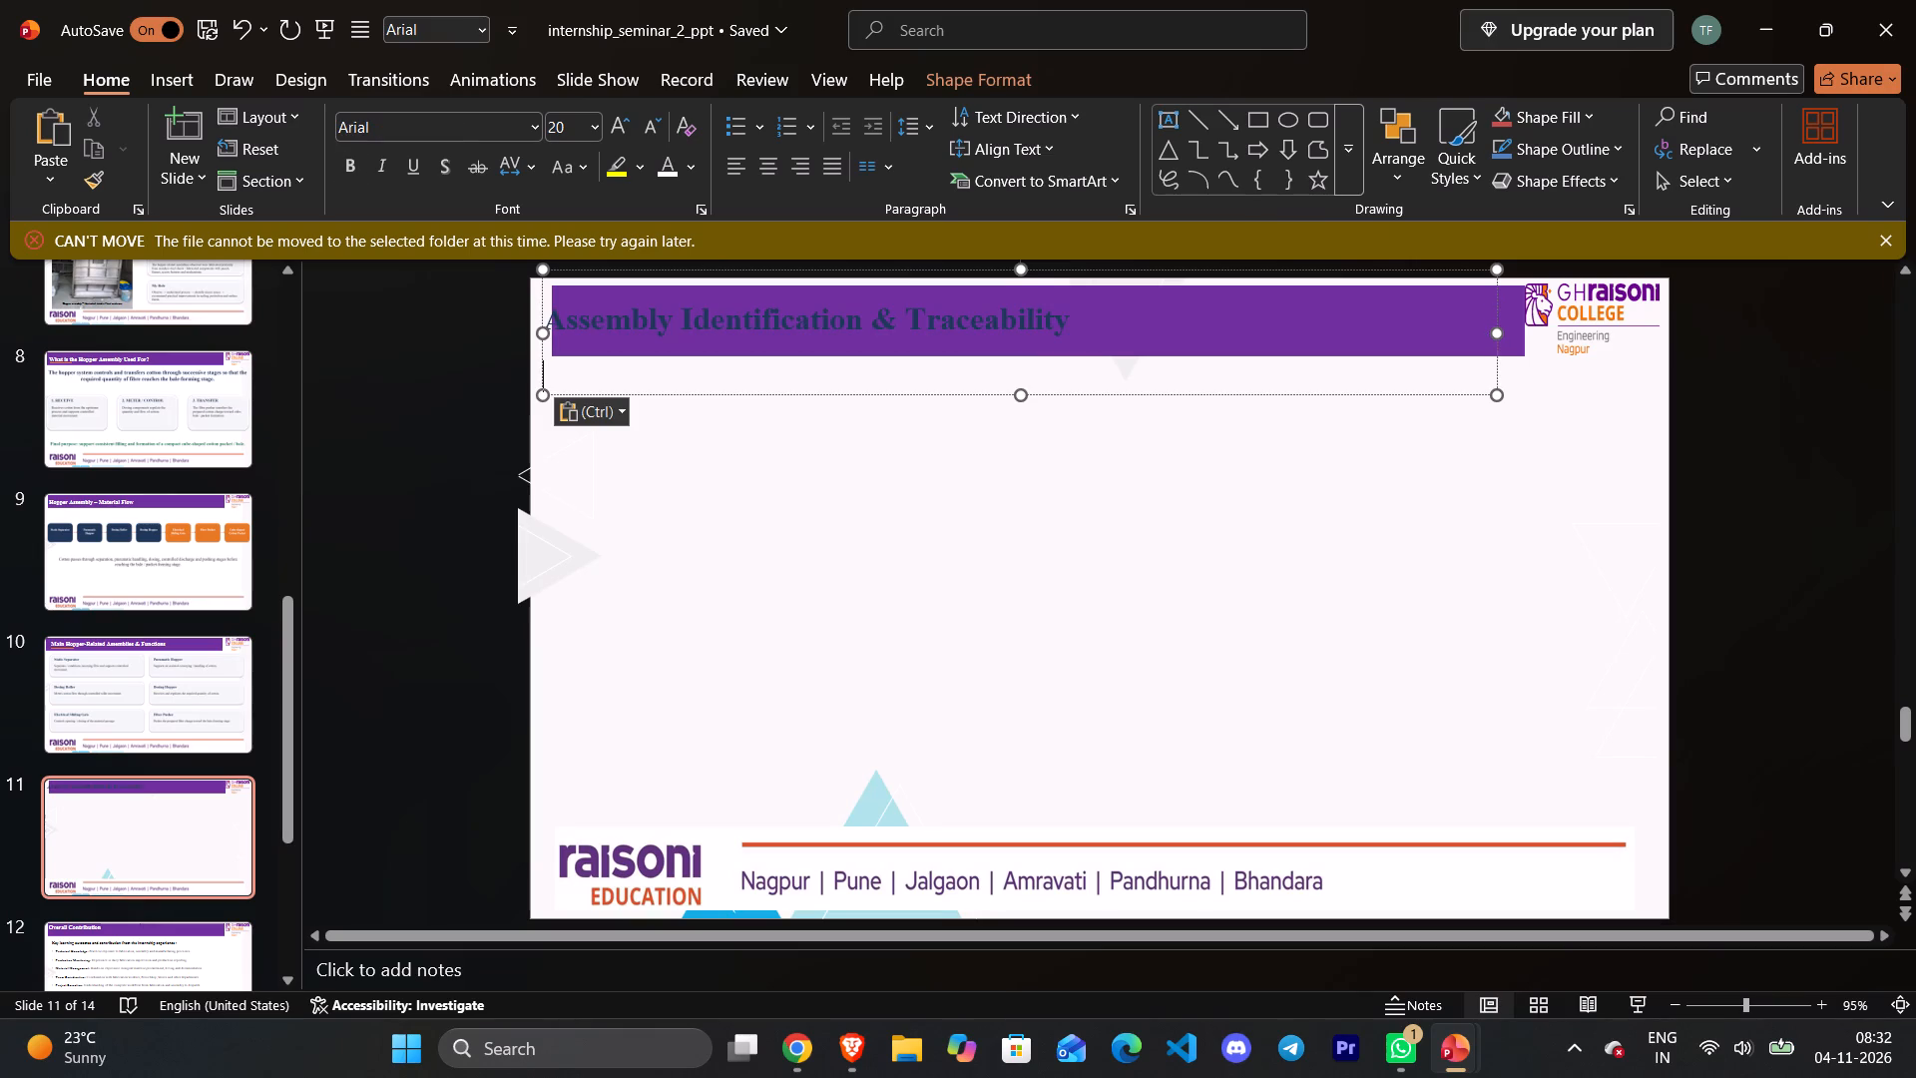
Shift the pasted title slightly right within the purple banner and colour its text white.
click(1109, 333)
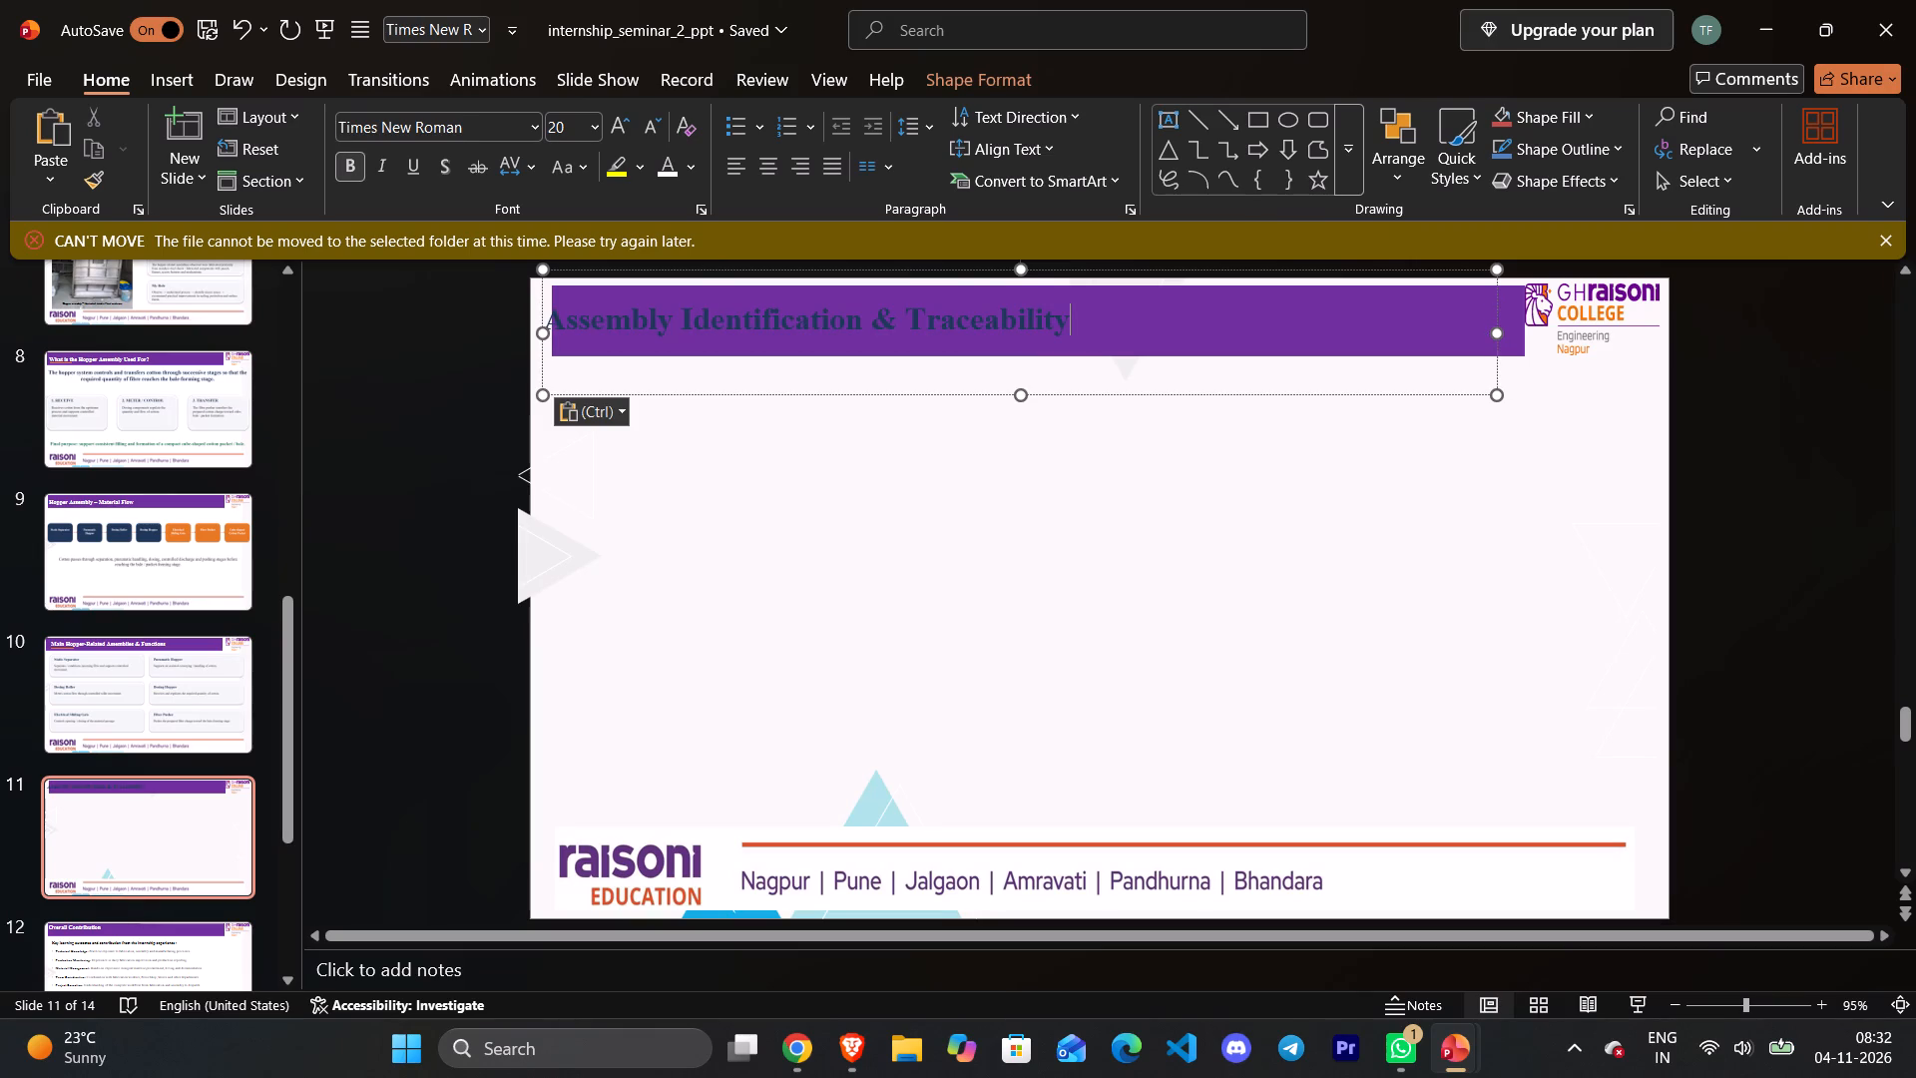
drag(1500, 377, 1520, 378)
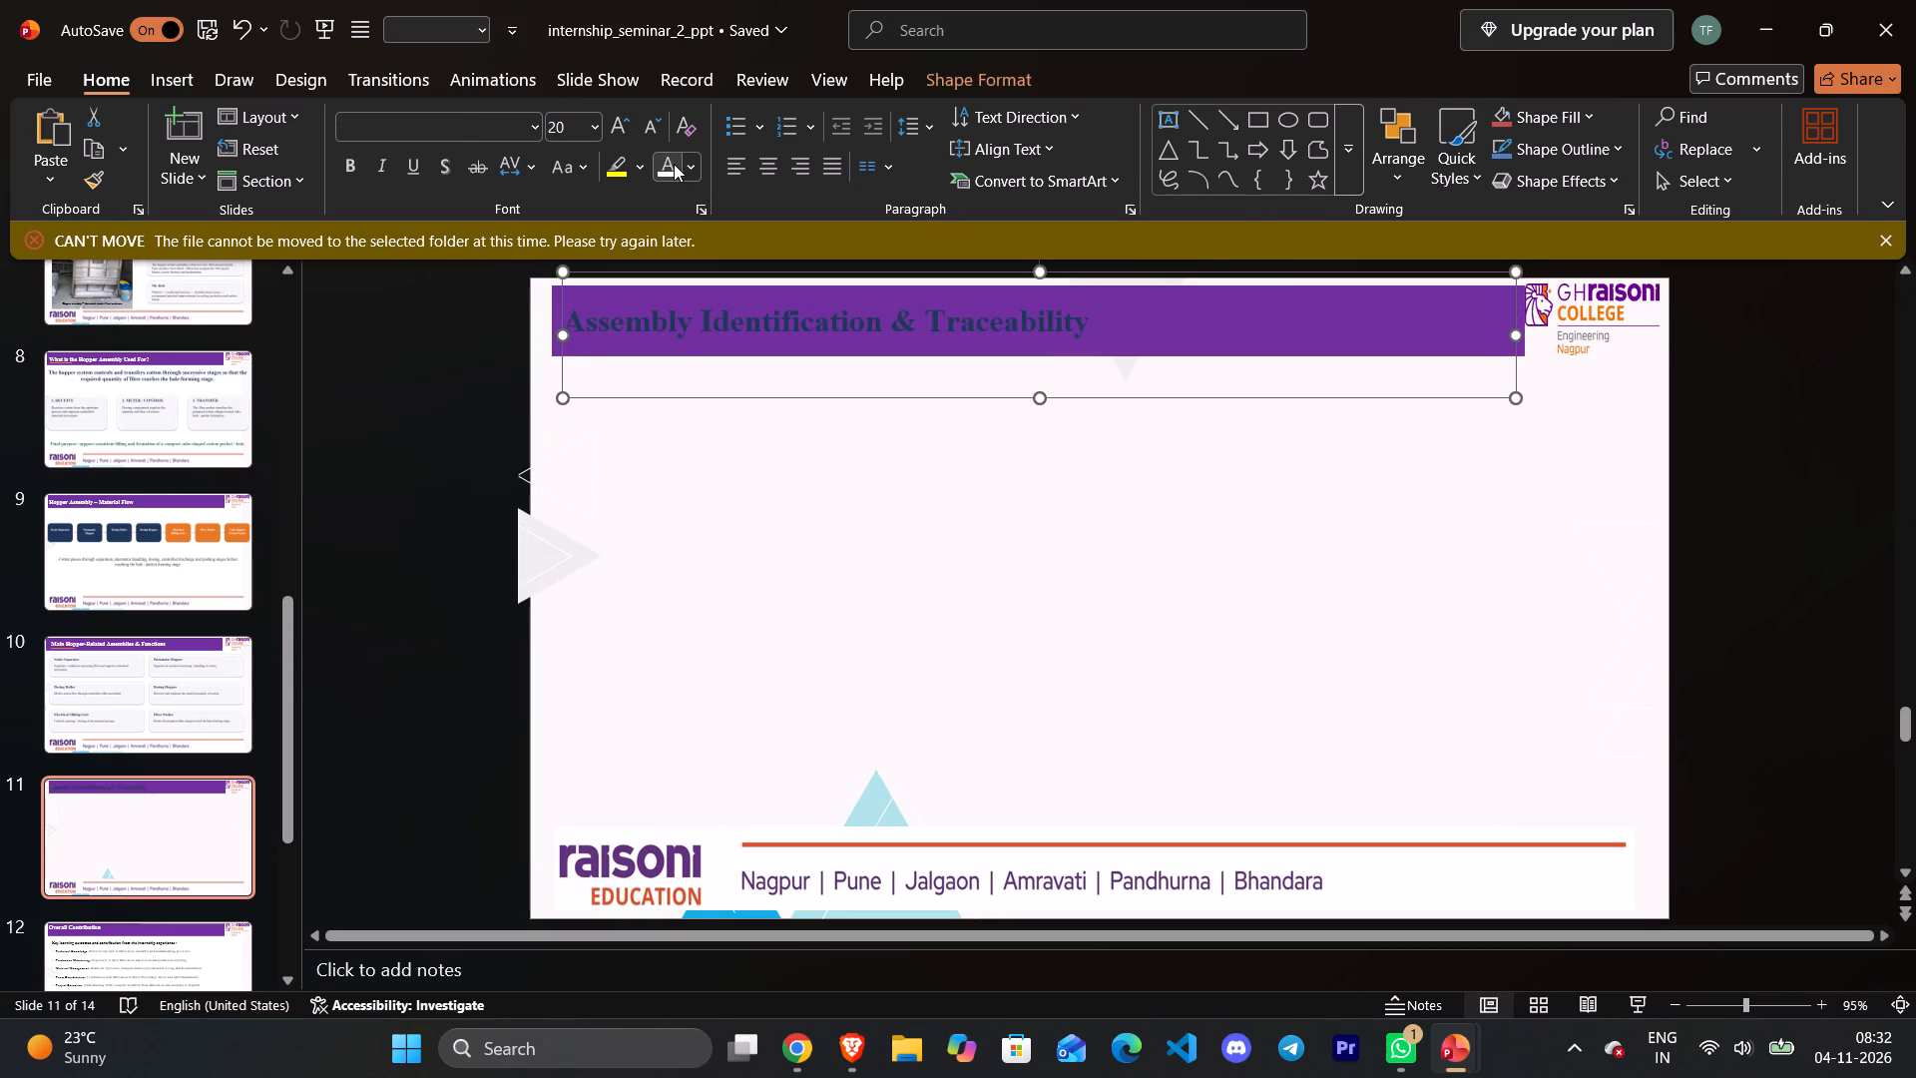
click(674, 164)
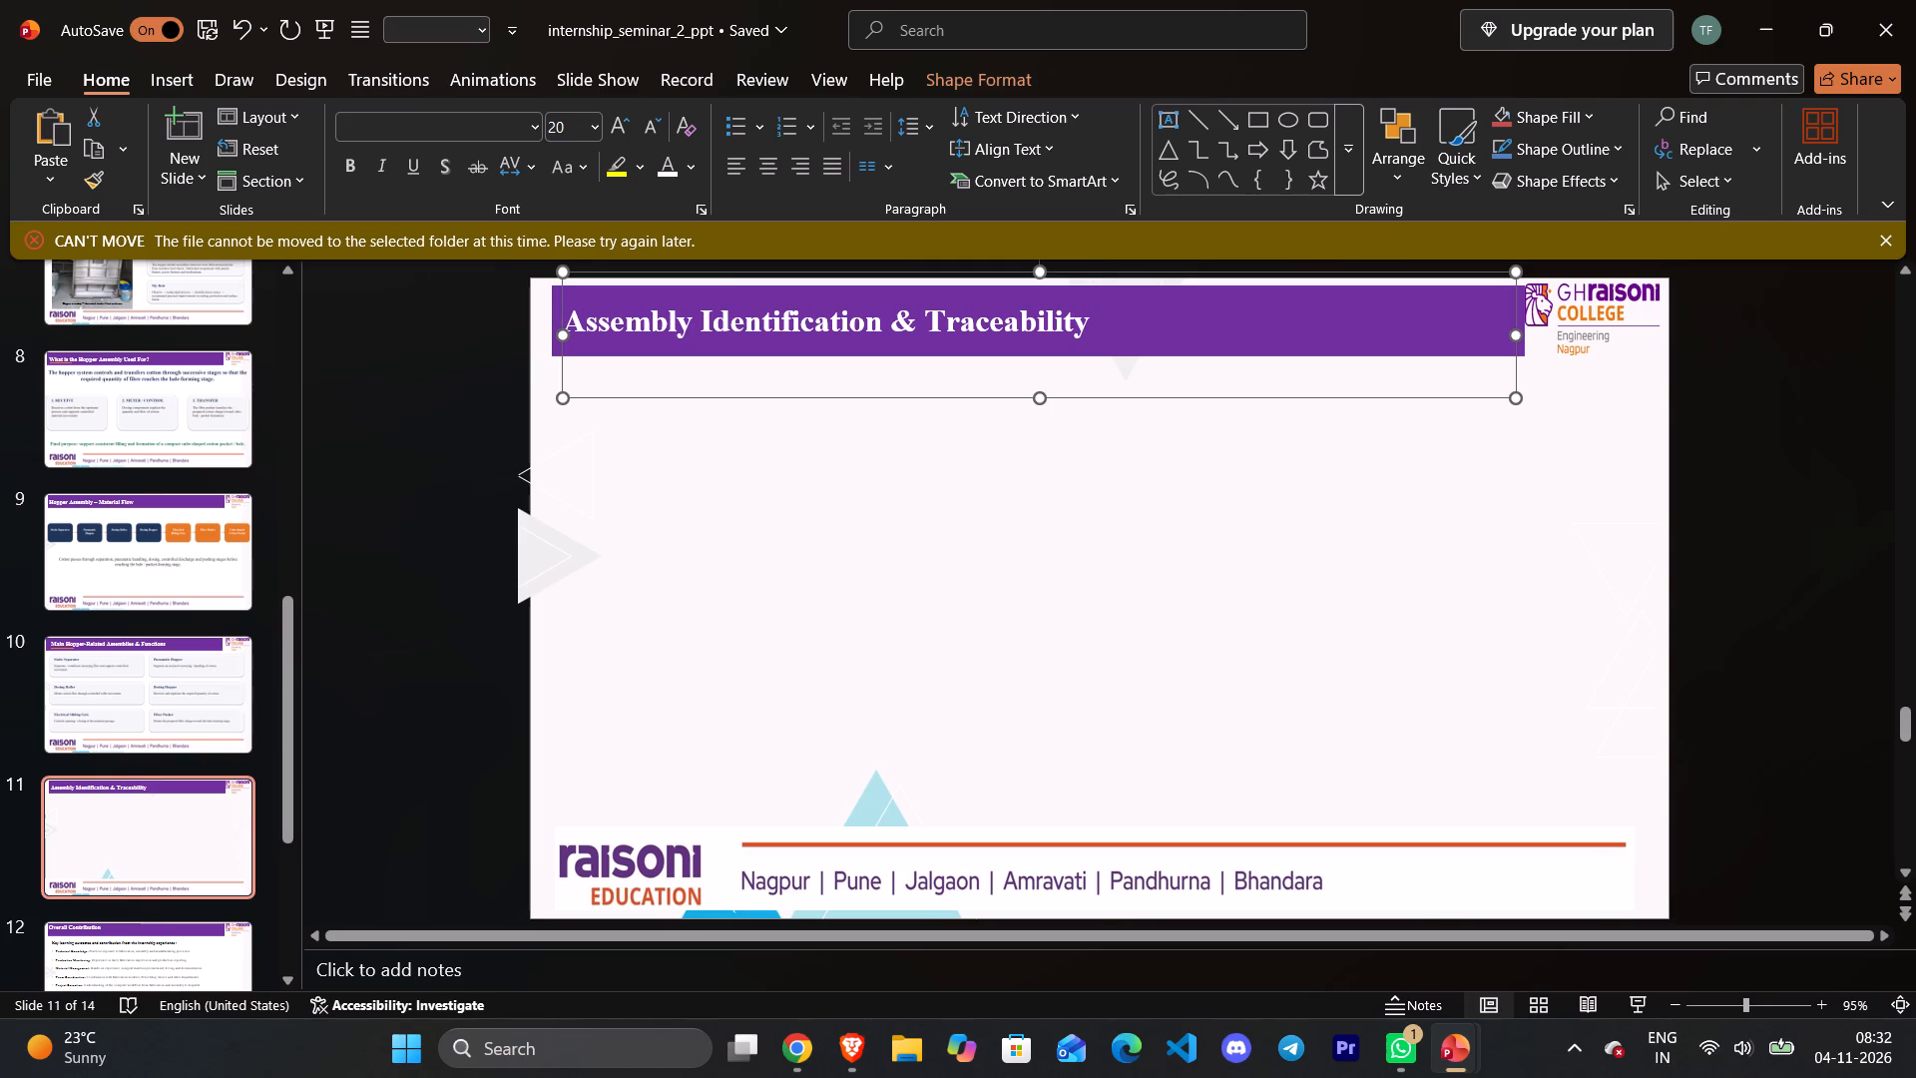
Move the short orange title underline from the Internship_Progress_Seminar deck's slide 11 to beneath the title on internship_seminar_2_ppt's slide 11.
click(692, 463)
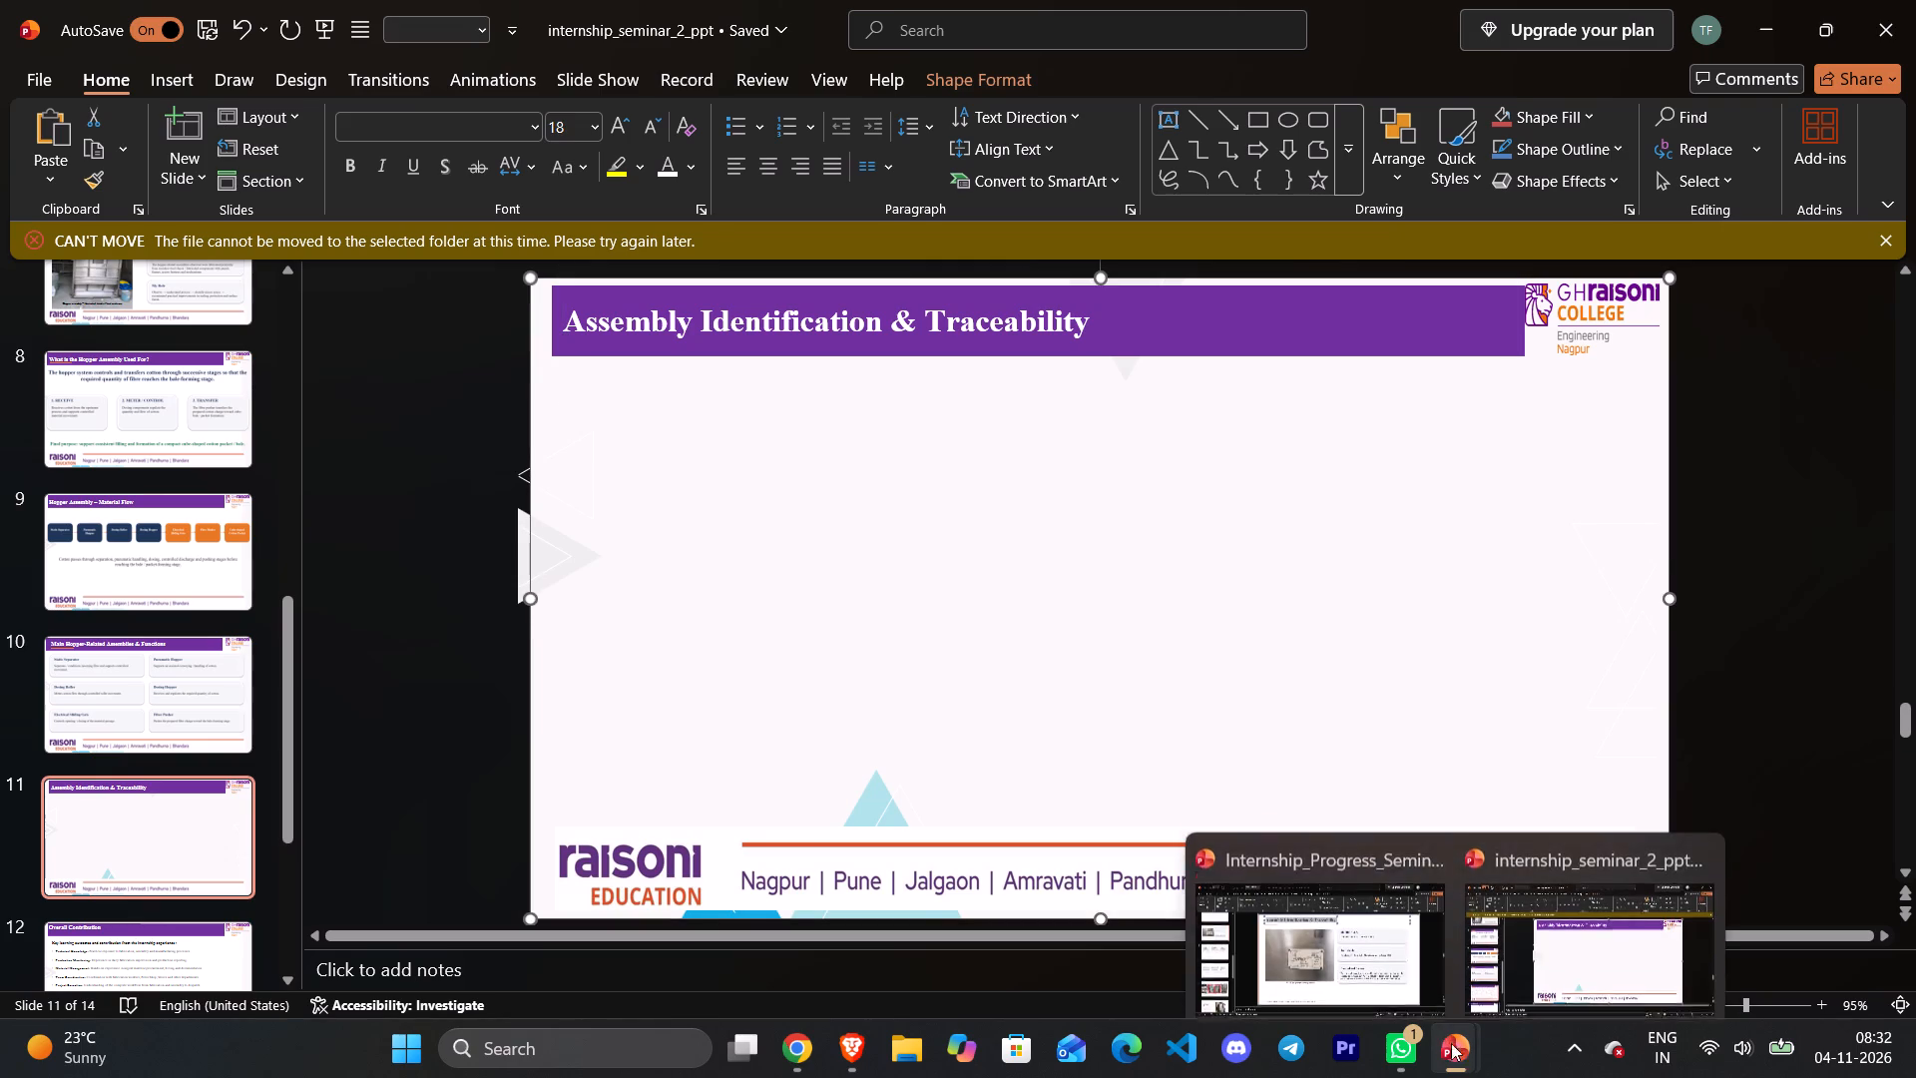
click(1355, 954)
click(592, 311)
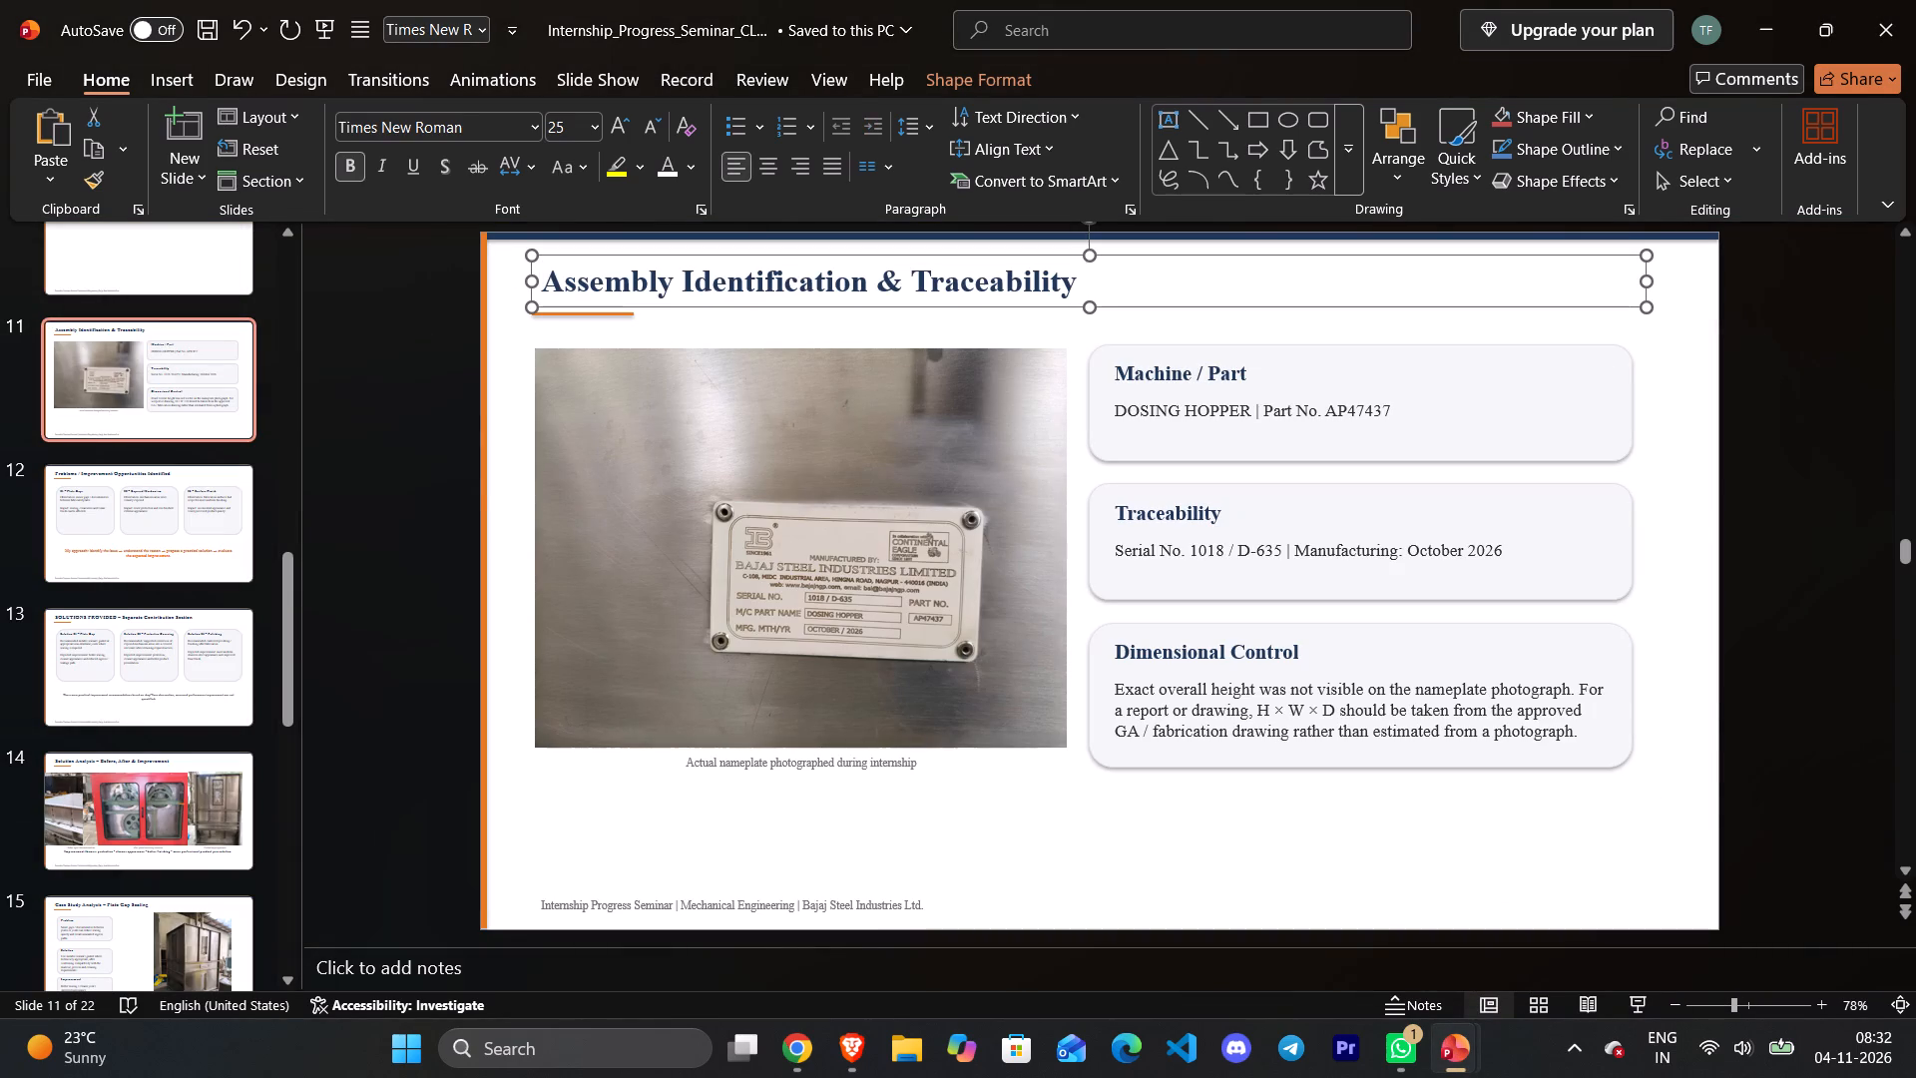
click(601, 312)
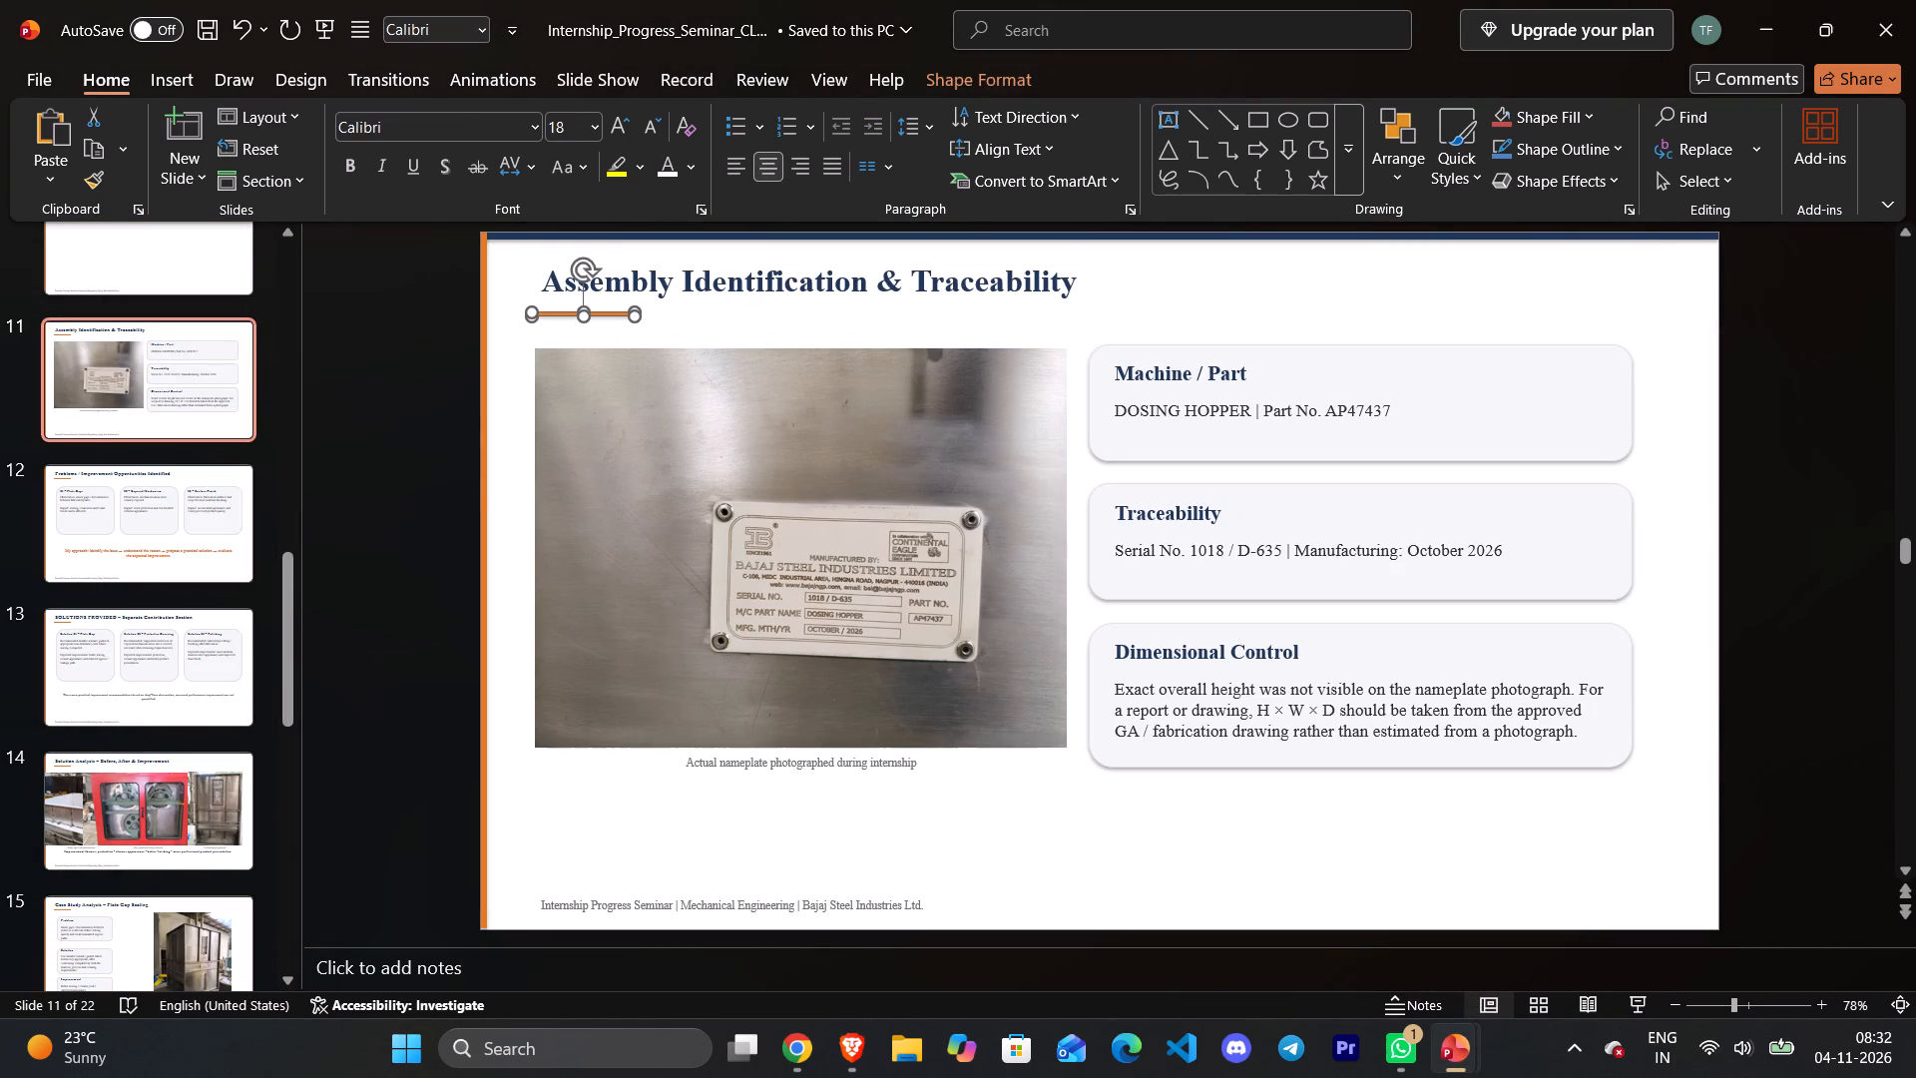
key(ctrl+x)
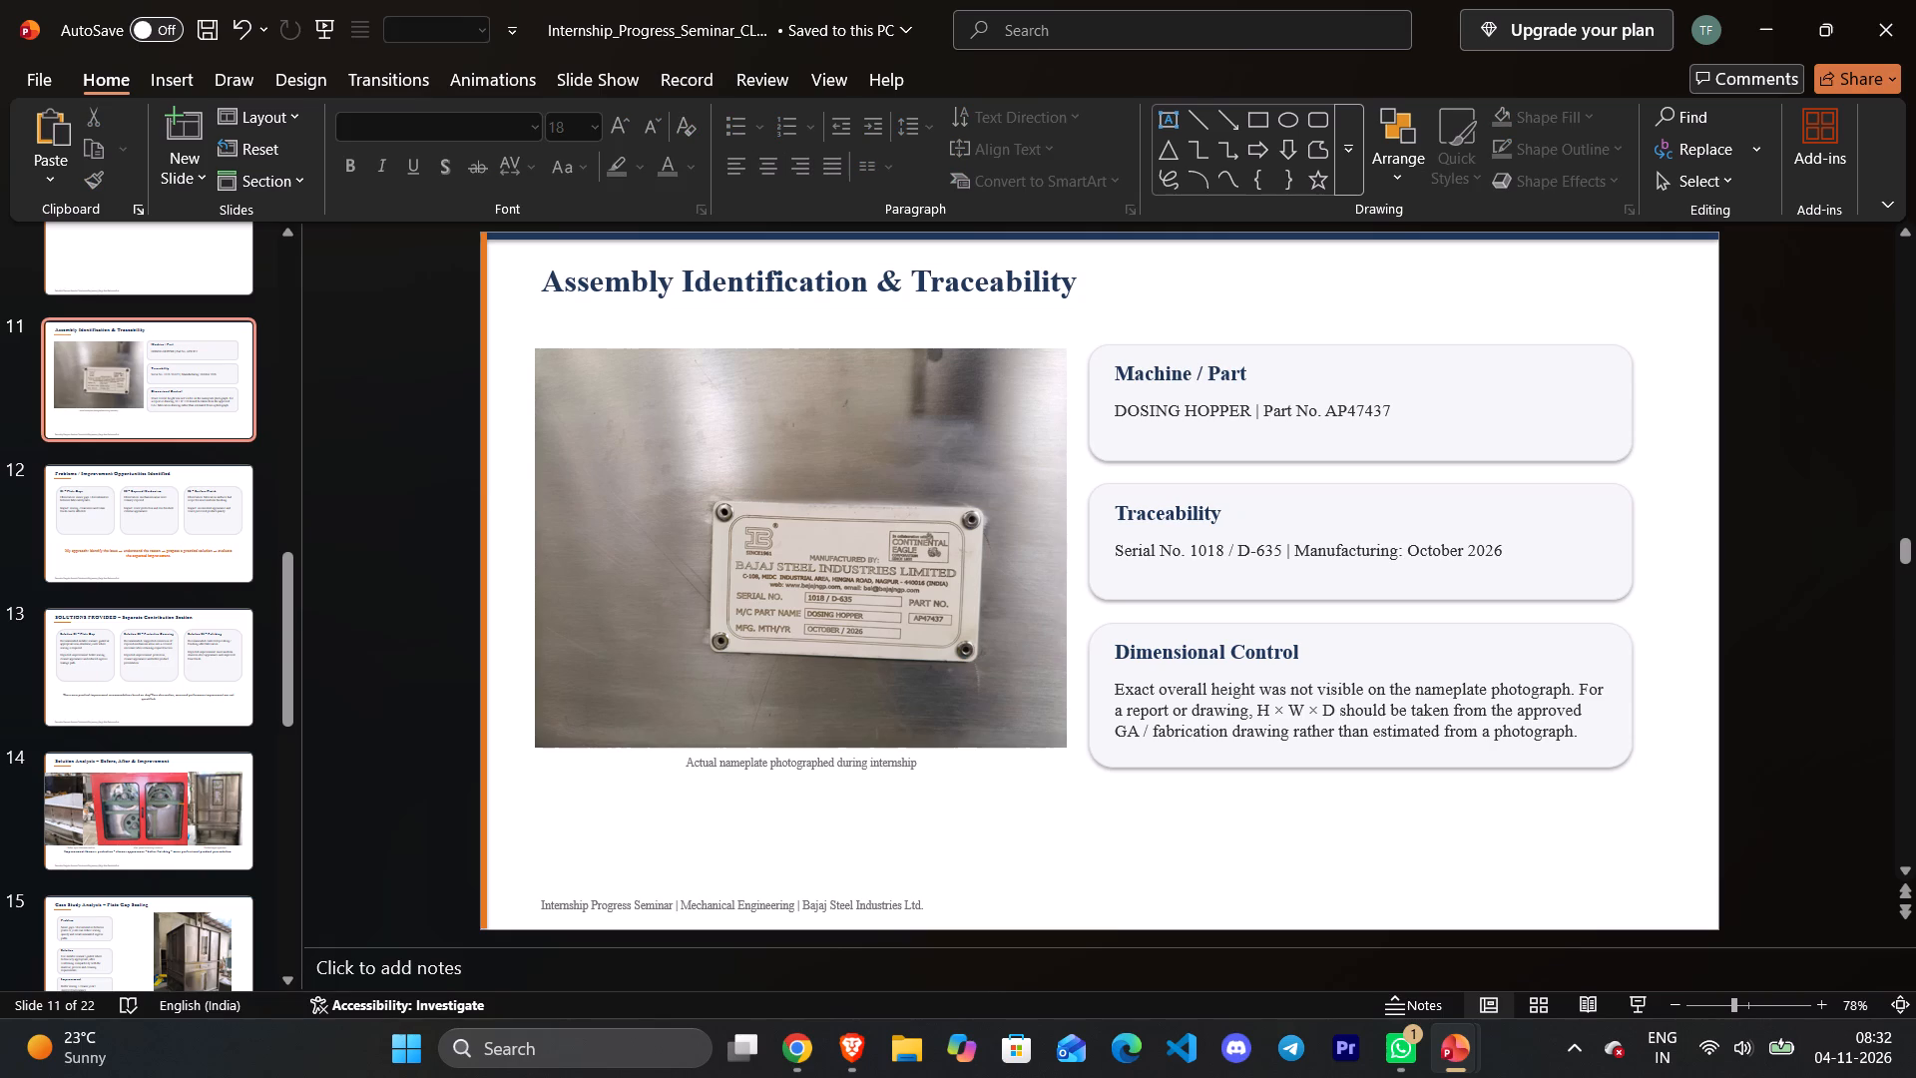
click(1376, 922)
click(1437, 1059)
click(1507, 903)
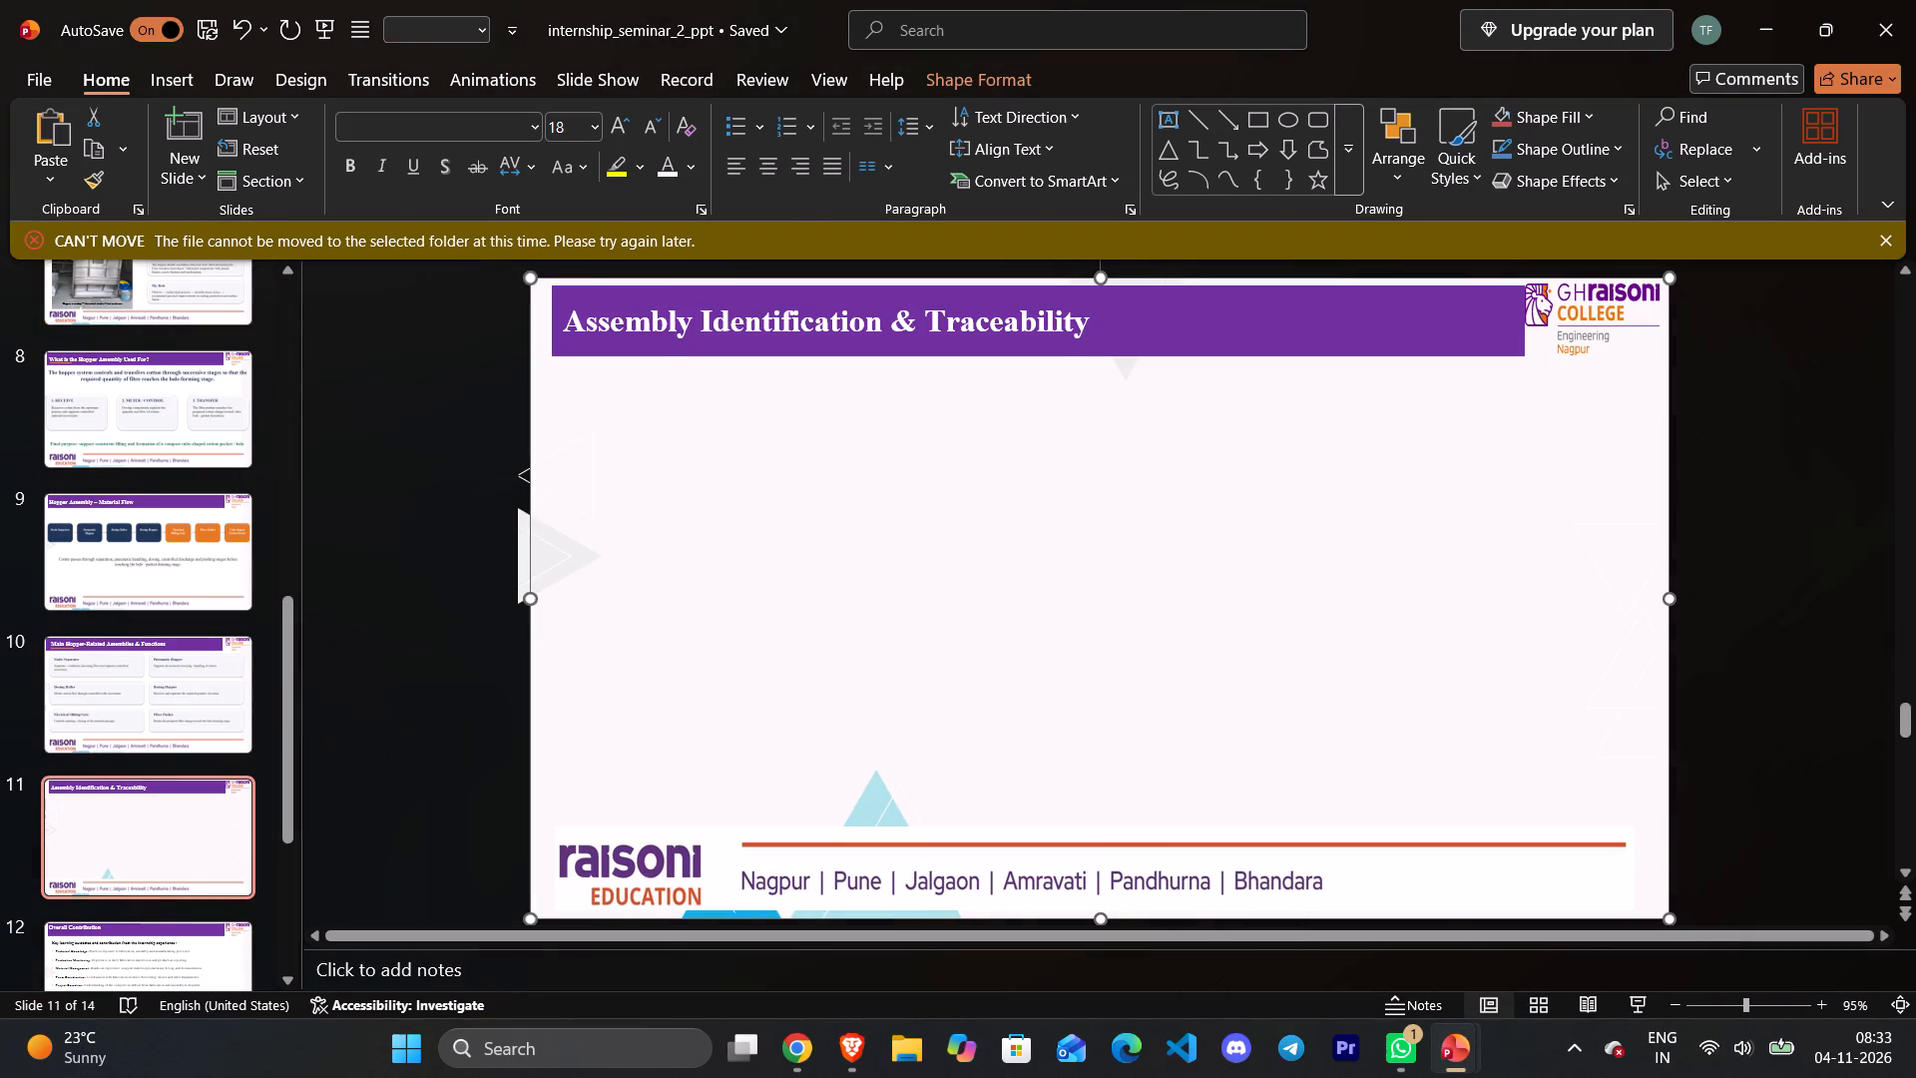
key(ctrl+v)
drag(679, 377, 648, 346)
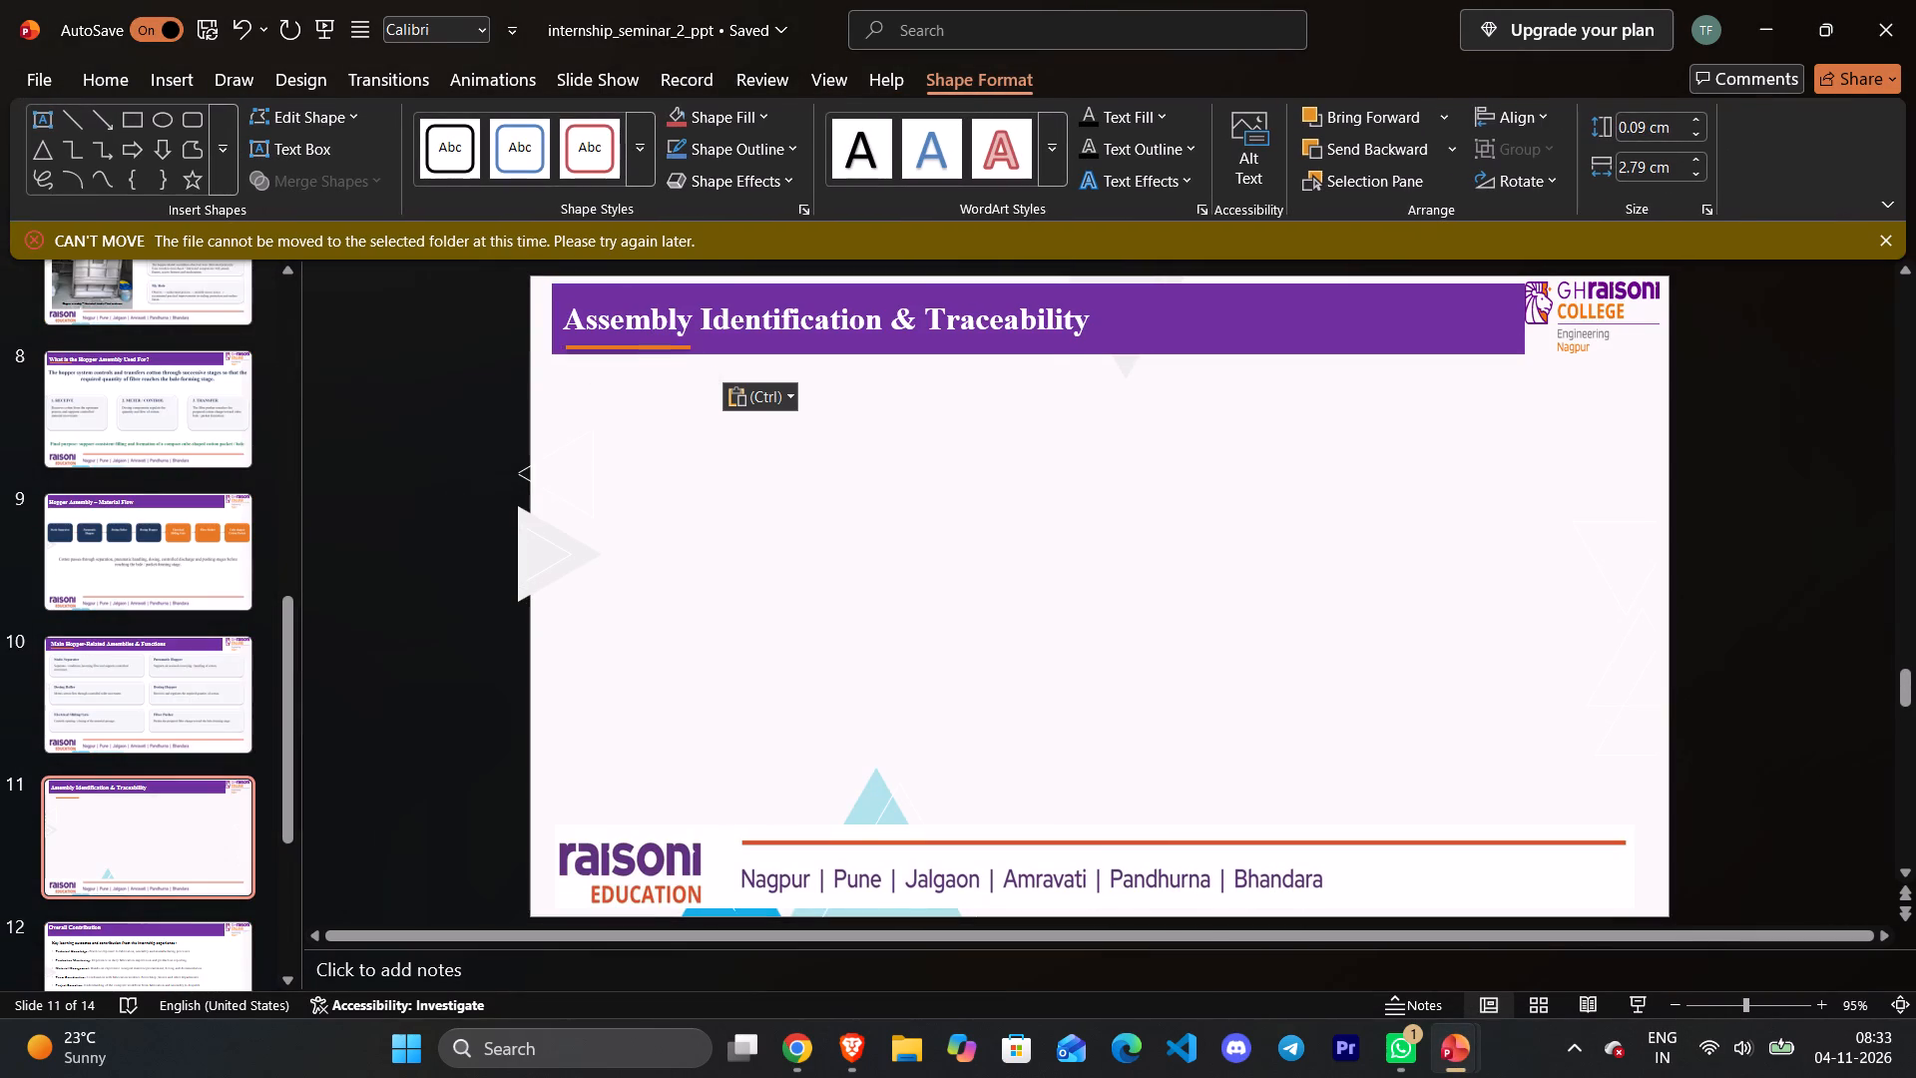
click(645, 343)
click(807, 525)
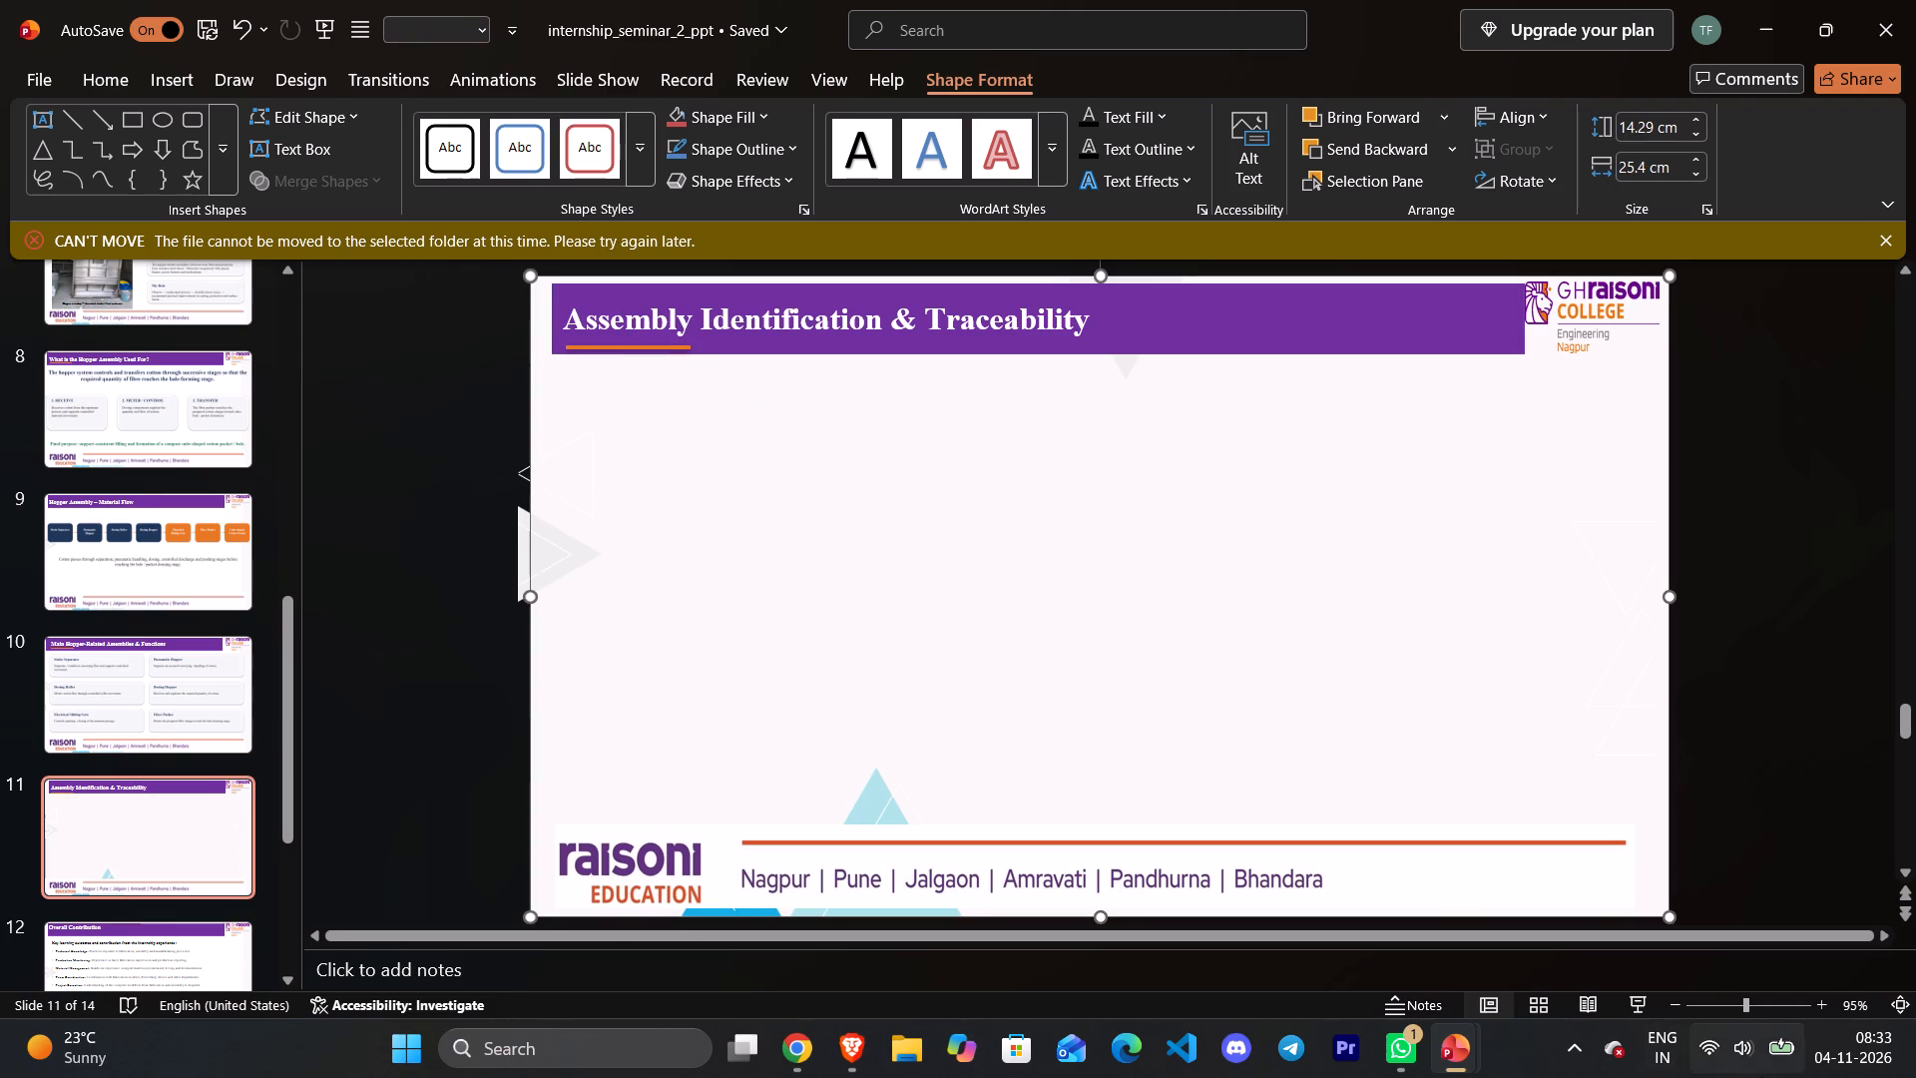
Cut the nameplate photo and the Machine / Part, Traceability and Dimensional Control cards with their texts from slide 11 of the Internship_Progress_Seminar deck.
click(1272, 948)
ctrl+click(961, 624)
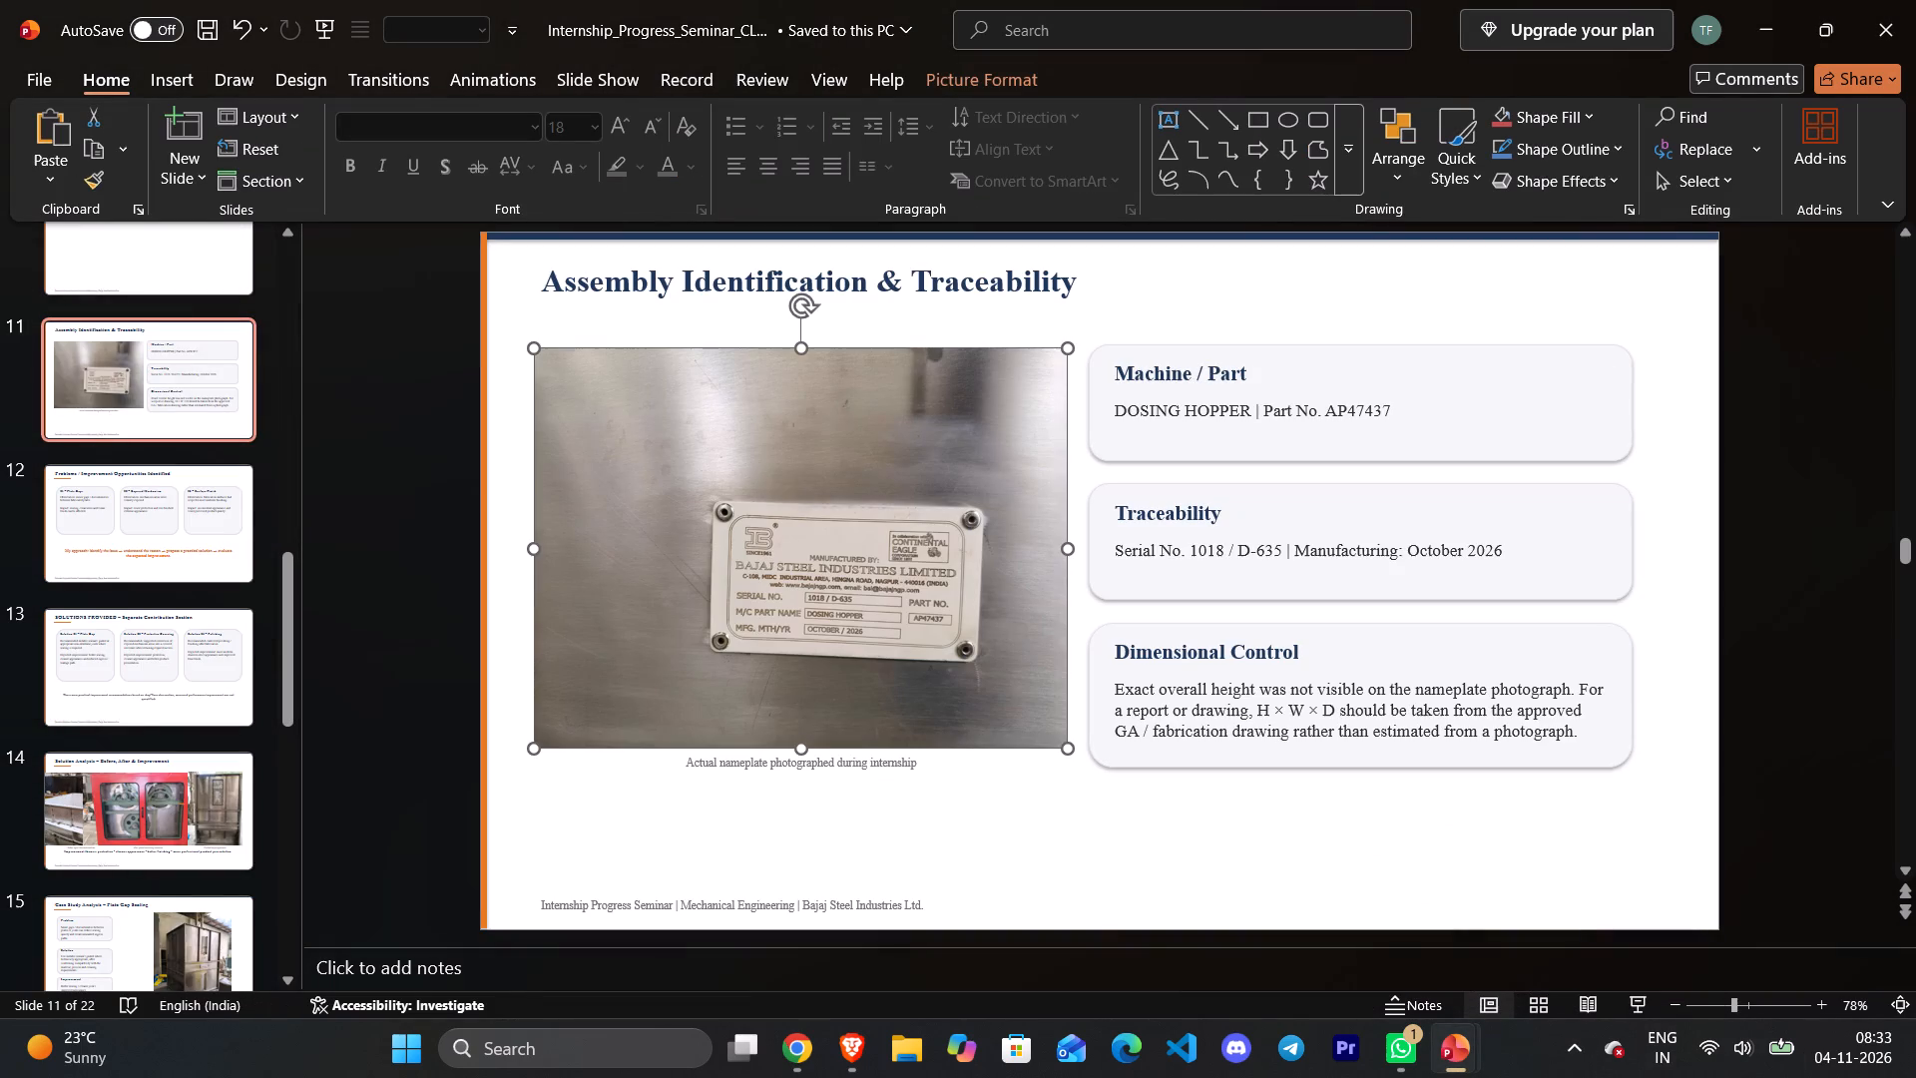
ctrl+click(1290, 452)
ctrl+click(1316, 504)
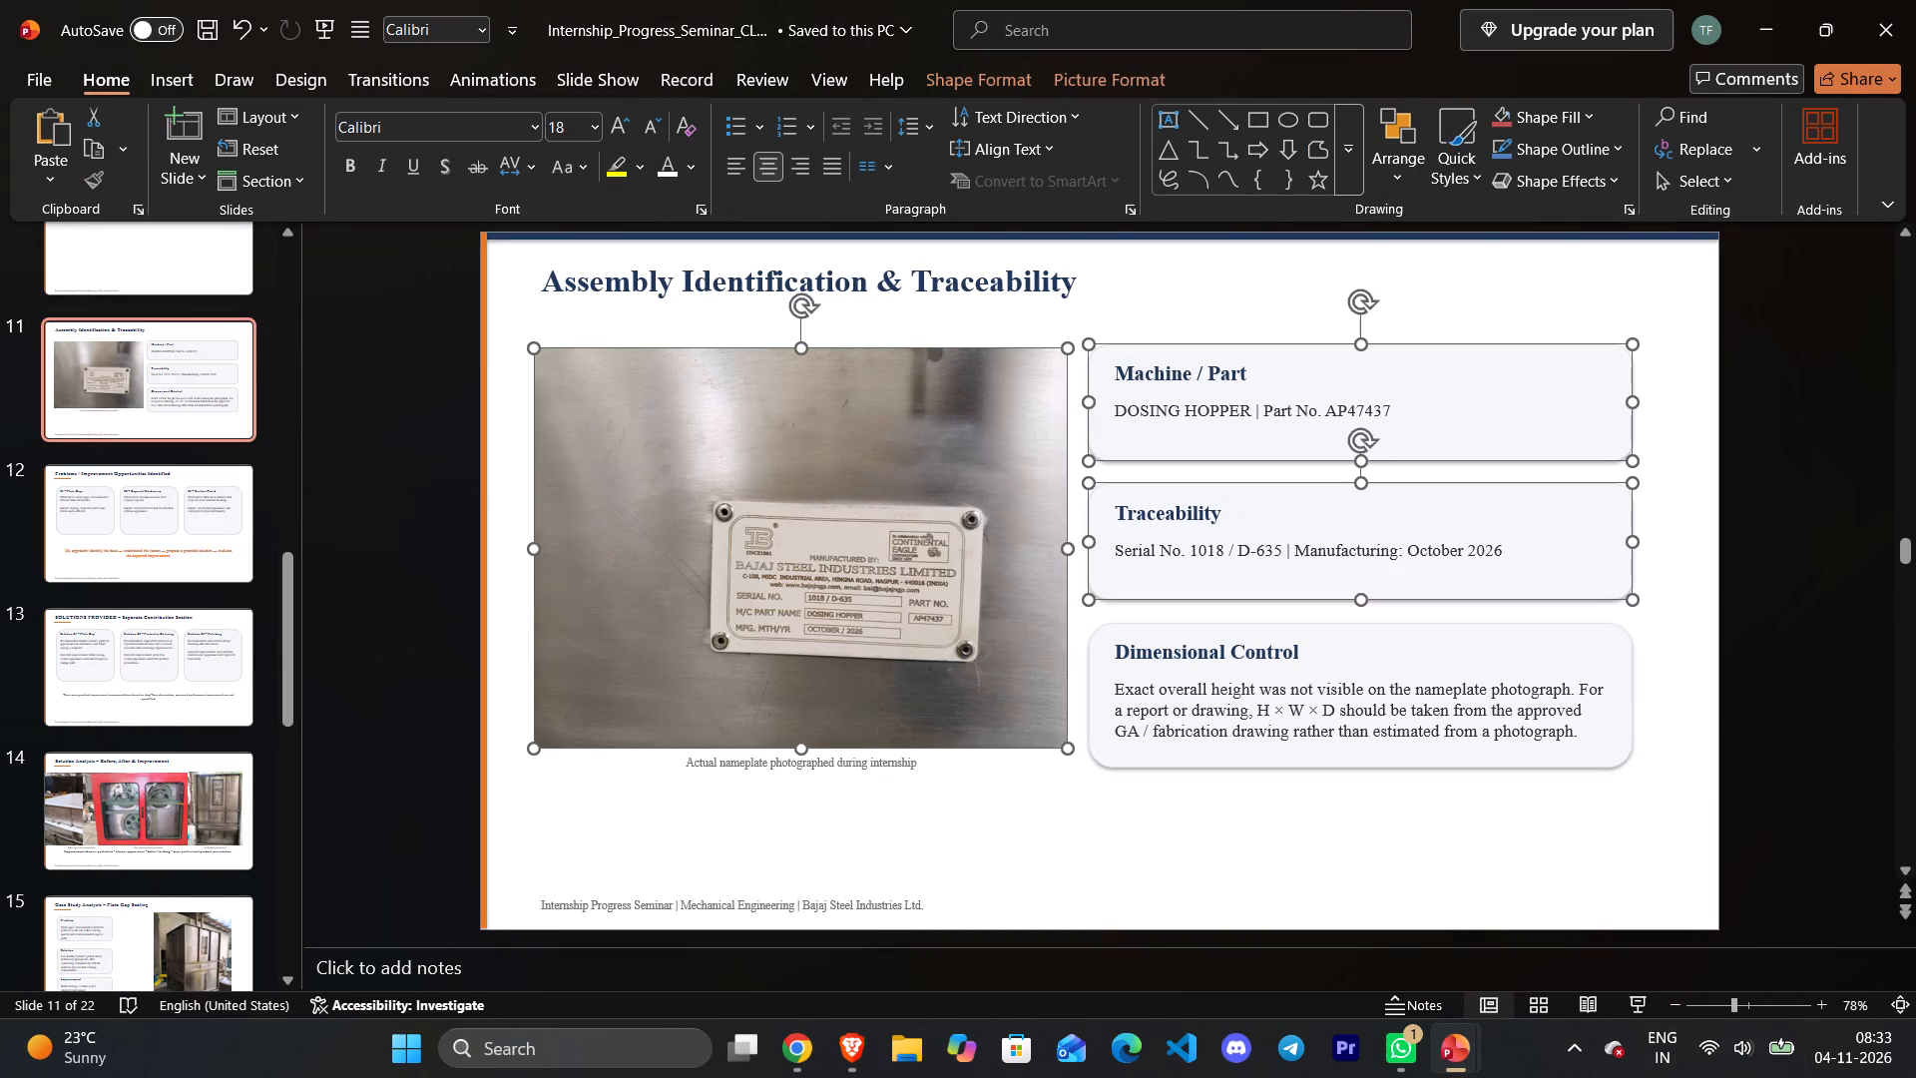
ctrl+click(1588, 654)
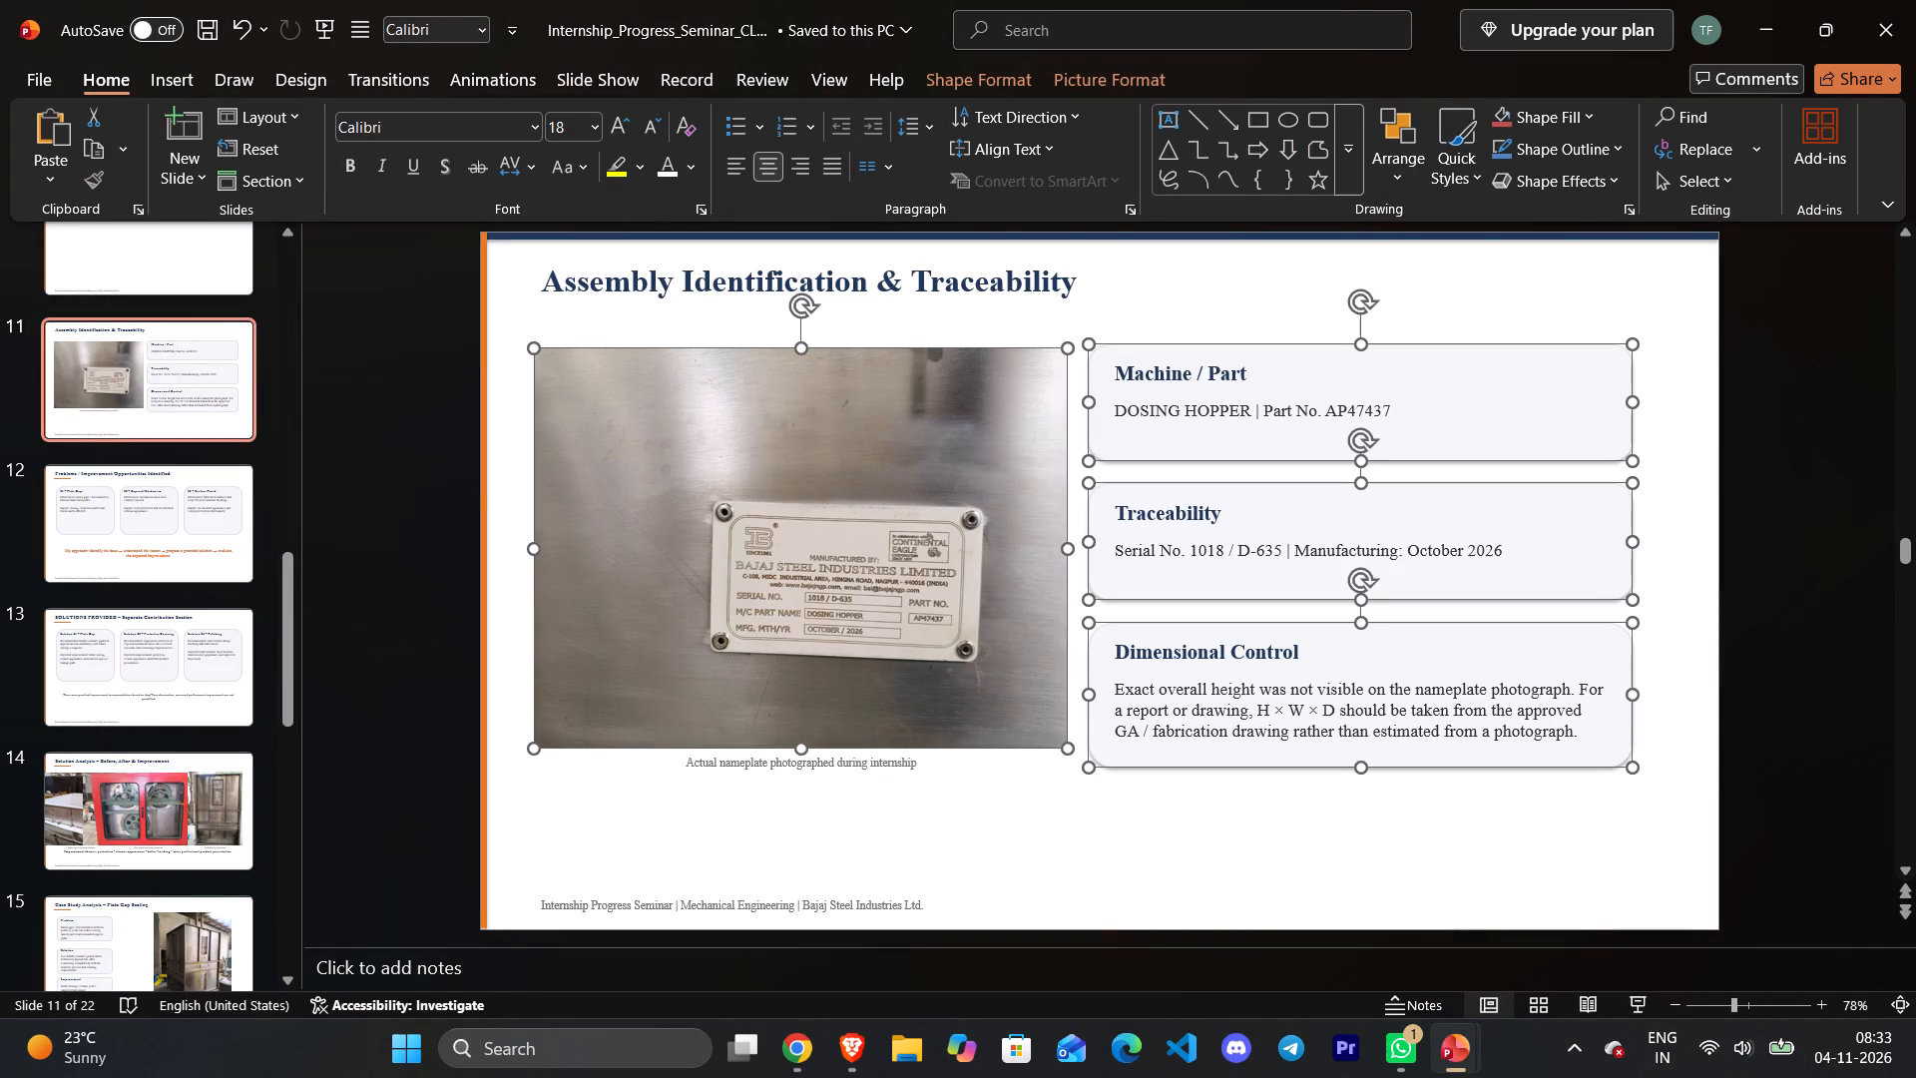
ctrl+click(1543, 699)
ctrl+click(1254, 645)
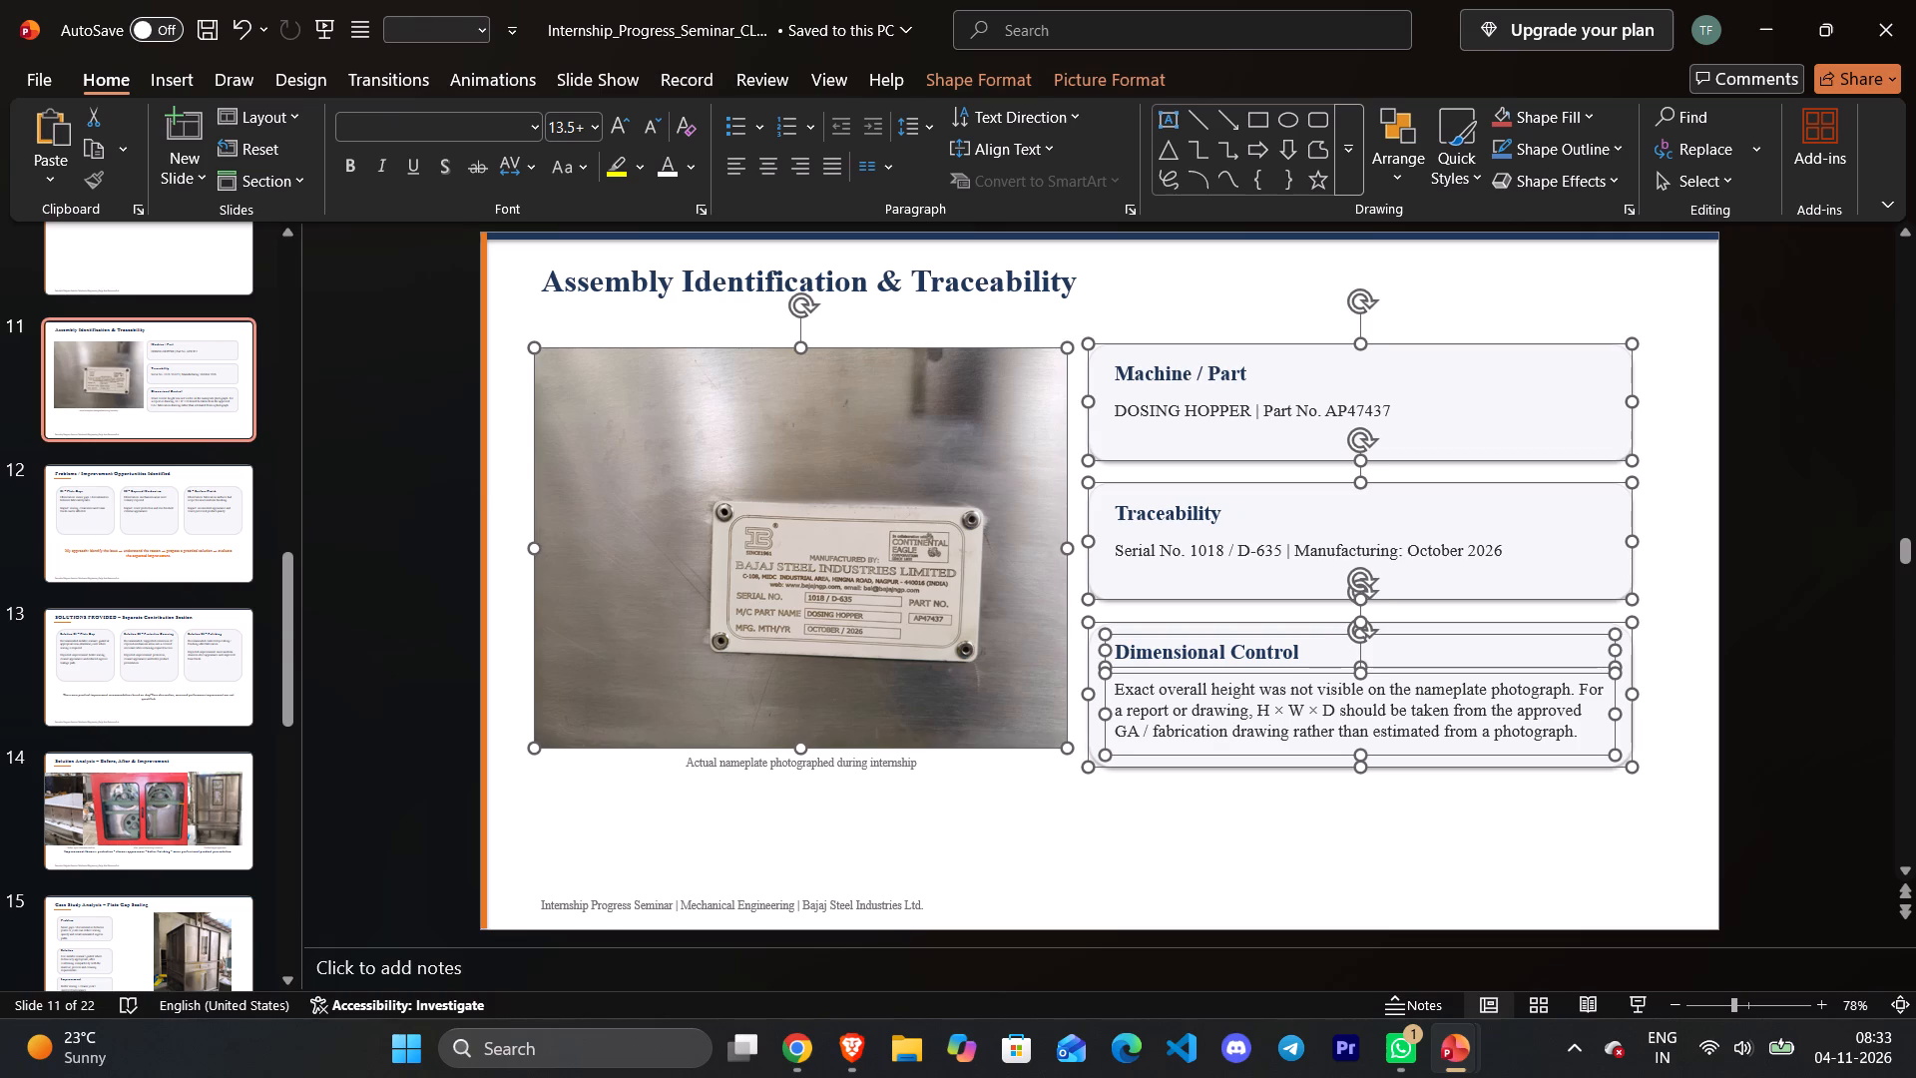
ctrl+click(1215, 561)
ctrl+click(1215, 575)
ctrl+click(1216, 551)
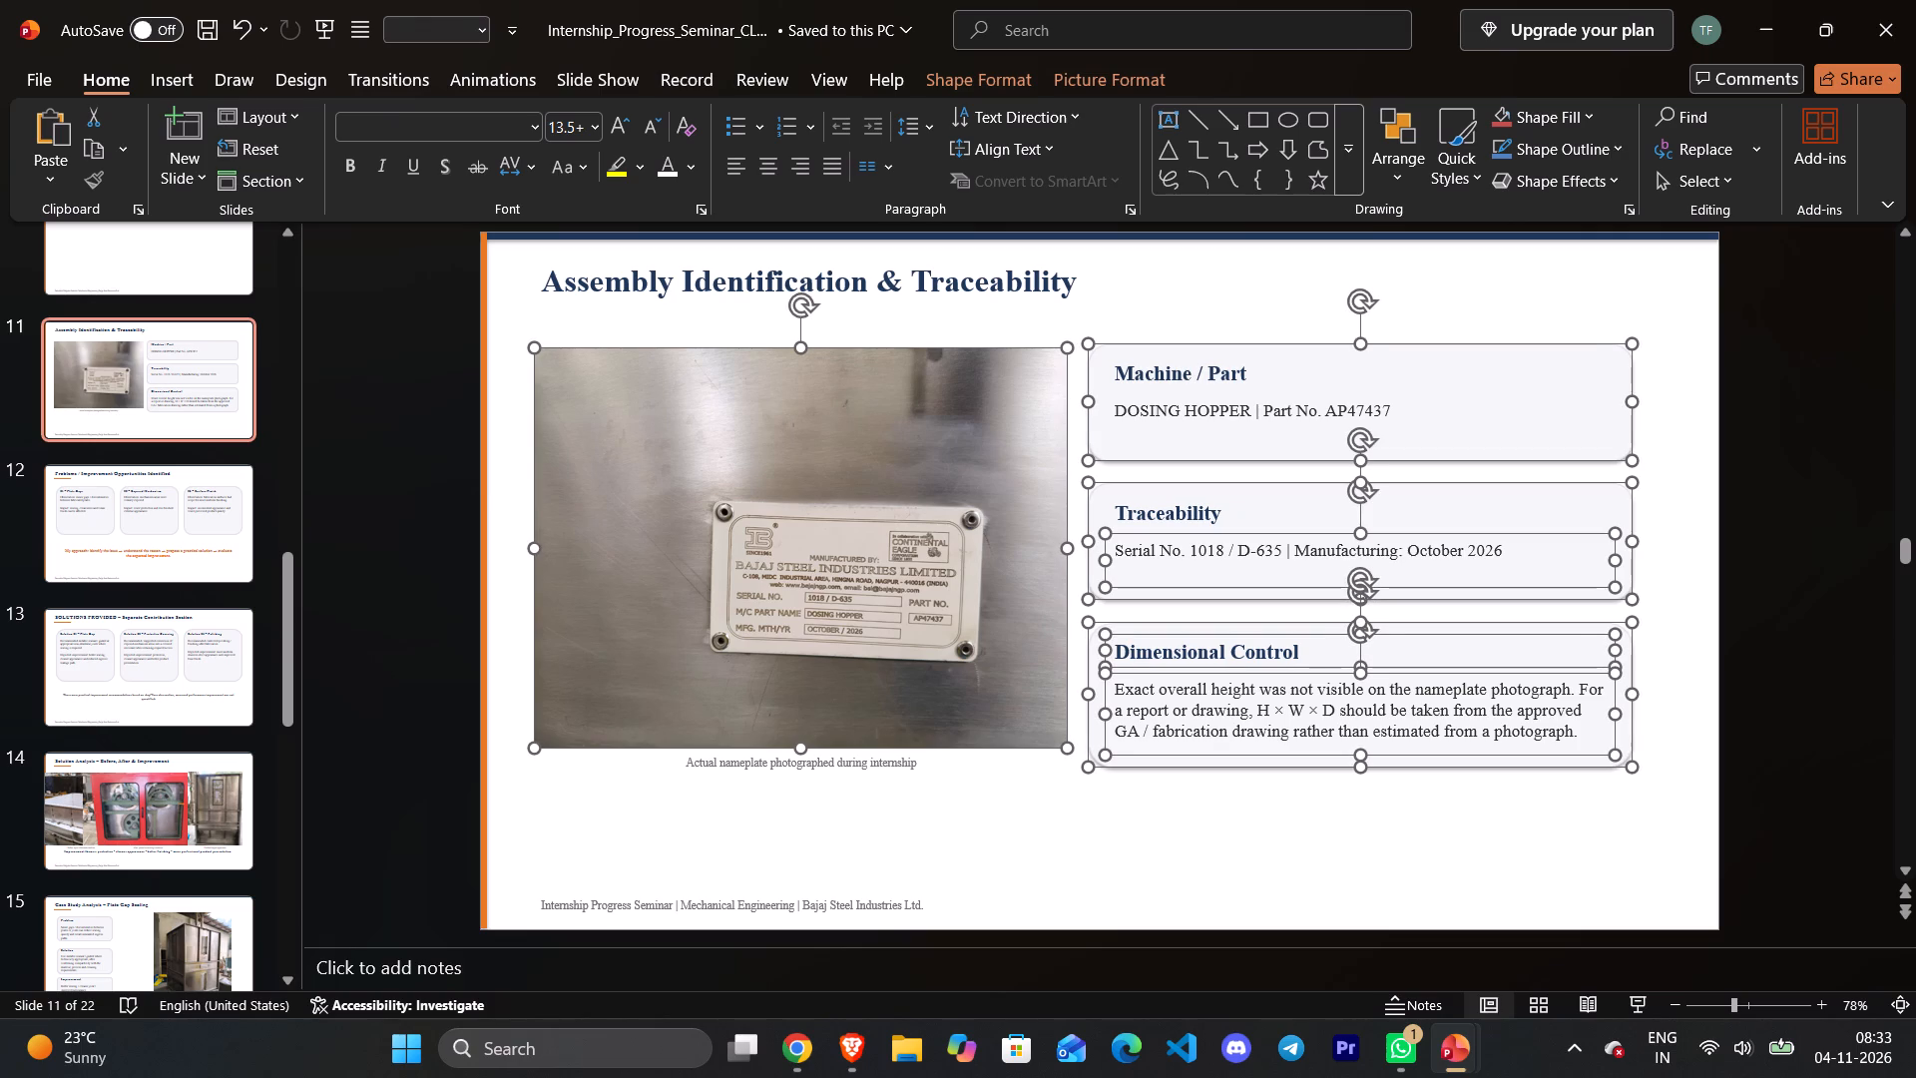
ctrl+click(1194, 518)
ctrl+click(1213, 404)
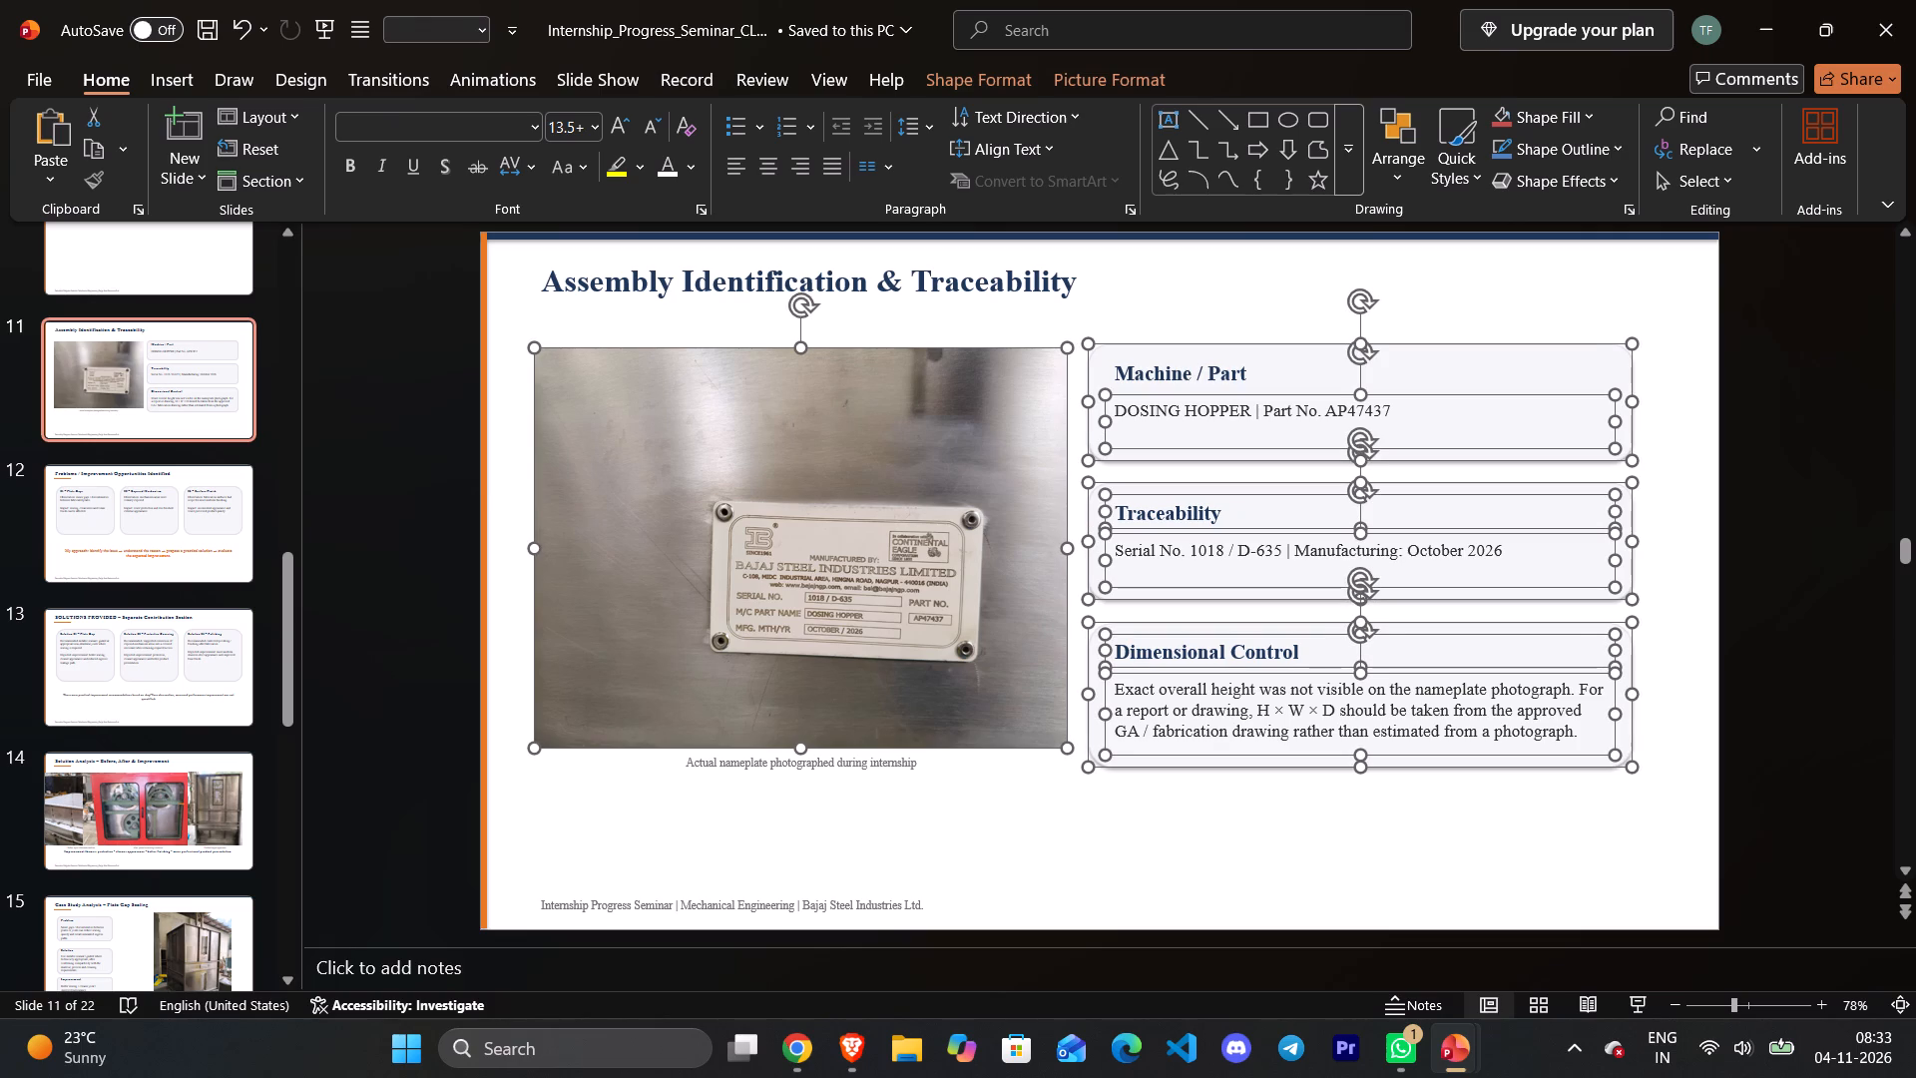
ctrl+click(1212, 373)
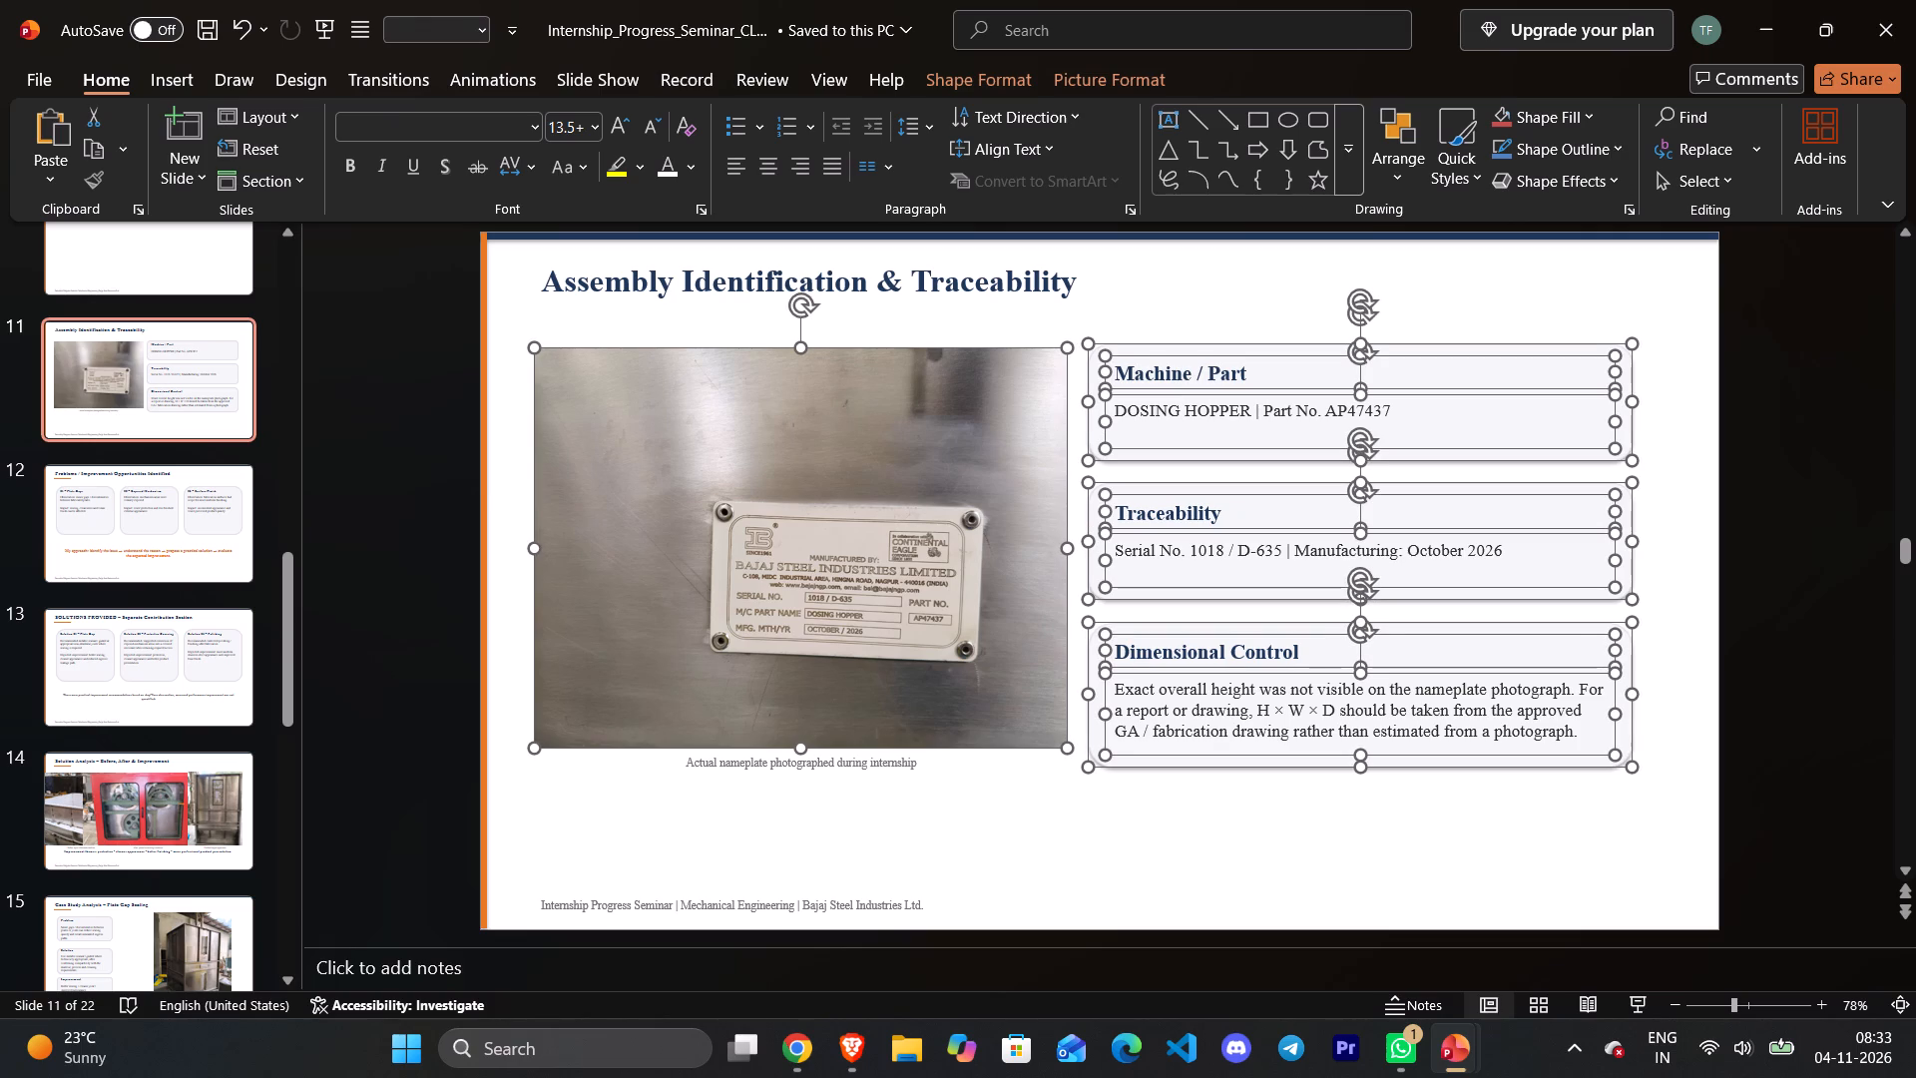
key(ctrl+x)
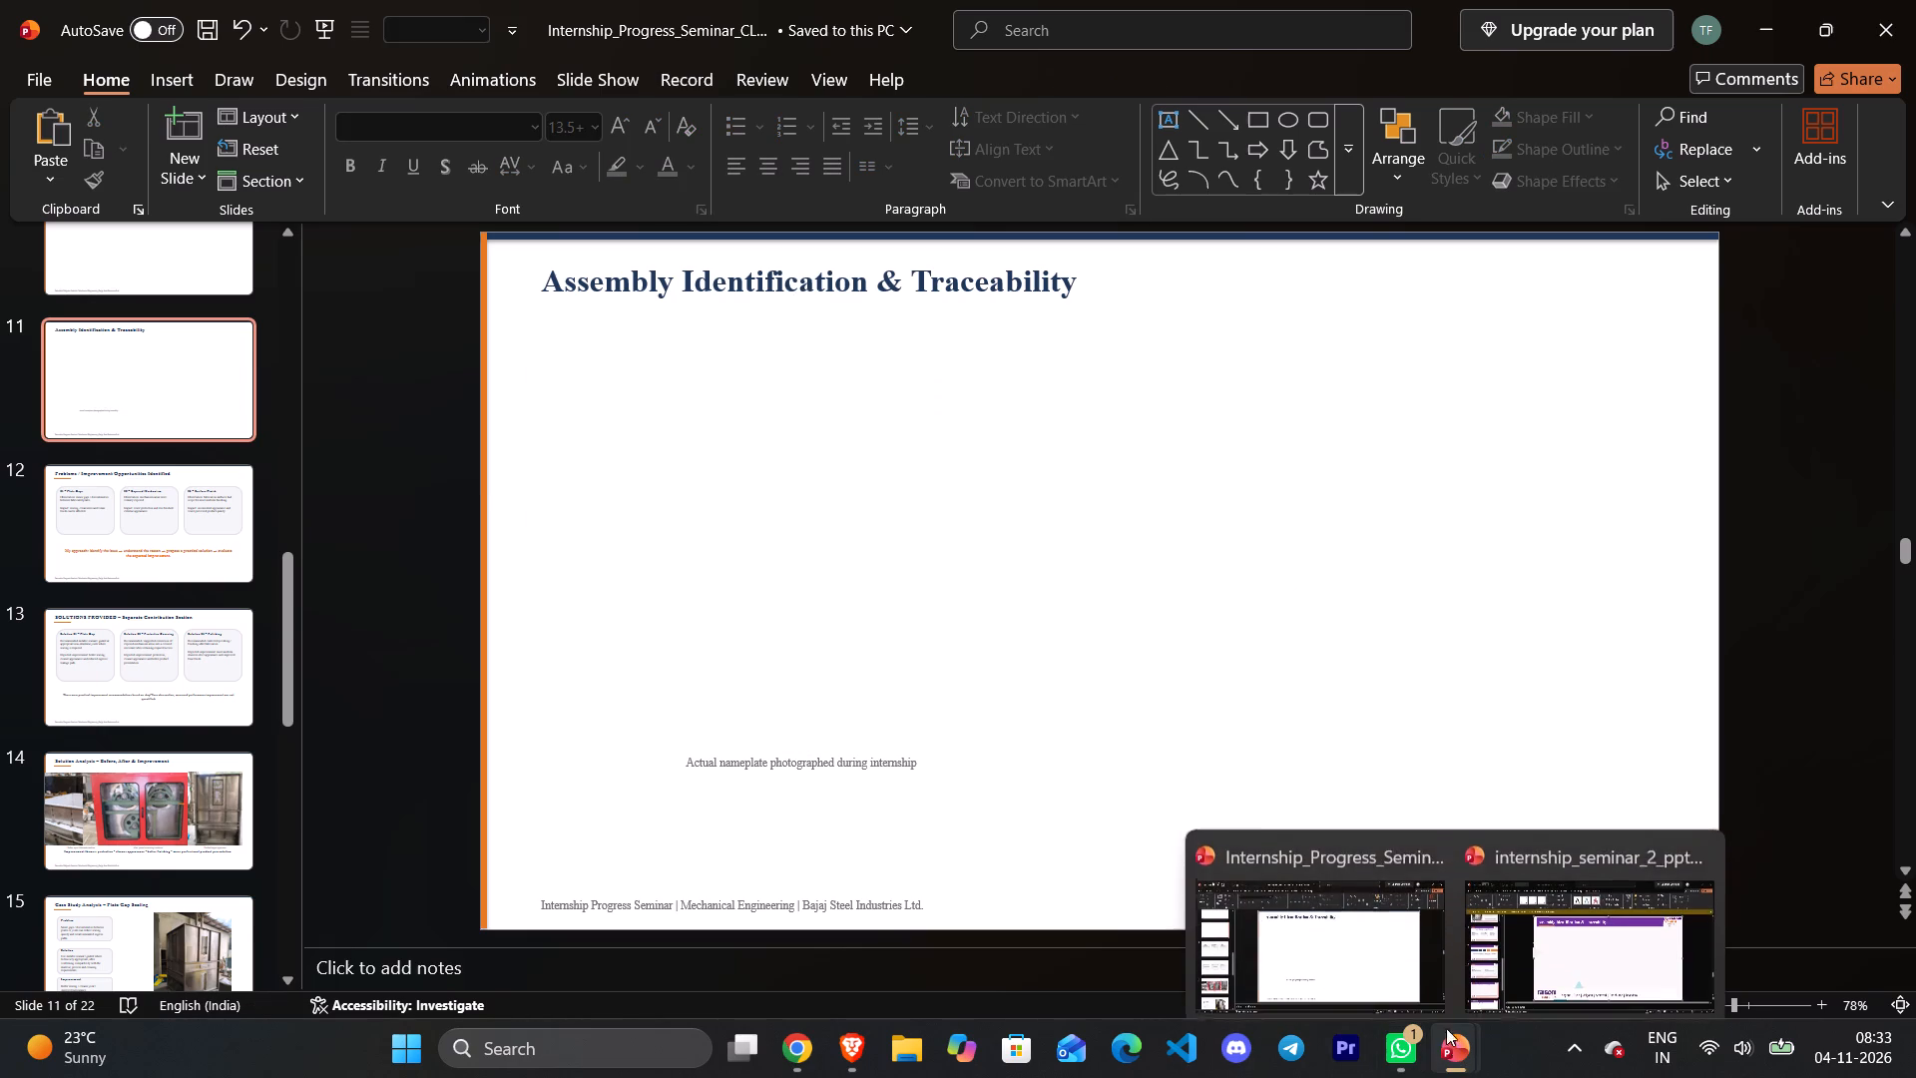
Paste the cut photo and cards onto slide 11 of internship_seminar_2_ppt as a single picture.
click(1533, 924)
key(ctrl+v)
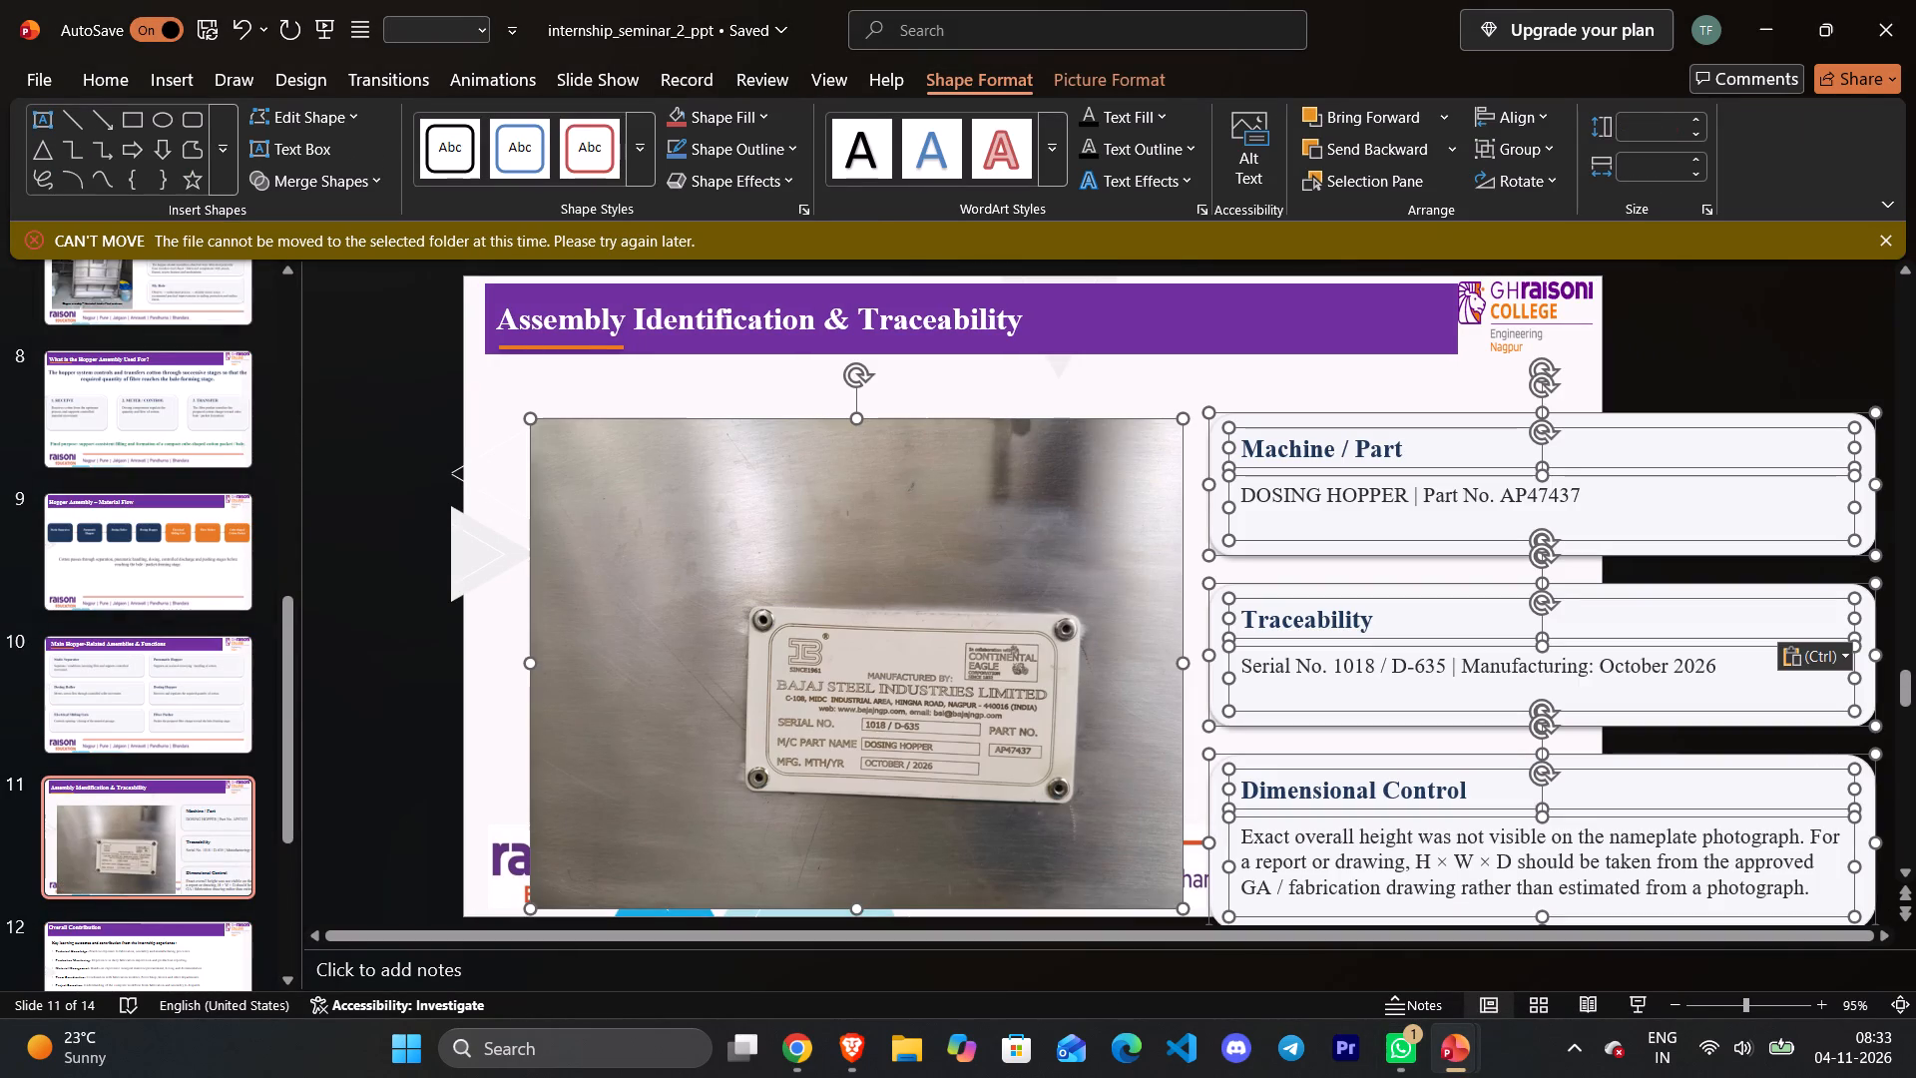
key(ctrl+z)
right_drag(833, 399, 844, 412)
right_click(1160, 575)
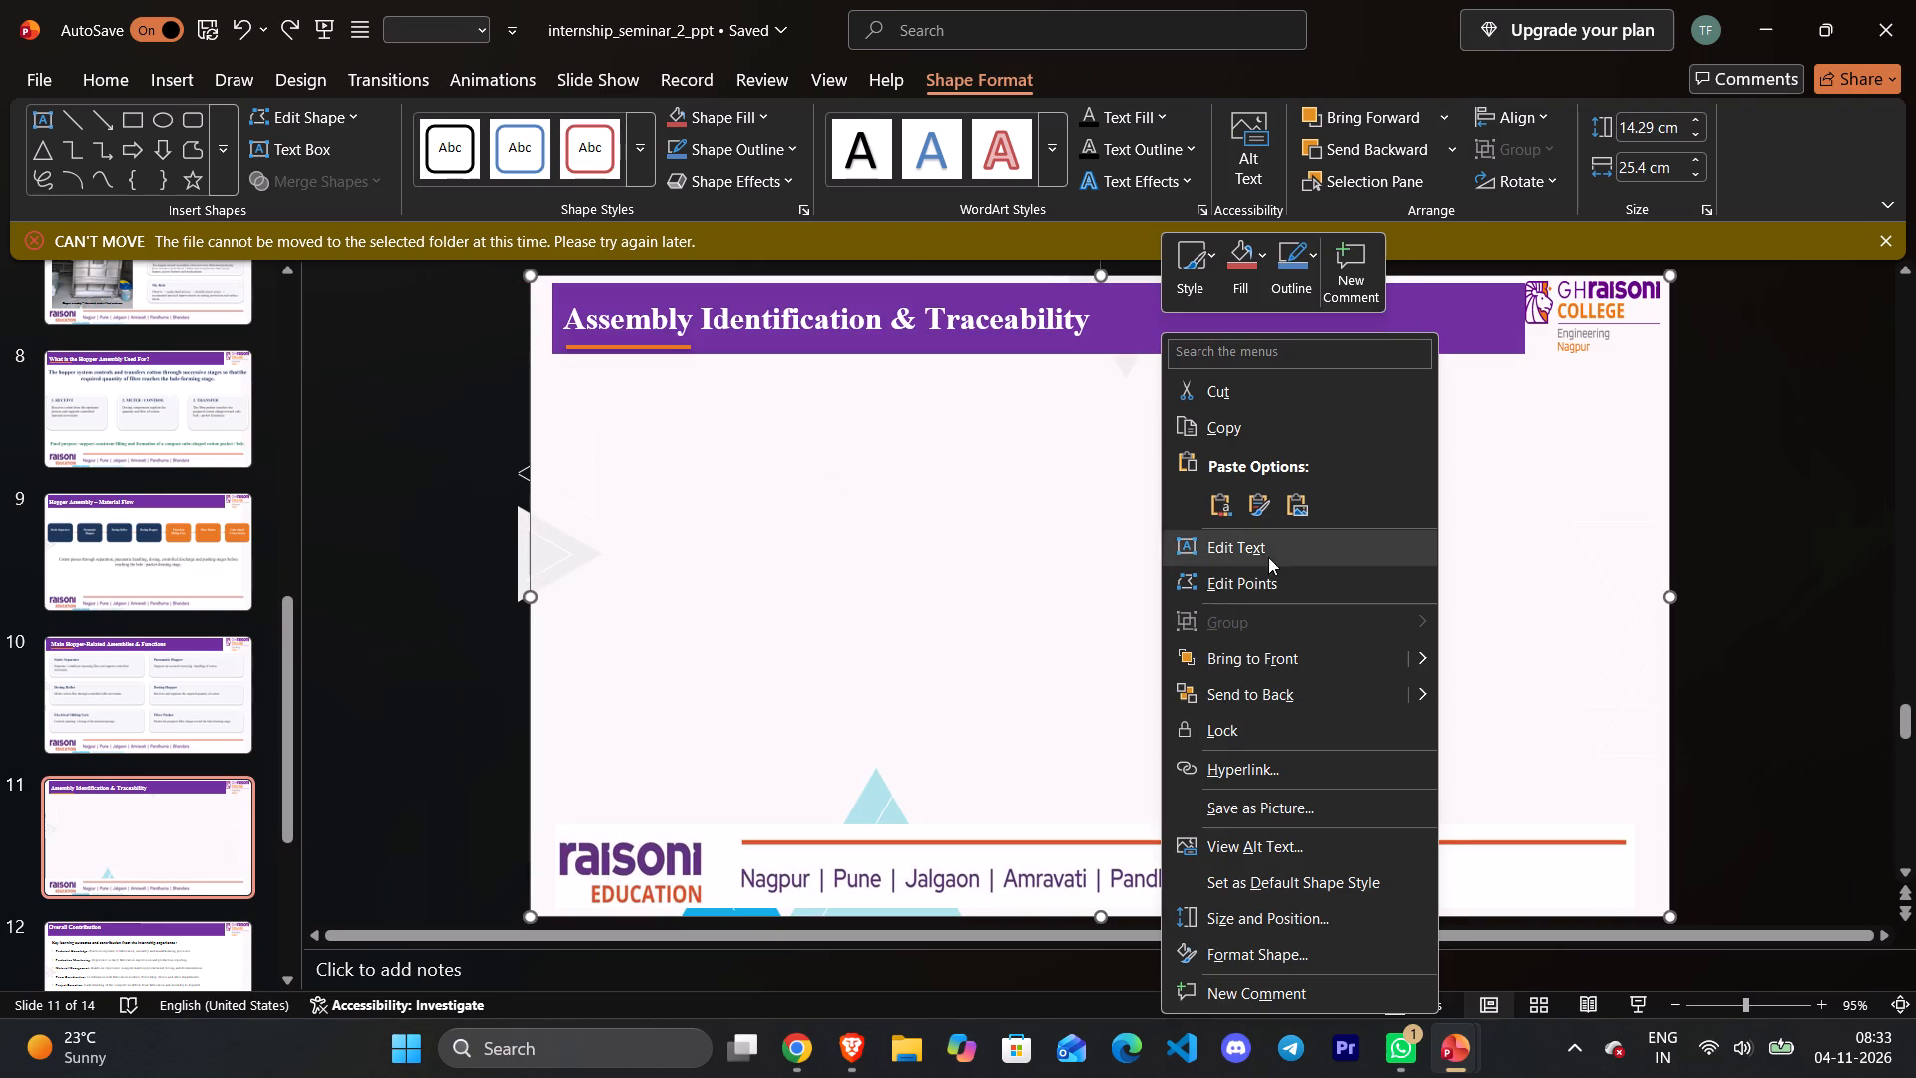
click(1297, 507)
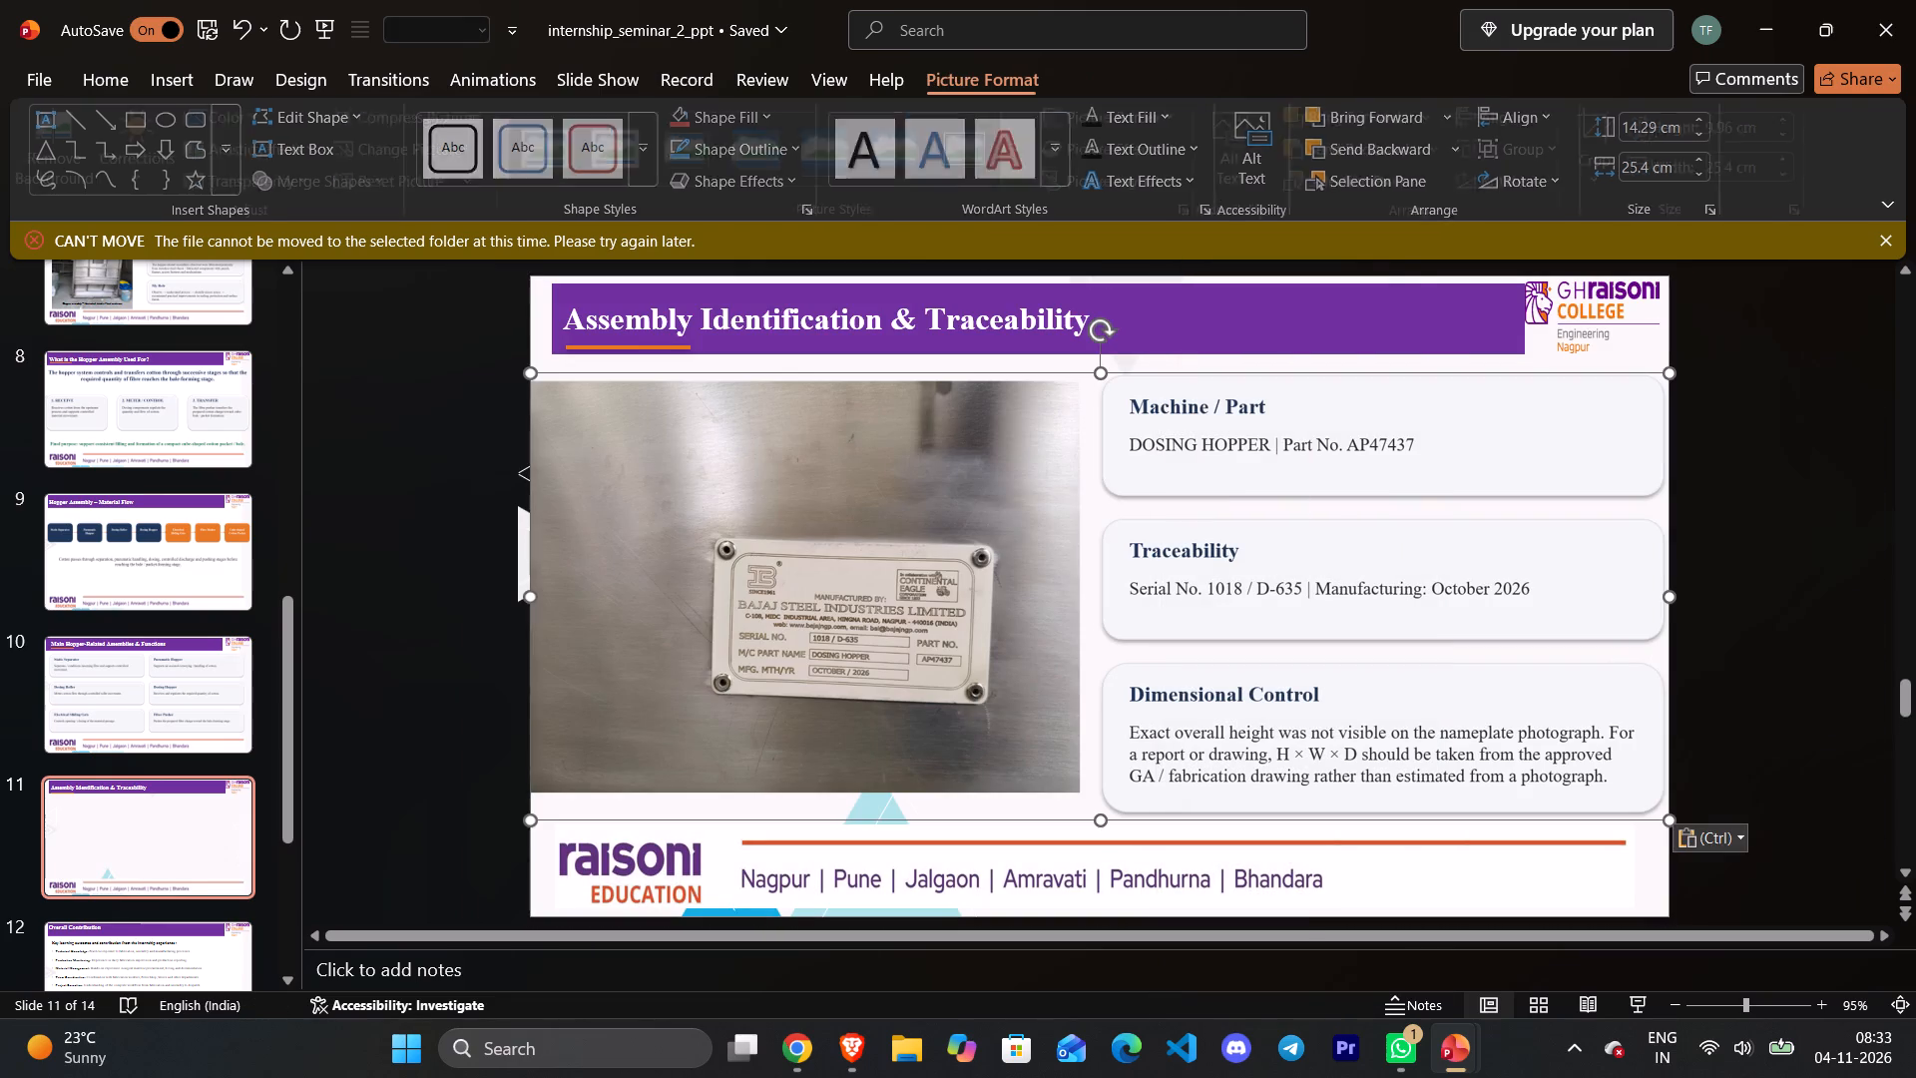
Shrink the pasted picture to about 24.62 cm by 9.66 cm and centre it horizontally between the purple banner and the footer.
drag(1670, 816, 1634, 781)
drag(988, 611, 991, 611)
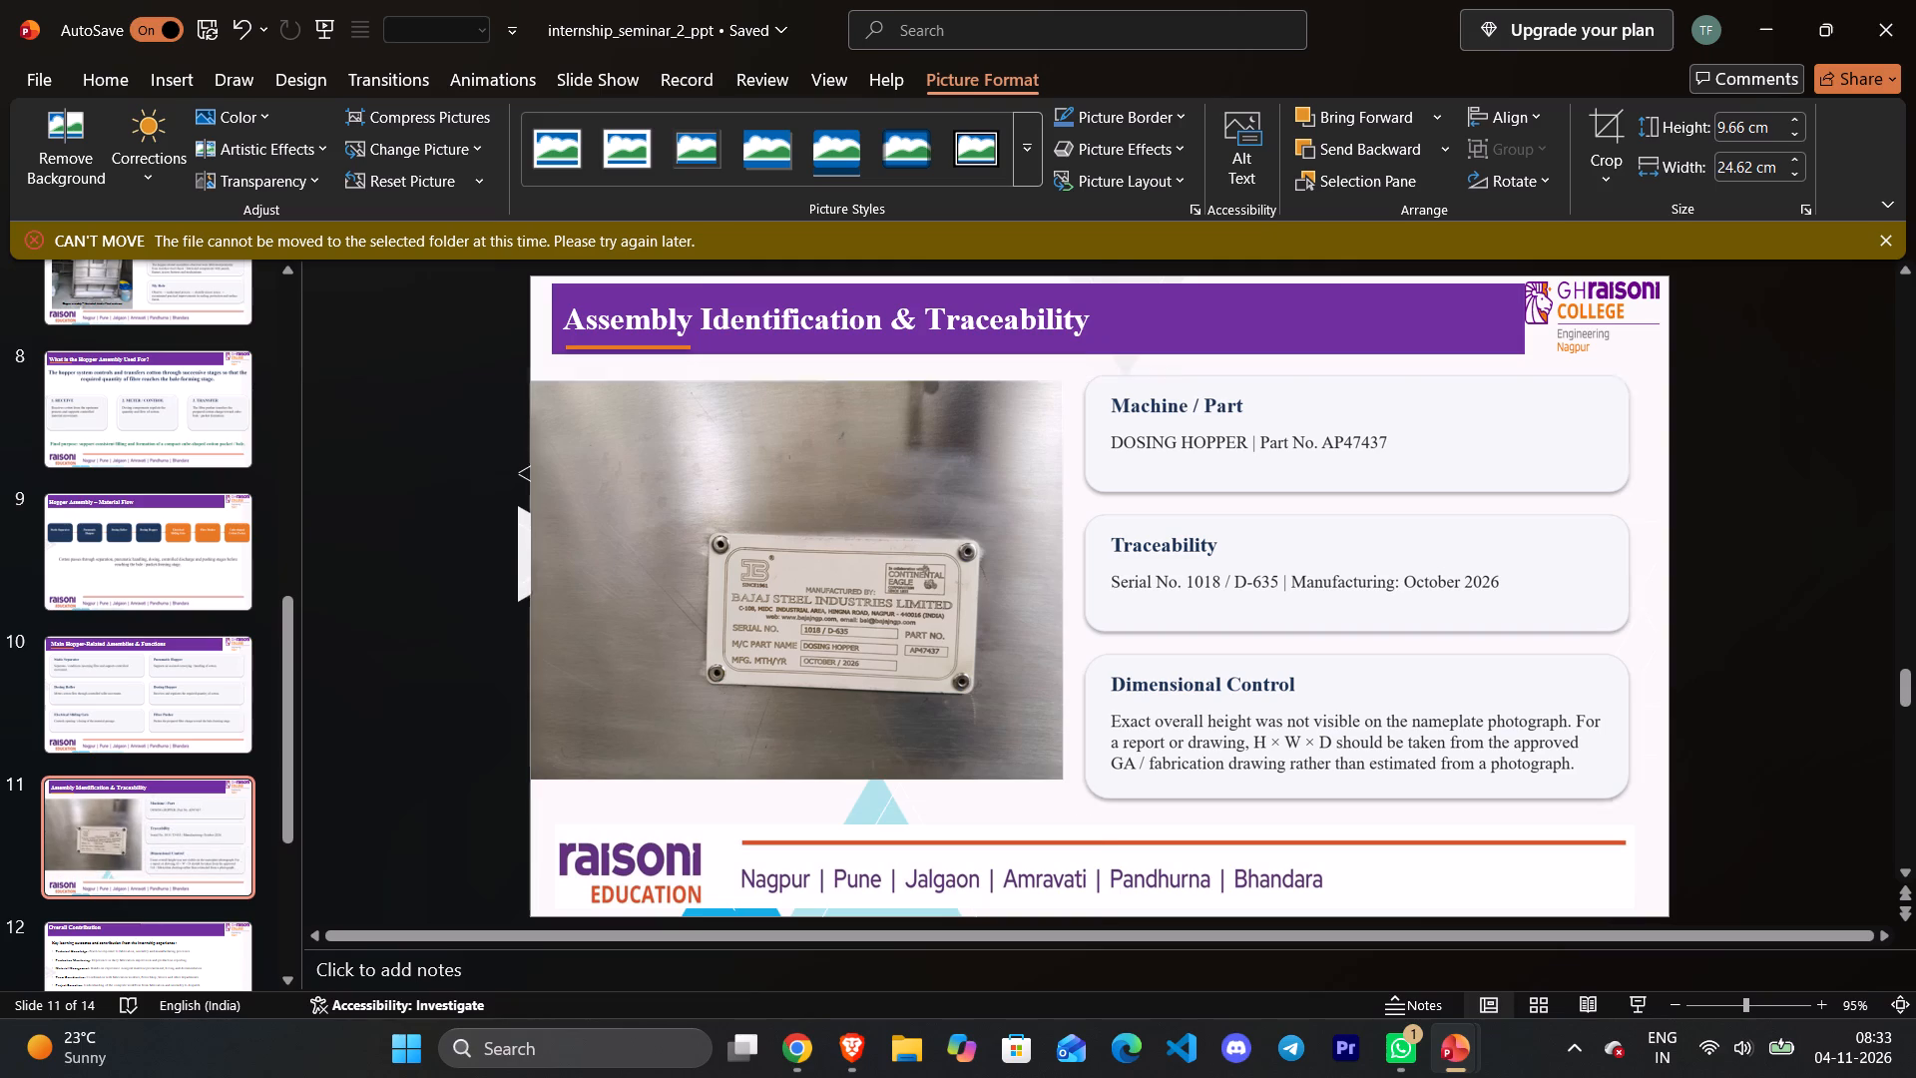
drag(991, 611, 1006, 610)
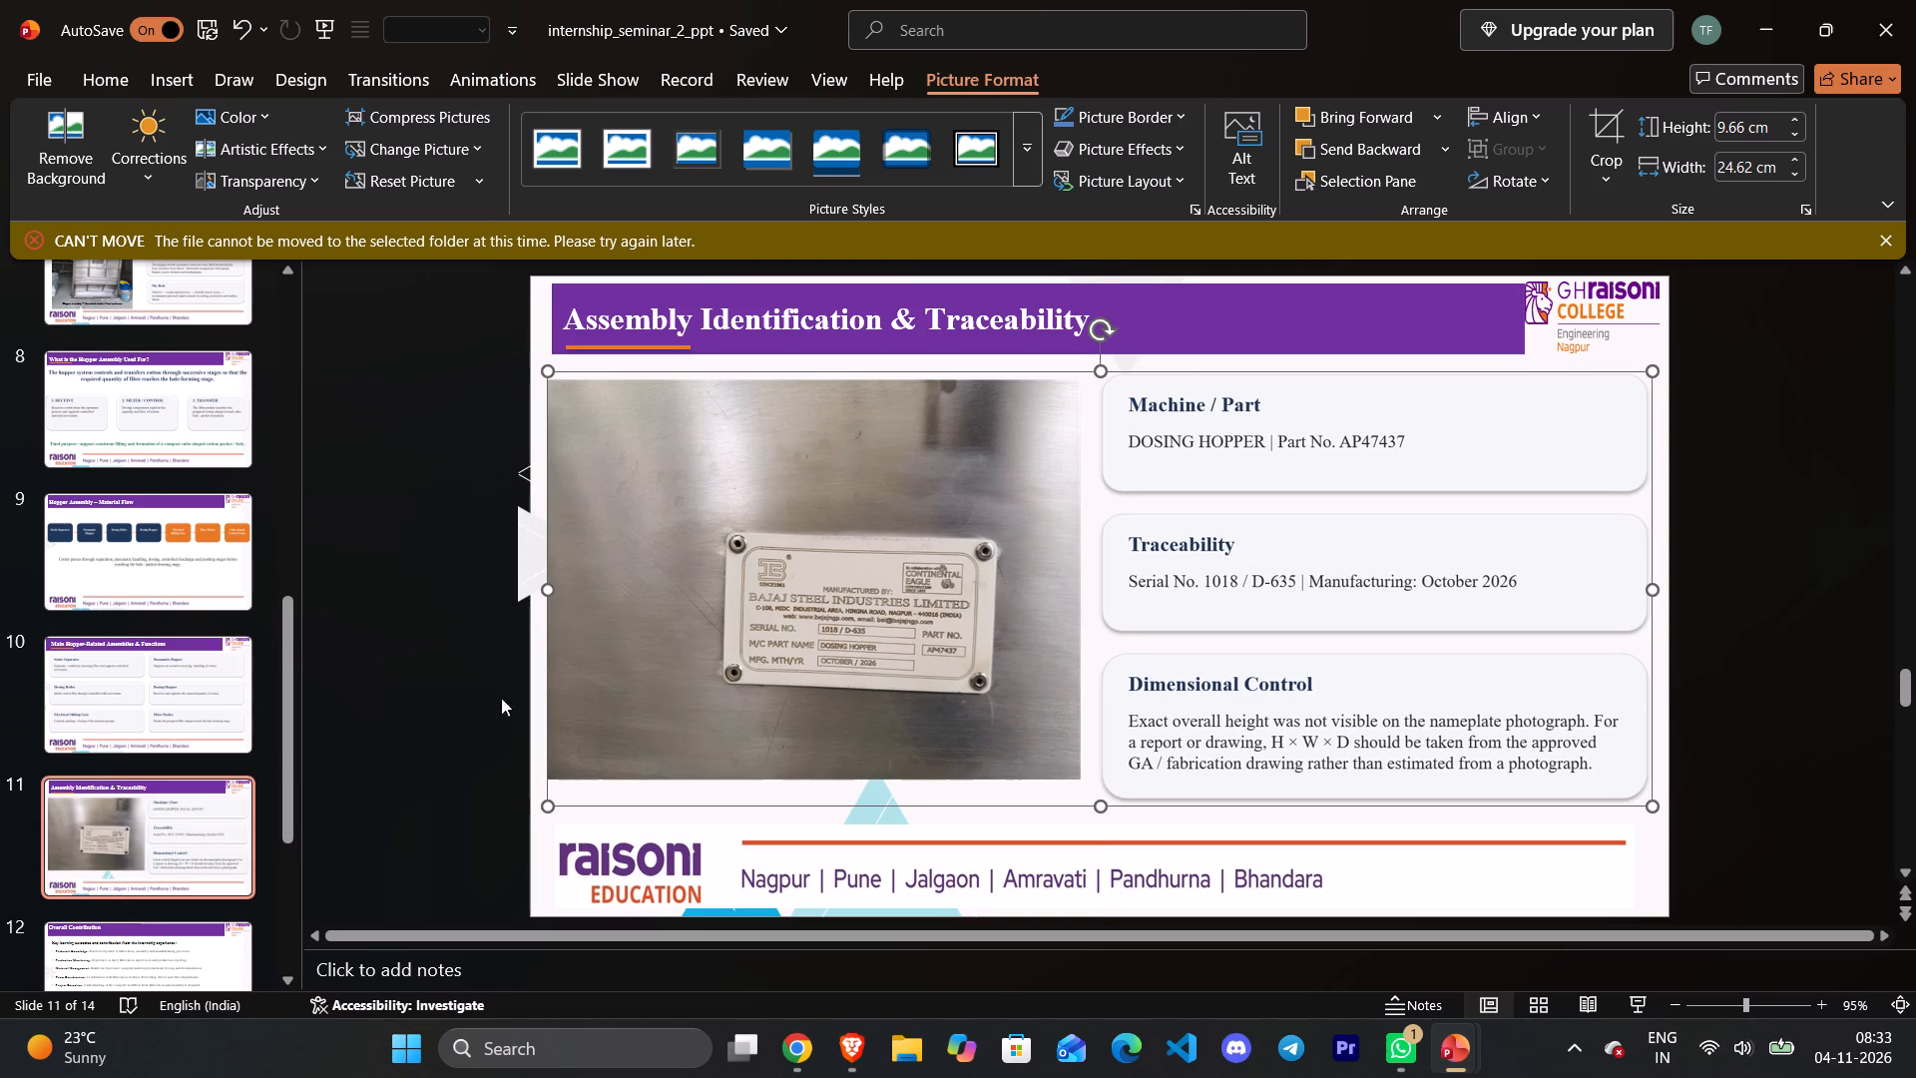
Look over the remaining slides 12 to 14 of internship_seminar_2_ppt.
scroll(111, 786, down, 1)
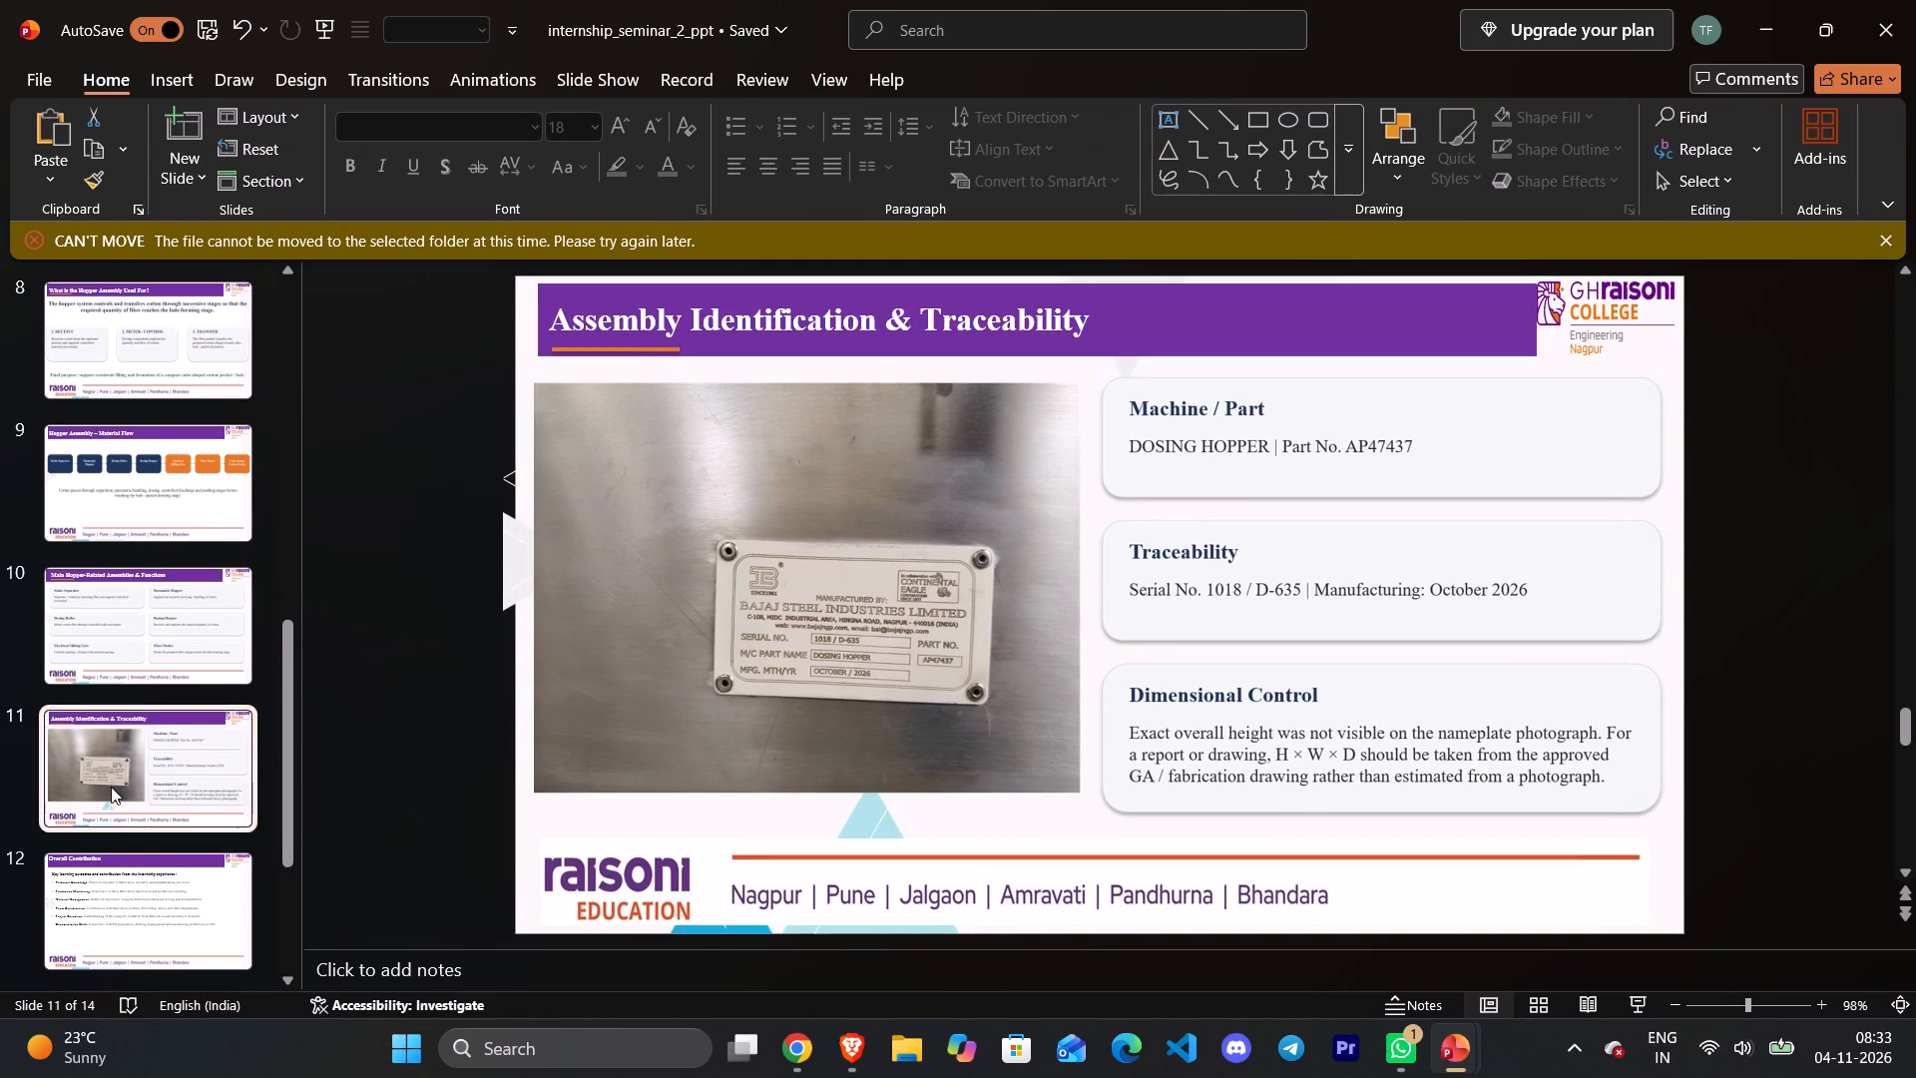
scroll(111, 787, down, 8)
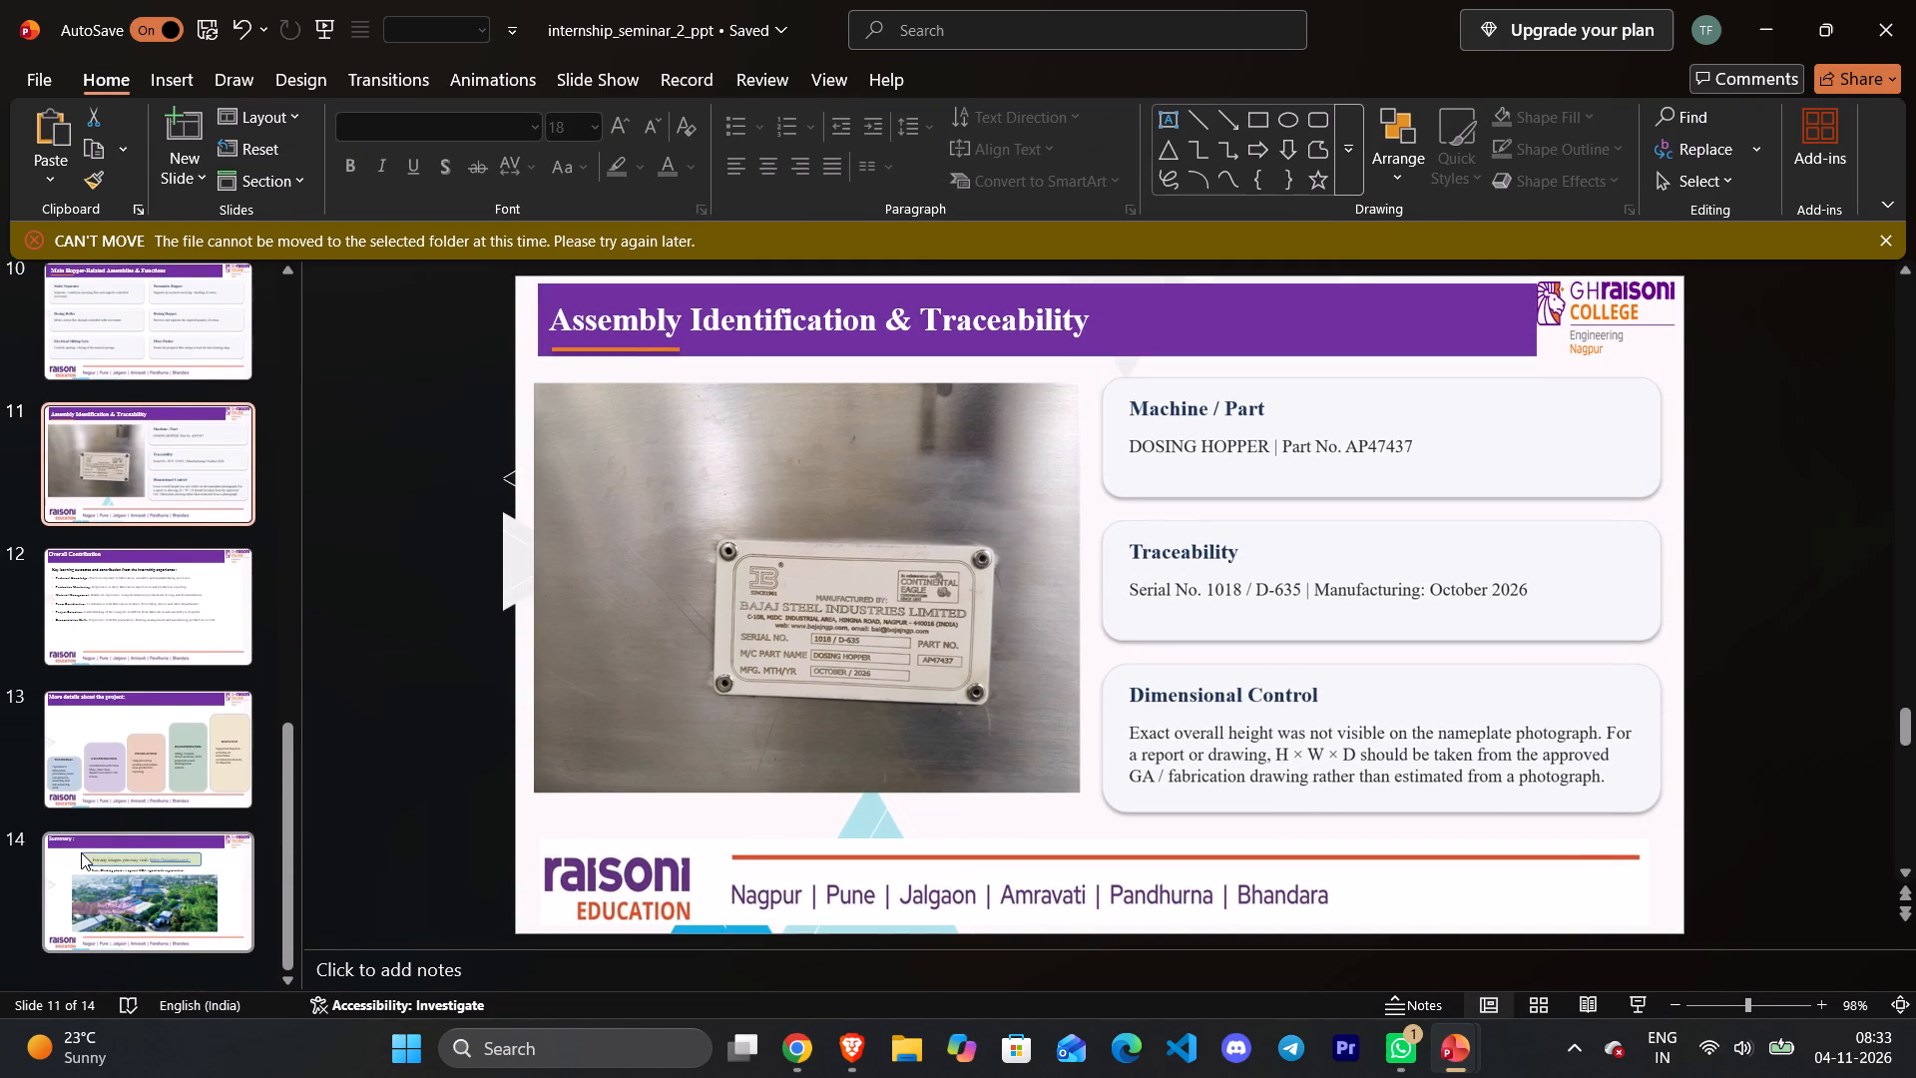
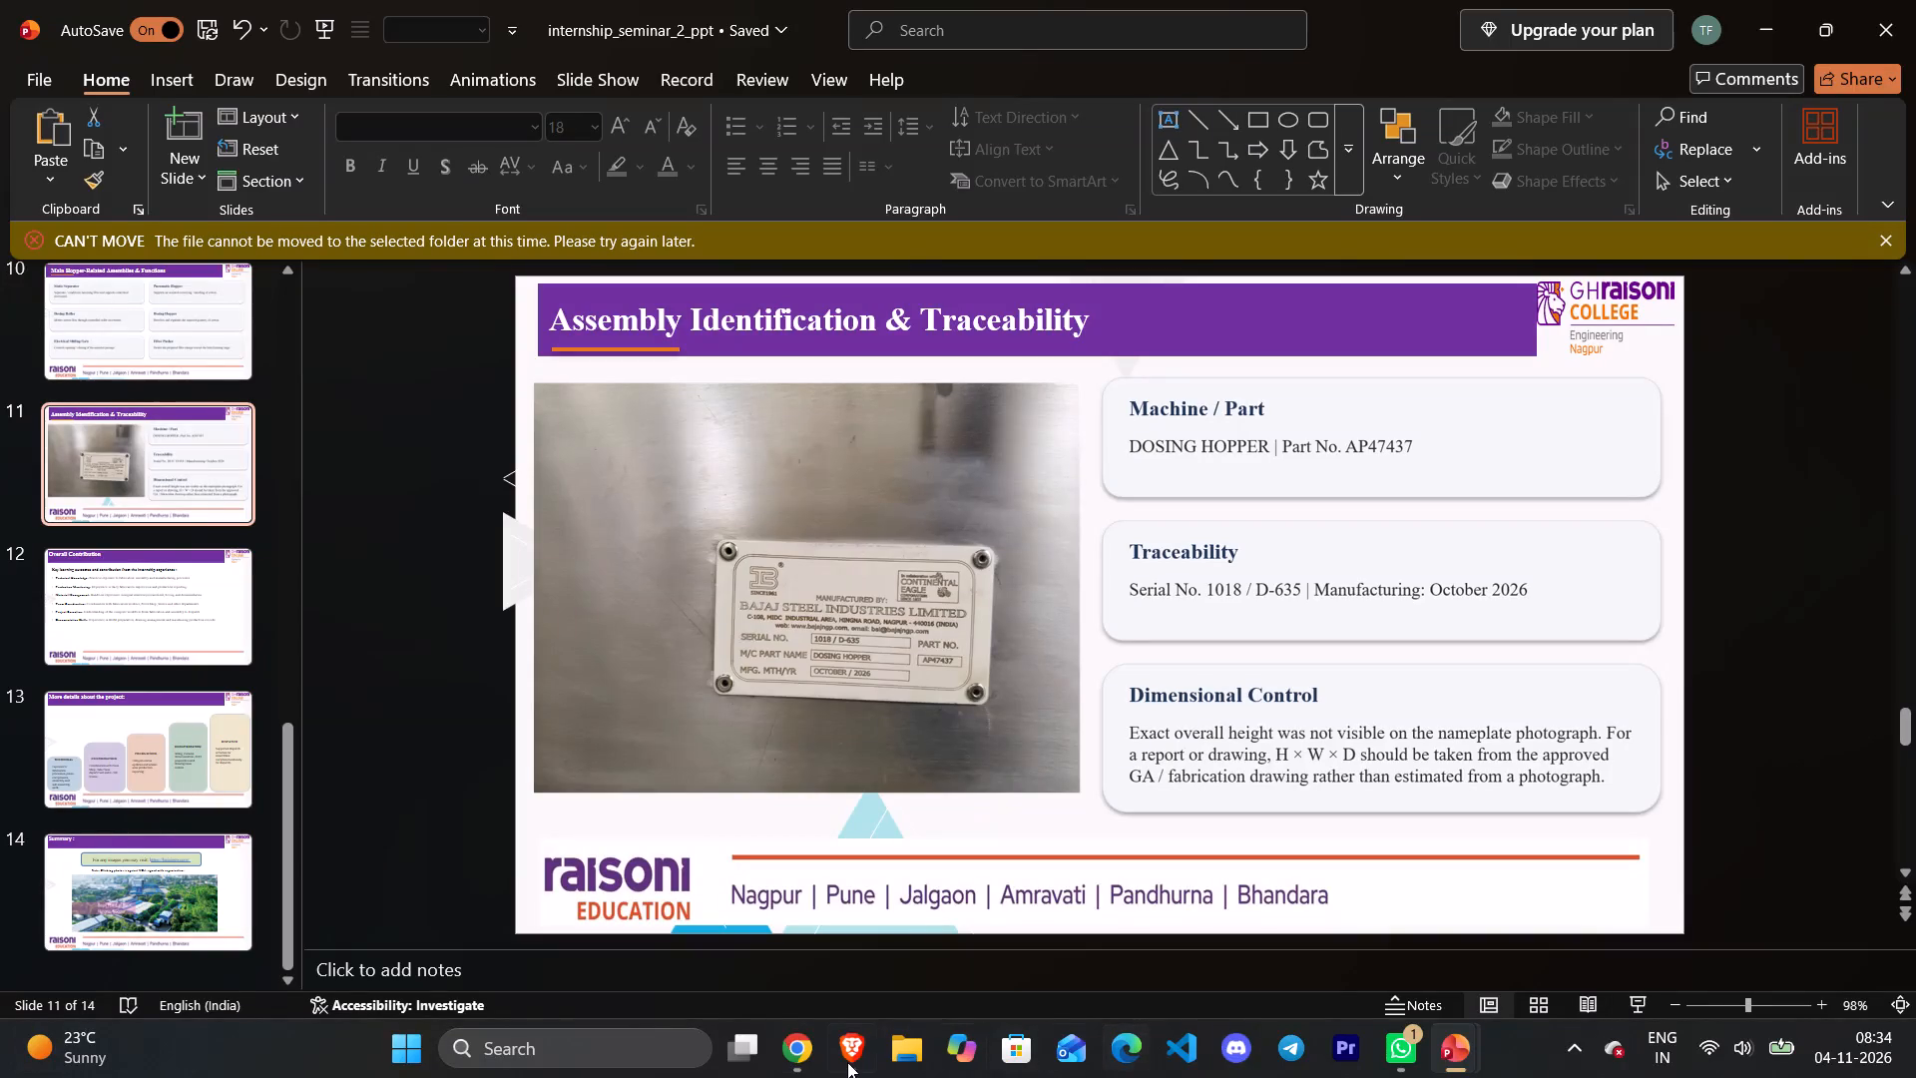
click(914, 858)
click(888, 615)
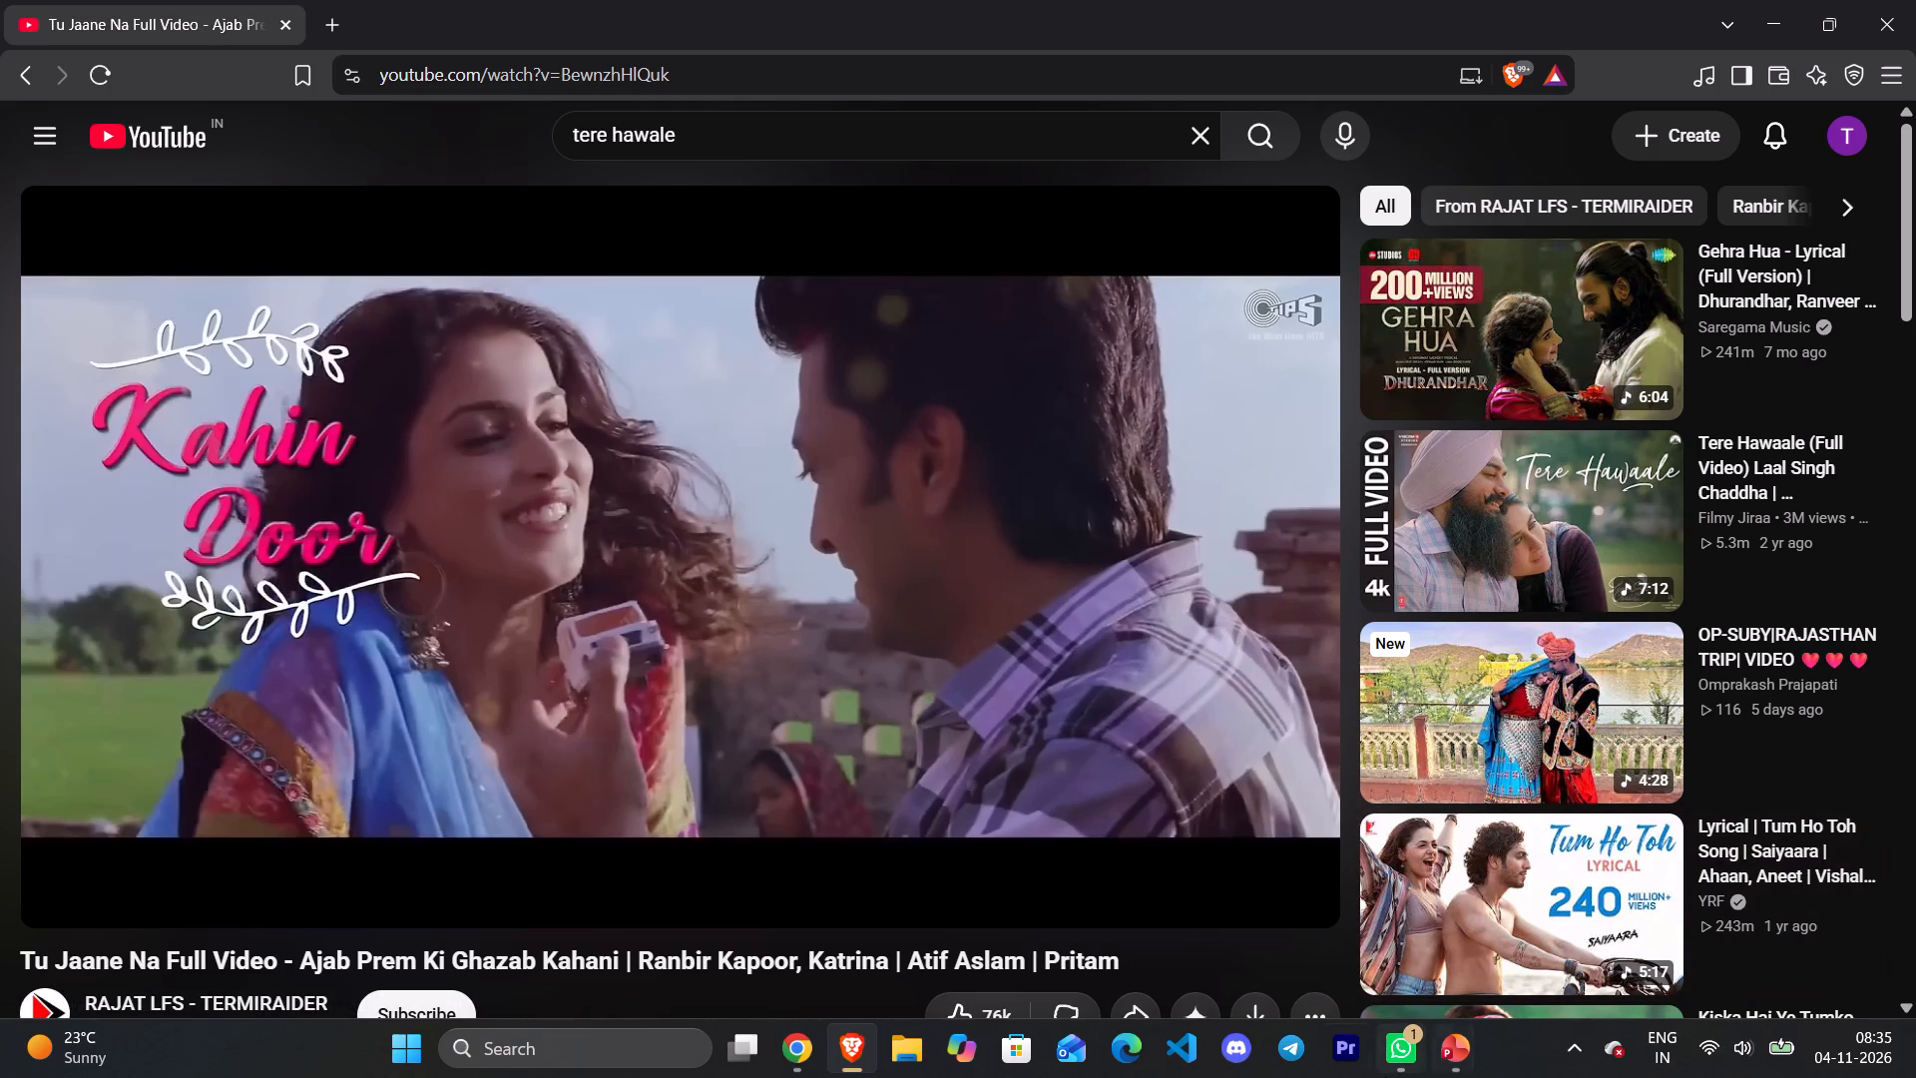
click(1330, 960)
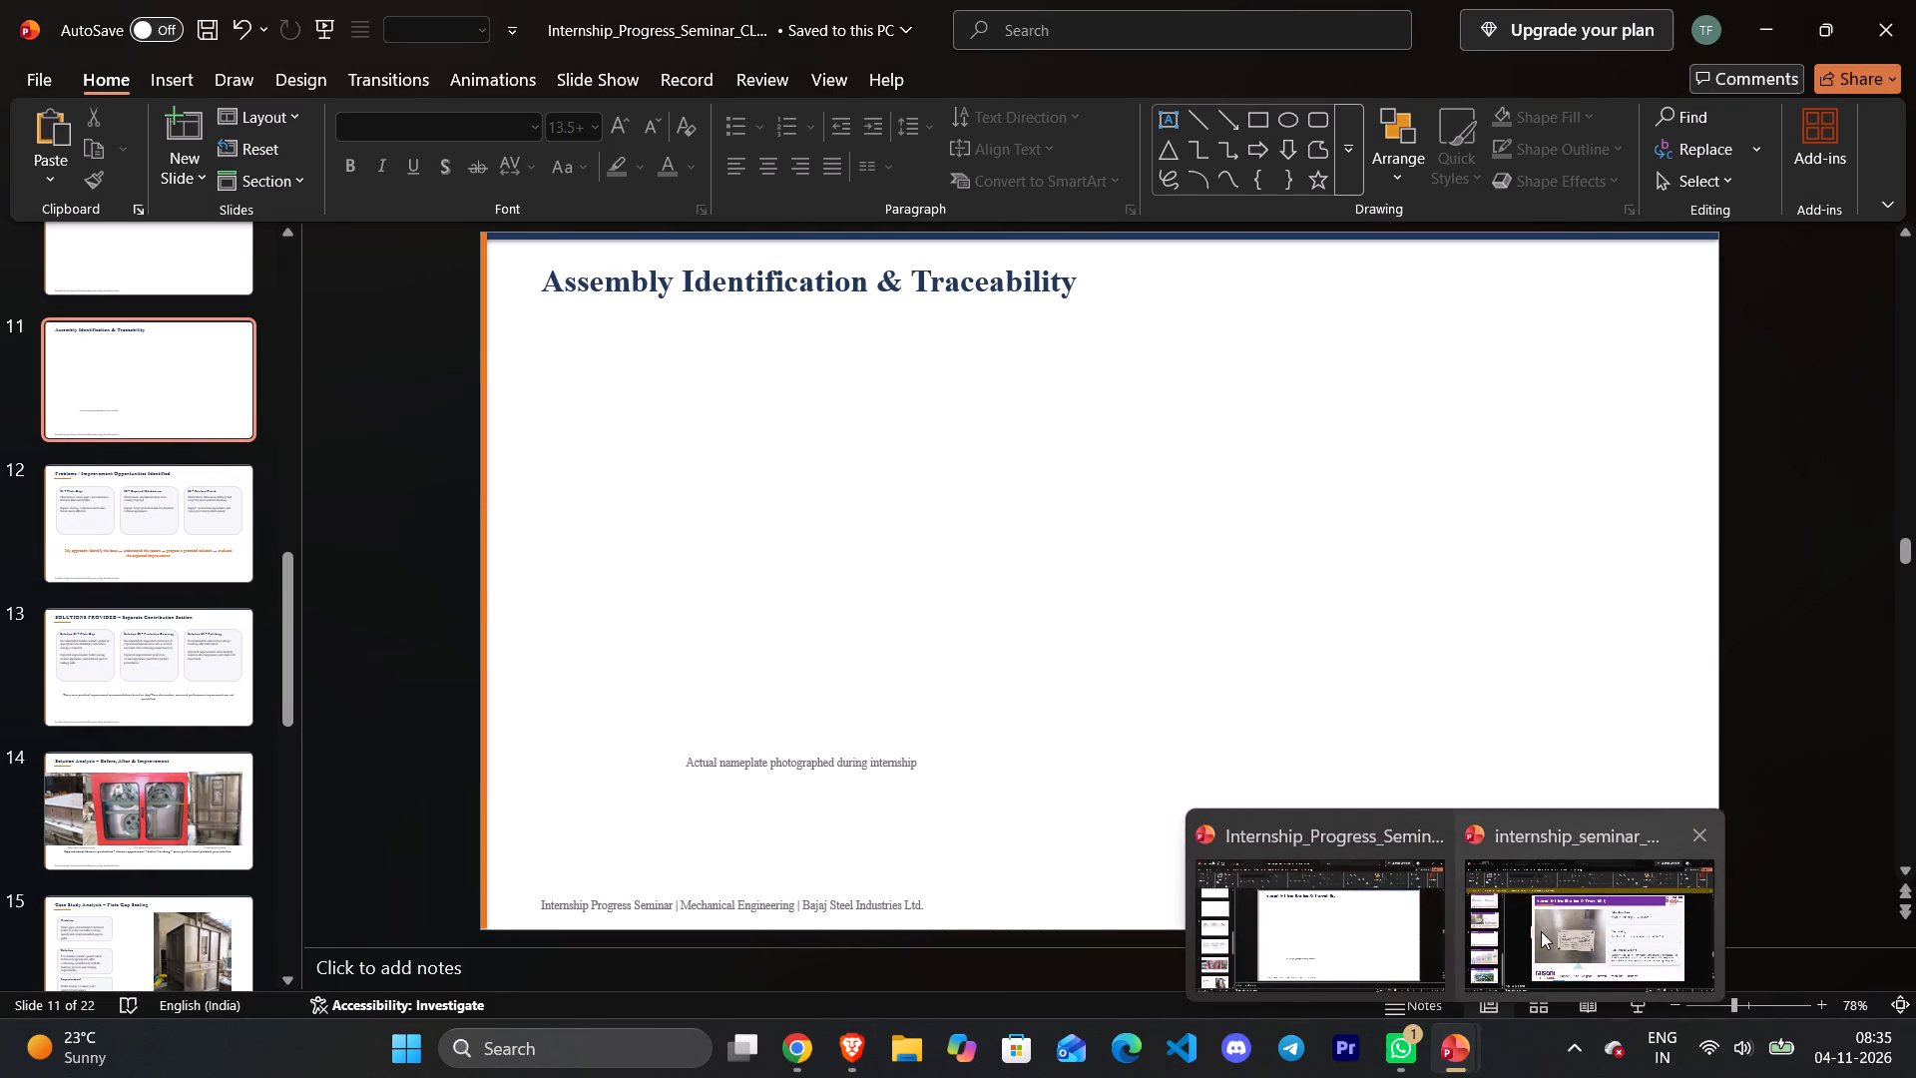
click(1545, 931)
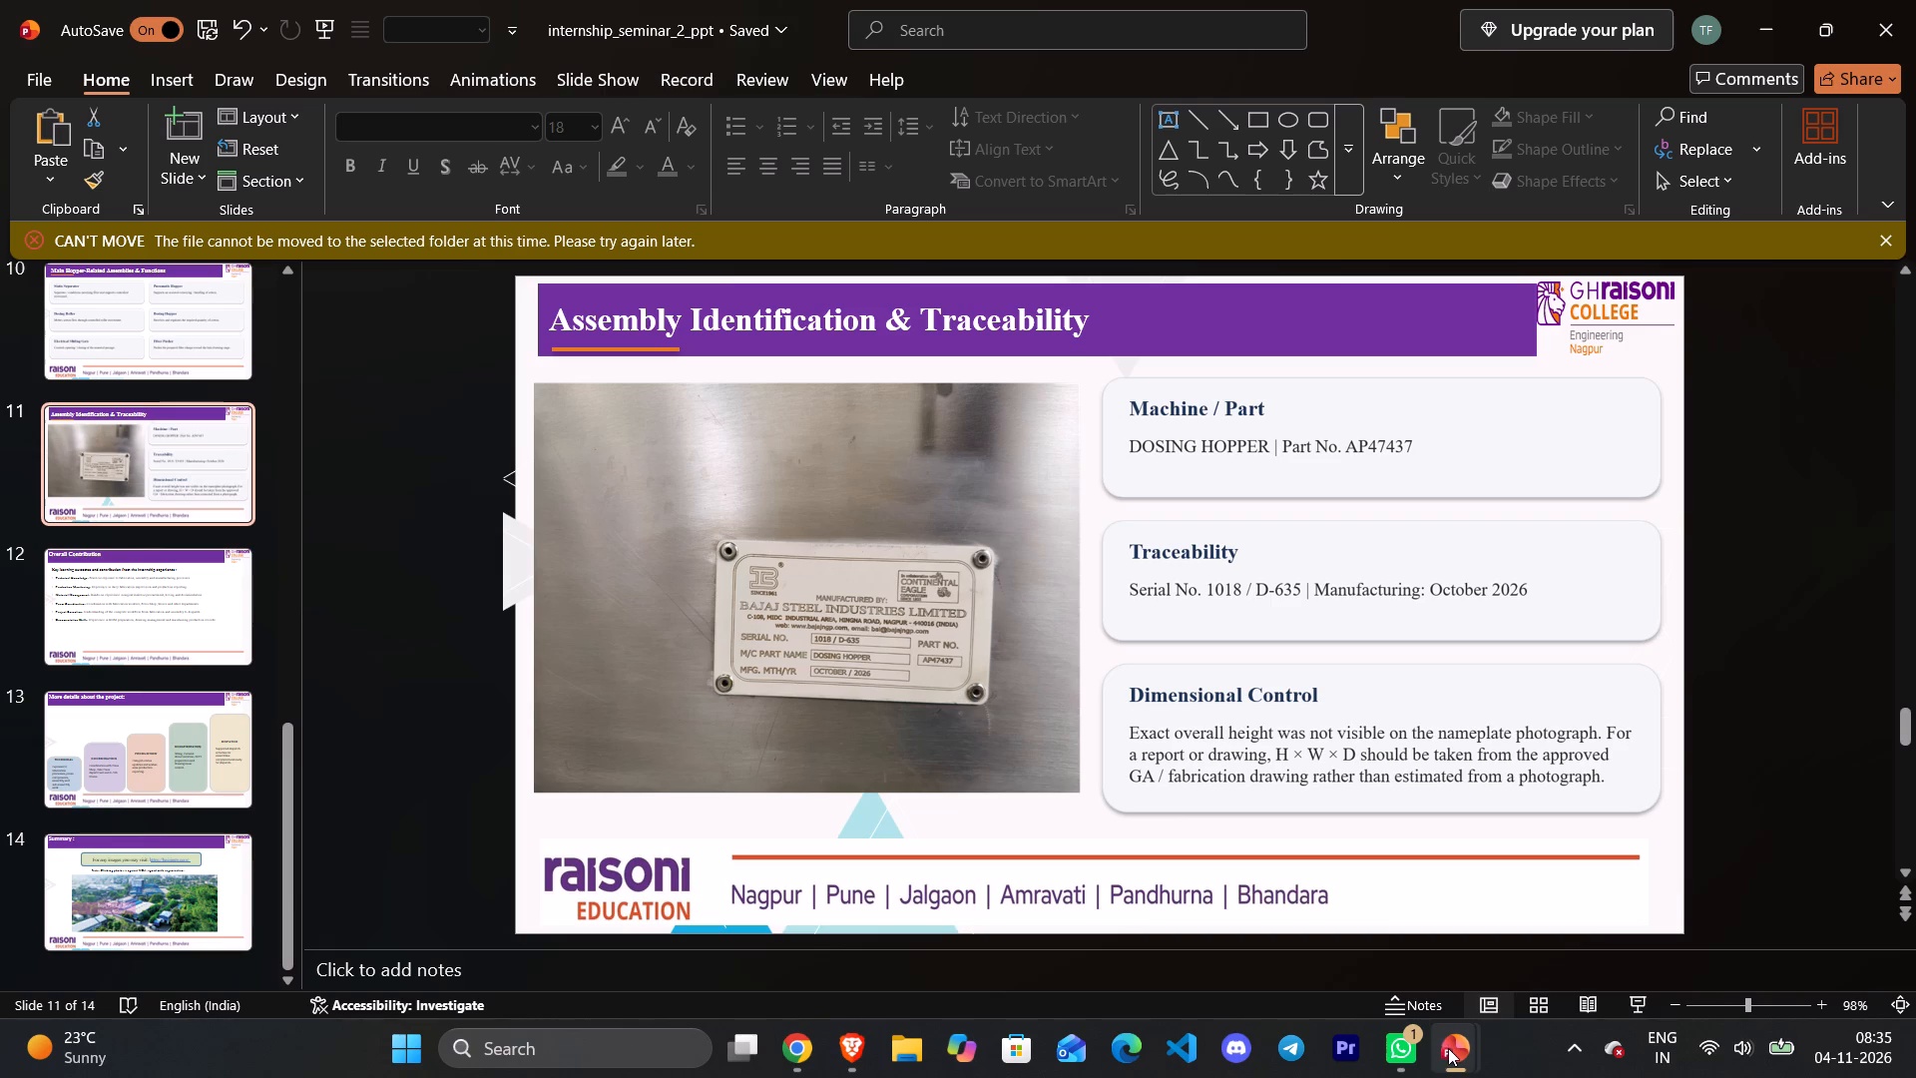
Cut the title "Problems / Improvement Opportunities Identified" and its orange underline from slide 12 of the Internship_Progress_Seminar deck.
click(1358, 934)
scroll(215, 687, down, 2)
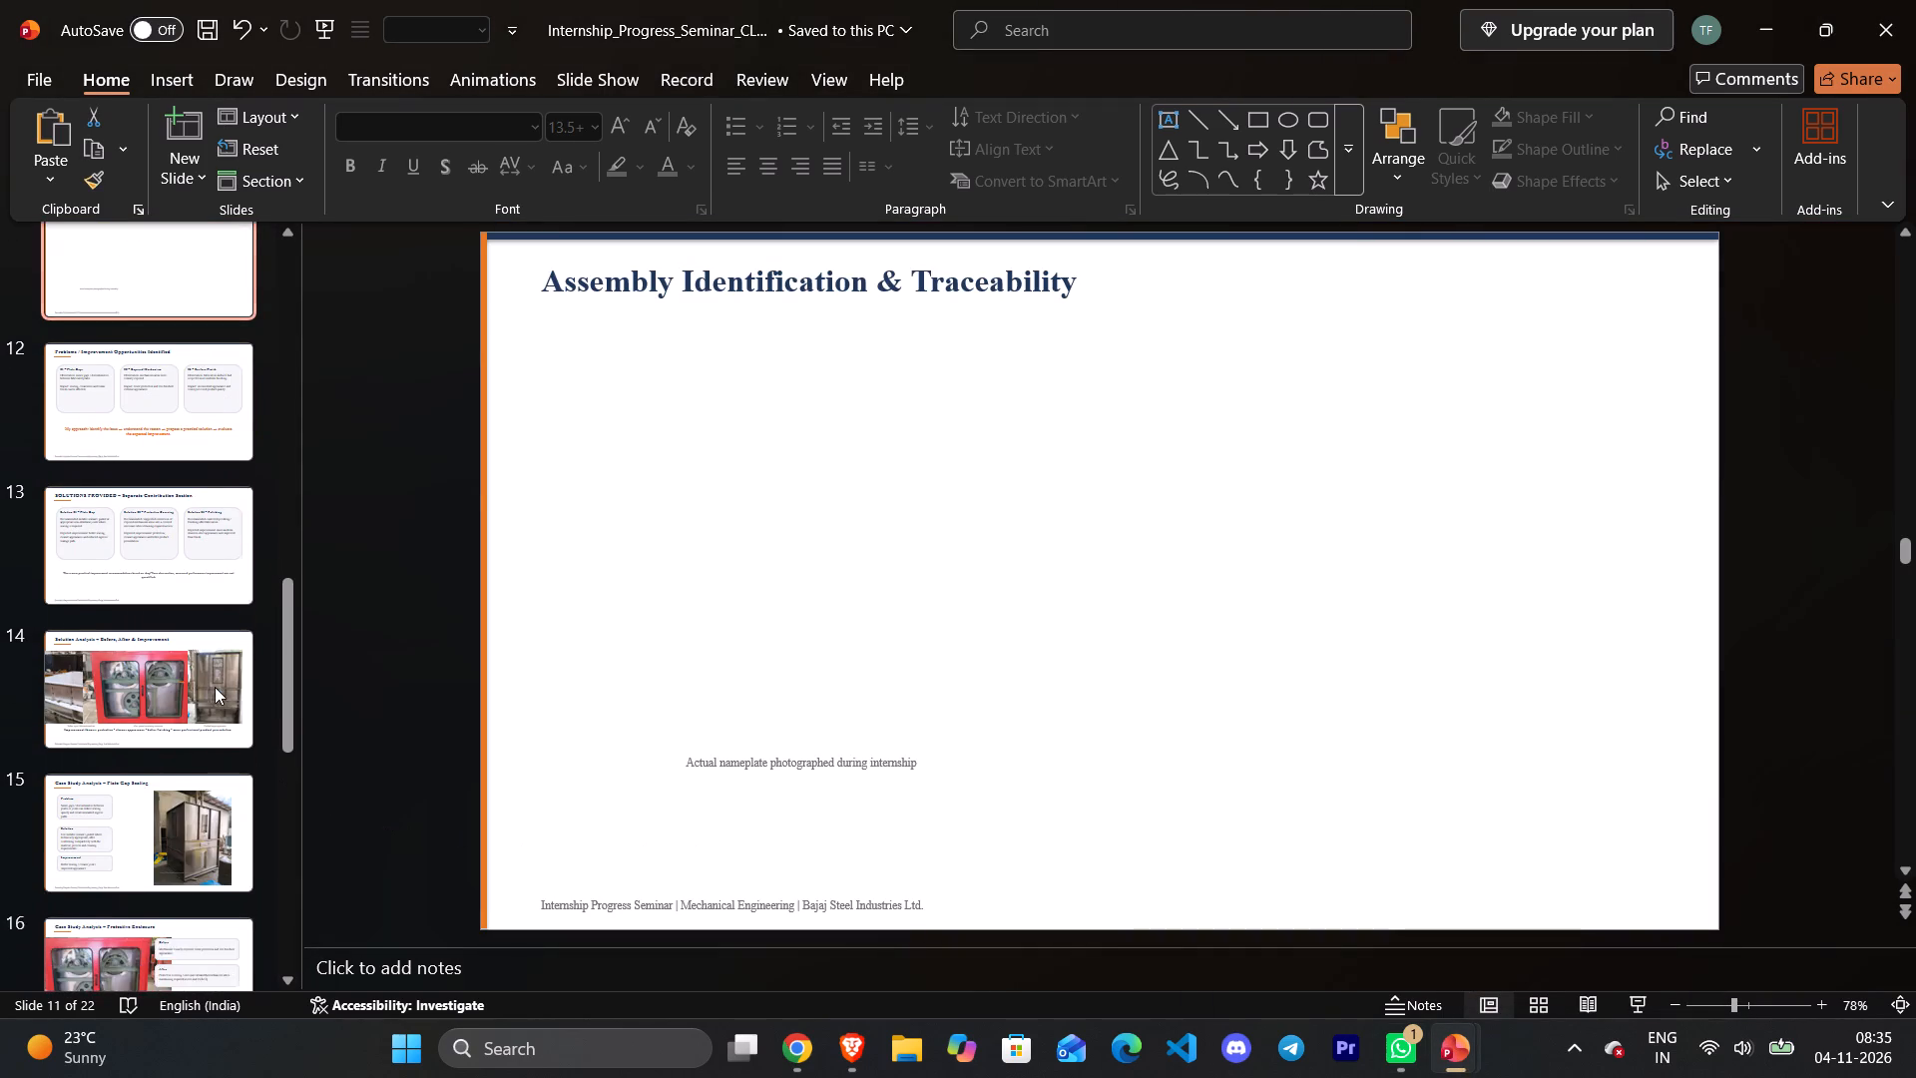
scroll(215, 684, down, 20)
scroll(215, 684, down, 4)
scroll(215, 683, up, 6)
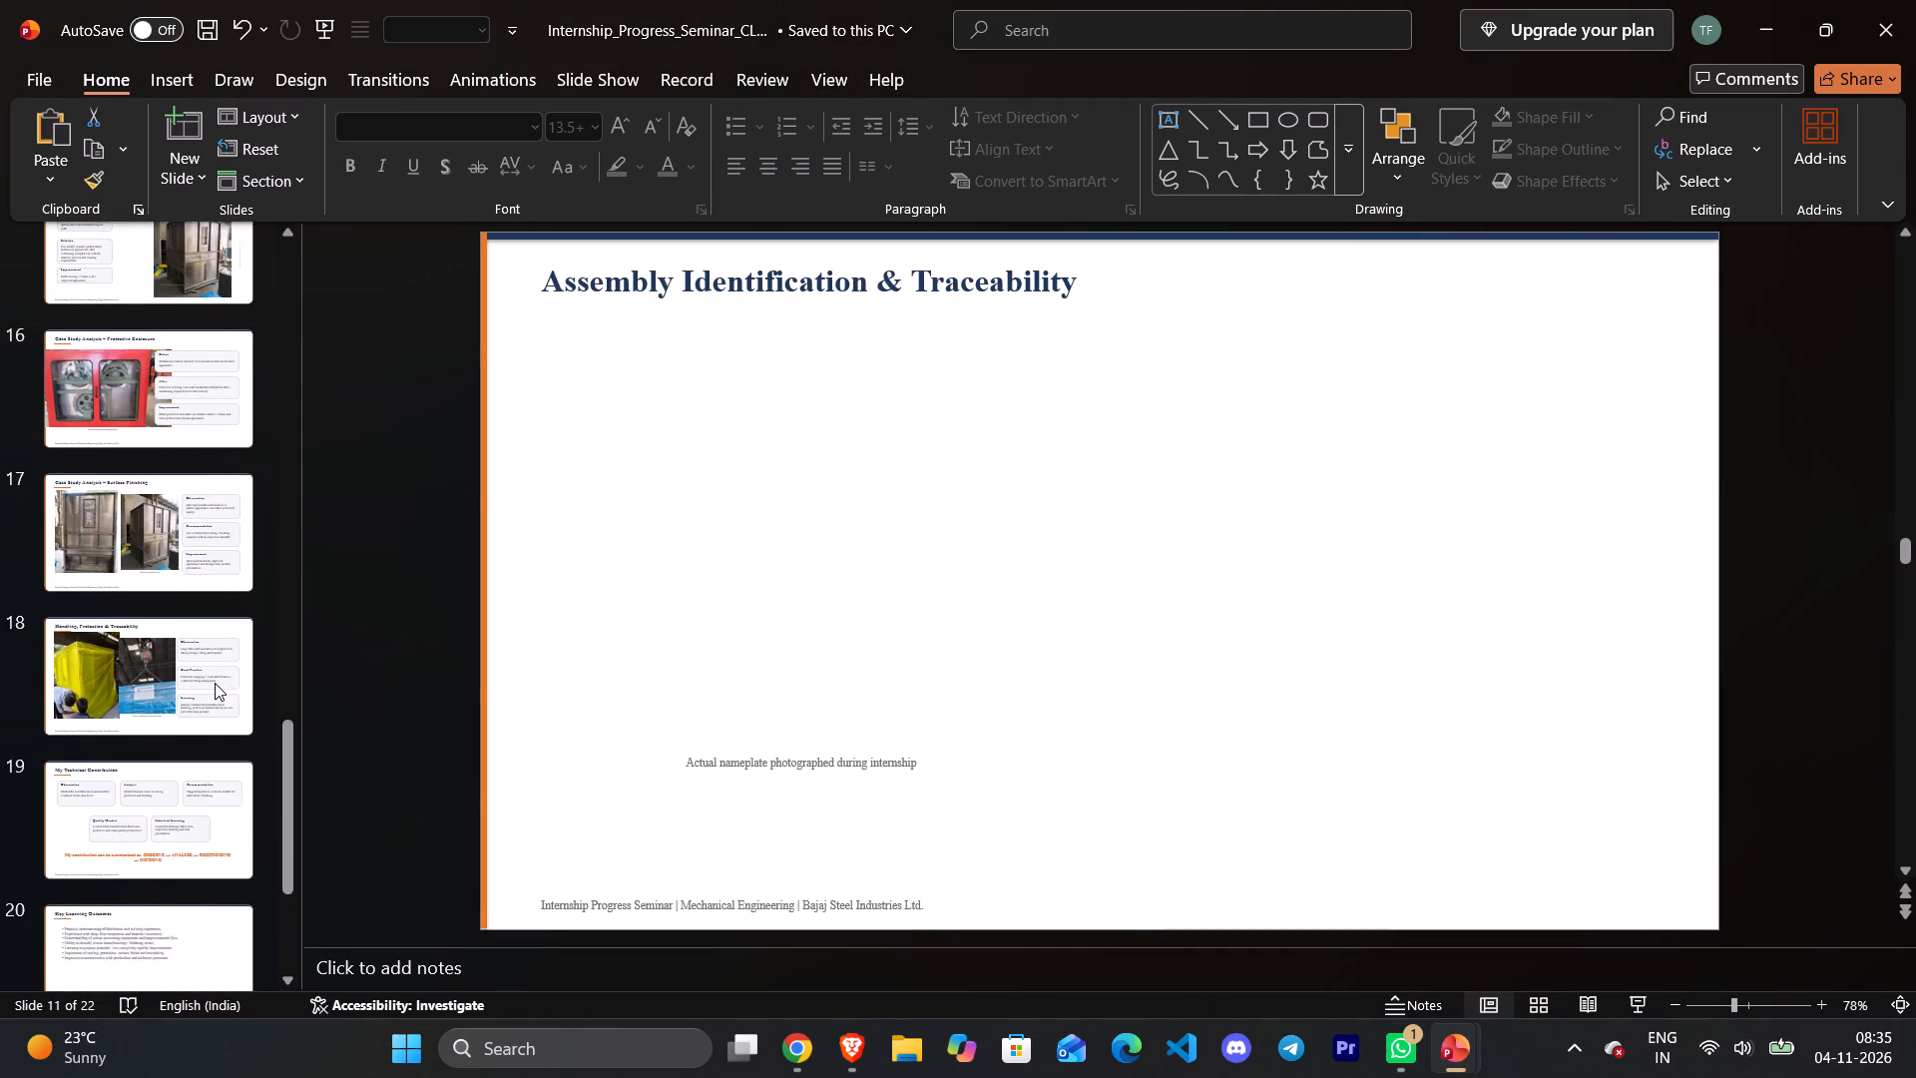
scroll(215, 683, up, 10)
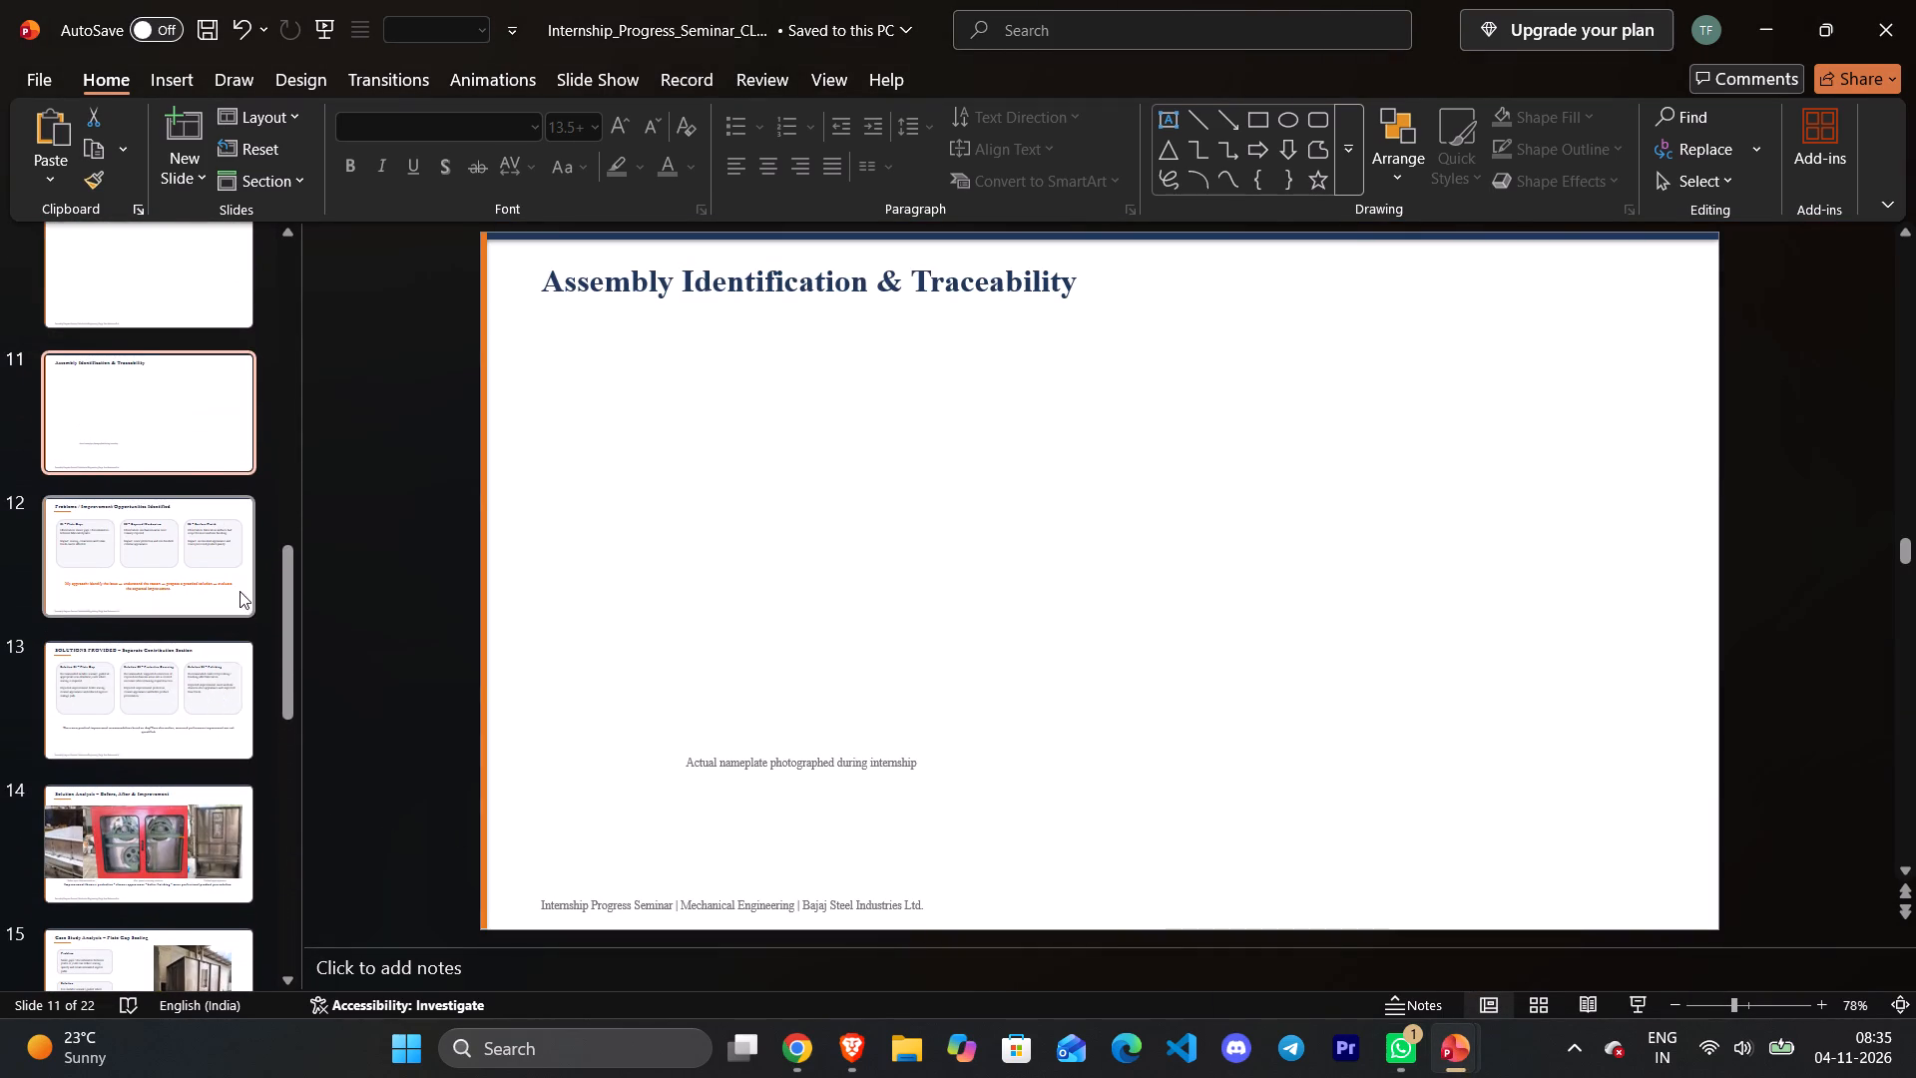
click(239, 563)
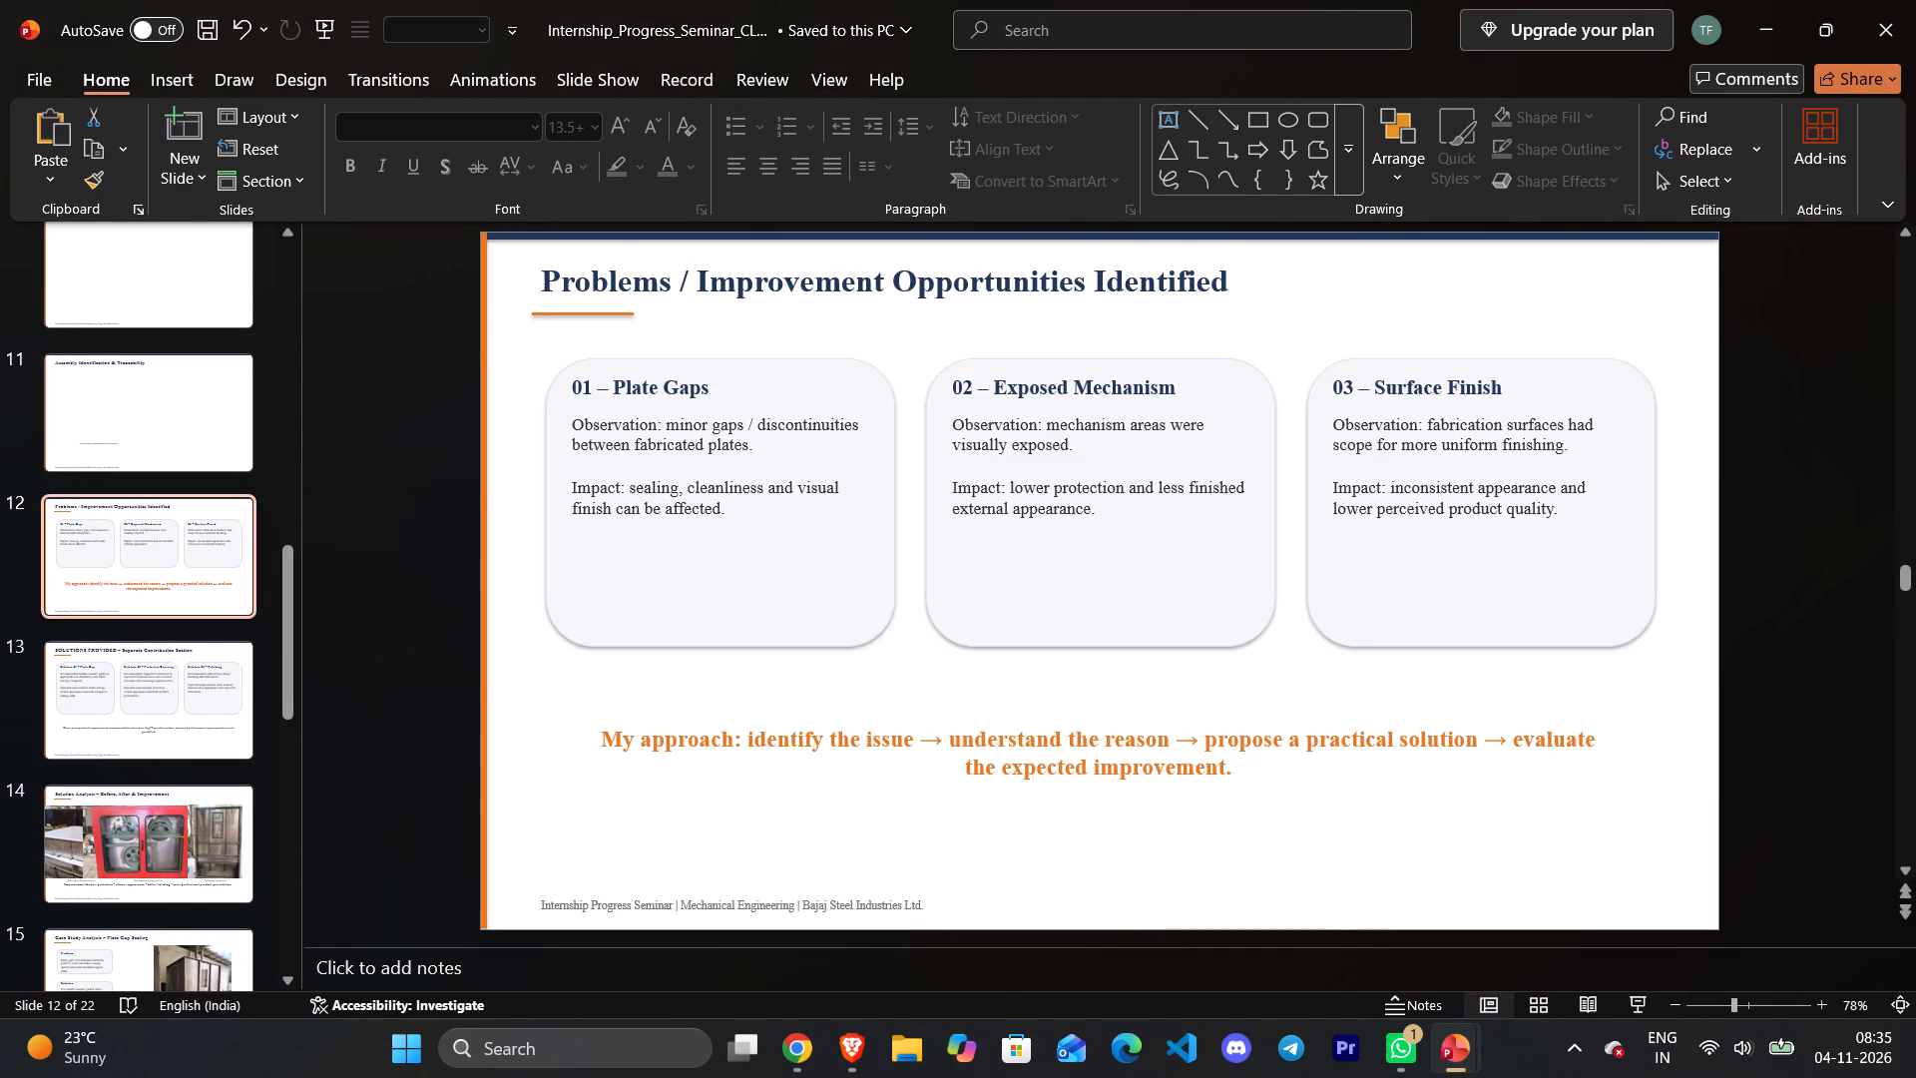
ctrl+click(911, 282)
ctrl+click(569, 310)
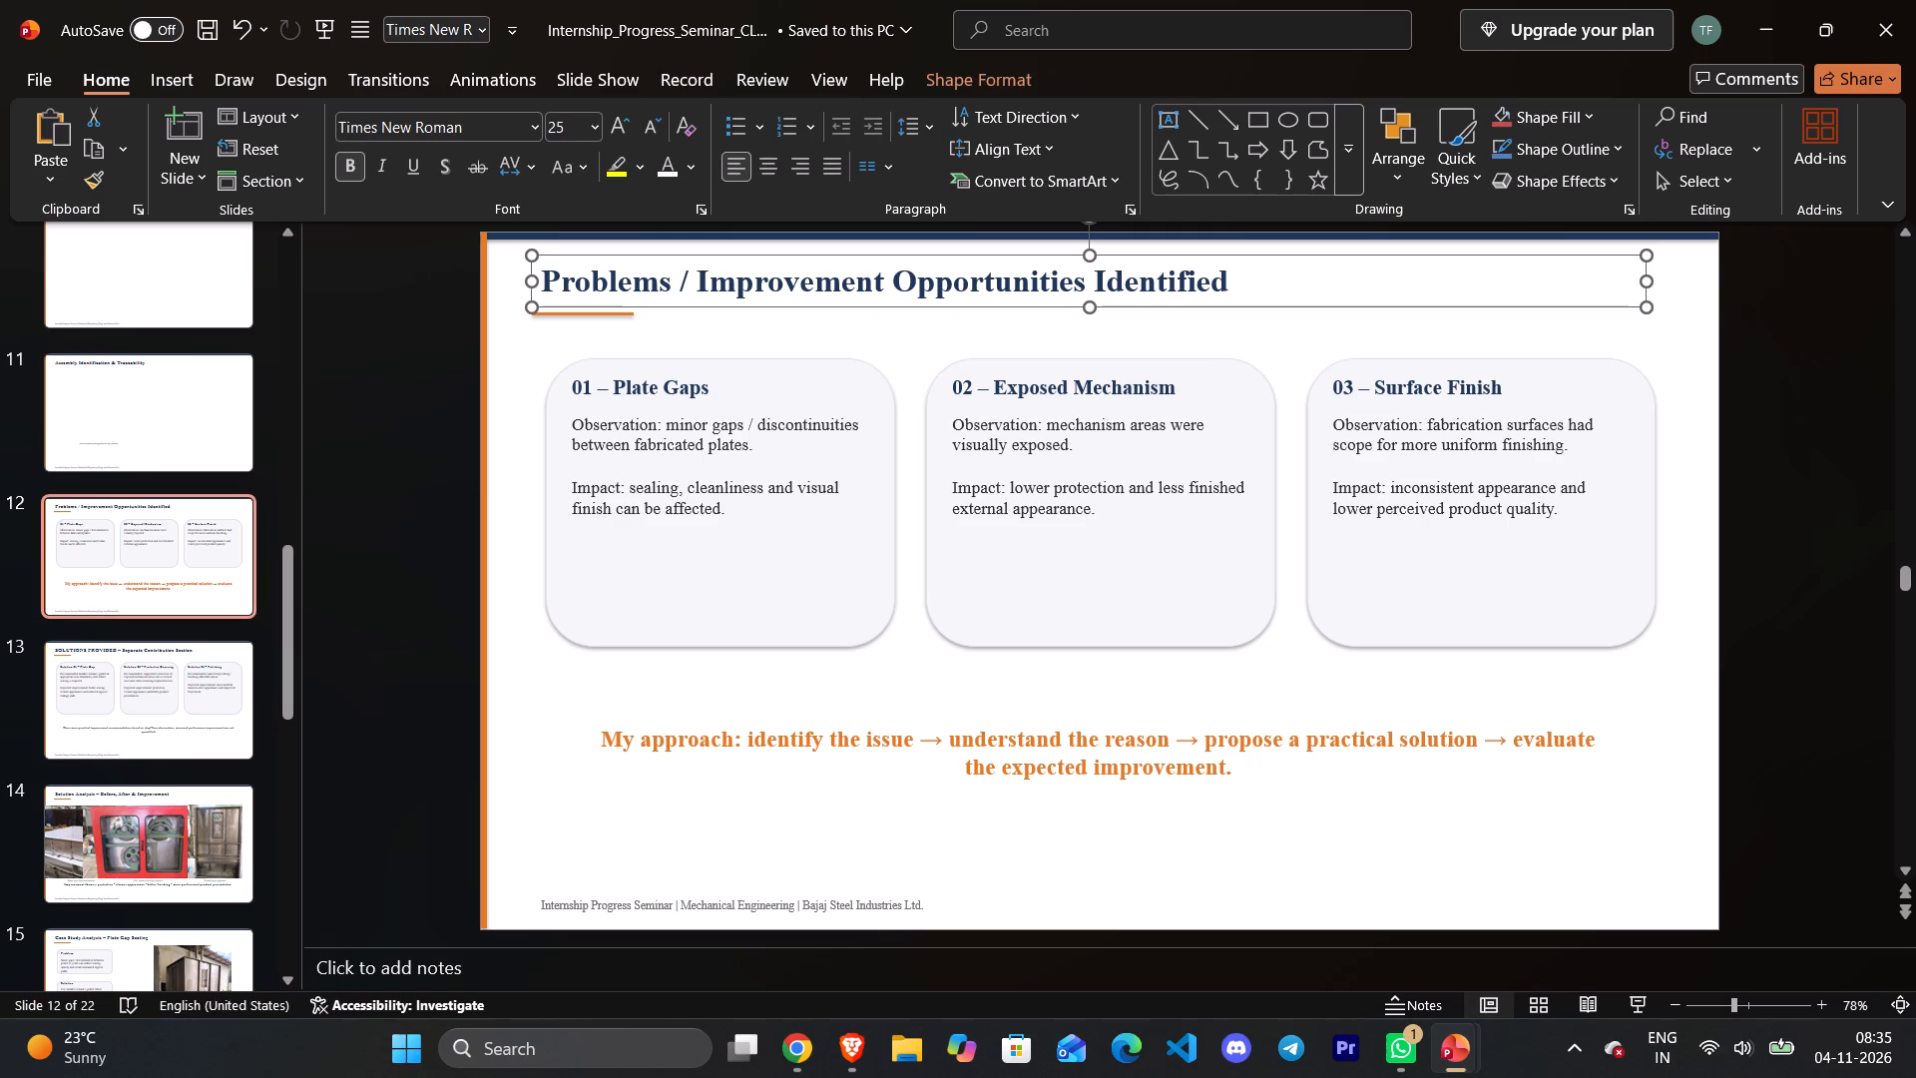
ctrl+click(601, 282)
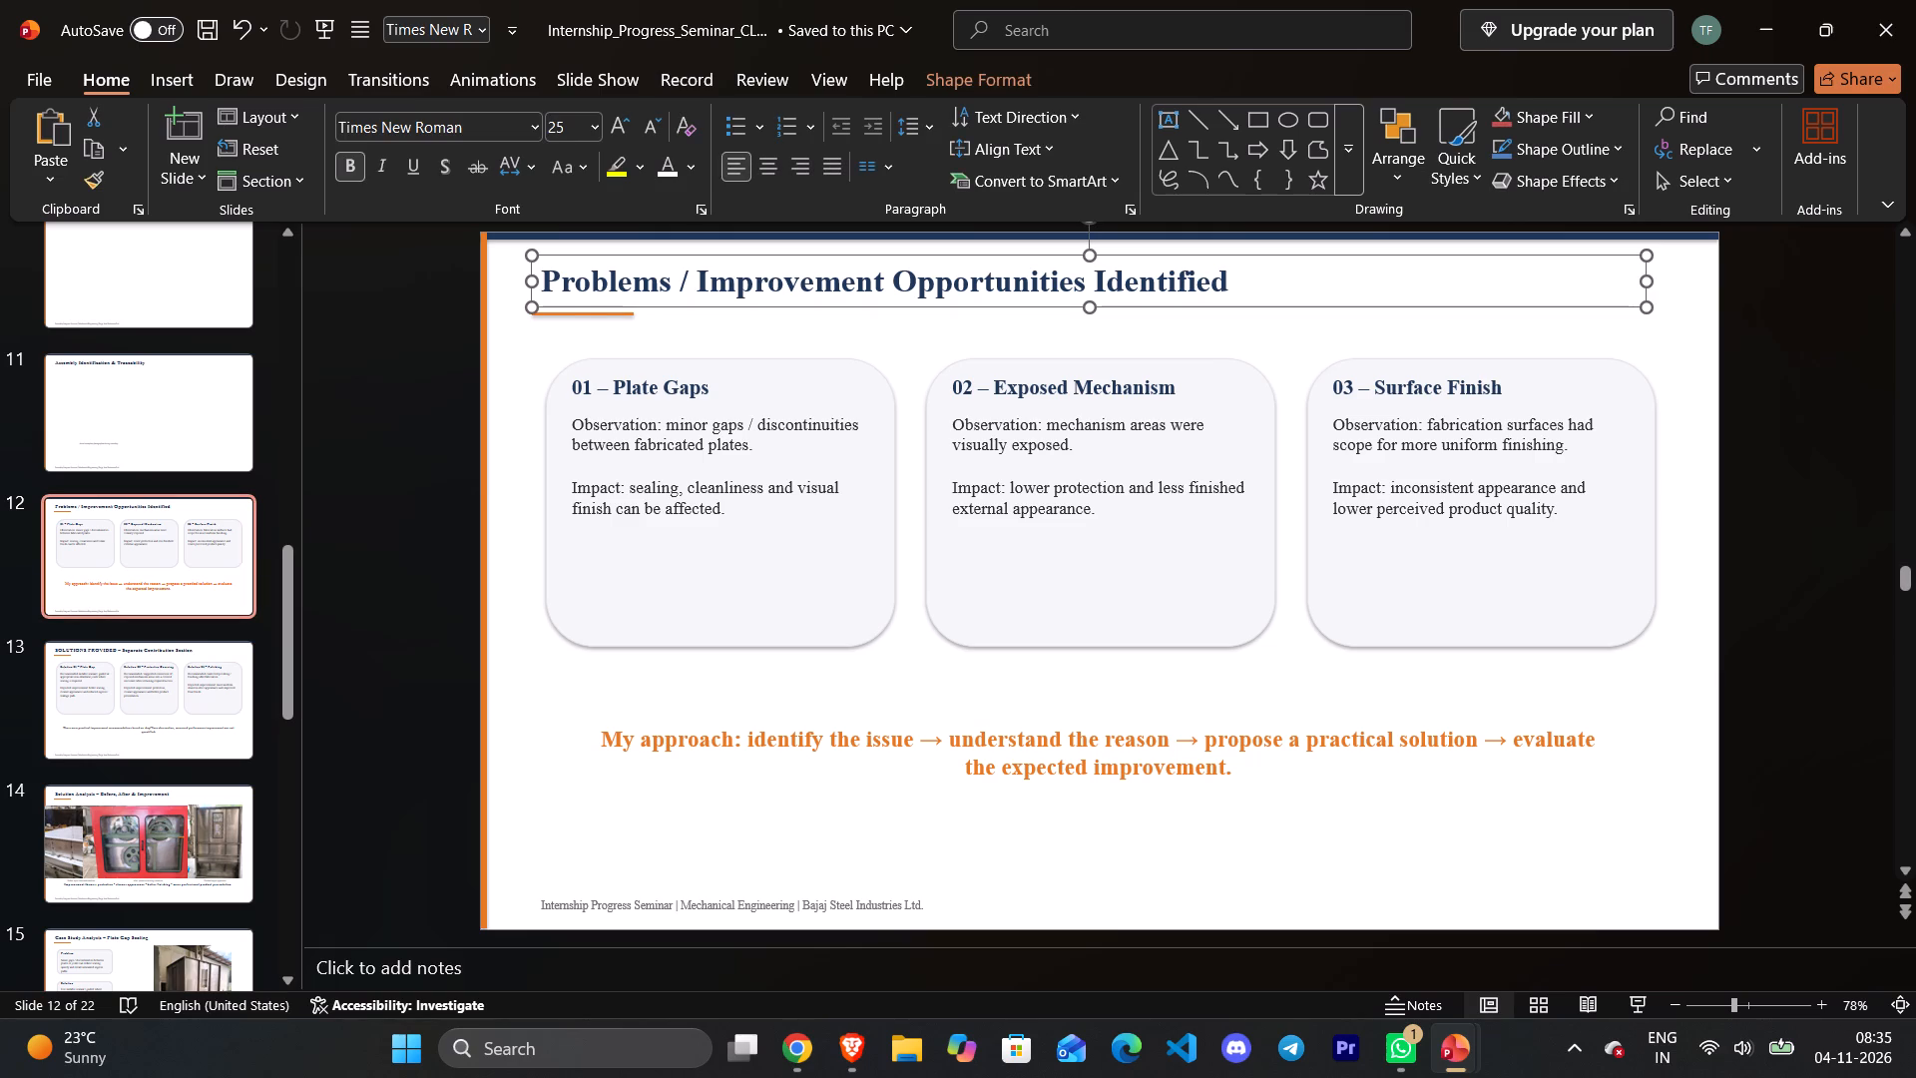
ctrl+click(575, 317)
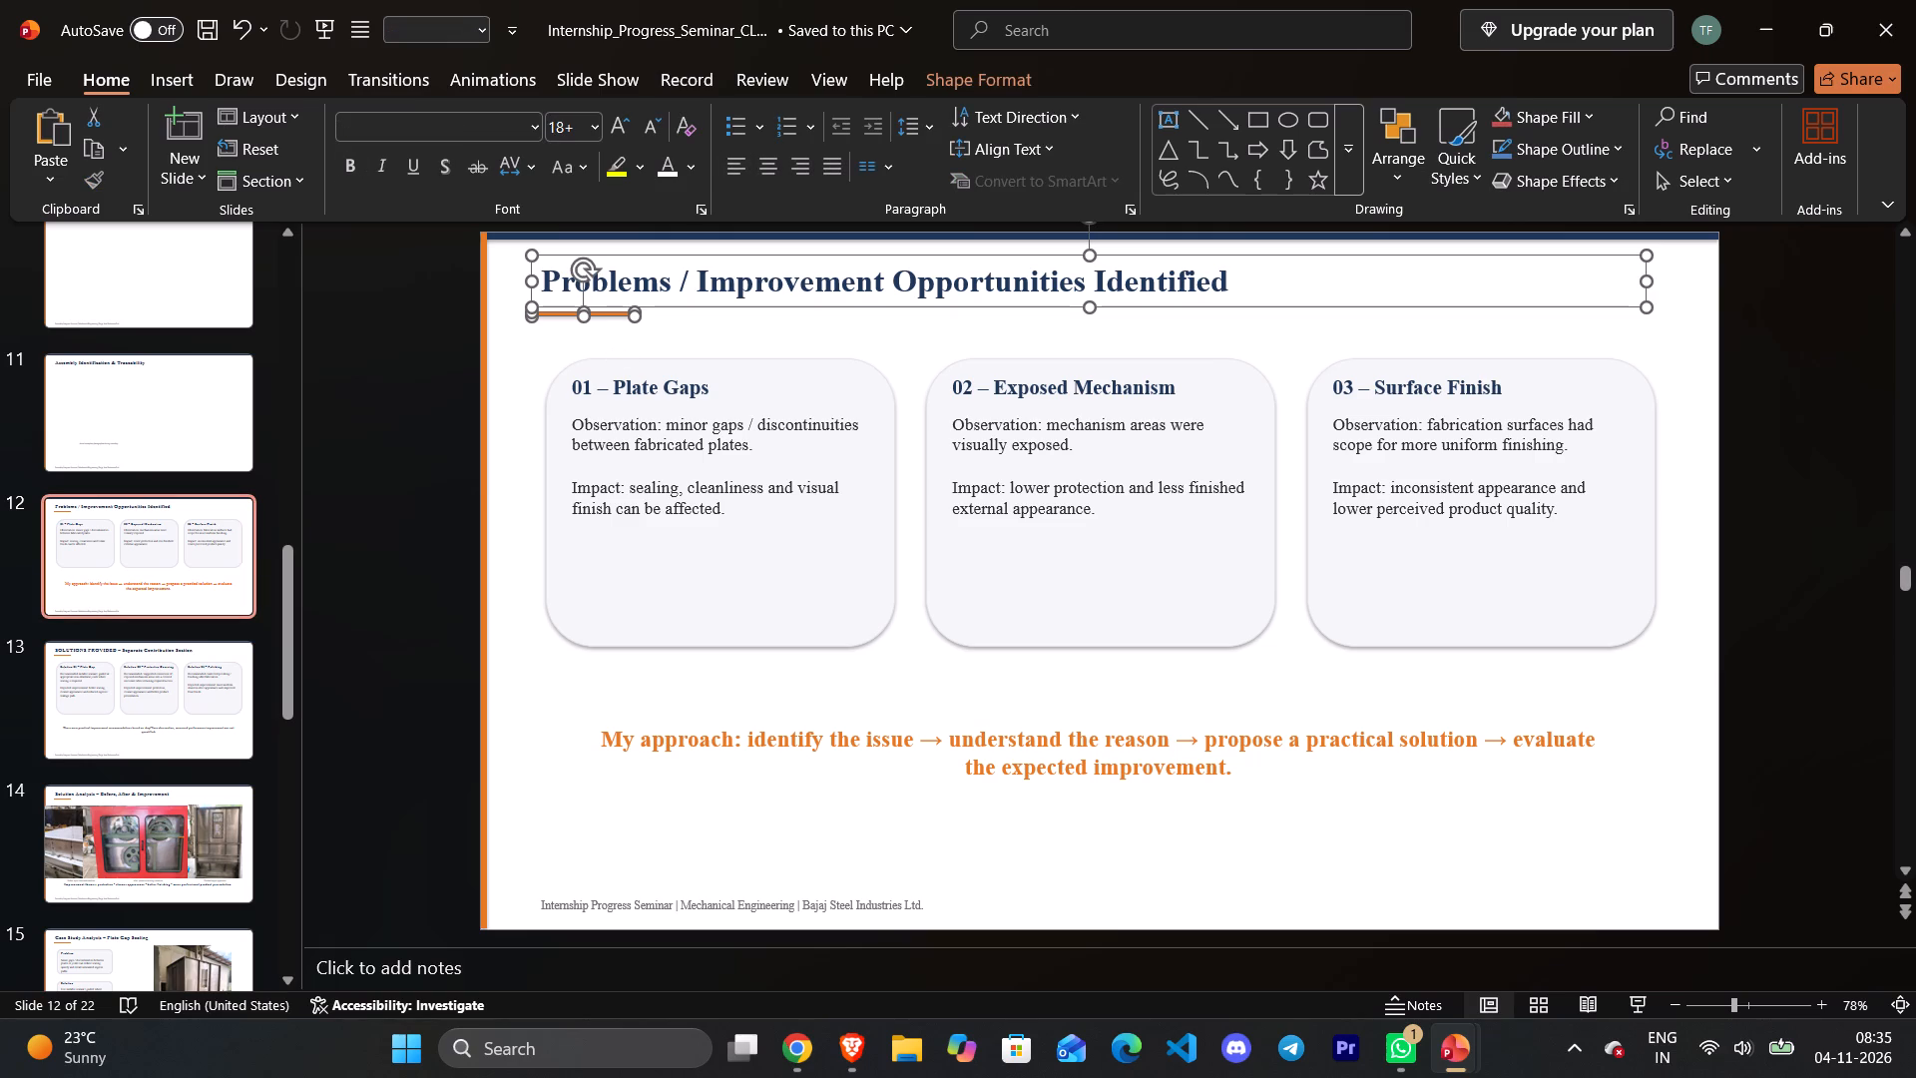
key(ctrl+x)
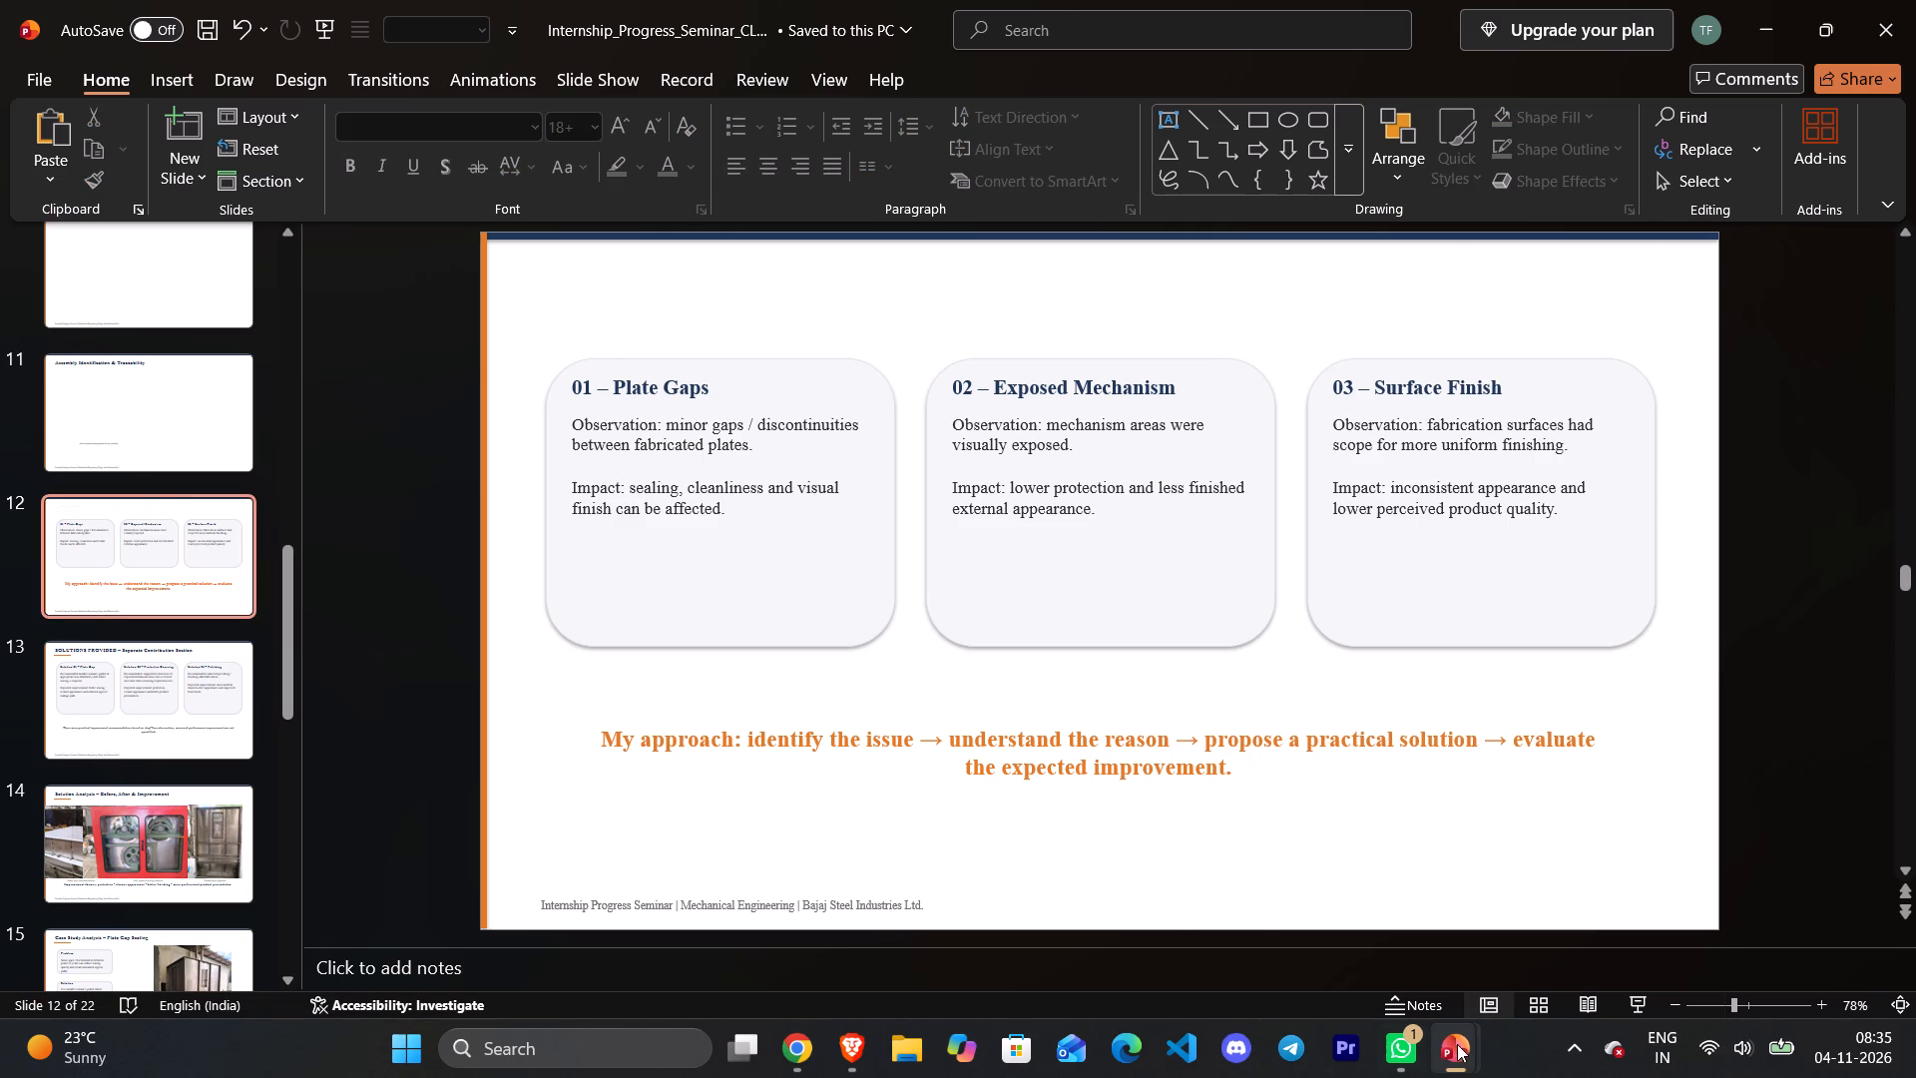
Clear the "Overall Contribution" title text on slide 12 of internship_seminar_2_ppt.
click(1536, 946)
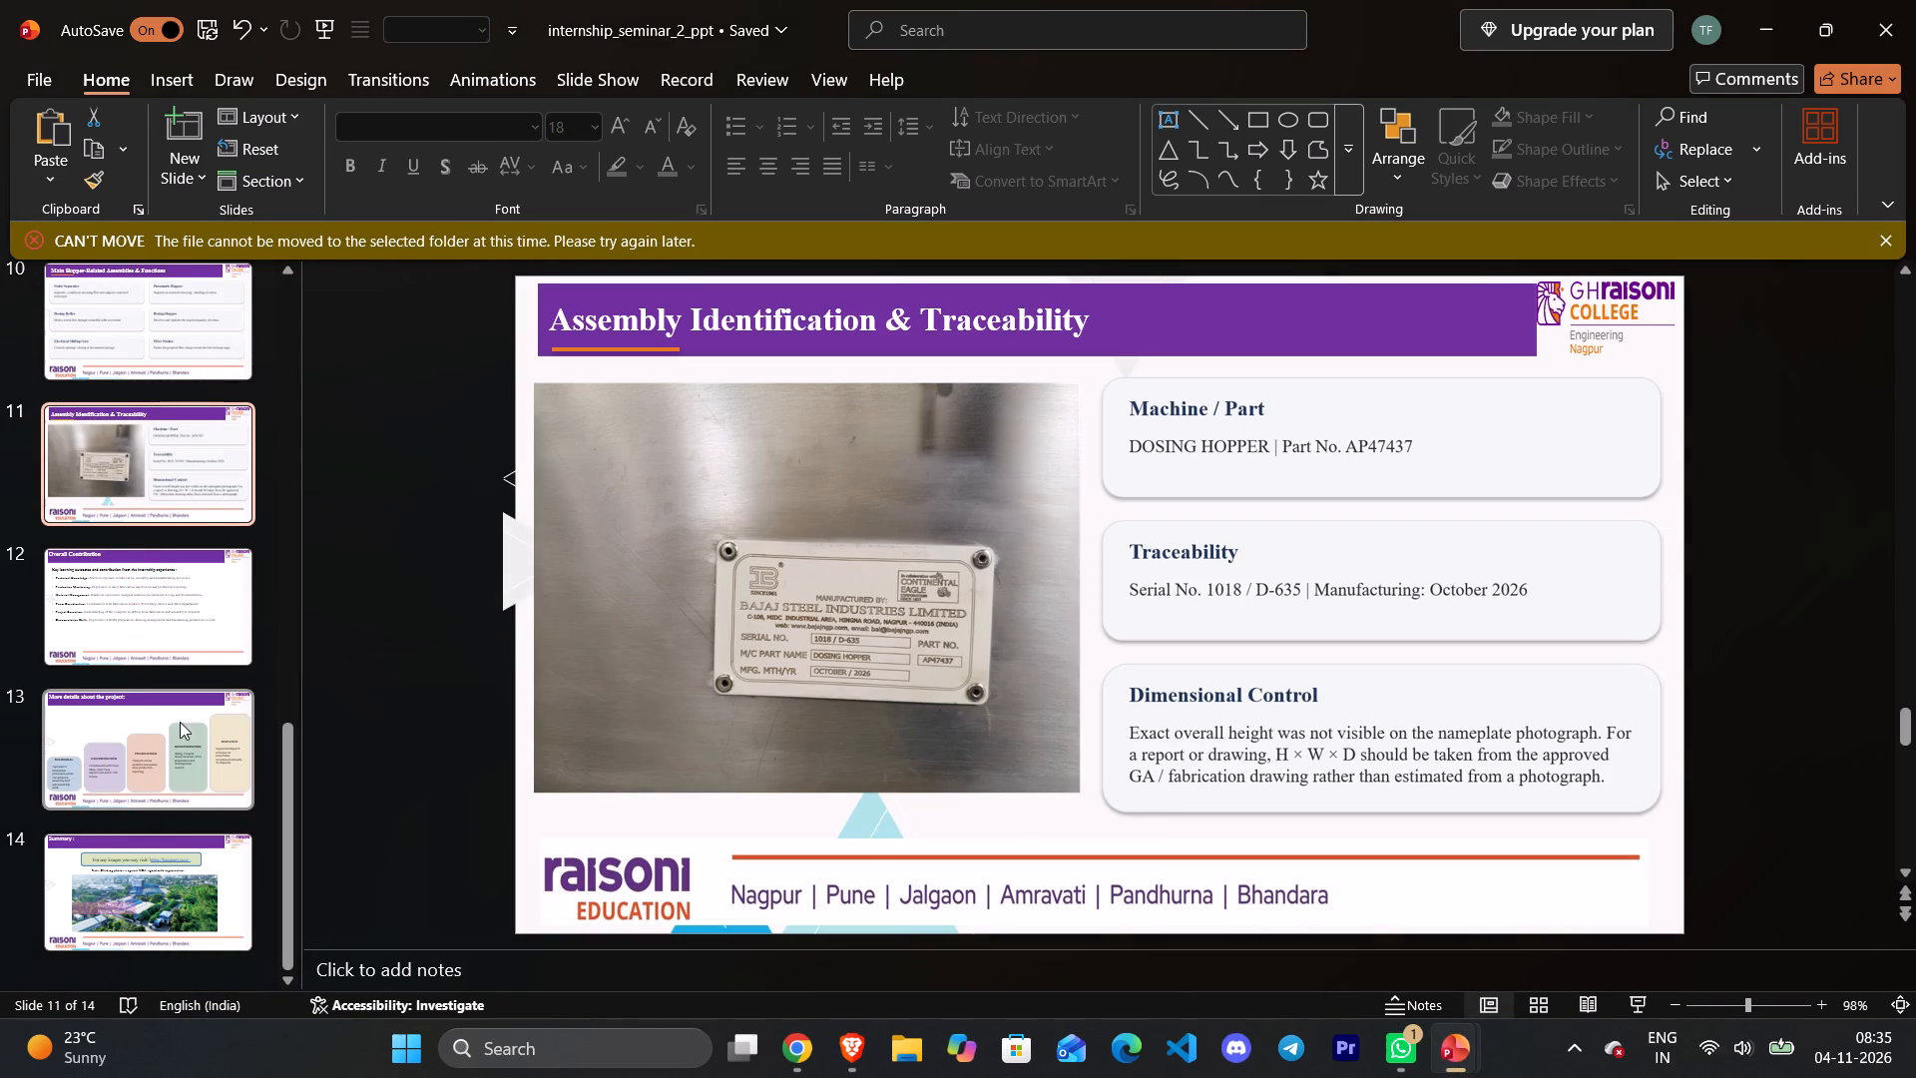
click(235, 610)
click(856, 320)
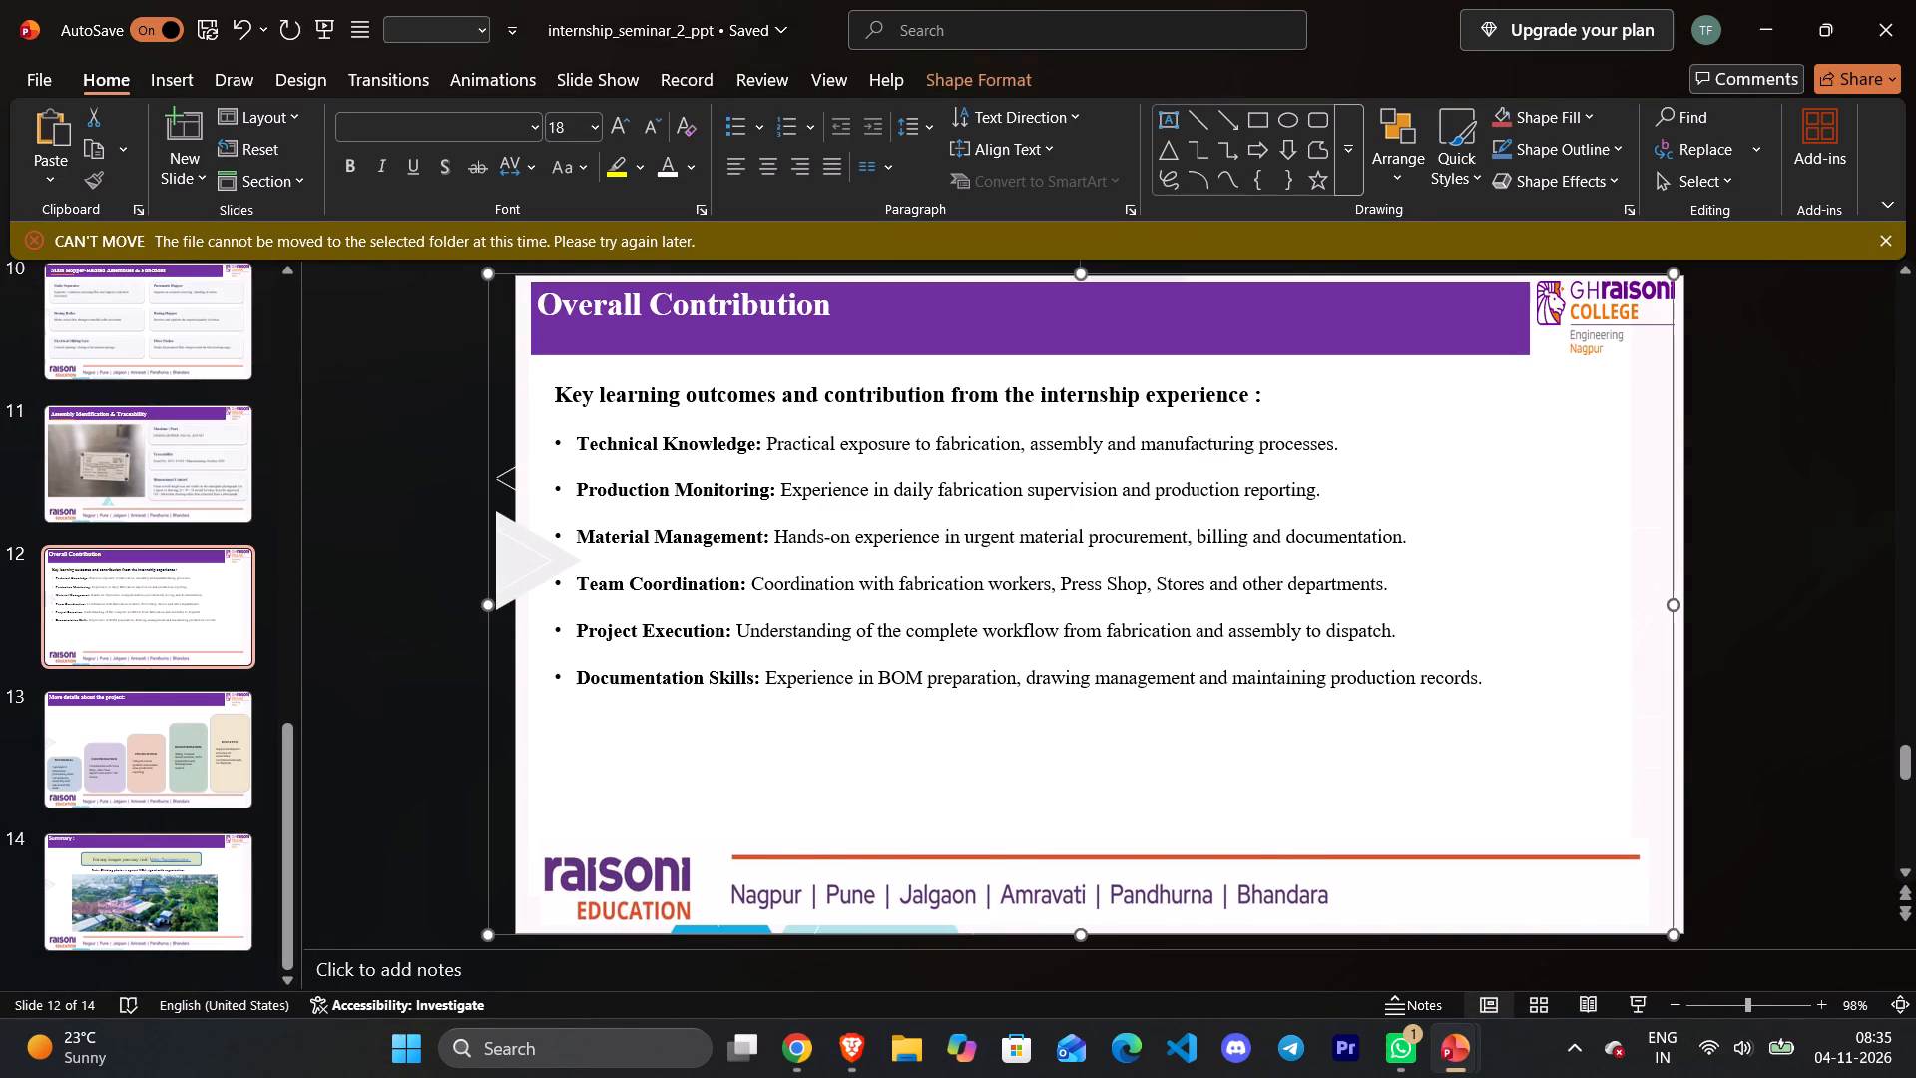
click(833, 309)
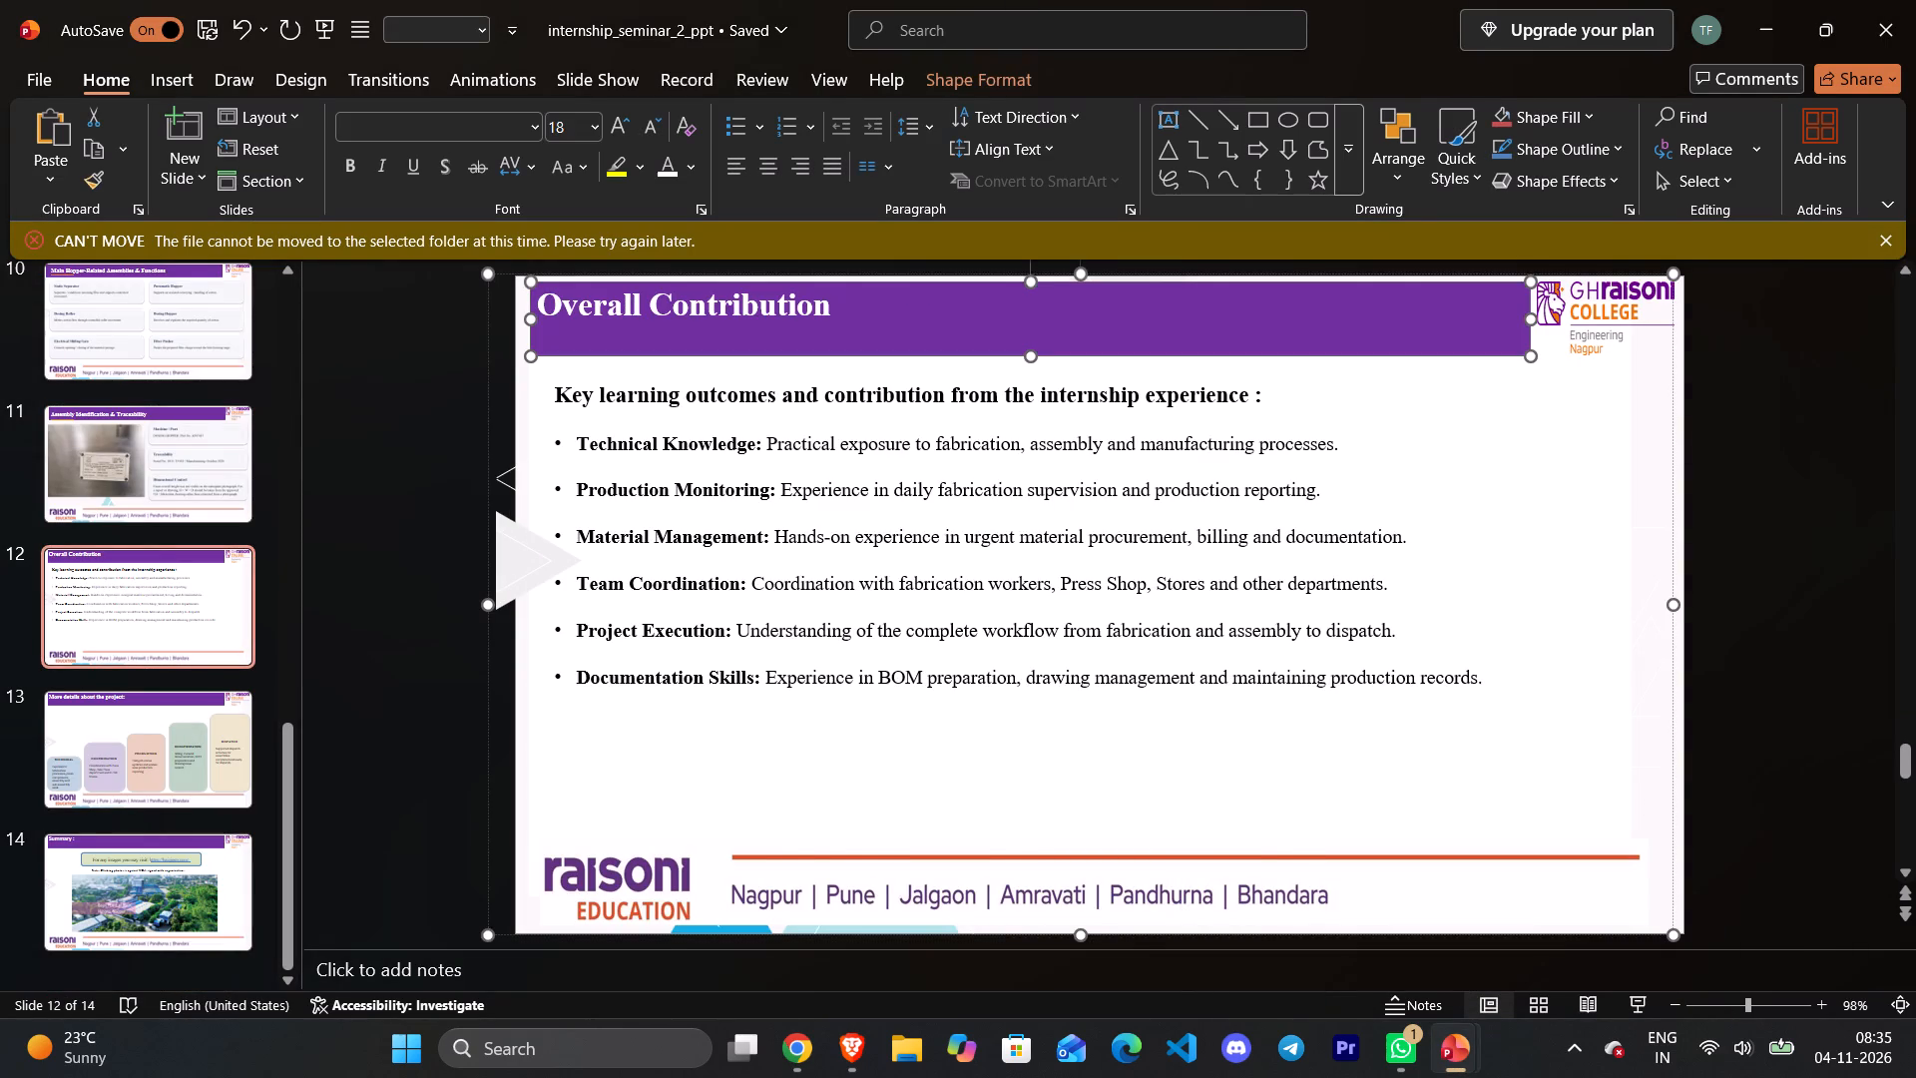
click(814, 312)
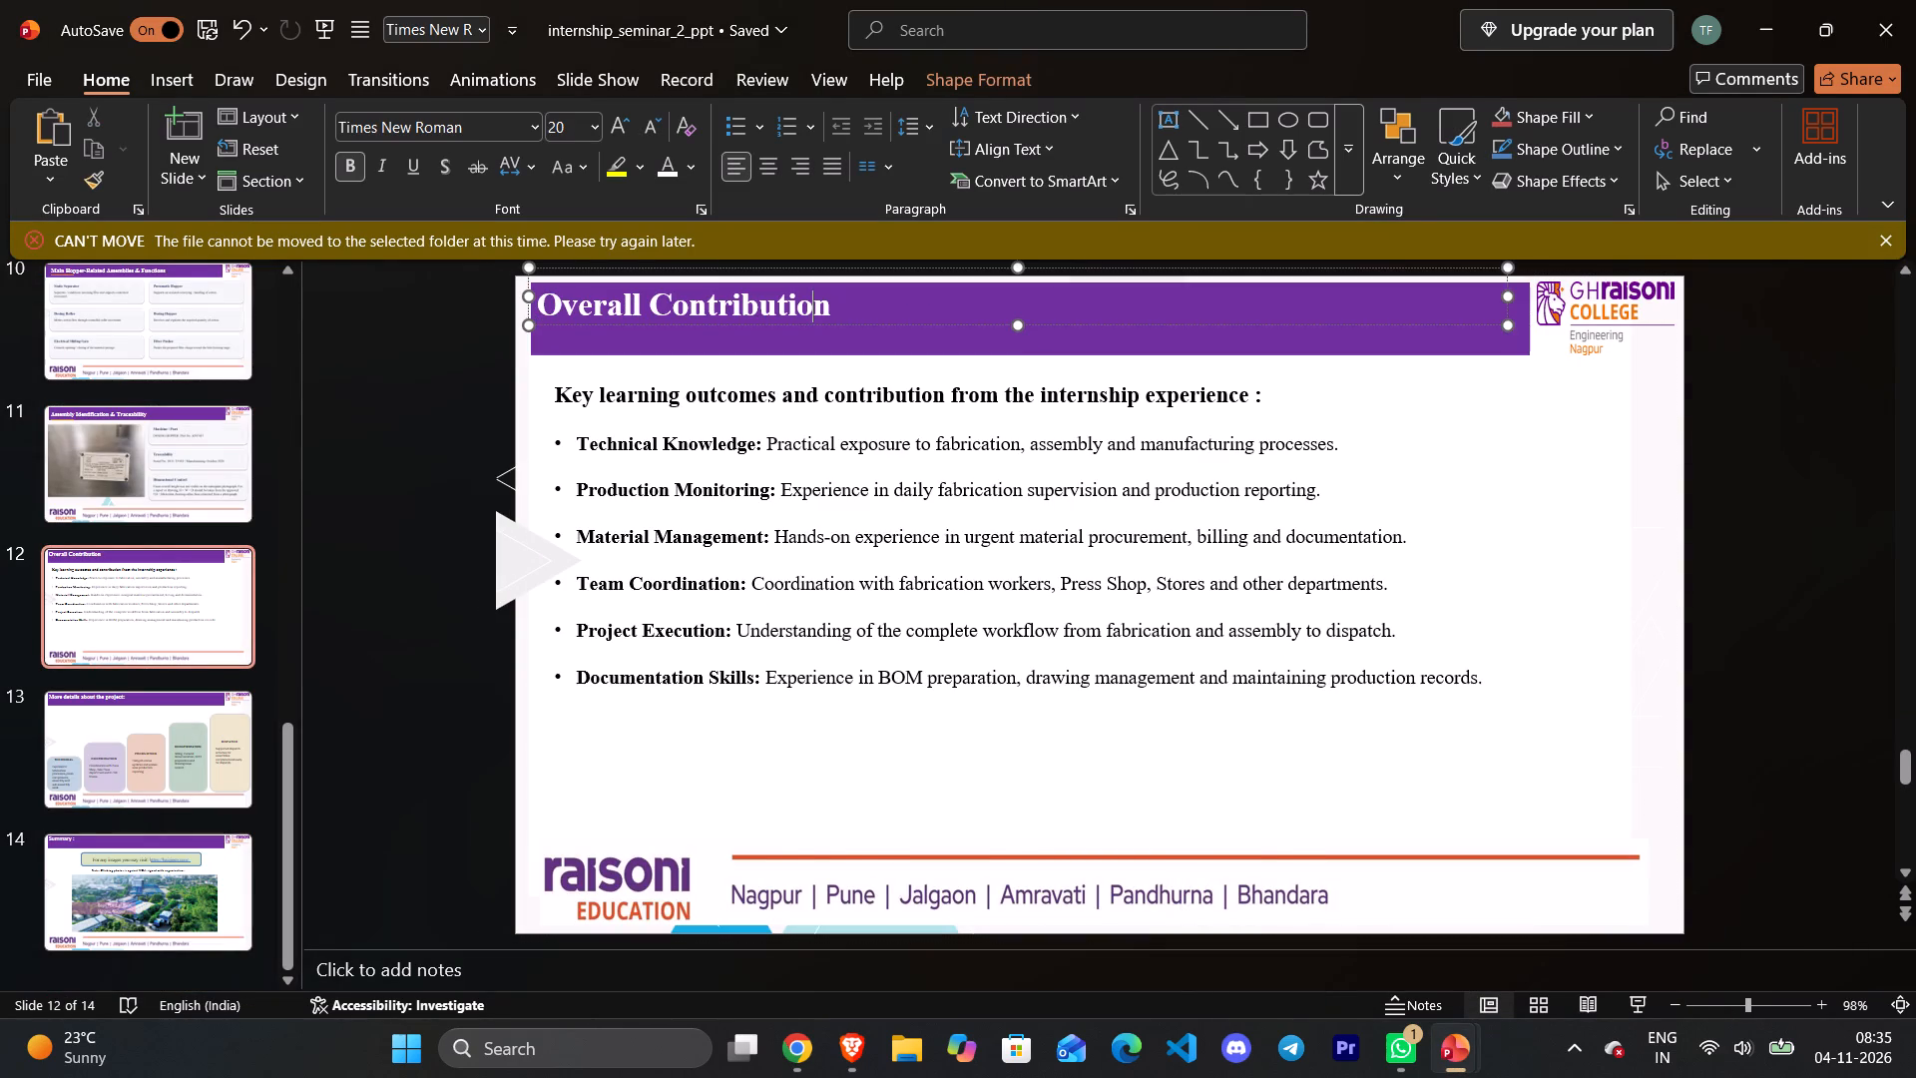
double_click(858, 310)
key(BackSpace)
key(BackSpace)
key(BackSpace)
key(BackSpace)
key(BackSpace)
key(BackSpace)
key(BackSpace)
key(BackSpace)
key(BackSpace)
key(BackSpace)
key(BackSpace)
key(BackSpace)
key(BackSpace)
key(BackSpace)
key(BackSpace)
key(BackSpace)
key(BackSpace)
key(BackSpace)
key(BackSpace)
key(BackSpace)
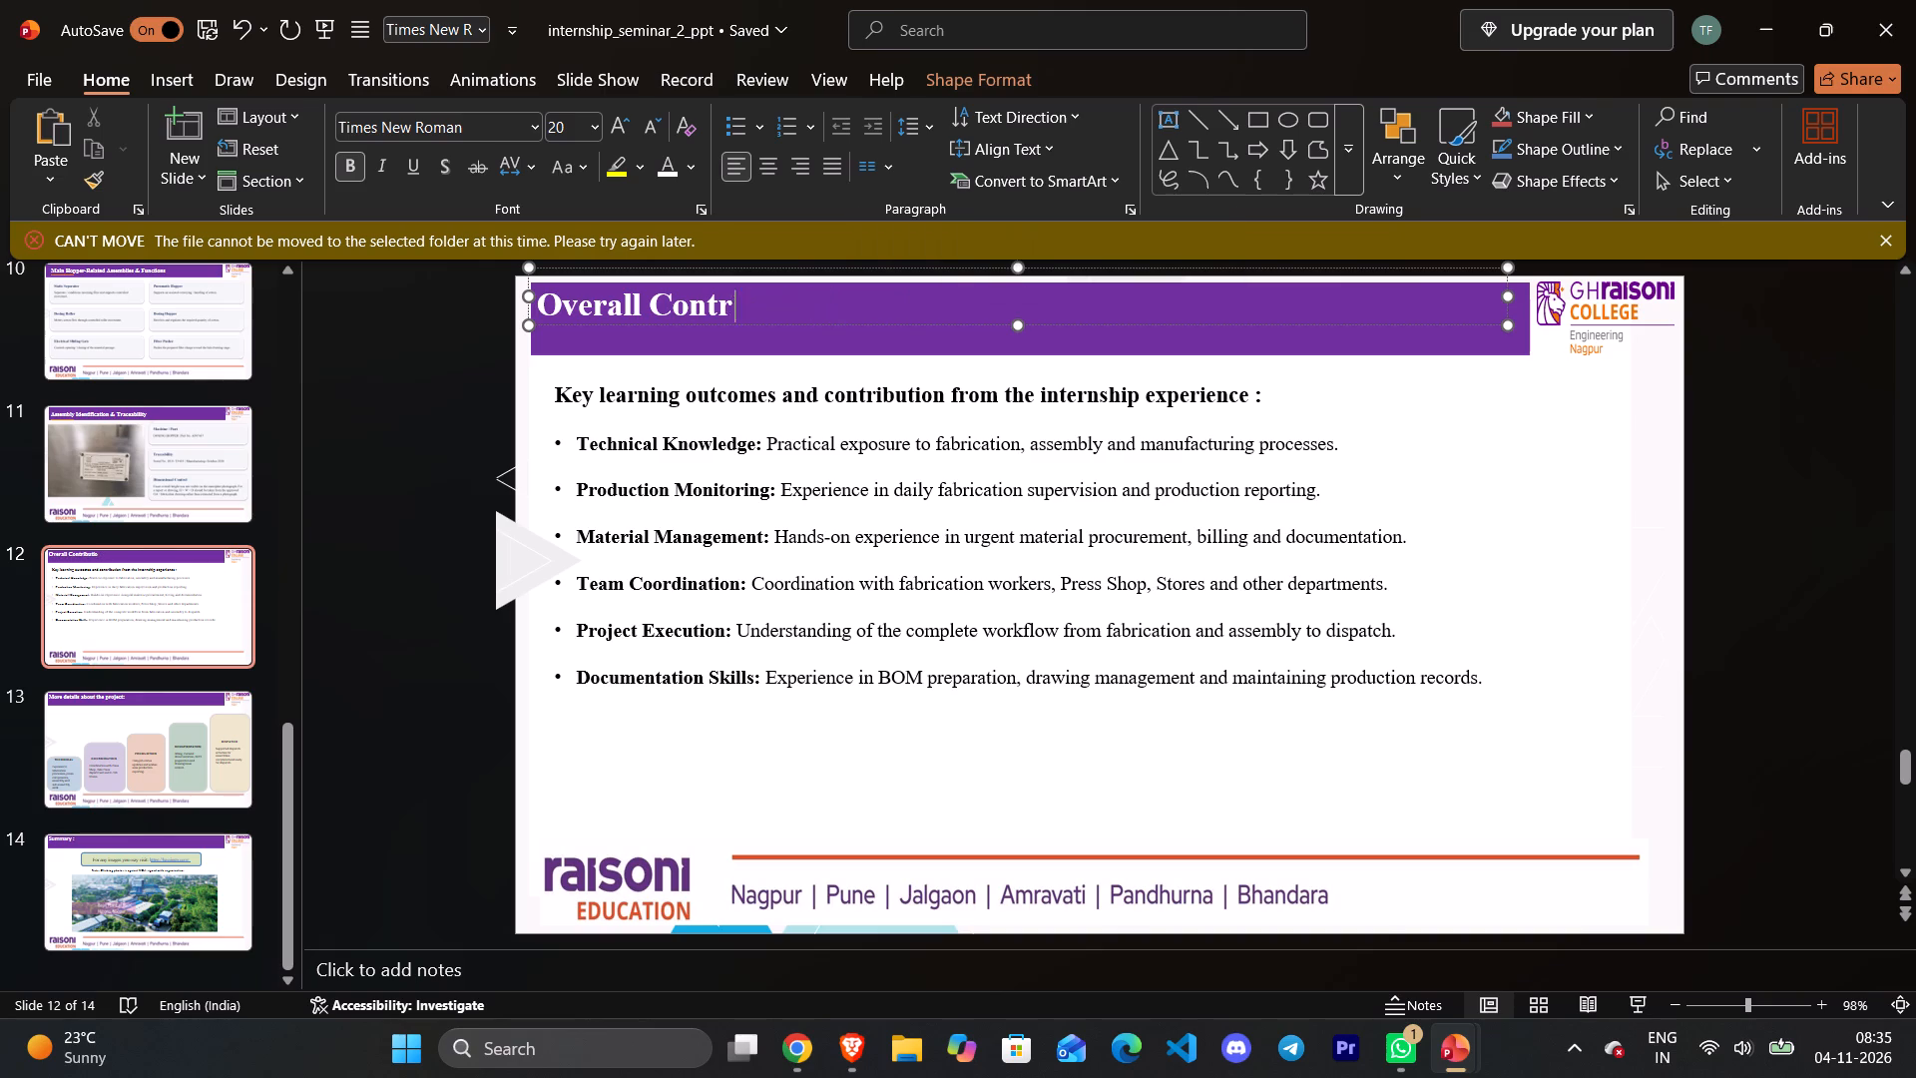
Paste the cut title and orange underline onto slide 12 and position them over the purple banner.
key(ctrl+v)
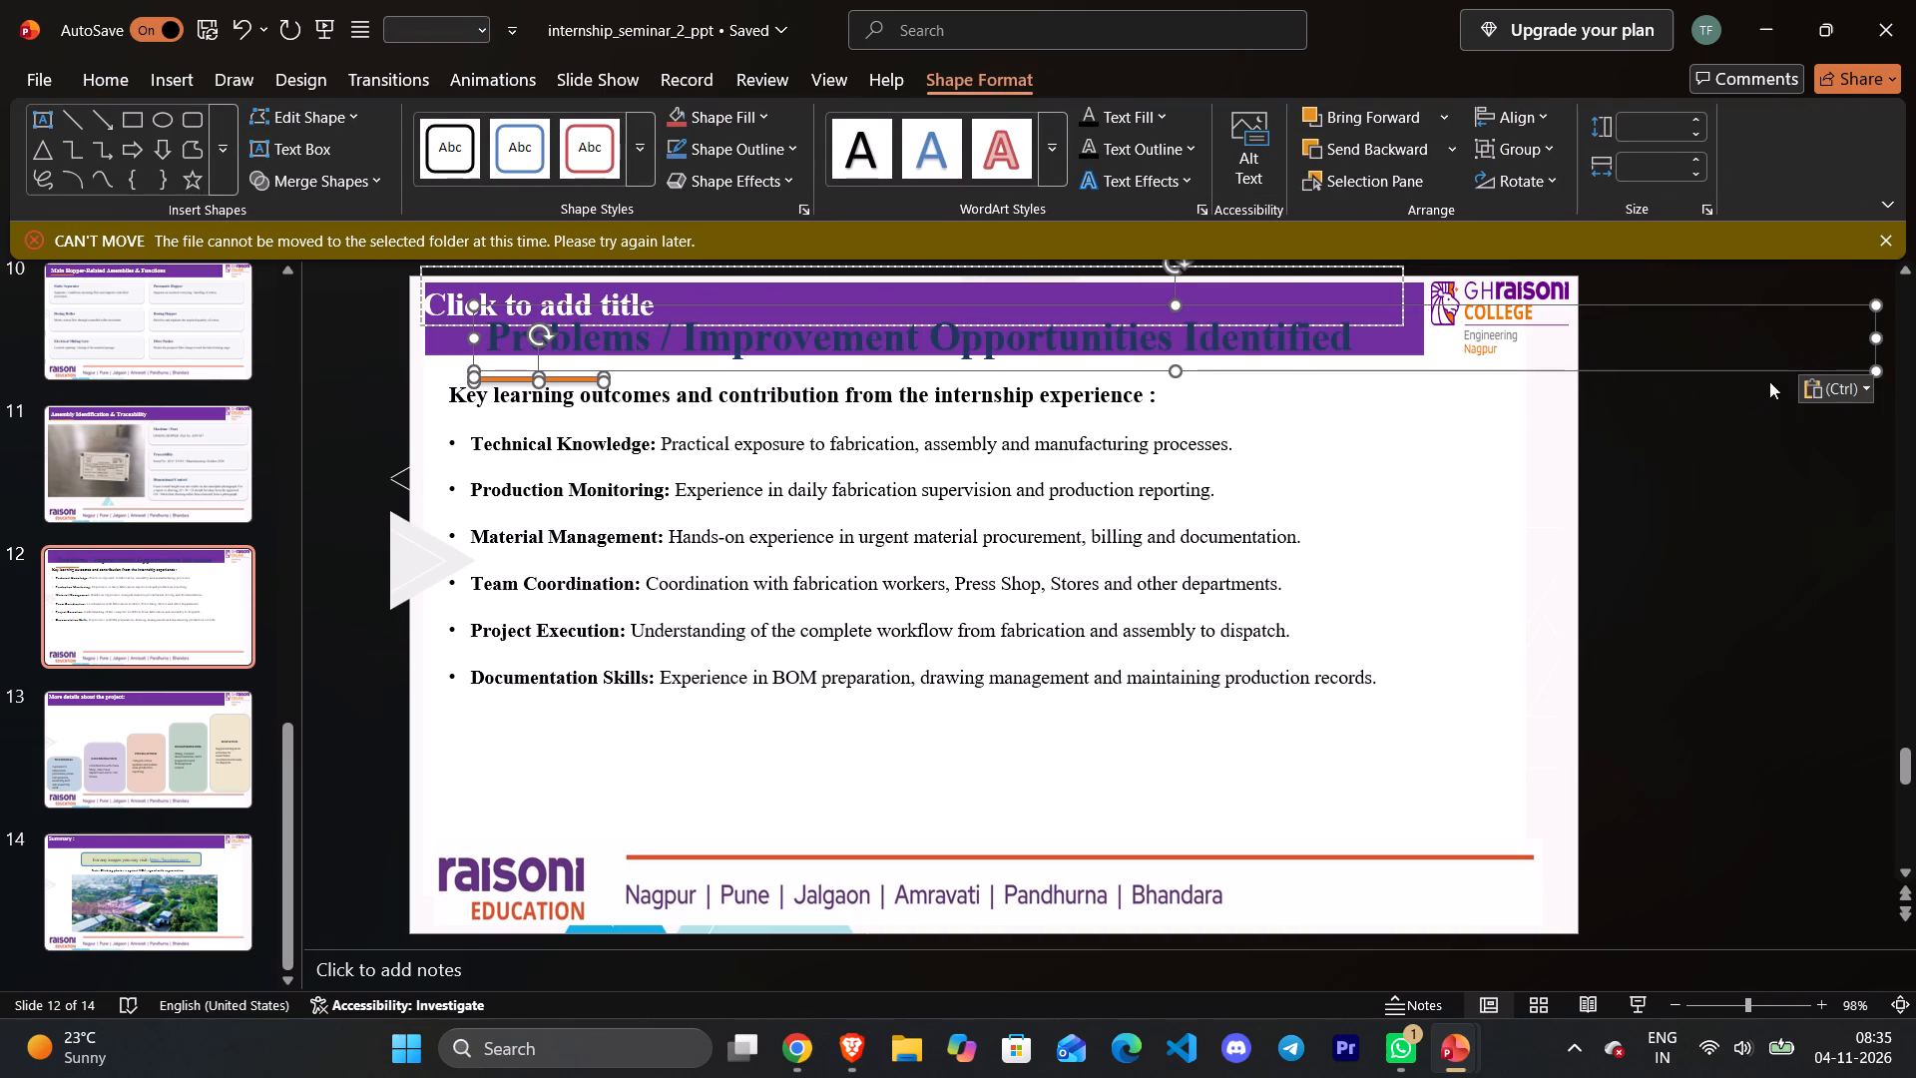
drag(1782, 366, 1745, 336)
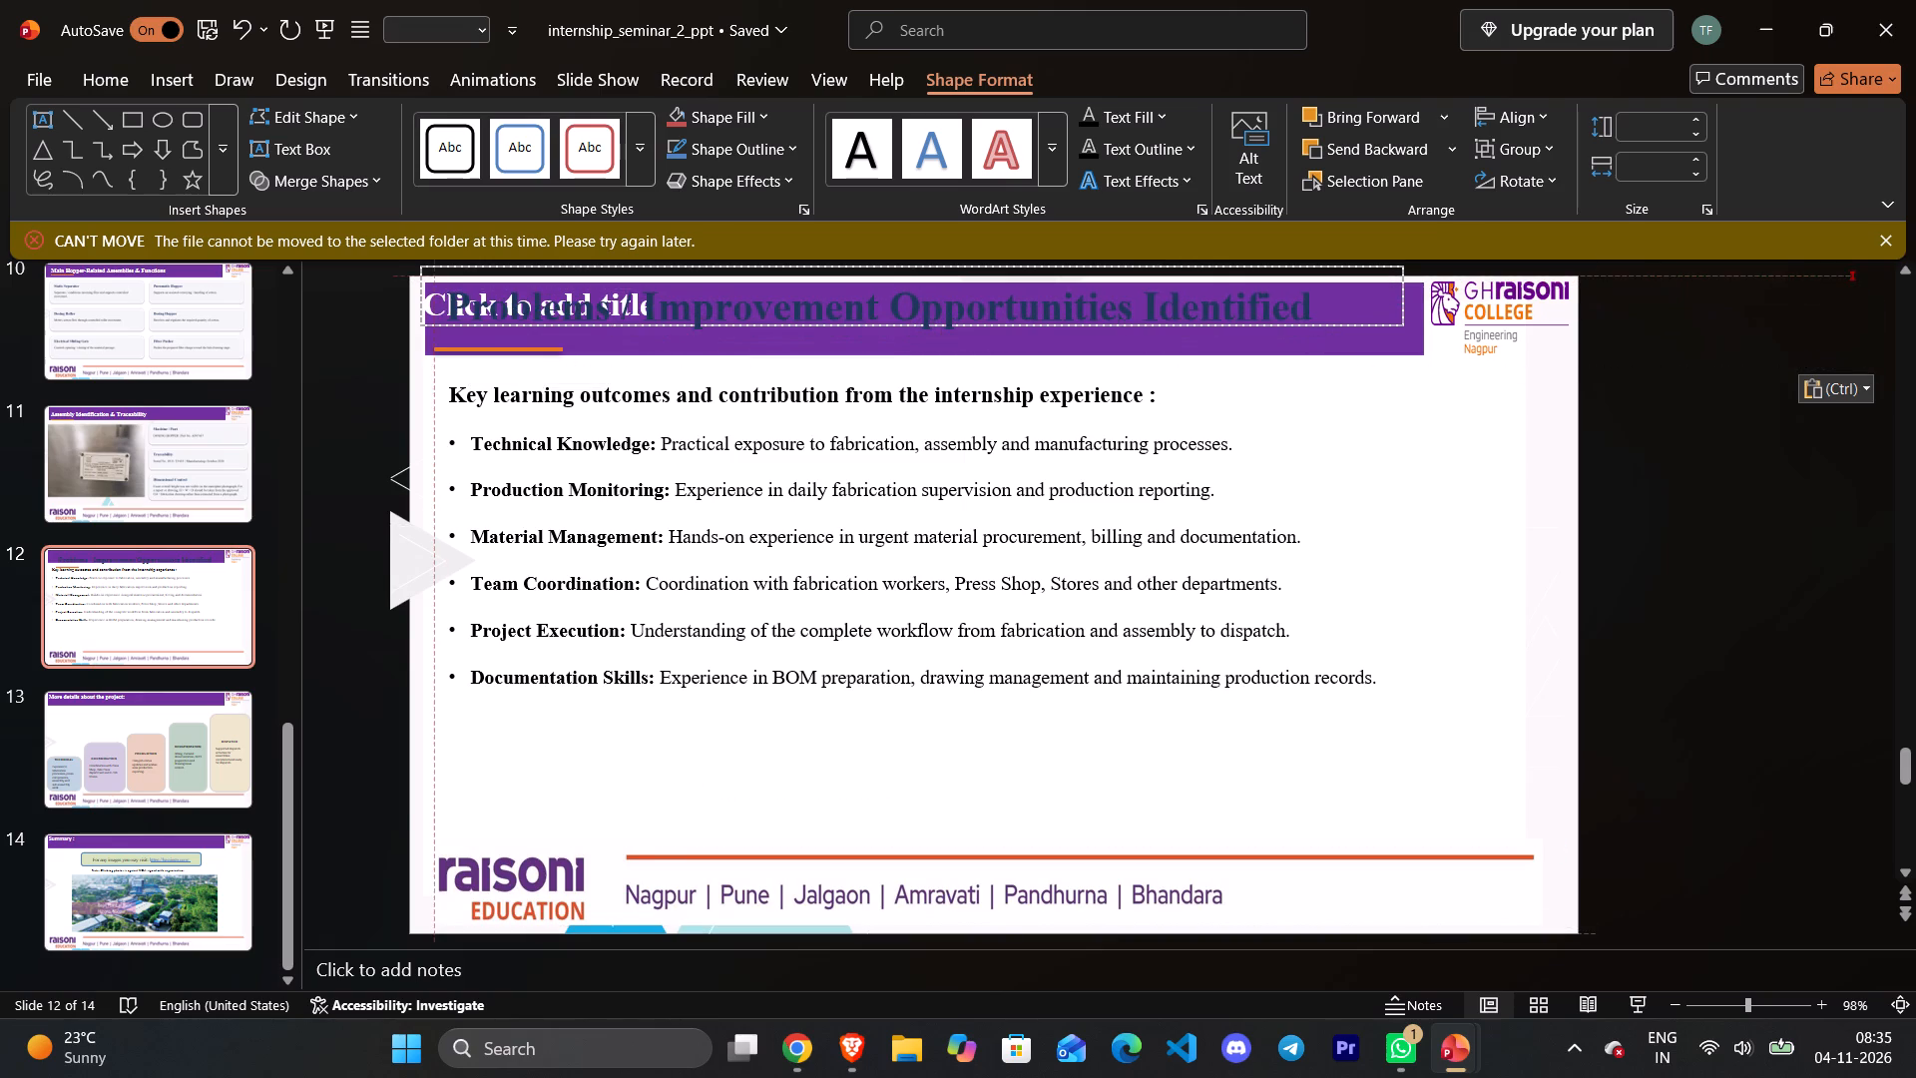
drag(1745, 336, 1741, 344)
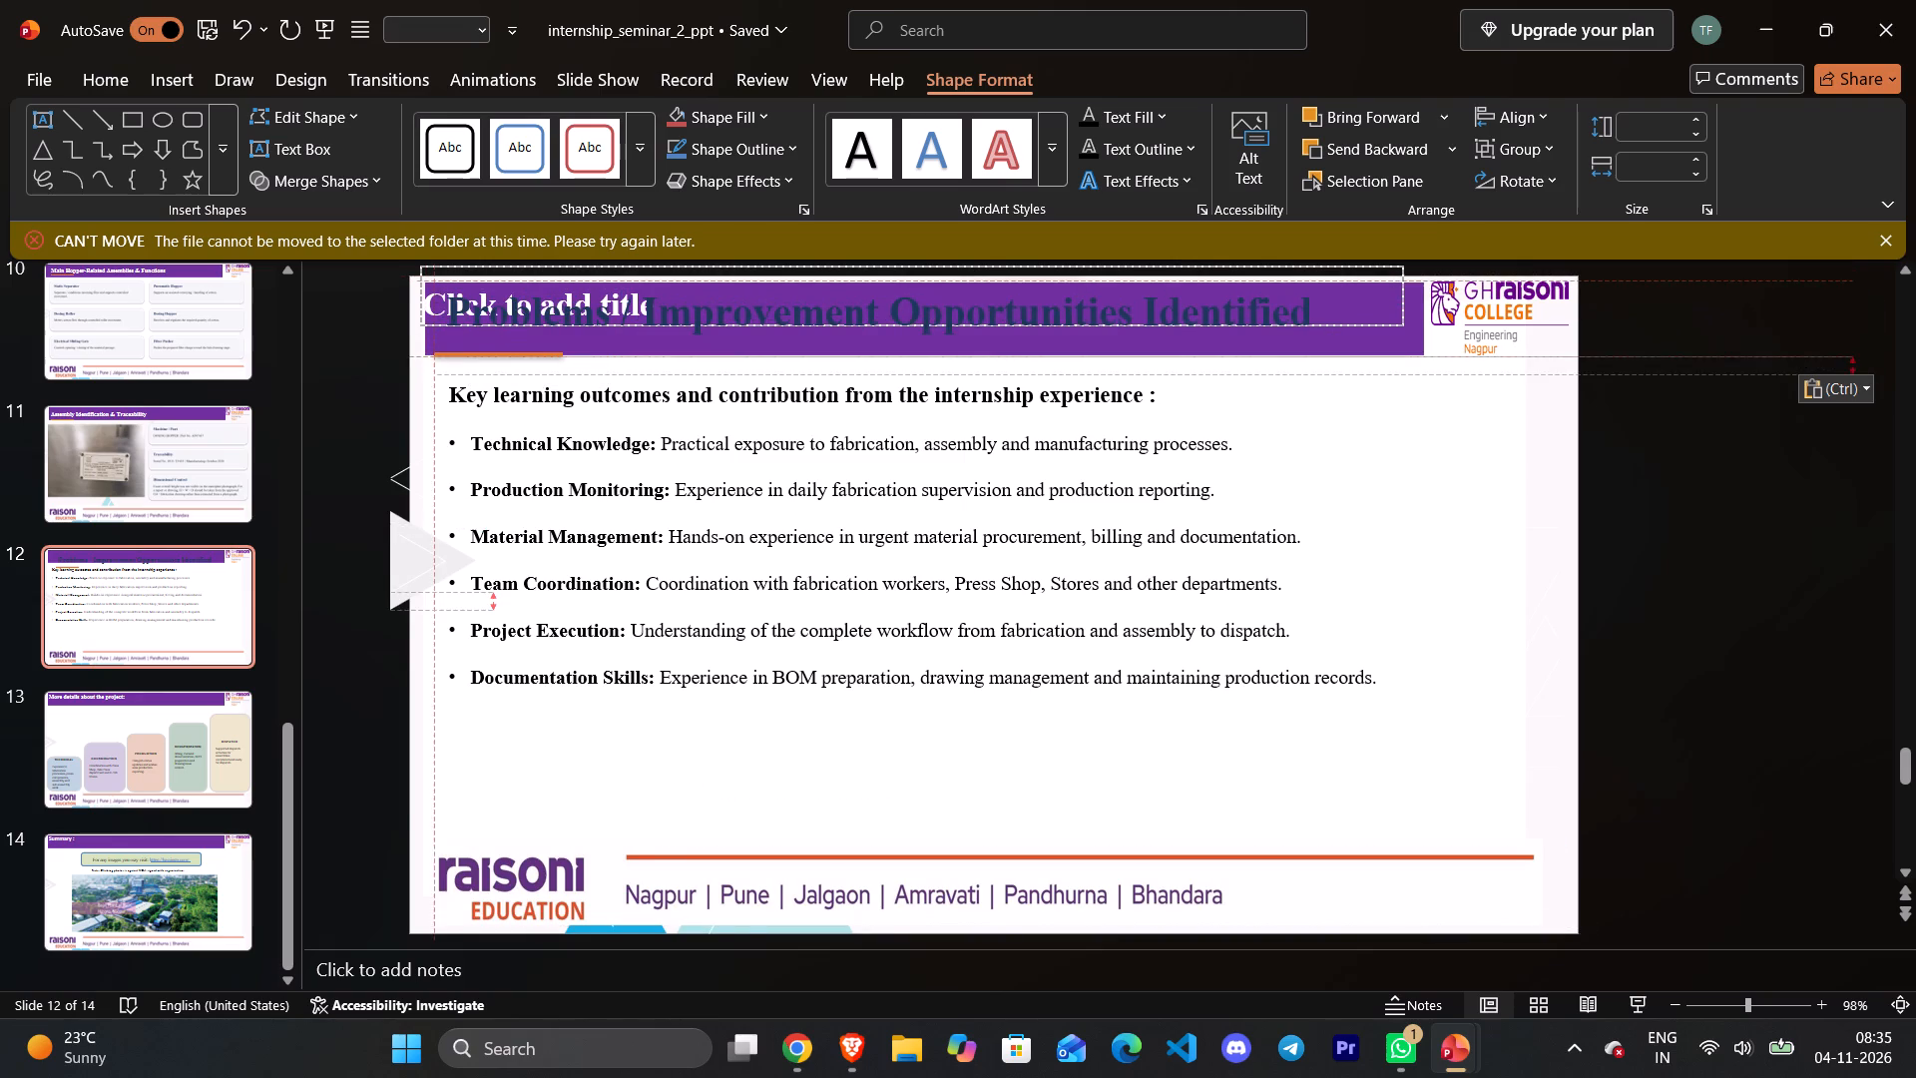
drag(1741, 344, 1742, 344)
Change the font colour of the whole pasted title on slide 12 to white.
double_click(1384, 318)
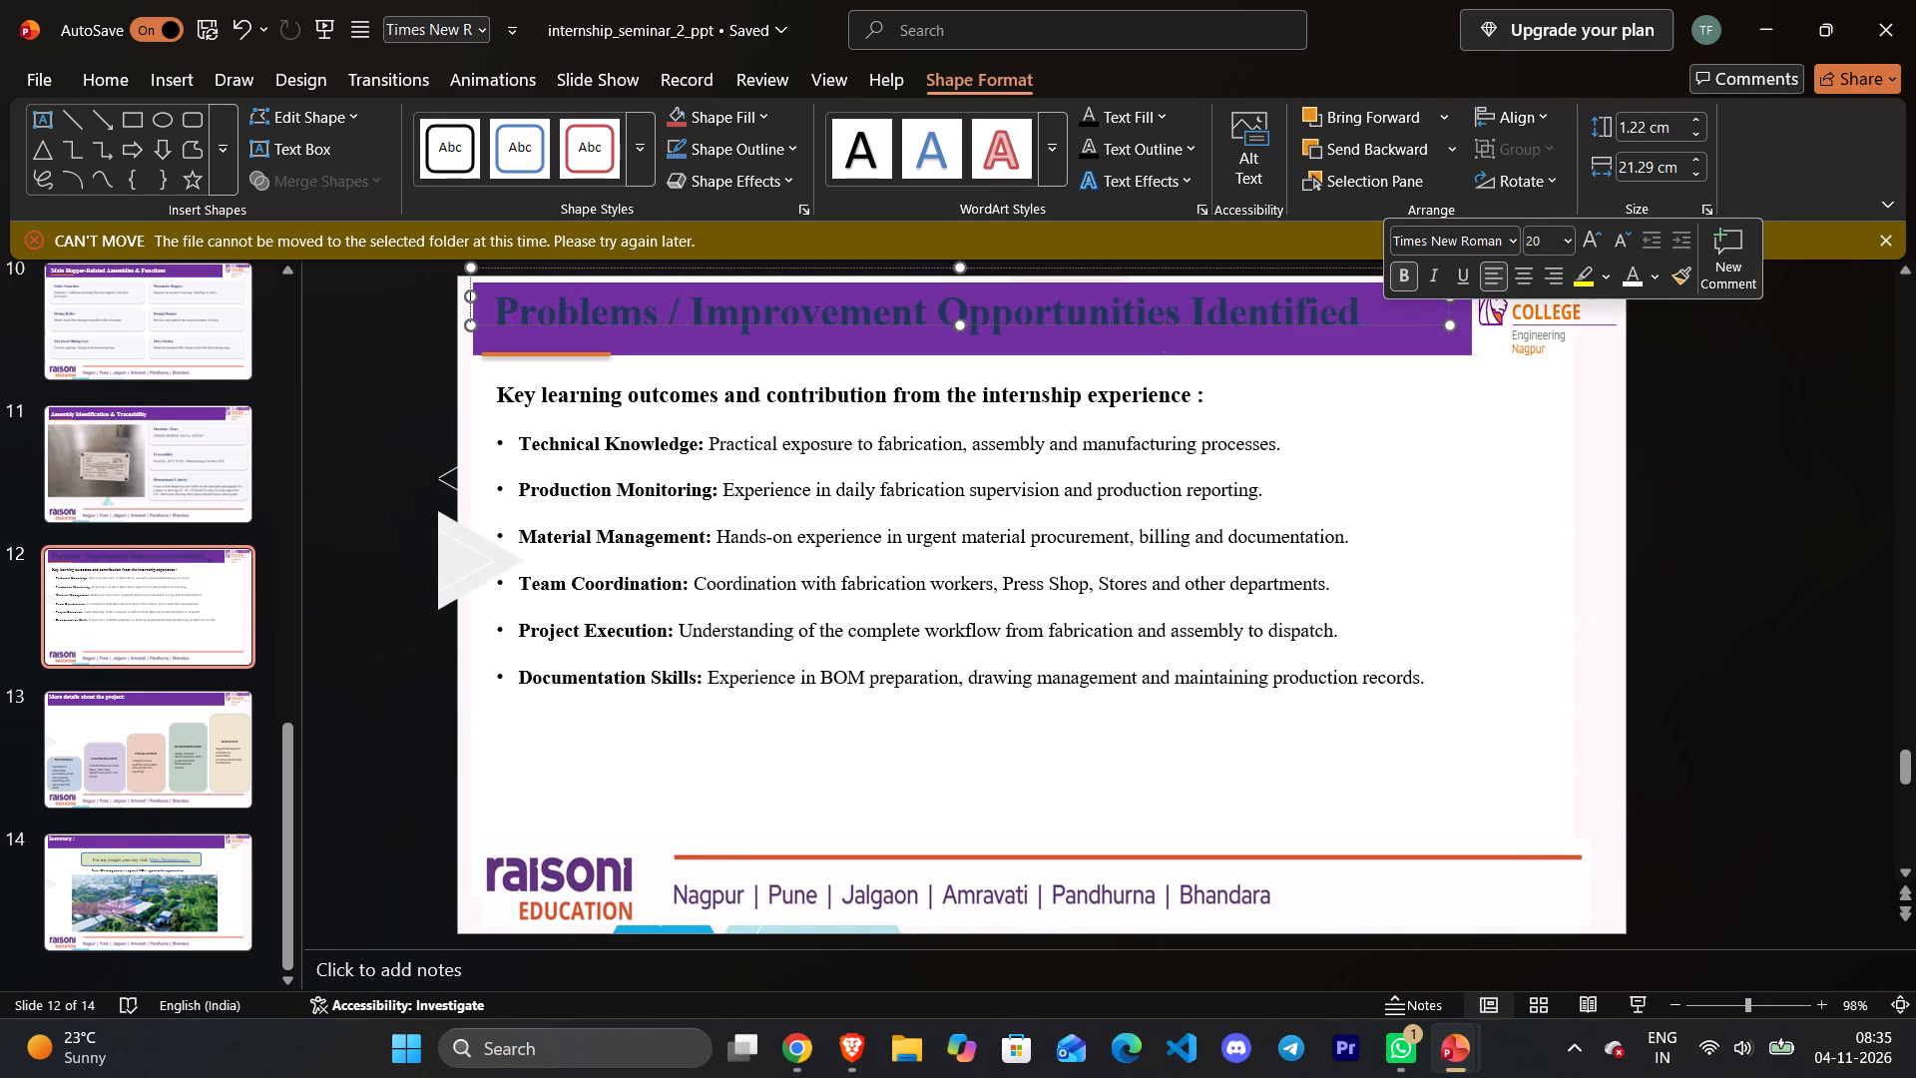
double_click(1368, 313)
double_click(1347, 316)
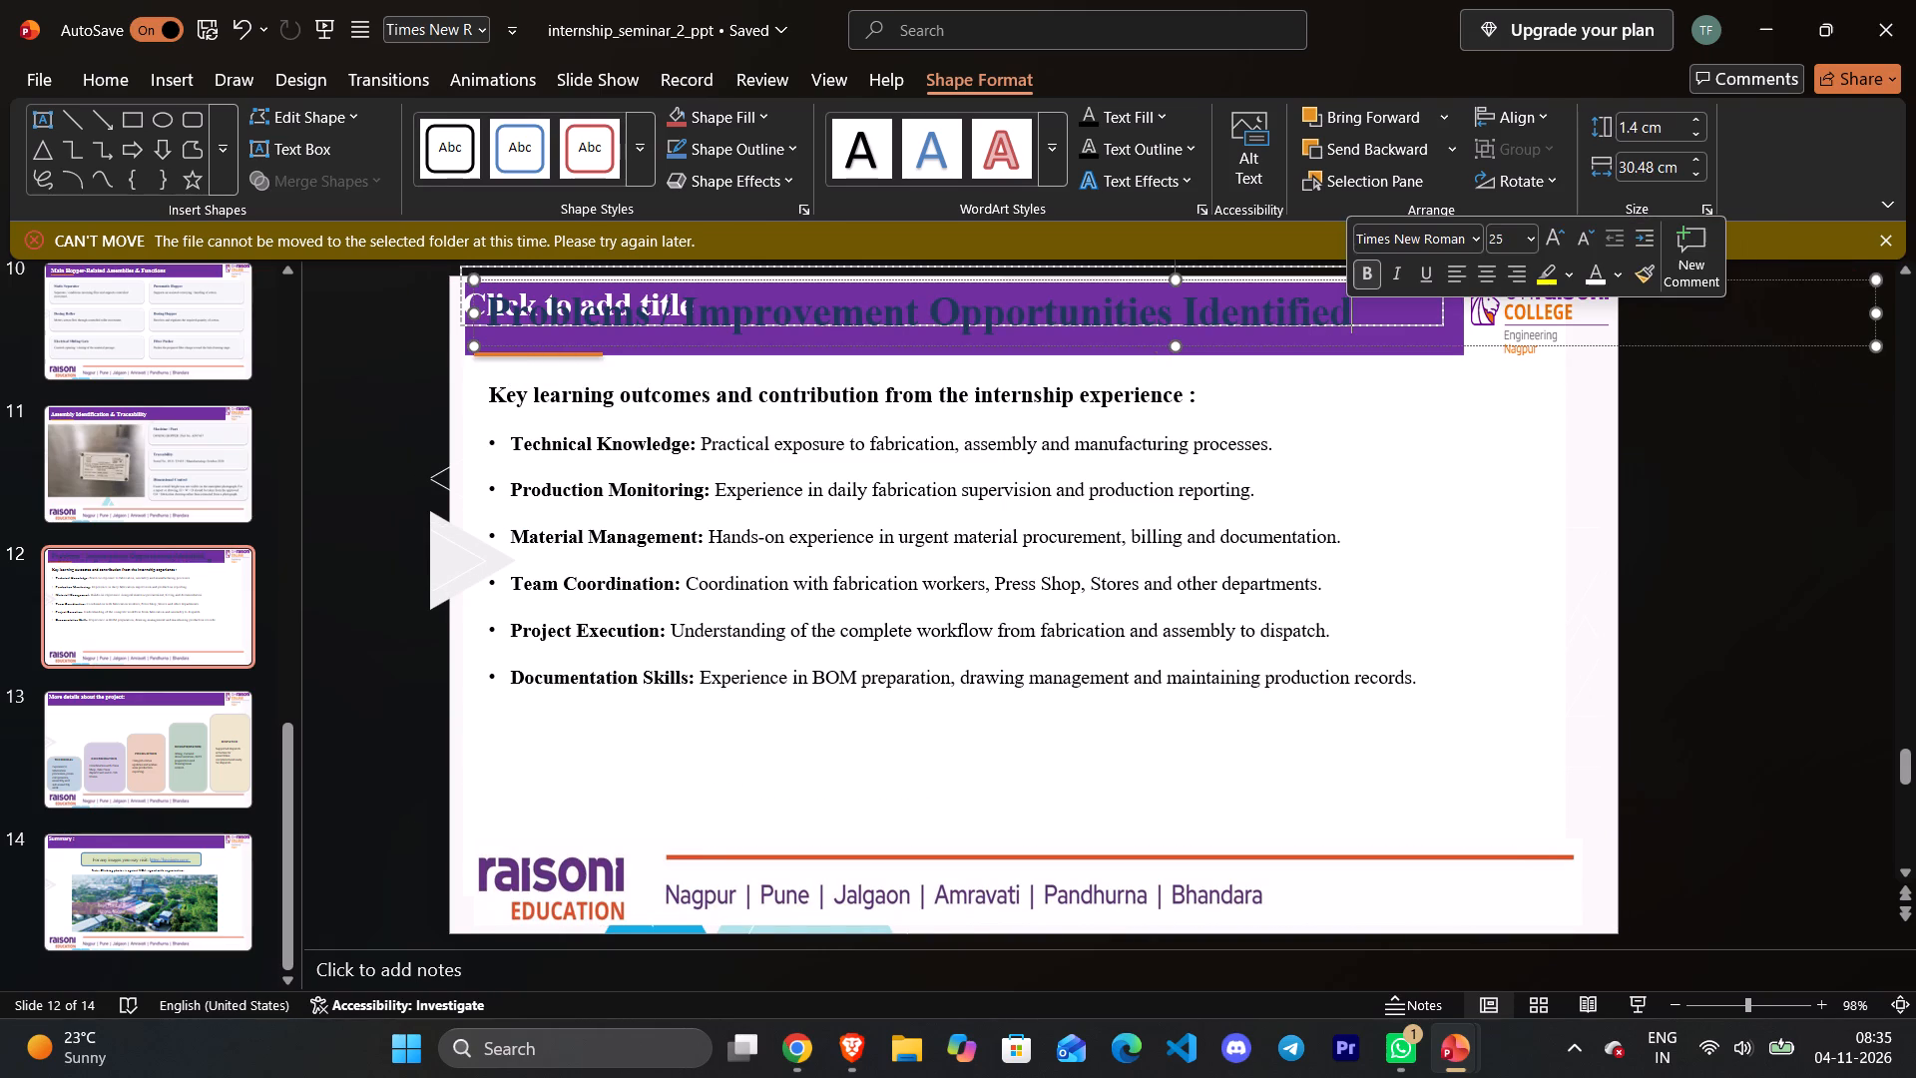
click(94, 68)
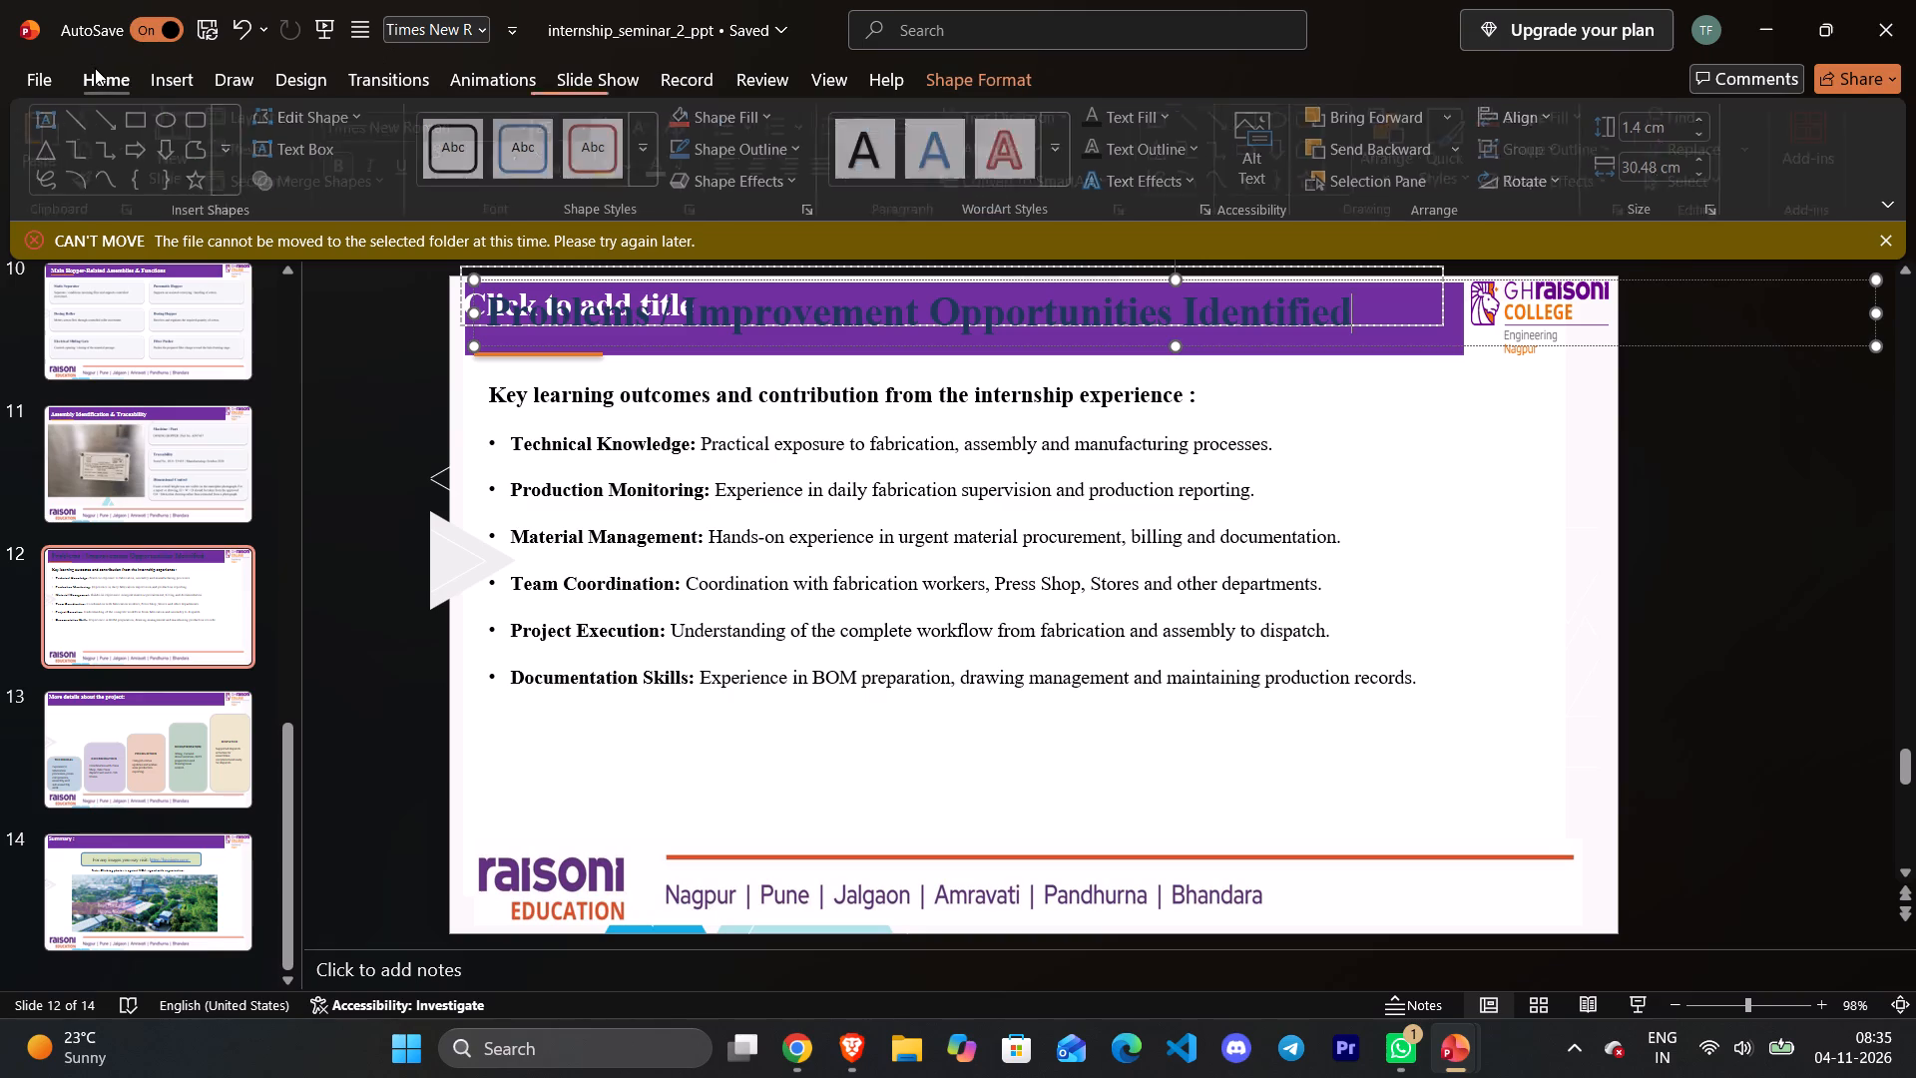
click(668, 161)
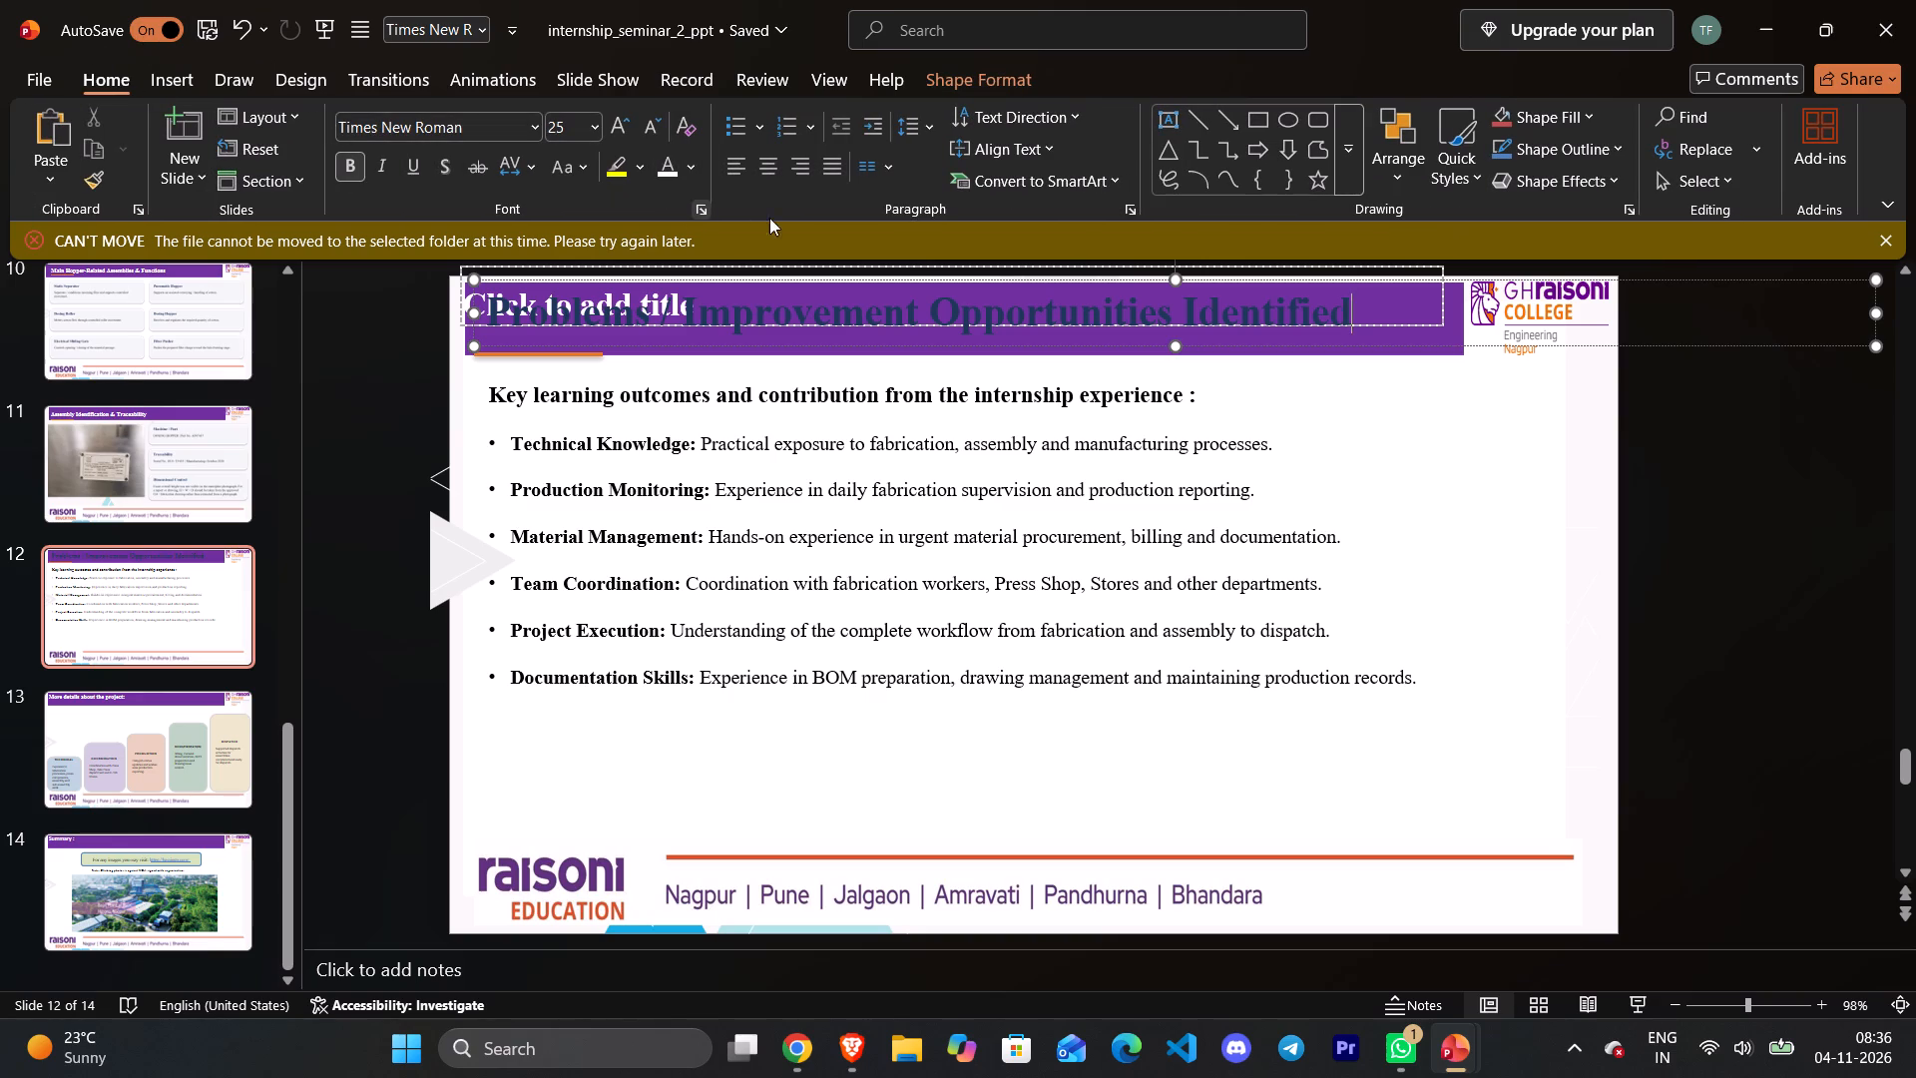
drag(1350, 300, 431, 290)
click(660, 163)
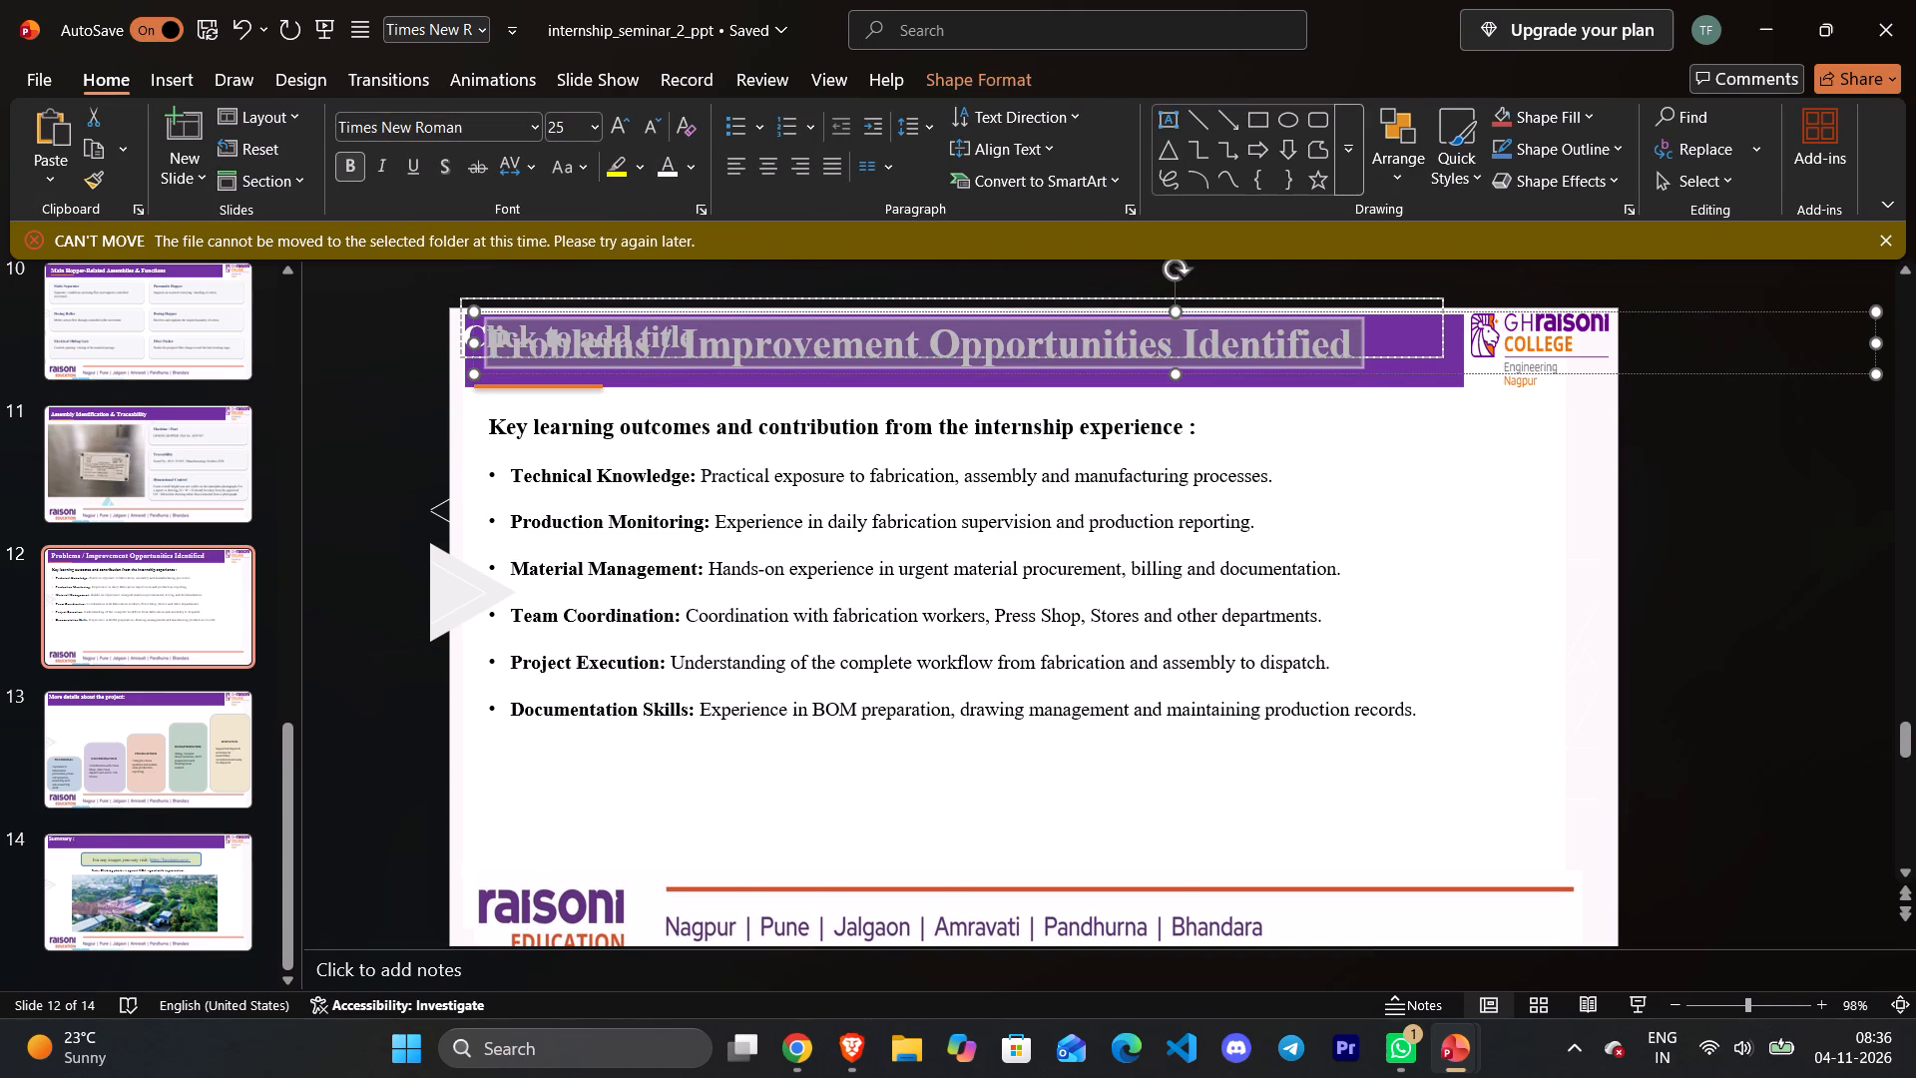
click(1413, 520)
click(1537, 826)
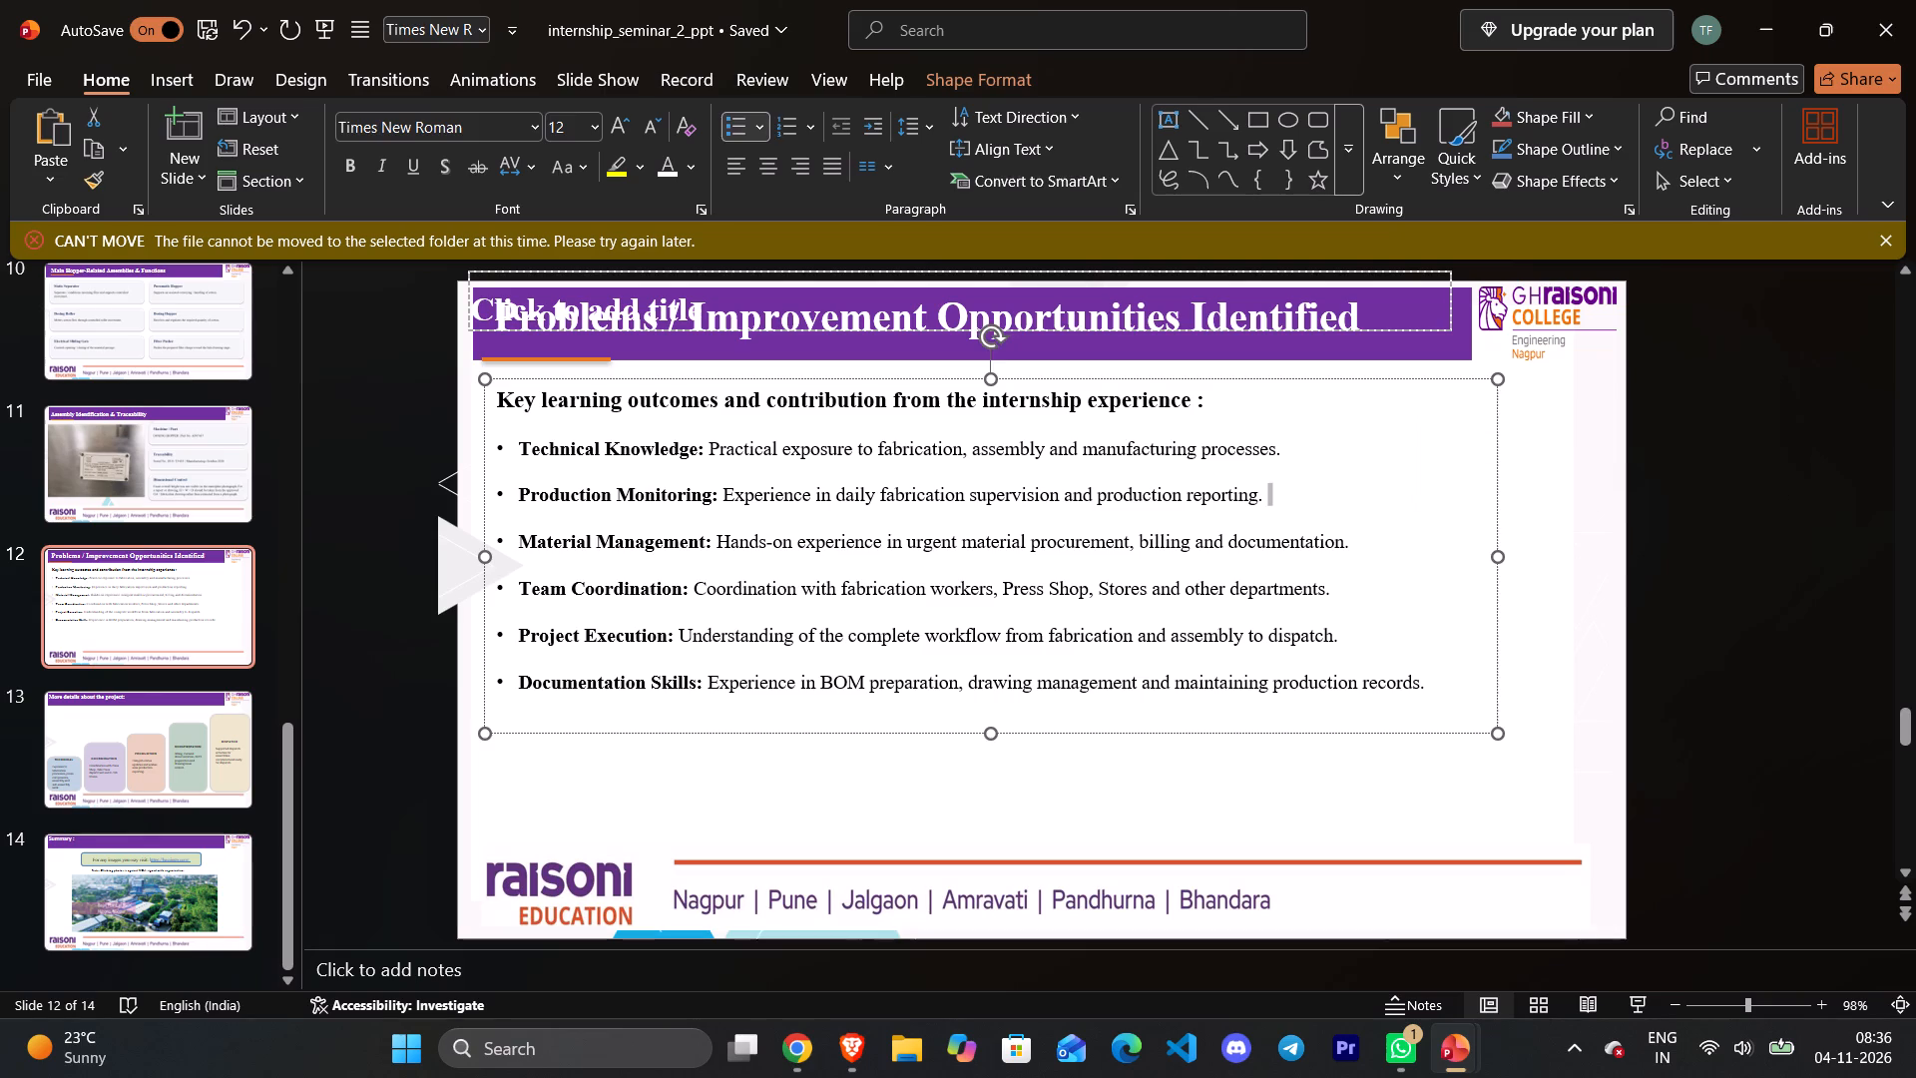
click(1760, 406)
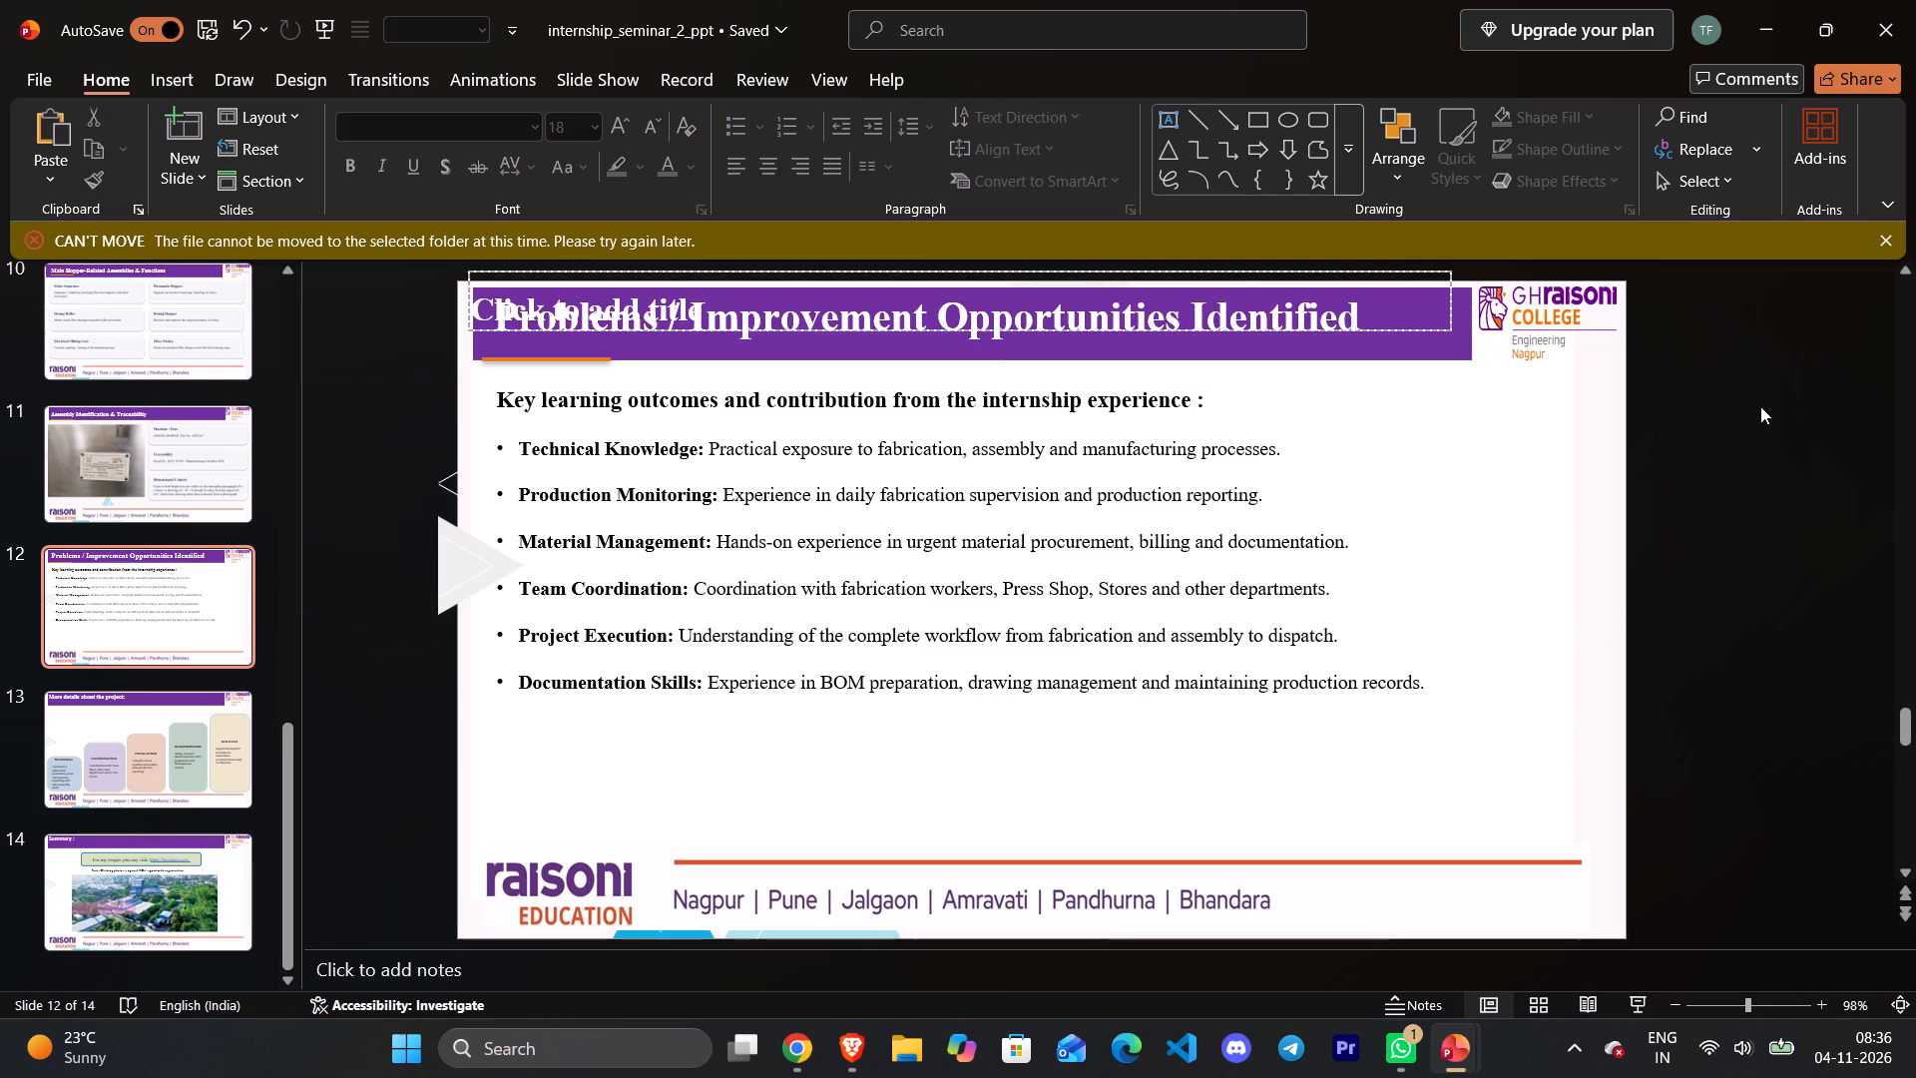
double_click(1794, 495)
Remove the empty title placeholder that overlaps the pasted title in slide 12's purple banner.
double_click(1430, 353)
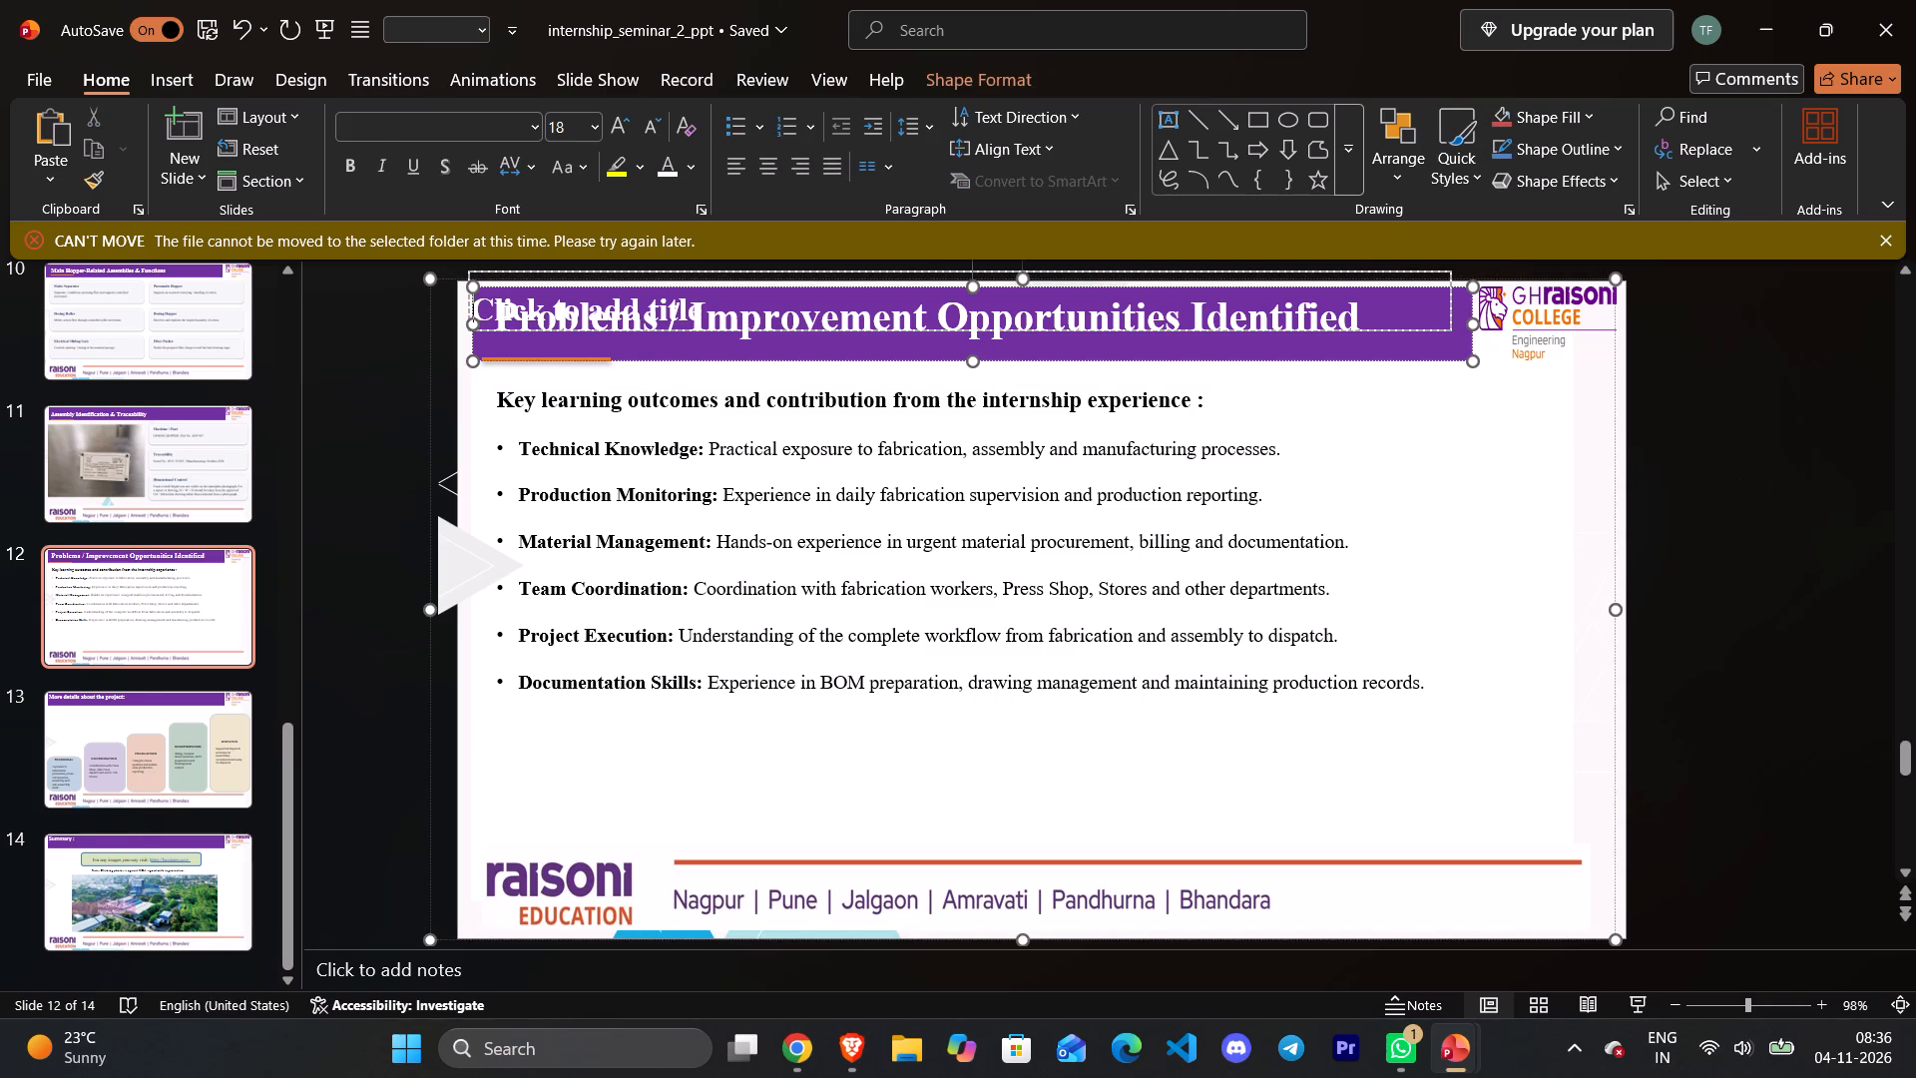
click(1429, 353)
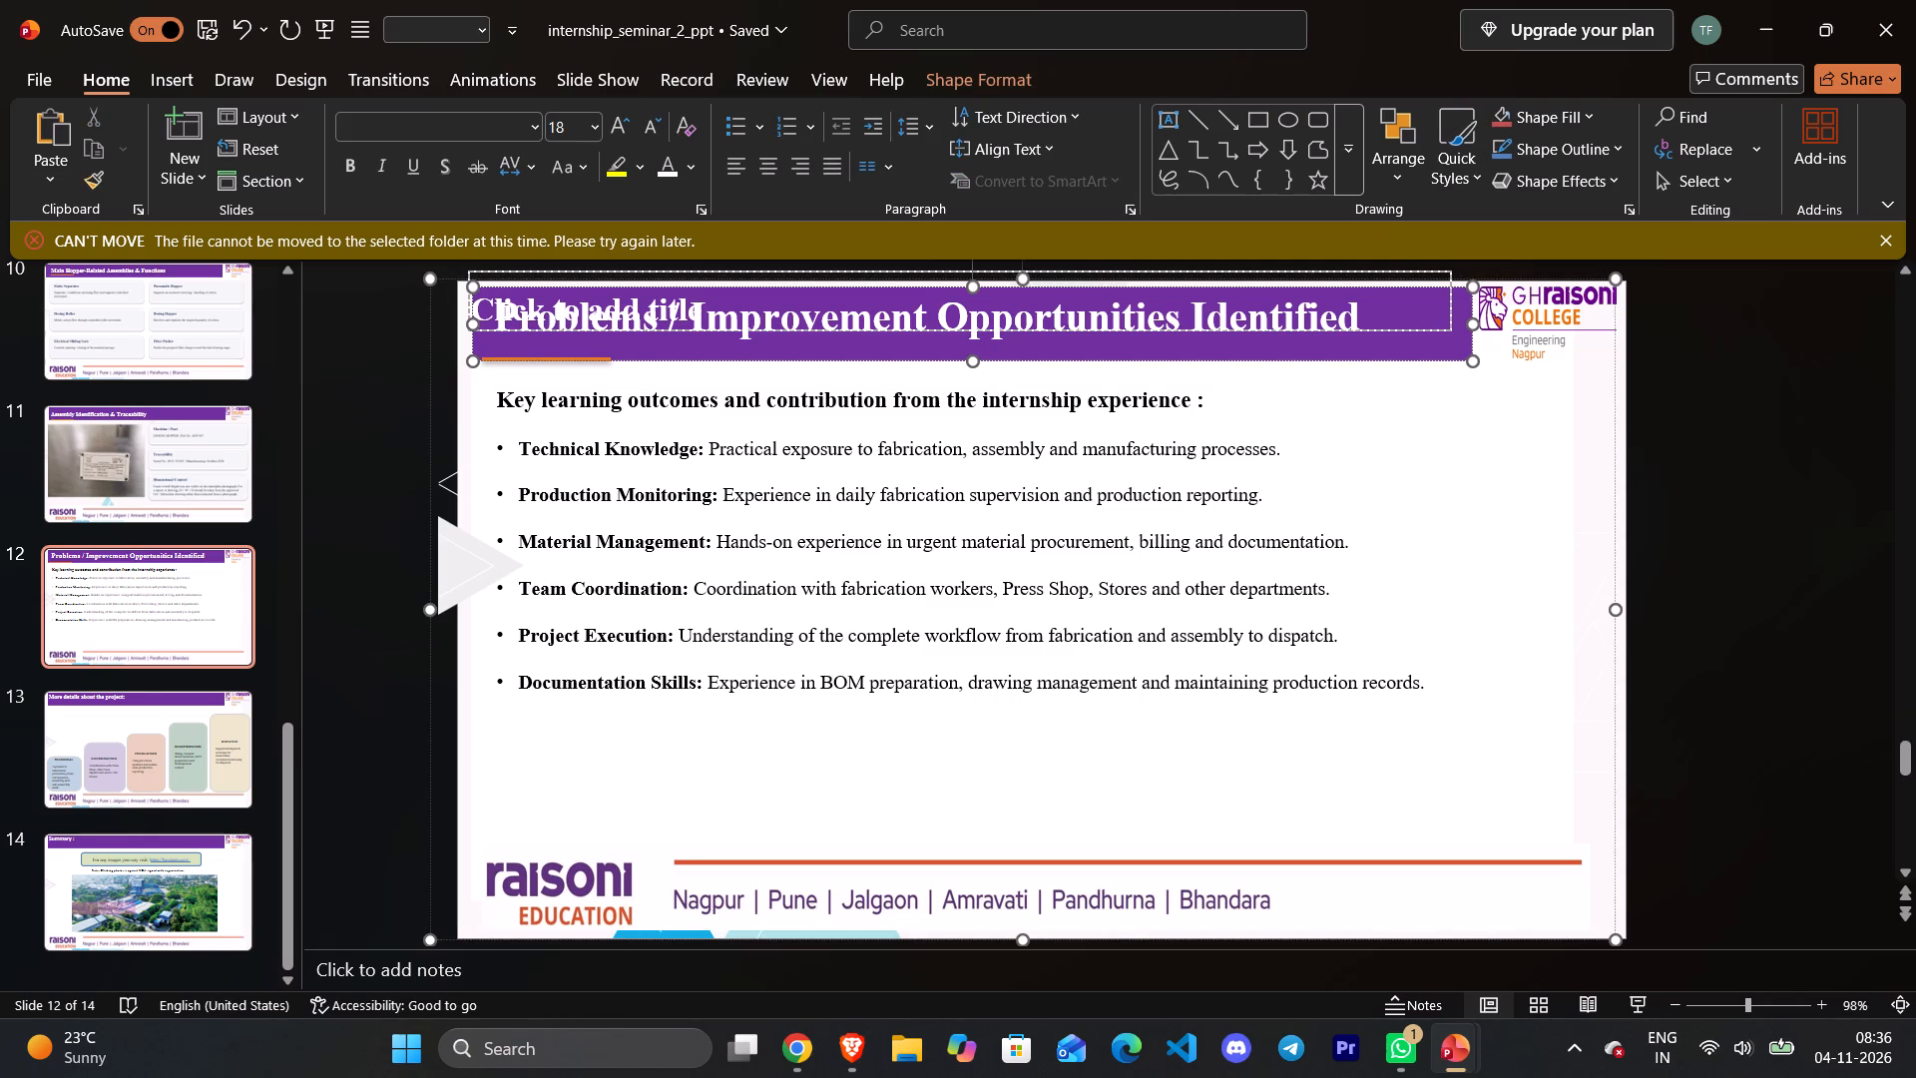
click(1393, 310)
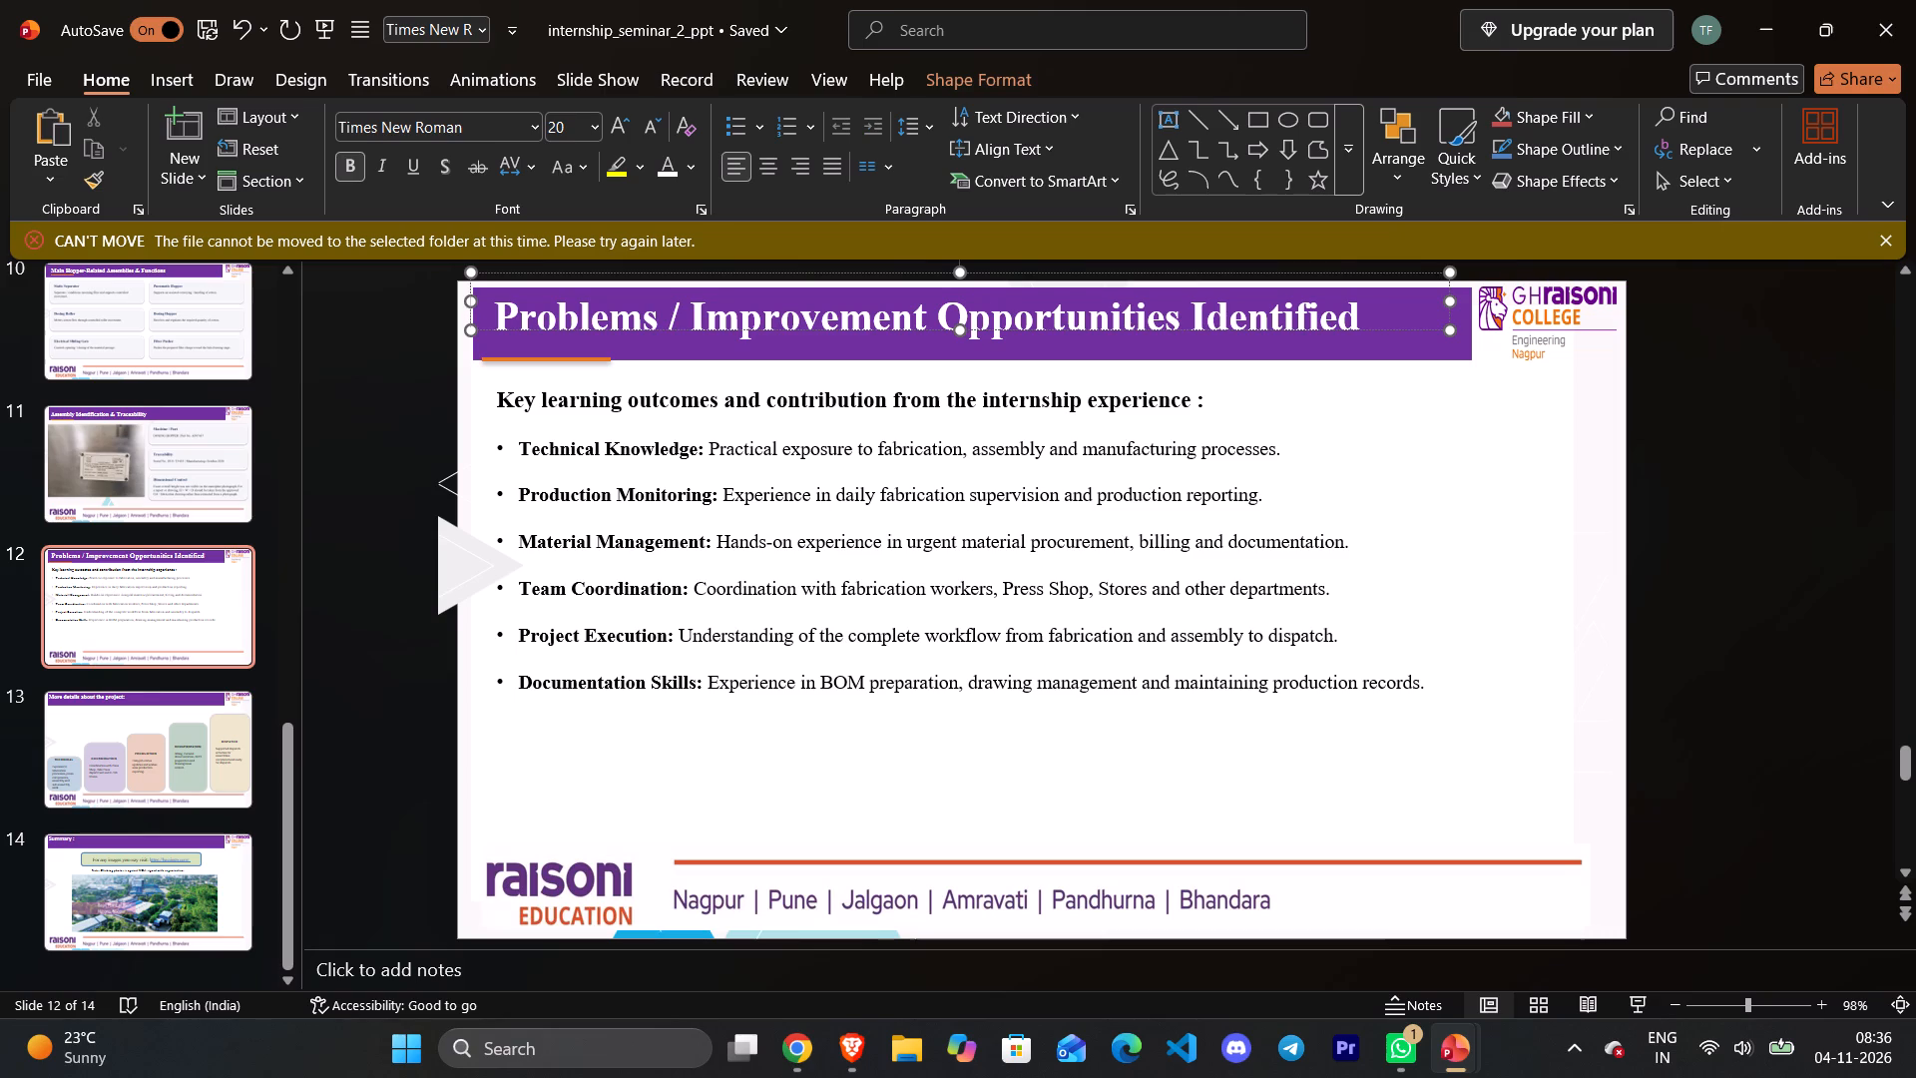
drag(1440, 273, 1547, 966)
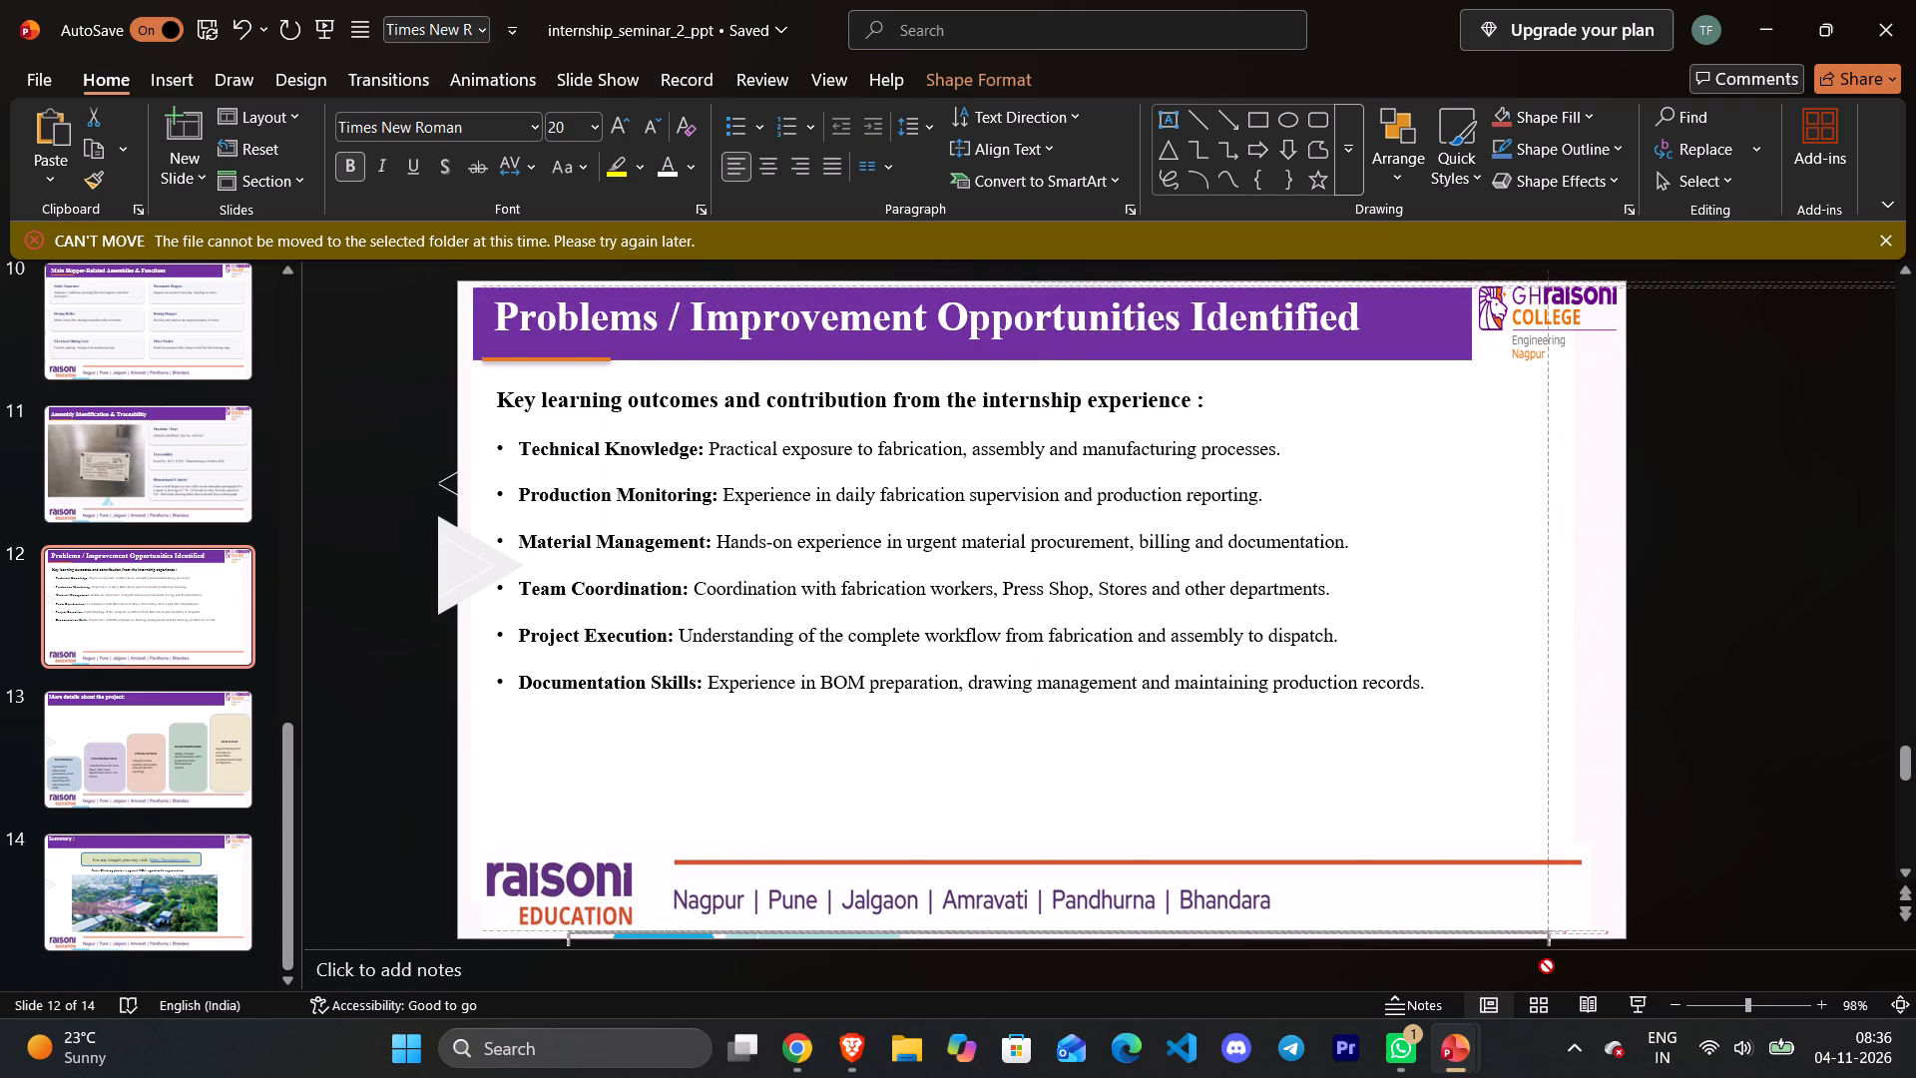
drag(1547, 966, 1554, 1045)
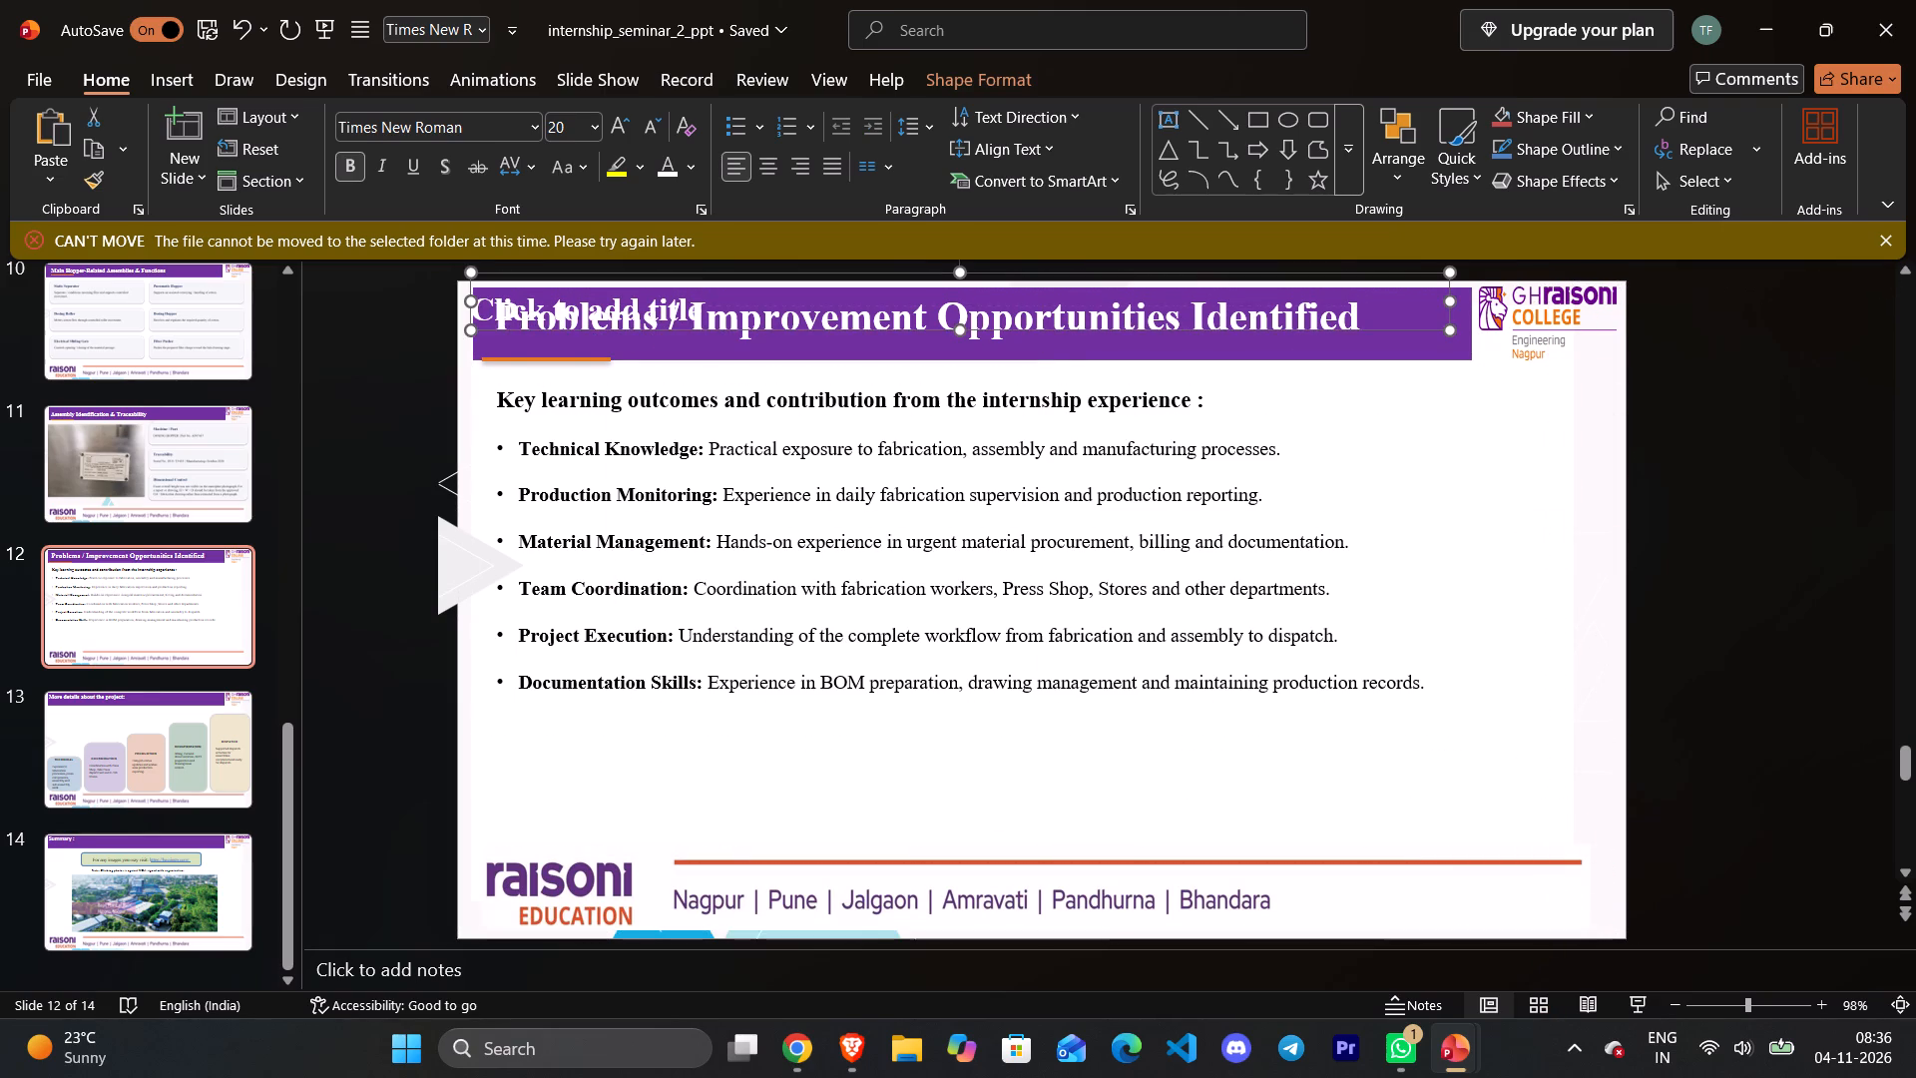
right_click(1440, 275)
click(1485, 332)
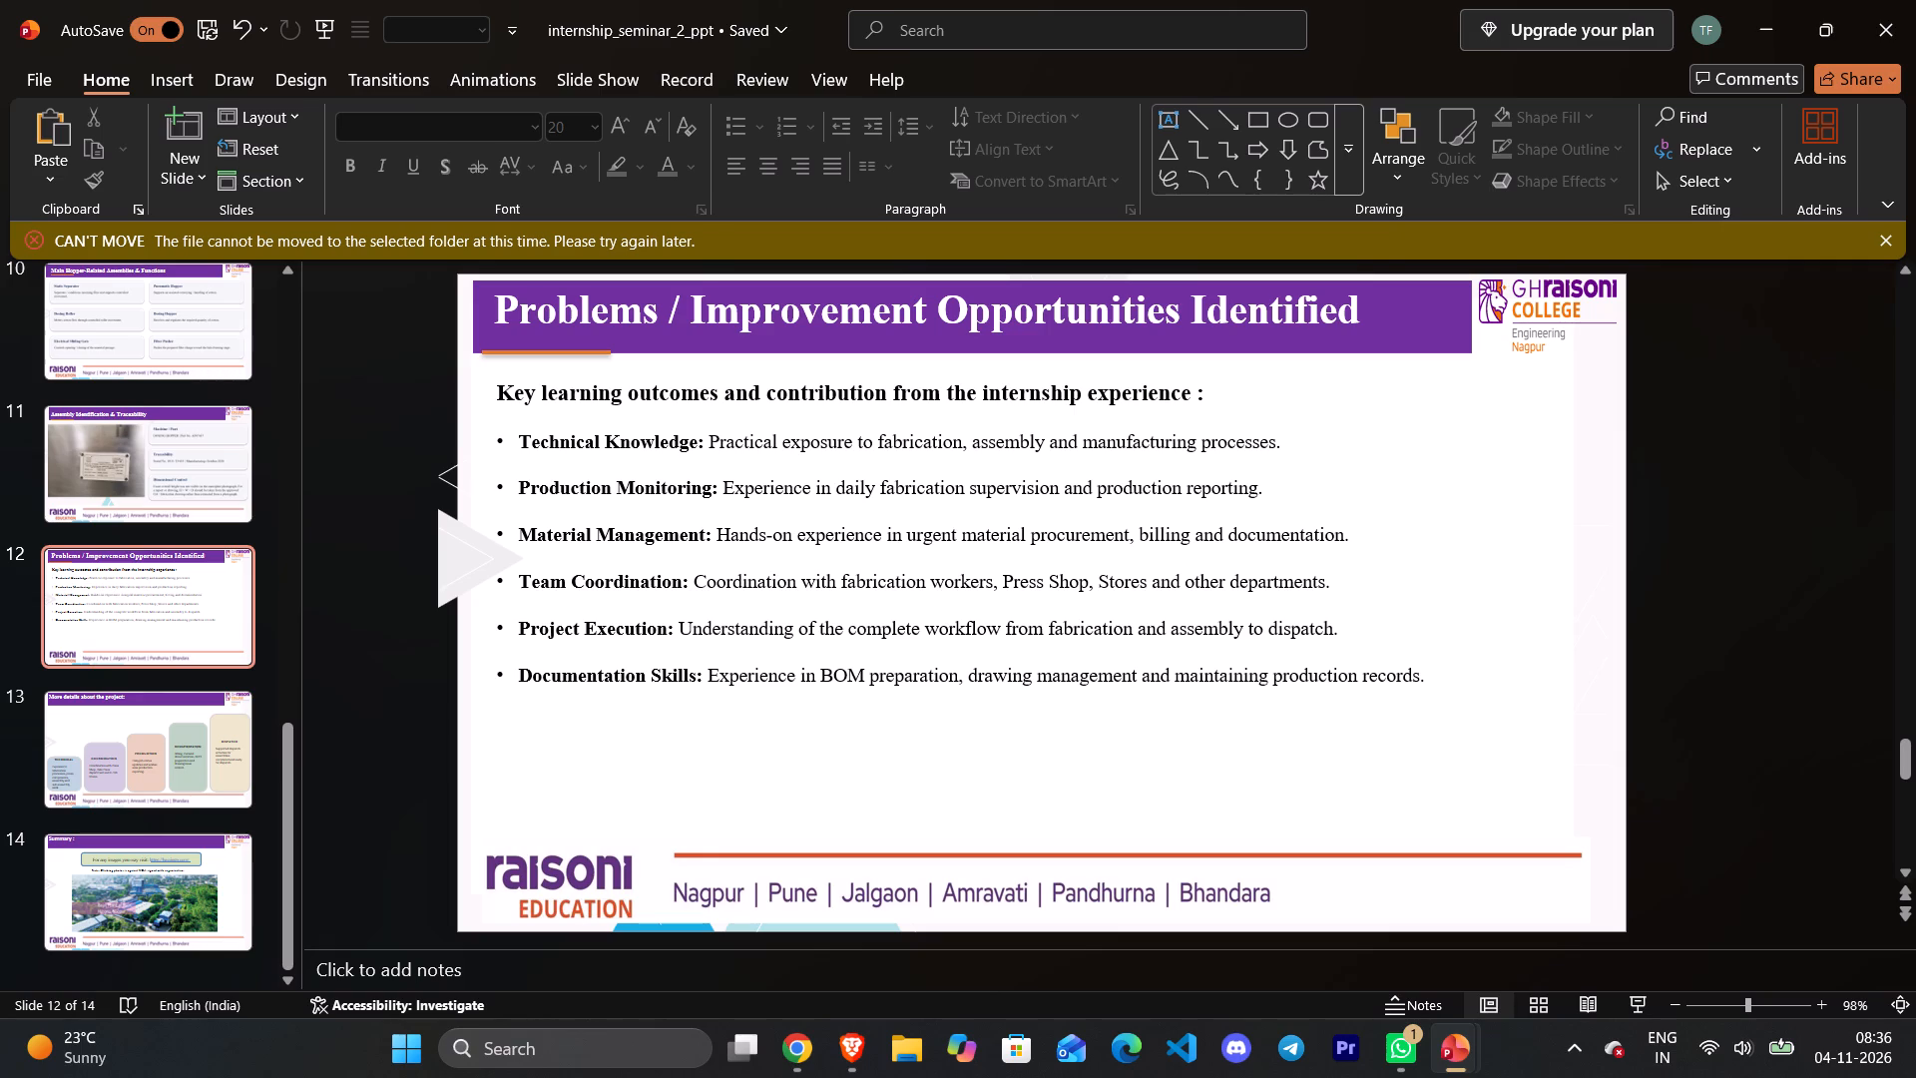
Delete the text box with the key learning outcomes and contribution bullets from slide 12.
ctrl+click(695, 396)
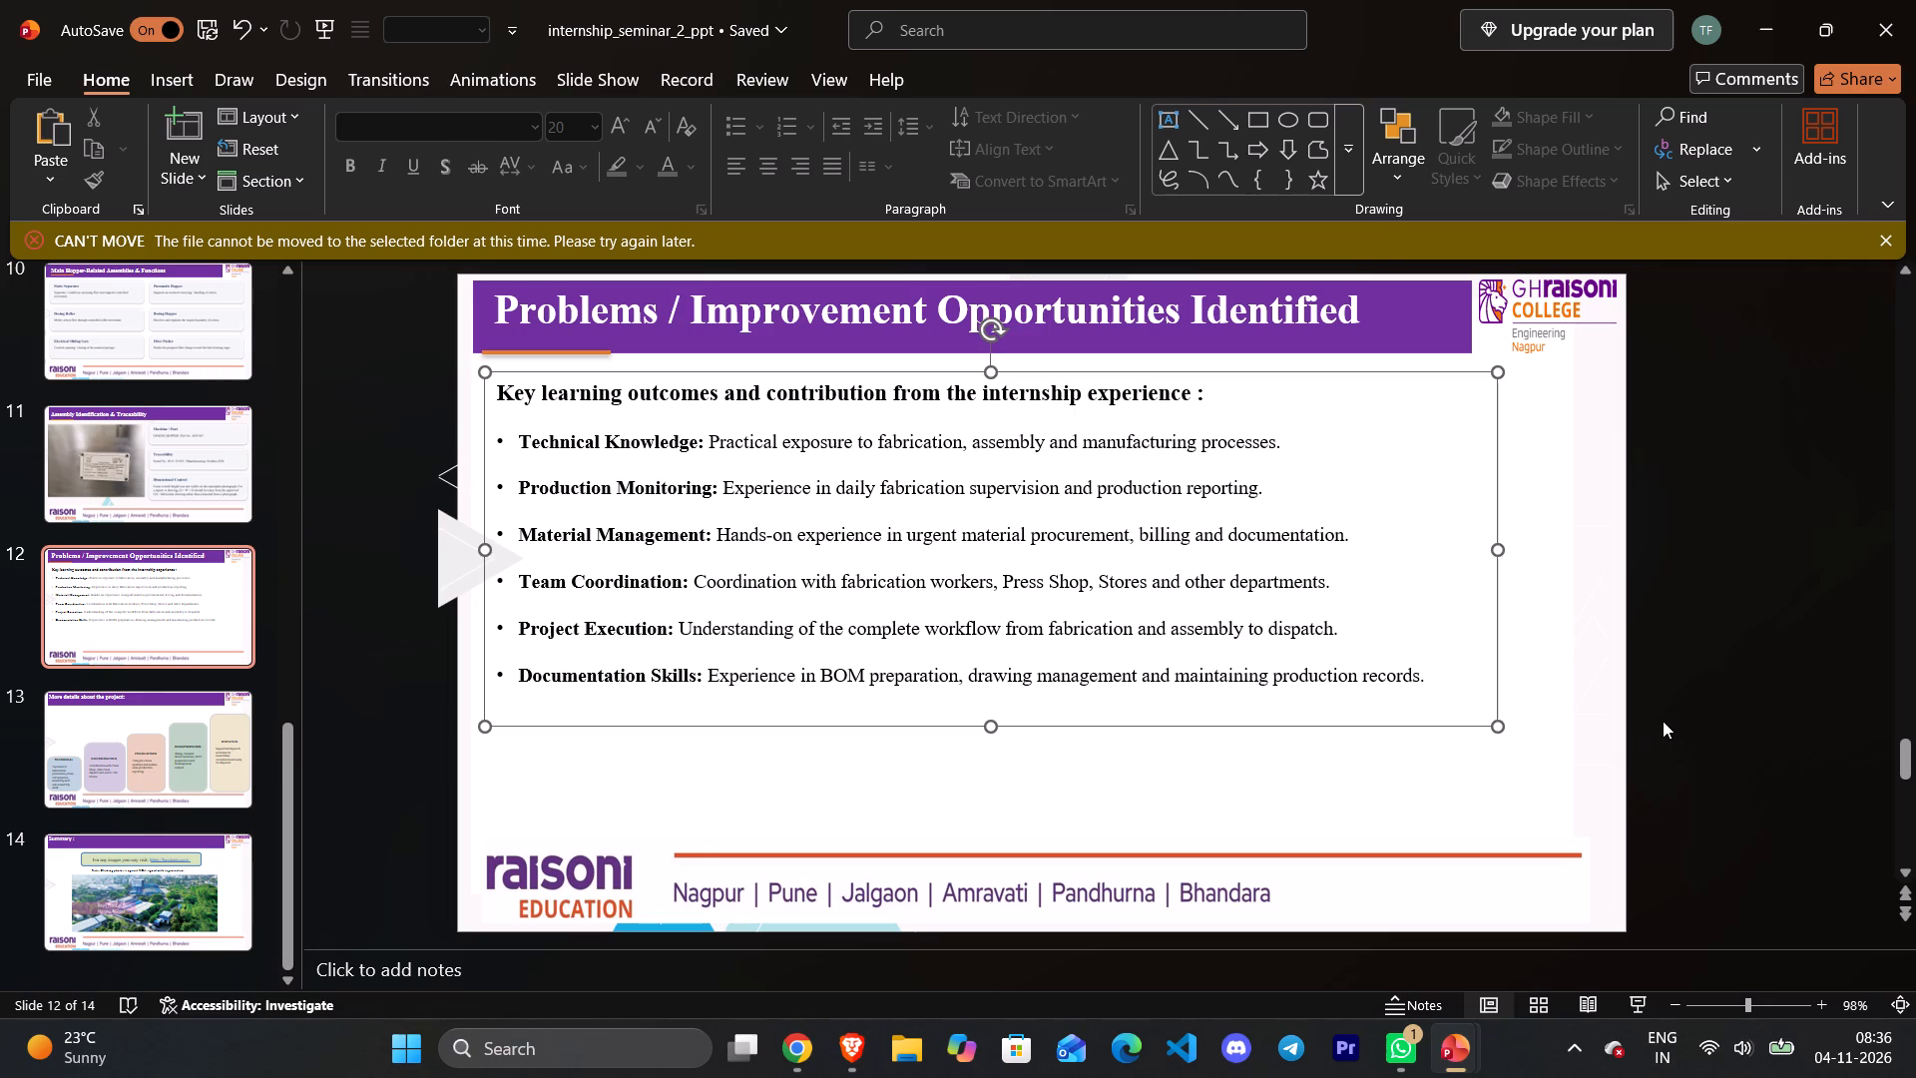
key(Delete)
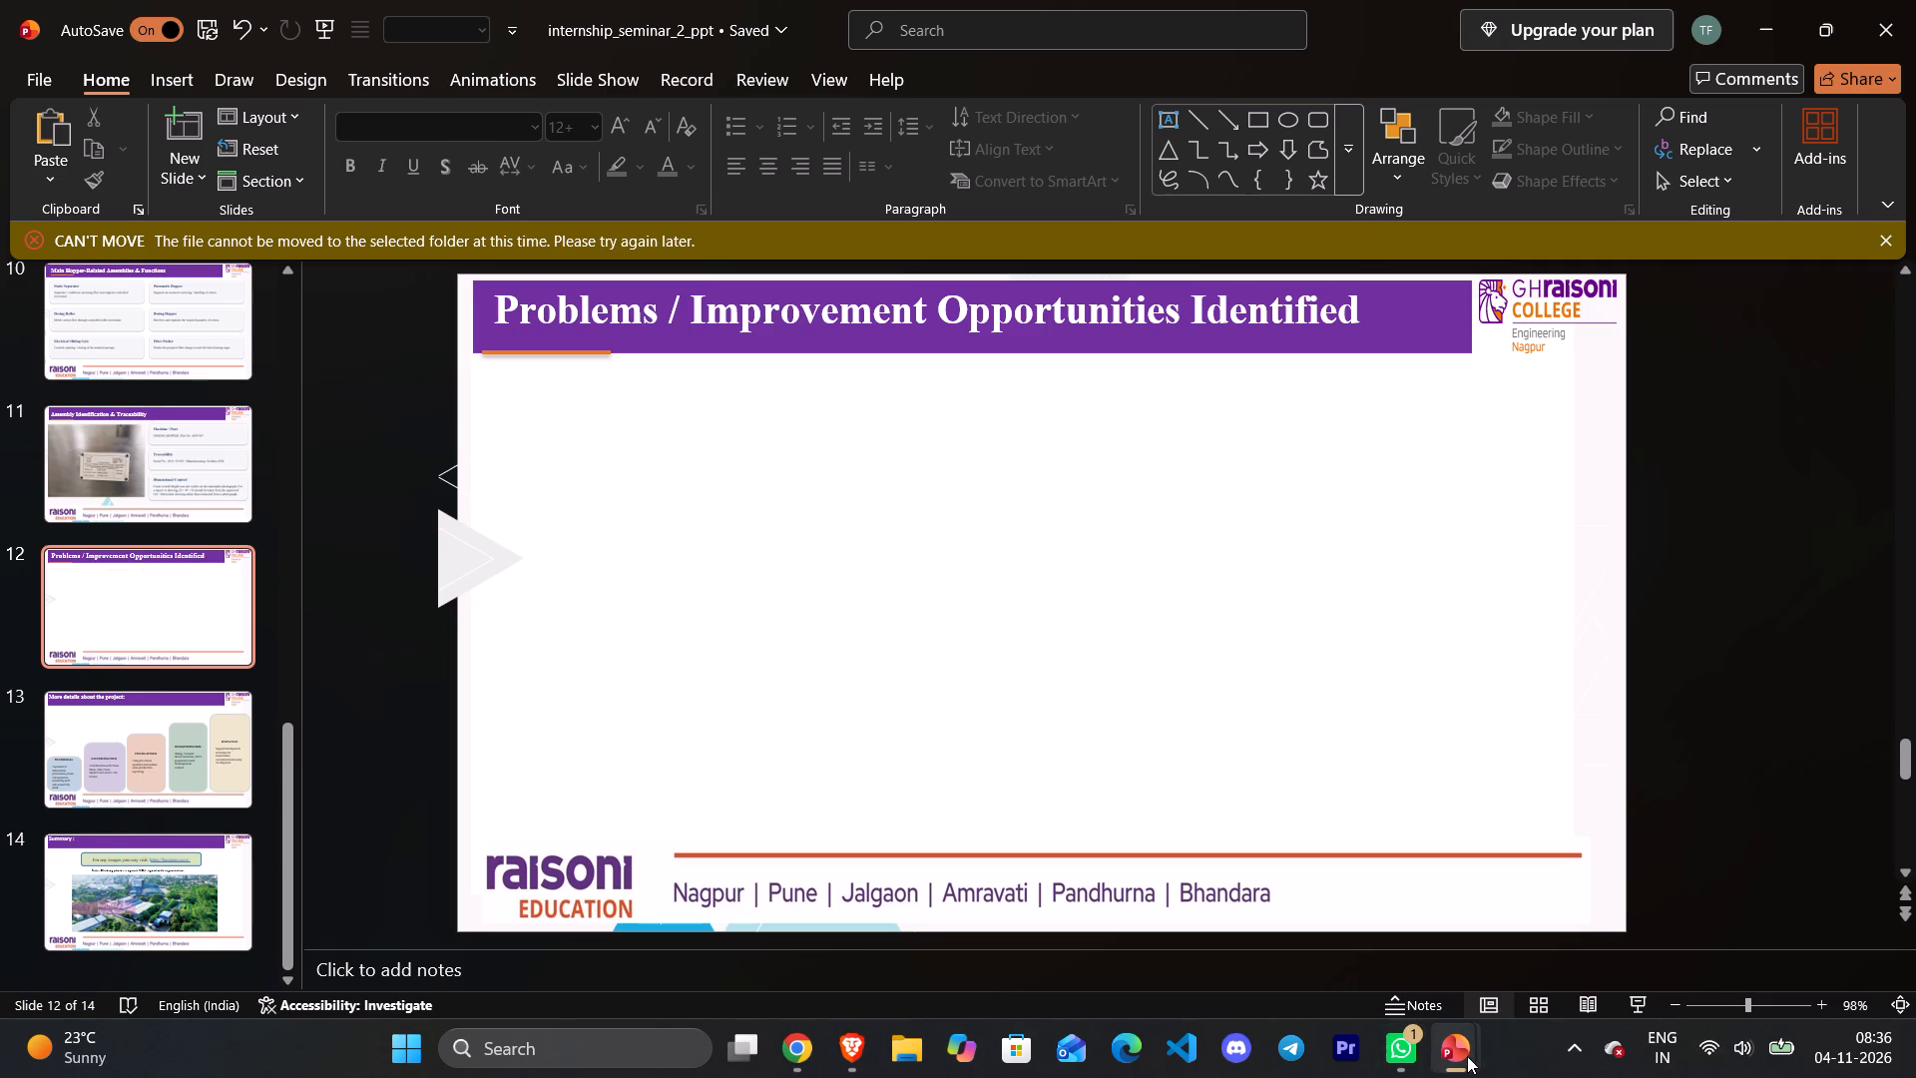
Switch to the Internship_Progress_Seminar presentation and cut the three problem cards with their texts and the orange "My approach" line from slide 12.
click(1395, 972)
ctrl+click(765, 577)
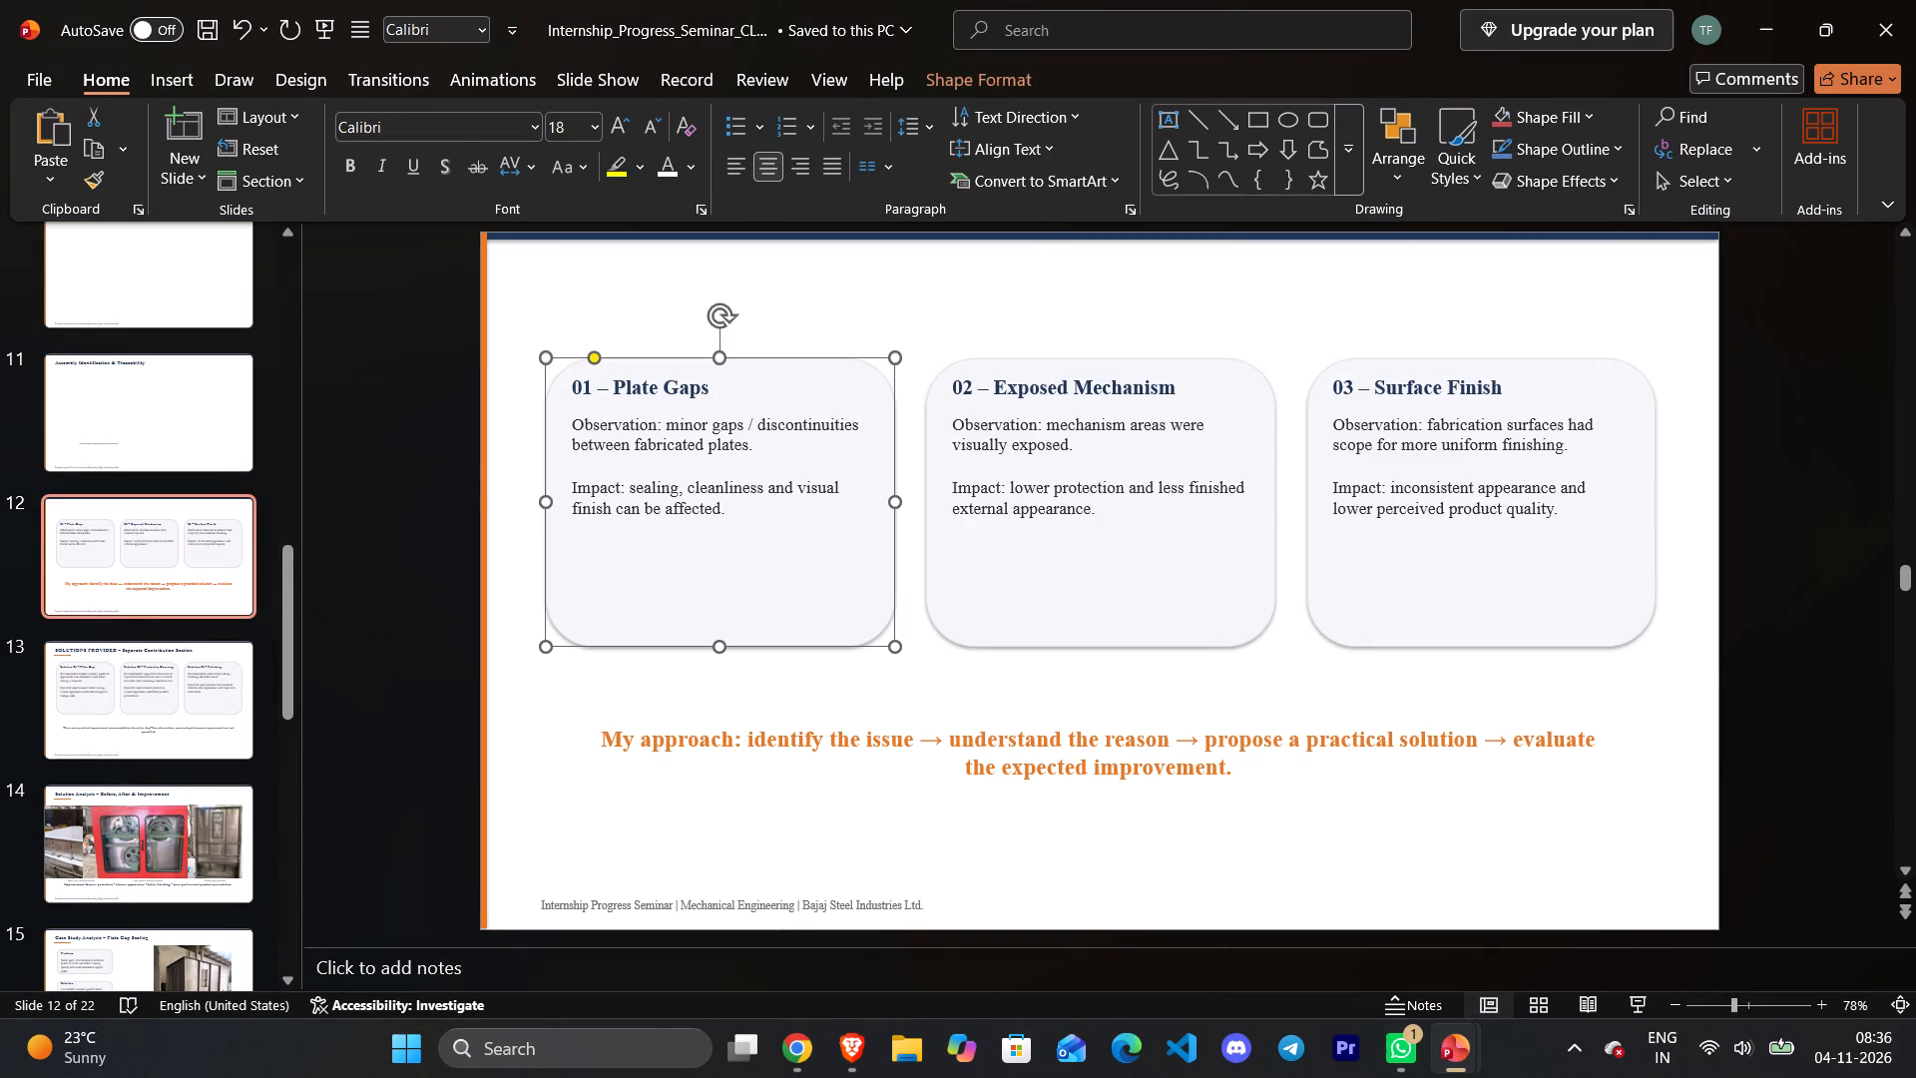
ctrl+click(641, 384)
ctrl+click(645, 425)
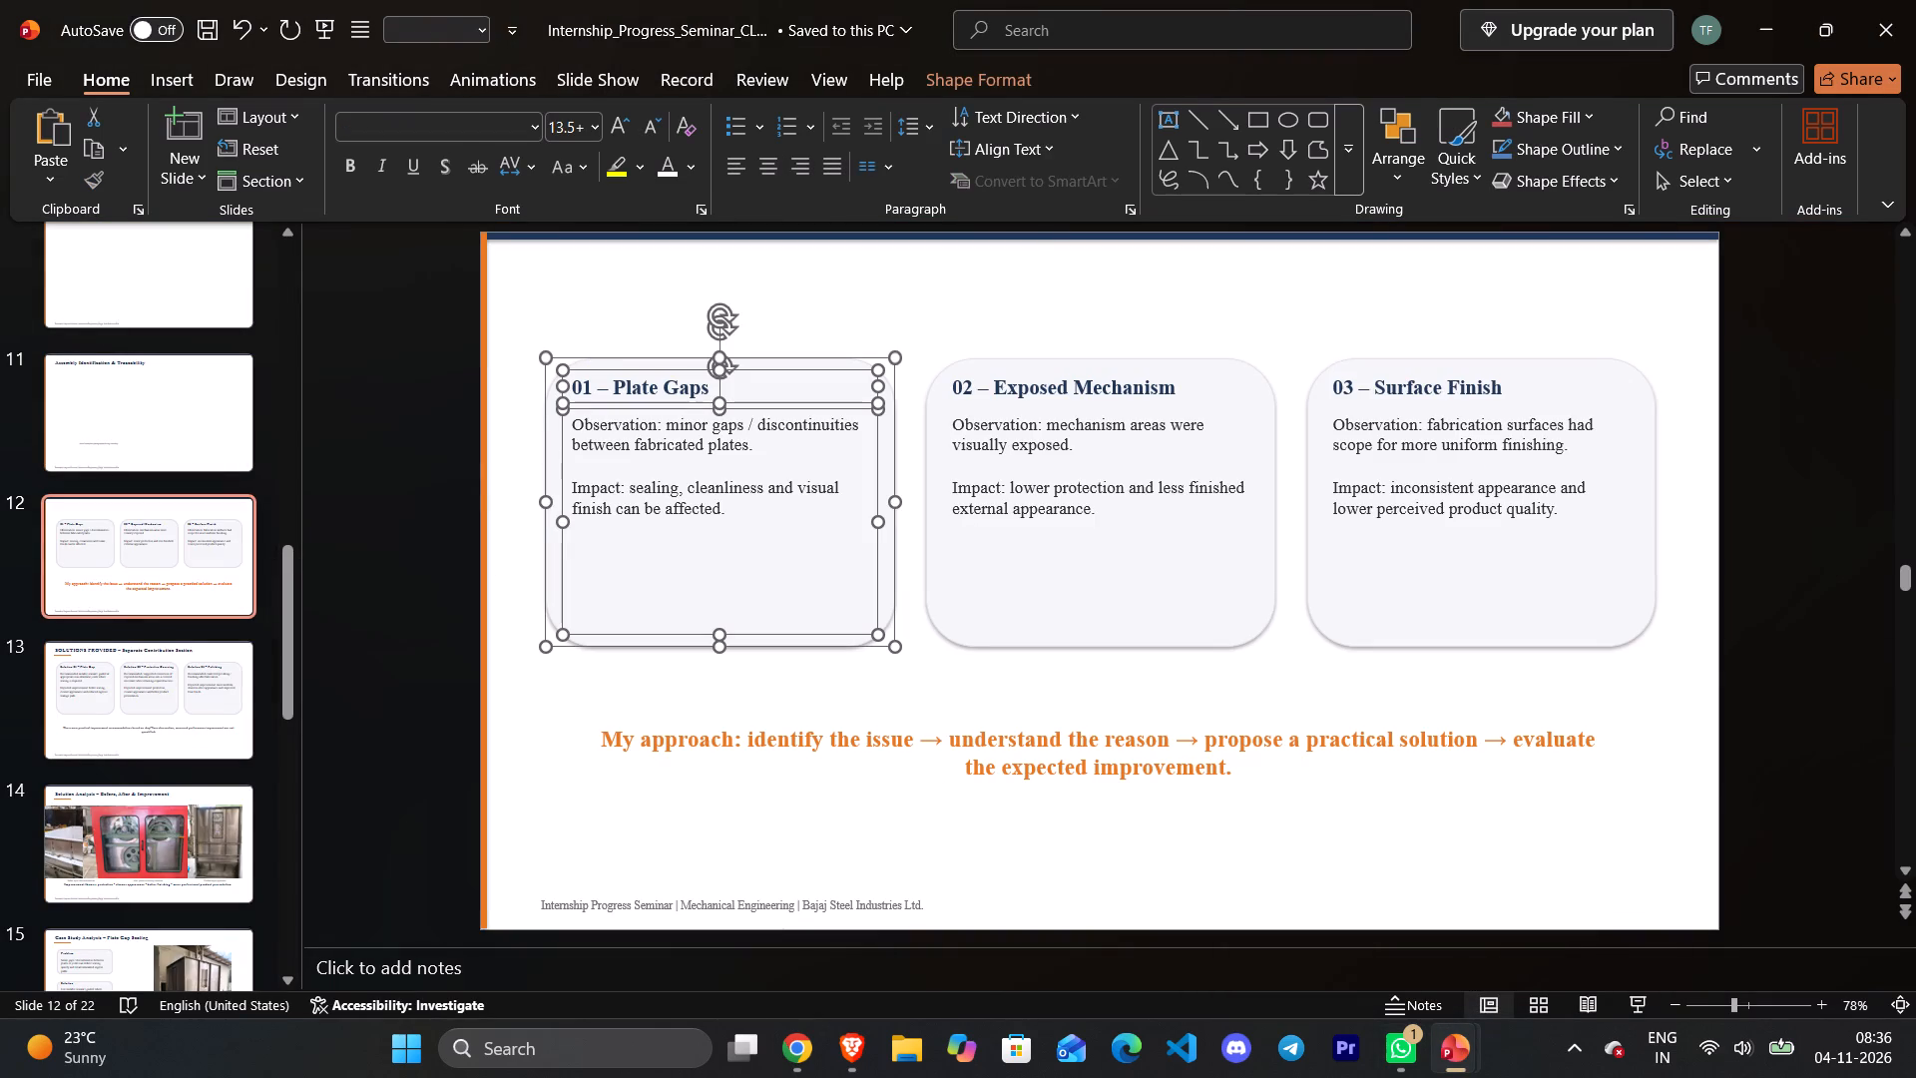
ctrl+click(636, 489)
ctrl+click(1129, 384)
ctrl+click(1061, 437)
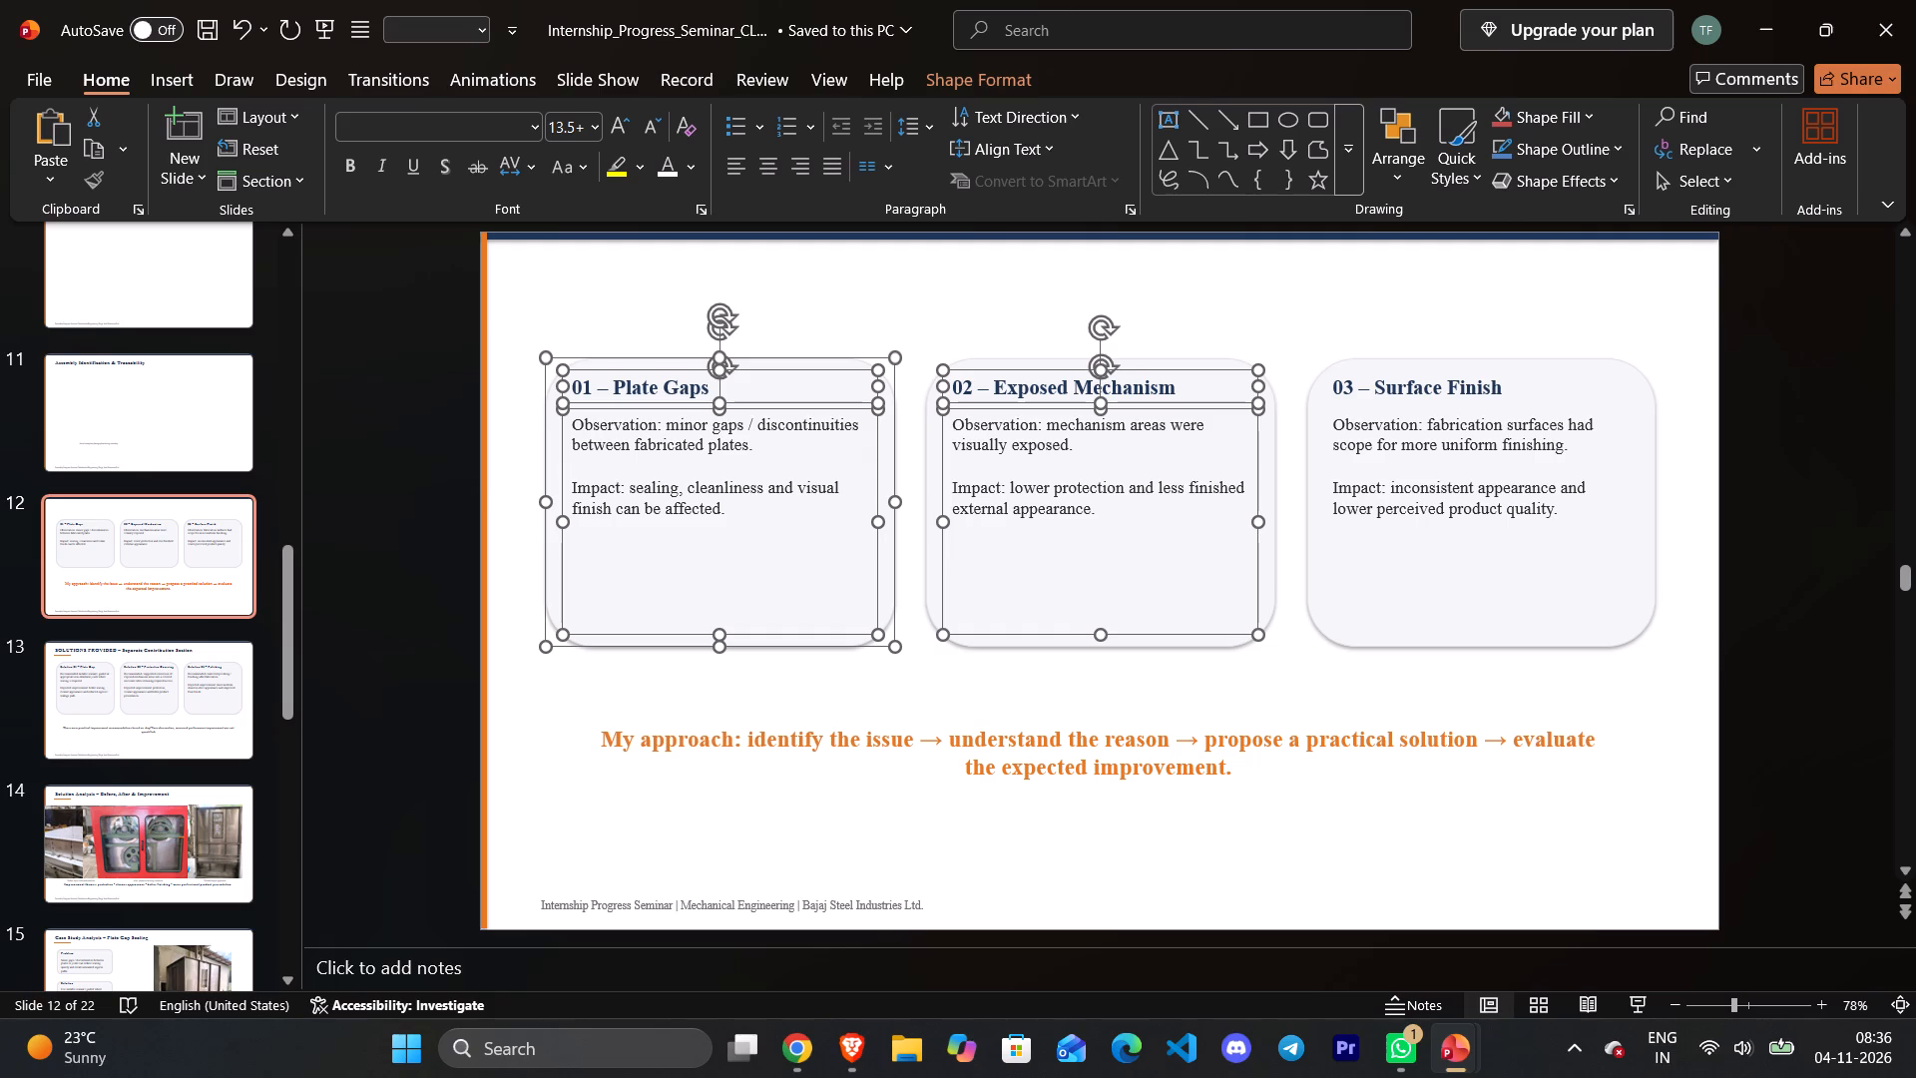
ctrl+click(1184, 641)
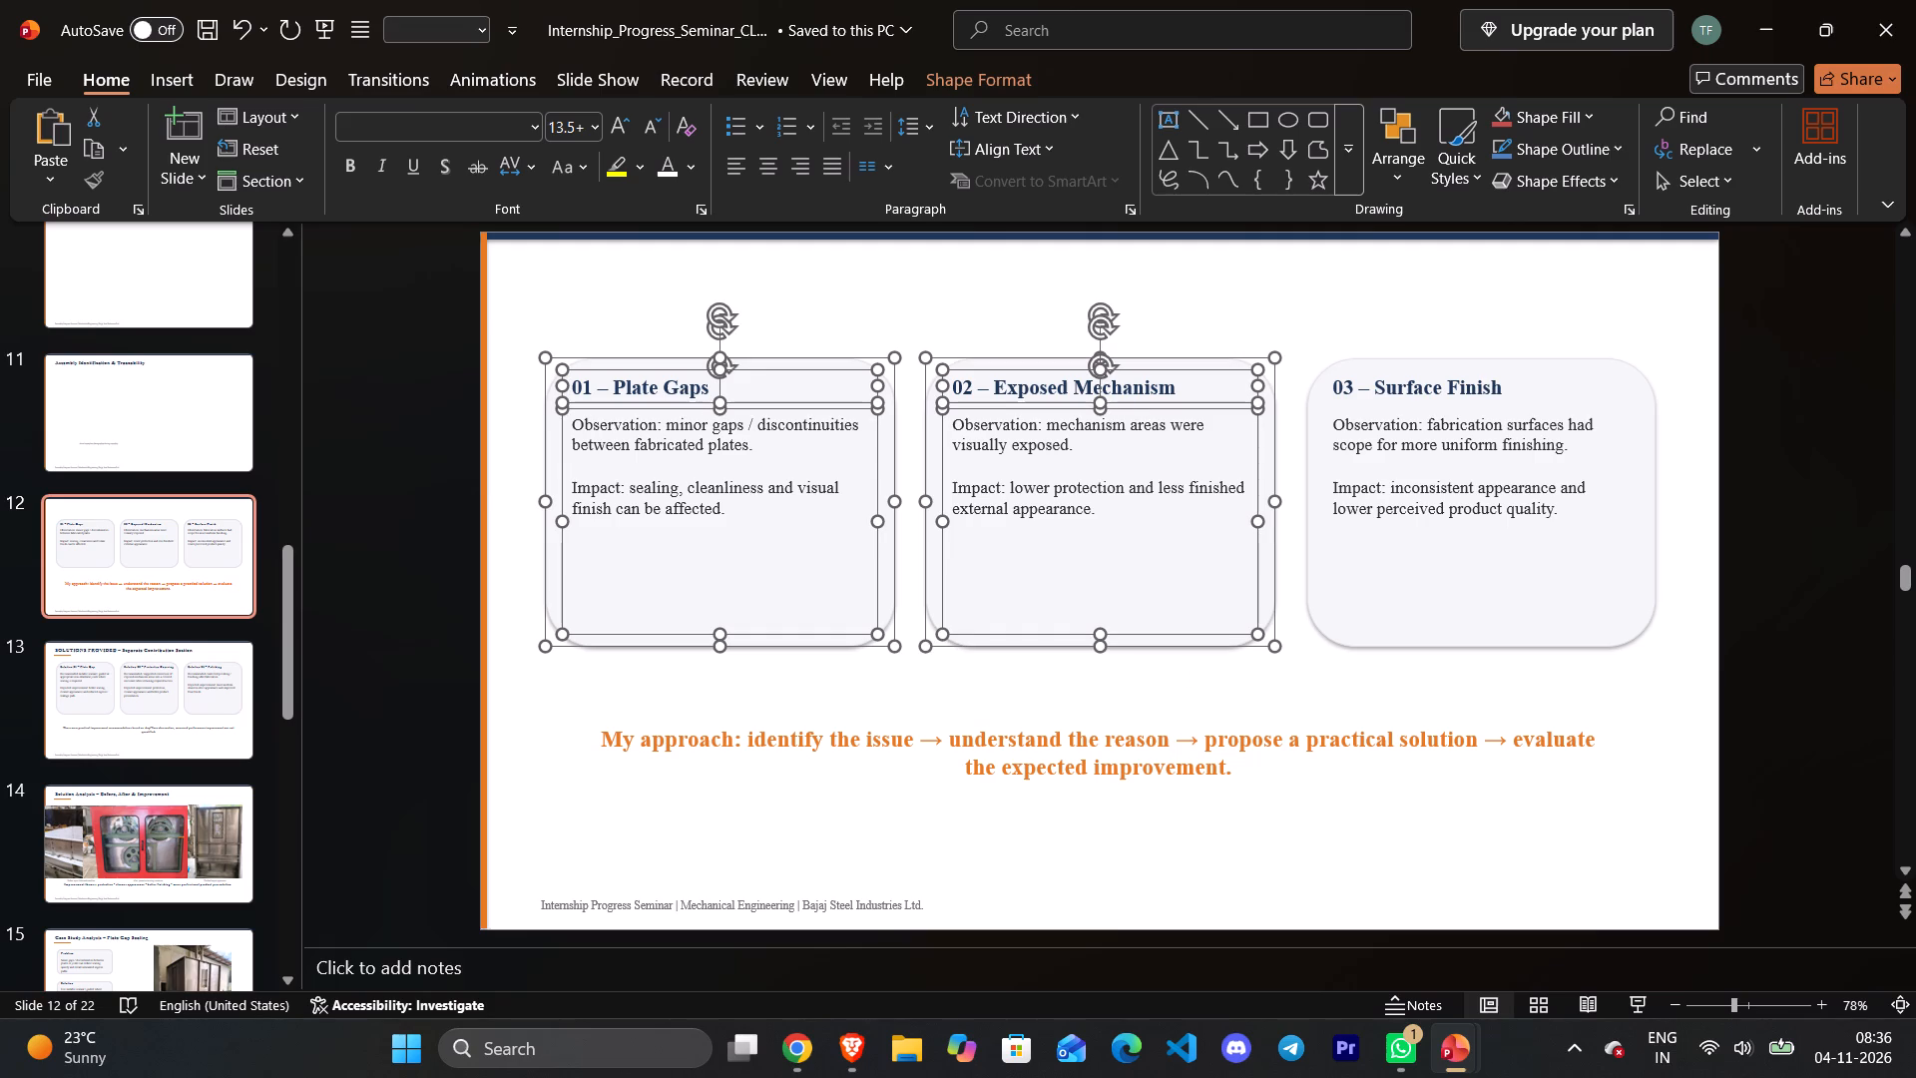
ctrl+click(1479, 390)
ctrl+click(1483, 458)
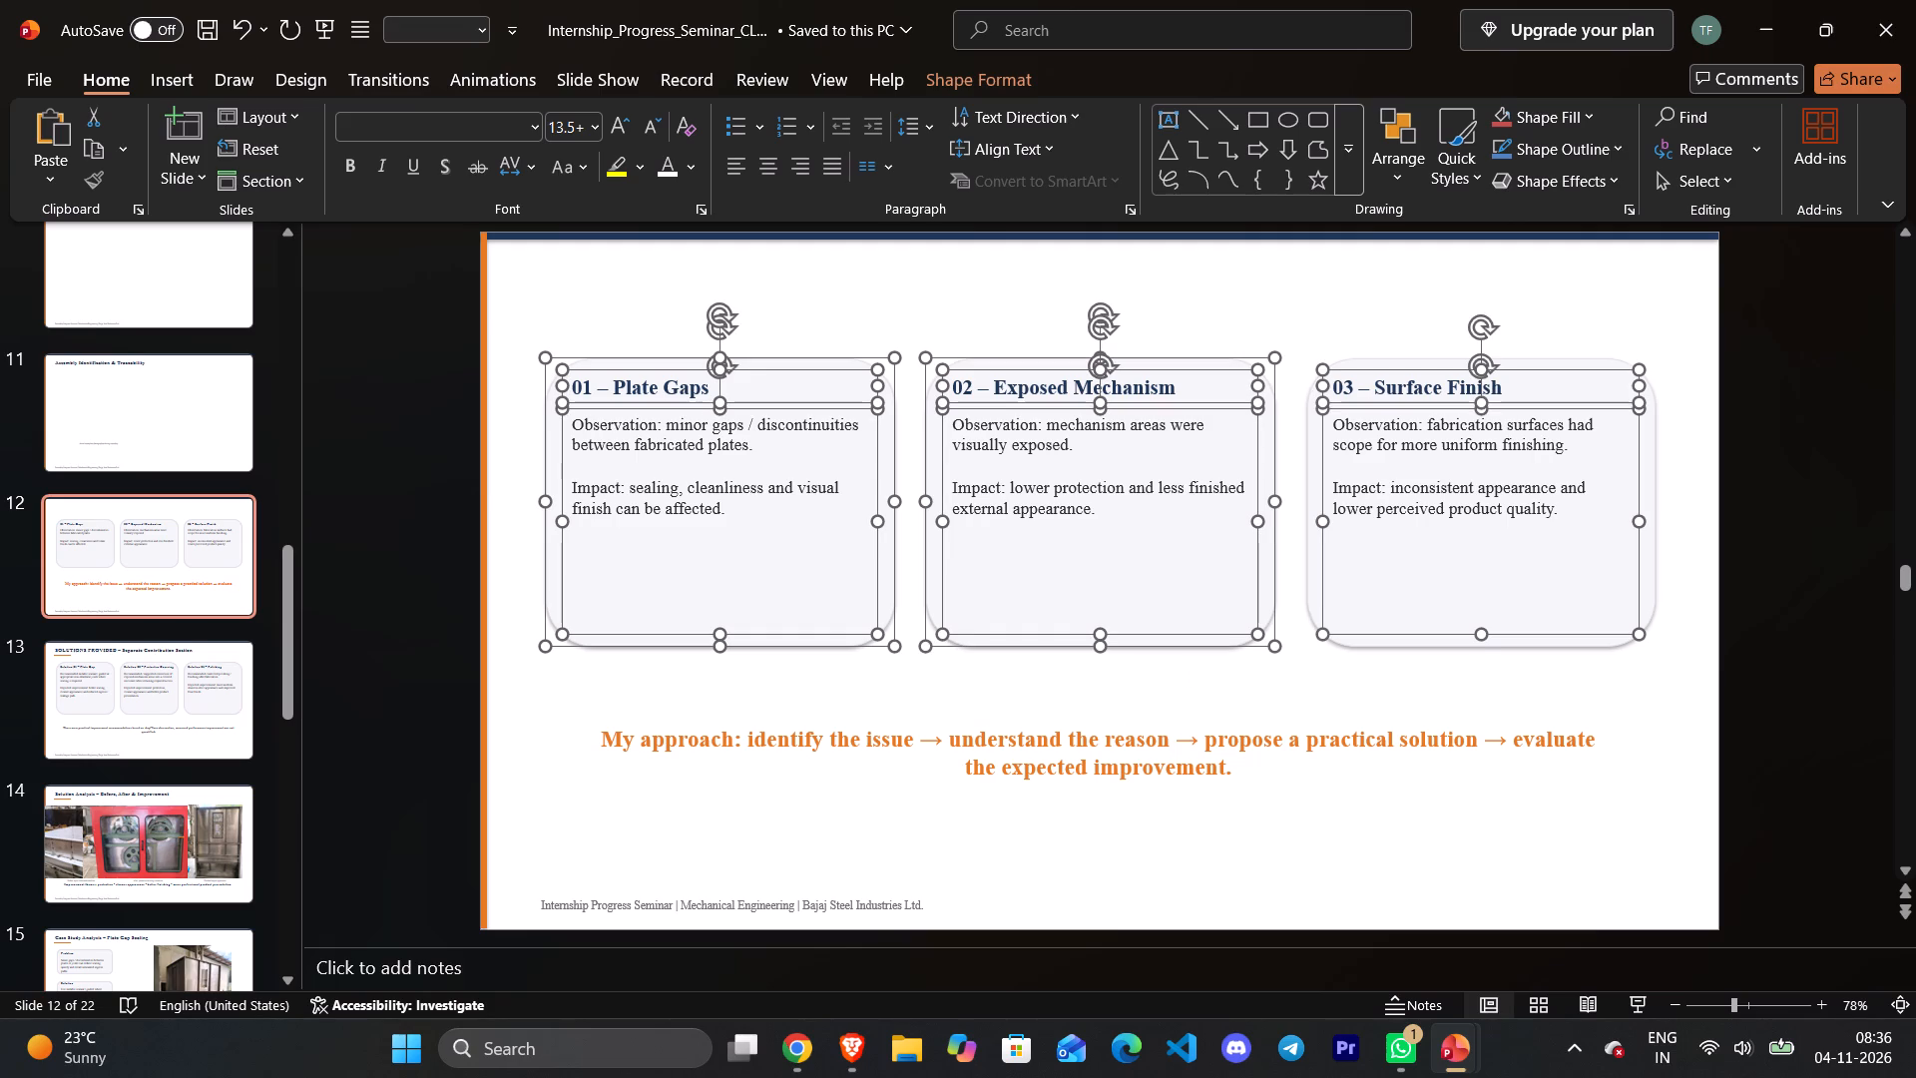
ctrl+click(1504, 641)
ctrl+click(1229, 758)
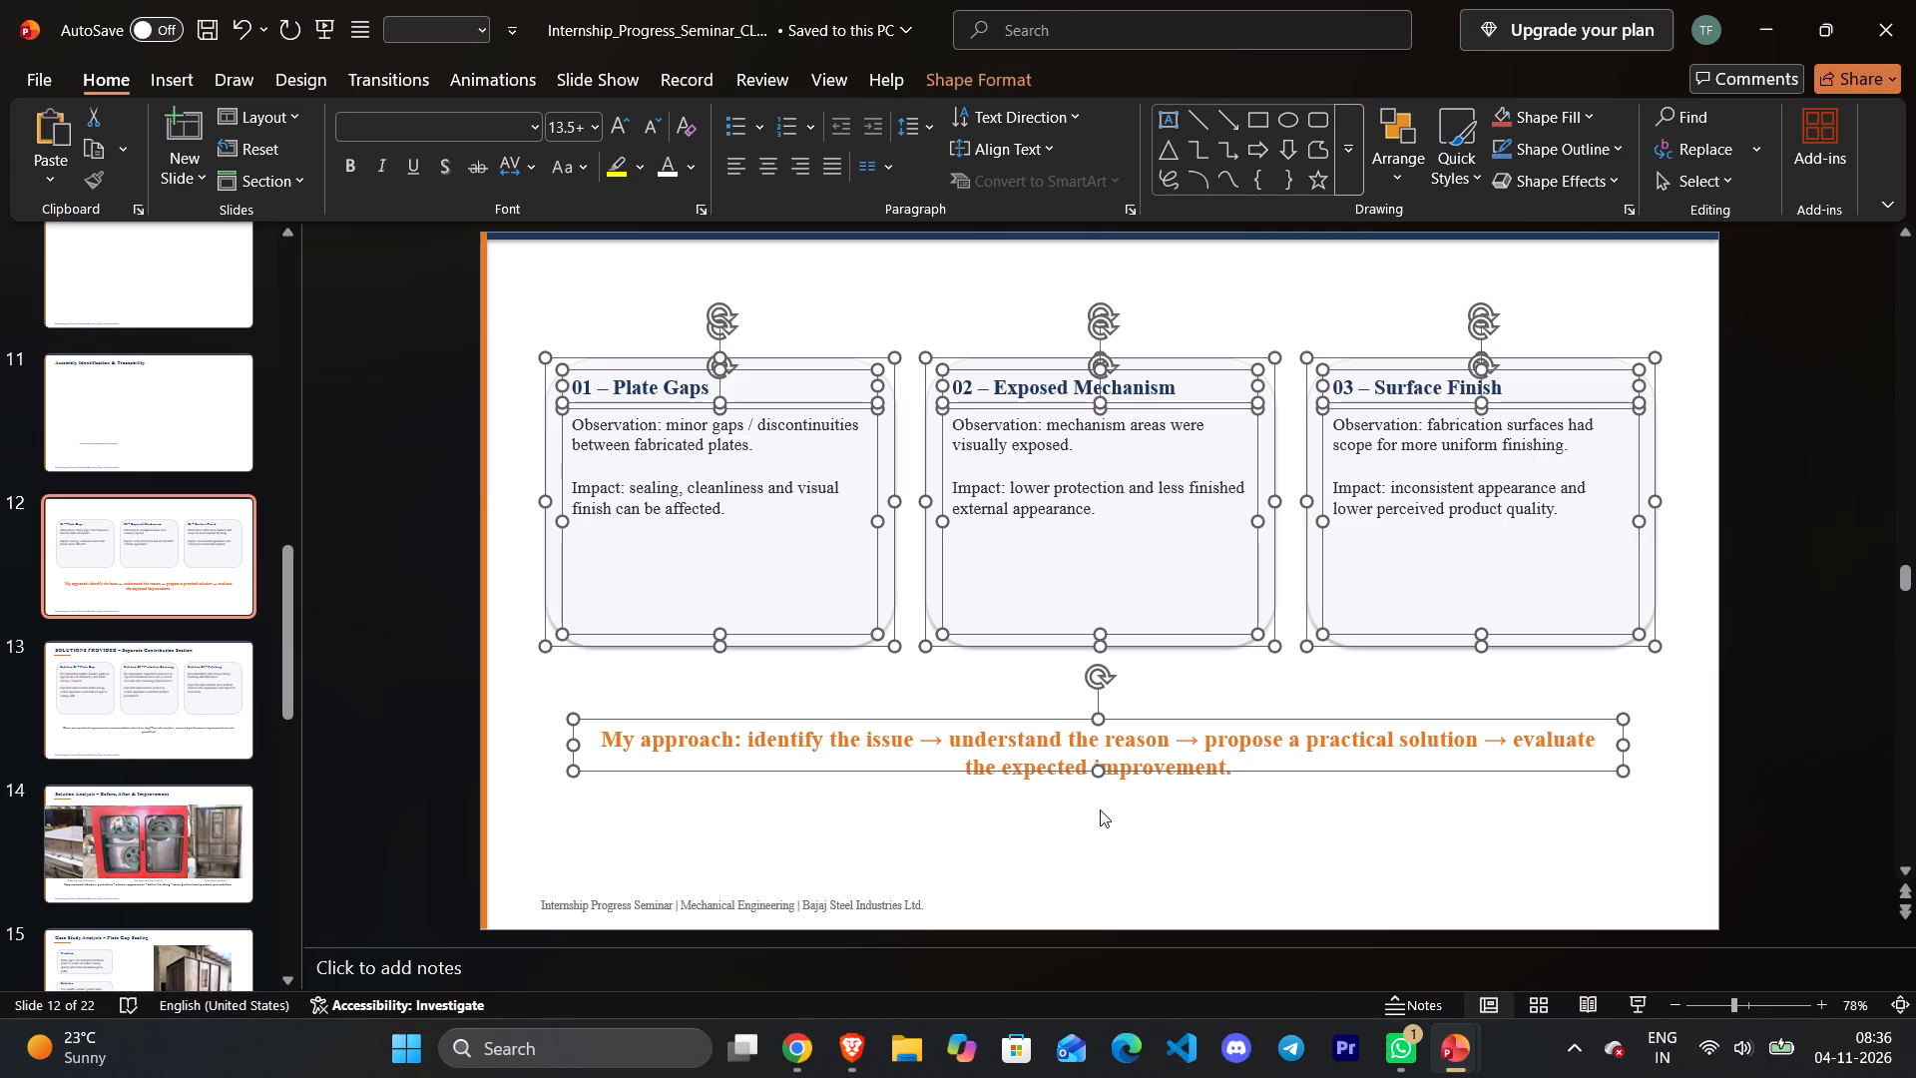
key(ctrl+x)
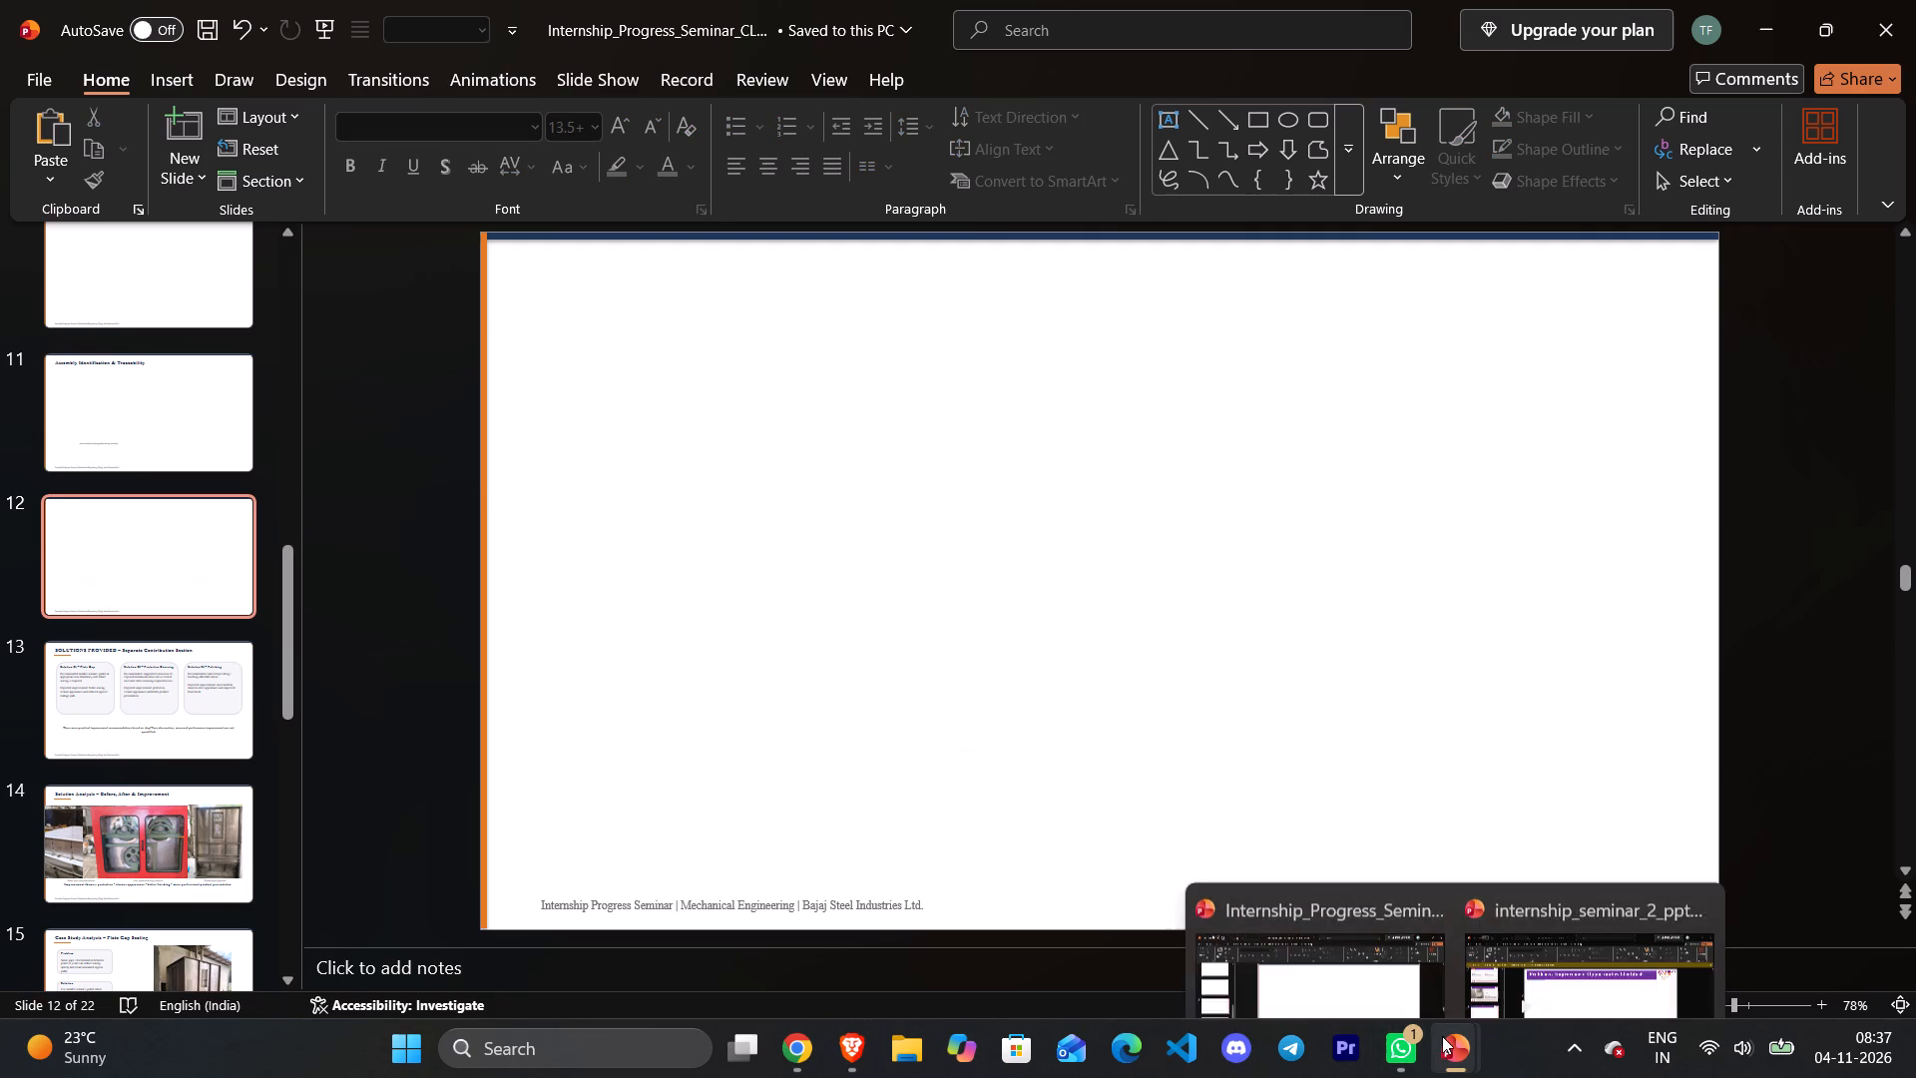
In internship_seminar_2_ppt, paste the cut content onto slide 12 as a picture, about 23.6 cm wide, fitted between the purple banner and footer.
click(1519, 945)
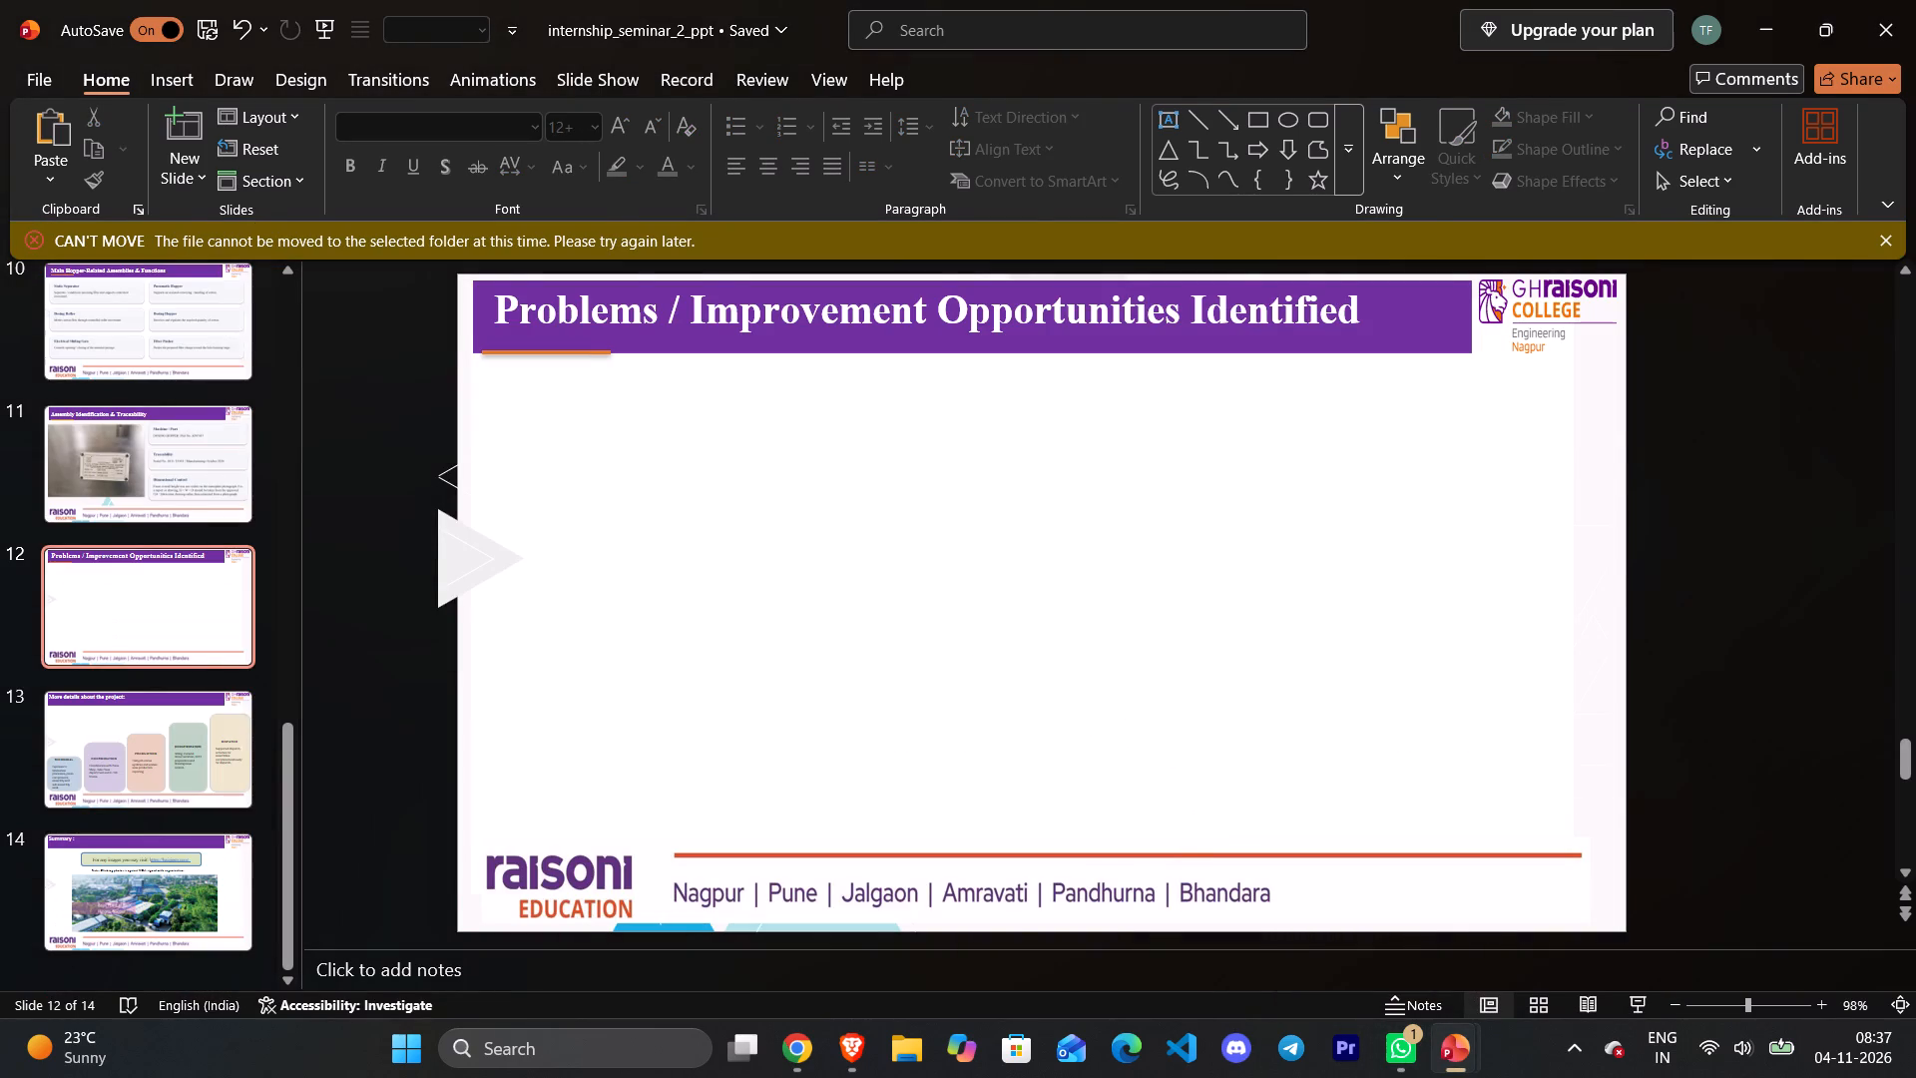
key(ctrl+v)
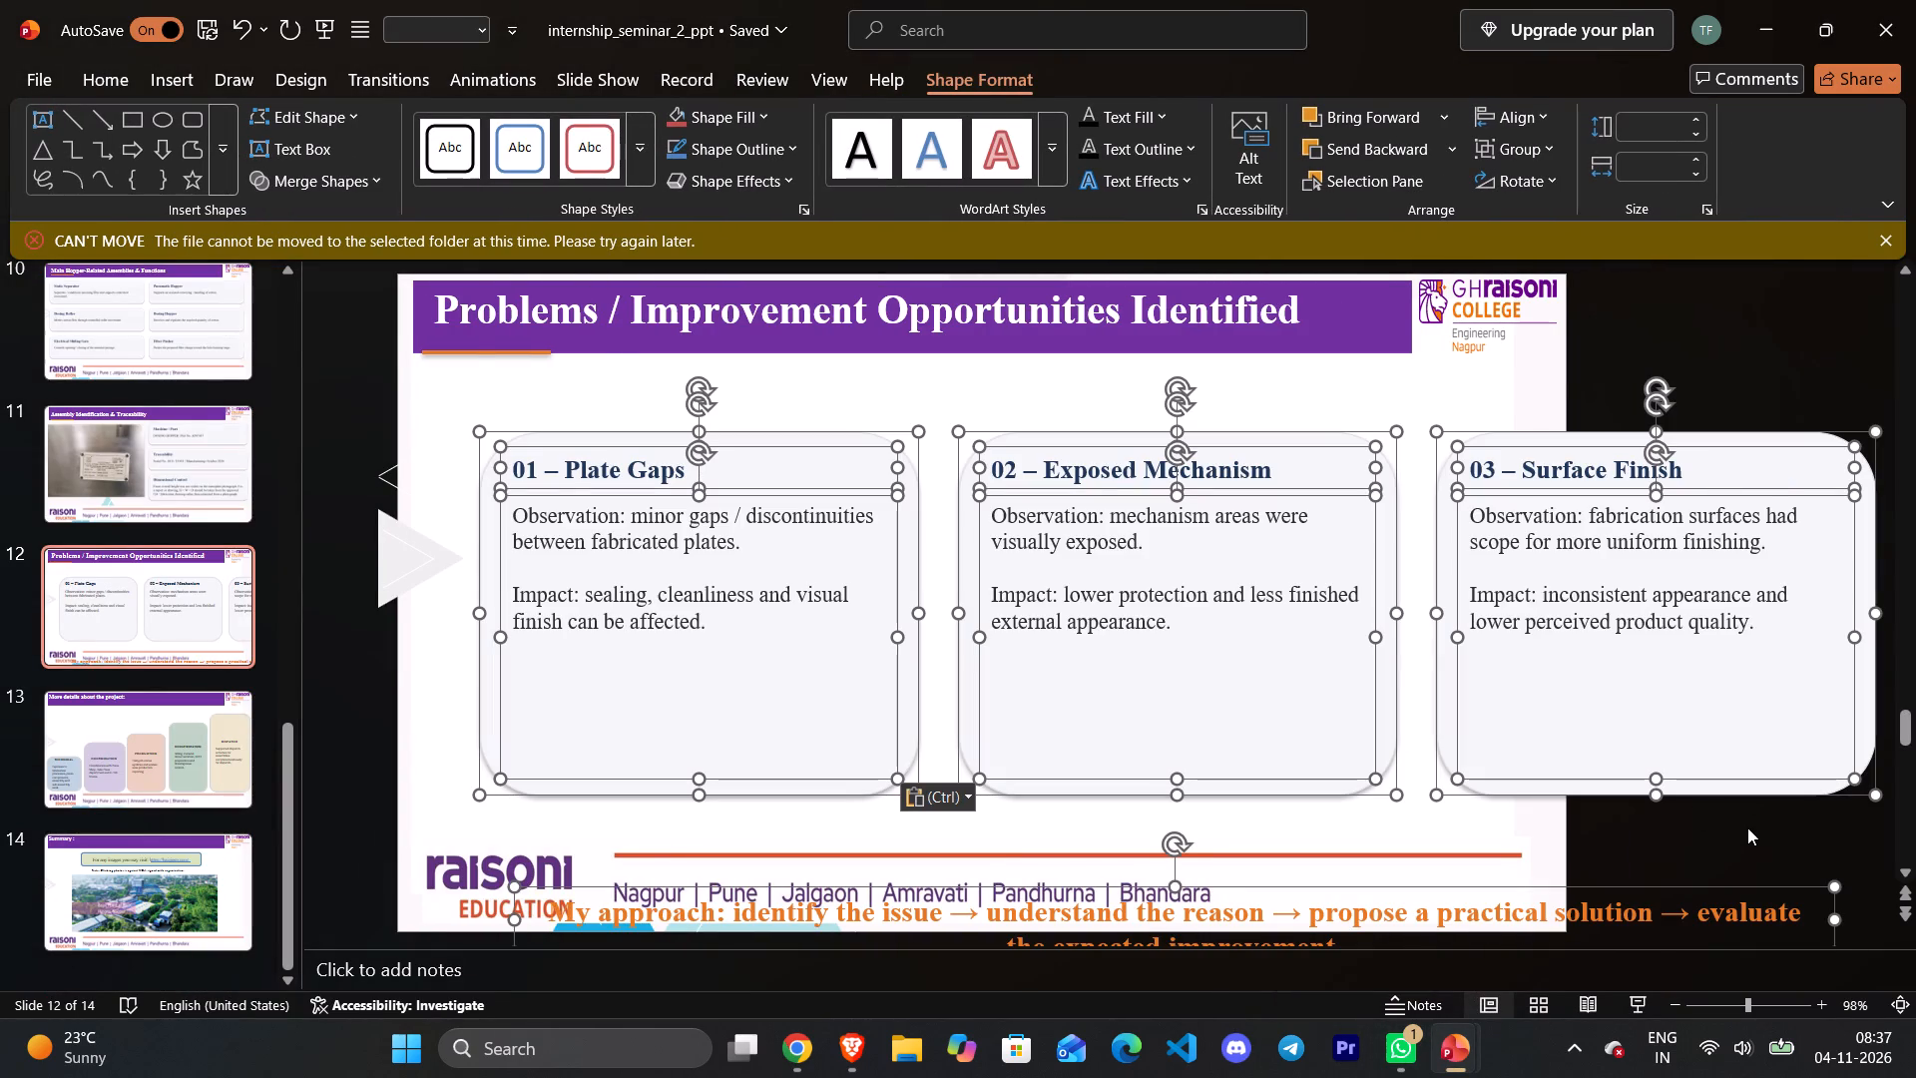
key(ctrl+z)
right_click(913, 534)
right_click(814, 451)
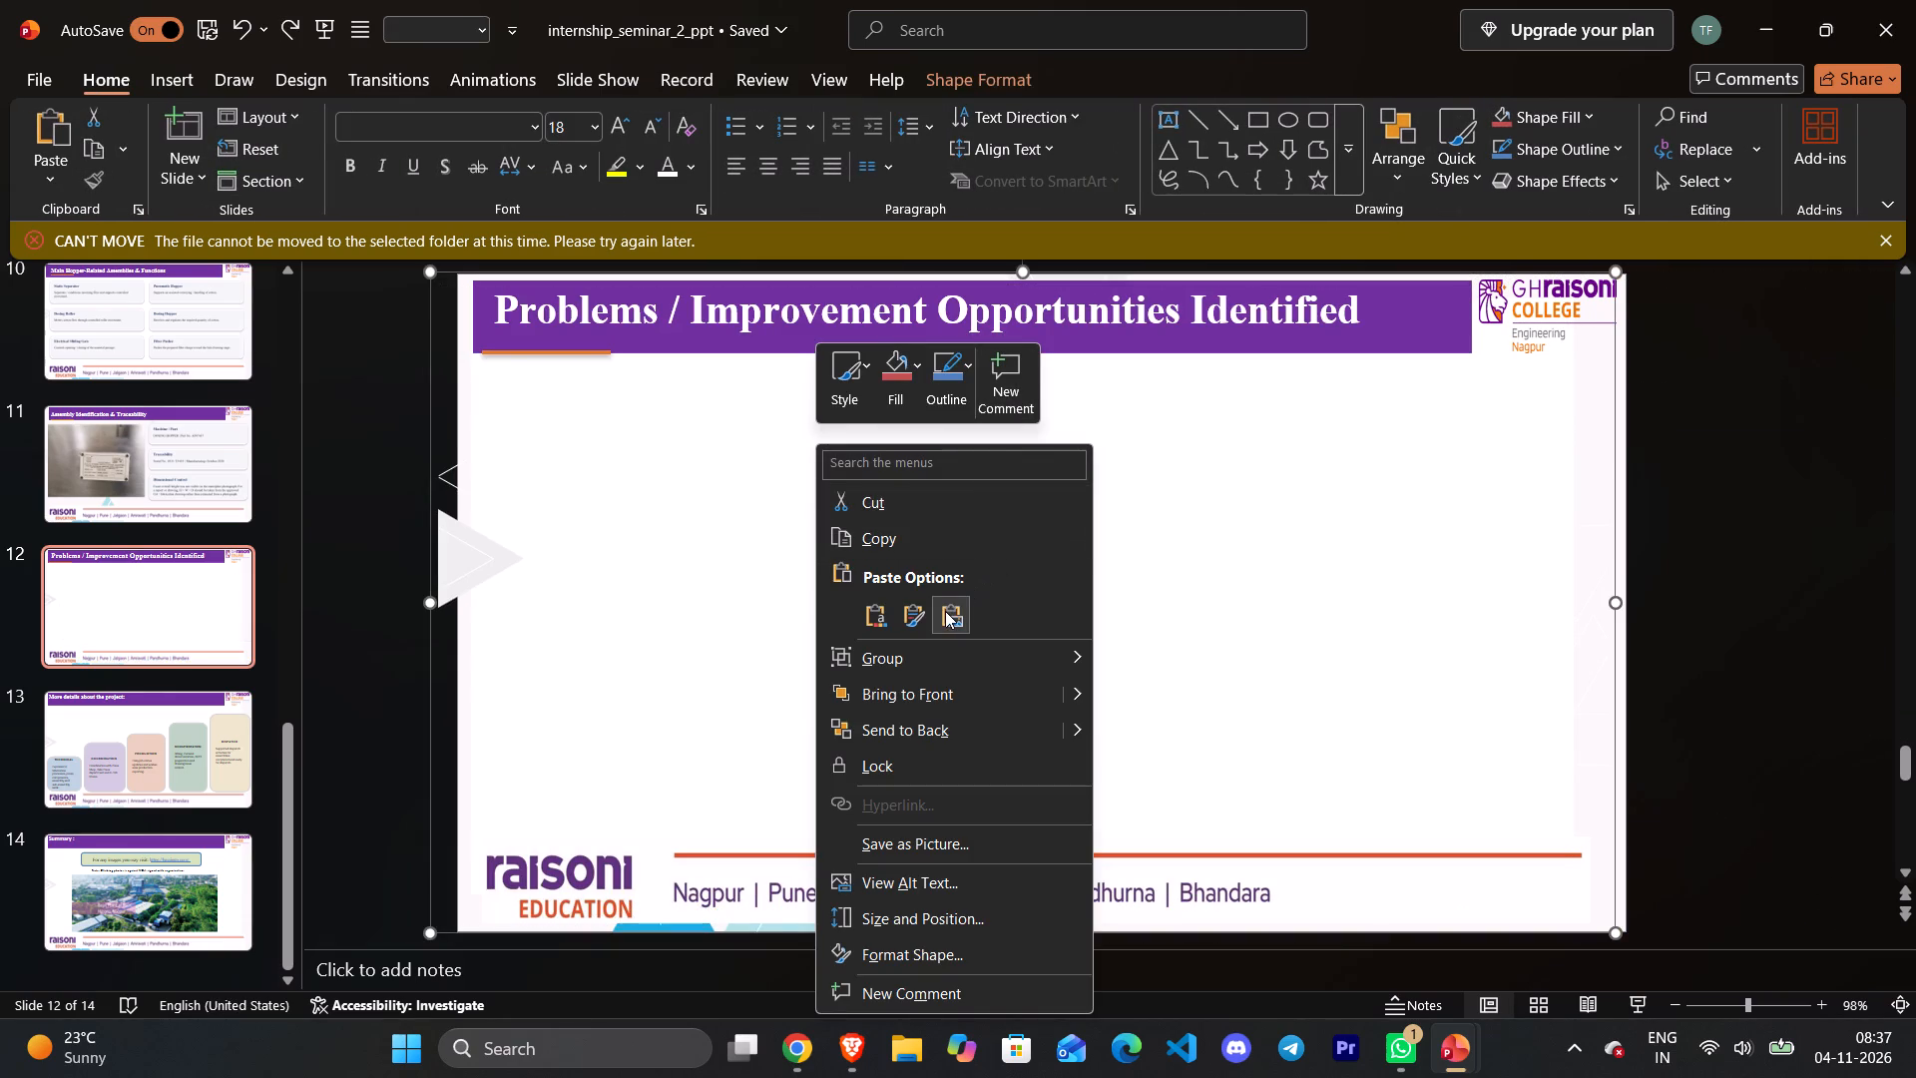
click(945, 611)
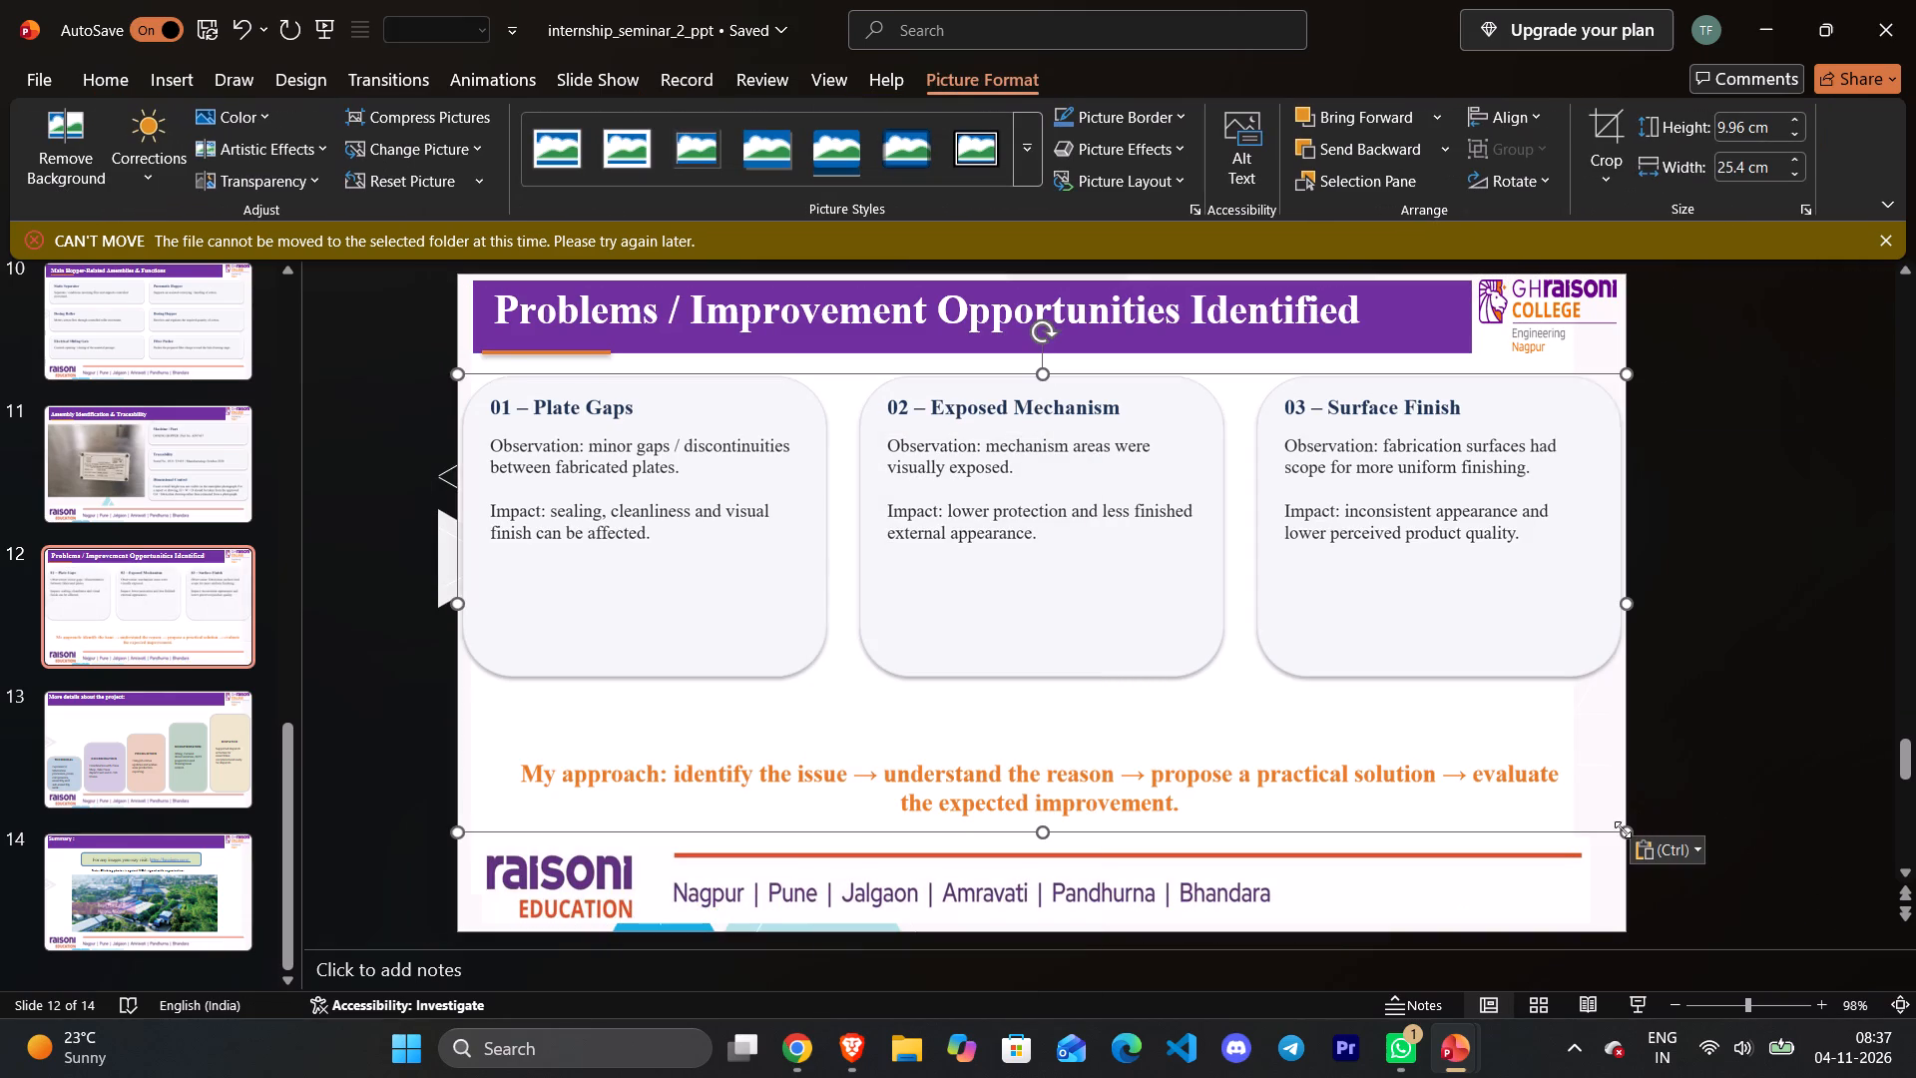
drag(1623, 829, 1532, 778)
drag(1307, 693, 1334, 707)
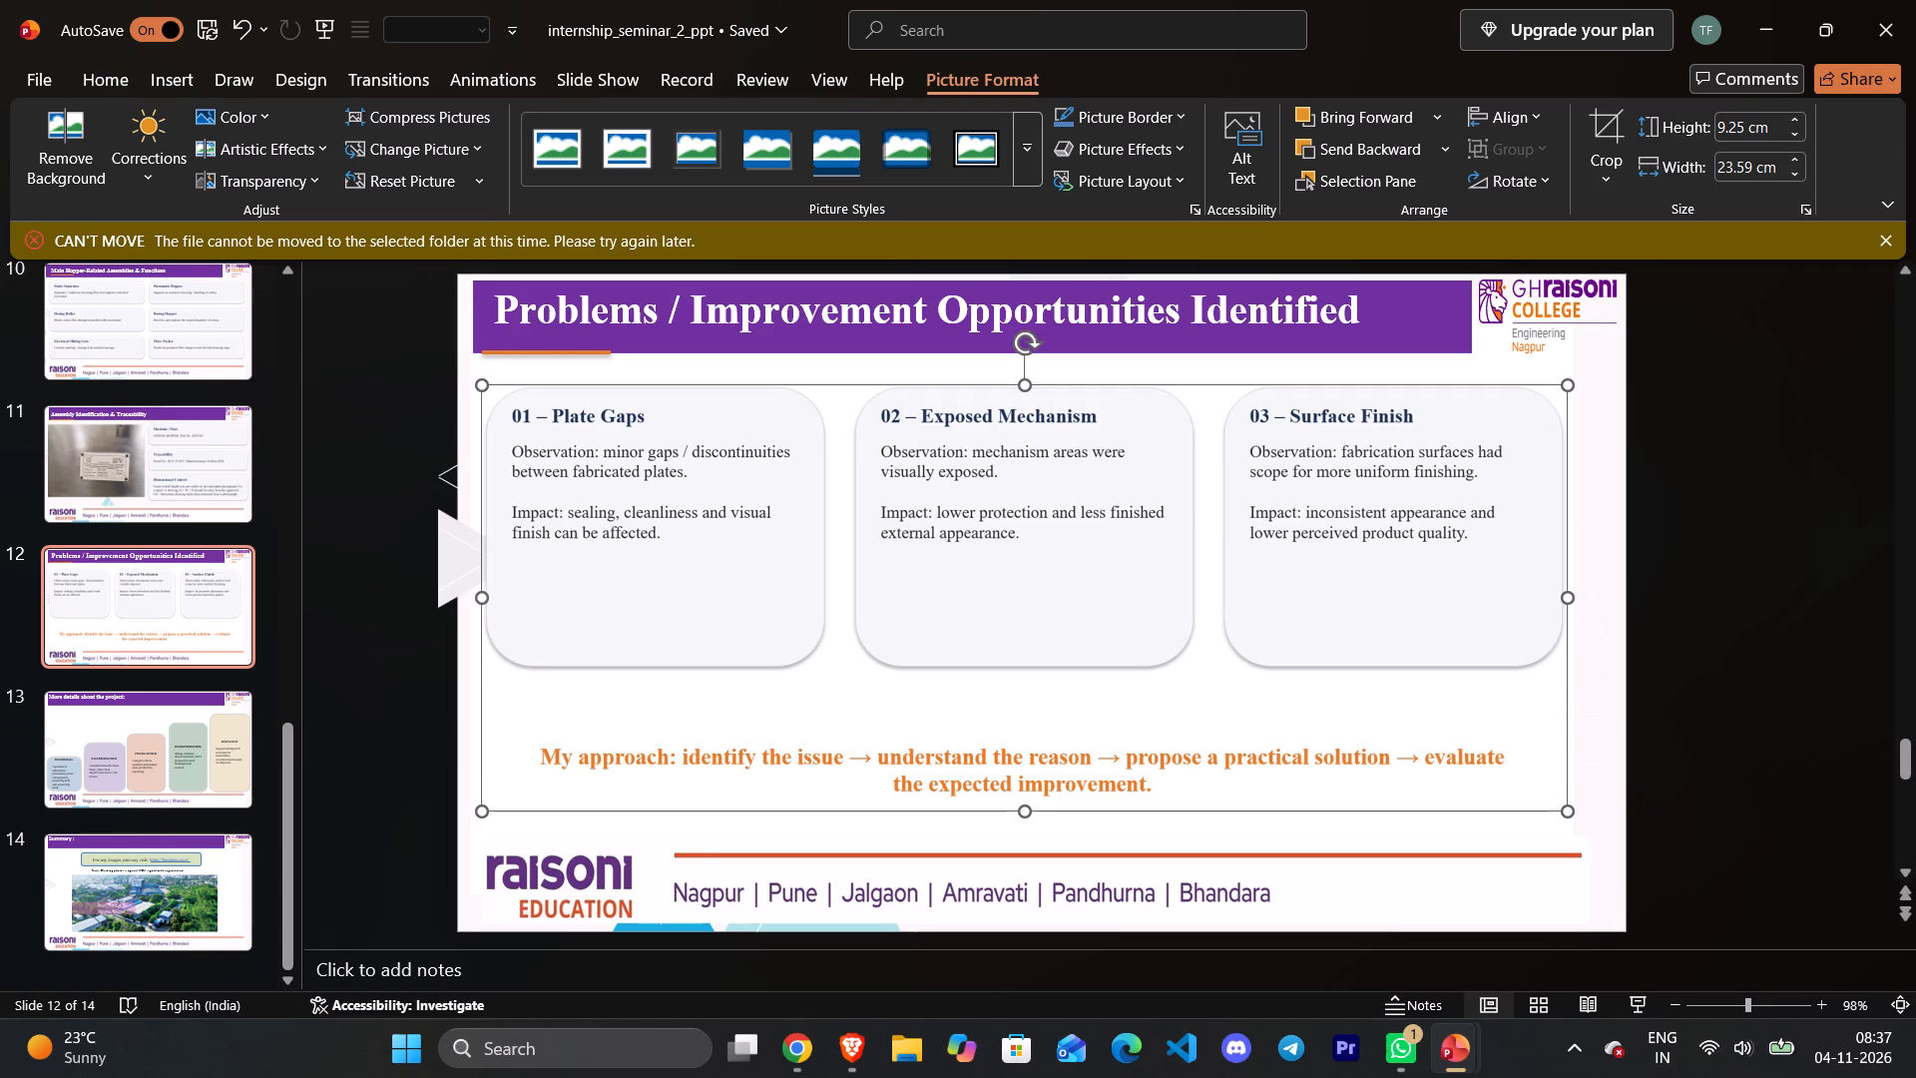
Move the orange underline on slide 12 up into the purple banner, just beneath the start of the title text.
click(548, 357)
click(546, 355)
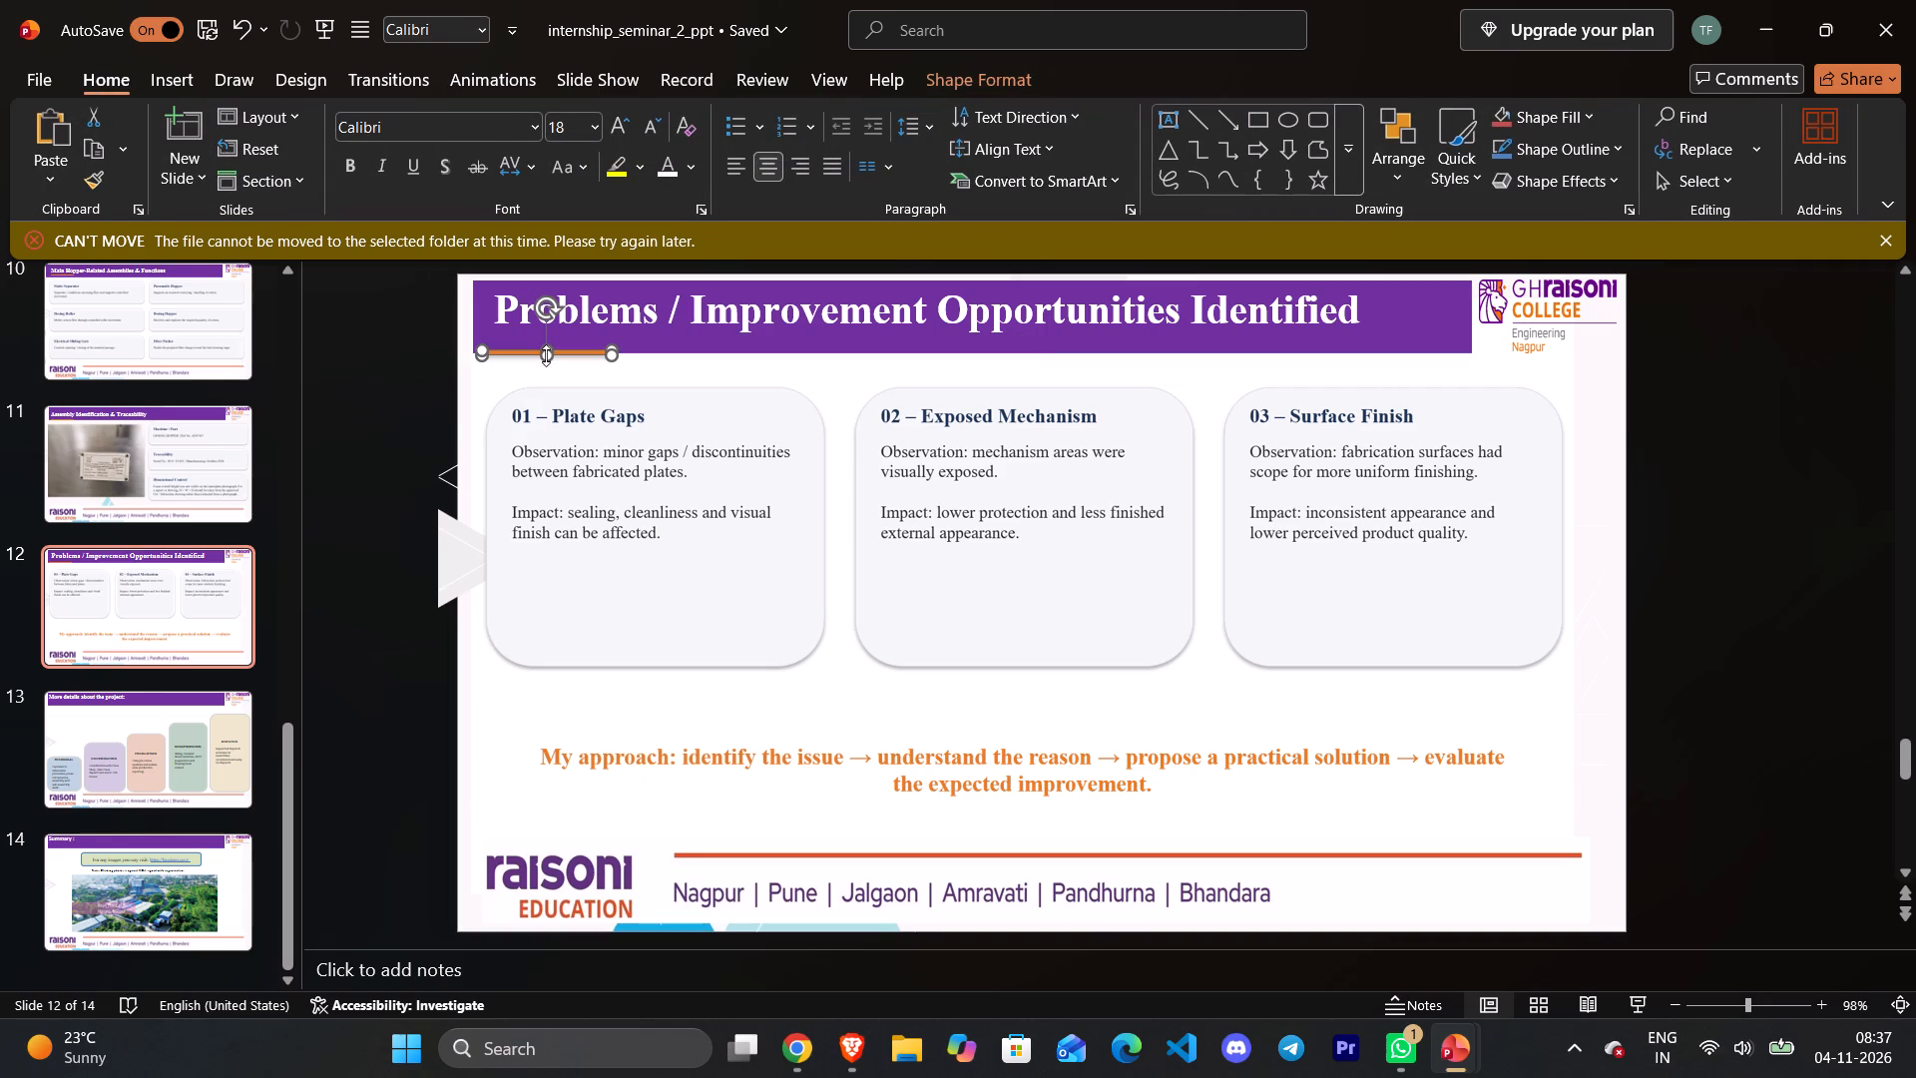
drag(546, 355, 557, 332)
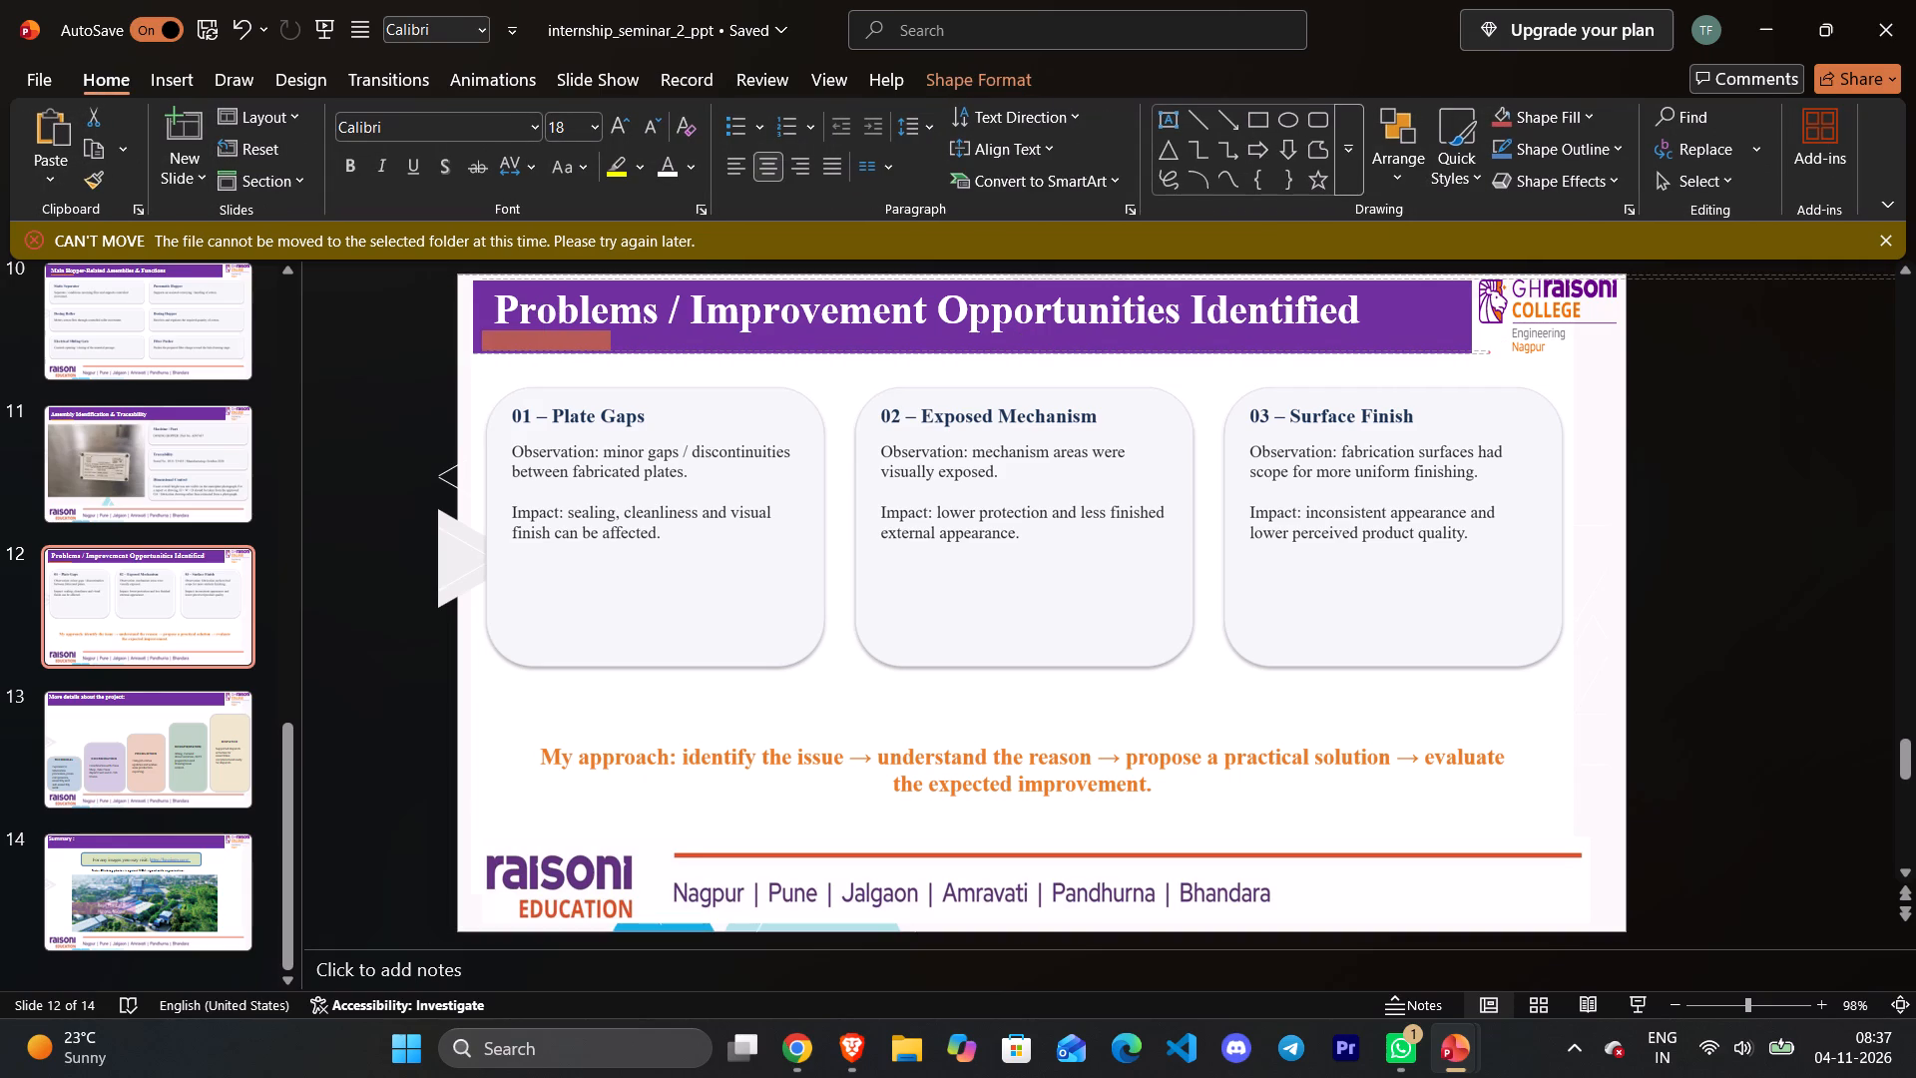
drag(557, 332, 555, 348)
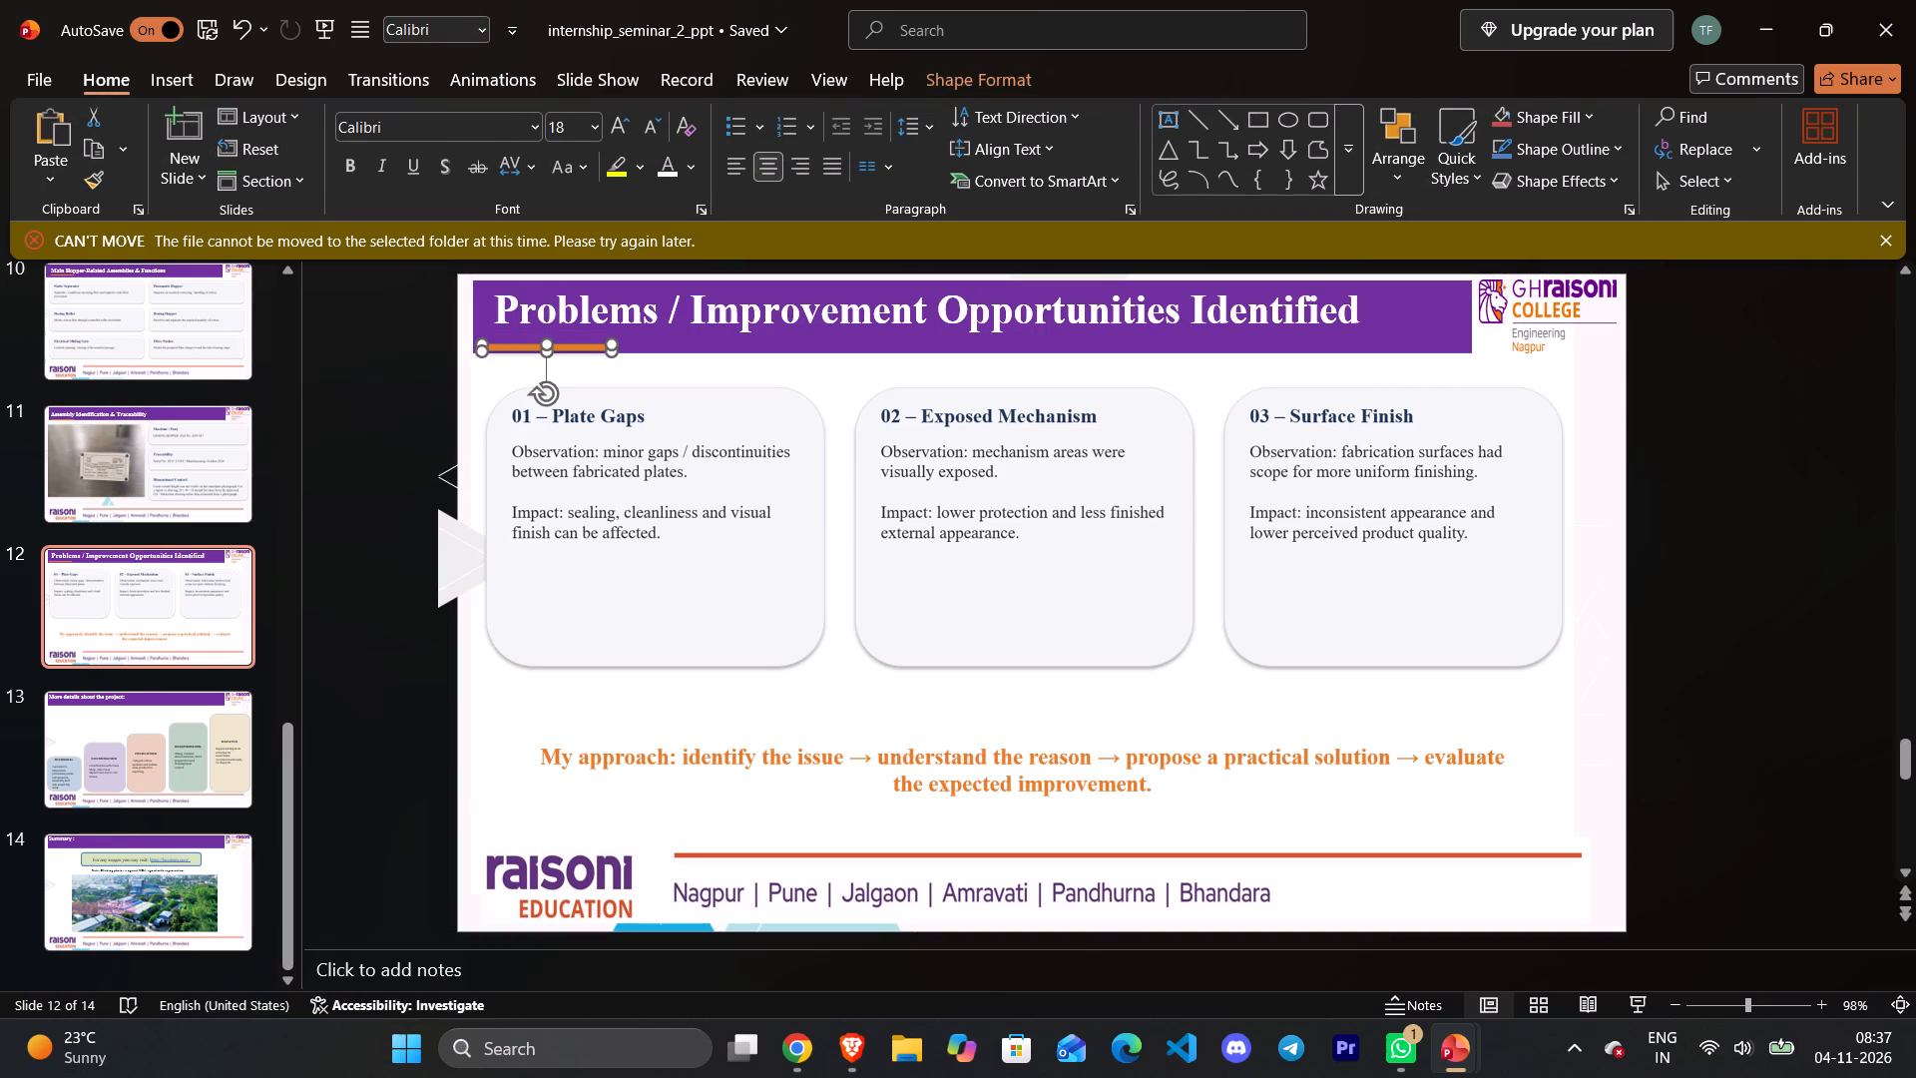
drag(514, 348, 526, 342)
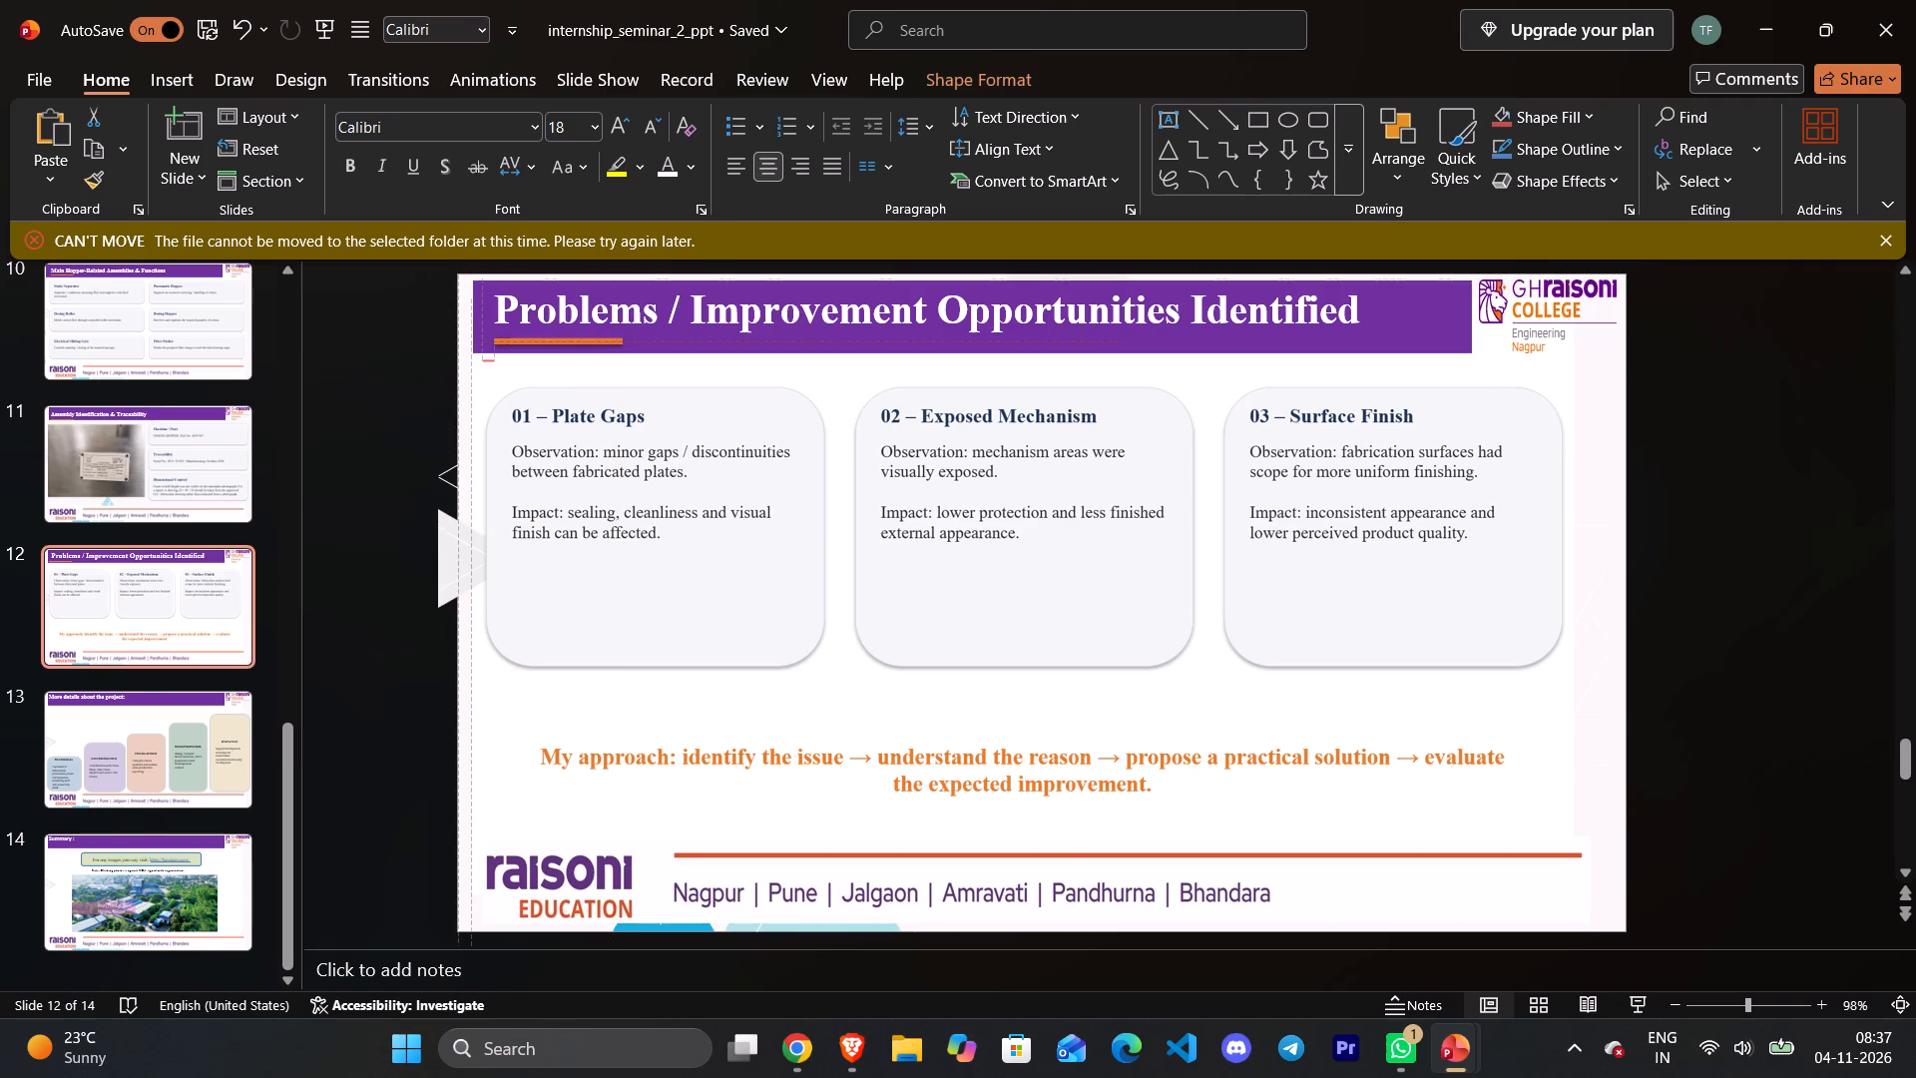
drag(526, 342, 532, 334)
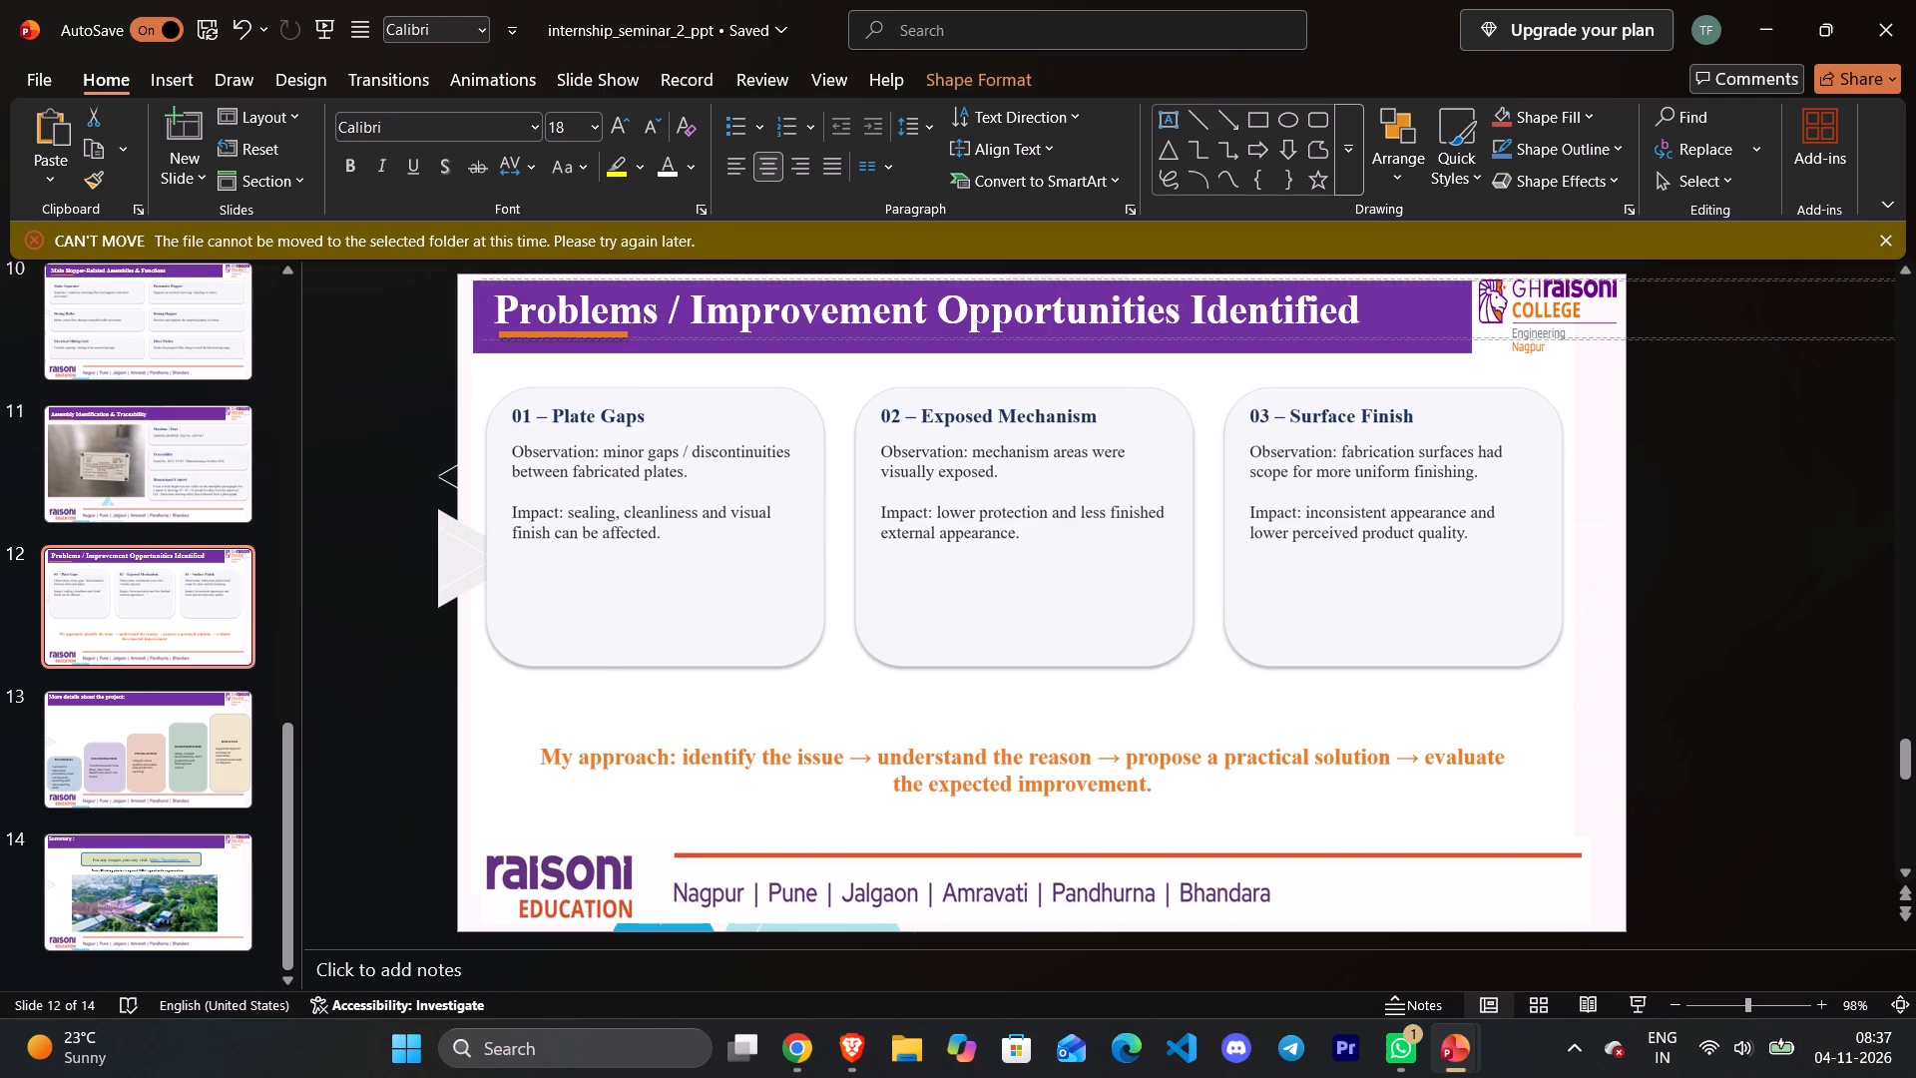
drag(532, 334, 532, 336)
click(561, 326)
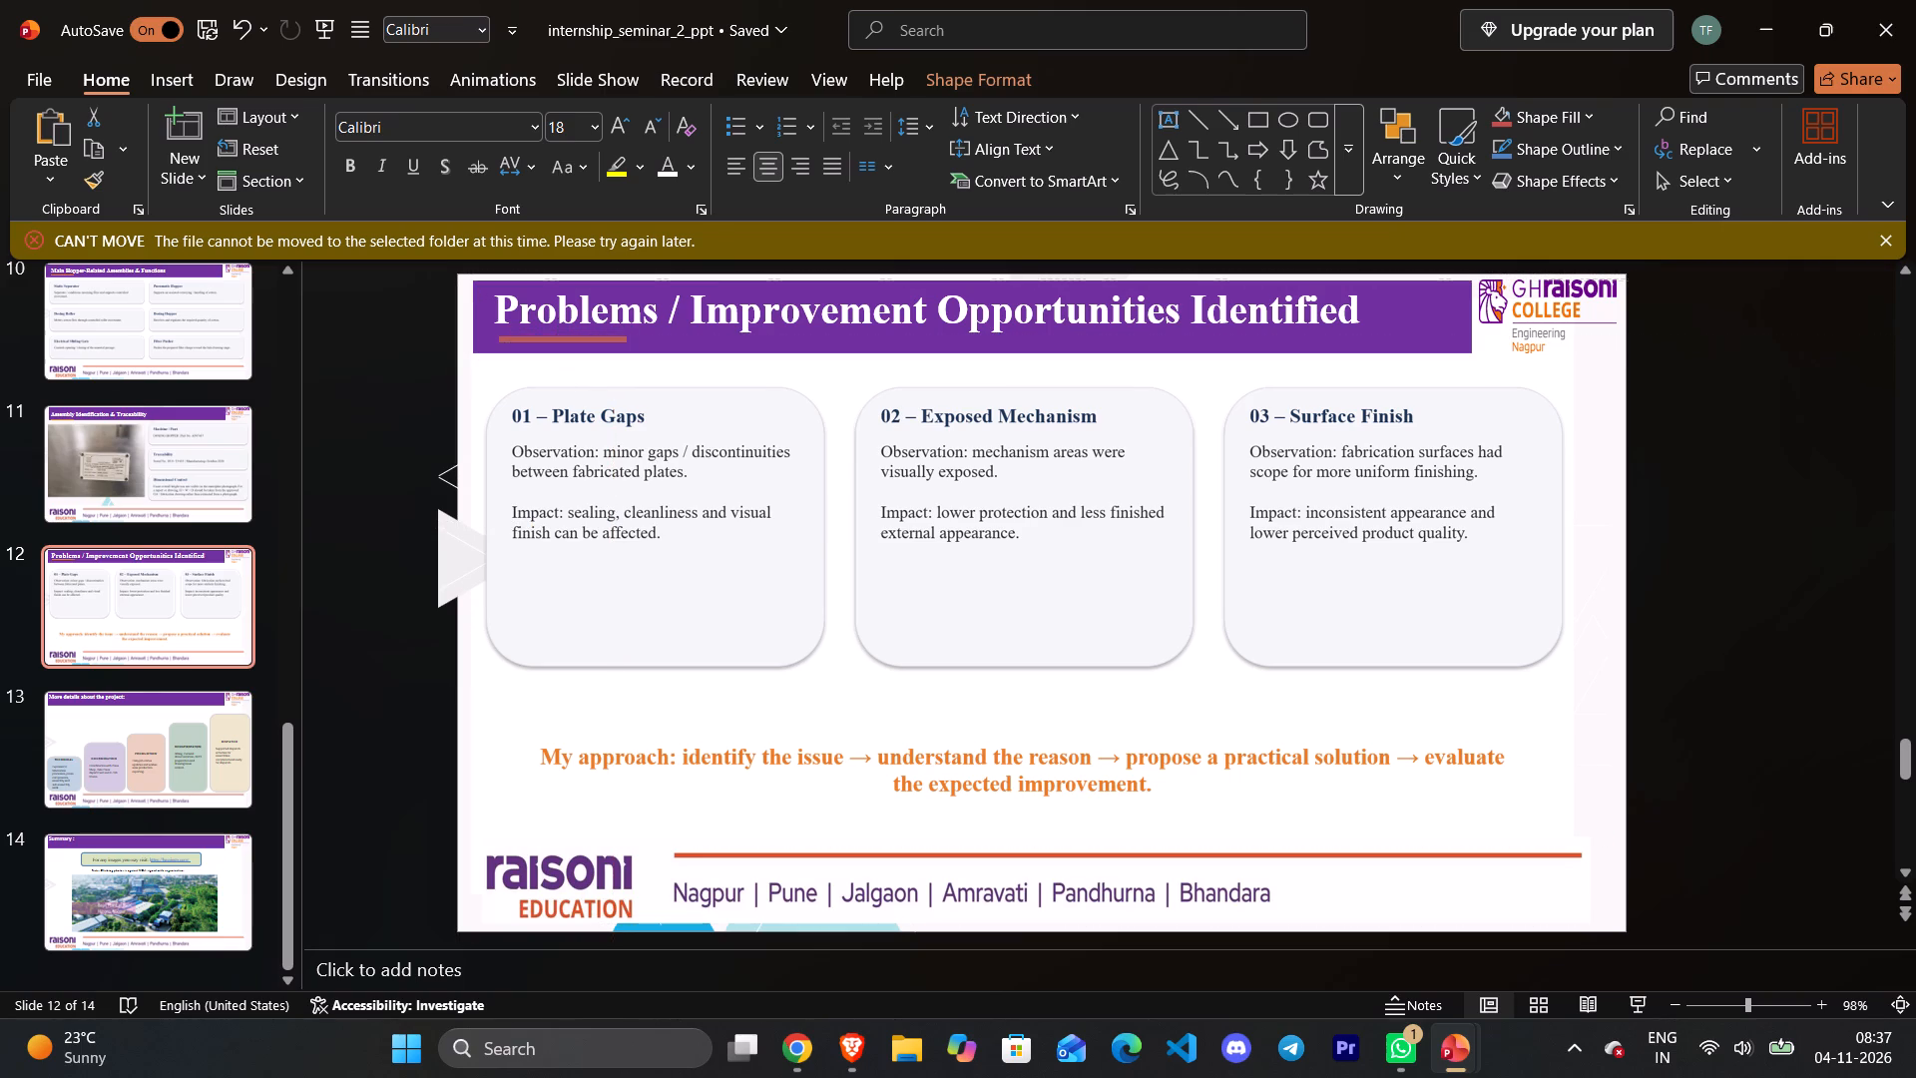
click(338, 549)
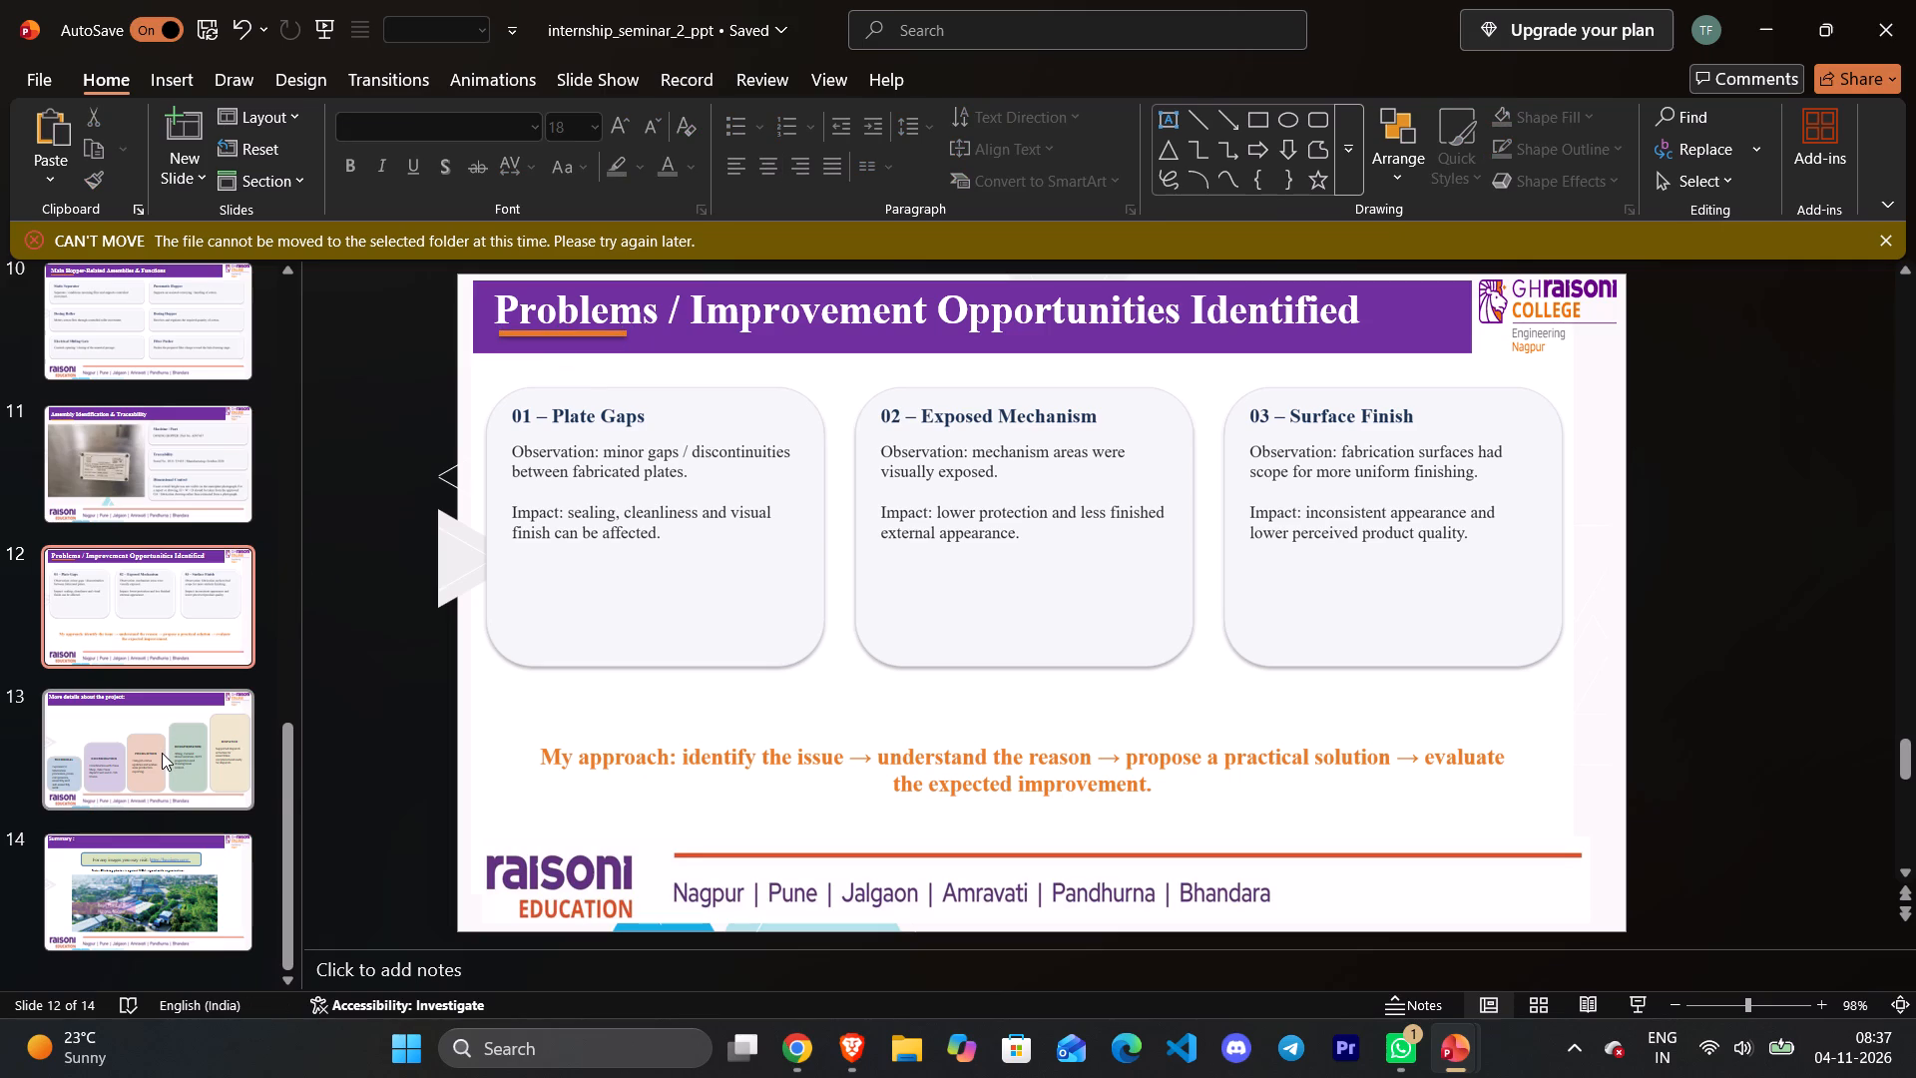
Save the internship_seminar_2_ppt presentation.
key(ctrl+s)
Delete the Technical, Coordination, Production, Documentation and Dispatch cards from slide 13.
click(160, 770)
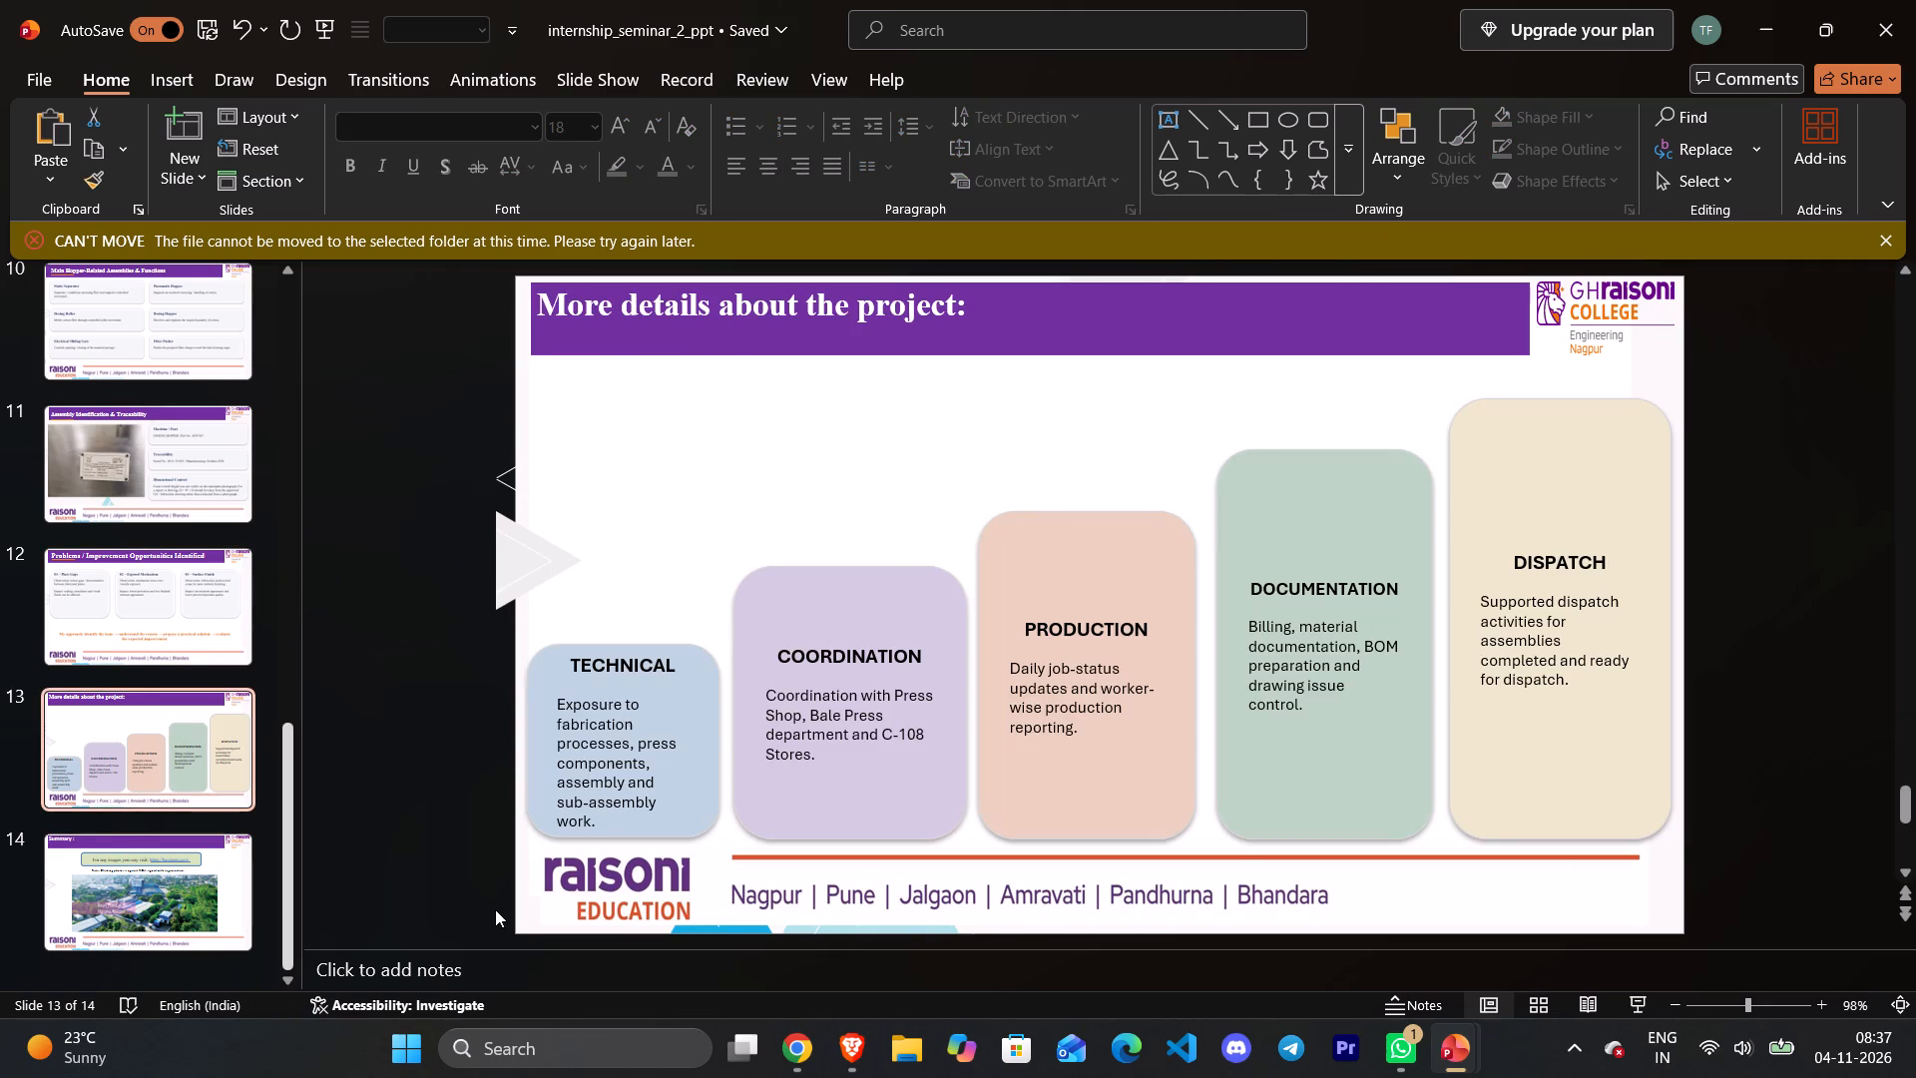
ctrl+click(659, 708)
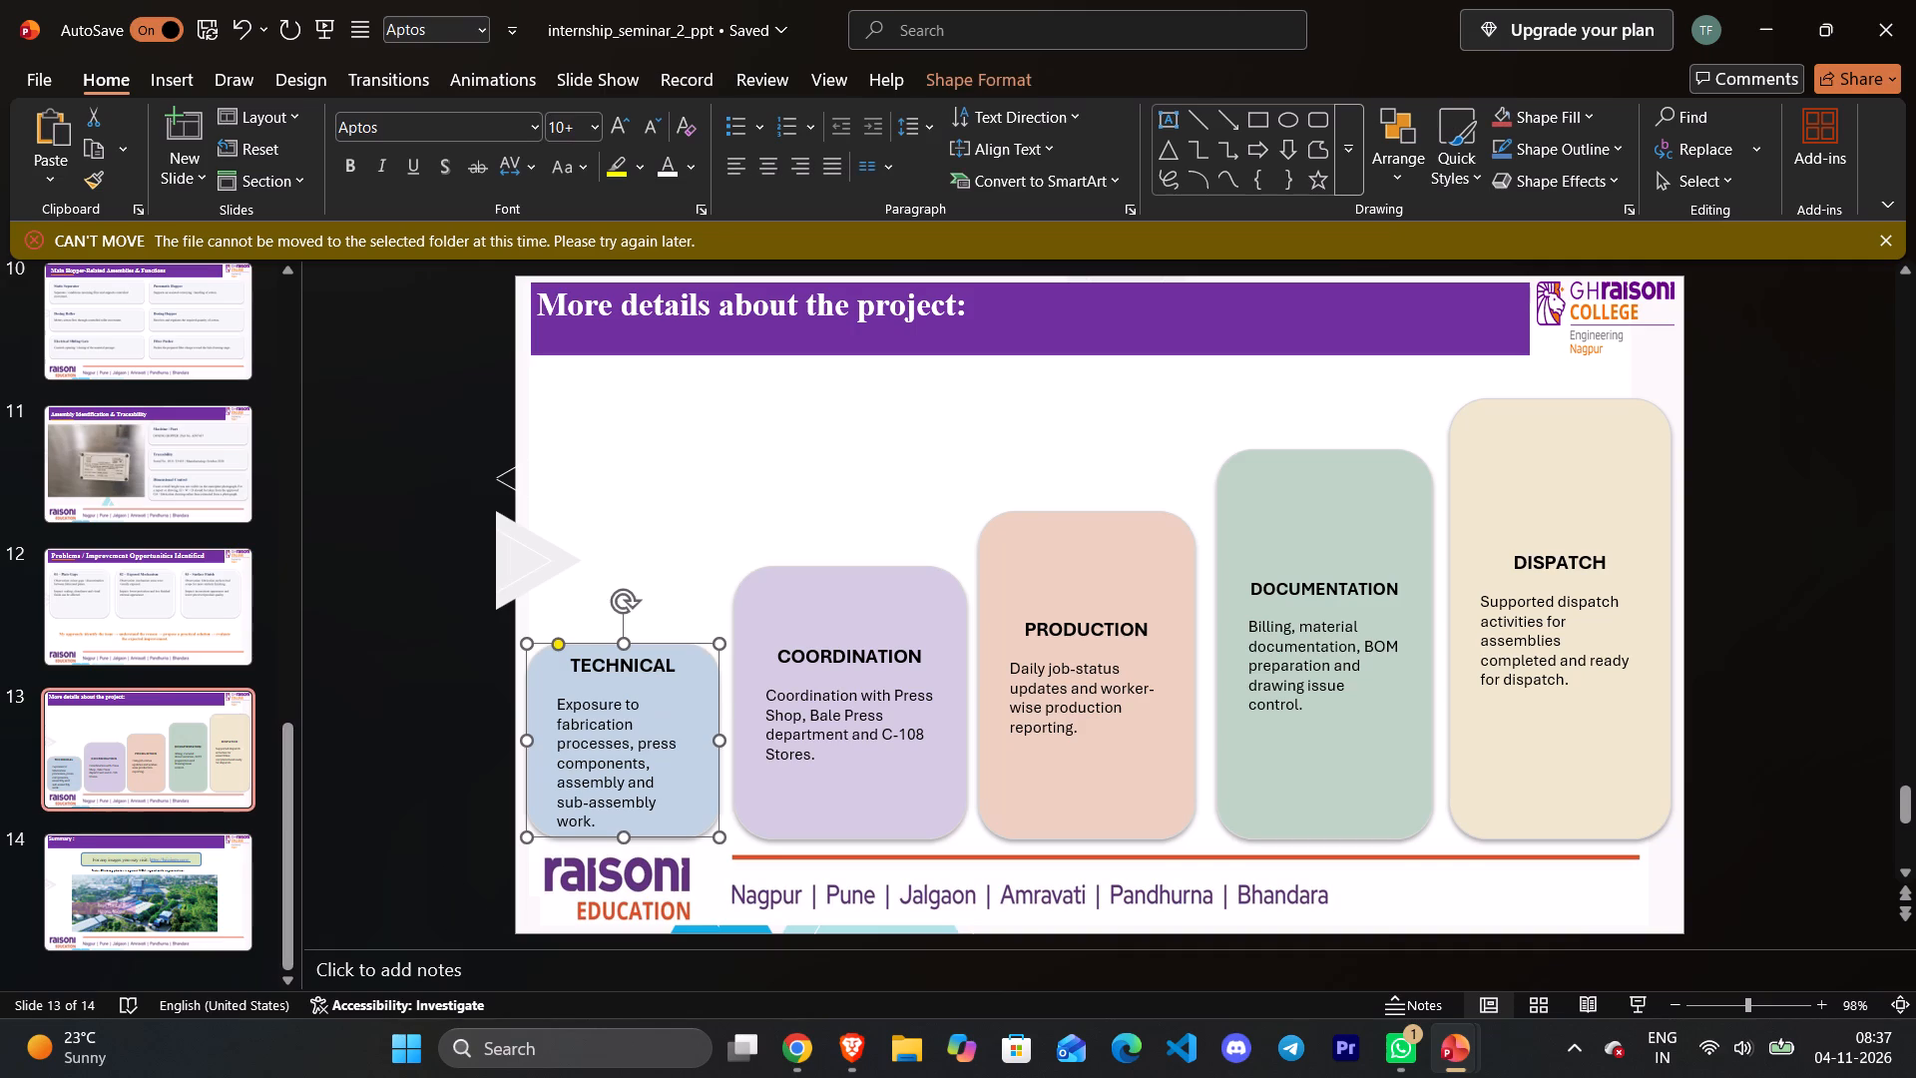
ctrl+click(770, 629)
ctrl+click(1063, 565)
ctrl+click(1386, 517)
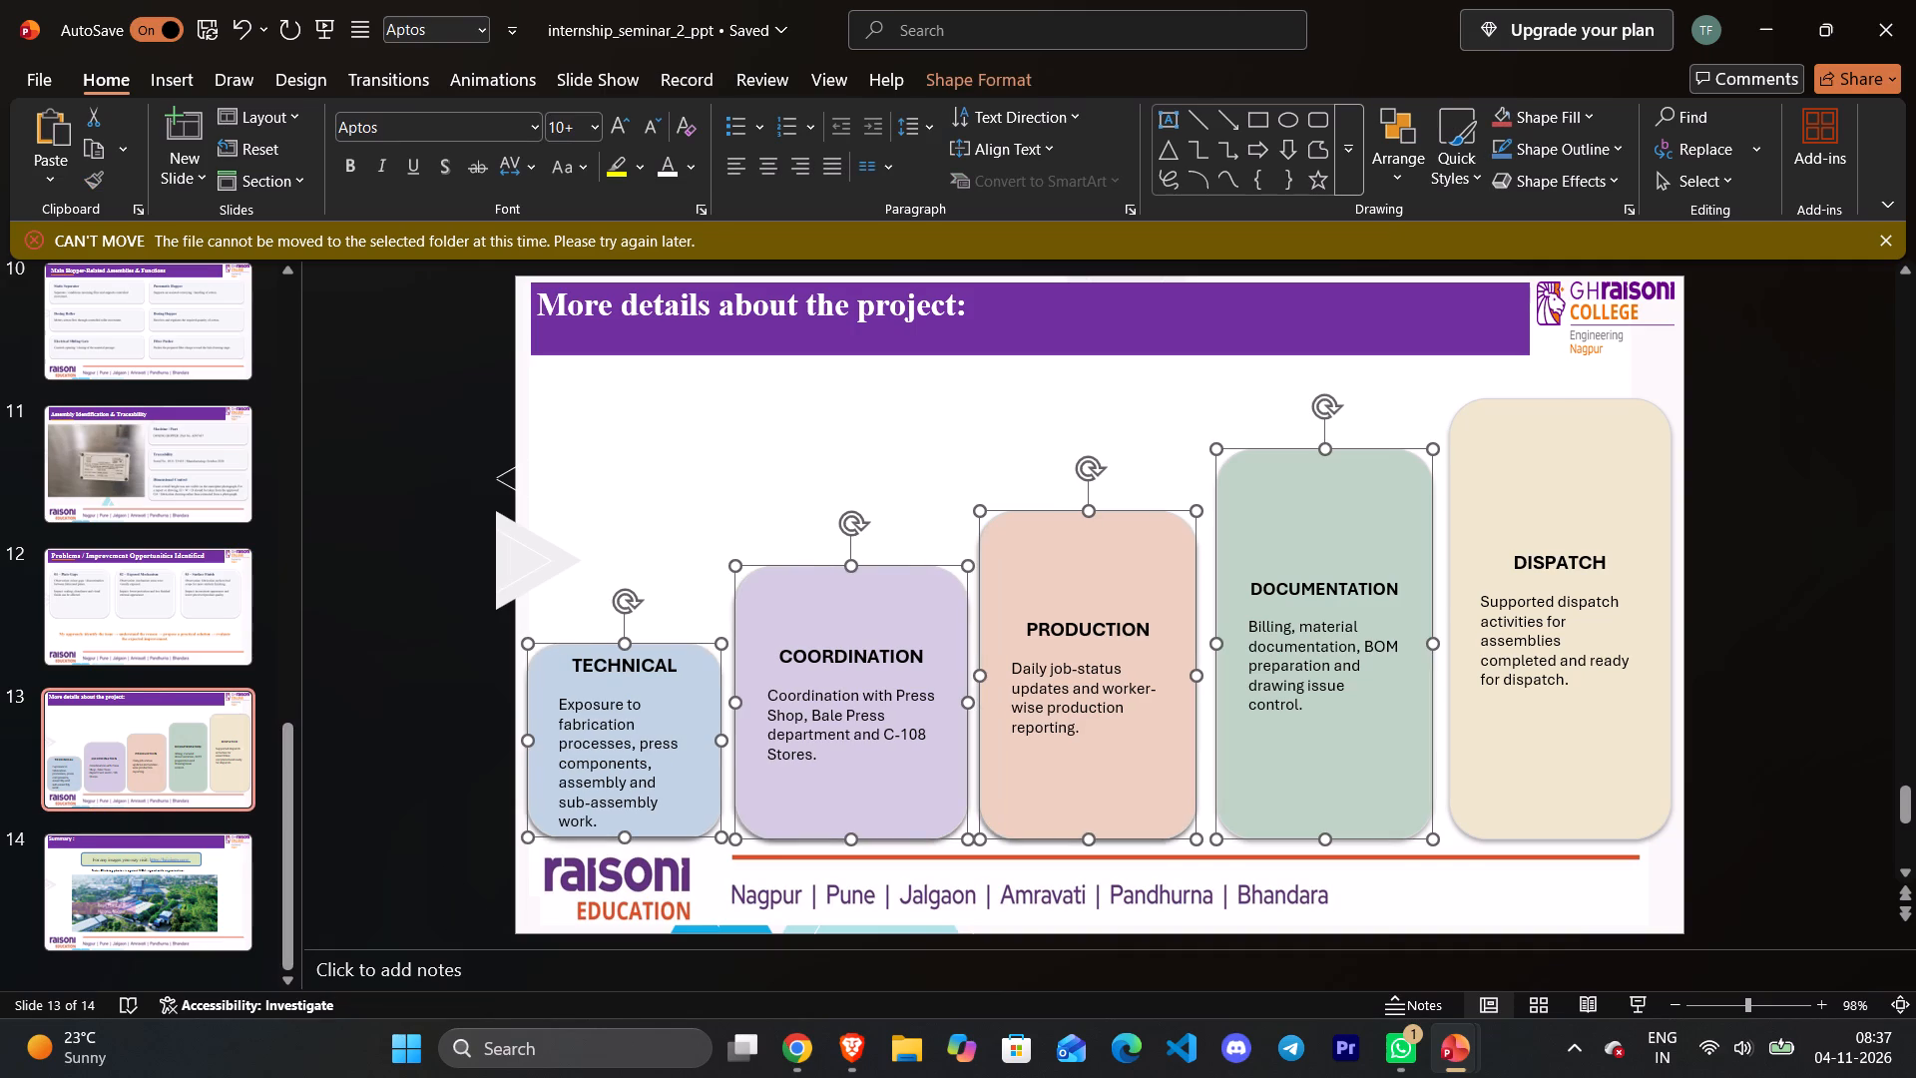
ctrl+click(1530, 487)
key(Delete)
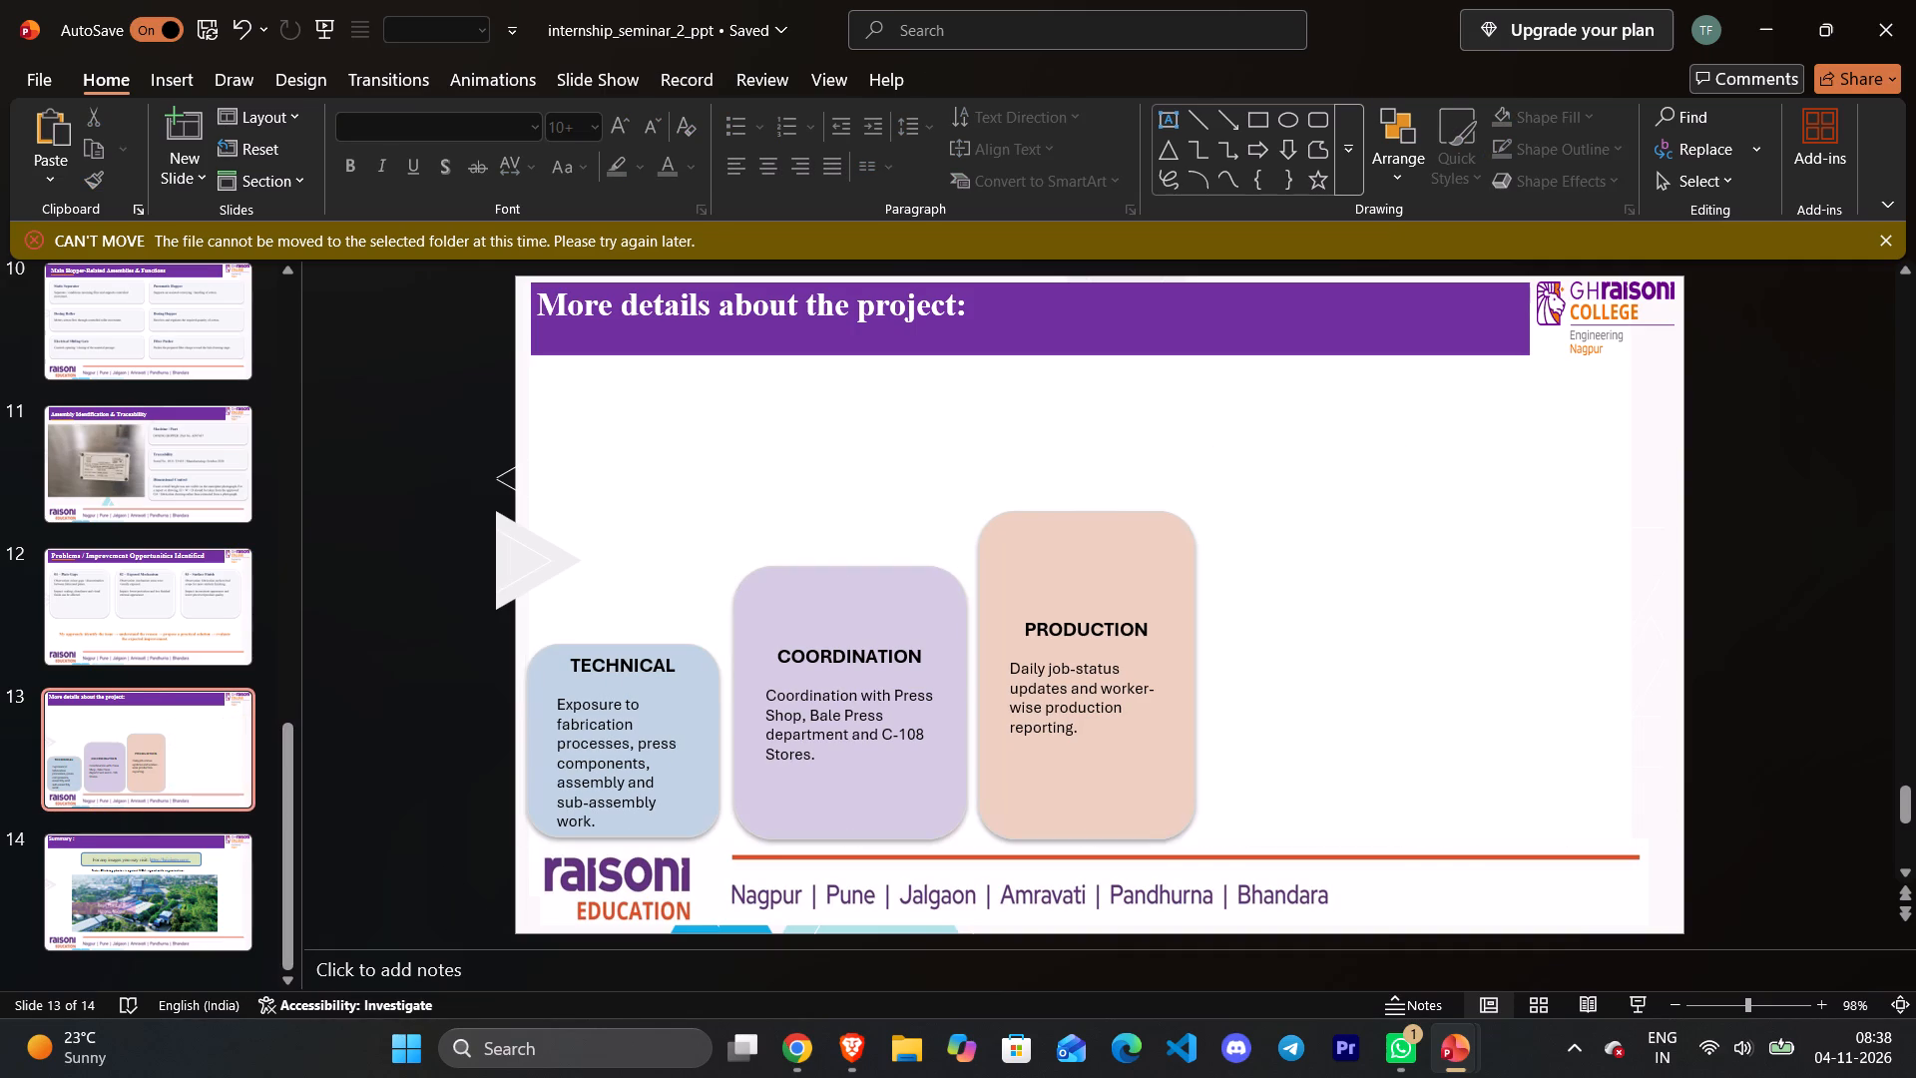
ctrl+click(1138, 547)
ctrl+click(778, 600)
ctrl+click(630, 666)
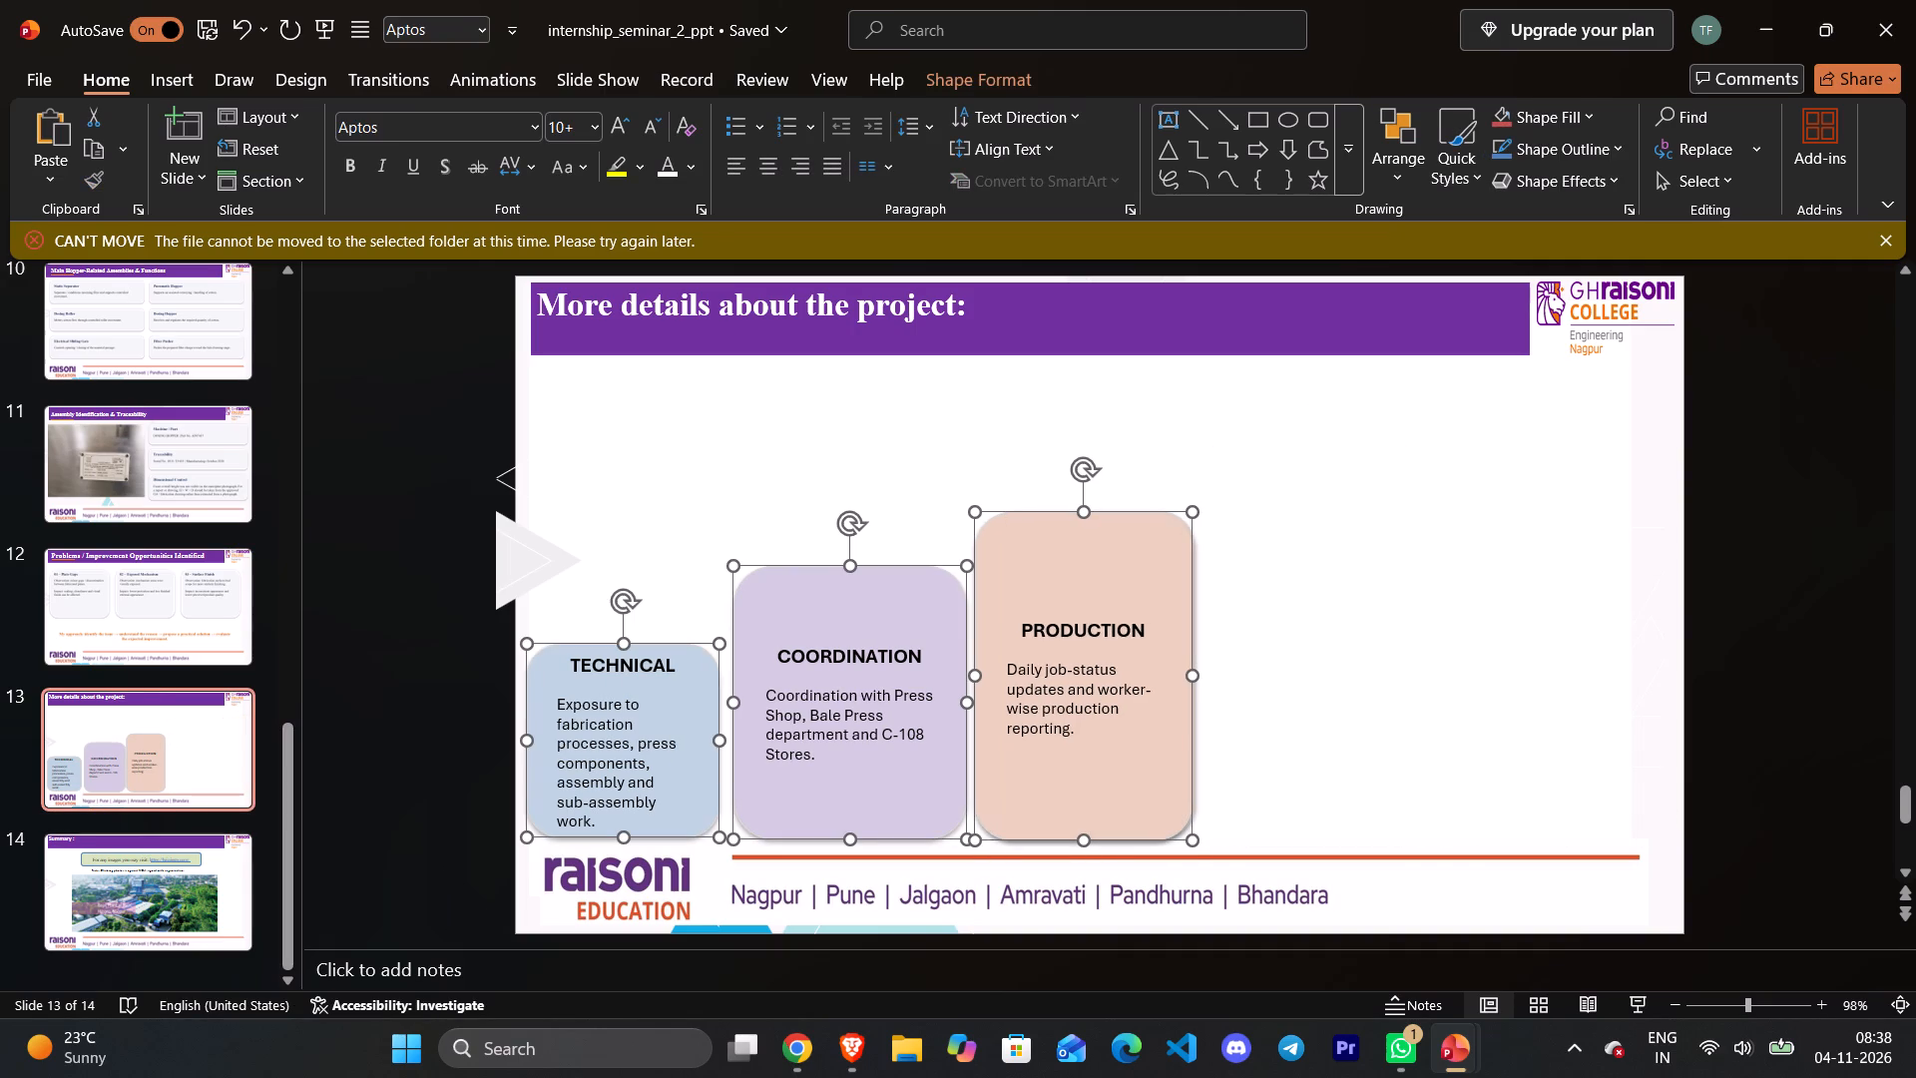
key(Delete)
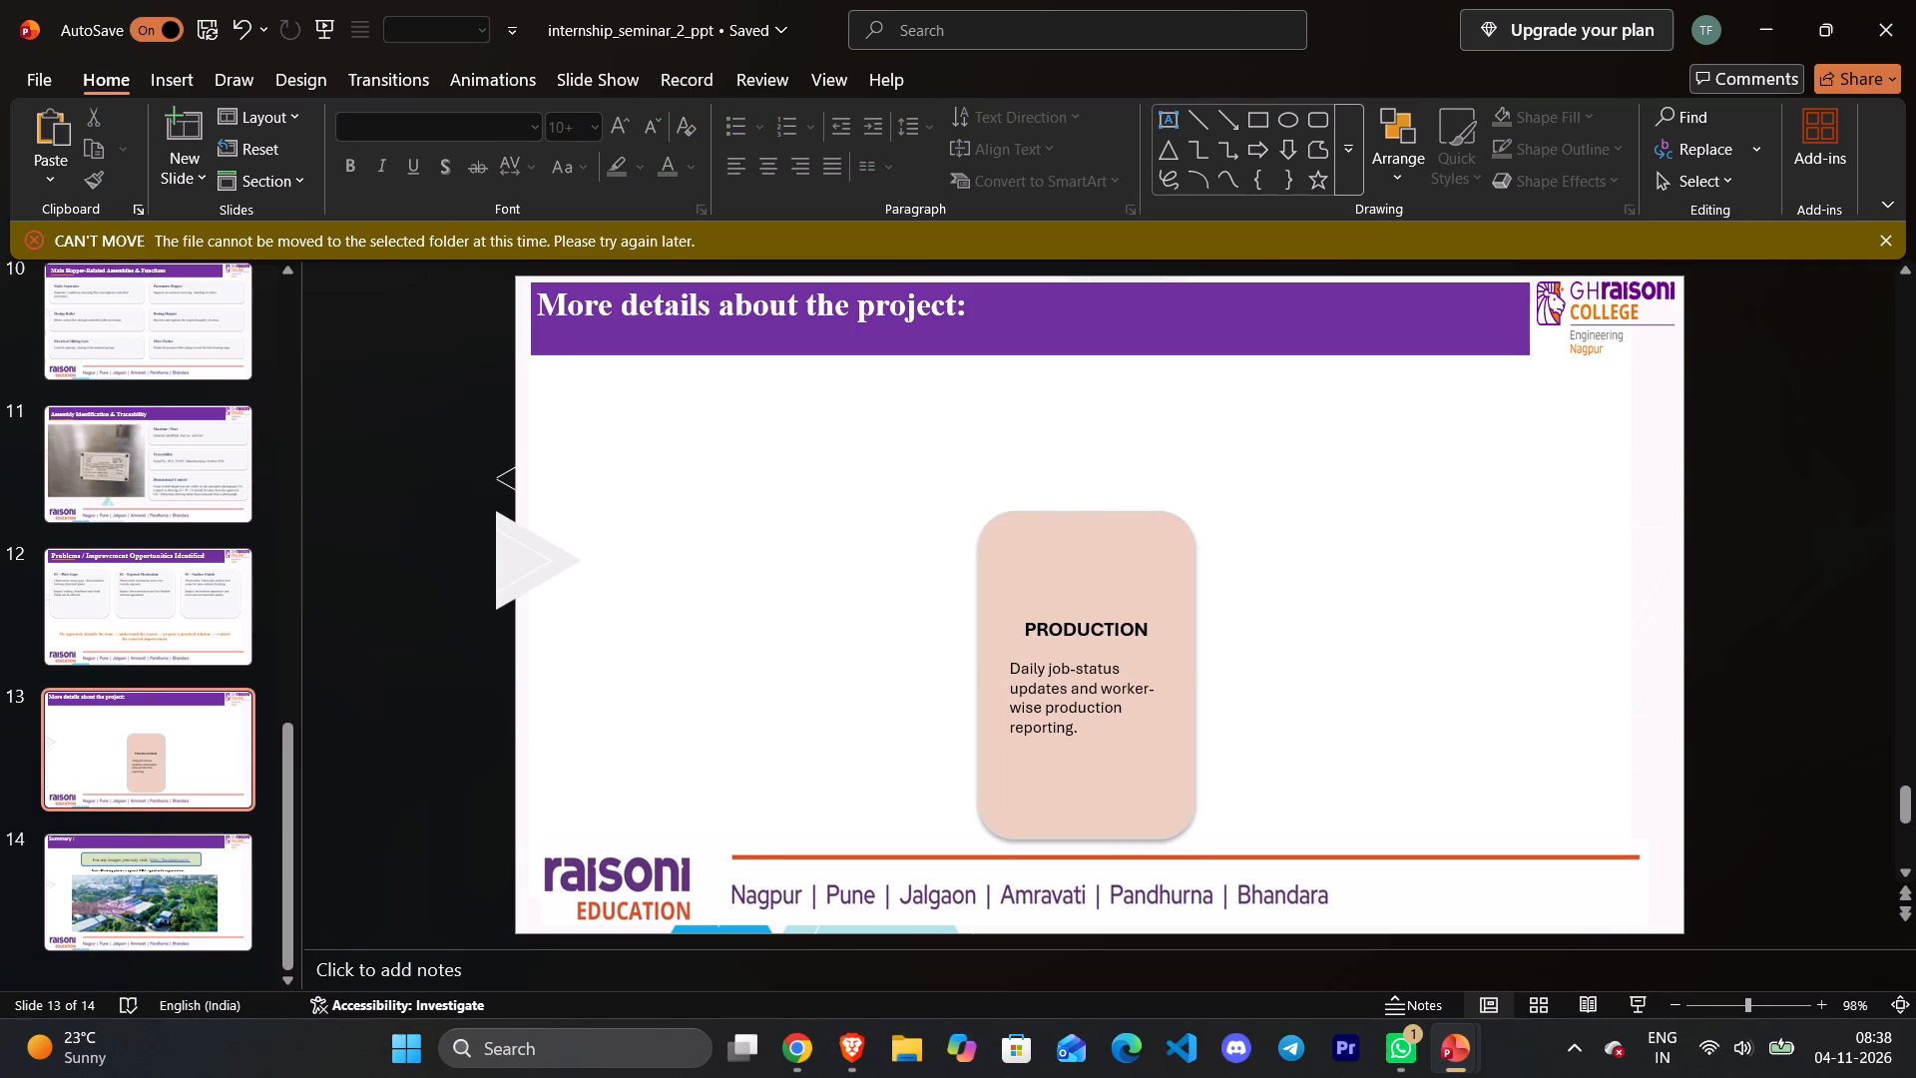
click(1070, 608)
key(Delete)
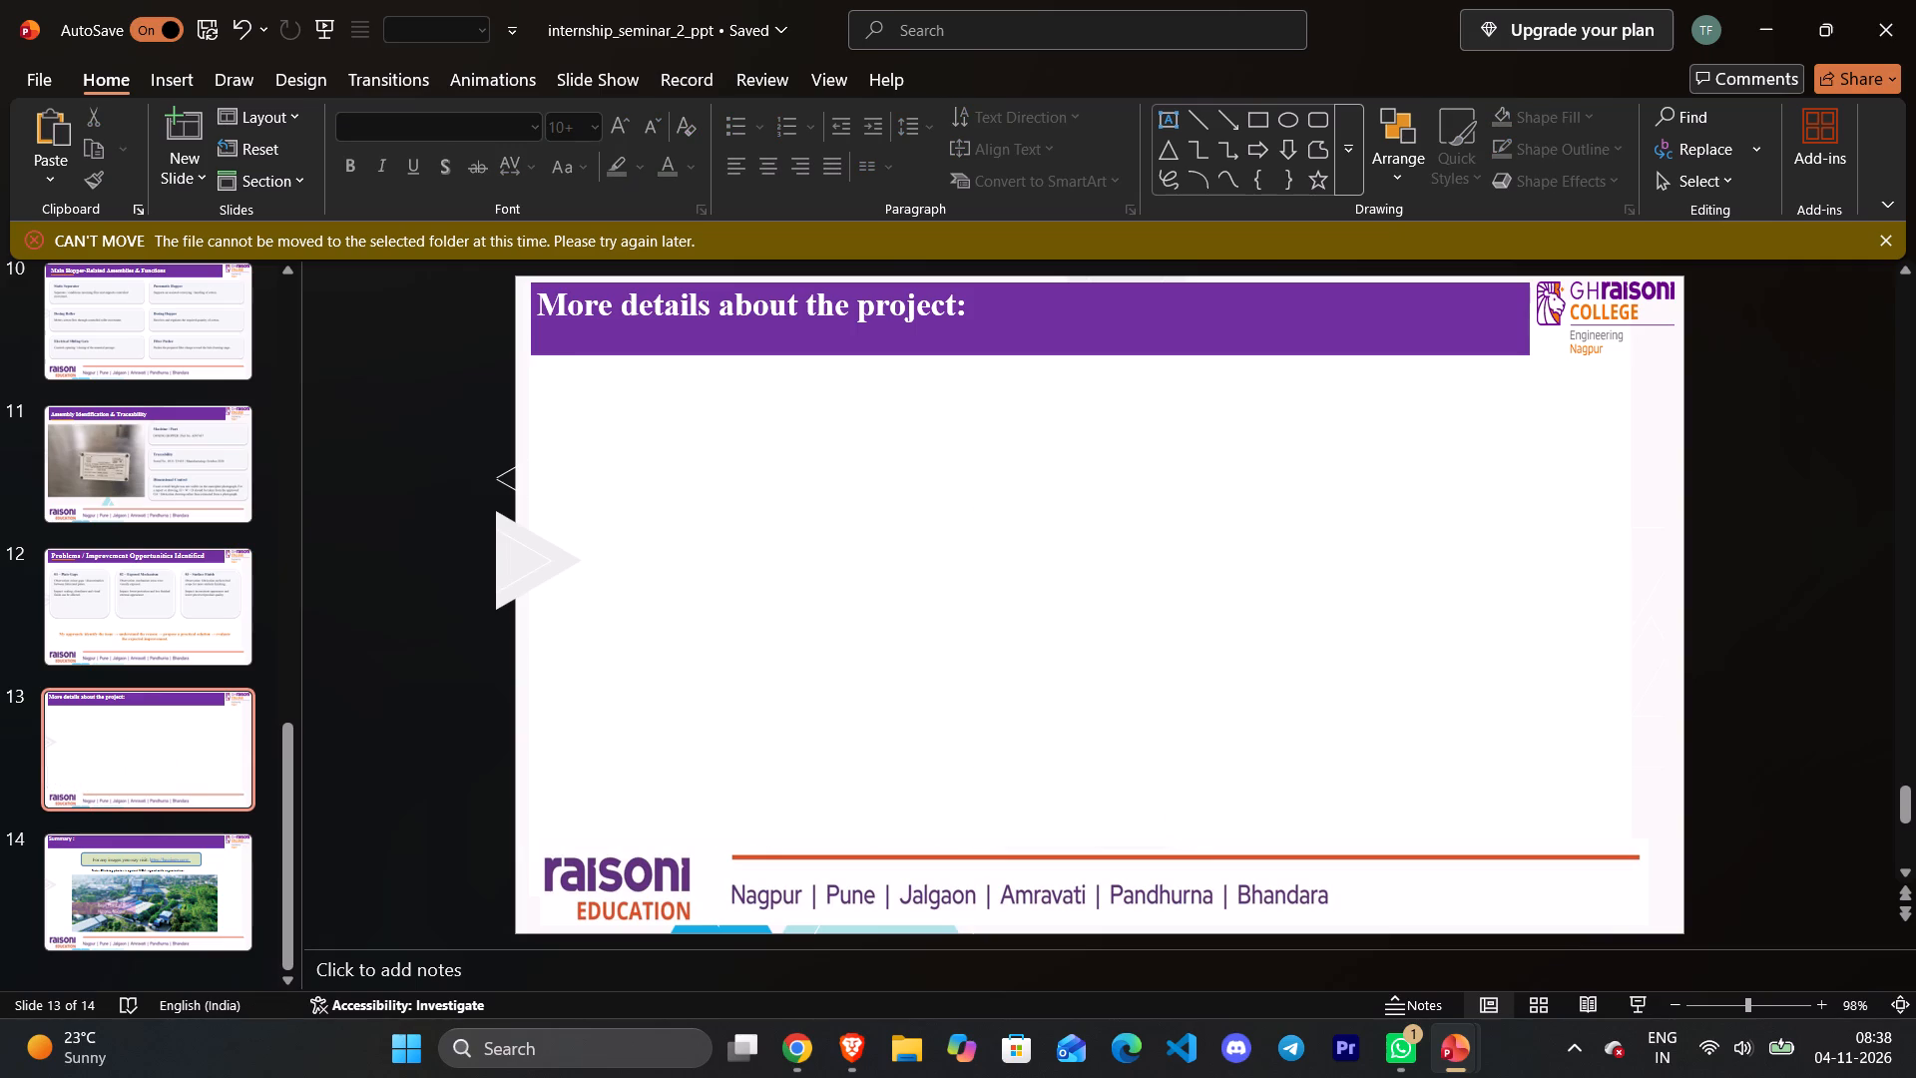
Clear the title text "More details about the project:" from slide 13's purple banner.
click(957, 306)
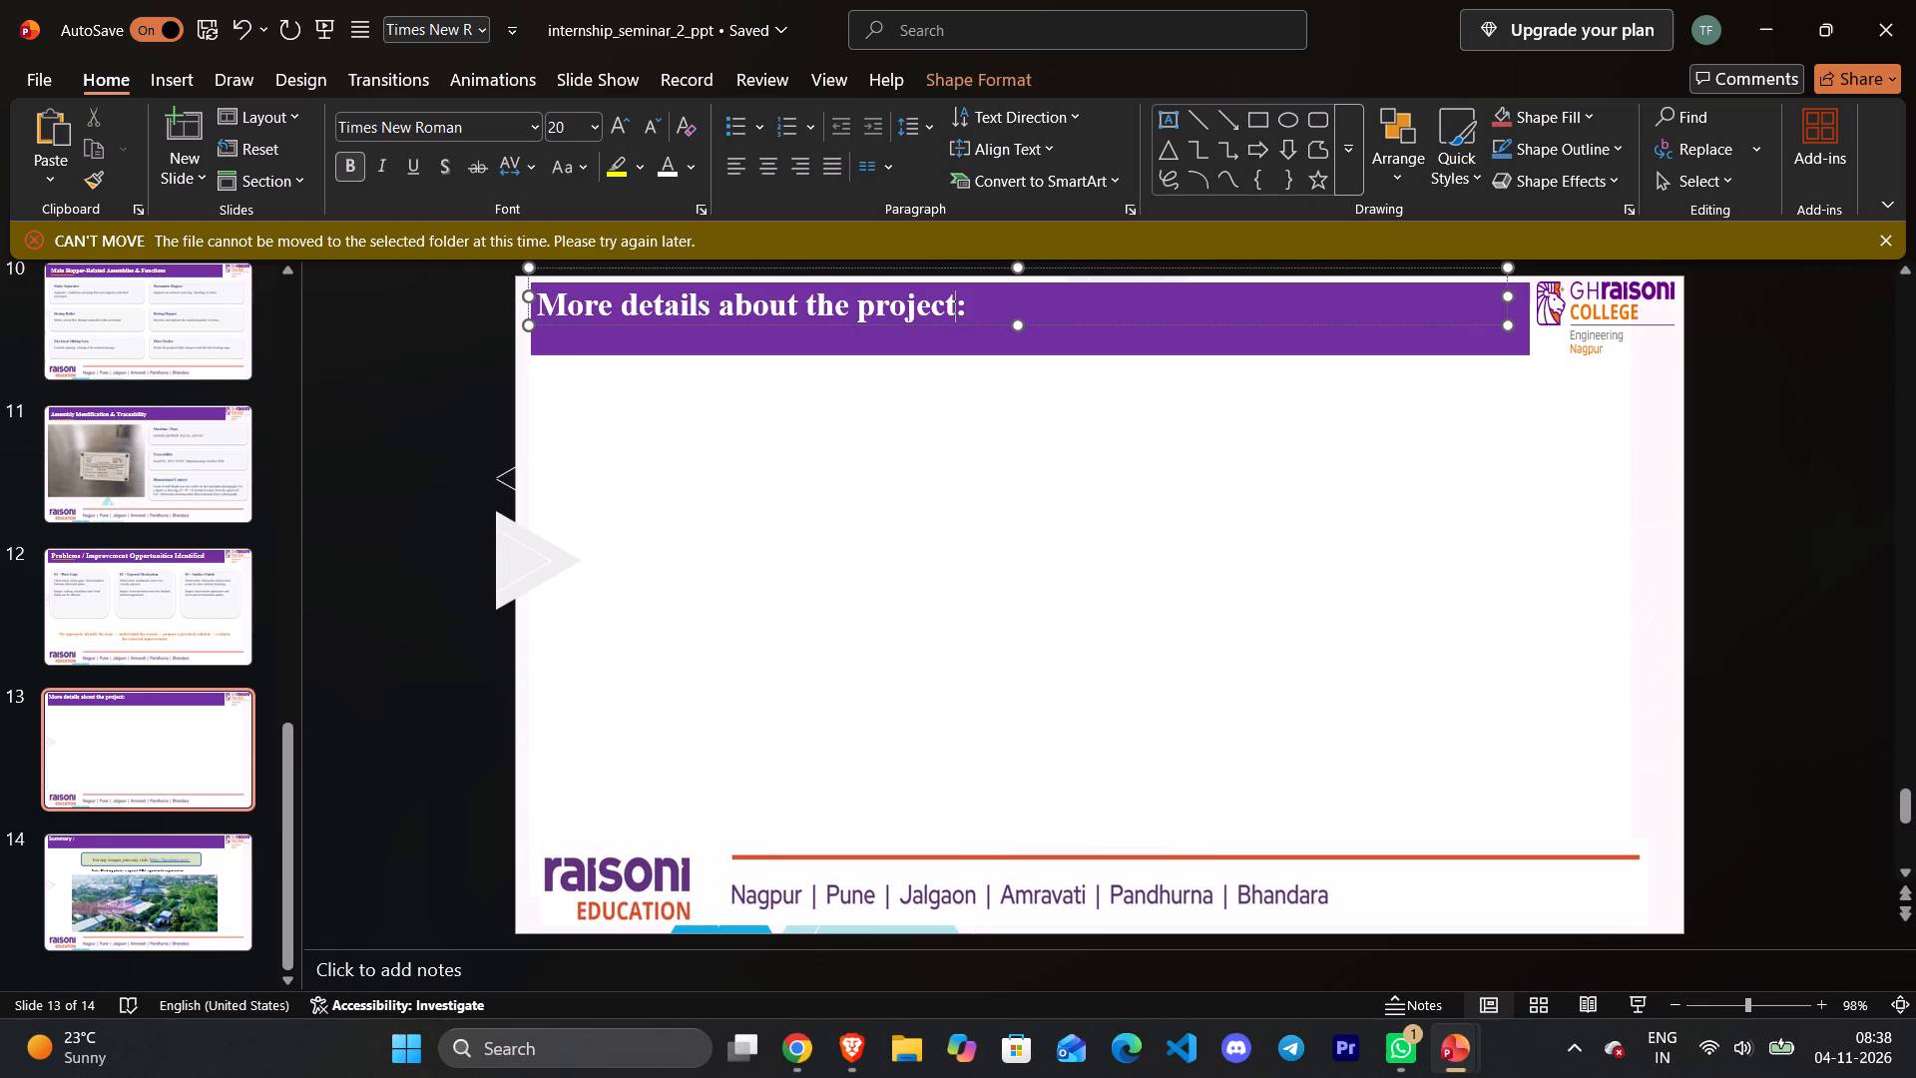
drag(968, 300, 500, 313)
key(Delete)
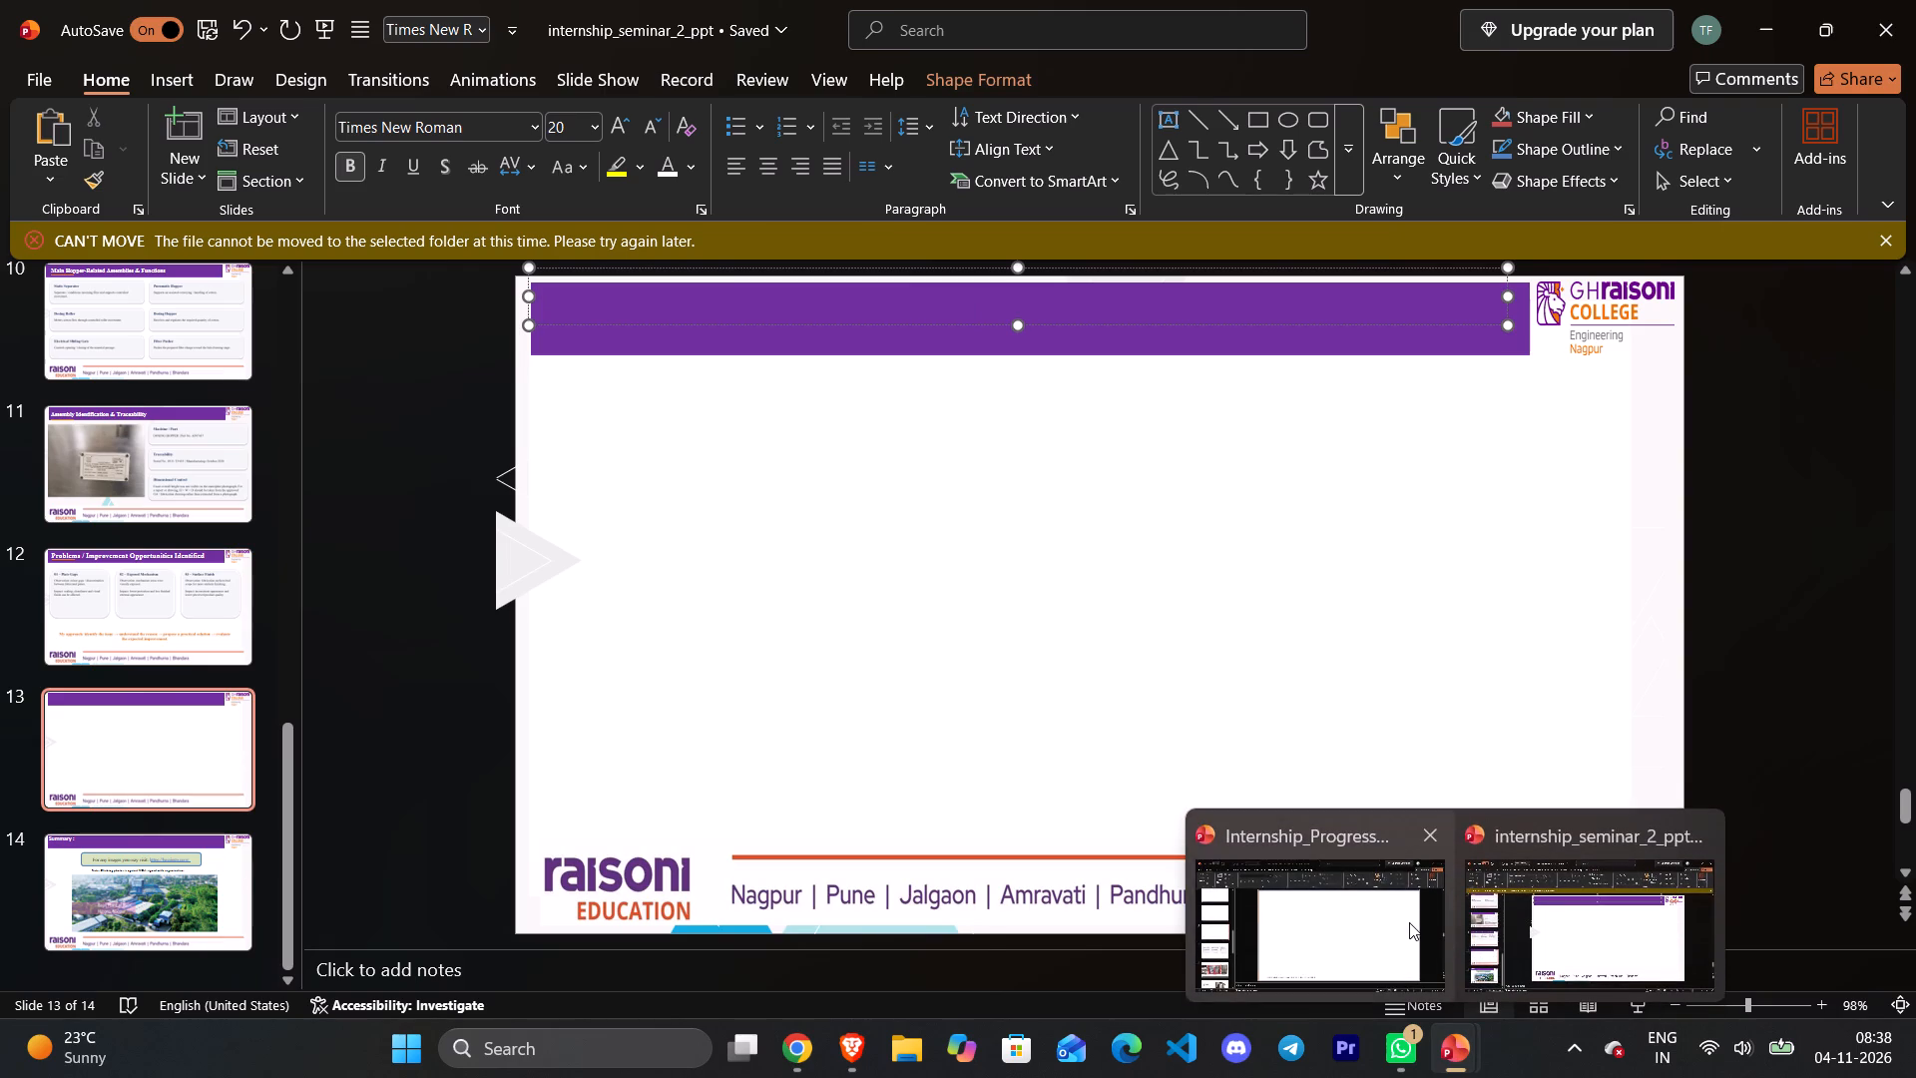
Copy the title text "SOLUTIONS PROVIDED – Separate Contribution Section" from slide 13 of the Internship_Progress_Seminar presentation.
click(1409, 922)
click(133, 683)
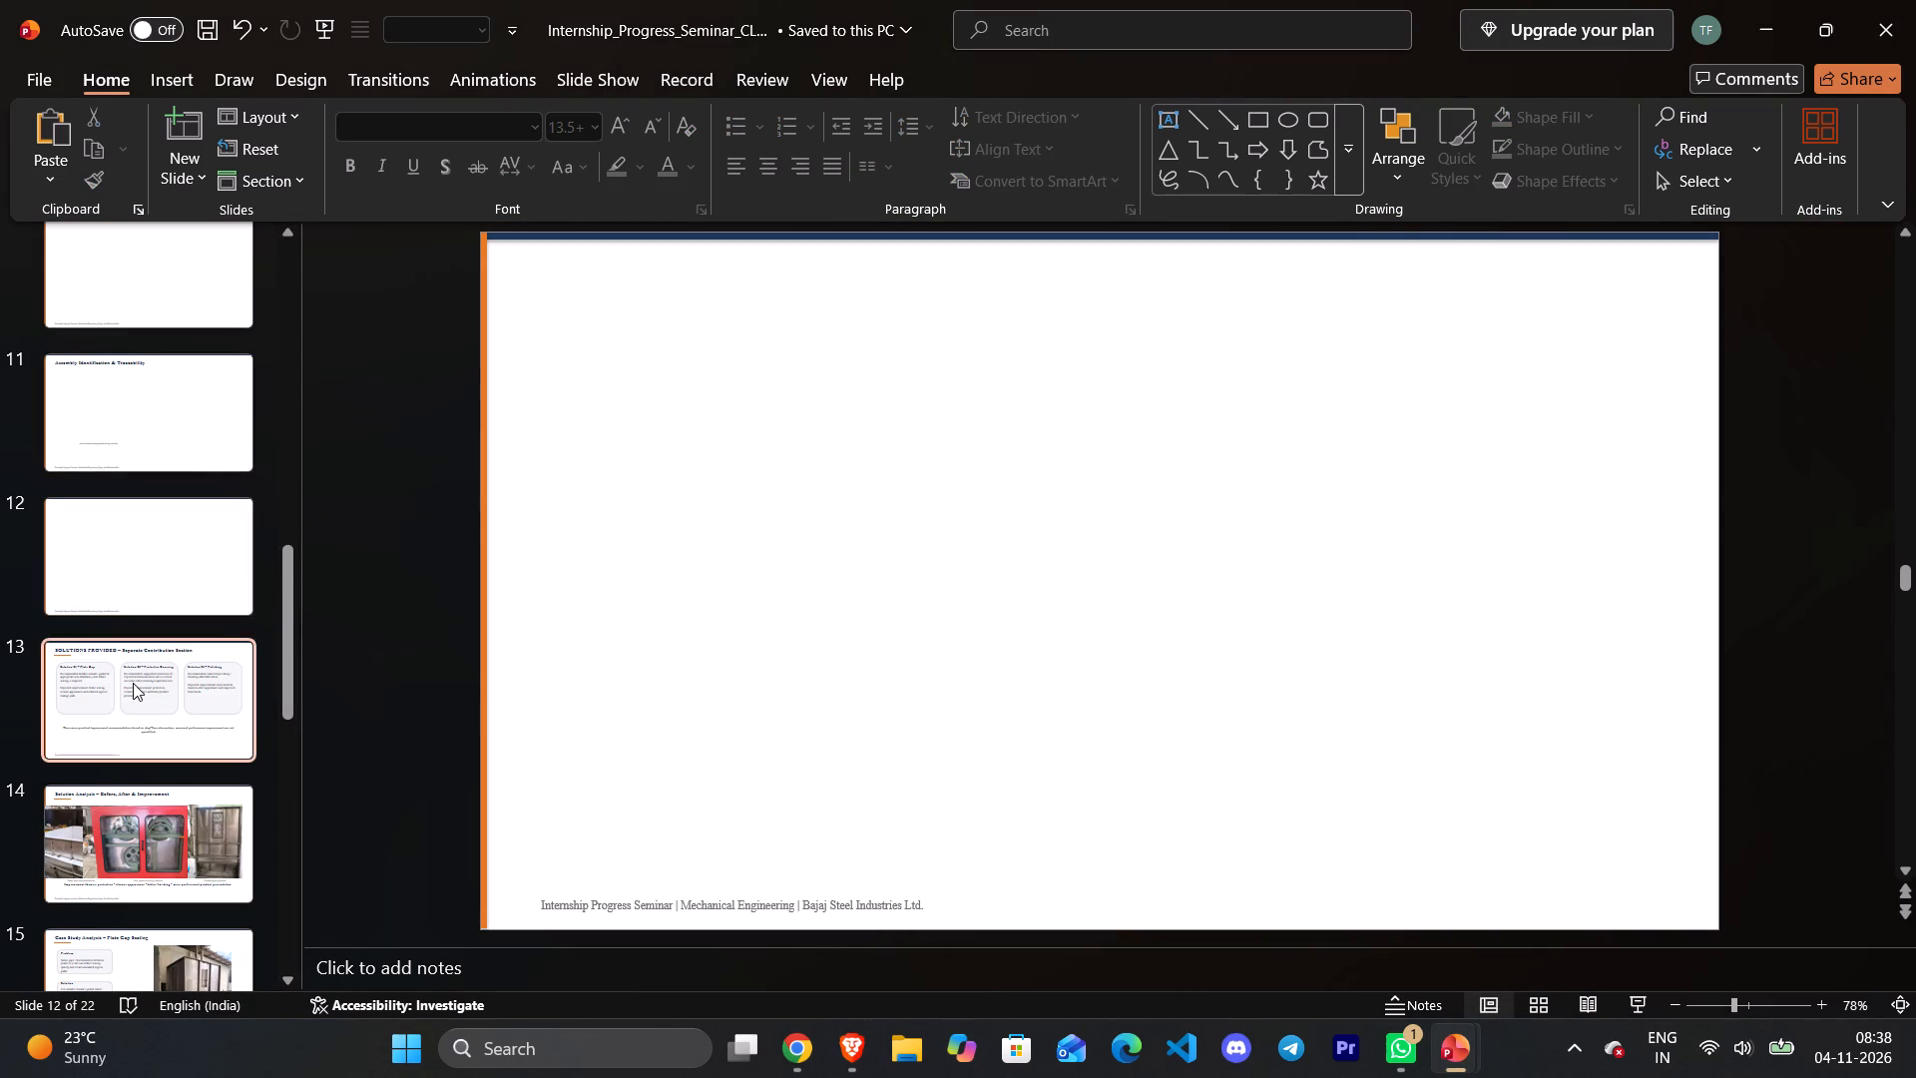
click(1237, 289)
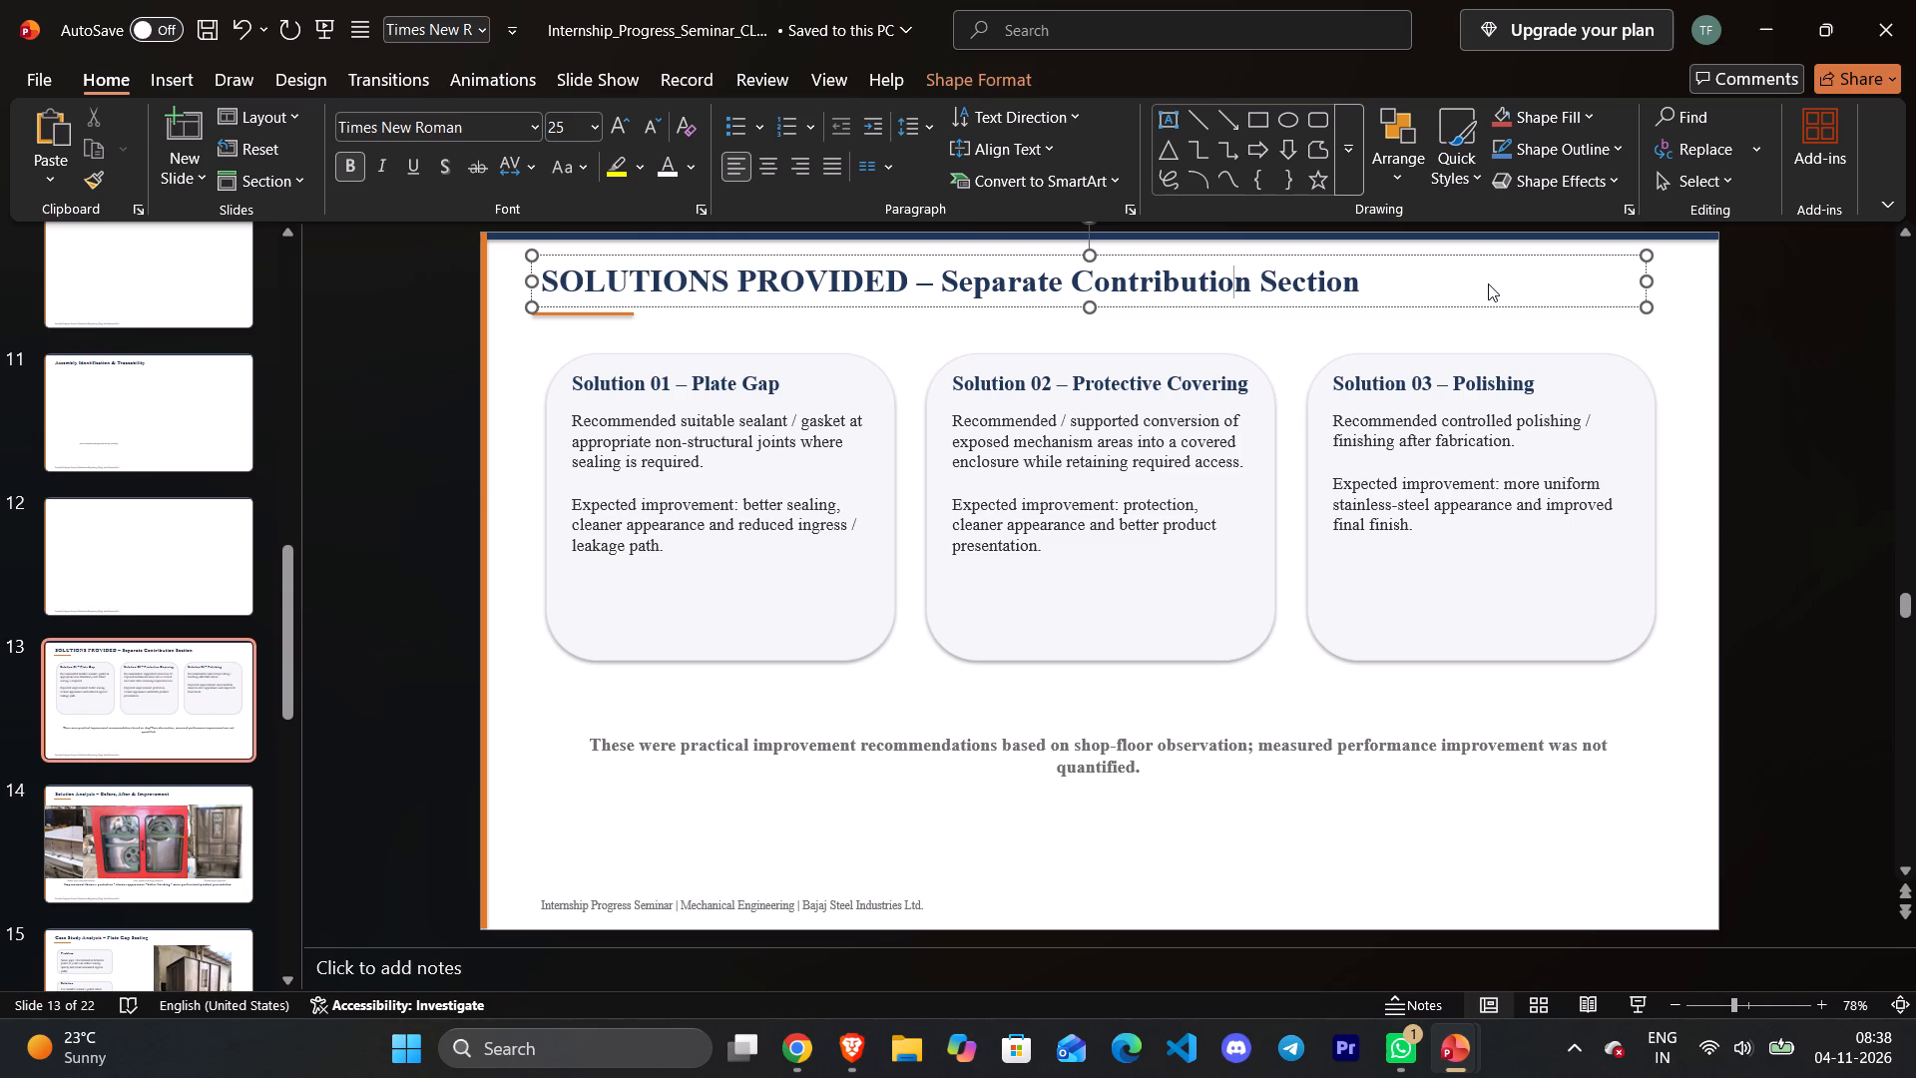
click(1362, 273)
click(1350, 282)
drag(1357, 282, 555, 280)
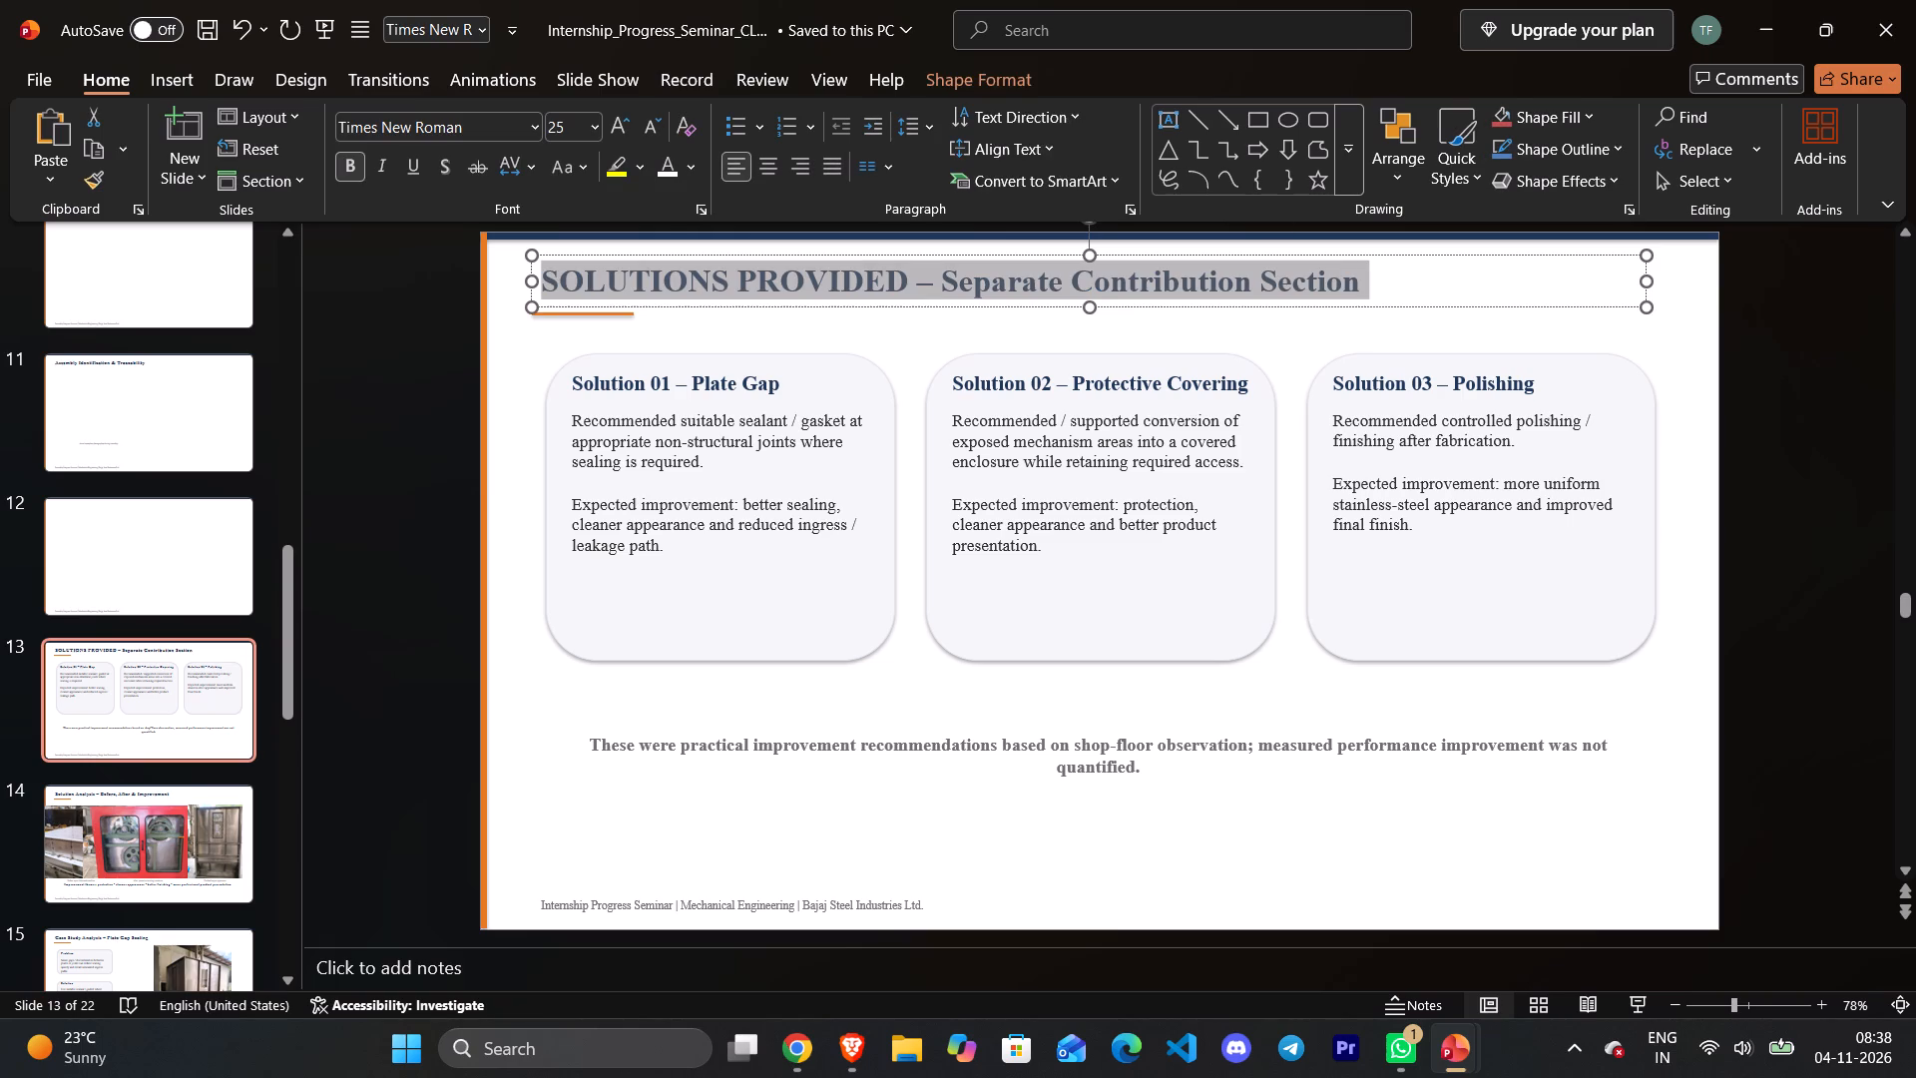
drag(555, 280, 521, 281)
key(ctrl+c)
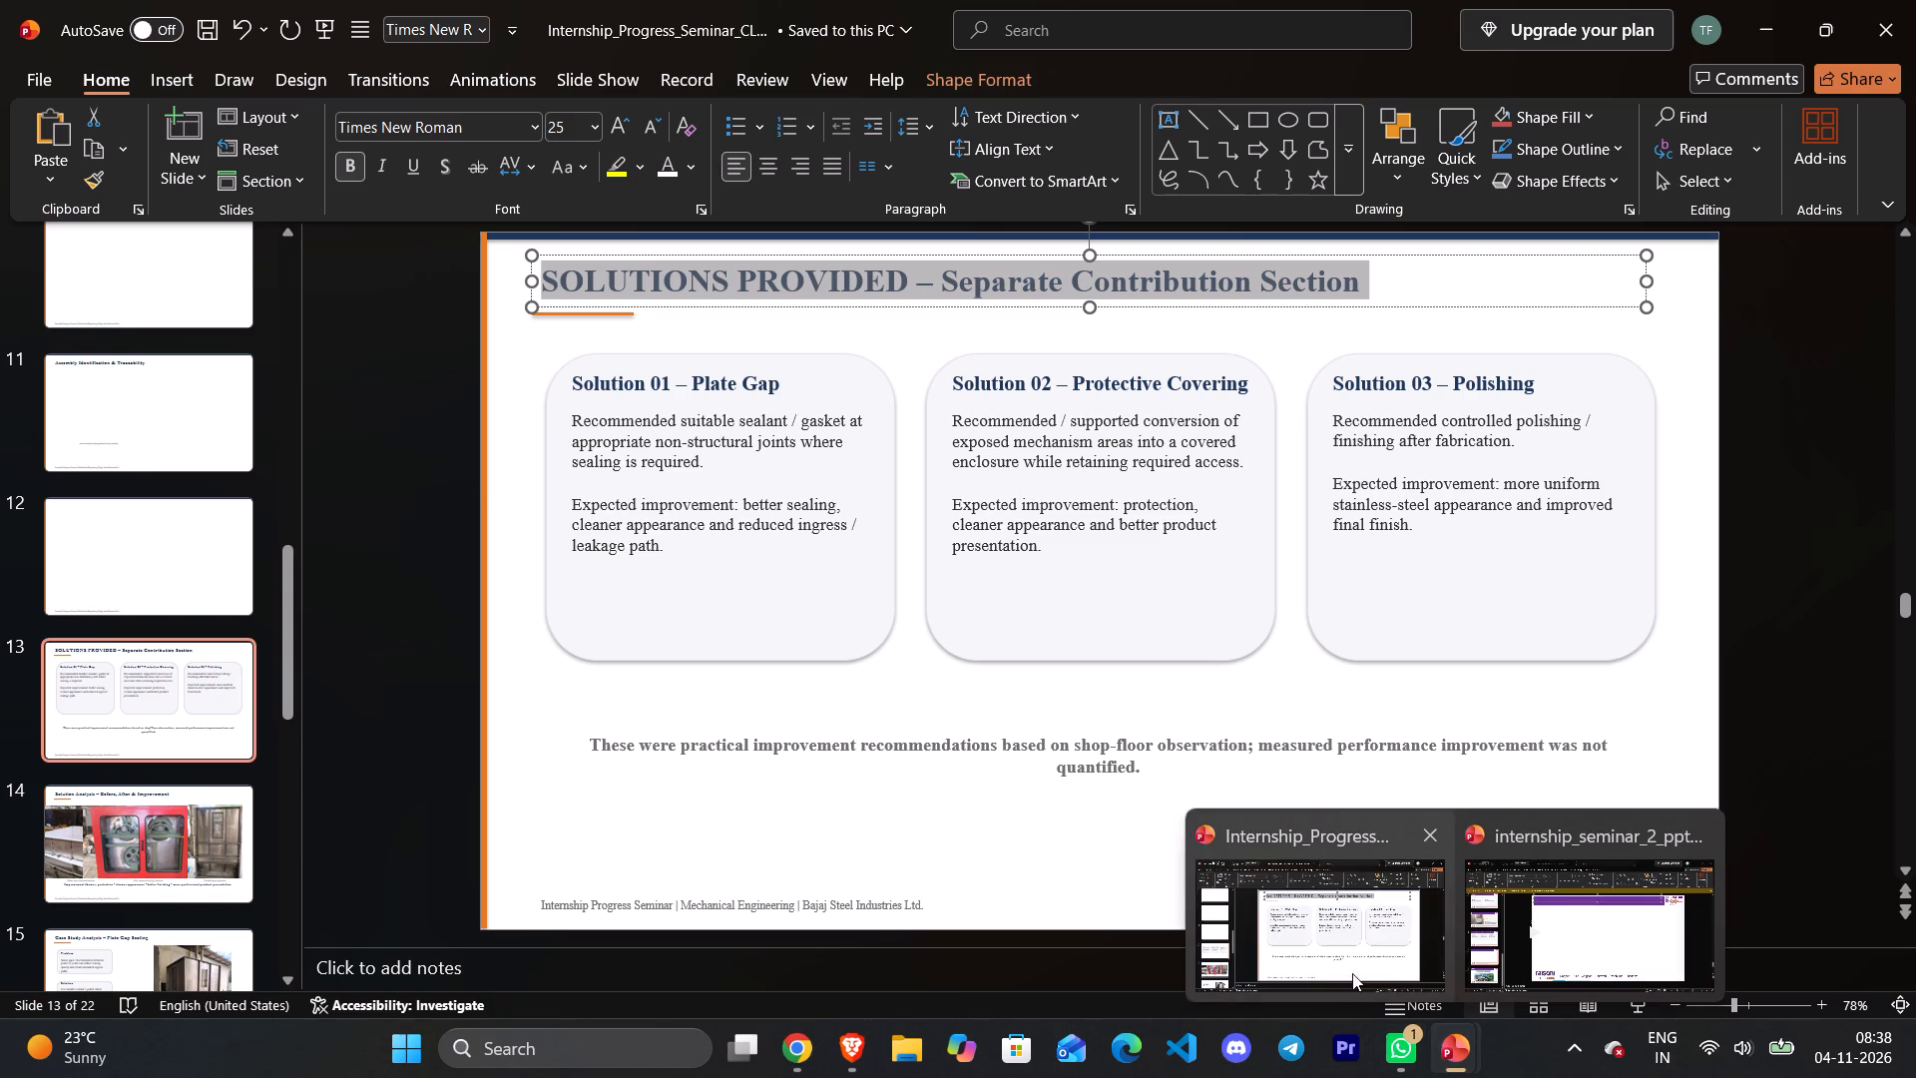
Paste the title "SOLUTIONS PROVIDED – Separate Contribution Section" into slide 13's purple banner in internship_seminar_2_ppt and colour it white.
click(1506, 930)
click(590, 322)
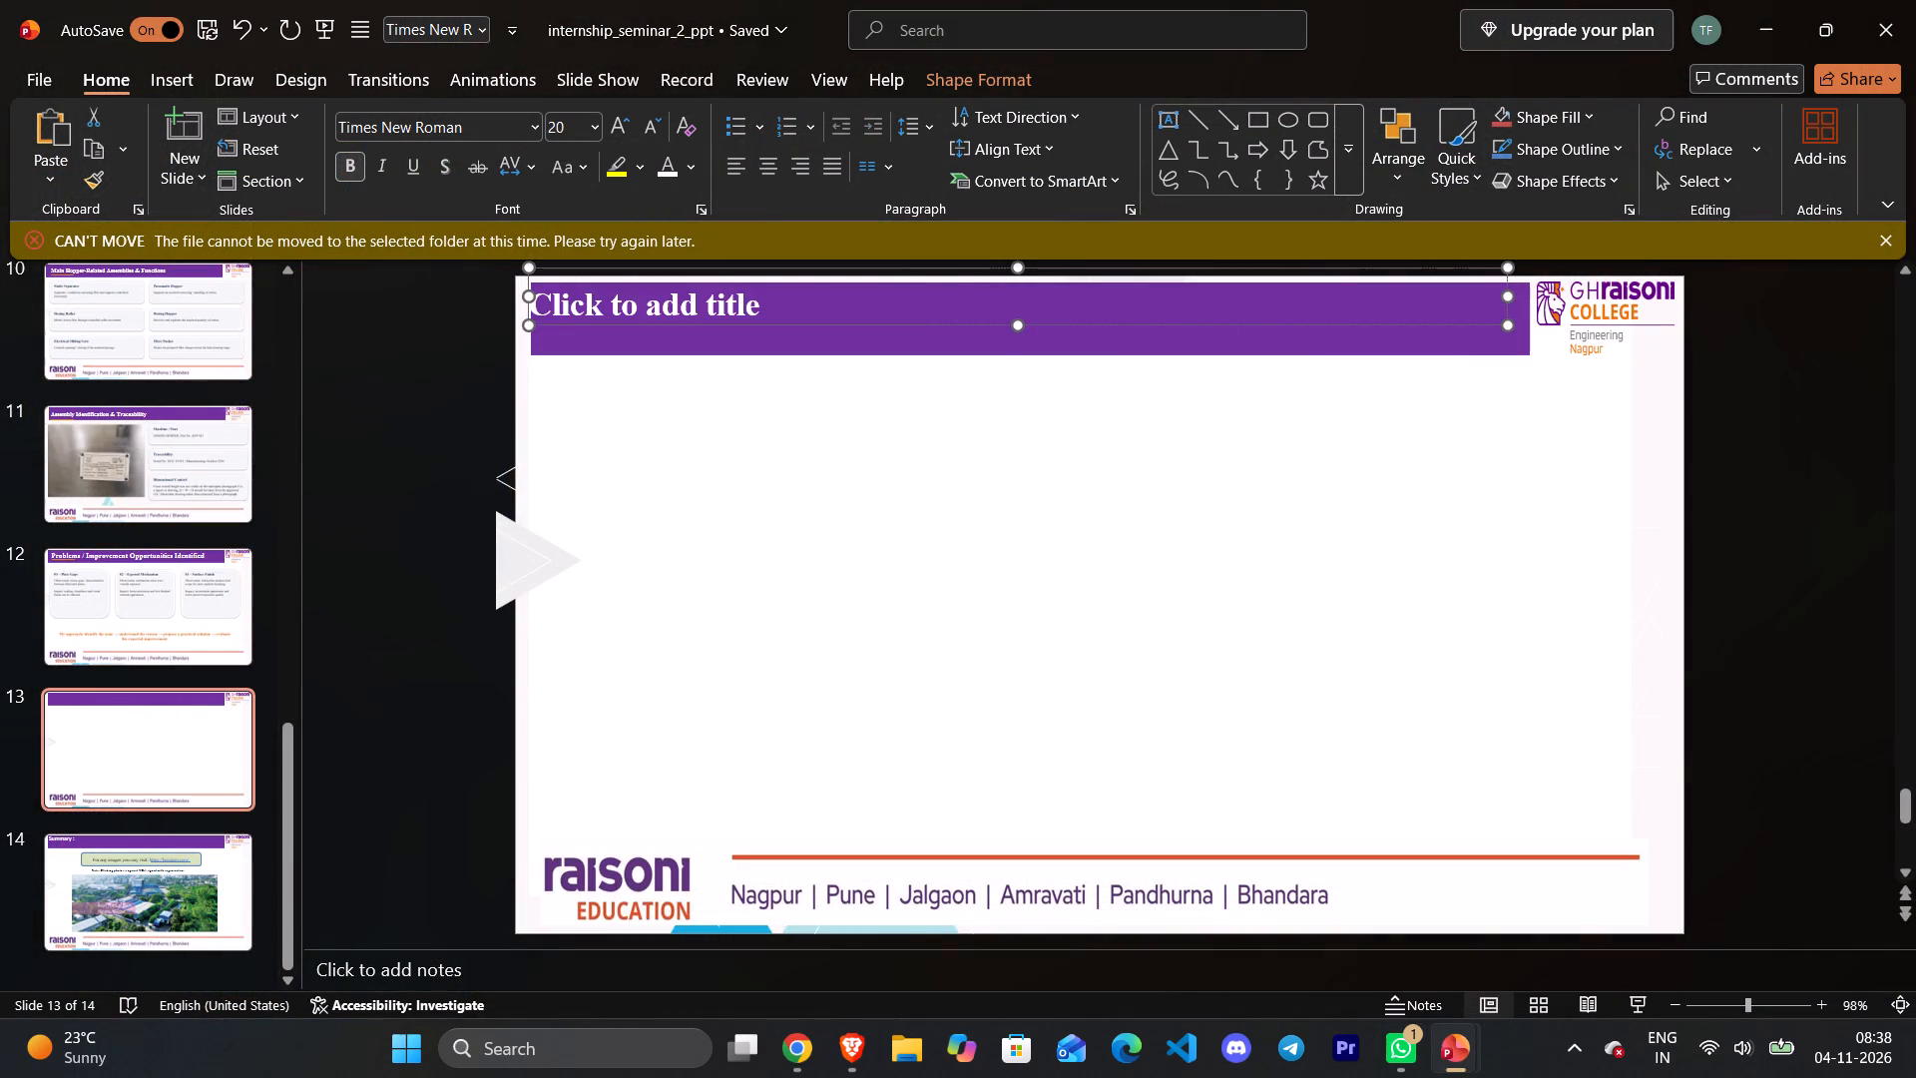
click(674, 301)
key(ctrl+v)
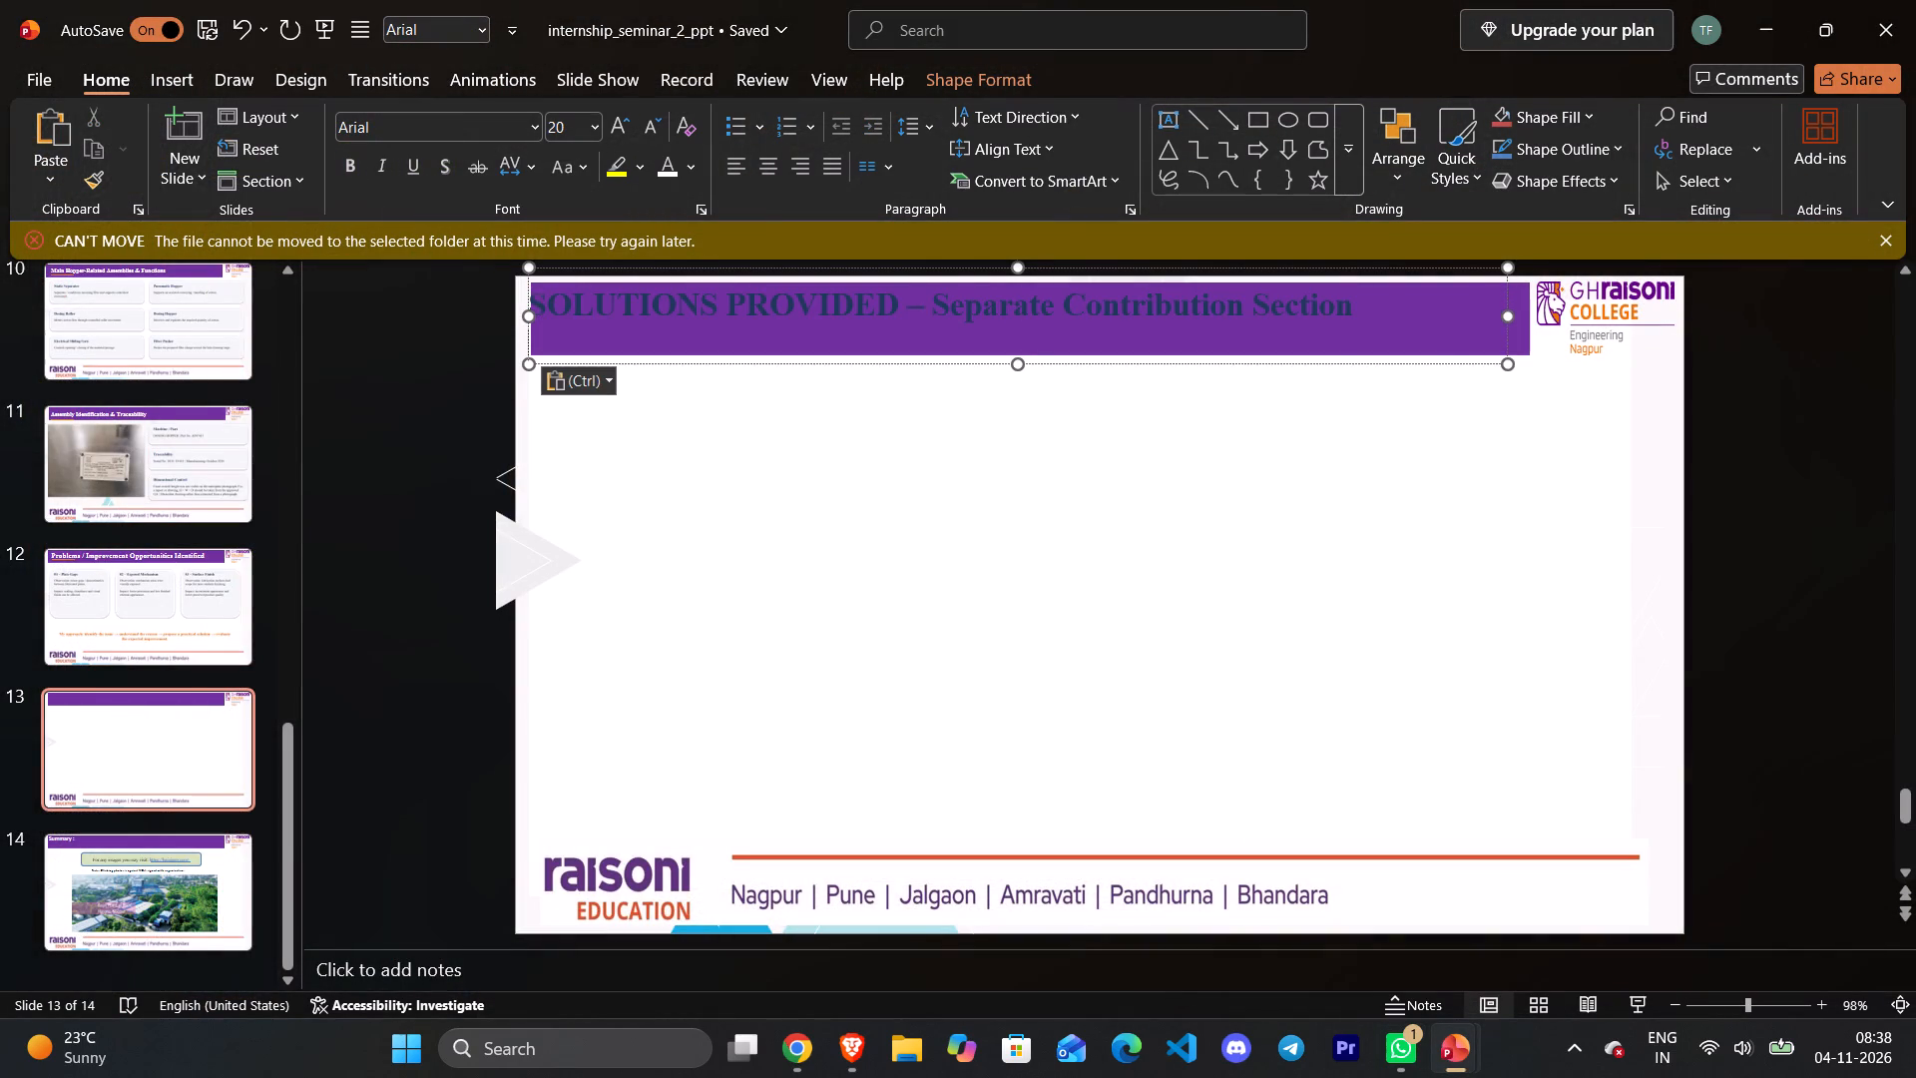
click(668, 159)
drag(1358, 304, 299, 271)
click(664, 174)
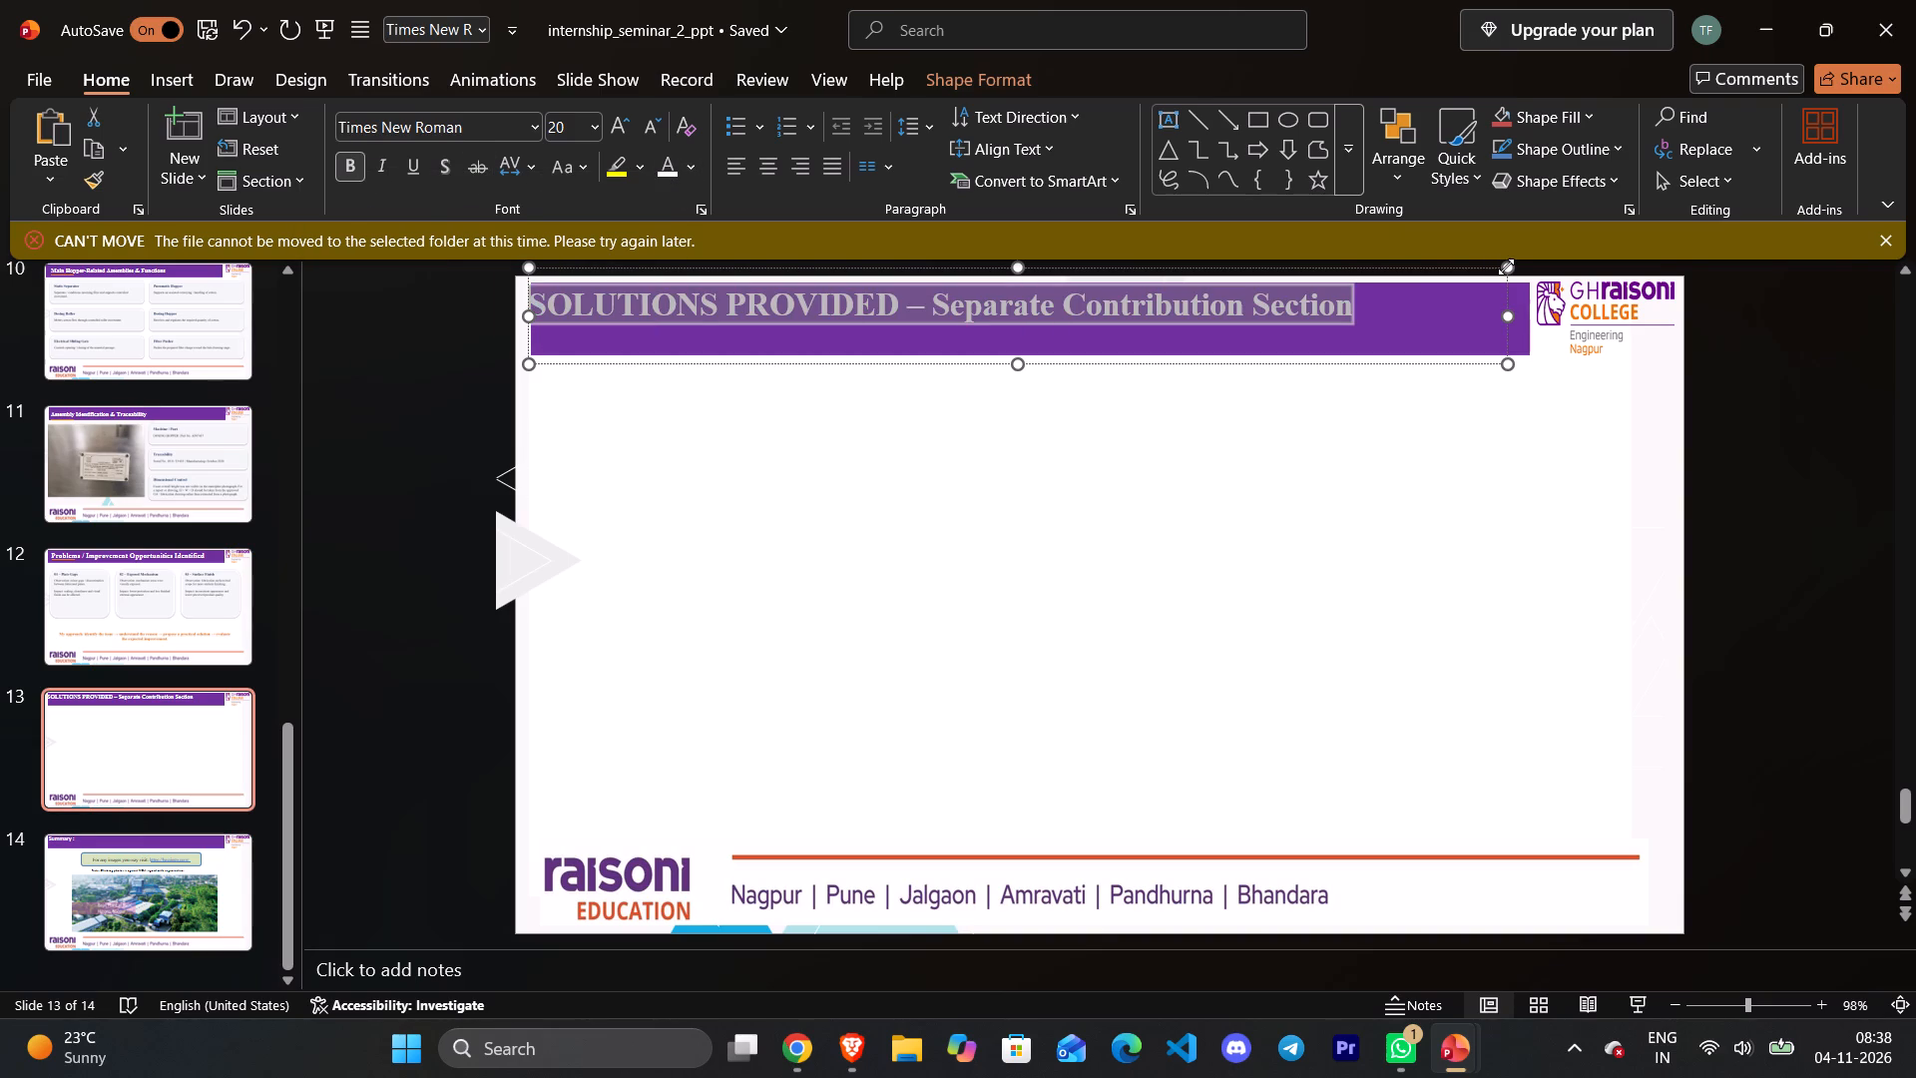
Shift slide 13's title box slightly so the text sits lower and inset within the purple banner.
drag(1475, 269, 1484, 278)
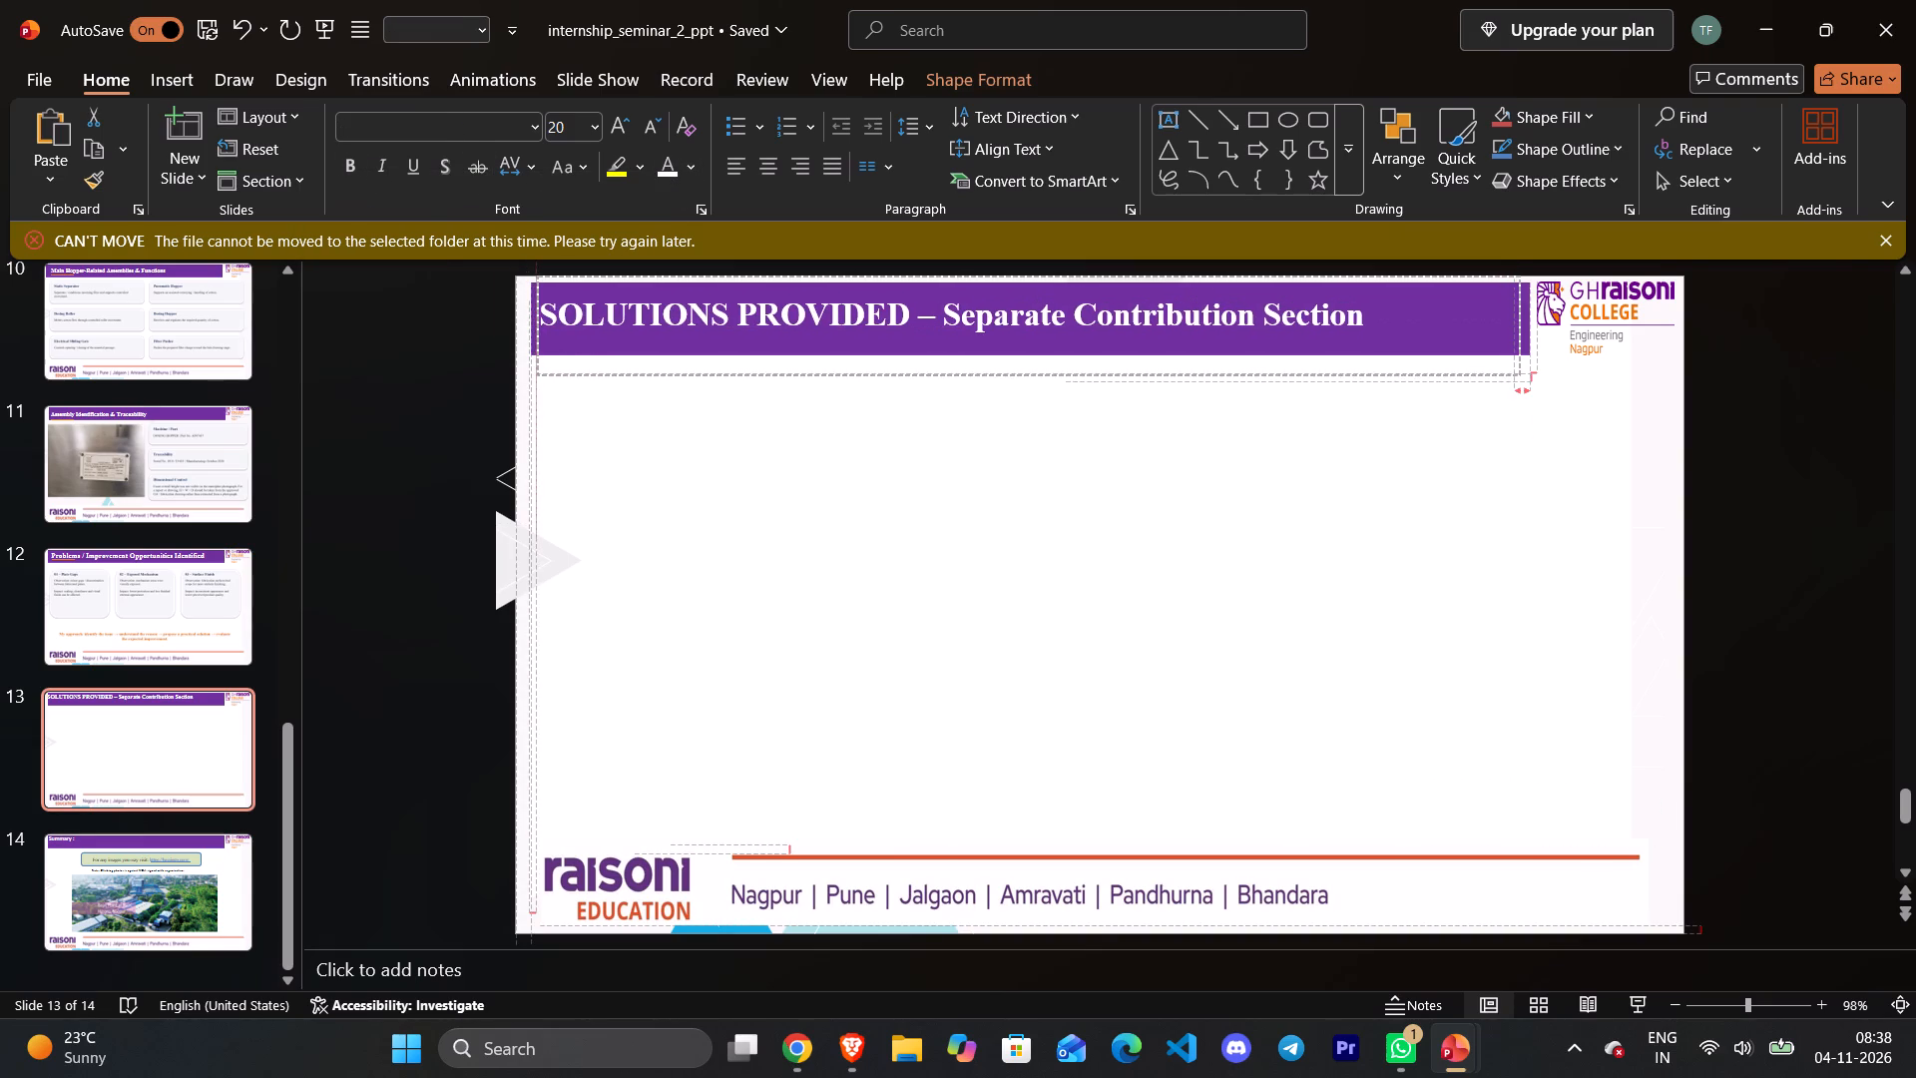
drag(1484, 278, 1485, 278)
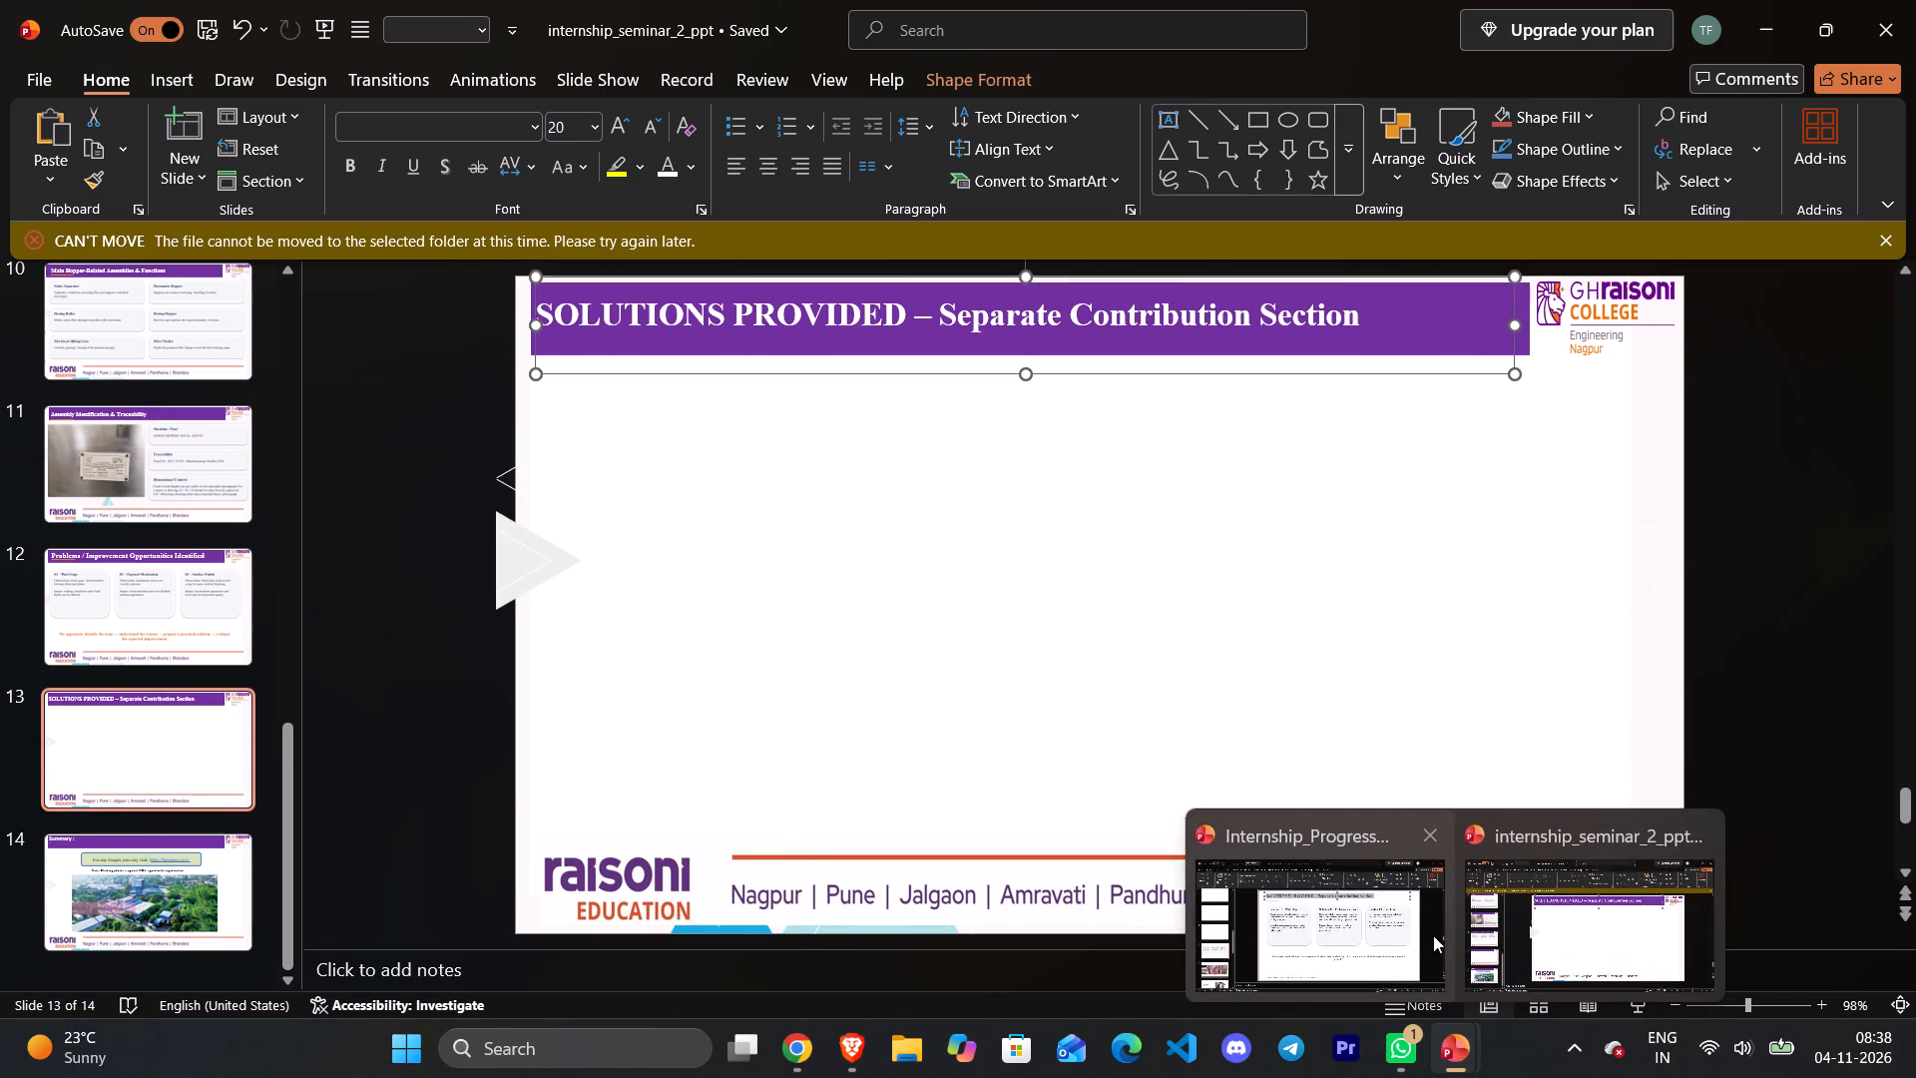
Move the short orange accent line from slide 13 of Internship_Progress_Seminar to beneath the word SOLUTIONS in internship_seminar_2_ppt's slide 13 banner.
click(1394, 893)
click(561, 316)
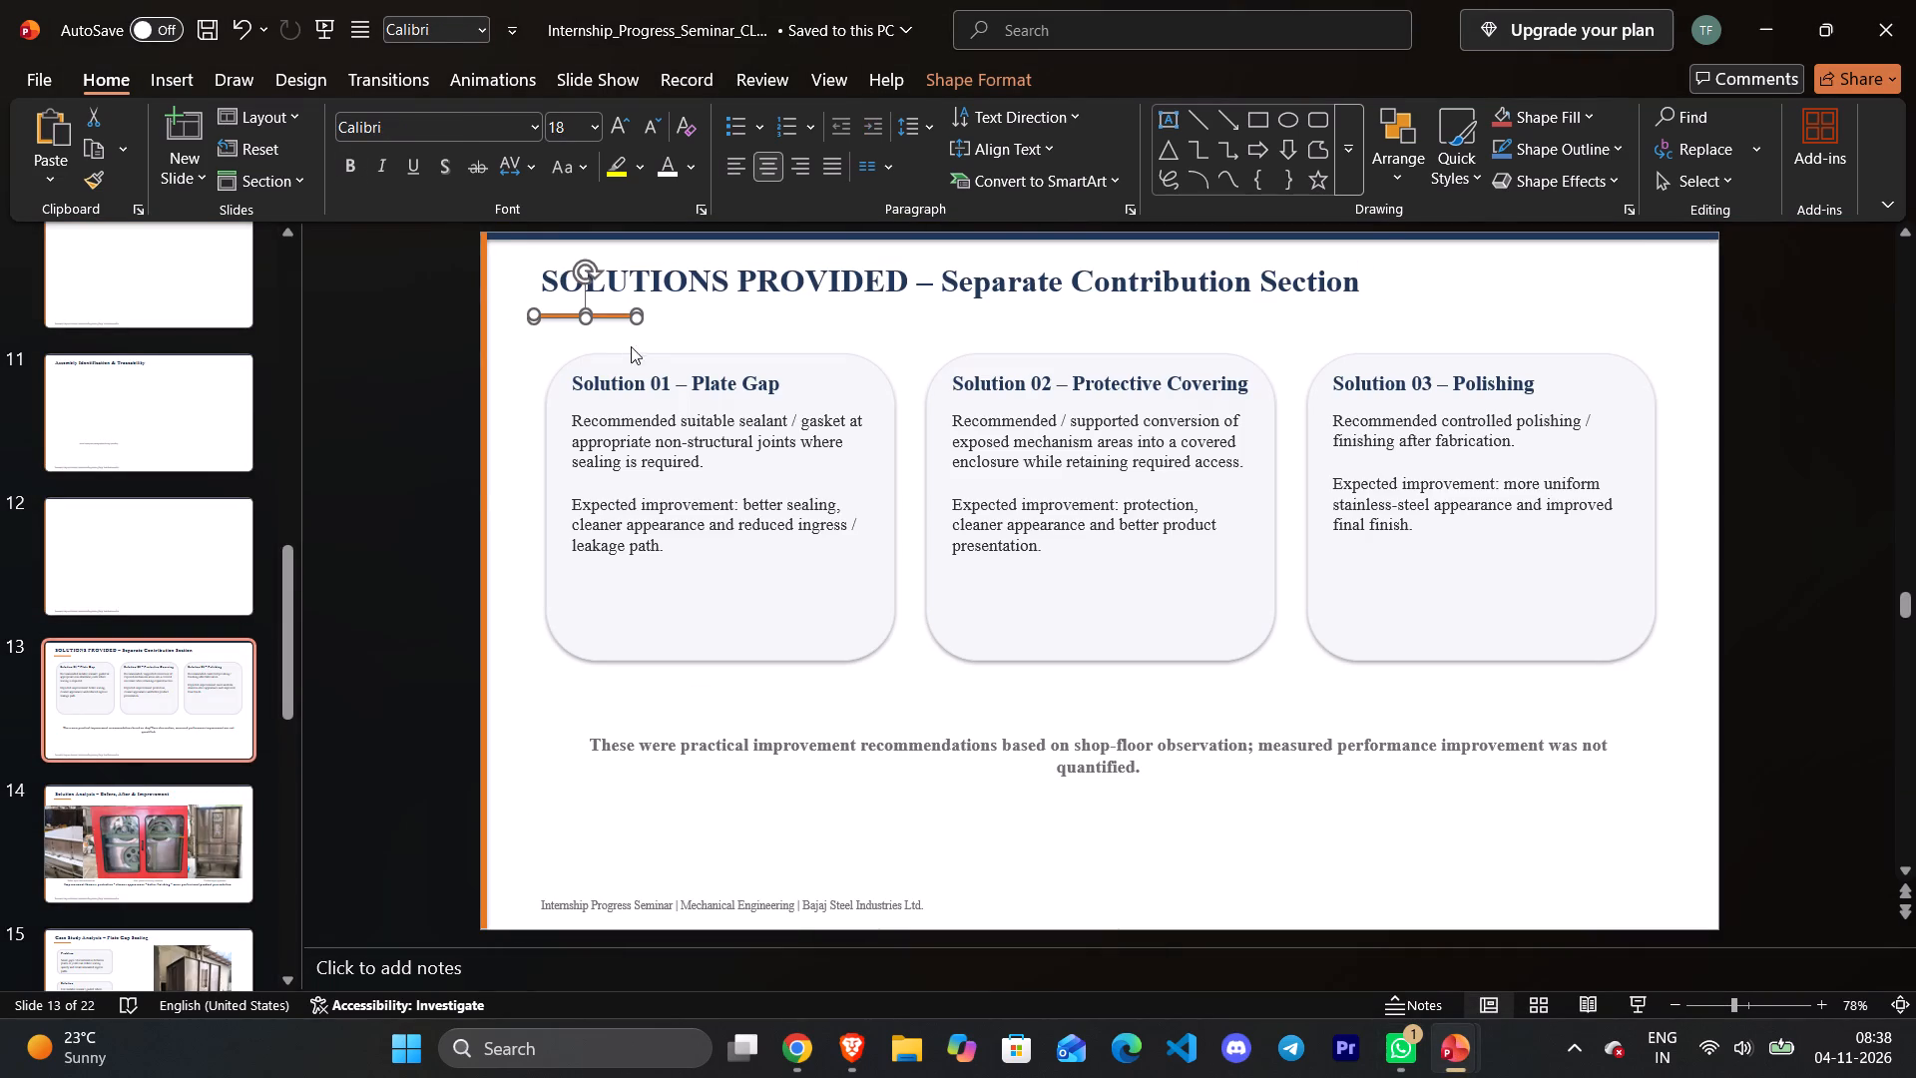
key(ctrl+x)
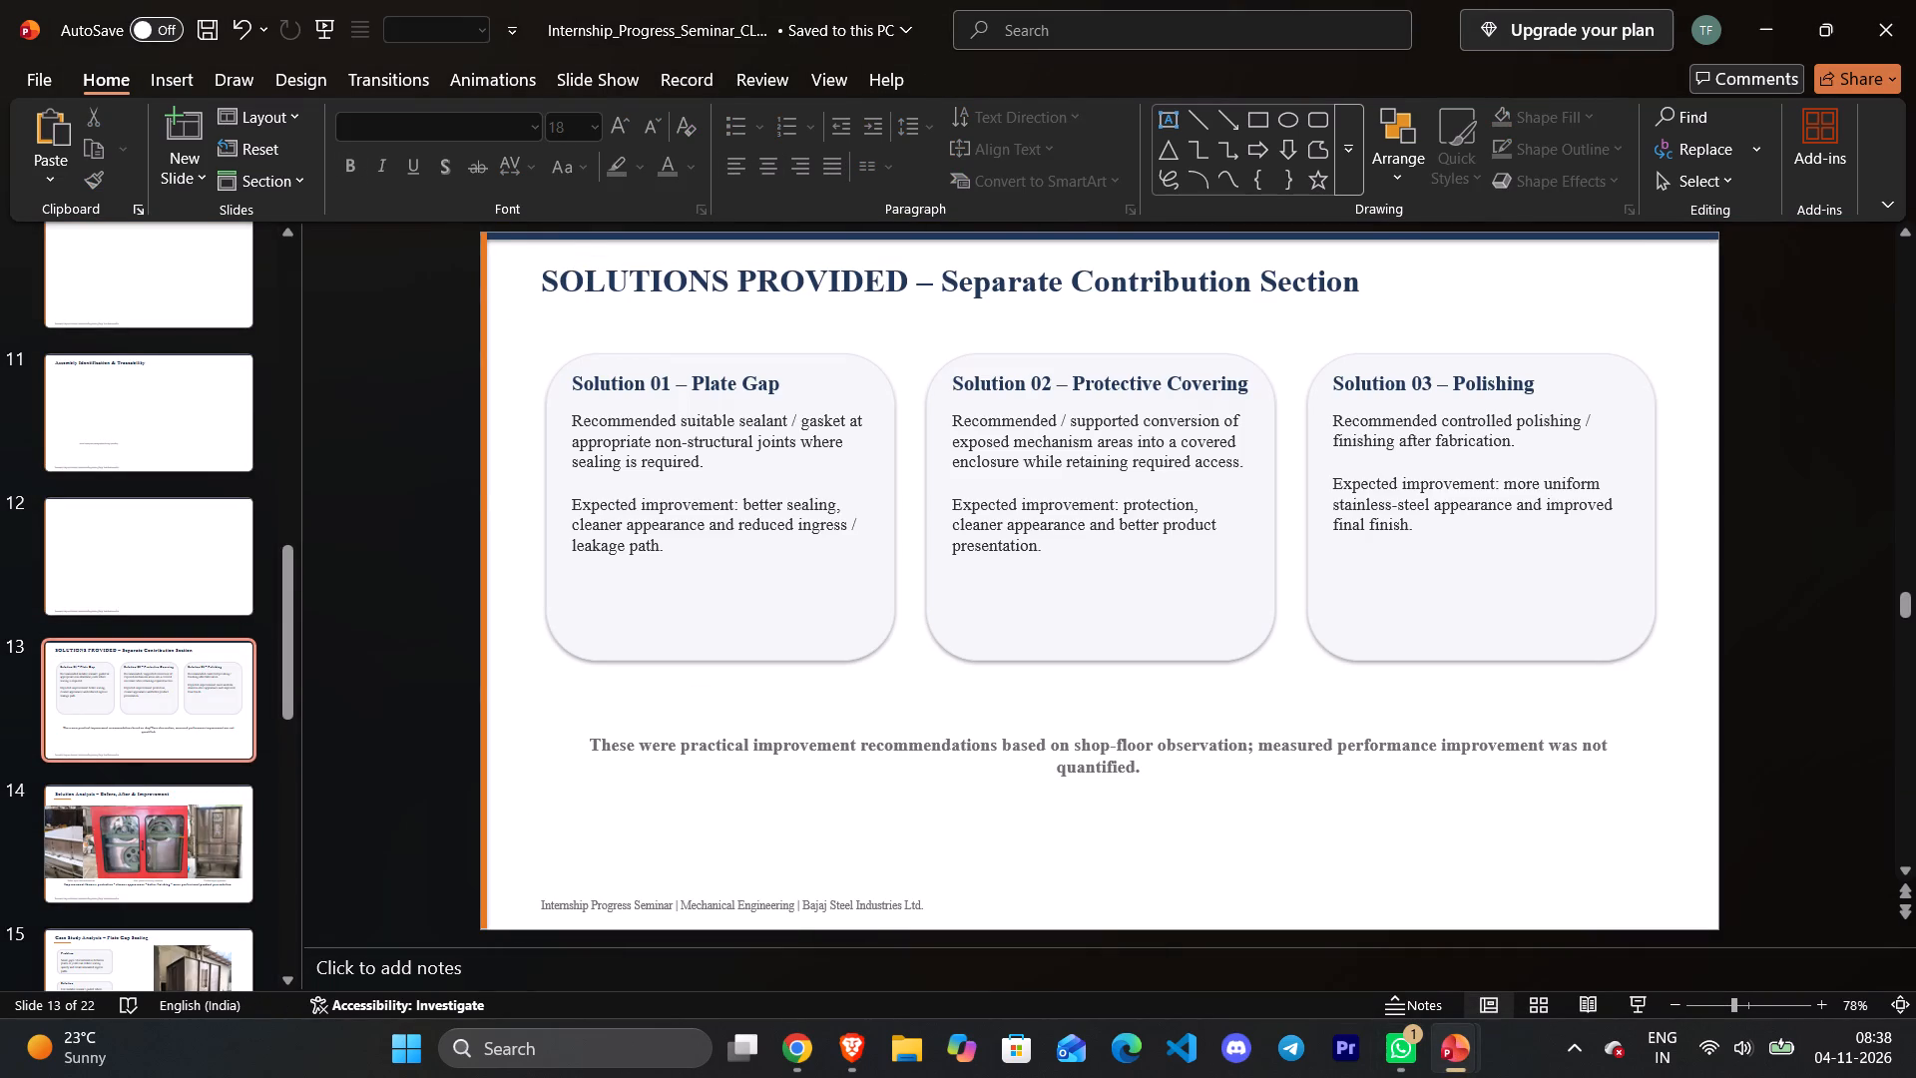
click(1534, 942)
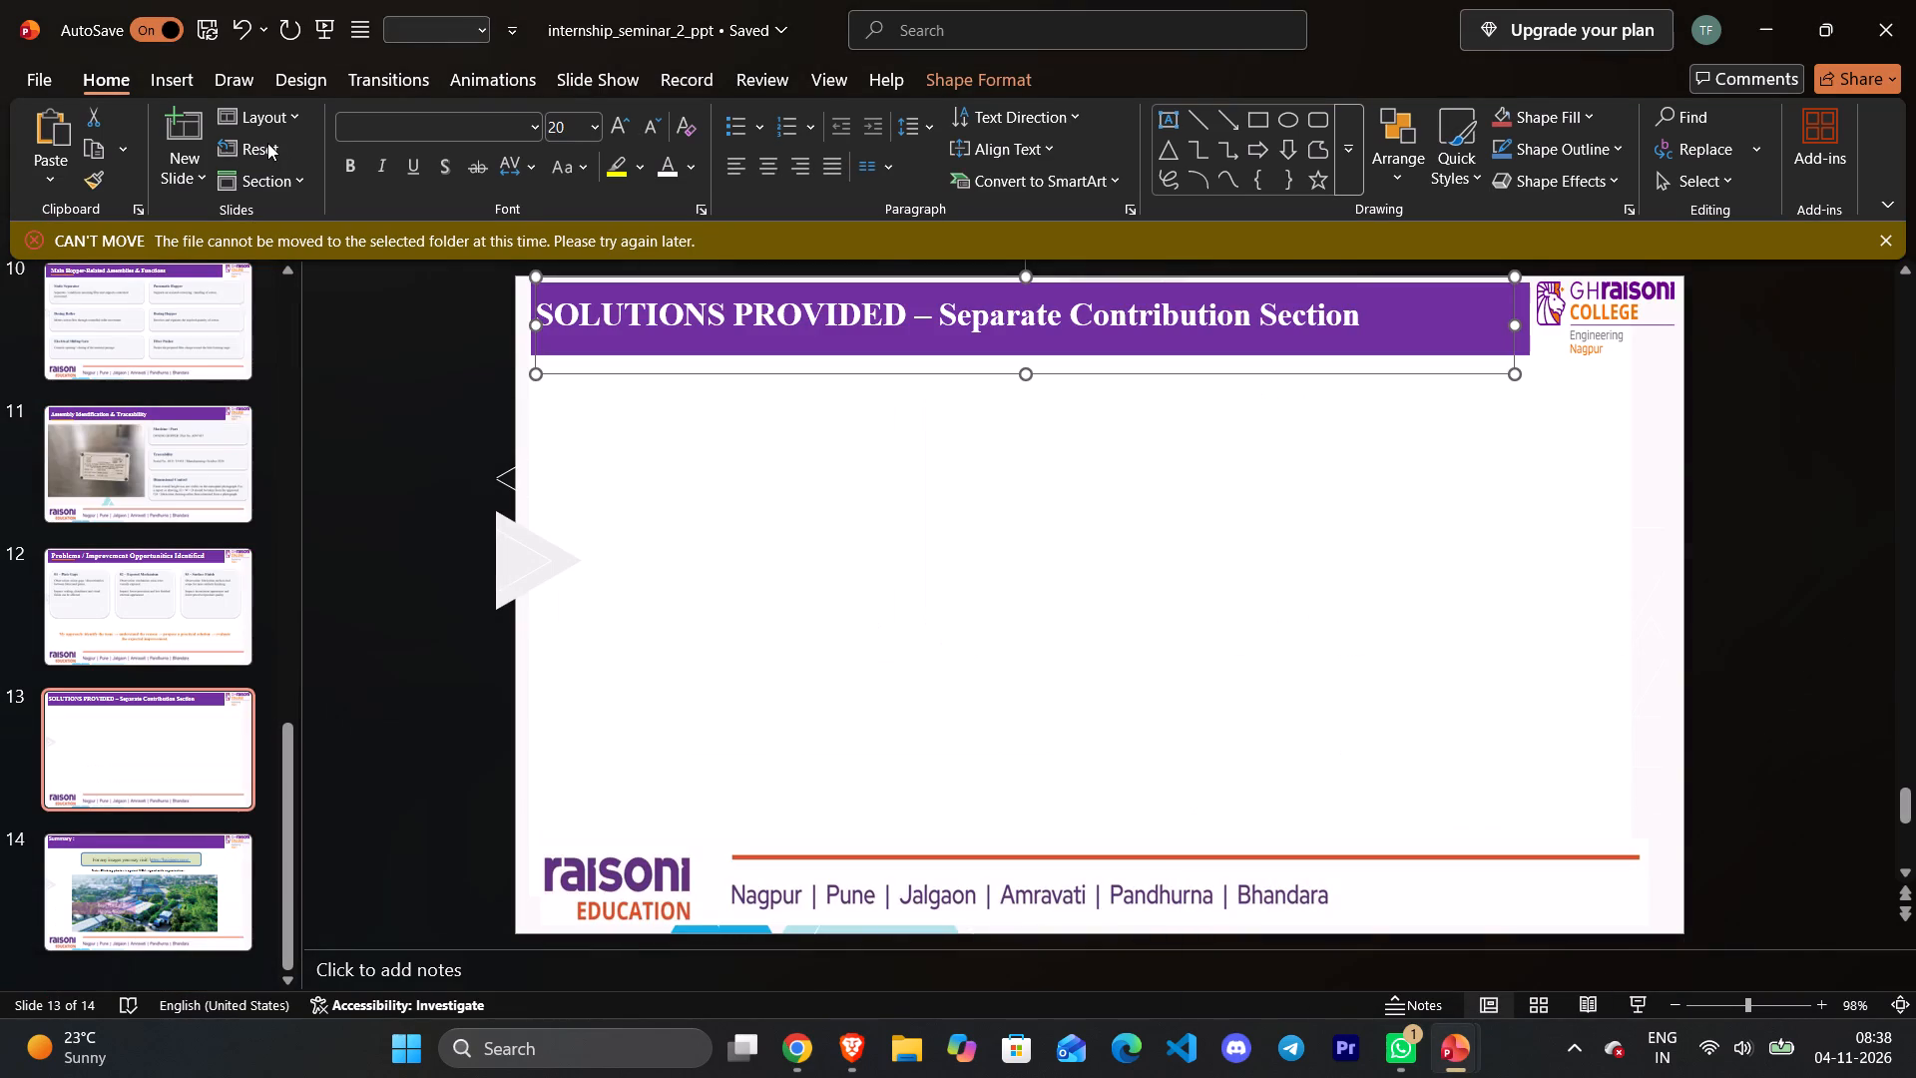
key(ctrl+v)
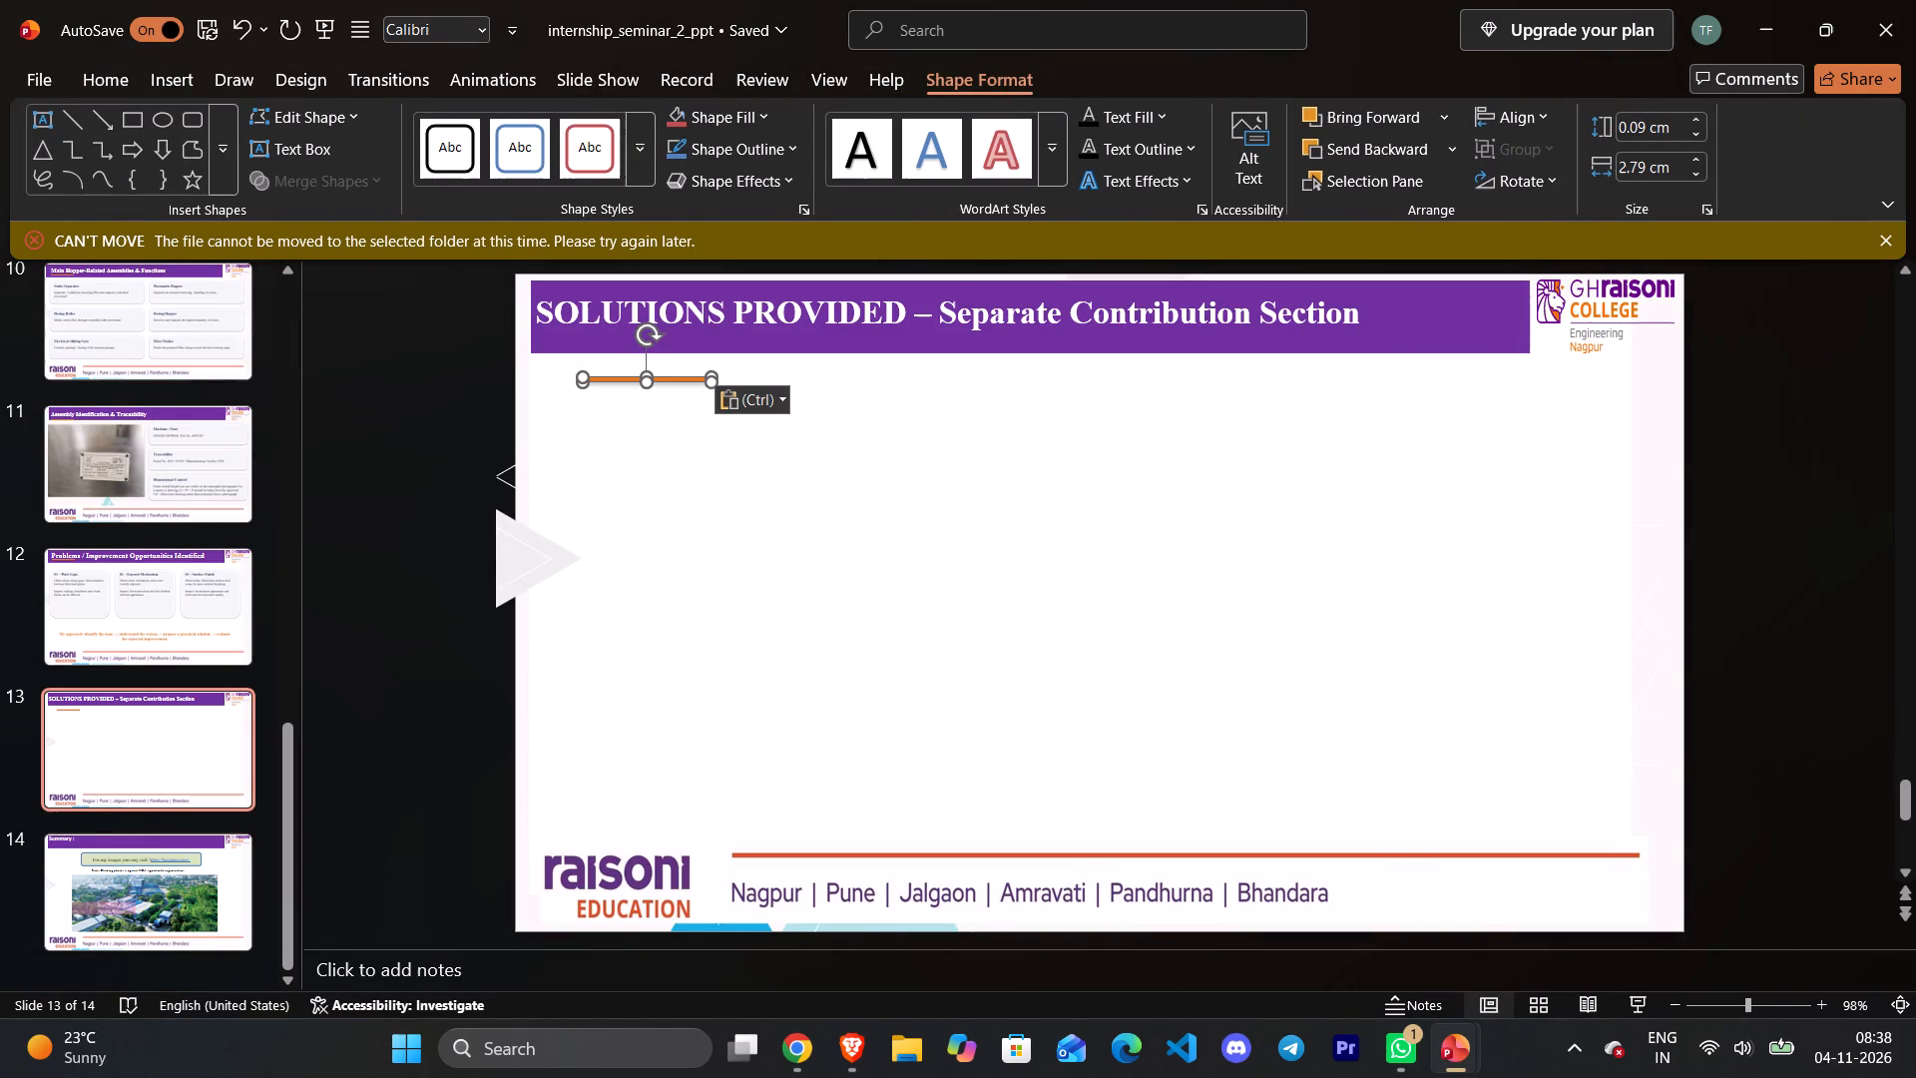
drag(618, 380, 564, 330)
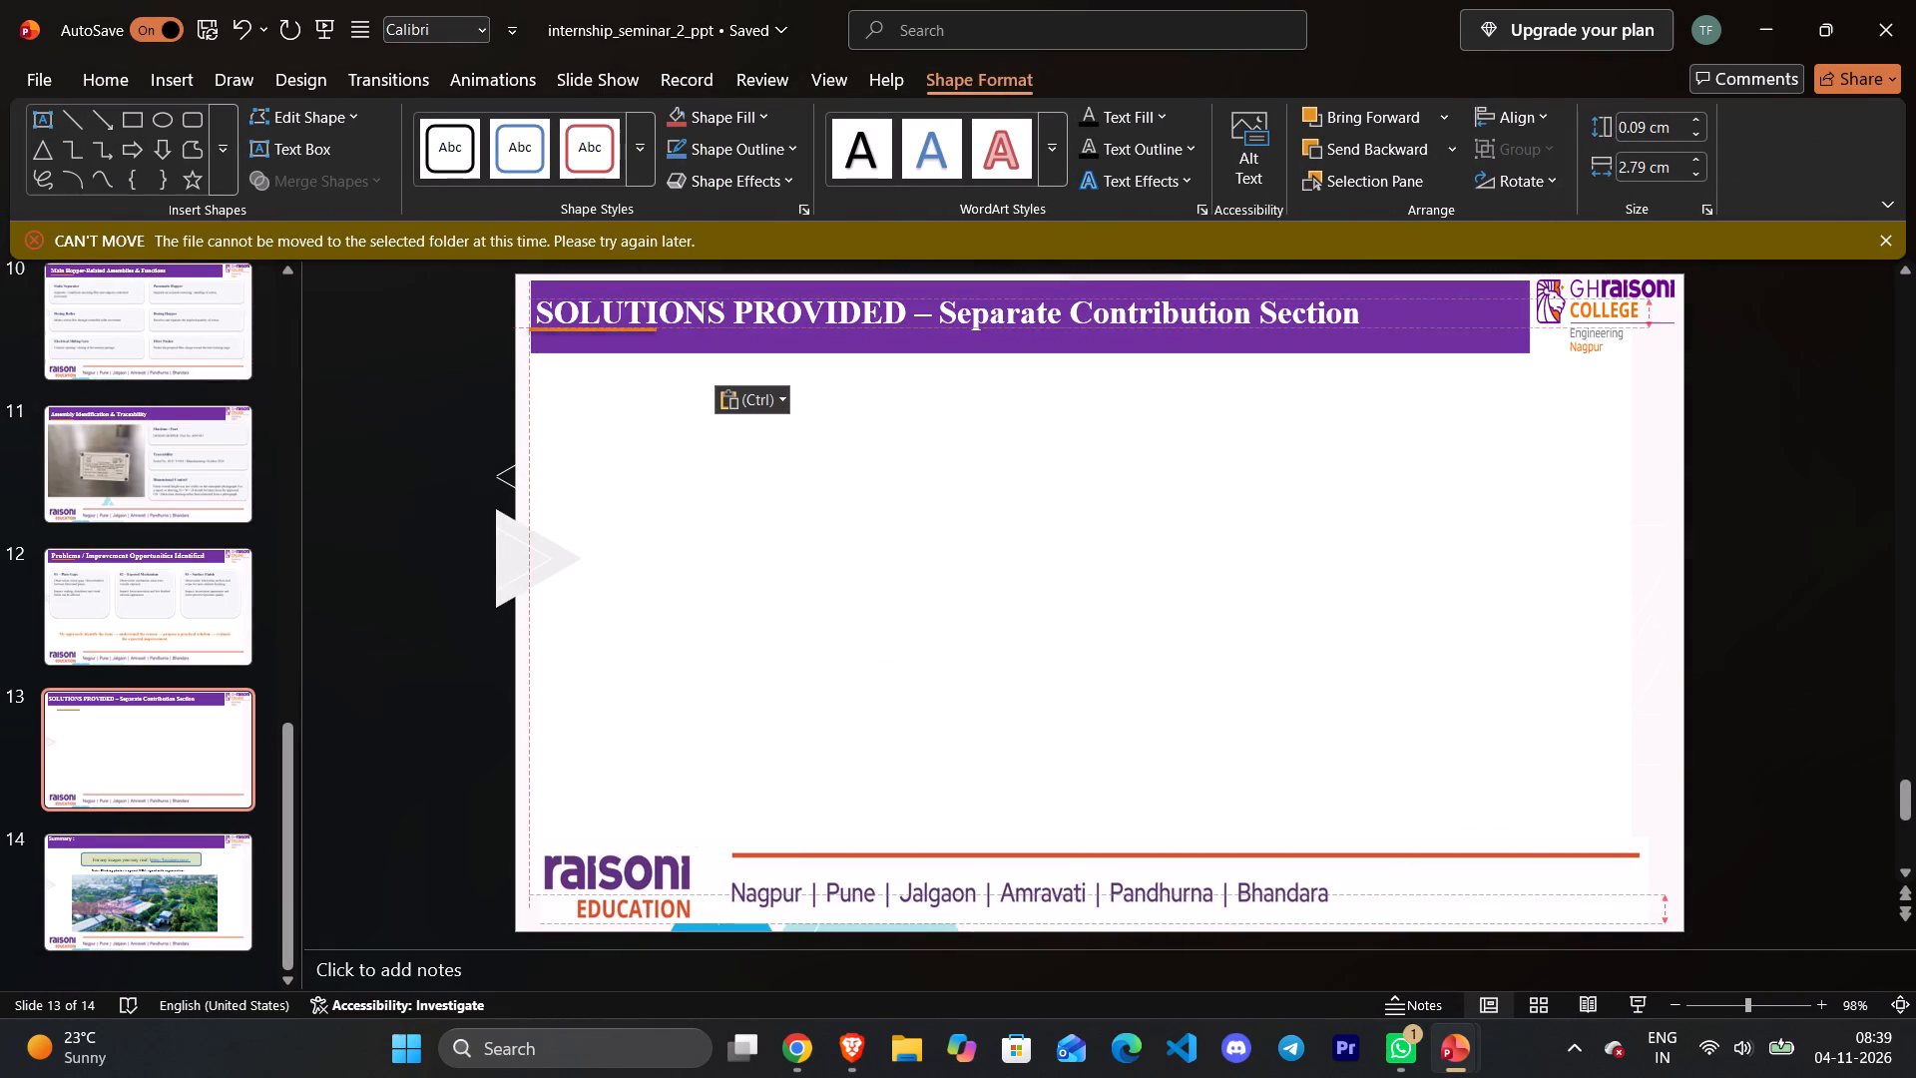
drag(564, 330, 577, 333)
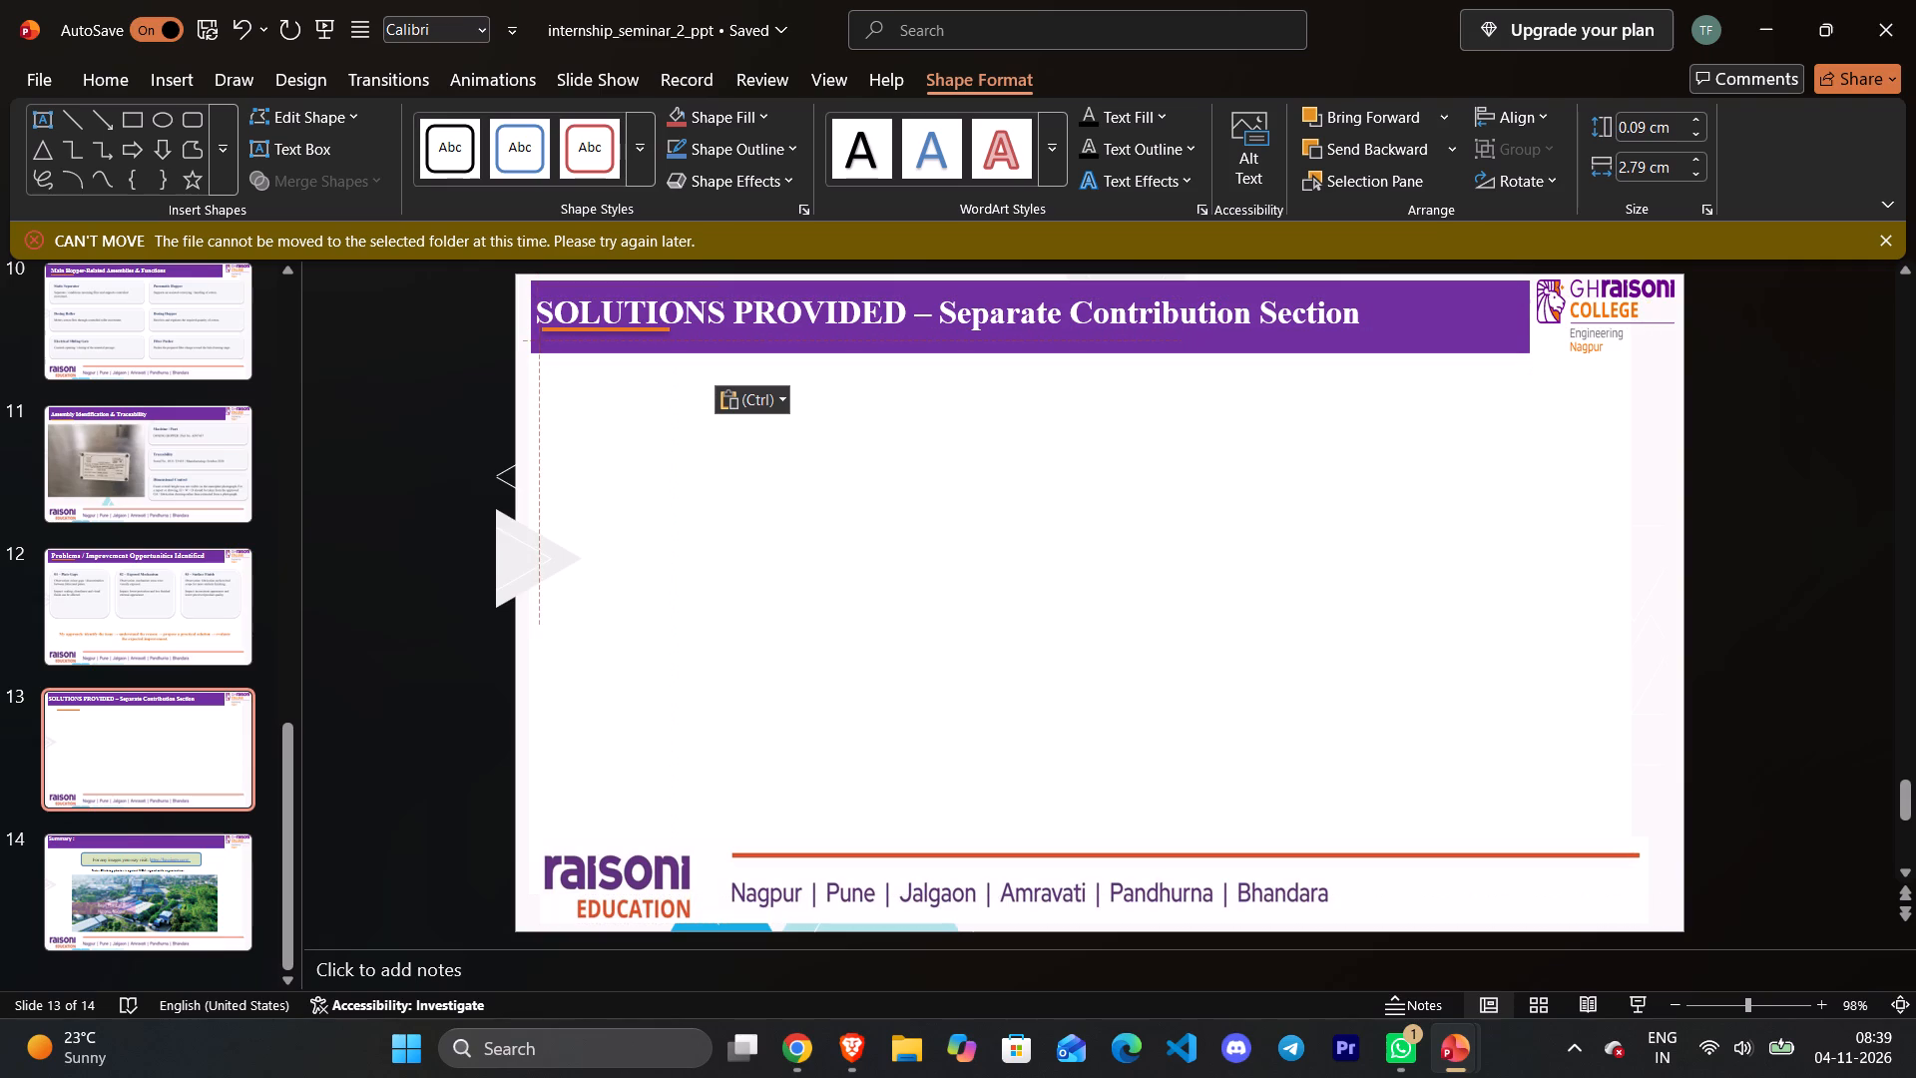
drag(577, 333, 581, 335)
click(705, 475)
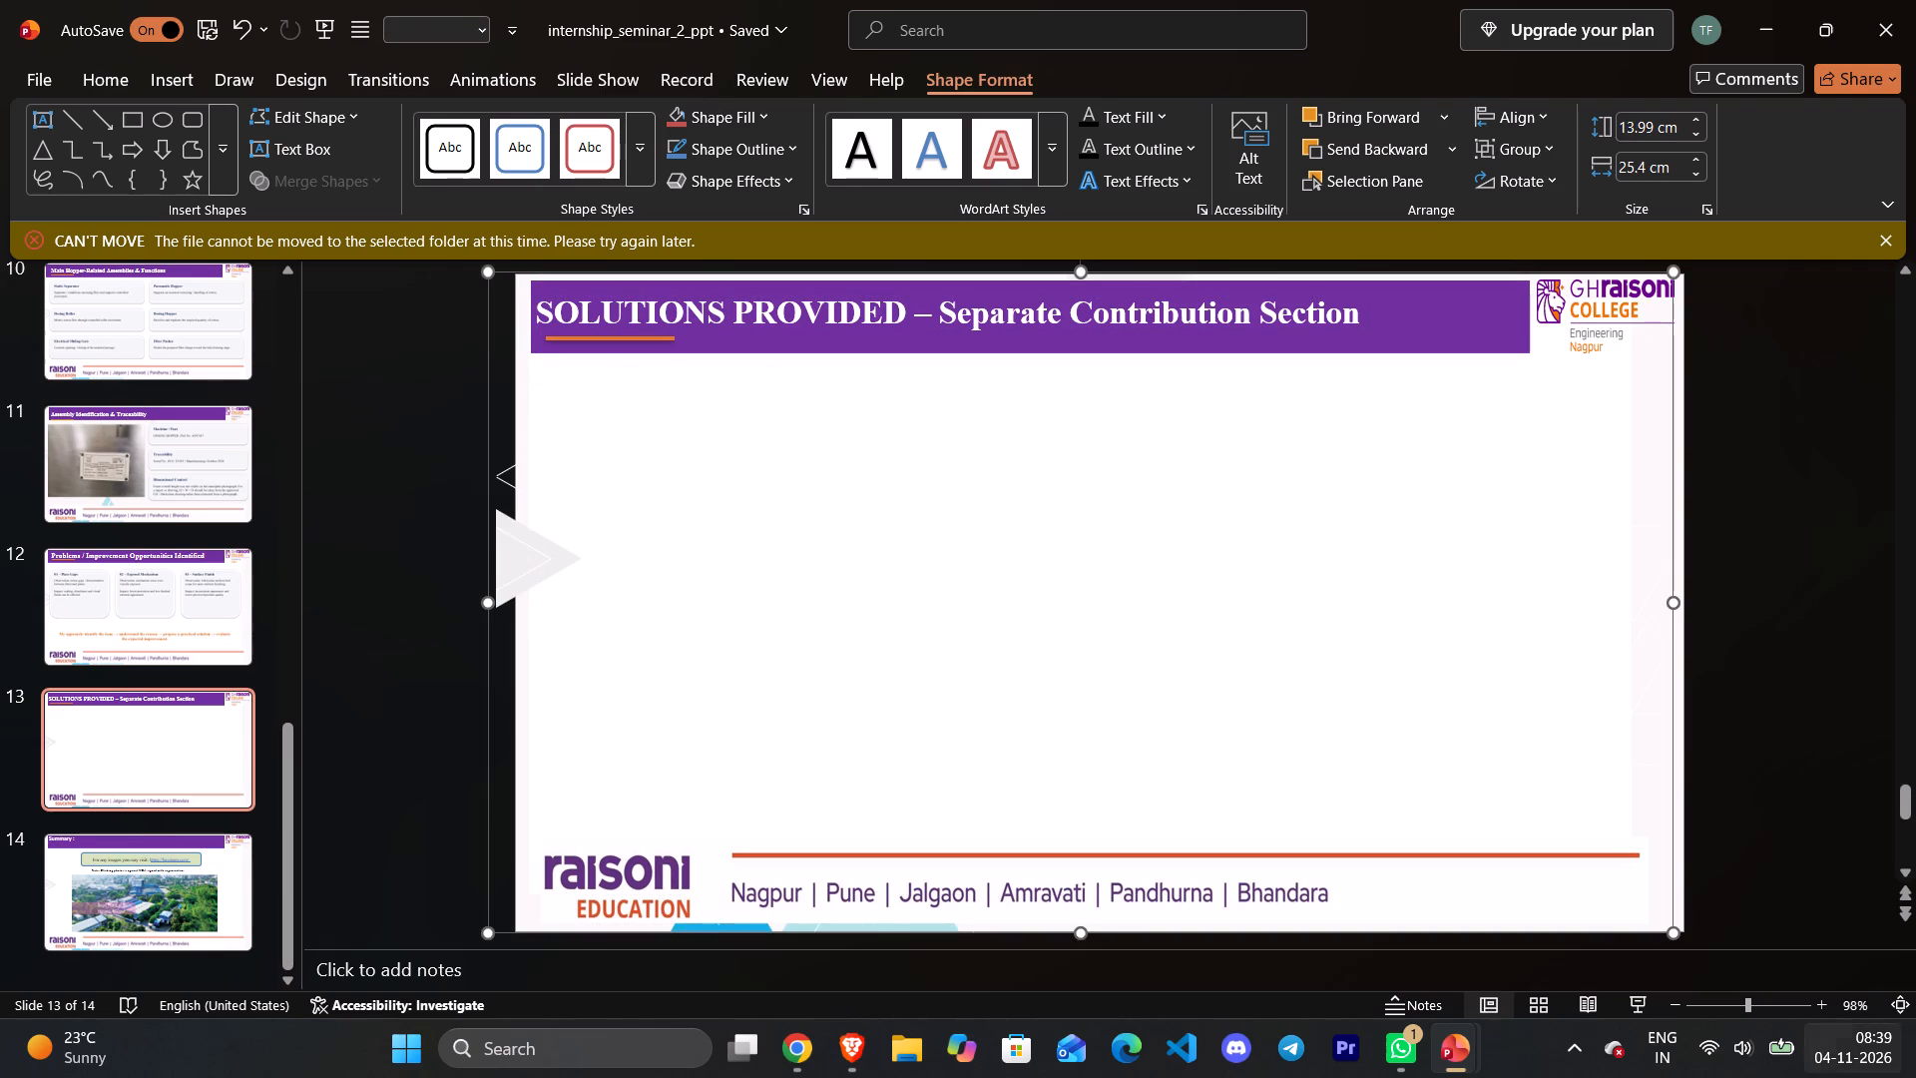
Cut the Plate Gap, Protective Covering and Polishing solution cards and the practical-recommendations note from slide 13 of Internship_Progress_Seminar.
click(1373, 976)
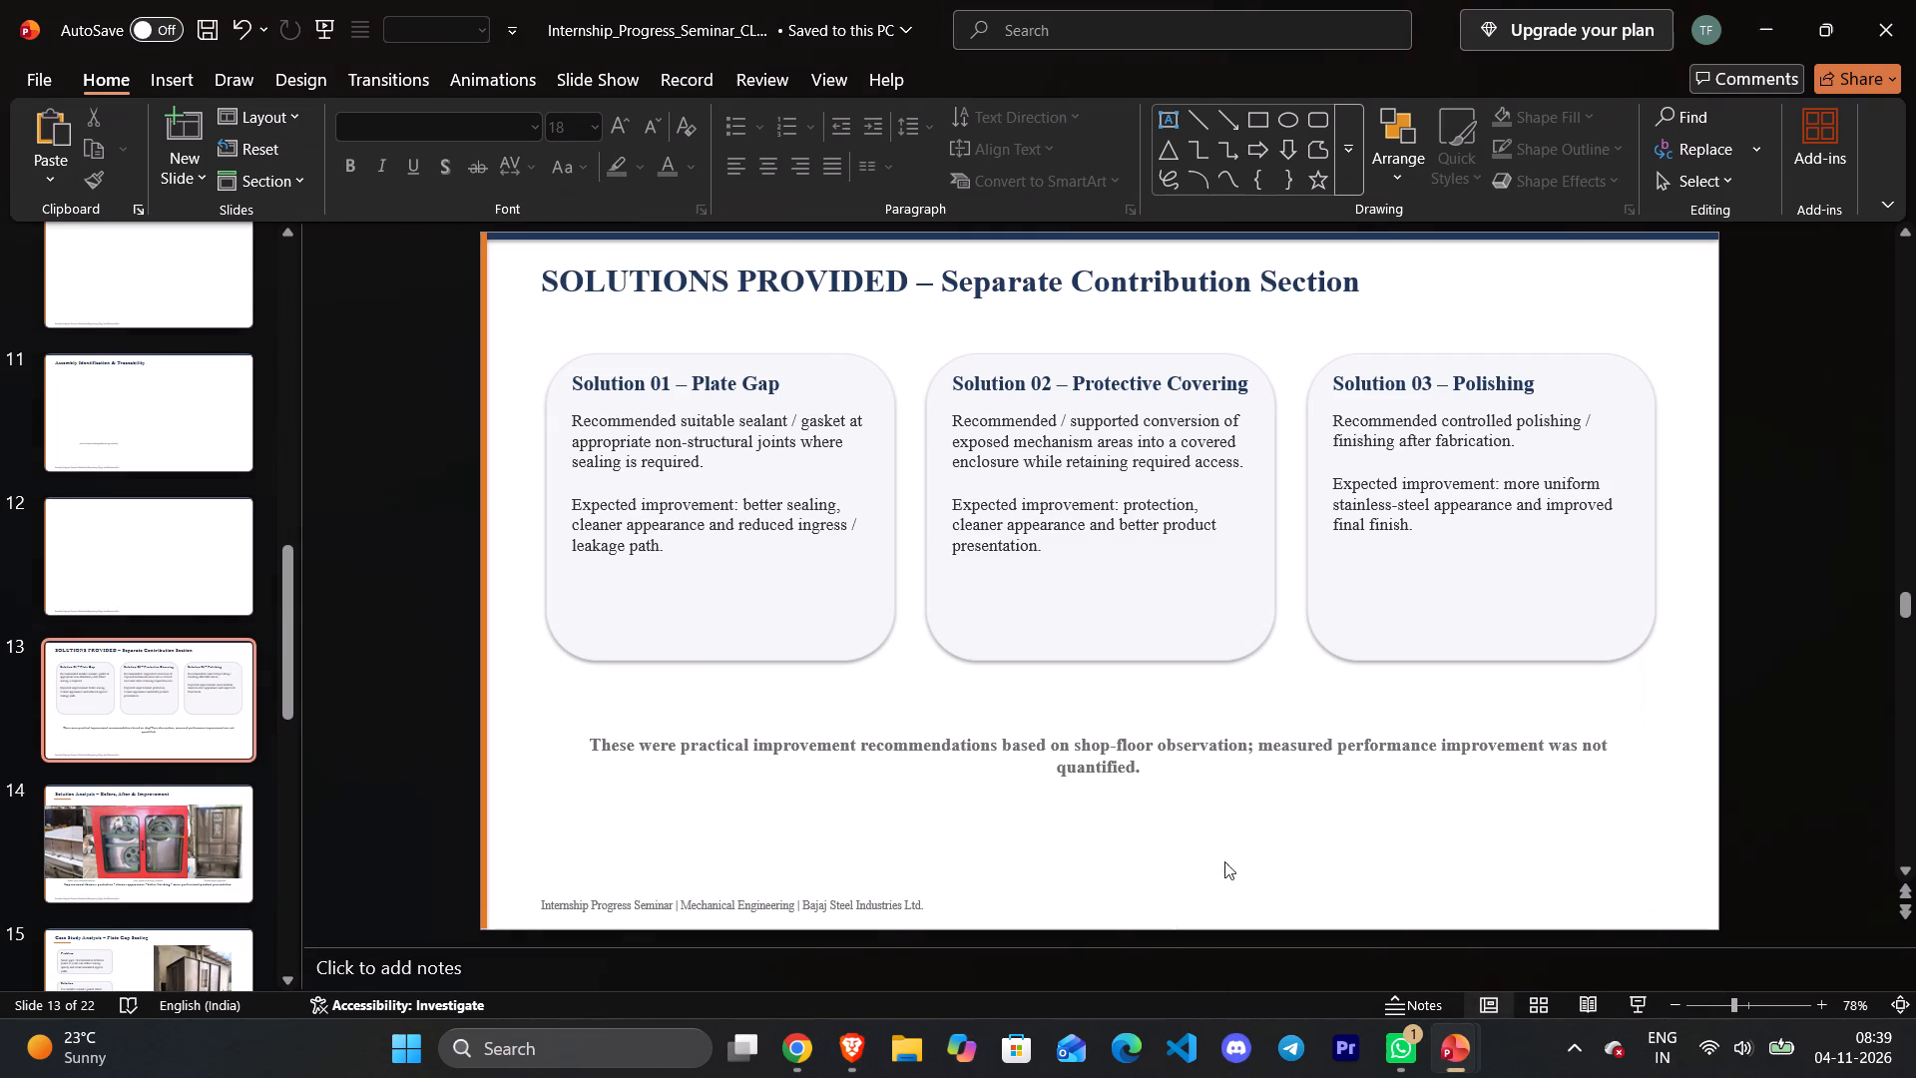
ctrl+click(651, 440)
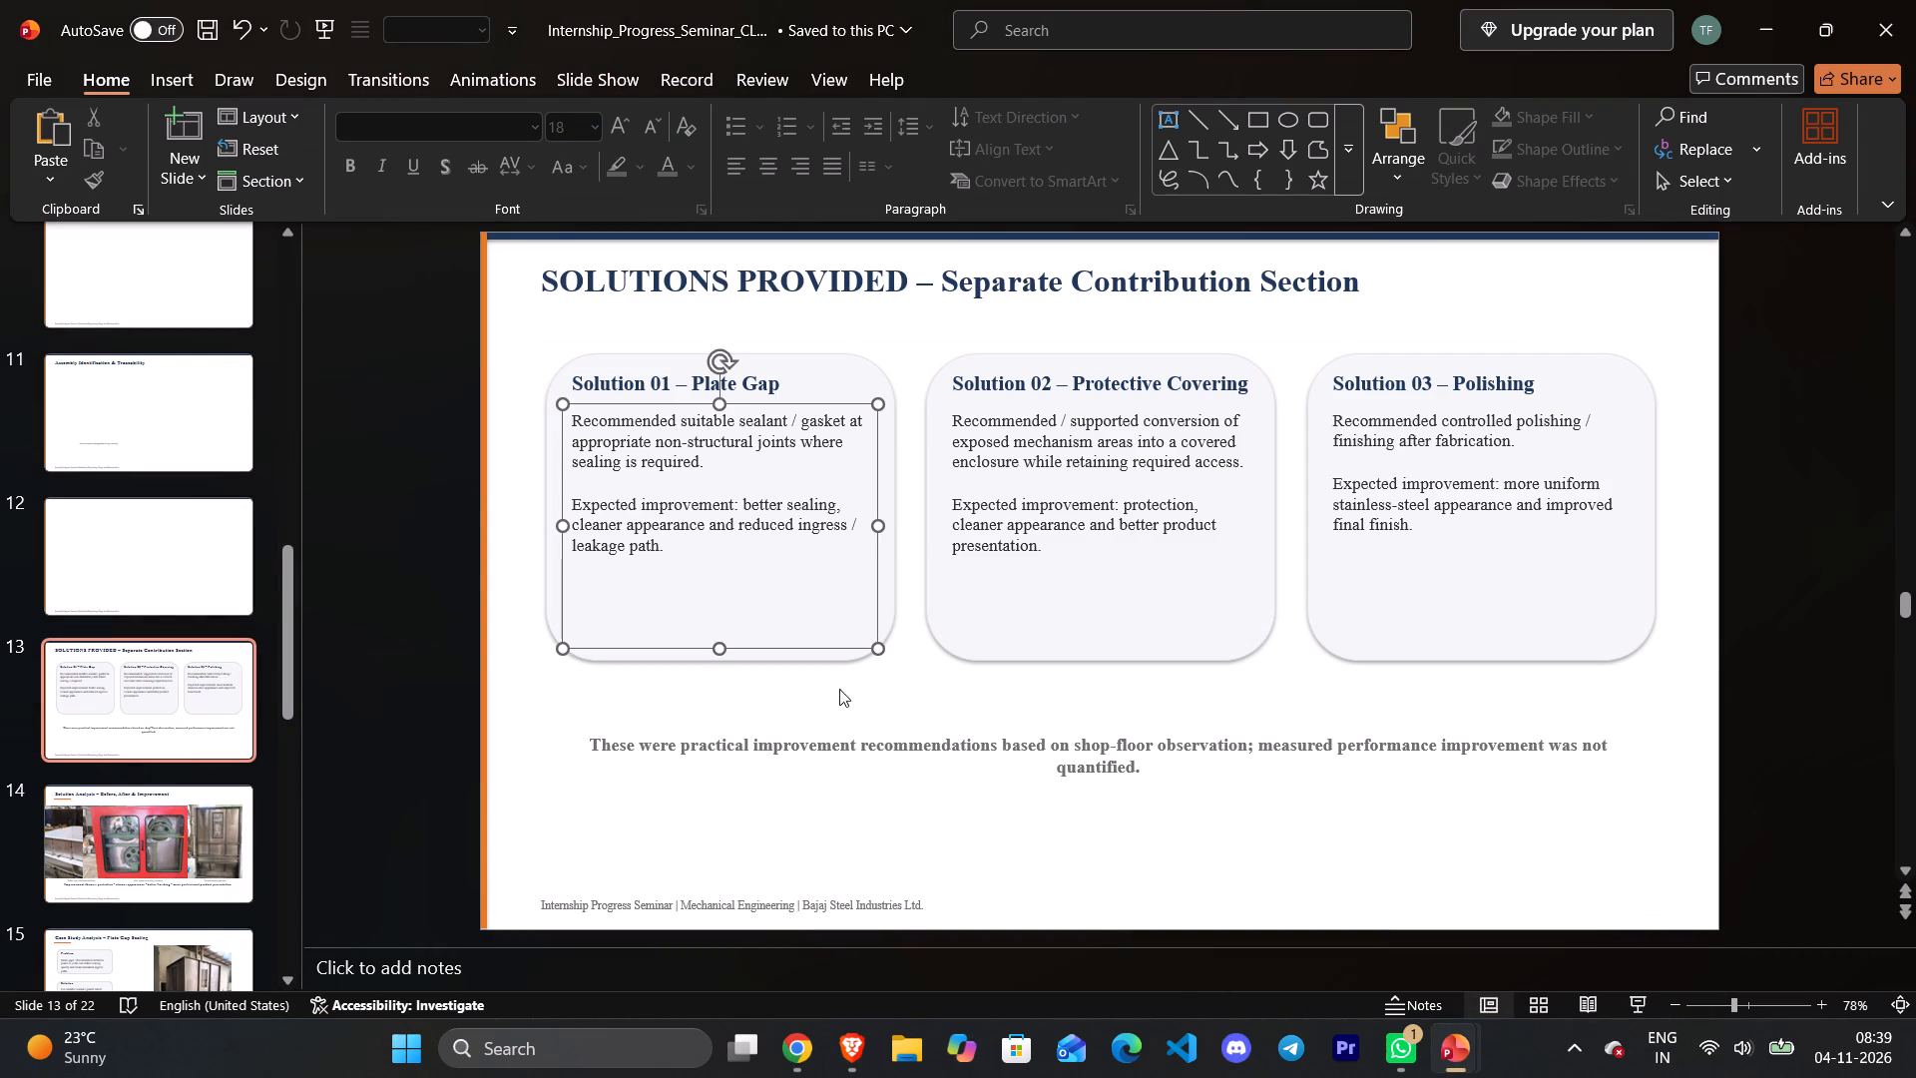
ctrl+click(821, 652)
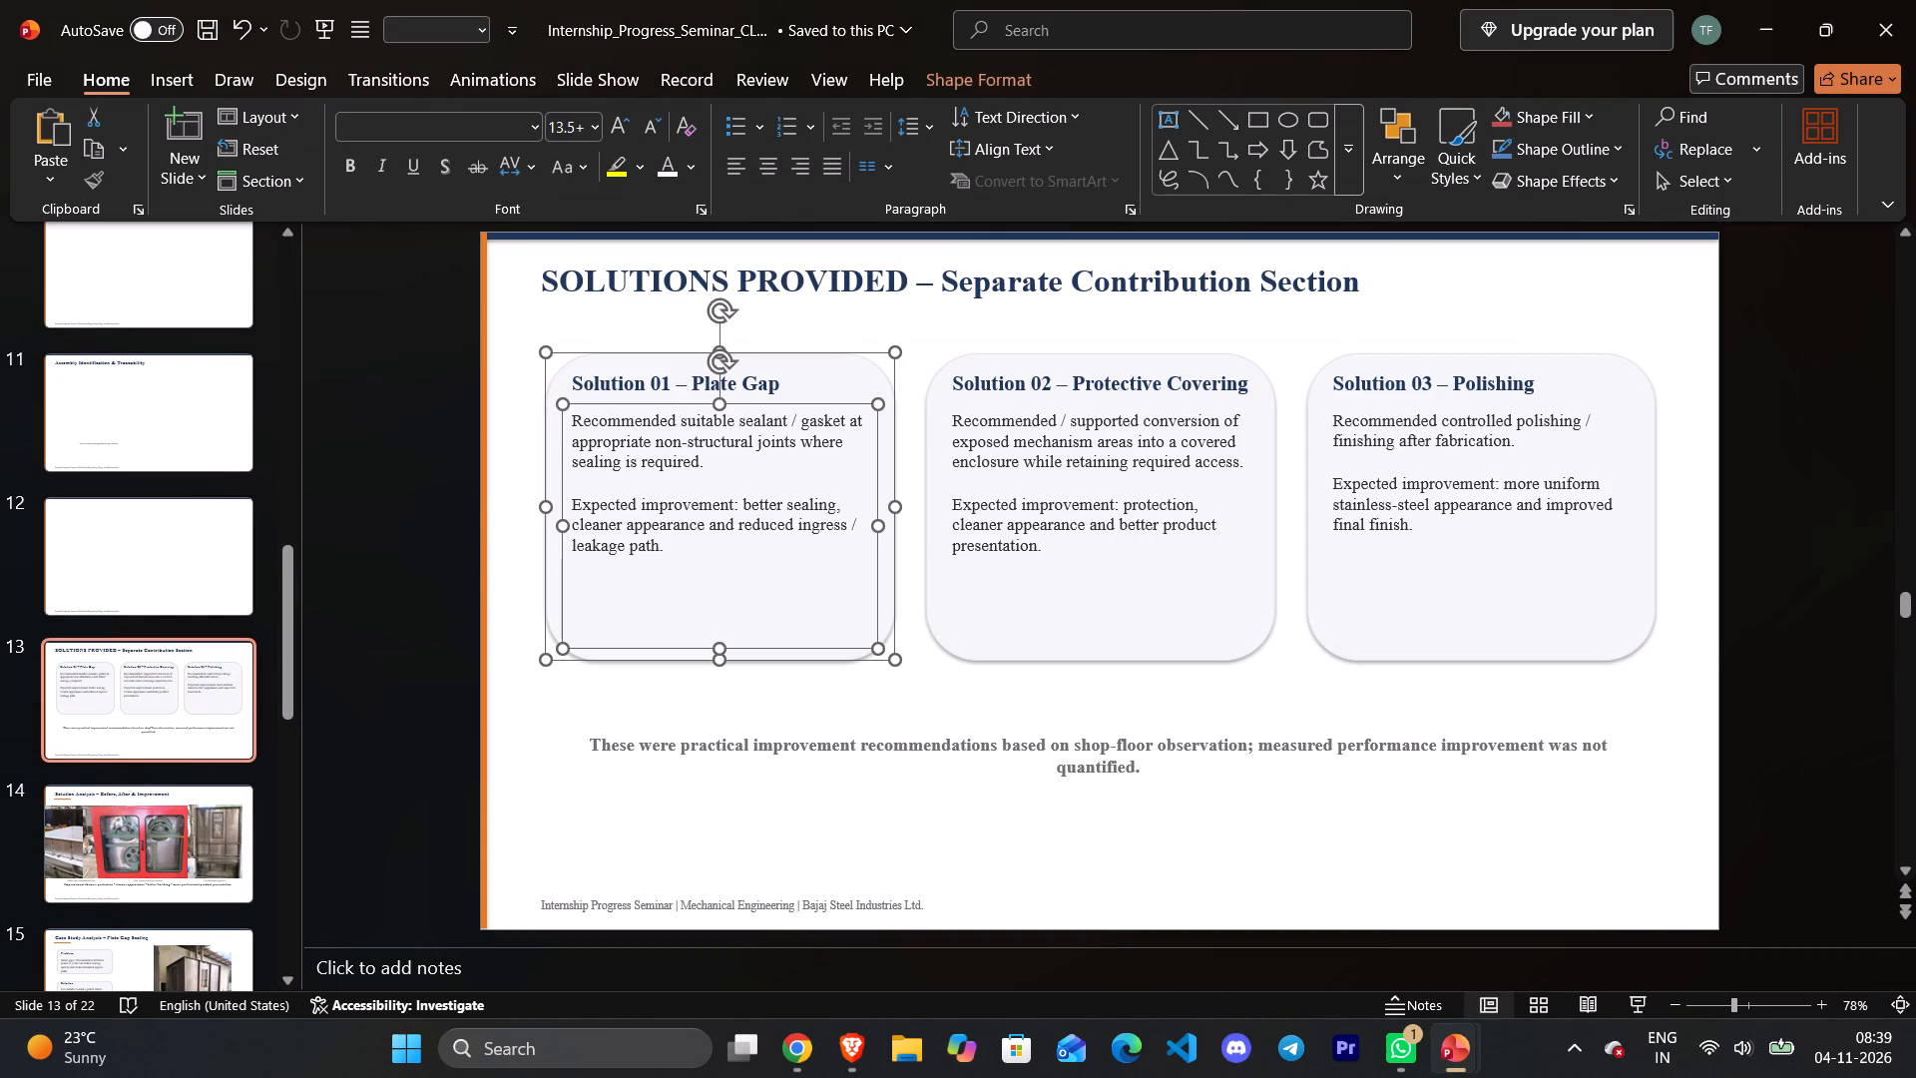
ctrl+click(684, 391)
ctrl+click(1225, 608)
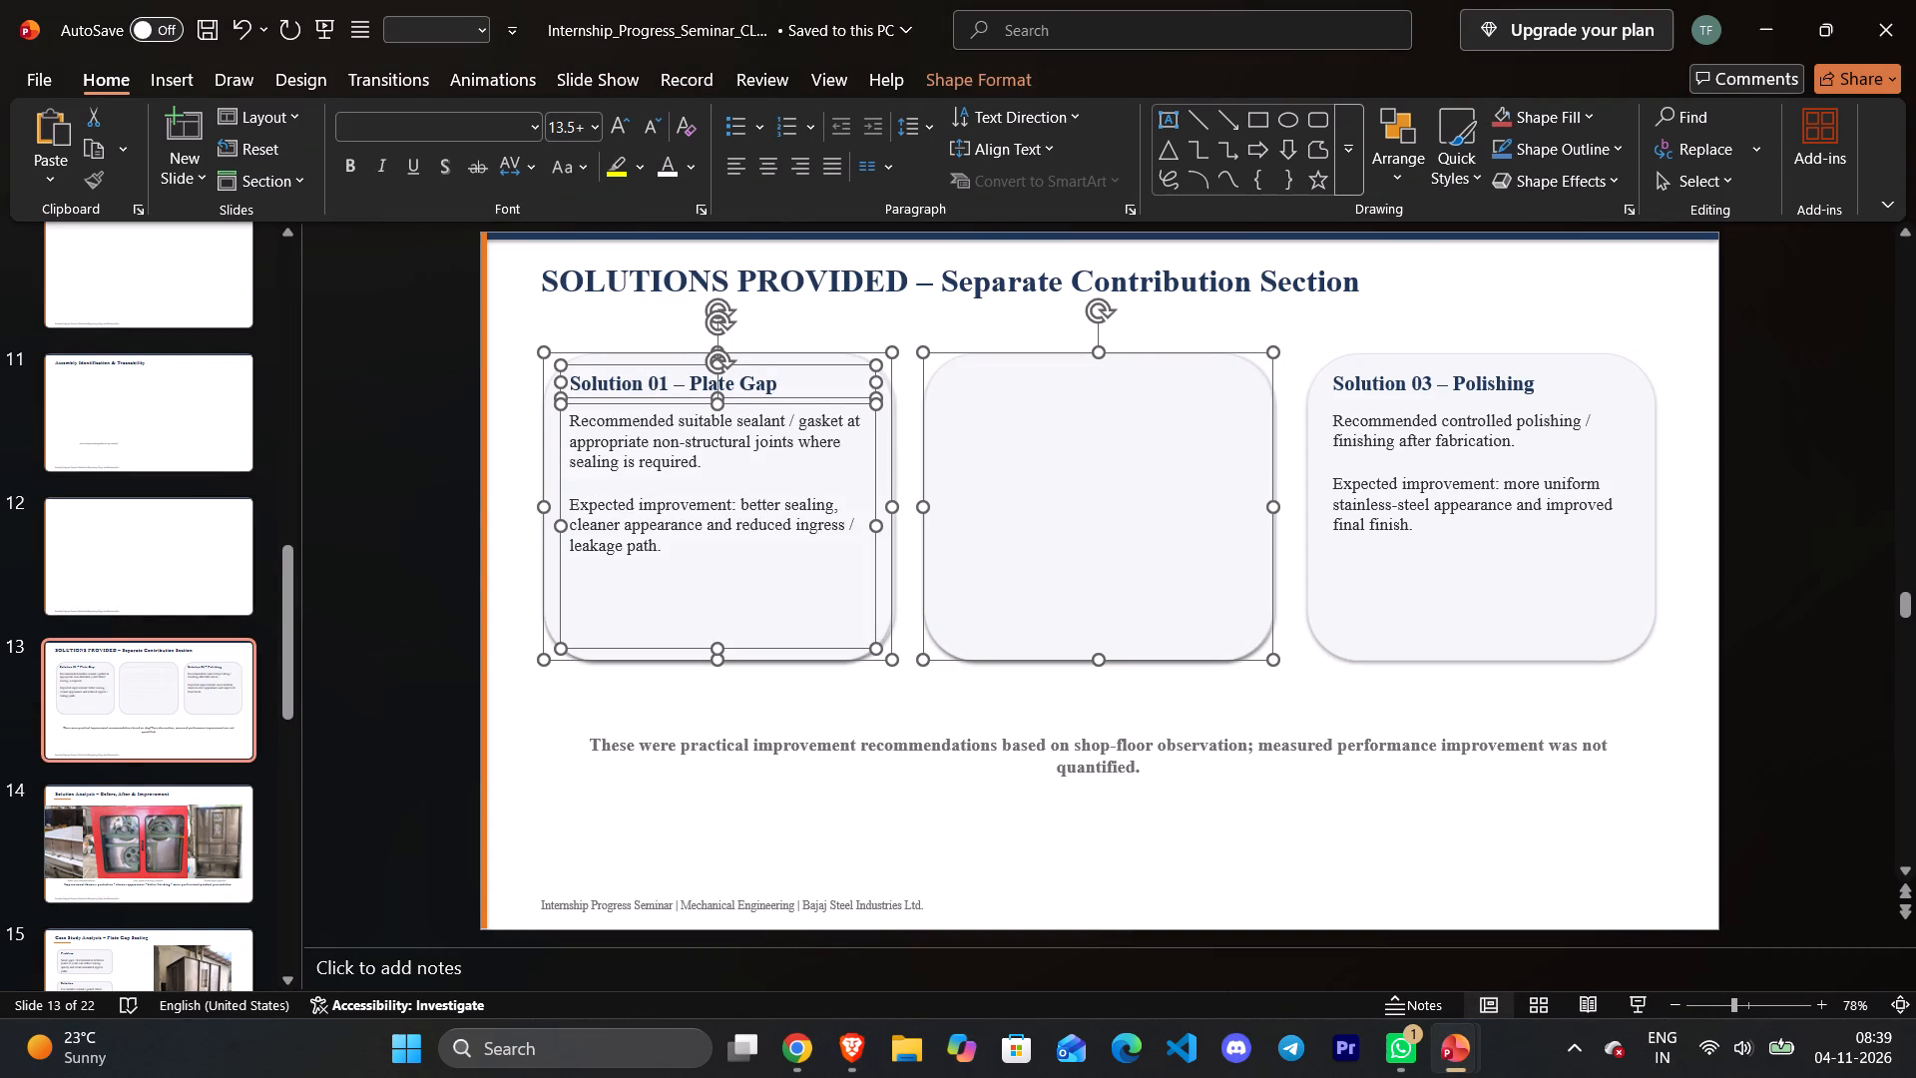
key(ctrl+z)
ctrl+click(1091, 525)
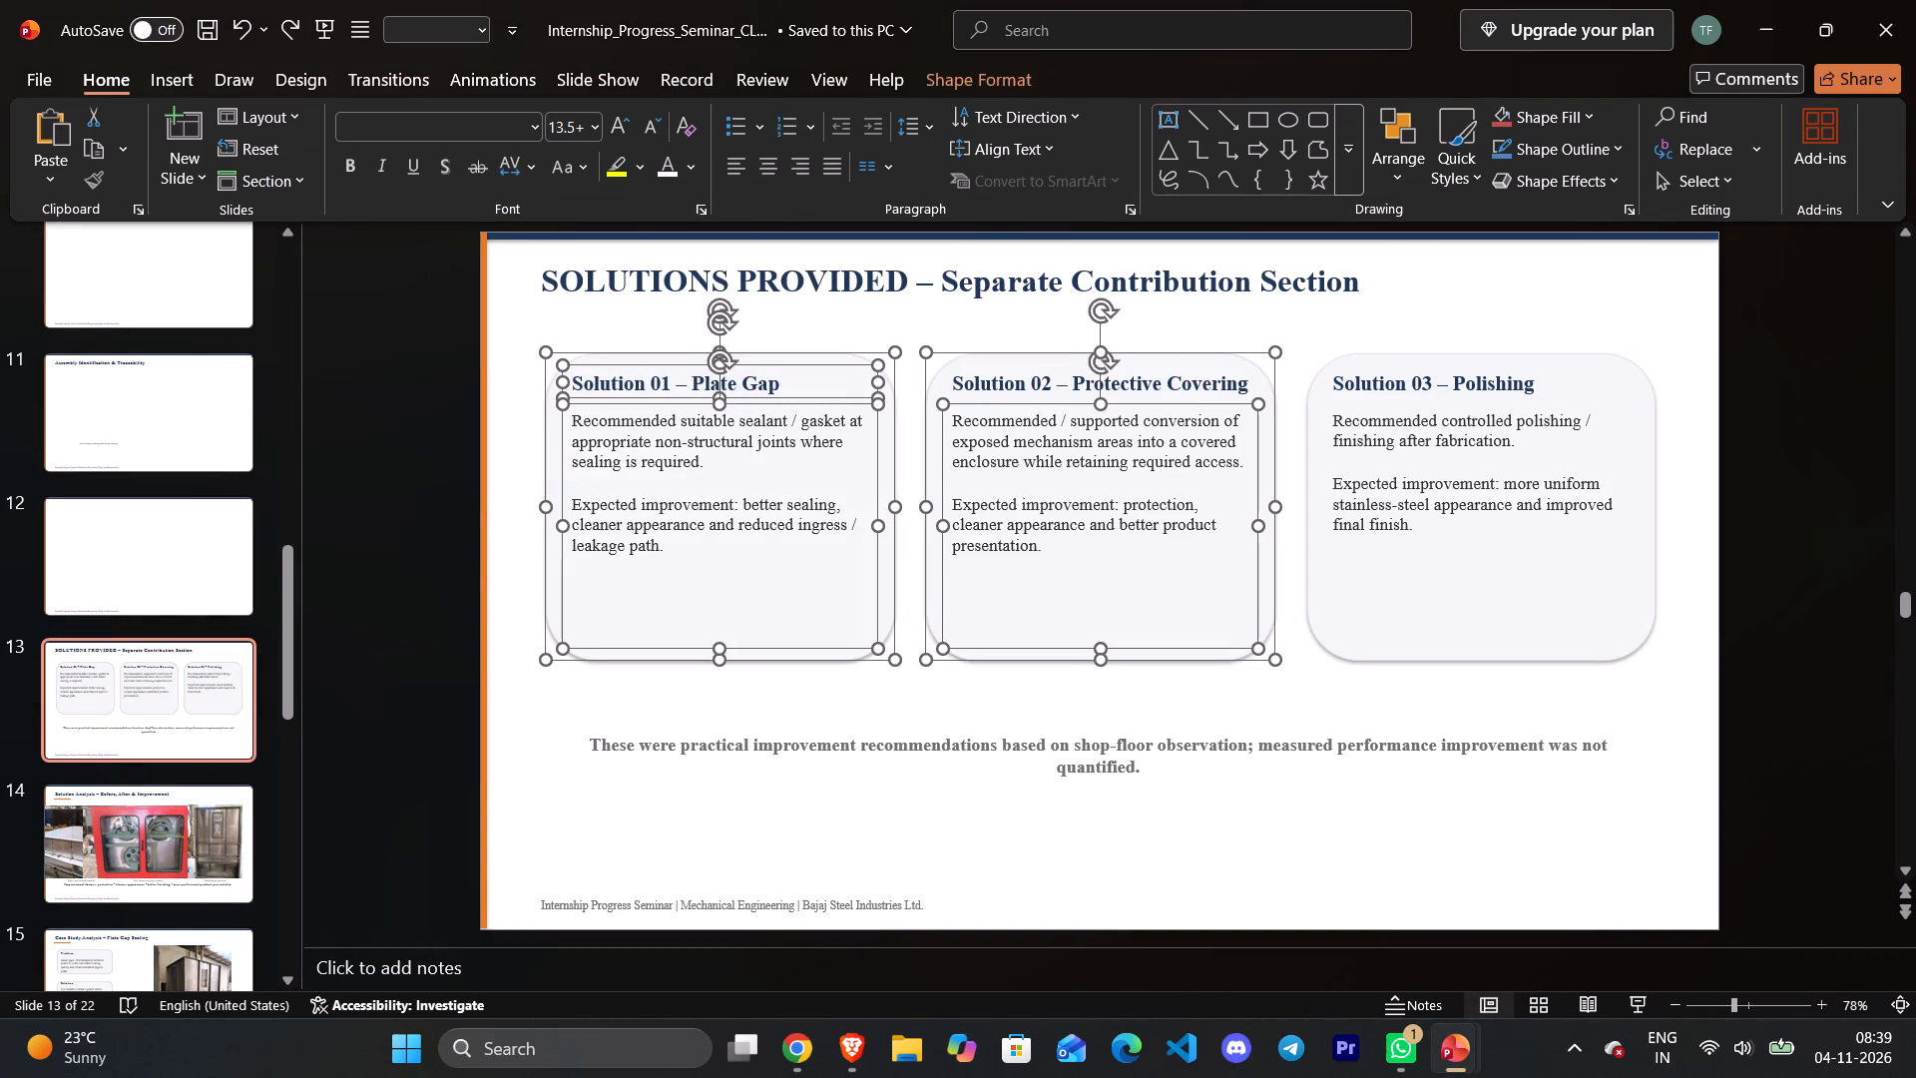
ctrl+click(1032, 388)
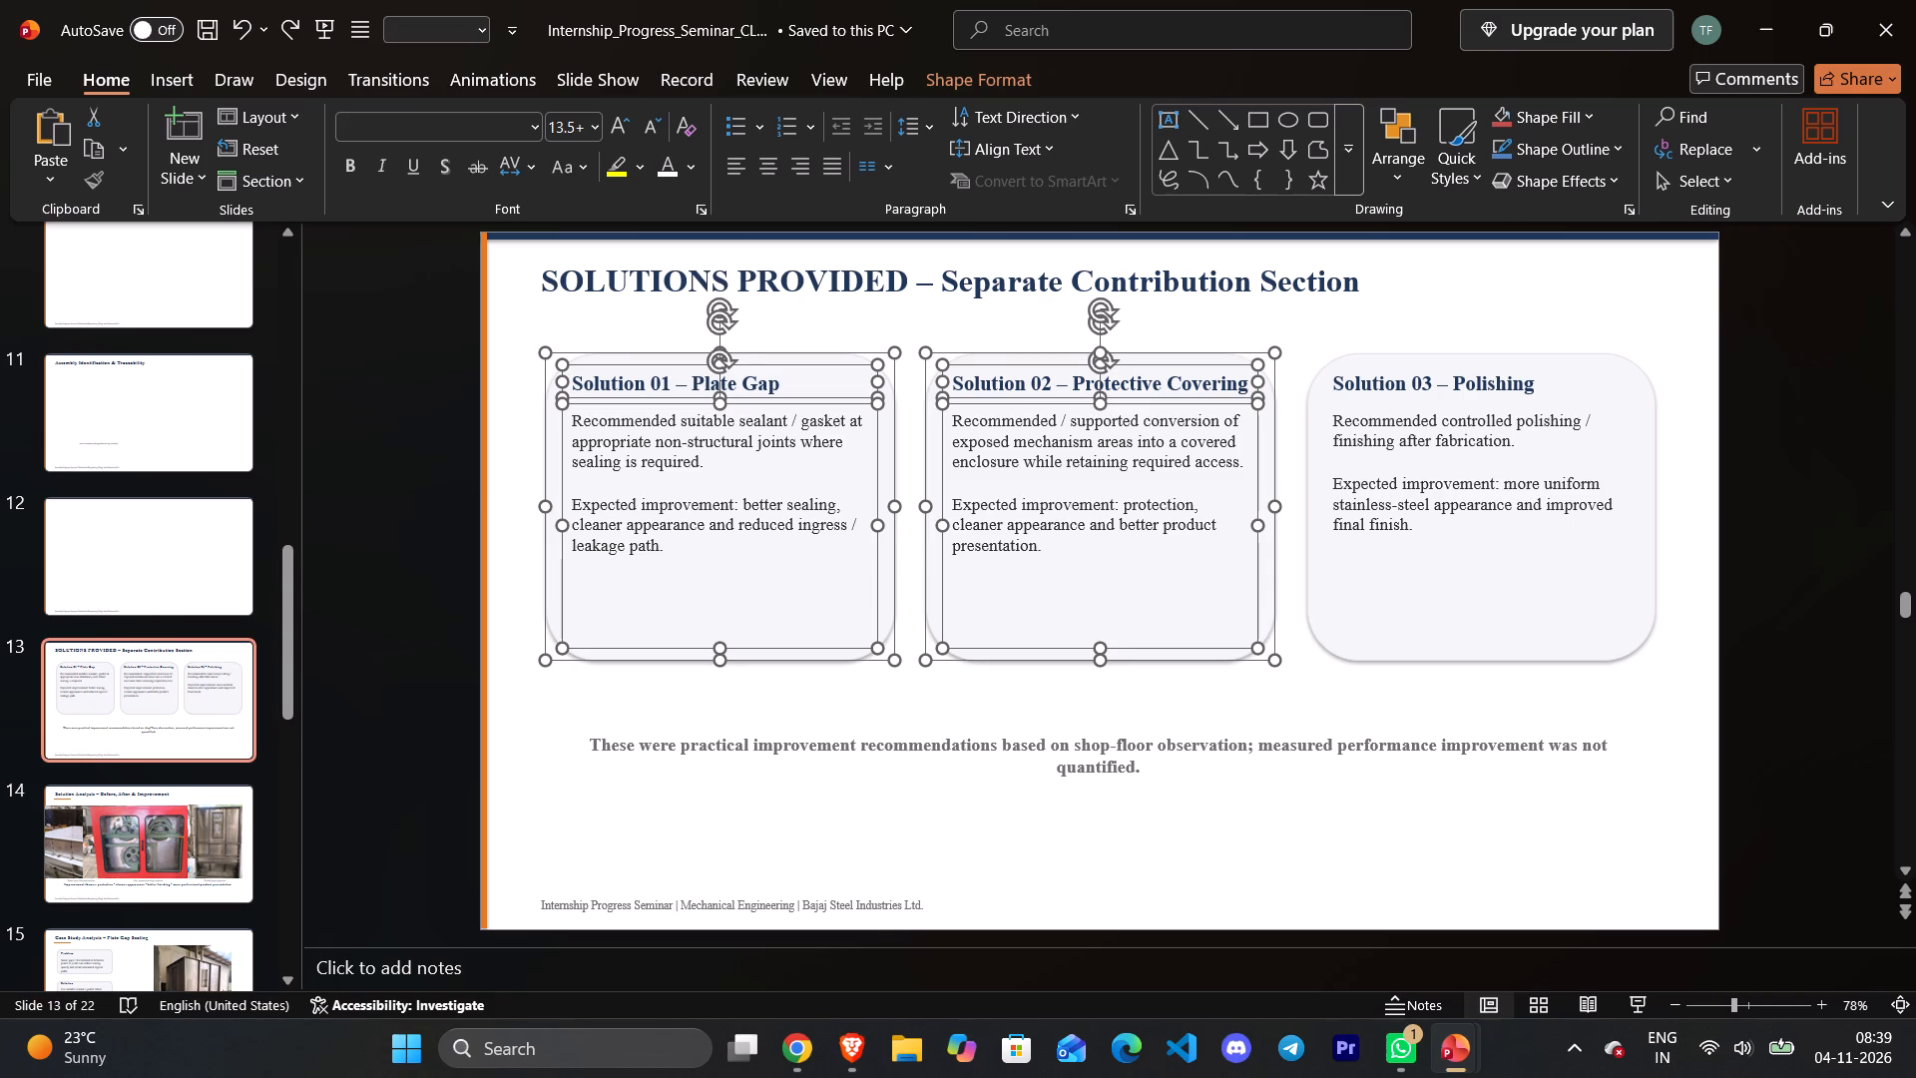
ctrl+click(1514, 627)
ctrl+click(1444, 475)
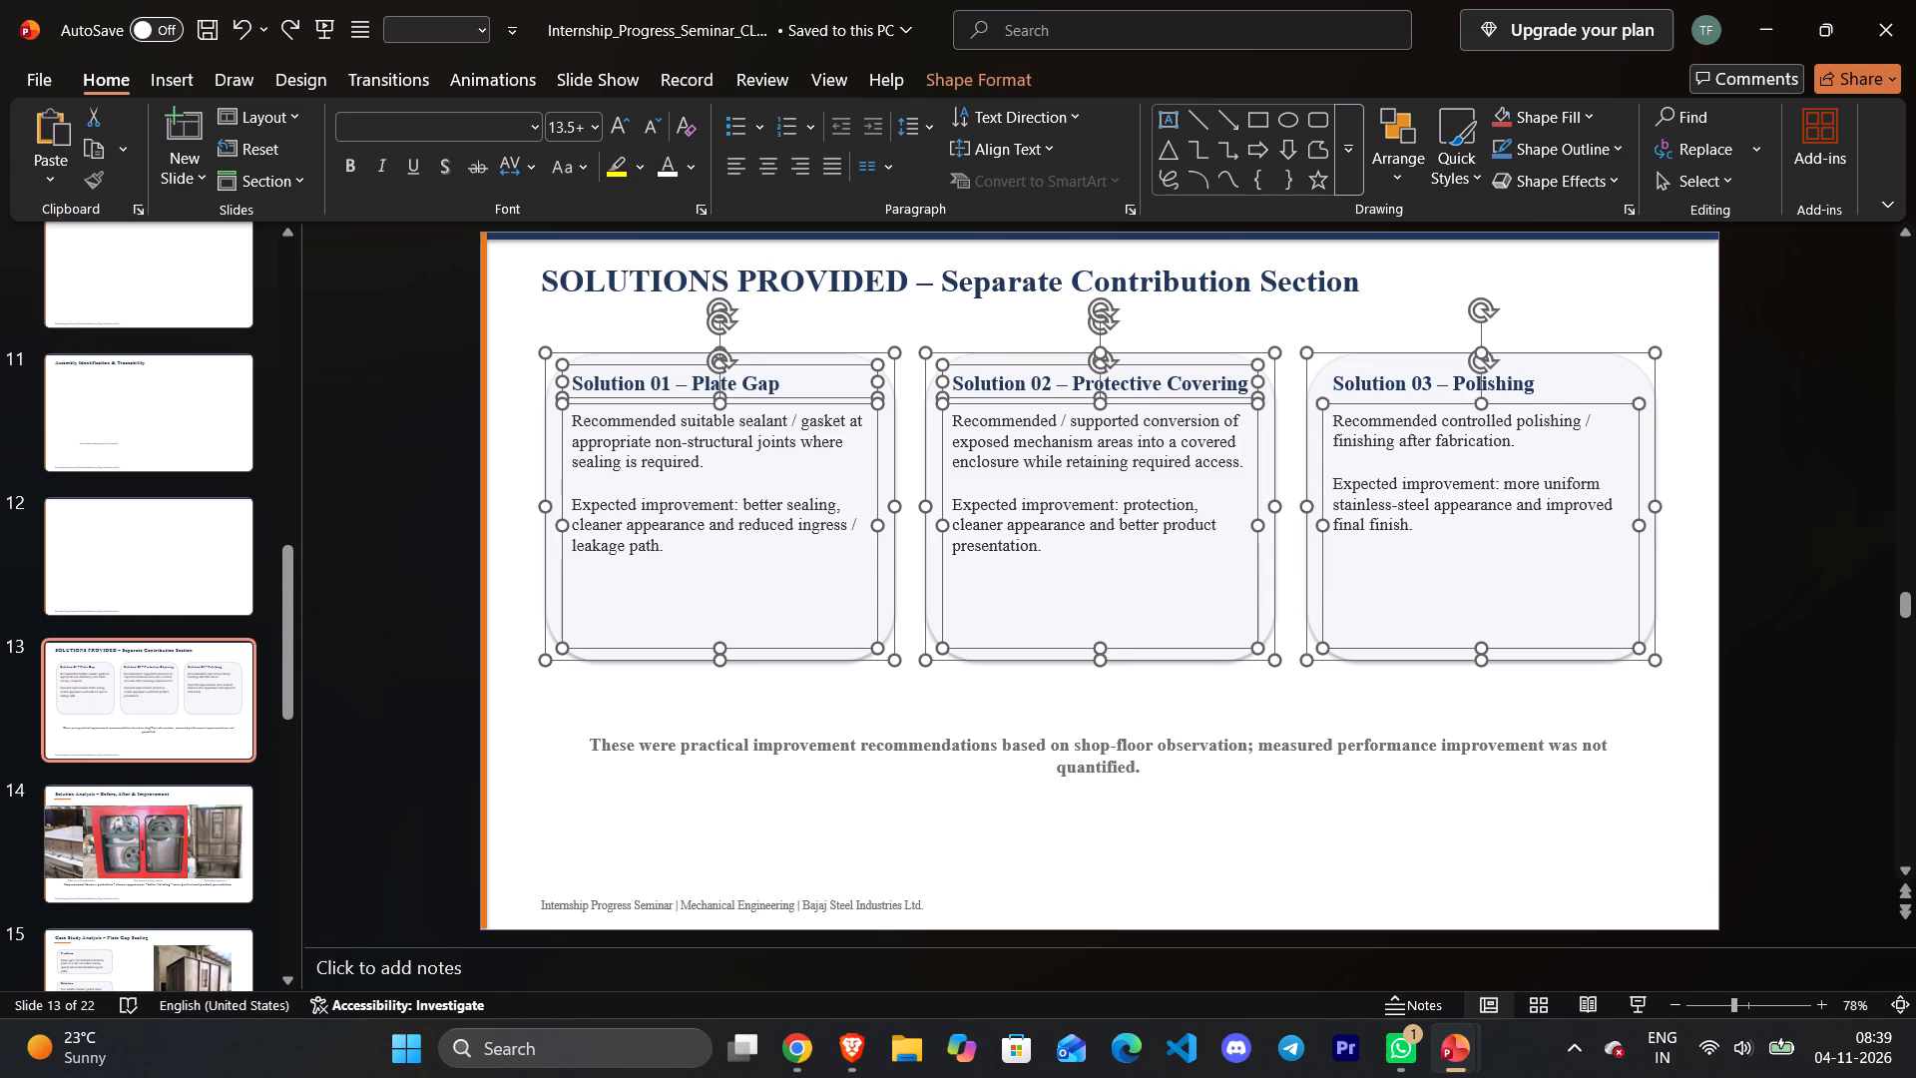
ctrl+click(1422, 386)
ctrl+click(1140, 750)
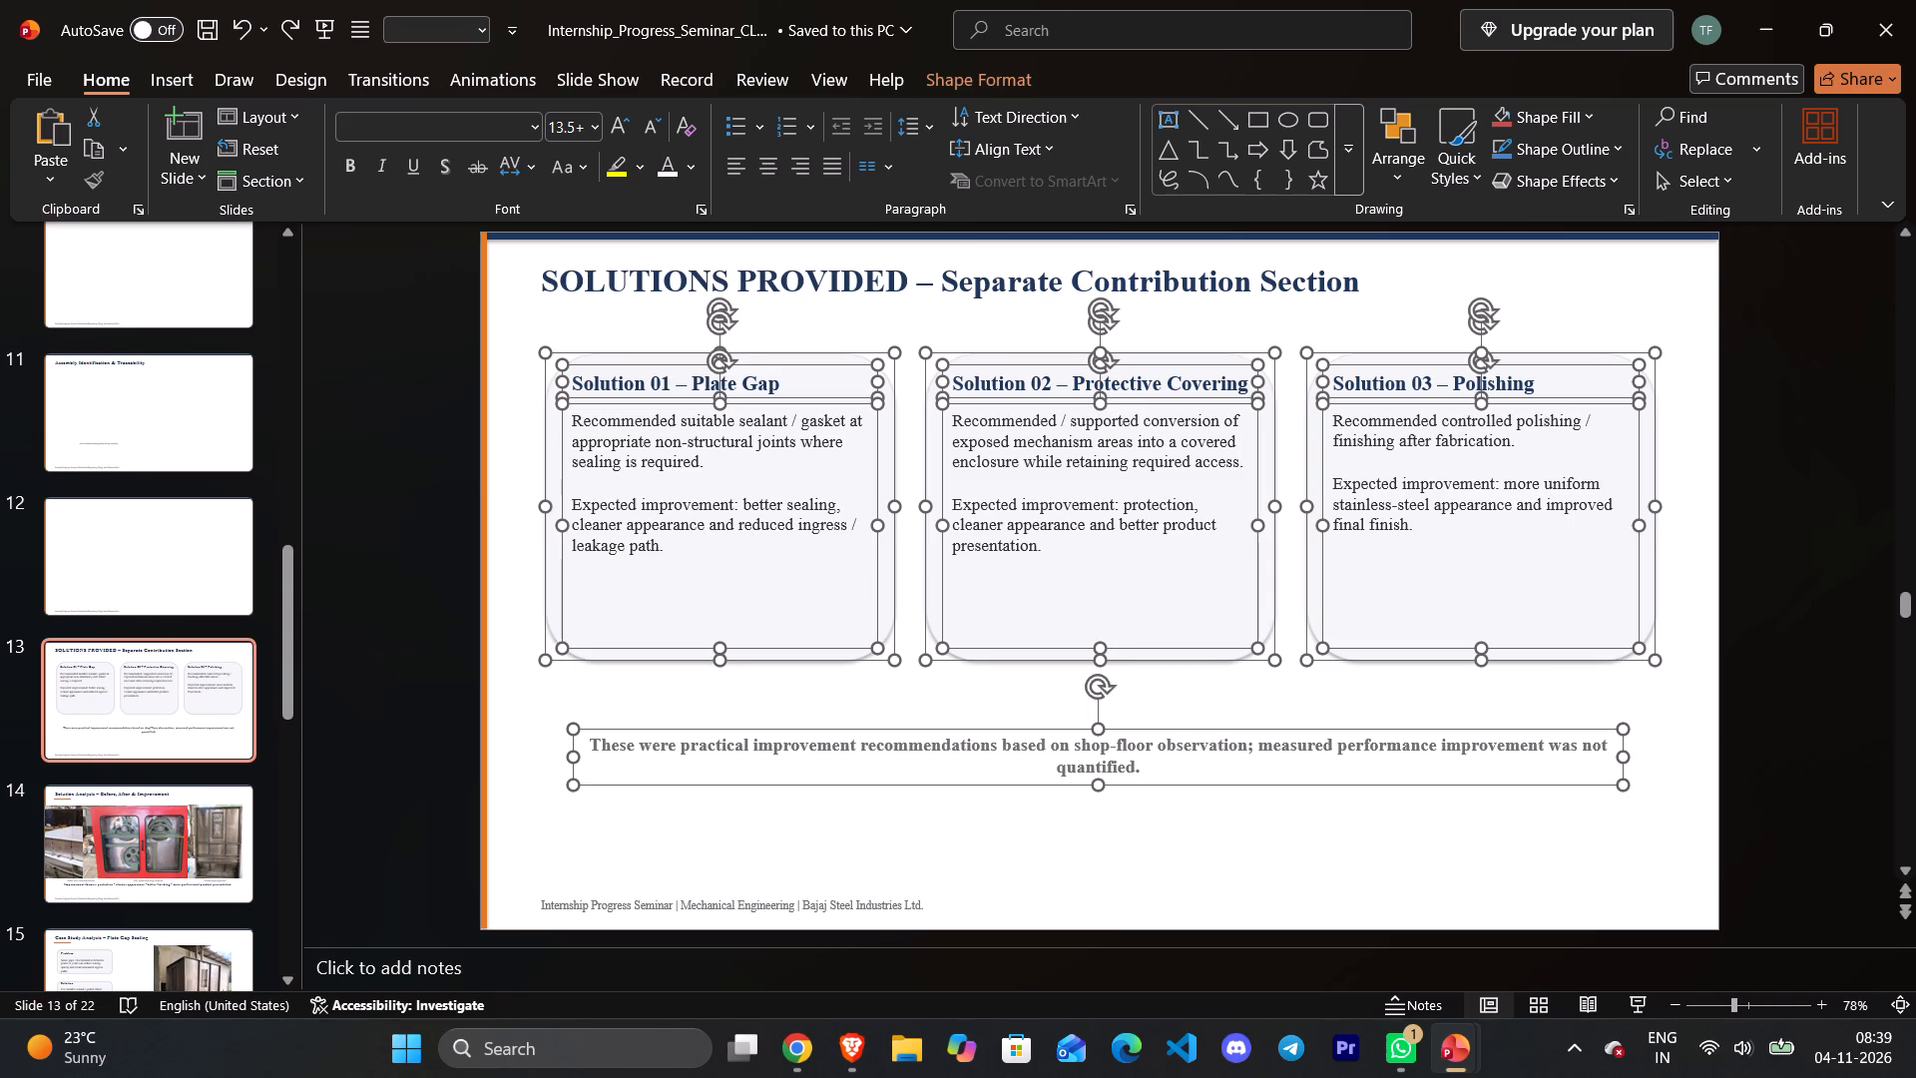
key(ctrl+x)
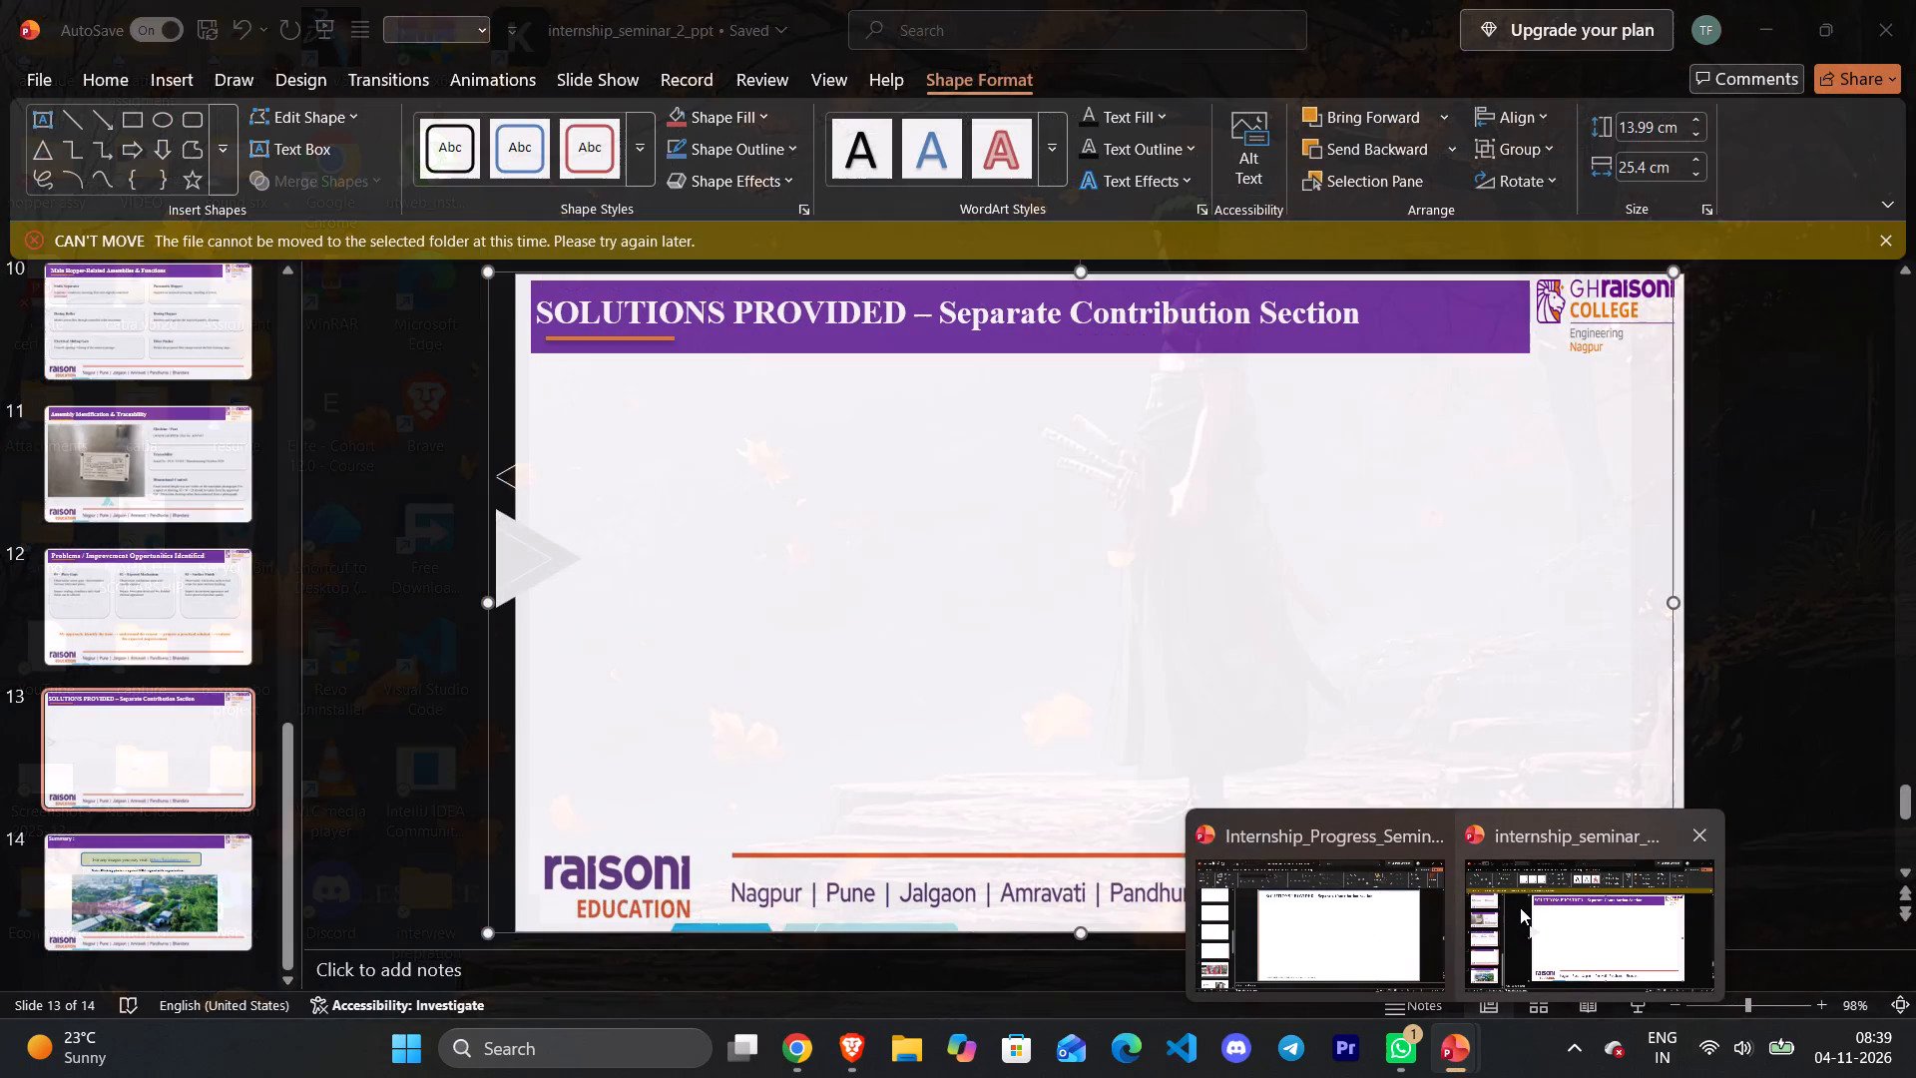
Paste the solution cards and note as a picture on internship_seminar_2_ppt's slide 13, placed between the purple banner and the footer line.
click(1520, 907)
right_click(806, 494)
click(947, 615)
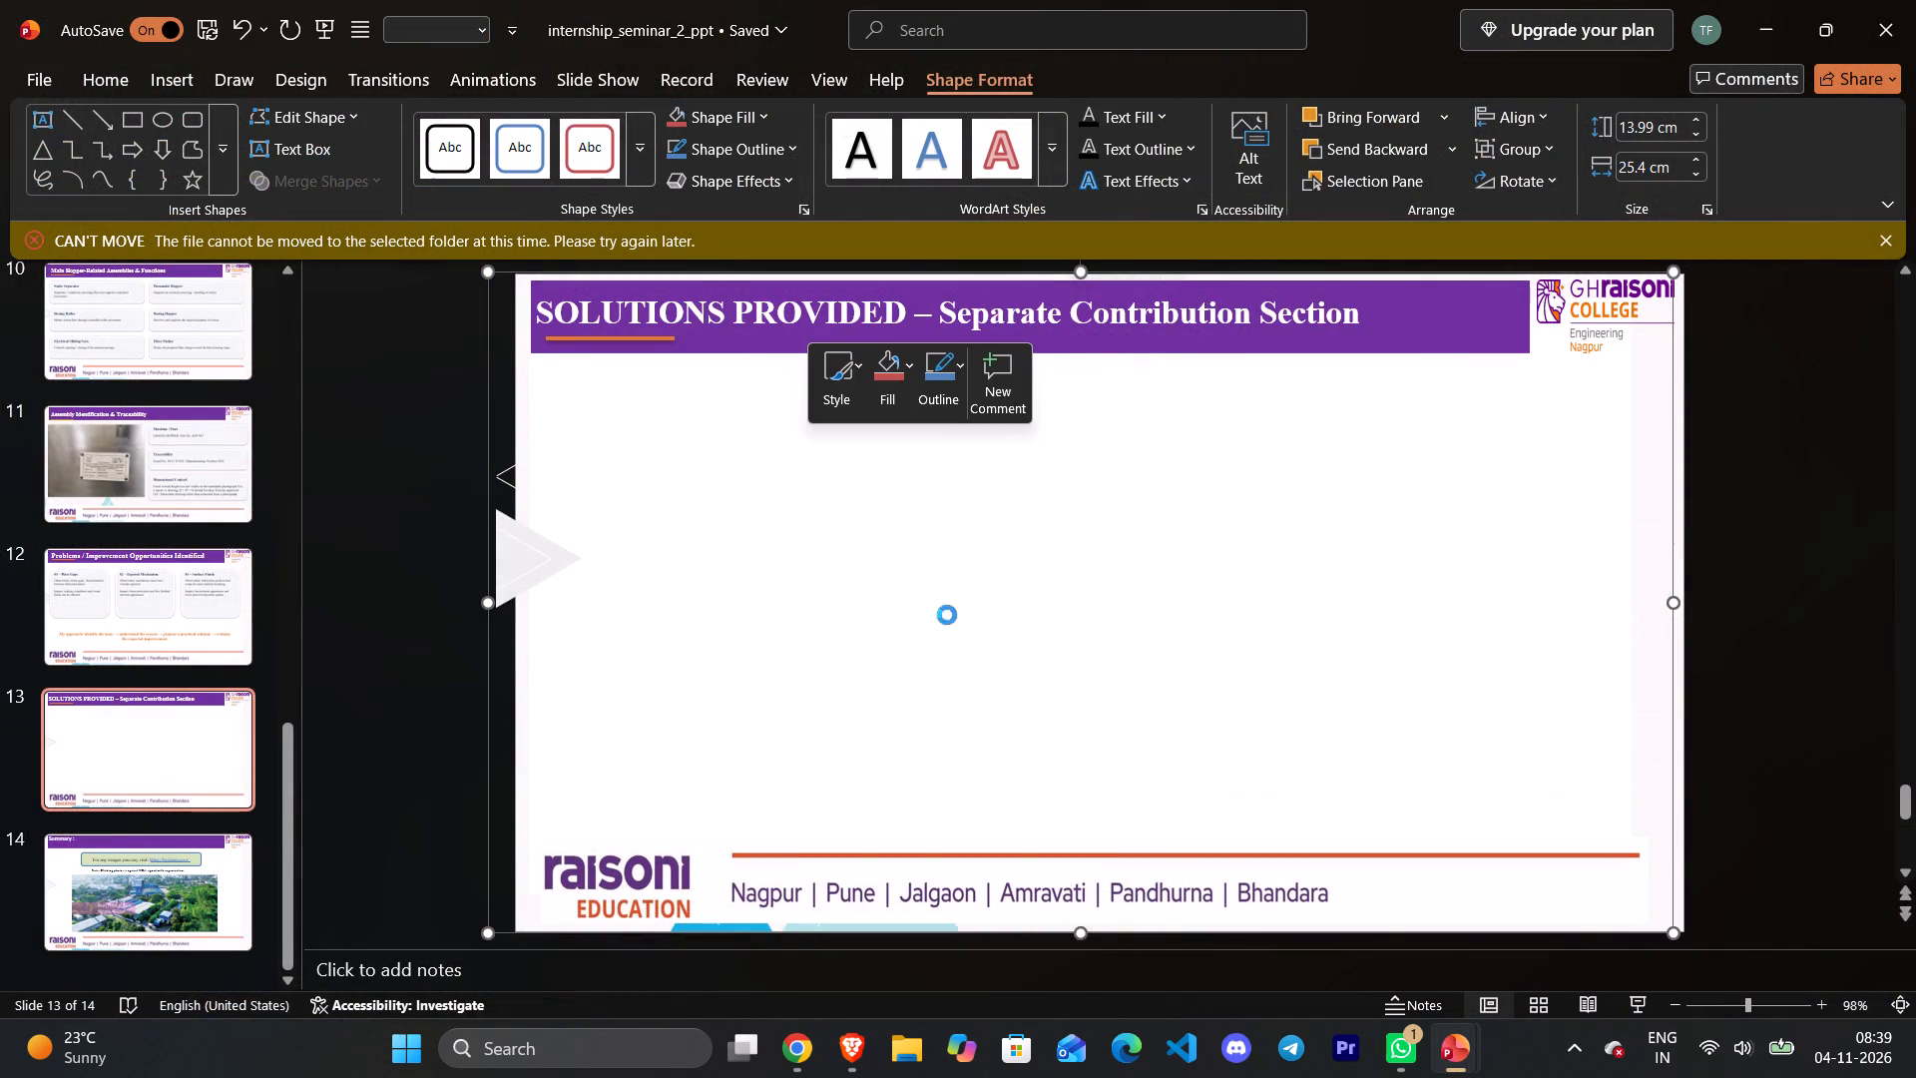
drag(1682, 829, 1627, 763)
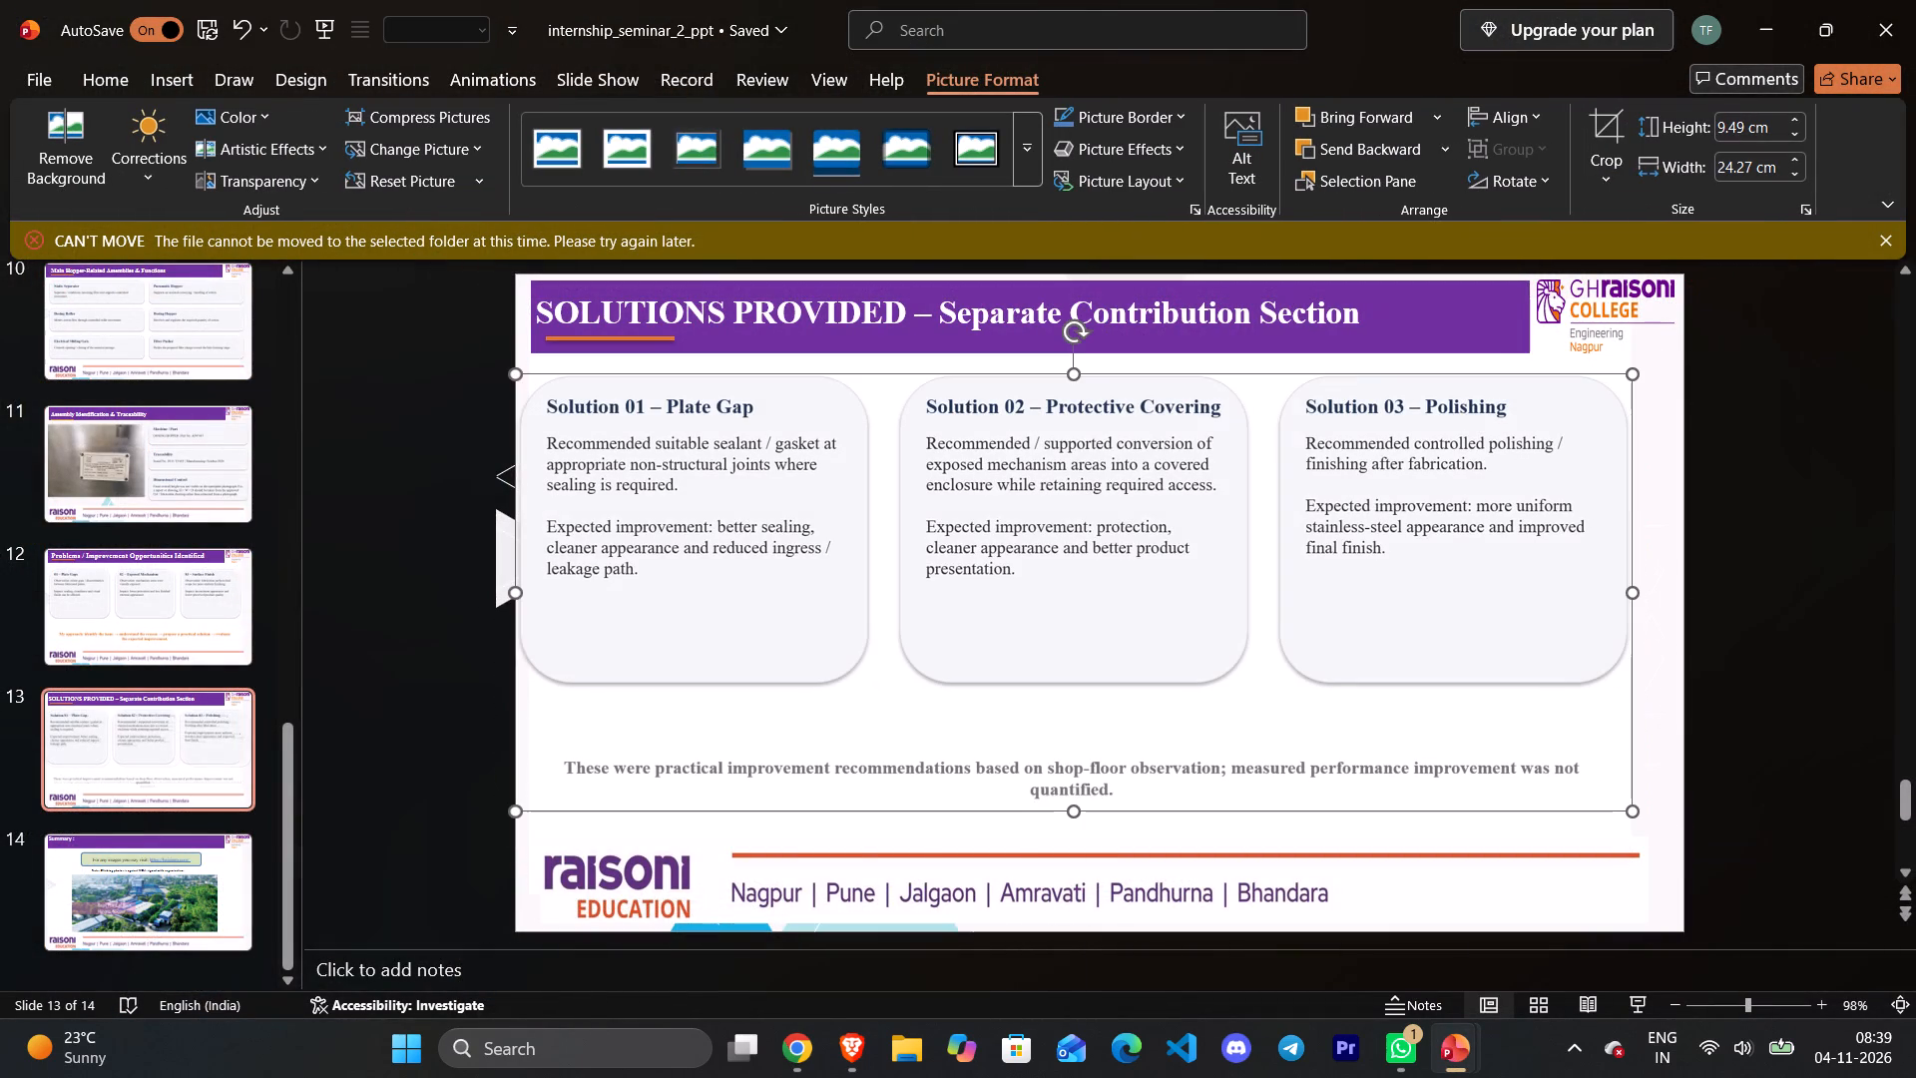
drag(1284, 708, 1302, 712)
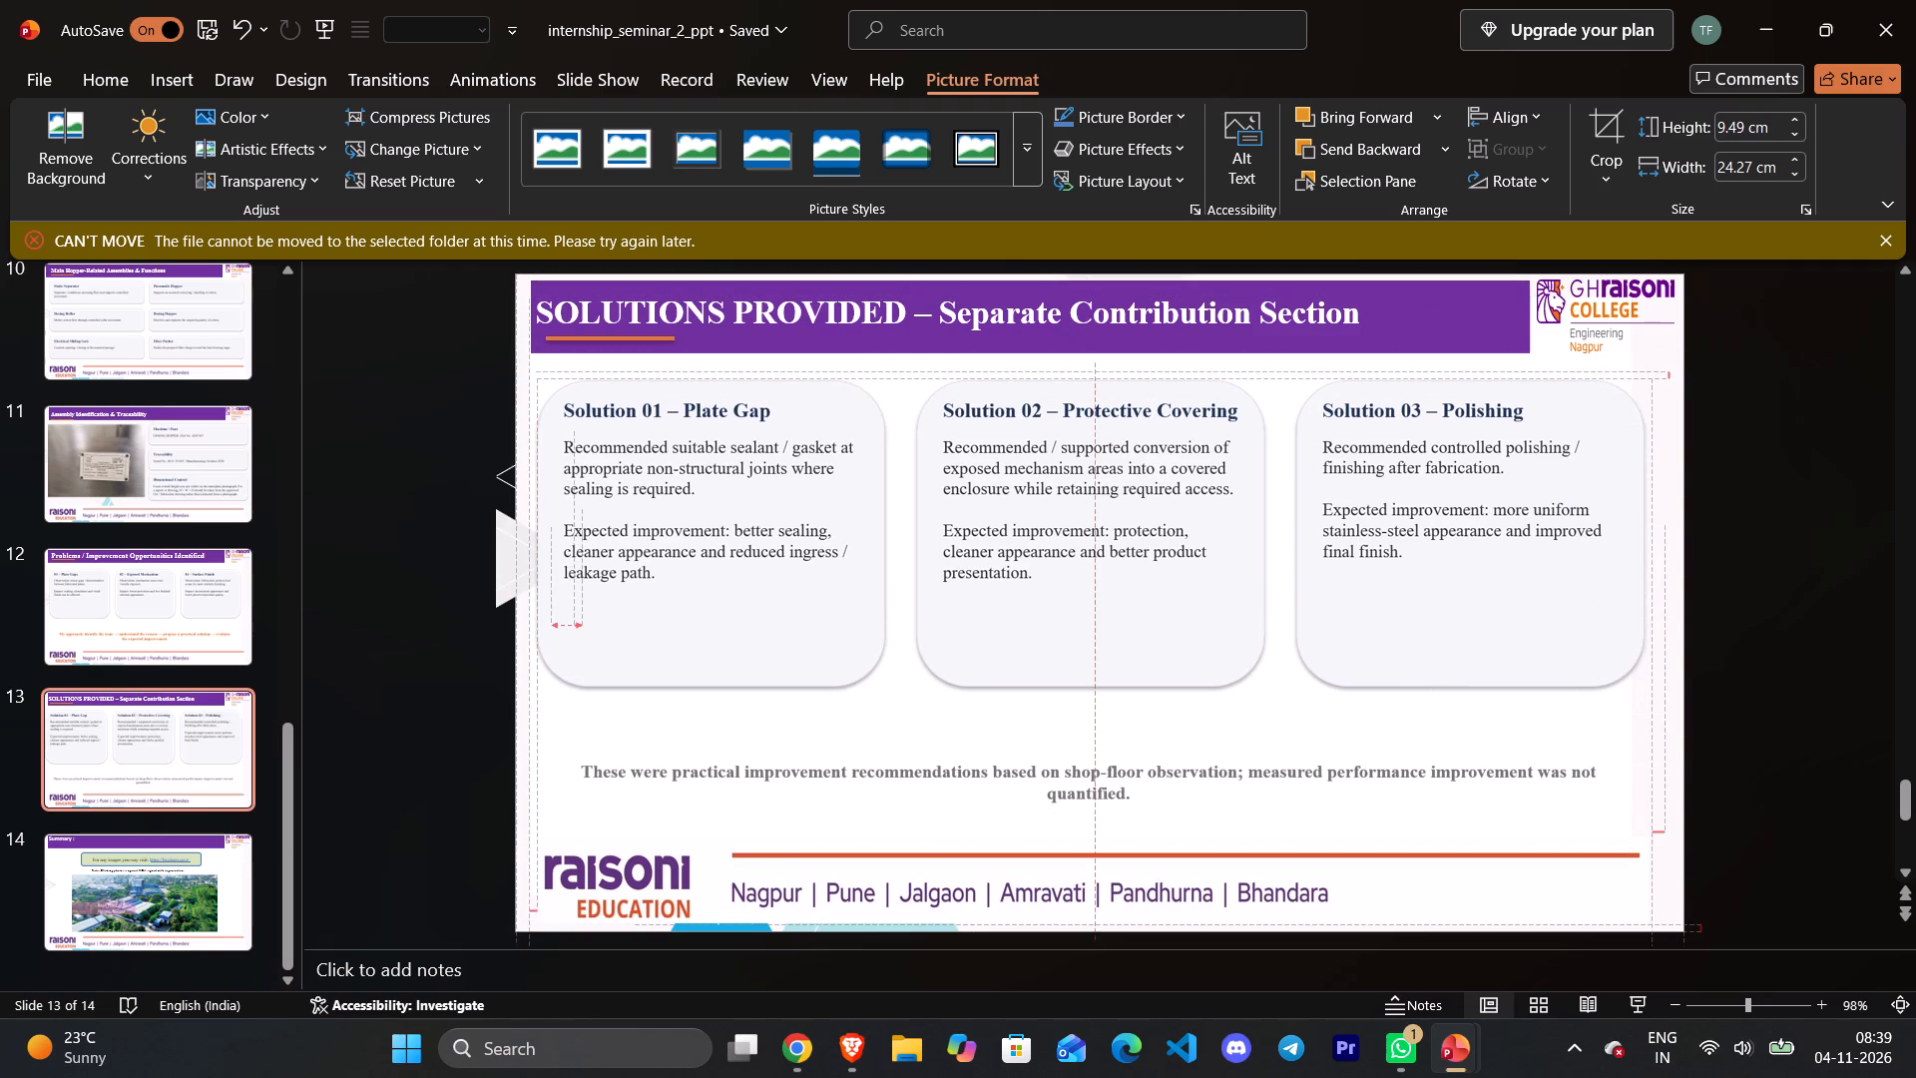
drag(1302, 712, 1302, 714)
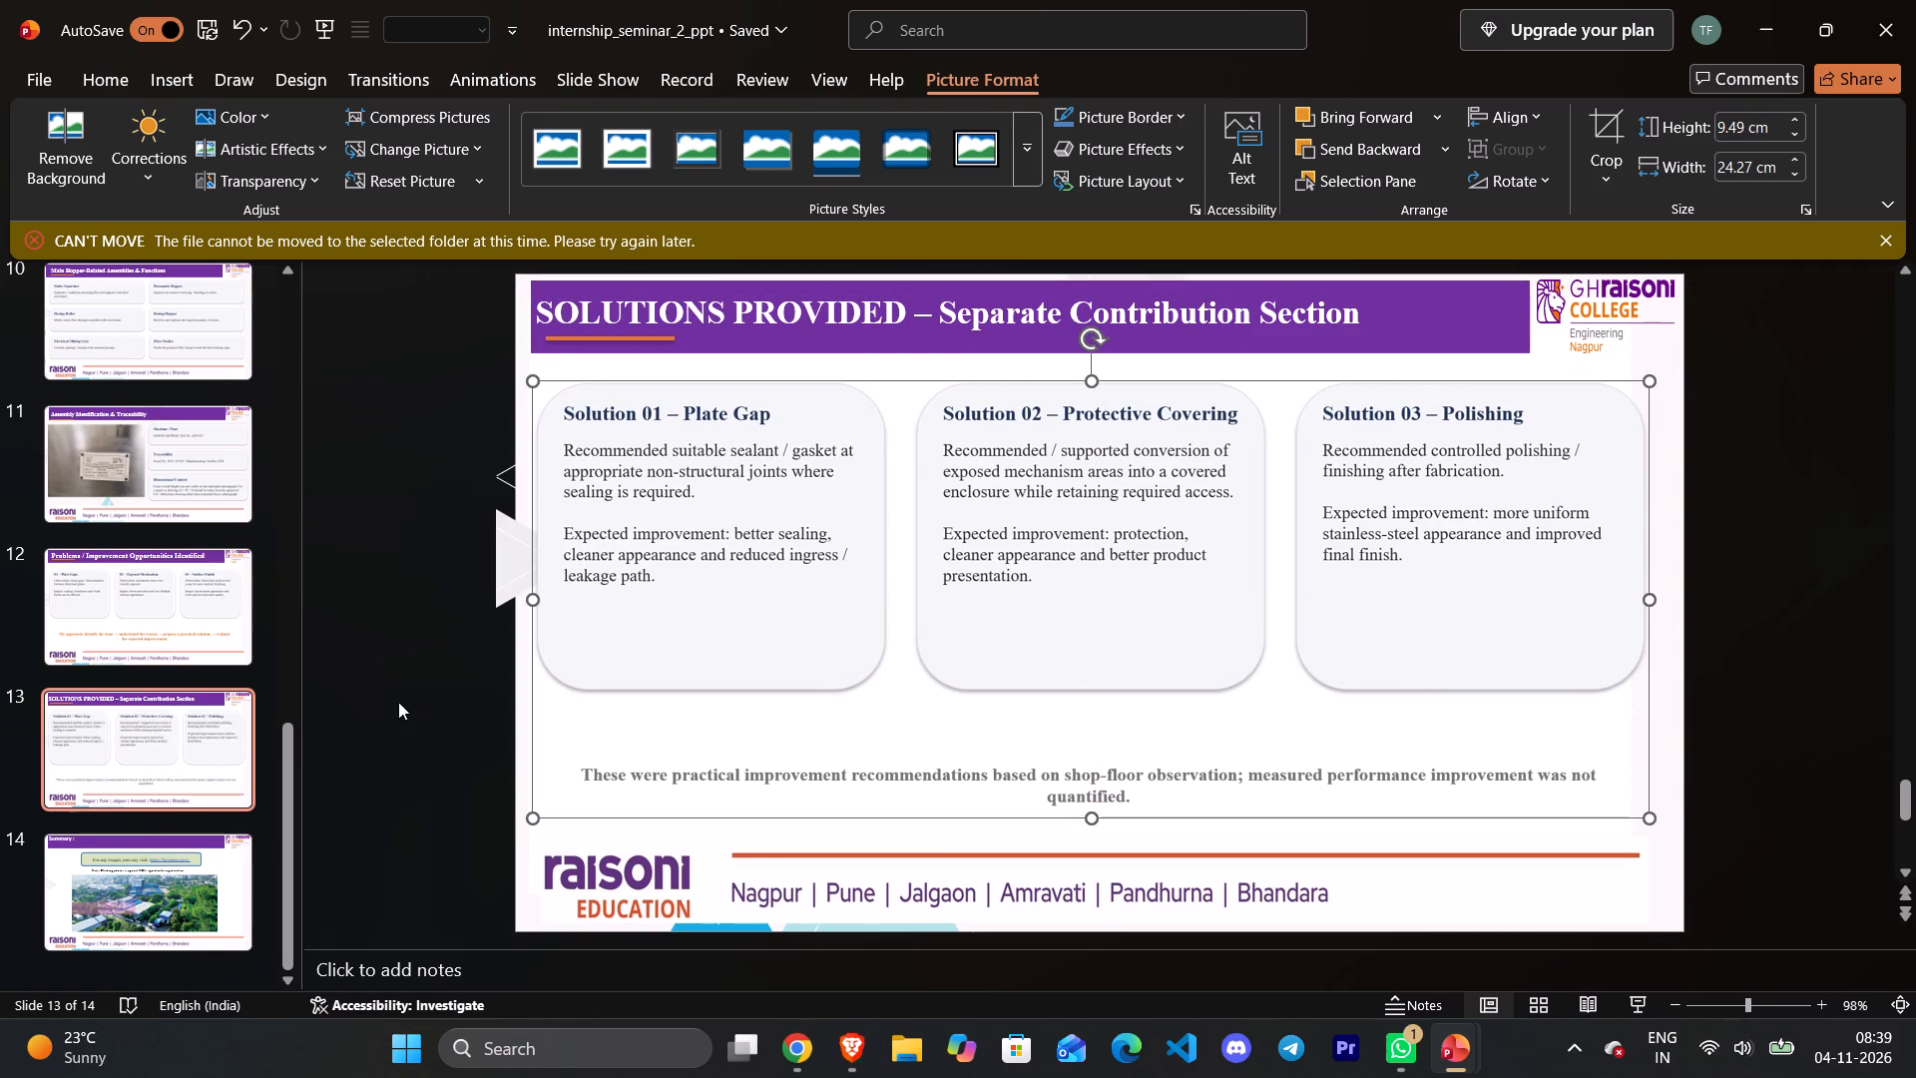
scroll(179, 683, down, 3)
click(423, 623)
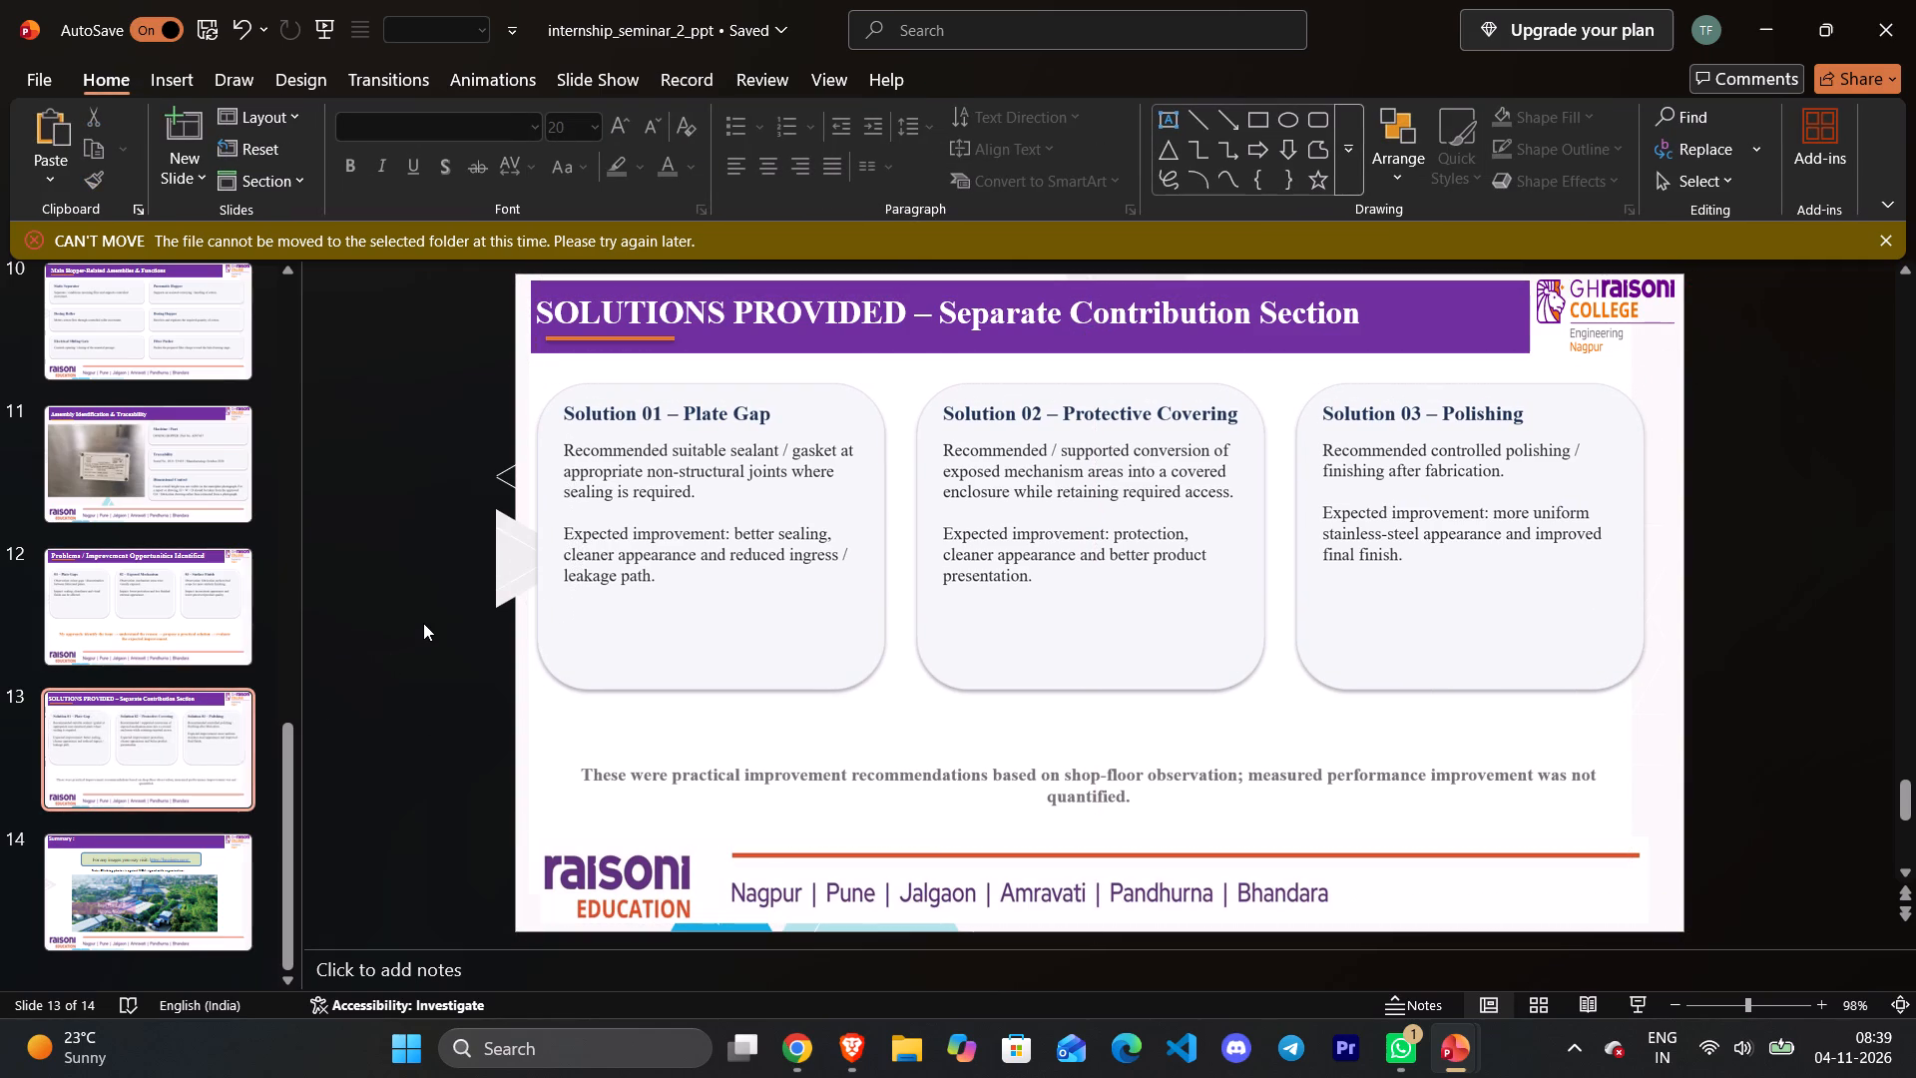
Add two new slides after slide 14, Summary, at the end of the presentation.
scroll(112, 688, down, 6)
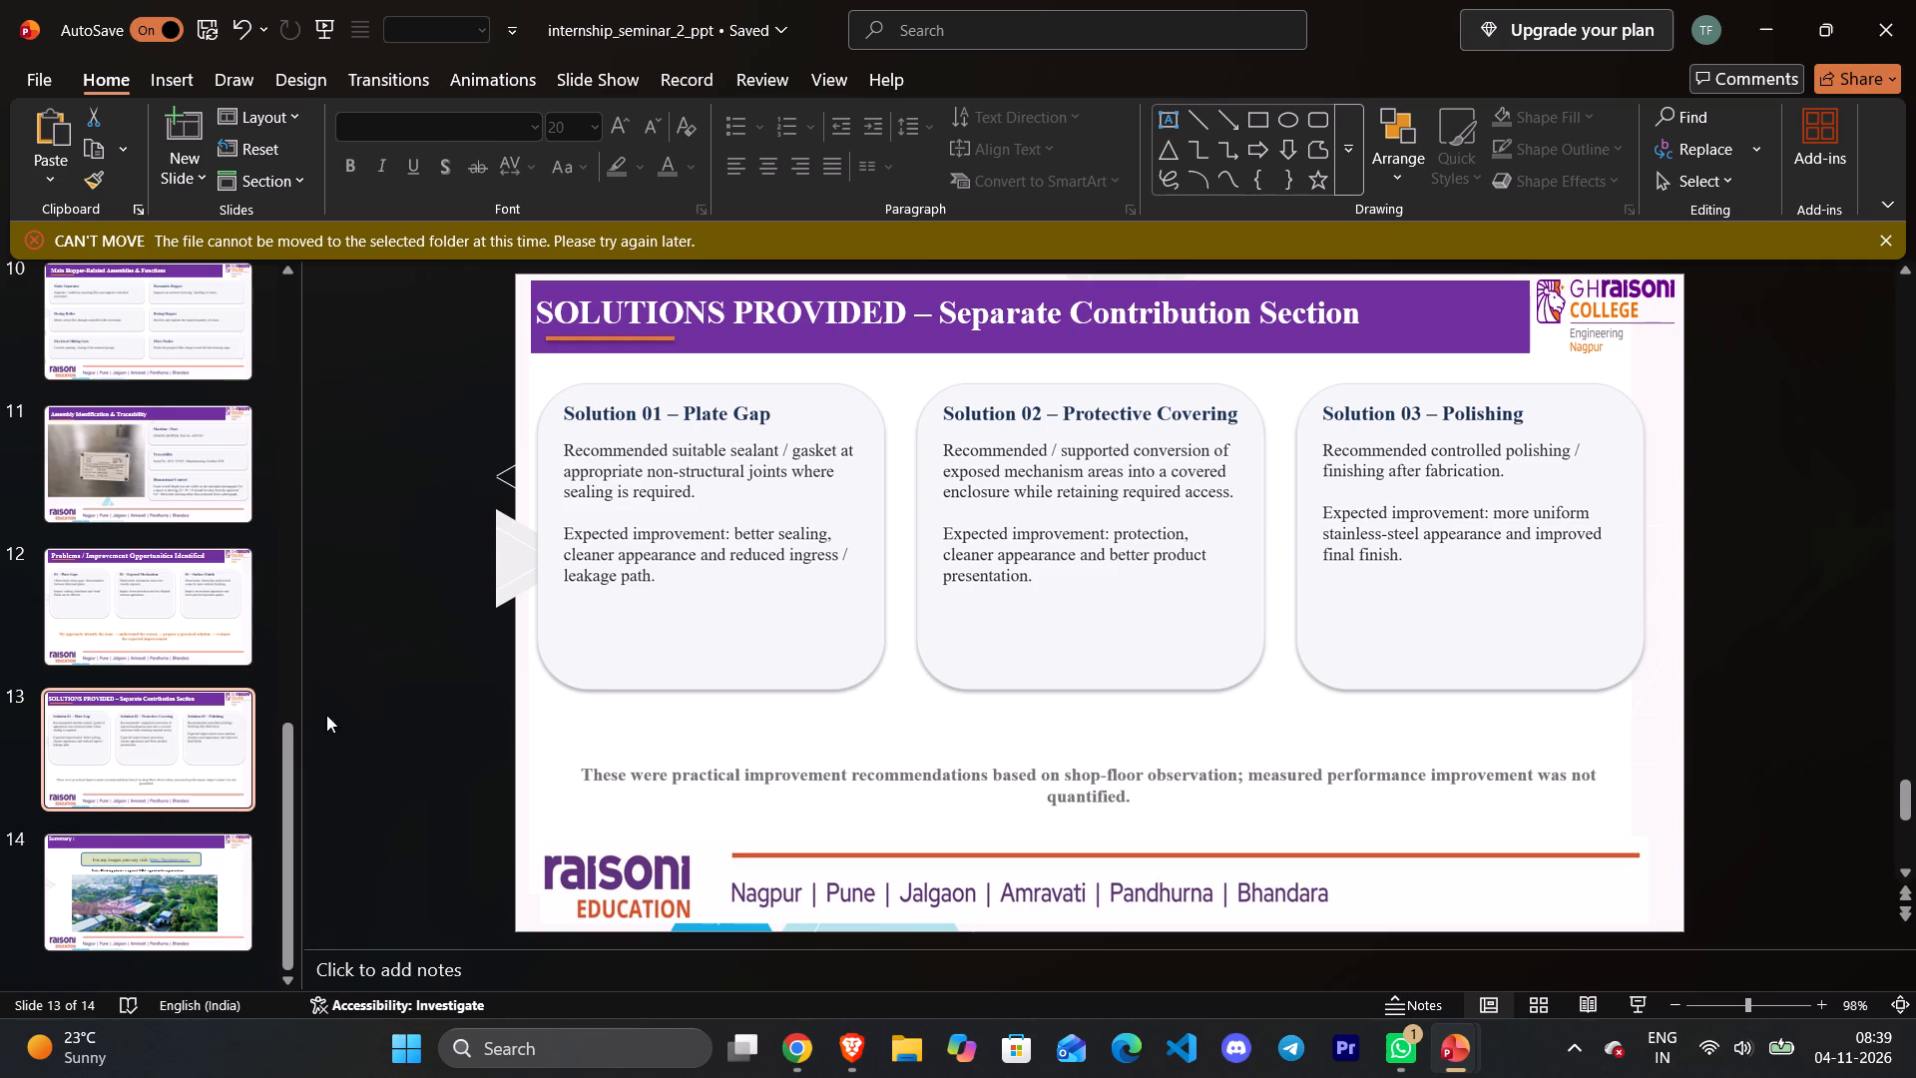
drag(282, 781, 275, 821)
click(203, 912)
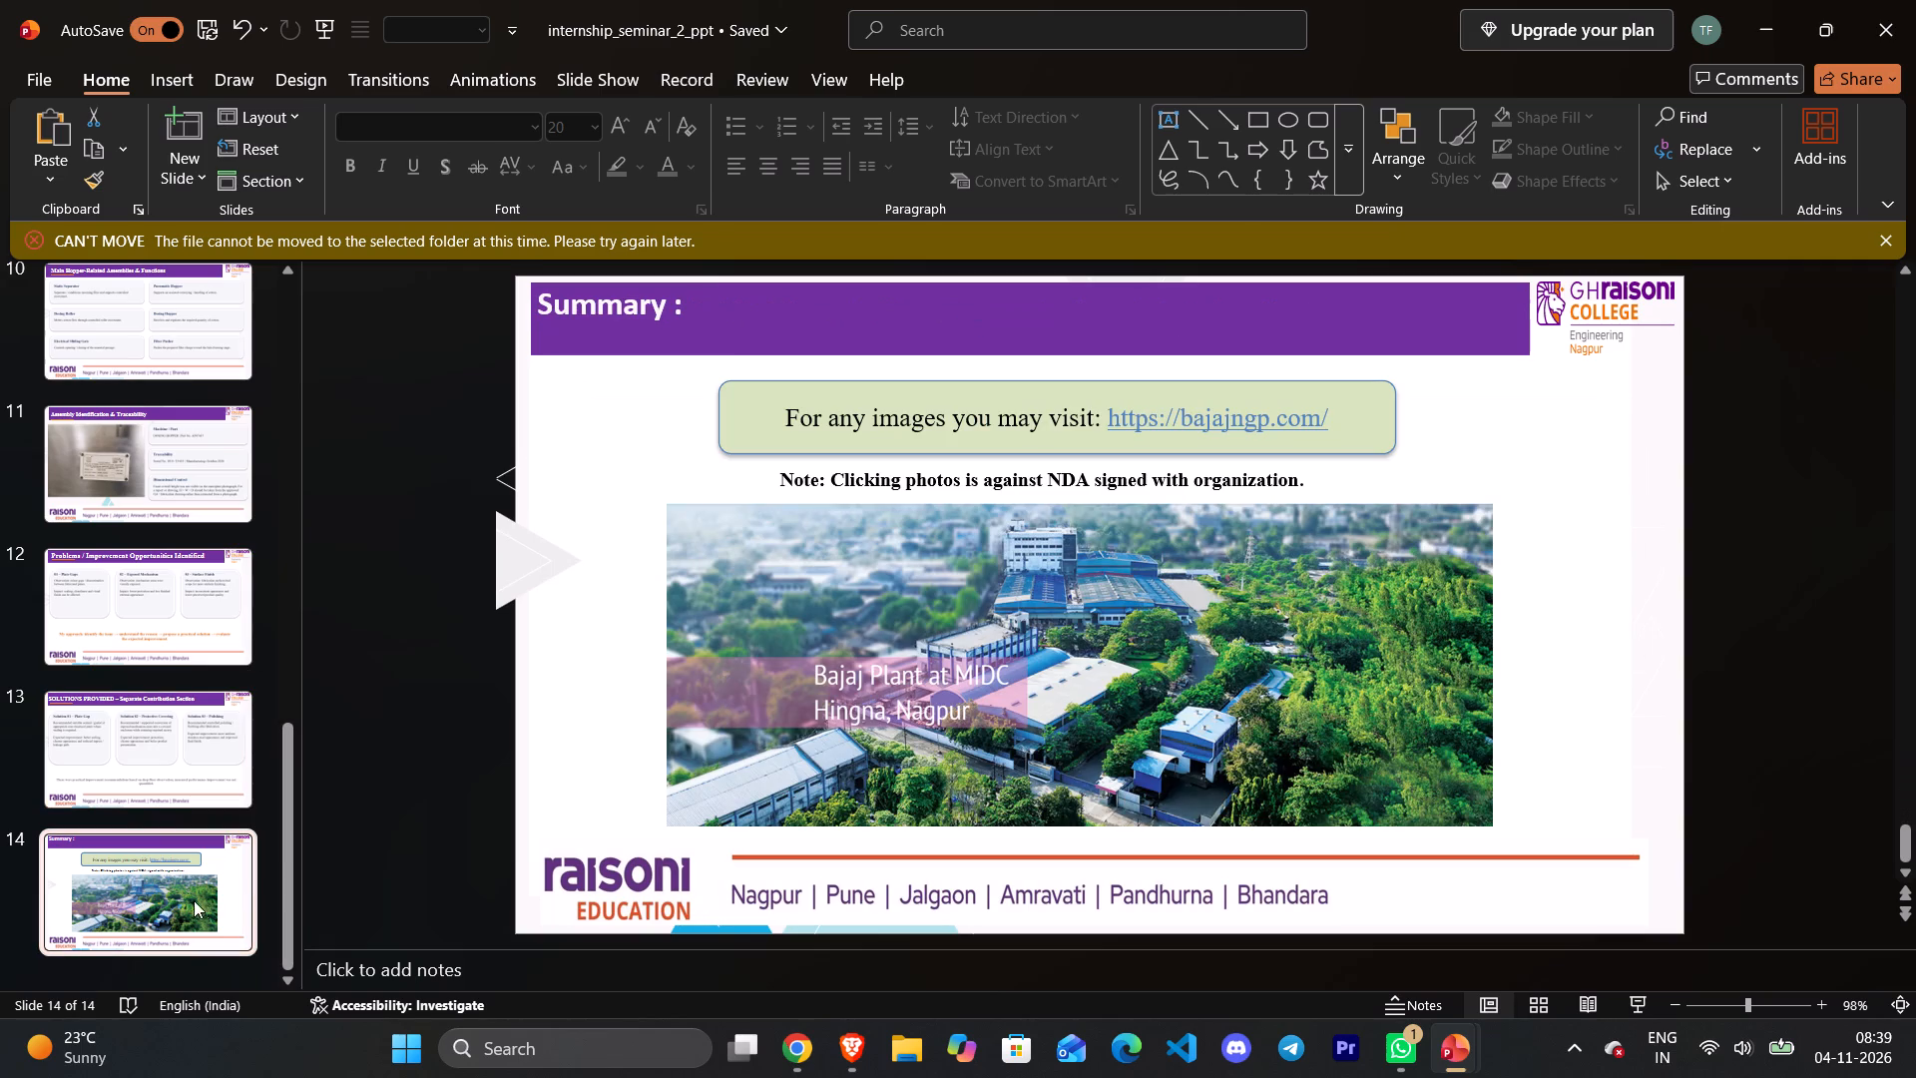
right_click(168, 861)
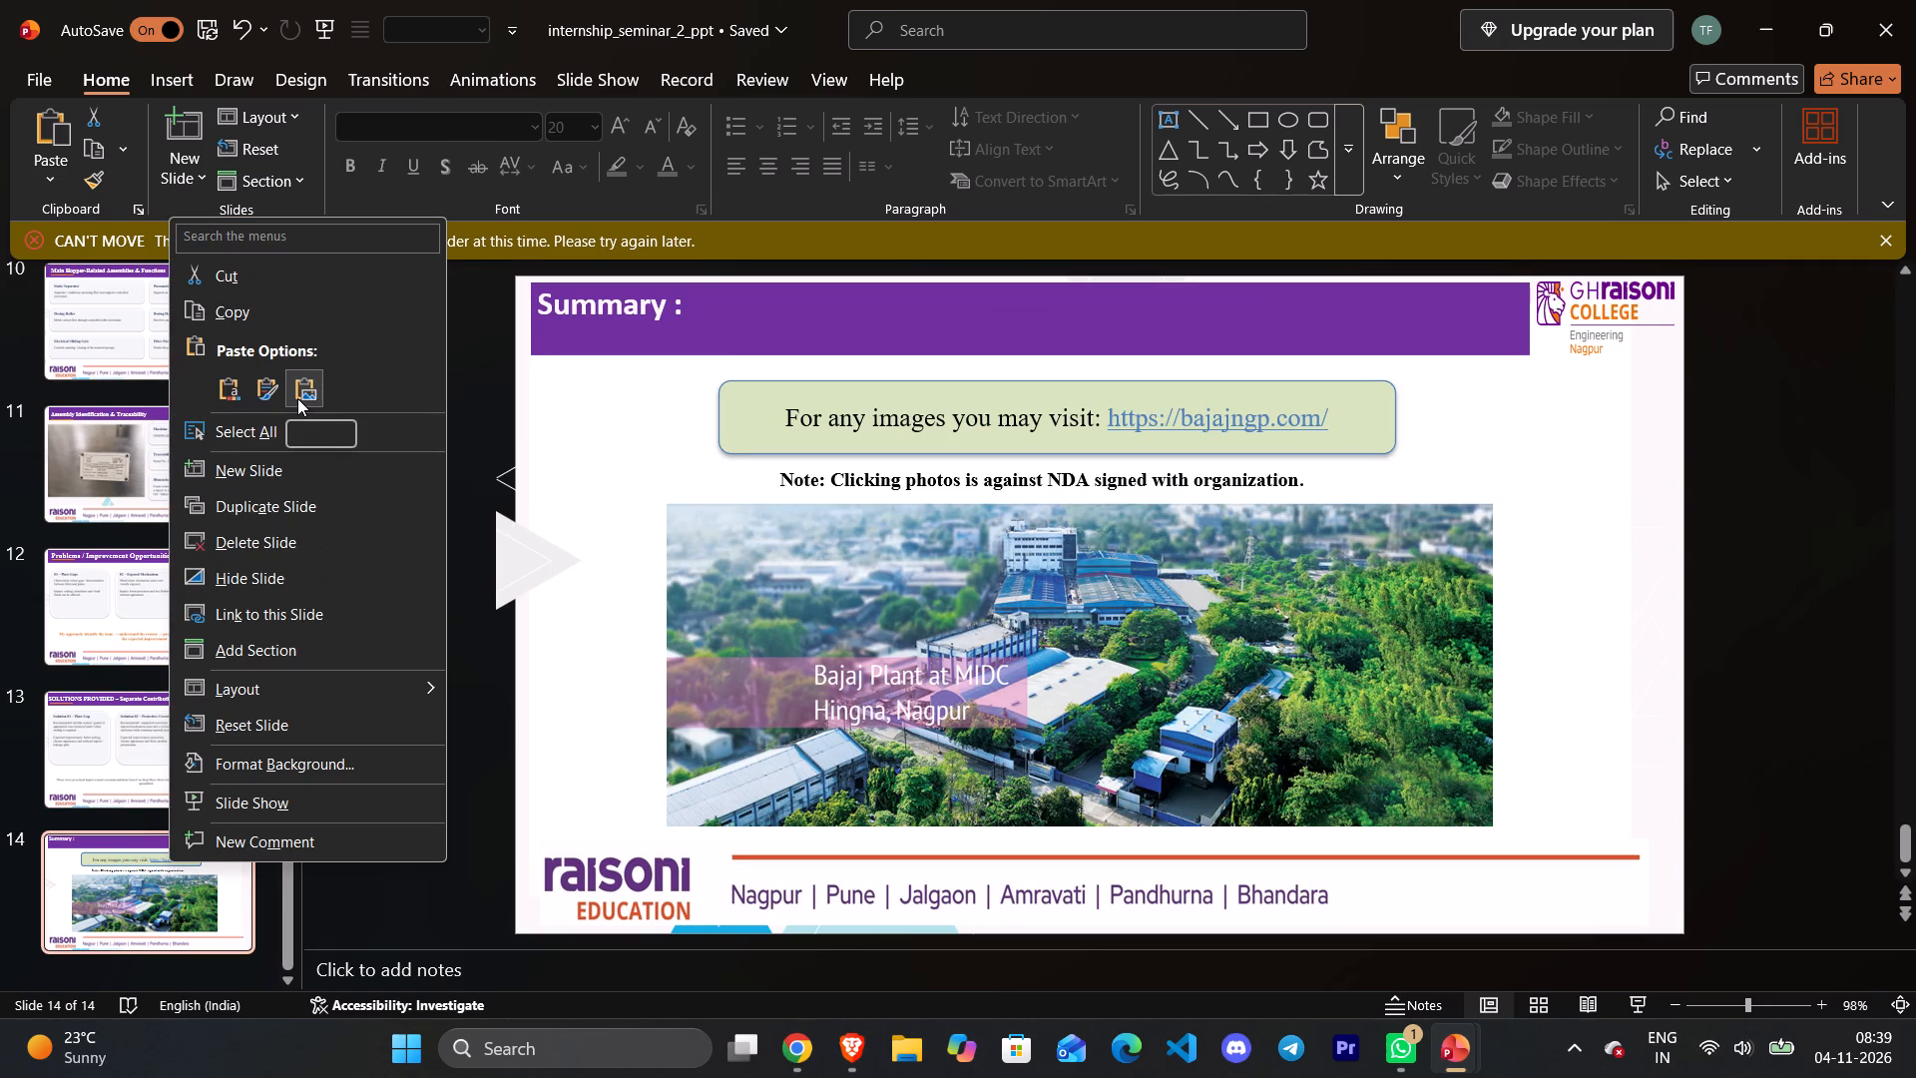
click(284, 481)
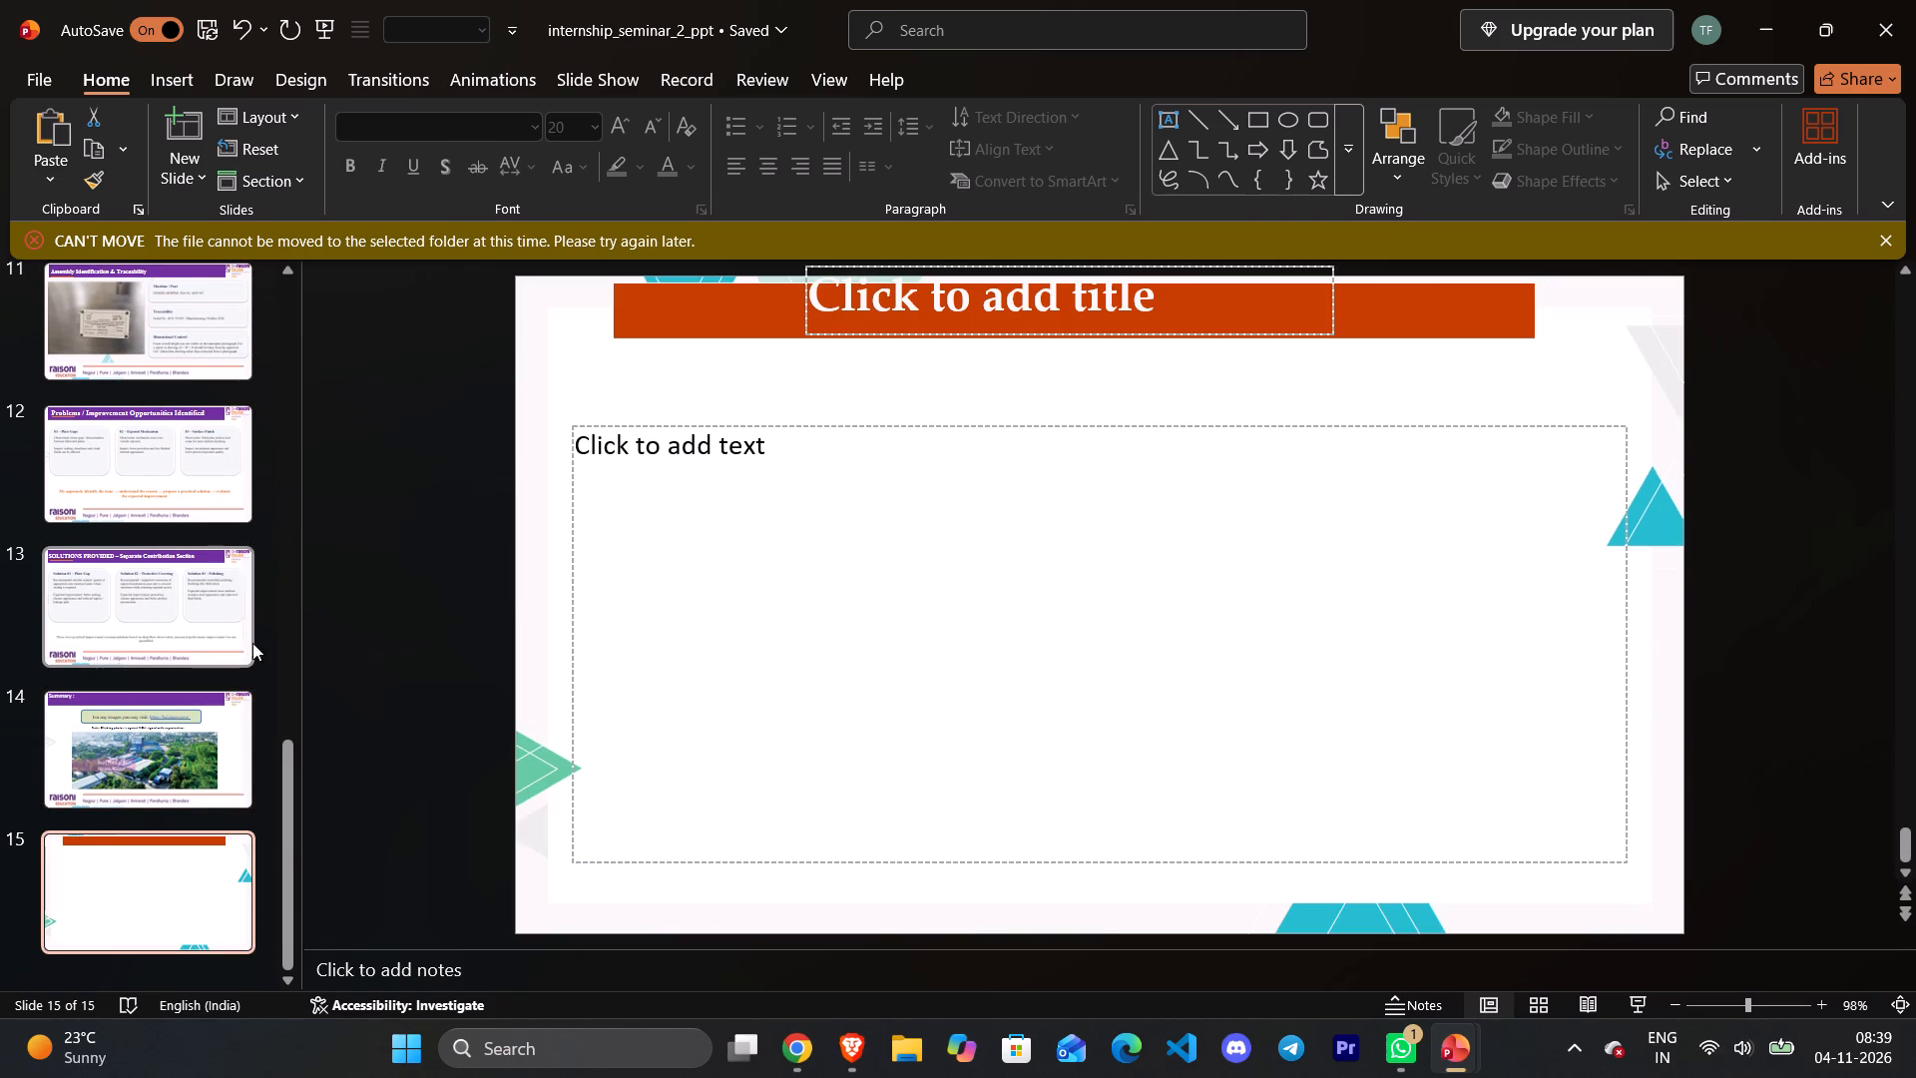
right_click(153, 907)
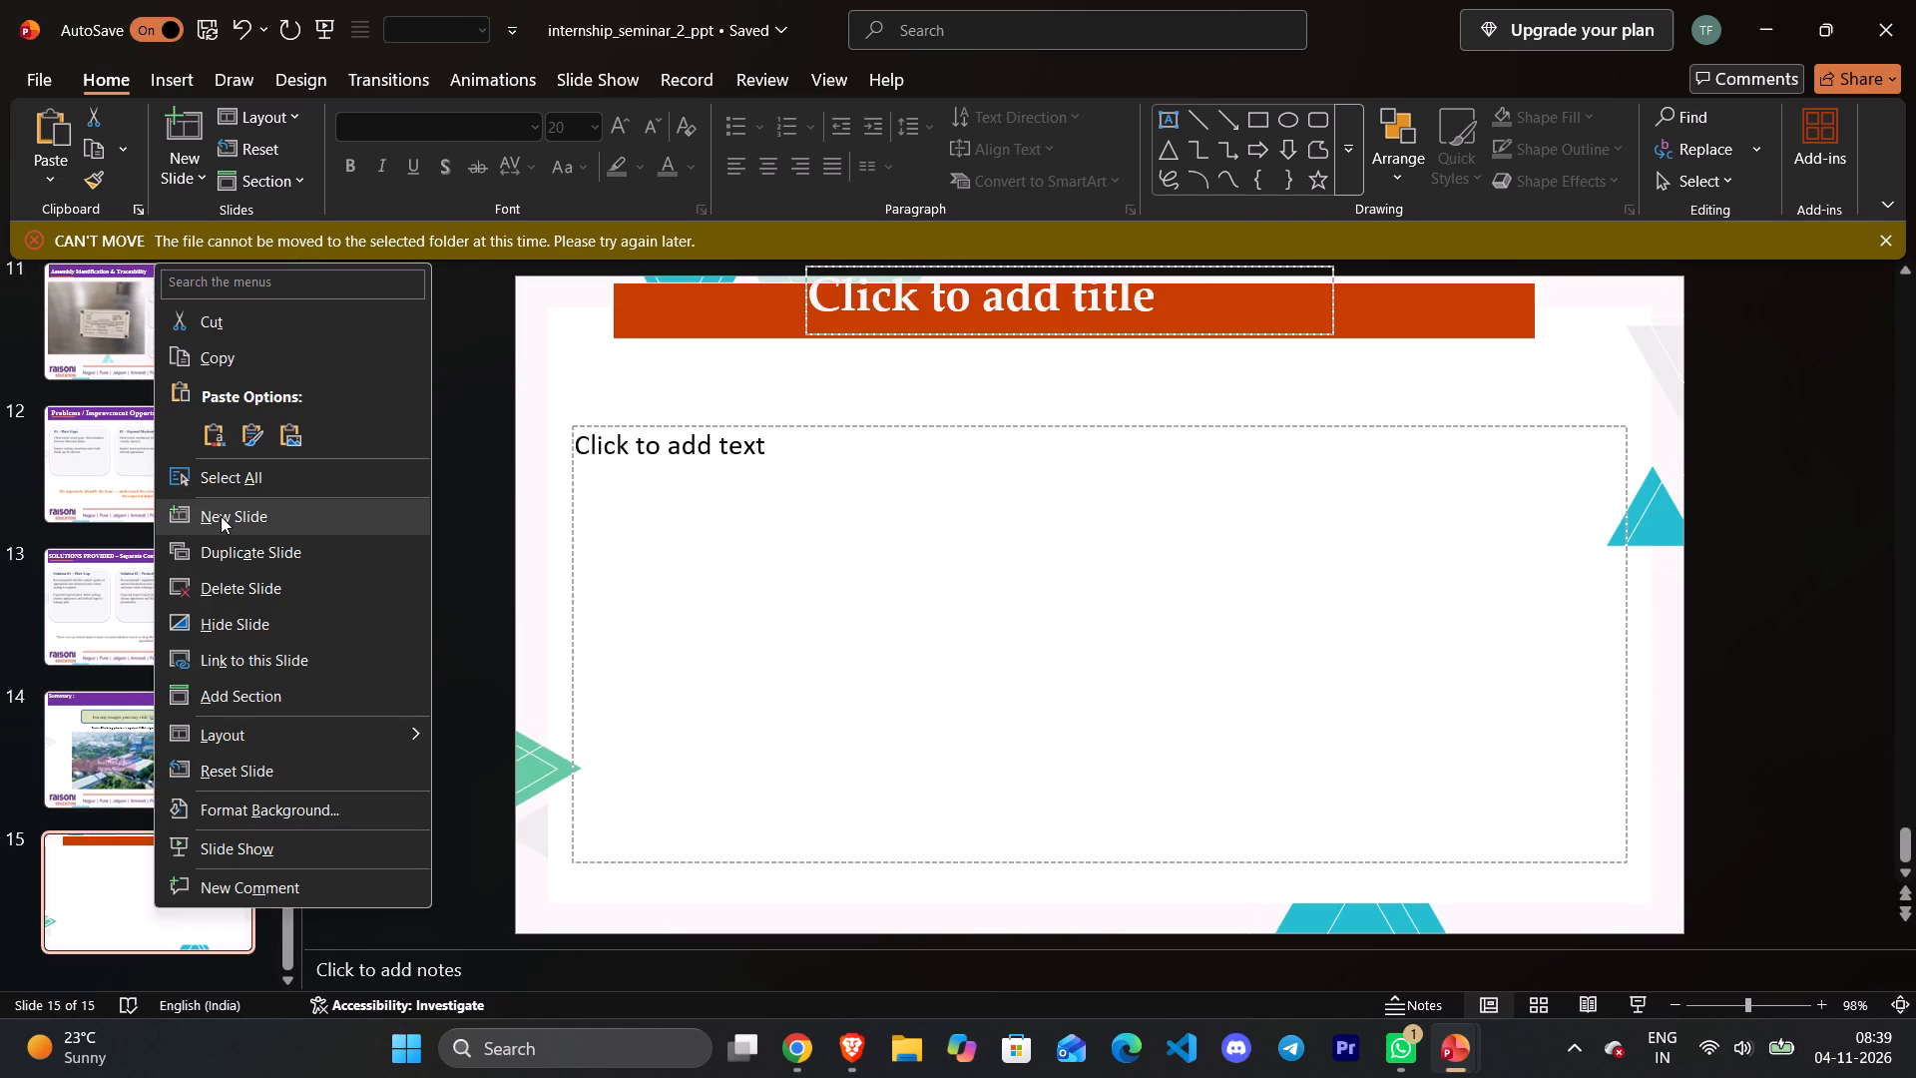
click(221, 516)
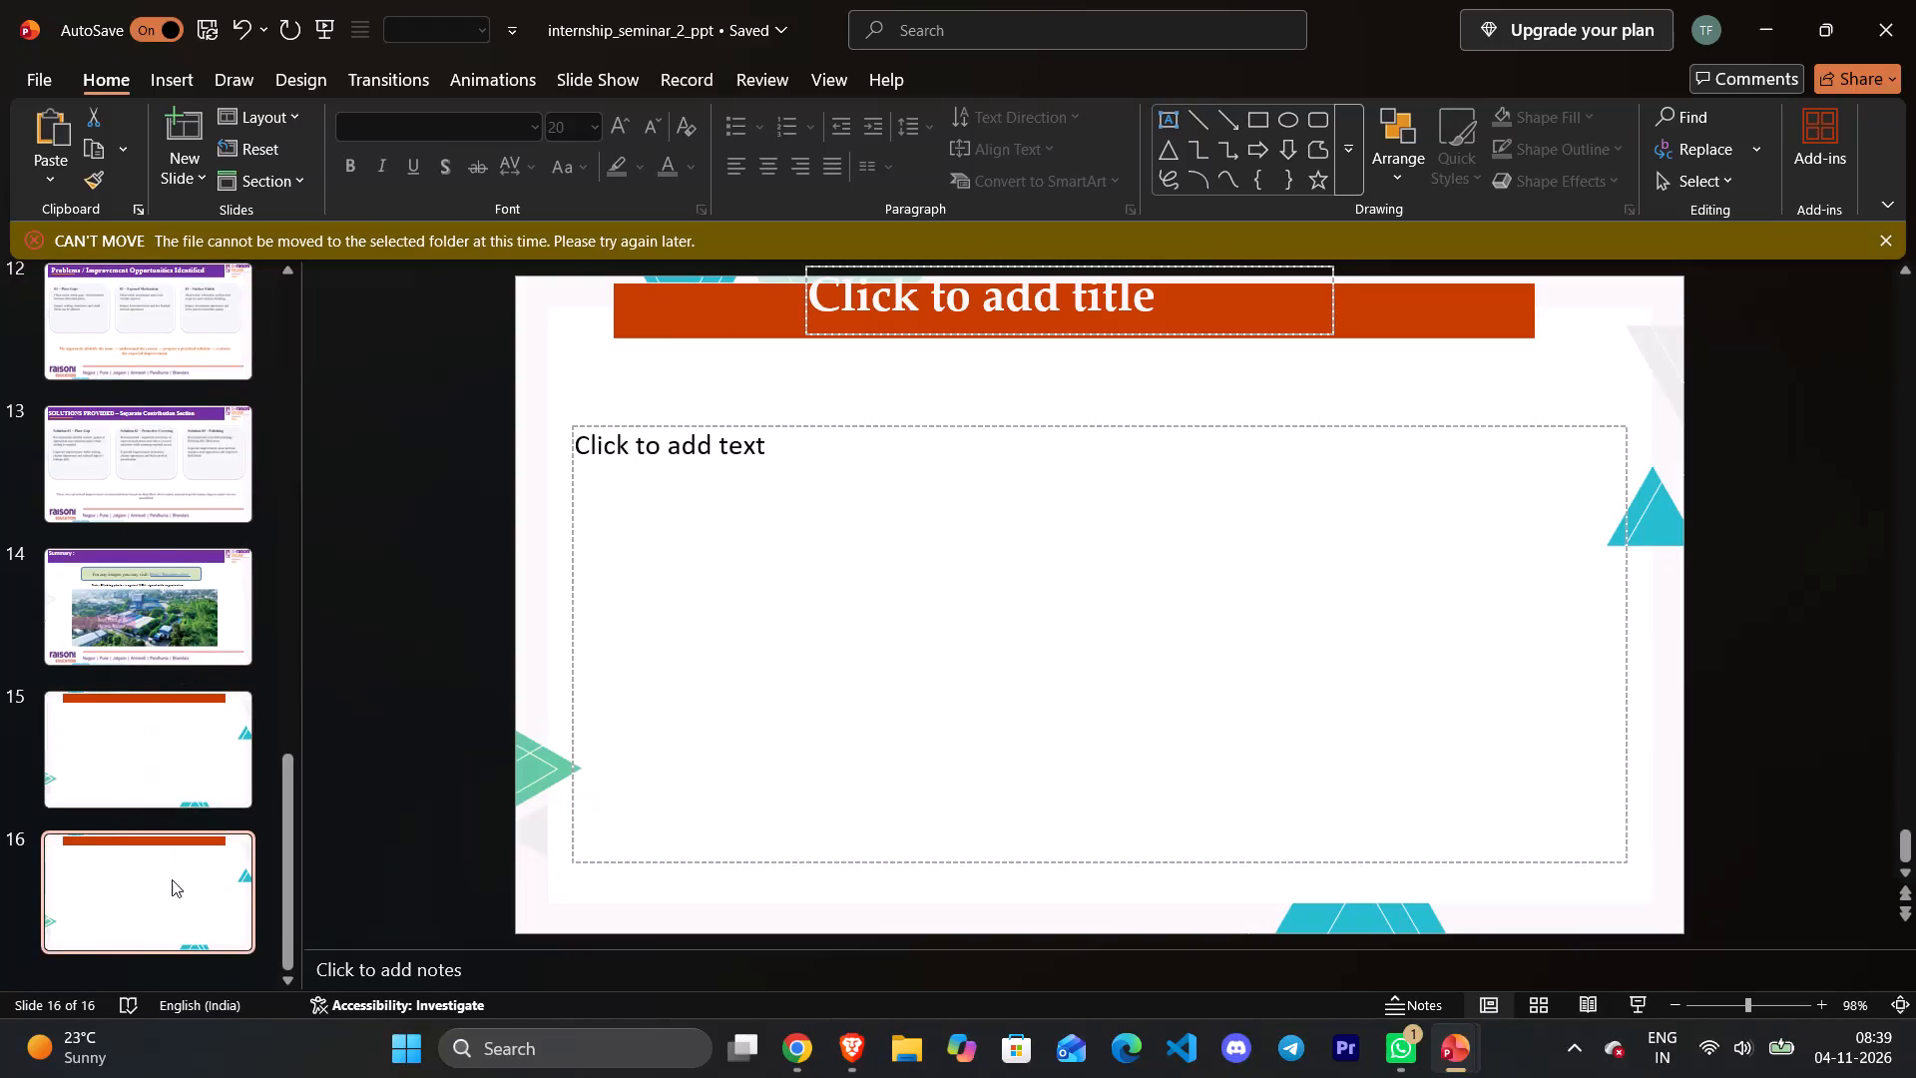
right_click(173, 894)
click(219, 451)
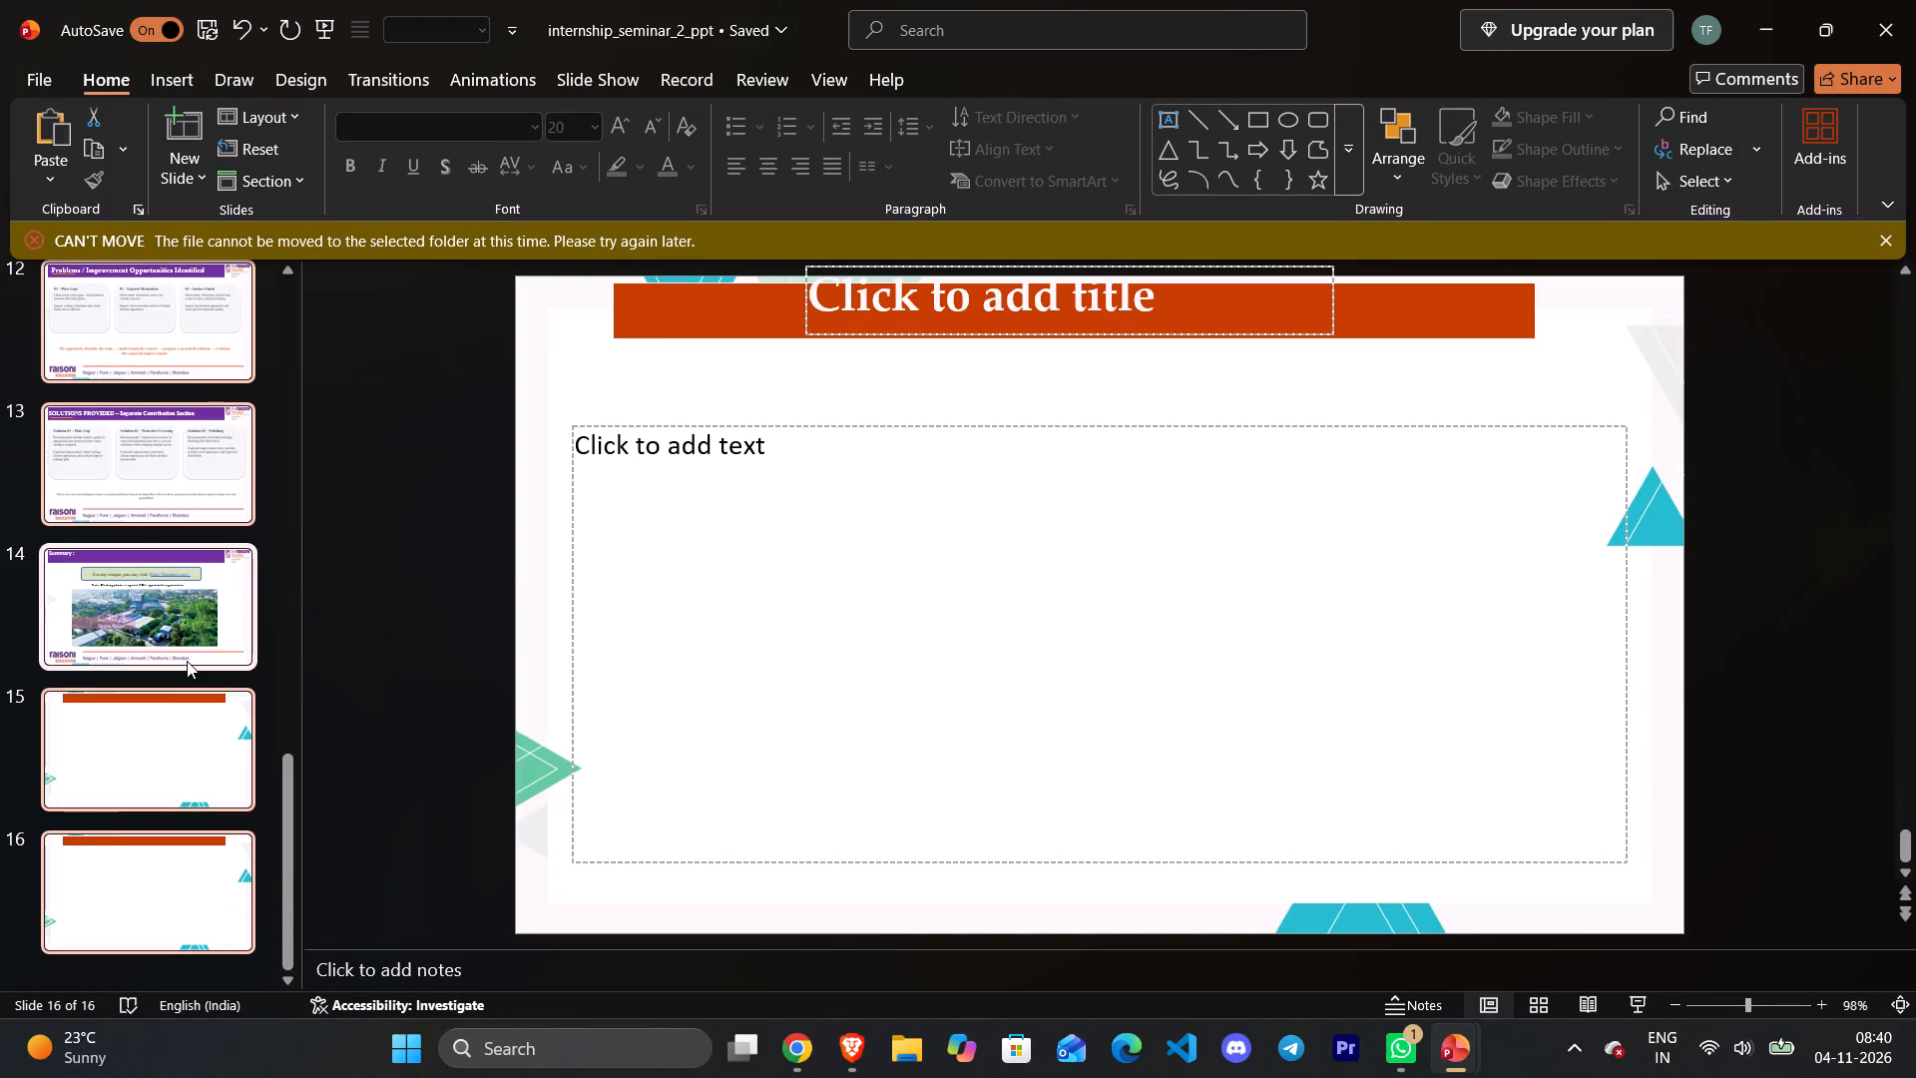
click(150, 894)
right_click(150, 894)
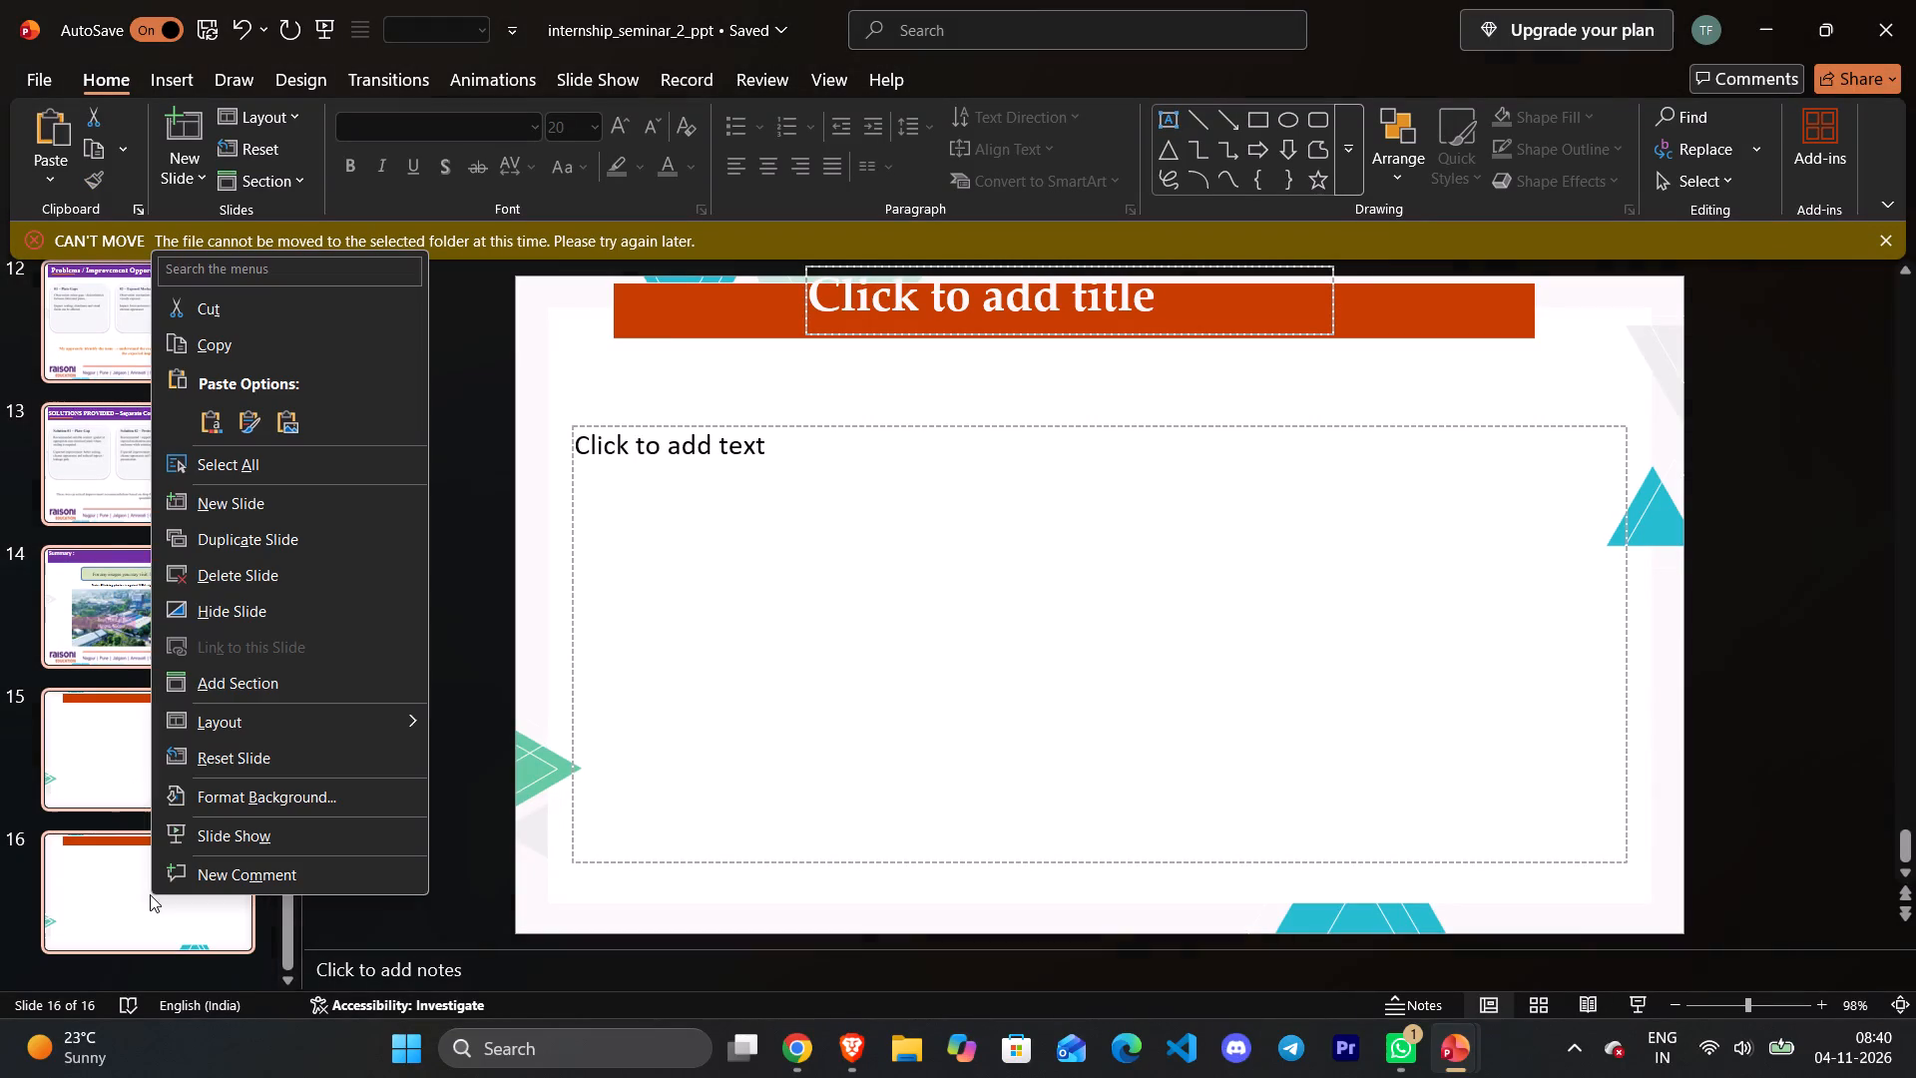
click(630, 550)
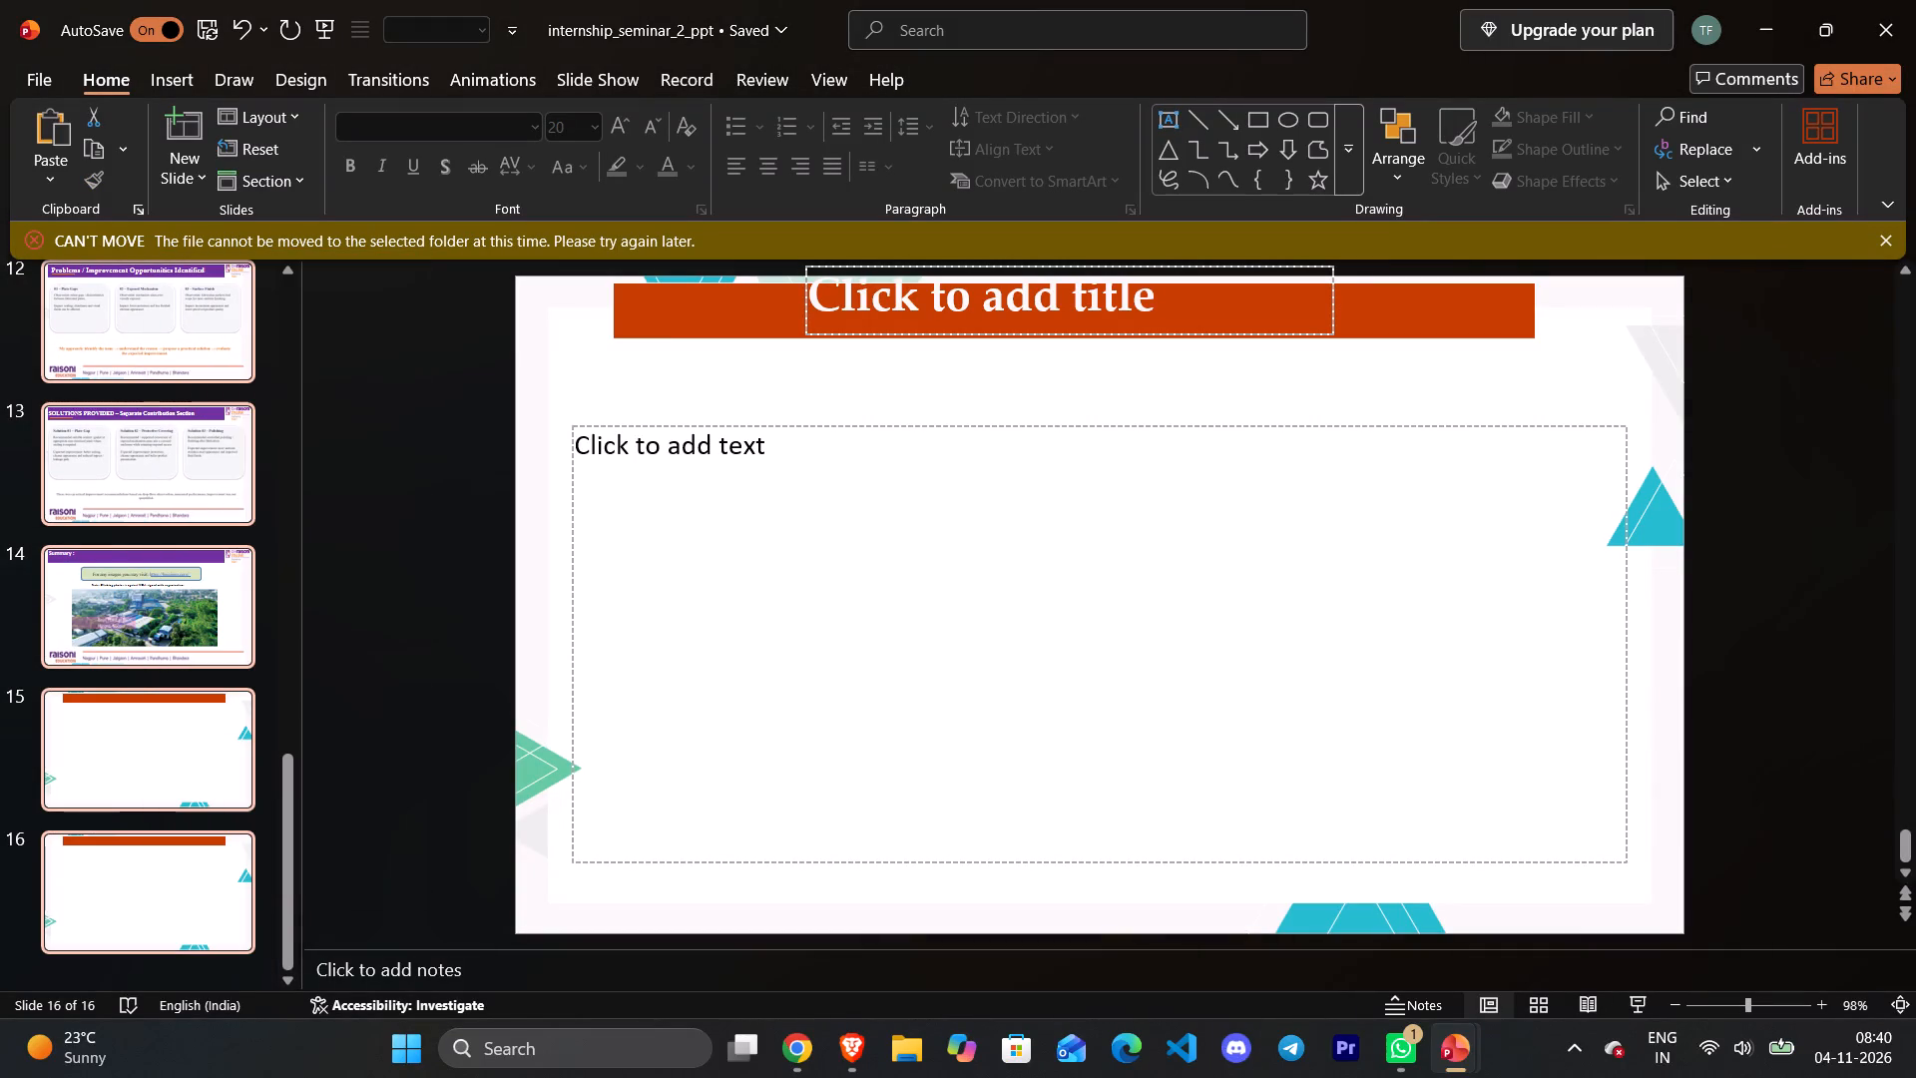
Add six more blank slides at the end of internship_seminar_2_ppt, extending it from slide 16 to slide 22.
click(365, 711)
click(146, 884)
right_click(146, 884)
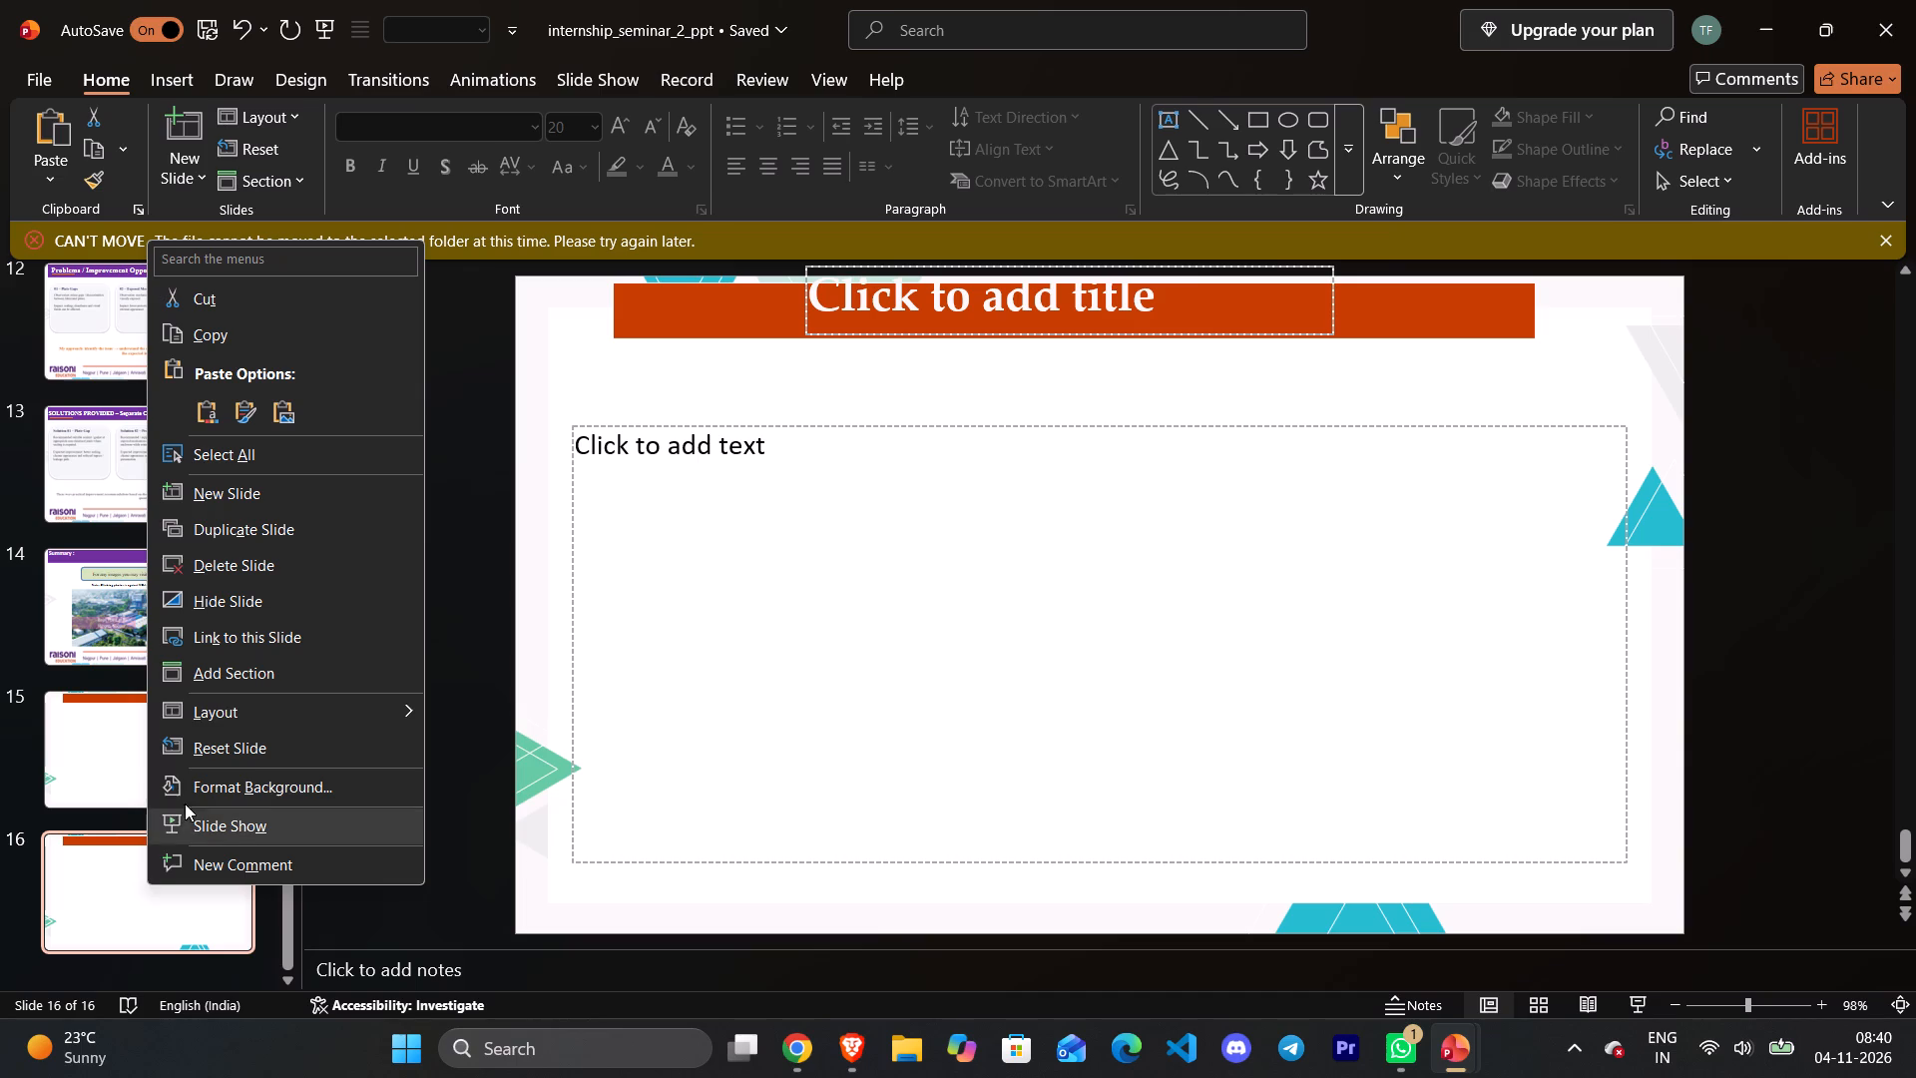
click(277, 488)
right_click(186, 887)
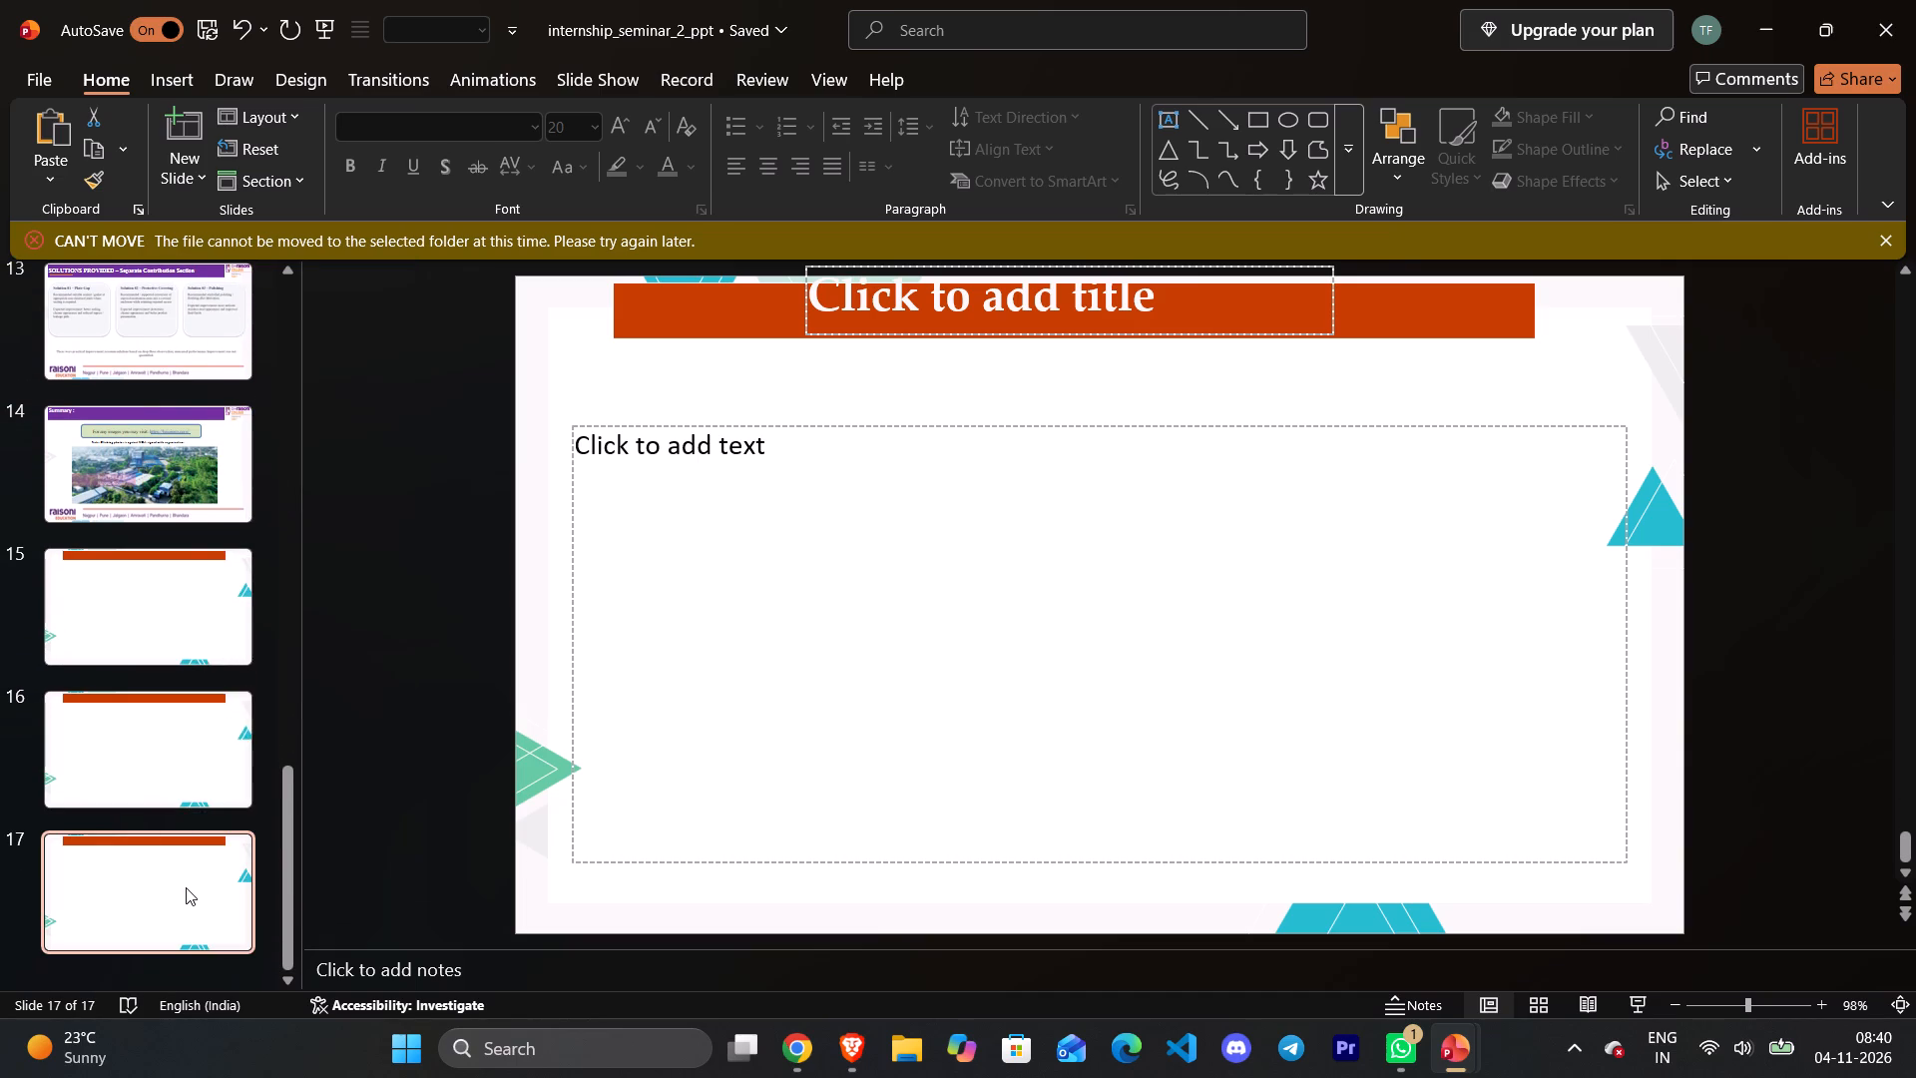
click(321, 500)
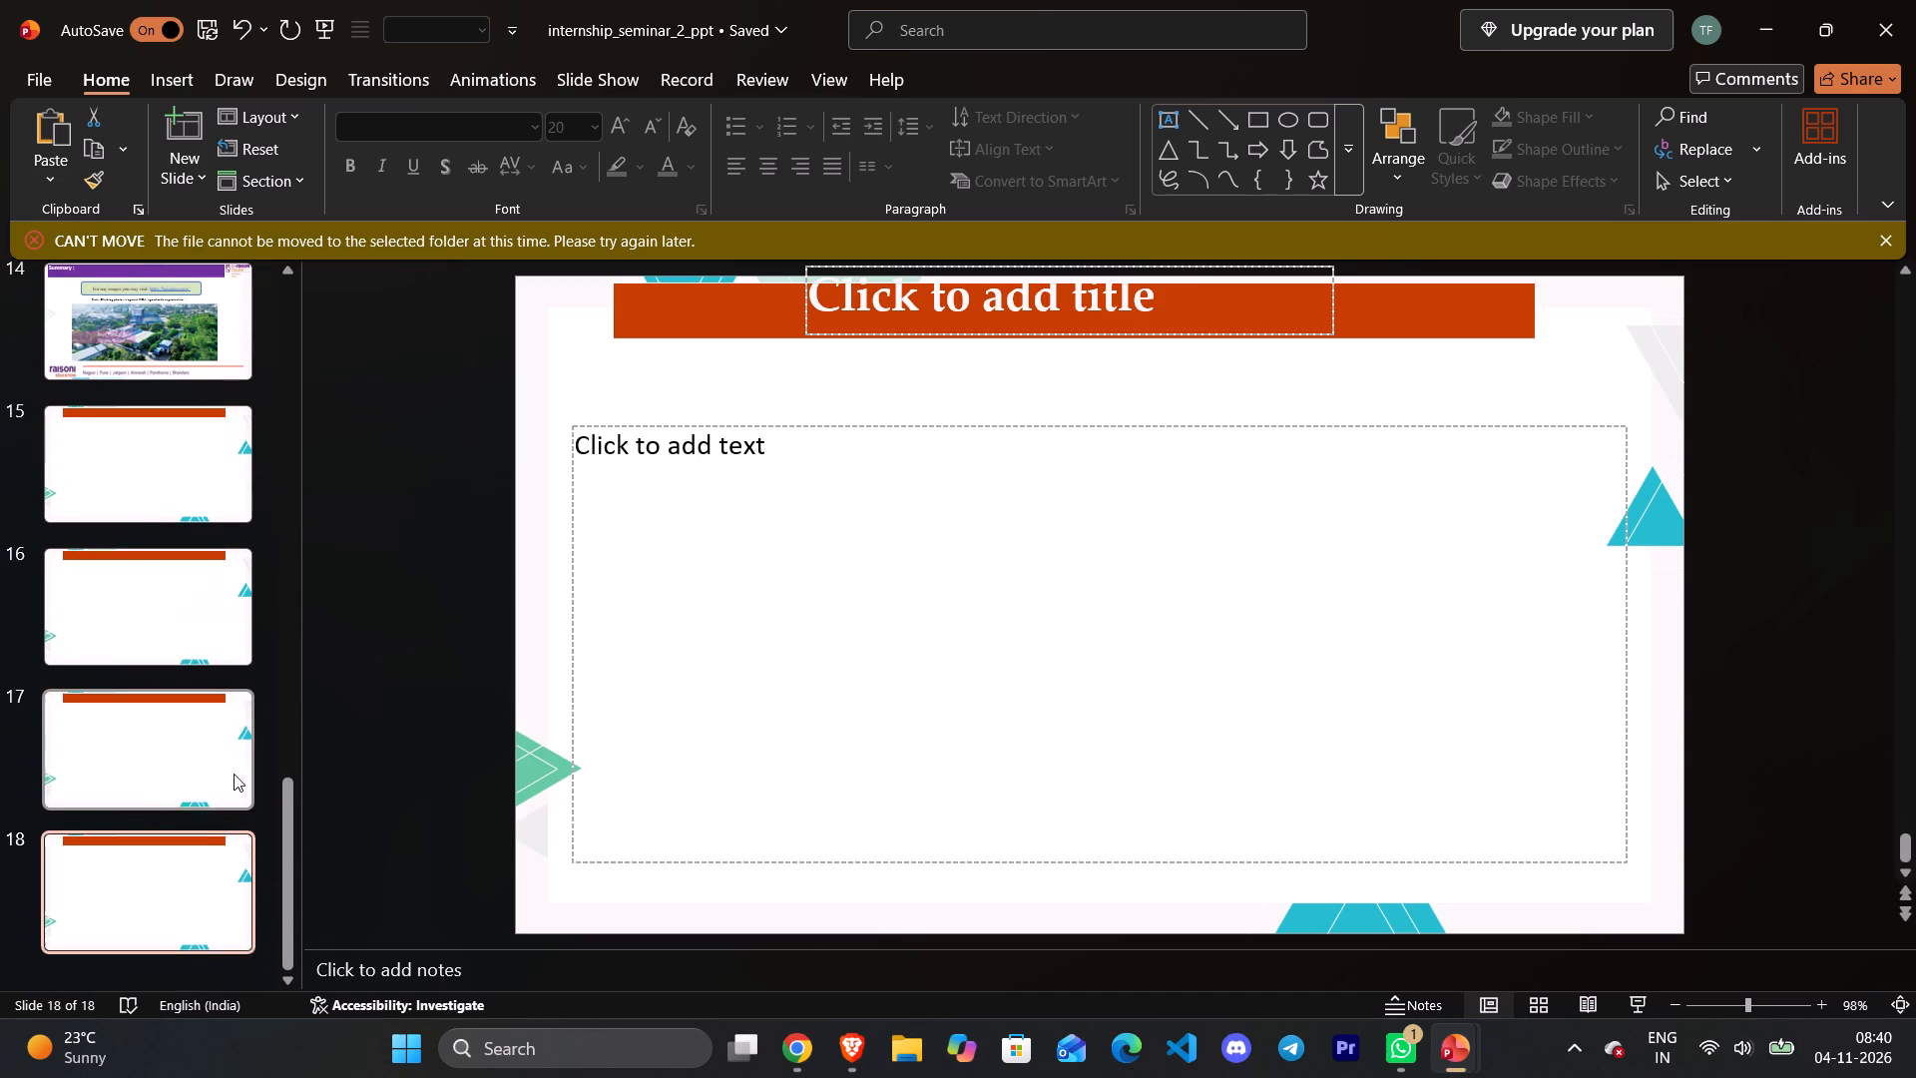
right_click(163, 890)
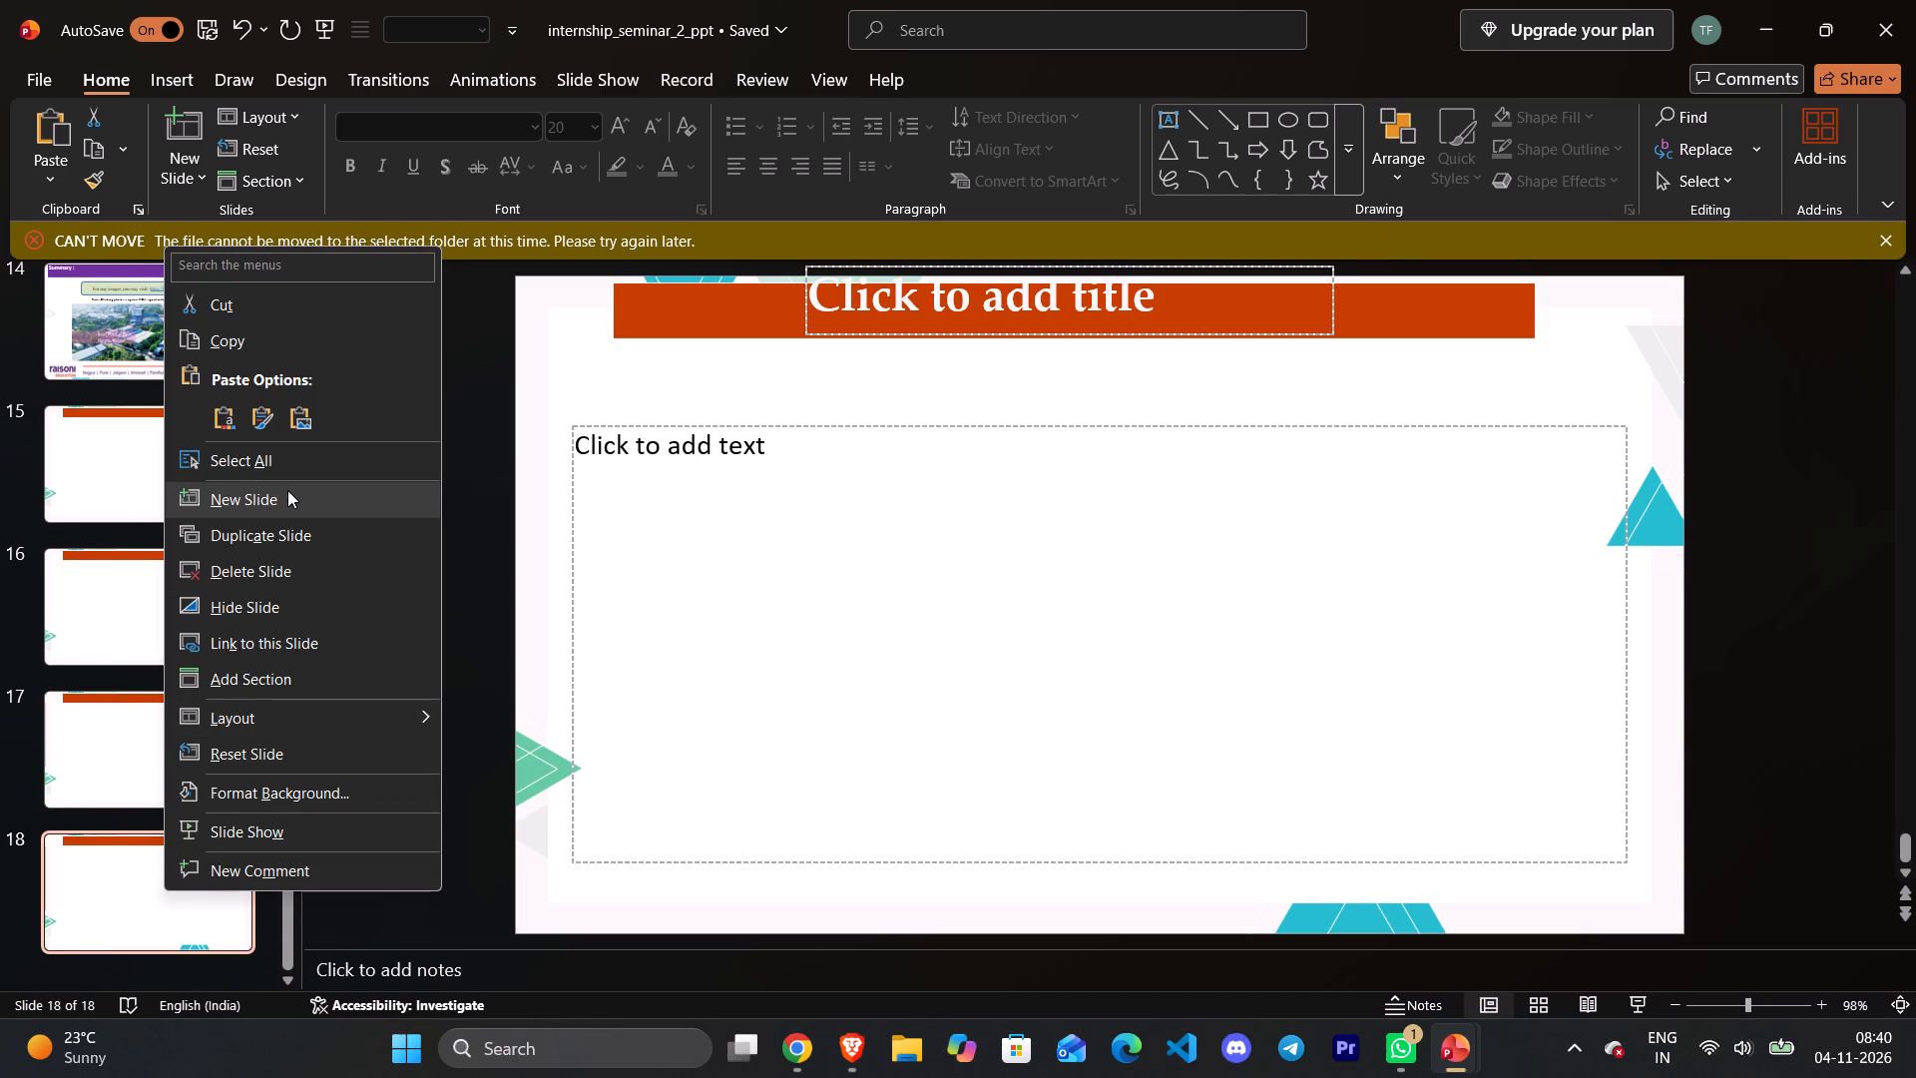
click(287, 490)
right_click(144, 861)
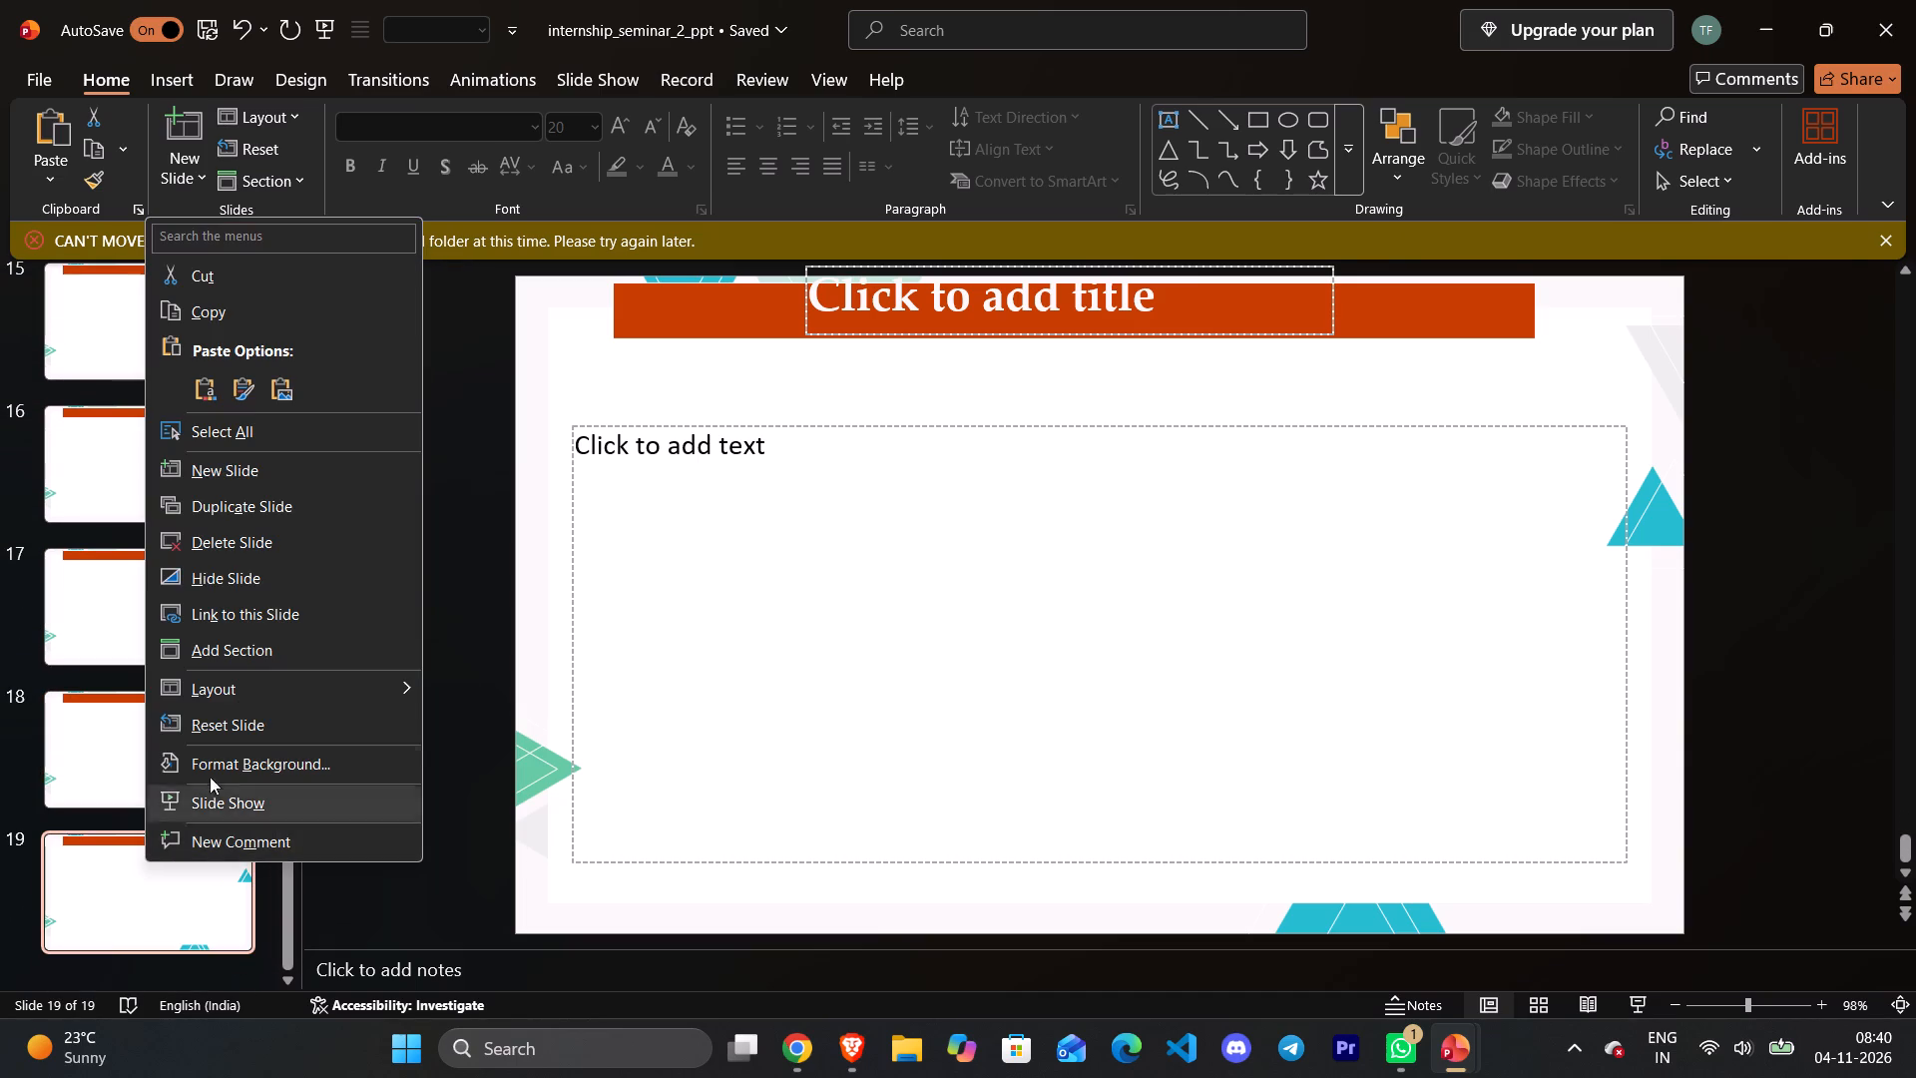
click(279, 468)
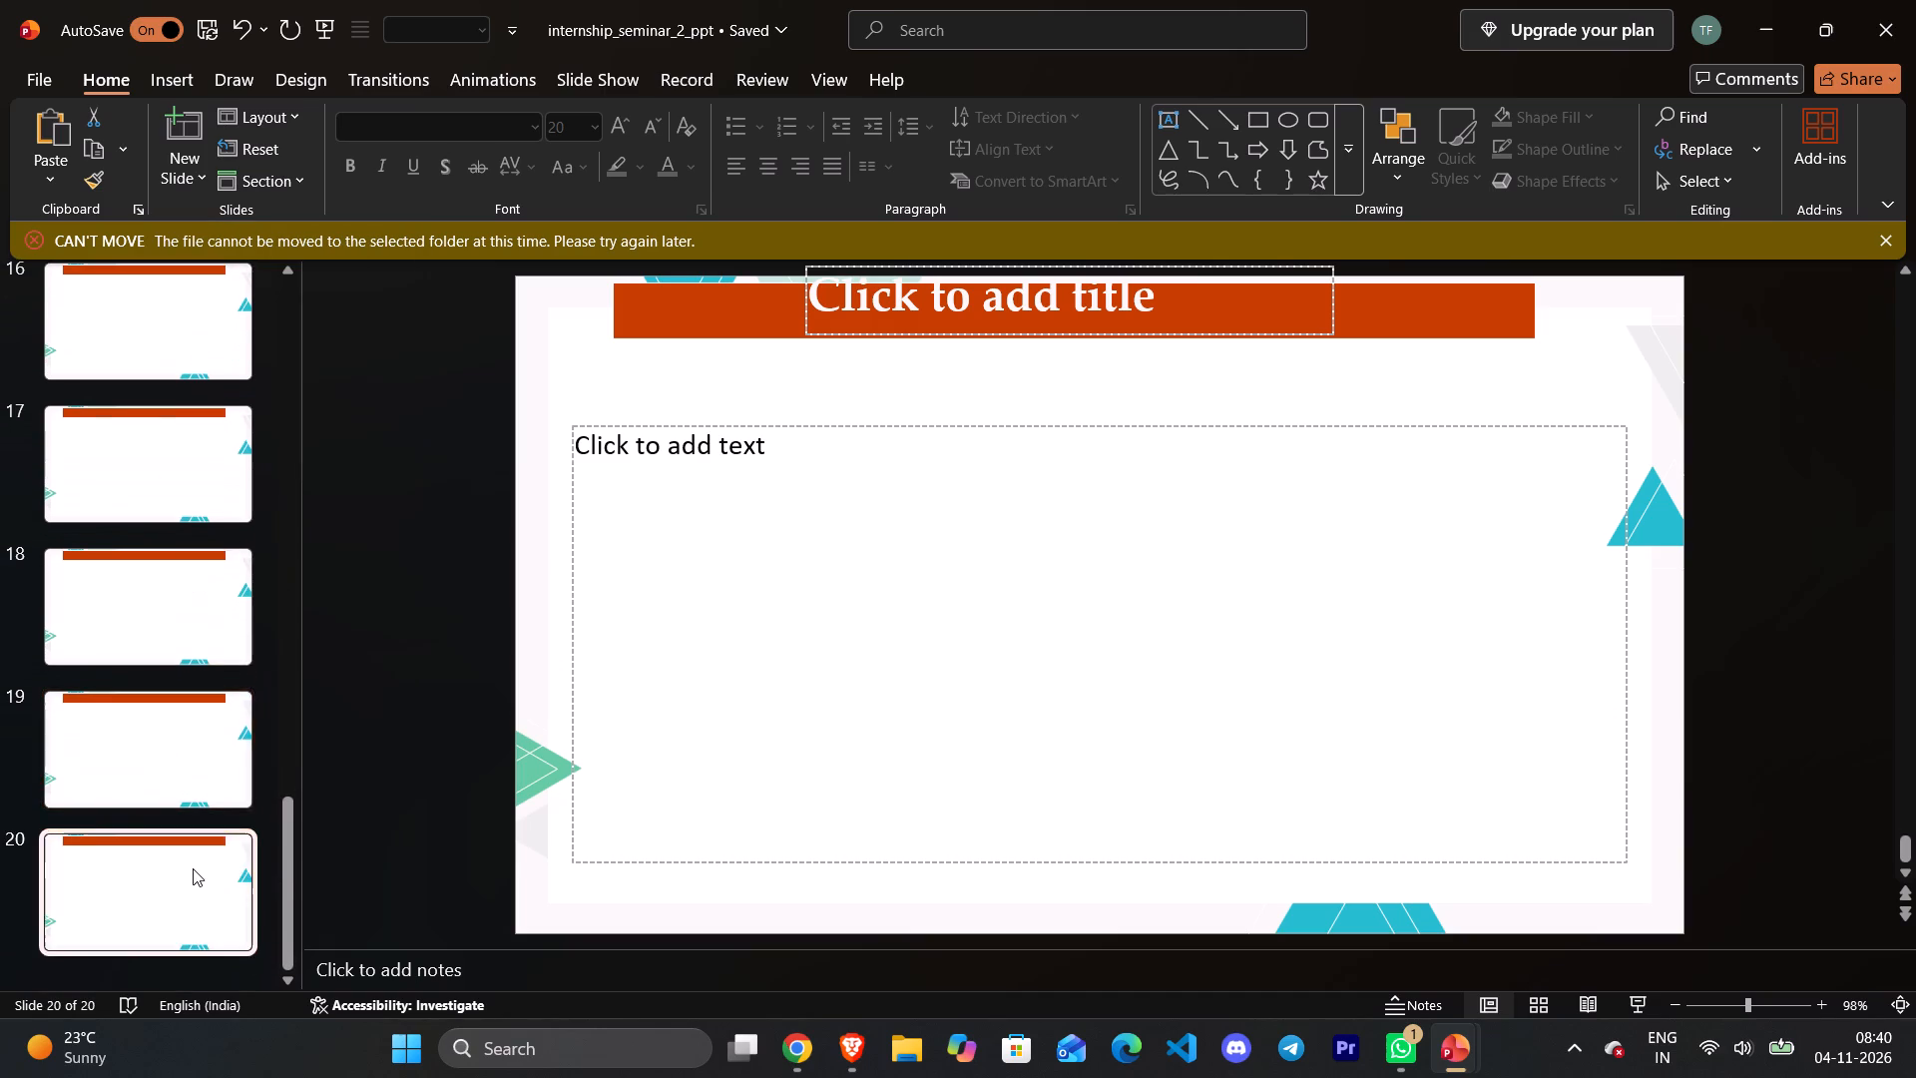
right_click(193, 868)
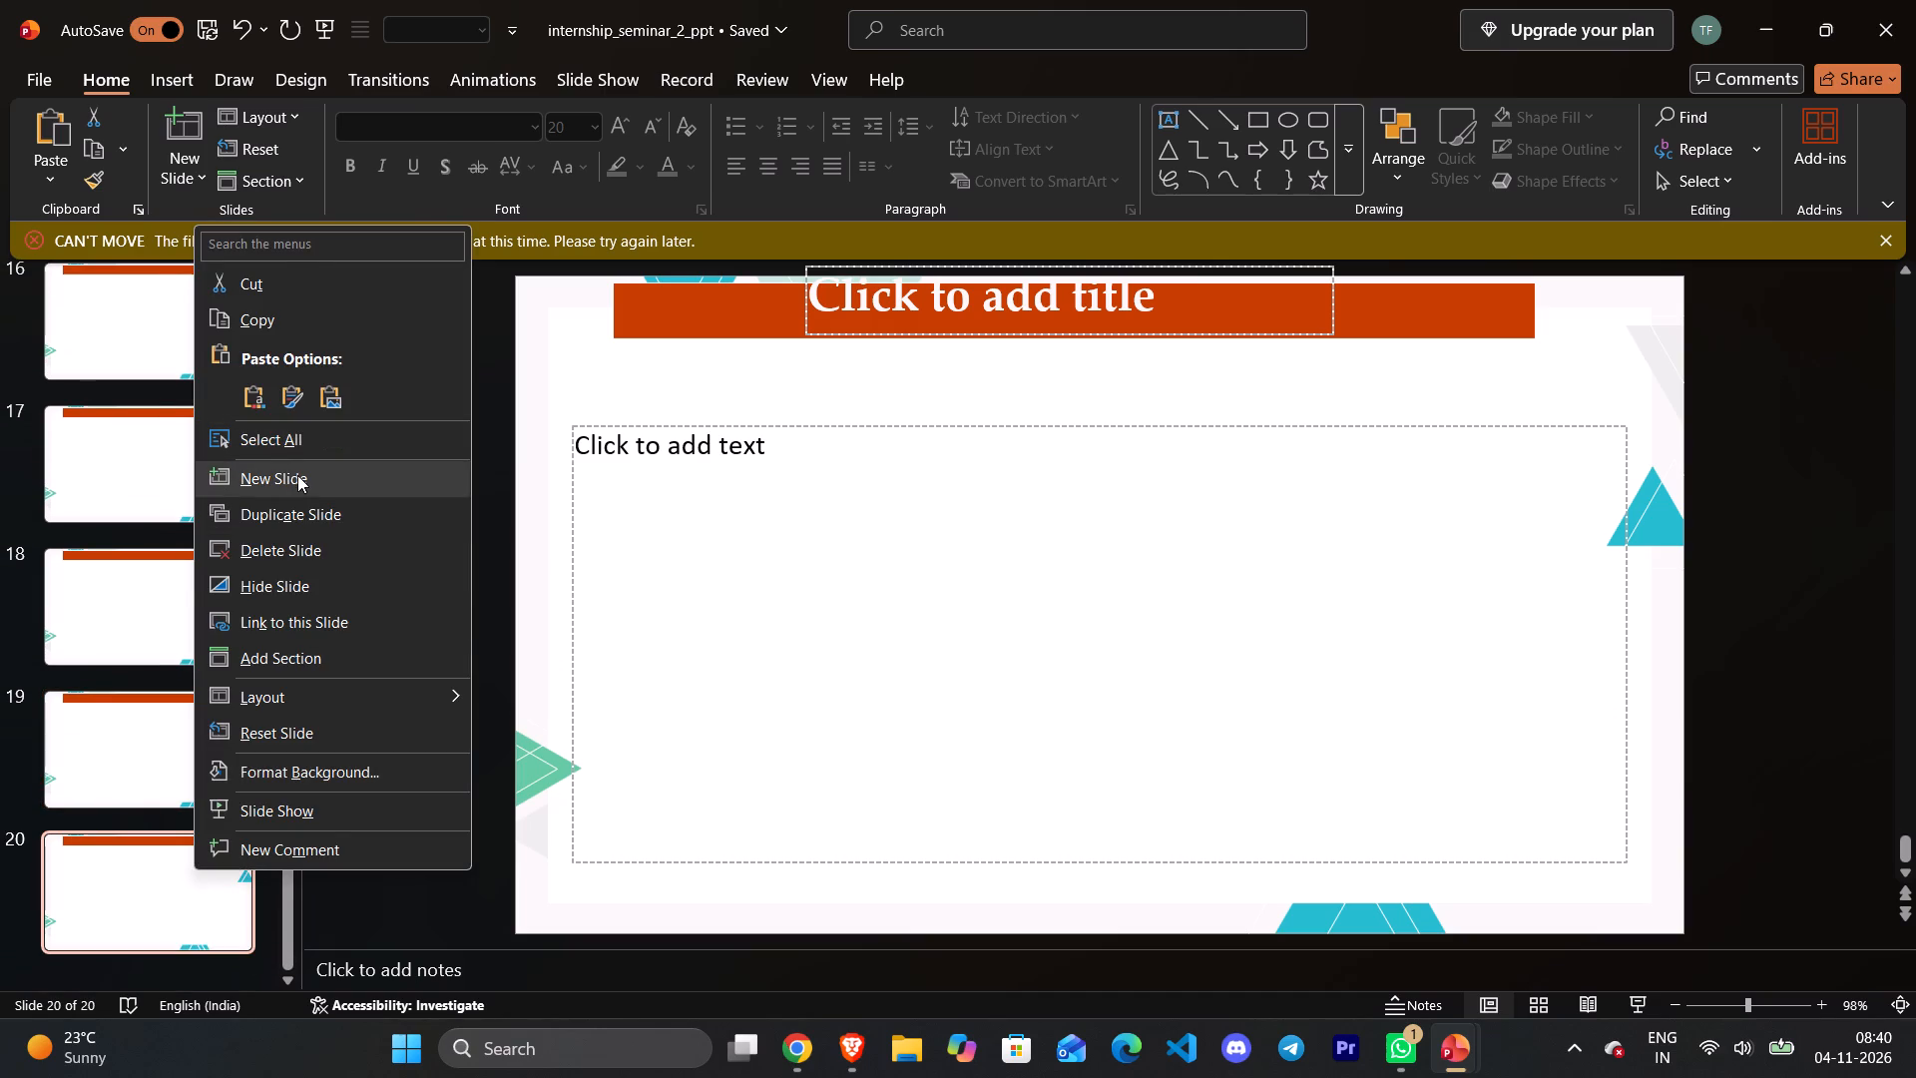
click(297, 475)
right_click(192, 887)
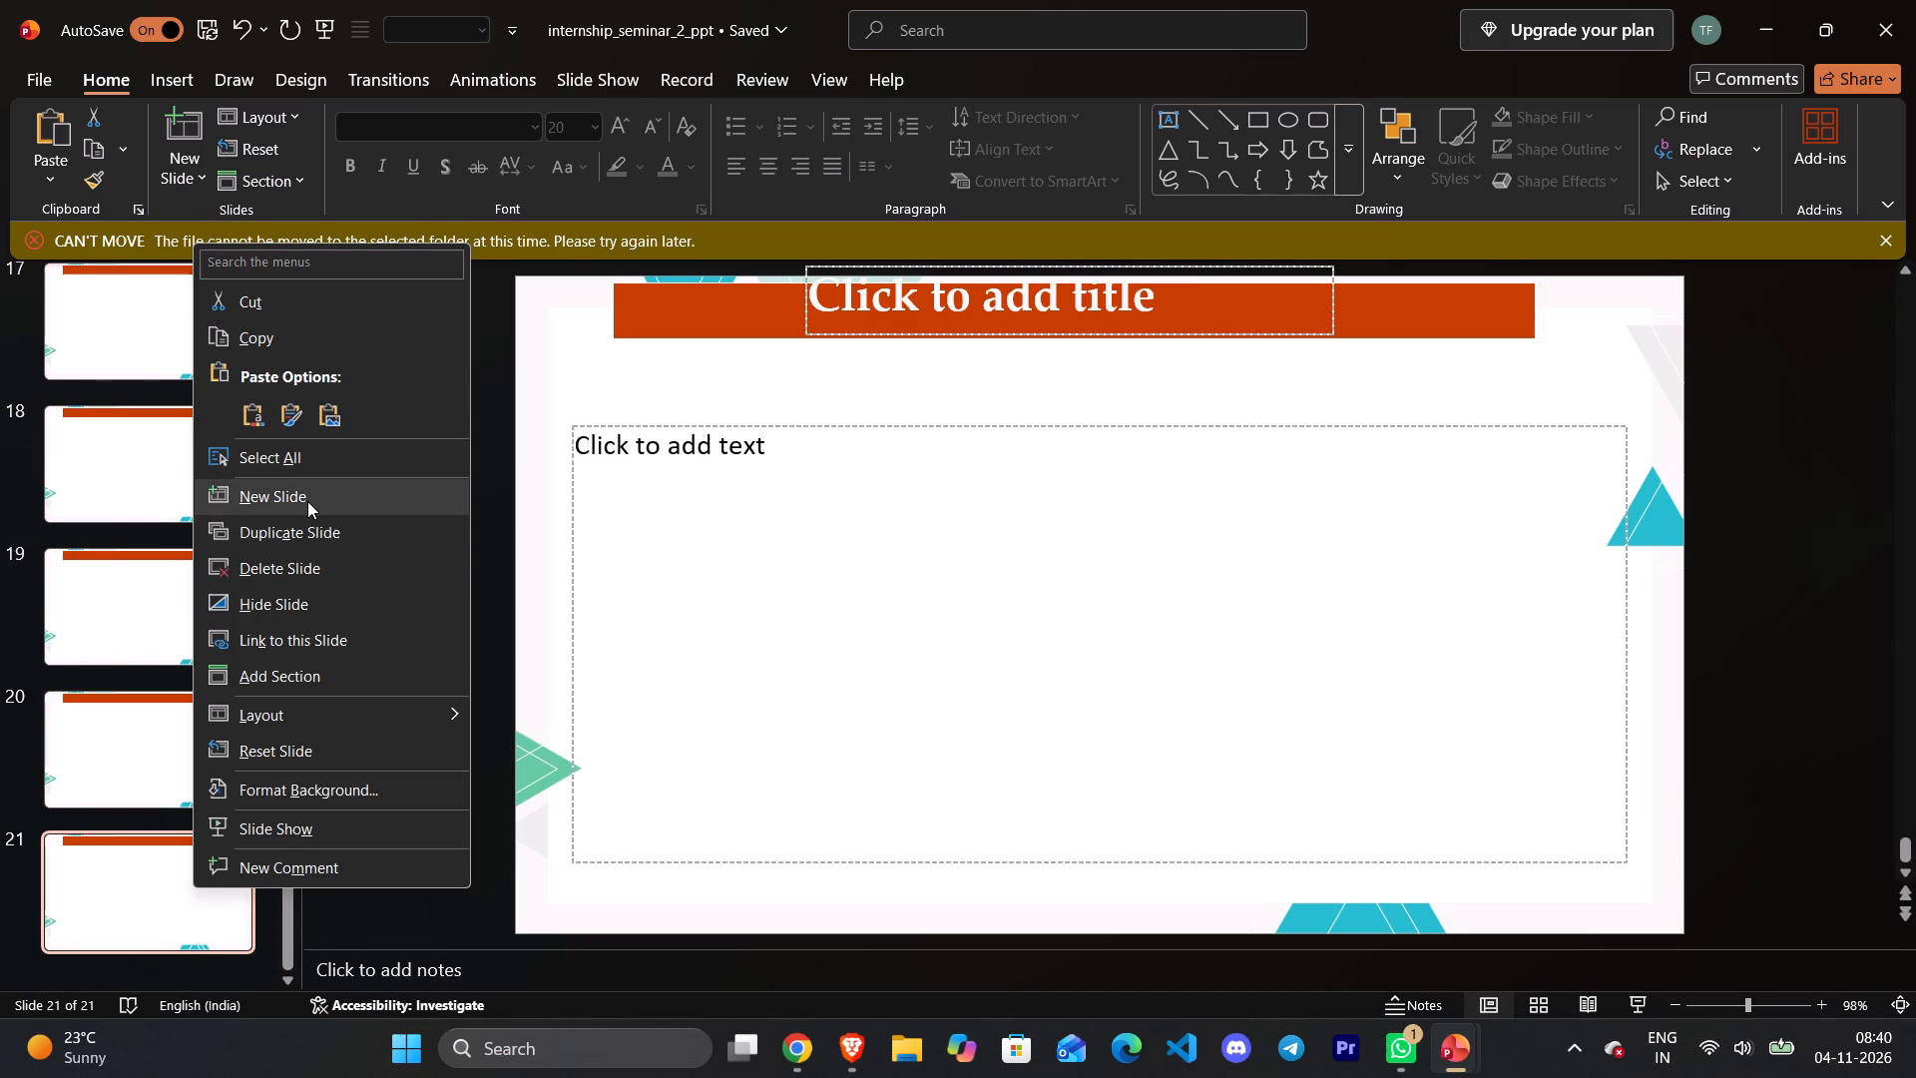
click(307, 501)
Clear slide 14 by deleting the Summary title, the image-link box, the NDA note and the Bajaj plant photo.
scroll(112, 550, up, 11)
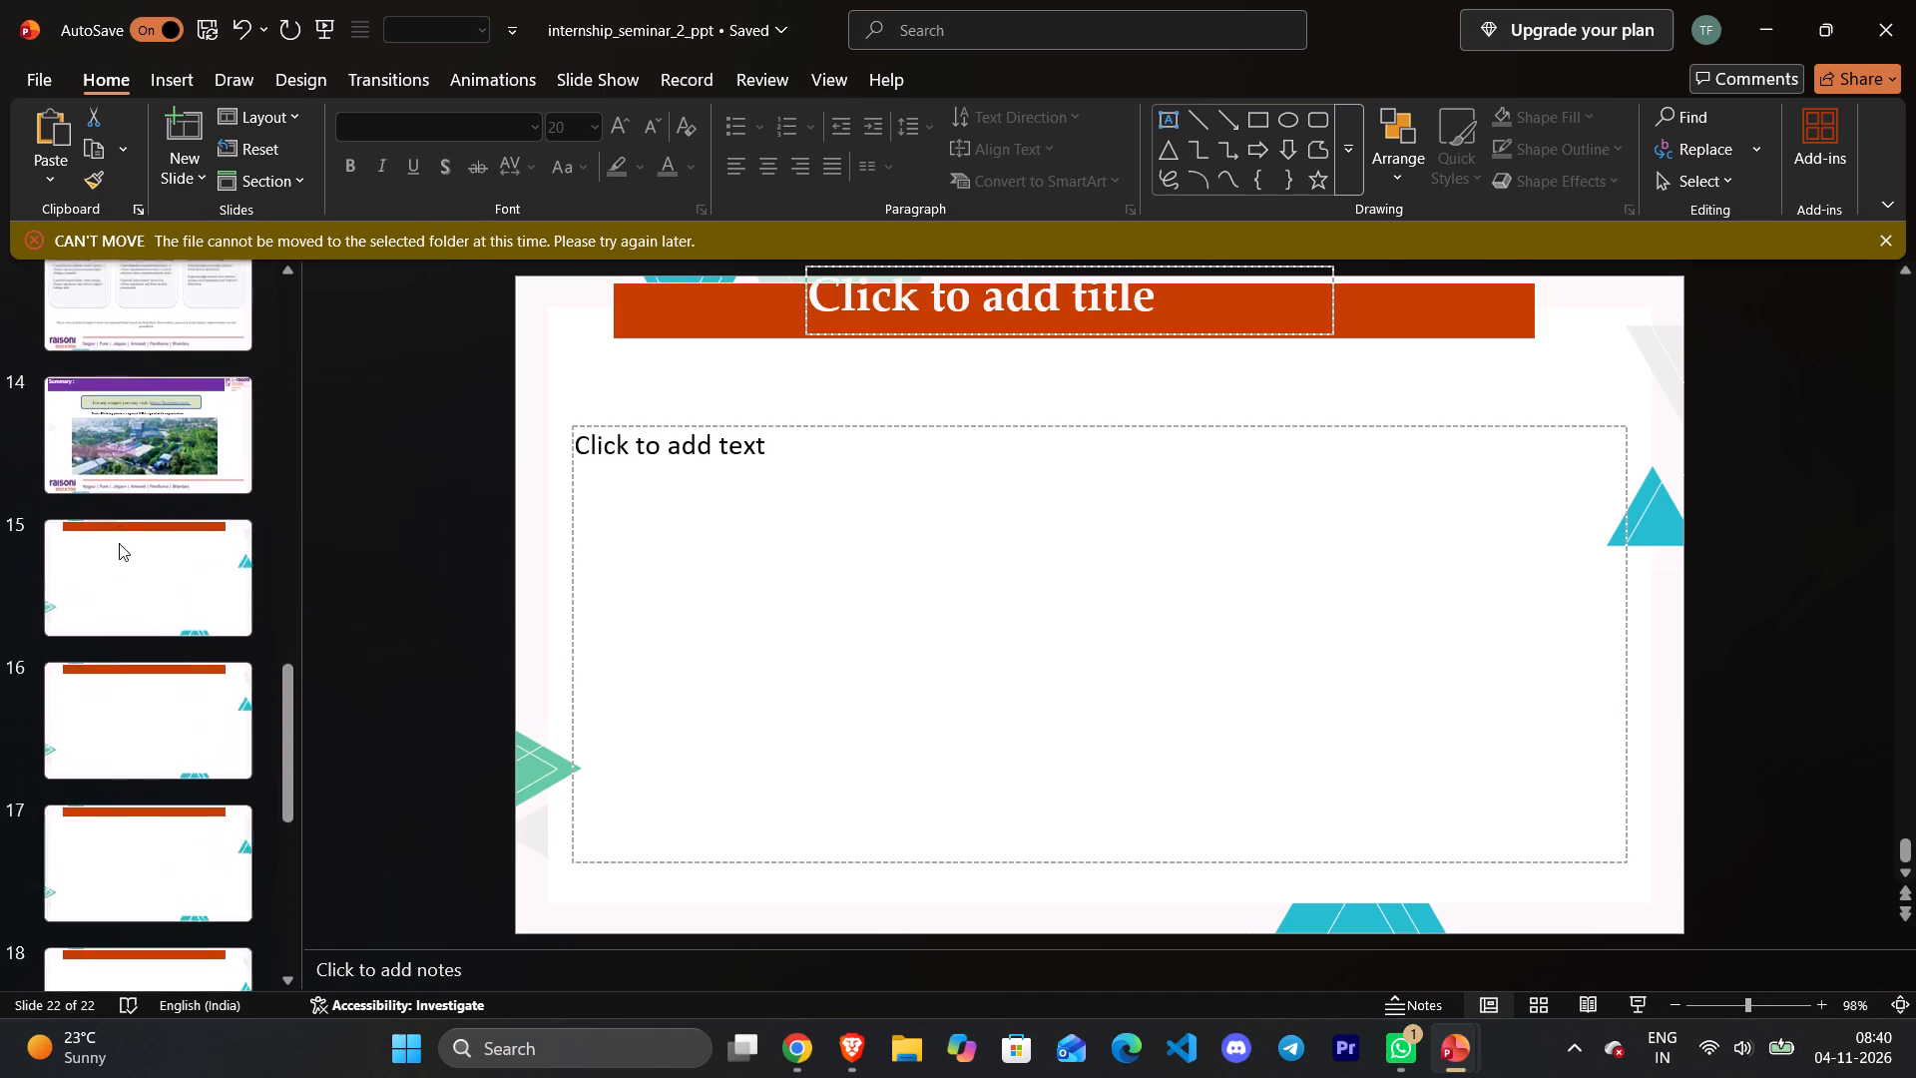
scroll(119, 543, up, 3)
click(183, 674)
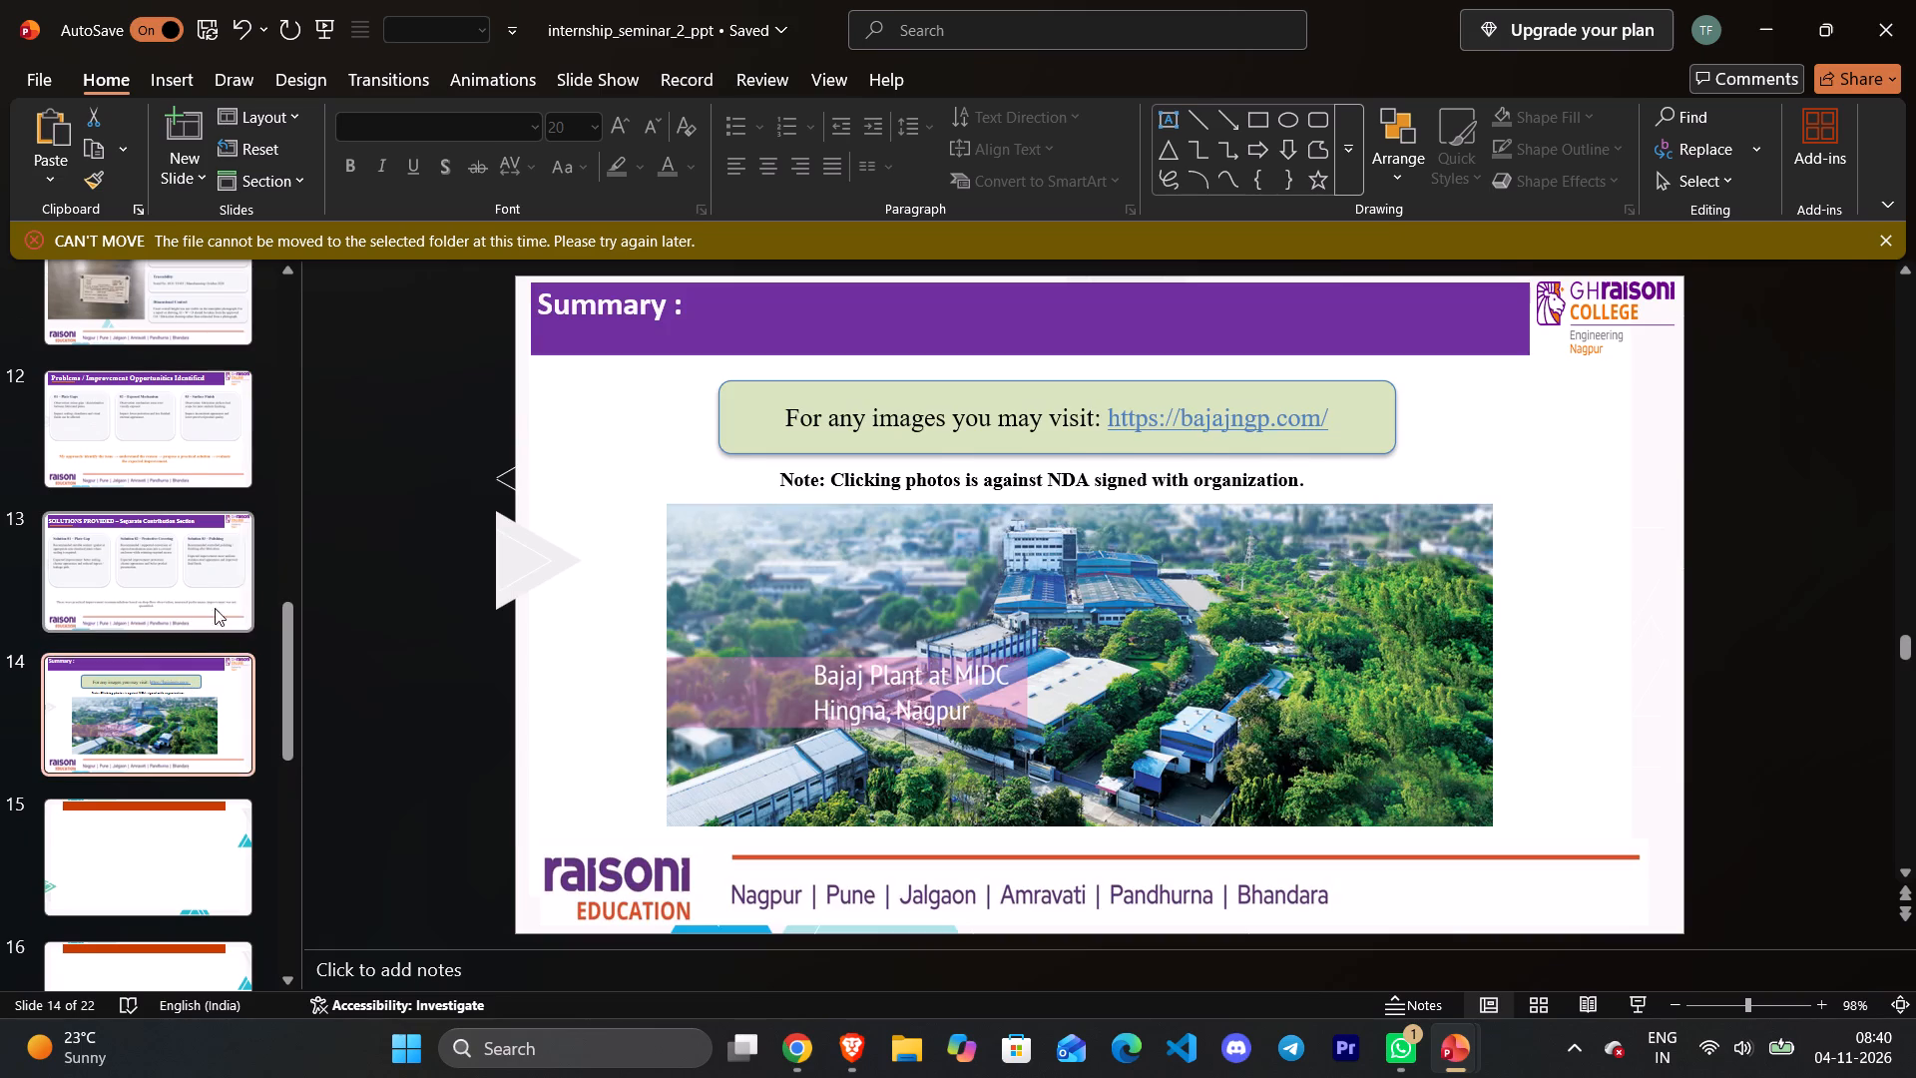
click(188, 573)
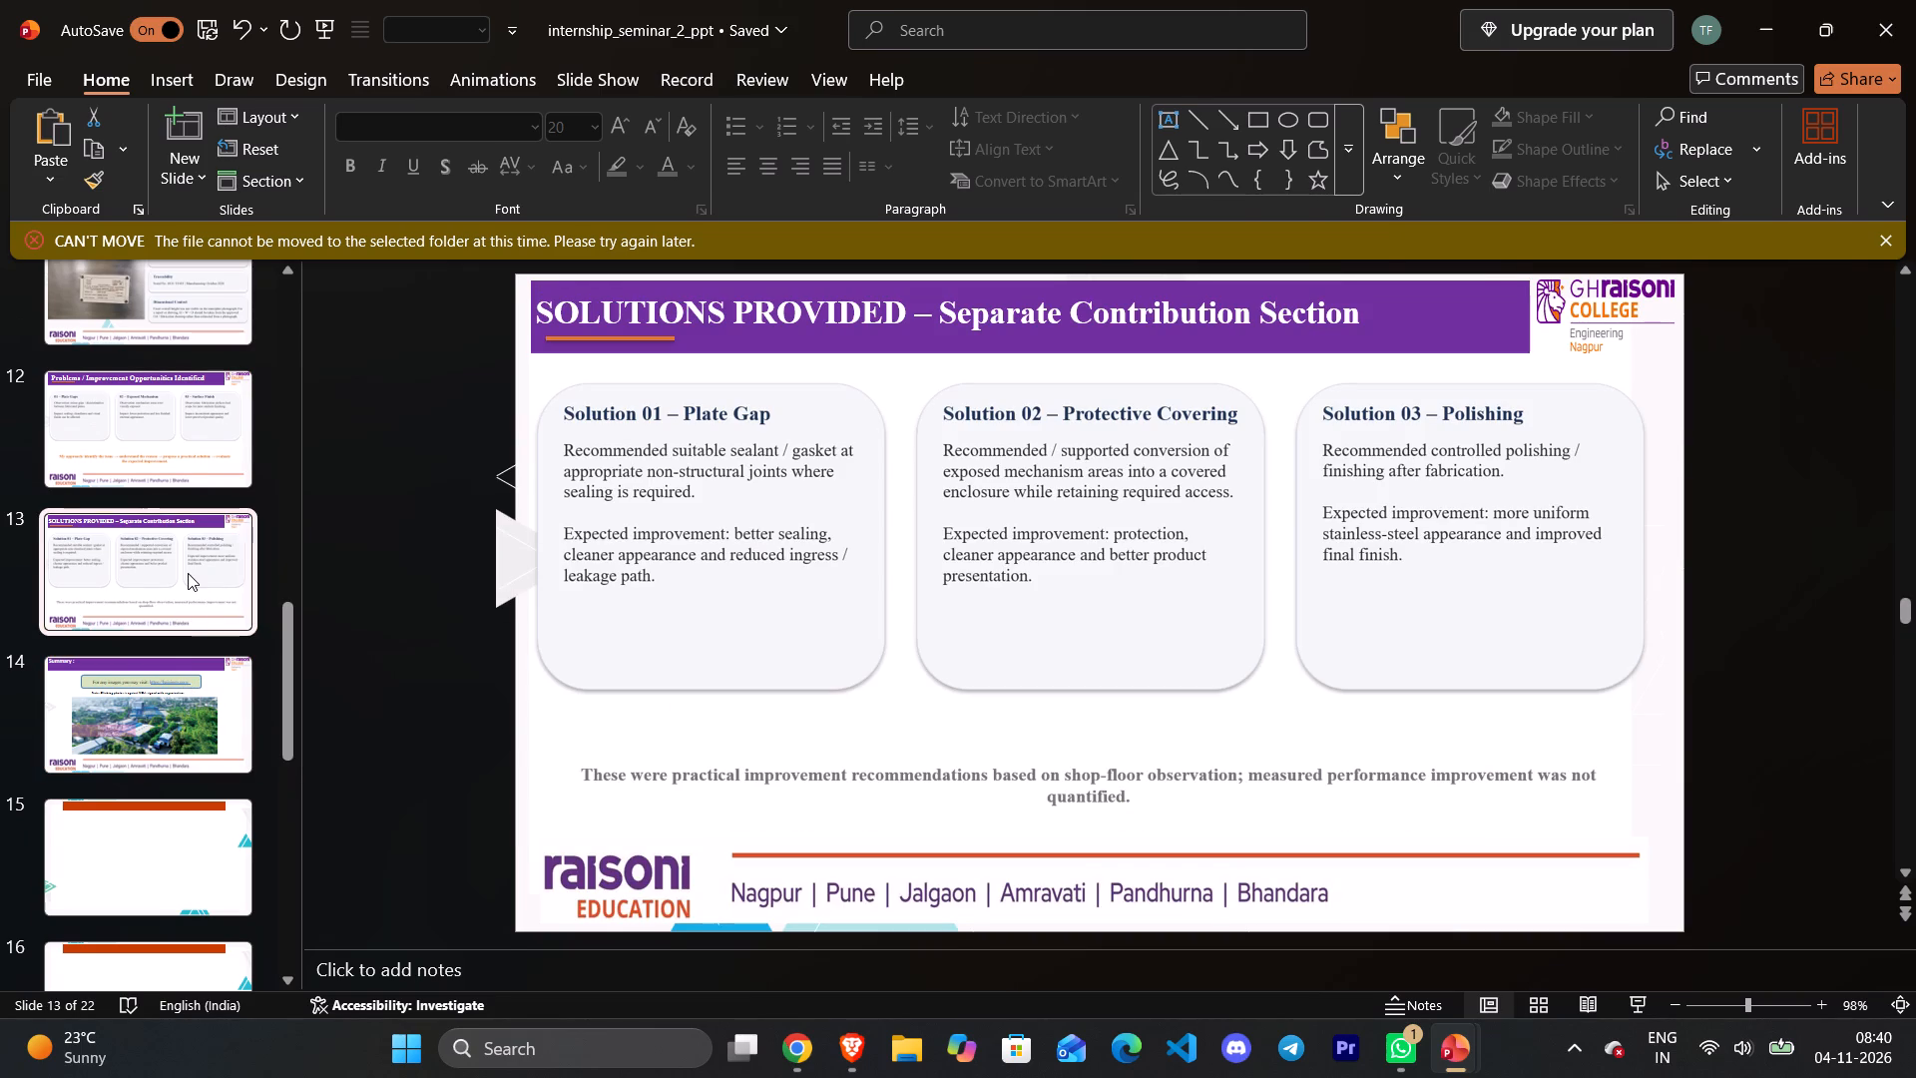
click(863, 742)
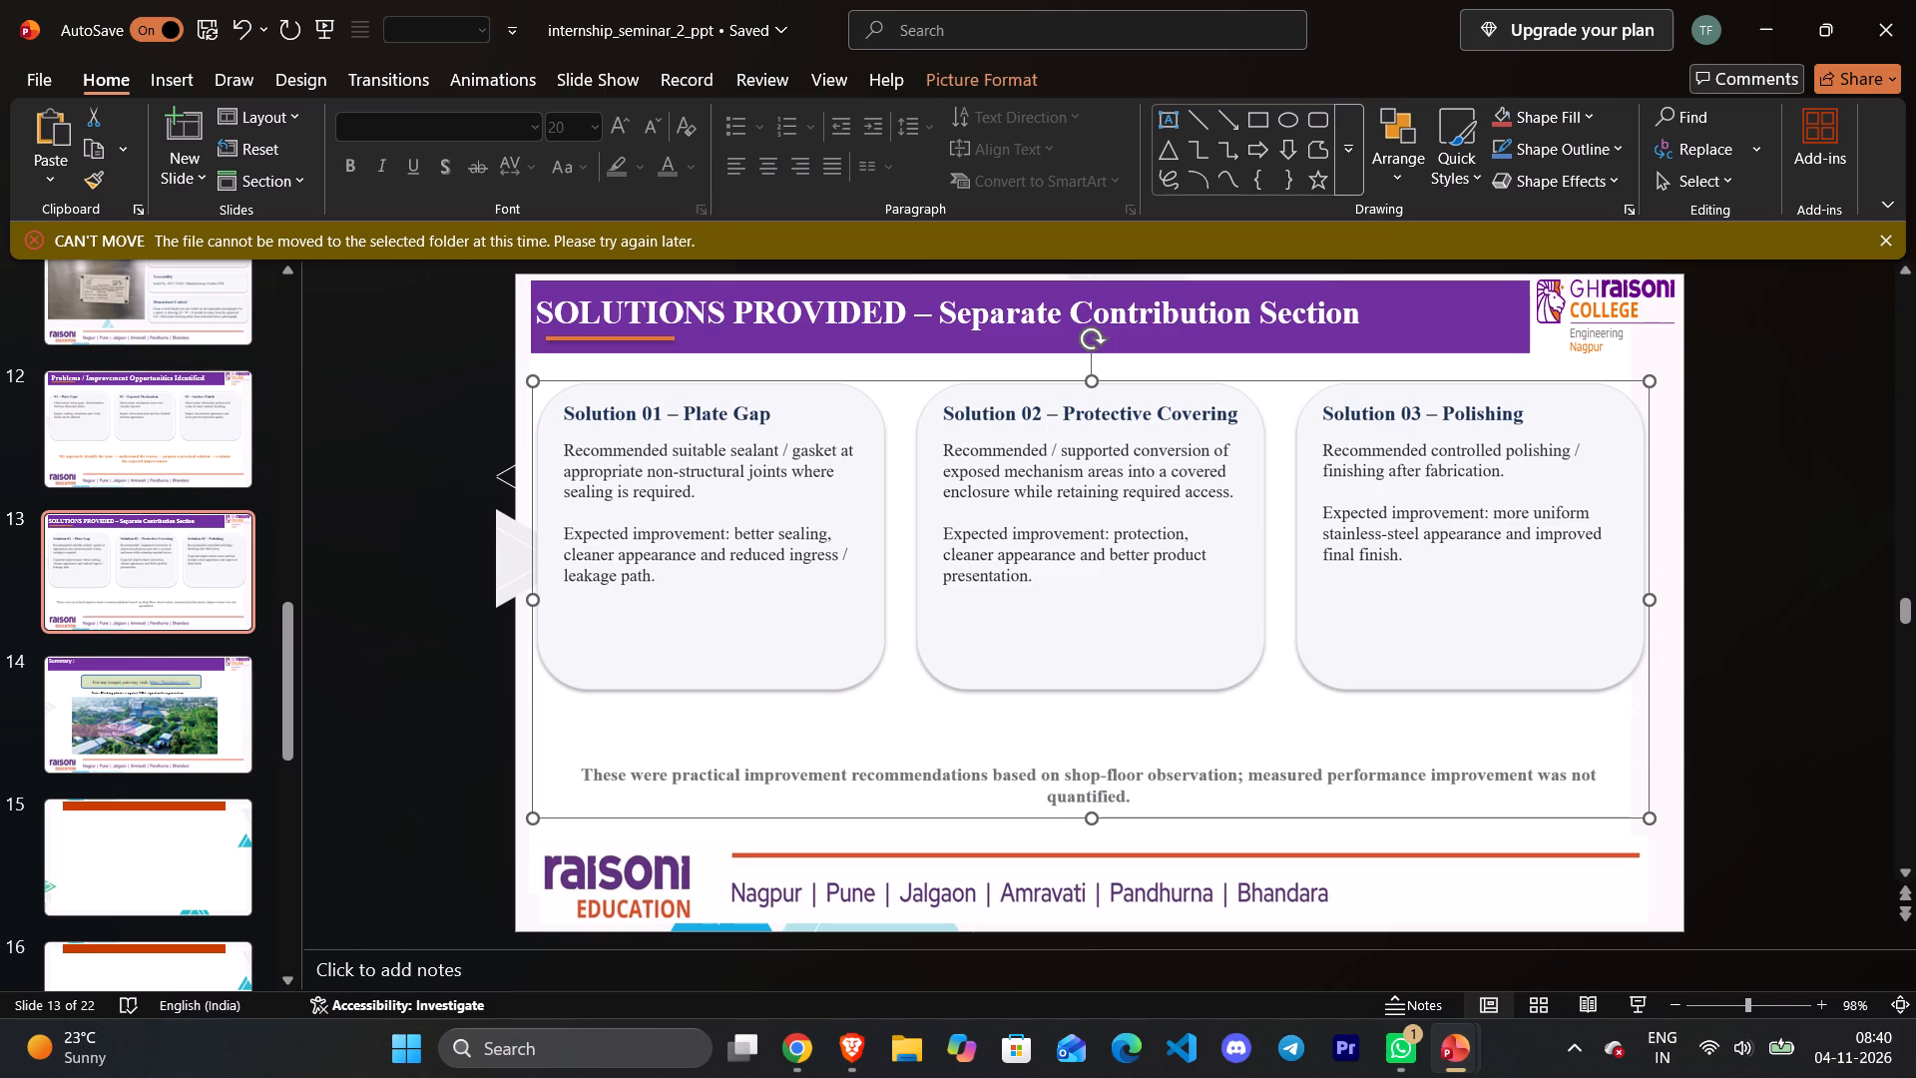
click(99, 669)
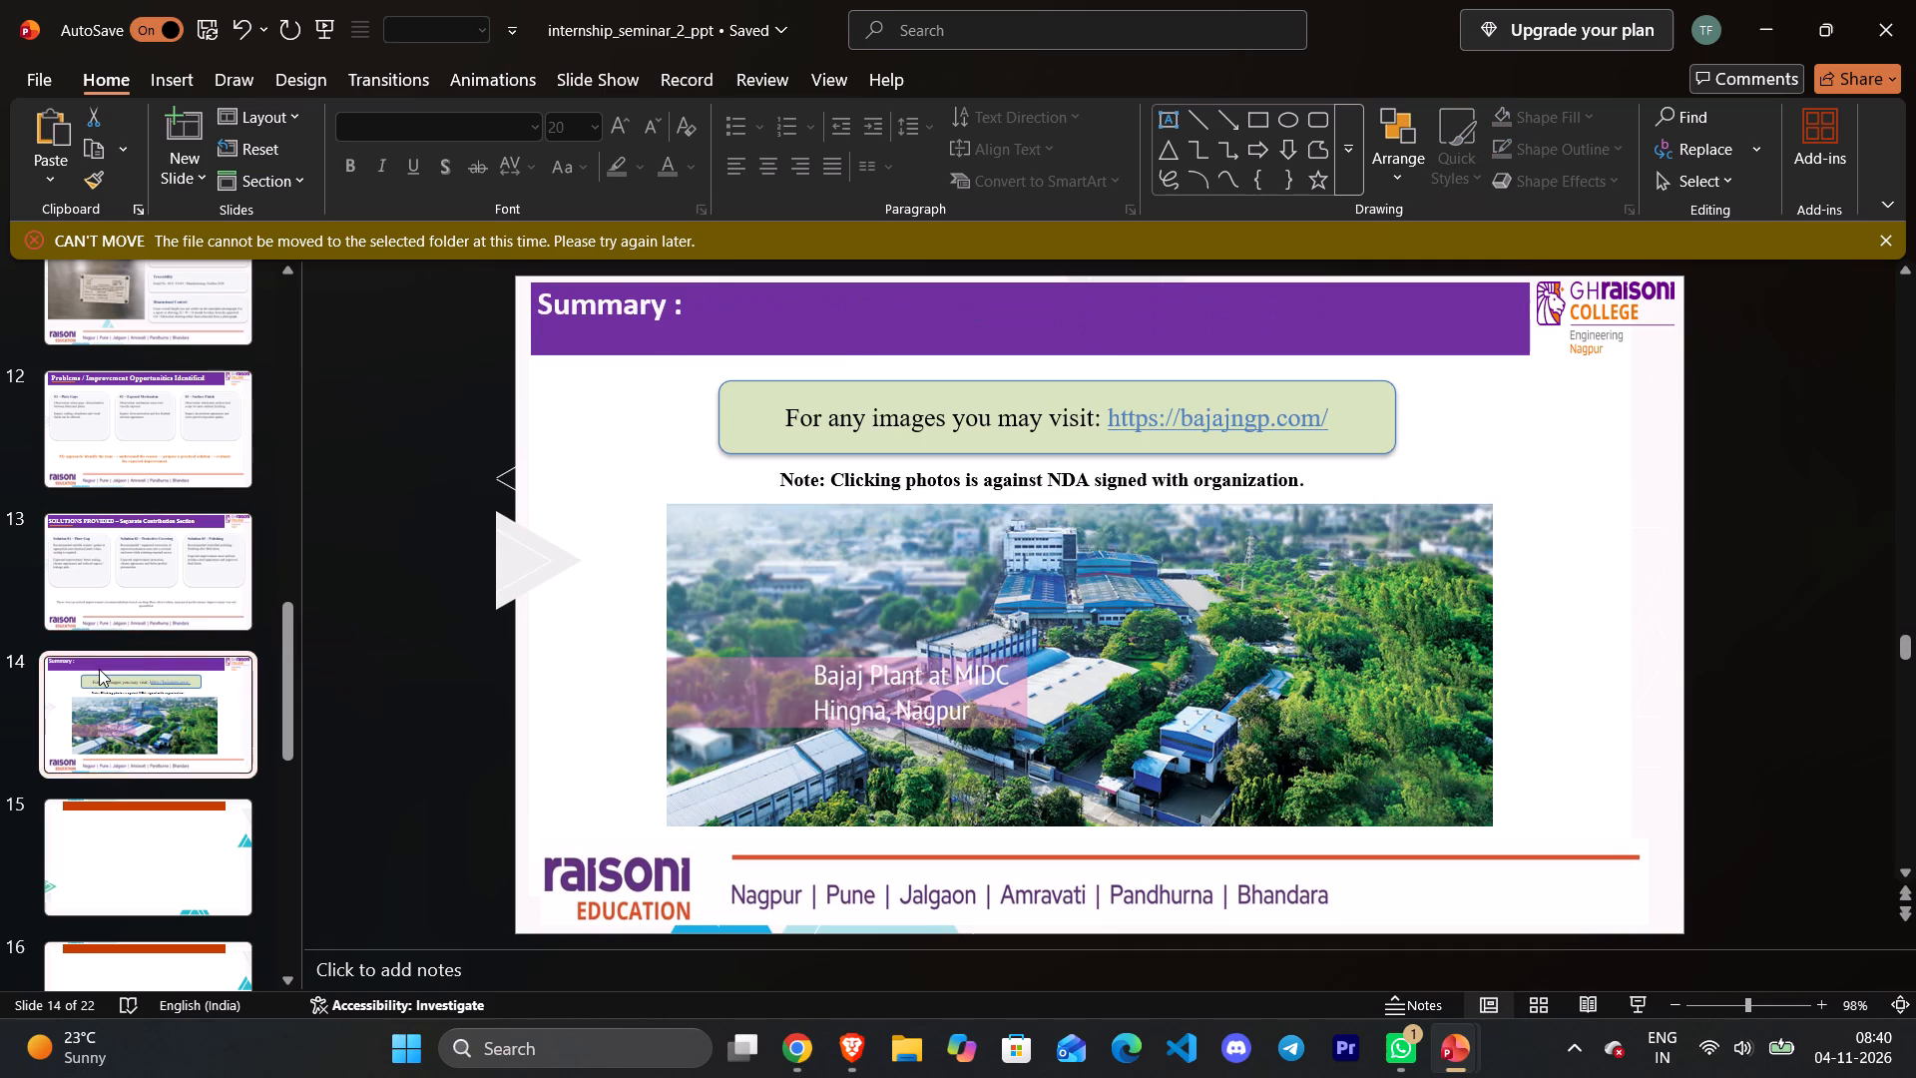
click(761, 307)
double_click(703, 311)
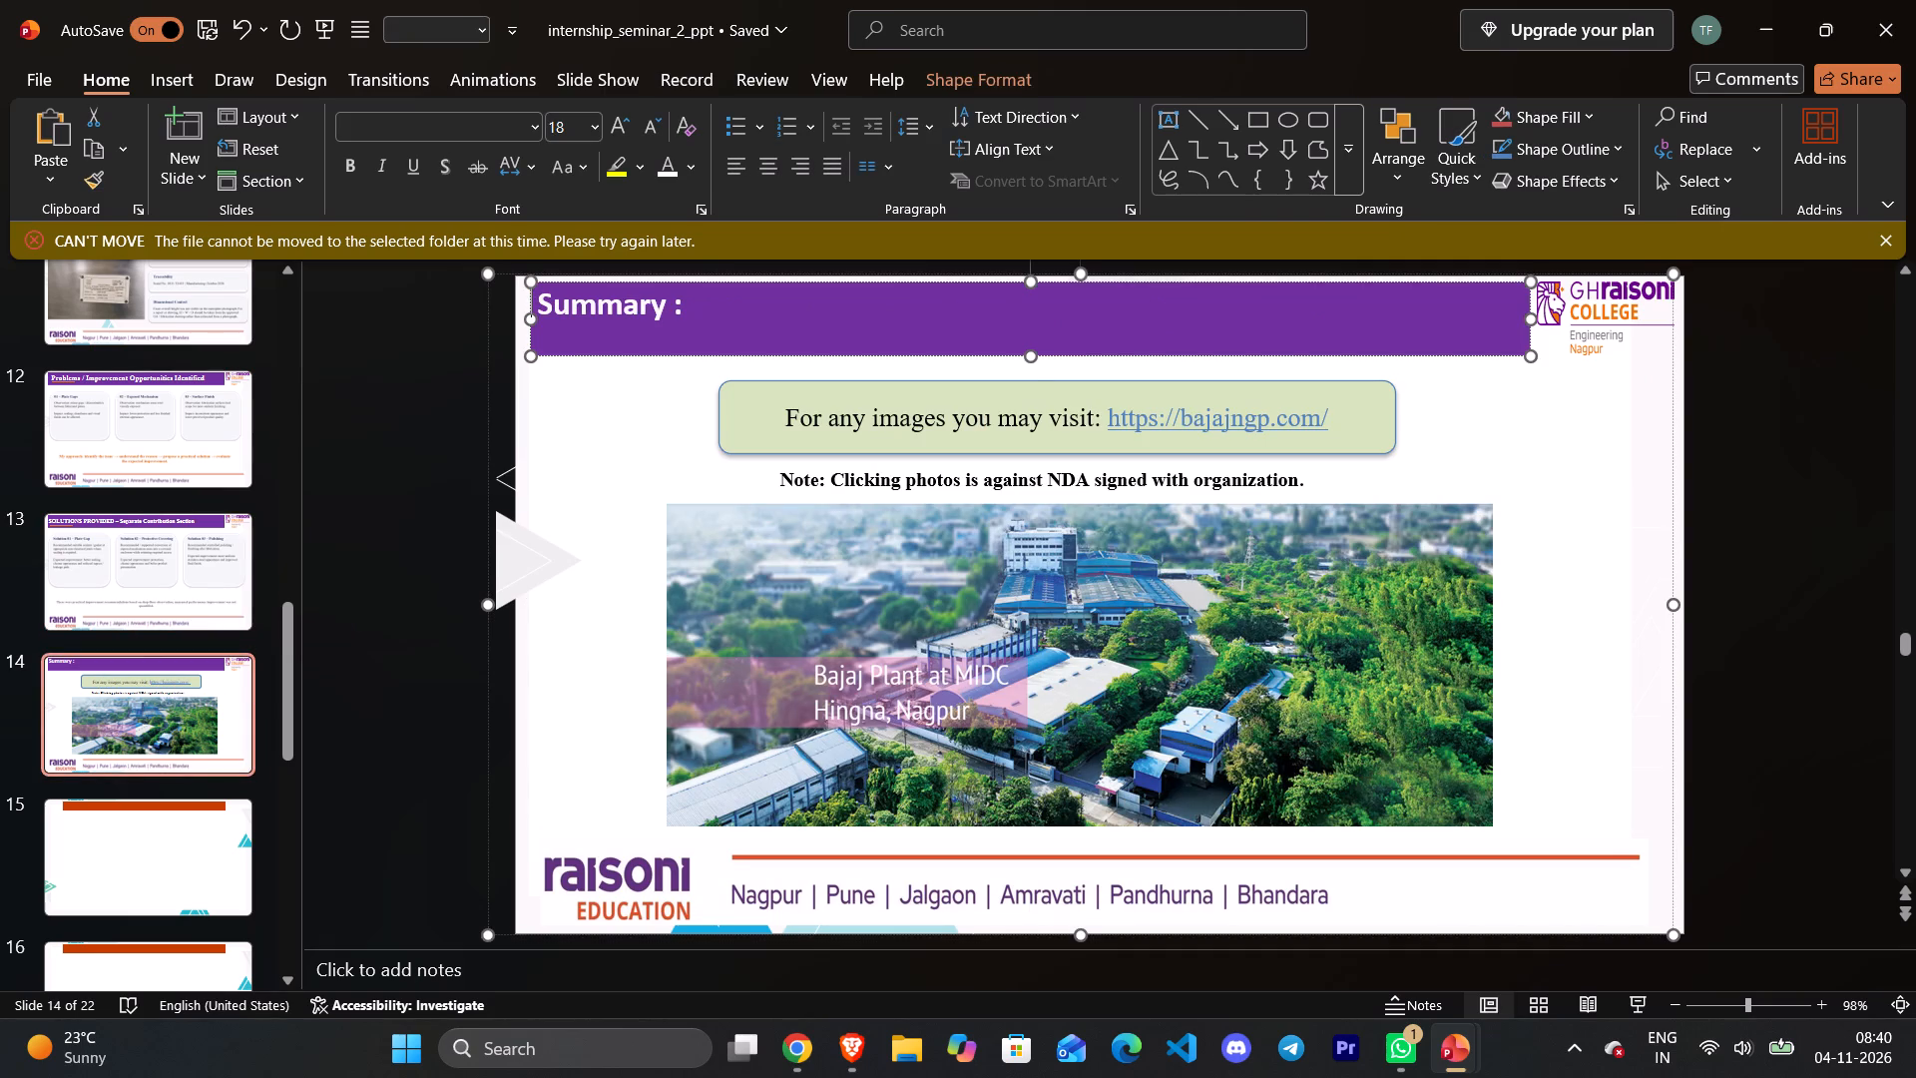
drag(688, 306, 429, 276)
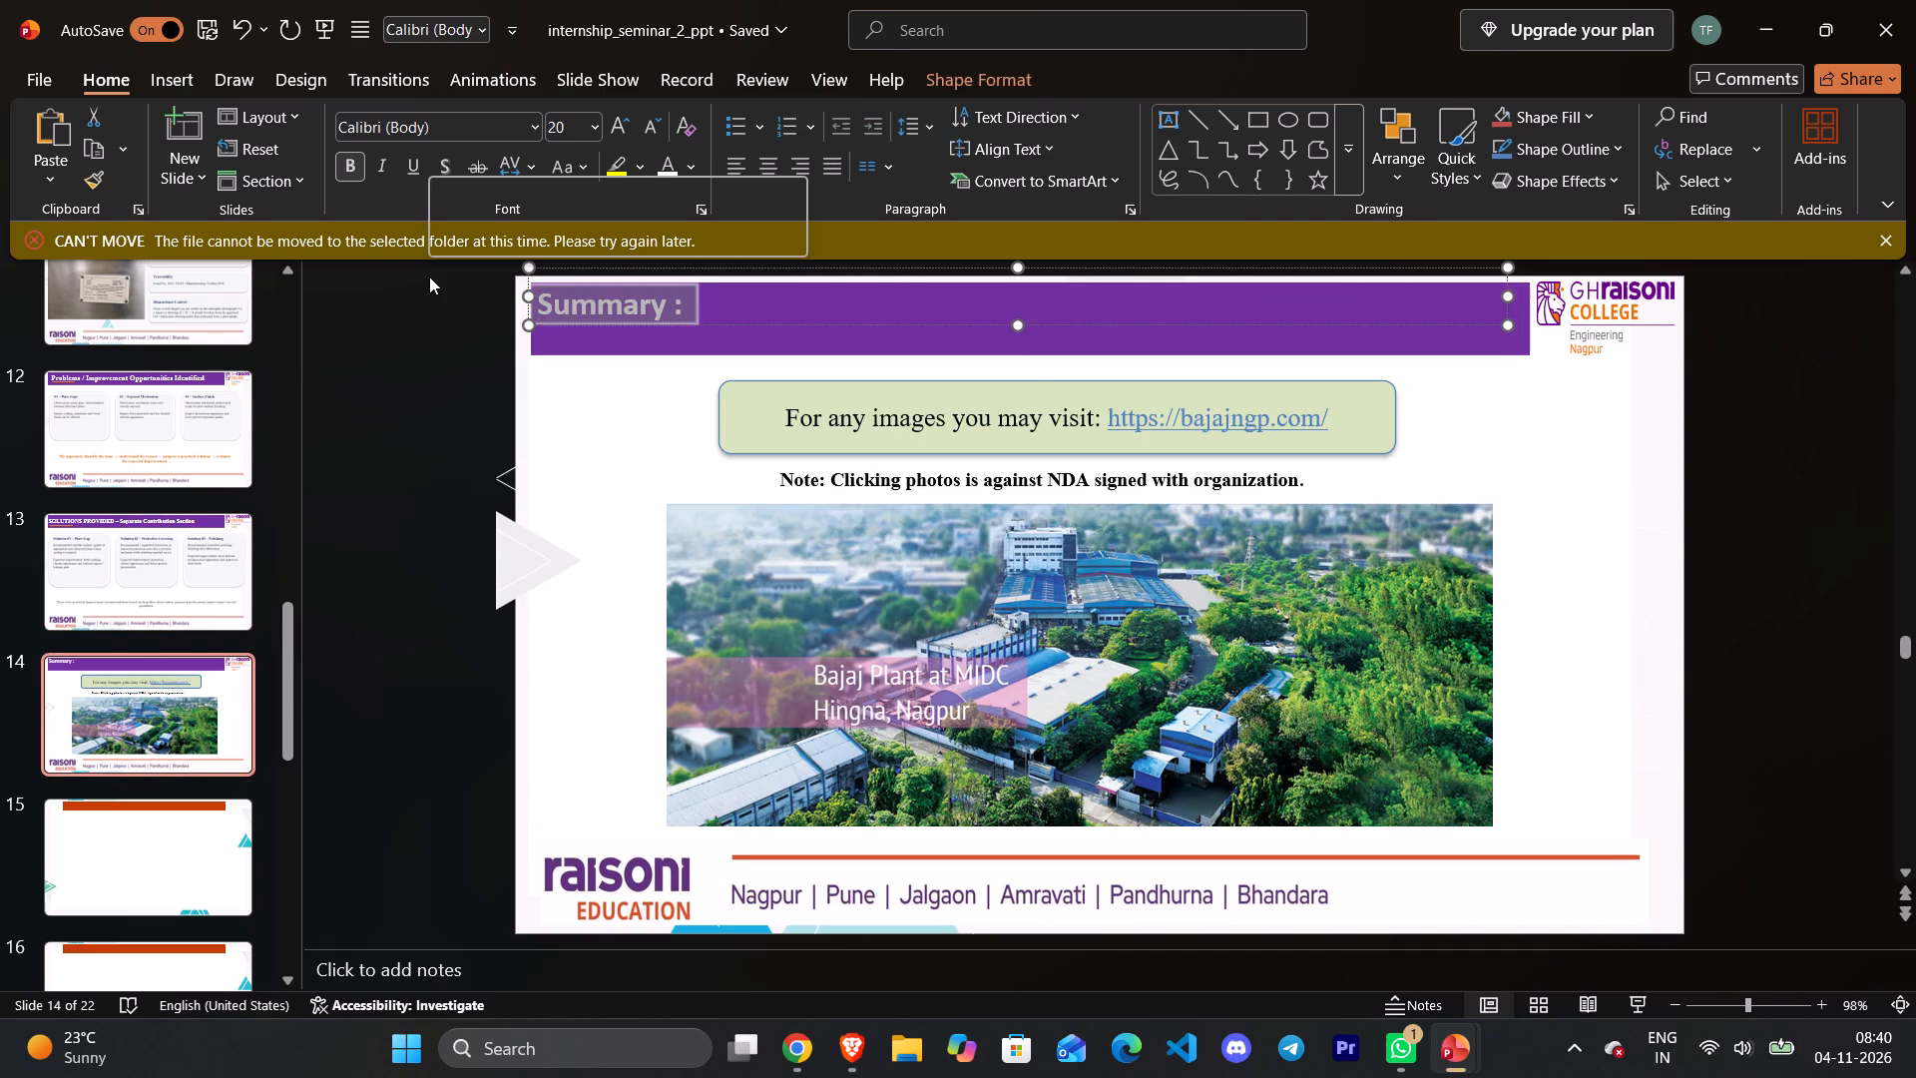
key(Delete)
ctrl+click(765, 429)
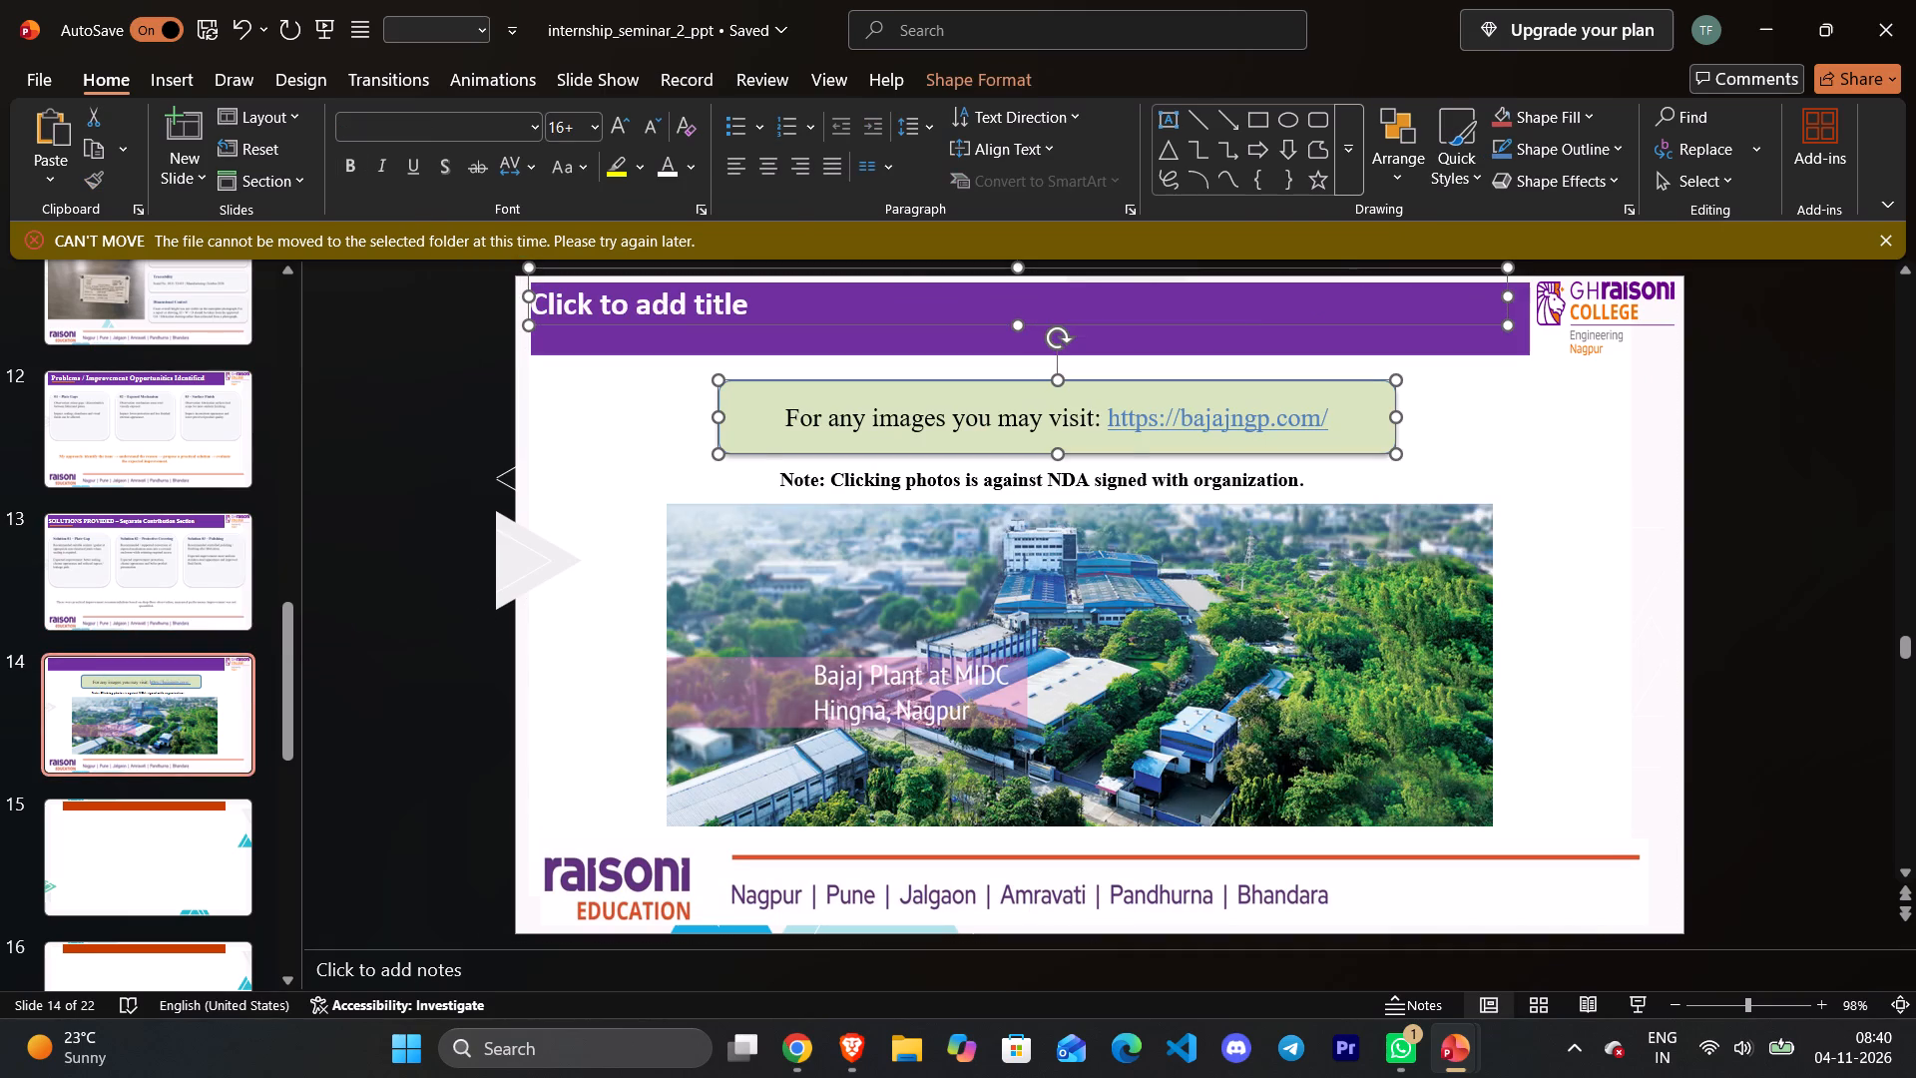
ctrl+click(828, 485)
ctrl+click(803, 590)
key(Delete)
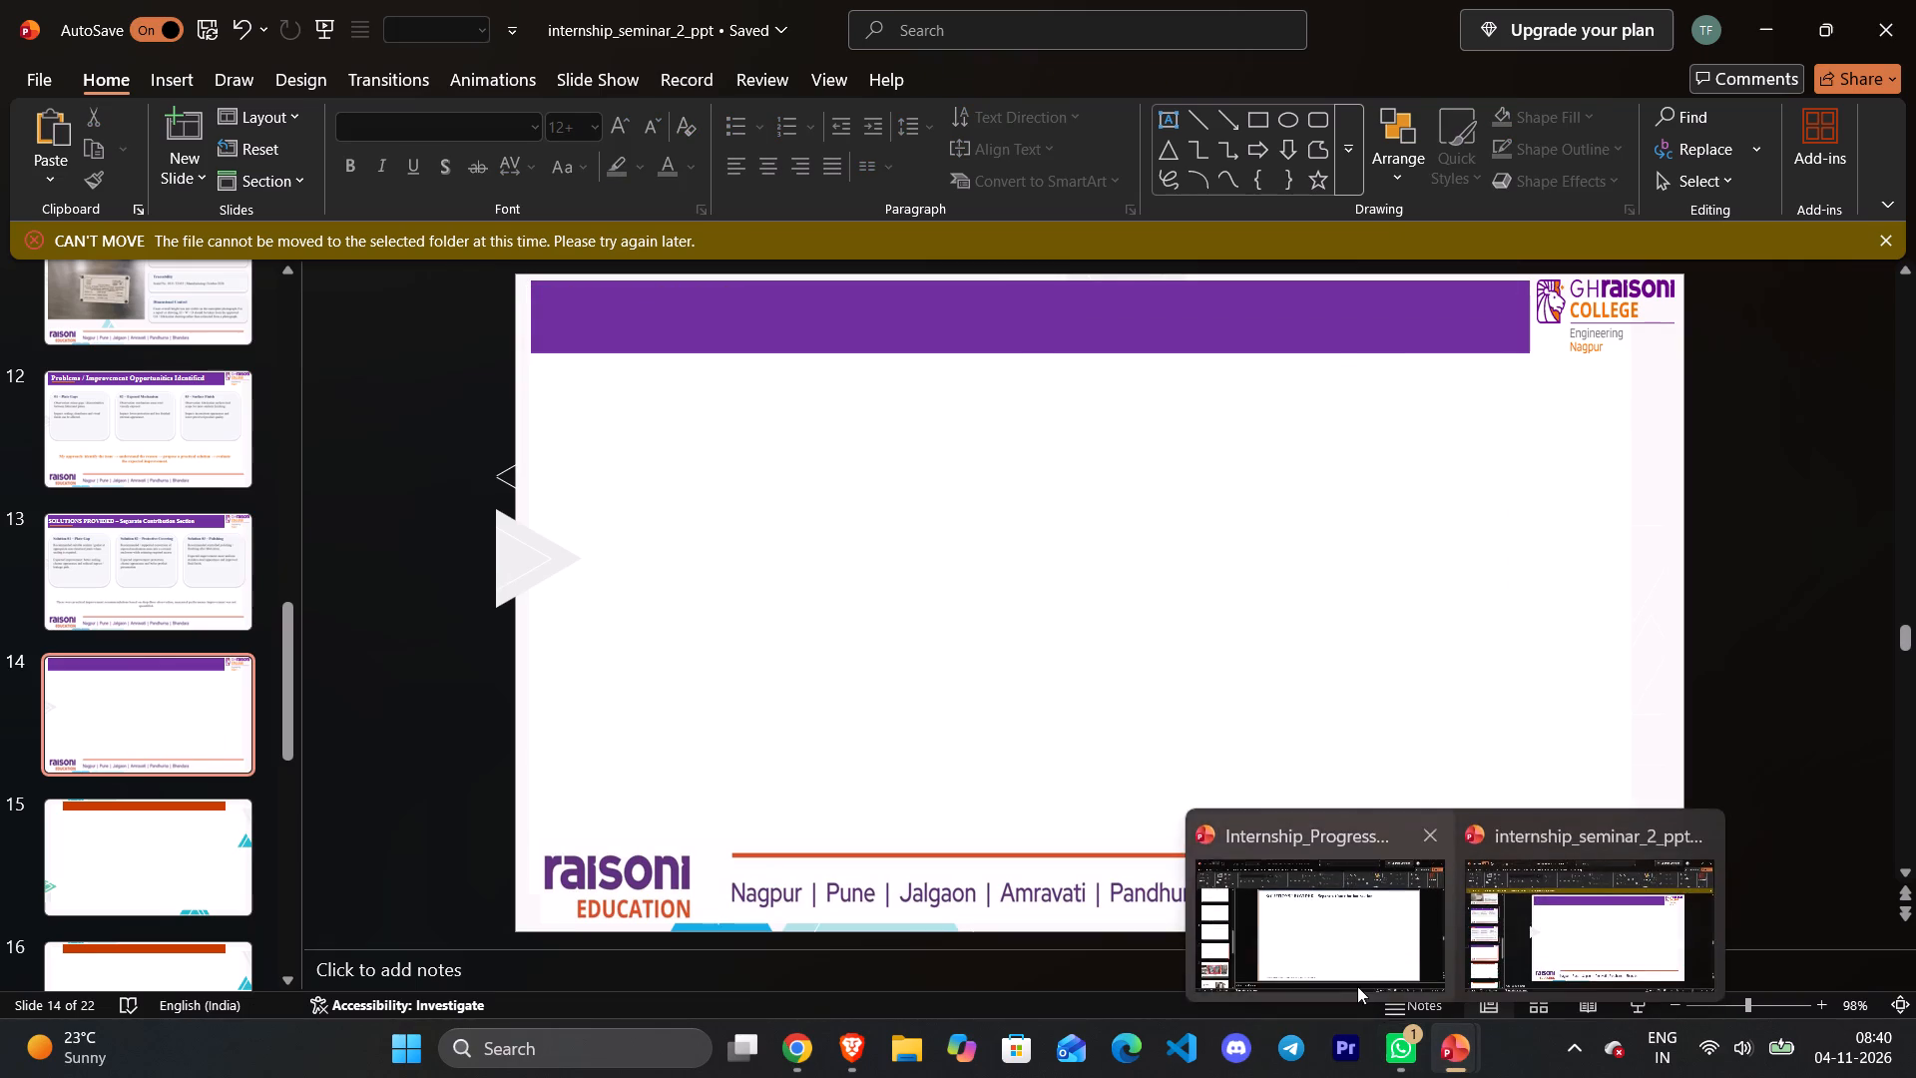
Move the title "Solution Analysis – Before, After & Improvement" from Internship_Progress_Seminar's slide 14 to internship_seminar_2_ppt's slide 14, keeping source formatting.
click(1357, 986)
scroll(144, 879, down, 7)
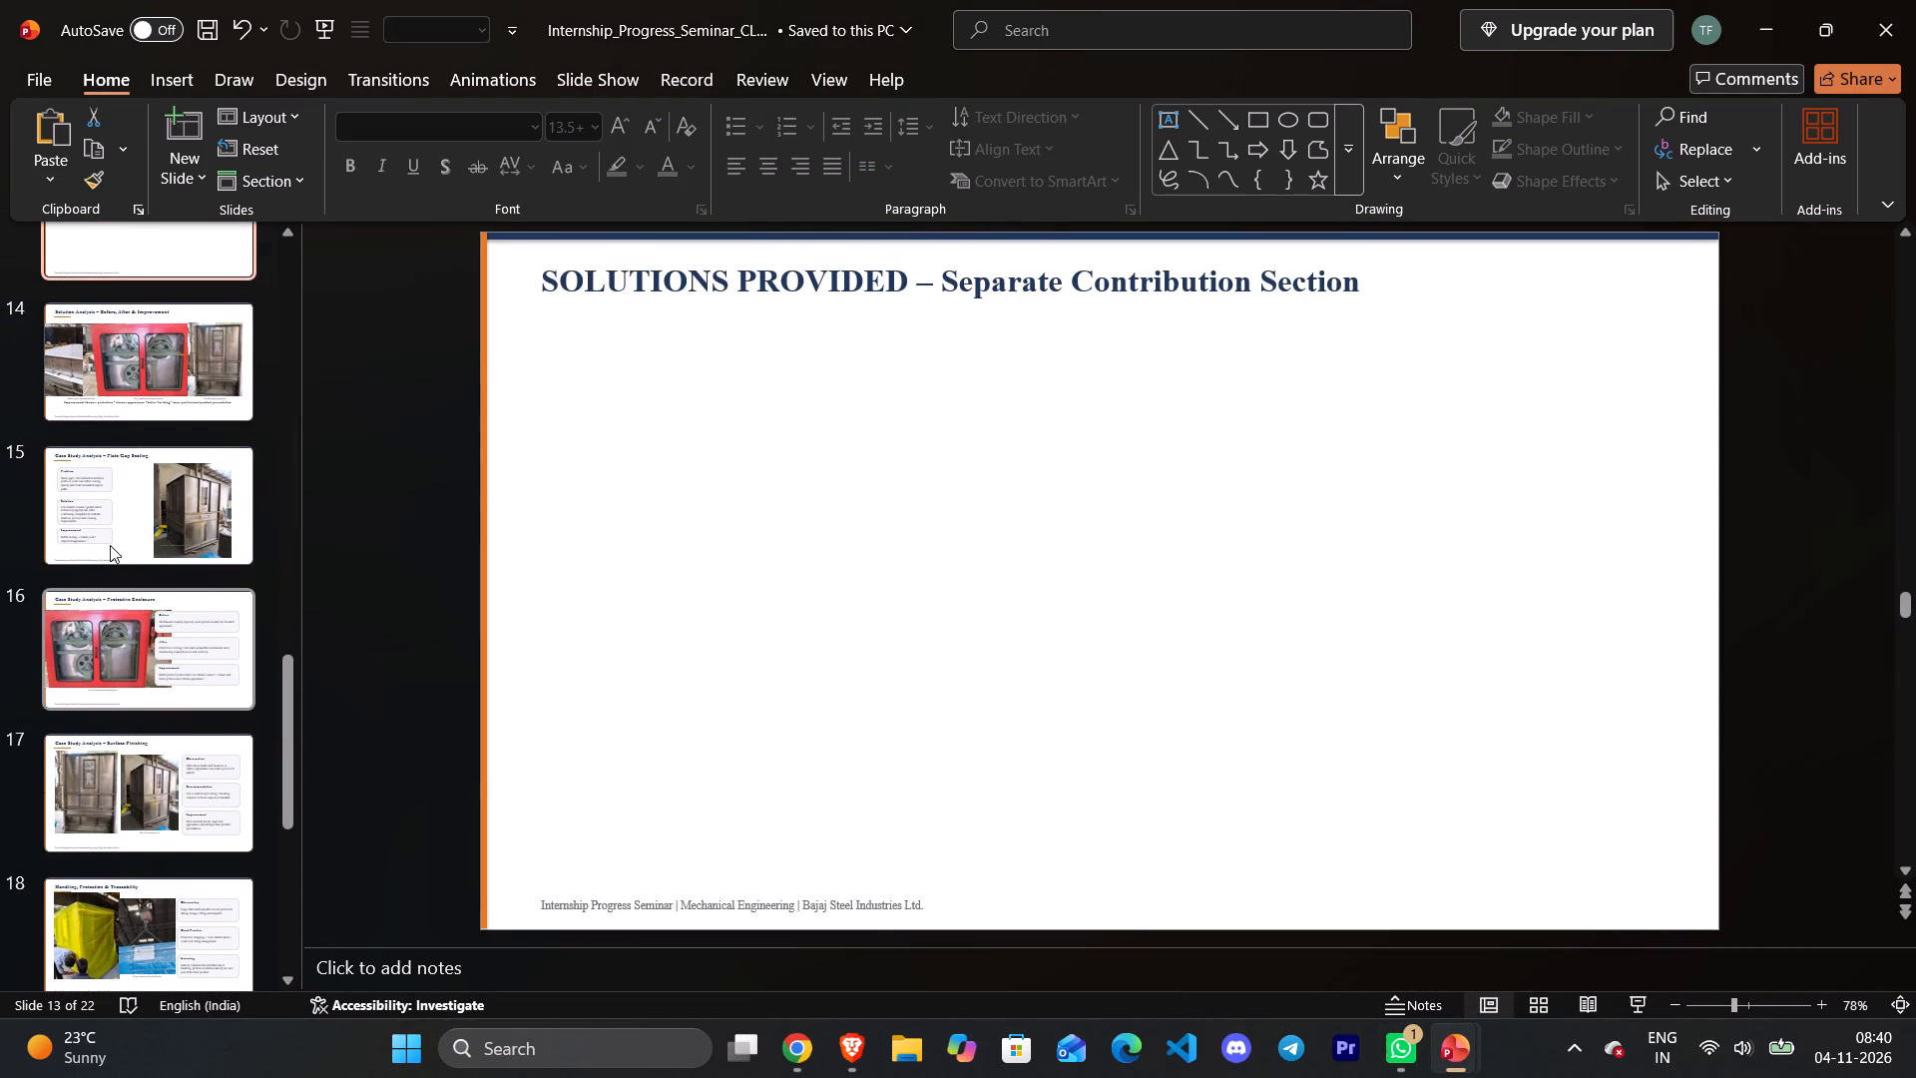
click(123, 405)
ctrl+click(744, 270)
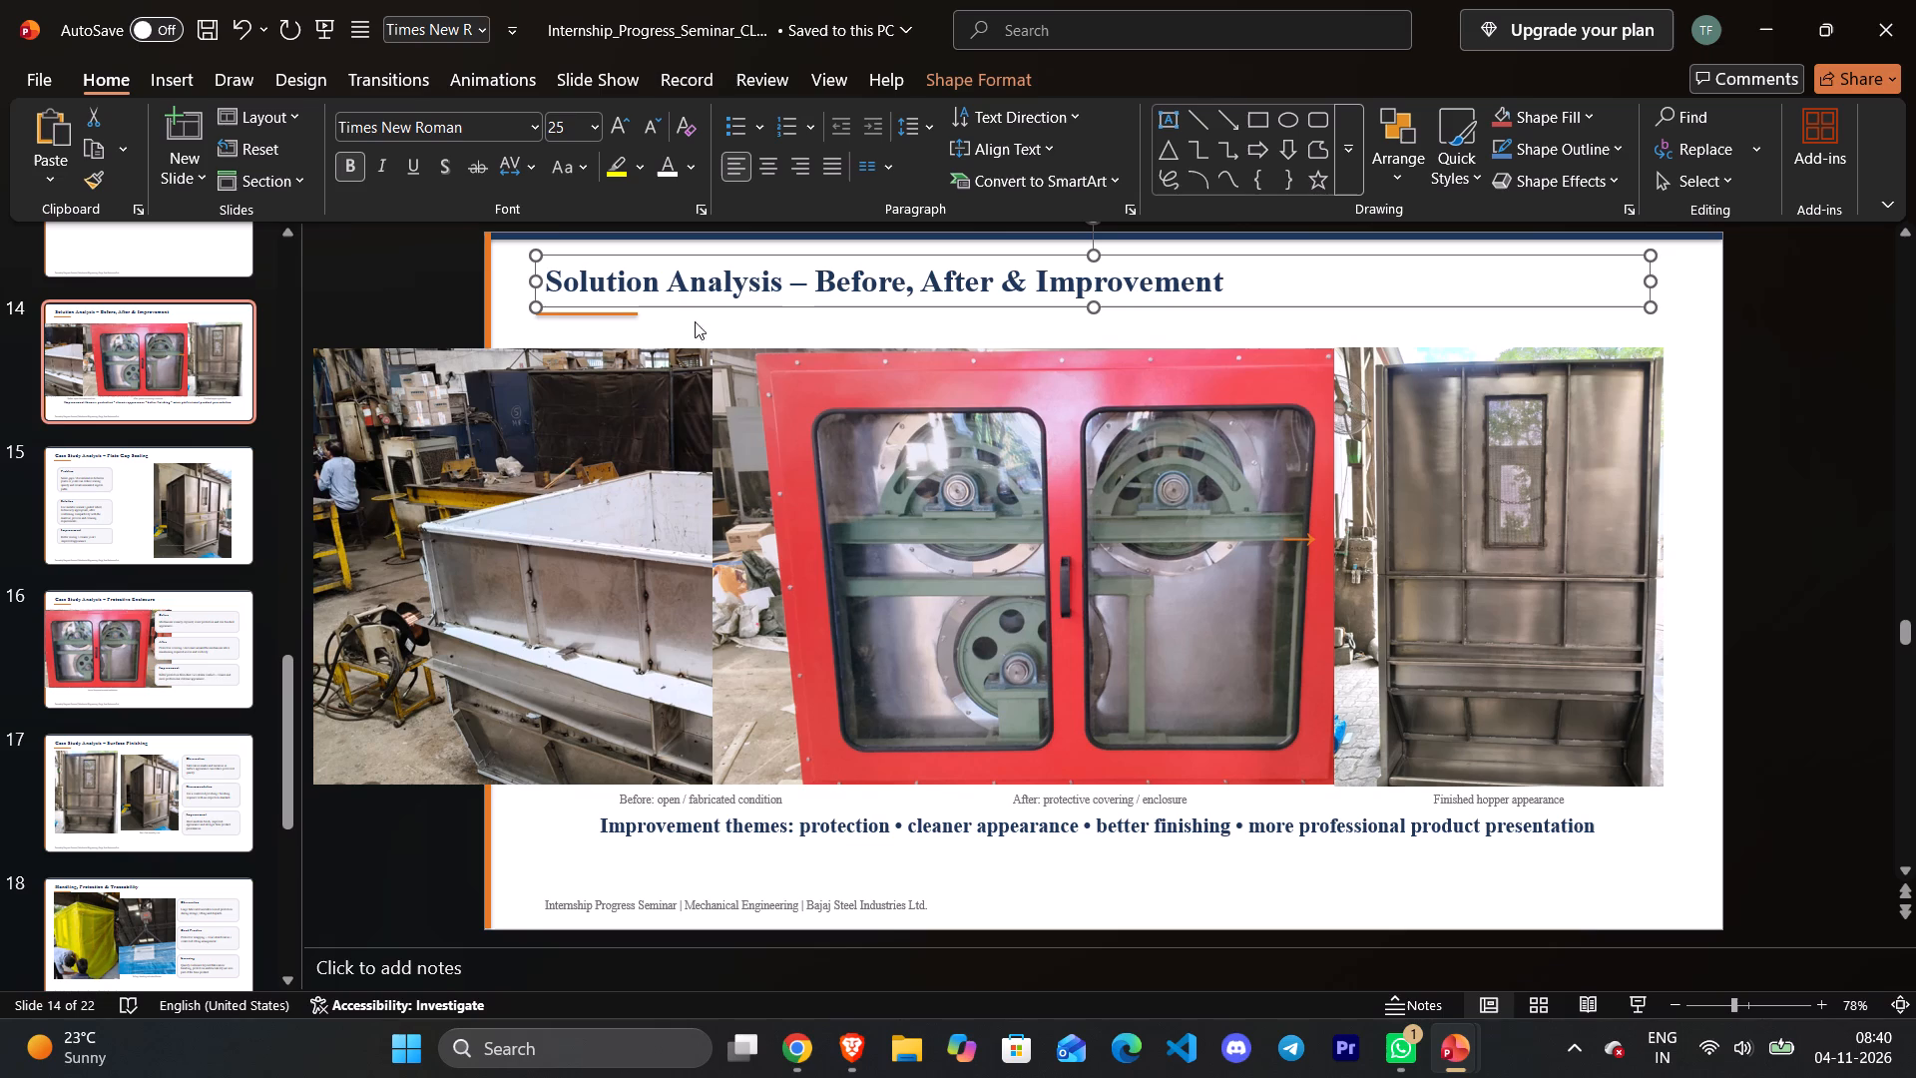
key(ctrl+x)
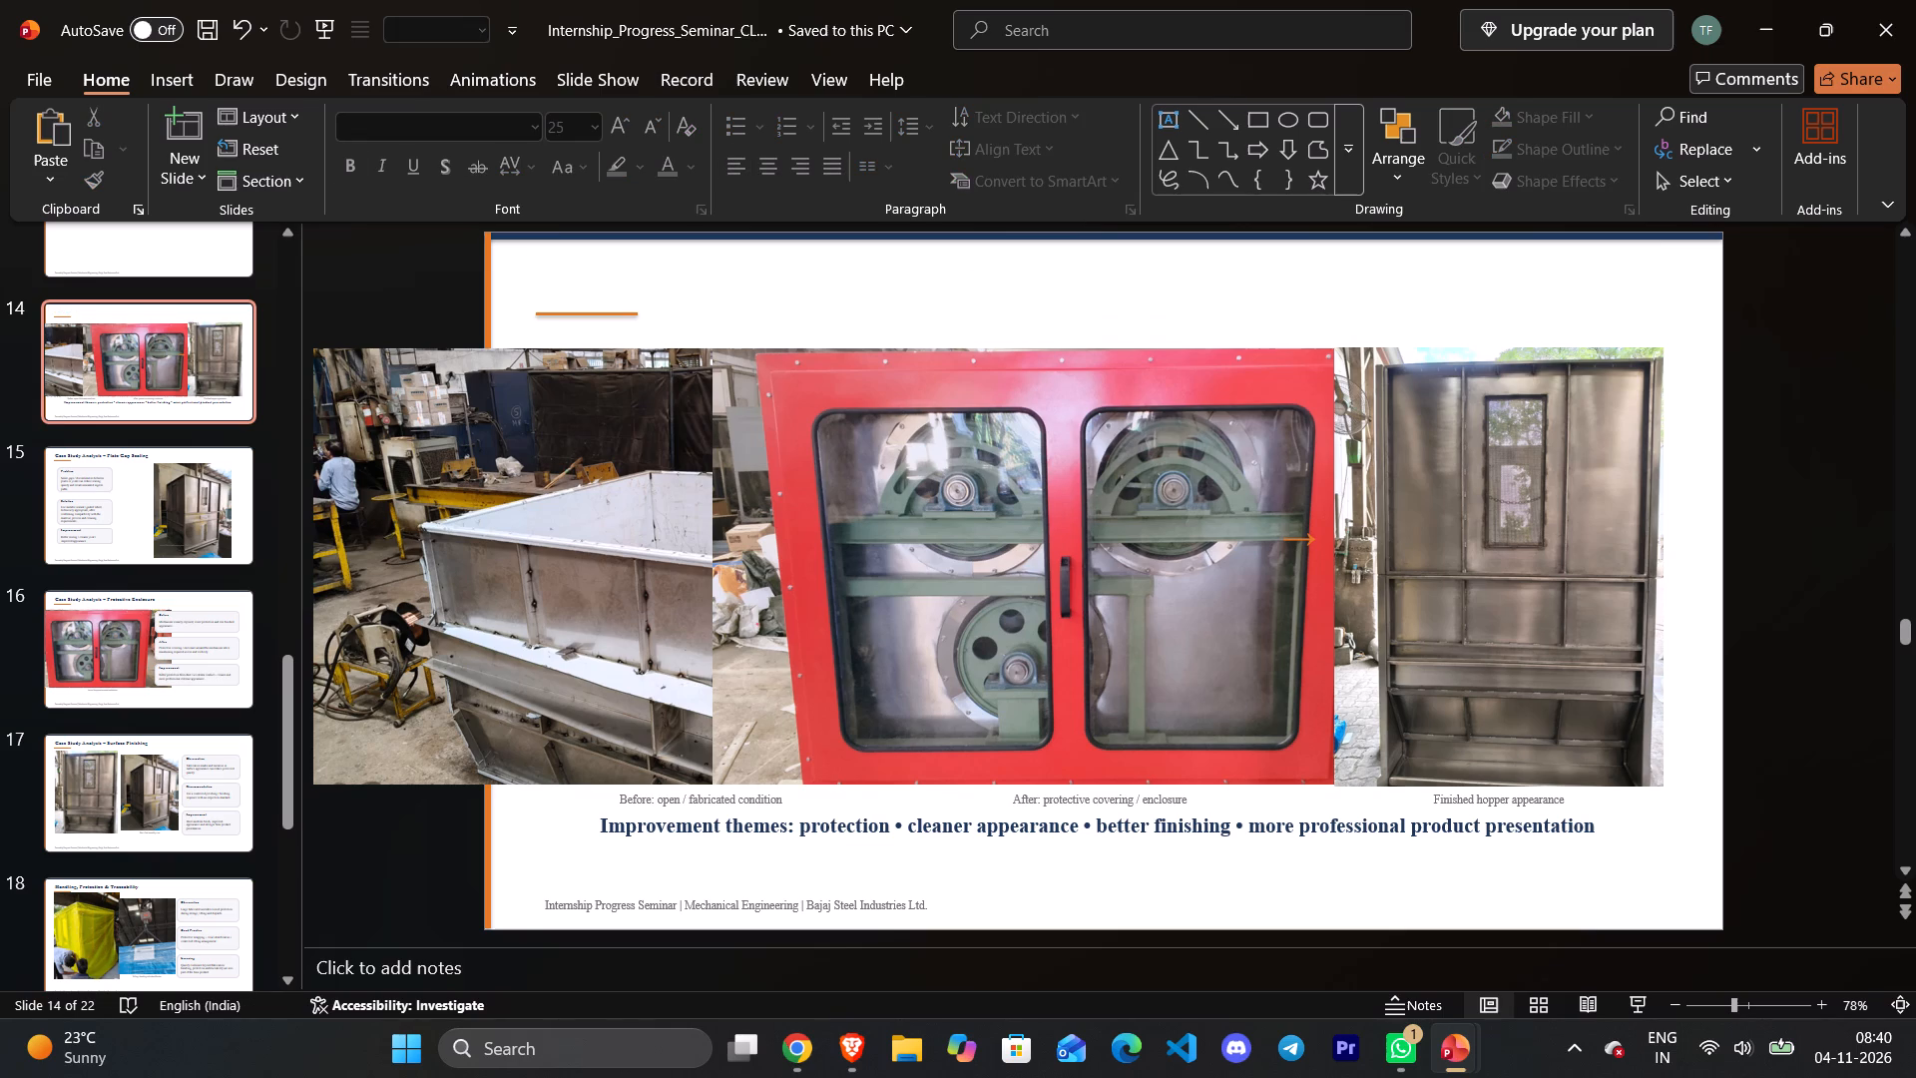
click(1485, 920)
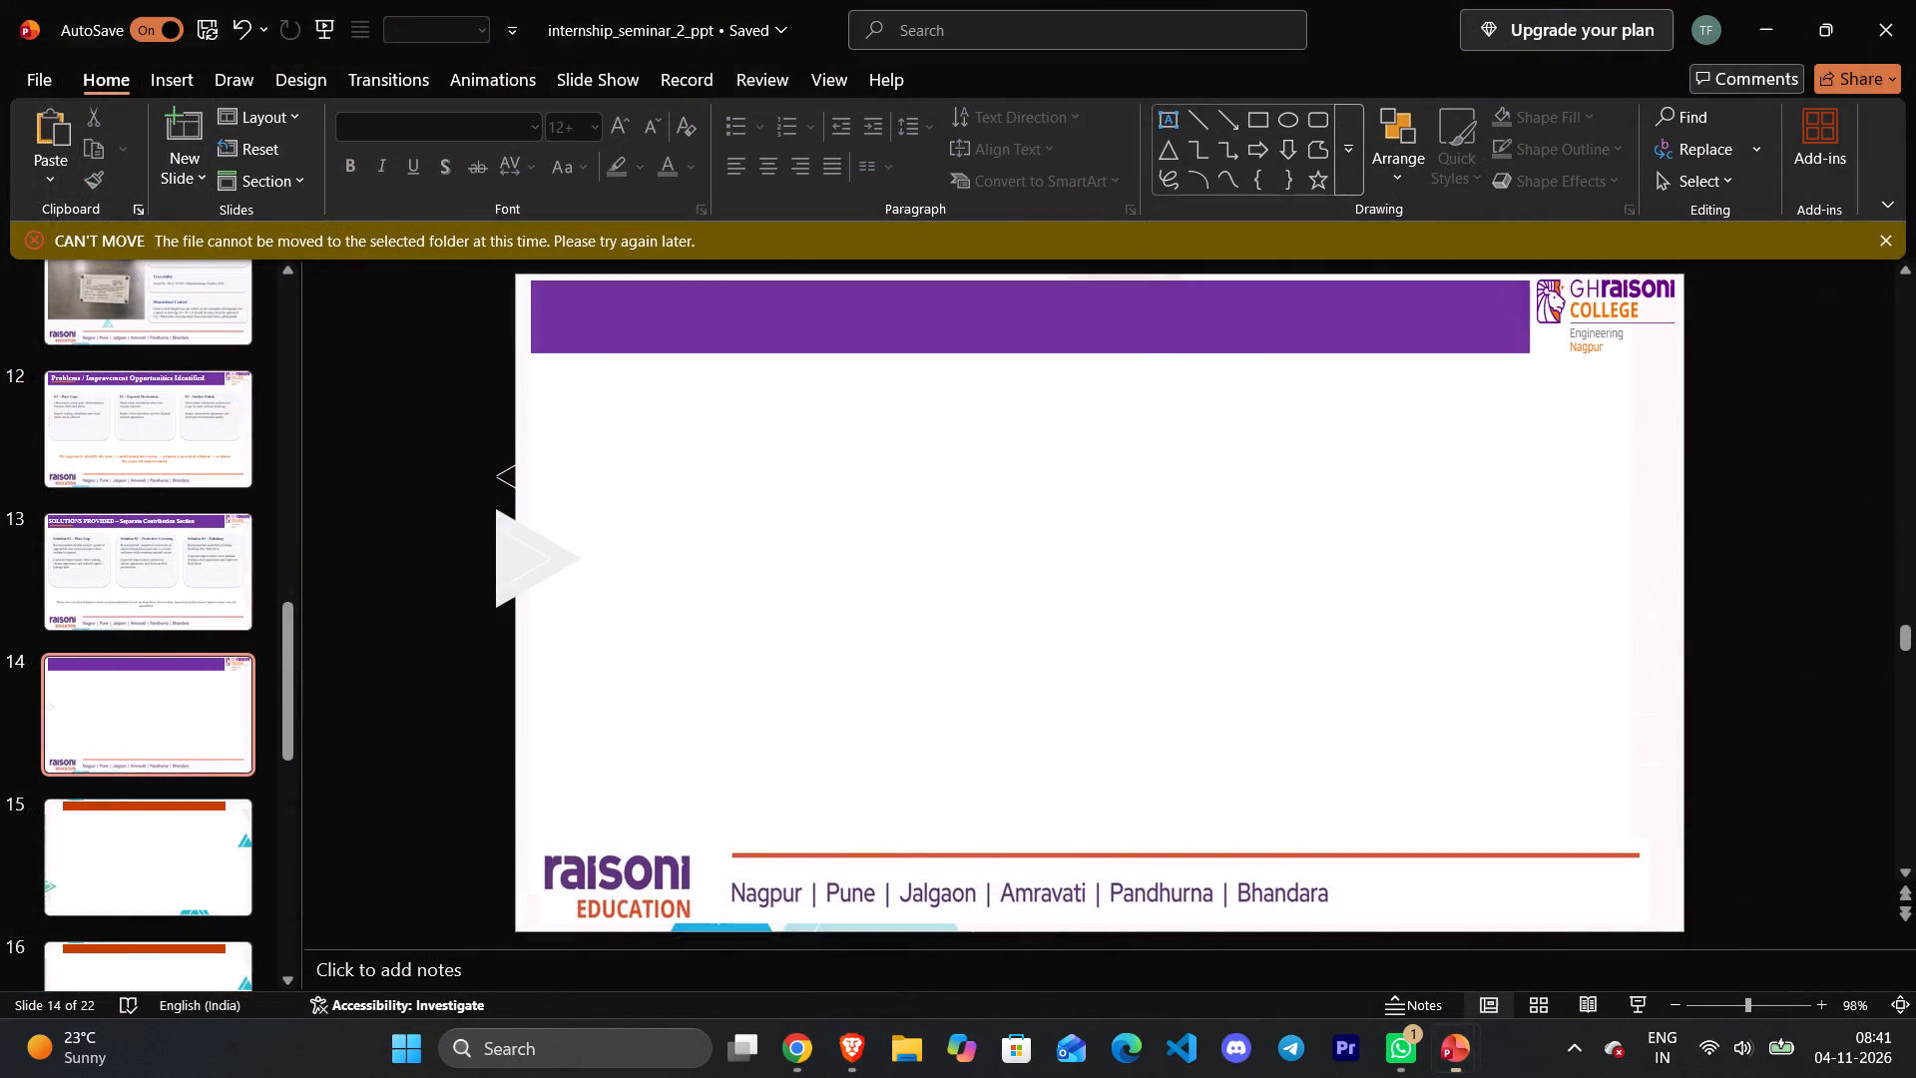
right_click(829, 395)
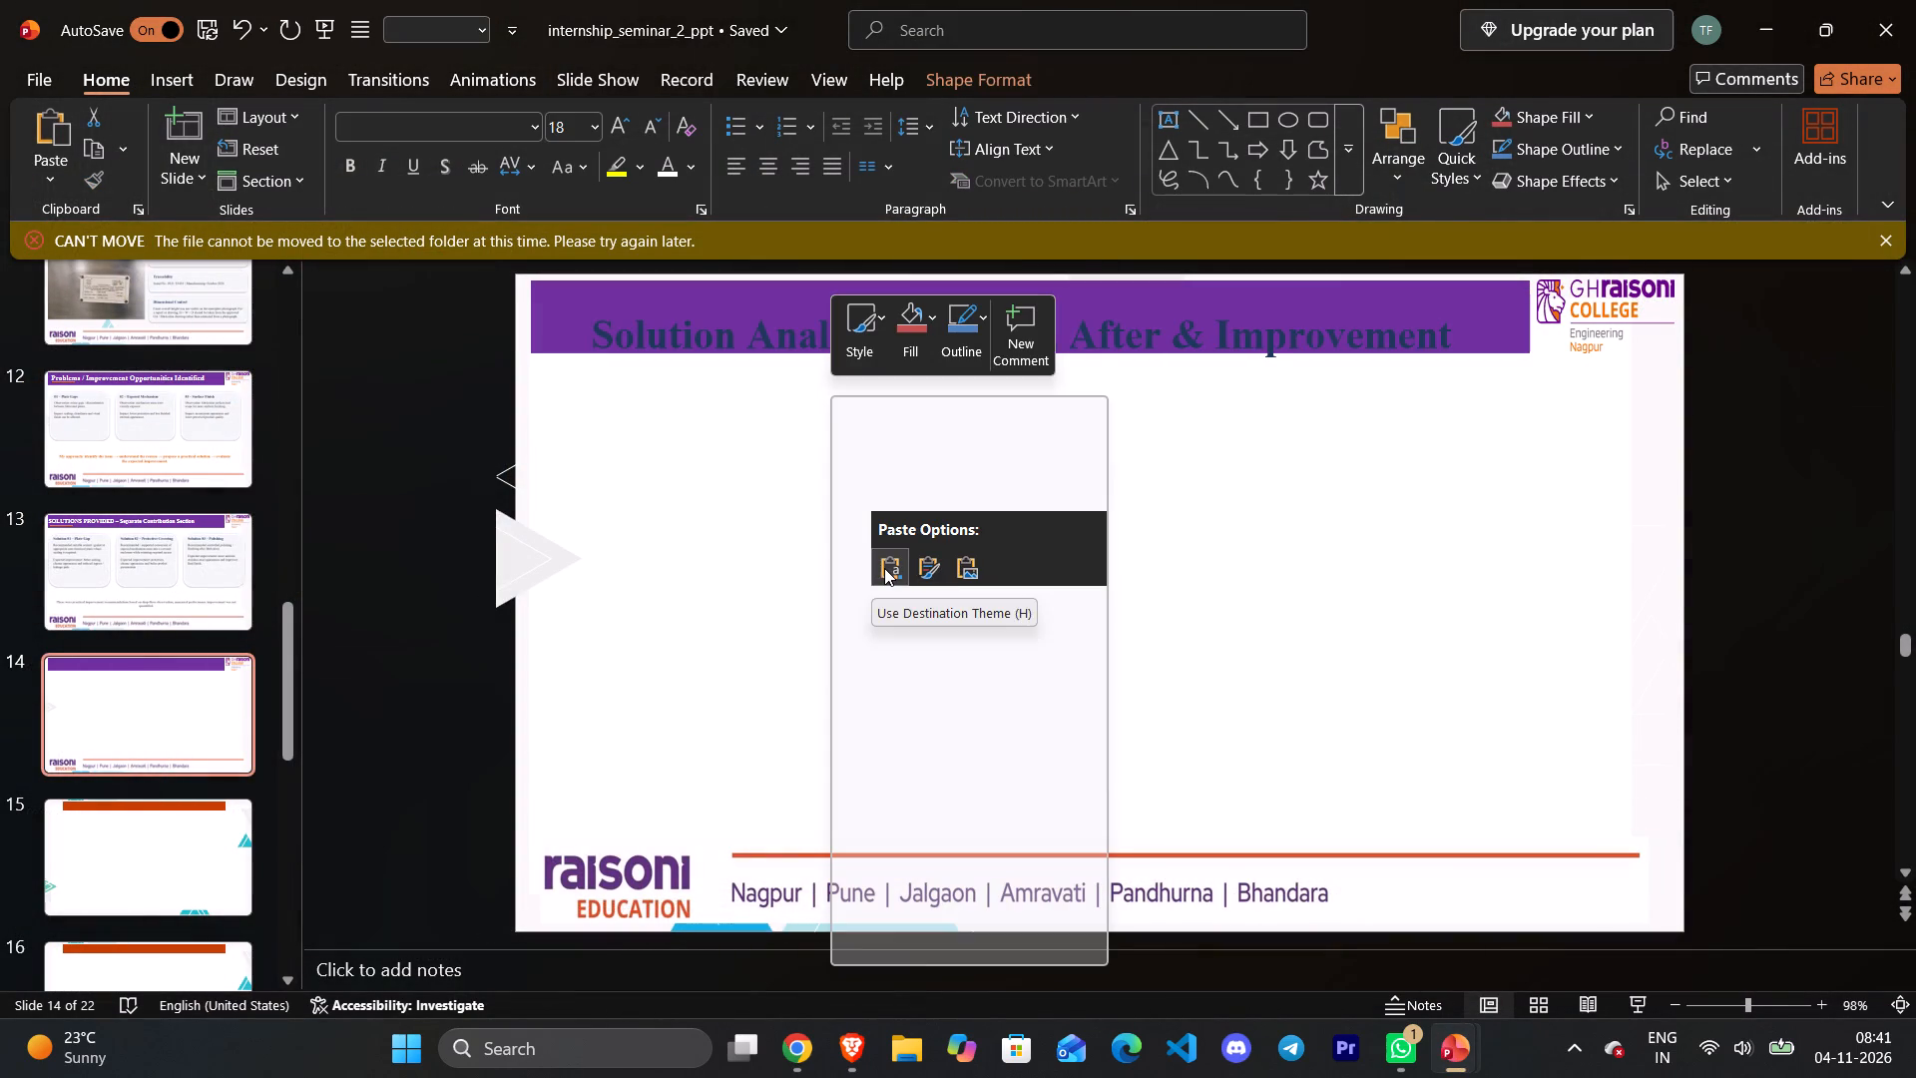
click(936, 562)
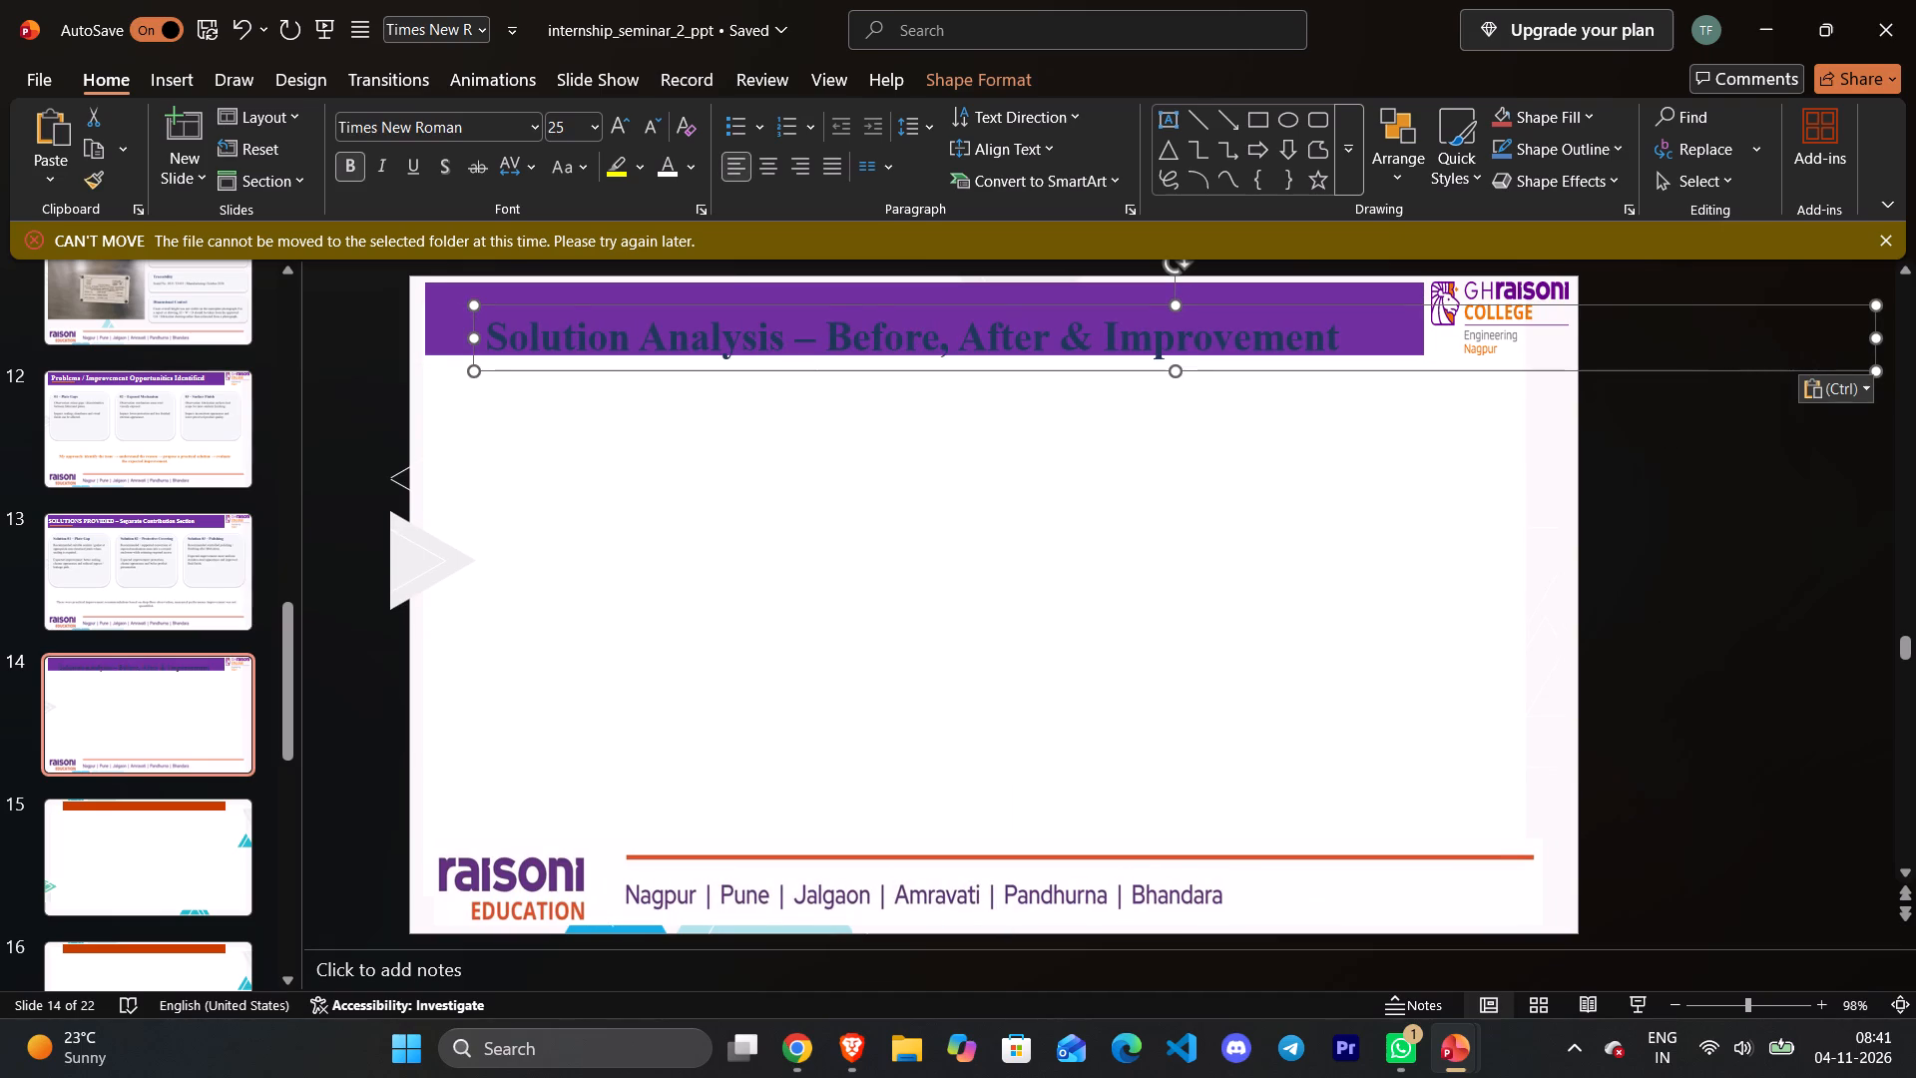
Position the pasted Solution Analysis title inside slide 14's purple banner, aligned near its left edge.
drag(1615, 358, 1543, 344)
click(1296, 354)
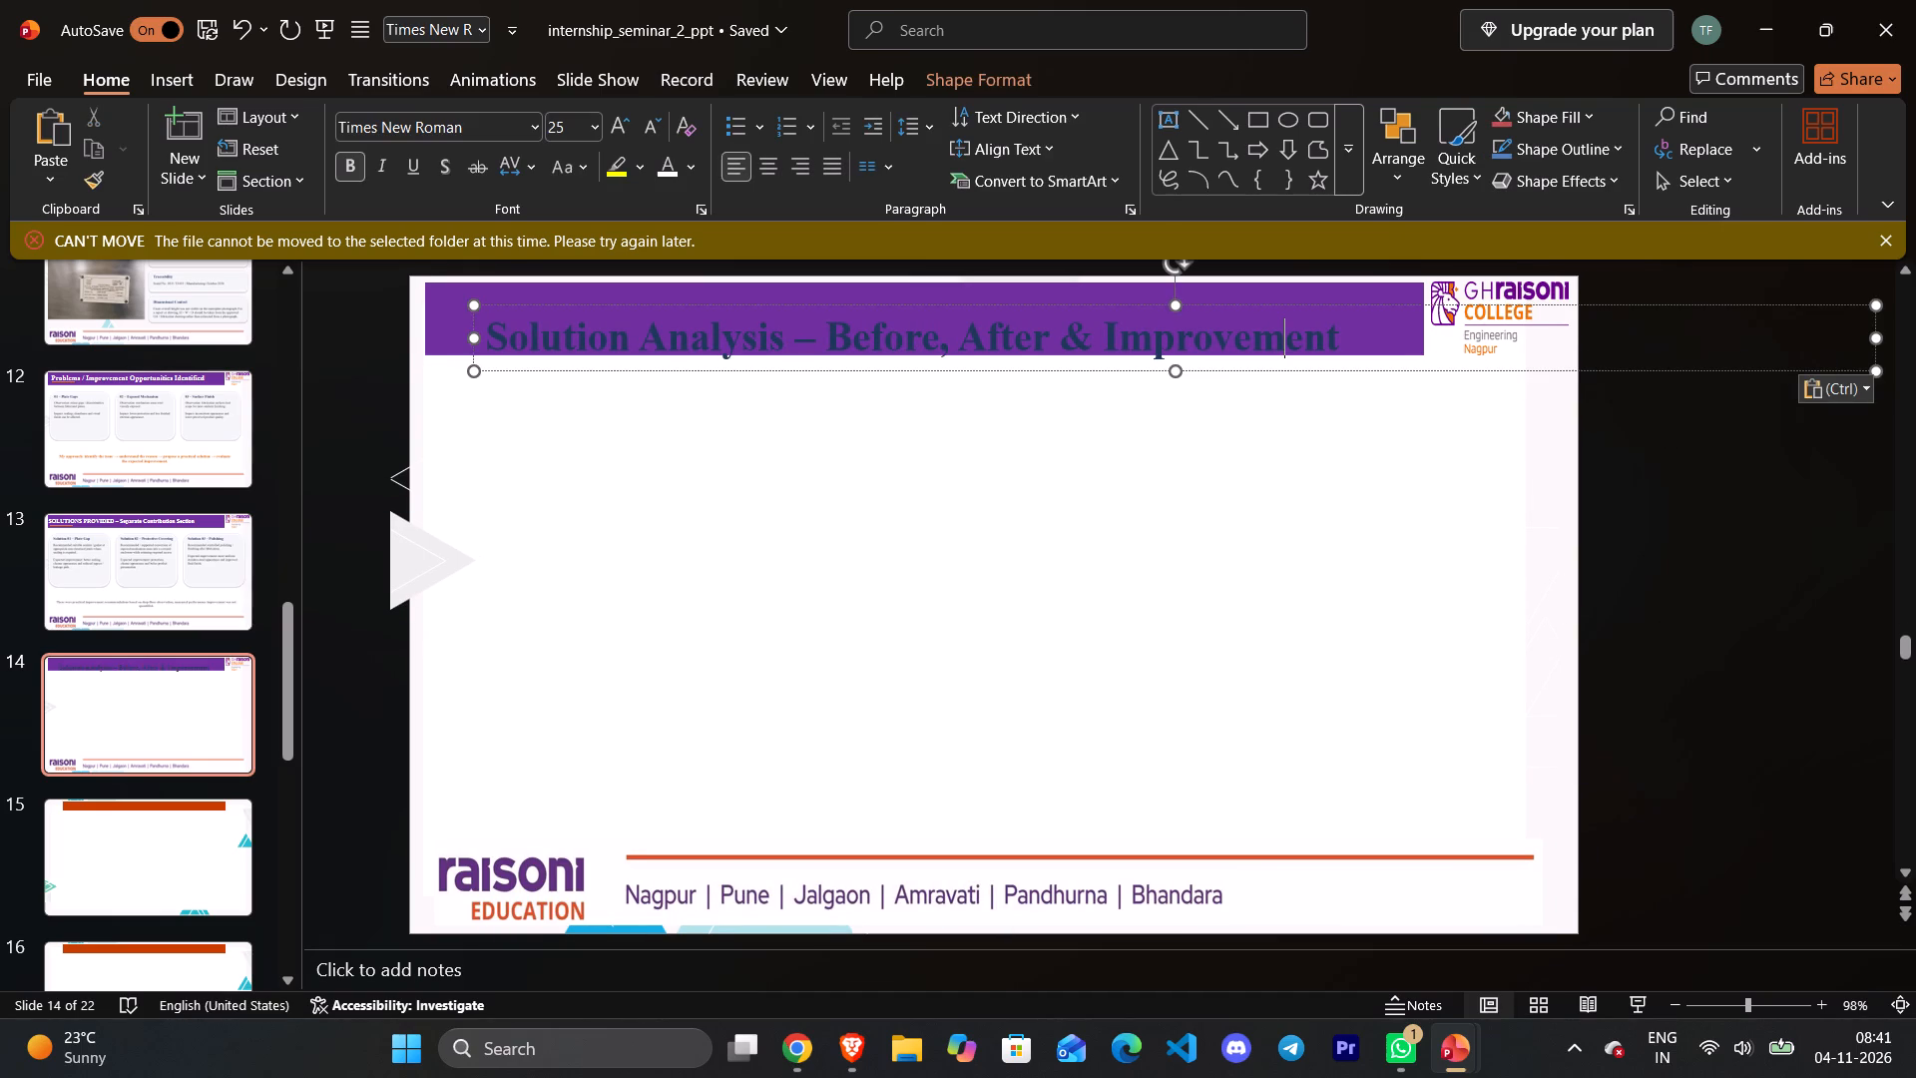
drag(1362, 309, 1334, 322)
key(ctrl+z)
click(959, 335)
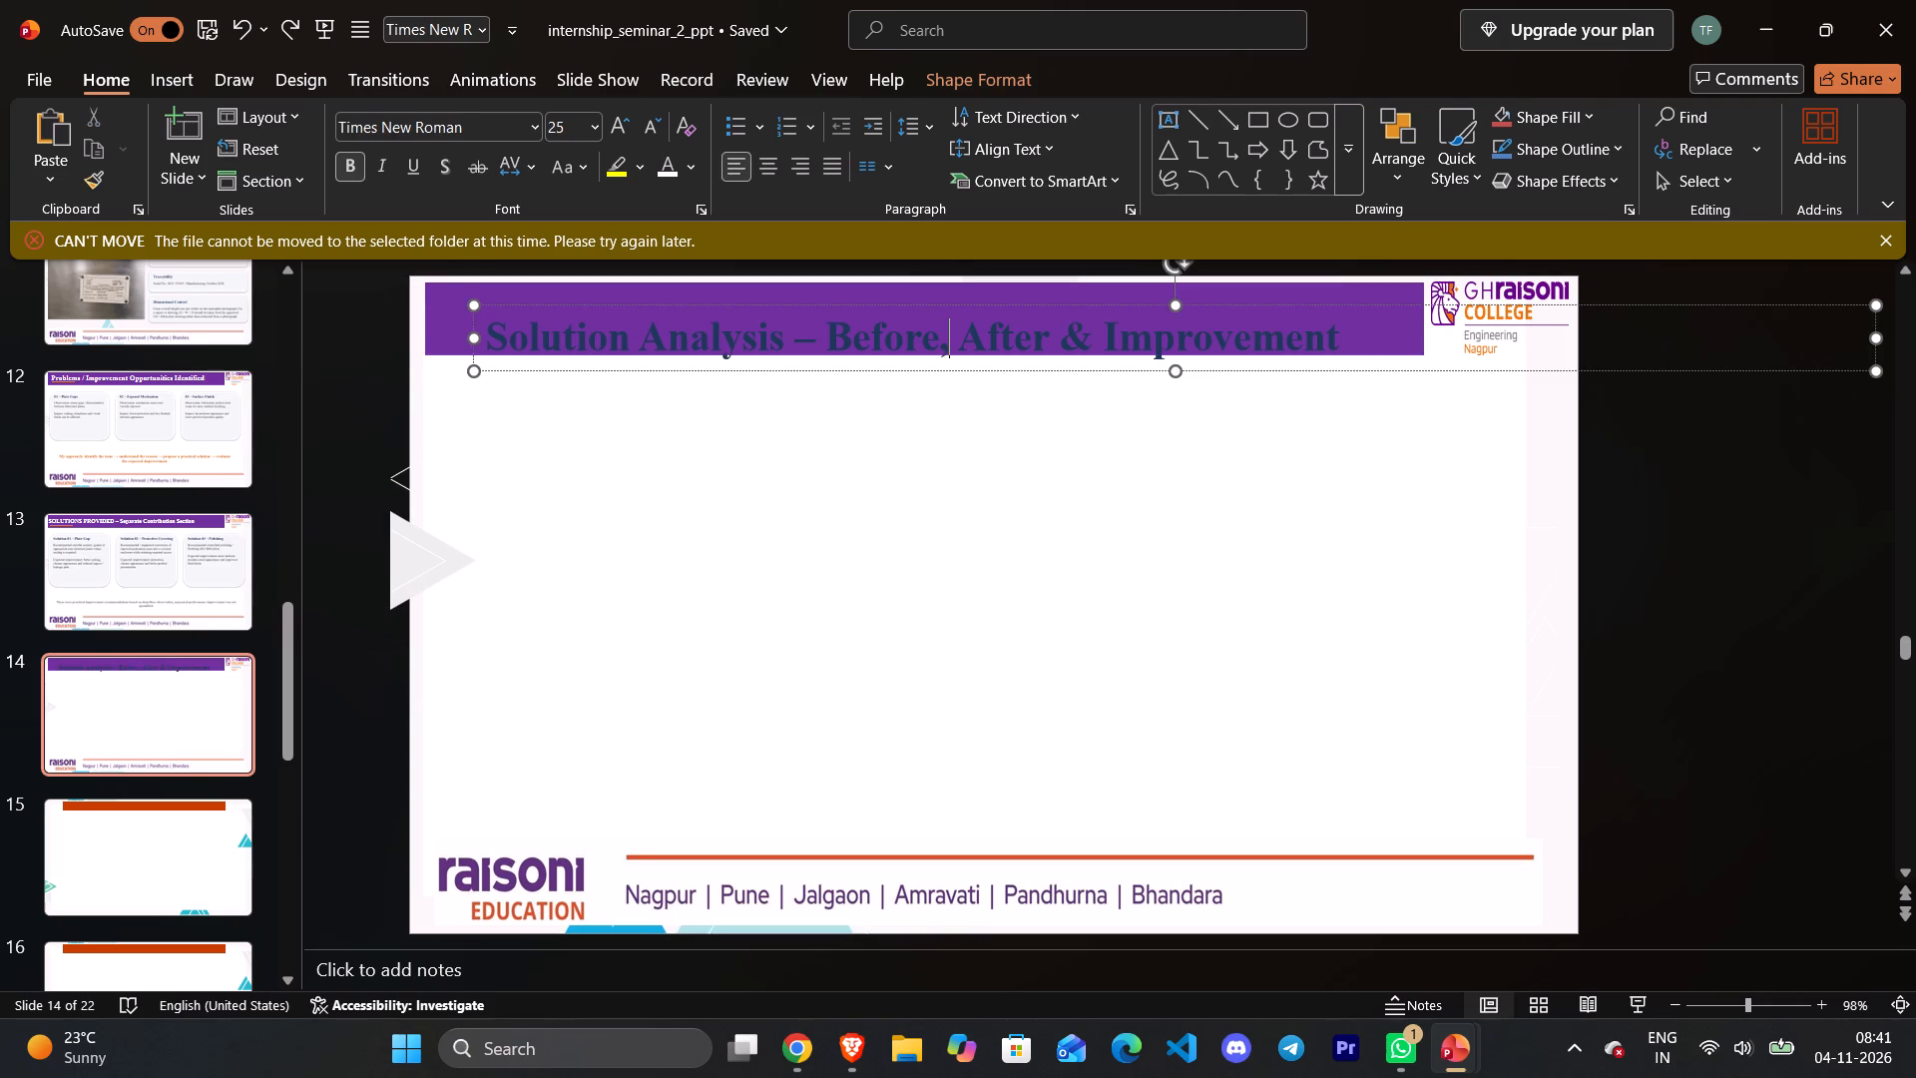
drag(1174, 305, 1148, 291)
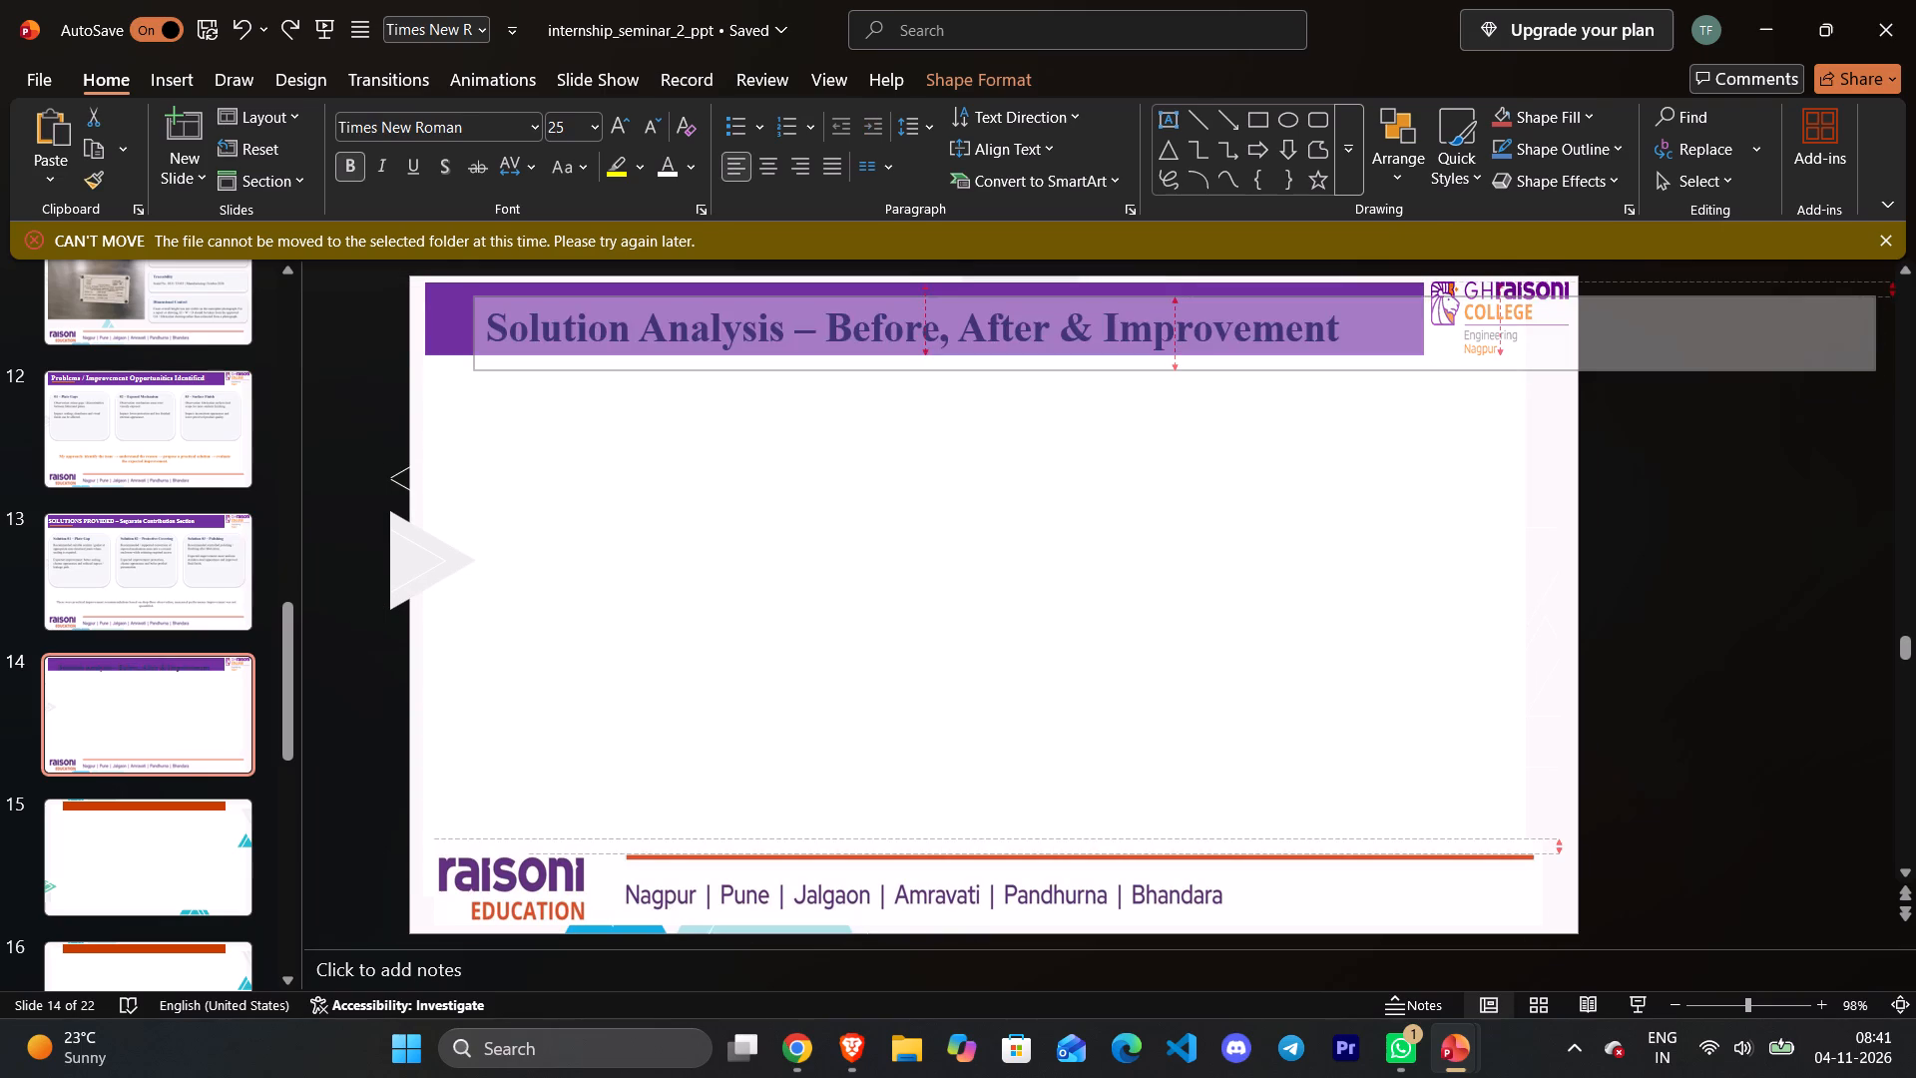
drag(1148, 291, 1146, 291)
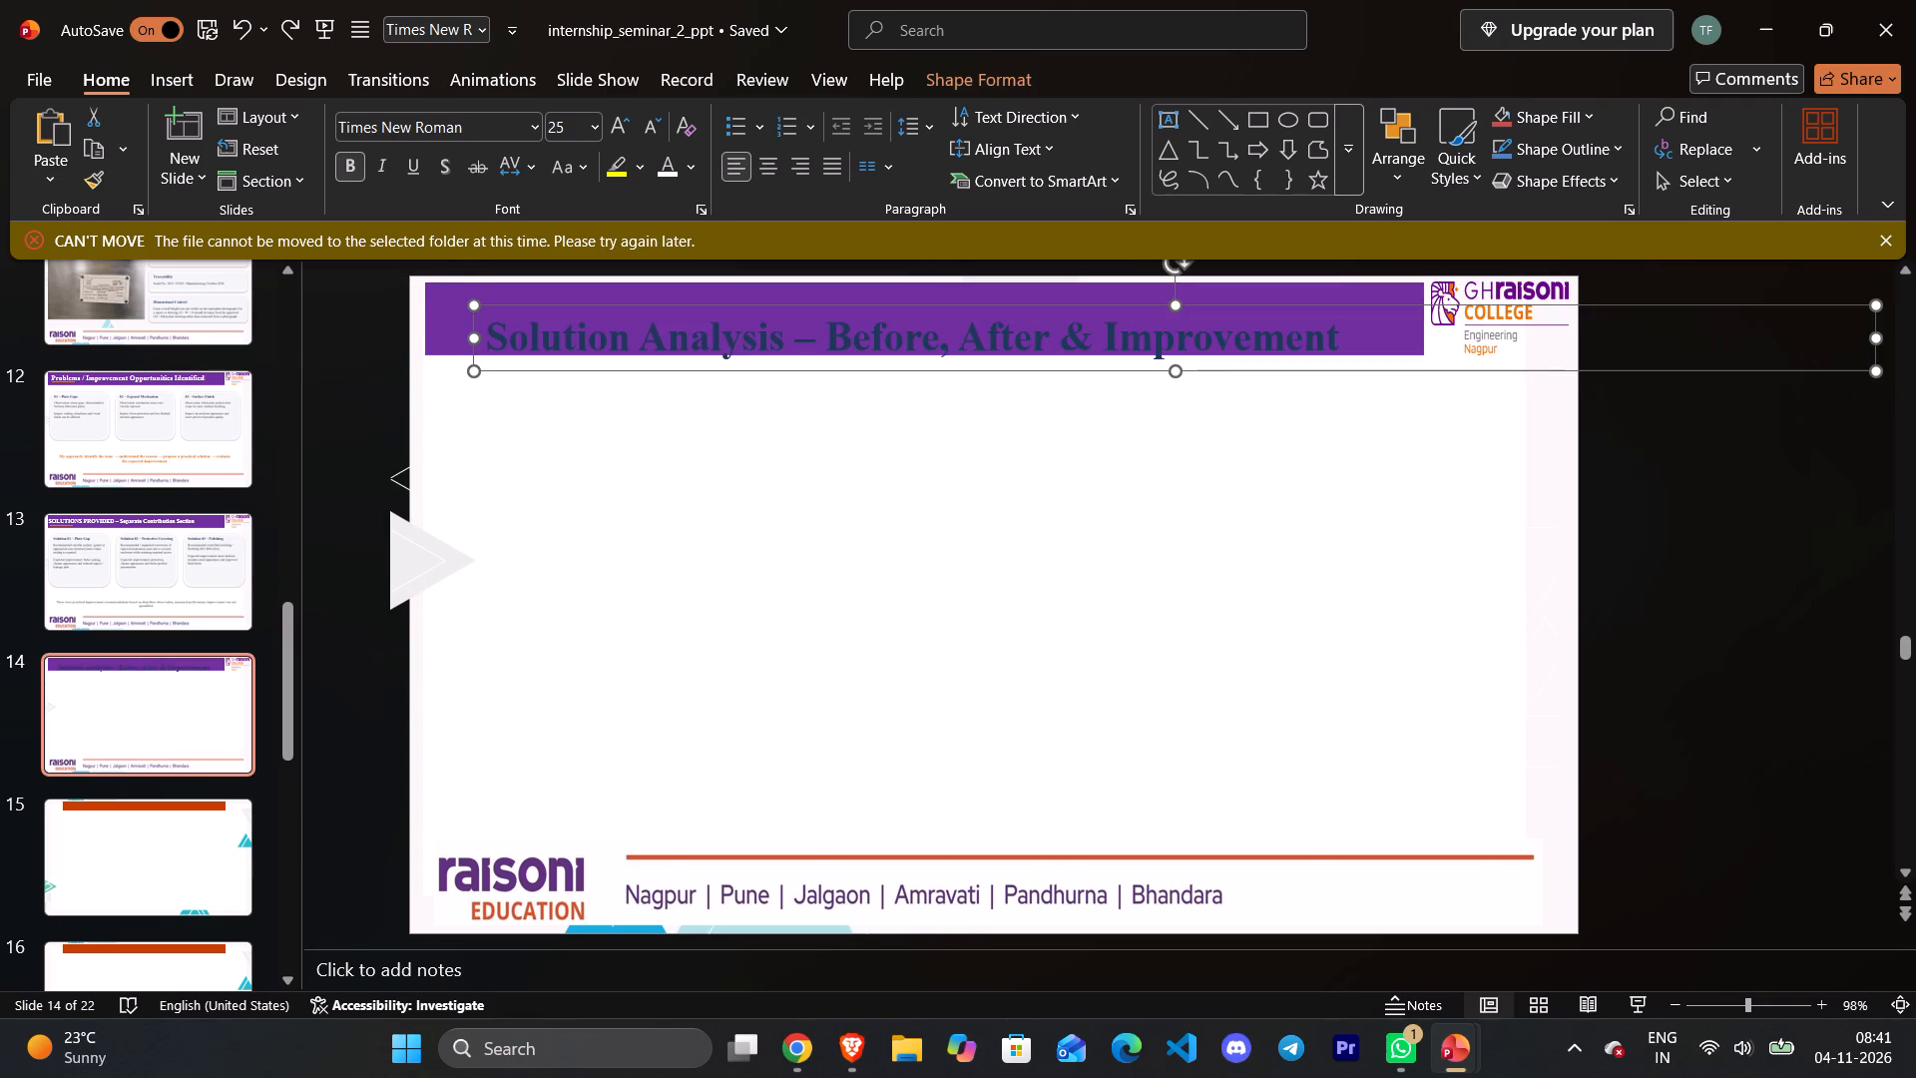
drag(483, 367, 433, 350)
Change the whole Solution Analysis title on slide 14 to white text.
click(1346, 327)
drag(1346, 327, 944, 343)
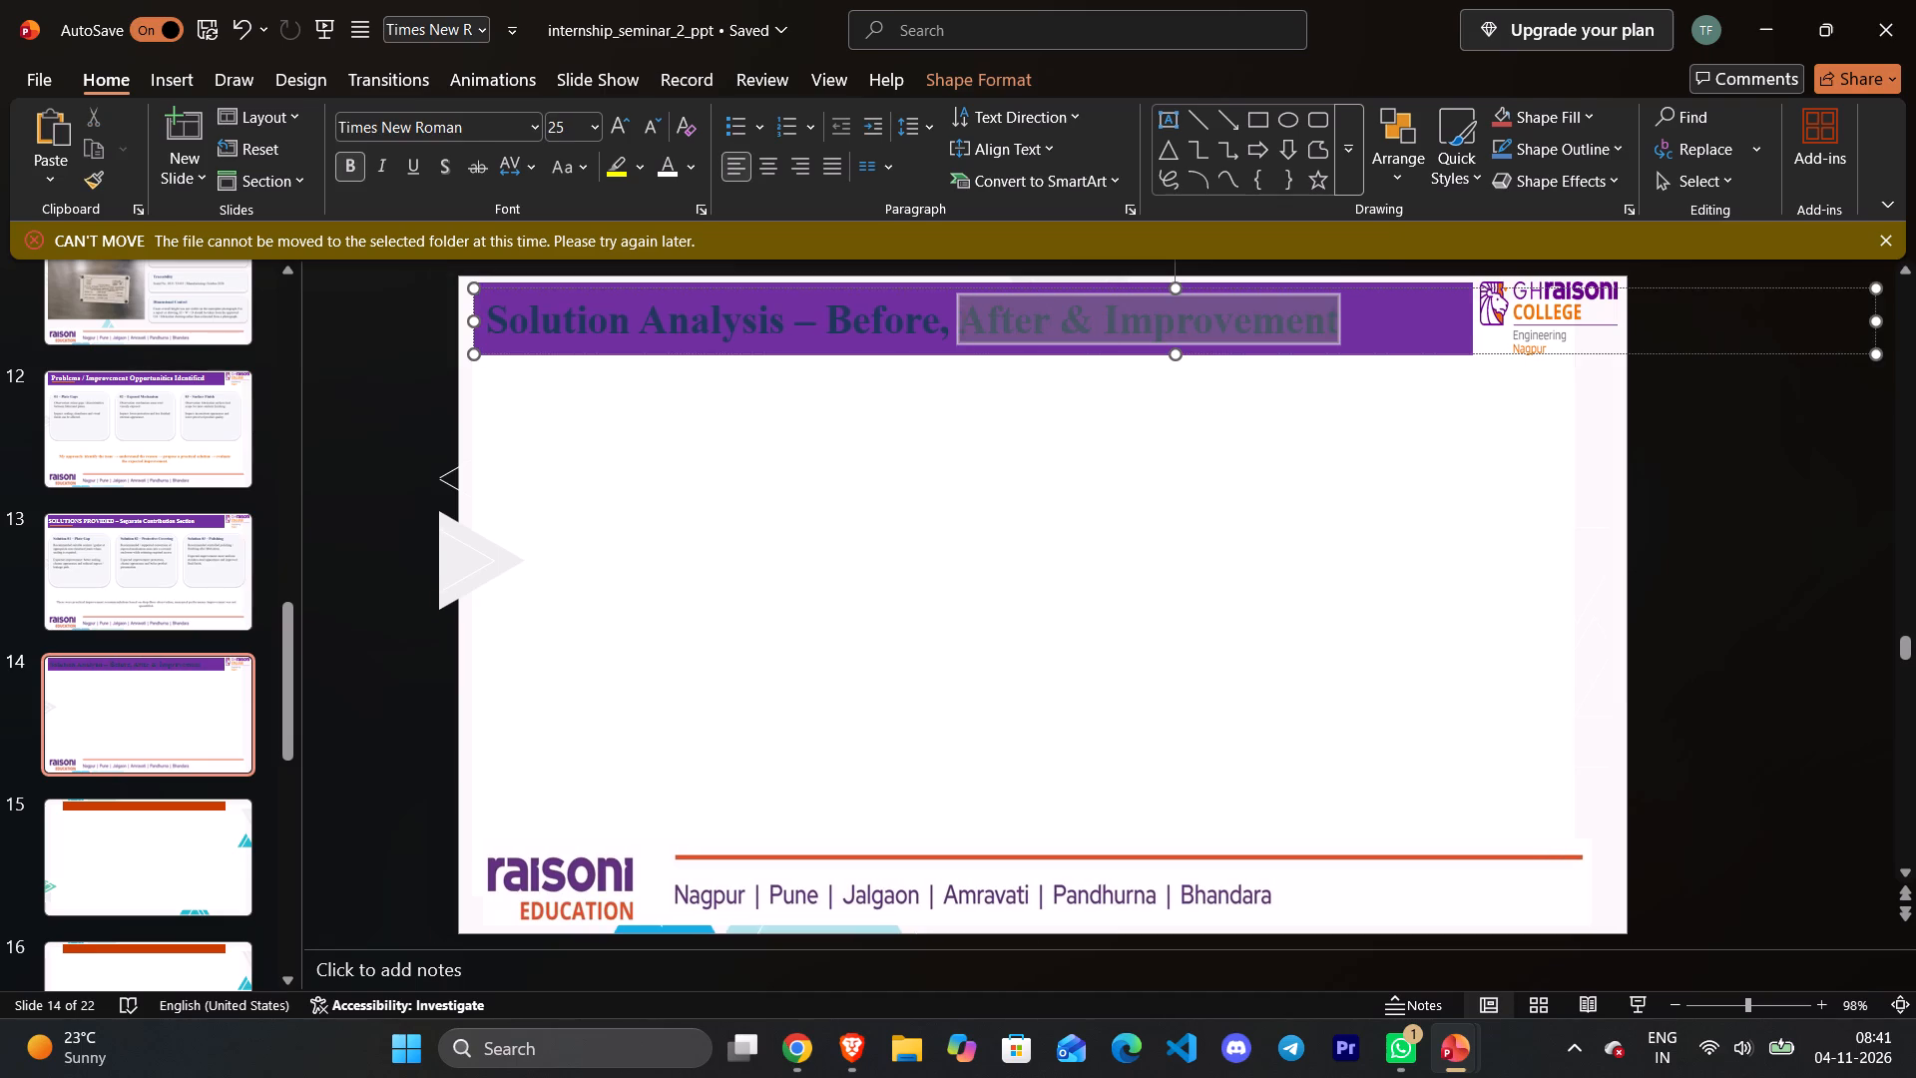
drag(944, 343, 585, 367)
click(663, 177)
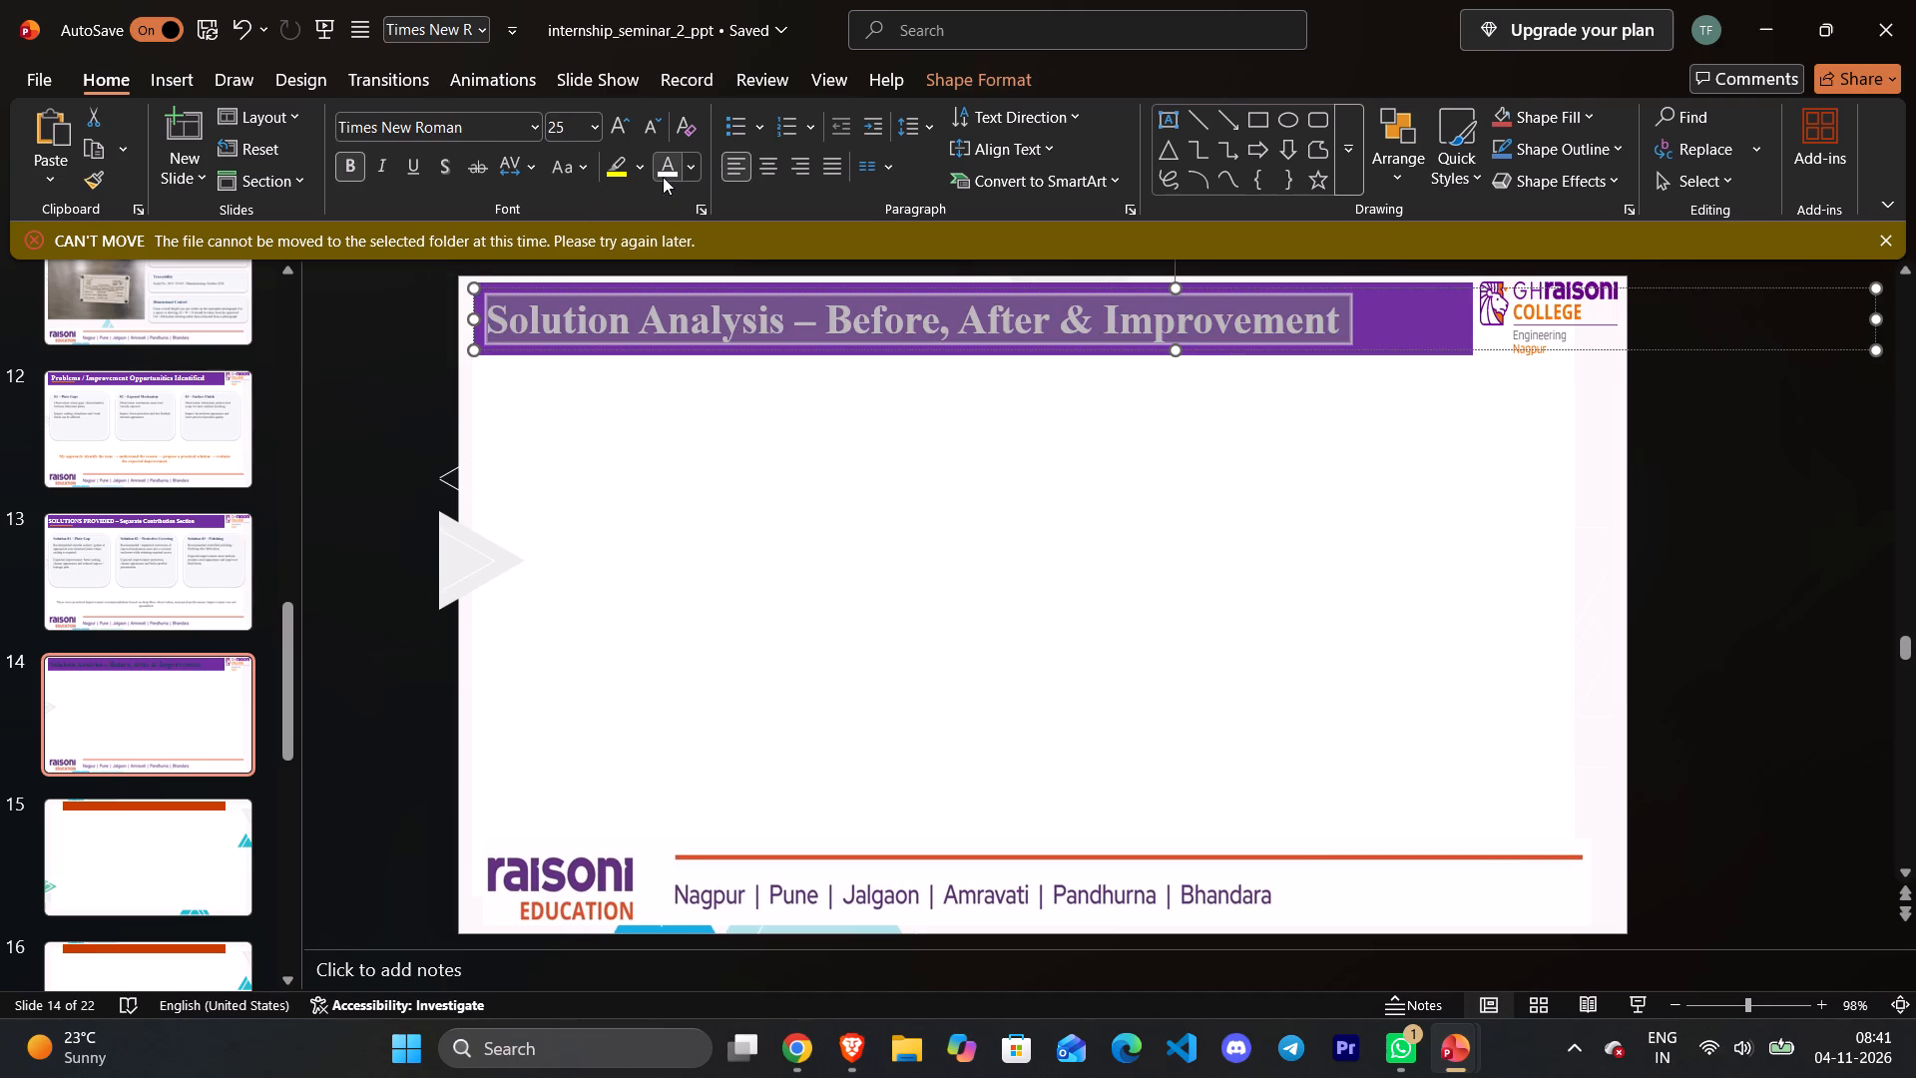
click(854, 505)
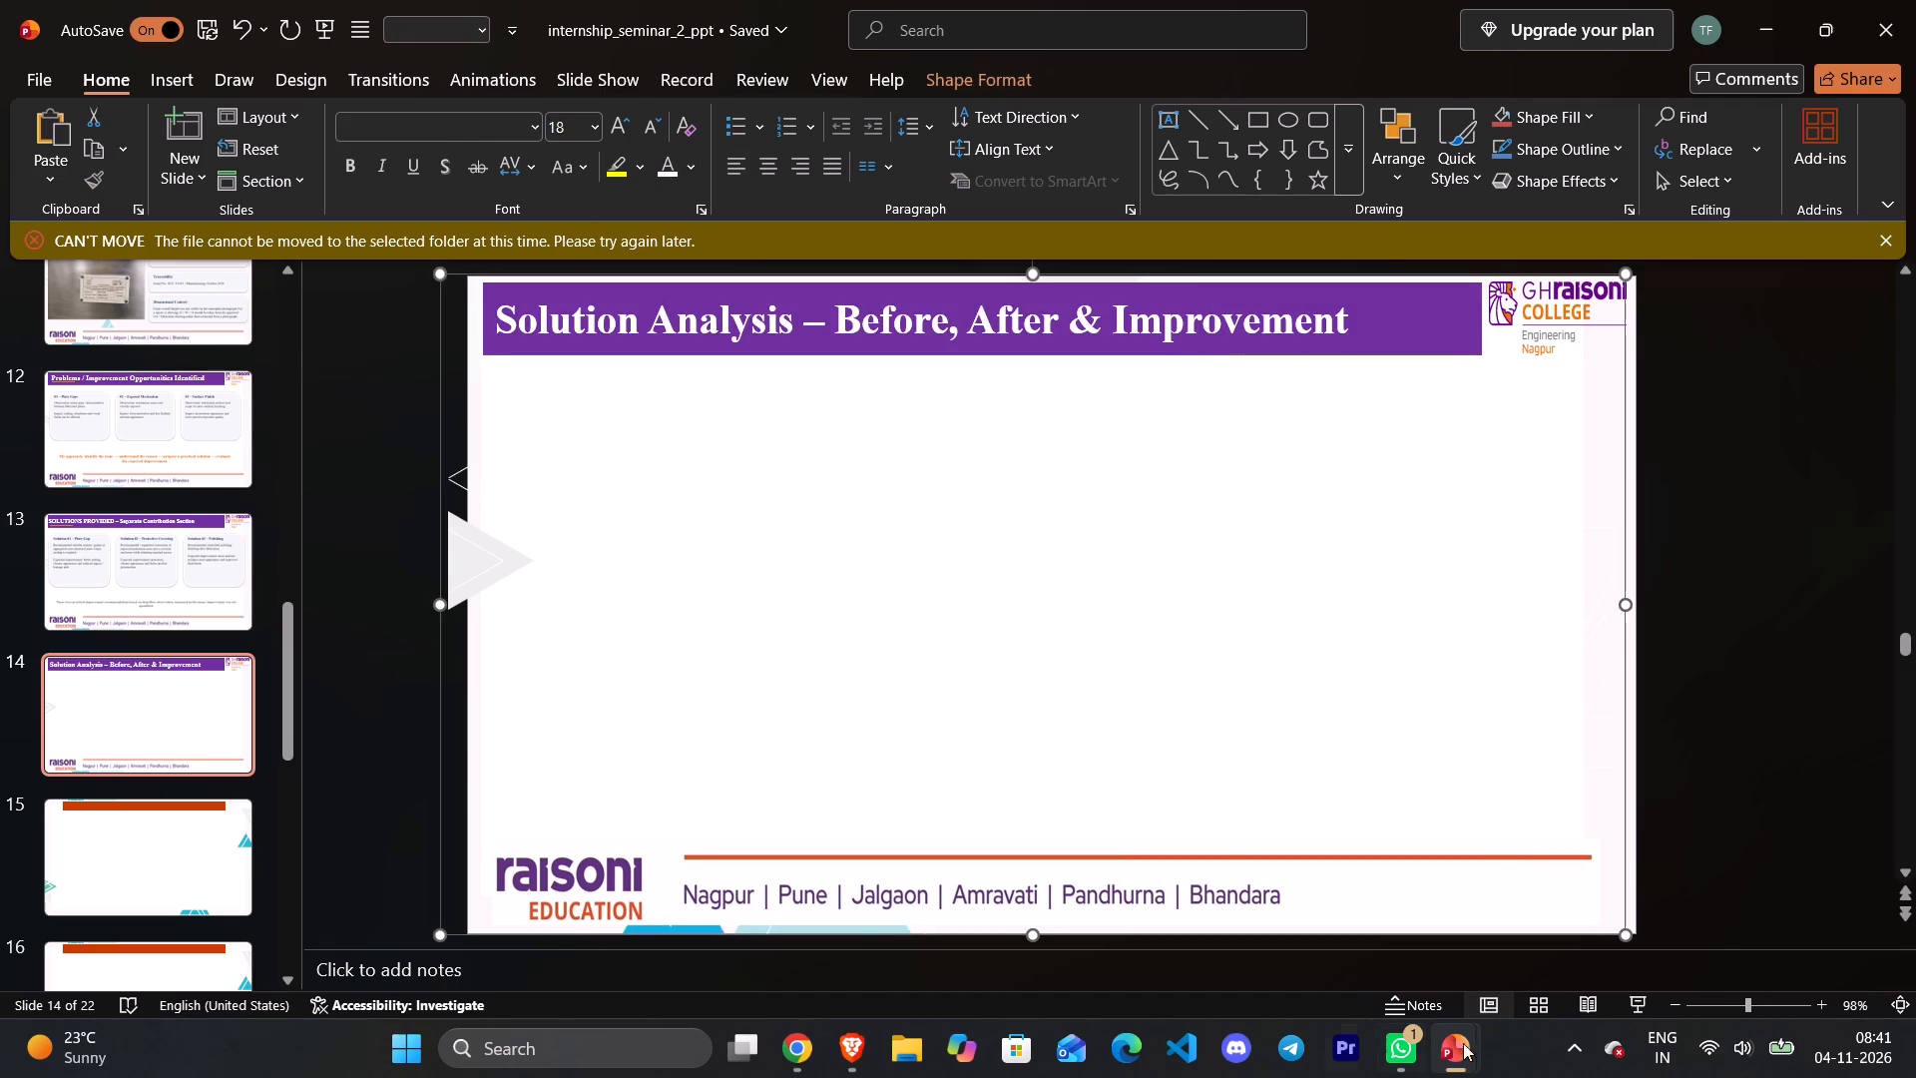
Move the short orange accent line from slide 14 of Internship_Progress_Seminar to beneath the word Solution in internship_seminar_2_ppt's slide 14 banner.
click(1394, 930)
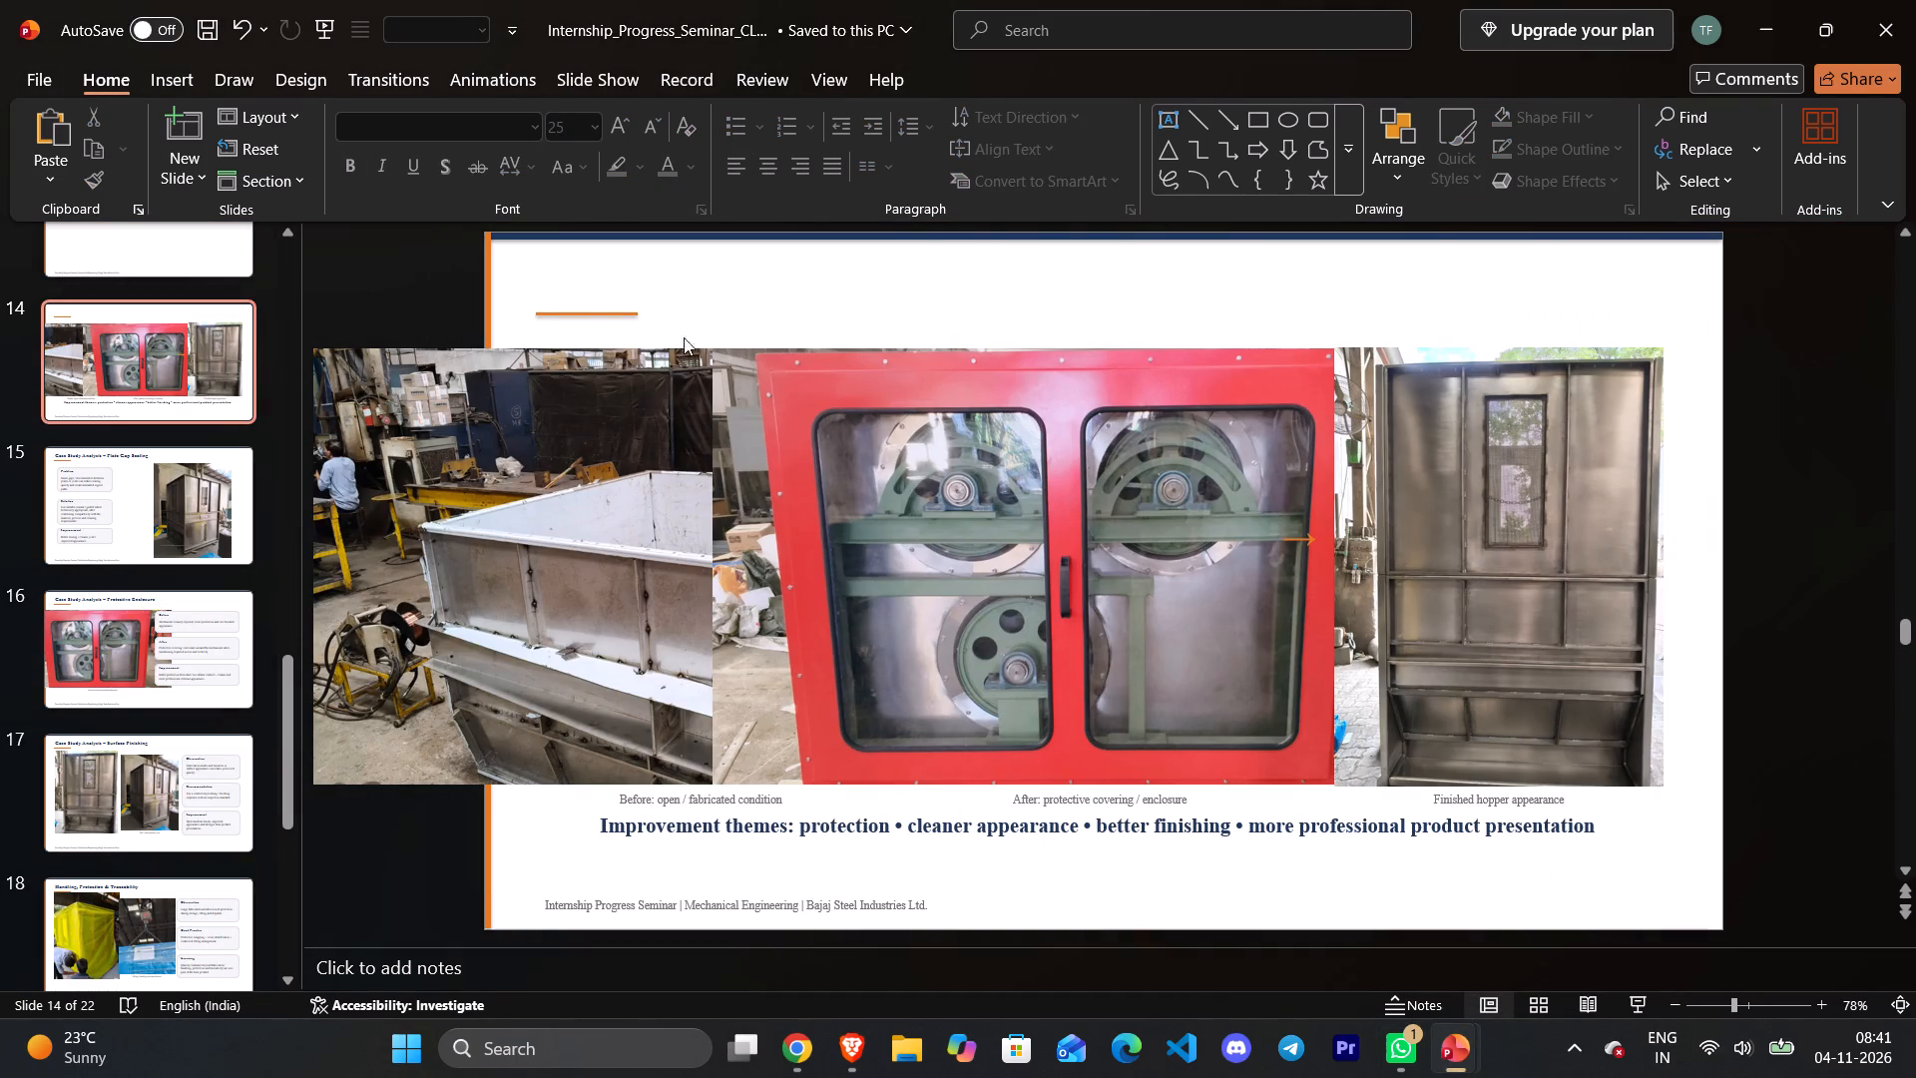
click(626, 313)
right_click(626, 313)
click(678, 364)
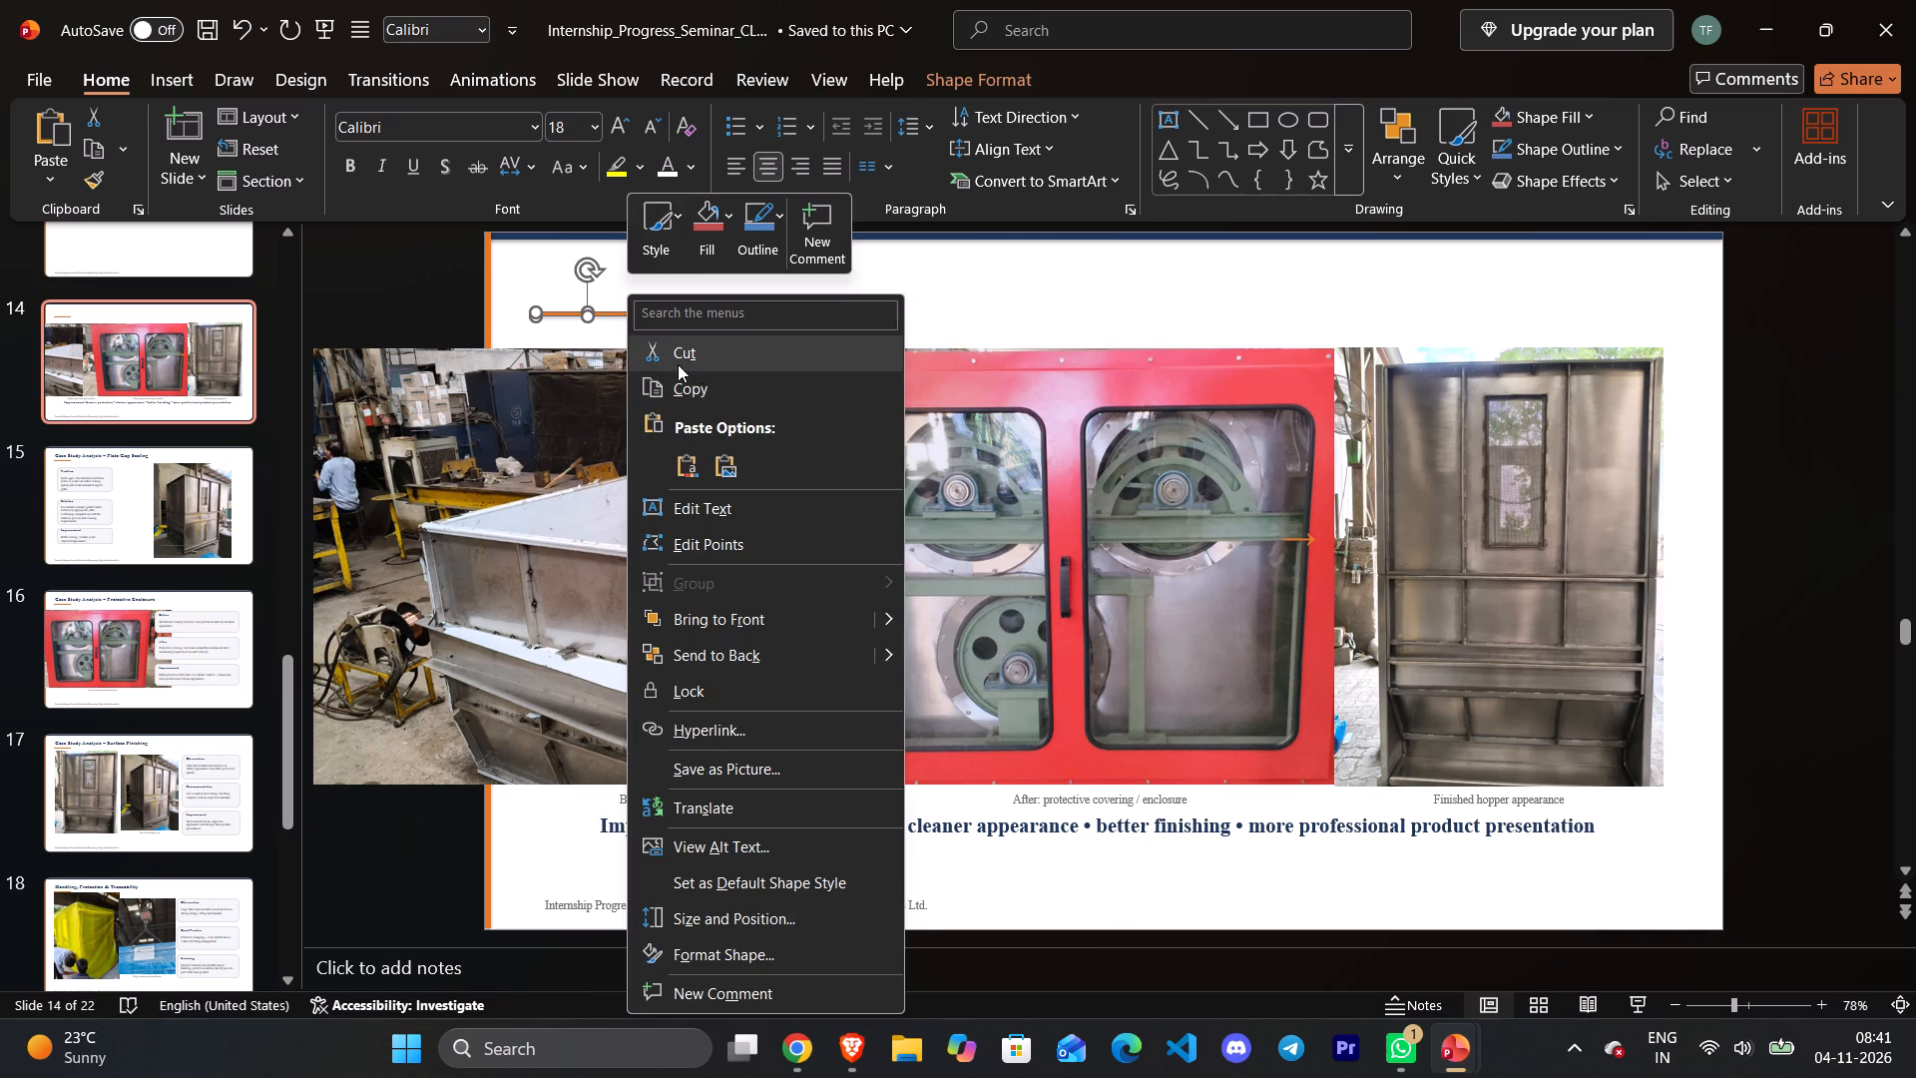
click(1449, 1049)
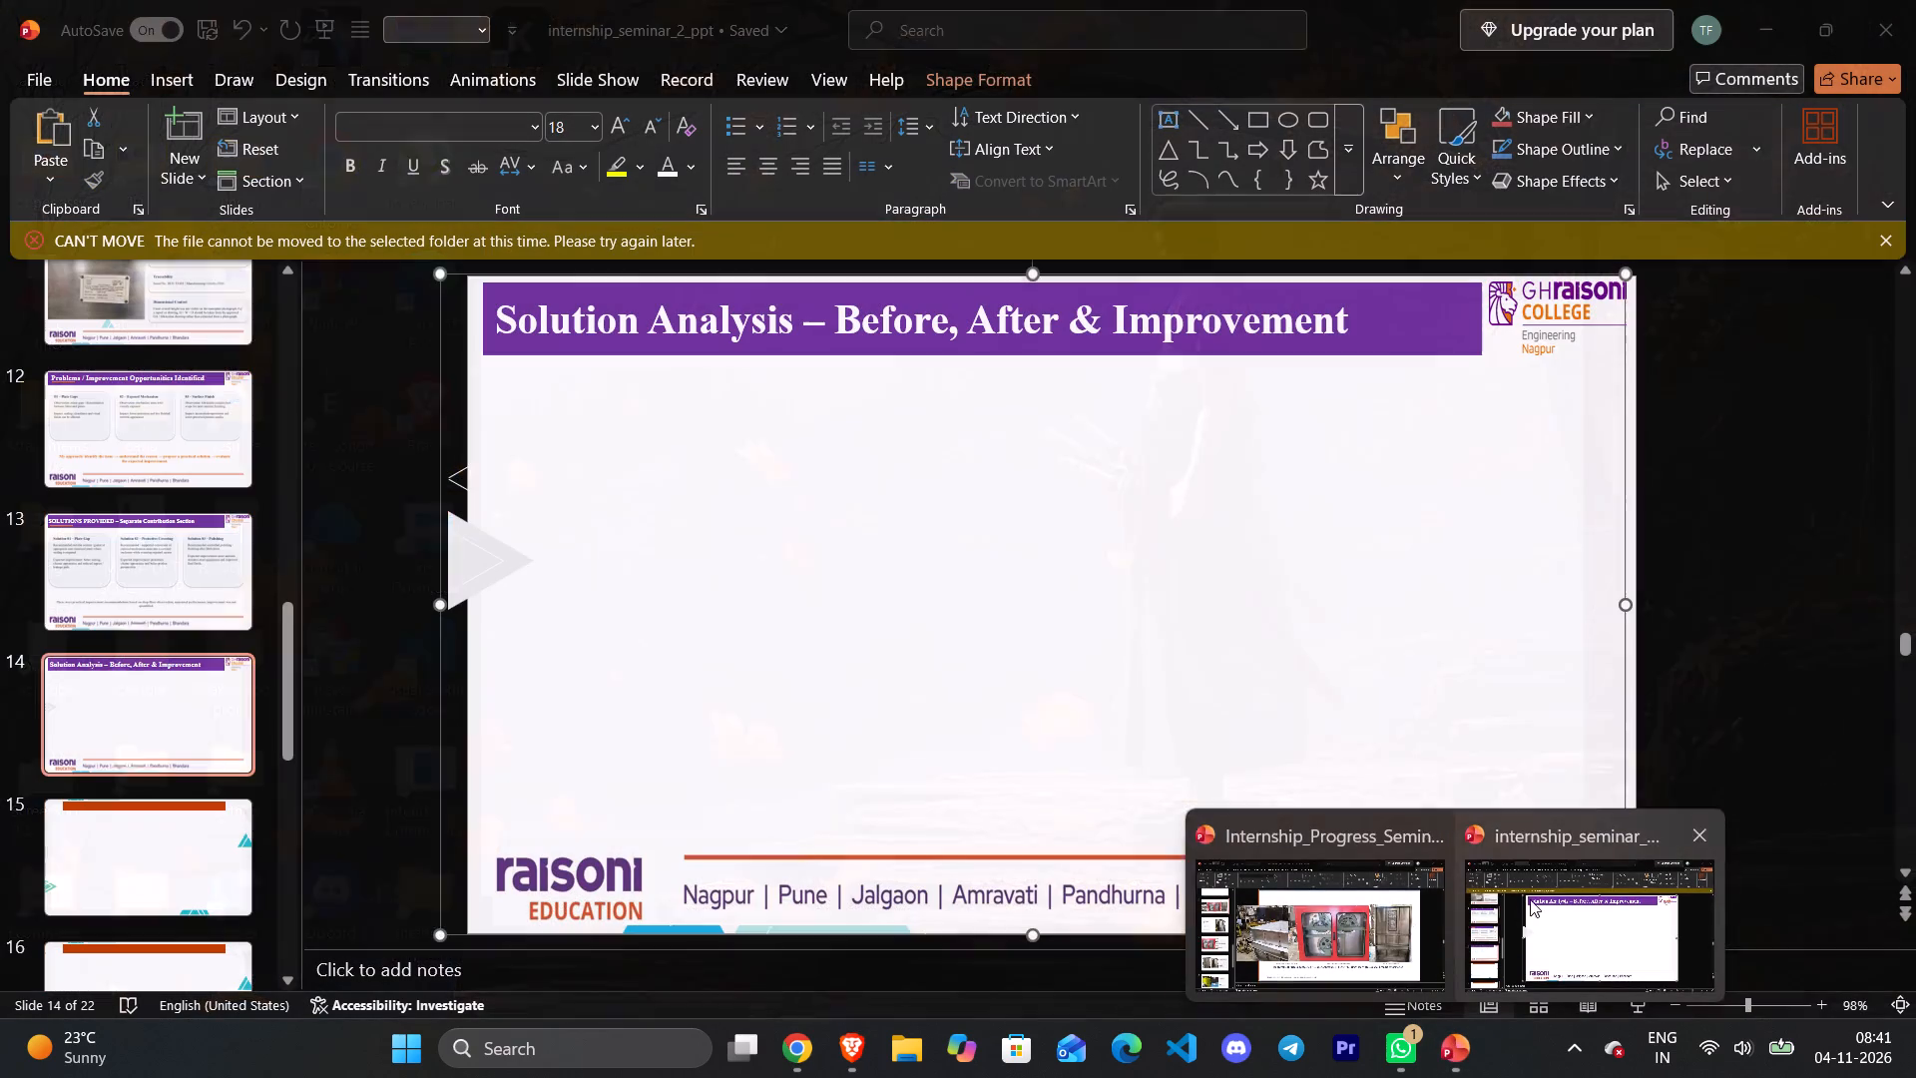
click(1530, 899)
key(ctrl+v)
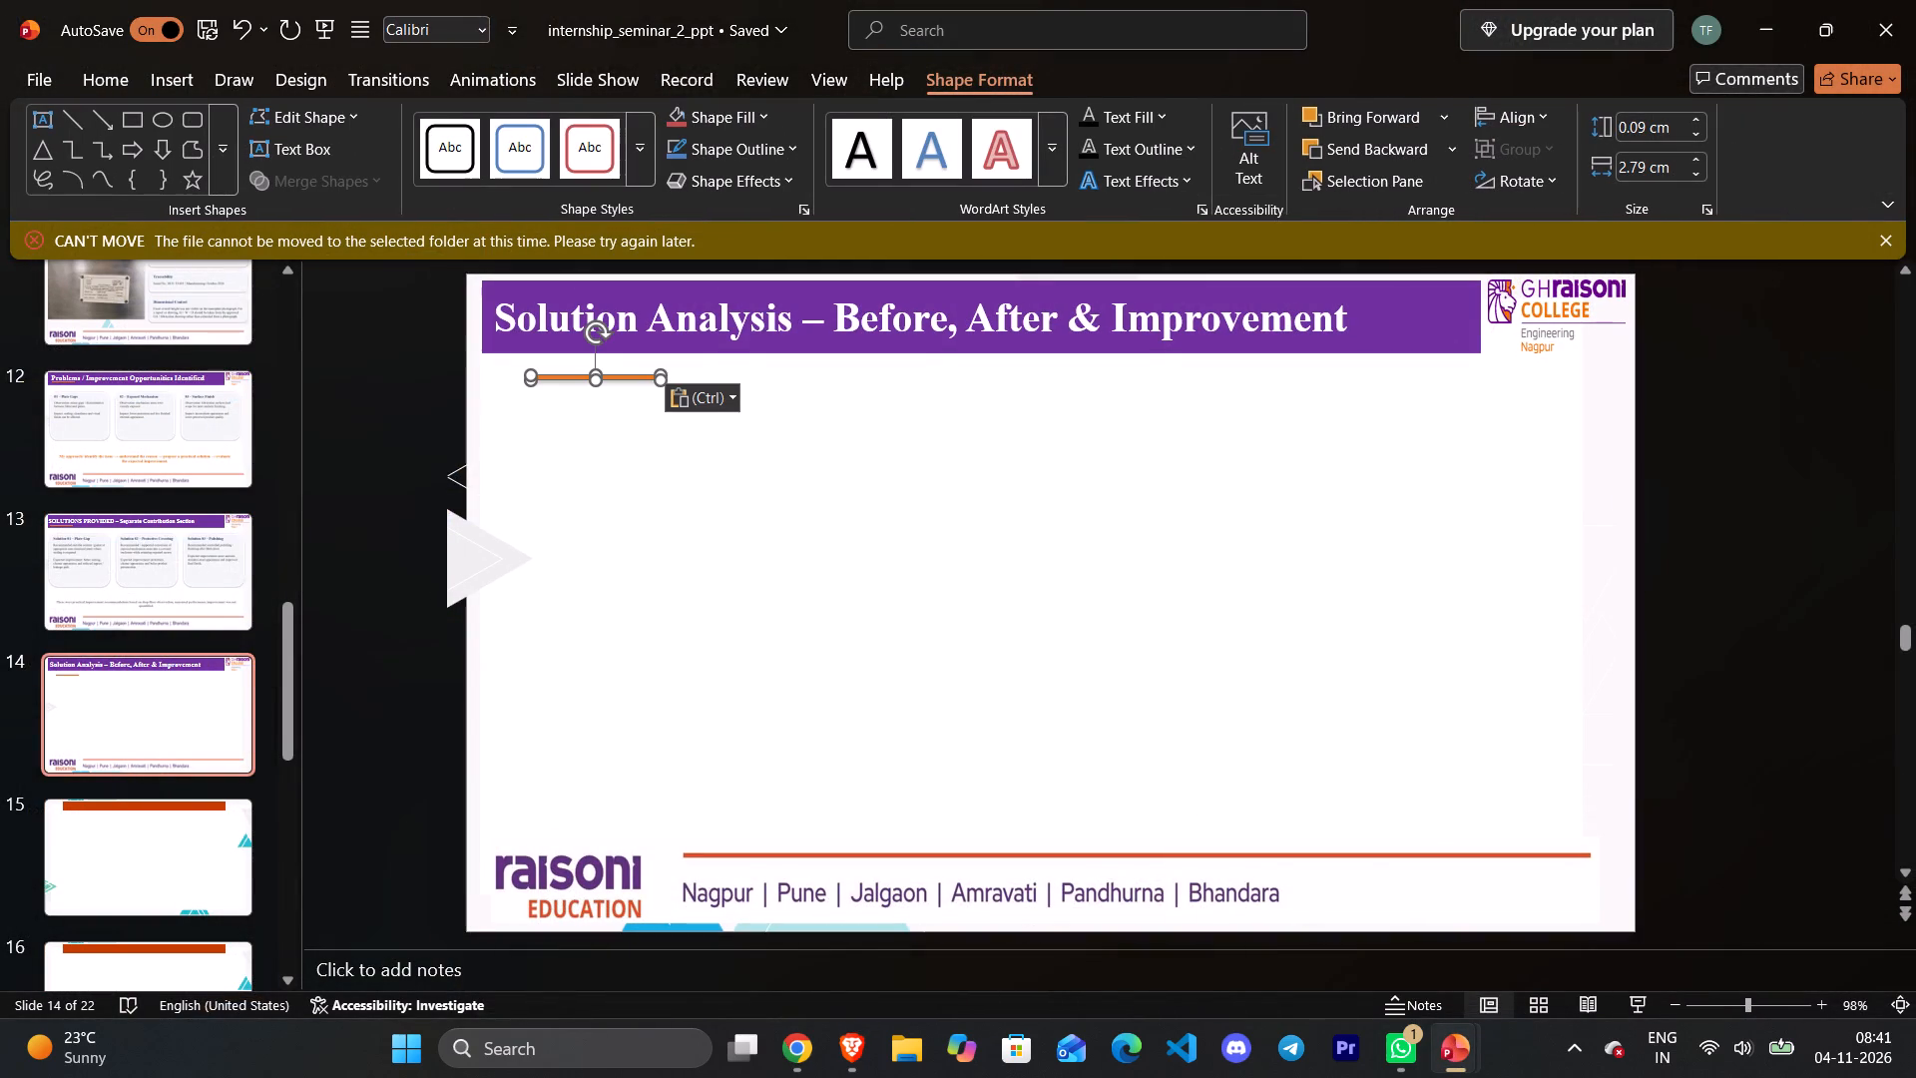
drag(559, 376, 532, 332)
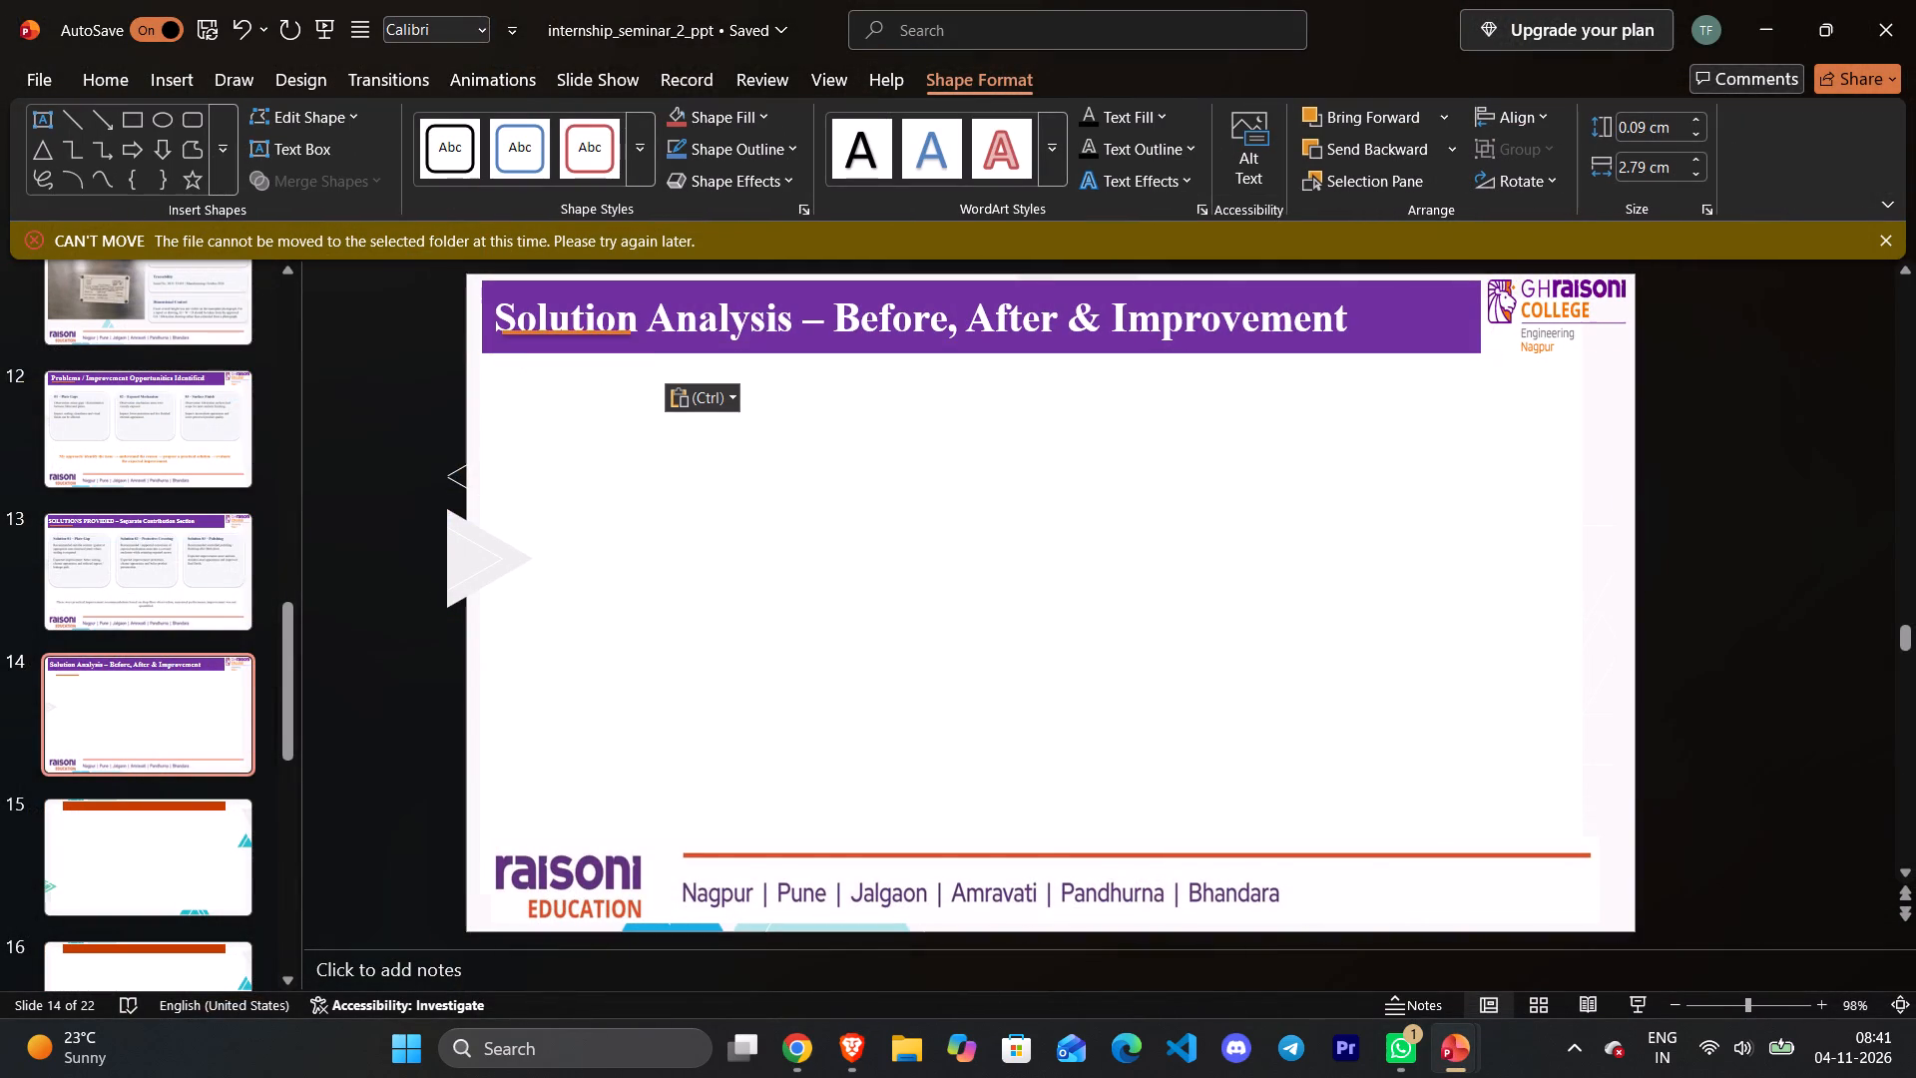
Nudge the short orange accent line slightly down beneath the word Solution in slide 14's banner.
drag(532, 332, 538, 337)
click(760, 501)
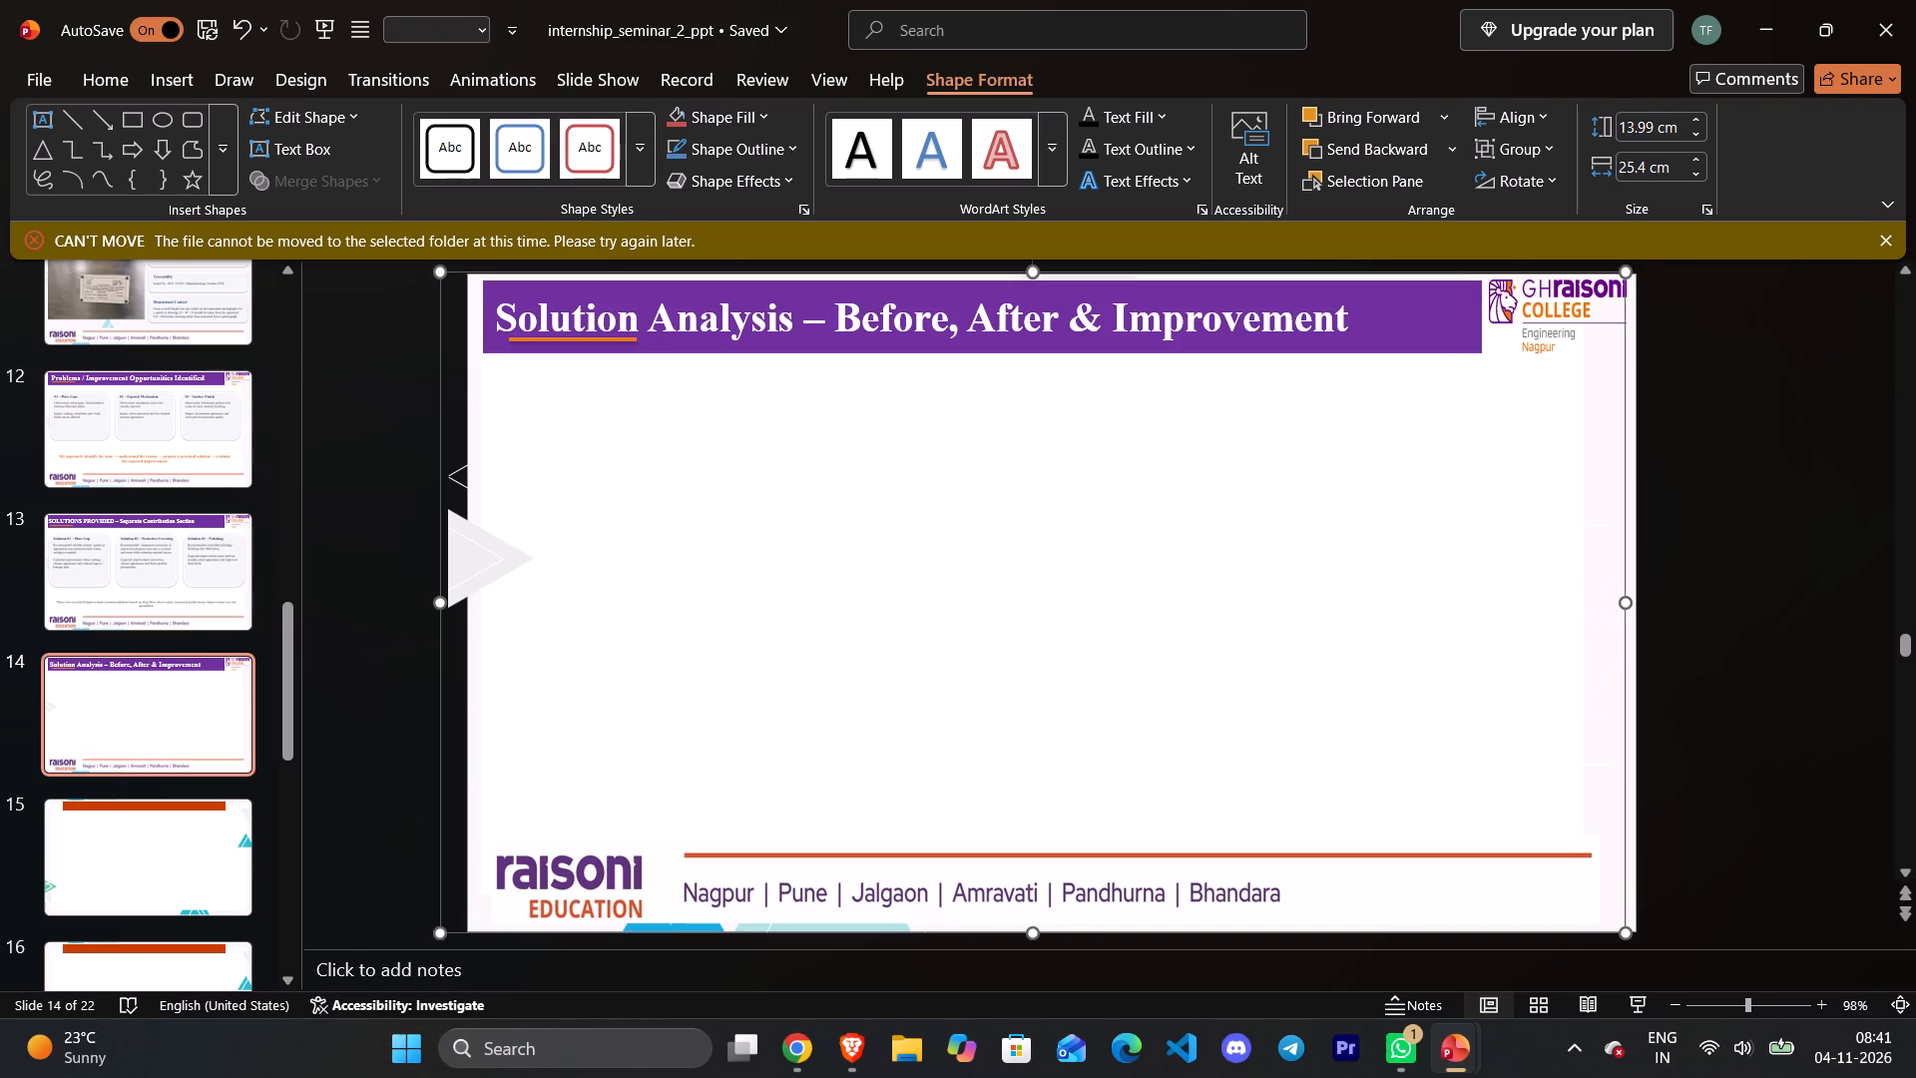
Move the three photos (fabricated body, red enclosure, finished hopper) from Internship_Progress_Seminar's slide 14 to slide 14 of internship_seminar_2_ppt.
click(1442, 1065)
click(1292, 923)
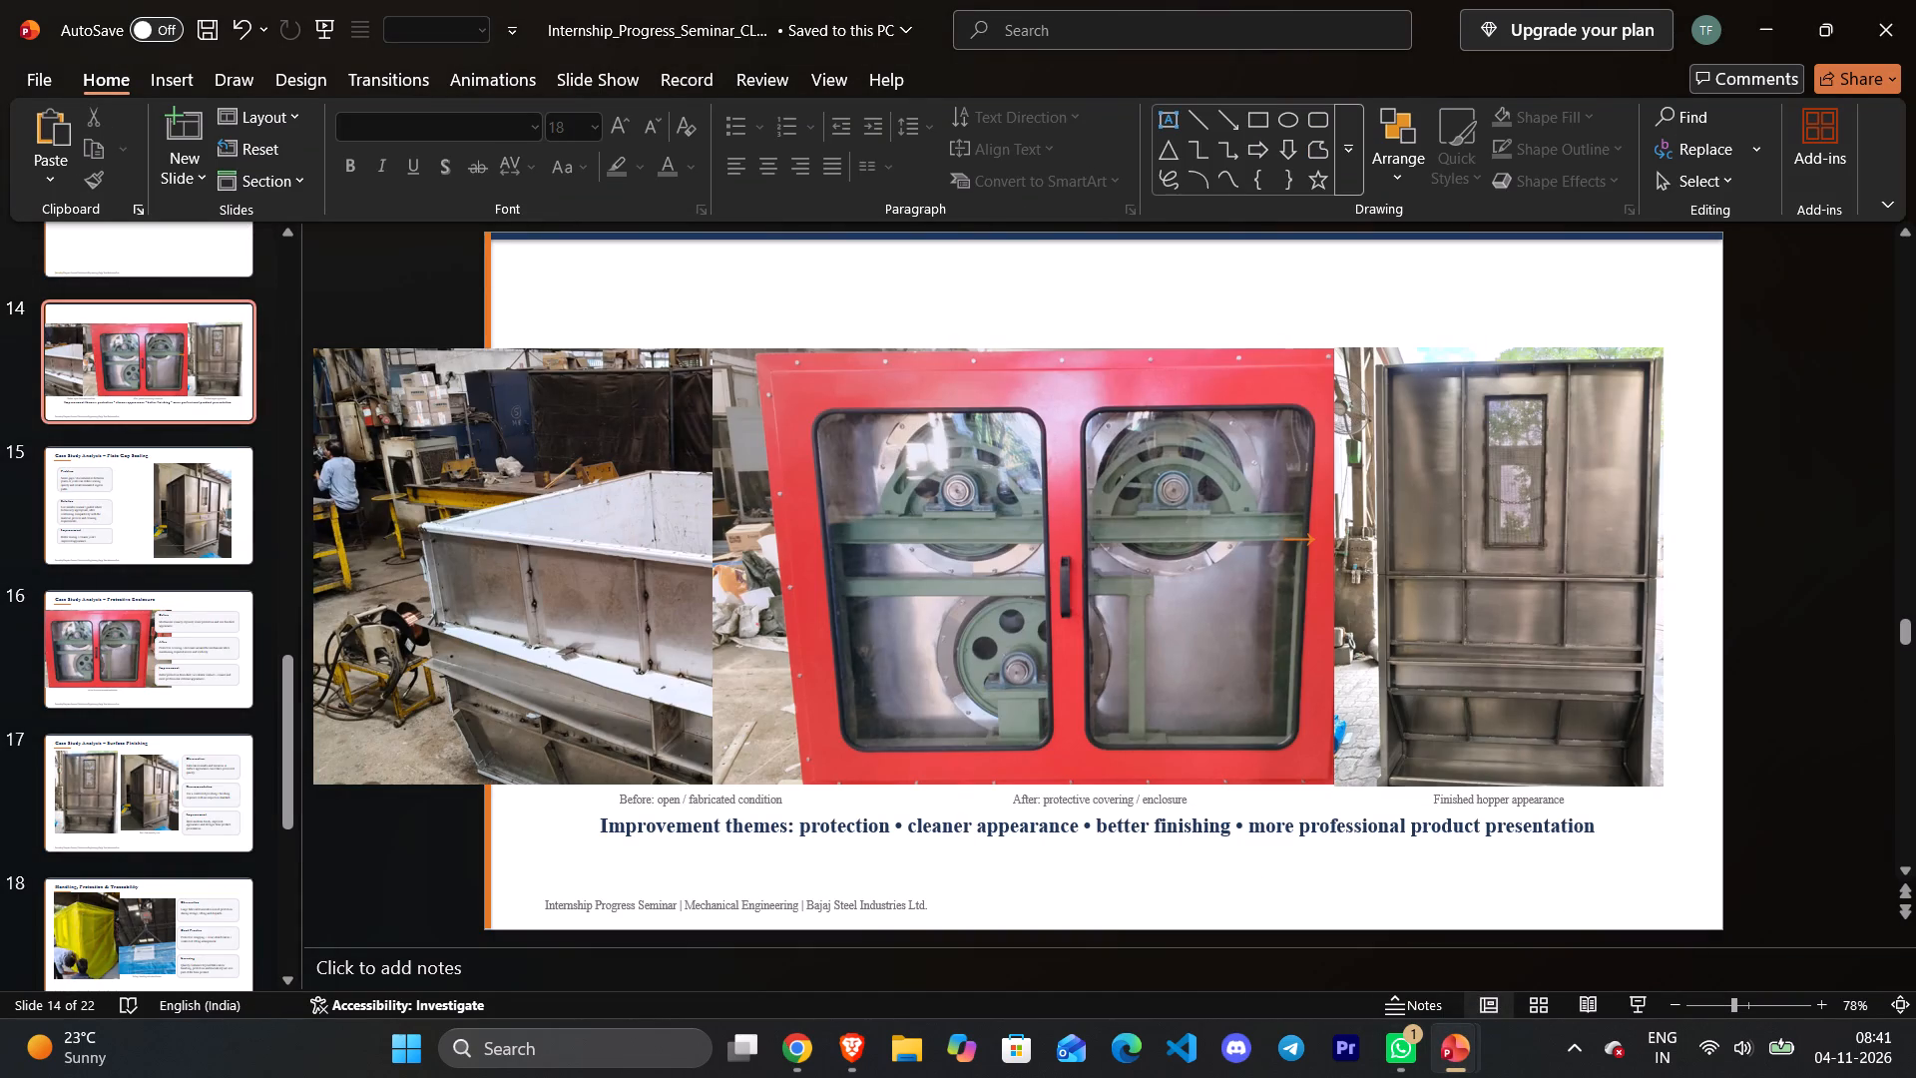
click(1177, 574)
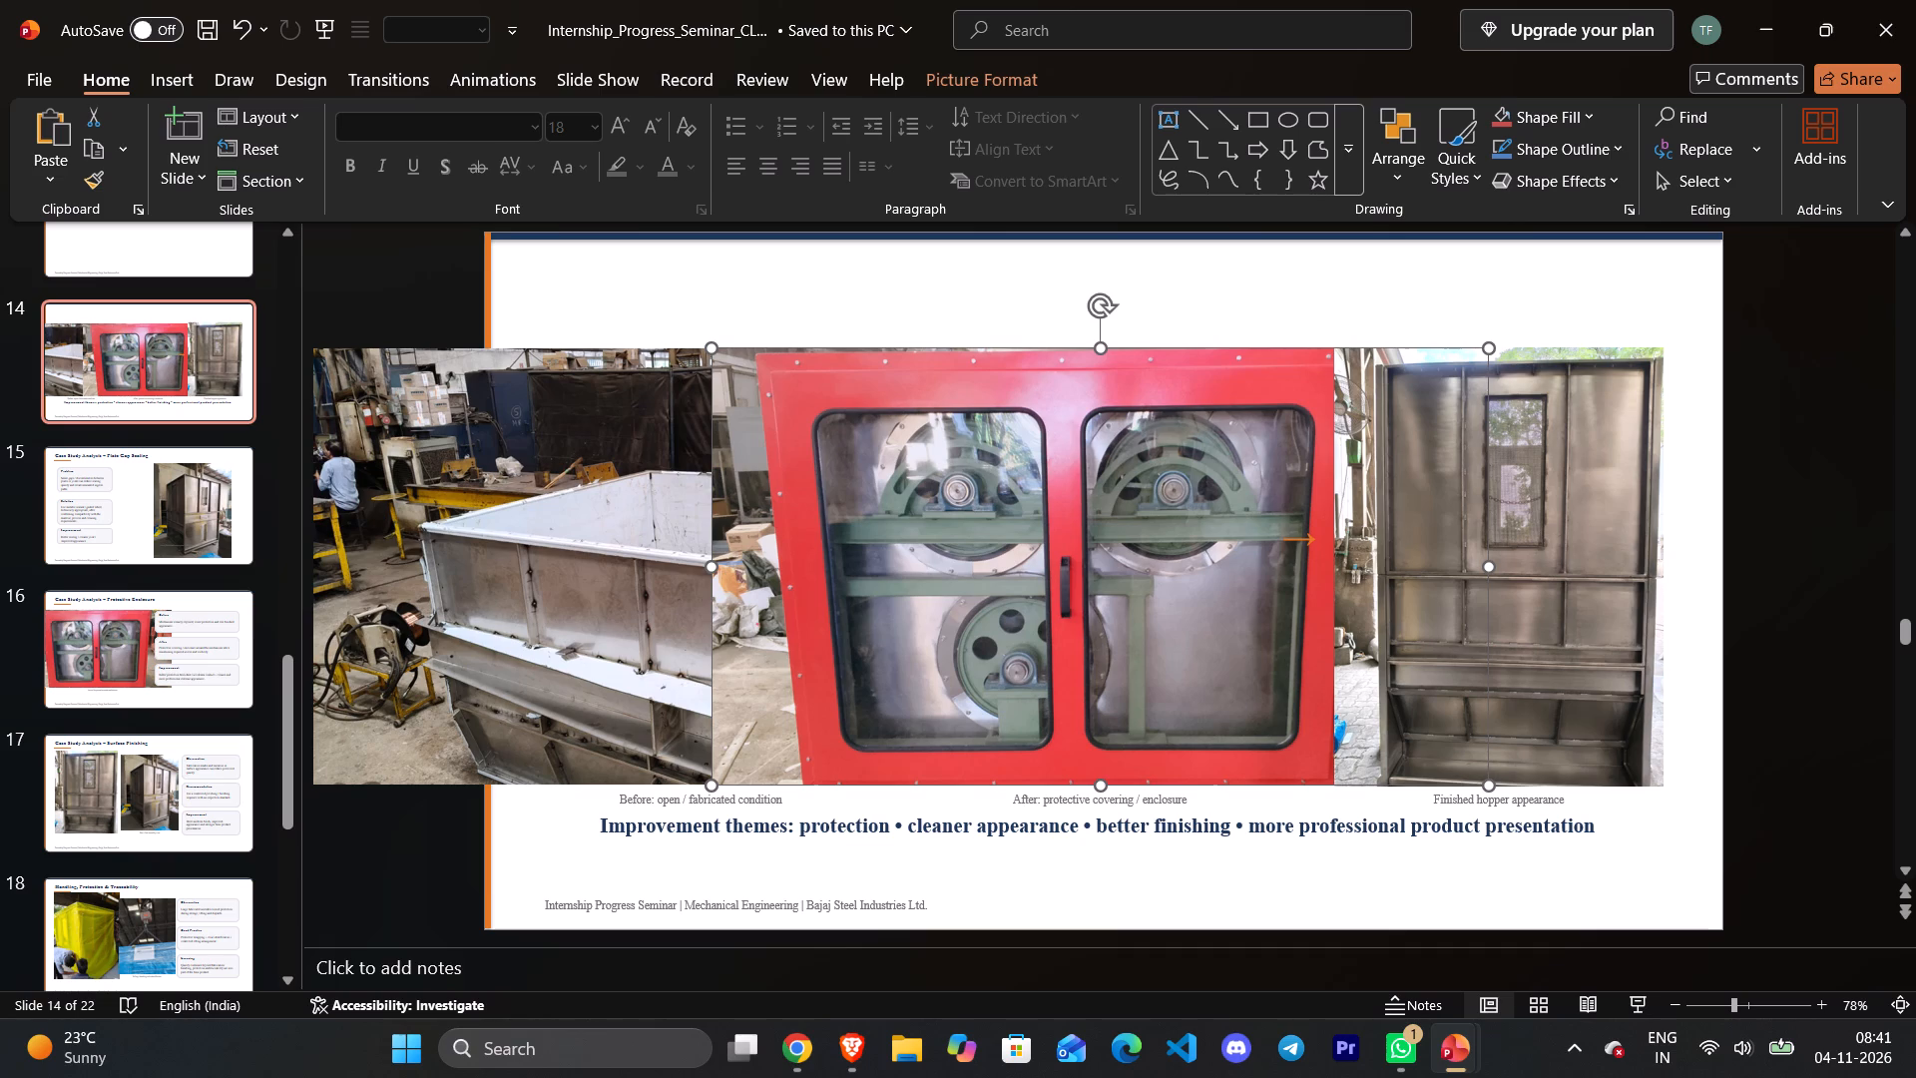
ctrl+click(542, 586)
ctrl+click(1487, 582)
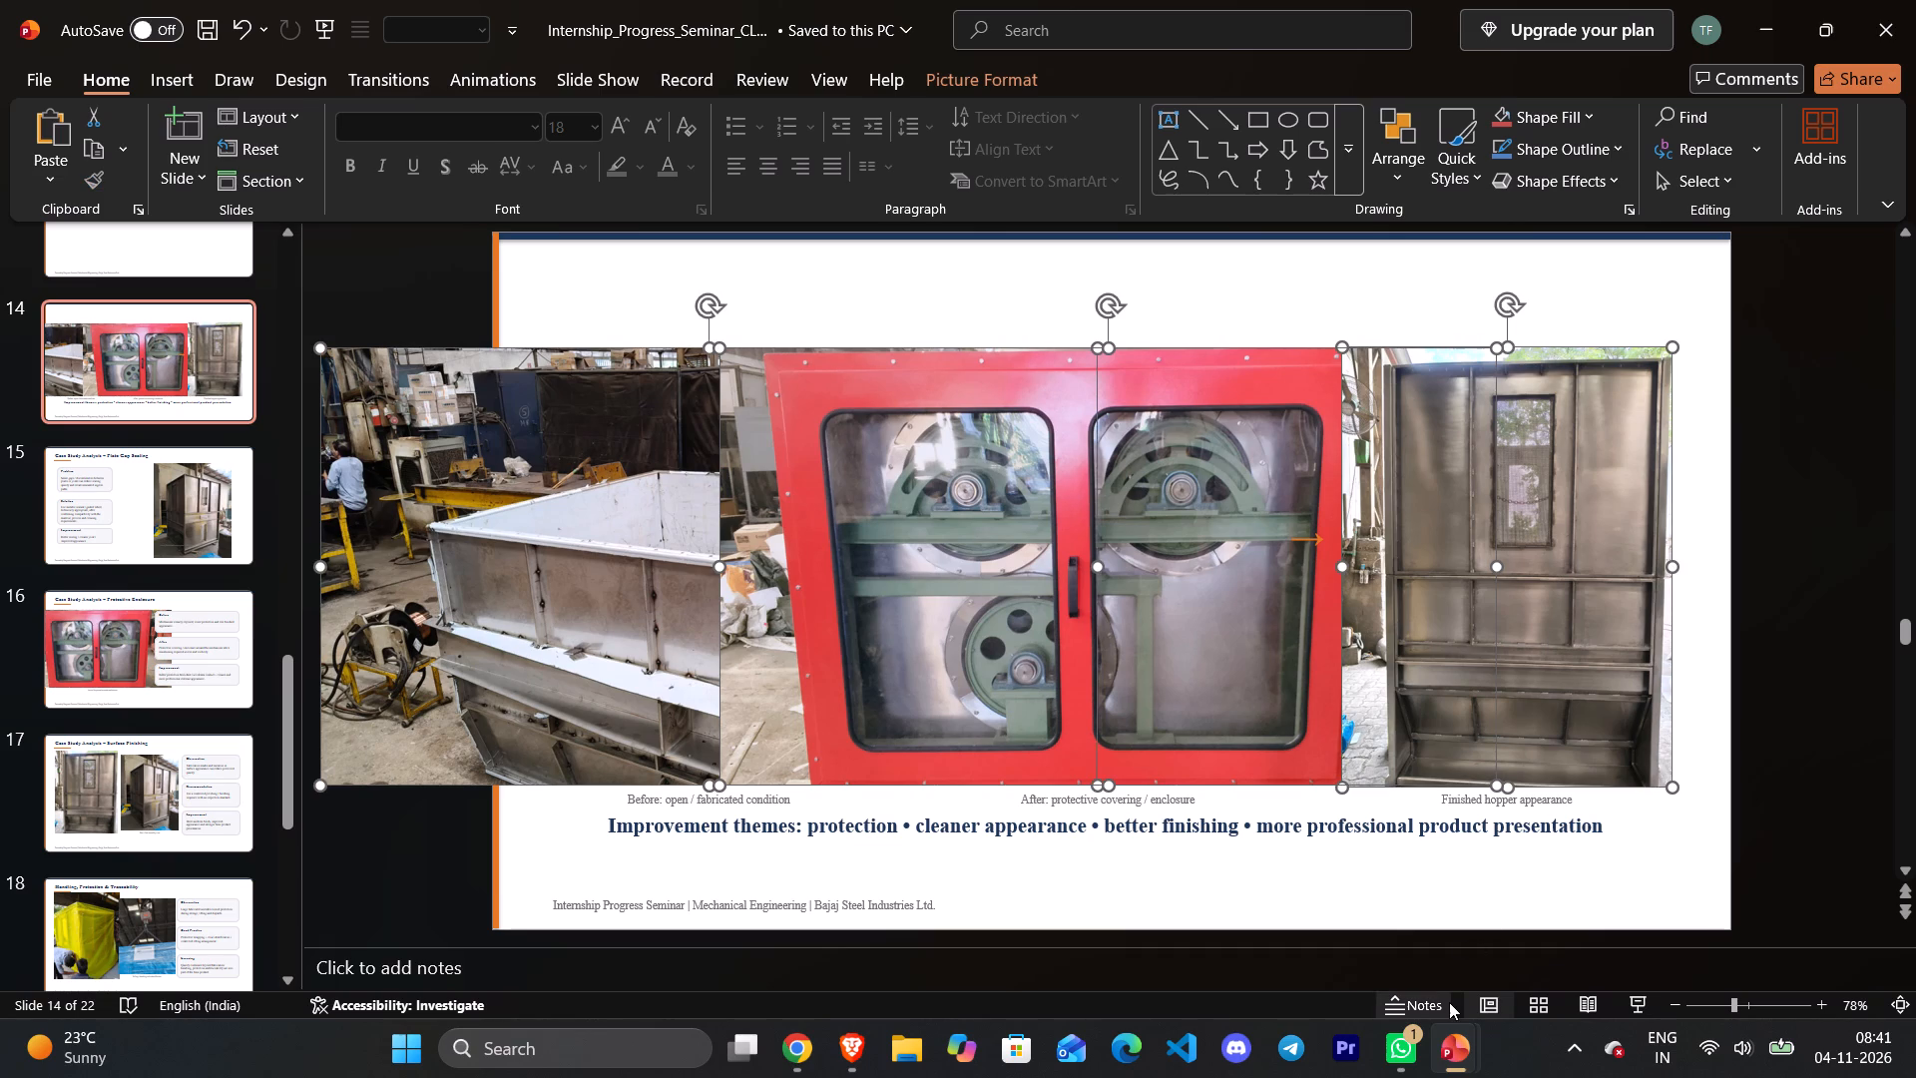
key(ctrl+x)
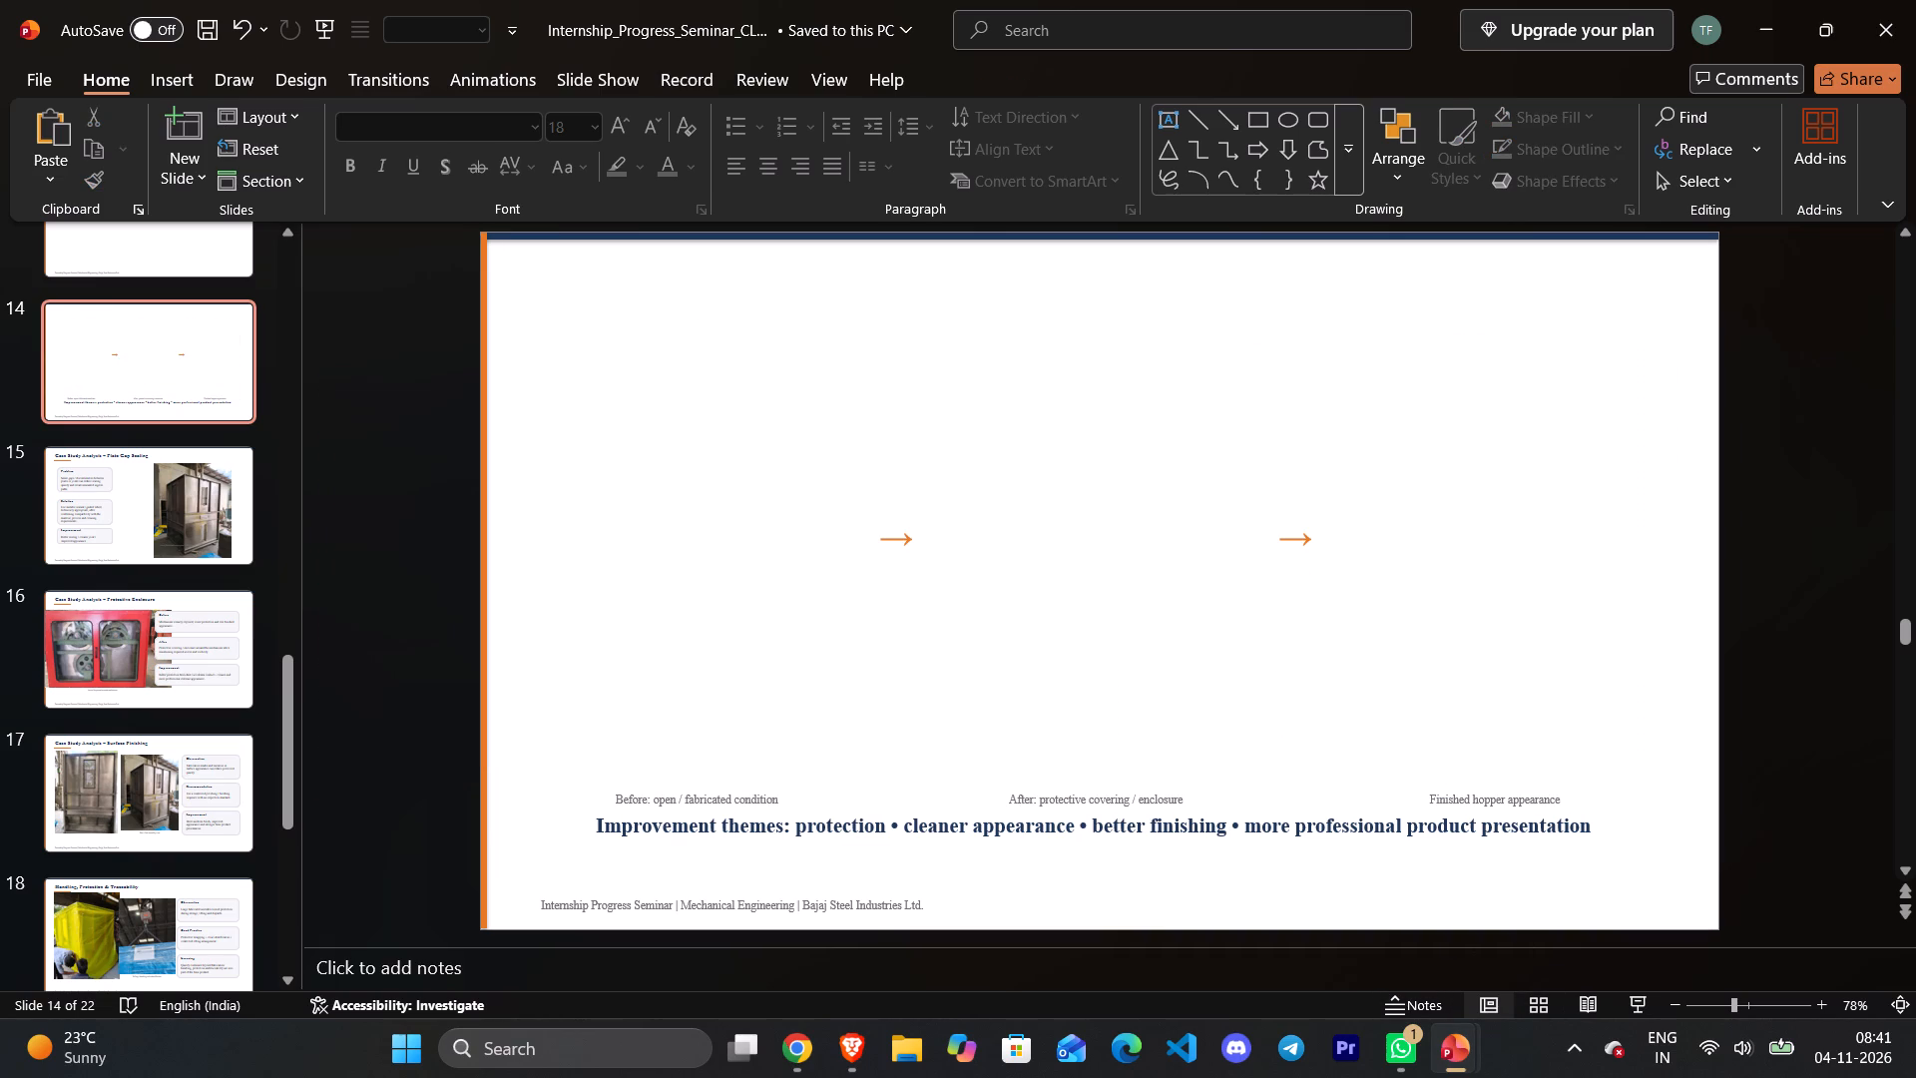
click(1502, 892)
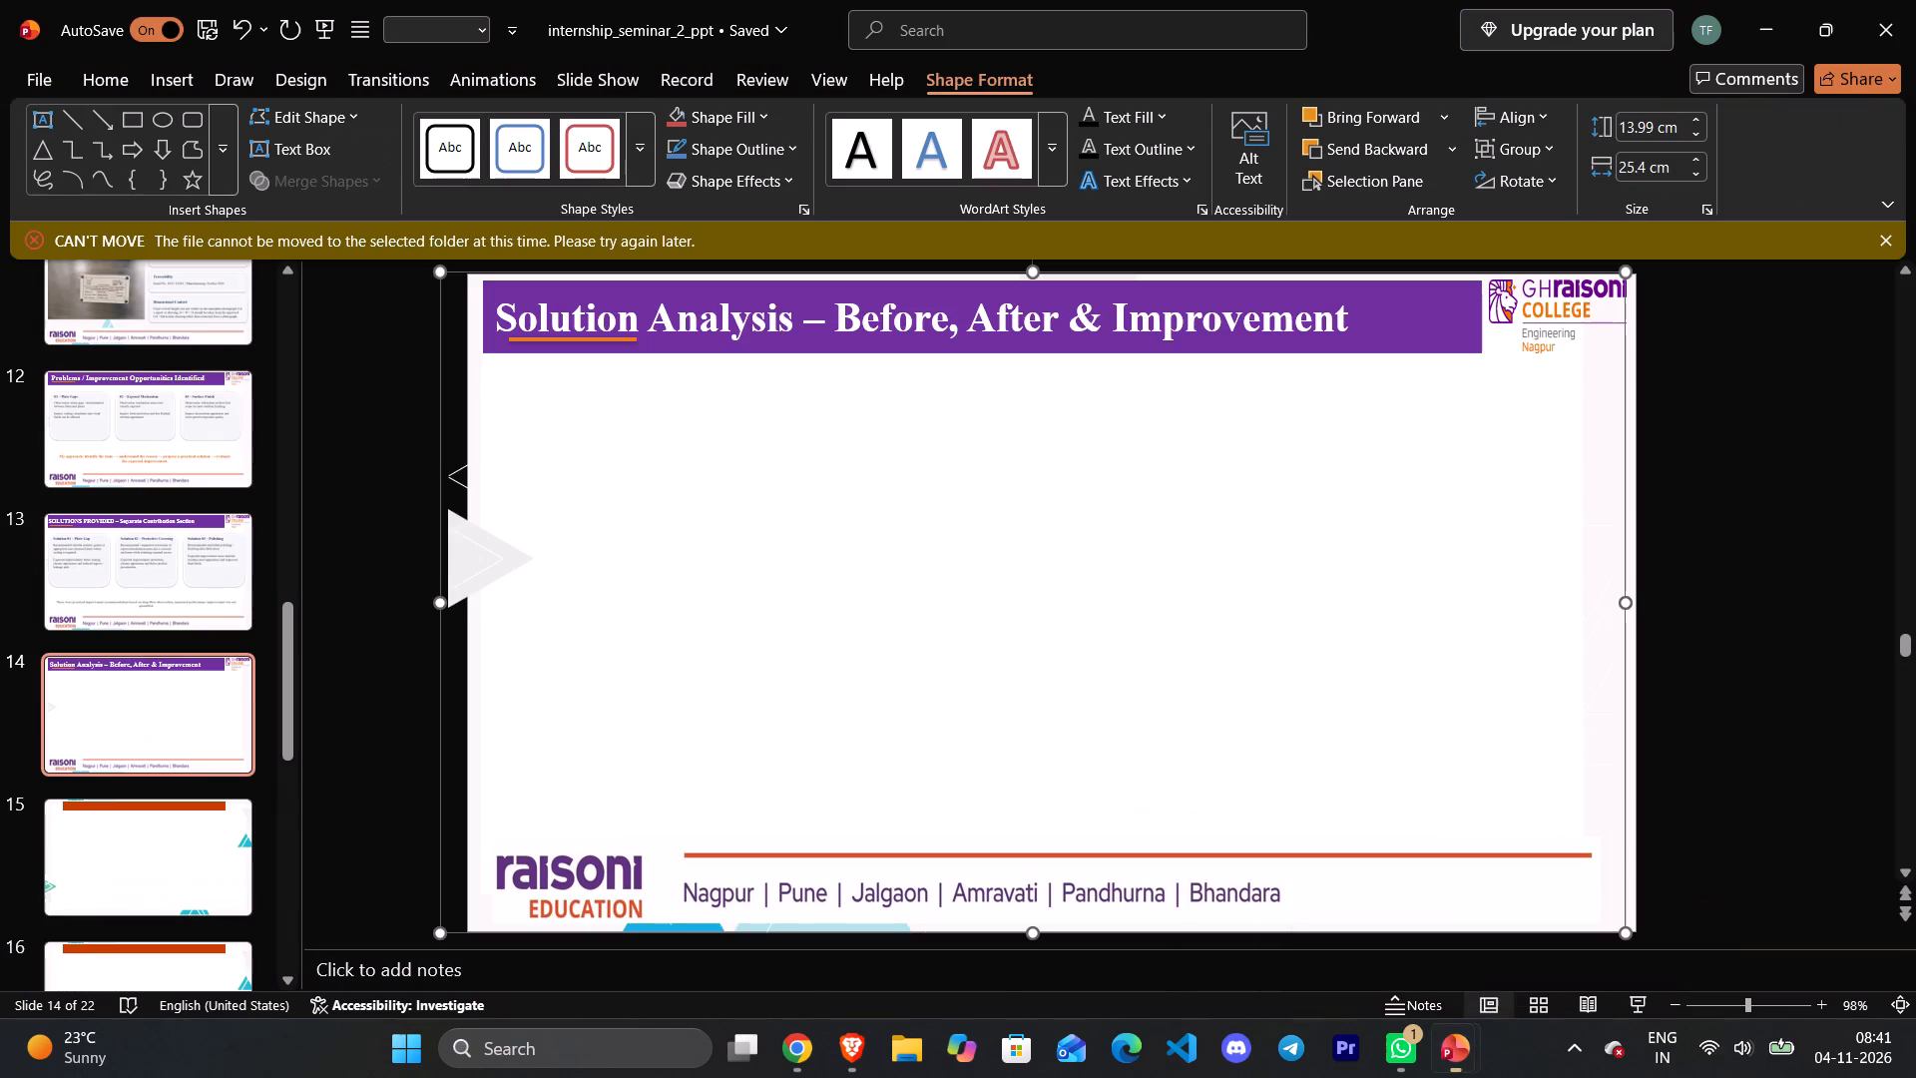
right_click(869, 564)
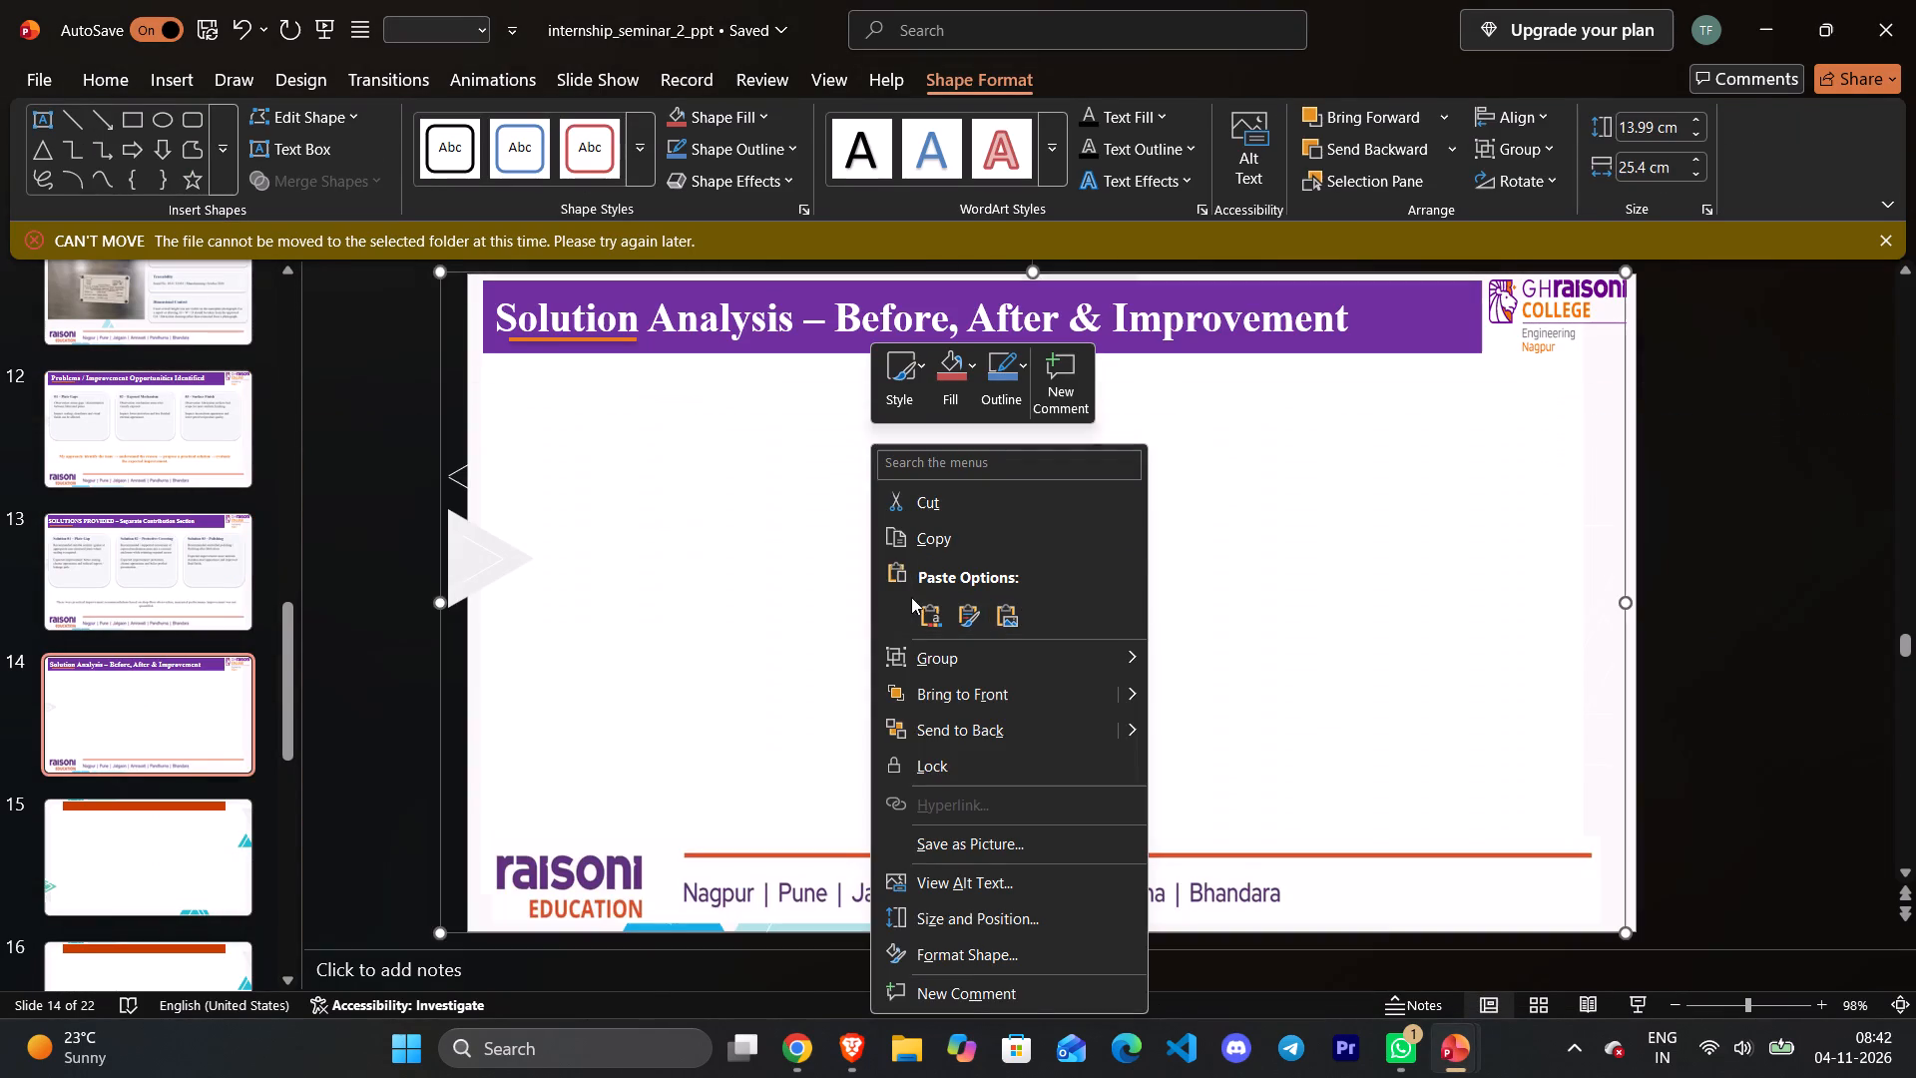
click(940, 613)
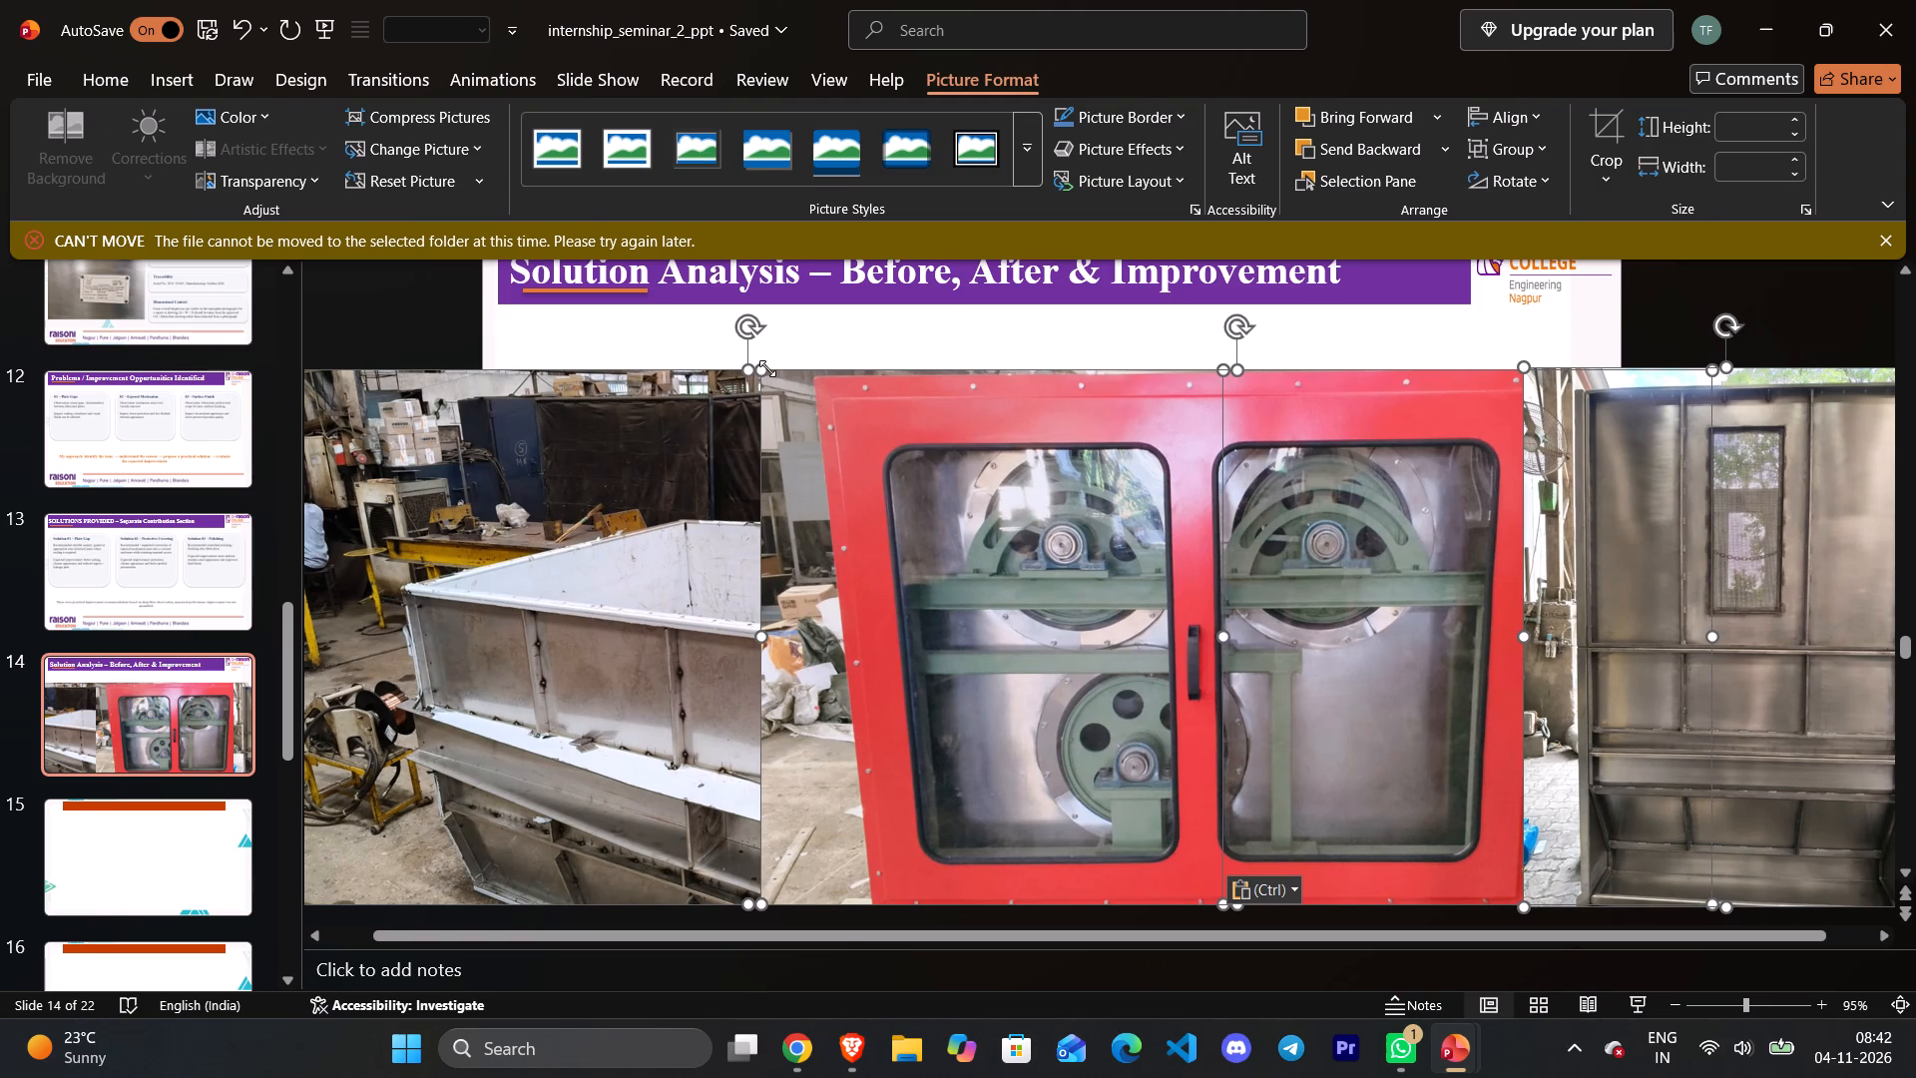
Scale the three pasted photos down together and place them in a row between the purple banner and the Raisoni footer.
drag(767, 368, 1004, 546)
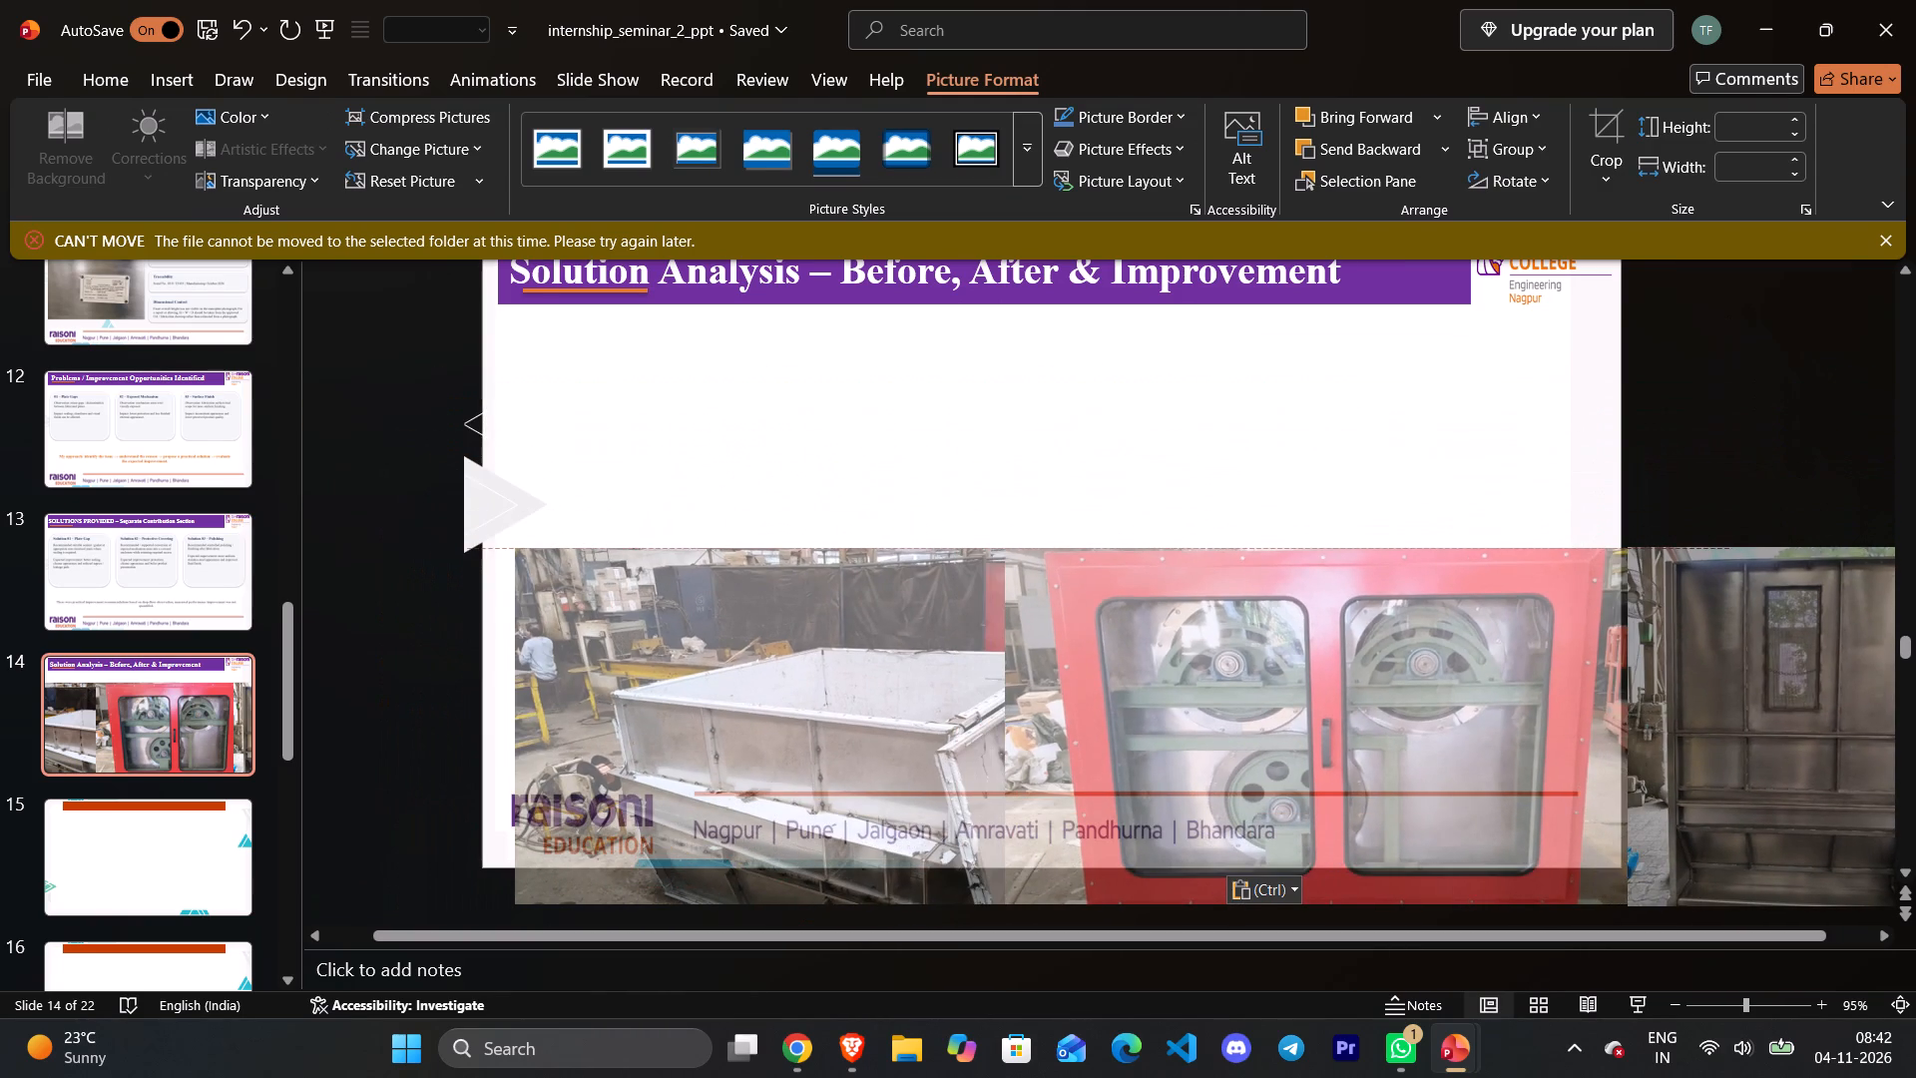
drag(1004, 546, 1125, 569)
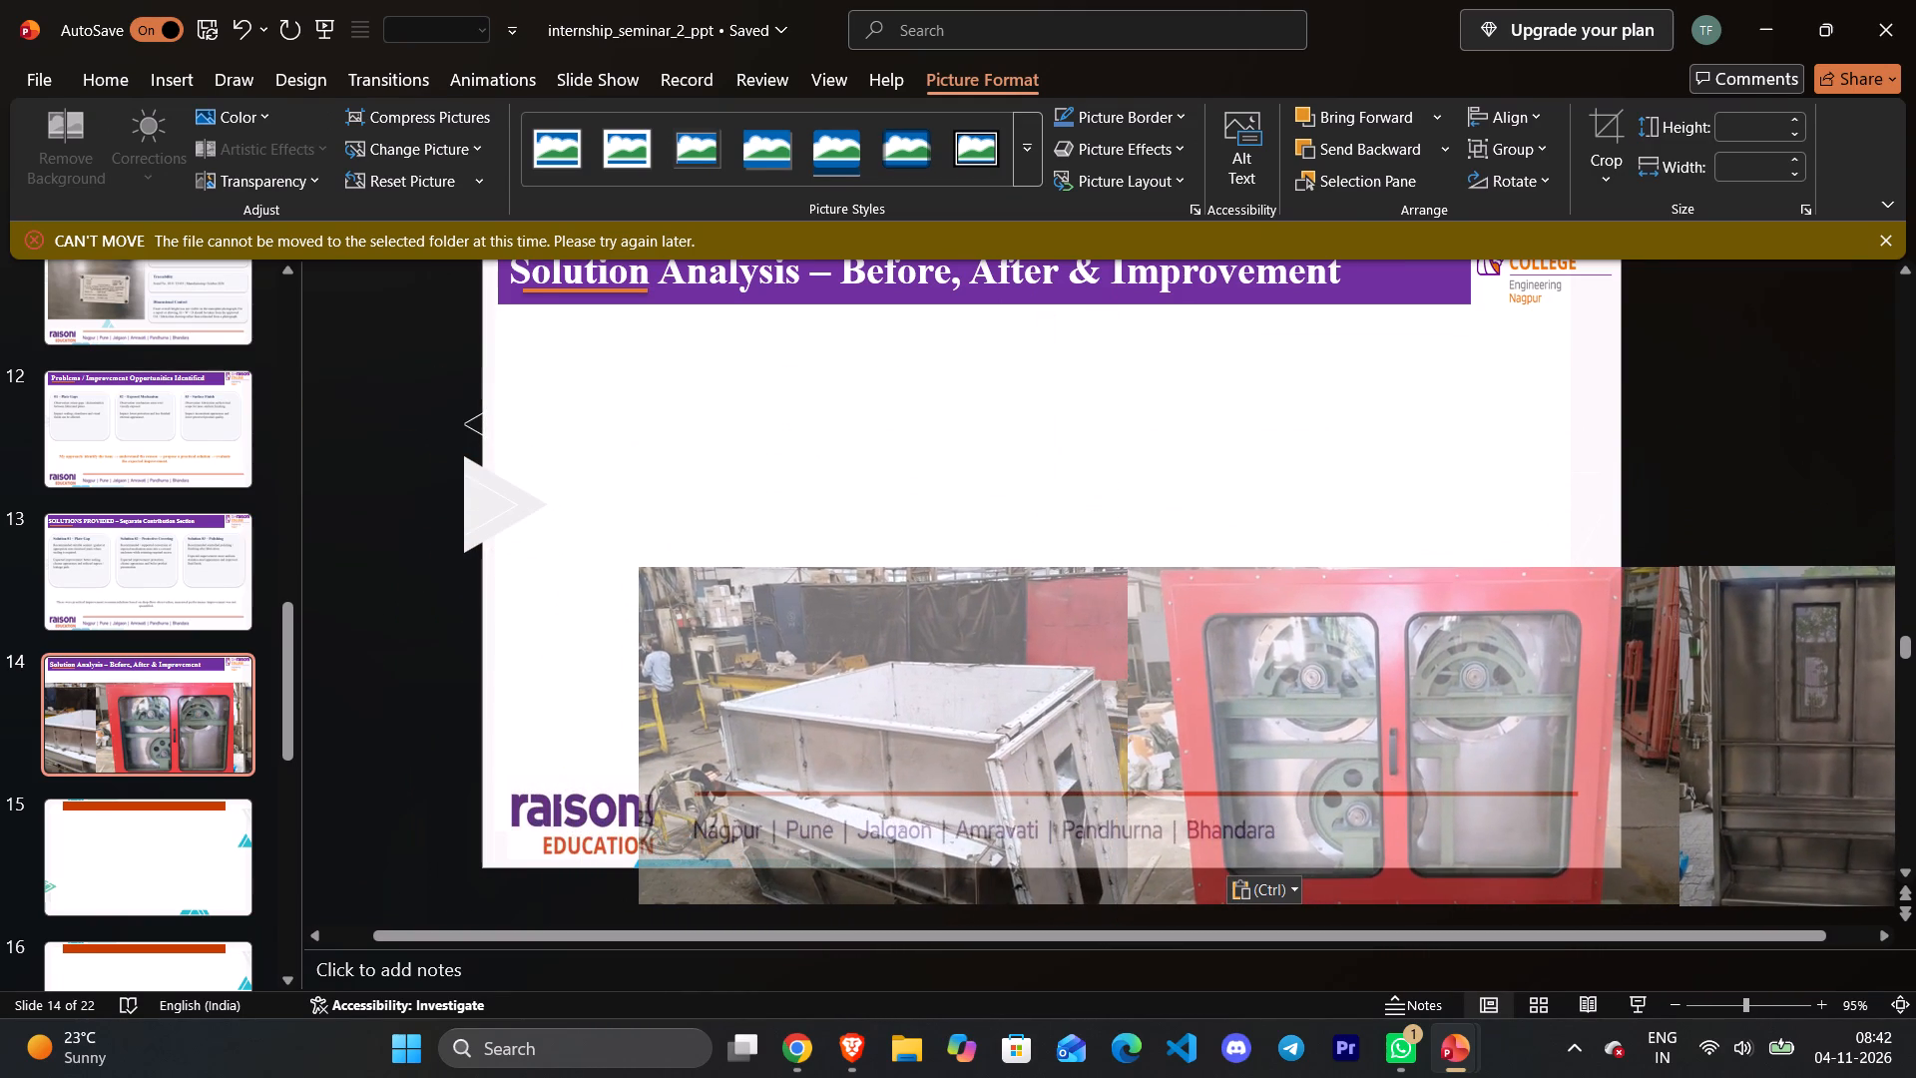
drag(1125, 569, 1197, 612)
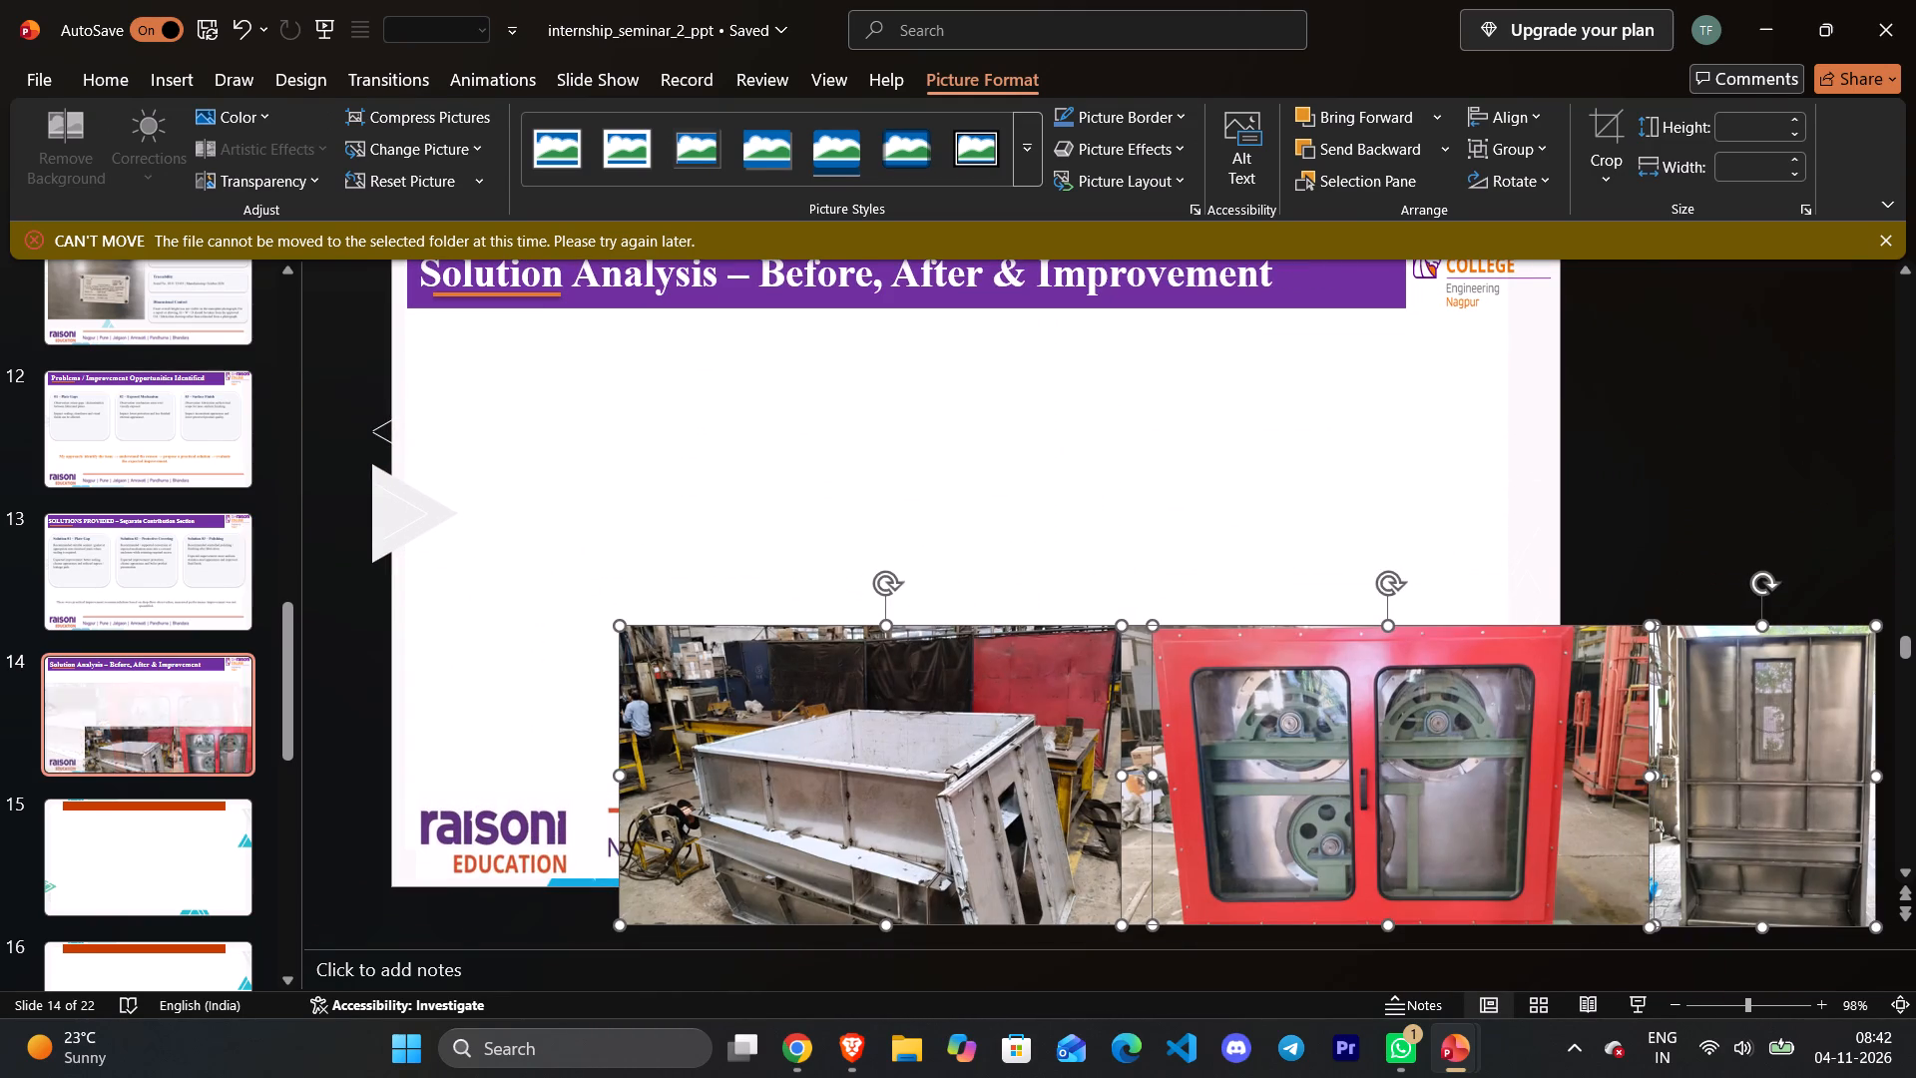
drag(1321, 691, 1107, 485)
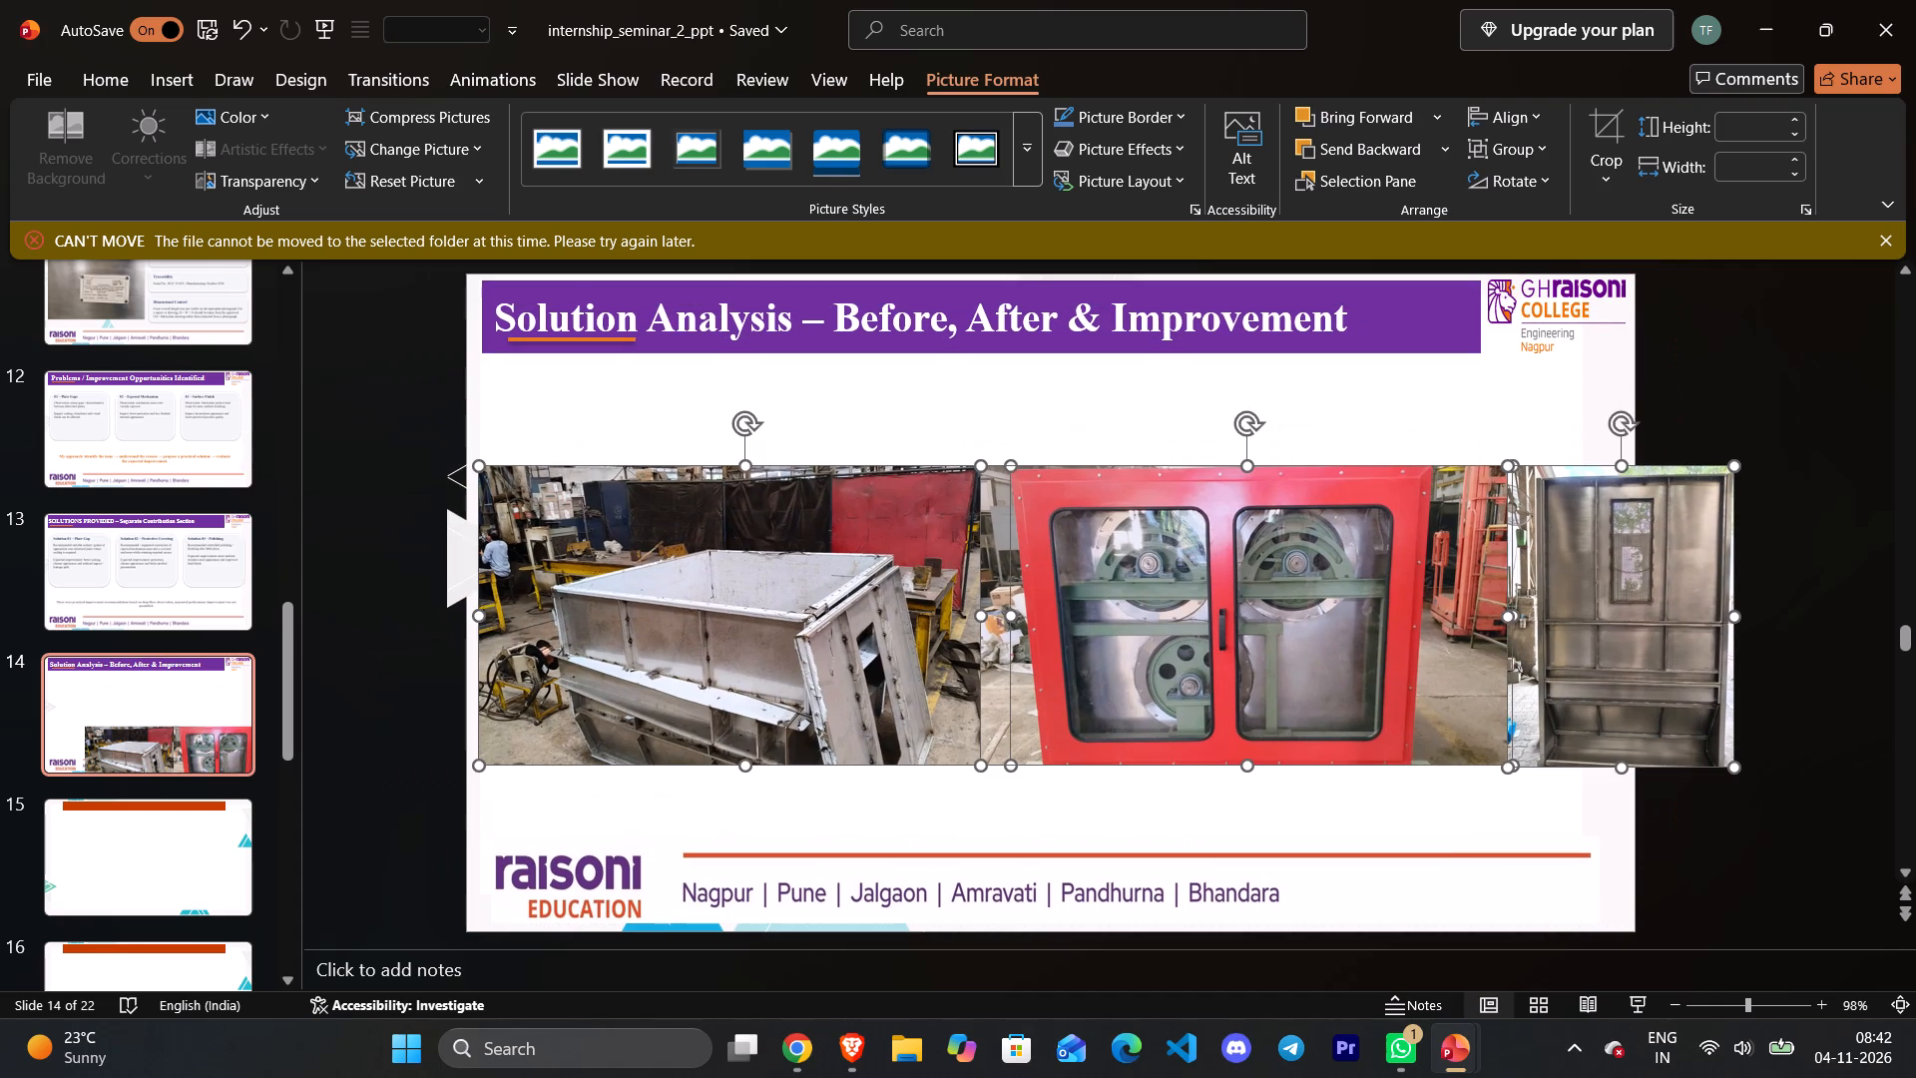
Reshape the fabricated-body photo into a narrower, taller picture starting just below the banner at the slide's left margin.
click(810, 539)
click(1023, 393)
click(832, 559)
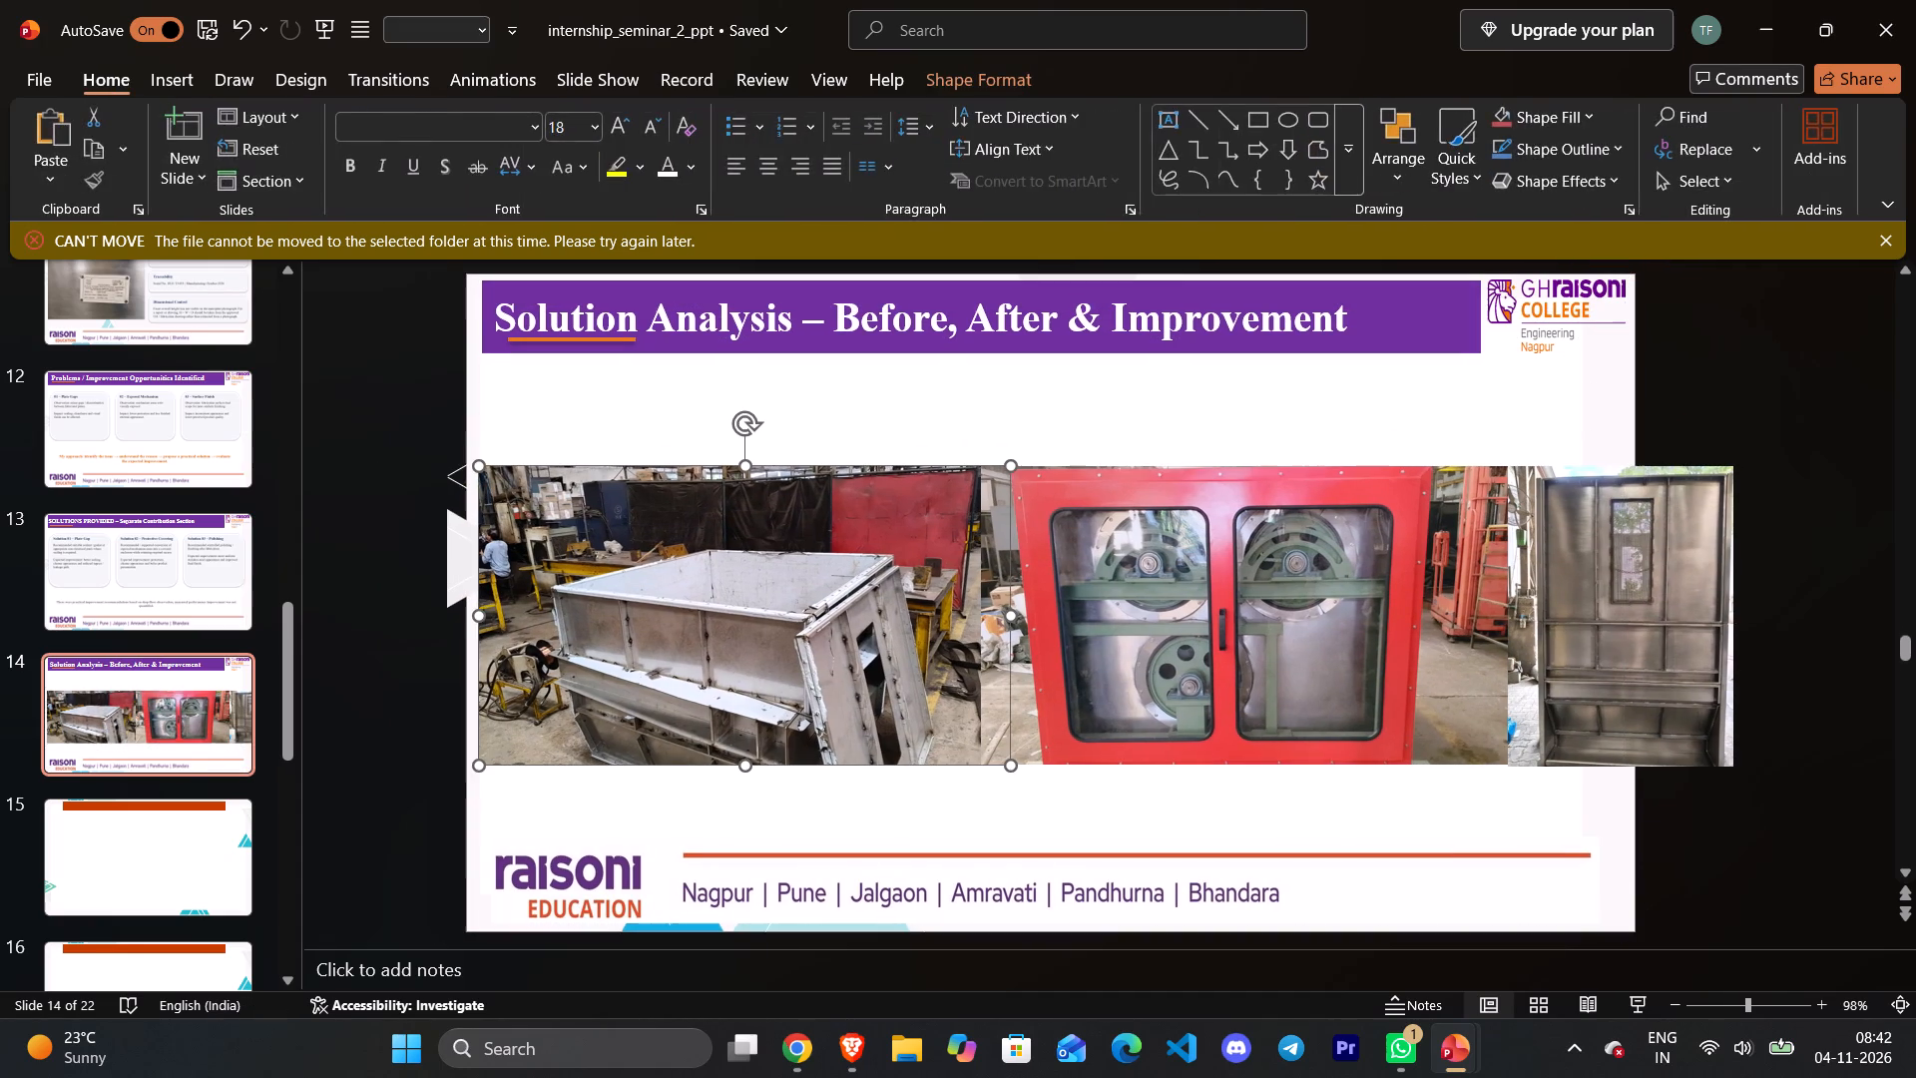
drag(1014, 466, 967, 466)
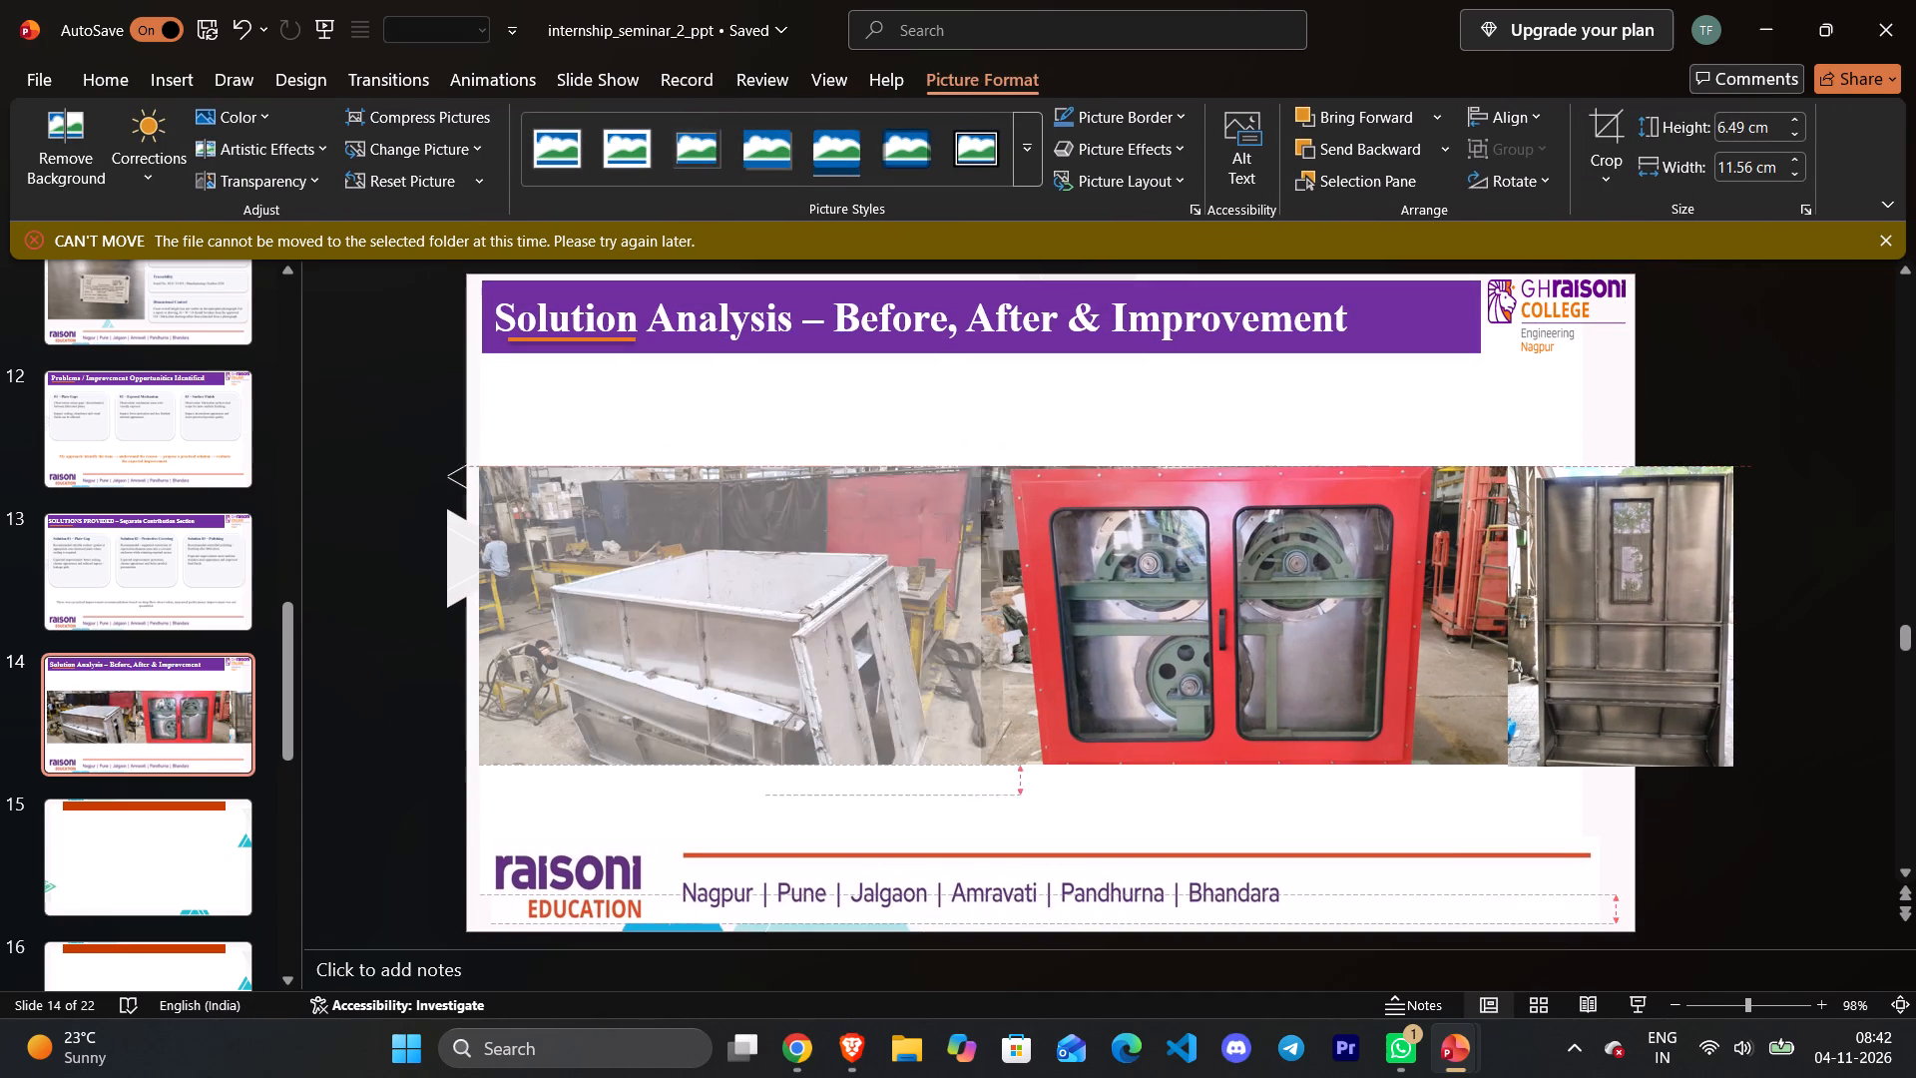
drag(967, 466, 837, 385)
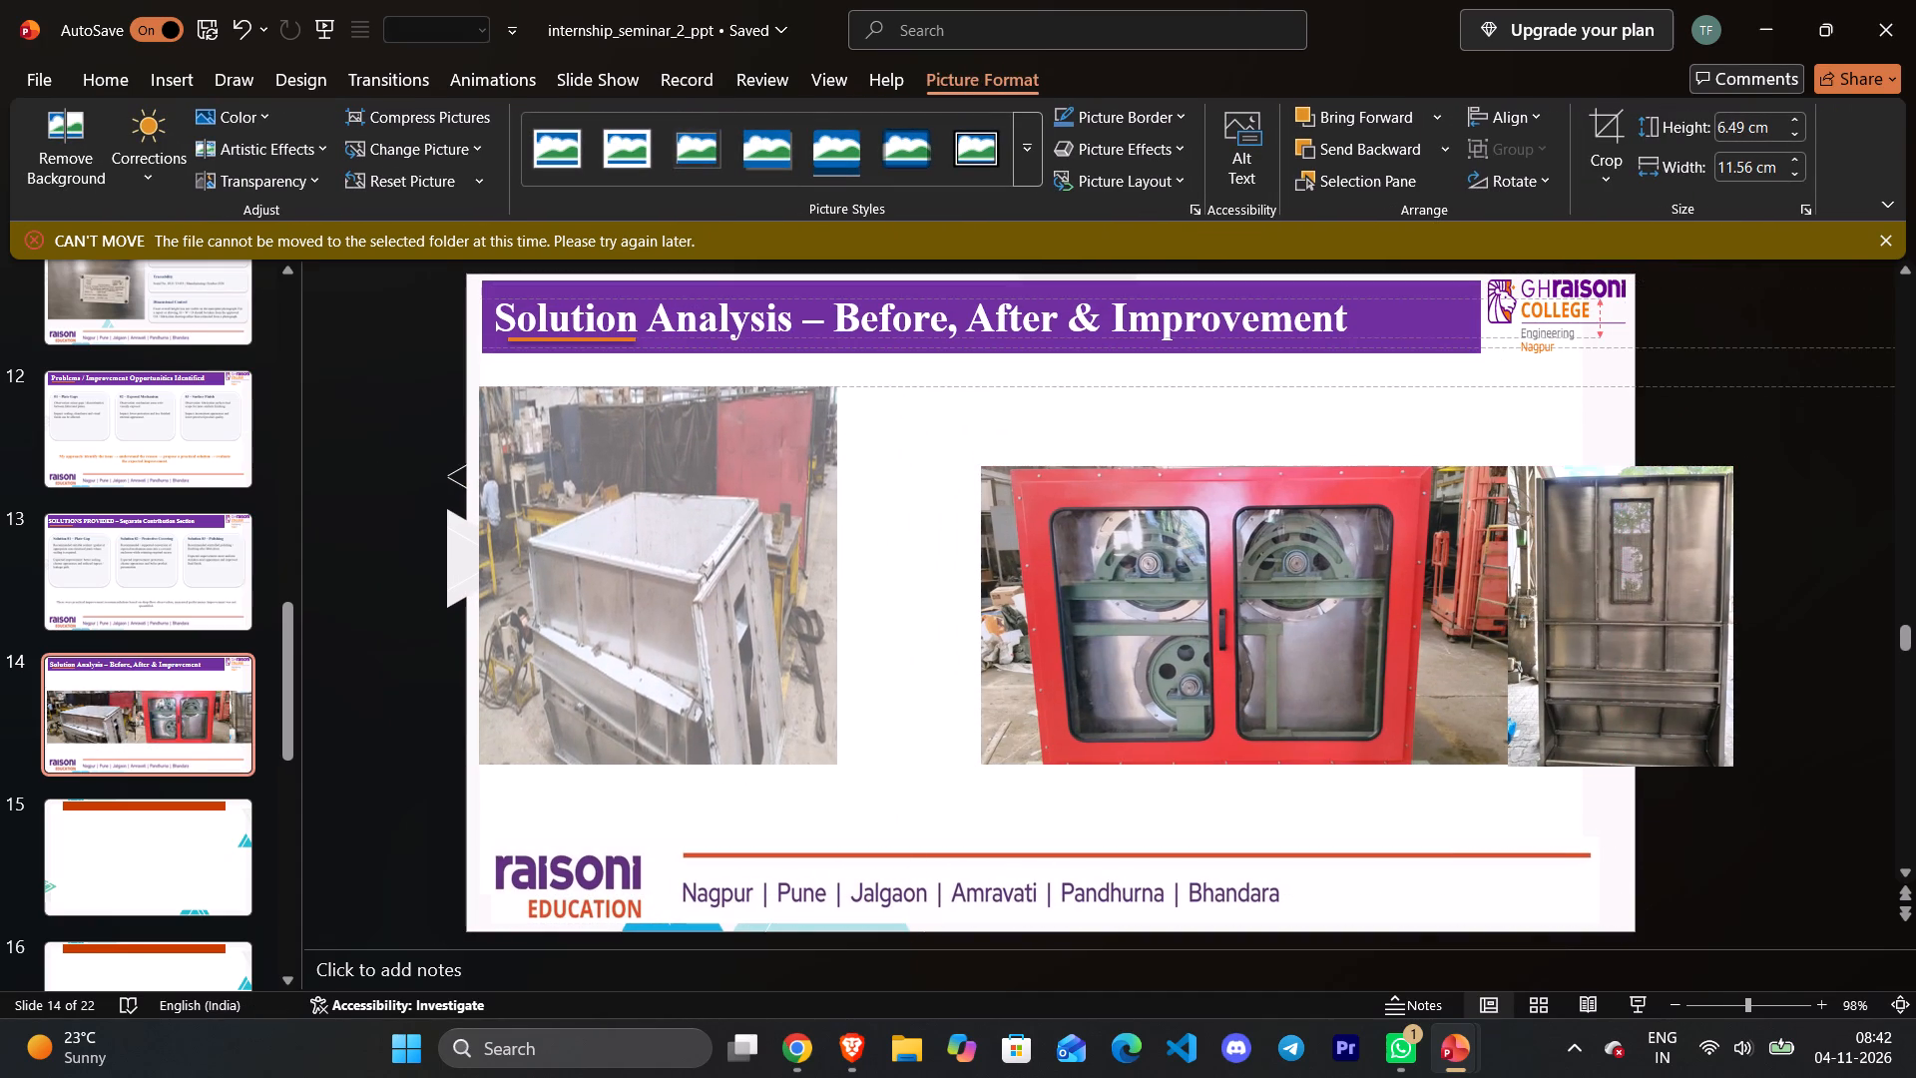
drag(837, 385, 805, 367)
Resize the red enclosure photo to about 9 cm wide and centre it, aligning its top and bottom with the first photo.
click(1100, 513)
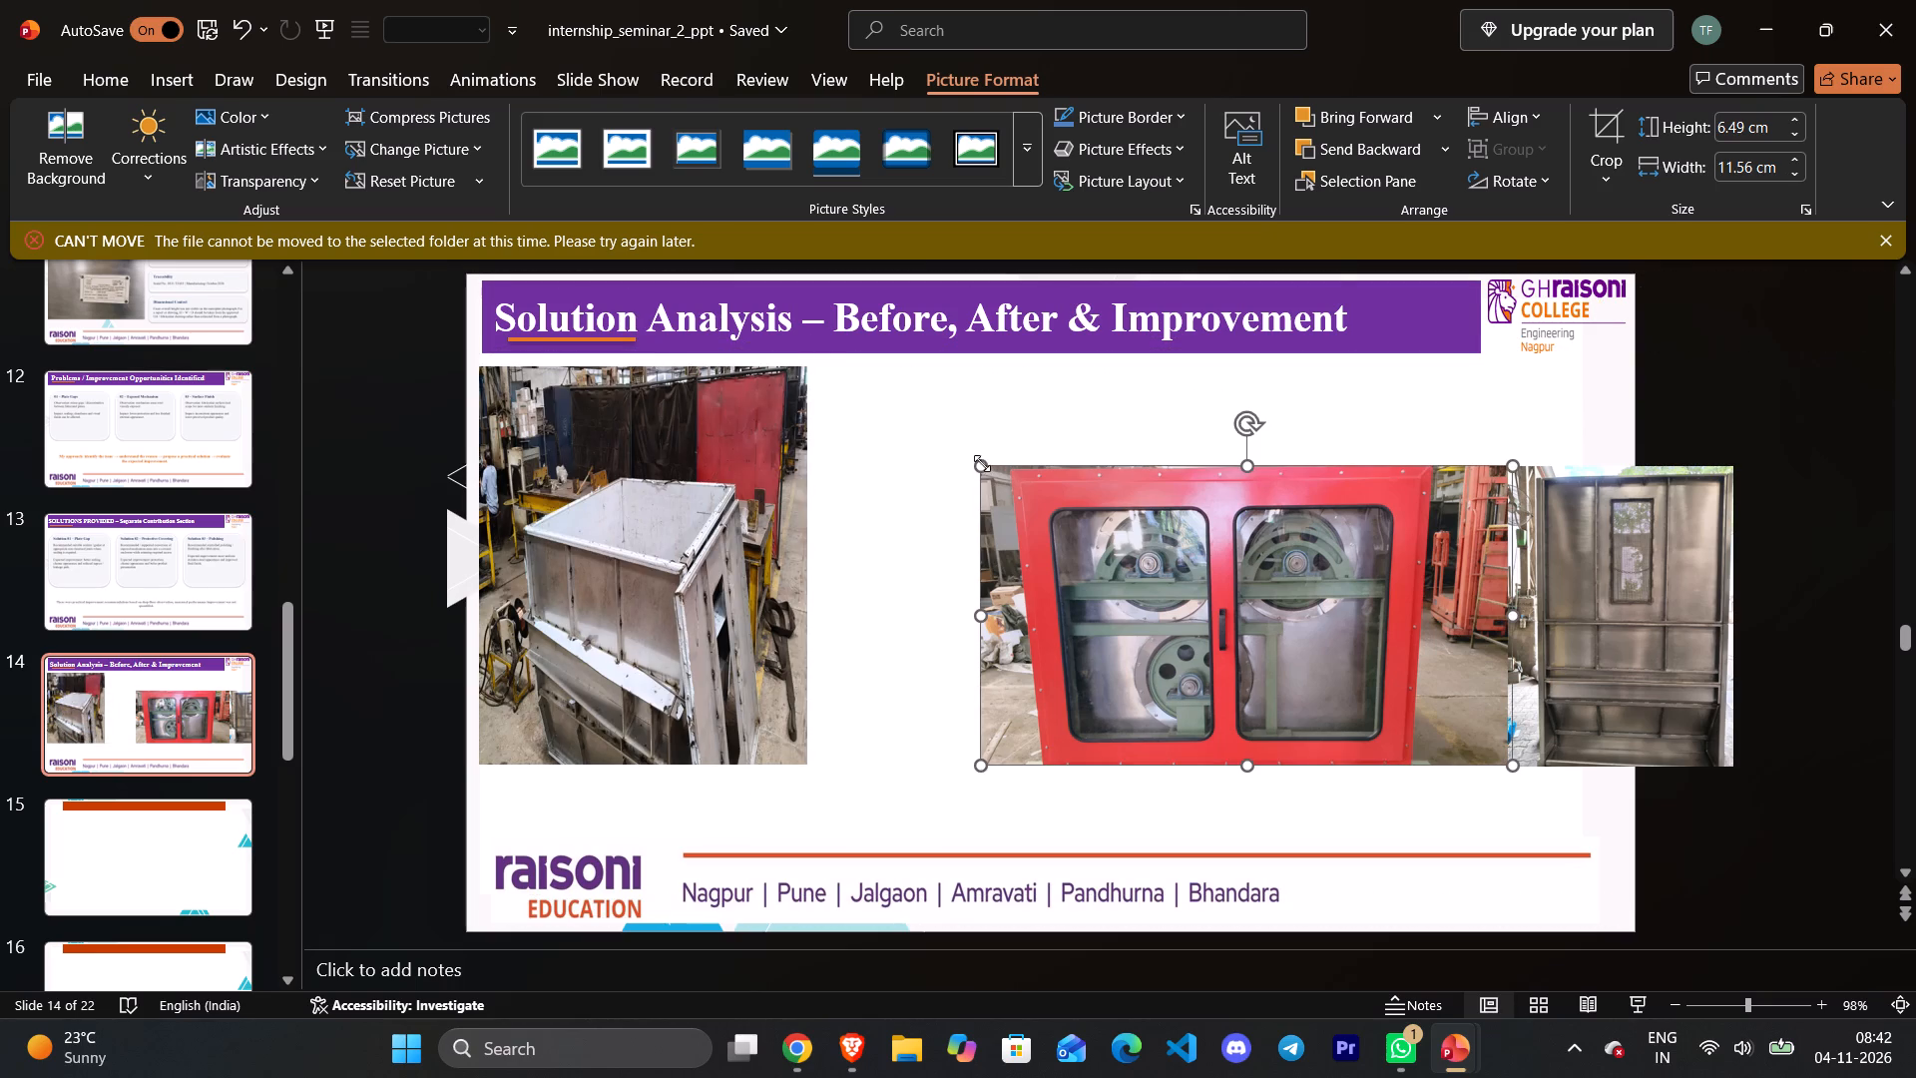
drag(980, 463, 819, 362)
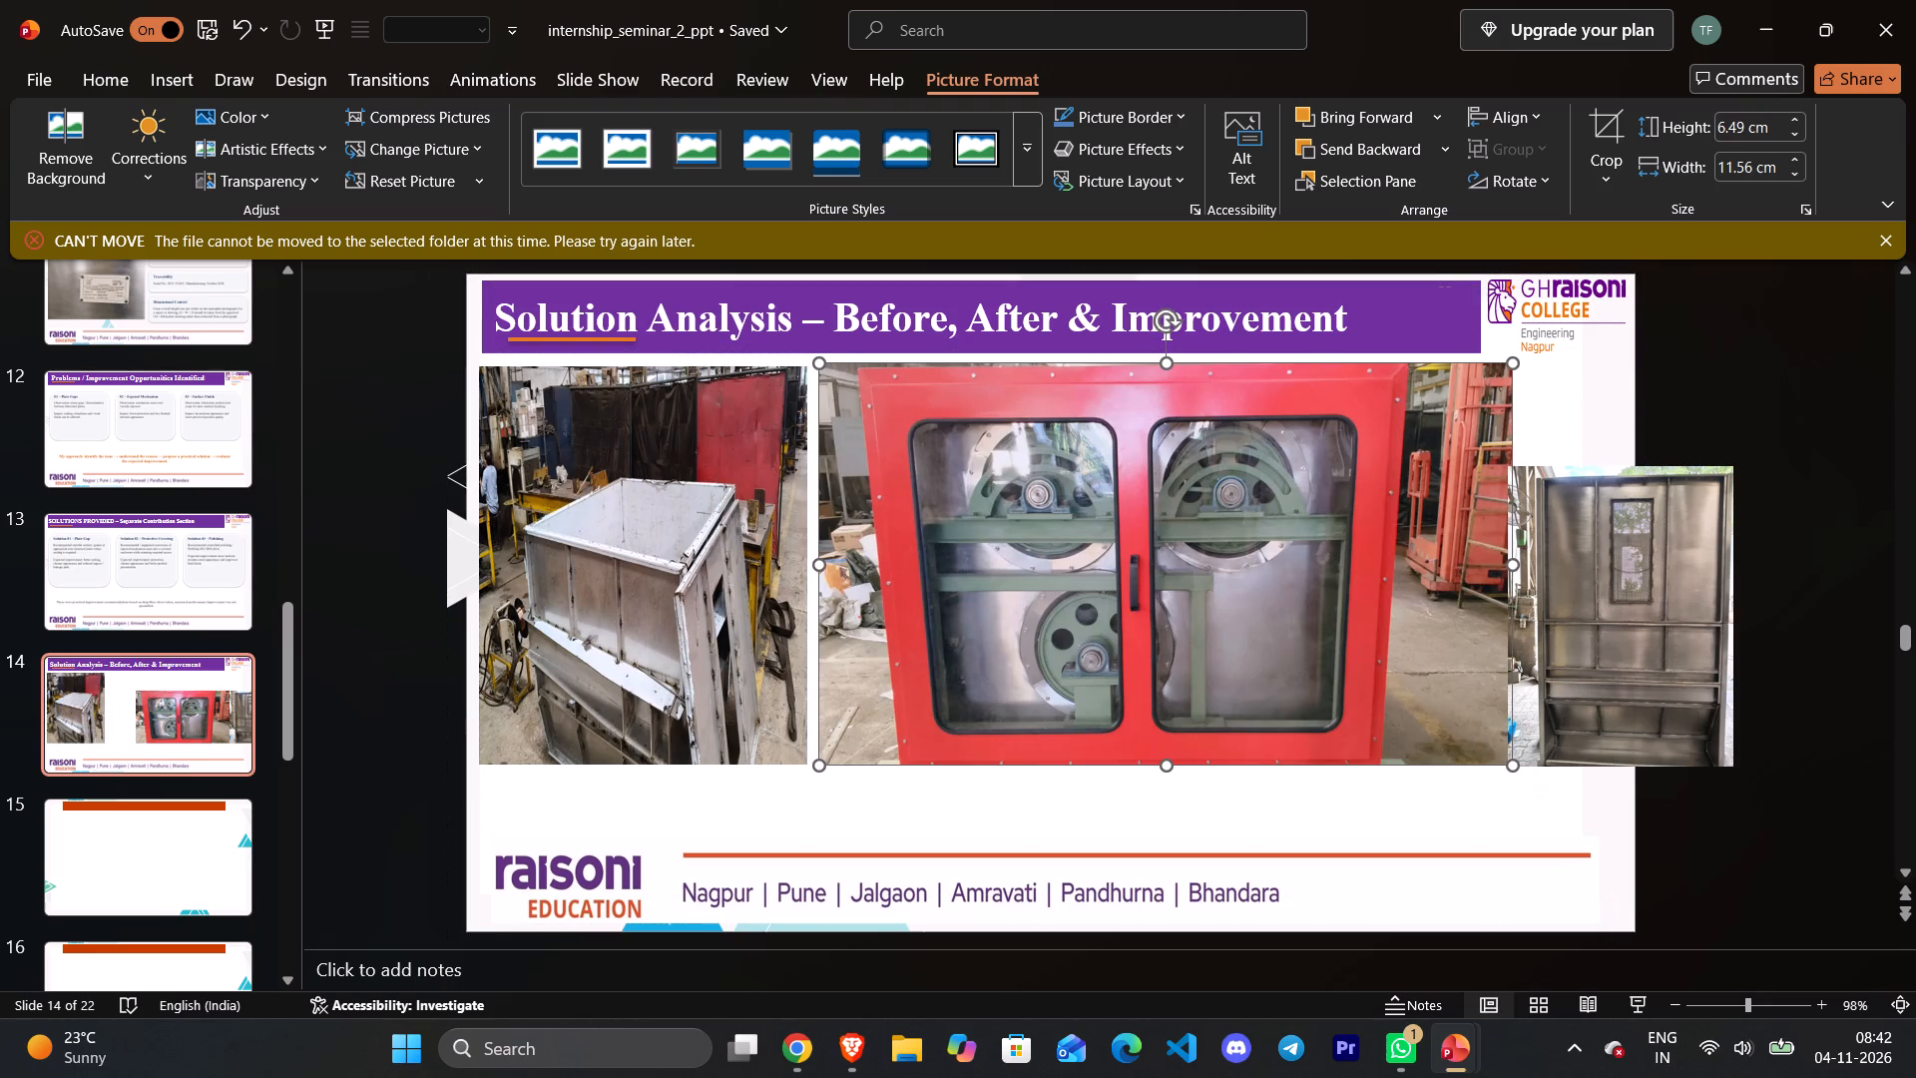
drag(1507, 361, 1307, 386)
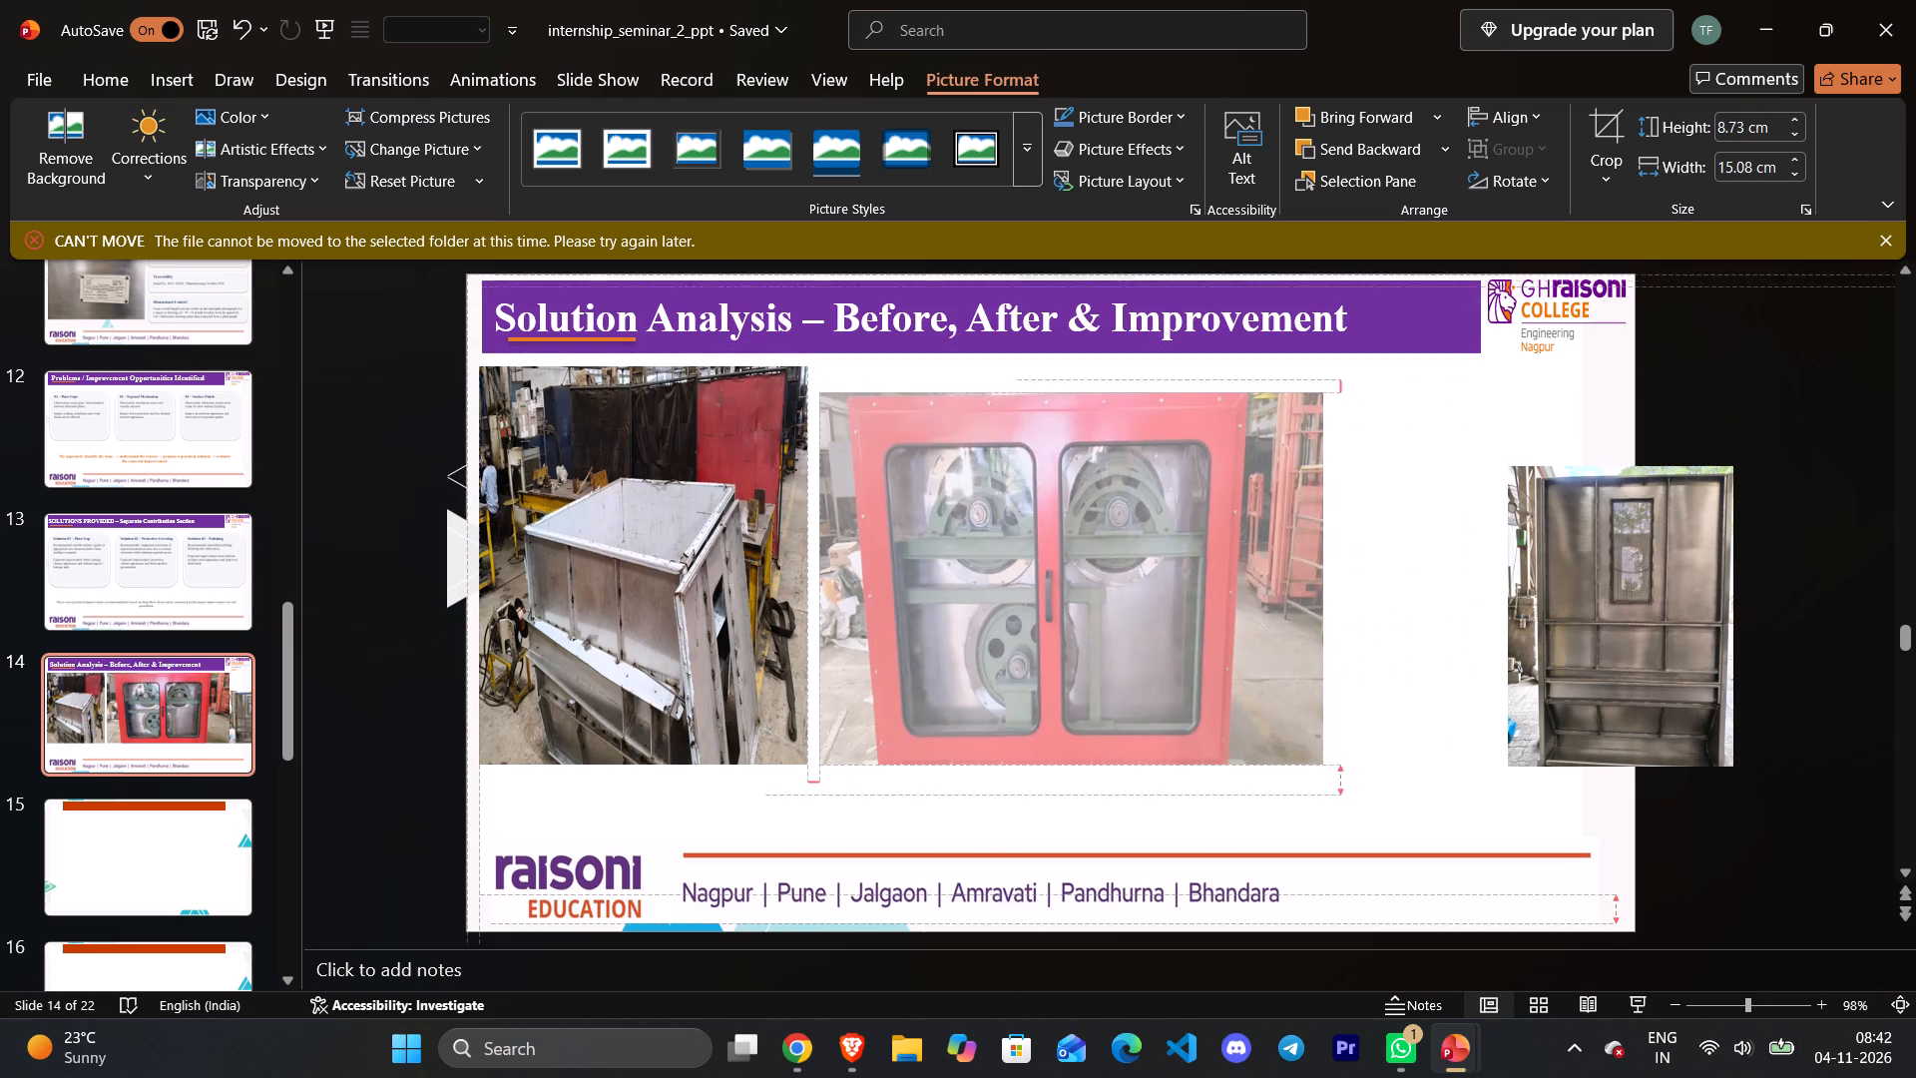
drag(1307, 386, 1234, 382)
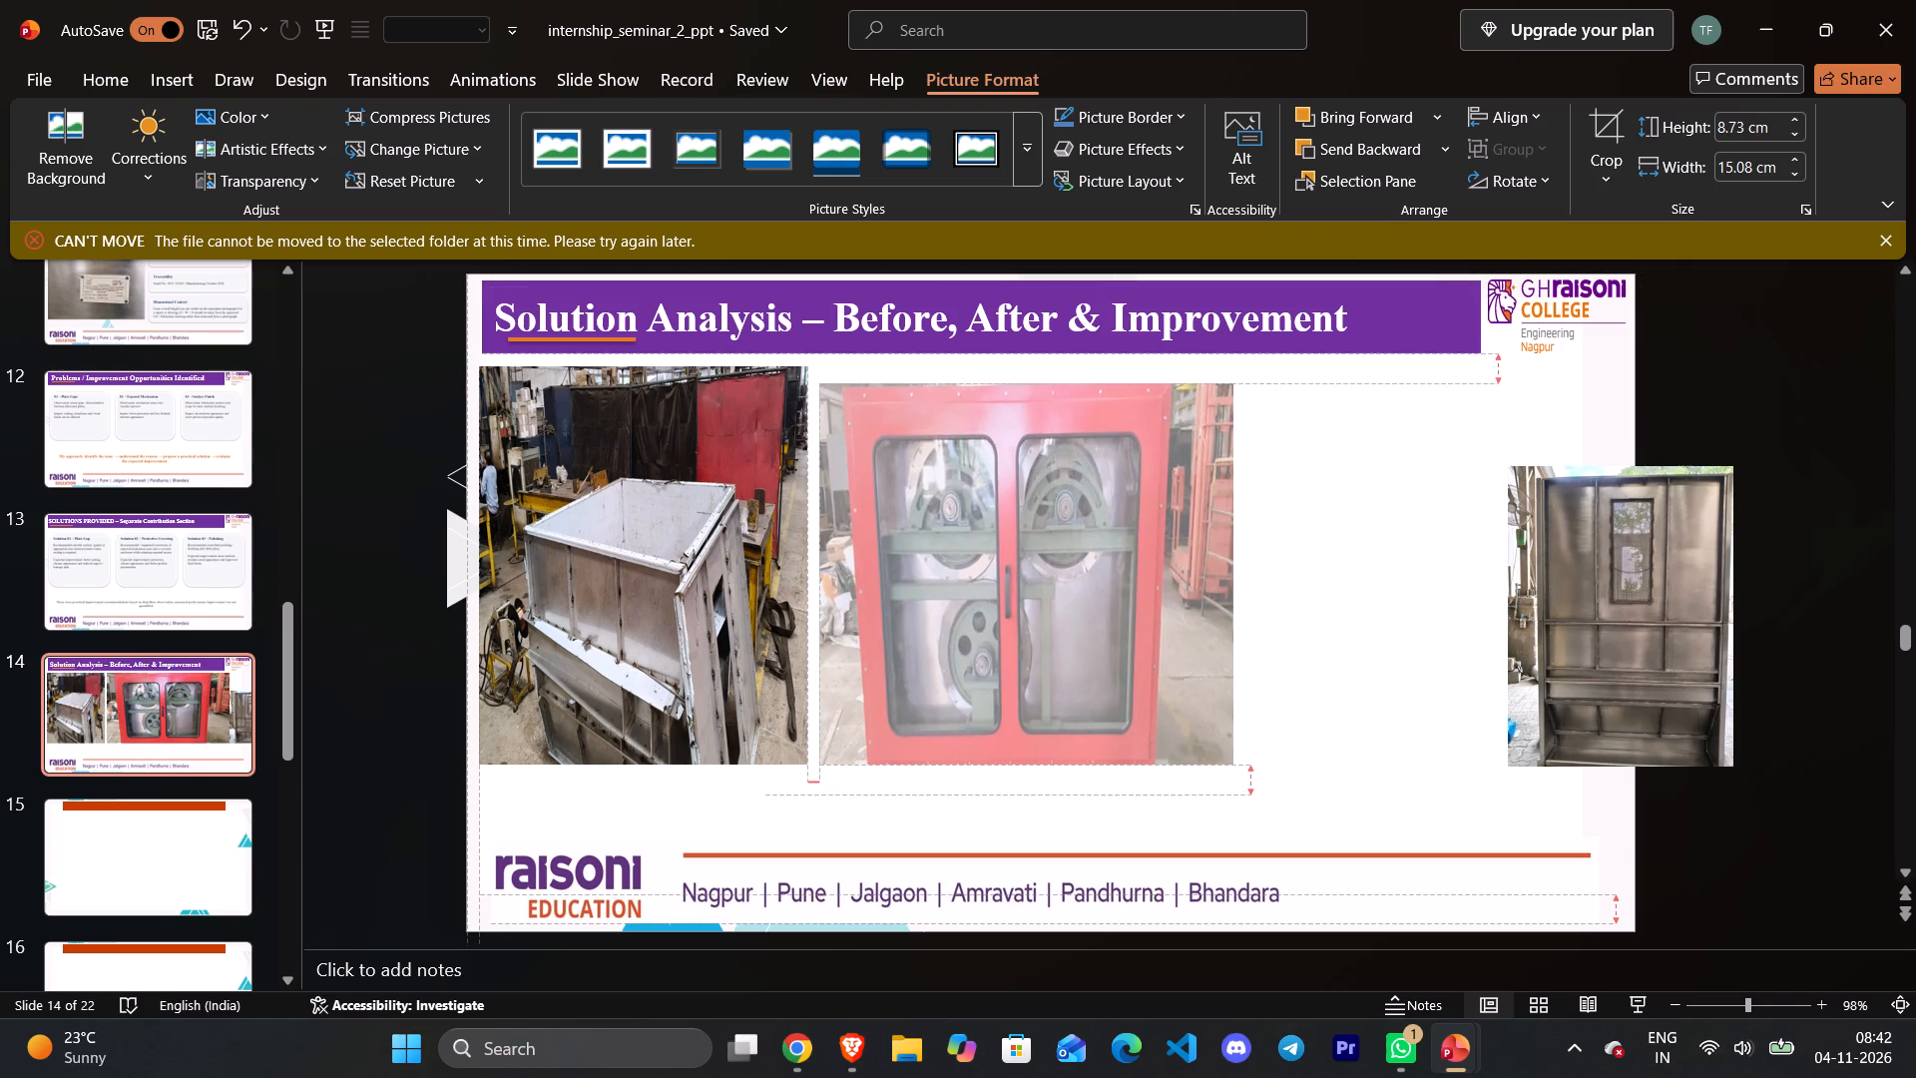
drag(1234, 382, 1237, 380)
drag(1033, 488, 1047, 481)
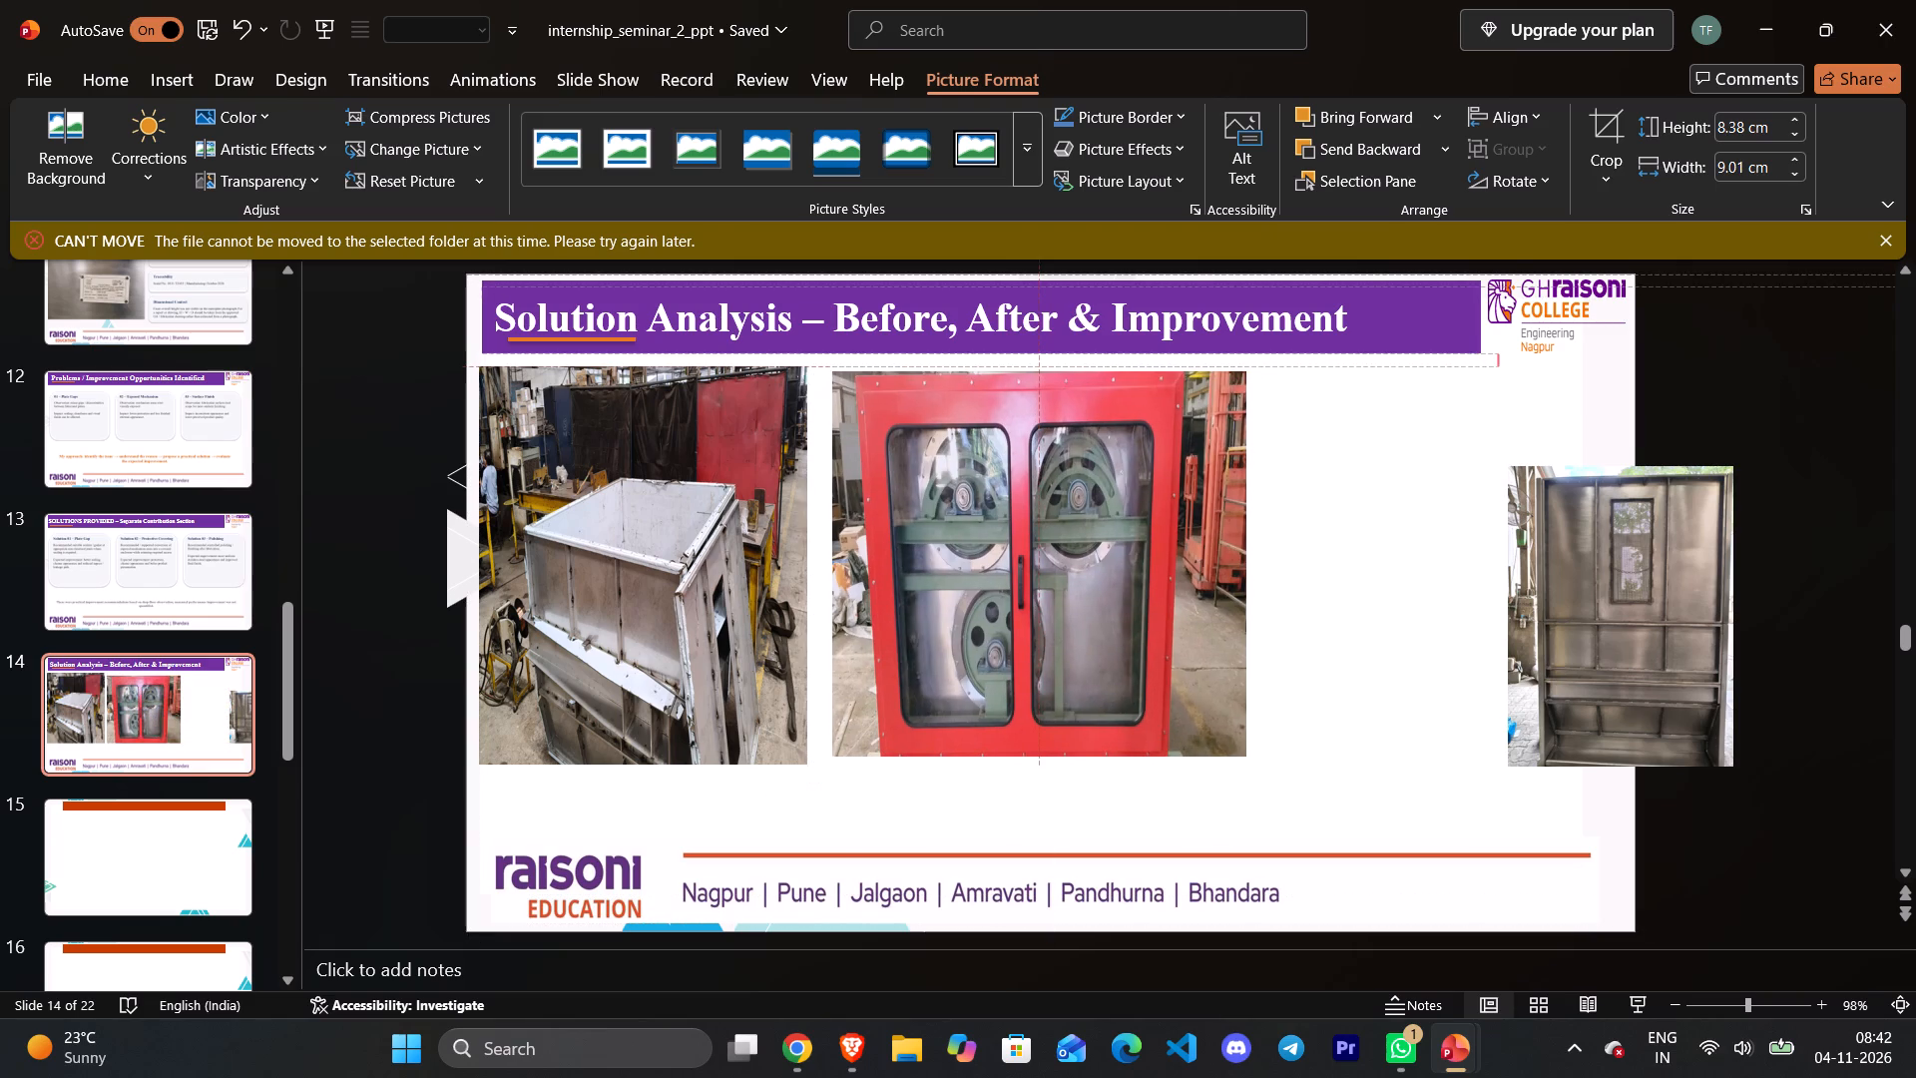
drag(1047, 481, 1060, 476)
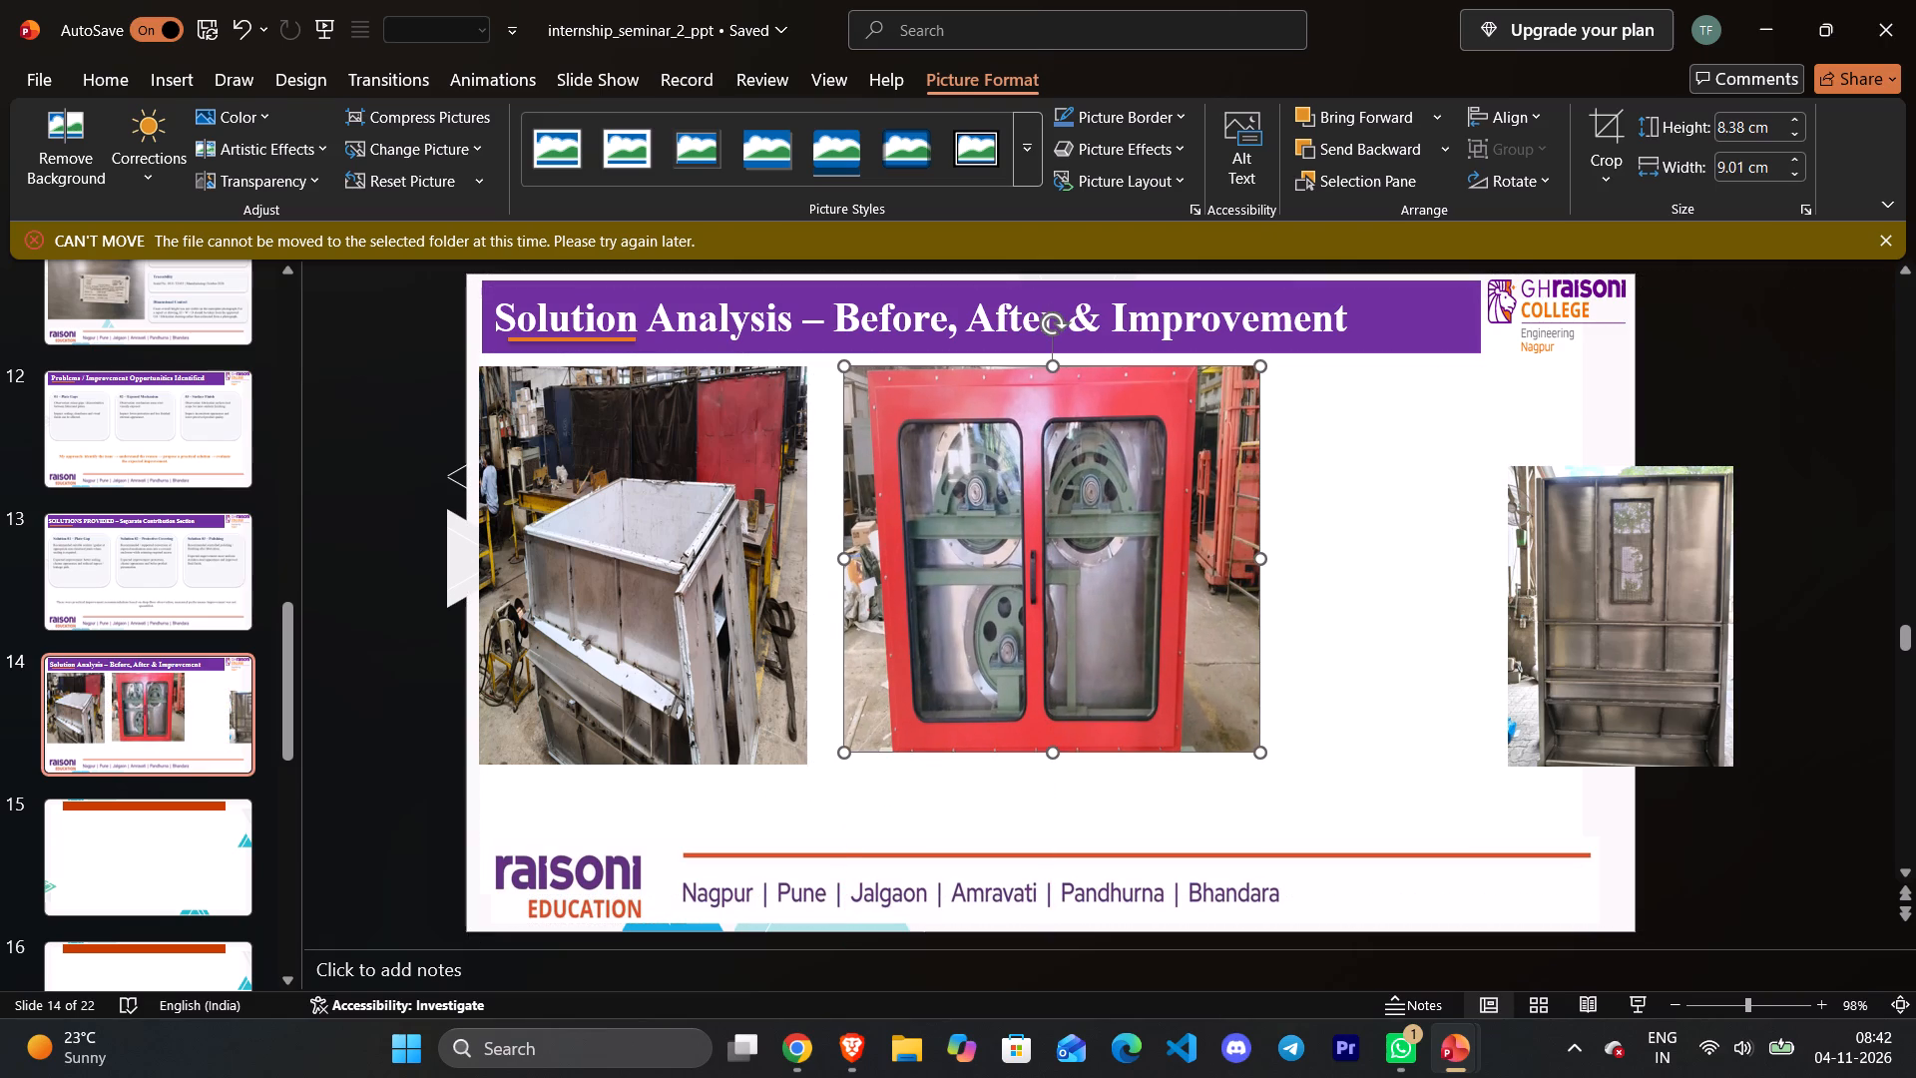
drag(1056, 752, 1057, 765)
Place the finished hopper photo beside the red enclosure and enlarge it to about 8.7 cm high by 7.55 cm wide, matching the row.
drag(1617, 576, 1442, 479)
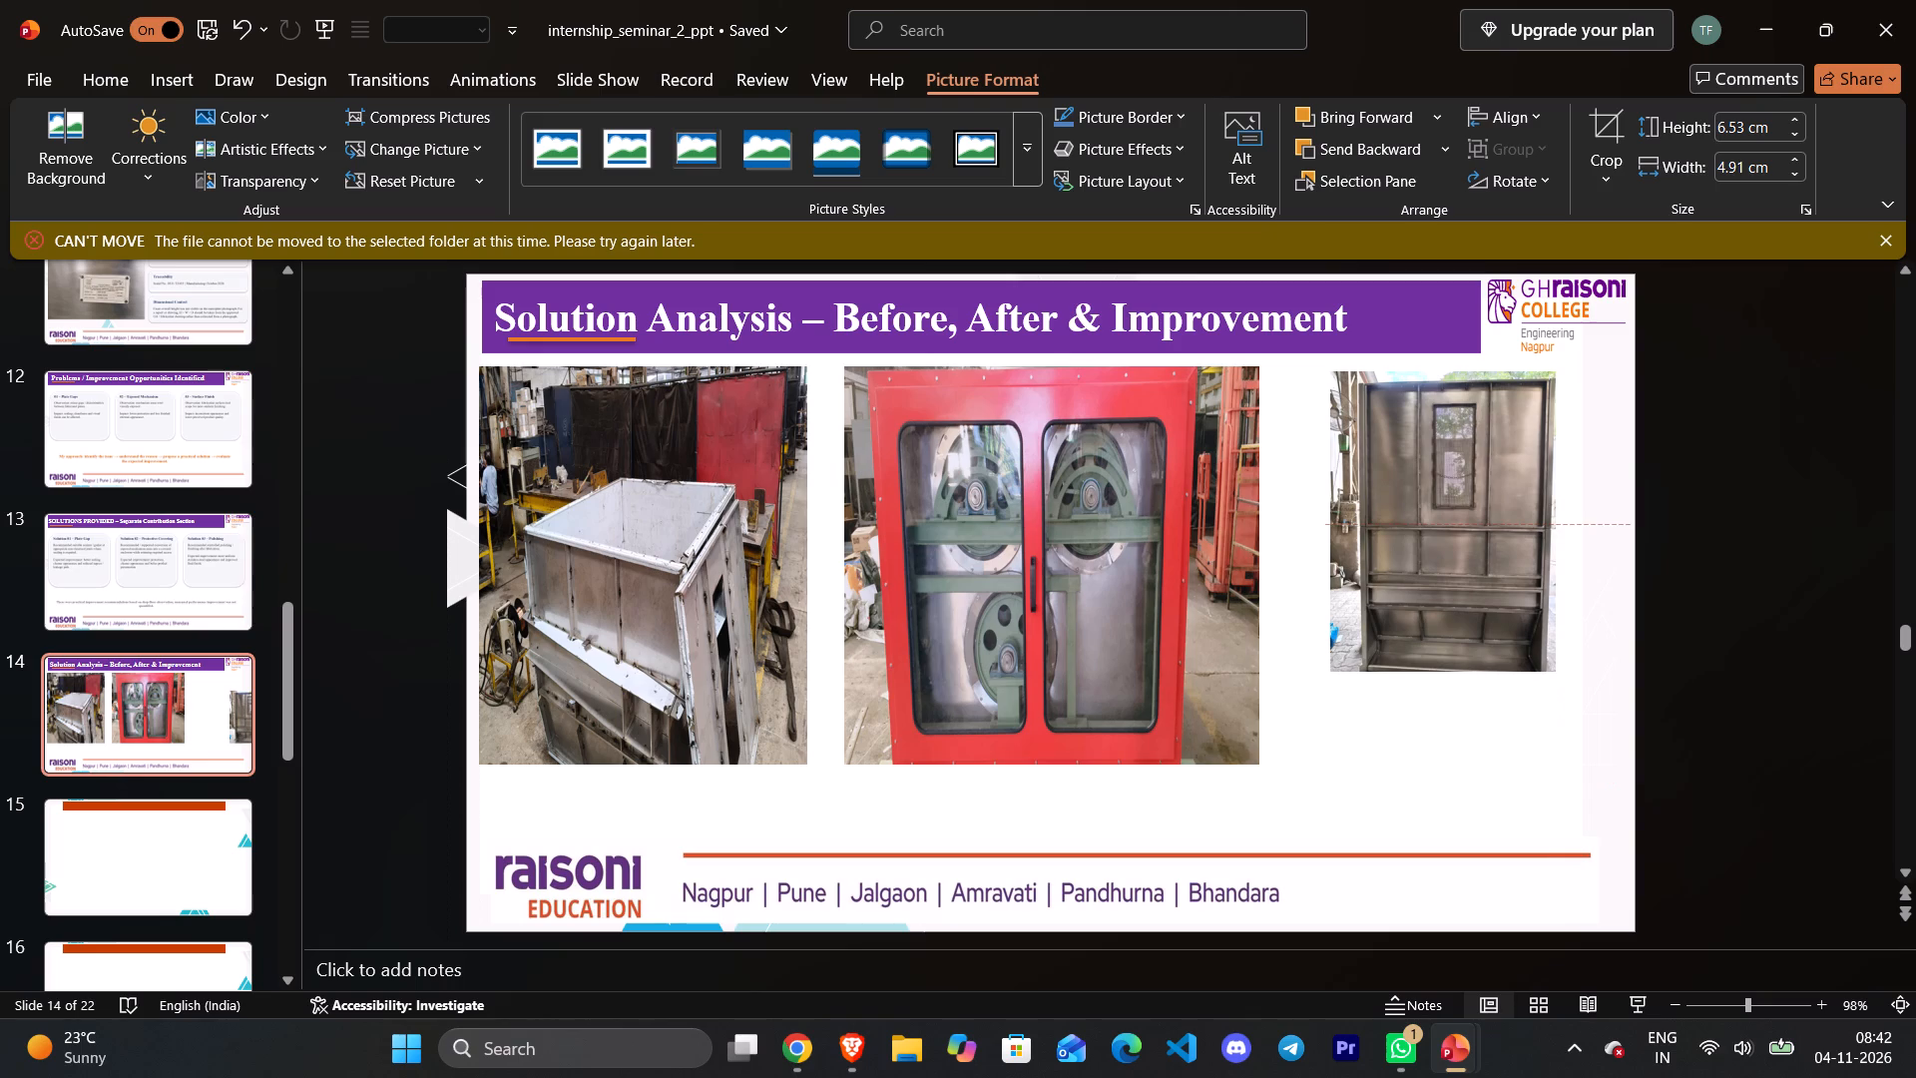
drag(1442, 479, 1414, 476)
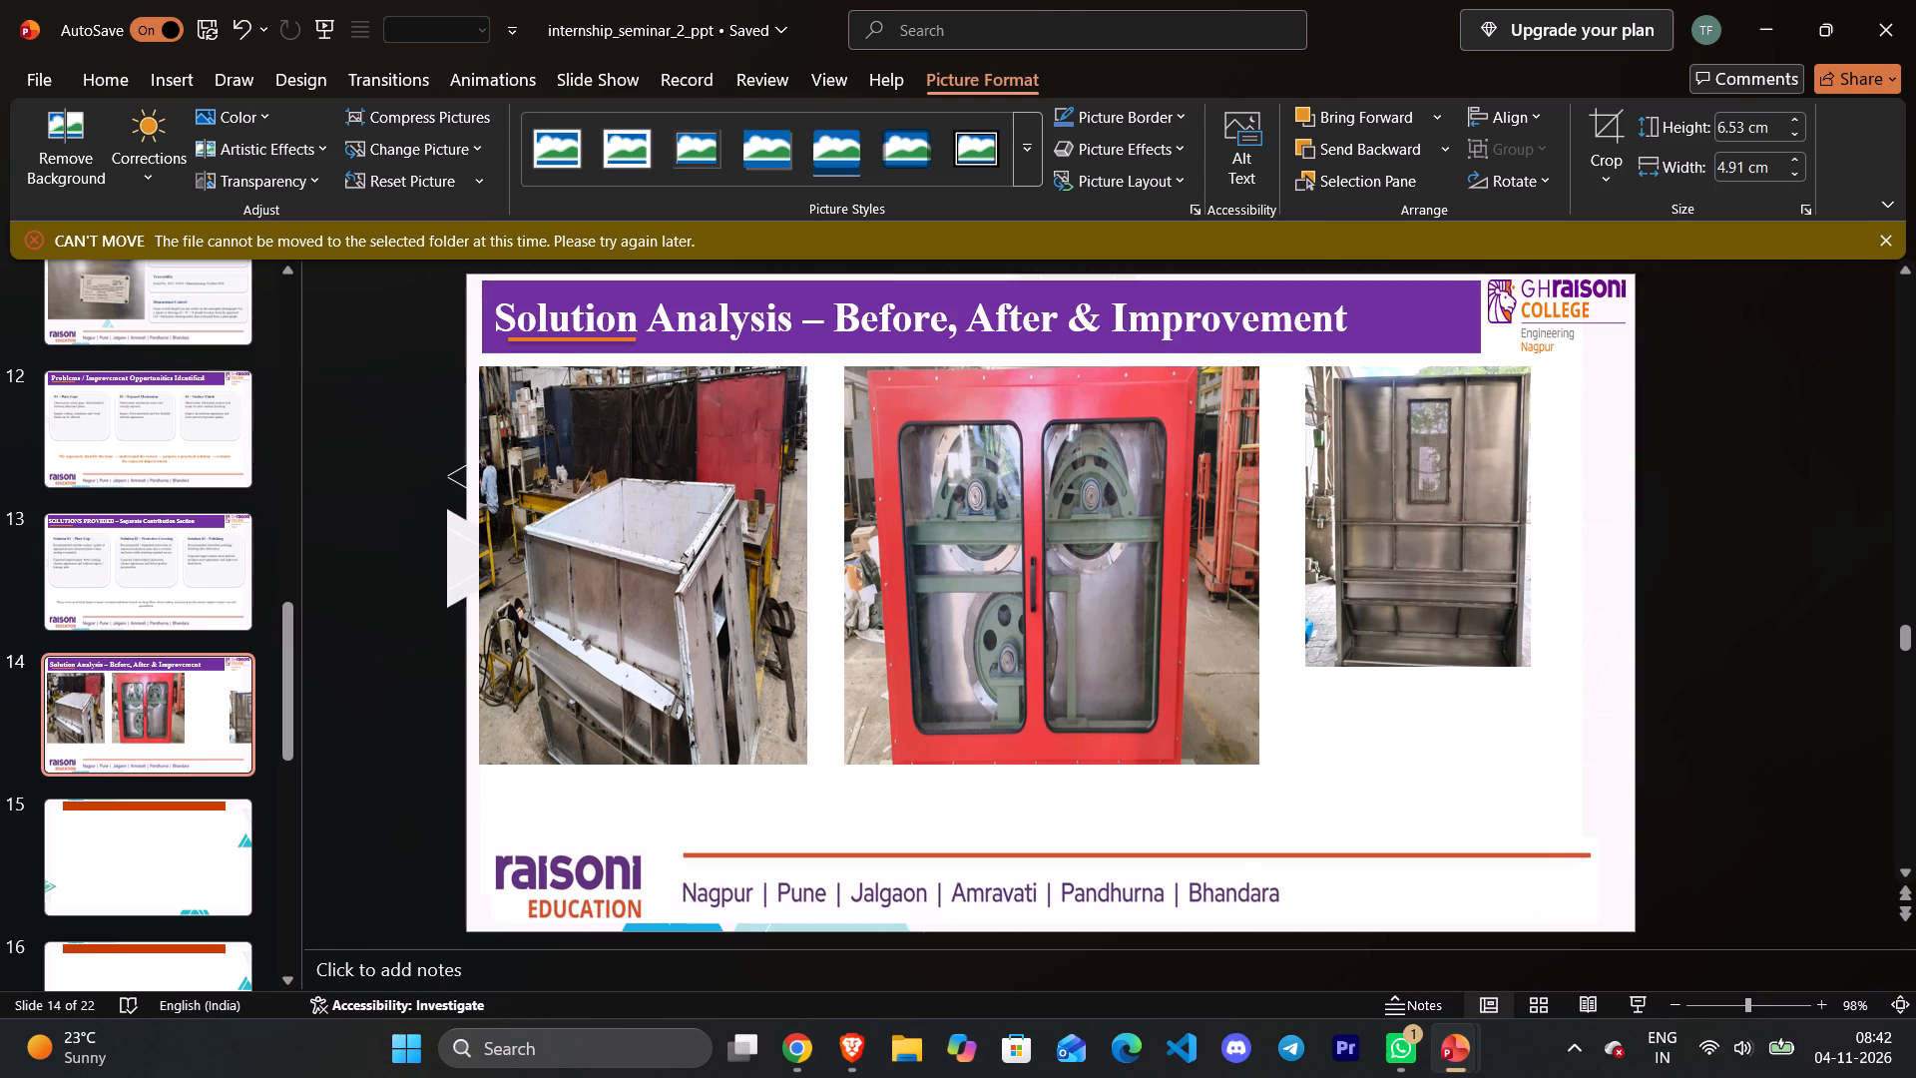
drag(1414, 476, 1413, 475)
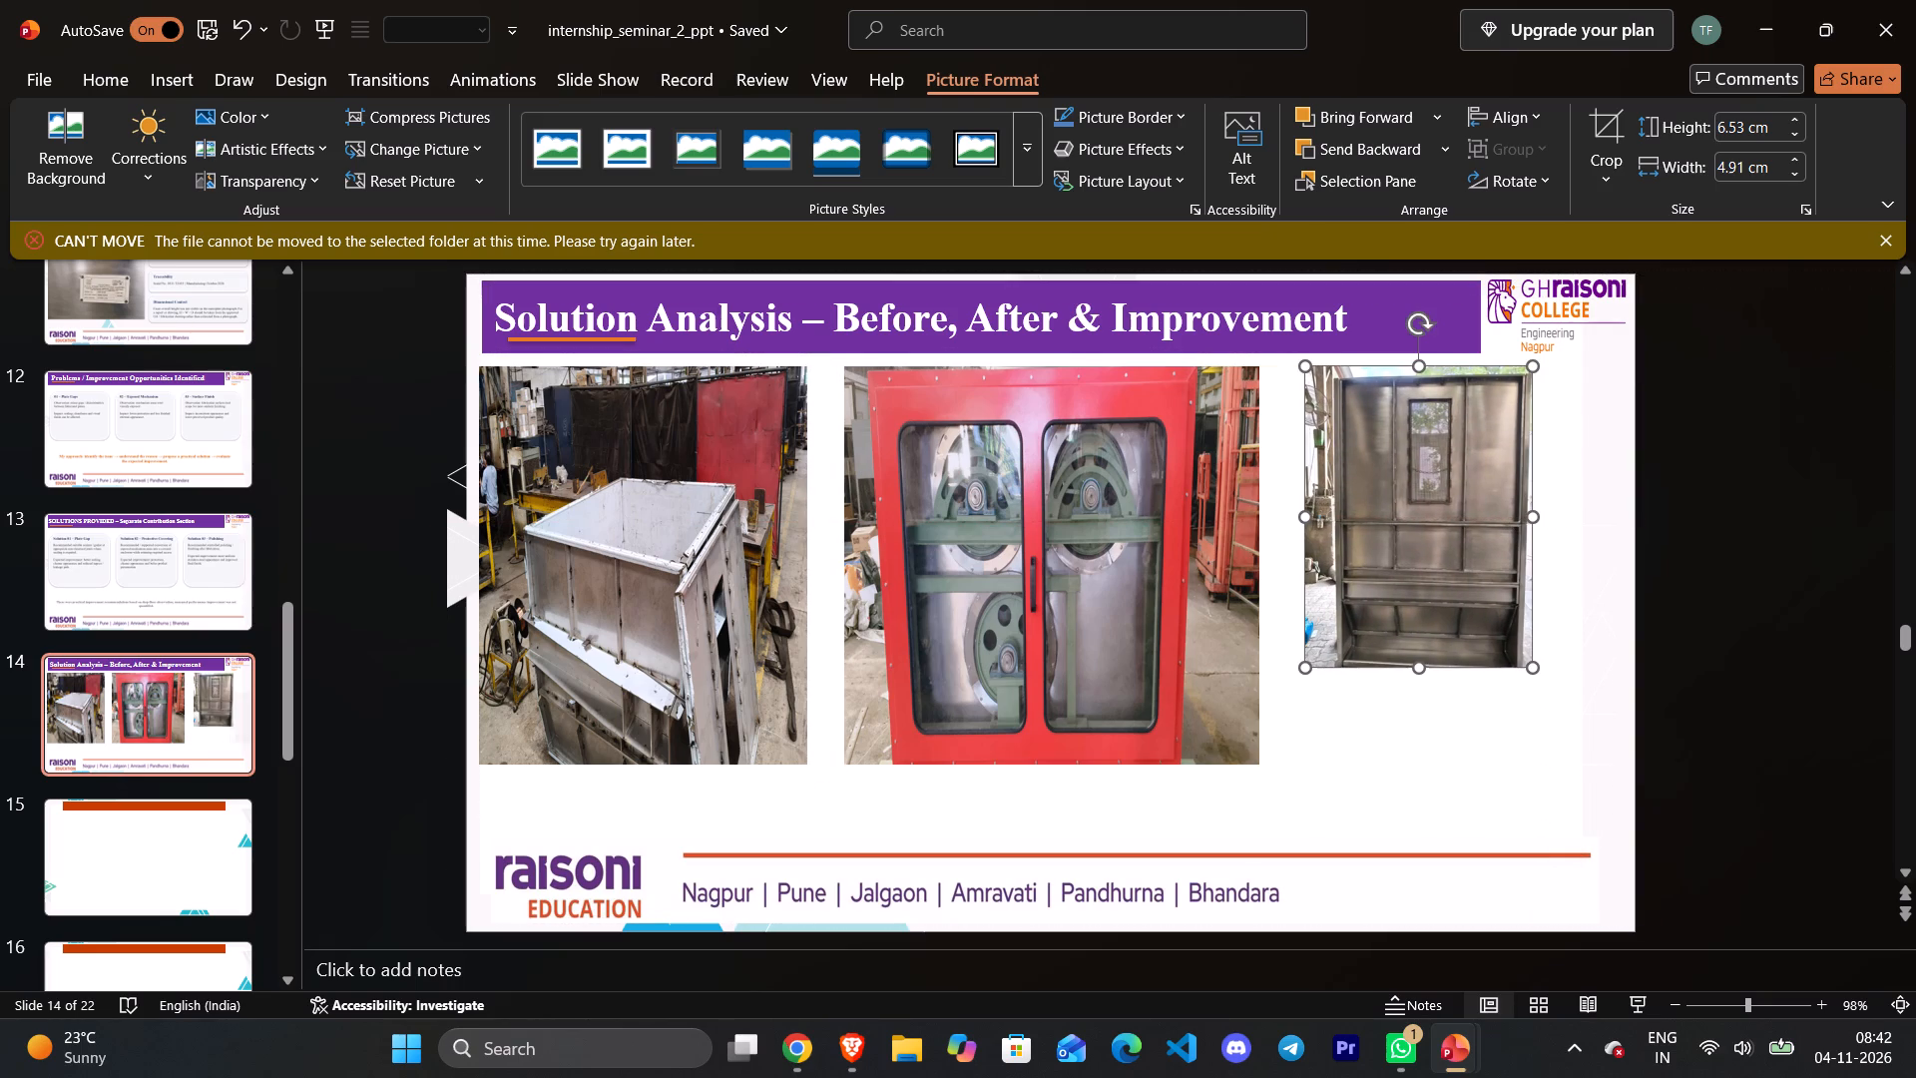
click(1310, 369)
drag(1308, 369, 1284, 375)
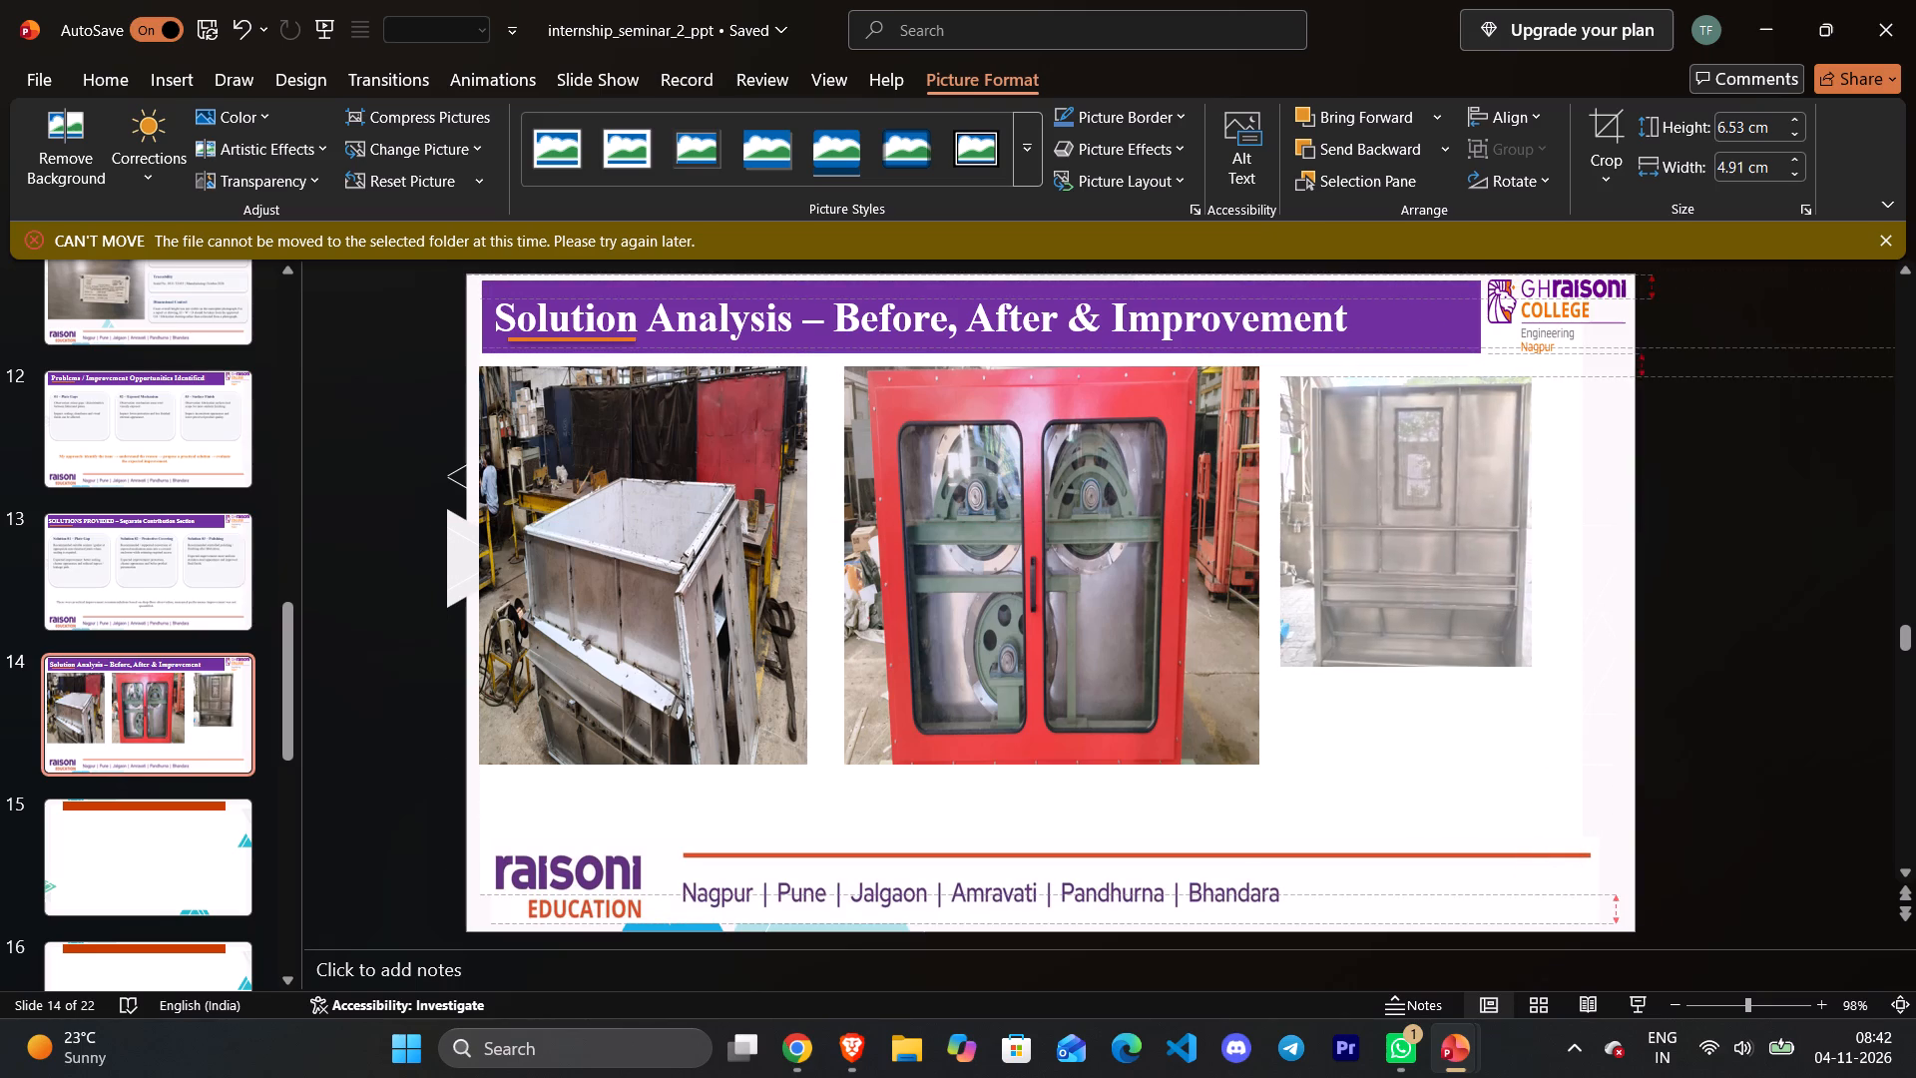
drag(1284, 375, 1279, 365)
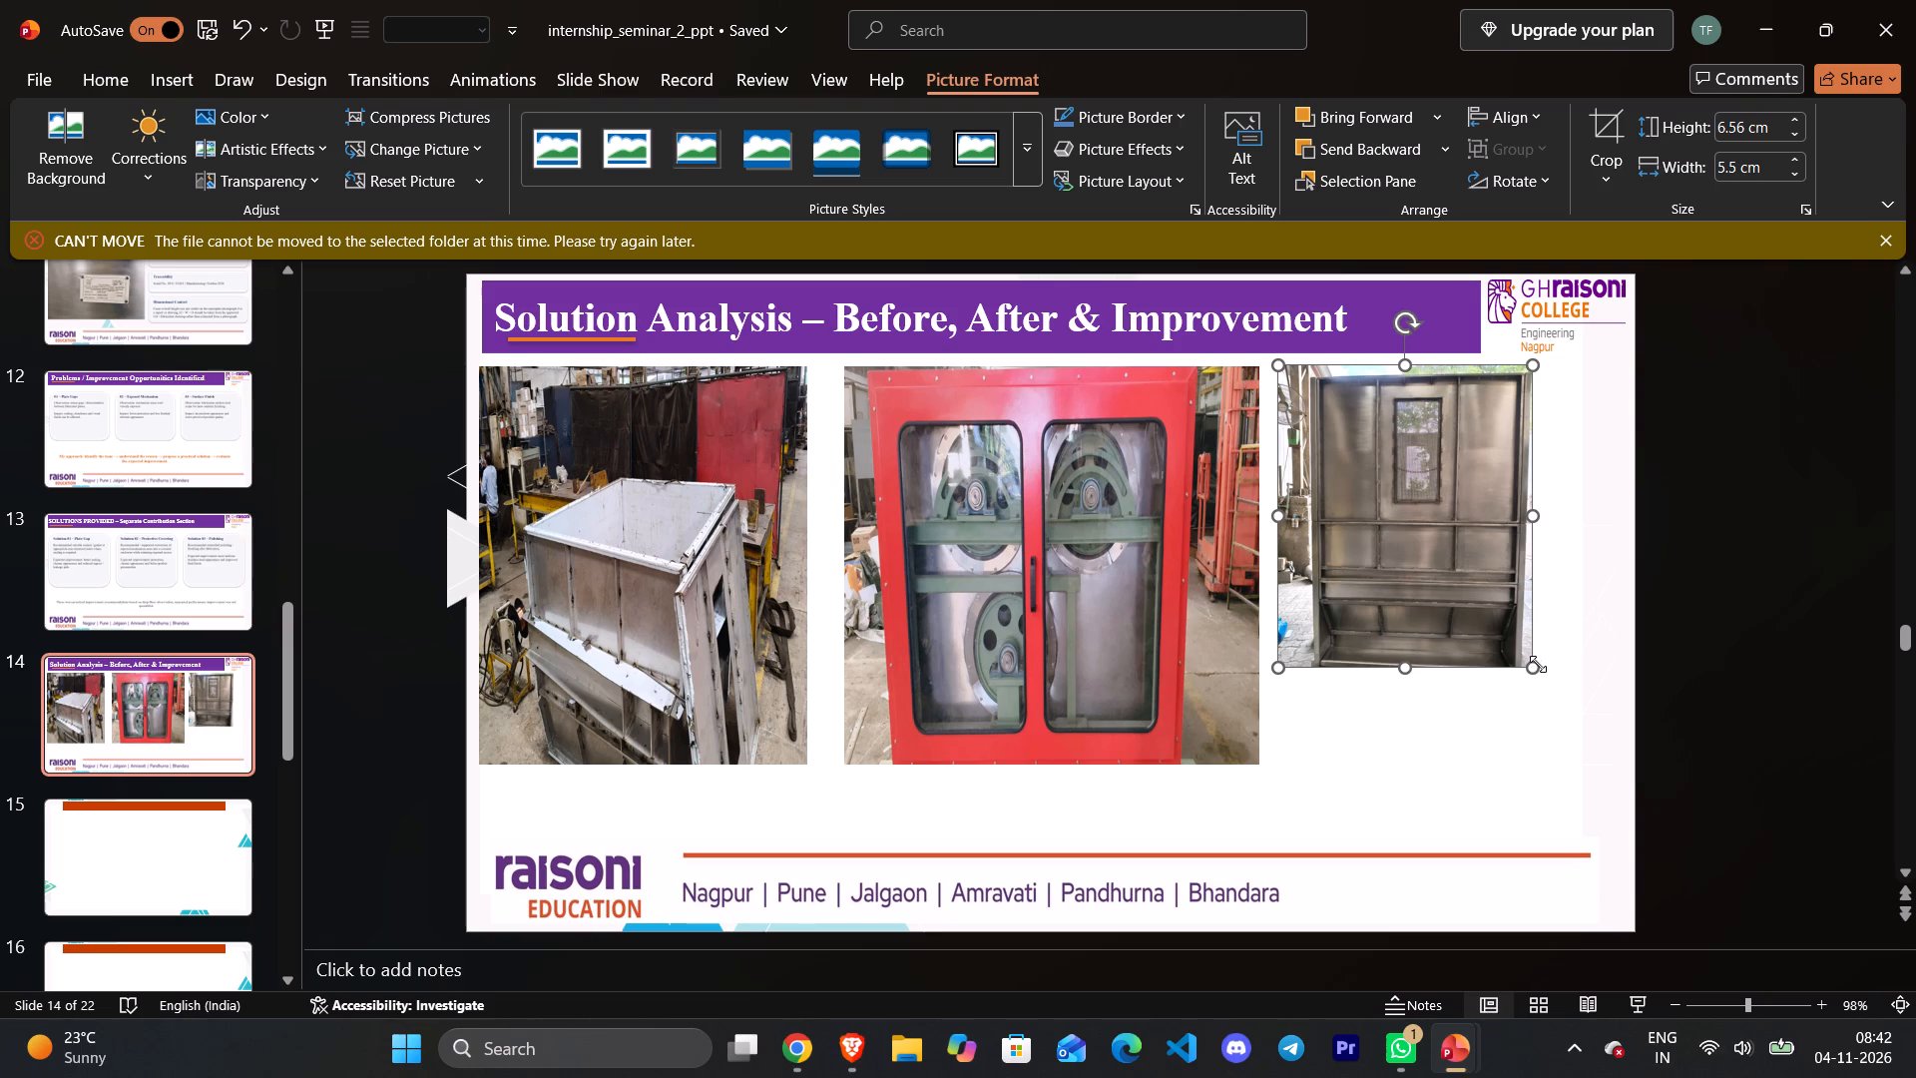
drag(1538, 664, 1629, 768)
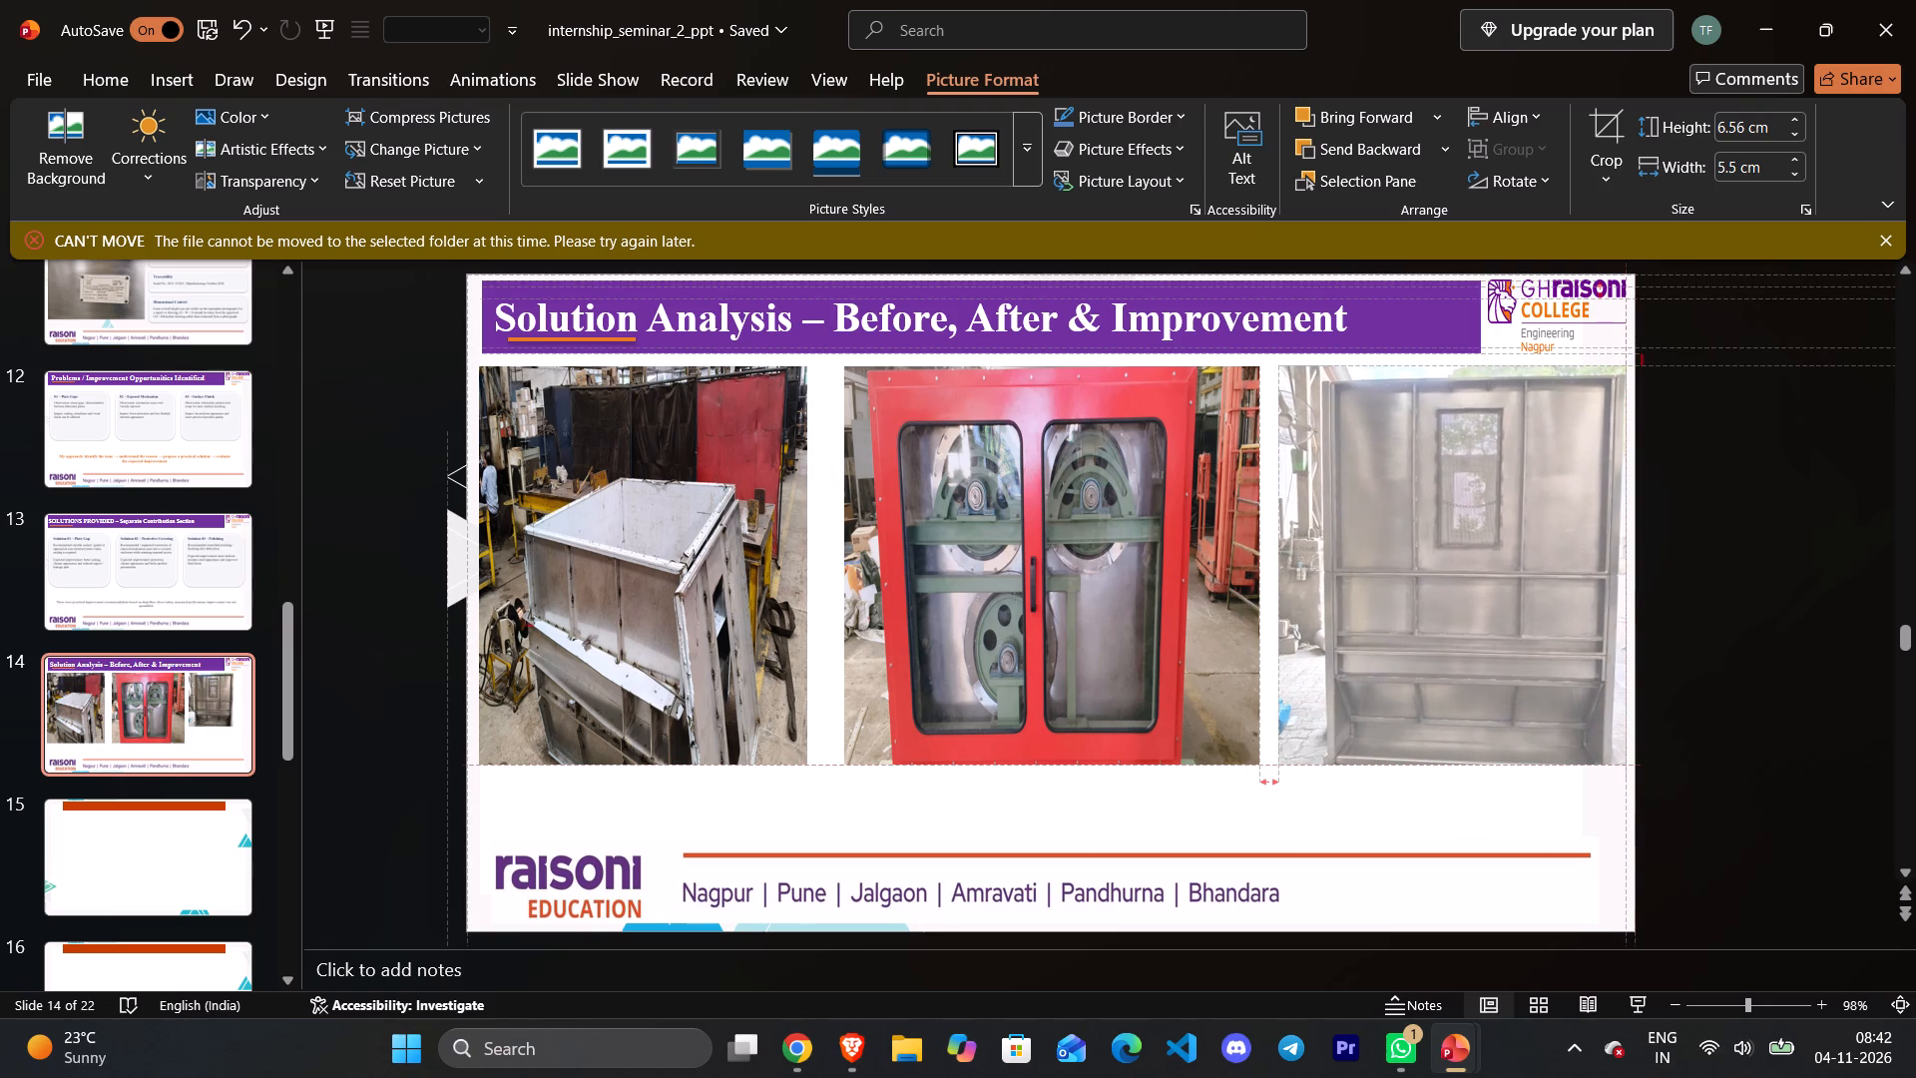
drag(1629, 768, 1629, 767)
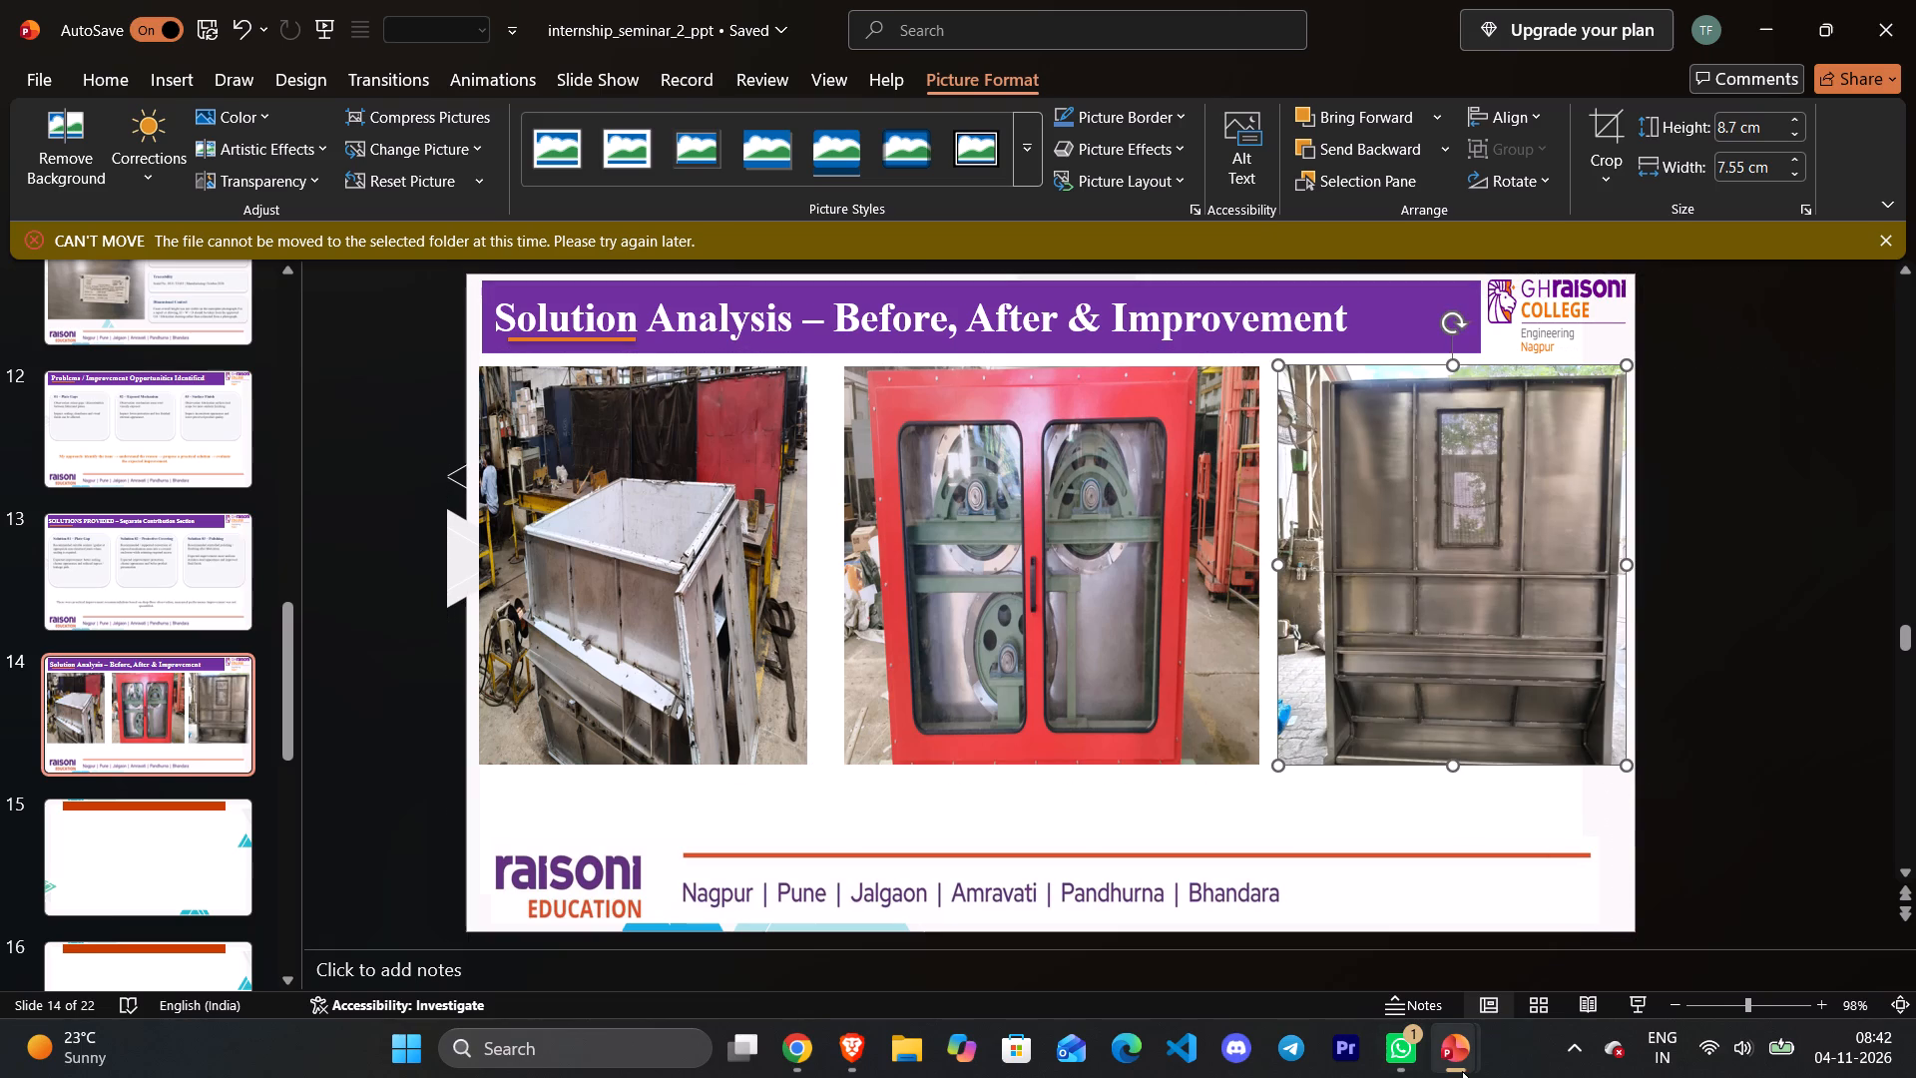
Move the two orange arrows from Internship_Progress_Seminar's slide 14 onto slide 14 of internship_seminar_2_ppt.
click(1376, 926)
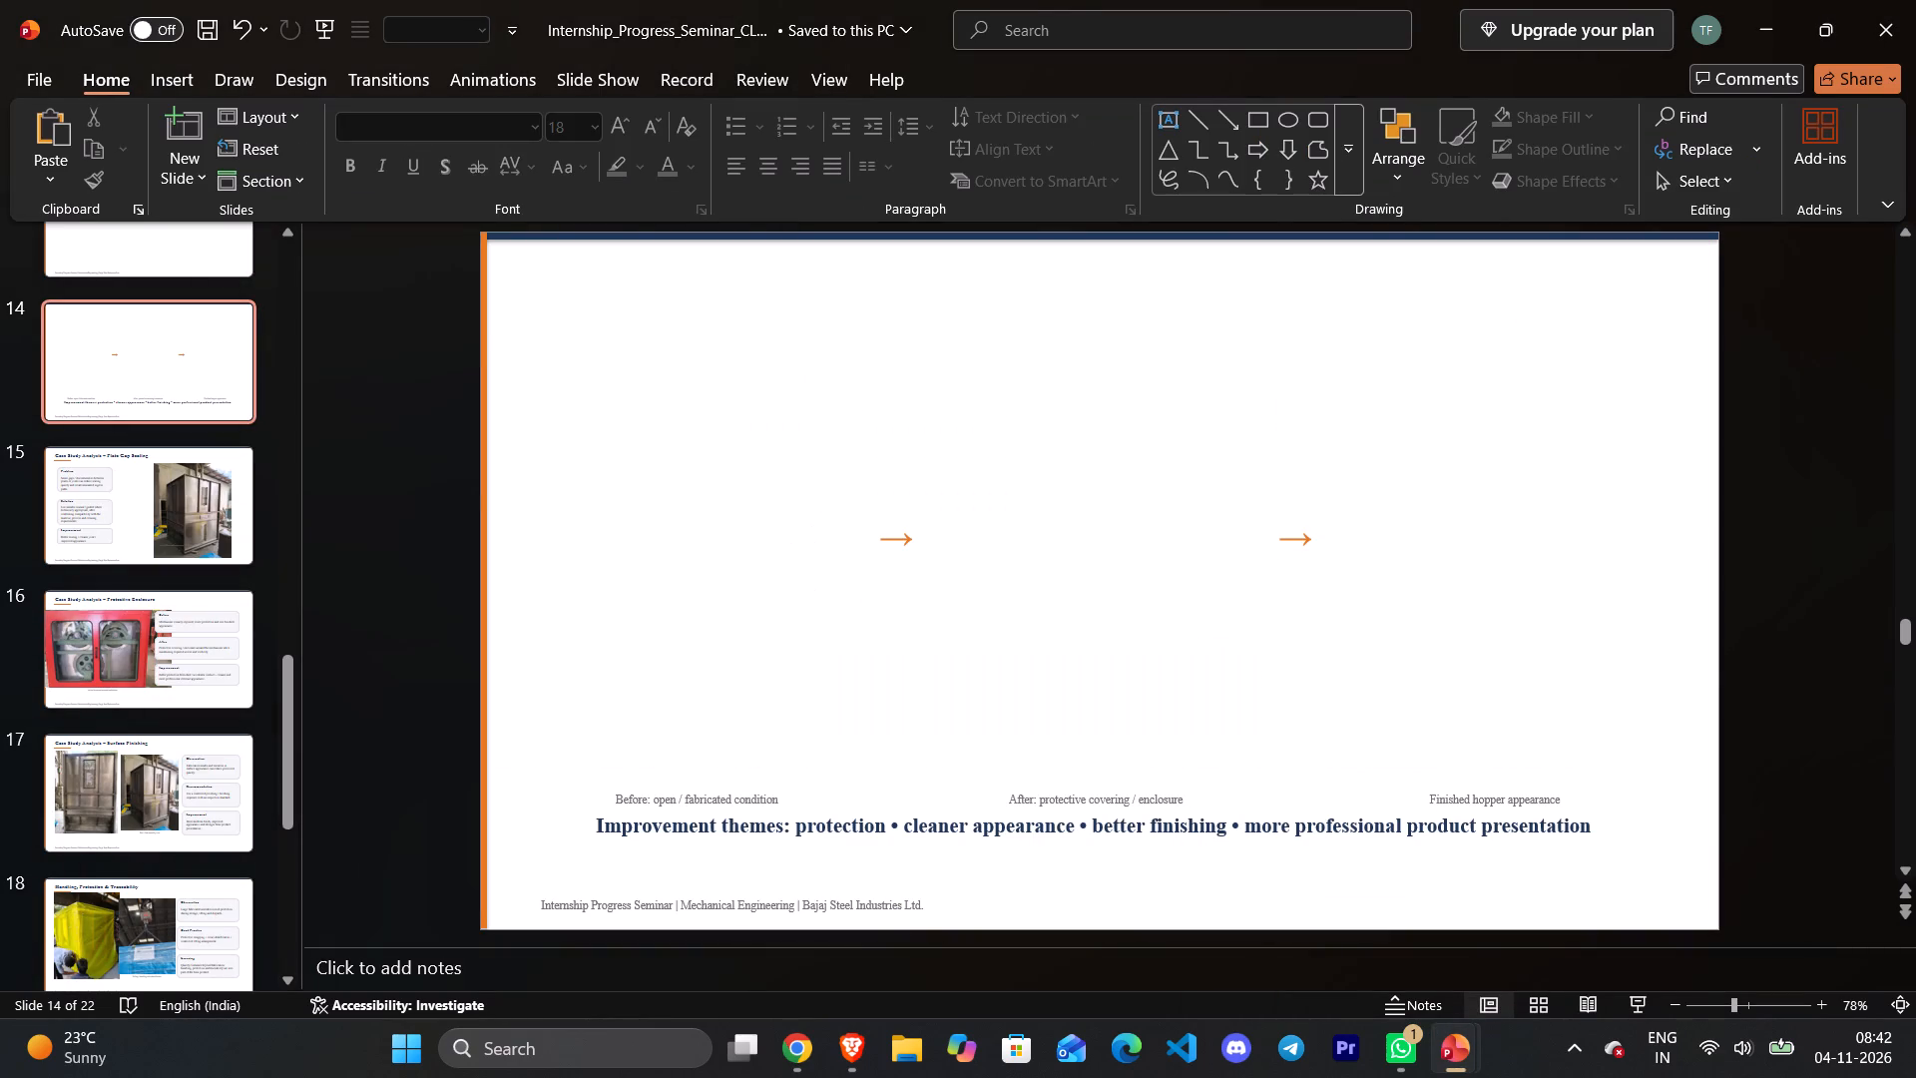
ctrl+click(894, 541)
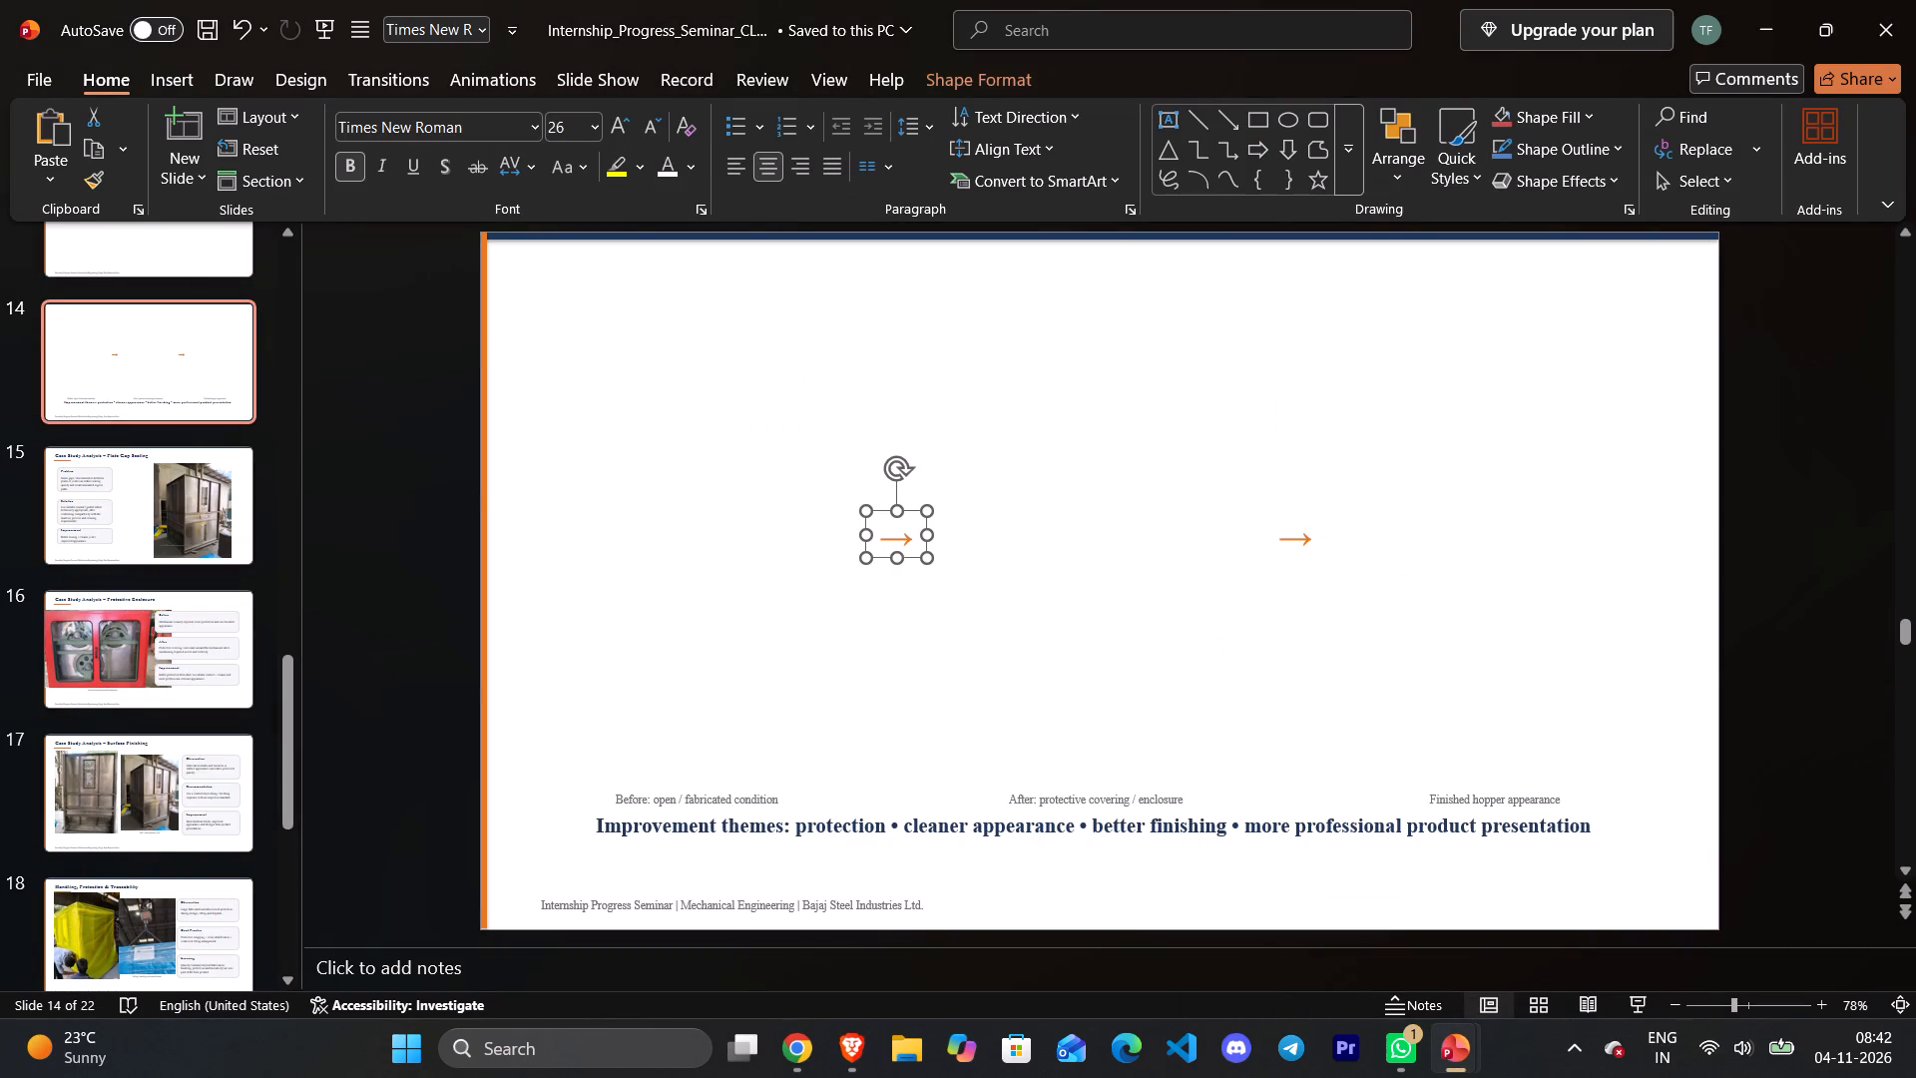
ctrl+click(1290, 530)
key(ctrl+x)
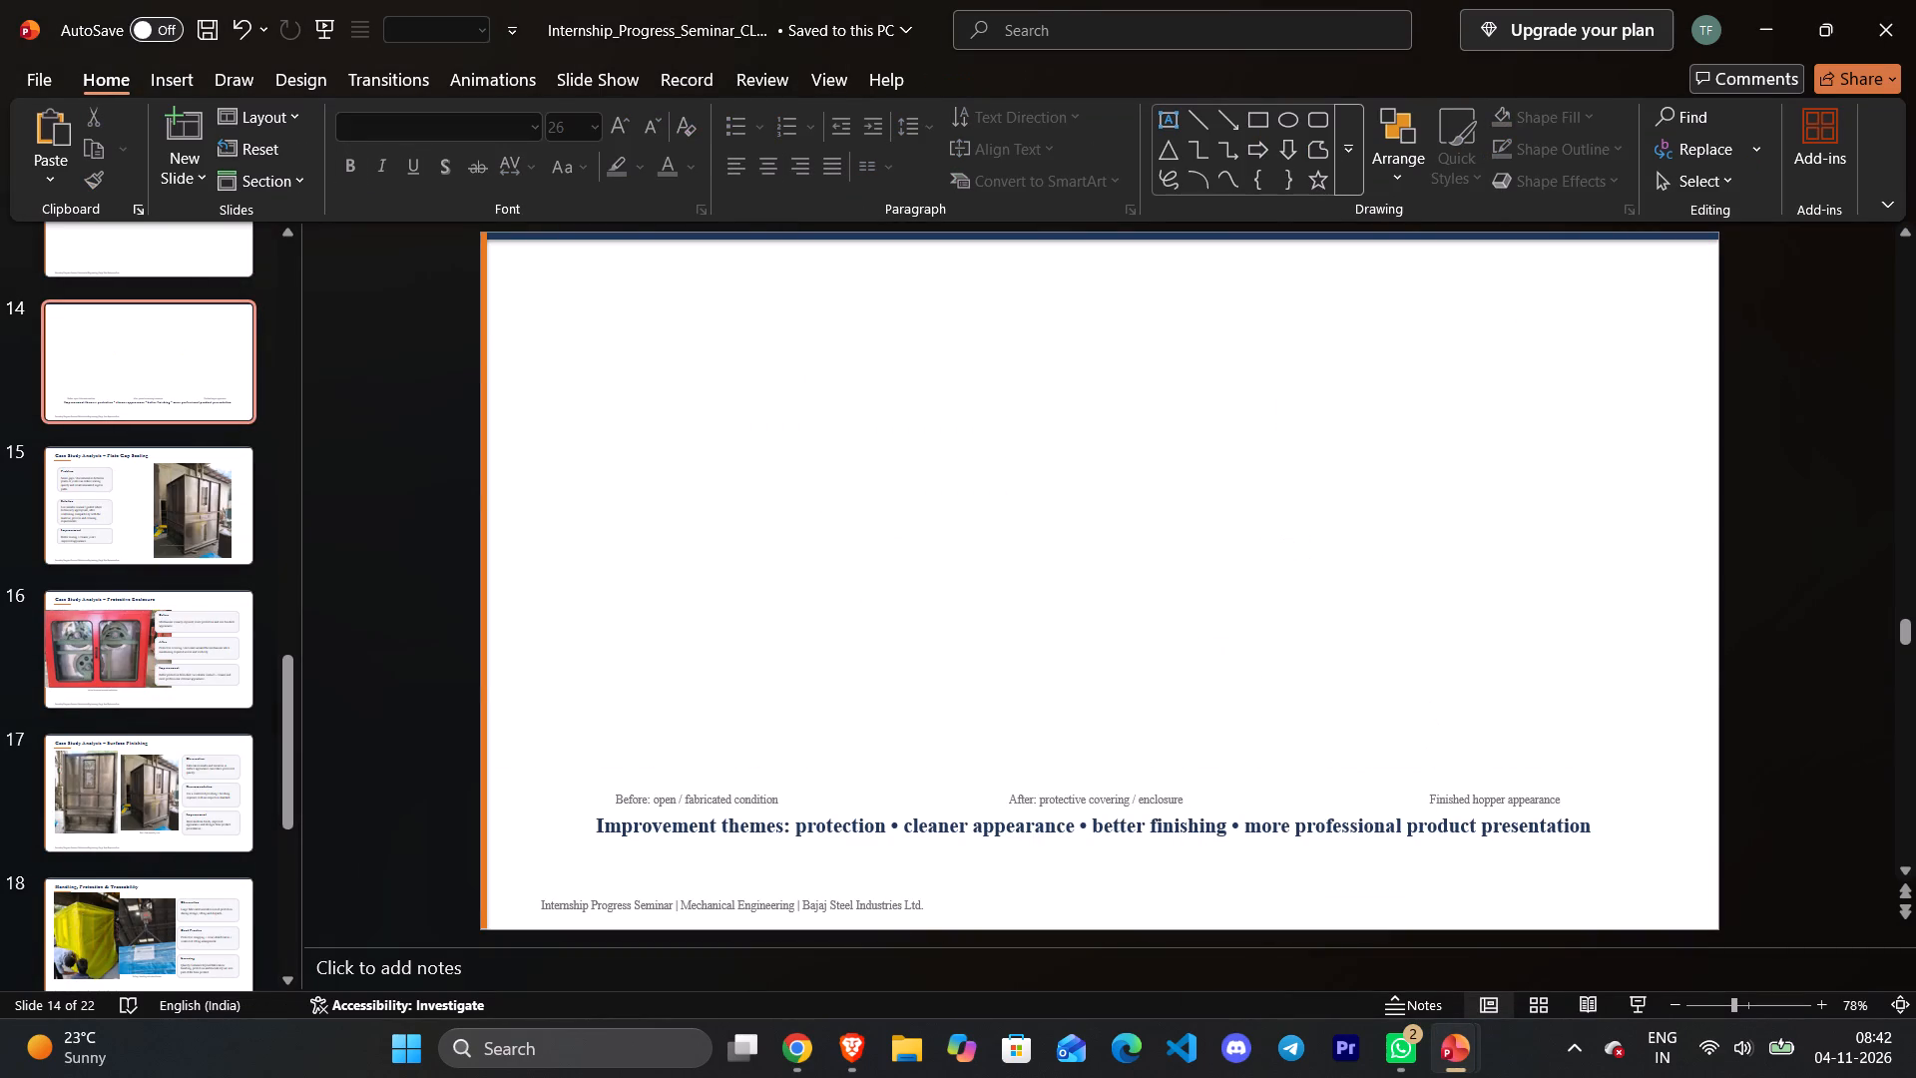
click(1527, 909)
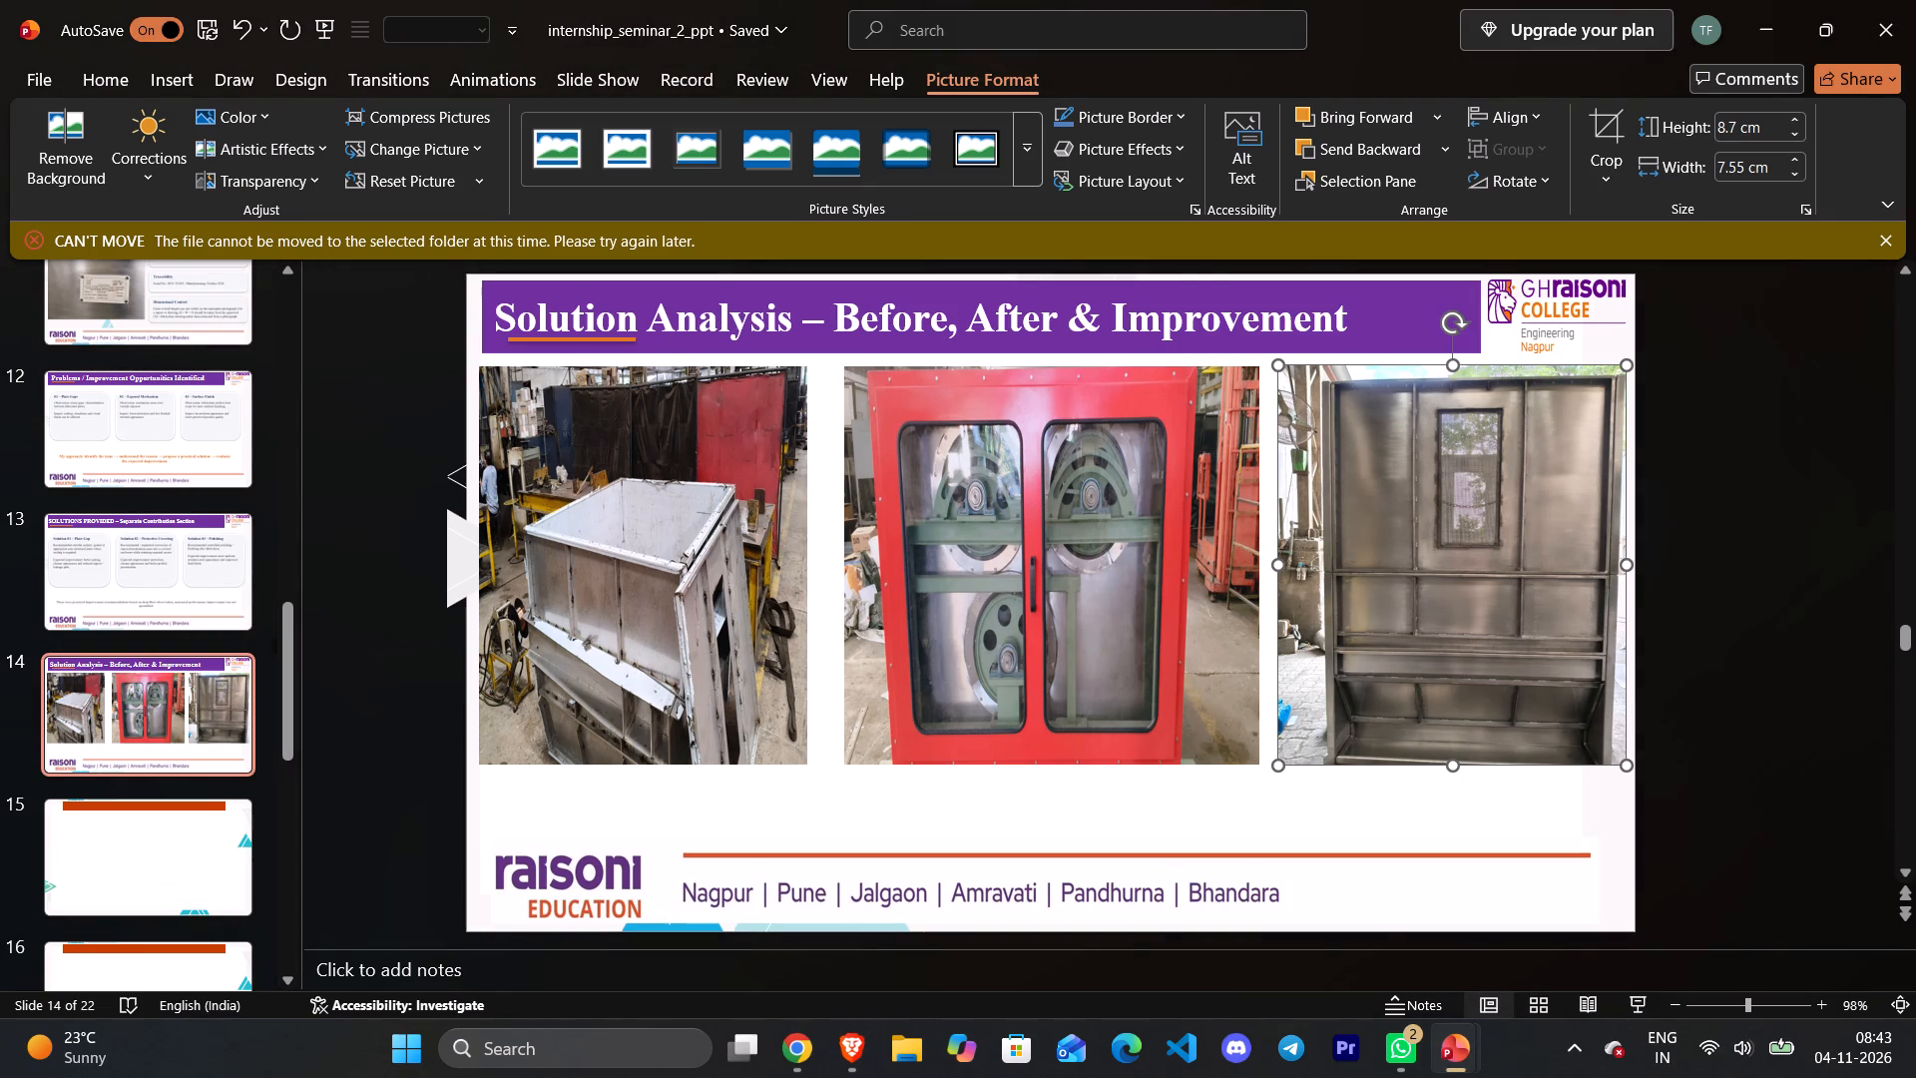
key(ctrl+v)
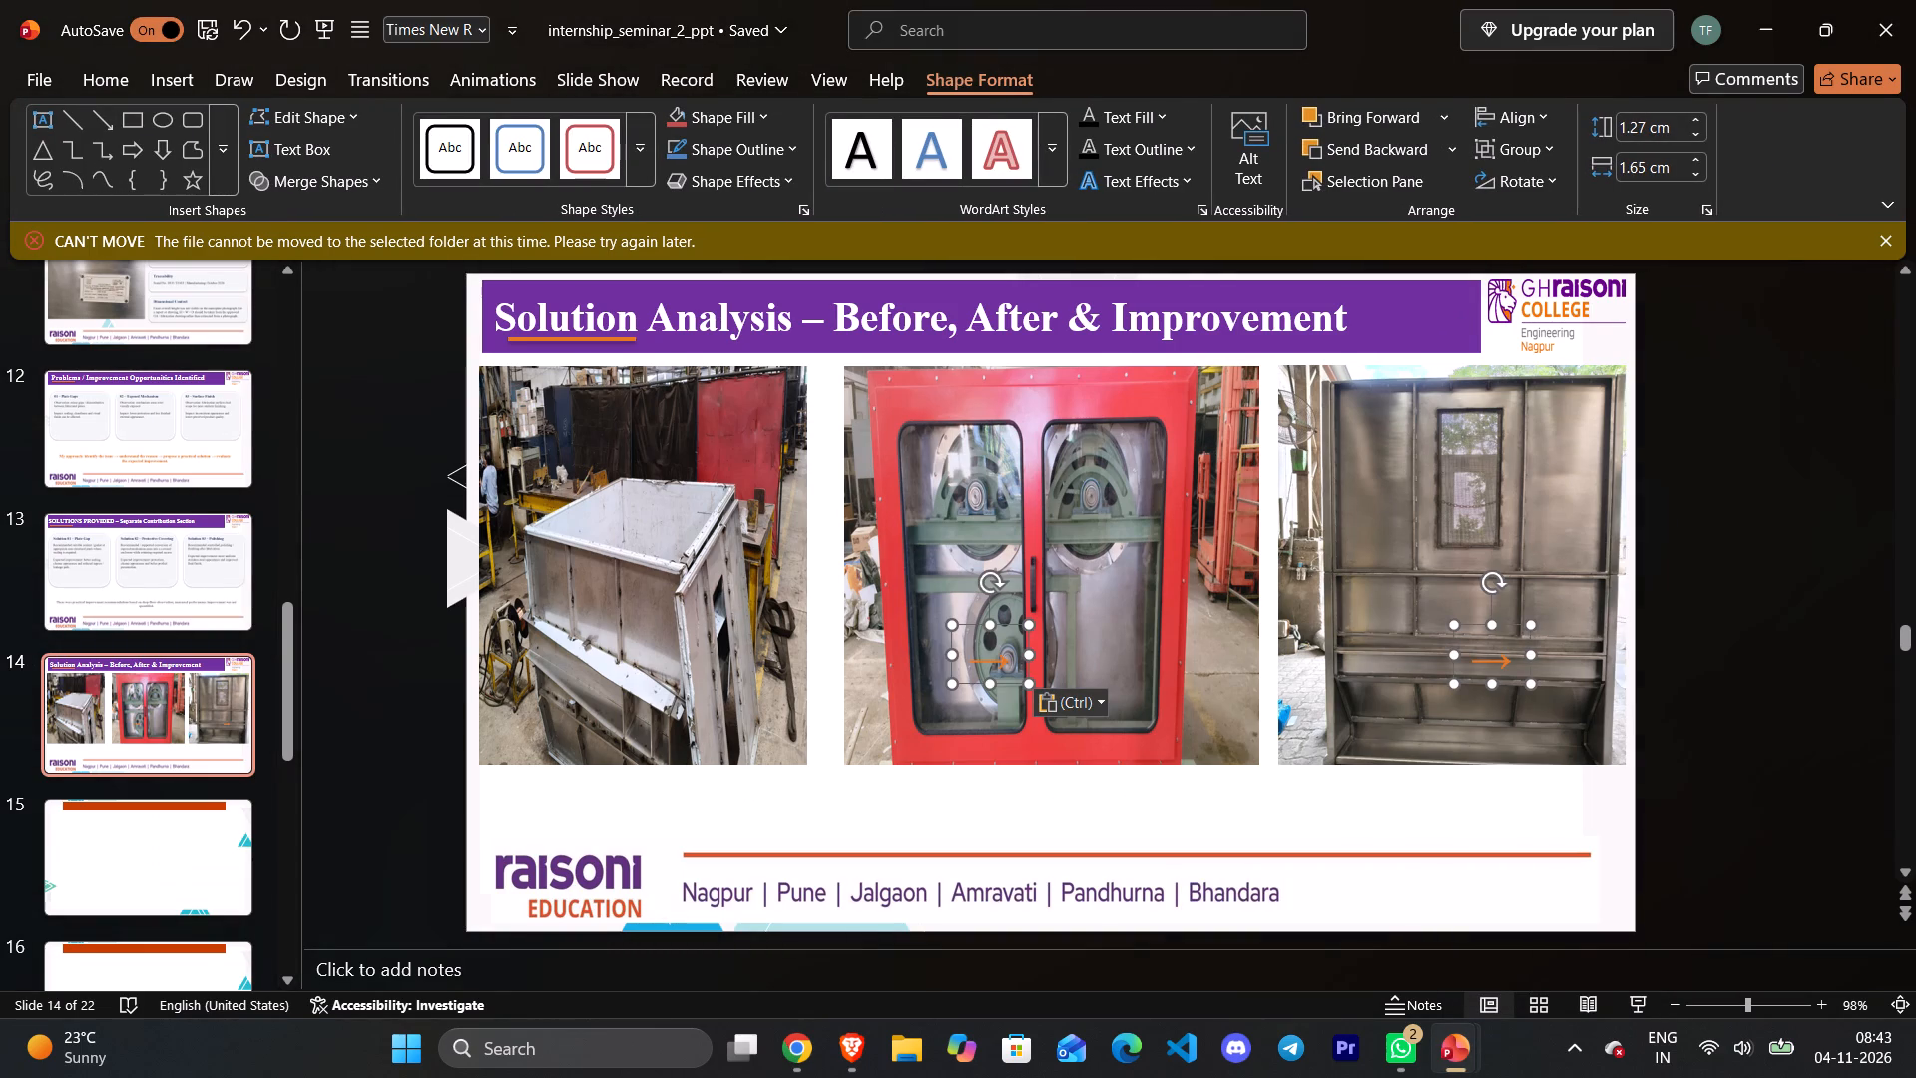
Enlarge the first orange arrow's box to about 1.36 by 2.56 cm and place it in the gap between the fabricated-body and red enclosure photos.
drag(1000, 663, 922, 642)
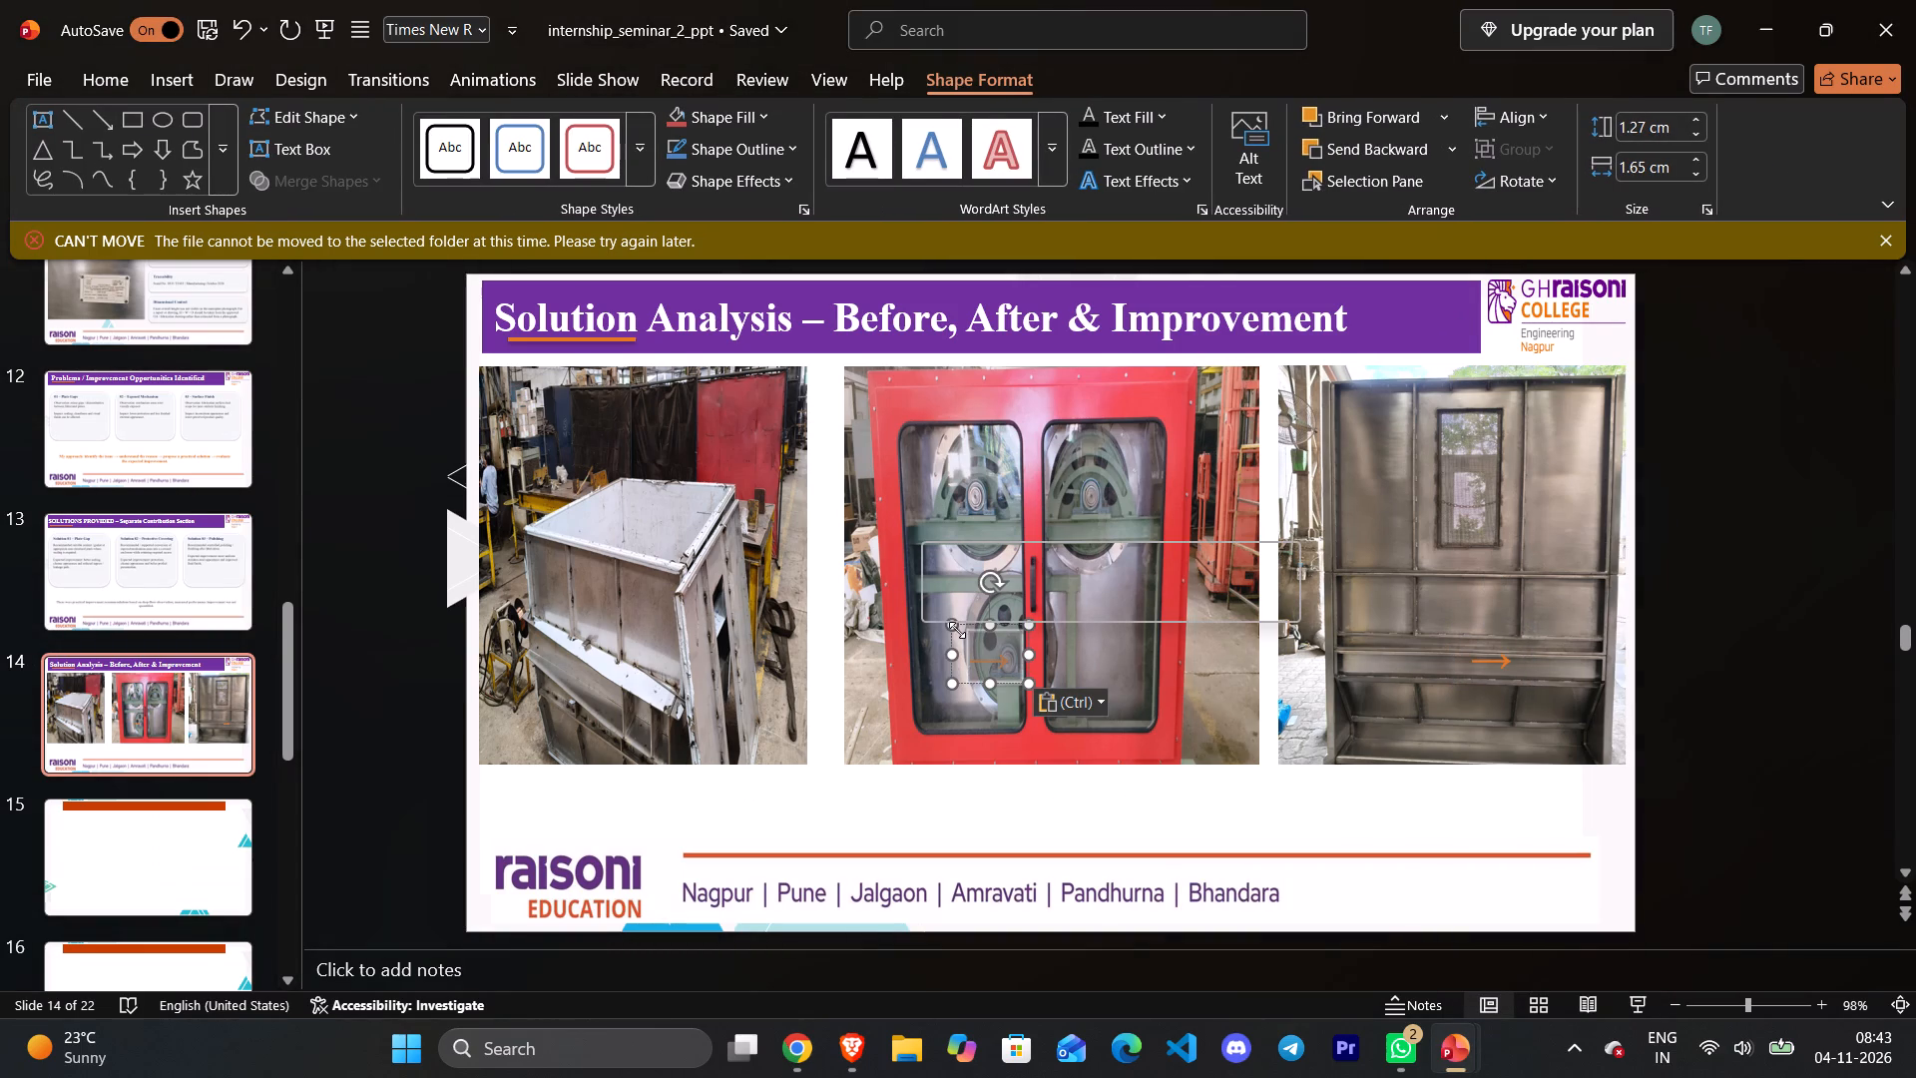
drag(958, 628, 909, 620)
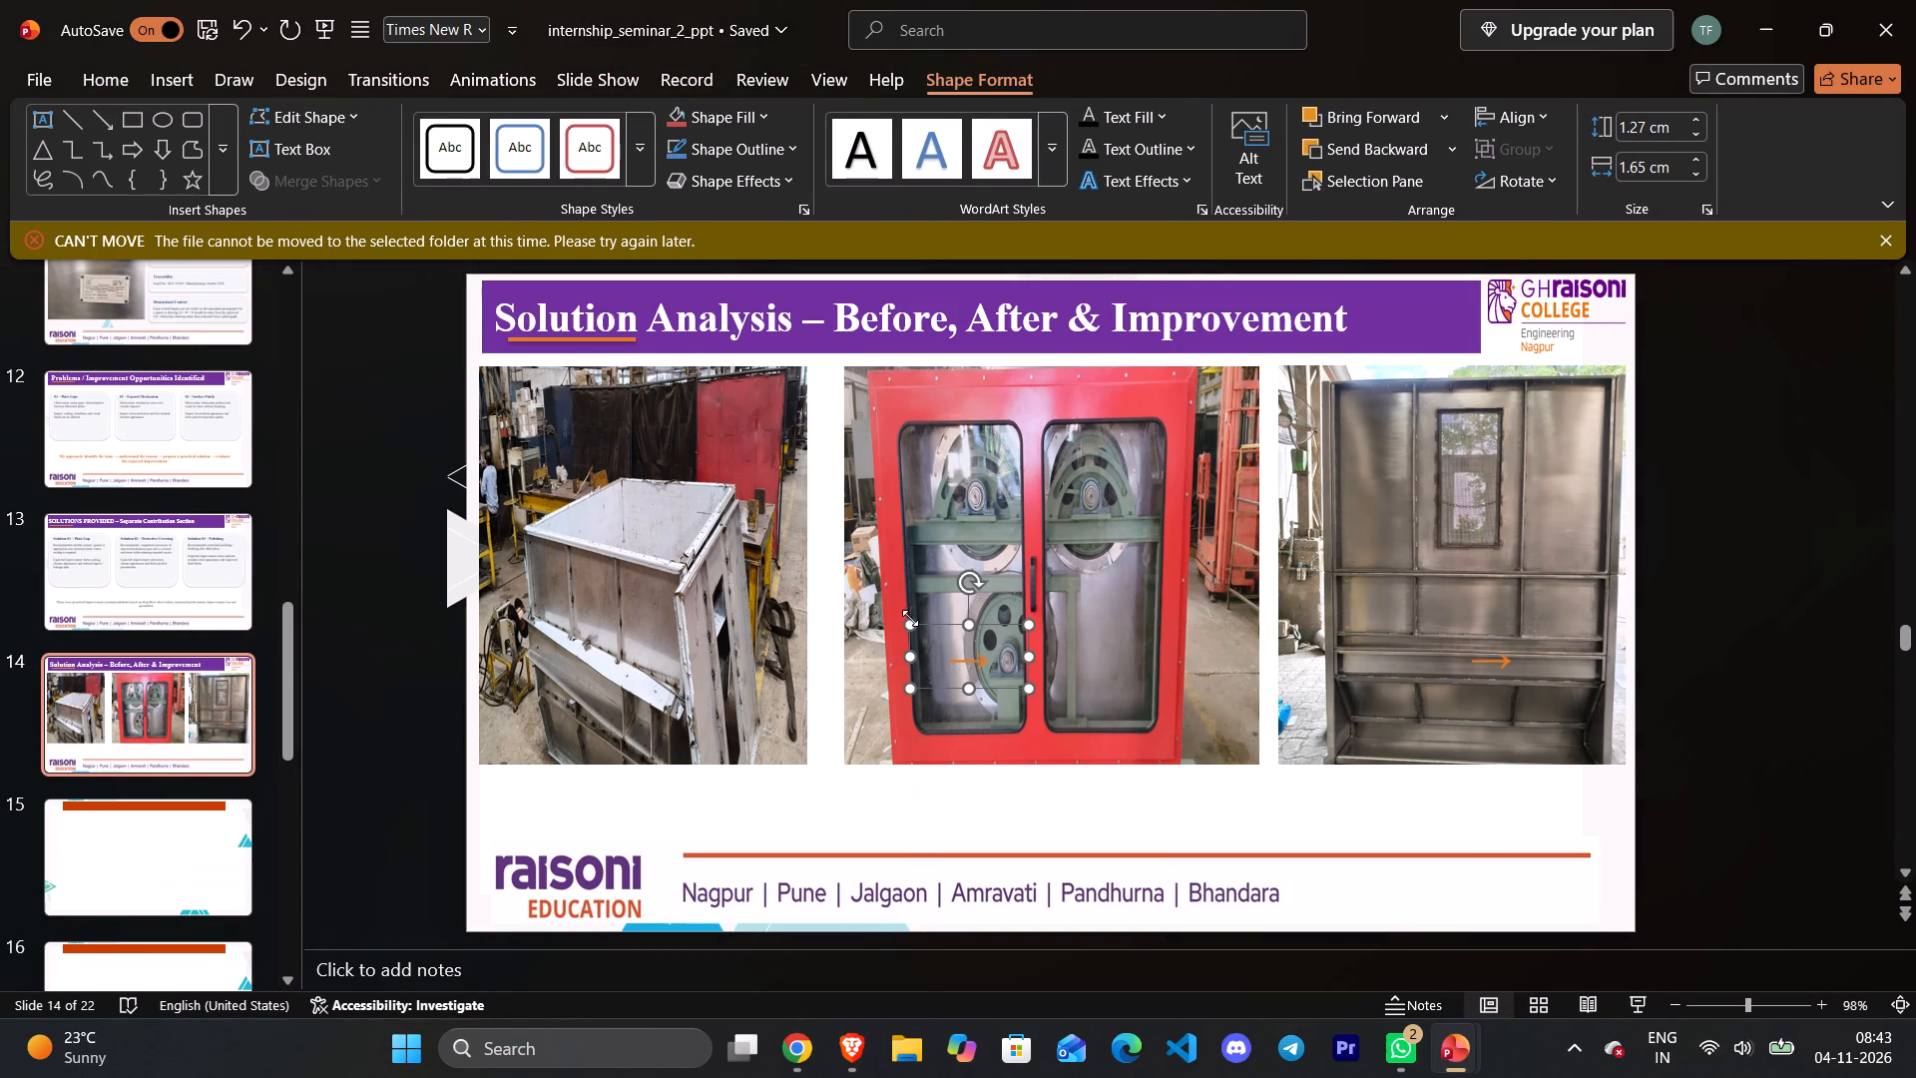
click(1201, 784)
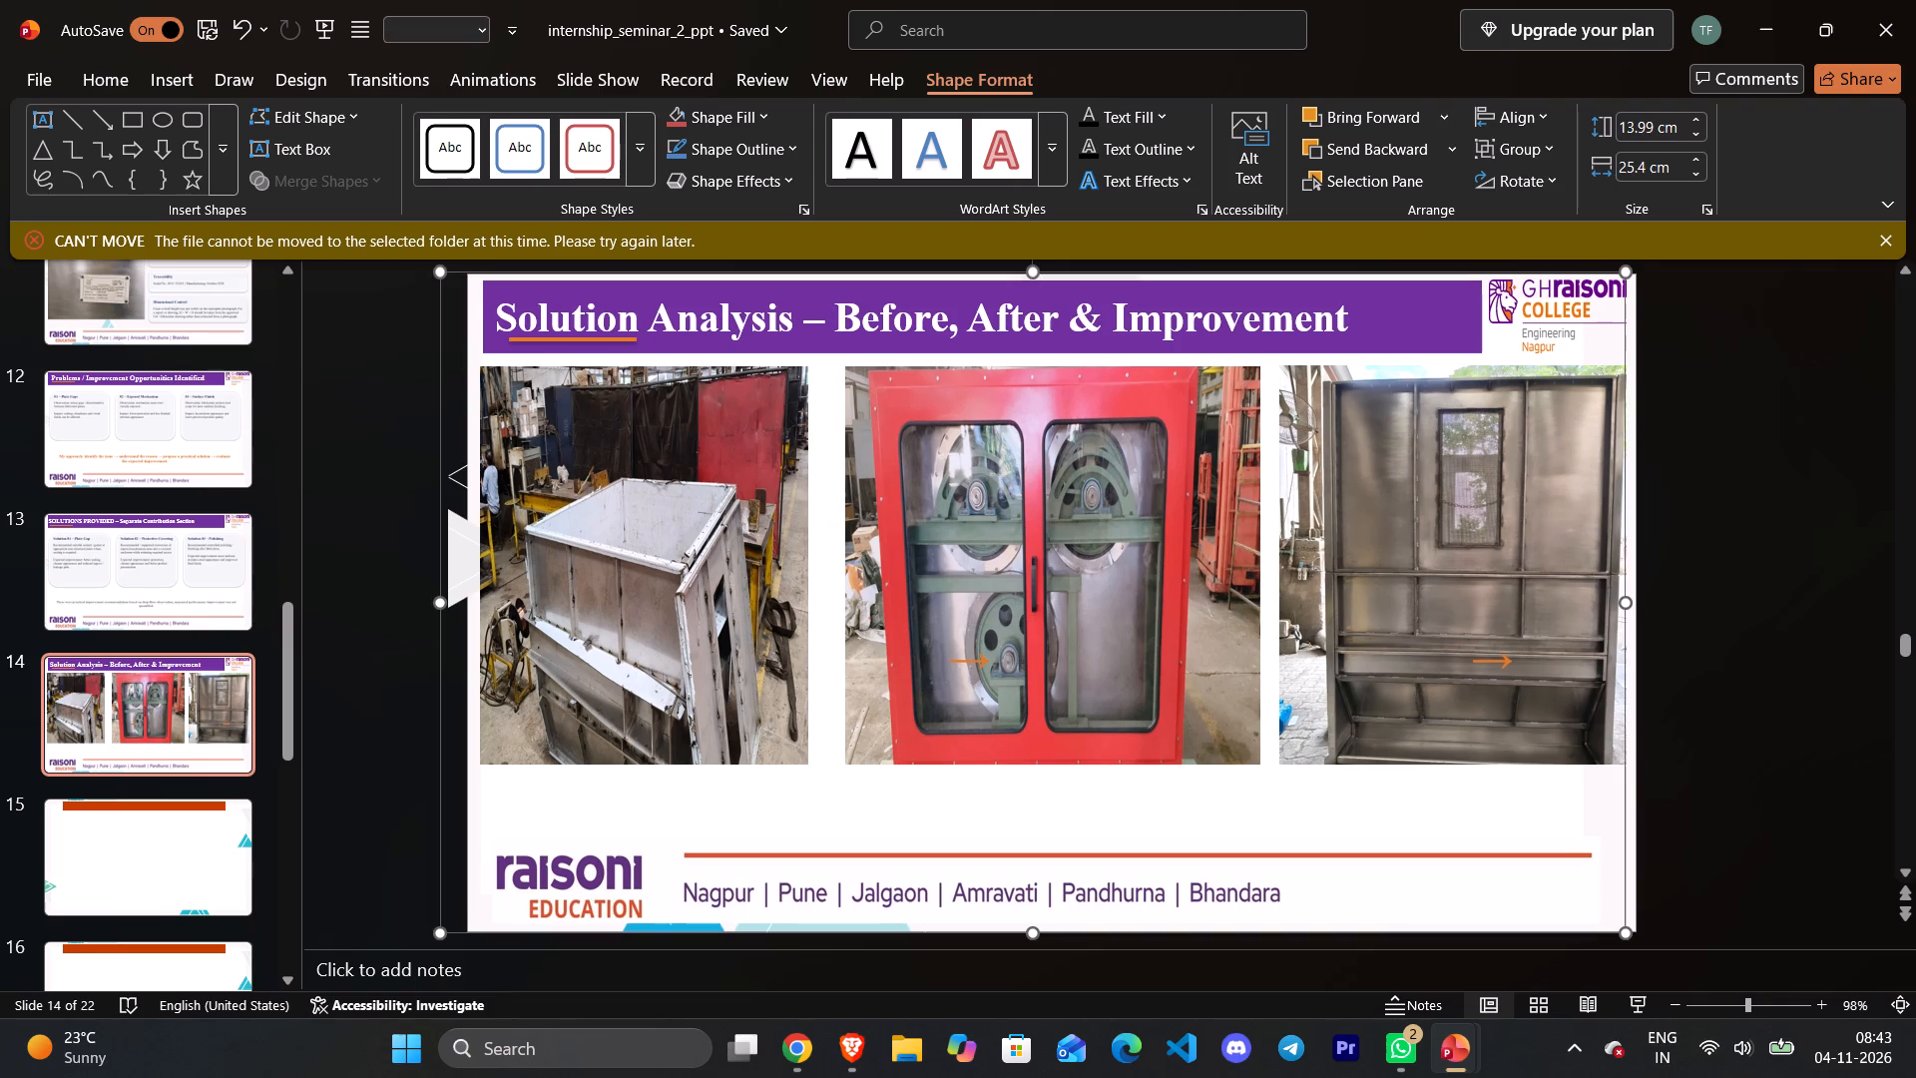
click(974, 663)
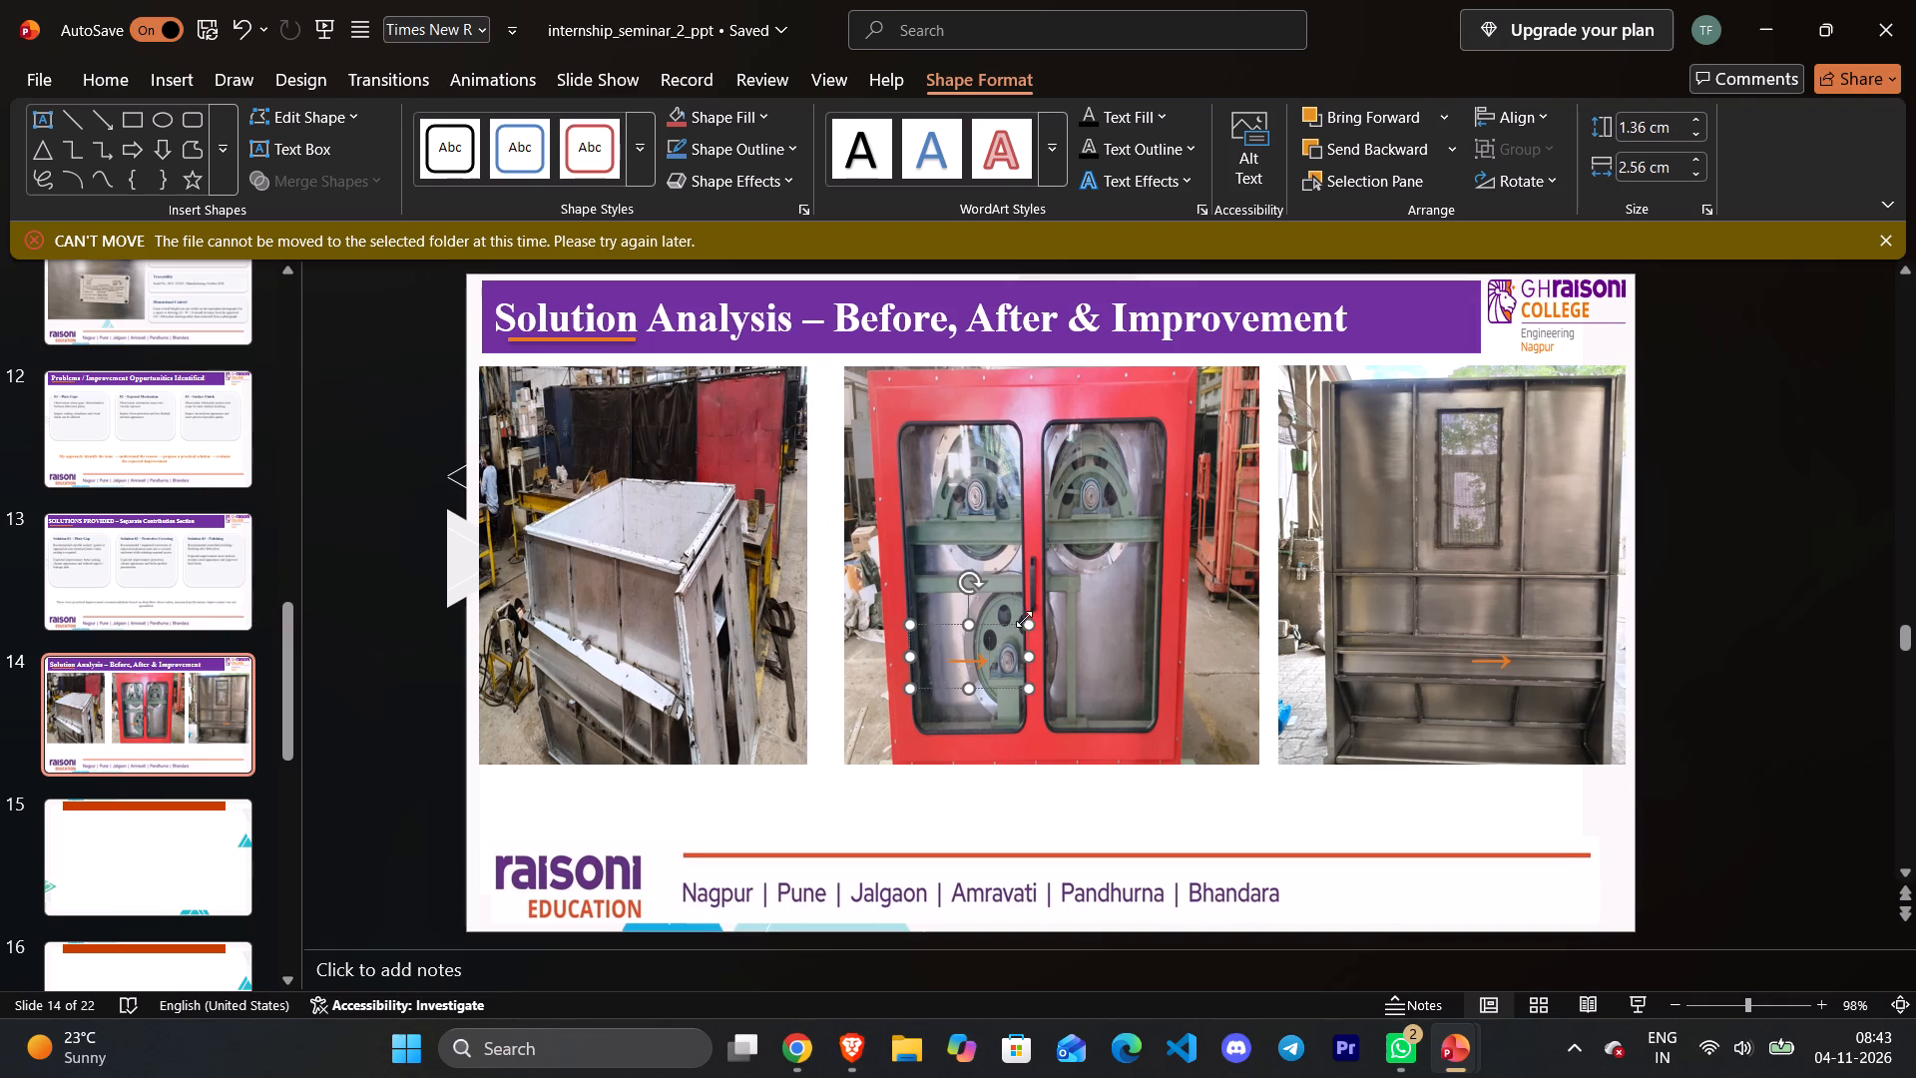
drag(1021, 622, 871, 530)
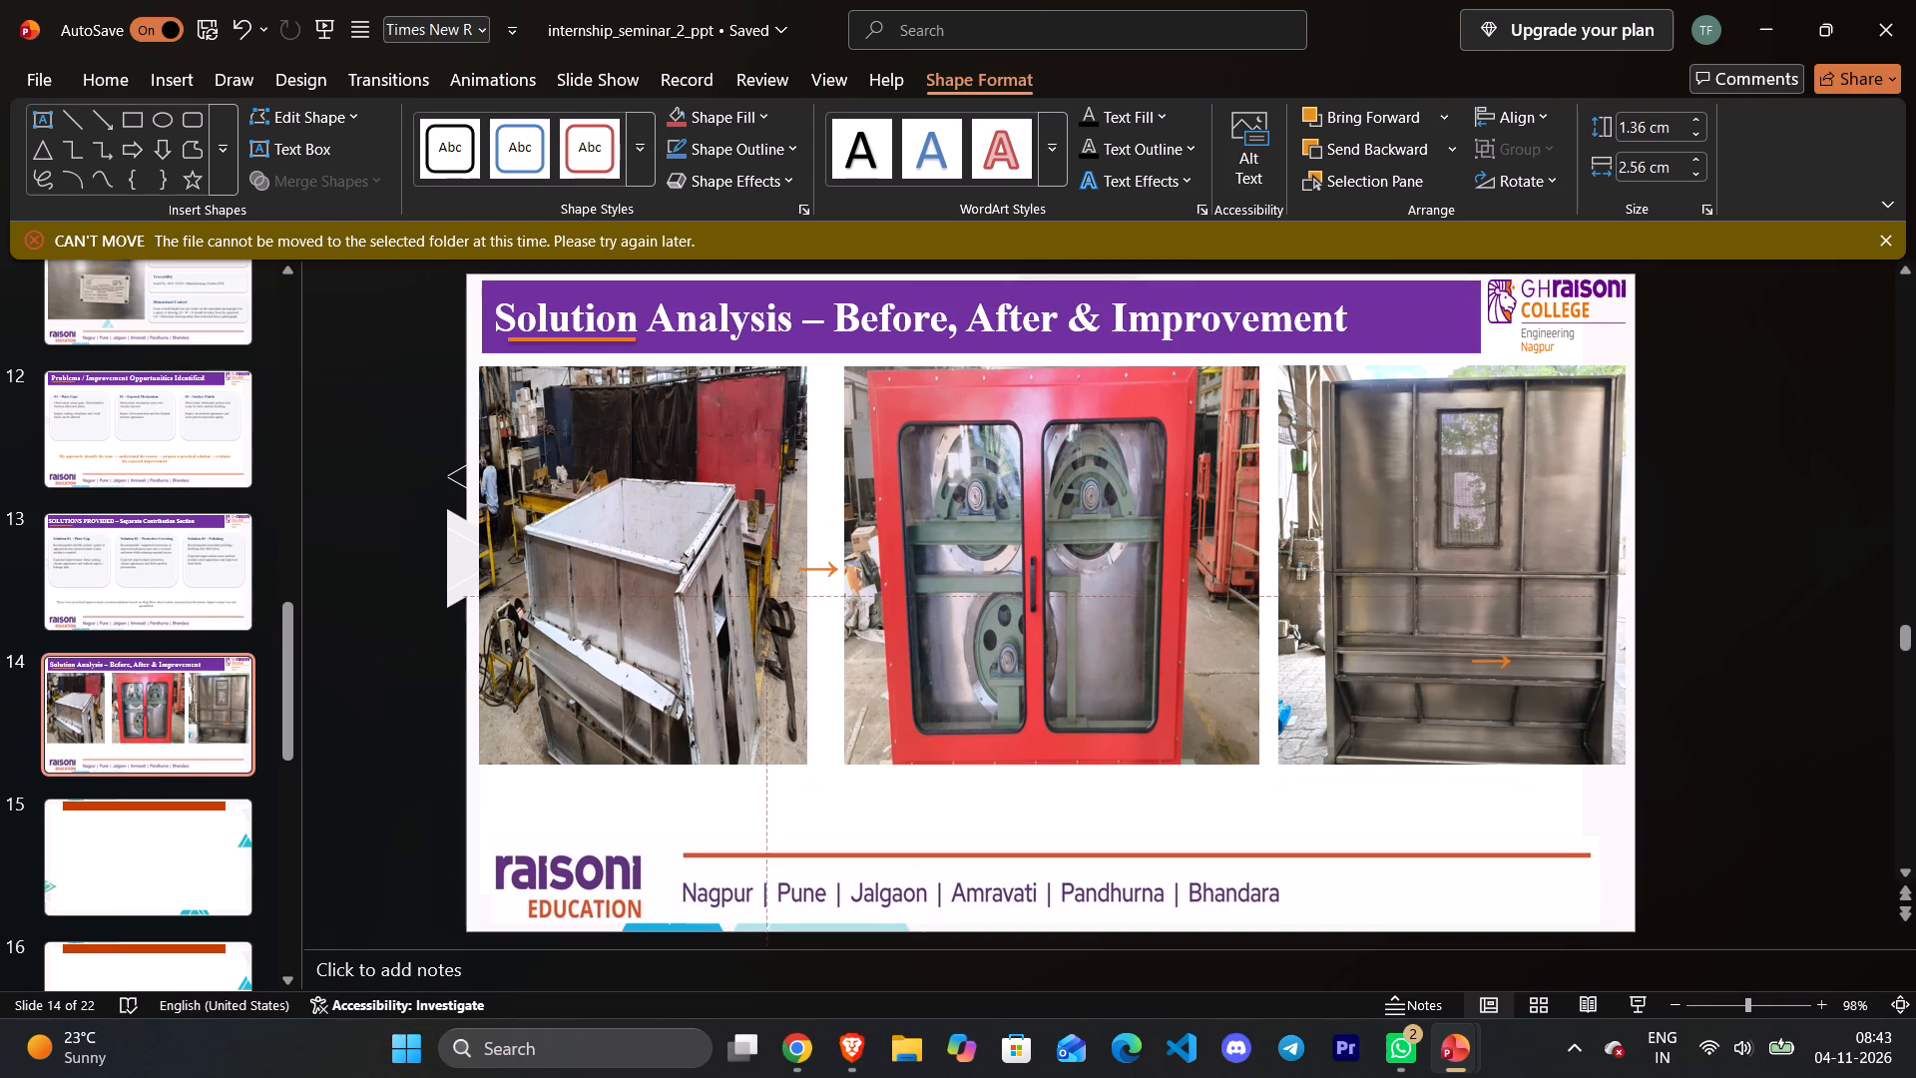
drag(871, 530, 876, 522)
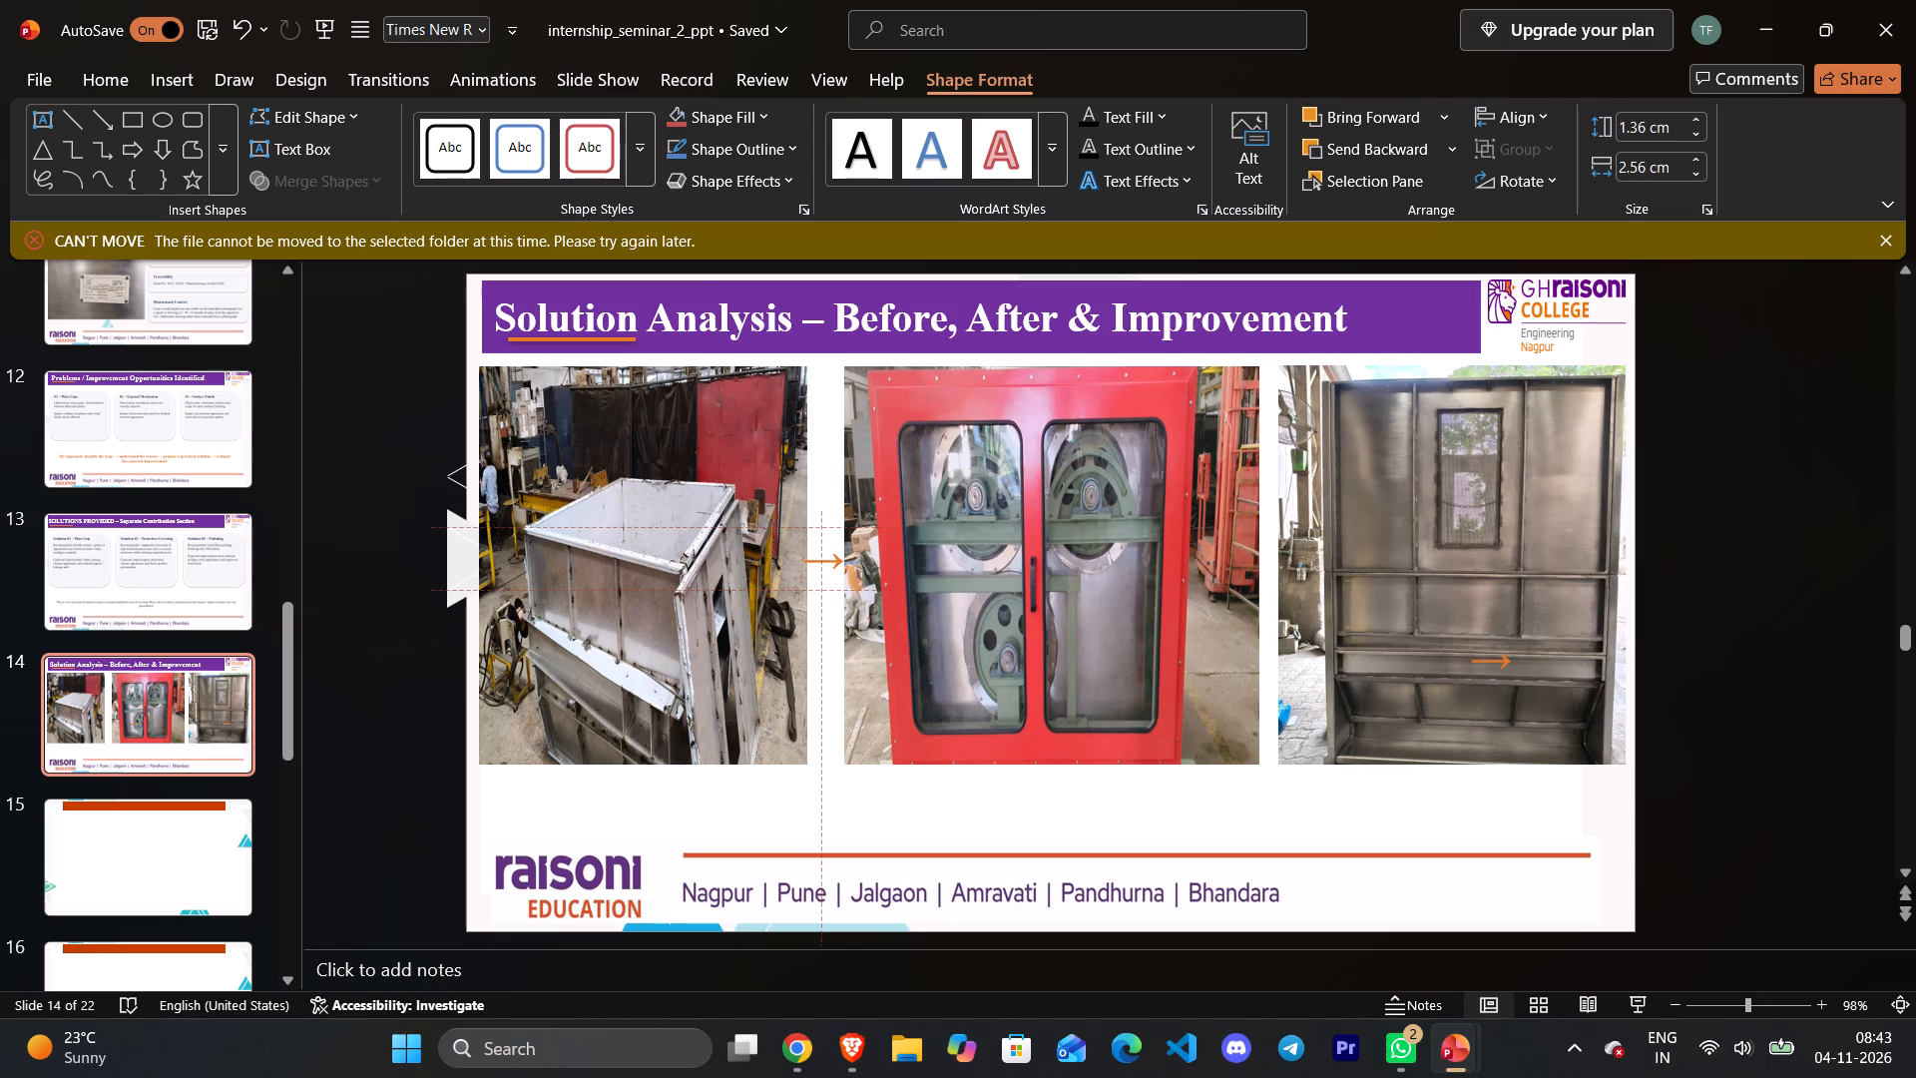
drag(876, 522, 889, 512)
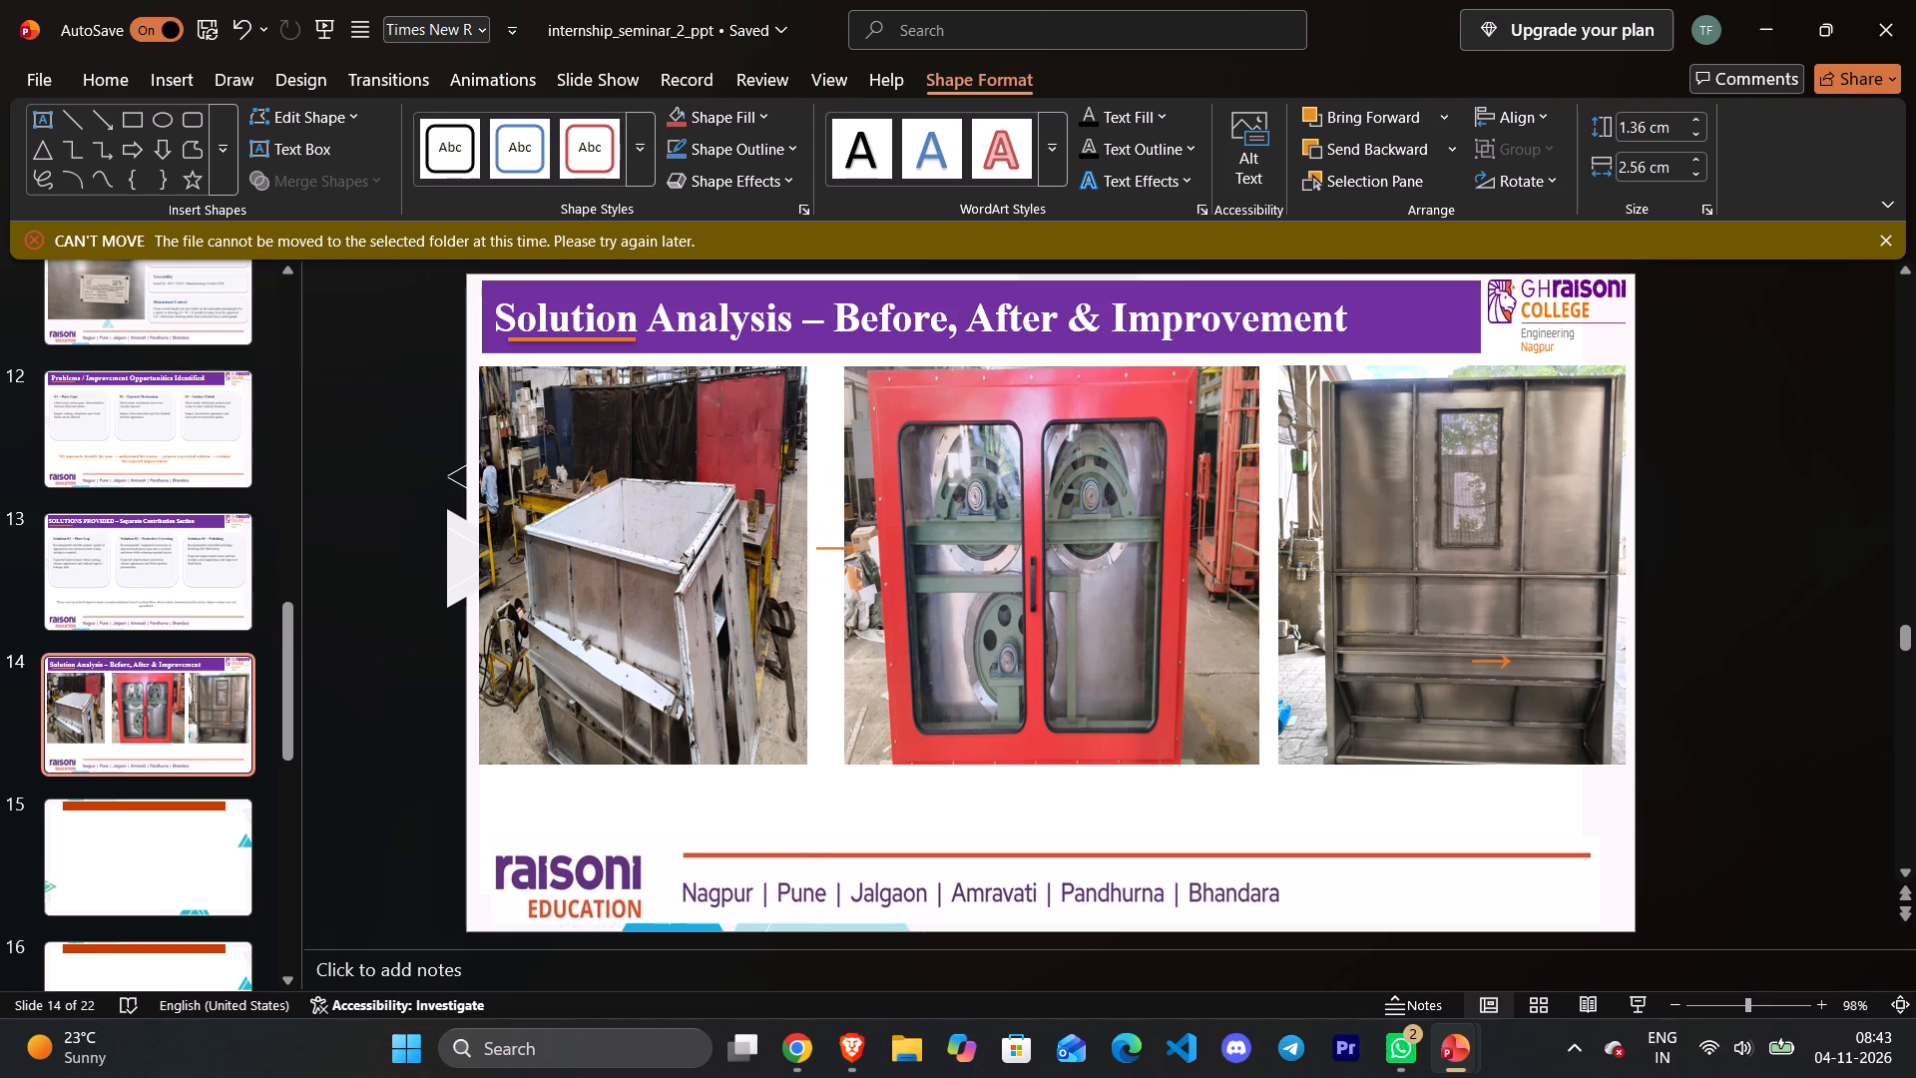
drag(889, 512, 881, 516)
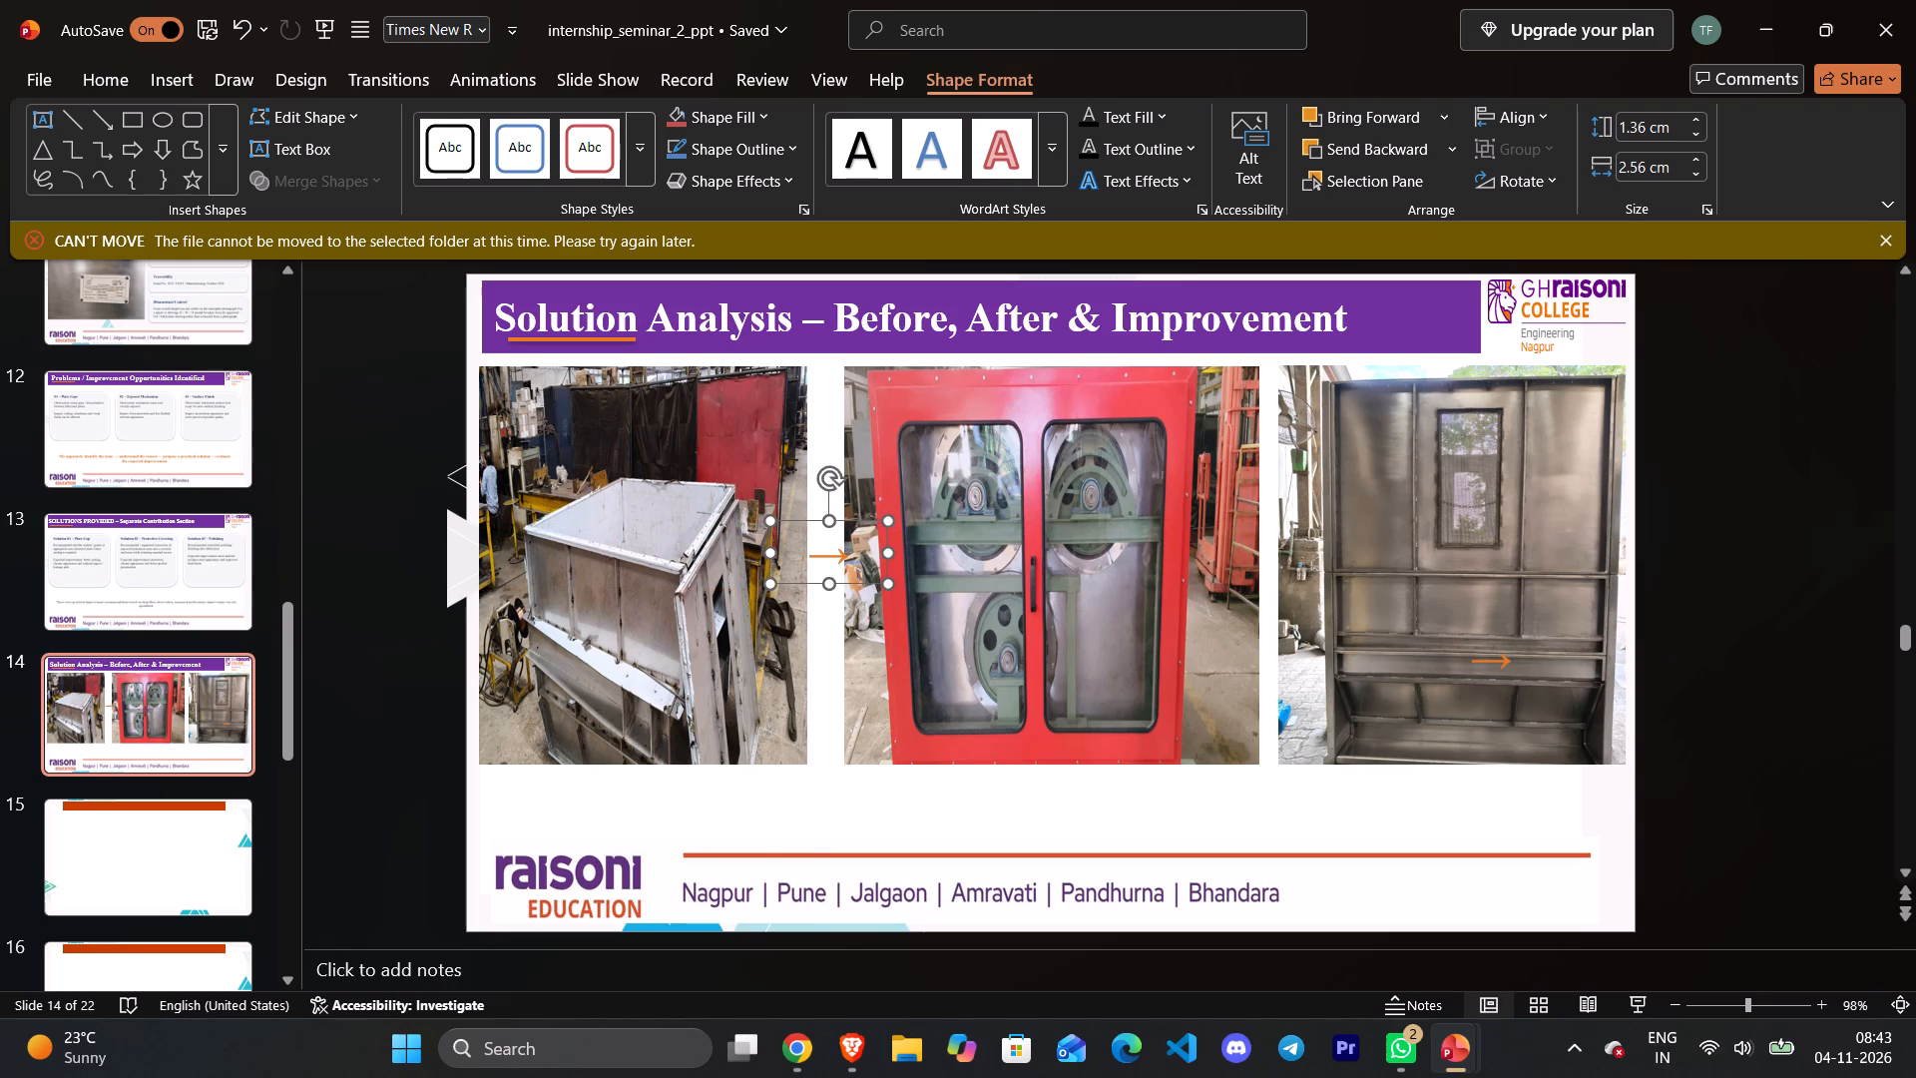
Enlarge the box of the orange arrow lying on the hopper photo to about 1.36 cm high by 2.58 cm wide.
click(1497, 658)
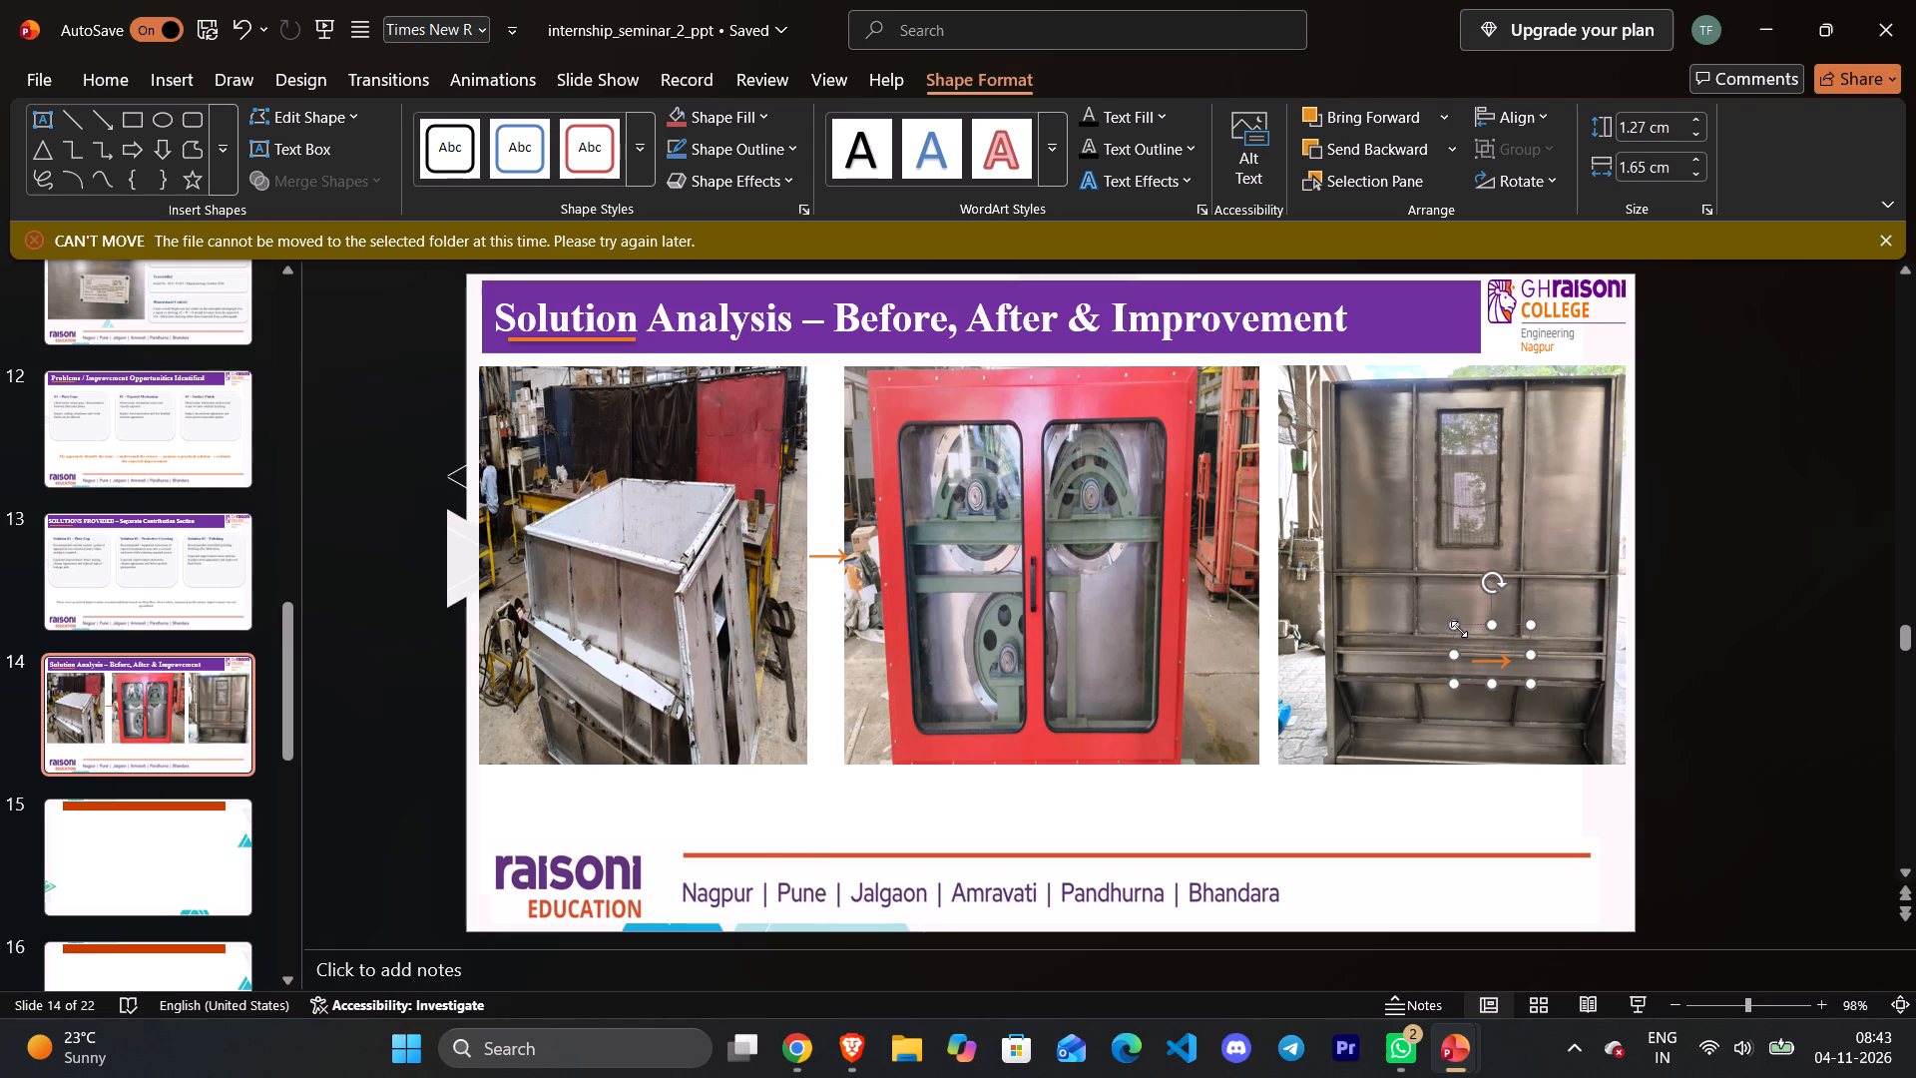
drag(1458, 629, 1413, 608)
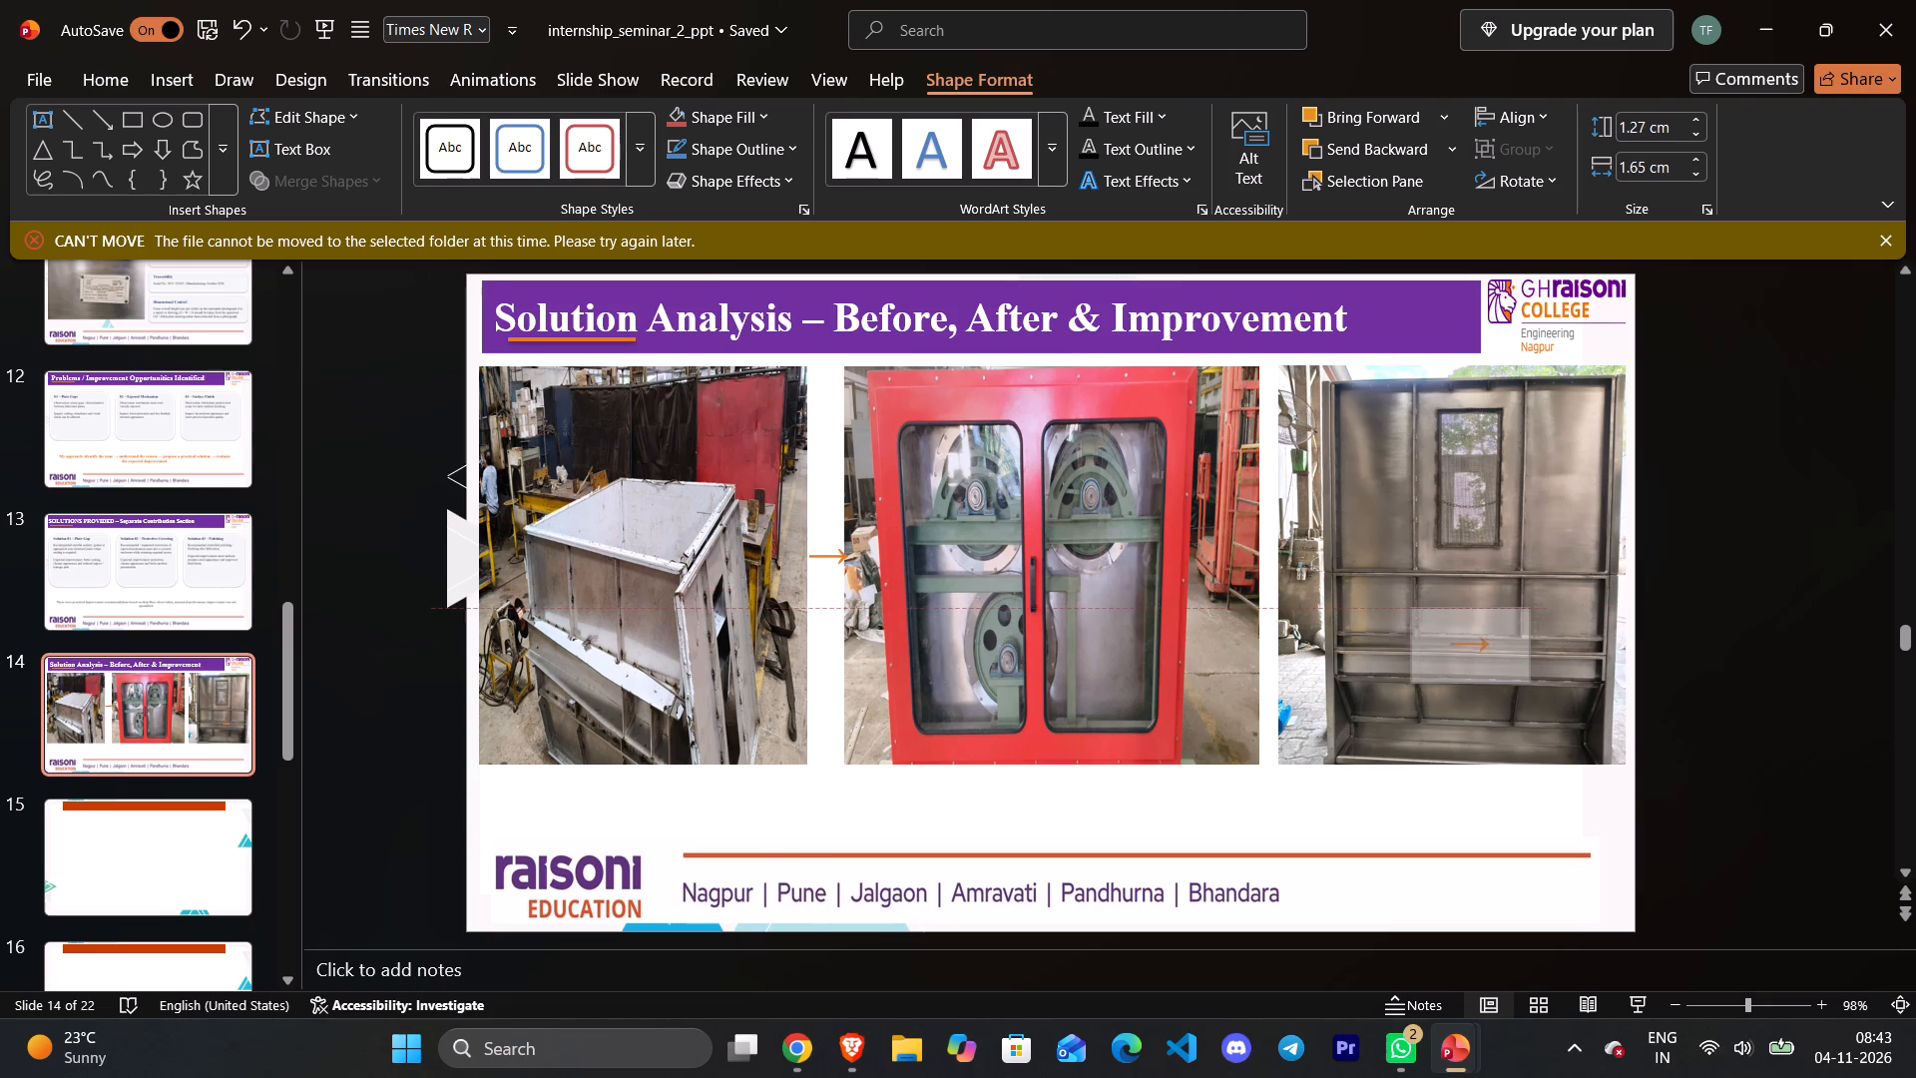
drag(1413, 608, 1416, 613)
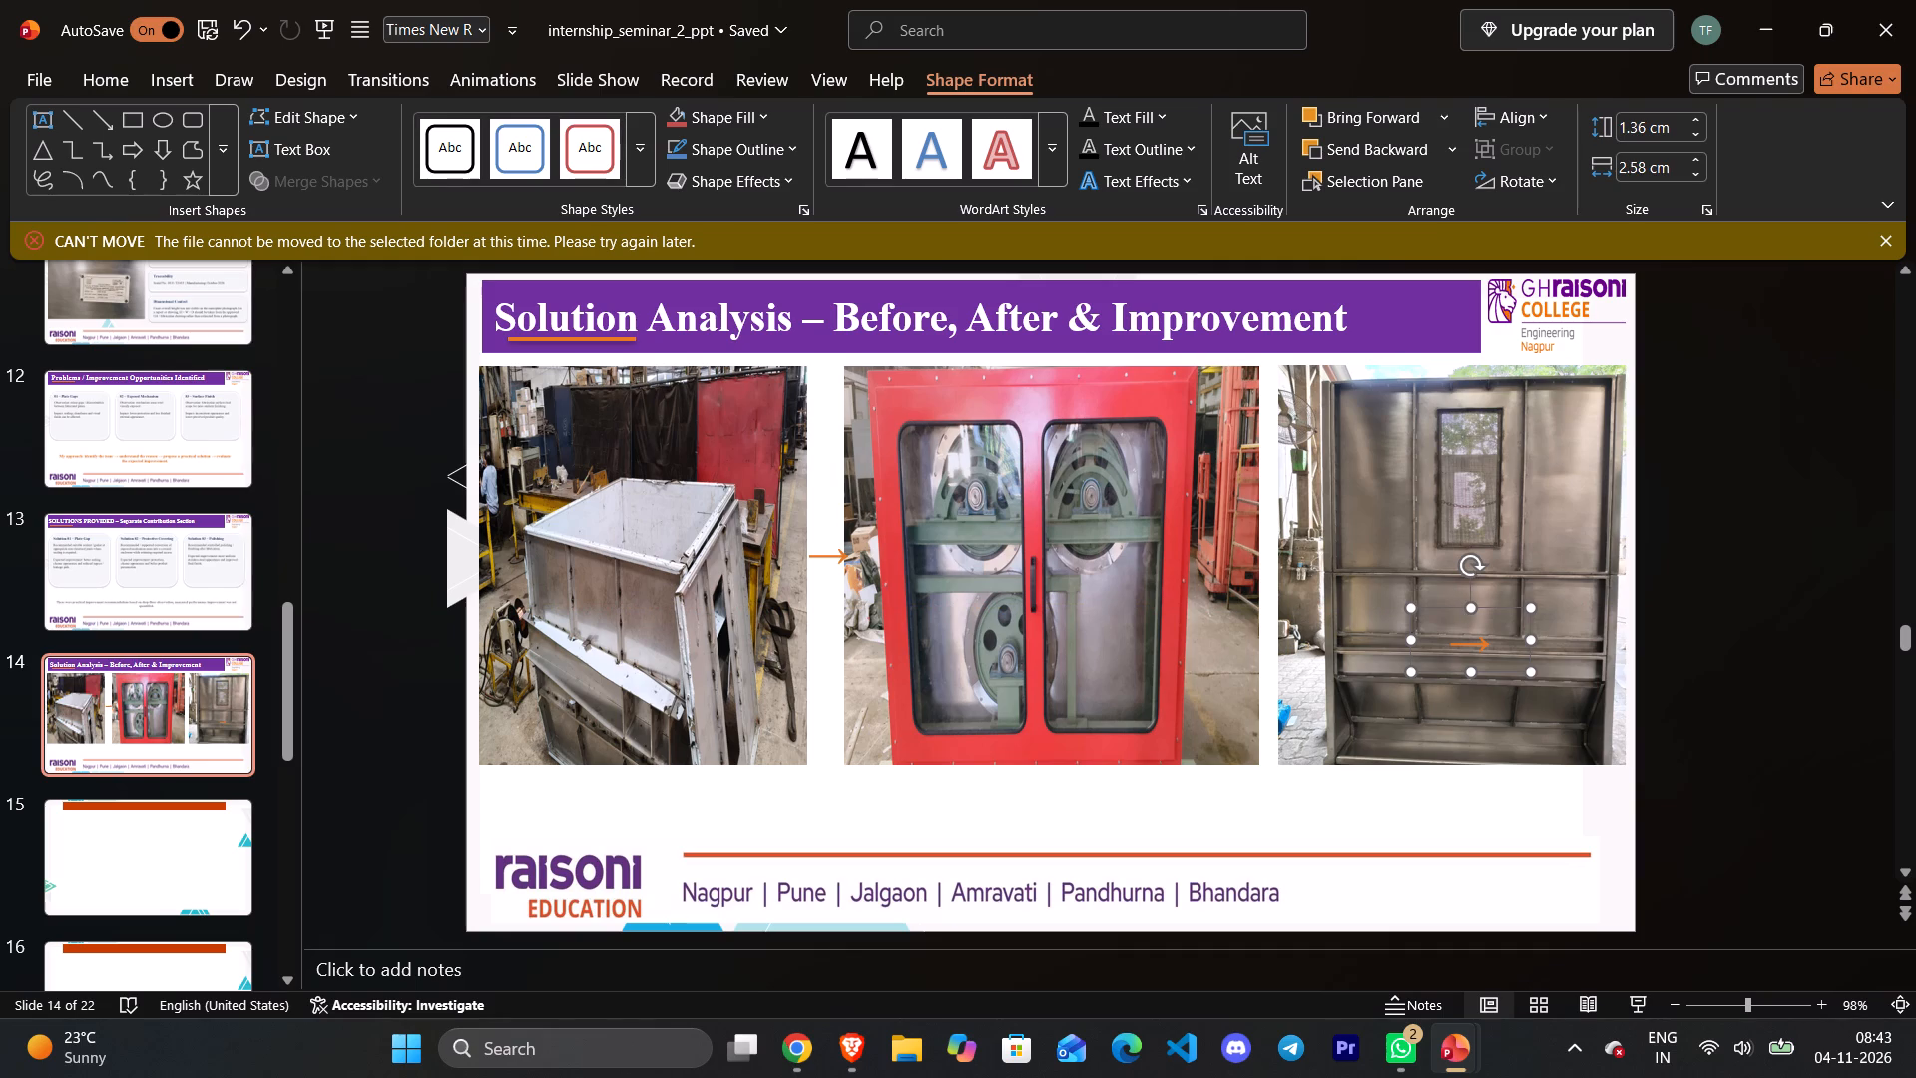
Shift the hopper photo slightly away from the red enclosure photo to widen the gap between them.
drag(1442, 661, 1458, 653)
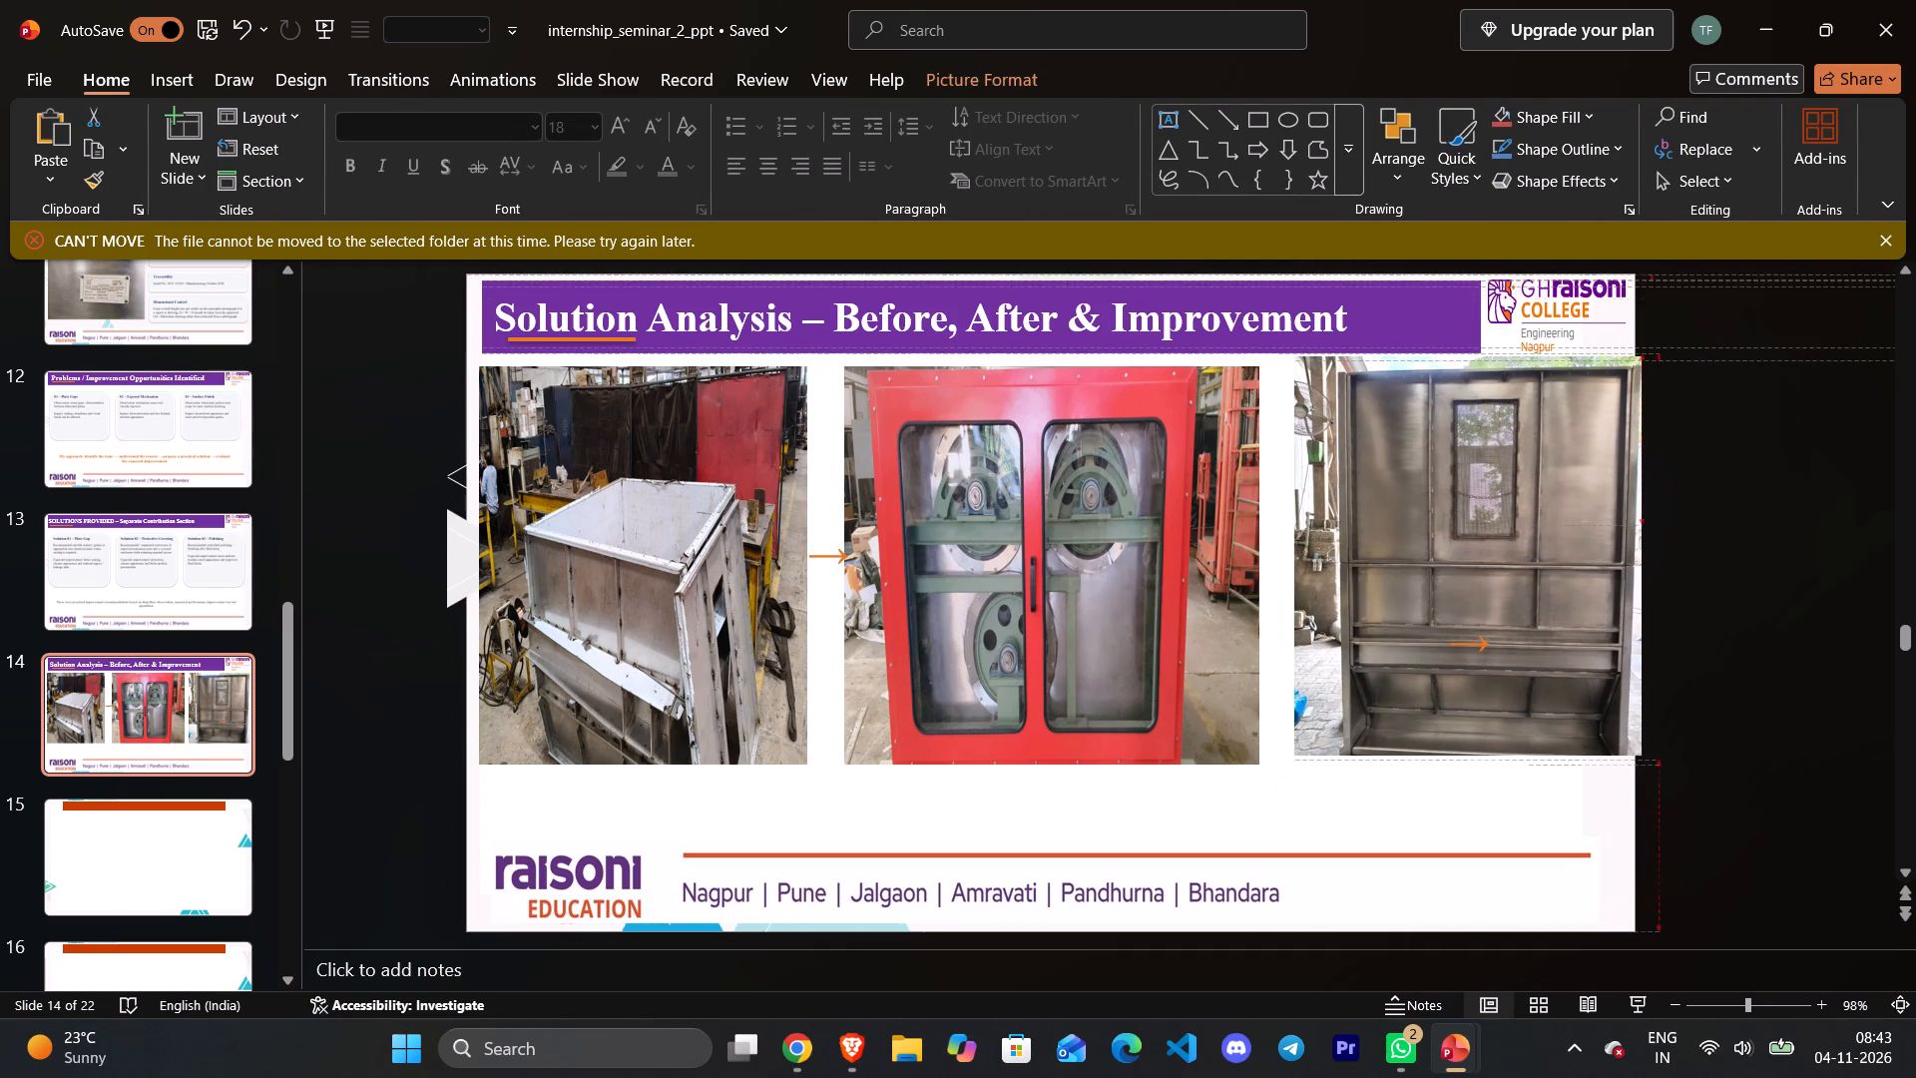
drag(1458, 653, 1461, 668)
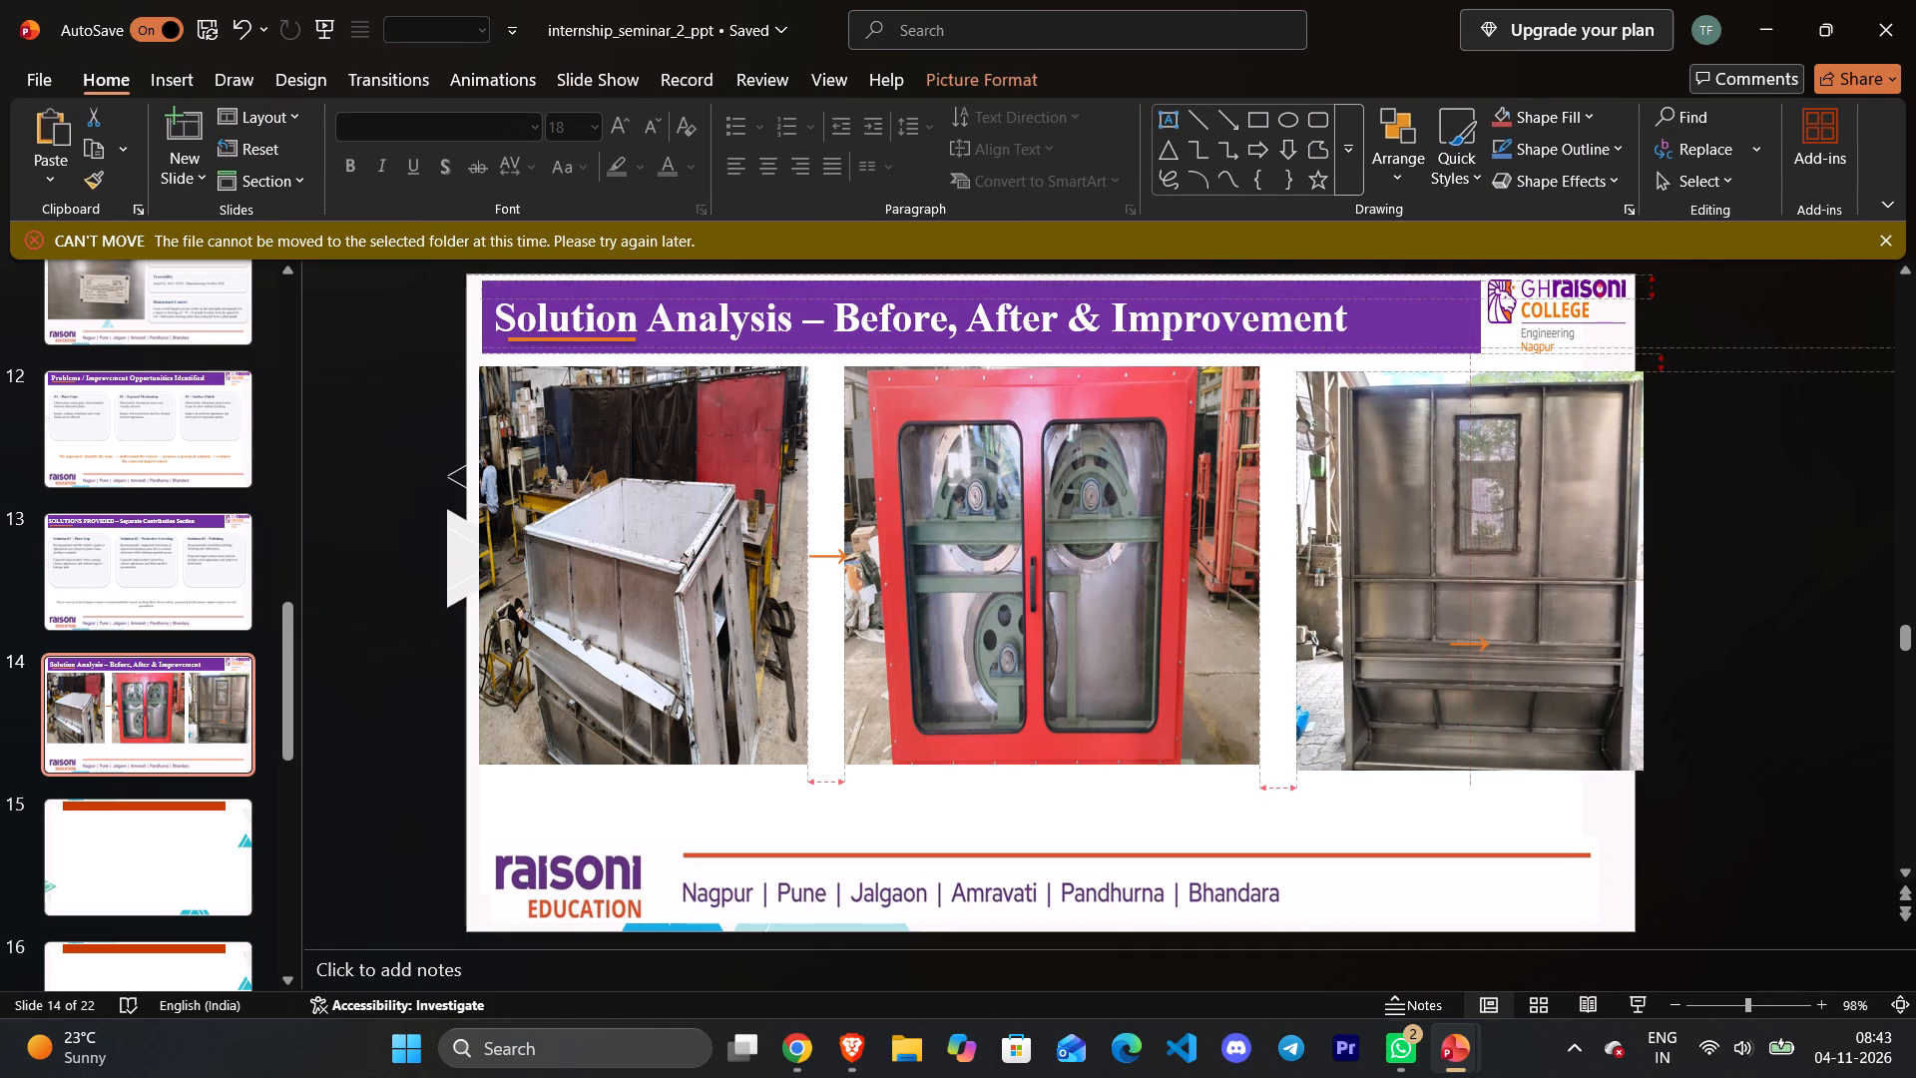
drag(1461, 668, 1461, 666)
click(1478, 644)
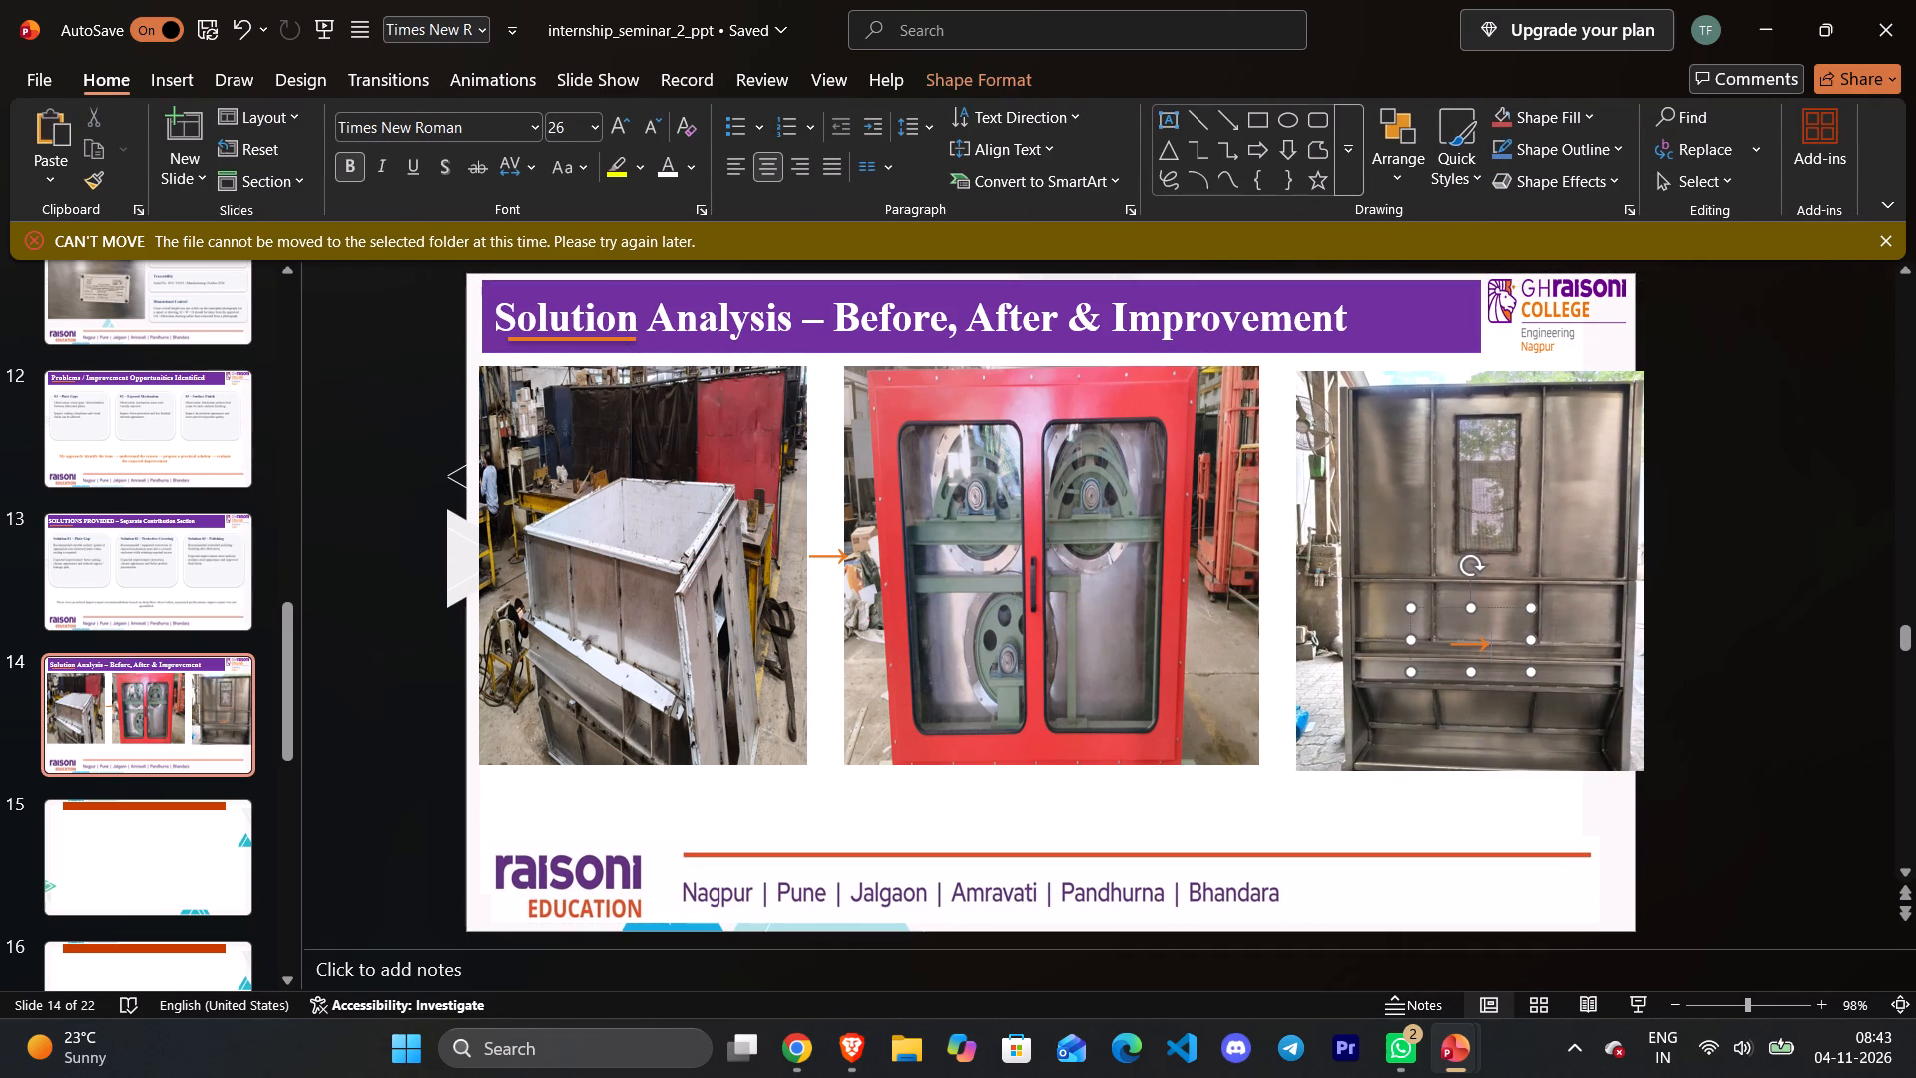
drag(1521, 638, 1510, 638)
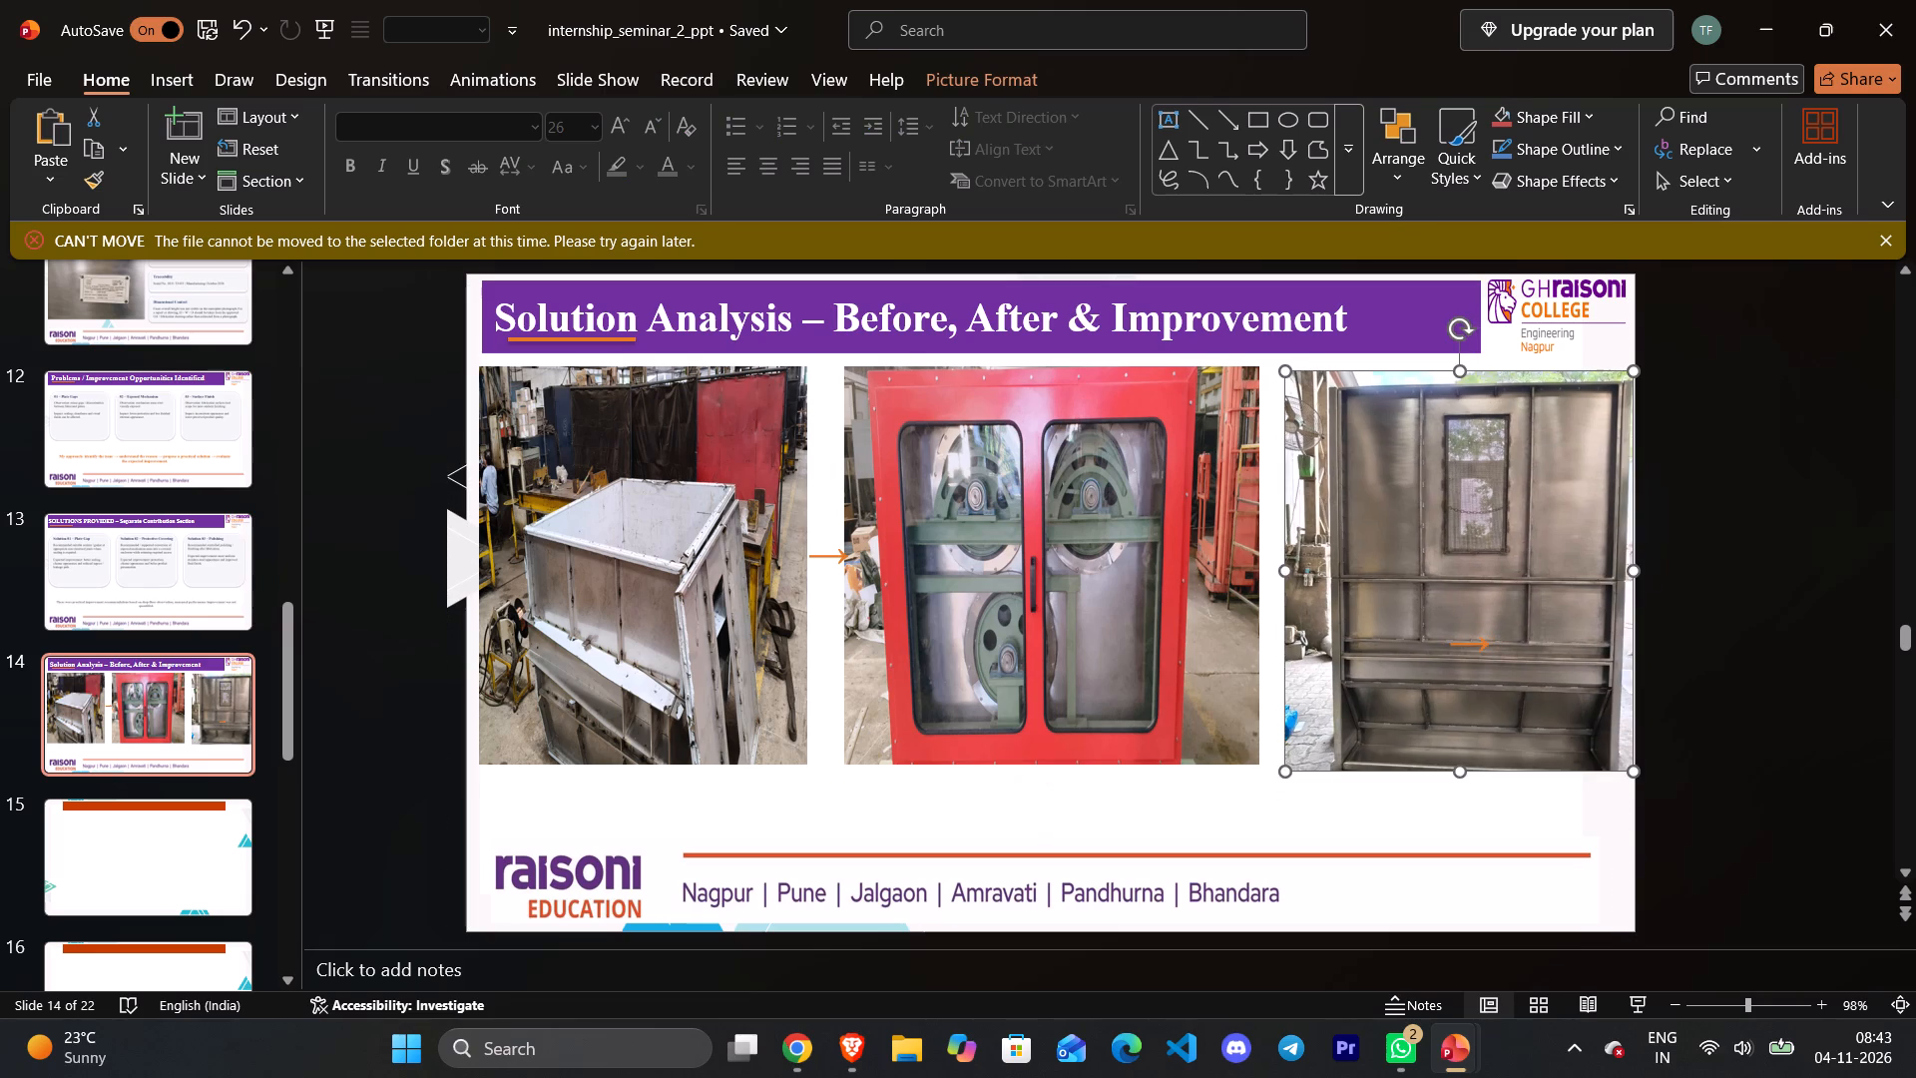
Move the second orange arrow off the hopper photo into the gap between the red enclosure and hopper photos, about level with the first arrow.
click(1474, 646)
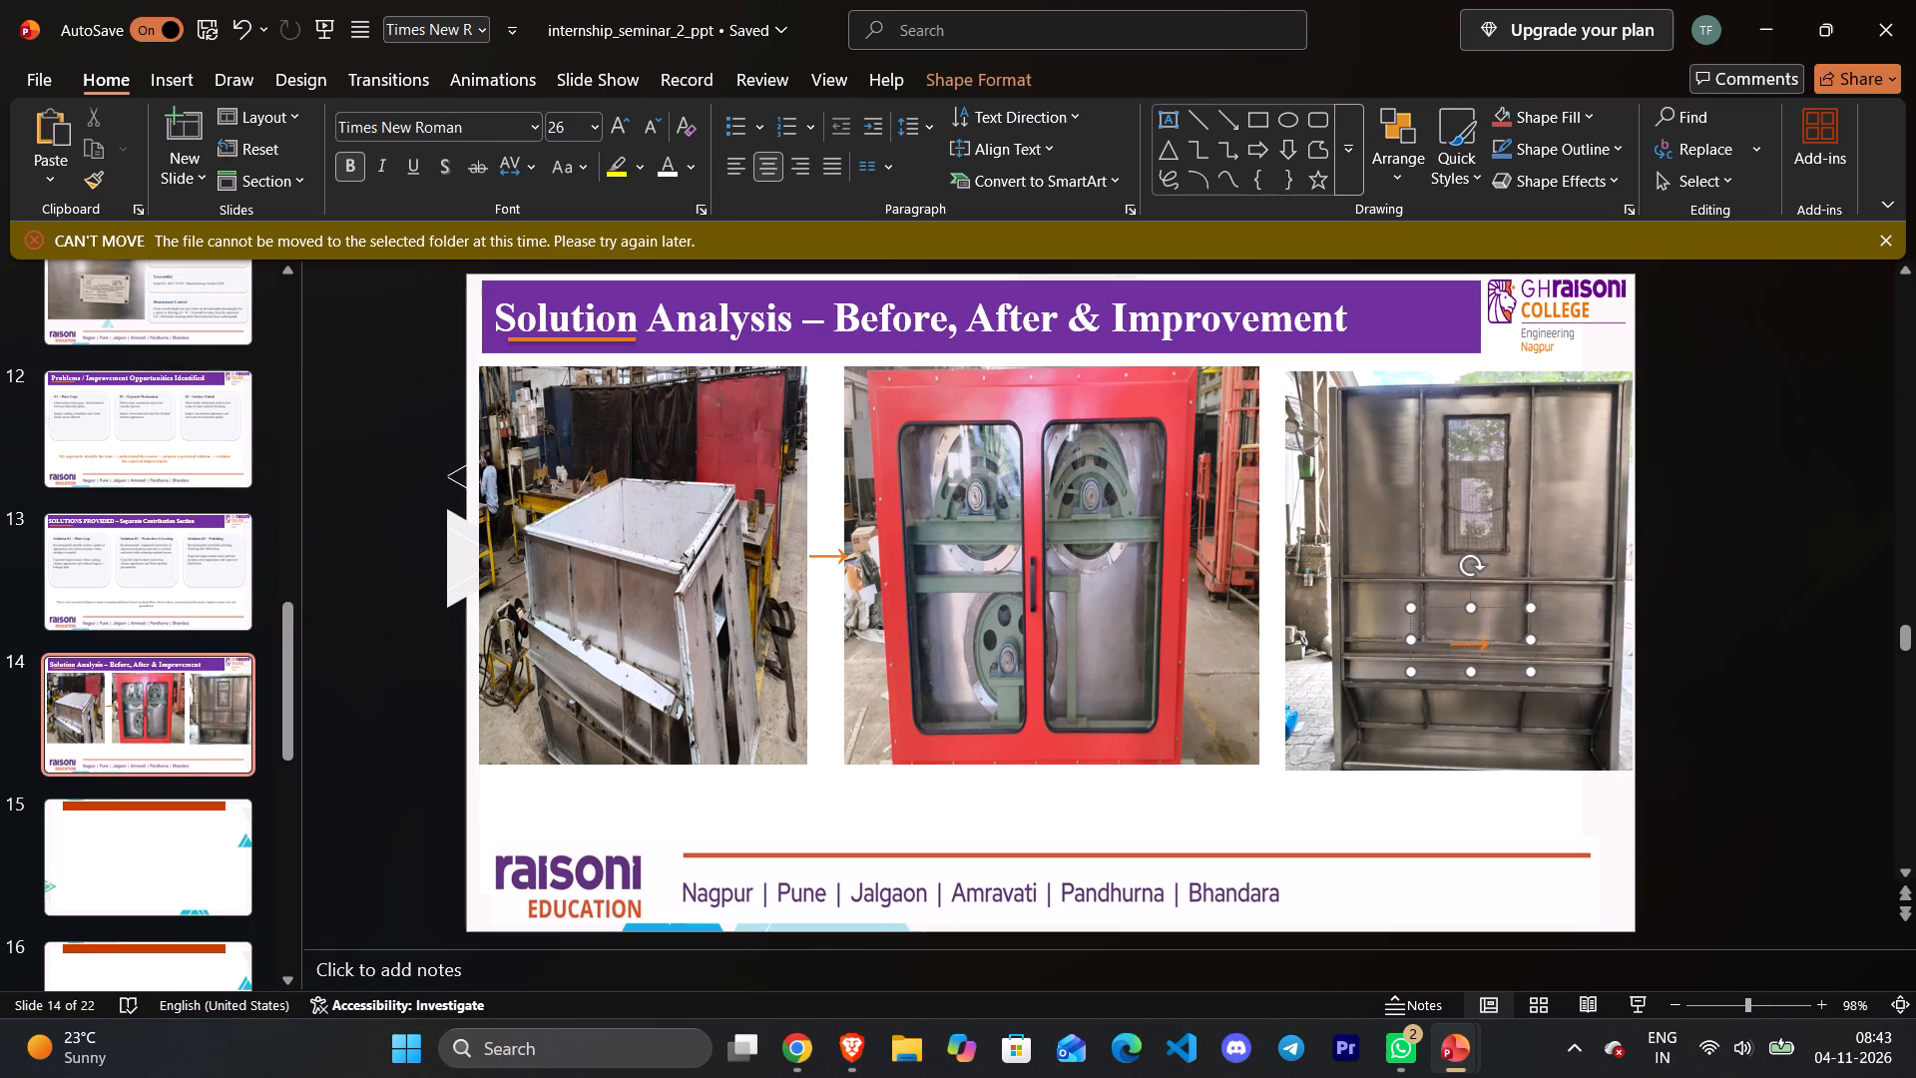
drag(1454, 668, 1420, 664)
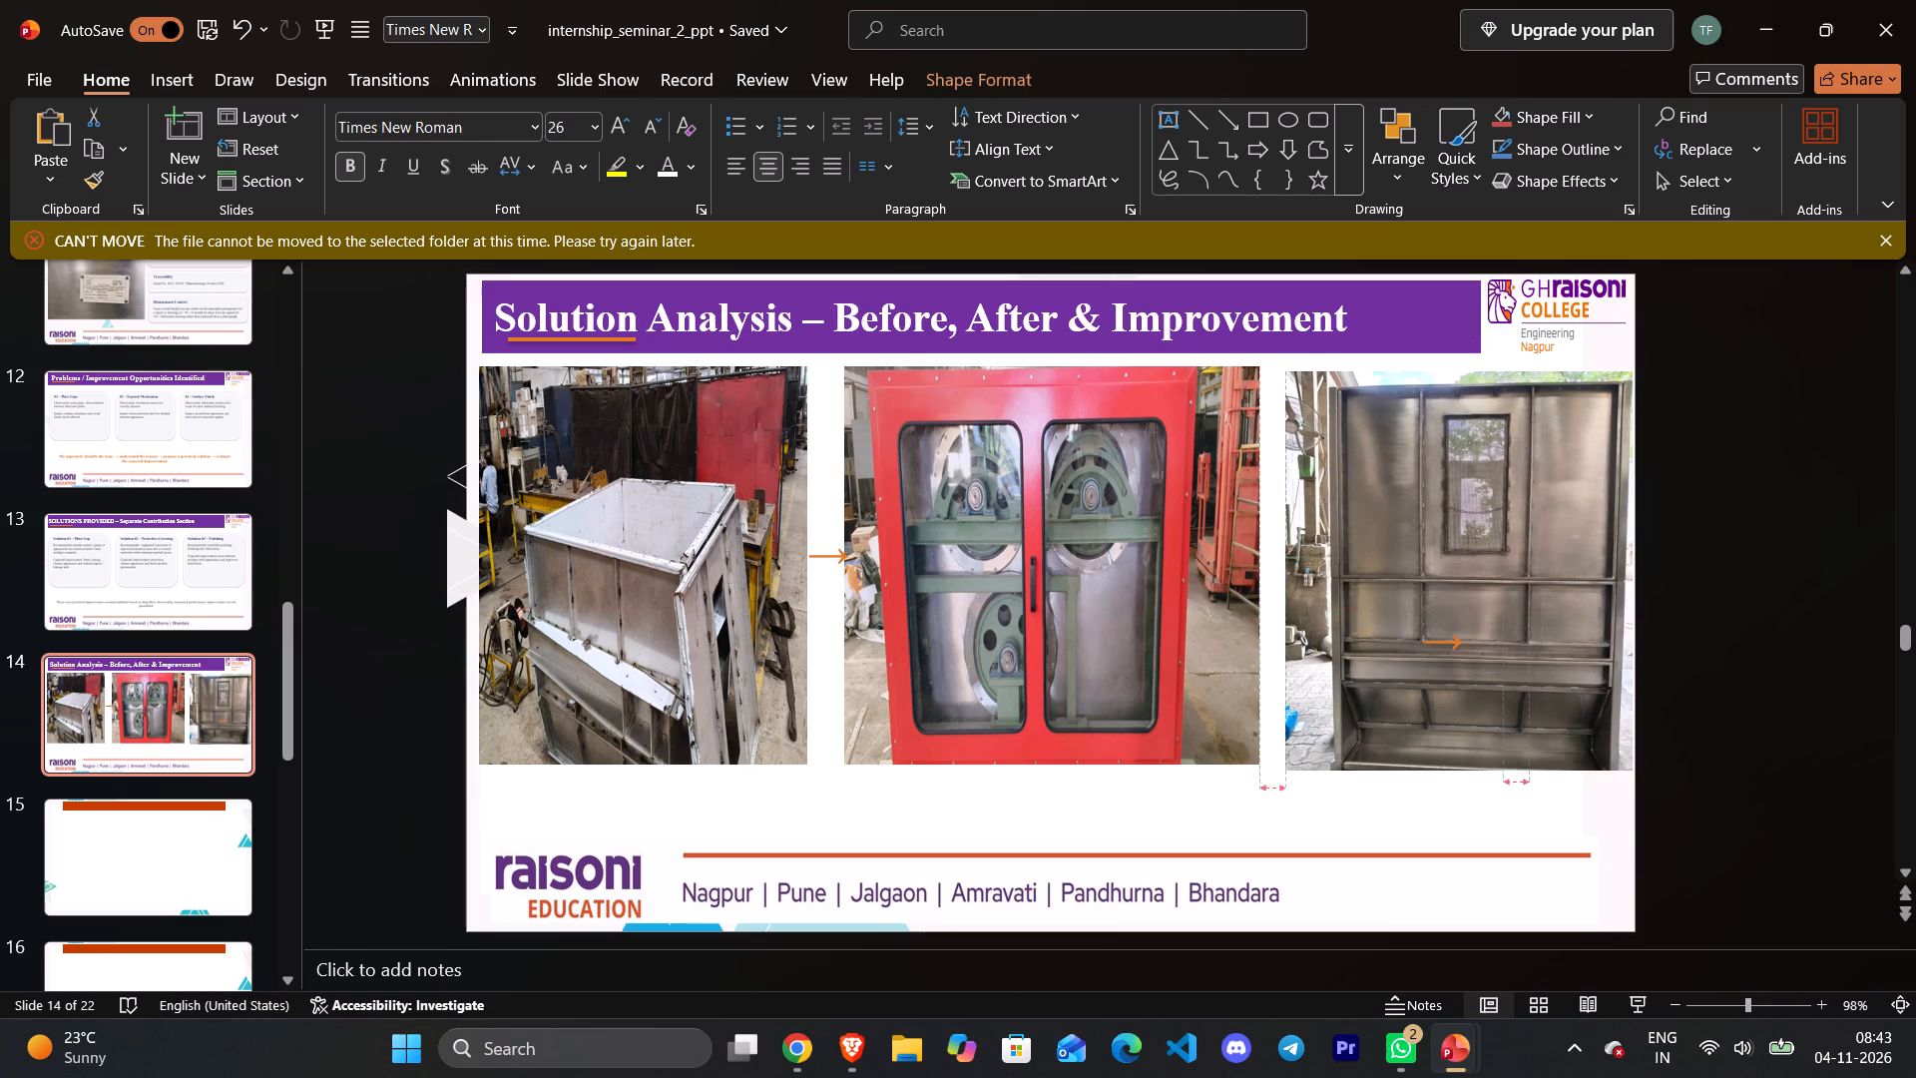
drag(1420, 664, 1243, 589)
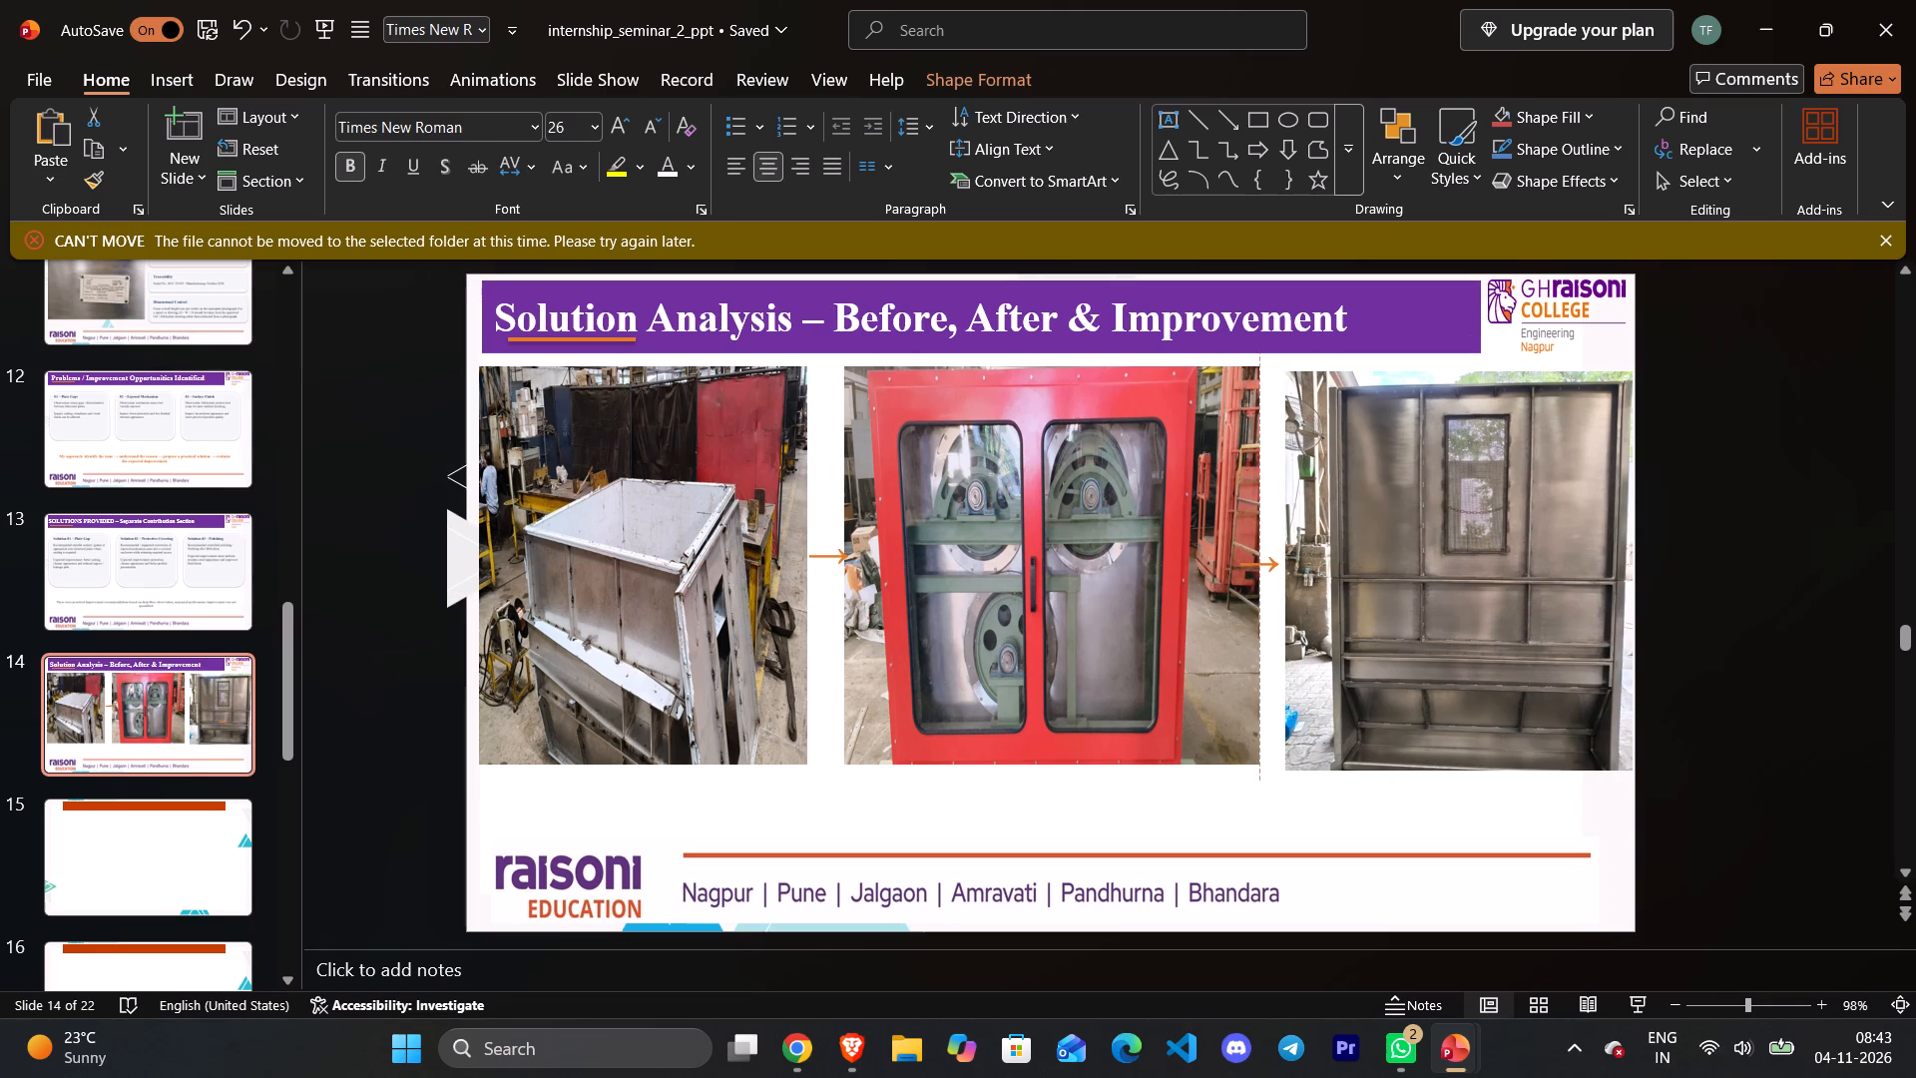
drag(1243, 589, 1244, 589)
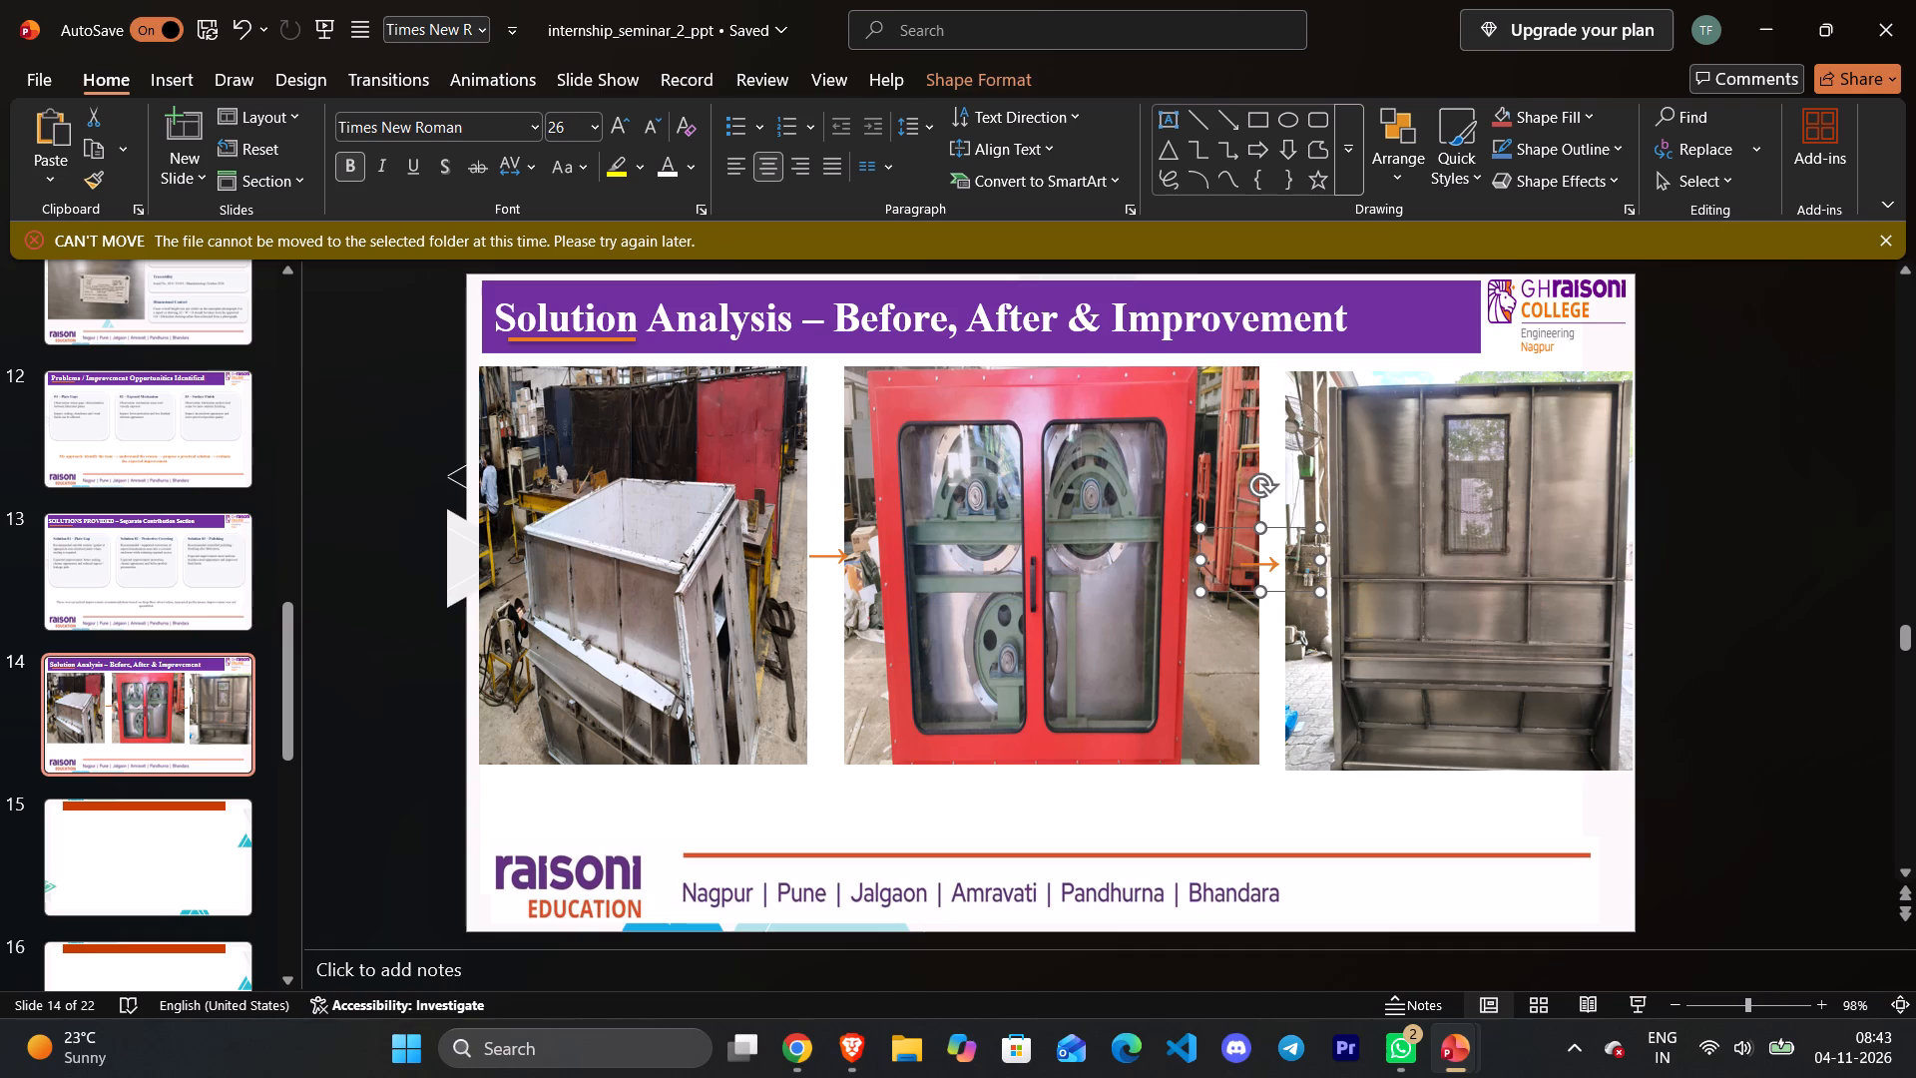
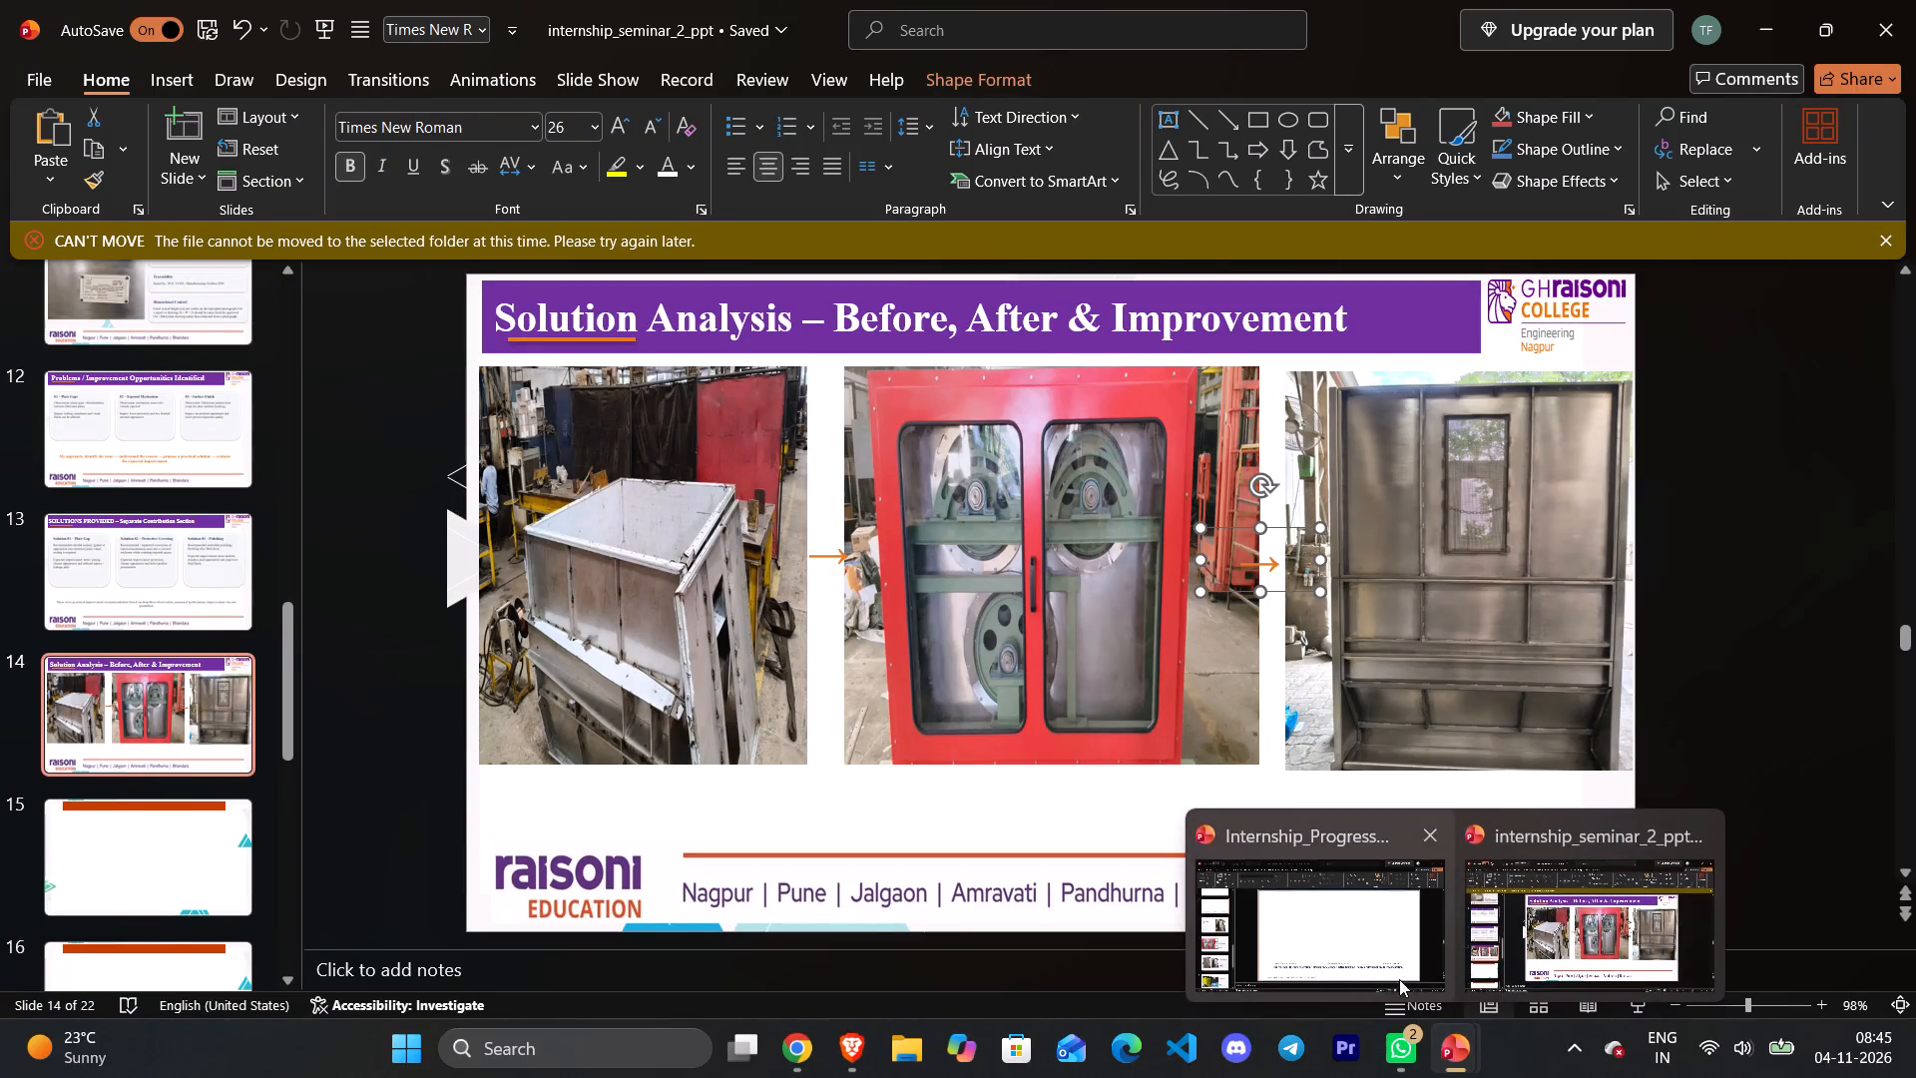
Switch to Internship_Progress_Seminar and cut slide 14's three photo captions together with the "Improvement themes" line.
click(1351, 960)
ctrl+click(754, 801)
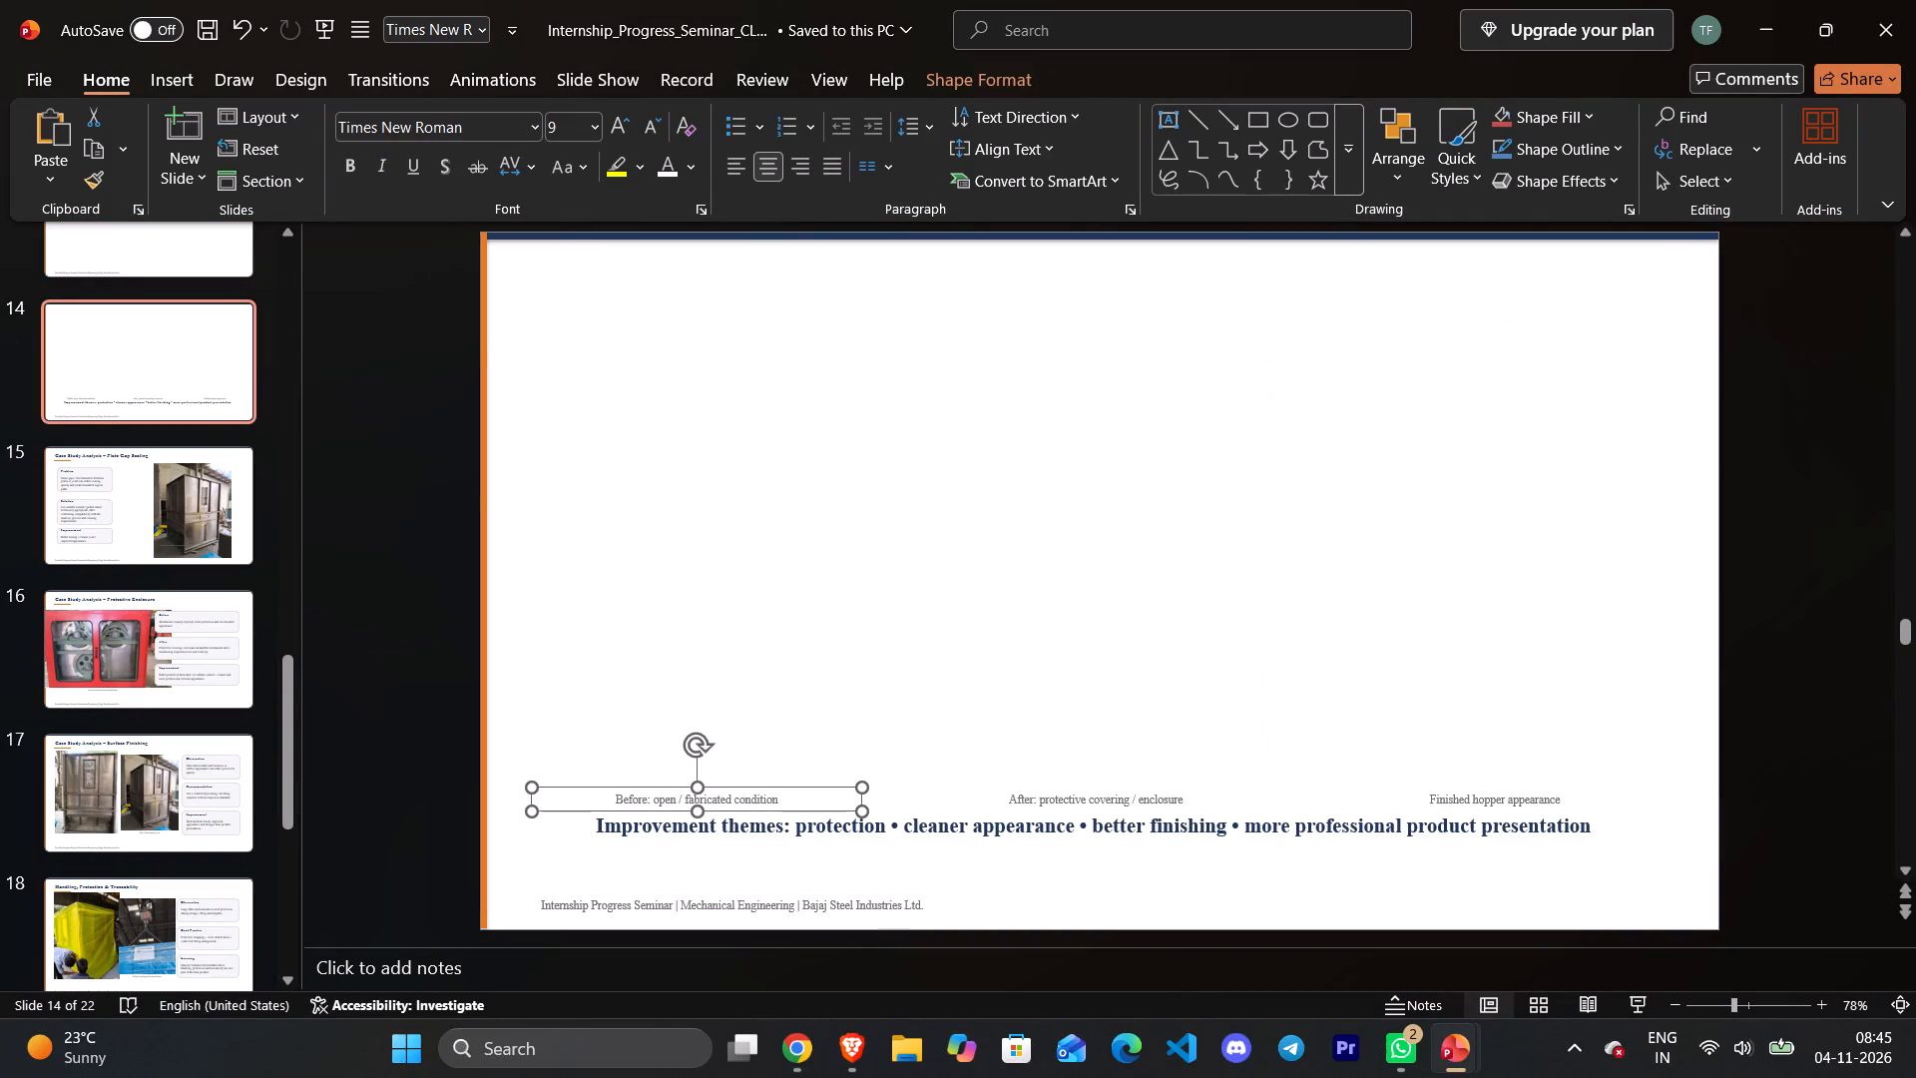
ctrl+click(1105, 802)
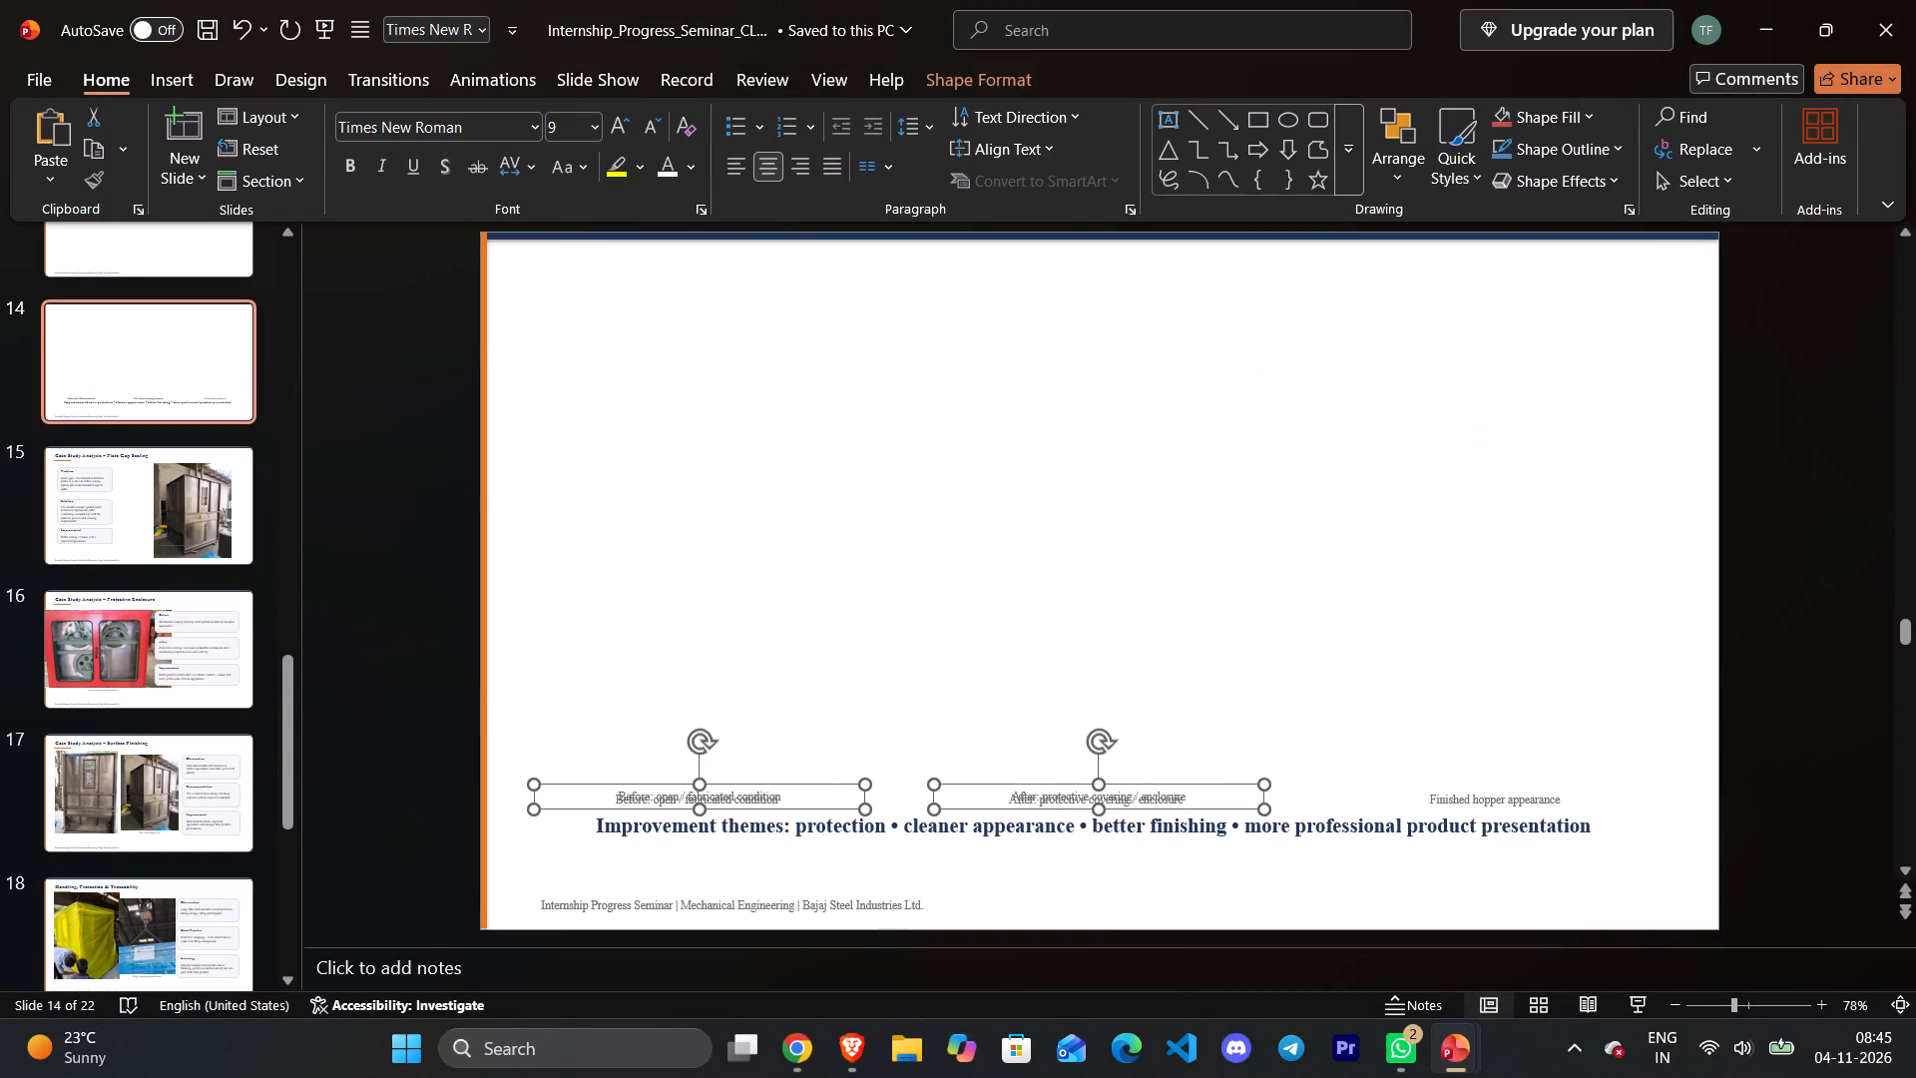
key(ctrl+z)
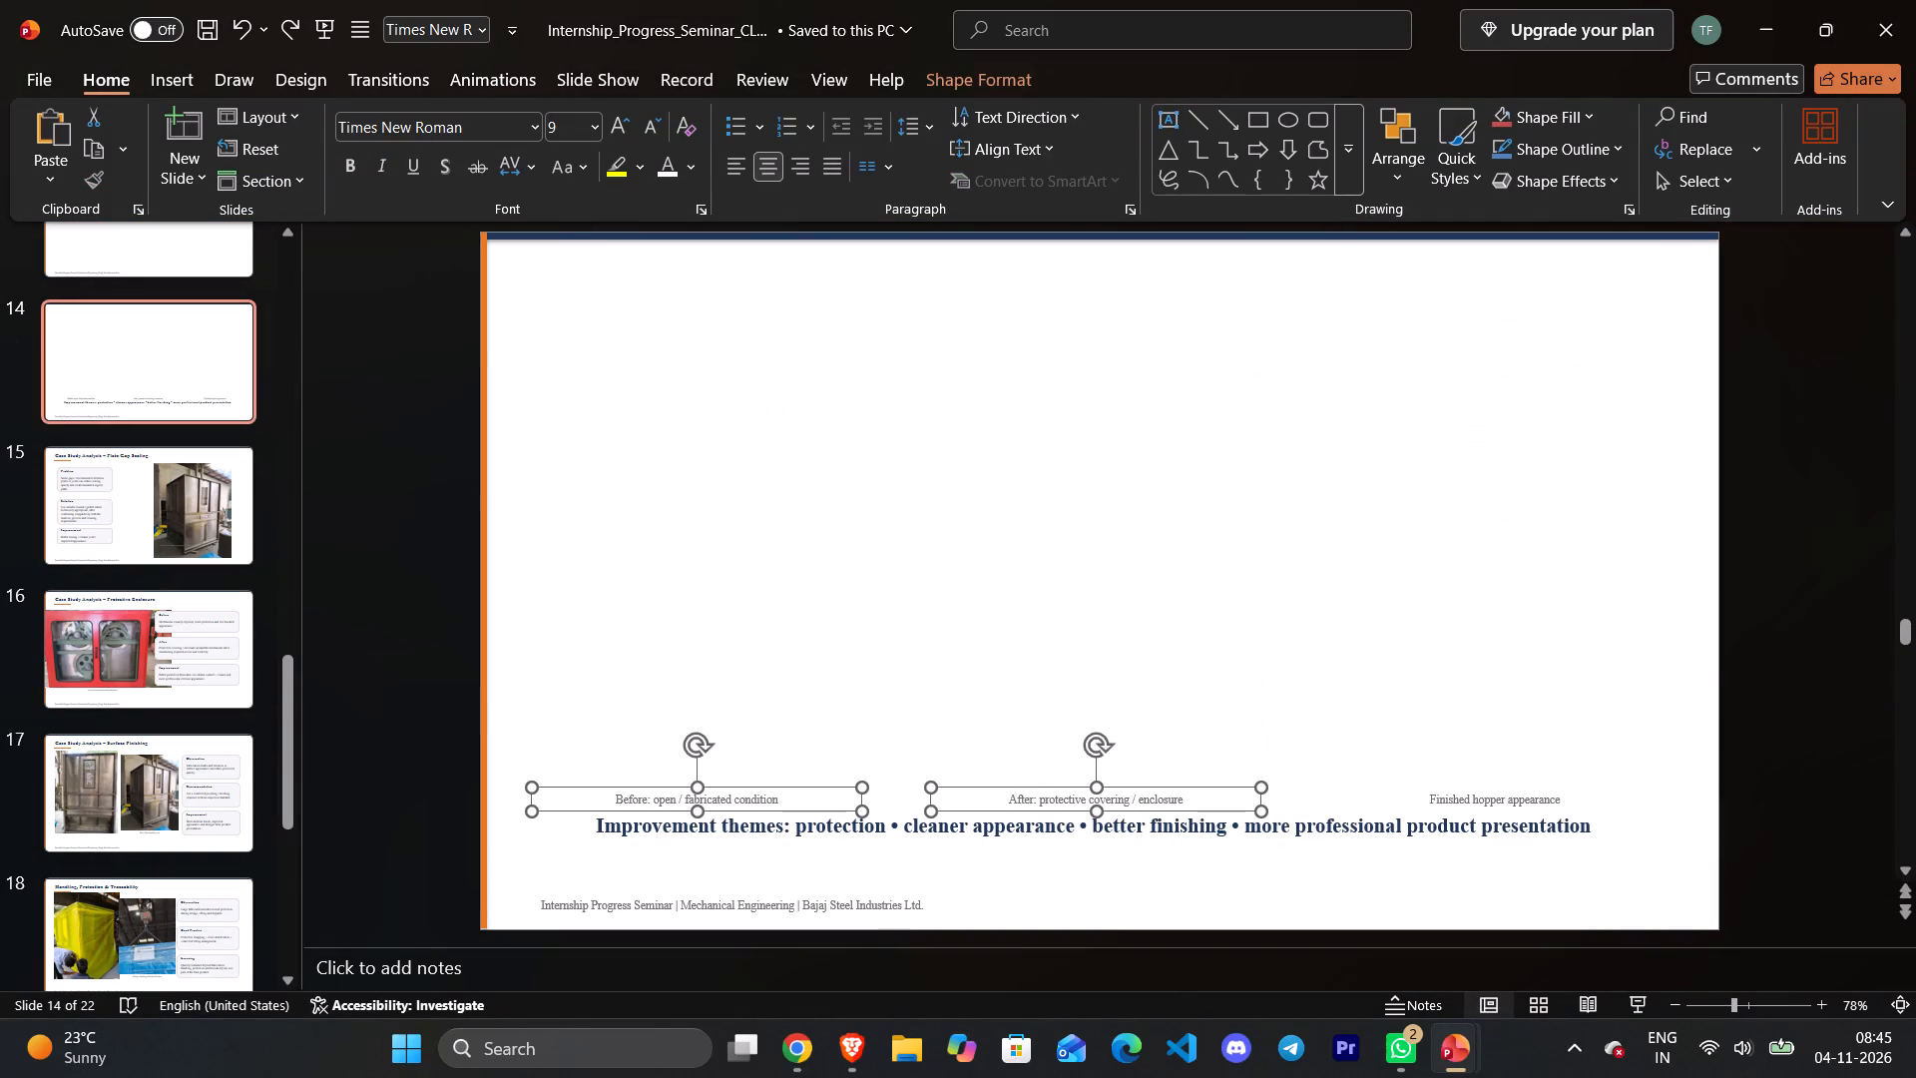
ctrl+click(1545, 791)
ctrl+click(1387, 832)
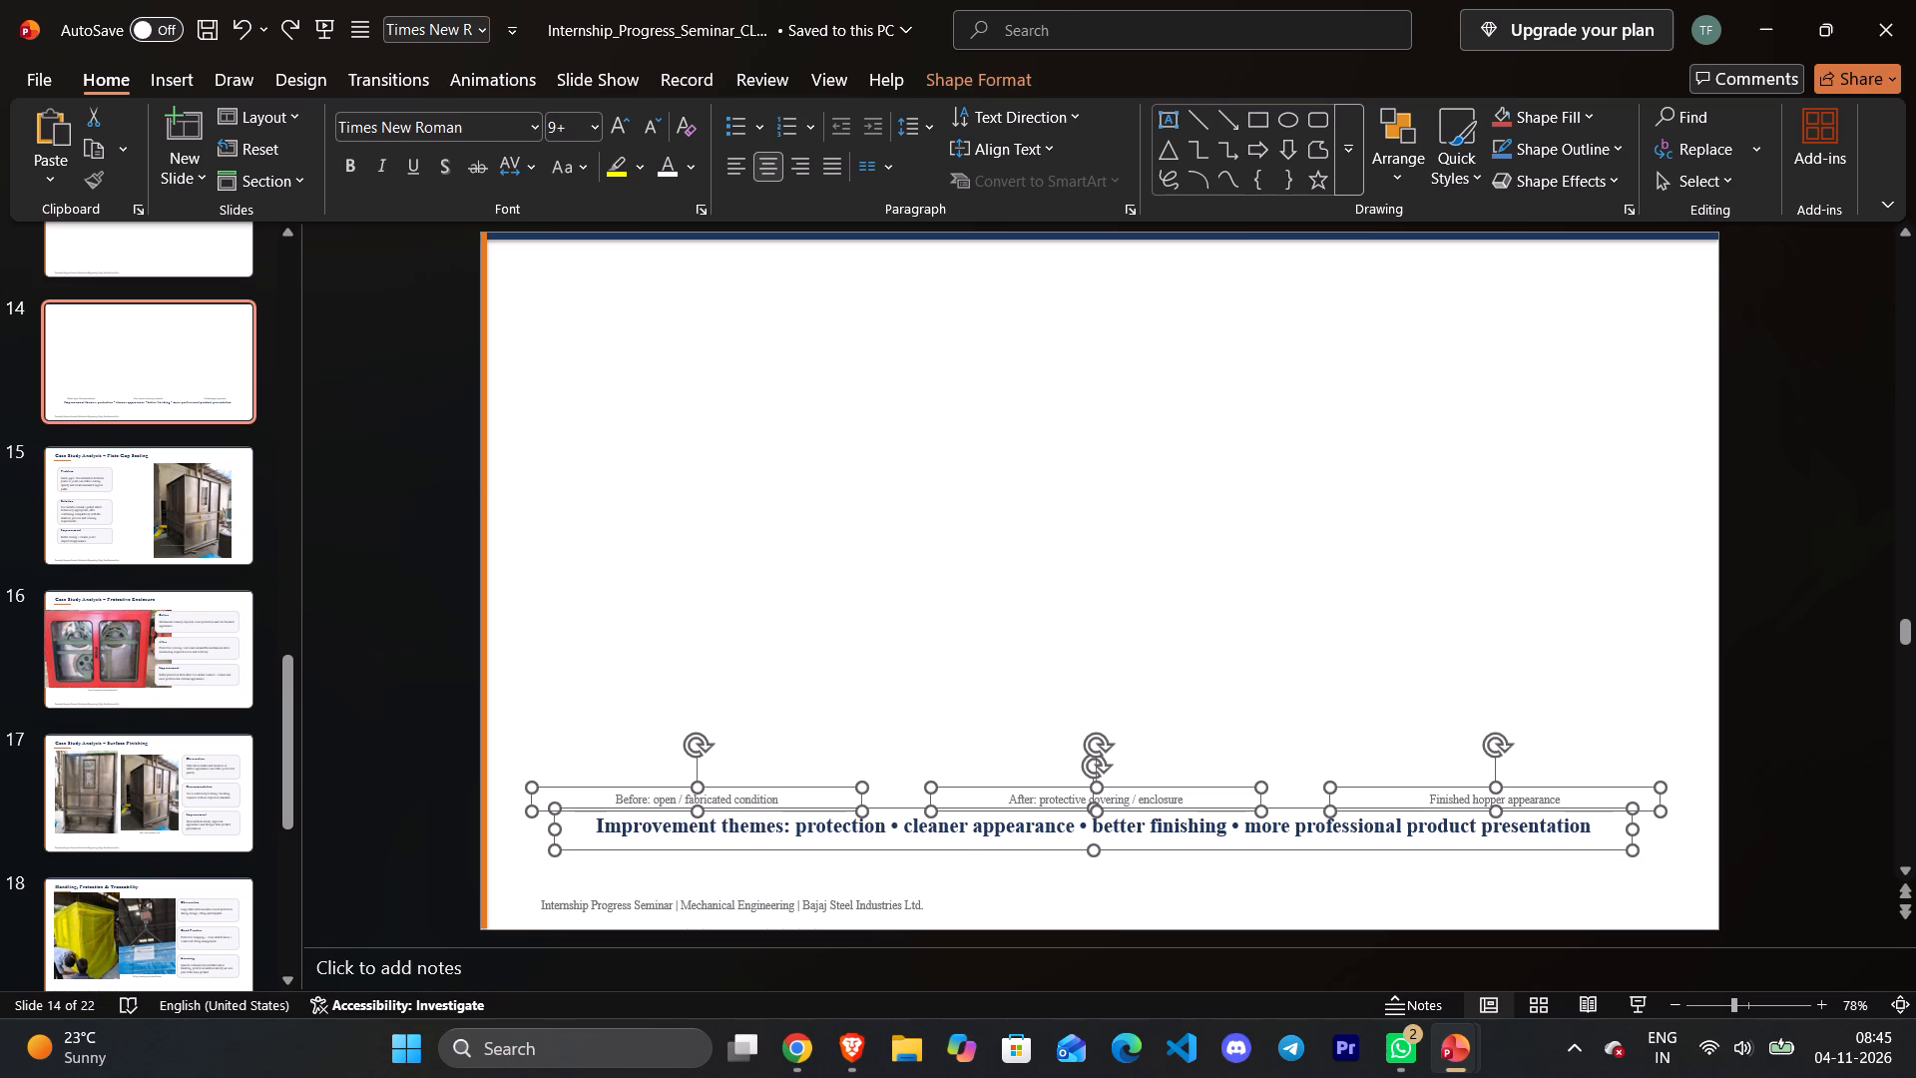
key(ctrl+x)
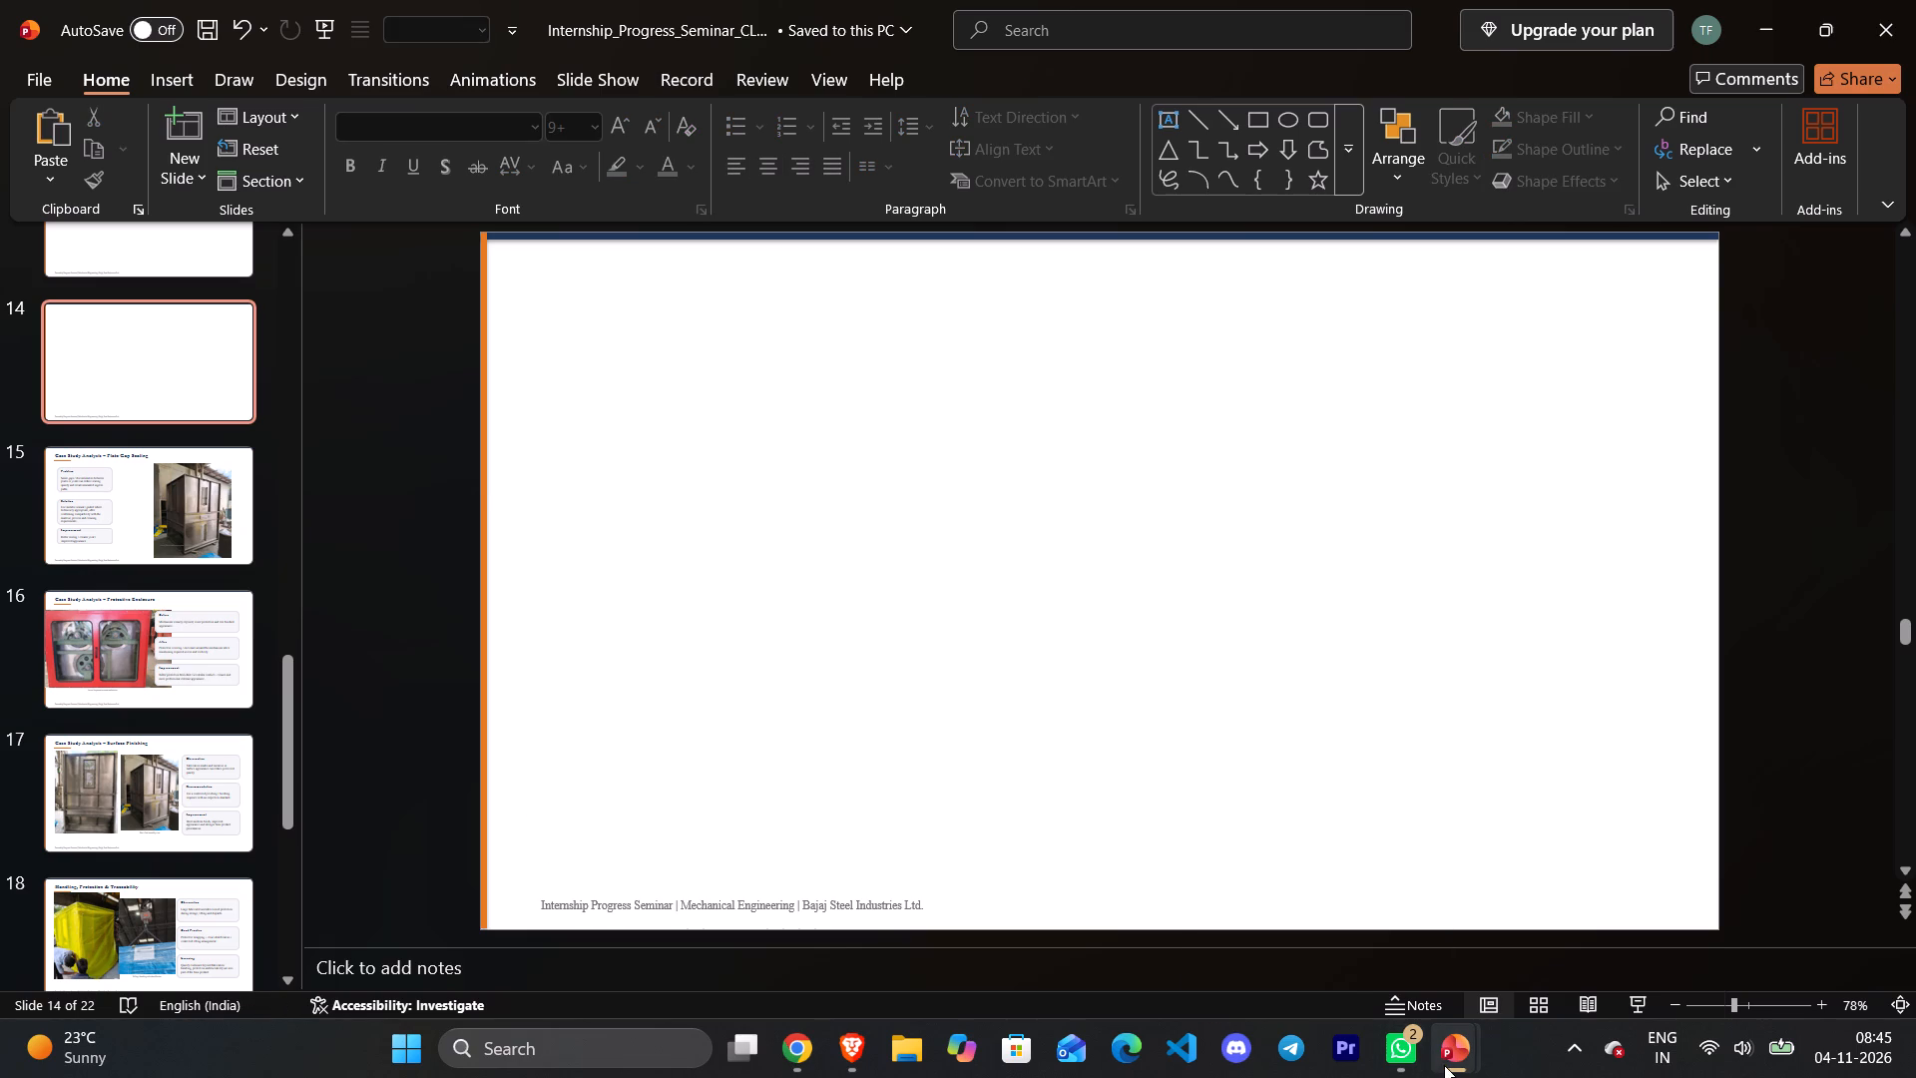
Paste the cut captions and improvement themes line as a picture on slide 14 of internship_seminar_2_ppt.
click(1509, 971)
key(ctrl+v)
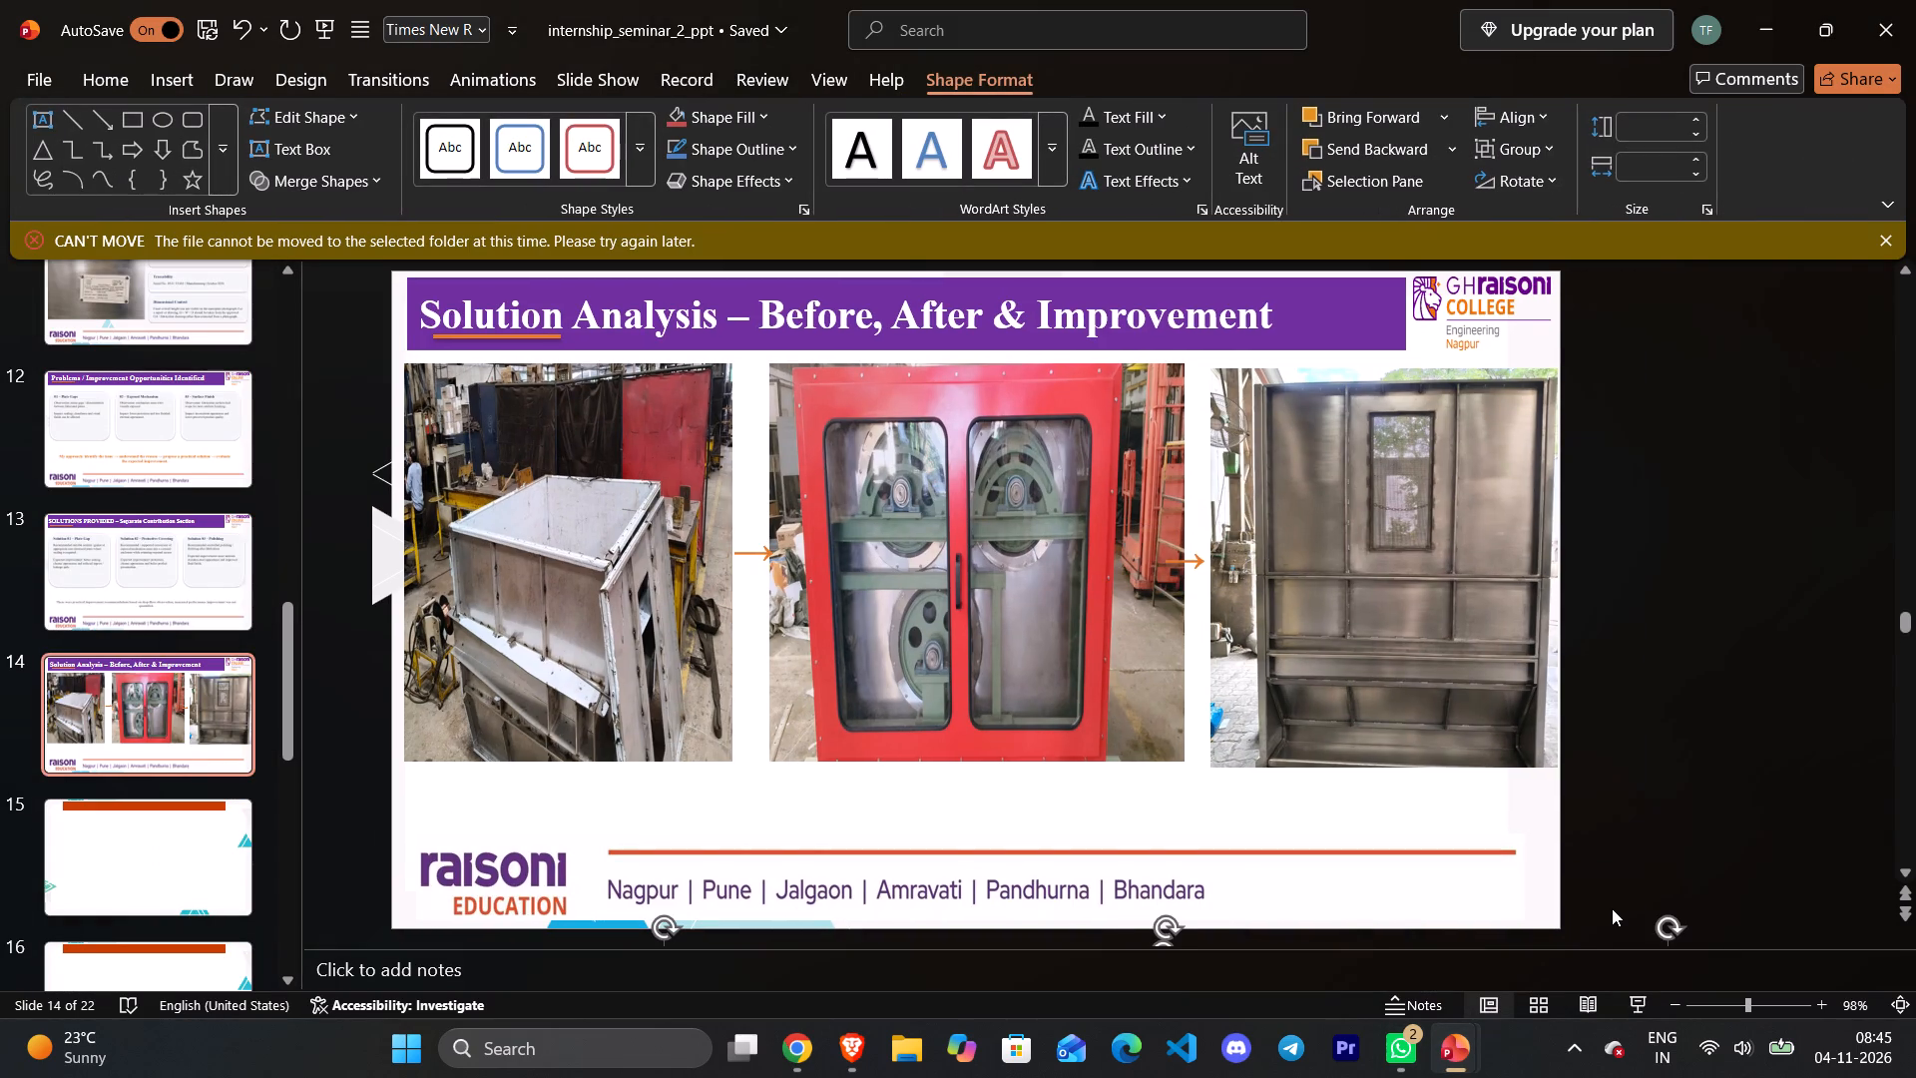
key(ctrl+z)
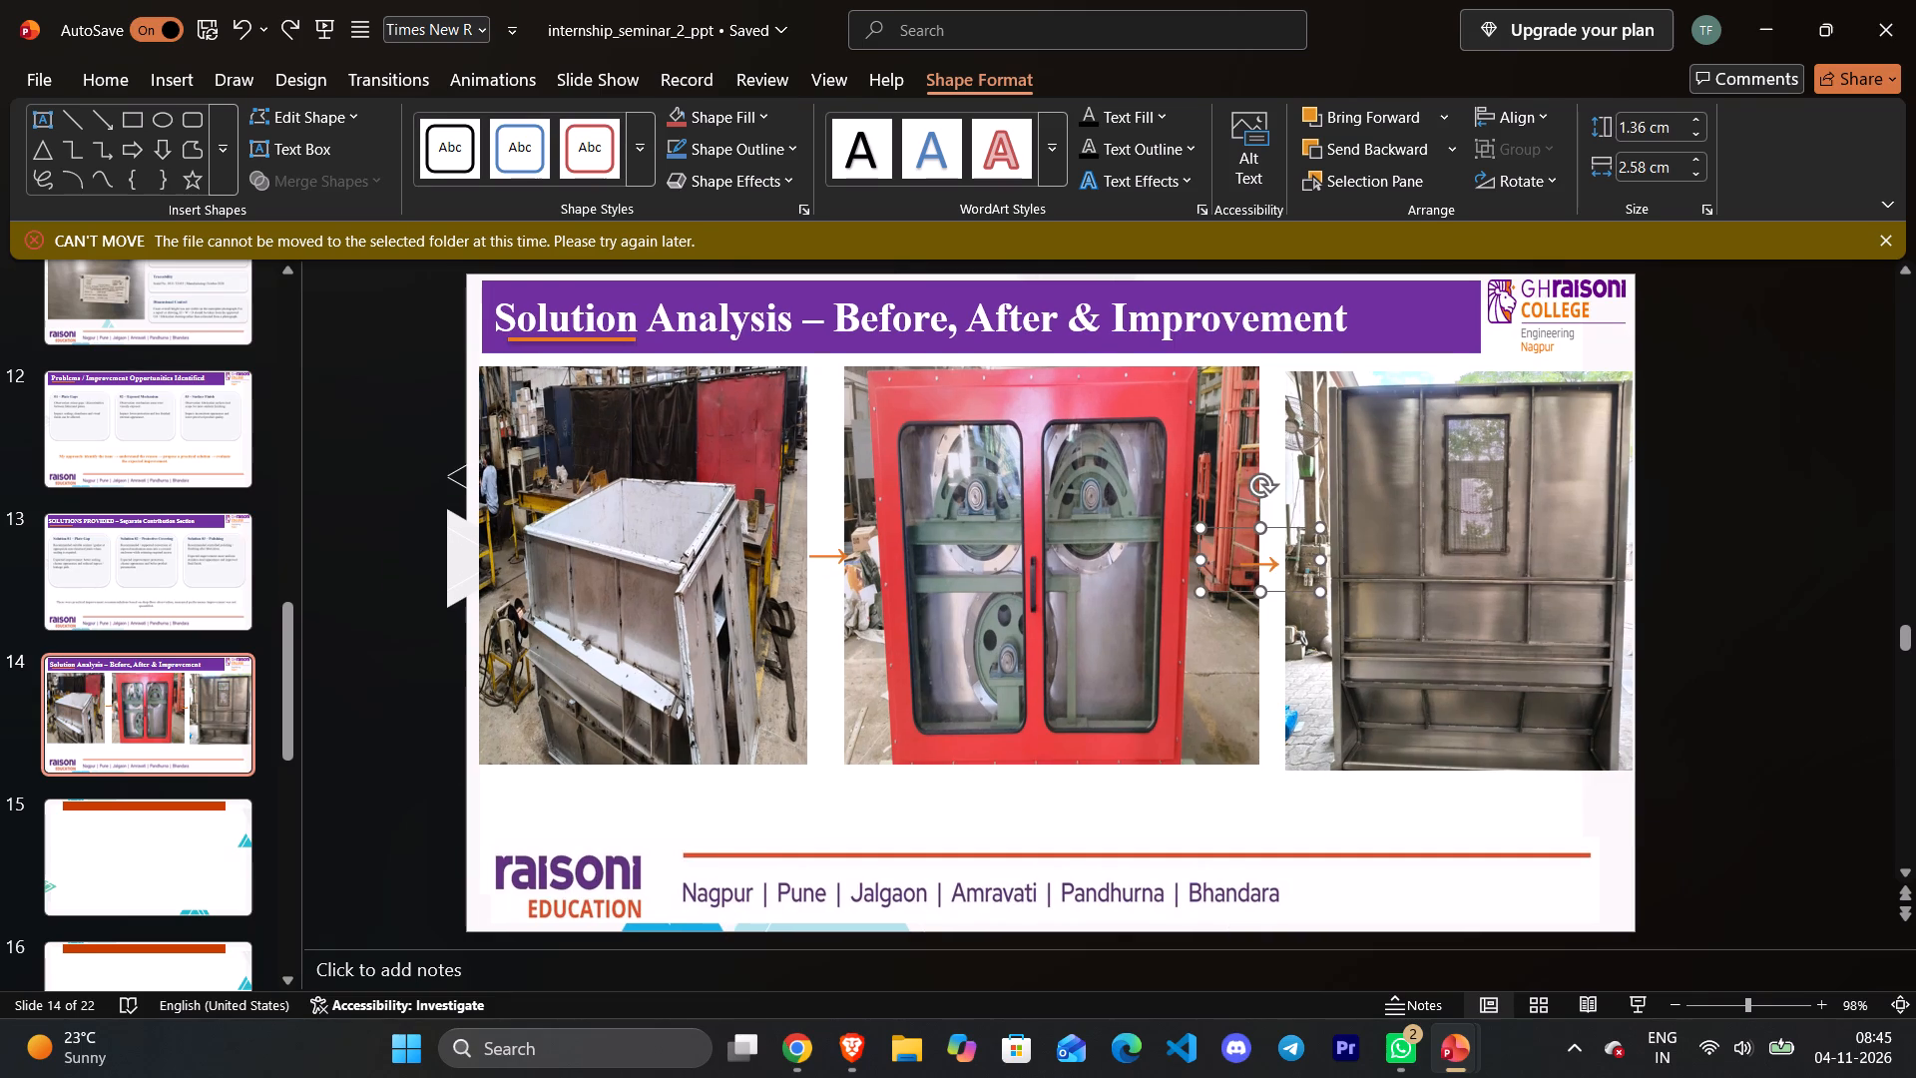
right_click(803, 790)
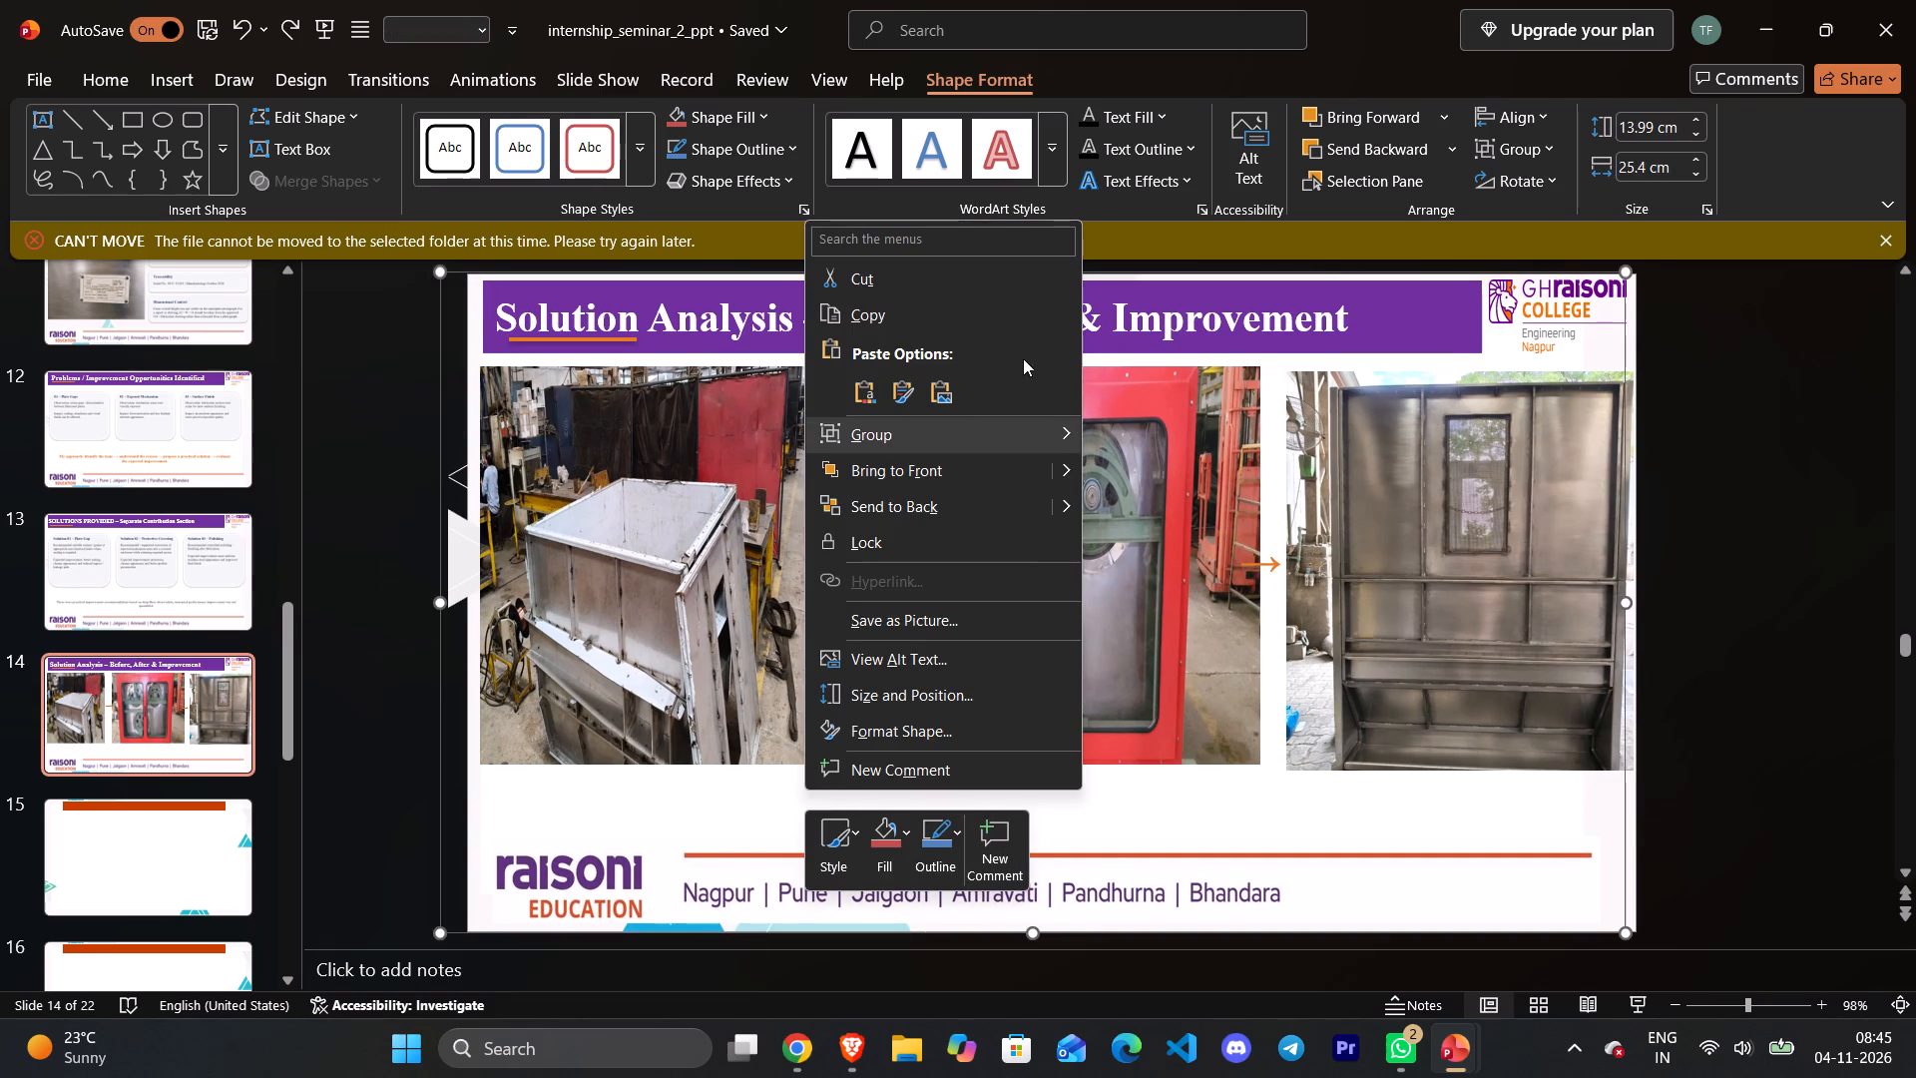
click(953, 388)
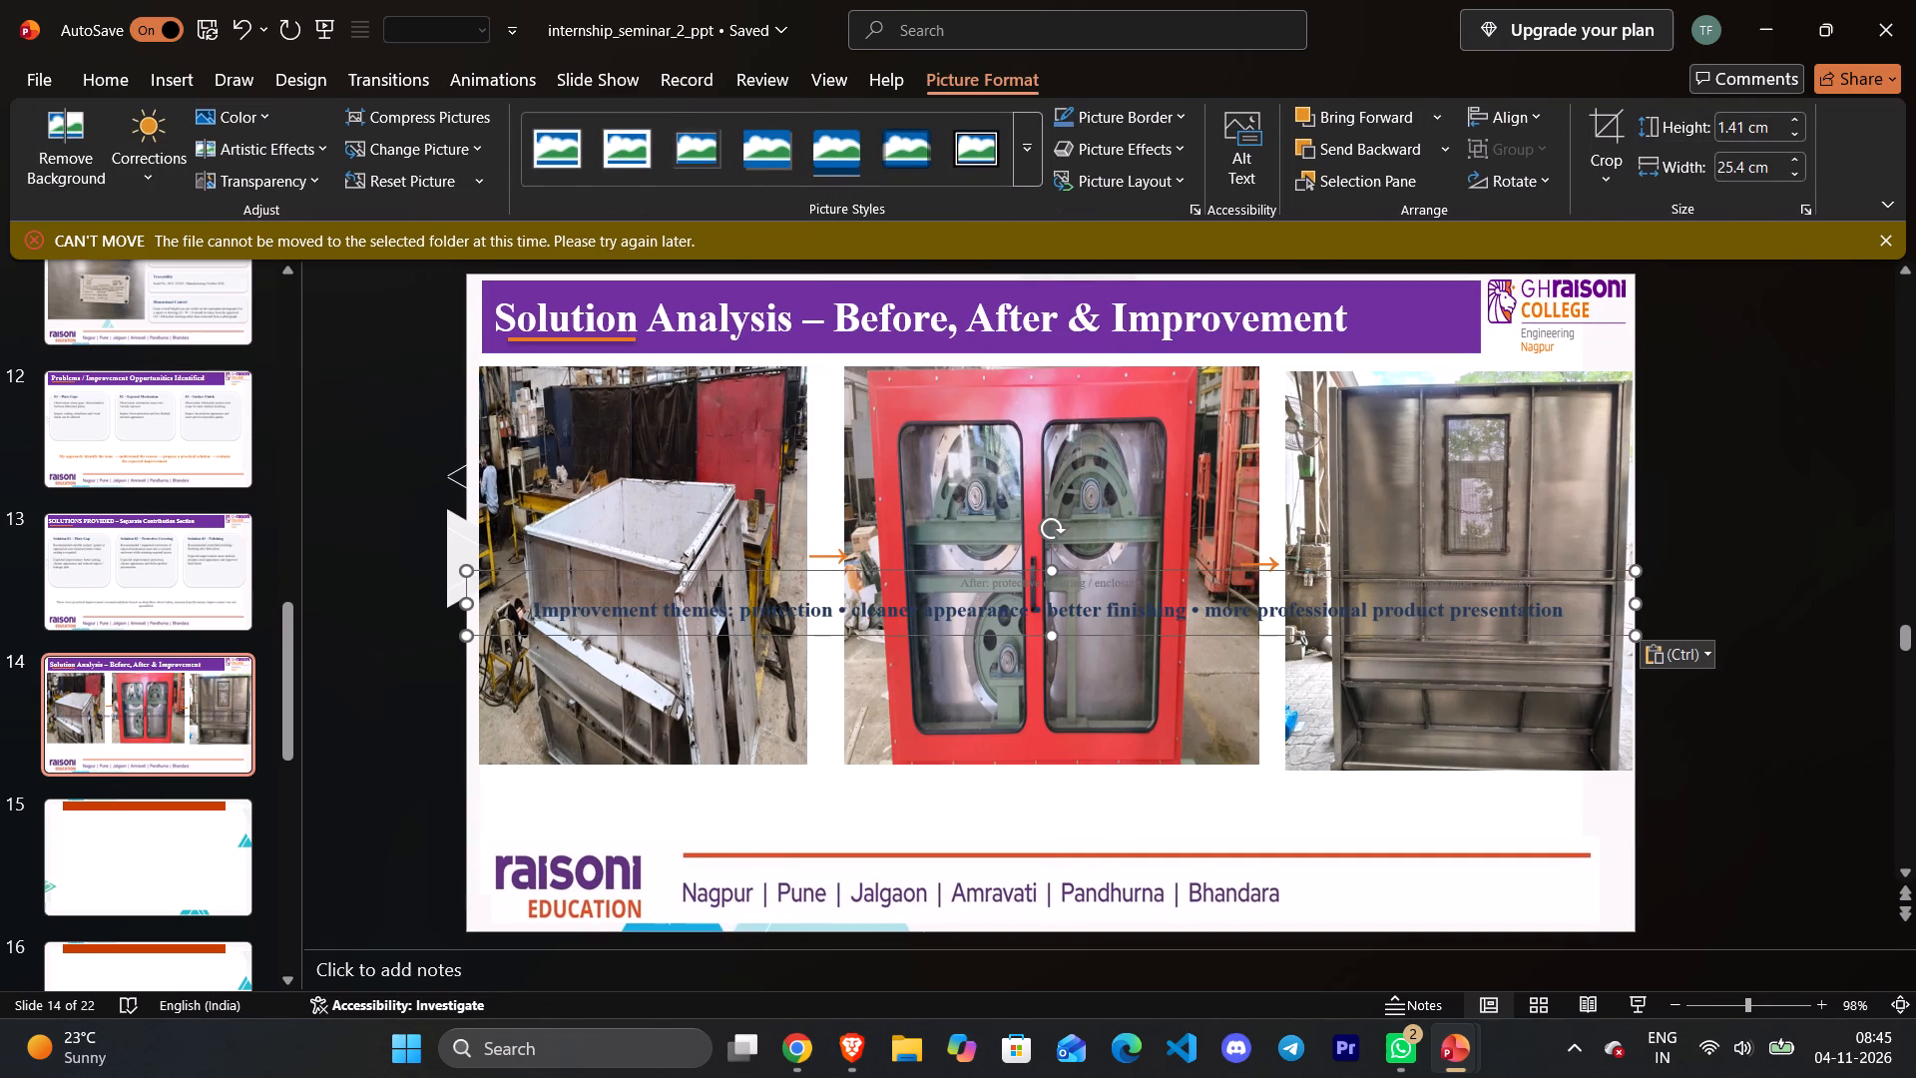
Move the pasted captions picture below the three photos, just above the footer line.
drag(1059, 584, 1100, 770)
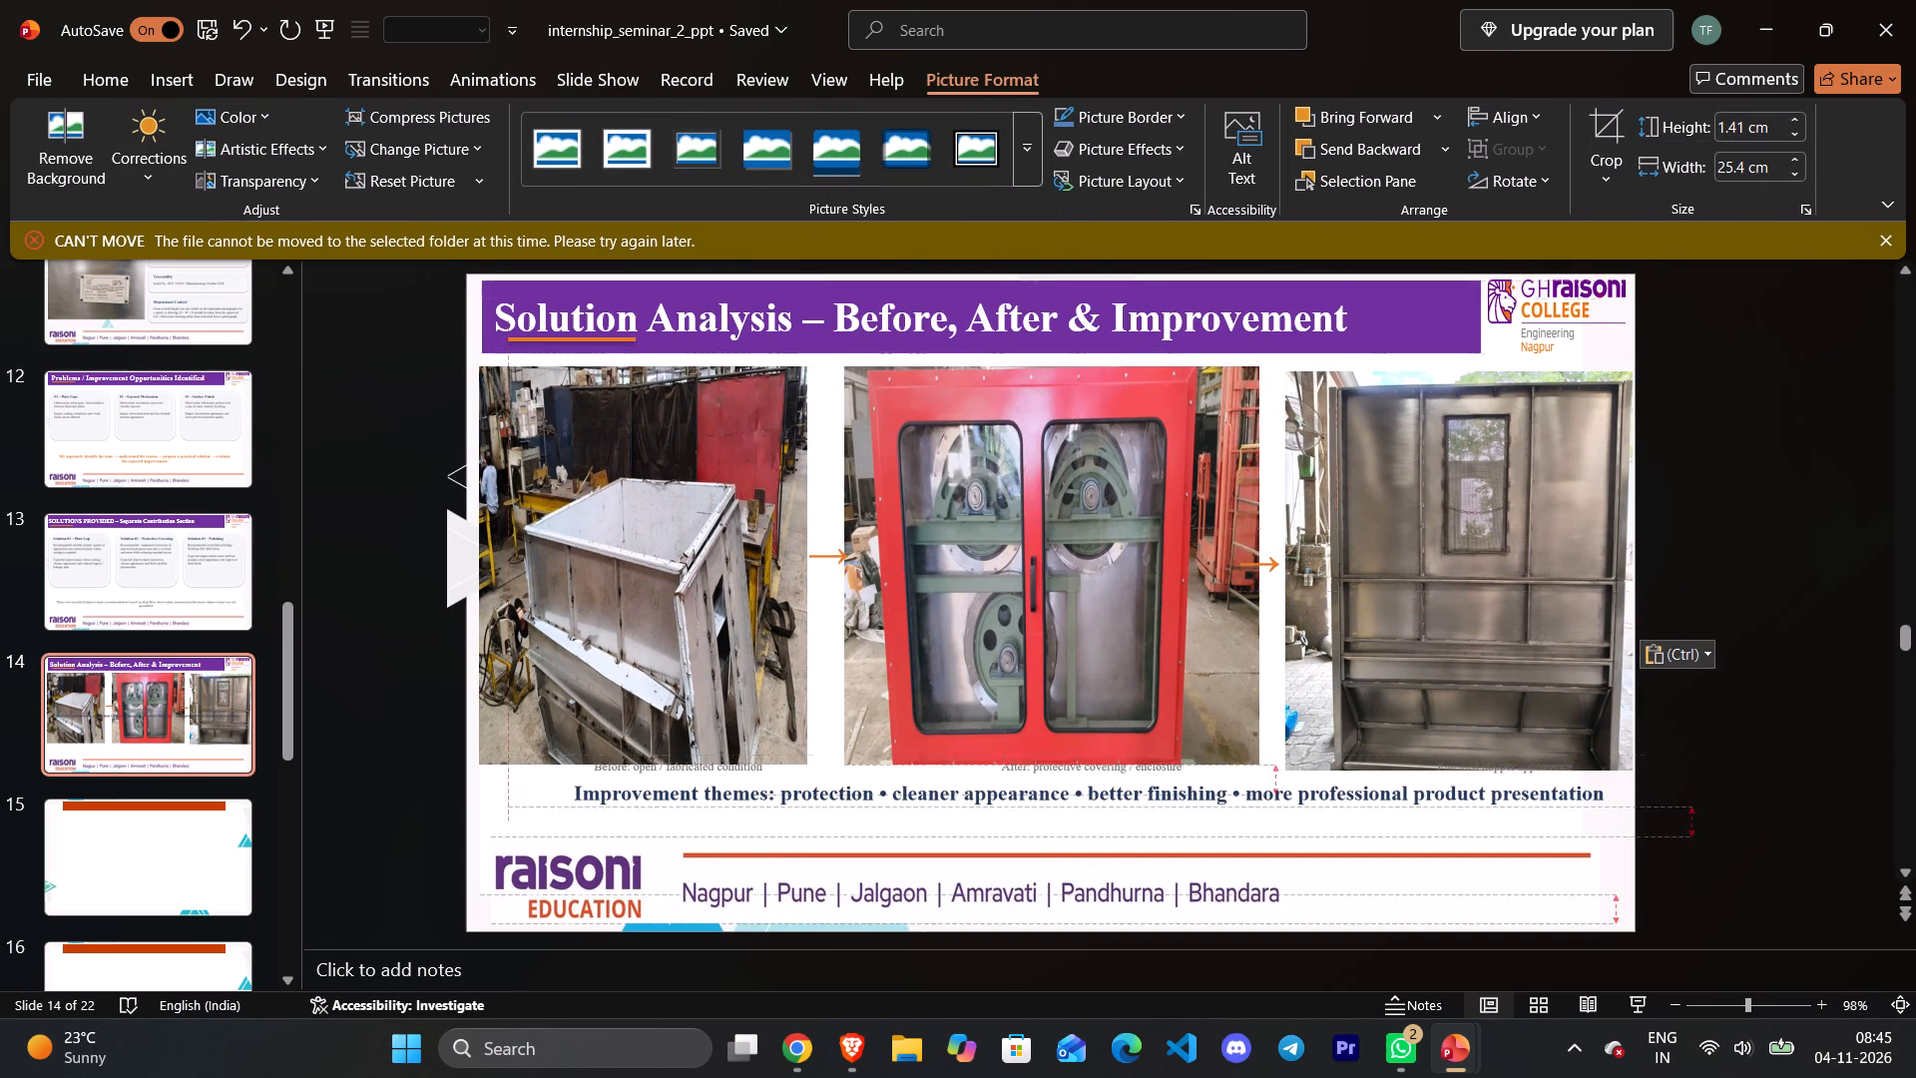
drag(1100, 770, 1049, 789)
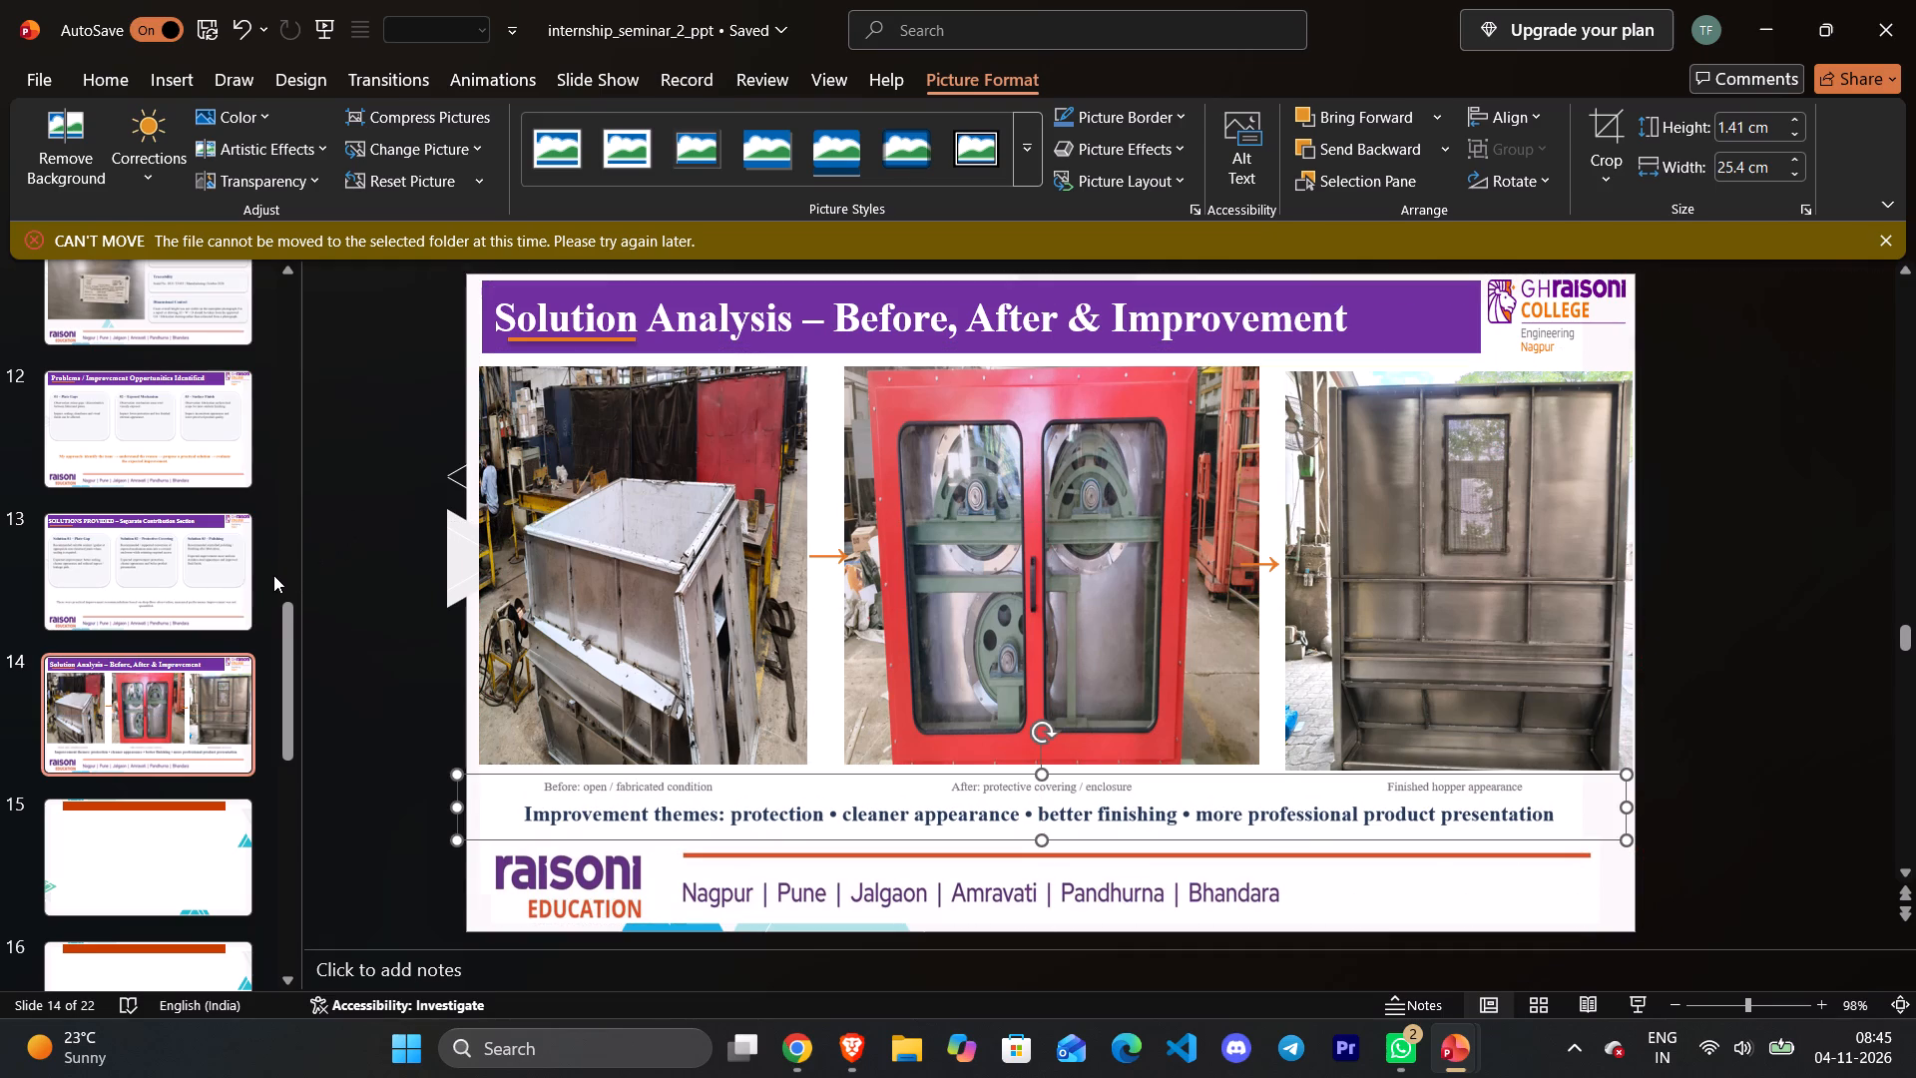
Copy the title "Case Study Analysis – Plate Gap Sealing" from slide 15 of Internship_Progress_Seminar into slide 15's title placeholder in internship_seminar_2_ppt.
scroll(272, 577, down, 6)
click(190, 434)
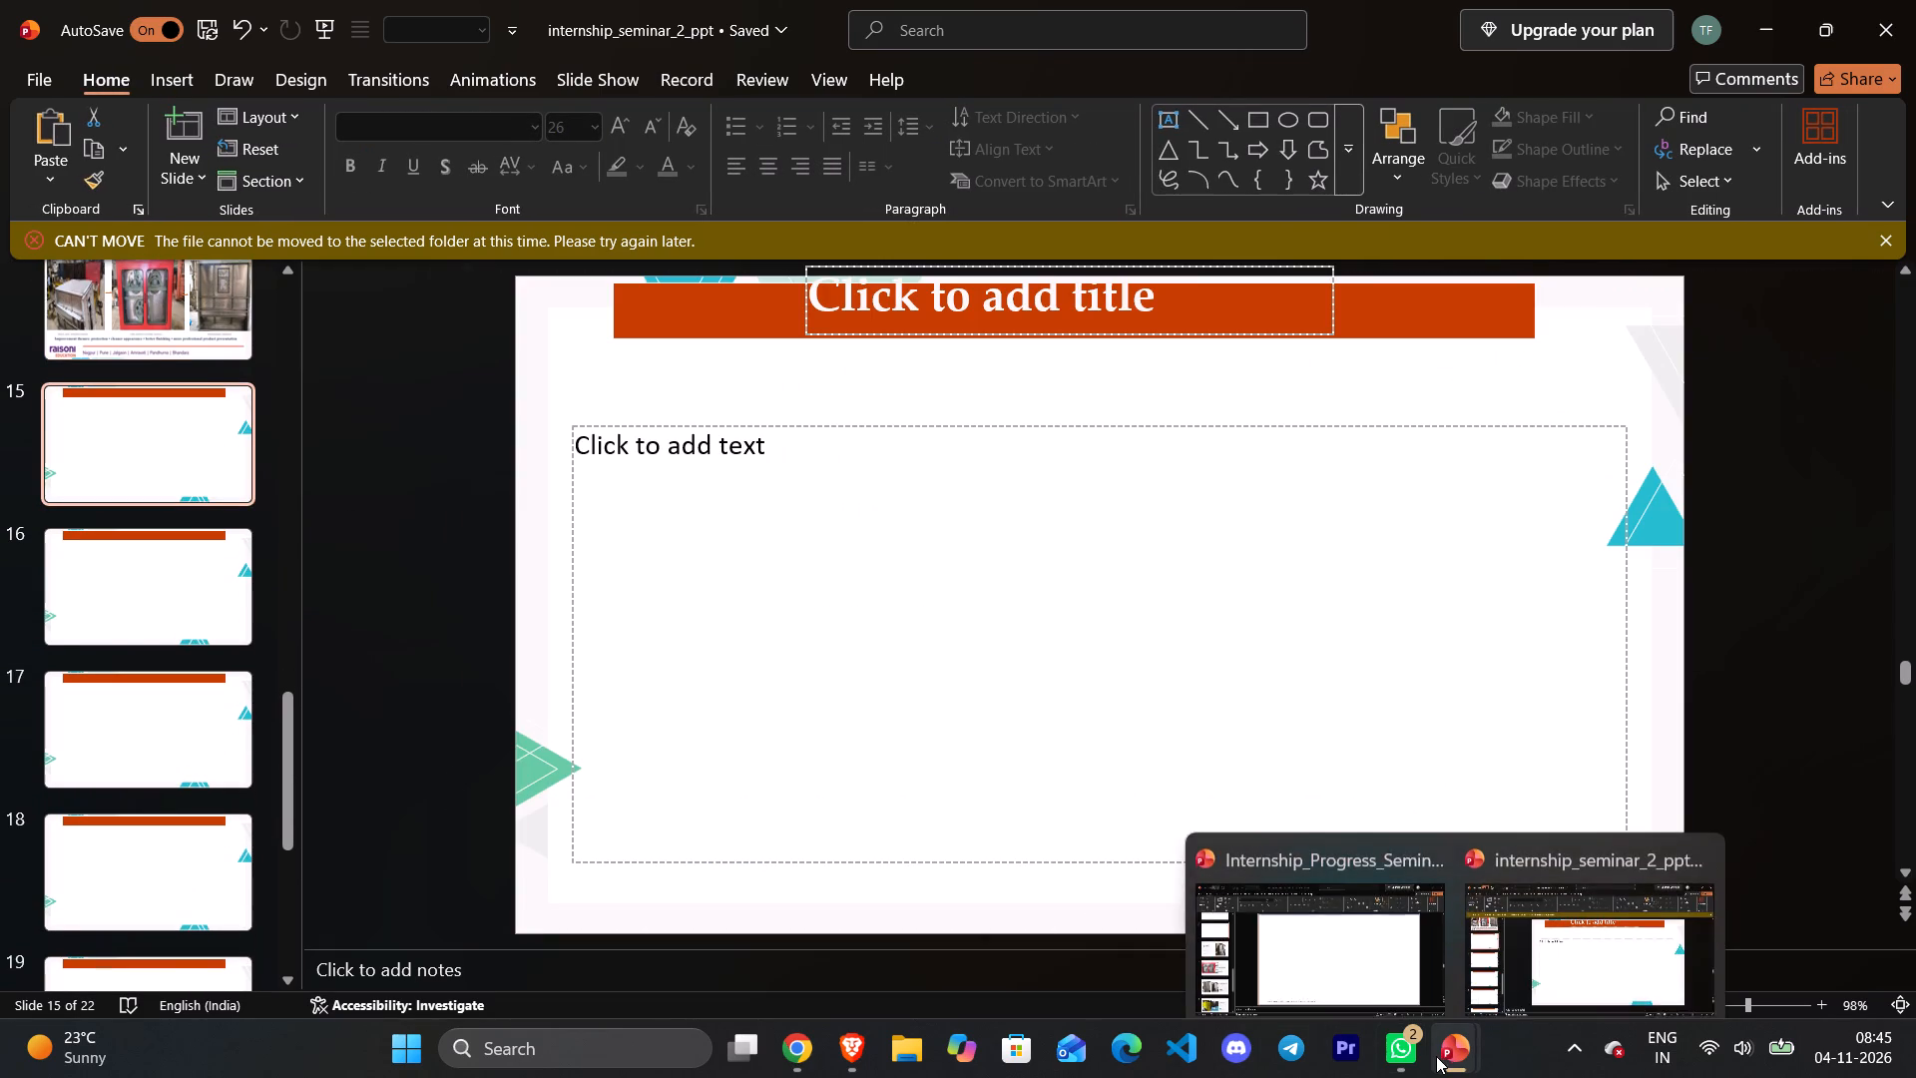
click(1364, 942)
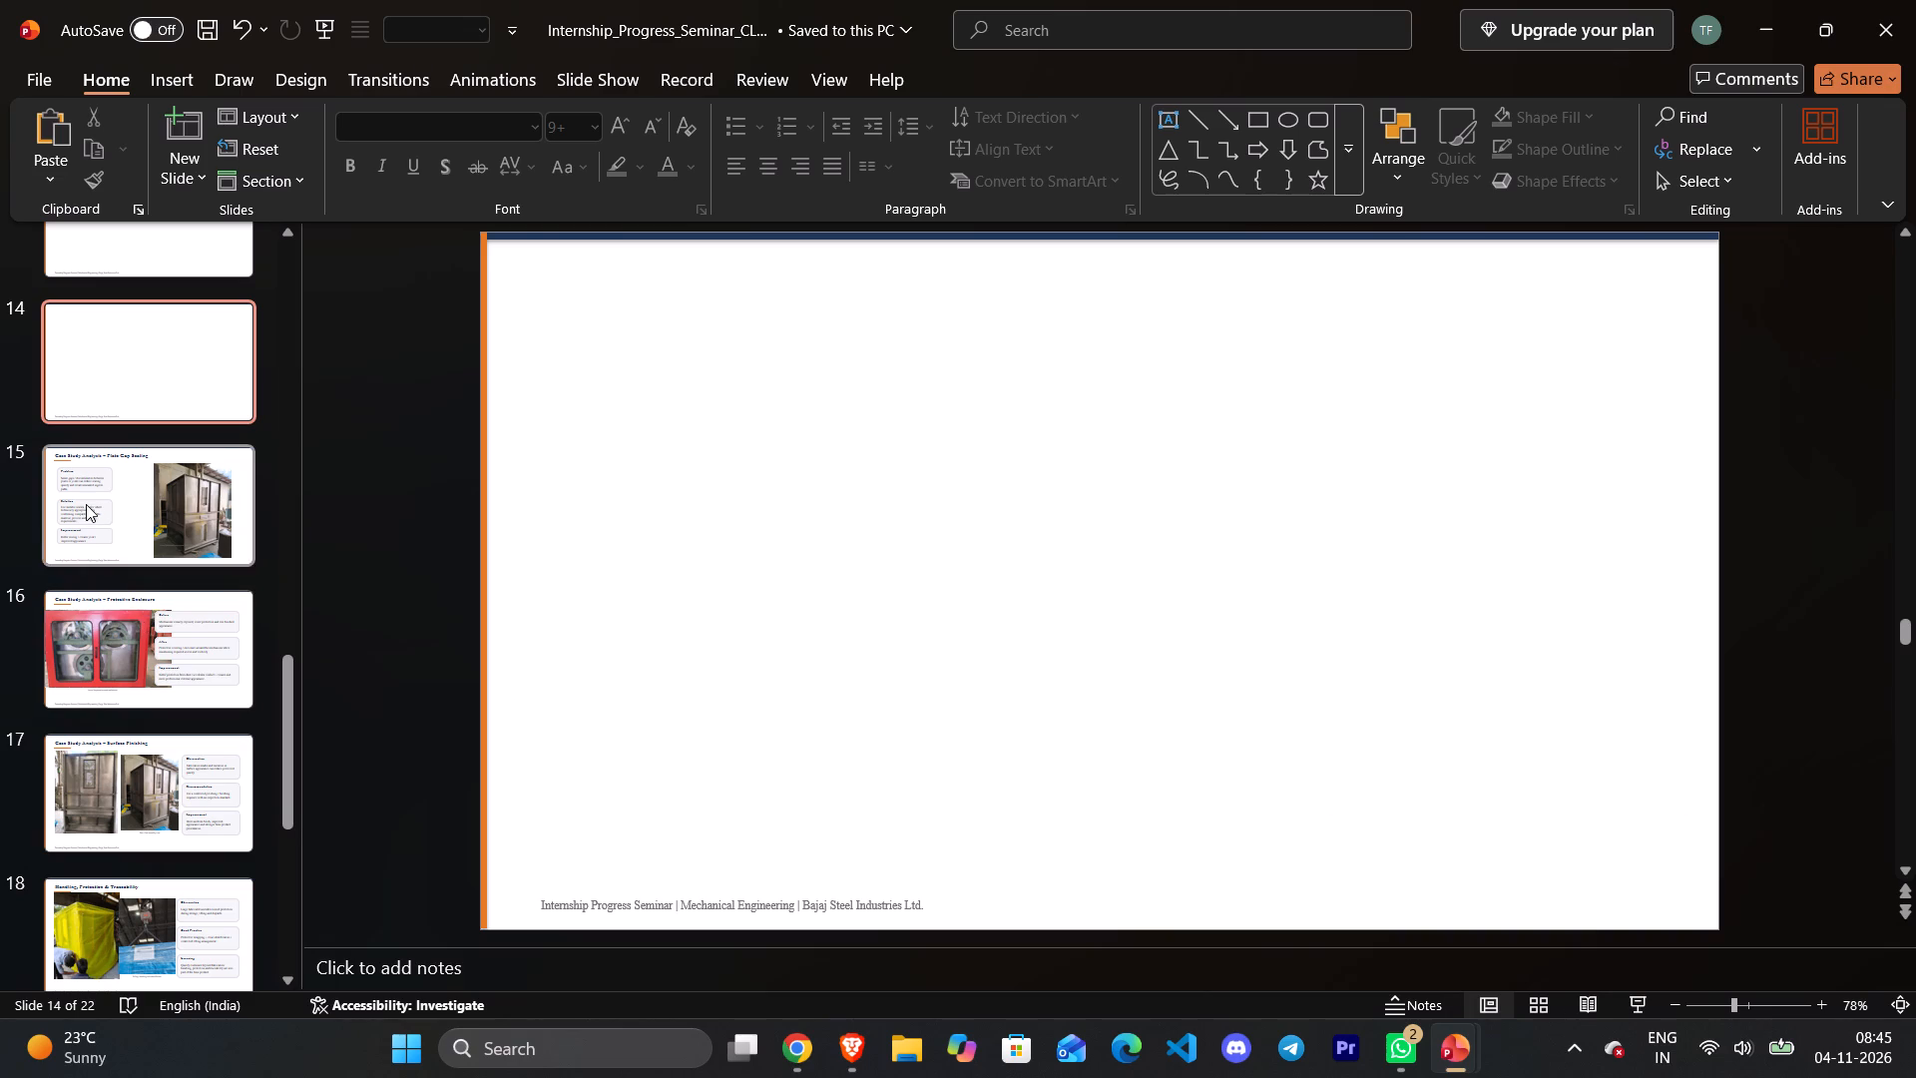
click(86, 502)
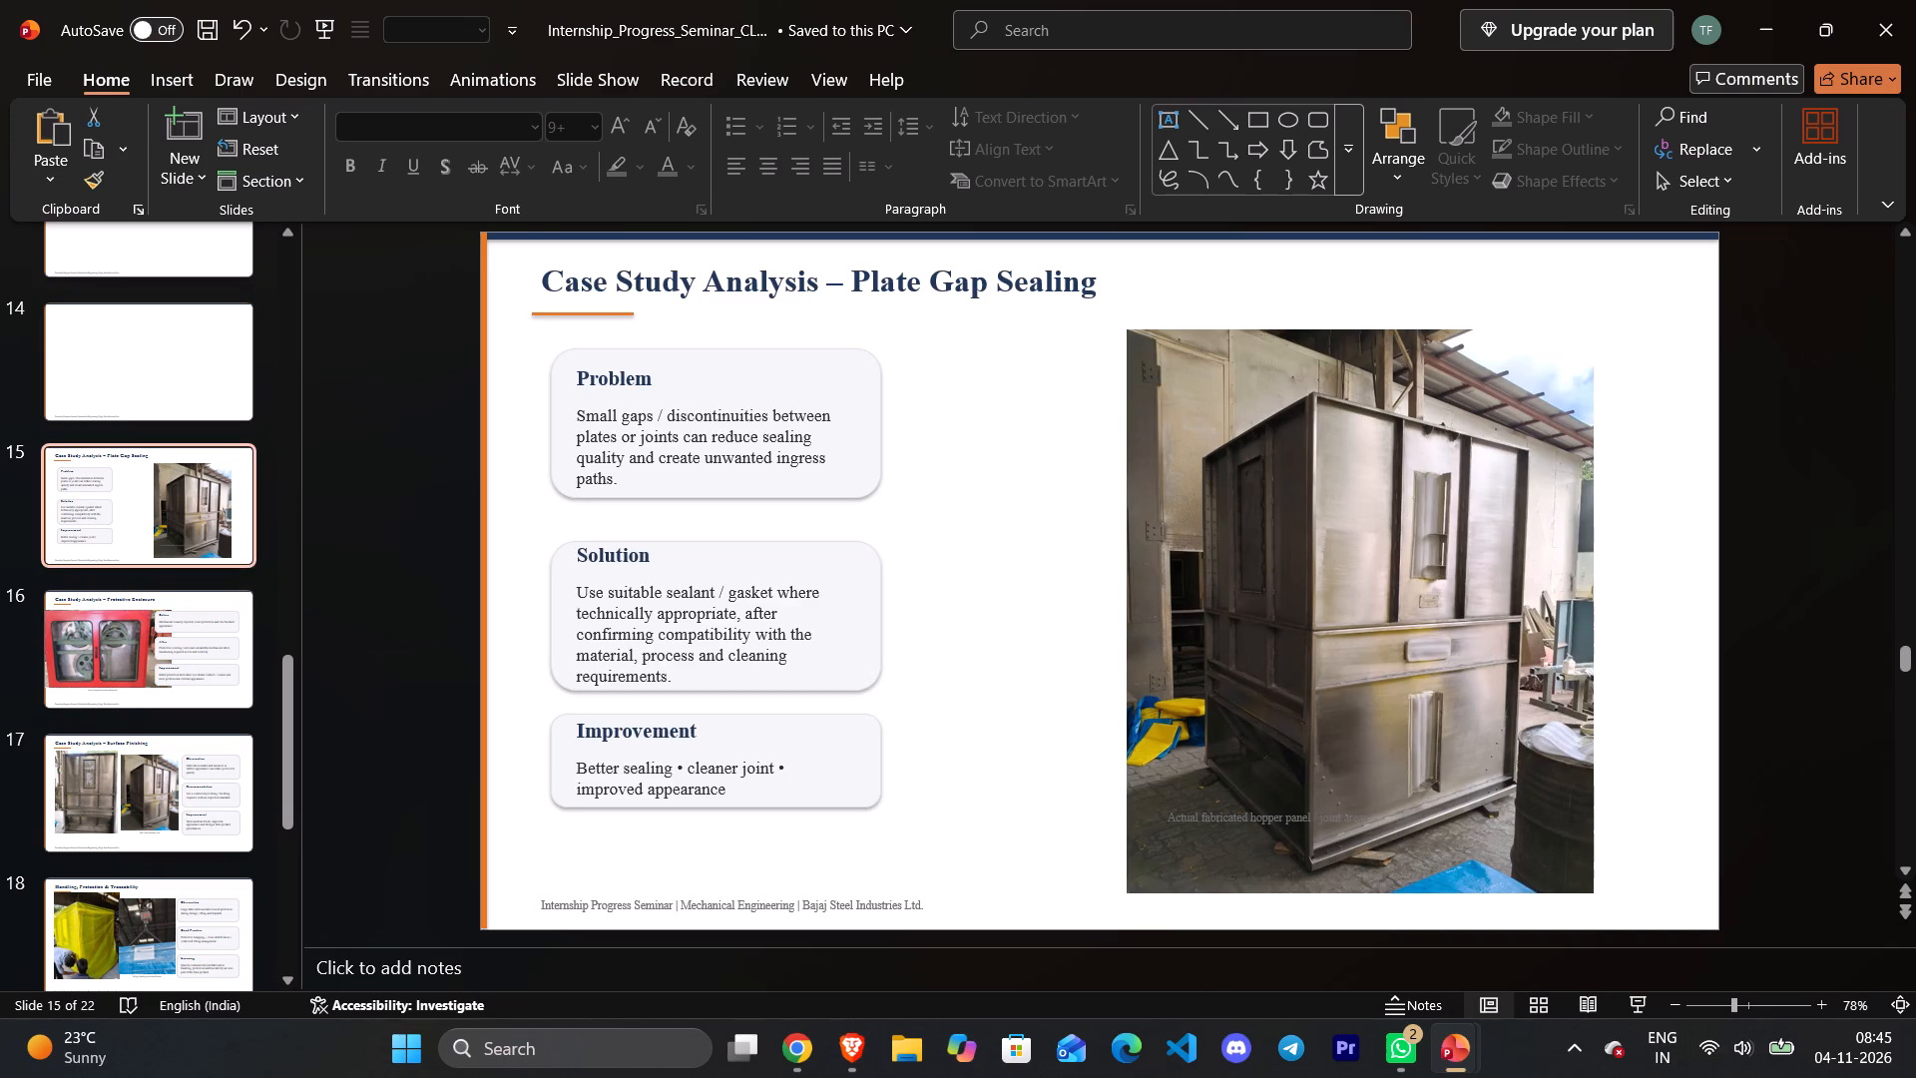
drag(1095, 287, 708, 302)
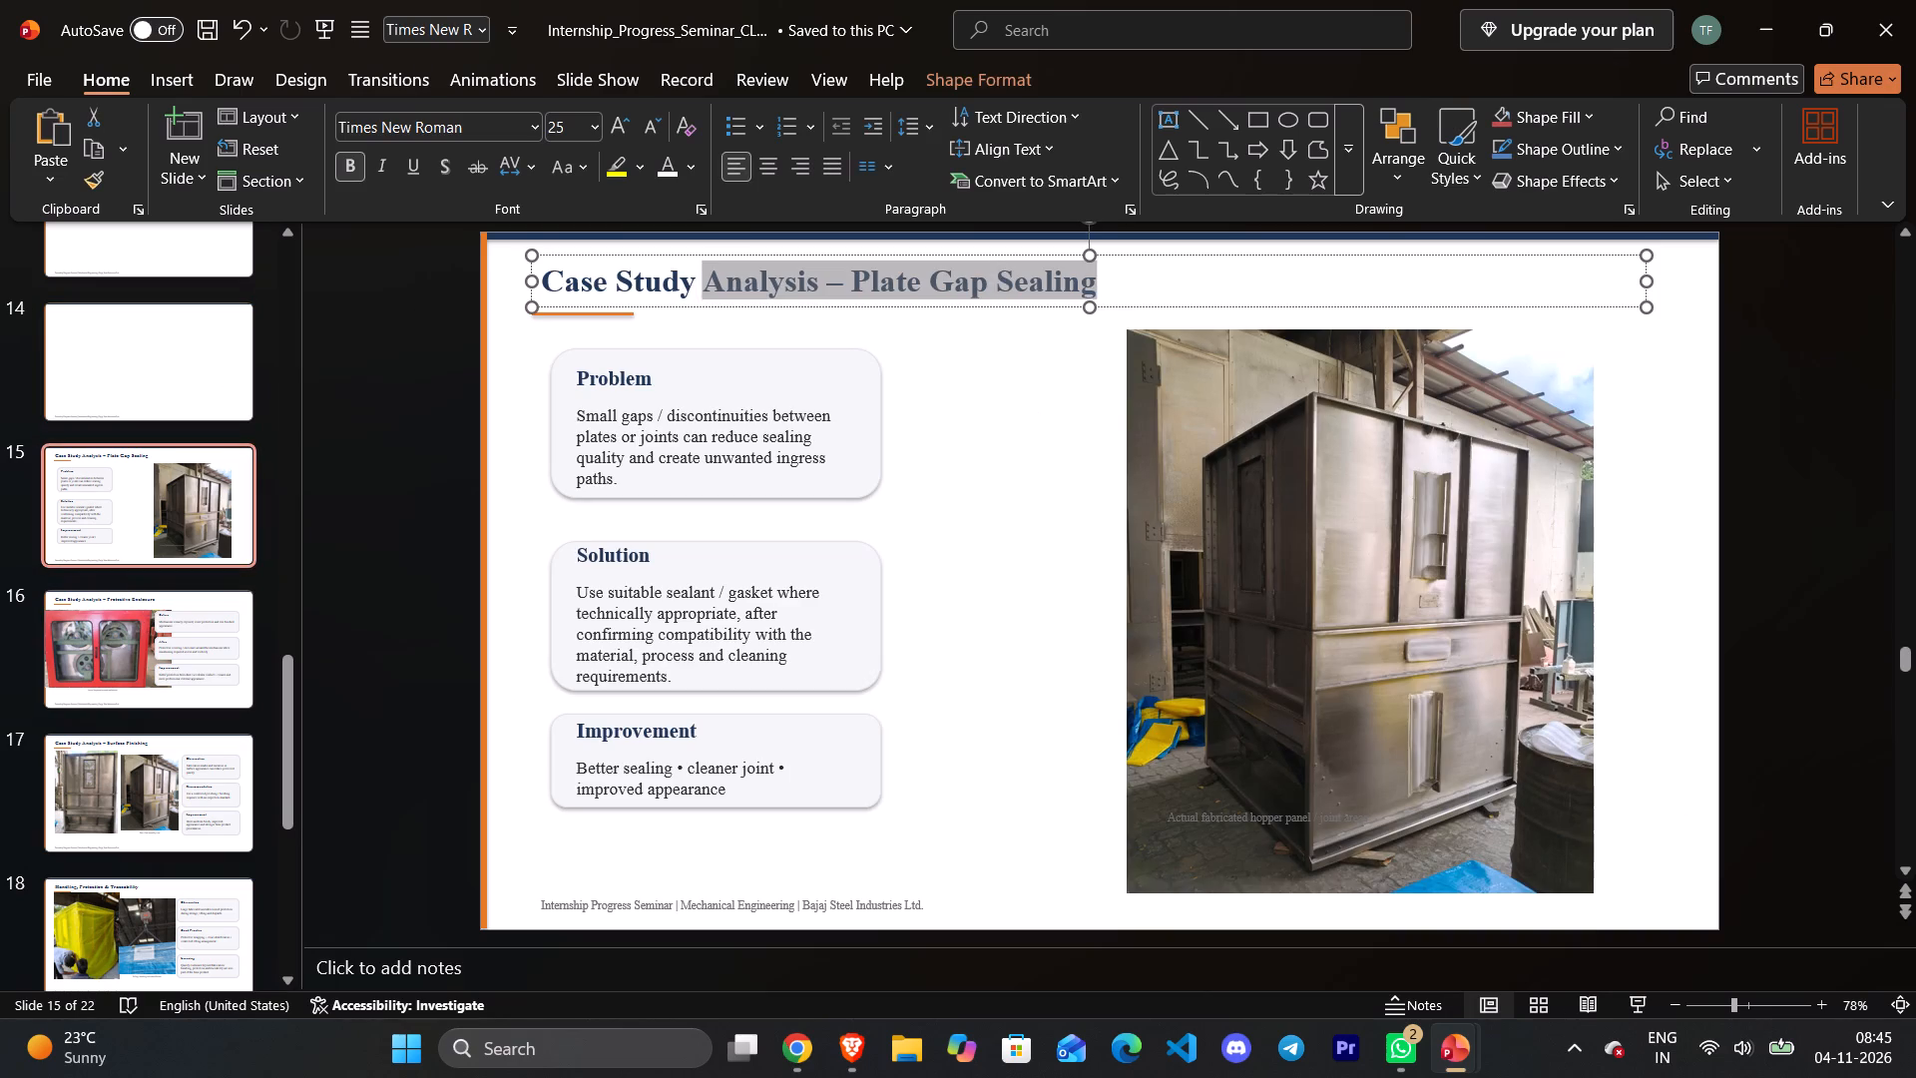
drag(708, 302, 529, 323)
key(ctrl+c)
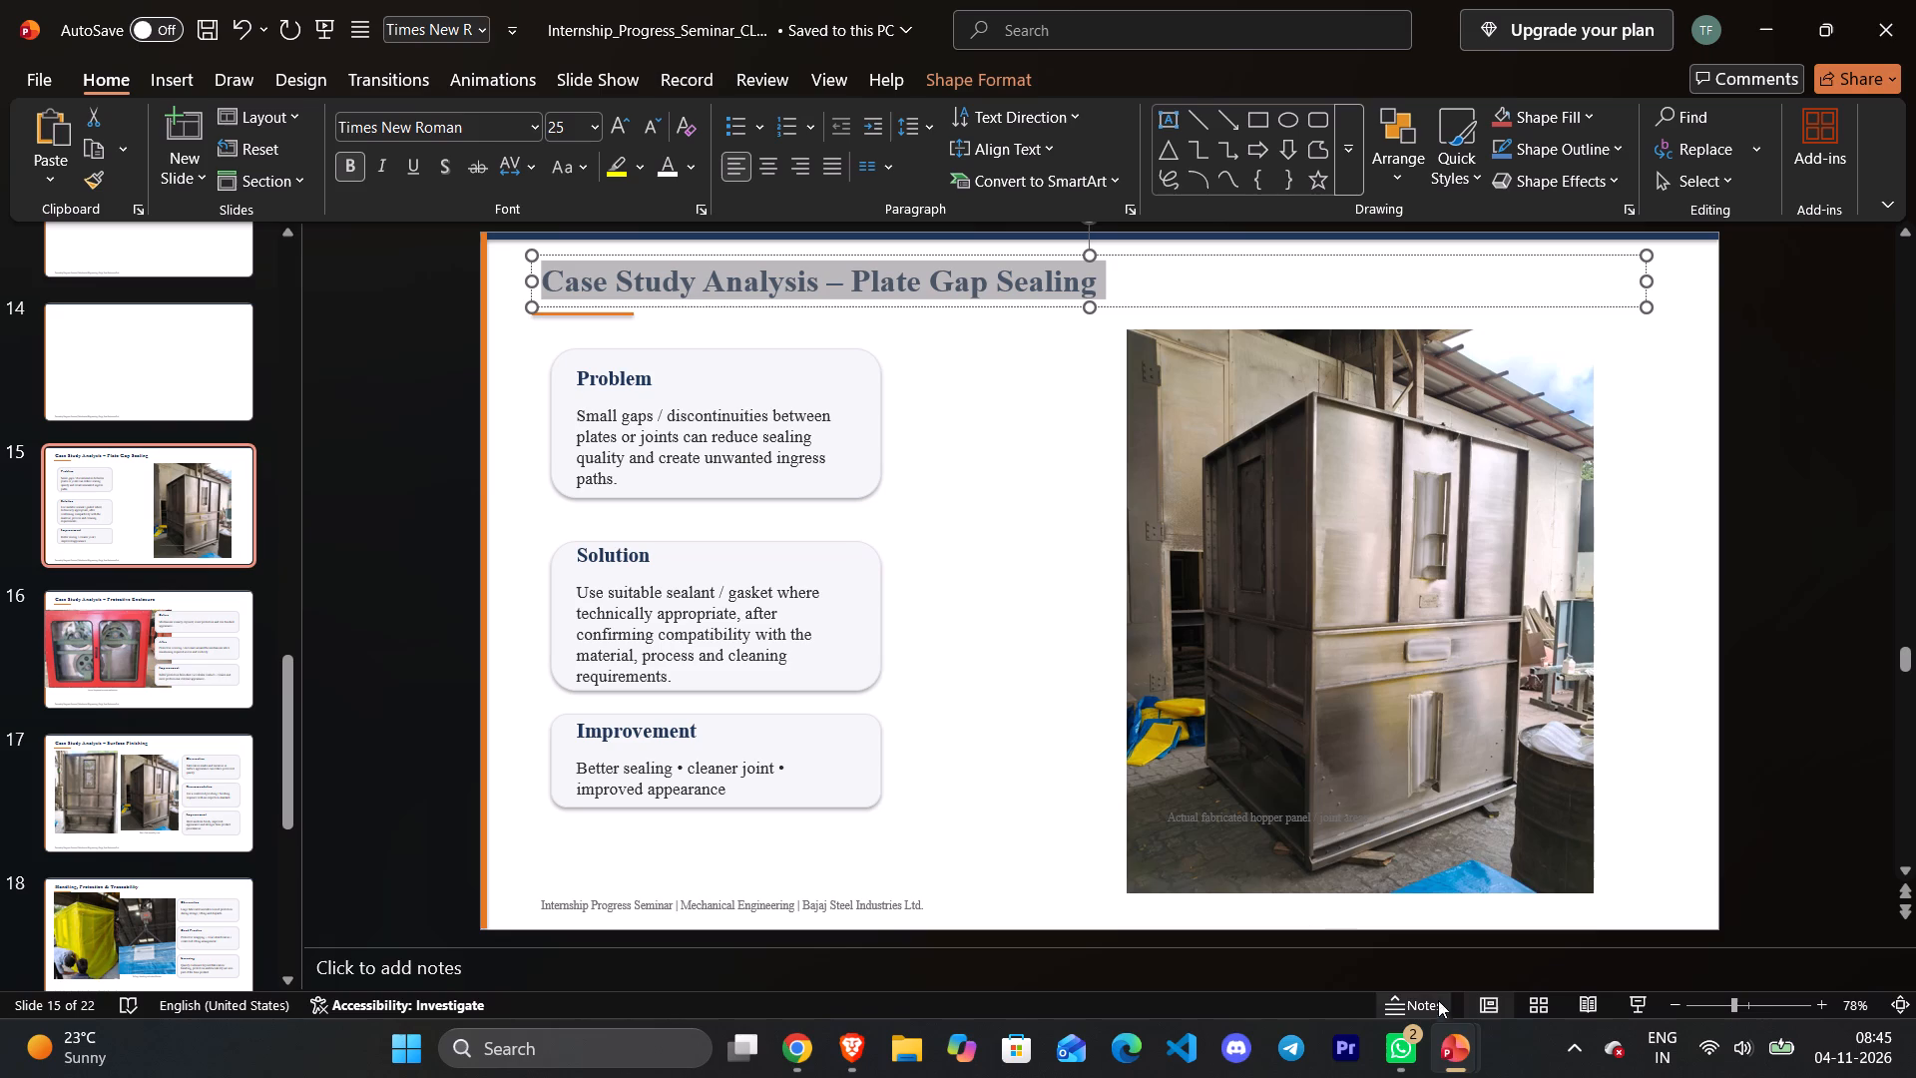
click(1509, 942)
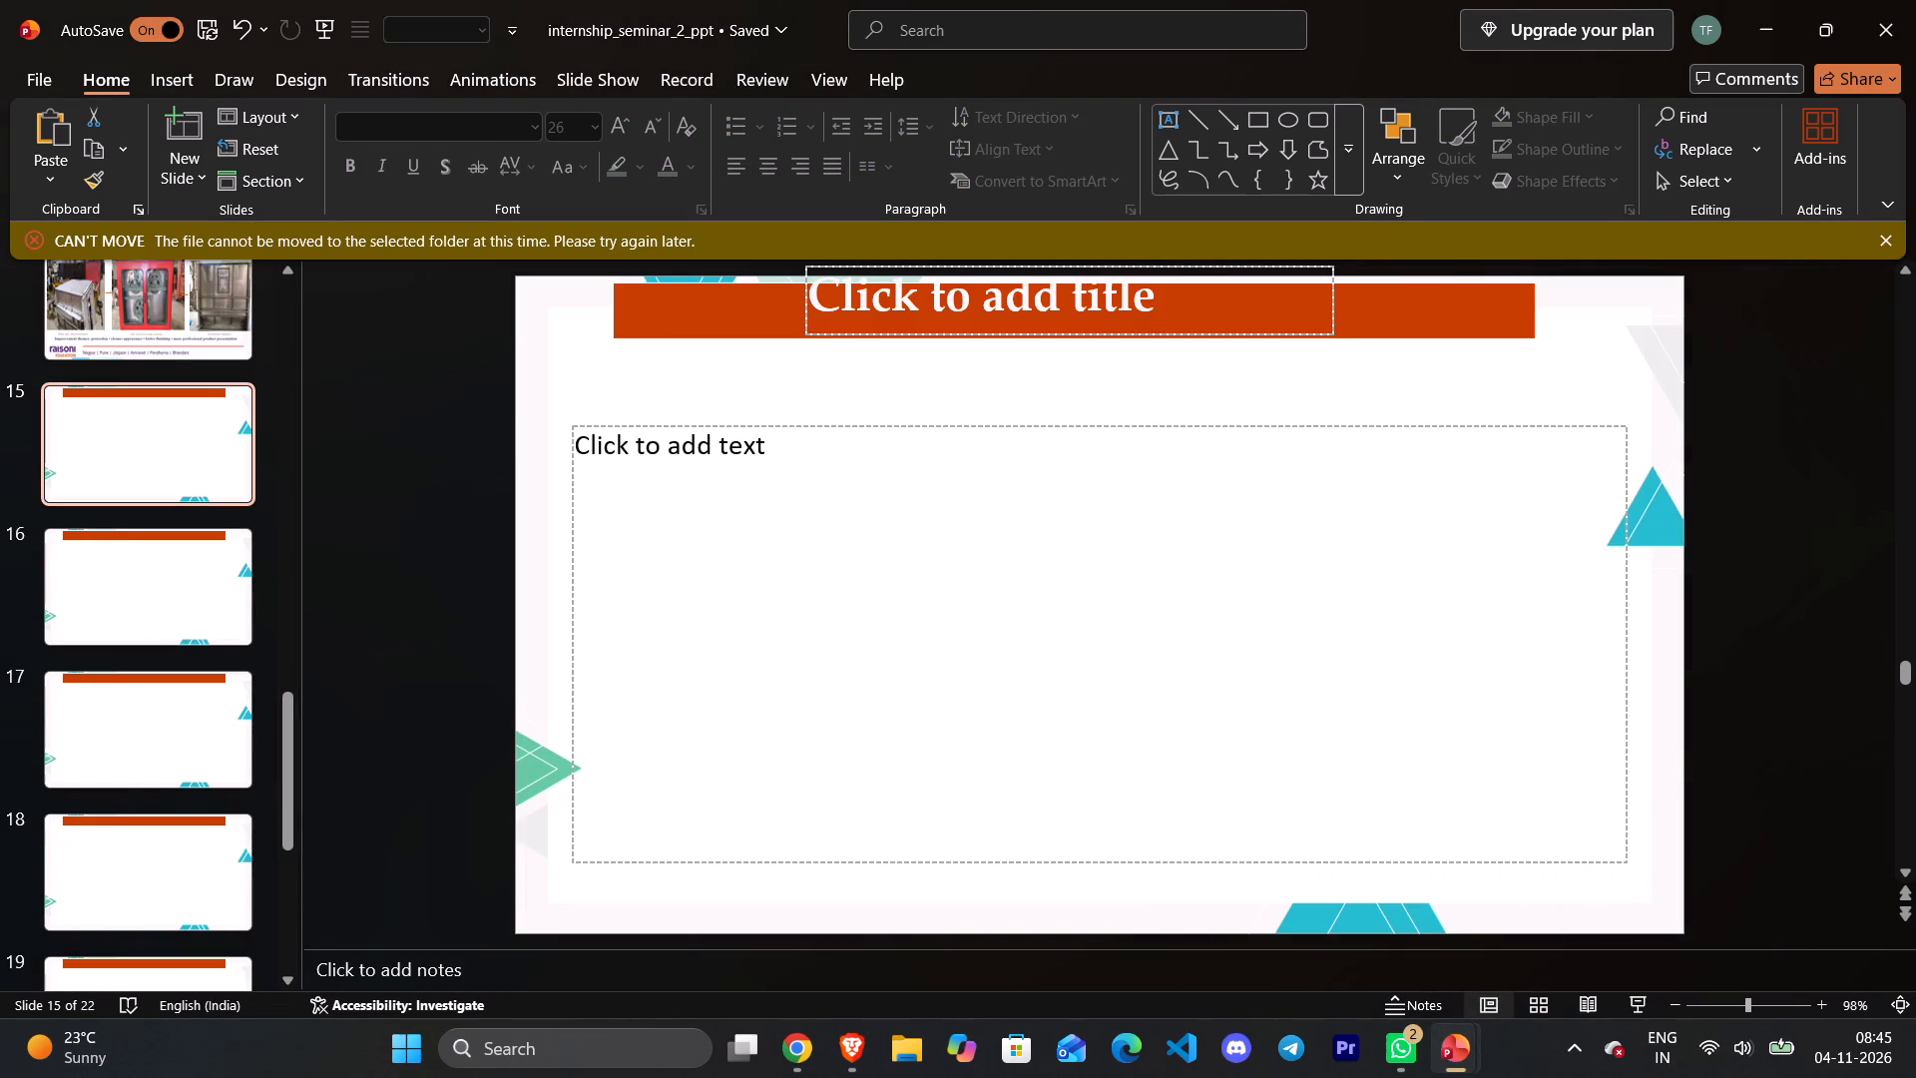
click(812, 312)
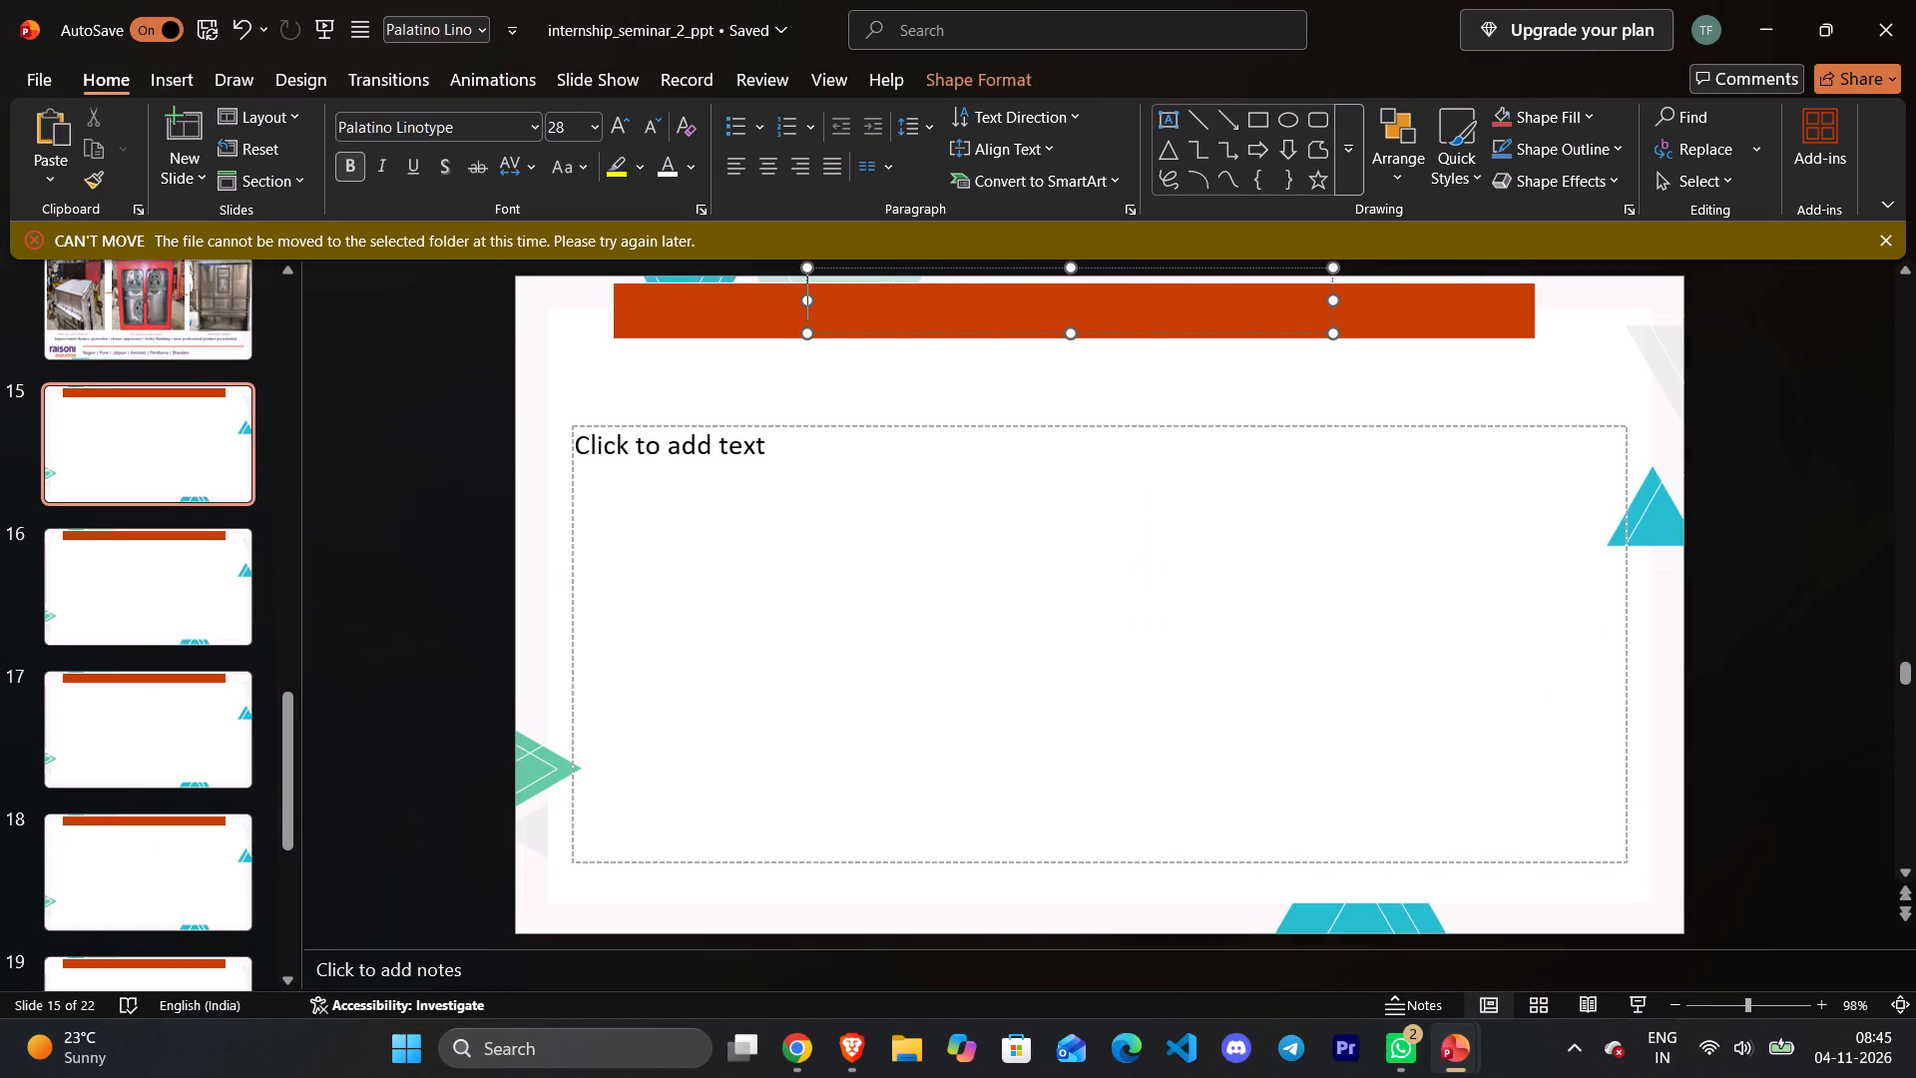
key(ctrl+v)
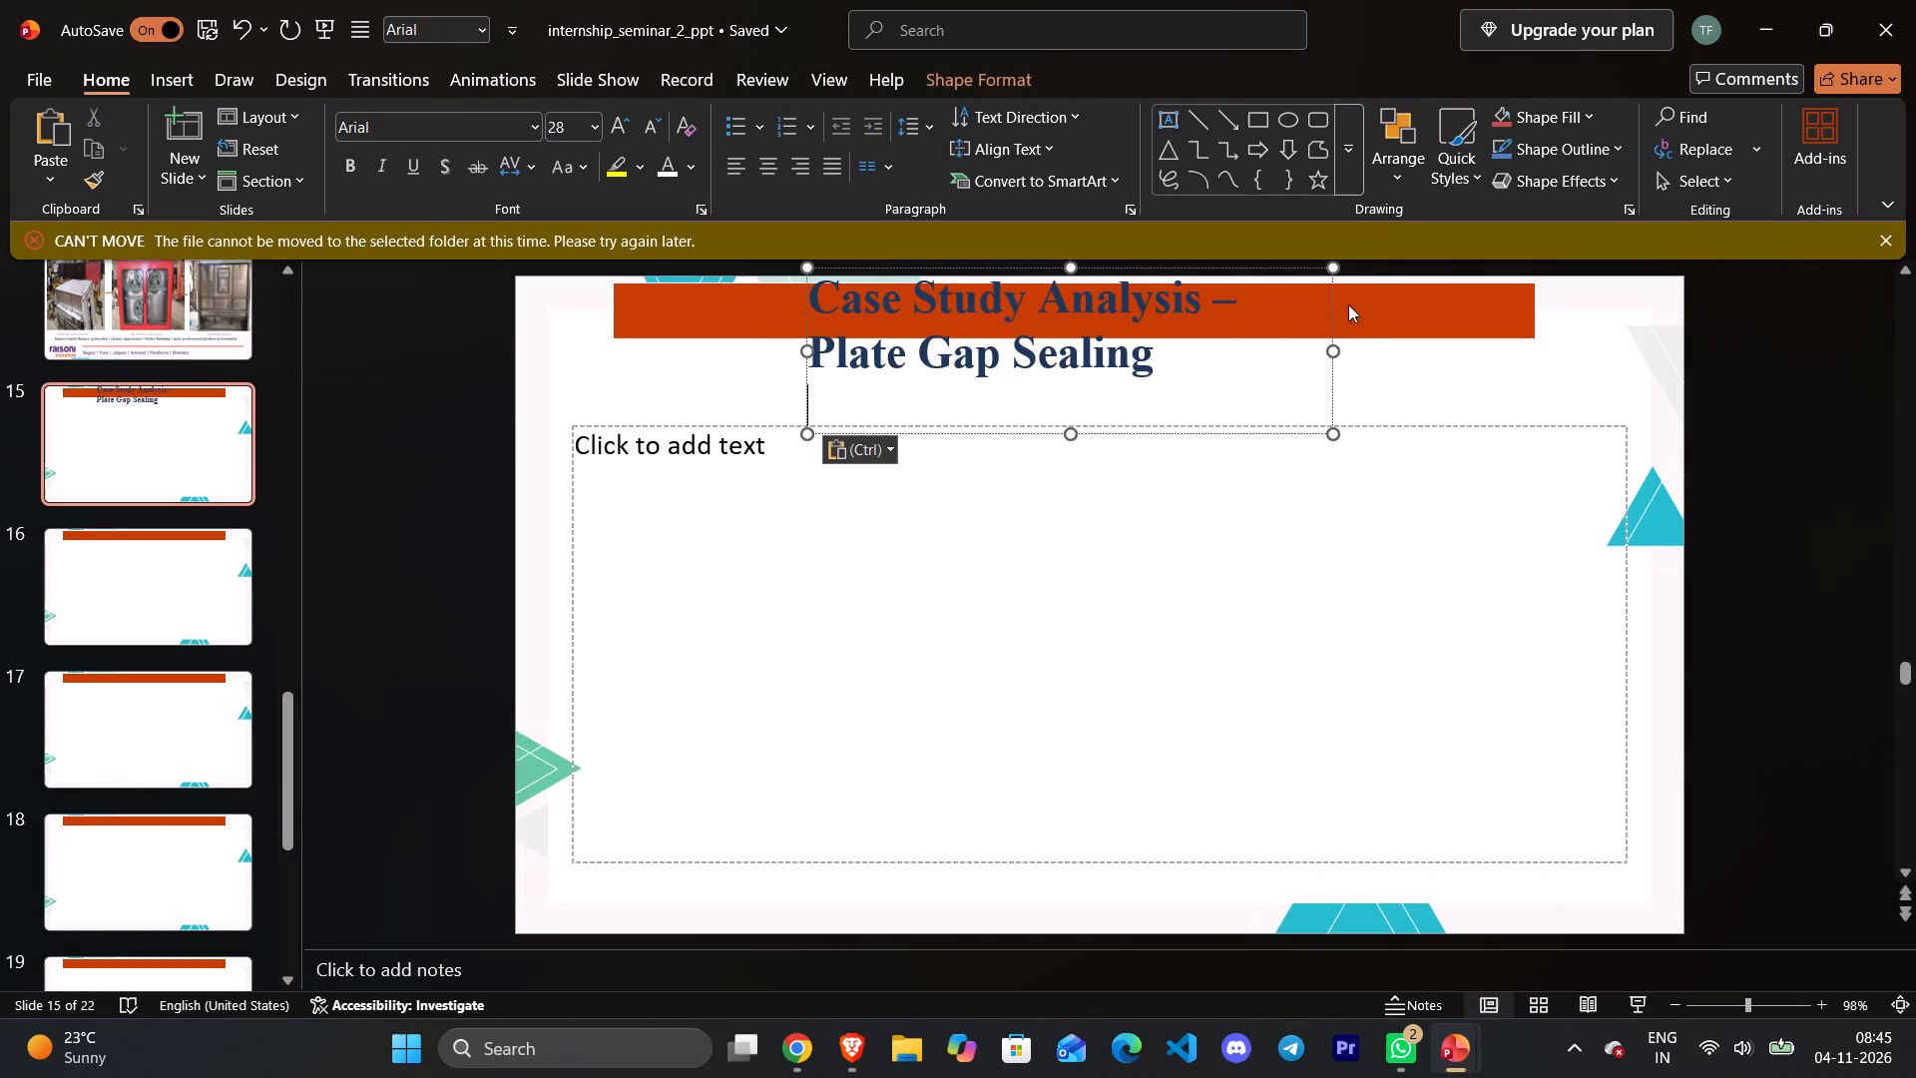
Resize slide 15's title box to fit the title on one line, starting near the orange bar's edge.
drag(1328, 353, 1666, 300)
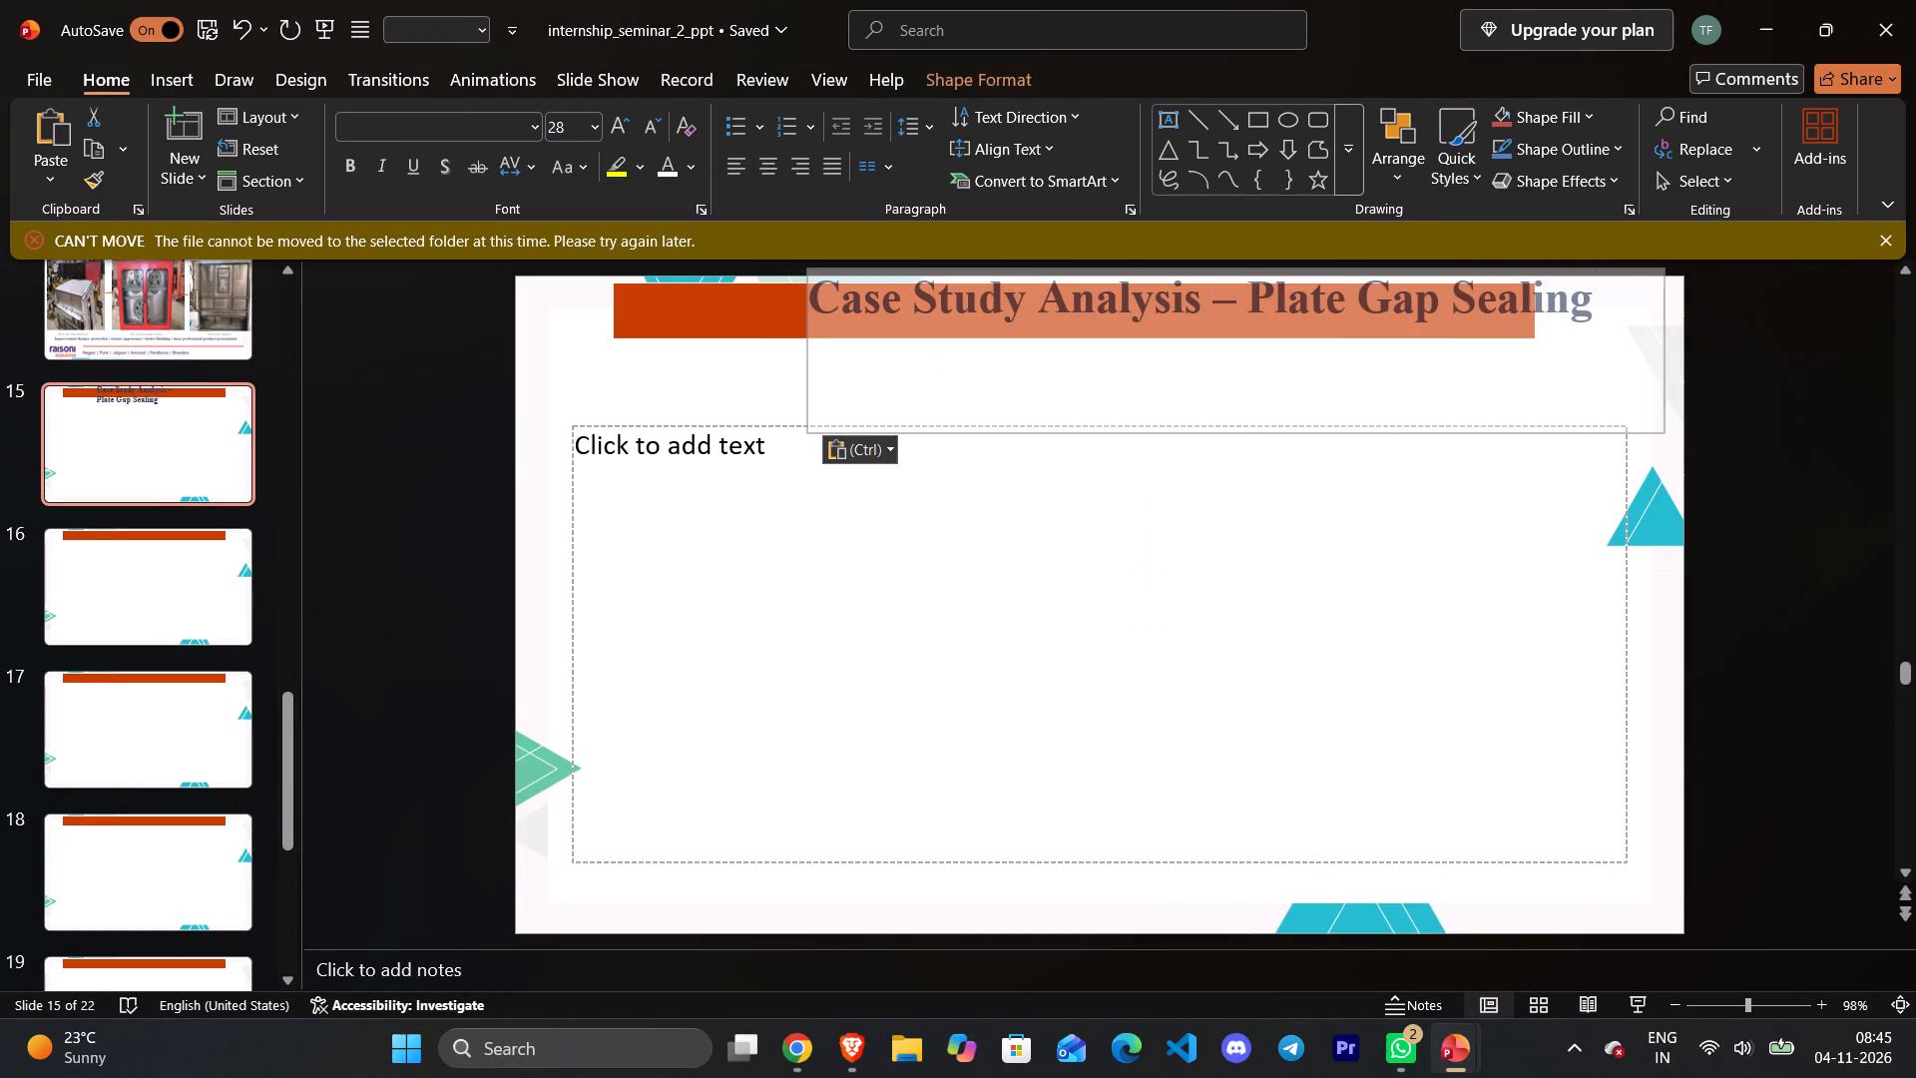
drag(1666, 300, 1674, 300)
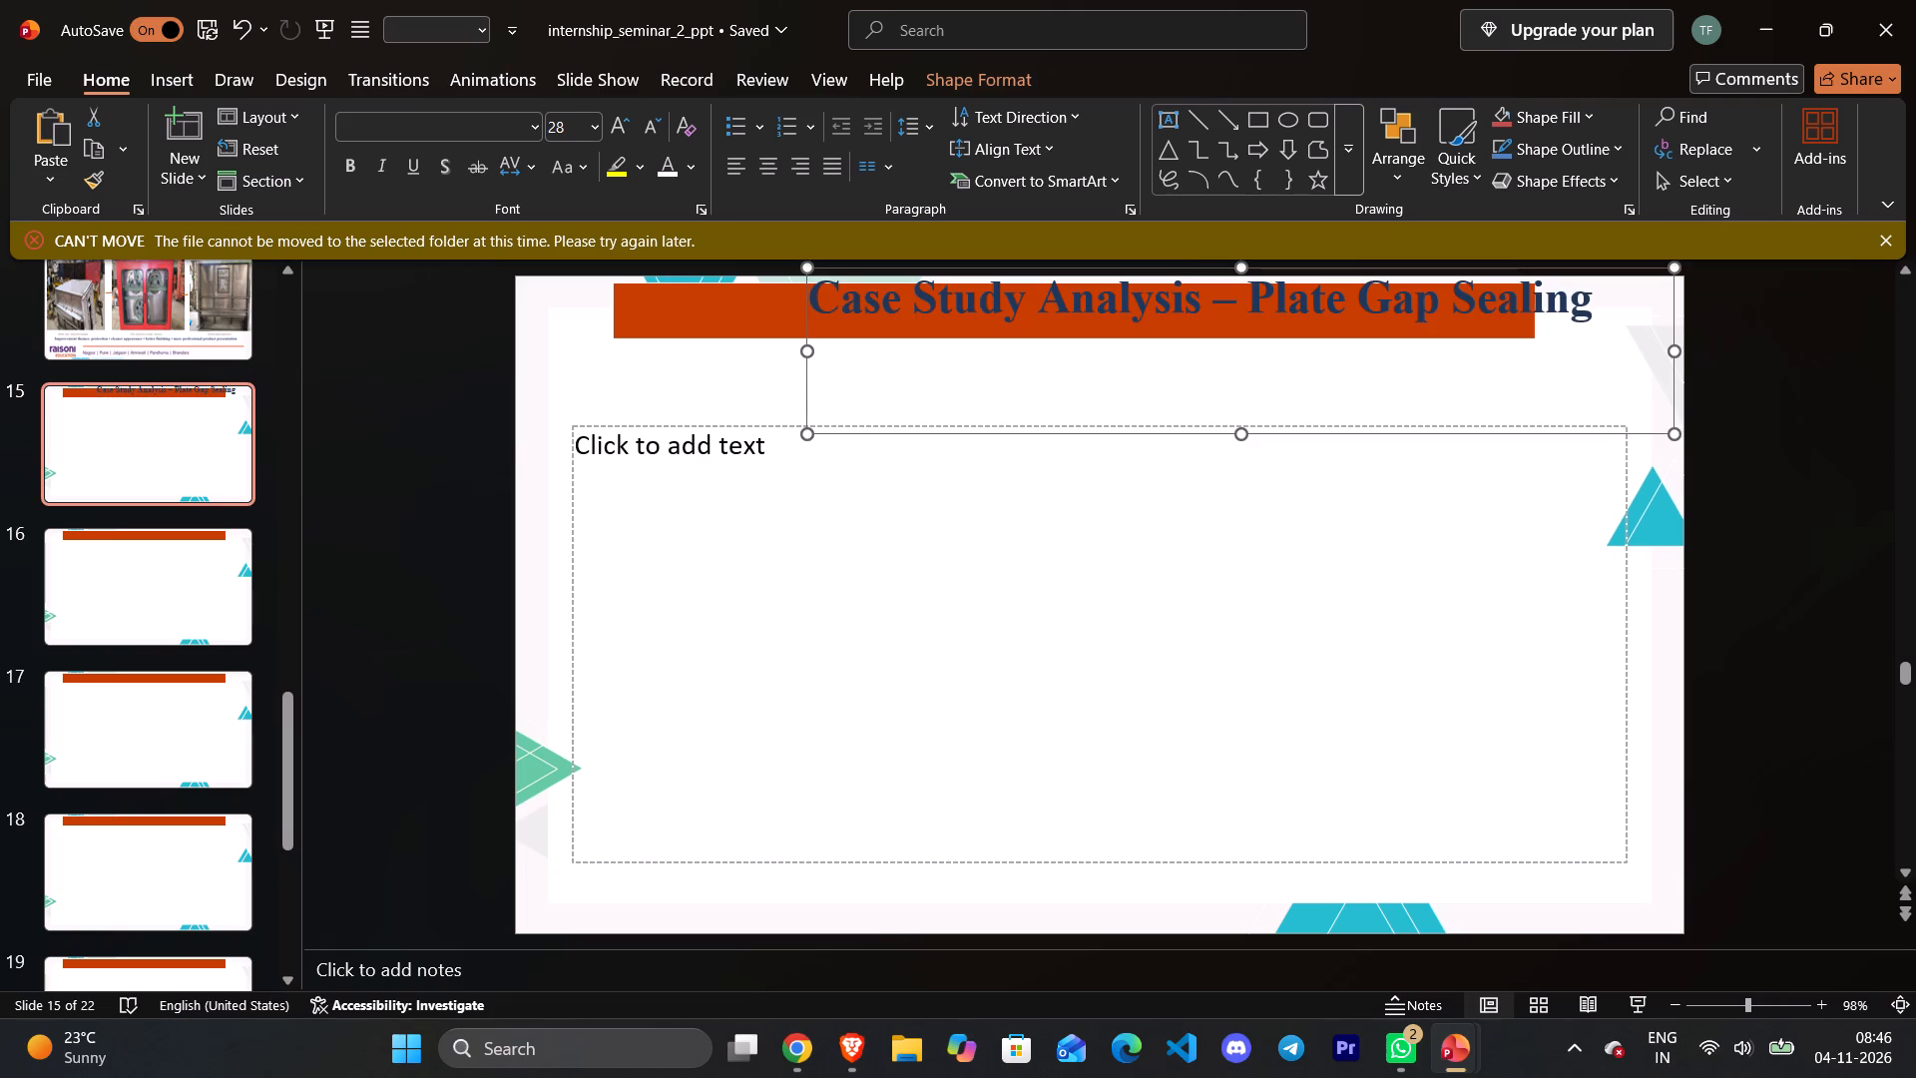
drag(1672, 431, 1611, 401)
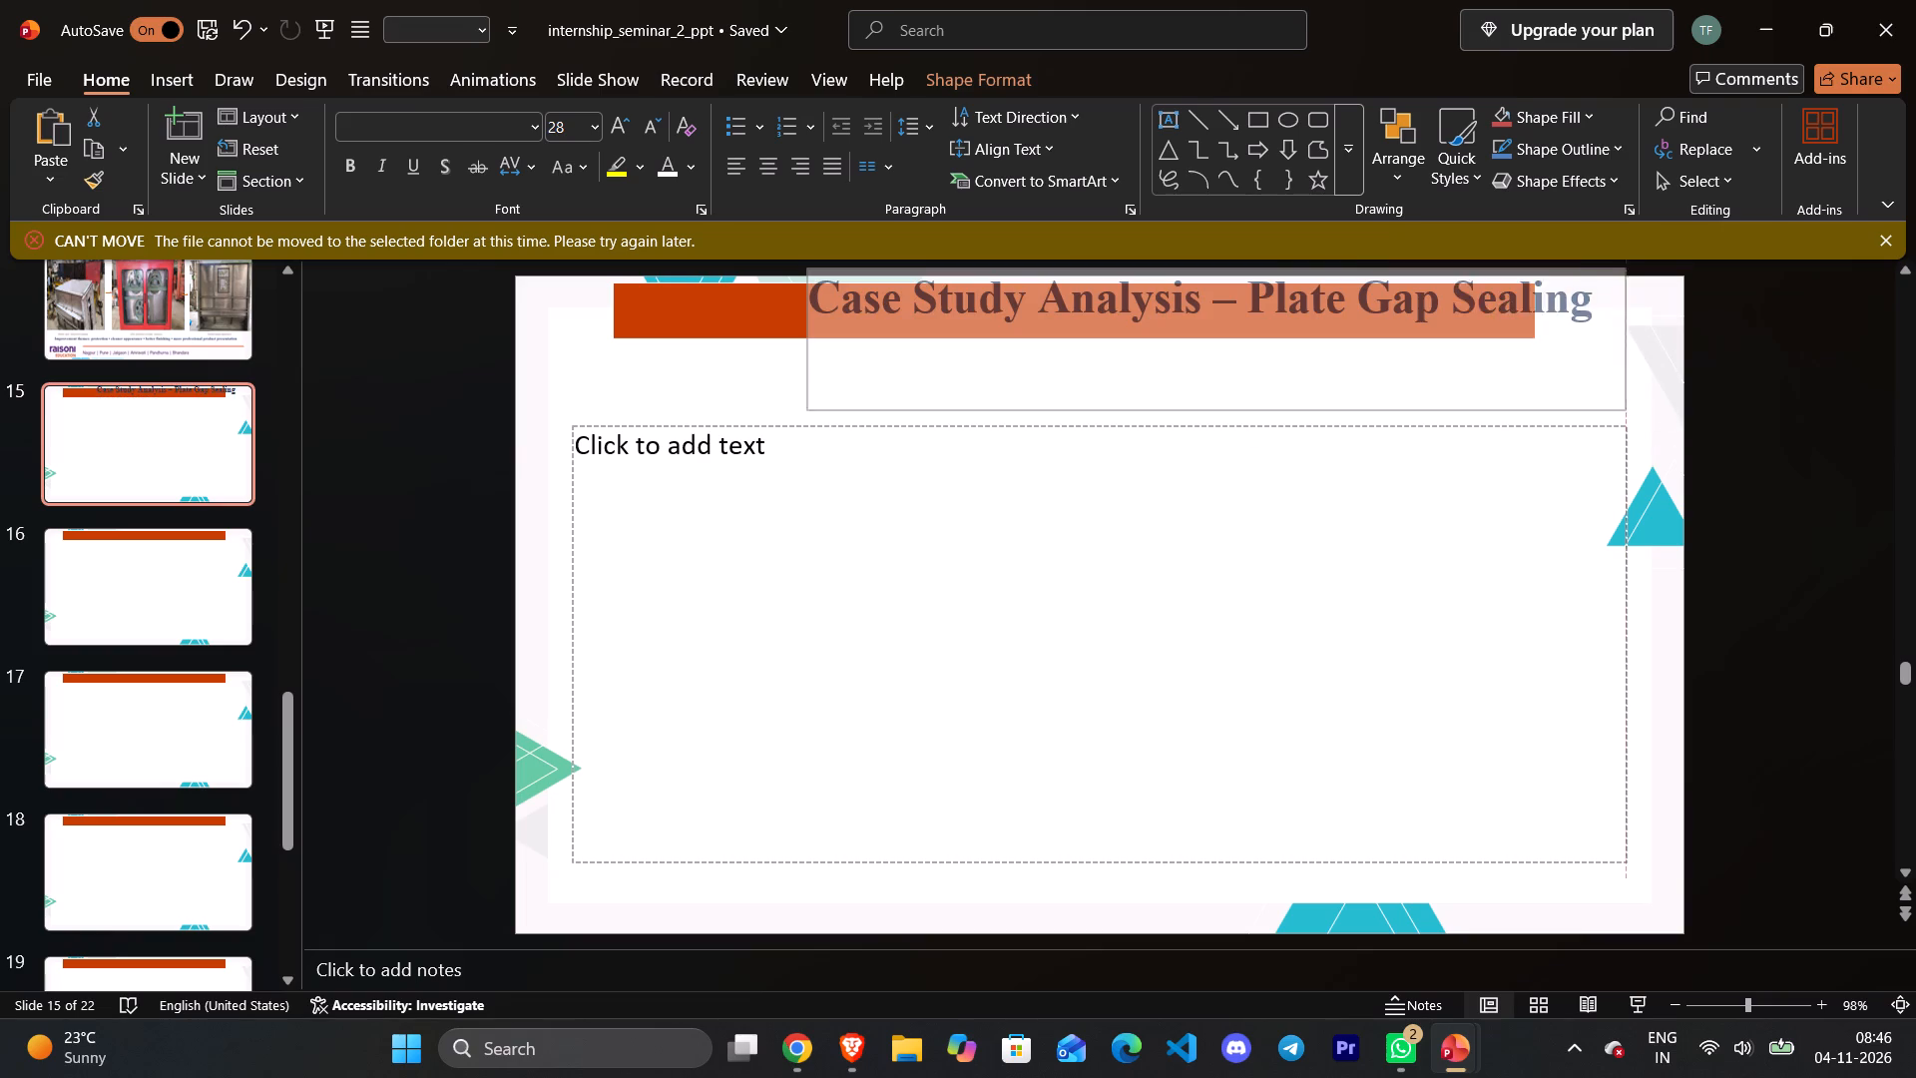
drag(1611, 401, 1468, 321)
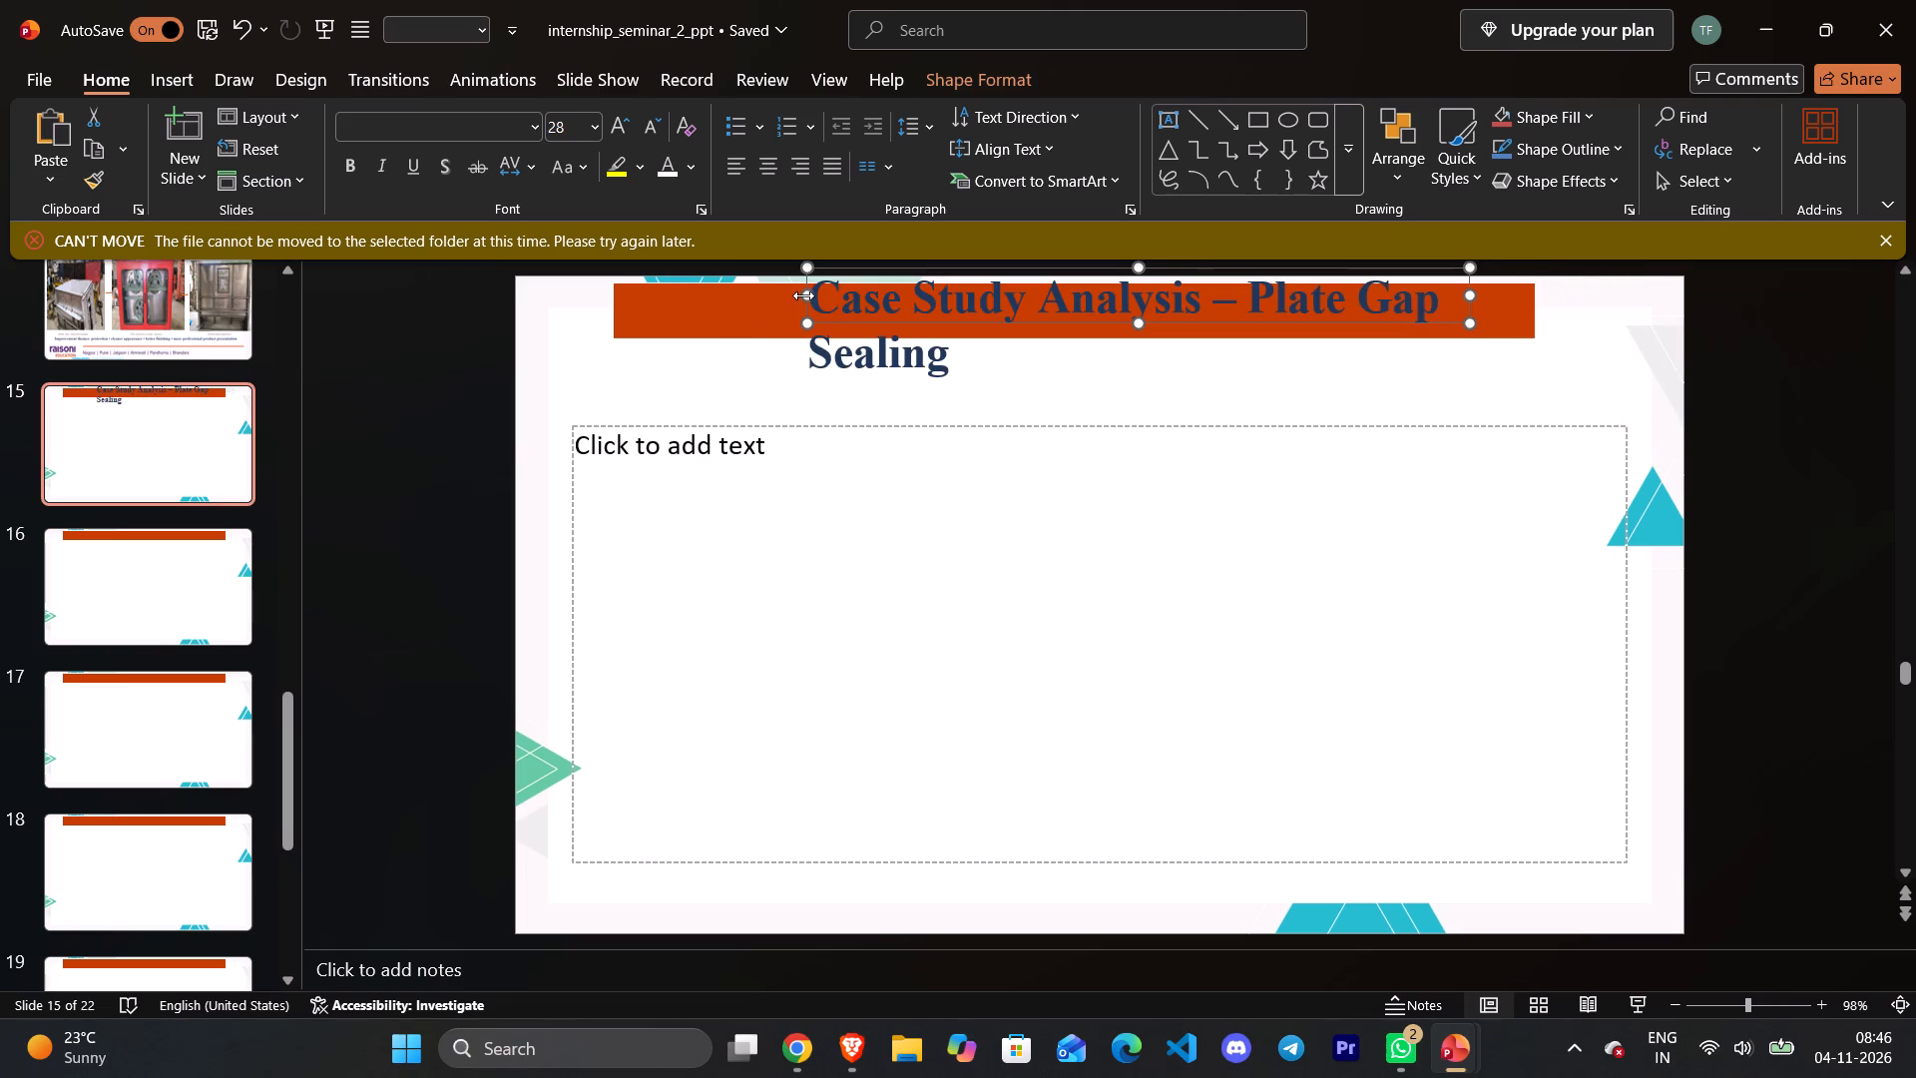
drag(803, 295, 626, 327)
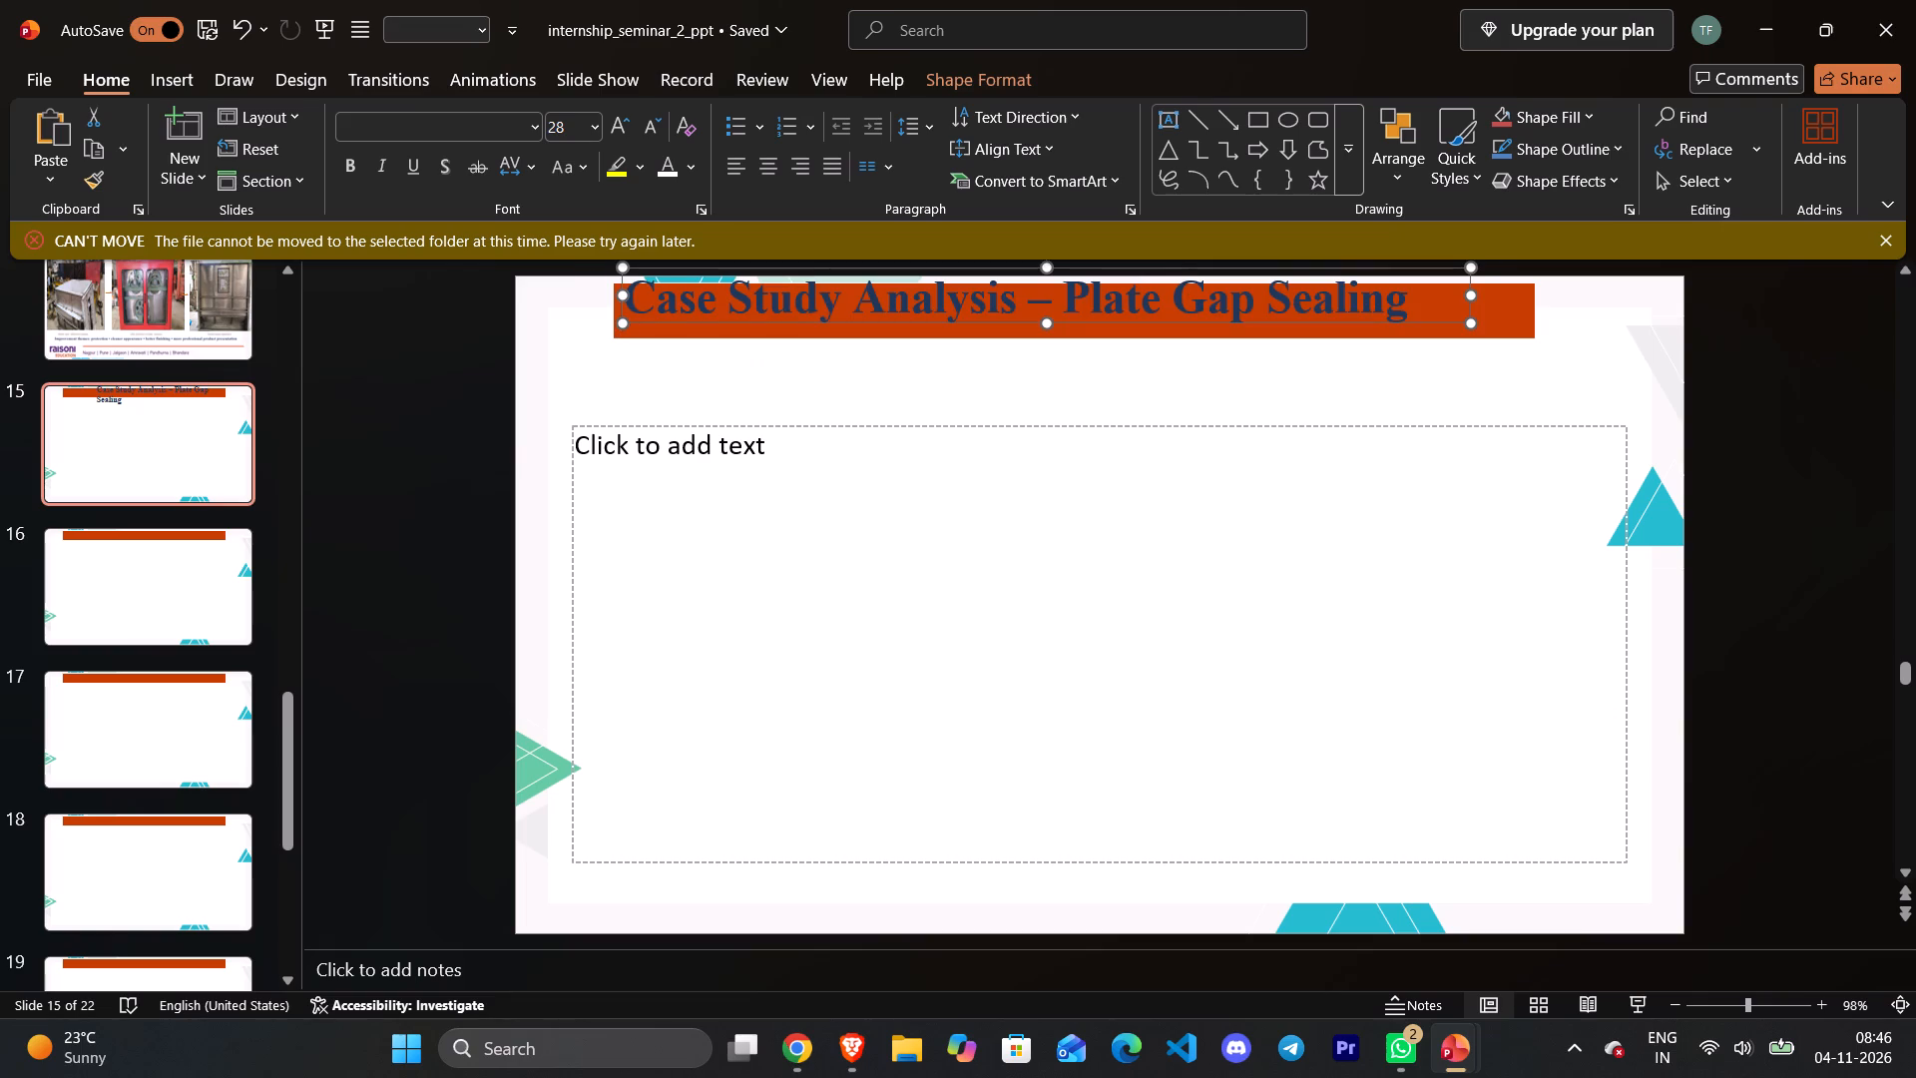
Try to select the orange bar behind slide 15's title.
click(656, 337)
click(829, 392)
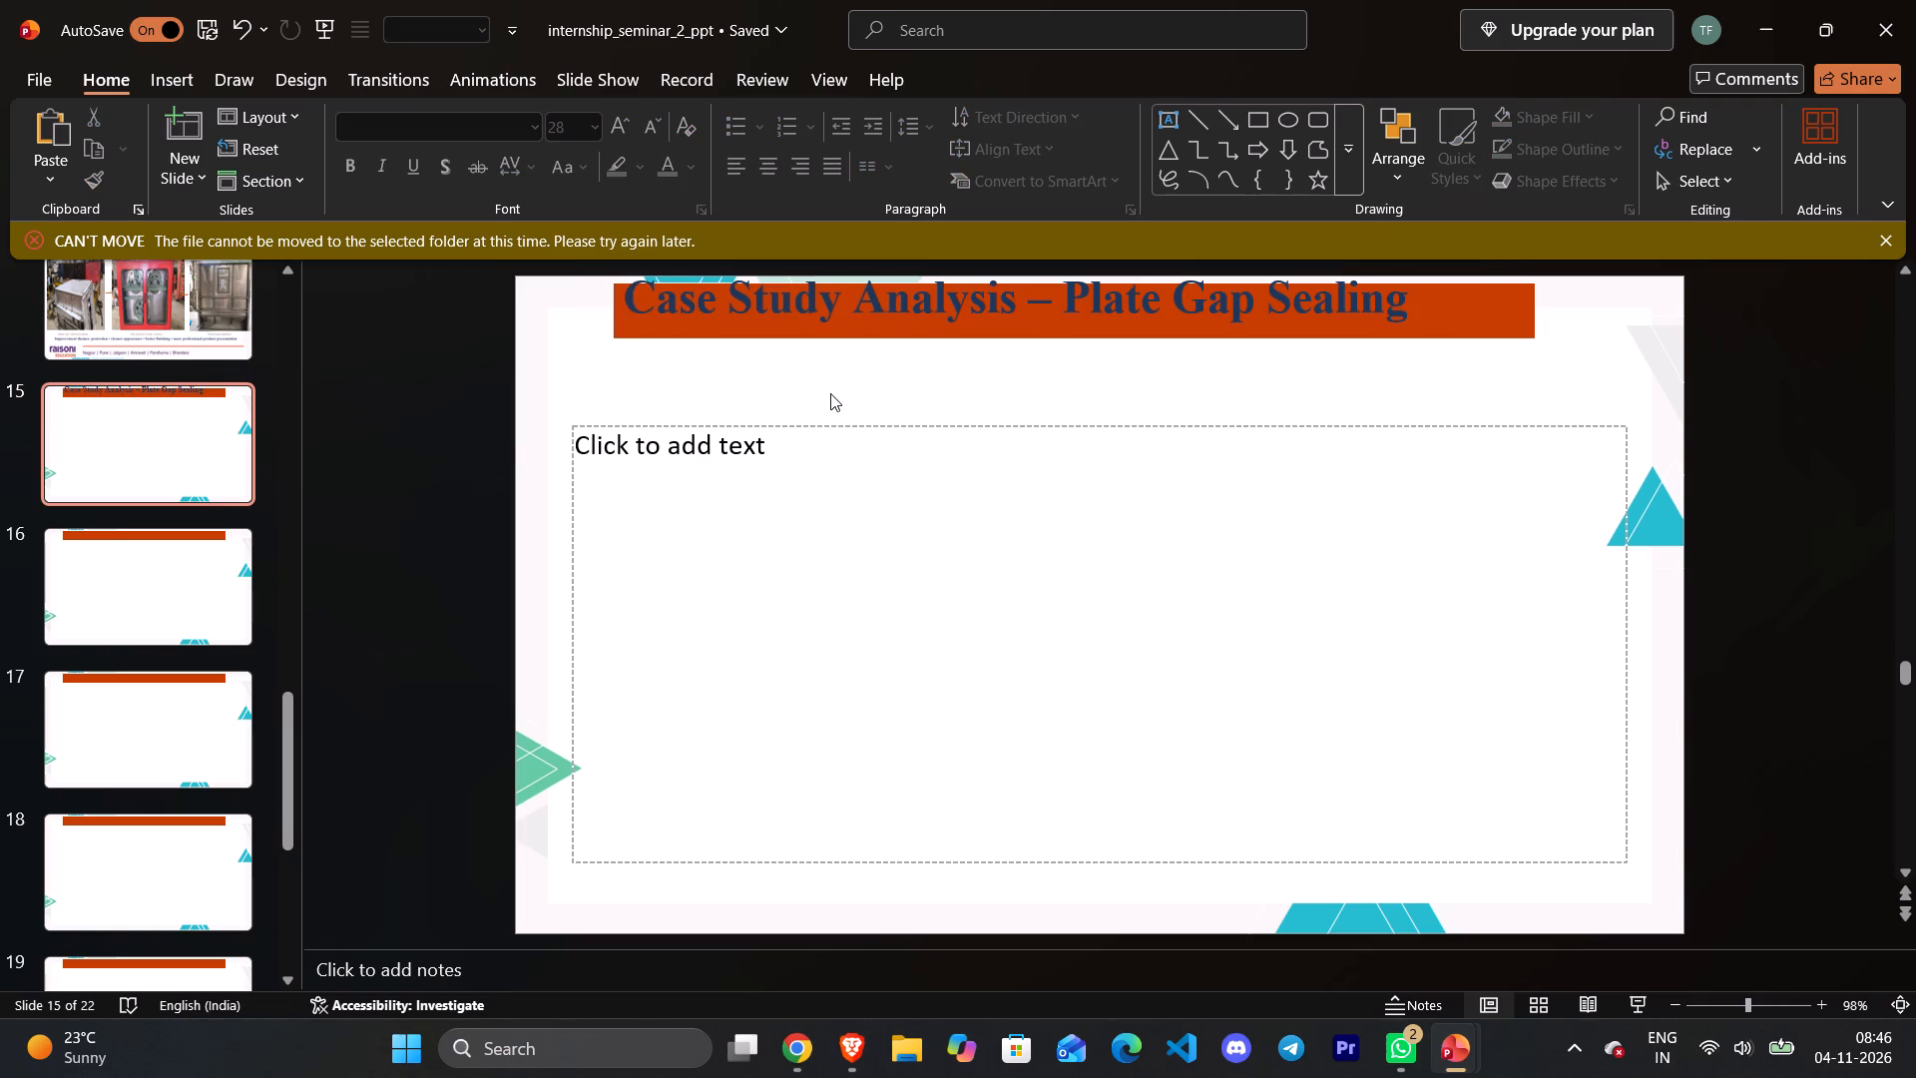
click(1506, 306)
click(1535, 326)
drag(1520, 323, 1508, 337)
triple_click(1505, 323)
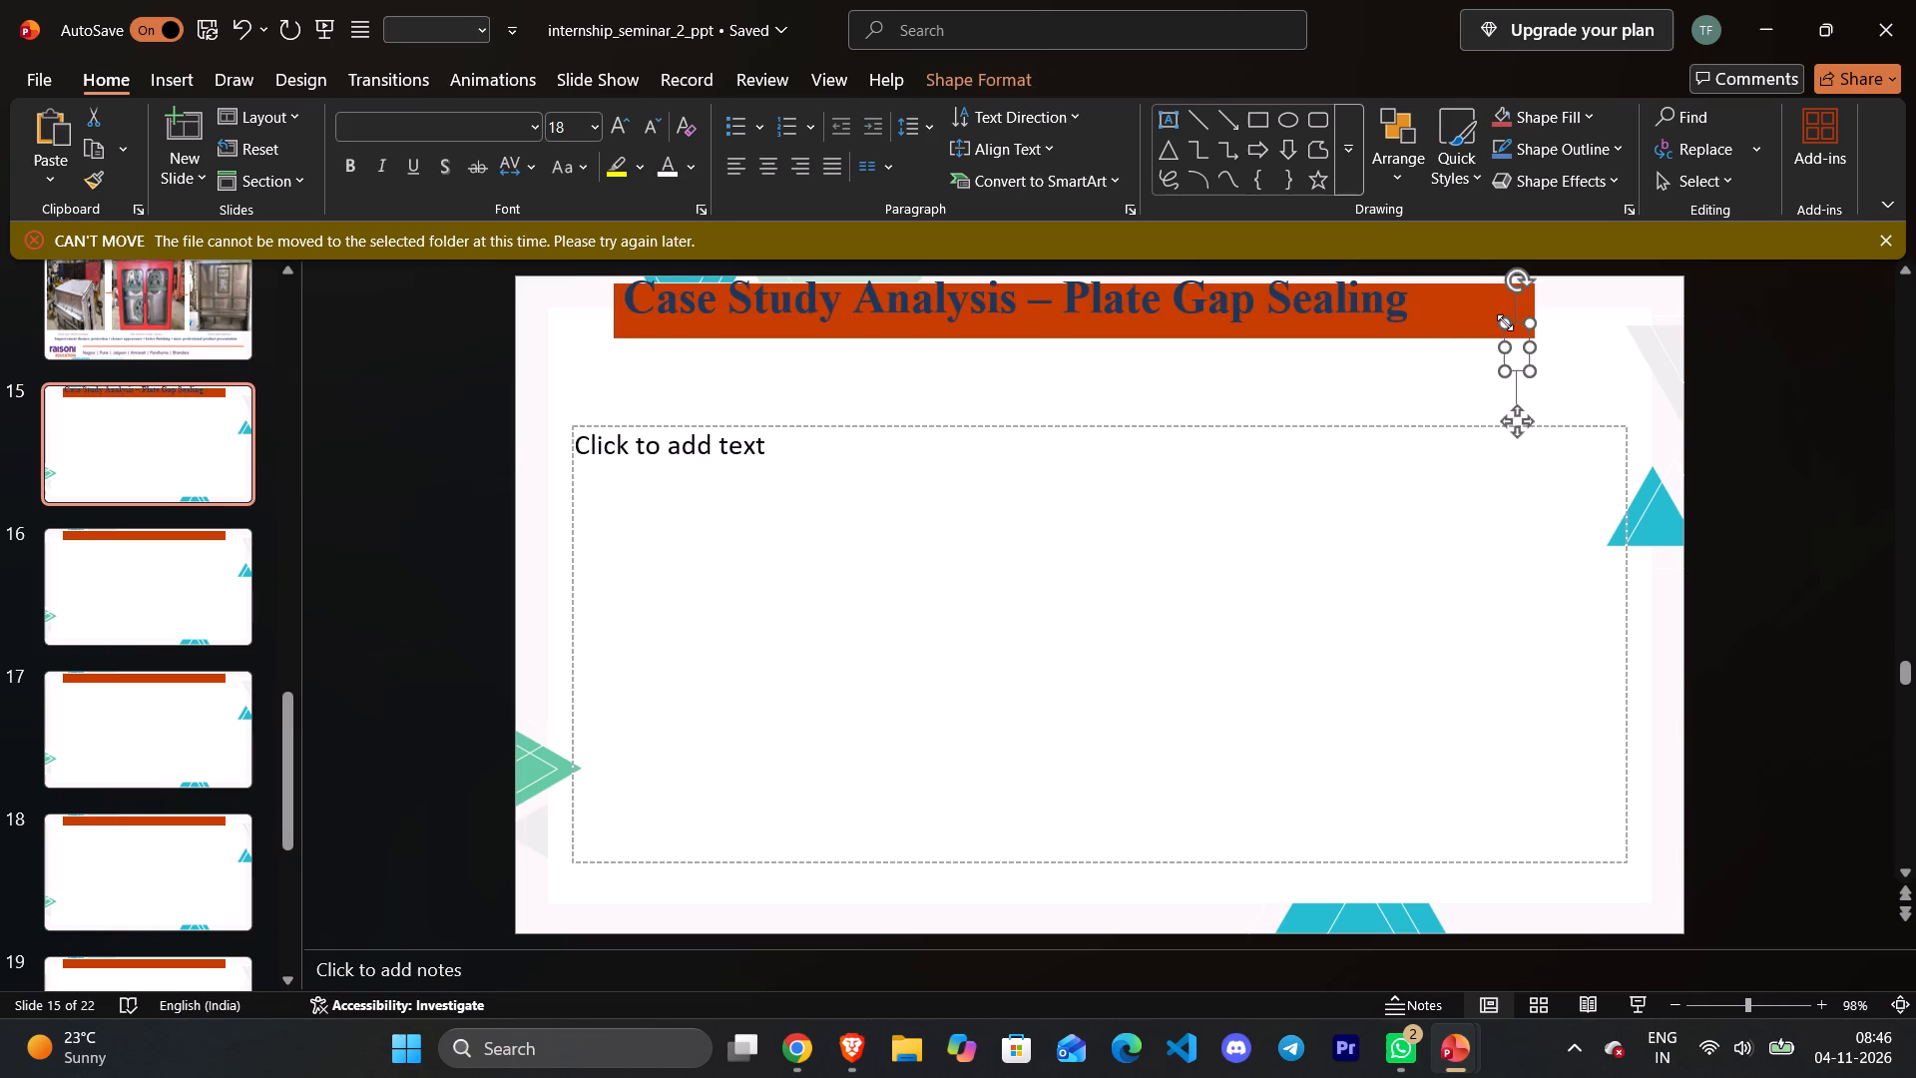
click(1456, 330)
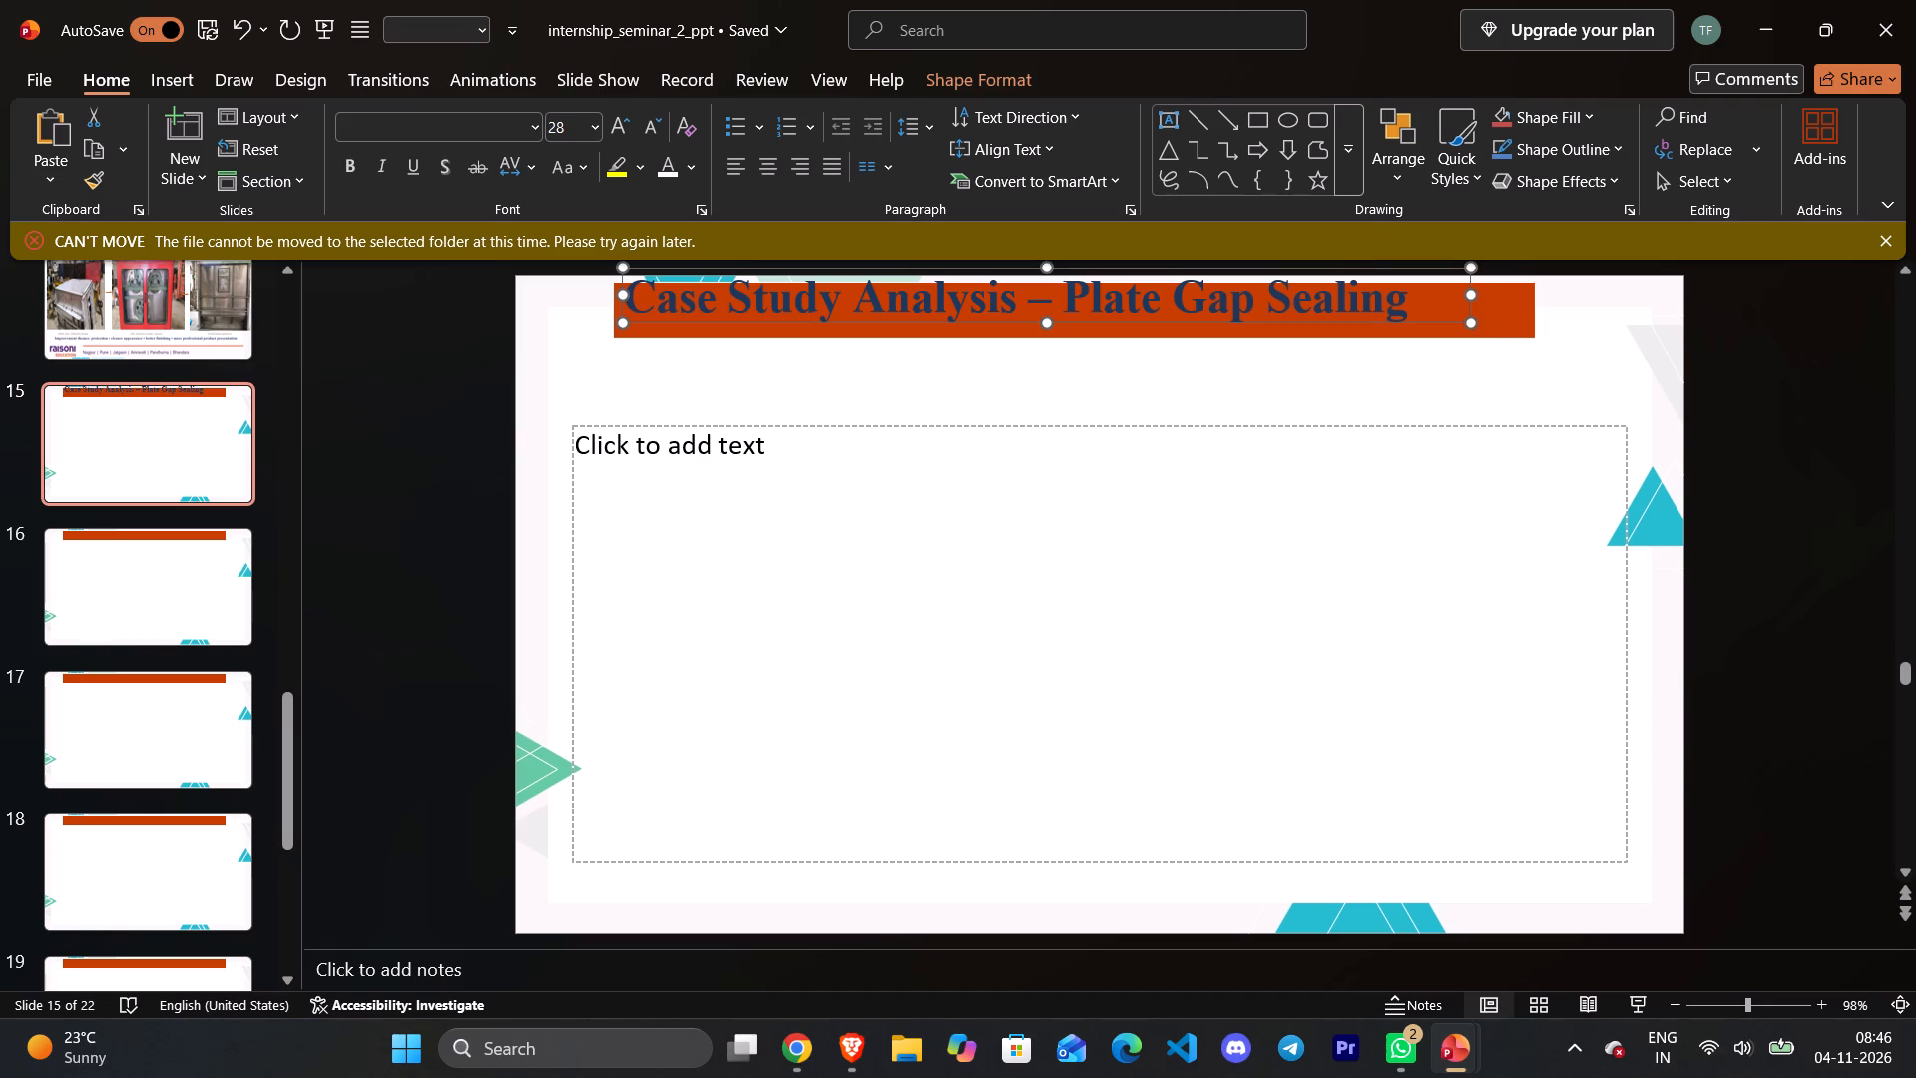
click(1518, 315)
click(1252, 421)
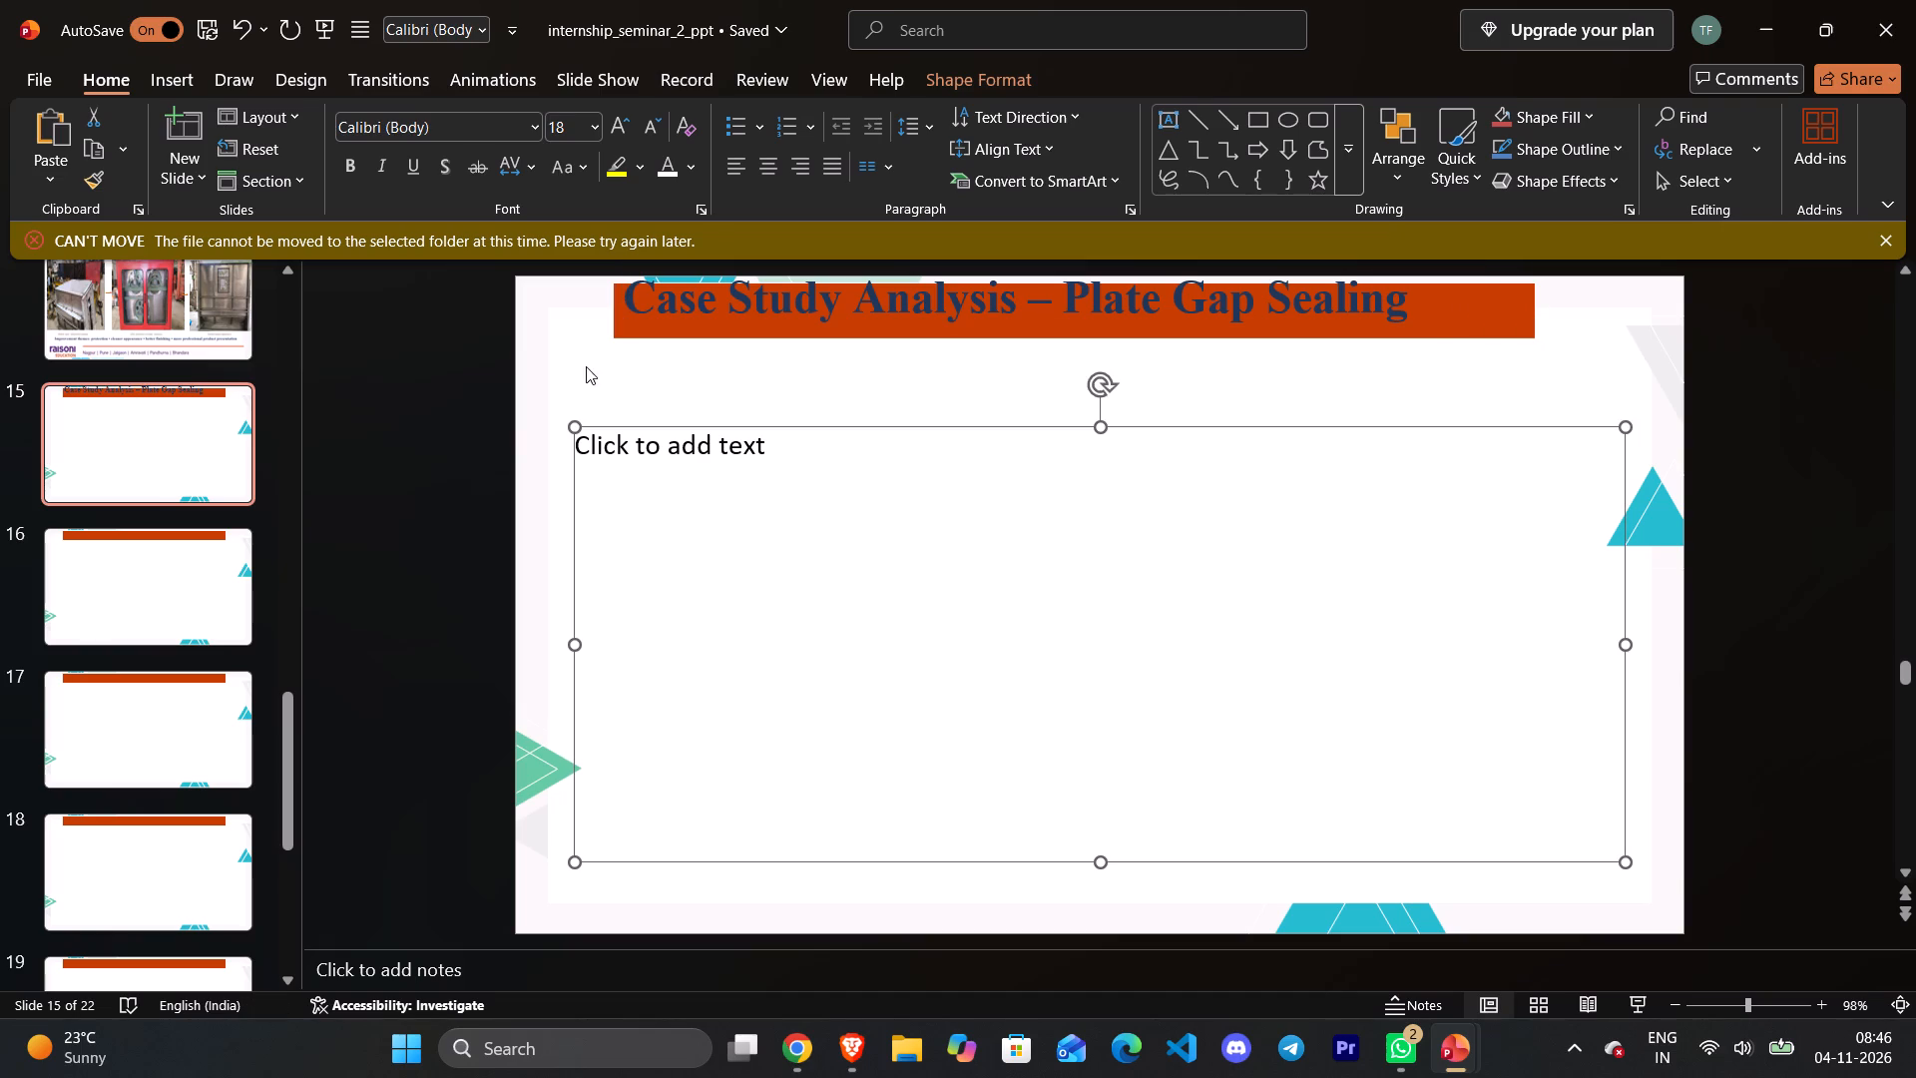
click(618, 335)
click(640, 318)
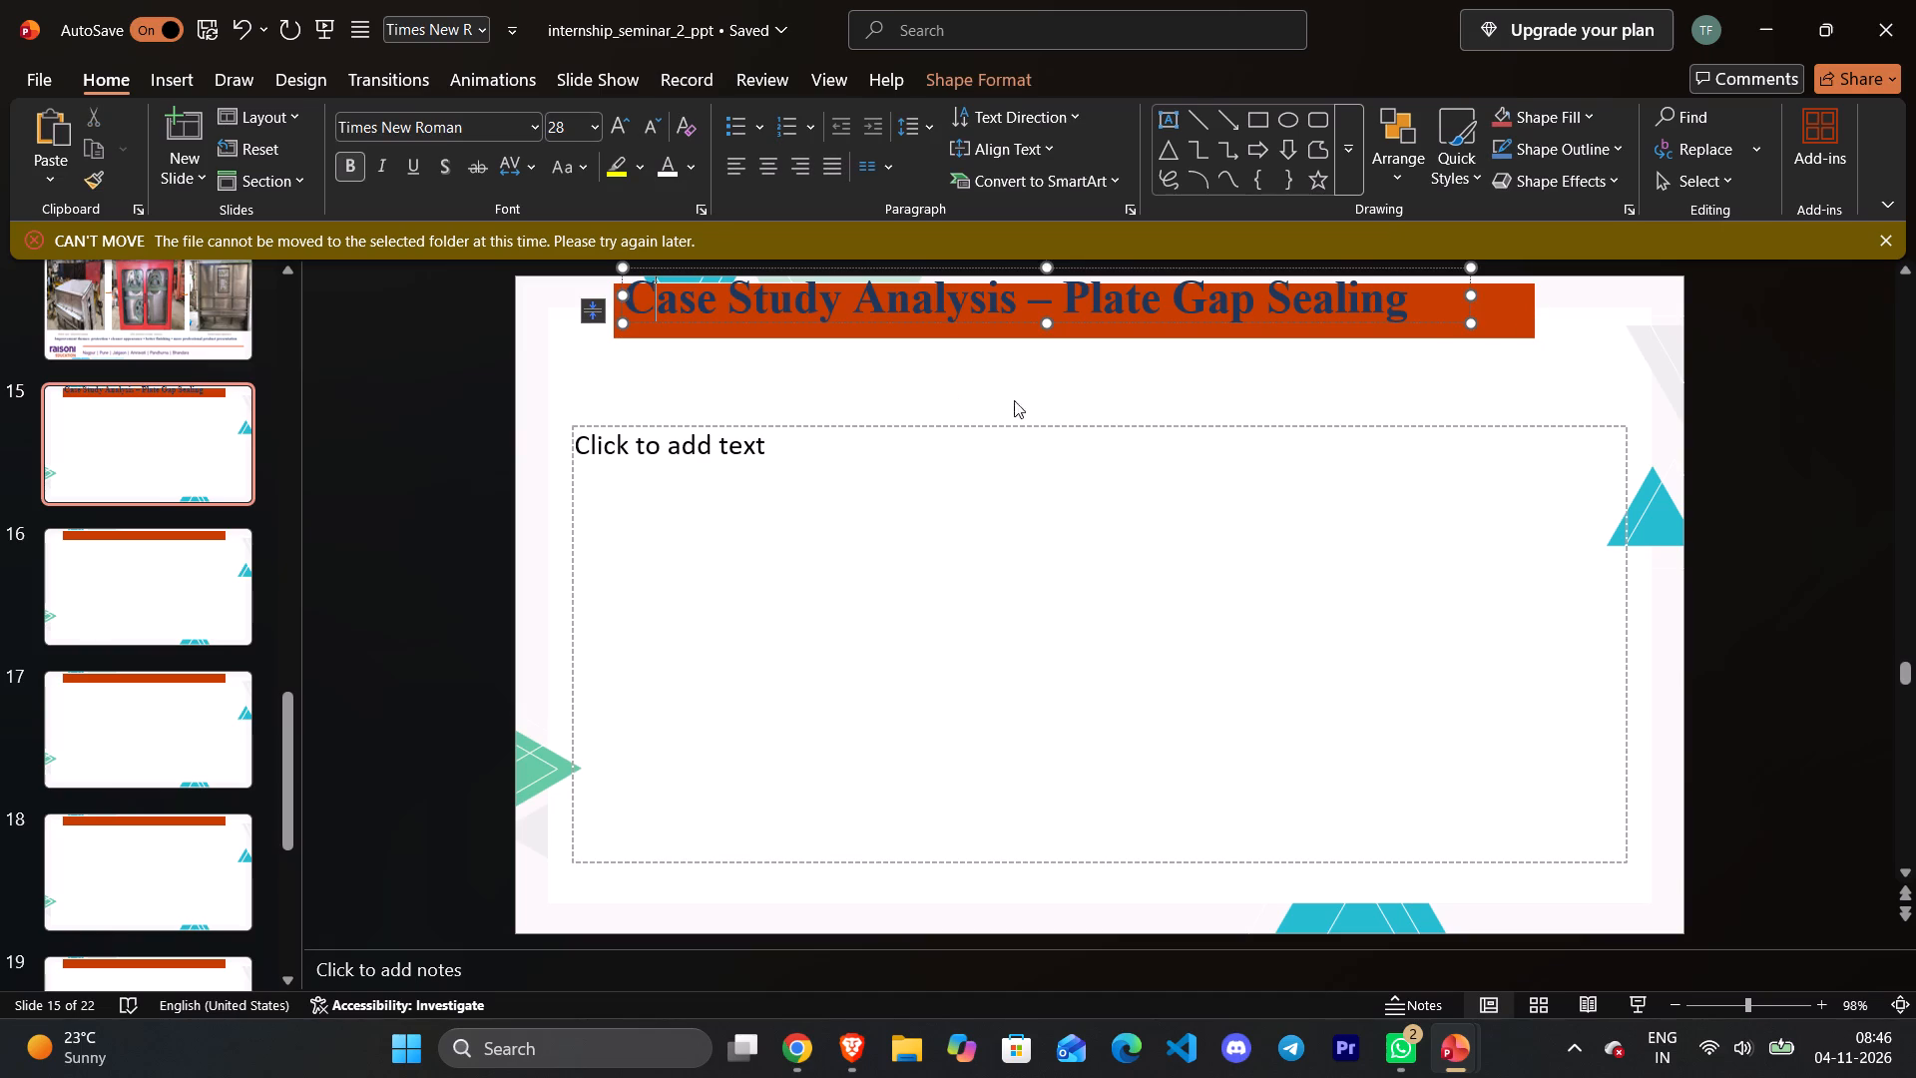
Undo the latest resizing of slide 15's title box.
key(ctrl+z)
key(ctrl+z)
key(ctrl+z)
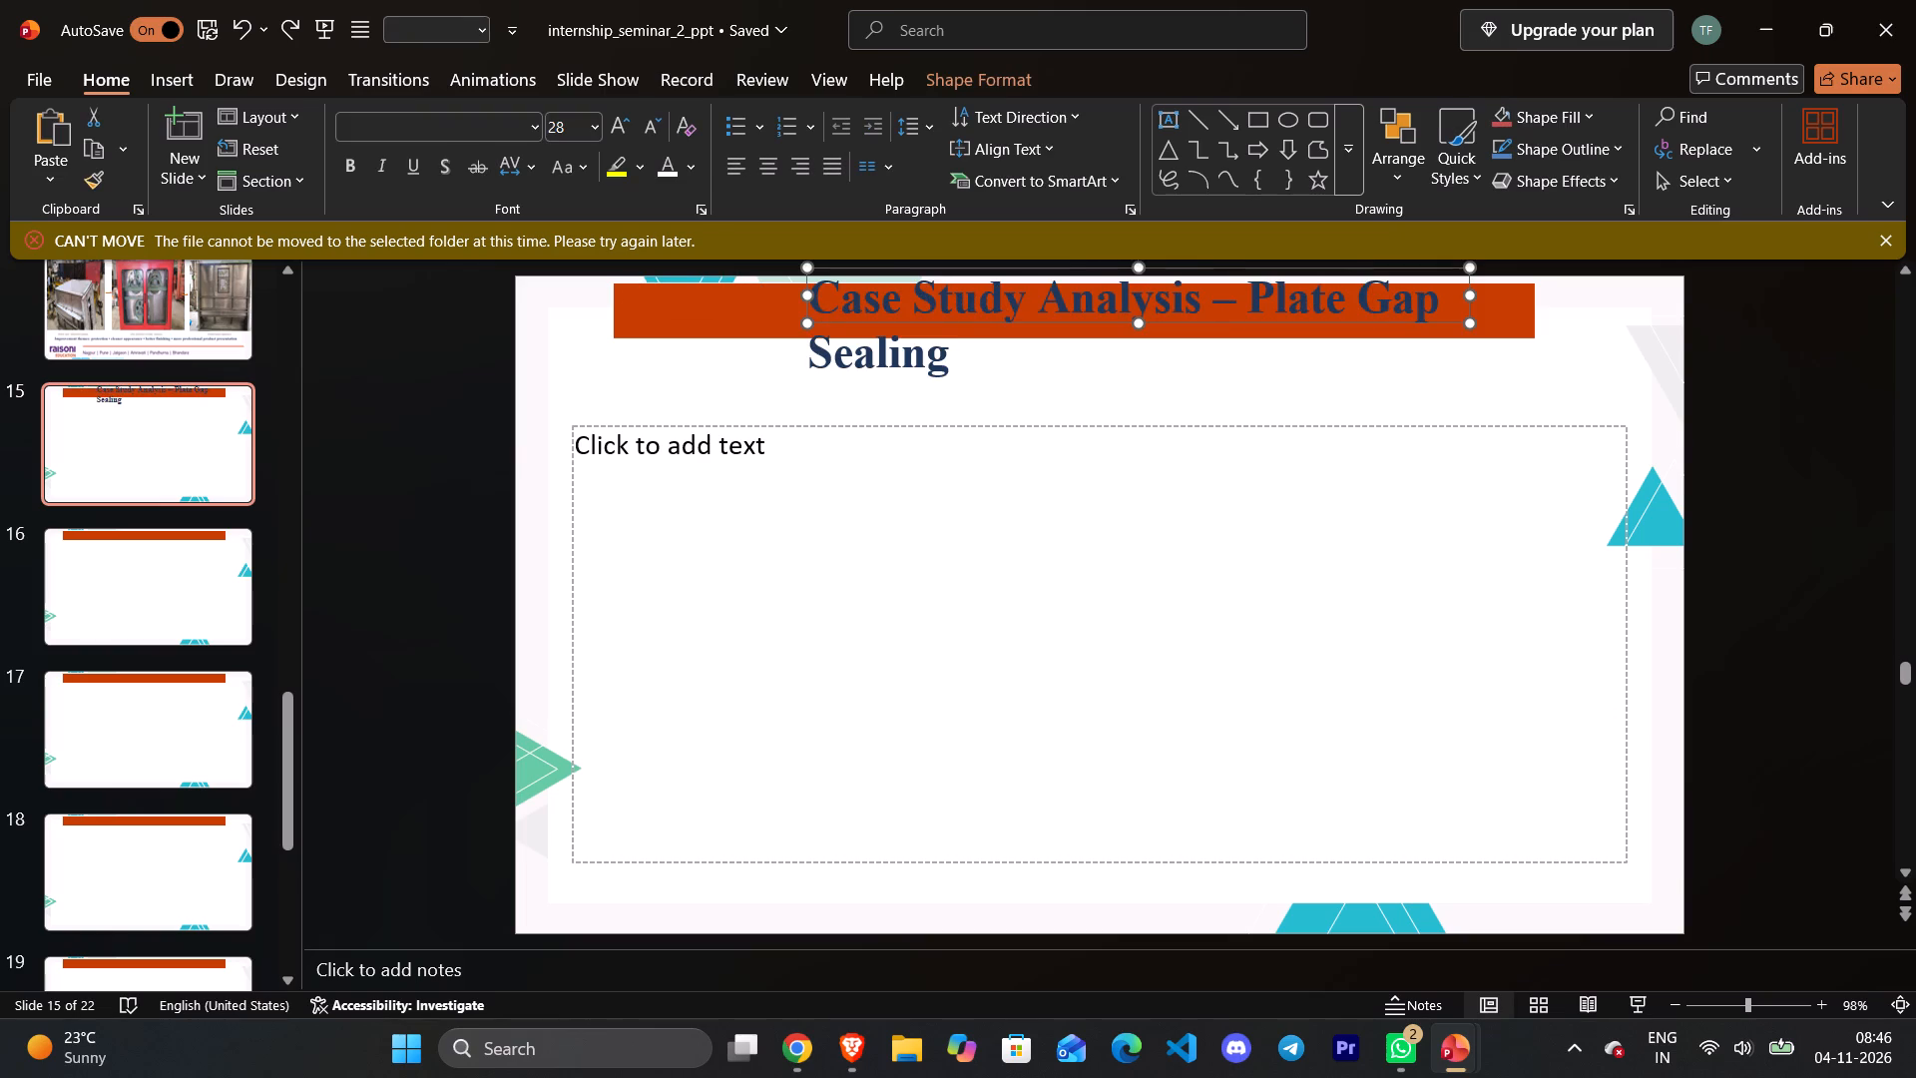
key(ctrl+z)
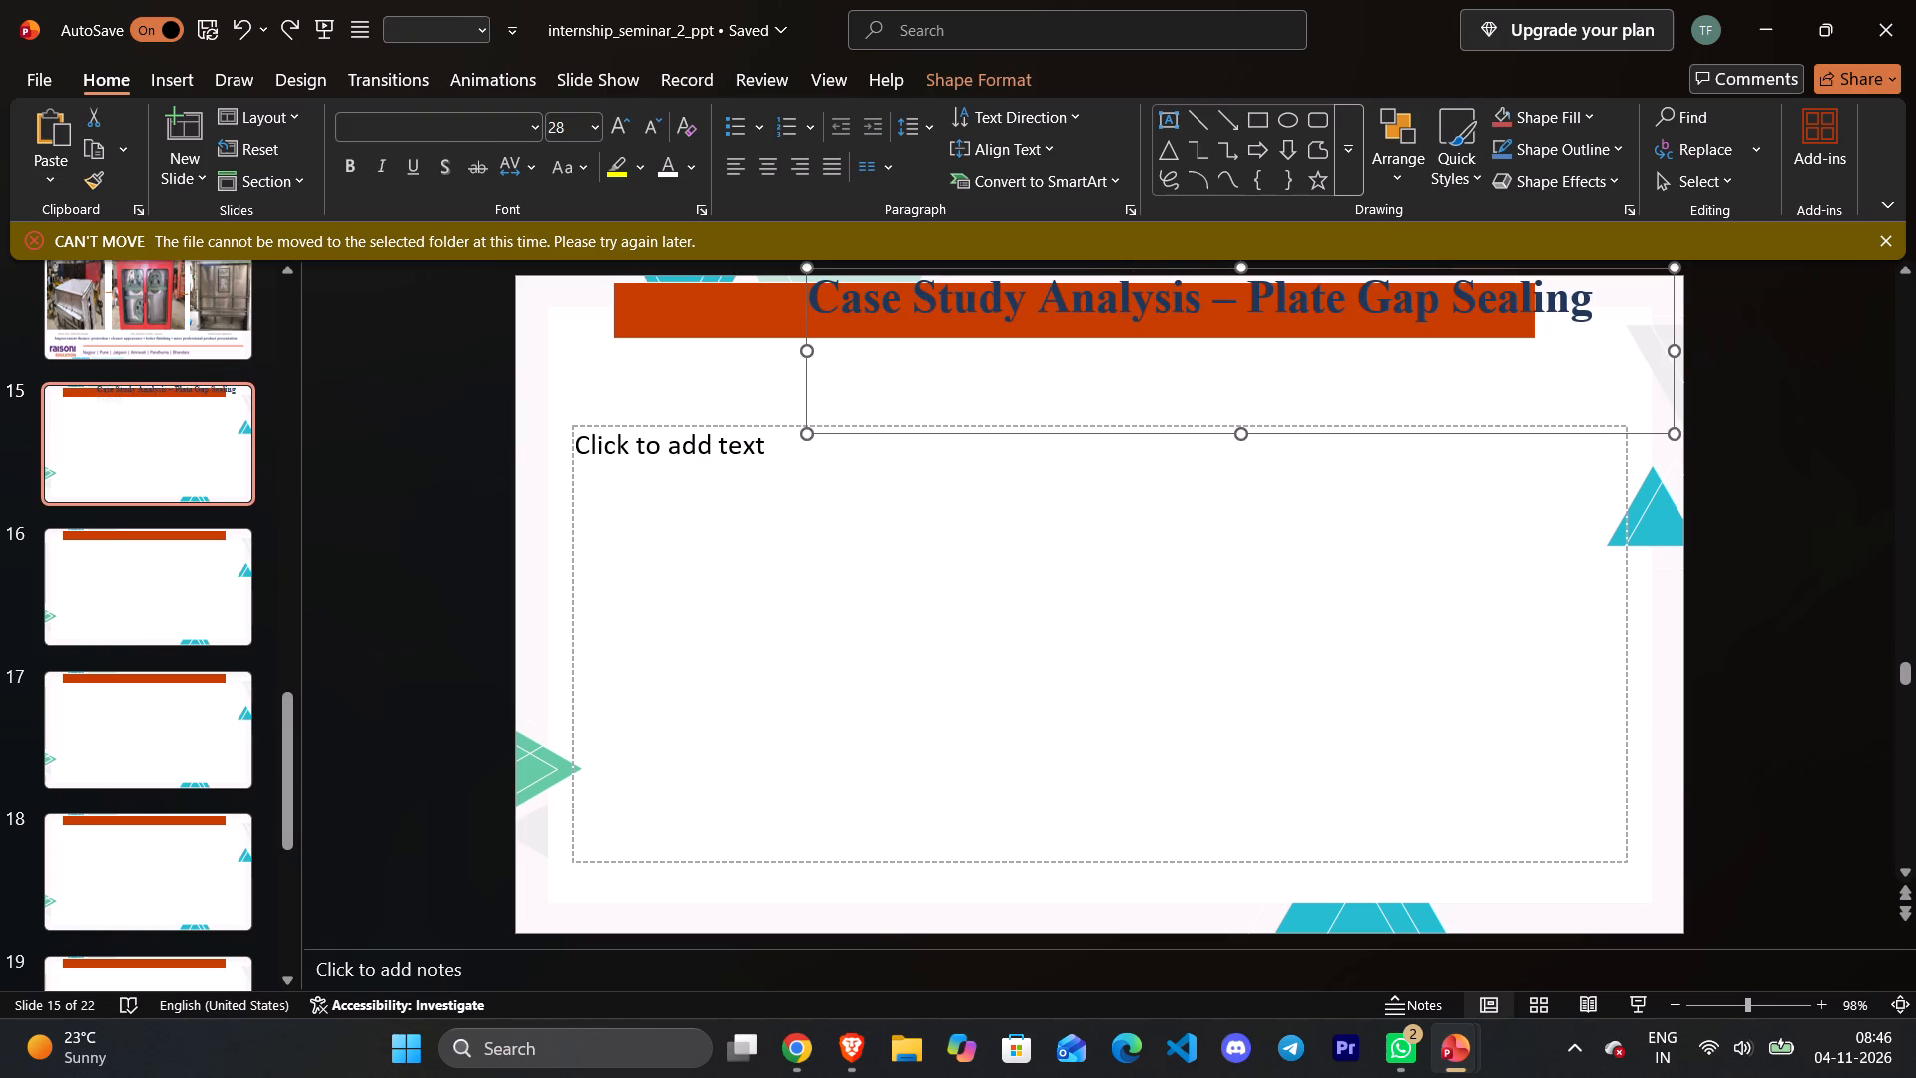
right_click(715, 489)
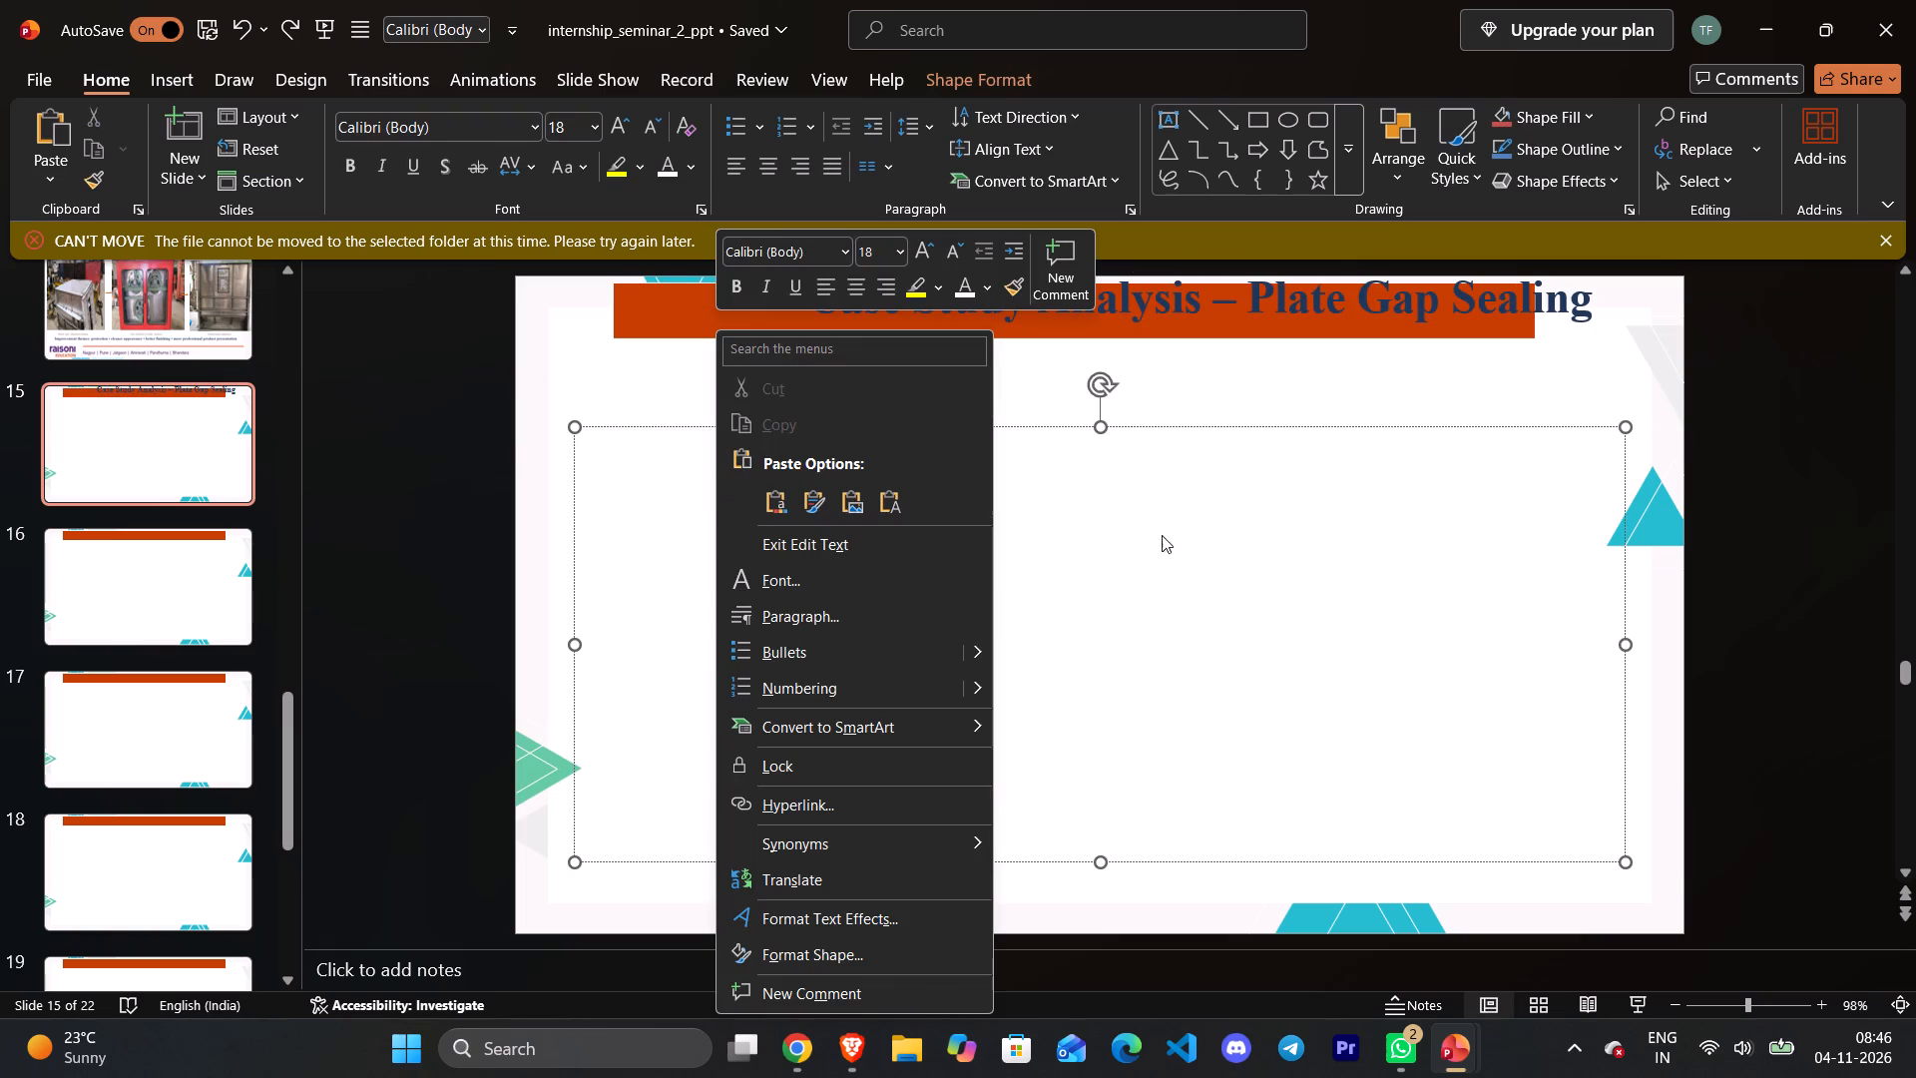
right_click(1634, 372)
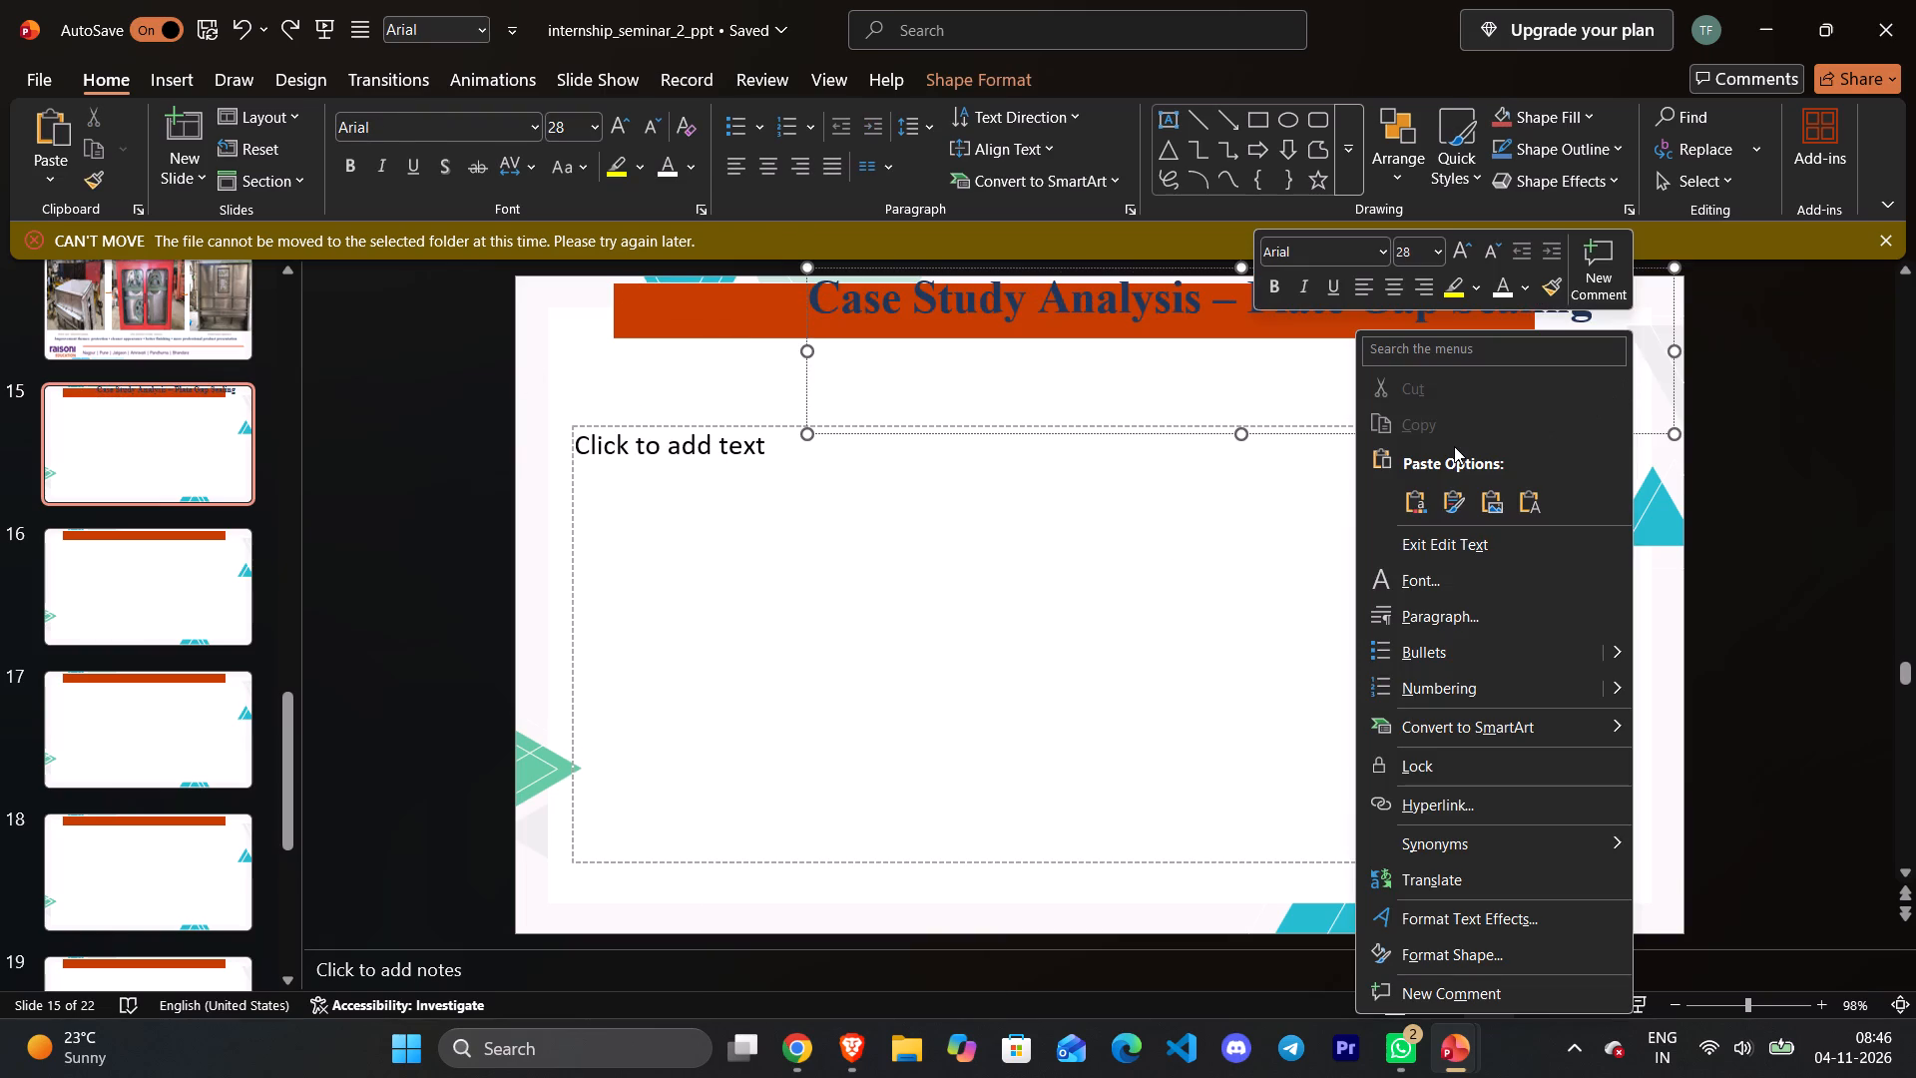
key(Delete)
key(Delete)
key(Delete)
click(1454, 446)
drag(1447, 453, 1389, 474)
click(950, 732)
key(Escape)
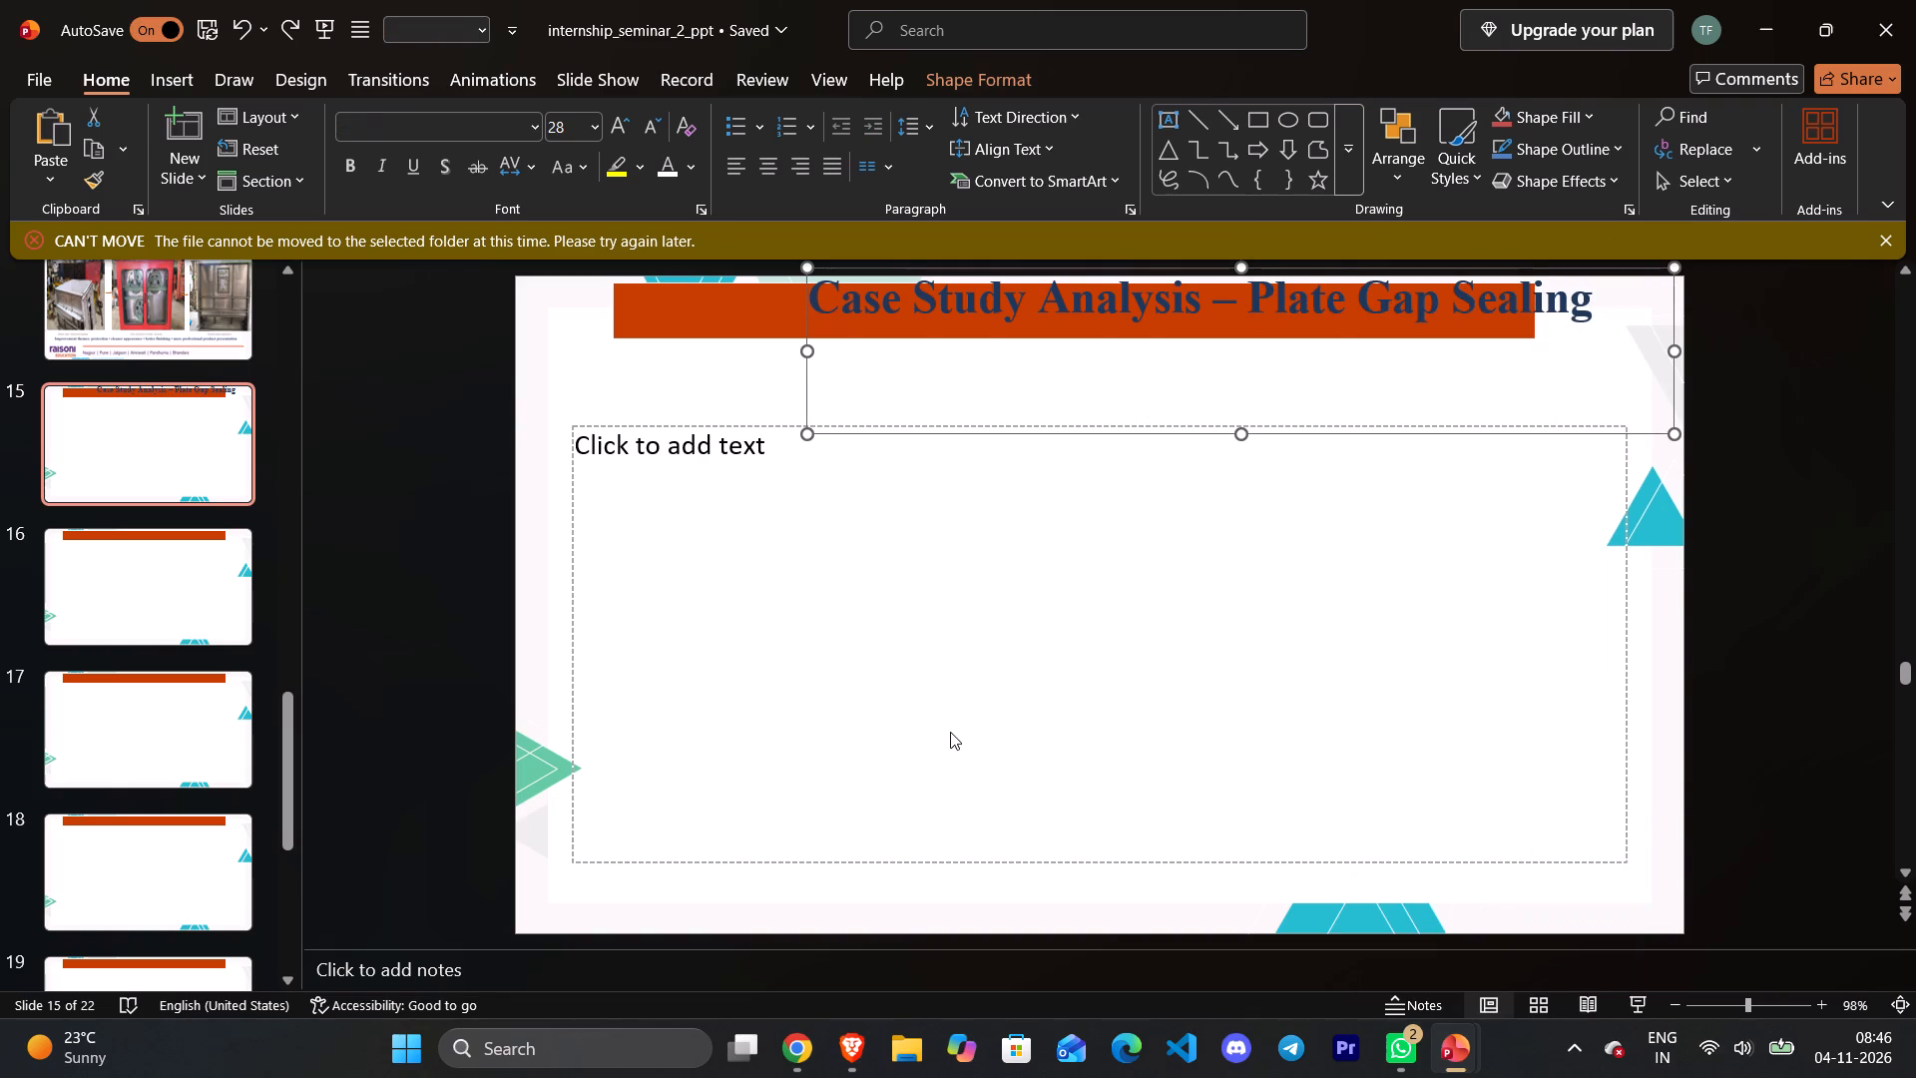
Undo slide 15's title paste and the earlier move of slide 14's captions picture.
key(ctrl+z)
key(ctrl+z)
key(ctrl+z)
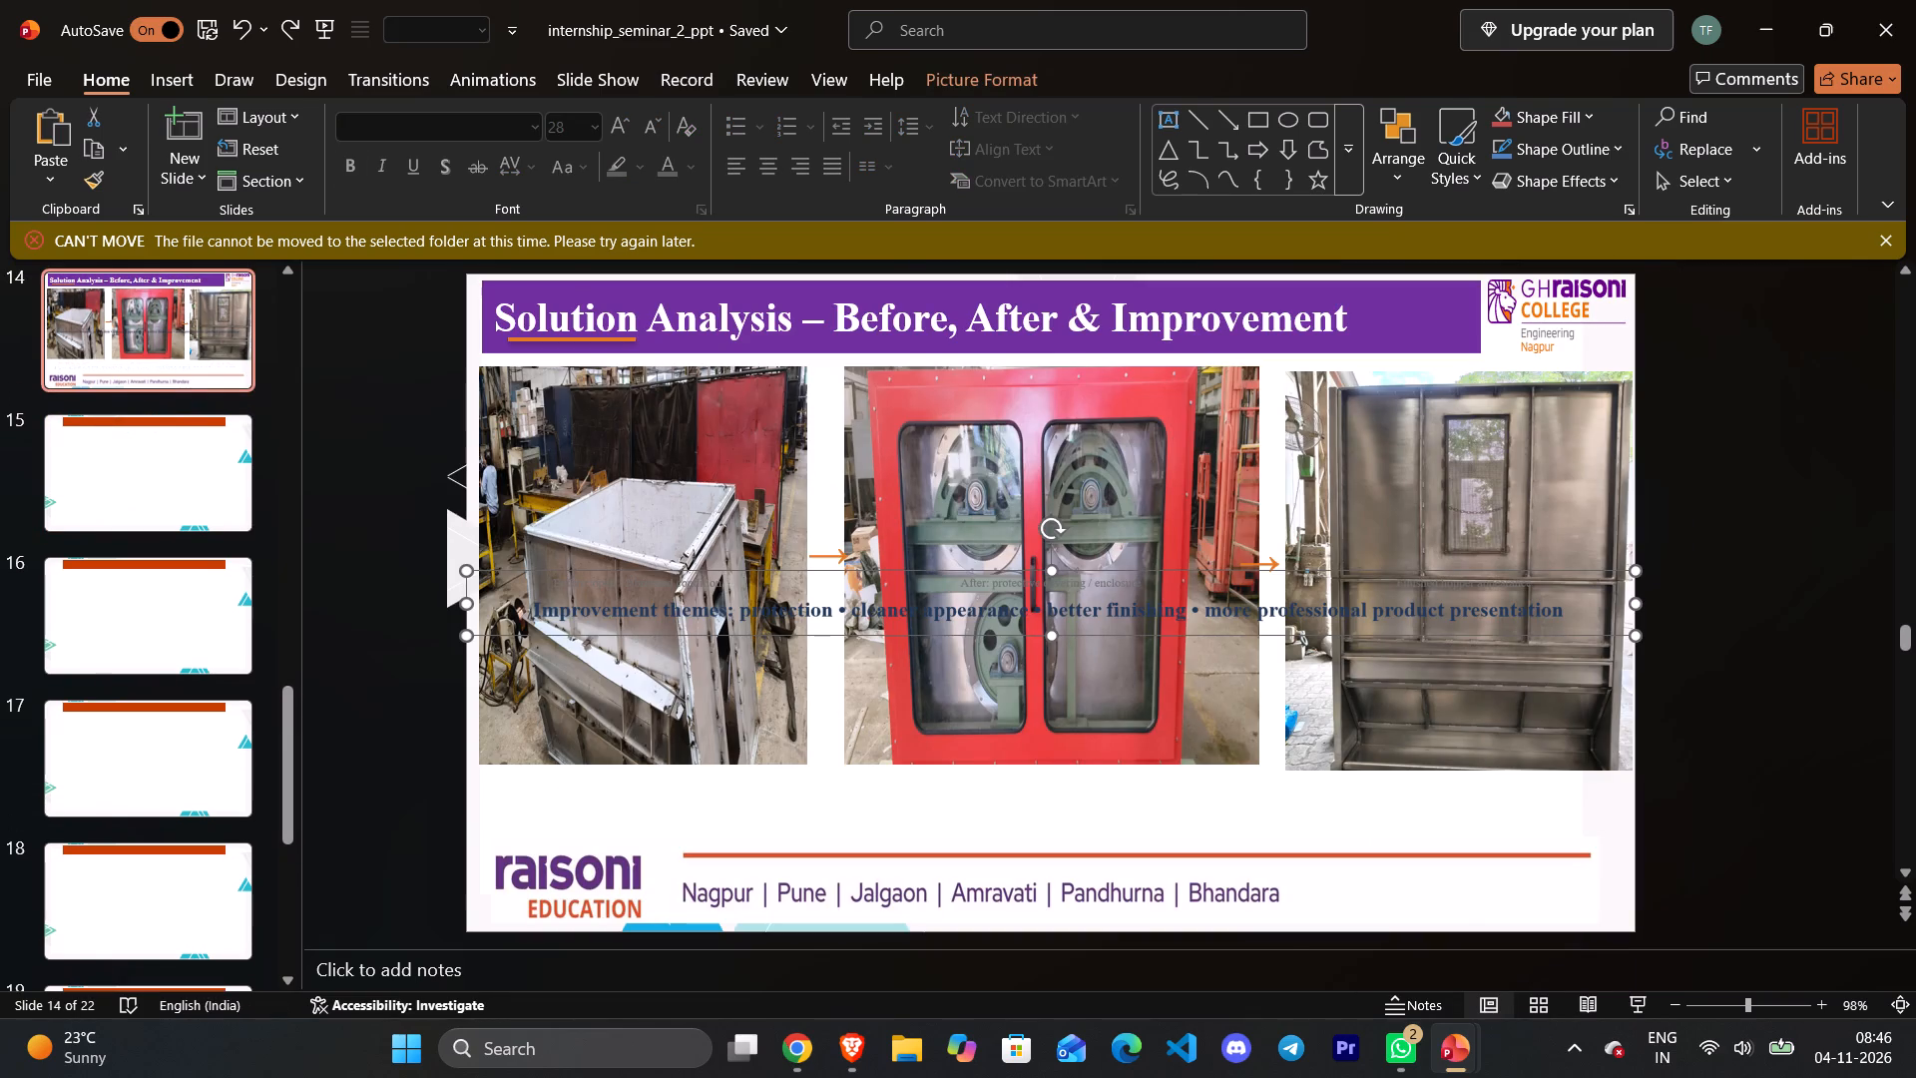
Return to the blank slide 15 of internship_seminar_2_ppt.
click(97, 468)
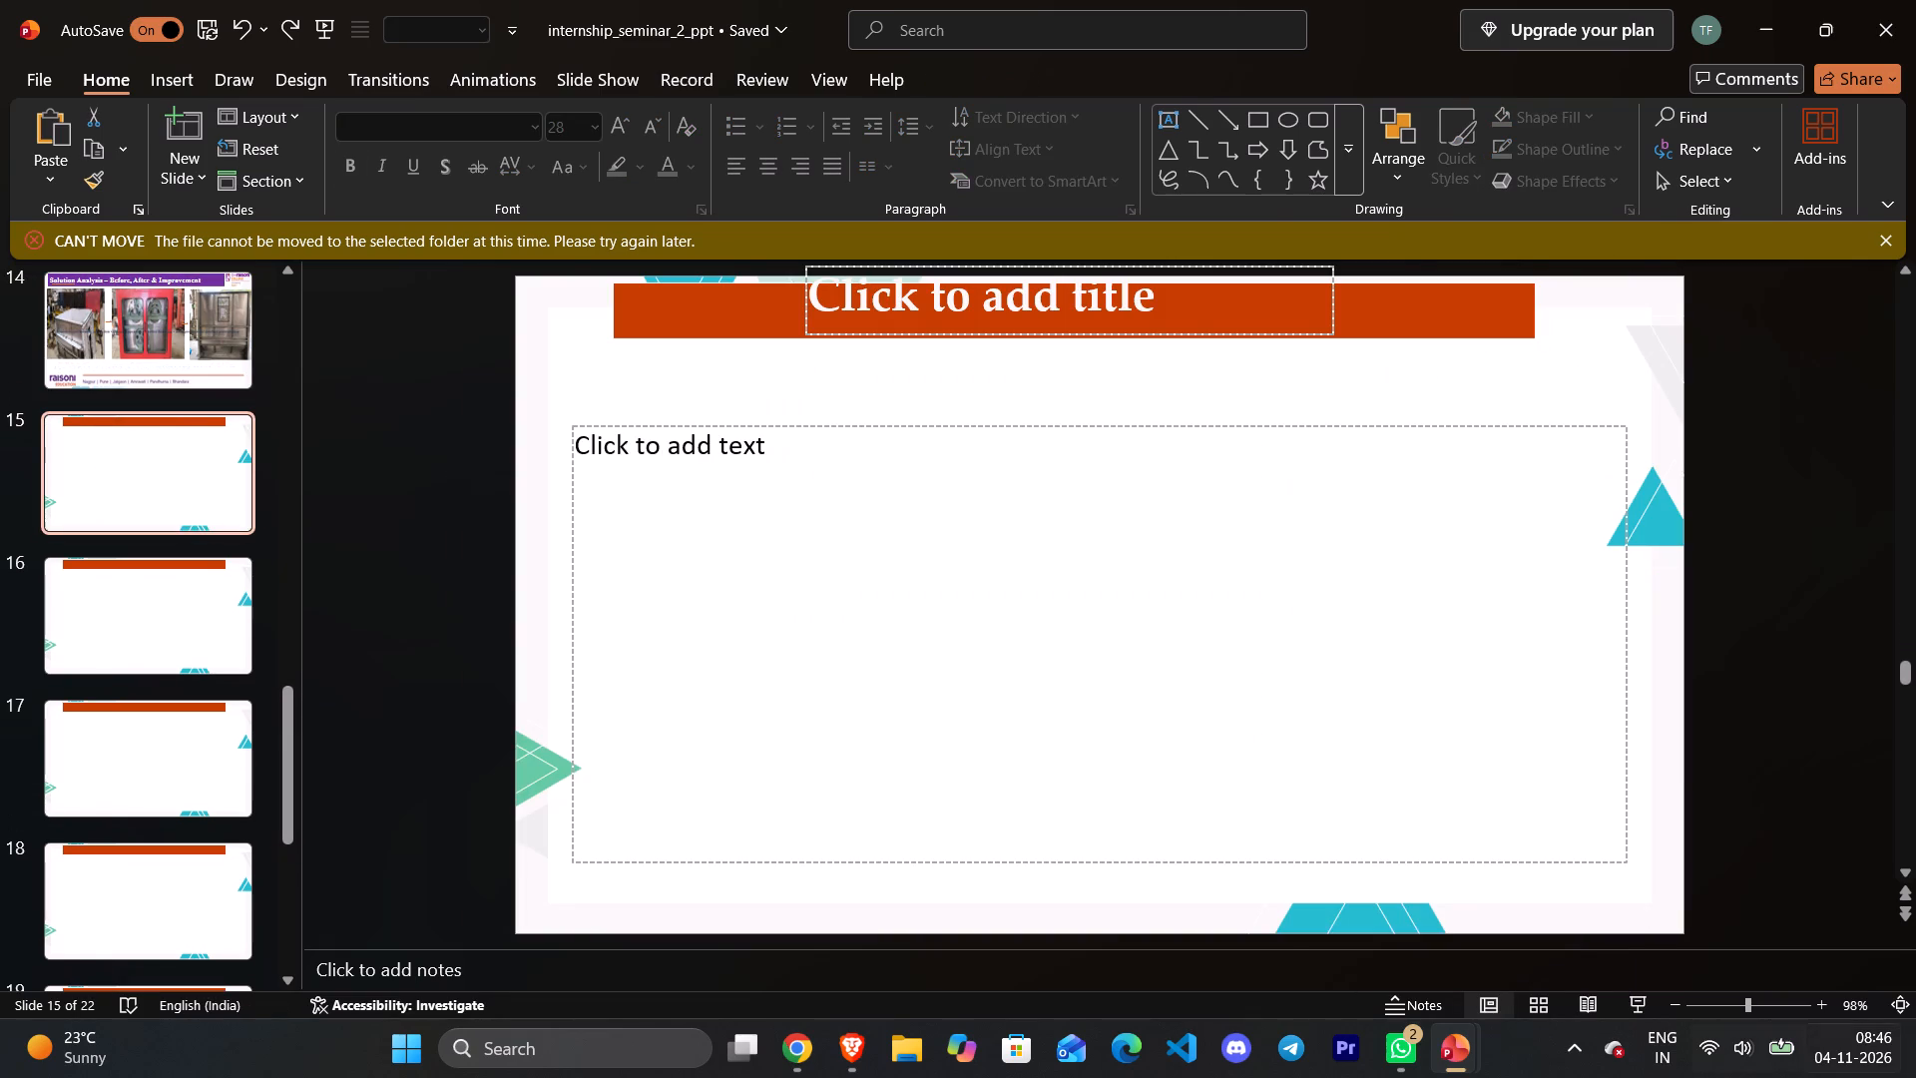
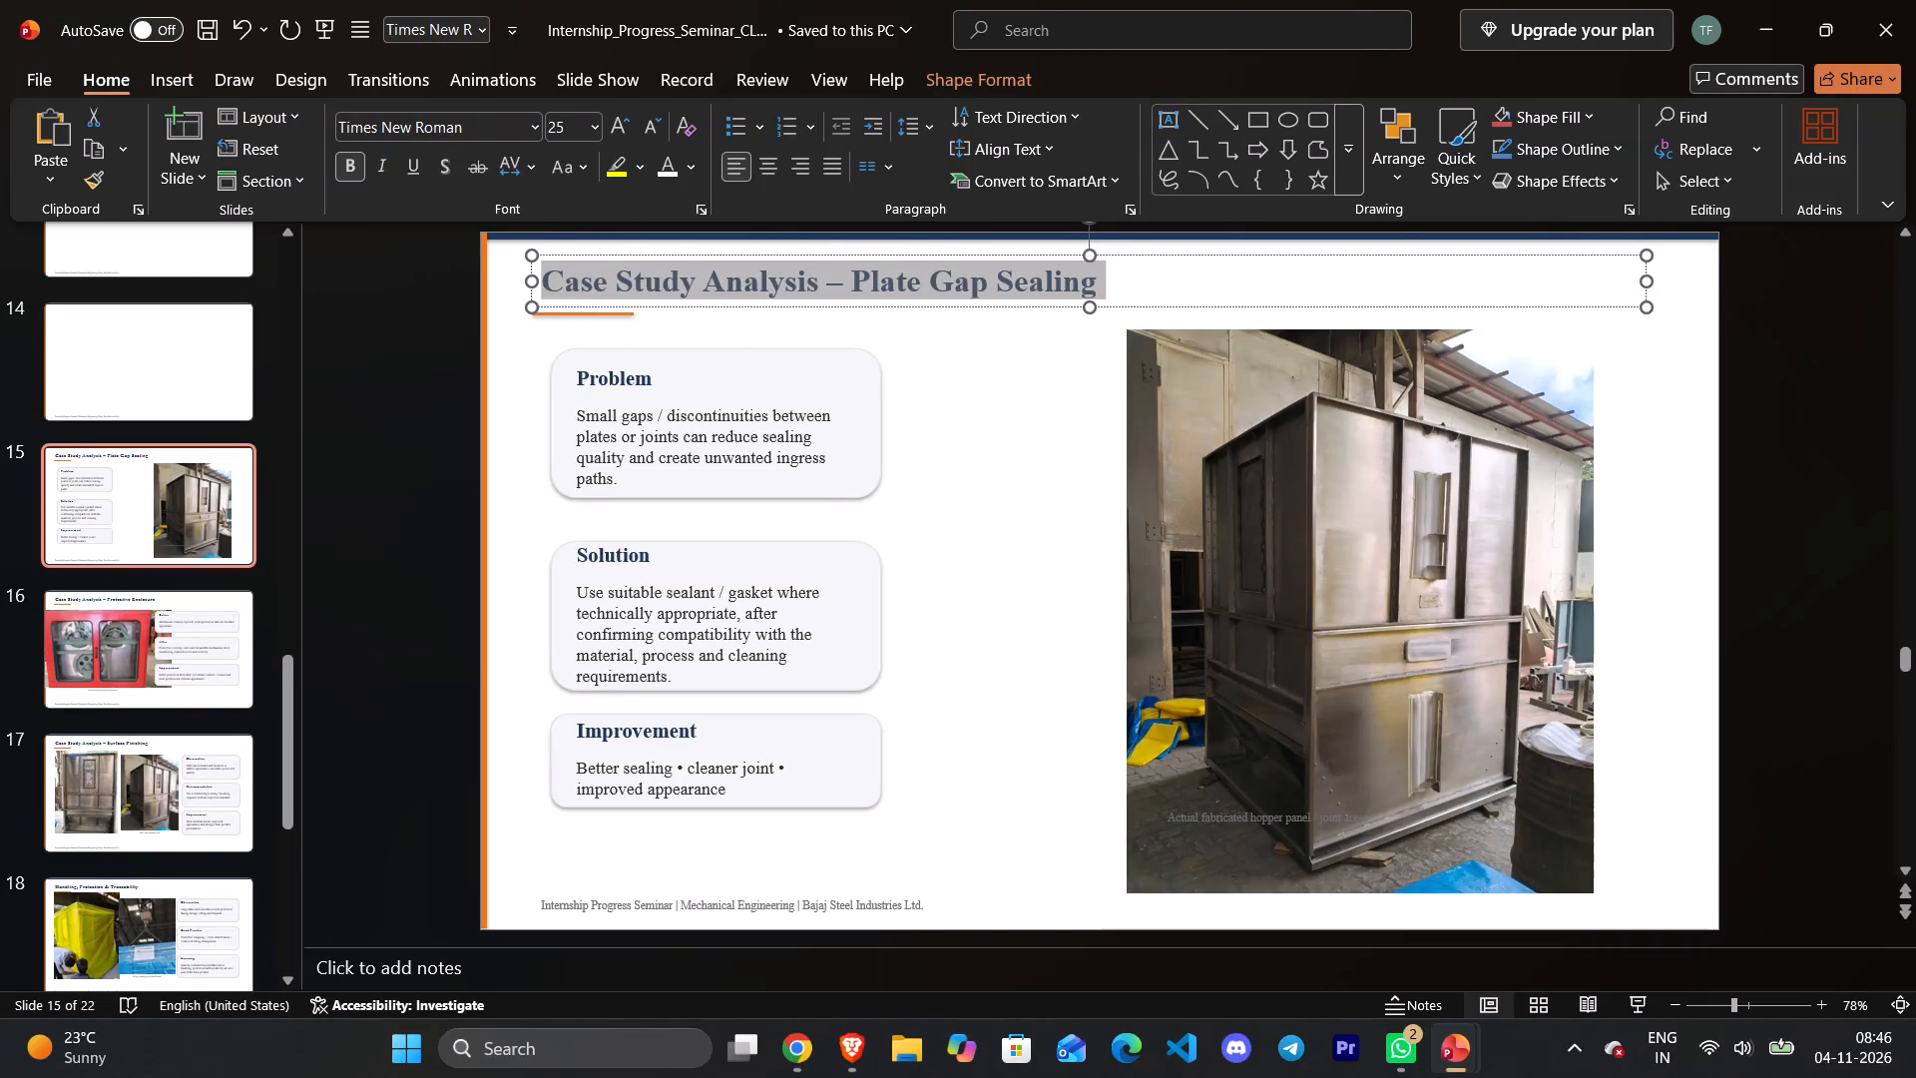
Cut slide 15's title, orange underline, Problem, Solution and Improvement cards with their text, and the hopper photo together.
ctrl+click(575, 313)
ctrl+click(709, 401)
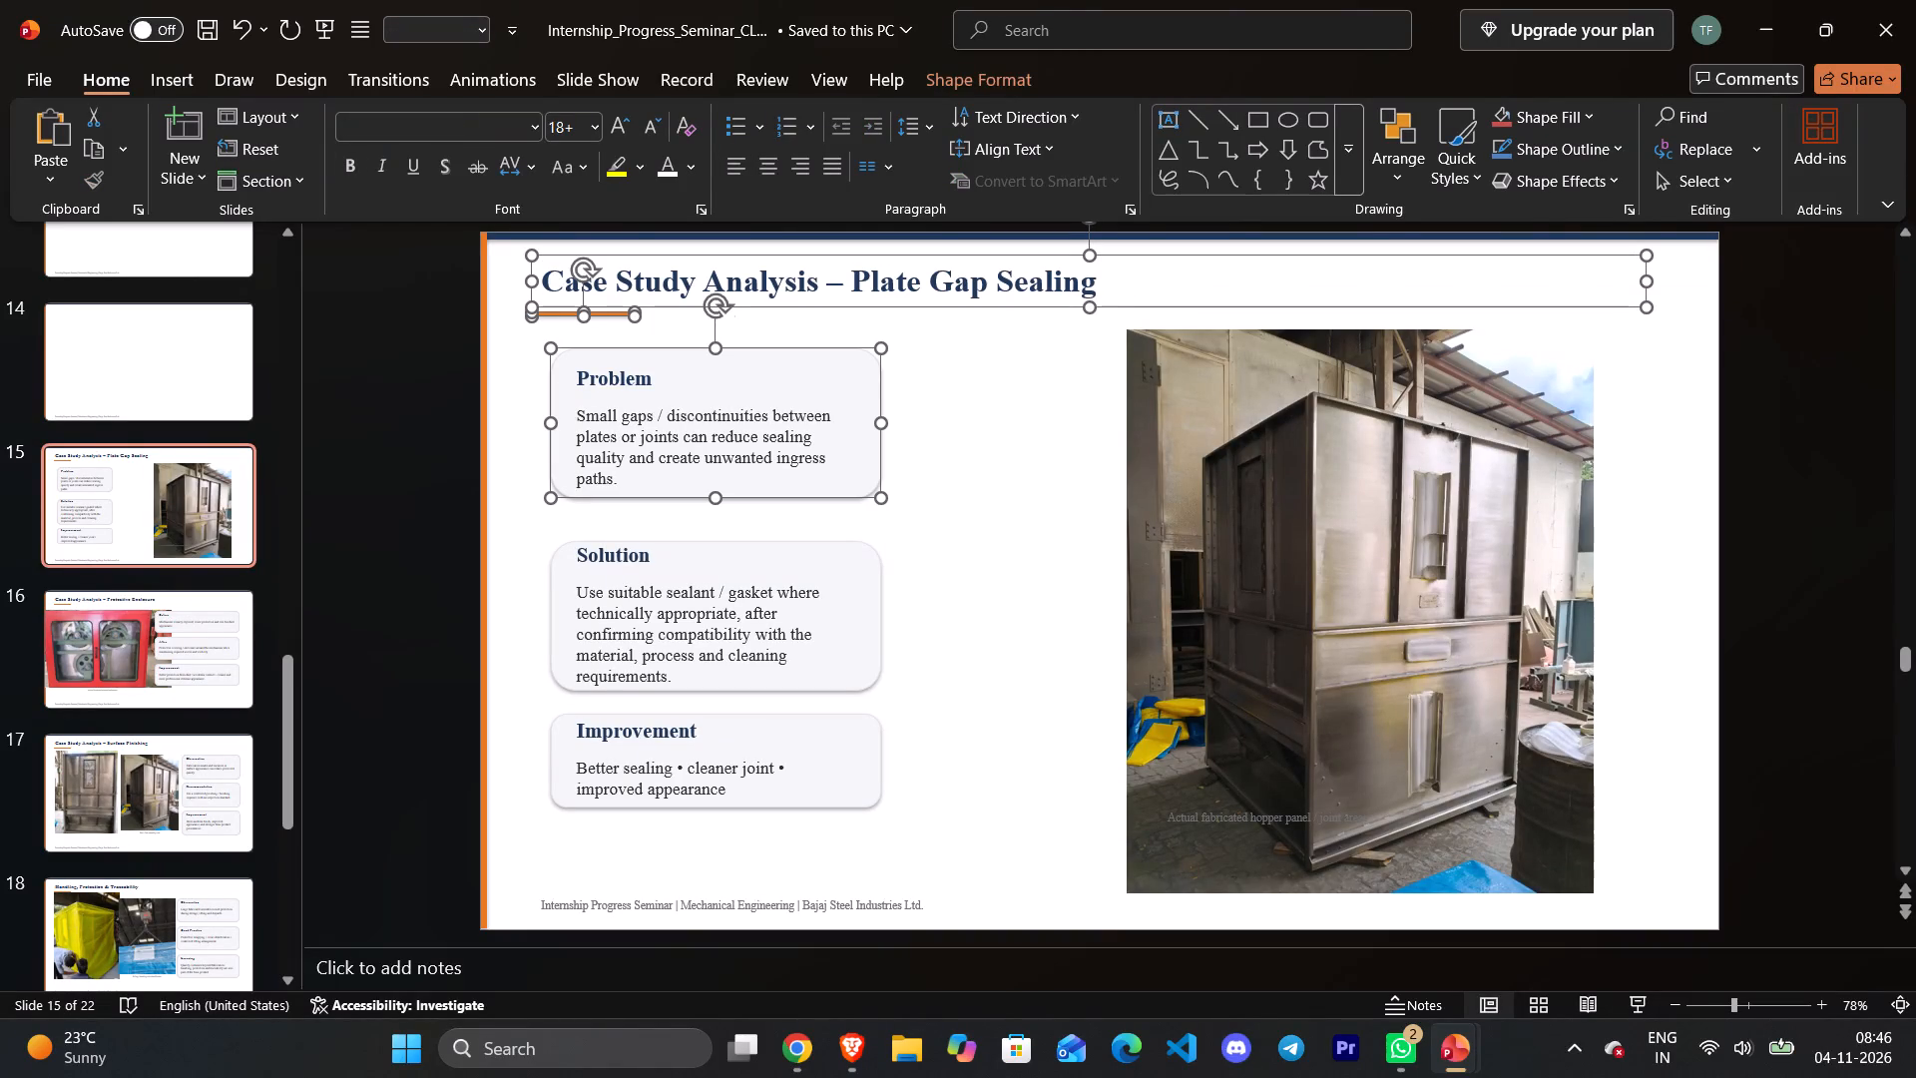
ctrl+click(625, 370)
ctrl+click(616, 424)
ctrl+click(745, 574)
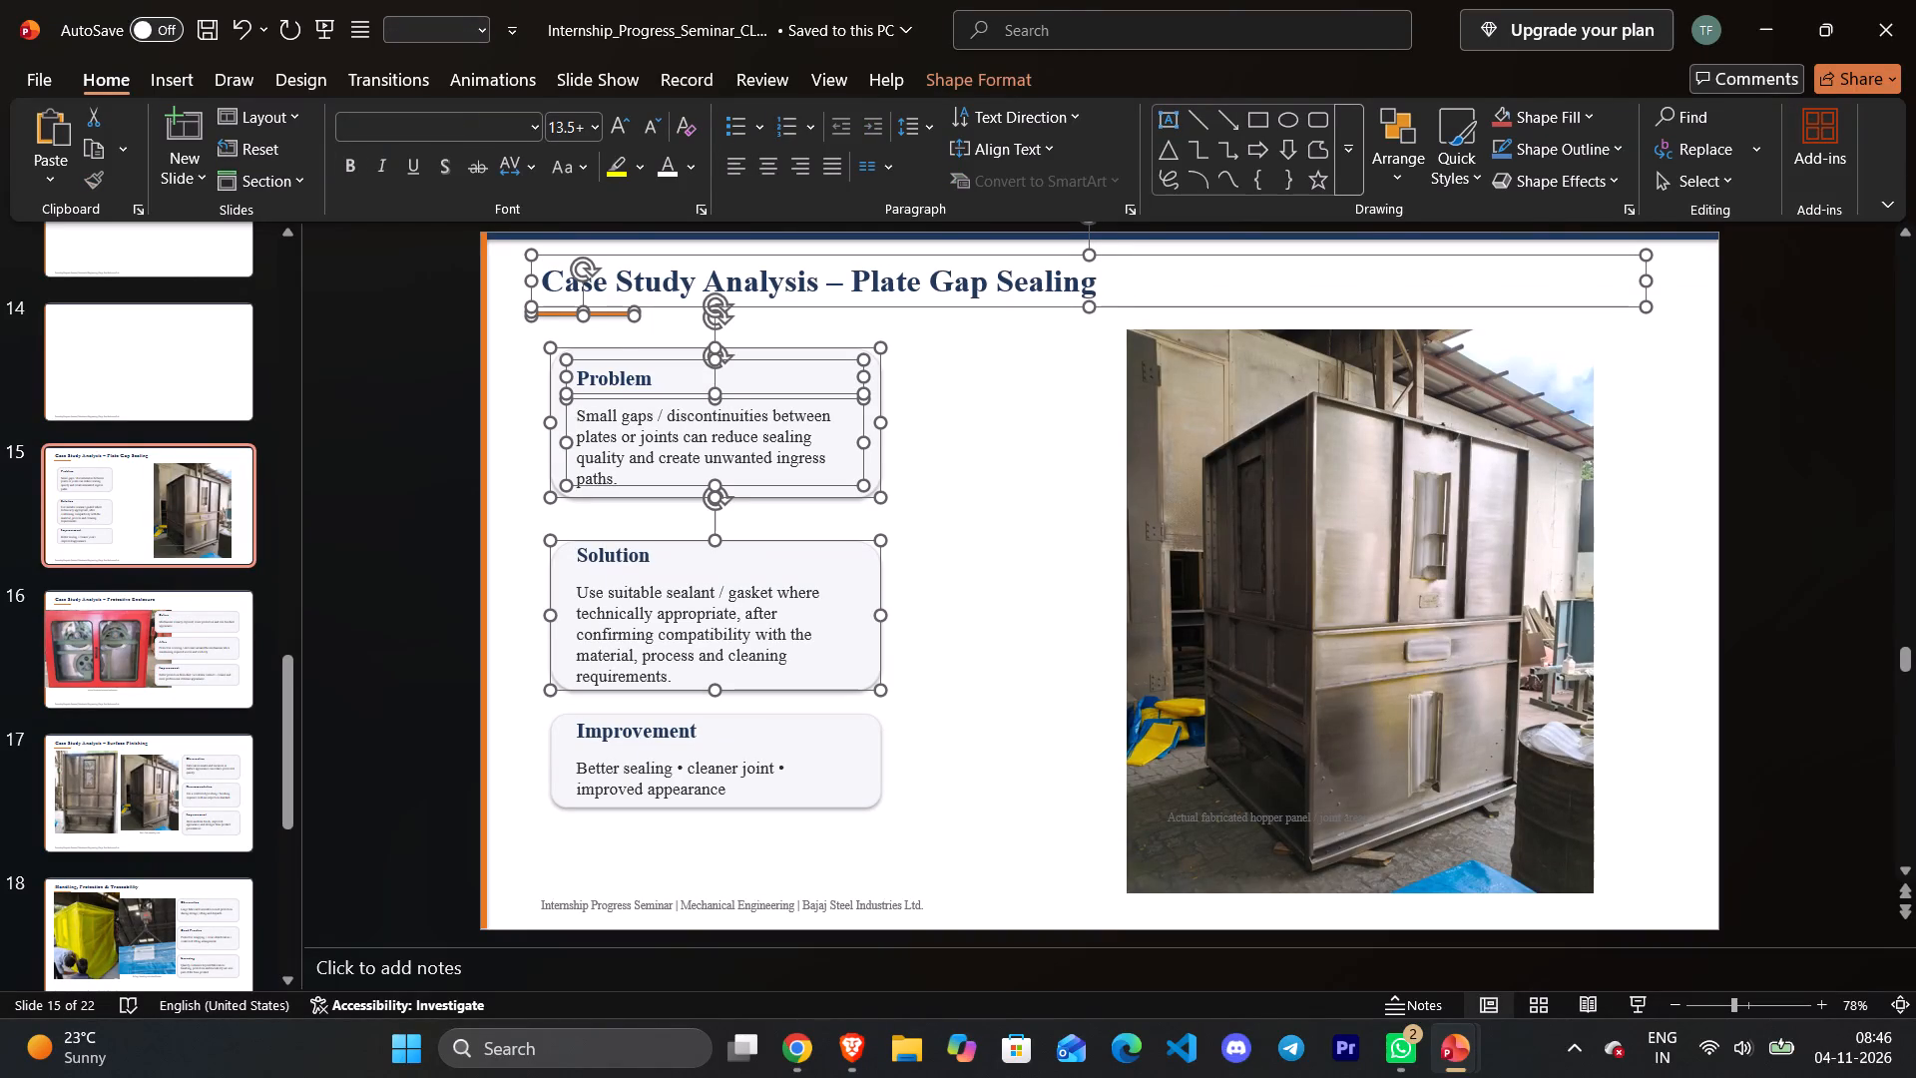
ctrl+click(618, 552)
ctrl+click(635, 609)
ctrl+click(814, 765)
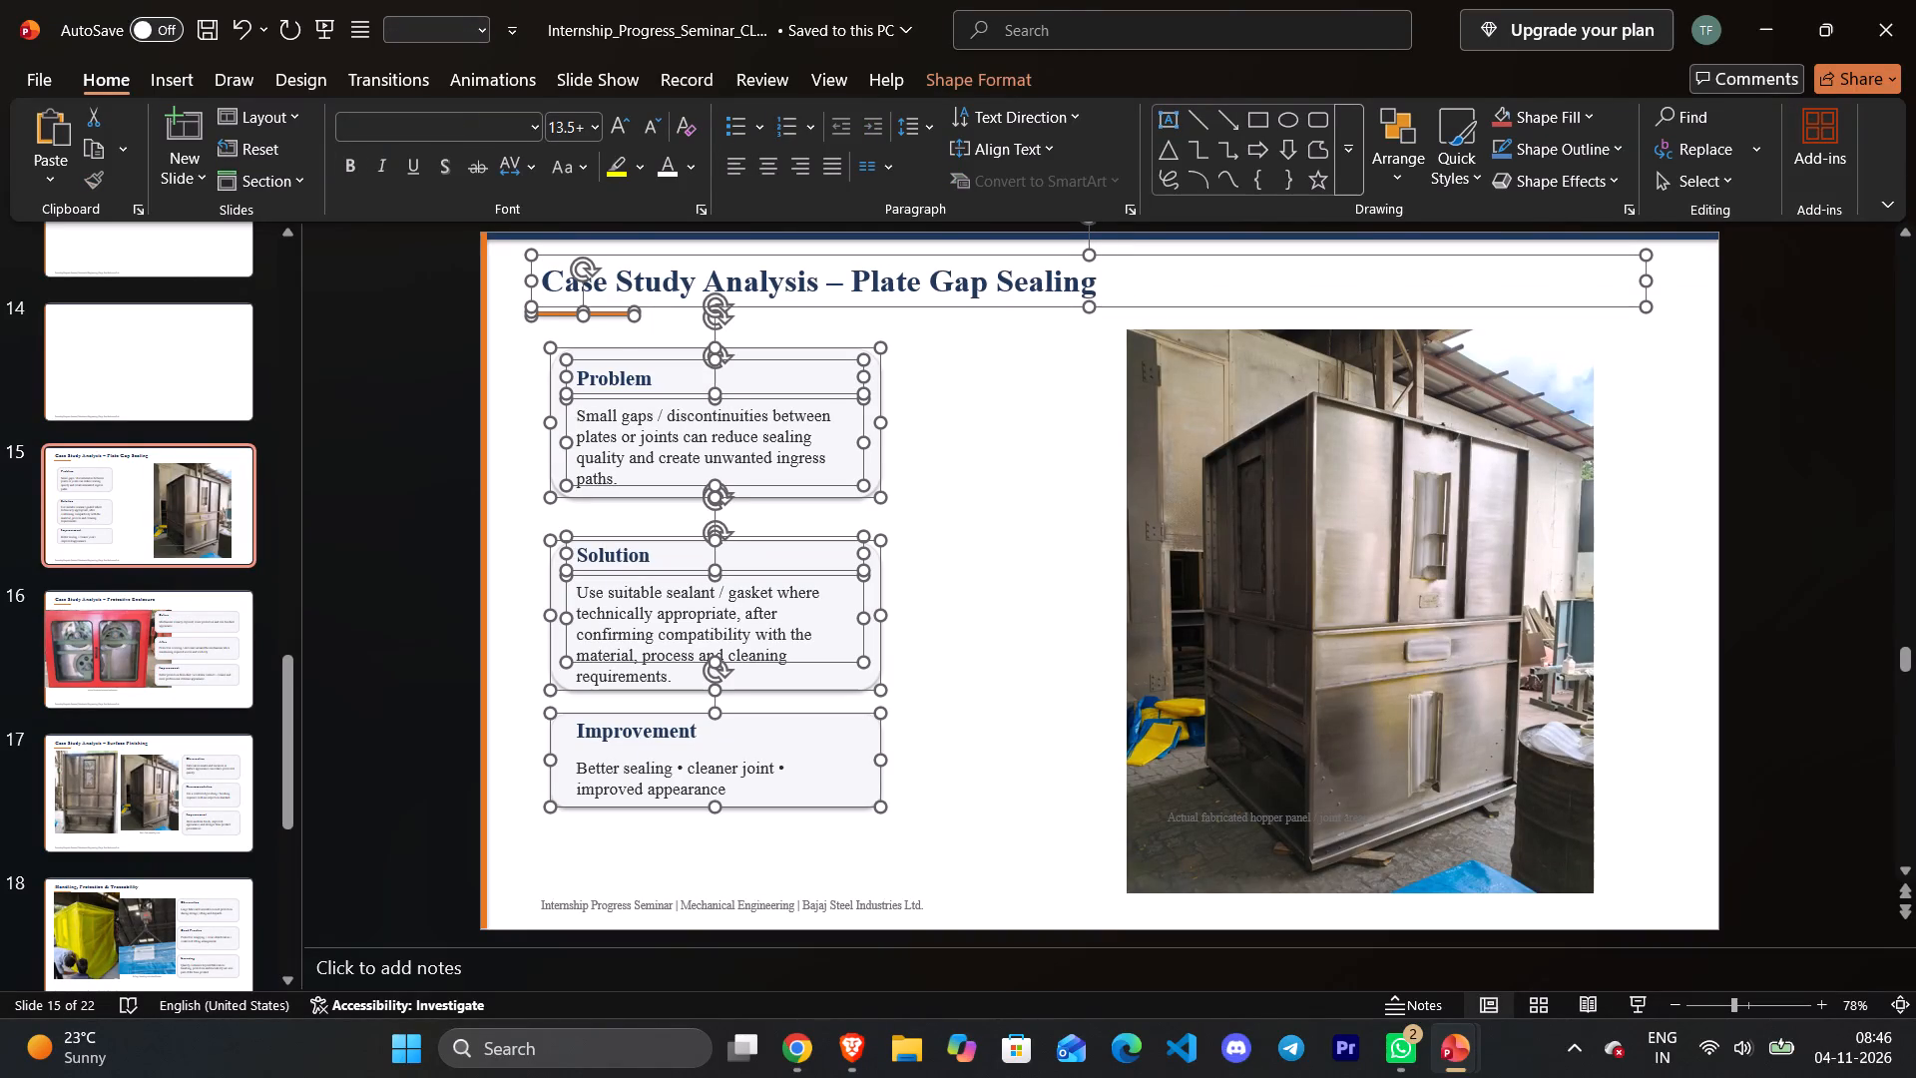
ctrl+click(704, 767)
ctrl+click(636, 726)
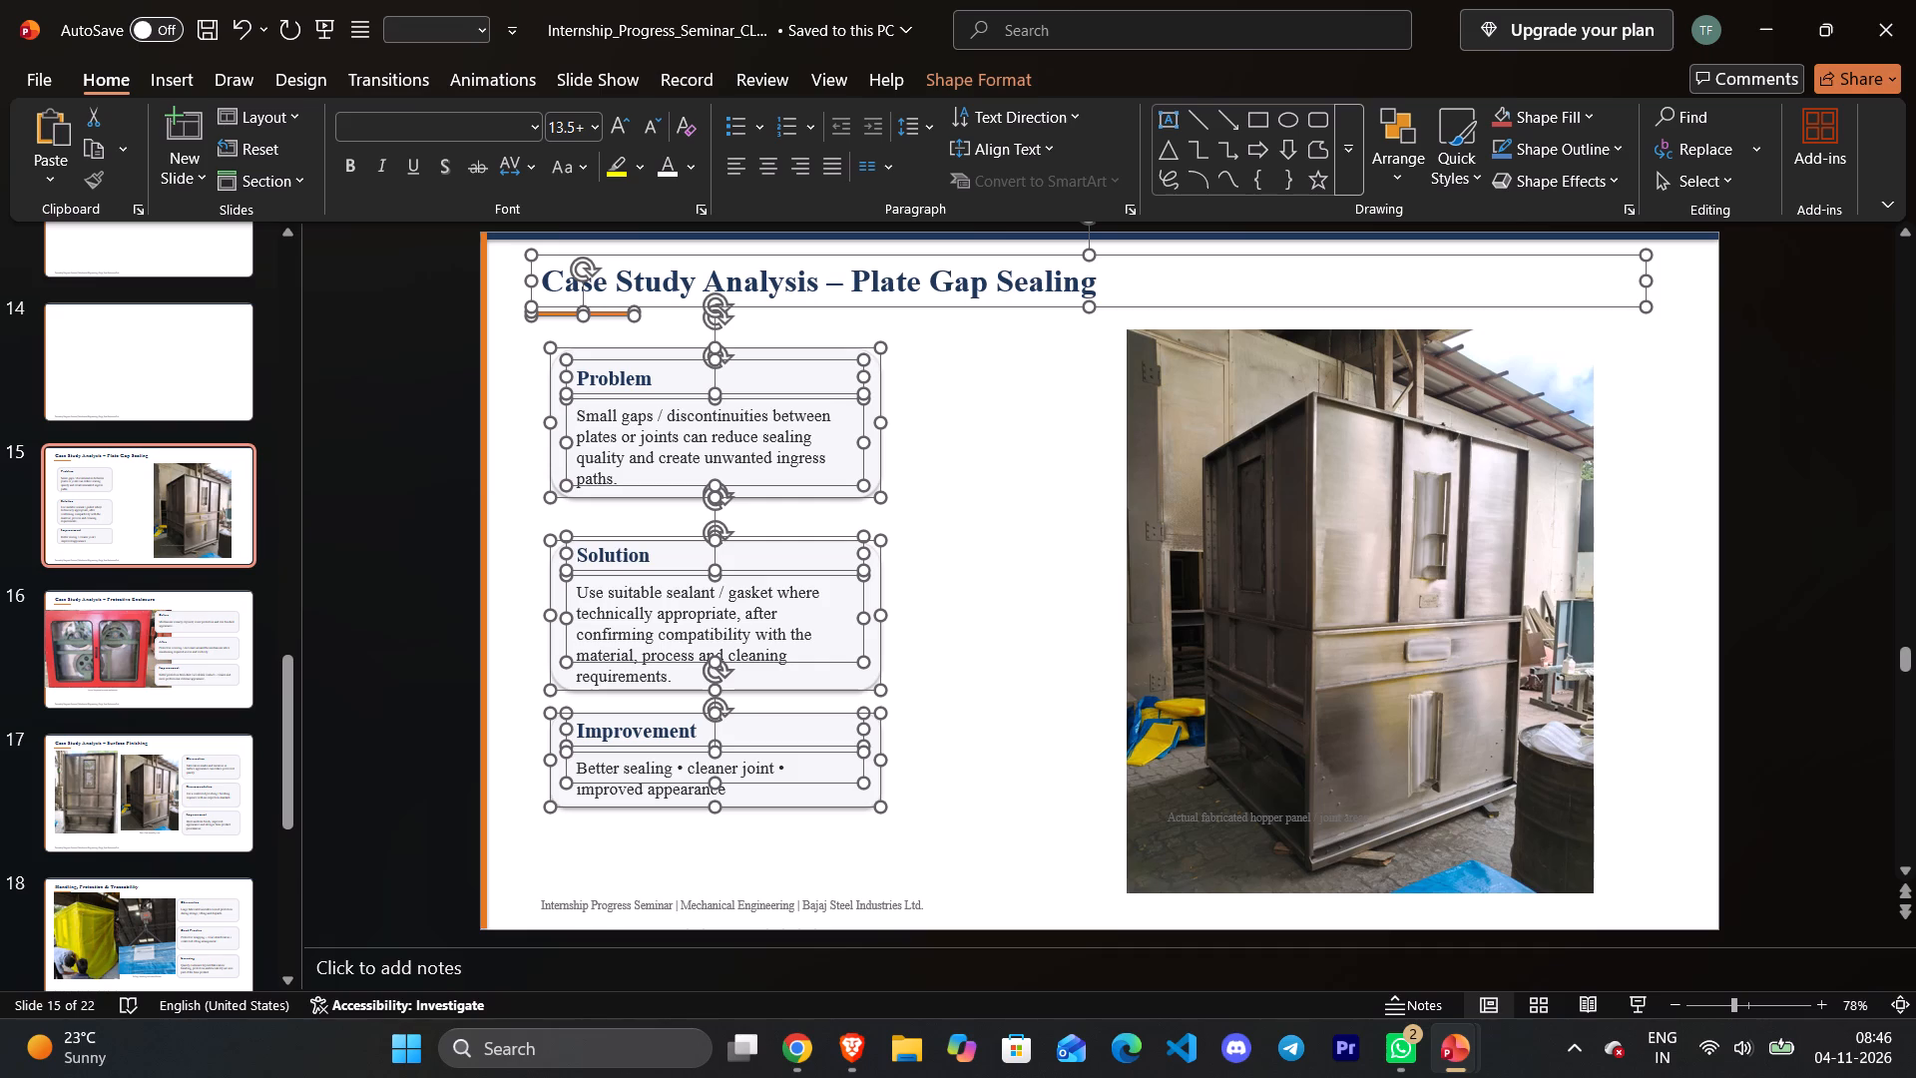
ctrl+click(629, 786)
ctrl+click(628, 794)
ctrl+click(1207, 506)
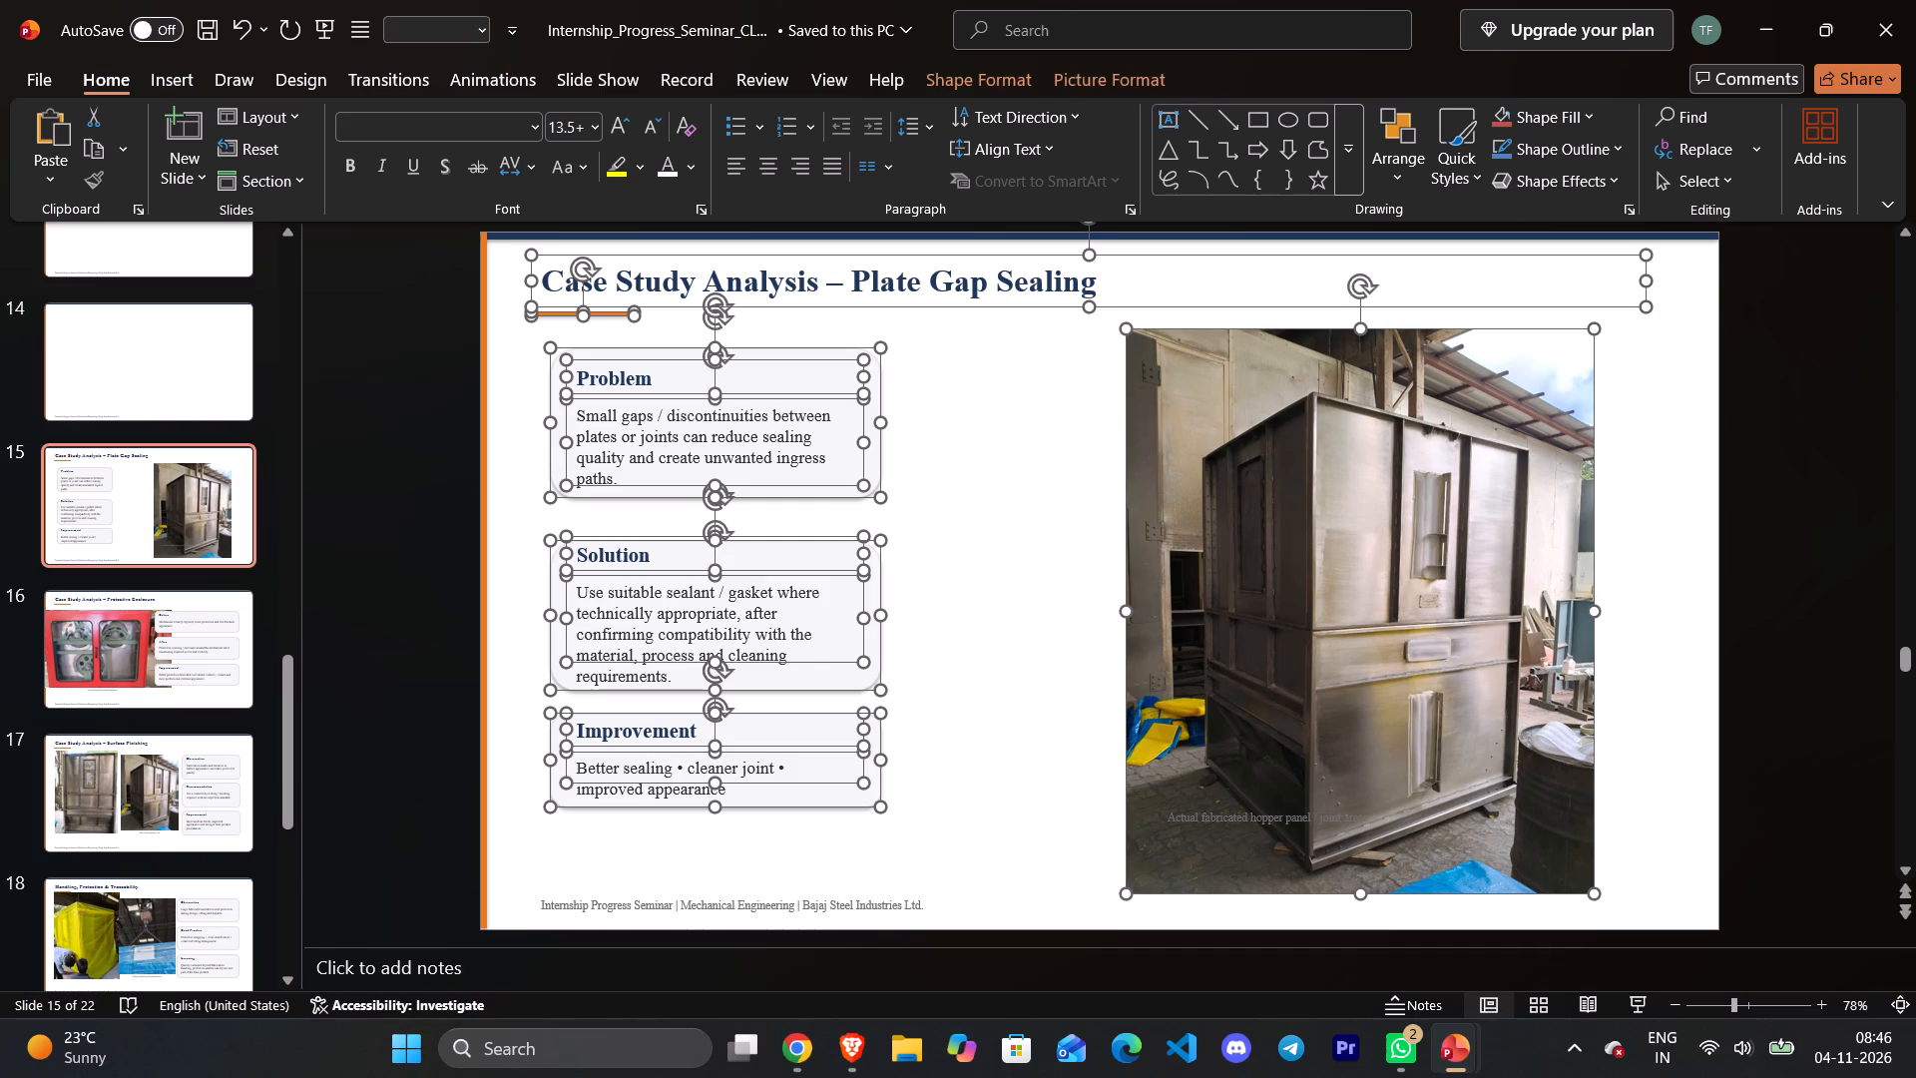
key(ctrl+x)
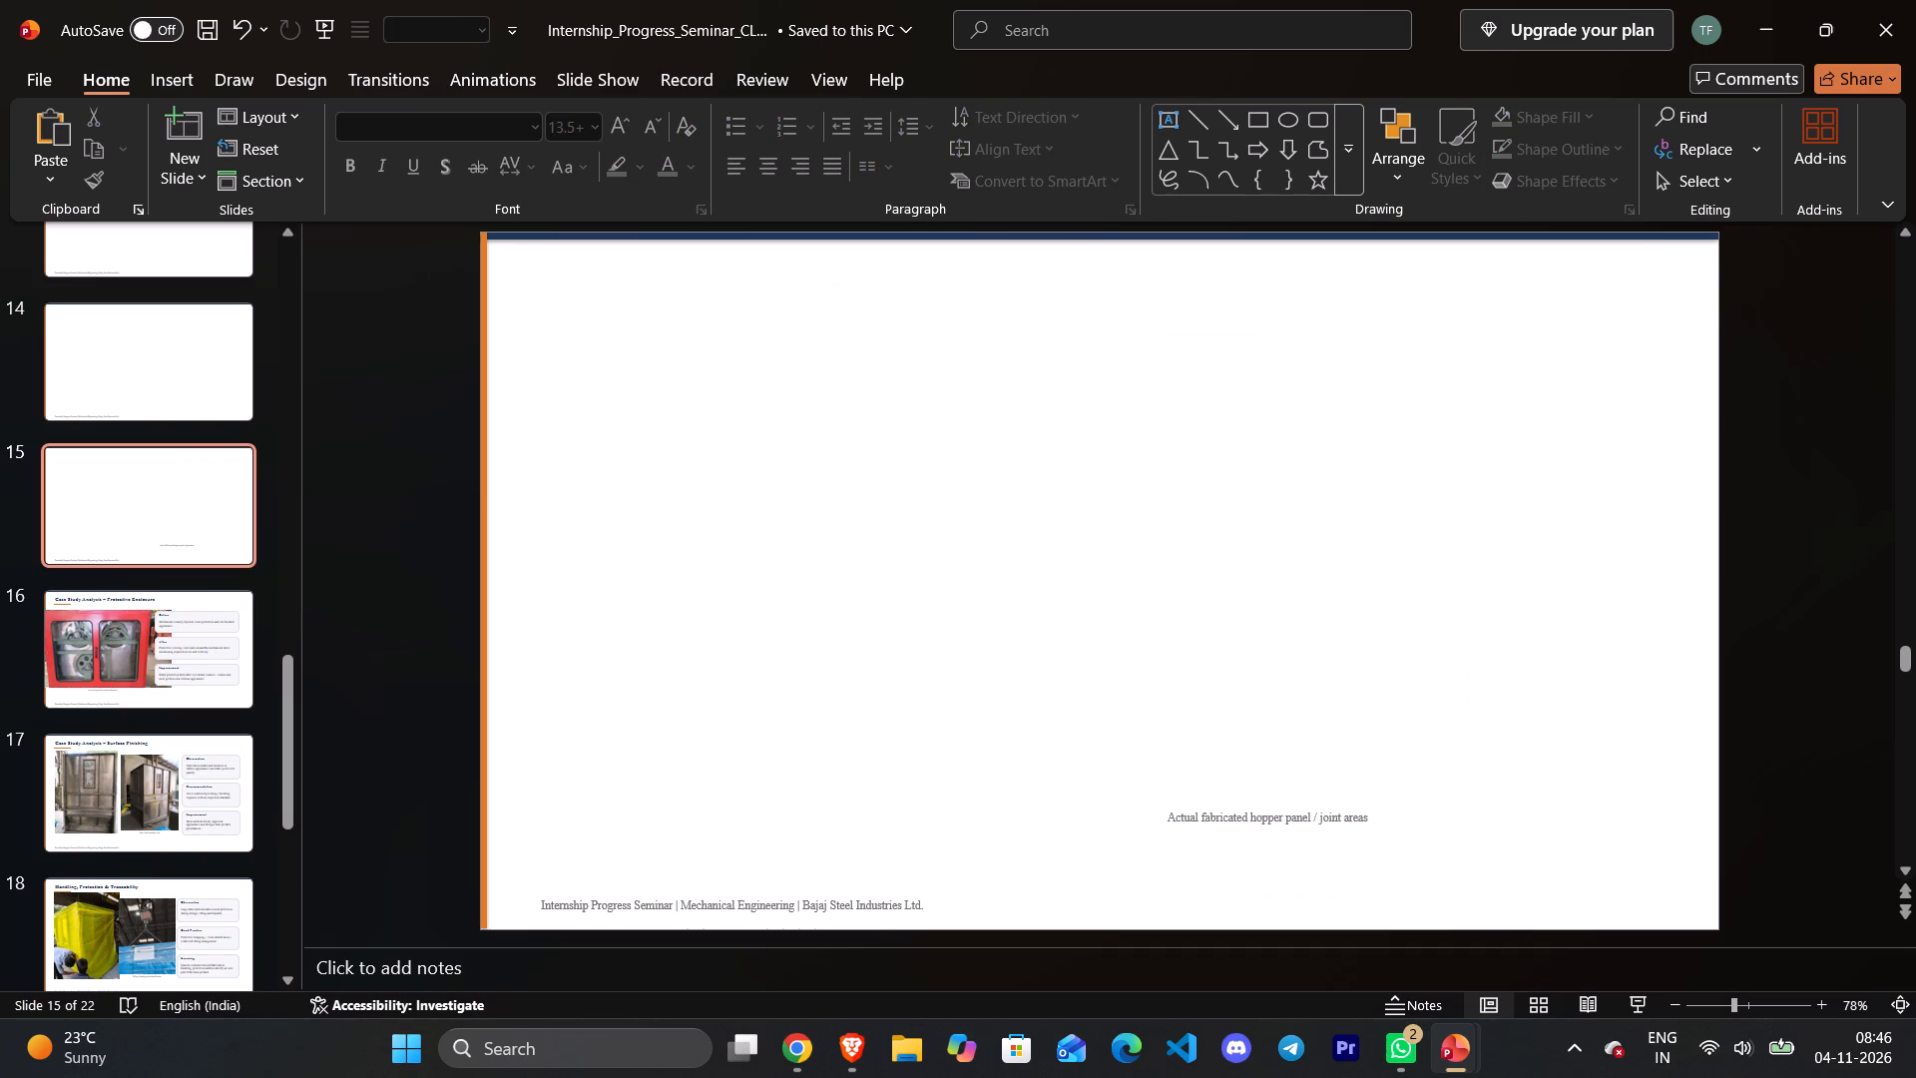
Undo the cut and add the "Actual fabricated hopper panel / joint areas" caption to the selection.
key(ctrl+z)
ctrl+click(1245, 818)
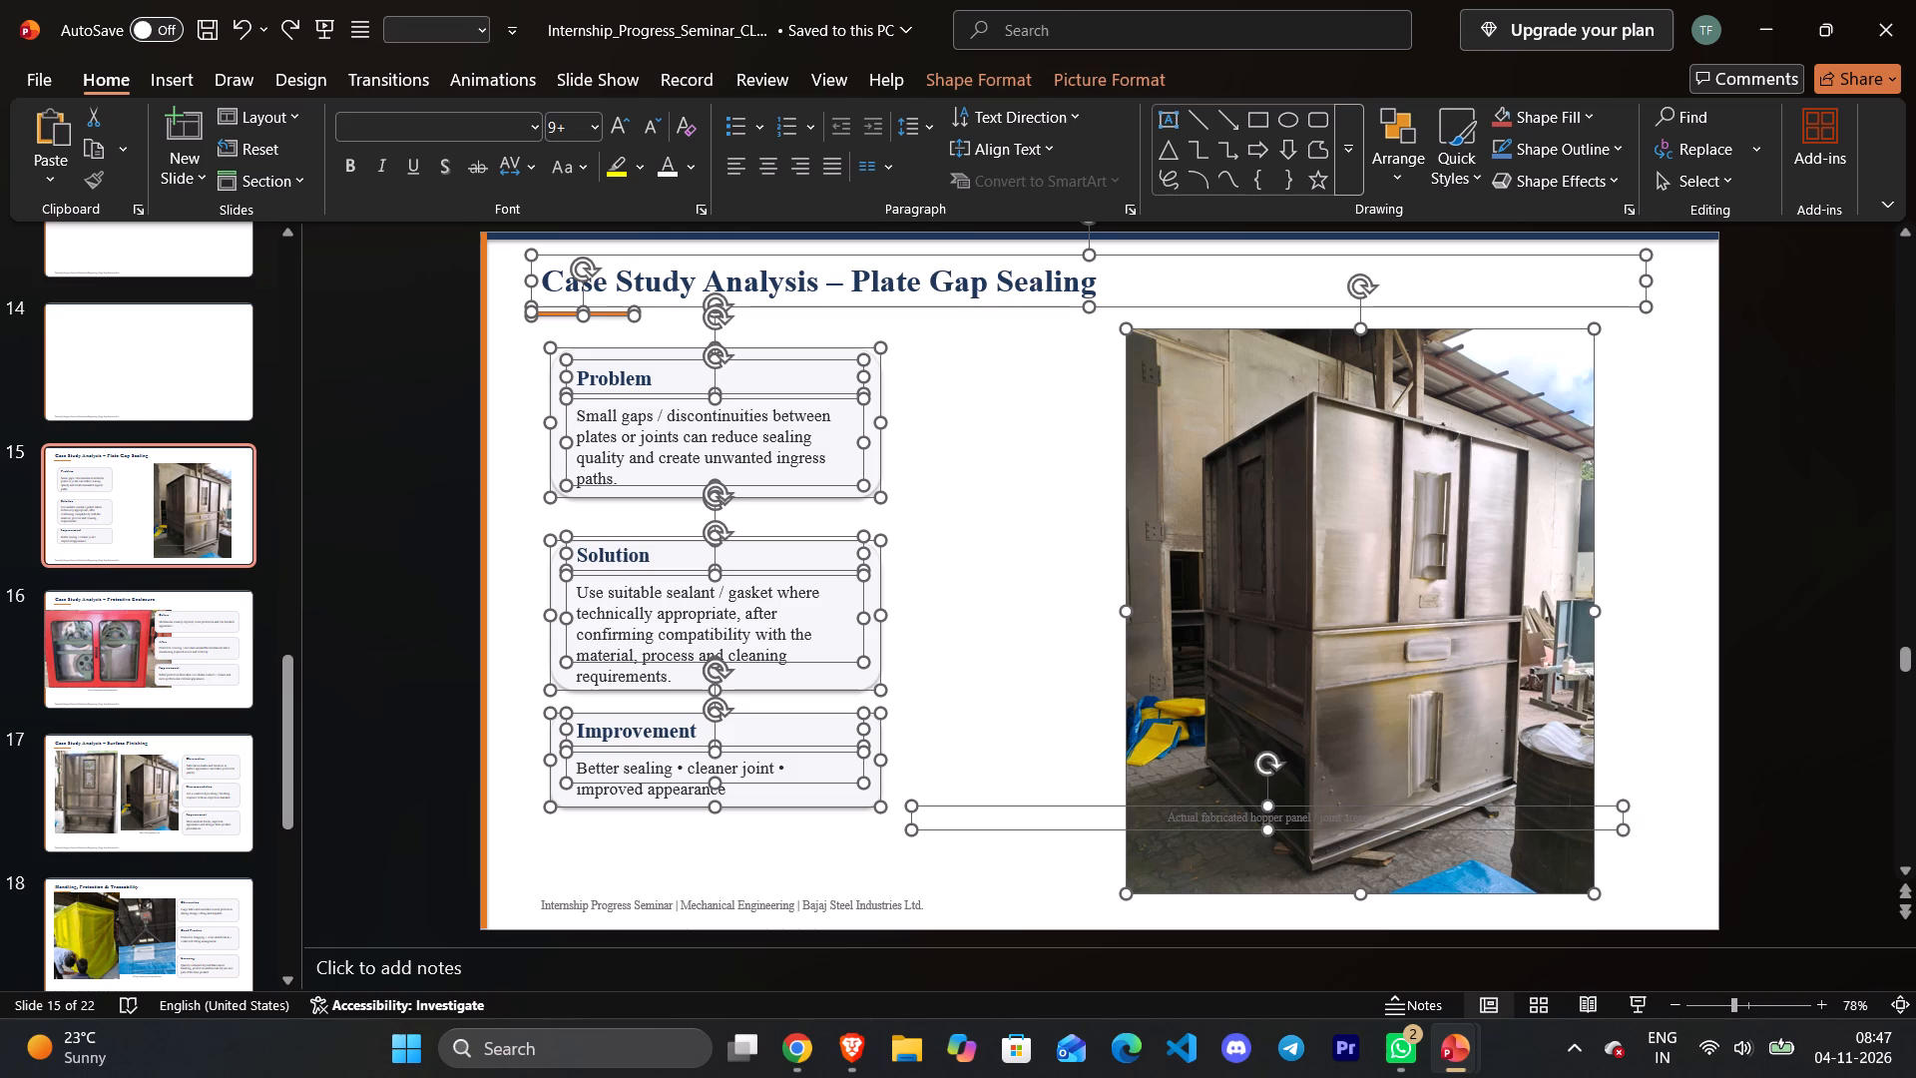
Switch to internship_seminar_2_ppt and paste the plate gap sealing content onto slide 15 as a single picture.
click(1510, 950)
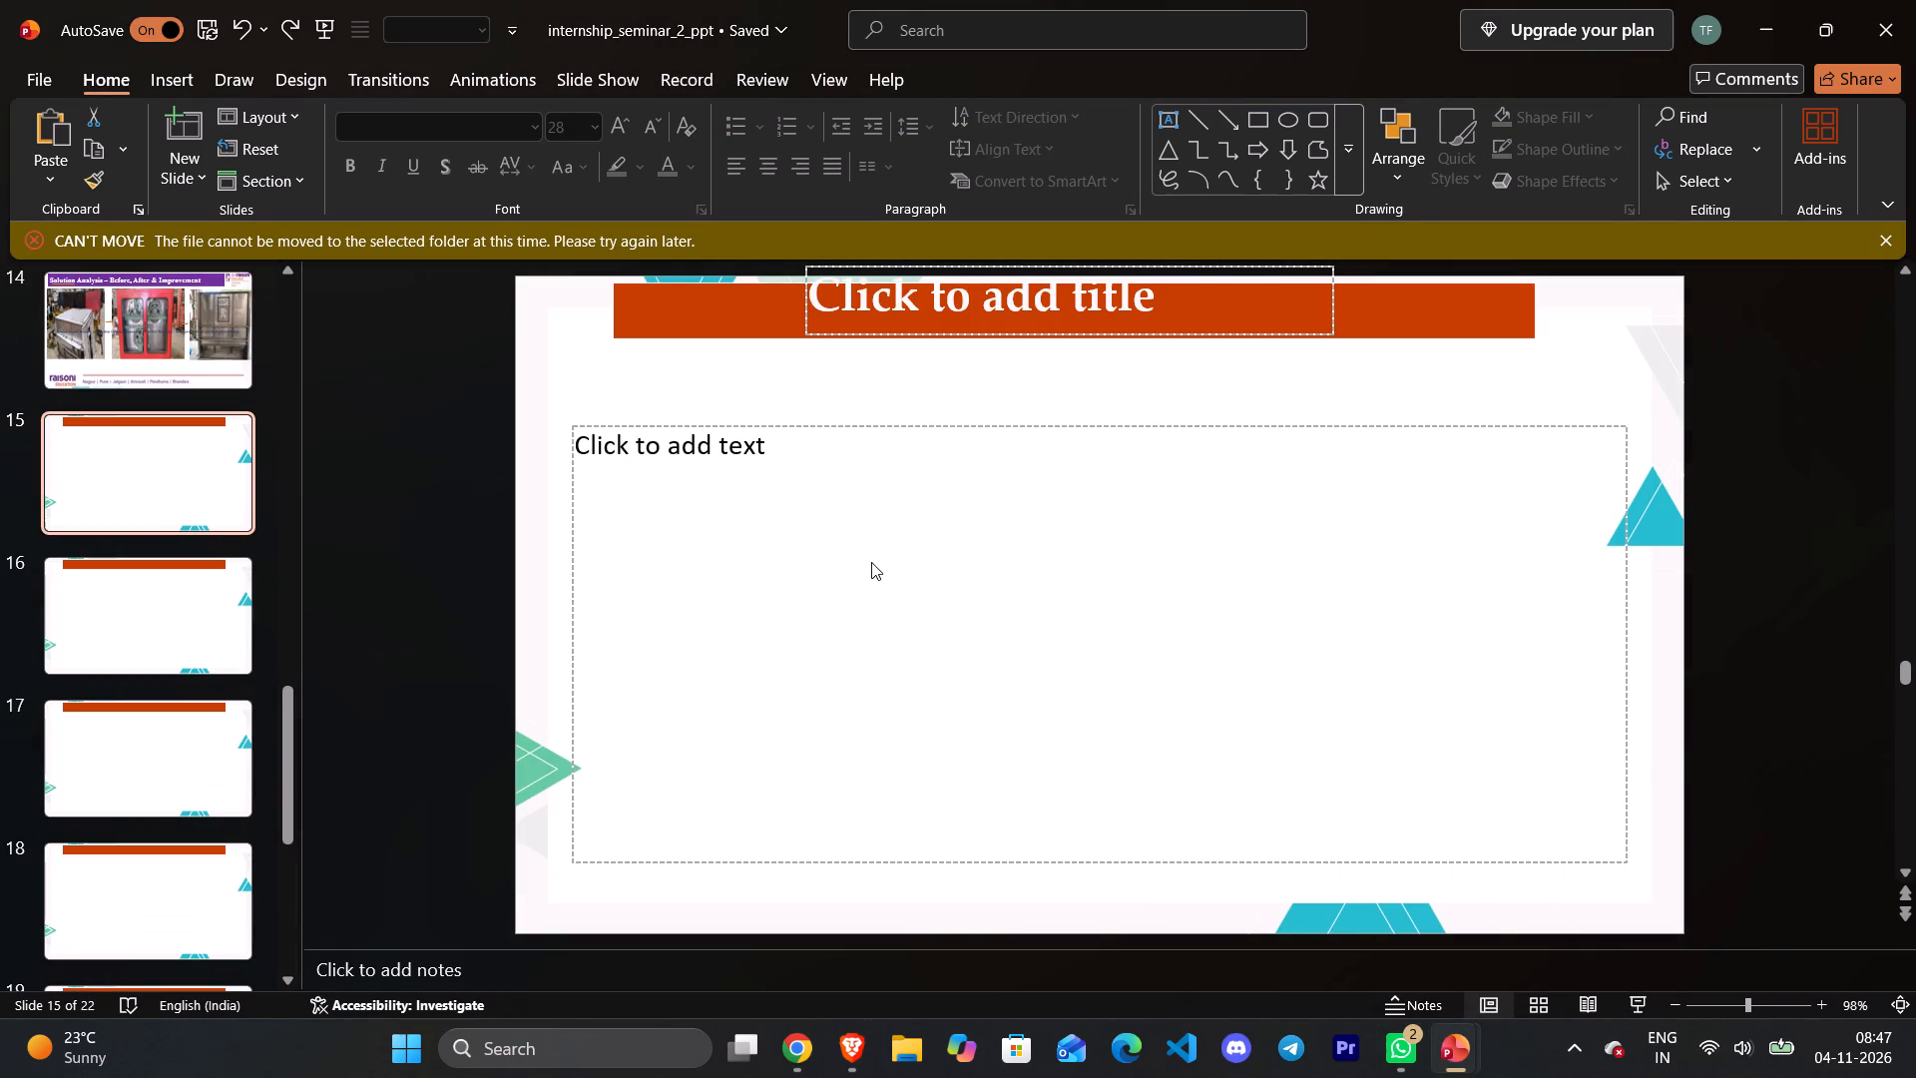
key(ctrl+v)
key(ctrl+z)
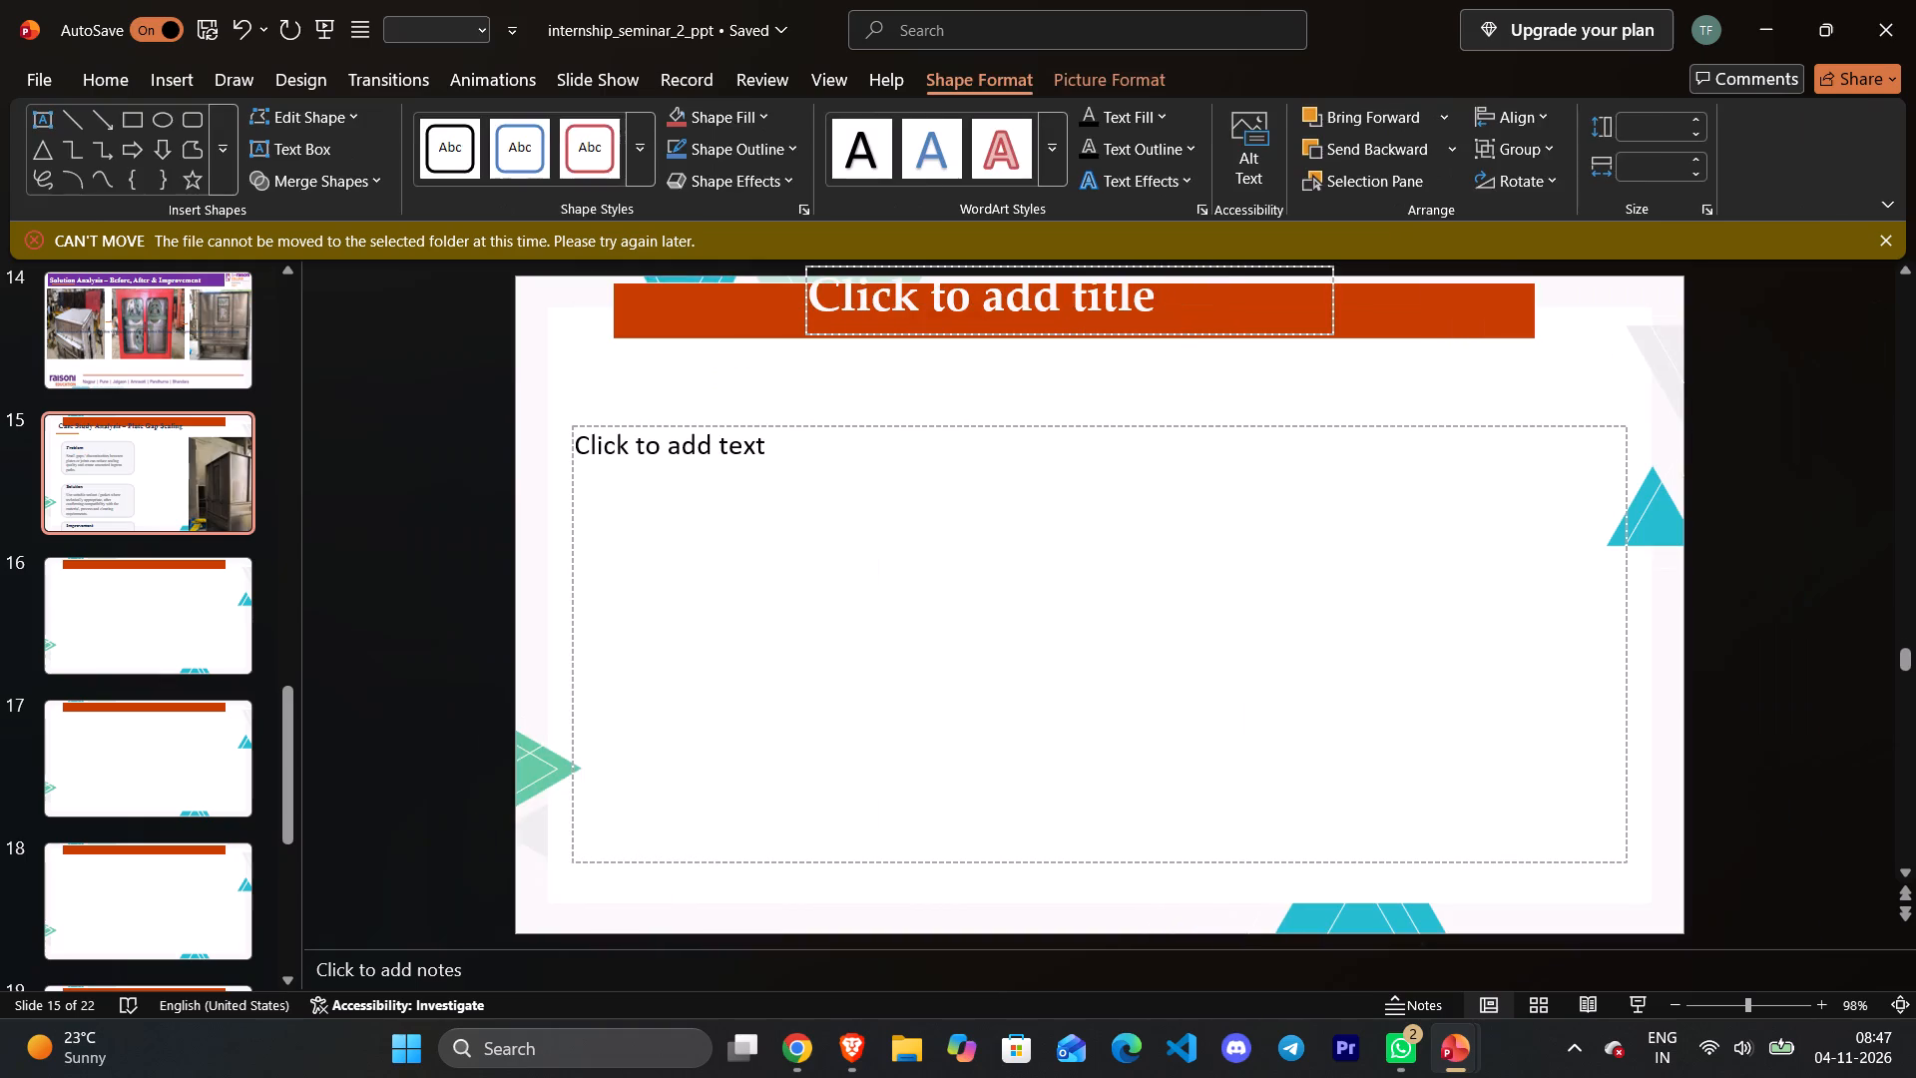
right_click(815, 387)
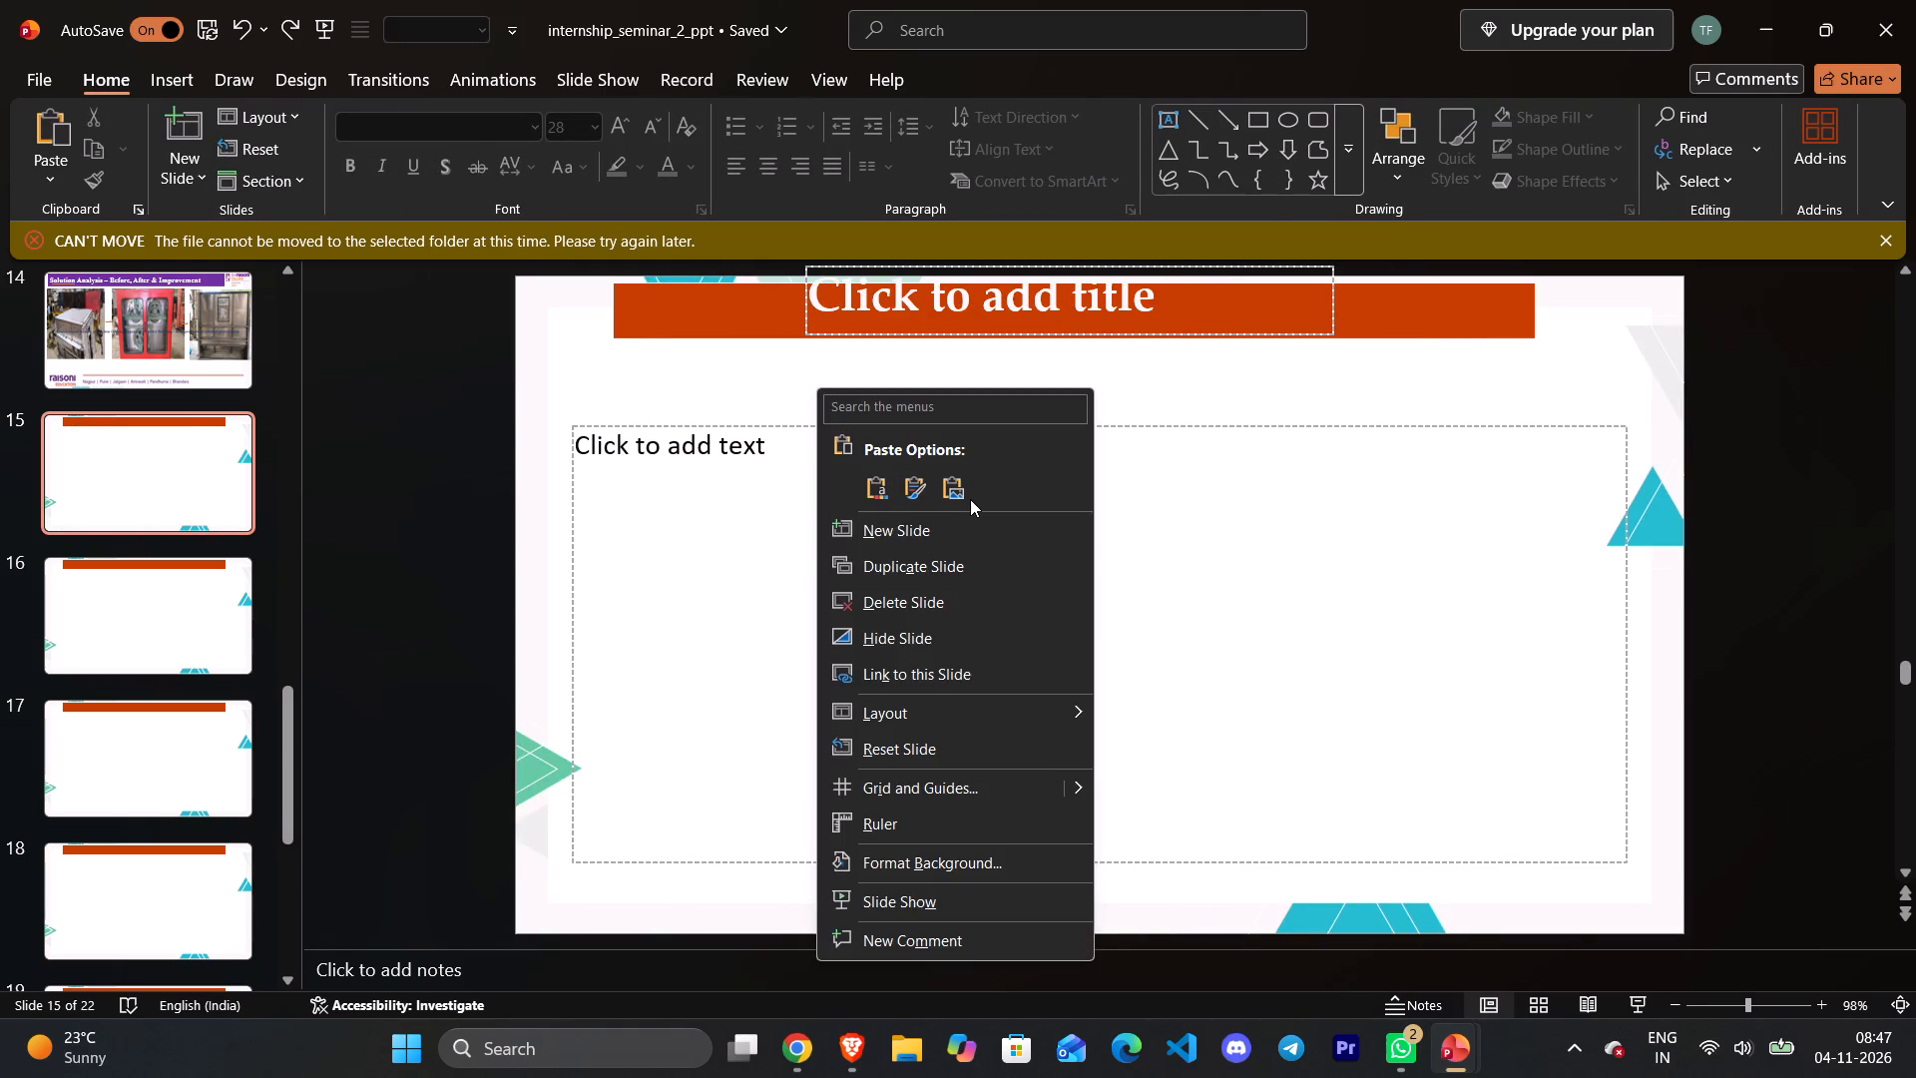
click(970, 499)
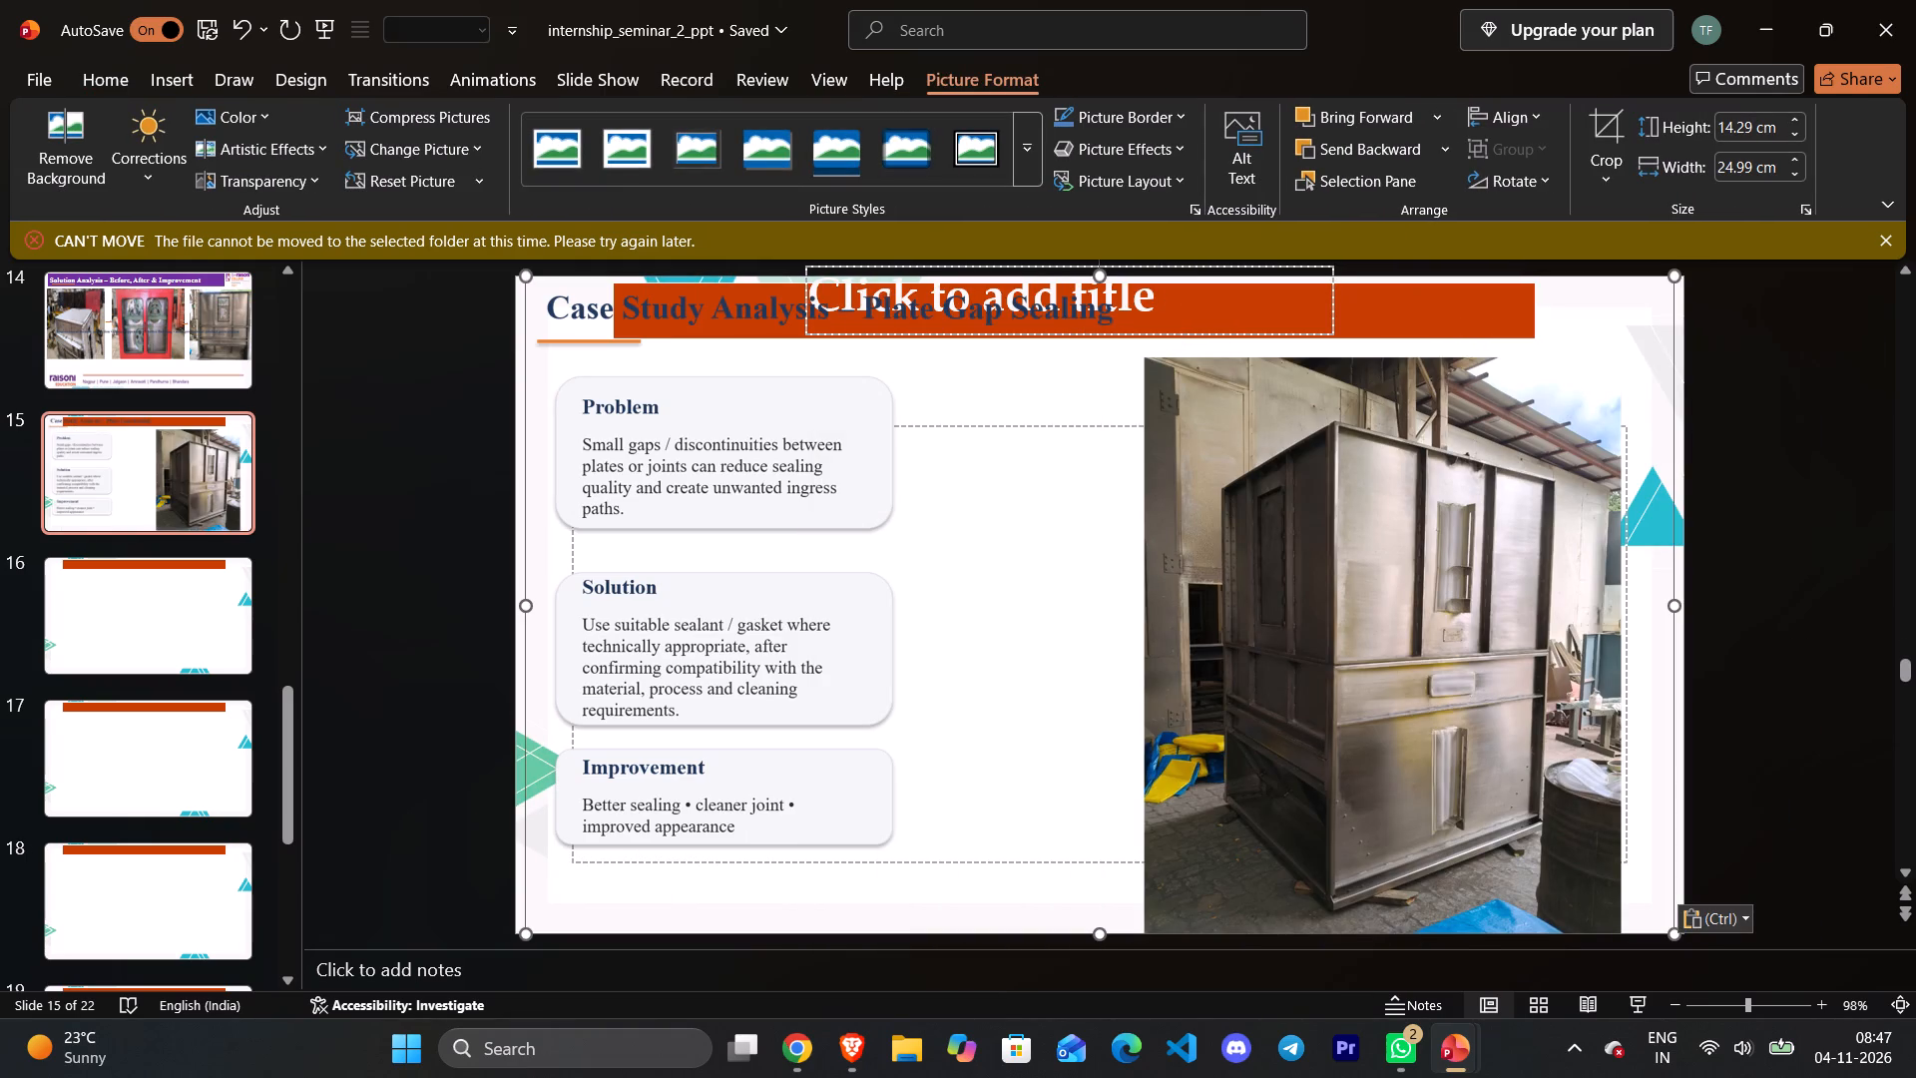
click(1317, 530)
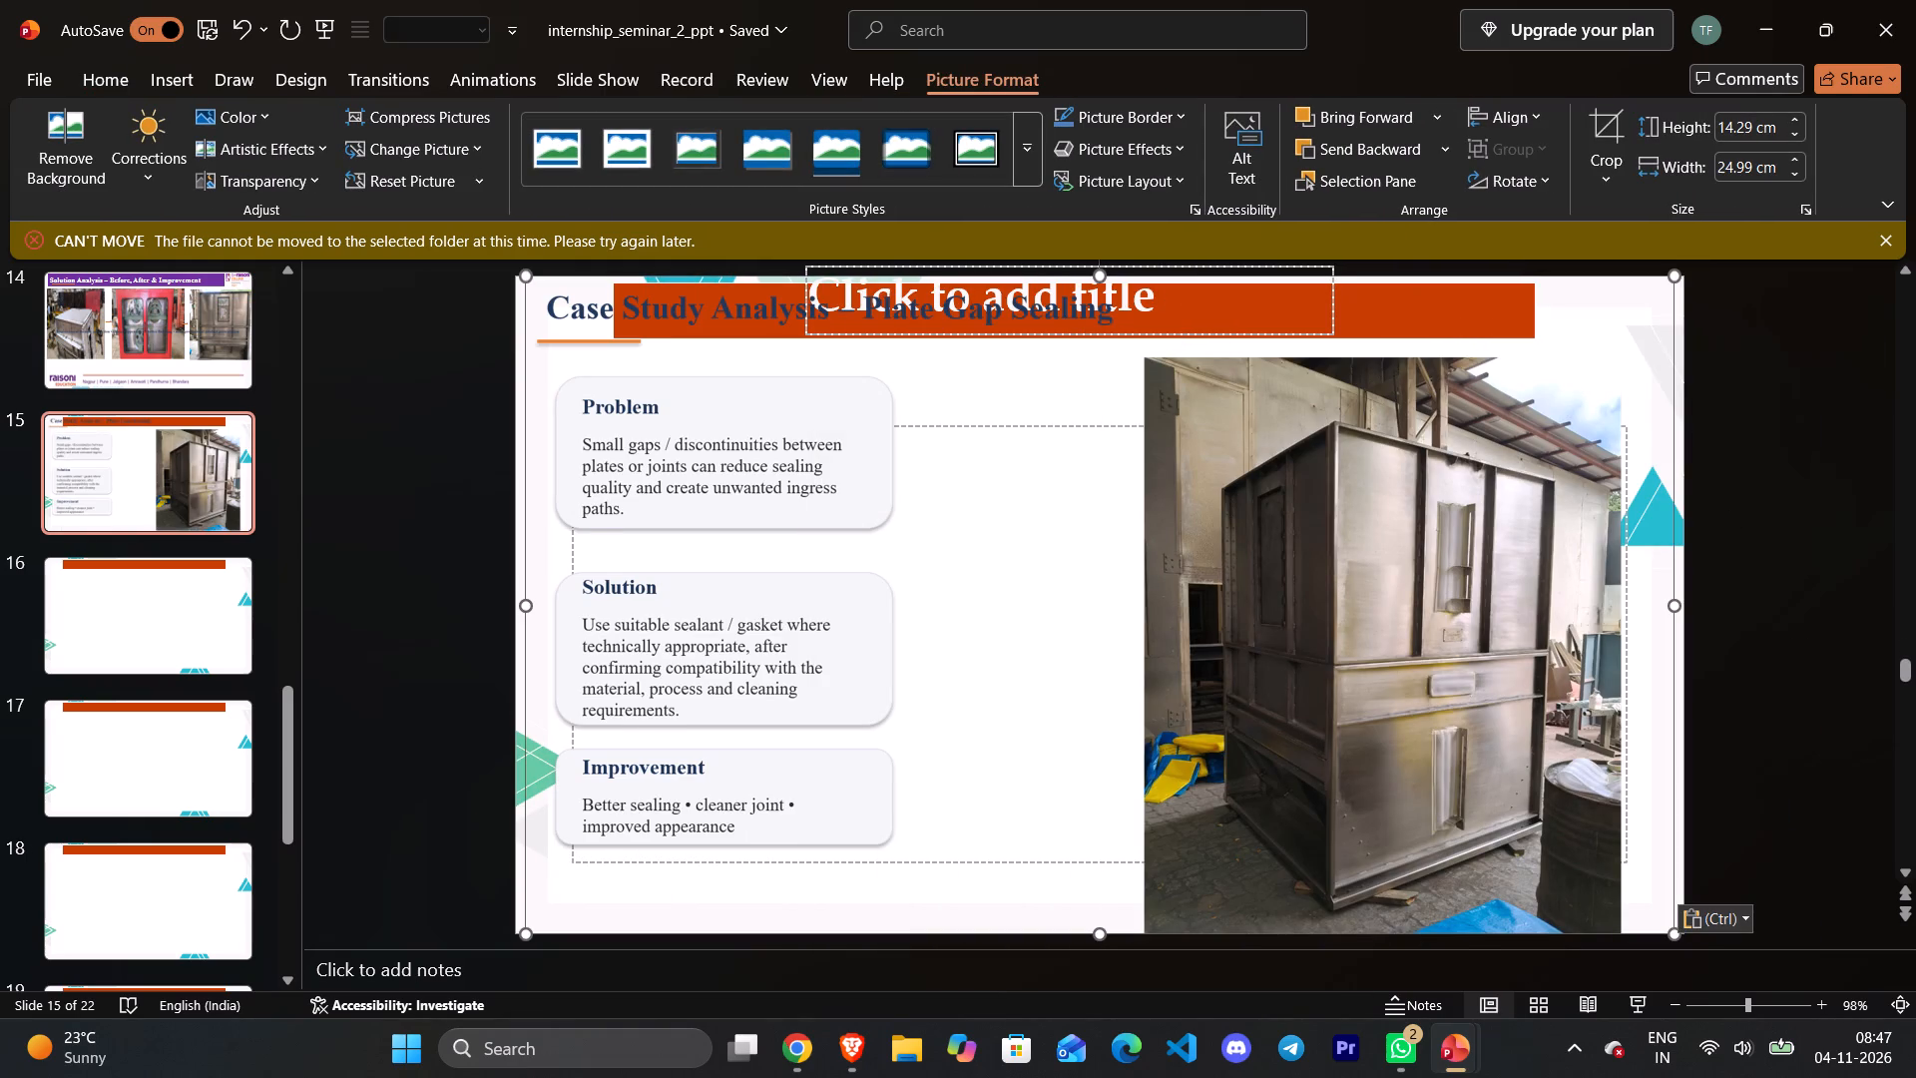
click(1317, 530)
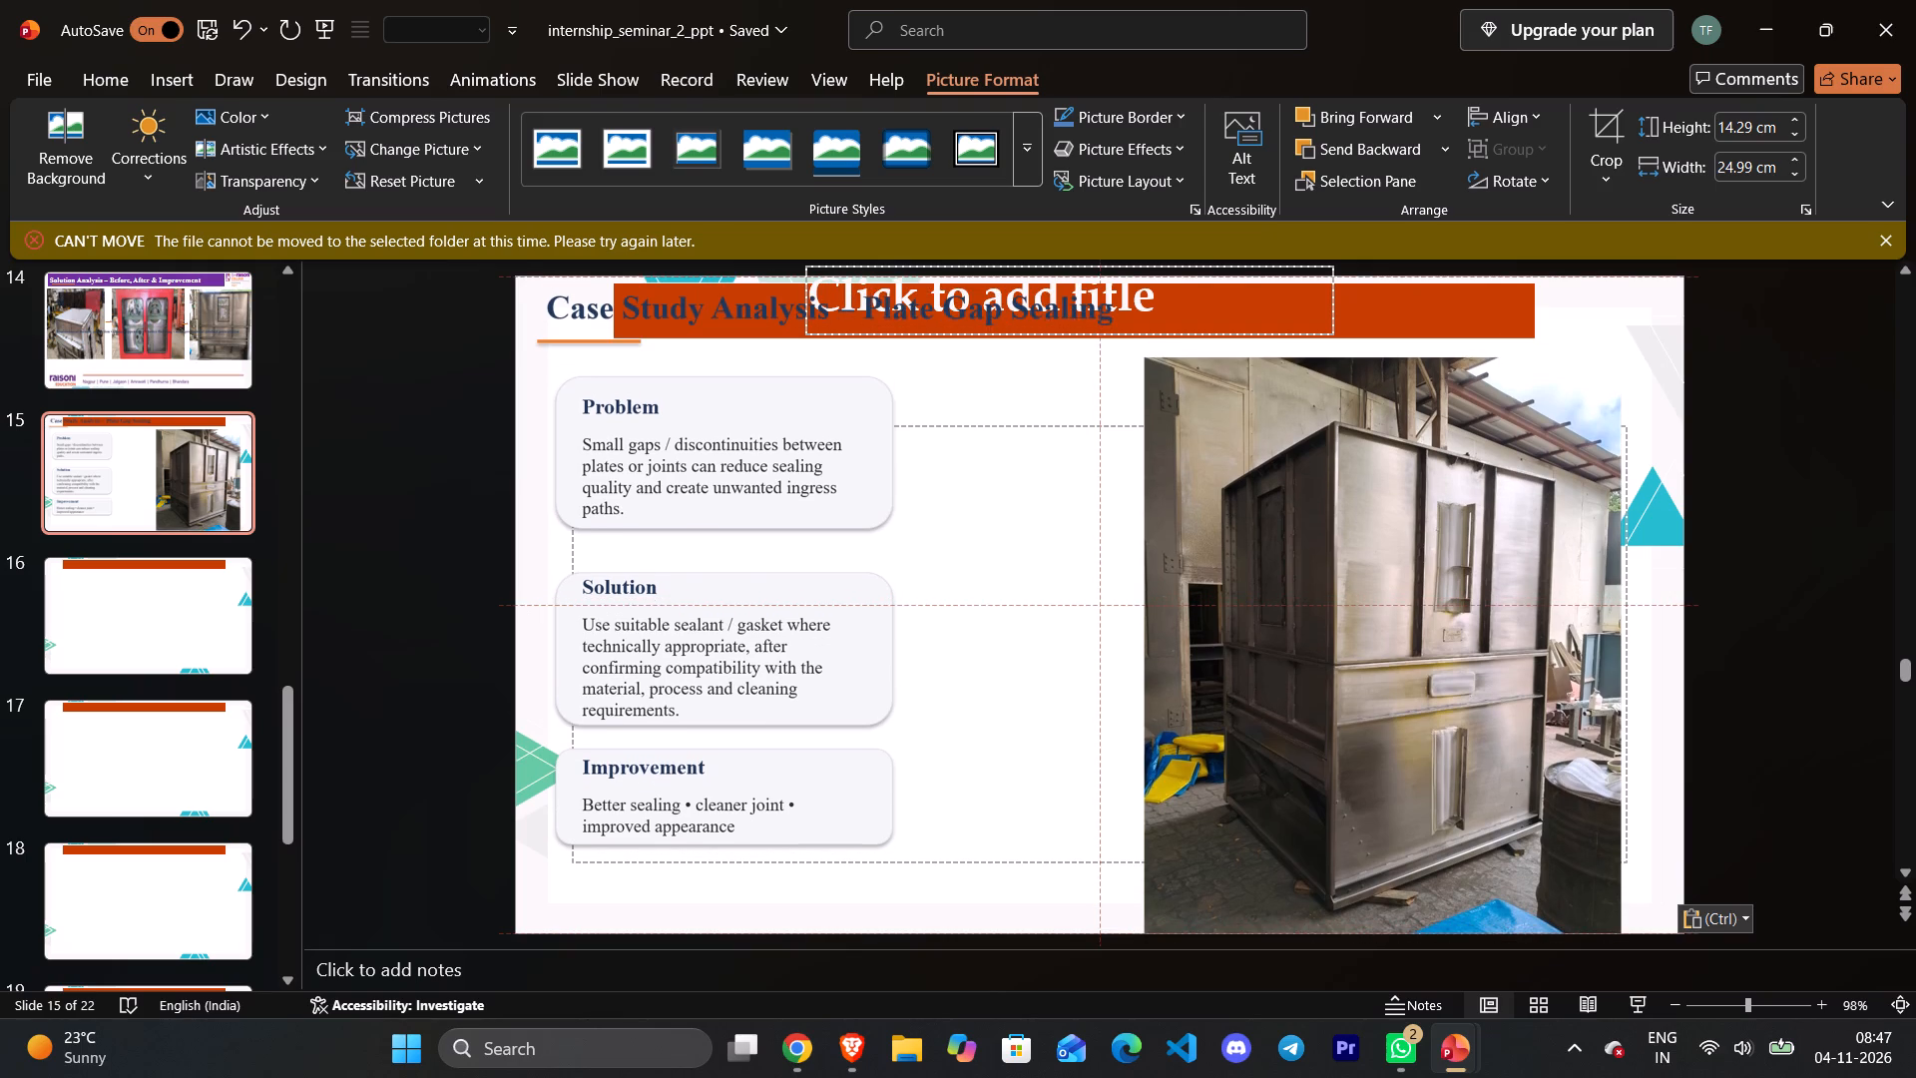
click(1798, 537)
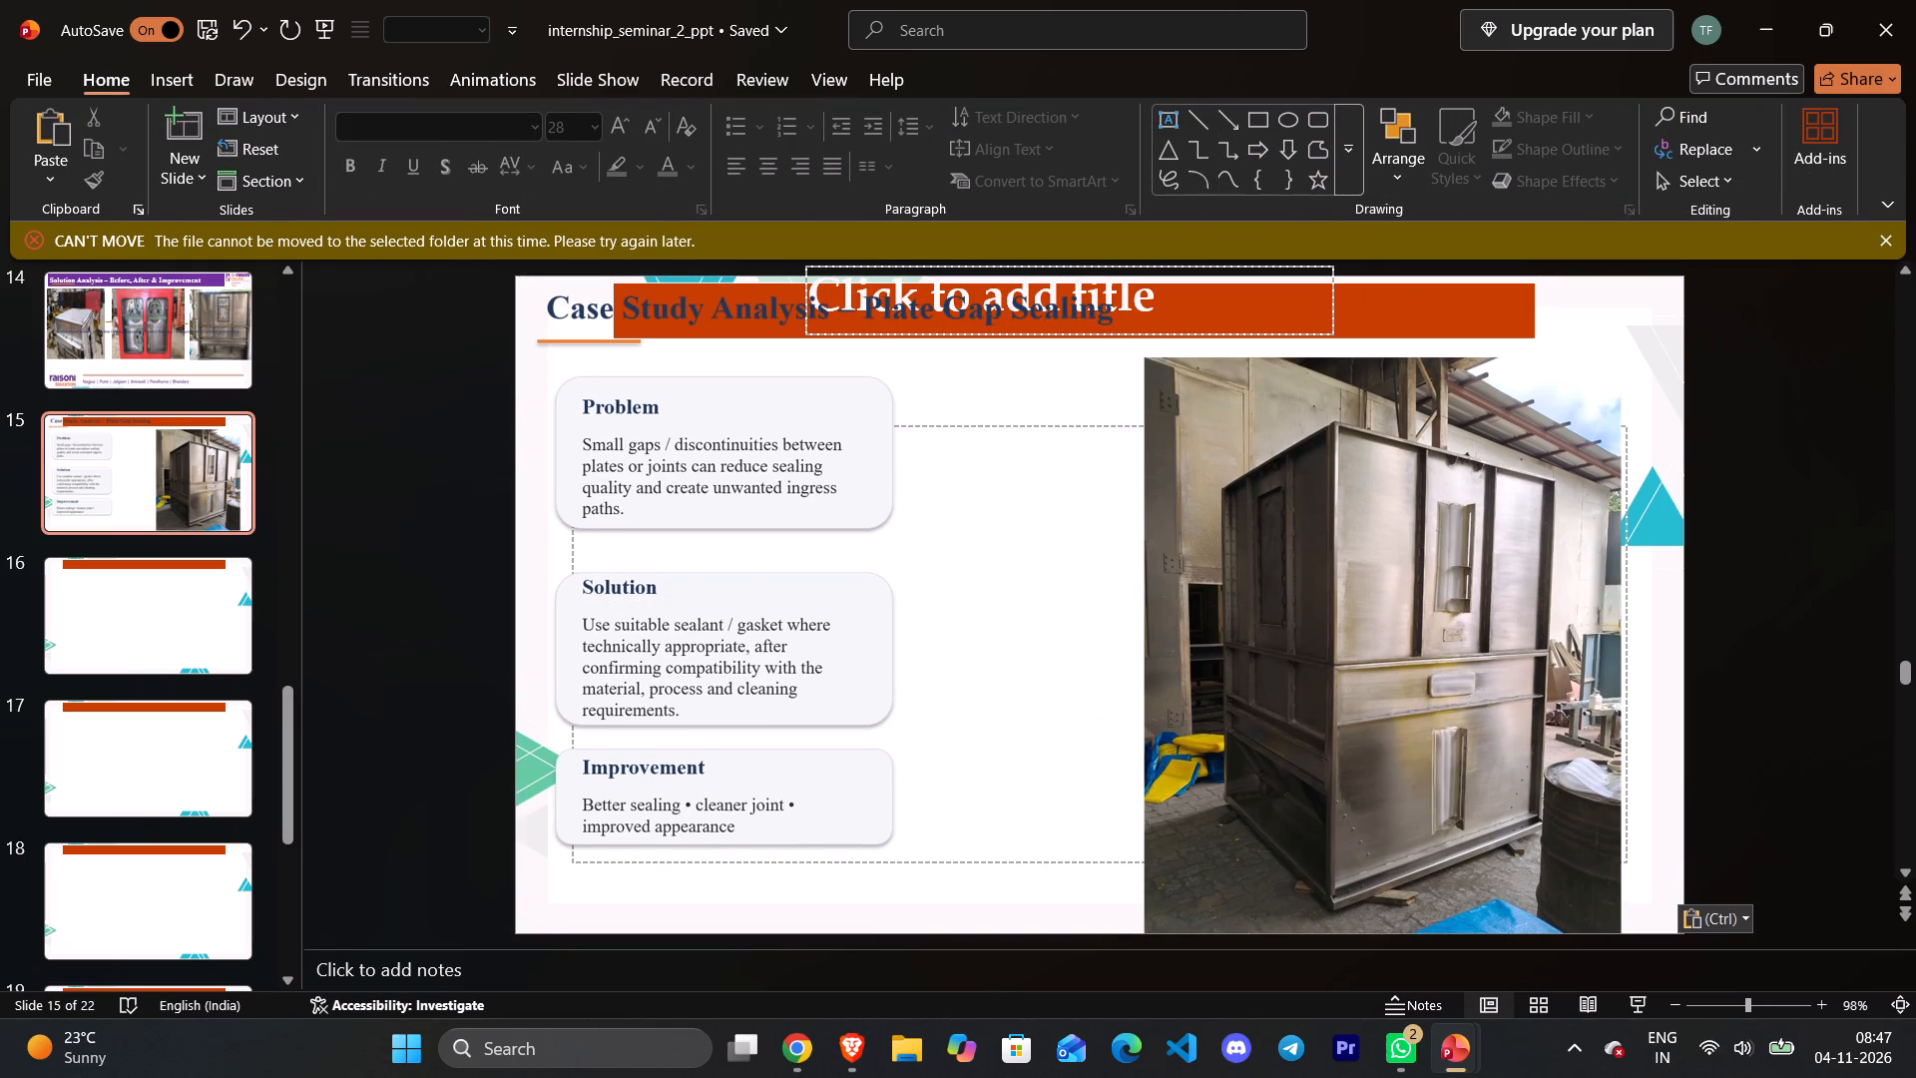
Open the blank slide 16 of internship_seminar_2_ppt.
click(186, 614)
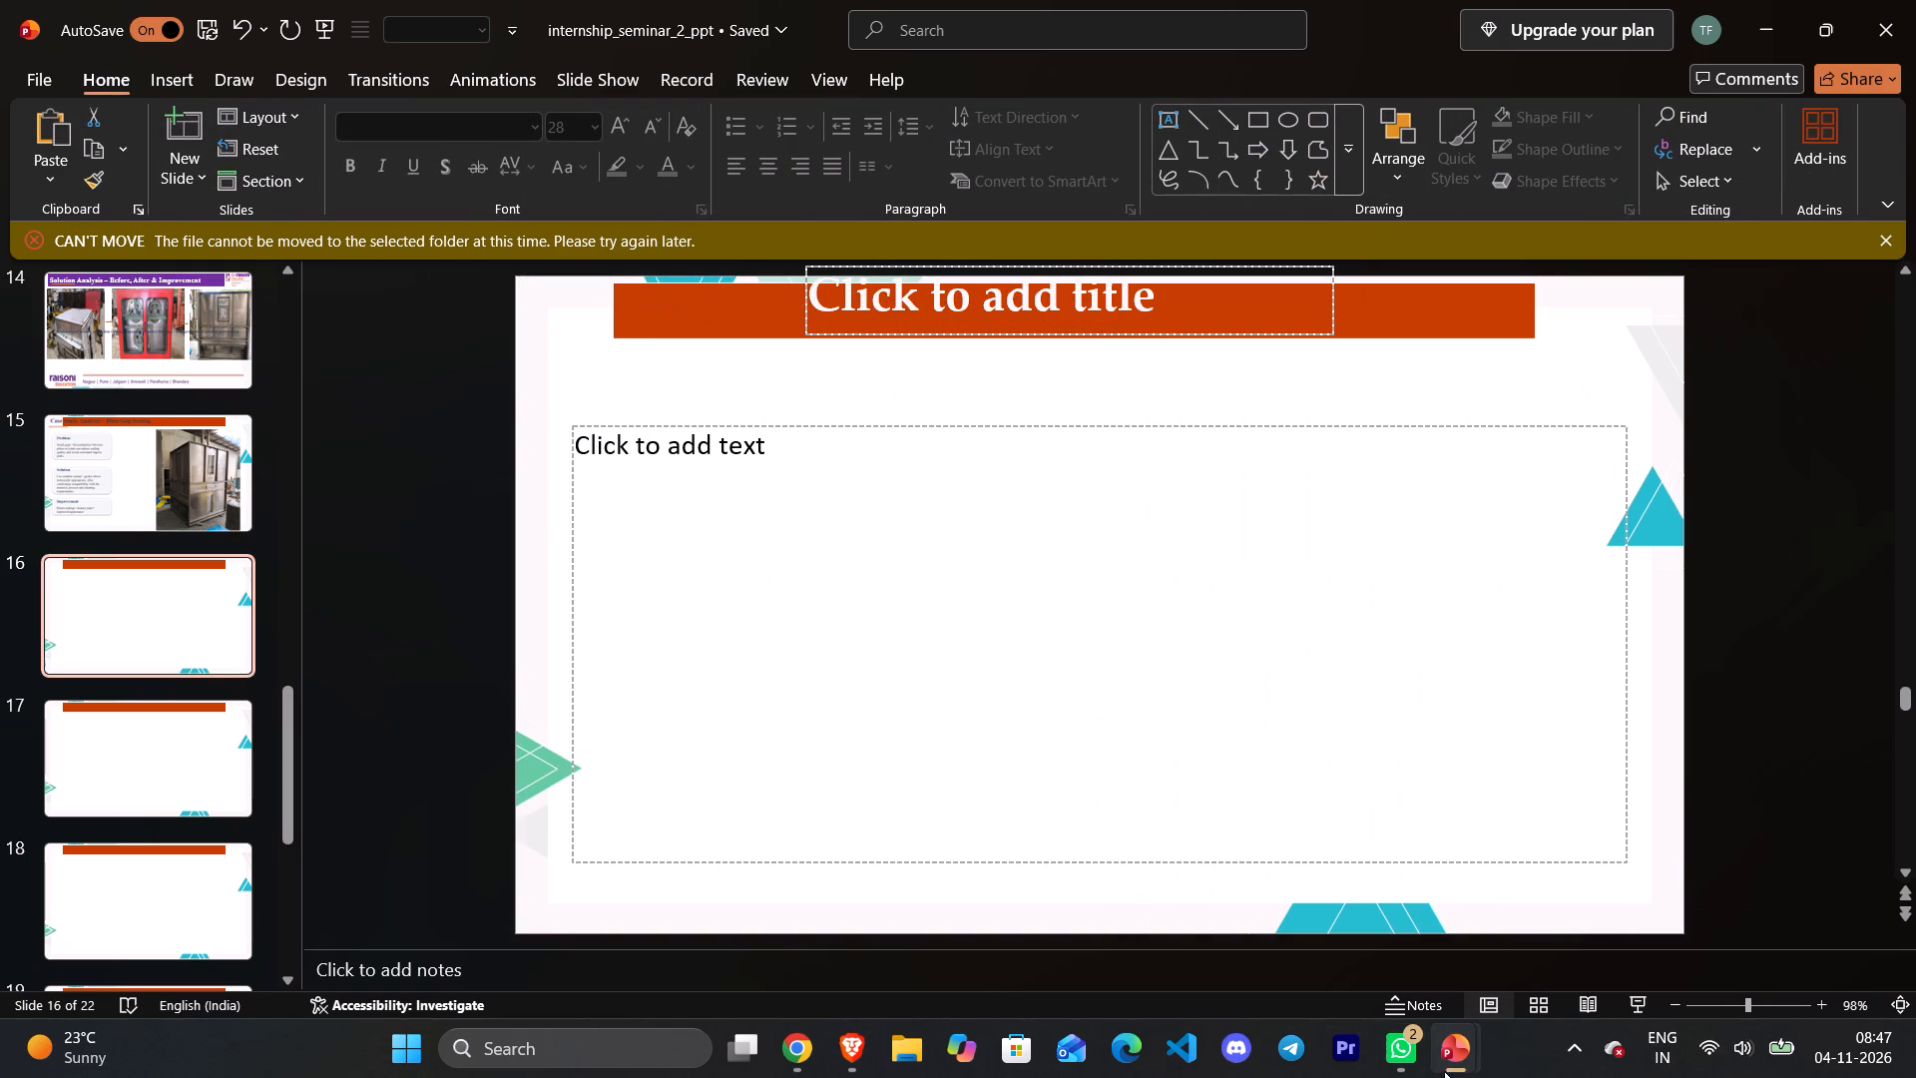
Switch to the Internship_Progress_Seminar presentation and open slide 16, Case Study Analysis – Protective Enclosure.
click(1331, 910)
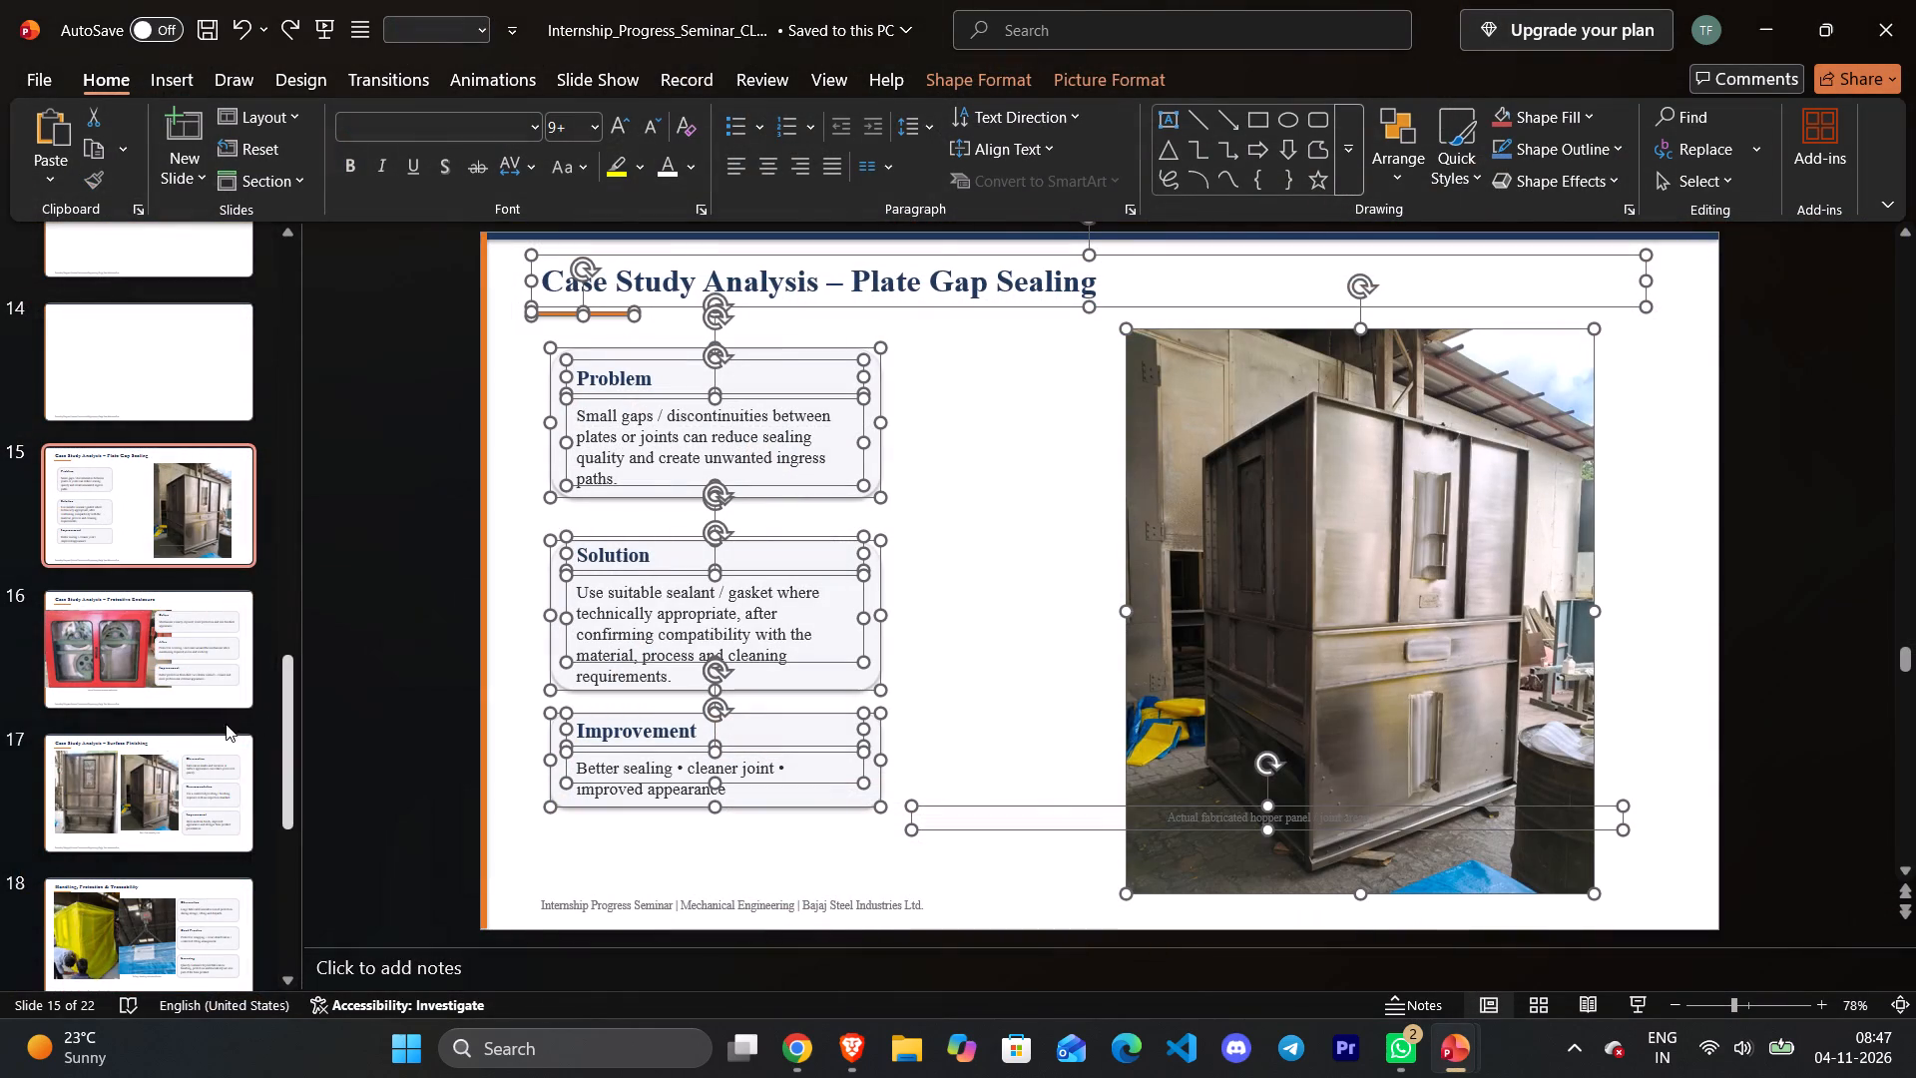
scroll(238, 773, down, 1)
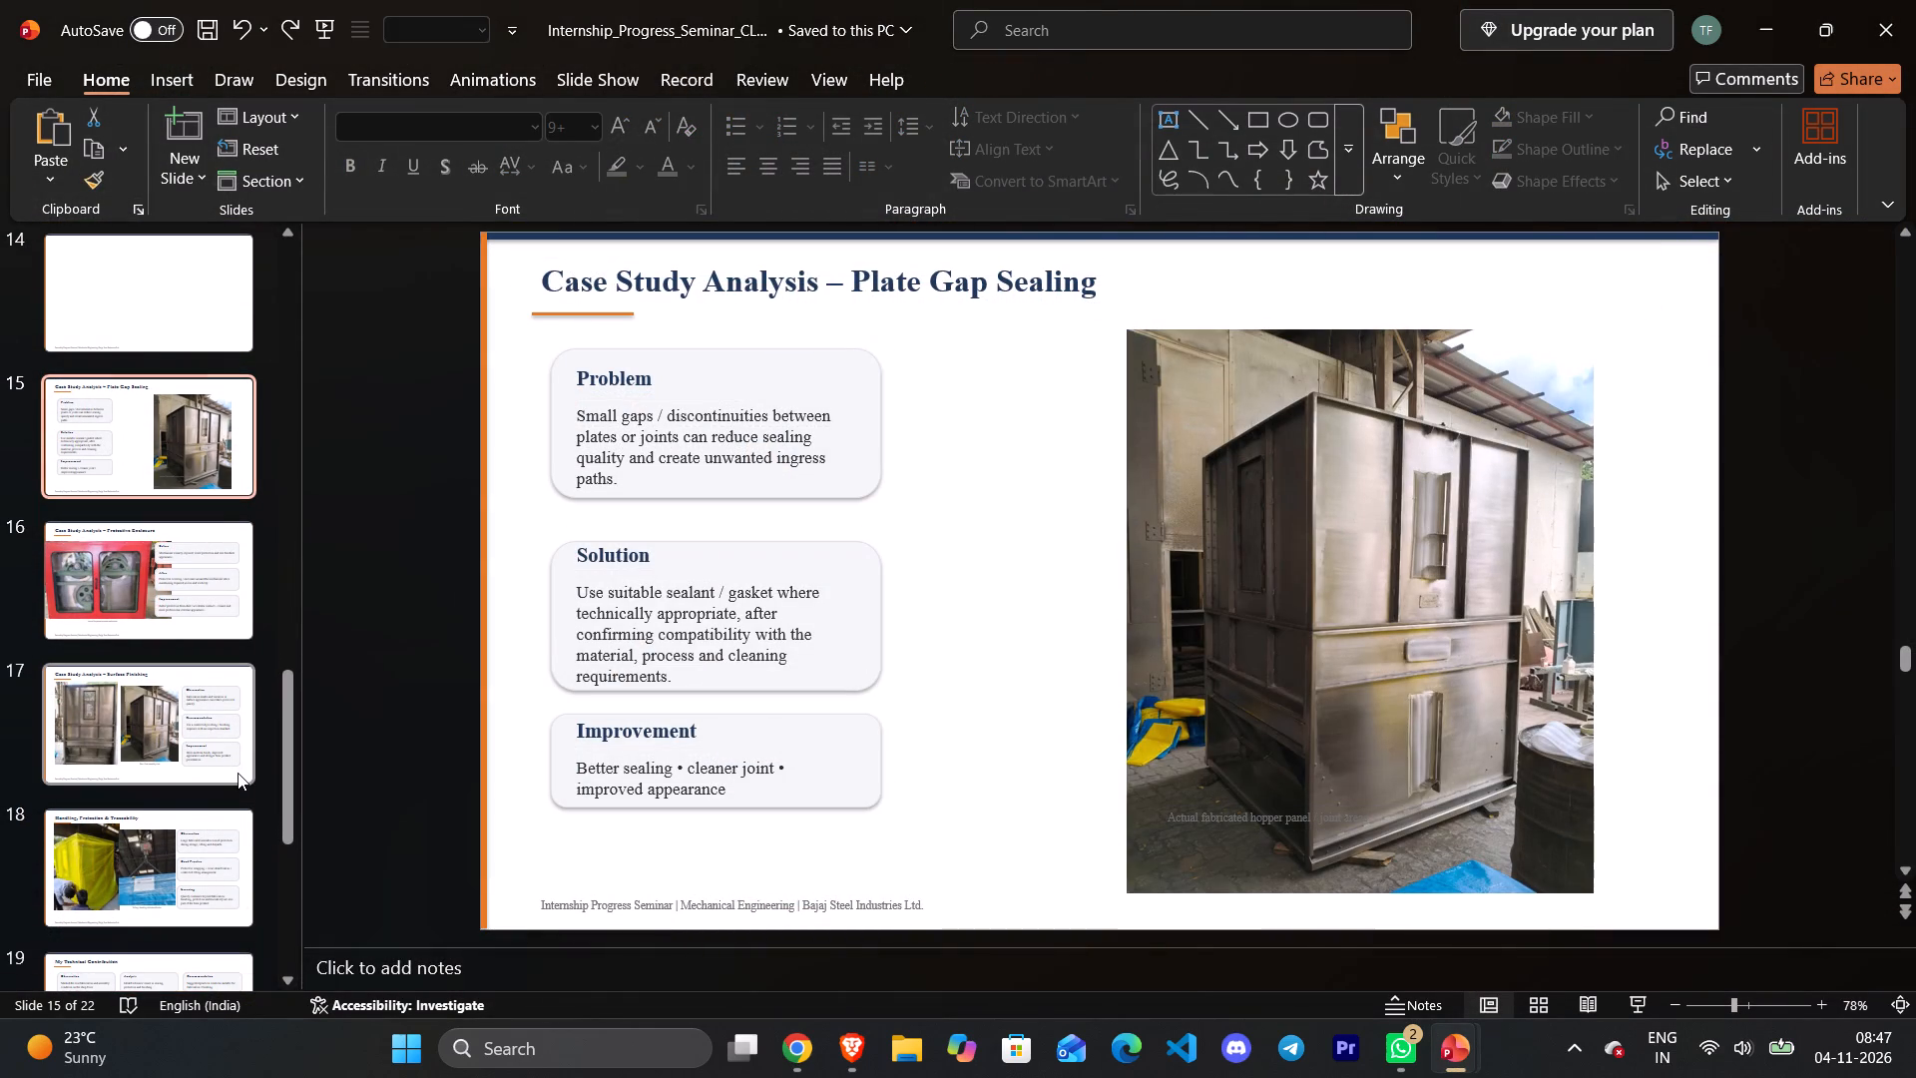
click(152, 552)
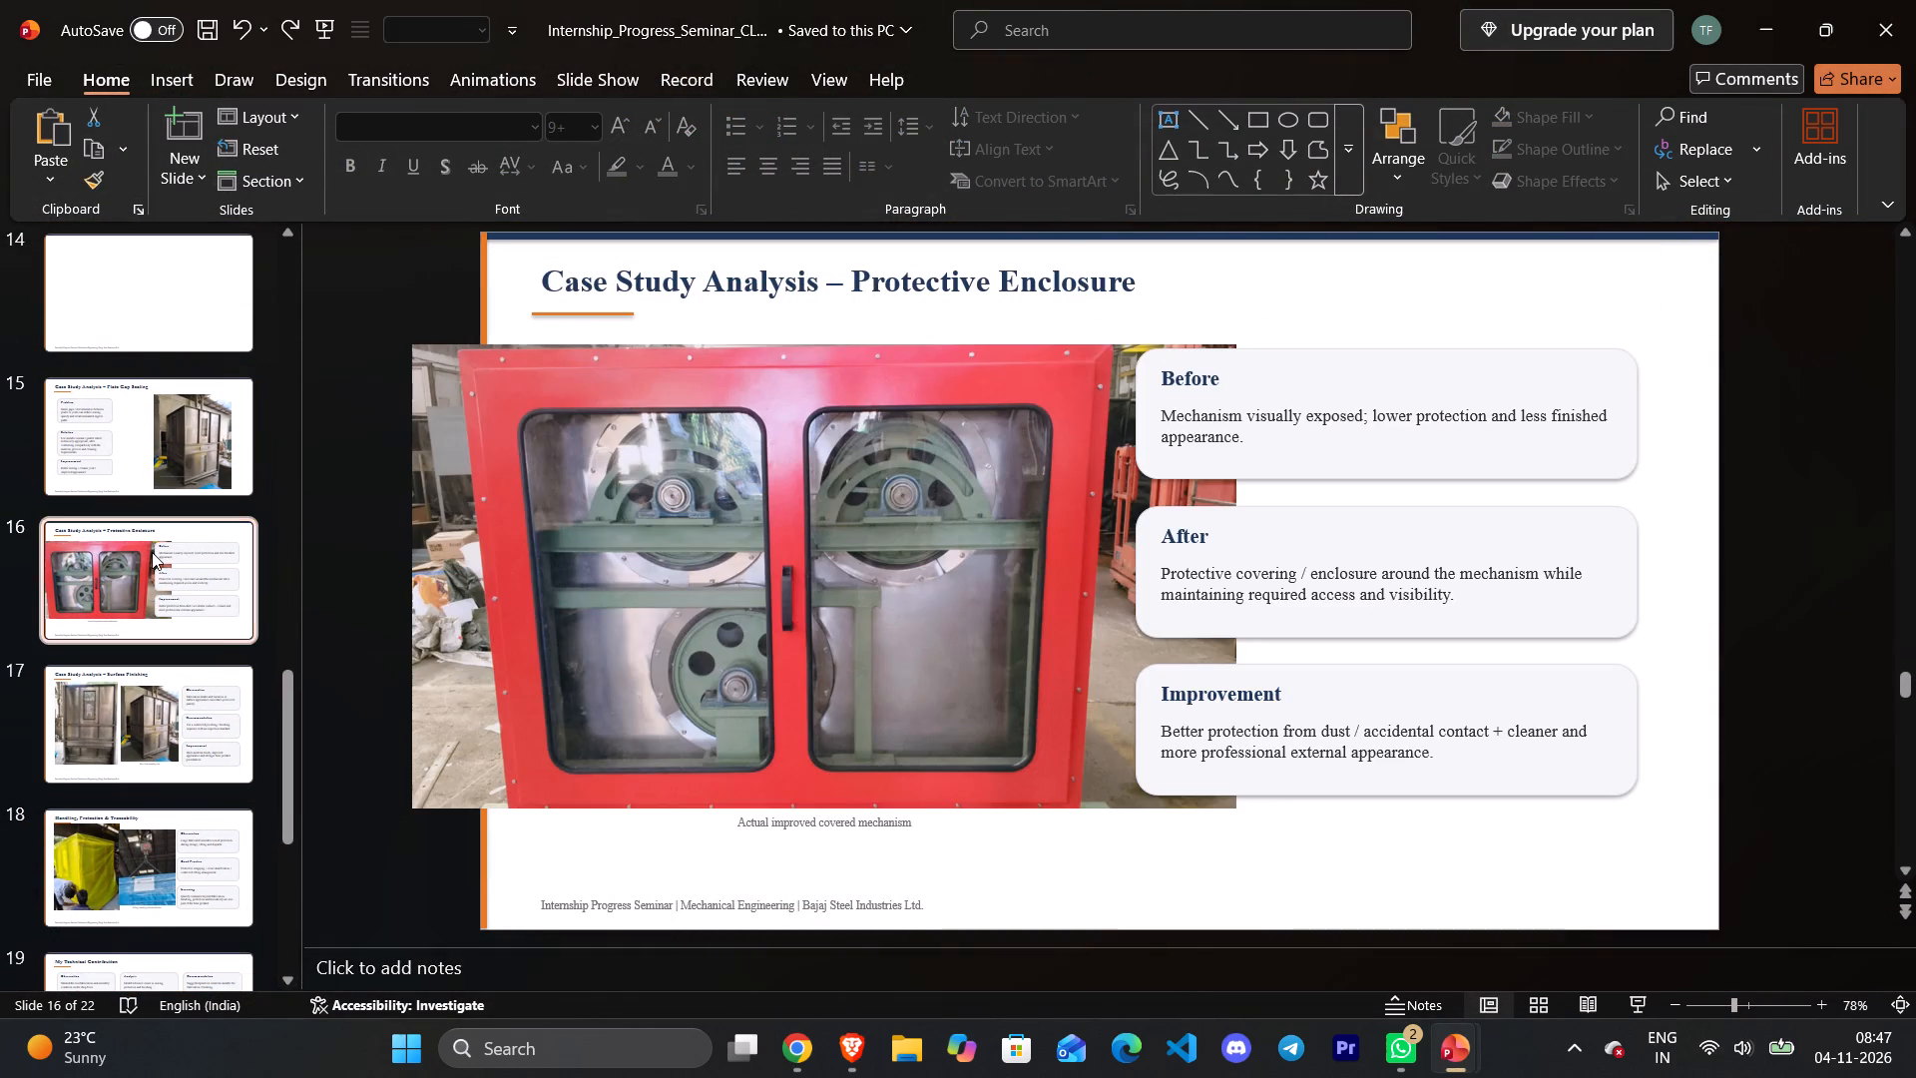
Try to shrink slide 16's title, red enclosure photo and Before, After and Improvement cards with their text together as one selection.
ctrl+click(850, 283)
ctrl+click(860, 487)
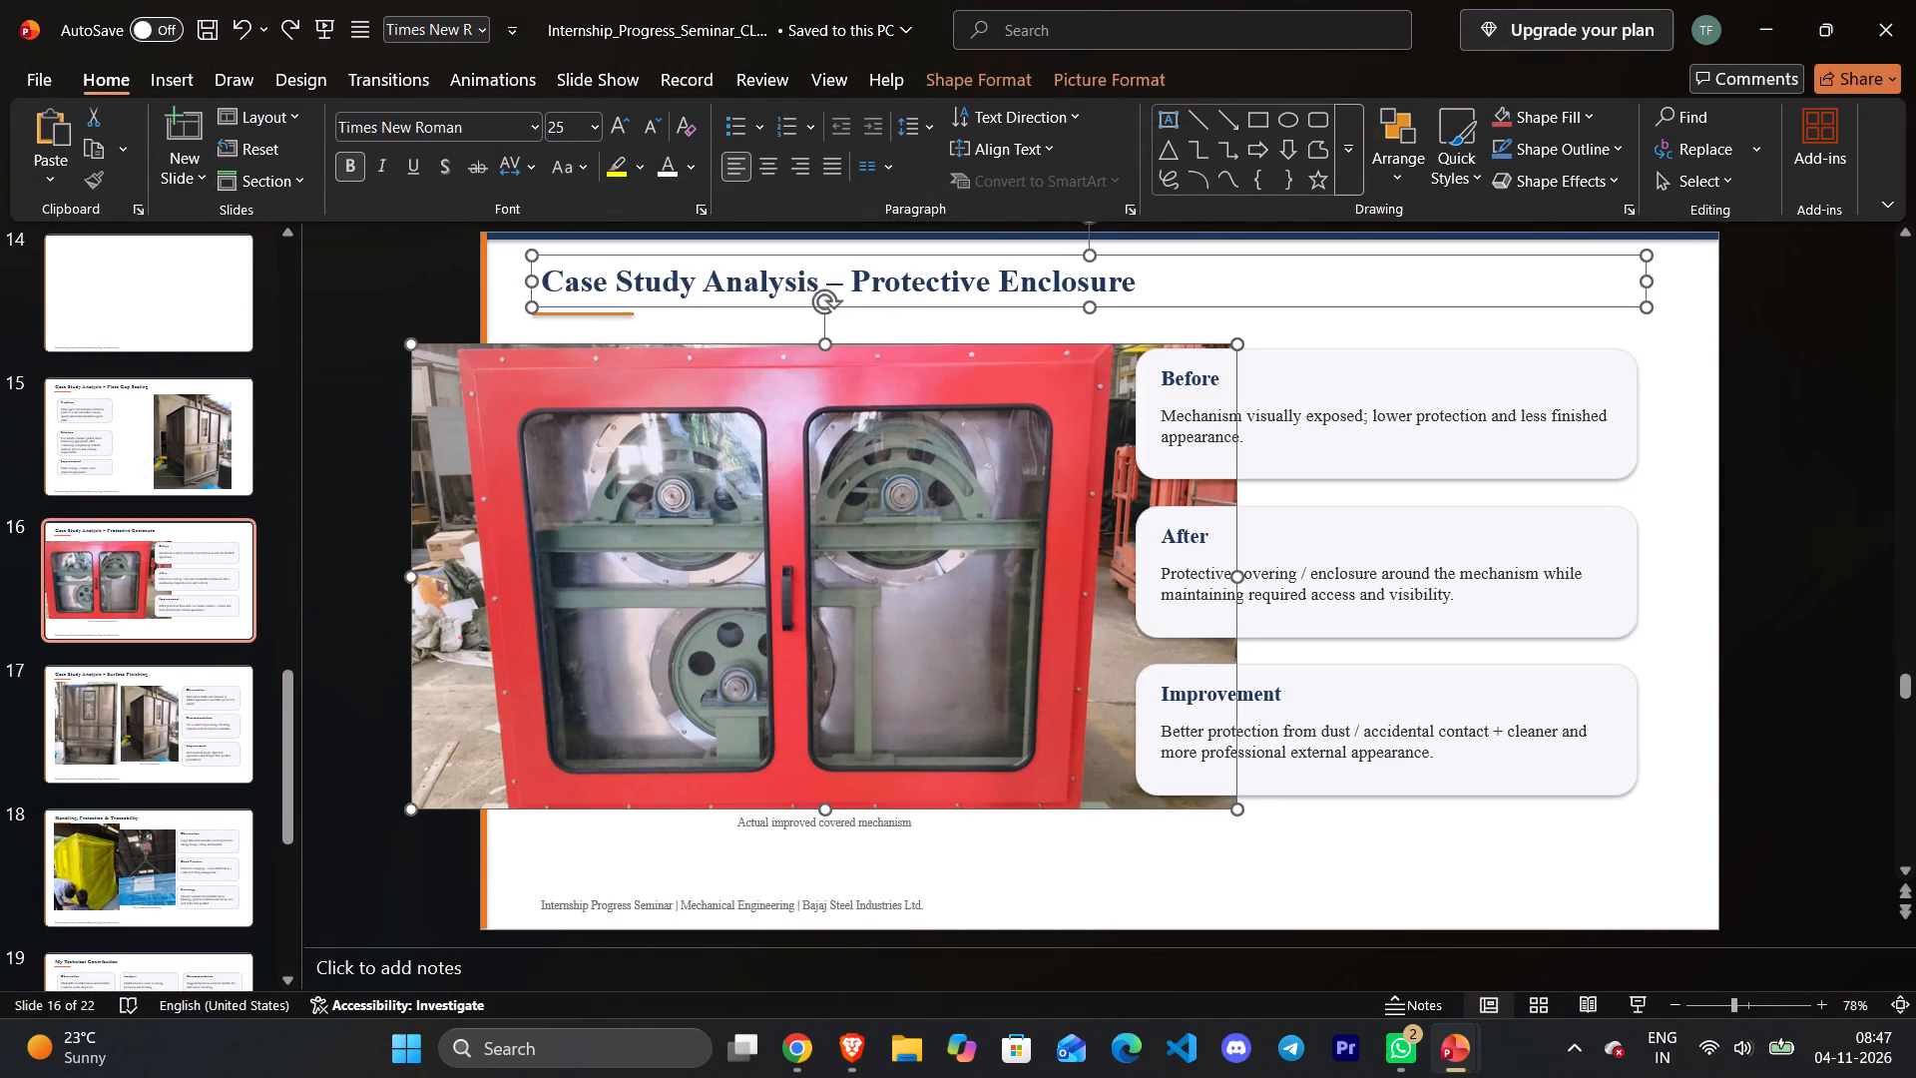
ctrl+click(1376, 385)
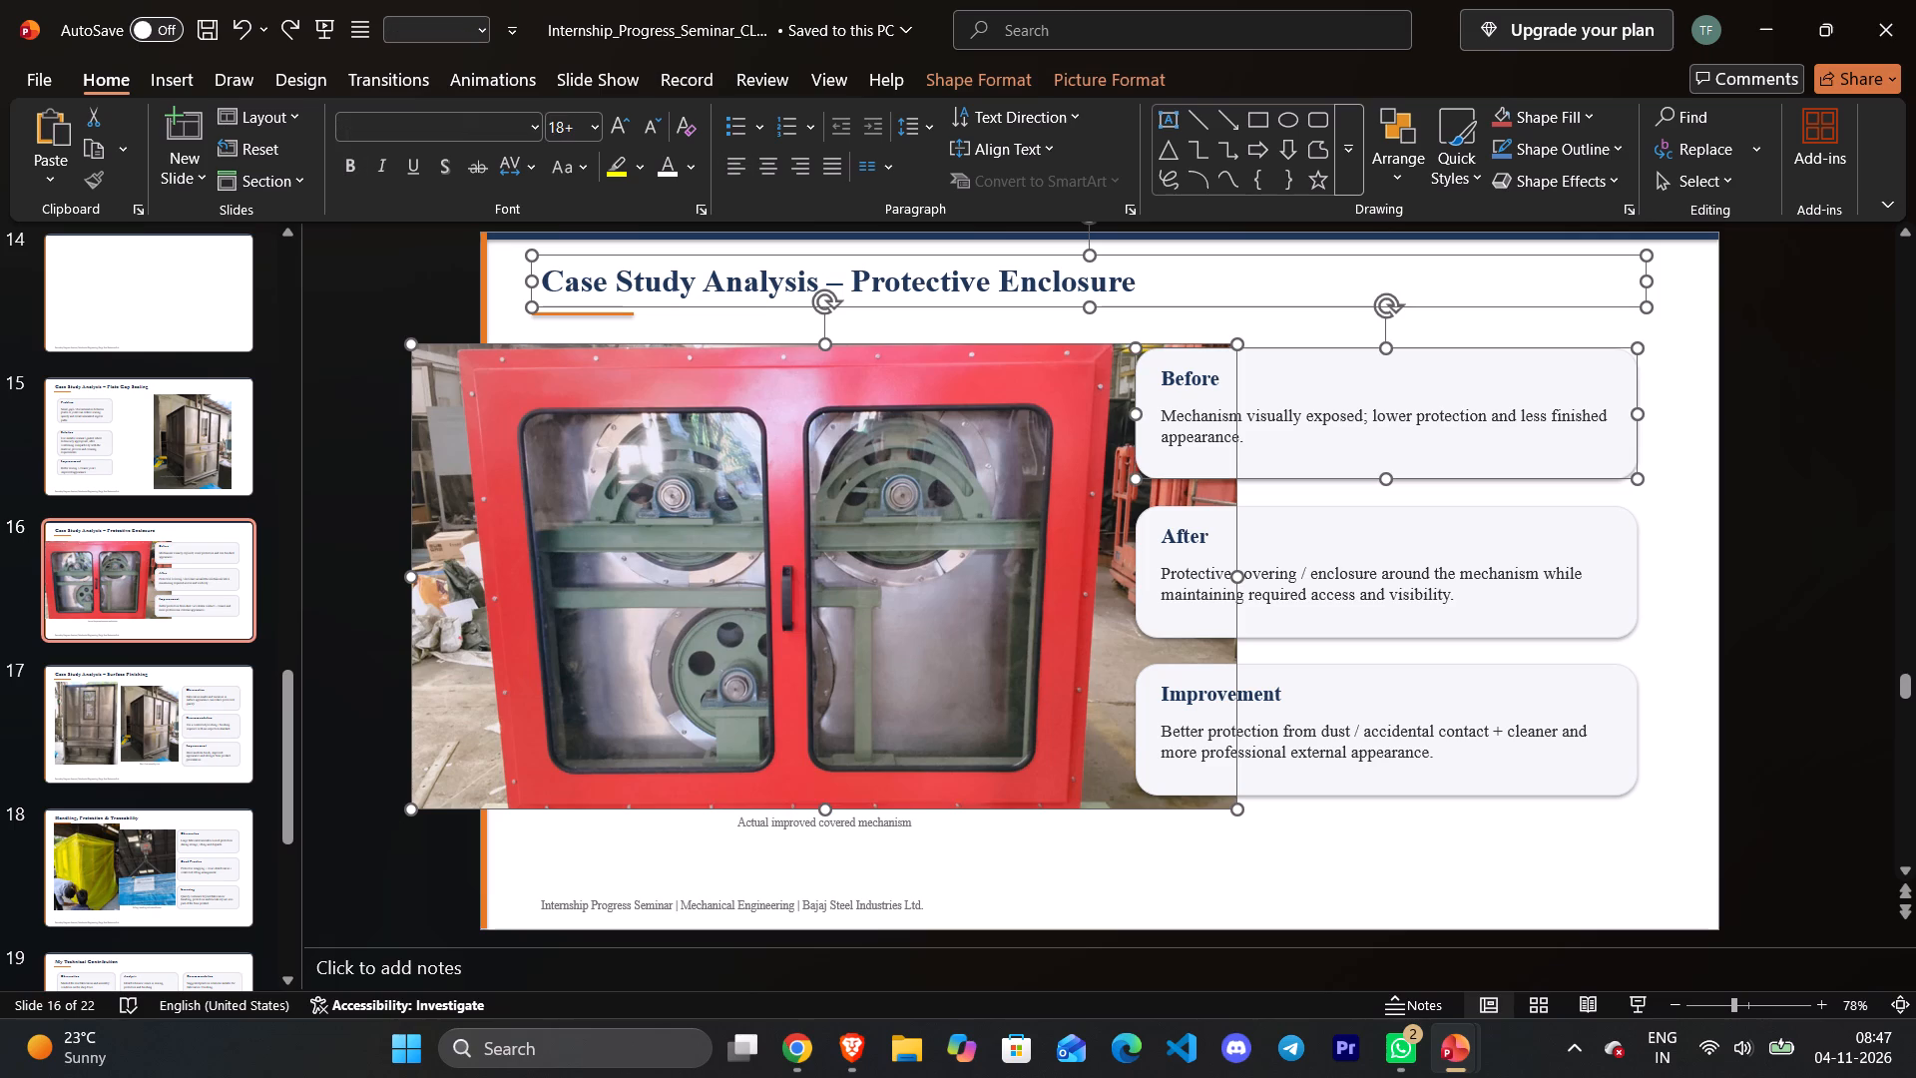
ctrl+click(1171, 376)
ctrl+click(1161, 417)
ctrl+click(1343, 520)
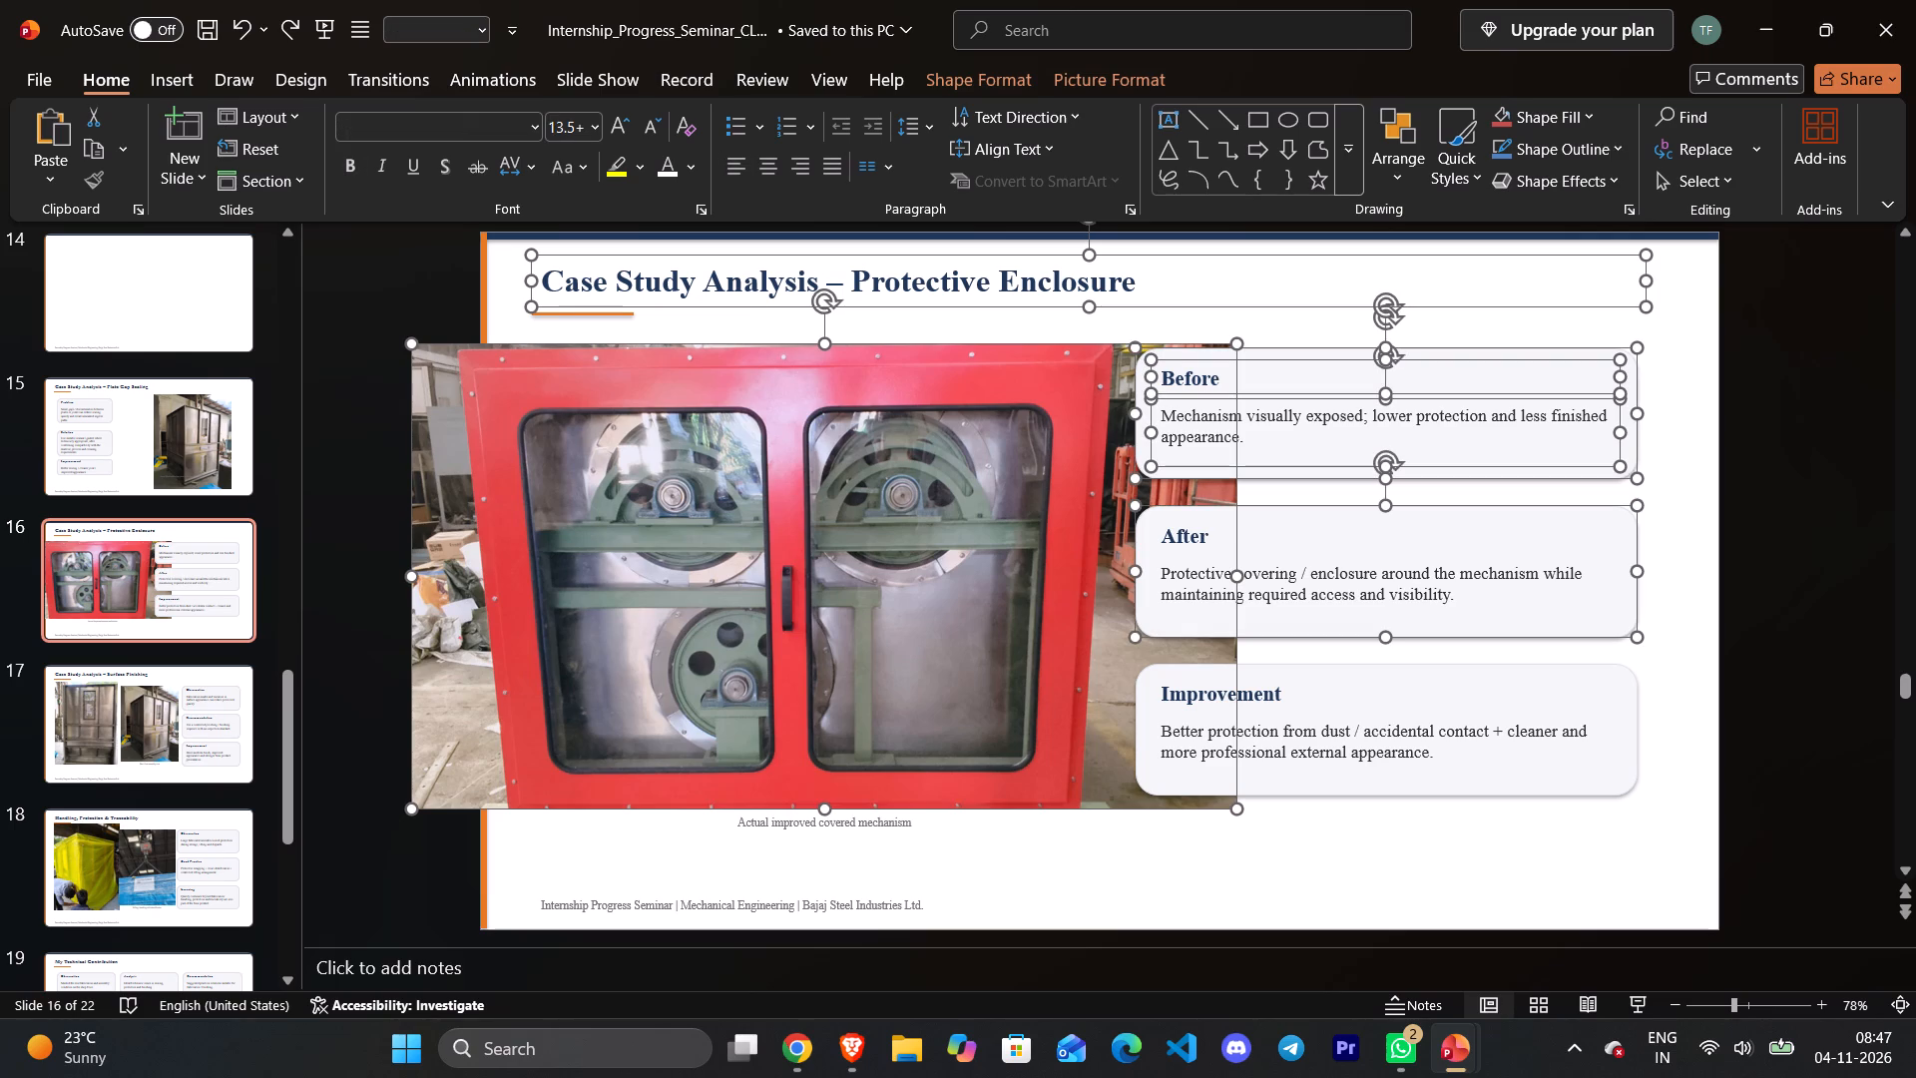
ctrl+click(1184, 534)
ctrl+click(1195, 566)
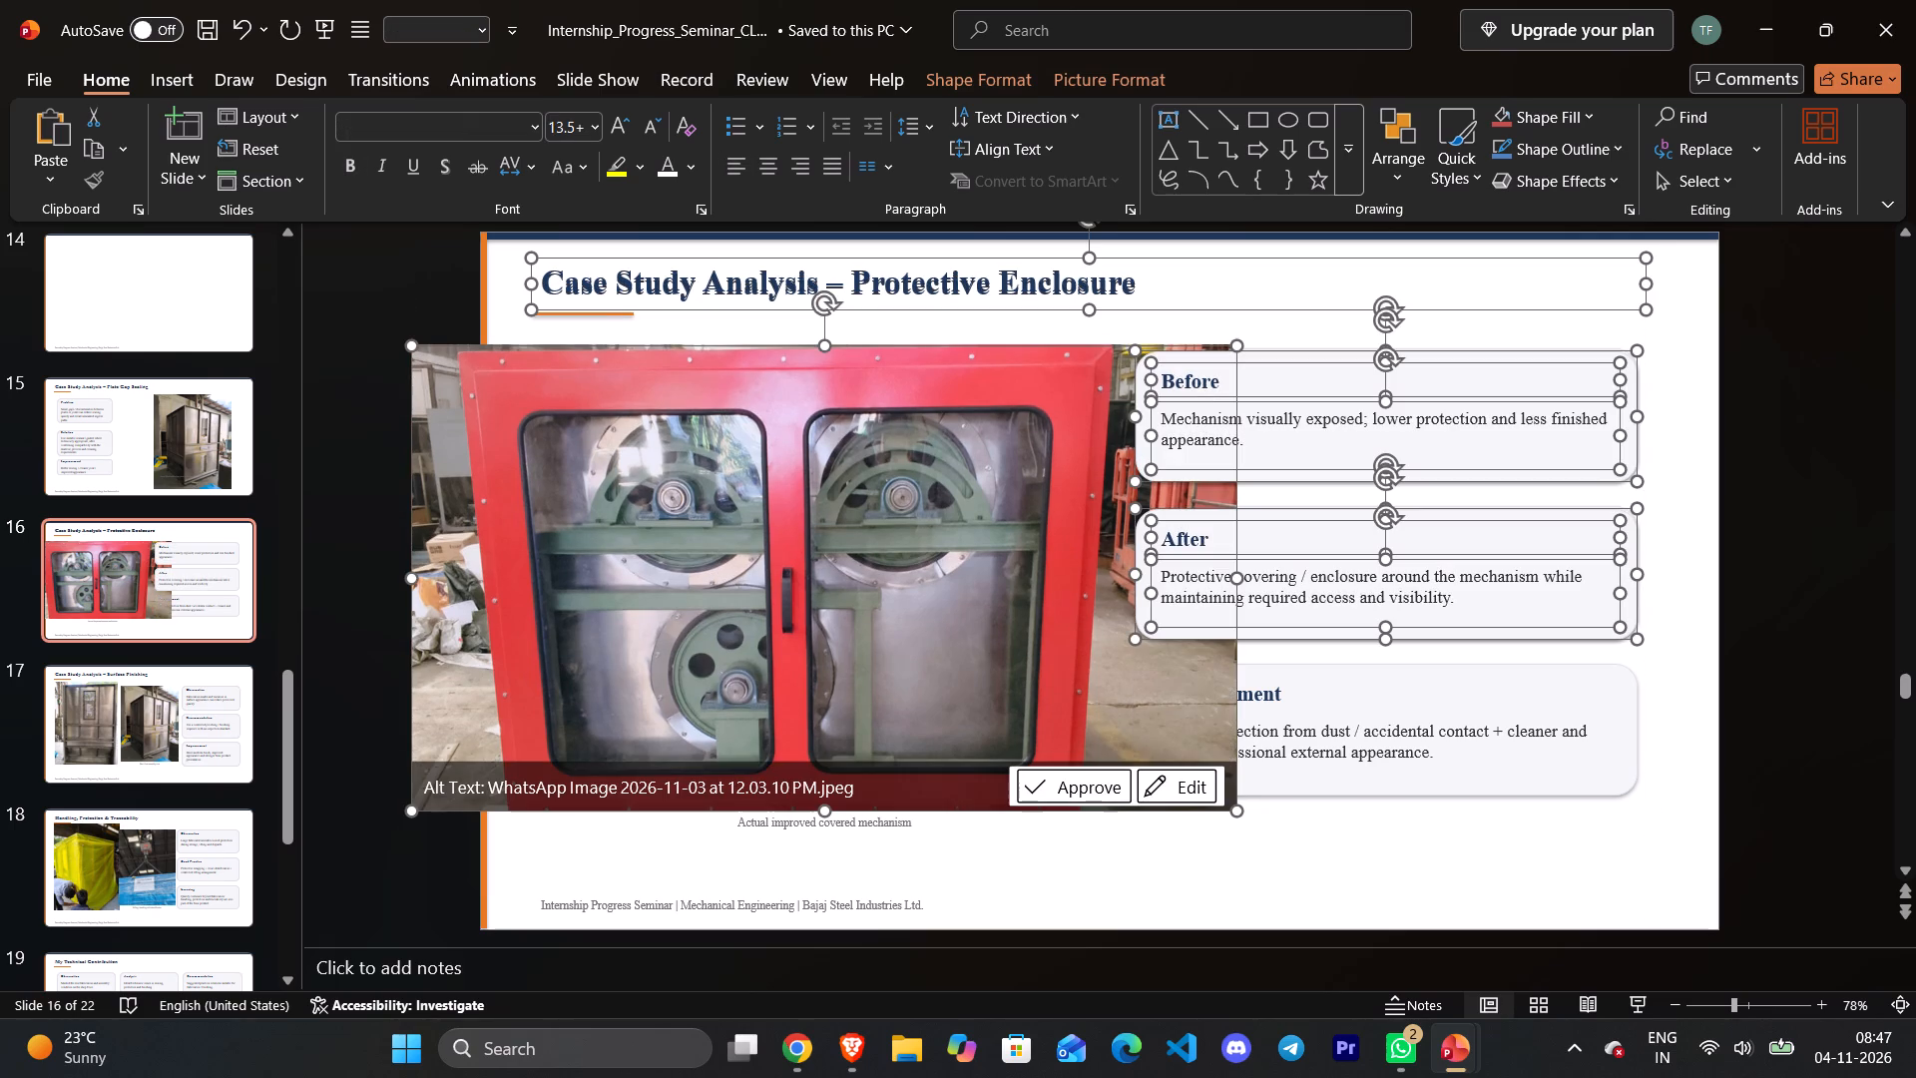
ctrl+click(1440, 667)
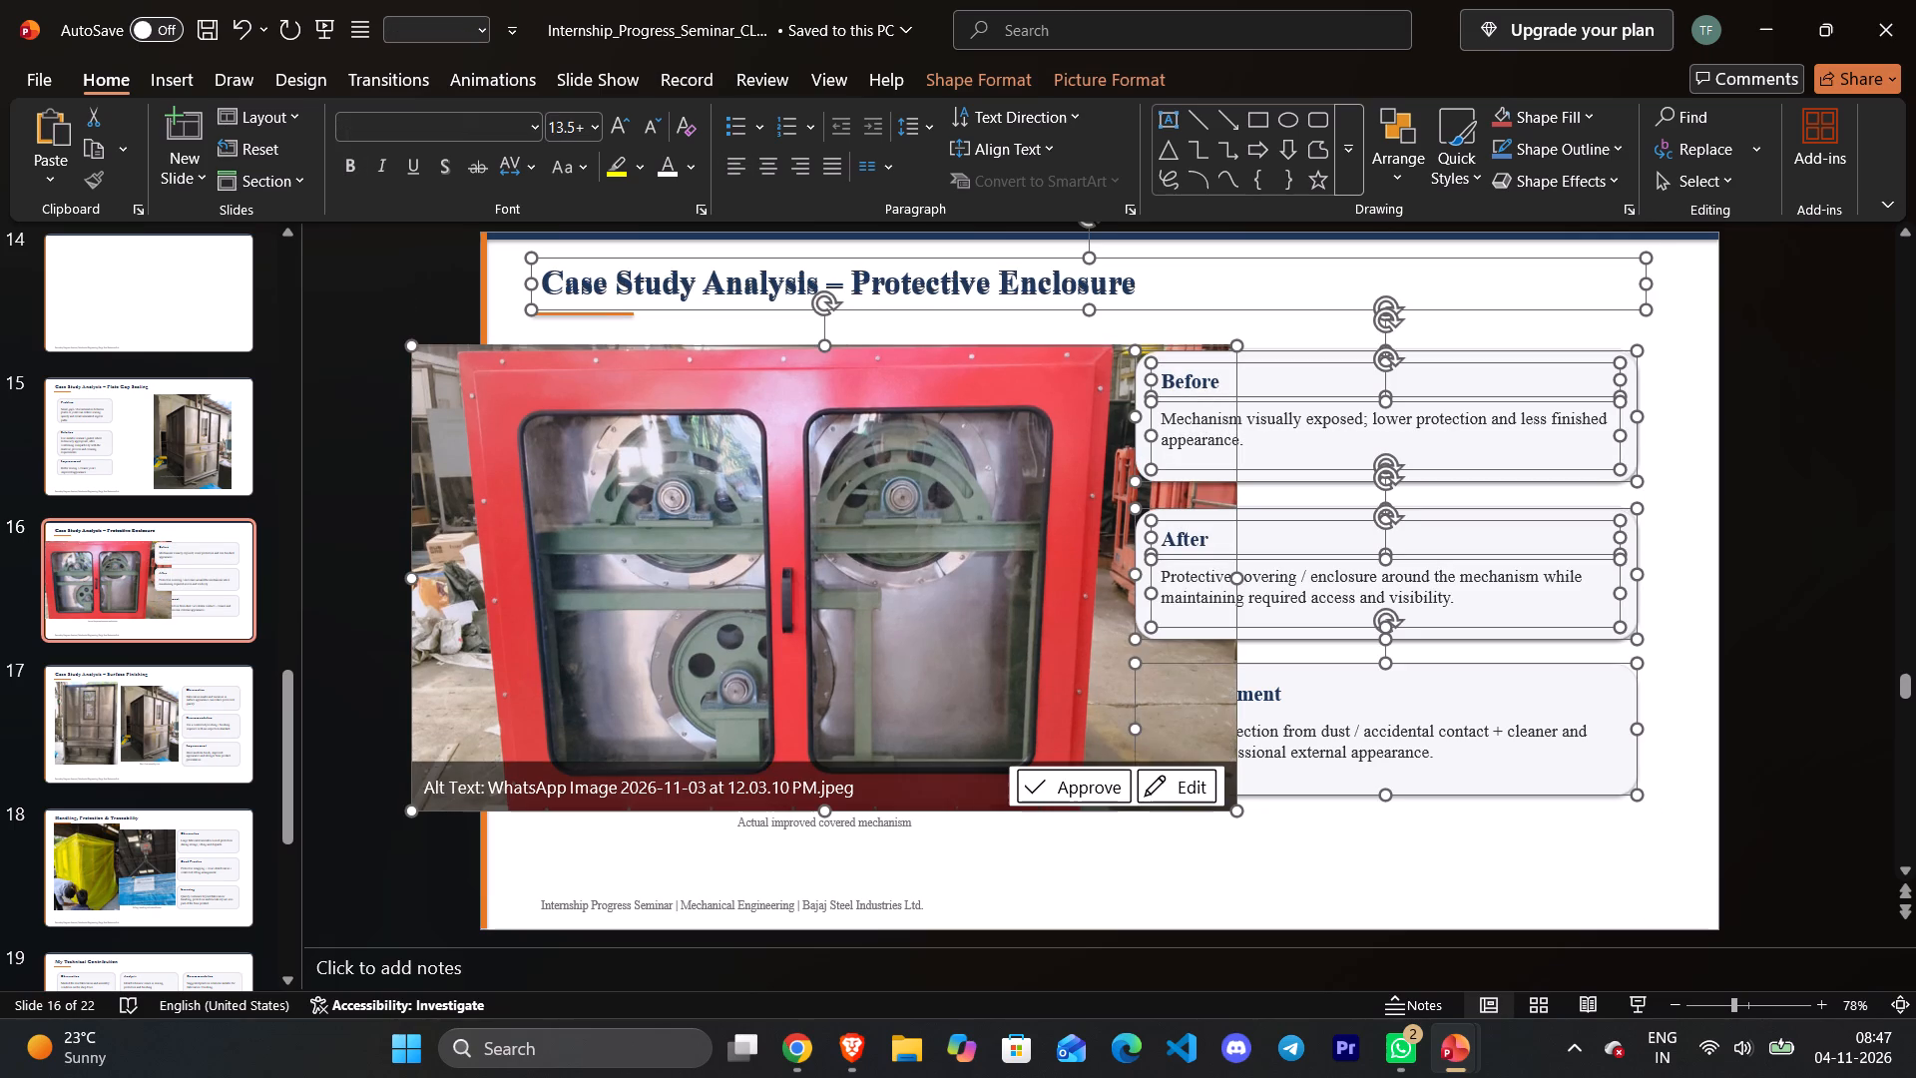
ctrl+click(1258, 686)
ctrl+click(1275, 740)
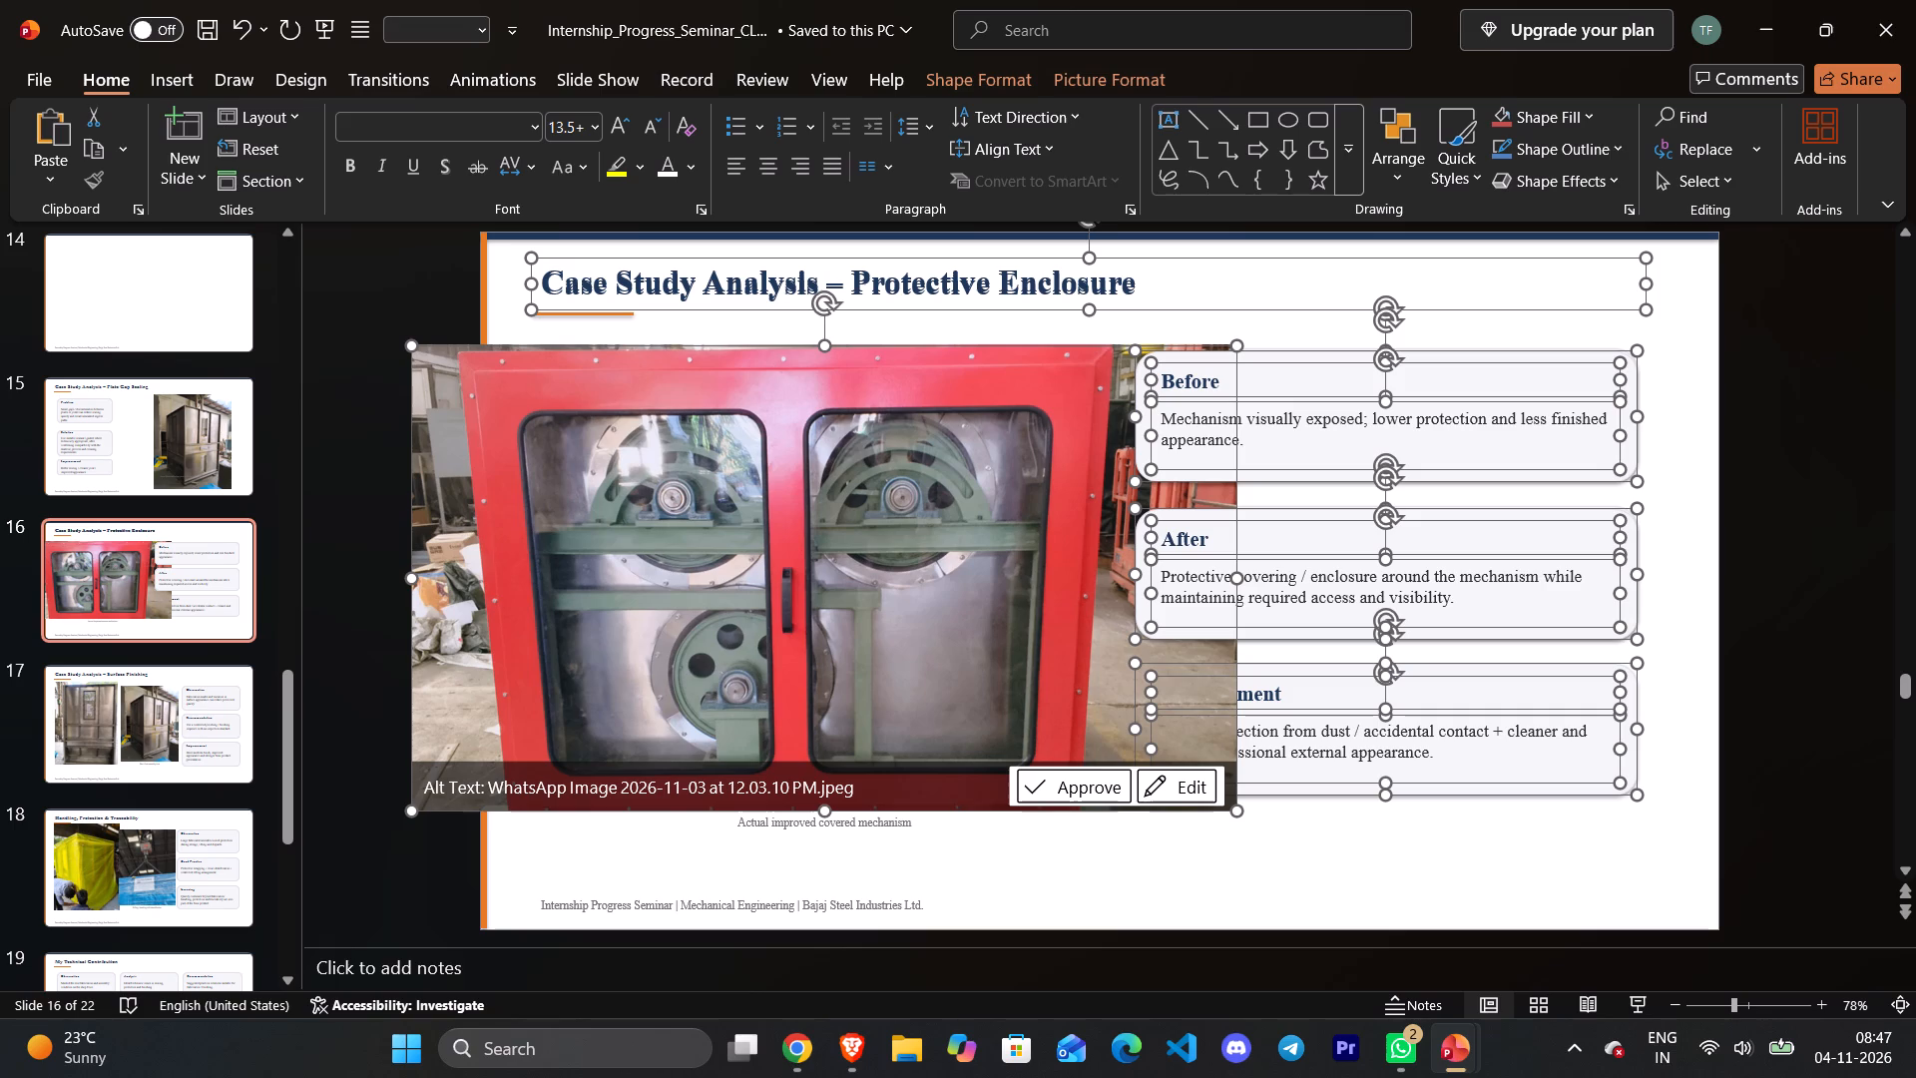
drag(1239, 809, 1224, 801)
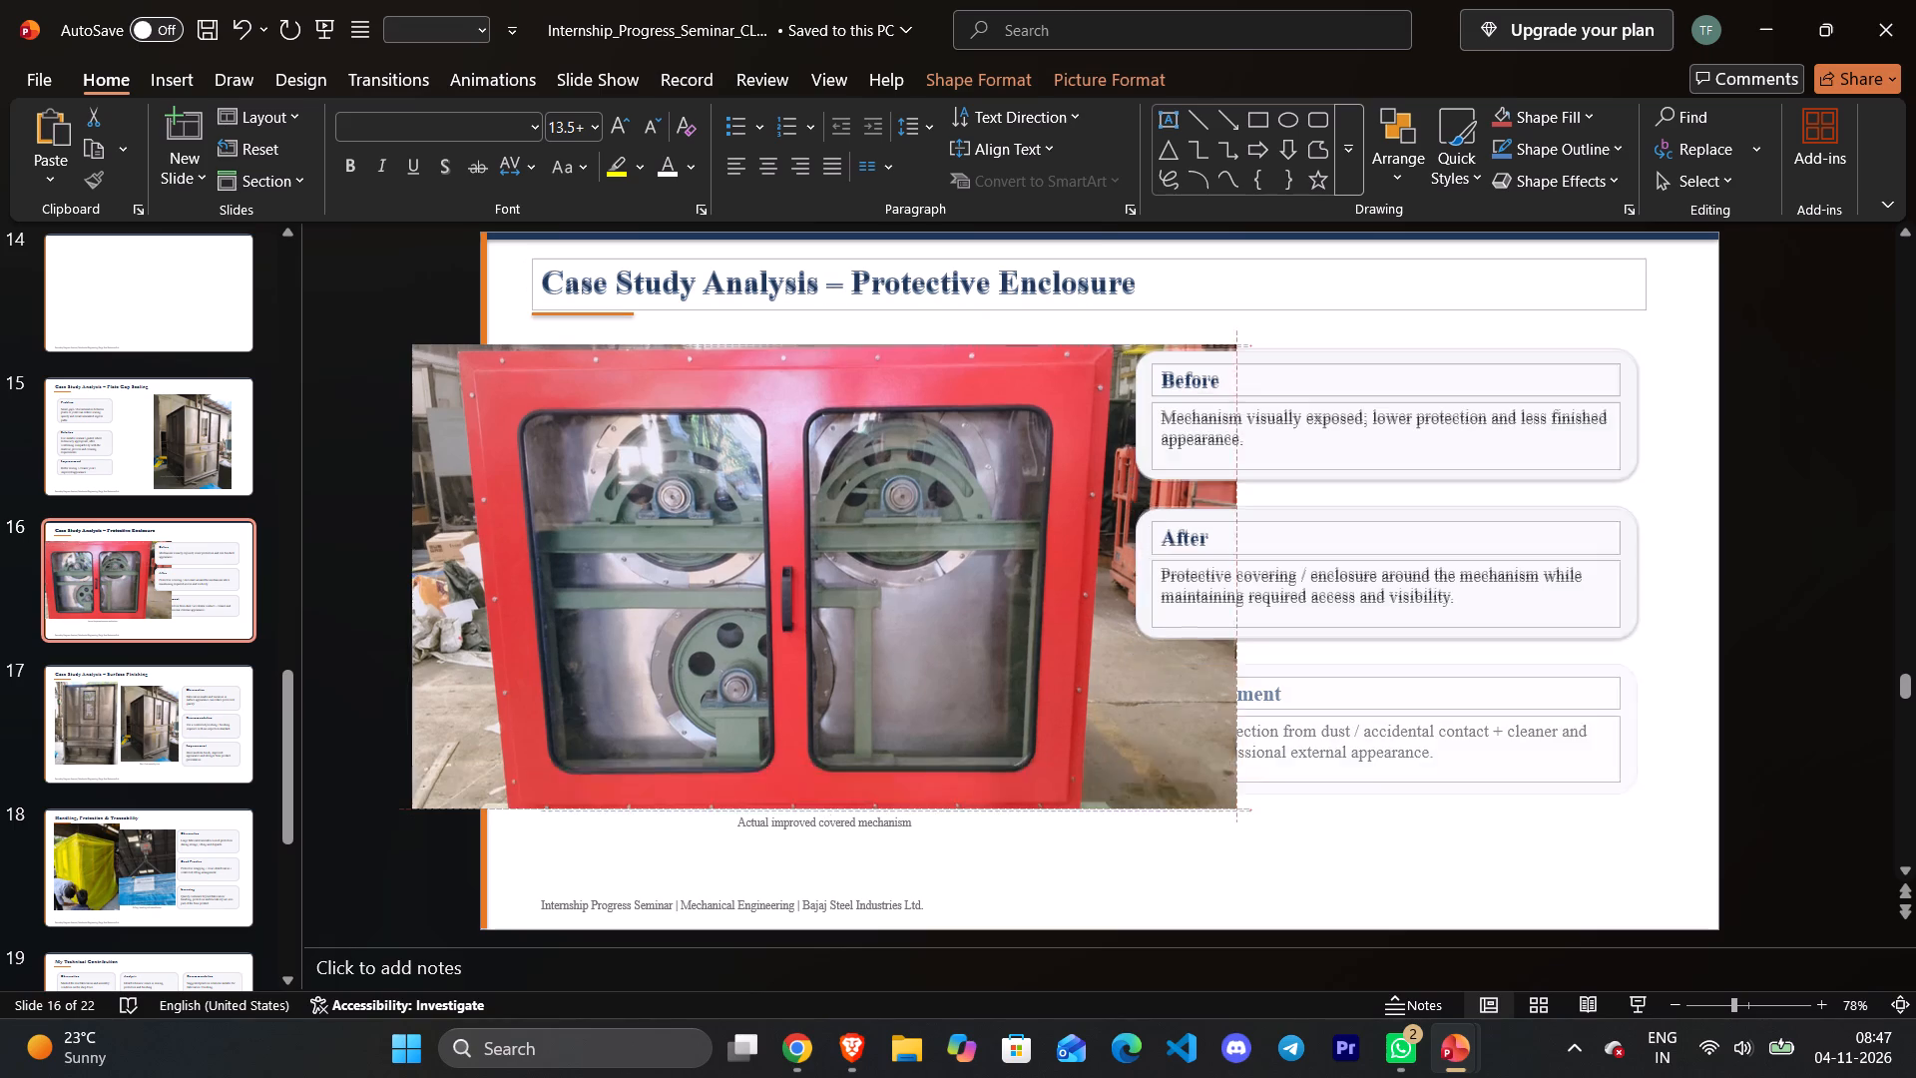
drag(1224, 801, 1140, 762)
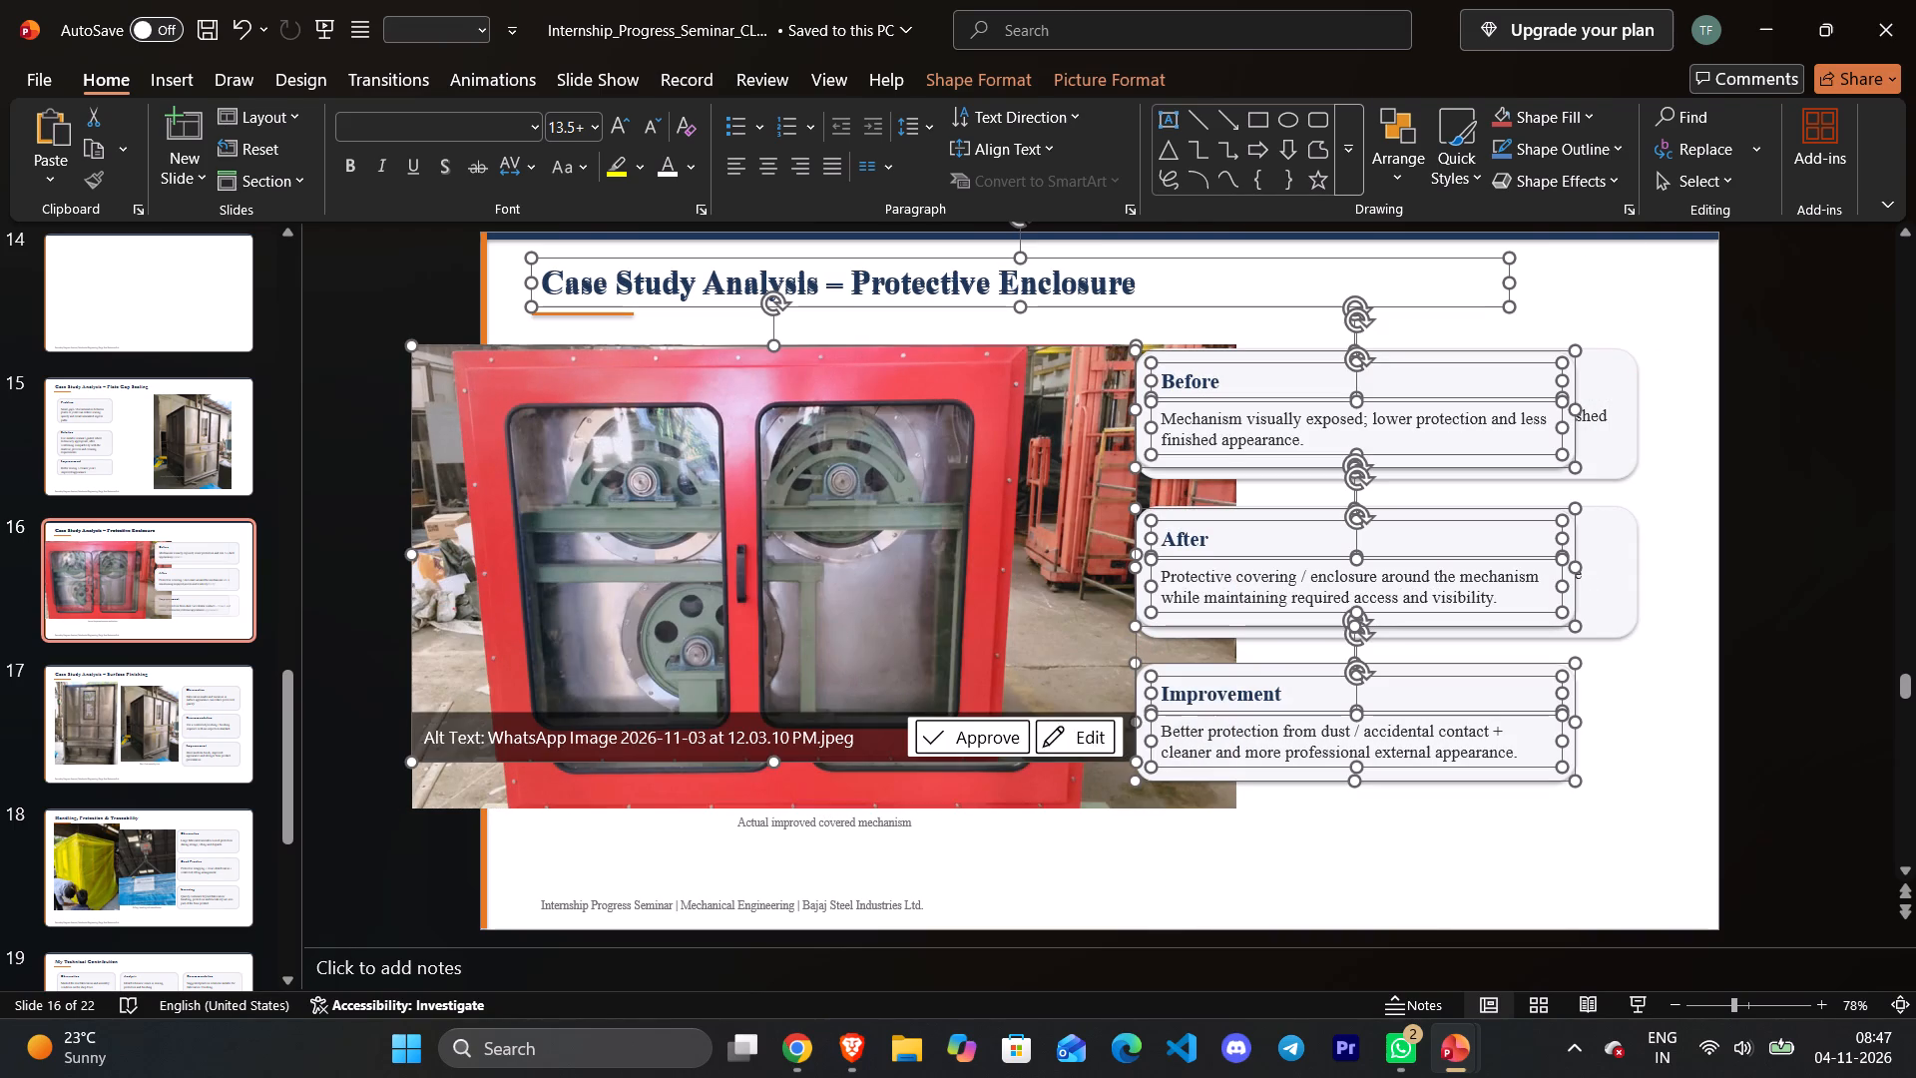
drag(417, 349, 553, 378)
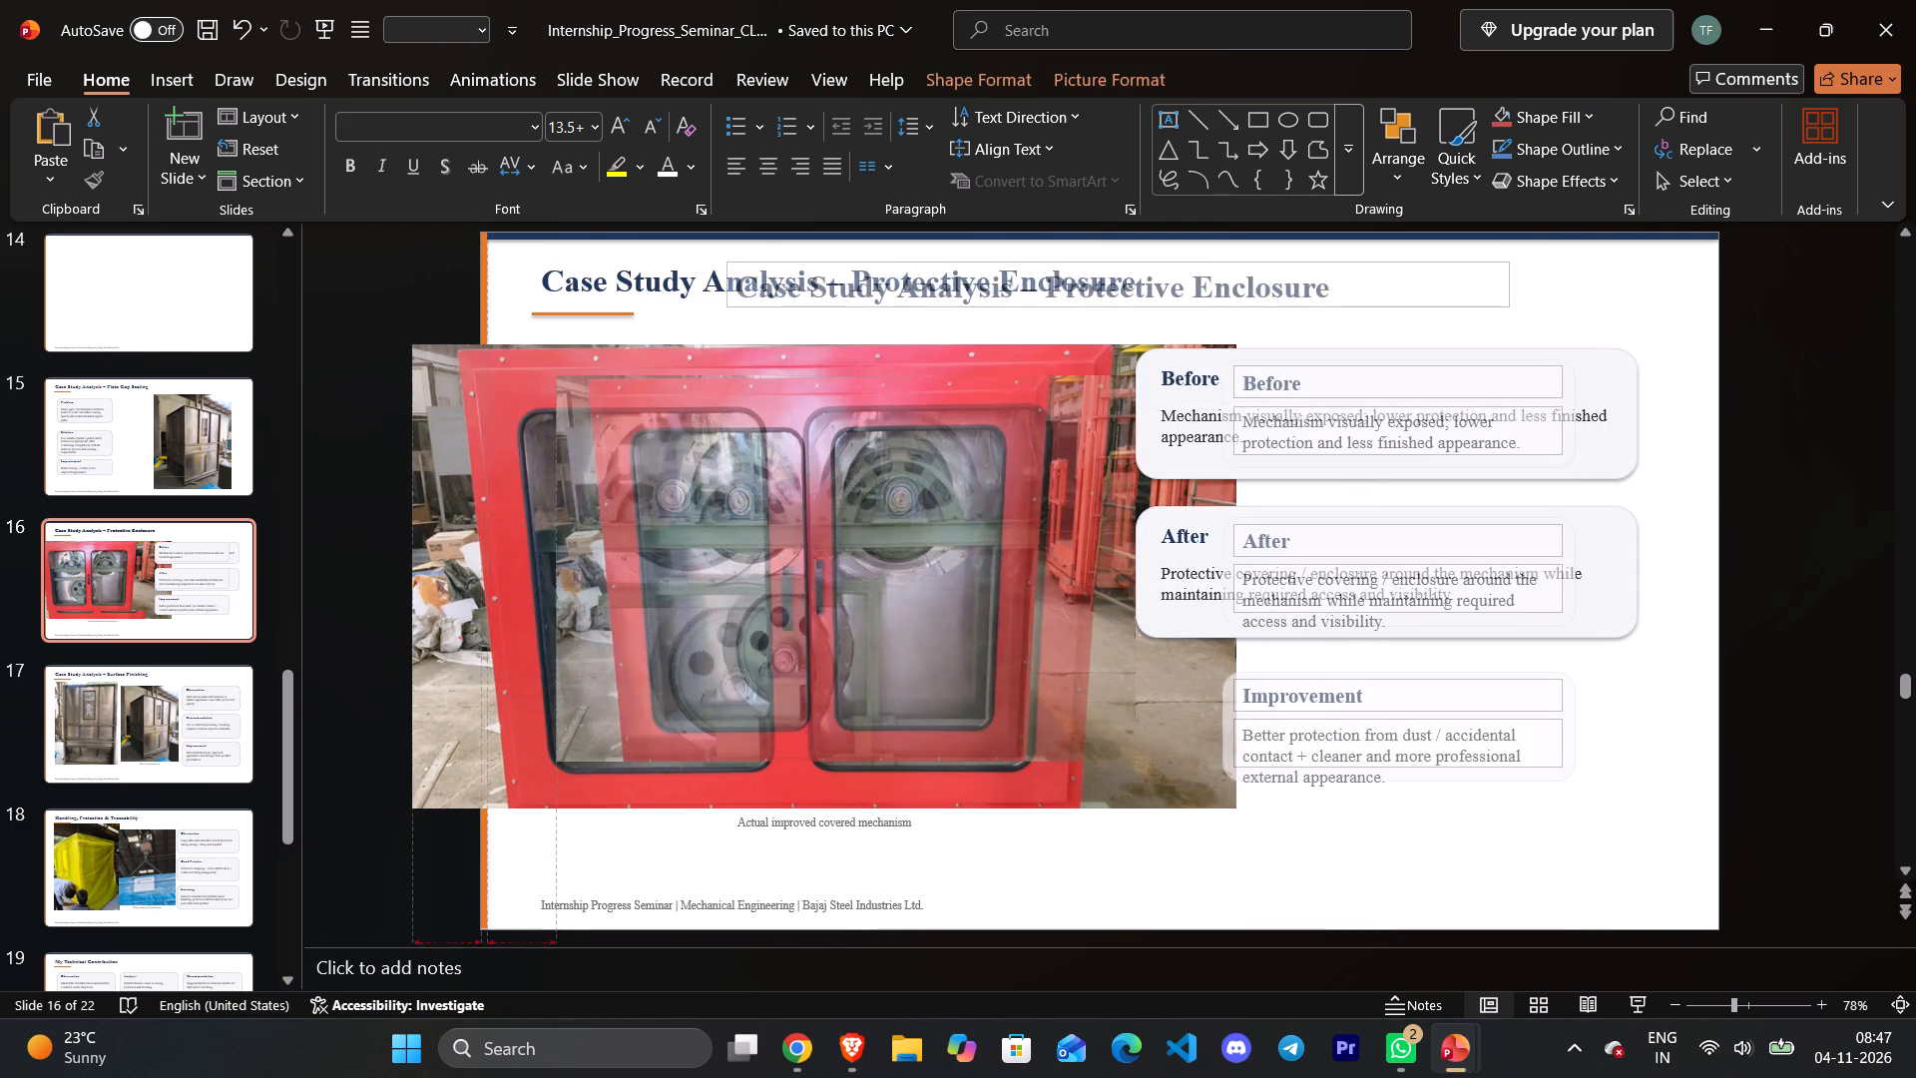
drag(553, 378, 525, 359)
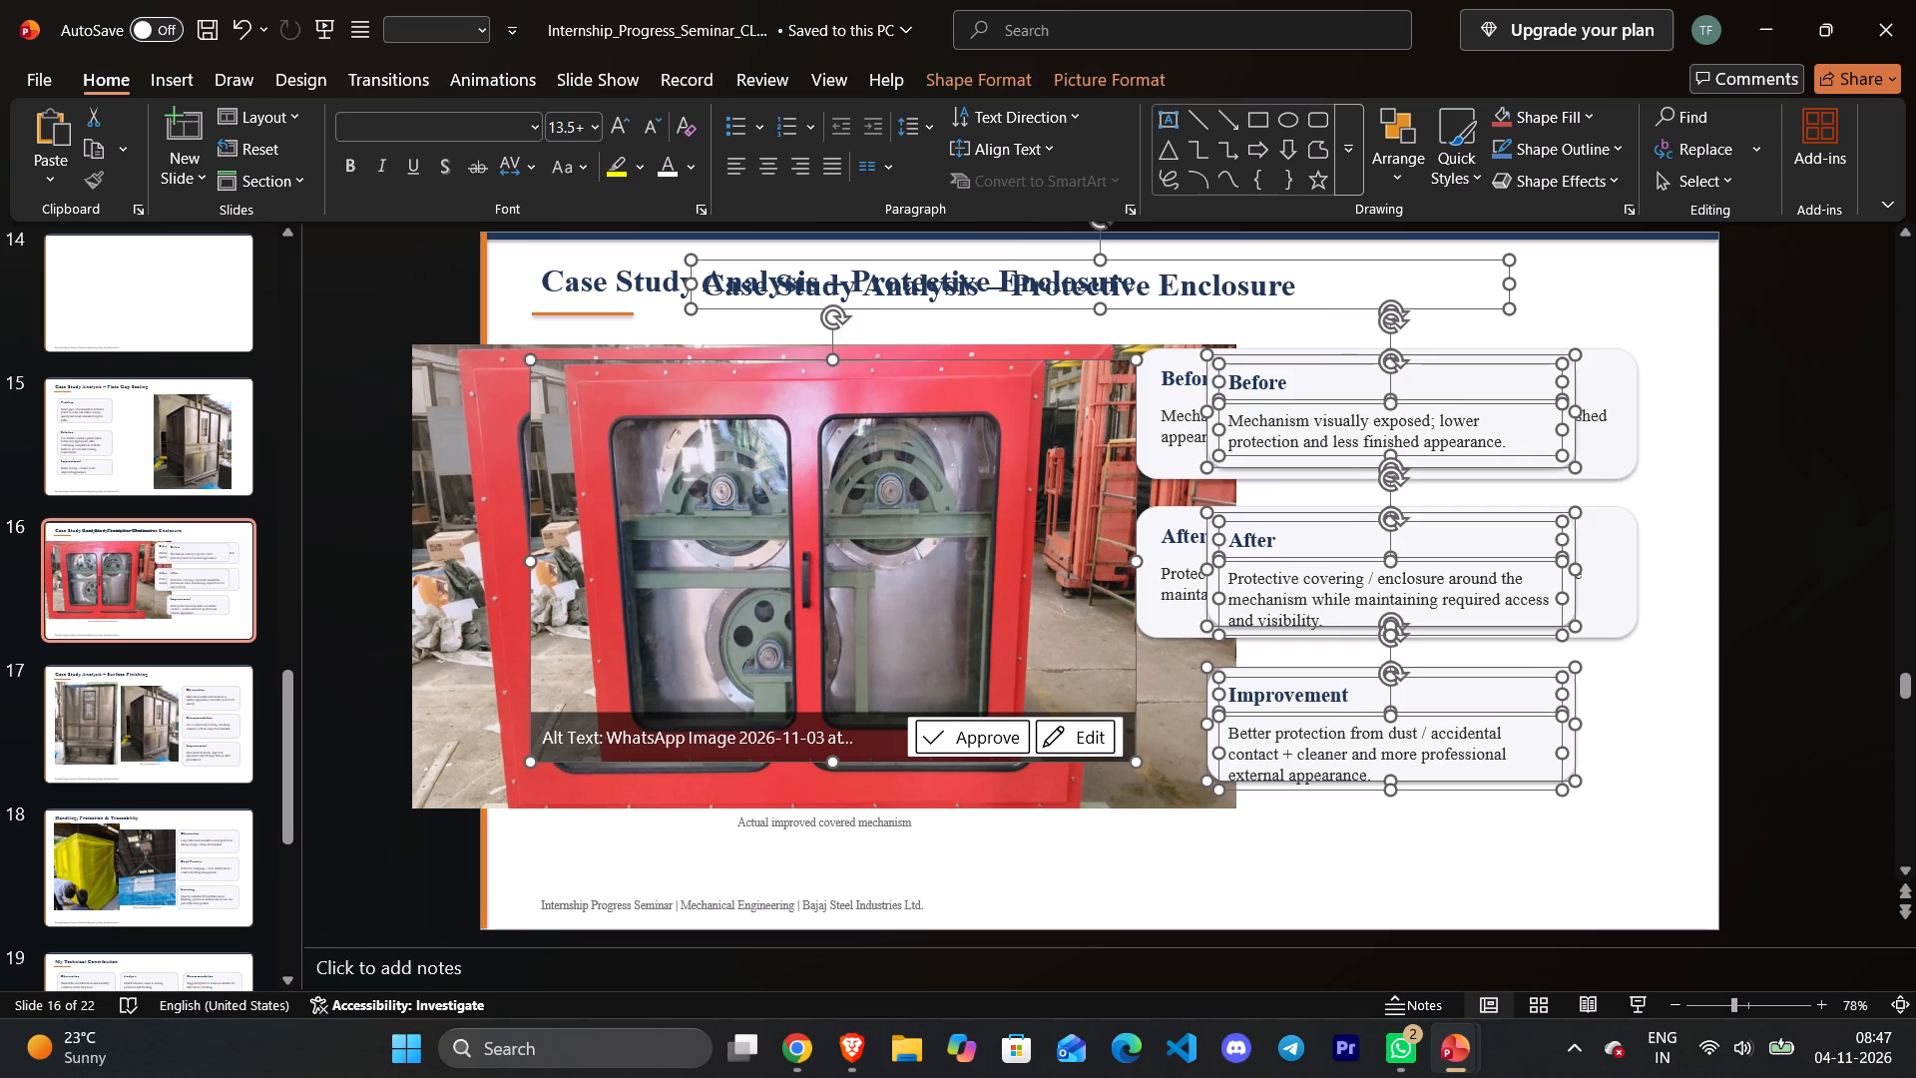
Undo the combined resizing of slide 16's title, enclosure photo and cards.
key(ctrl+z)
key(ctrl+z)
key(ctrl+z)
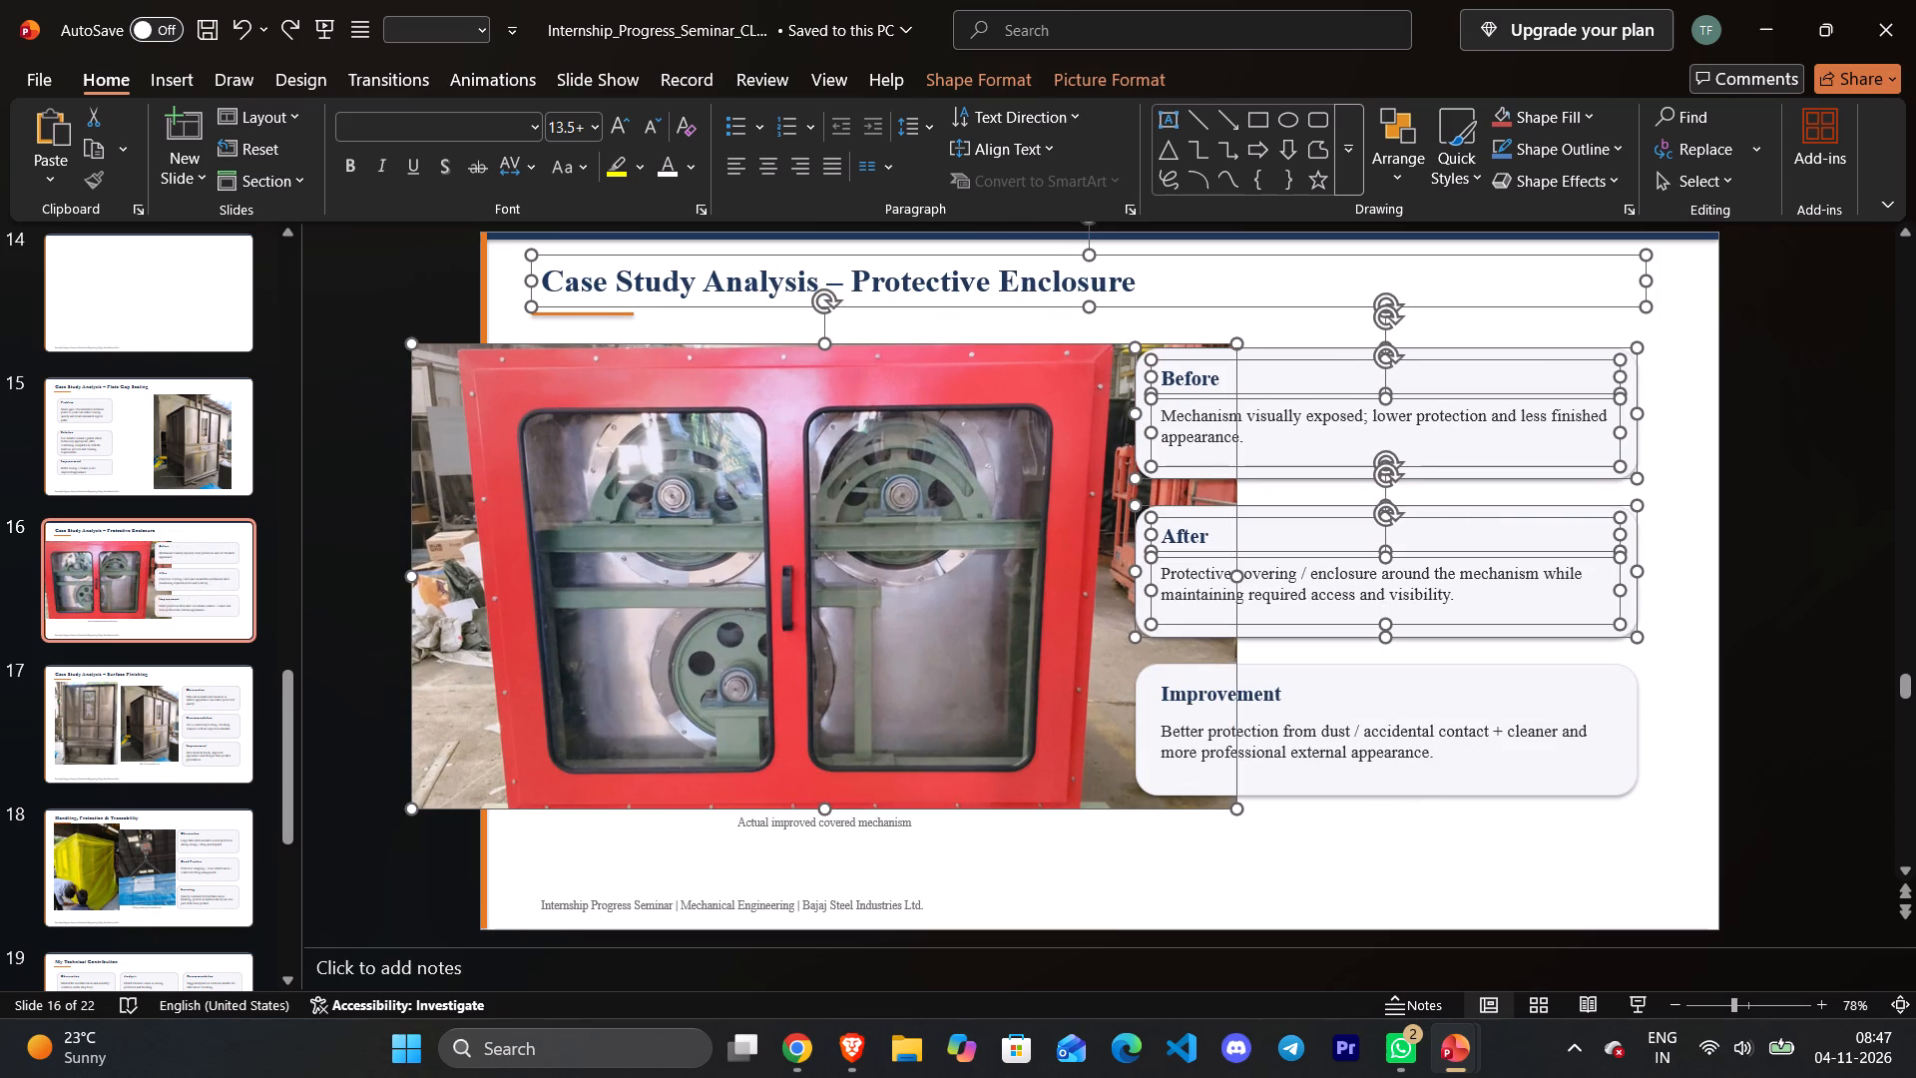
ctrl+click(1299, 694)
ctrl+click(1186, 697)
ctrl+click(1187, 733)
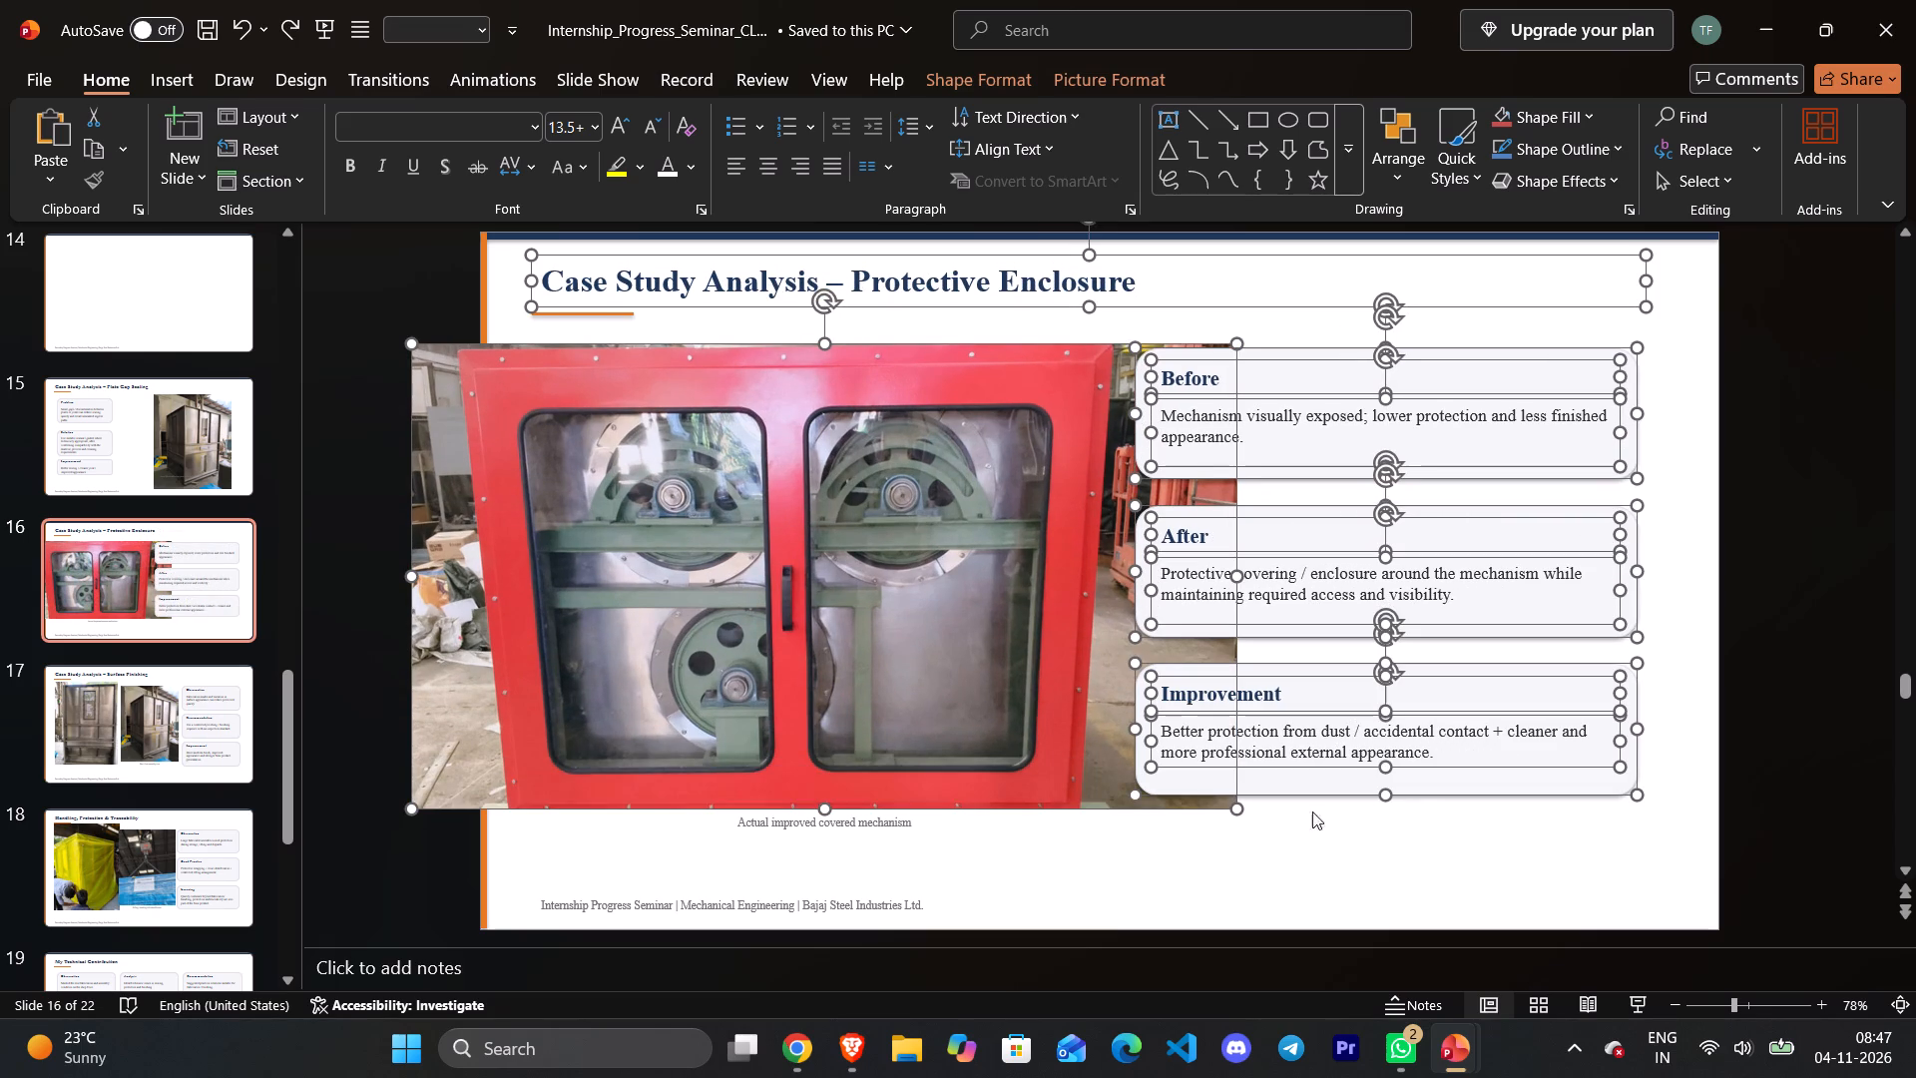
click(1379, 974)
Shrink only the red enclosure photo on slide 16 so its left edge lies inside the slide.
click(930, 774)
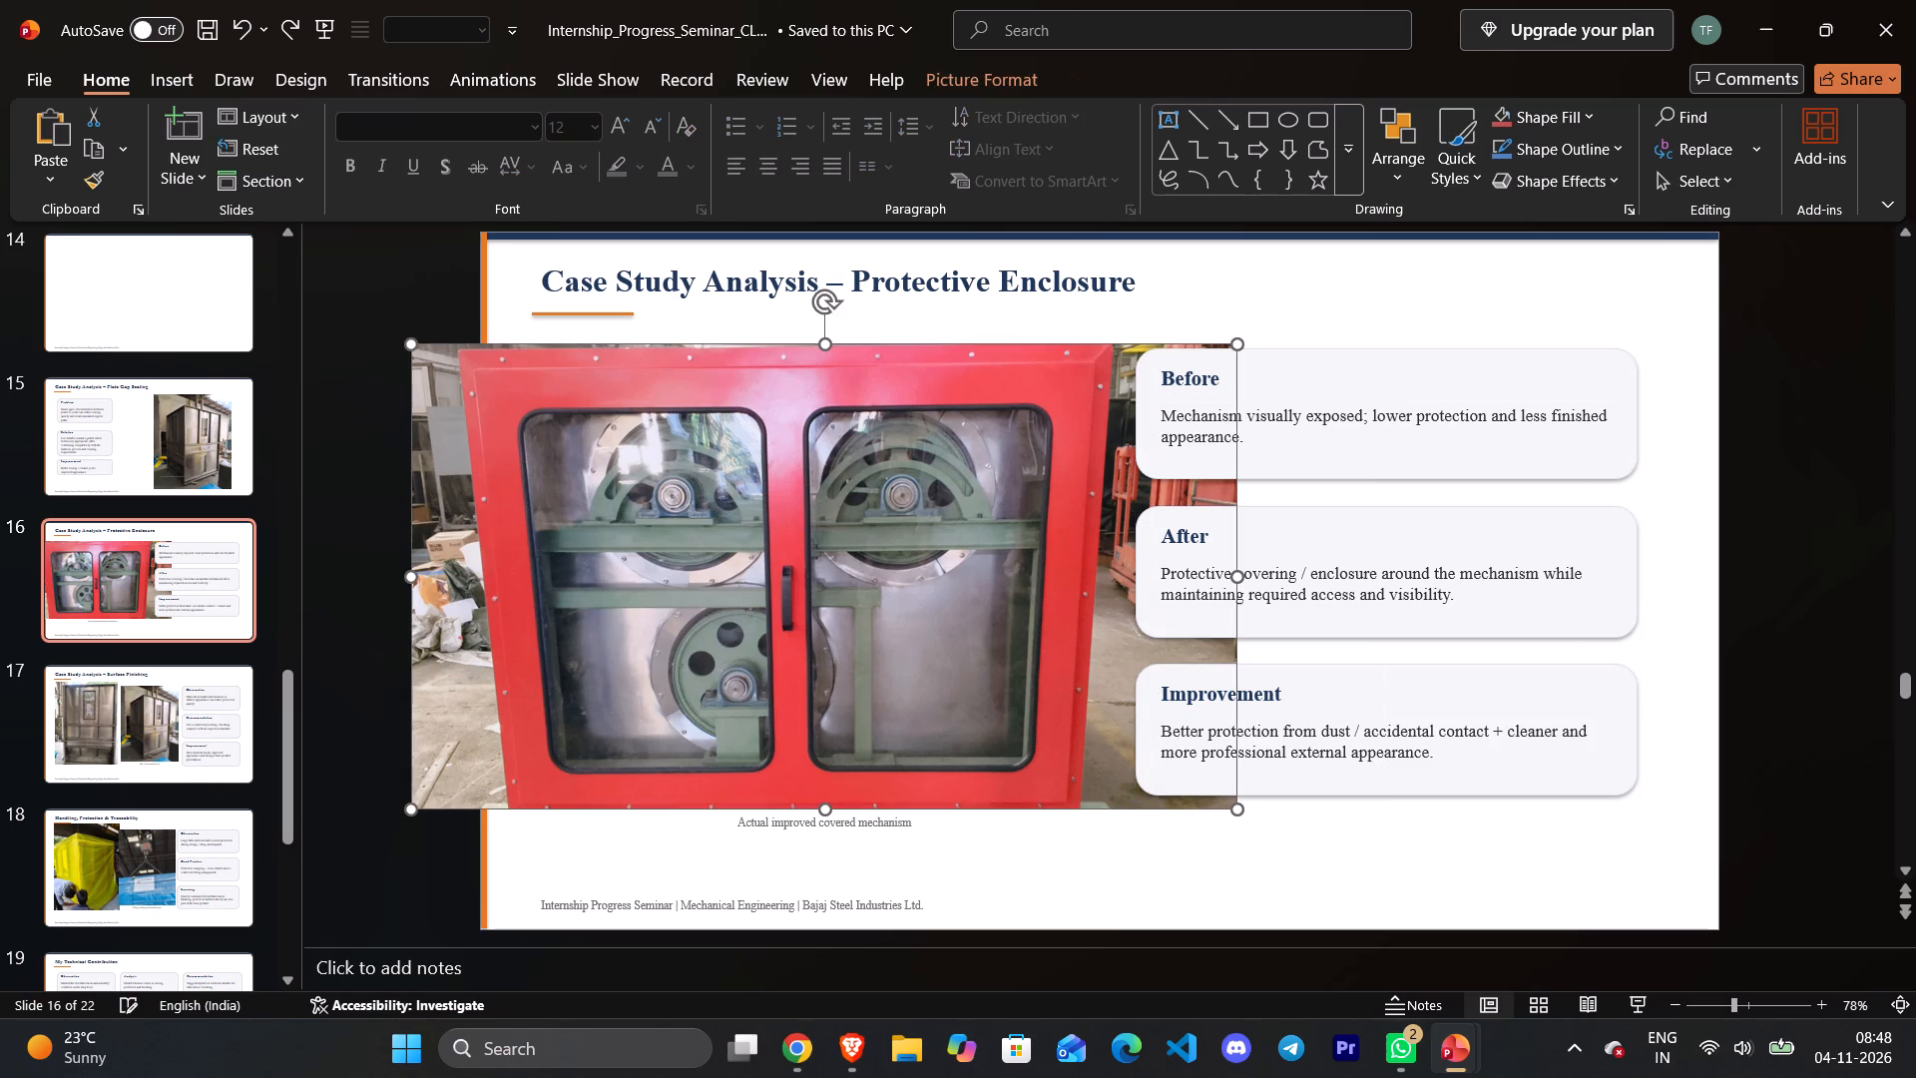
drag(409, 346, 596, 387)
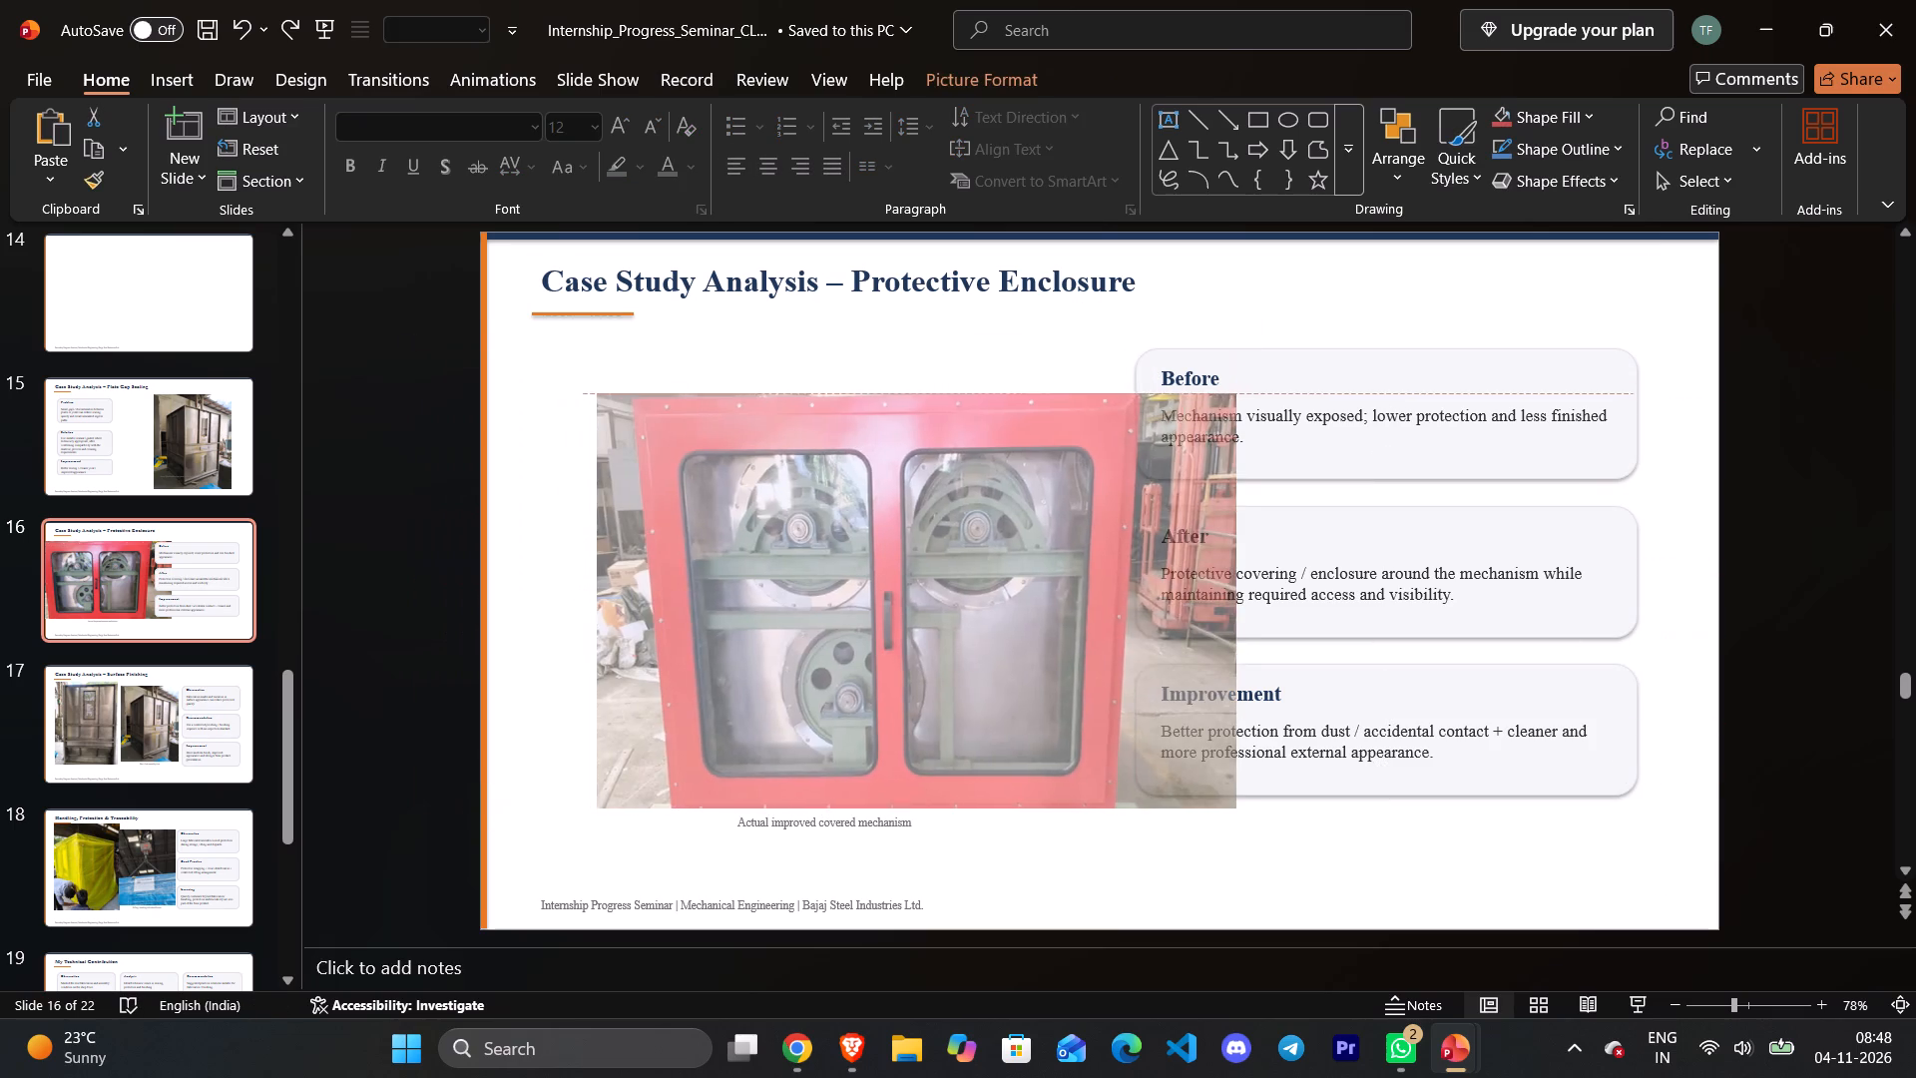
drag(596, 387, 502, 335)
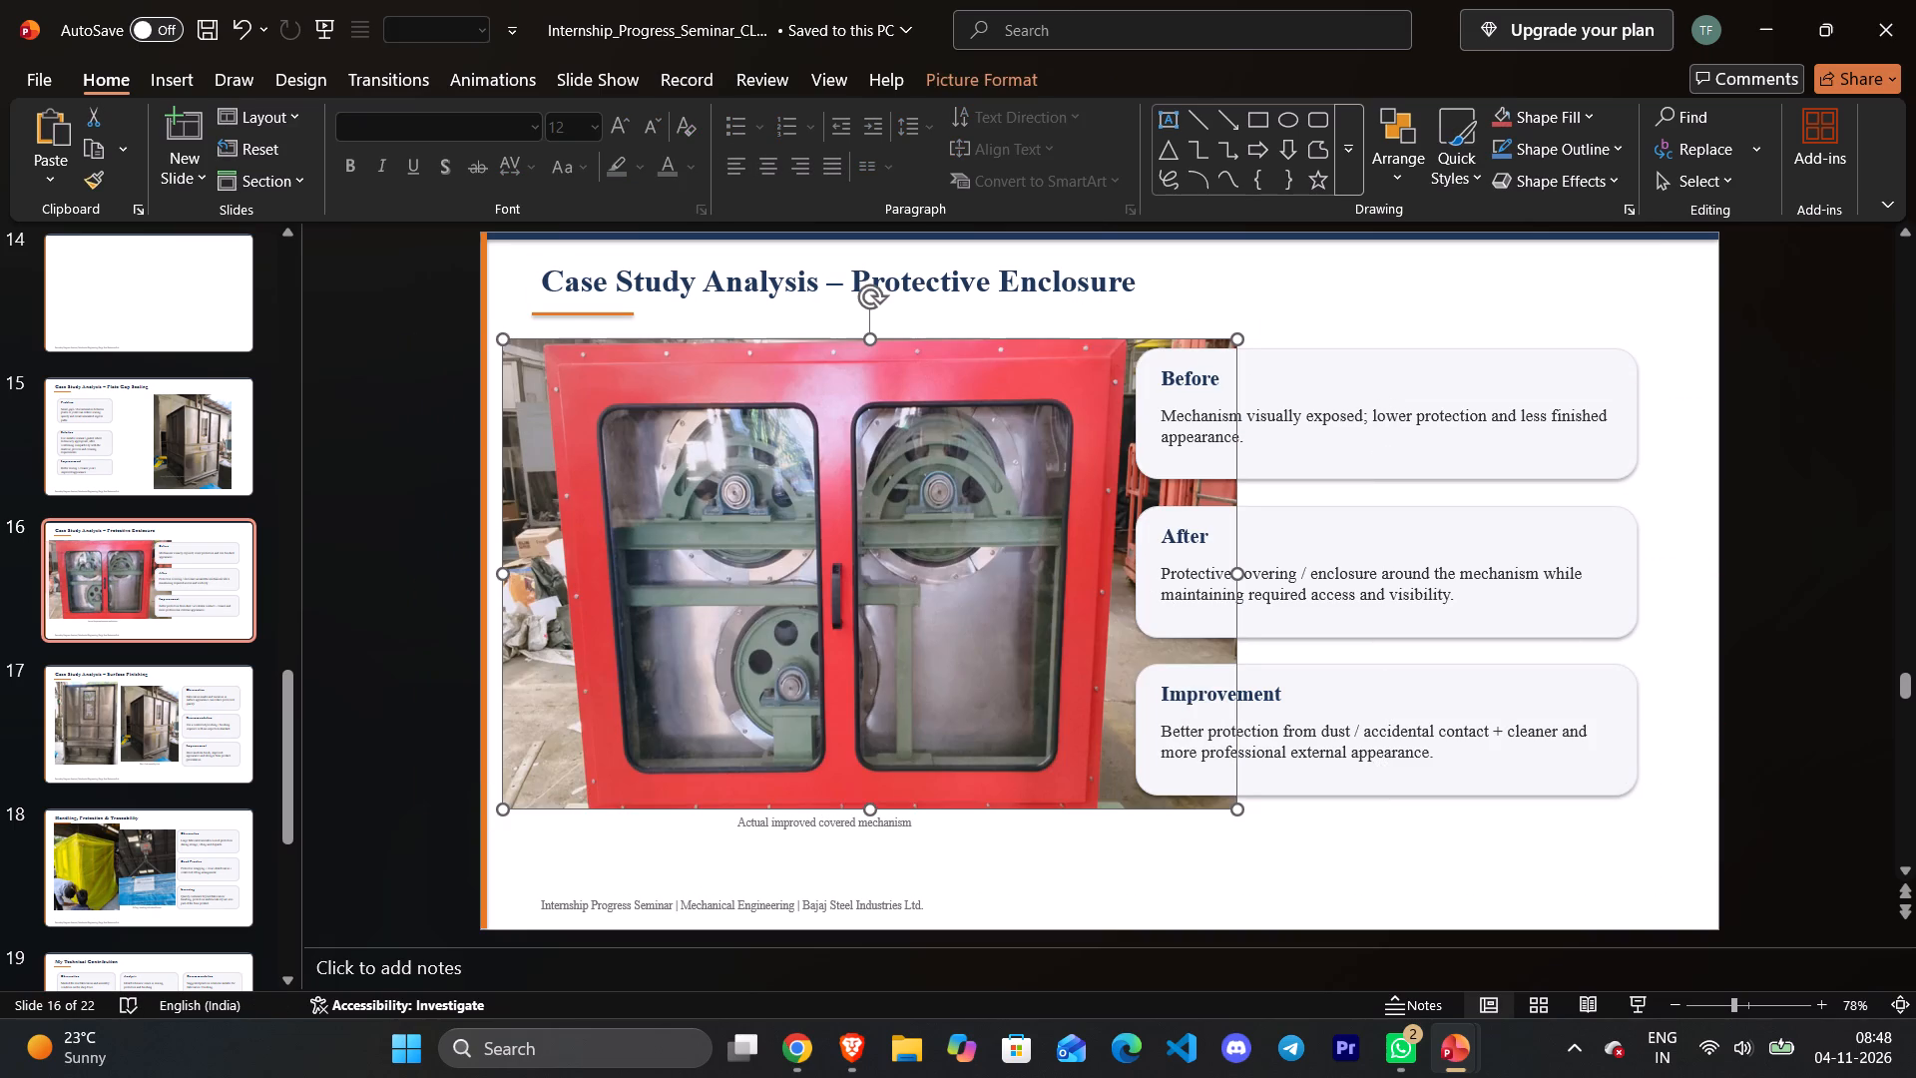
Cut slide 16's enclosure photo, Before, After and Improvement cards with their text, title, orange underline and photo caption together.
ctrl+click(1317, 379)
ctrl+click(1179, 374)
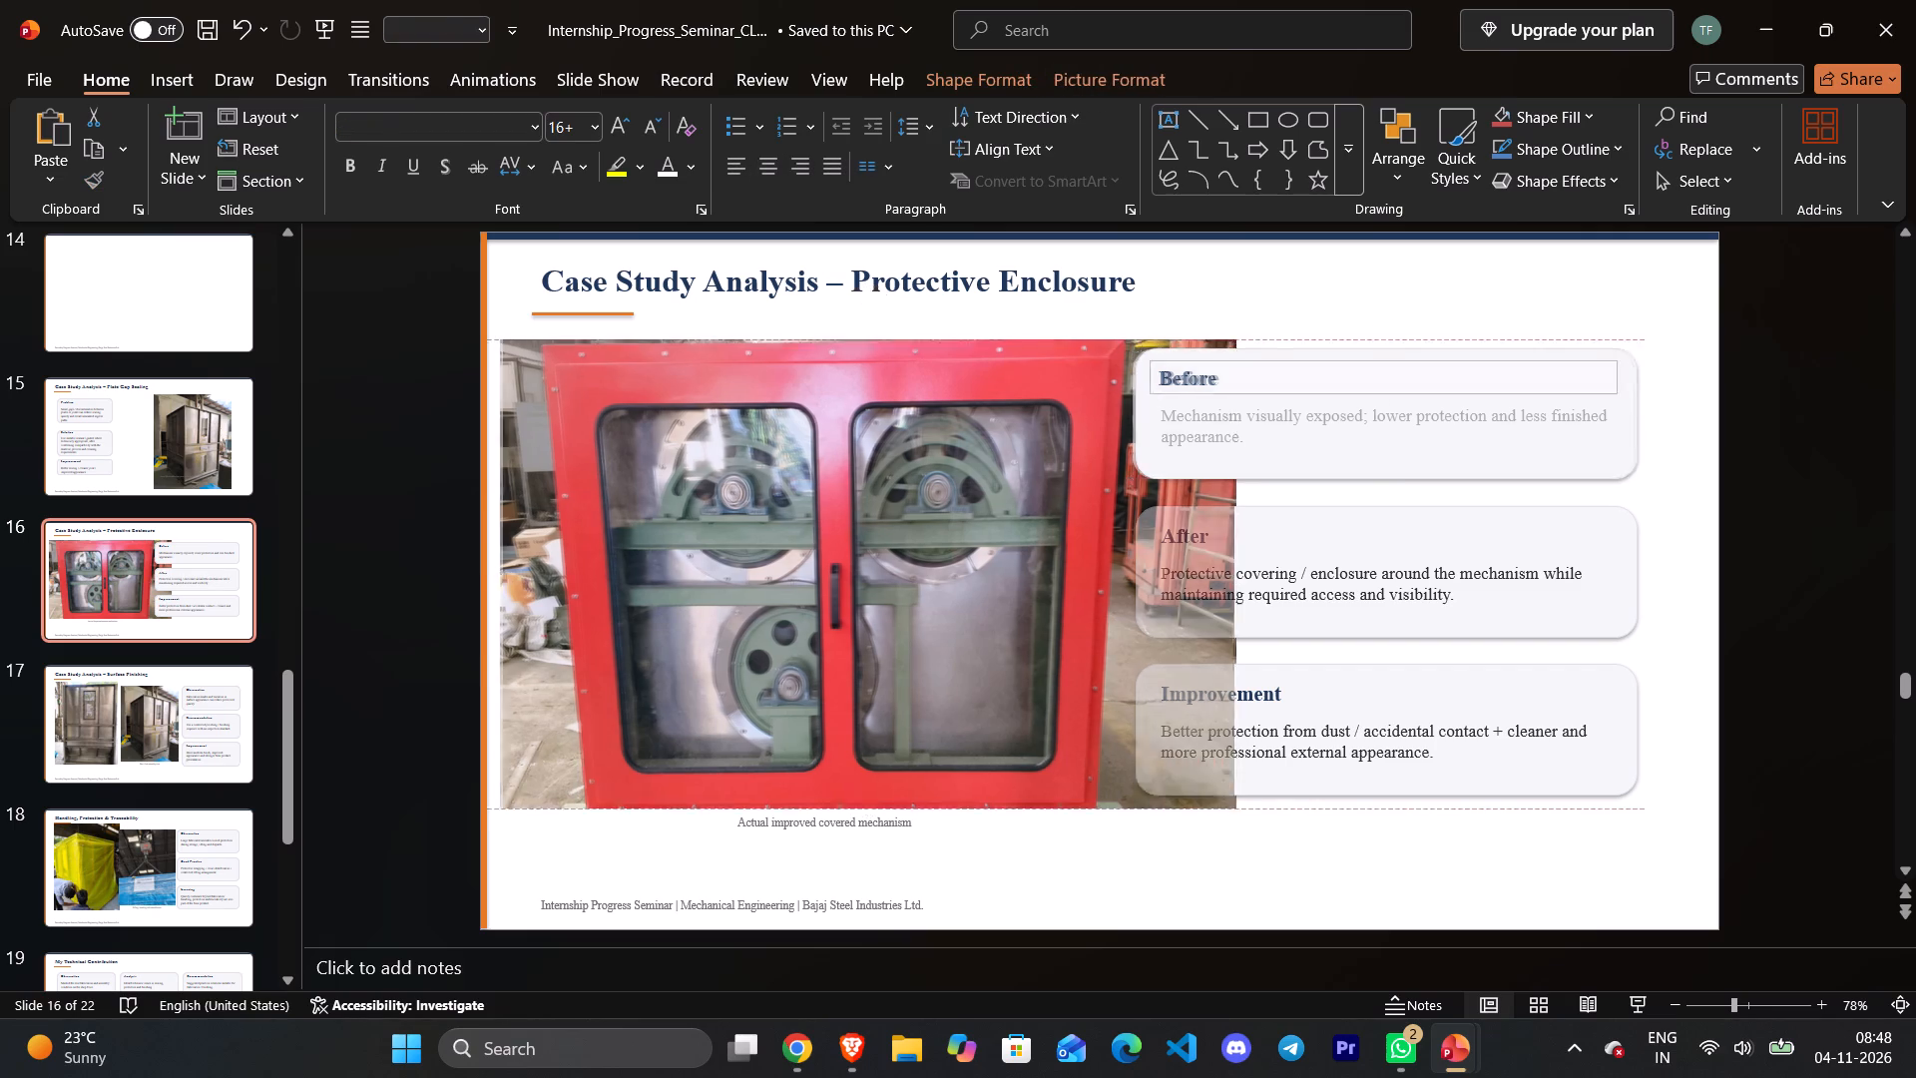
key(ctrl+z)
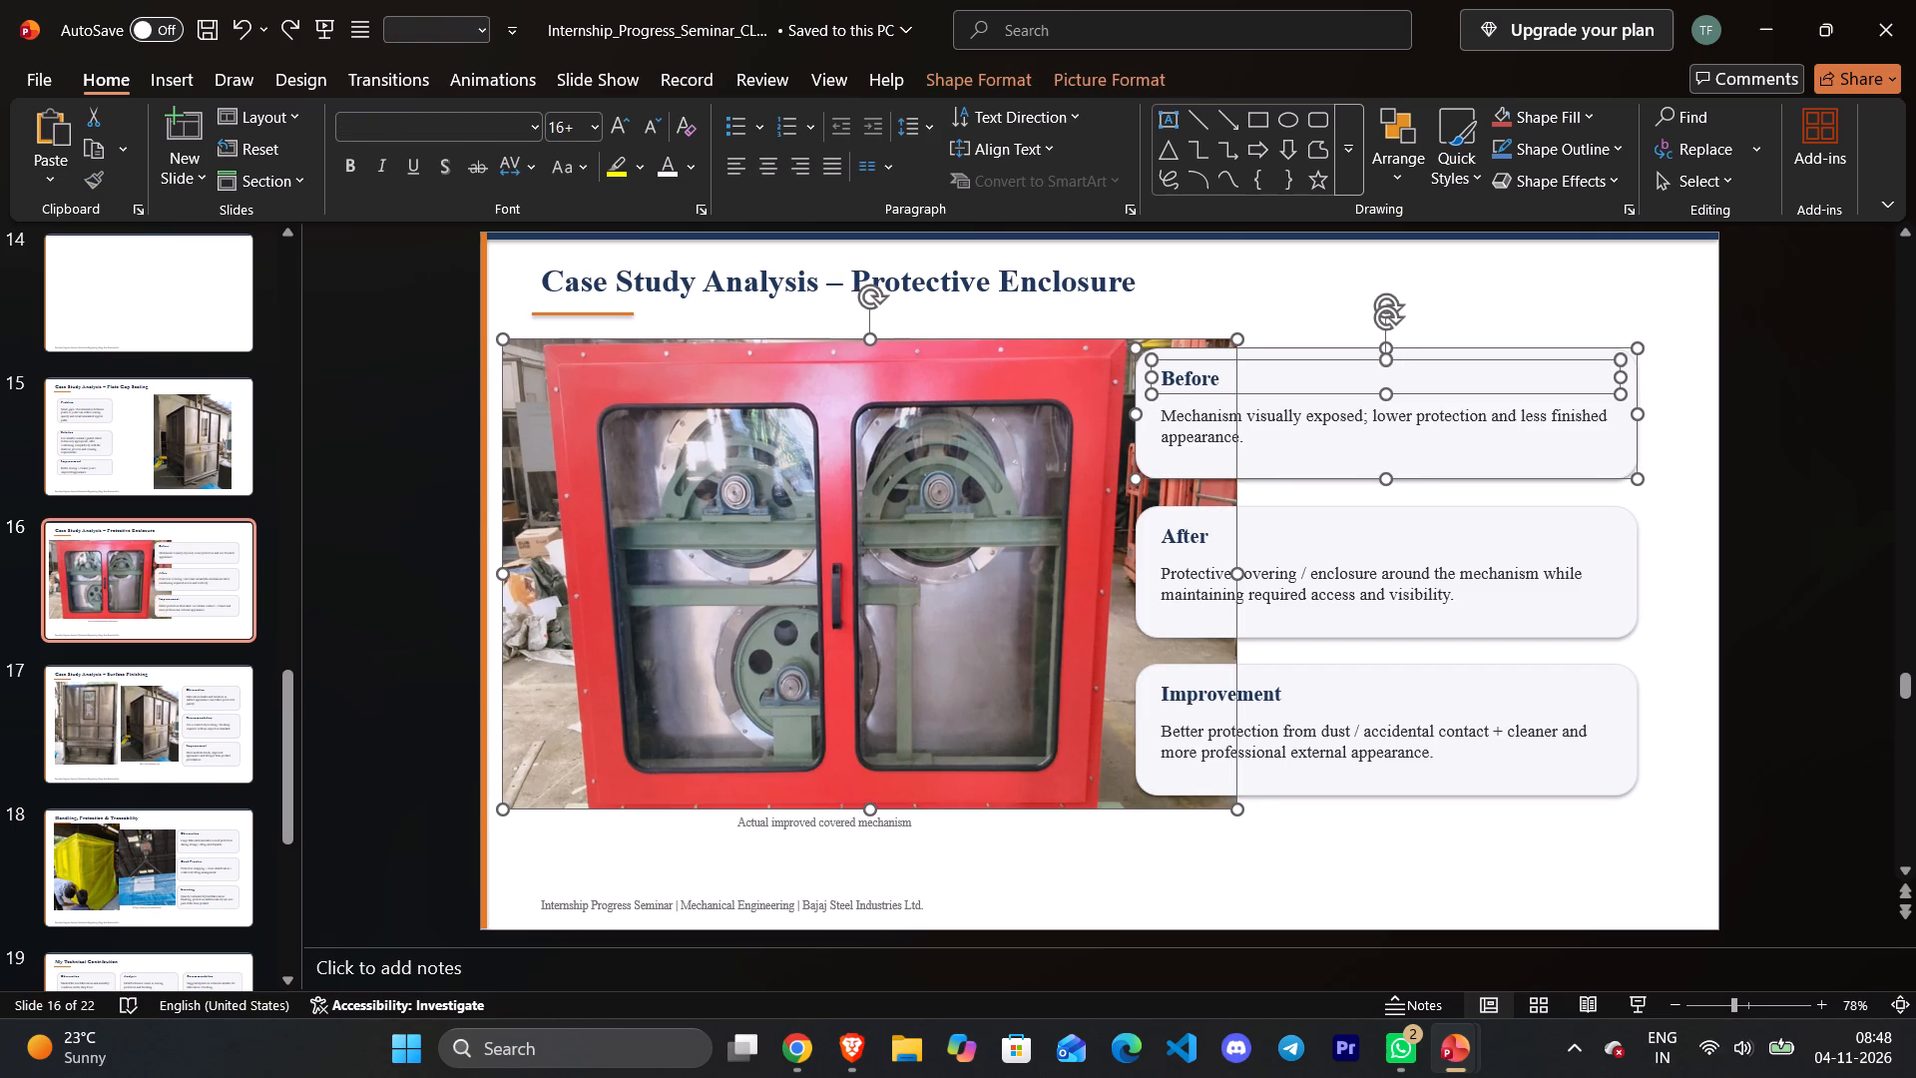
ctrl+click(1266, 415)
ctrl+click(1272, 519)
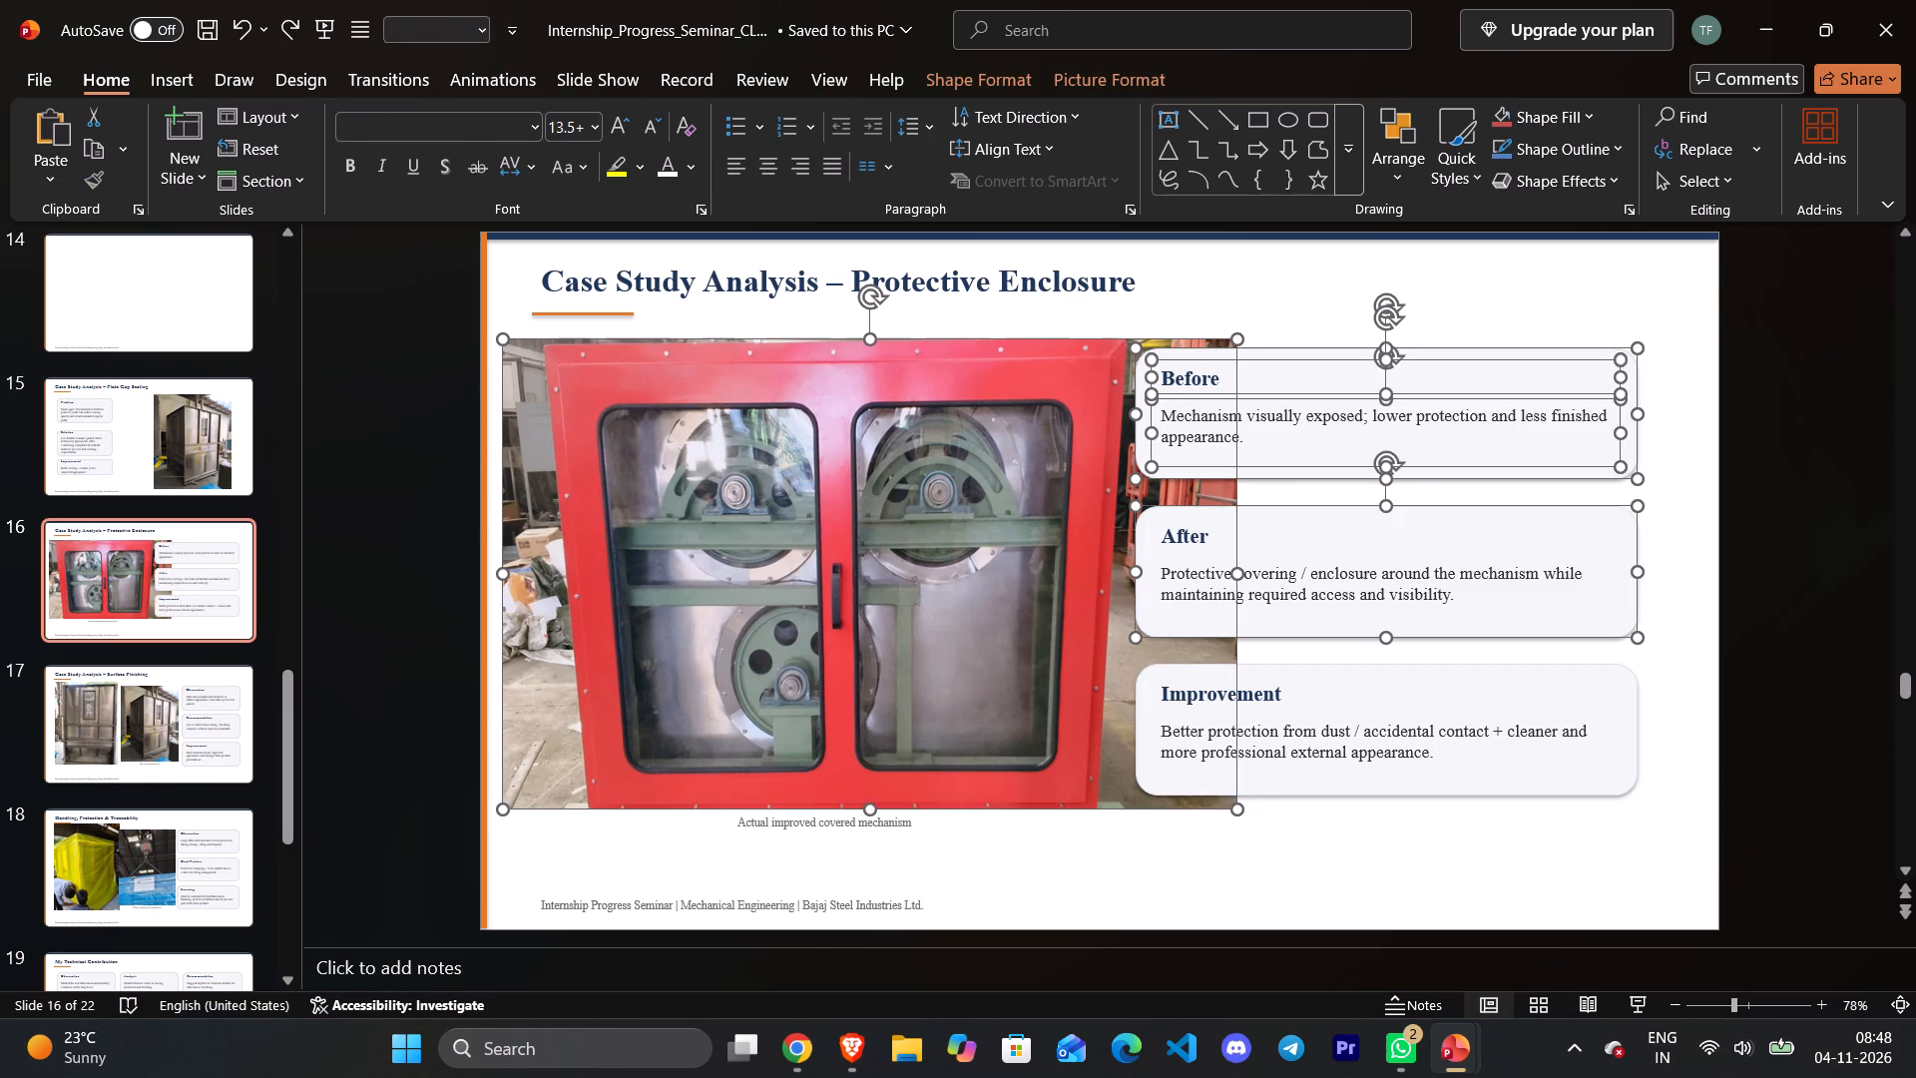
ctrl+click(1183, 532)
ctrl+click(1195, 581)
ctrl+click(1341, 681)
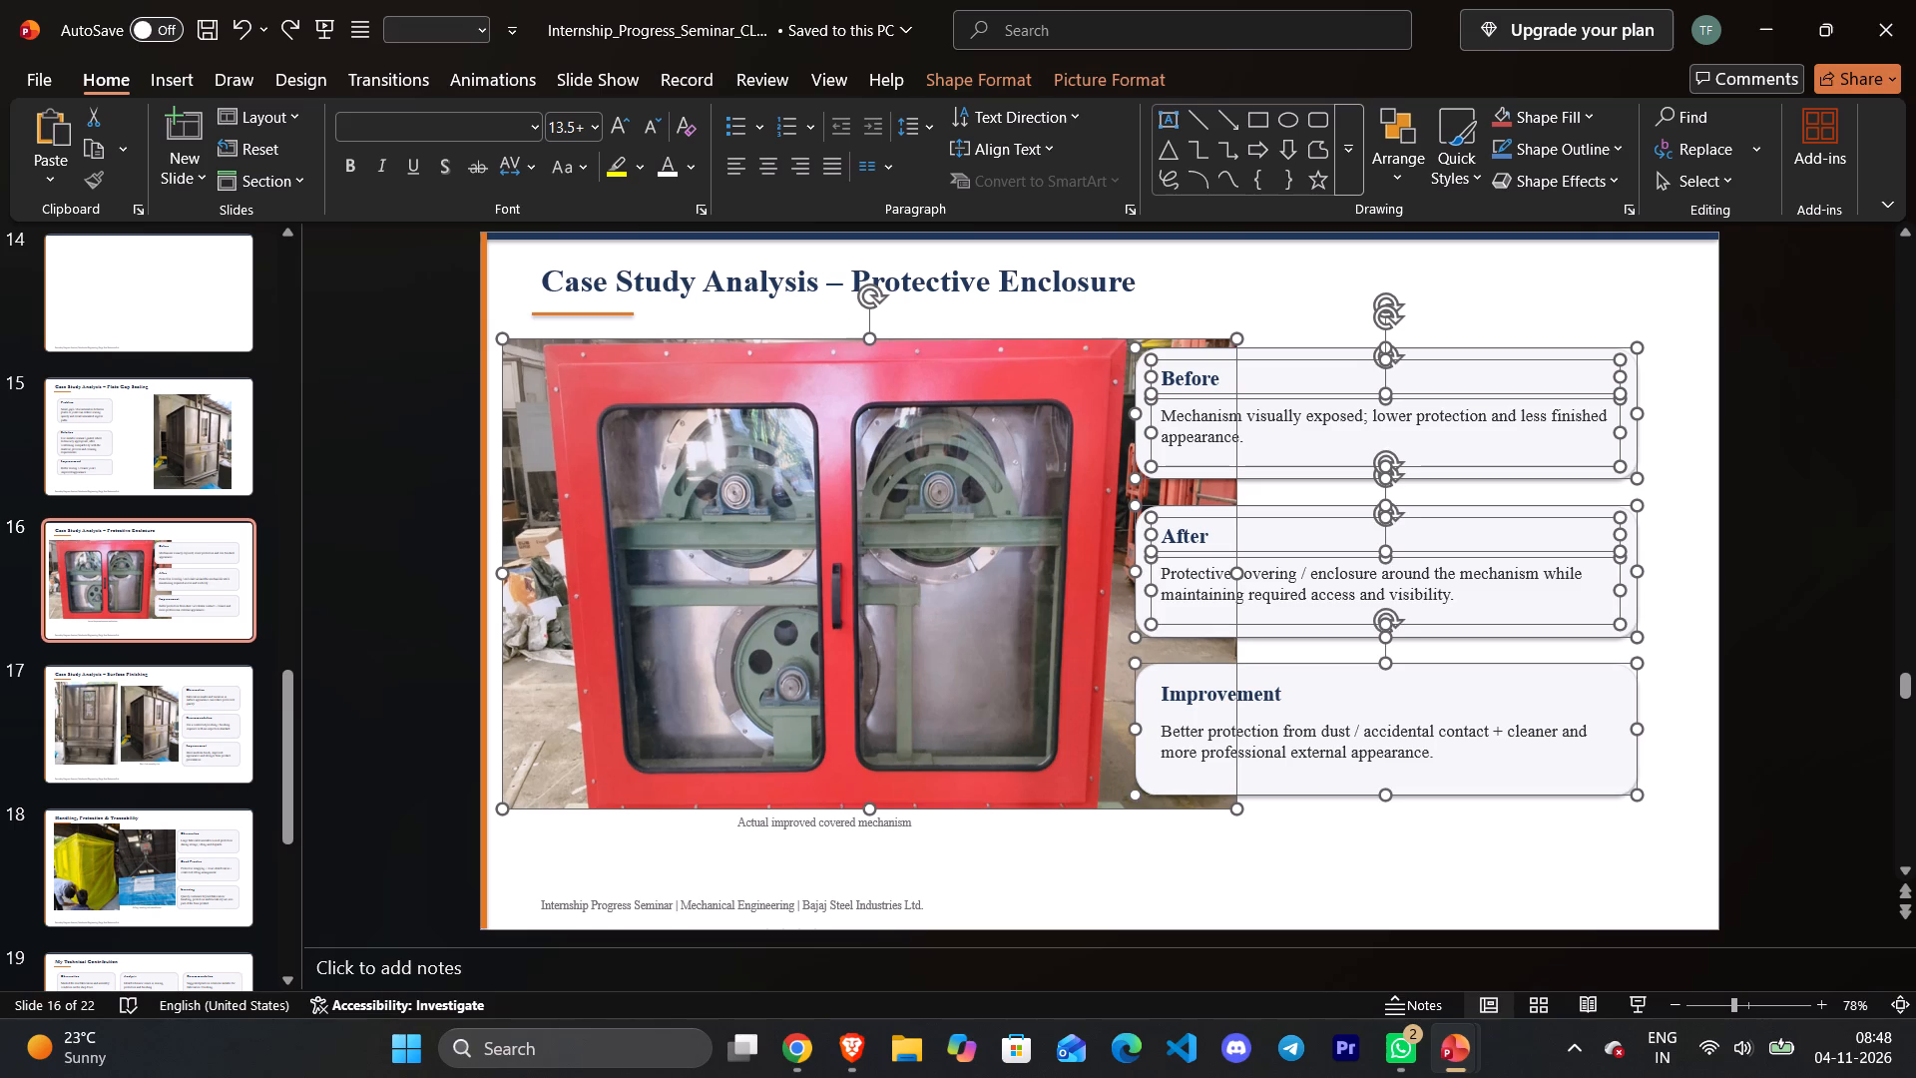
ctrl+click(1253, 683)
ctrl+click(1259, 734)
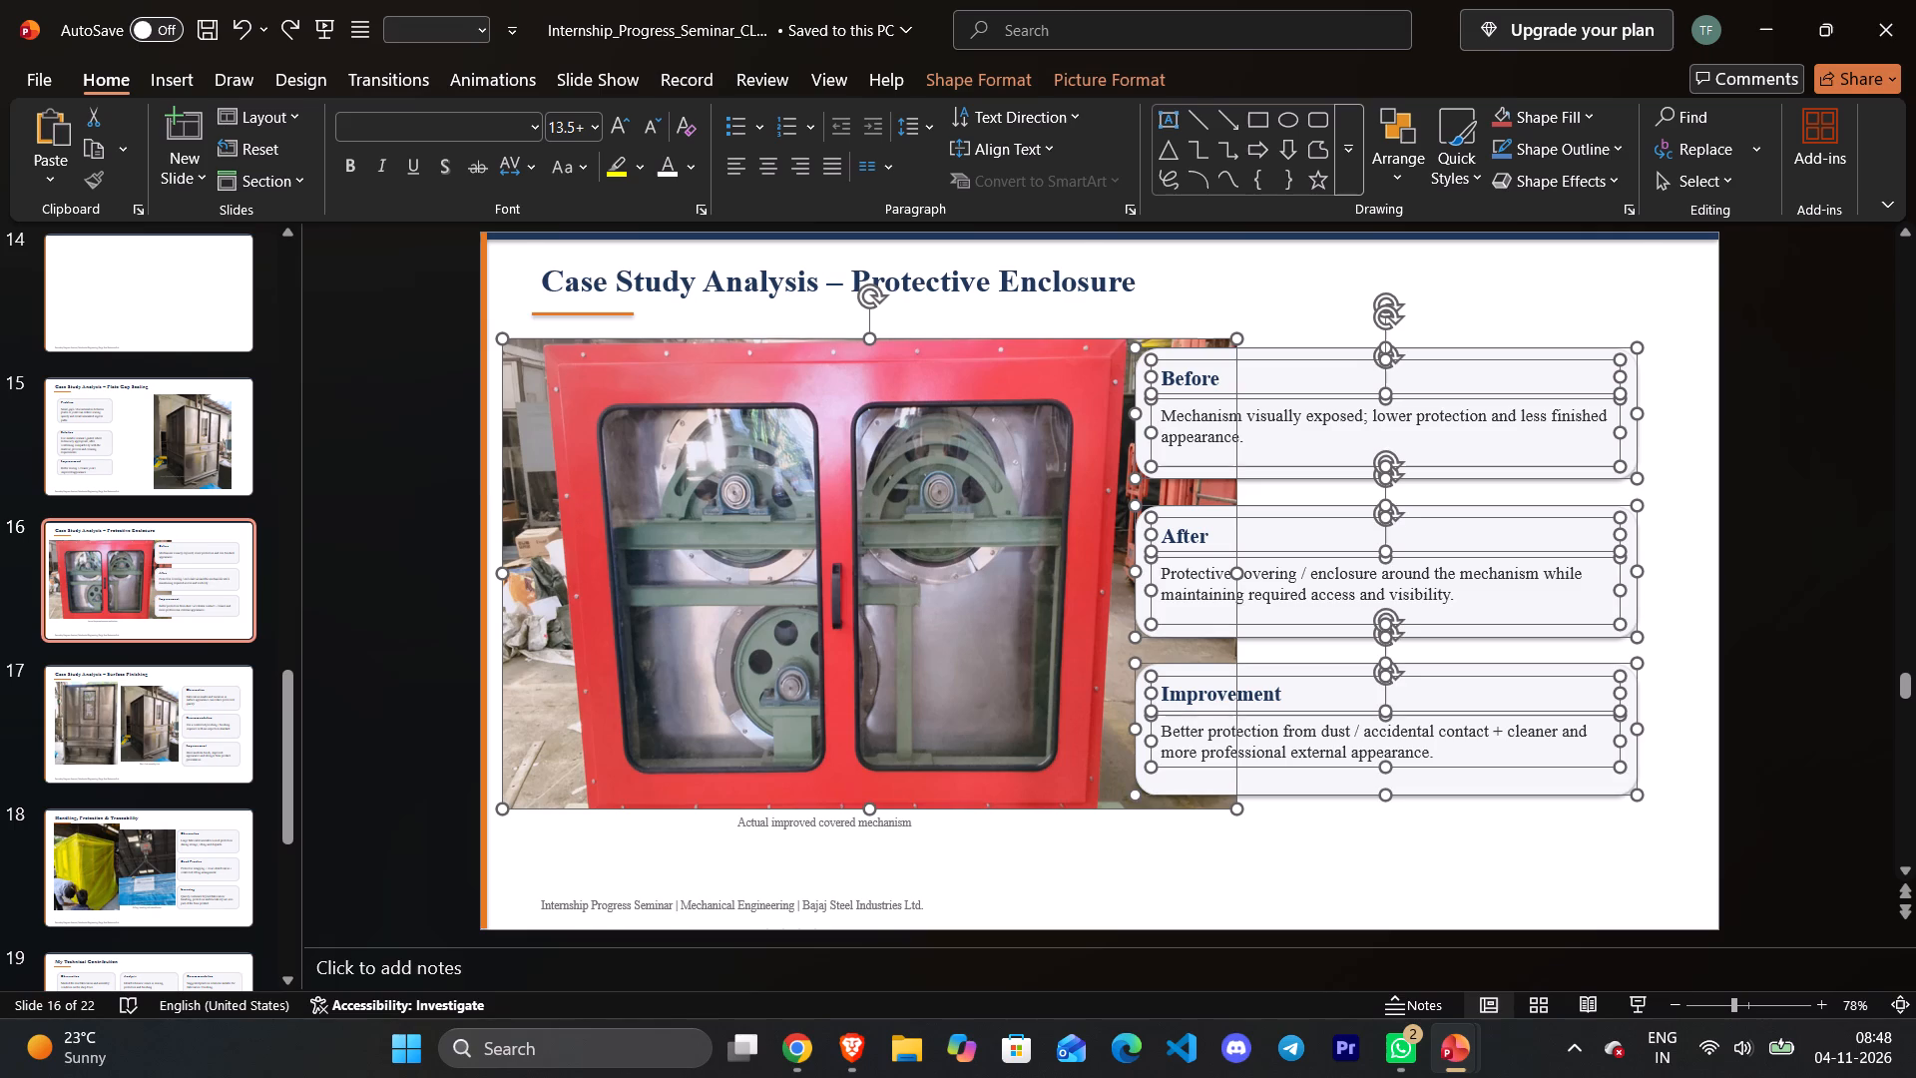
ctrl+click(799, 279)
ctrl+click(607, 307)
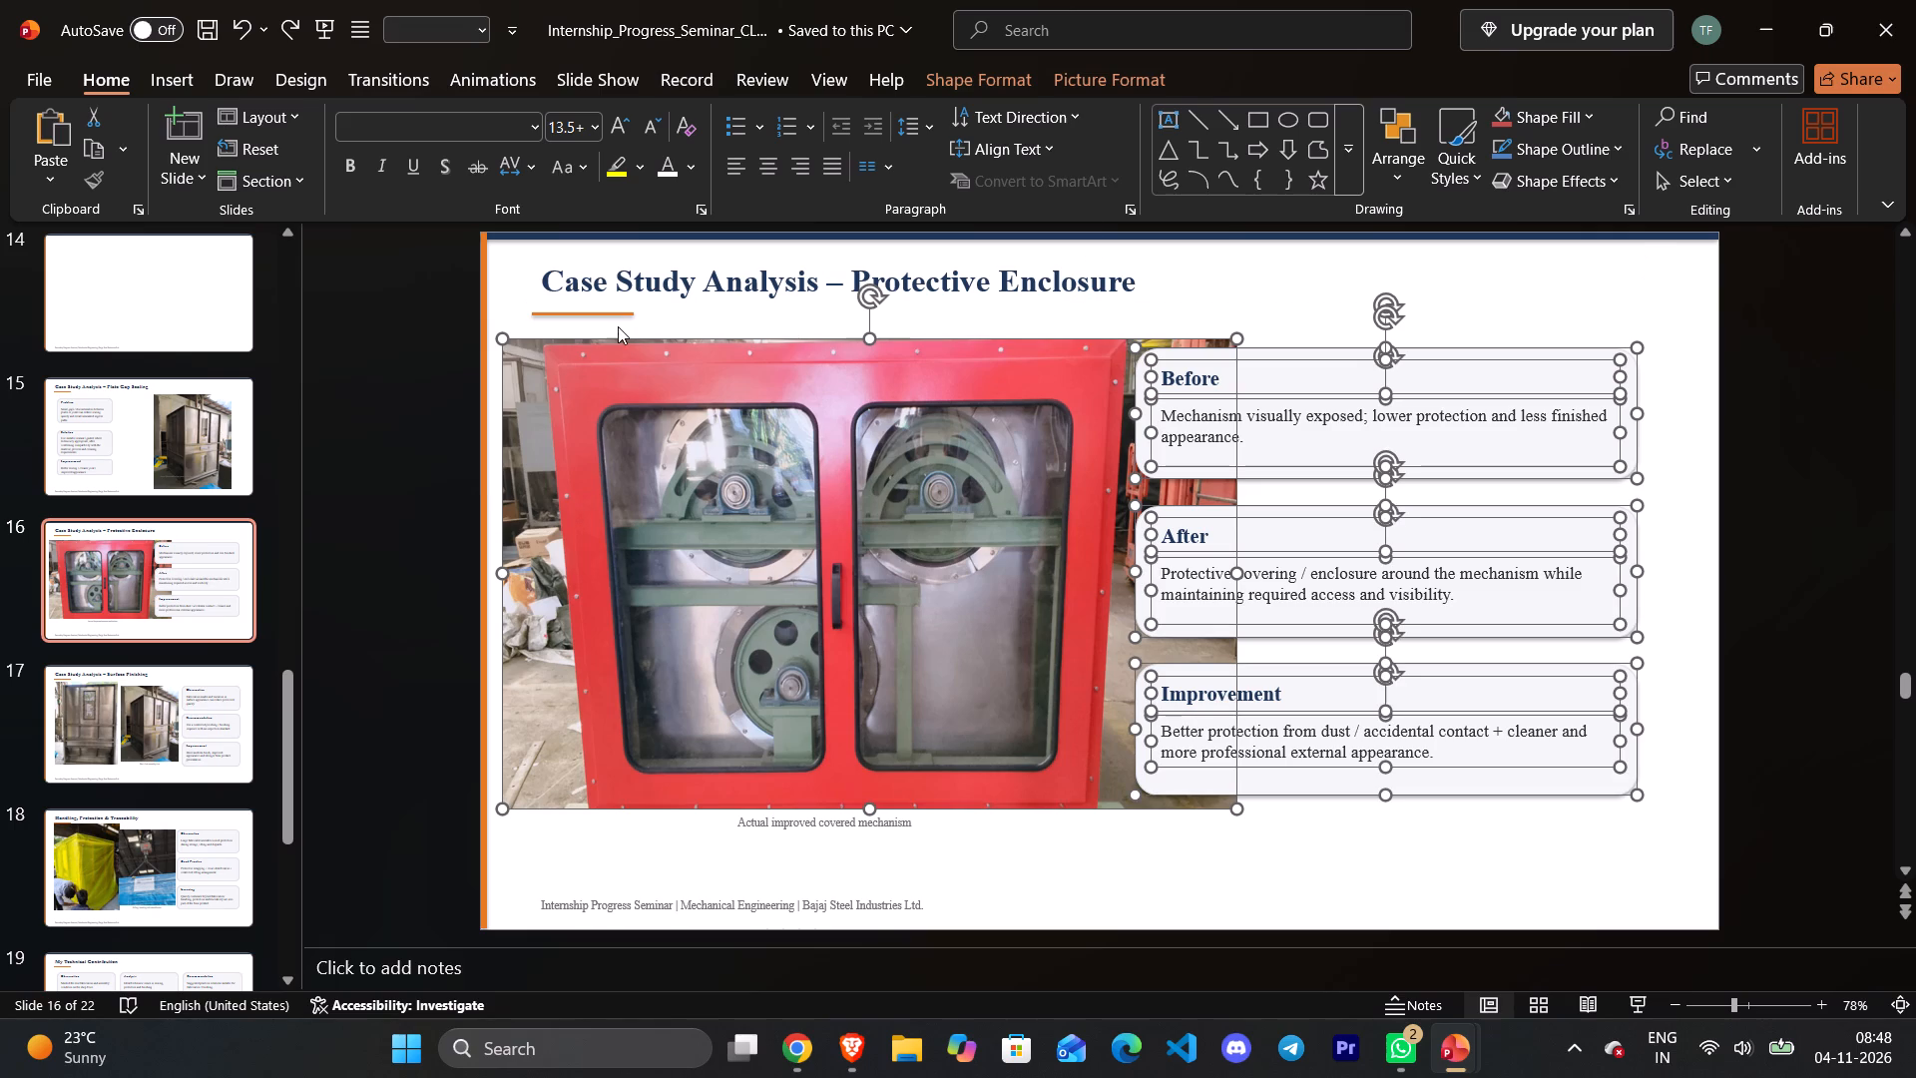
ctrl+click(601, 280)
ctrl+click(585, 308)
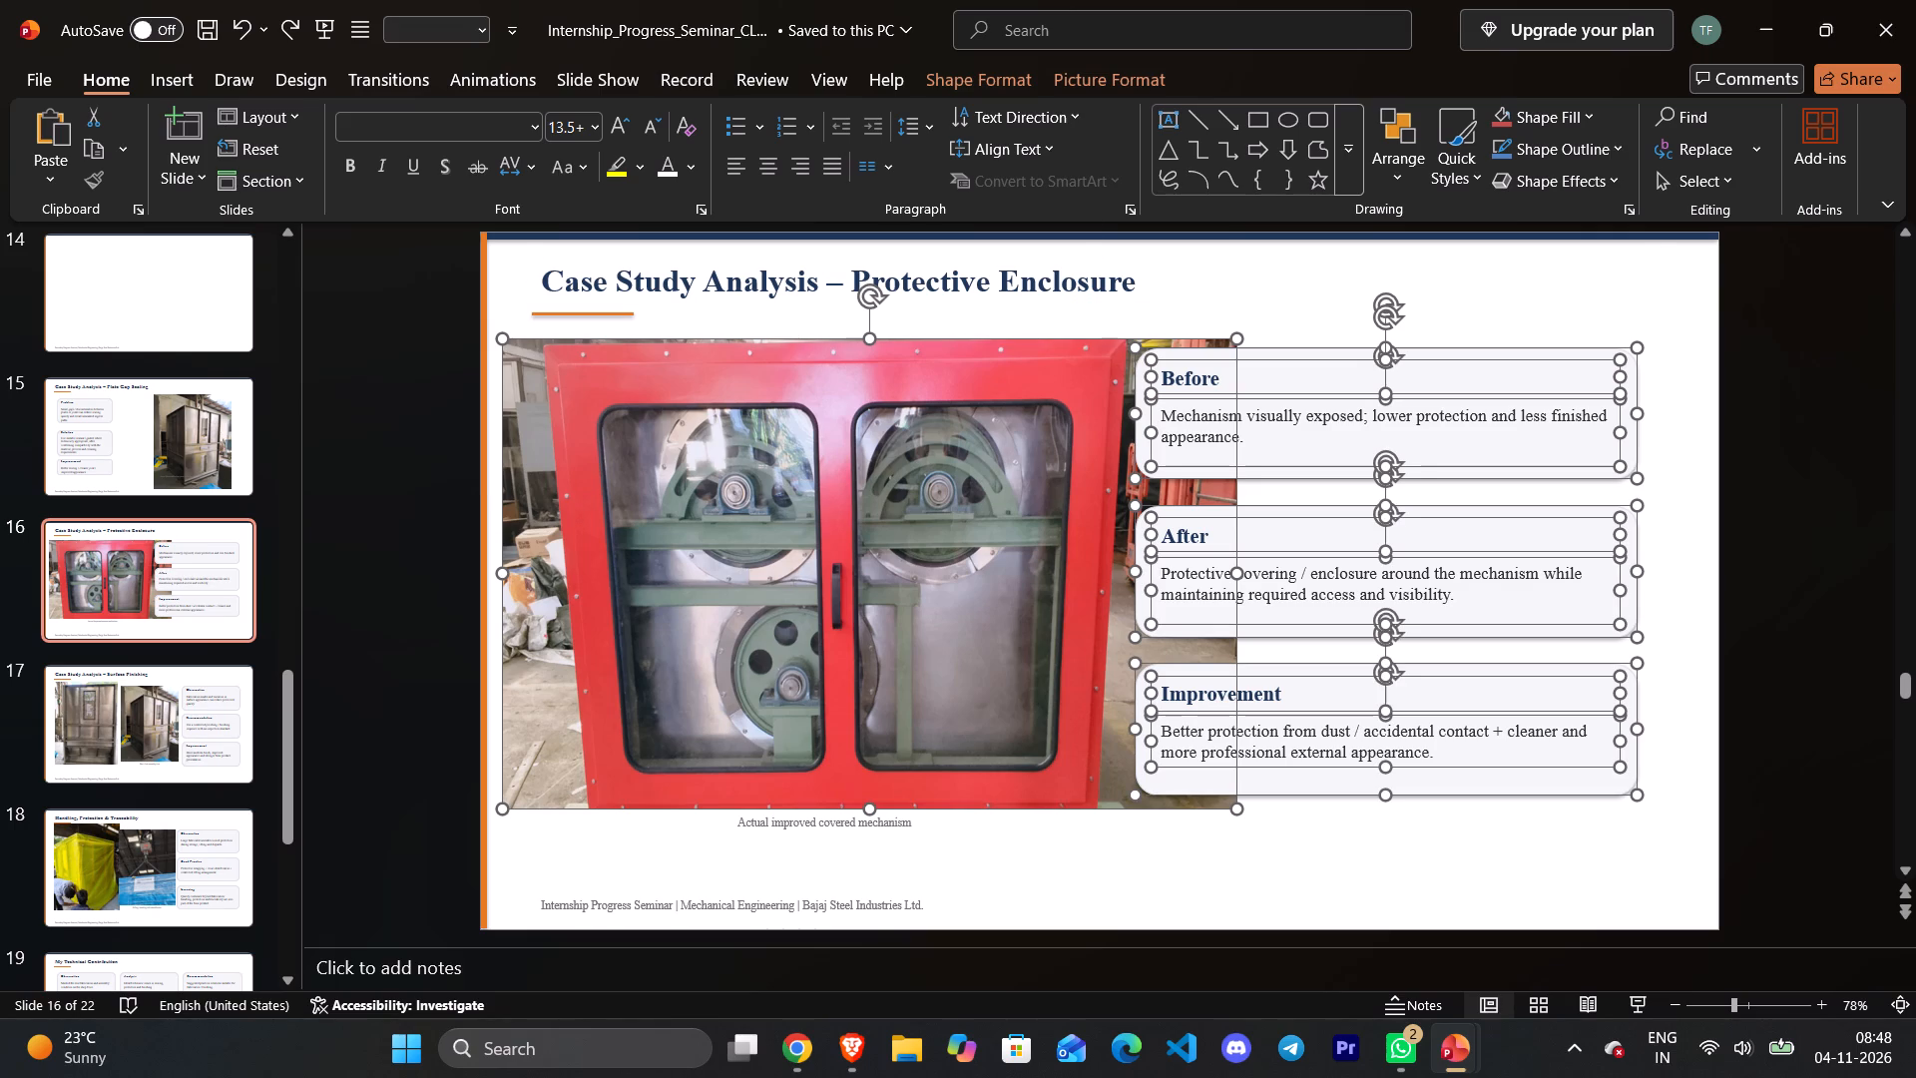
ctrl+click(588, 277)
ctrl+click(585, 313)
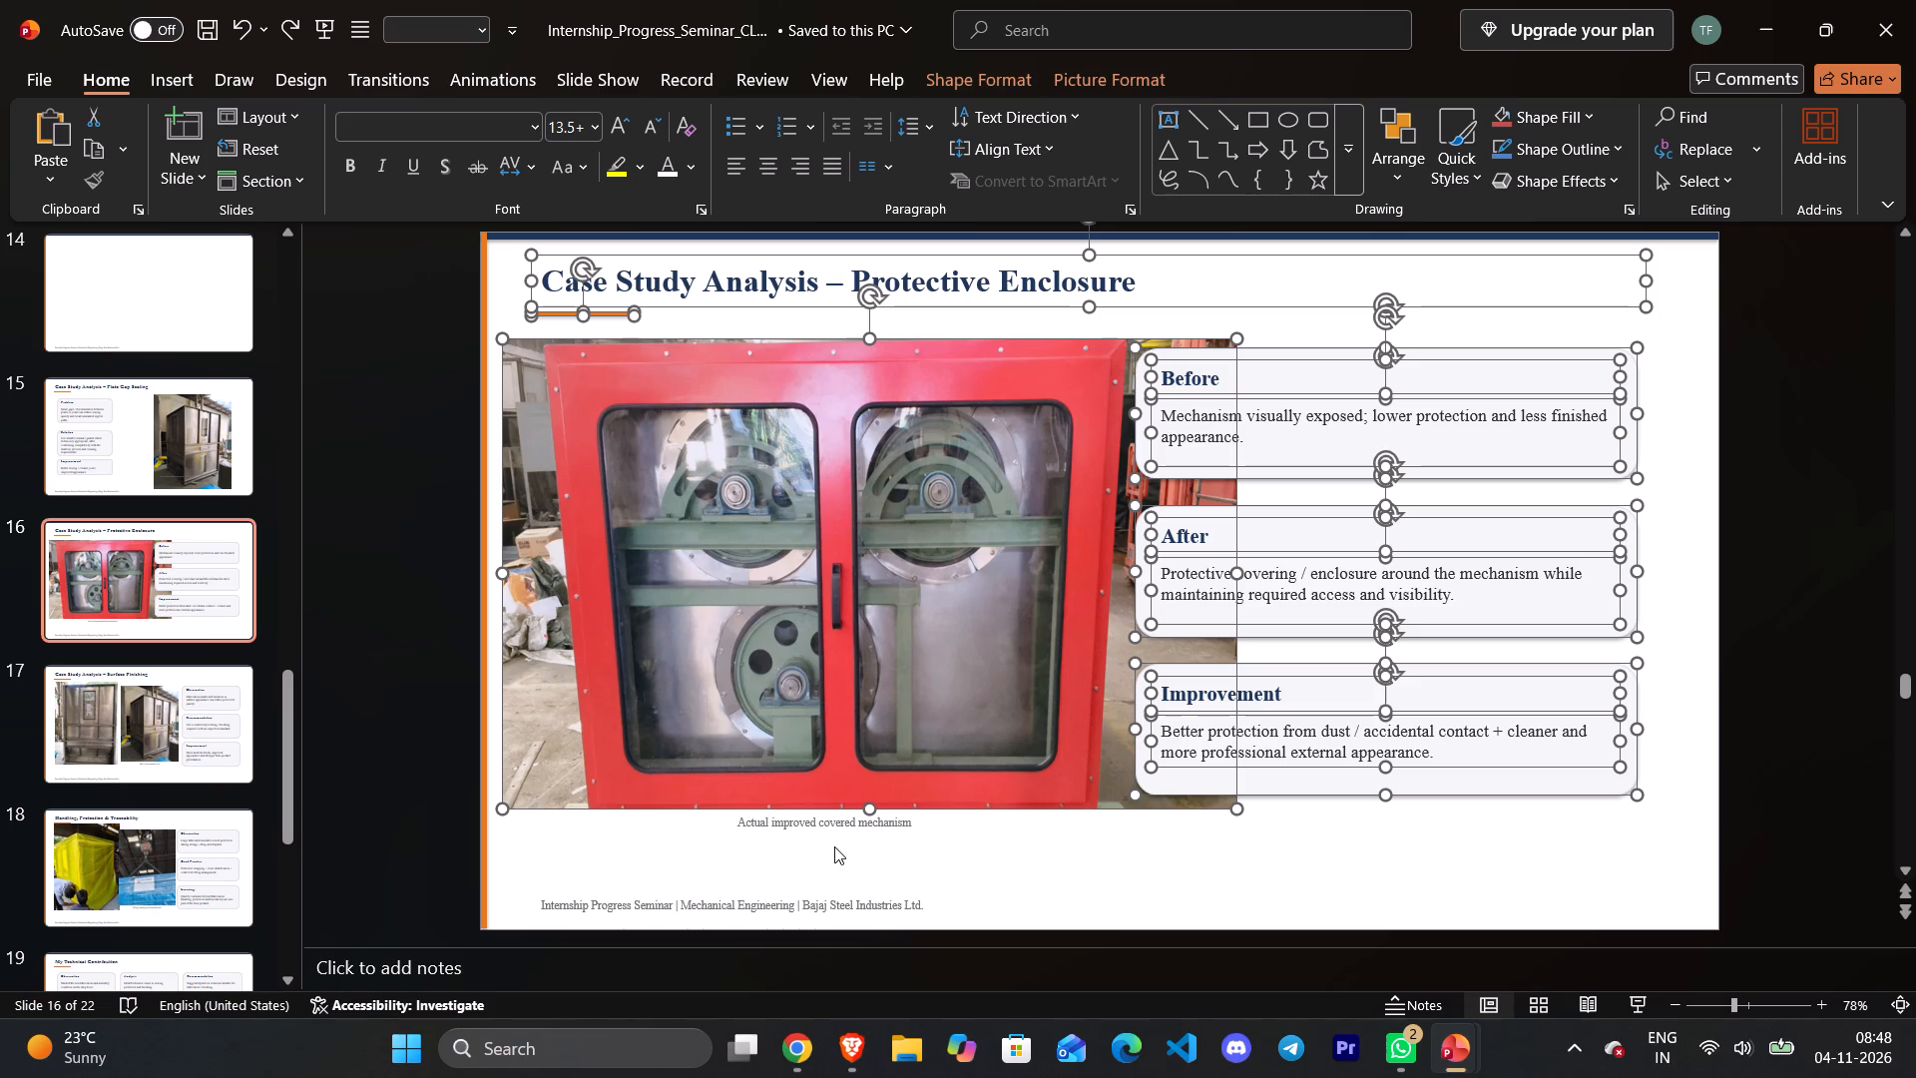
ctrl+click(824, 818)
key(ctrl+x)
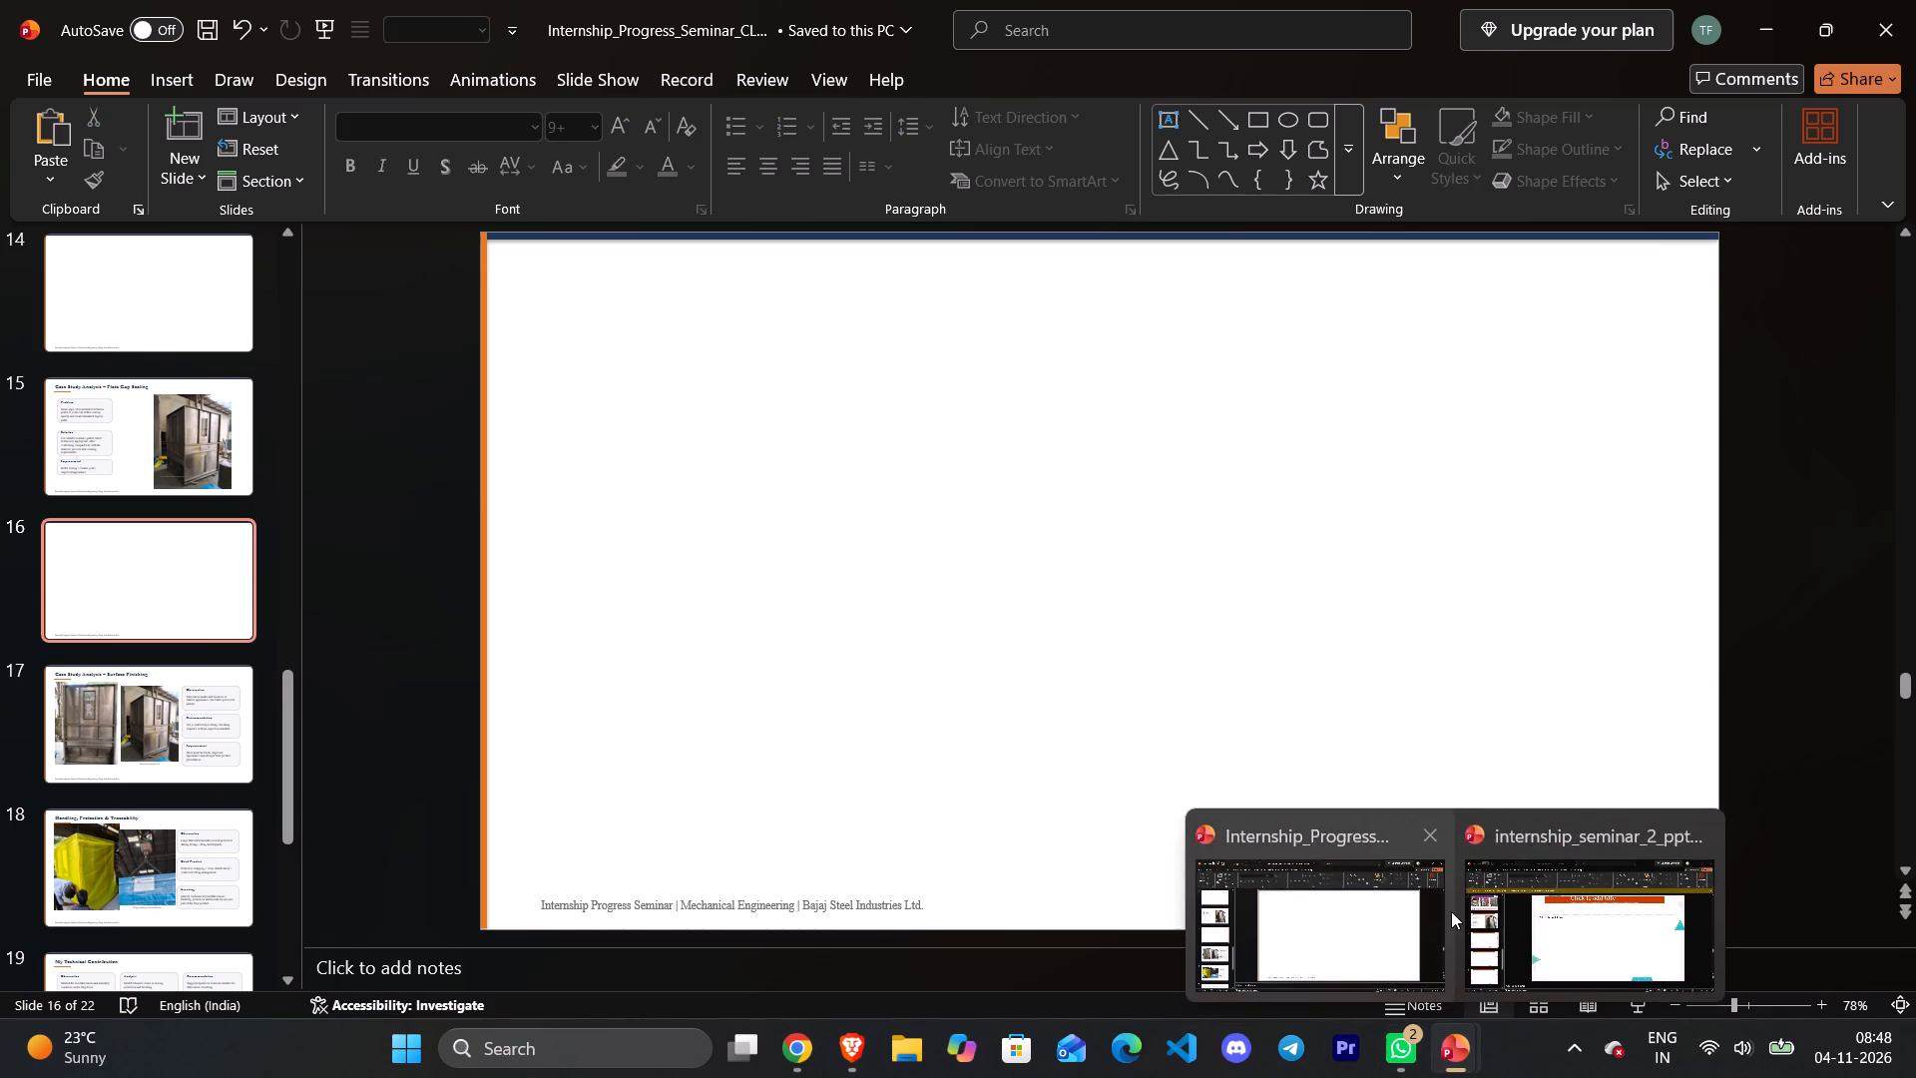
Switch to the blank slide 16 of internship_seminar_2_ppt.
click(1518, 921)
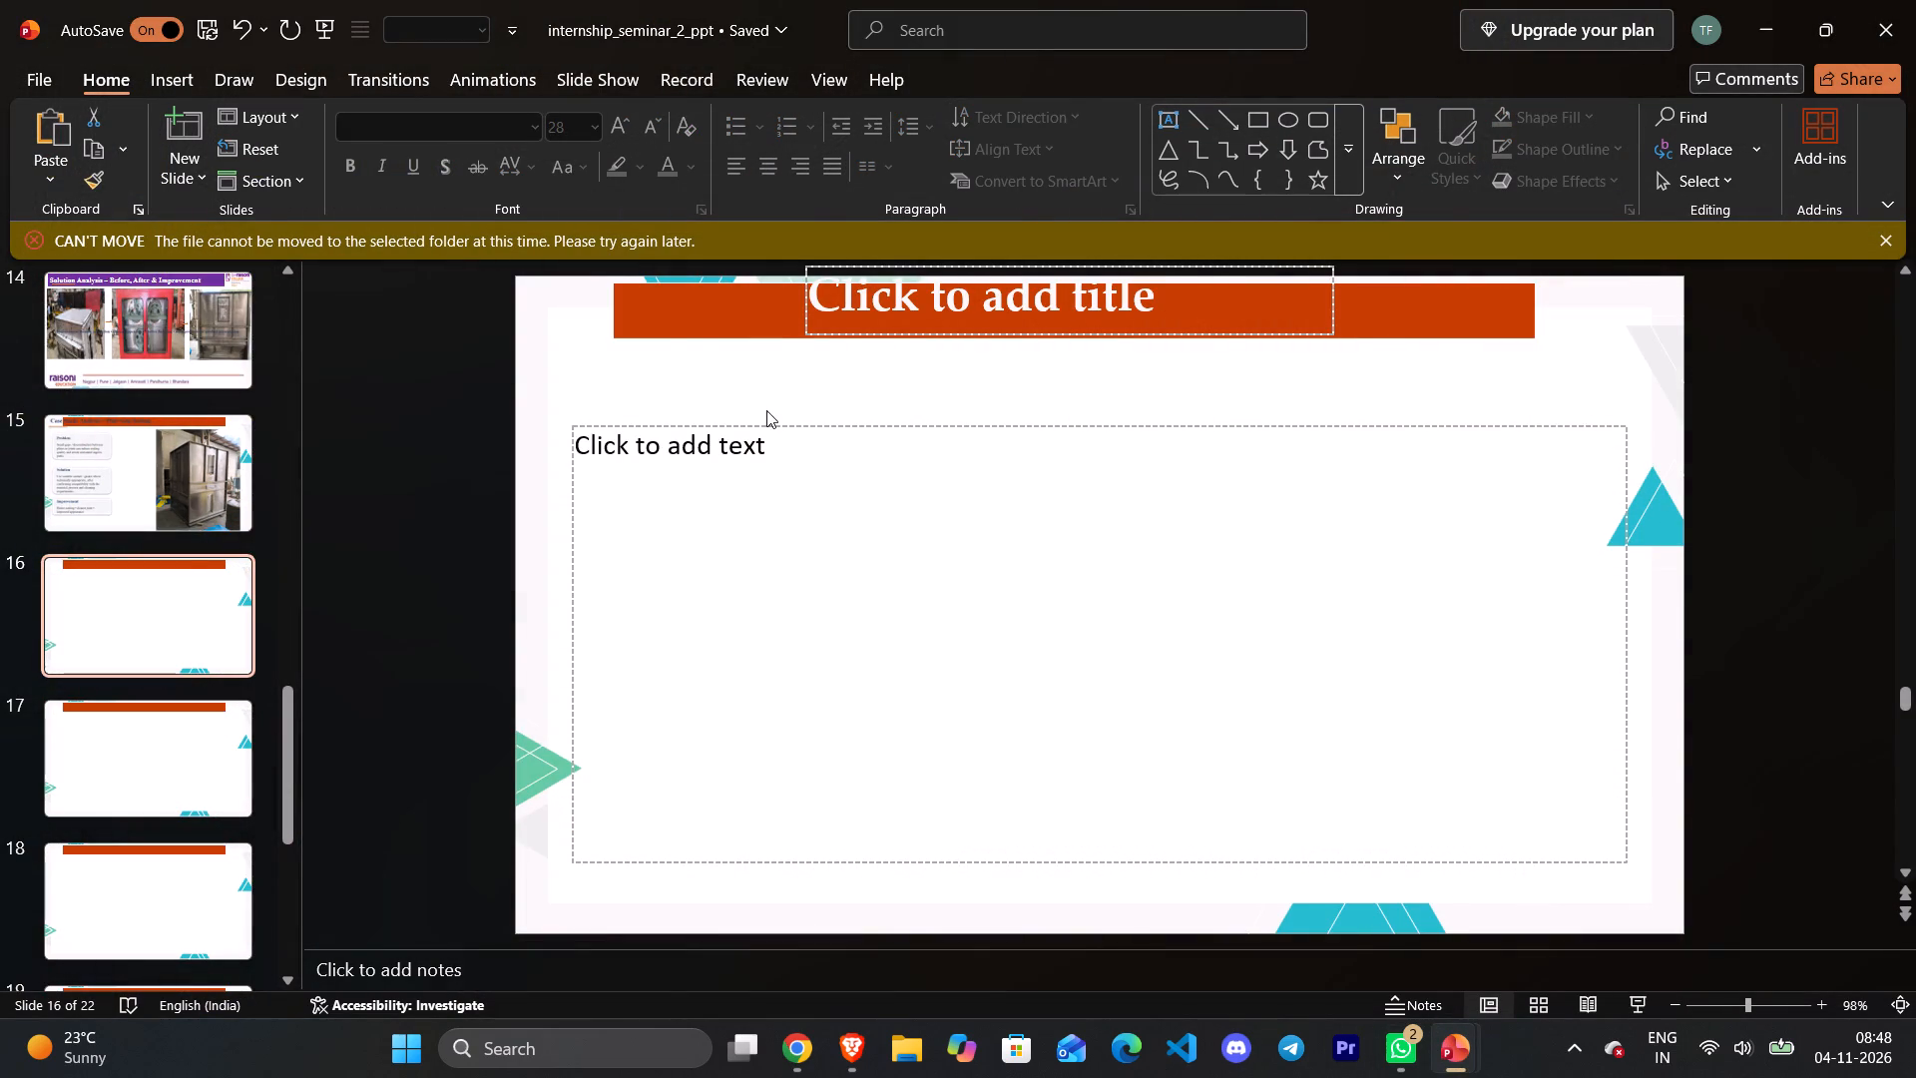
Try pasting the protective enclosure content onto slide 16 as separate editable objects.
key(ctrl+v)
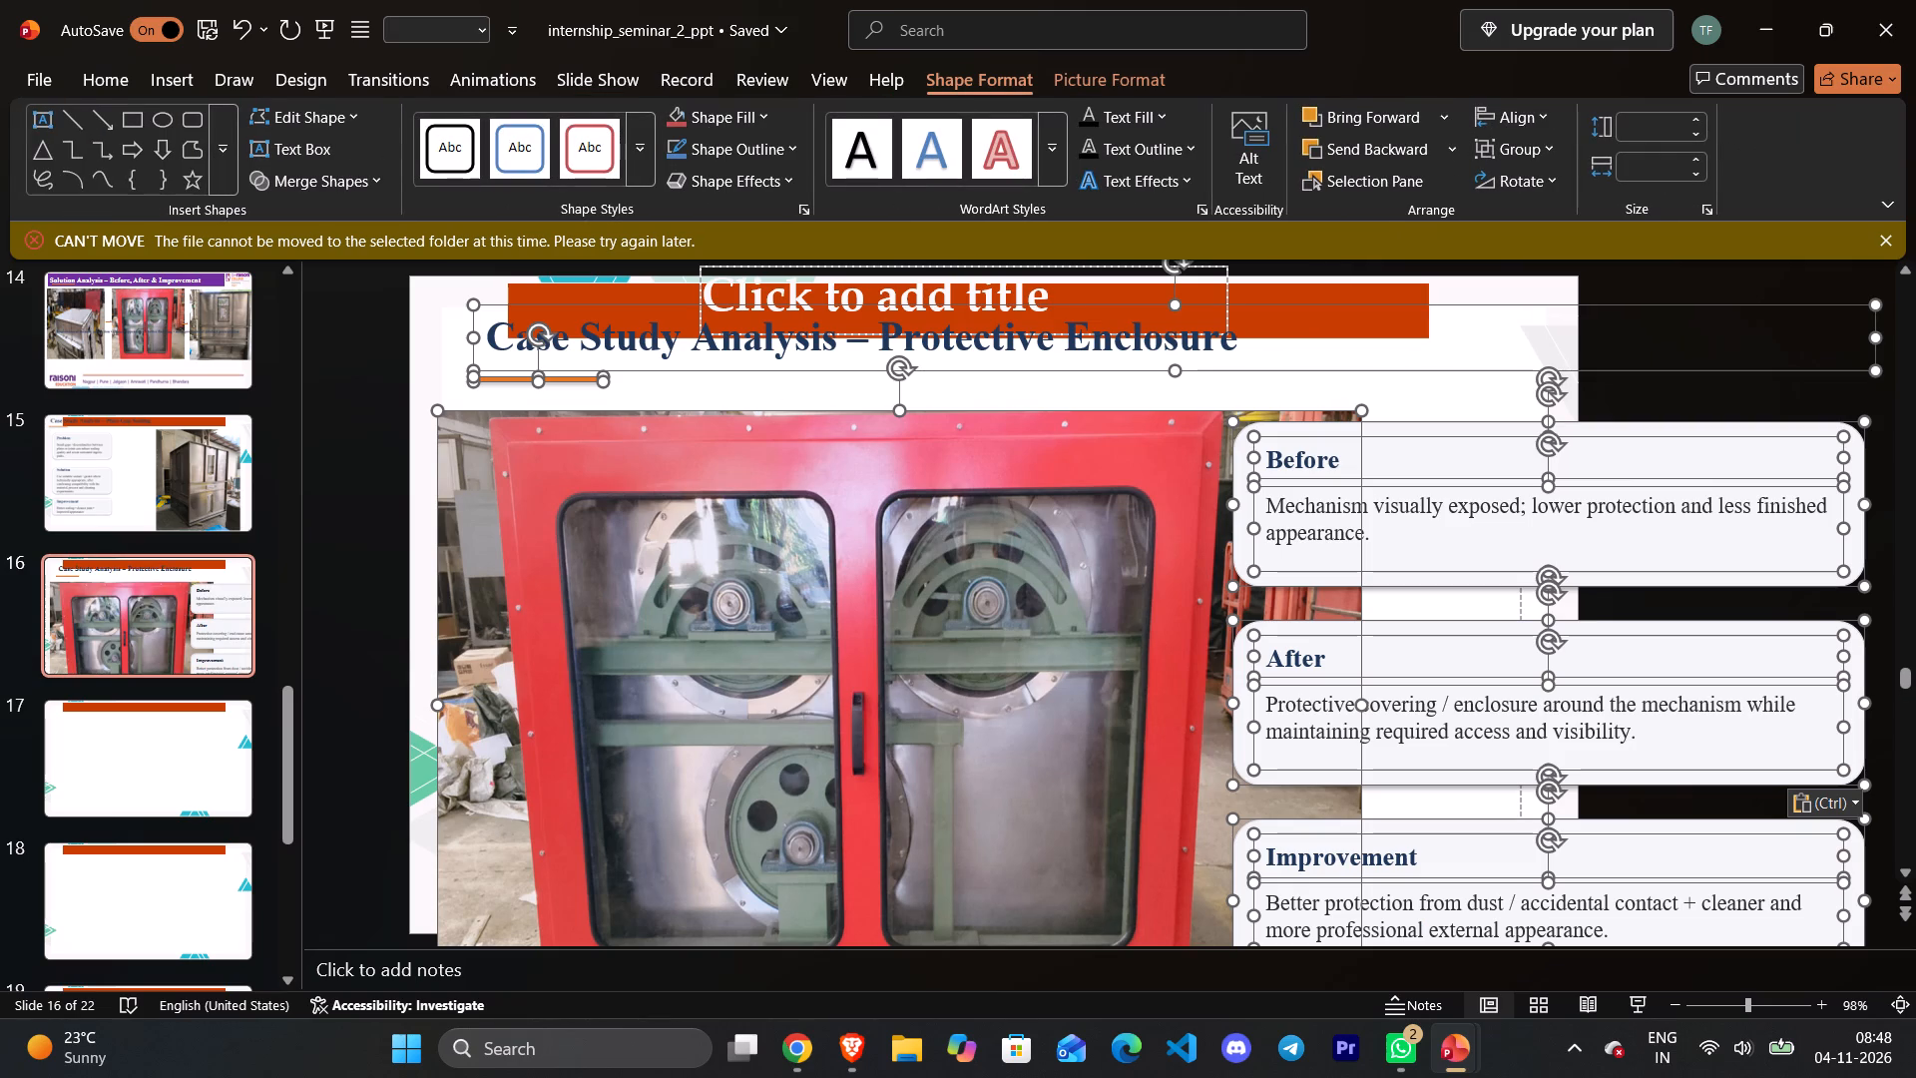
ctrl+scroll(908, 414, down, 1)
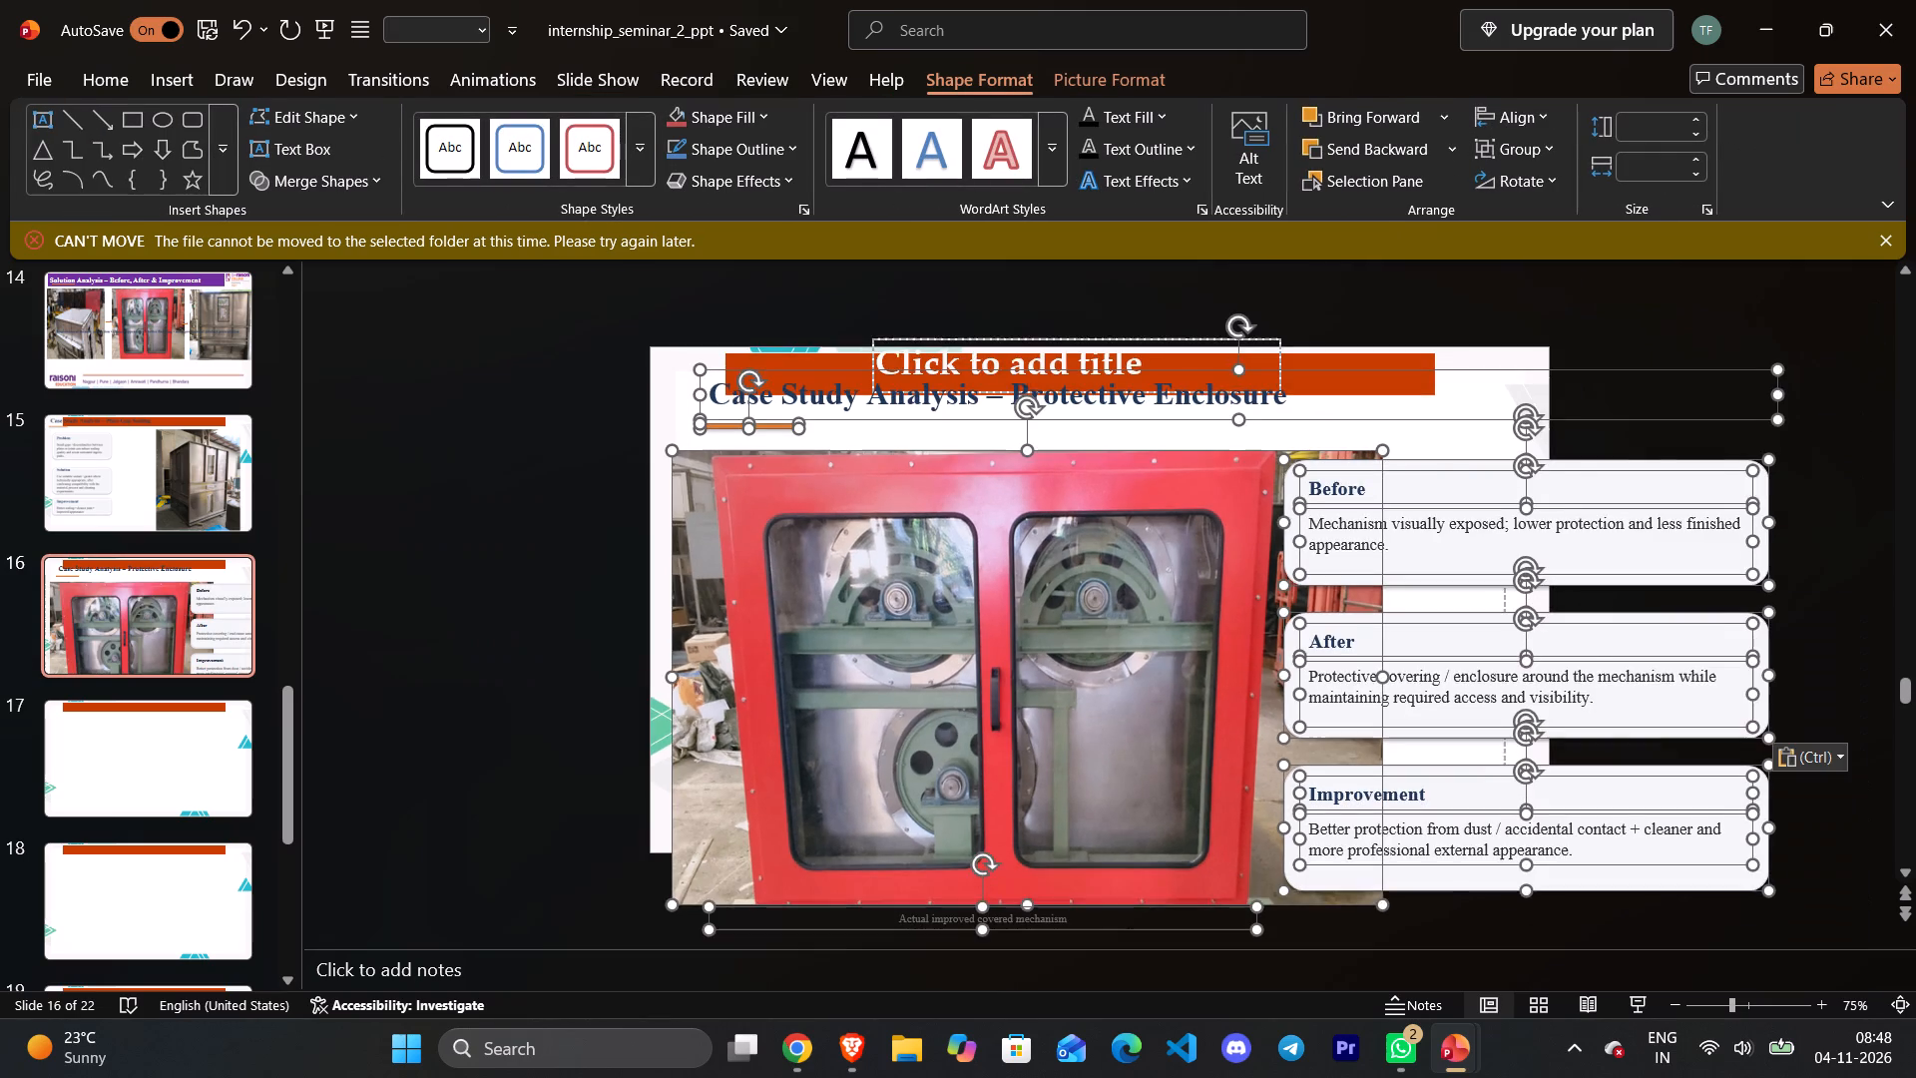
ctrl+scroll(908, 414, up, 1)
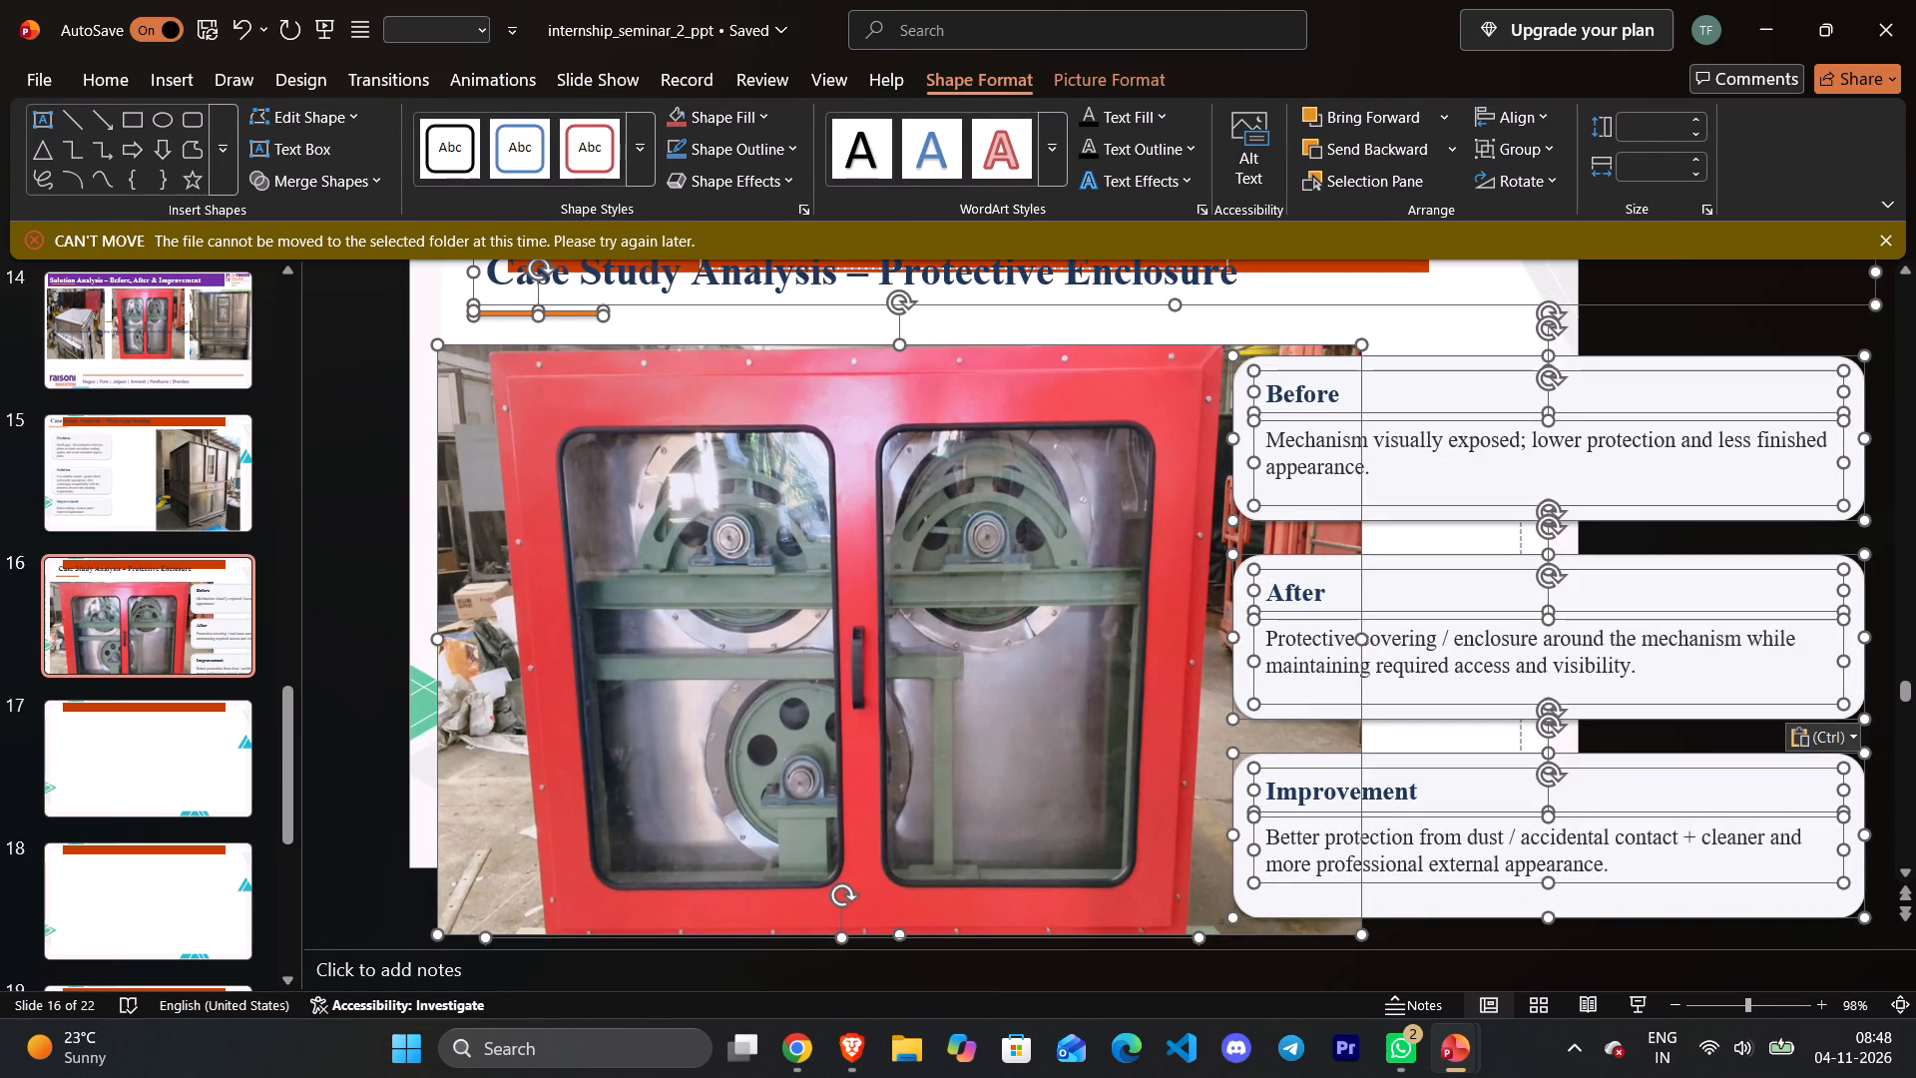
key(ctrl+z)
Paste the protective enclosure content onto slide 16 as a single picture.
right_click(759, 434)
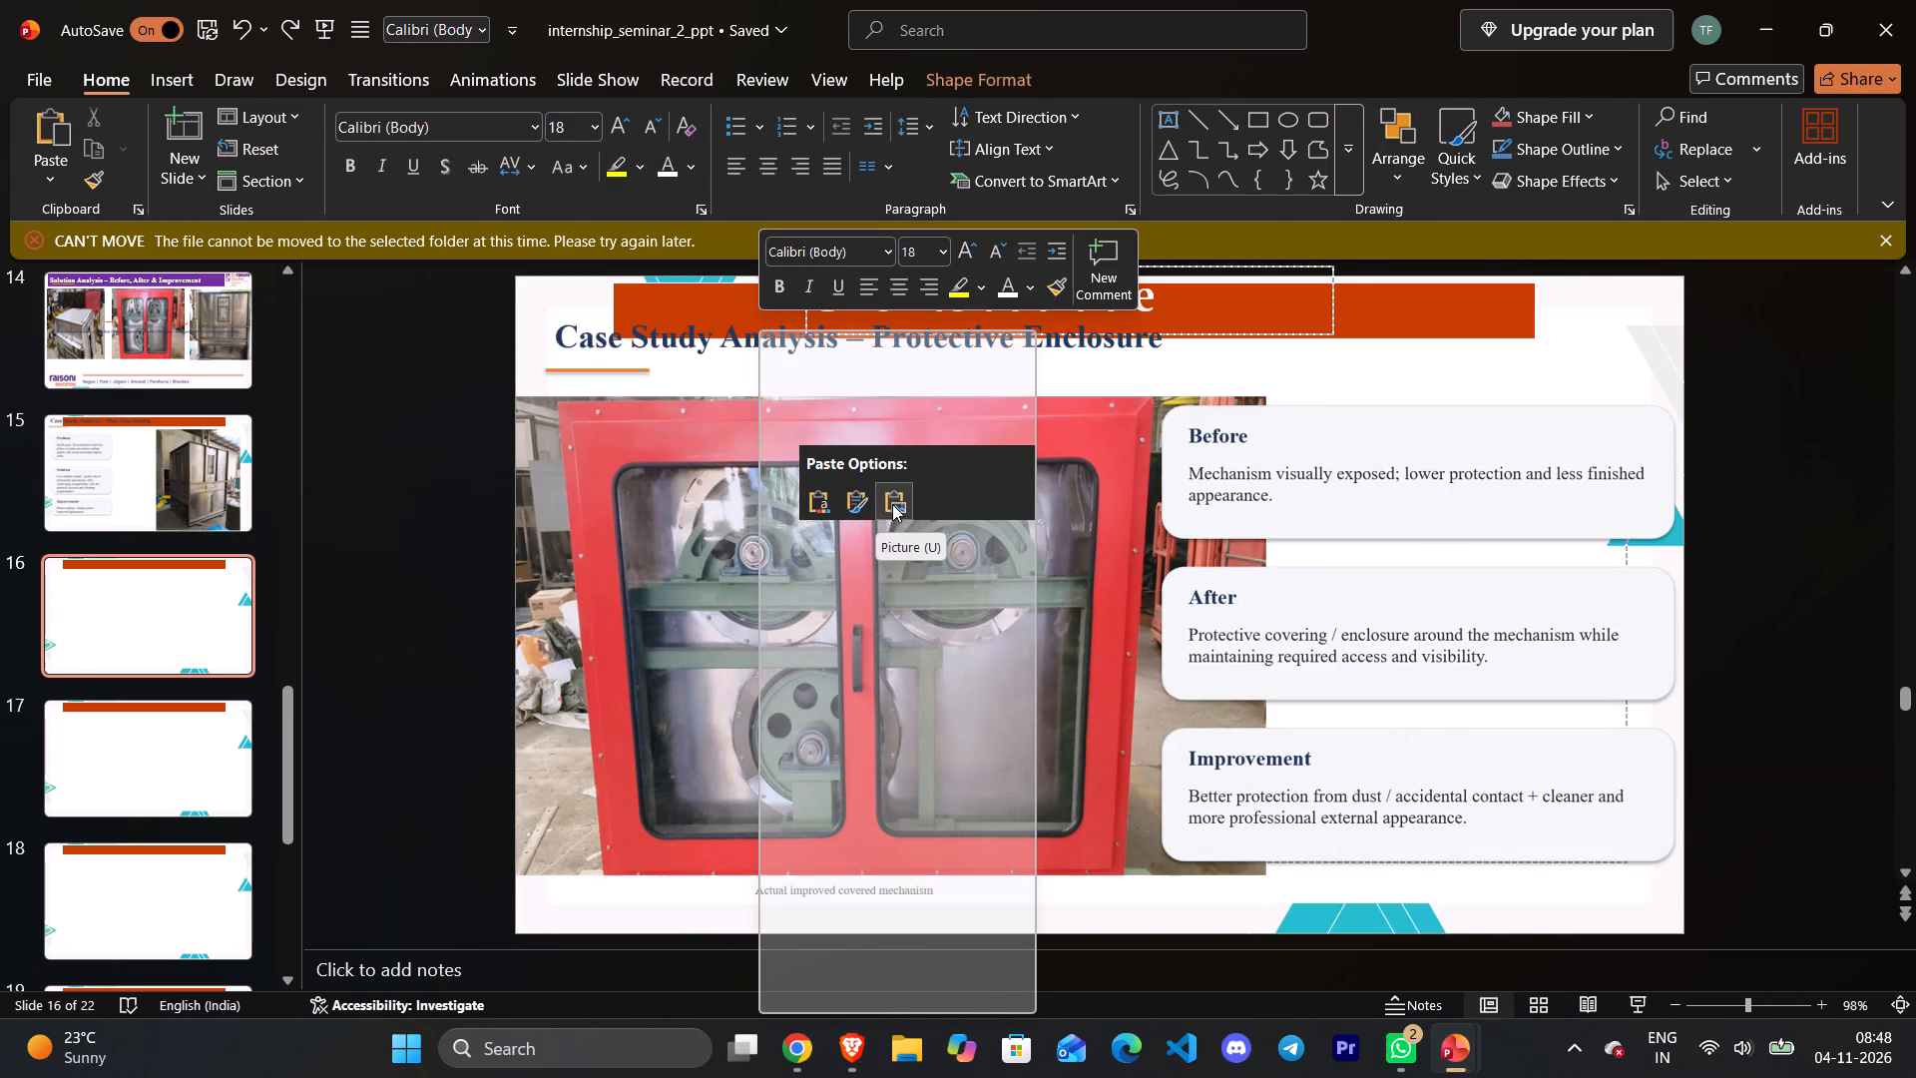
click(892, 504)
click(1473, 322)
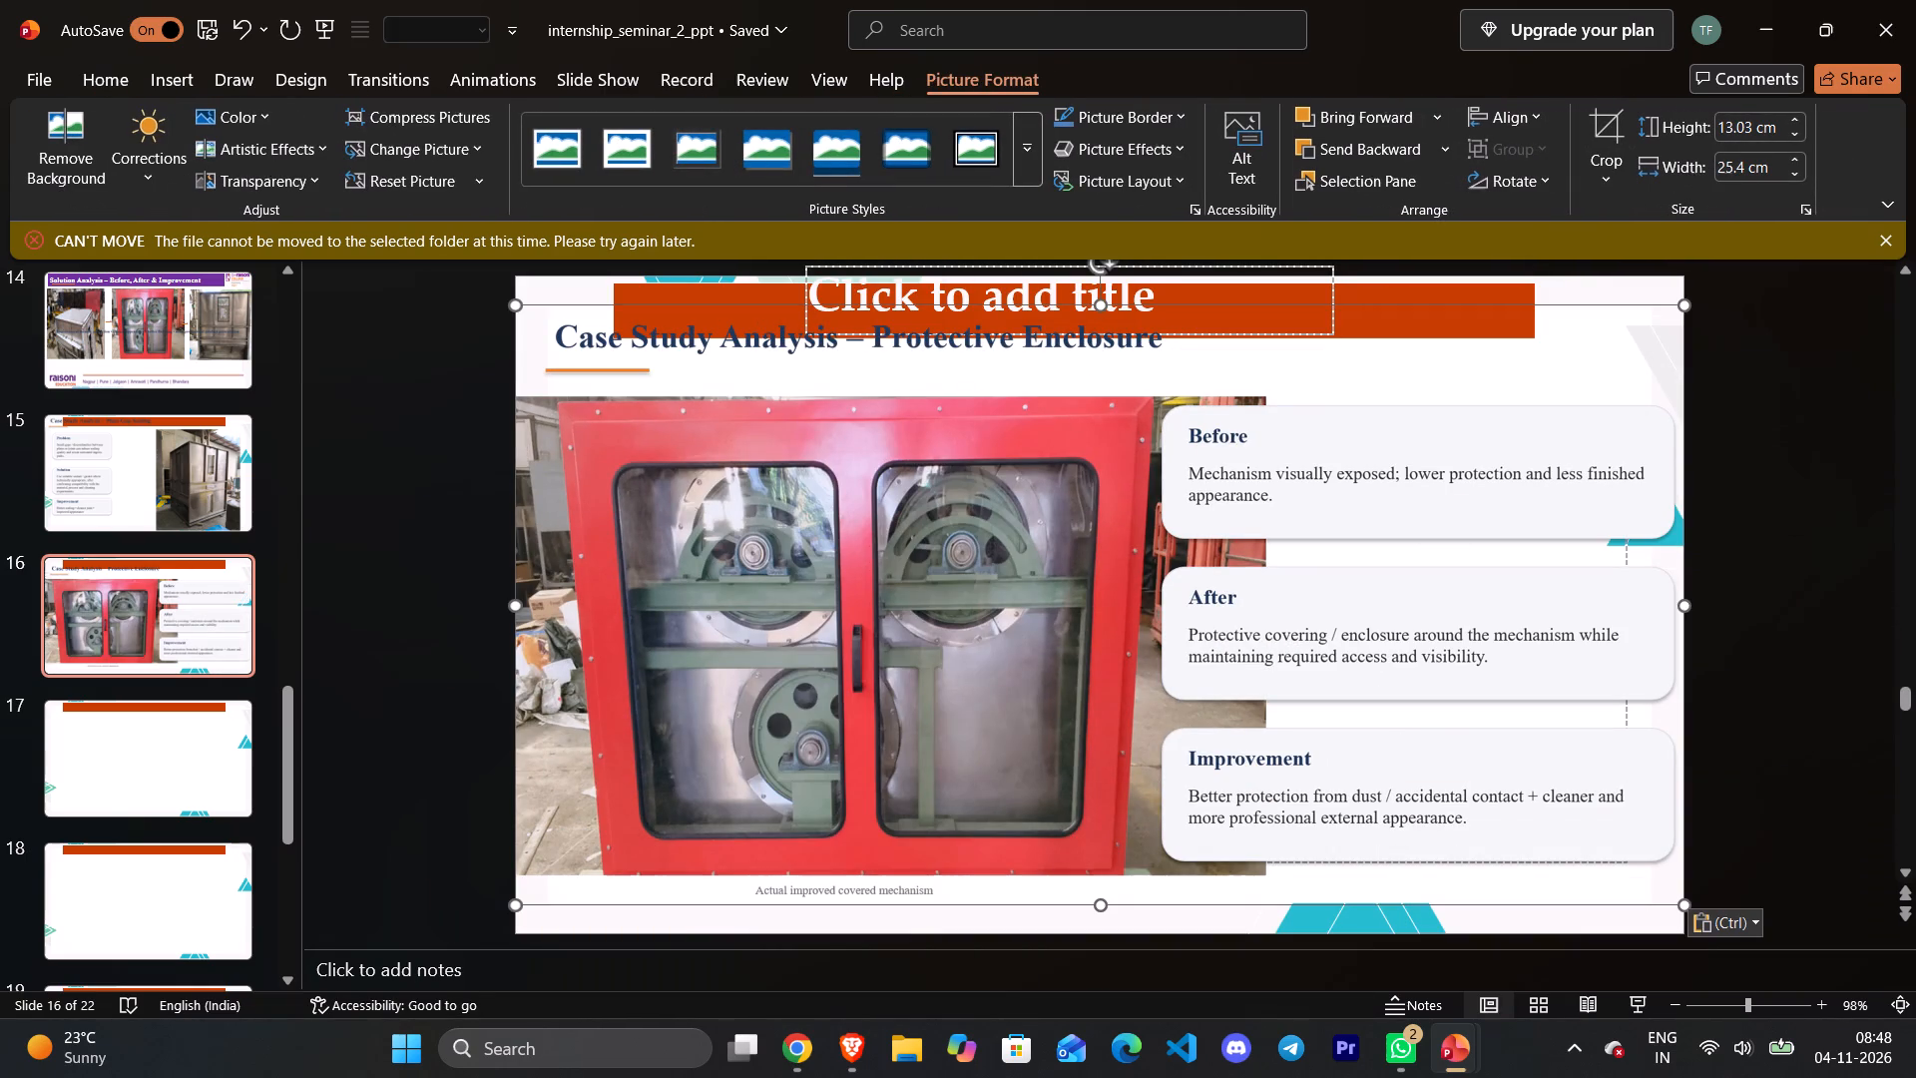
Move the protective enclosure picture on slide 16 up to the slide's top edge, roughly centred across its width.
click(1597, 278)
click(1488, 325)
drag(1427, 374, 1444, 351)
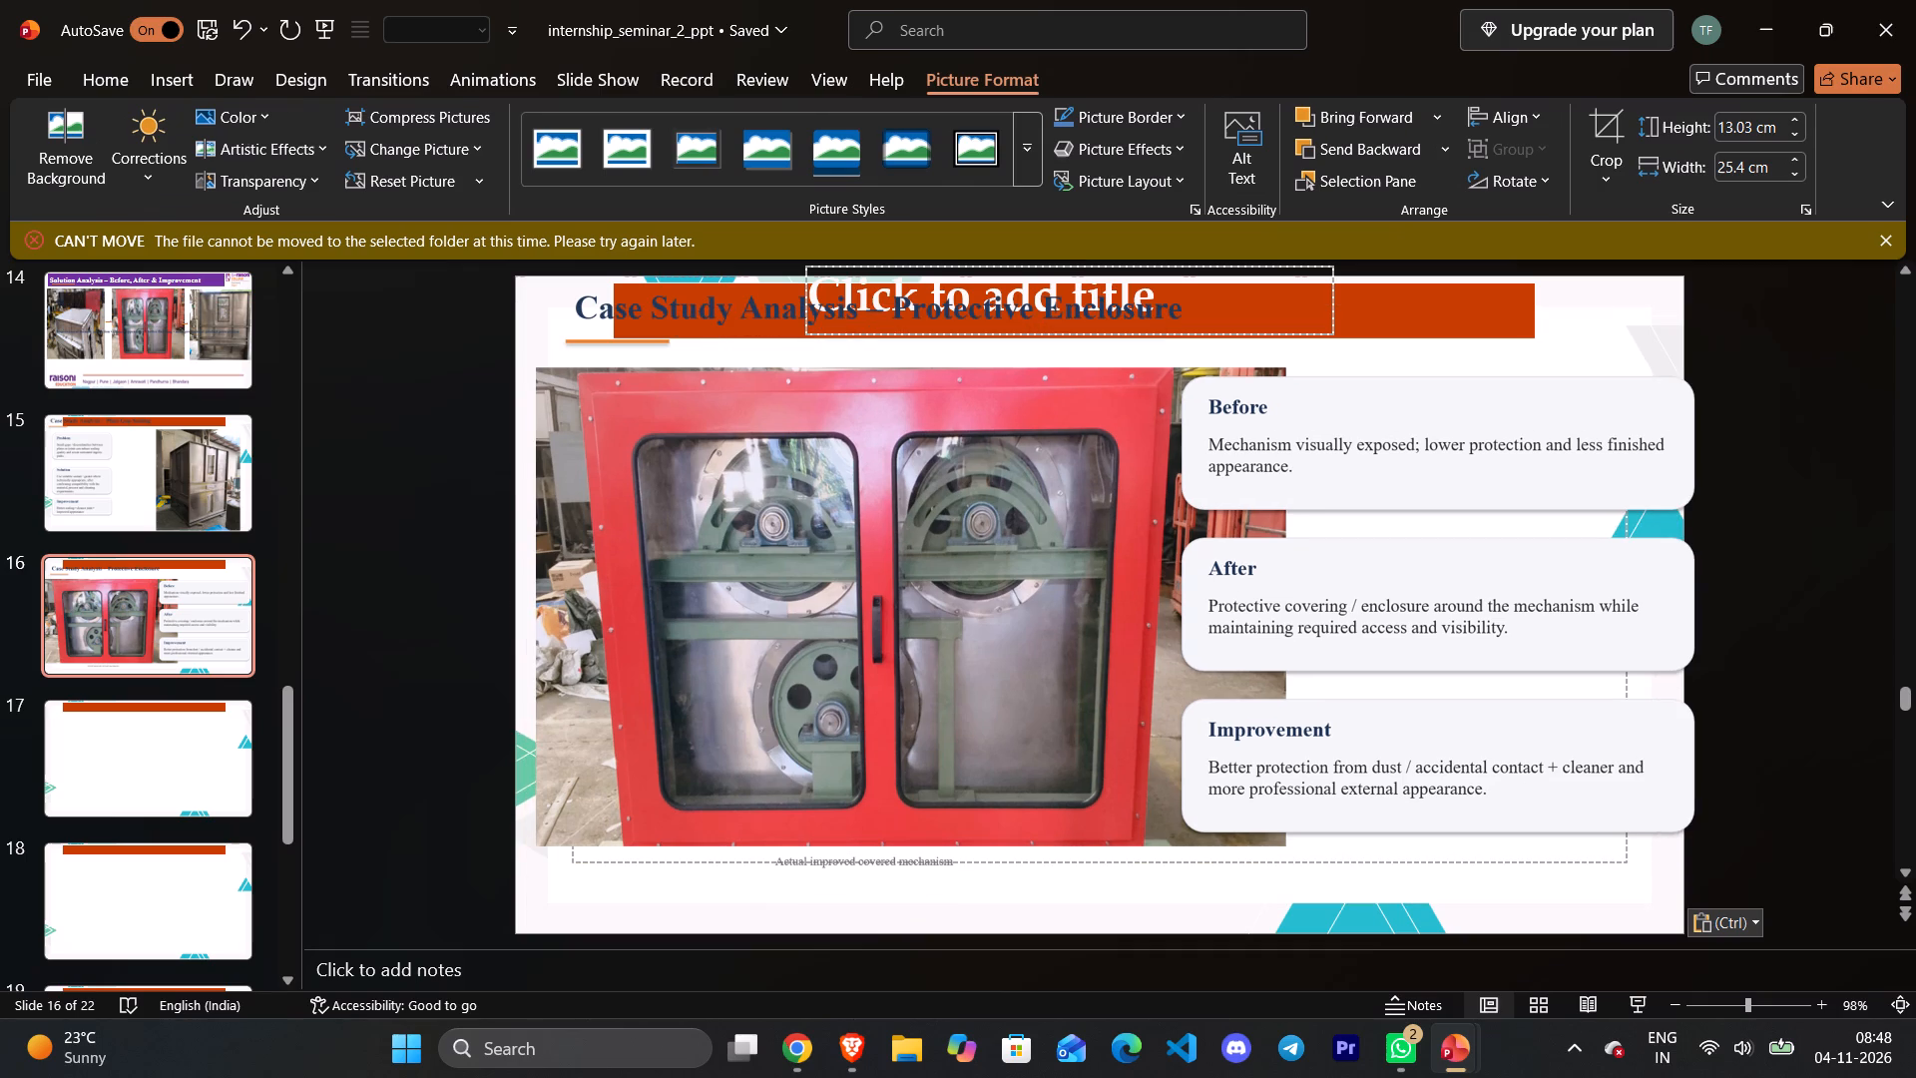
drag(1444, 351, 1445, 348)
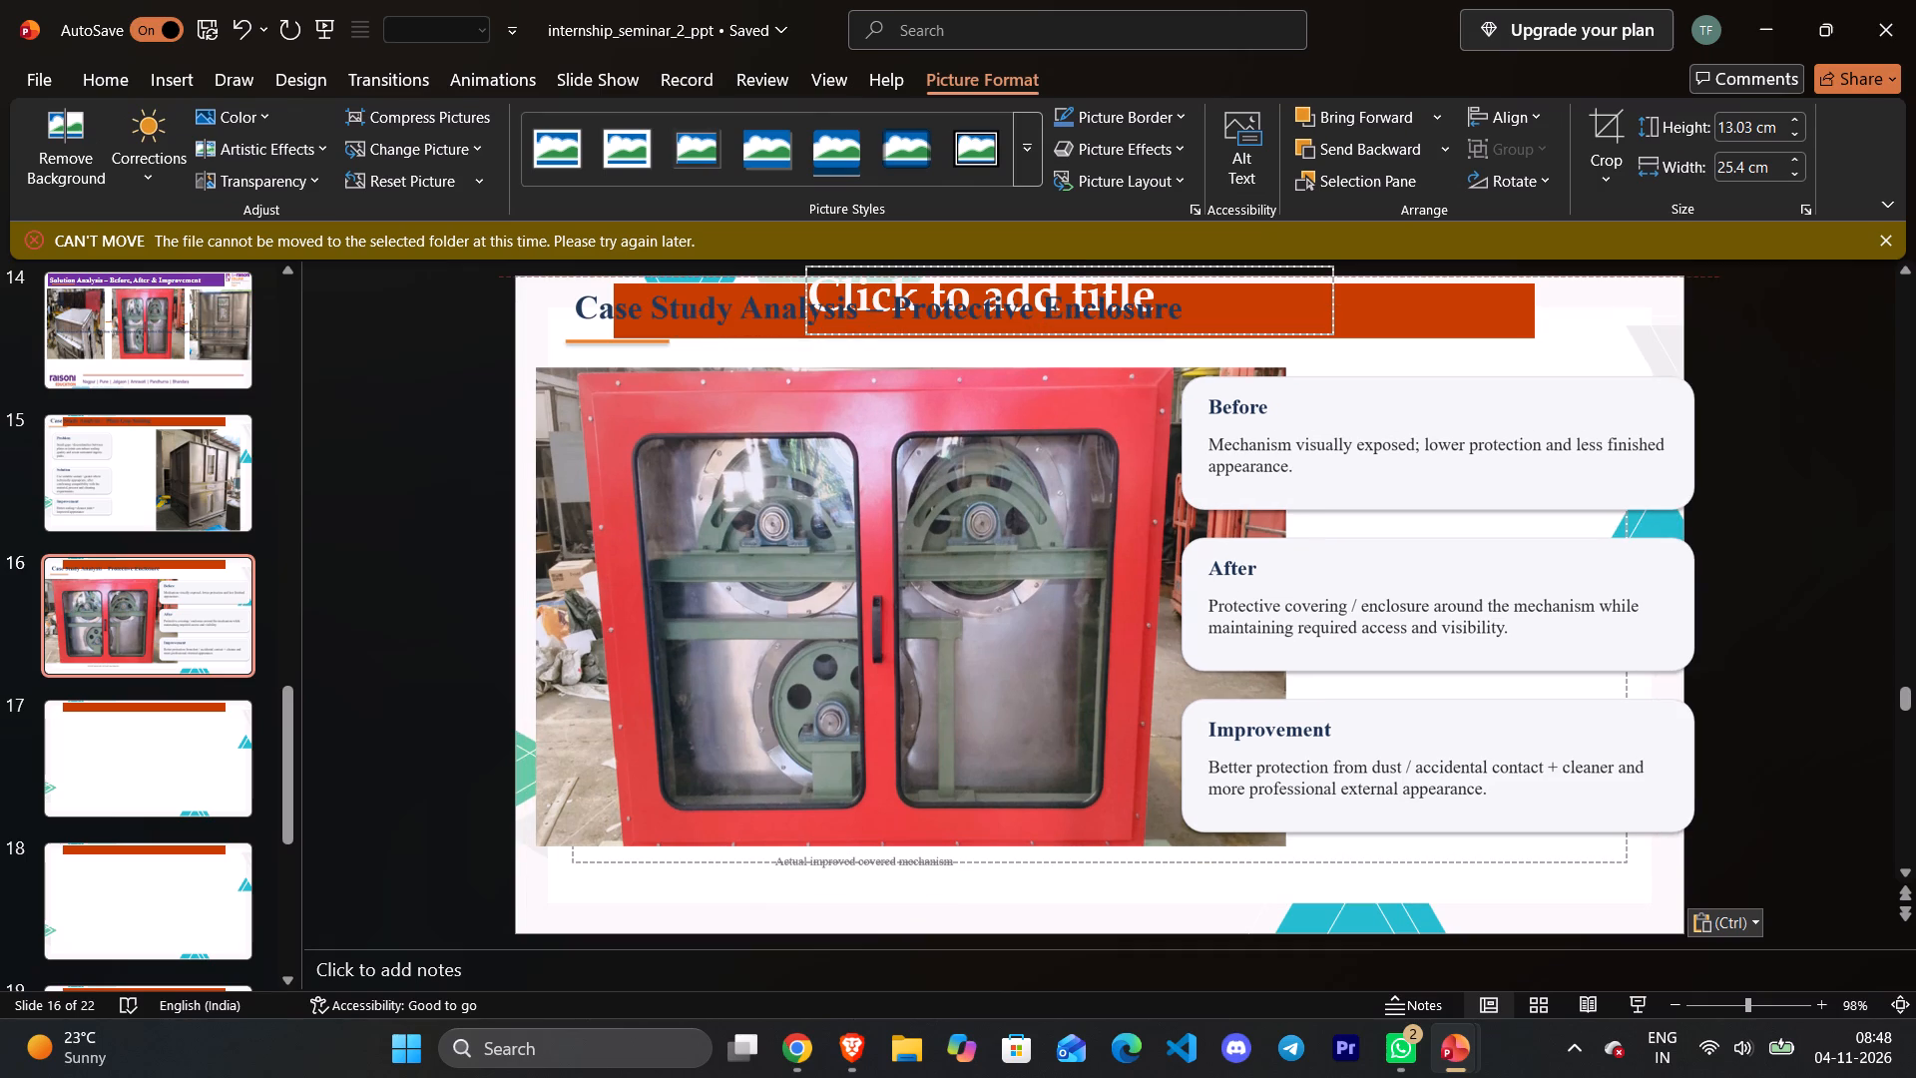
drag(1445, 348, 1423, 352)
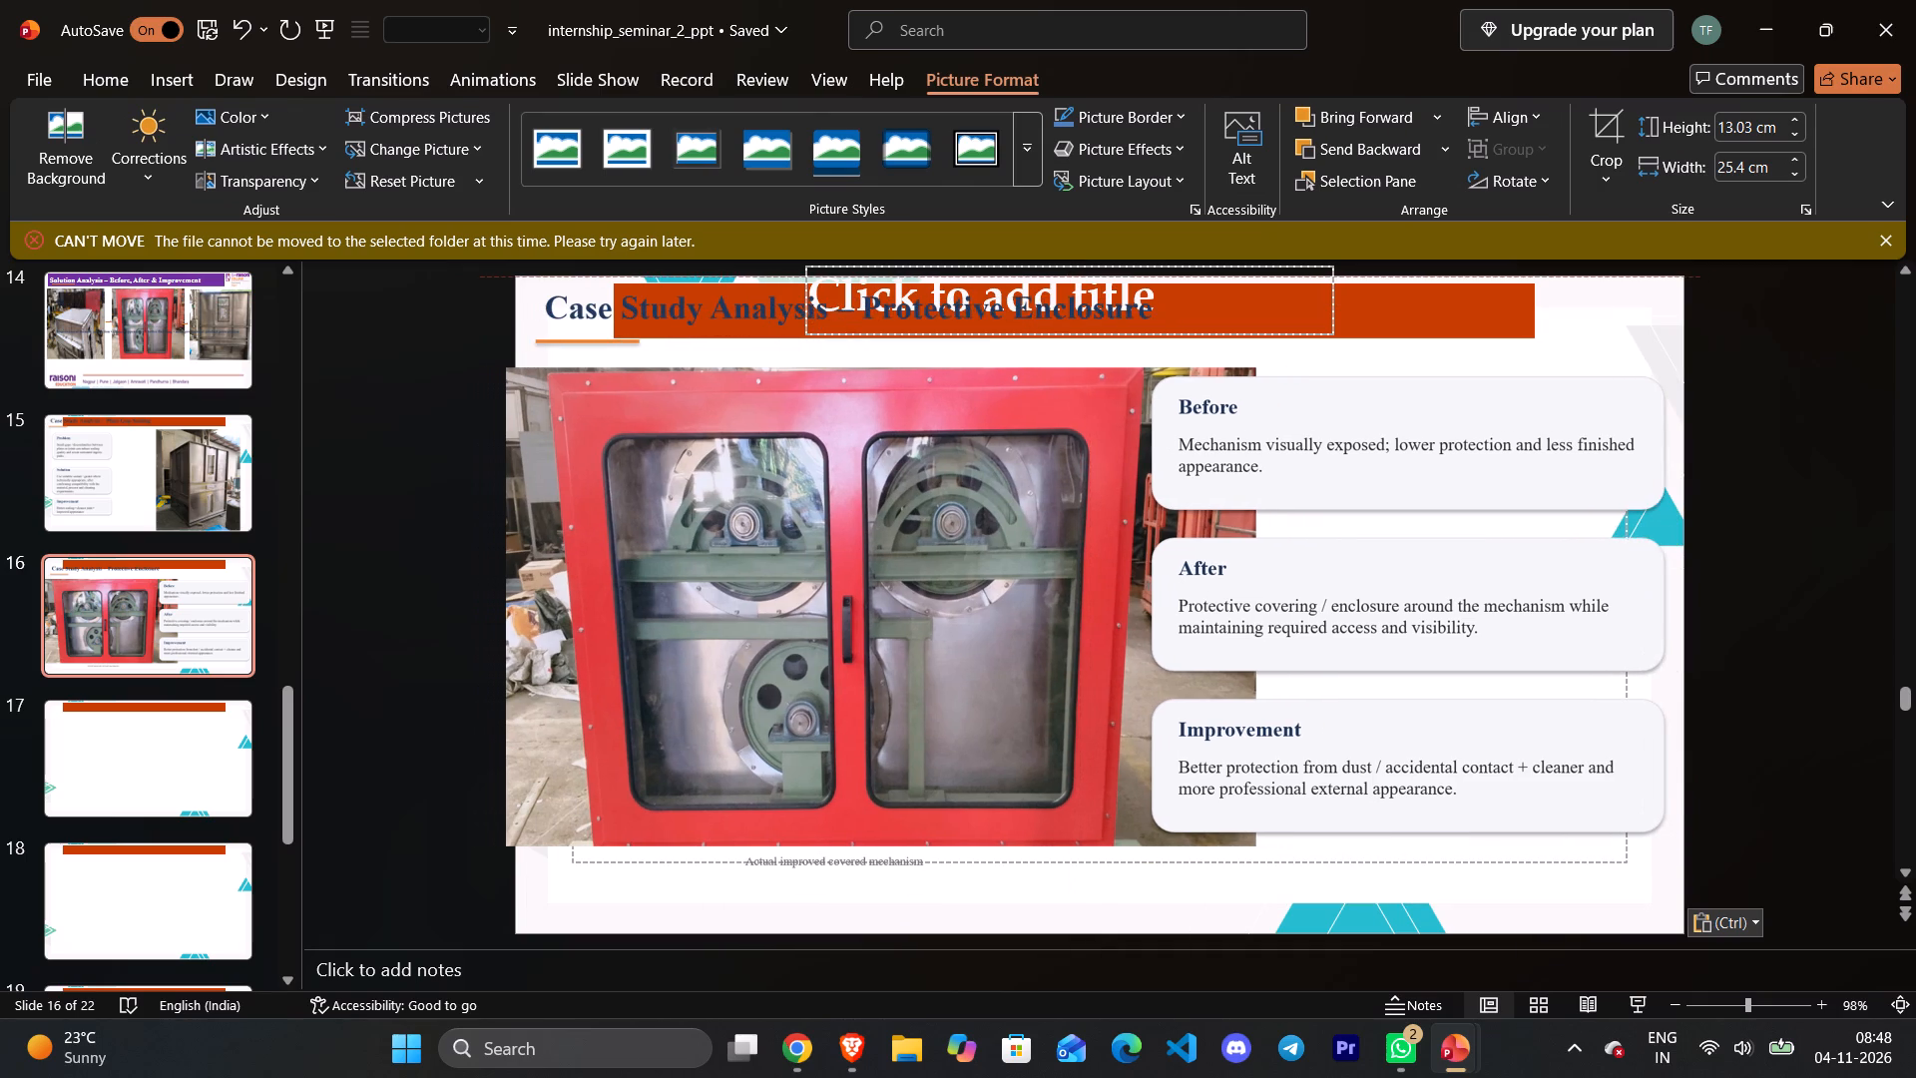
drag(1423, 352, 1429, 352)
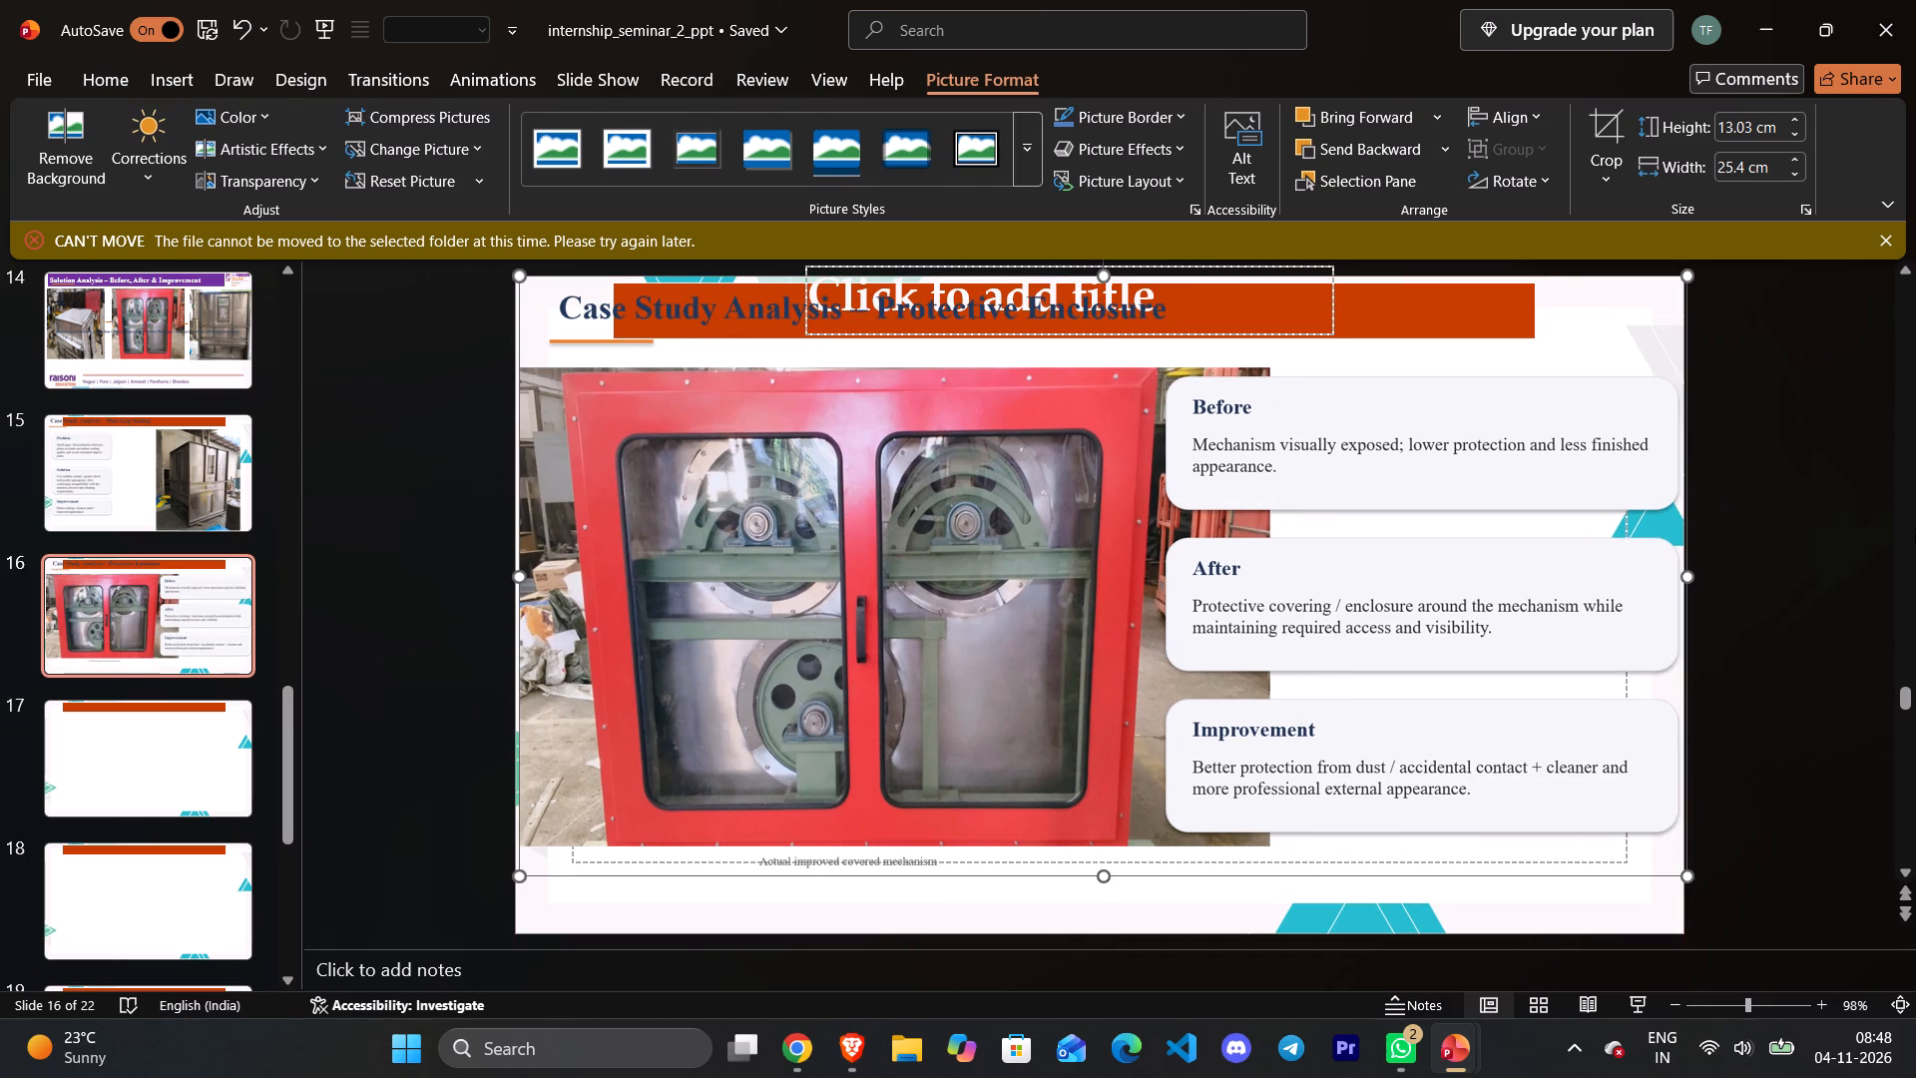
click(1802, 431)
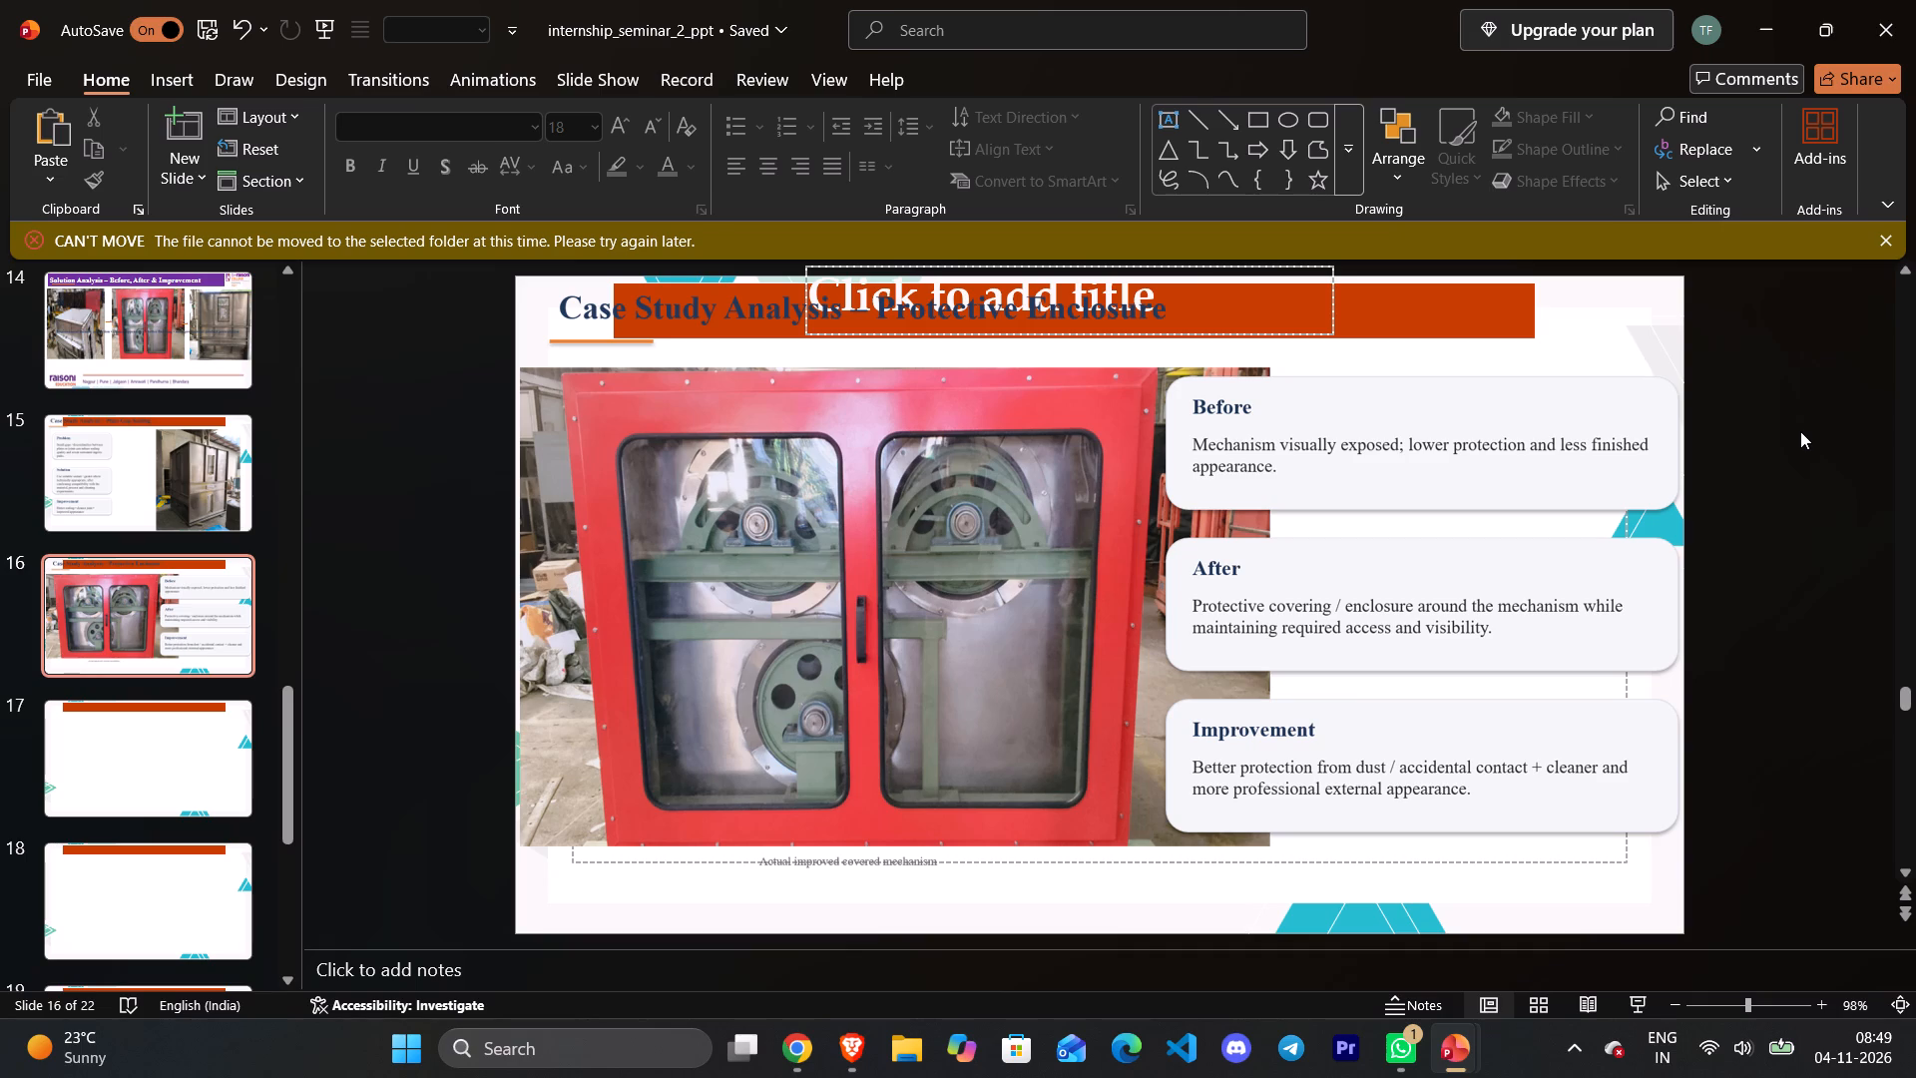
click(1129, 340)
click(1171, 299)
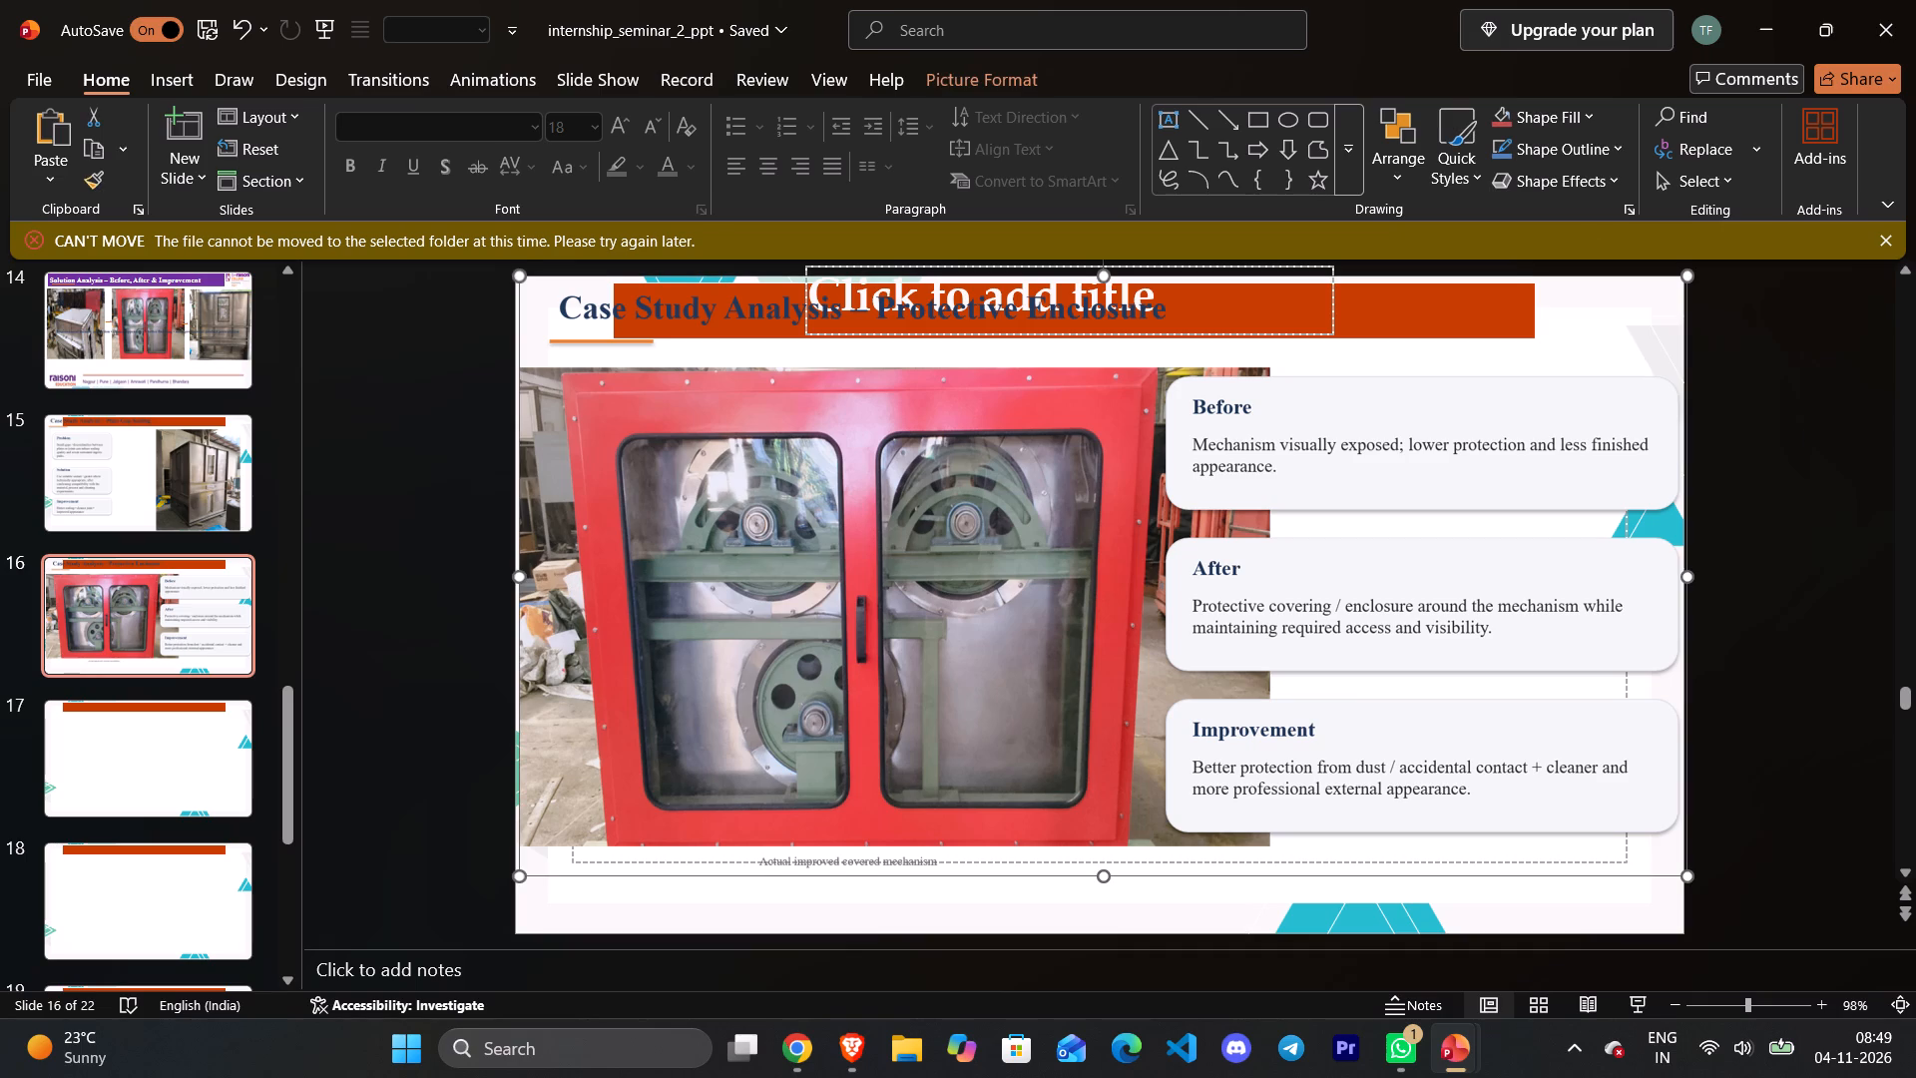
key(Escape)
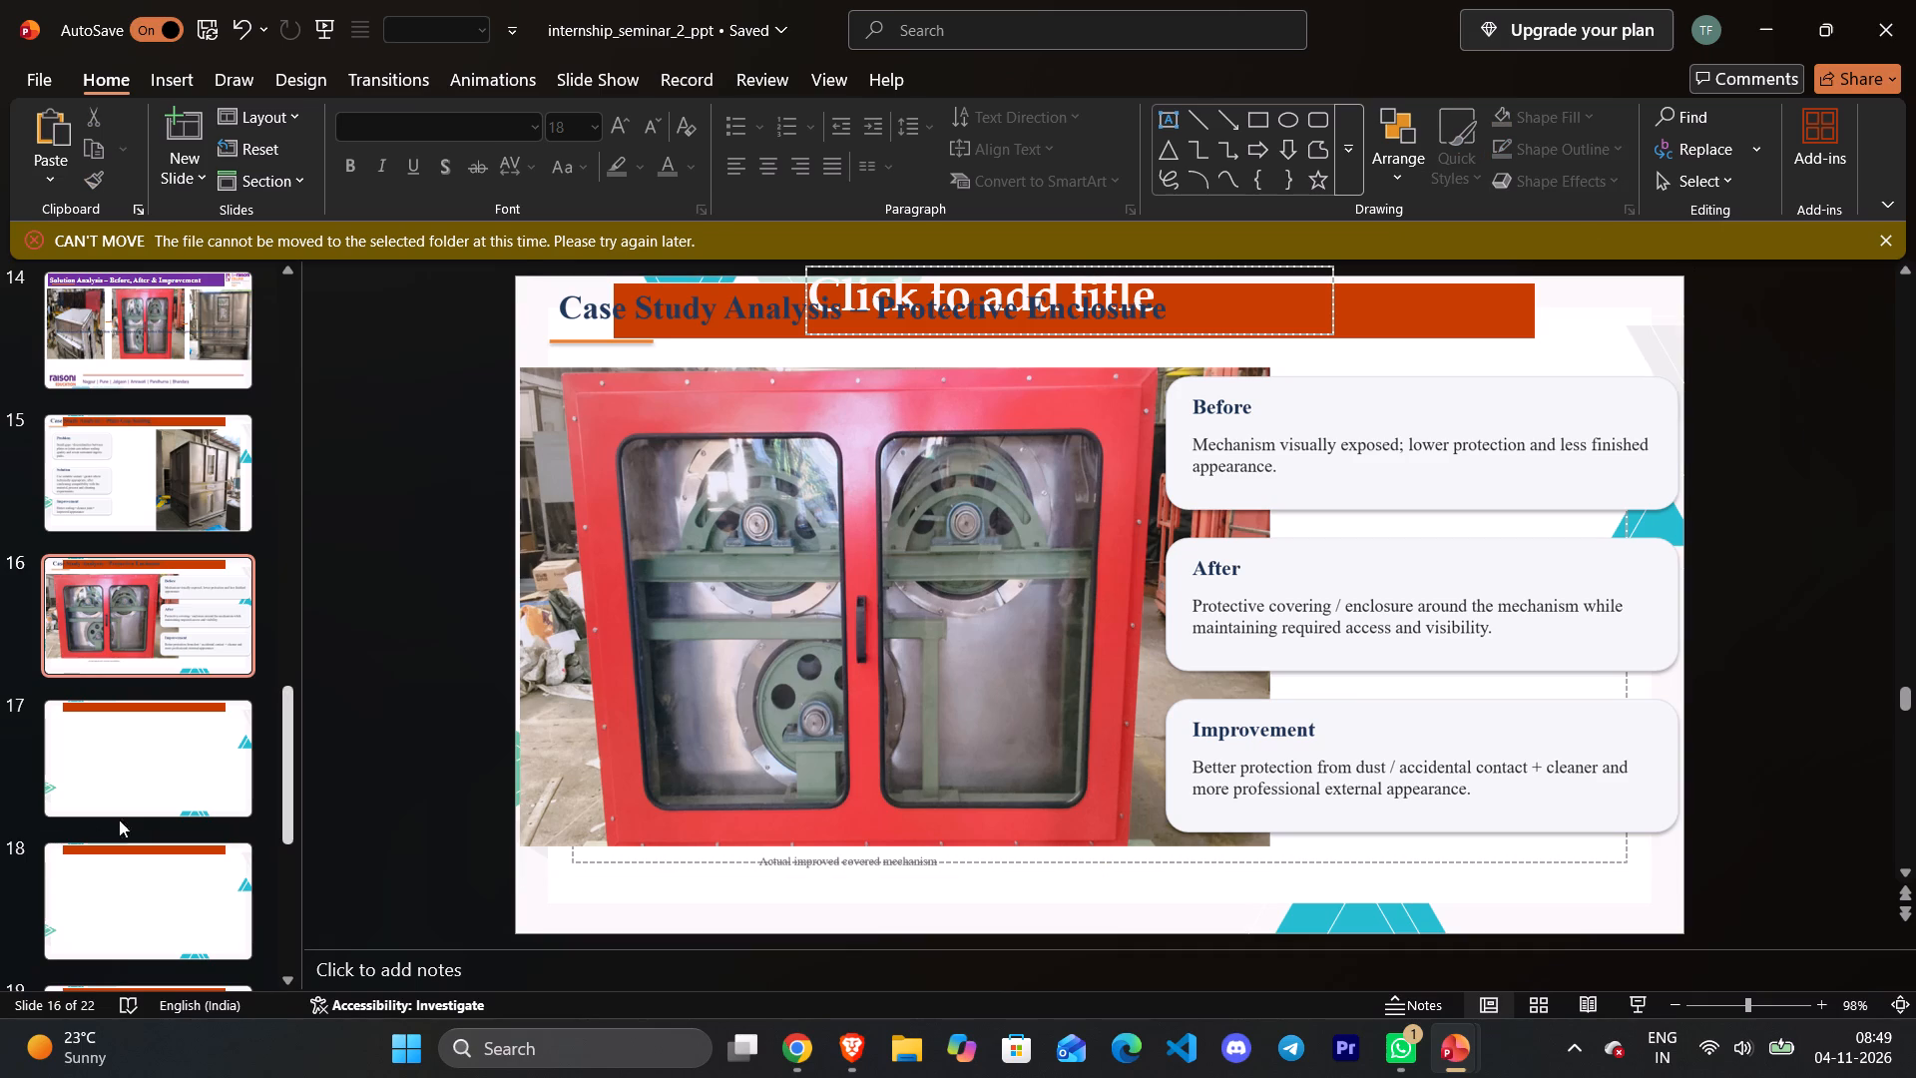
Open blank slide 17 of internship_seminar_2_ppt, and switch to slide 17 of the Internship_Progress_Seminar source presentation.
click(158, 789)
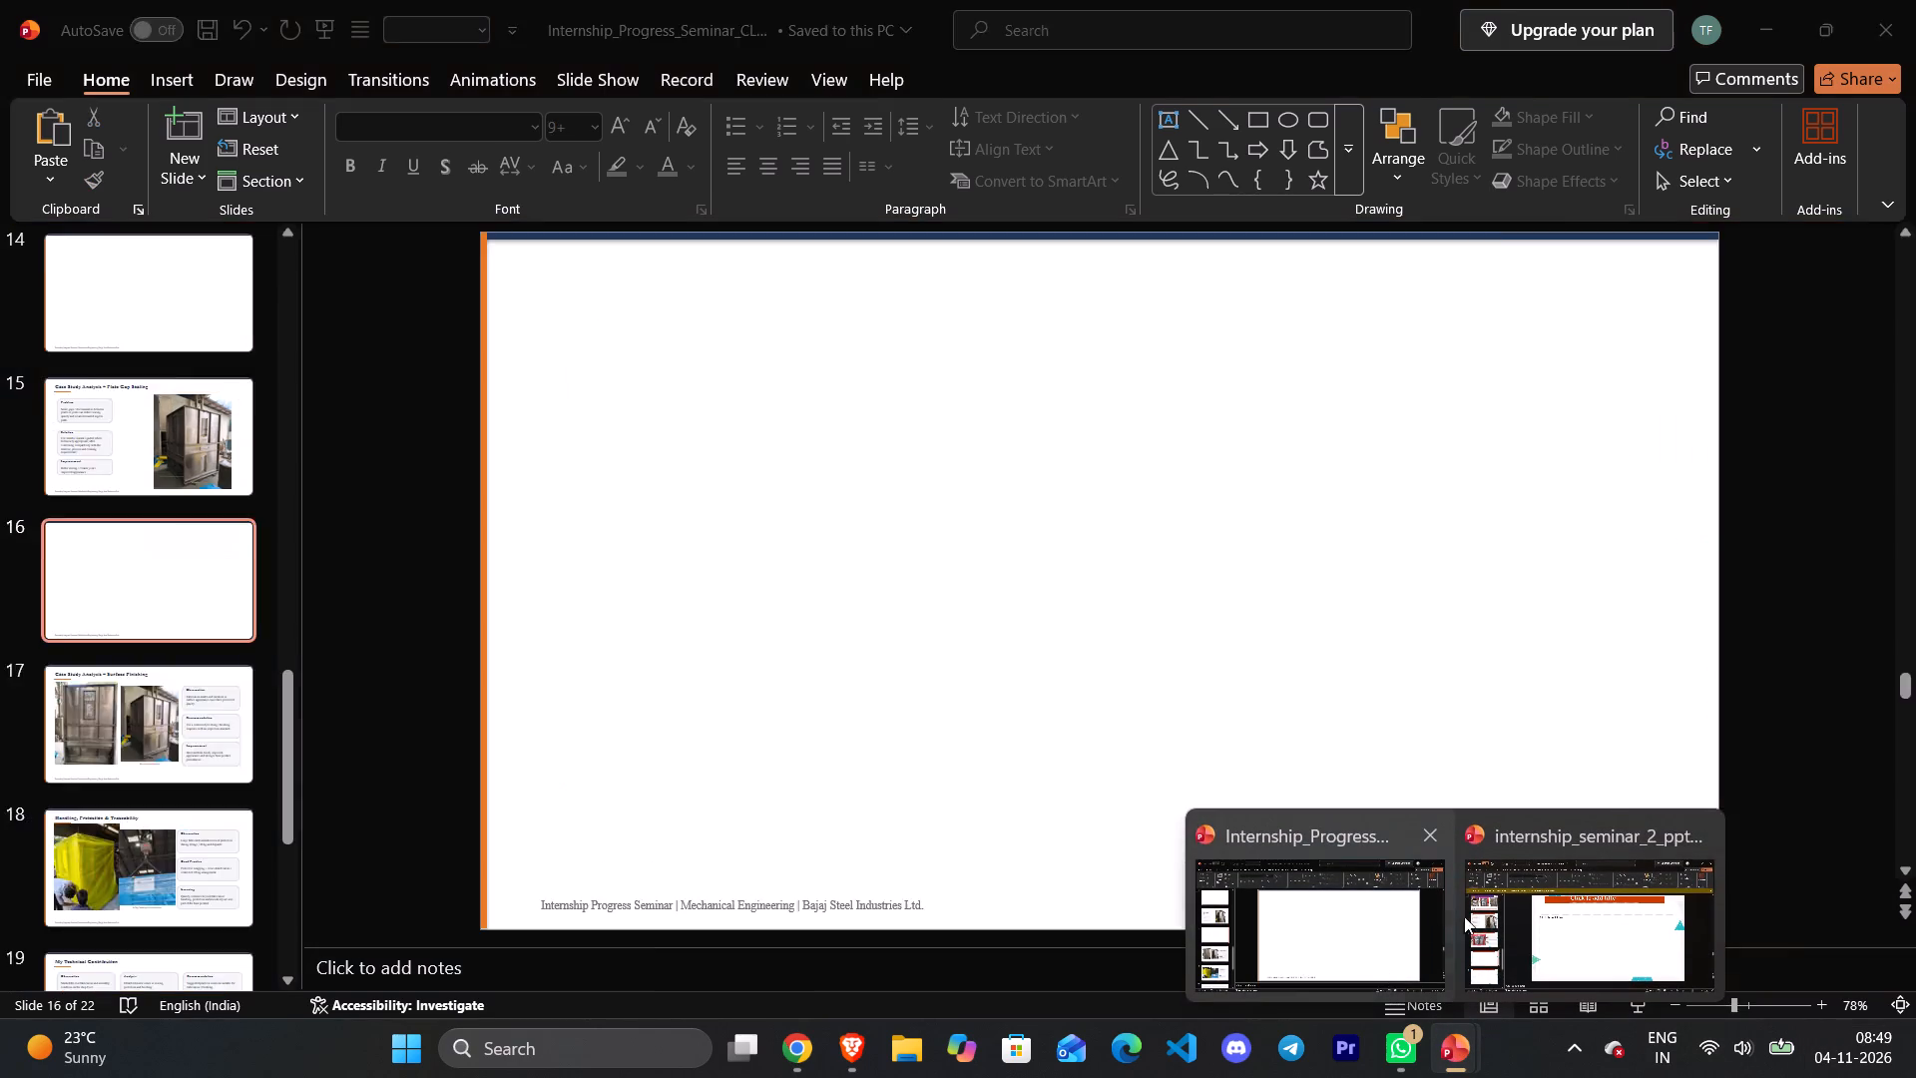
click(1383, 930)
click(163, 727)
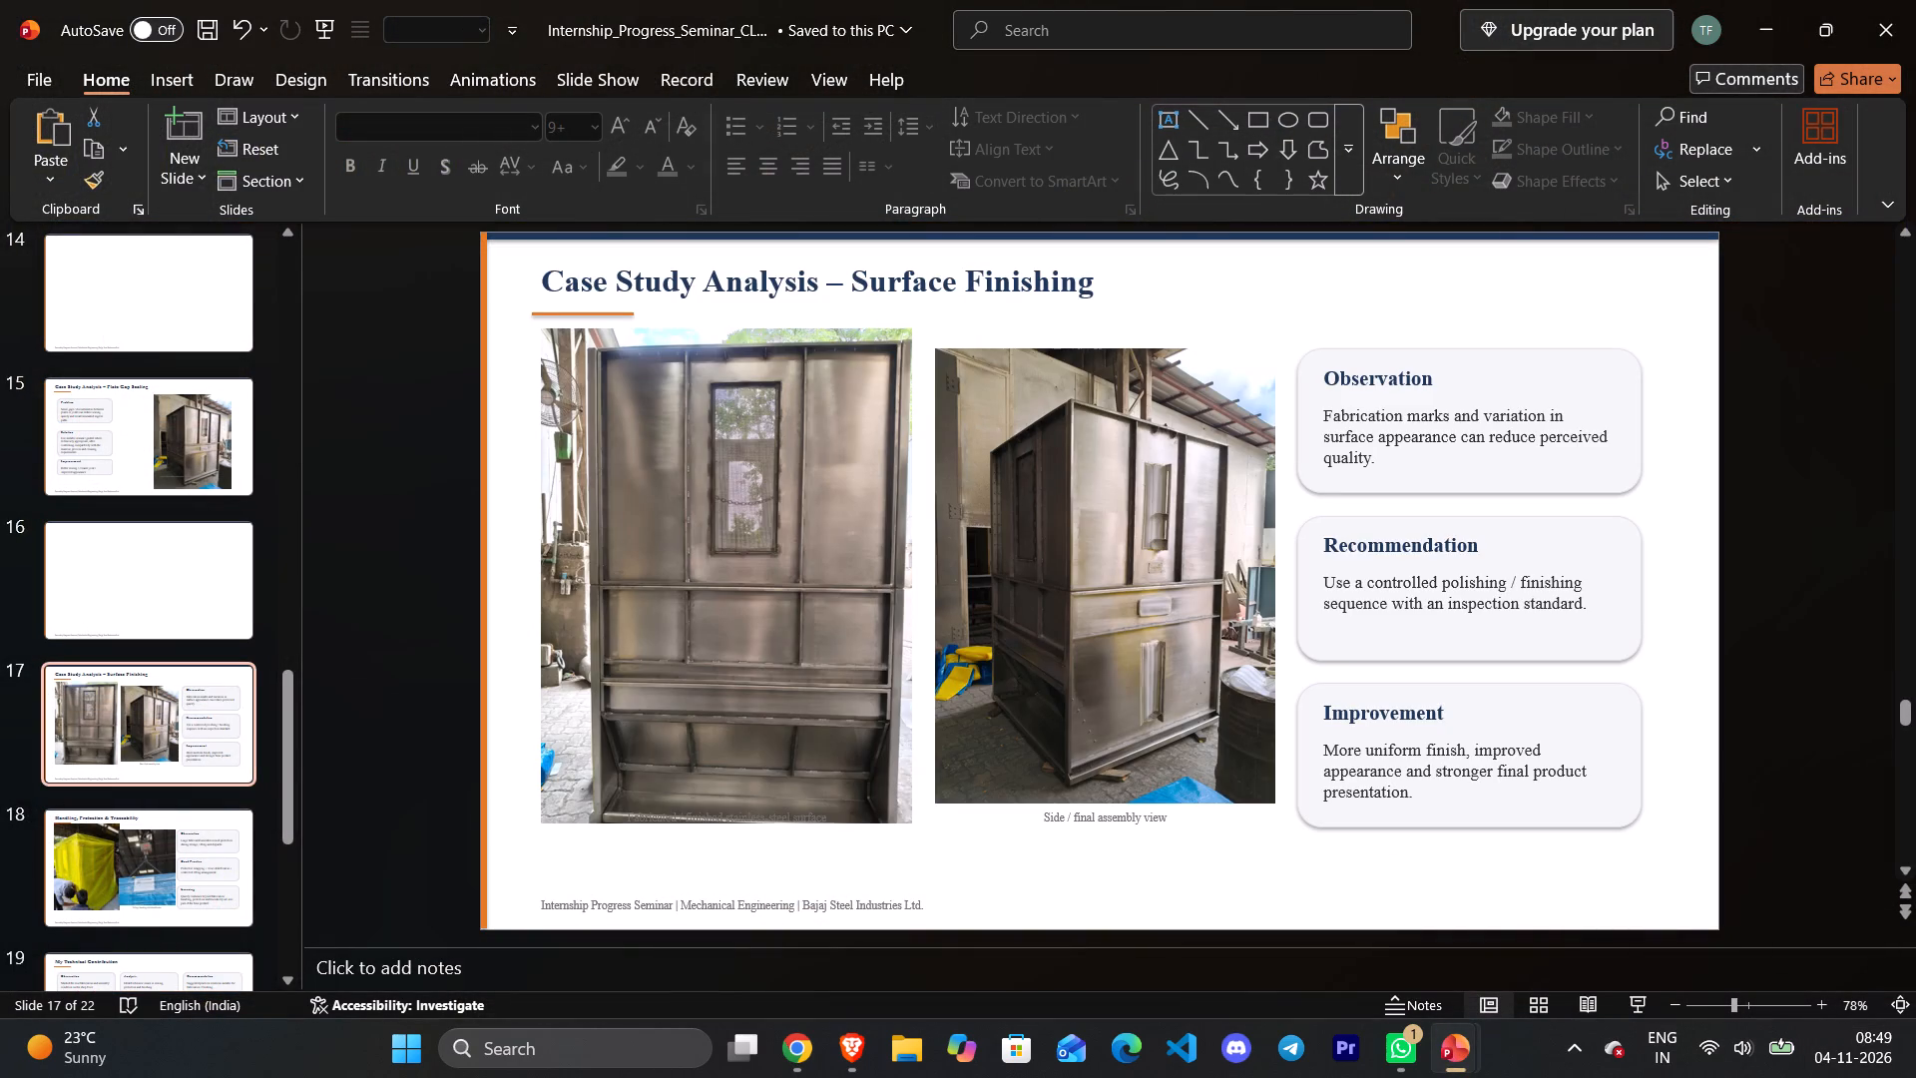
Cut the Surface Finishing title, orange underline, both photos, "Side / final assembly view" caption, and Observation, Recommendation and Improvement cards with their text together.
ctrl+click(1534, 367)
ctrl+click(1421, 370)
ctrl+click(1451, 439)
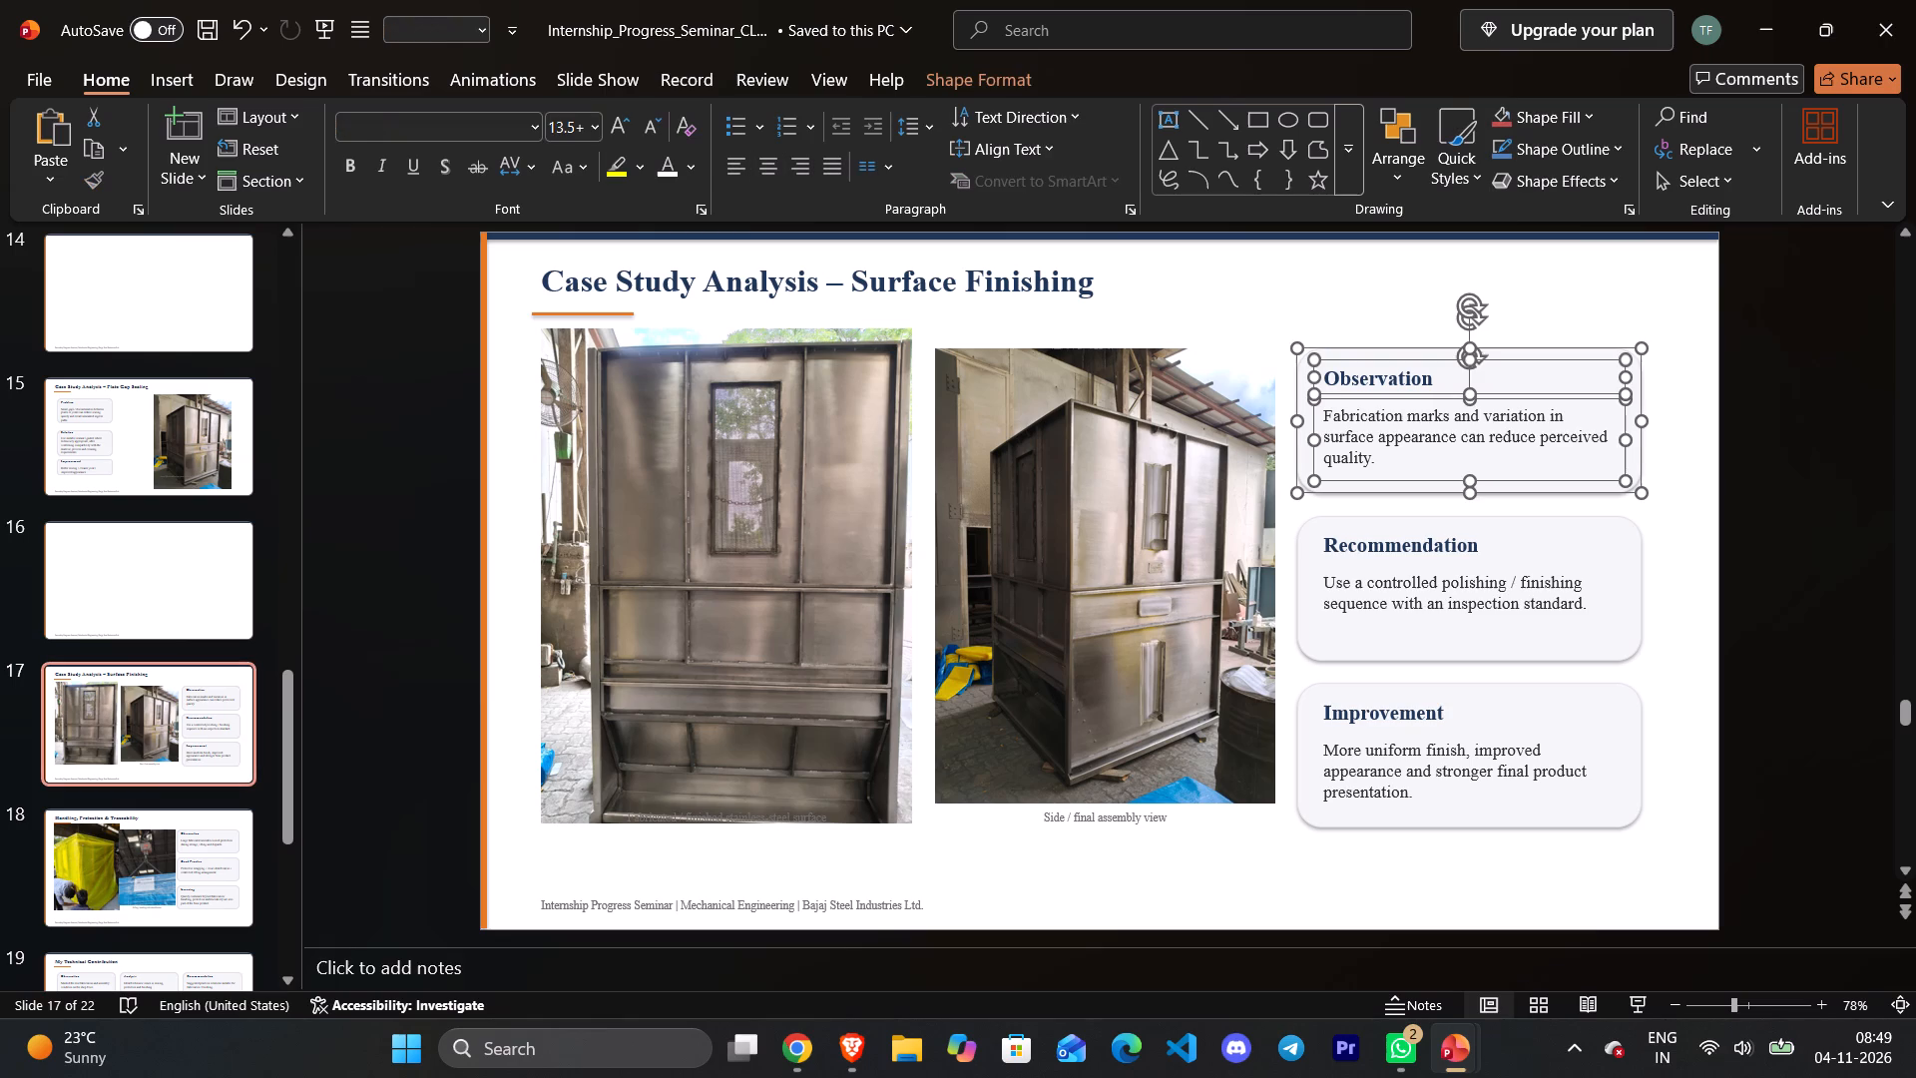
ctrl+click(1573, 539)
ctrl+click(1466, 551)
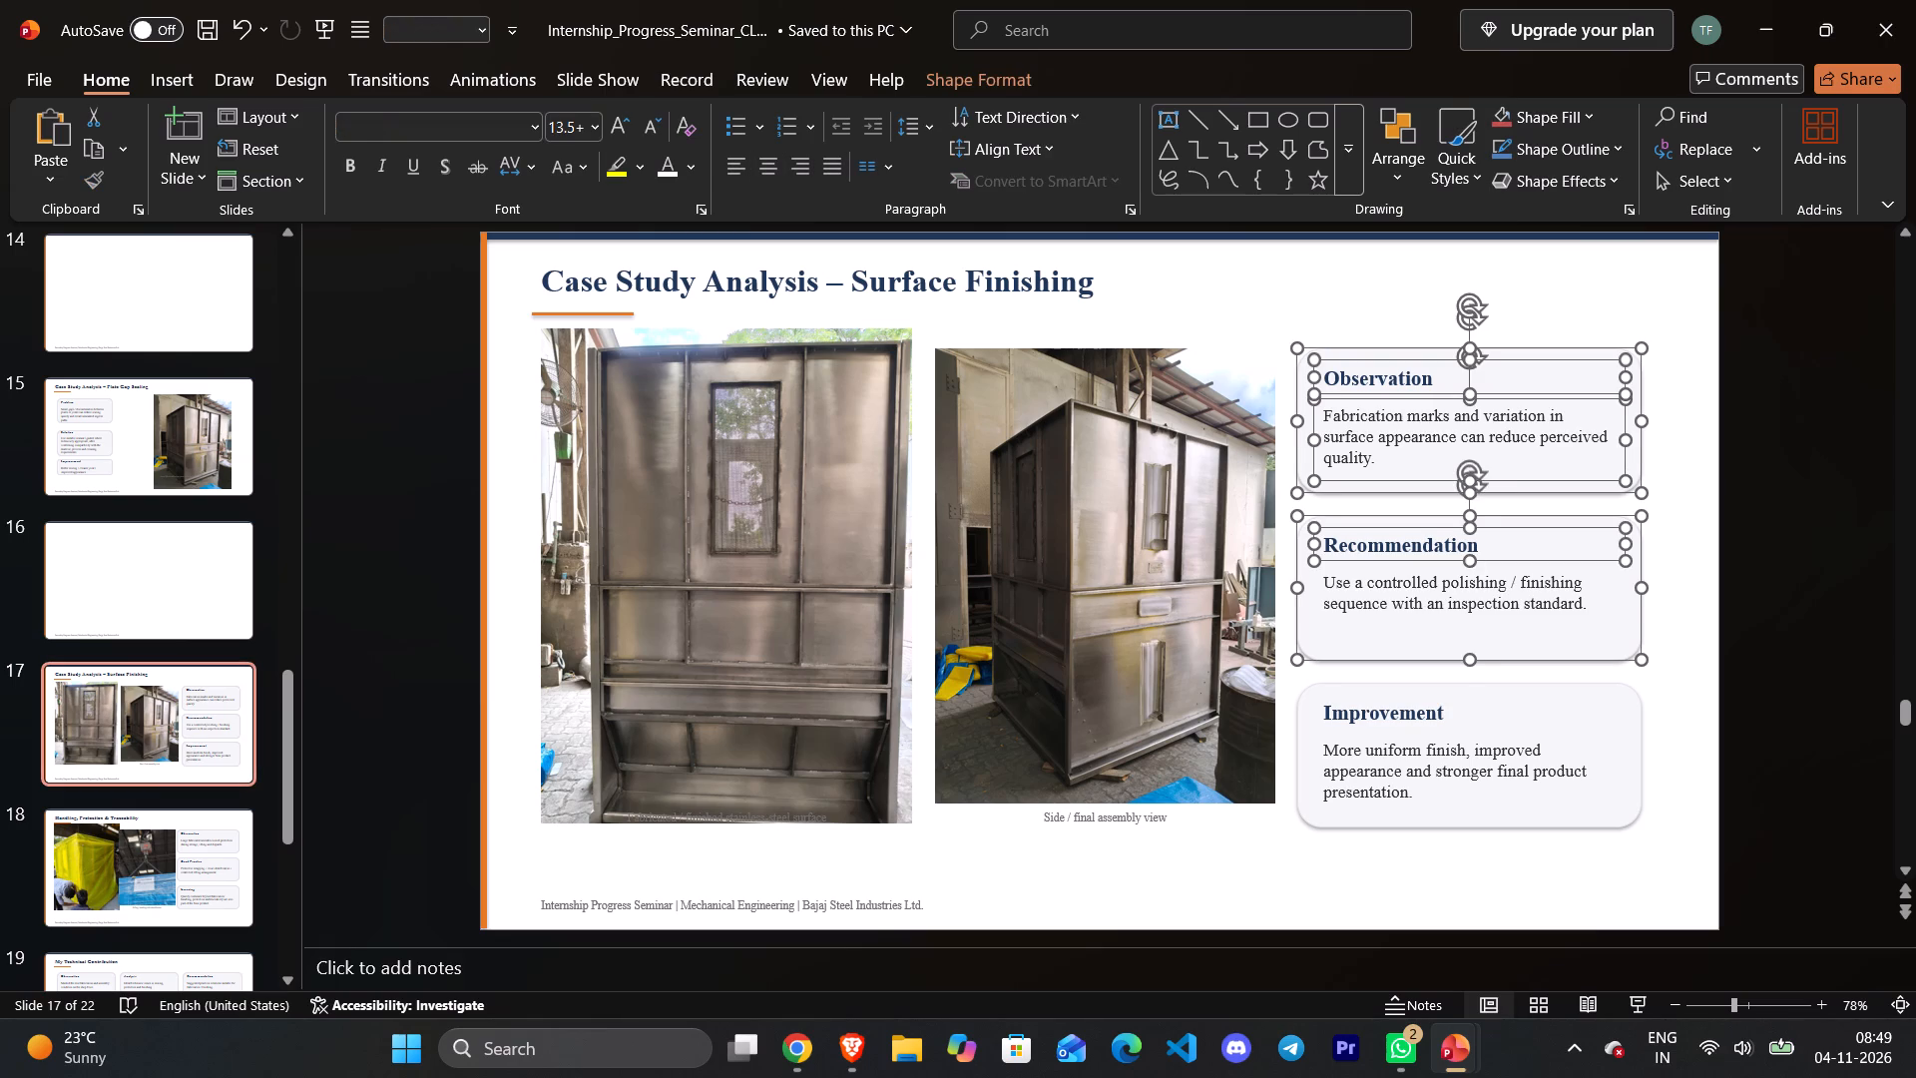
ctrl+click(1488, 594)
ctrl+click(1557, 707)
ctrl+click(1408, 714)
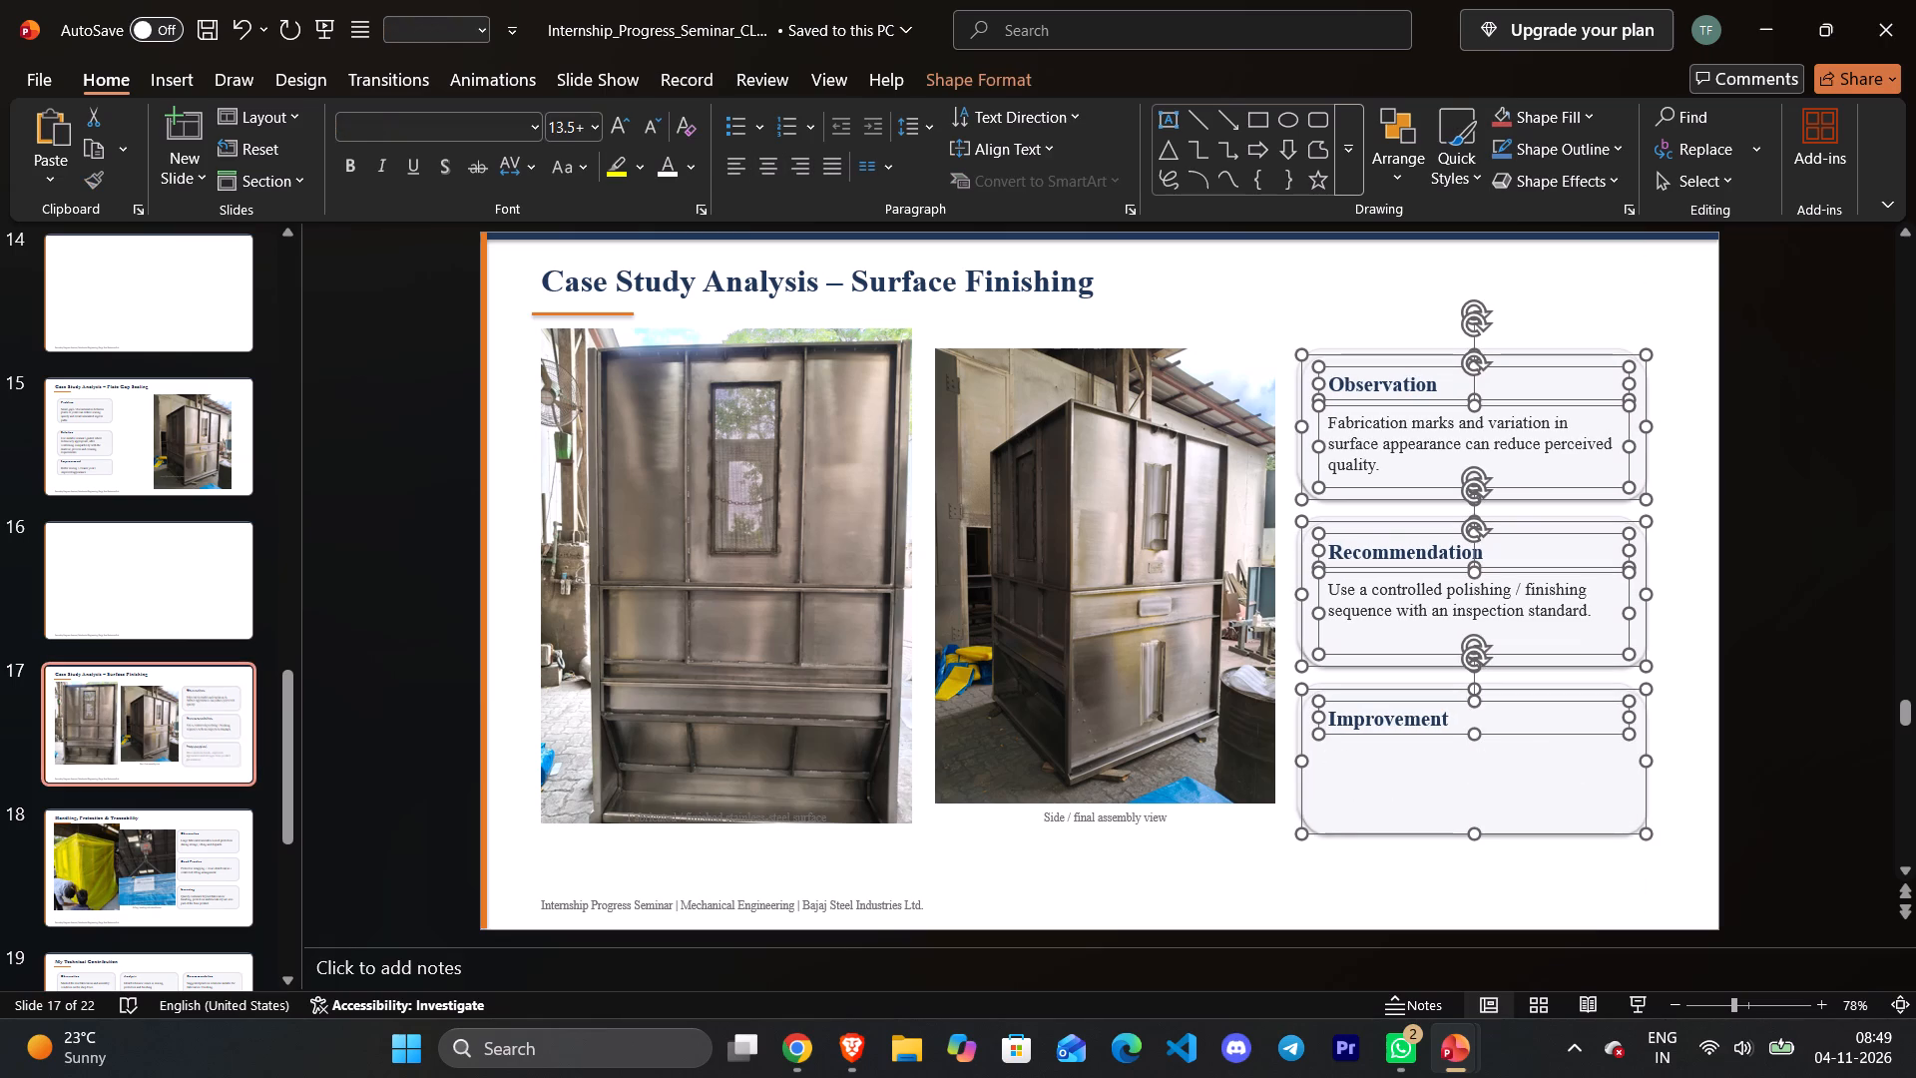
key(ctrl+z)
ctrl+click(1461, 768)
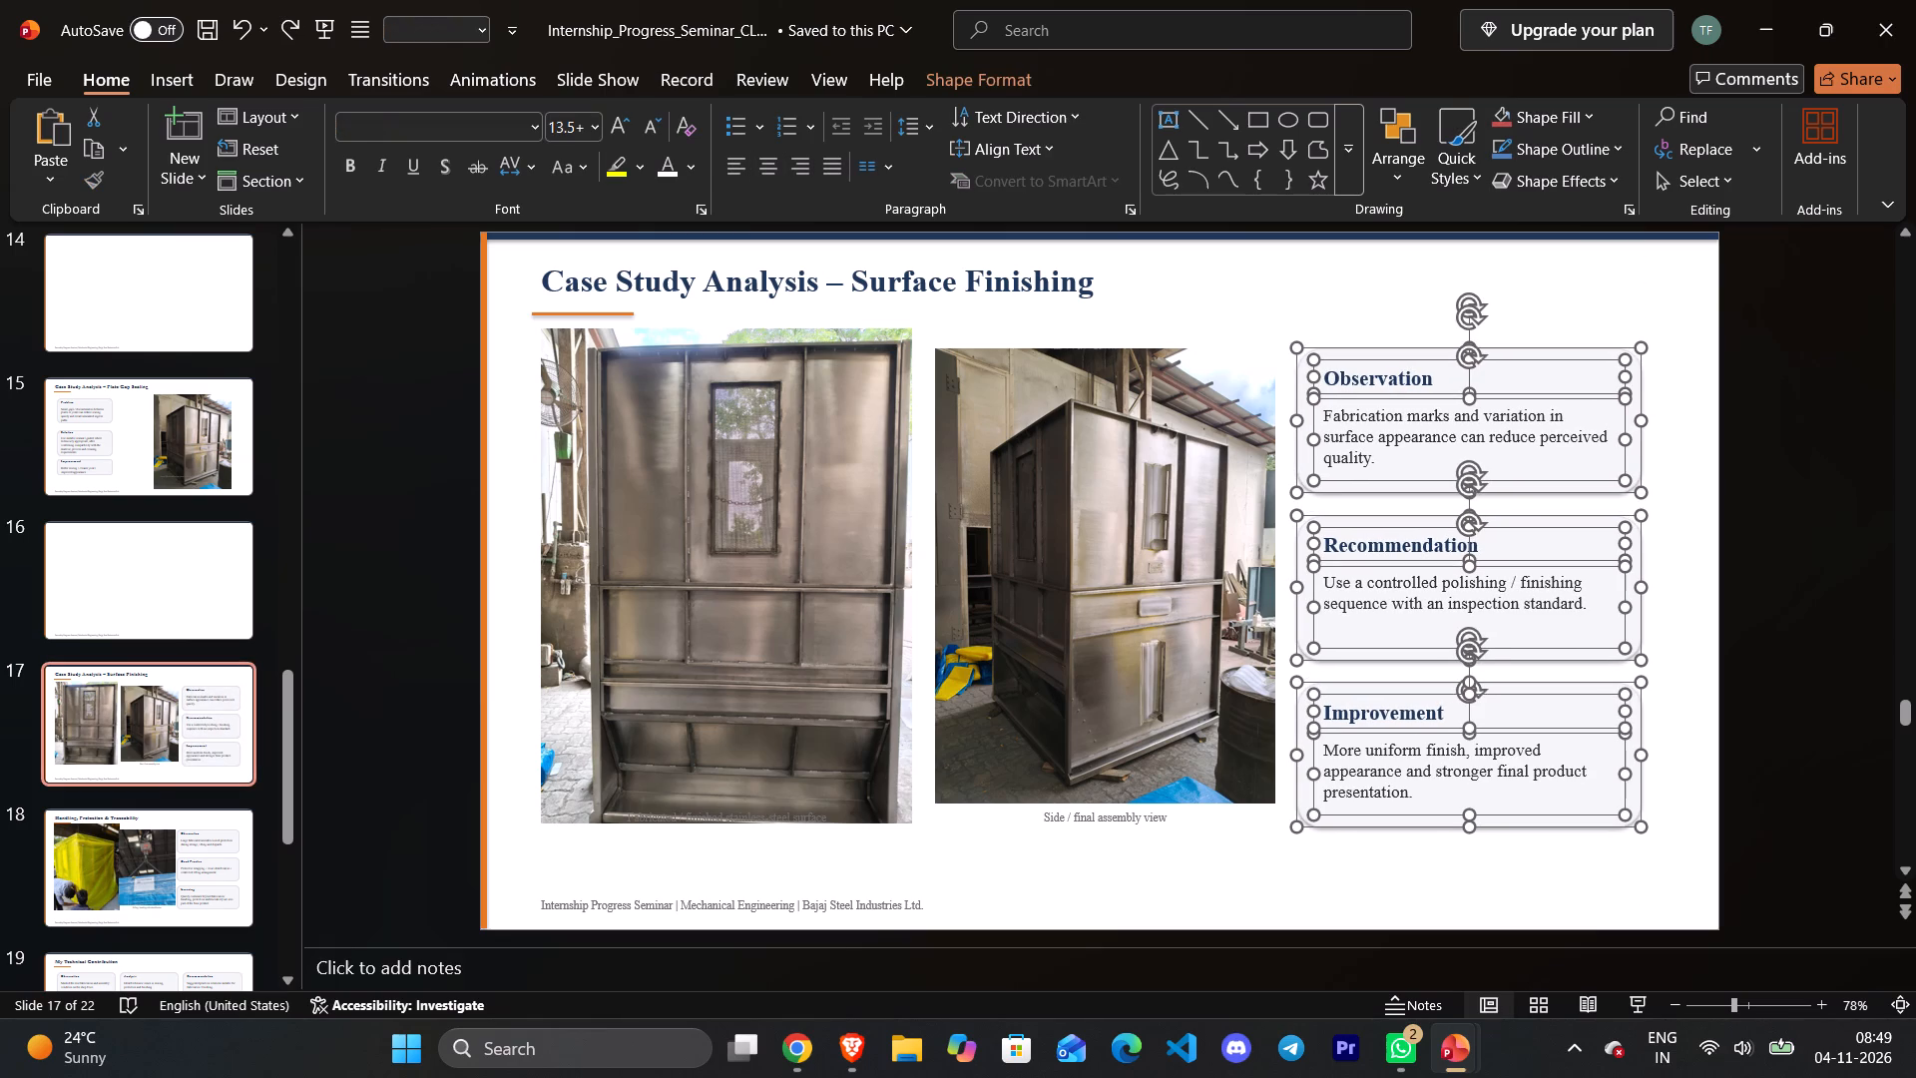
ctrl+click(1179, 634)
ctrl+click(833, 636)
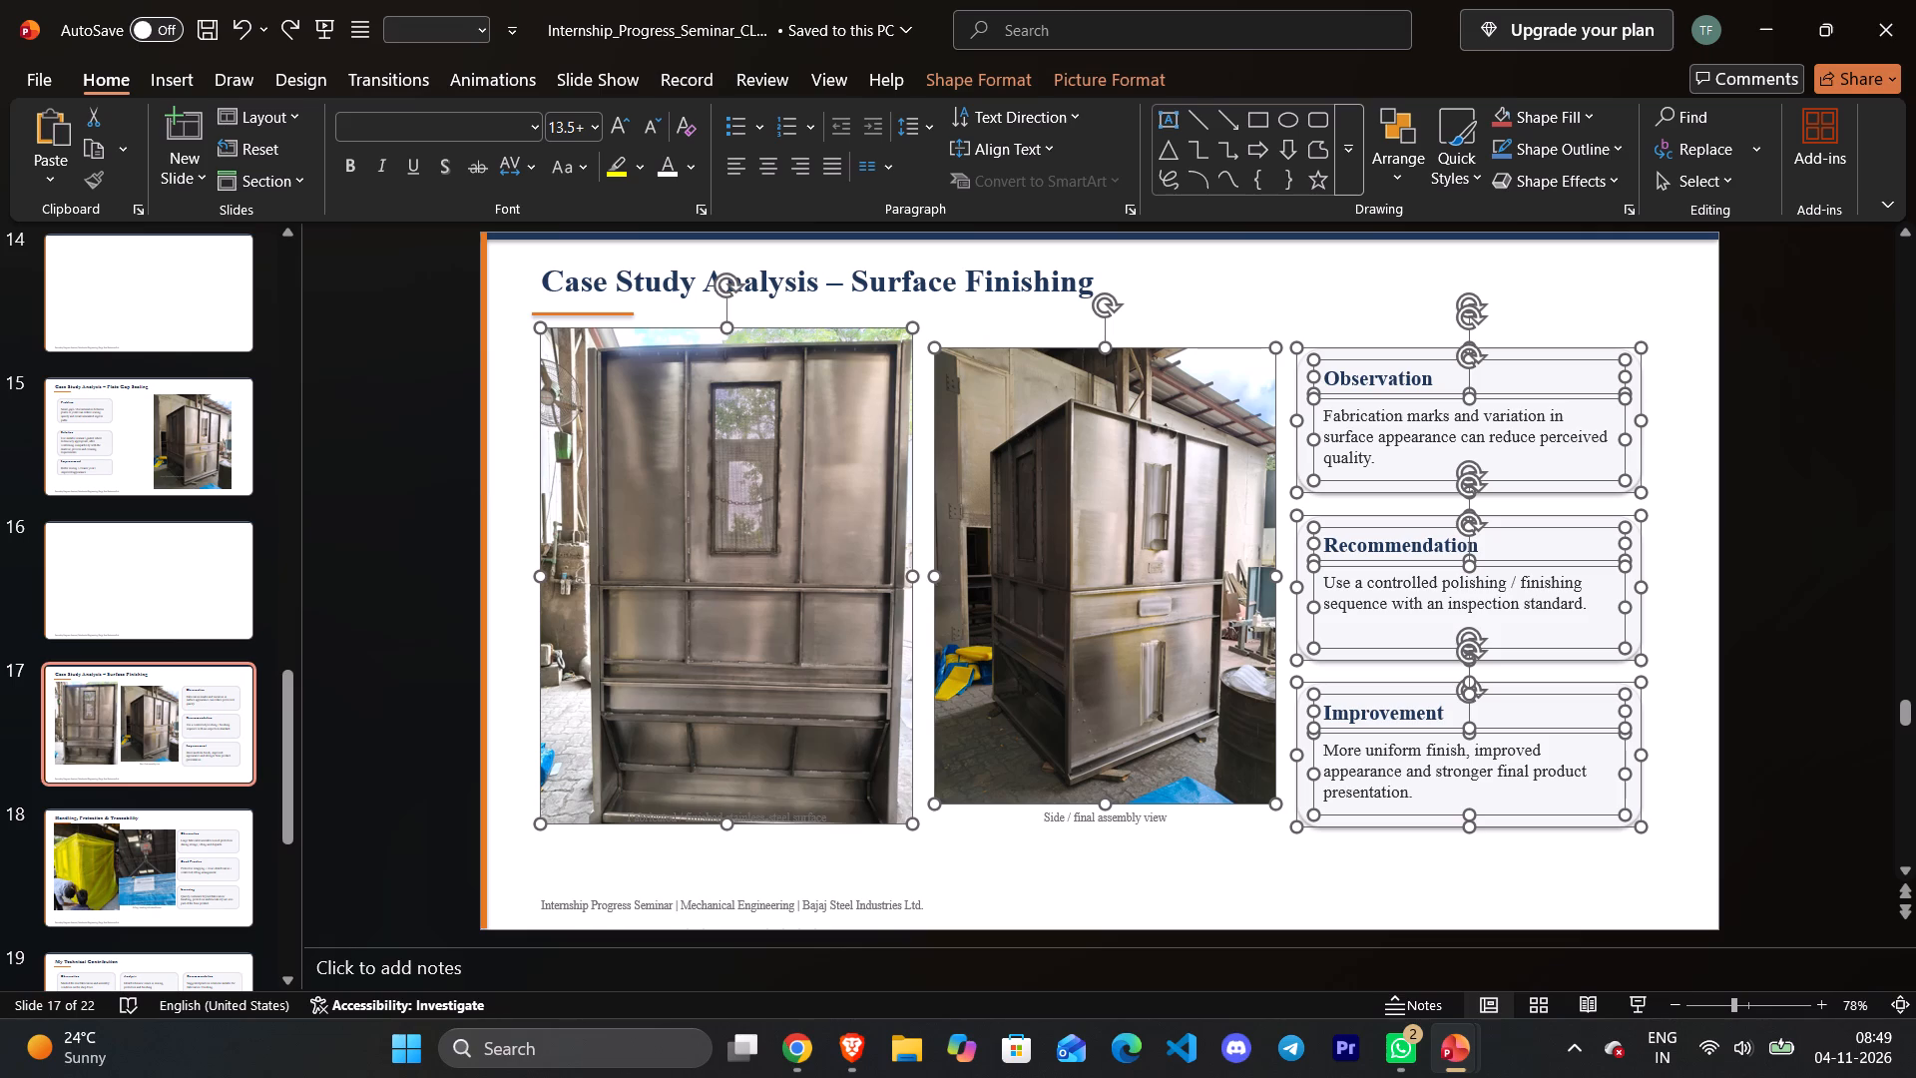
ctrl+click(1074, 819)
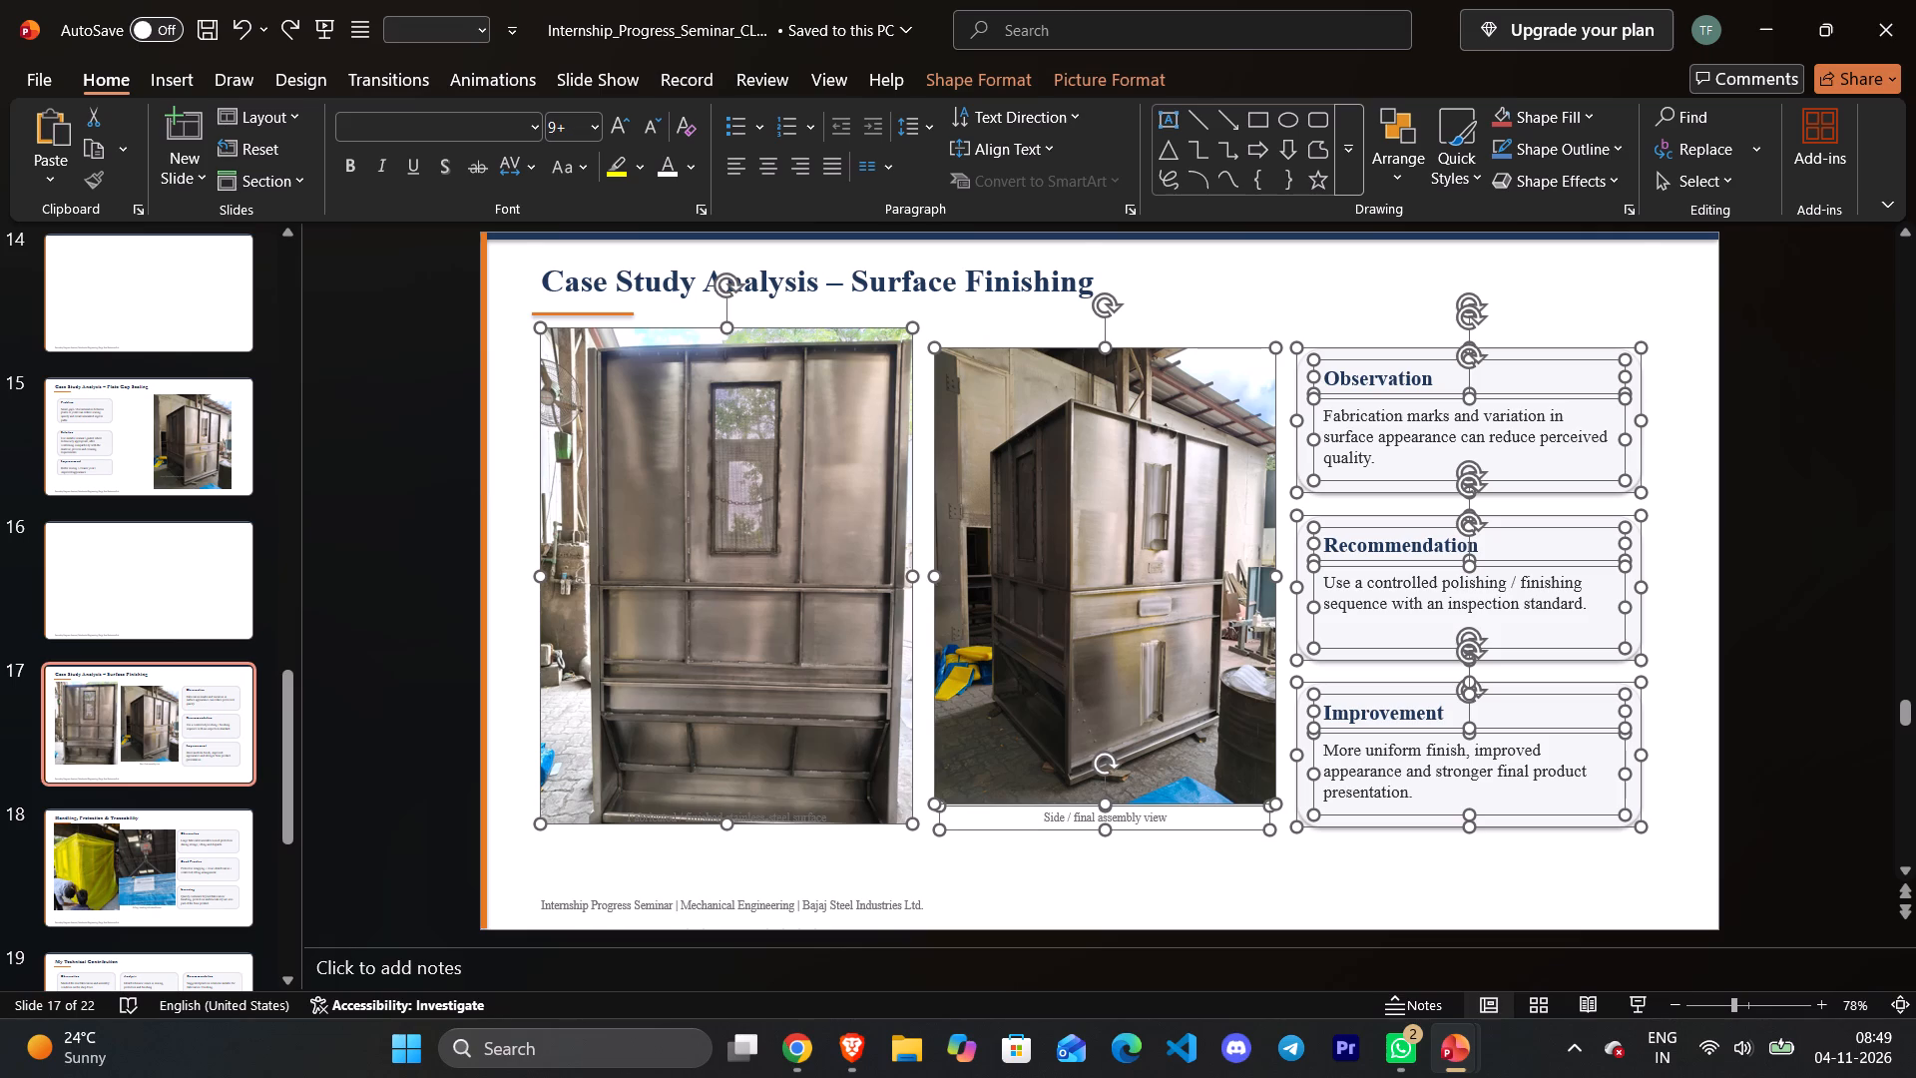
ctrl+click(840, 273)
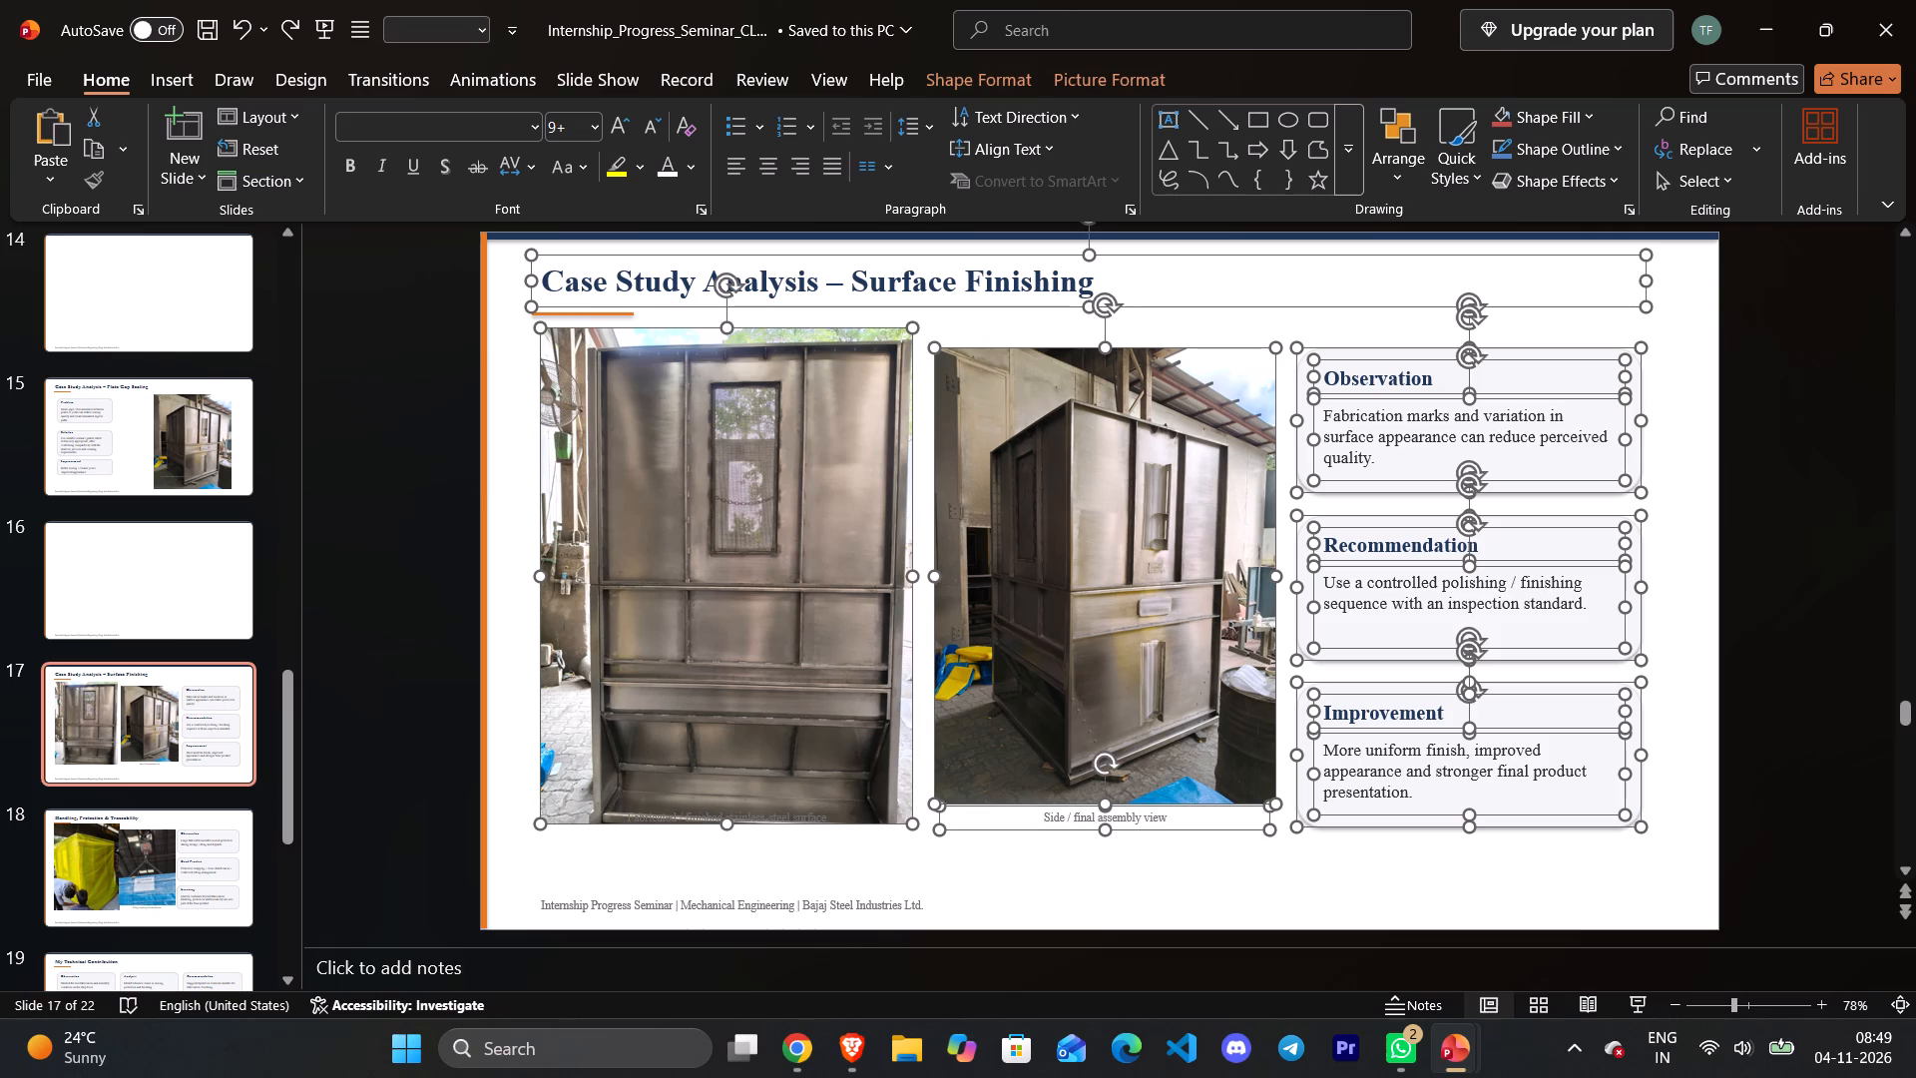
ctrl+click(603, 307)
ctrl+click(603, 314)
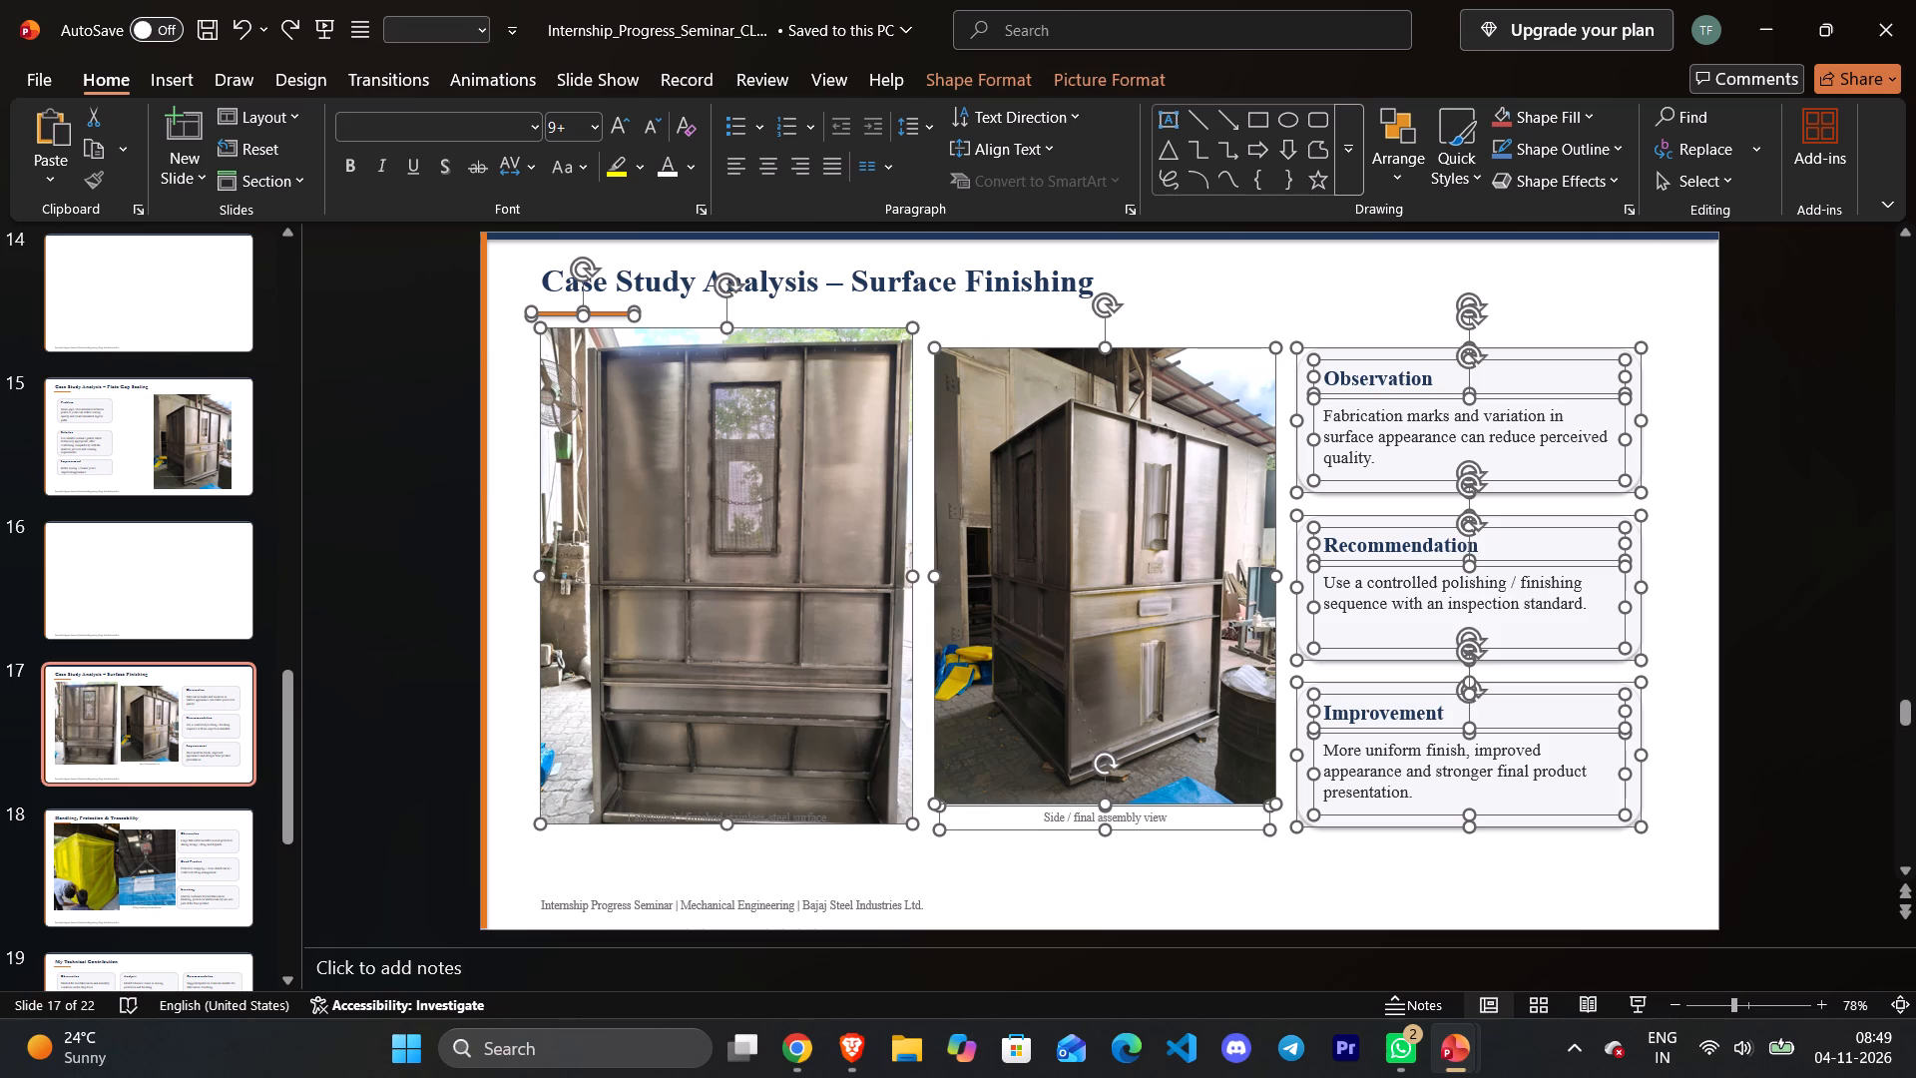
ctrl+click(640, 276)
key(ctrl+x)
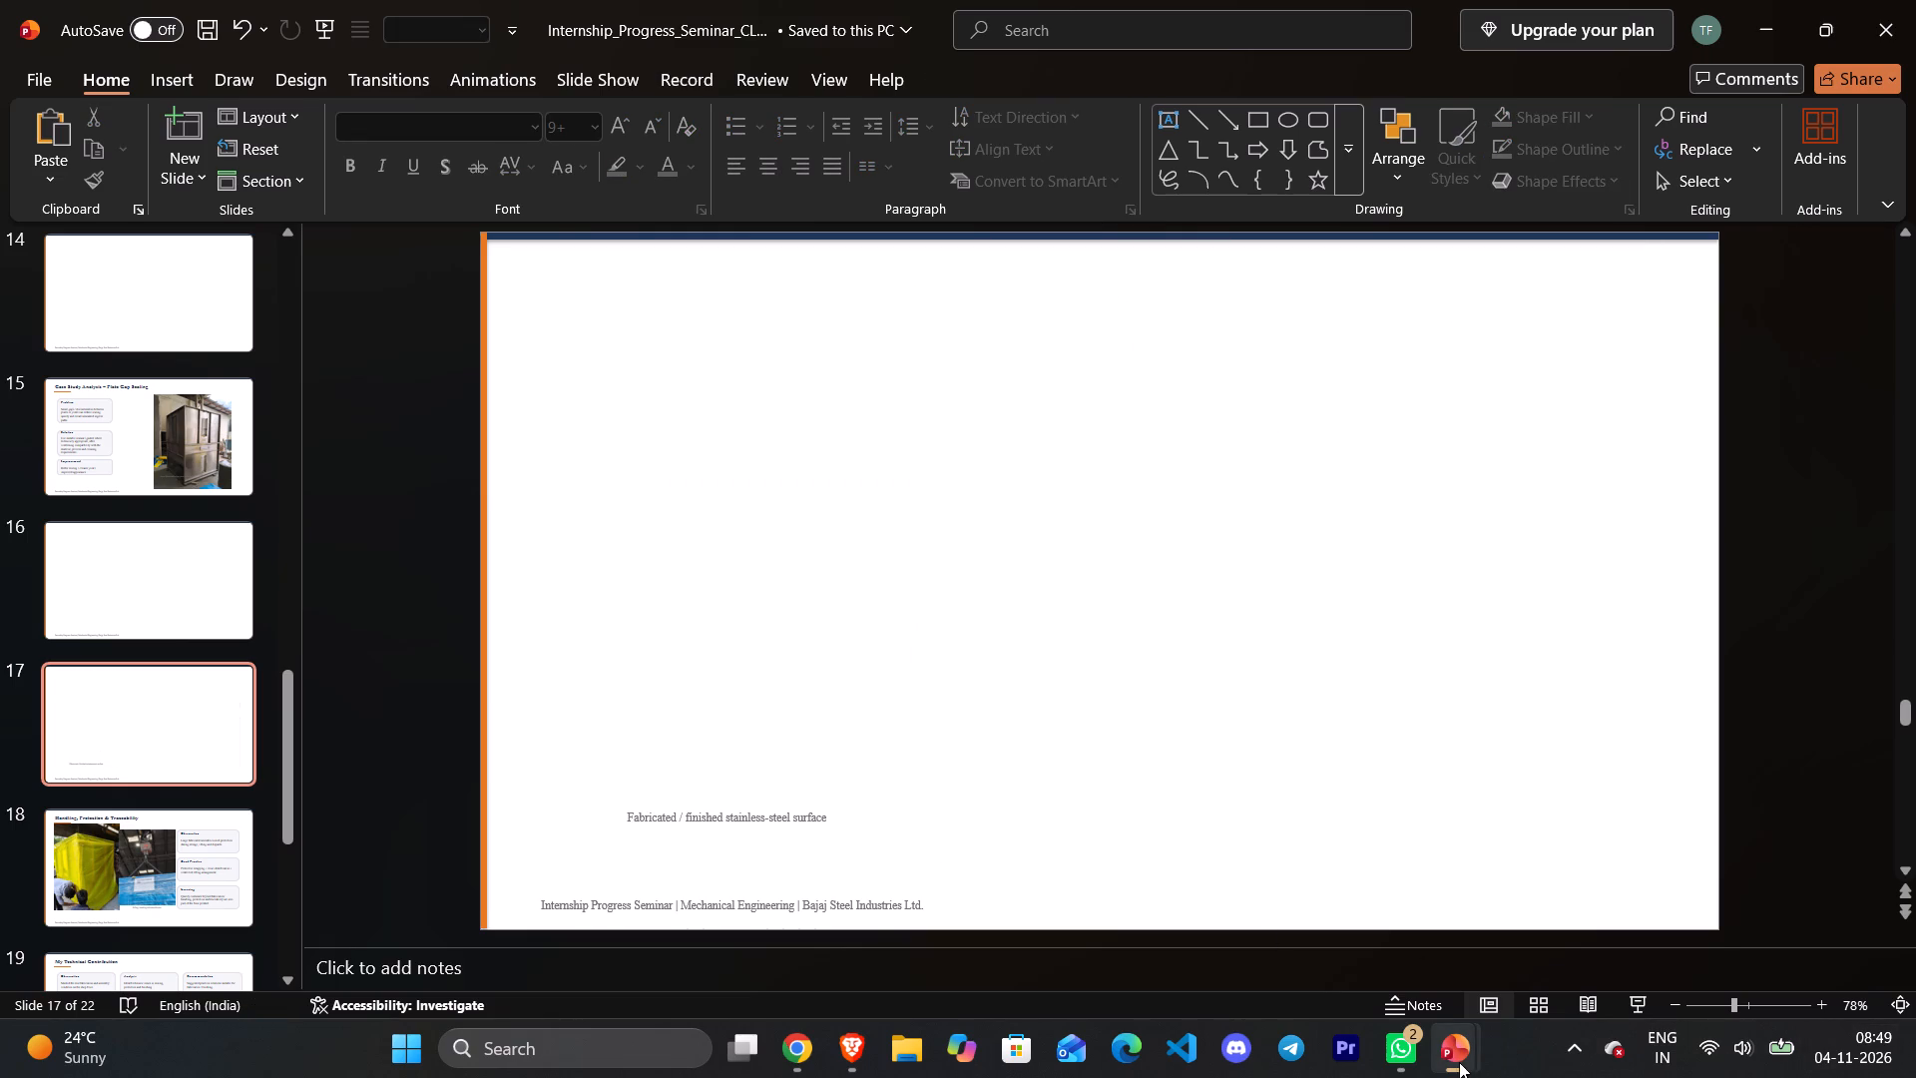
Switch to internship_seminar_2_ppt and paste the Surface Finishing content onto blank slide 17 as a single picture.
click(1577, 927)
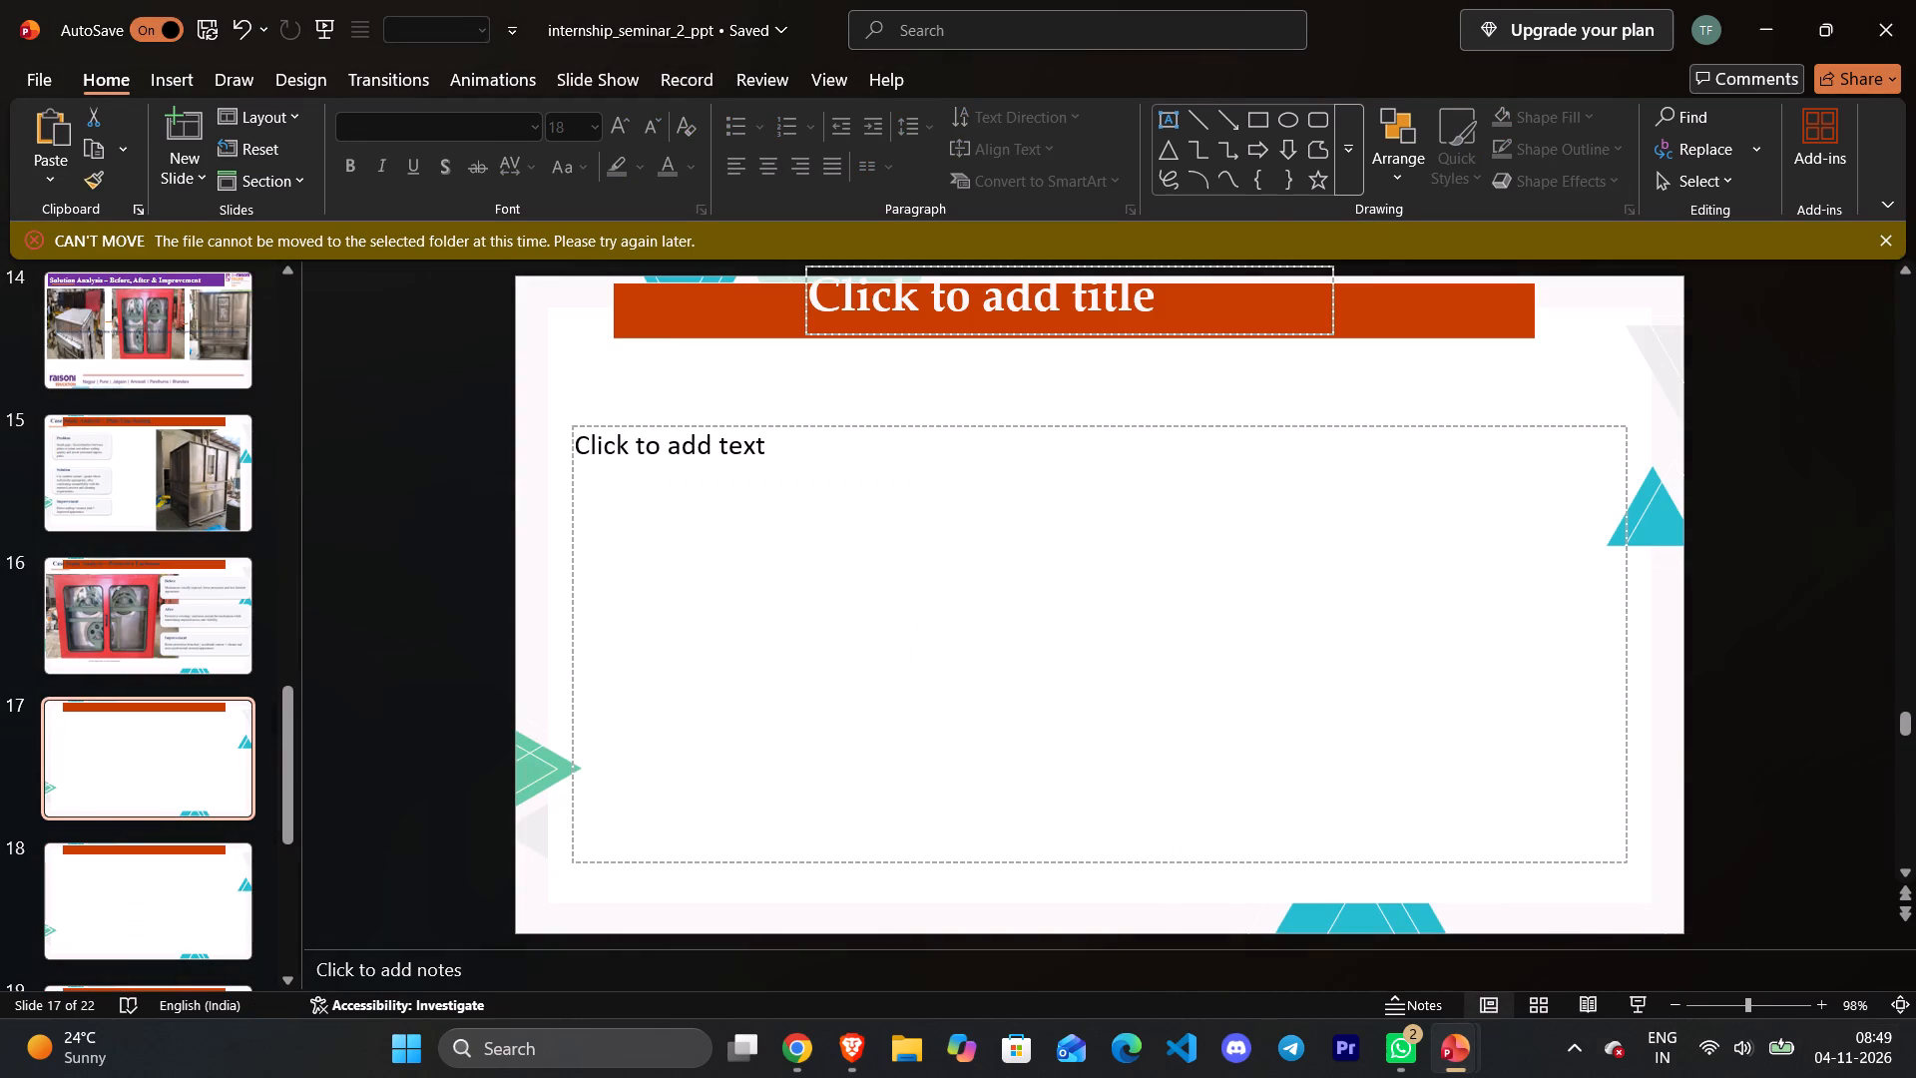
right_click(760, 412)
click(888, 492)
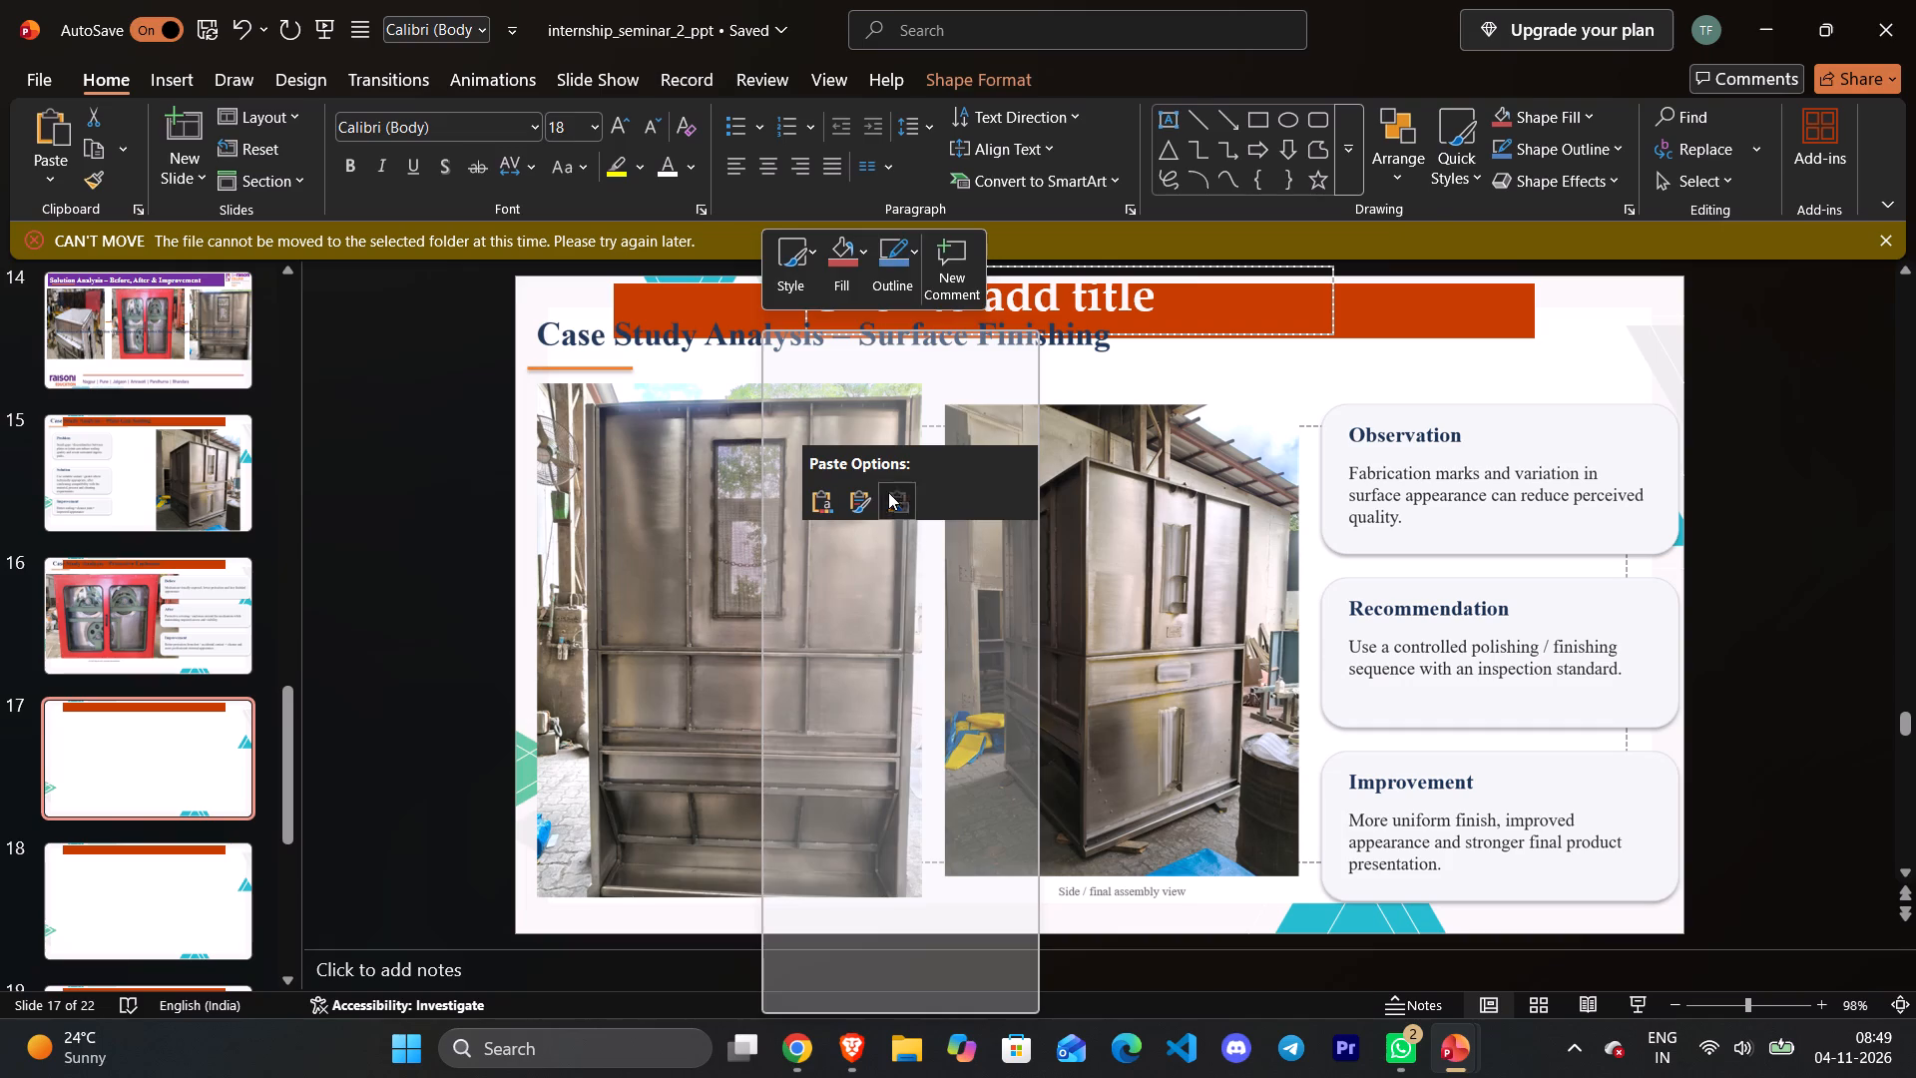
Move the Surface Finishing picture up to the top edge of slide 17, roughly centred across its width.
drag(941, 352, 969, 328)
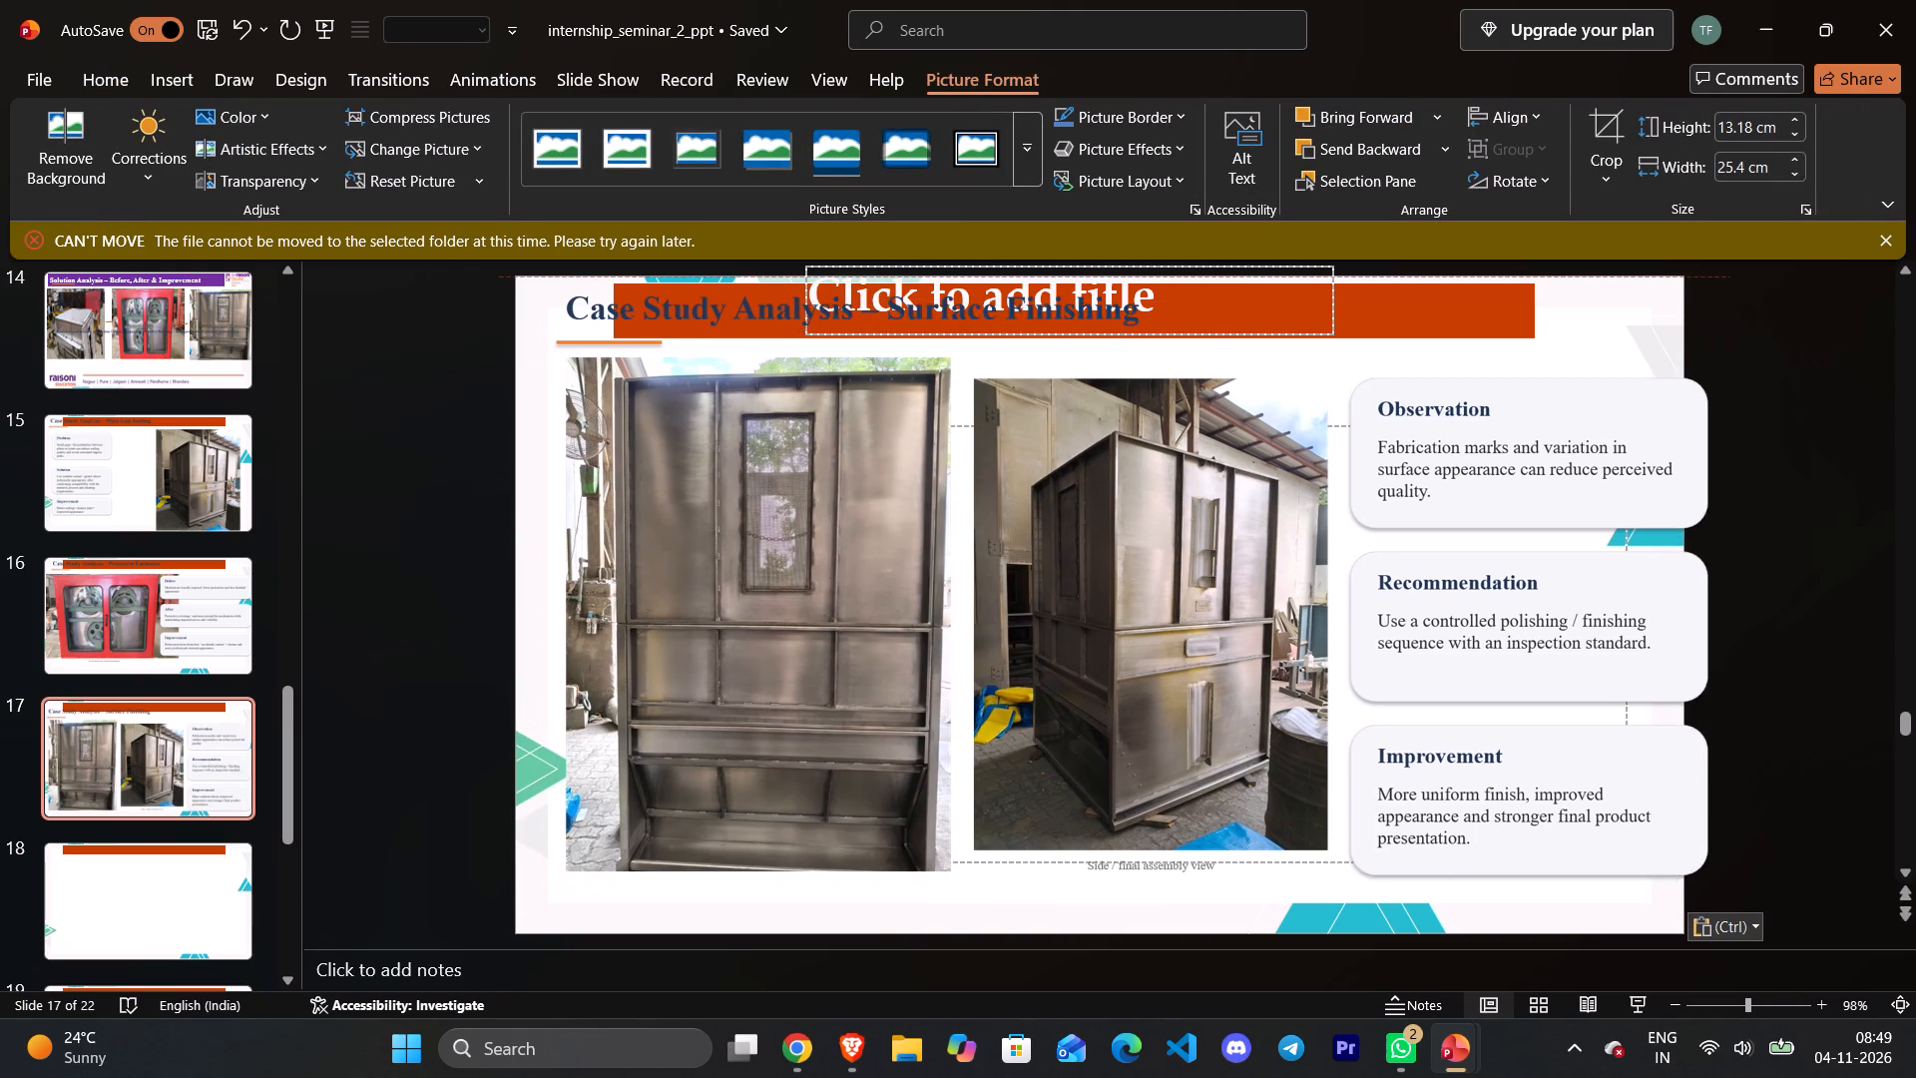
drag(969, 328, 953, 332)
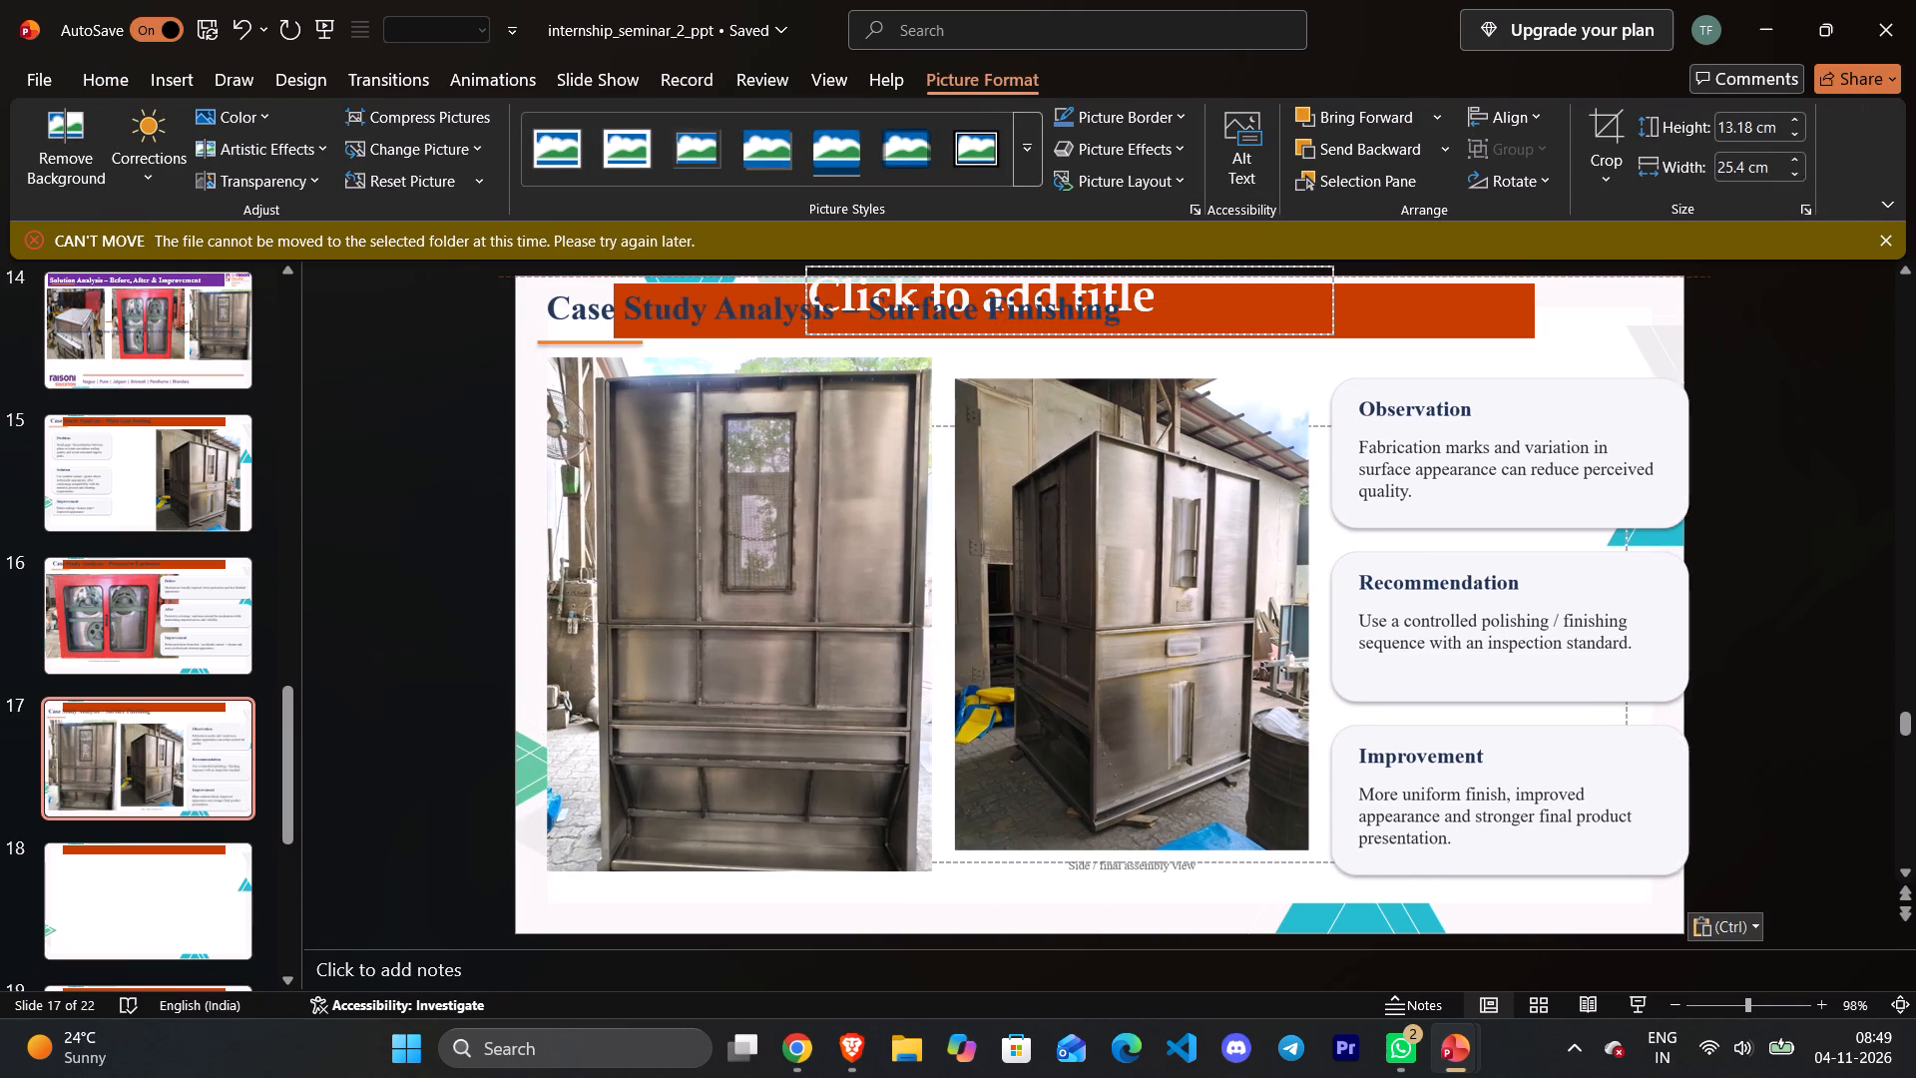
drag(953, 332, 942, 335)
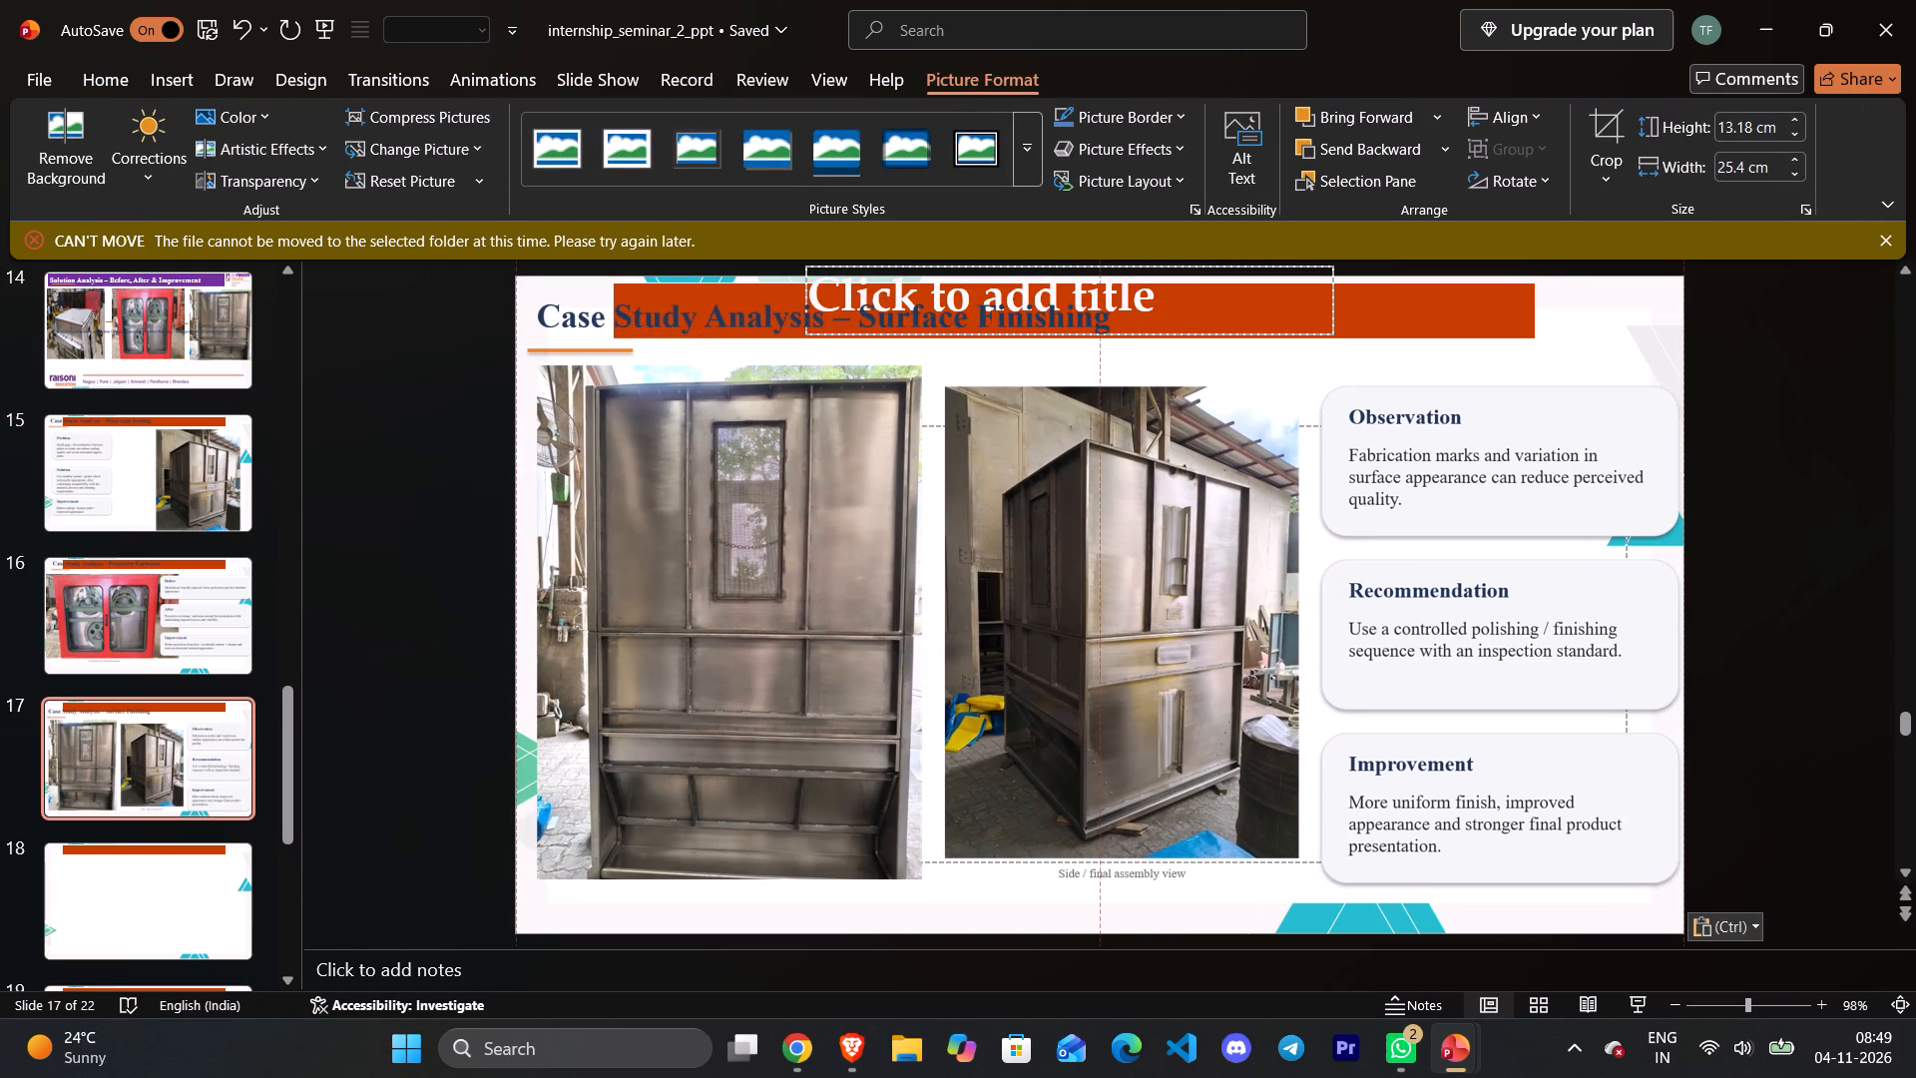
drag(942, 335, 951, 332)
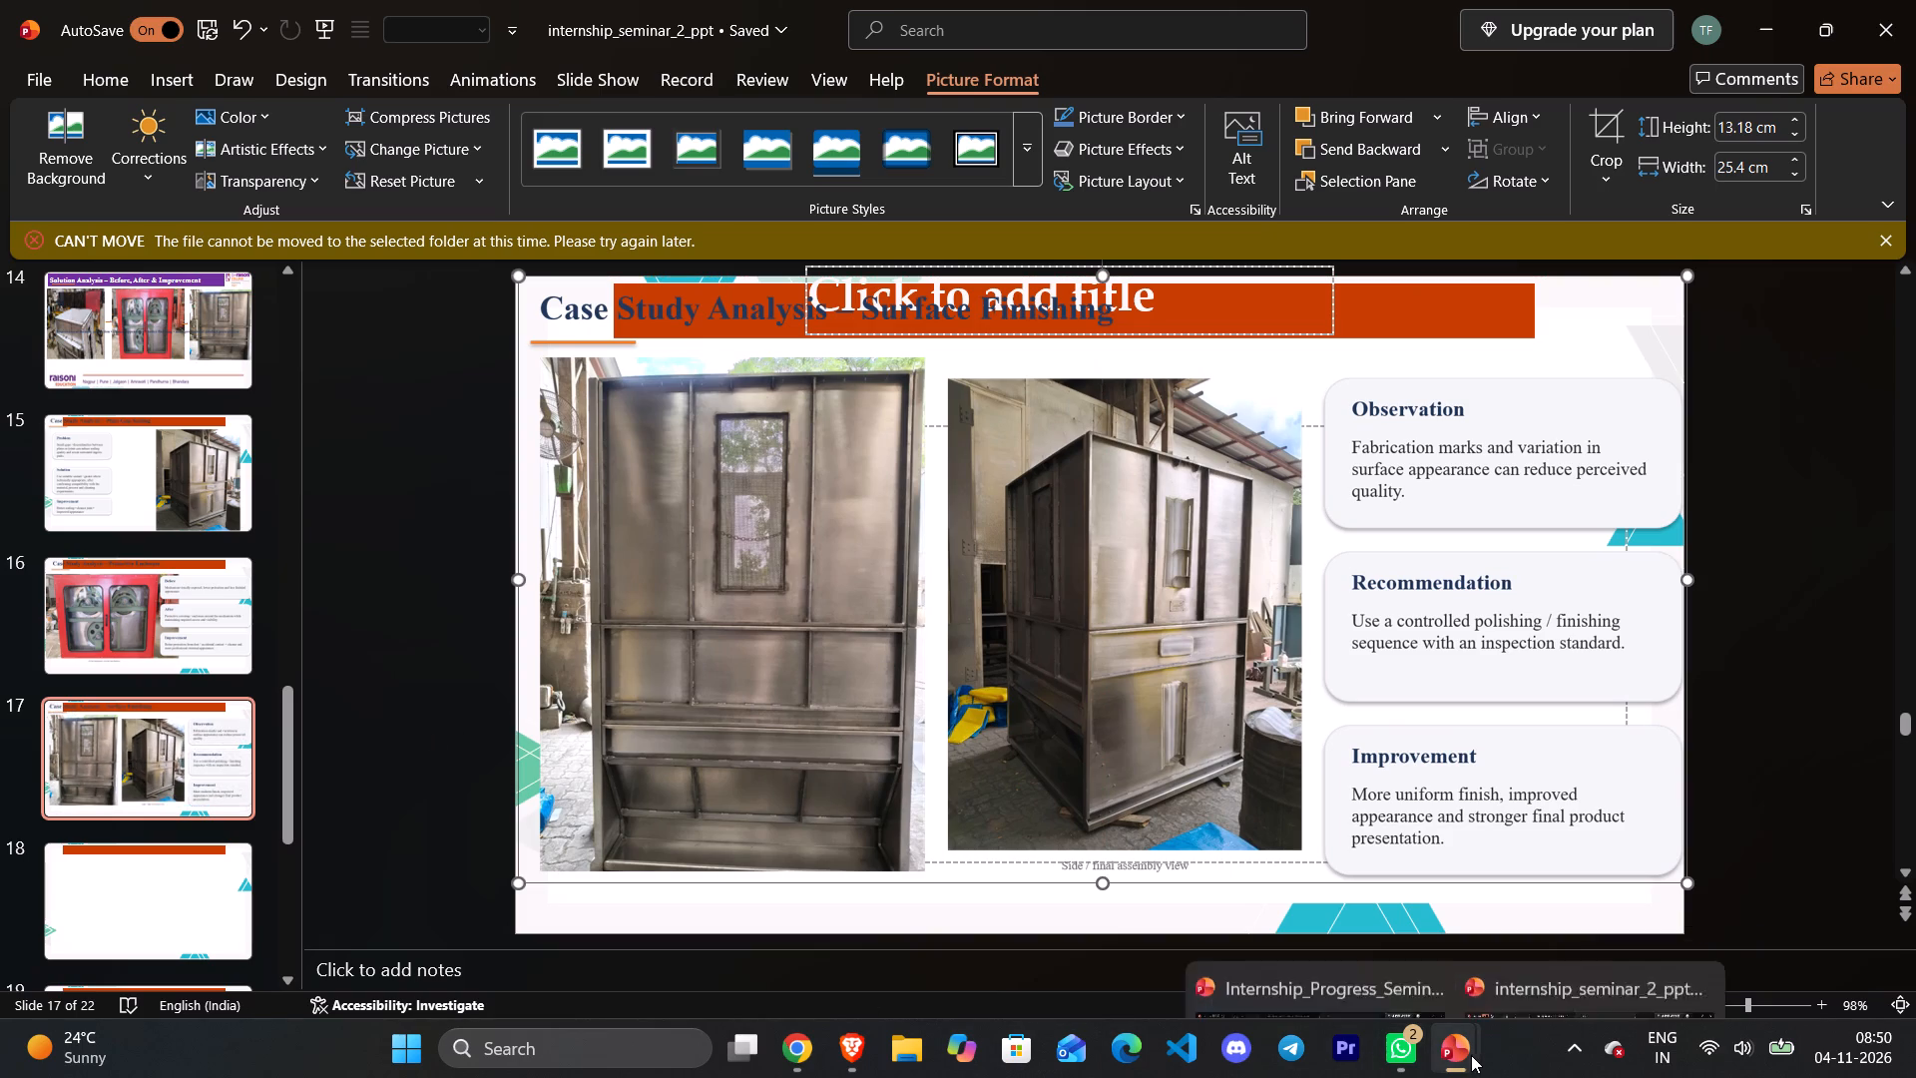
Cut the leftover "Fabricated / finished stainless-steel surface" caption from the source's slide 17 and return to internship_seminar_2_ppt.
click(1299, 930)
click(677, 827)
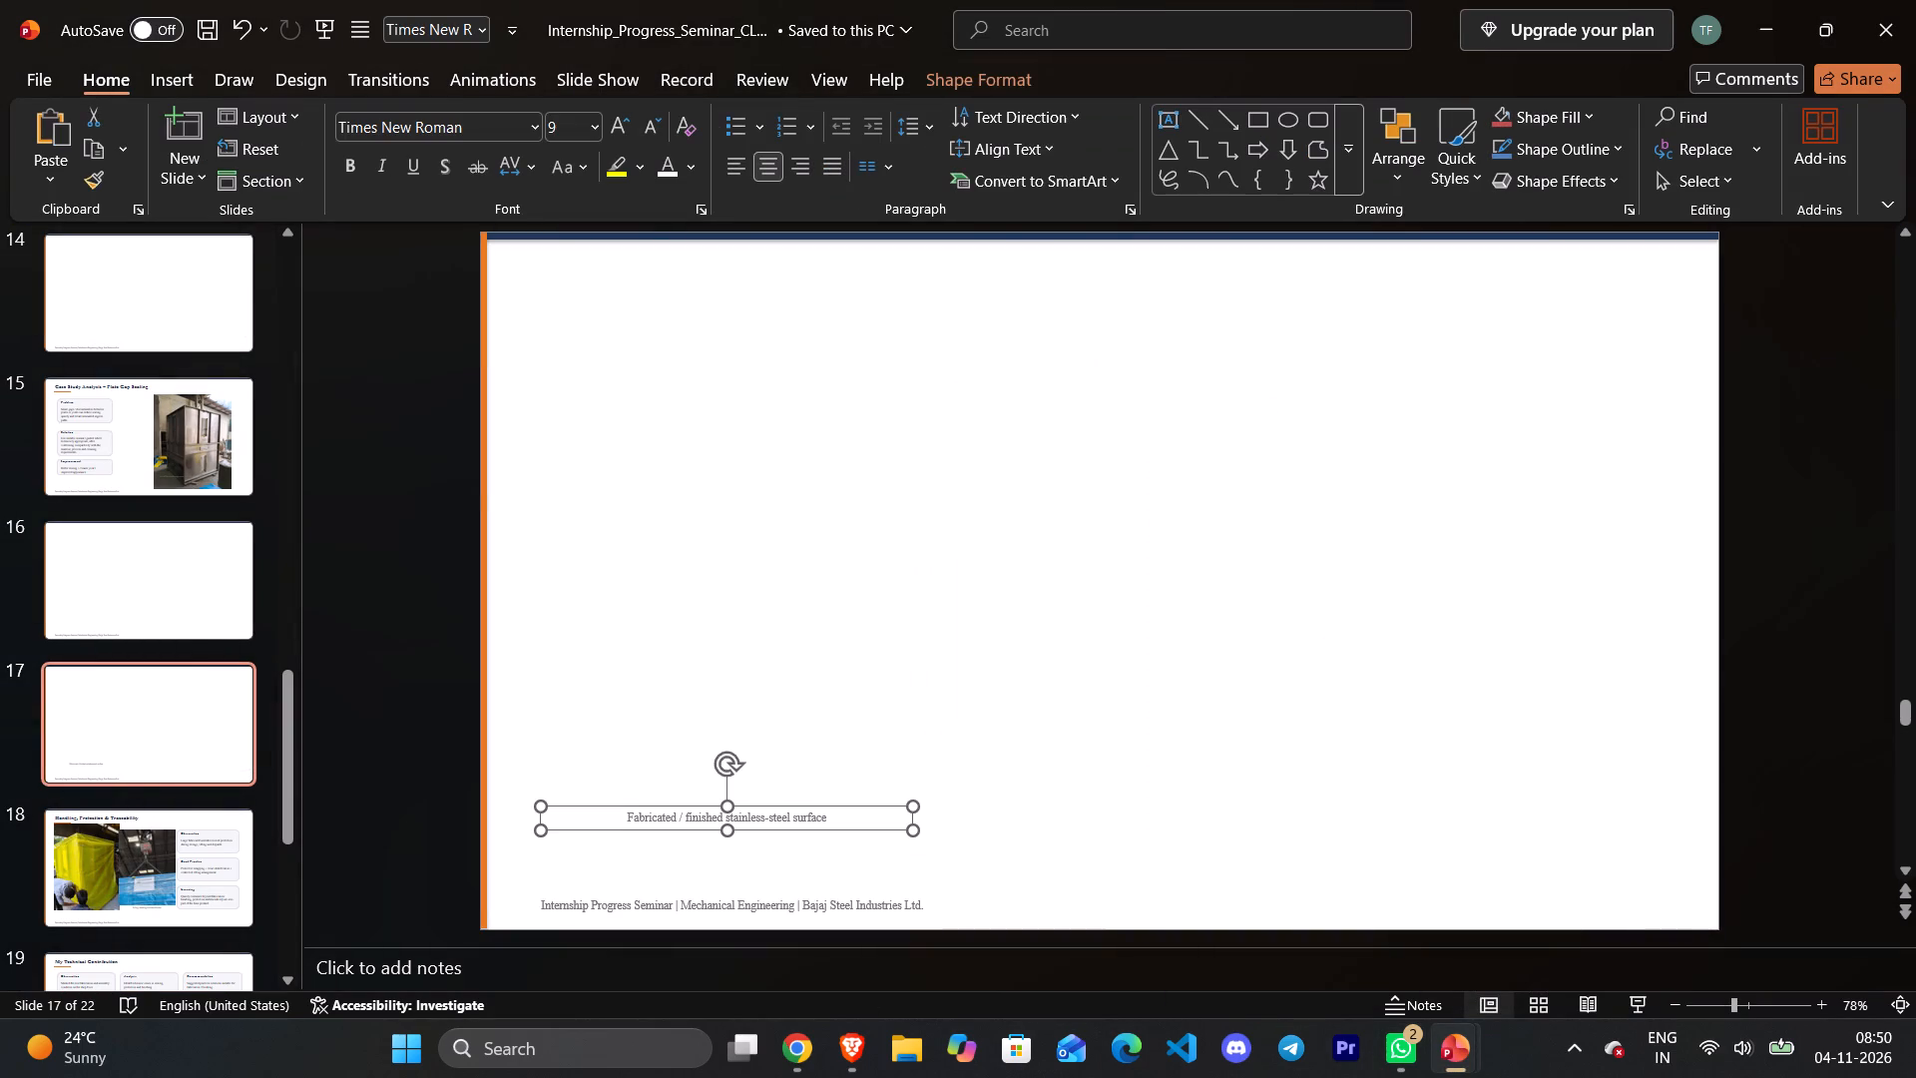
key(ctrl+x)
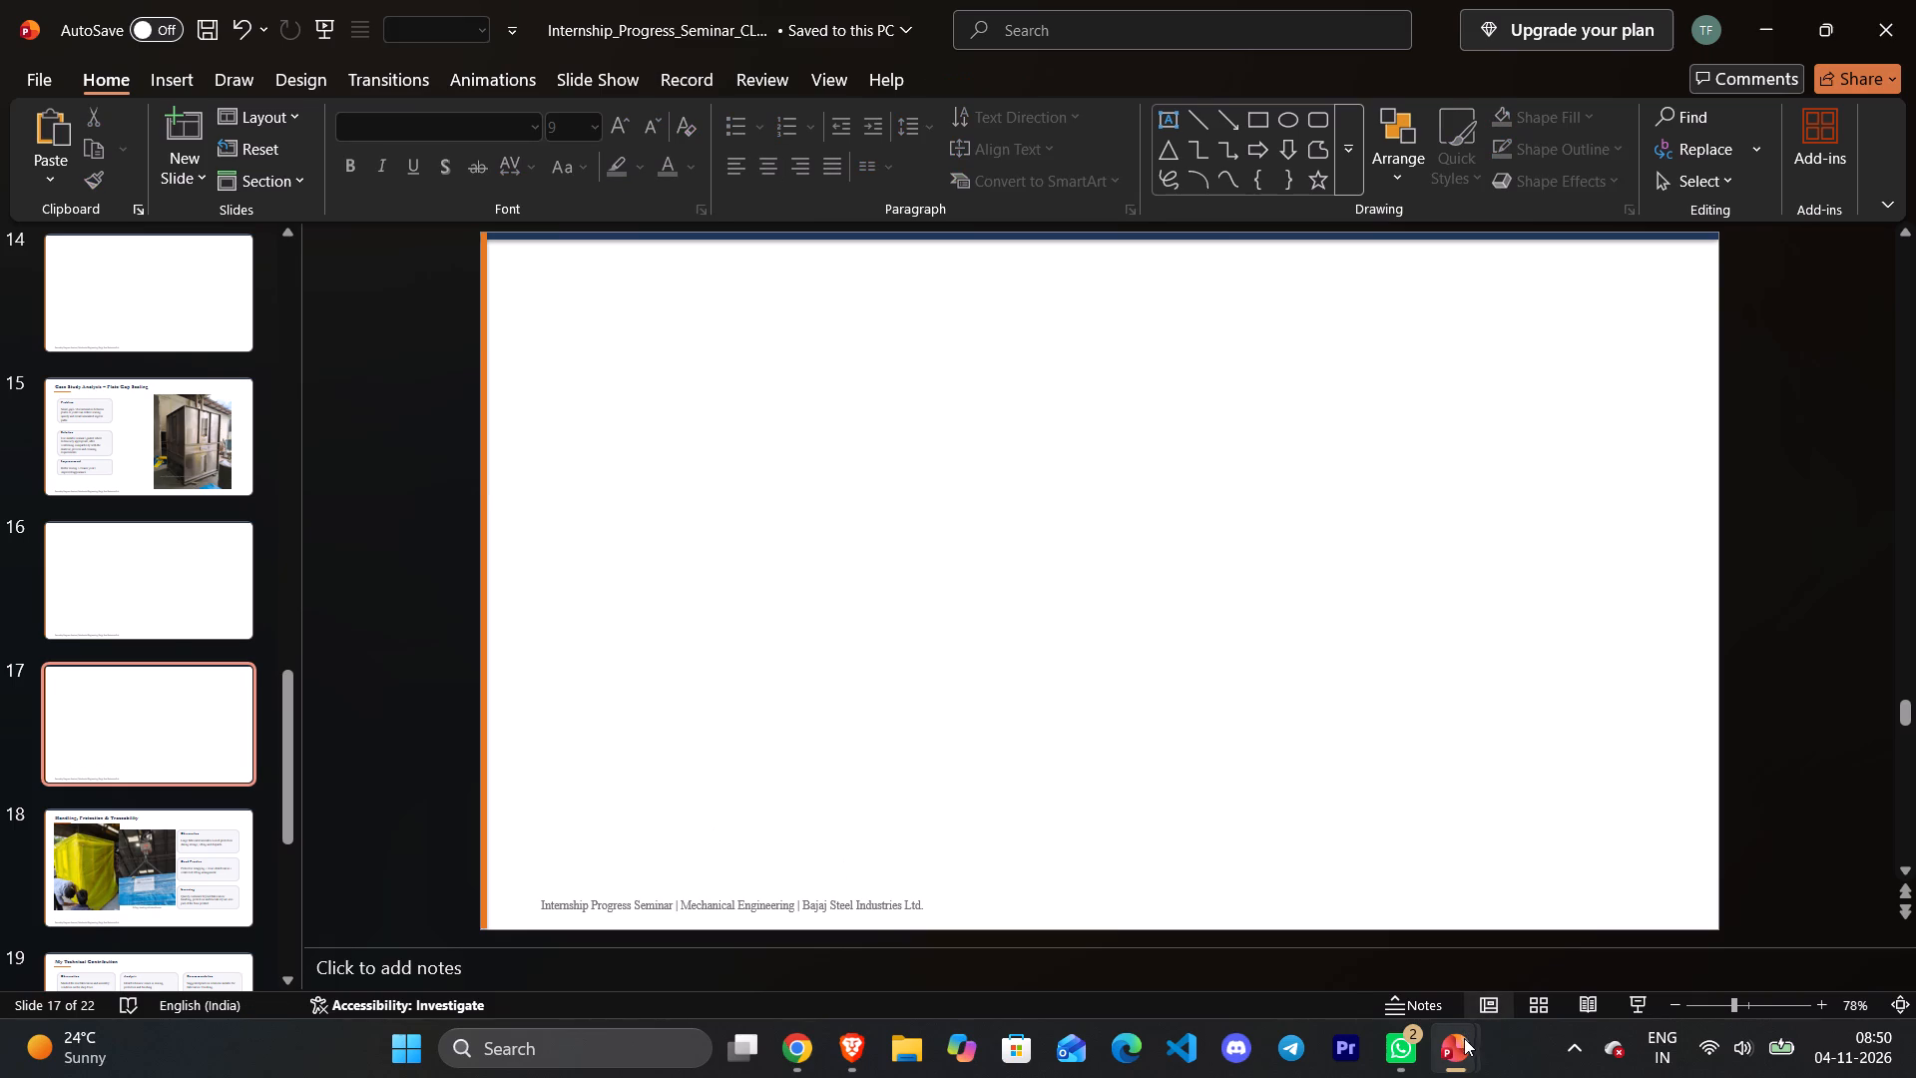
click(1520, 950)
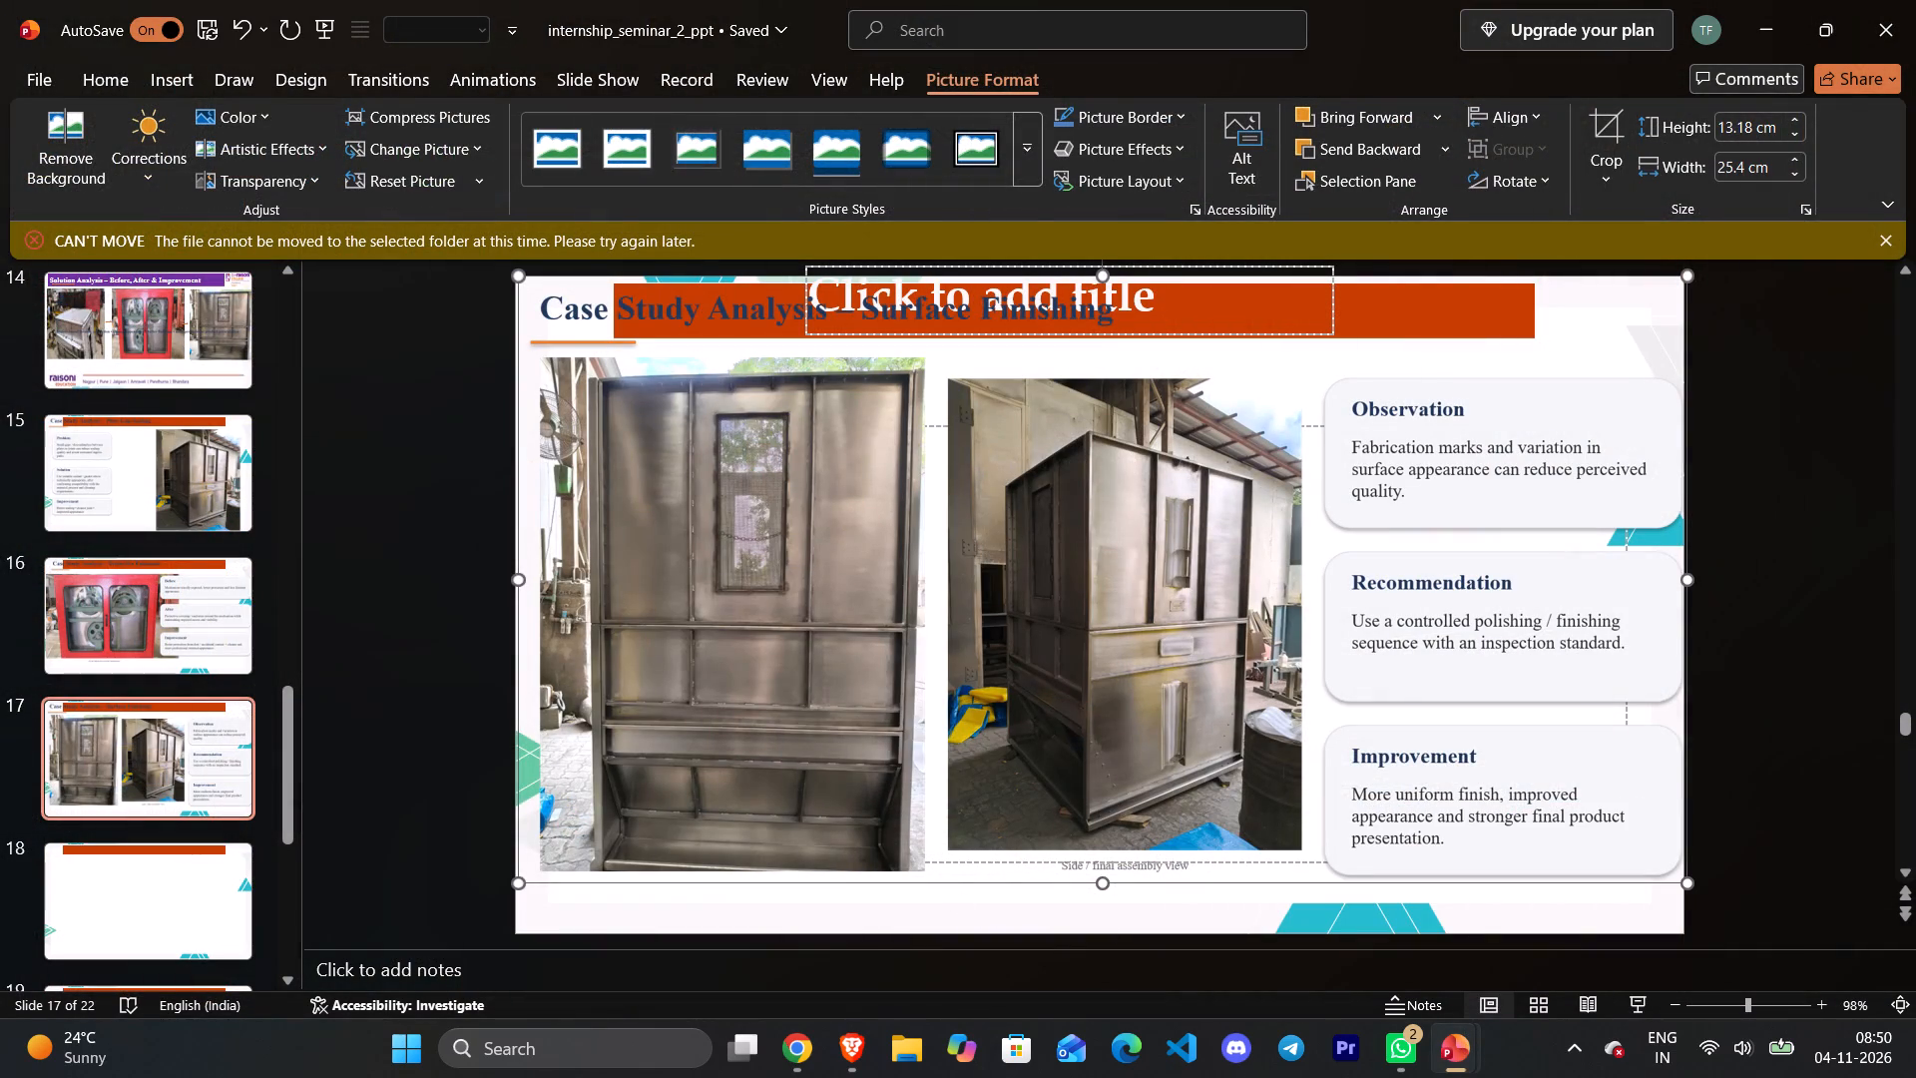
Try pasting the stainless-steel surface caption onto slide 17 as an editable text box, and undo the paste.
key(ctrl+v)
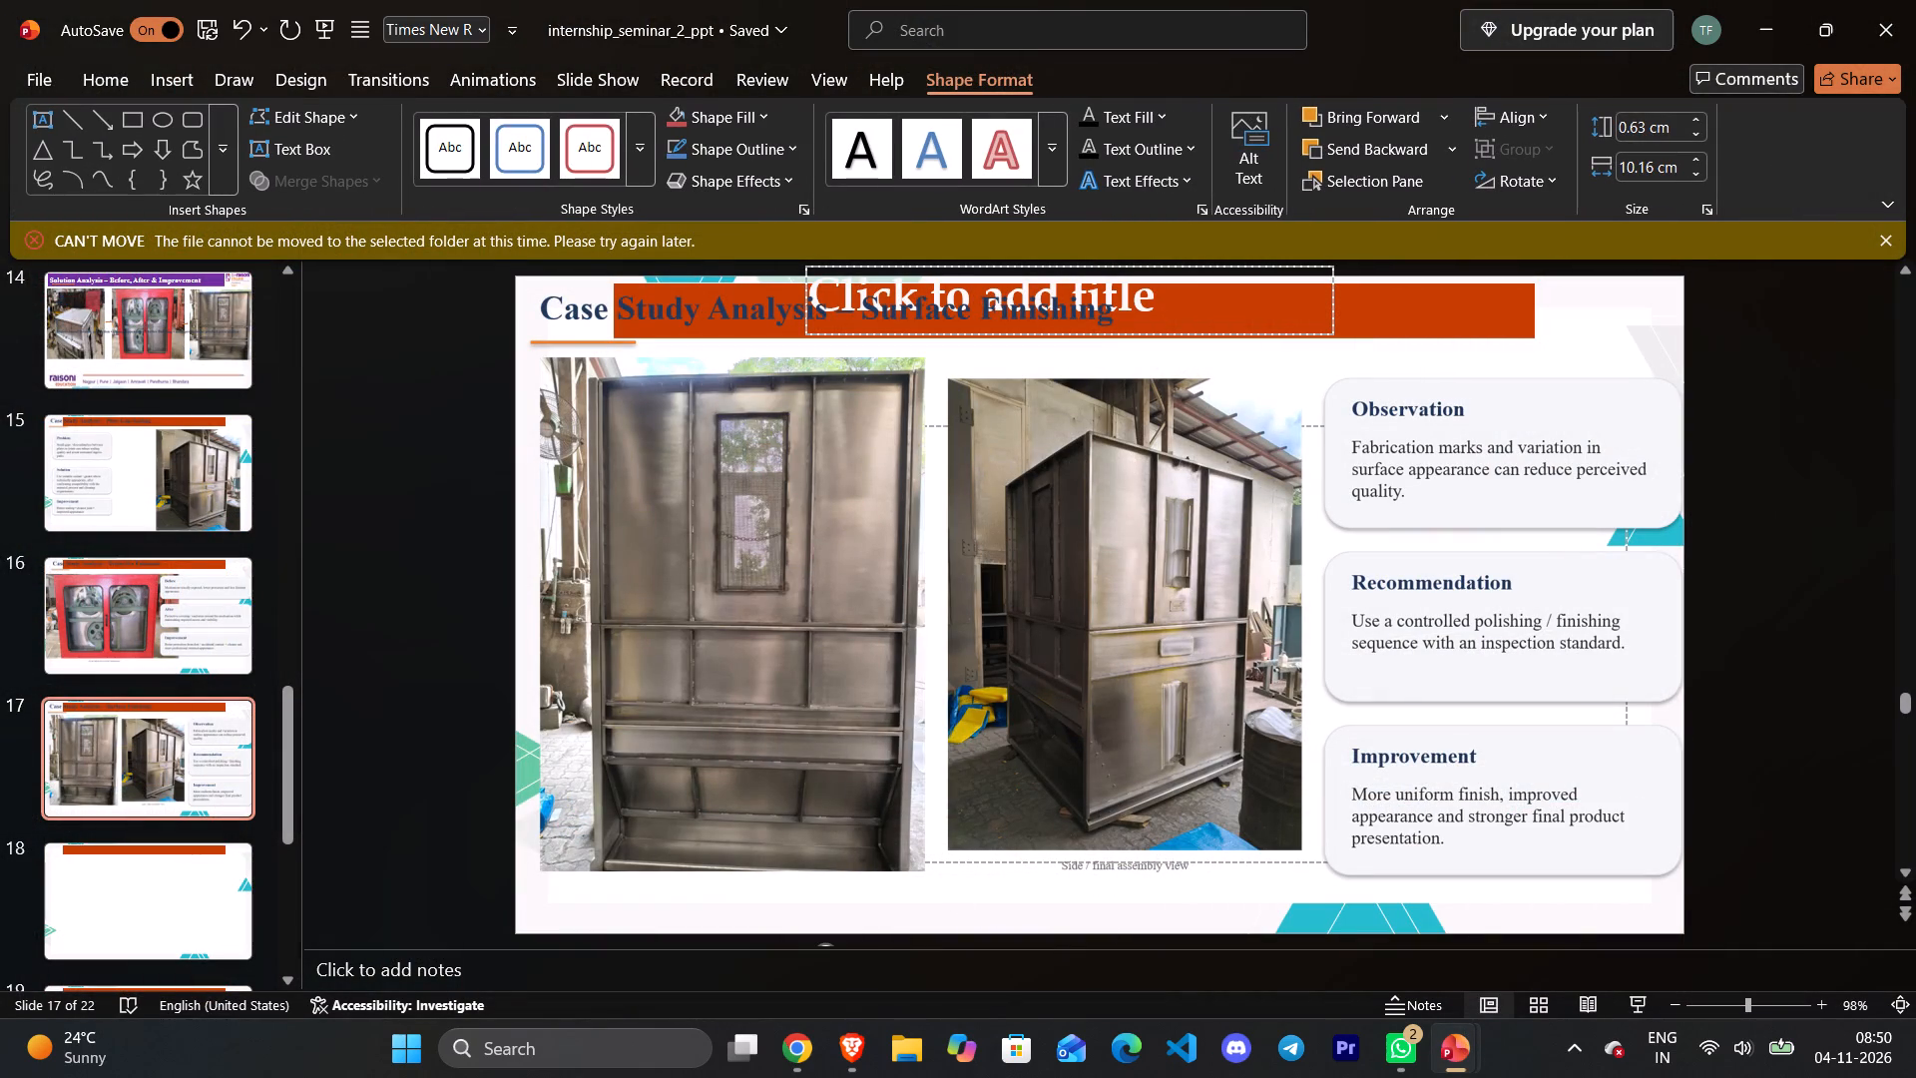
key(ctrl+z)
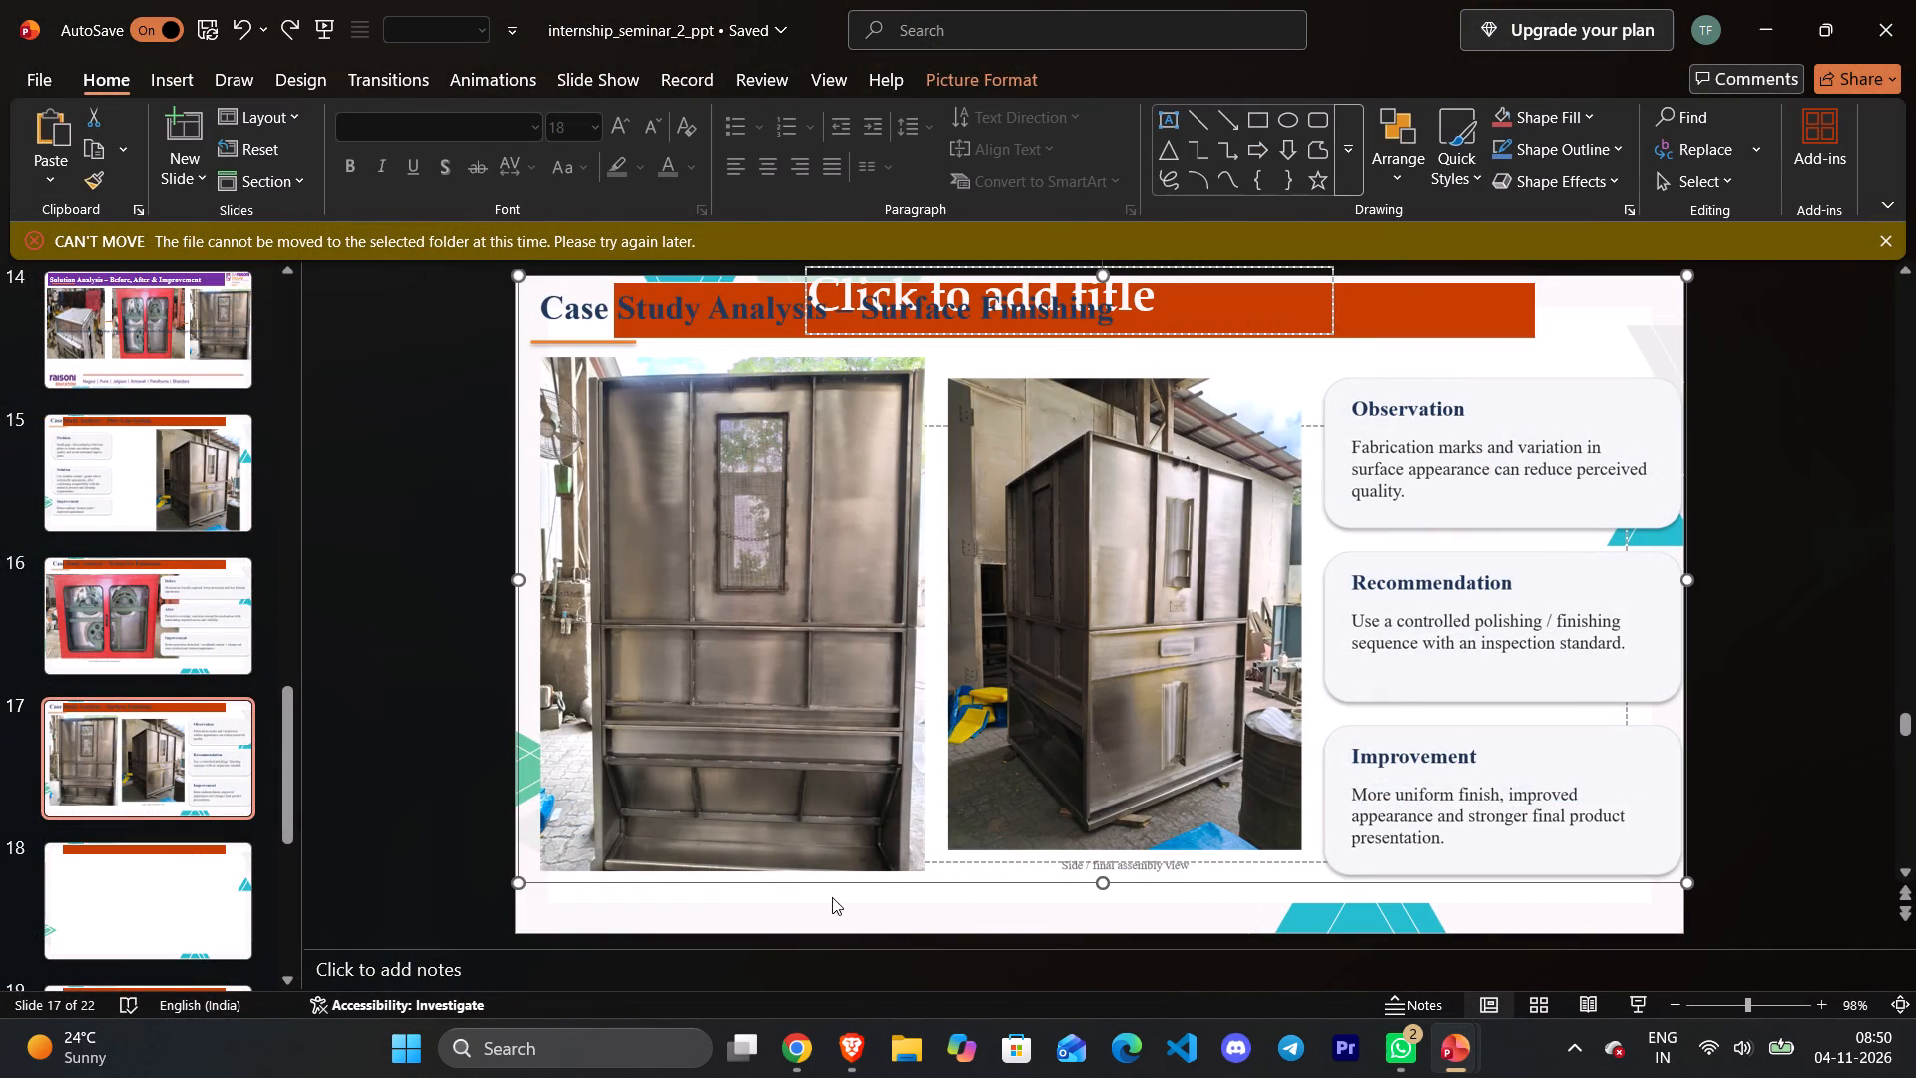
Paste the "Fabricated / finished stainless-steel surface" caption as a picture and place it just below slide 17's front-view cabinet photo.
right_click(827, 898)
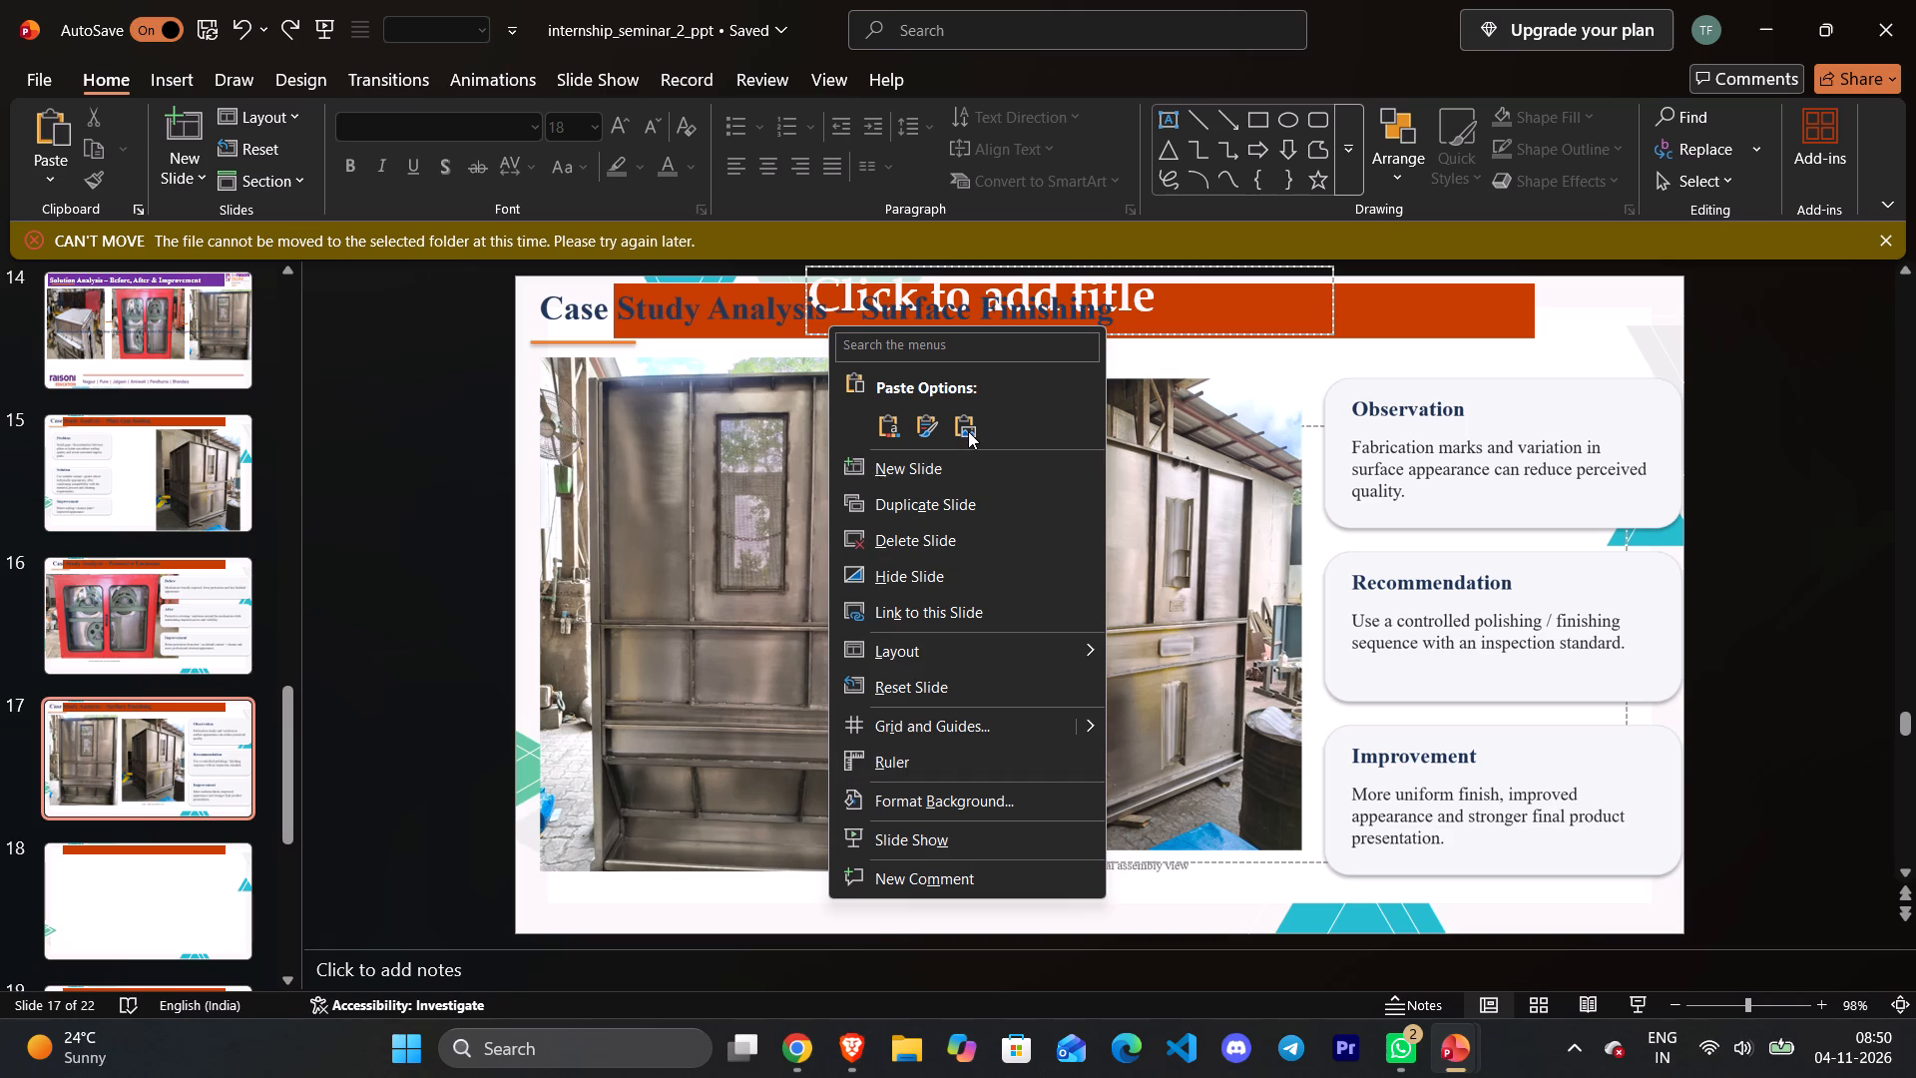
click(964, 435)
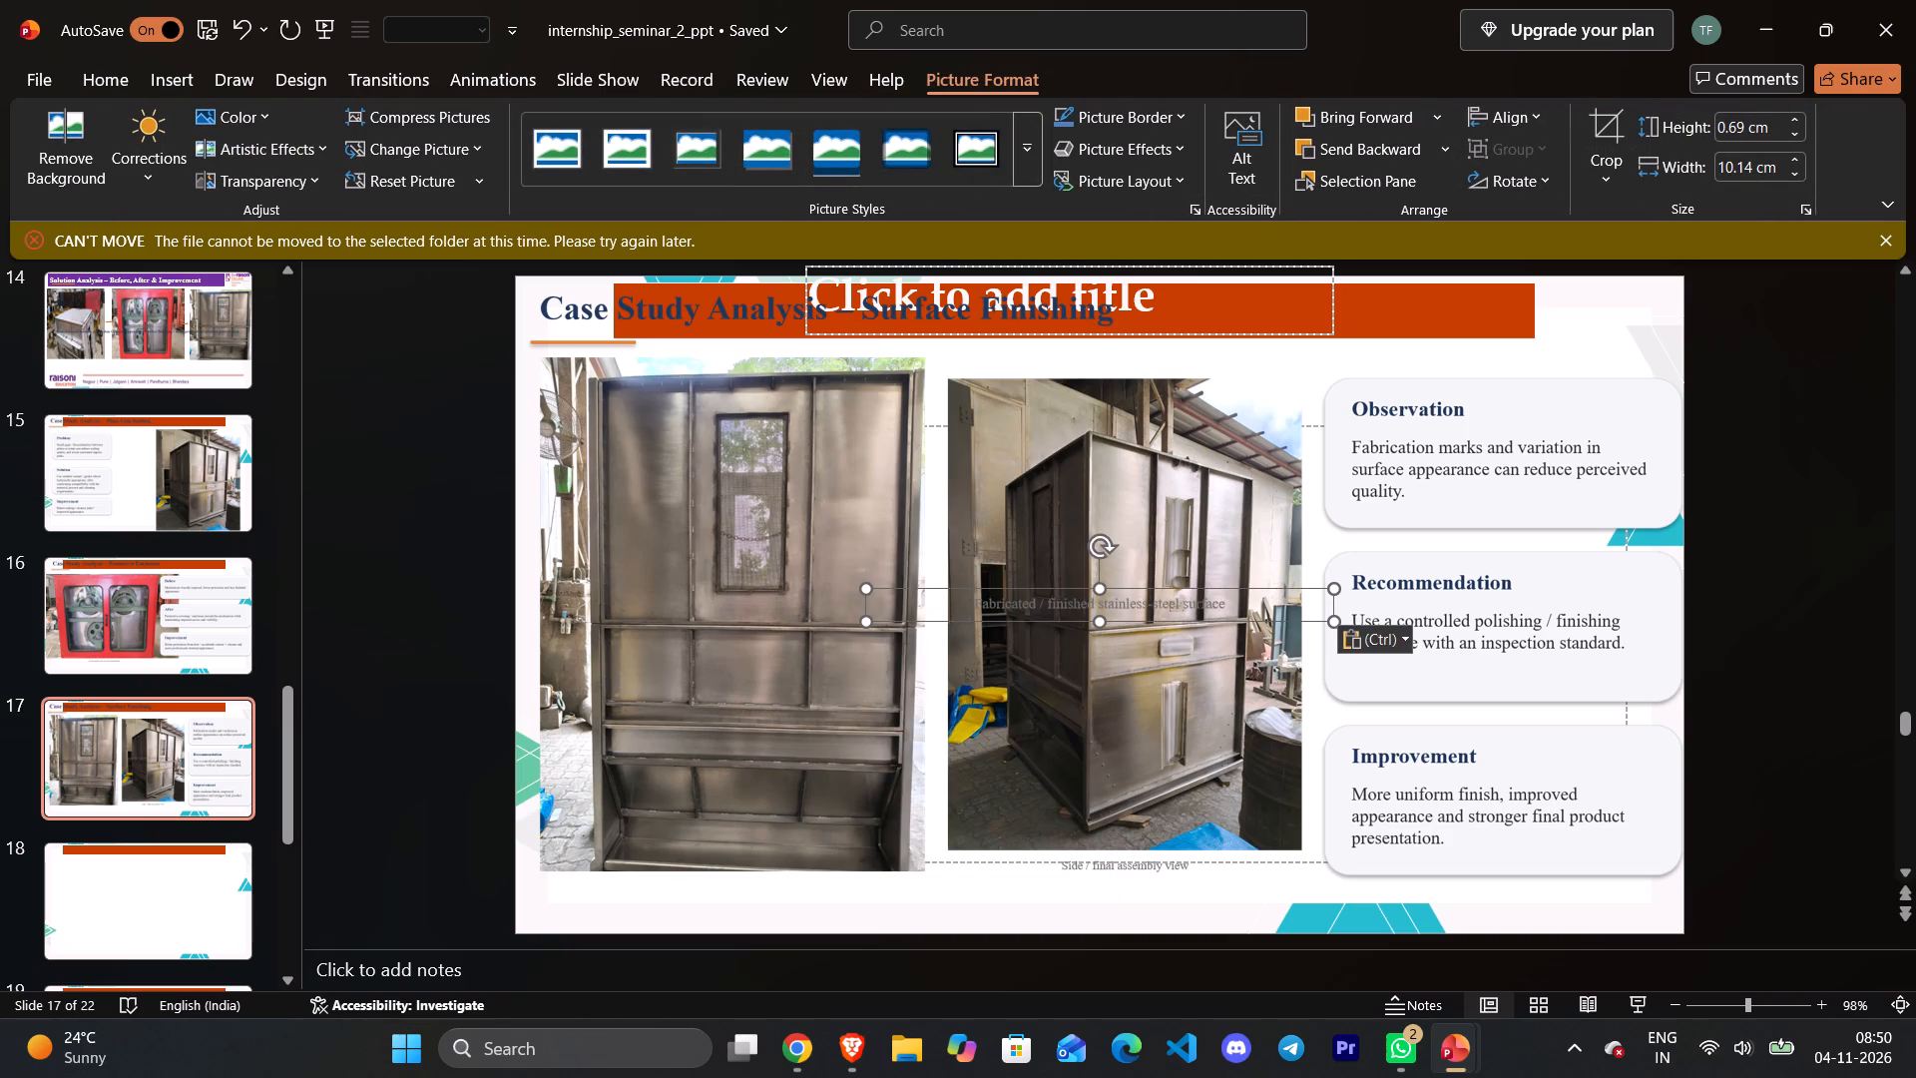
drag(1078, 605, 698, 890)
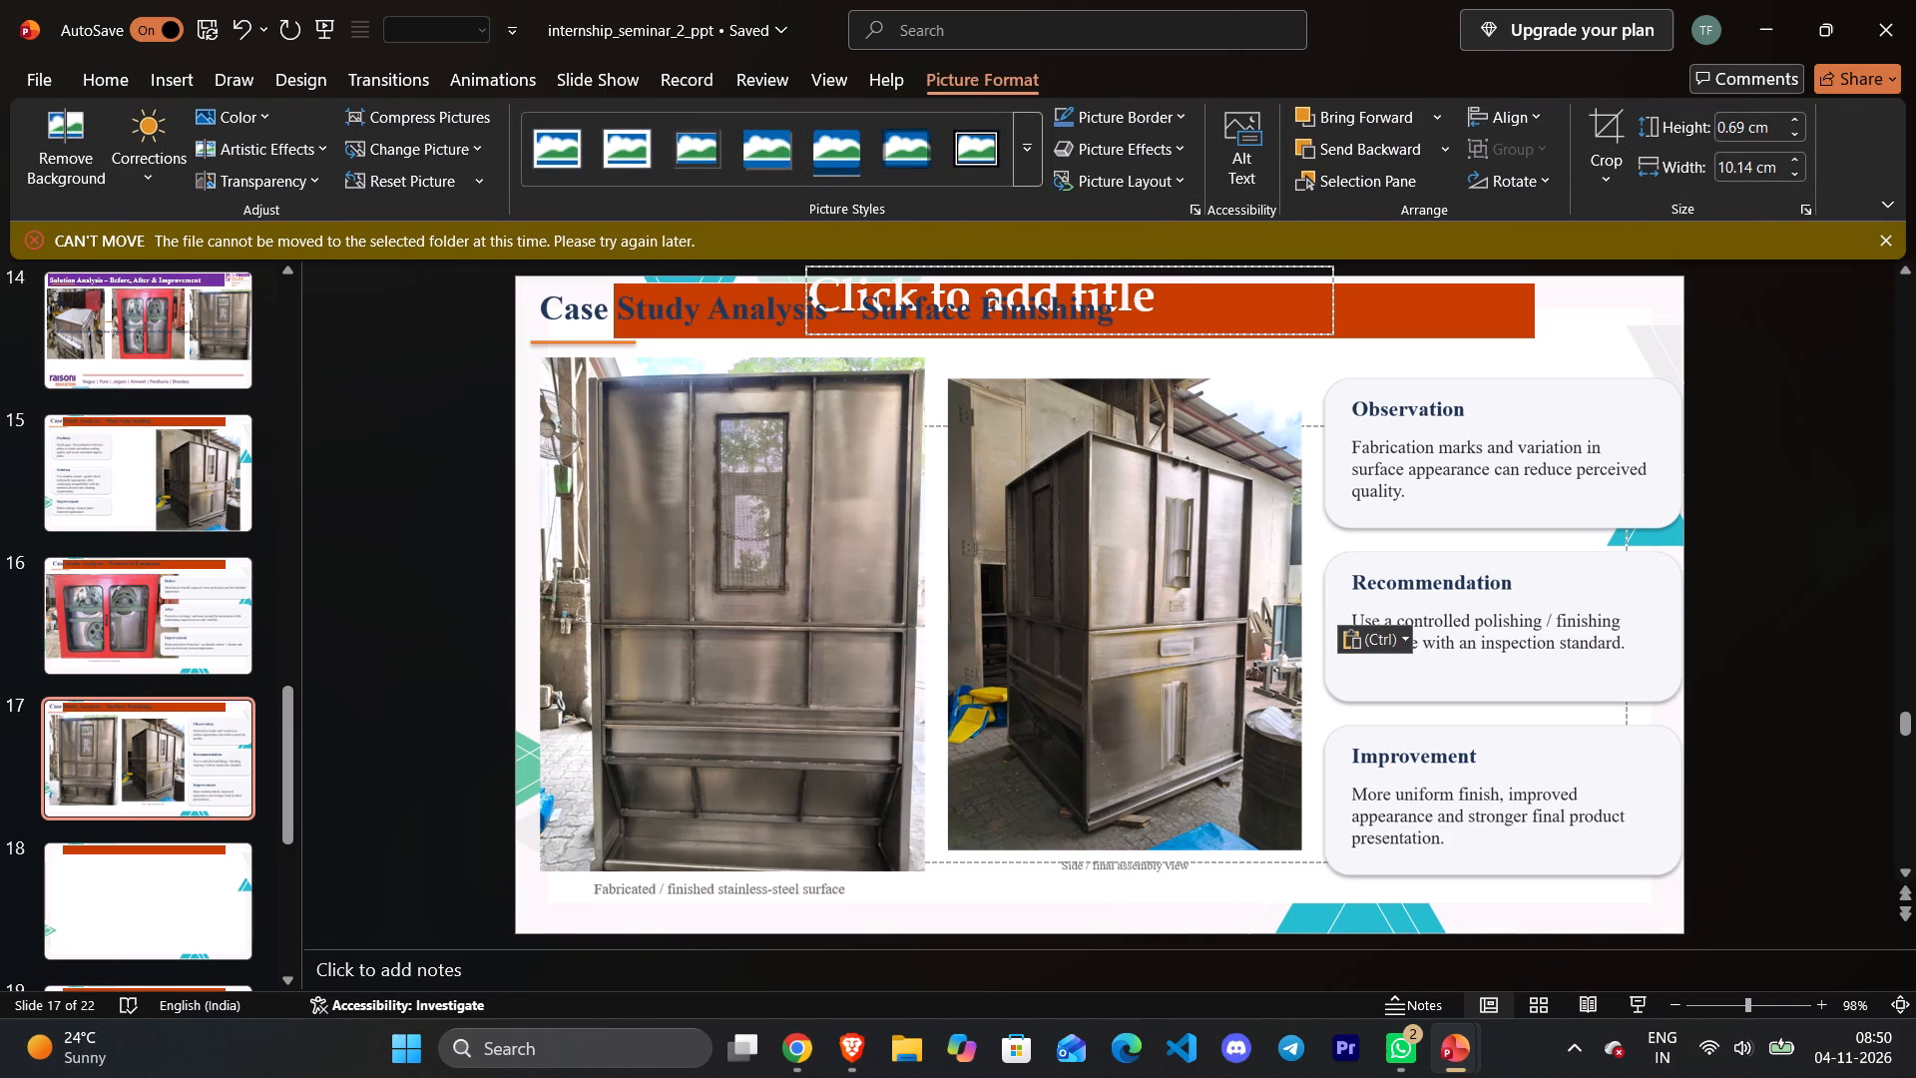
drag(698, 890, 697, 892)
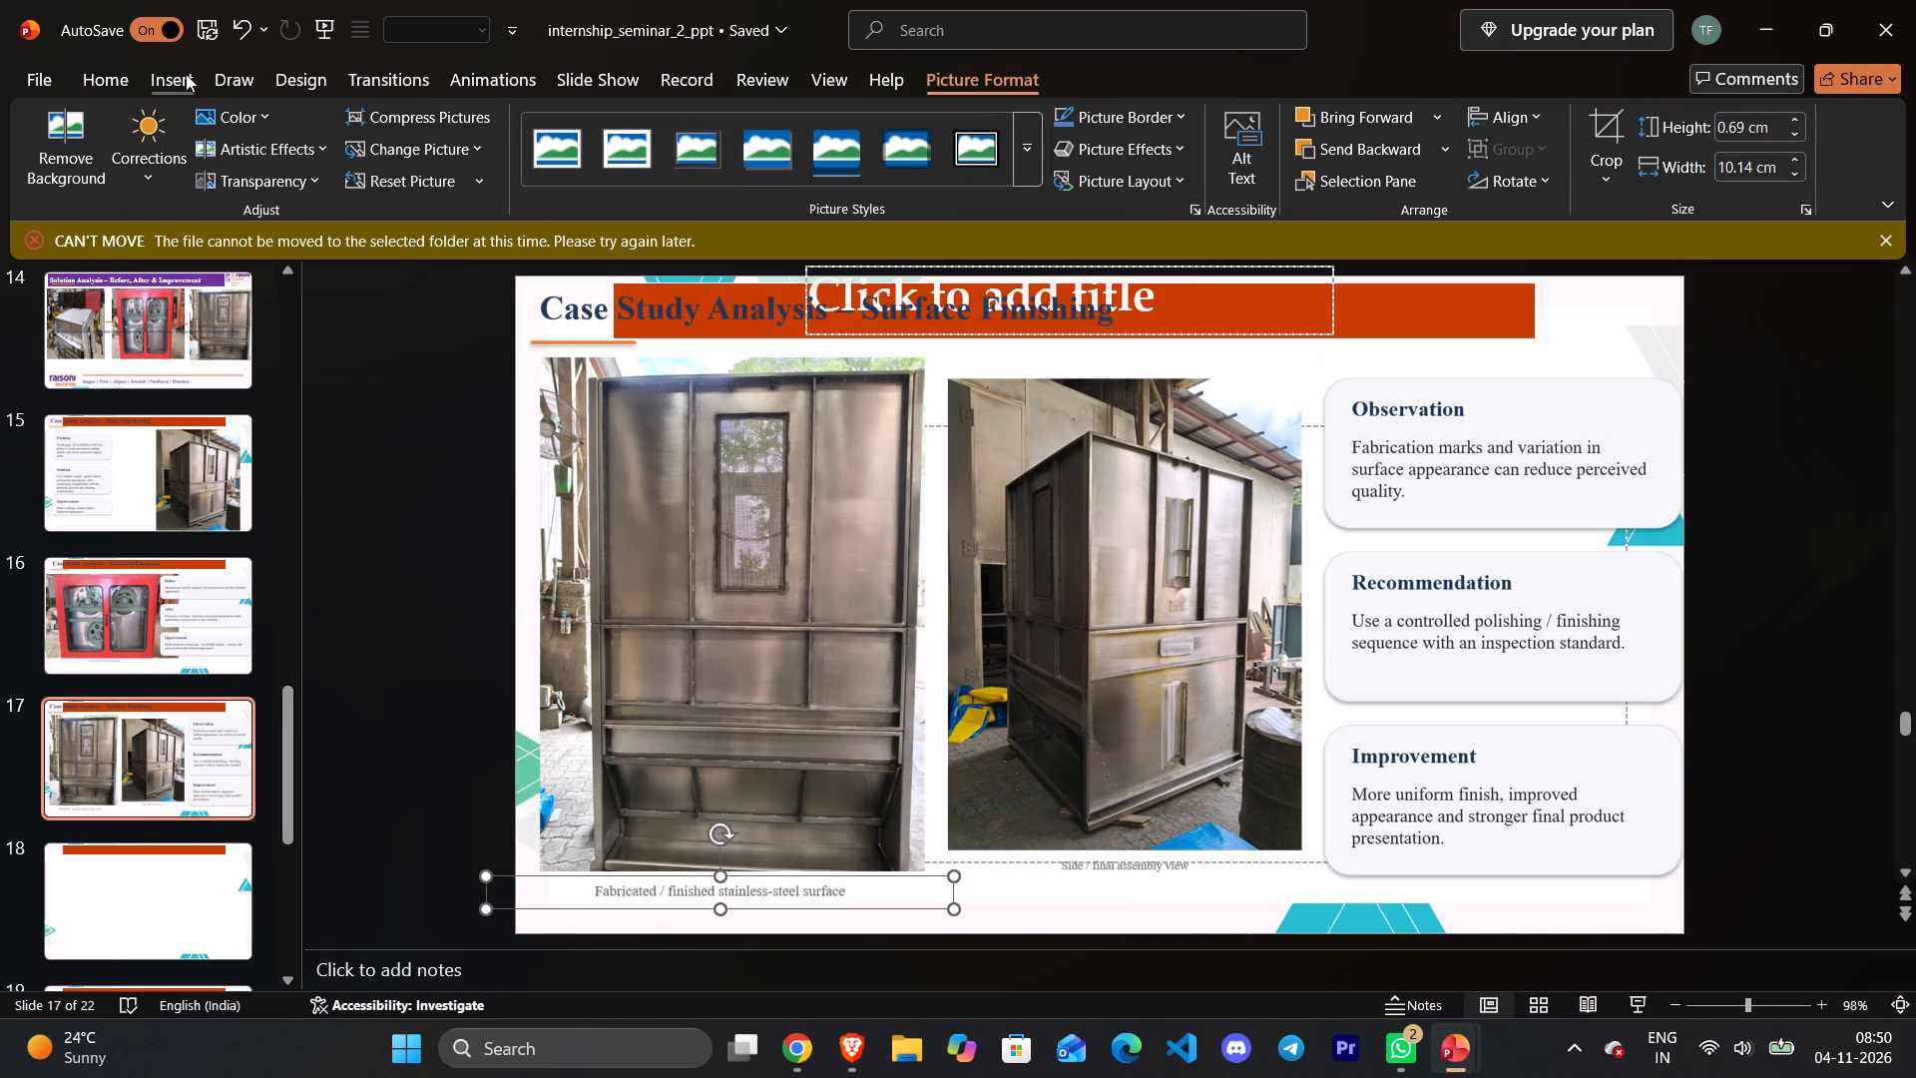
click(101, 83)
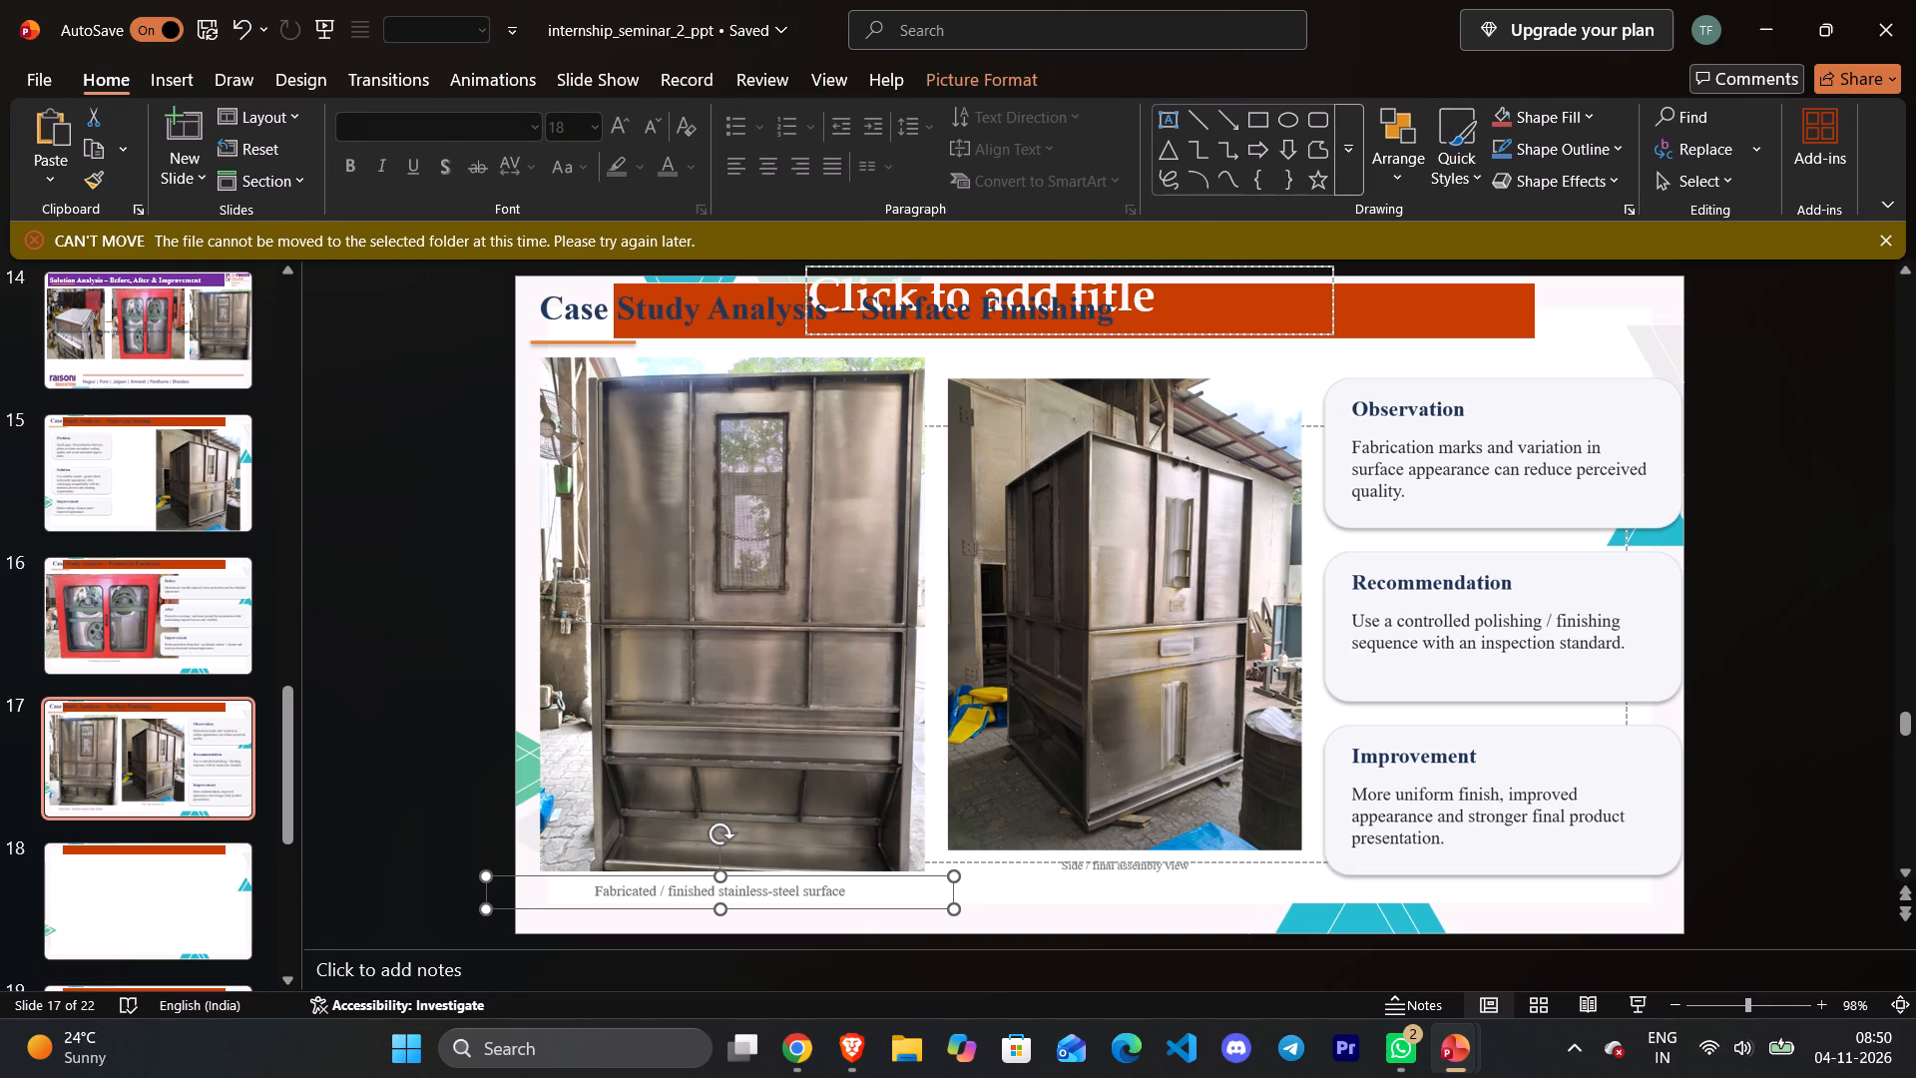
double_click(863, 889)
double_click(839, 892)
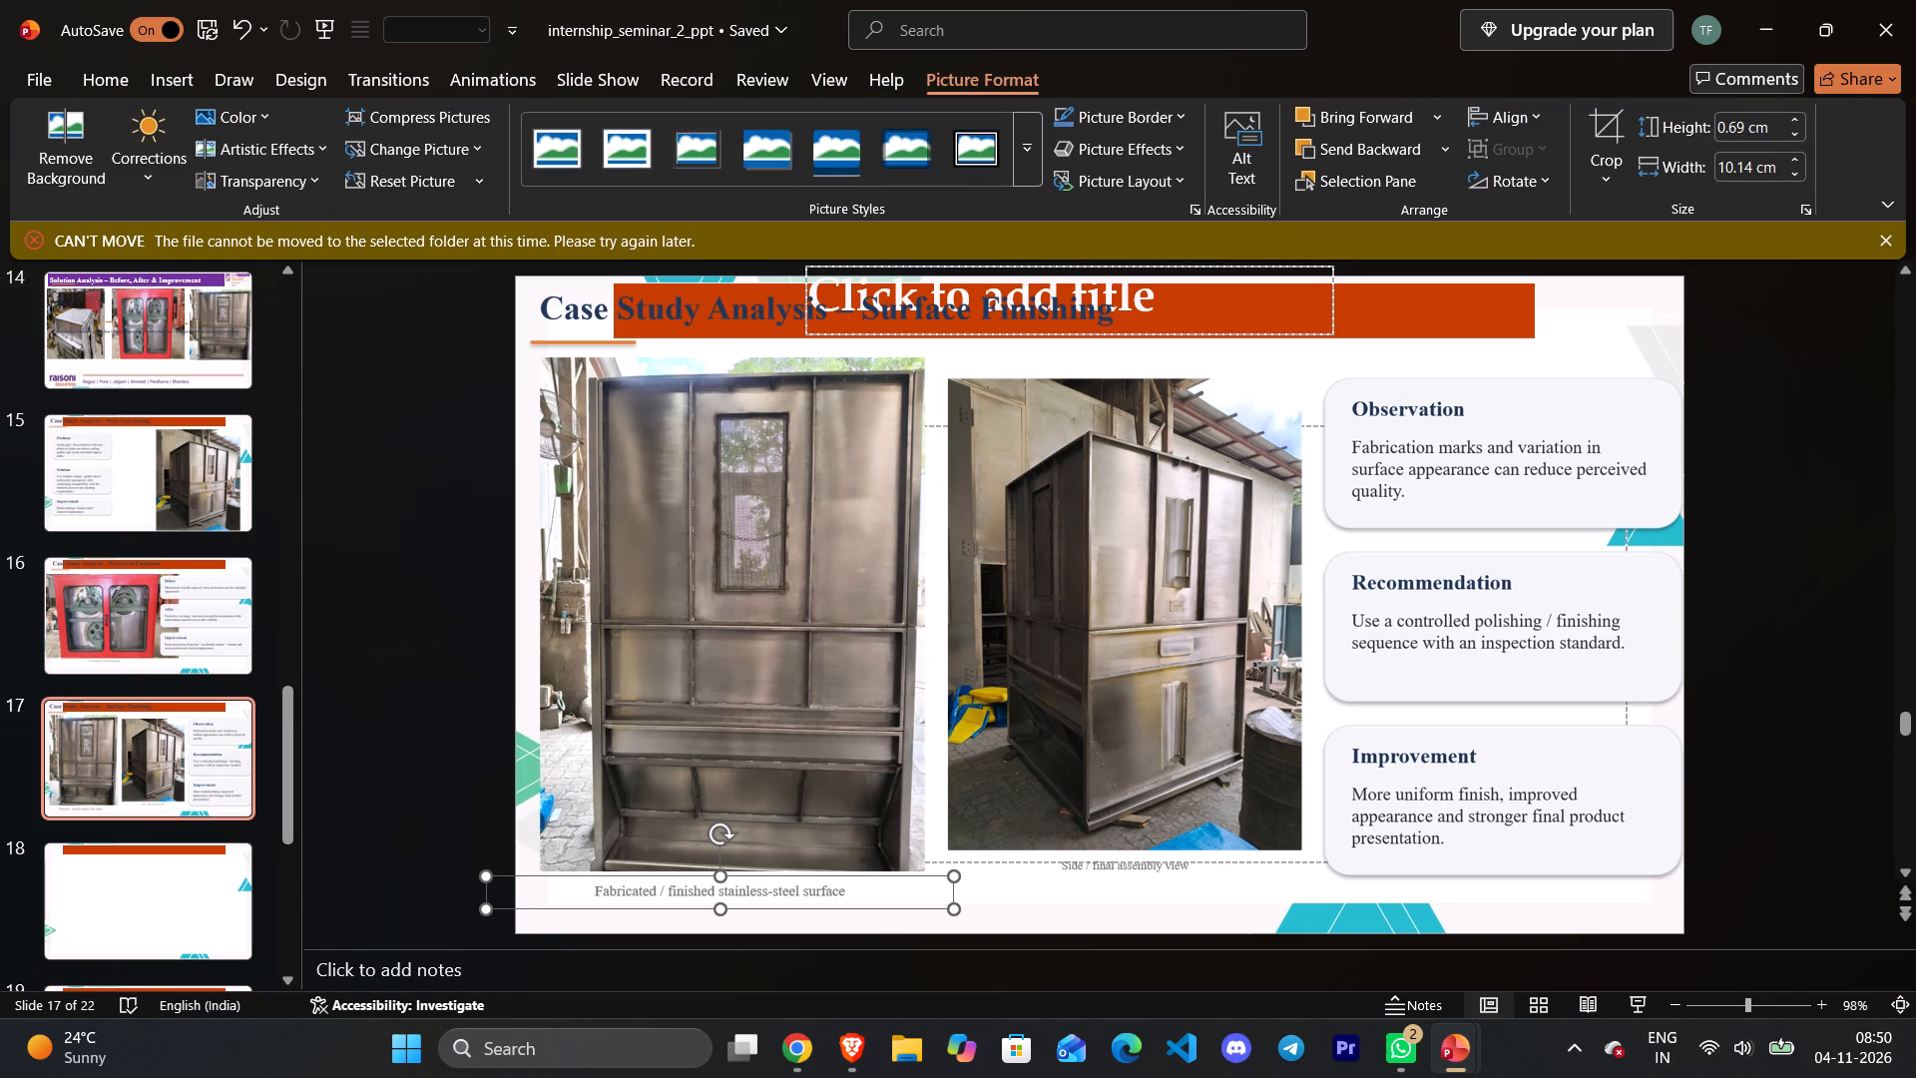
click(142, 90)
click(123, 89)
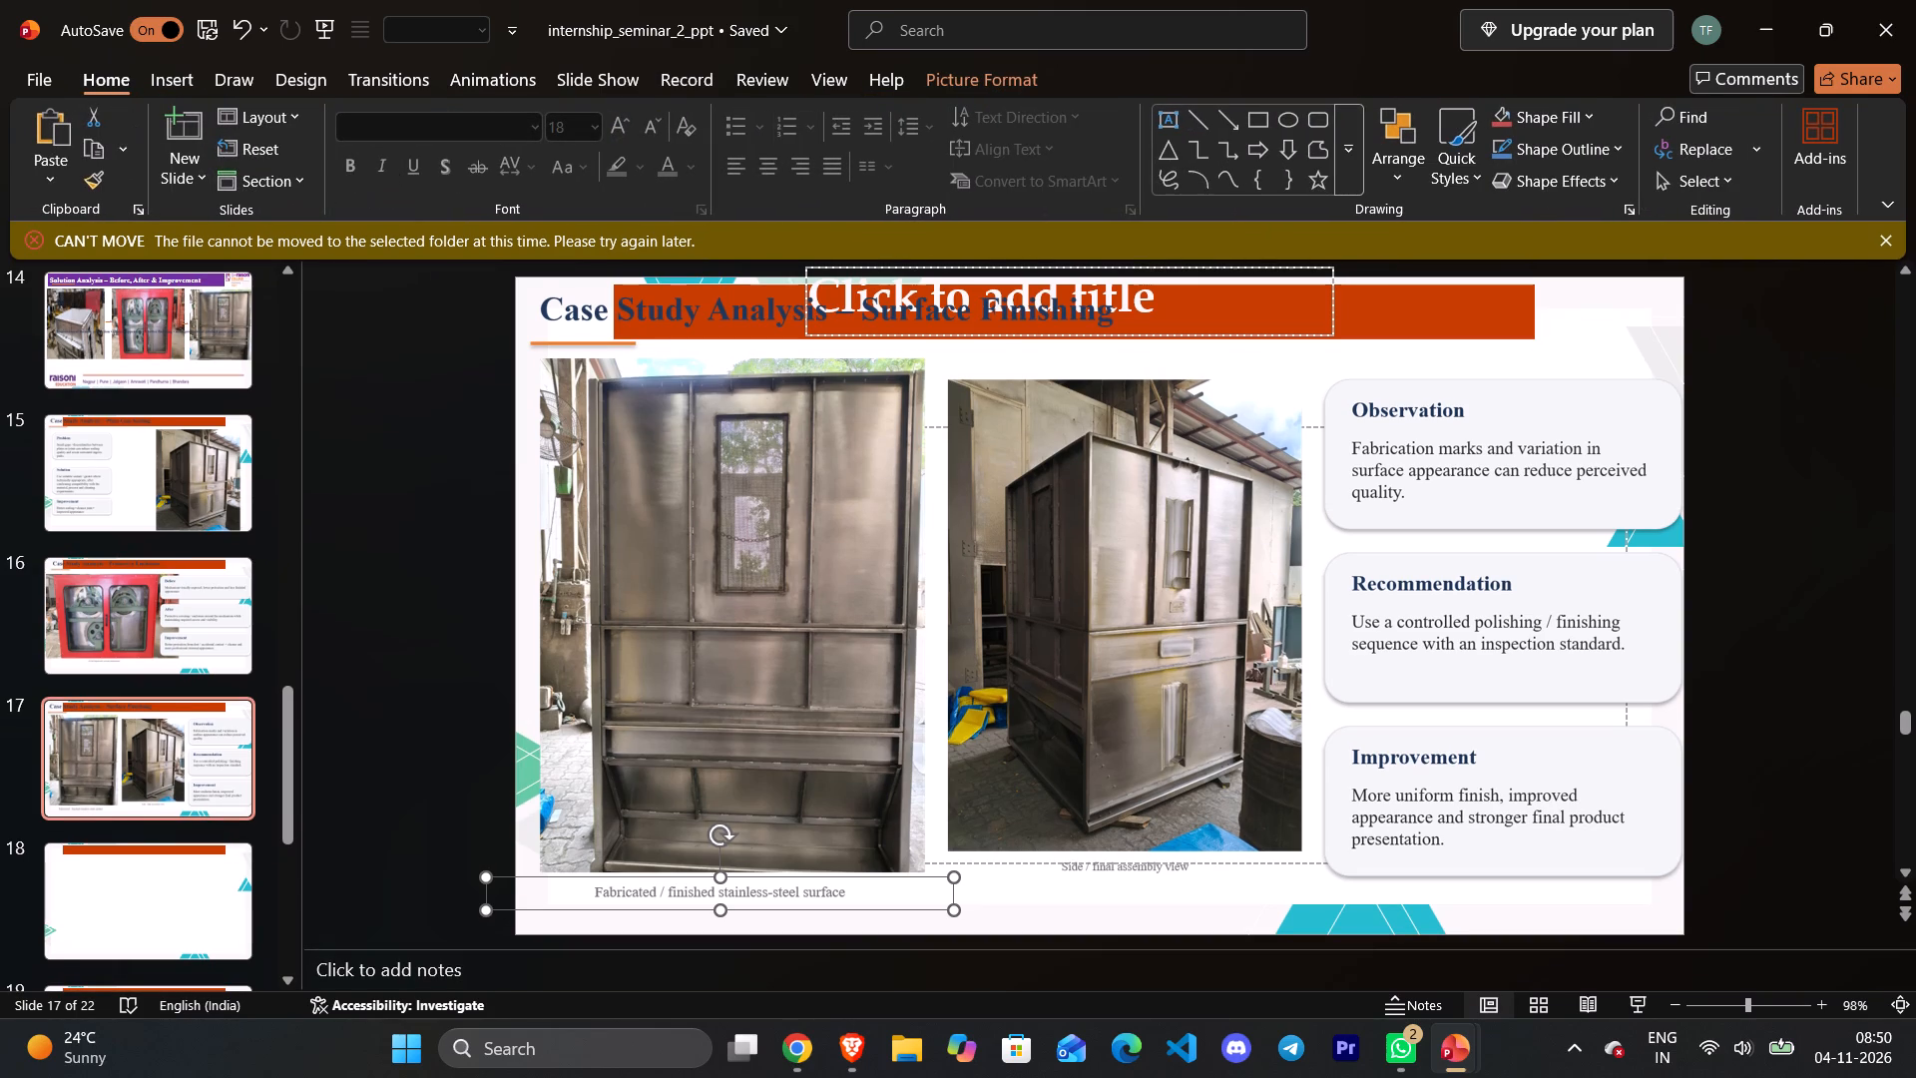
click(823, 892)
Select slide 18 in internship_seminar_2_ppt, and on the source presentation's slide 18 slightly shrink the yellow-wrapped assembly photo to clear the lifting photo.
click(222, 898)
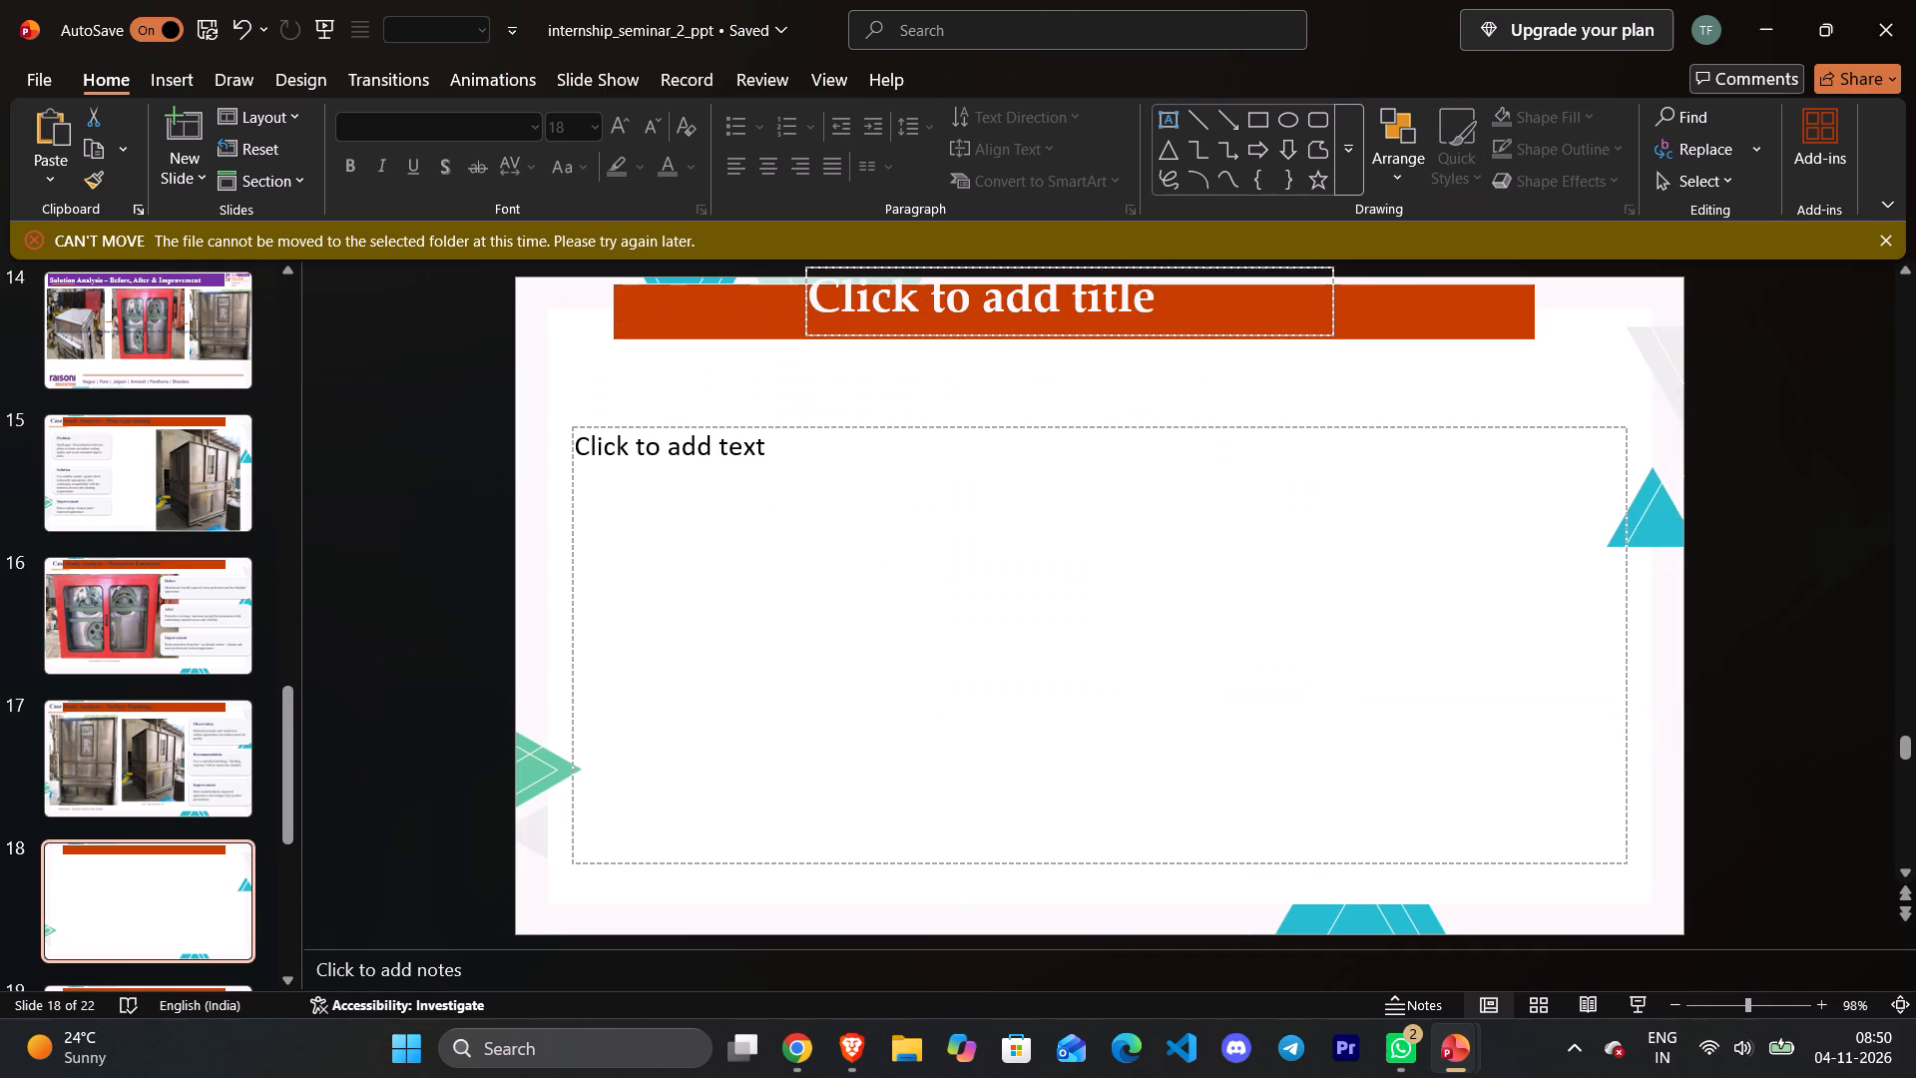
scroll(286, 555, down, 12)
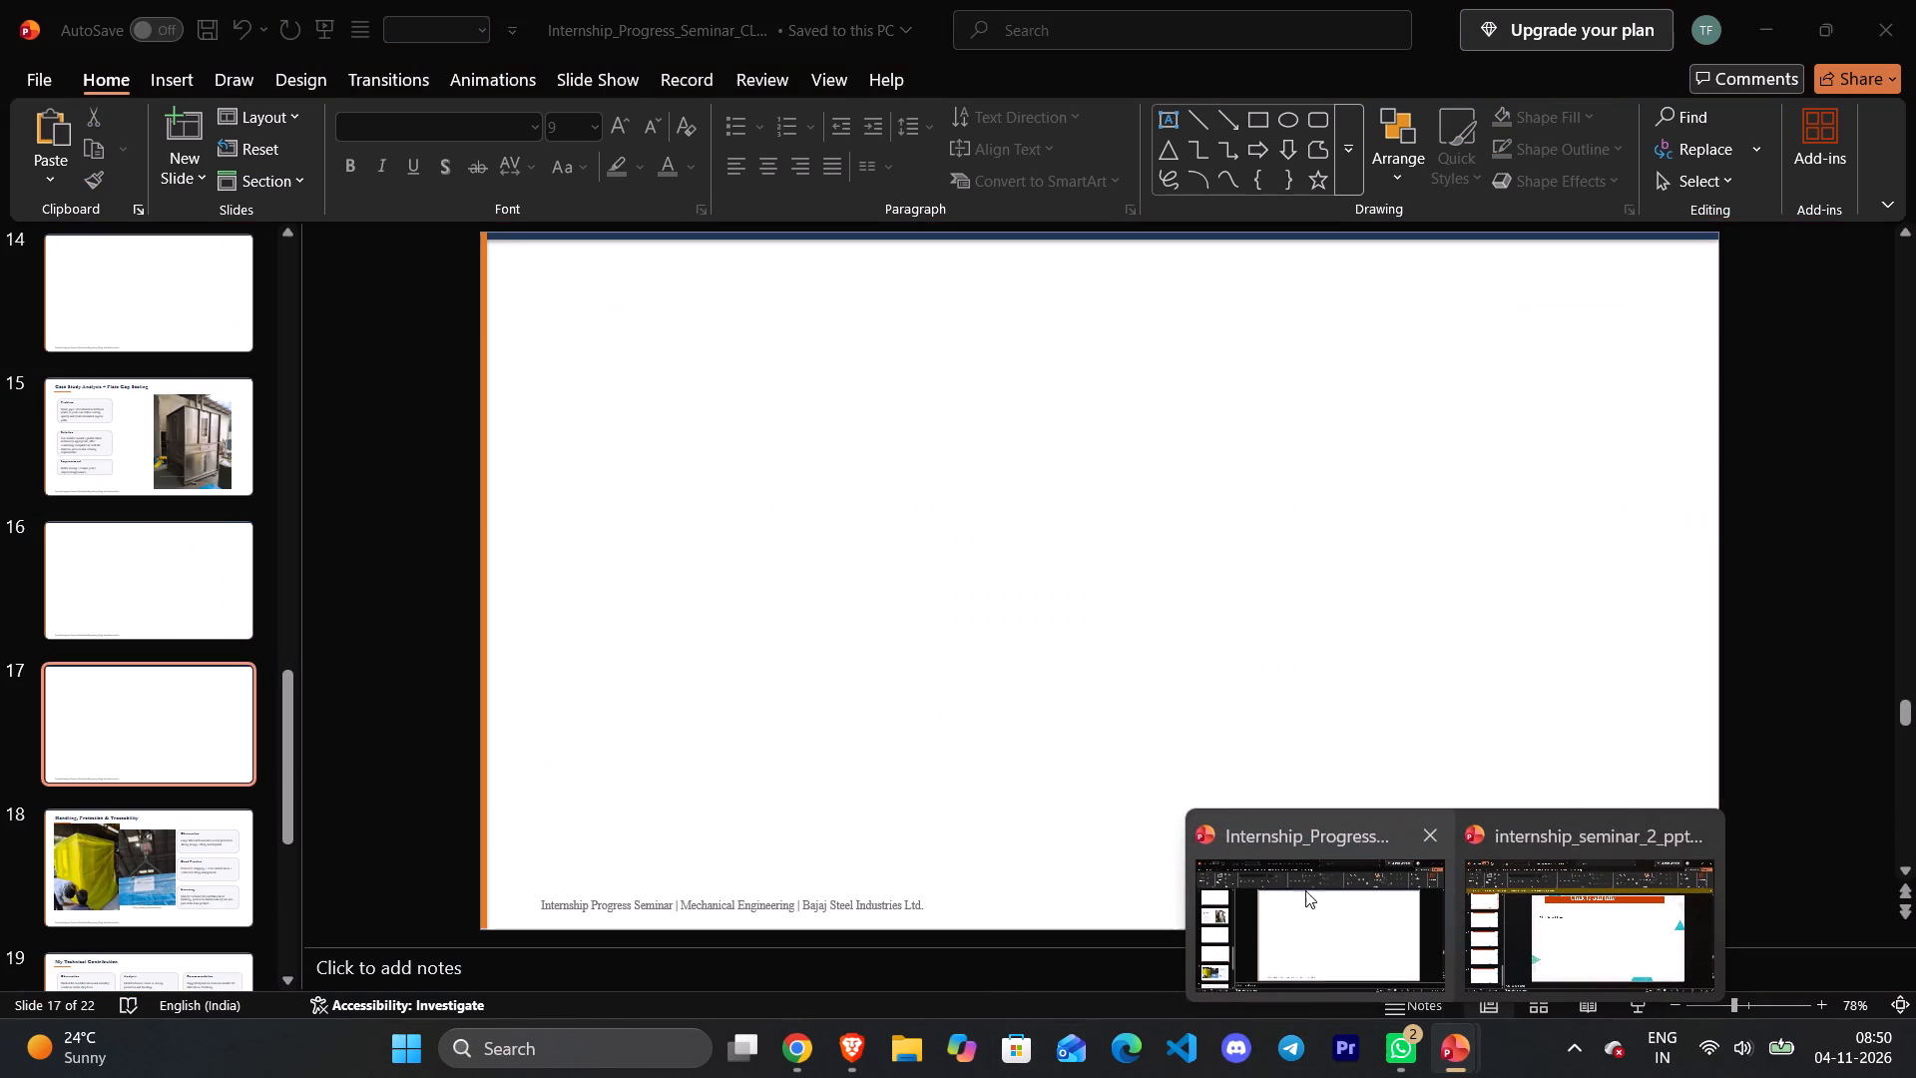
click(1381, 930)
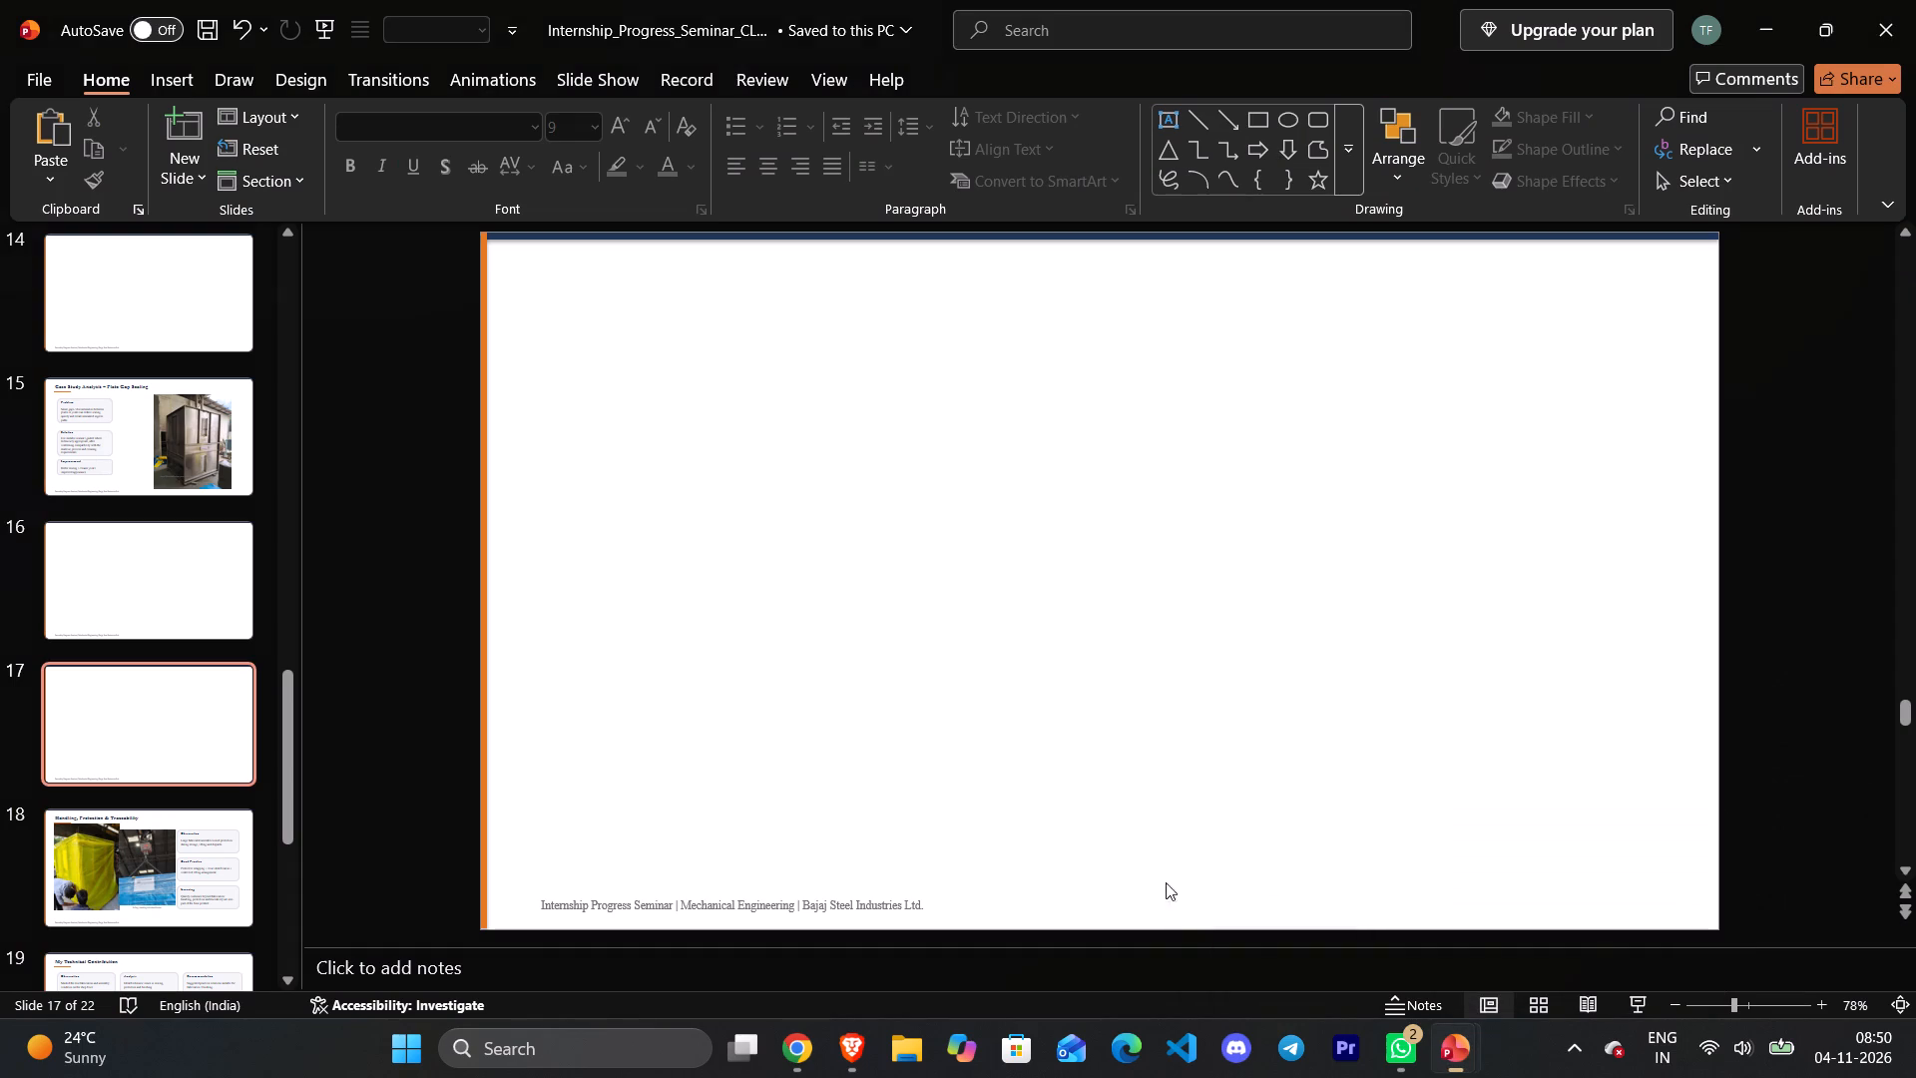
scroll(0, 752, down, 8)
click(233, 315)
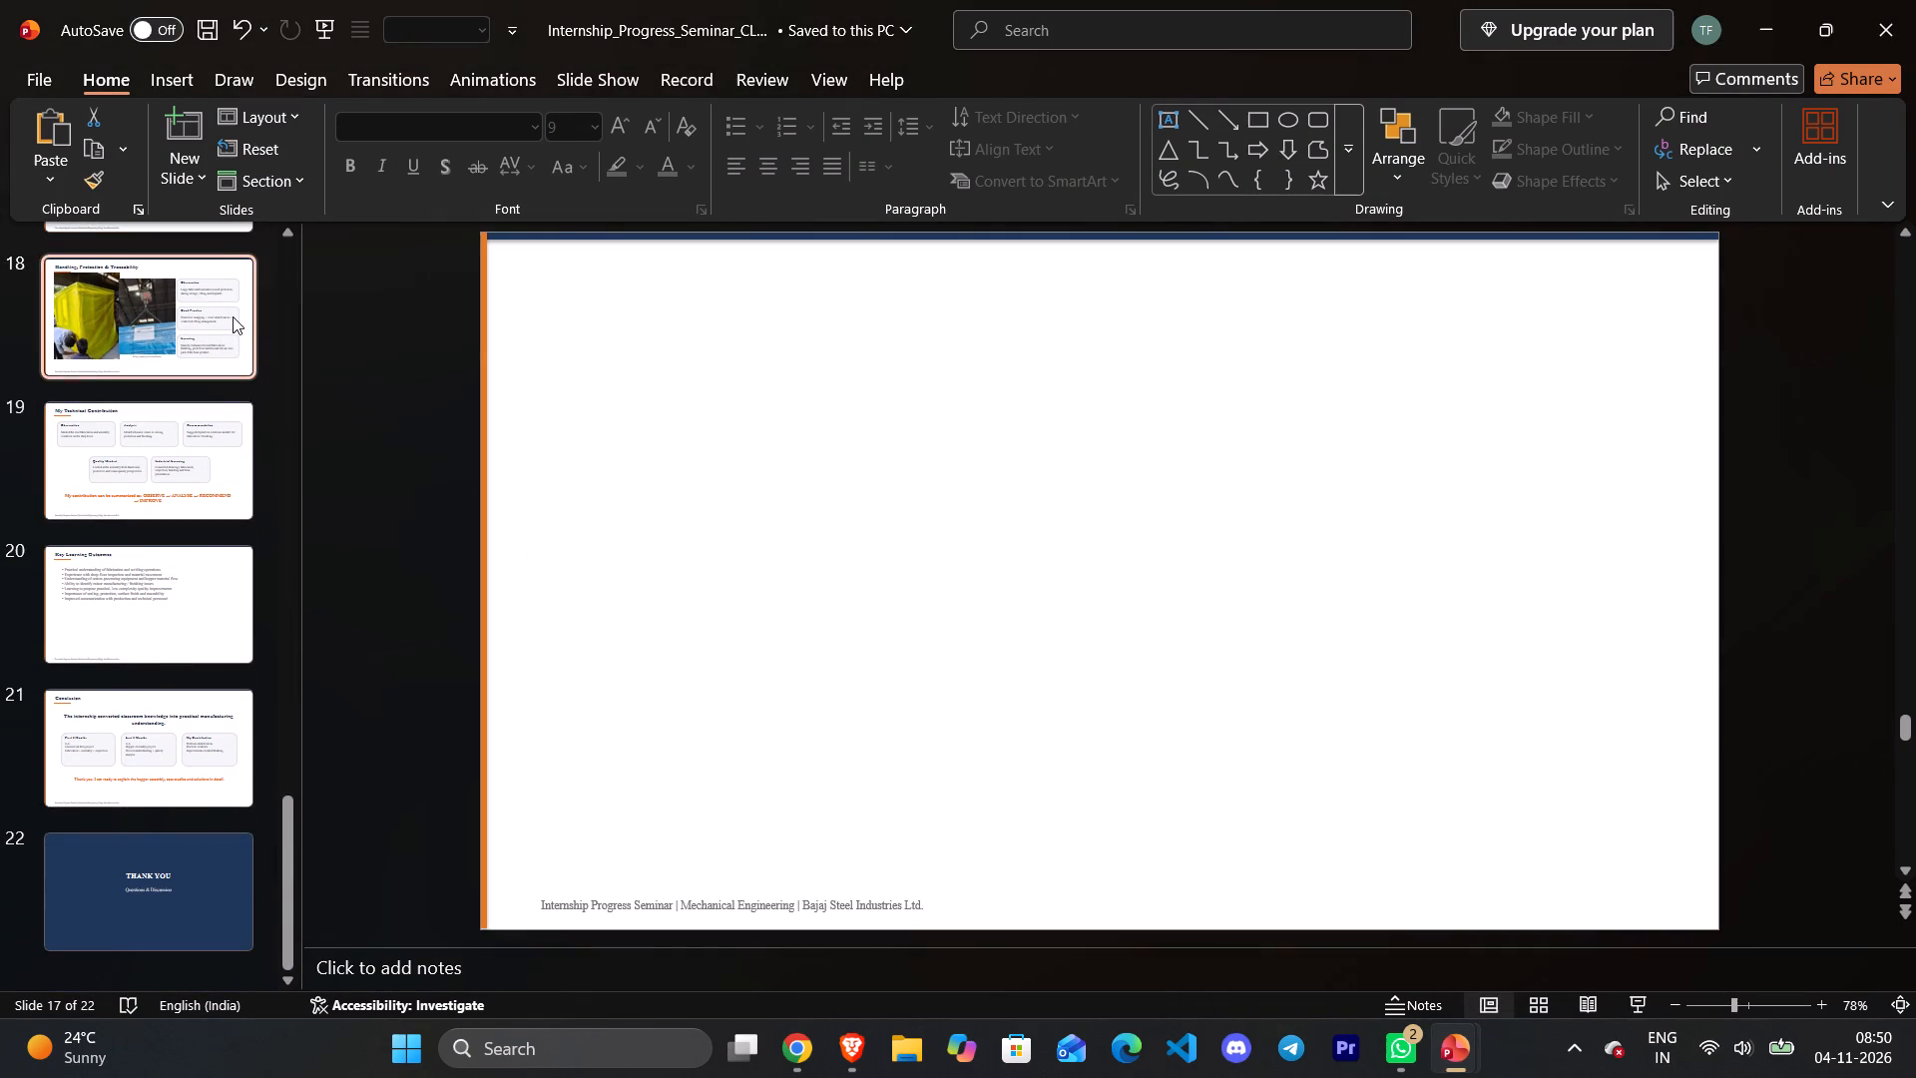
click(796, 517)
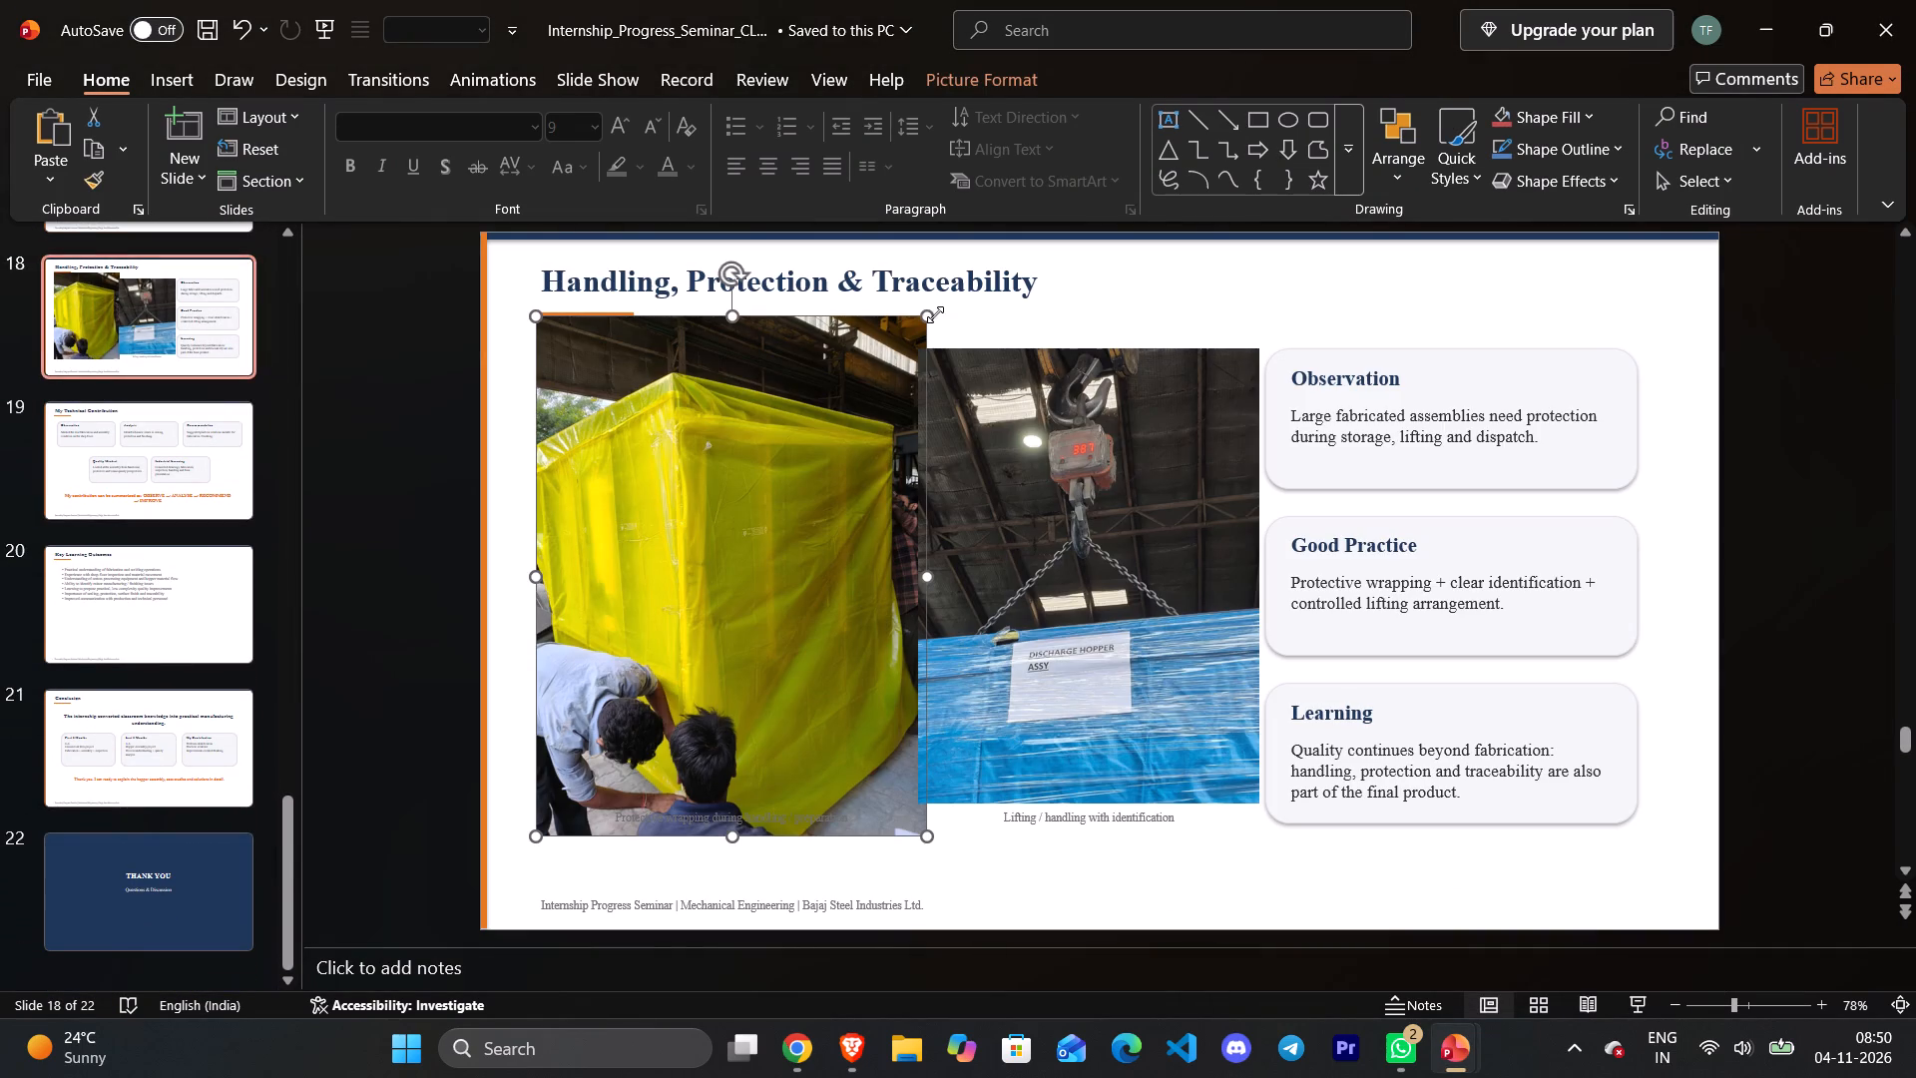
drag(929, 314, 900, 319)
Cut the source slide 18's title with its underline, both photos, their captions, and the Observation, Good Practice and Learning cards together, leaving the footer.
click(1145, 522)
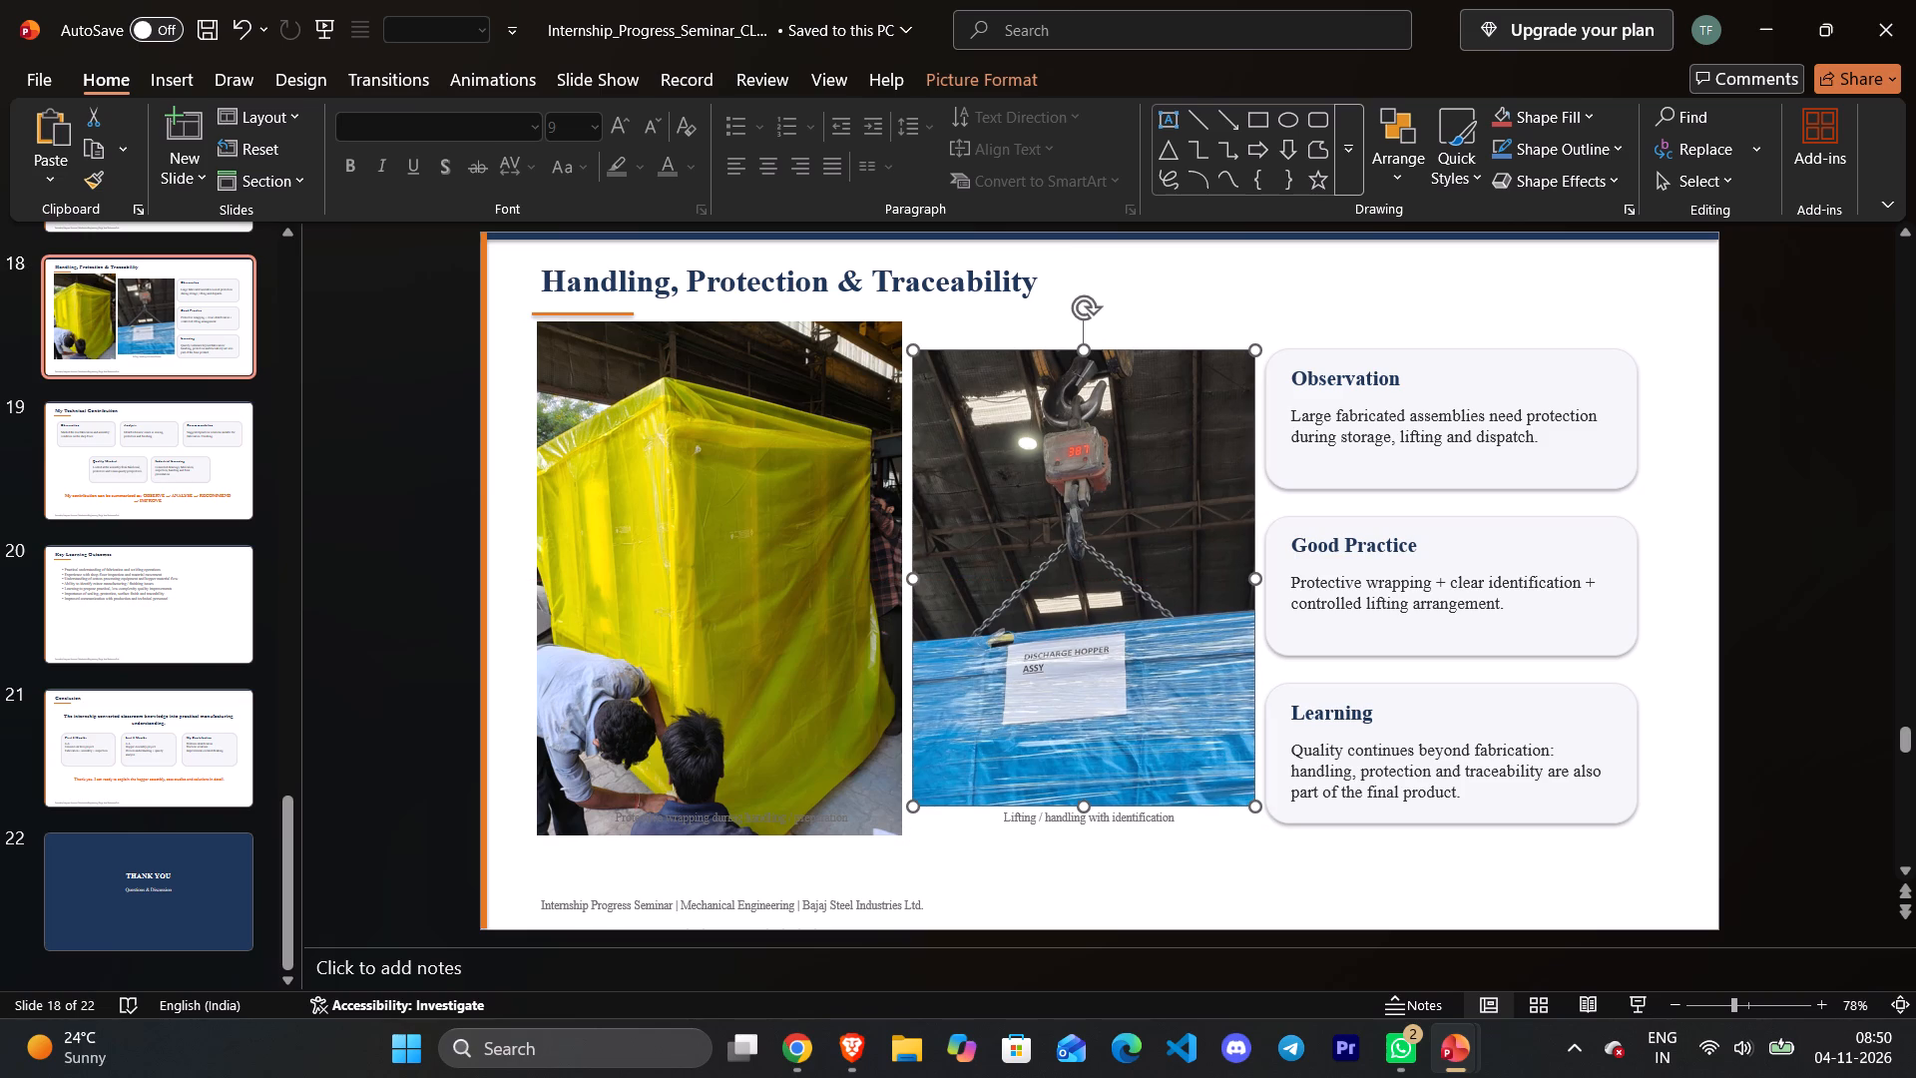
ctrl+click(814, 370)
ctrl+click(602, 306)
ctrl+click(632, 277)
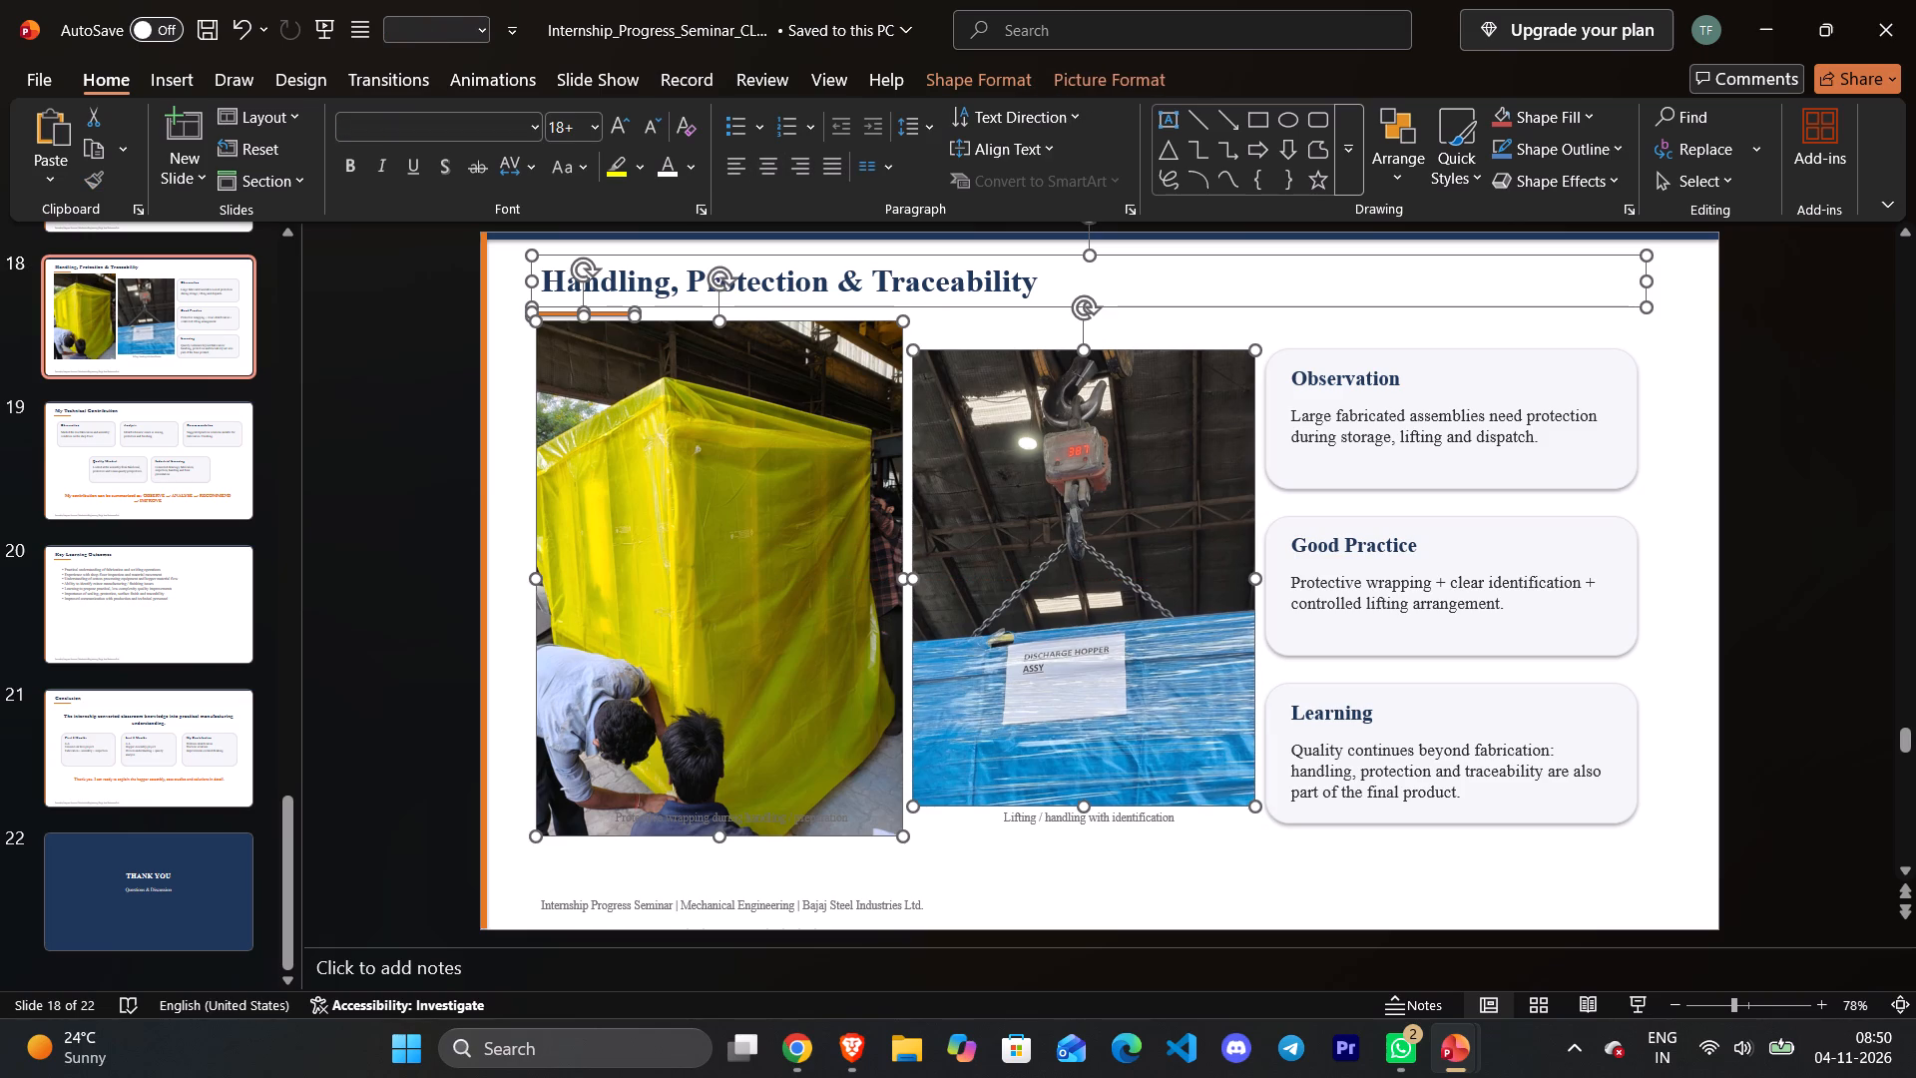
ctrl+click(1052, 814)
ctrl+drag(804, 811, 811, 840)
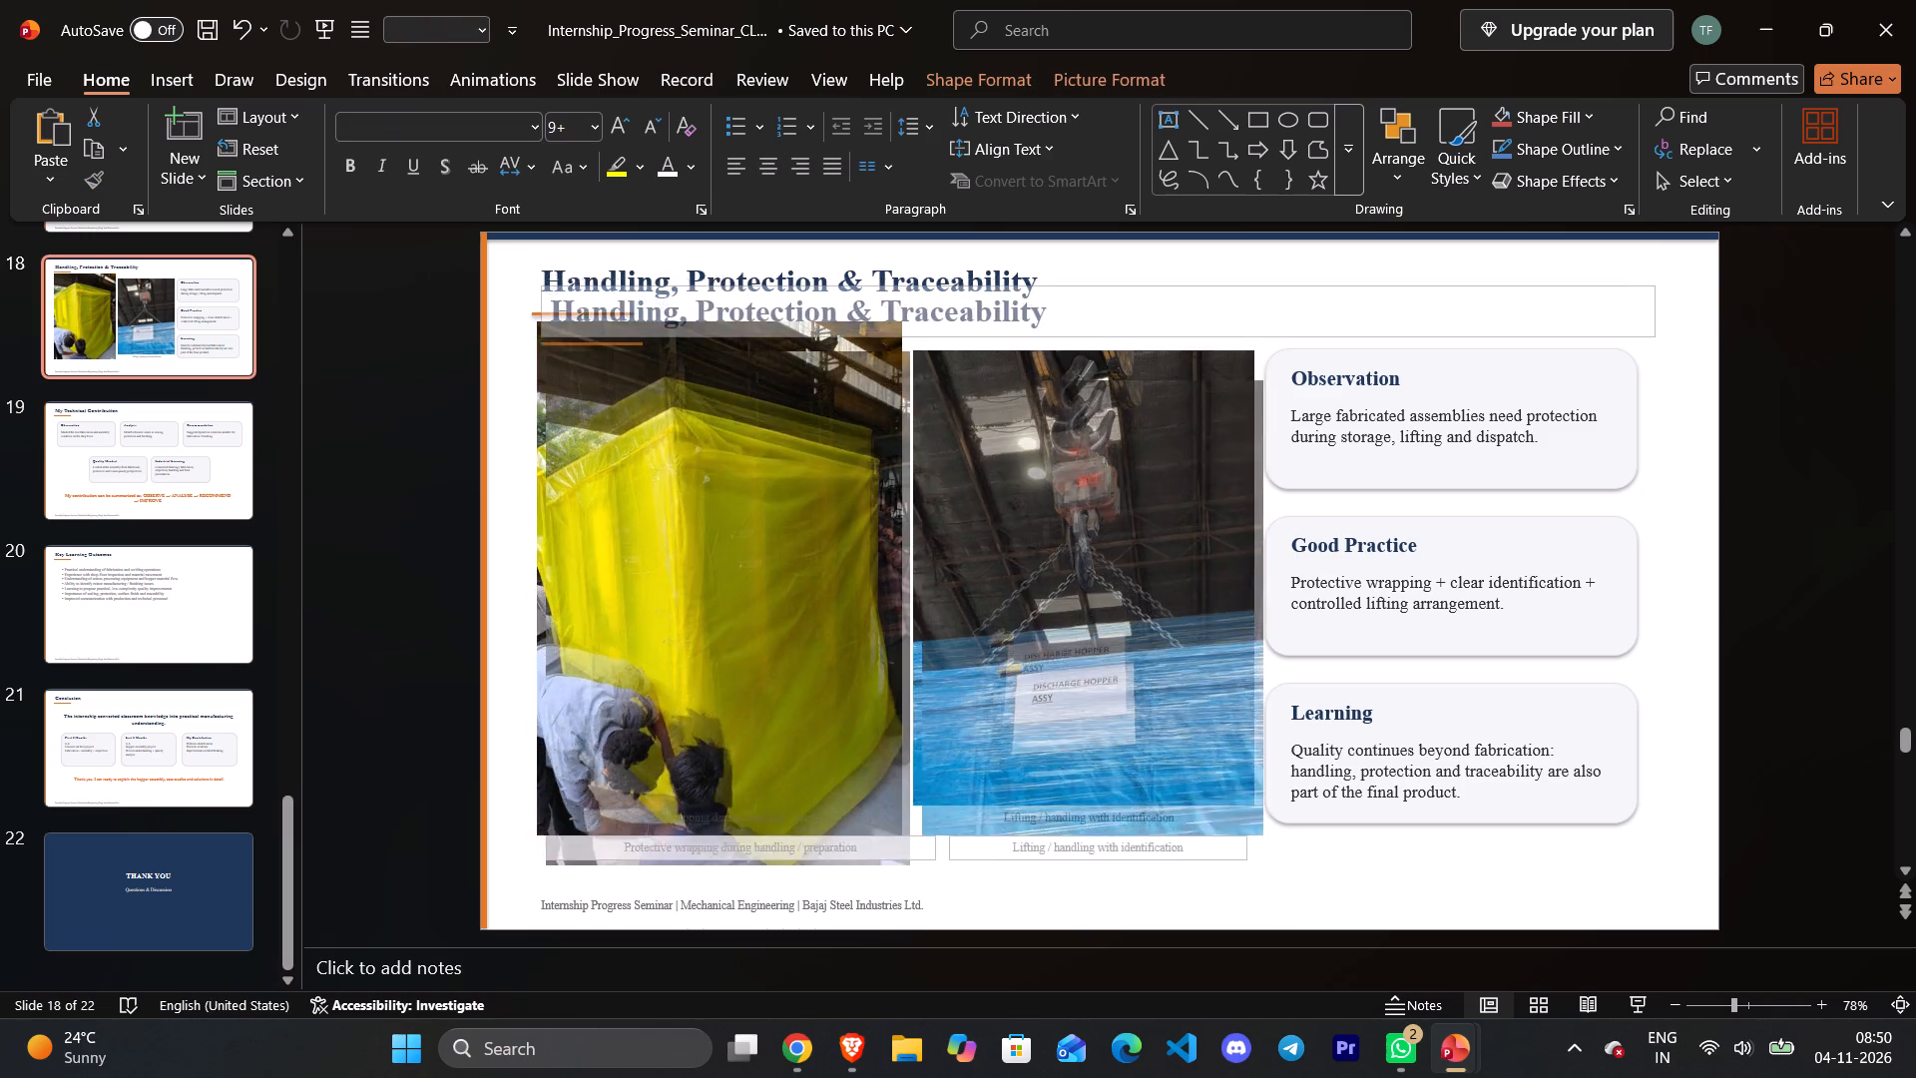
ctrl+drag(811, 840, 807, 798)
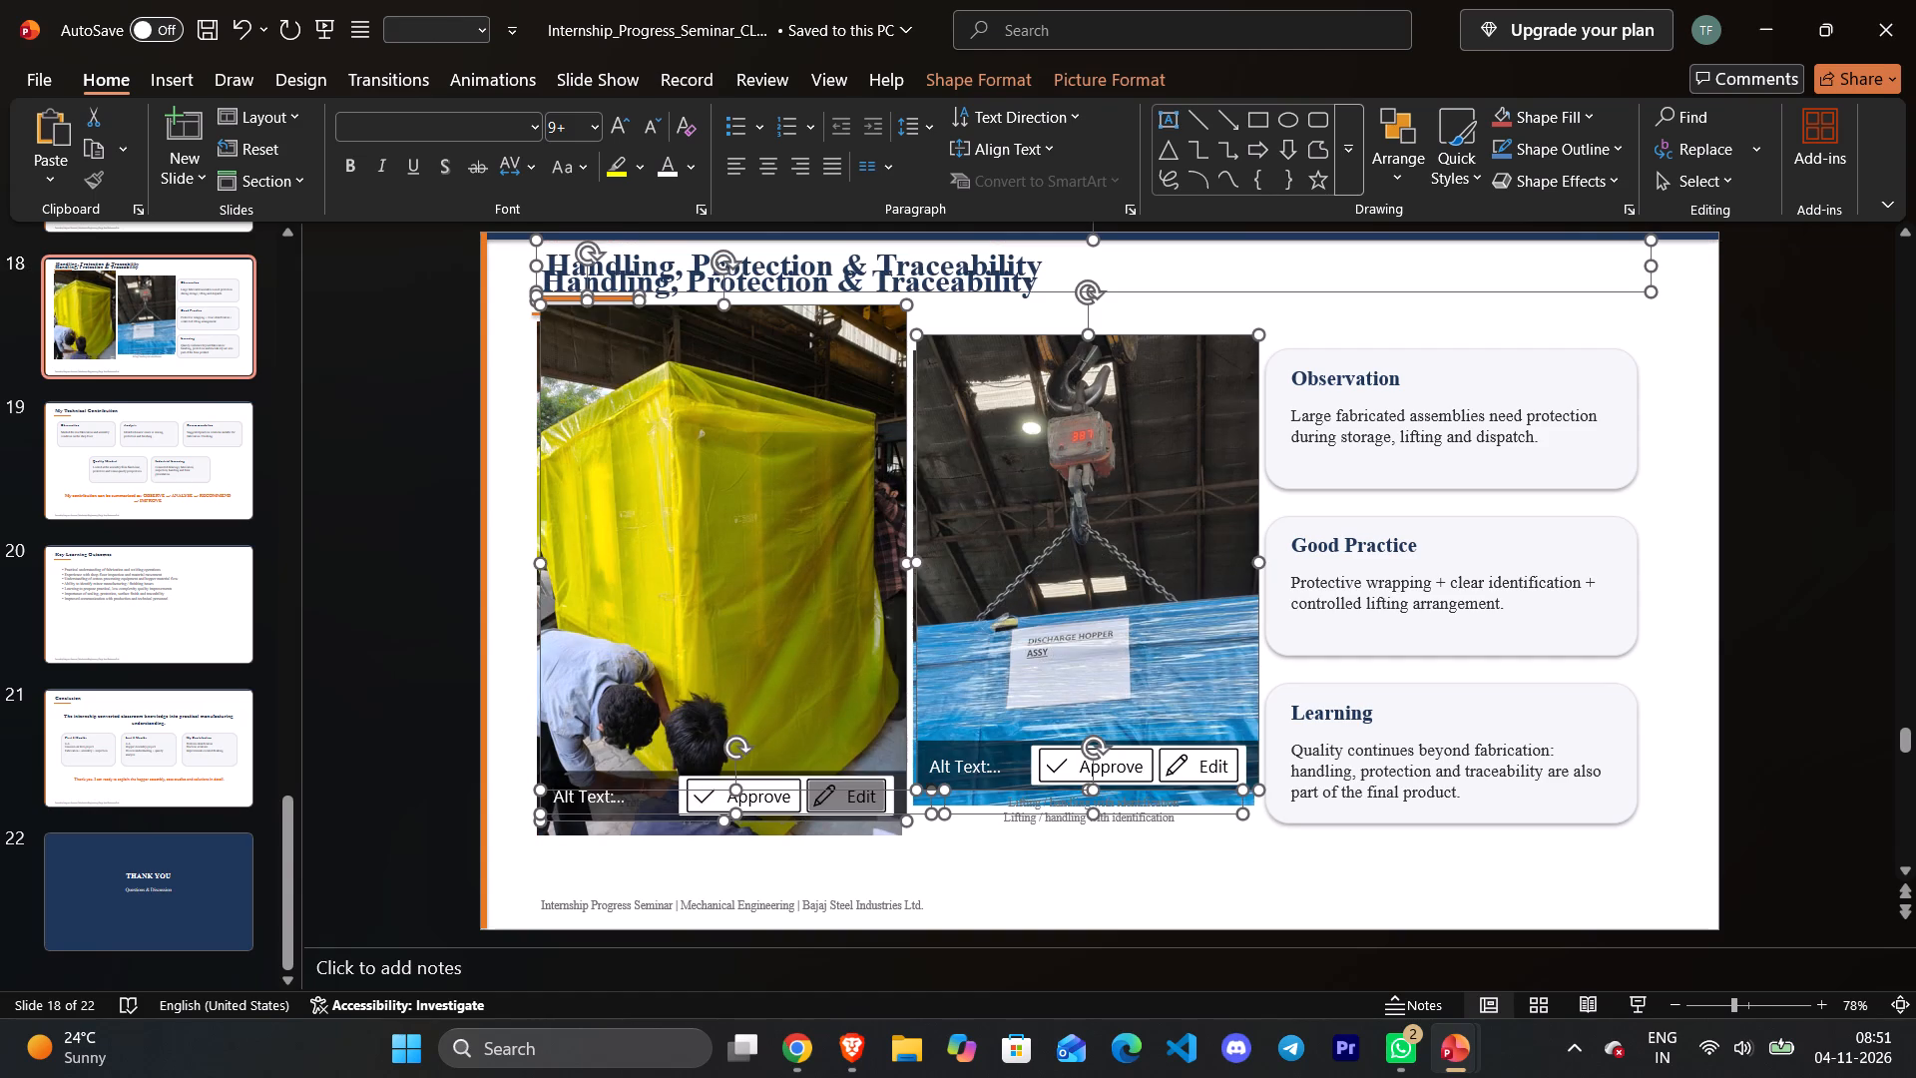
key(ctrl+z)
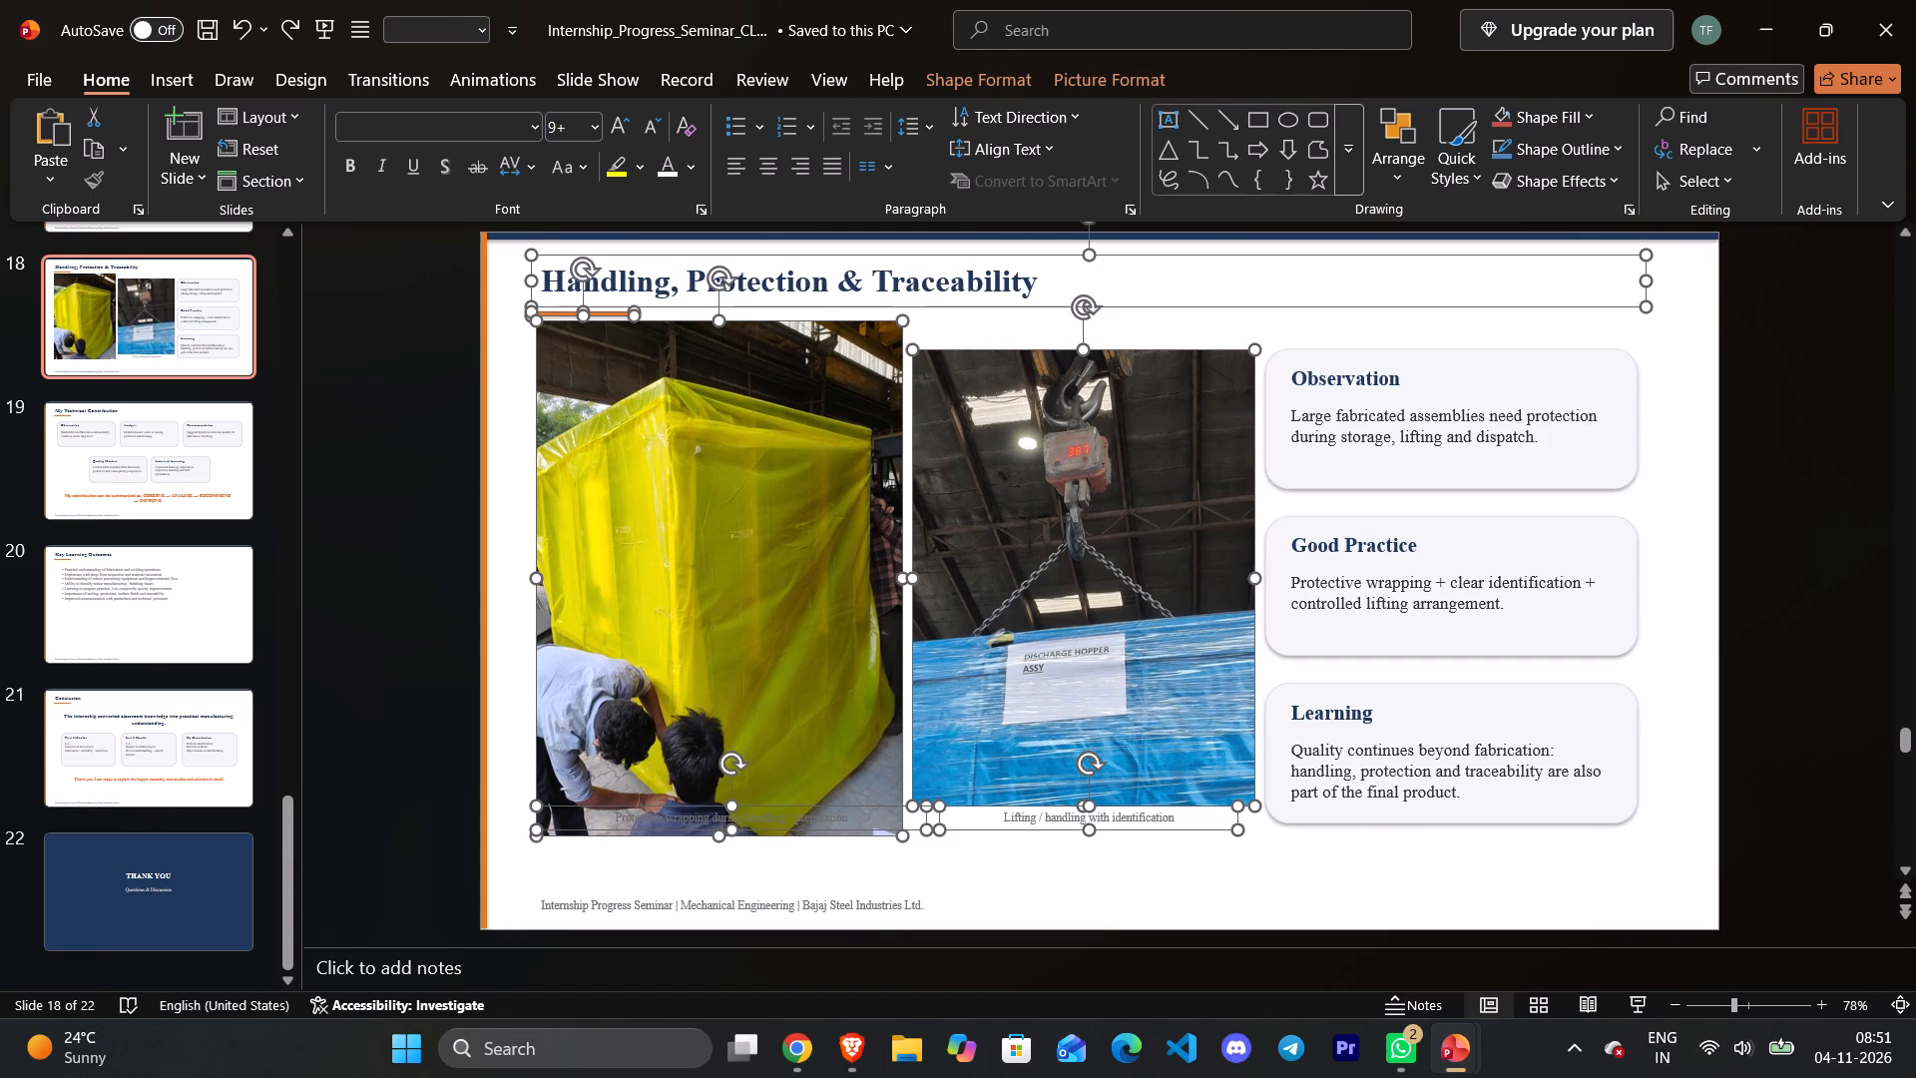
ctrl+click(1474, 714)
ctrl+click(1327, 717)
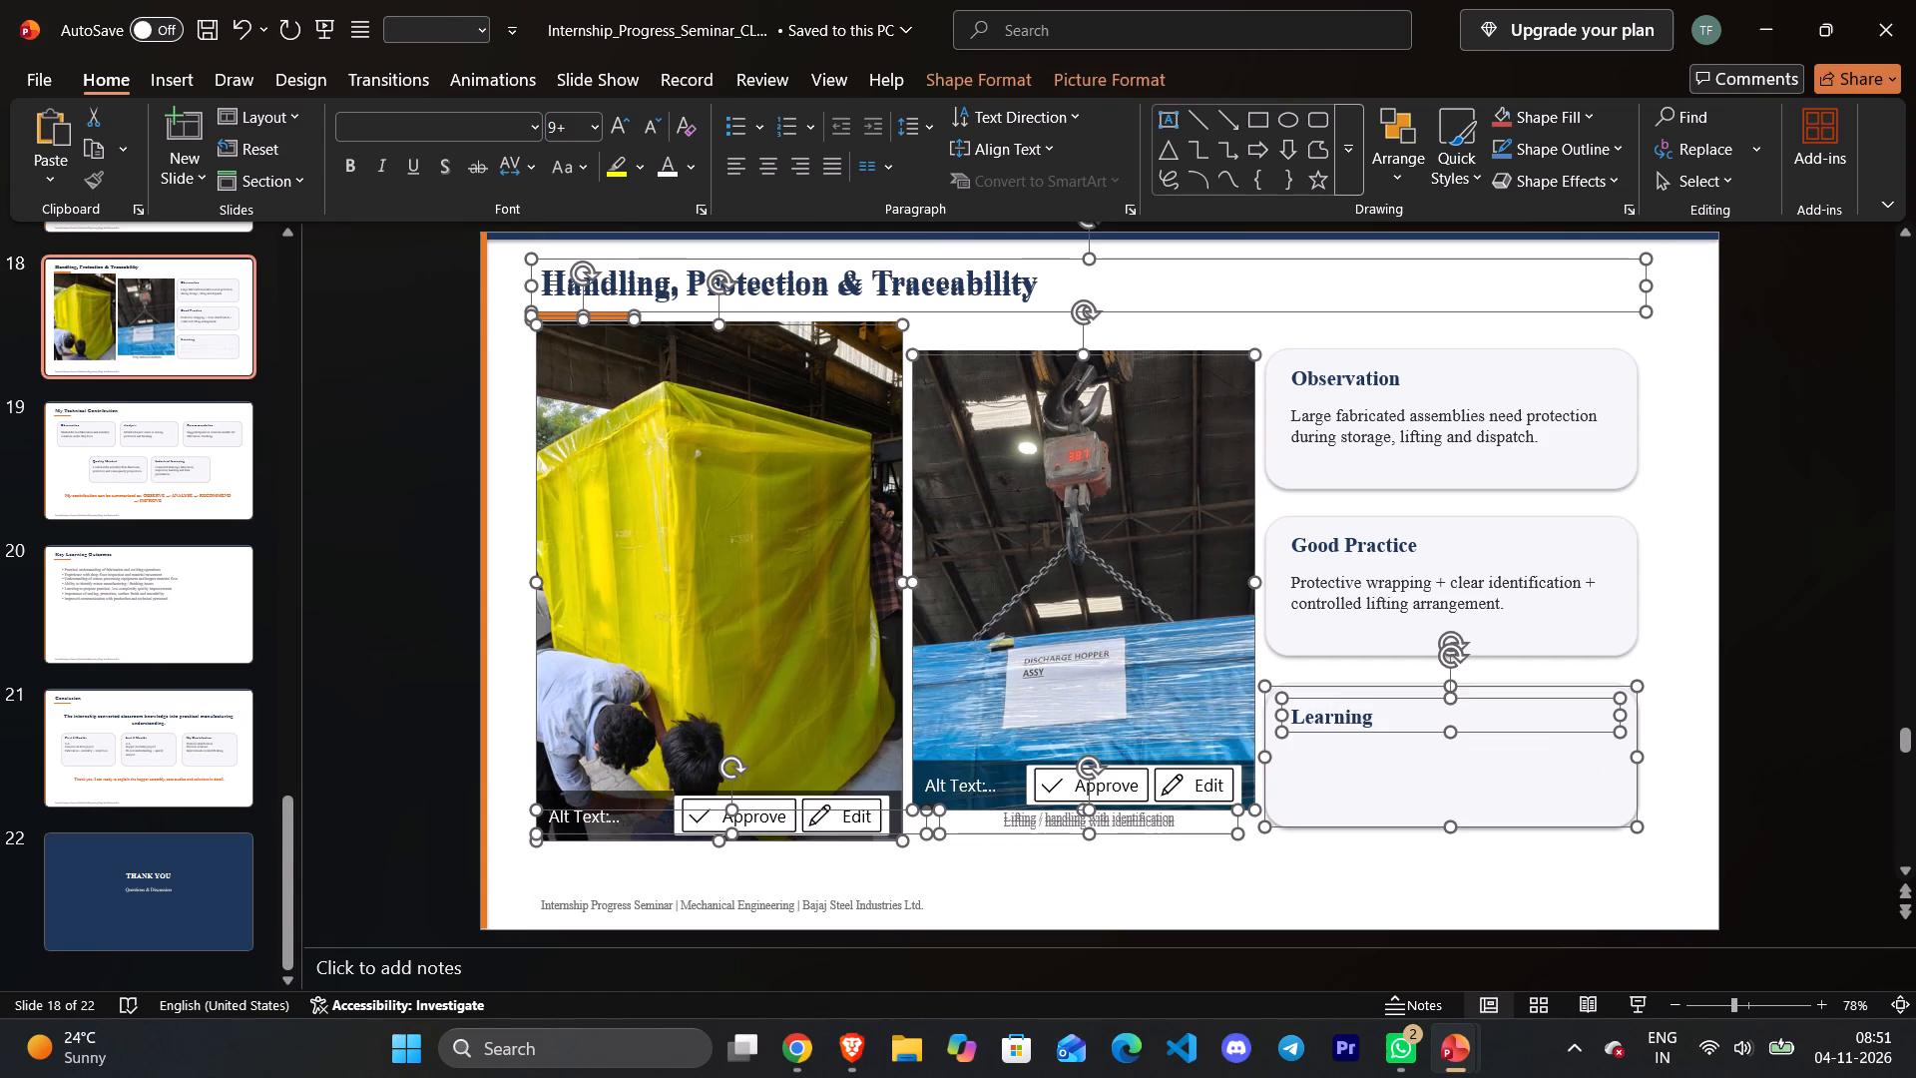
key(ctrl+z)
ctrl+click(1353, 765)
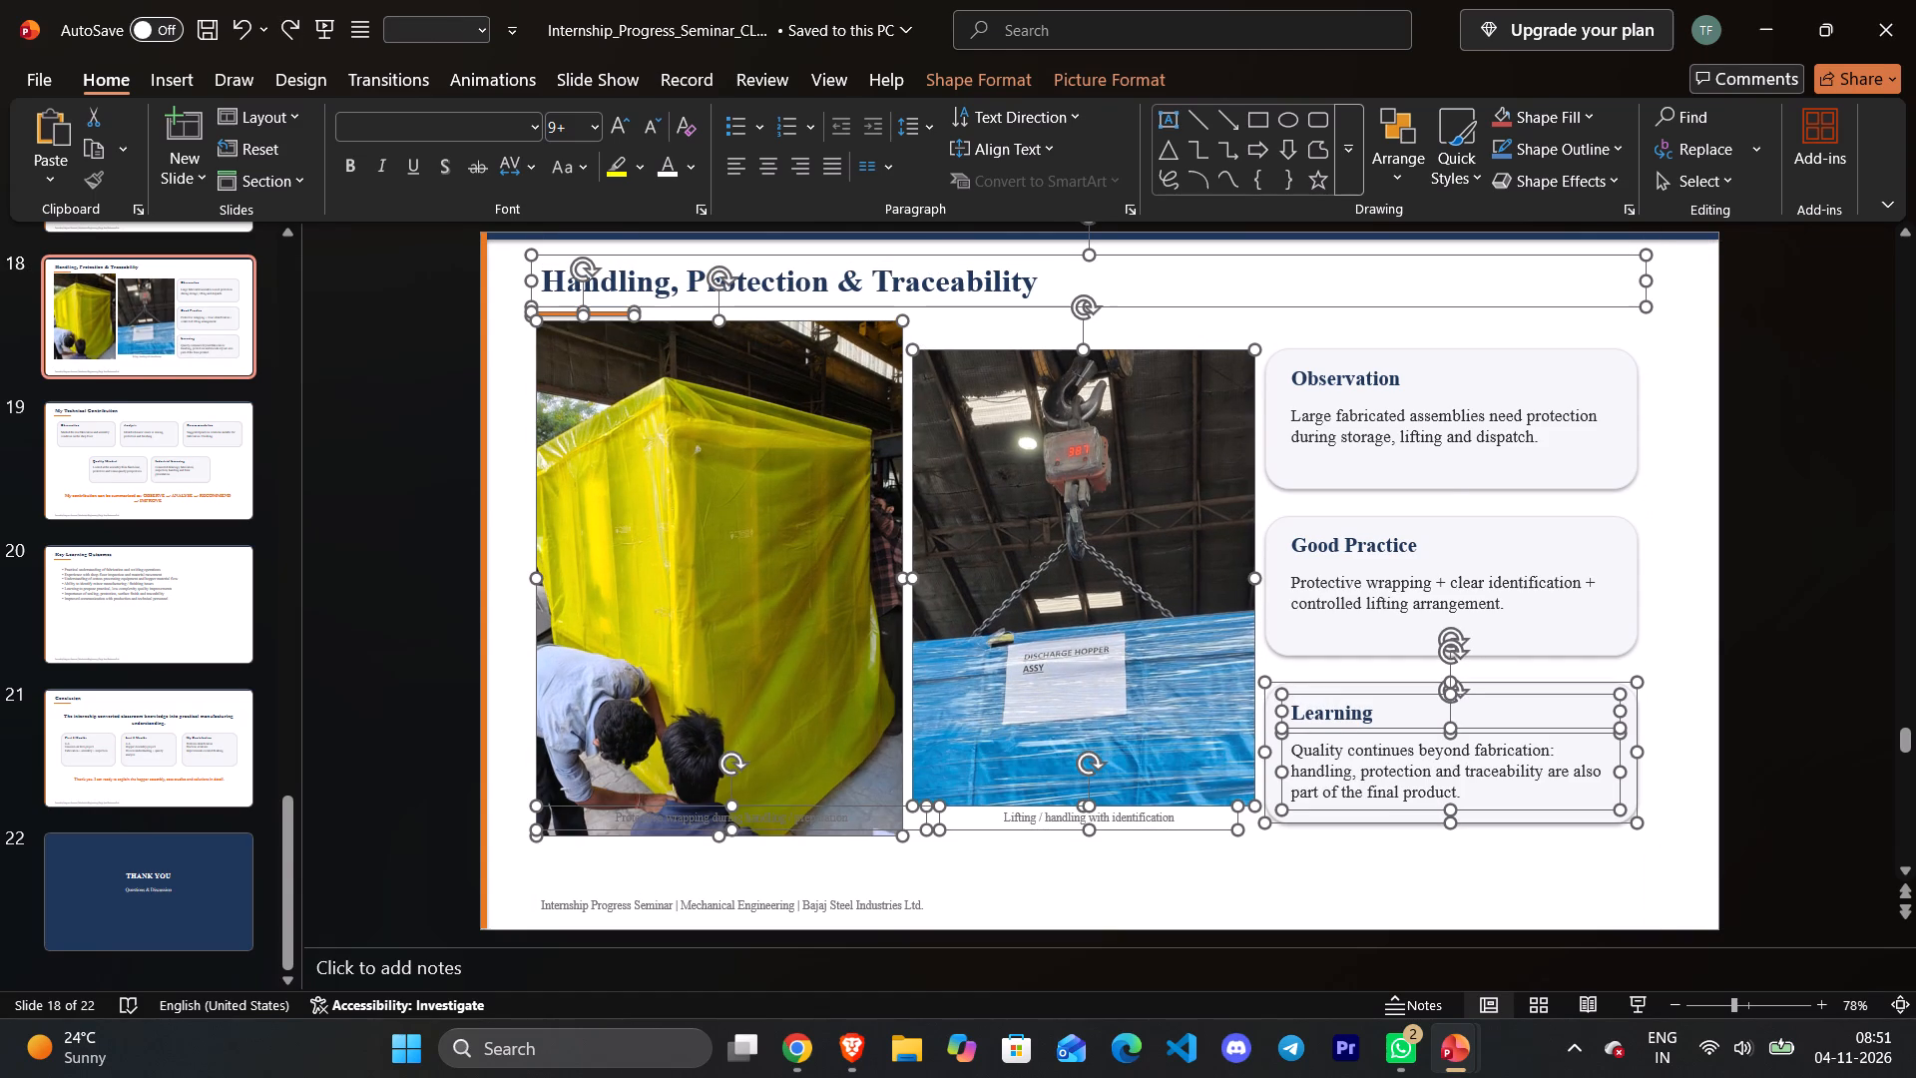
ctrl+click(1376, 647)
ctrl+click(1377, 600)
ctrl+click(1349, 548)
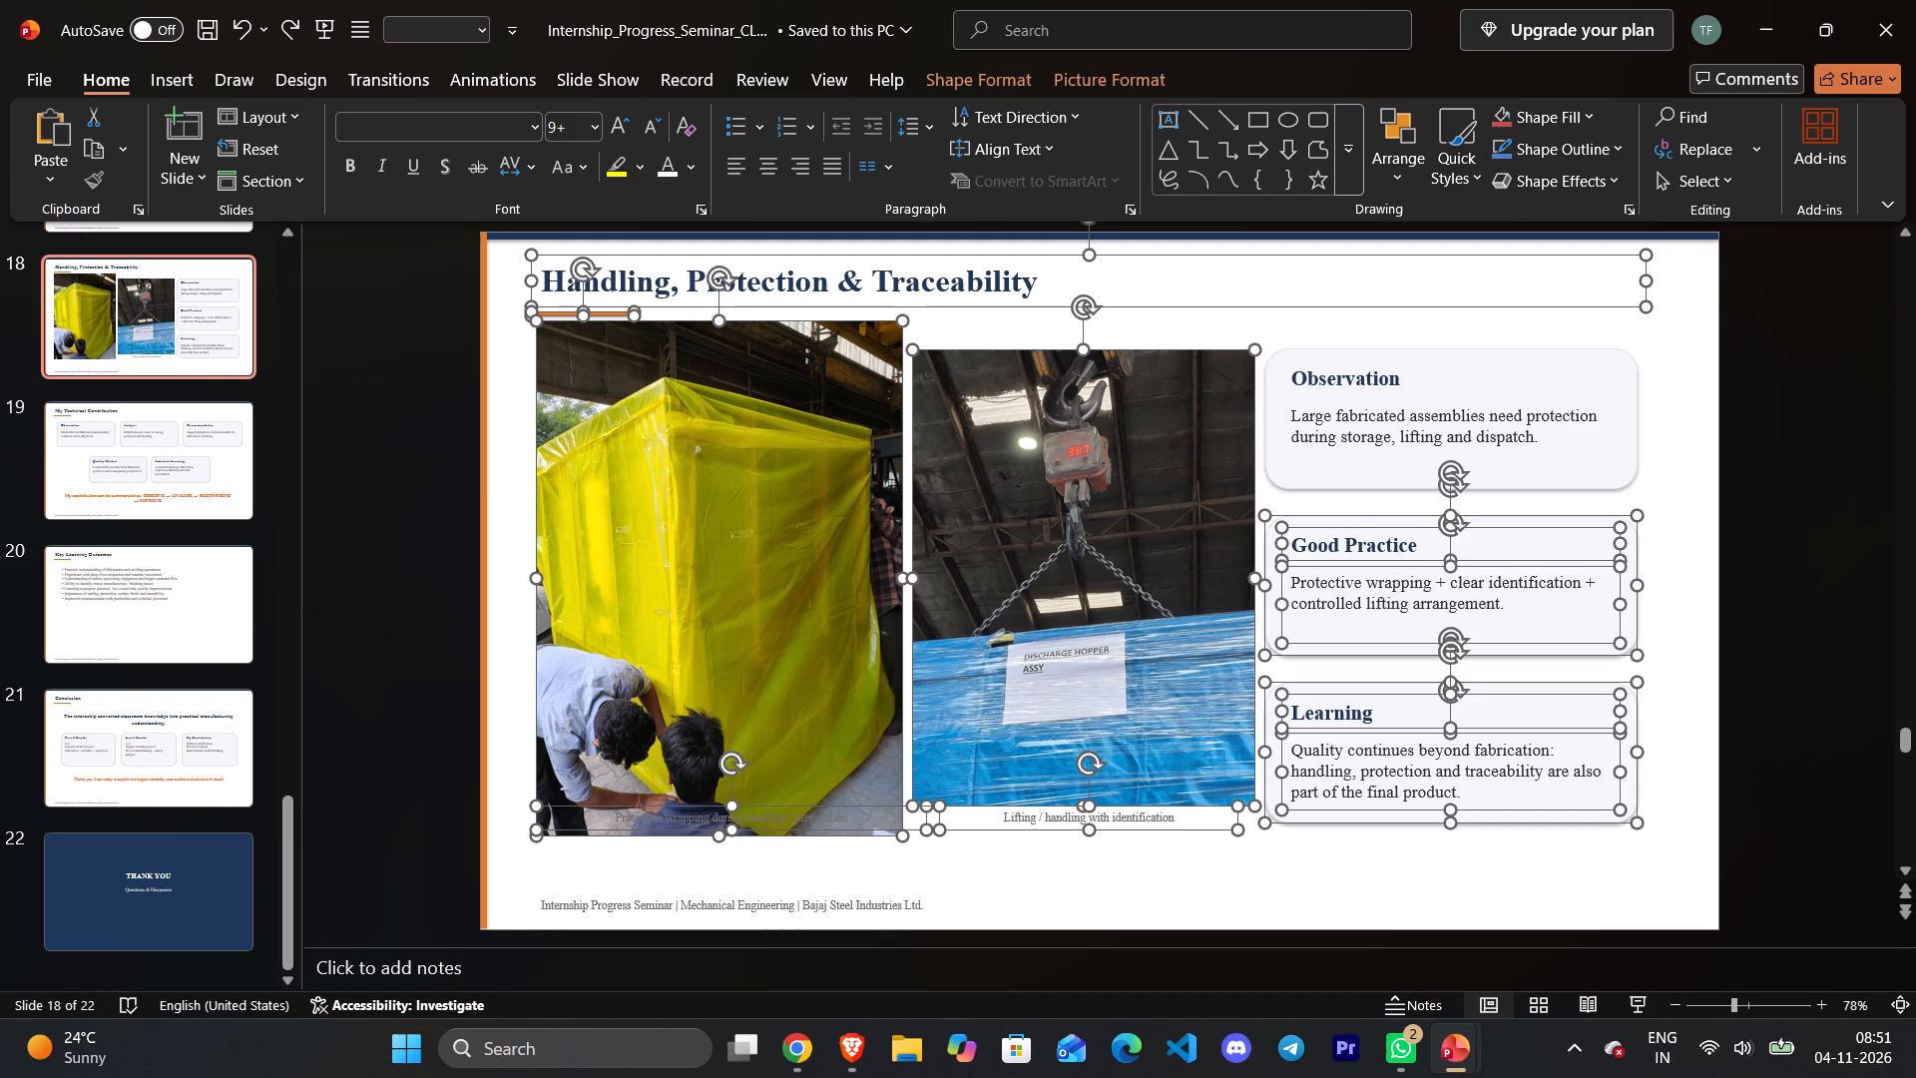
ctrl+click(1354, 481)
ctrl+click(1351, 436)
ctrl+click(1323, 386)
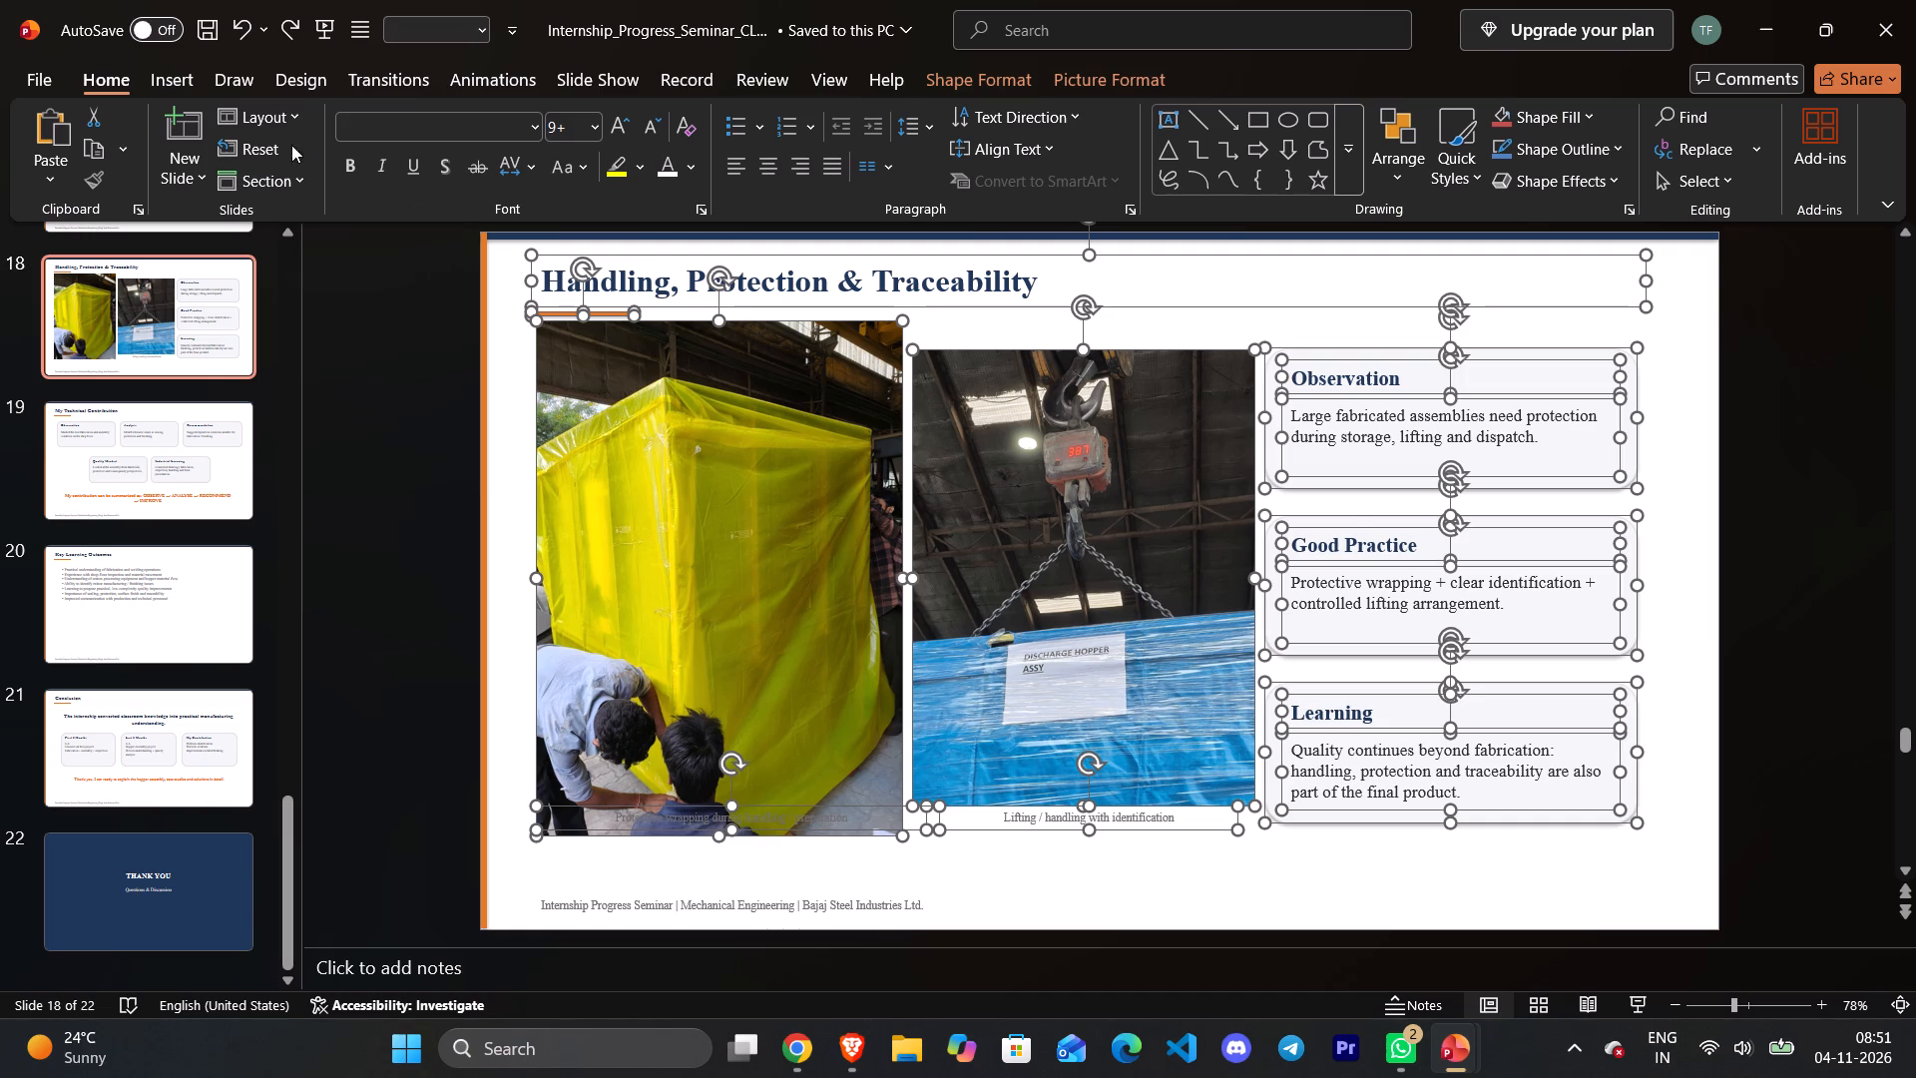
key(ctrl+x)
Switch to internship_seminar_2_ppt and paste the cut Handling, Protection & Traceability content onto slide 18 as a picture.
click(1498, 912)
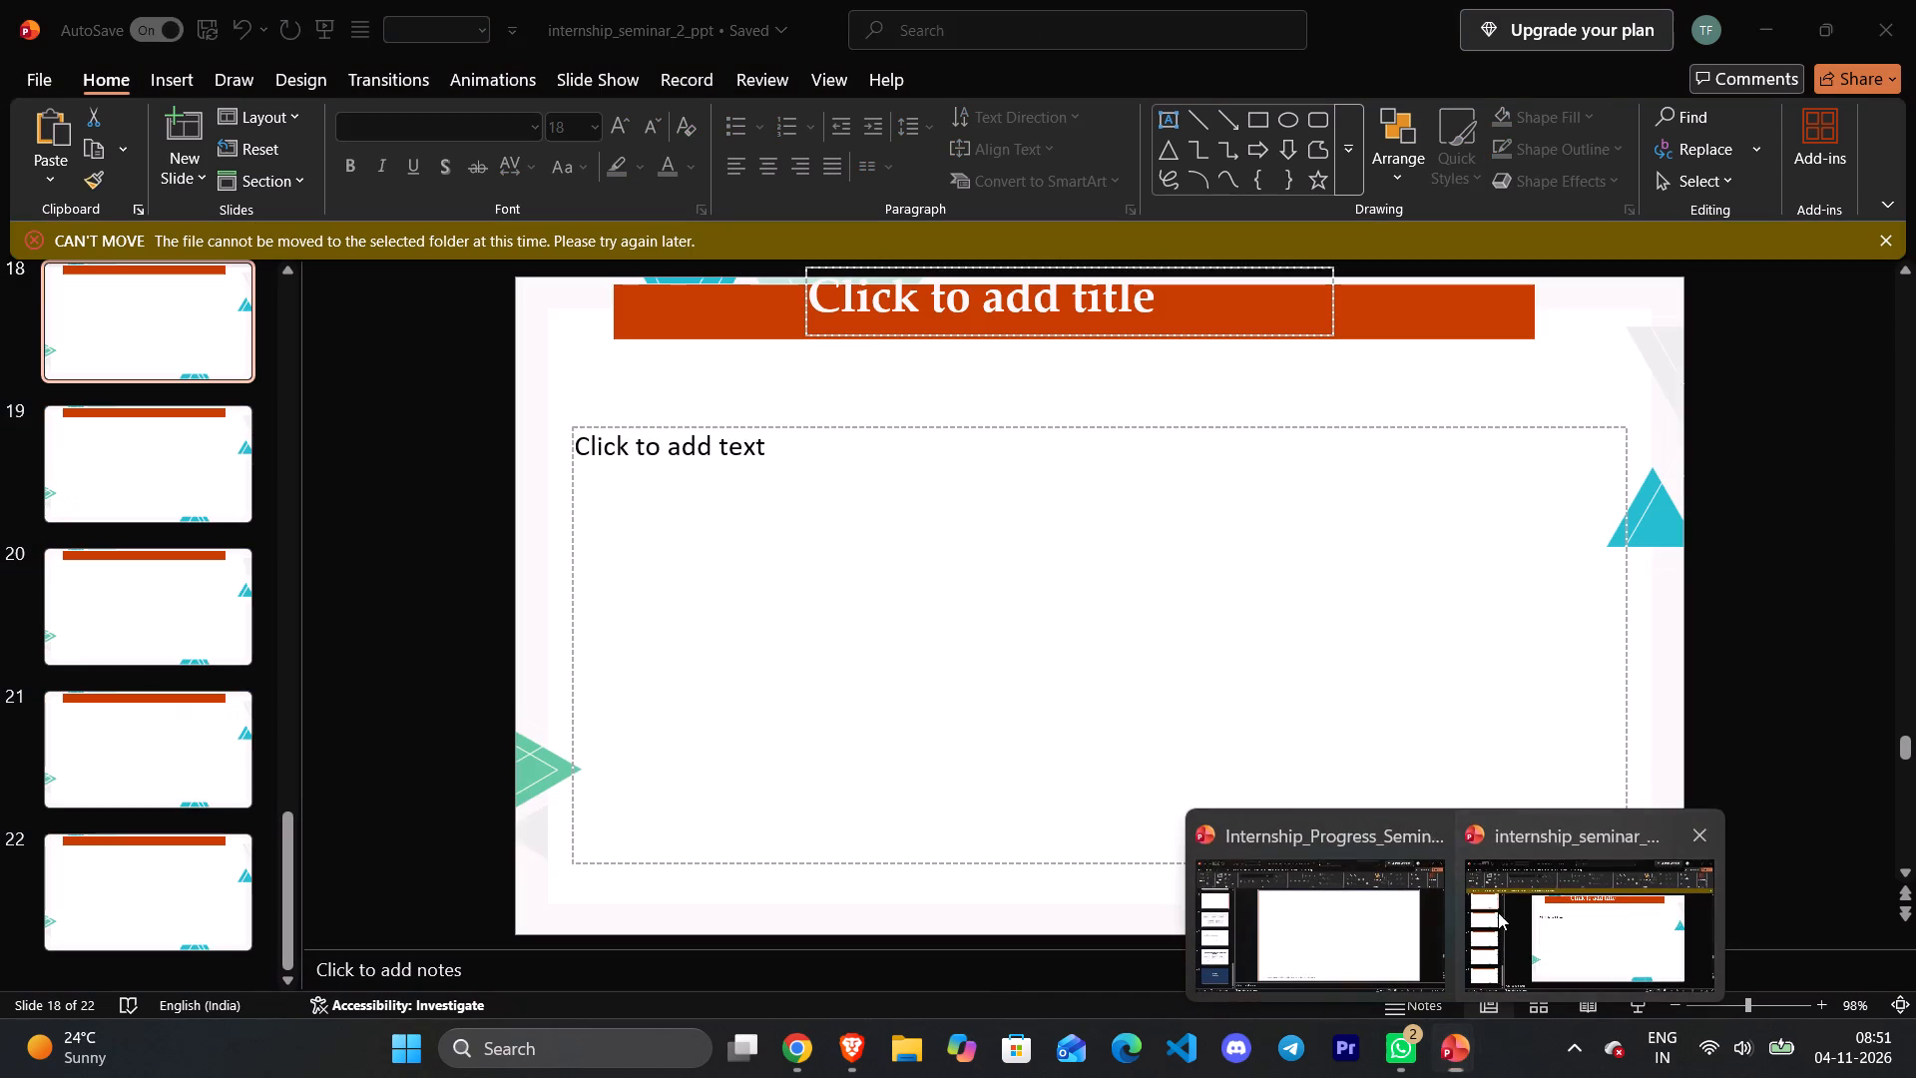
right_click(700, 478)
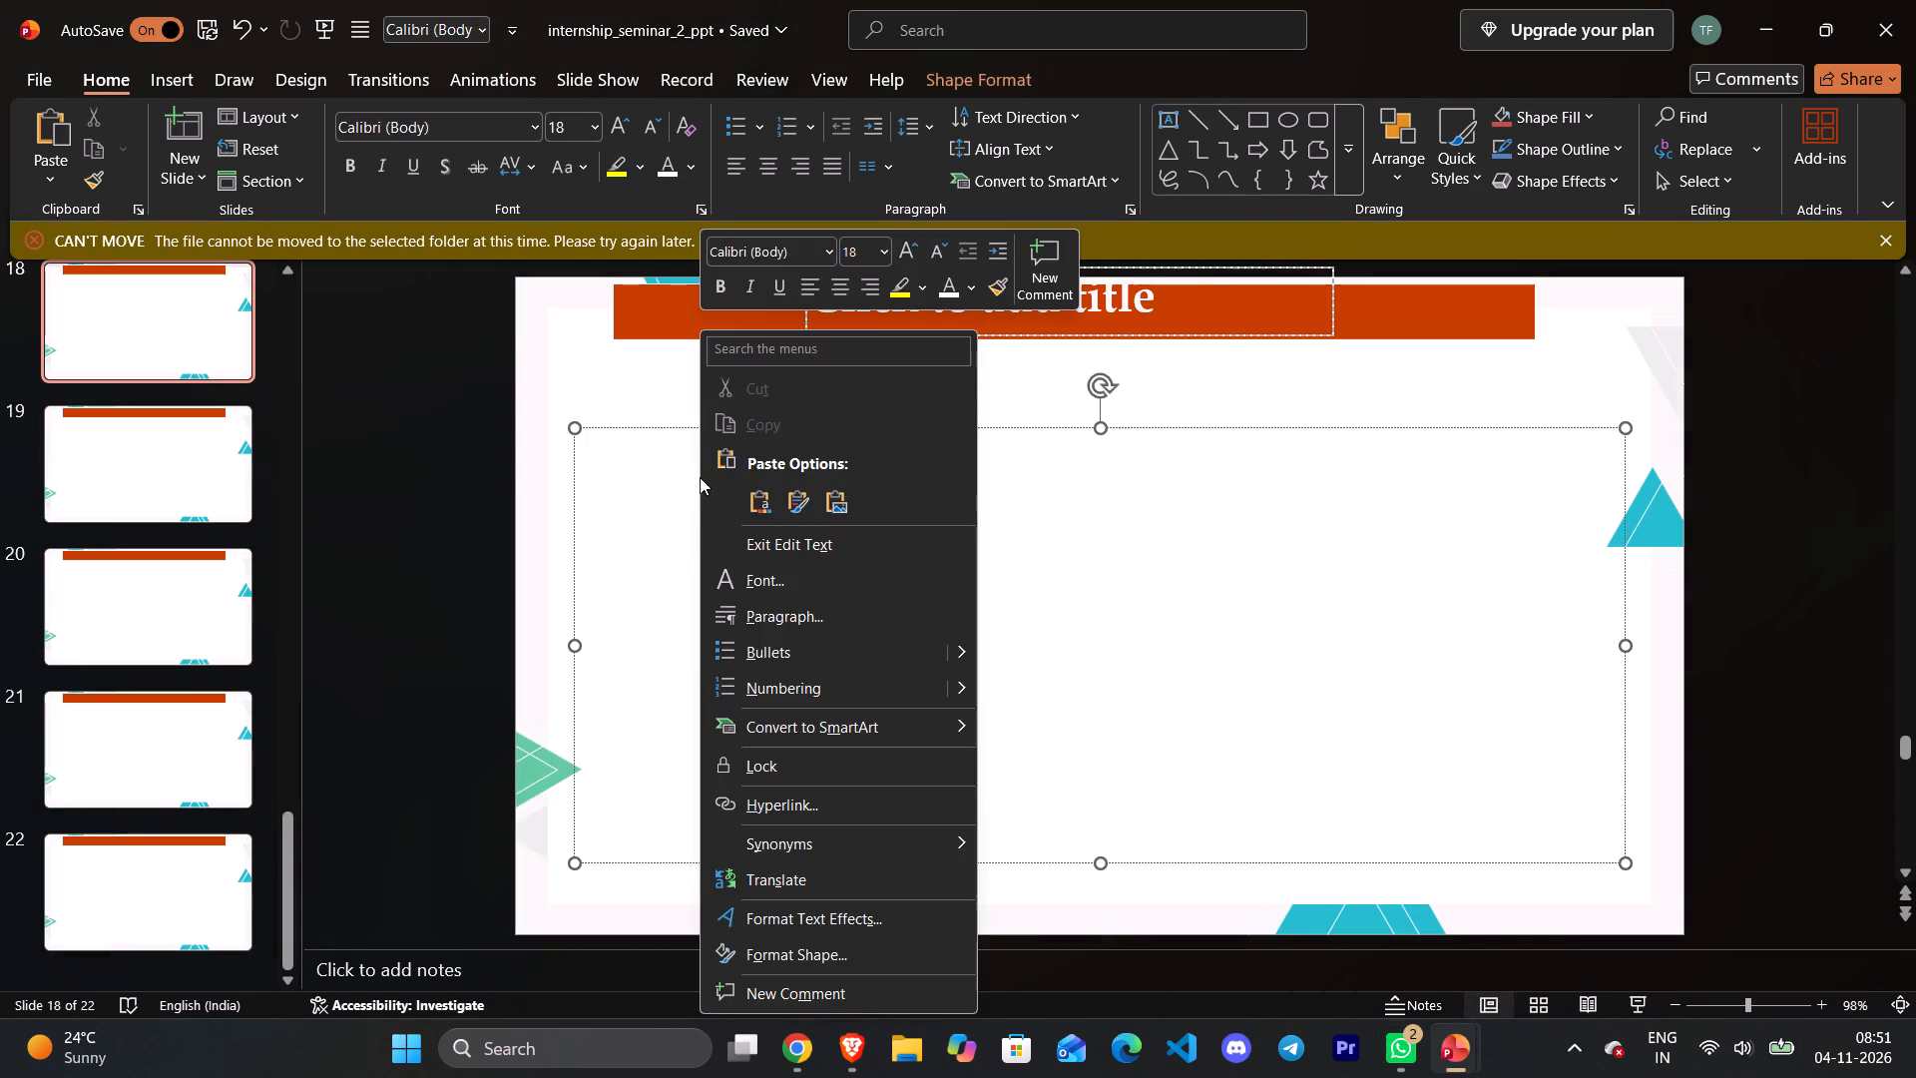
right_click(636, 357)
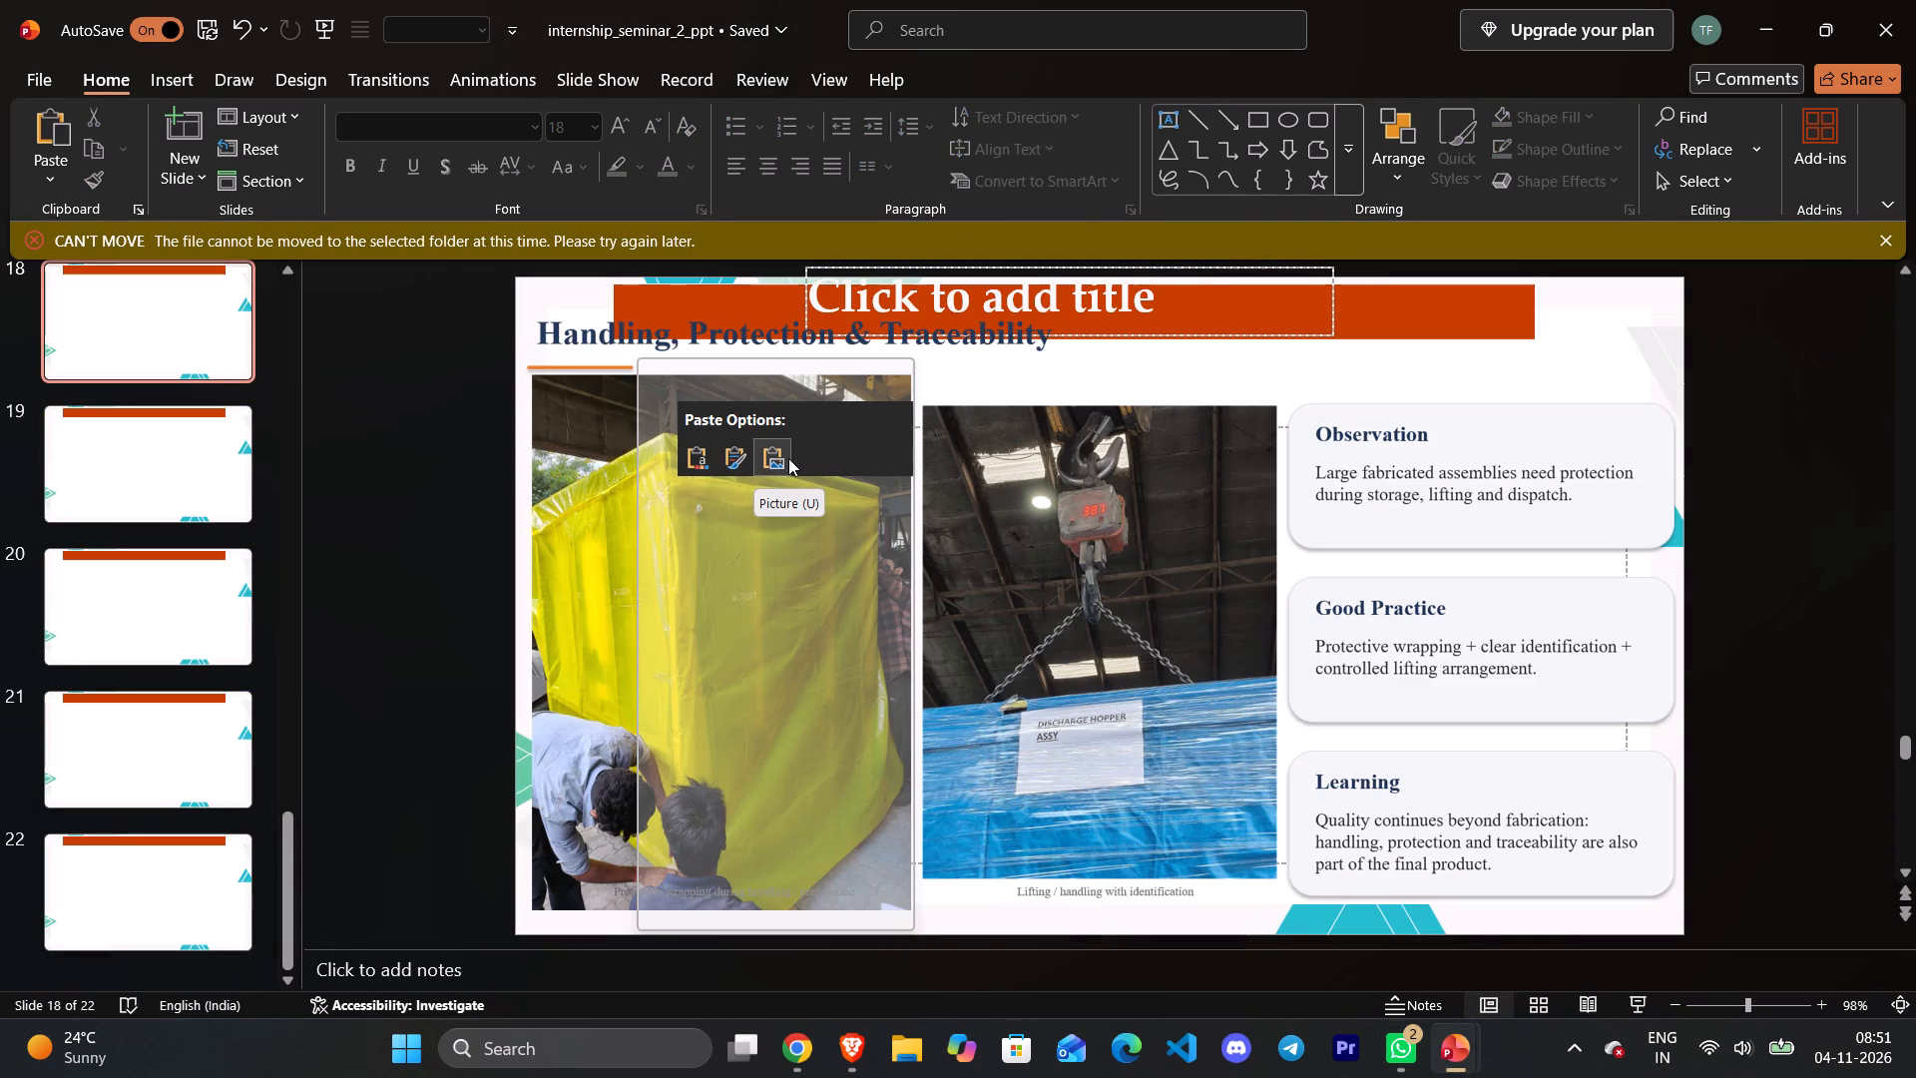
click(788, 458)
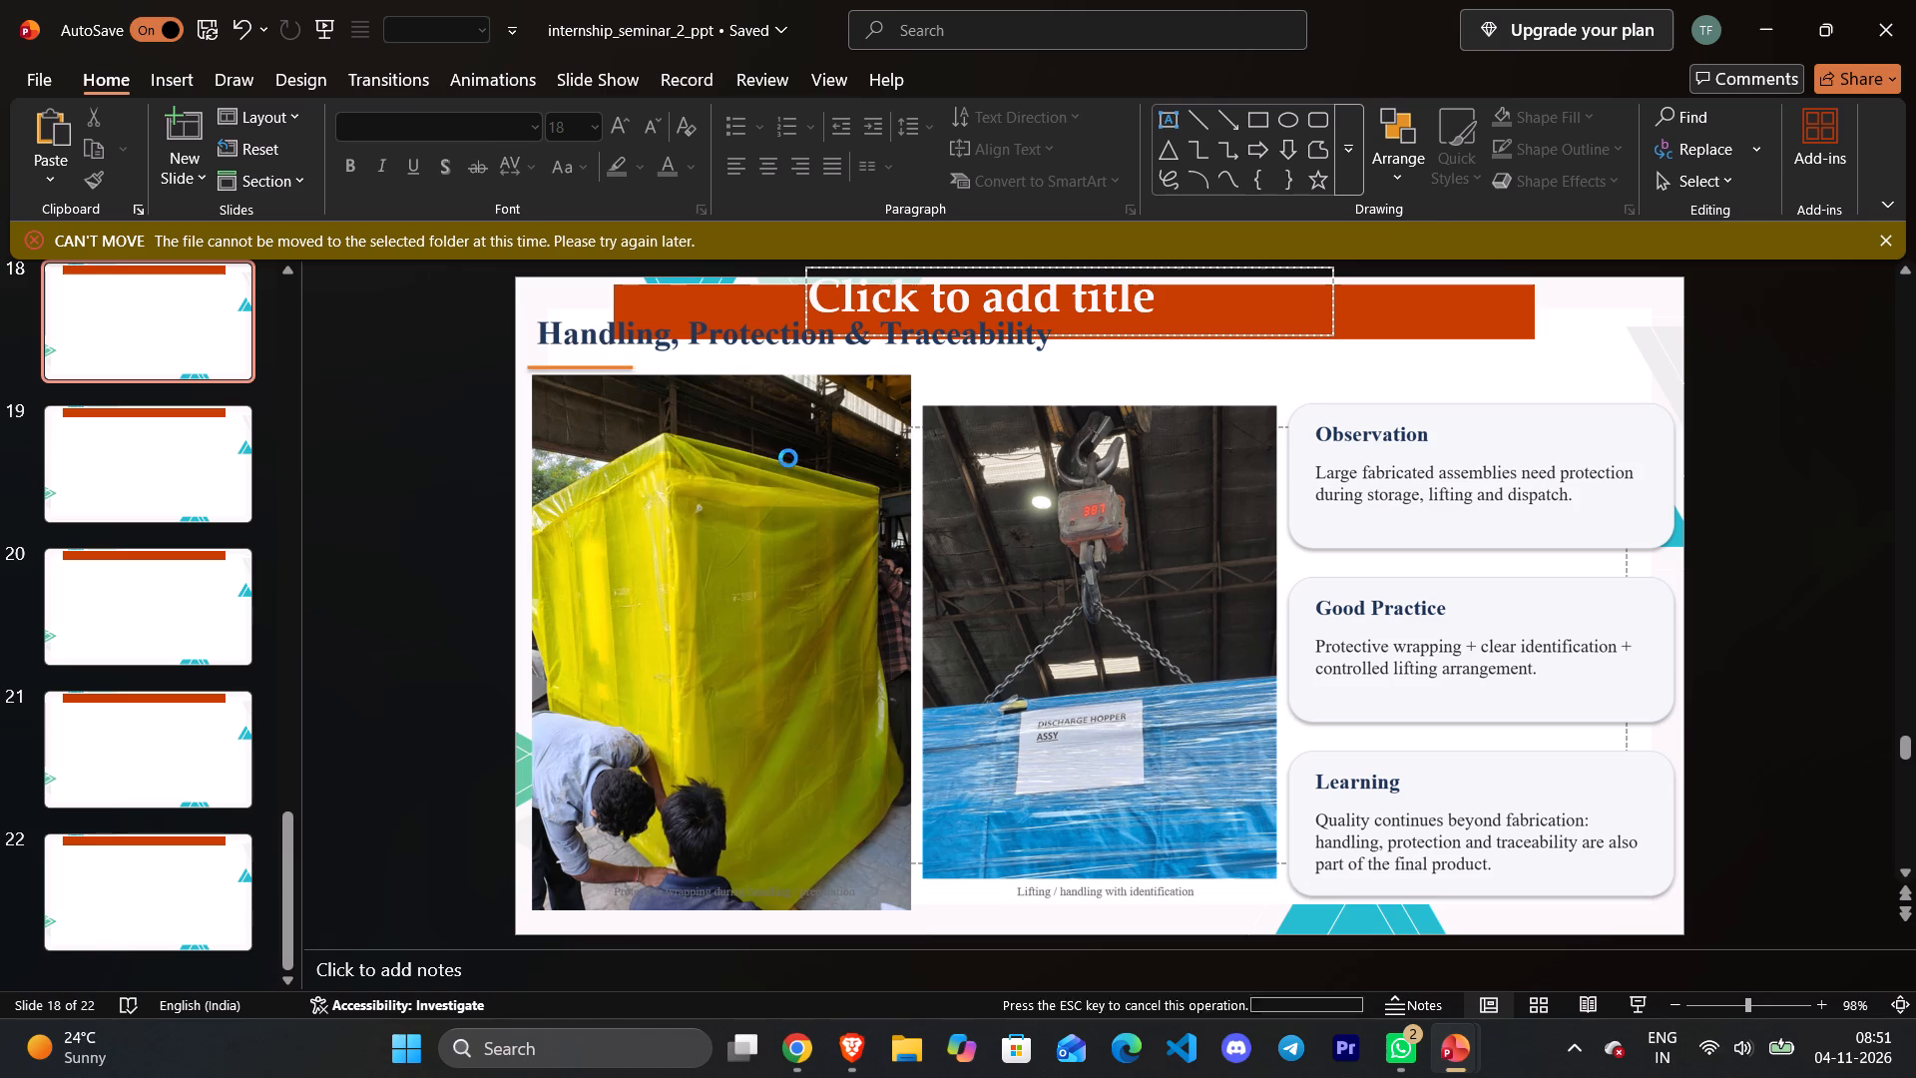
Move the Handling, Protection & Traceability picture up to slide 18's top edge, aligned with both side edges of the slide.
drag(810, 364, 827, 346)
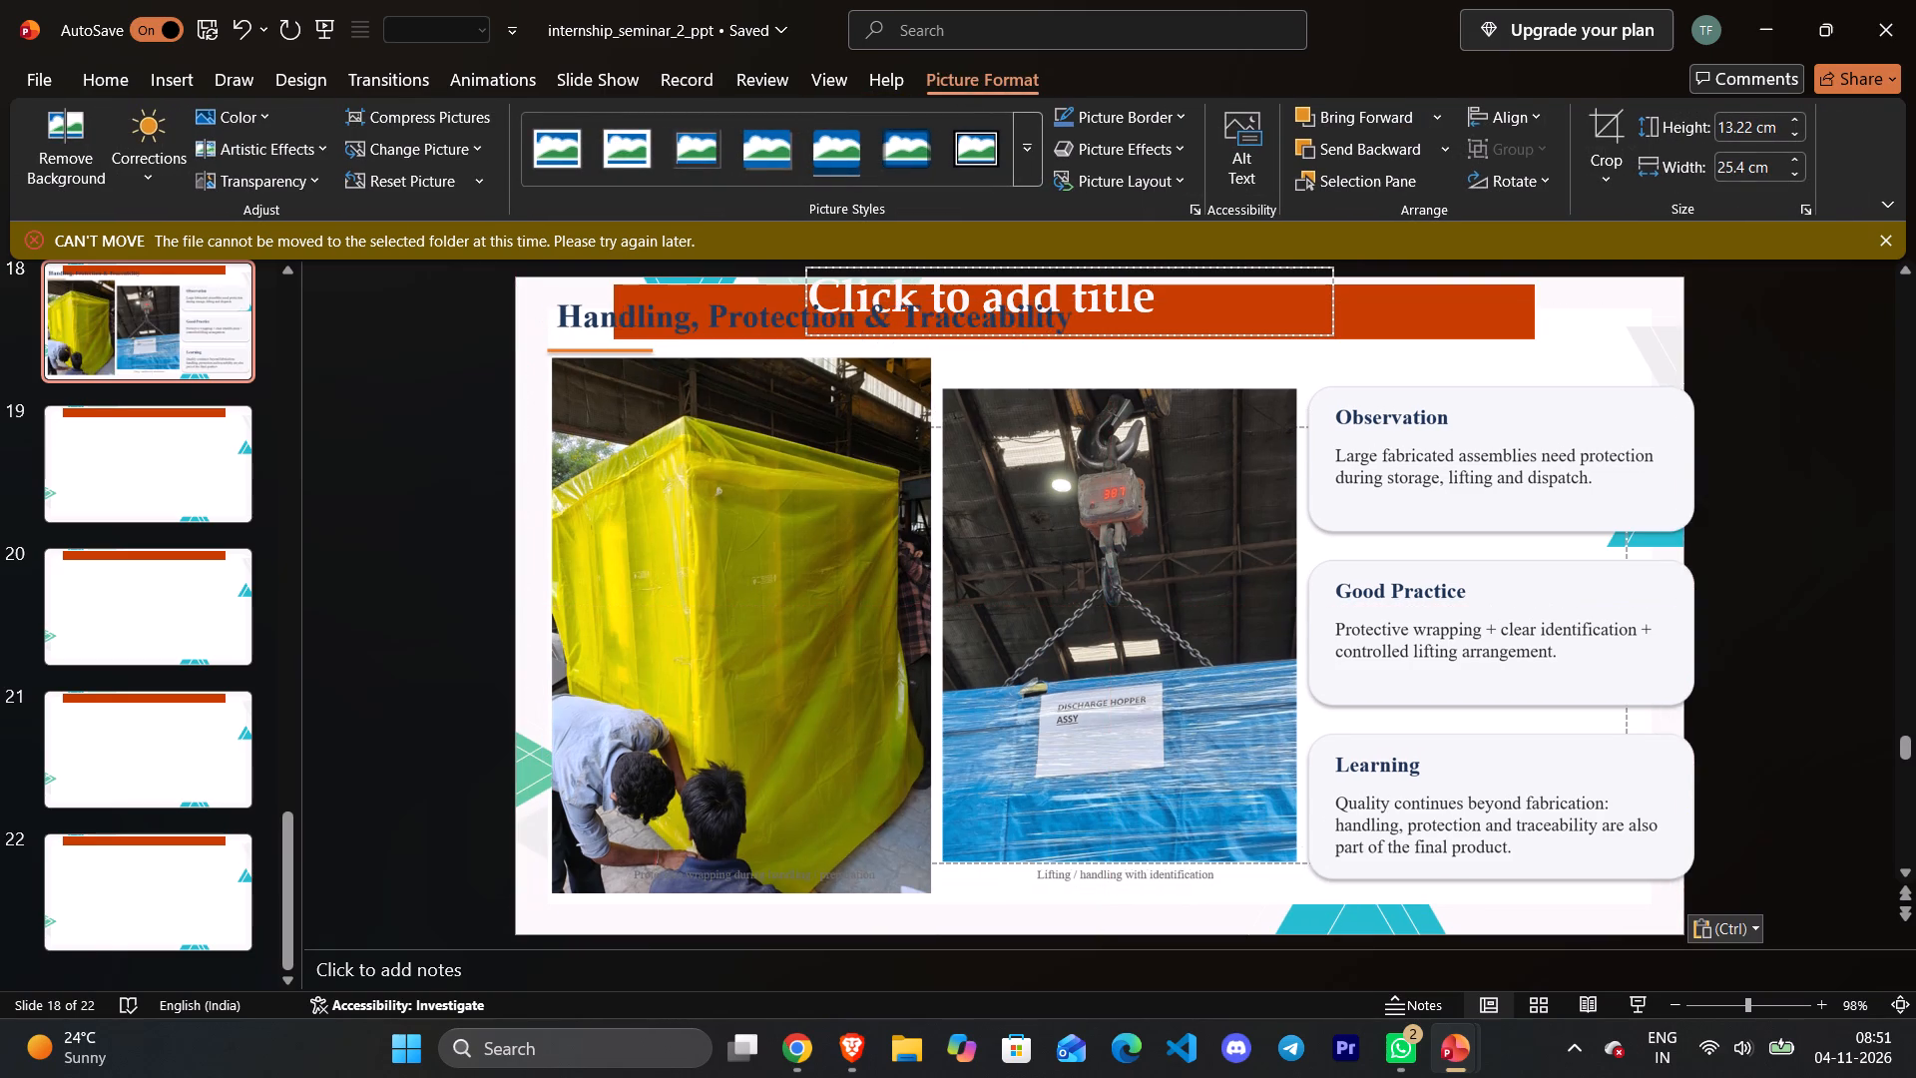
drag(827, 346, 816, 335)
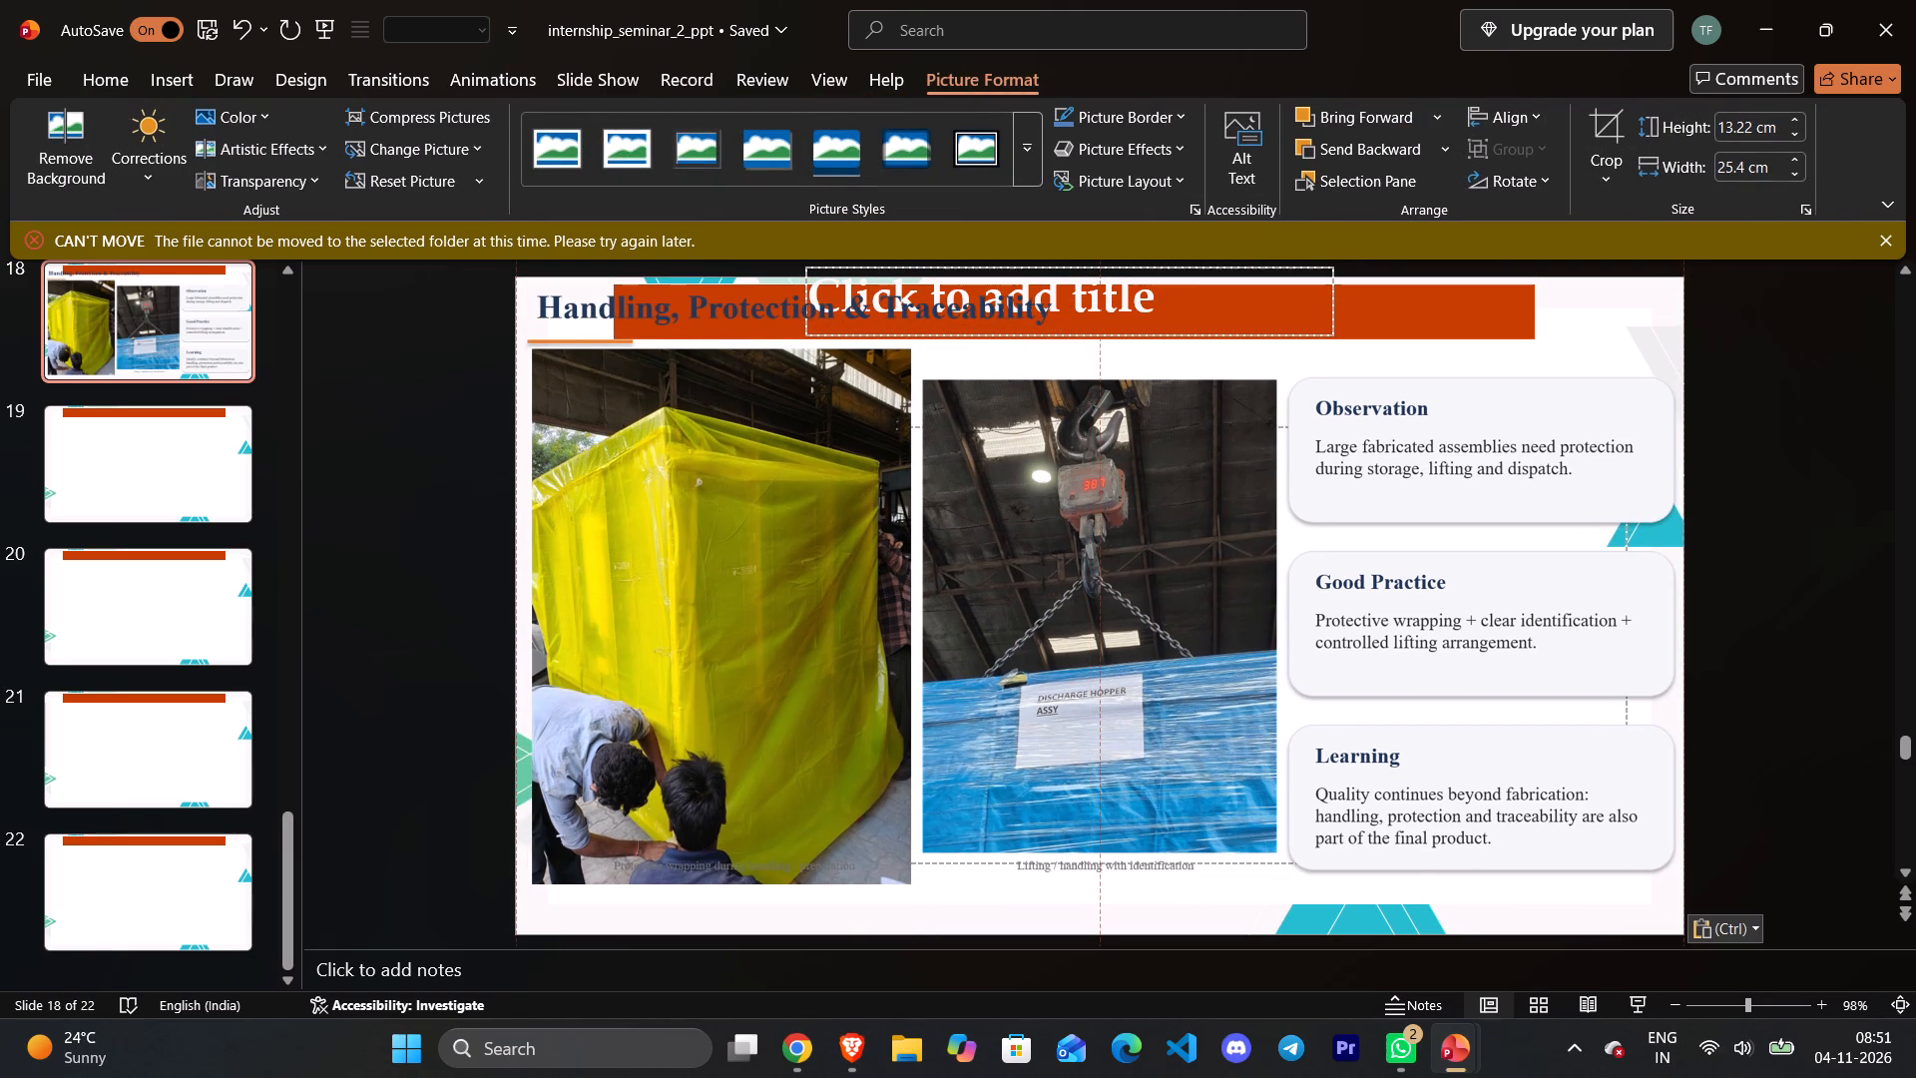
drag(816, 335, 827, 341)
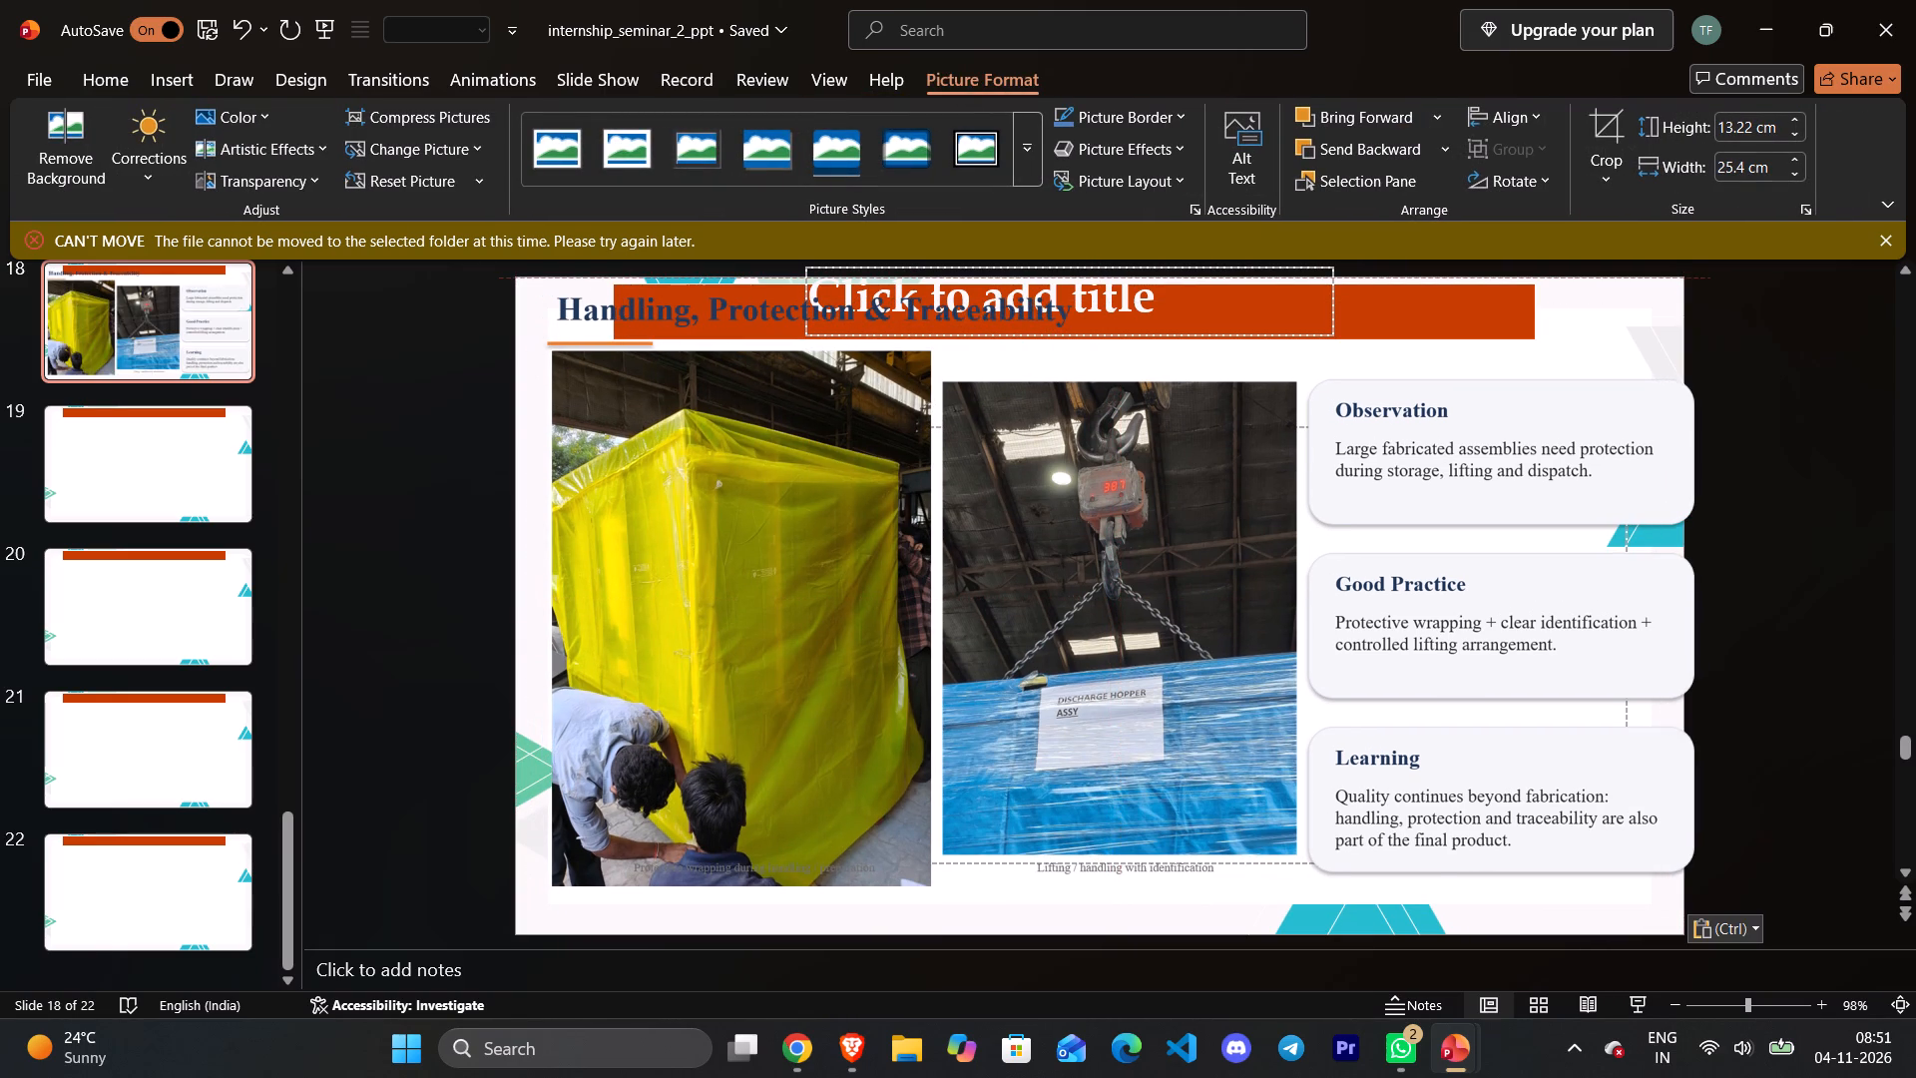
drag(827, 341, 809, 339)
click(1657, 316)
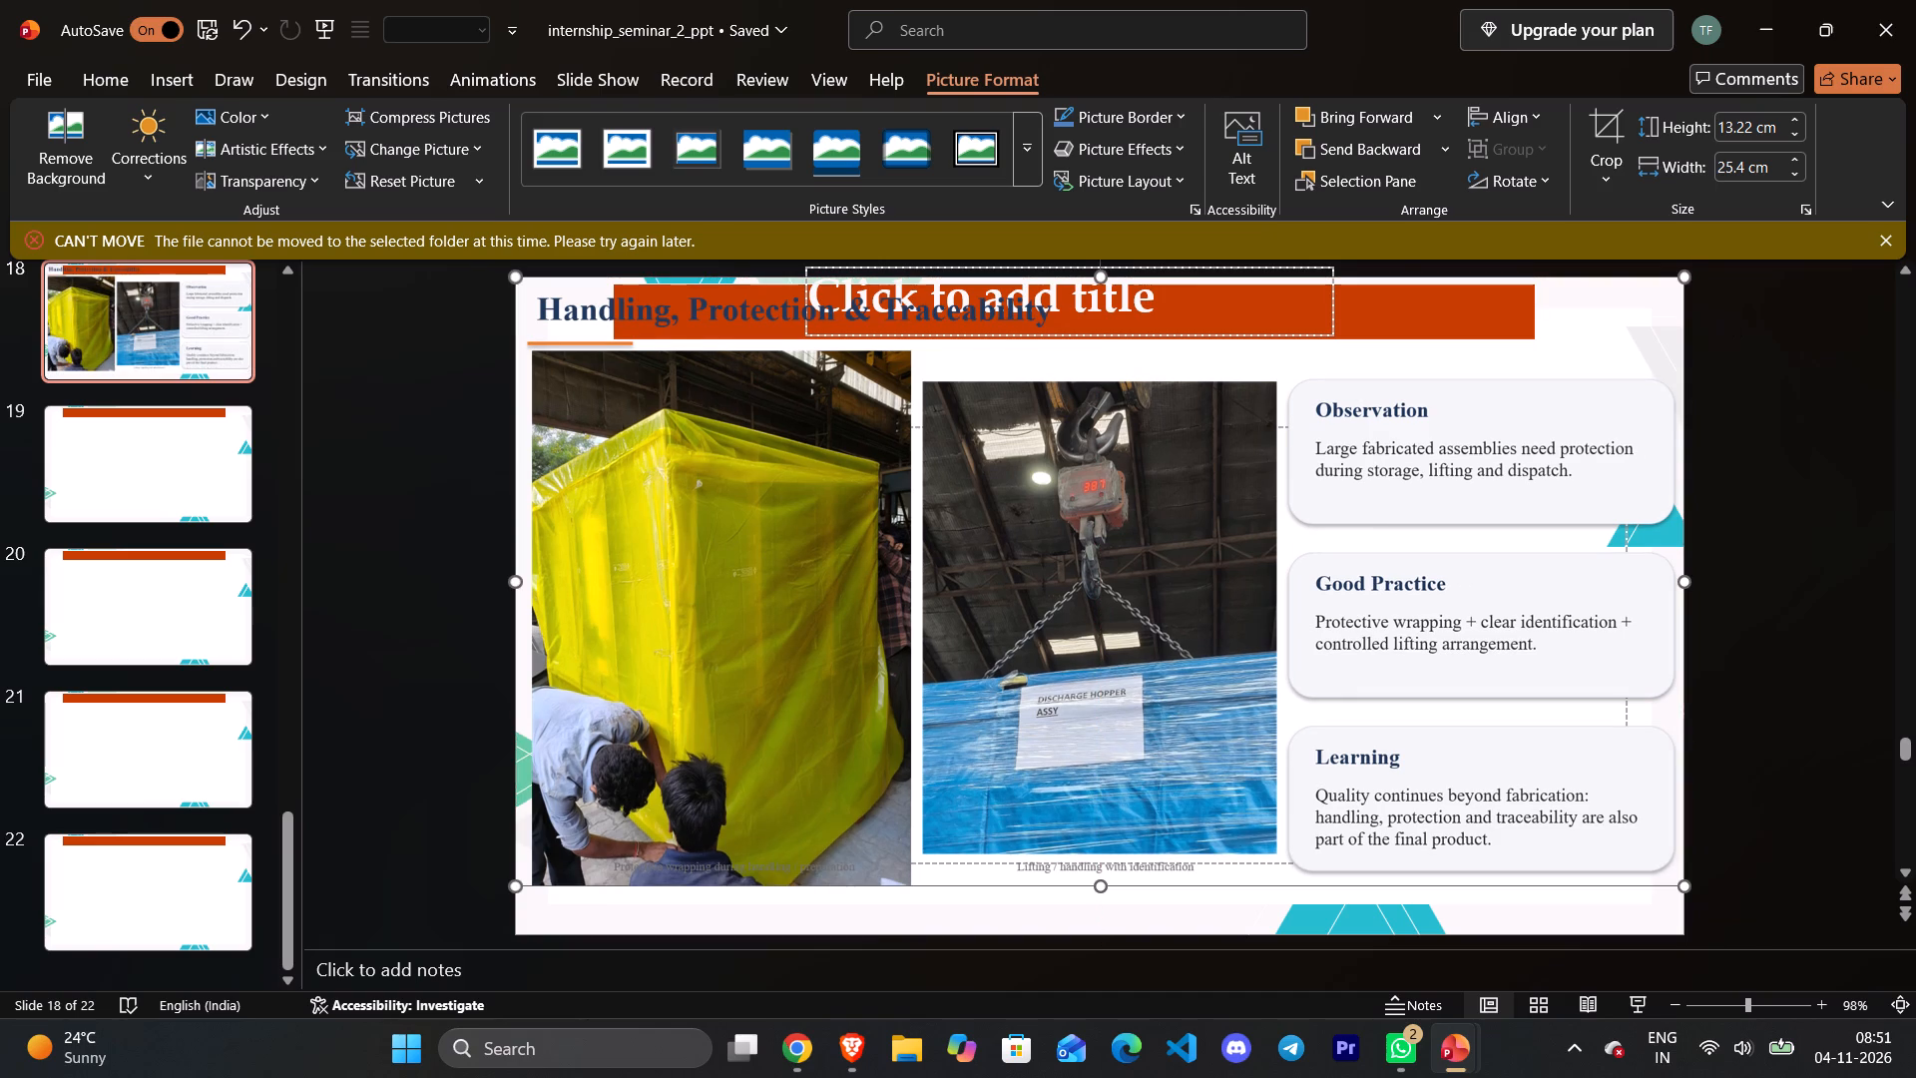
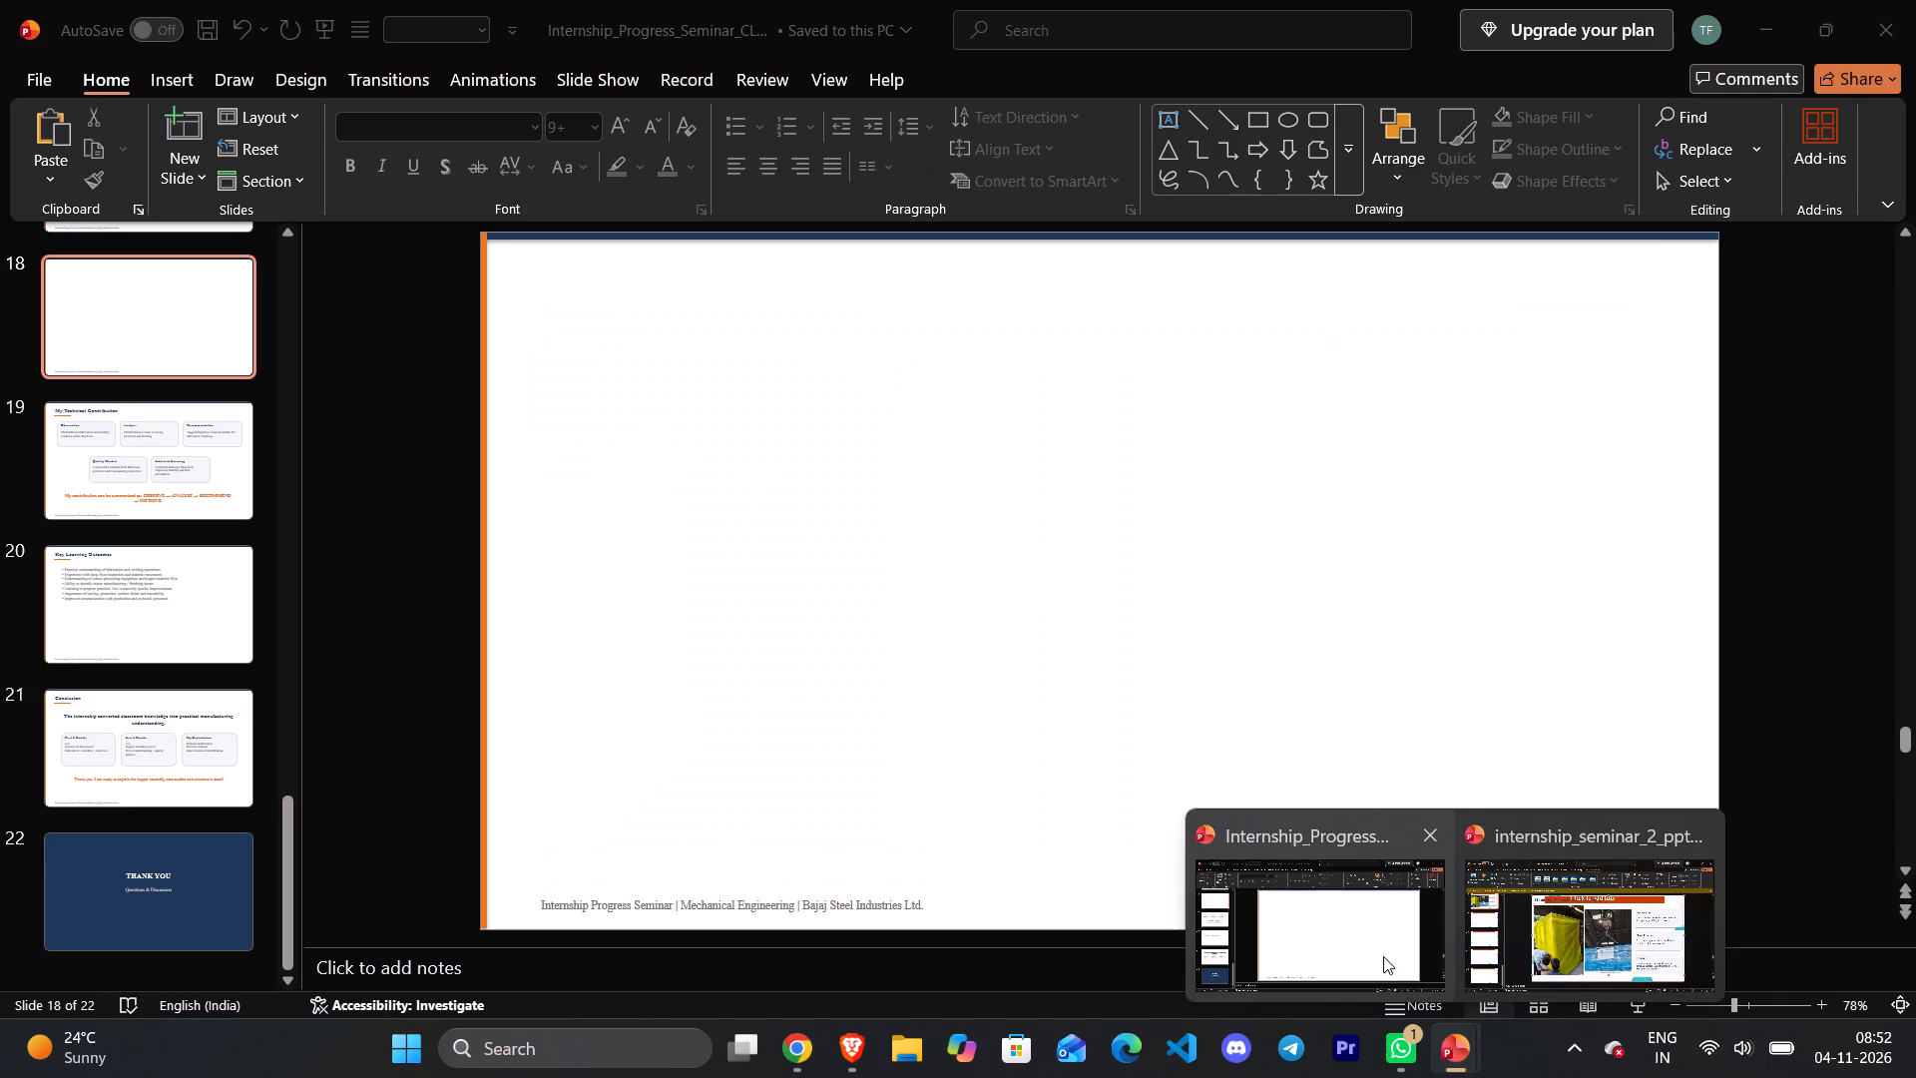
Move the "My Technical Contribution" title and its orange underline from slide 19 of Internship_Progress_Seminar to slide 19 of internship_seminar_2_ppt.
click(1383, 956)
click(58, 394)
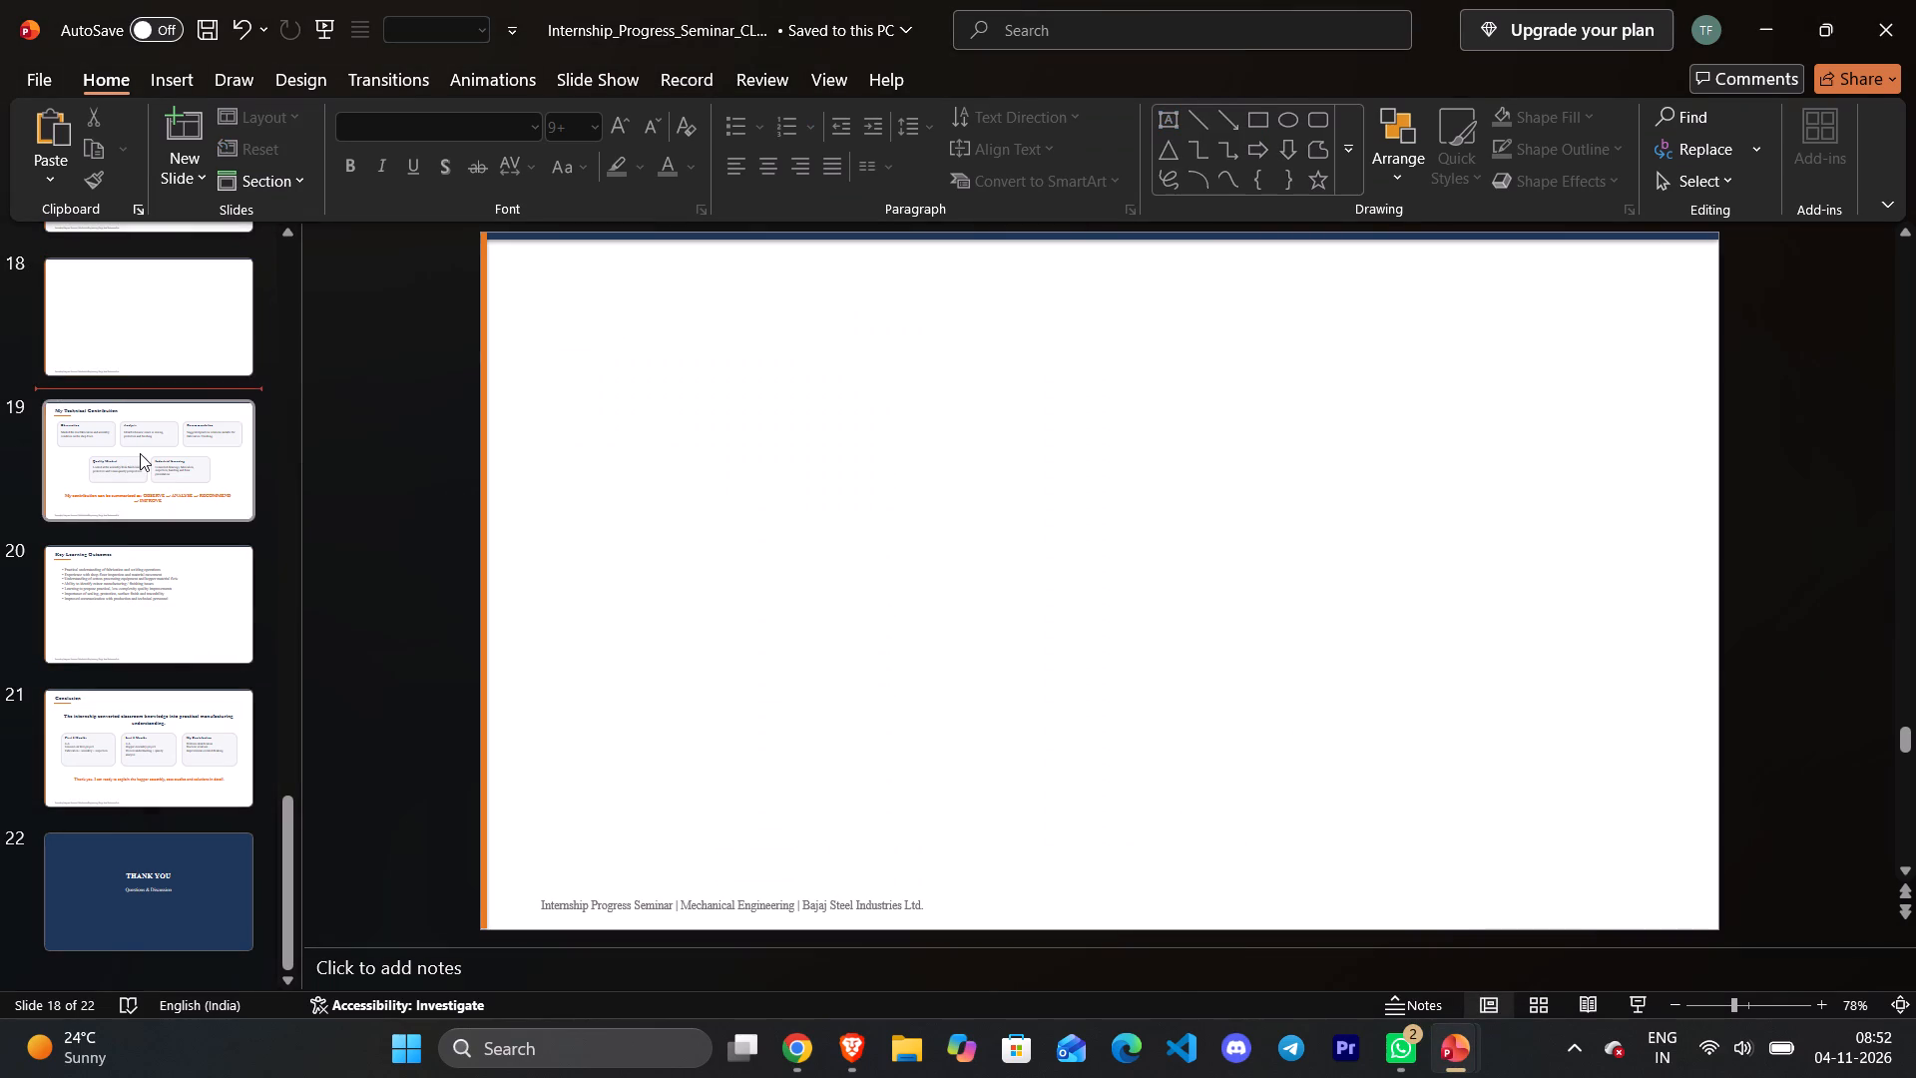
click(140, 453)
ctrl+click(723, 290)
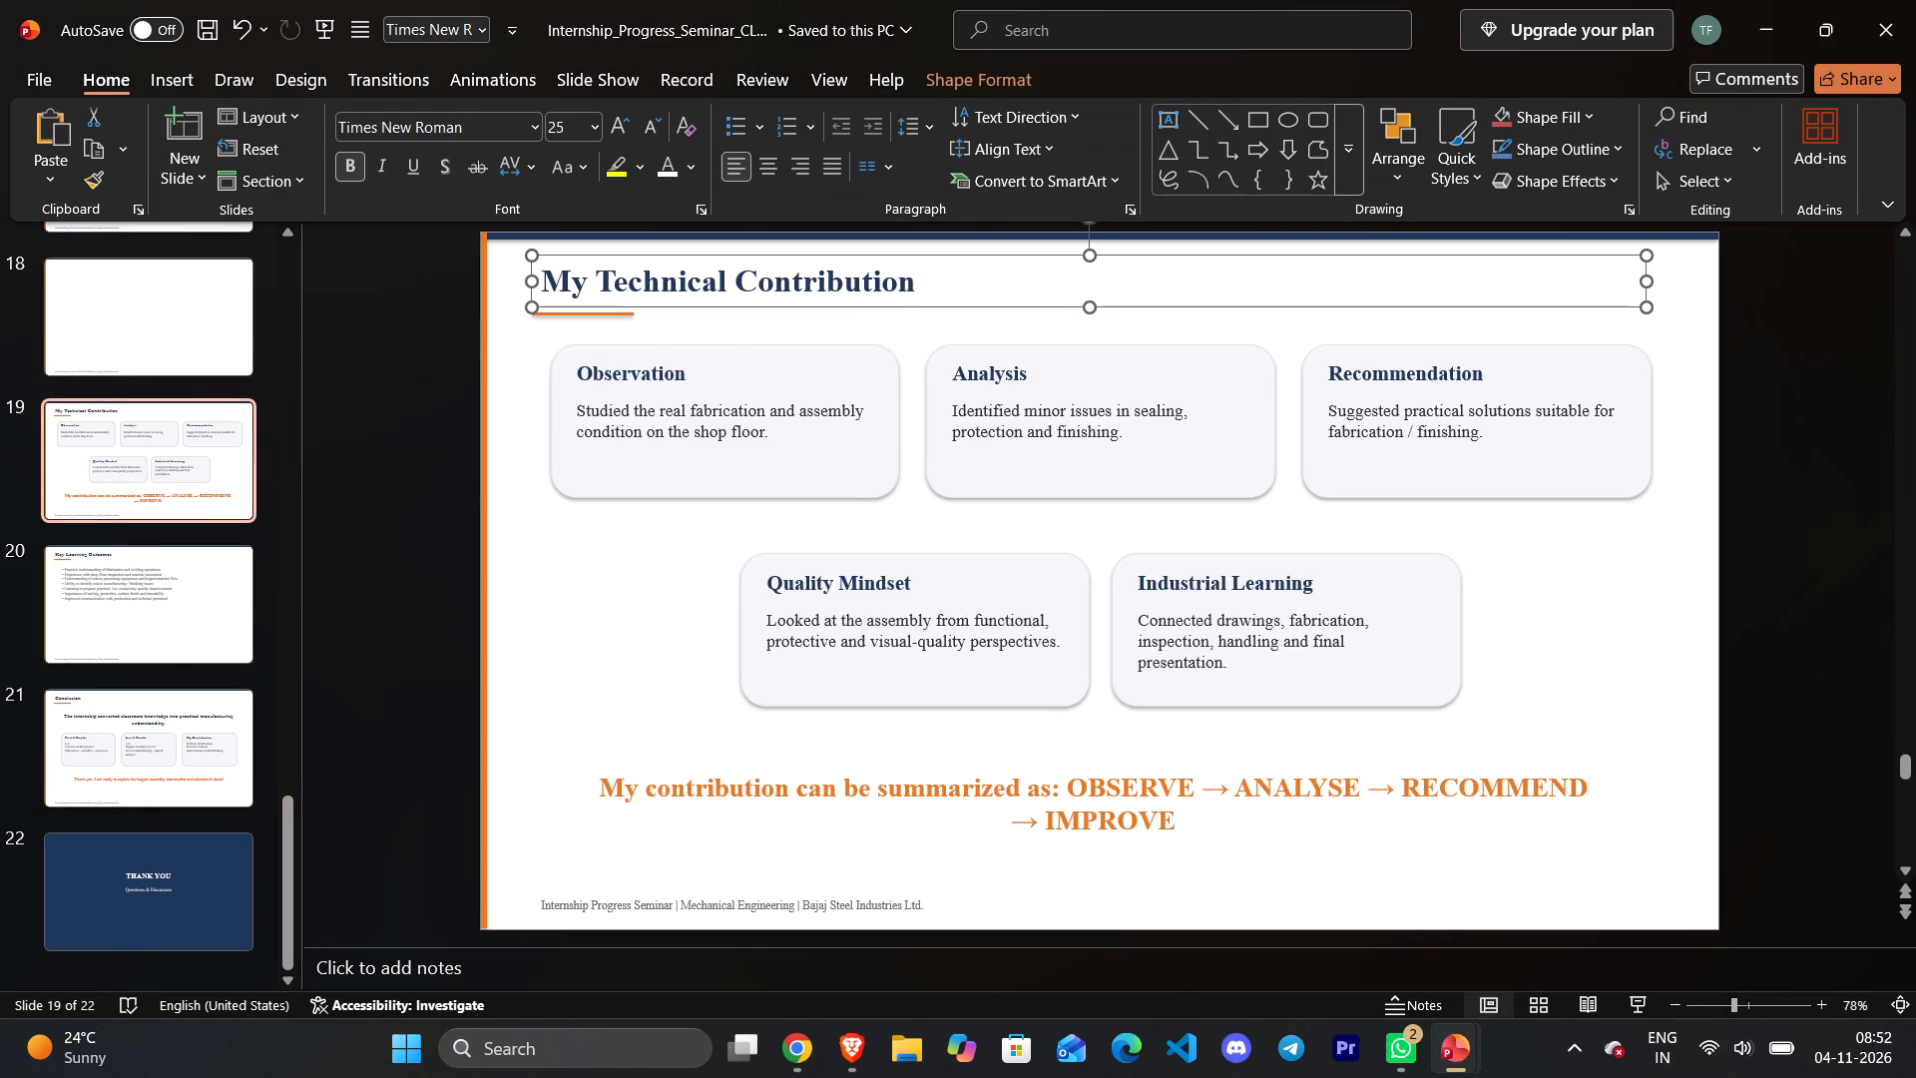
ctrl+click(590, 314)
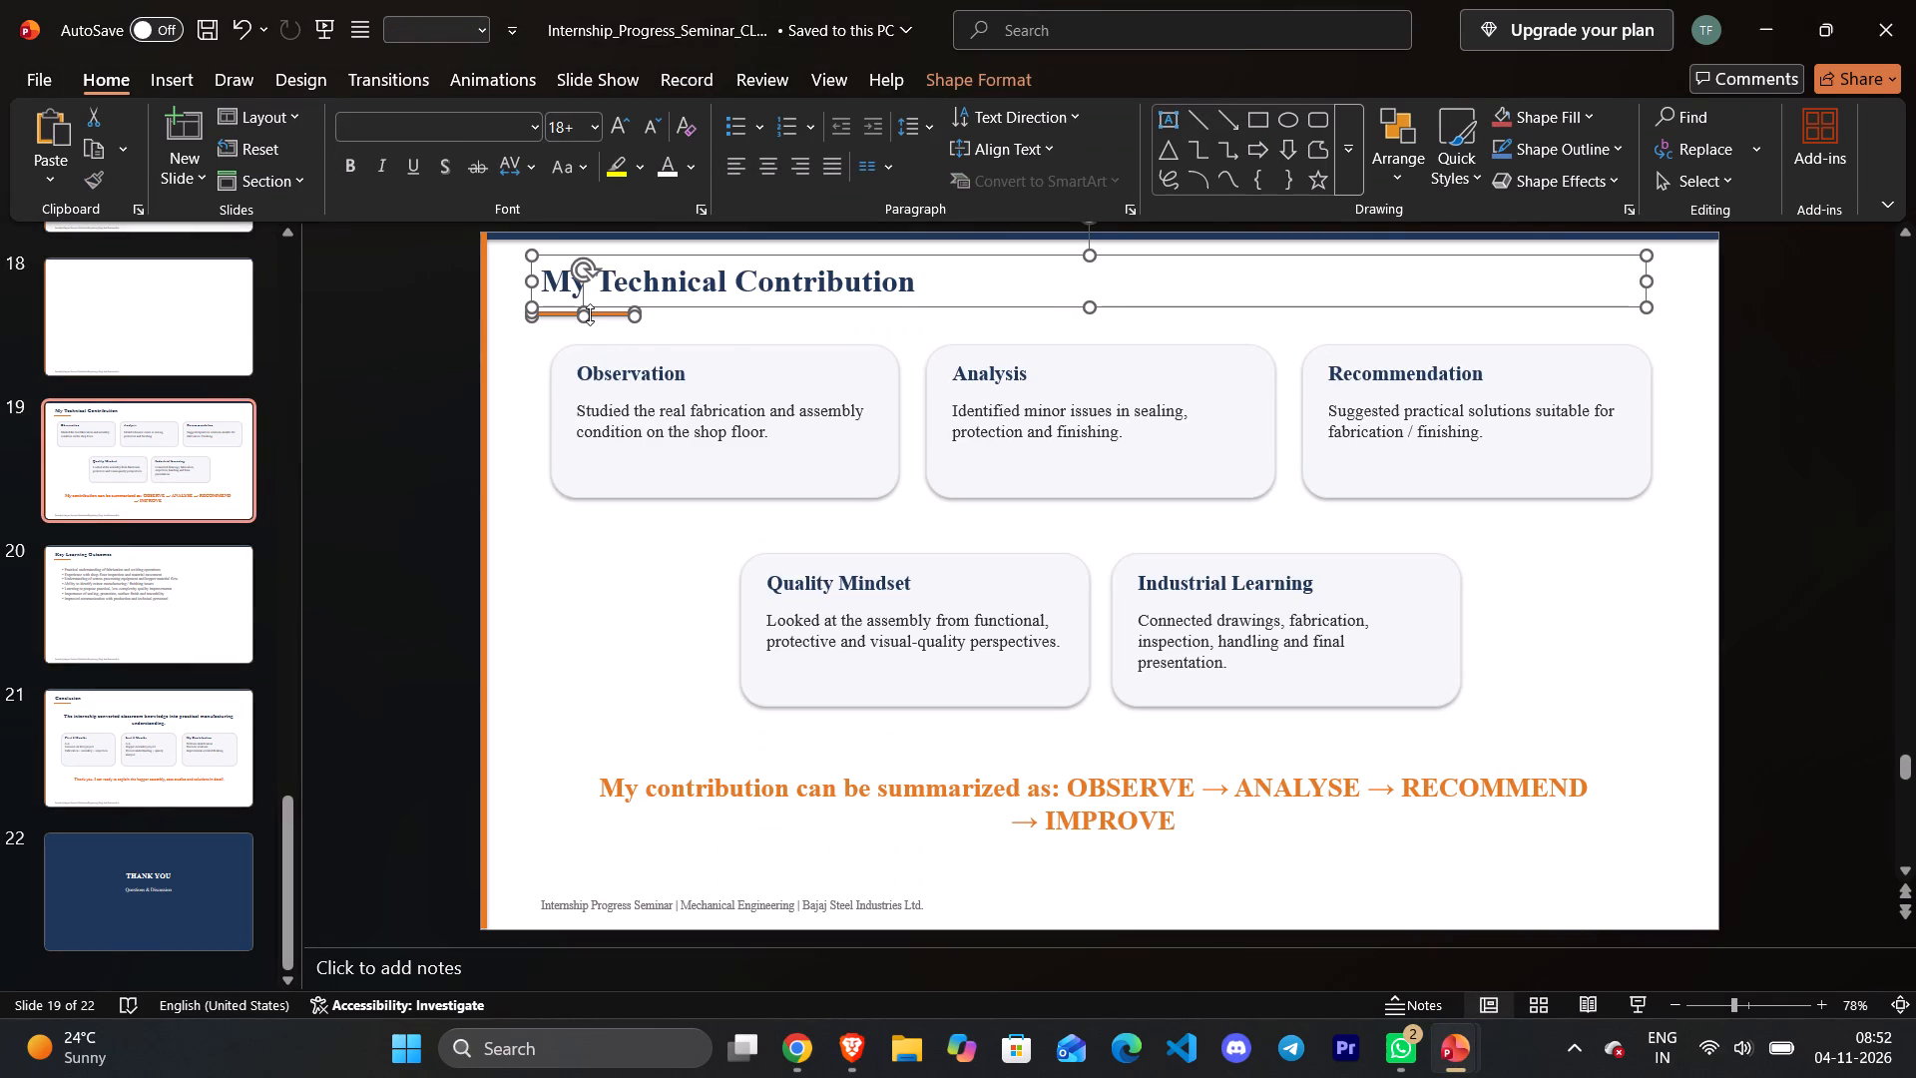
key(ctrl+x)
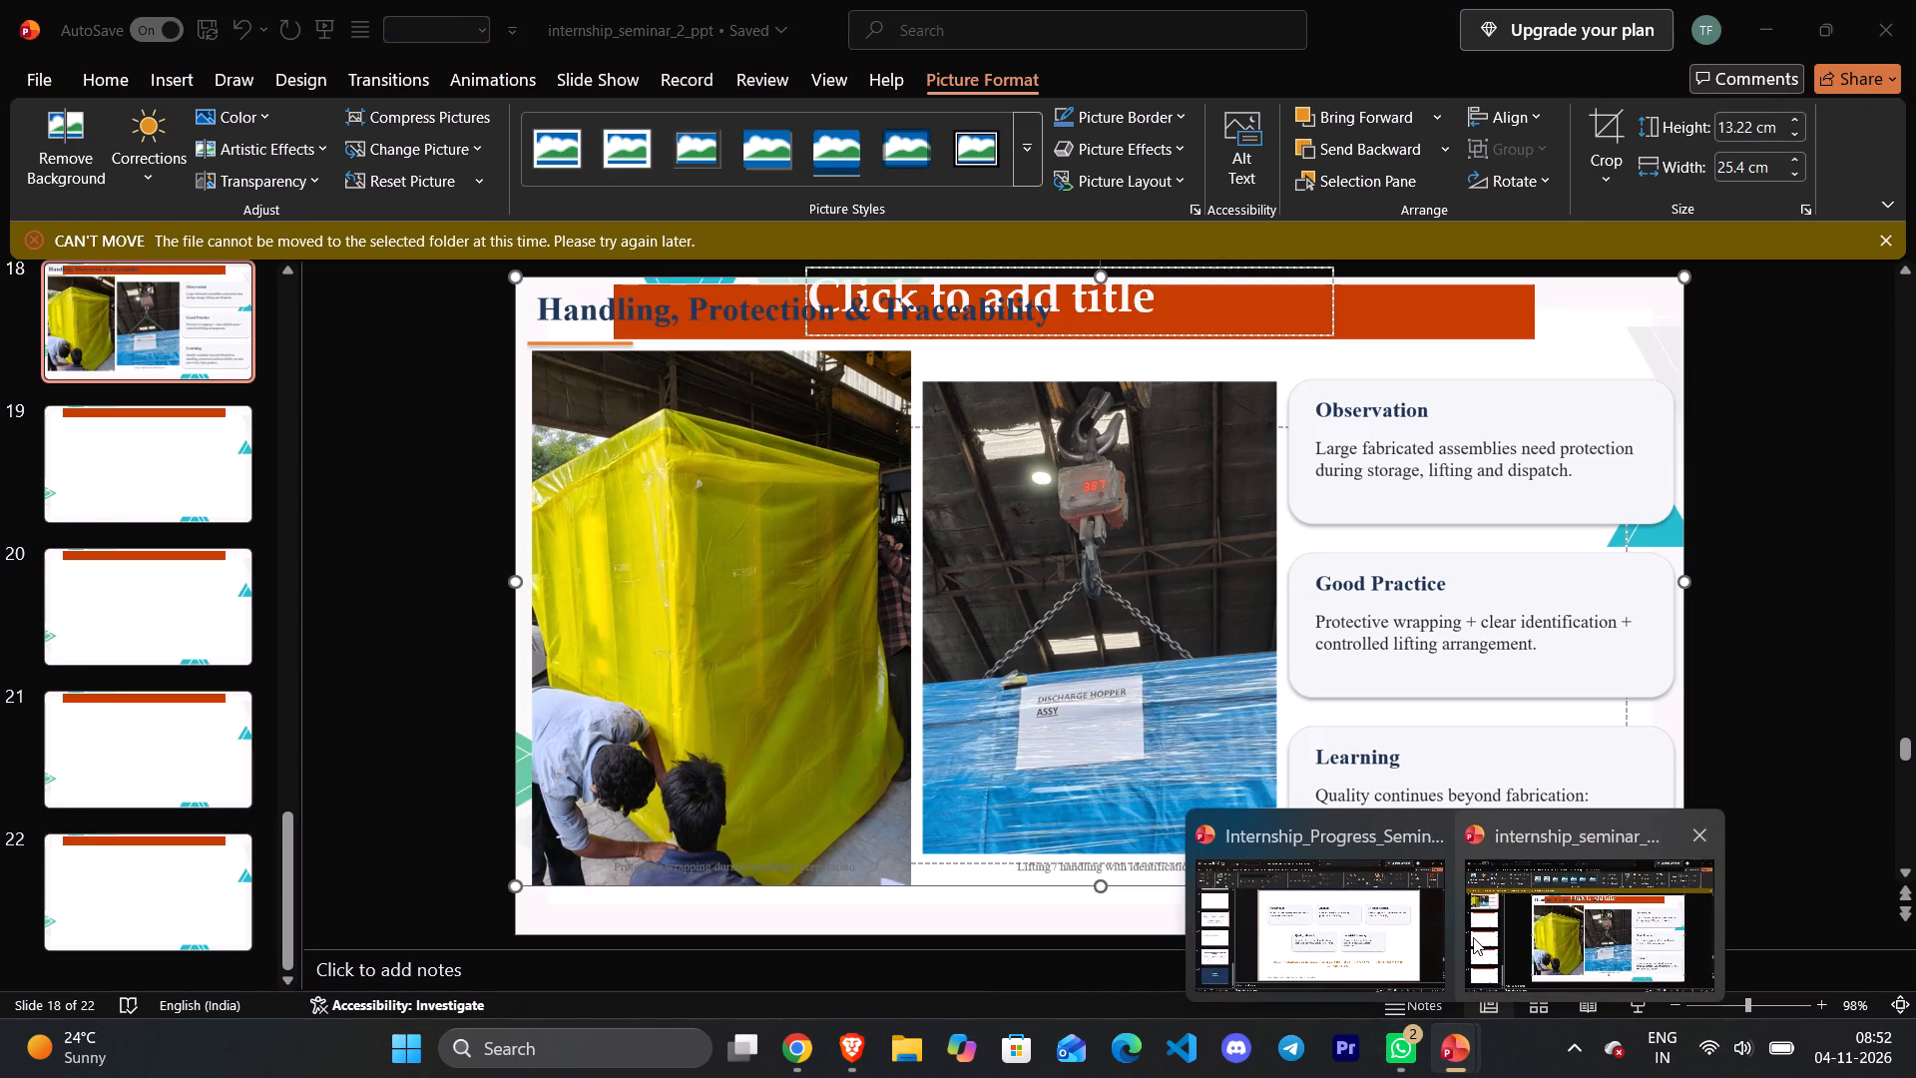
click(1473, 936)
click(87, 471)
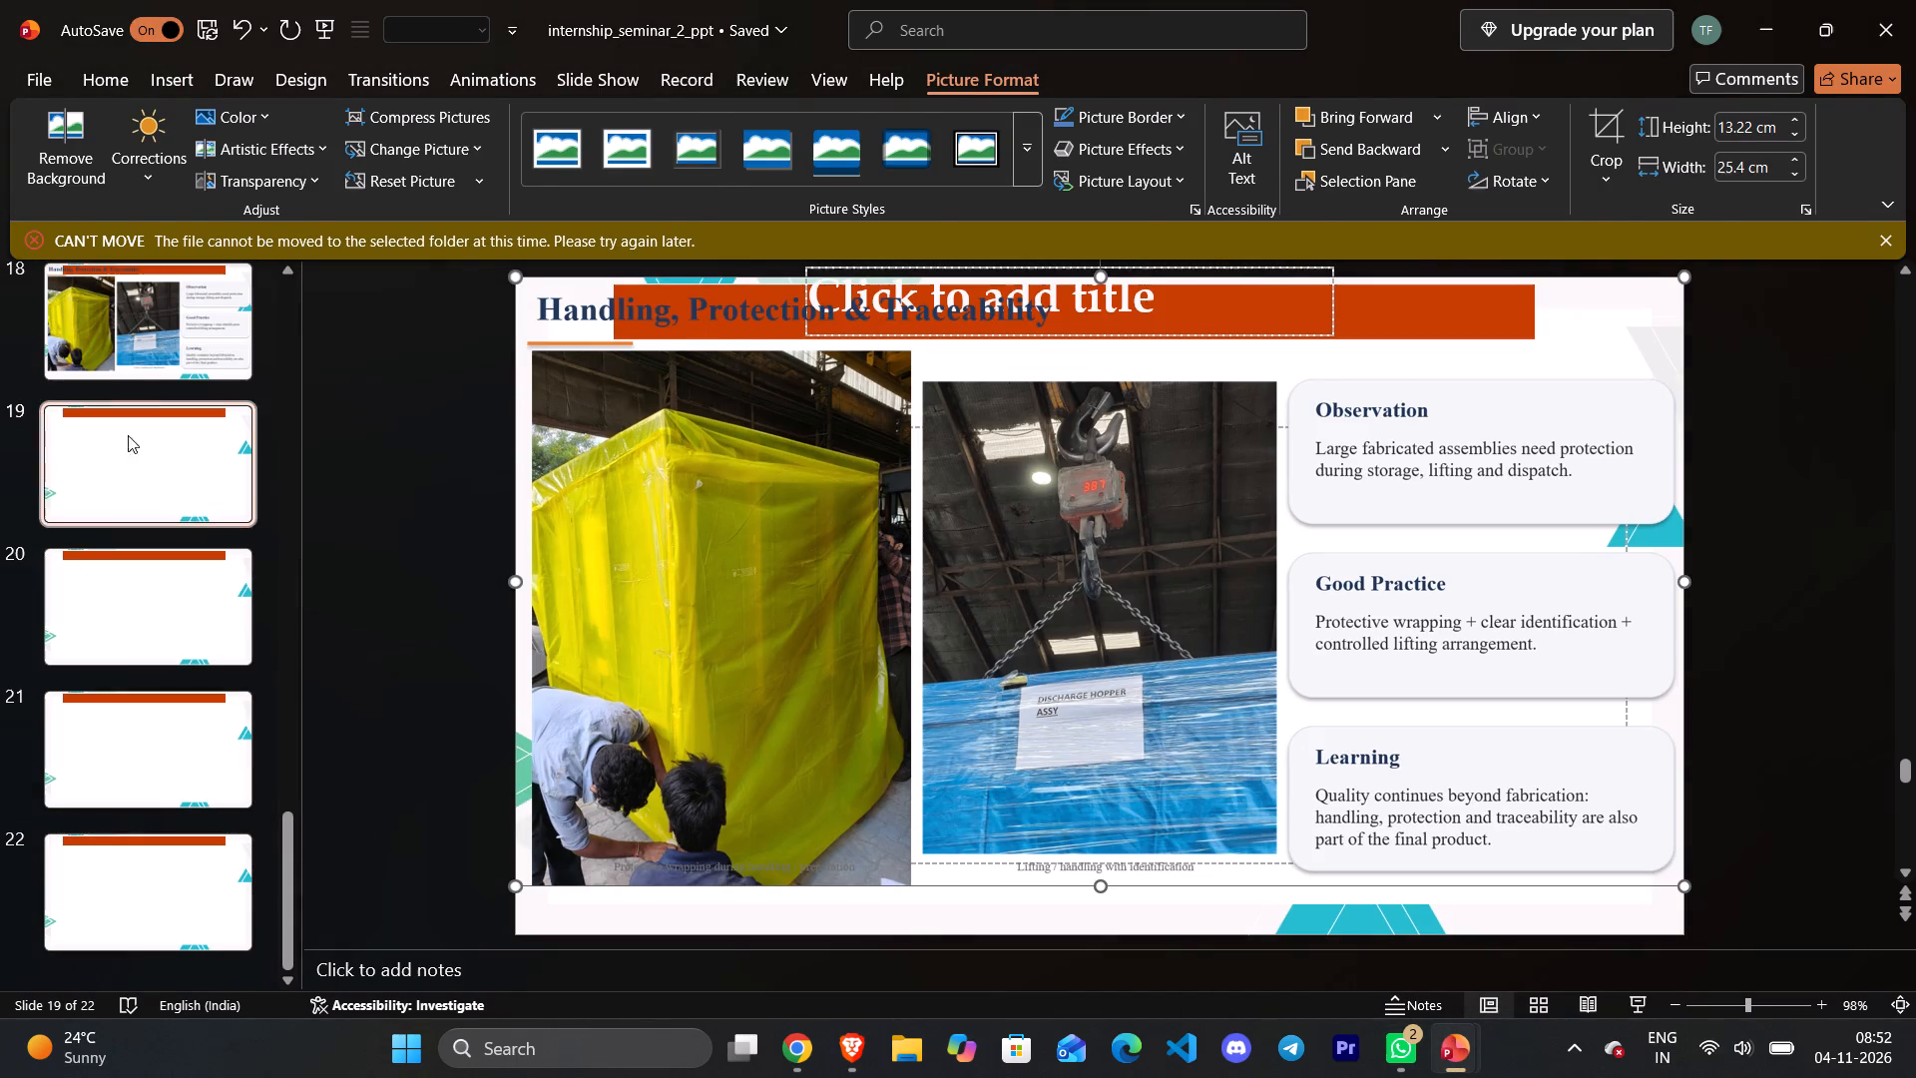
key(ctrl+v)
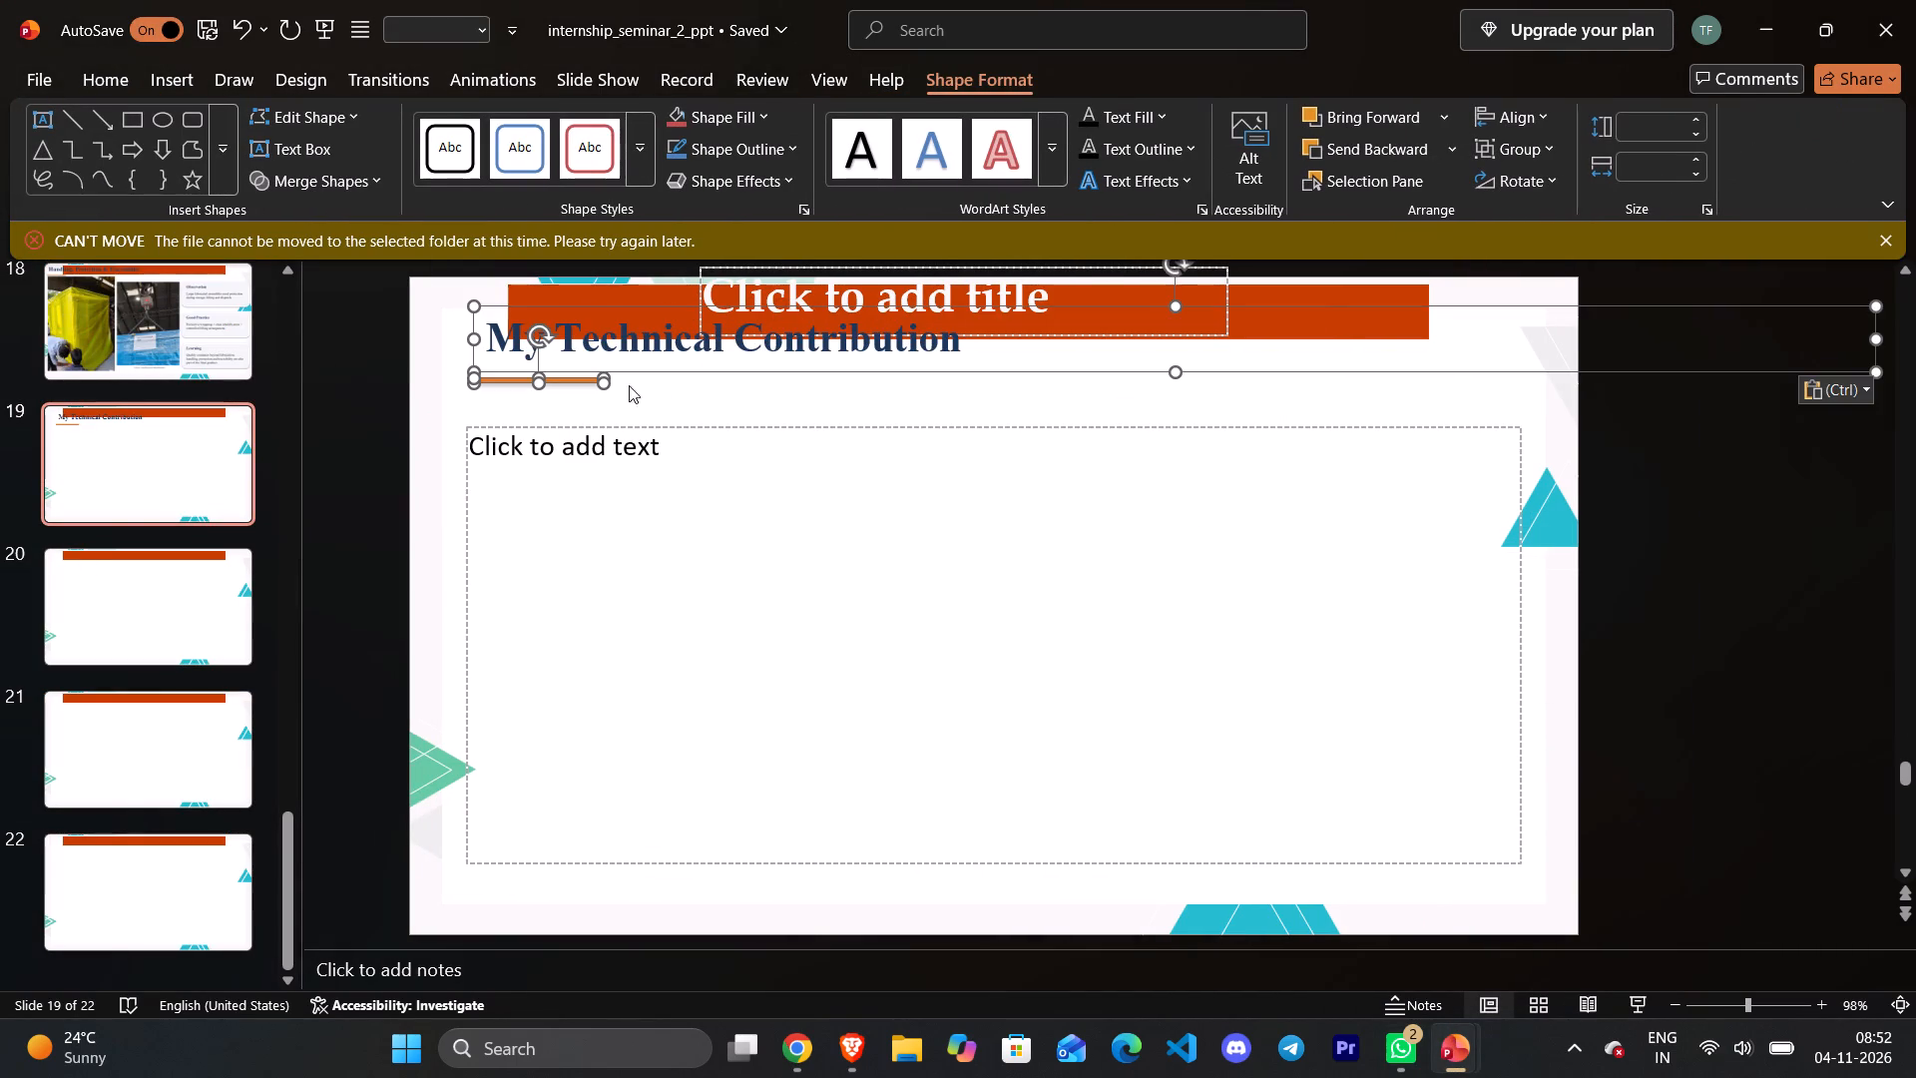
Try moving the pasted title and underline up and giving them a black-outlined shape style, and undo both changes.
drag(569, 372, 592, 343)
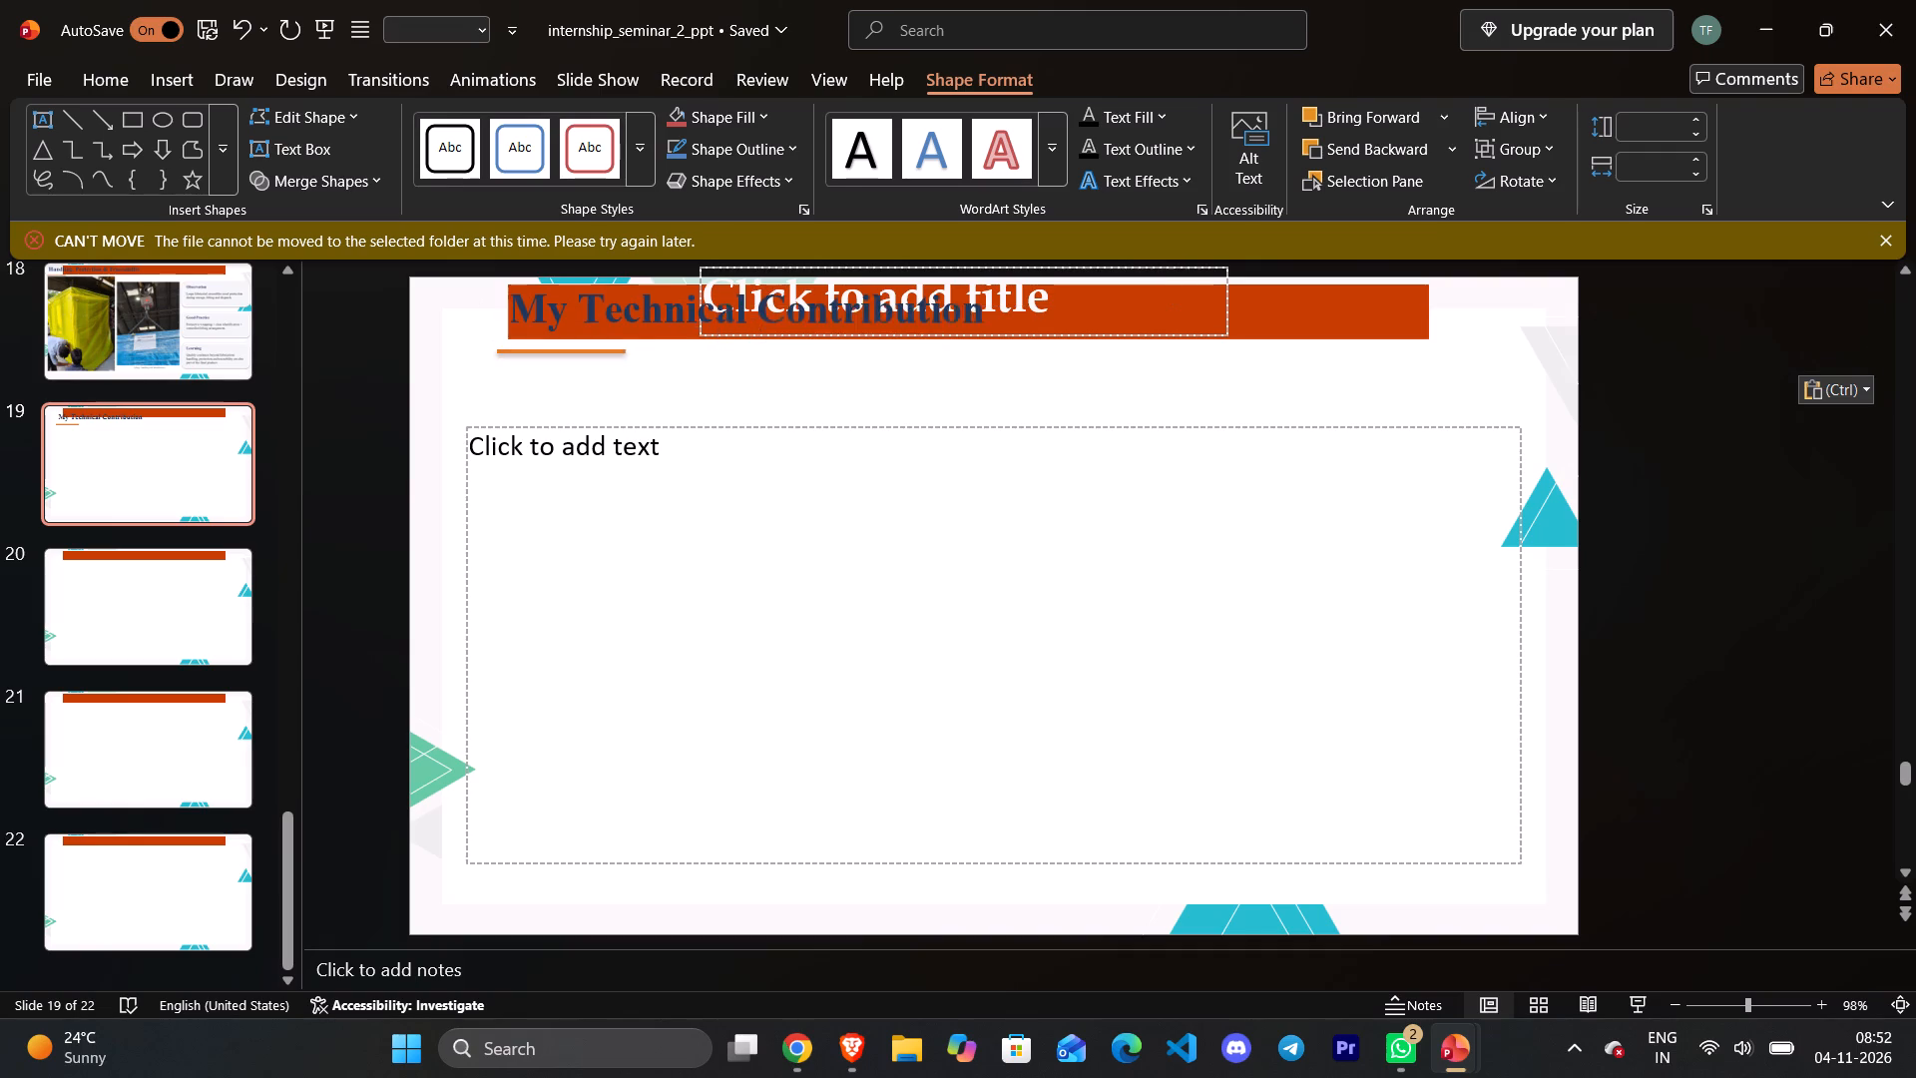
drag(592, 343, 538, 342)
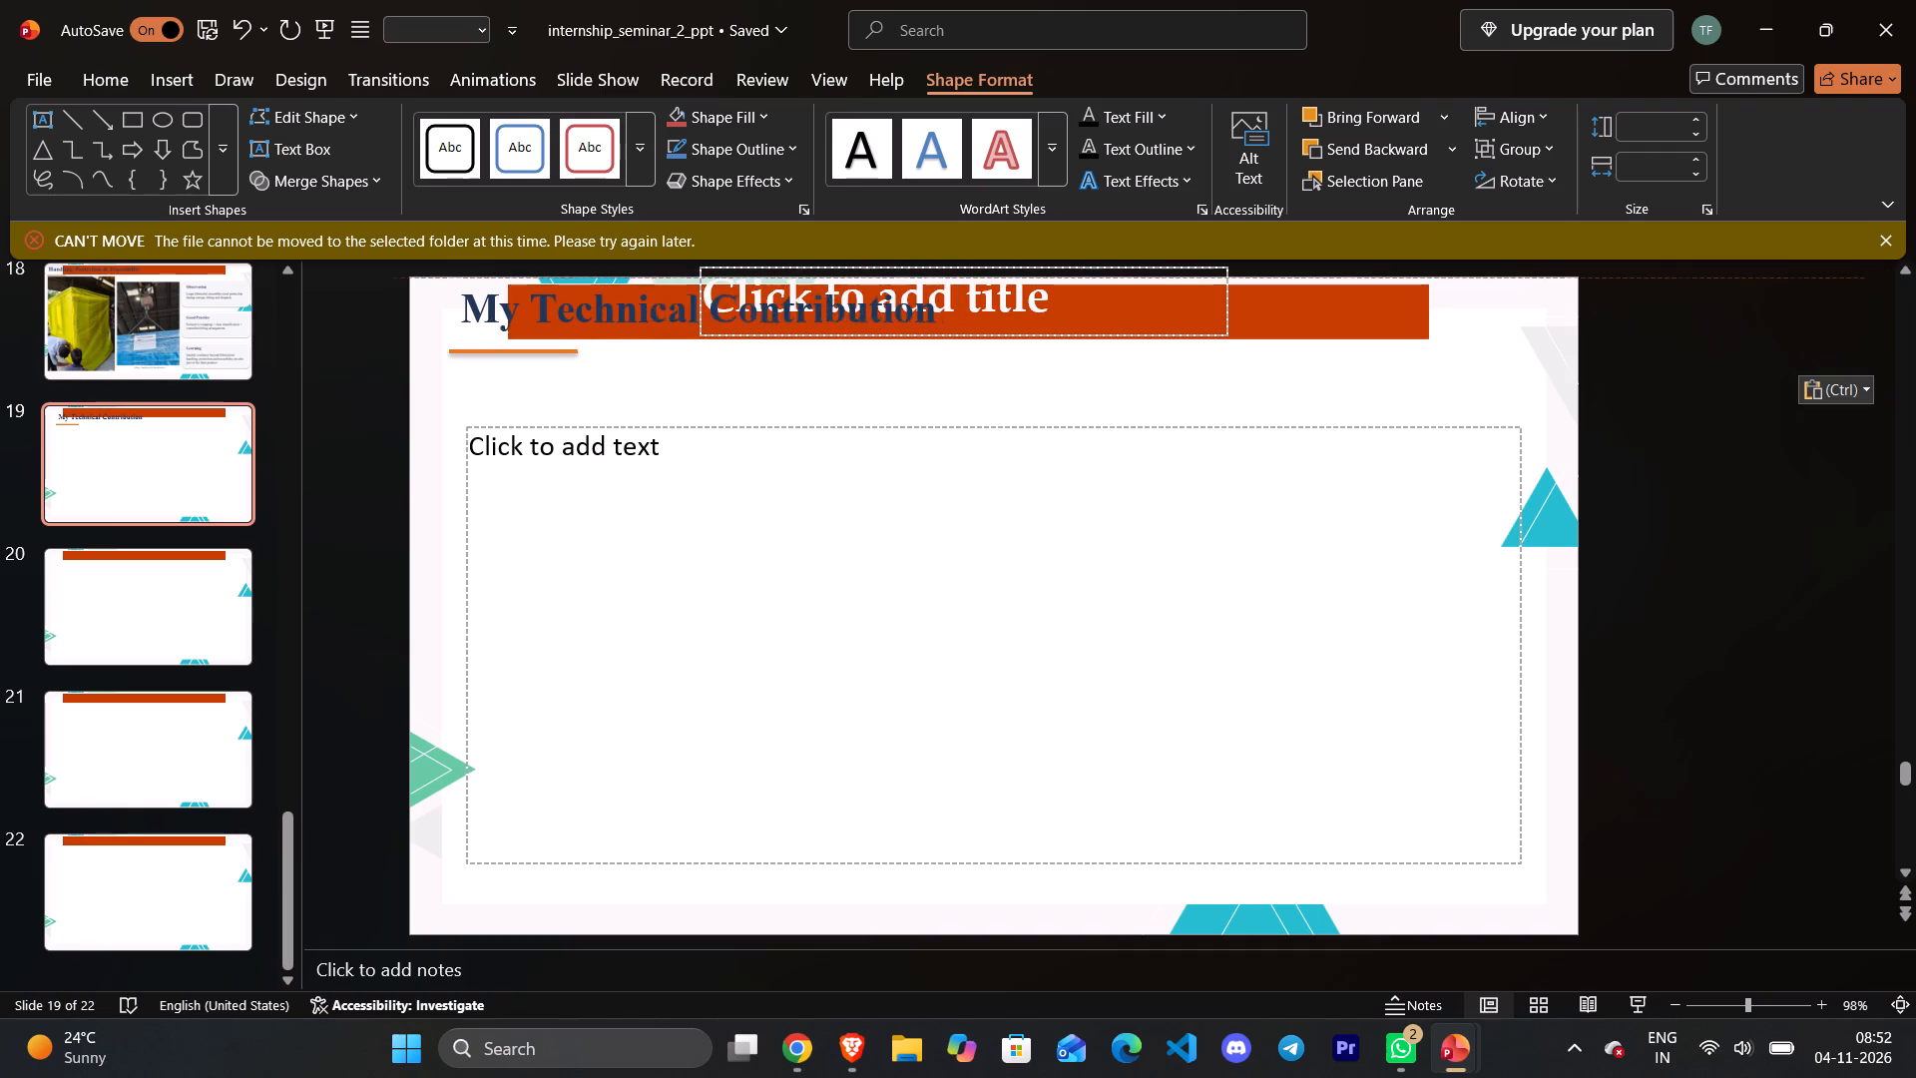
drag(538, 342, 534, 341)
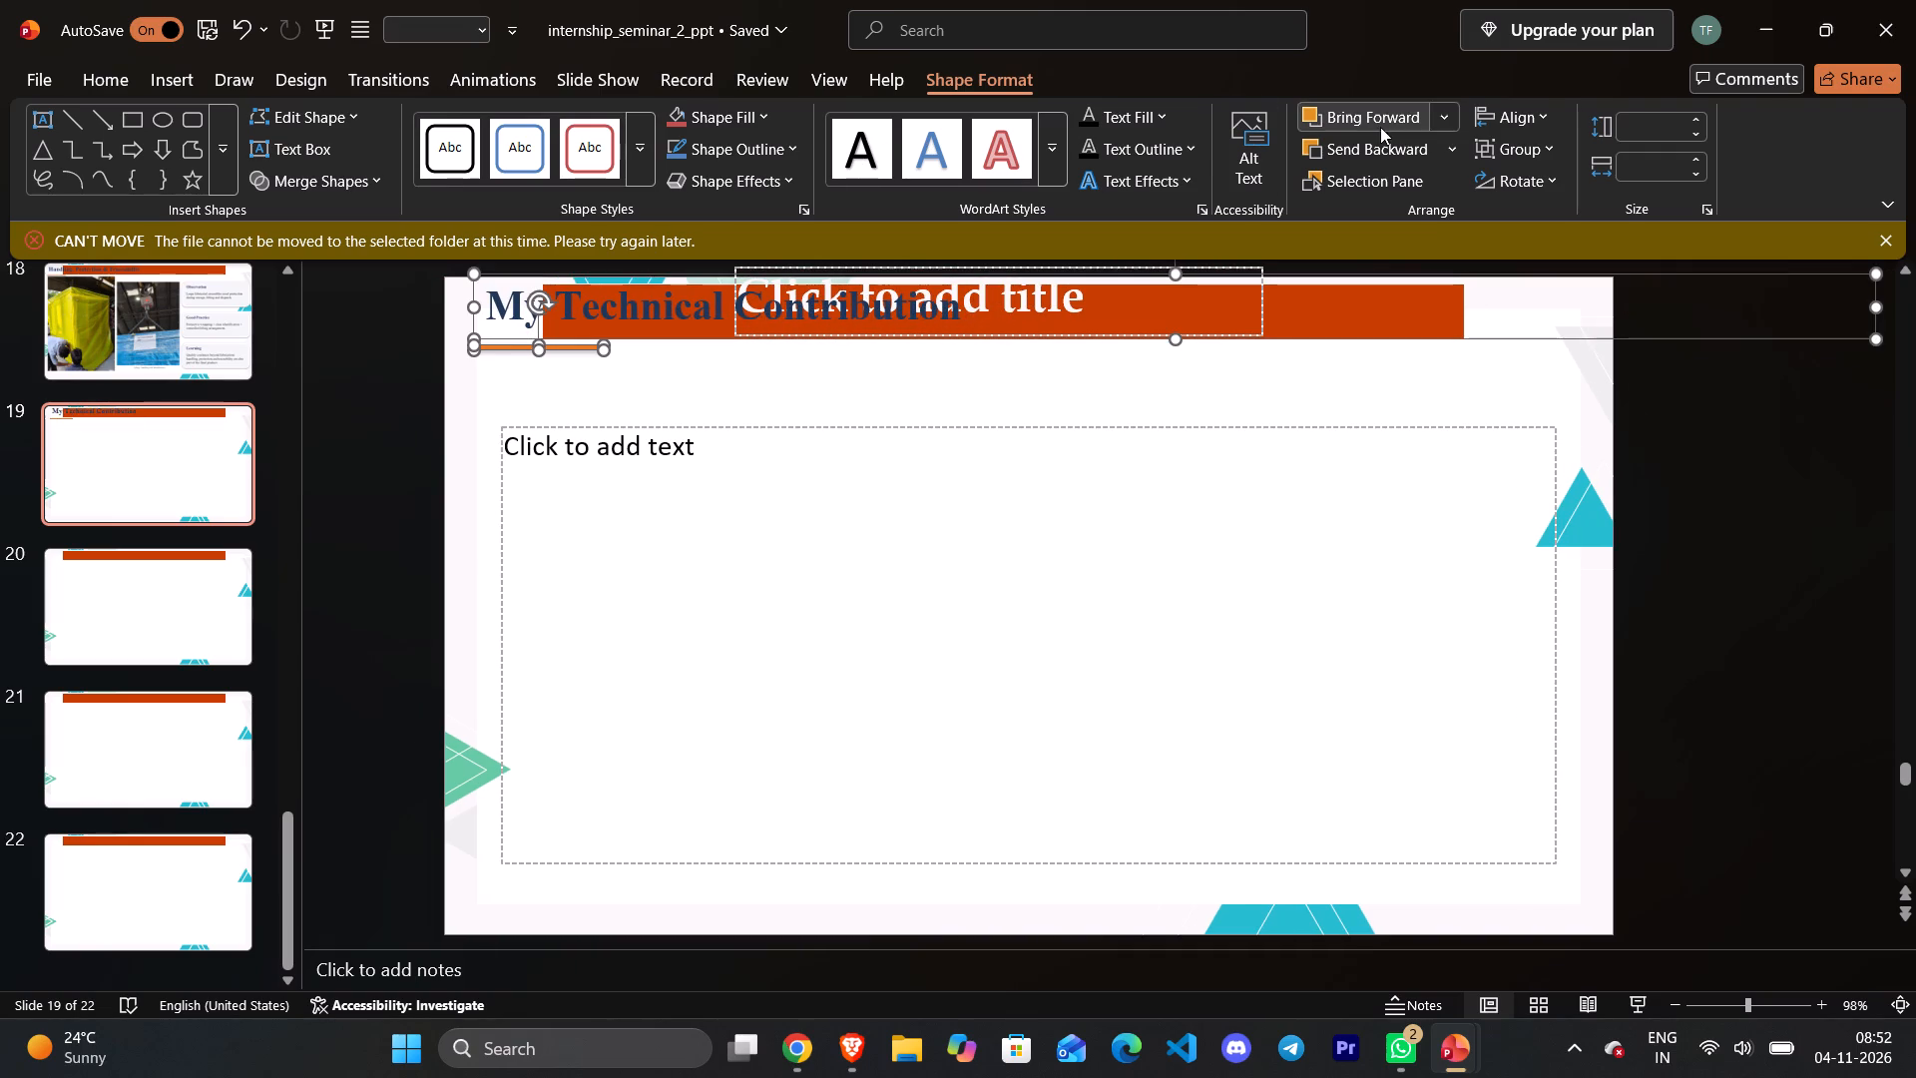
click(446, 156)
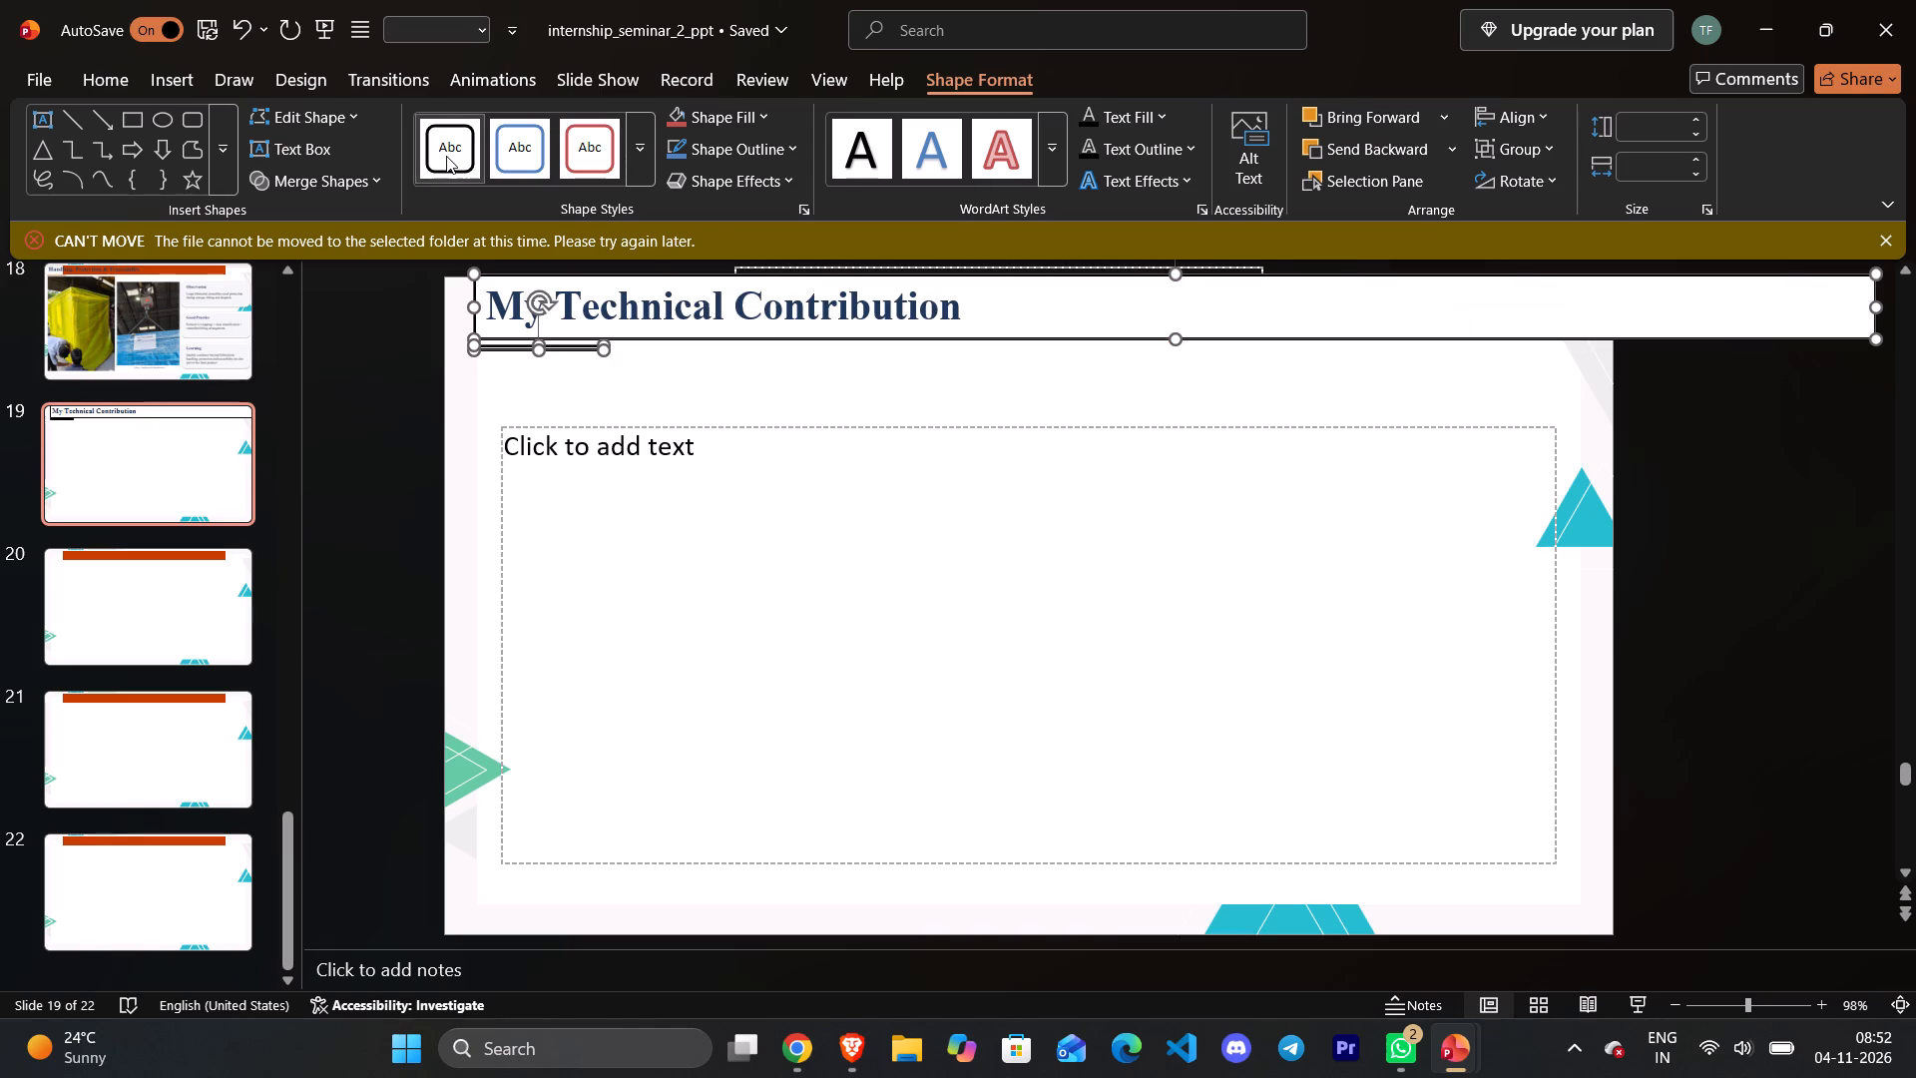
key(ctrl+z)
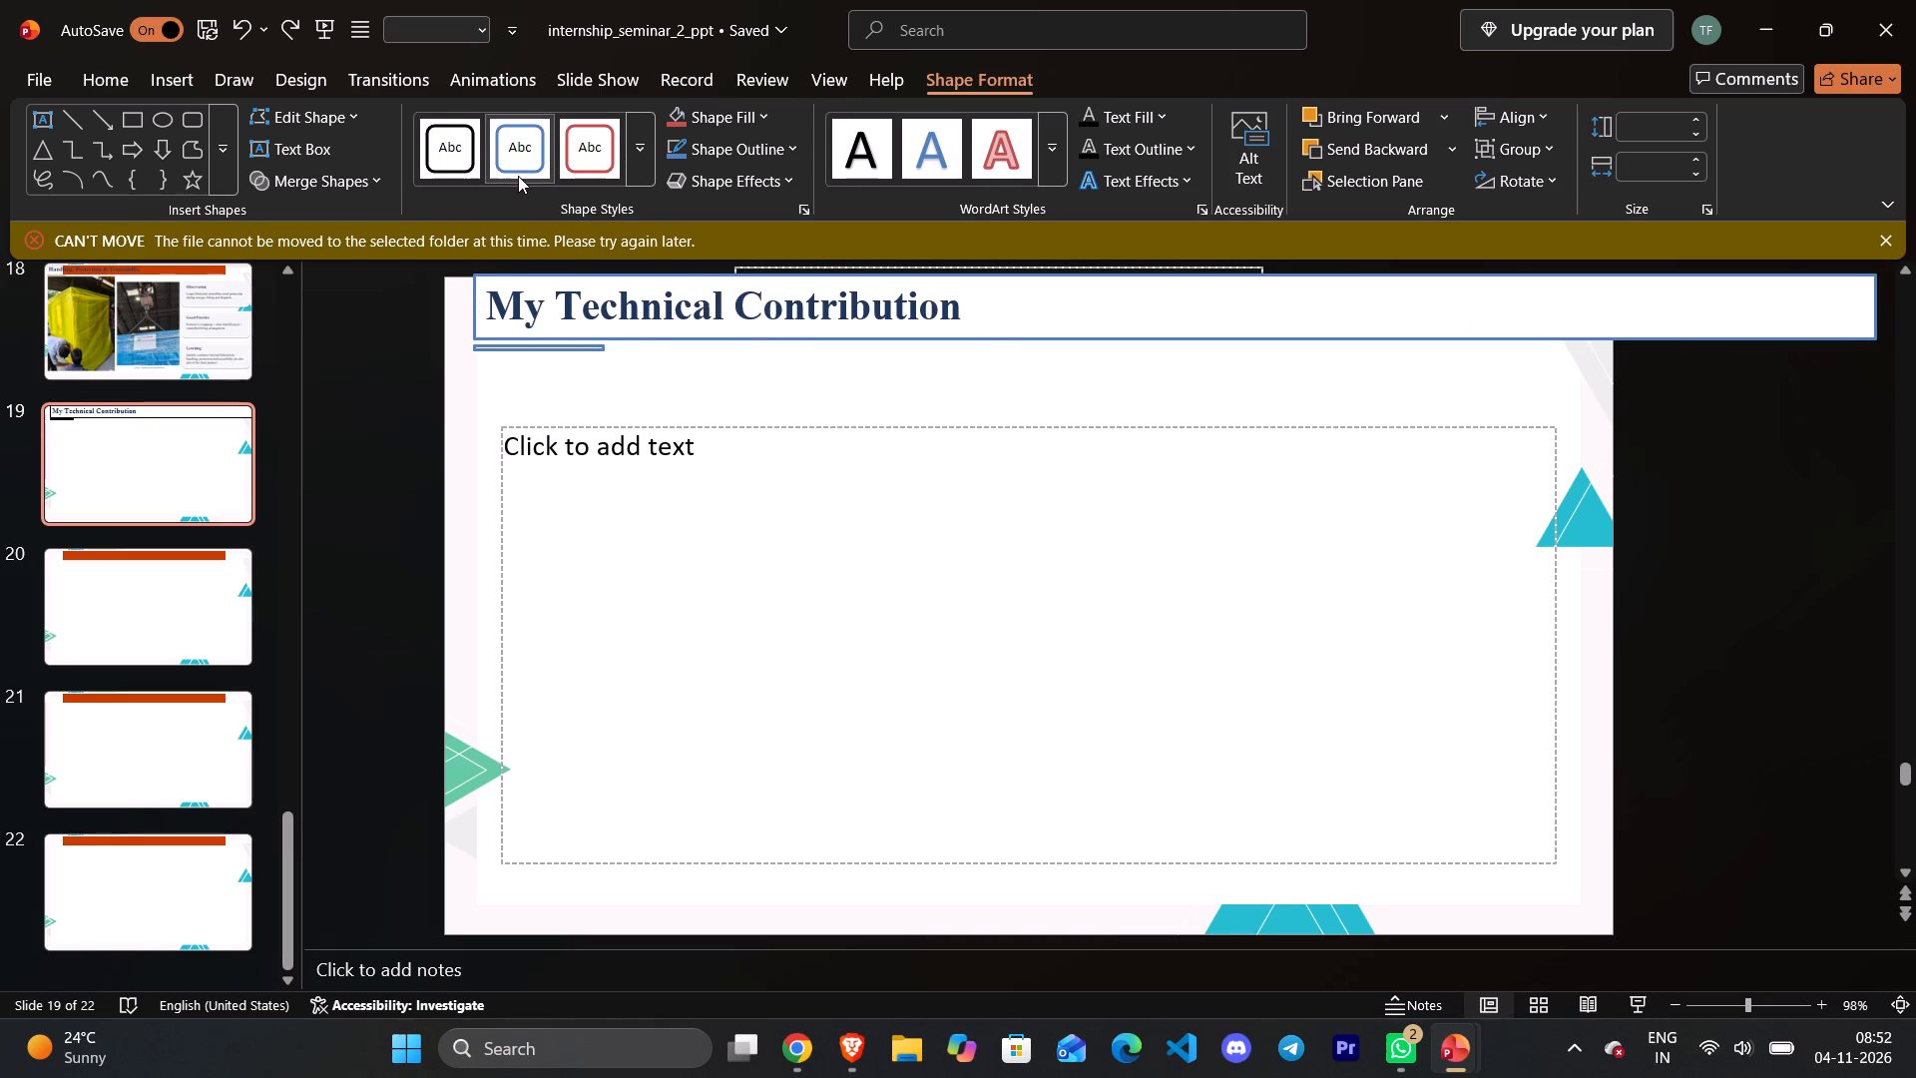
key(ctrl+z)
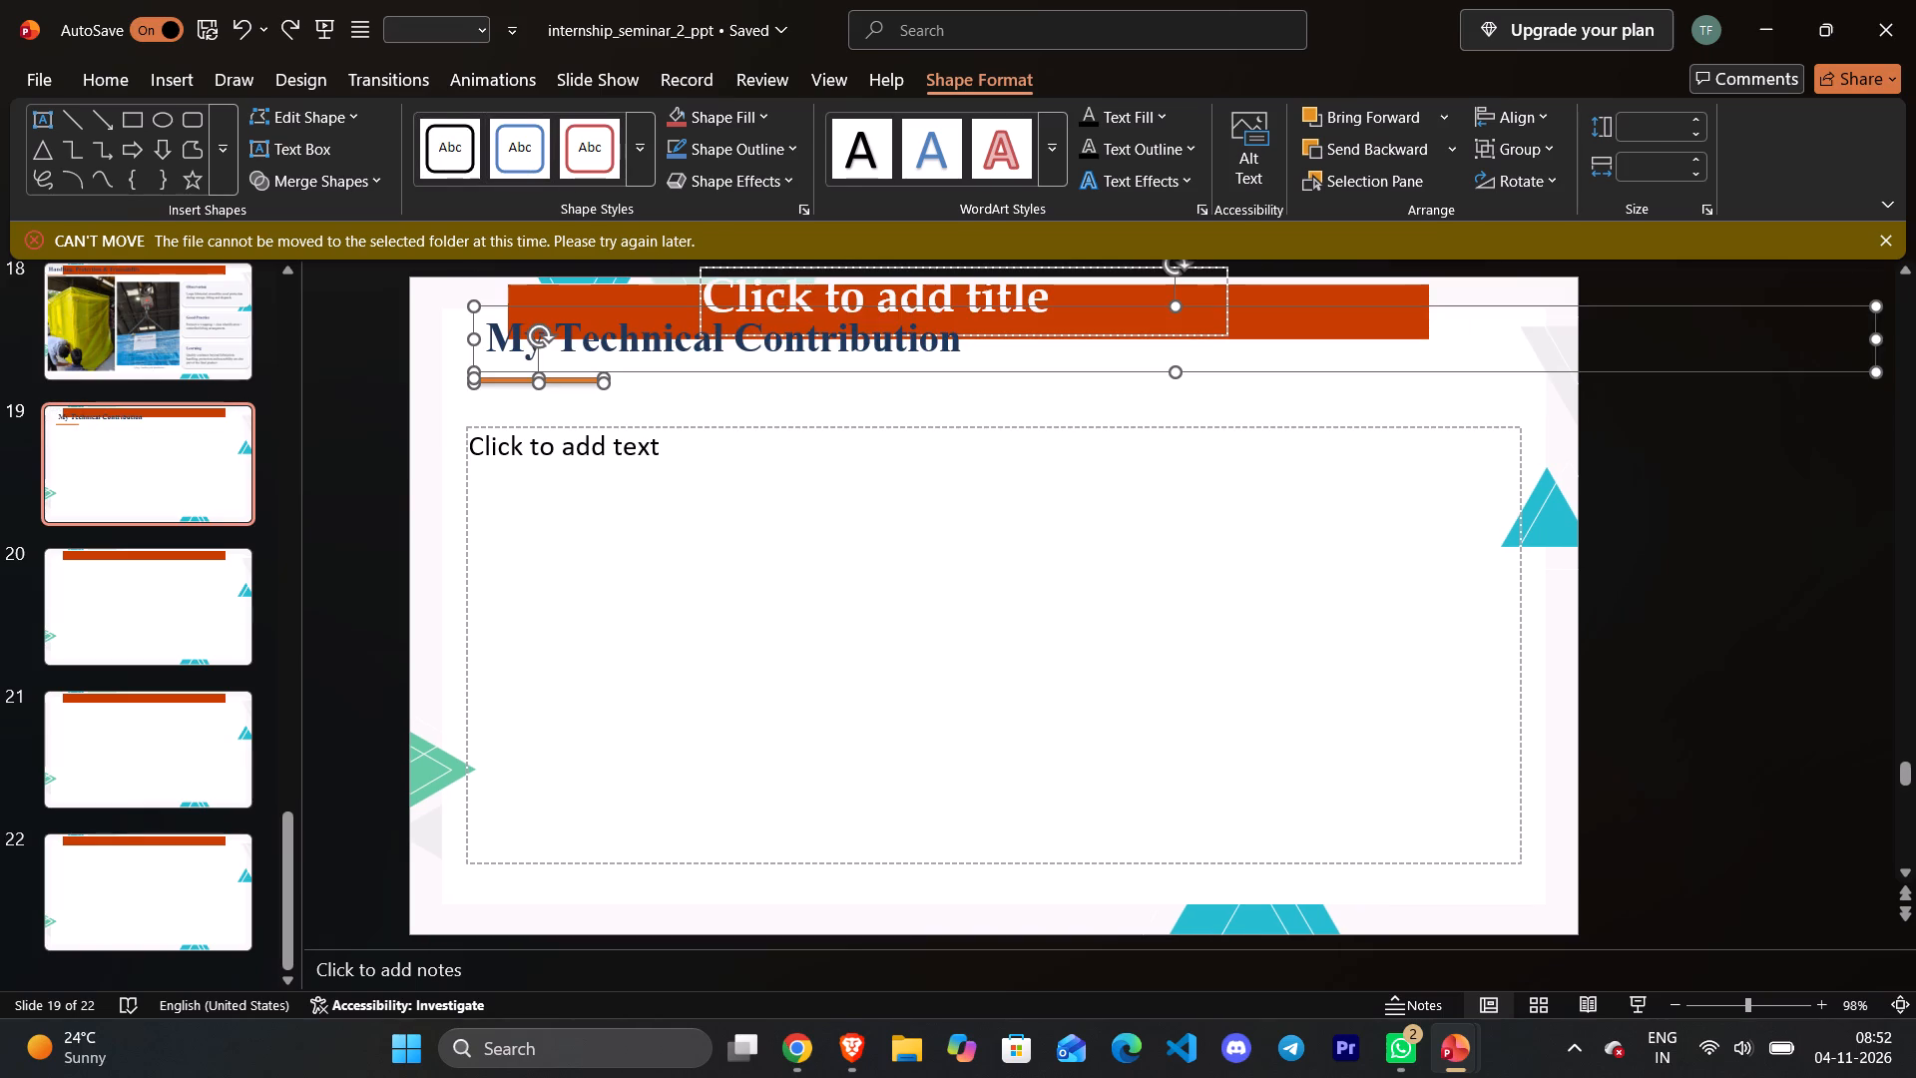
Move the "My Technical Contribution" title up over the red banner and place the orange underline just beneath it.
click(509, 360)
drag(493, 379, 490, 367)
click(517, 335)
drag(486, 358, 472, 341)
click(587, 414)
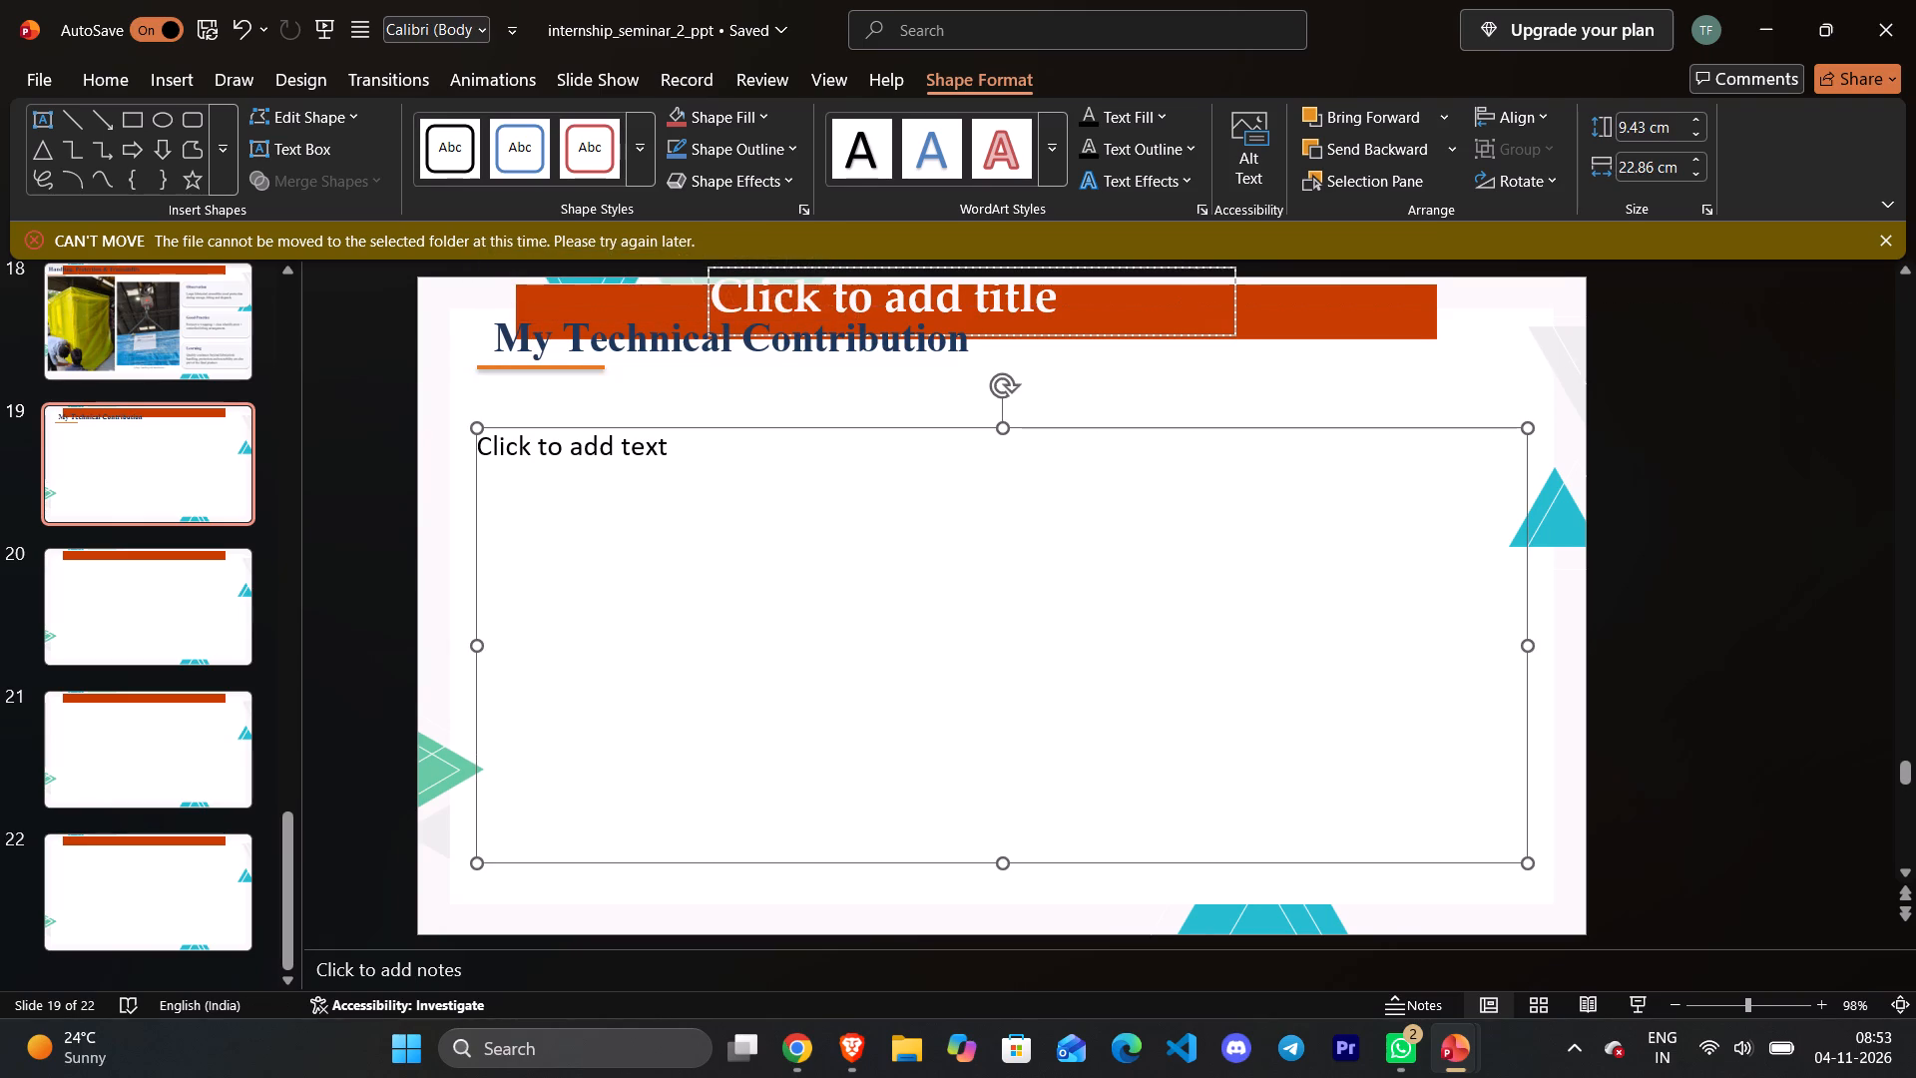
click(548, 352)
drag(484, 309, 455, 287)
click(507, 369)
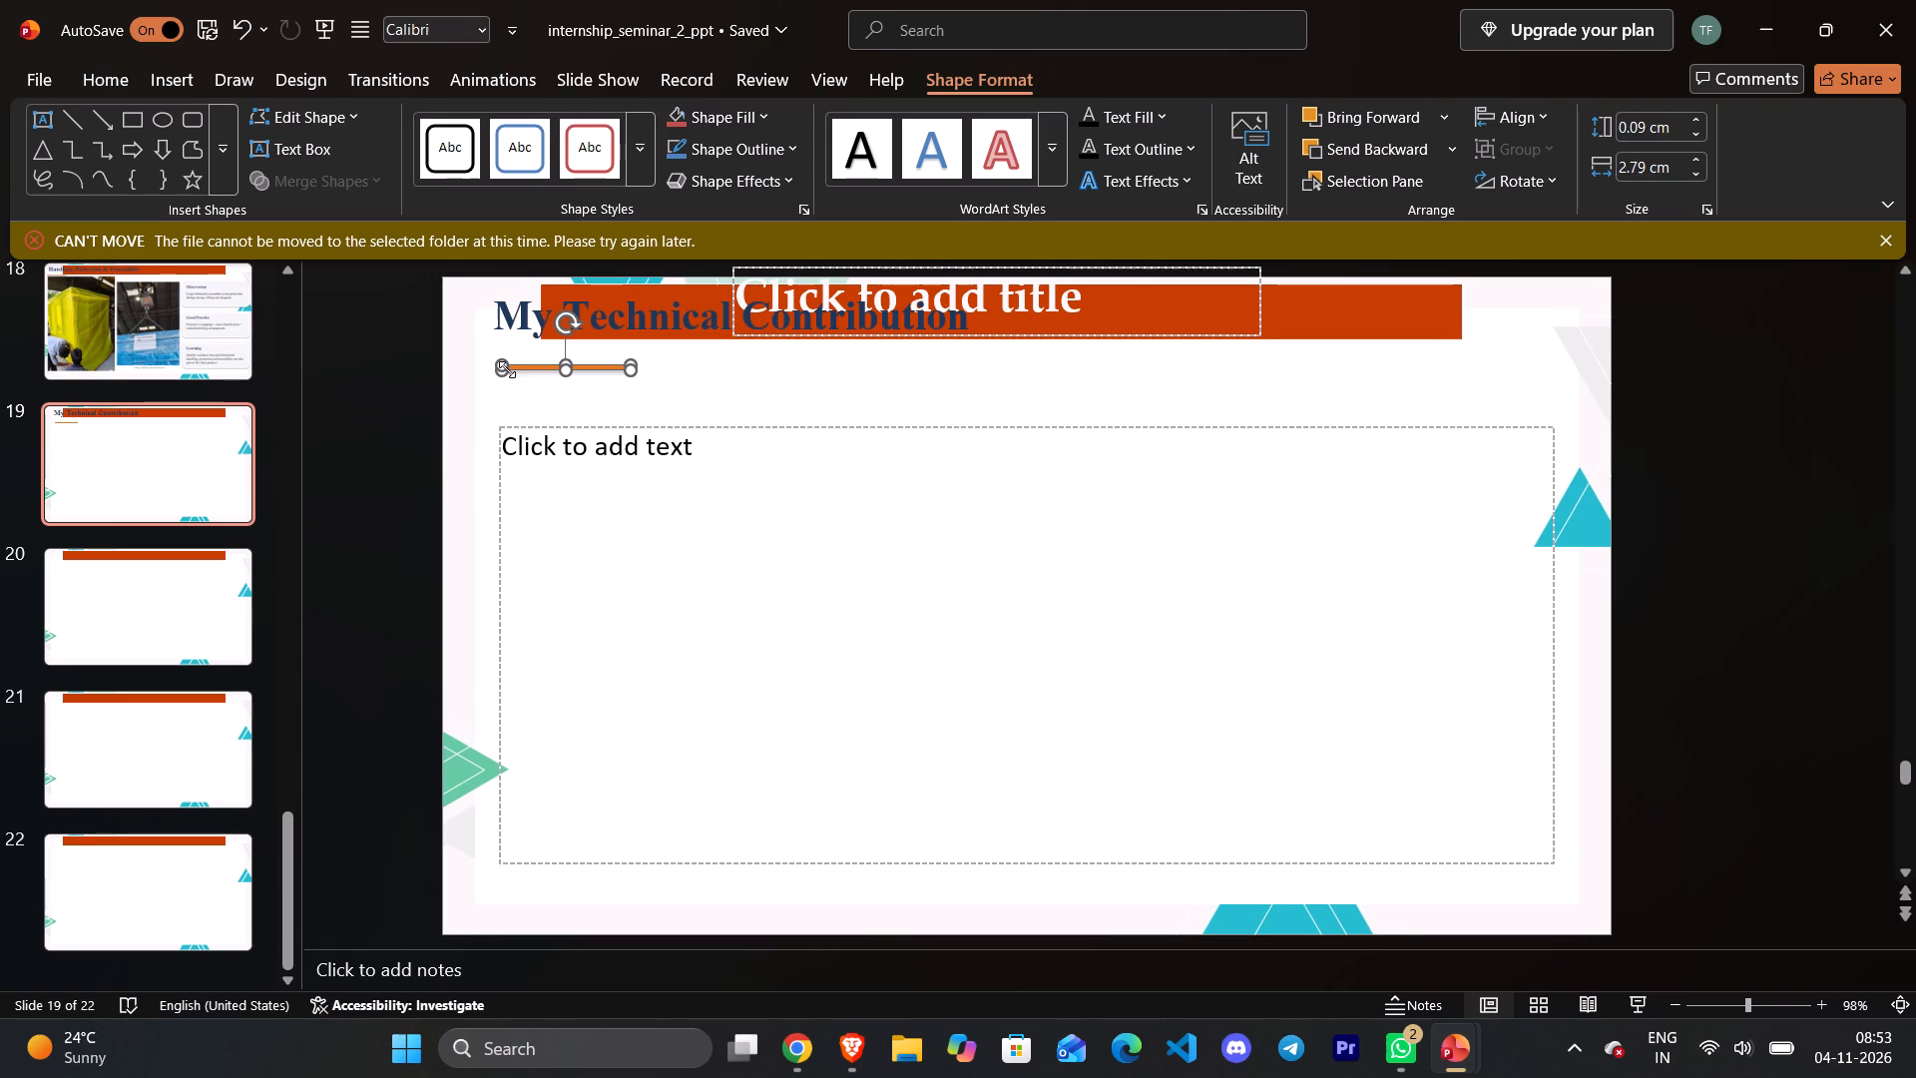
drag(525, 370, 531, 351)
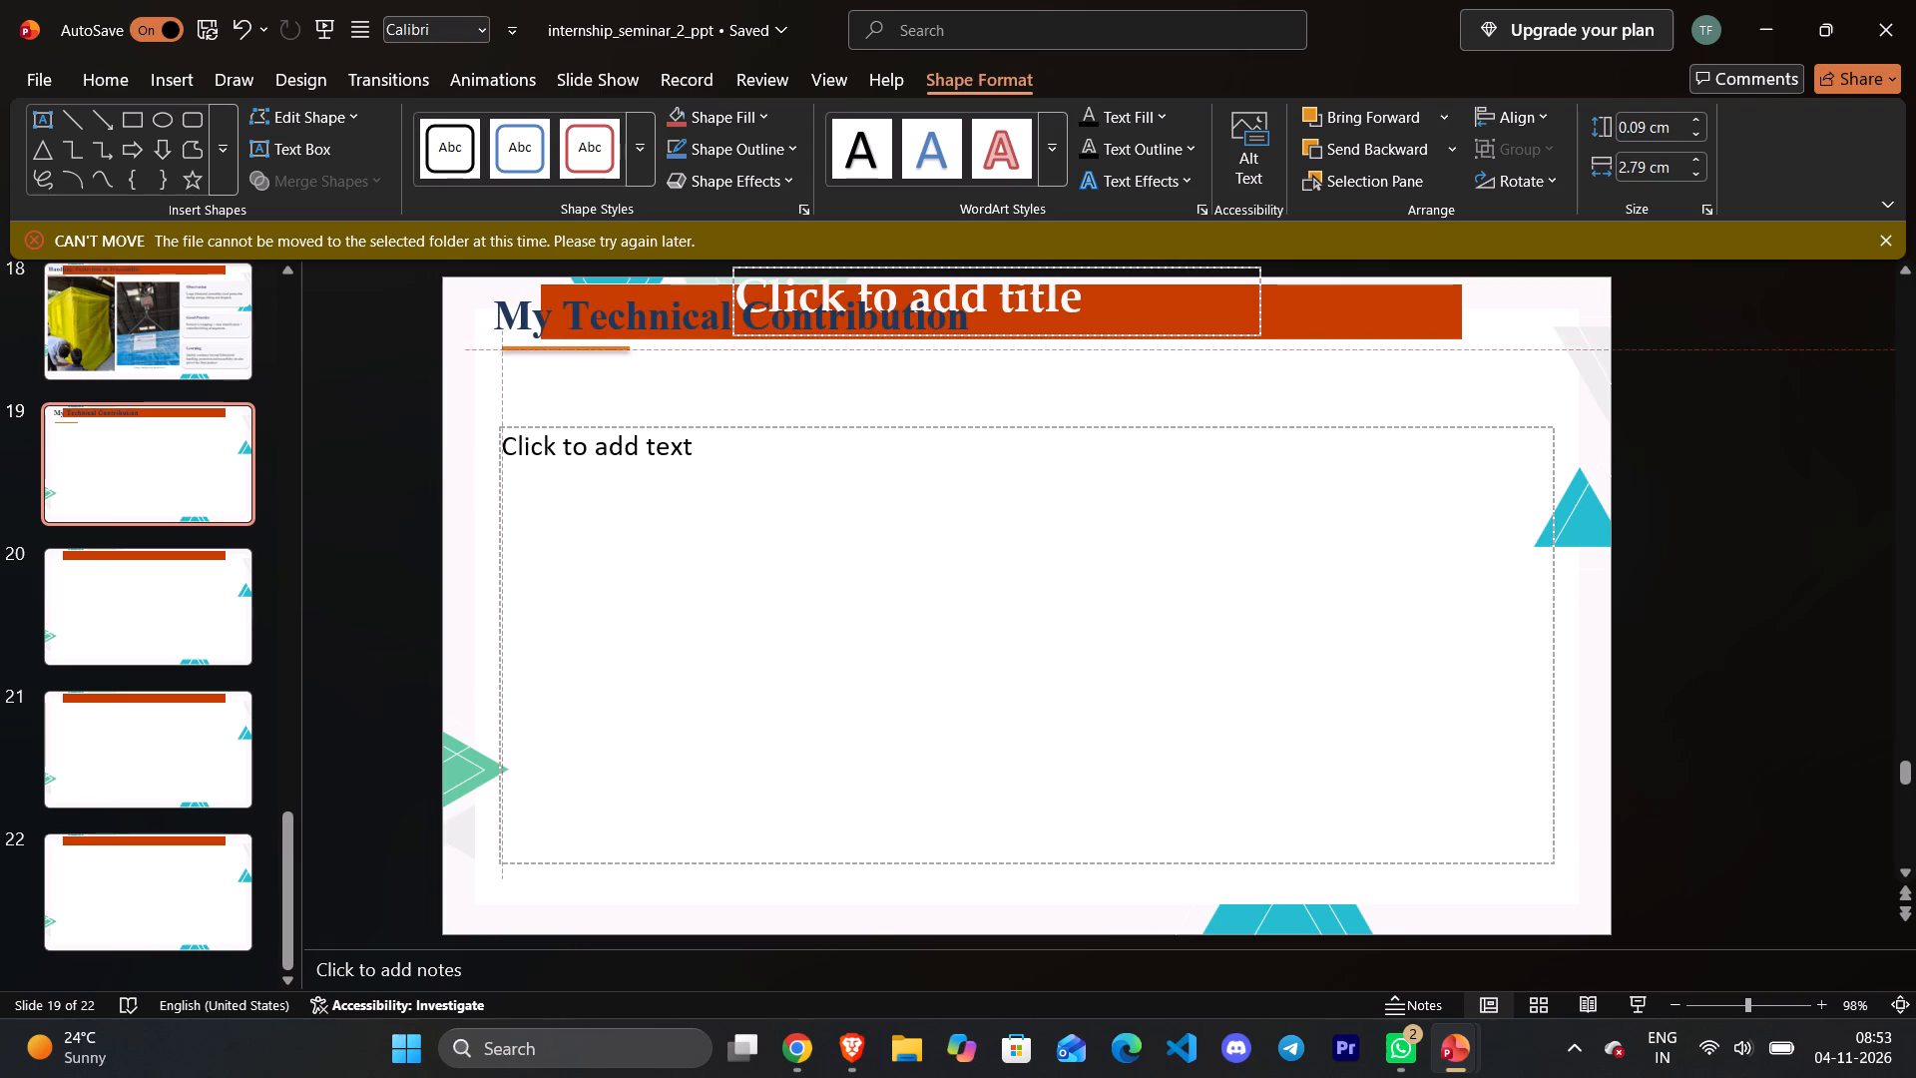
drag(531, 351, 532, 349)
Change the font colour of the "My Technical Contribution" title text to black.
click(540, 321)
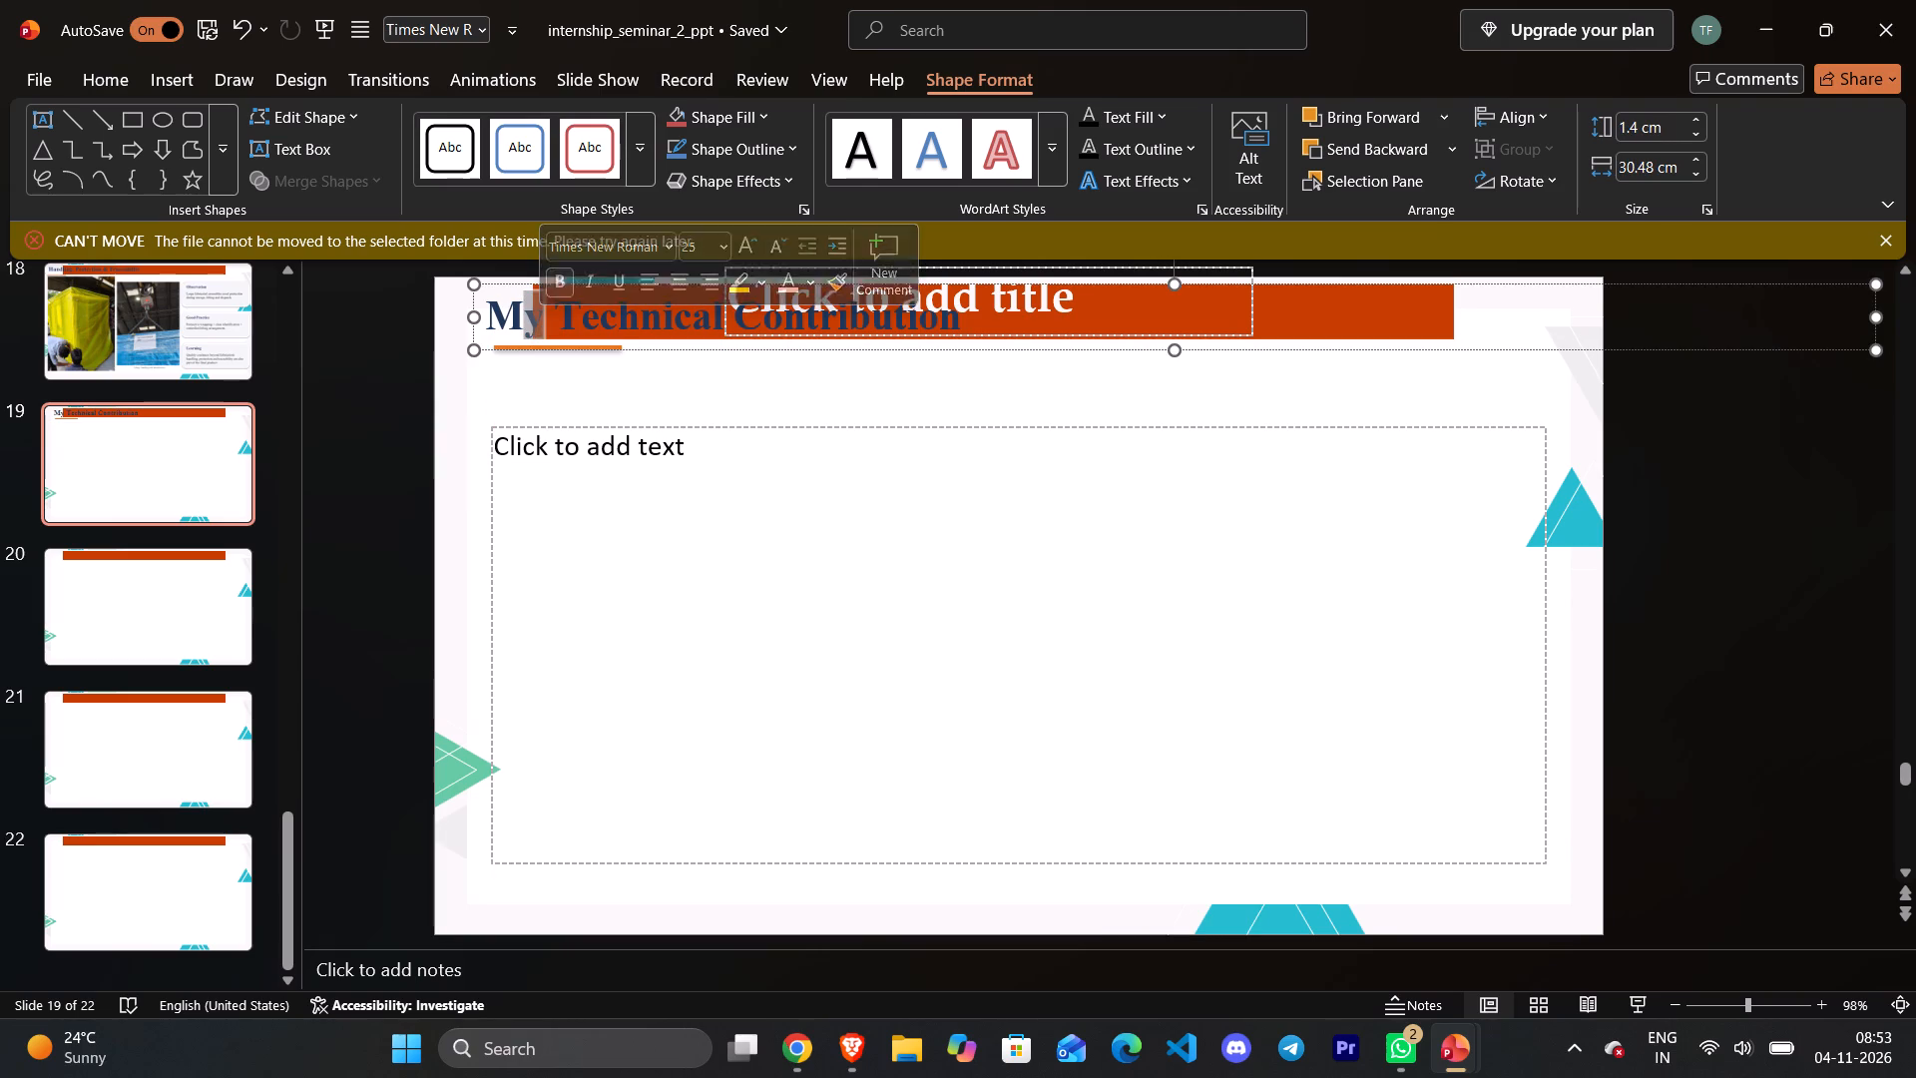
drag(956, 325, 460, 325)
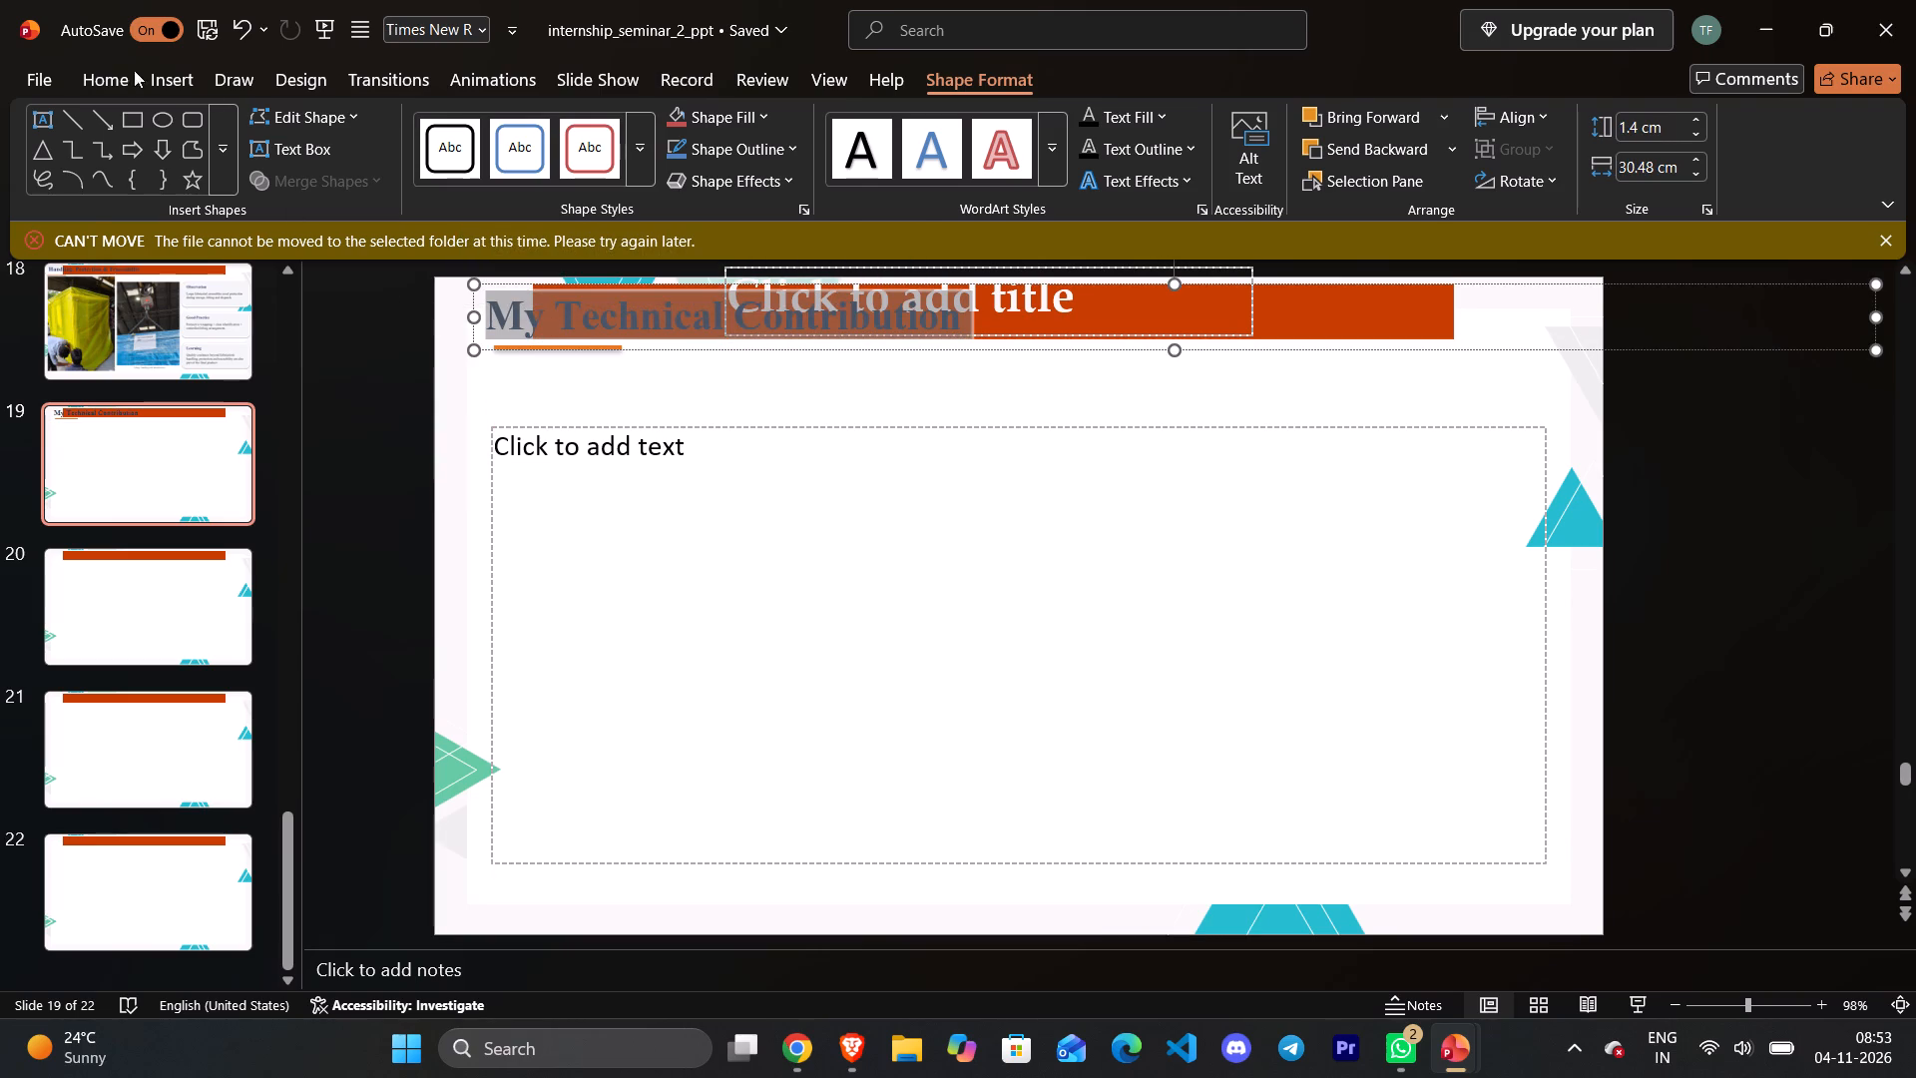
click(116, 74)
click(658, 161)
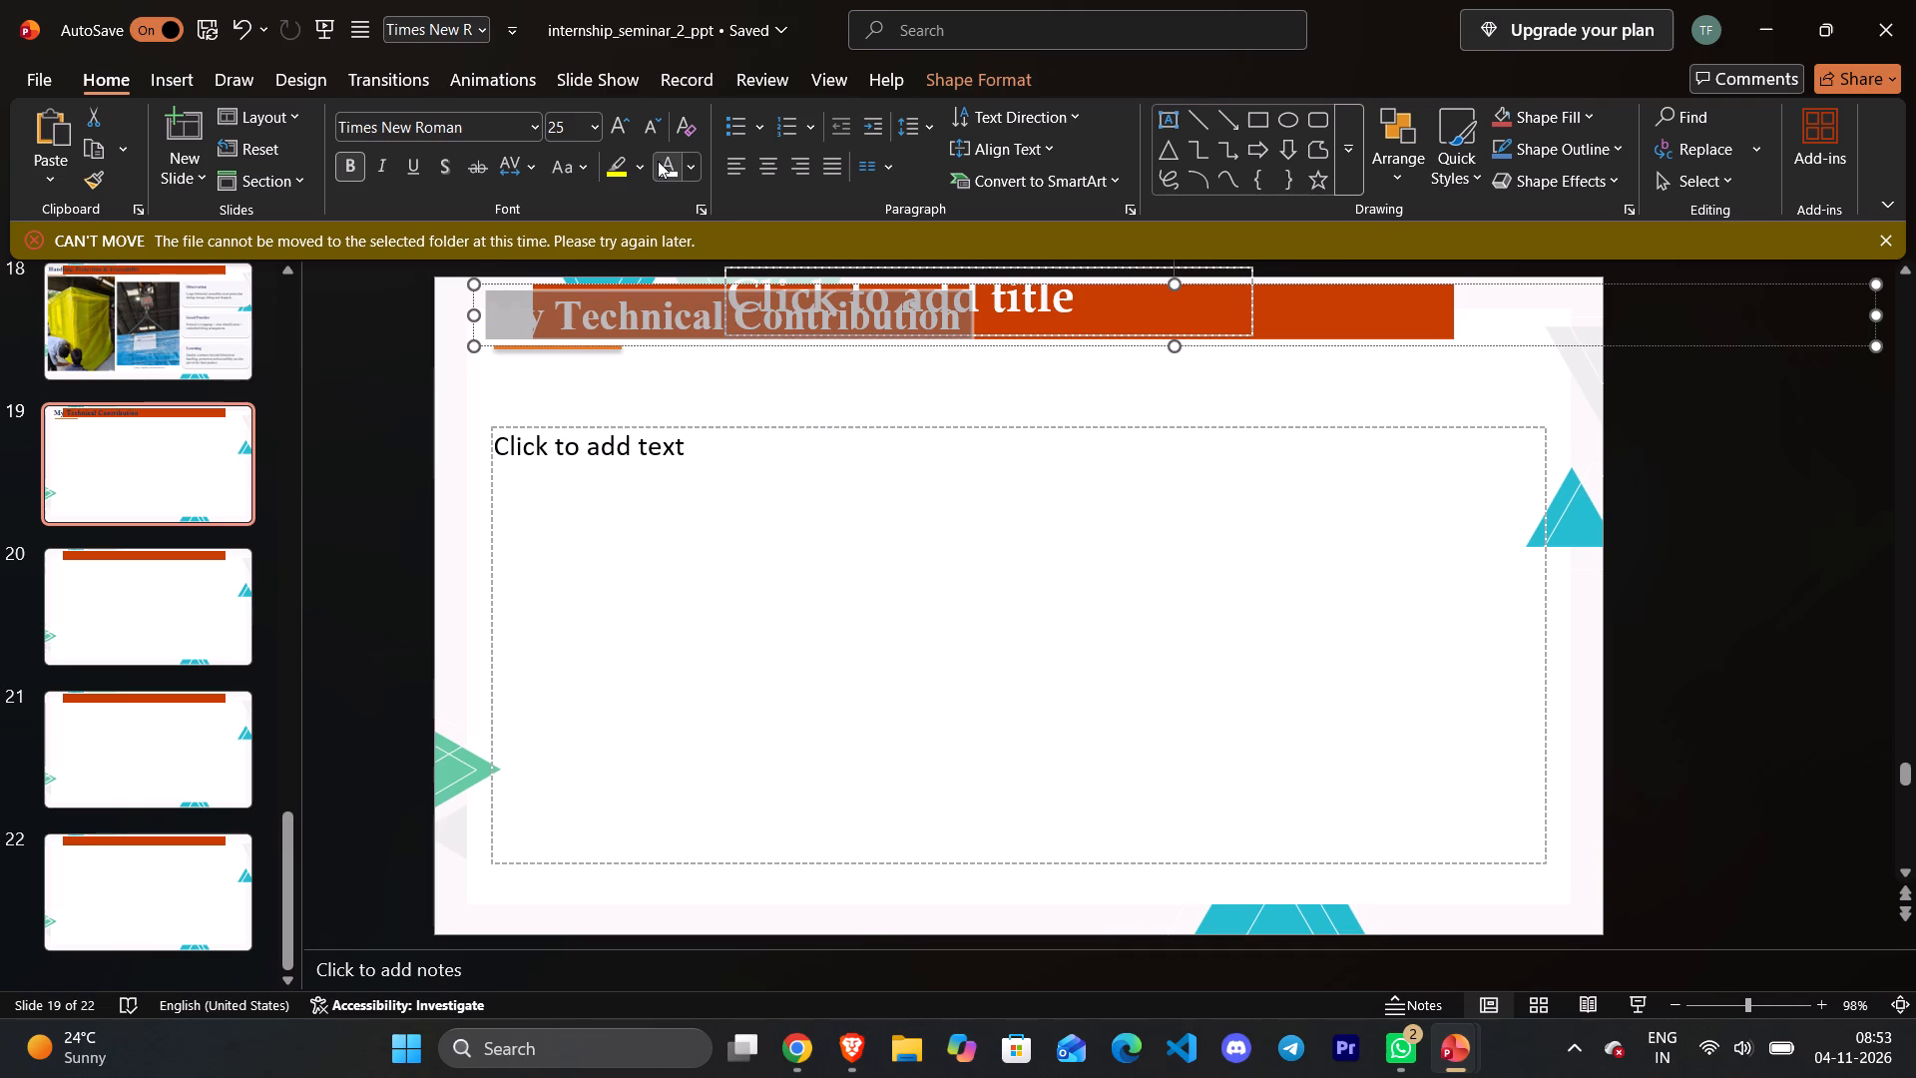
click(689, 170)
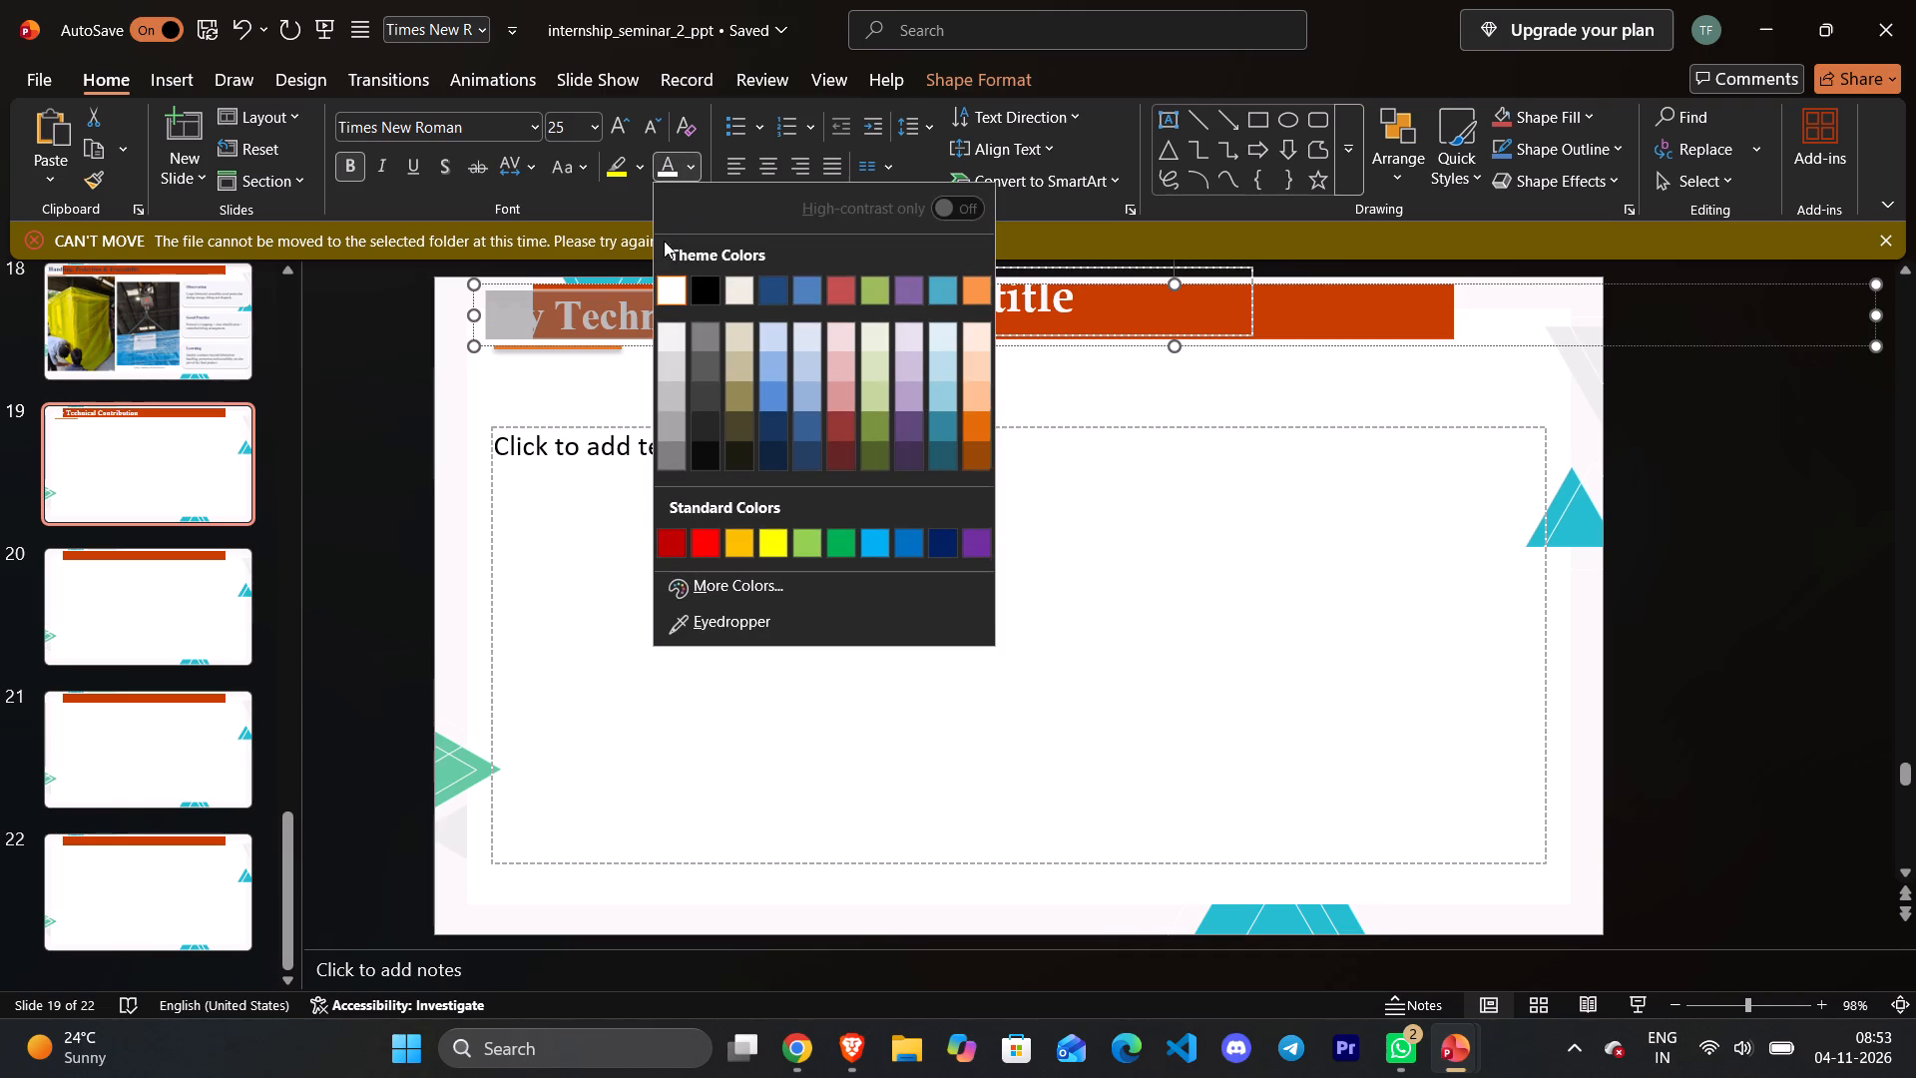
click(705, 294)
click(683, 361)
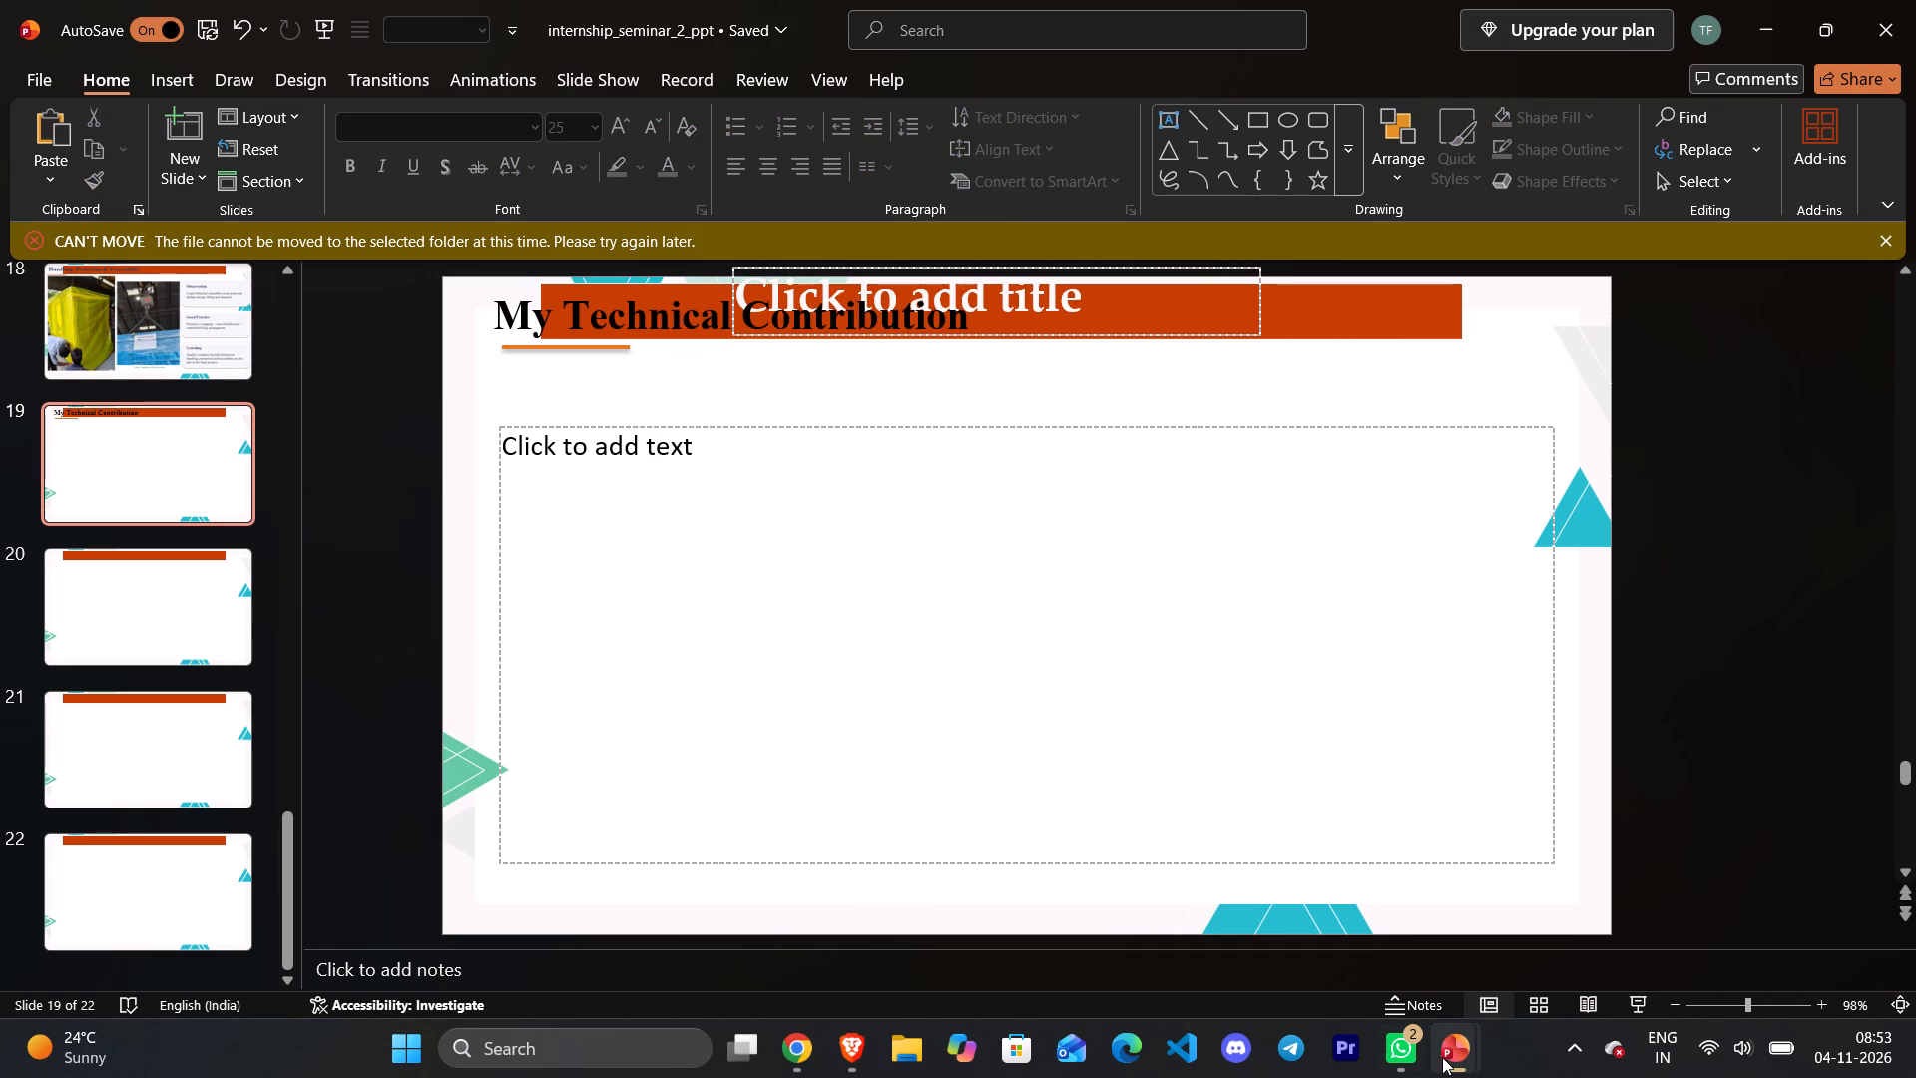
Cut all five contribution cards with their texts and the orange summary line from slide 19 of Internship_Progress_Seminar.
click(1348, 936)
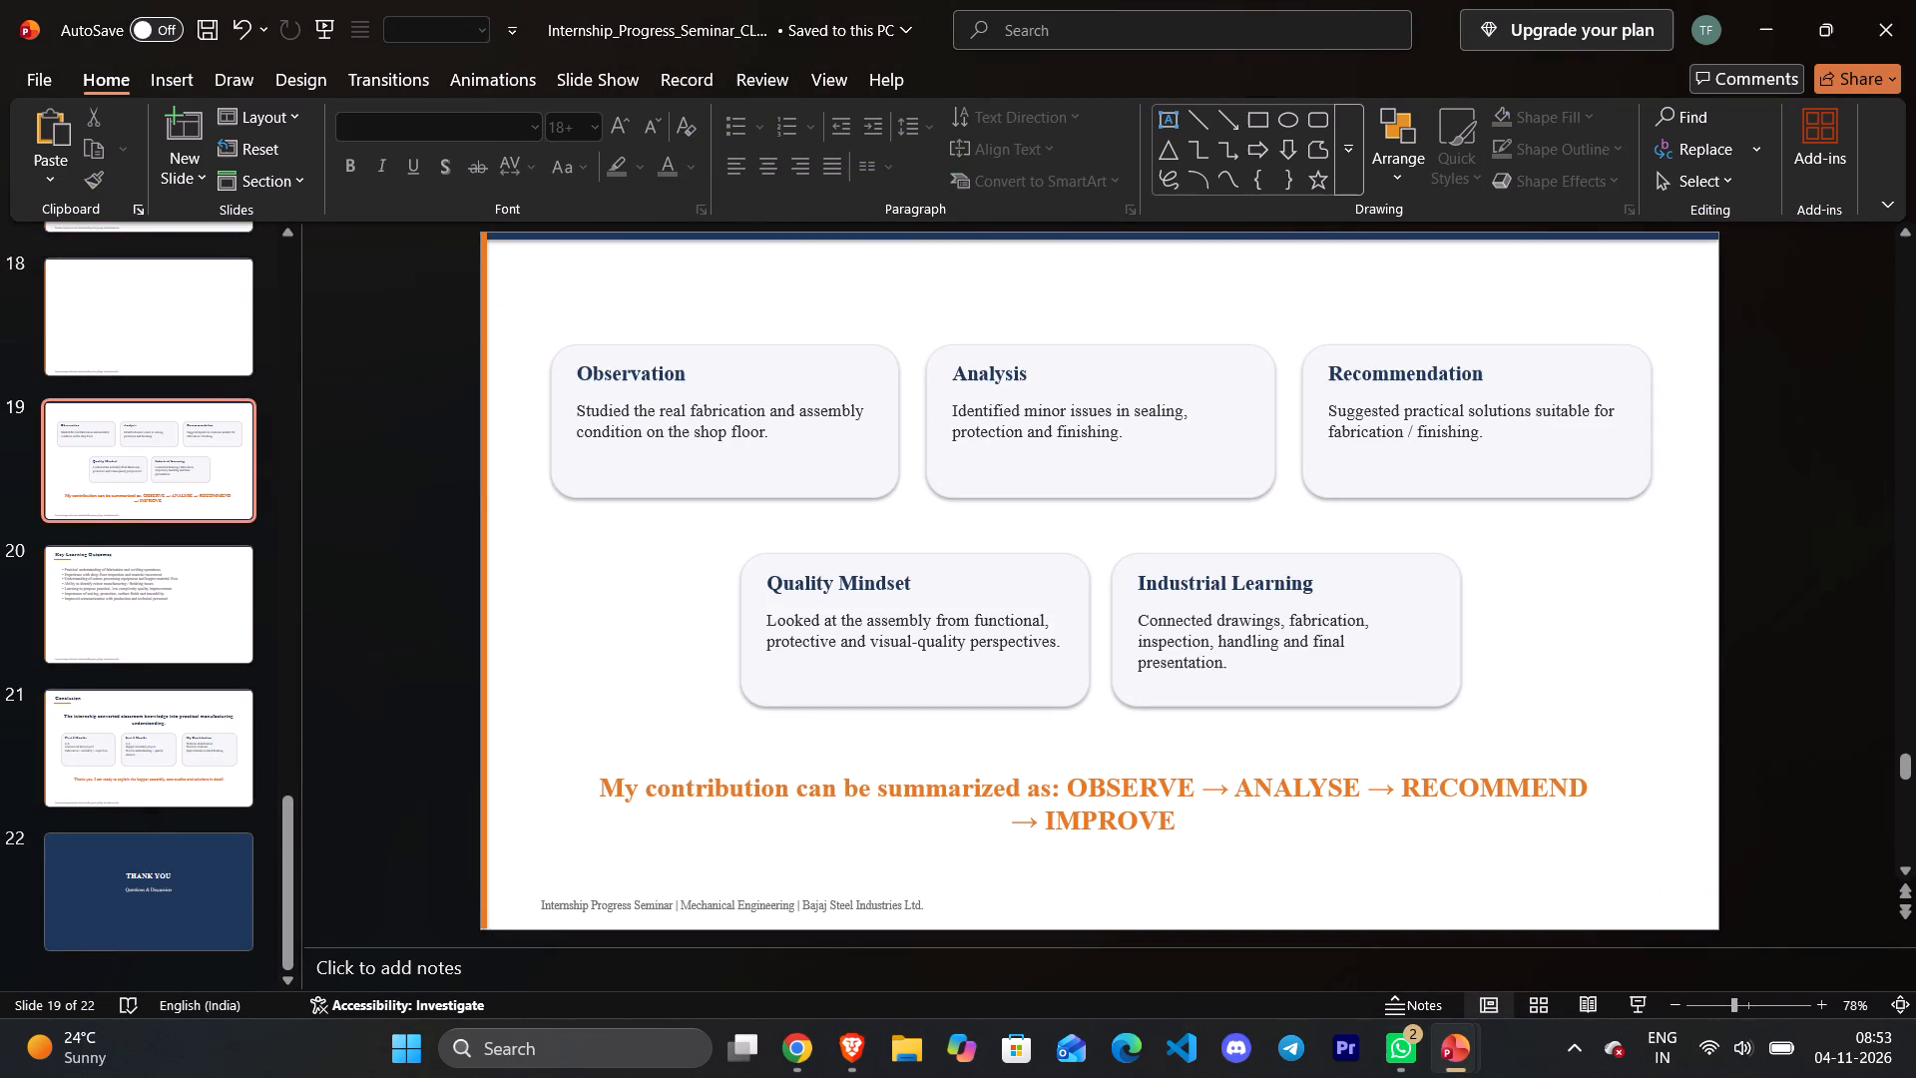
ctrl+click(661, 478)
ctrl+click(678, 435)
ctrl+click(657, 368)
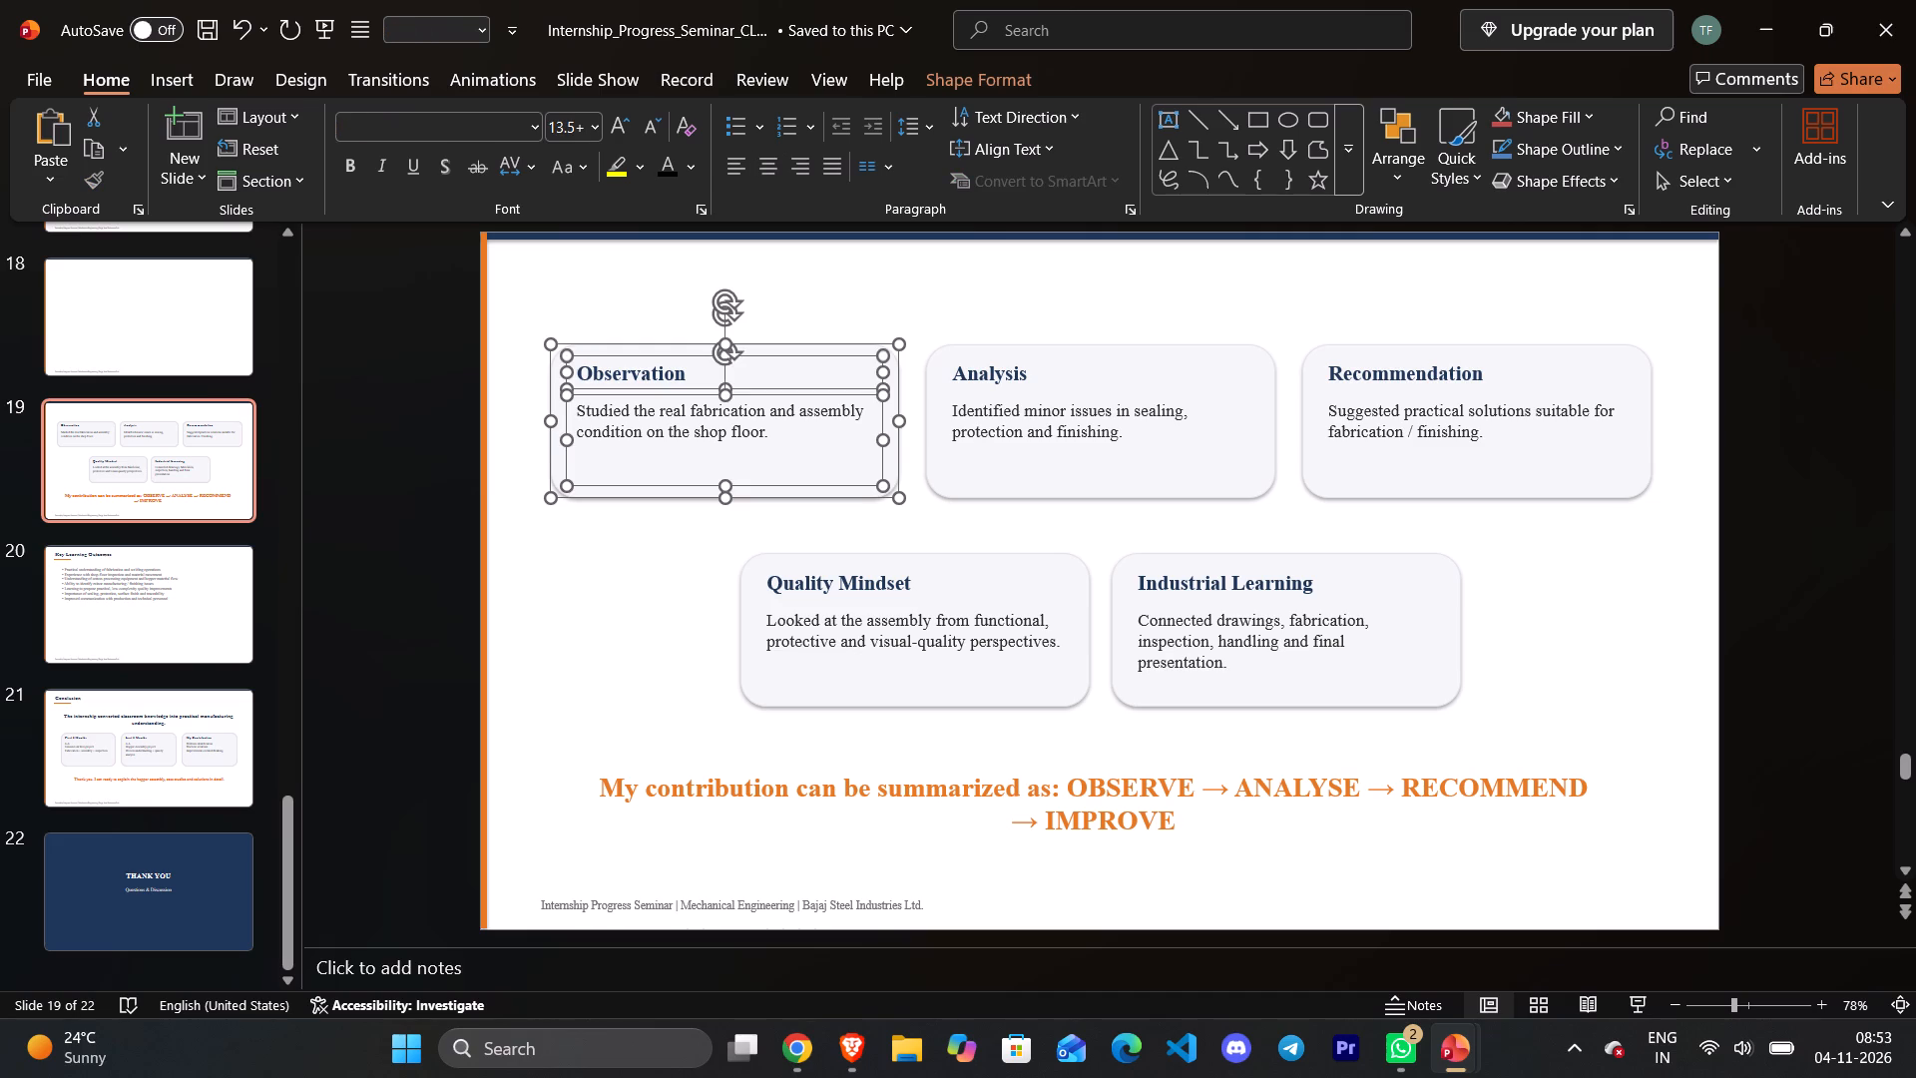
ctrl+click(1175, 370)
ctrl+click(992, 369)
ctrl+click(1016, 418)
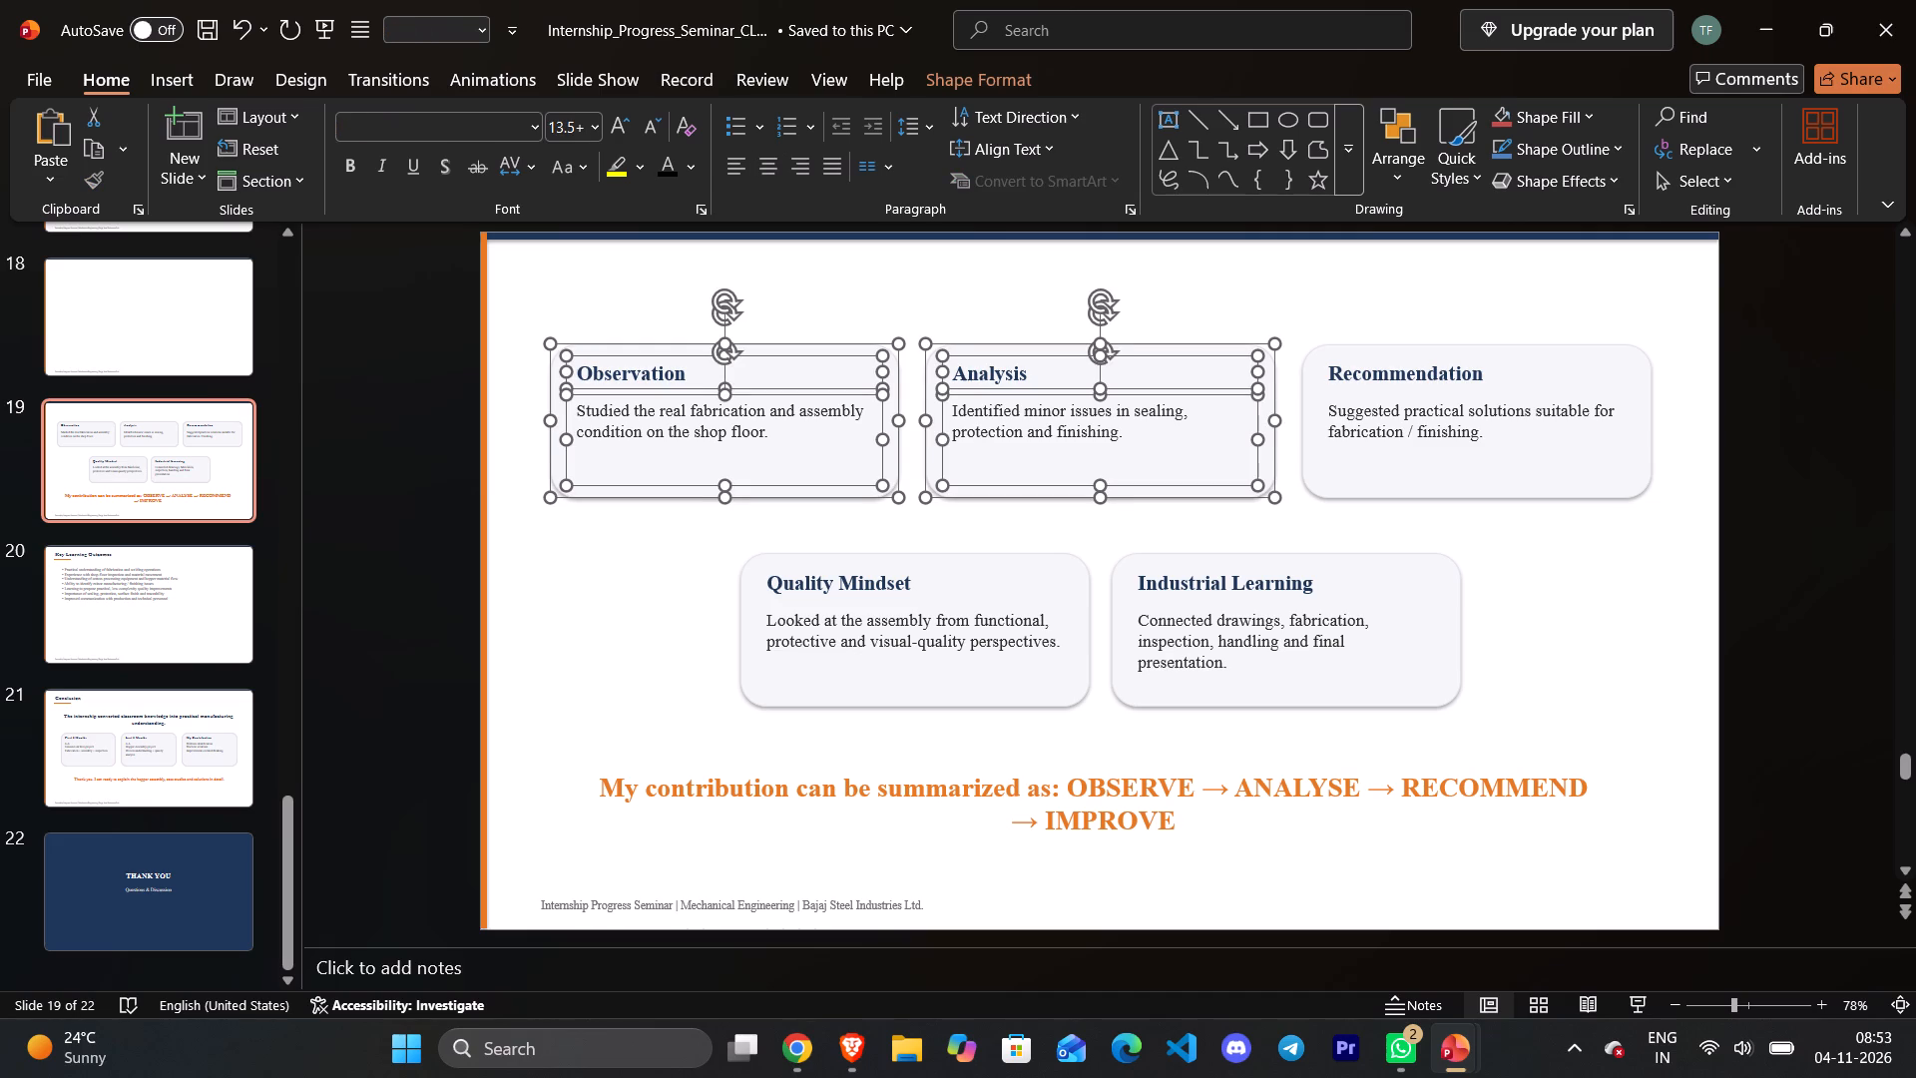
ctrl+click(1537, 365)
ctrl+click(1533, 384)
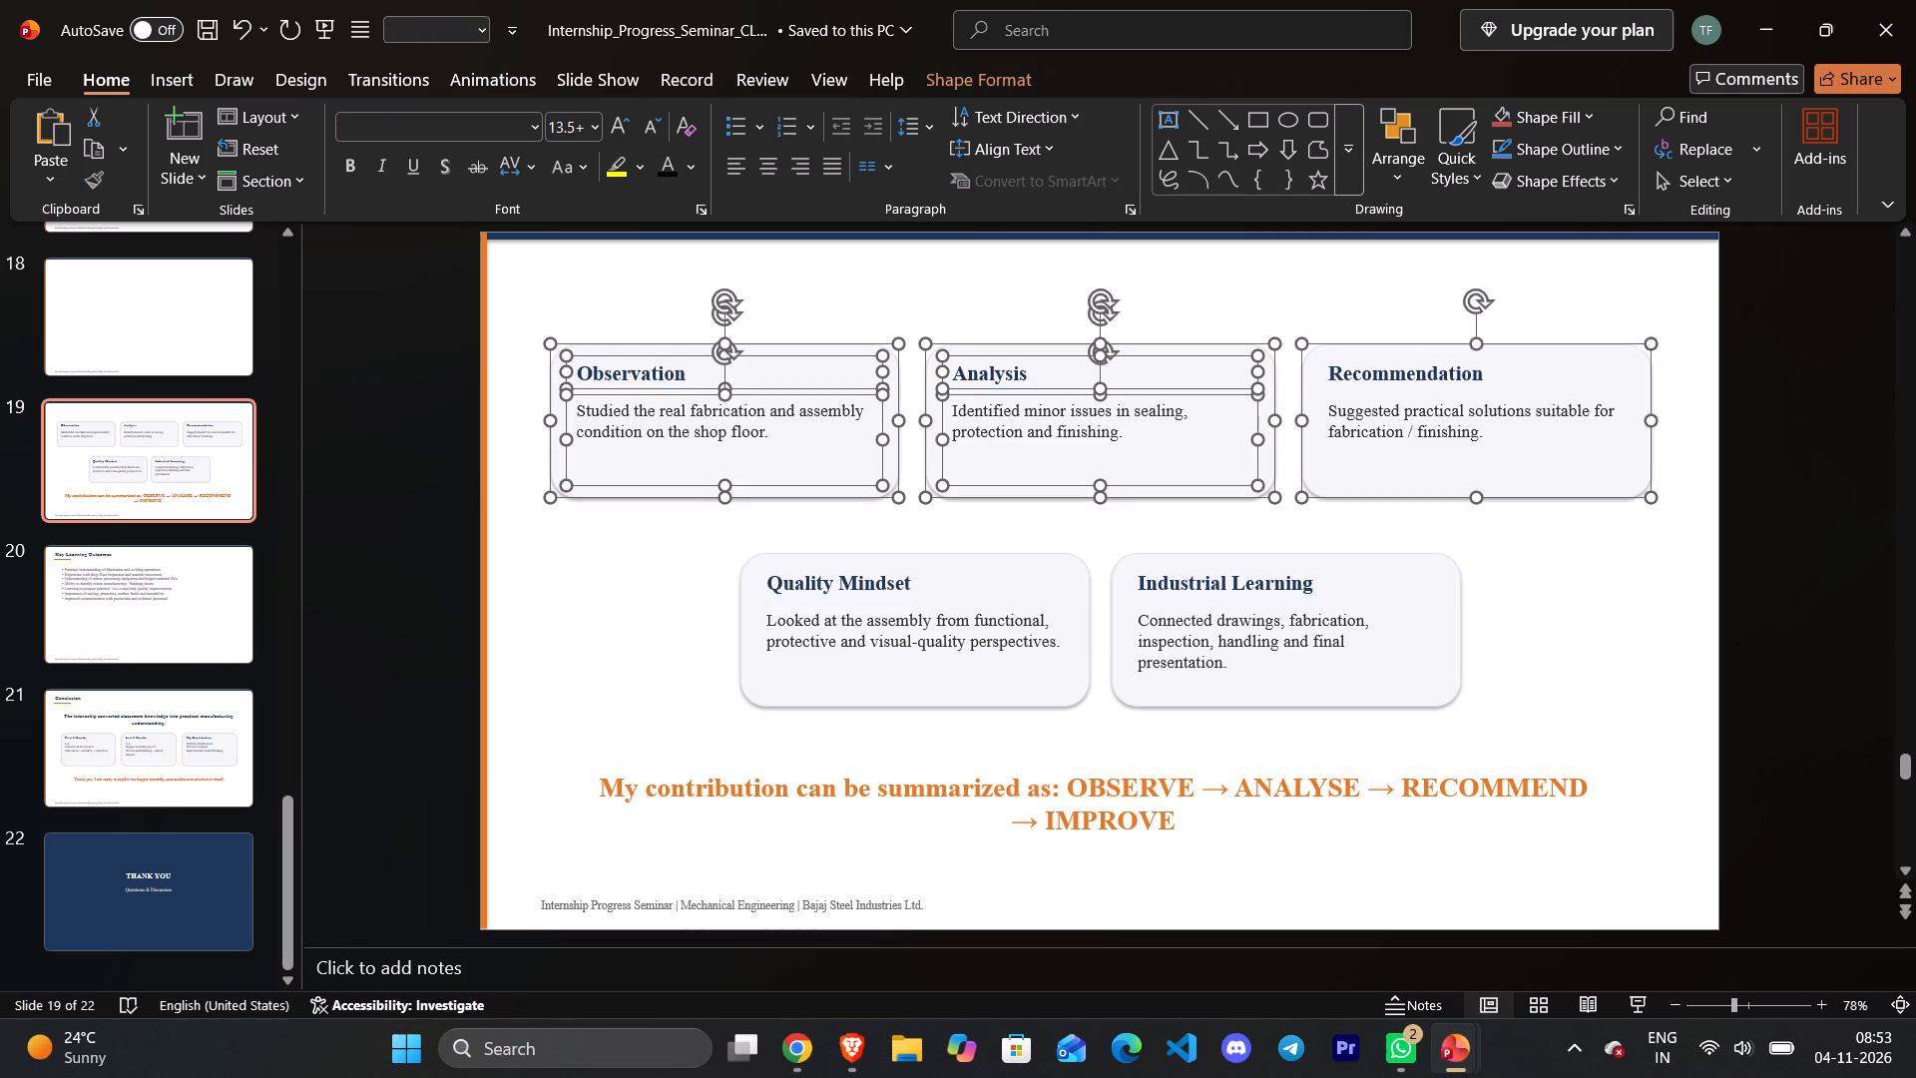
ctrl+click(1536, 388)
ctrl+click(1453, 371)
ctrl+click(1461, 422)
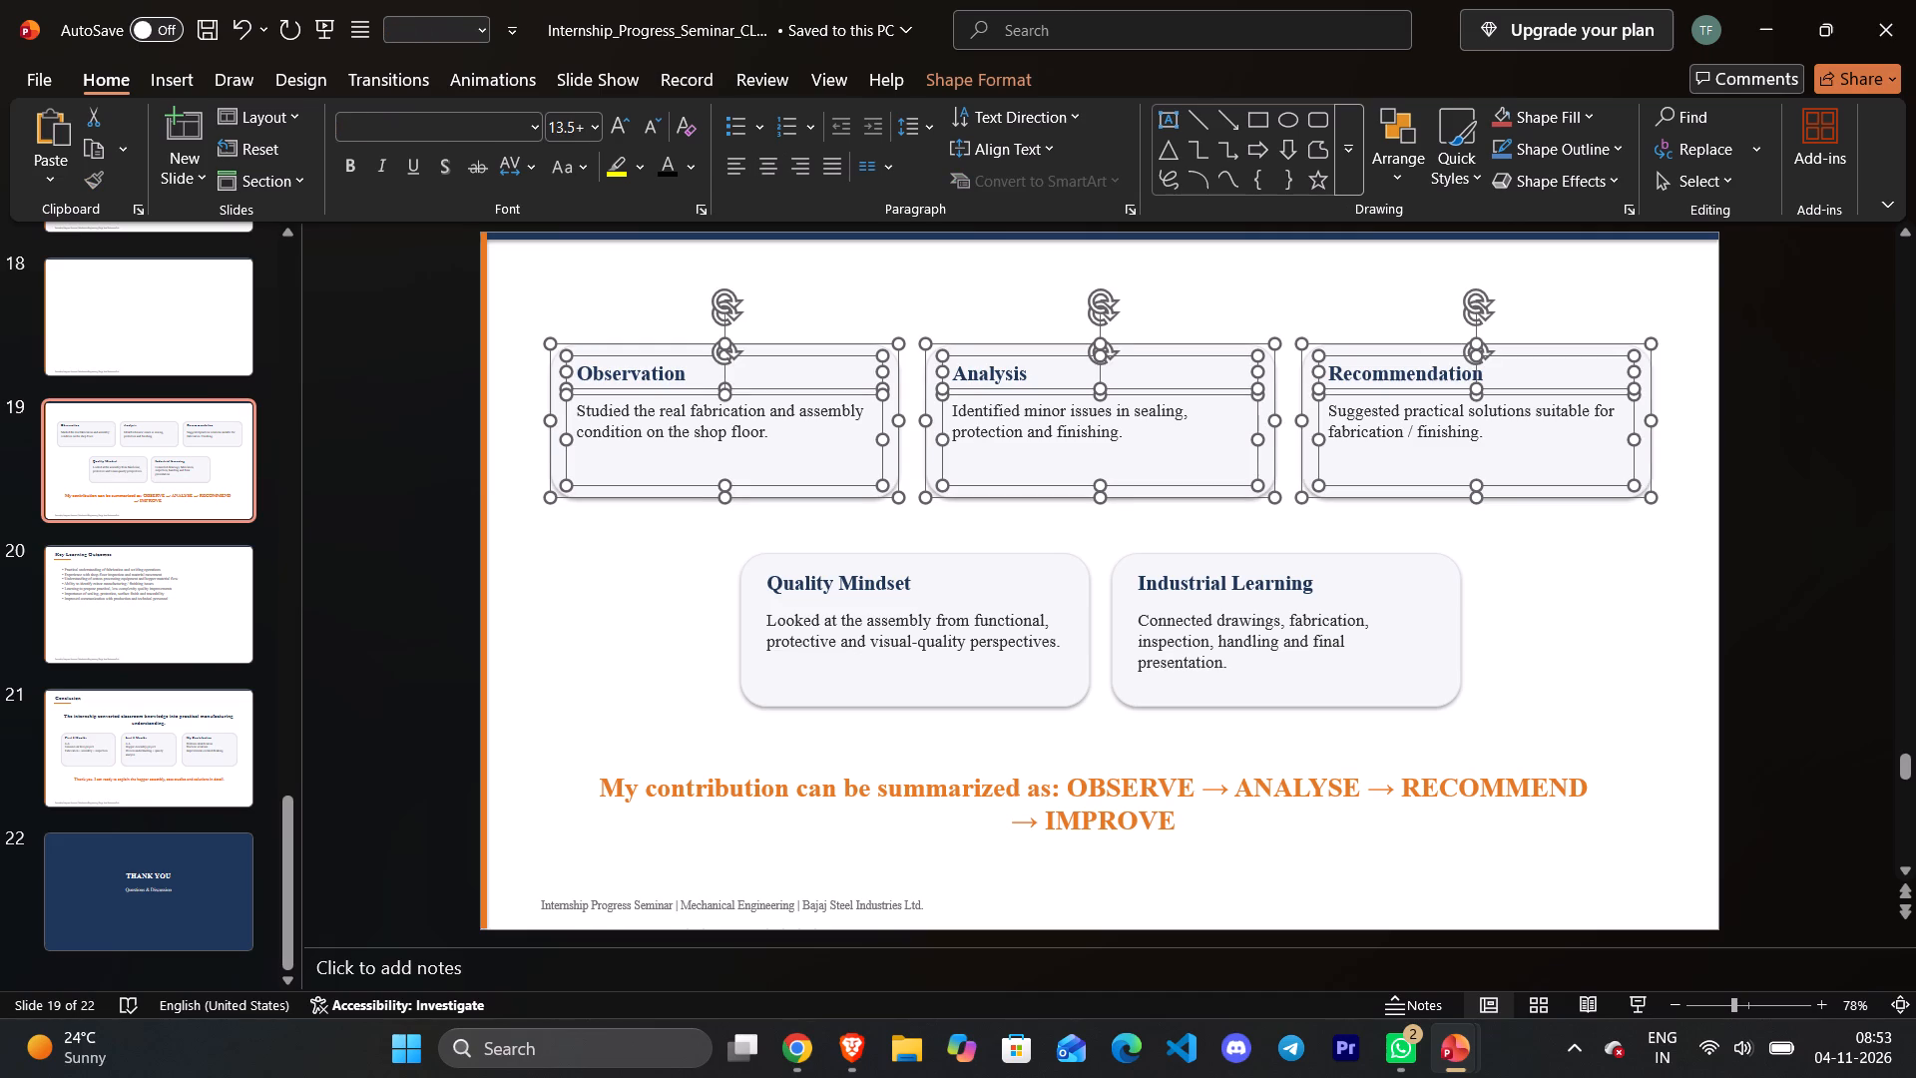
ctrl+click(1077, 595)
ctrl+click(876, 573)
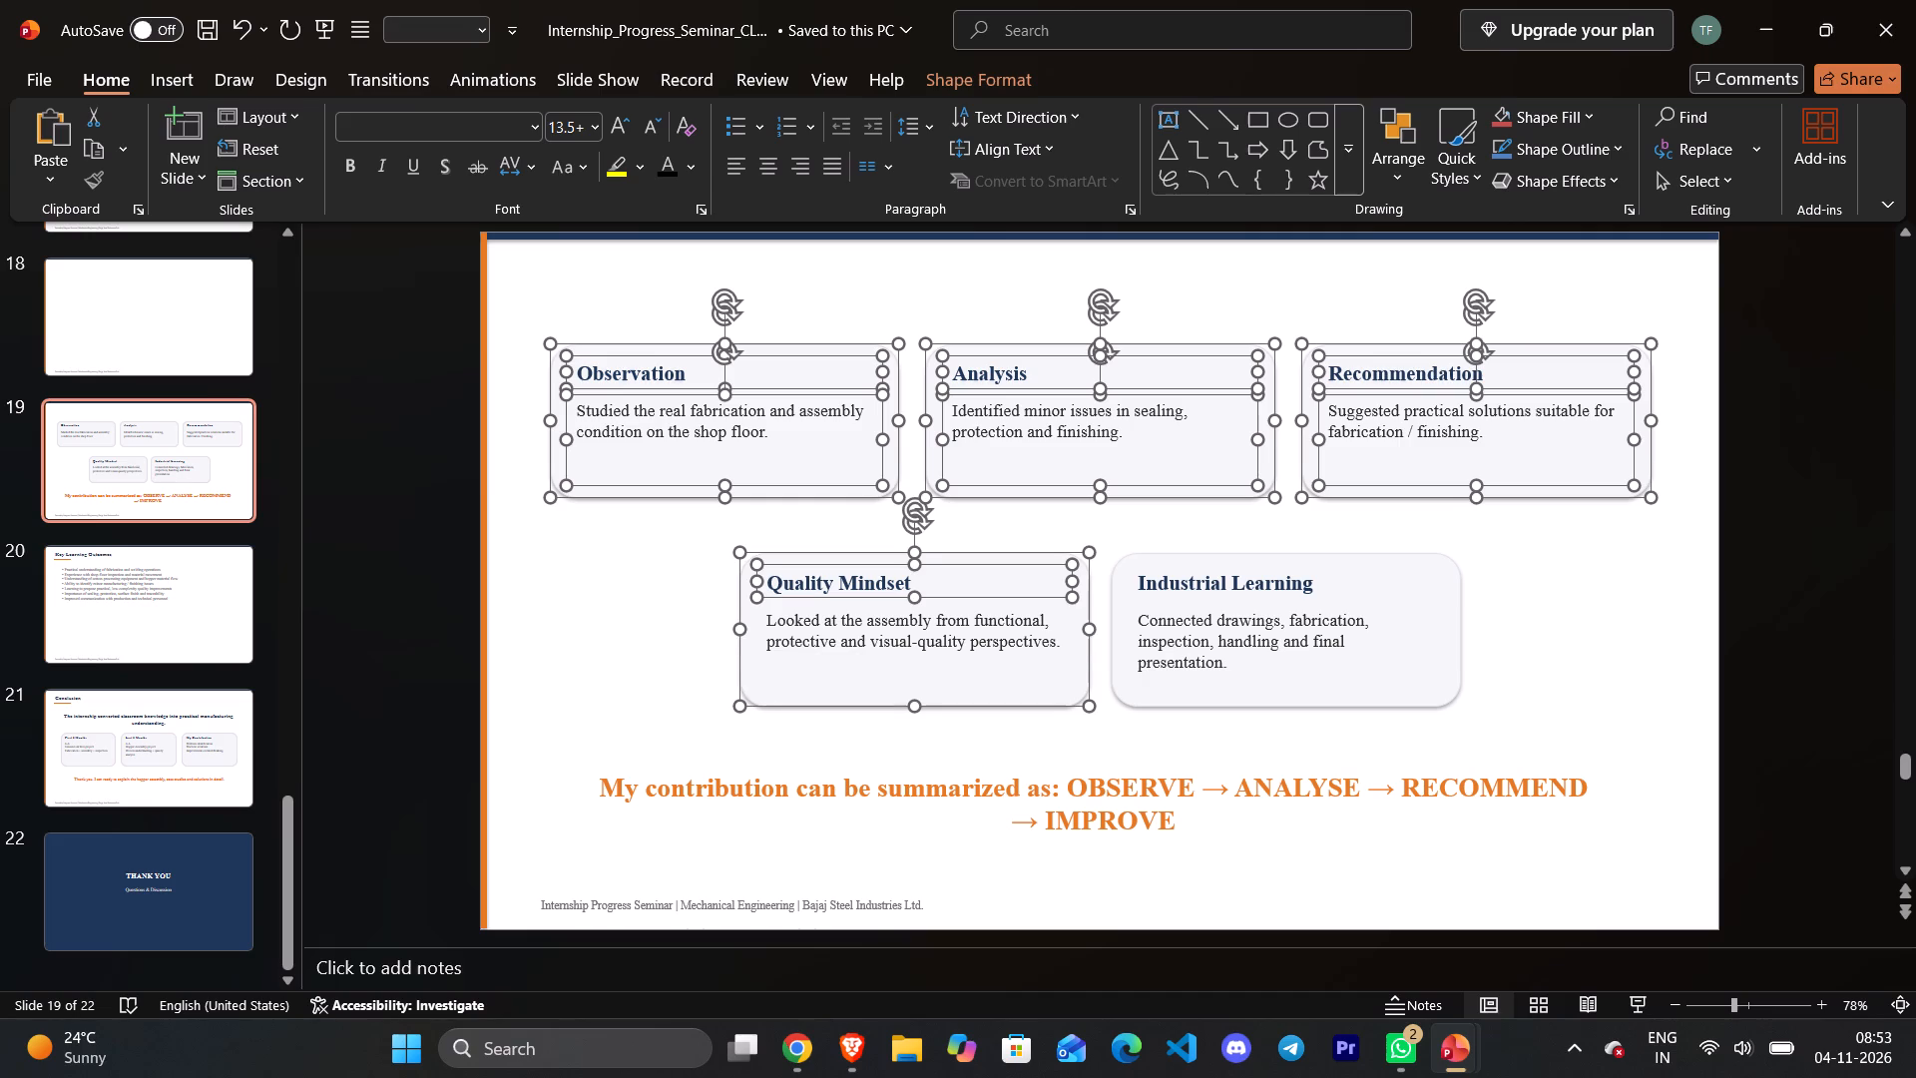
ctrl+click(908, 626)
ctrl+click(1383, 576)
ctrl+click(1265, 584)
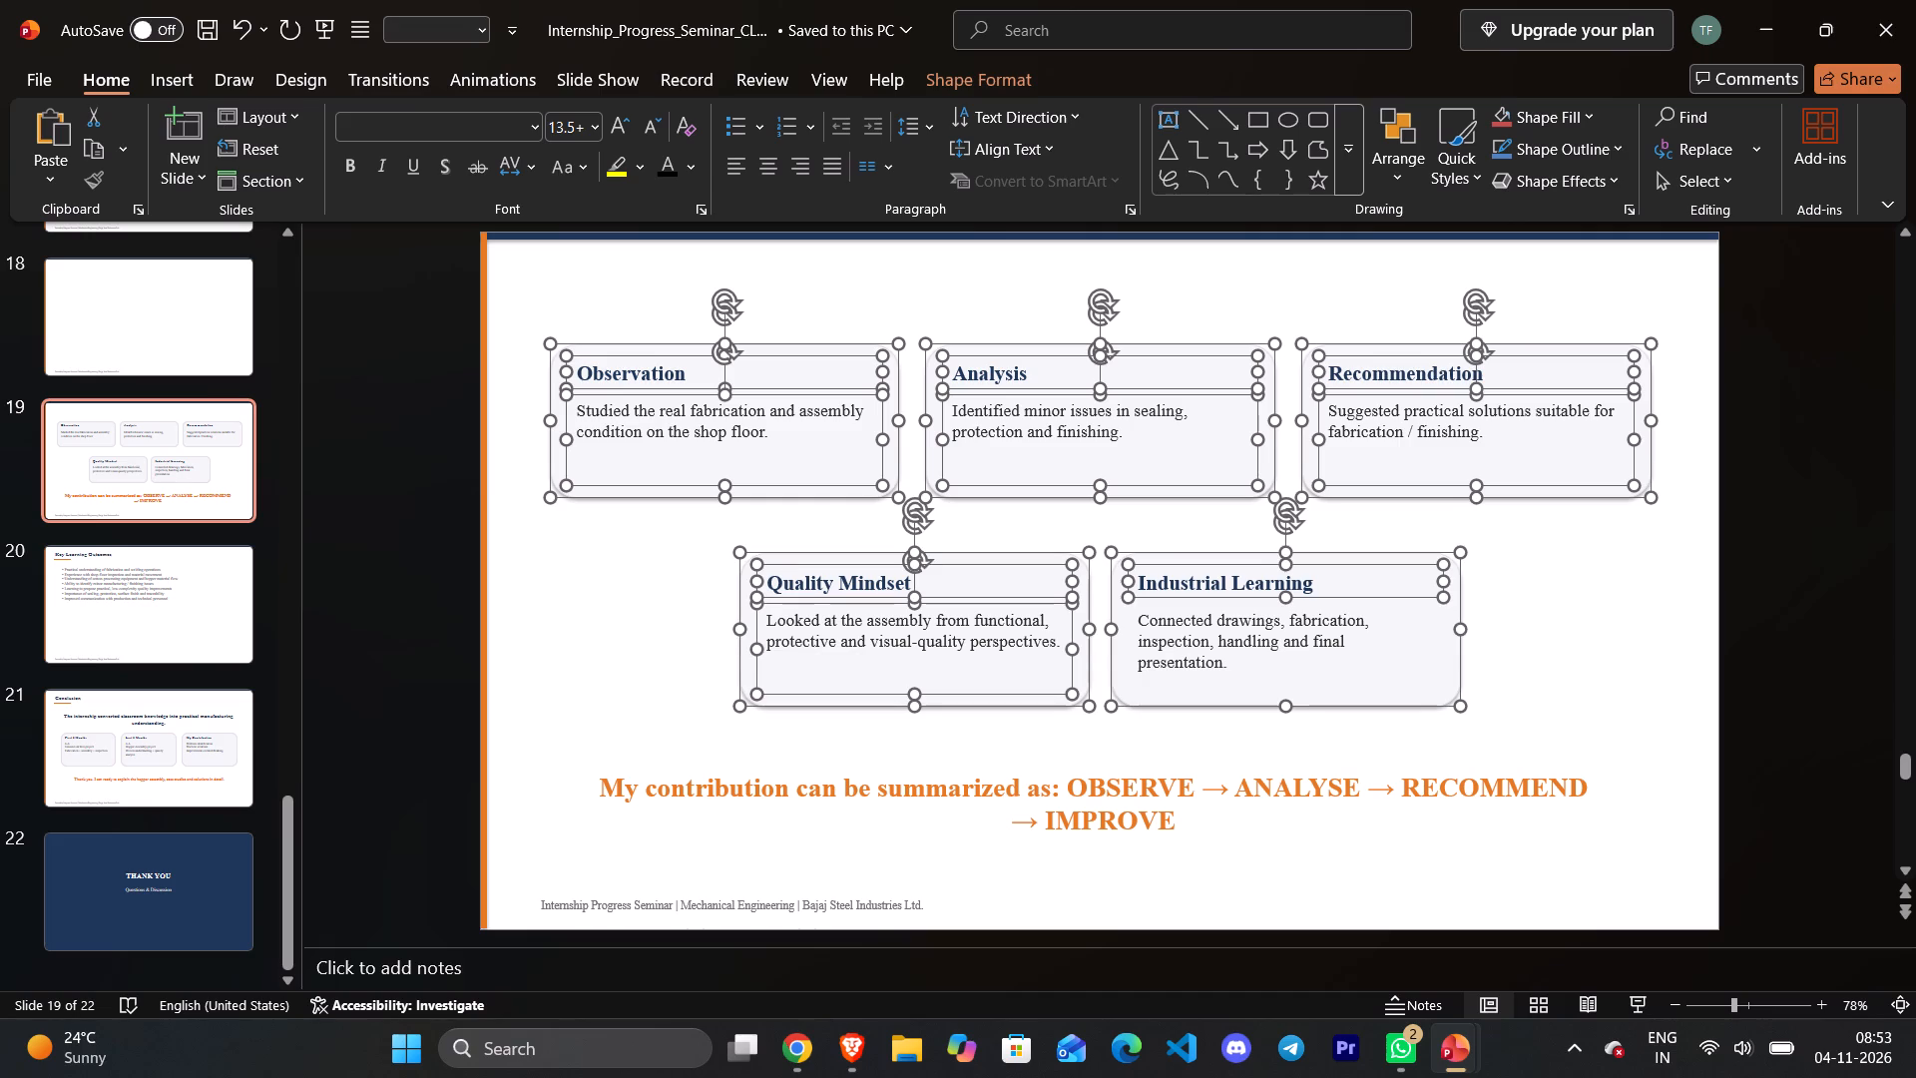
ctrl+click(1282, 623)
ctrl+click(1107, 782)
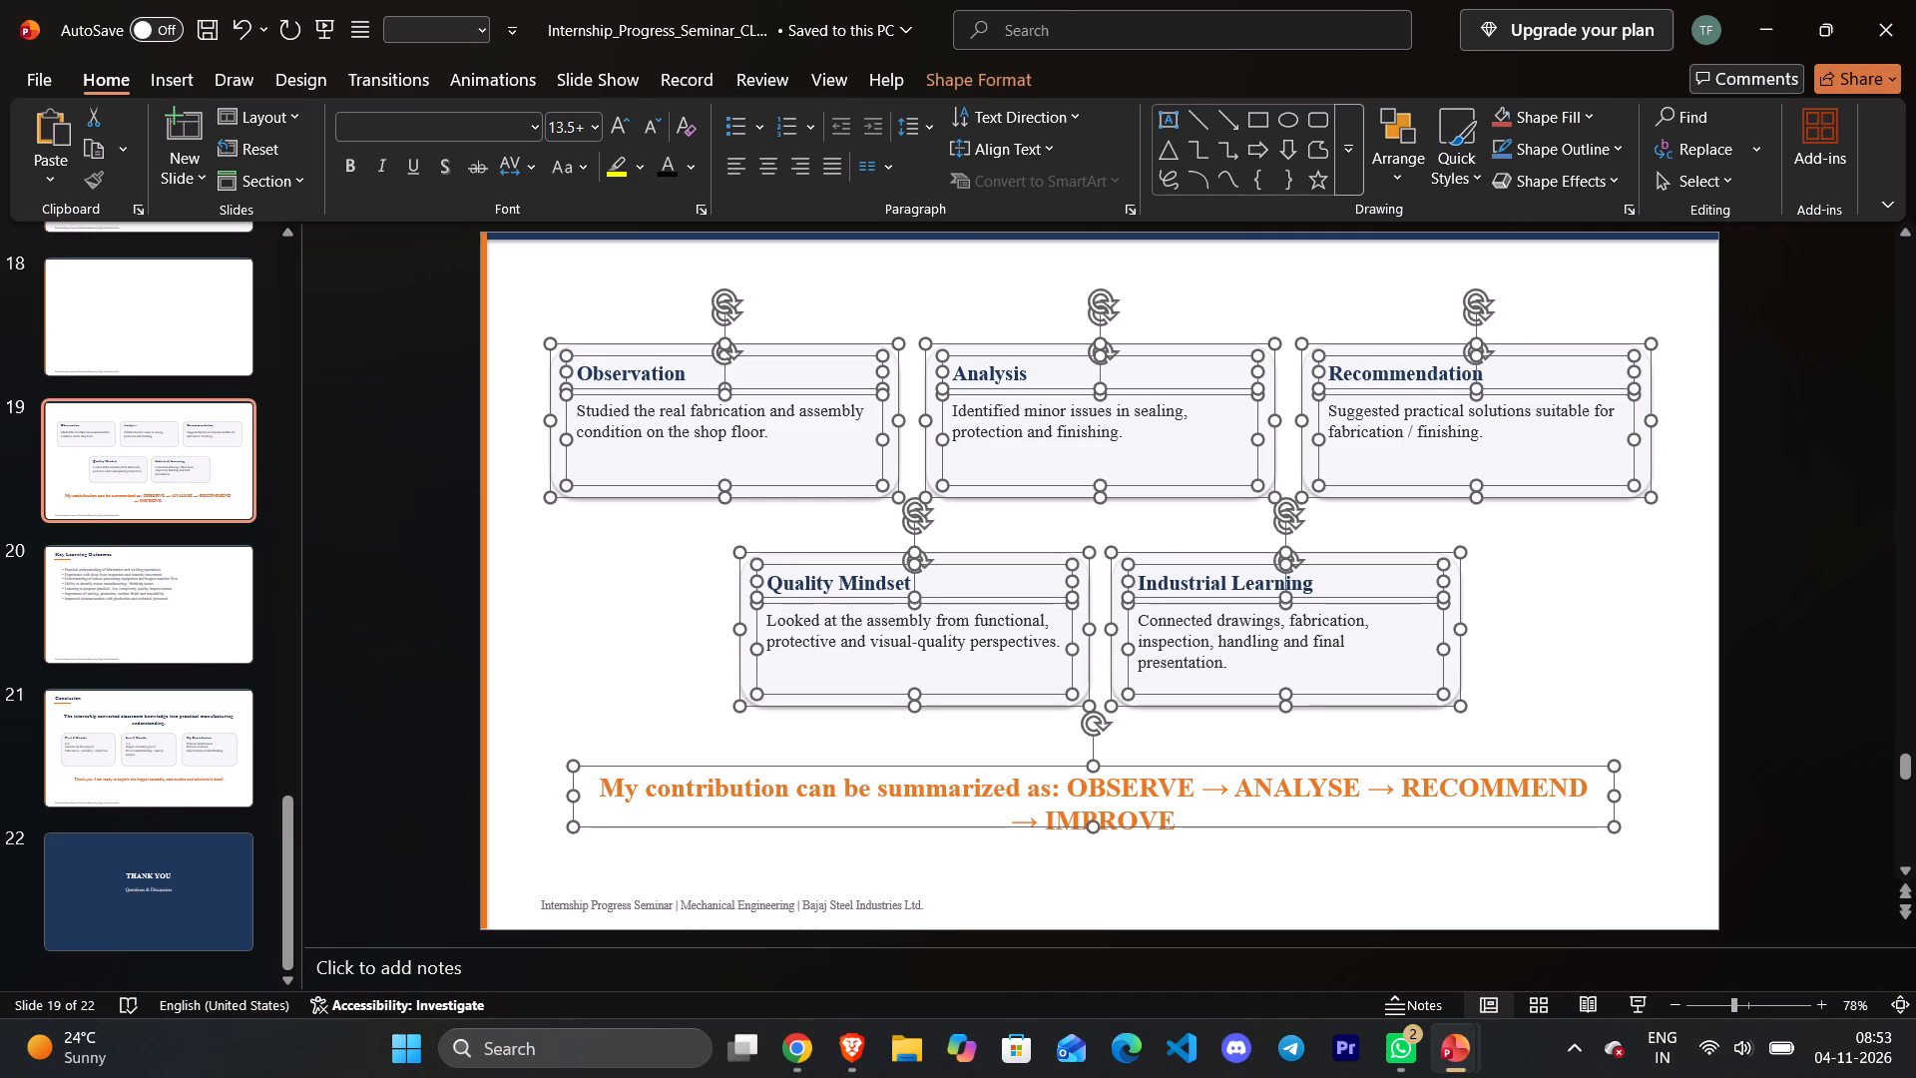
key(ctrl+x)
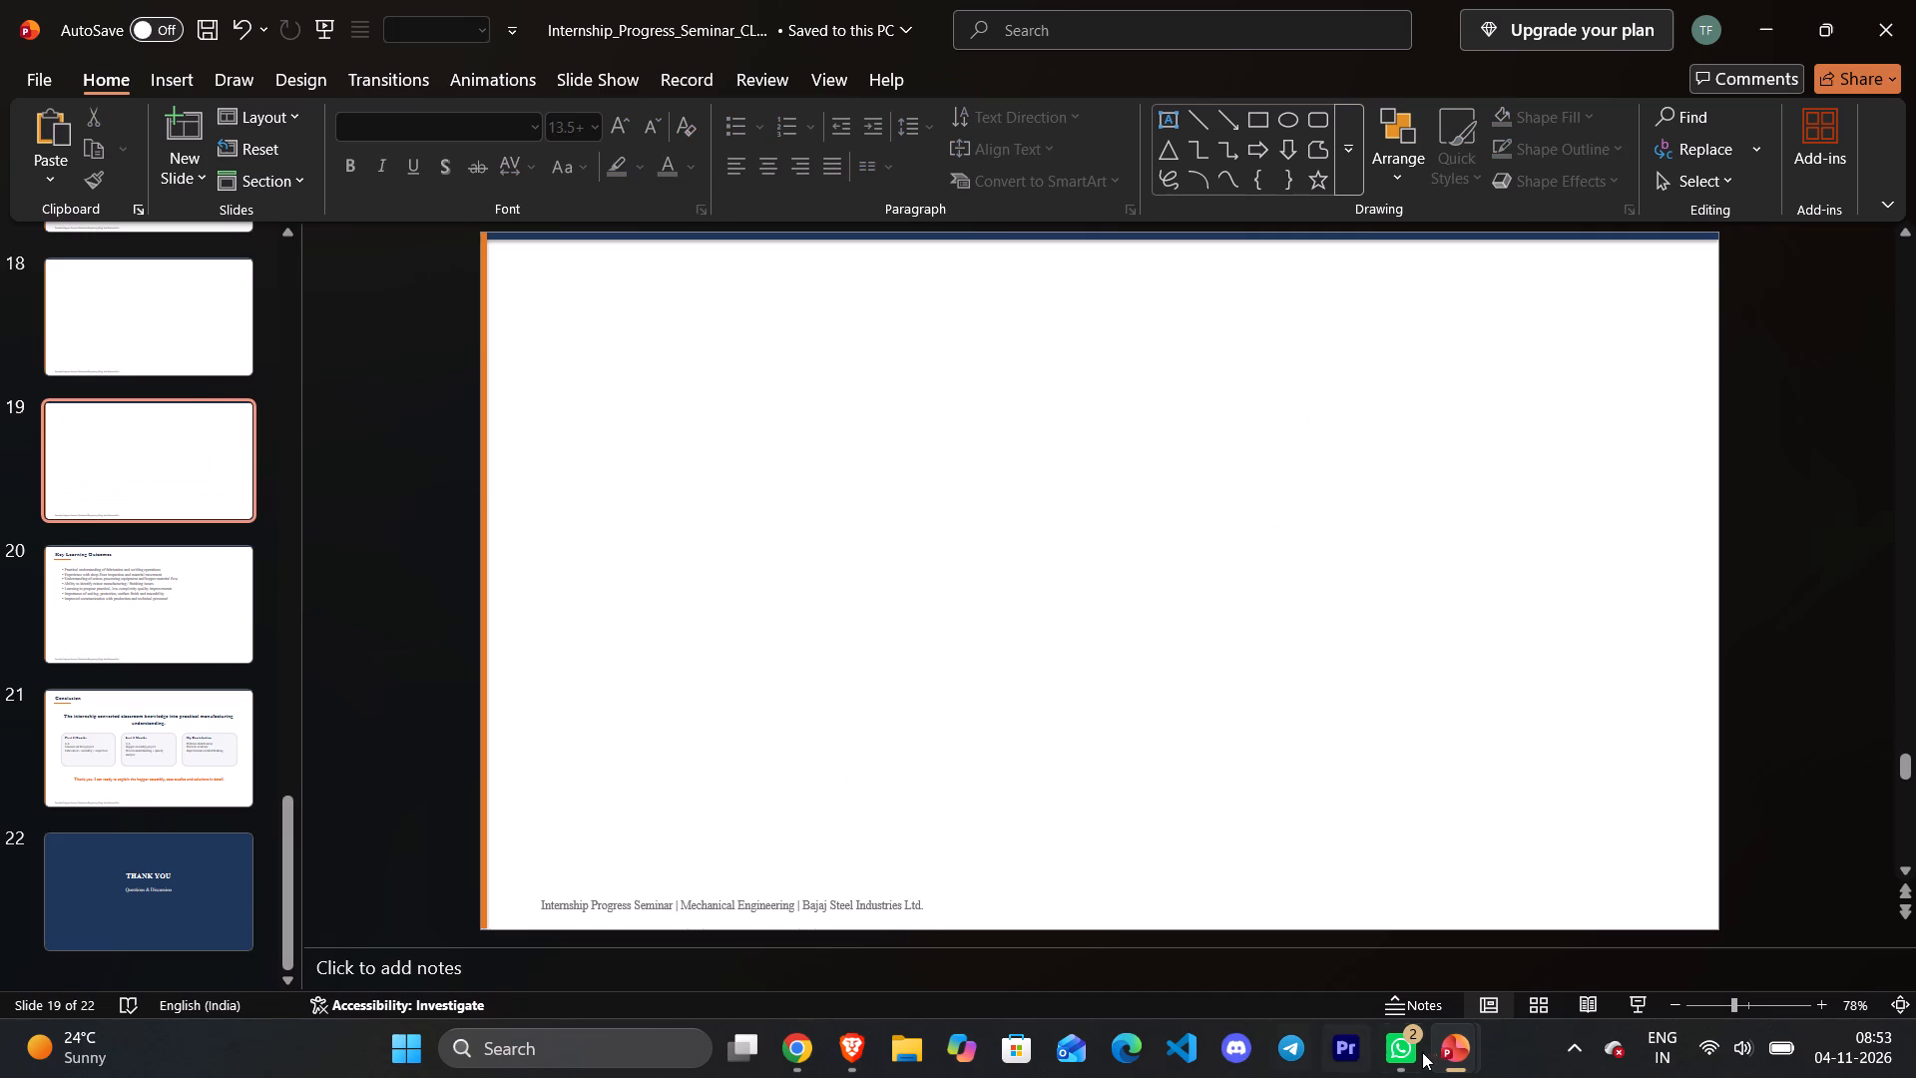
Paste the cut cards and summary line as a picture onto slide 19 of internship_seminar_2_ppt.
click(1518, 961)
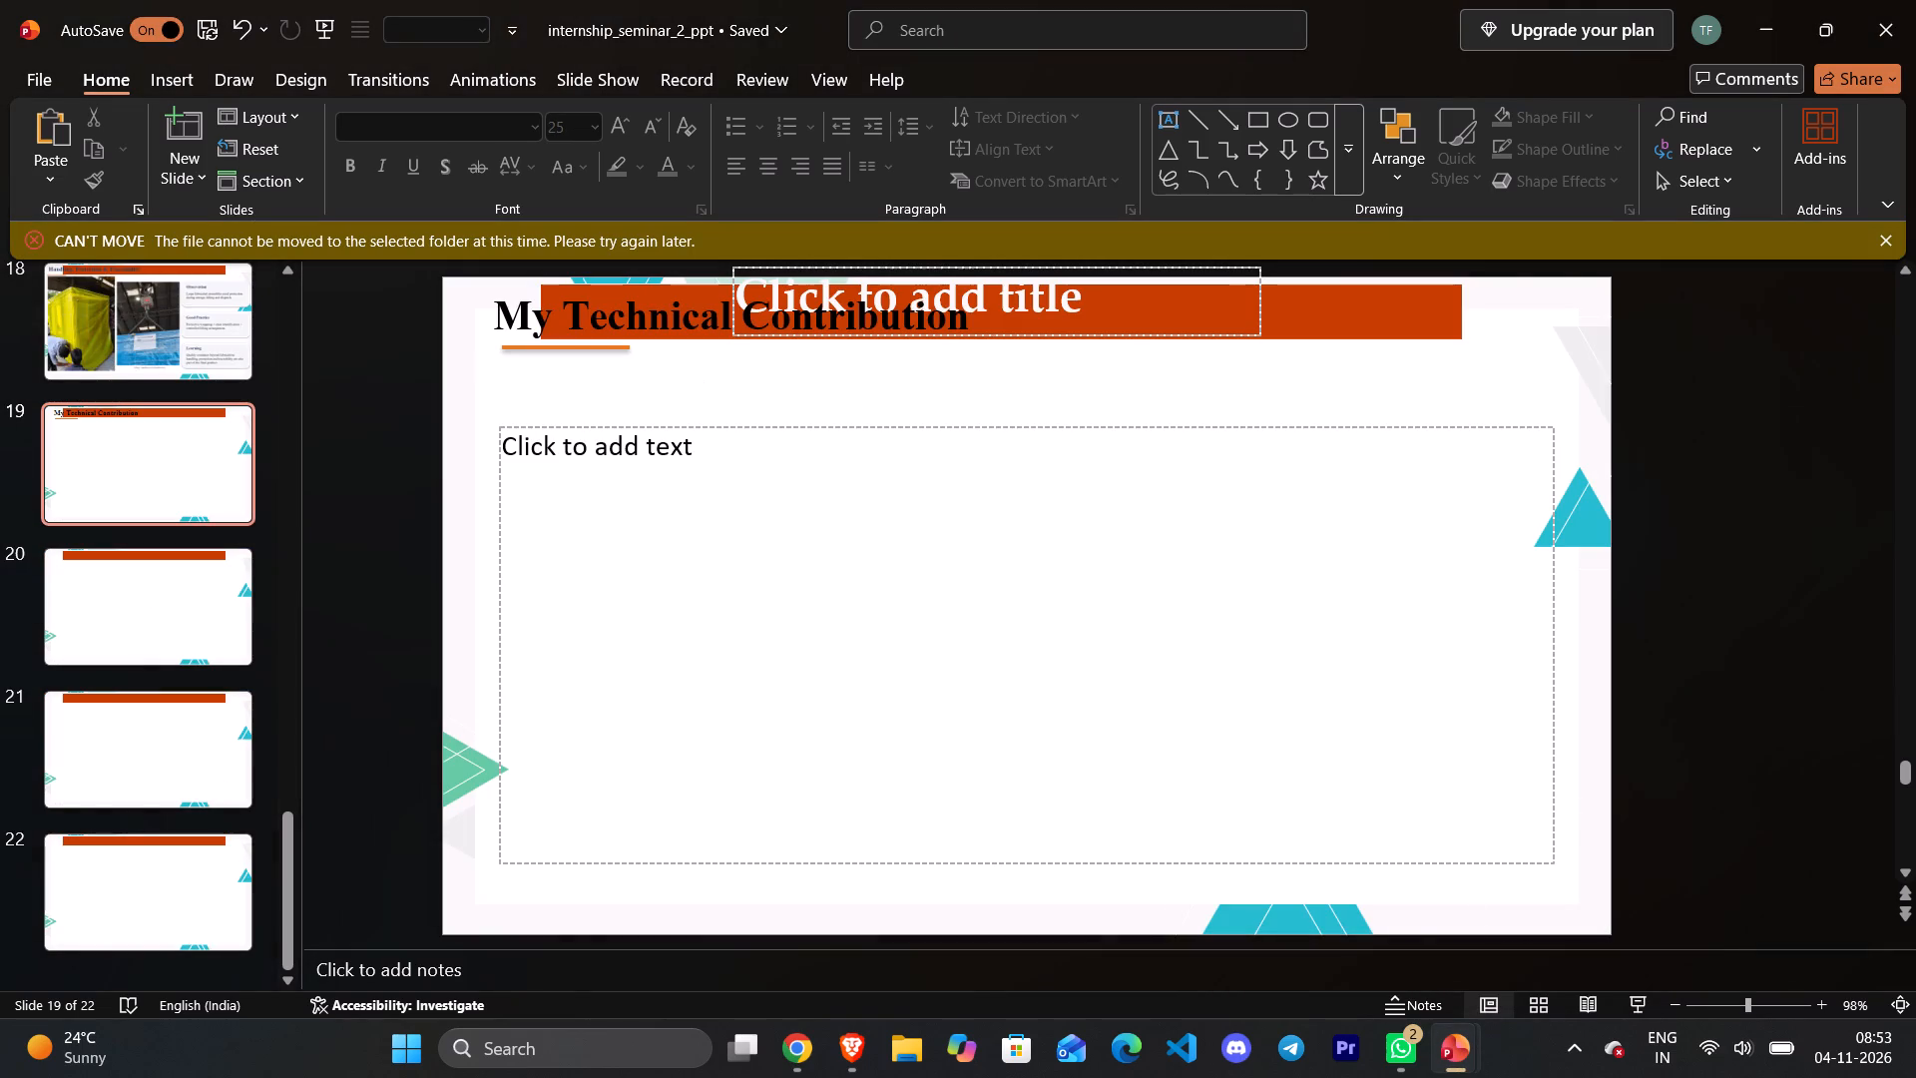
right_click(721, 474)
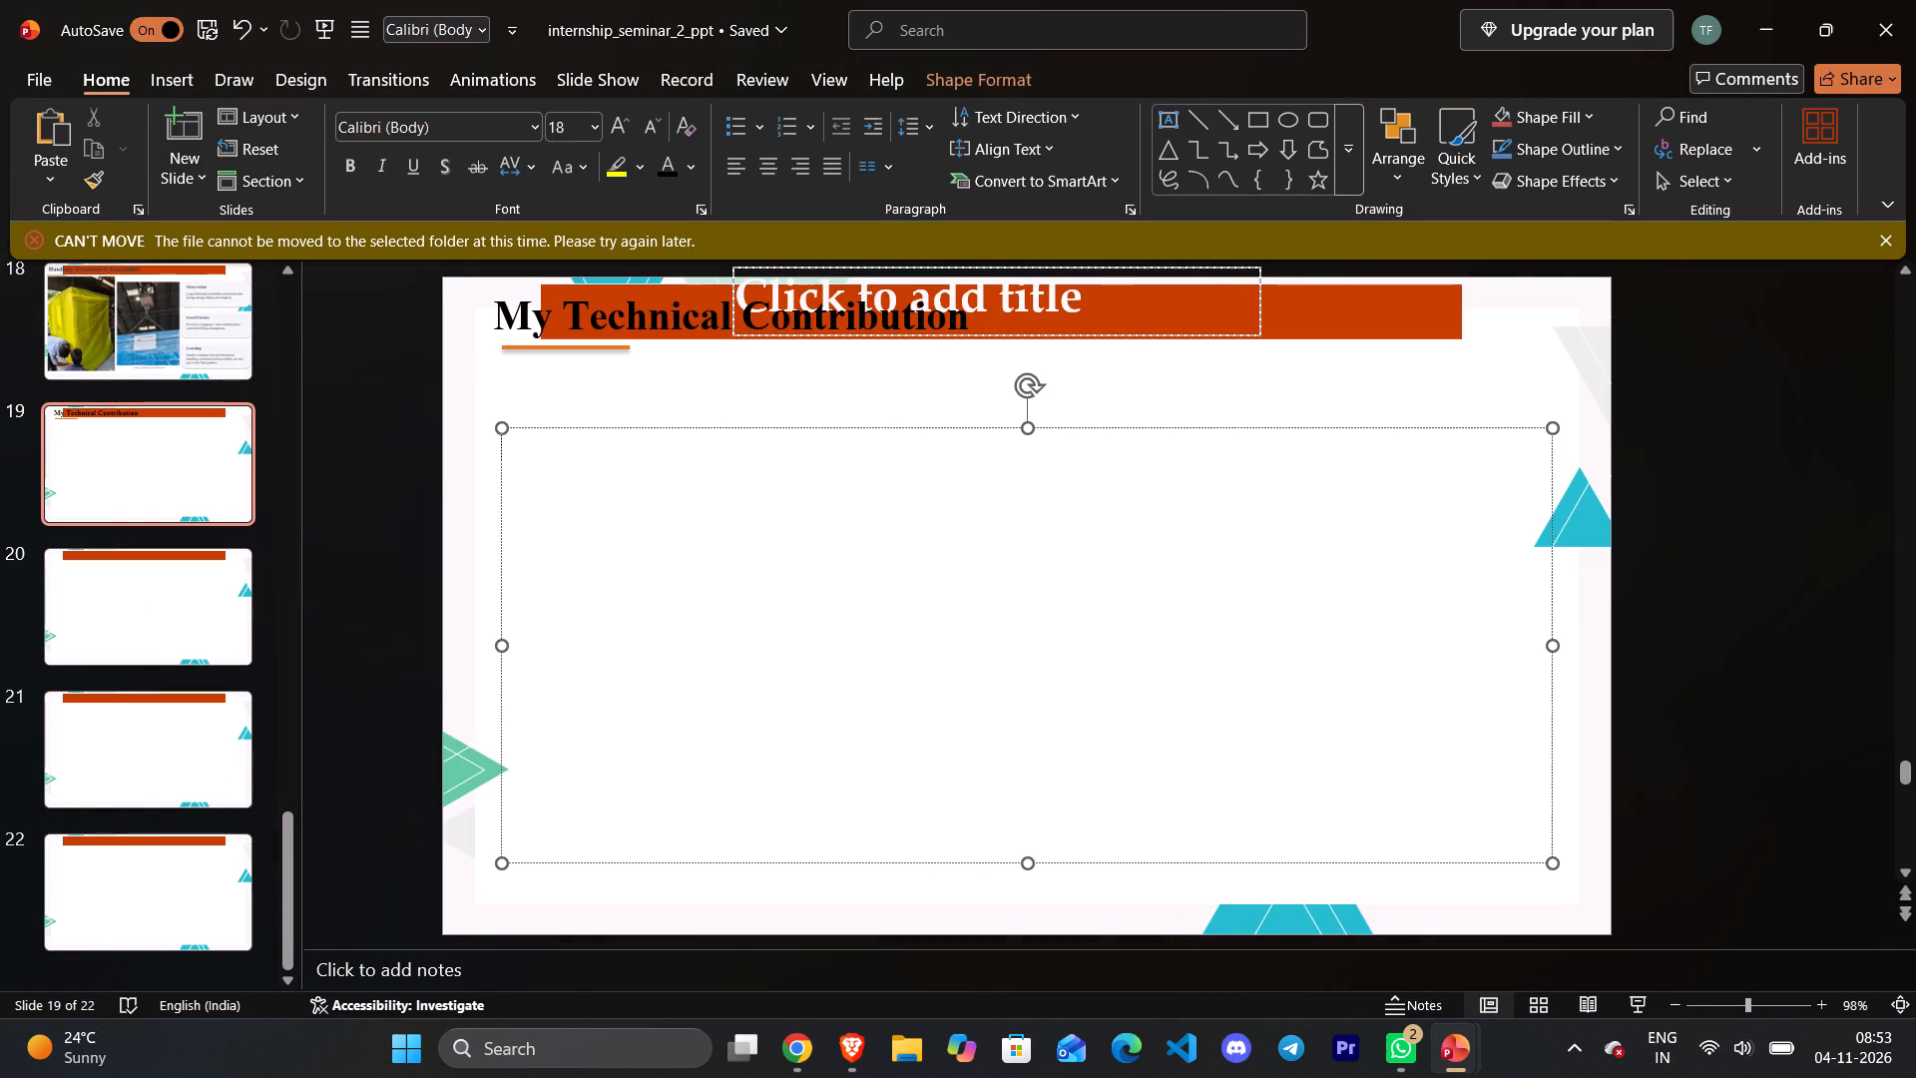
right_click(1283, 359)
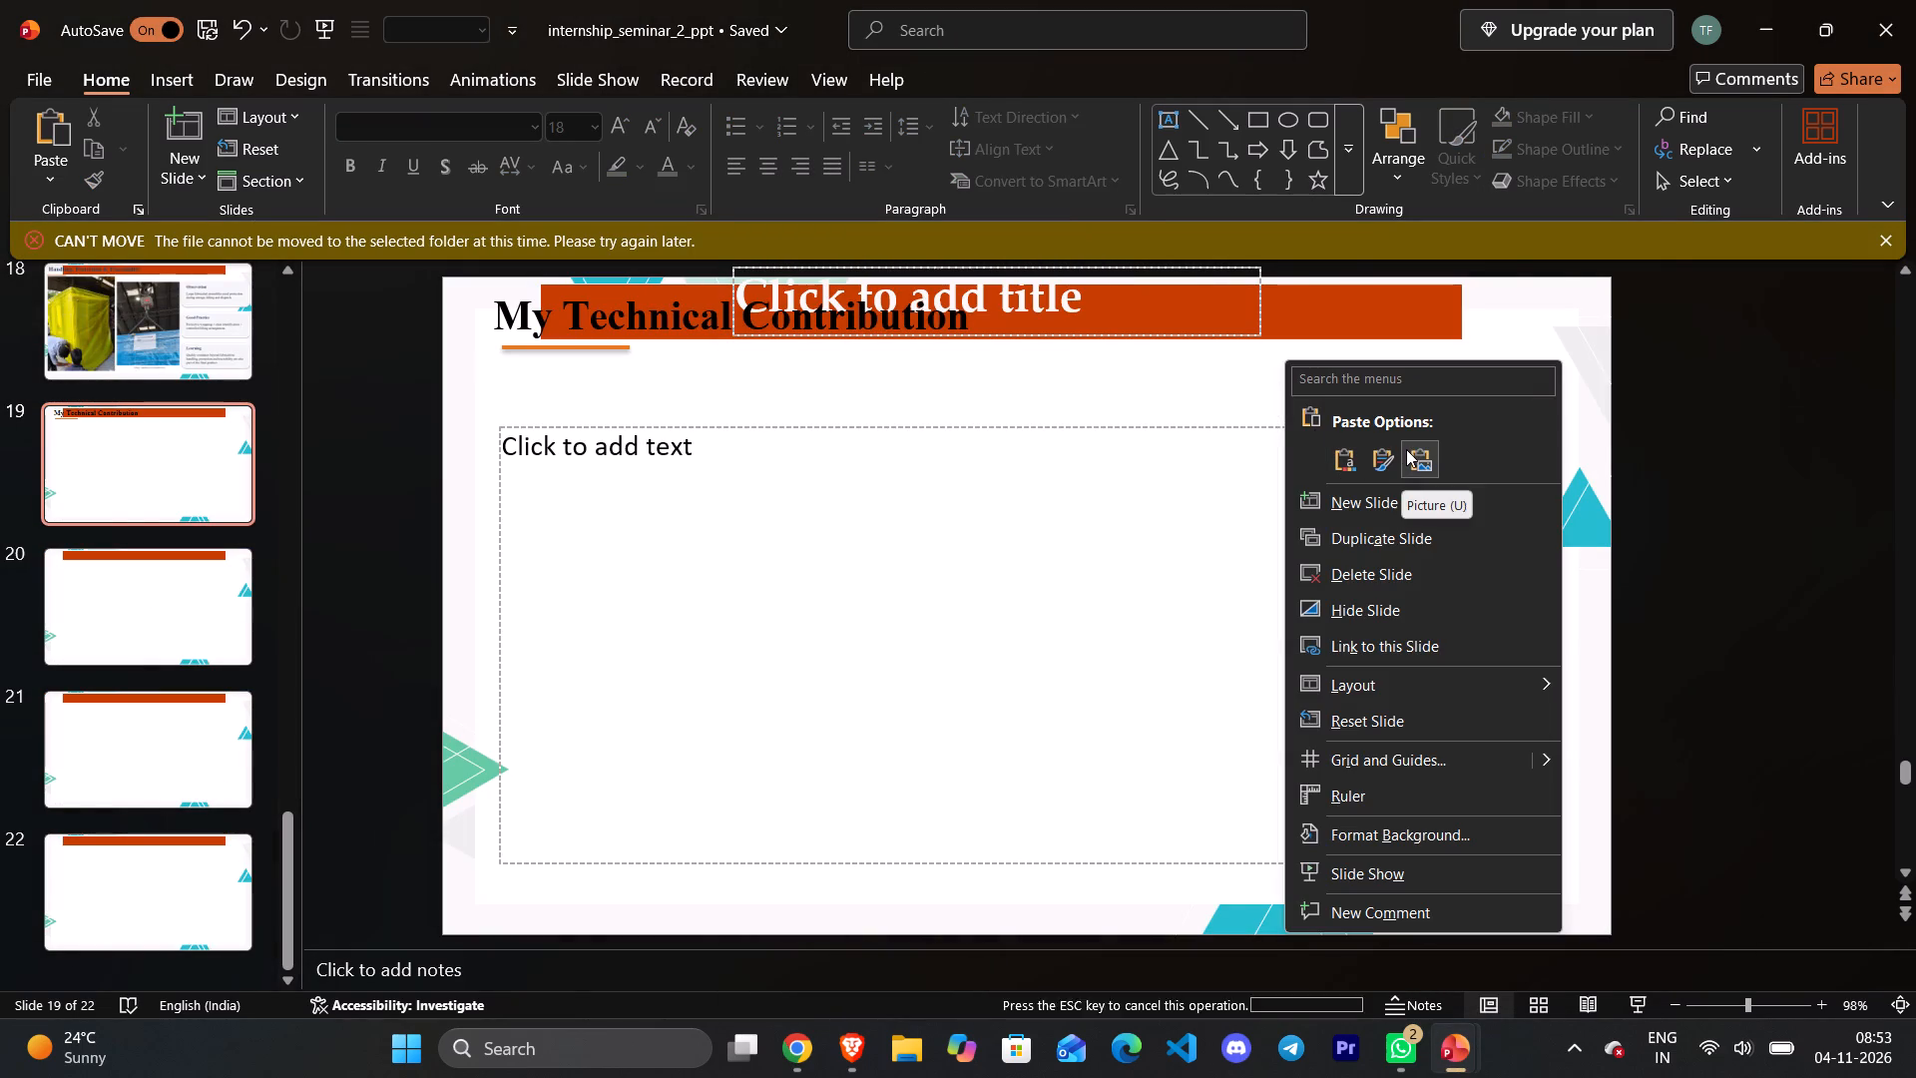
click(1406, 449)
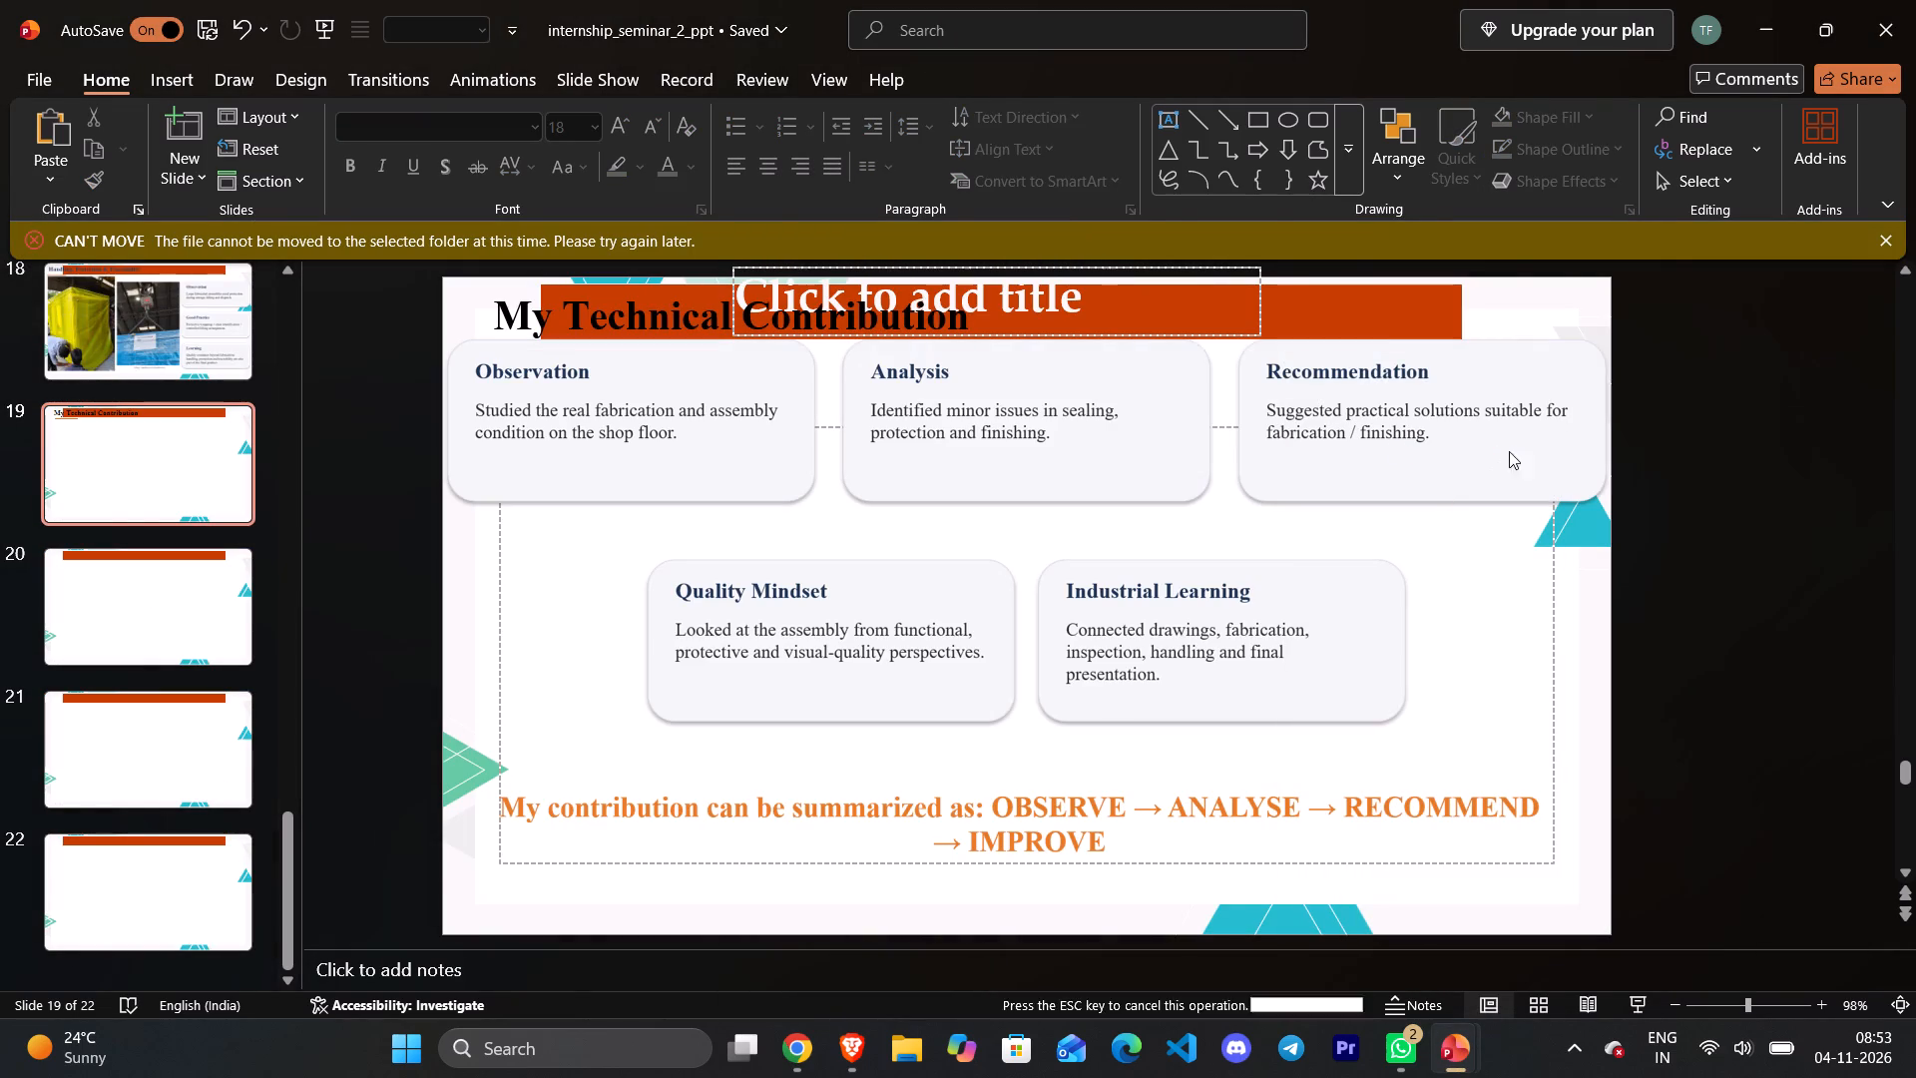
Shrink the cards picture to about 22.86 × 10.53 cm and position it below the title, roughly over the text placeholder.
drag(1606, 336, 1625, 371)
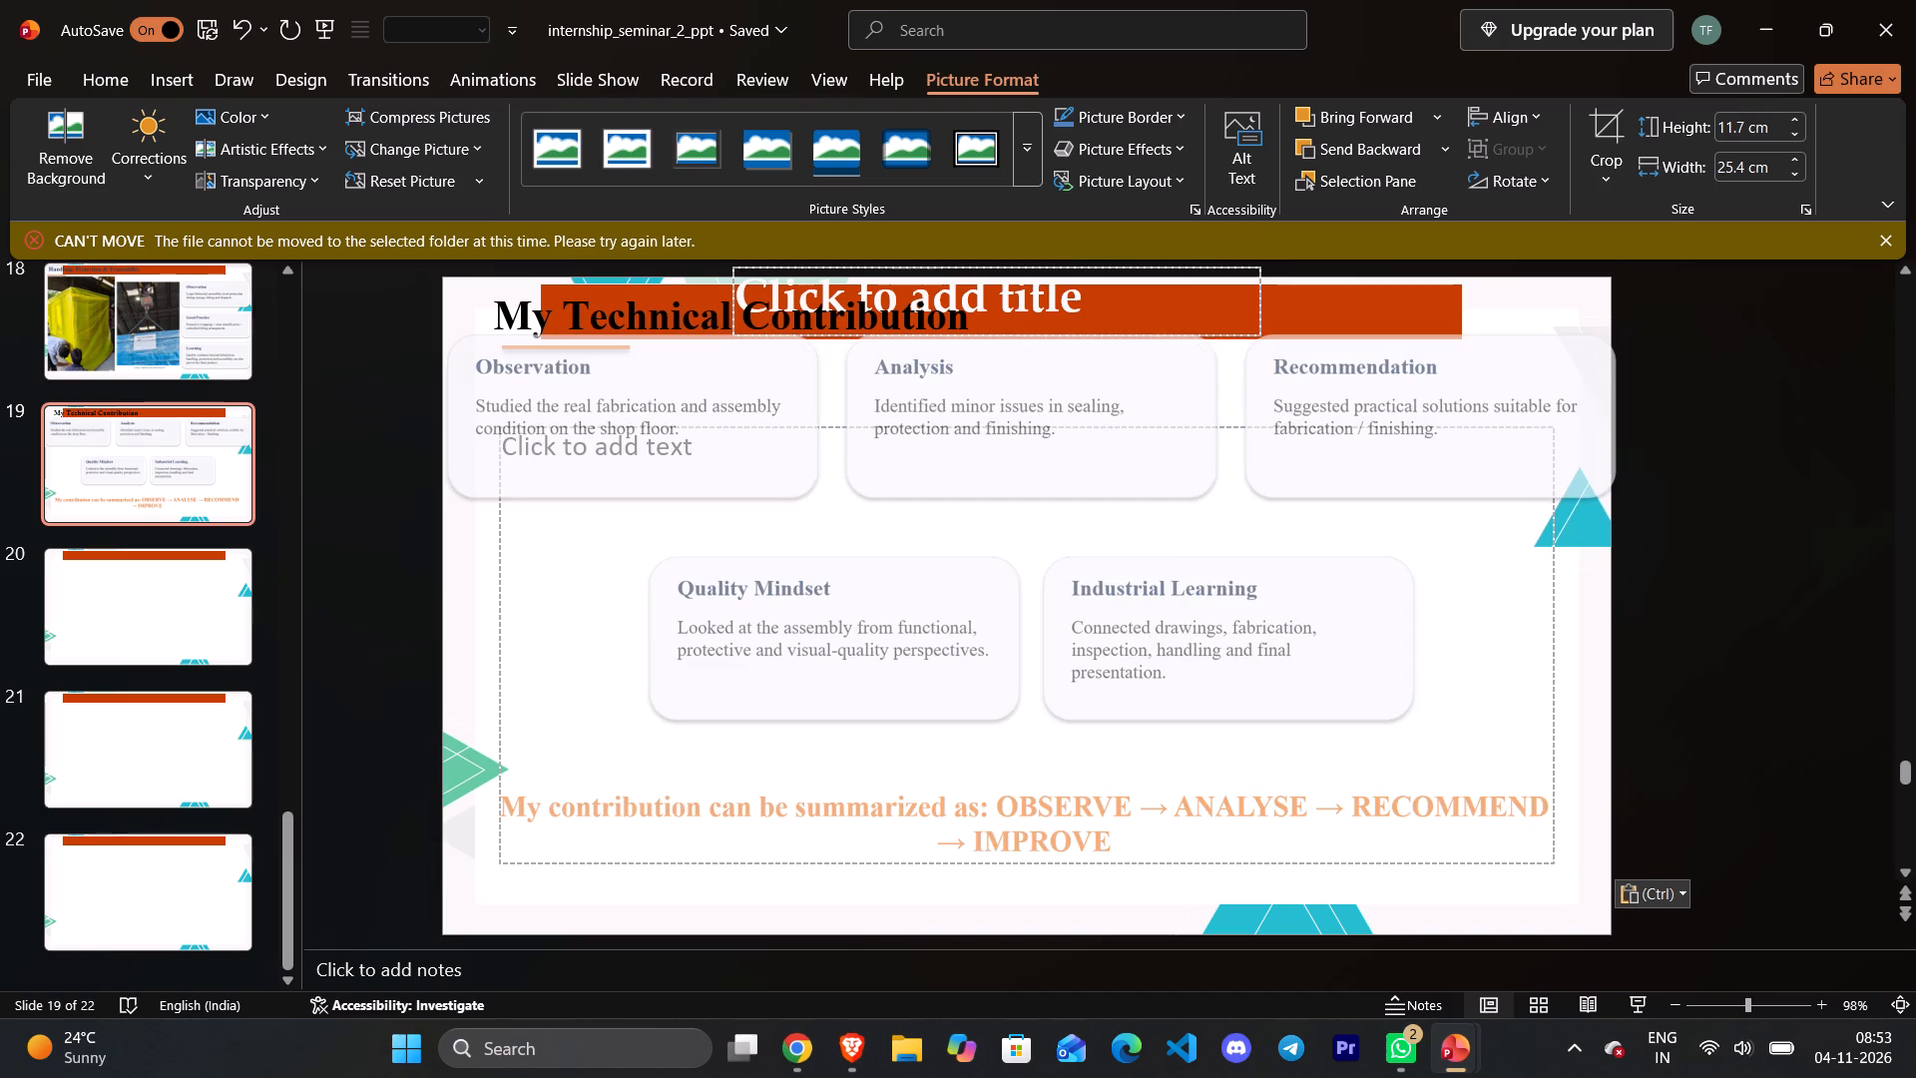
drag(1625, 371, 1500, 413)
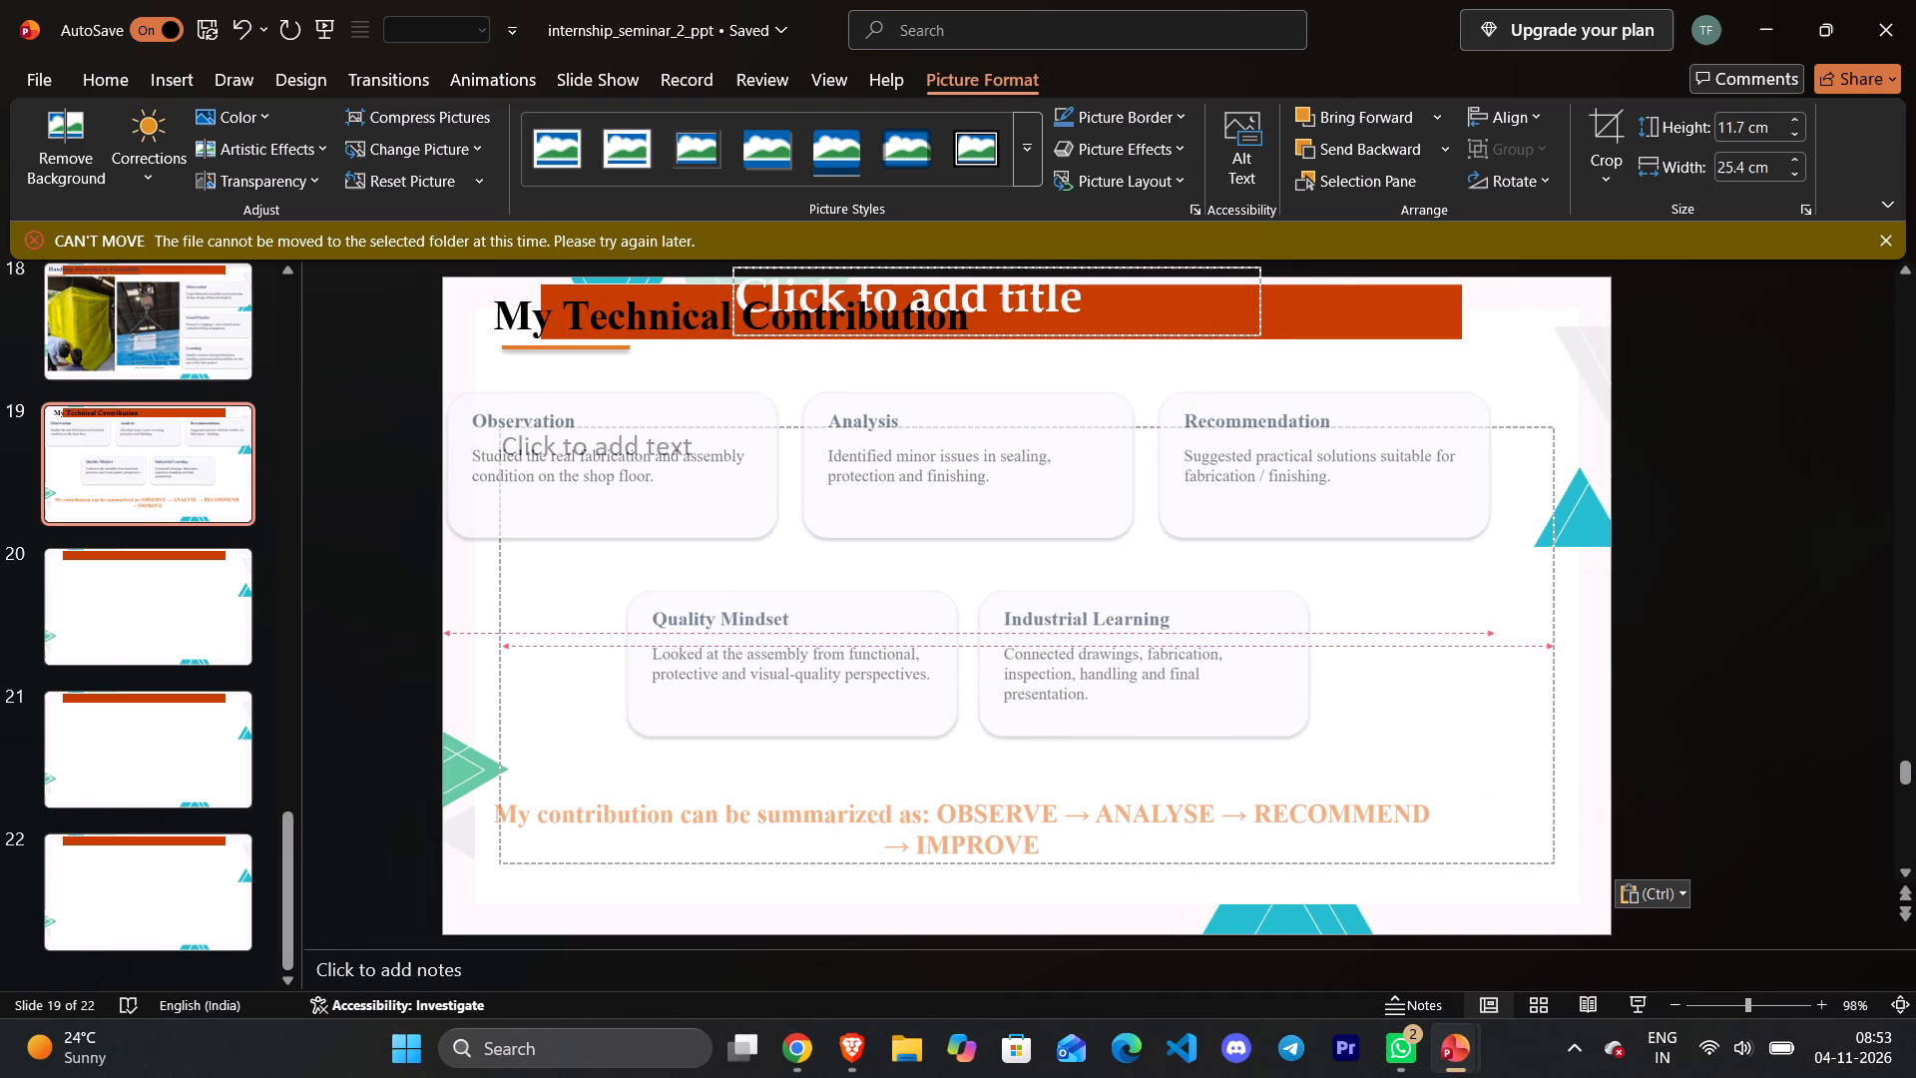
drag(1500, 413, 1500, 412)
drag(1197, 592, 1287, 581)
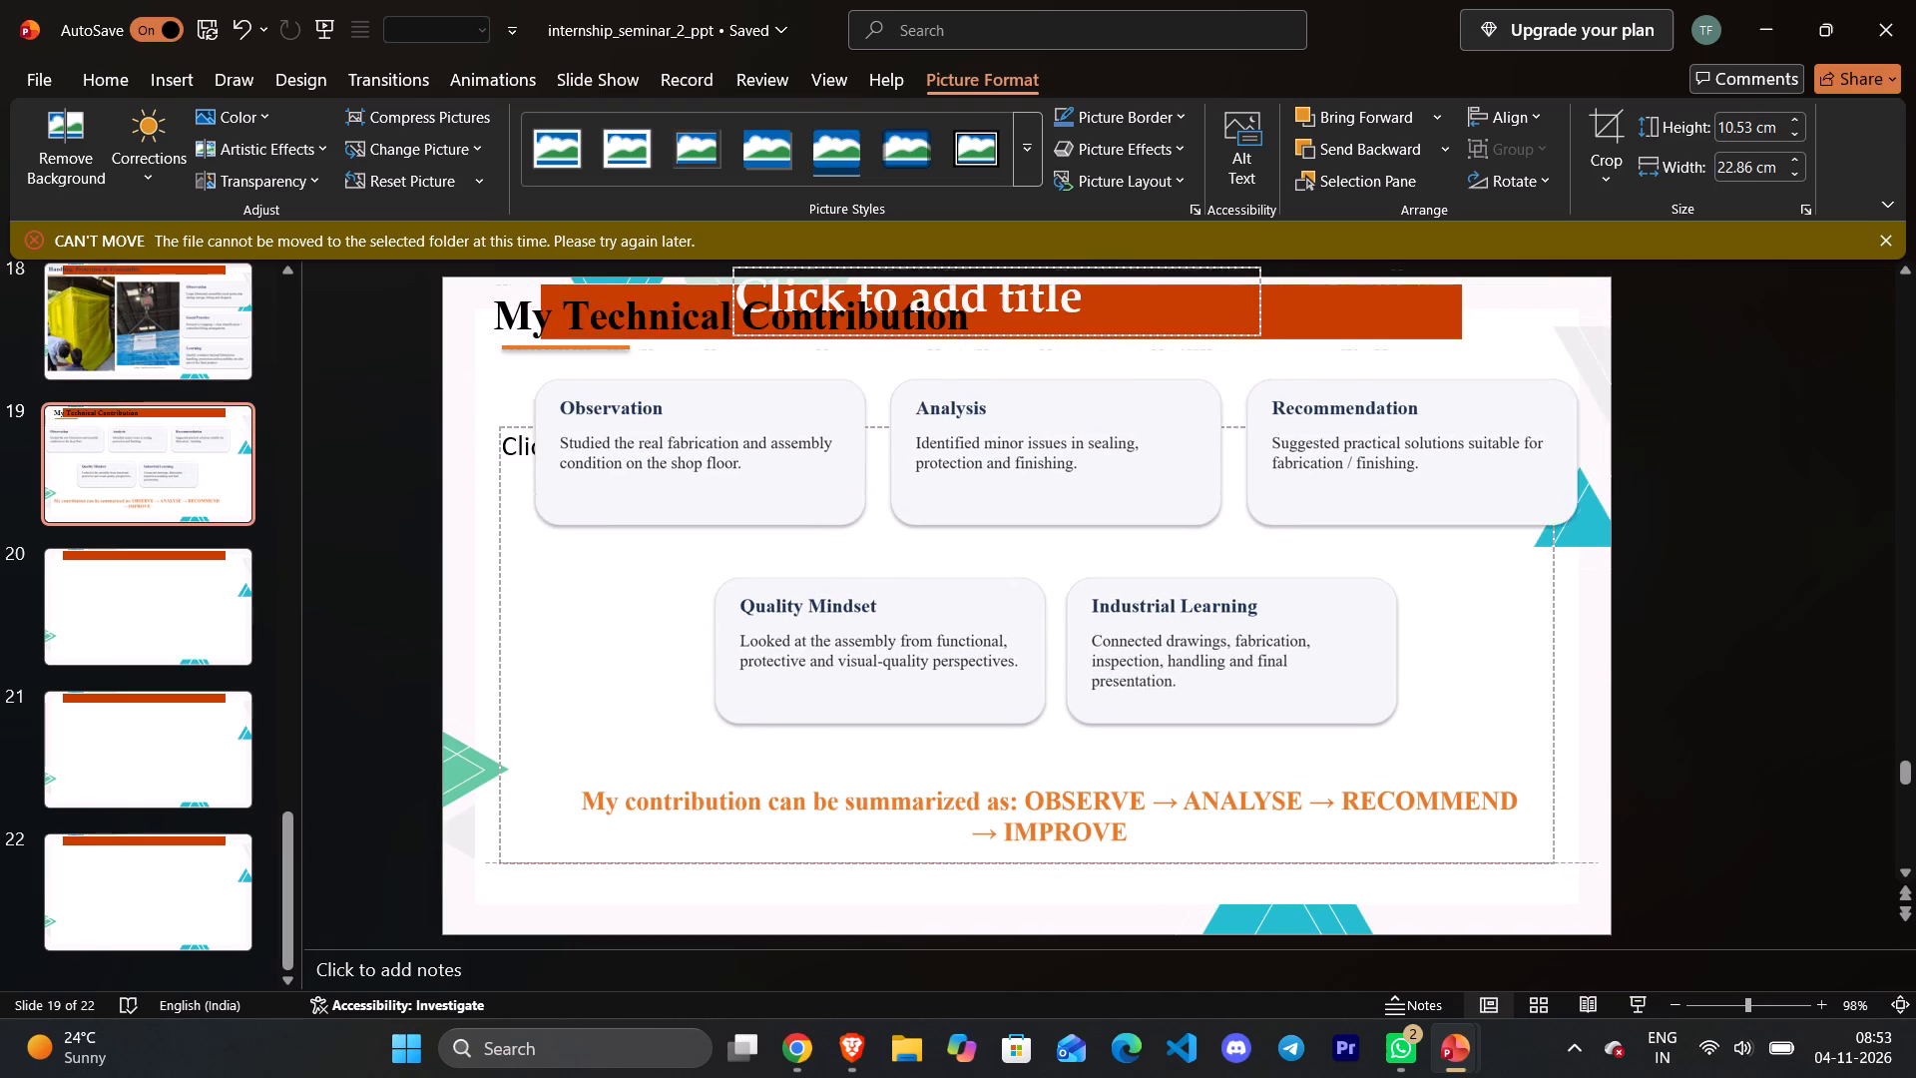
drag(1287, 581, 1251, 595)
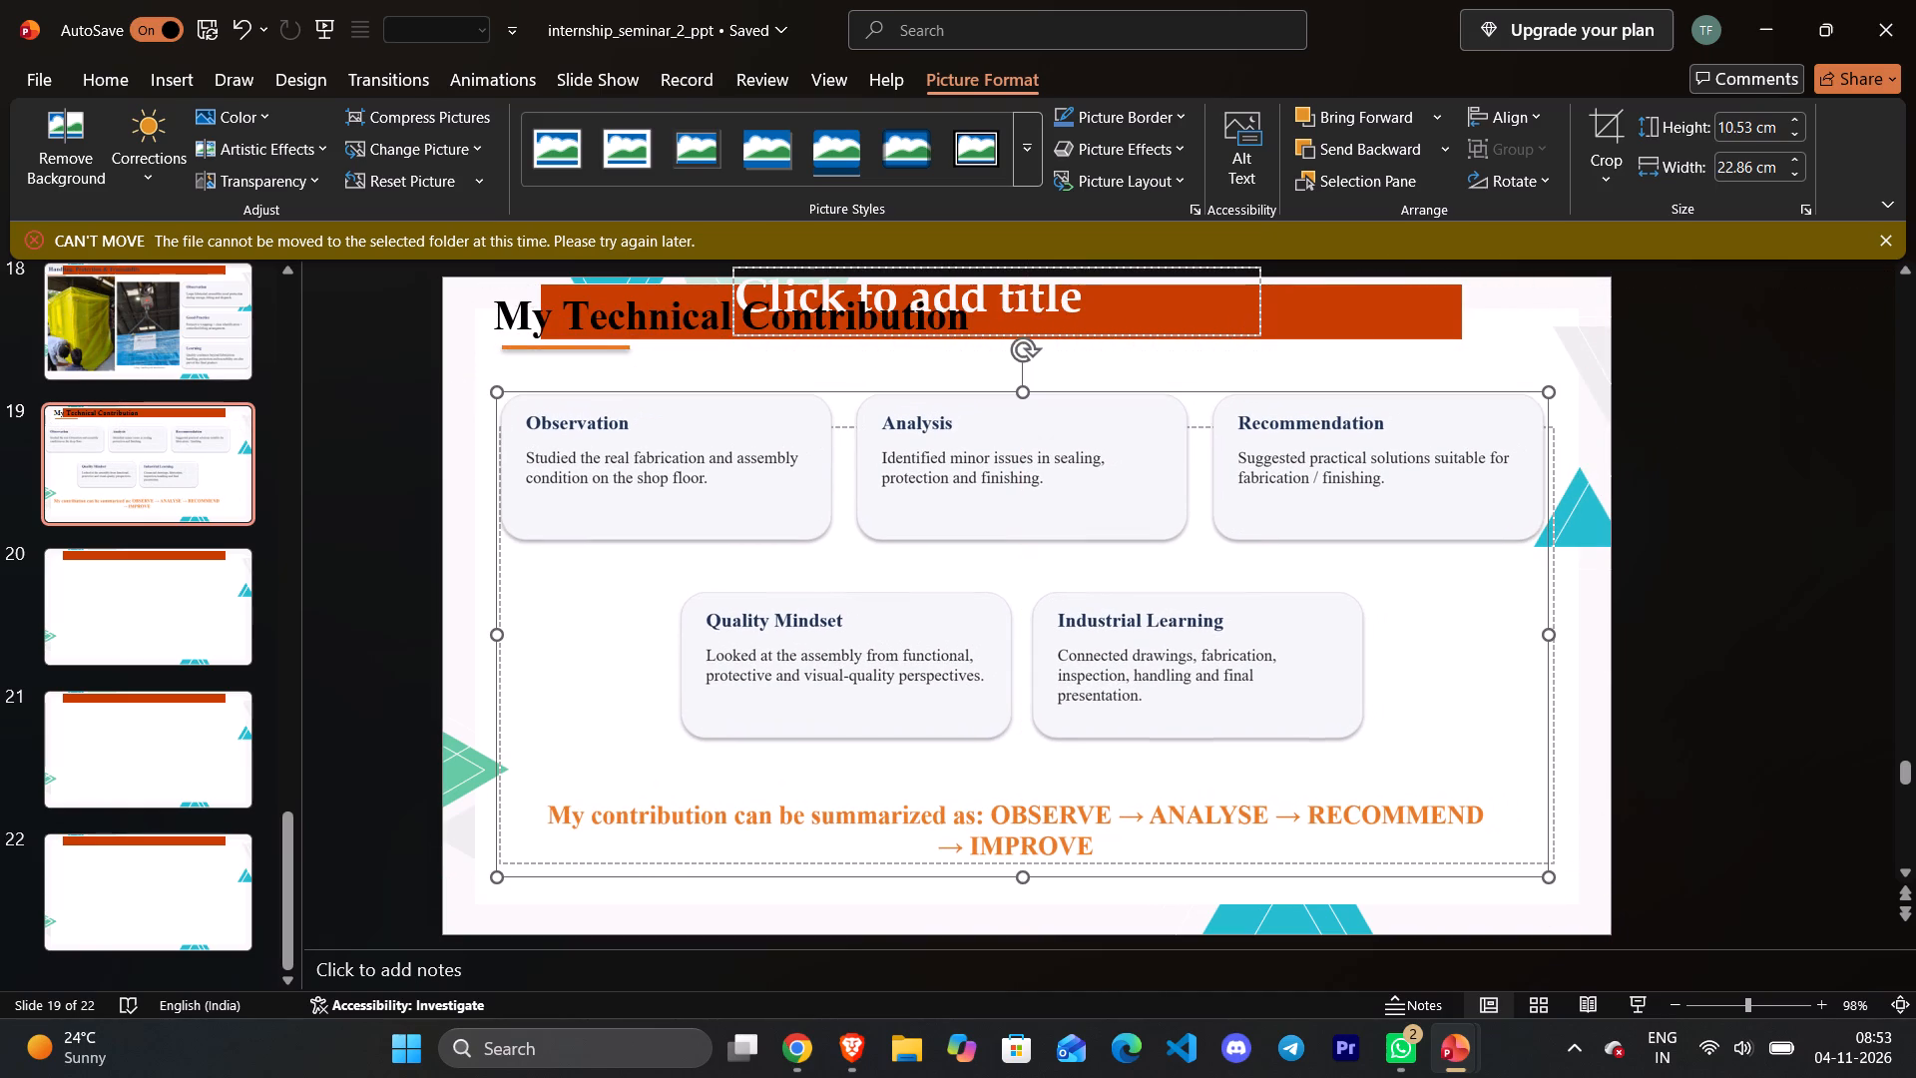
click(1735, 444)
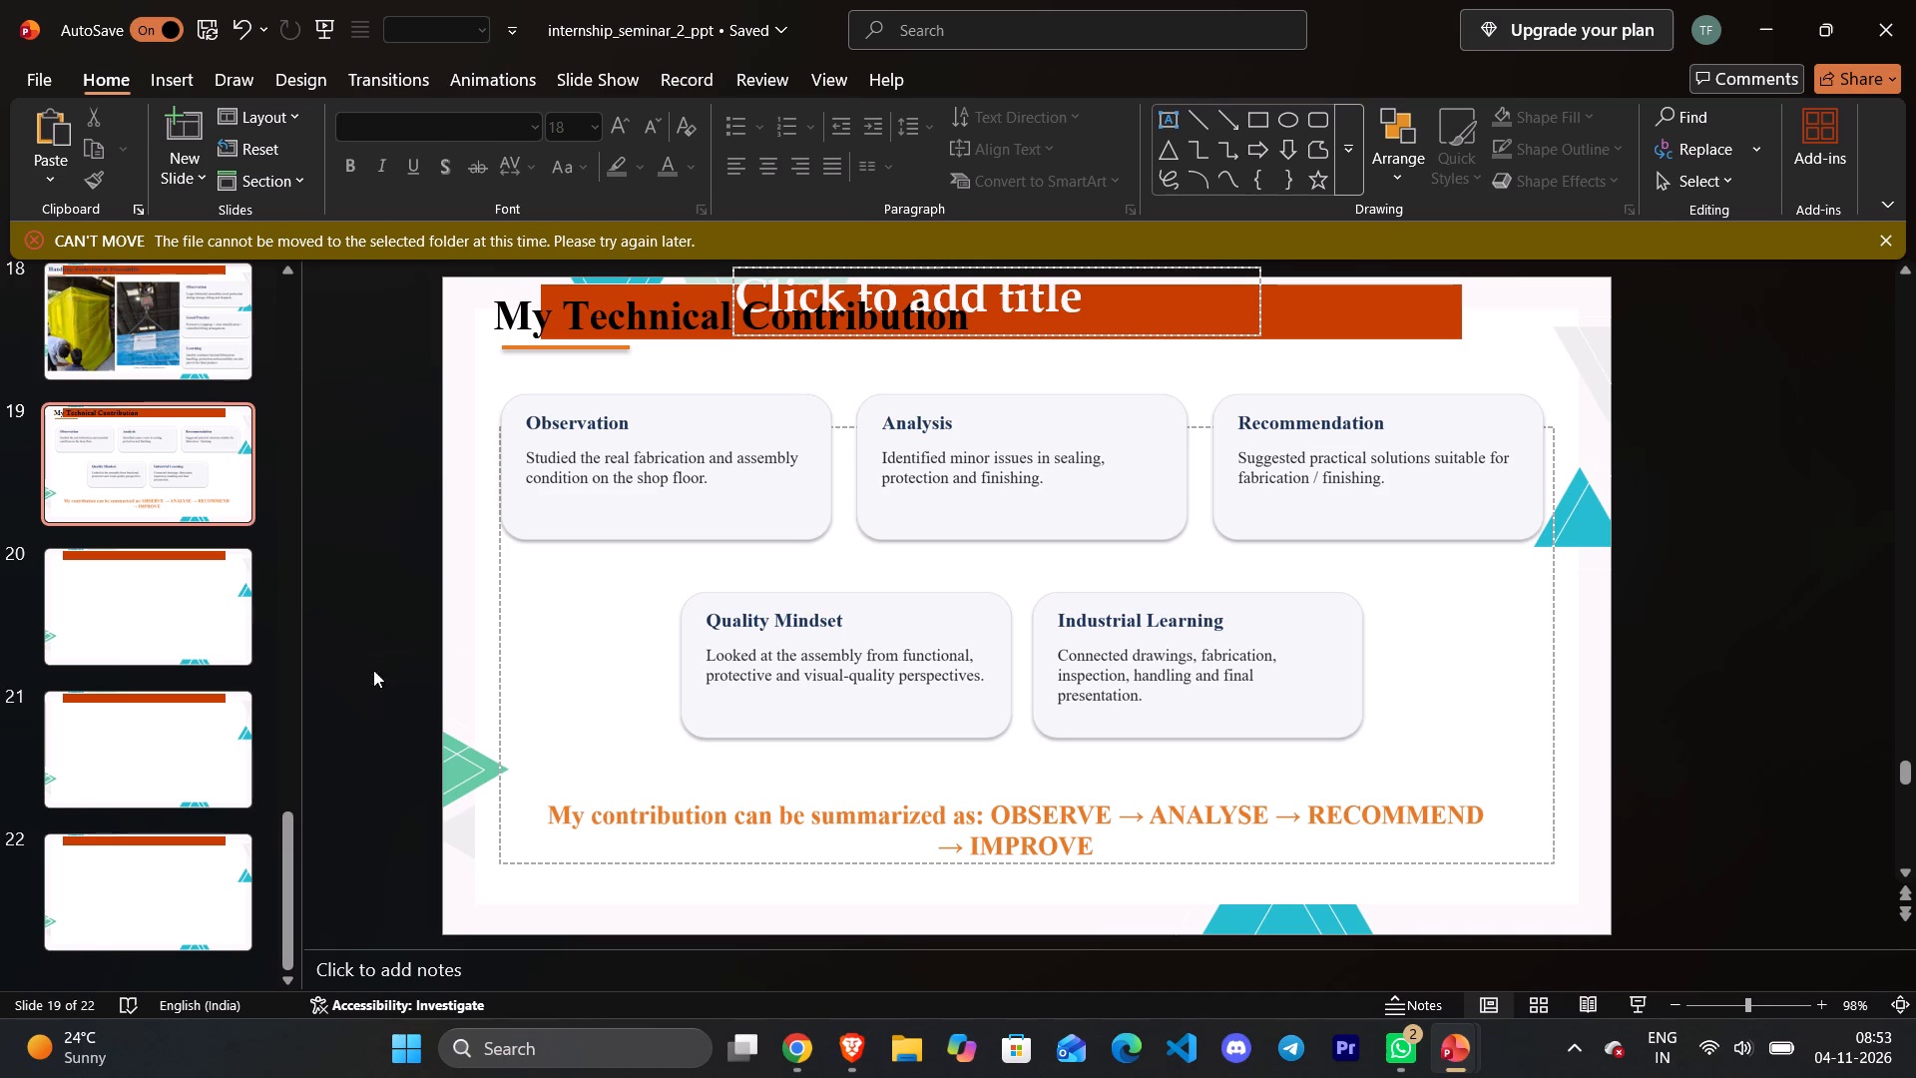
Go to the empty slide 20 of internship_seminar_2_ppt.
click(96, 628)
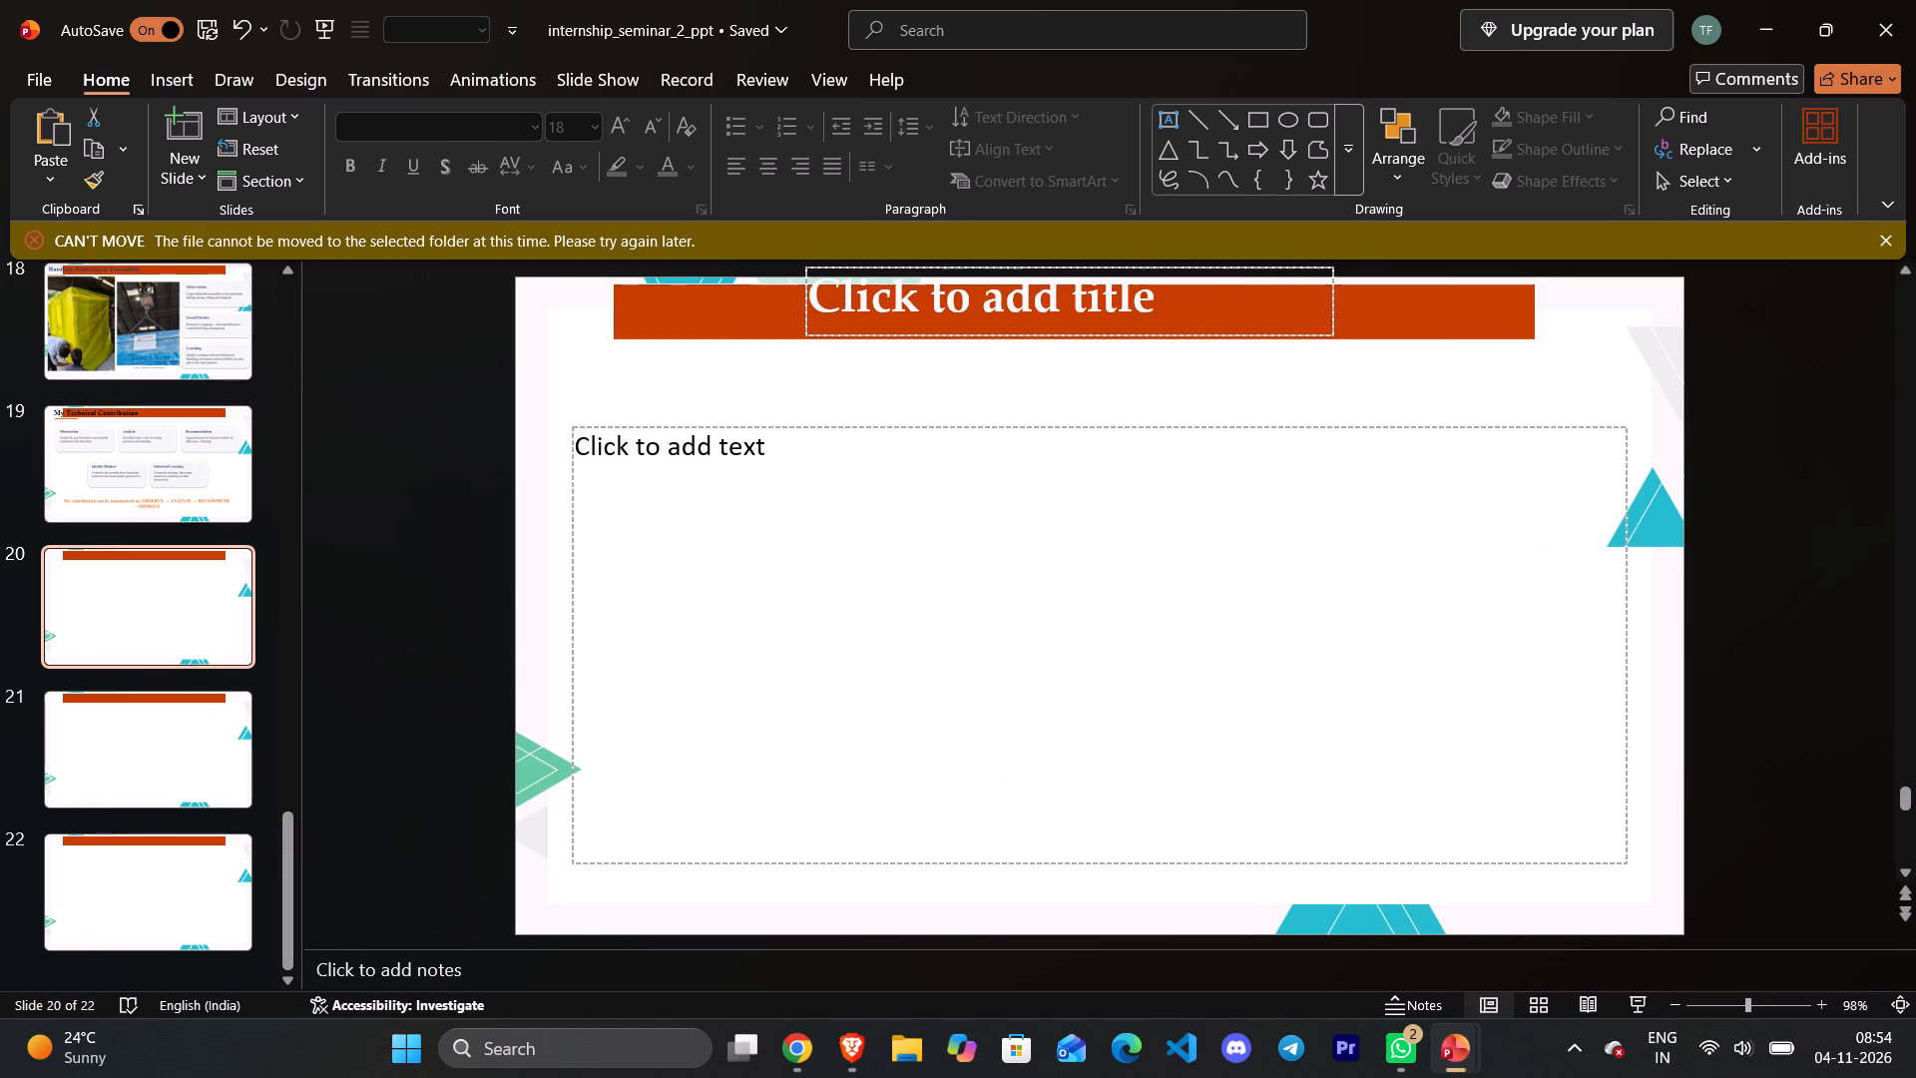
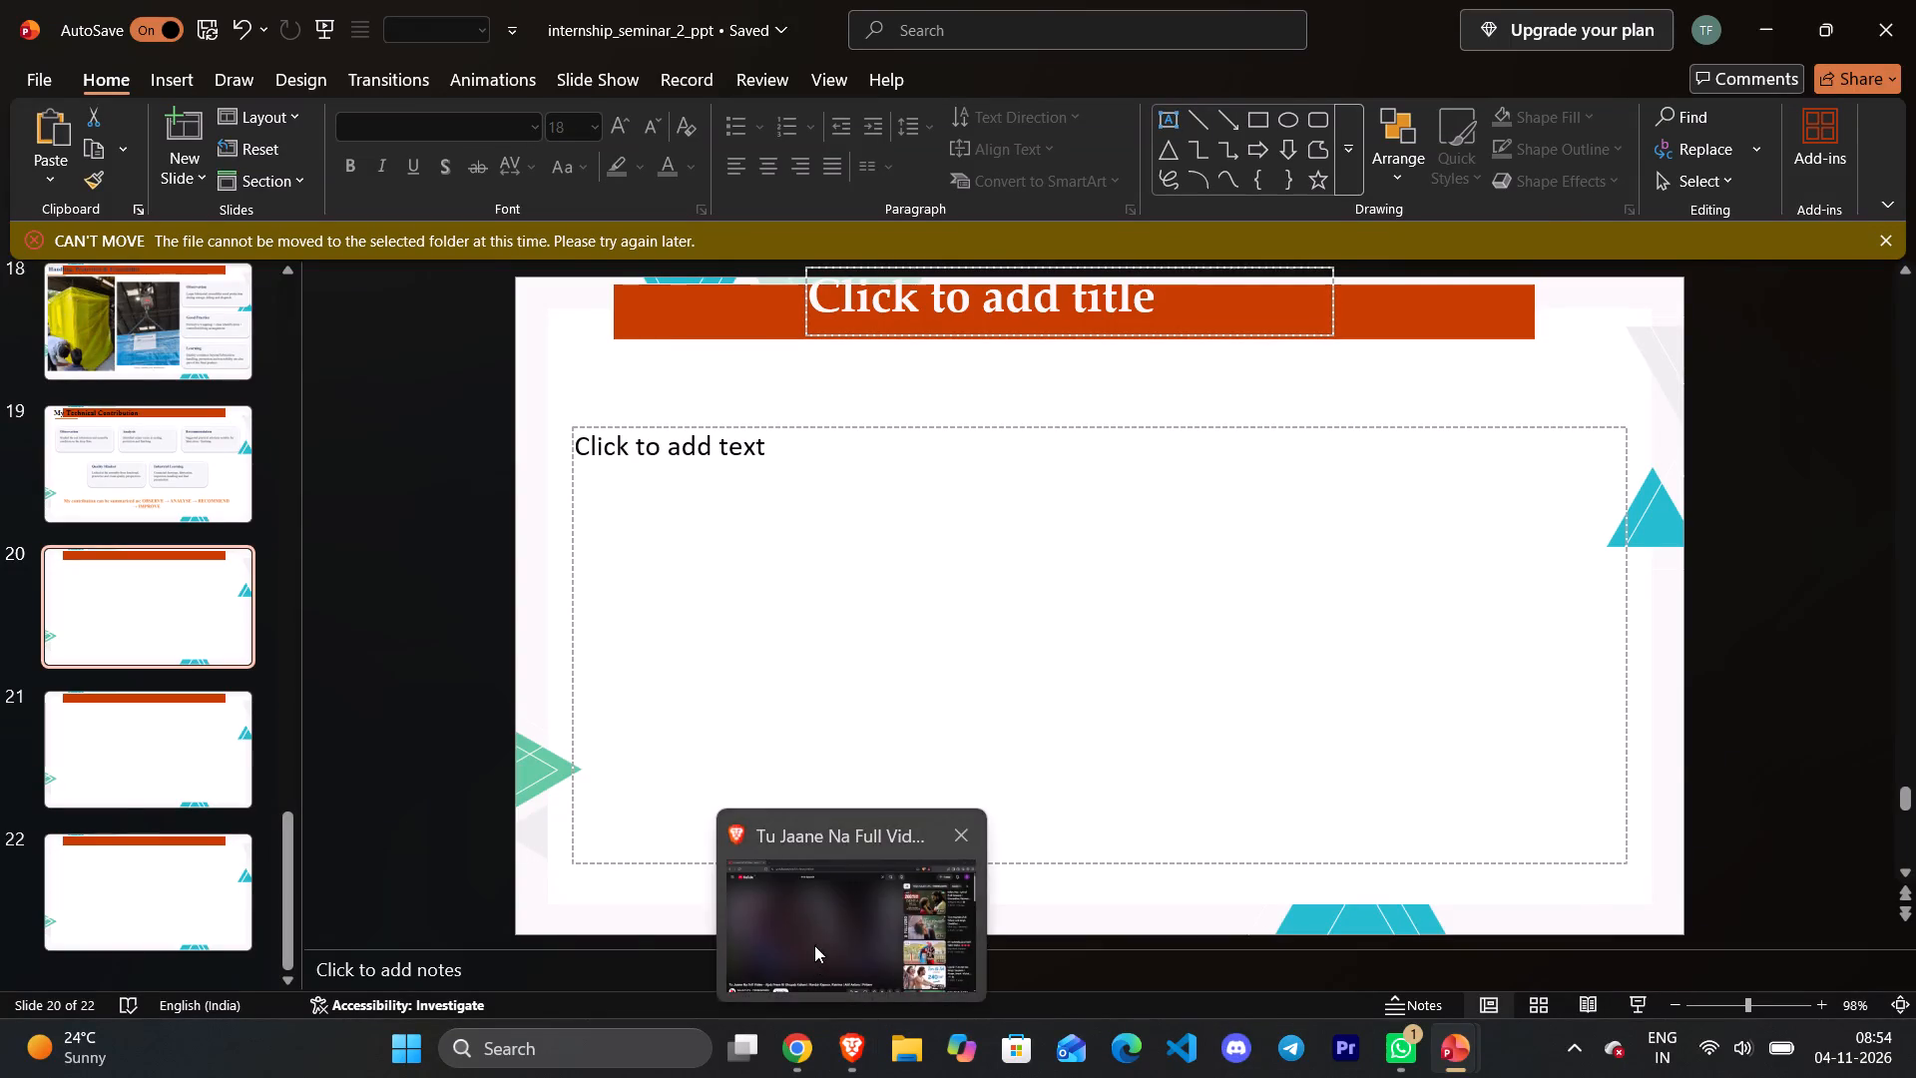
Switch to the Brave browser and resume the open YouTube music video.
click(814, 945)
click(801, 574)
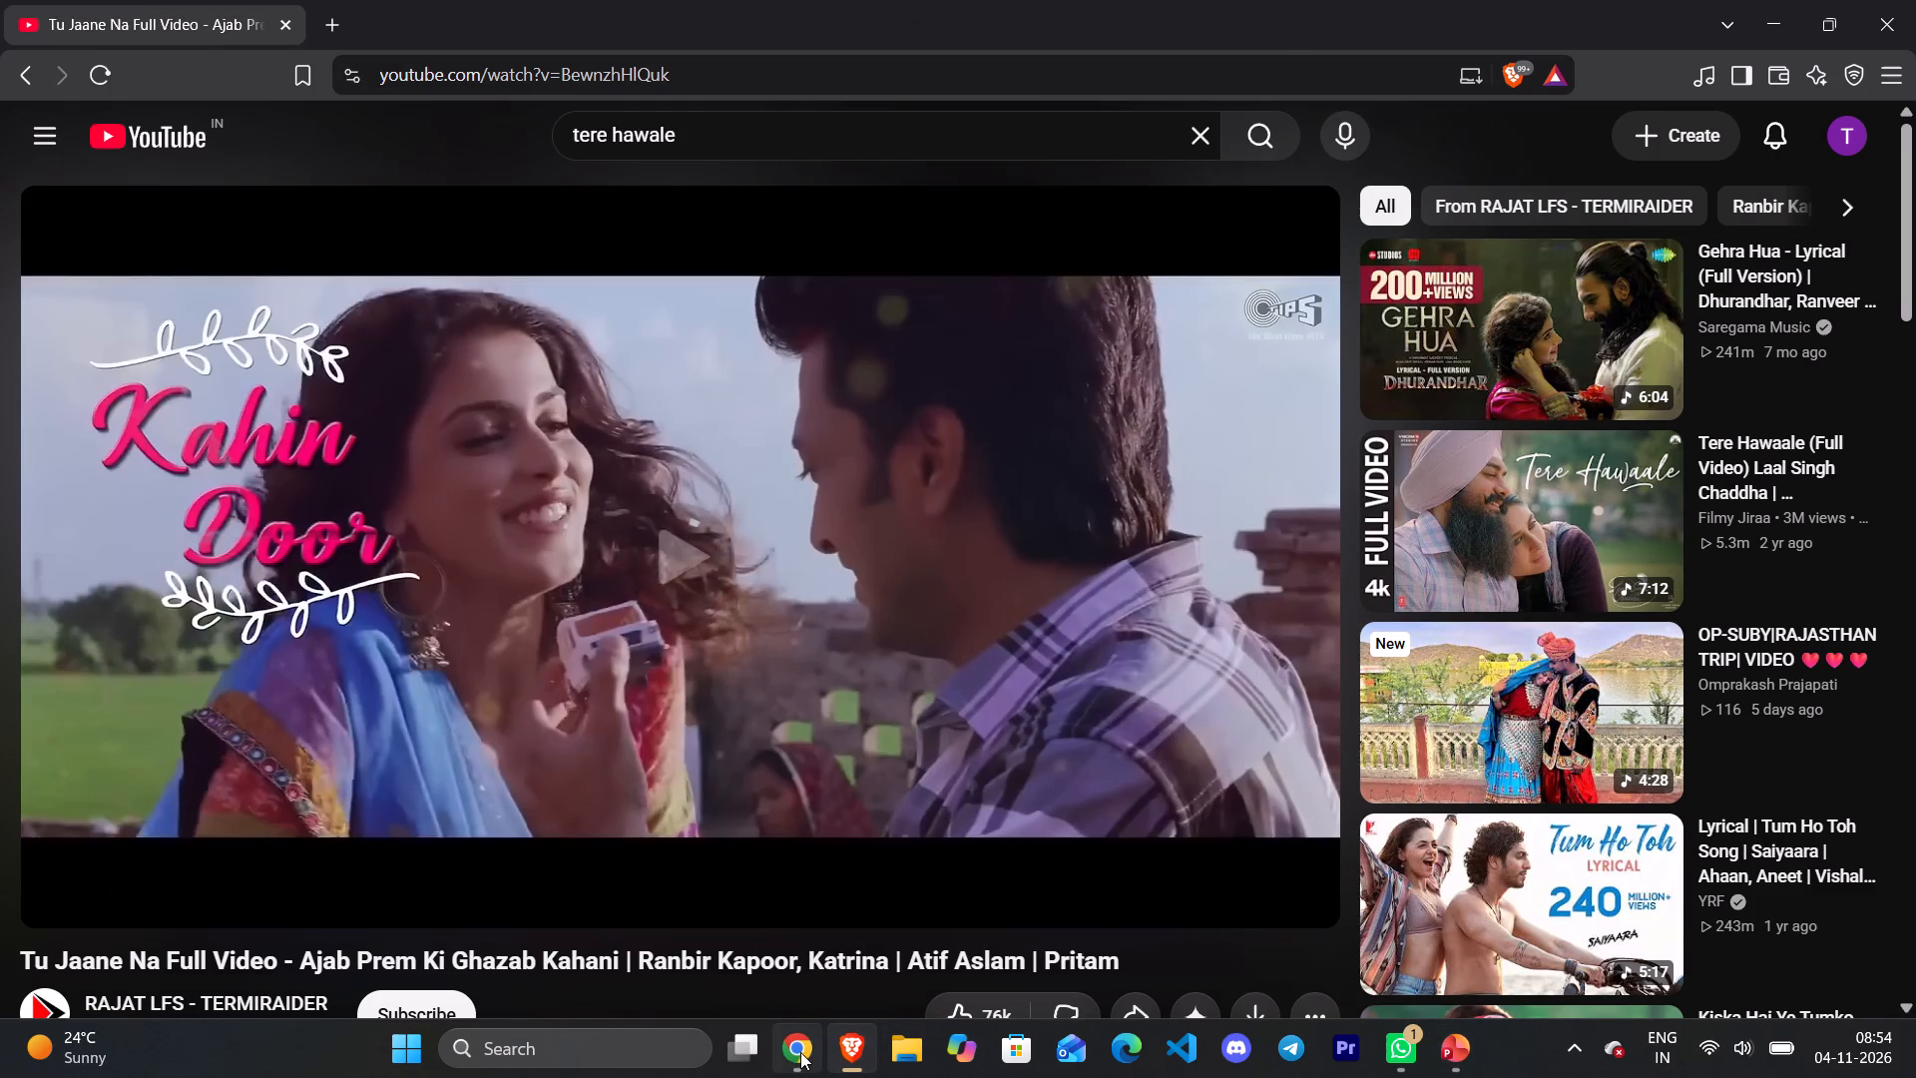
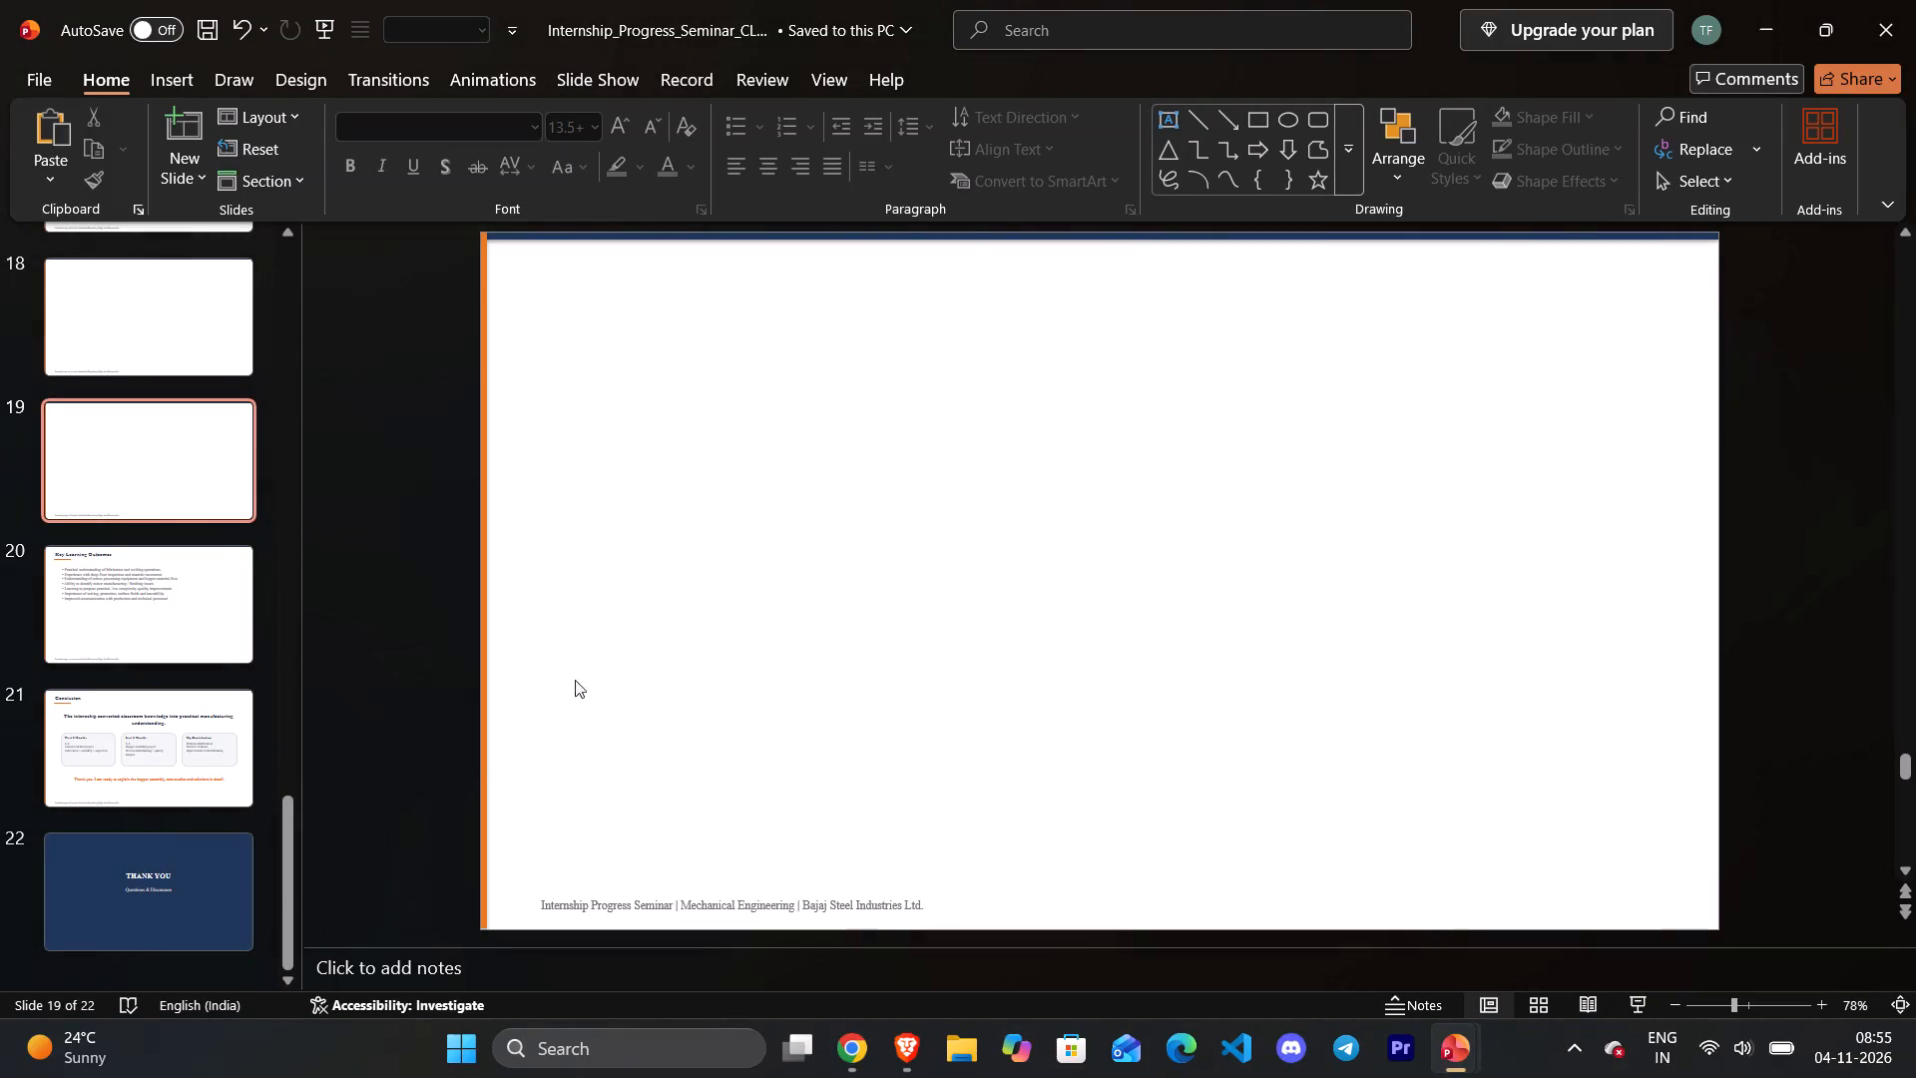
Move the Key Learning Outcomes heading and its underline into slide 20 of internship_seminar_2_ppt as a picture, placed over the orange title bar.
click(176, 598)
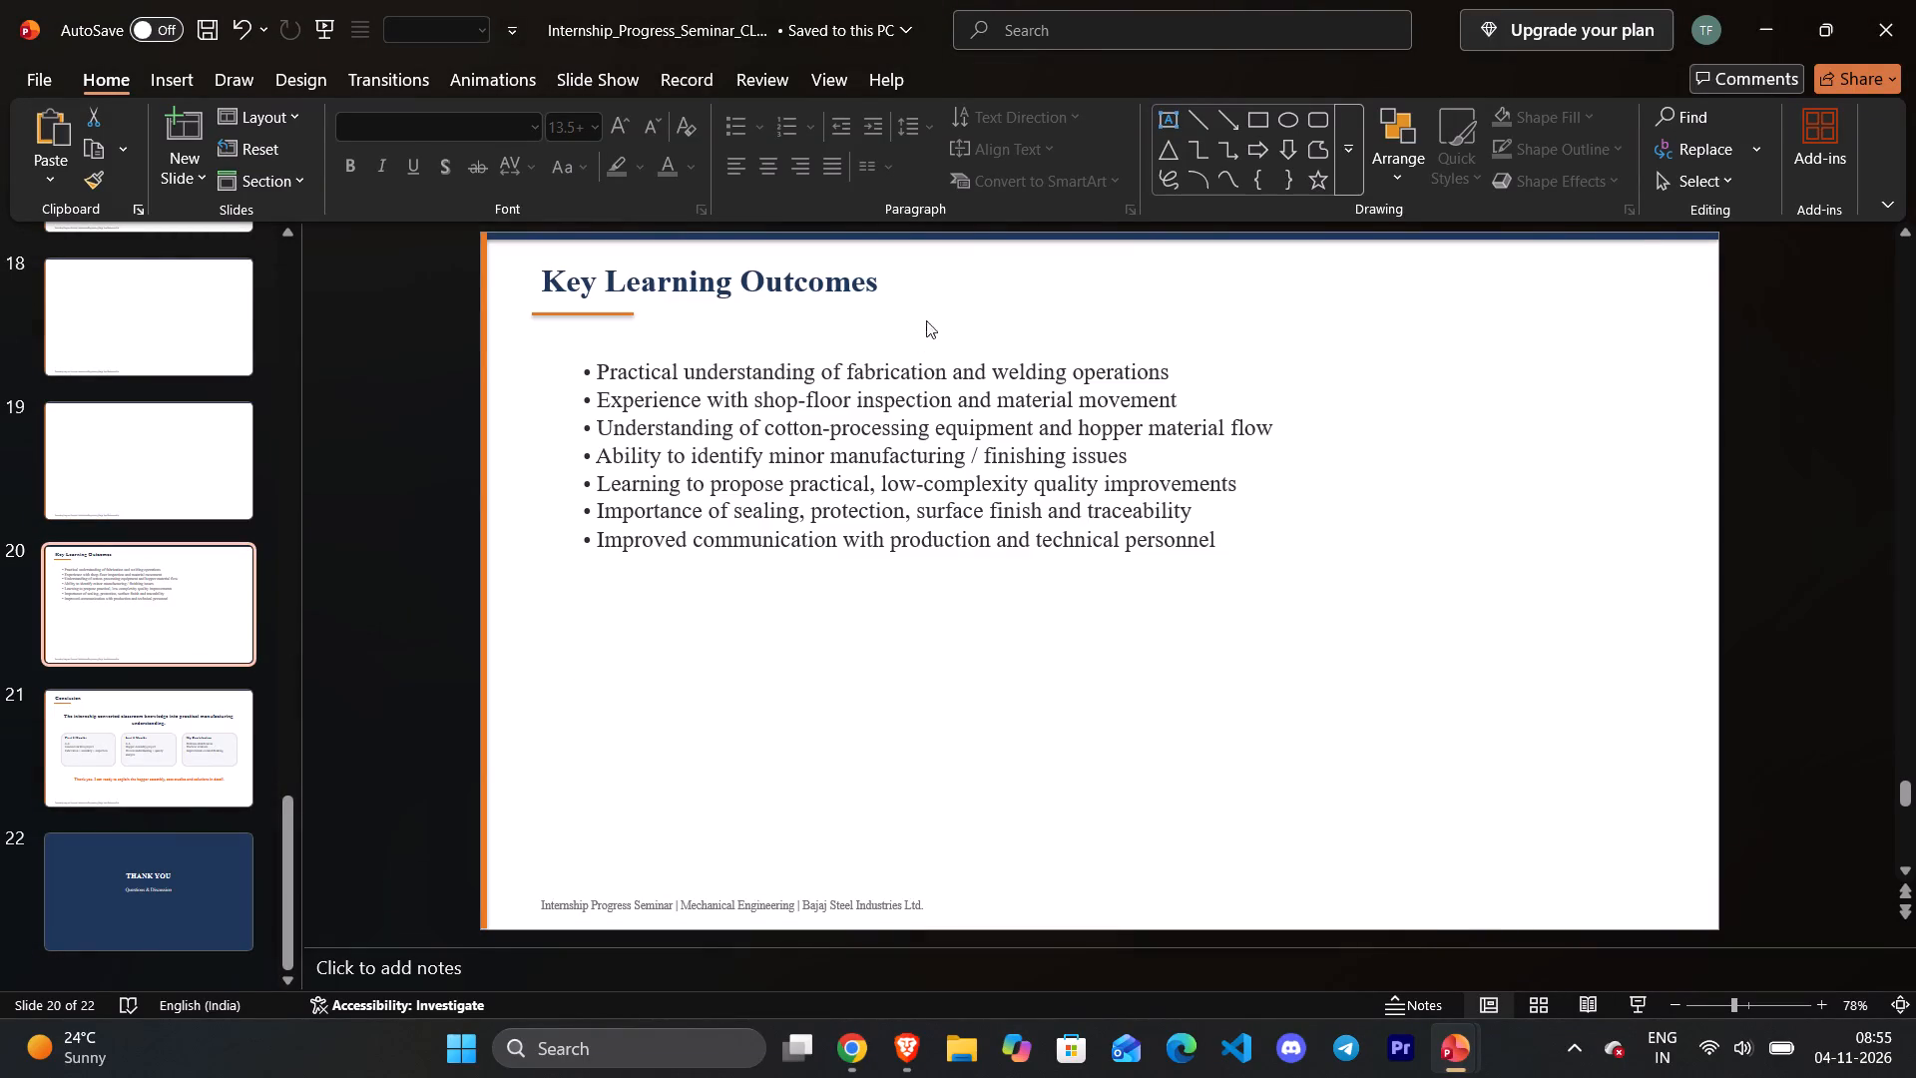
ctrl+click(839, 283)
ctrl+click(566, 314)
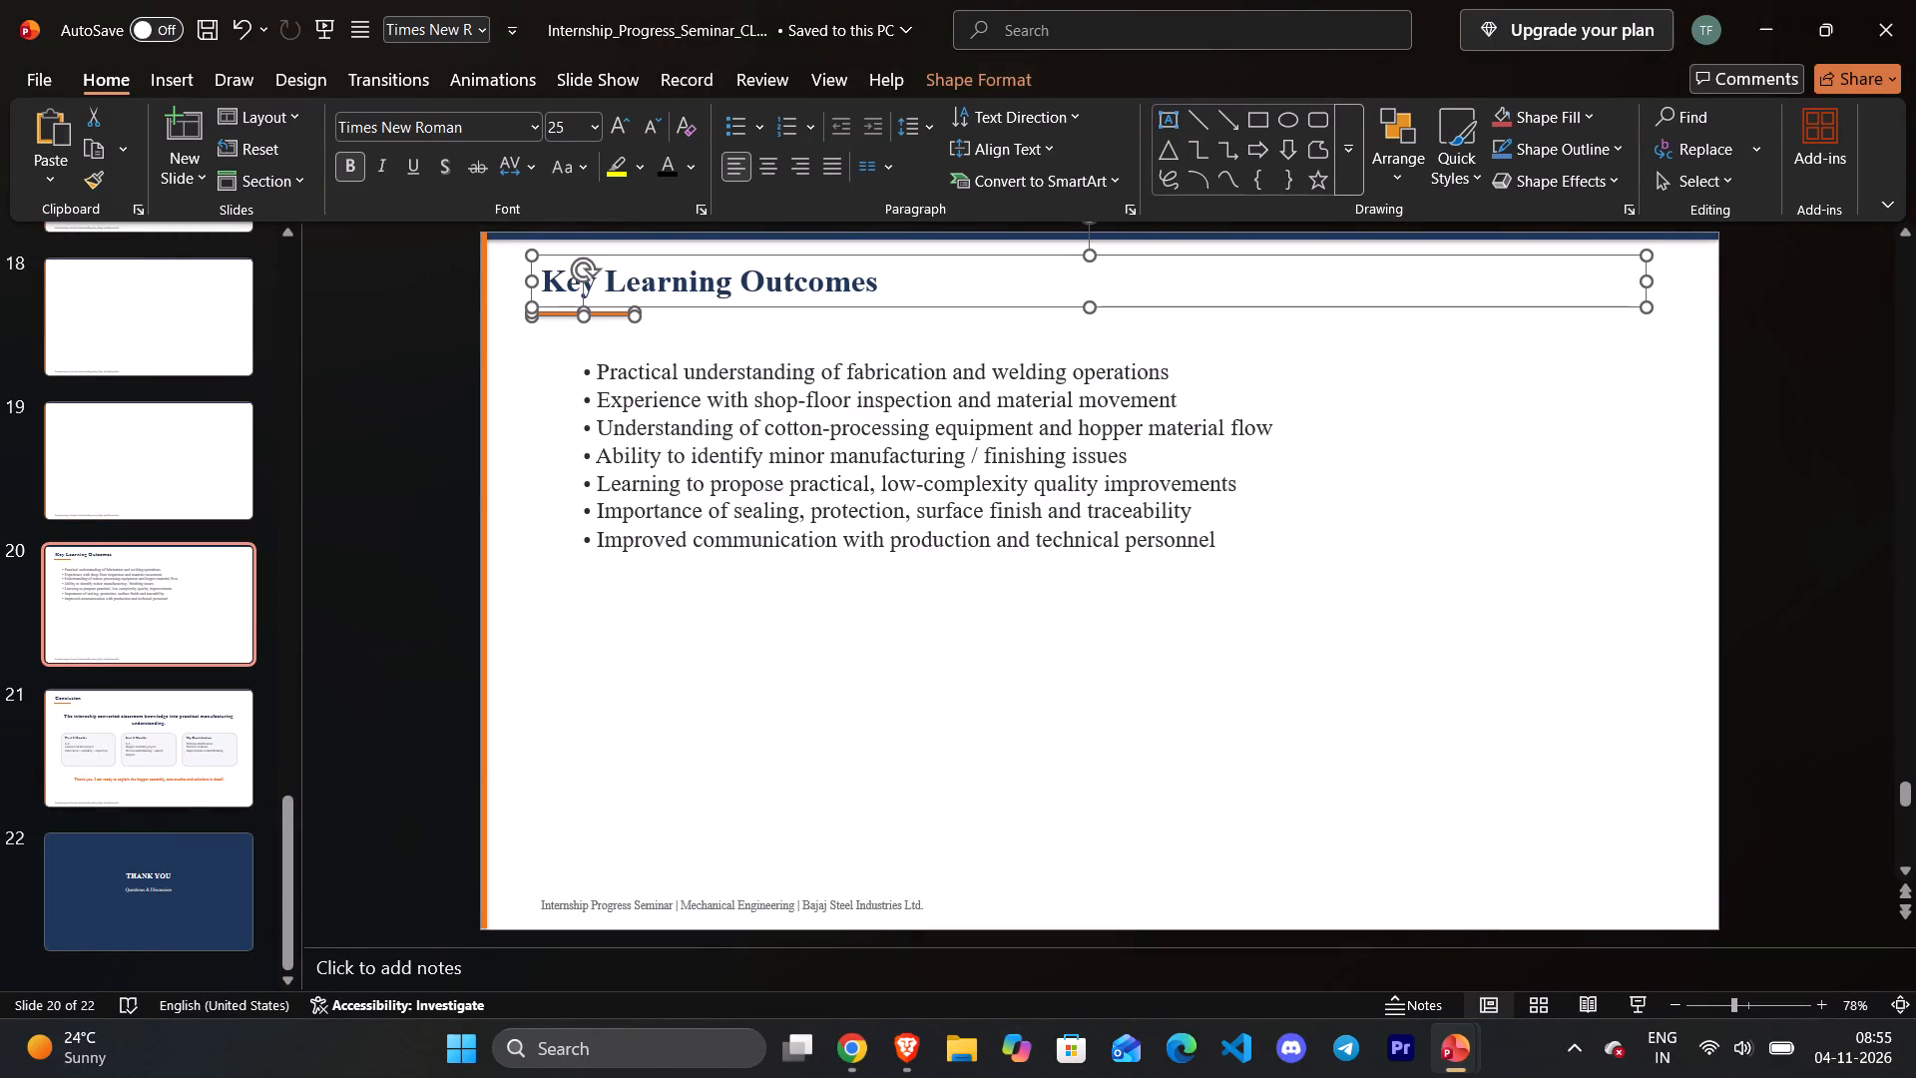
key(ctrl+x)
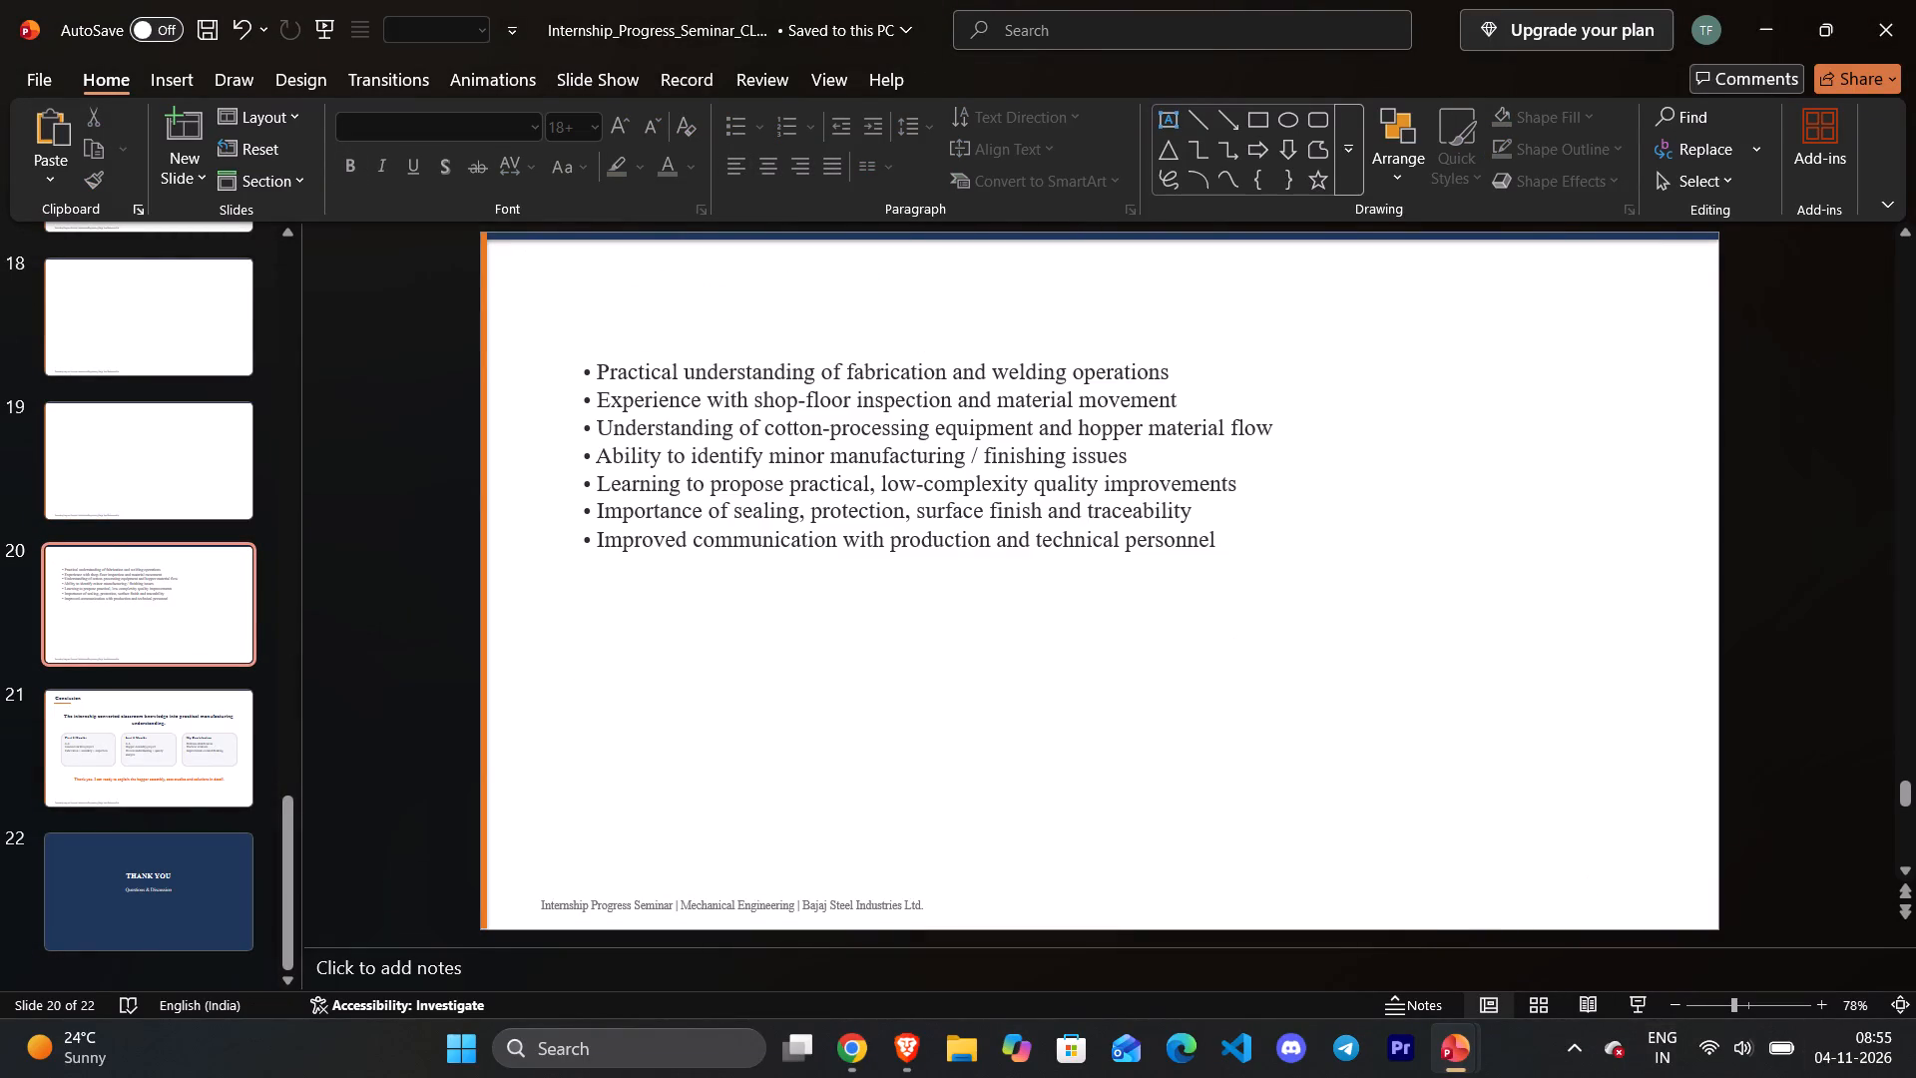
click(1510, 976)
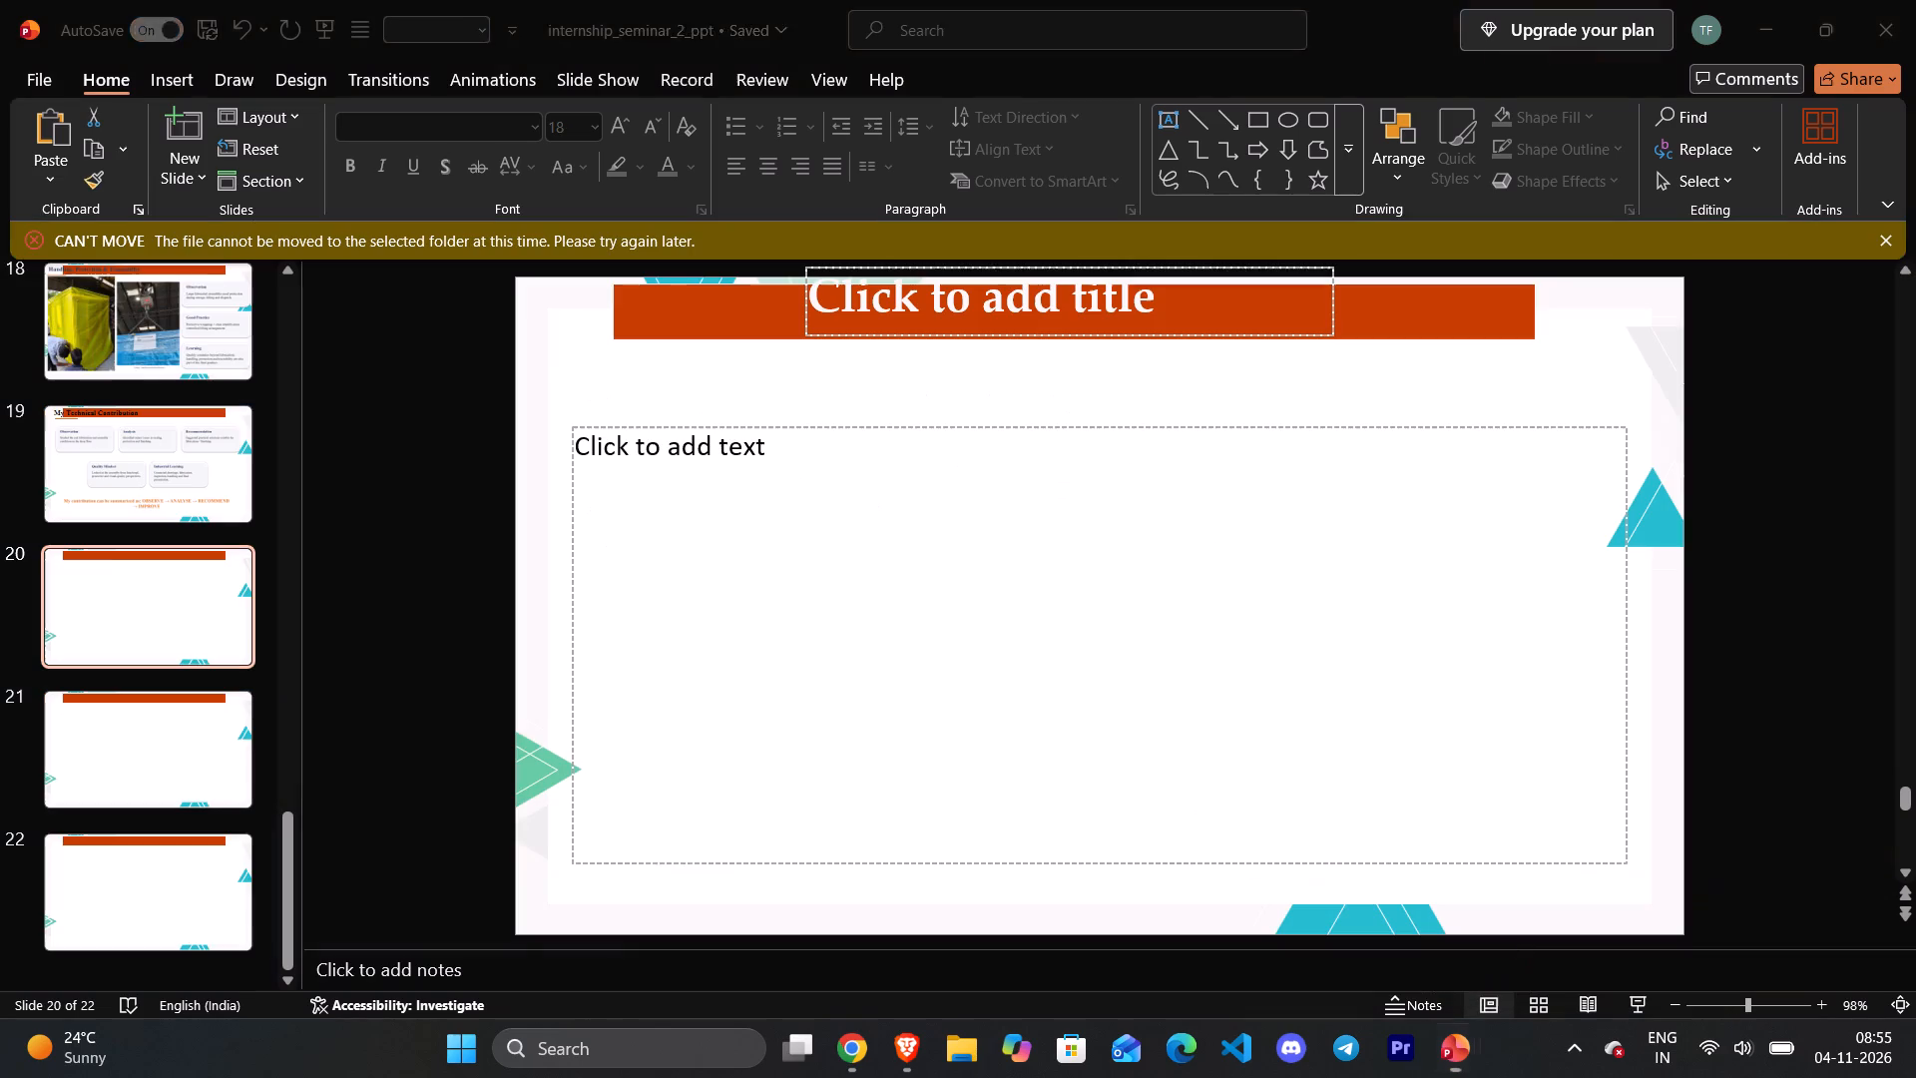
right_click(775, 394)
click(933, 501)
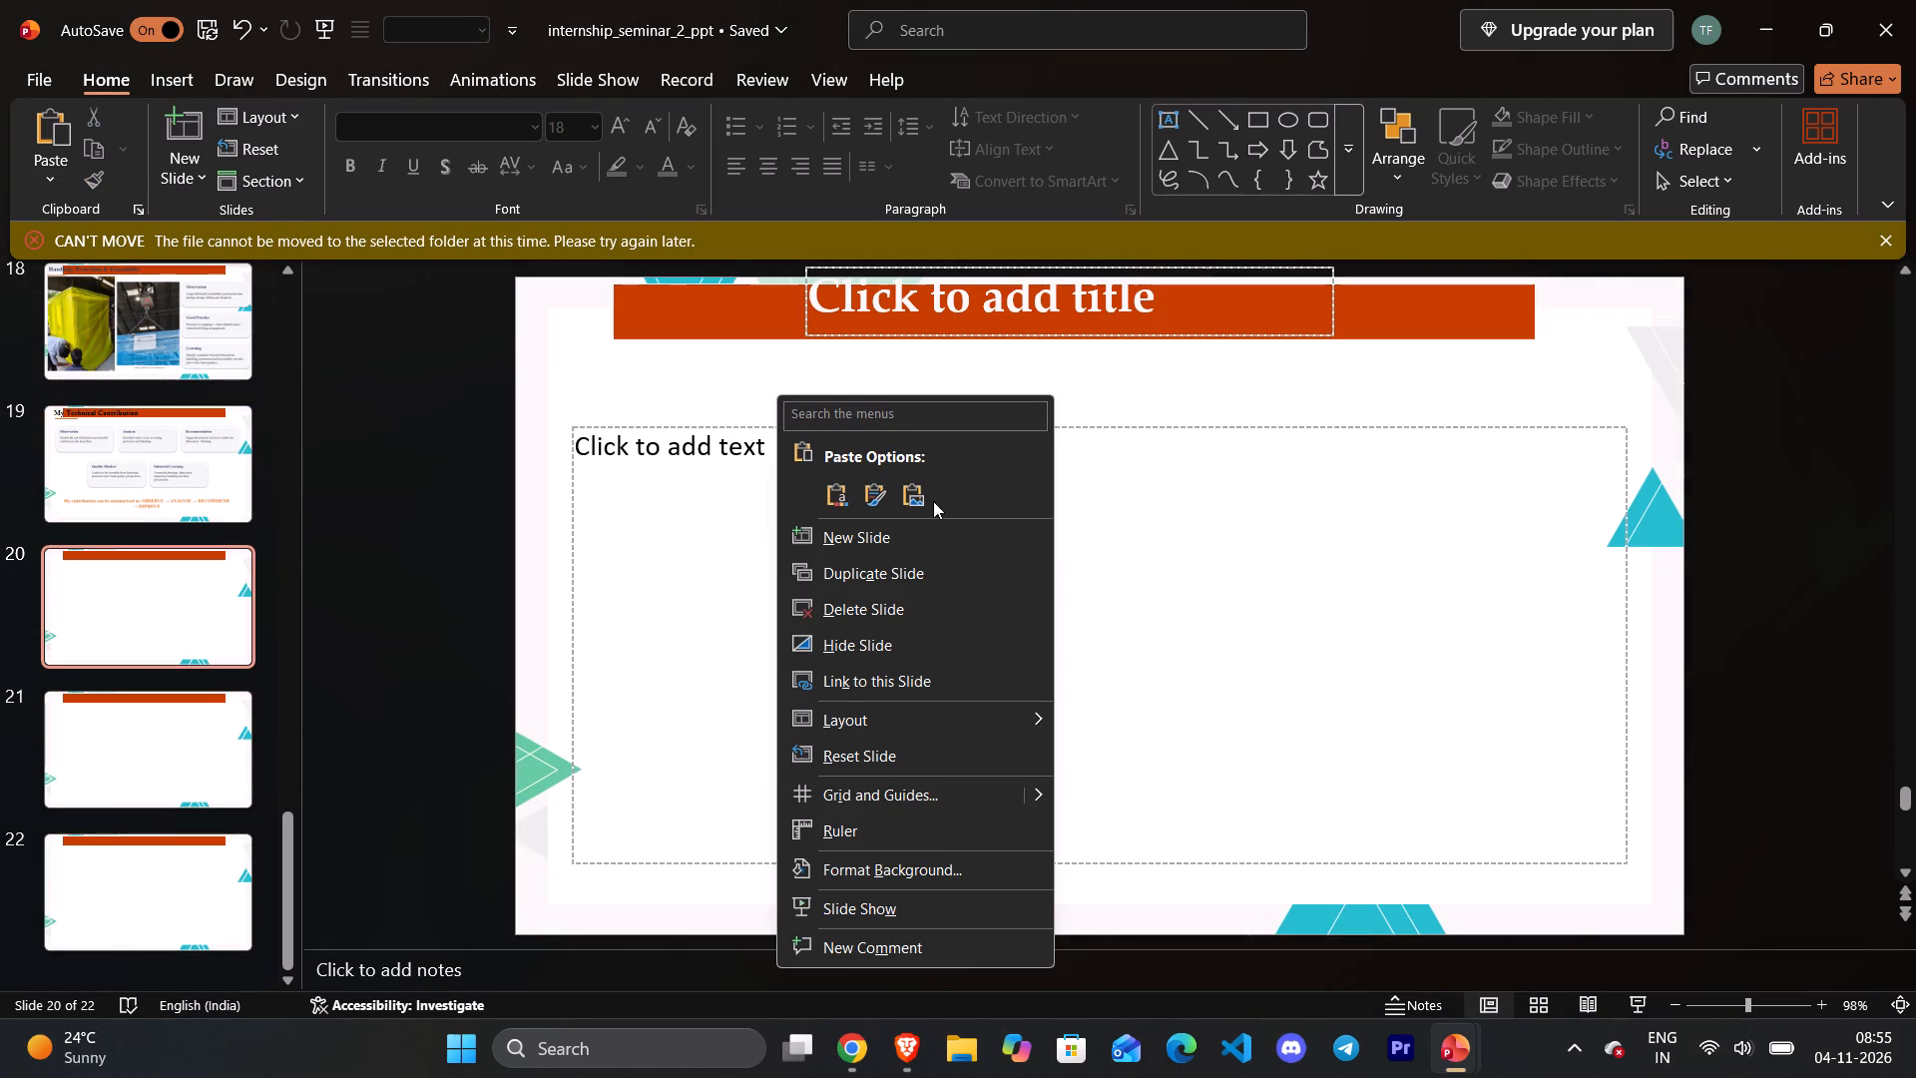
click(920, 497)
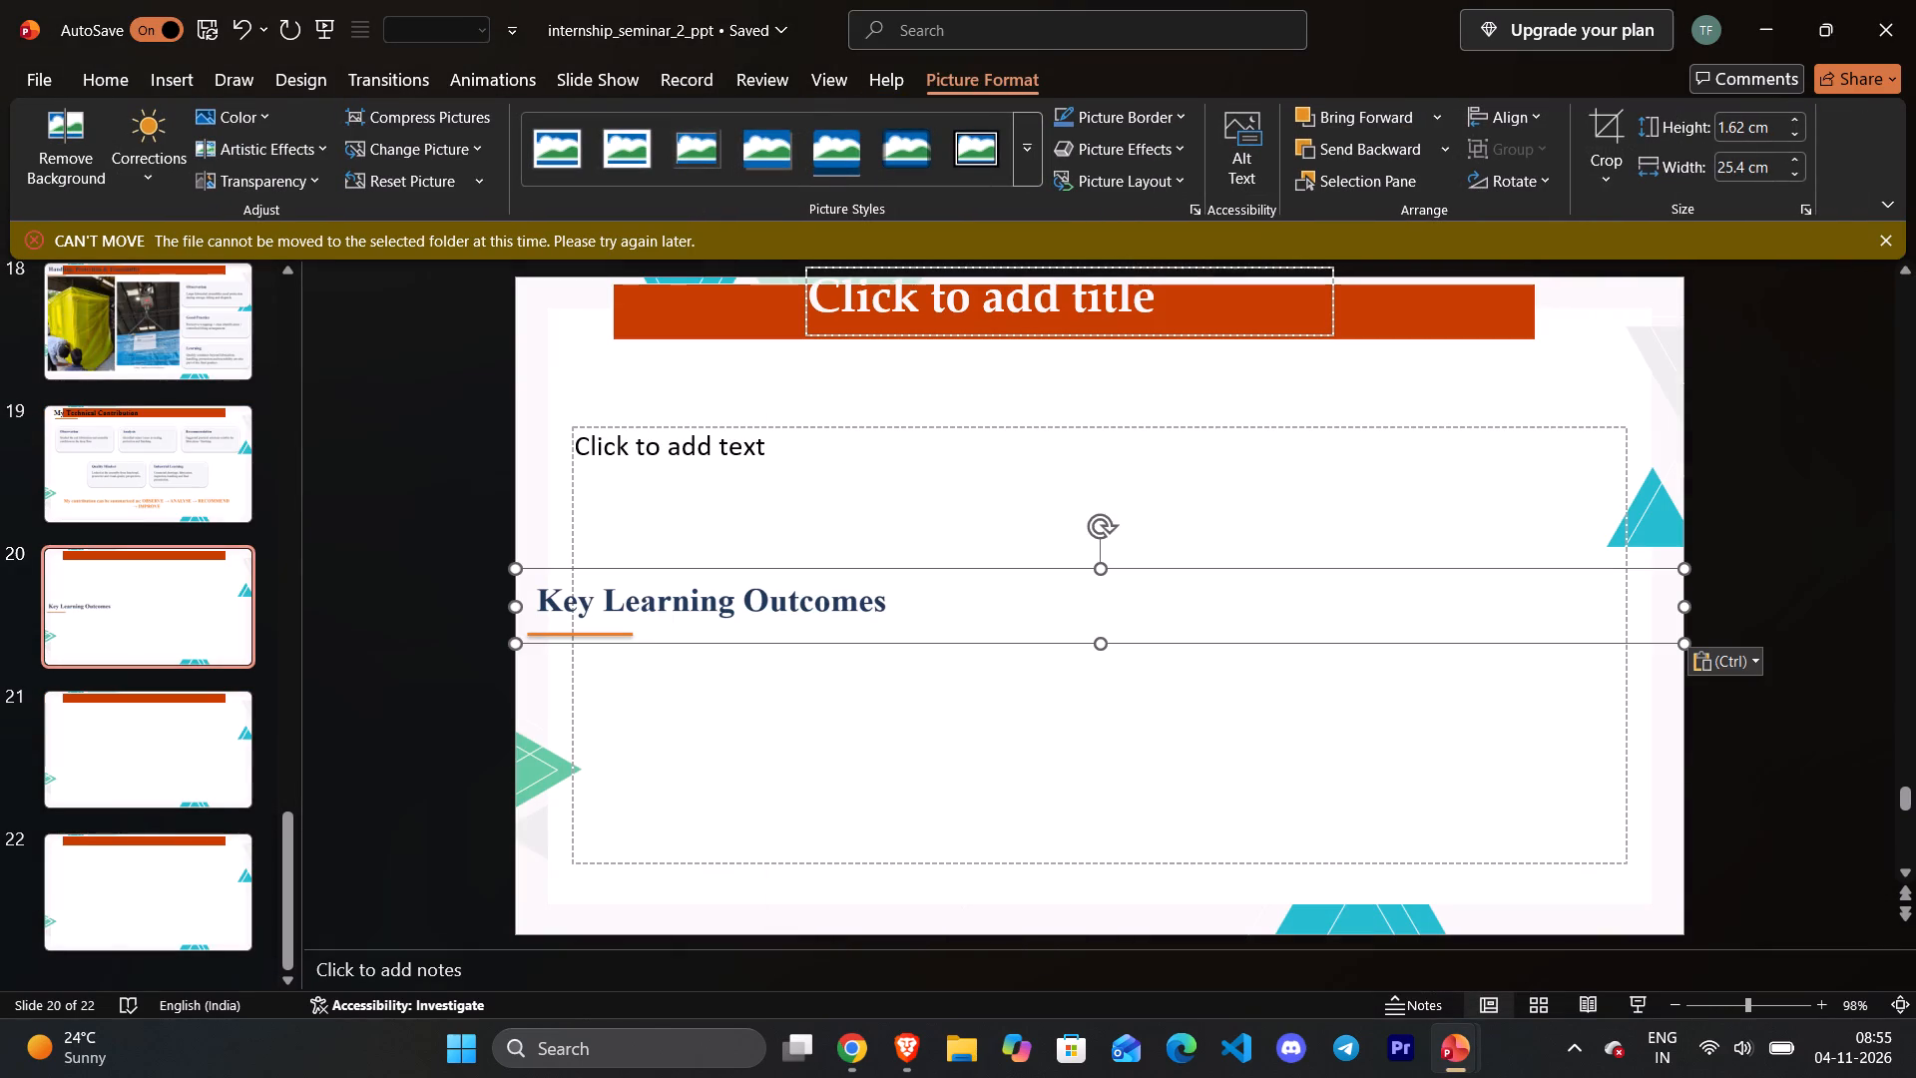
drag(977, 589, 1017, 307)
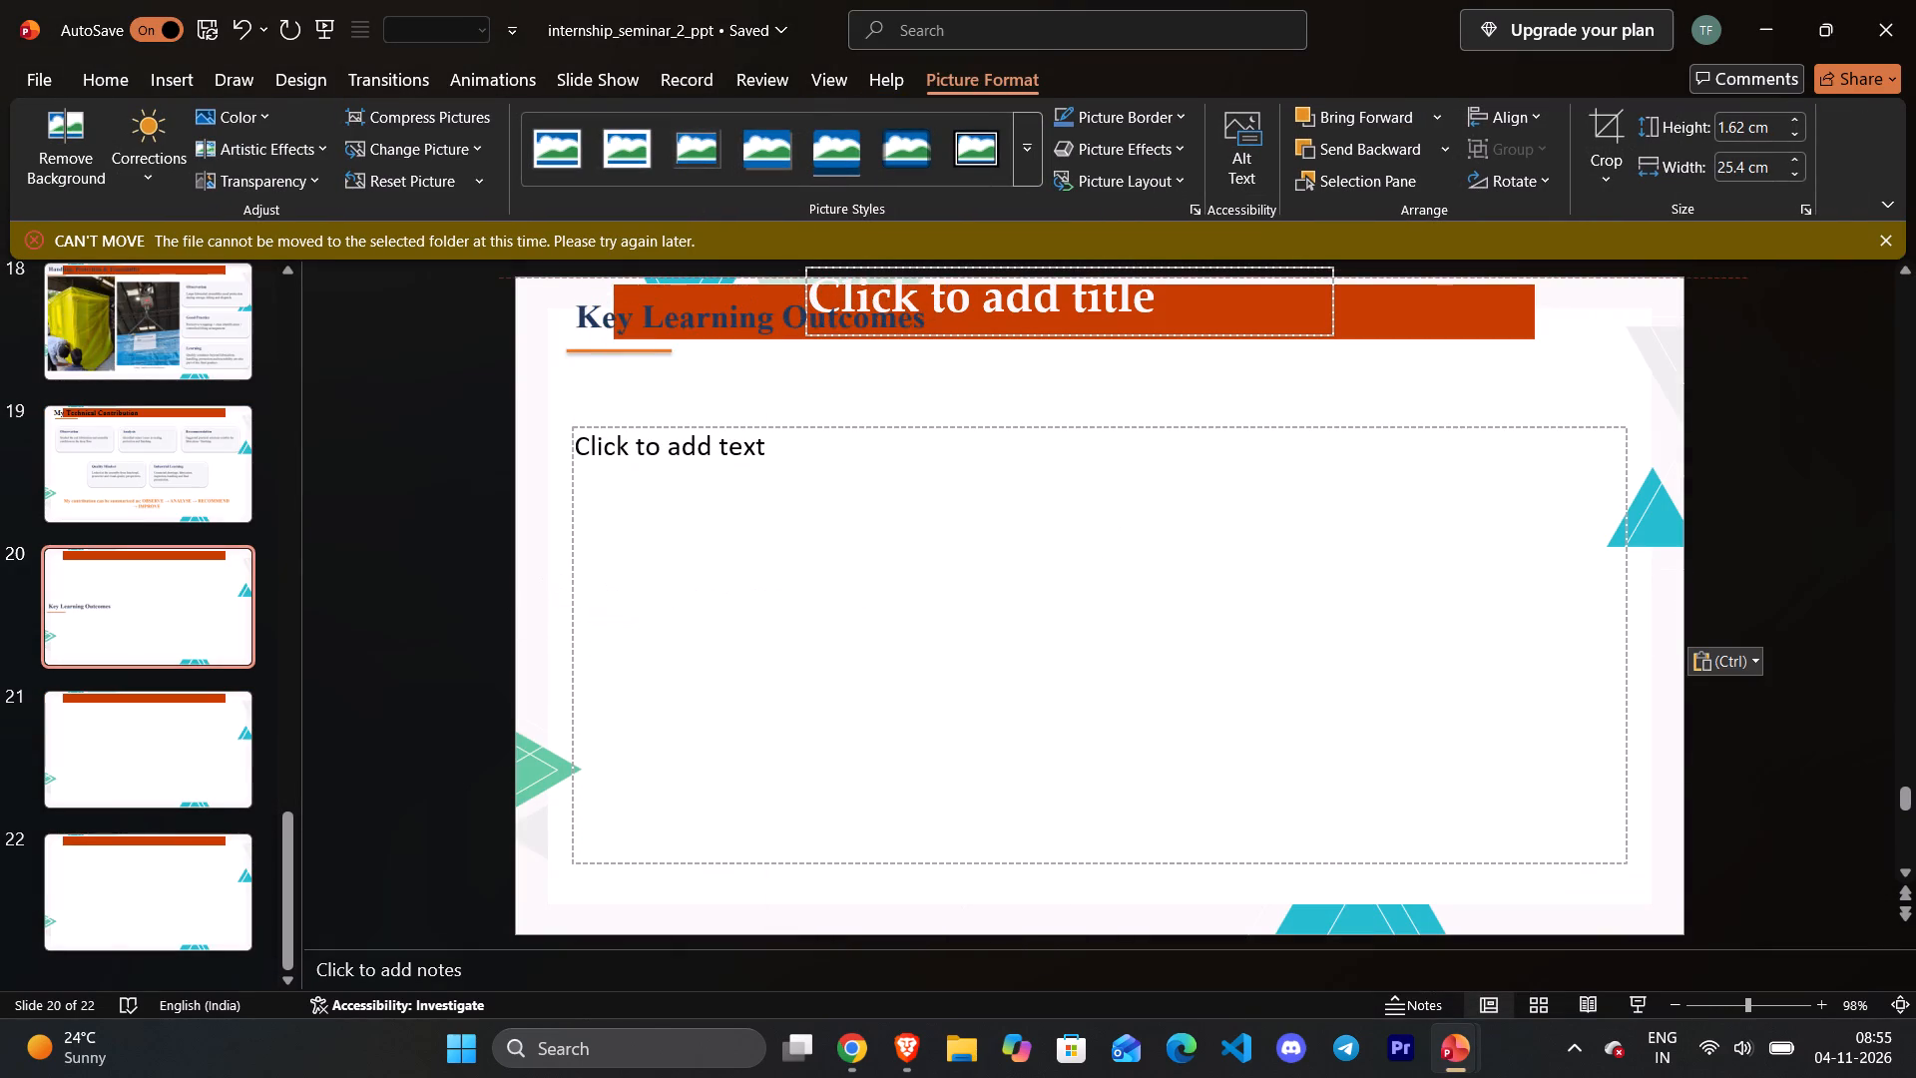
drag(1017, 307, 998, 303)
Move the learning outcomes bullet list and the orange side strip from the source slide 20 into slide 20 of internship_seminar_2_ppt.
click(913, 423)
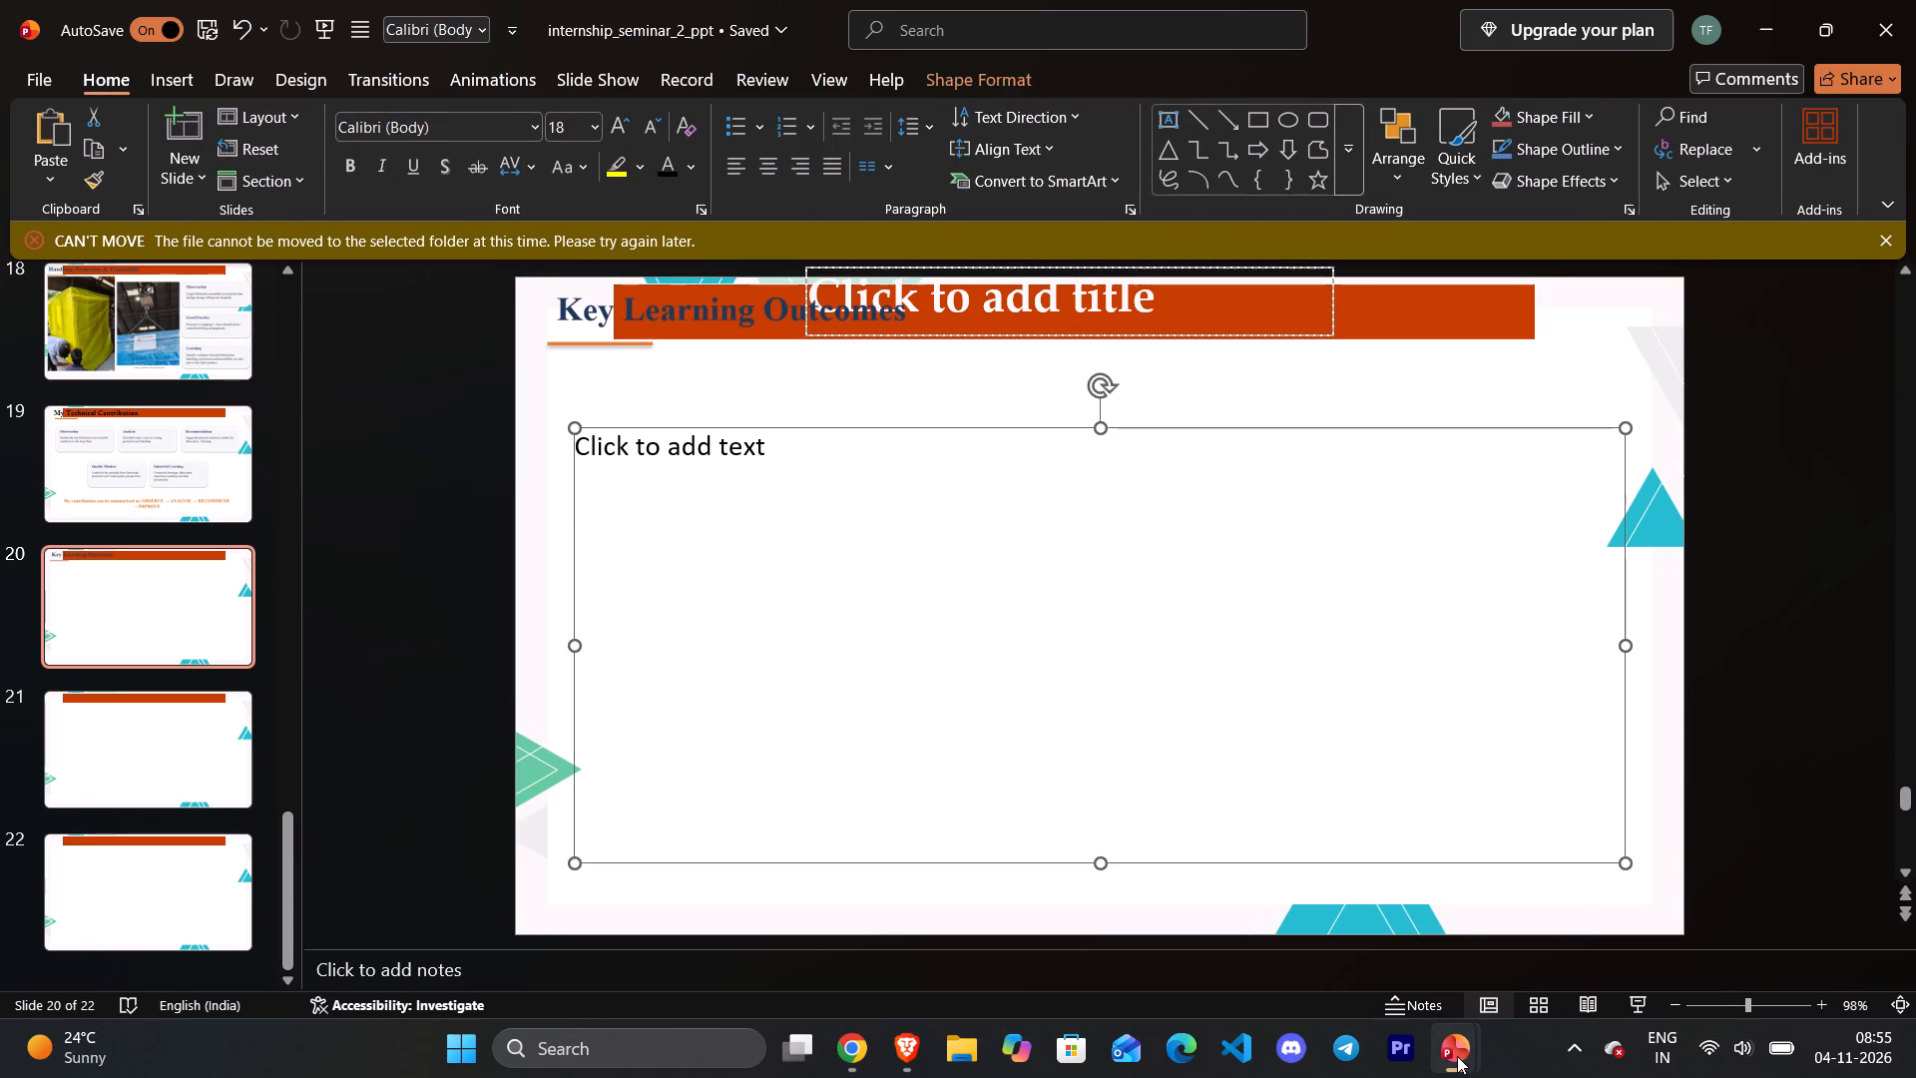
click(1289, 903)
ctrl+click(791, 459)
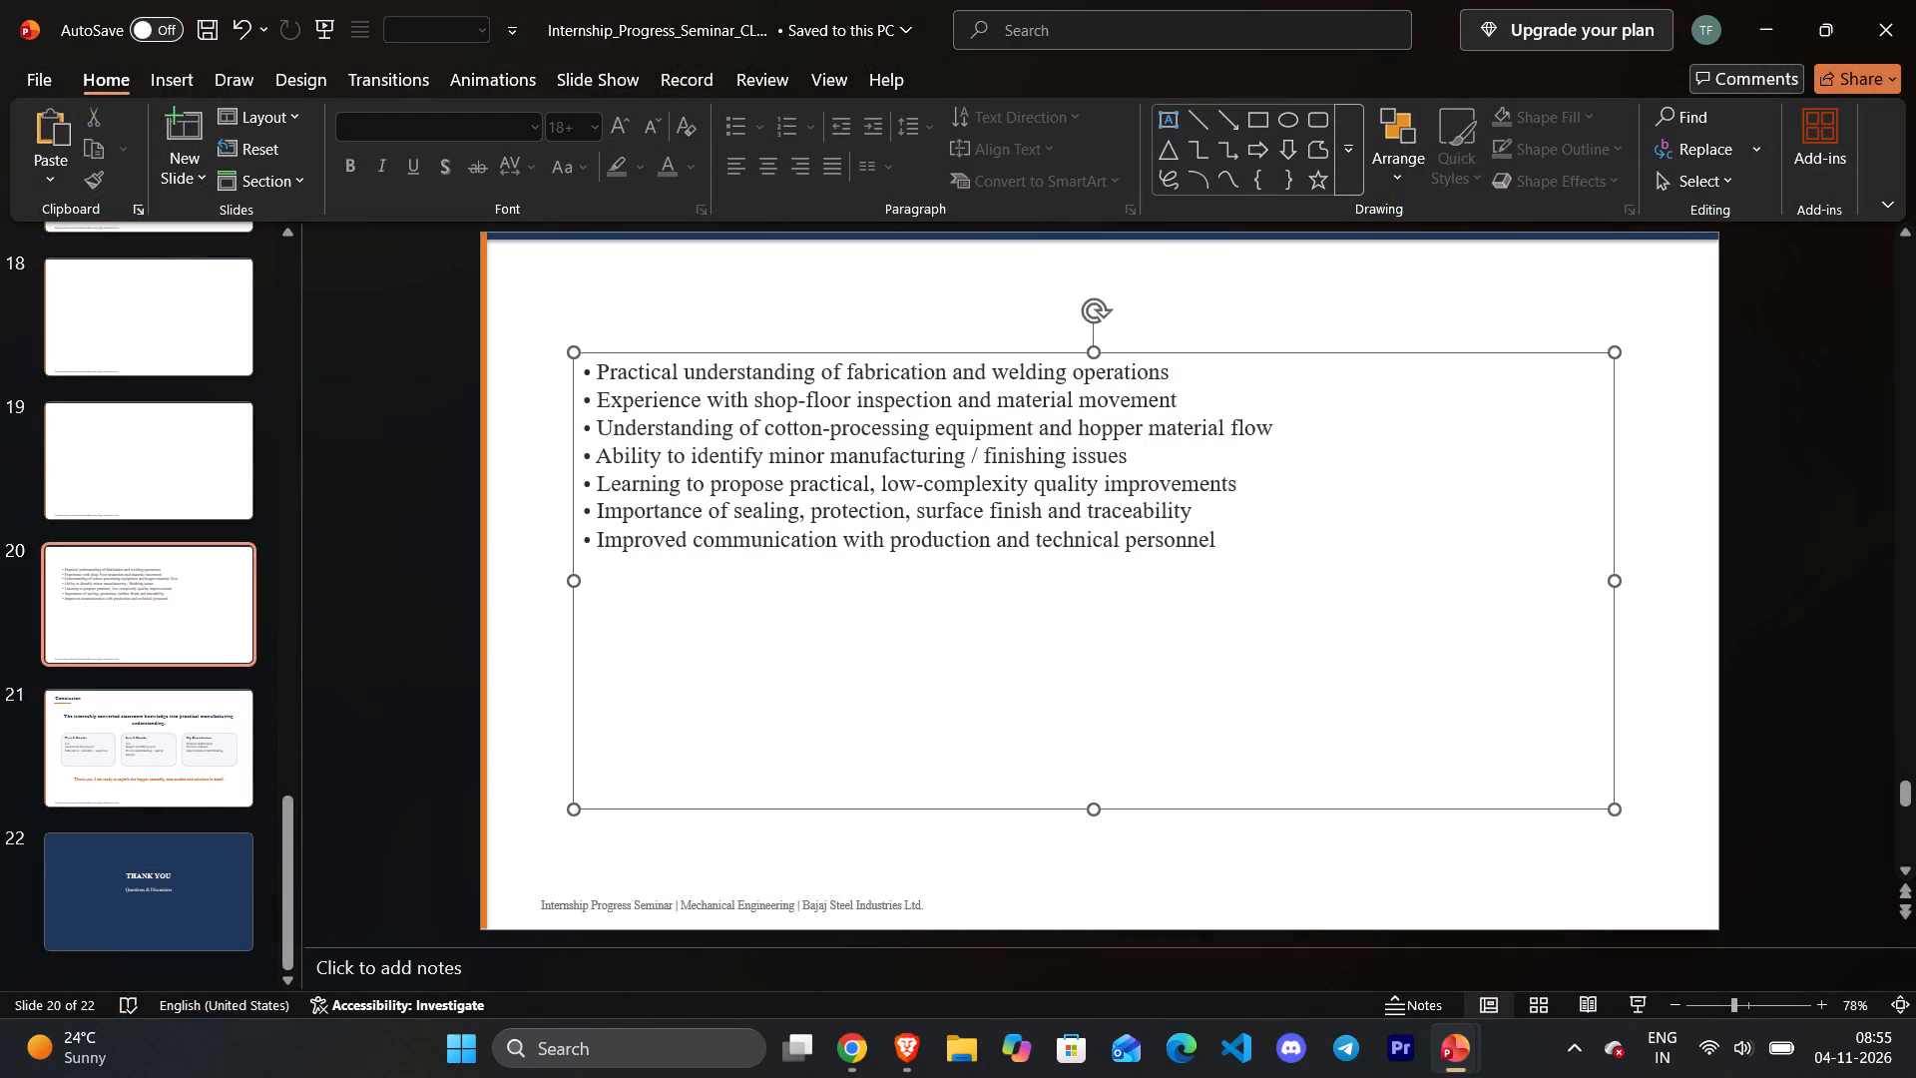
ctrl+click(483, 593)
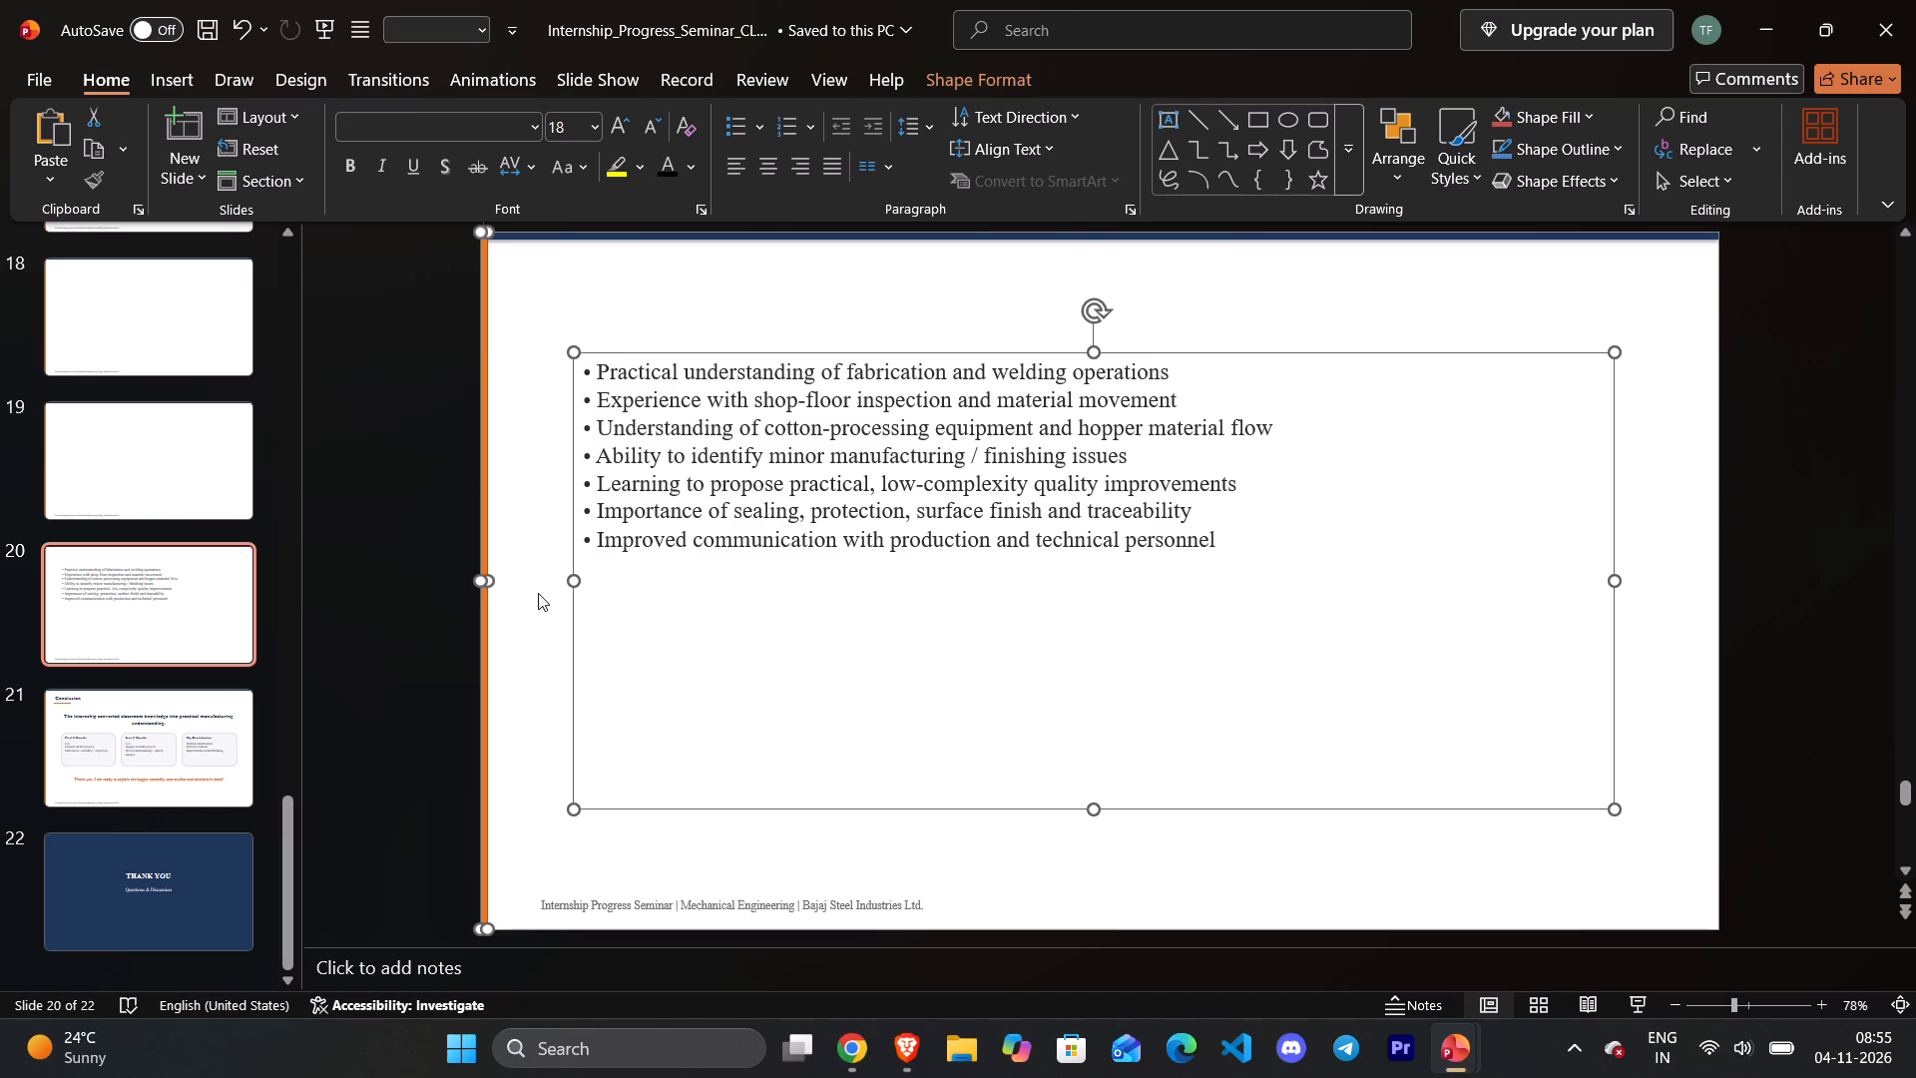
key(ctrl+x)
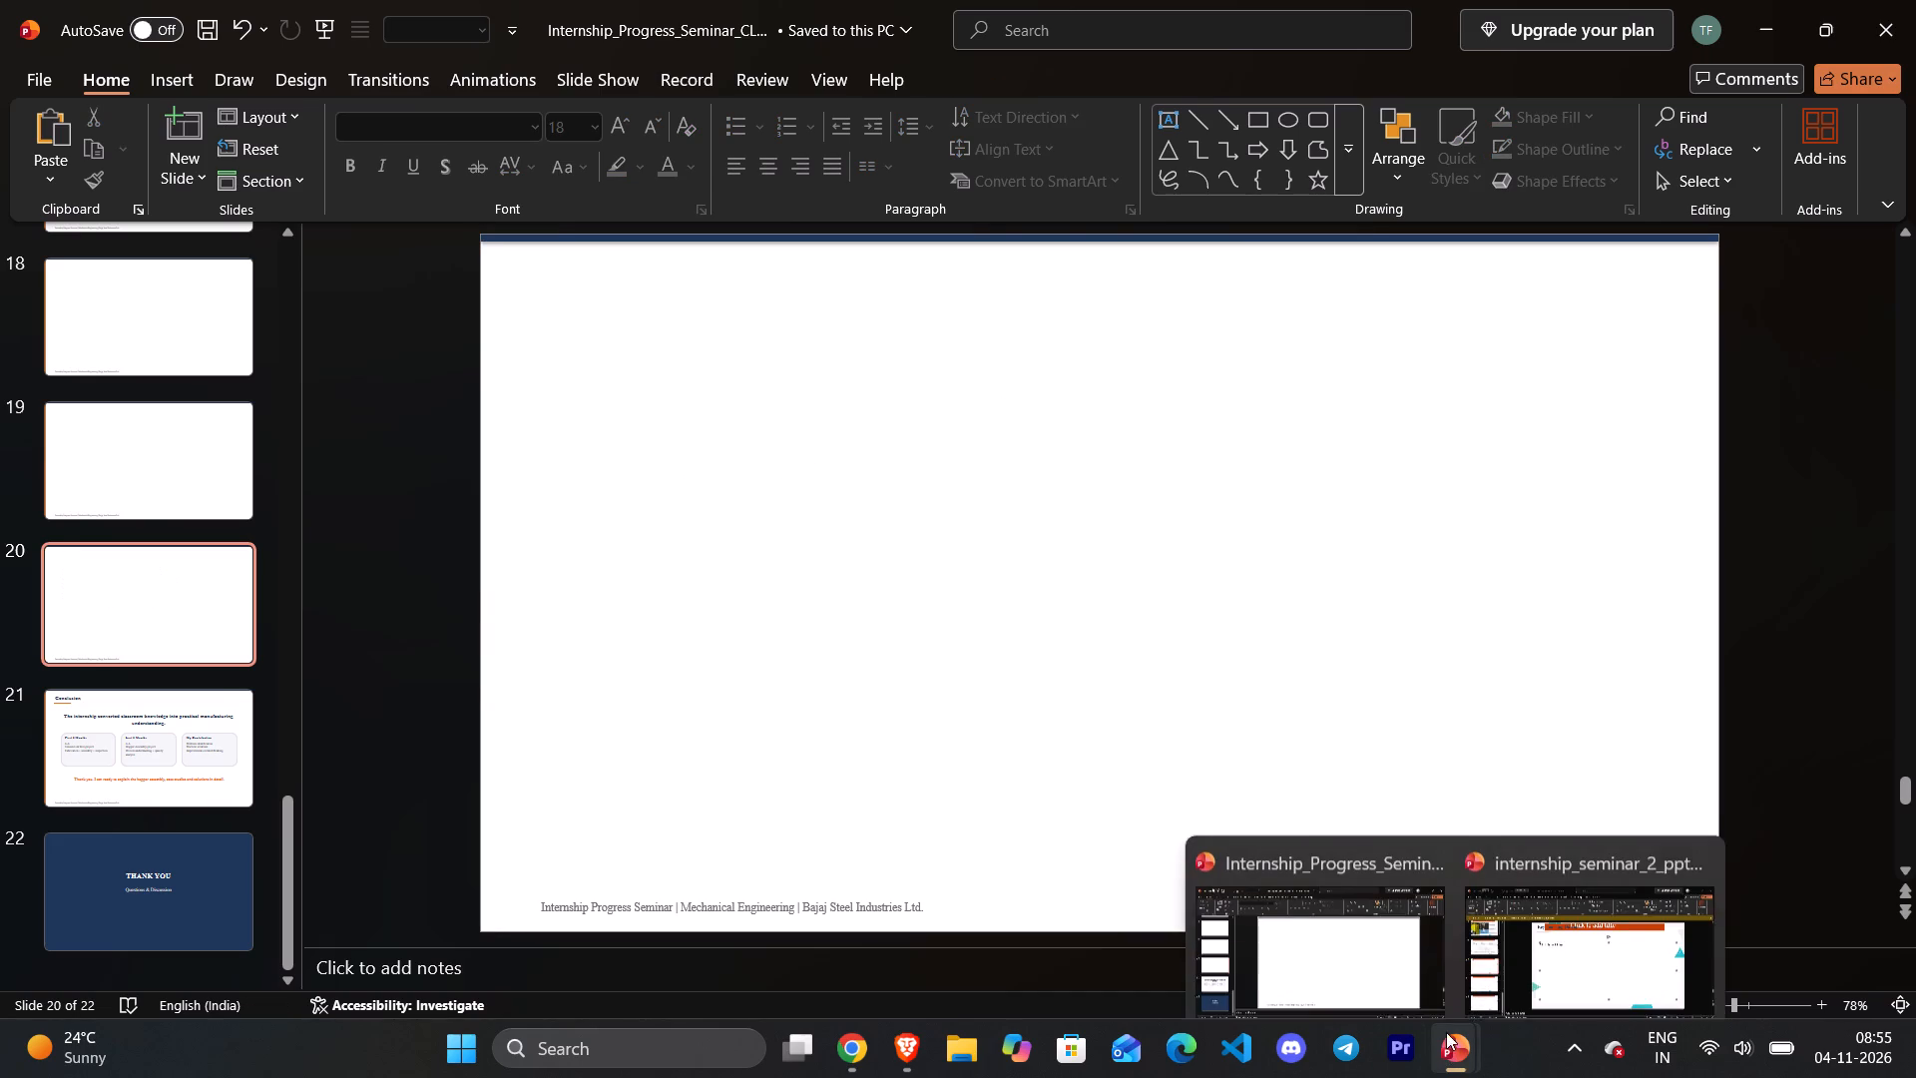
click(1498, 969)
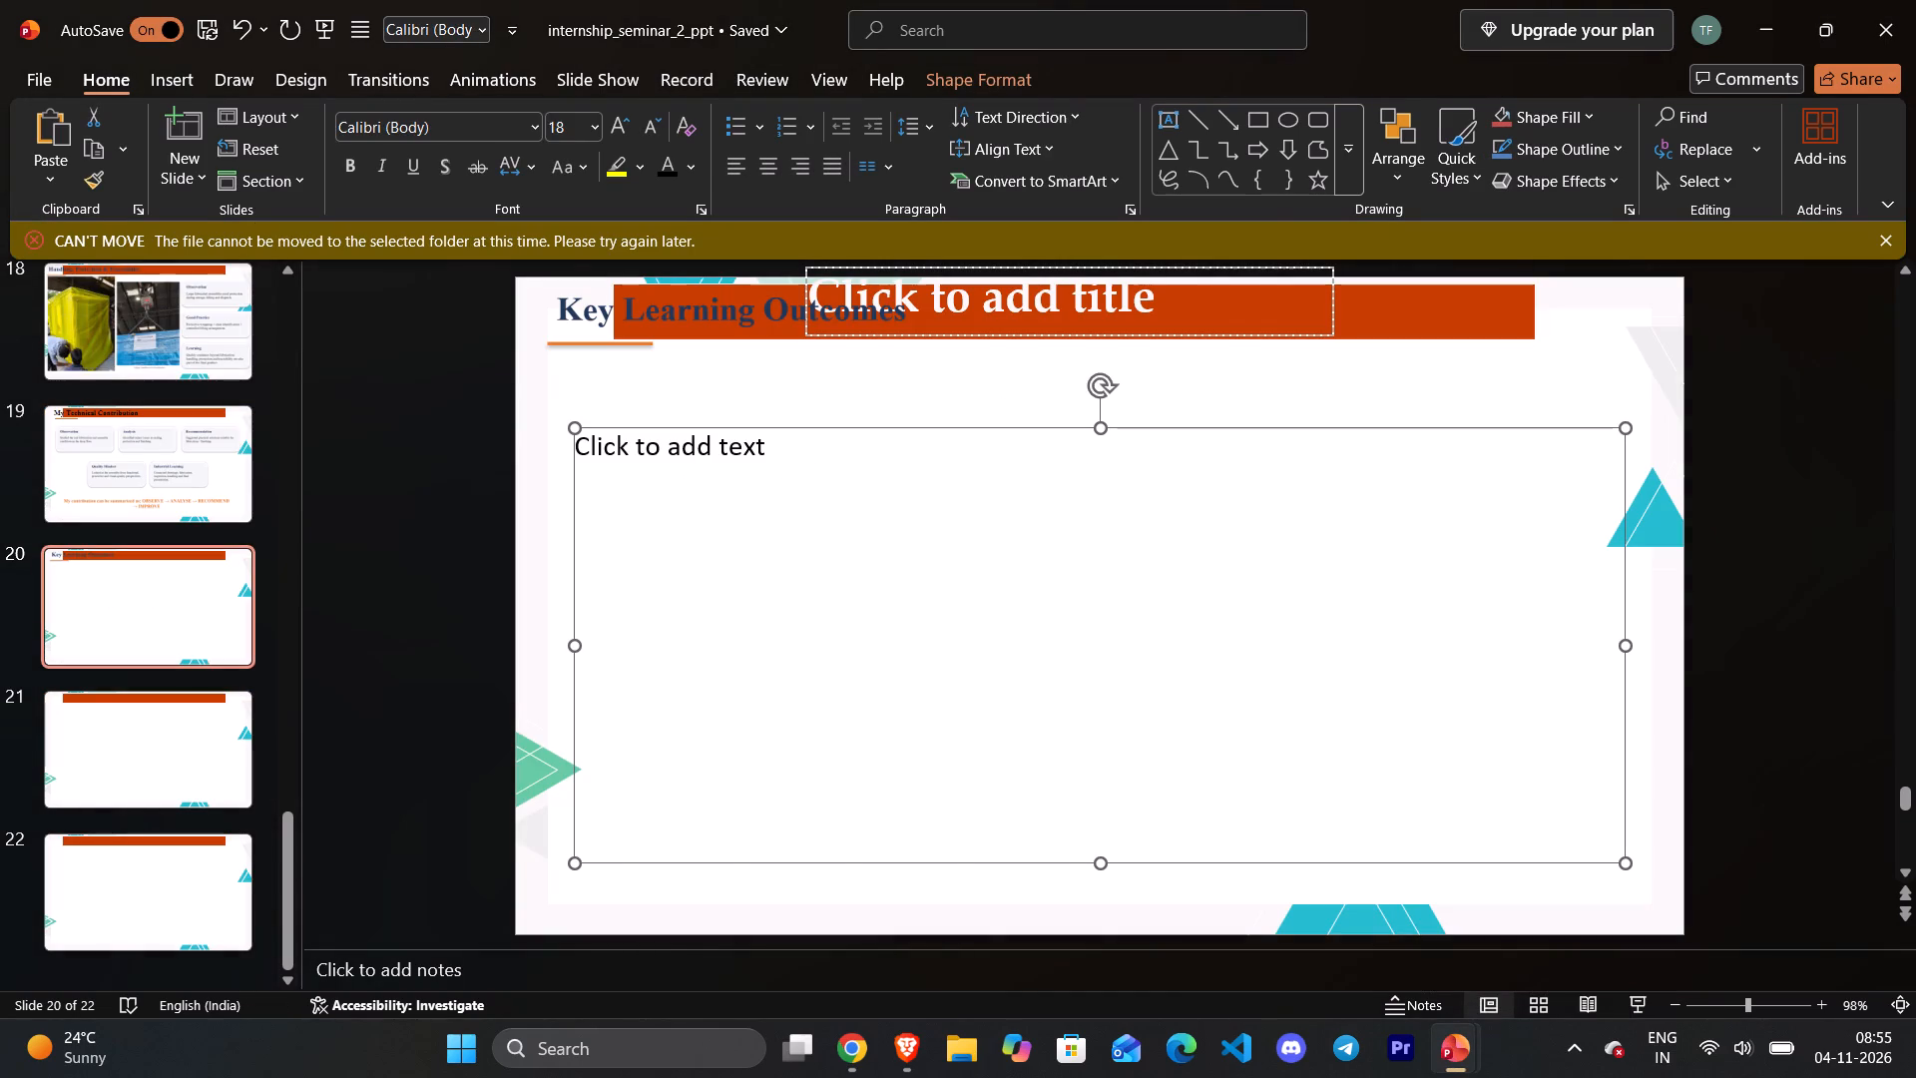
key(ctrl+v)
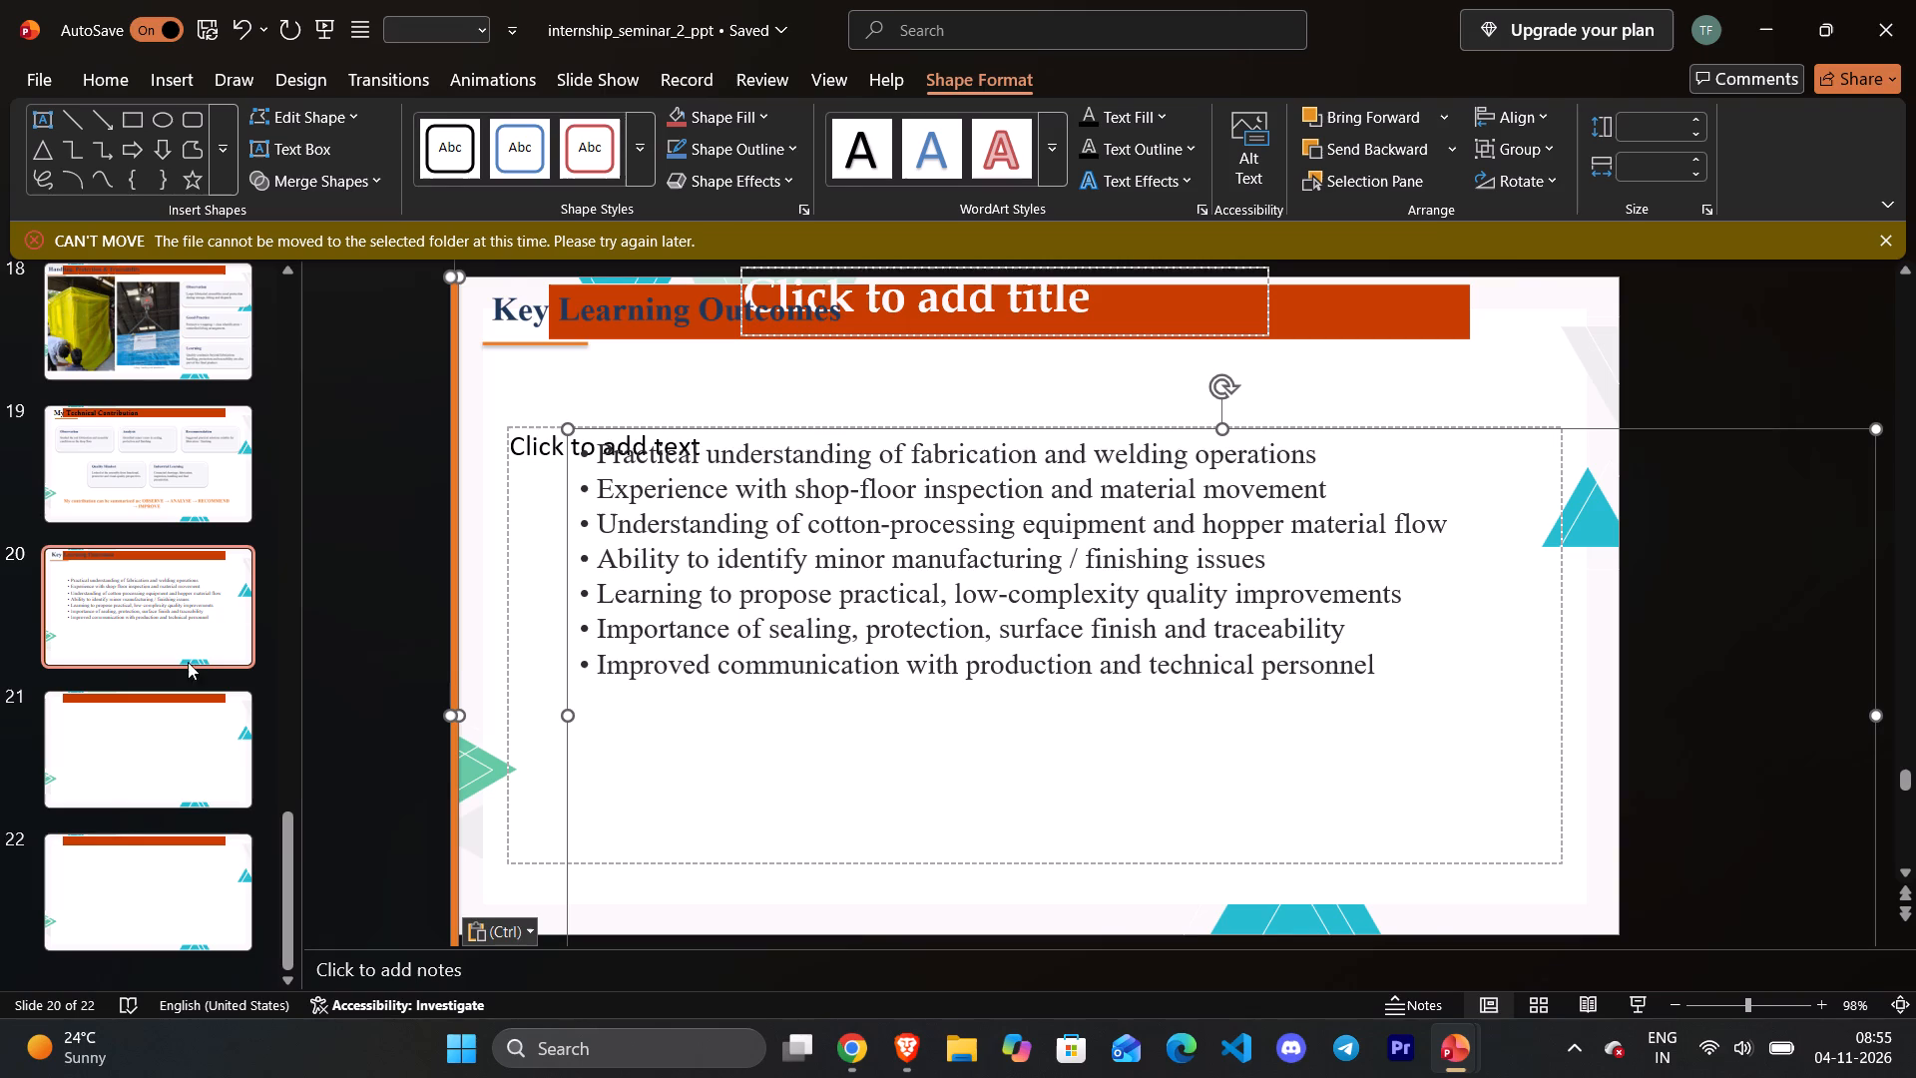
Cut the Conclusion slide's heading, underline, summary statement, three text cards and orange thank-you line from source slide 21.
click(181, 753)
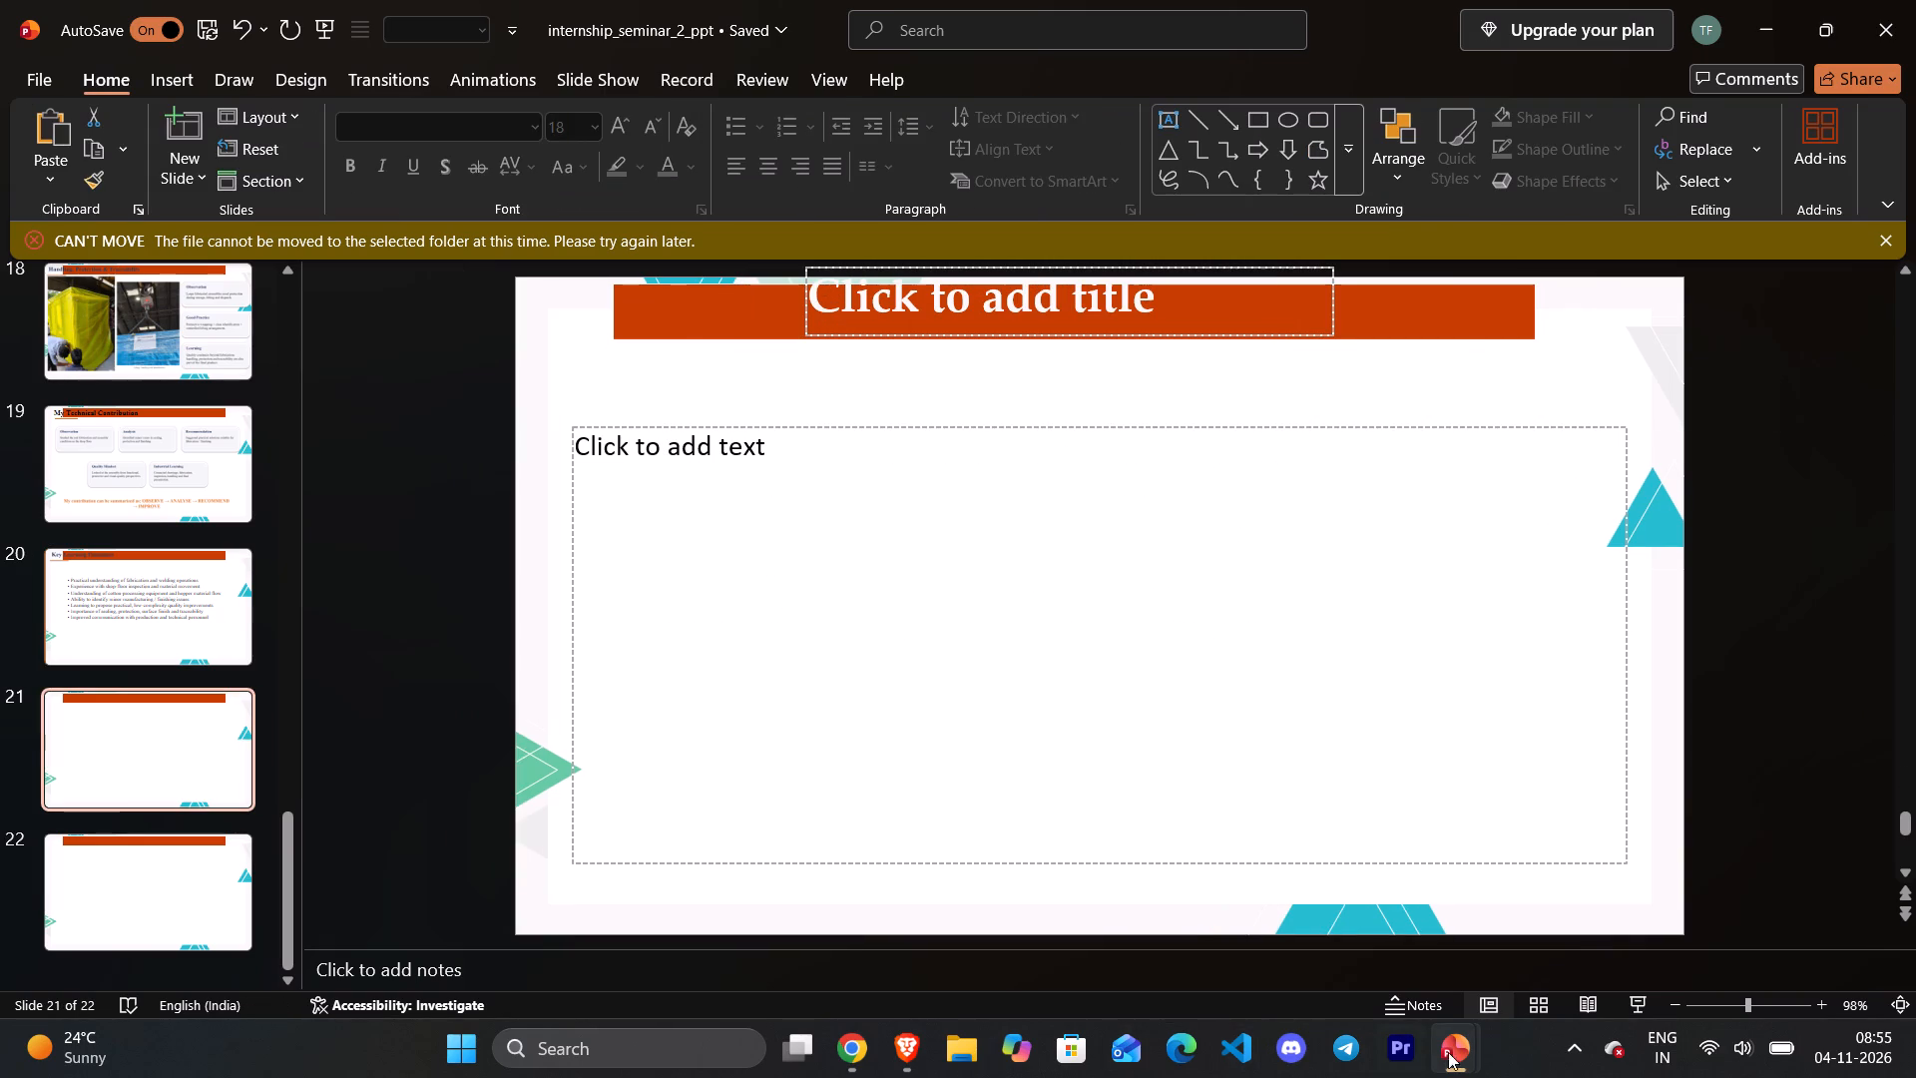
click(1297, 932)
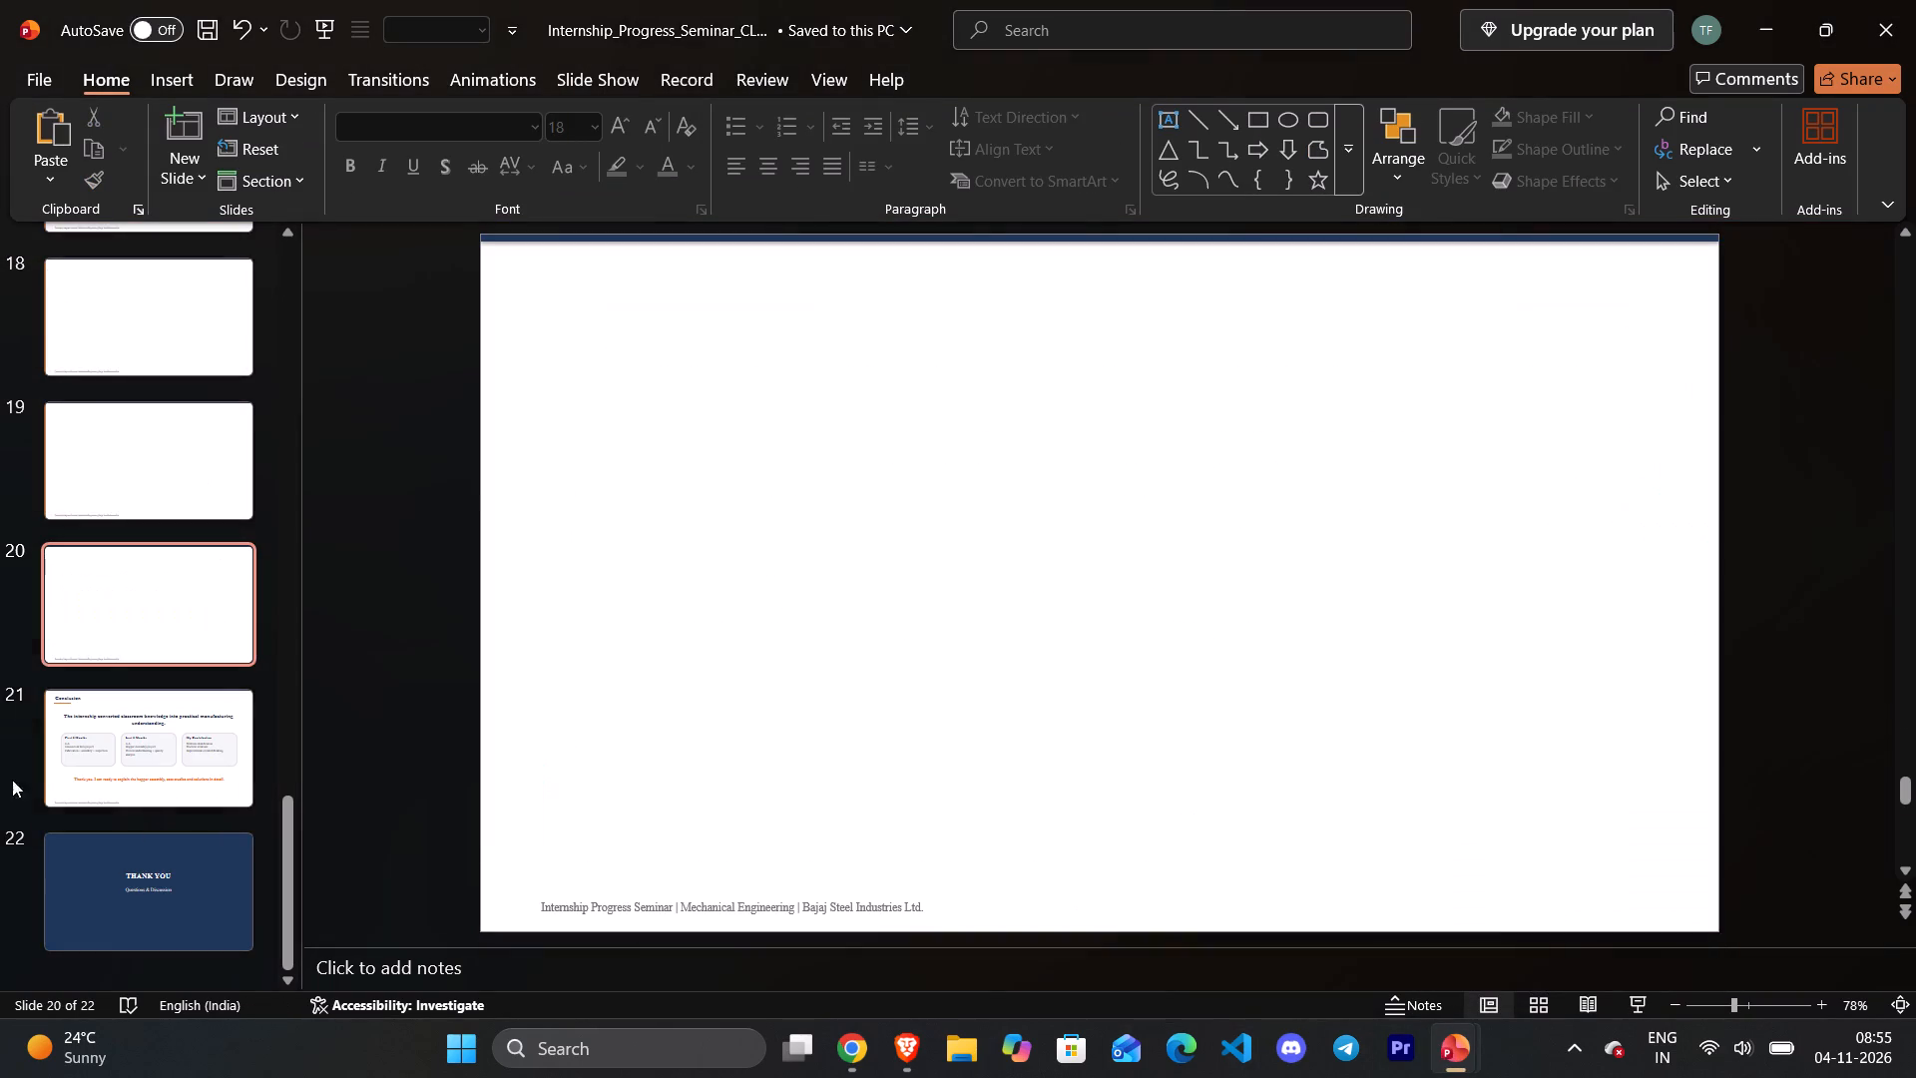
click(118, 741)
ctrl+click(672, 287)
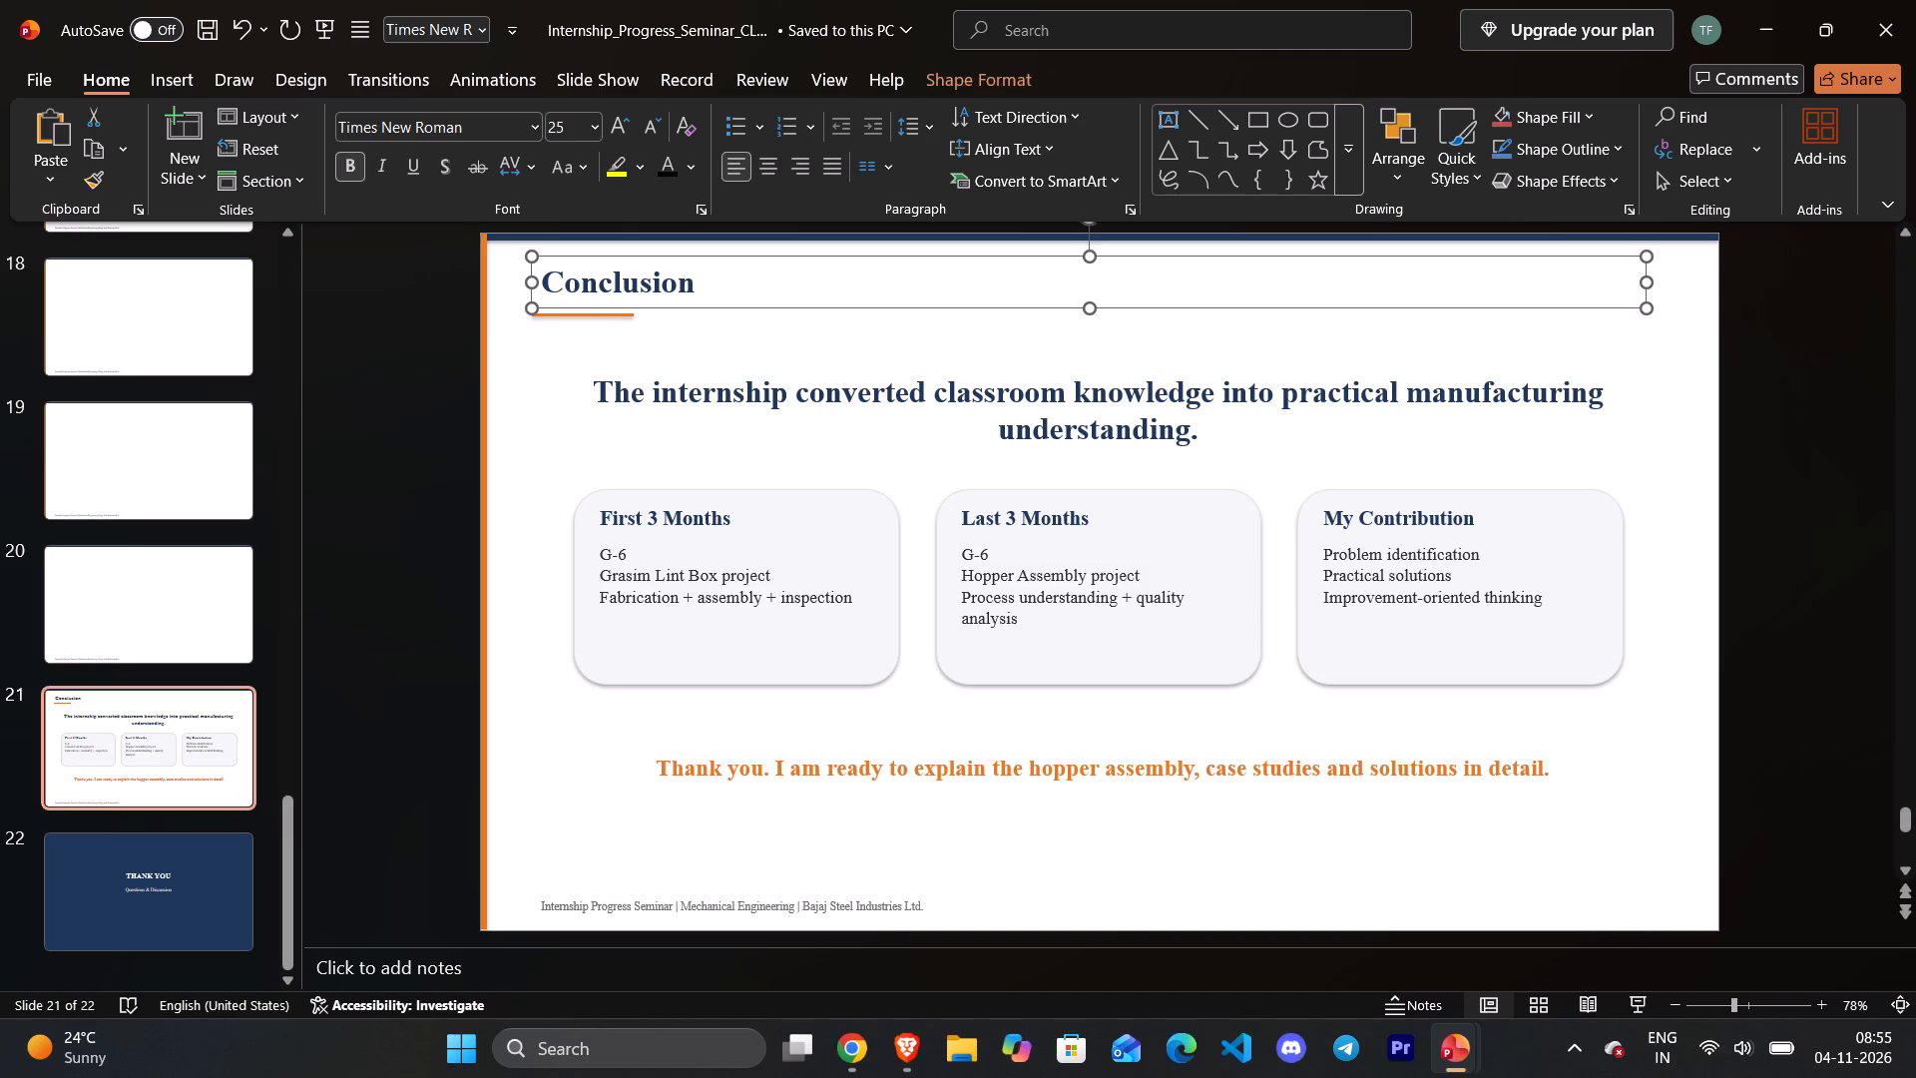
ctrl+click(546, 313)
ctrl+click(662, 402)
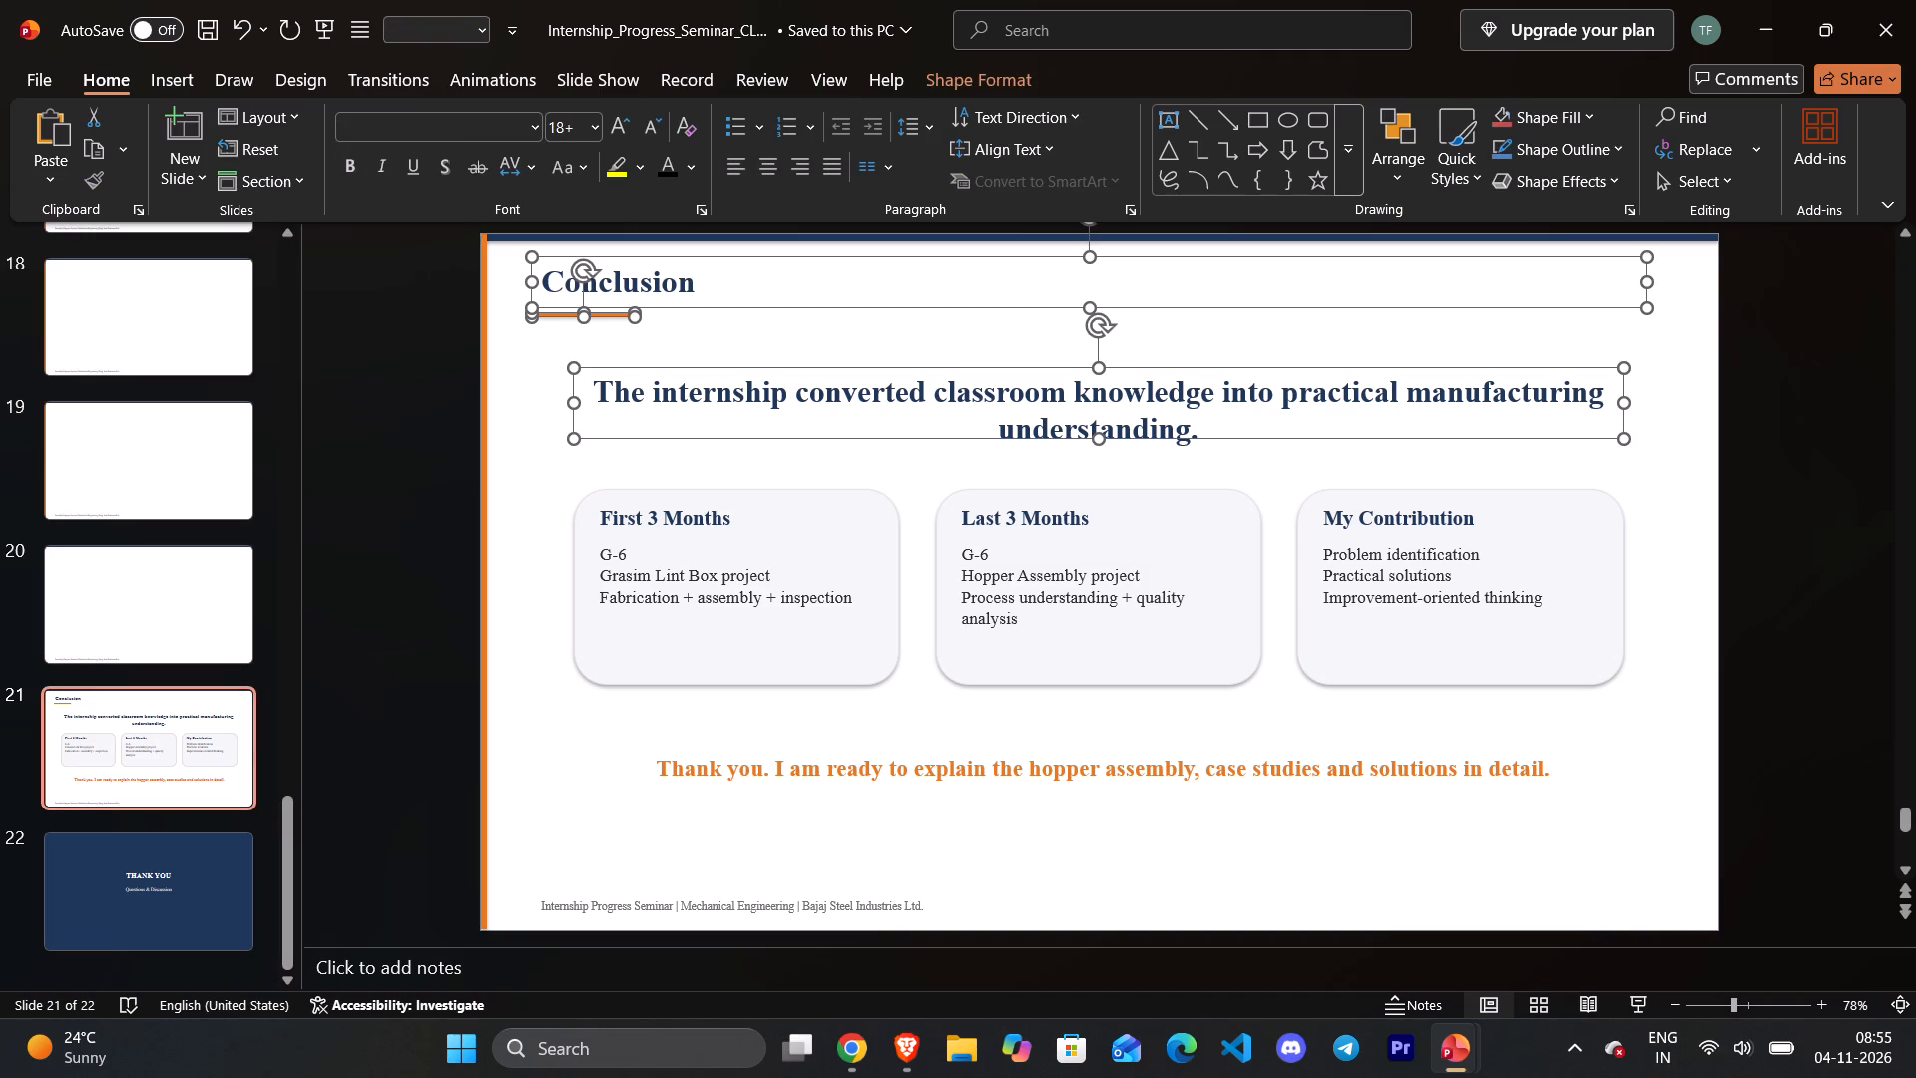
ctrl+click(833, 559)
ctrl+click(817, 505)
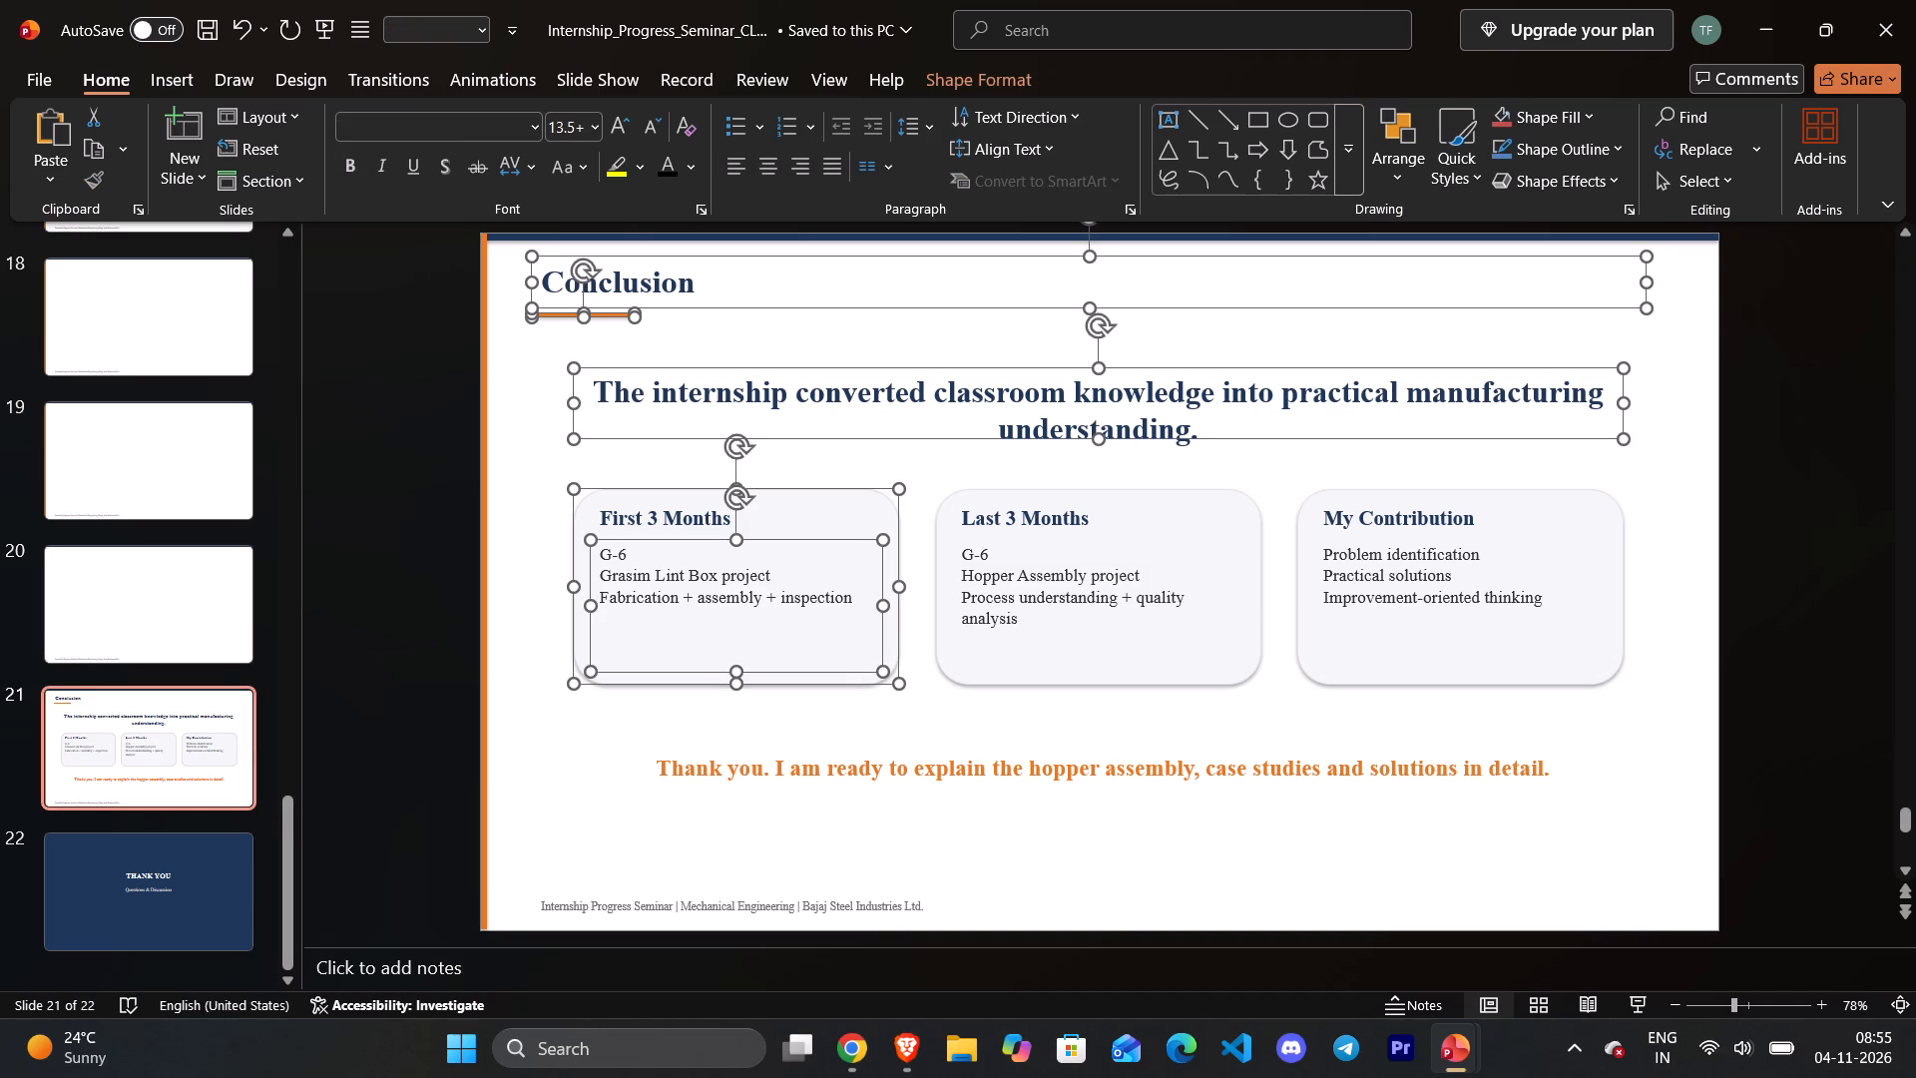
ctrl+click(680, 520)
ctrl+click(1168, 524)
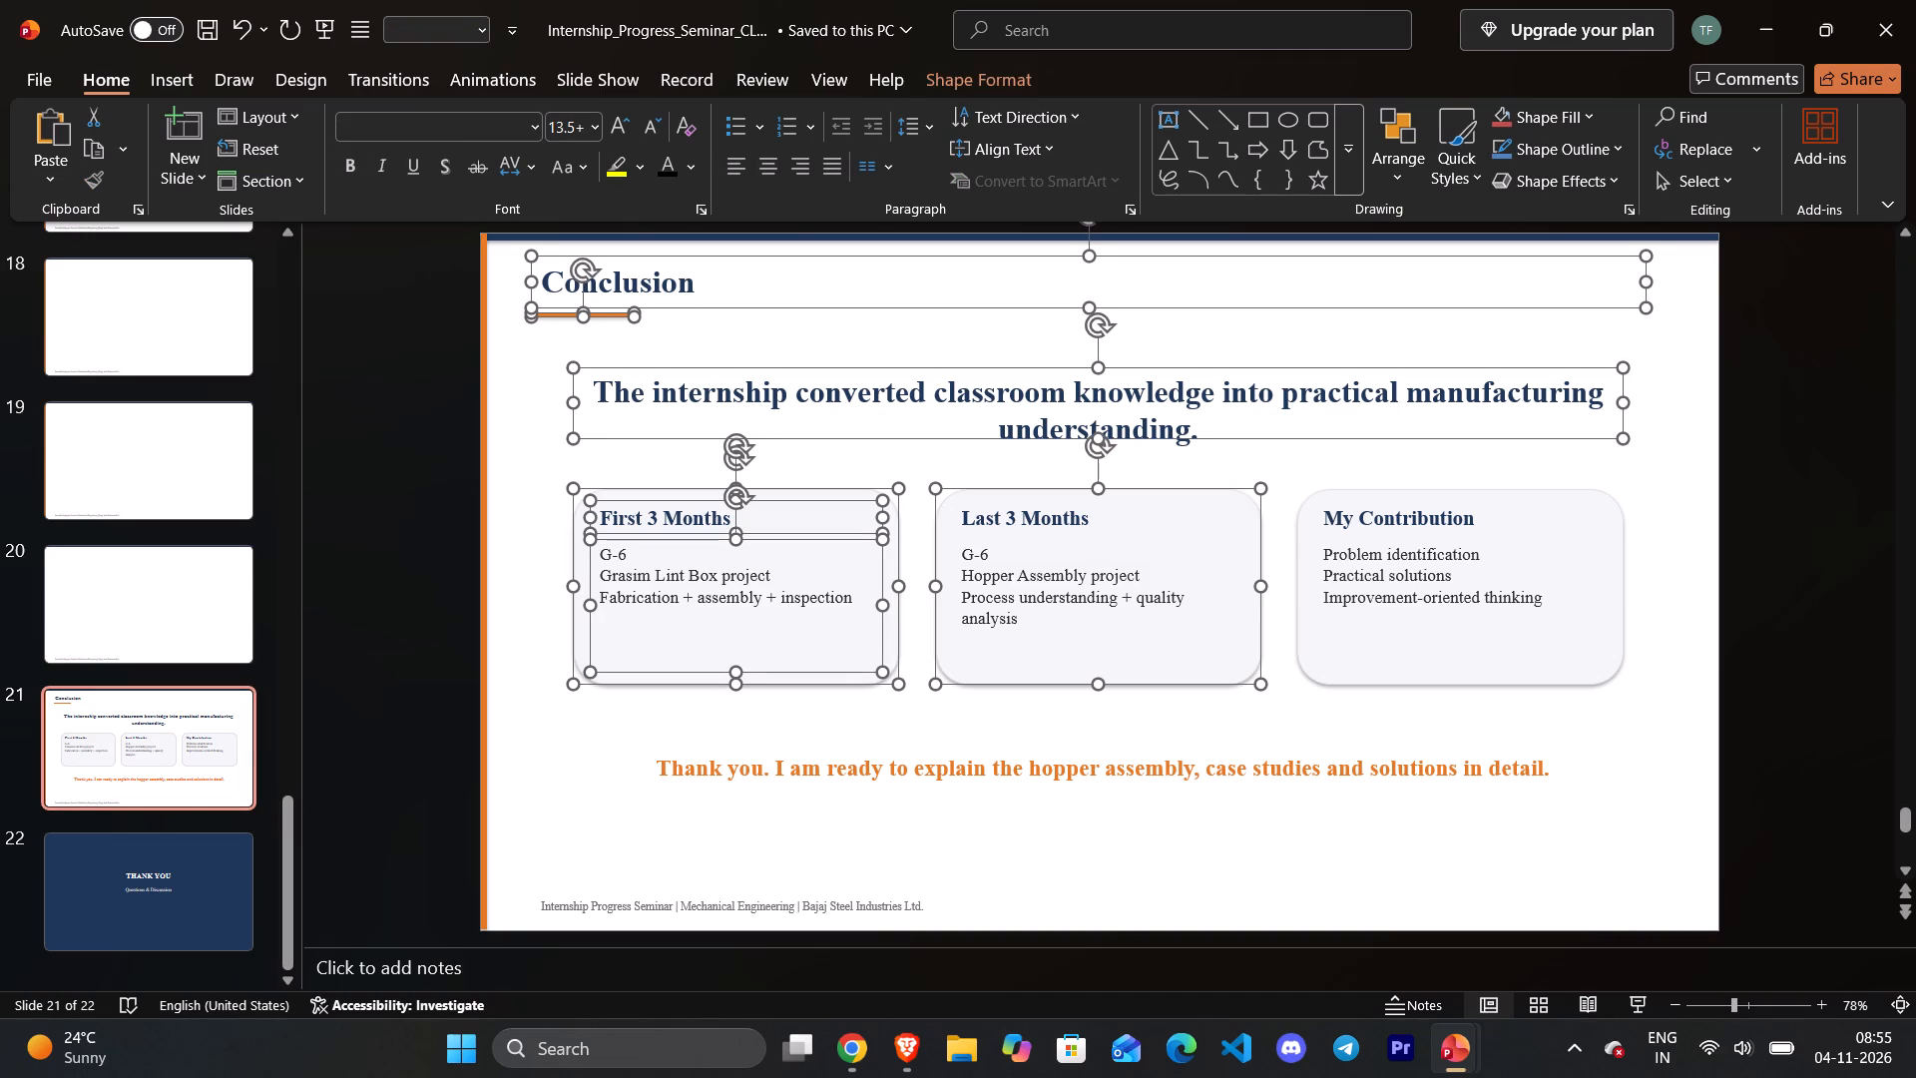
ctrl+click(1023, 523)
ctrl+click(981, 562)
ctrl+click(1504, 519)
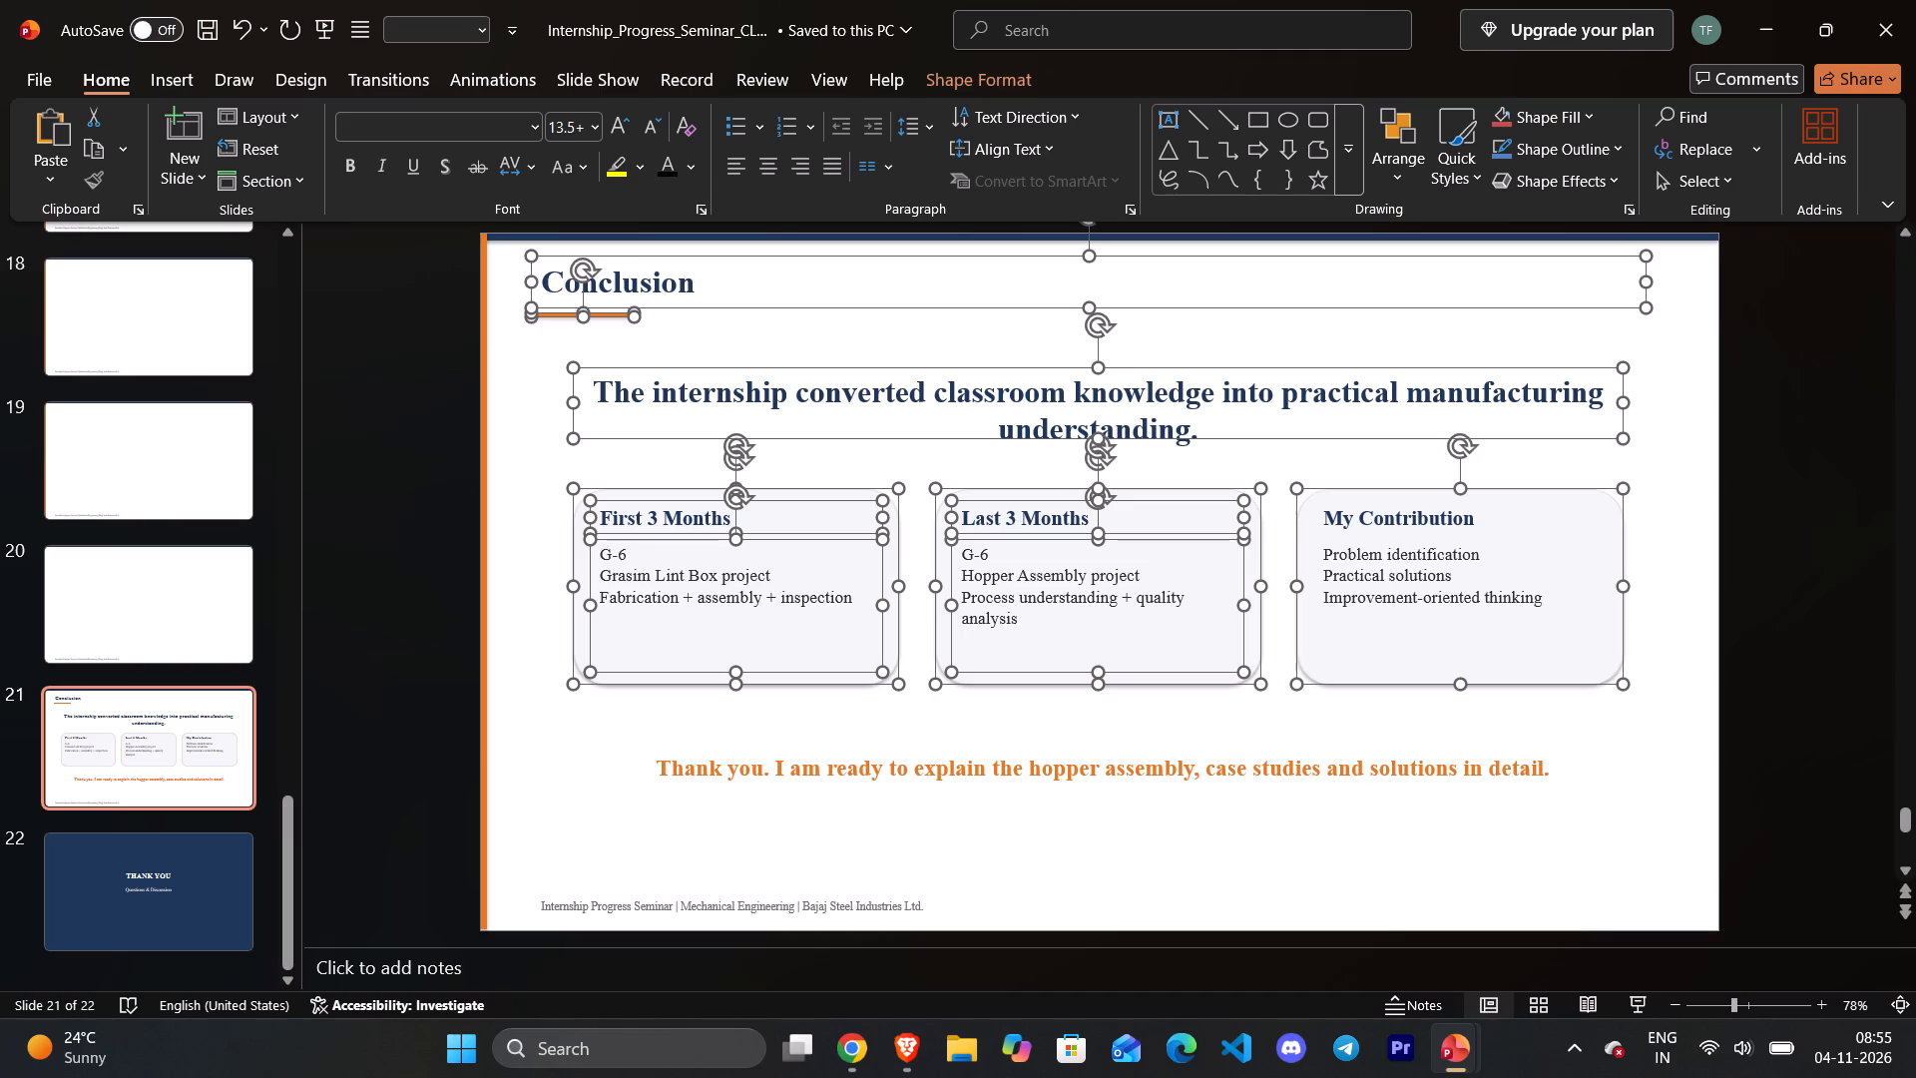
ctrl+click(1408, 517)
ctrl+click(1380, 572)
ctrl+click(1181, 769)
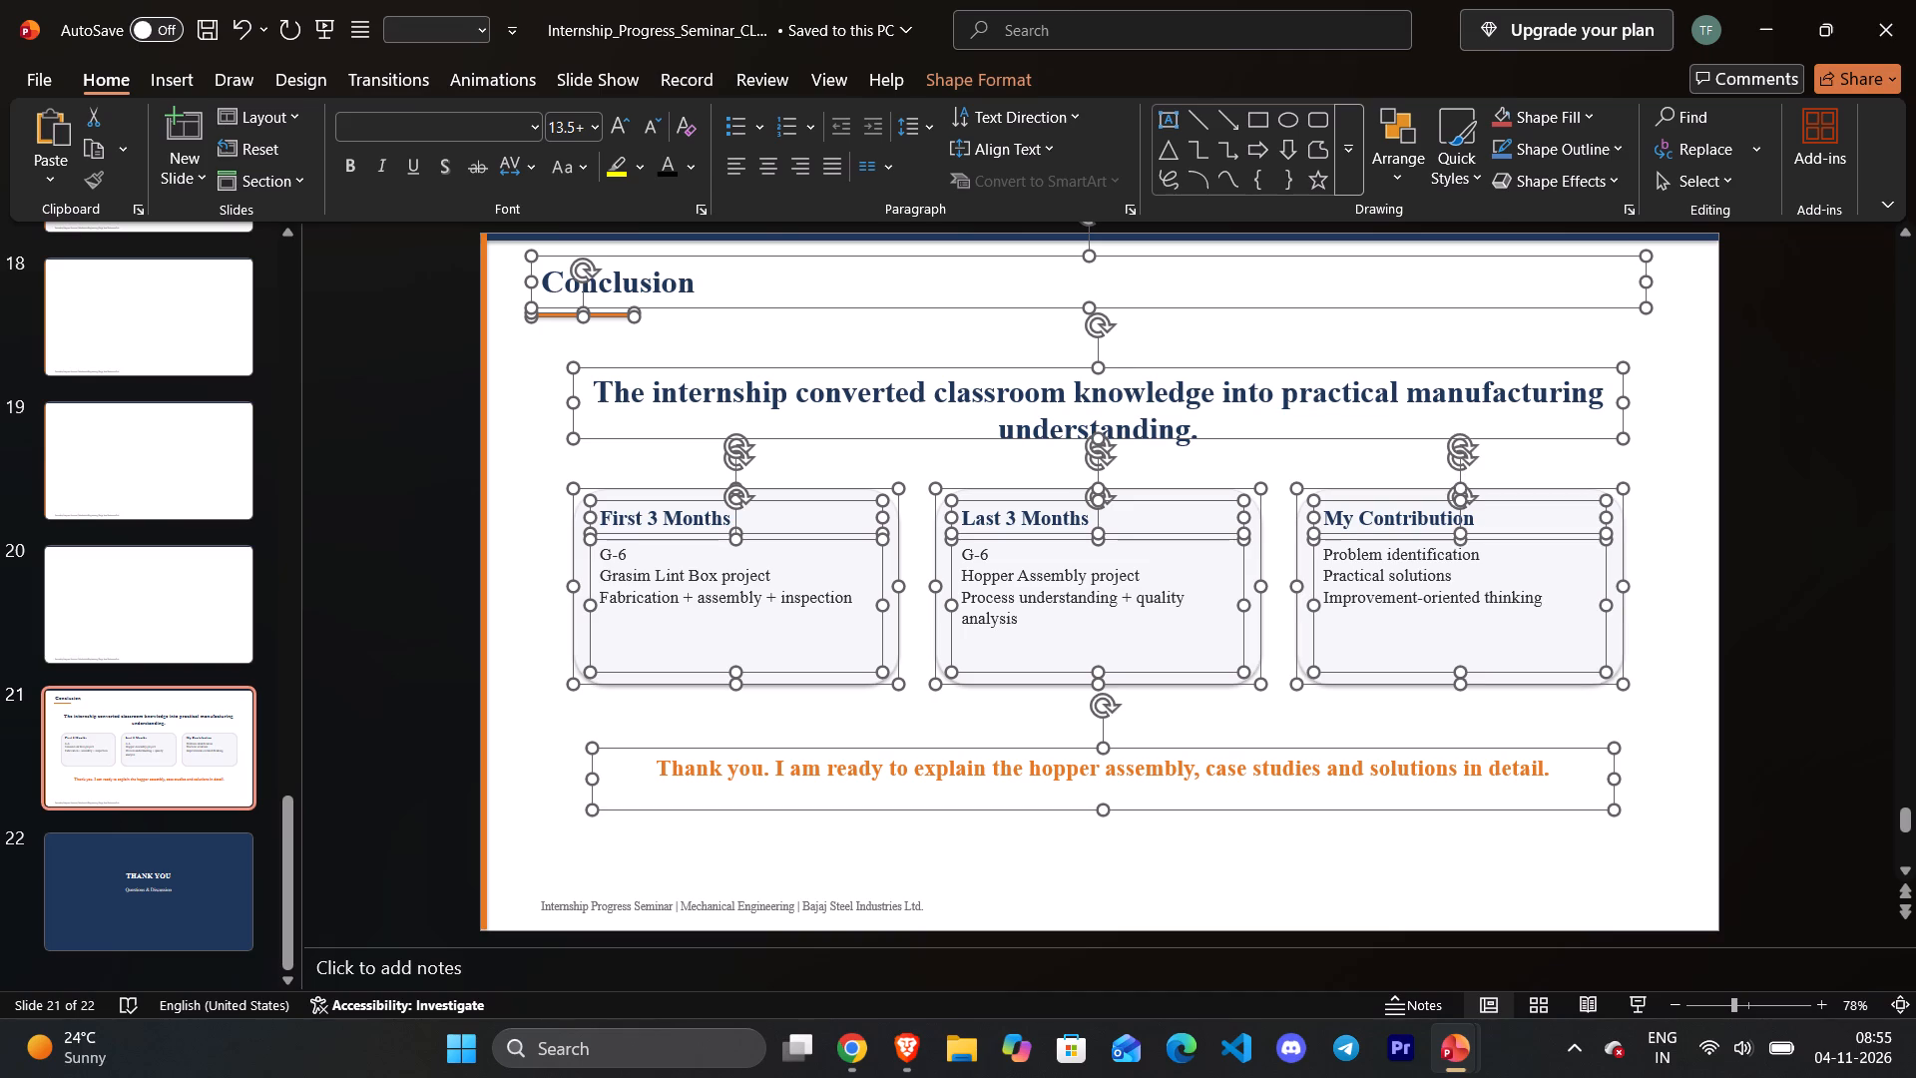
key(ctrl+x)
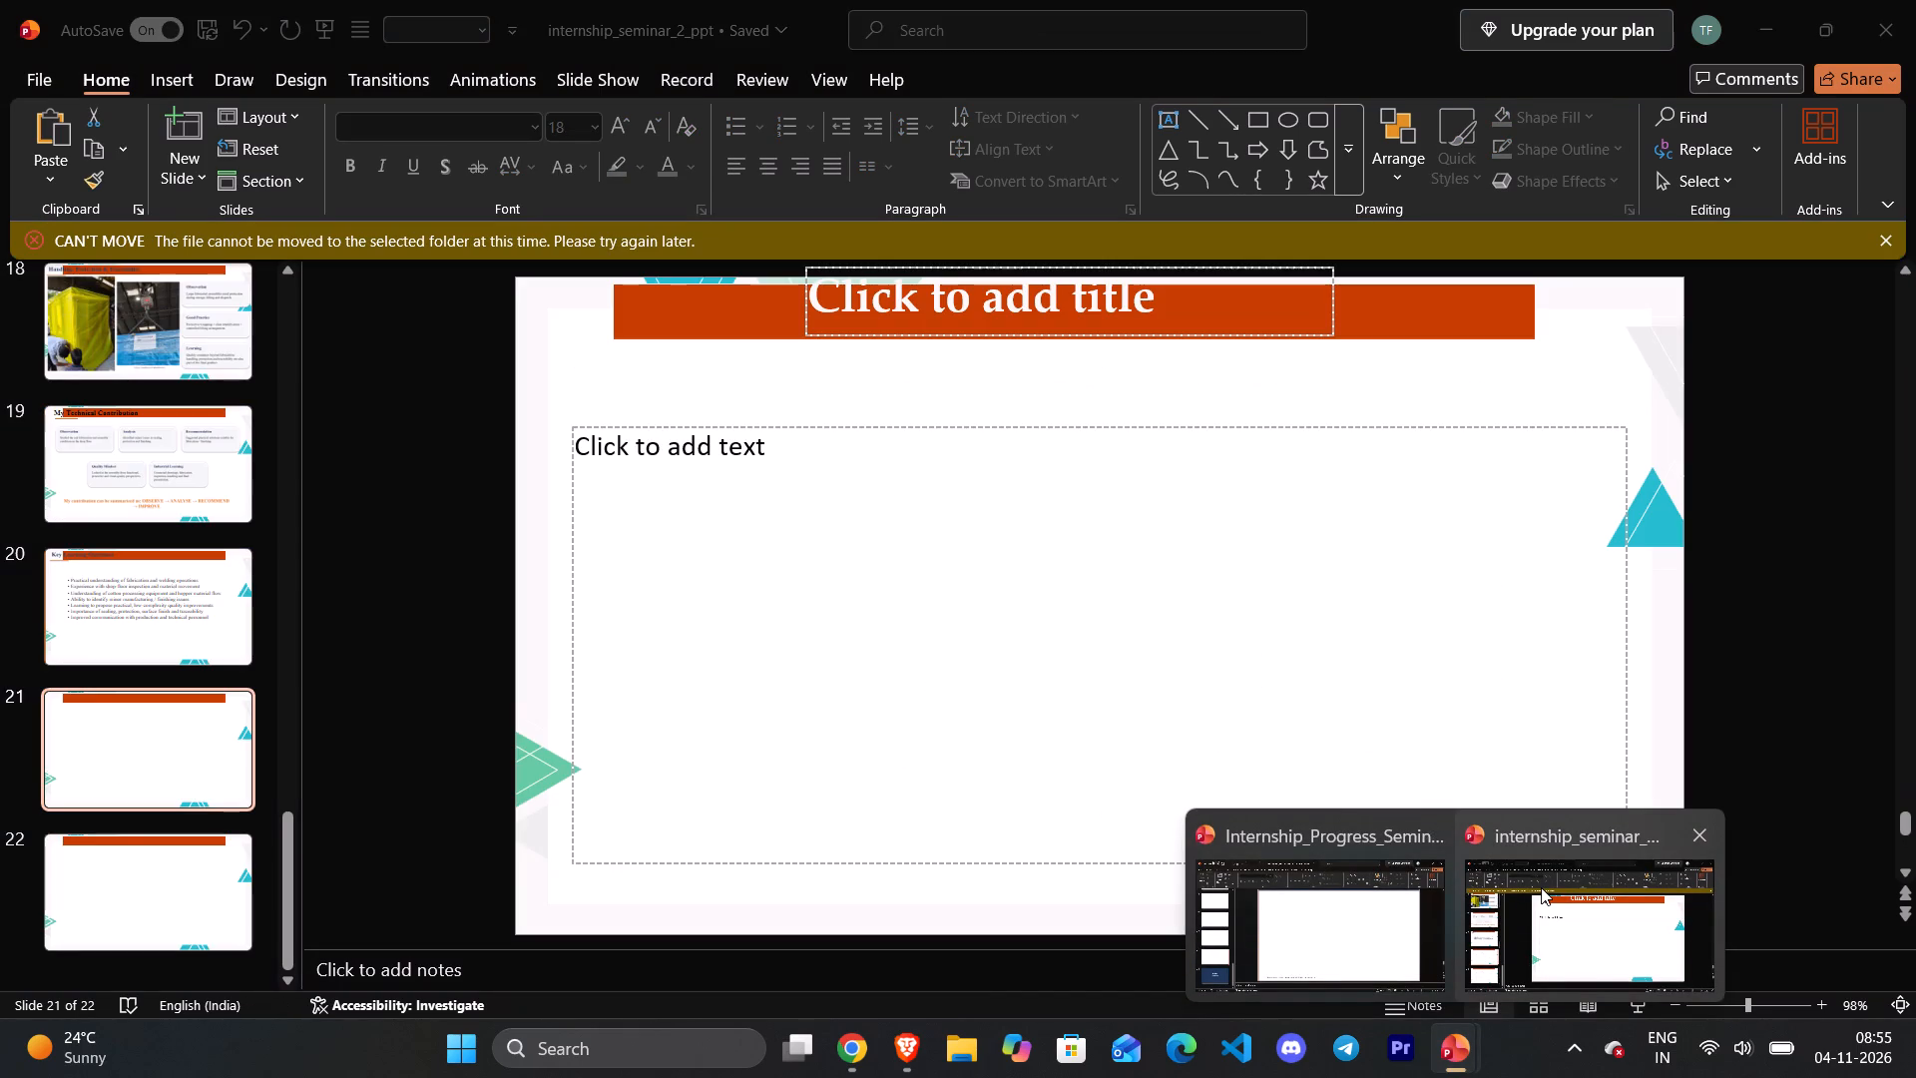
Paste the Conclusion content as a picture on slide 21 of internship_seminar_2_ppt, aligning its heading with the orange title bar.
click(1541, 887)
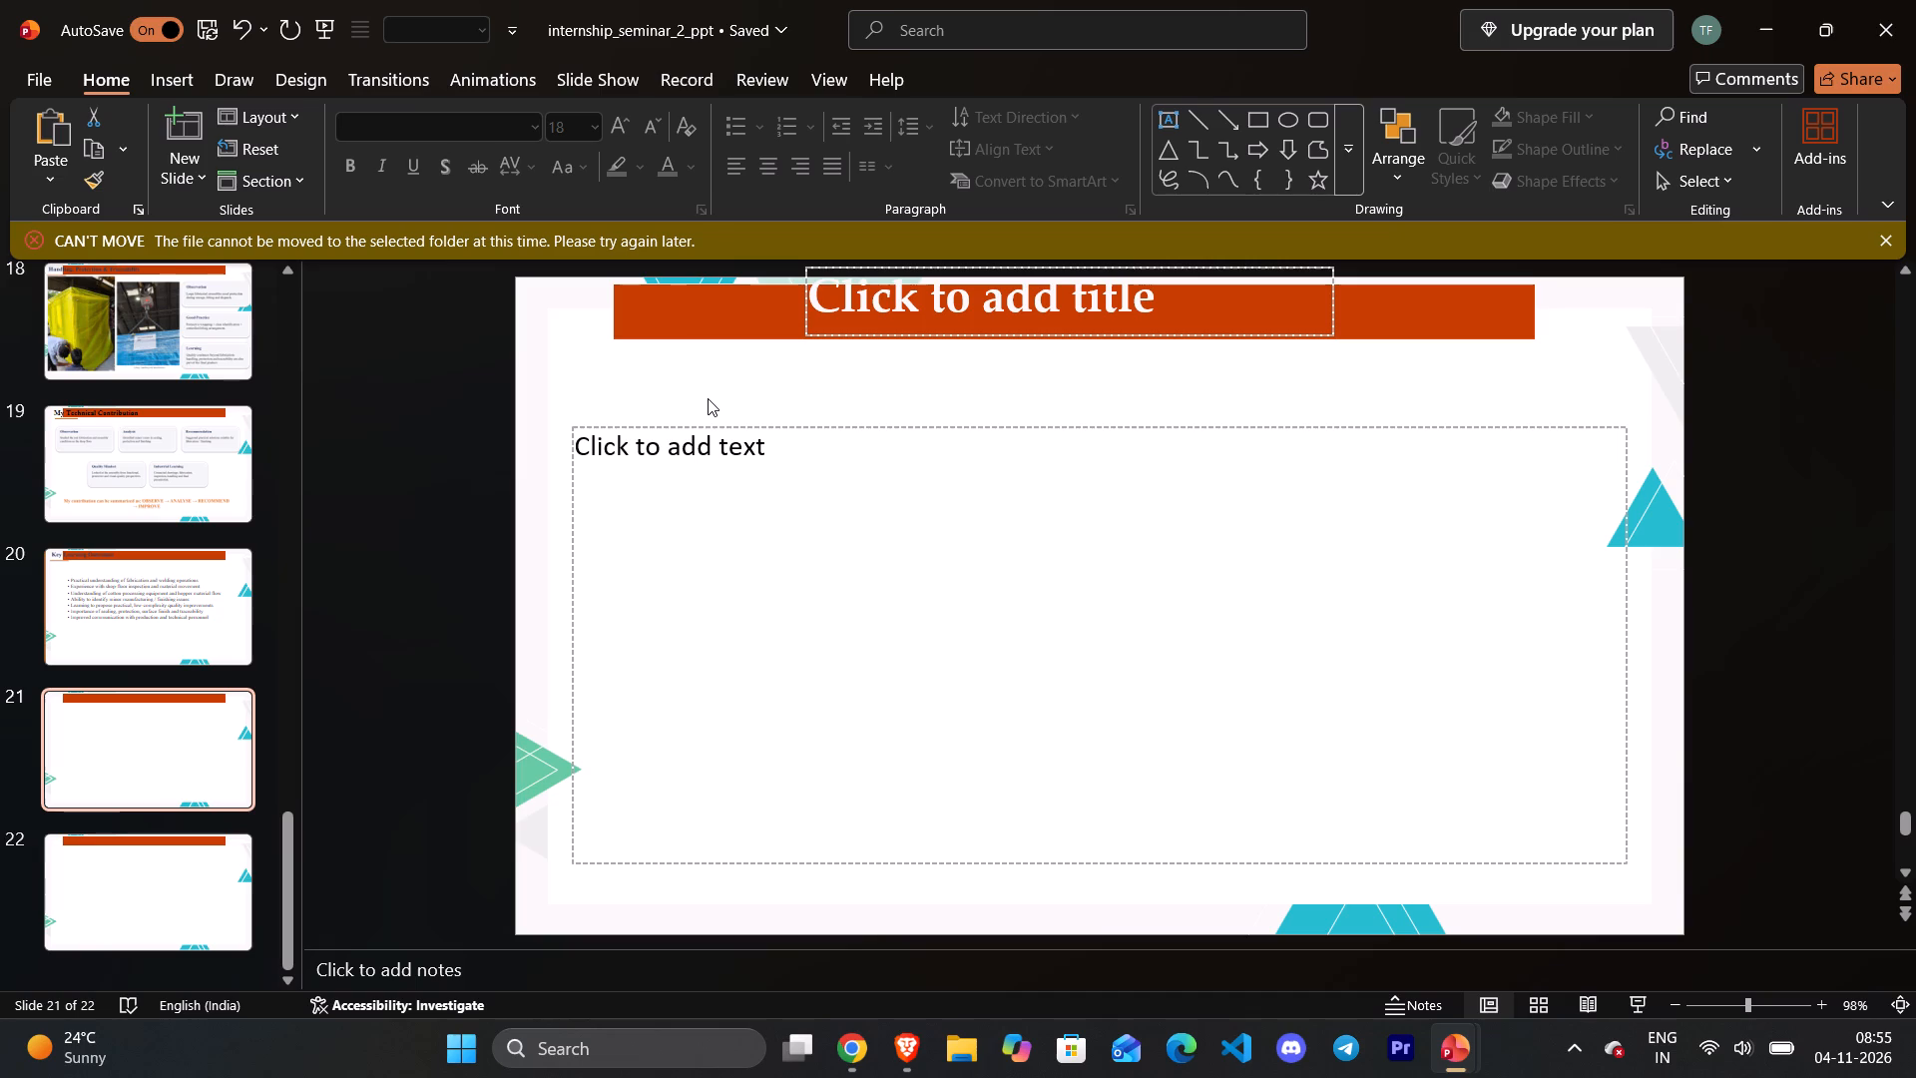
ctrl+right_click(718, 386)
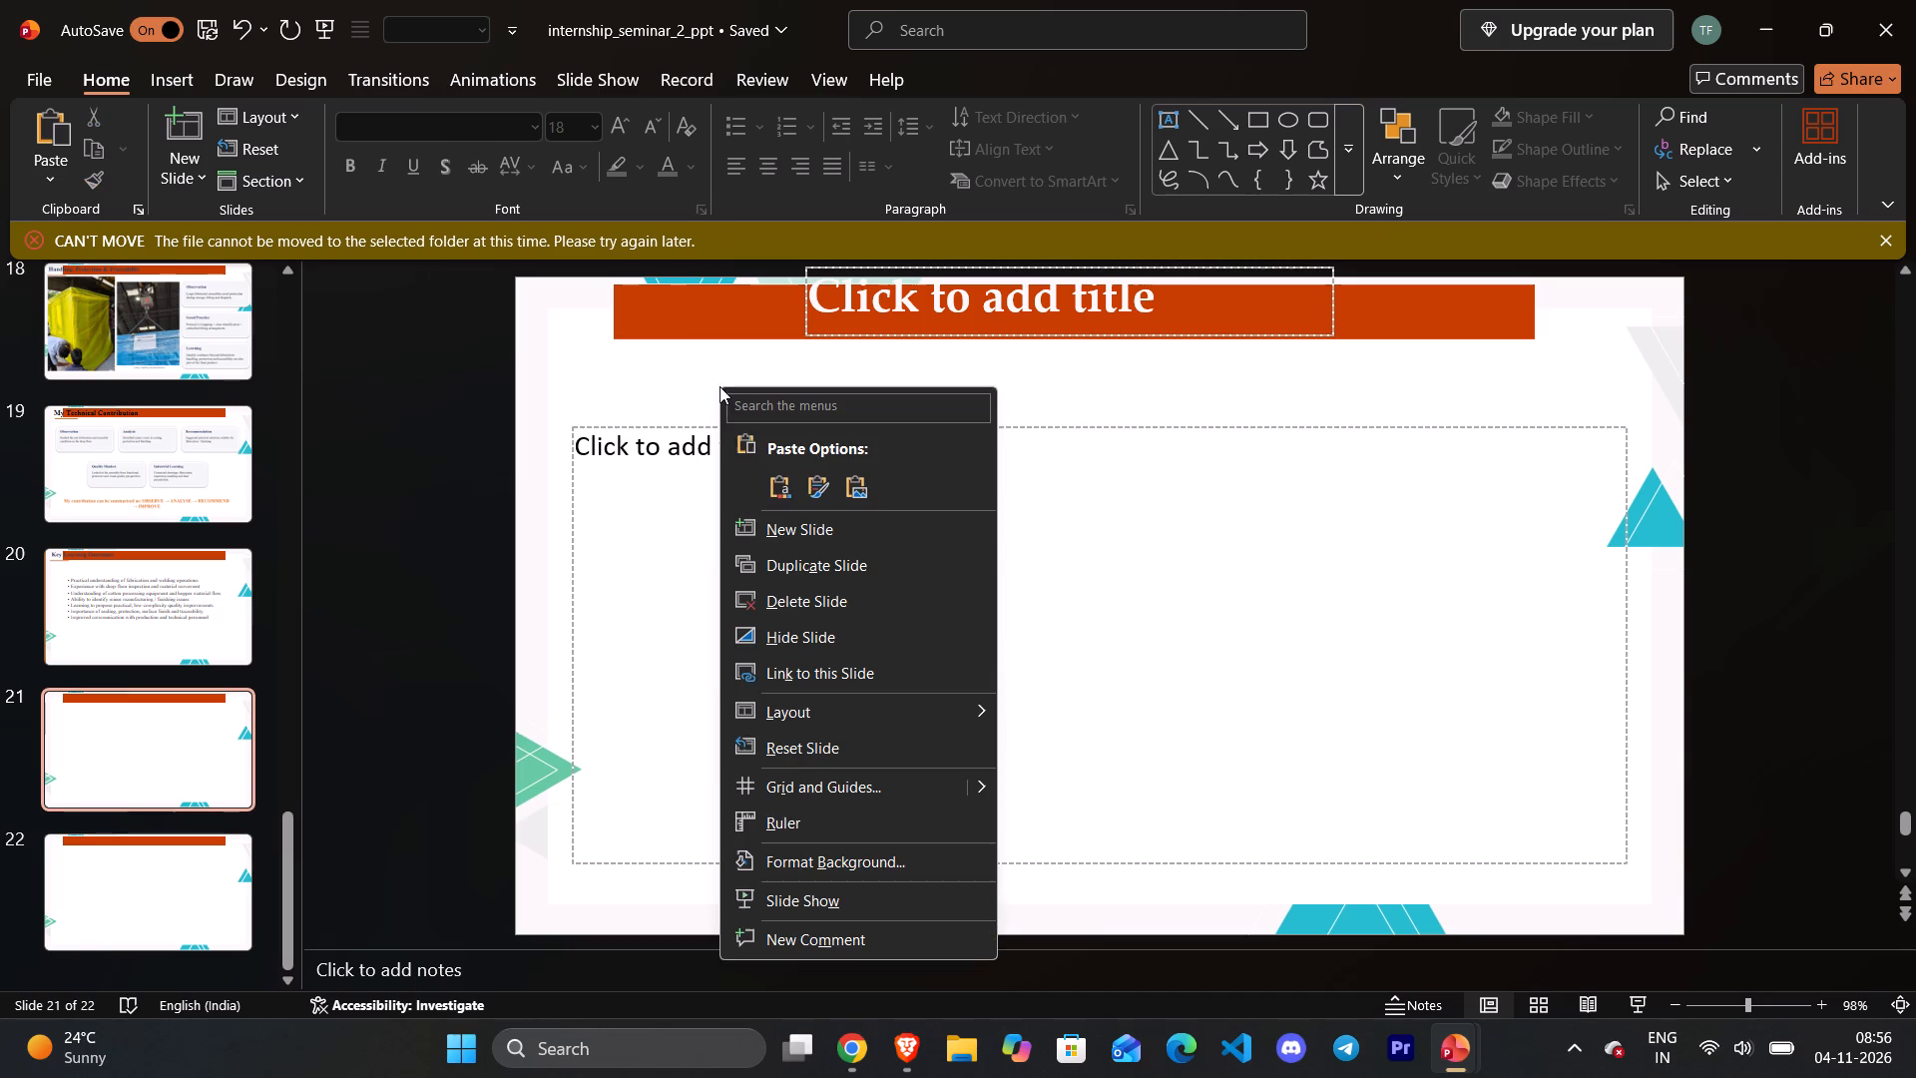
click(854, 483)
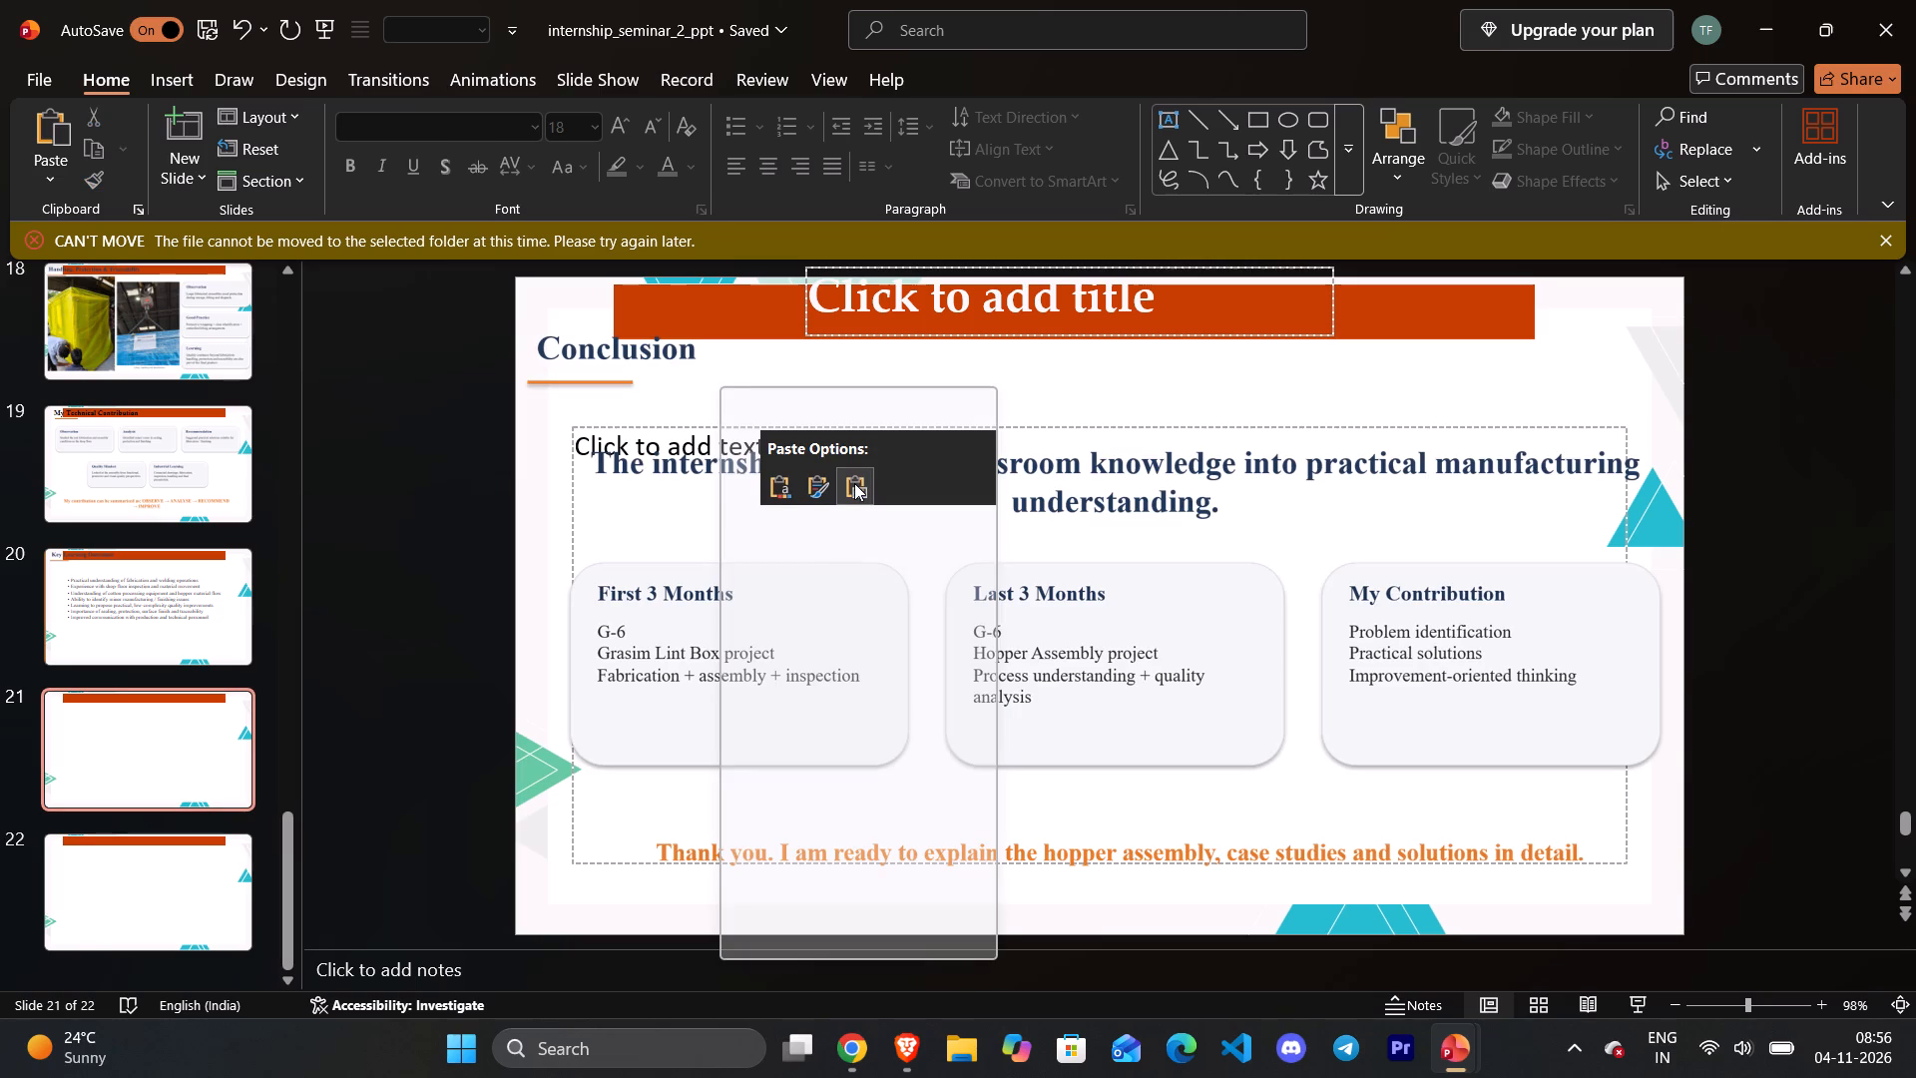
drag(616, 377, 651, 344)
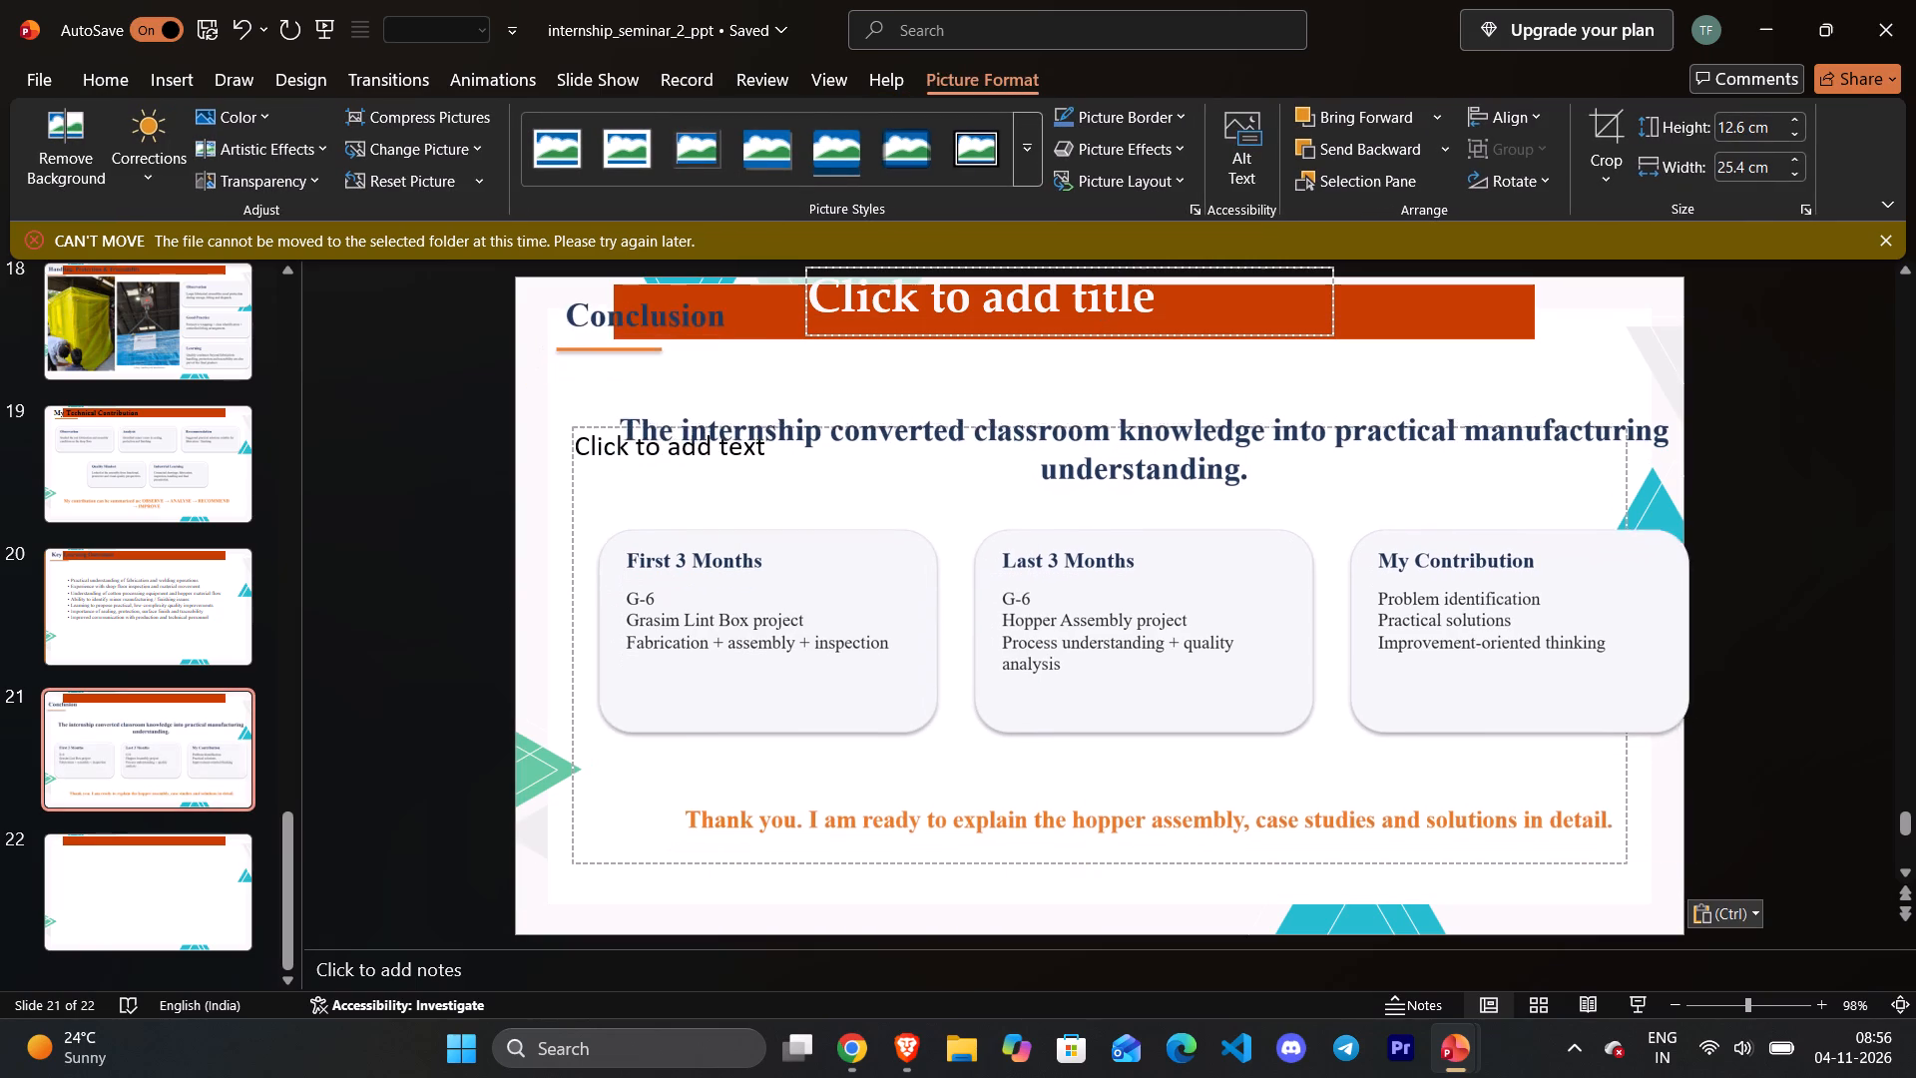
drag(651, 344, 629, 342)
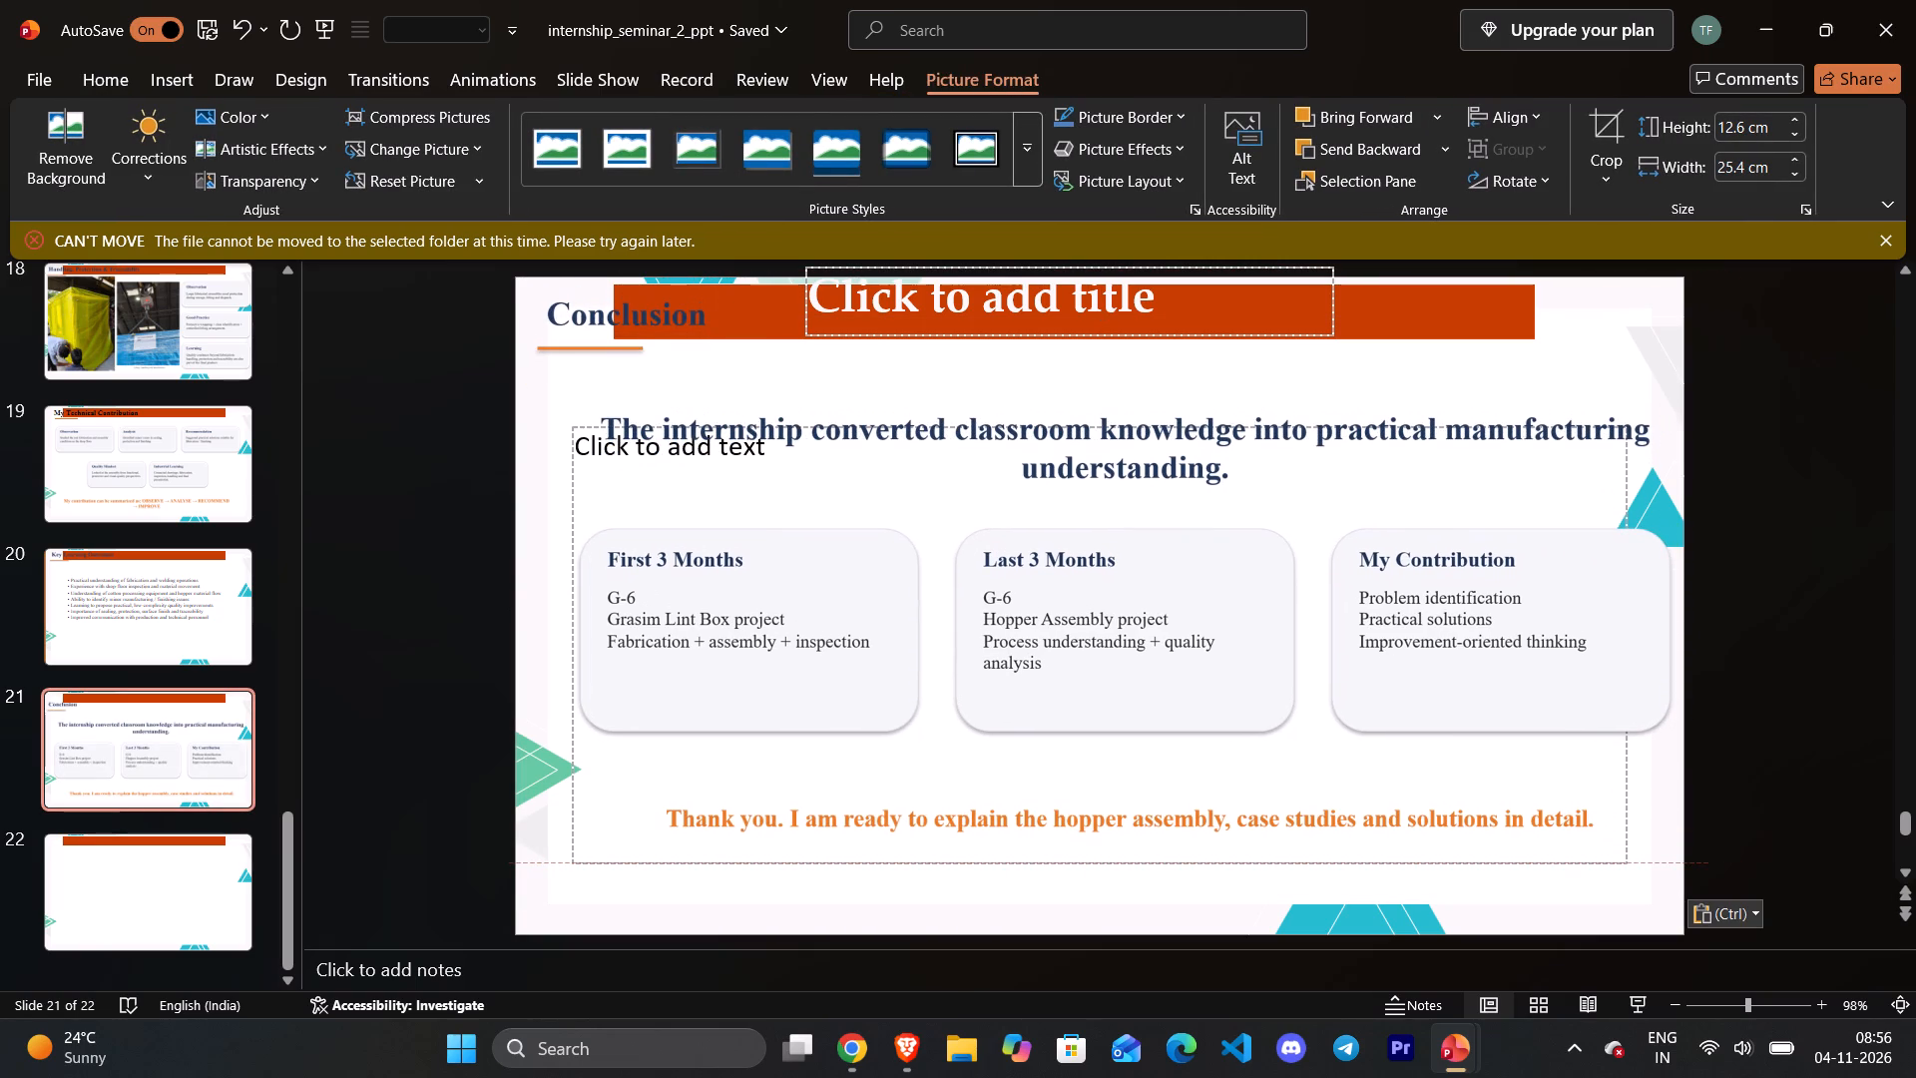
click(898, 395)
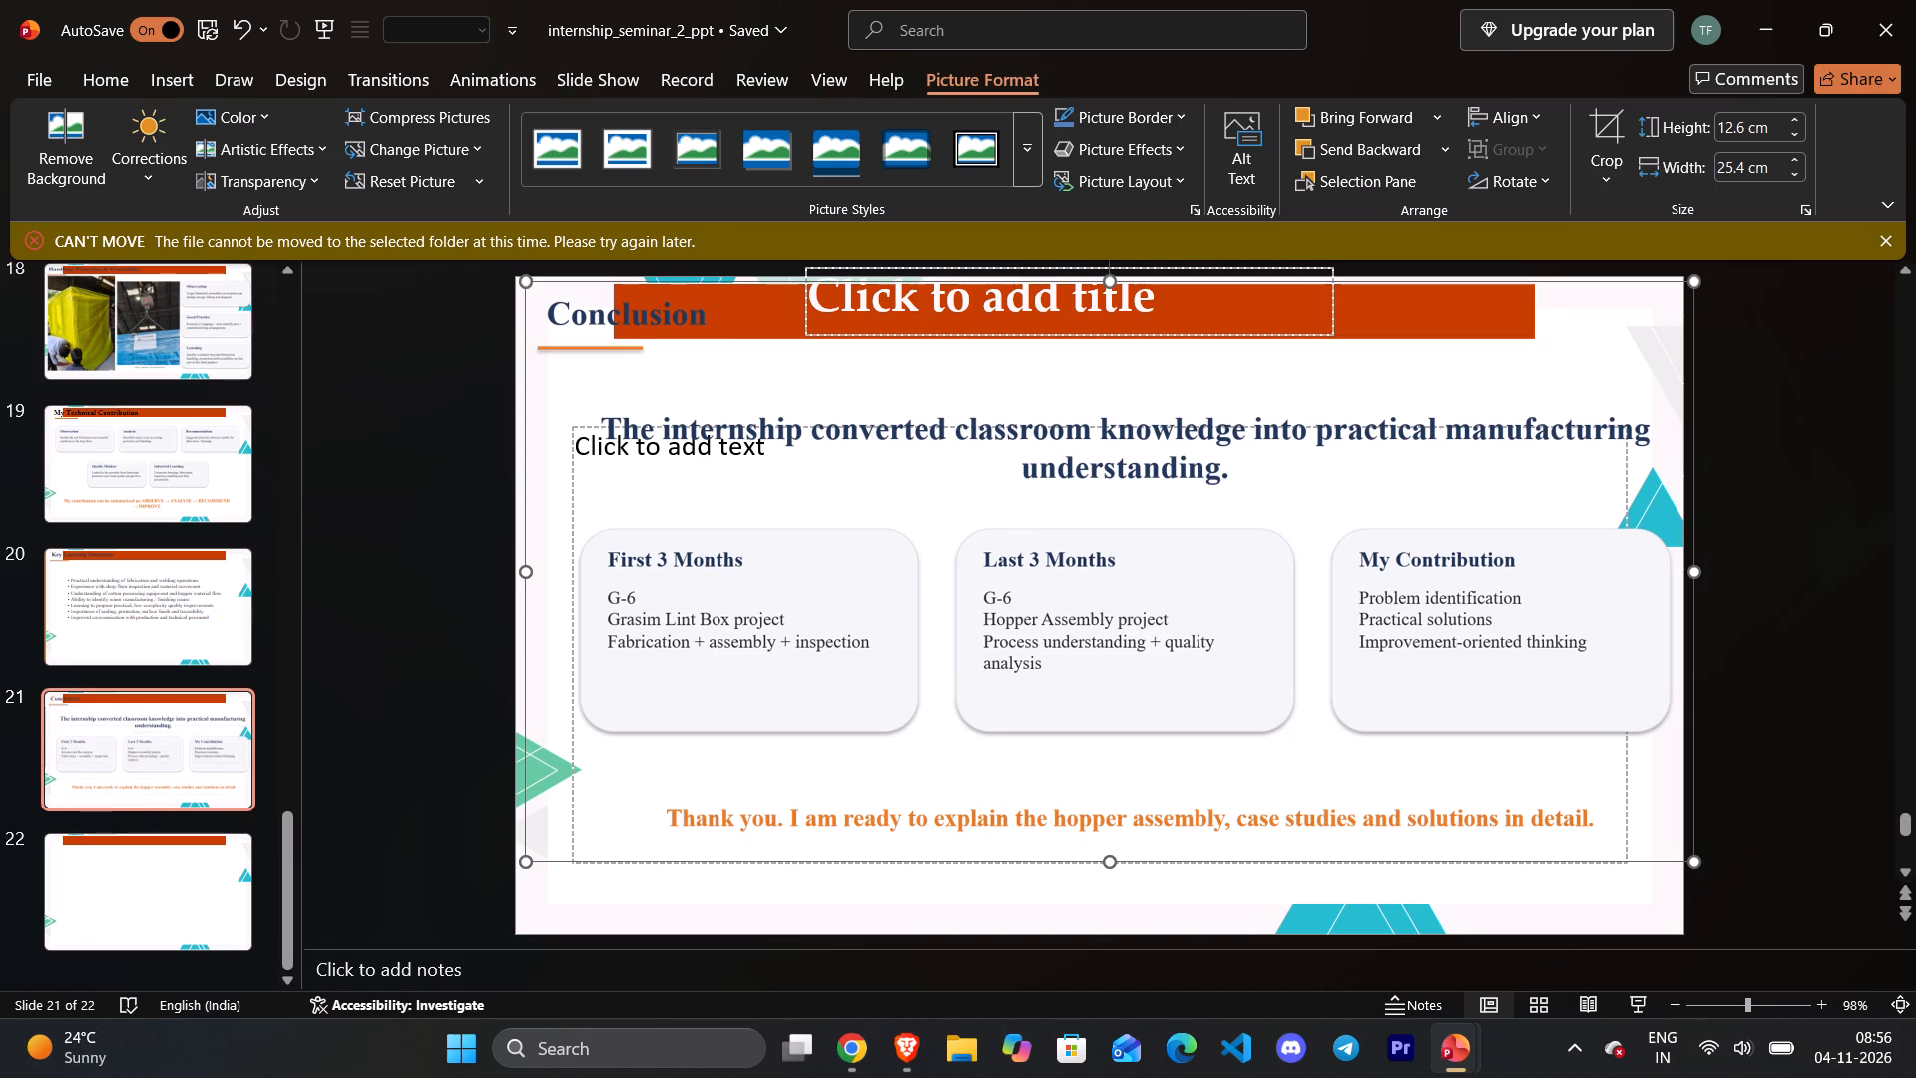
Cut the closing slide's navy background, THANK YOU heading and Questions & Discussion line from slide 22 of the source Internship_Progress_Seminar presentation.
click(122, 880)
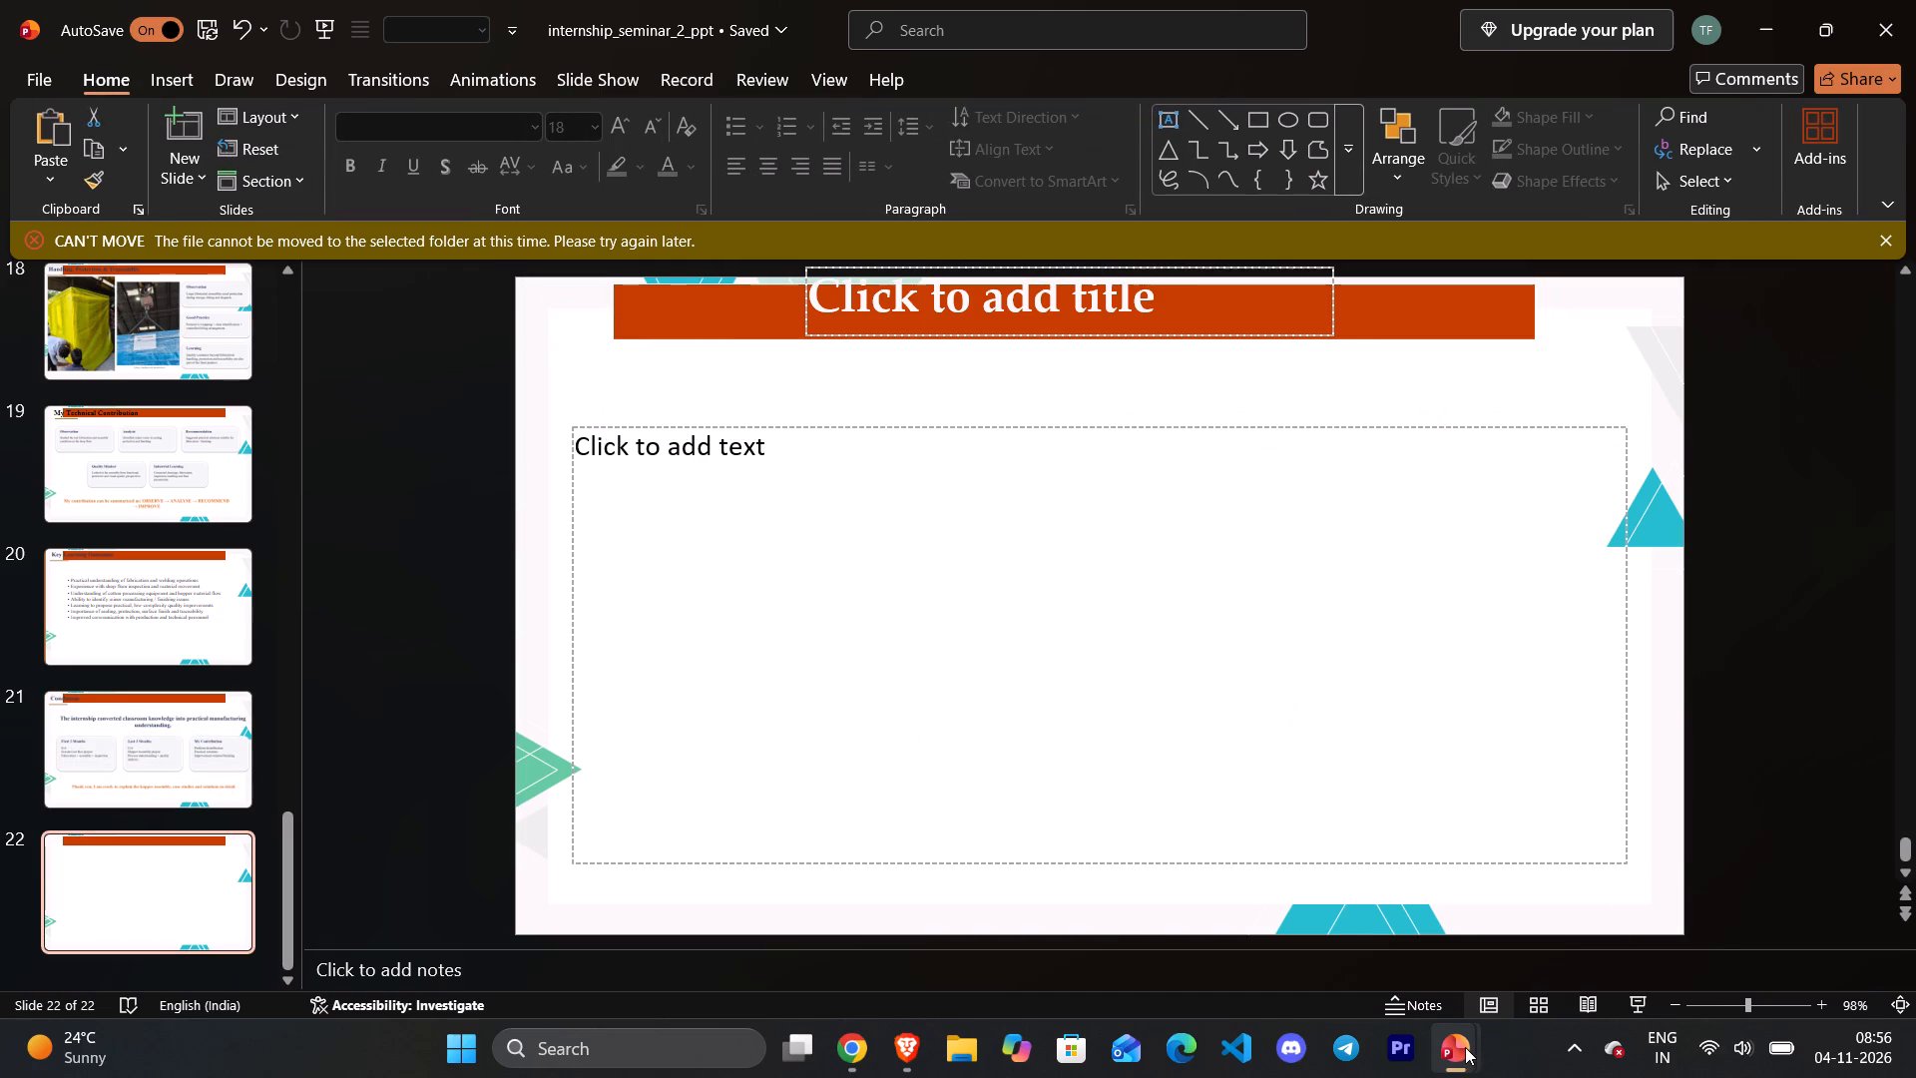
click(1311, 923)
click(244, 908)
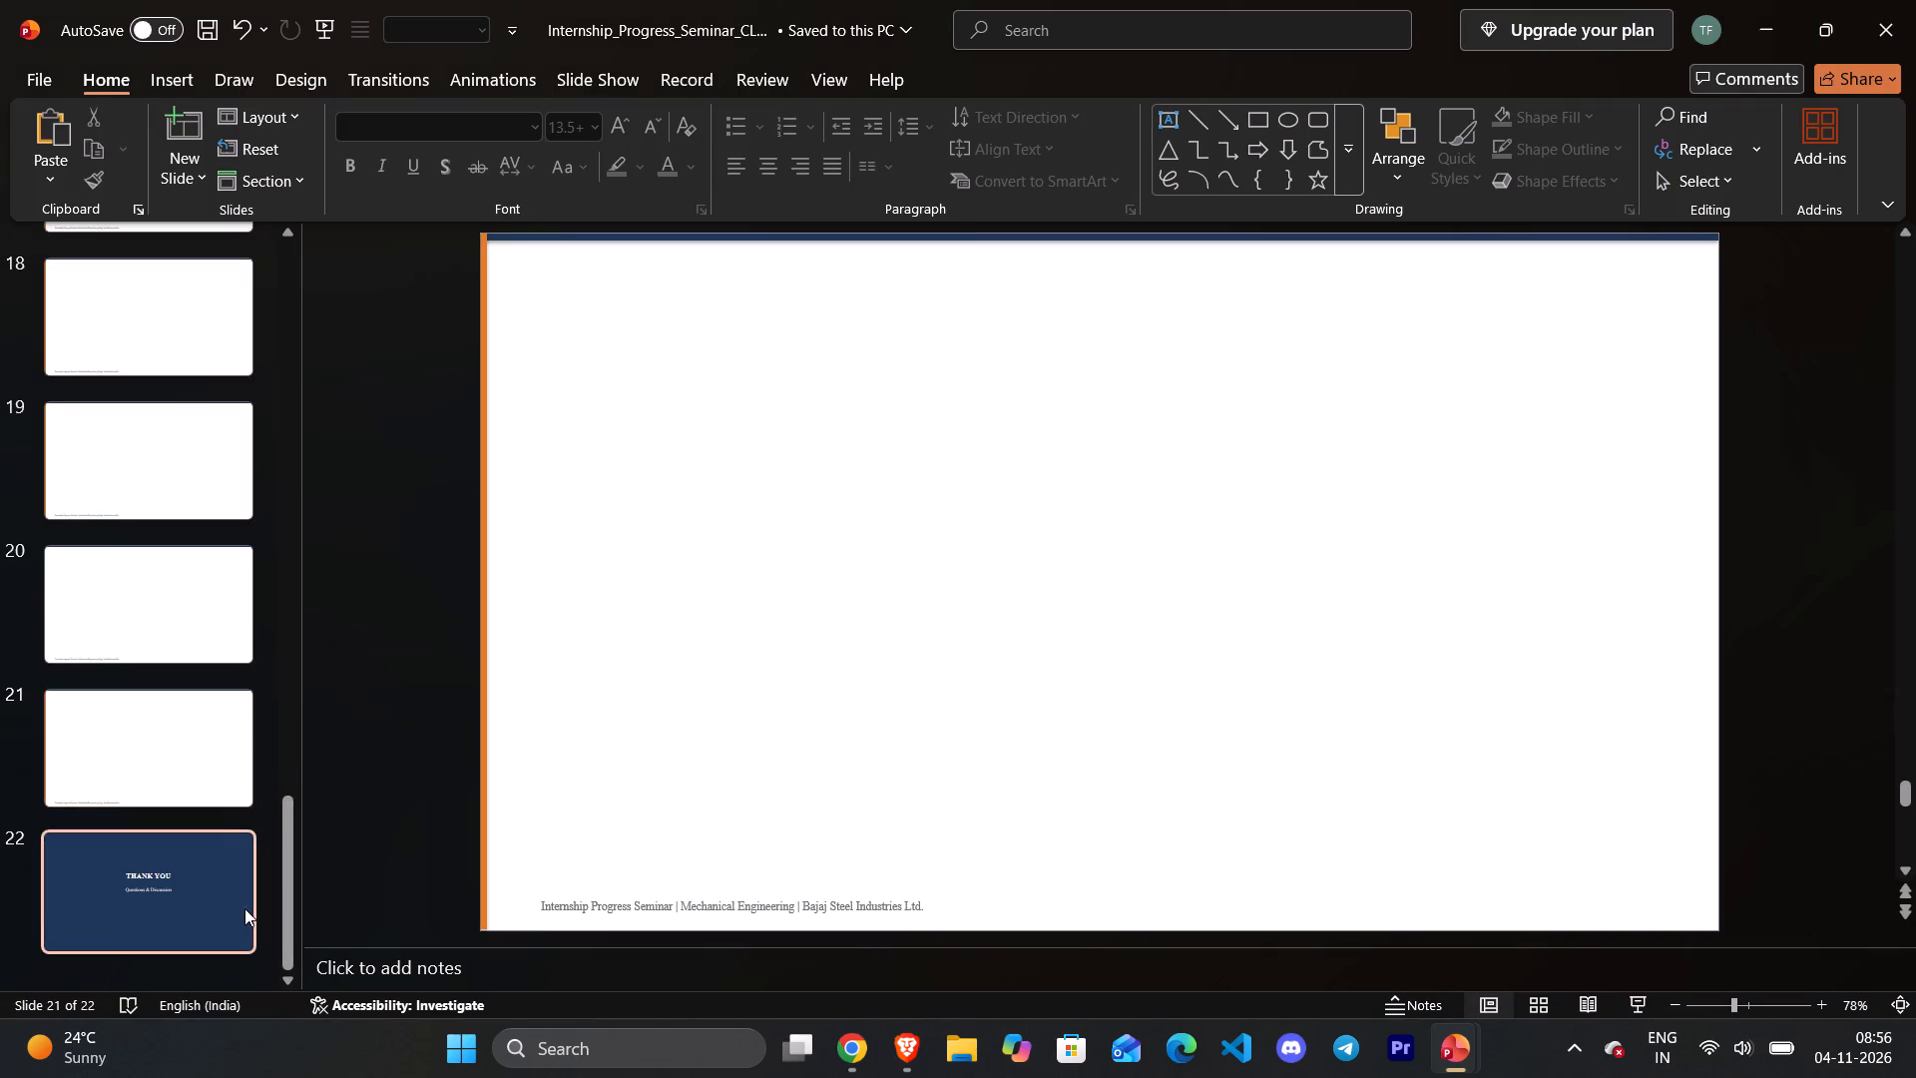
ctrl+click(1193, 514)
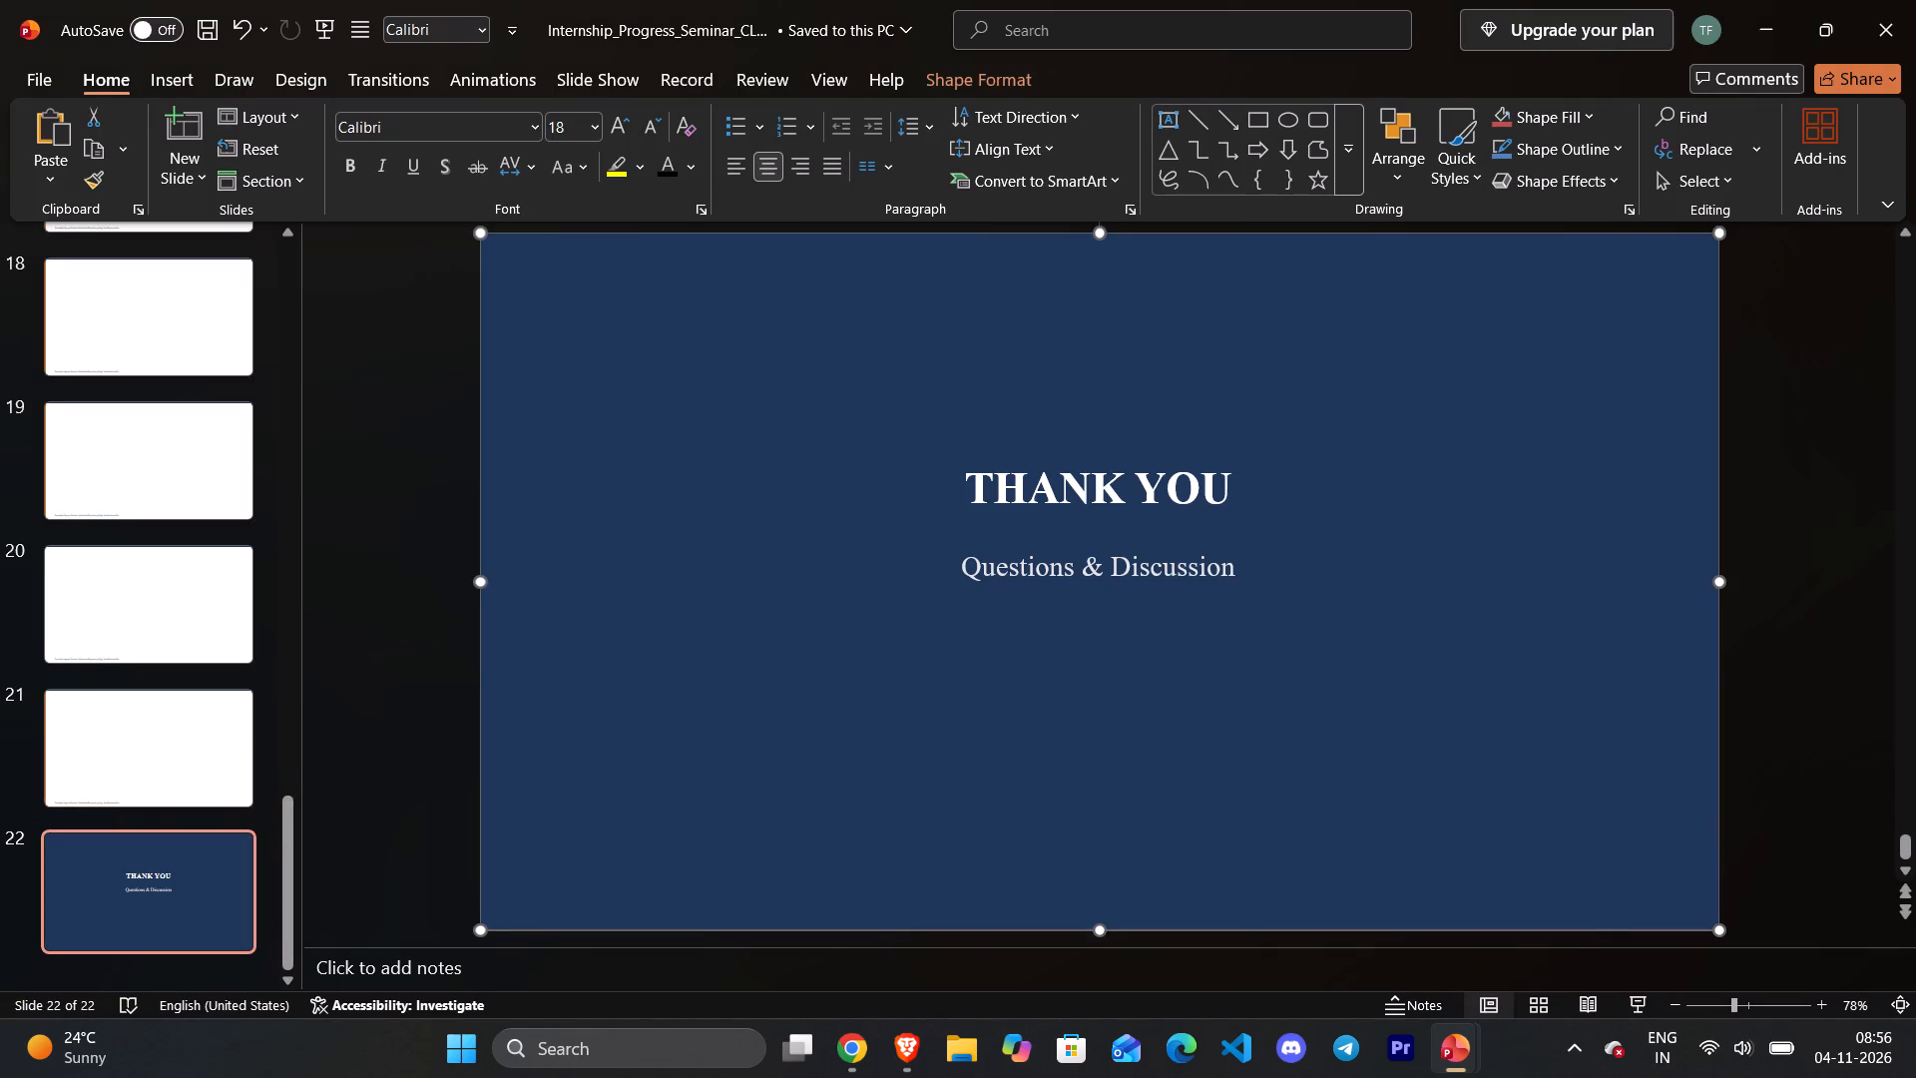
ctrl+click(1172, 479)
ctrl+click(1177, 570)
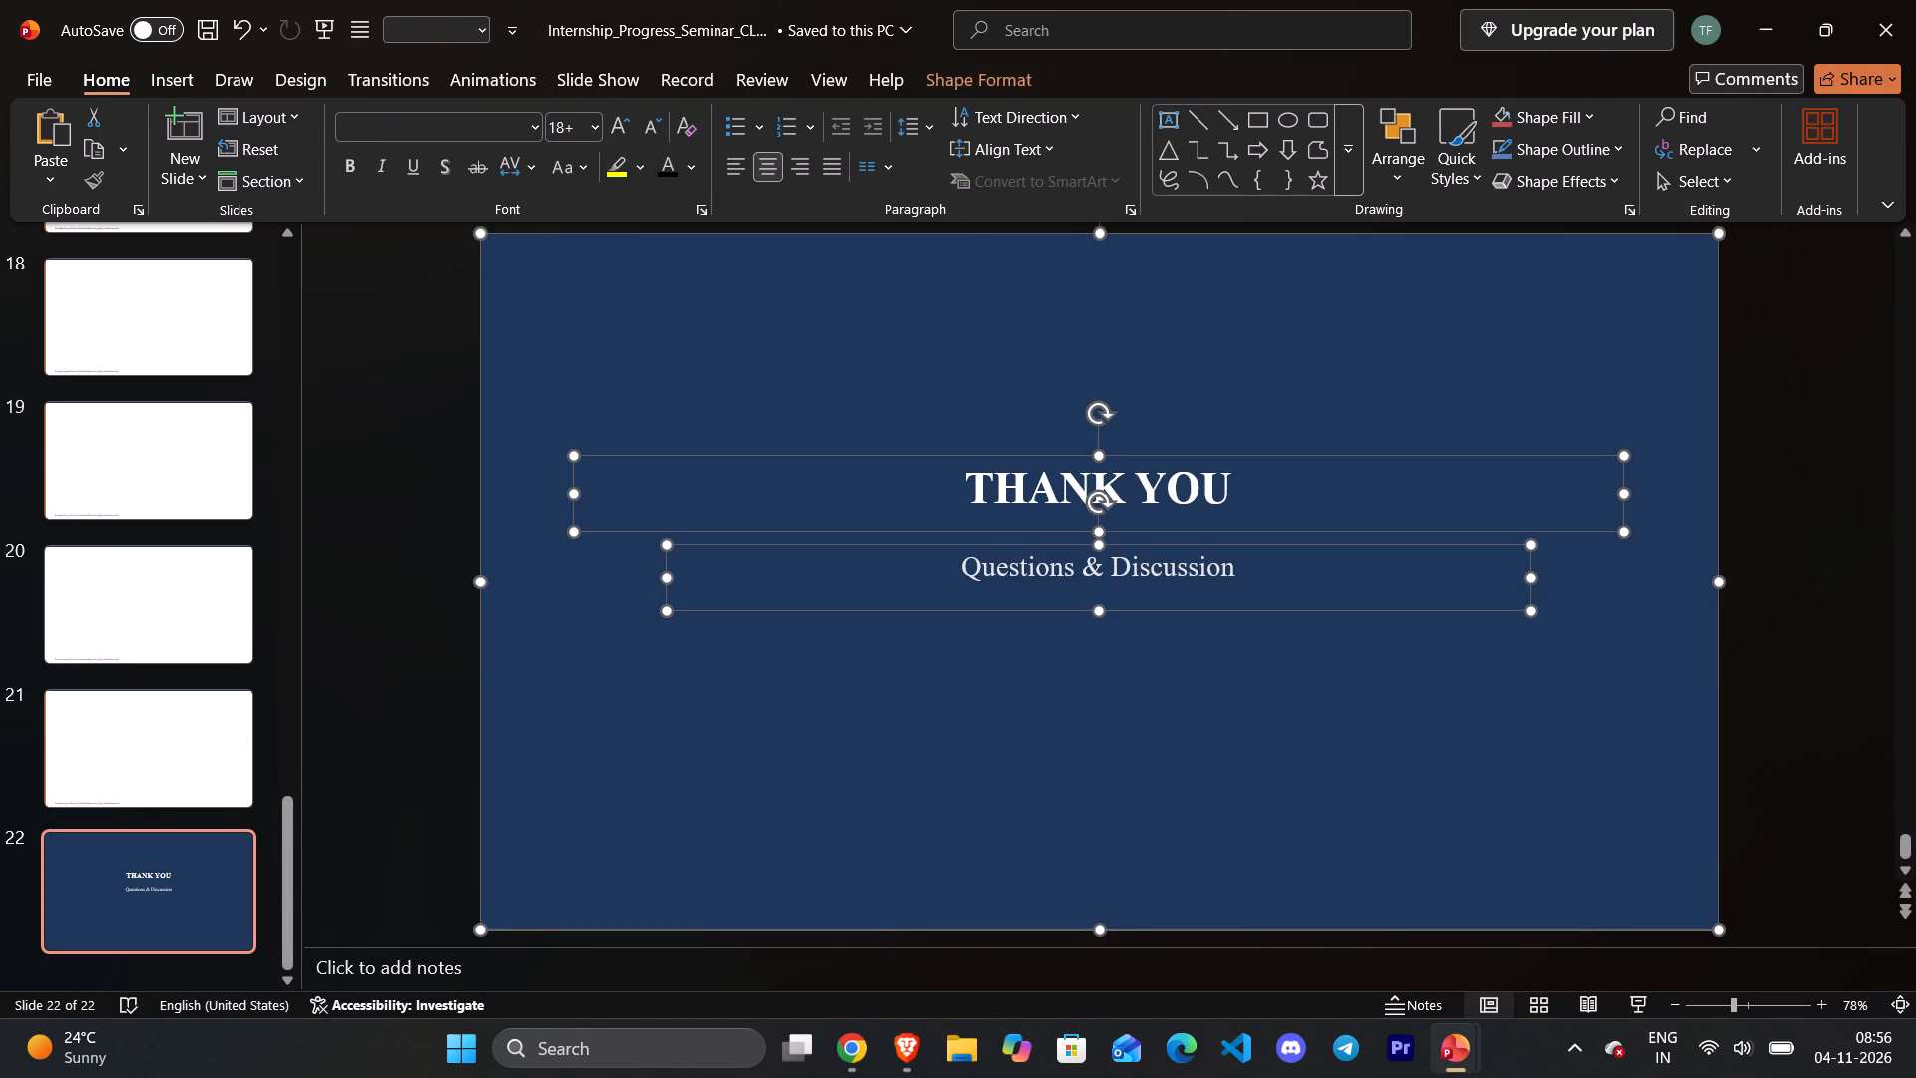
key(ctrl+x)
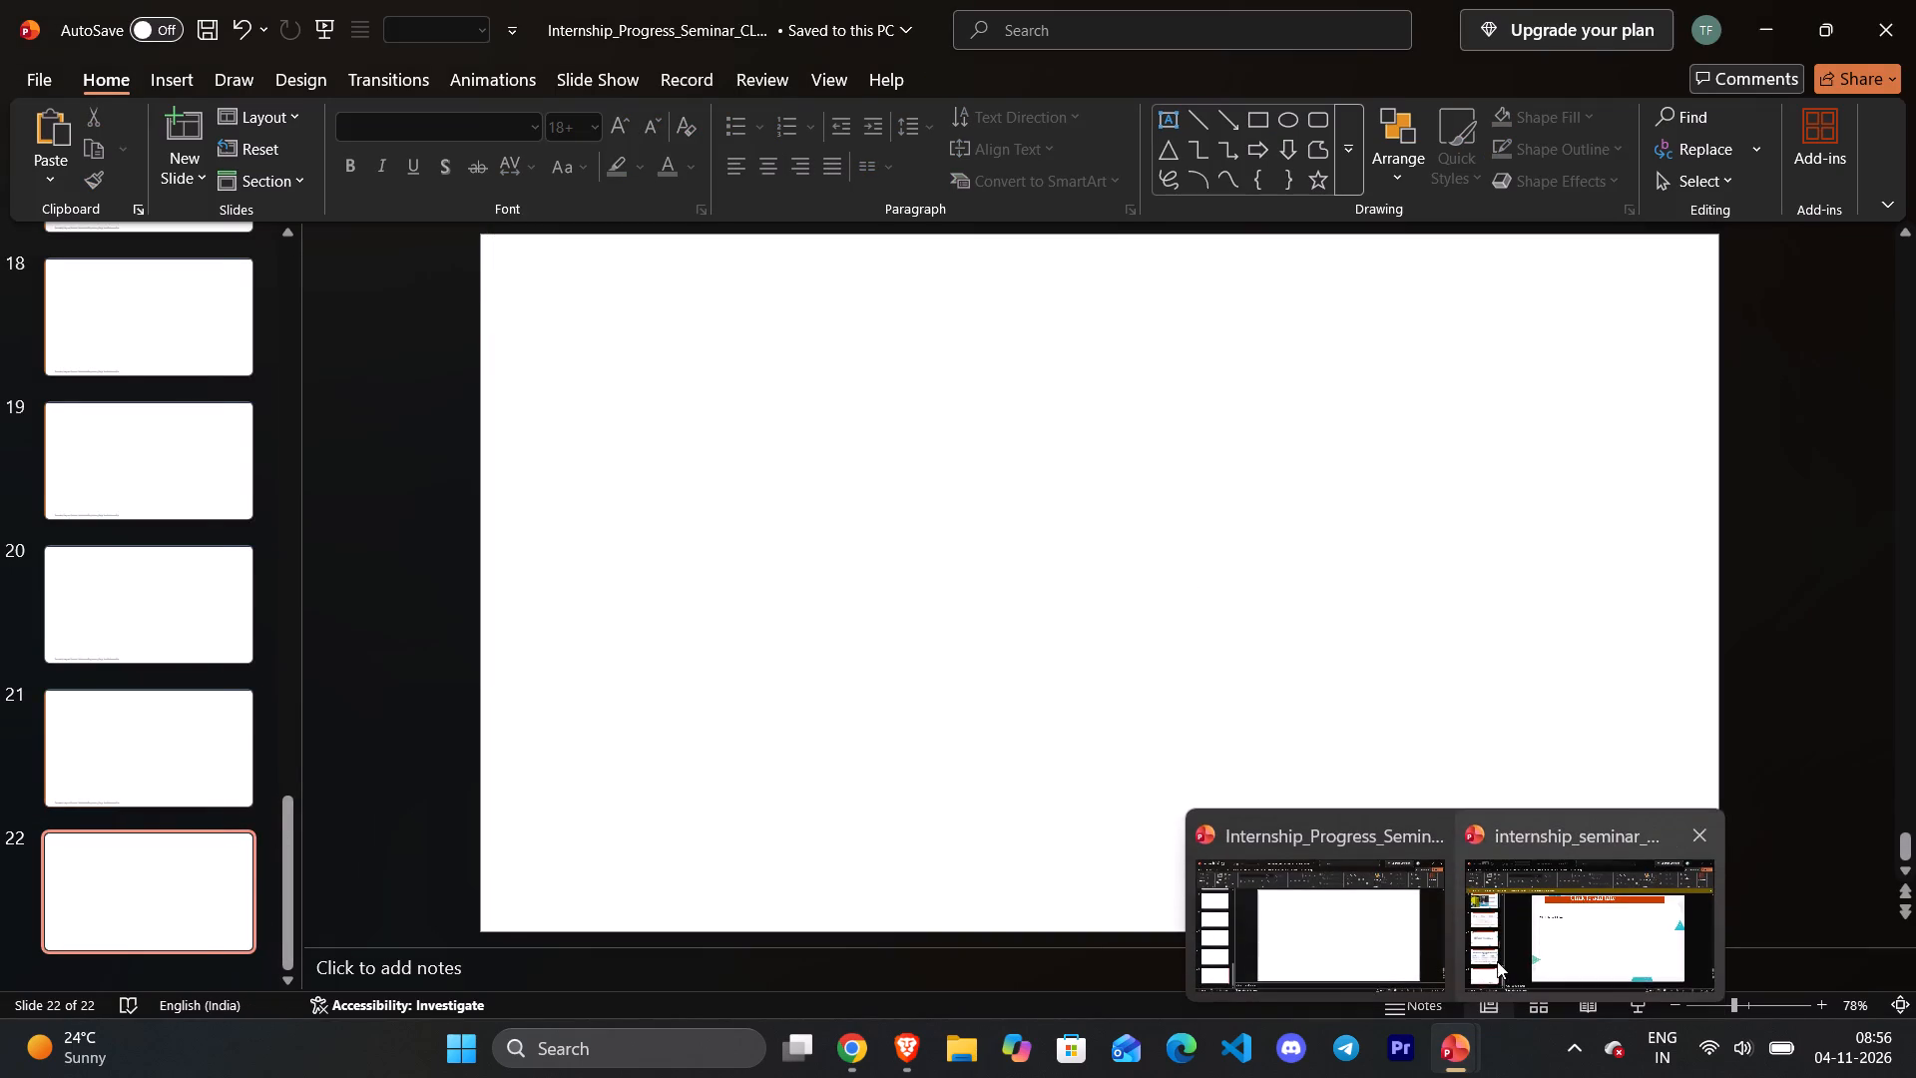
Paste the THANK YOU content as a picture on slide 22 of internship_seminar_2_ppt.
click(1535, 941)
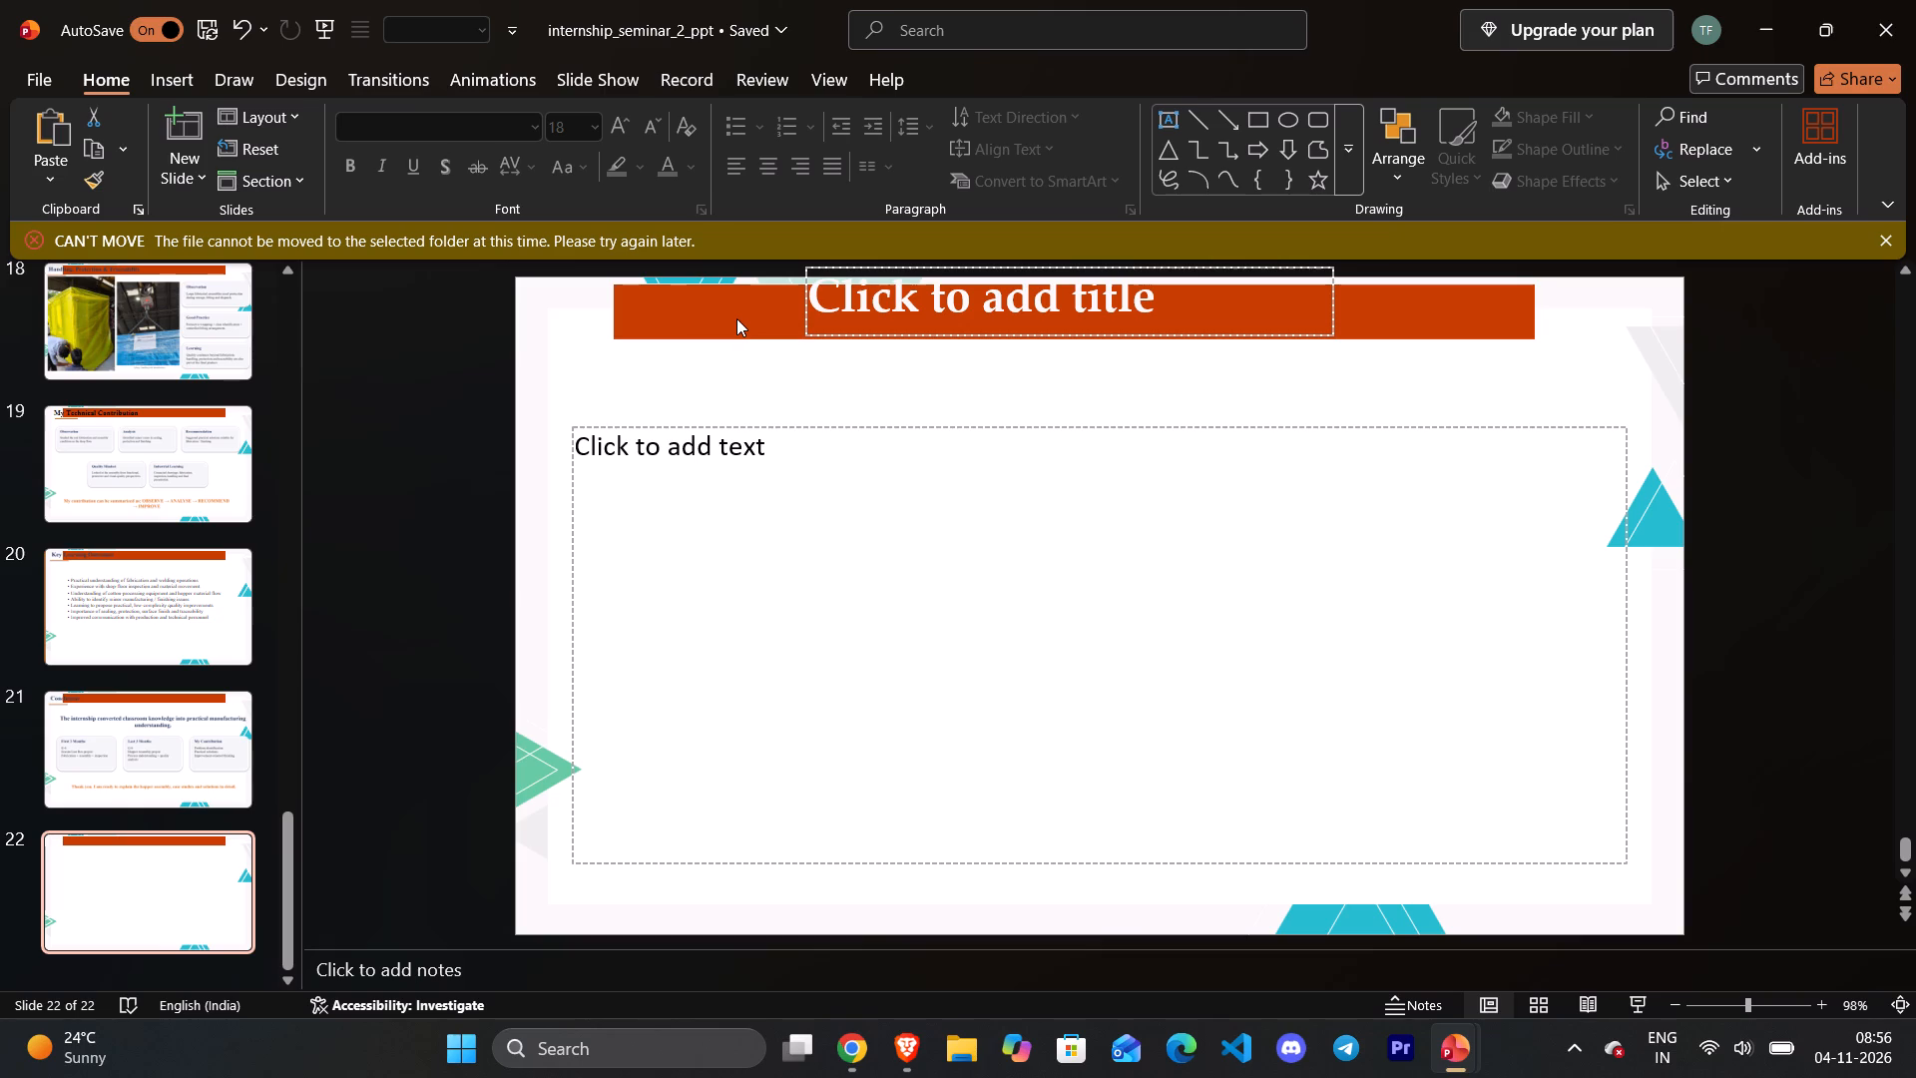
ctrl+right_click(734, 324)
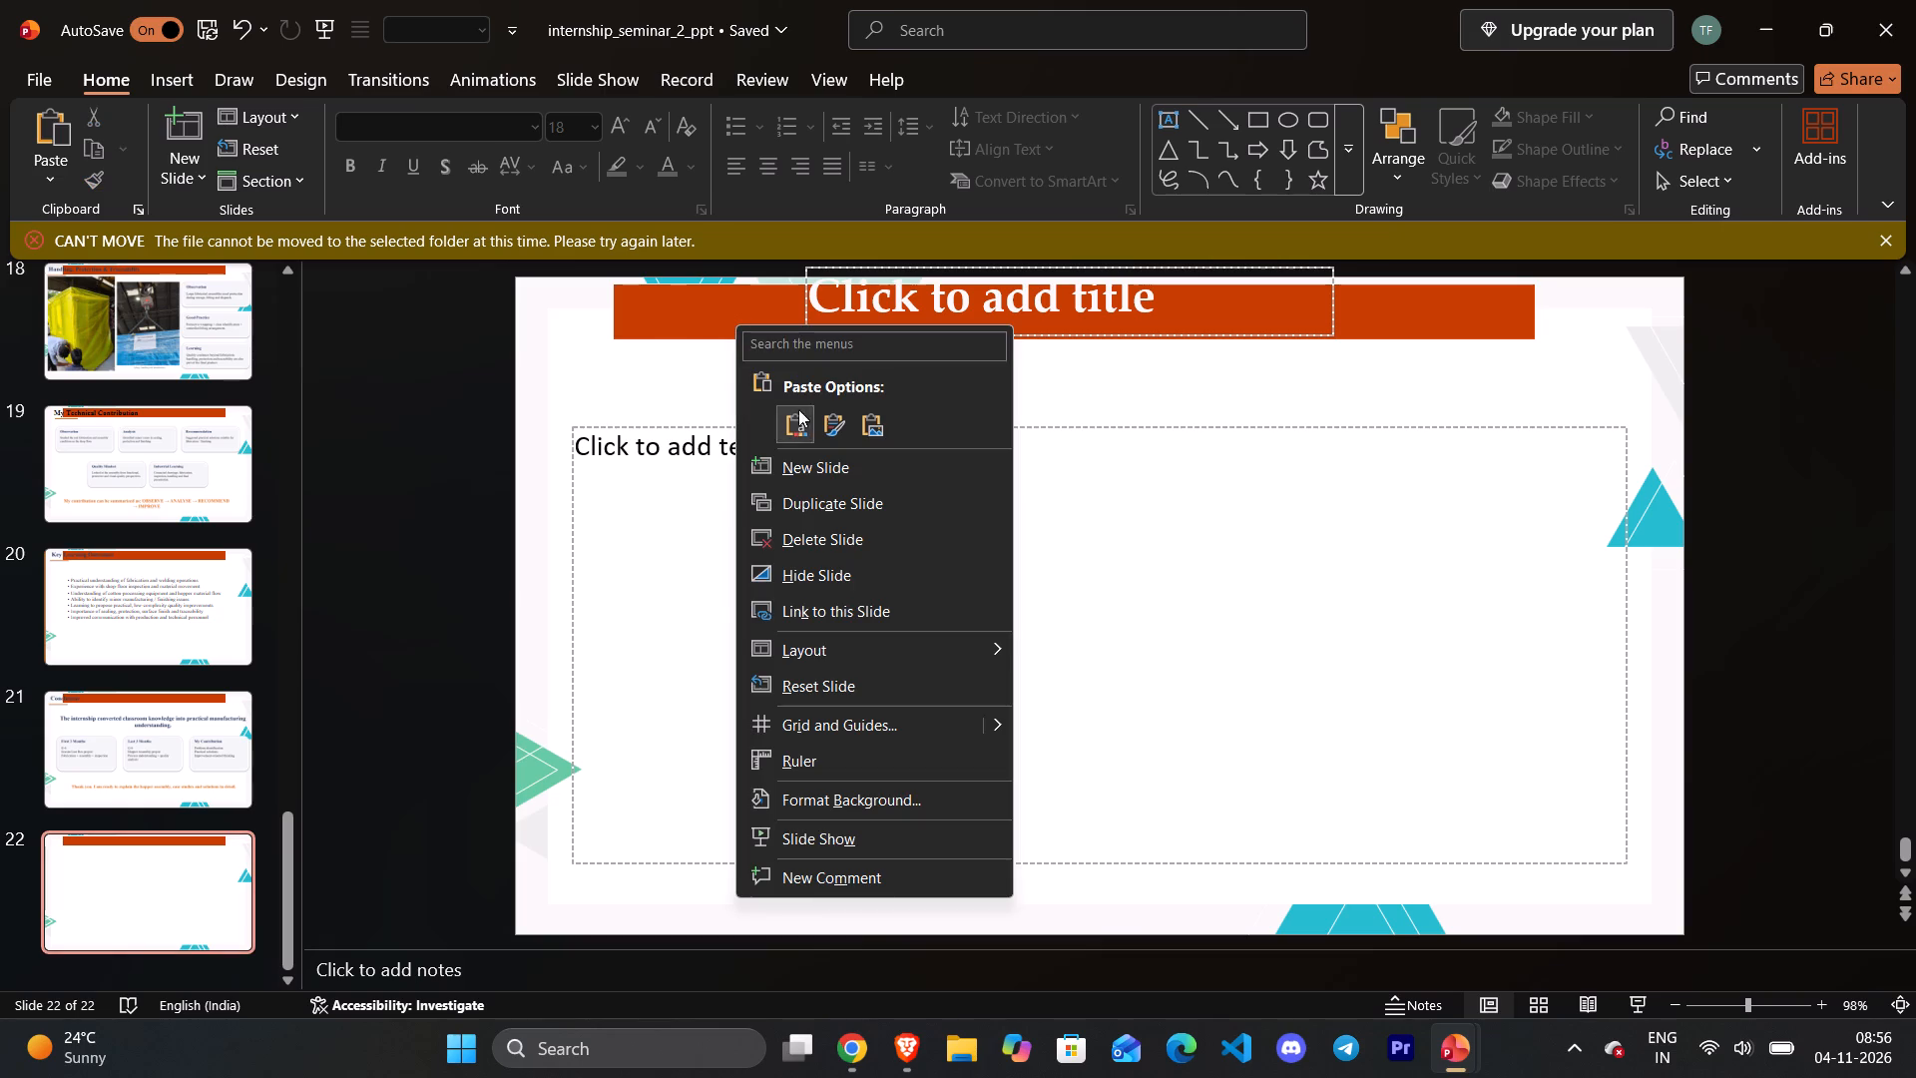
click(888, 415)
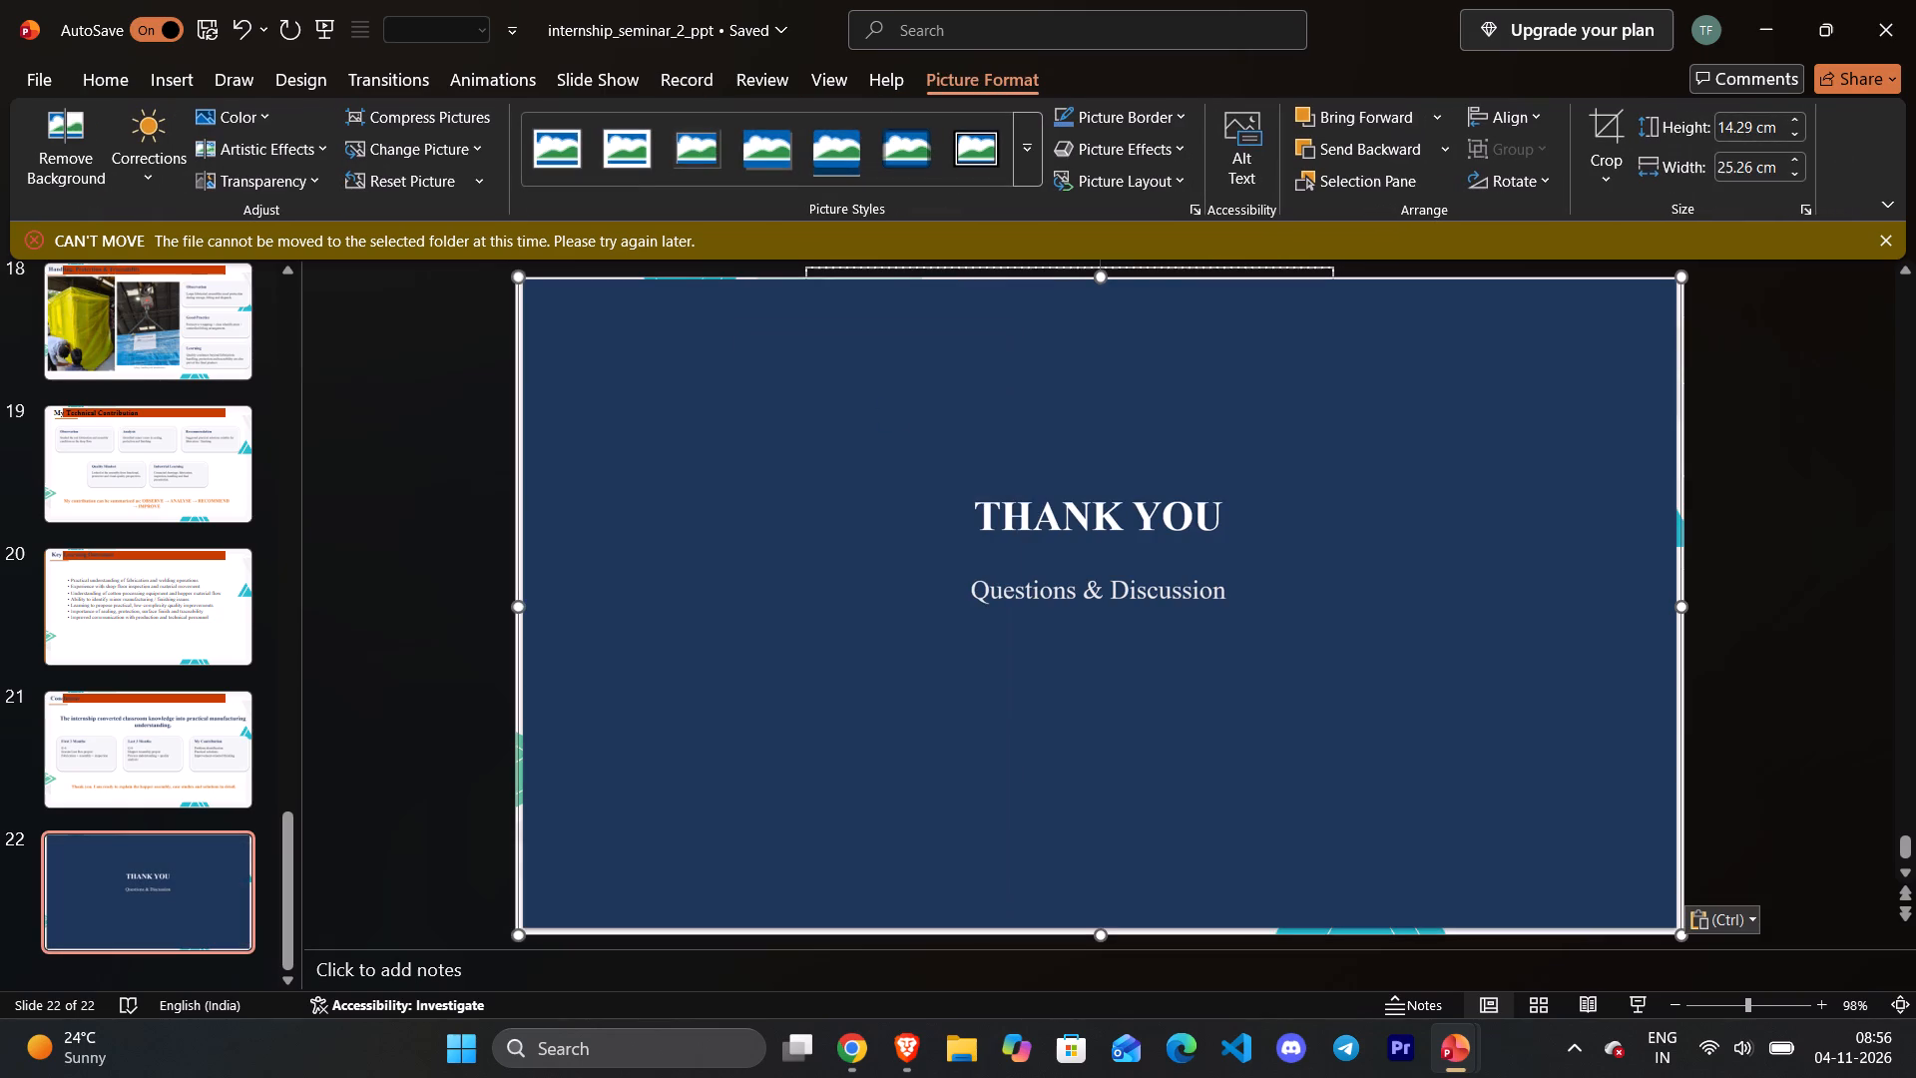
click(1341, 380)
click(411, 498)
Save a copy of the presentation as "Tushar seminar ppt 2" in the hopper assy folder on the Desktop.
key(ctrl+s)
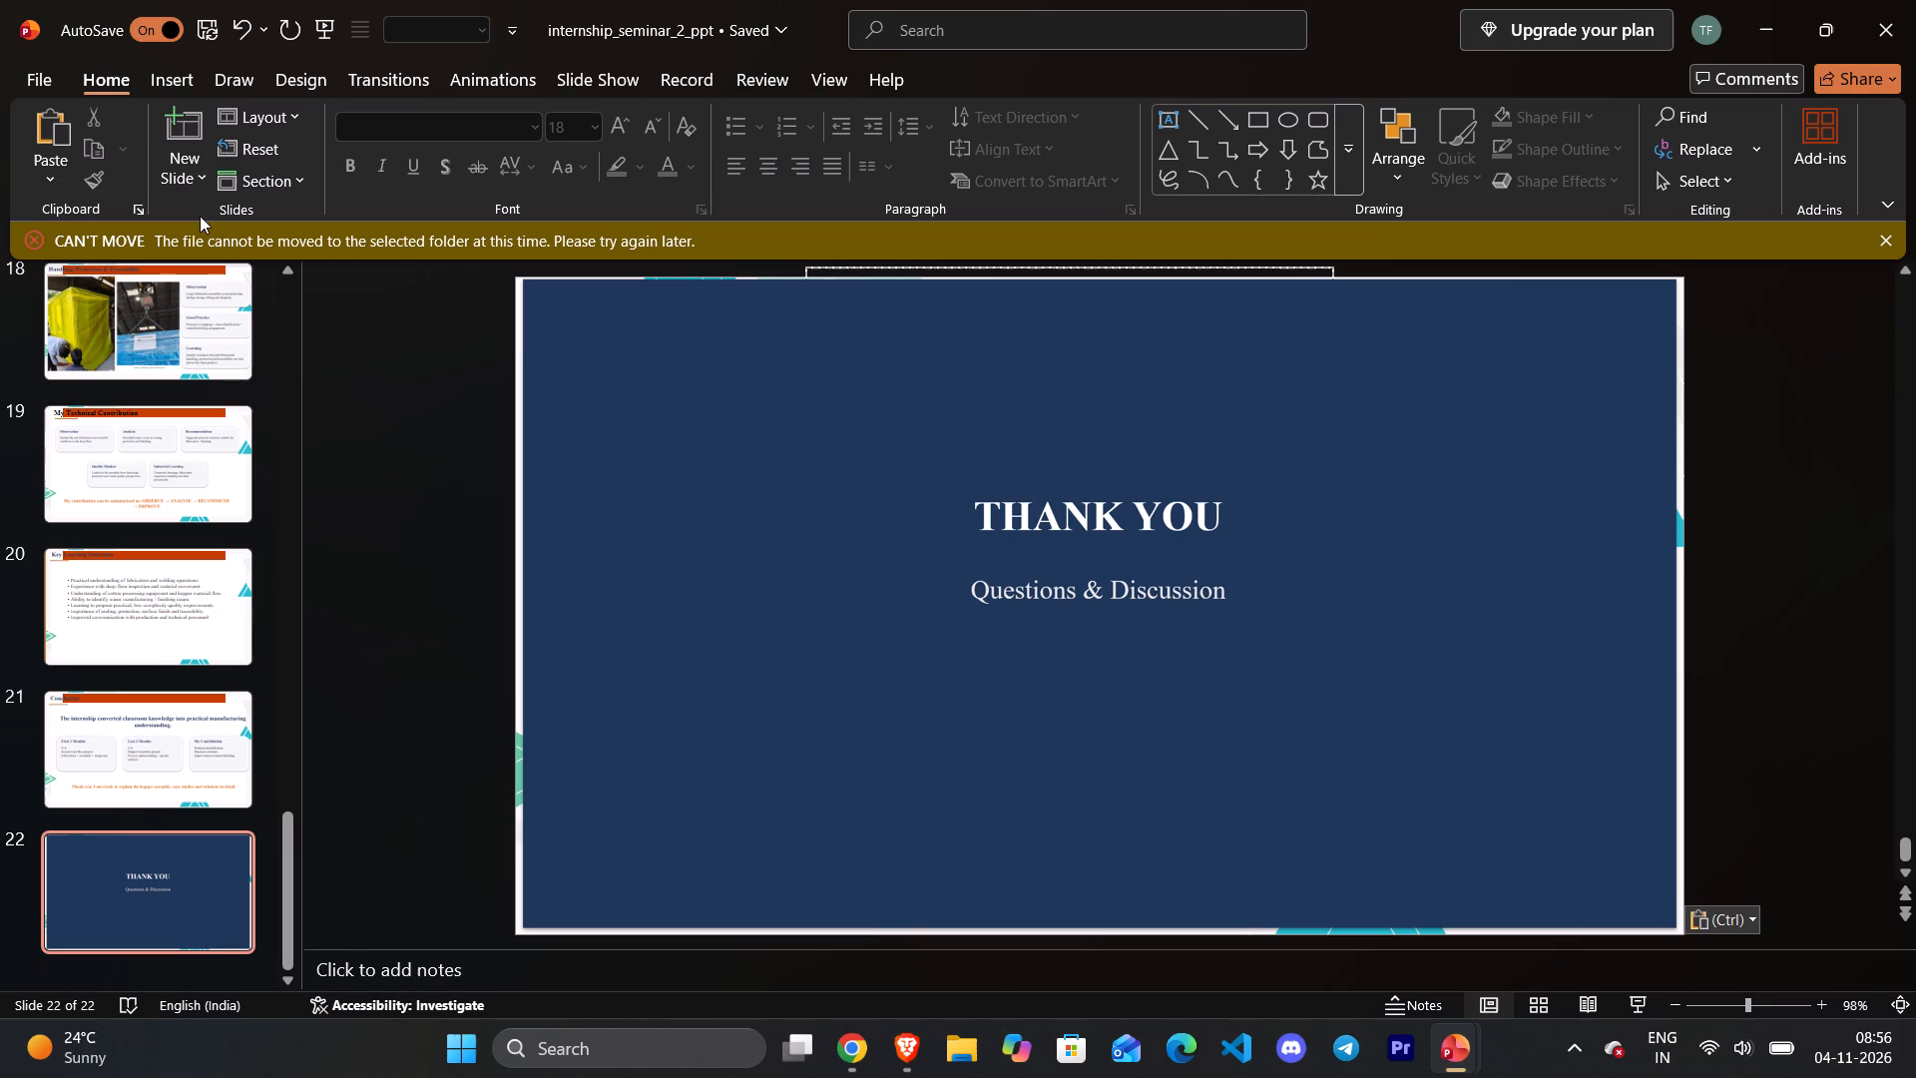
key(ctrl+shift+s)
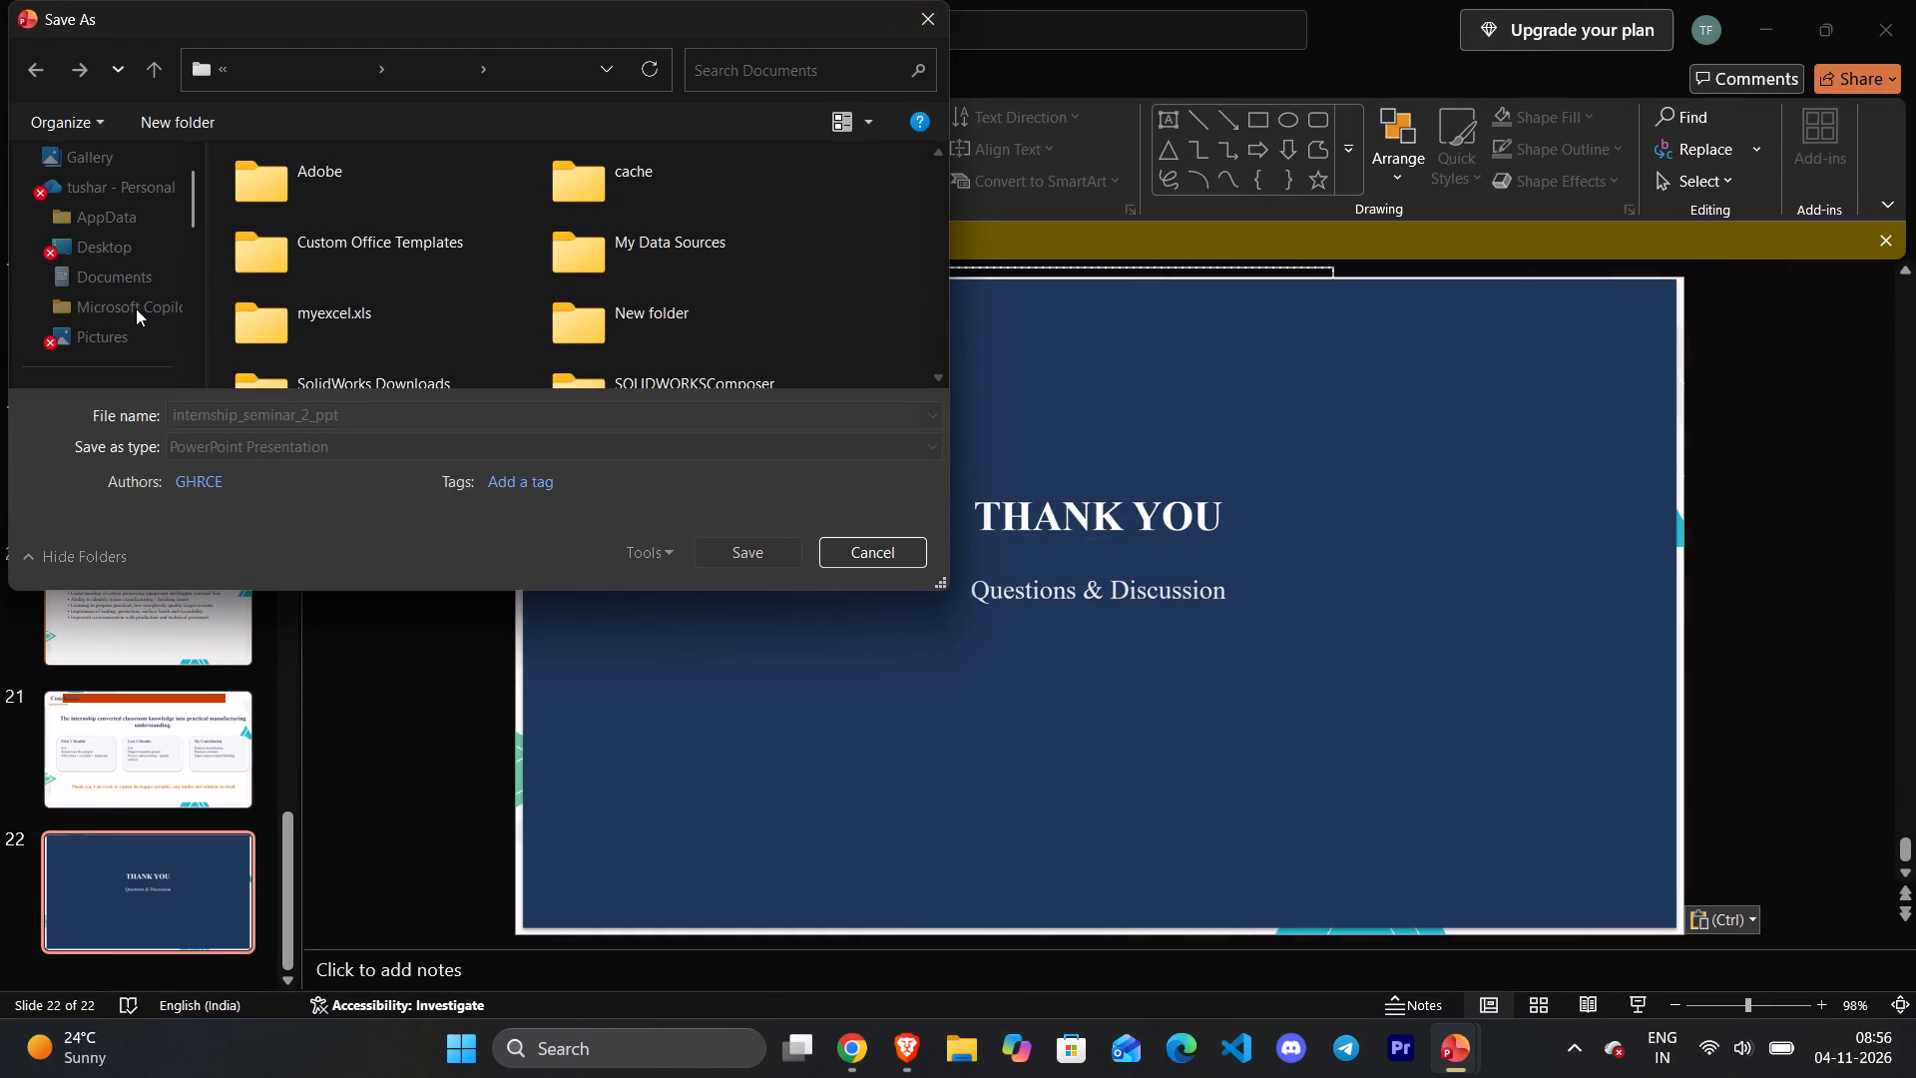
scroll(476, 203, down, 4)
scroll(476, 203, up, 1)
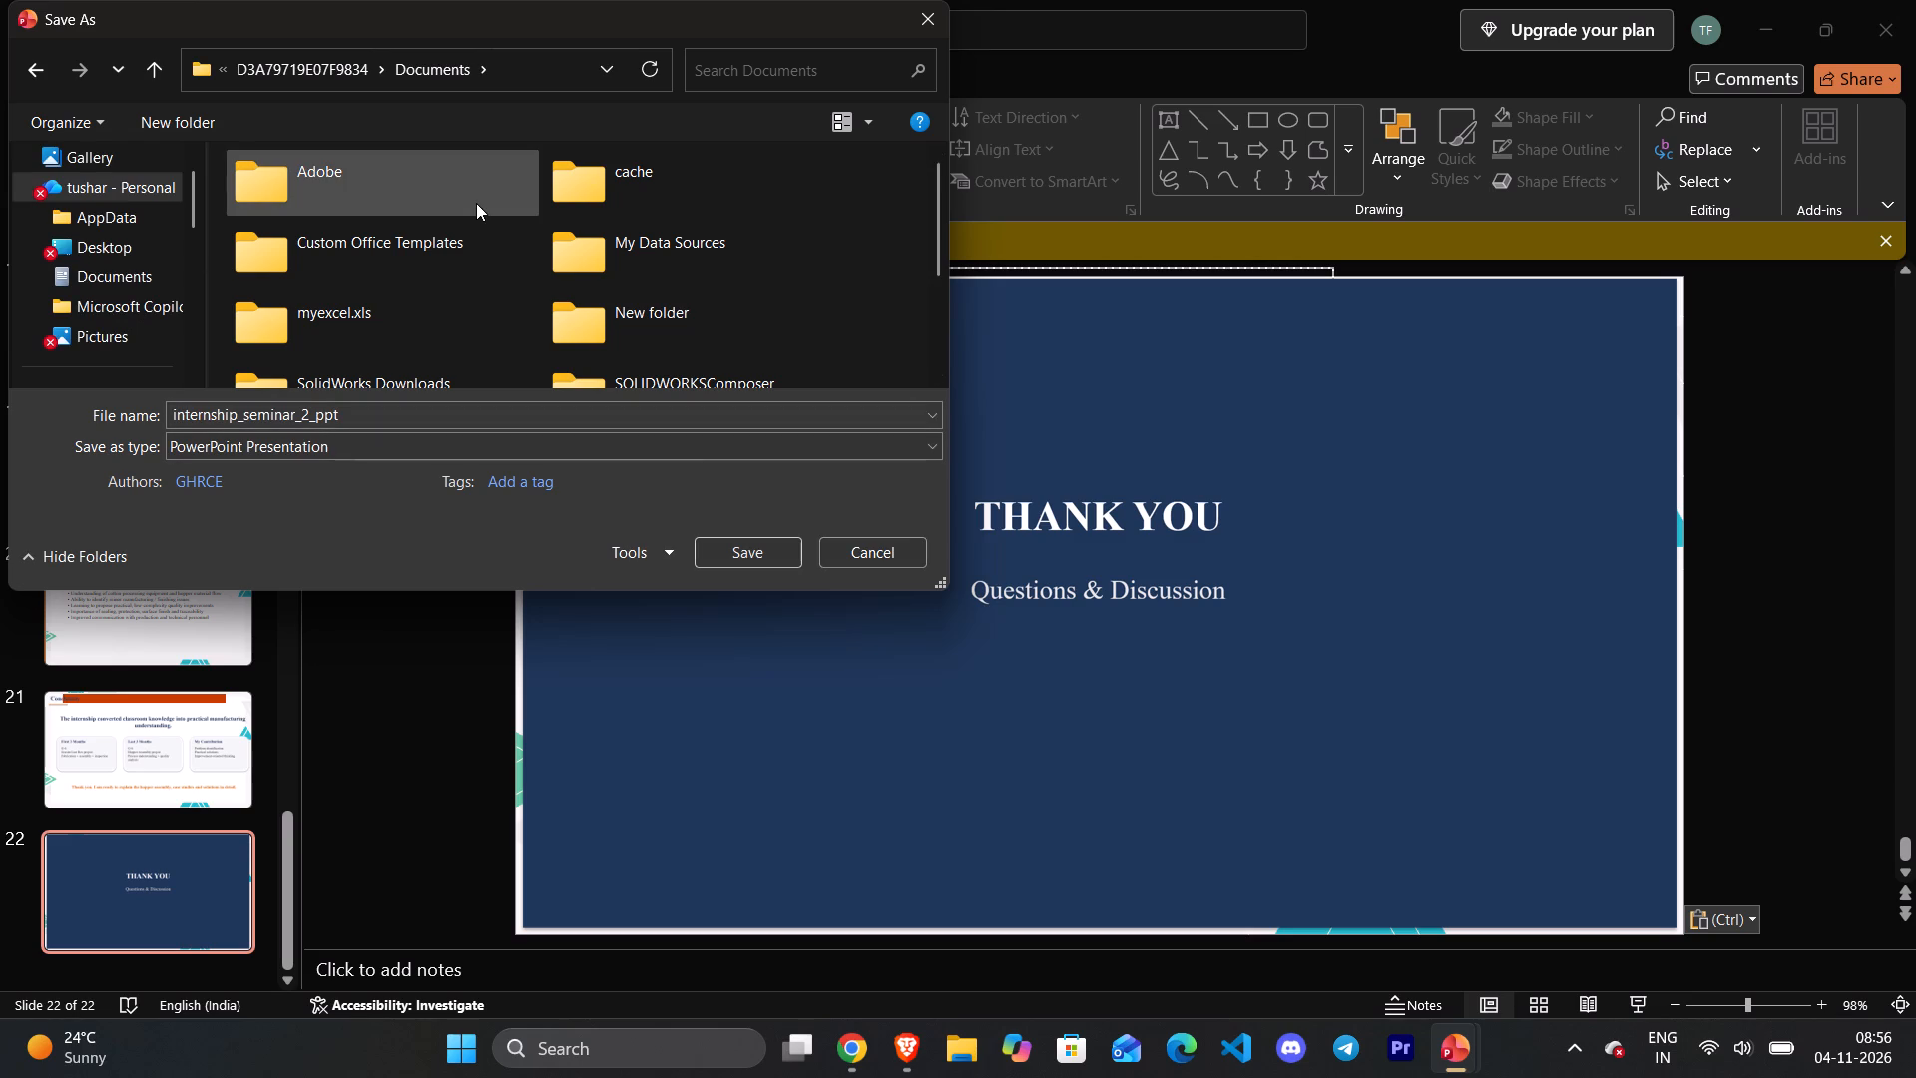
scroll(476, 203, up, 1)
scroll(476, 203, down, 4)
click(112, 242)
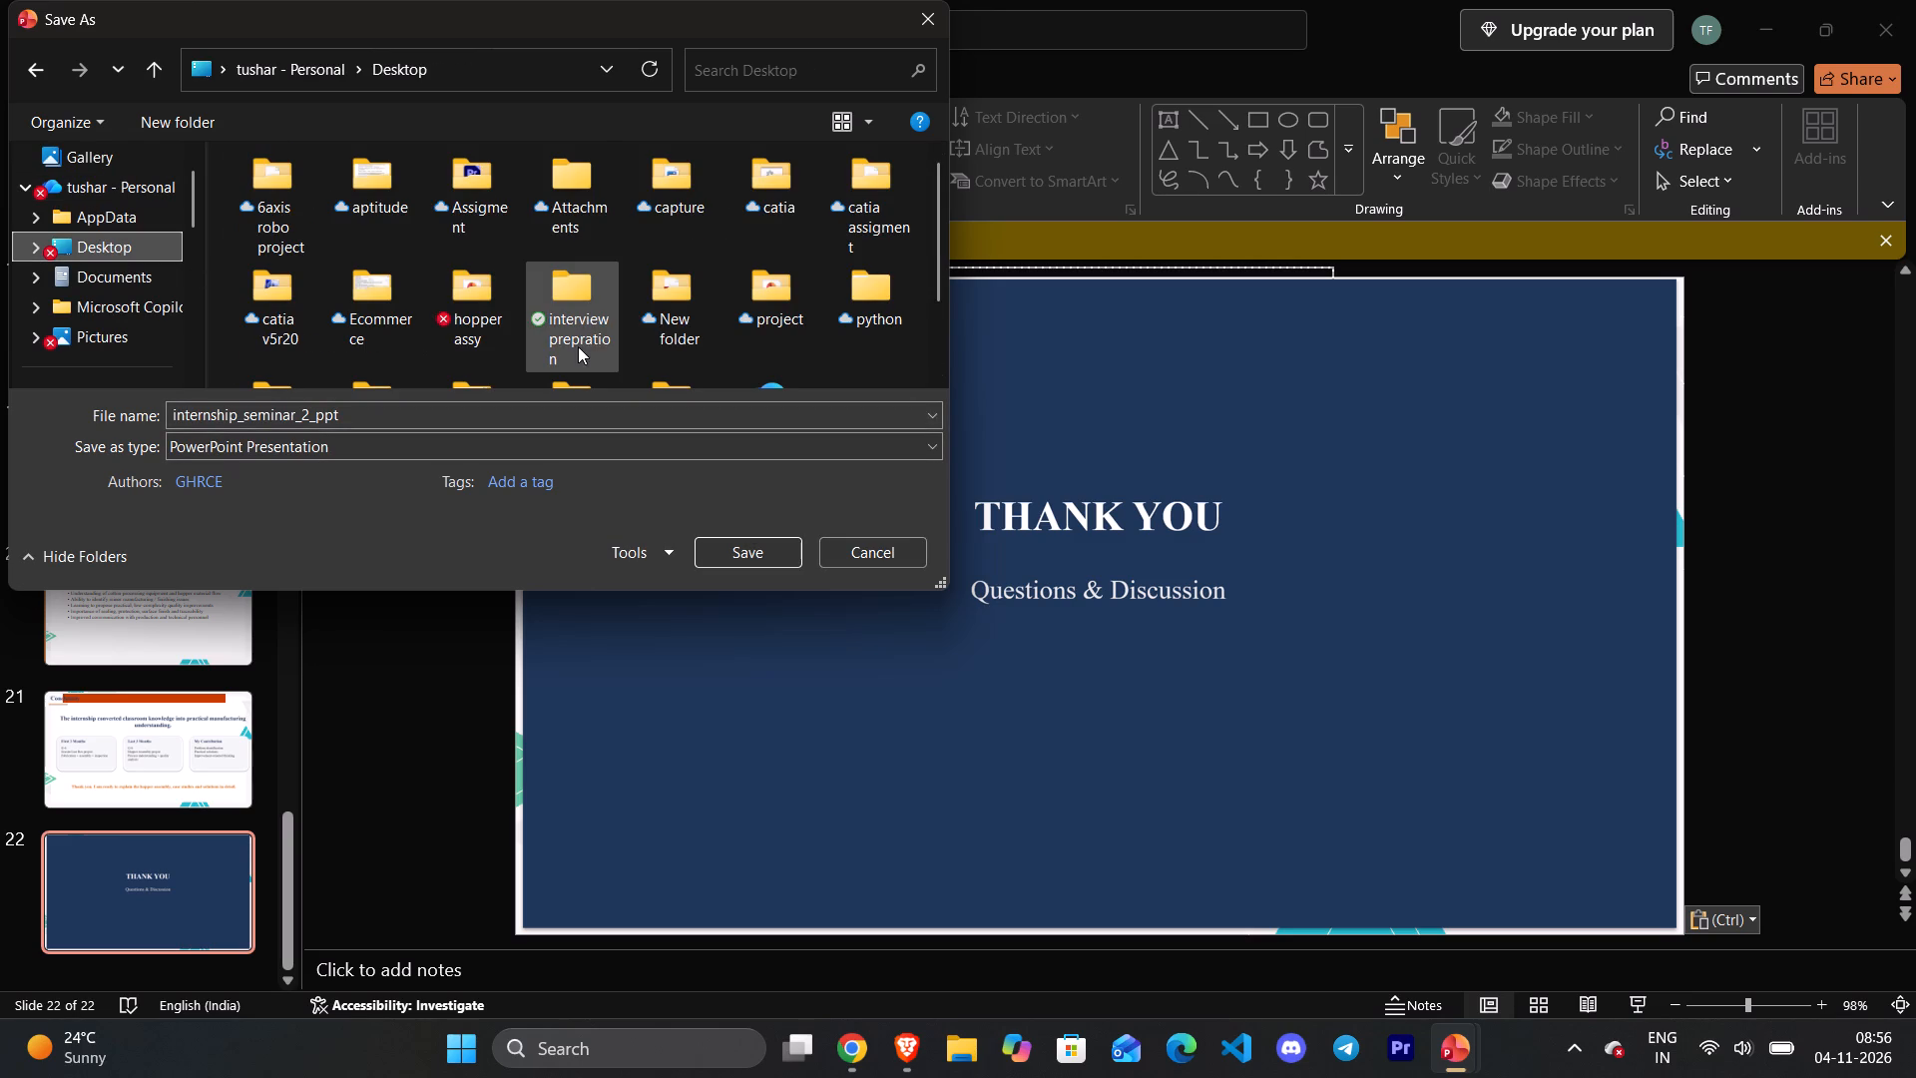
double_click(446, 284)
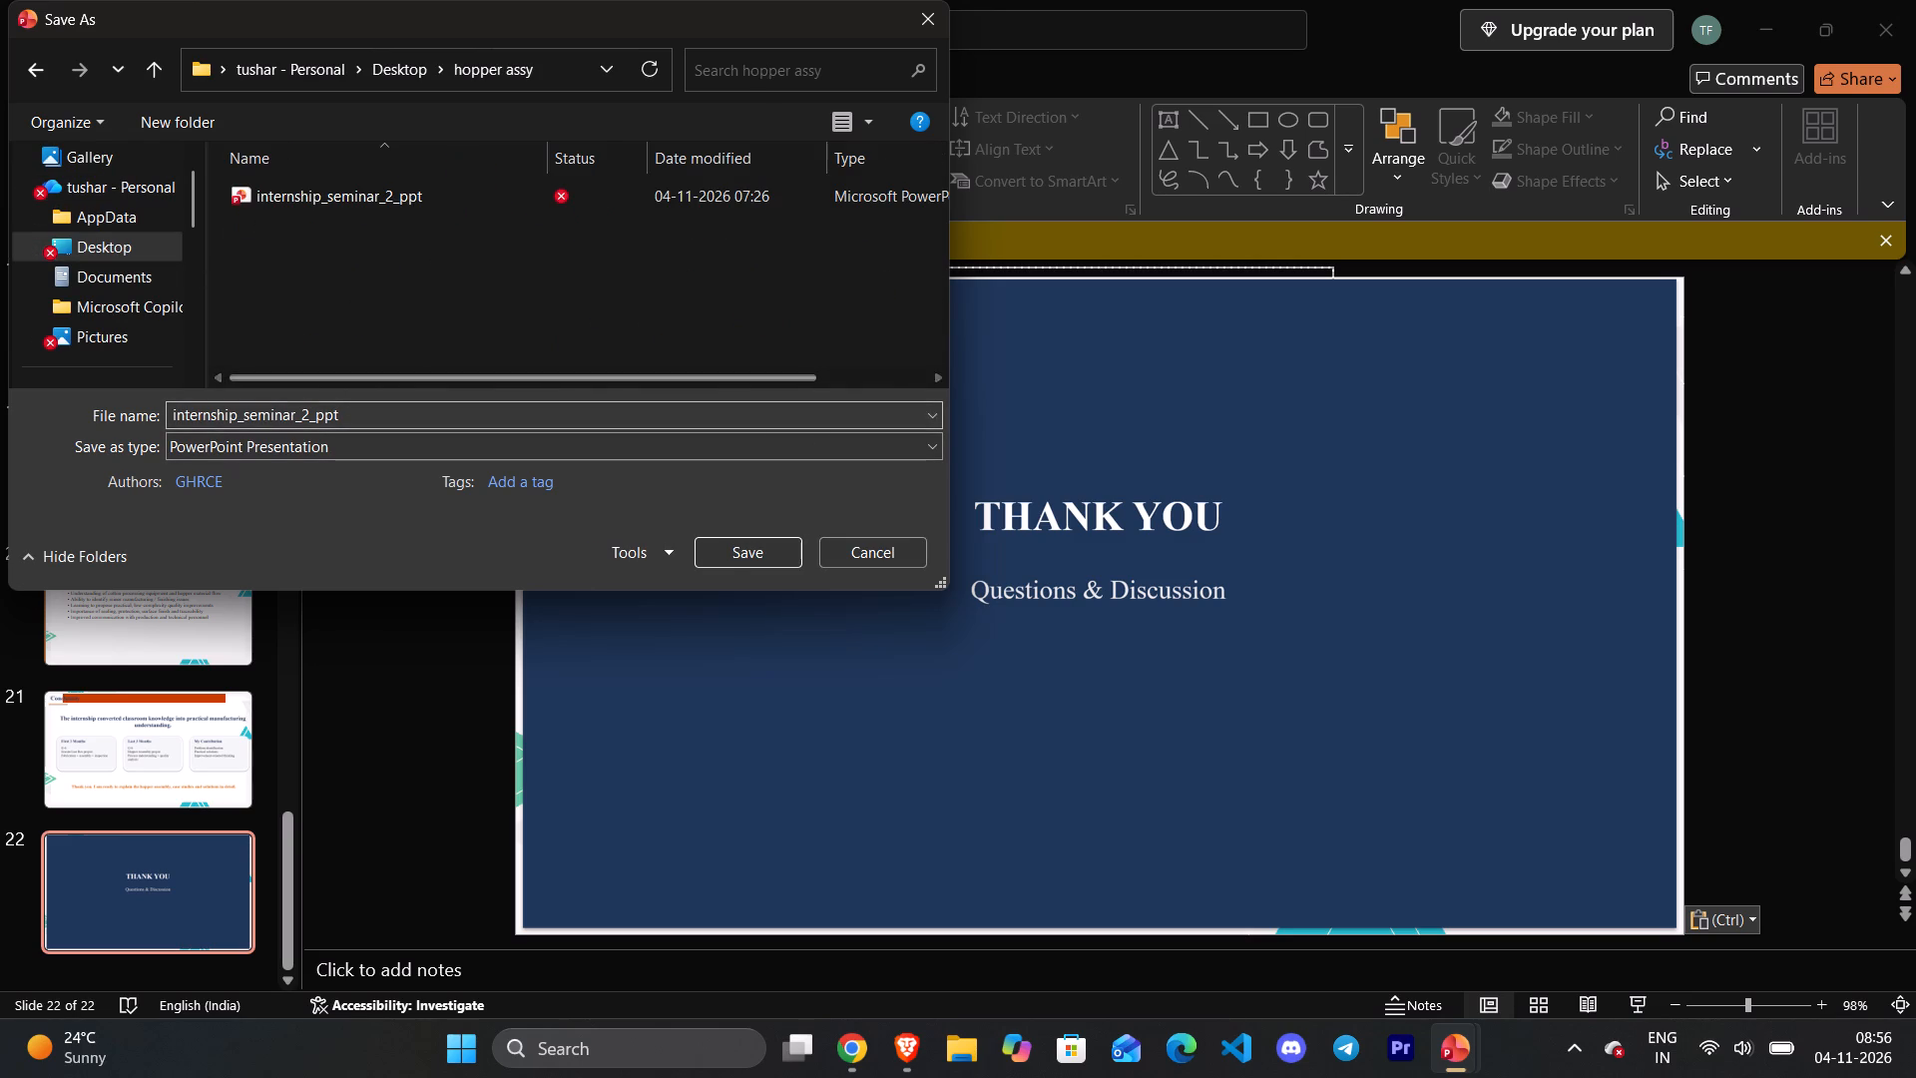
drag(363, 415, 16, 402)
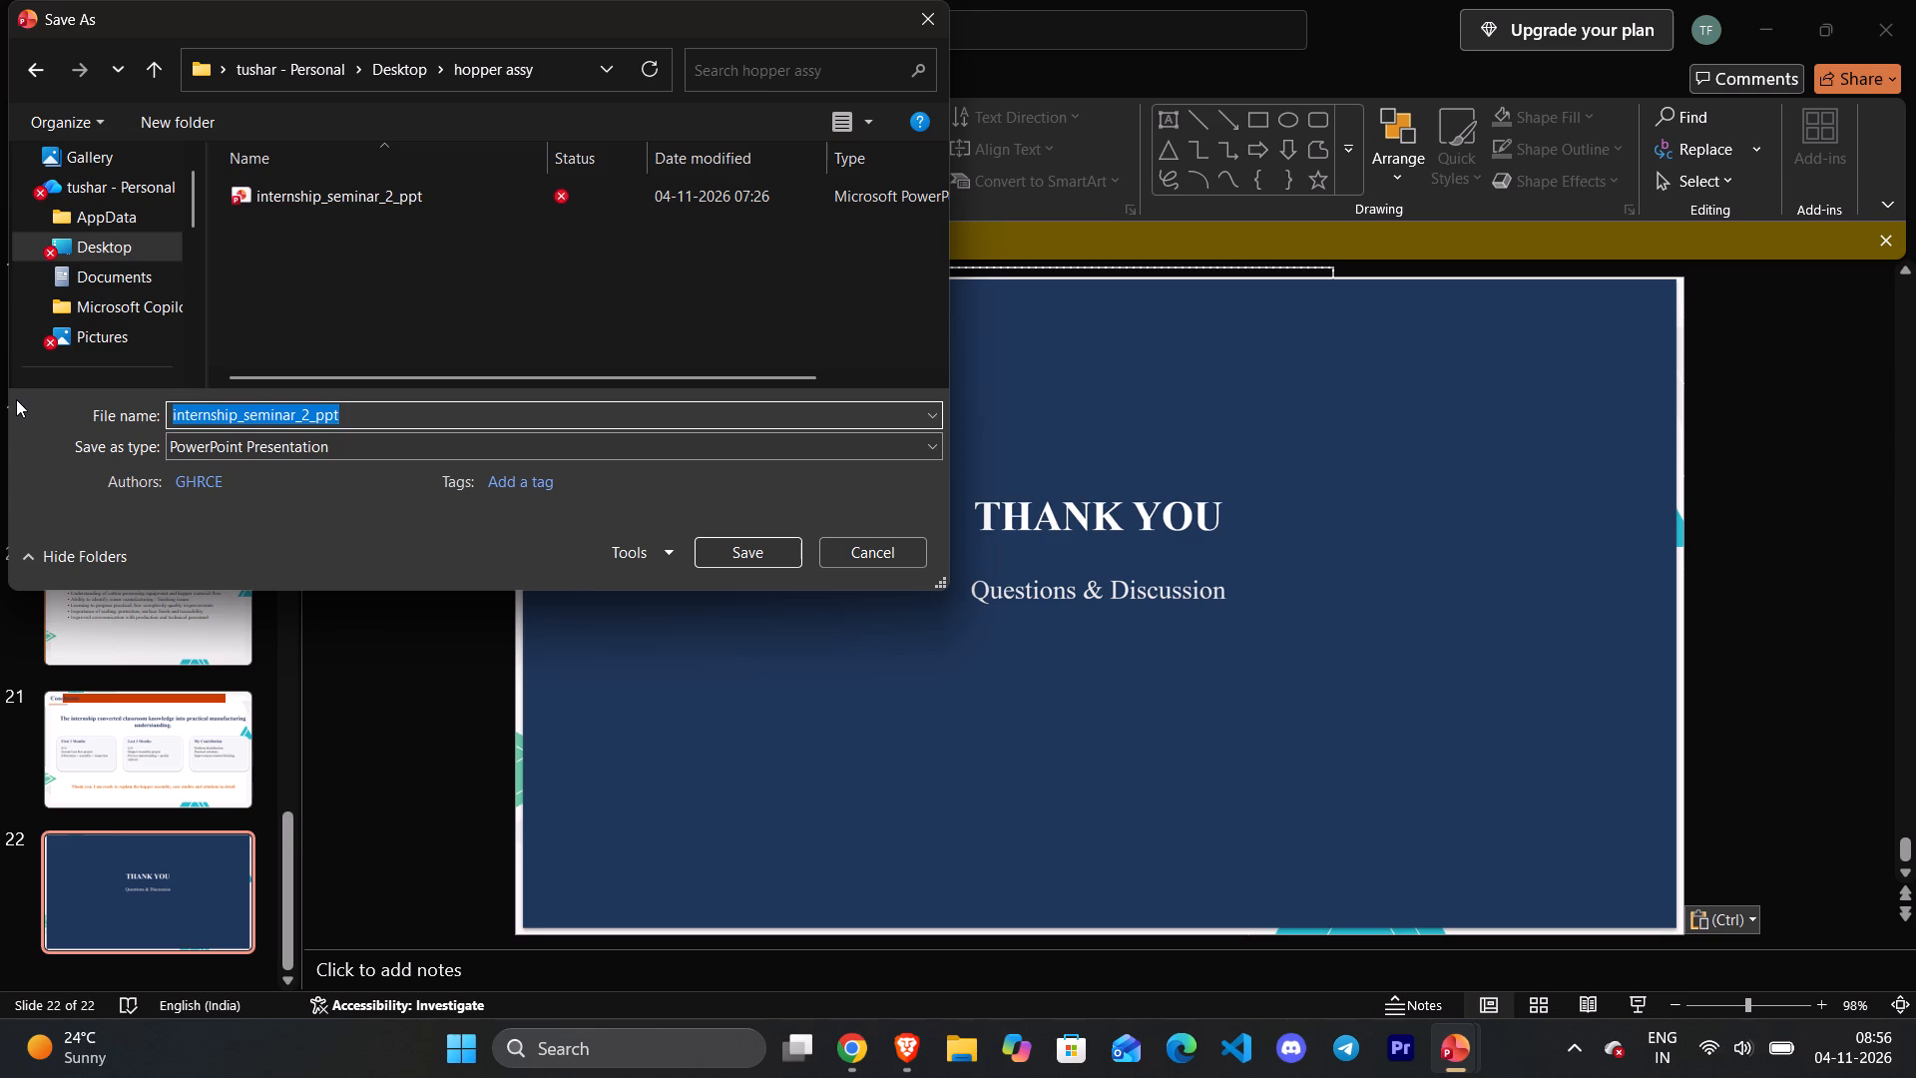
key(shift+t)
text(ushar)
key(space)
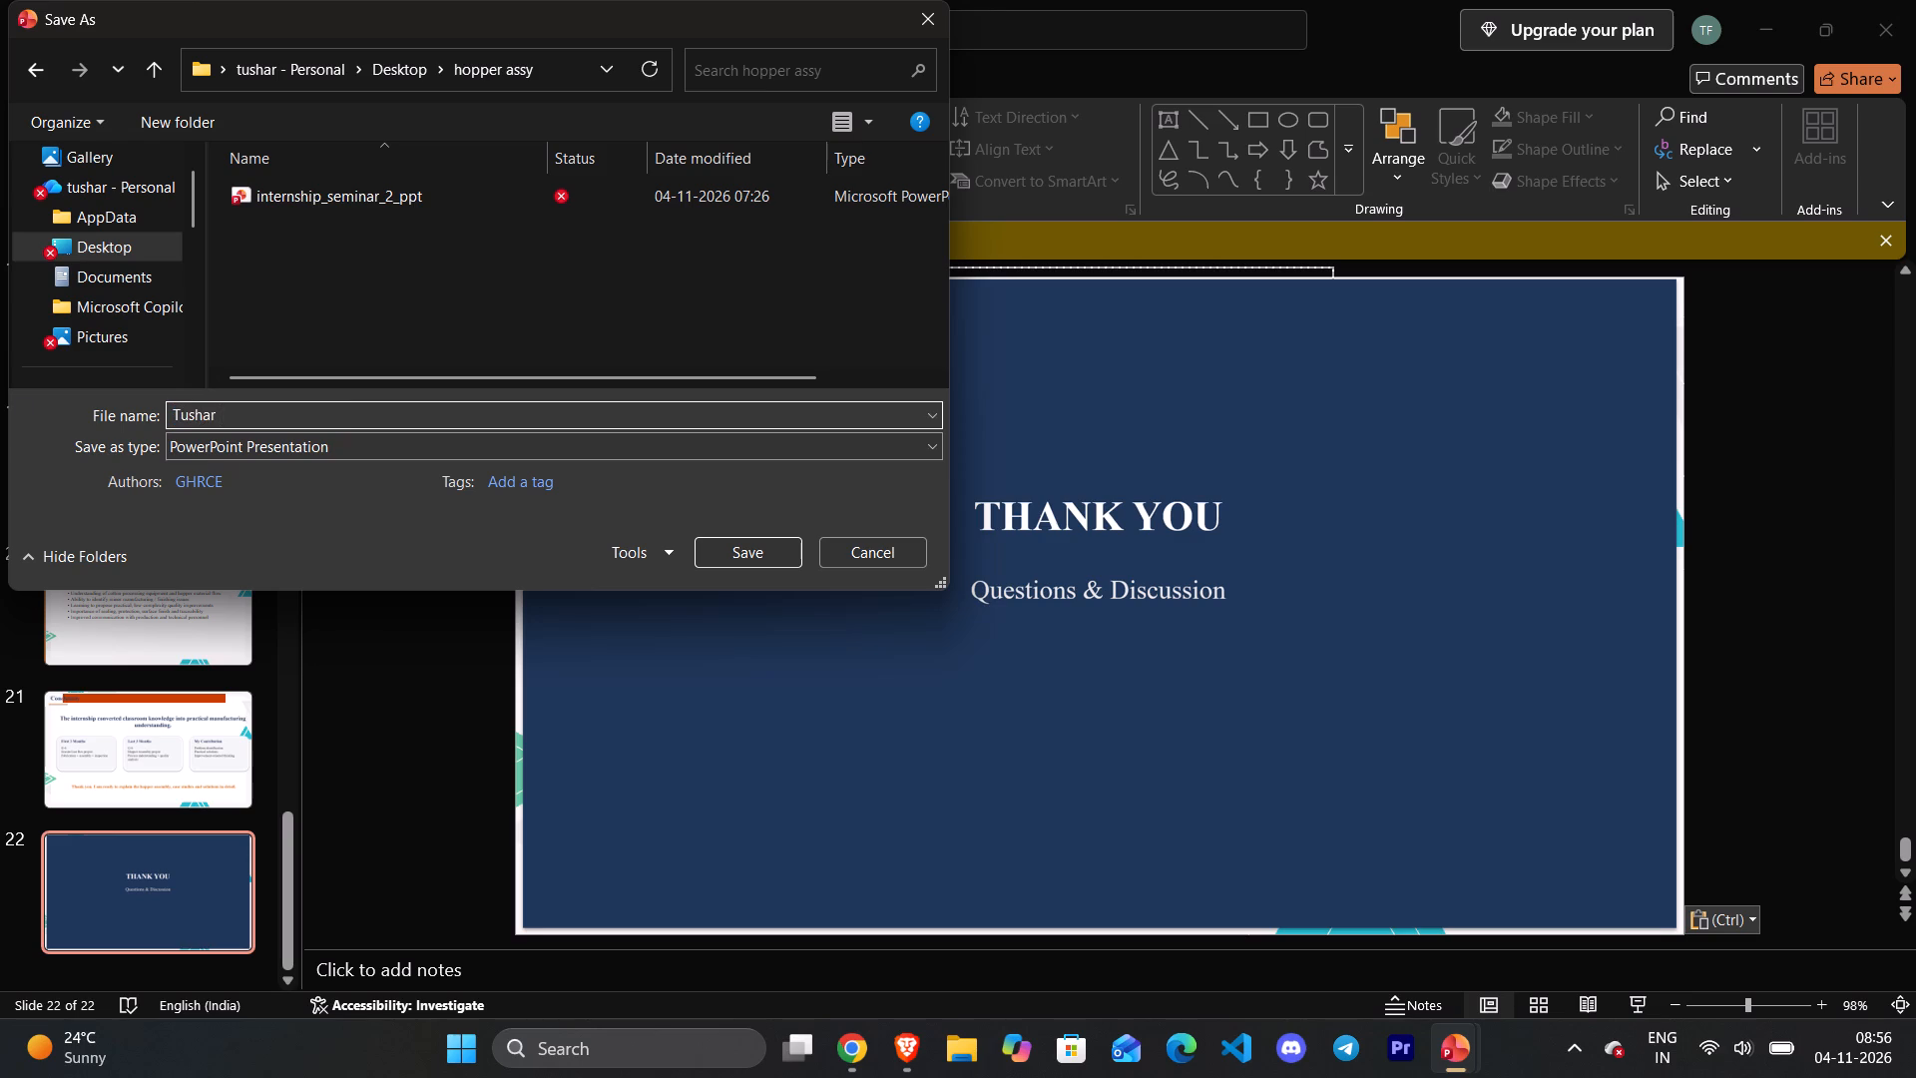
text(seminar ppt 2)
key(space)
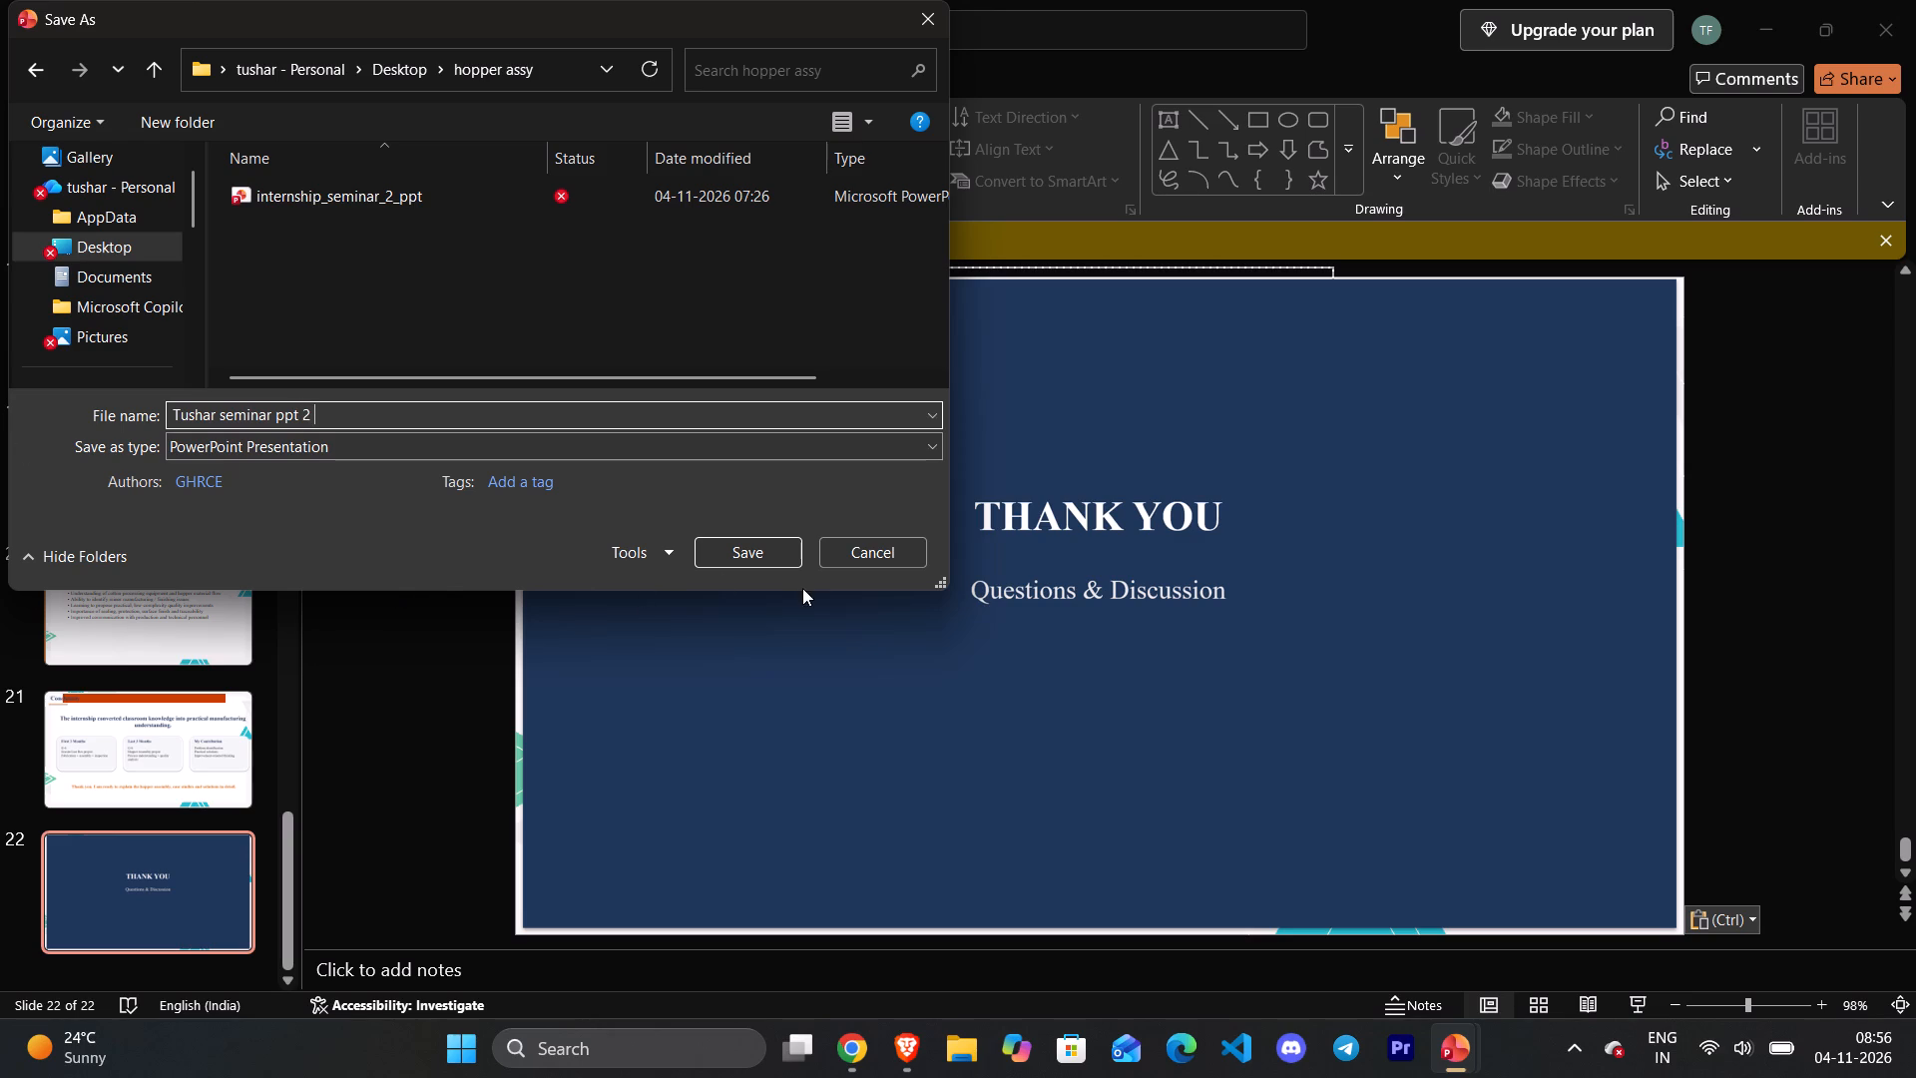
click(768, 557)
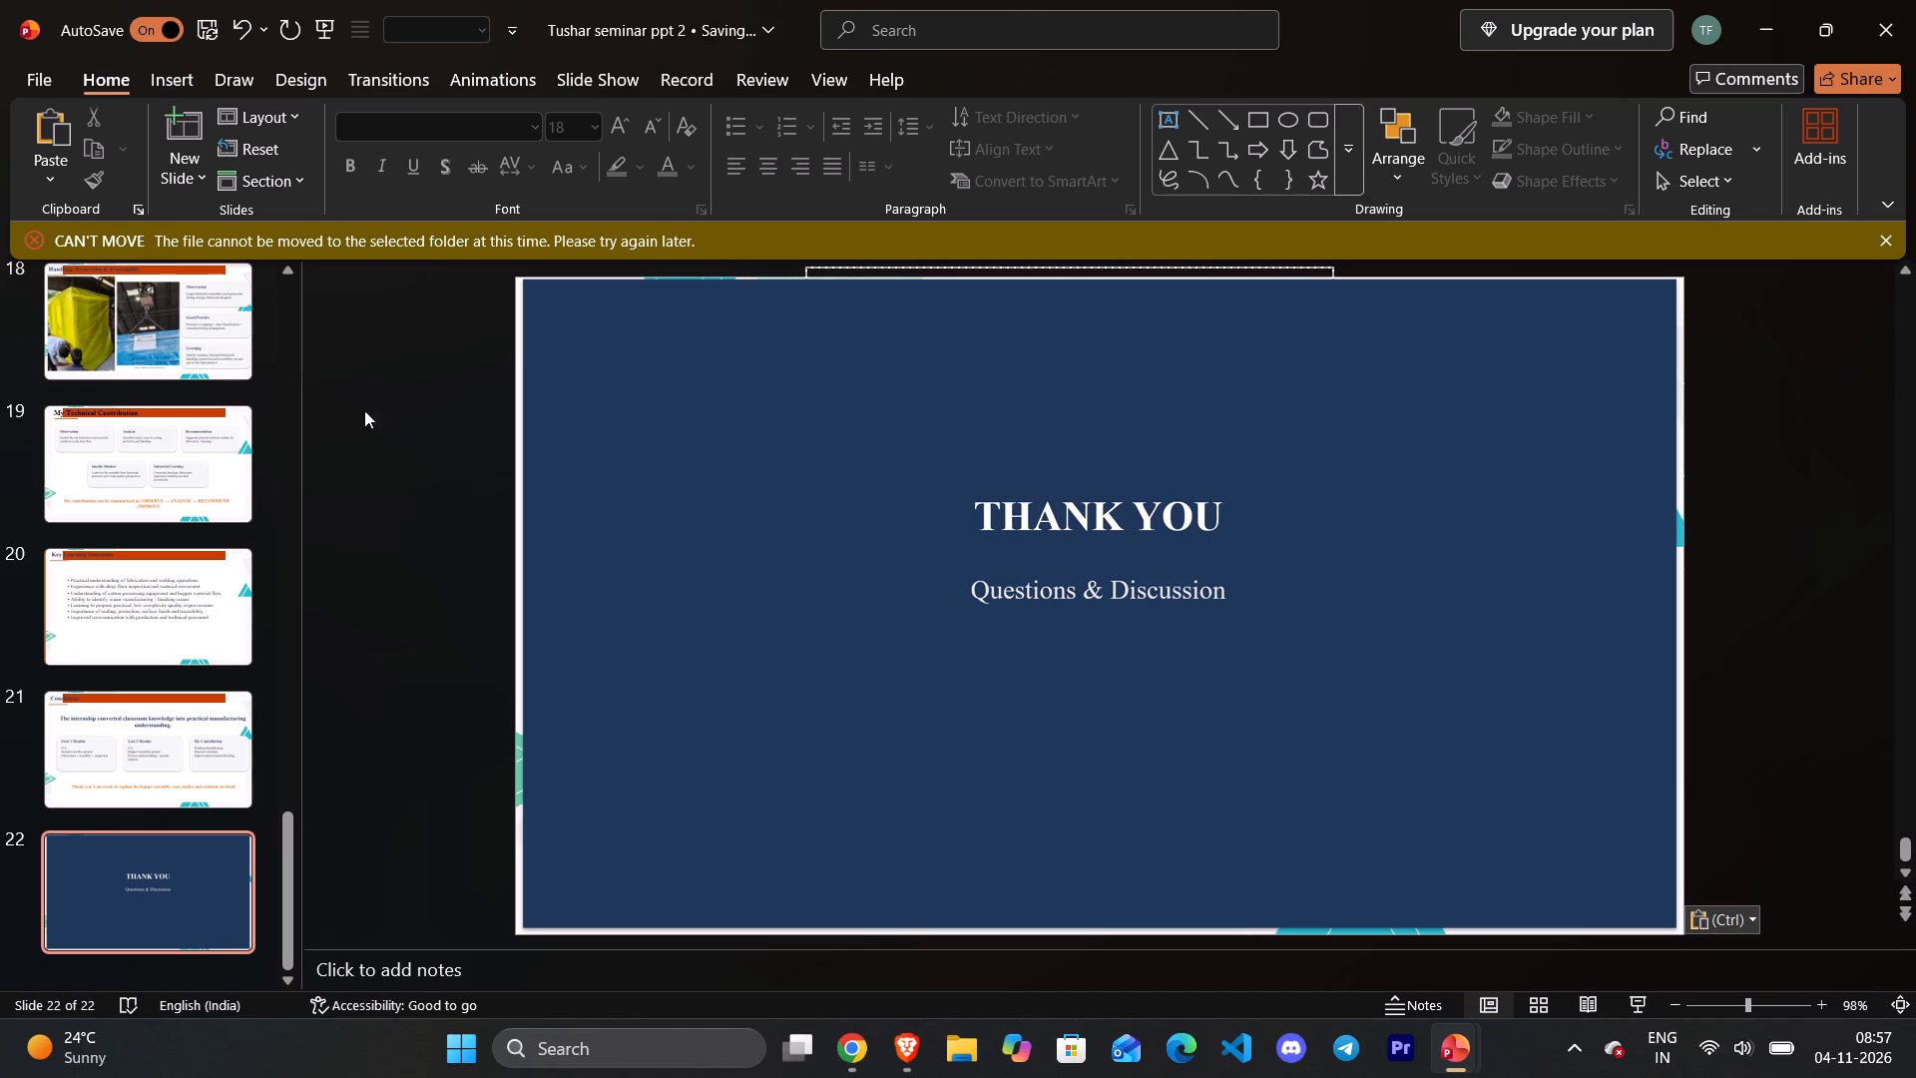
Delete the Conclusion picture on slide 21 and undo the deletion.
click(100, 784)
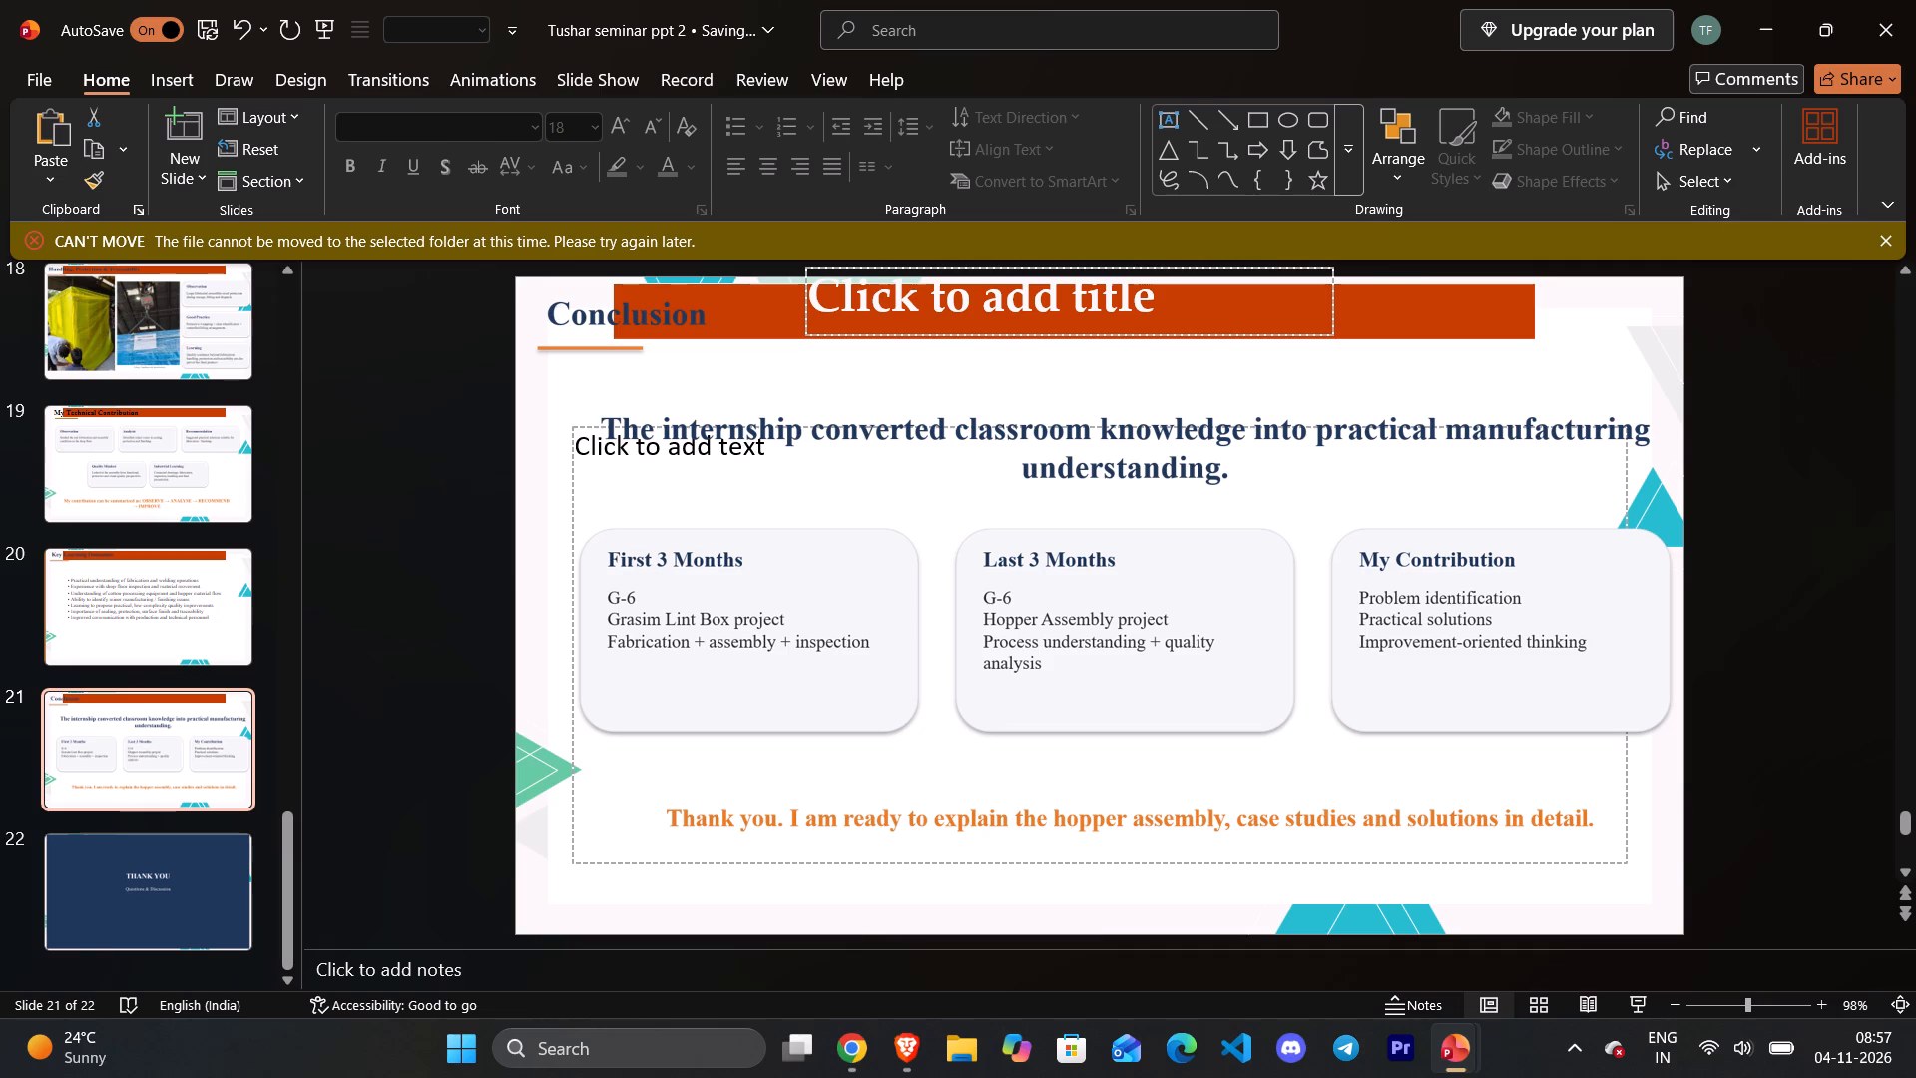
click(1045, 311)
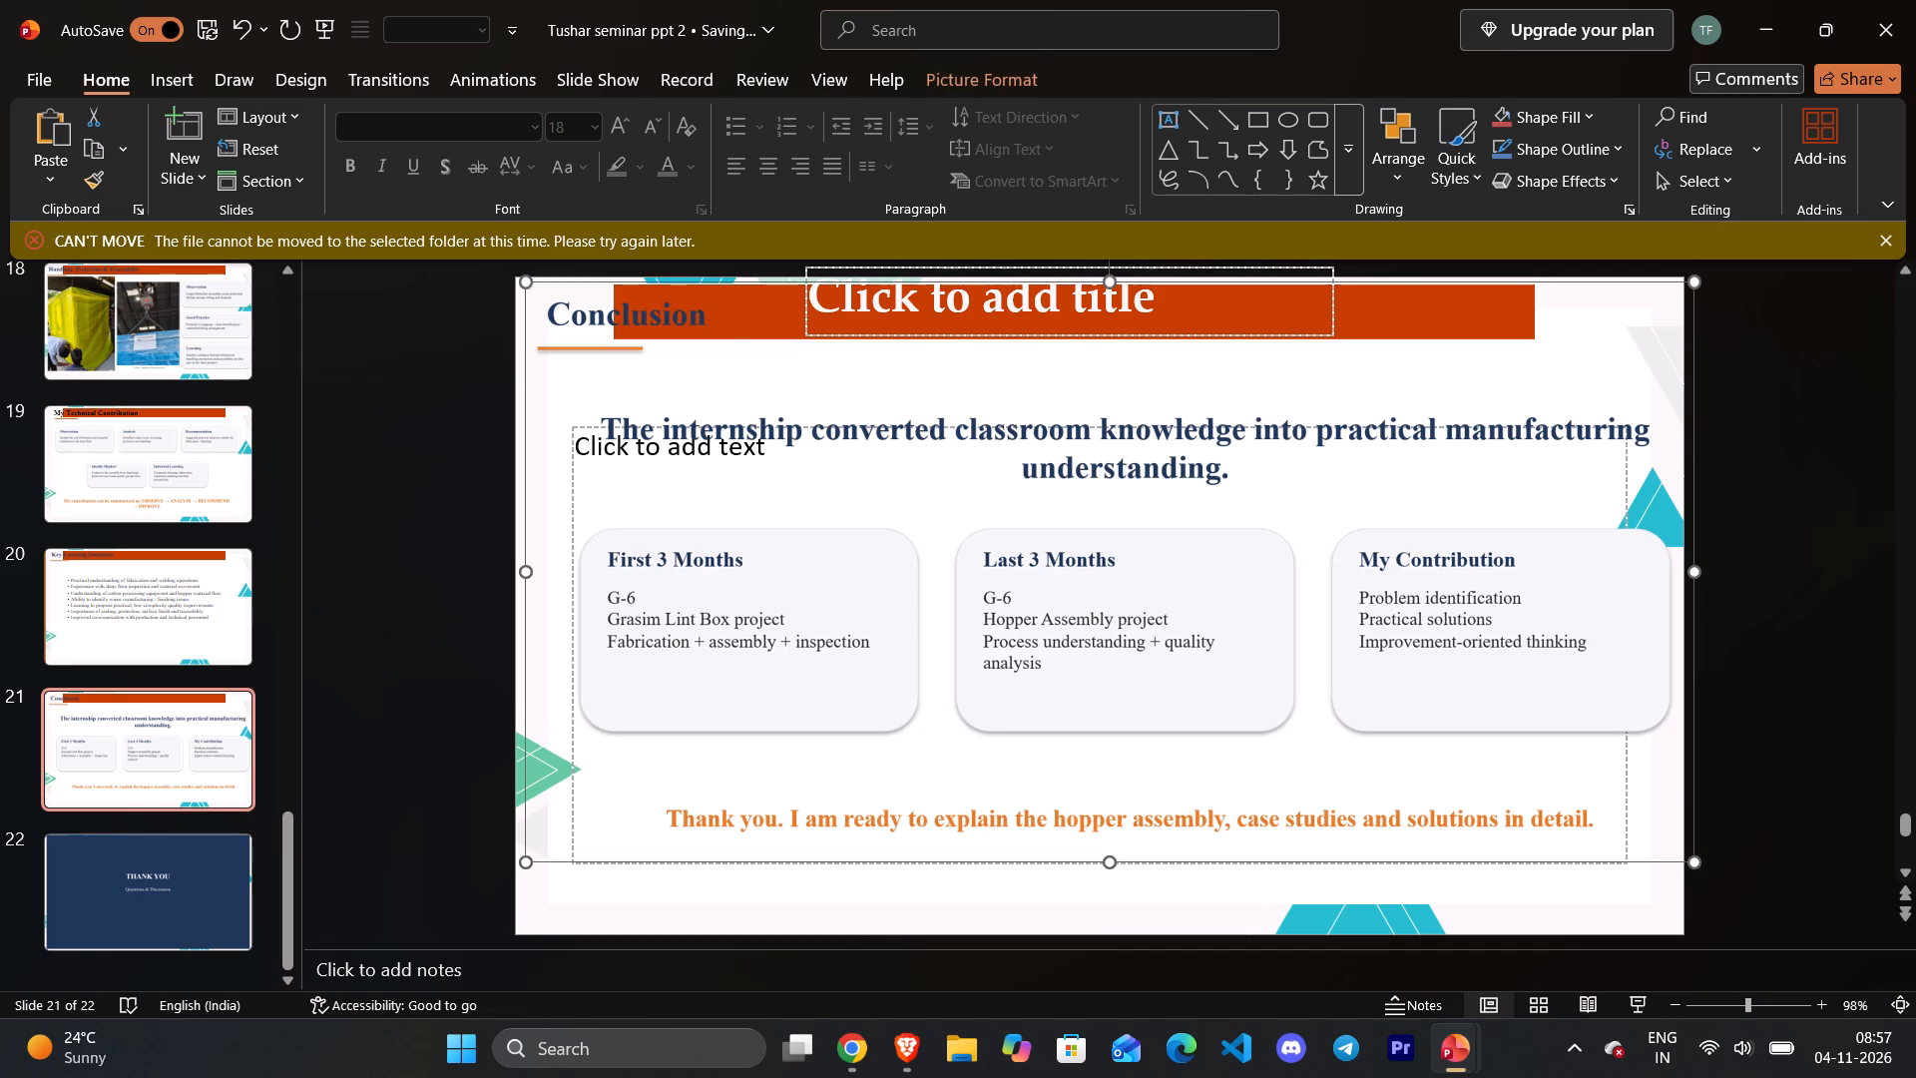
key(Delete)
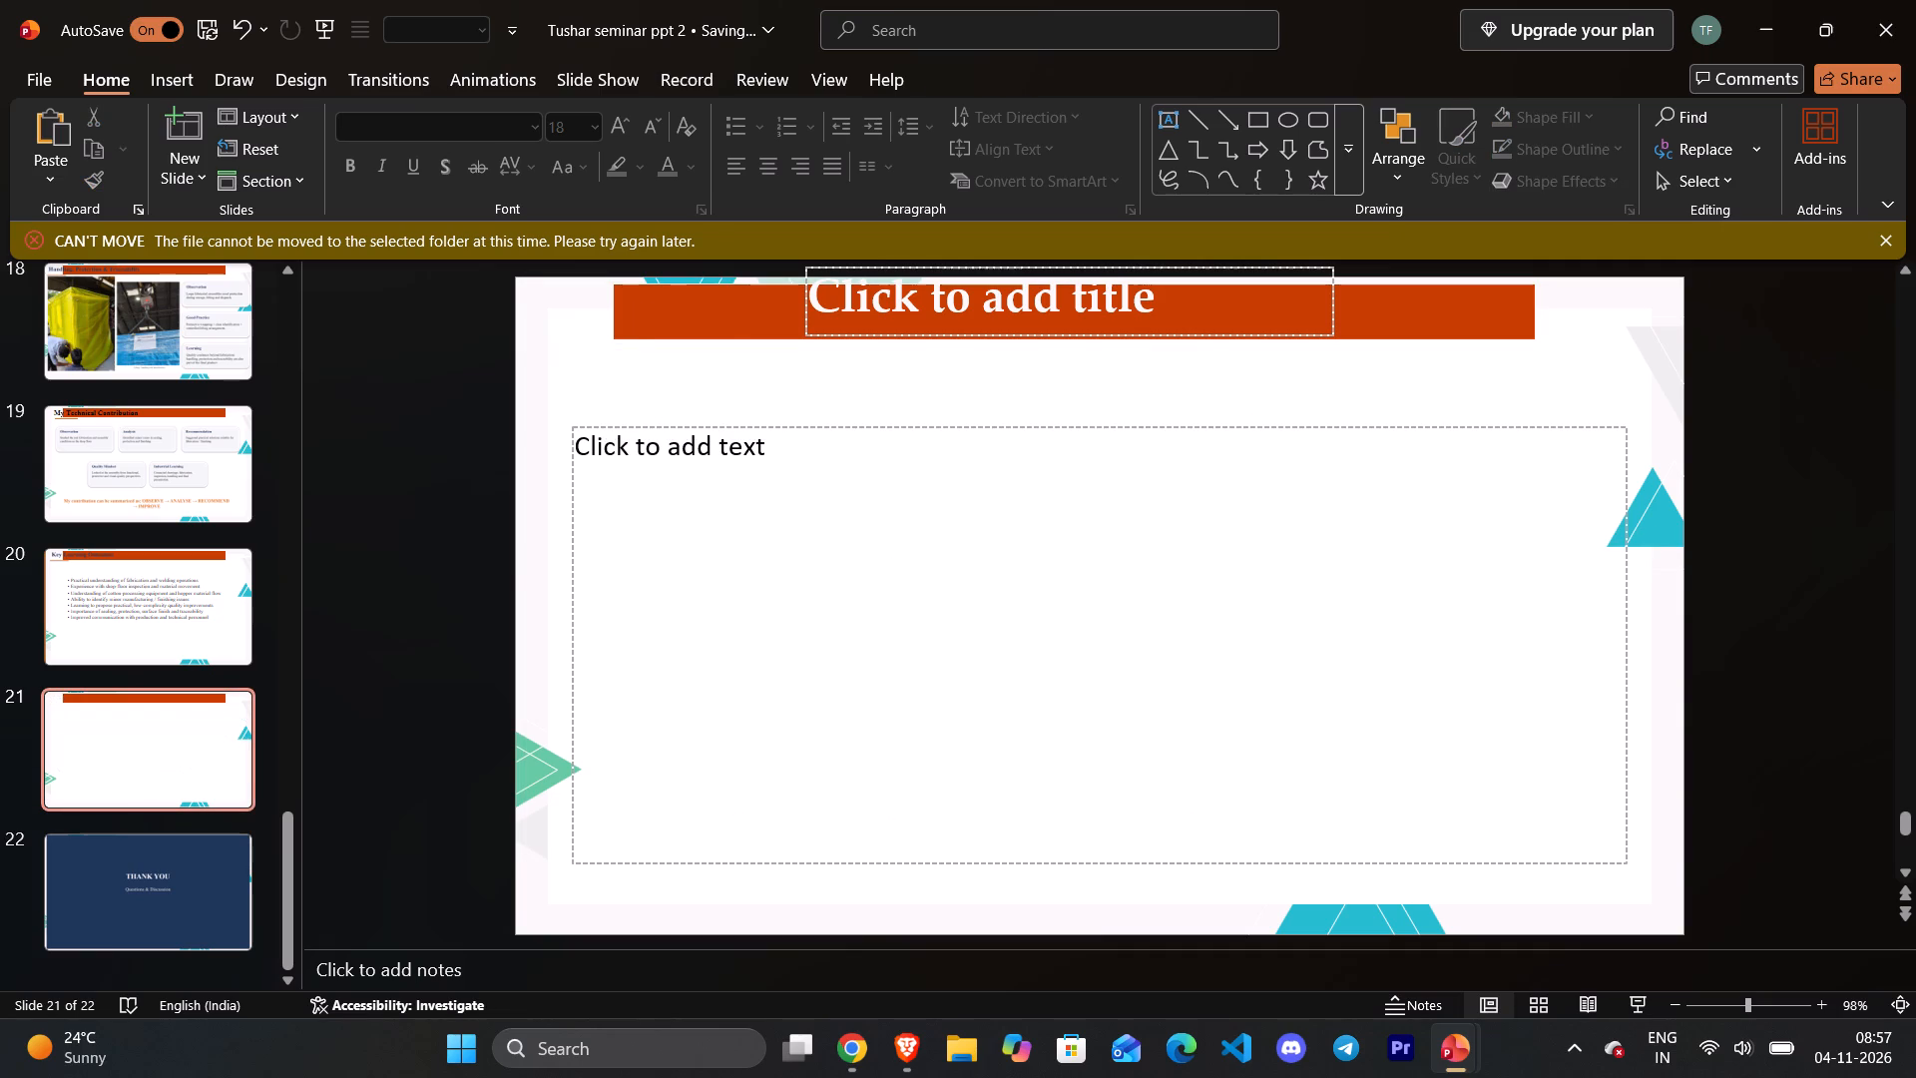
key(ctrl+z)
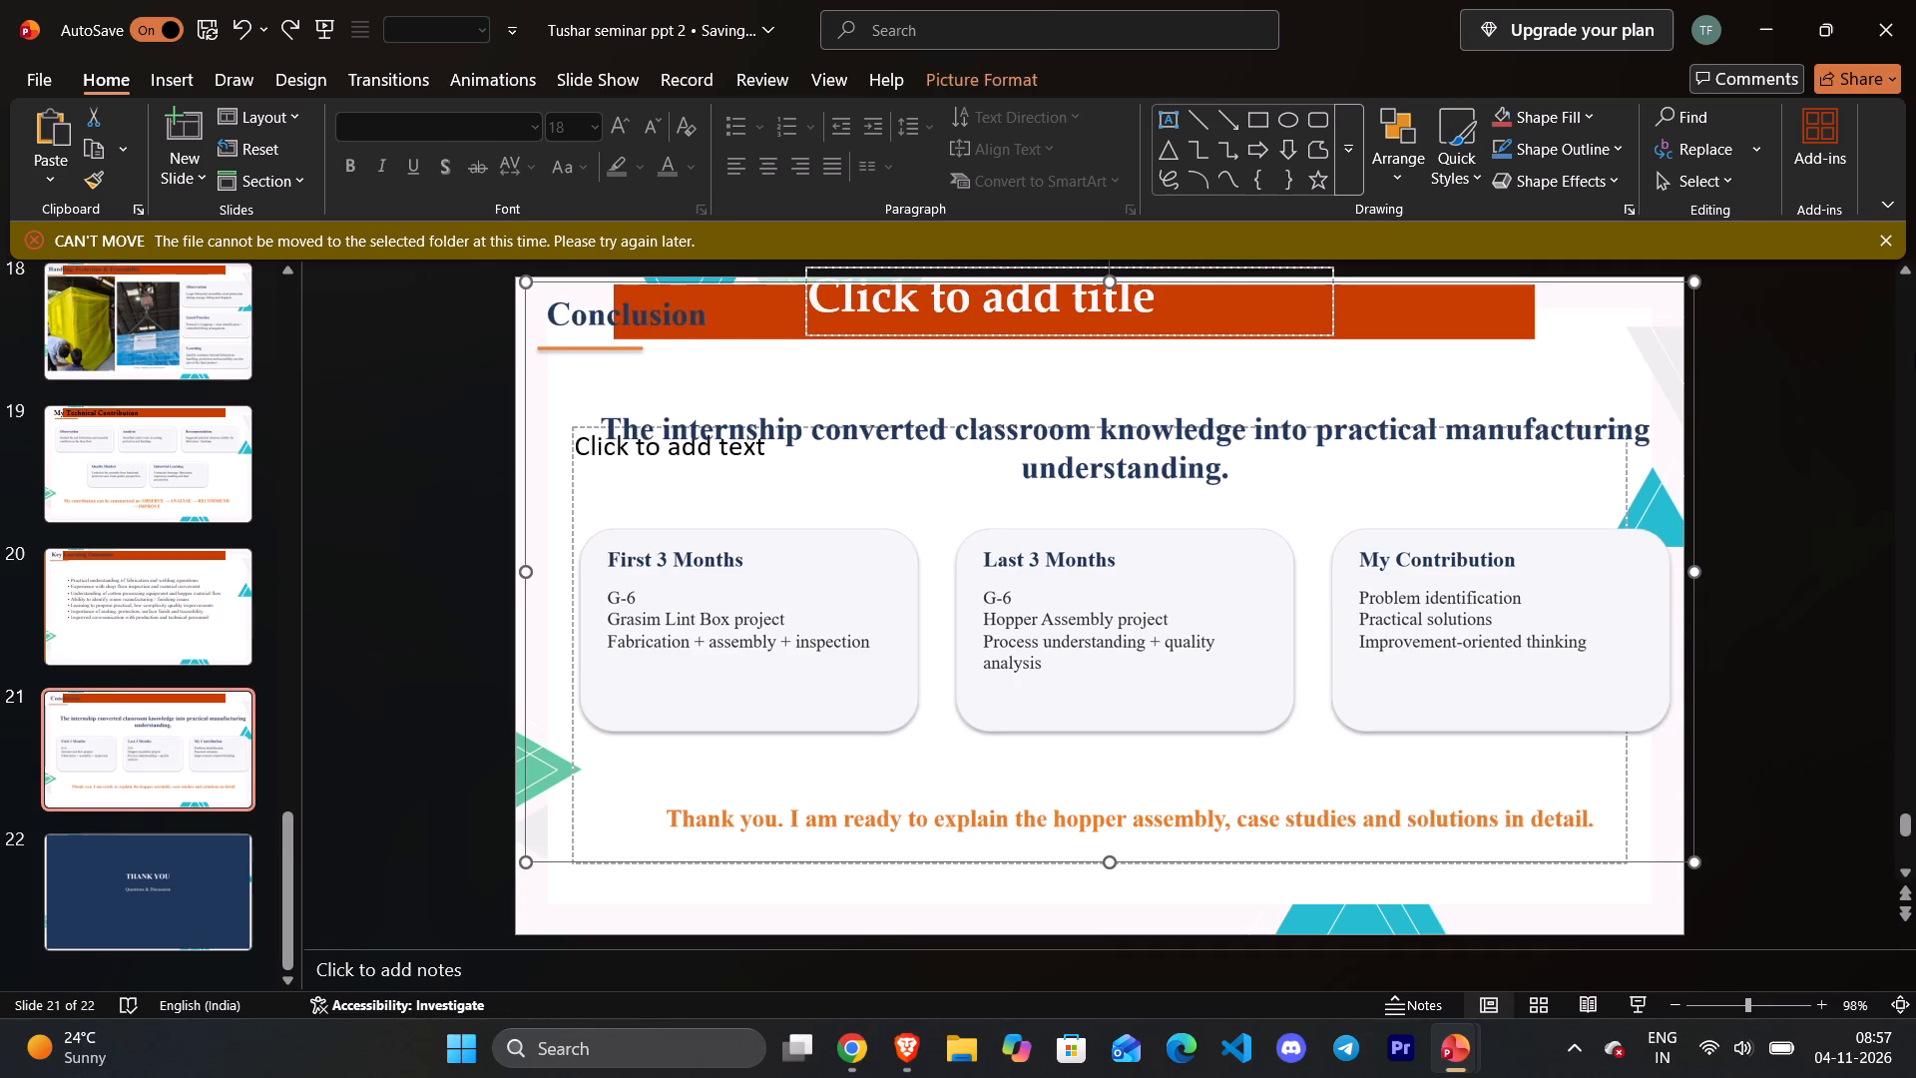
Remove the empty title placeholder over the orange bar on slide 21.
click(1915, 353)
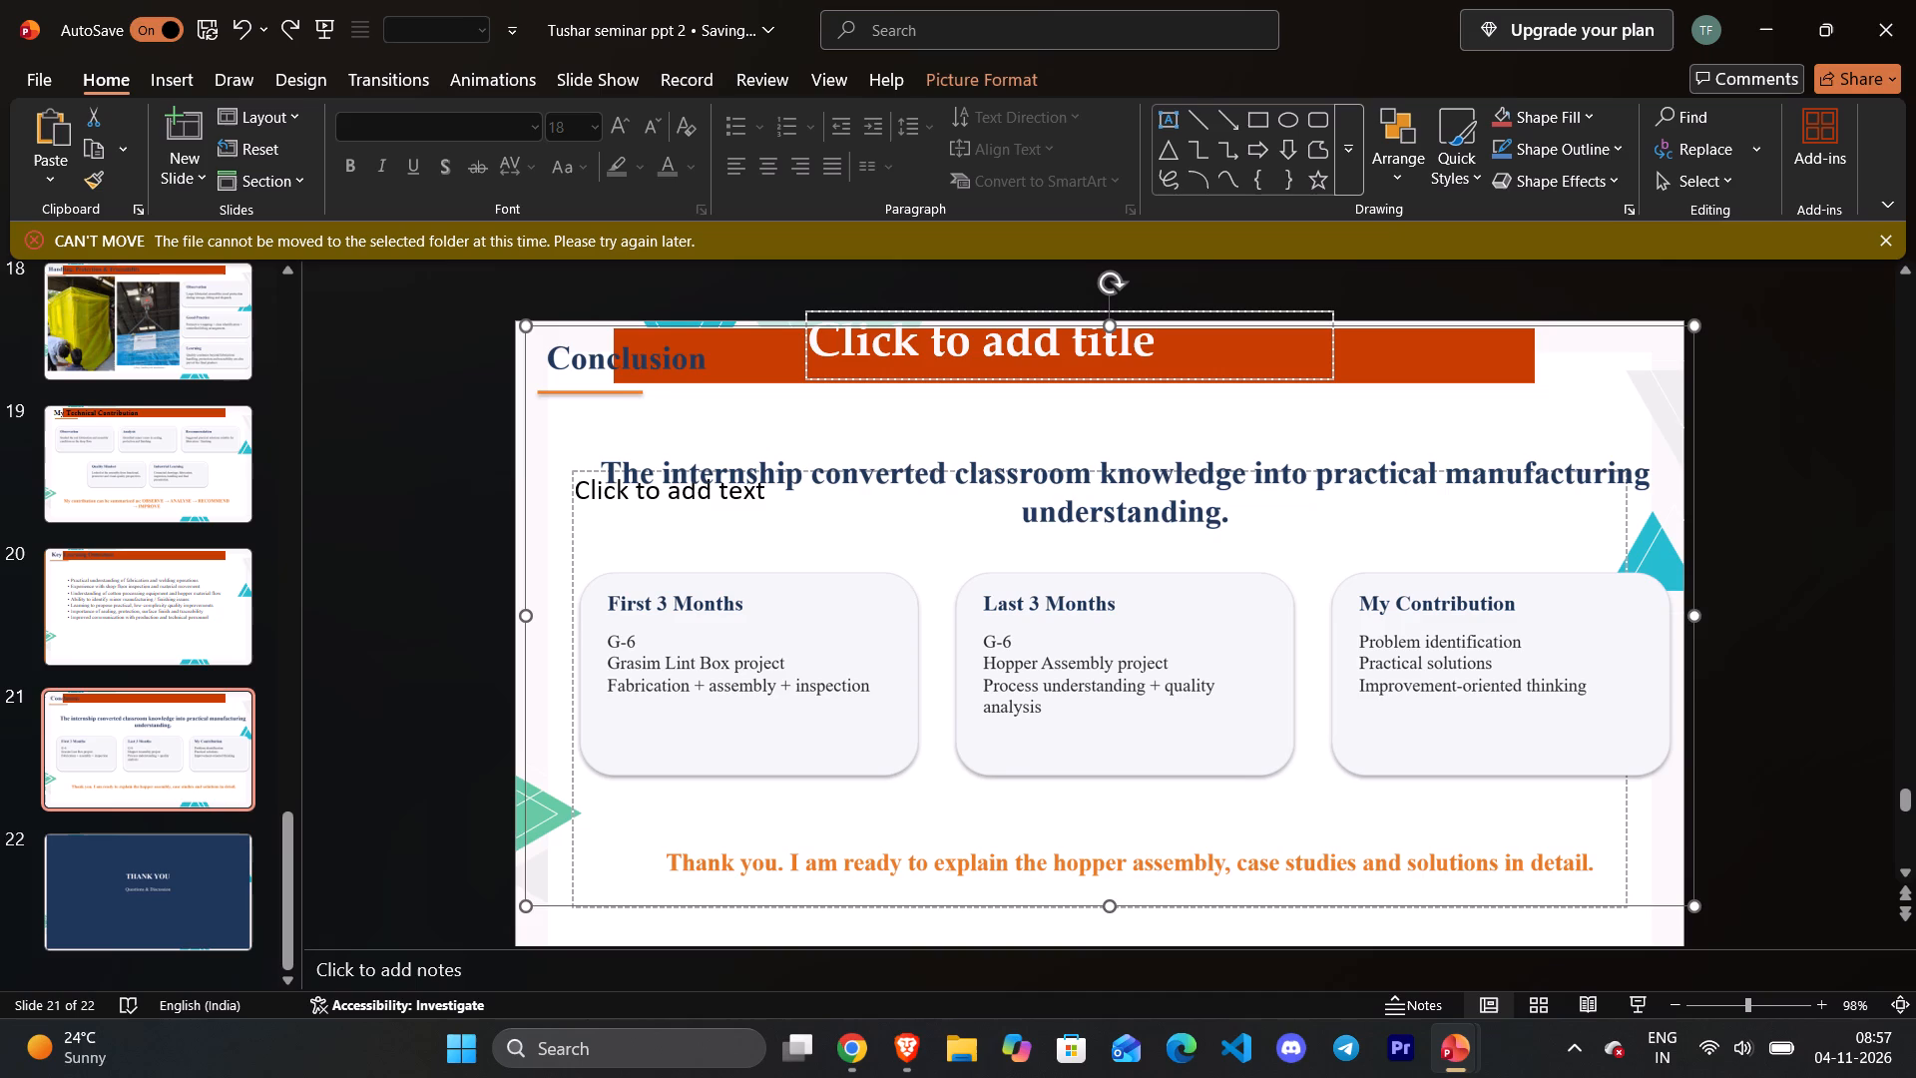
click(1112, 310)
right_click(1112, 310)
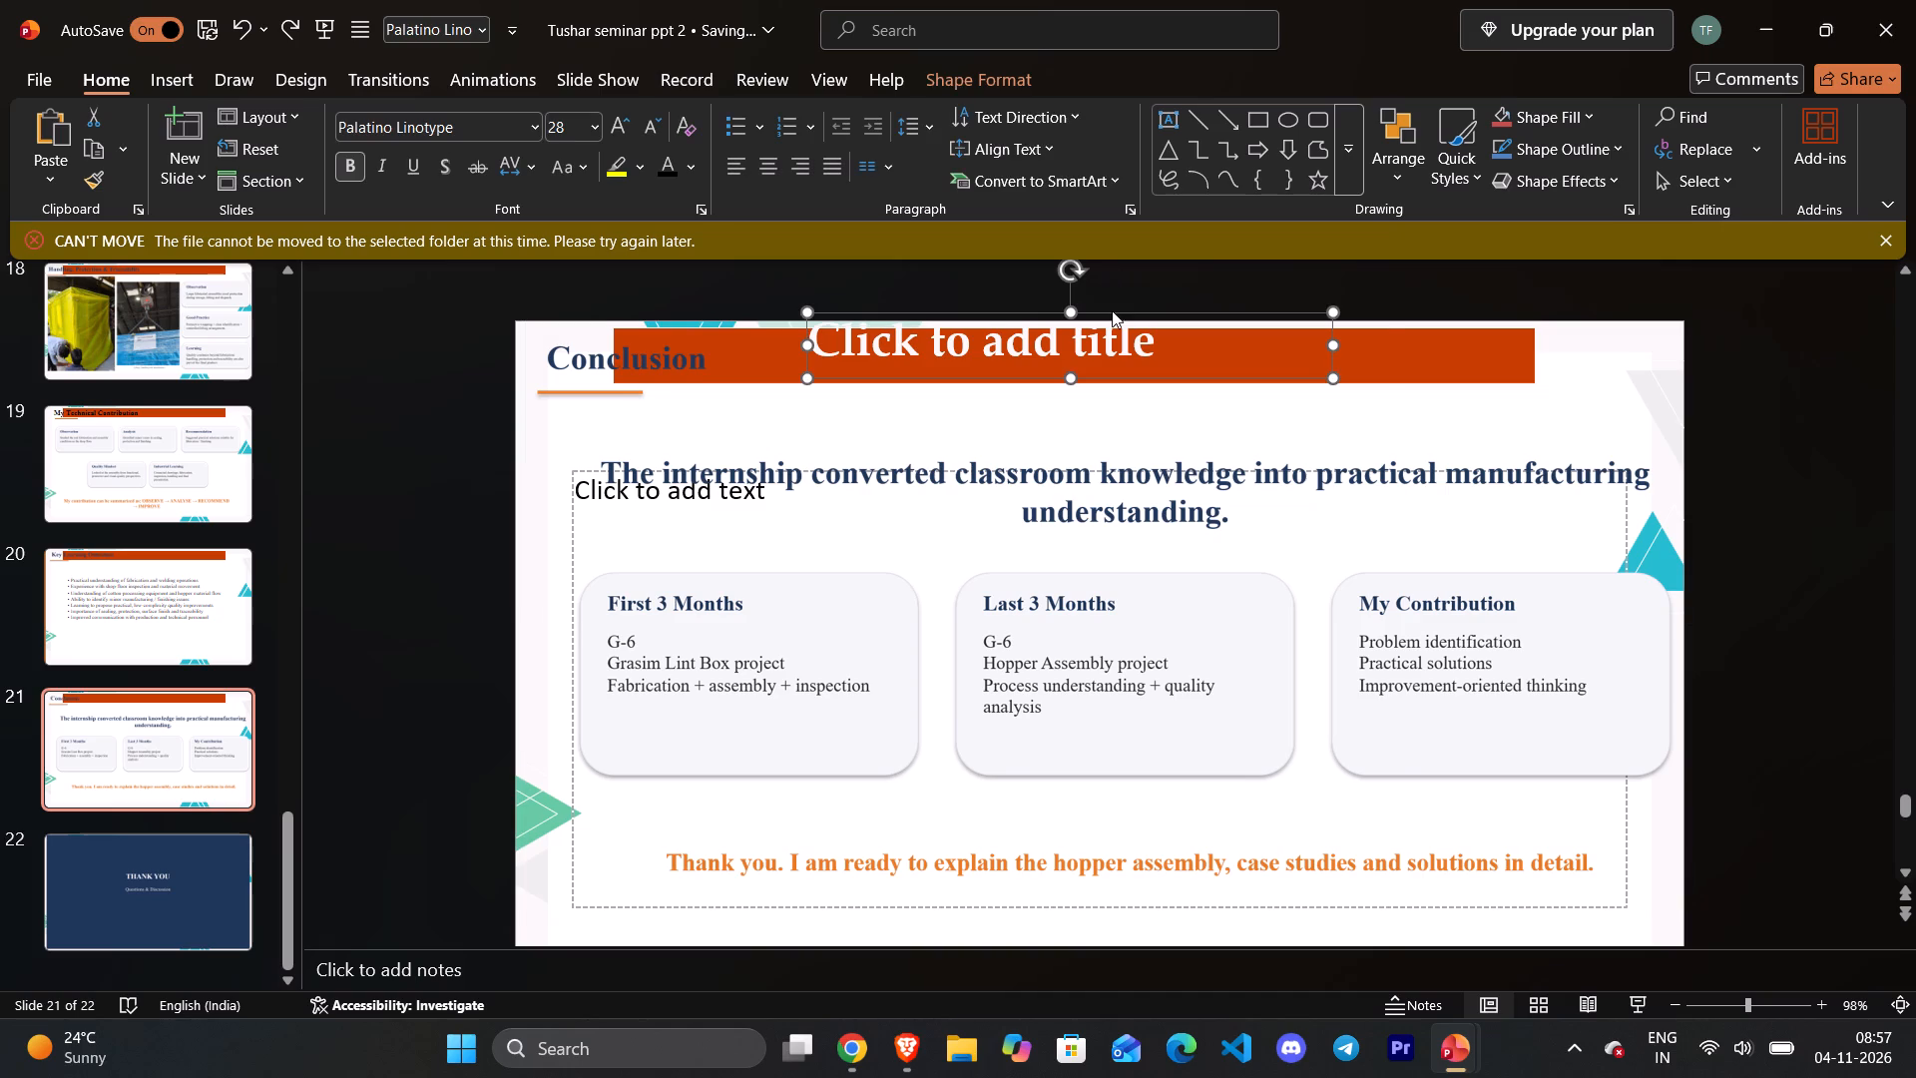
click(1225, 367)
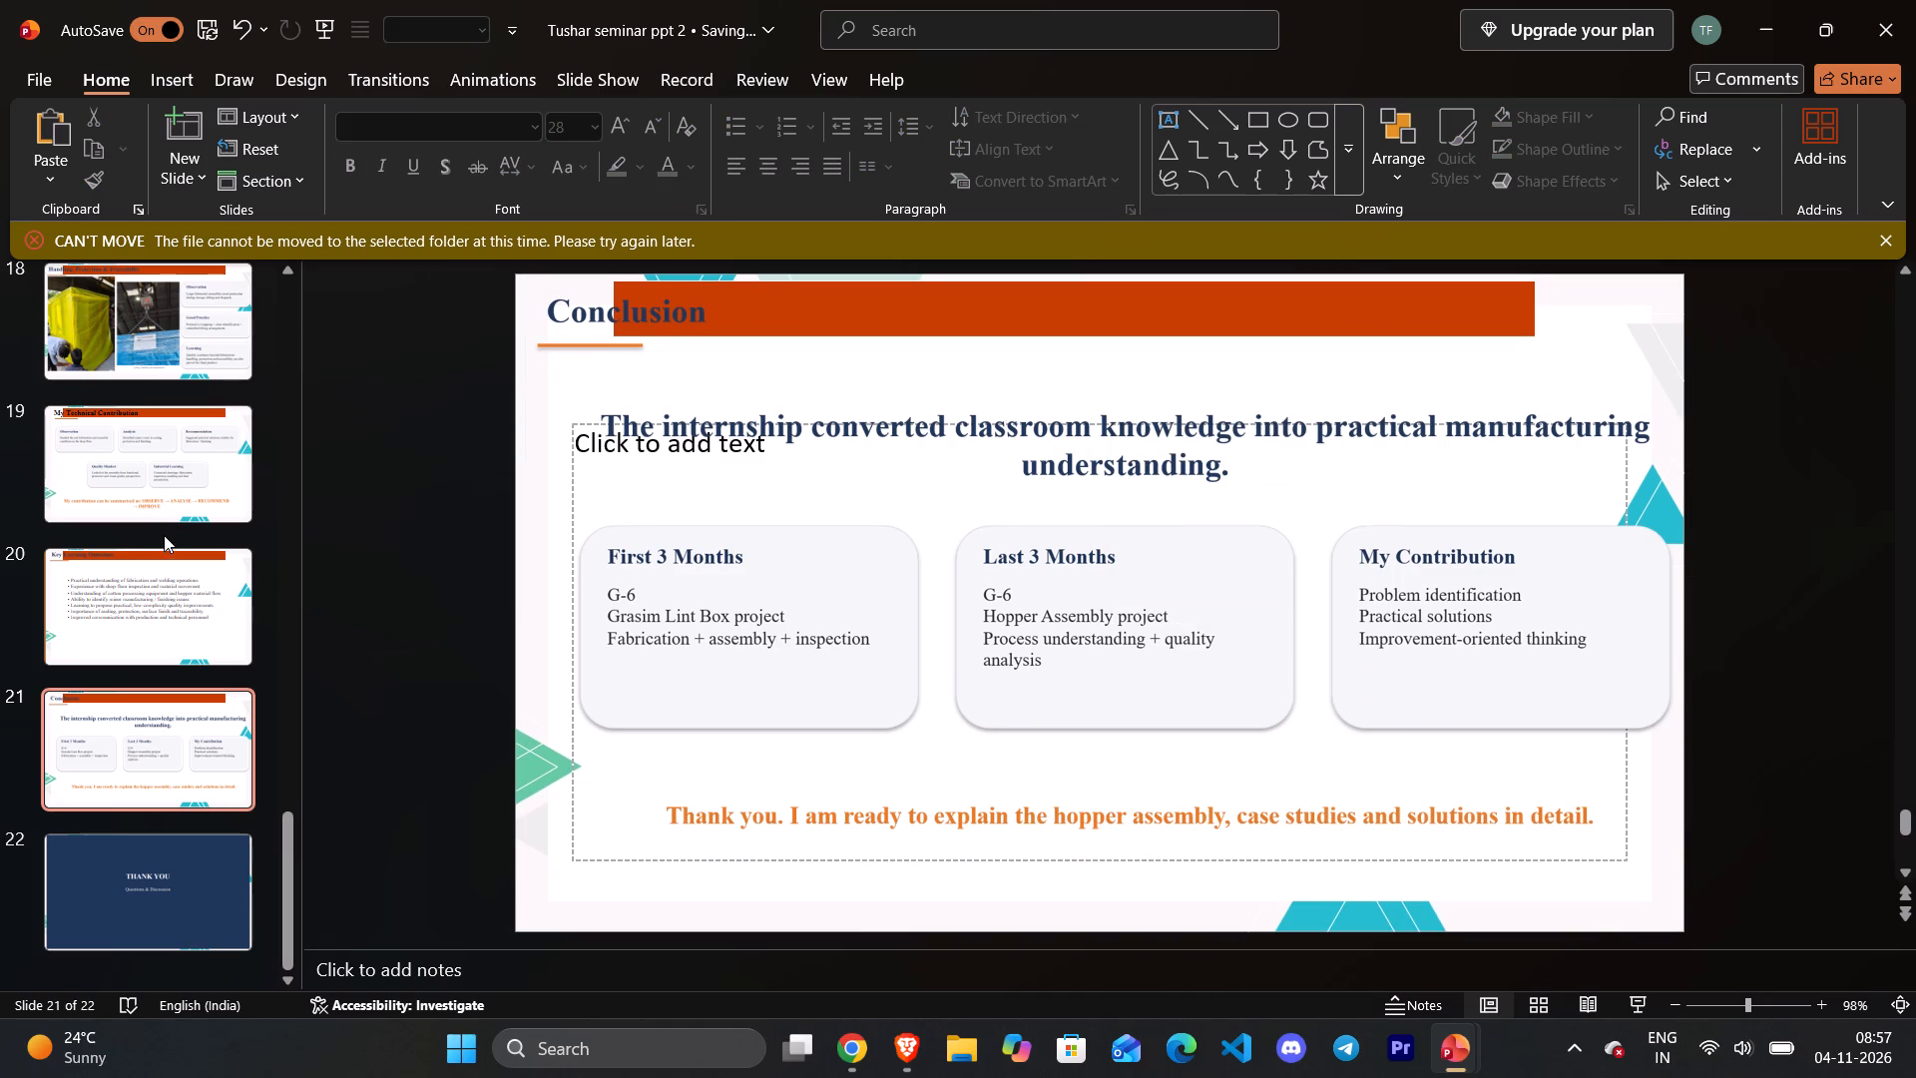
Move the Conclusion picture on slide 21 down and to the right, away from the empty body text placeholder's prompt.
click(583, 448)
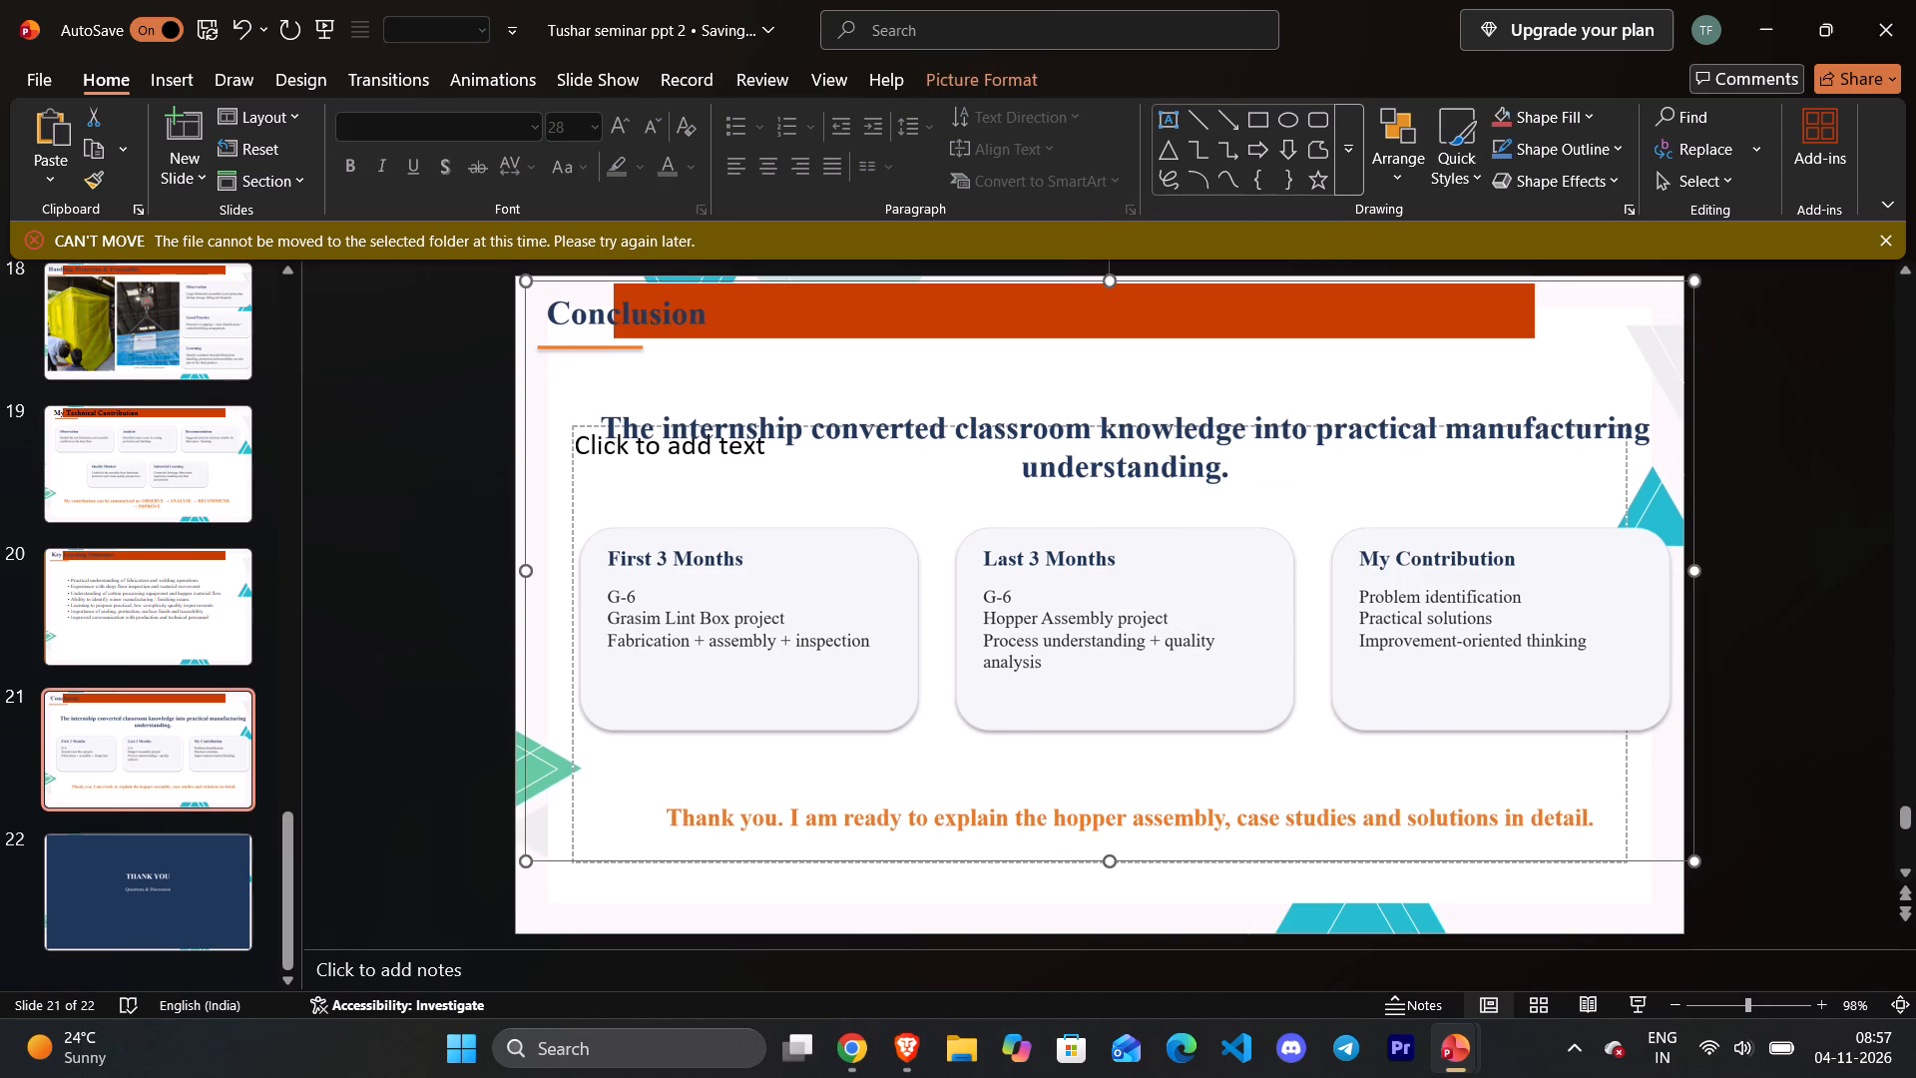
click(581, 864)
click(581, 864)
triple_click(571, 816)
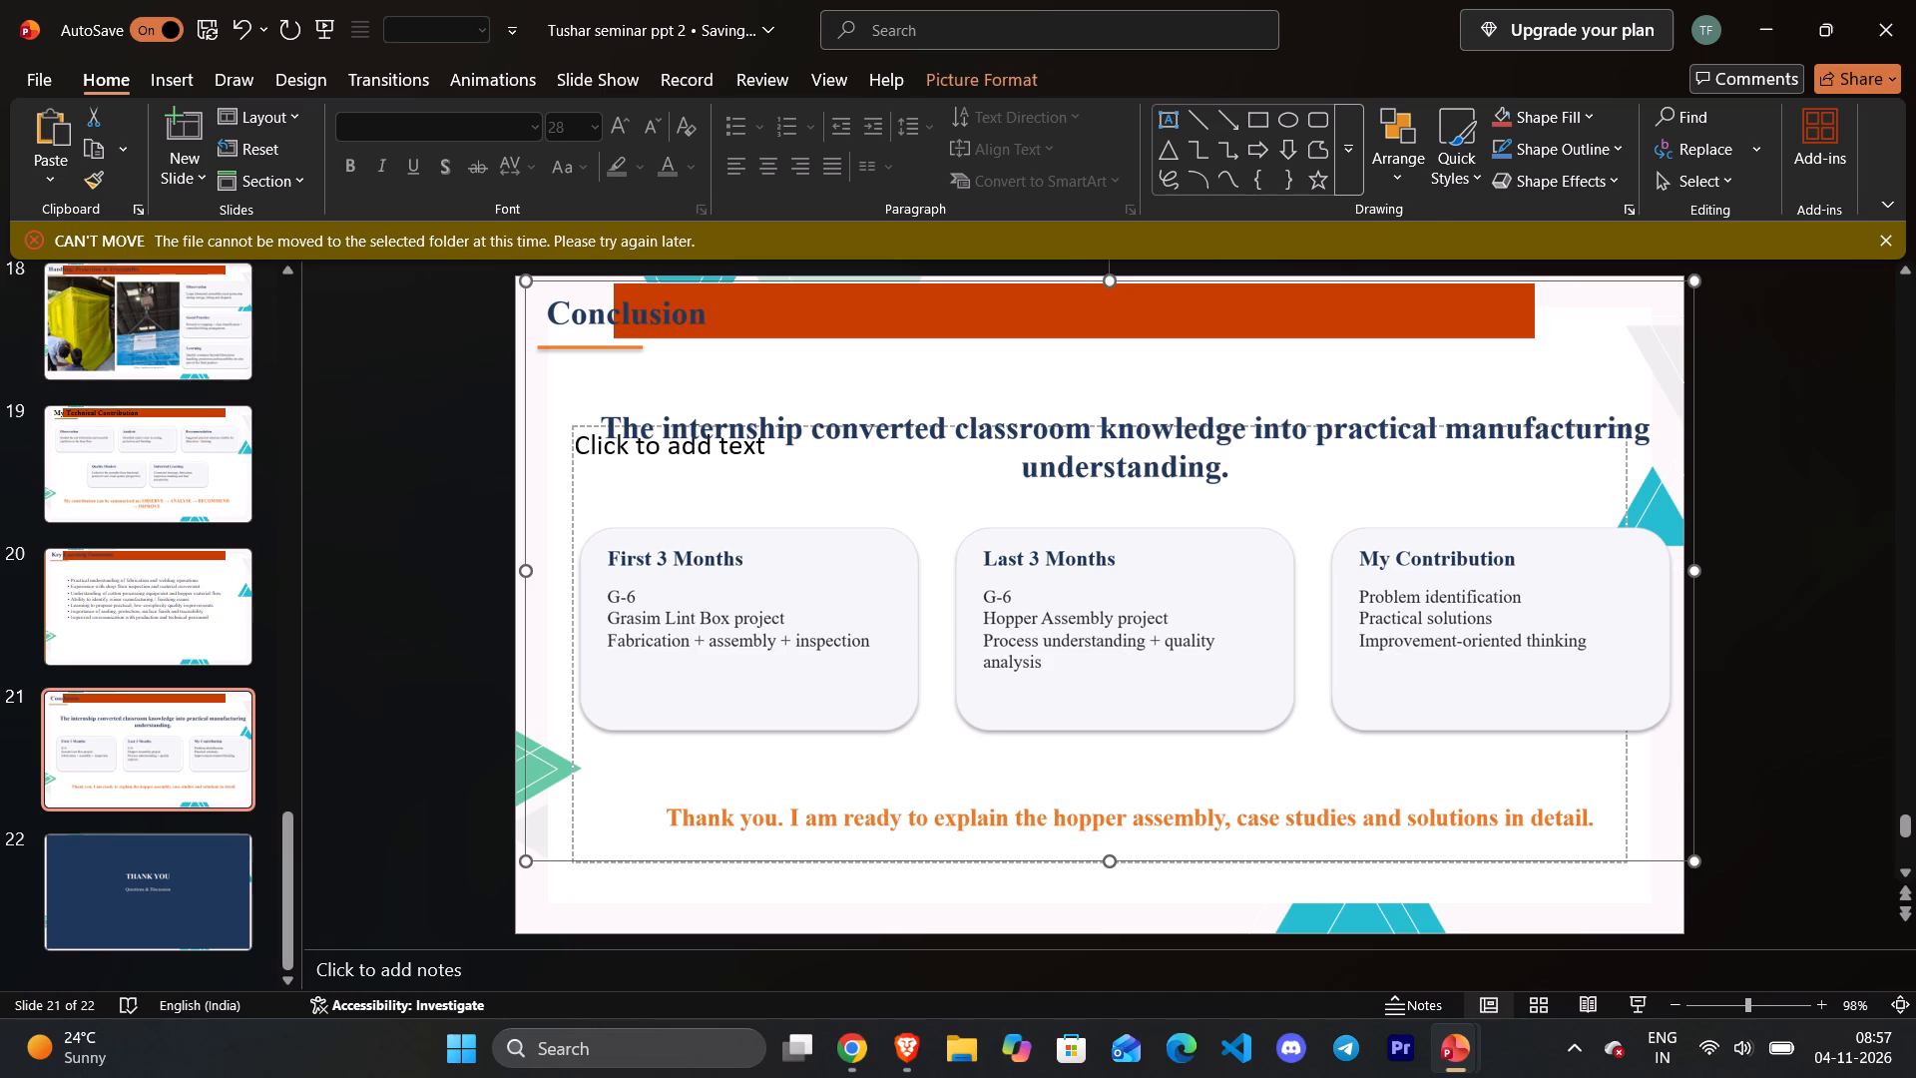
double_click(571, 815)
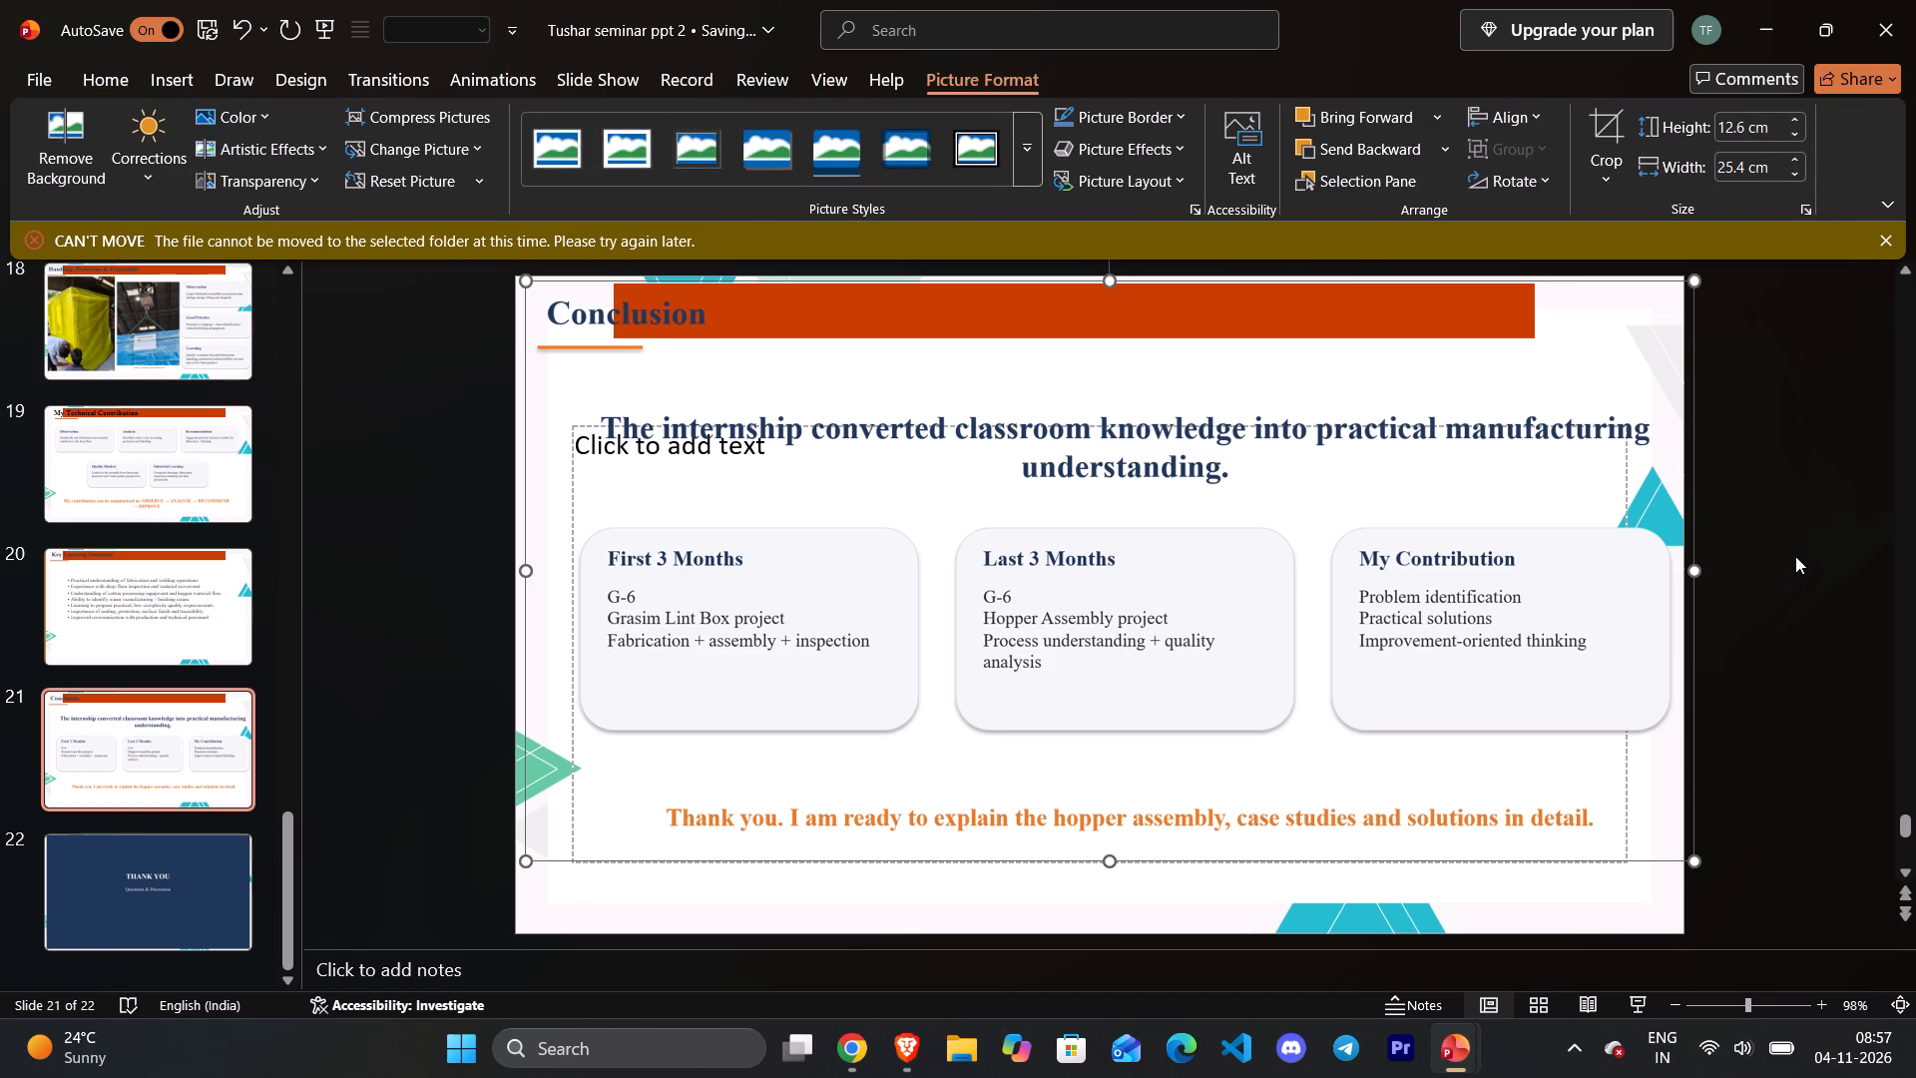
click(1795, 555)
click(638, 443)
drag(638, 443, 746, 662)
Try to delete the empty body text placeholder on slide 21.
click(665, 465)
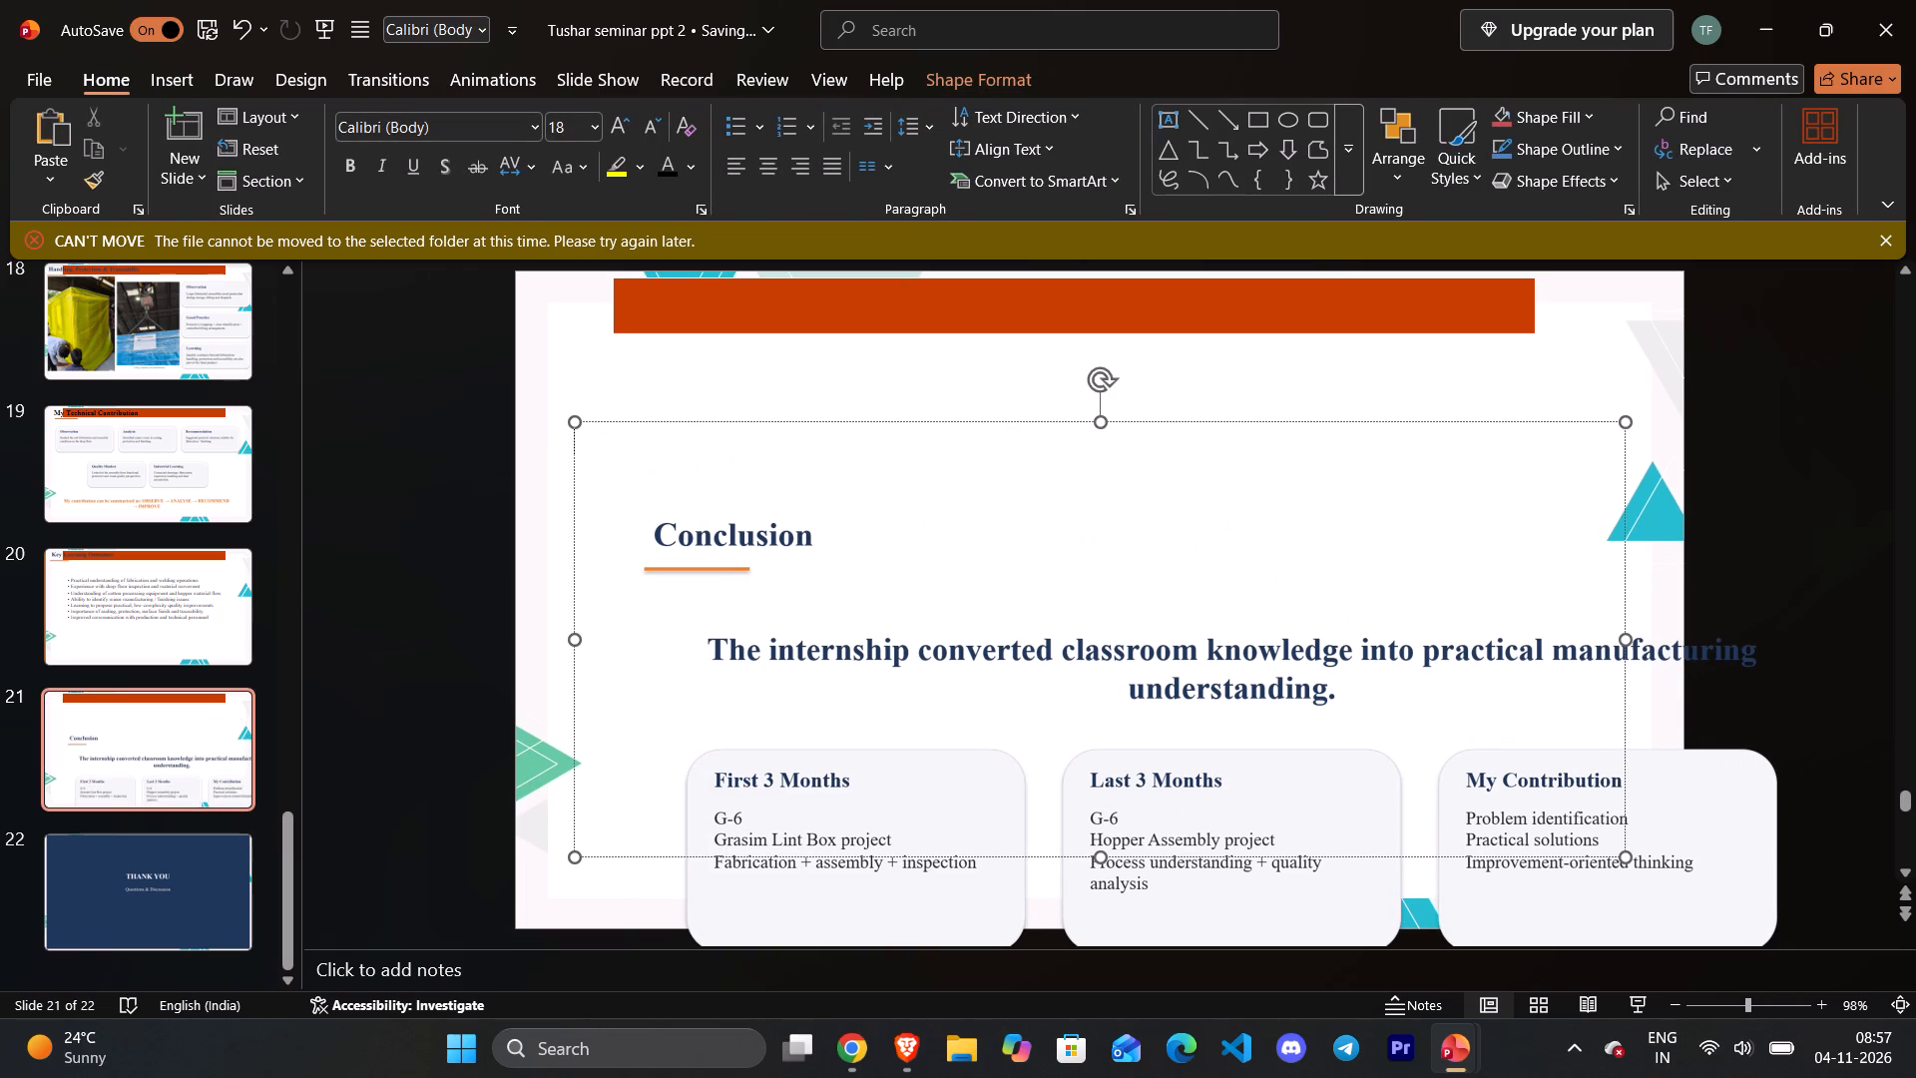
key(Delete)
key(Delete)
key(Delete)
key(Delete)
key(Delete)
Move the empty body text placeholder out past the lower-right corner of slide 21.
drag(962, 421, 7, 1053)
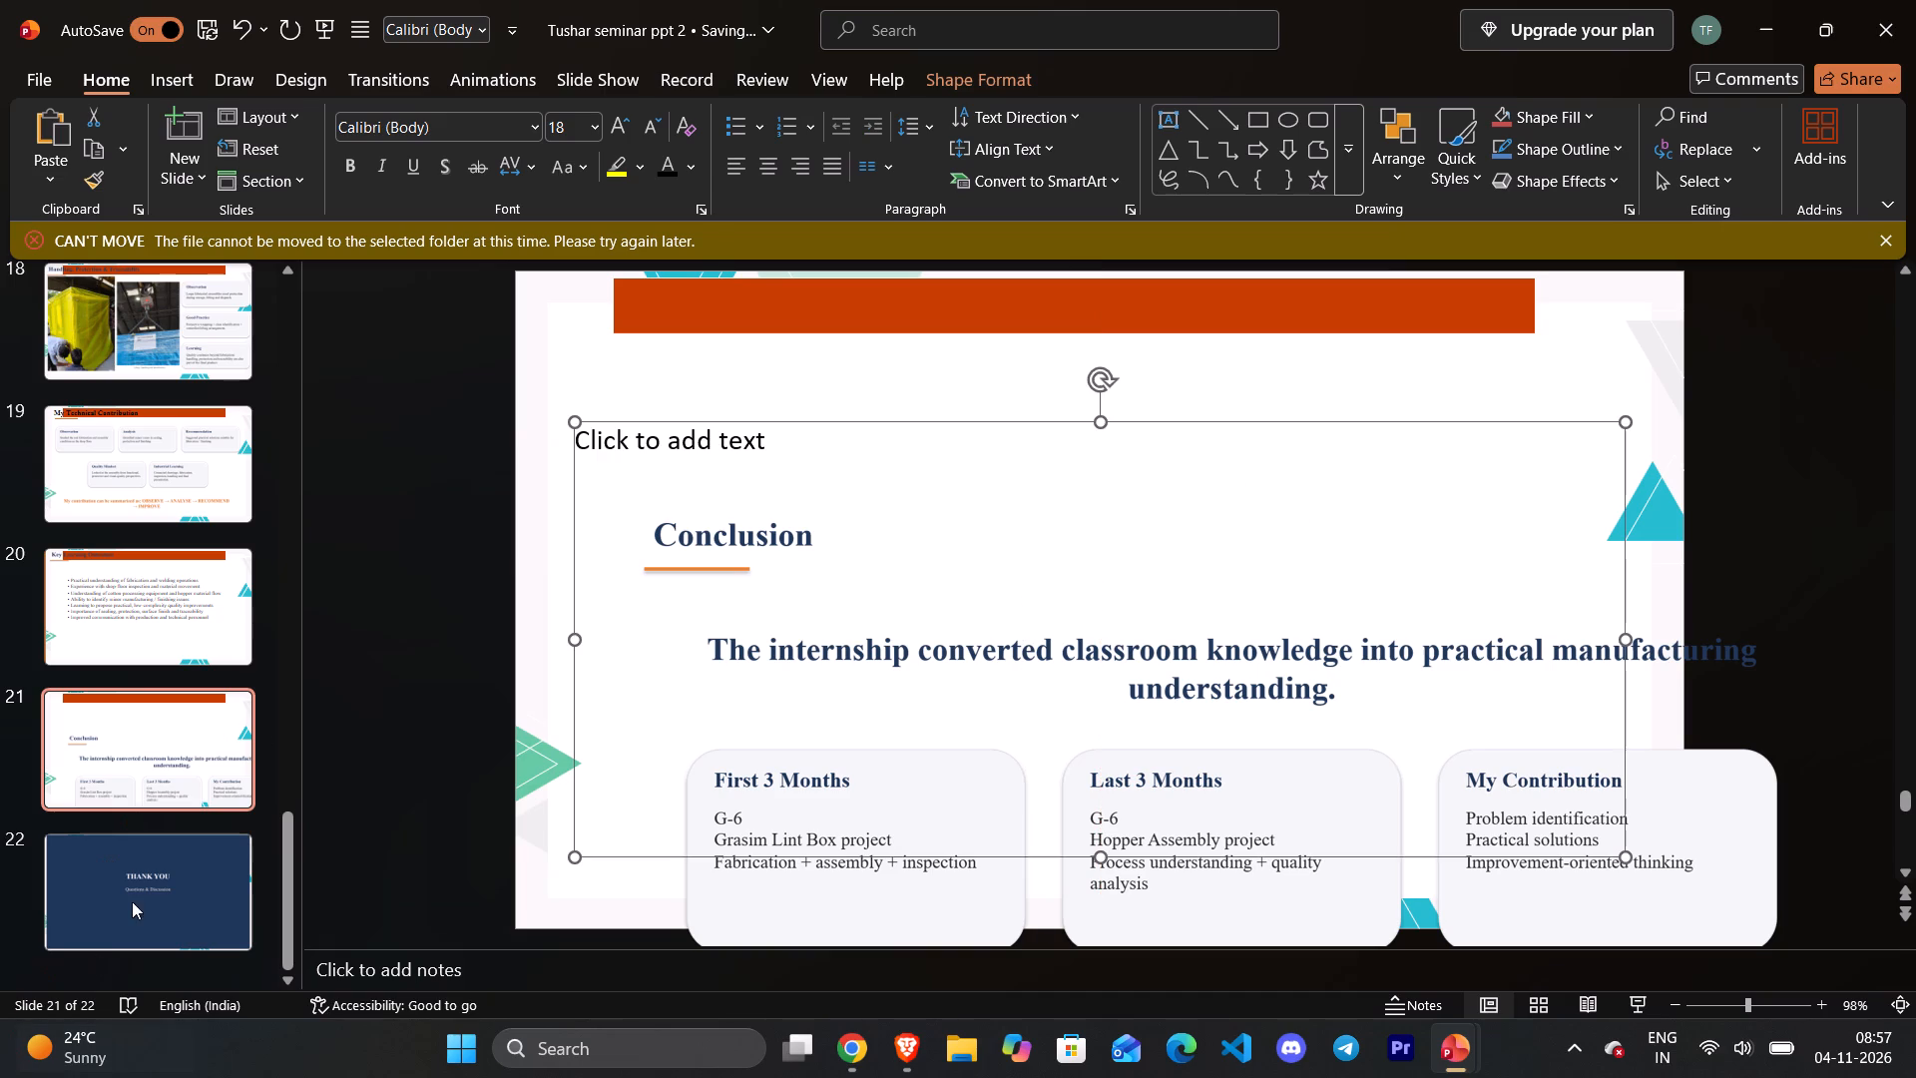
drag(573, 421, 1915, 1030)
Move the Conclusion picture back up on slide 21 so its heading sits just below the orange title bar.
click(972, 638)
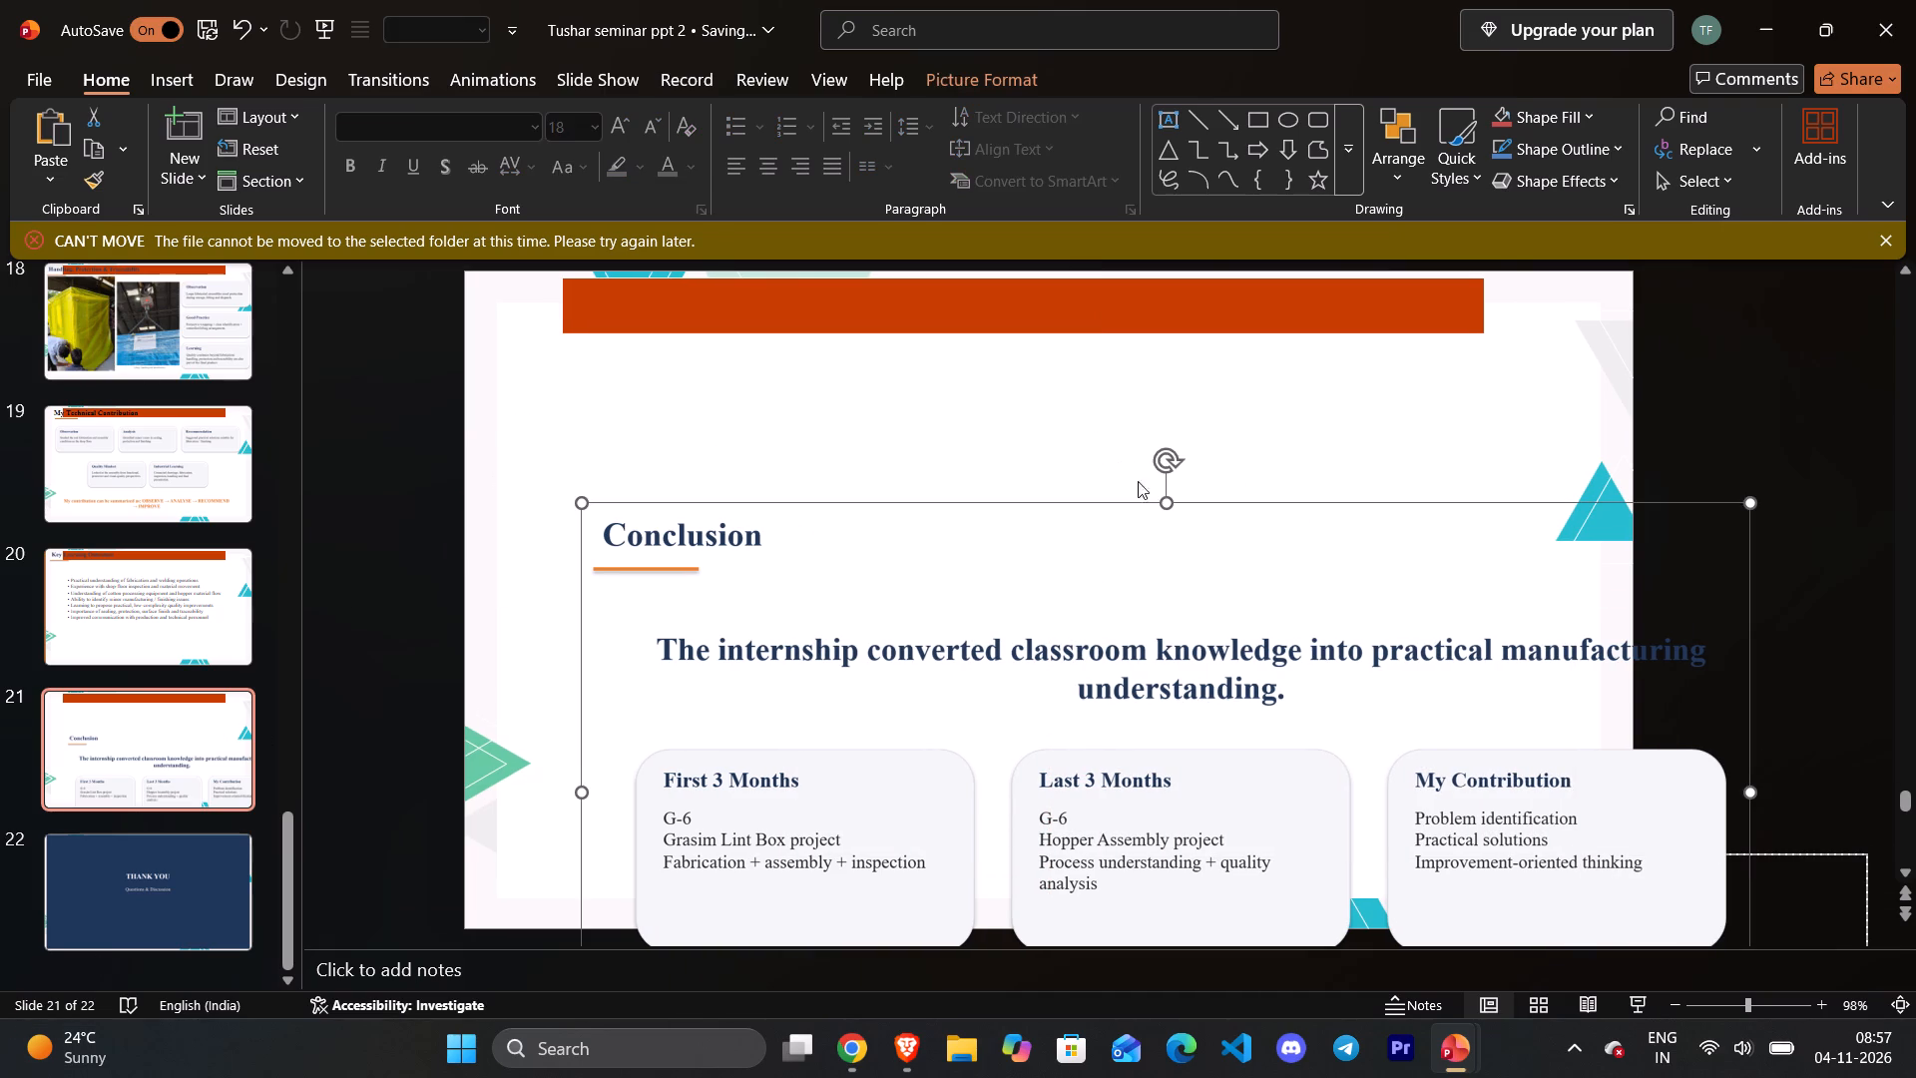
click(1157, 498)
drag(1155, 509, 985, 400)
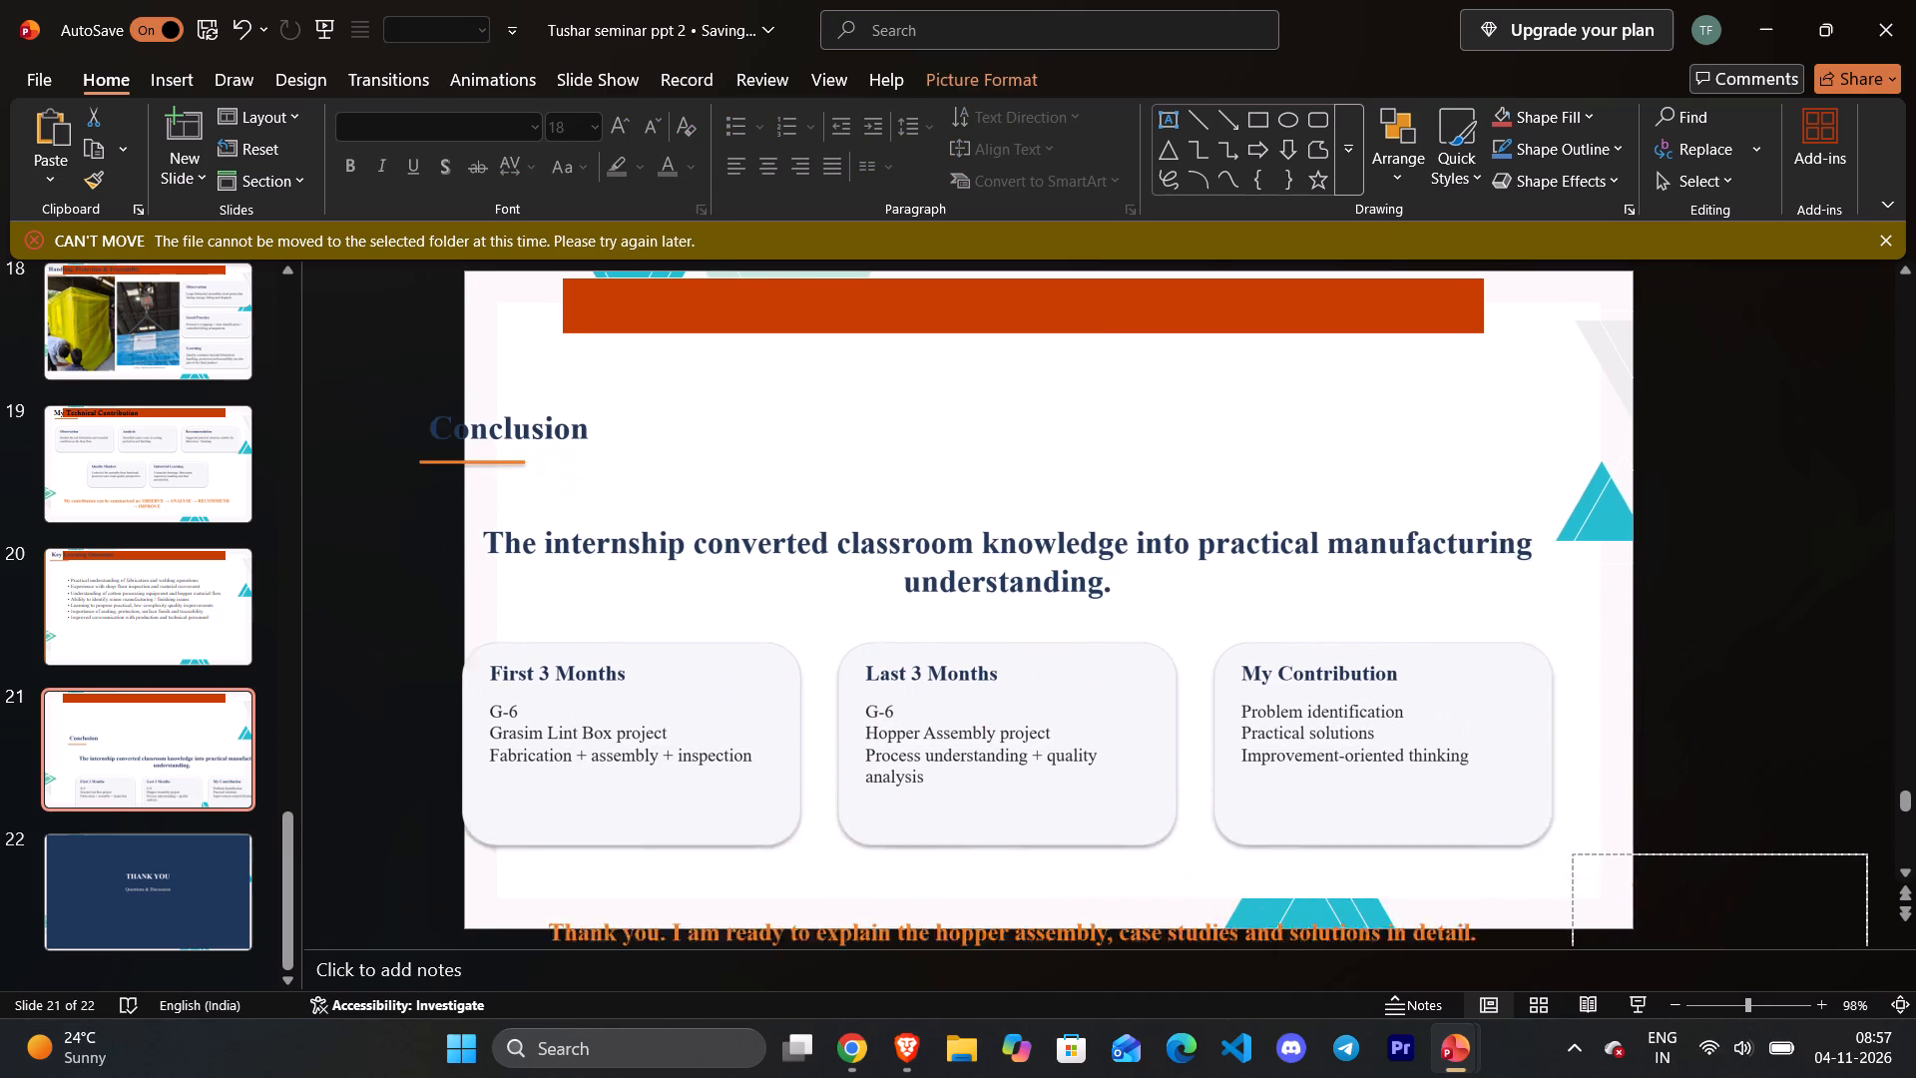
drag(985, 400, 1052, 375)
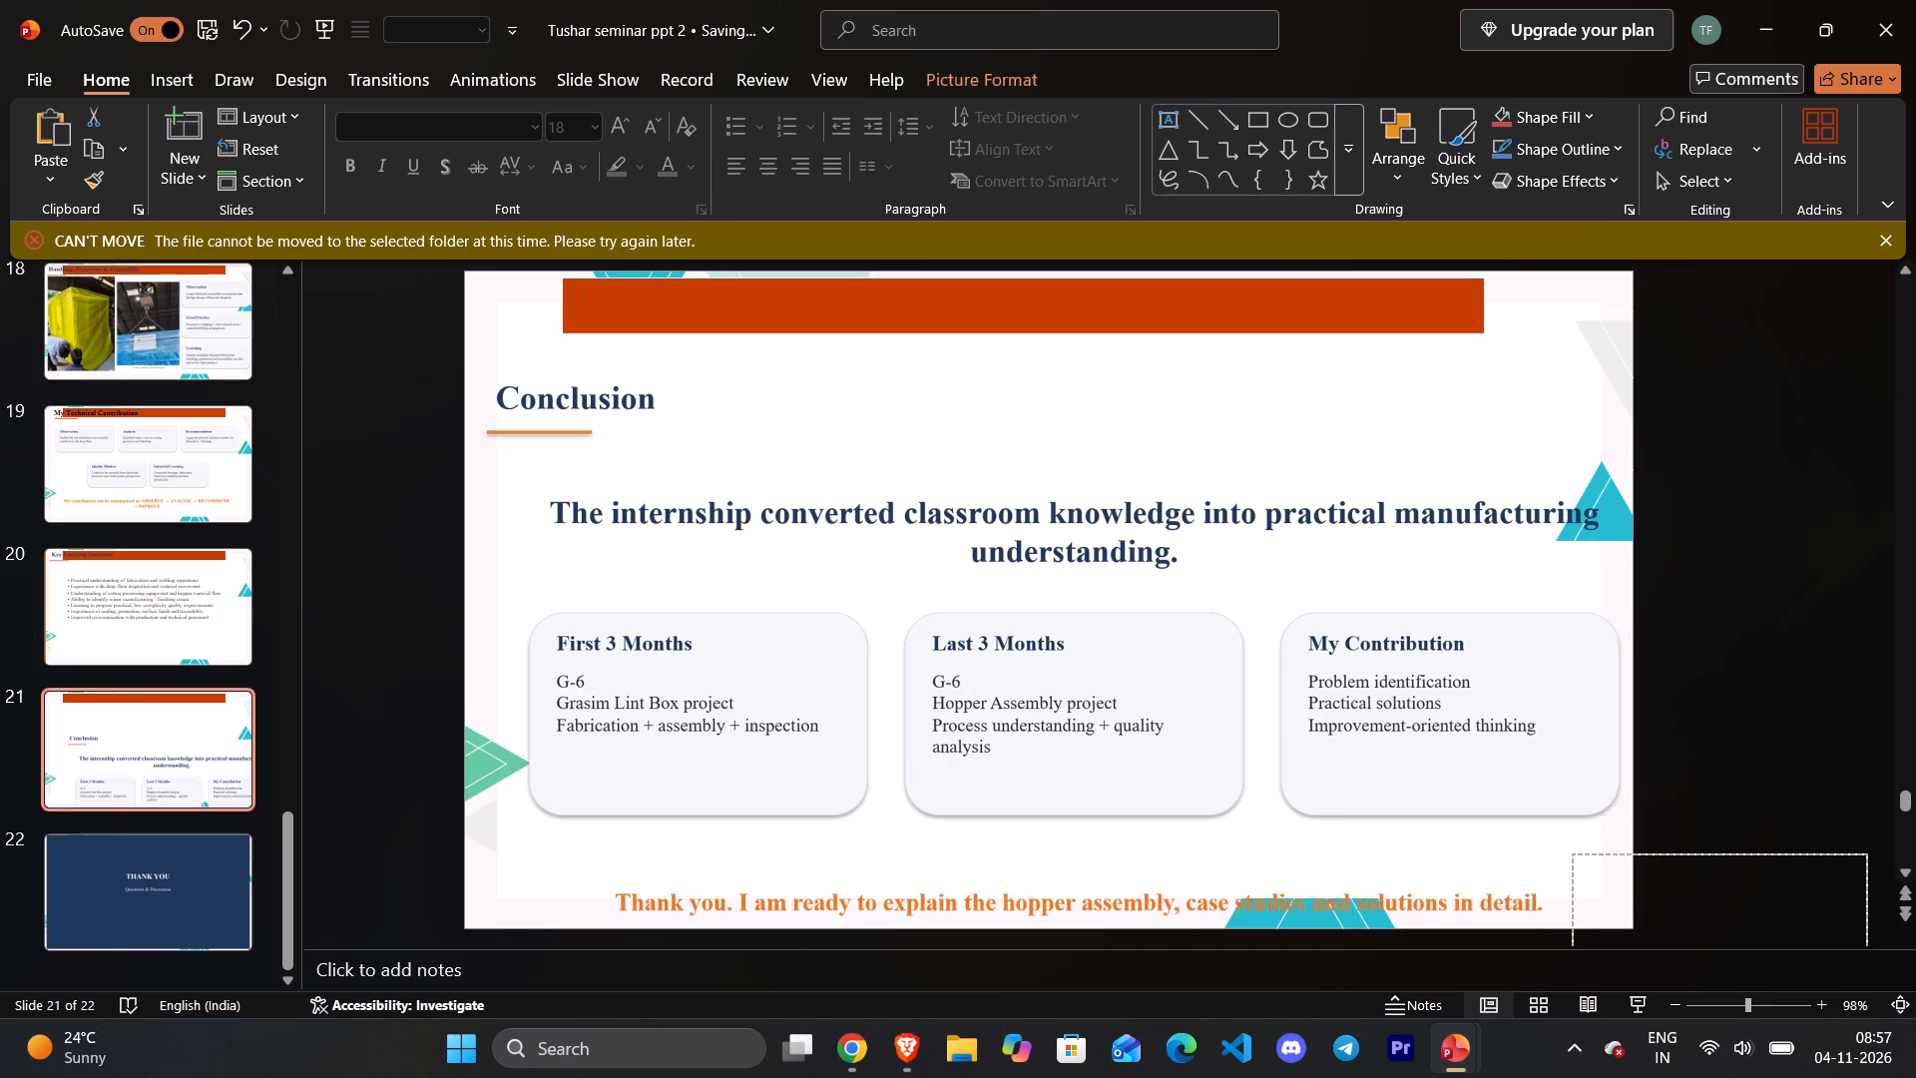
Move the Conclusion picture up on slide 21 so its heading overlaps the orange title bar at the slide's top edge.
drag(1052, 375, 1062, 365)
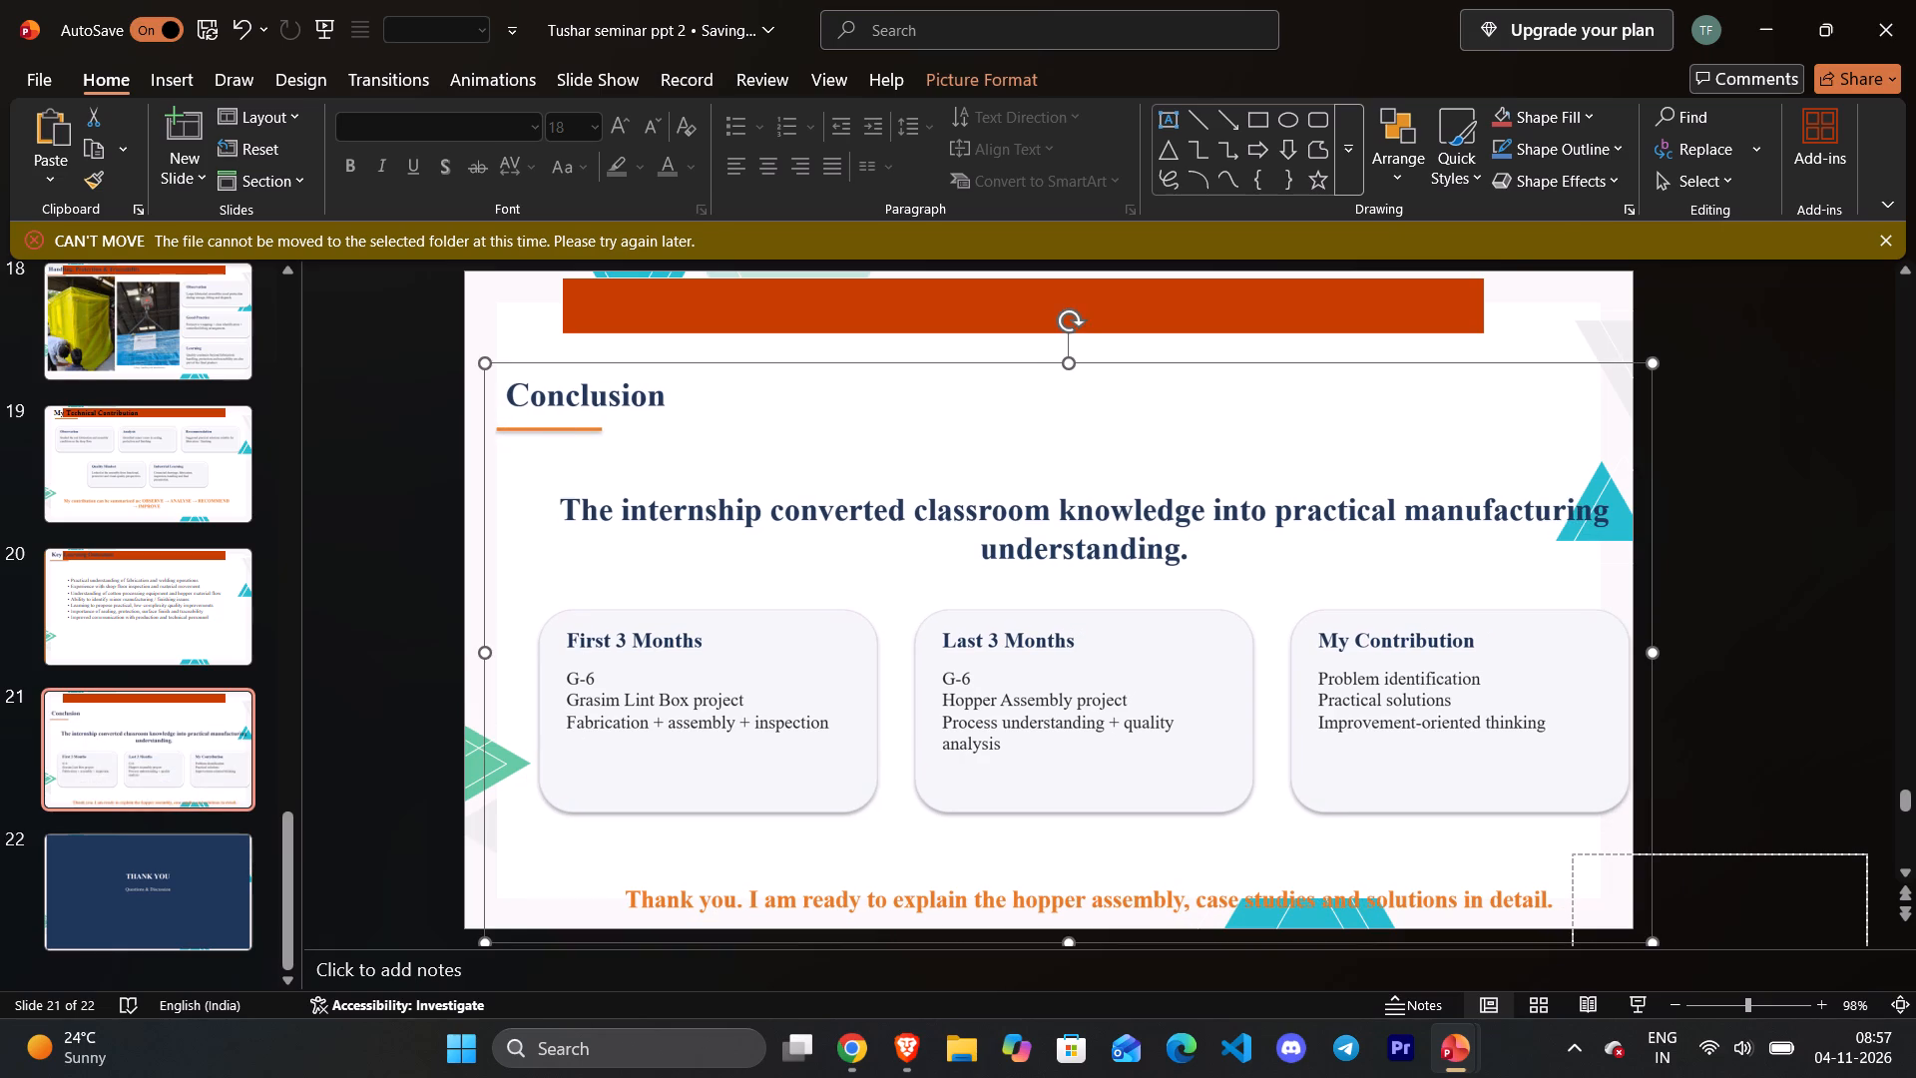
drag(1046, 369, 1034, 341)
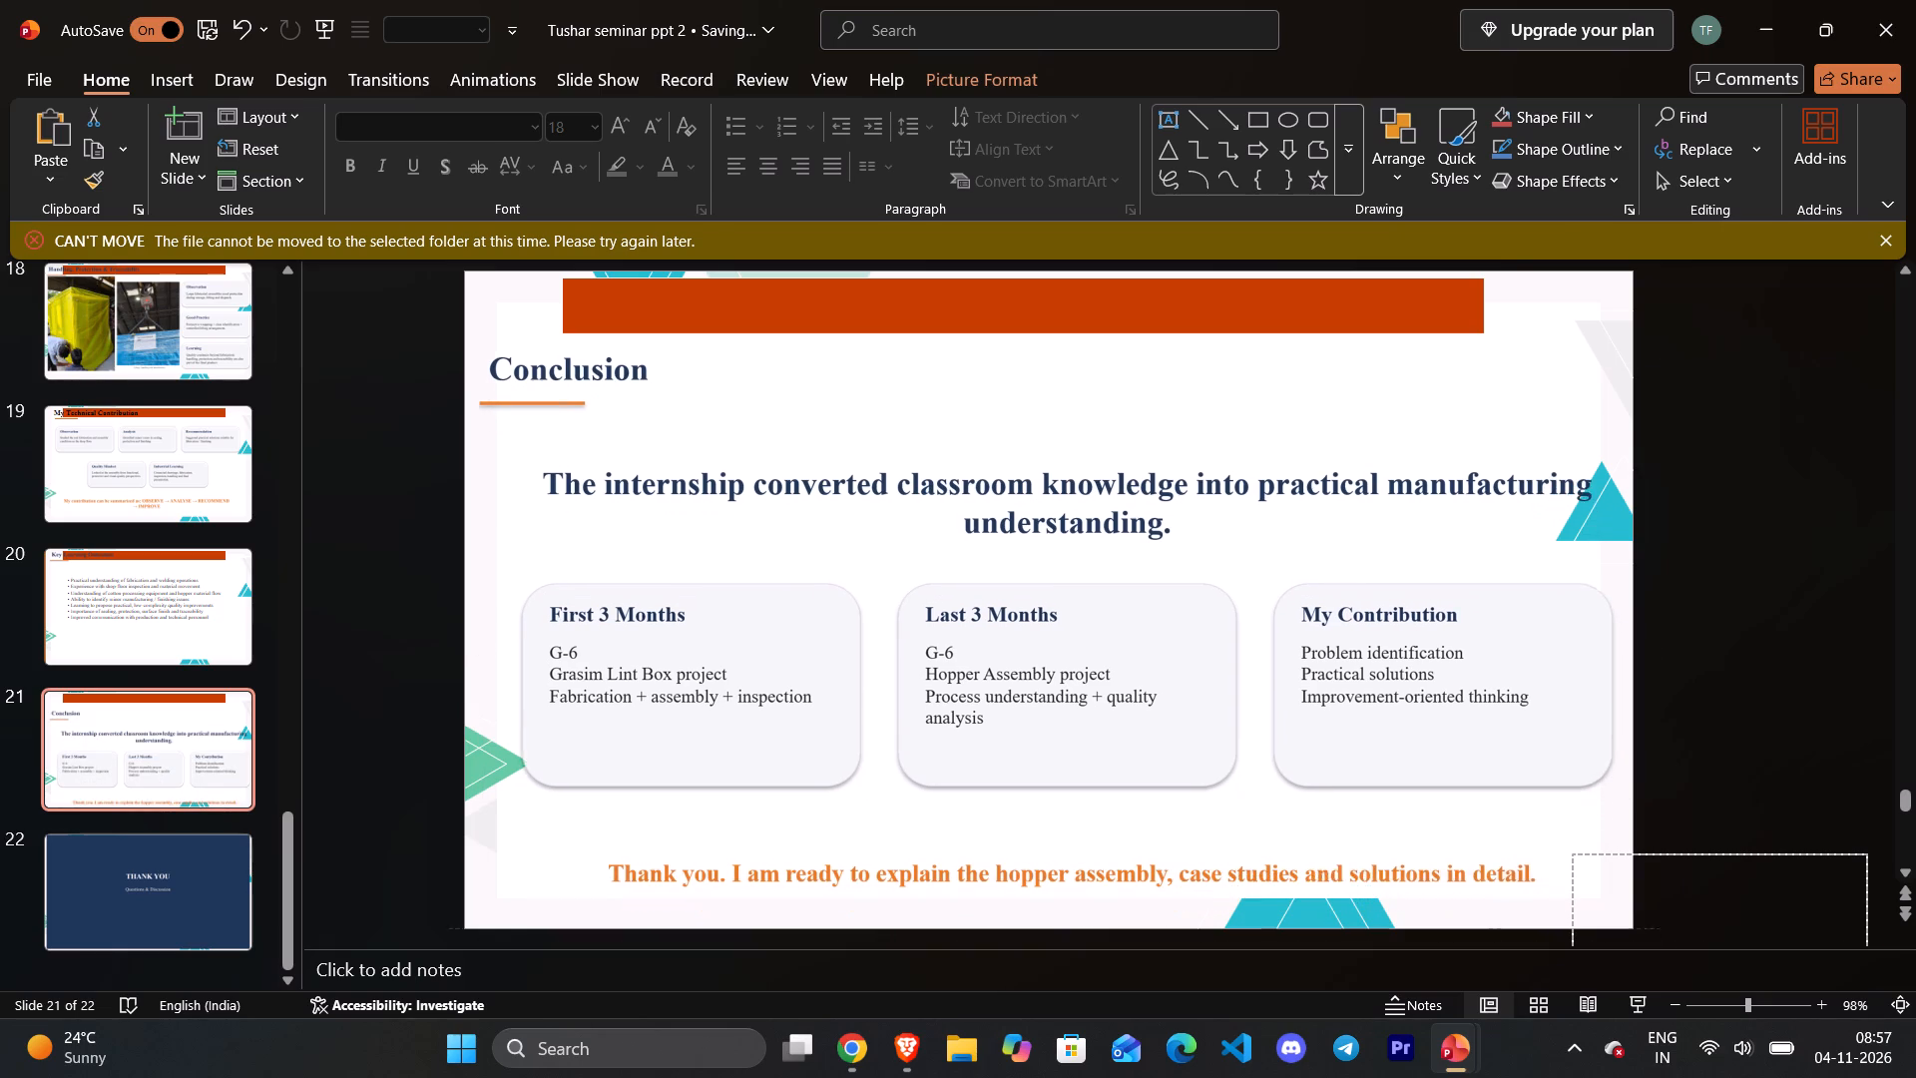
drag(1034, 341, 1041, 279)
click(1779, 498)
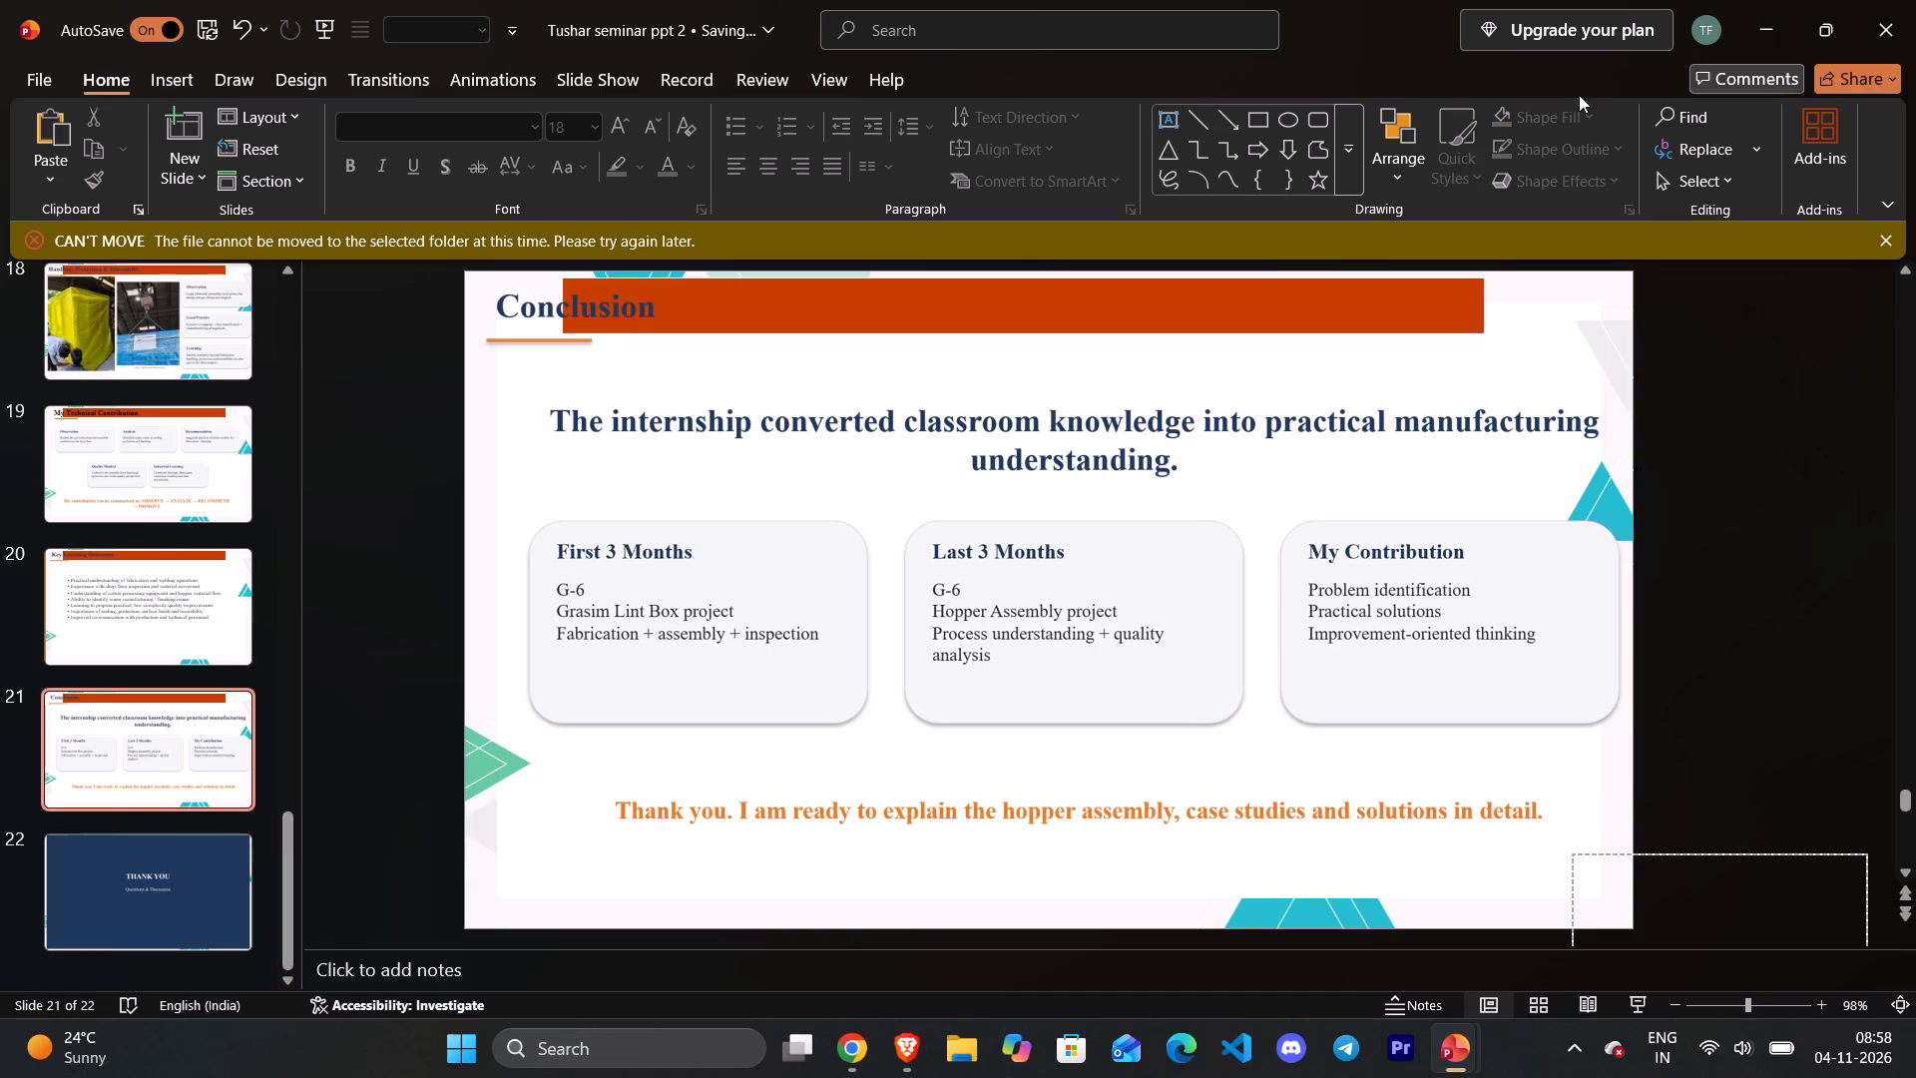
click(1758, 26)
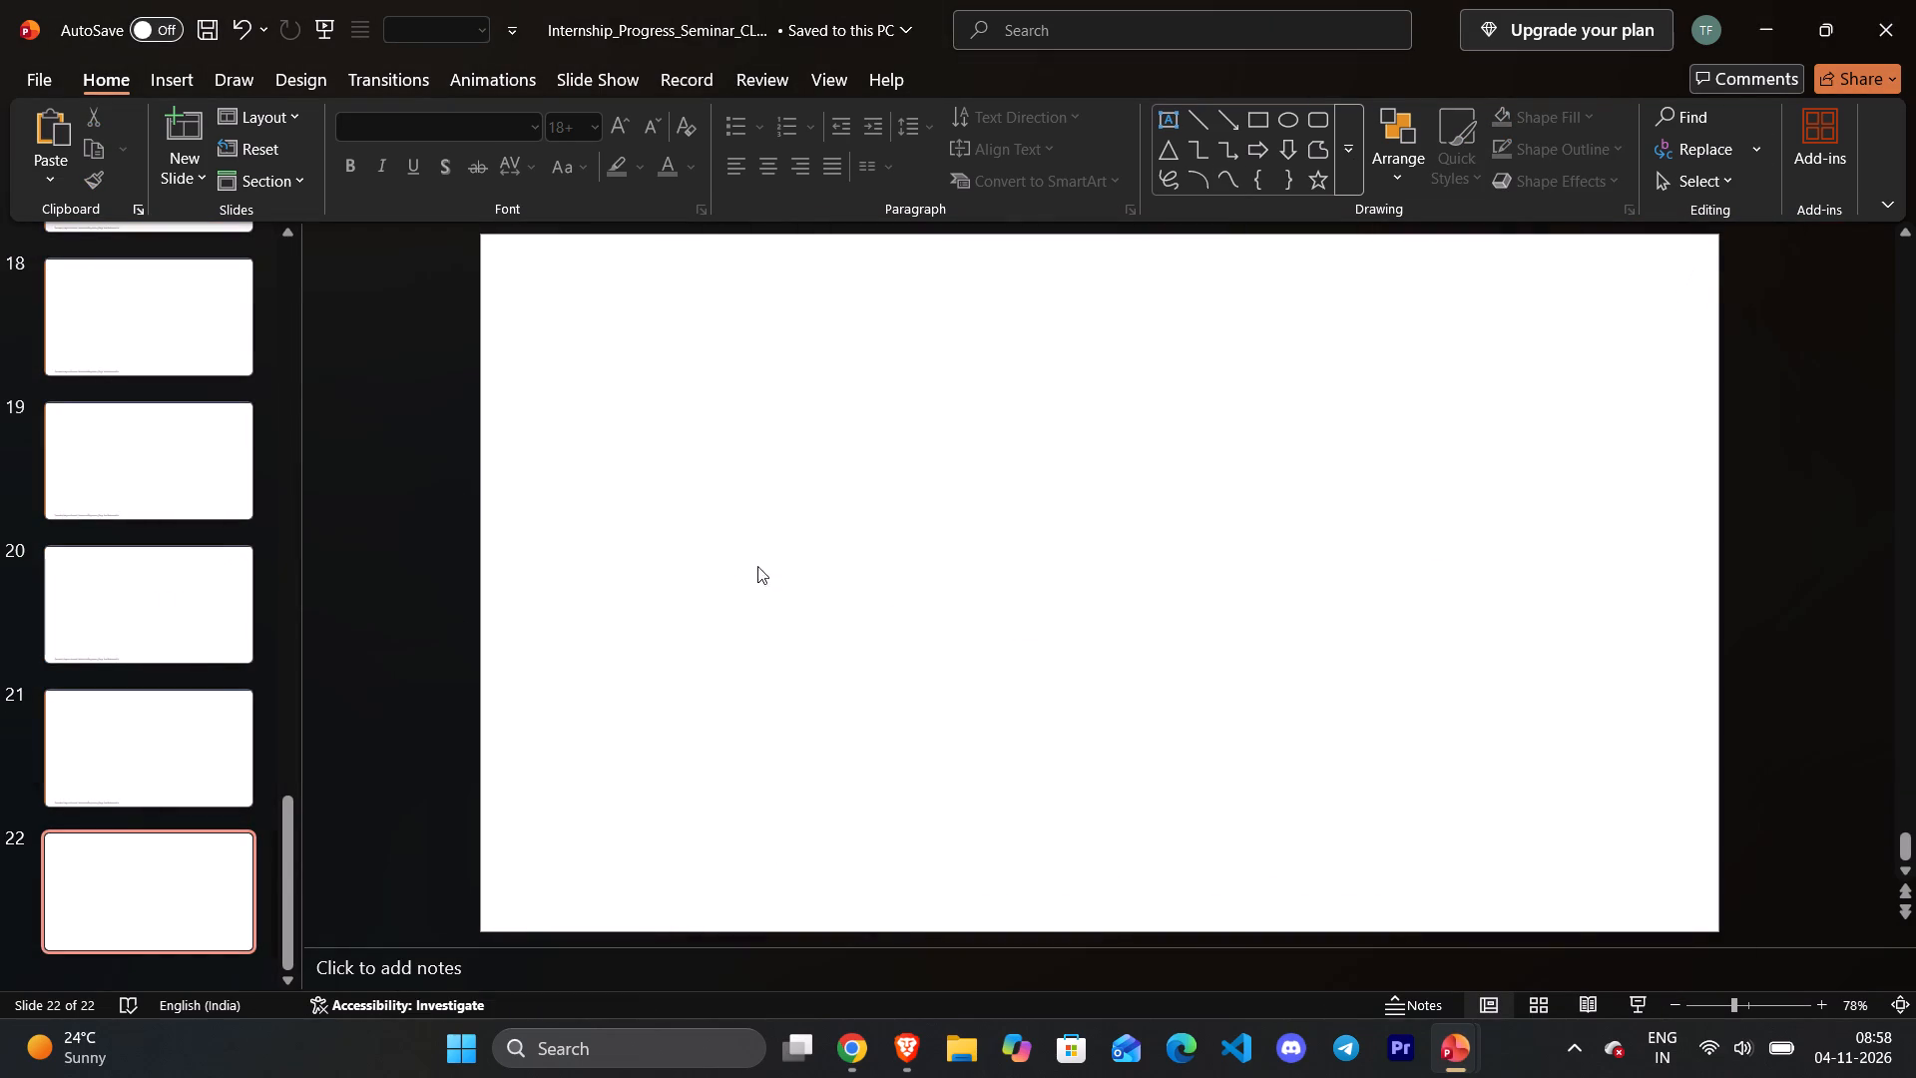
scroll(0, 737, down, 4)
scroll(4, 740, up, 15)
scroll(31, 727, down, 5)
scroll(122, 654, up, 20)
scroll(122, 654, up, 5)
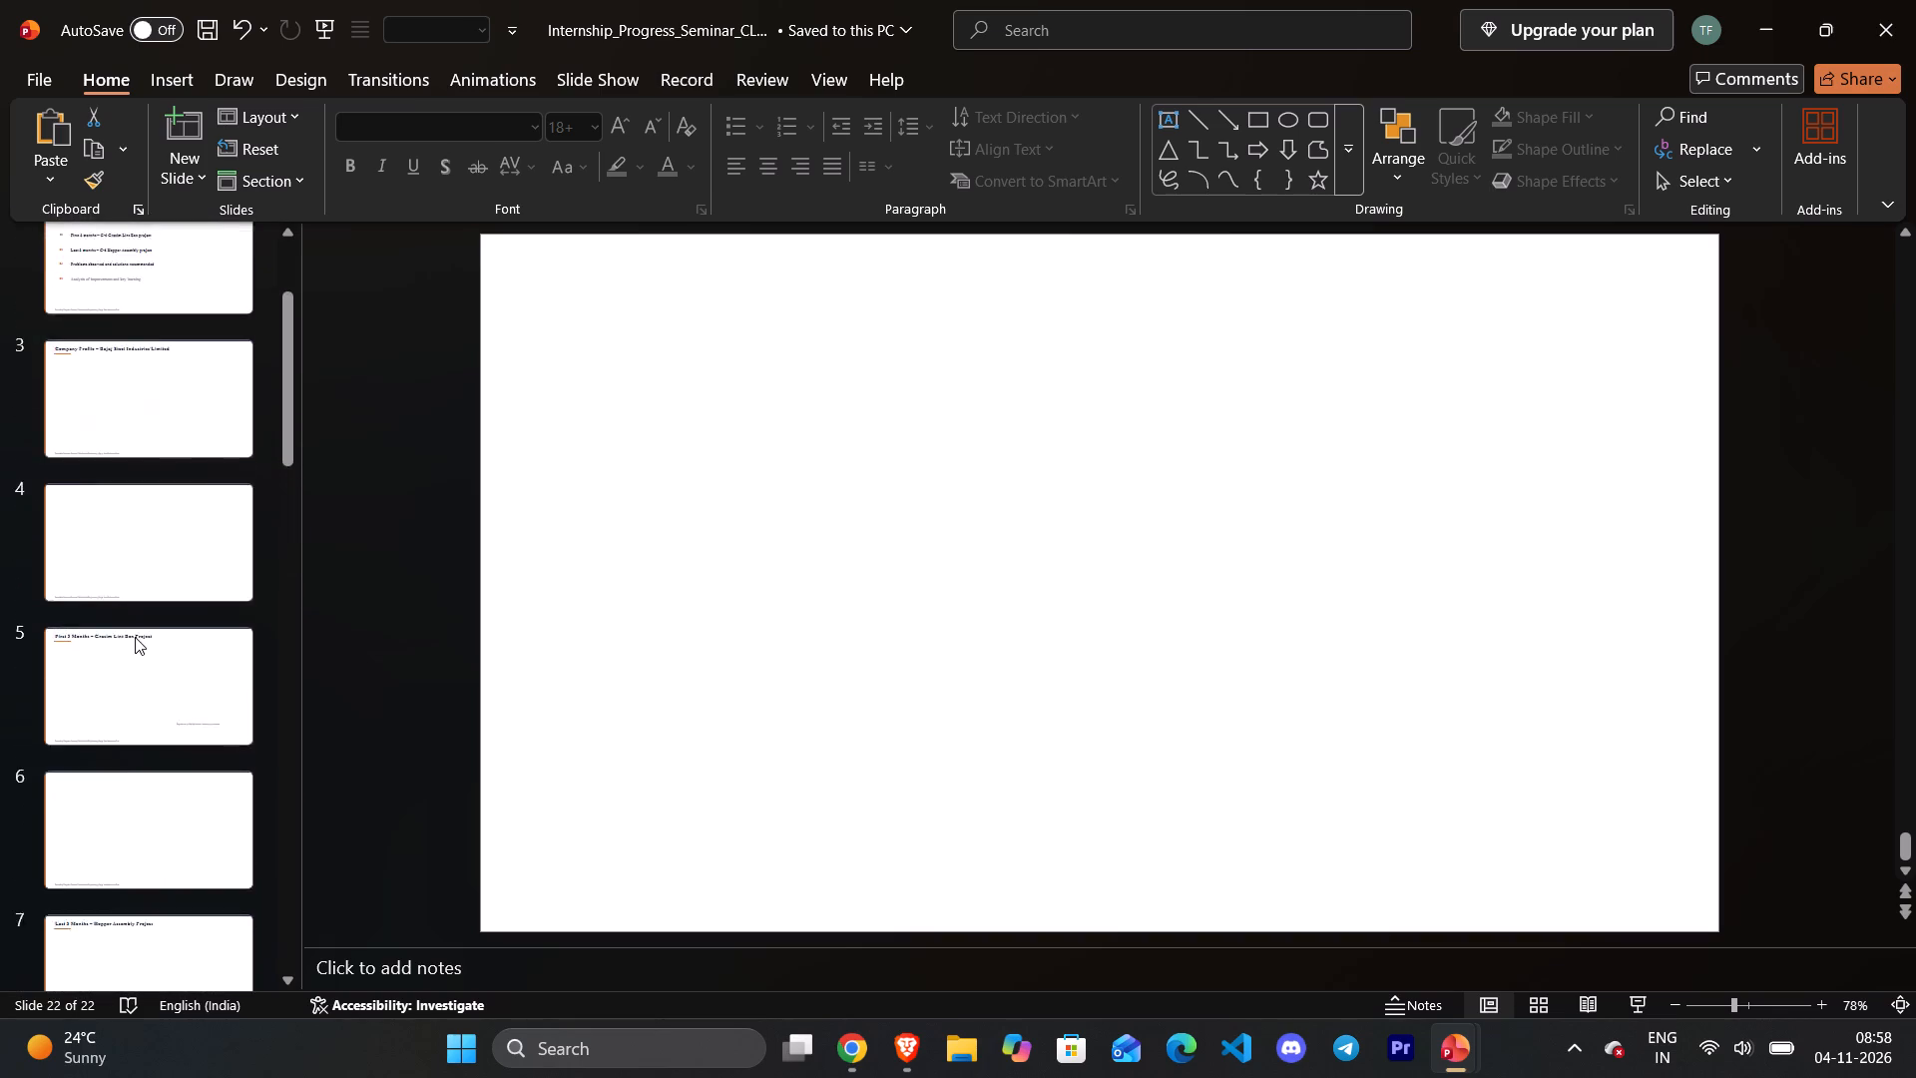
scroll(135, 637, up, 12)
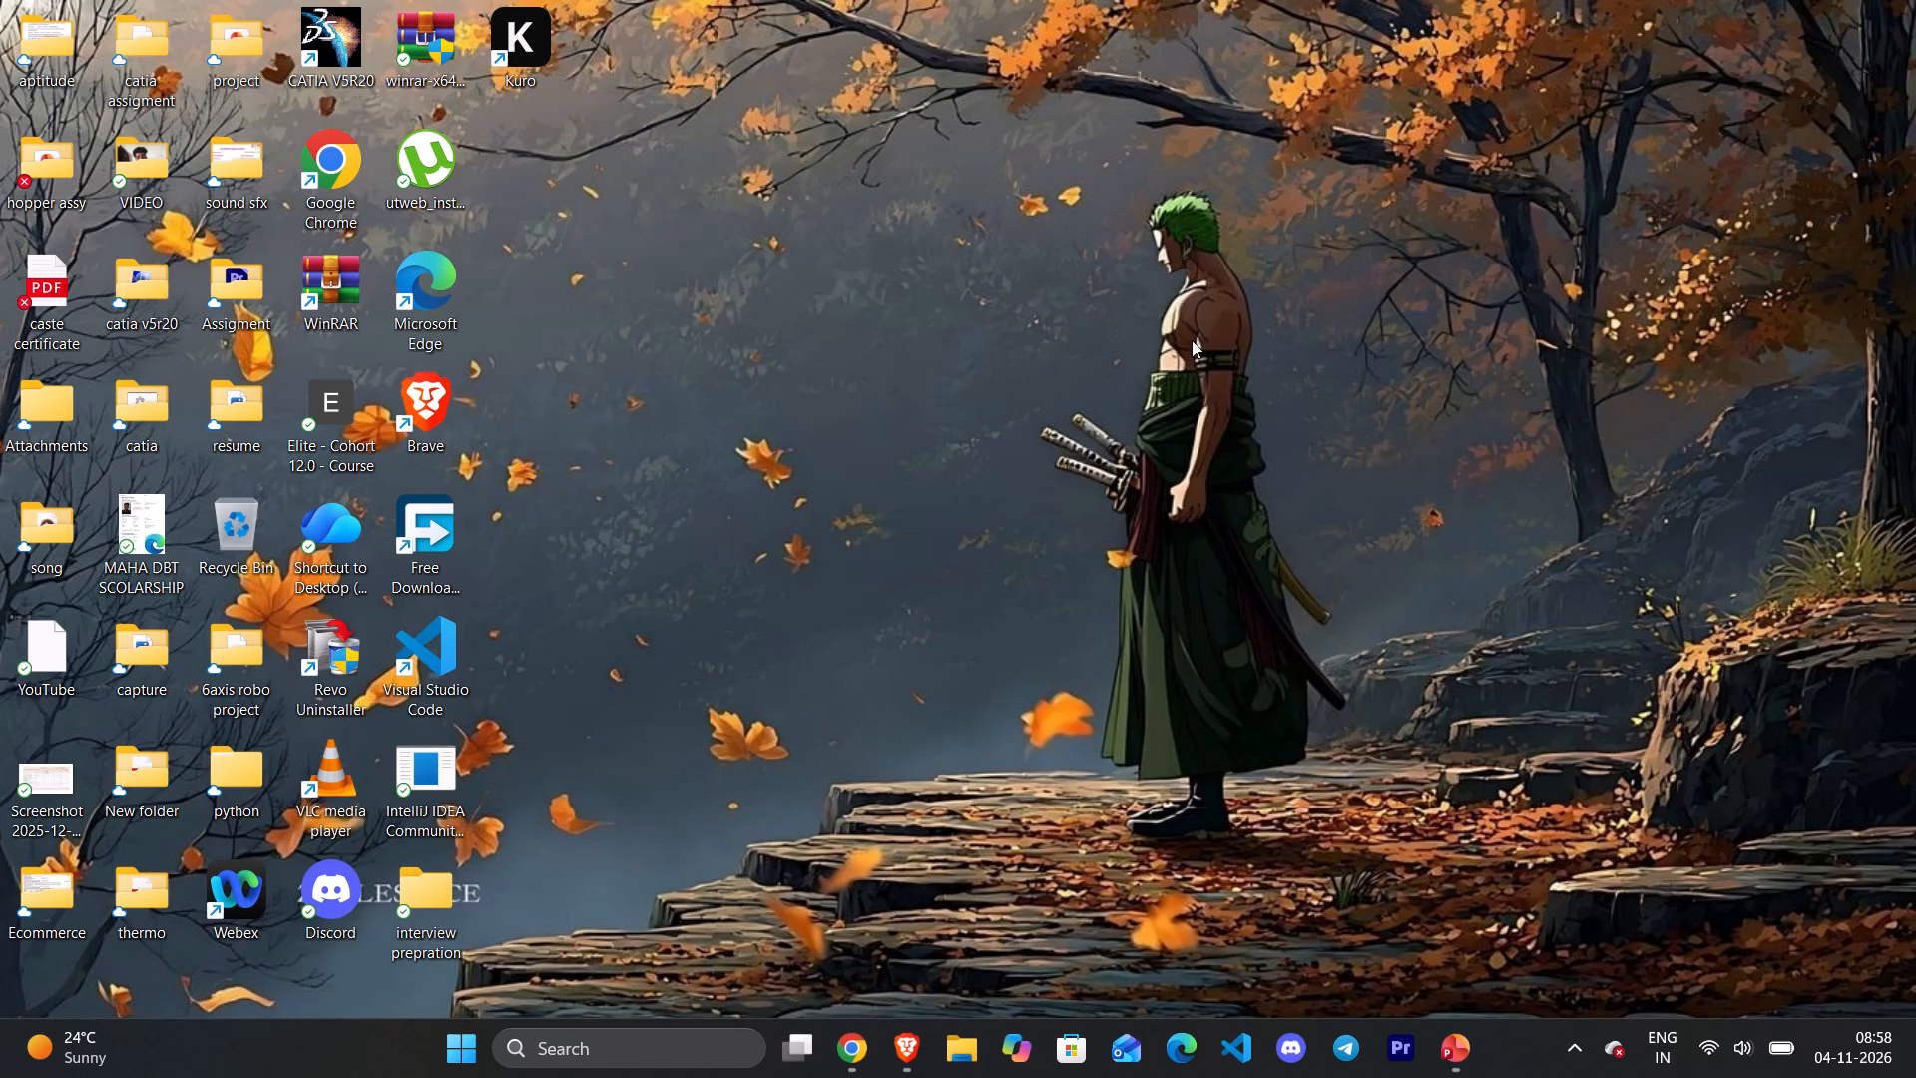
click(1241, 396)
double_click(46, 161)
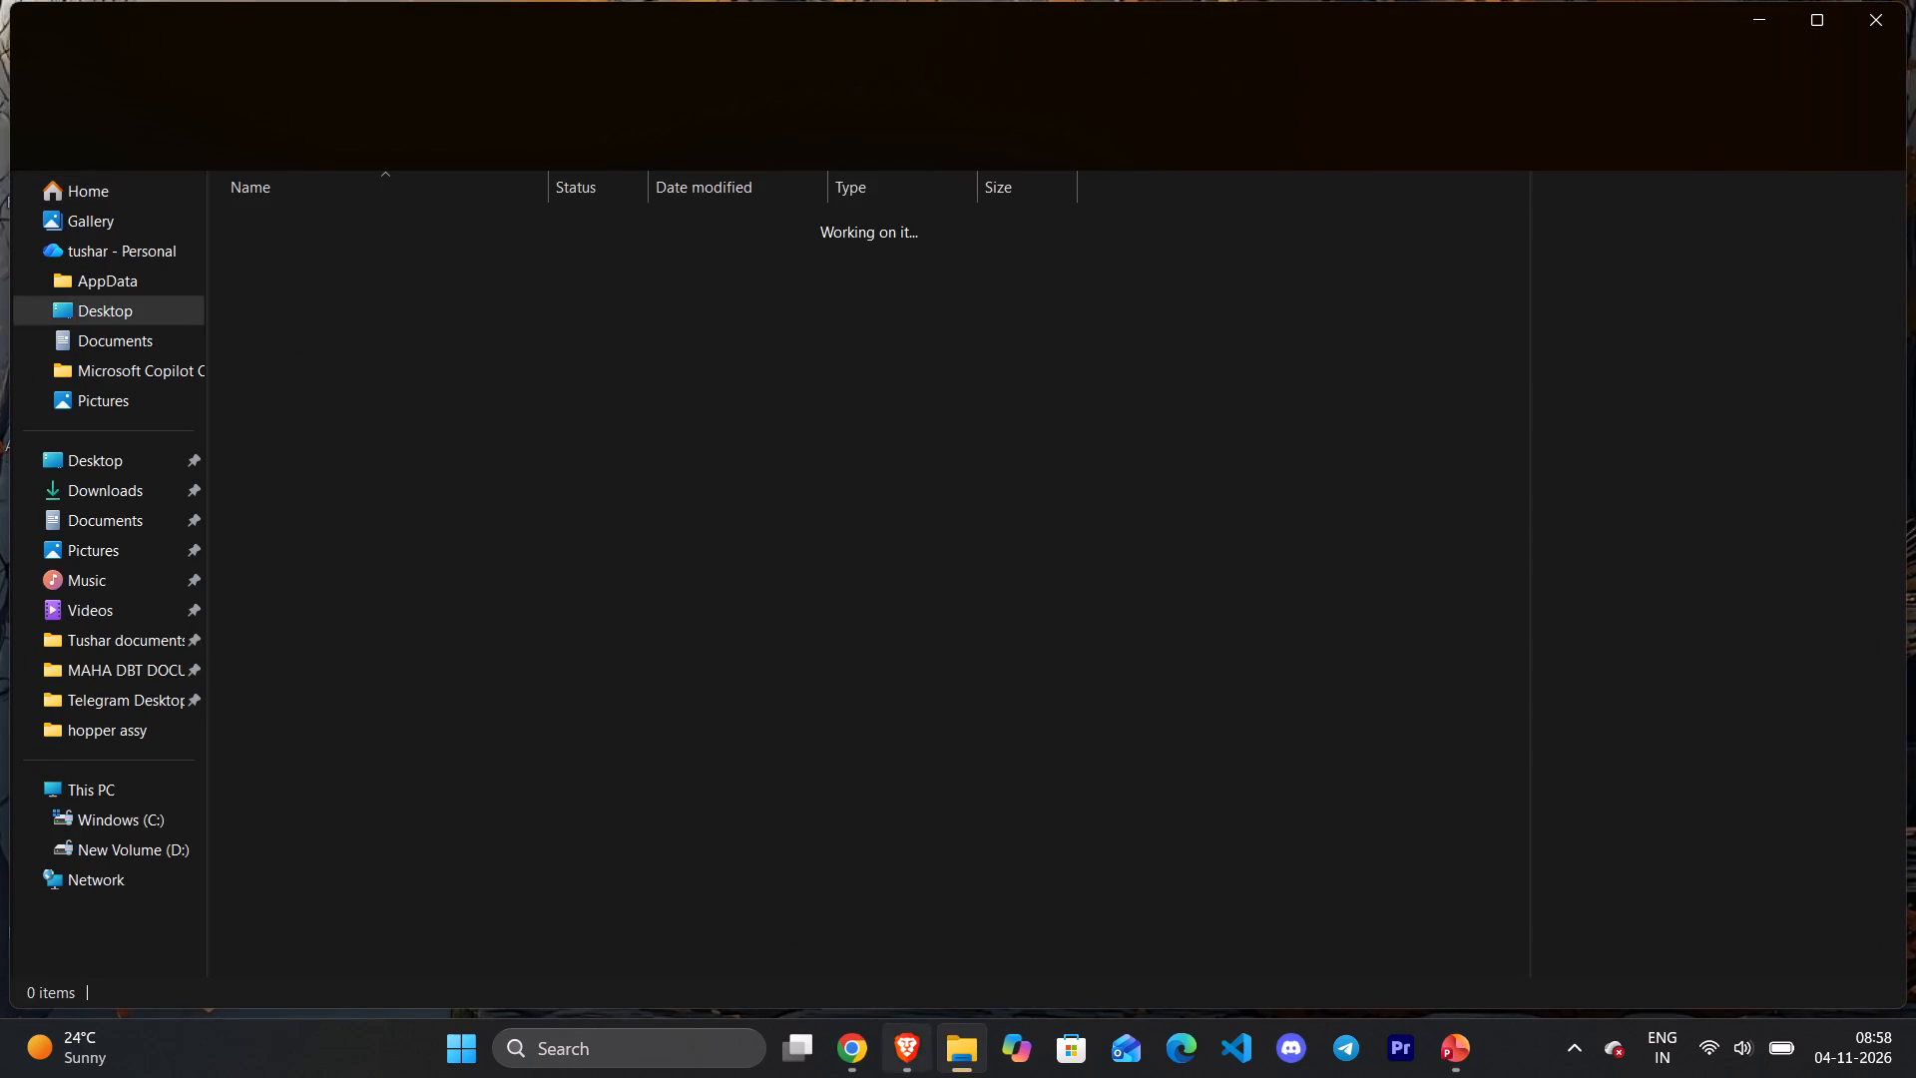
Switch to Brave, play the suggested Tum Ho Toh lyrical video on YouTube, and return to the hopper assy folder.
click(887, 883)
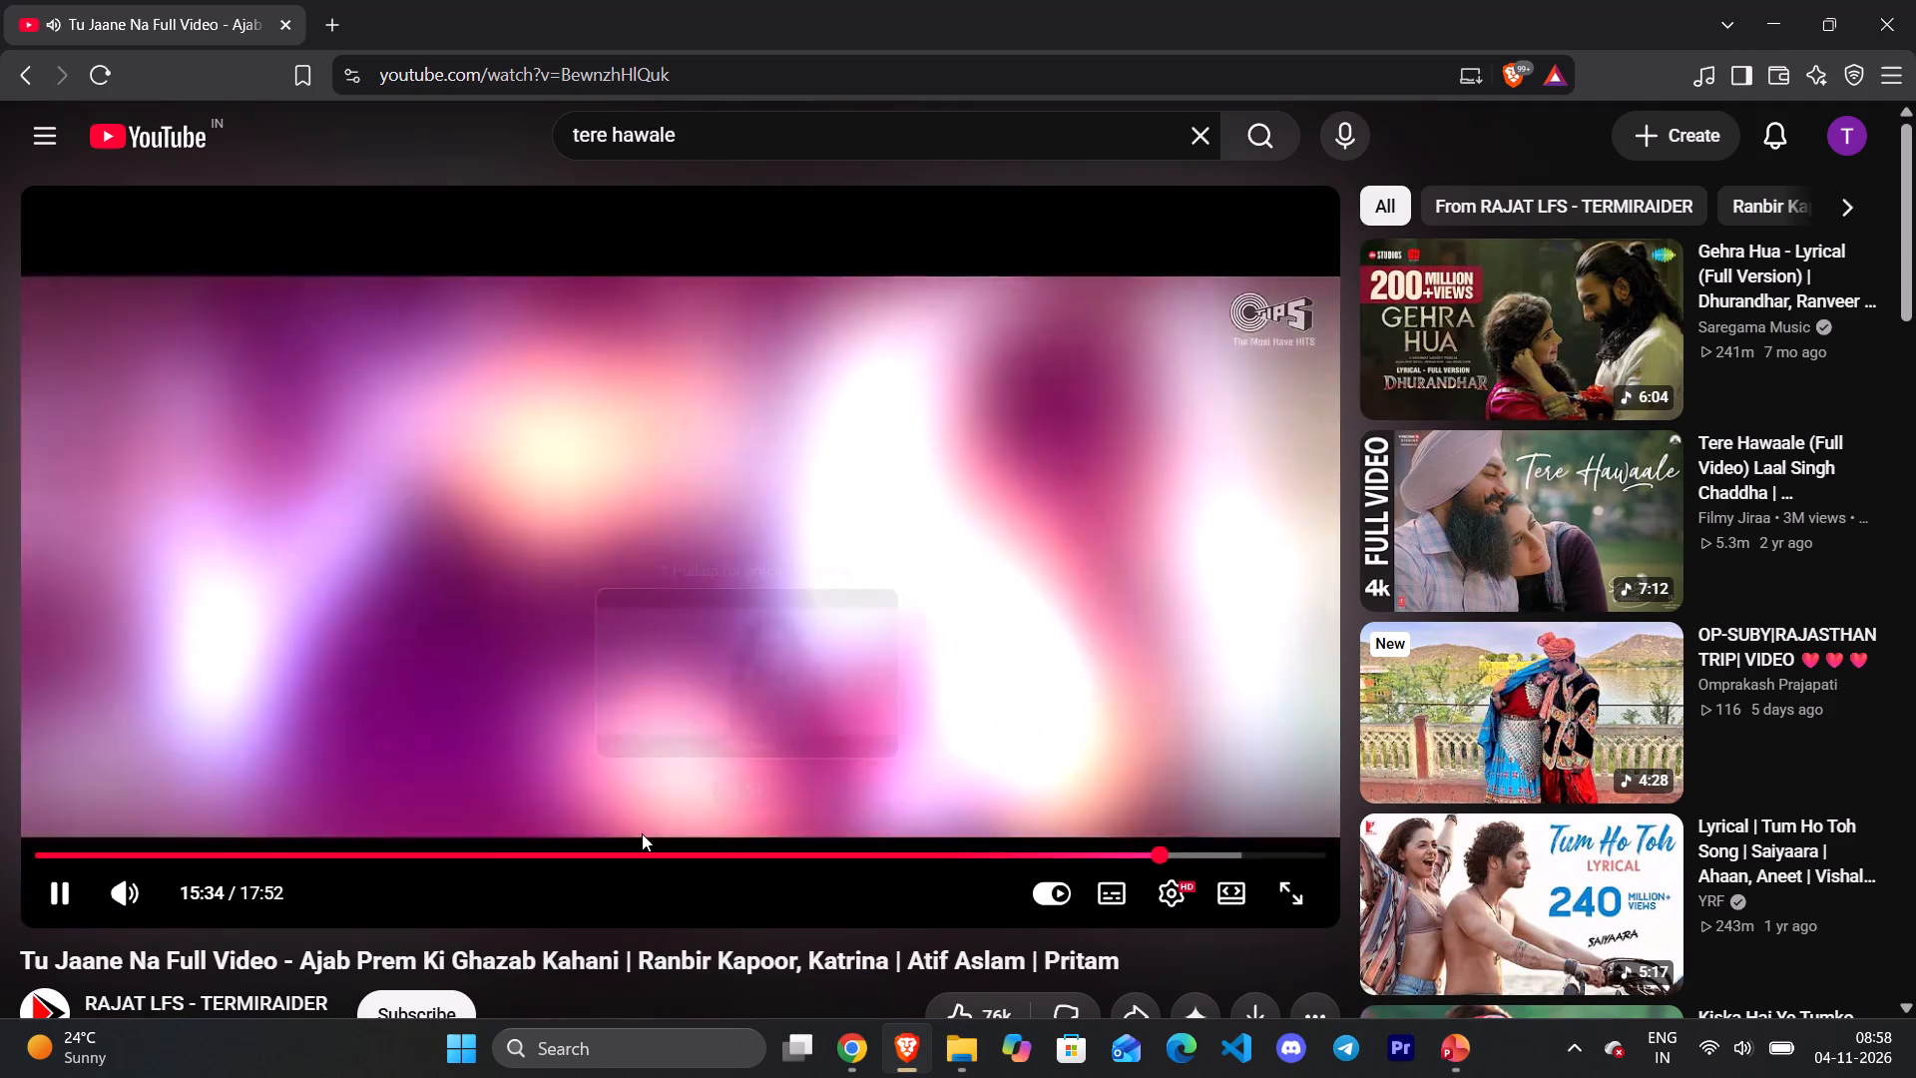
scroll(702, 862, down, 3)
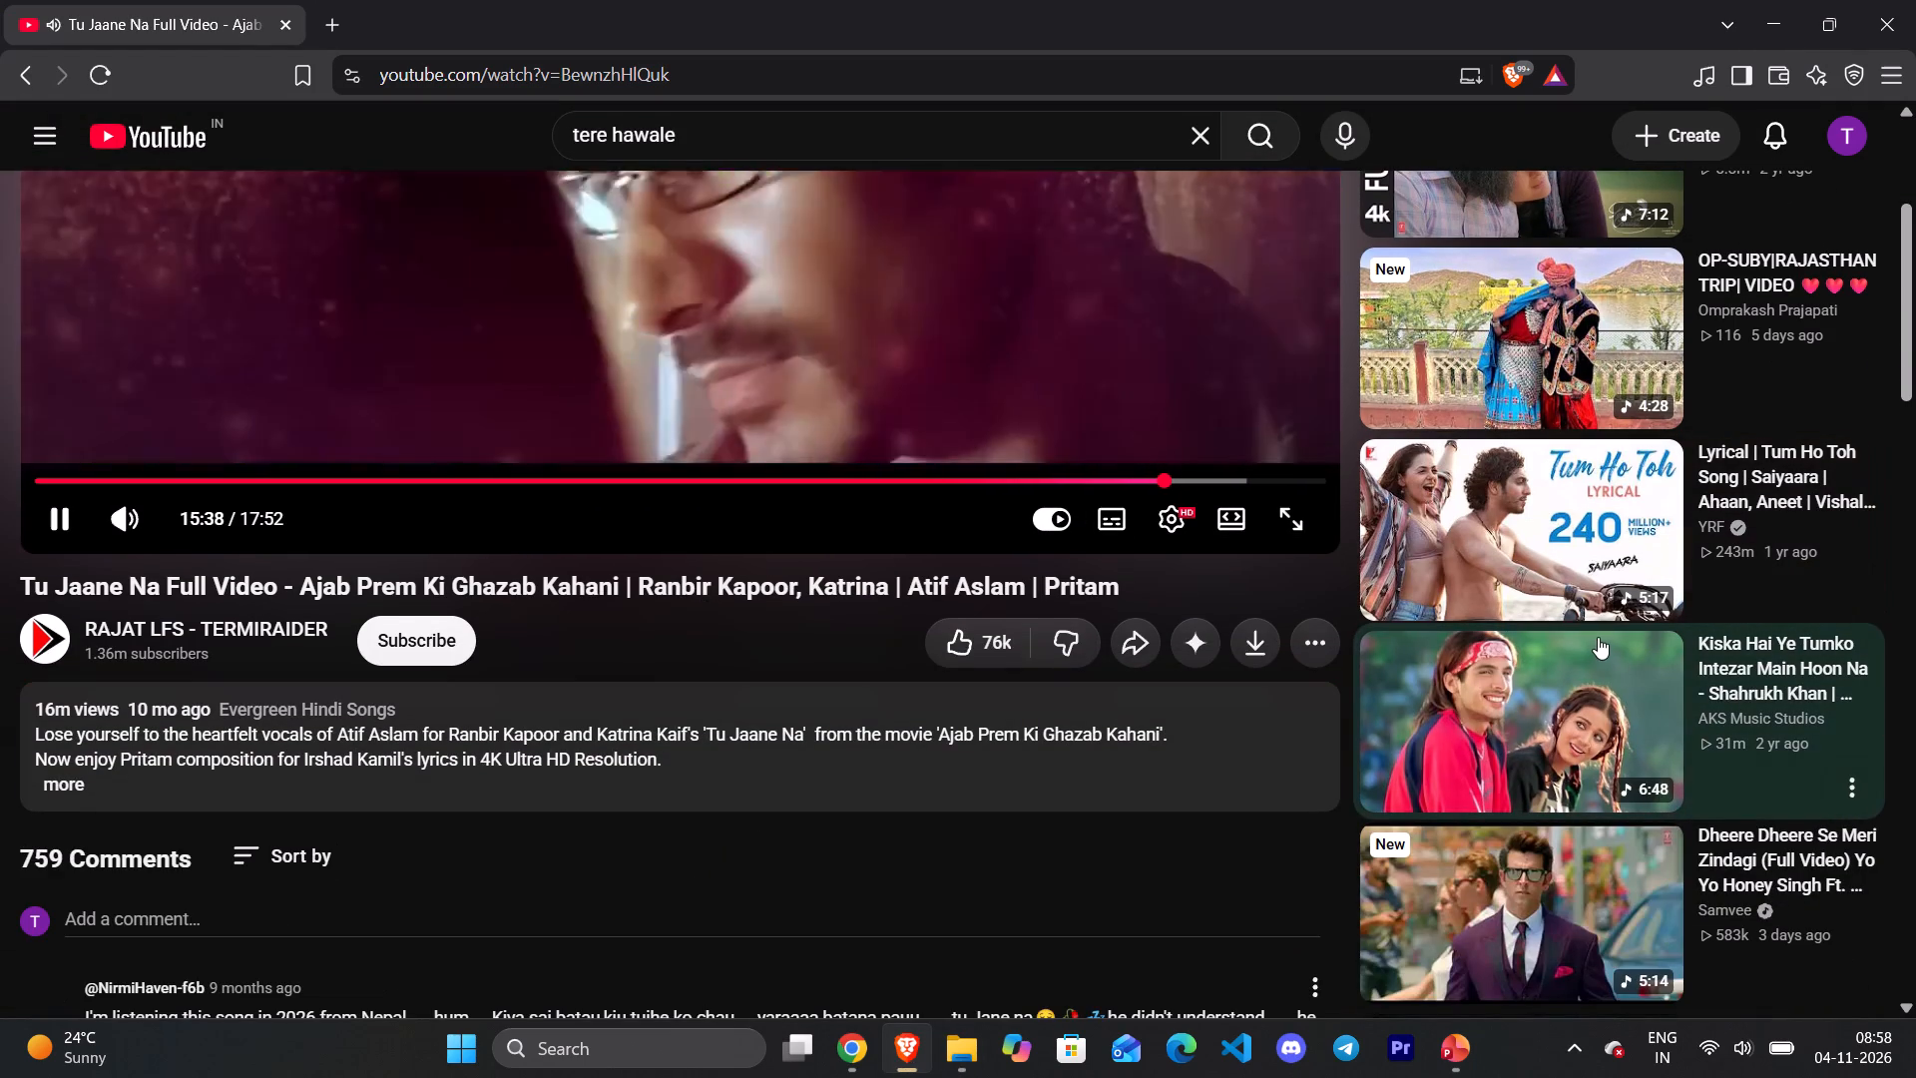
click(1564, 556)
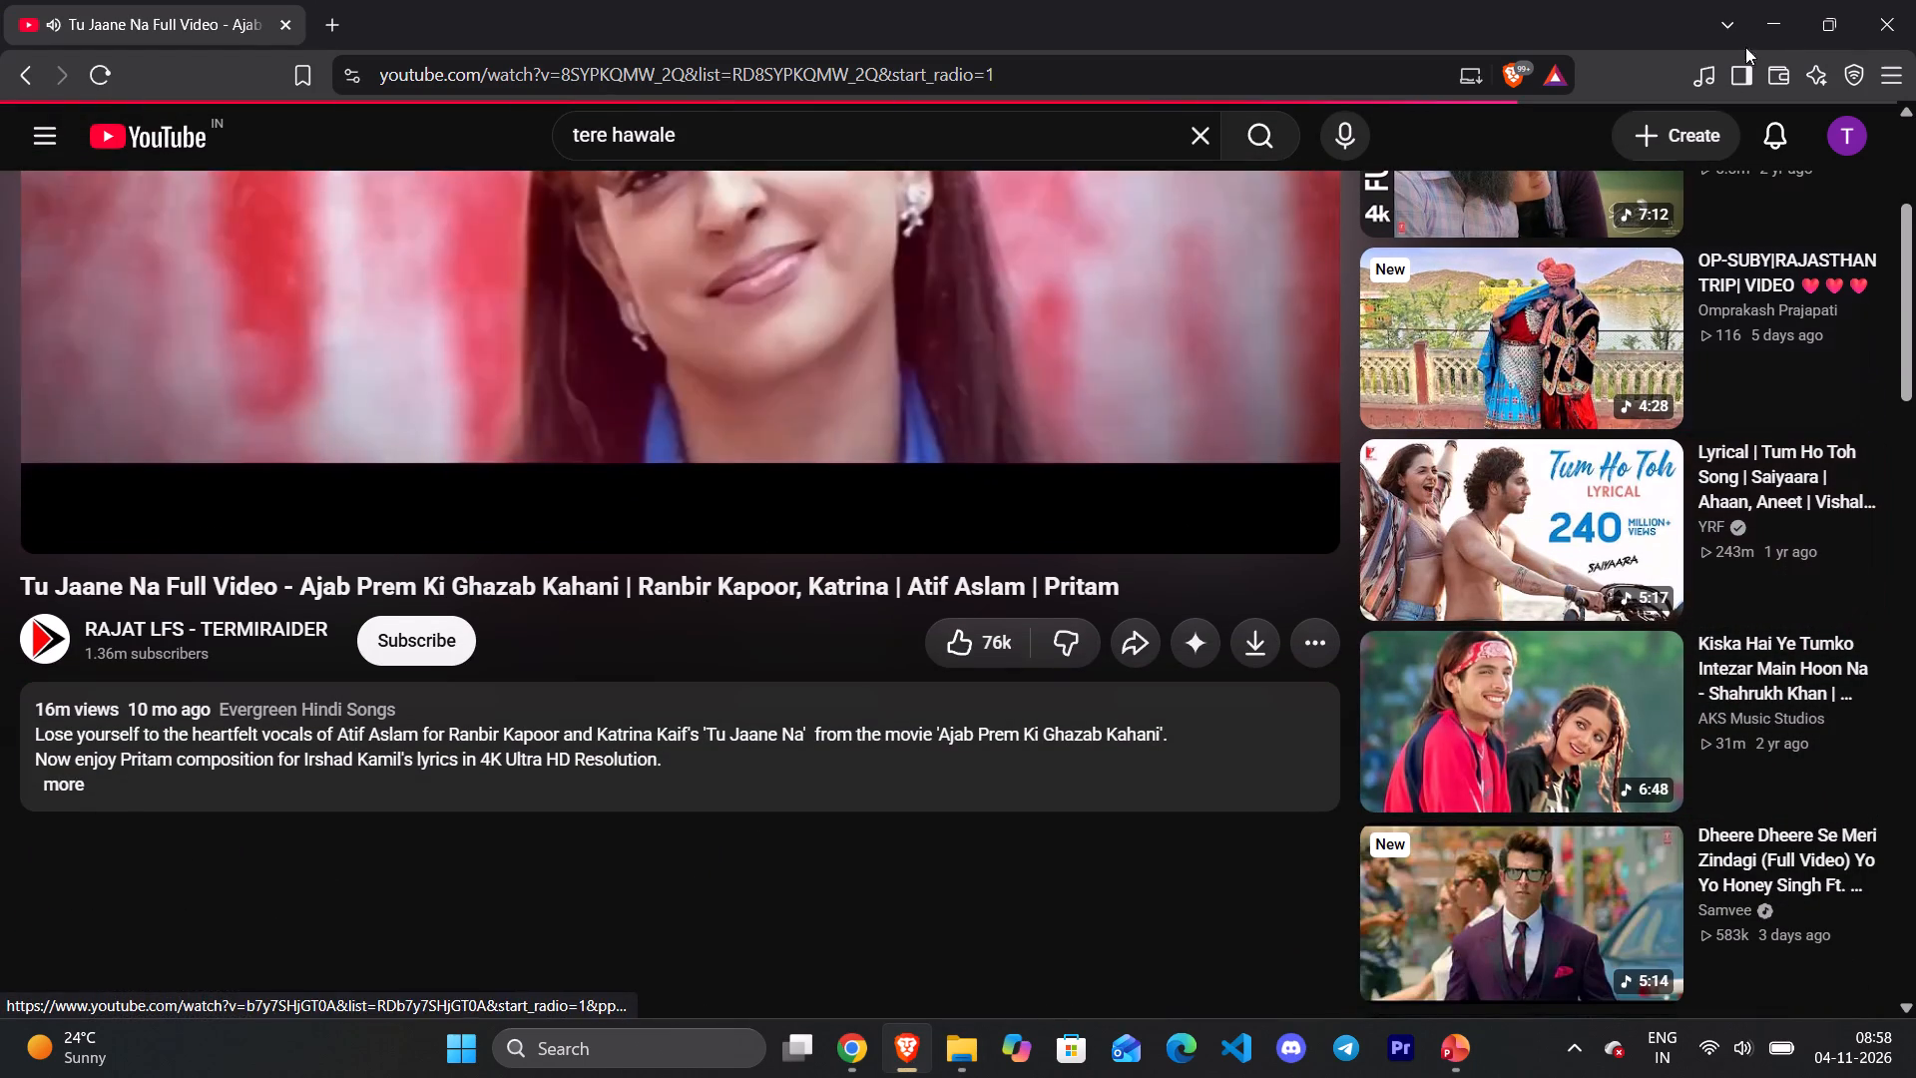
click(1762, 18)
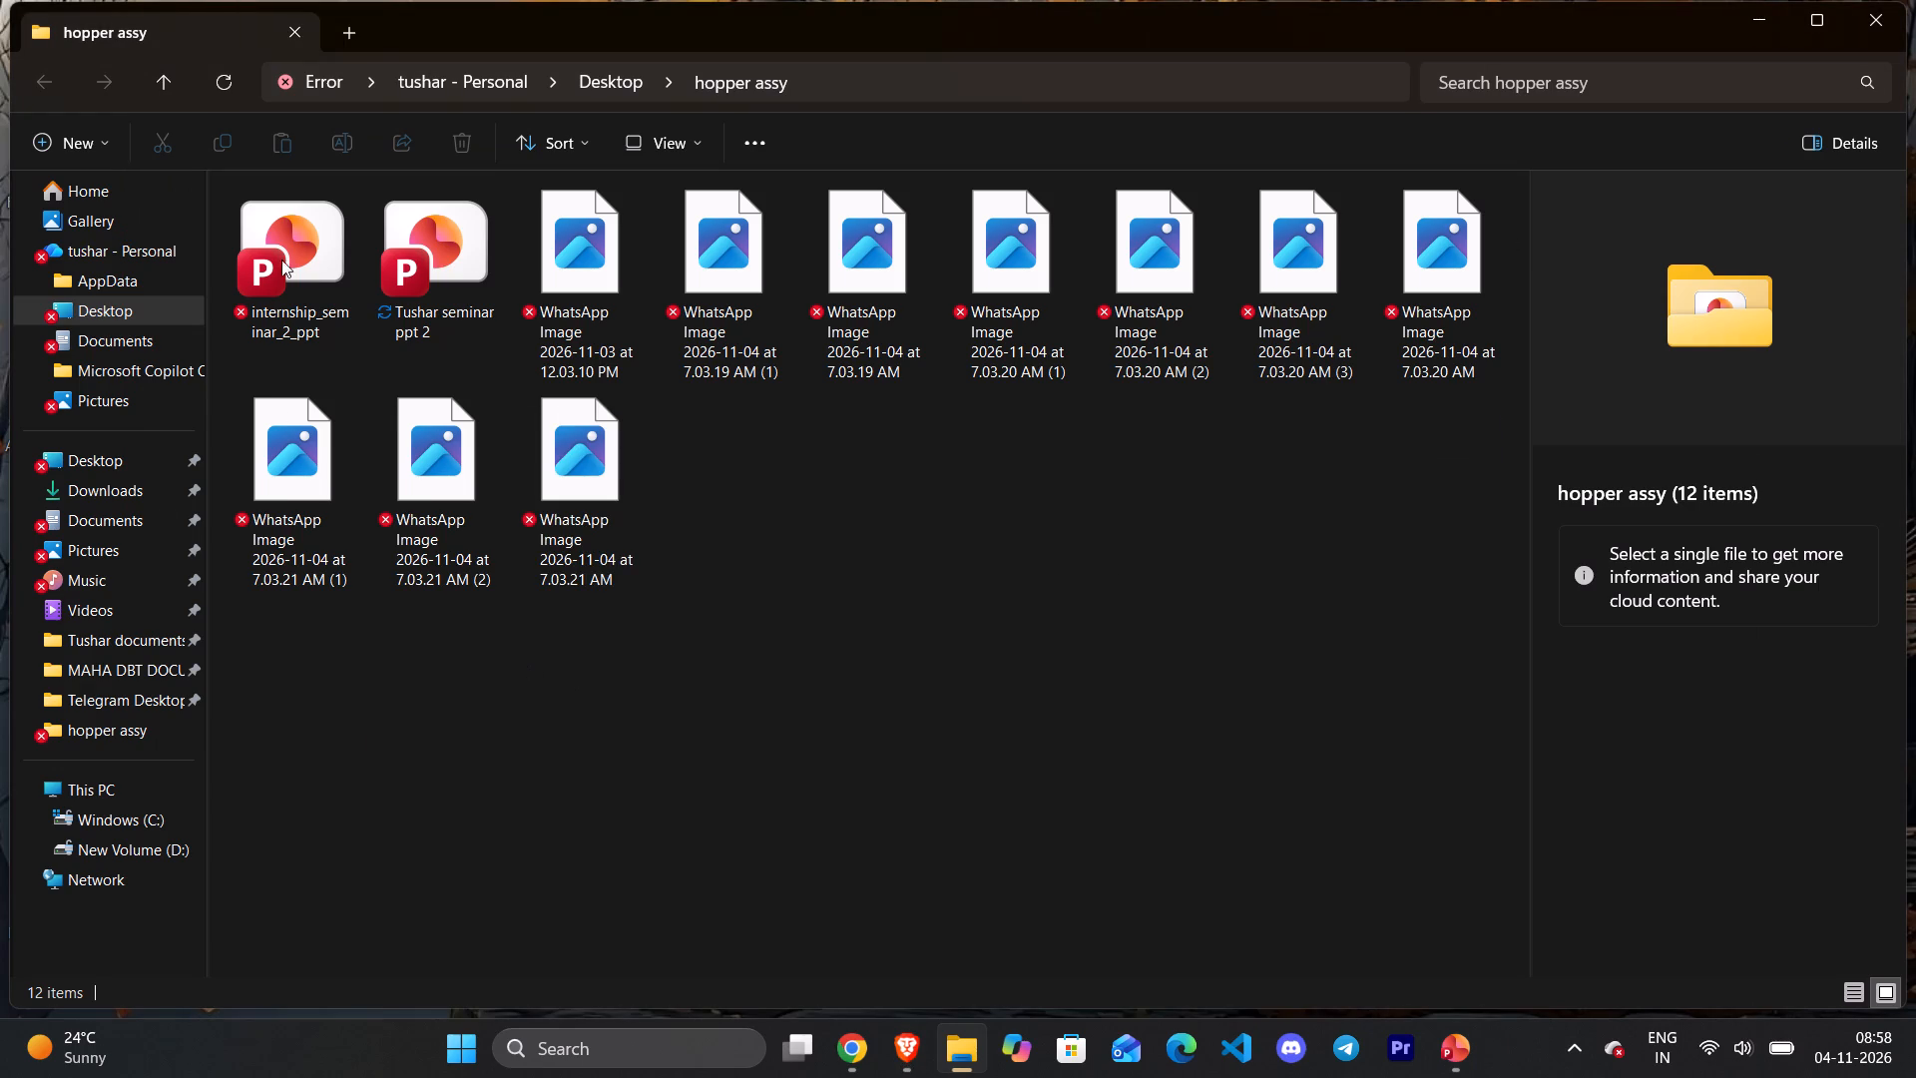
Open the internship_seminar_2_ppt presentation from the hopper assy folder, then minimize the open presentations.
double_click(310, 243)
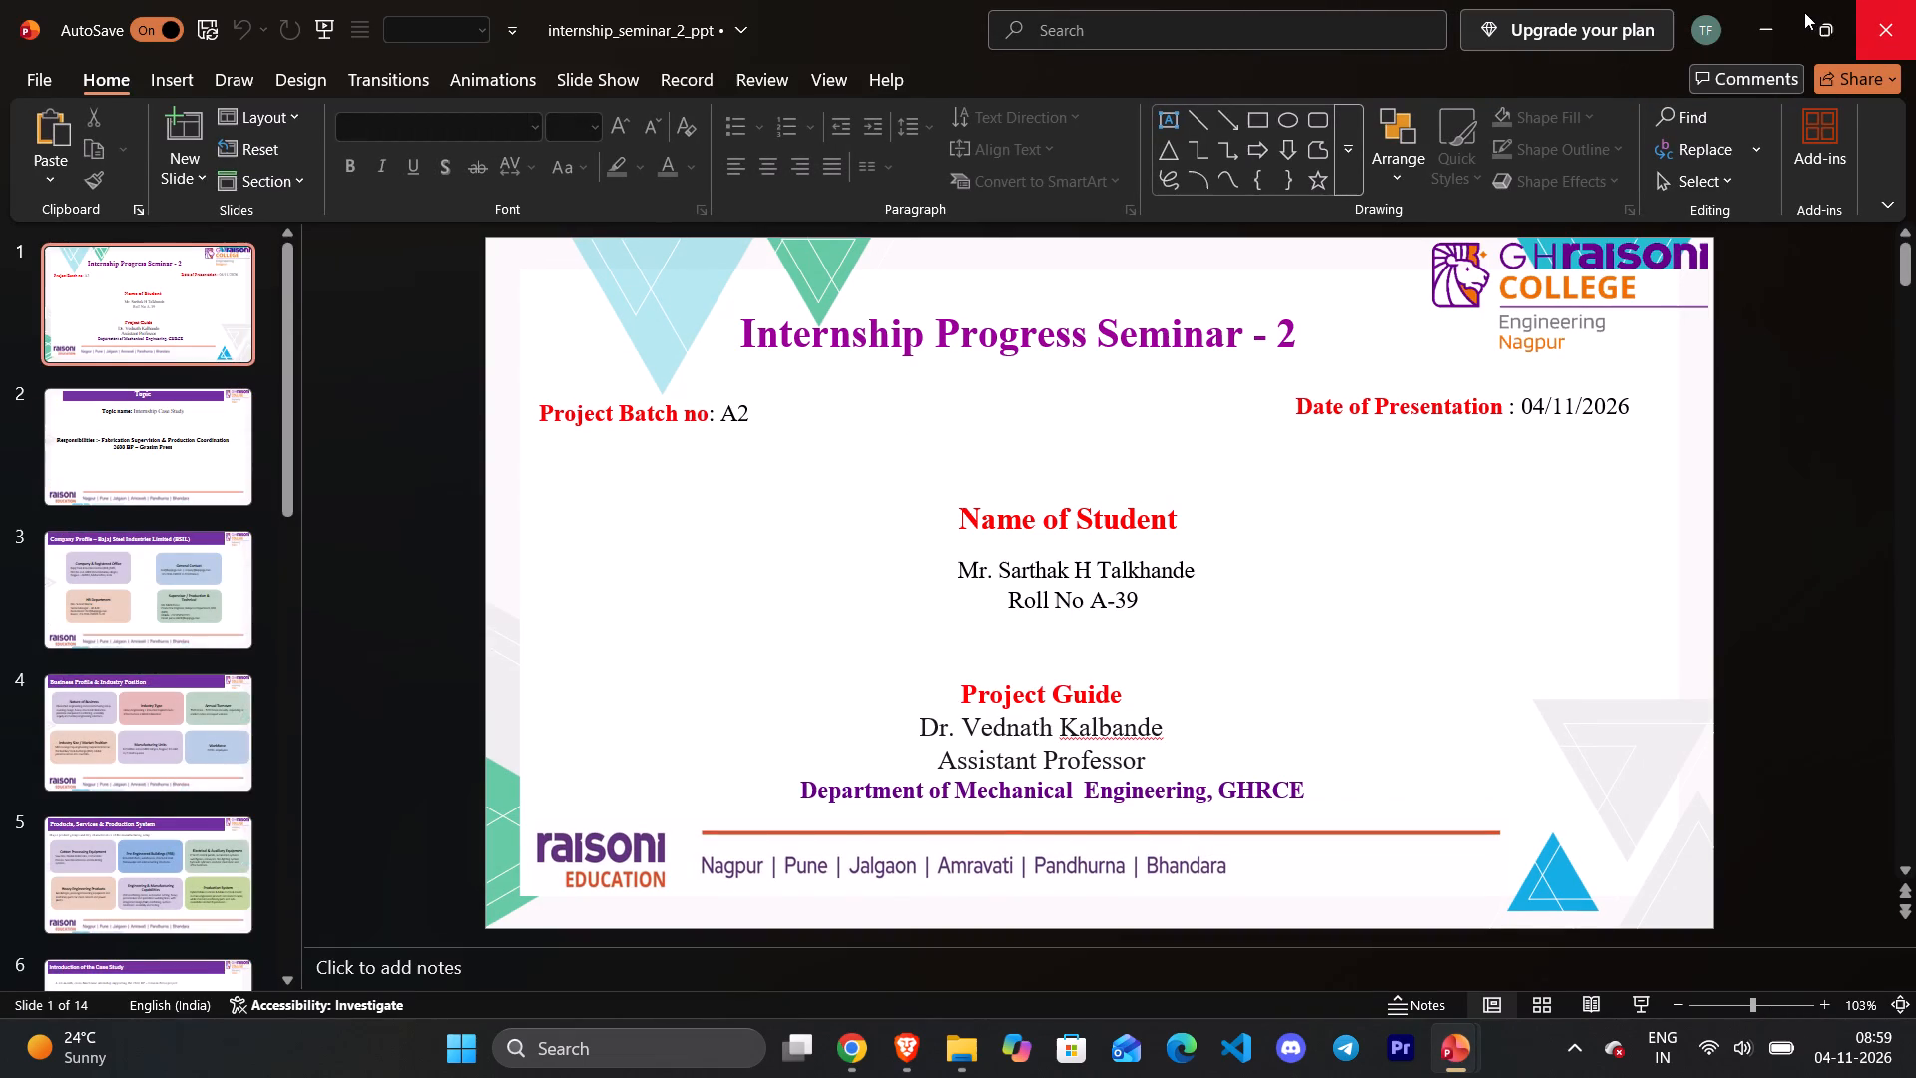
click(1772, 20)
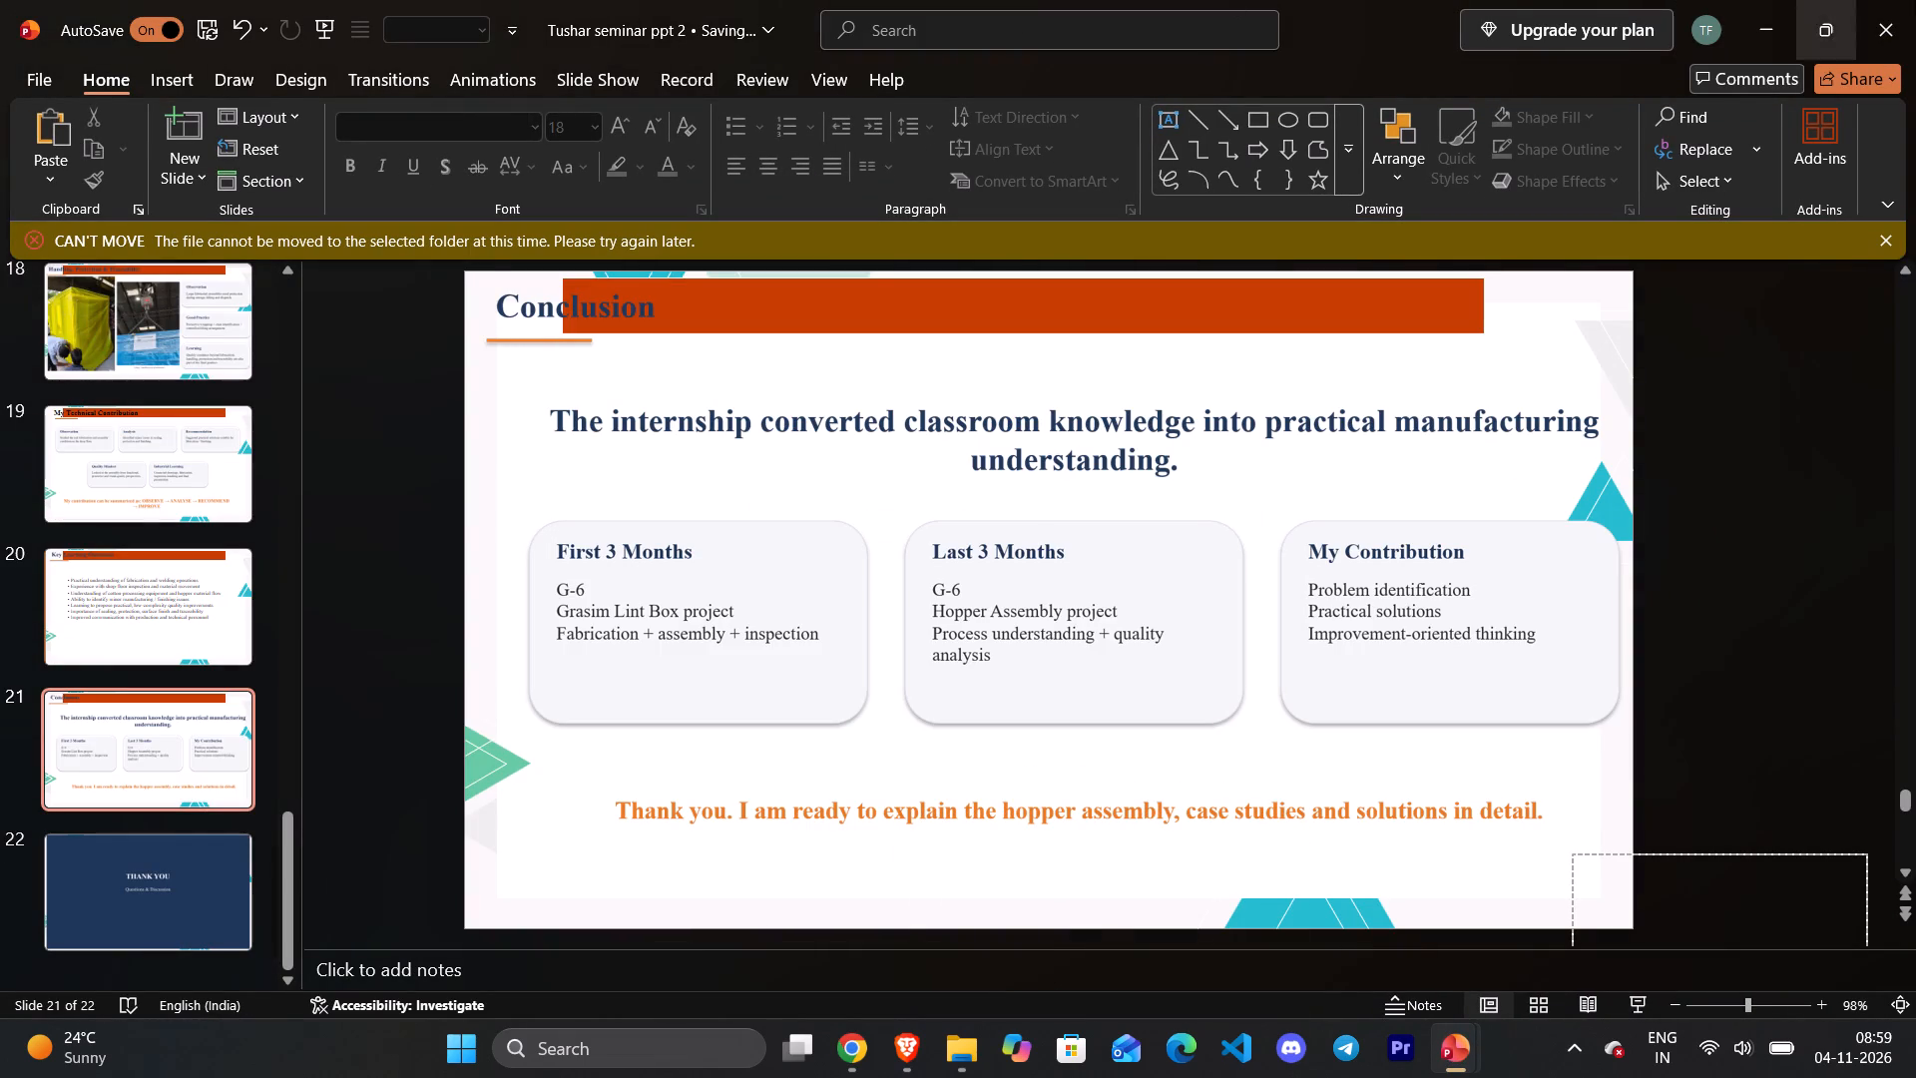
click(1786, 35)
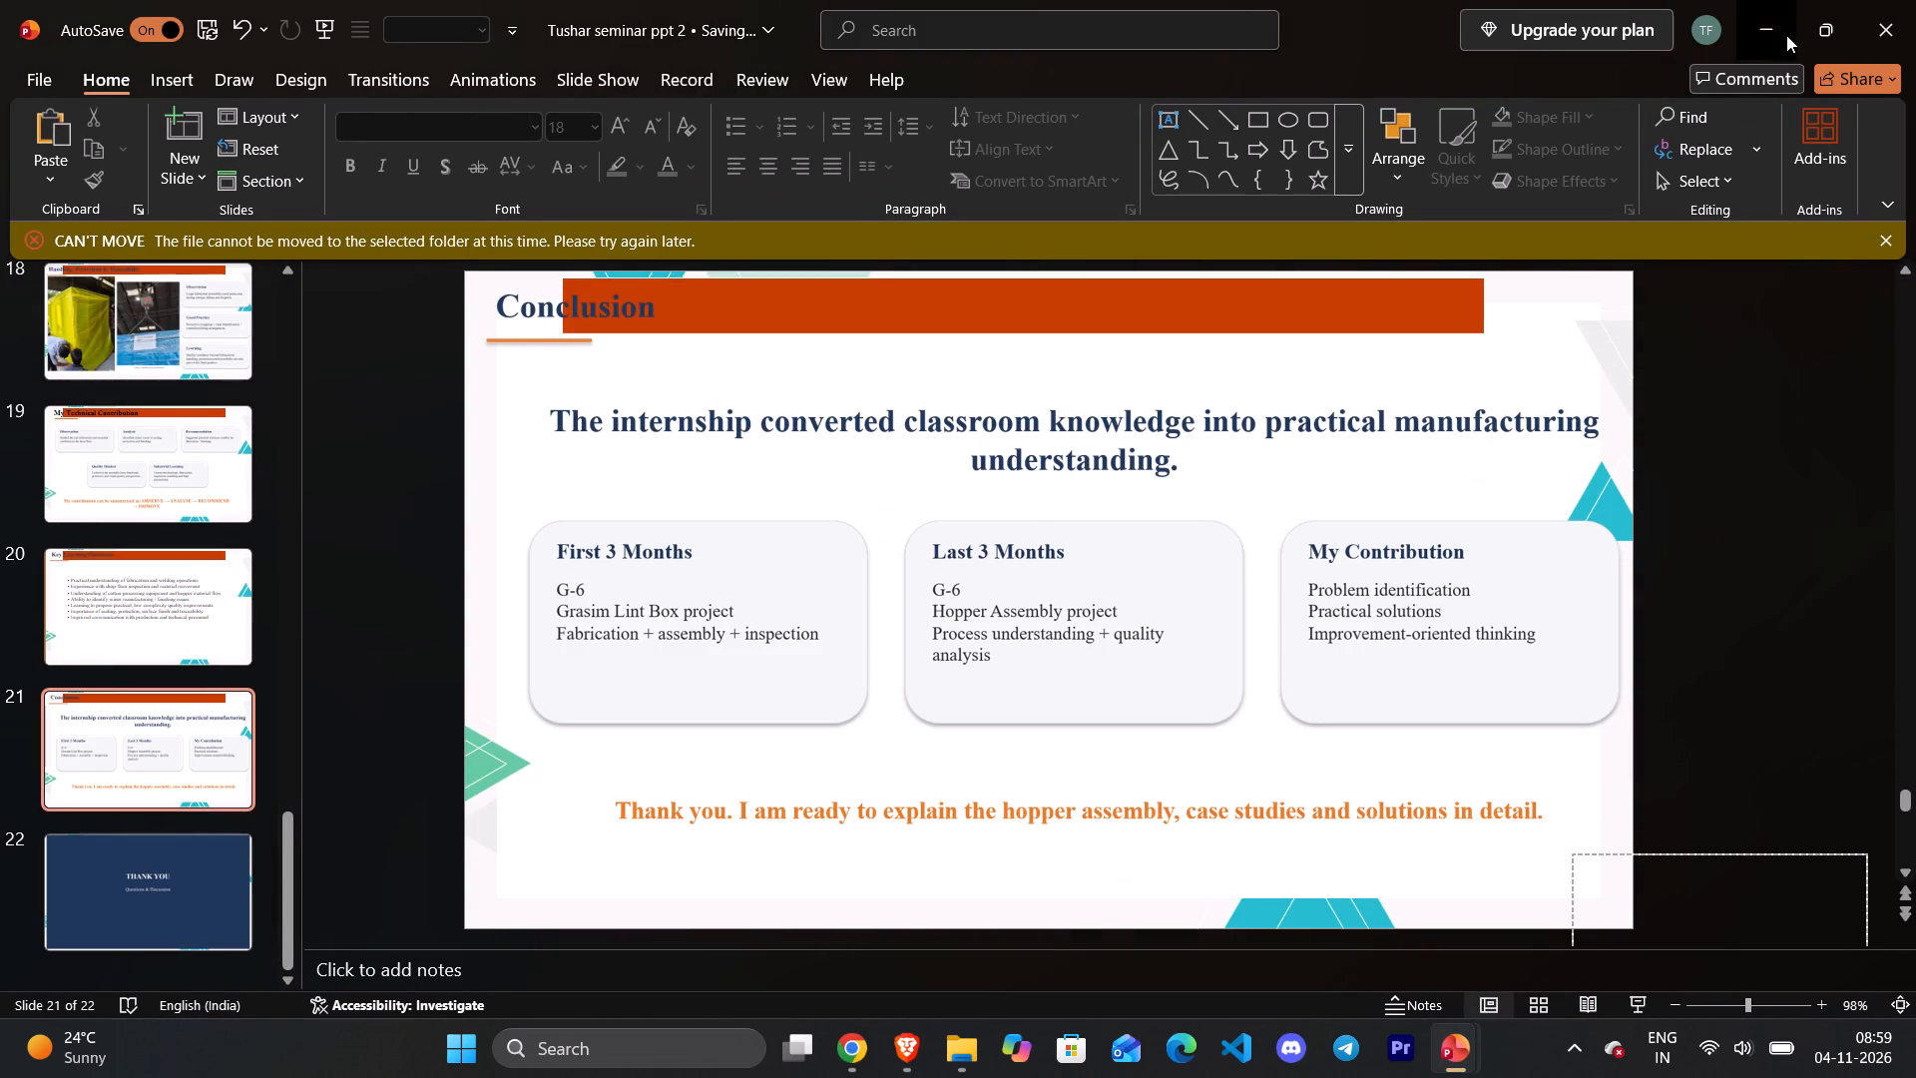
Reopen Tushar seminar ppt 2 from the folder and examine its first three slides, returning to the Topic slide.
double_click(417, 241)
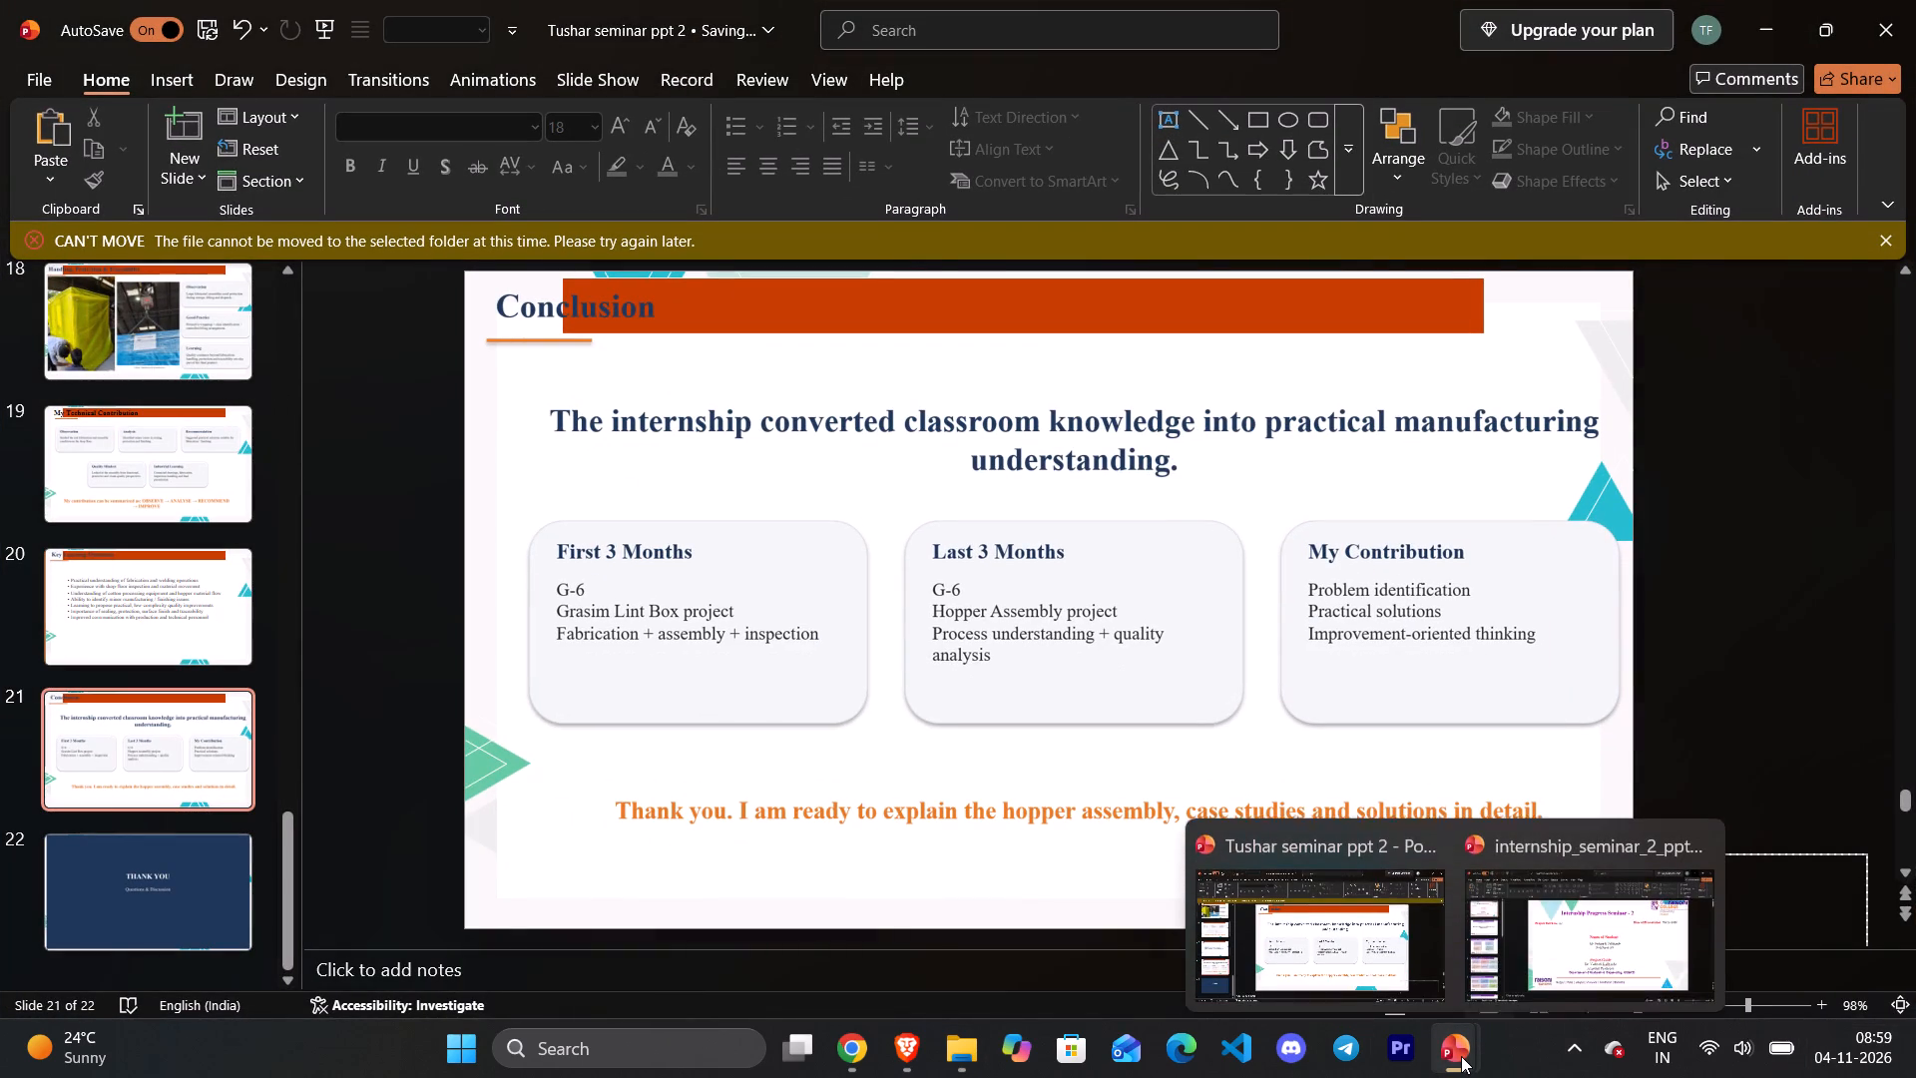
scroll(2, 459, up, 8)
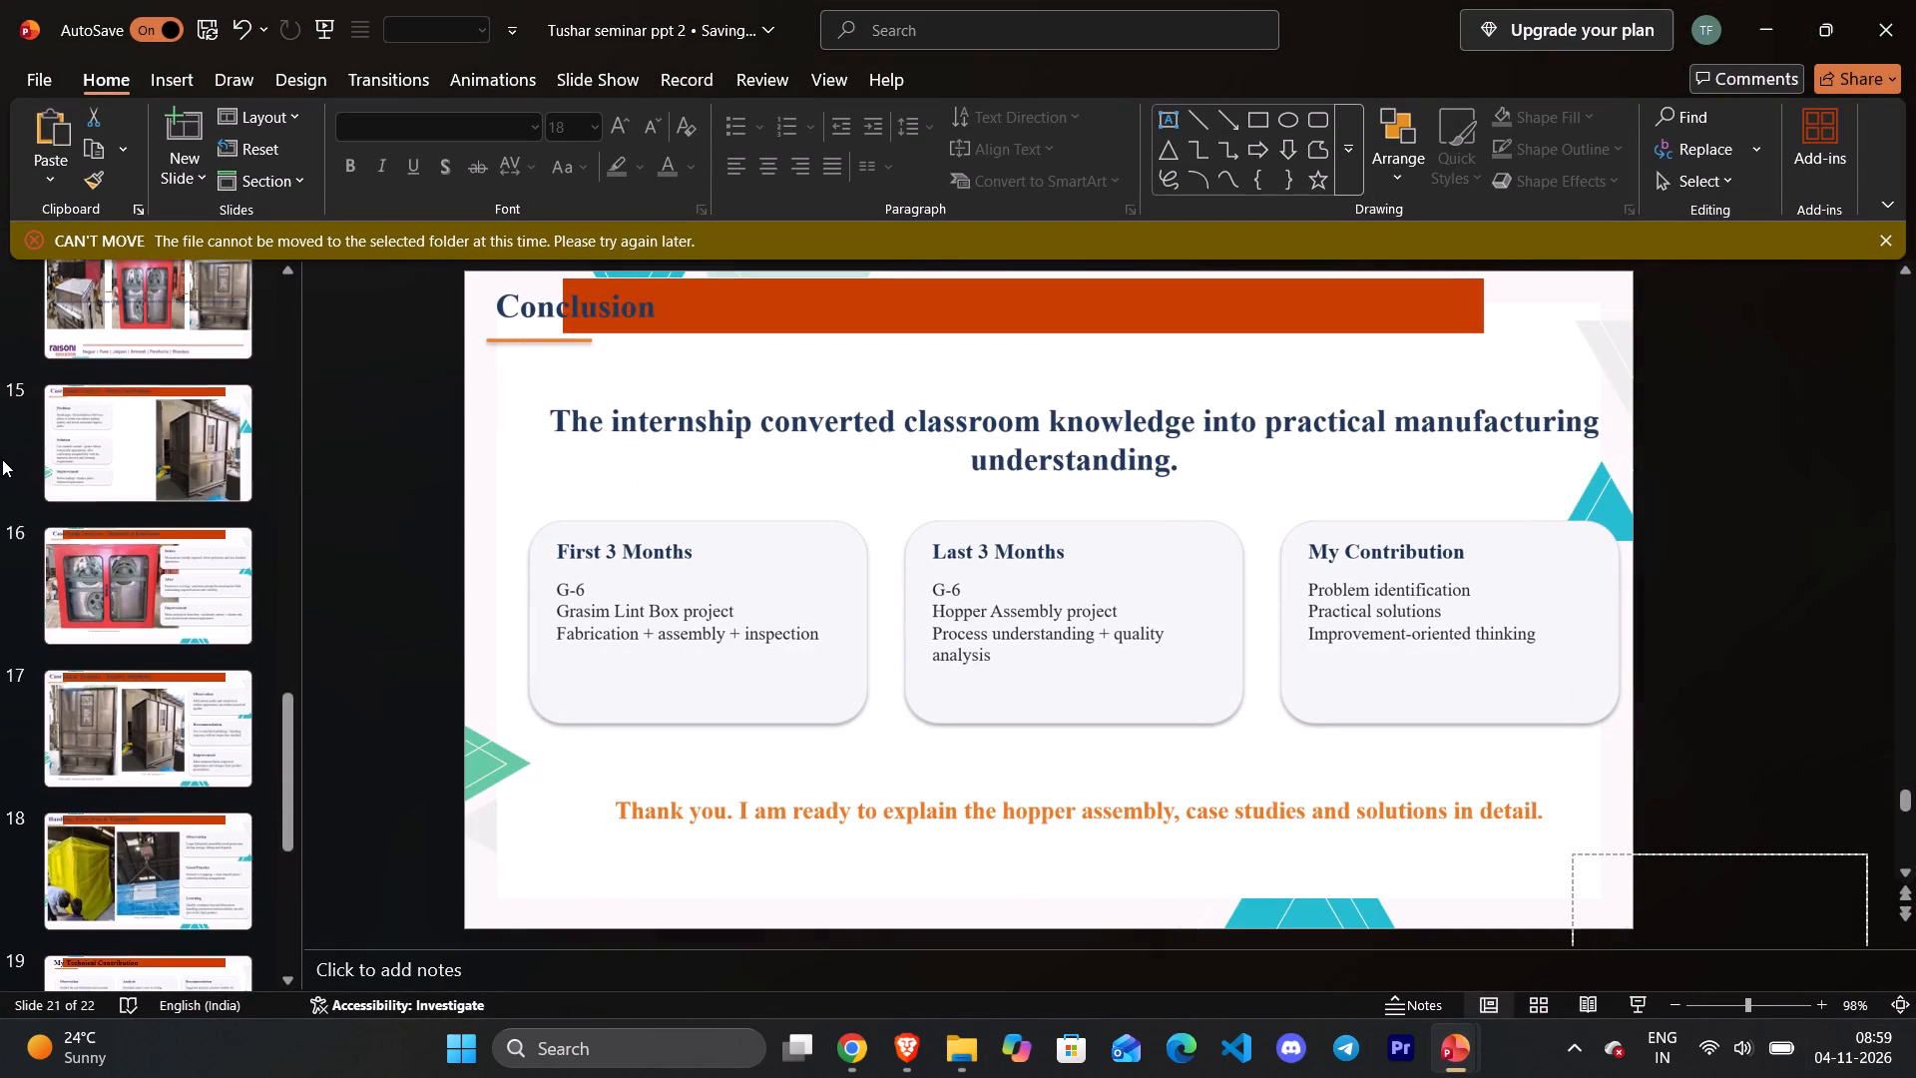
scroll(3, 462, up, 20)
scroll(3, 462, up, 16)
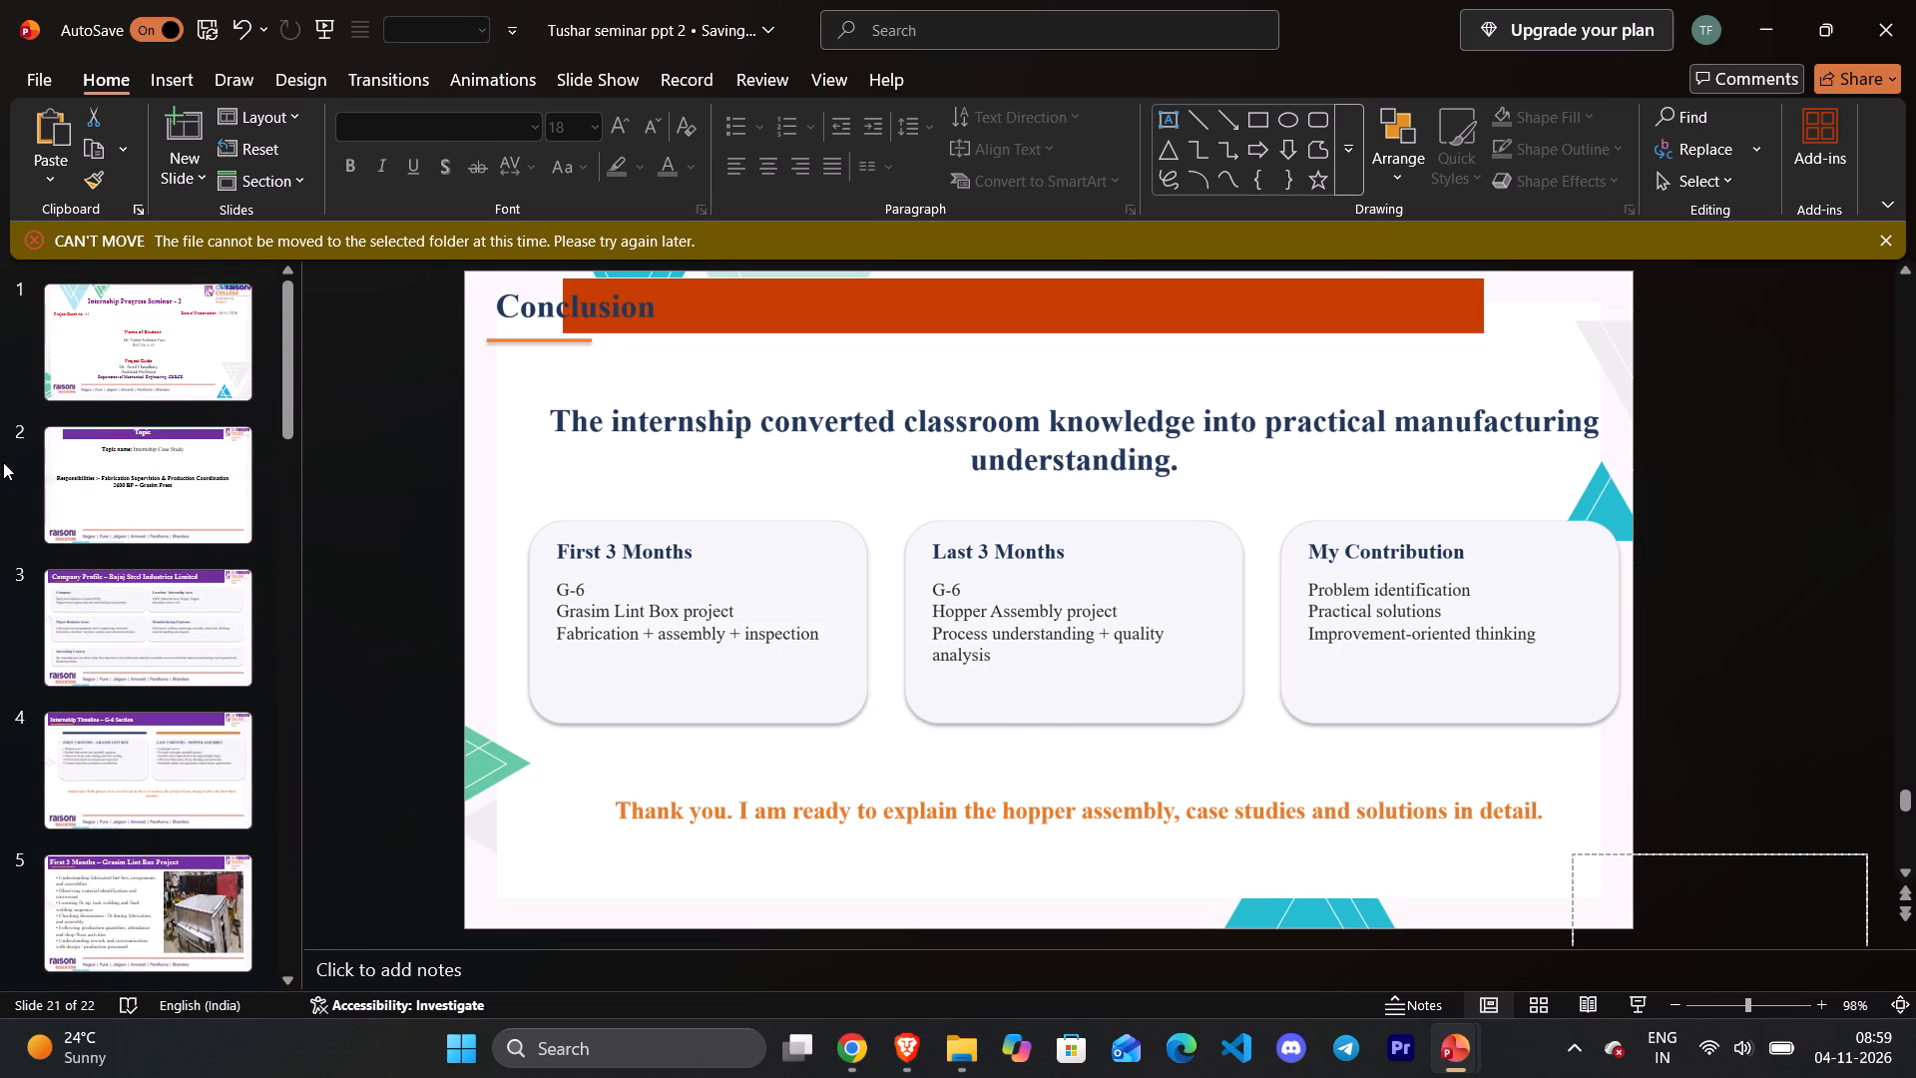
click(255, 372)
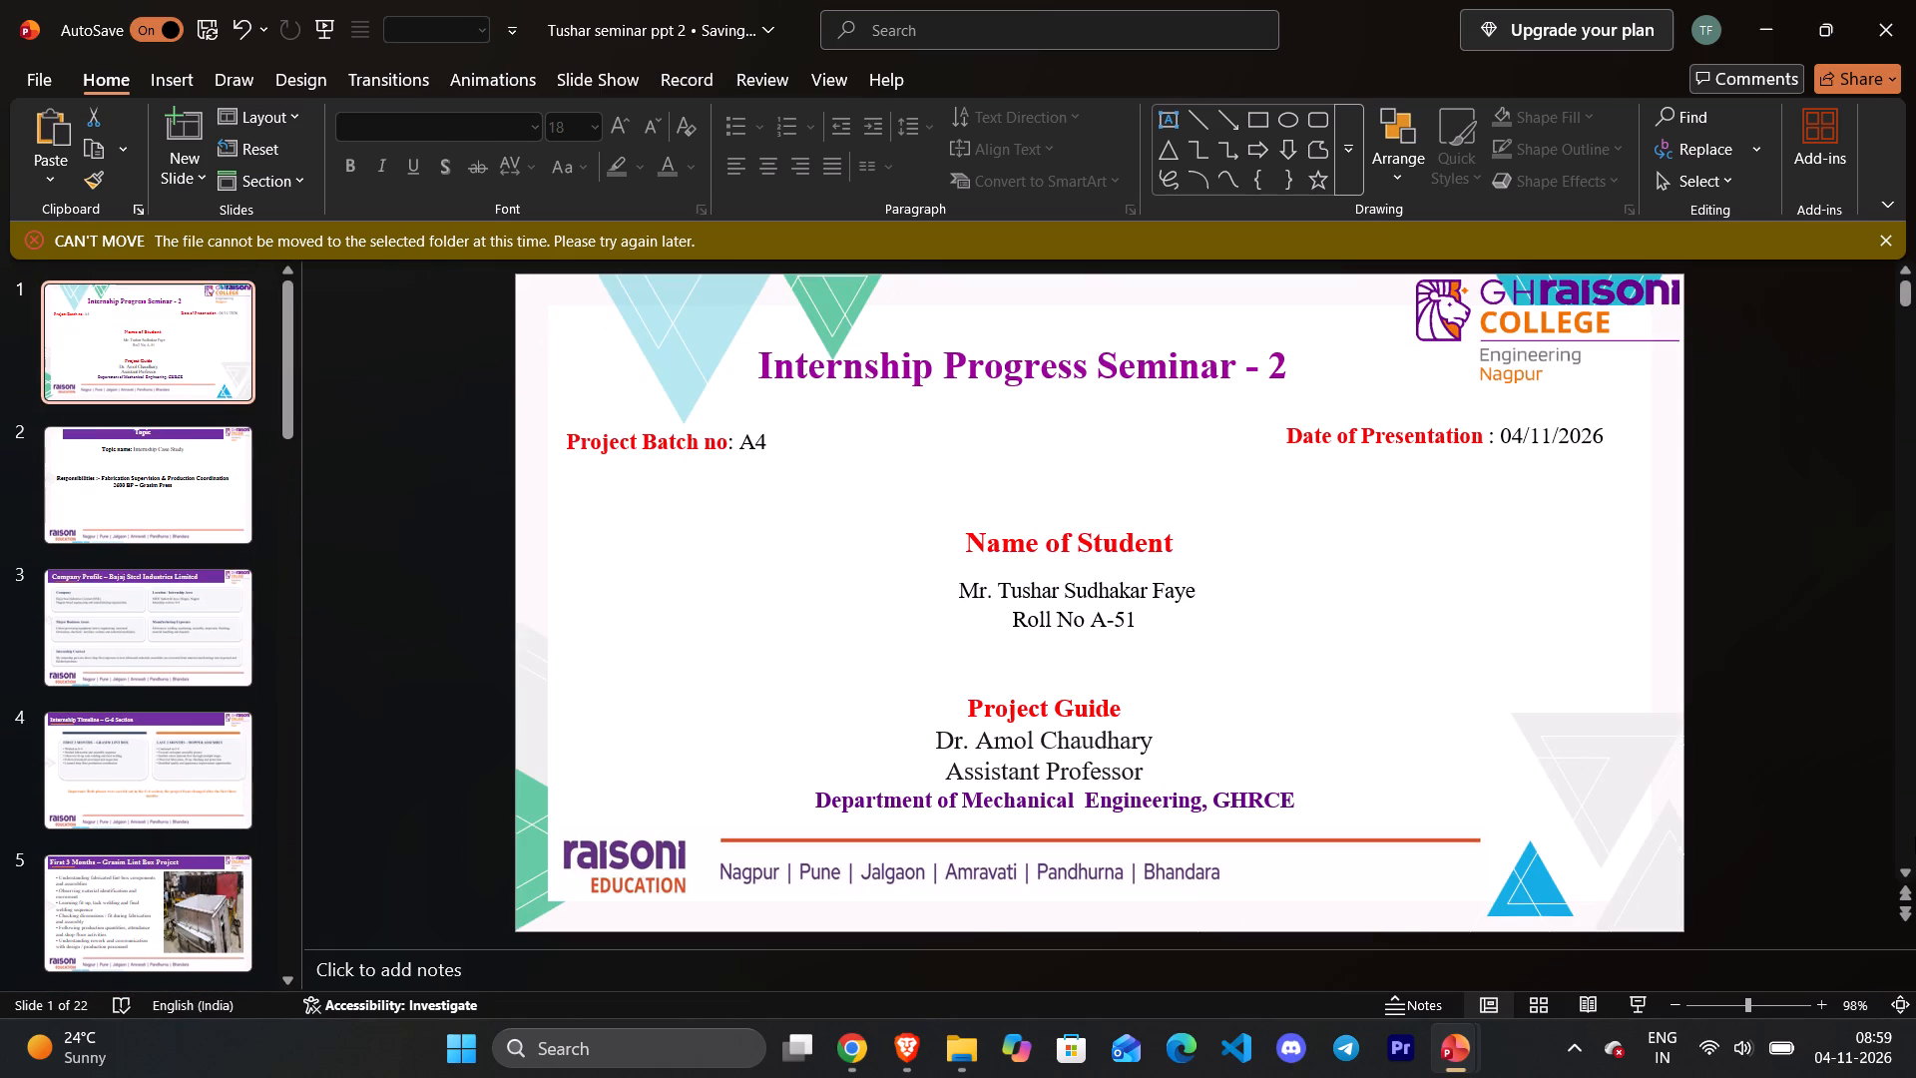
key(Right)
key(Down)
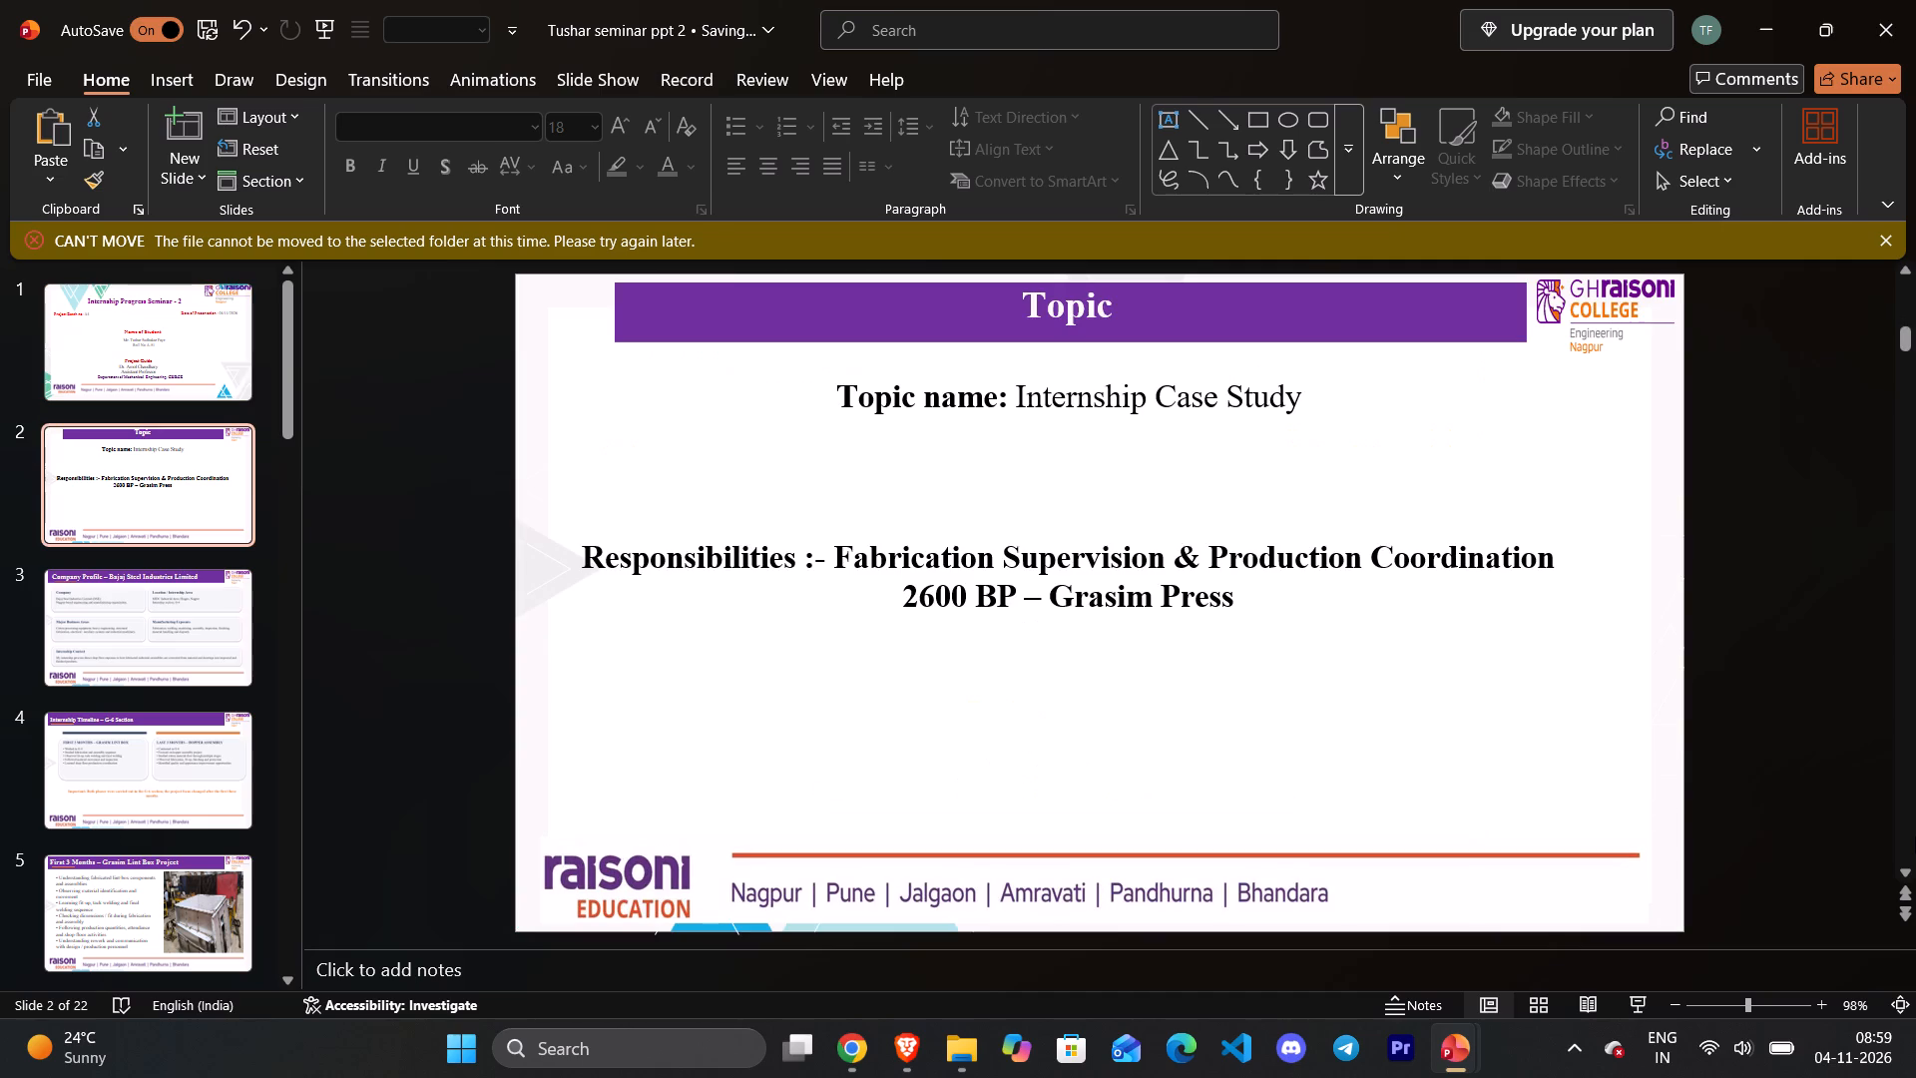
key(Down)
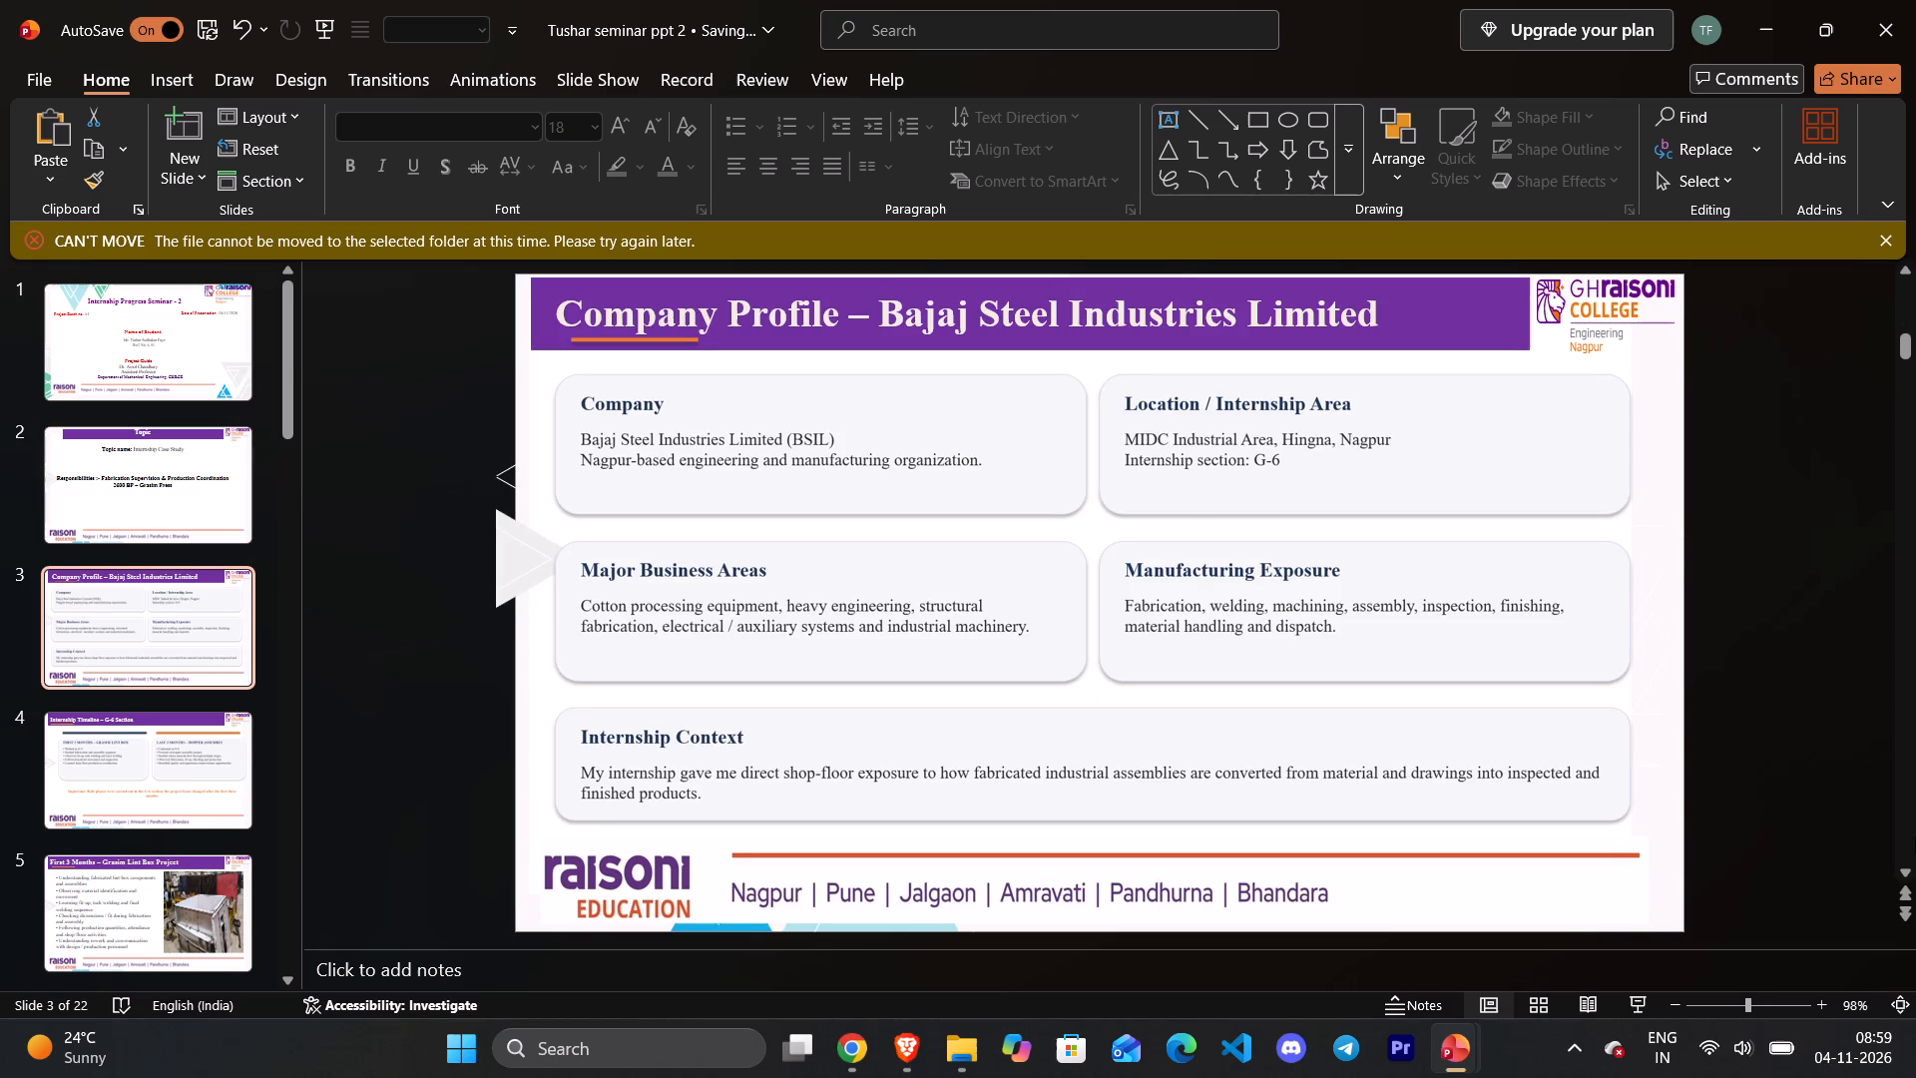
key(Up)
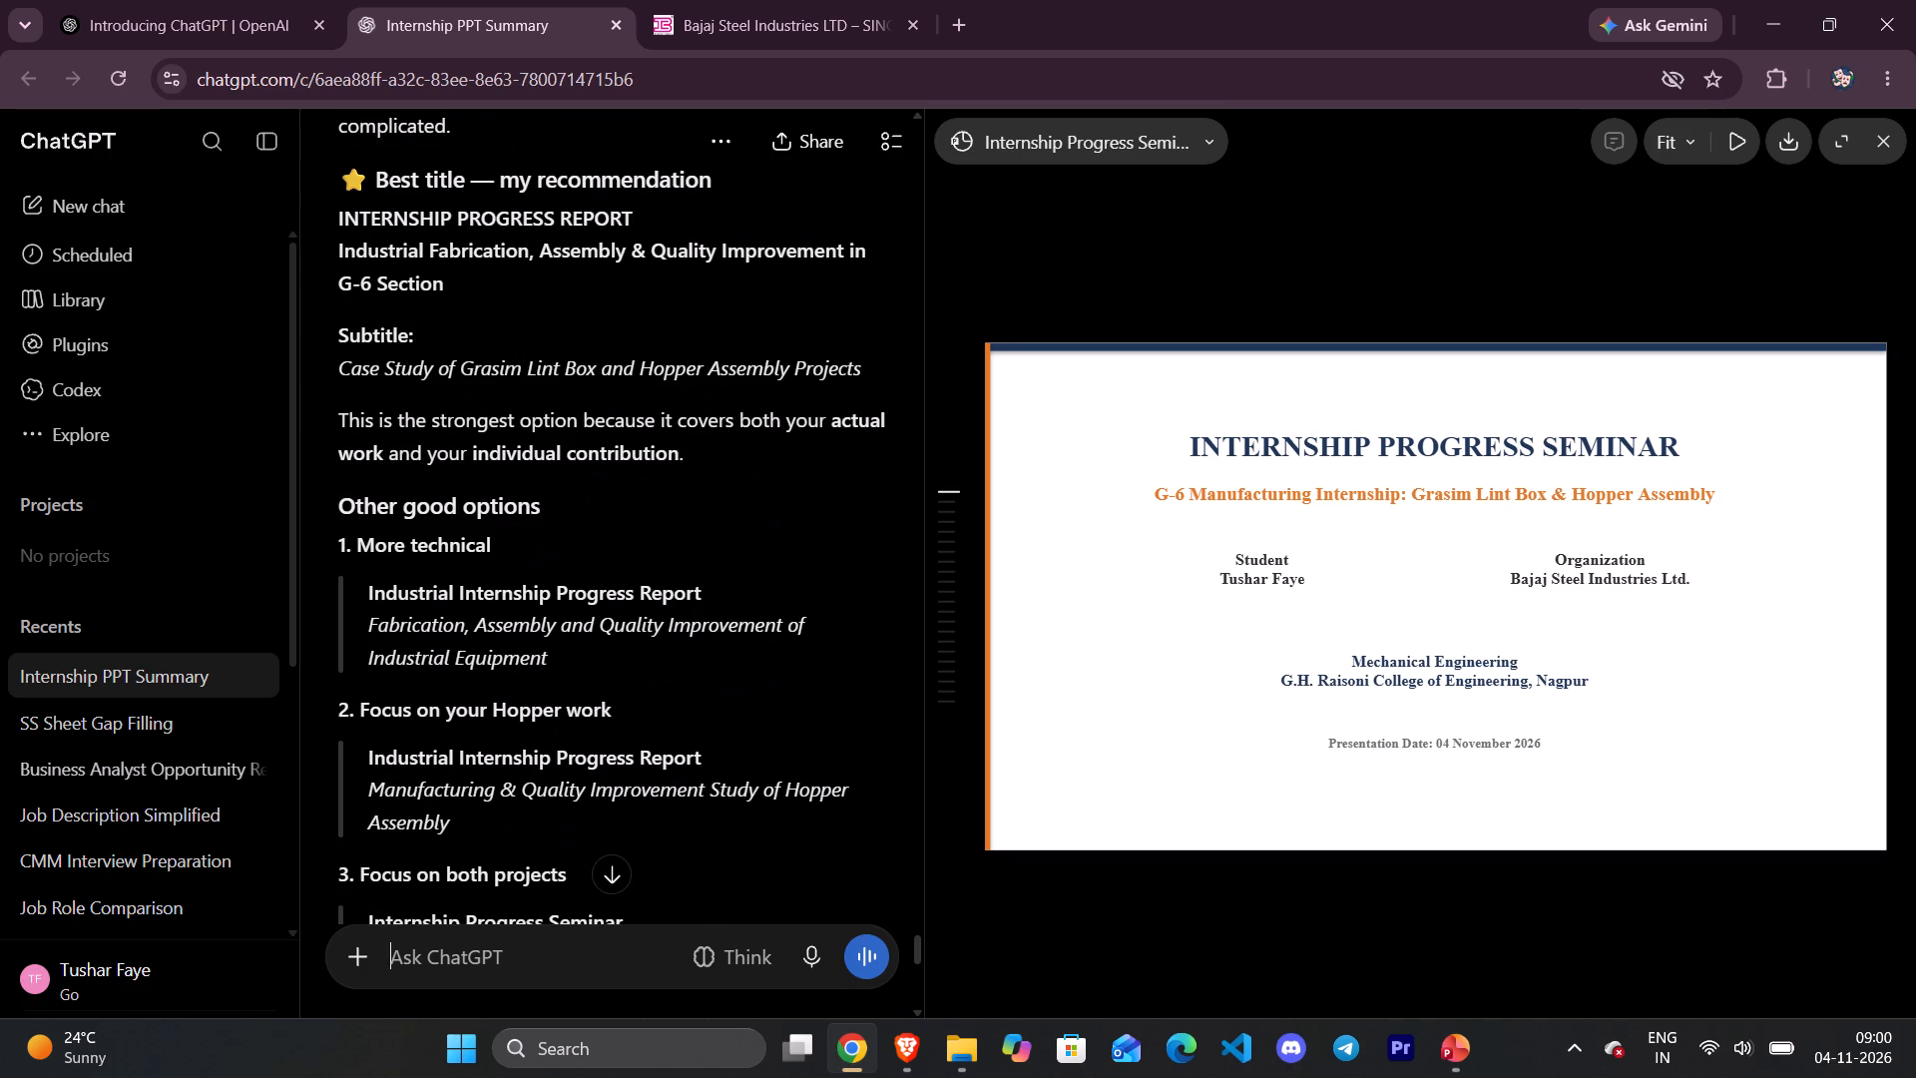
drag(374, 752, 493, 845)
click(360, 755)
drag(369, 756, 414, 797)
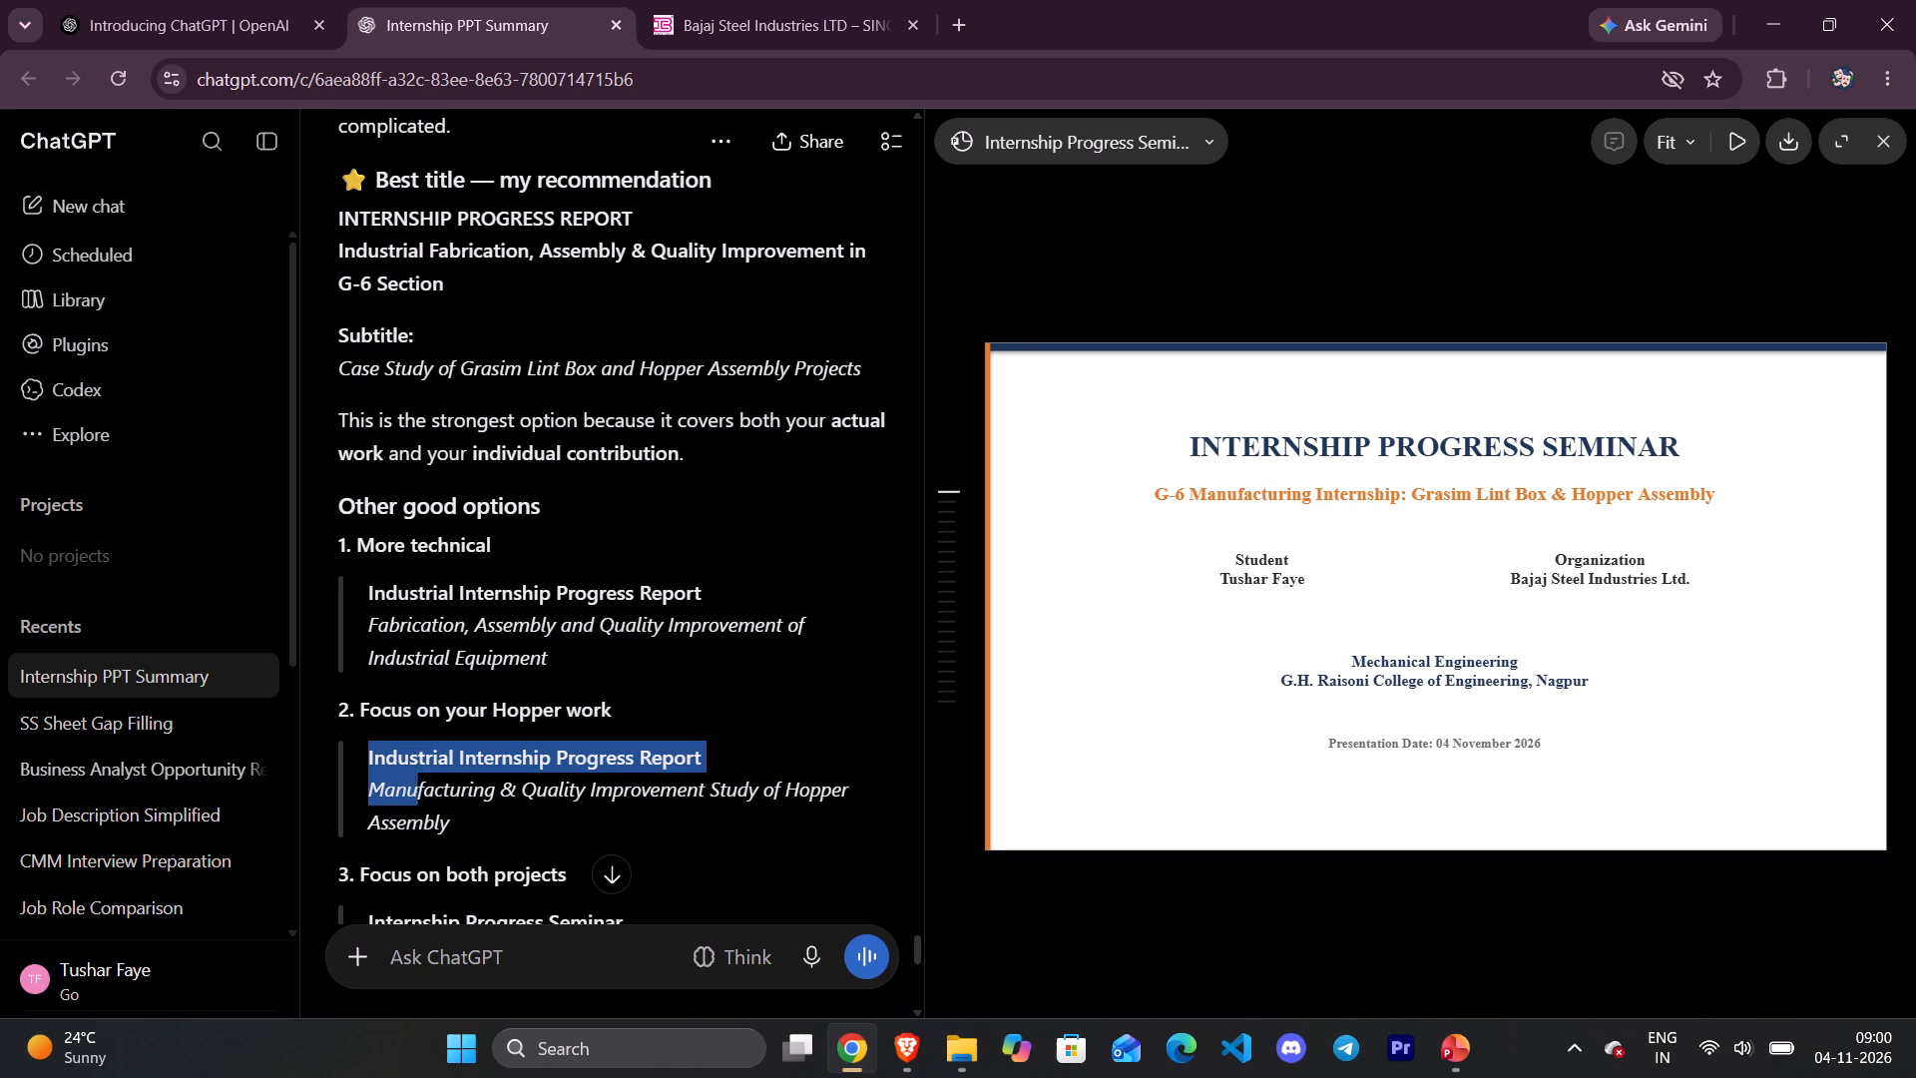
drag(414, 797, 501, 843)
key(ctrl+c)
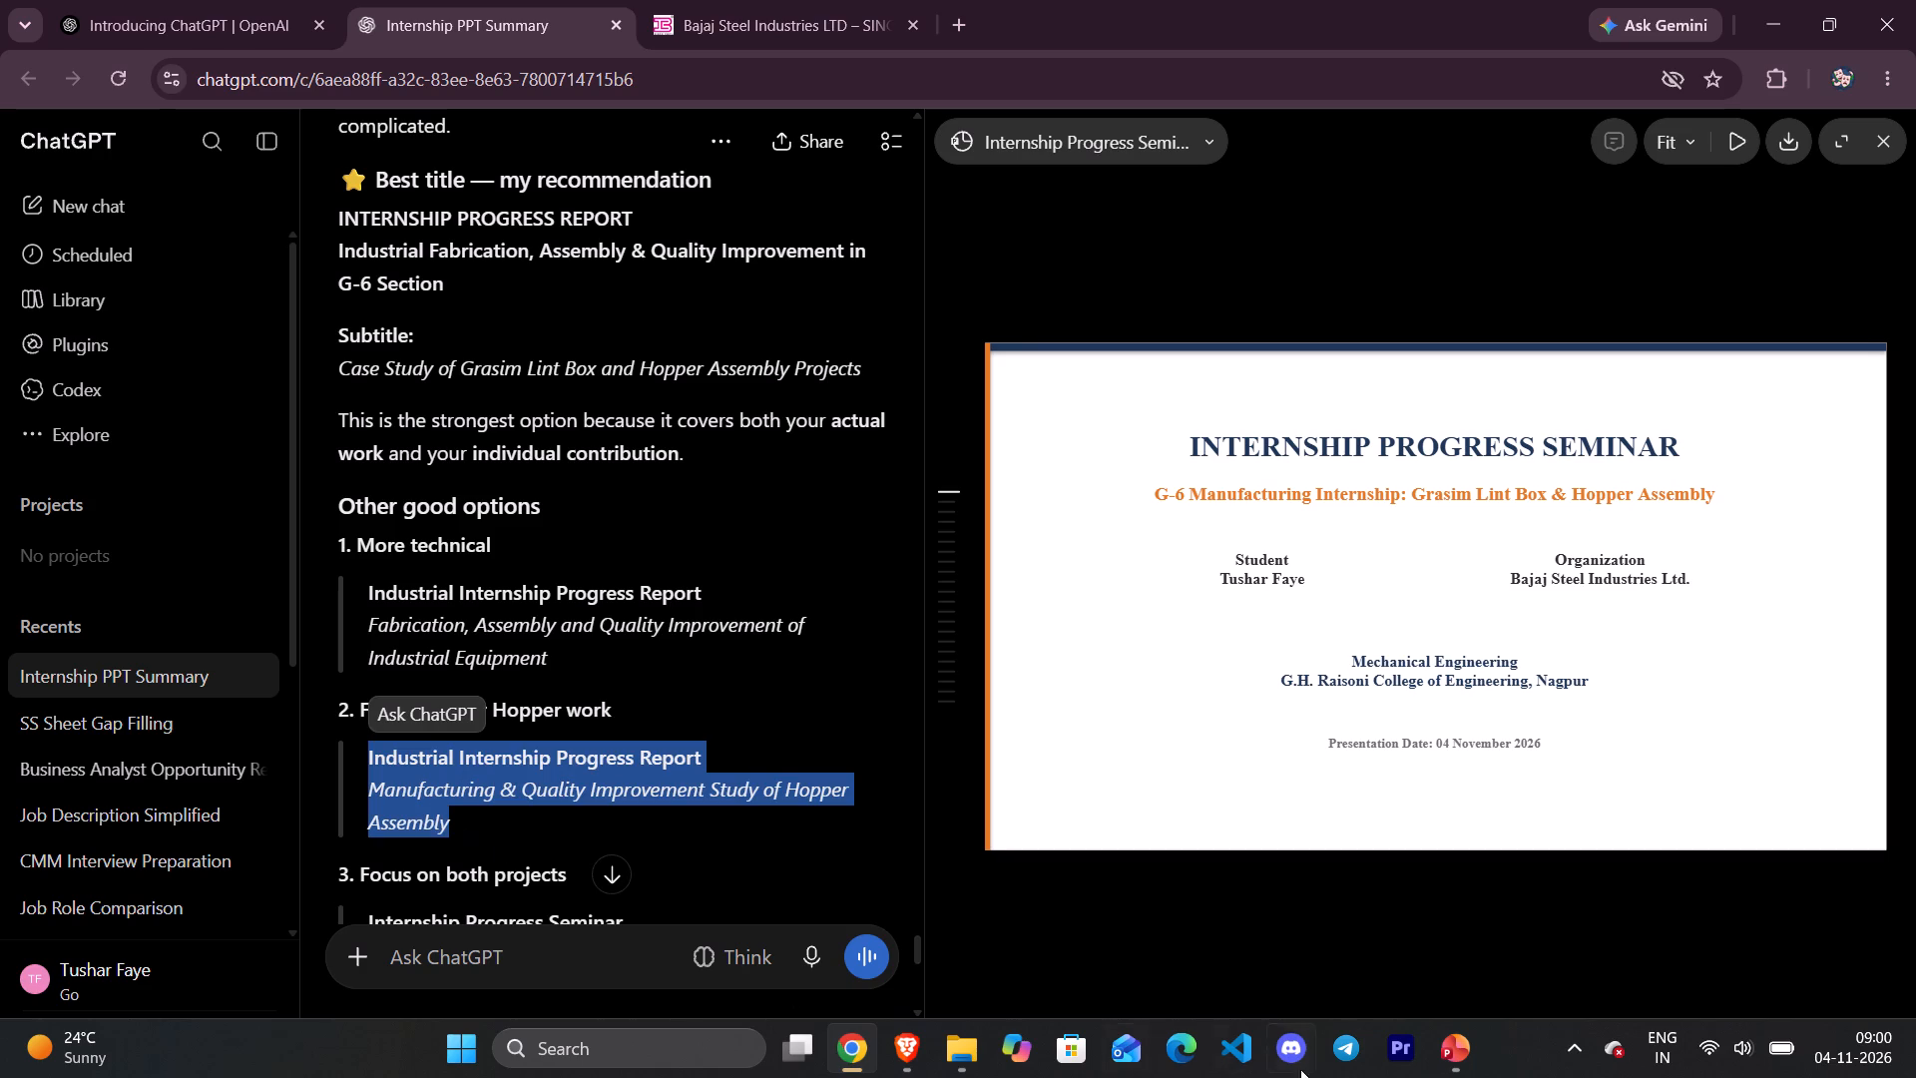
click(1328, 939)
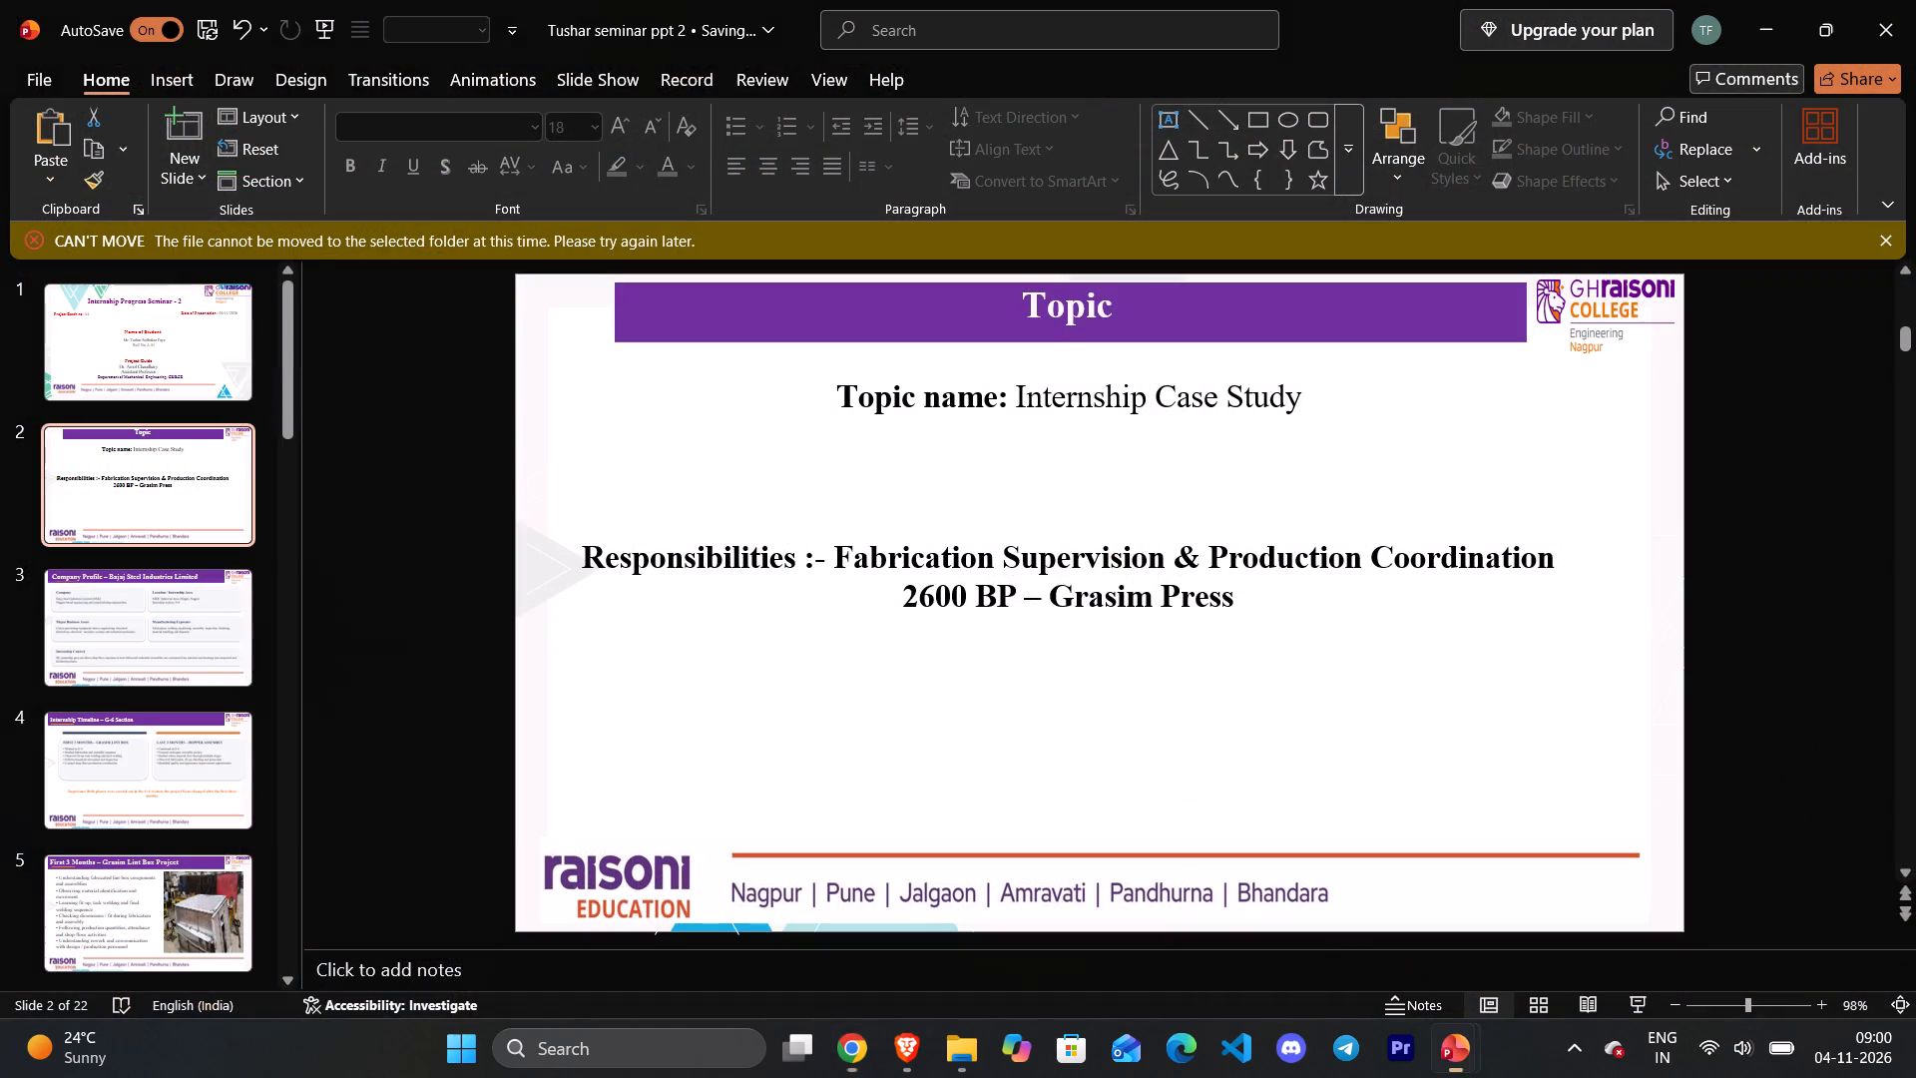
drag(585, 554, 1372, 654)
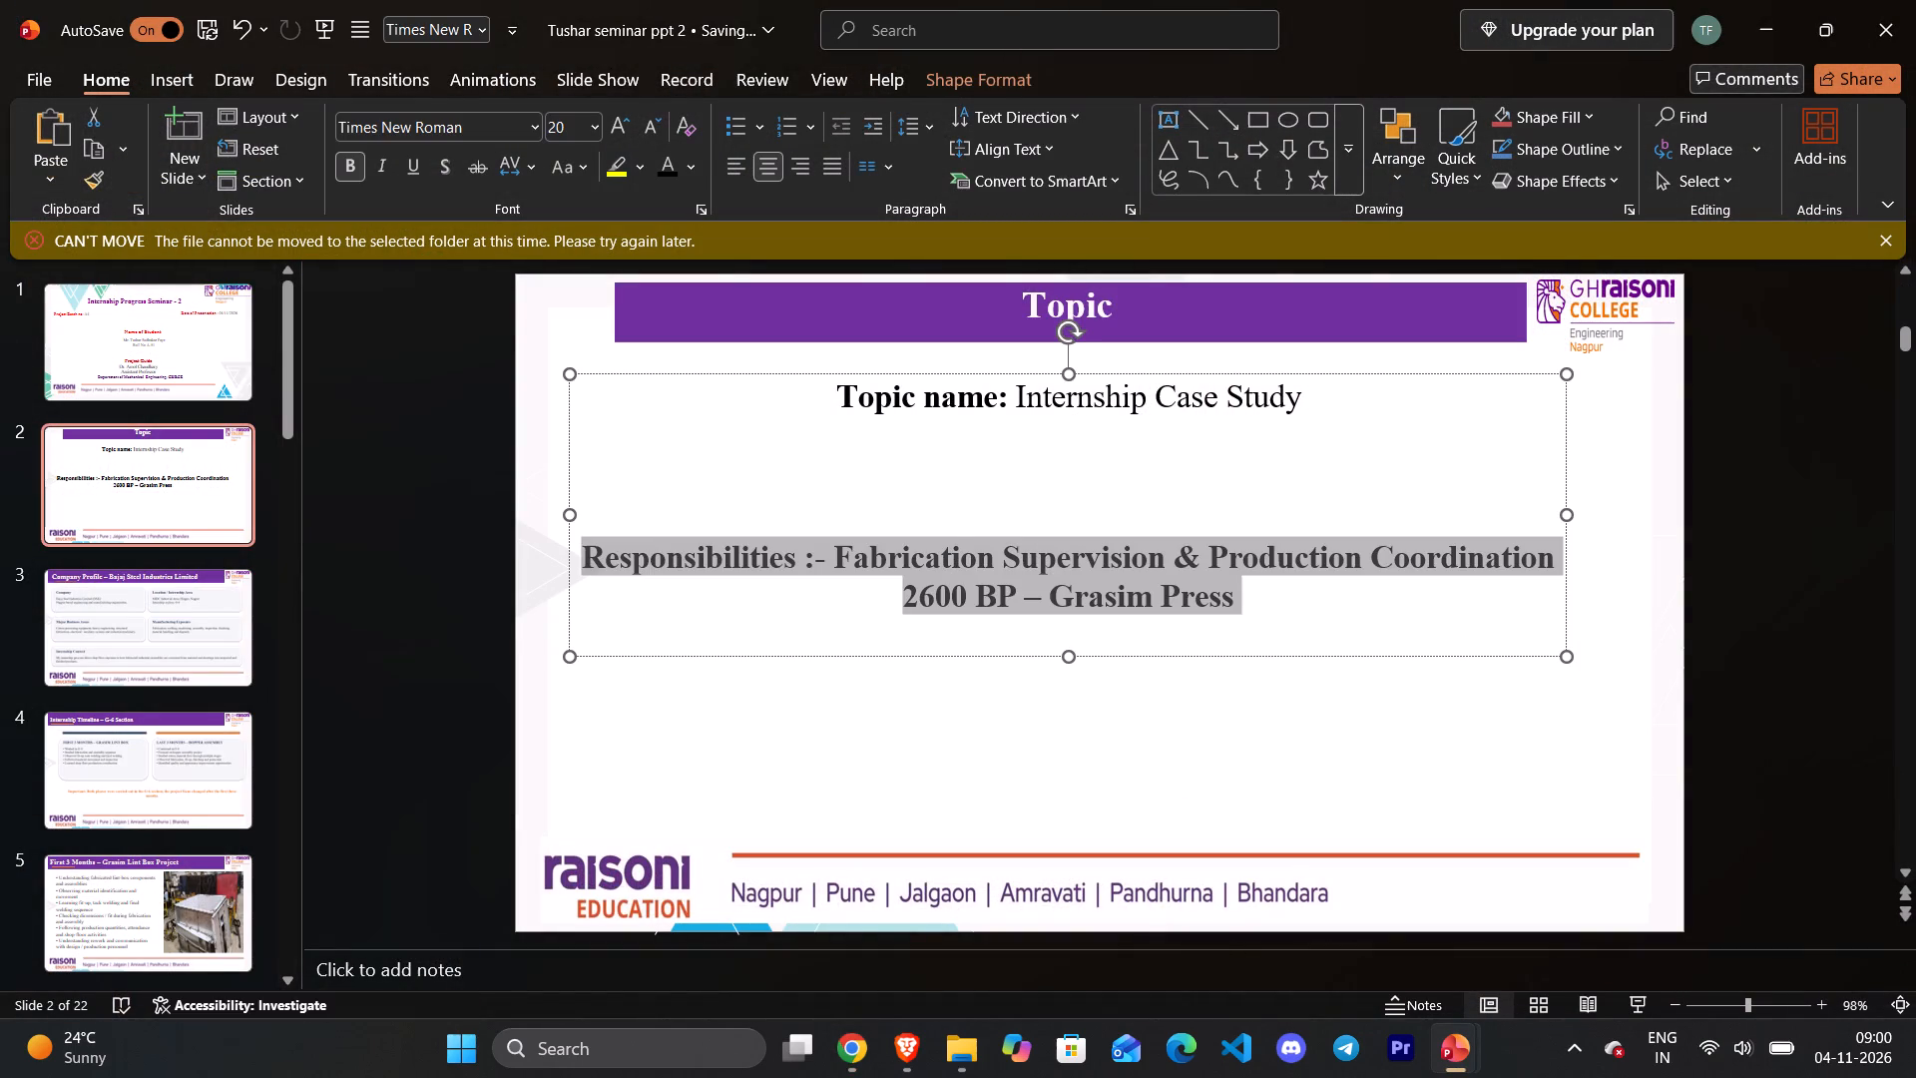
drag(1372, 654, 1377, 656)
key(ctrl+v)
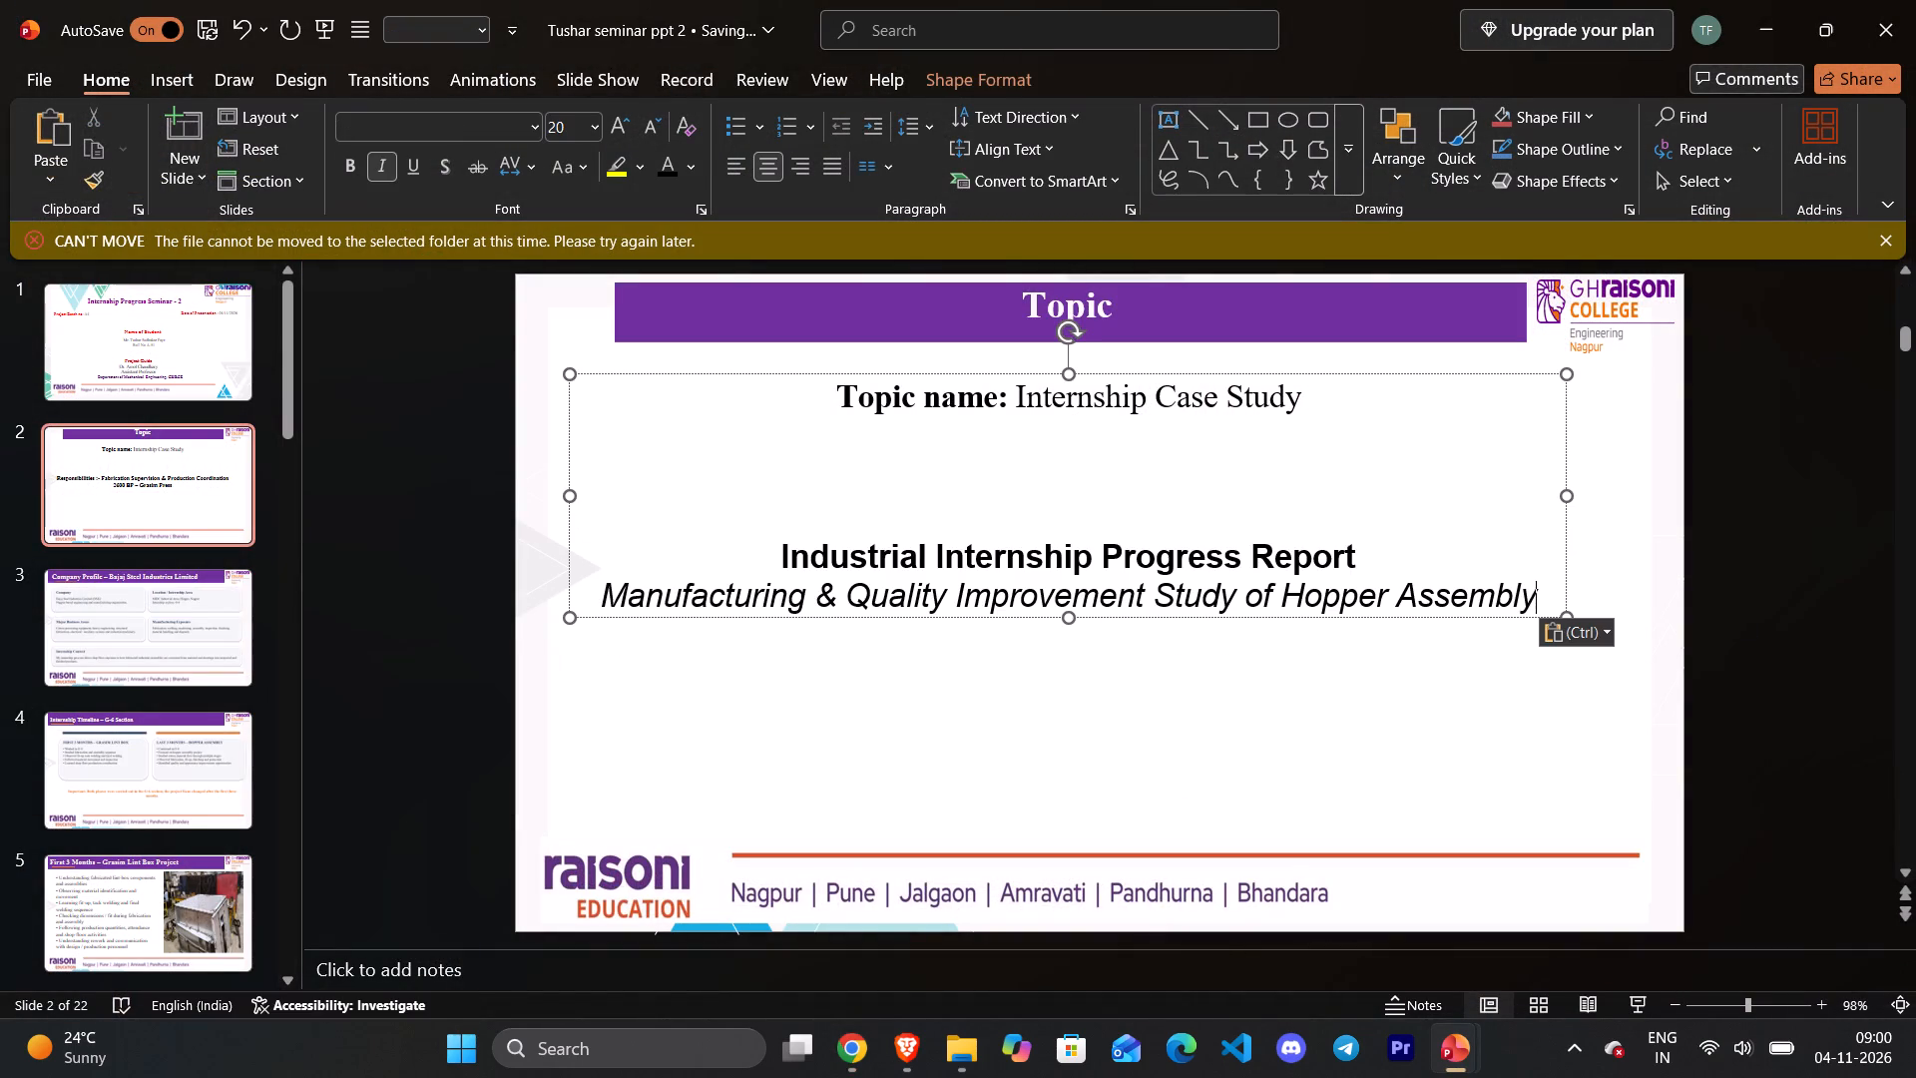
click(1381, 695)
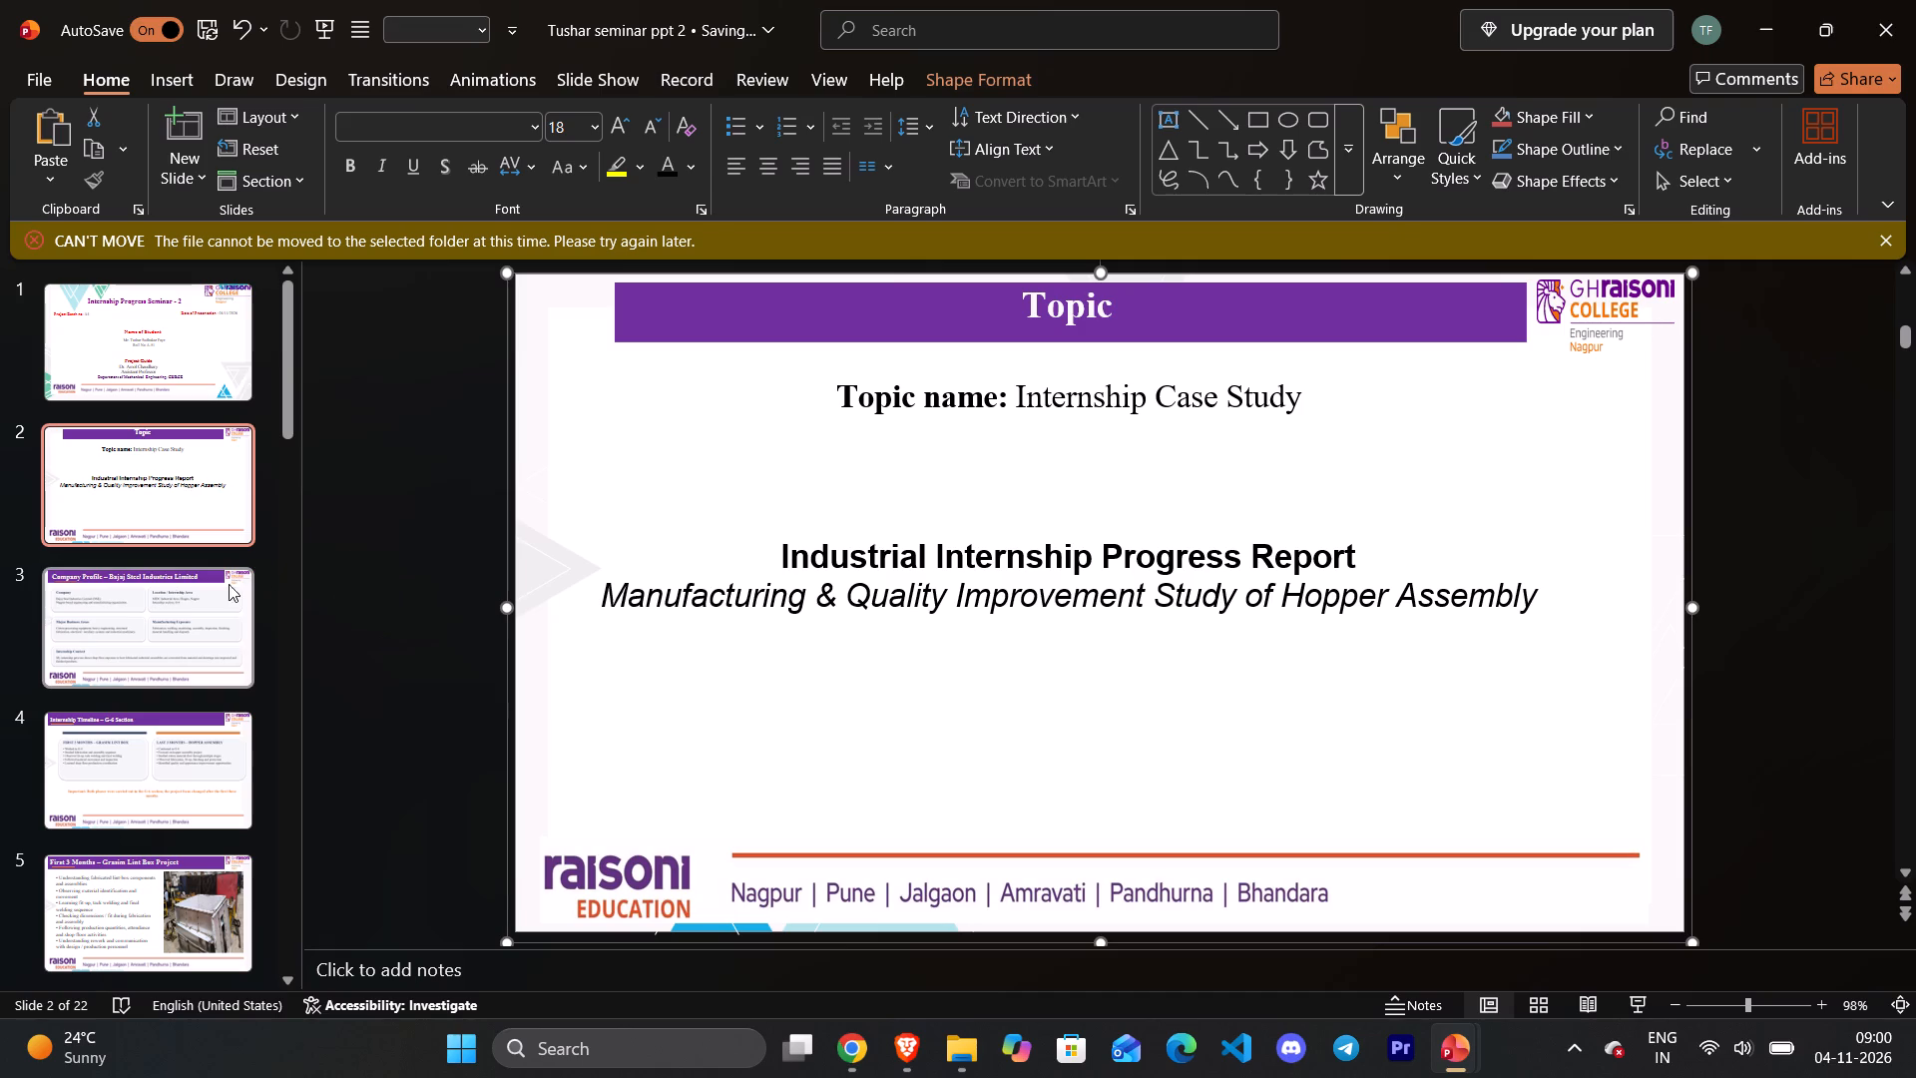
Examine the slides from Company Profile through Case Study Analysis – Plate Gap Sealing, including the Solution Analysis slide, for layout problems.
click(150, 595)
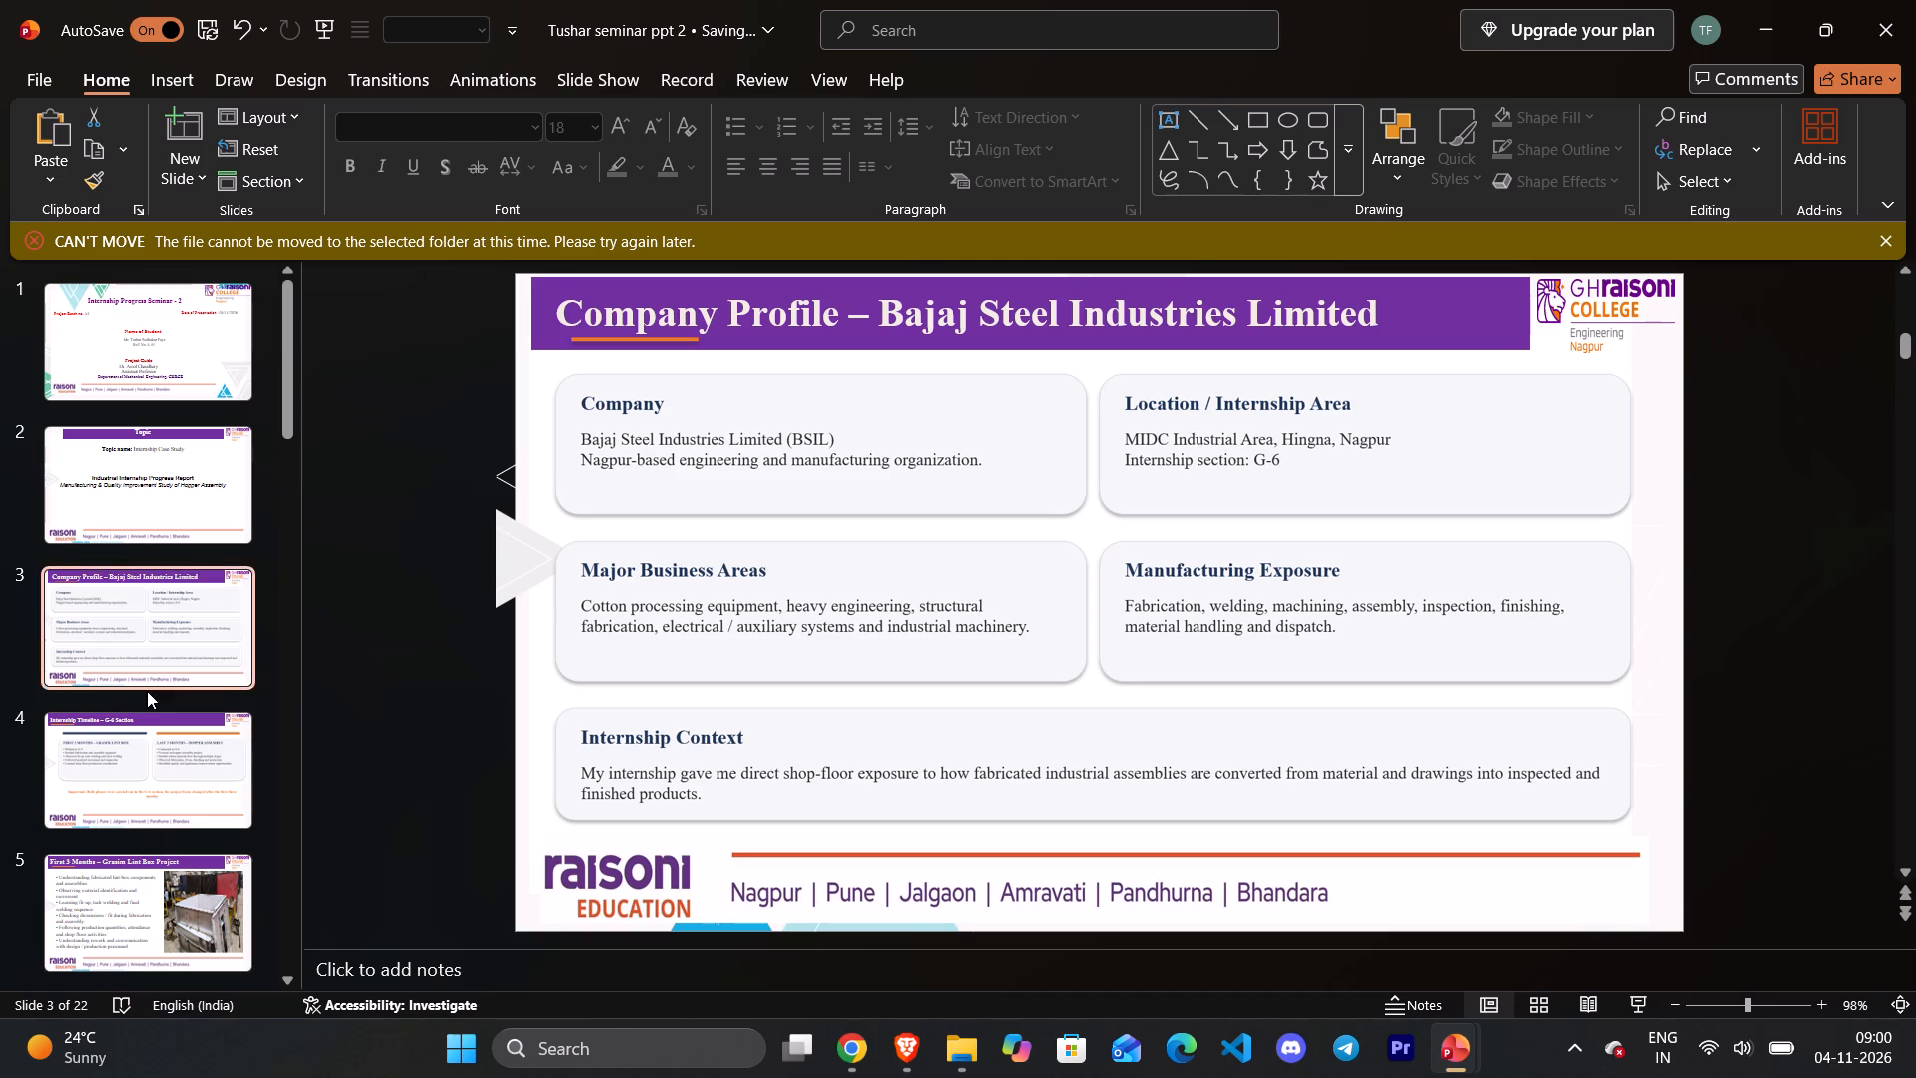
key(Down)
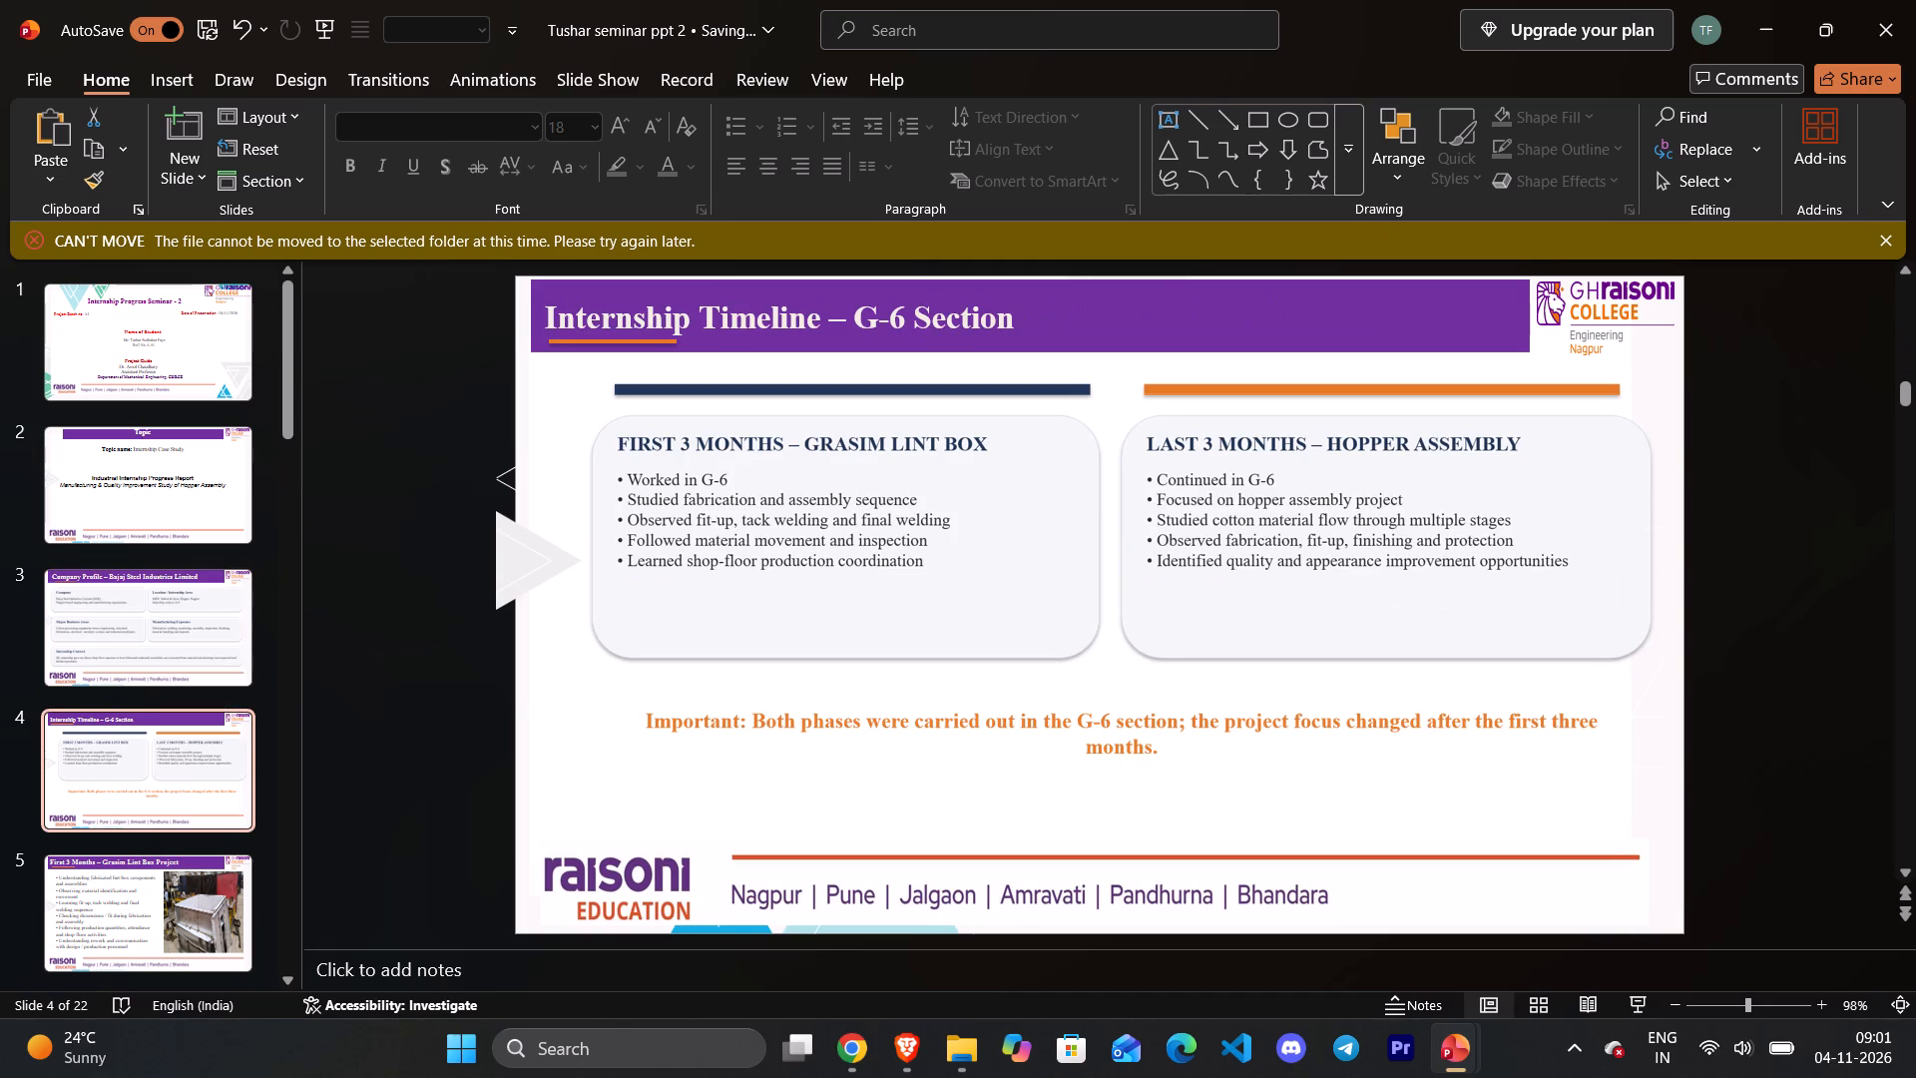
key(Down)
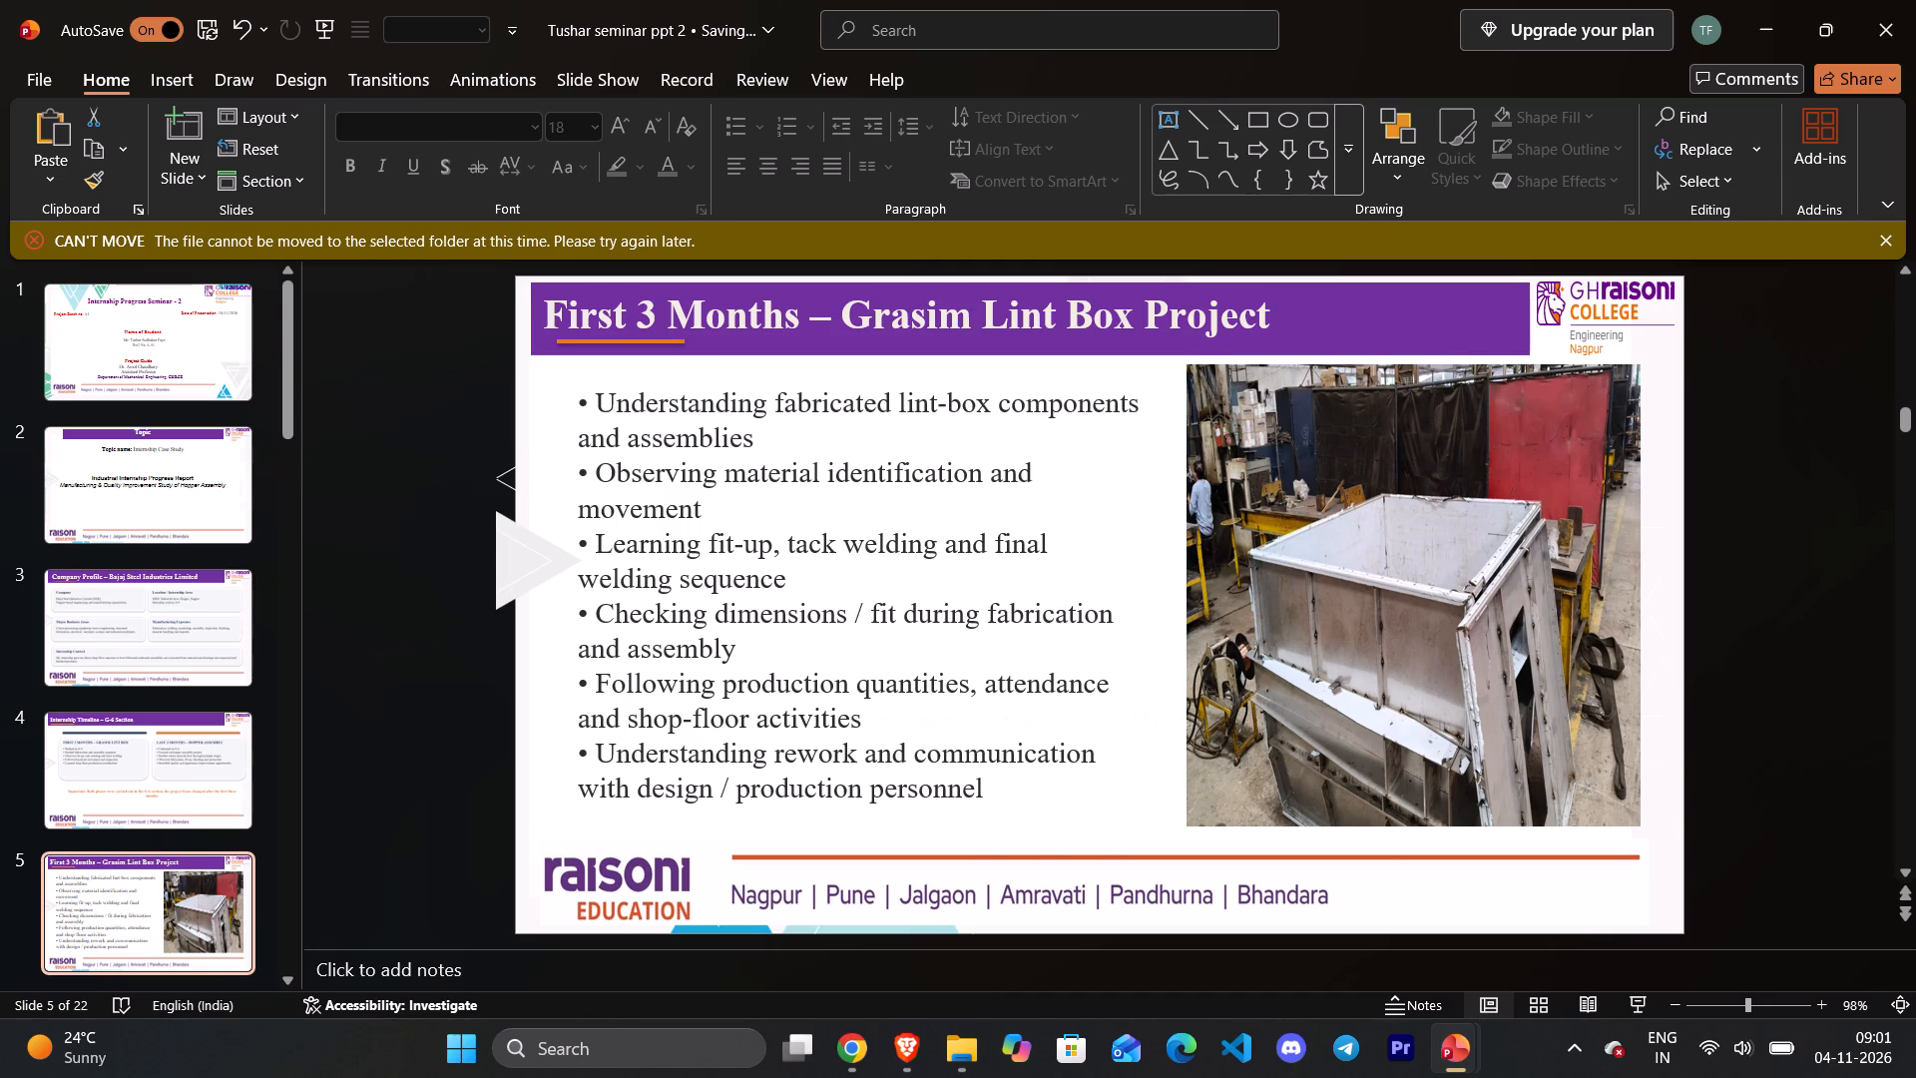
key(Down)
key(Down)
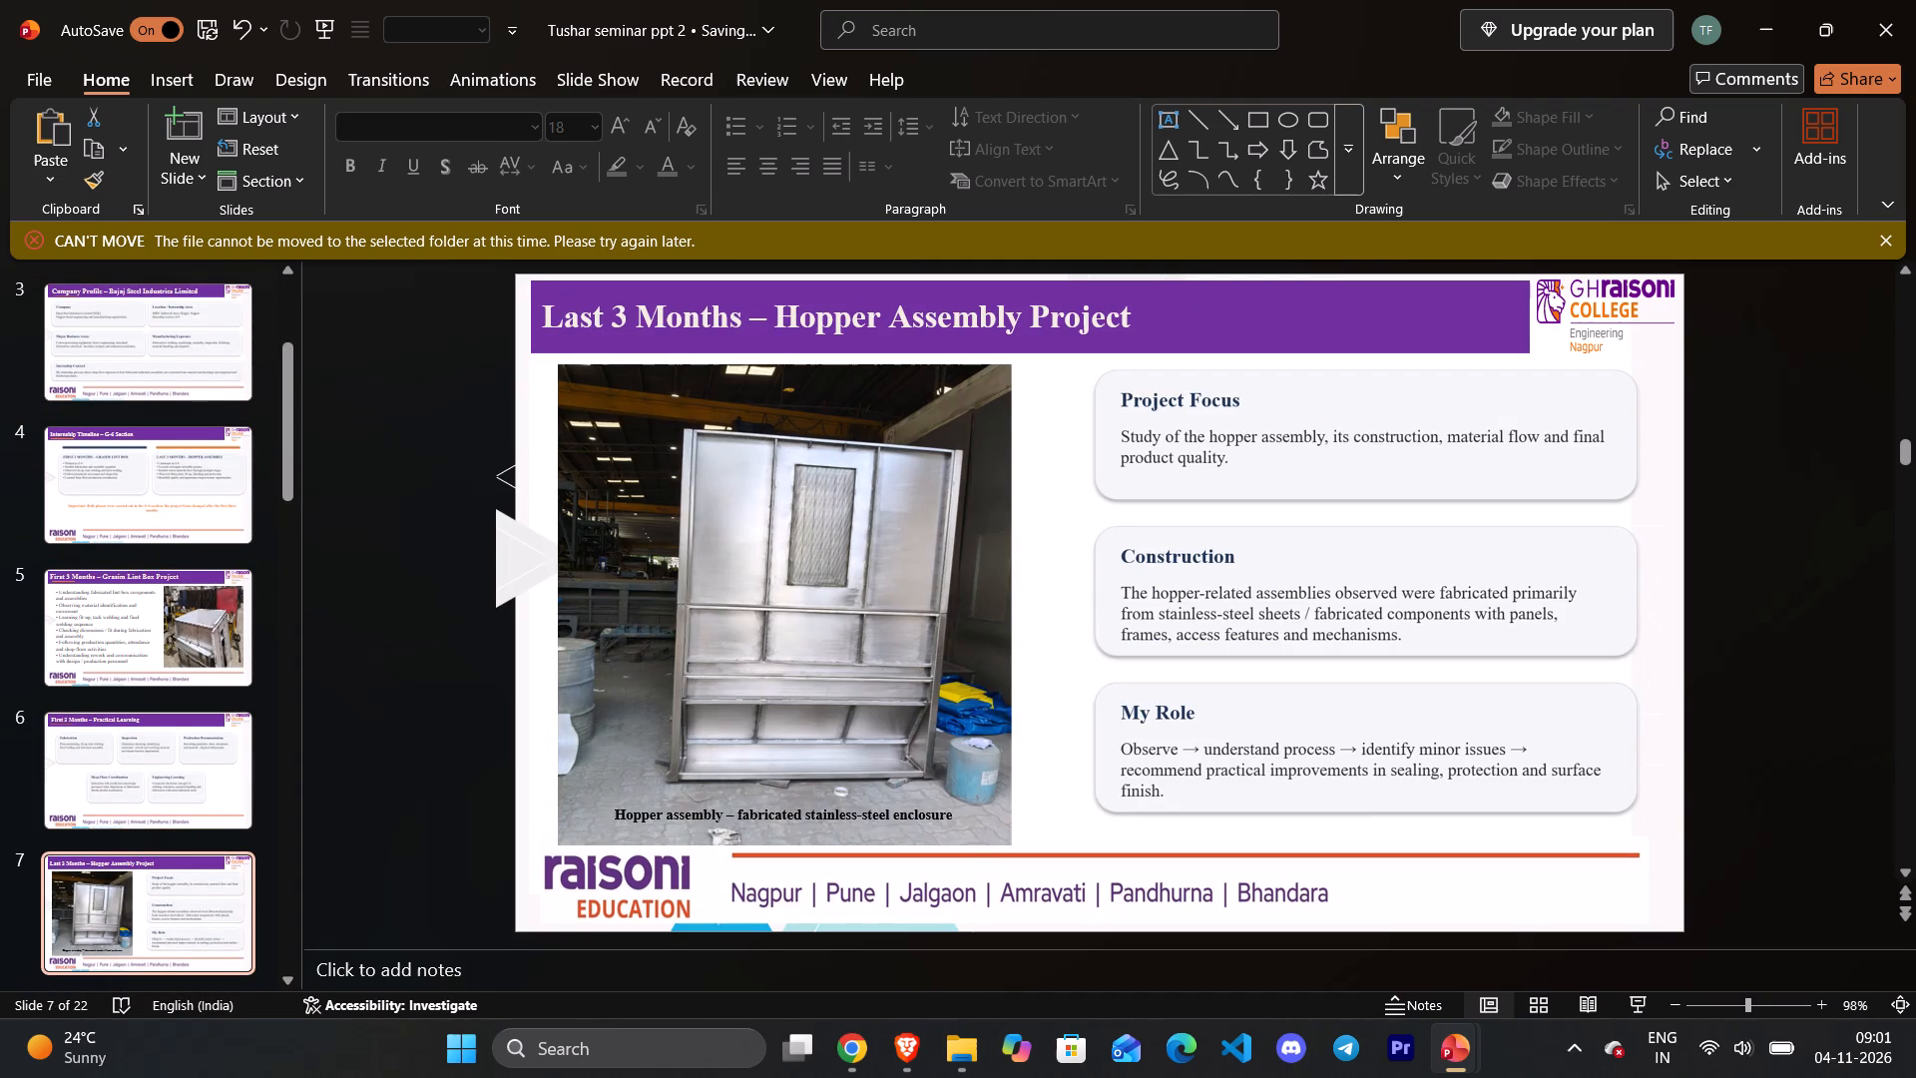
key(Down)
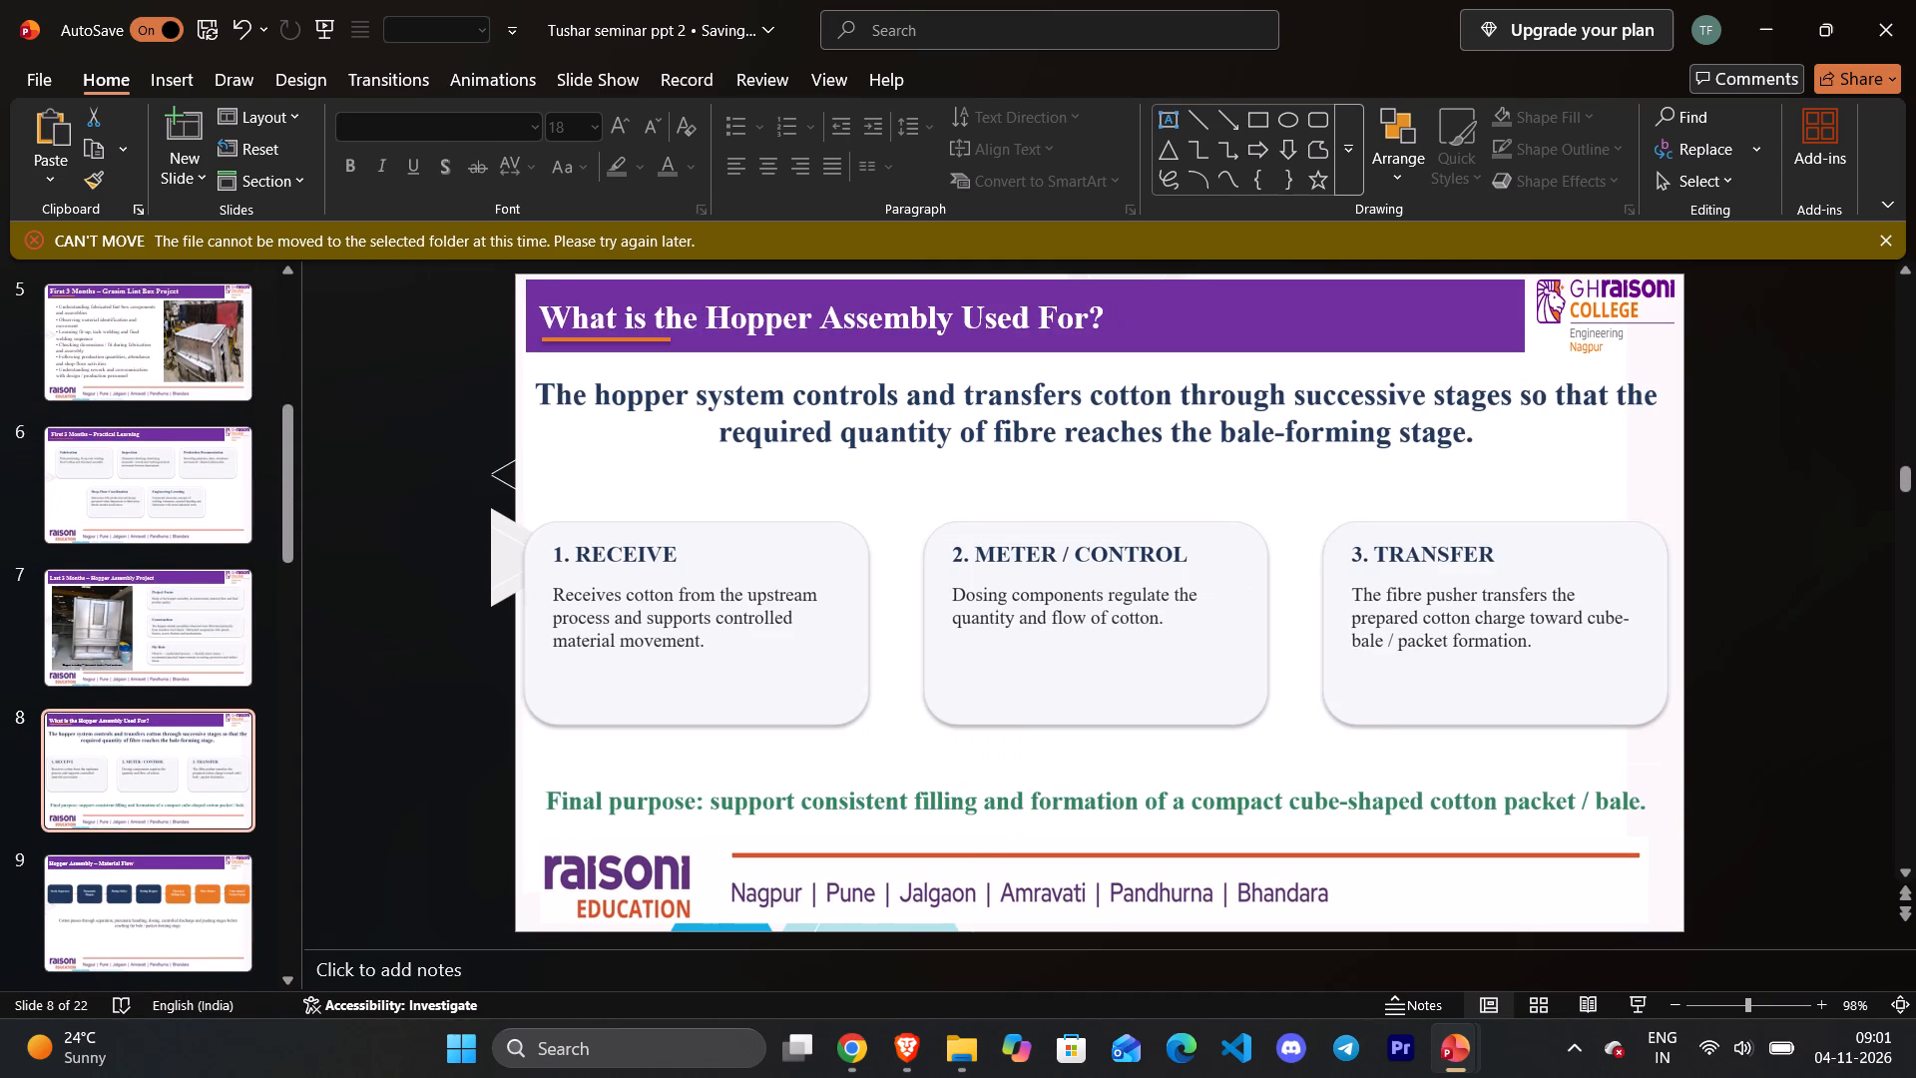
key(Down)
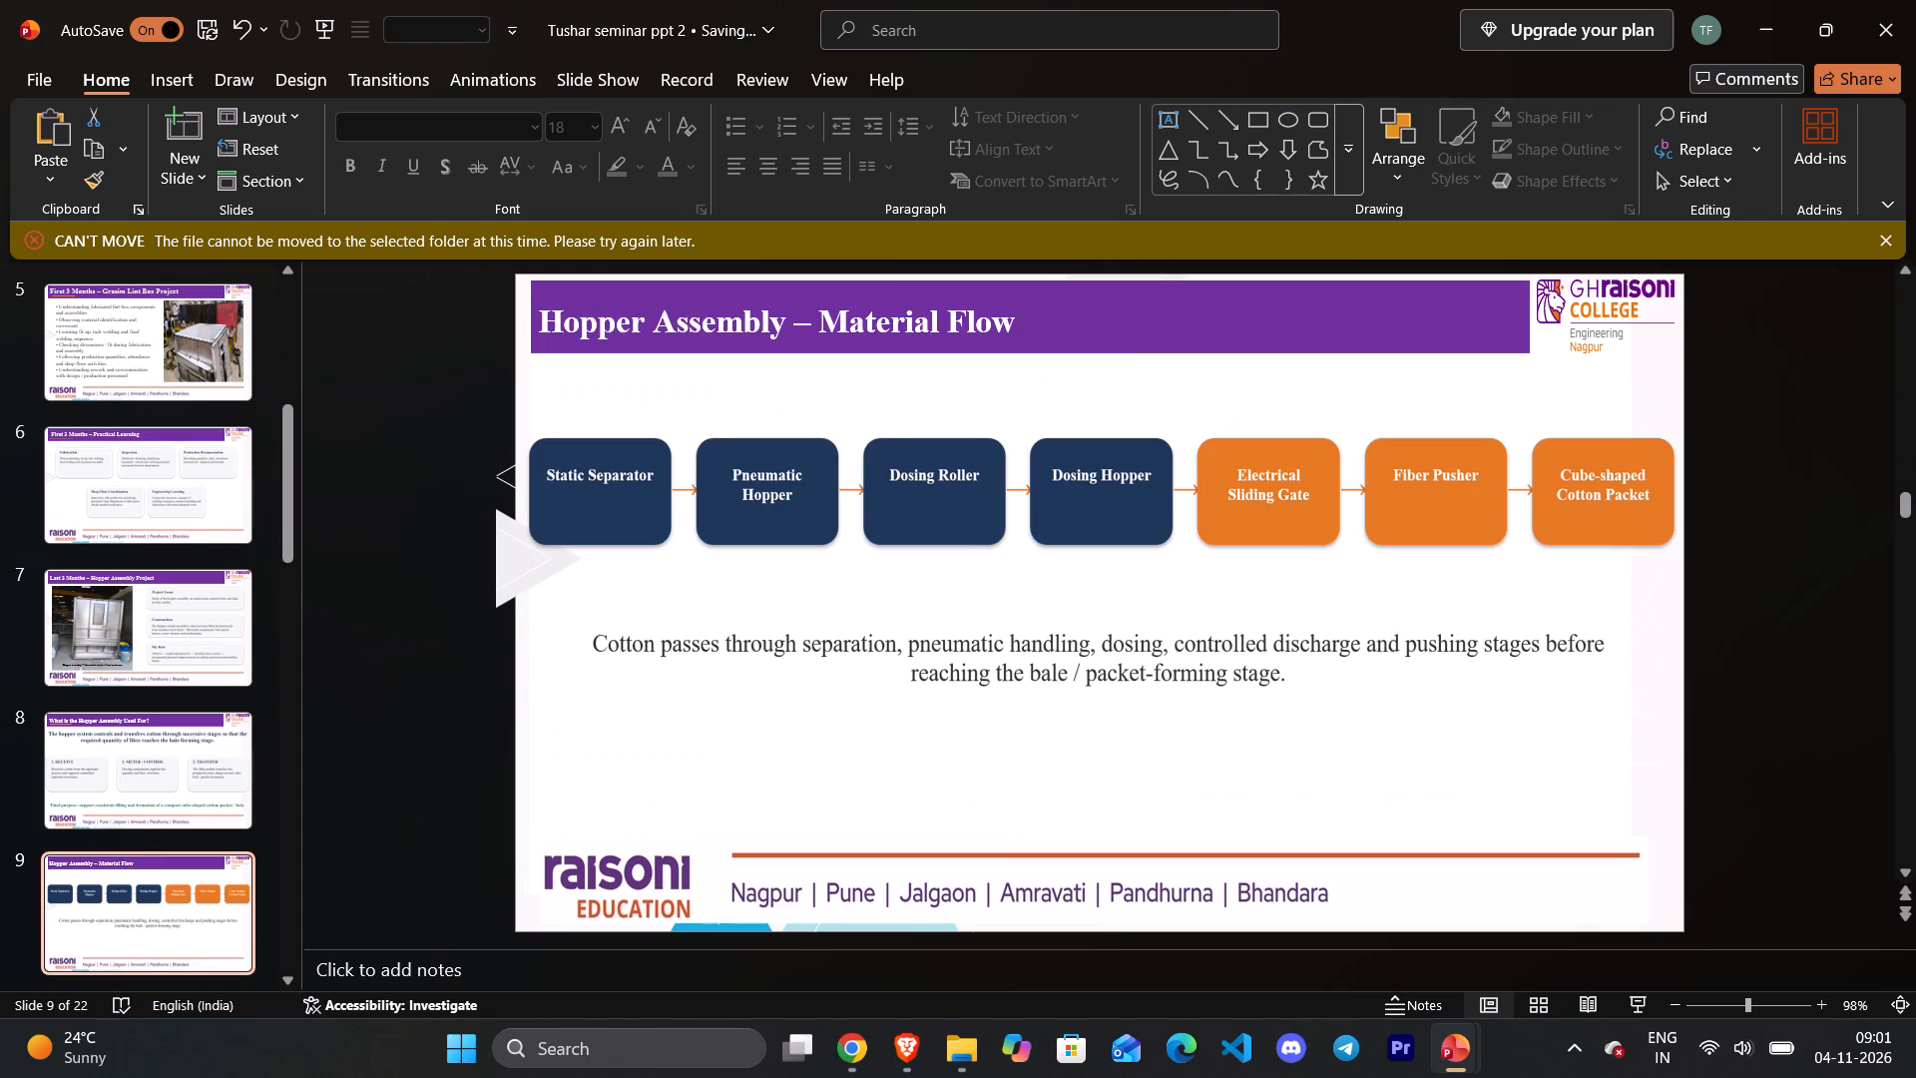
key(Down)
key(Down)
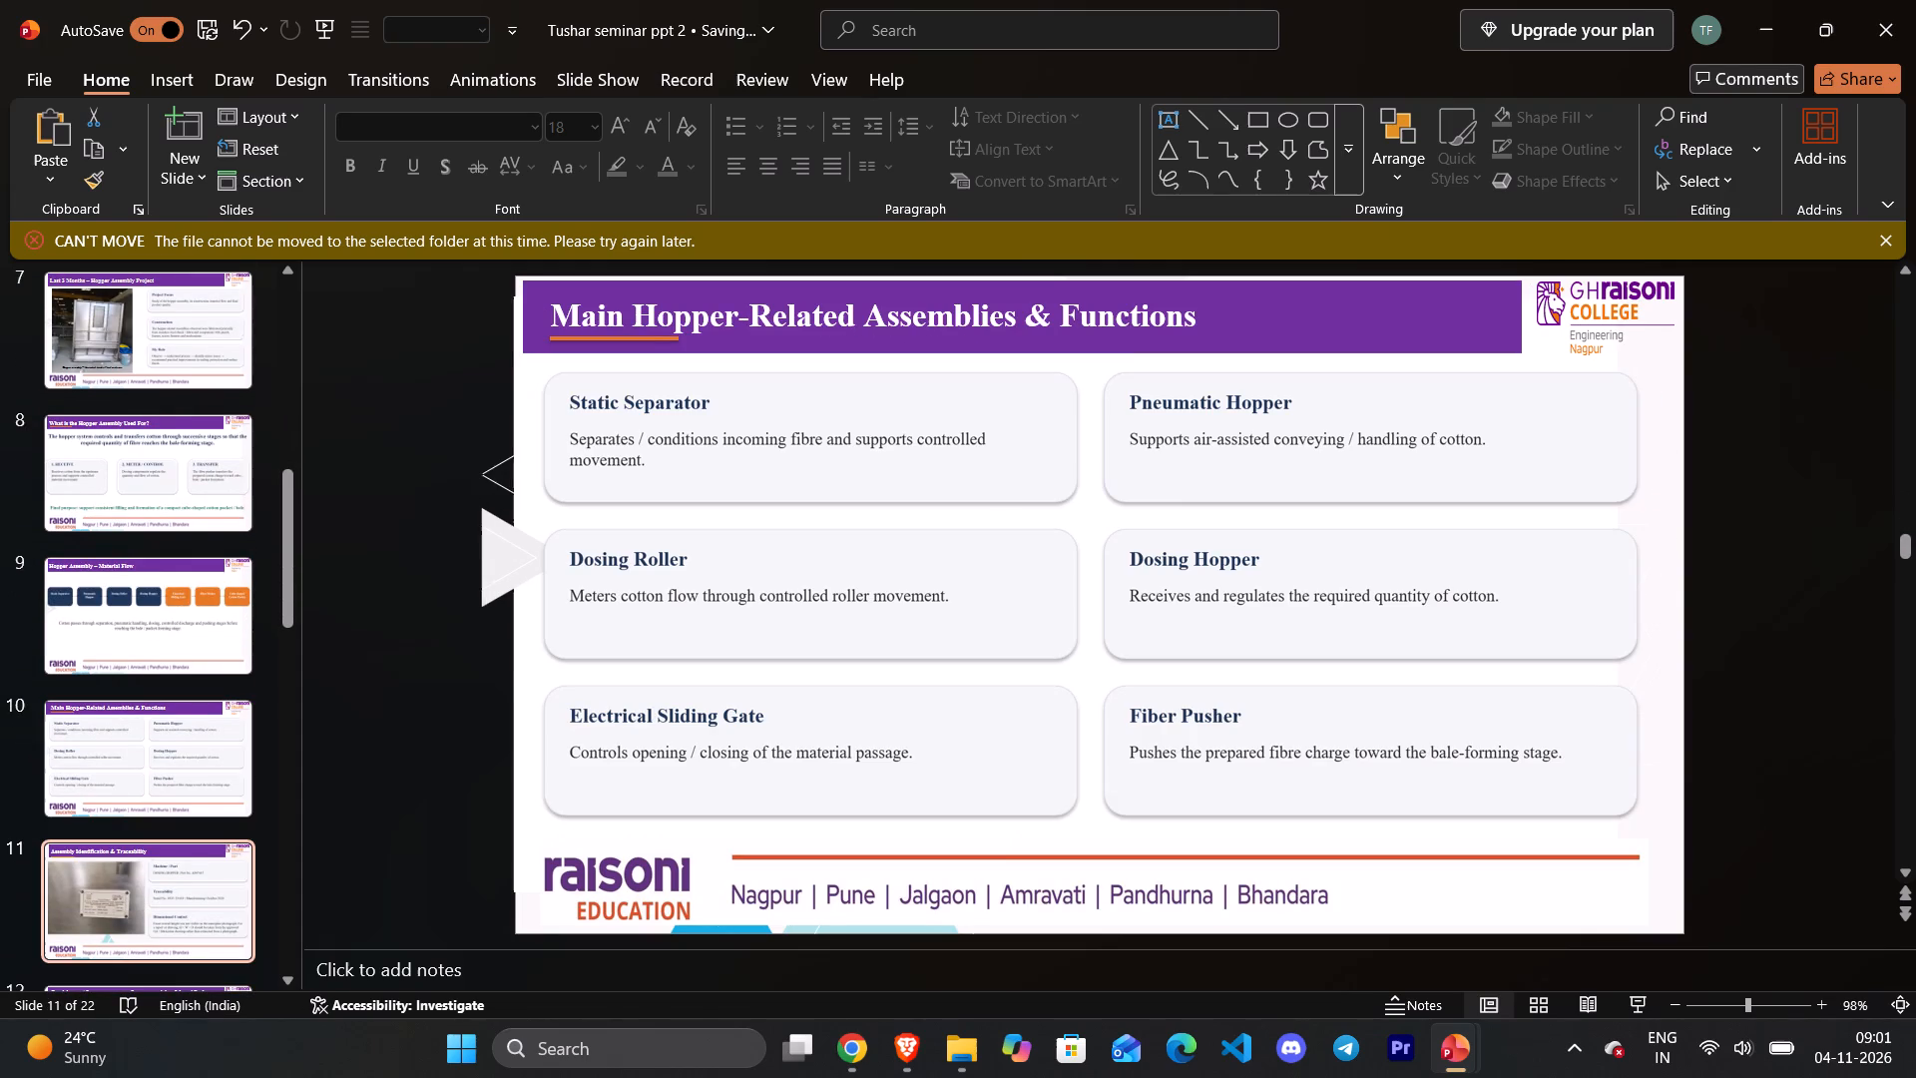
key(Down)
key(Down)
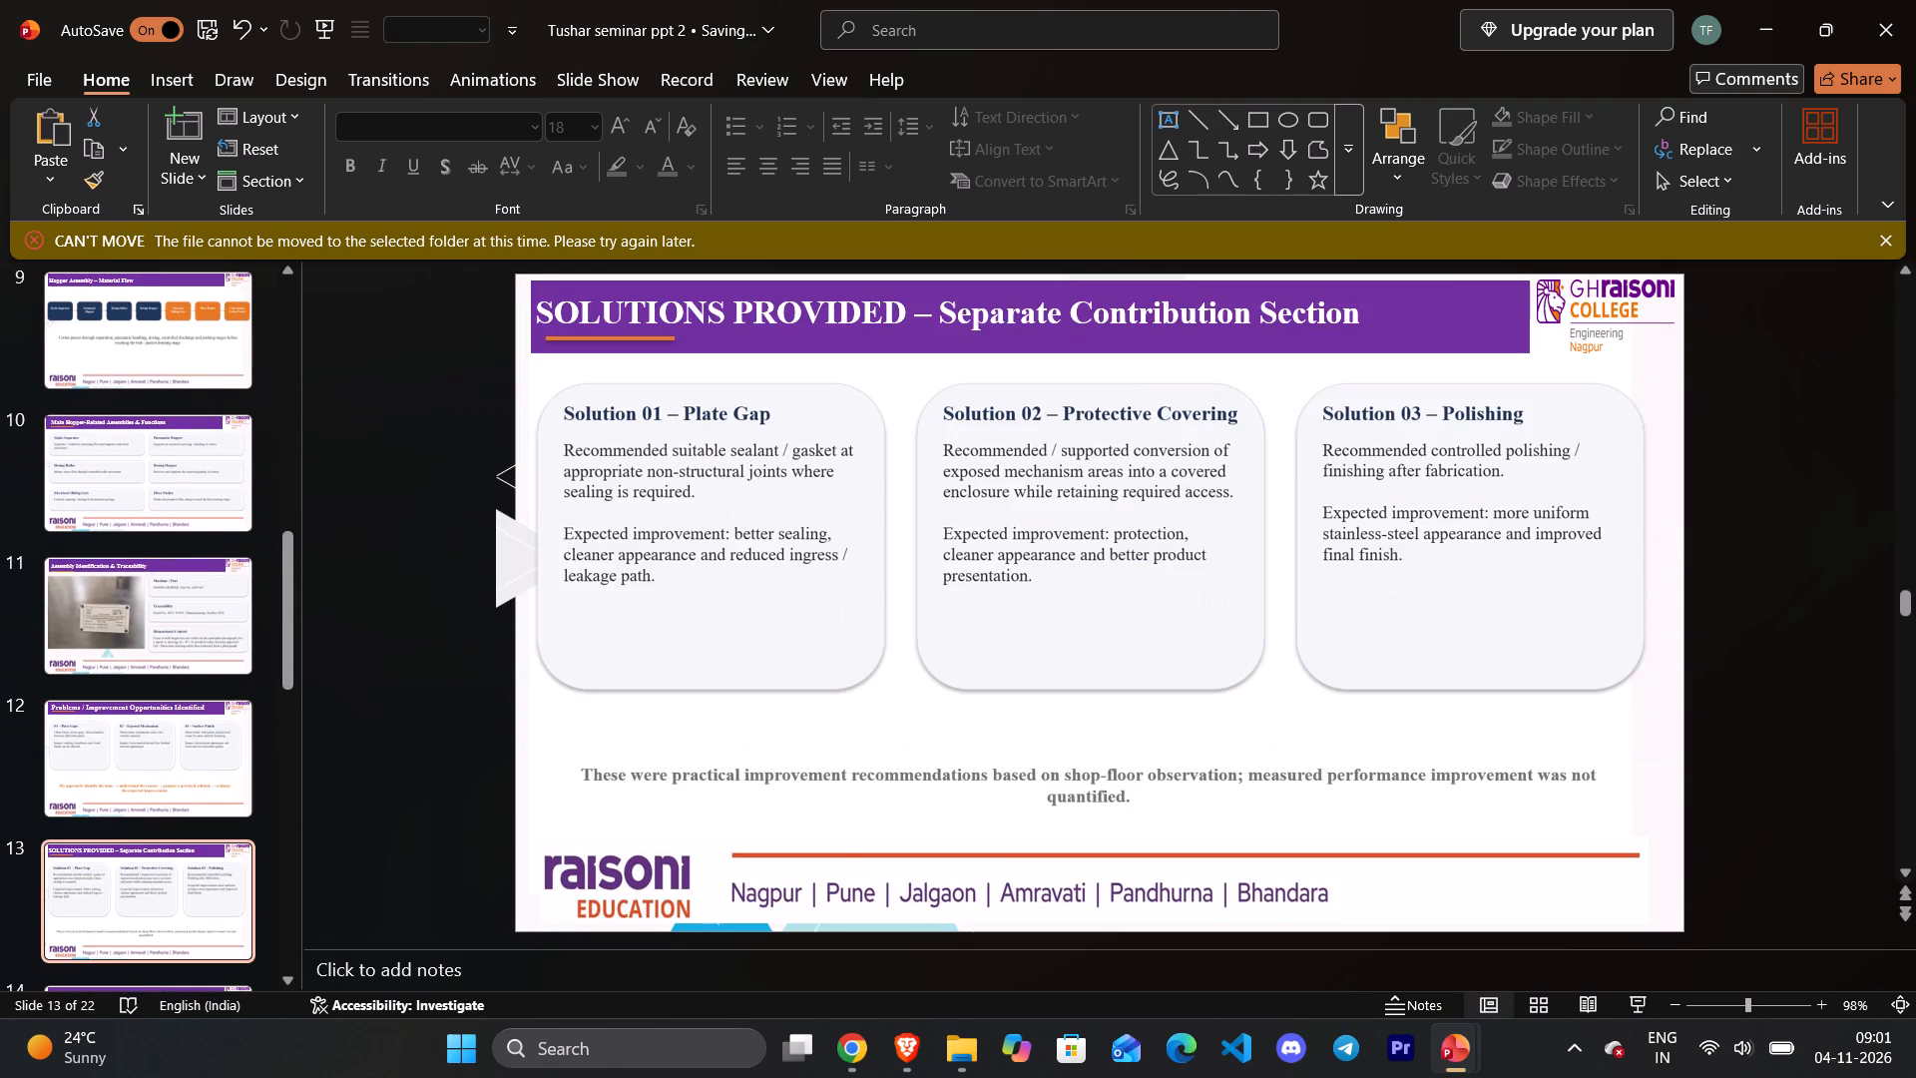
key(Down)
key(Down)
key(Left)
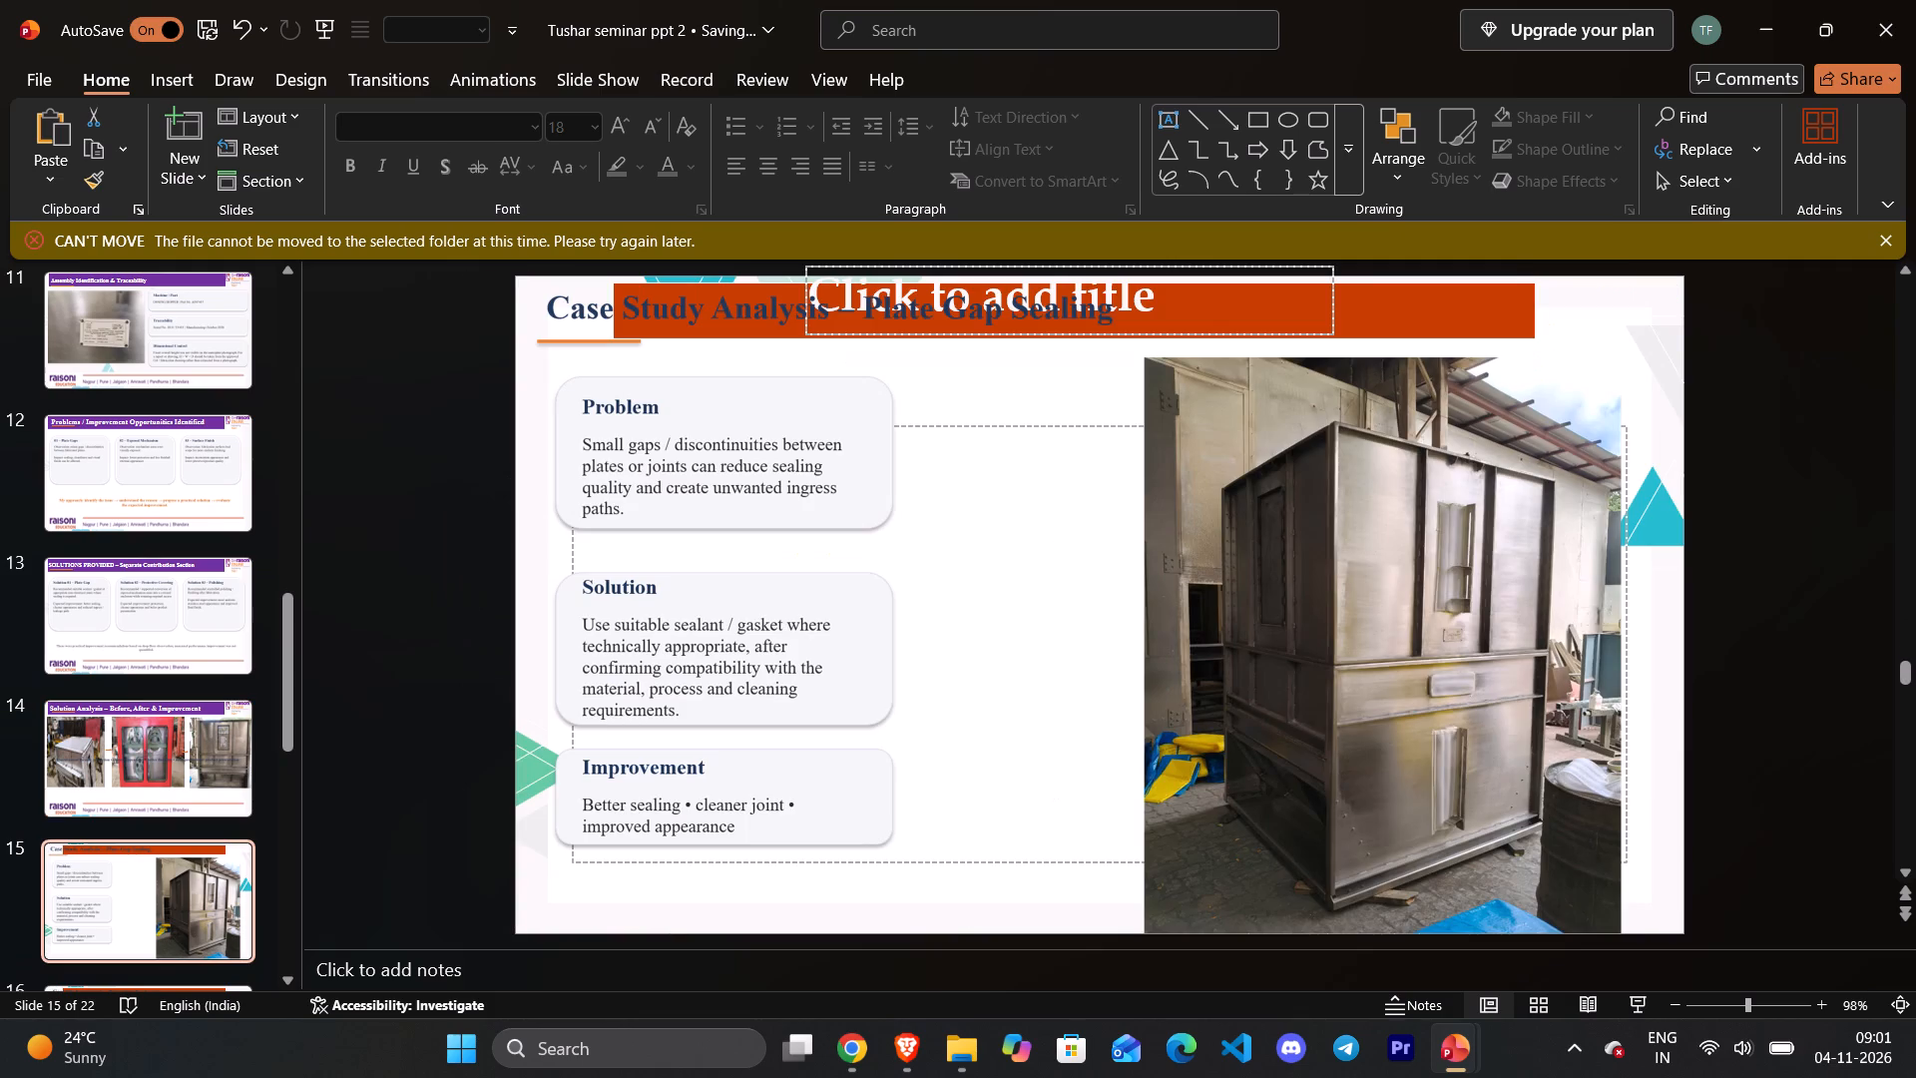
key(Up)
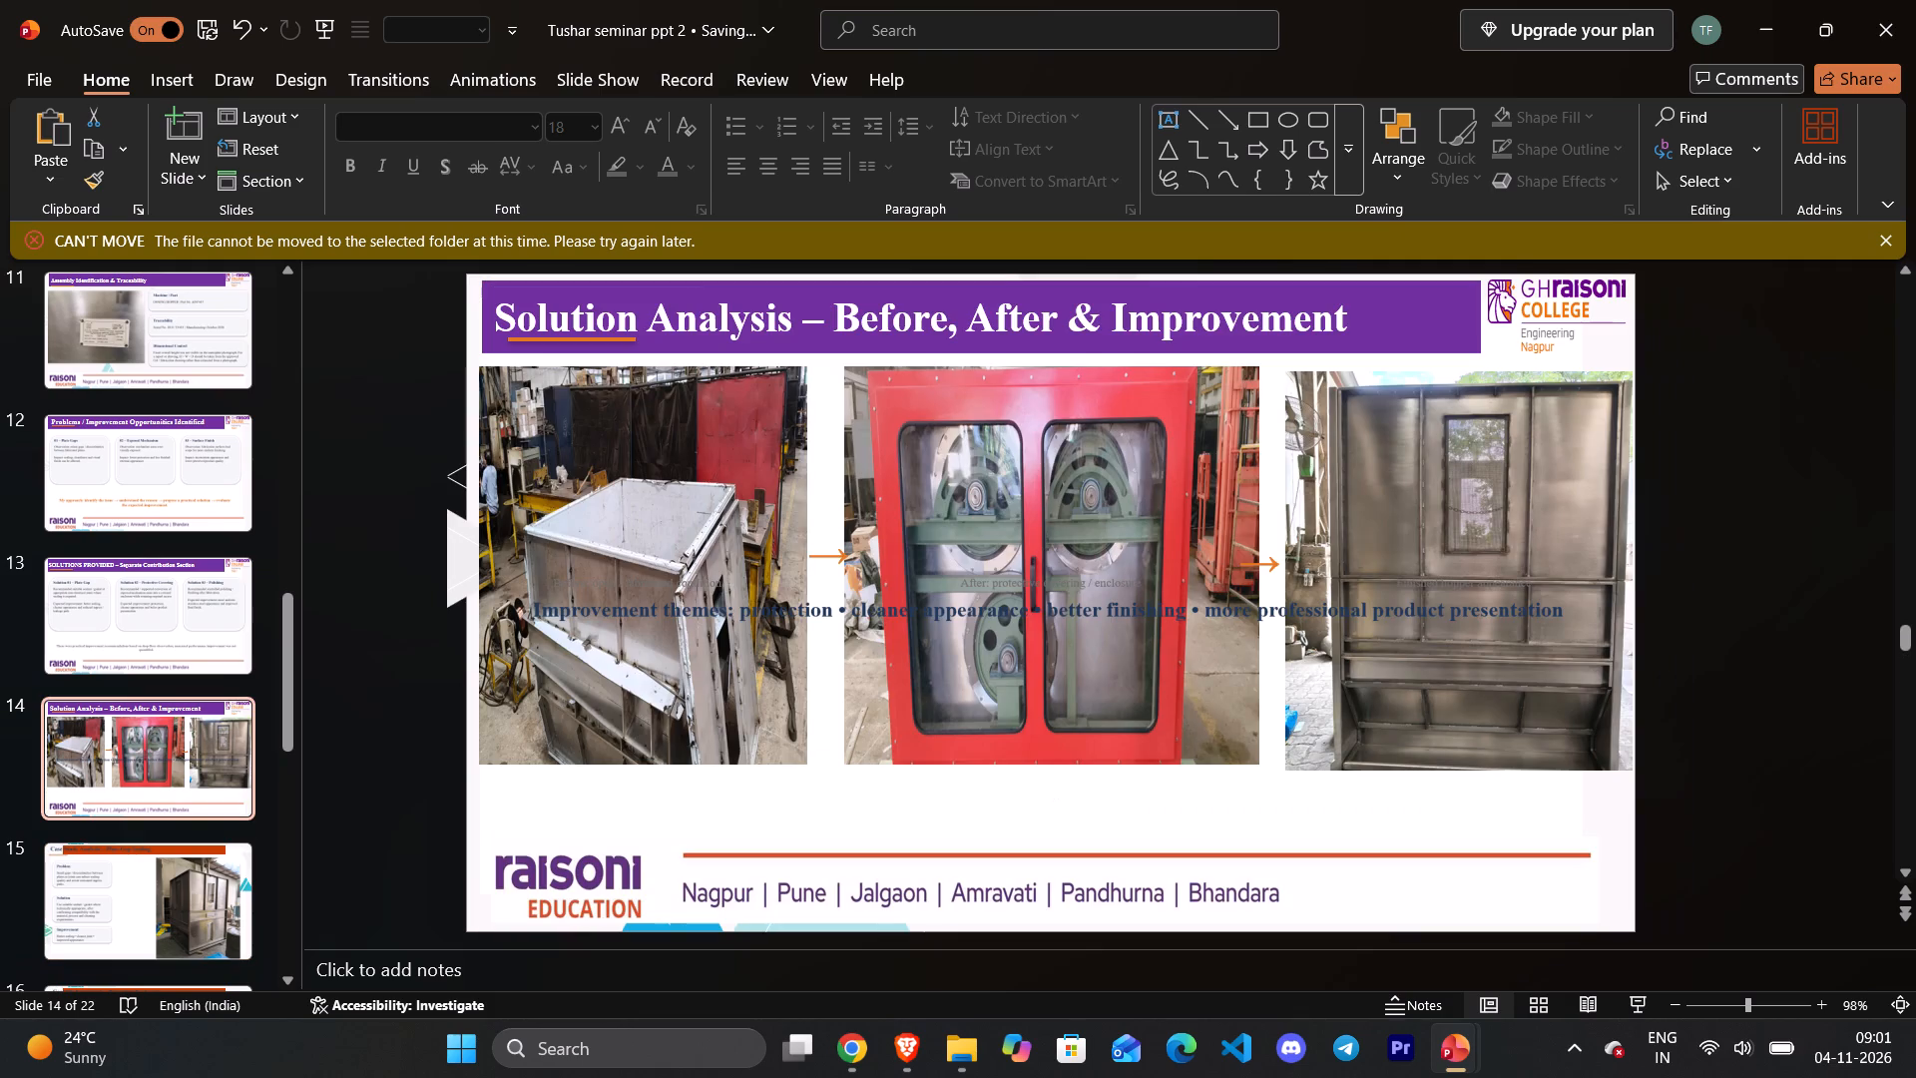
Remove the empty title placeholder from slide 15, Case Study Analysis – Plate Gap Sealing.
key(Down)
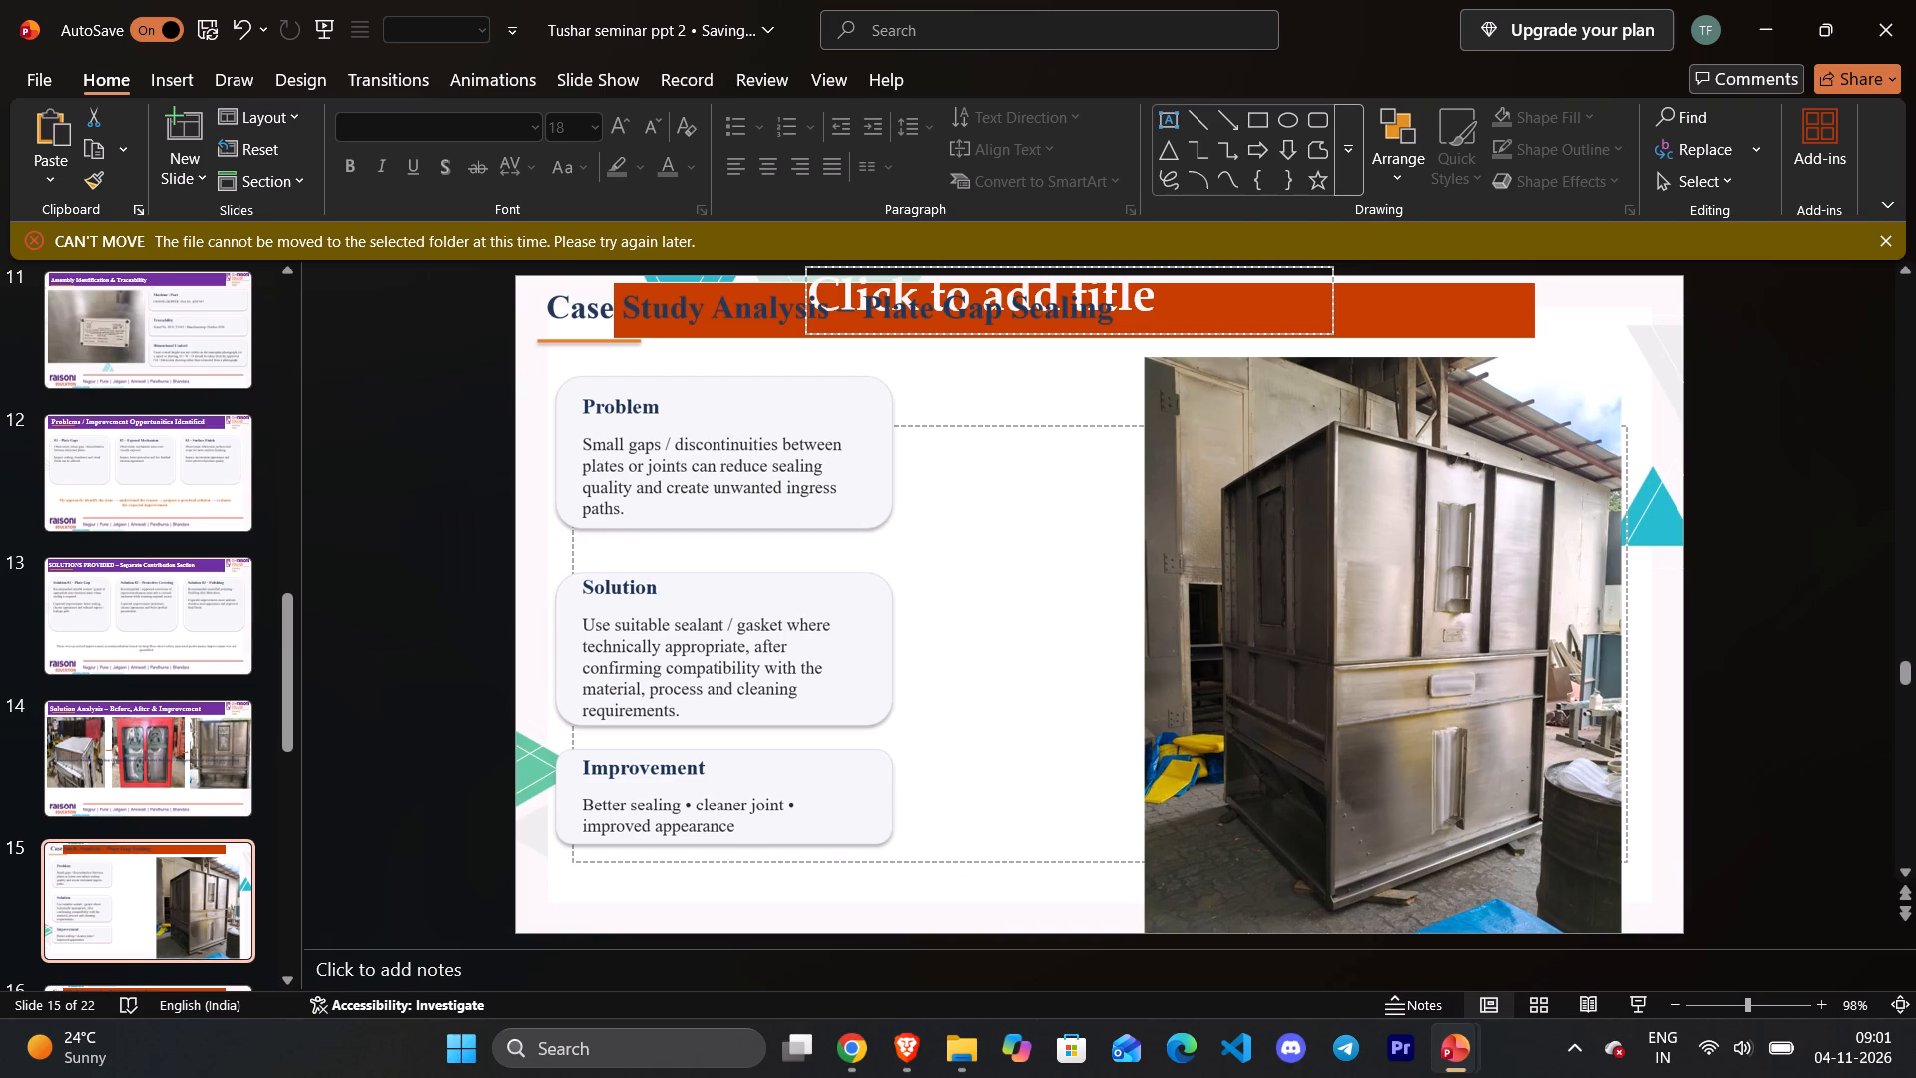
click(1208, 269)
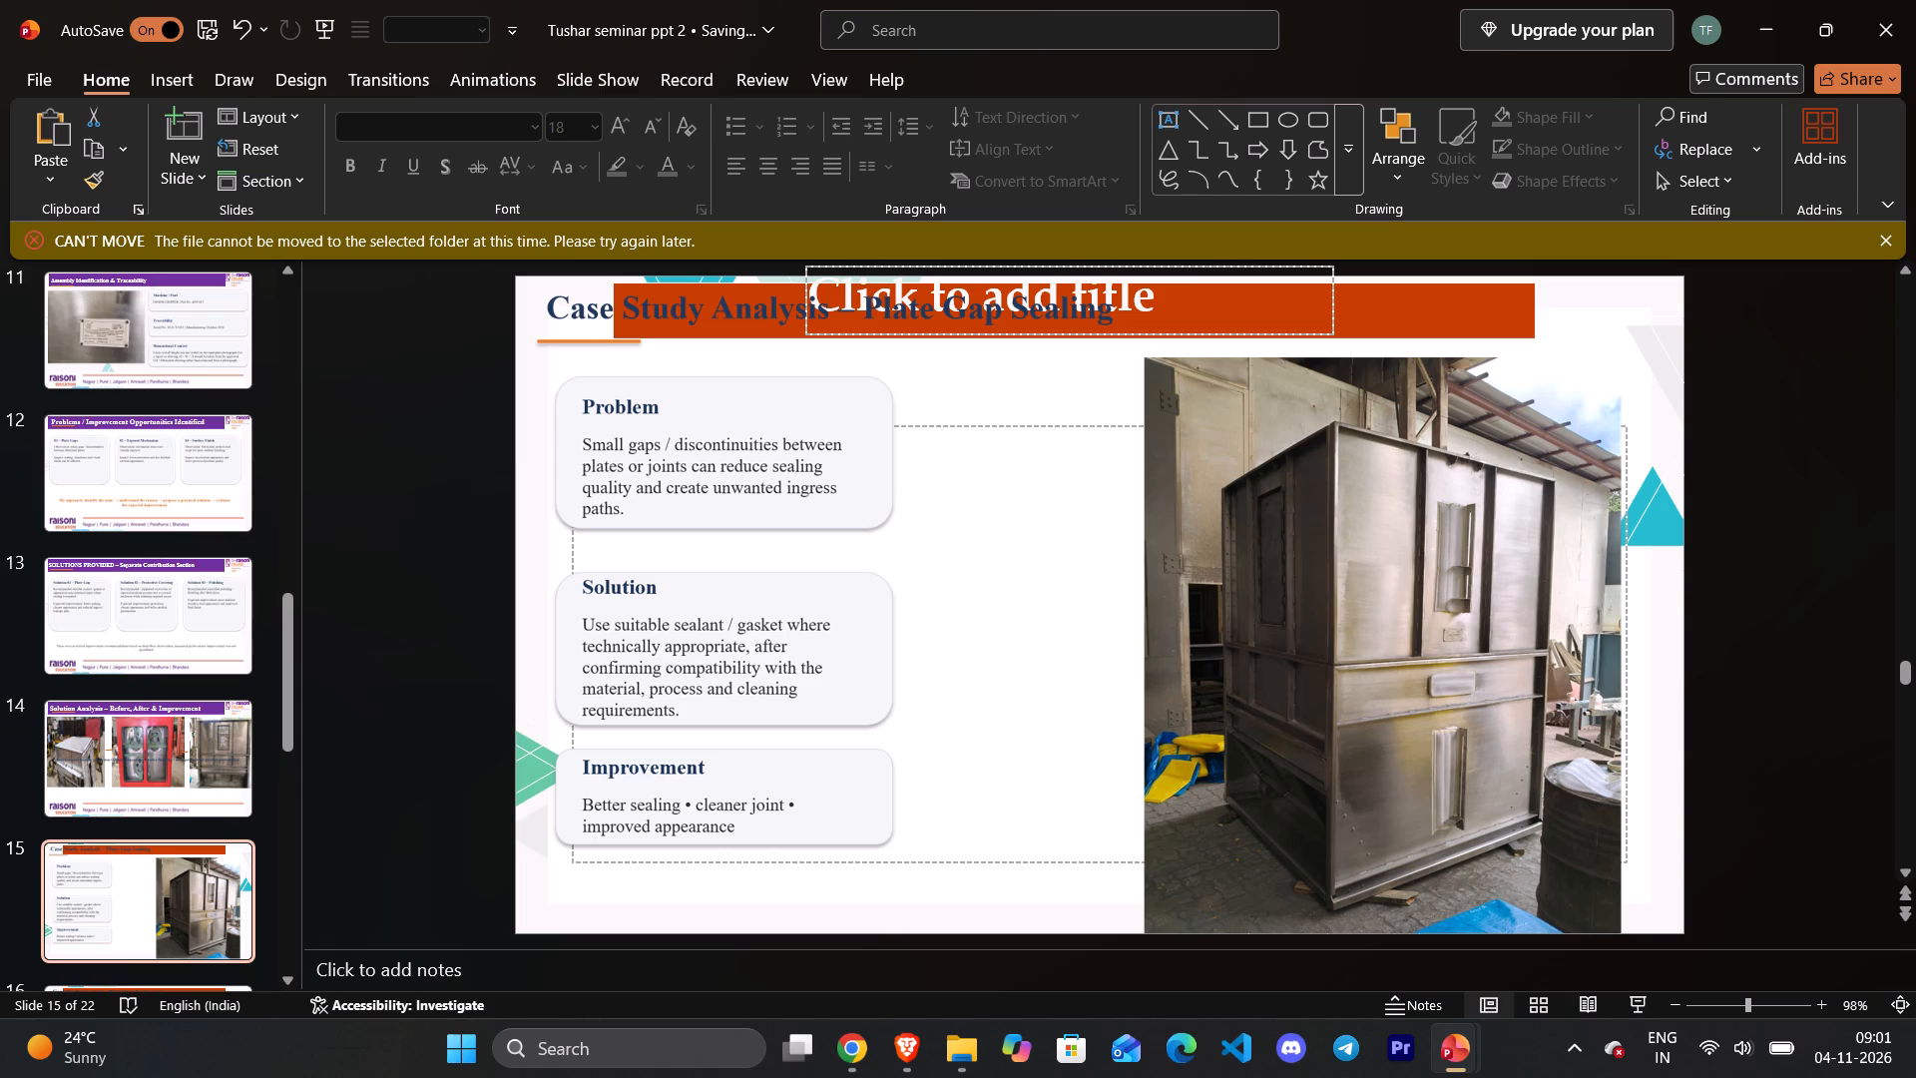
click(1212, 268)
drag(1212, 268, 1915, 1057)
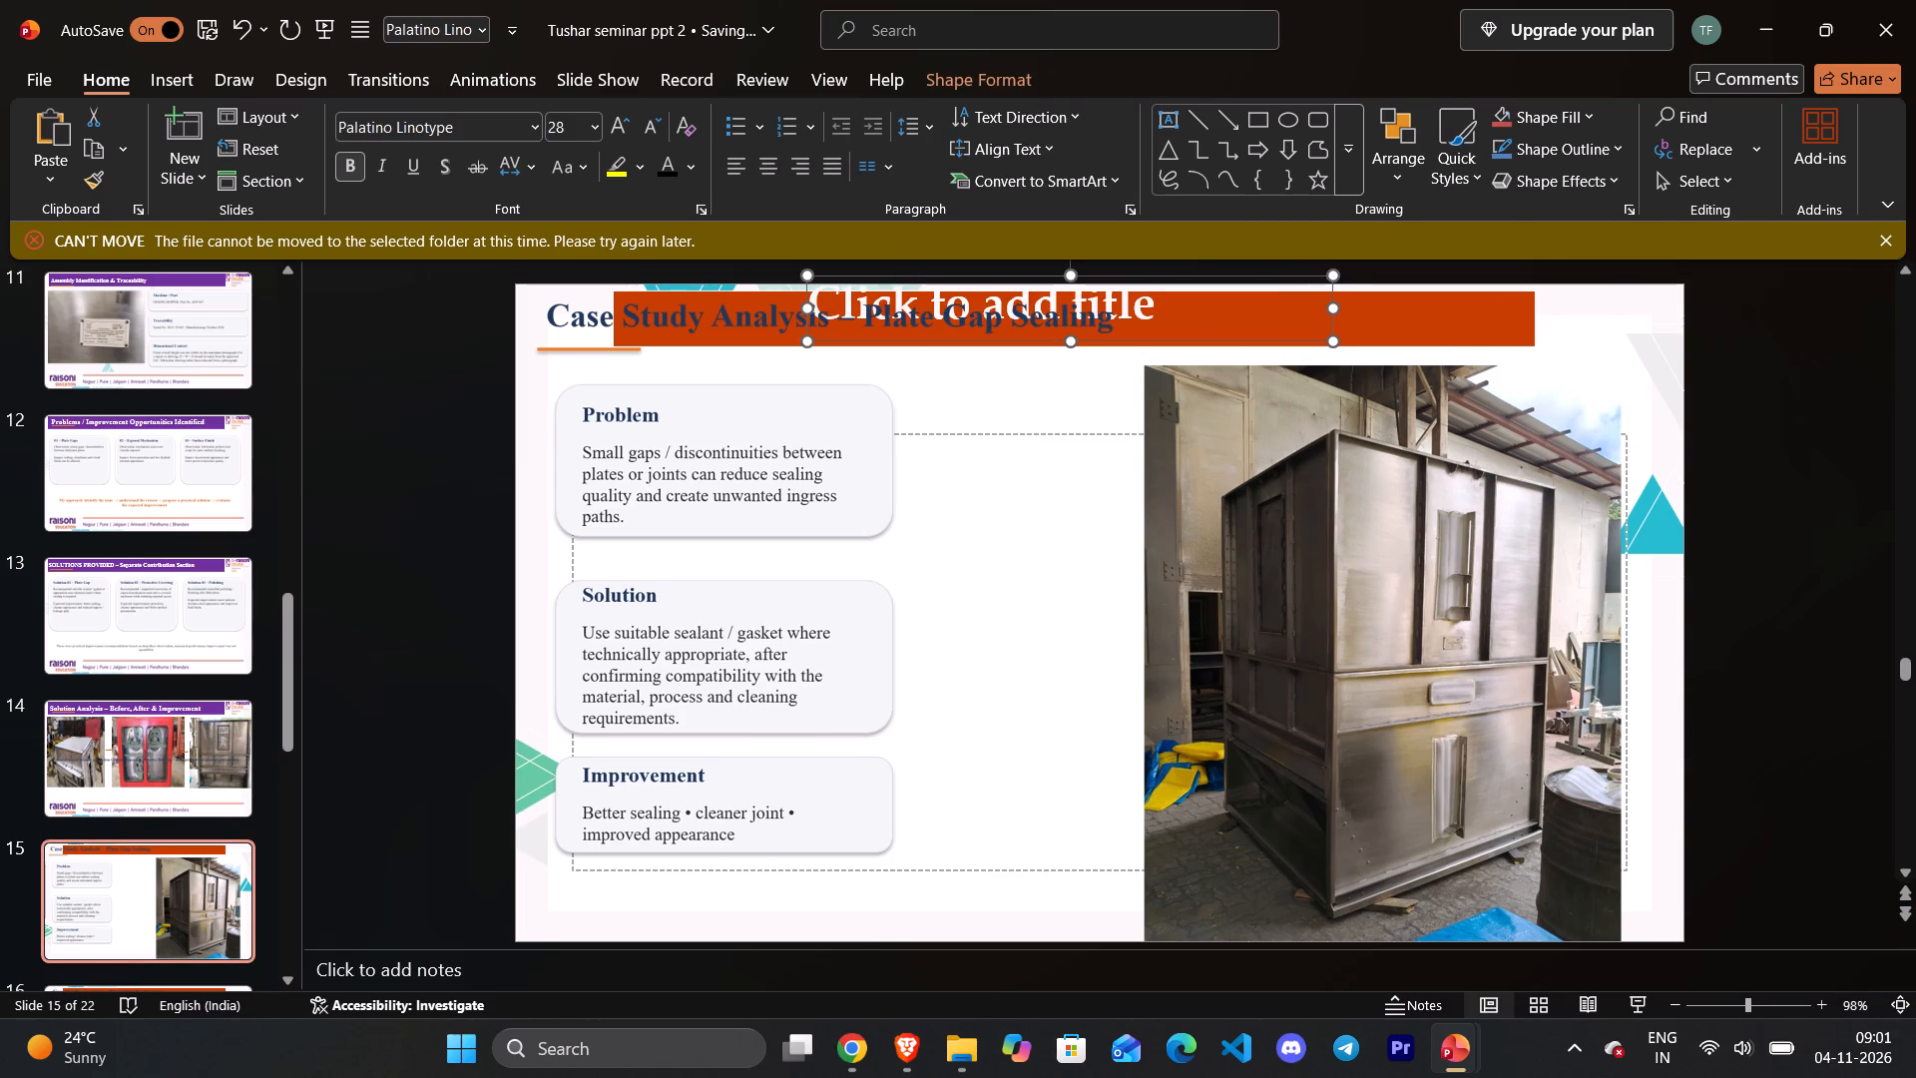
right_click(1332, 275)
click(1362, 325)
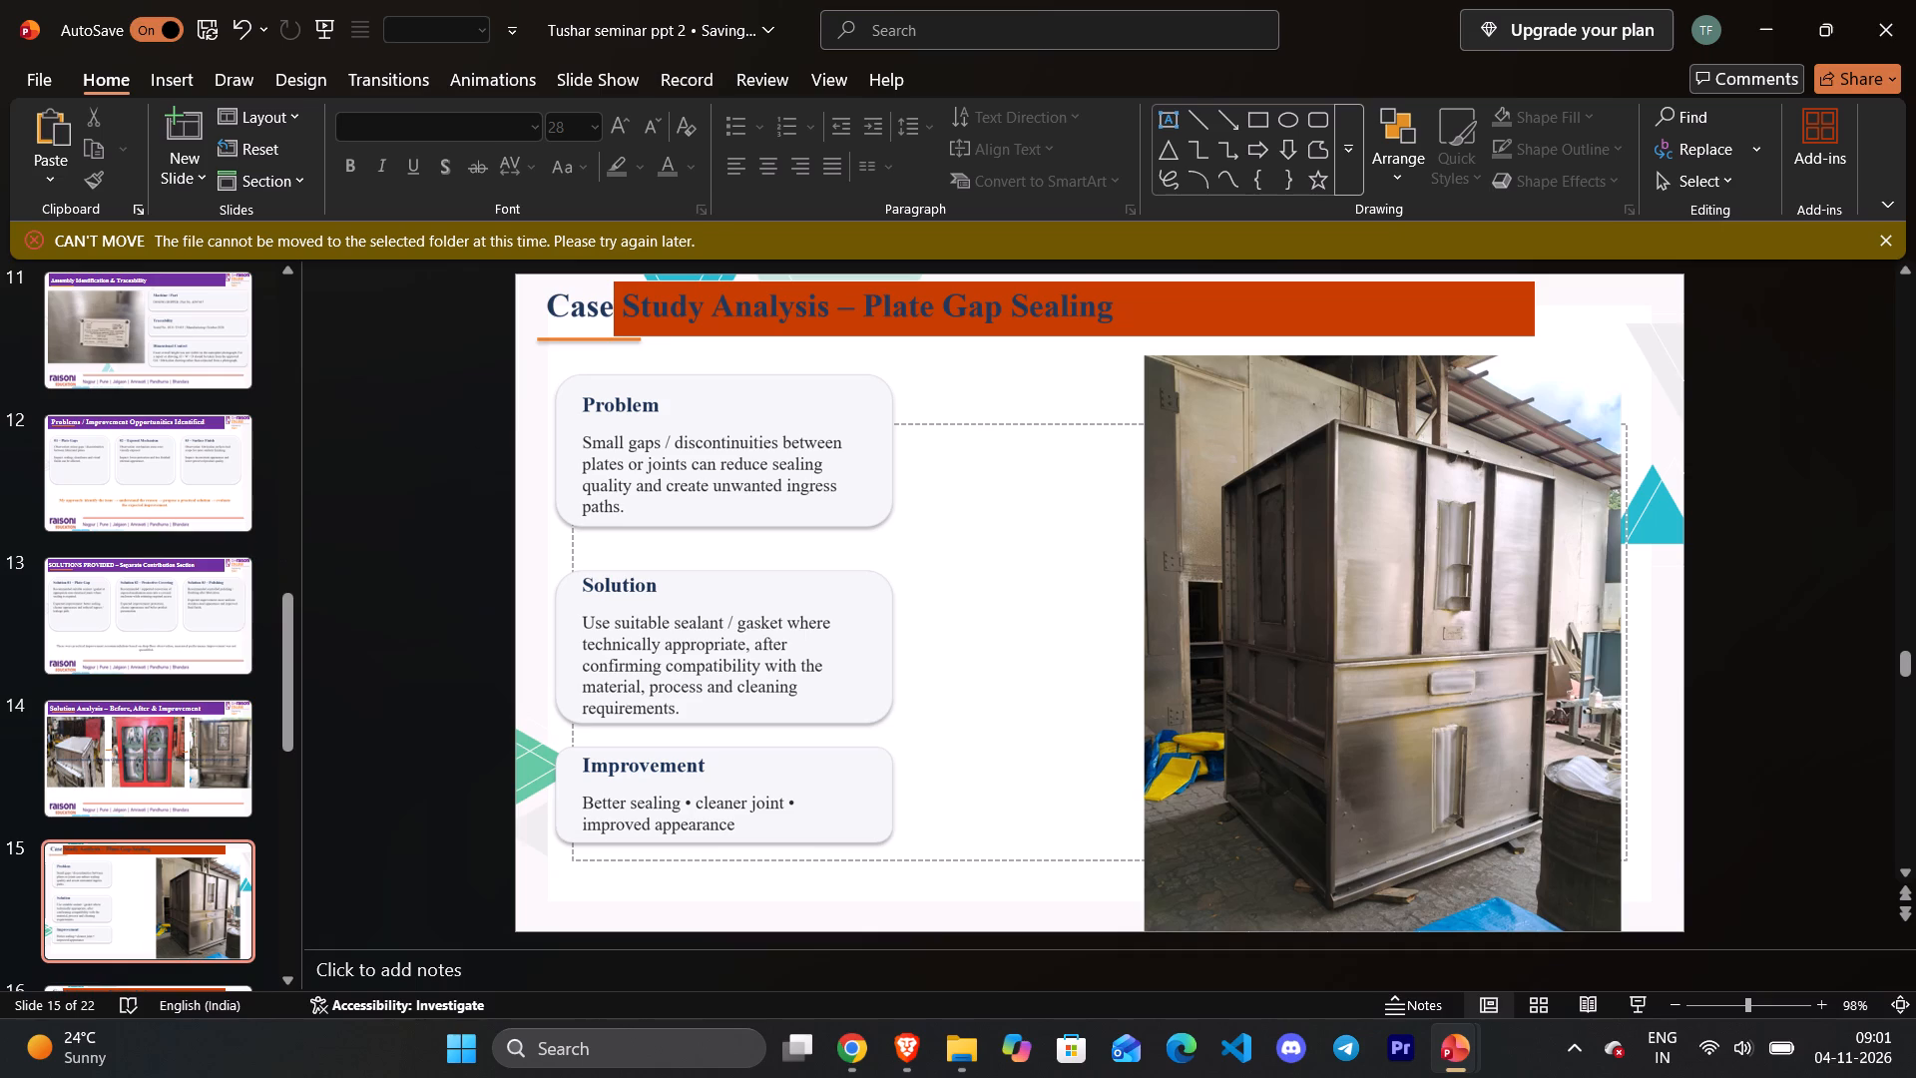
Remove the empty title placeholders from slides 16, 17 and 18: Protective Enclosure, Surface Finishing, and Handling, Protection & Traceability.
key(Down)
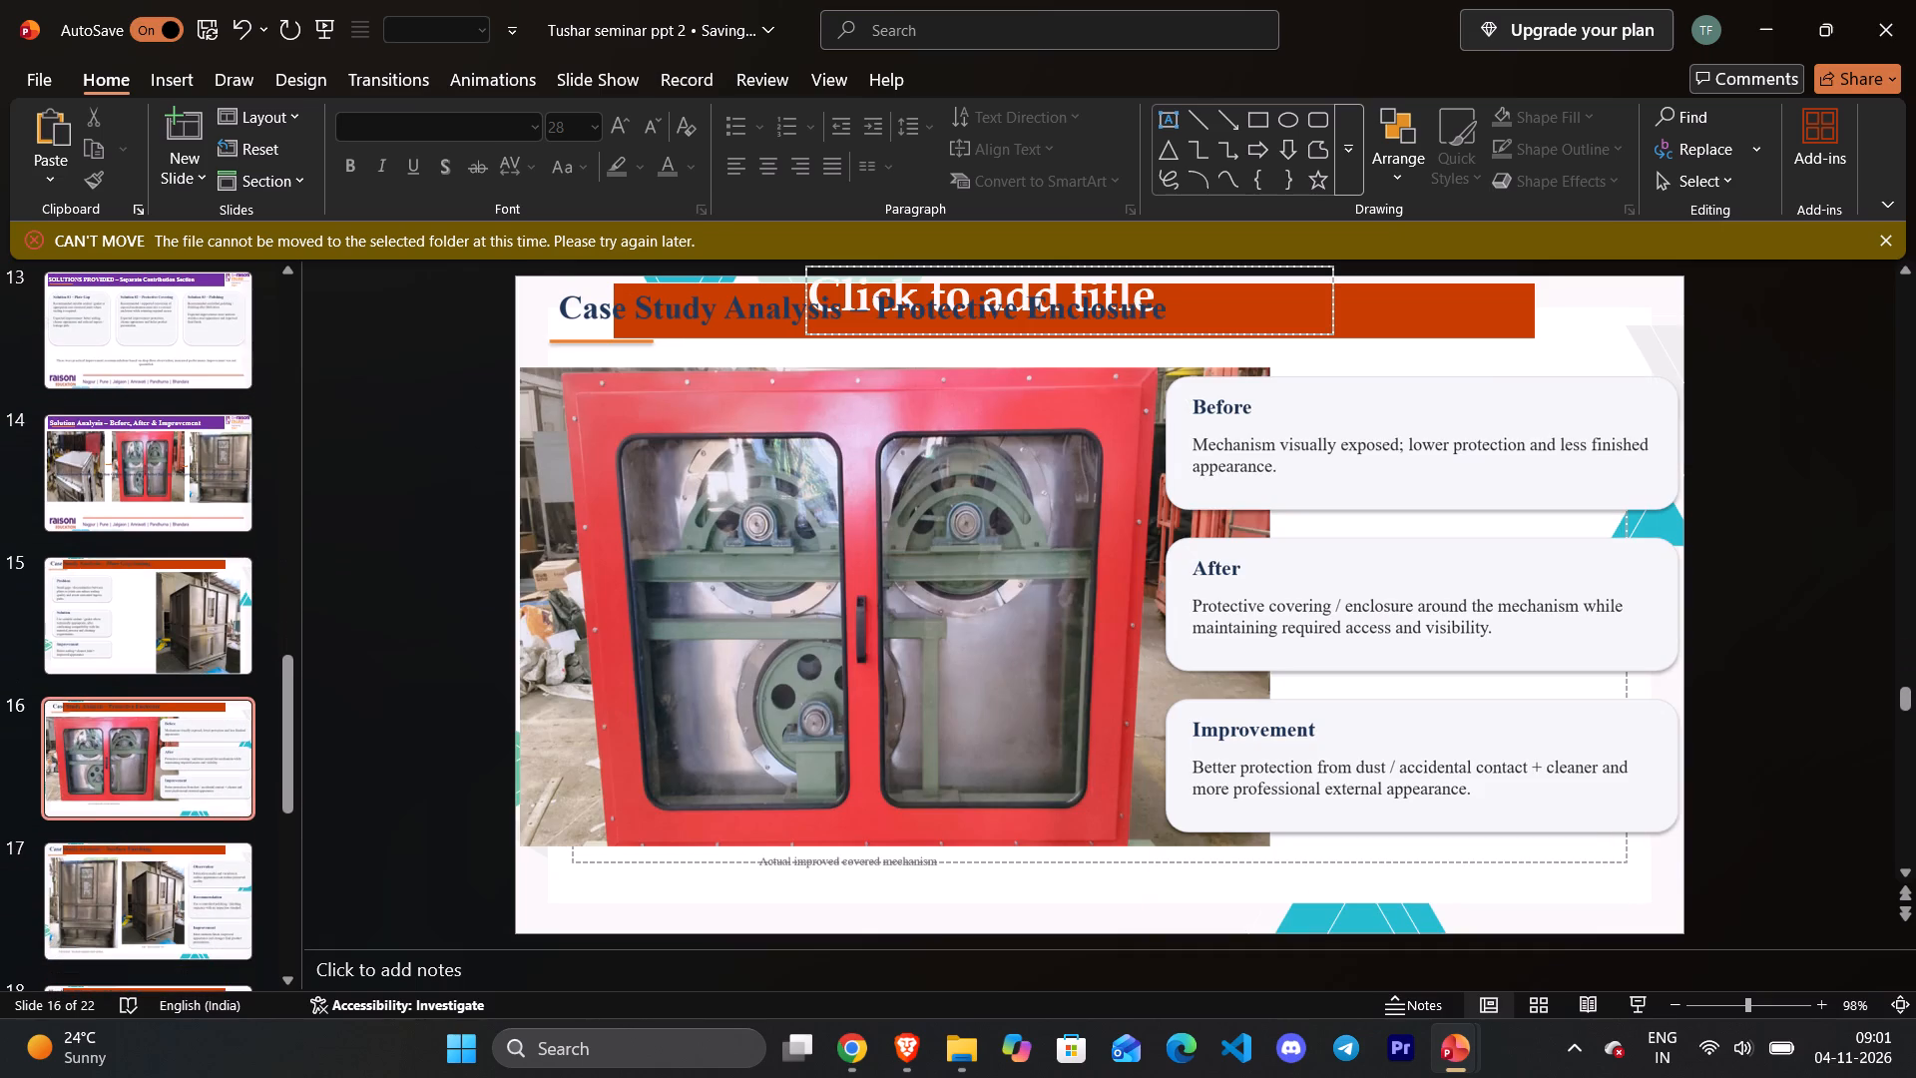
right_click(949, 269)
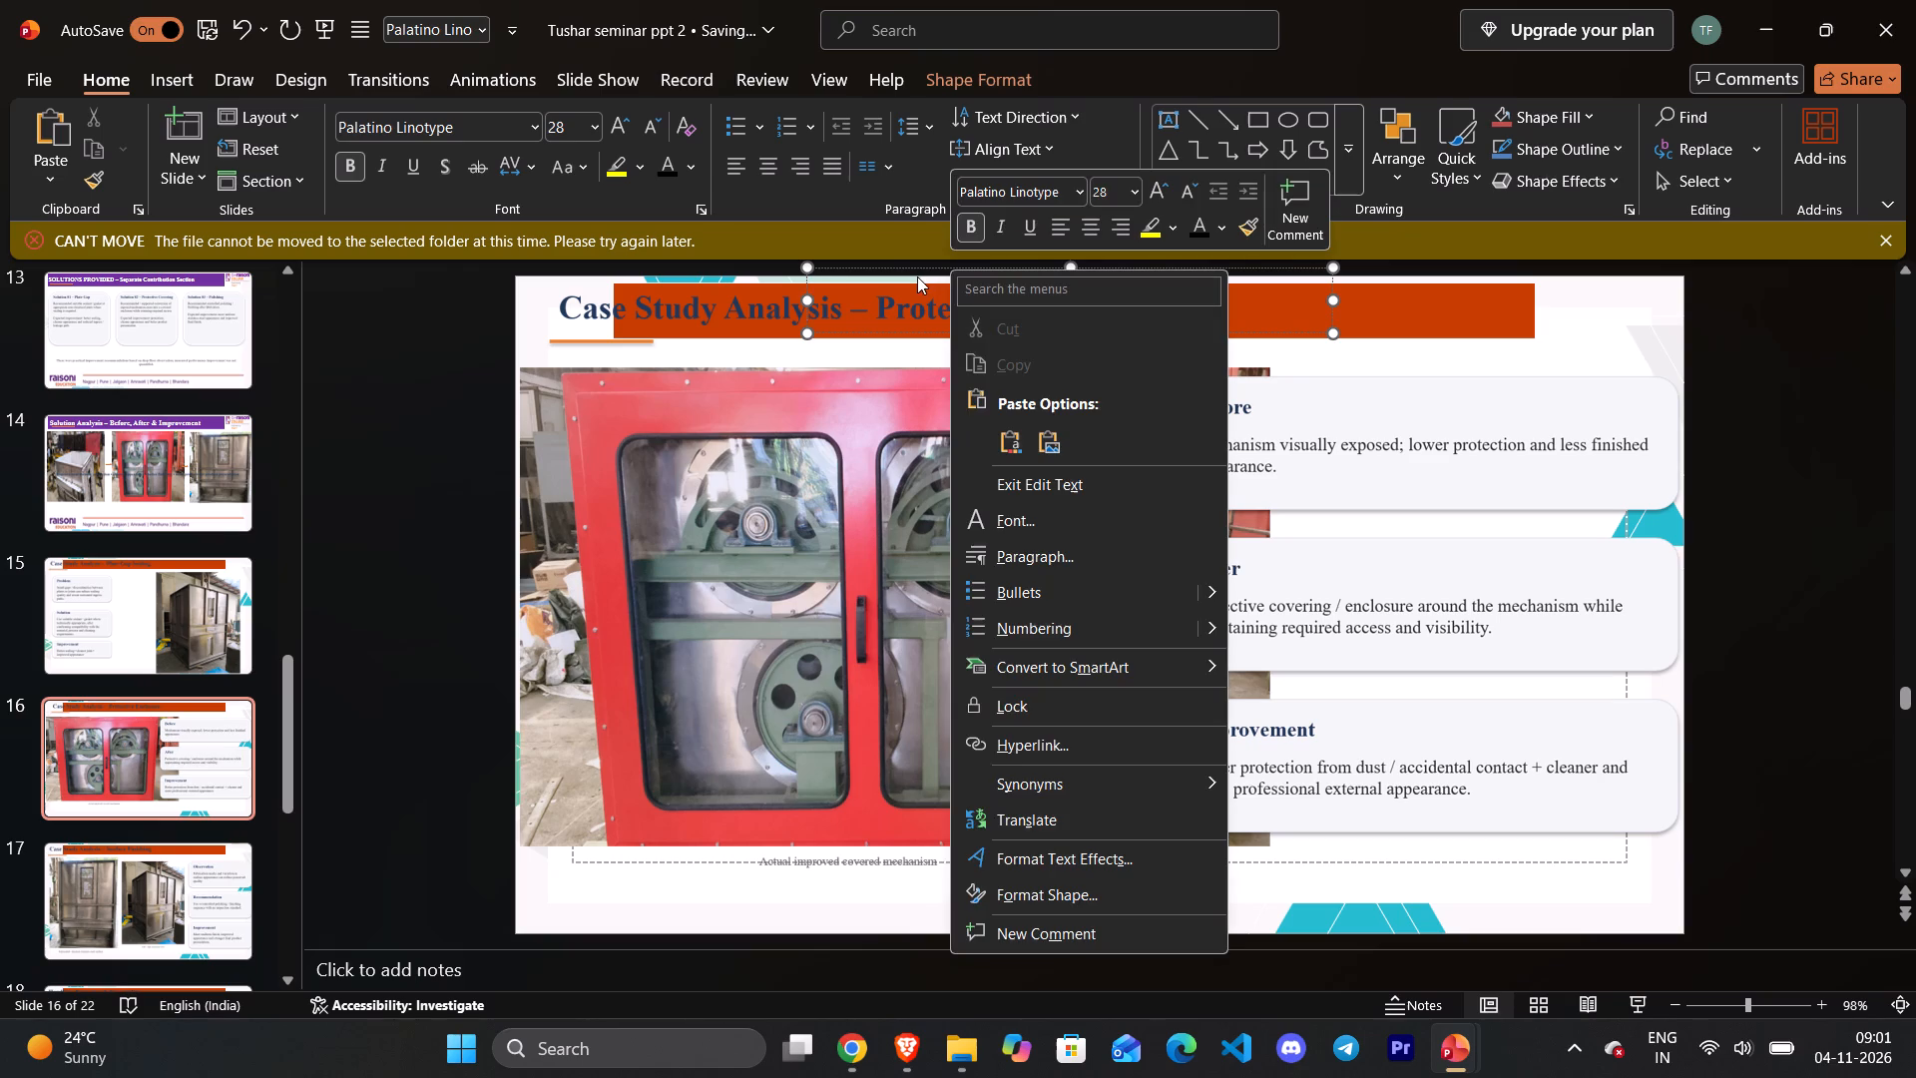
click(917, 276)
click(914, 269)
right_click(914, 269)
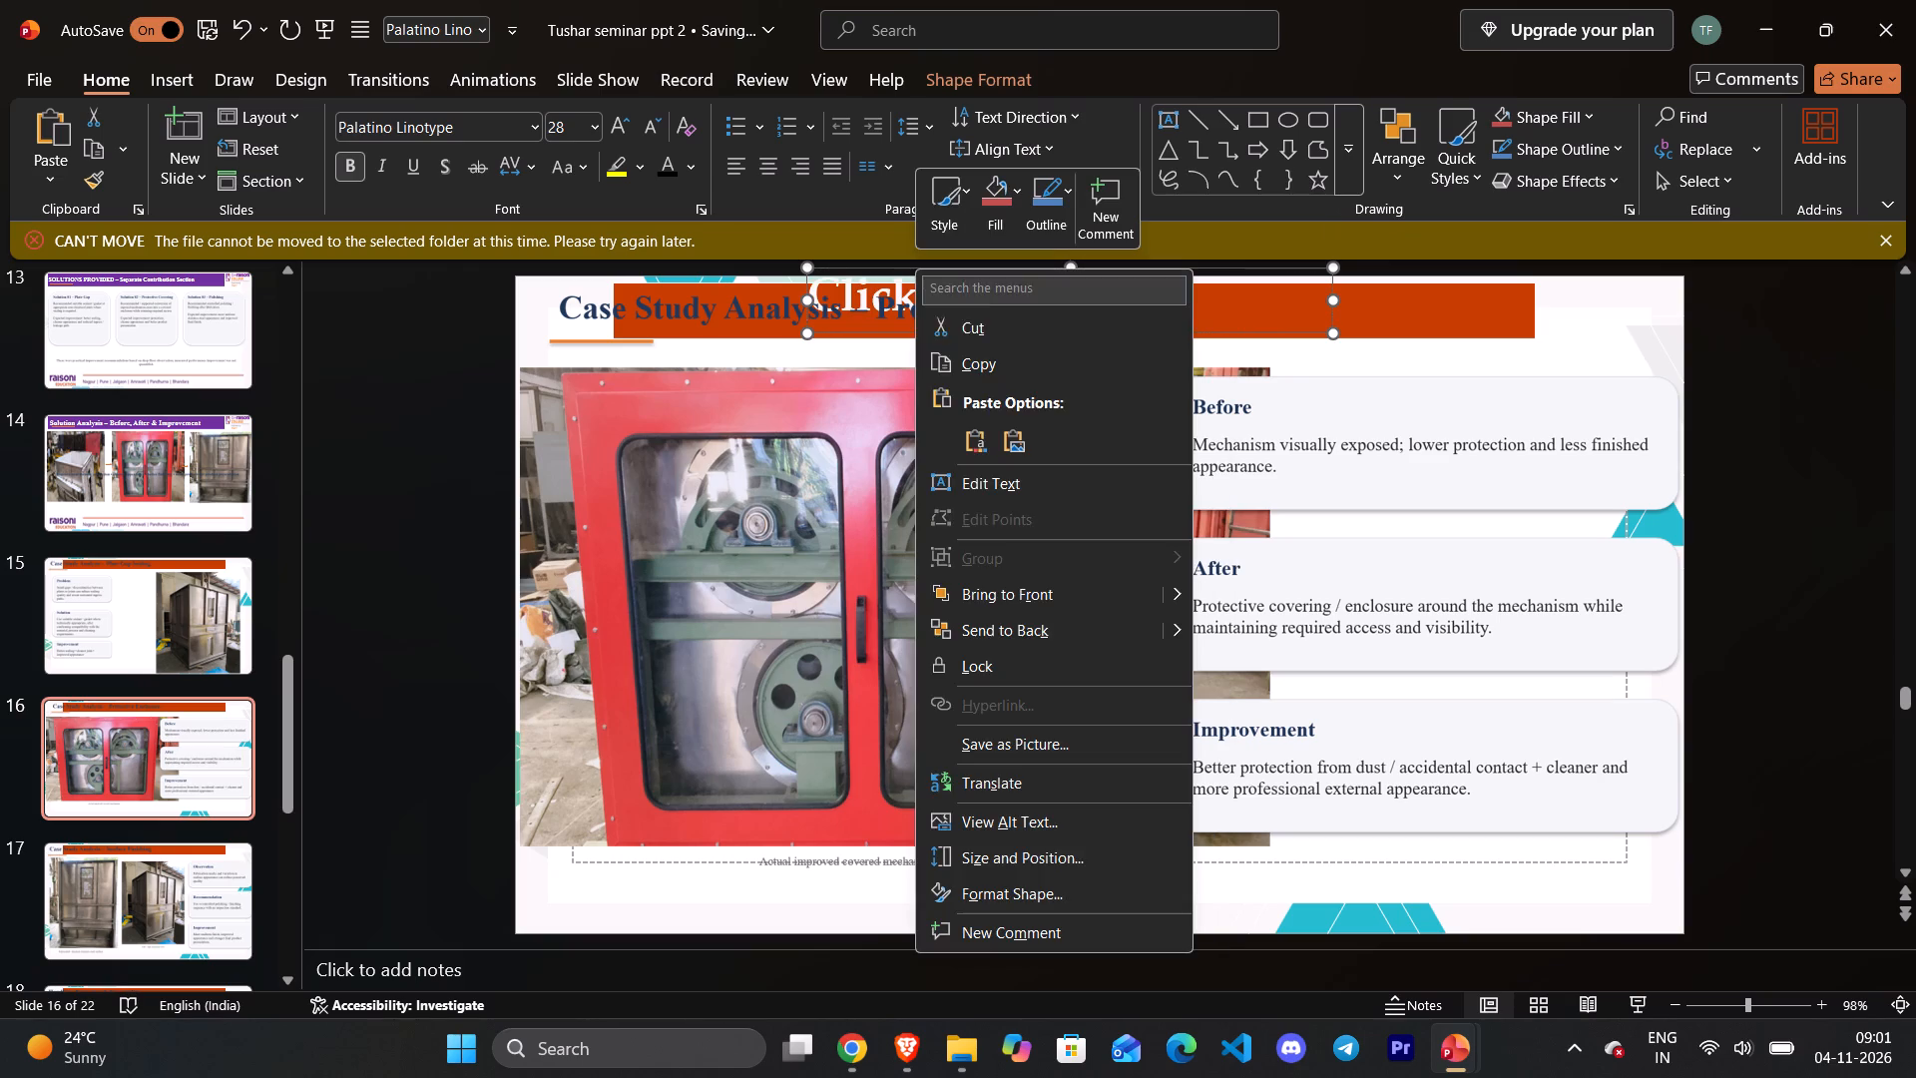
click(970, 329)
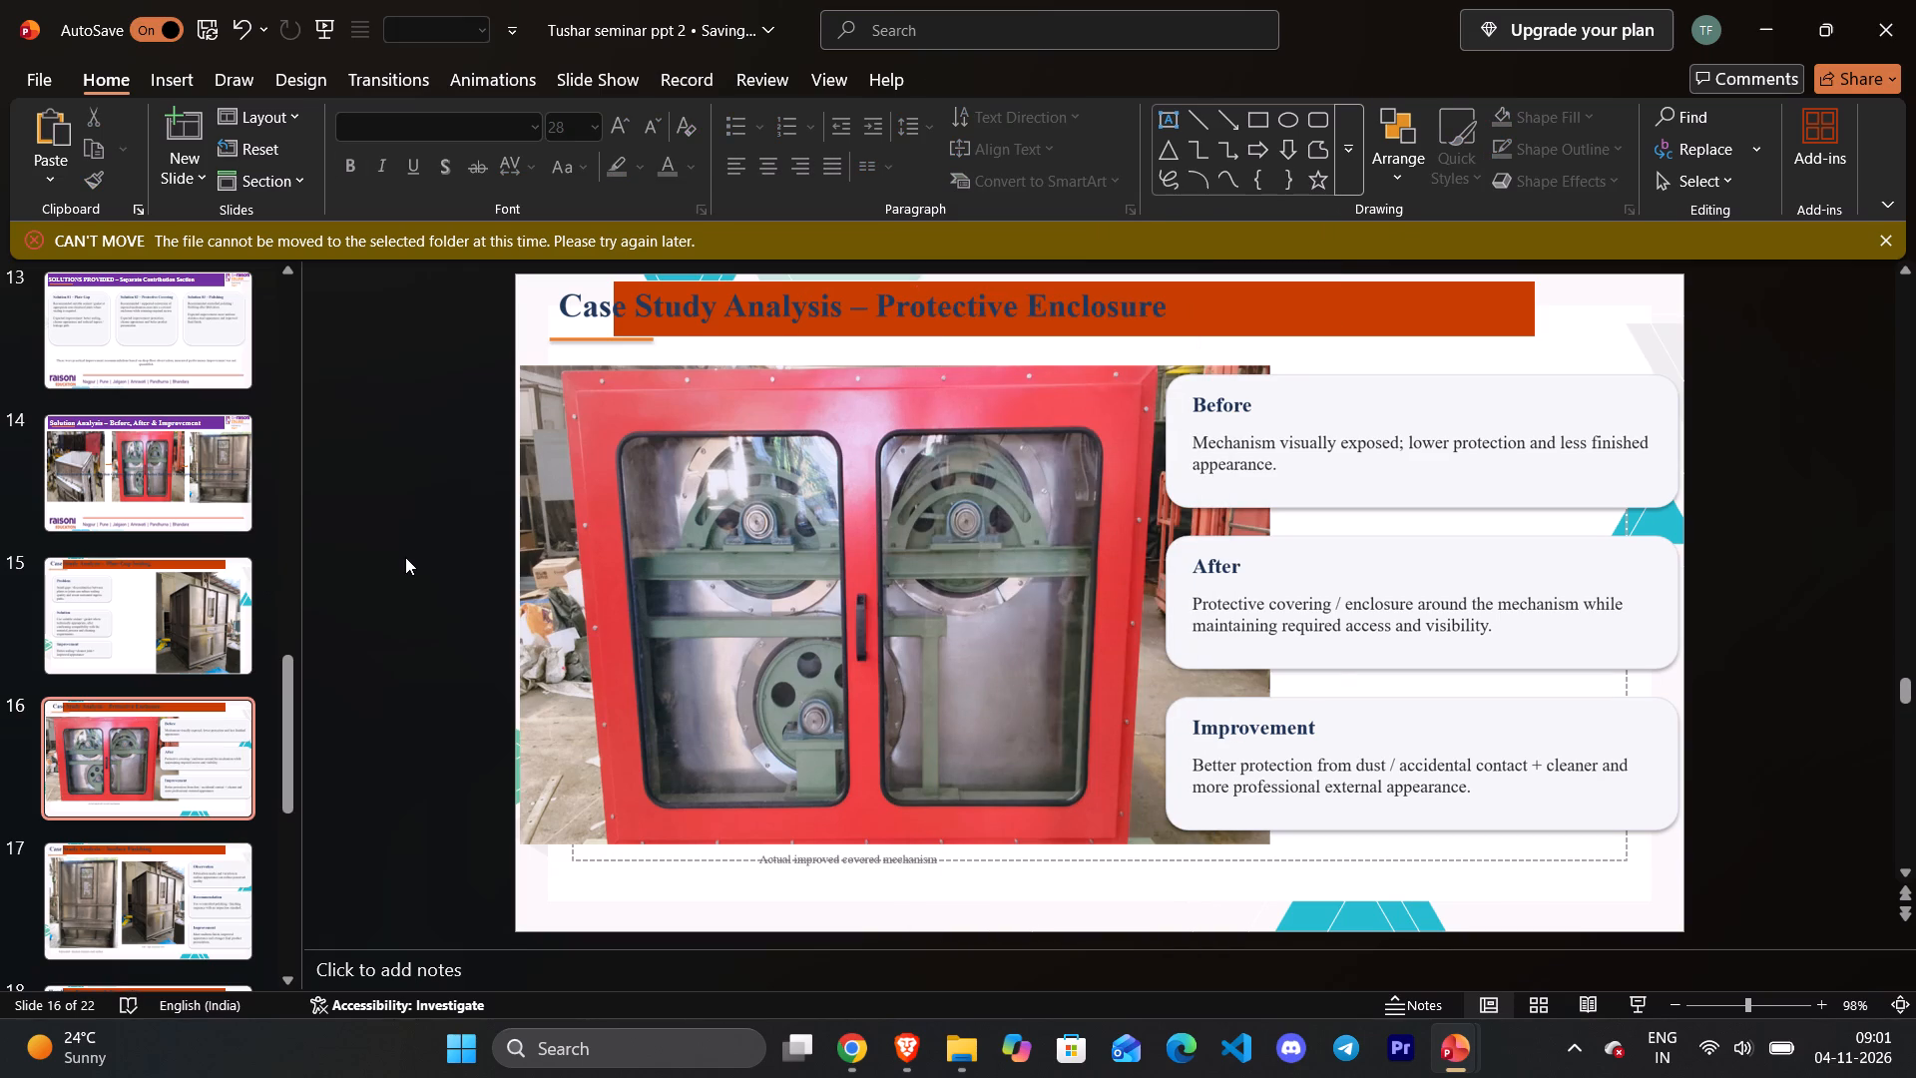
key(Down)
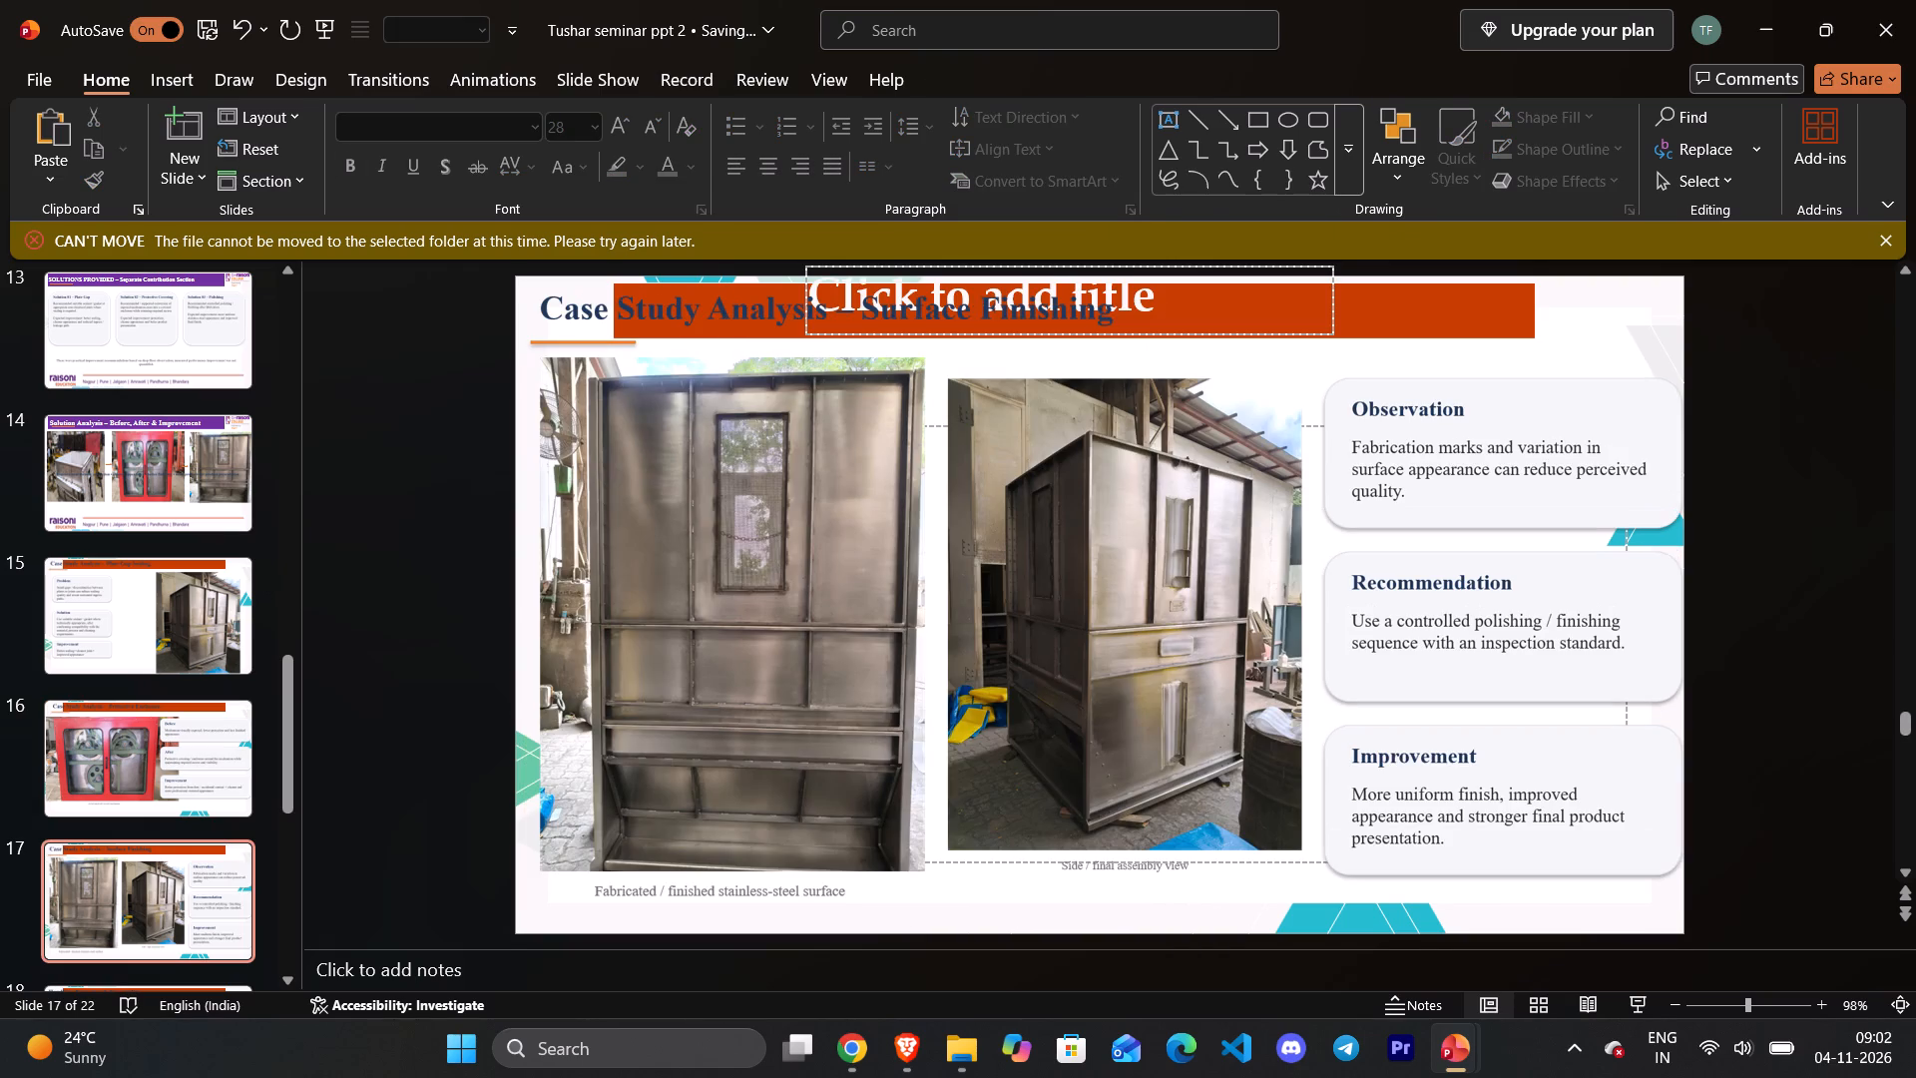
right_click(882, 264)
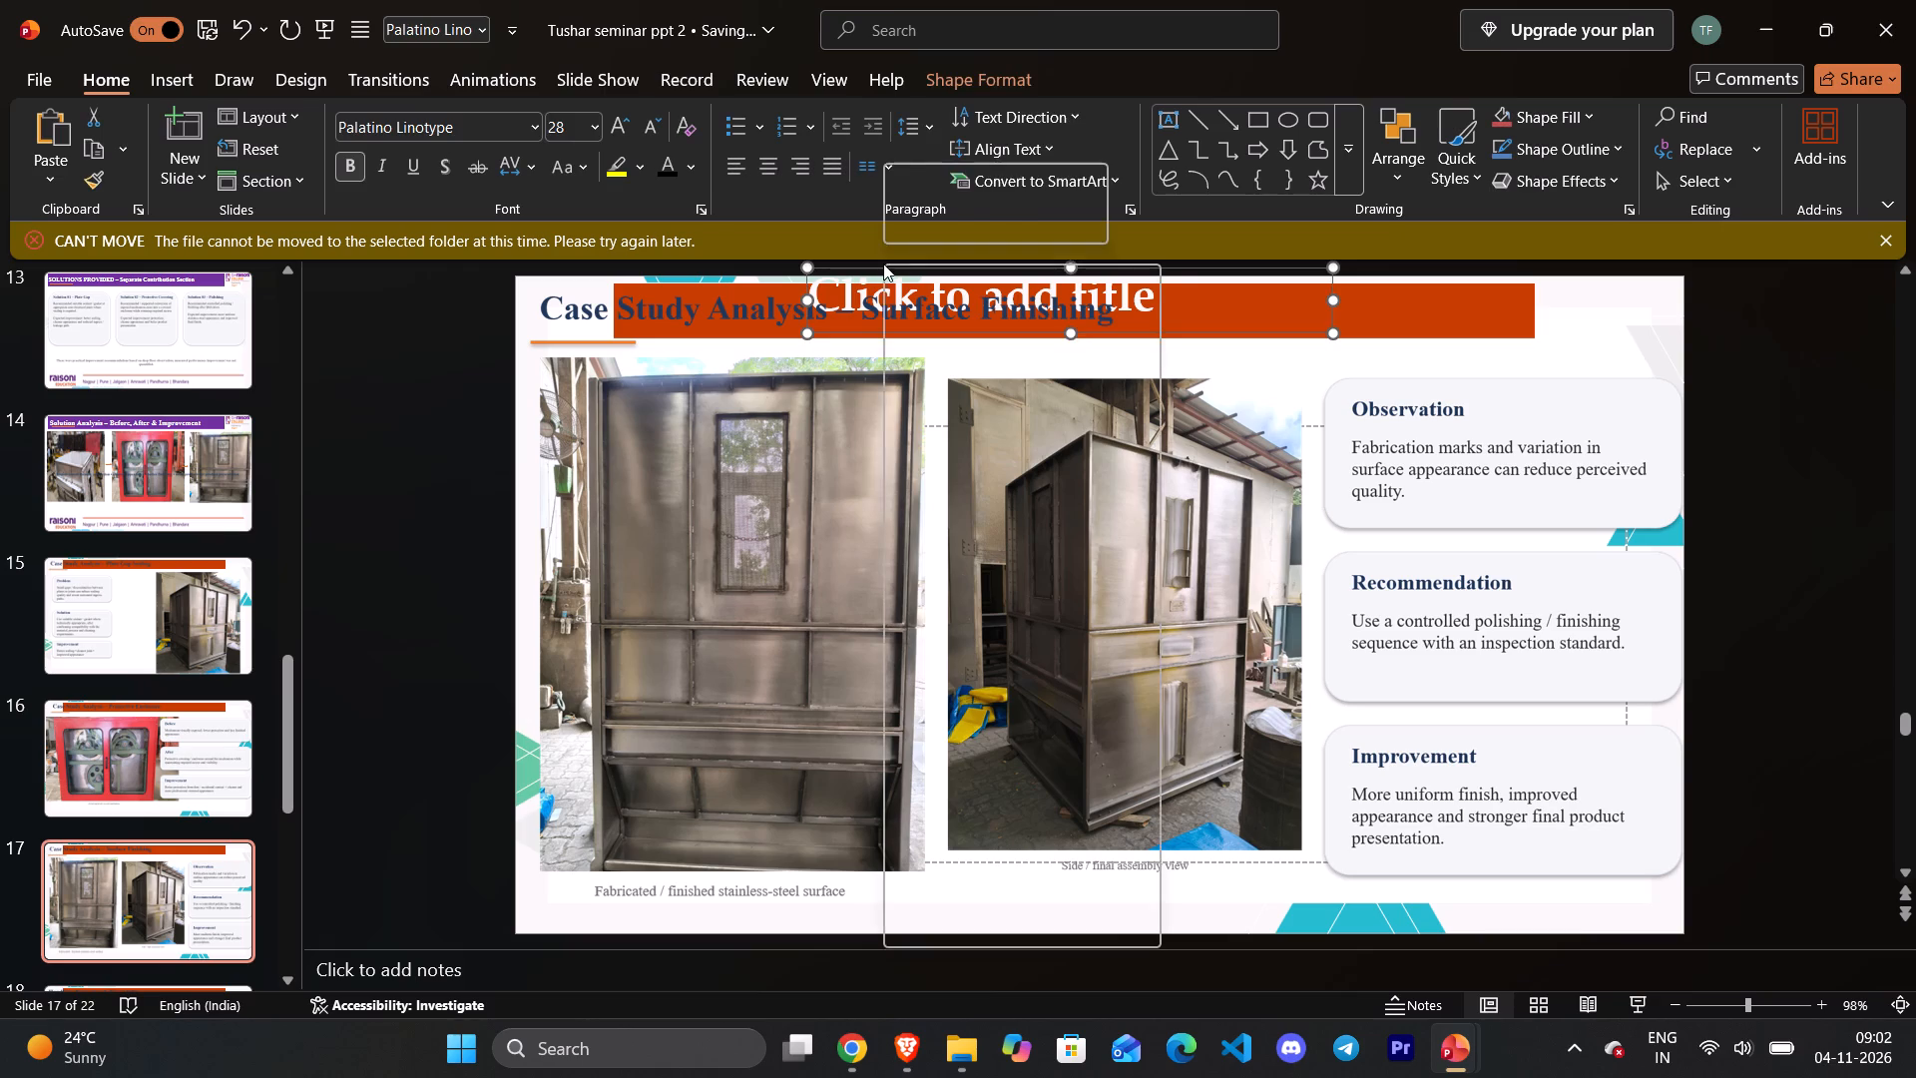
click(962, 325)
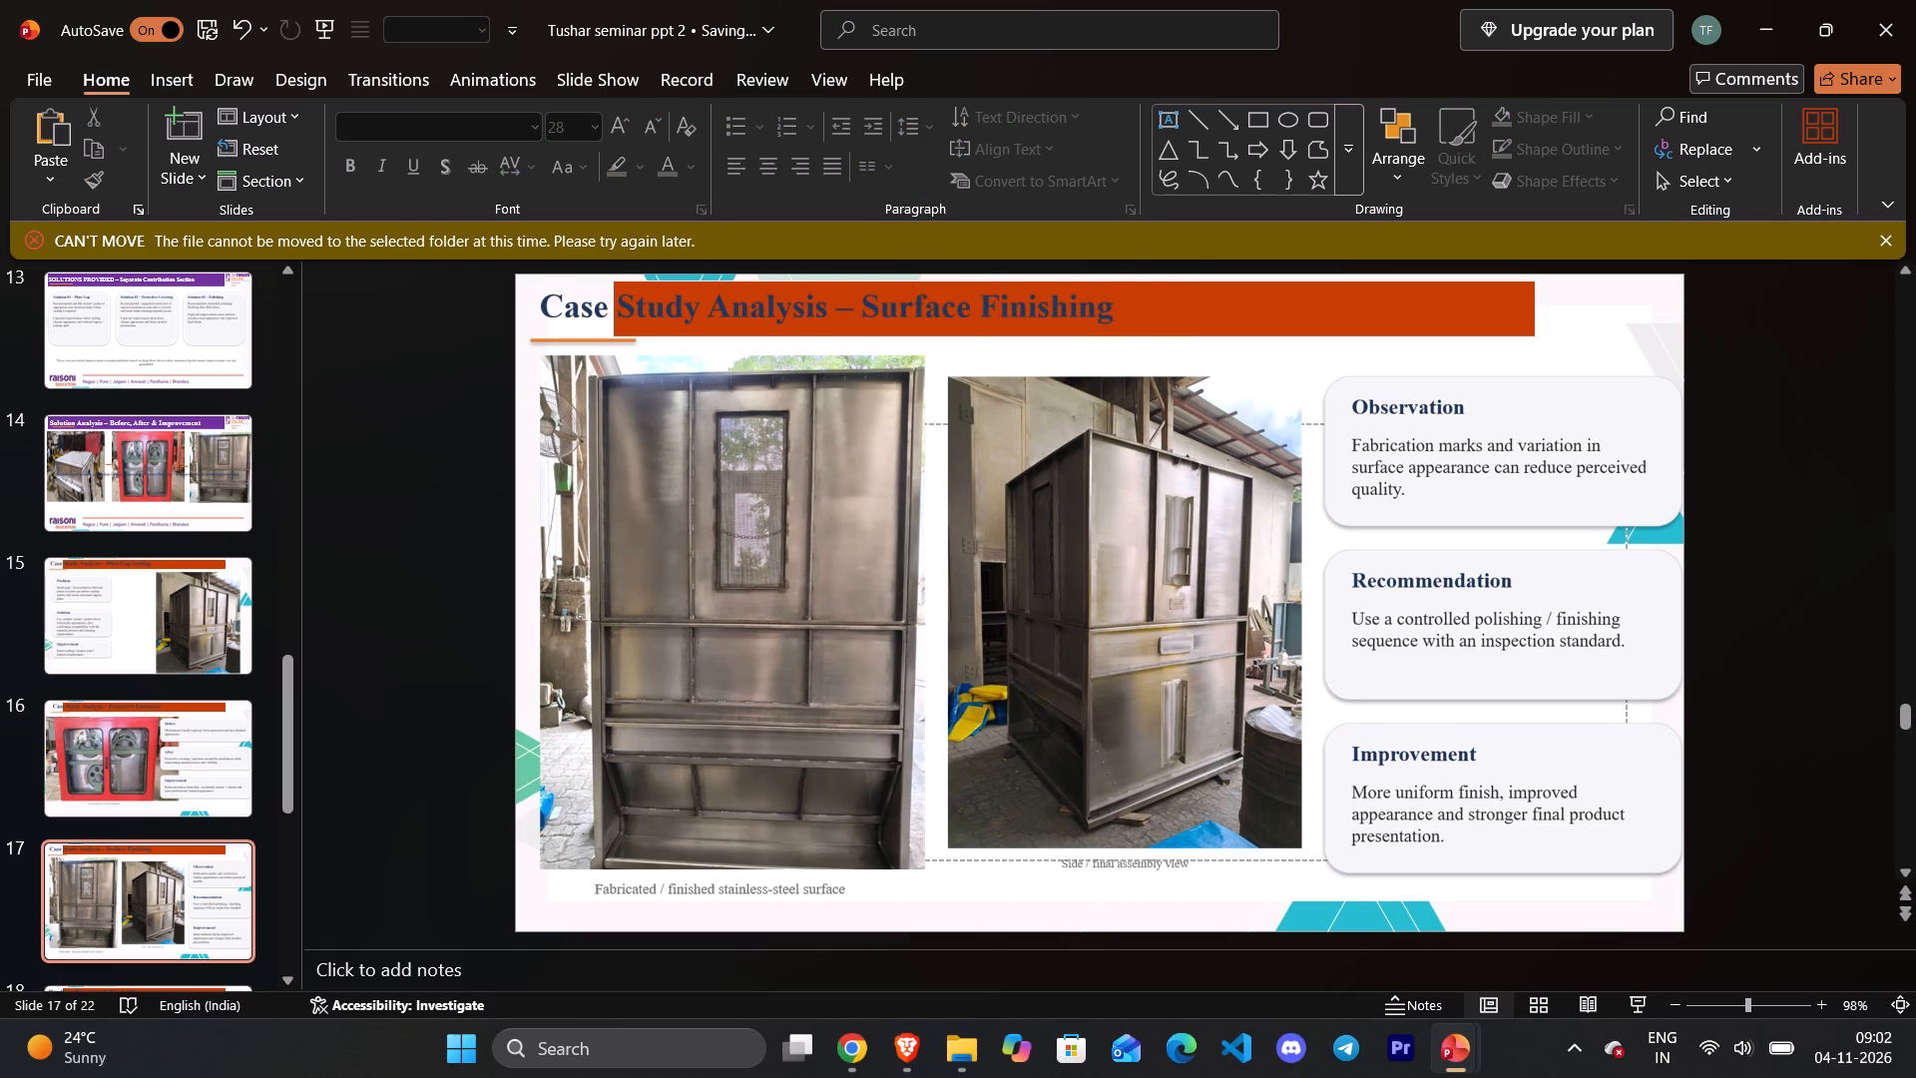
key(Down)
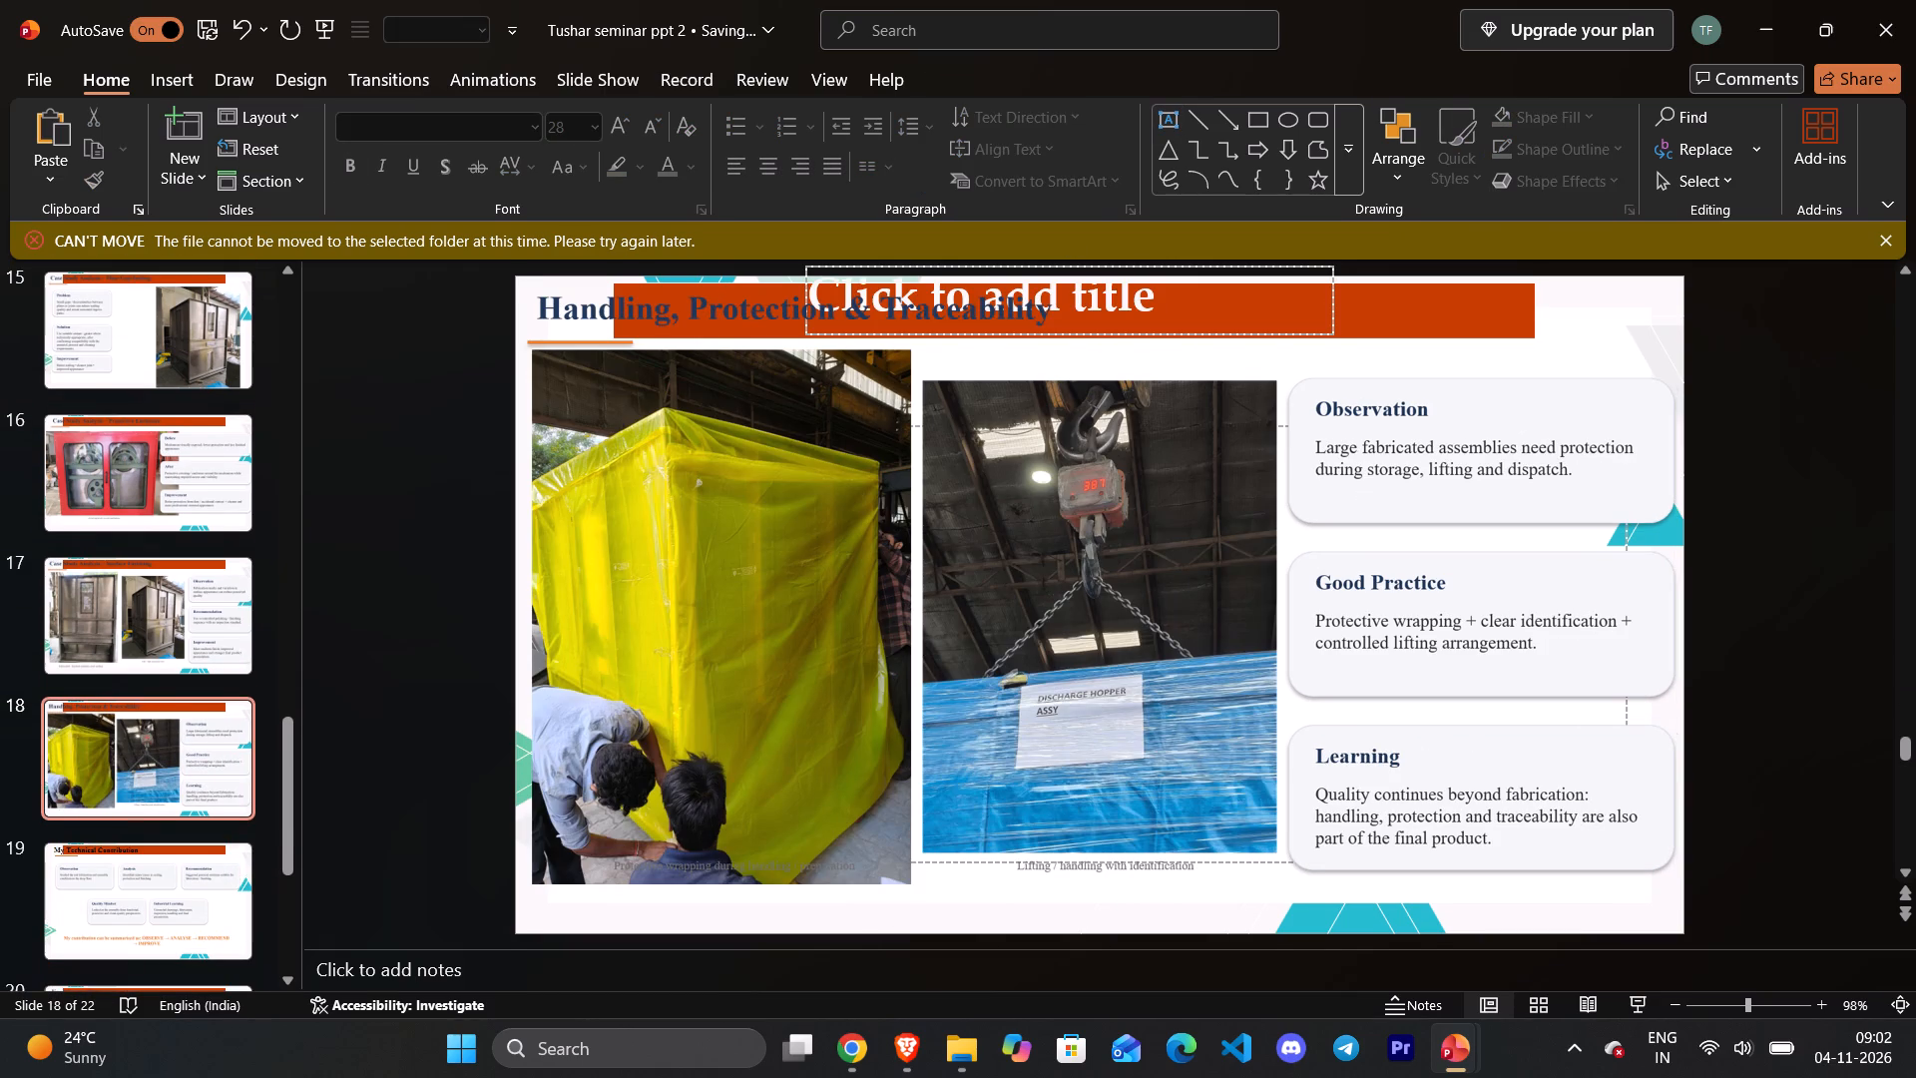
right_click(1051, 267)
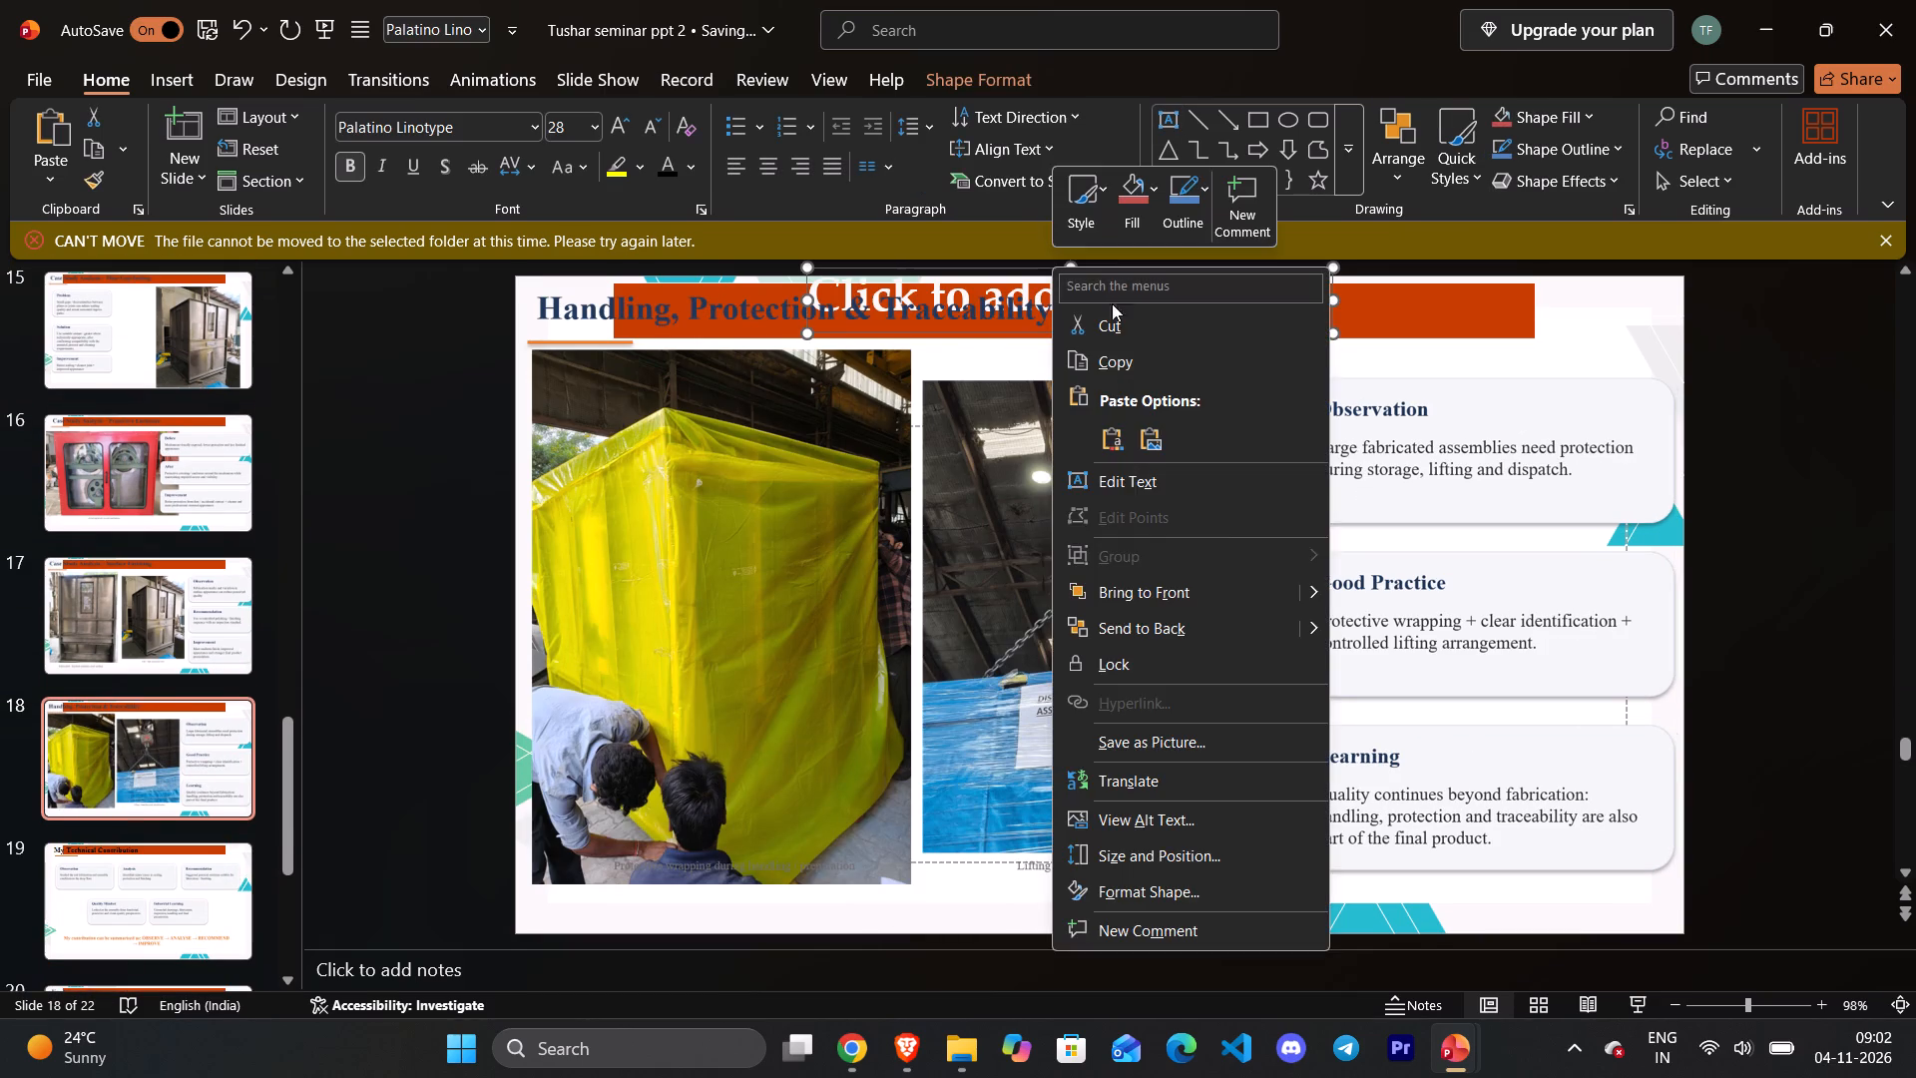
click(1131, 324)
Remove the empty title placeholders from slide 19, My Technical Contribution, and slide 20, Key Learning Outcomes.
key(Down)
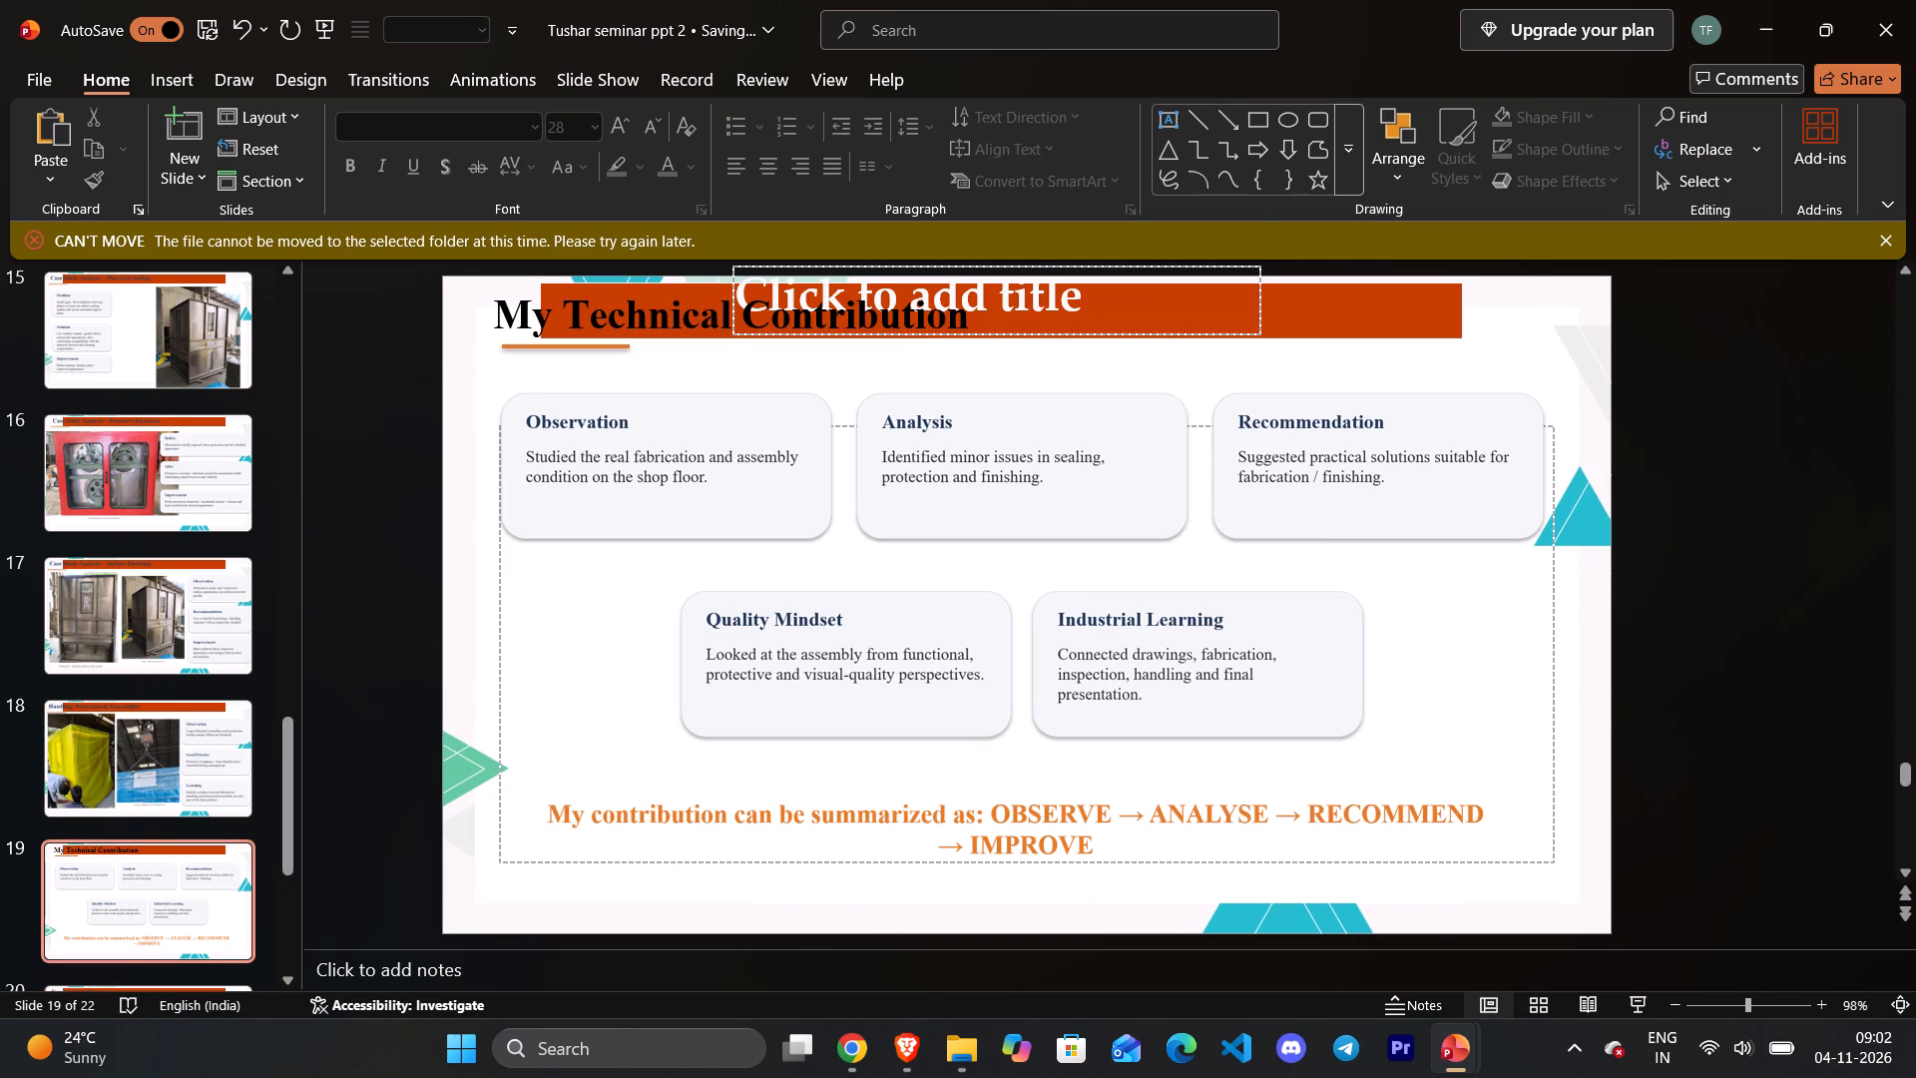
right_click(1035, 267)
click(1067, 323)
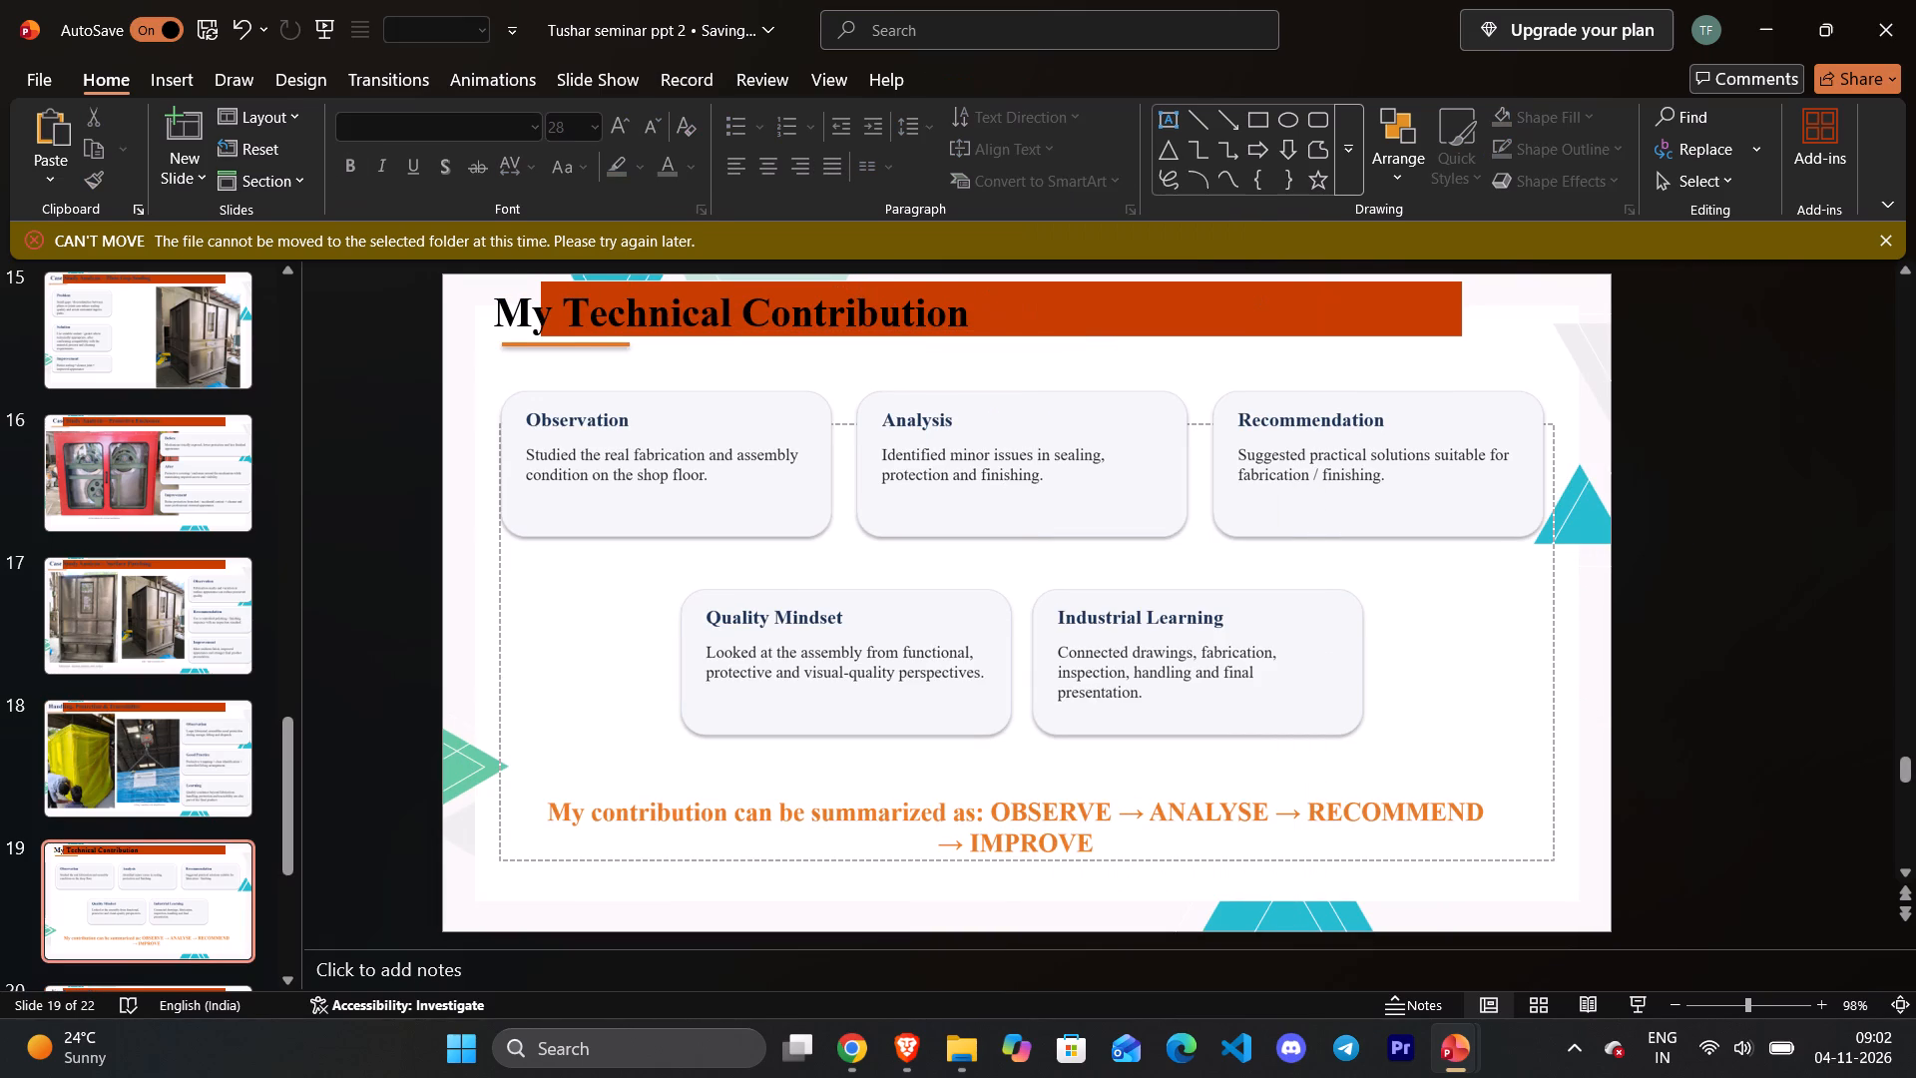
key(Down)
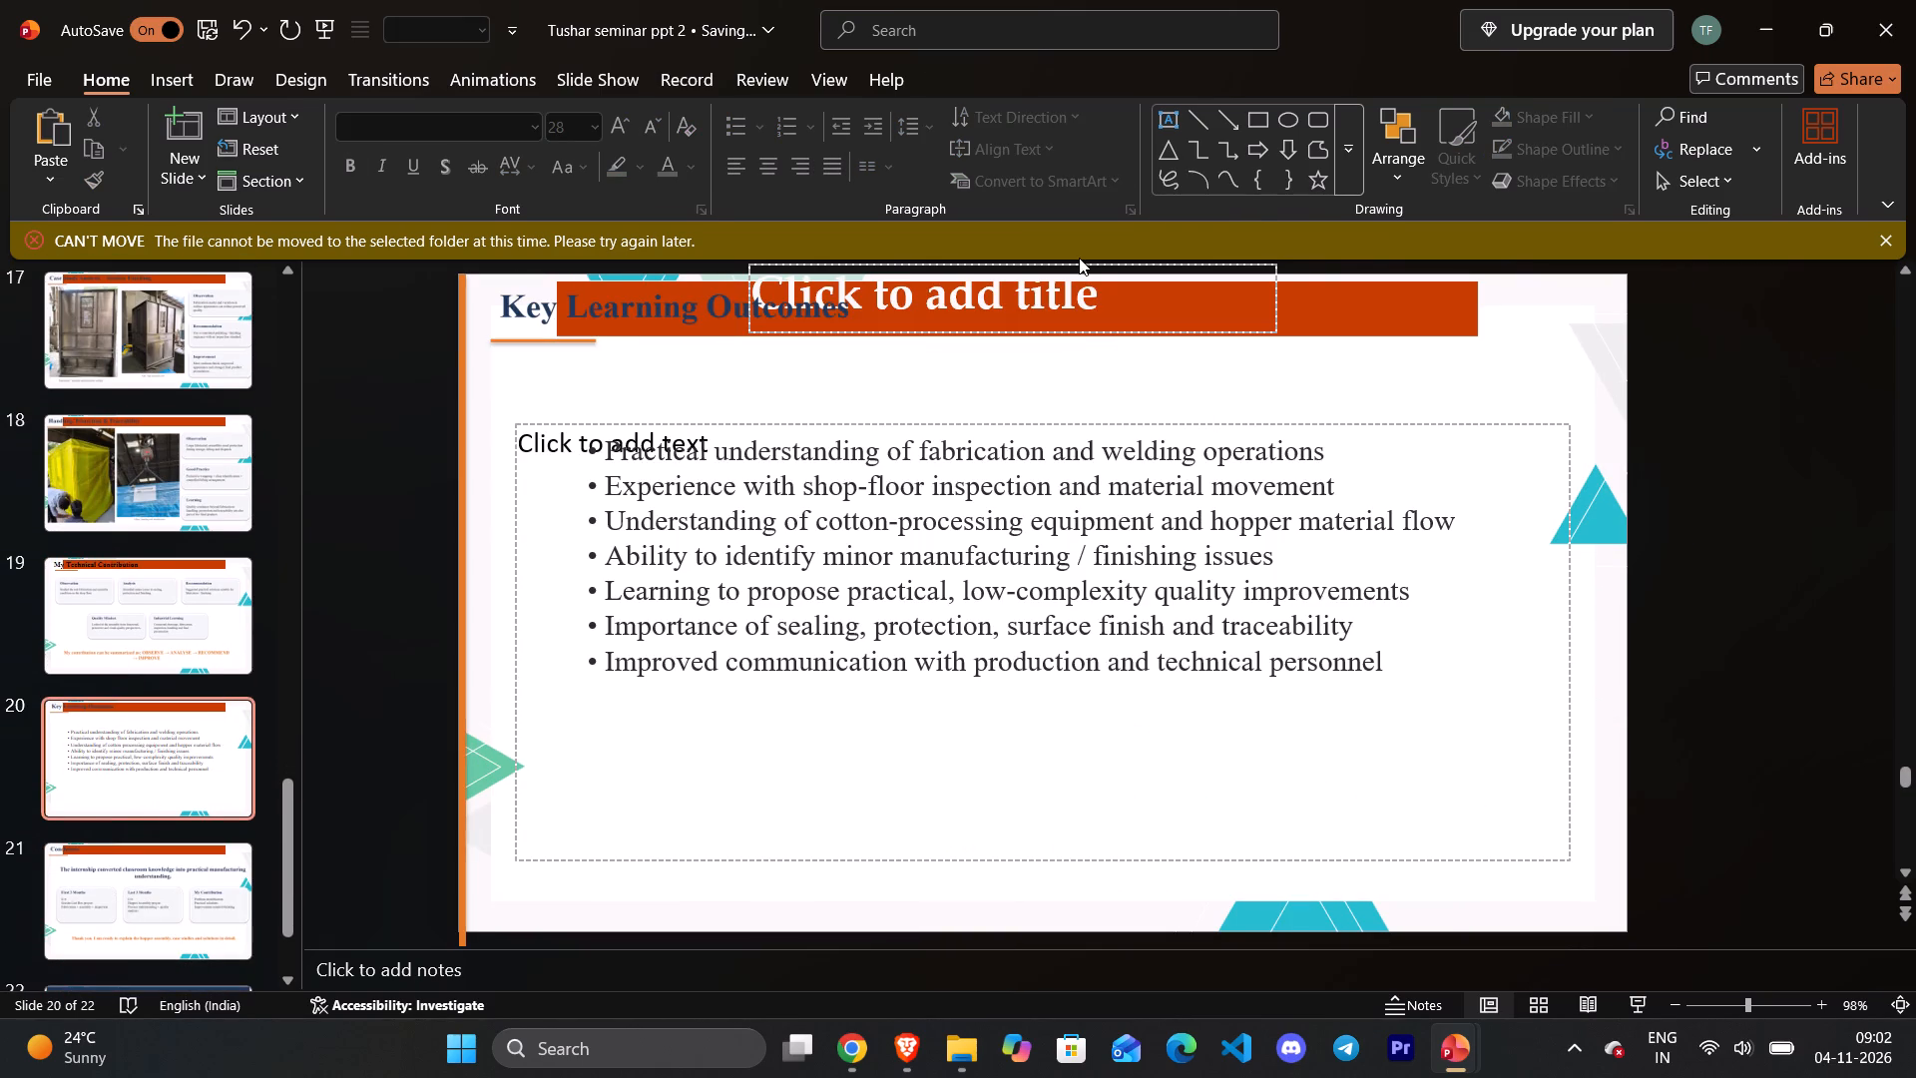
click(1078, 258)
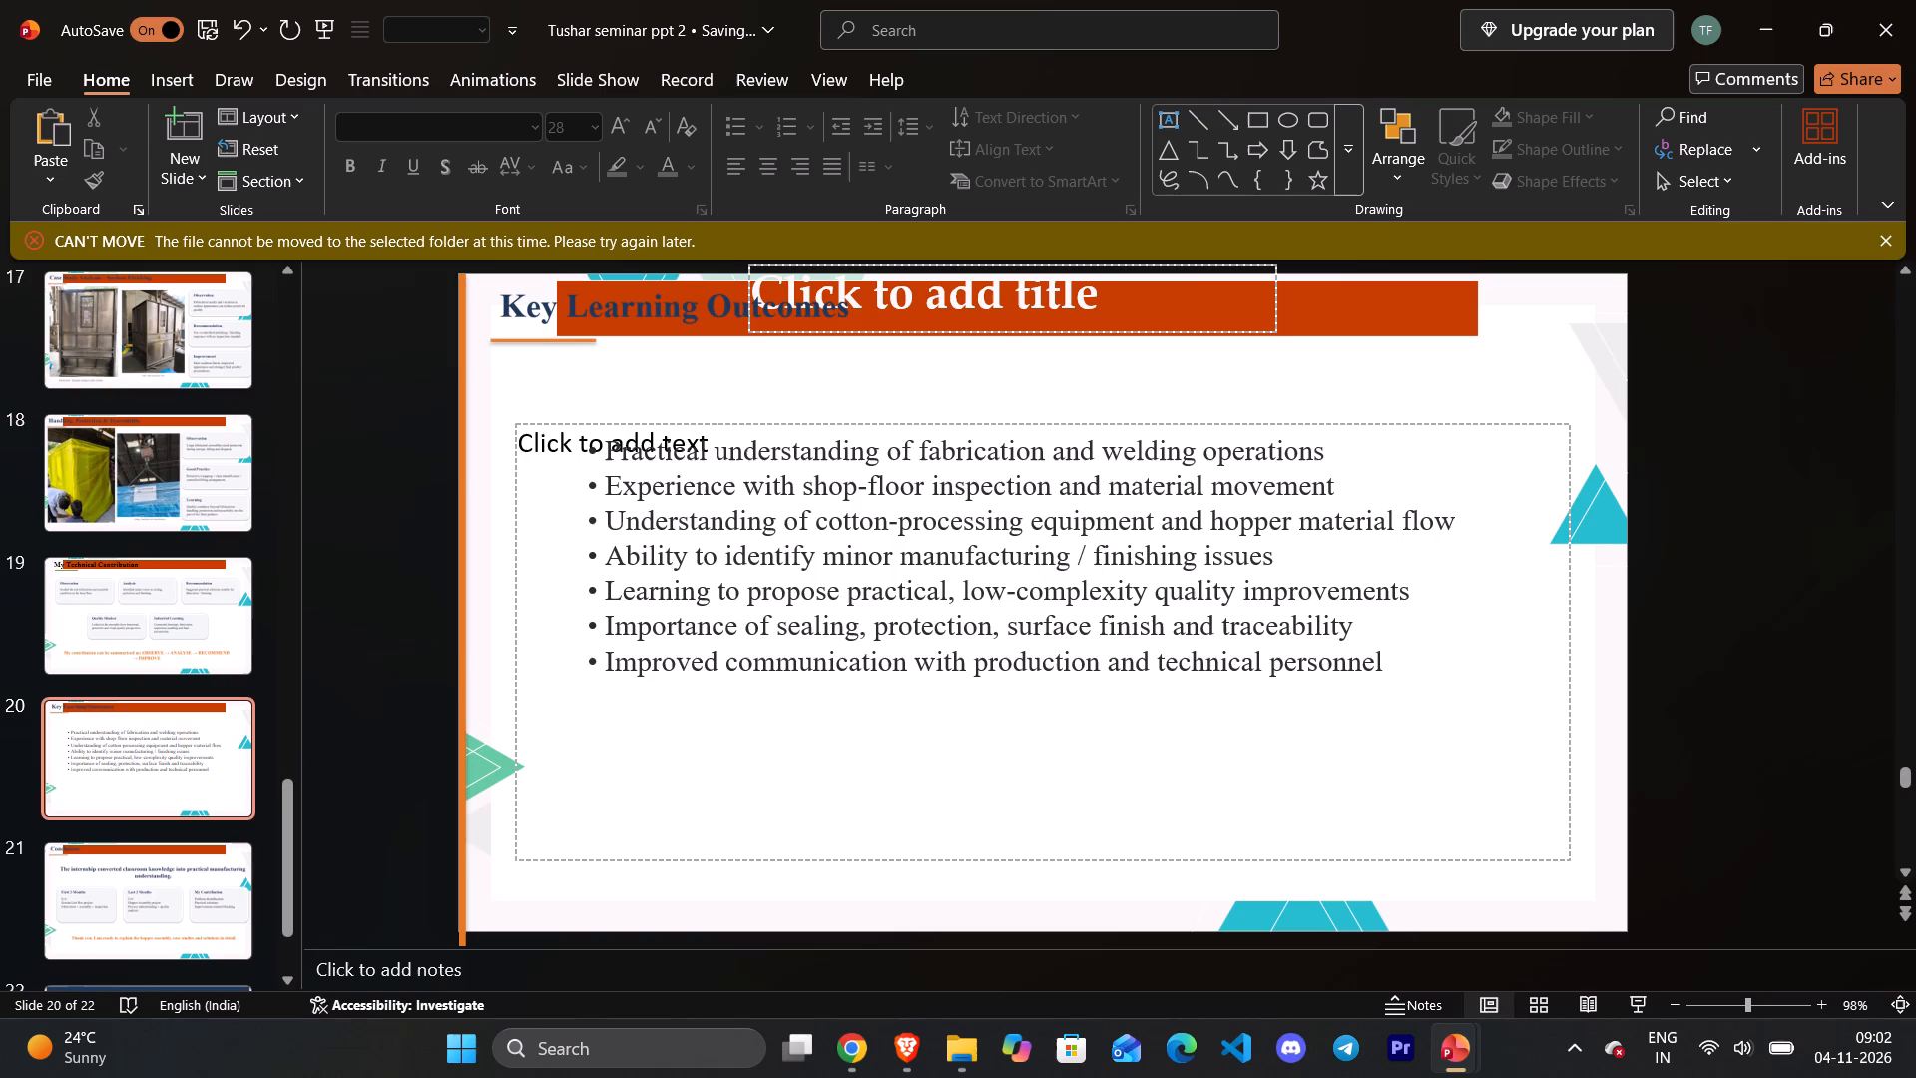
right_click(1087, 263)
click(1112, 328)
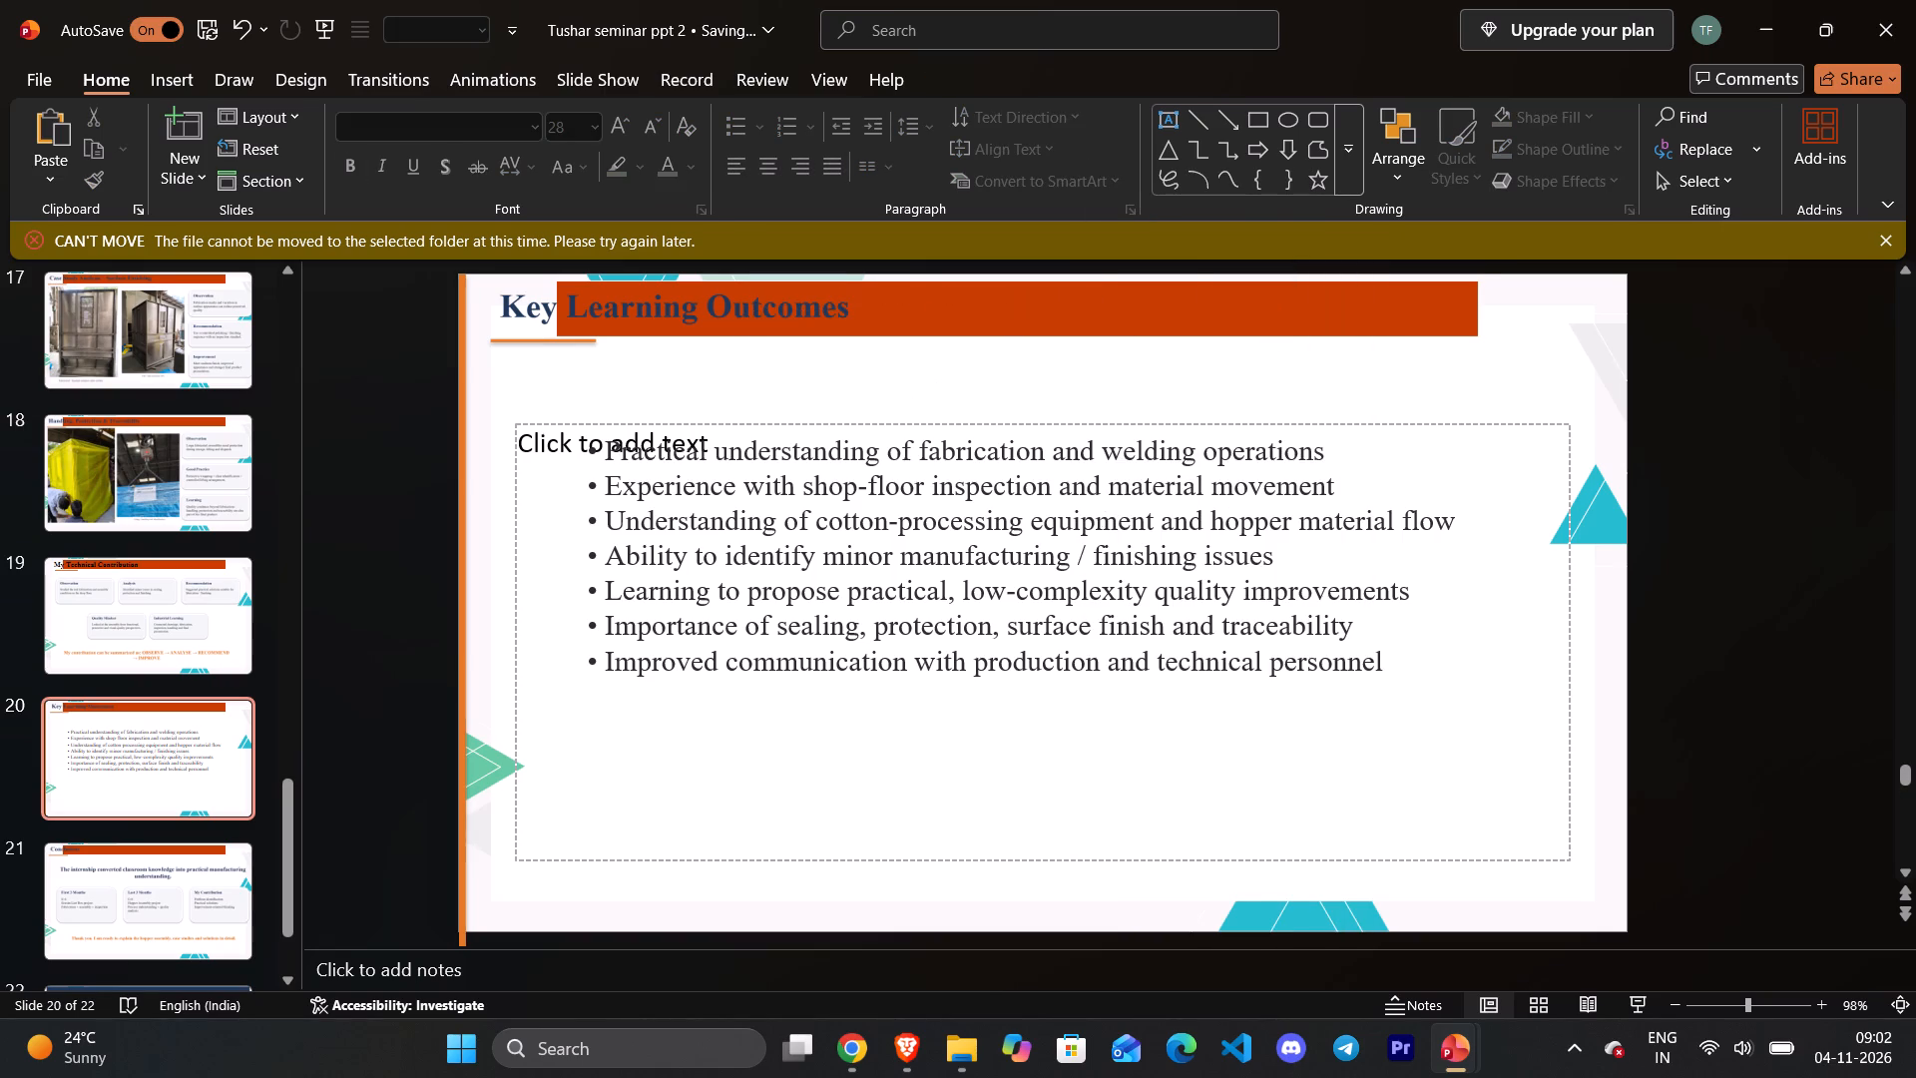
Examine the closing slides through Thank You and back to My Technical Contribution for remaining layout problems.
key(Down)
key(Down)
key(Up)
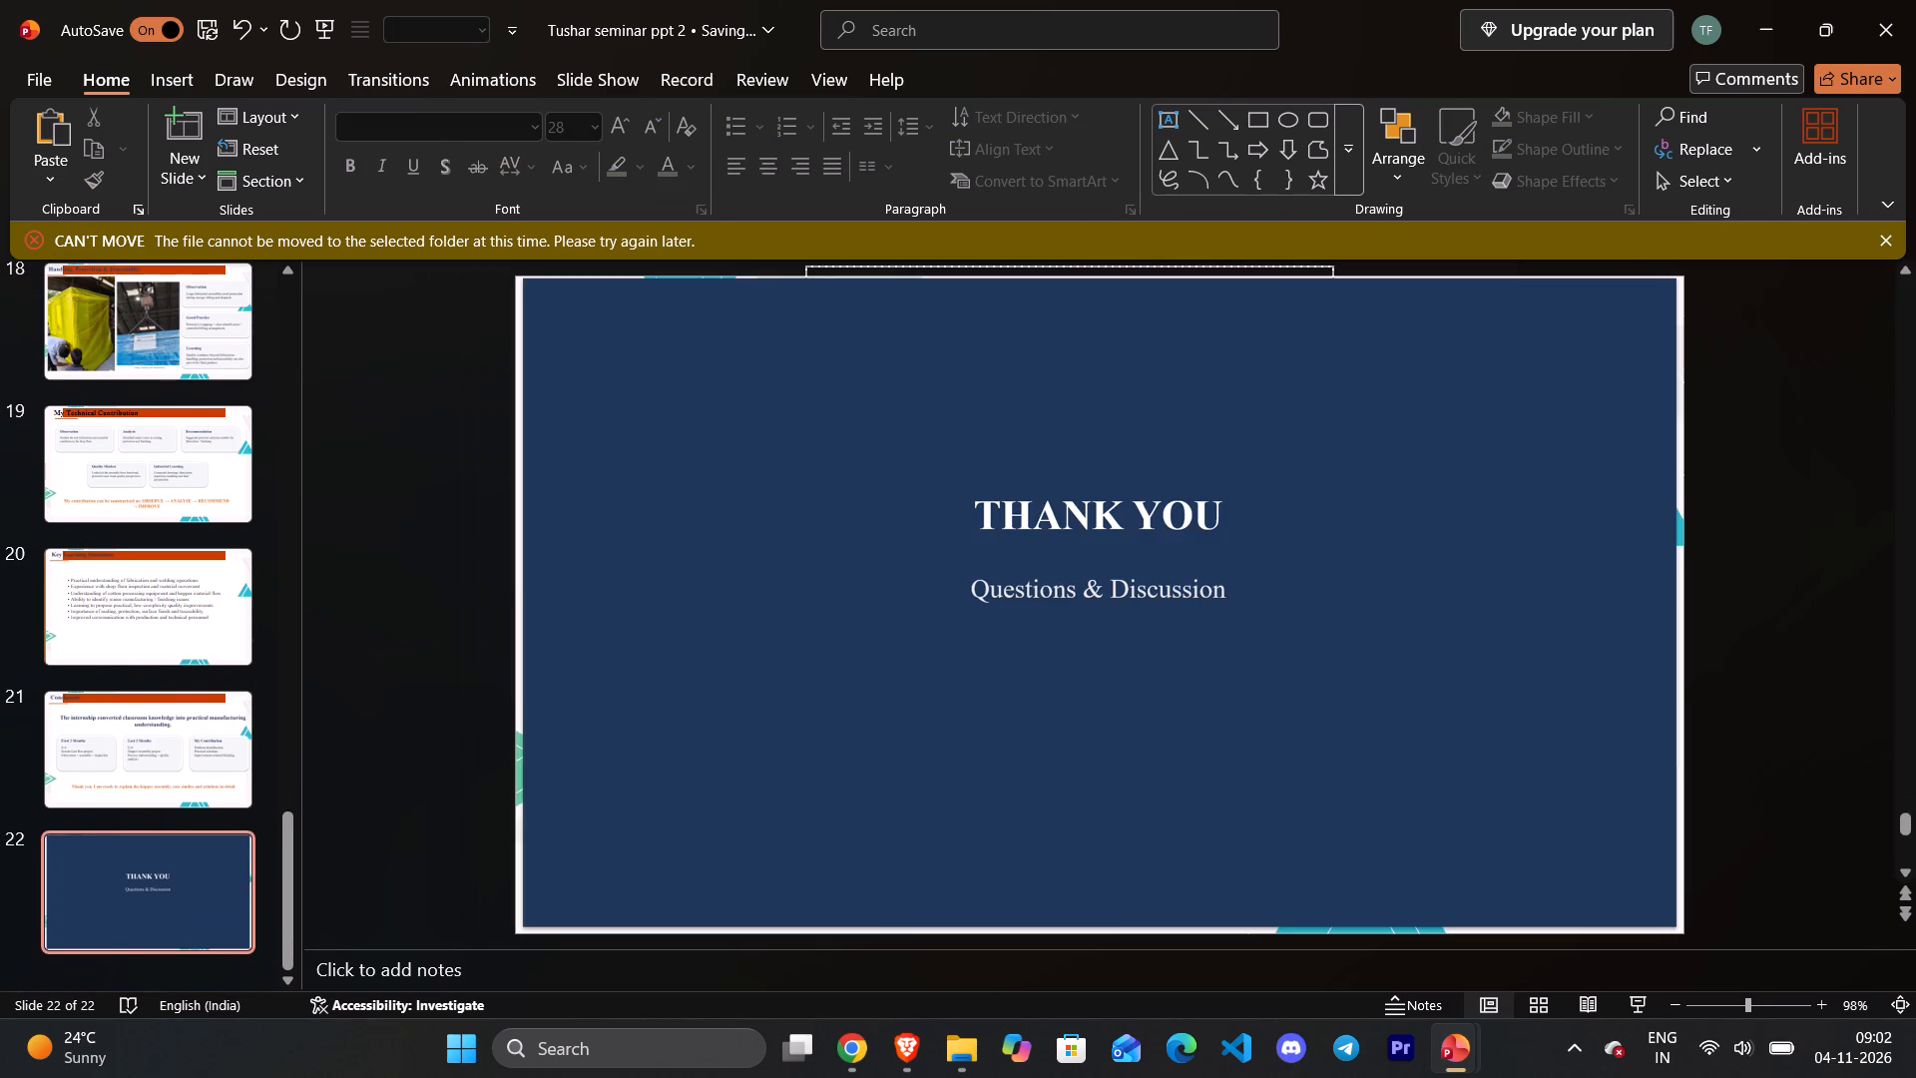
key(Up)
key(Up)
scroll(734, 452, up, 1)
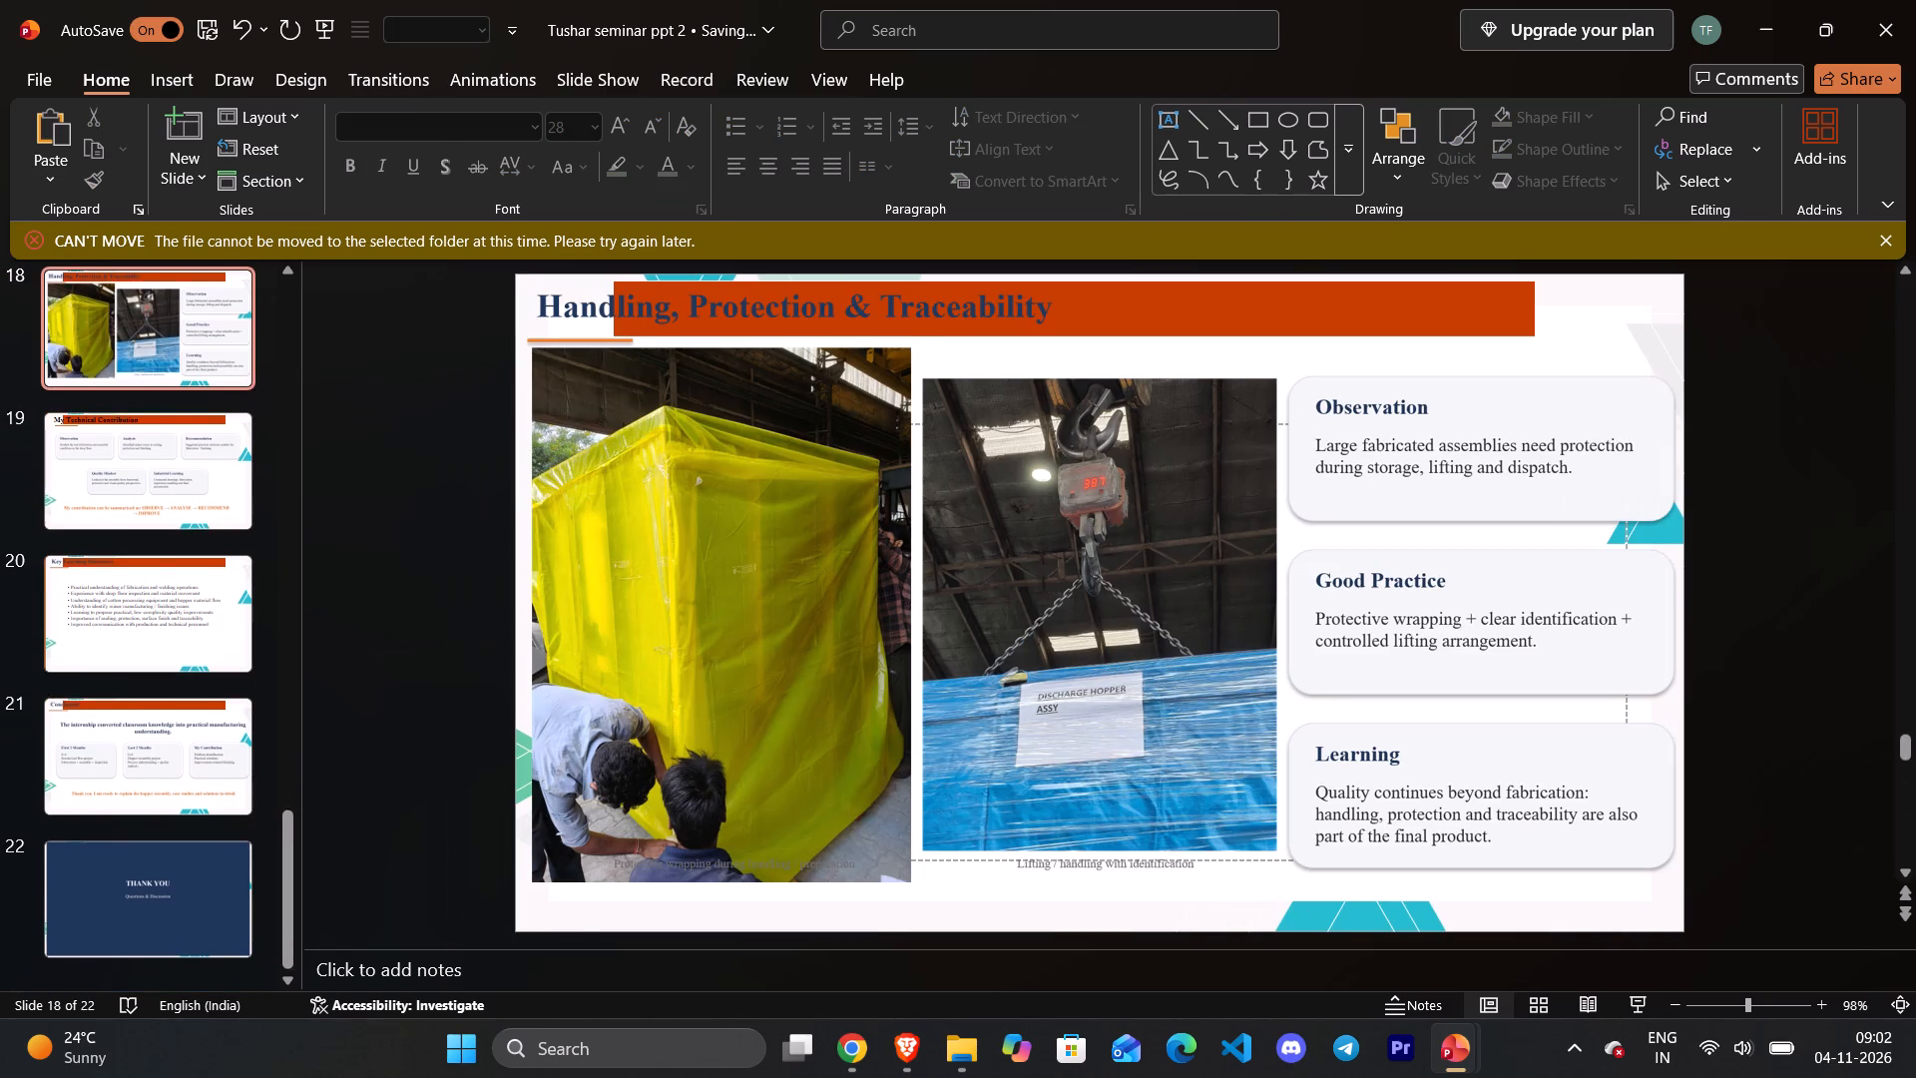
scroll(679, 425, down, 3)
scroll(679, 425, up, 2)
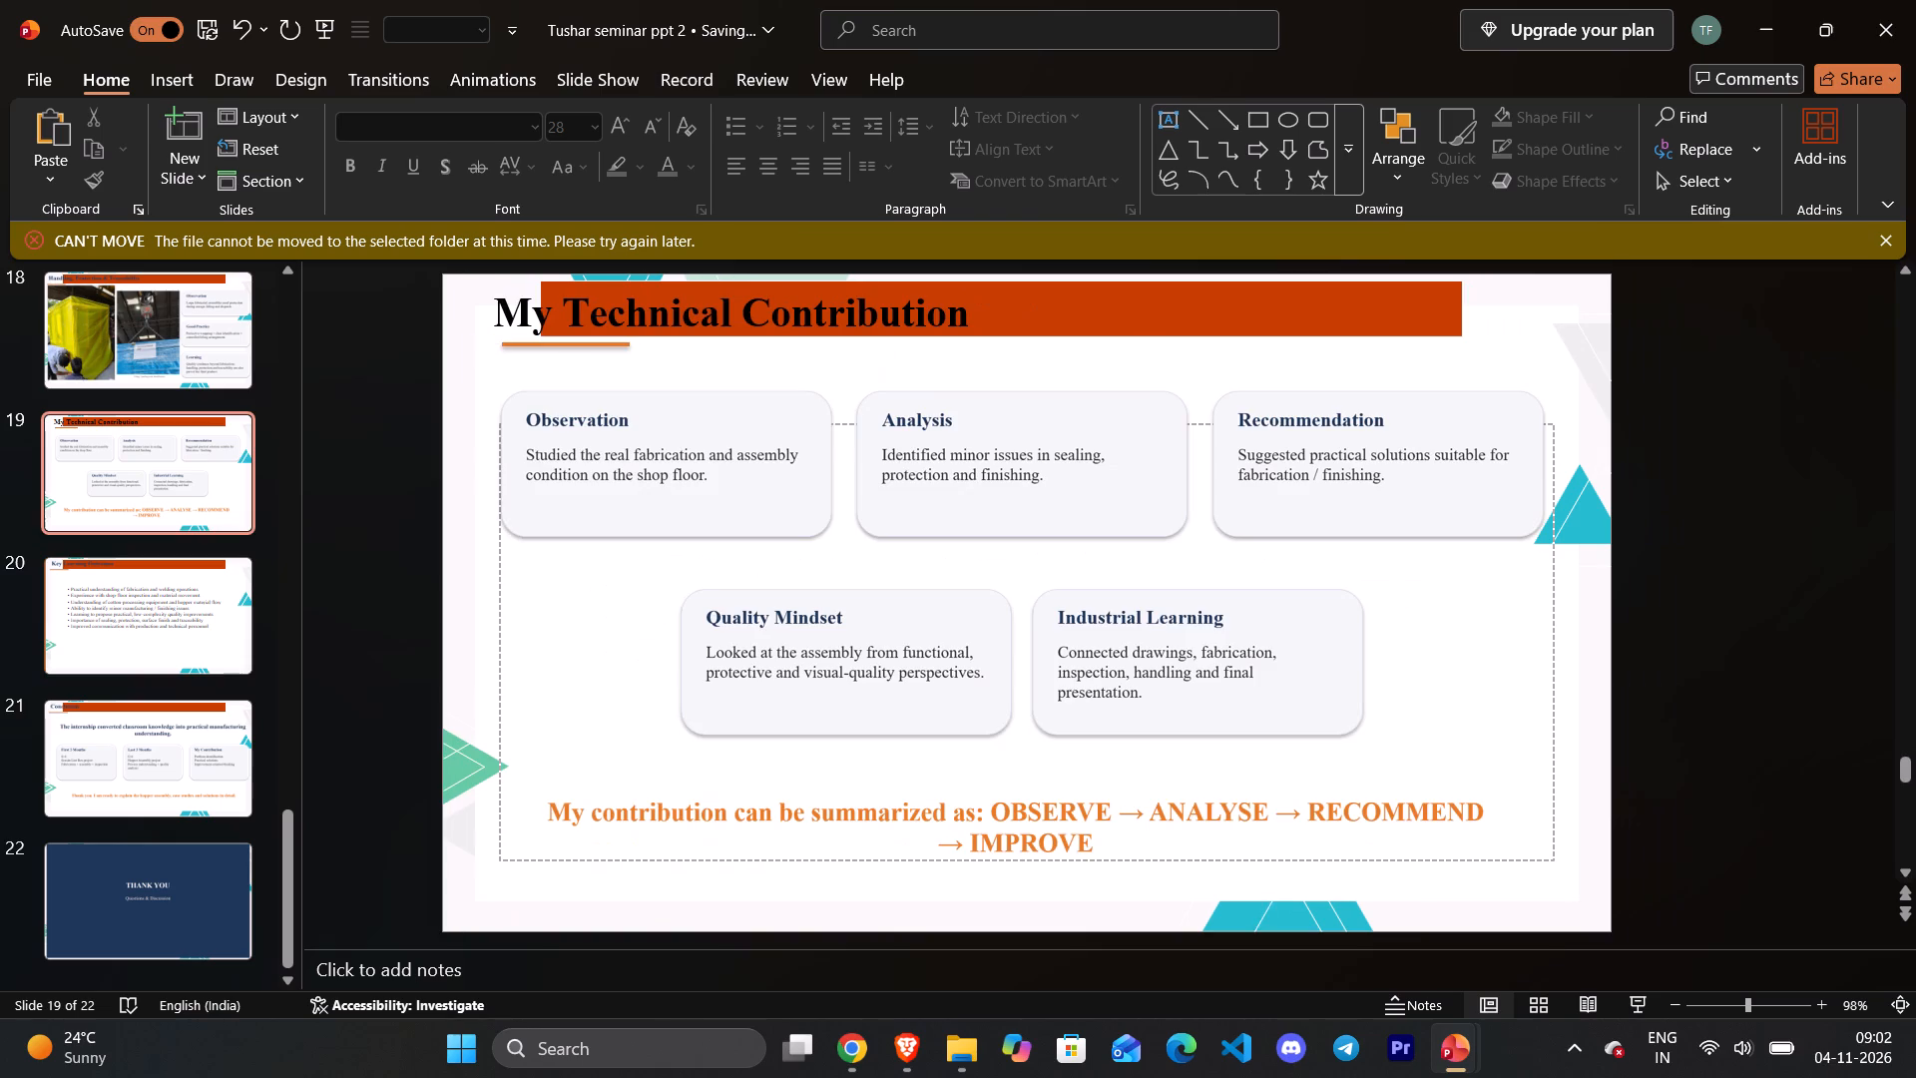
Set the font size of the My Technical Contribution title on slide 19 to 24.
click(741, 315)
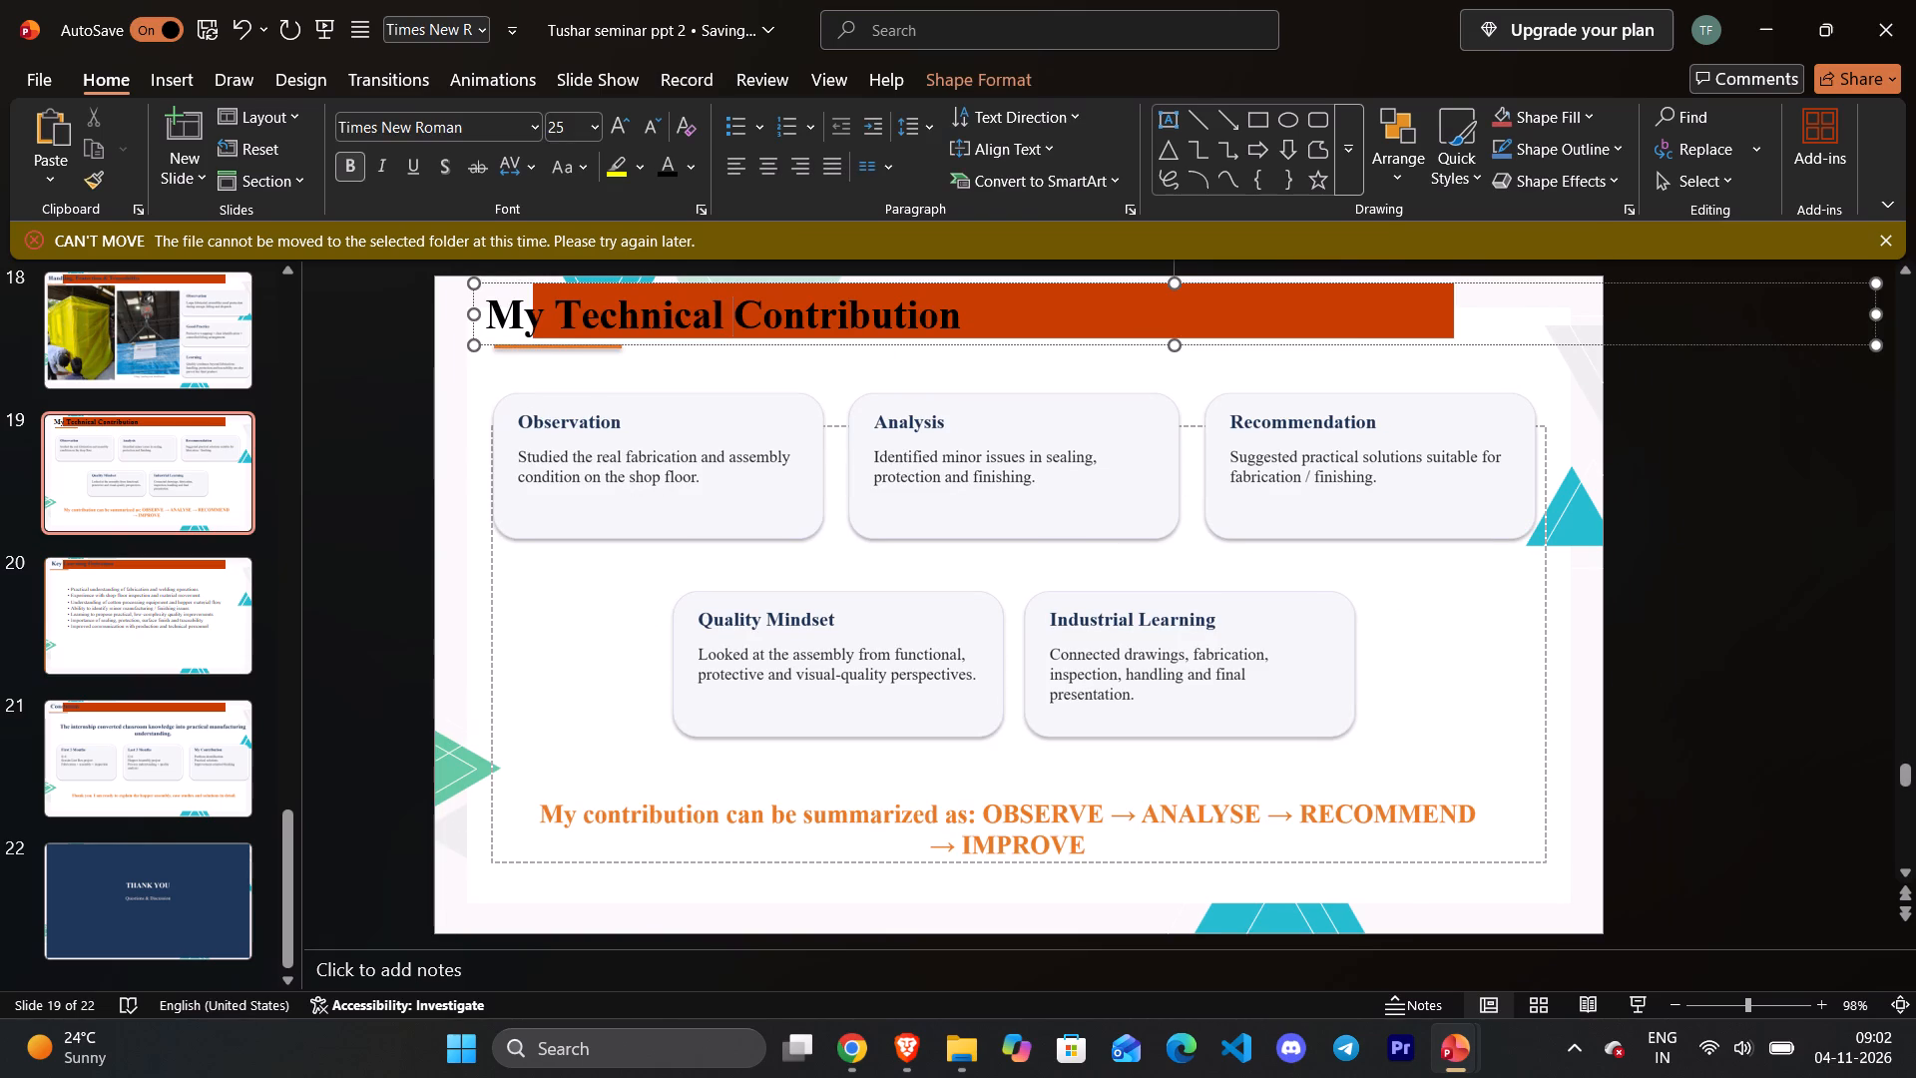
drag(954, 310, 508, 297)
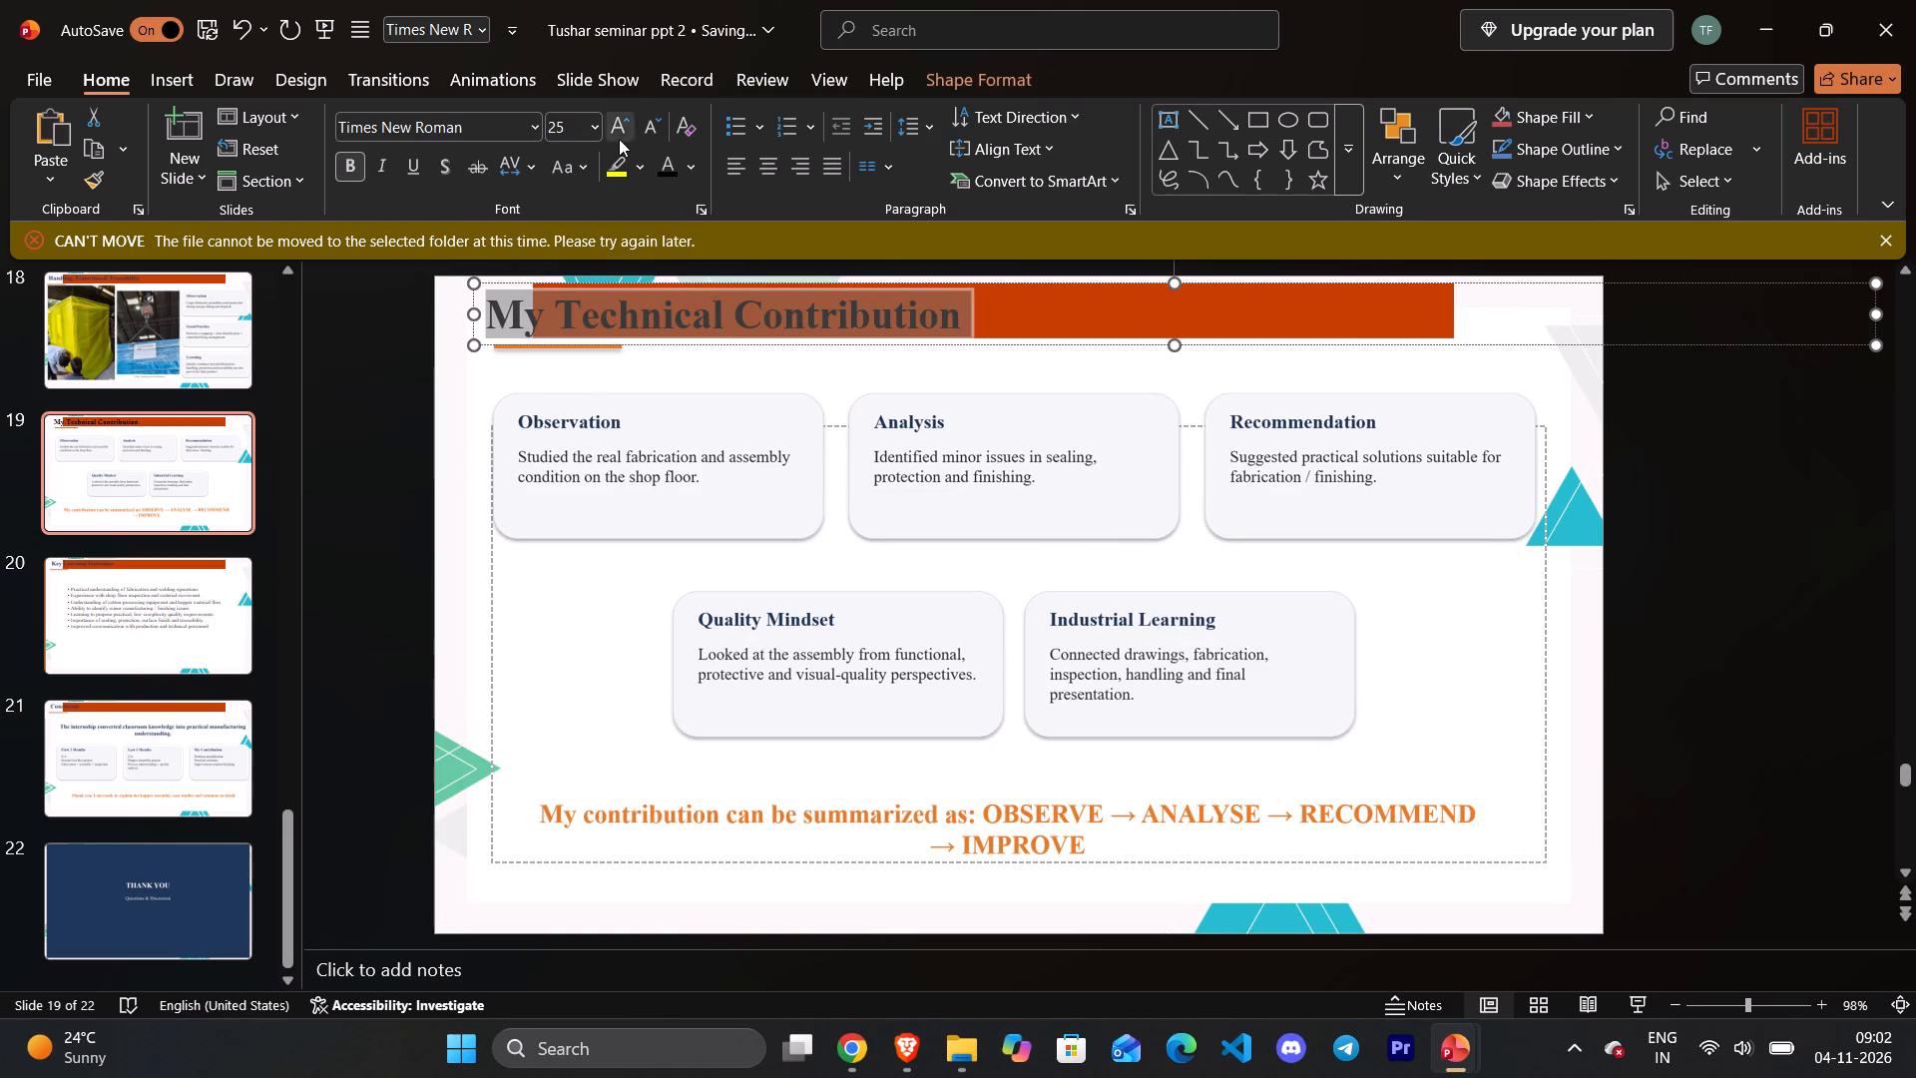
click(640, 128)
double_click(642, 128)
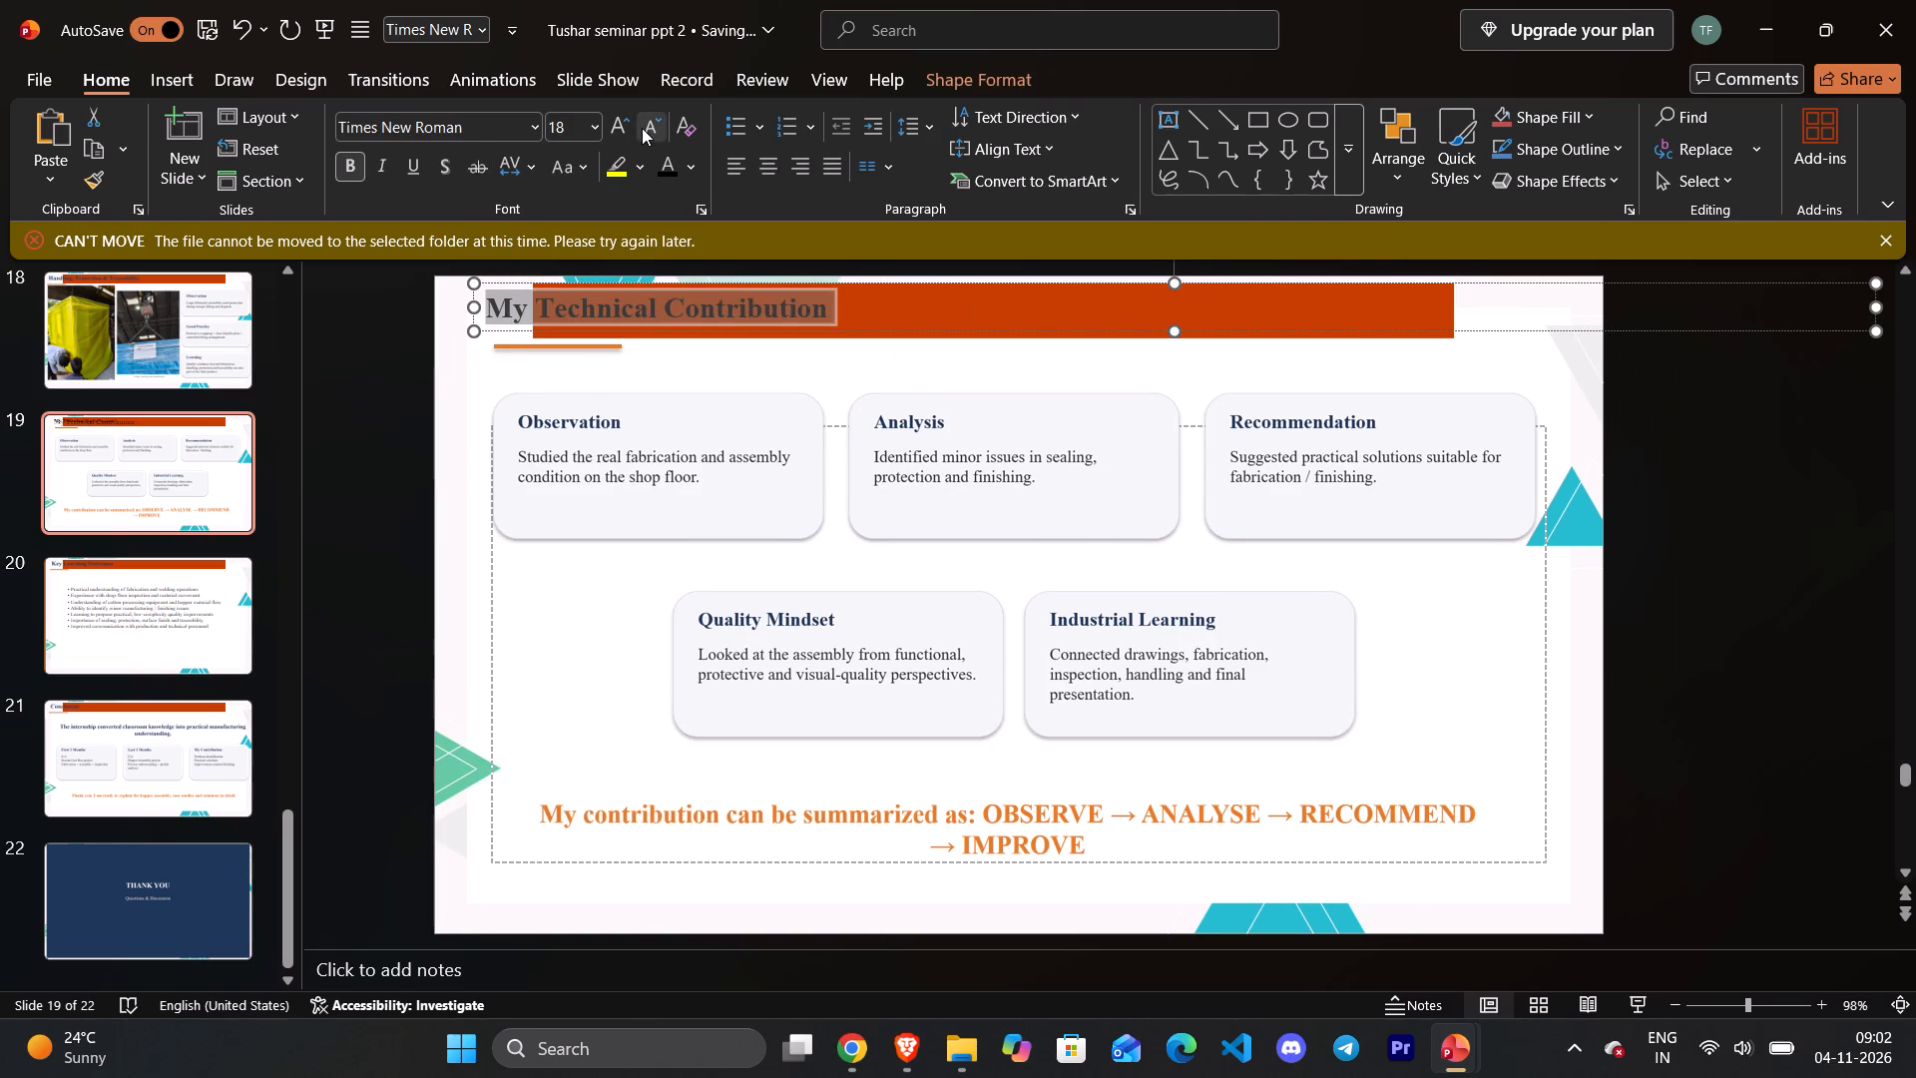
click(611, 137)
click(611, 137)
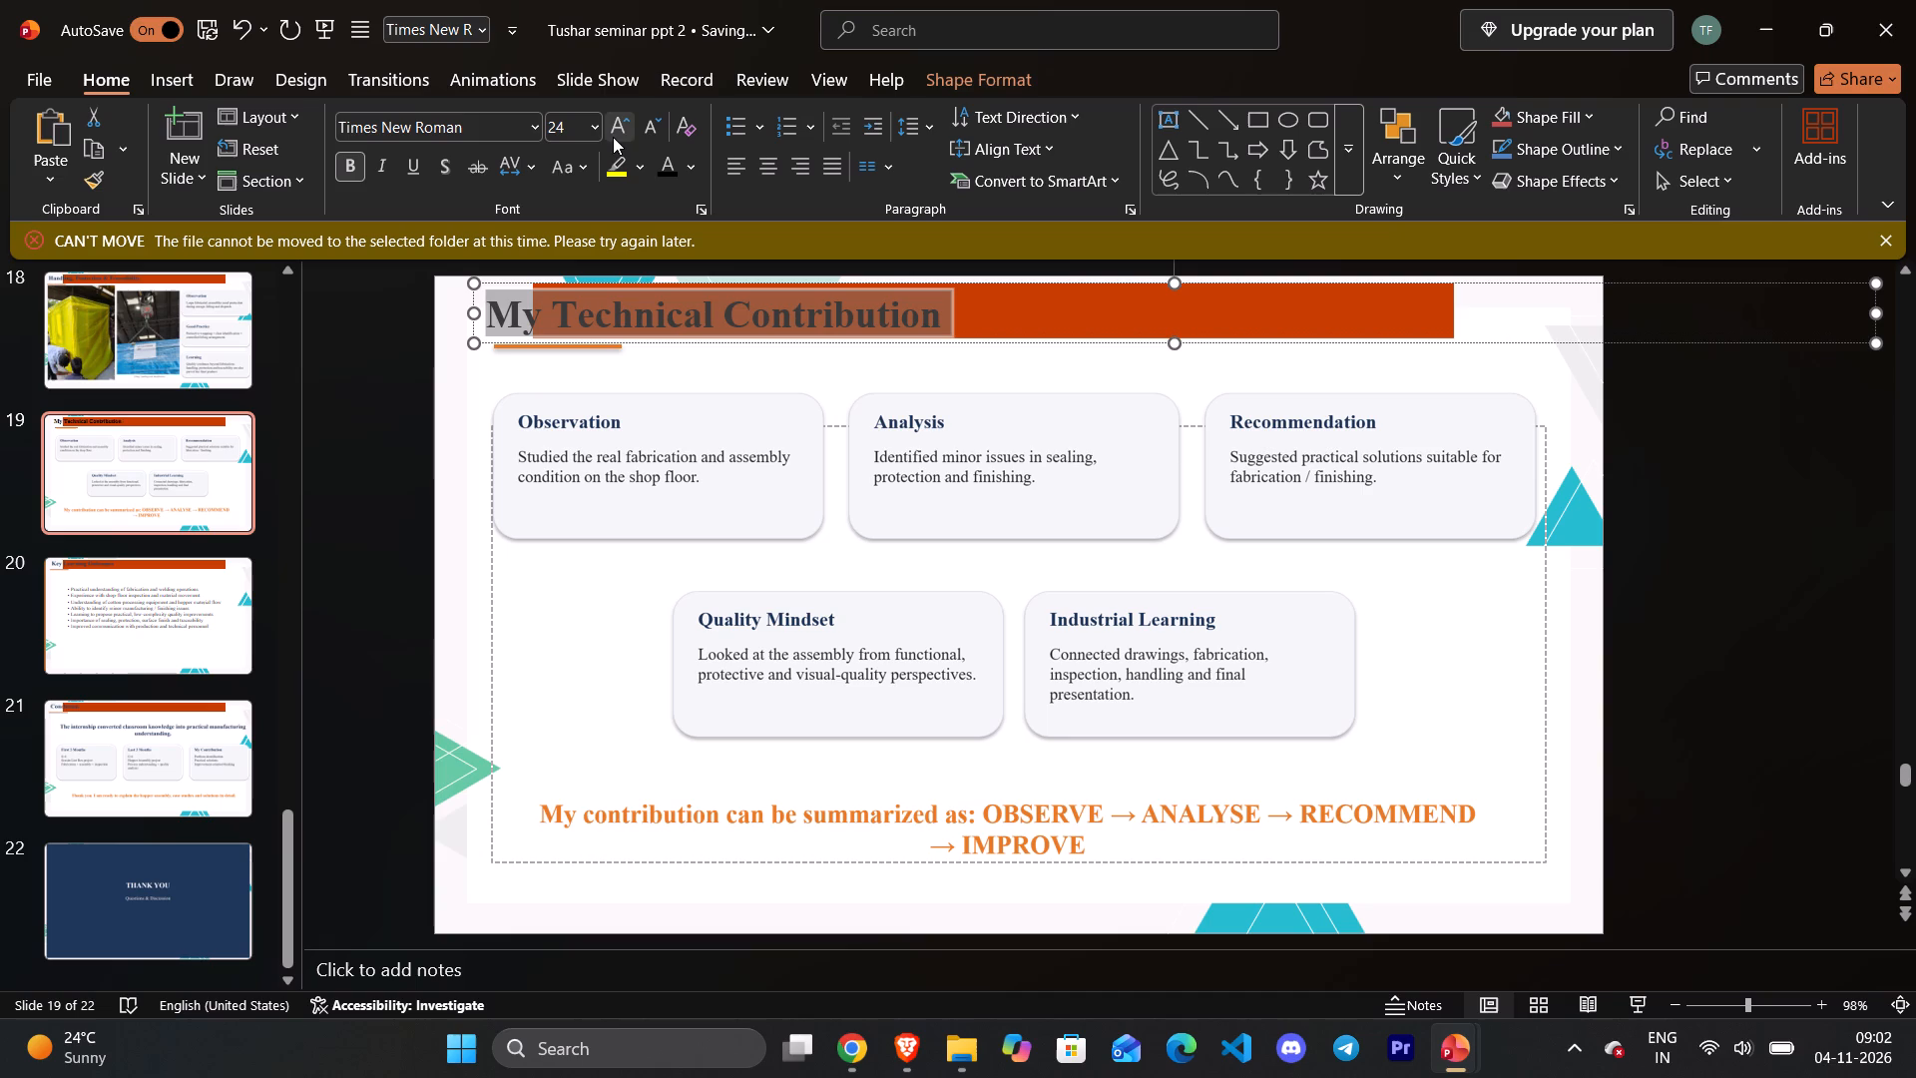
Recolour the My Technical Contribution title text to the theme's dark blue, matching the other slide titles.
click(694, 169)
click(741, 292)
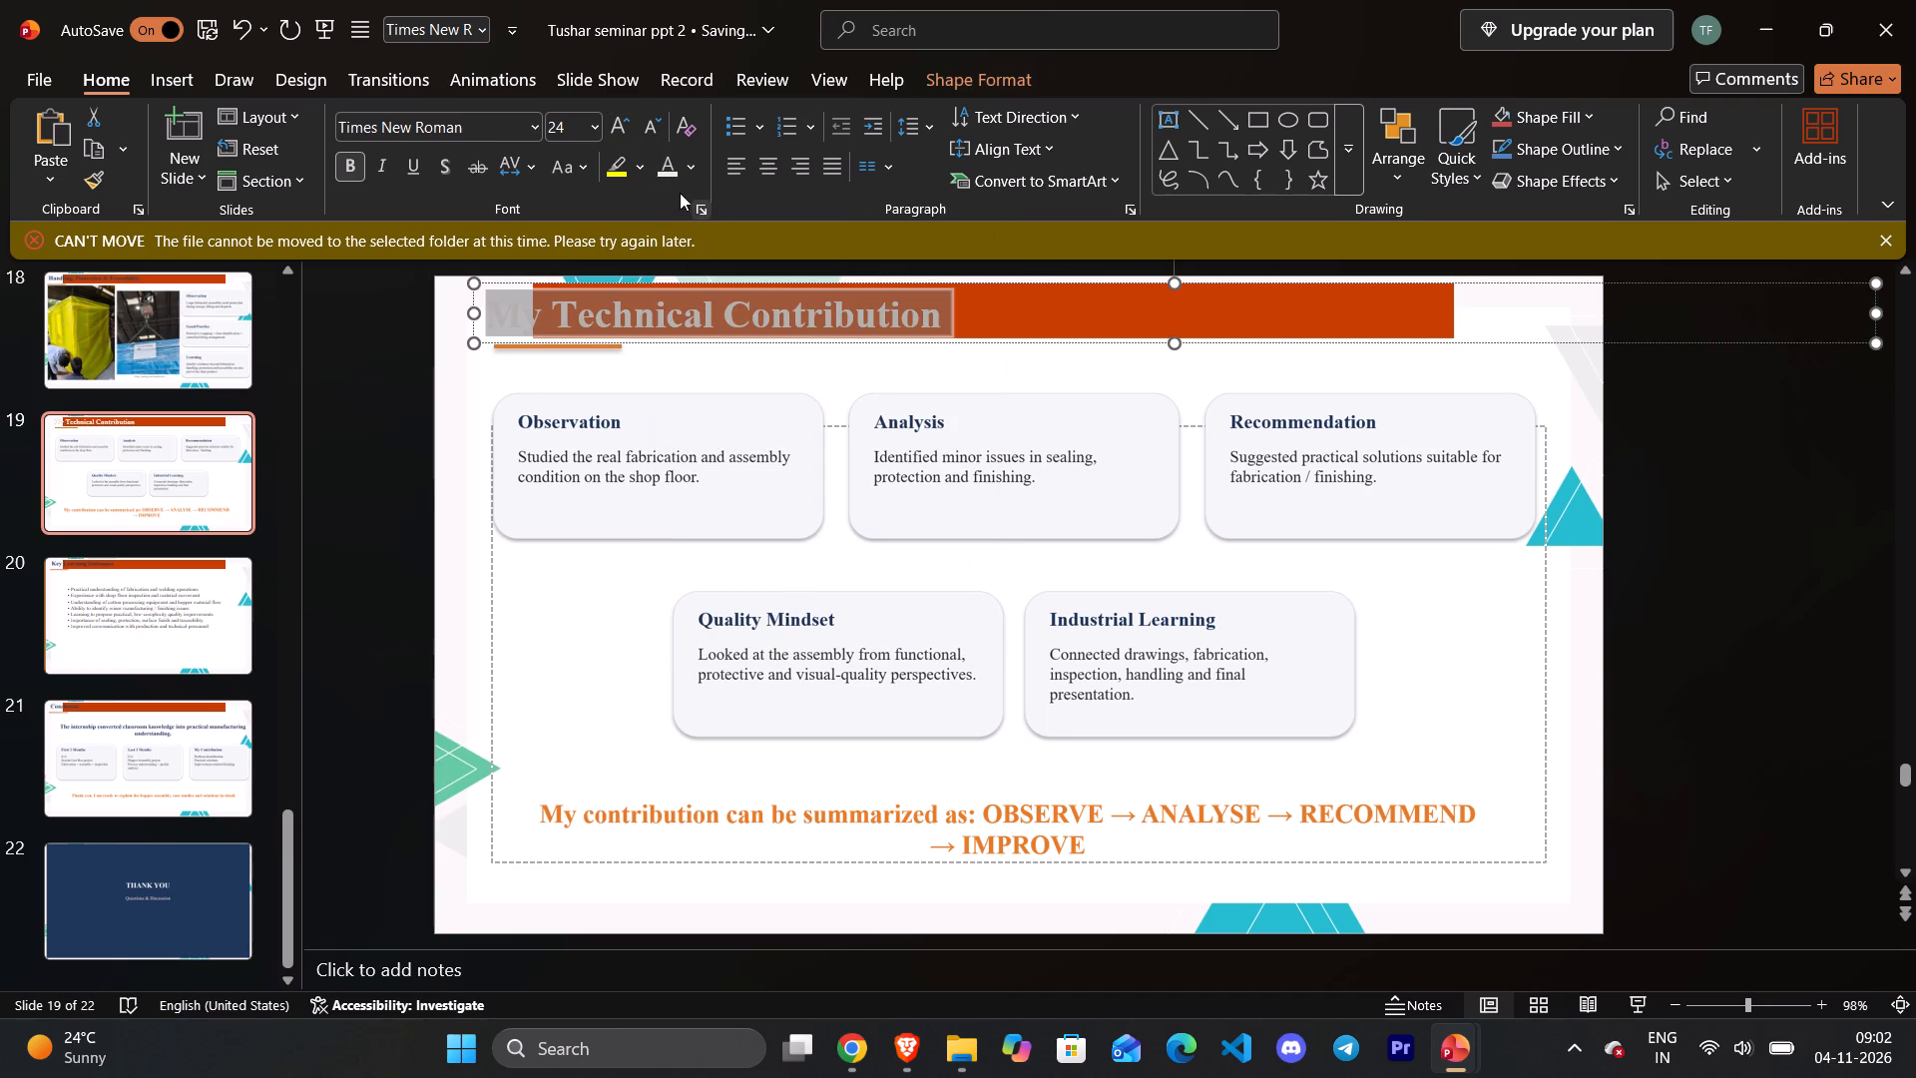
click(680, 164)
click(705, 178)
click(688, 171)
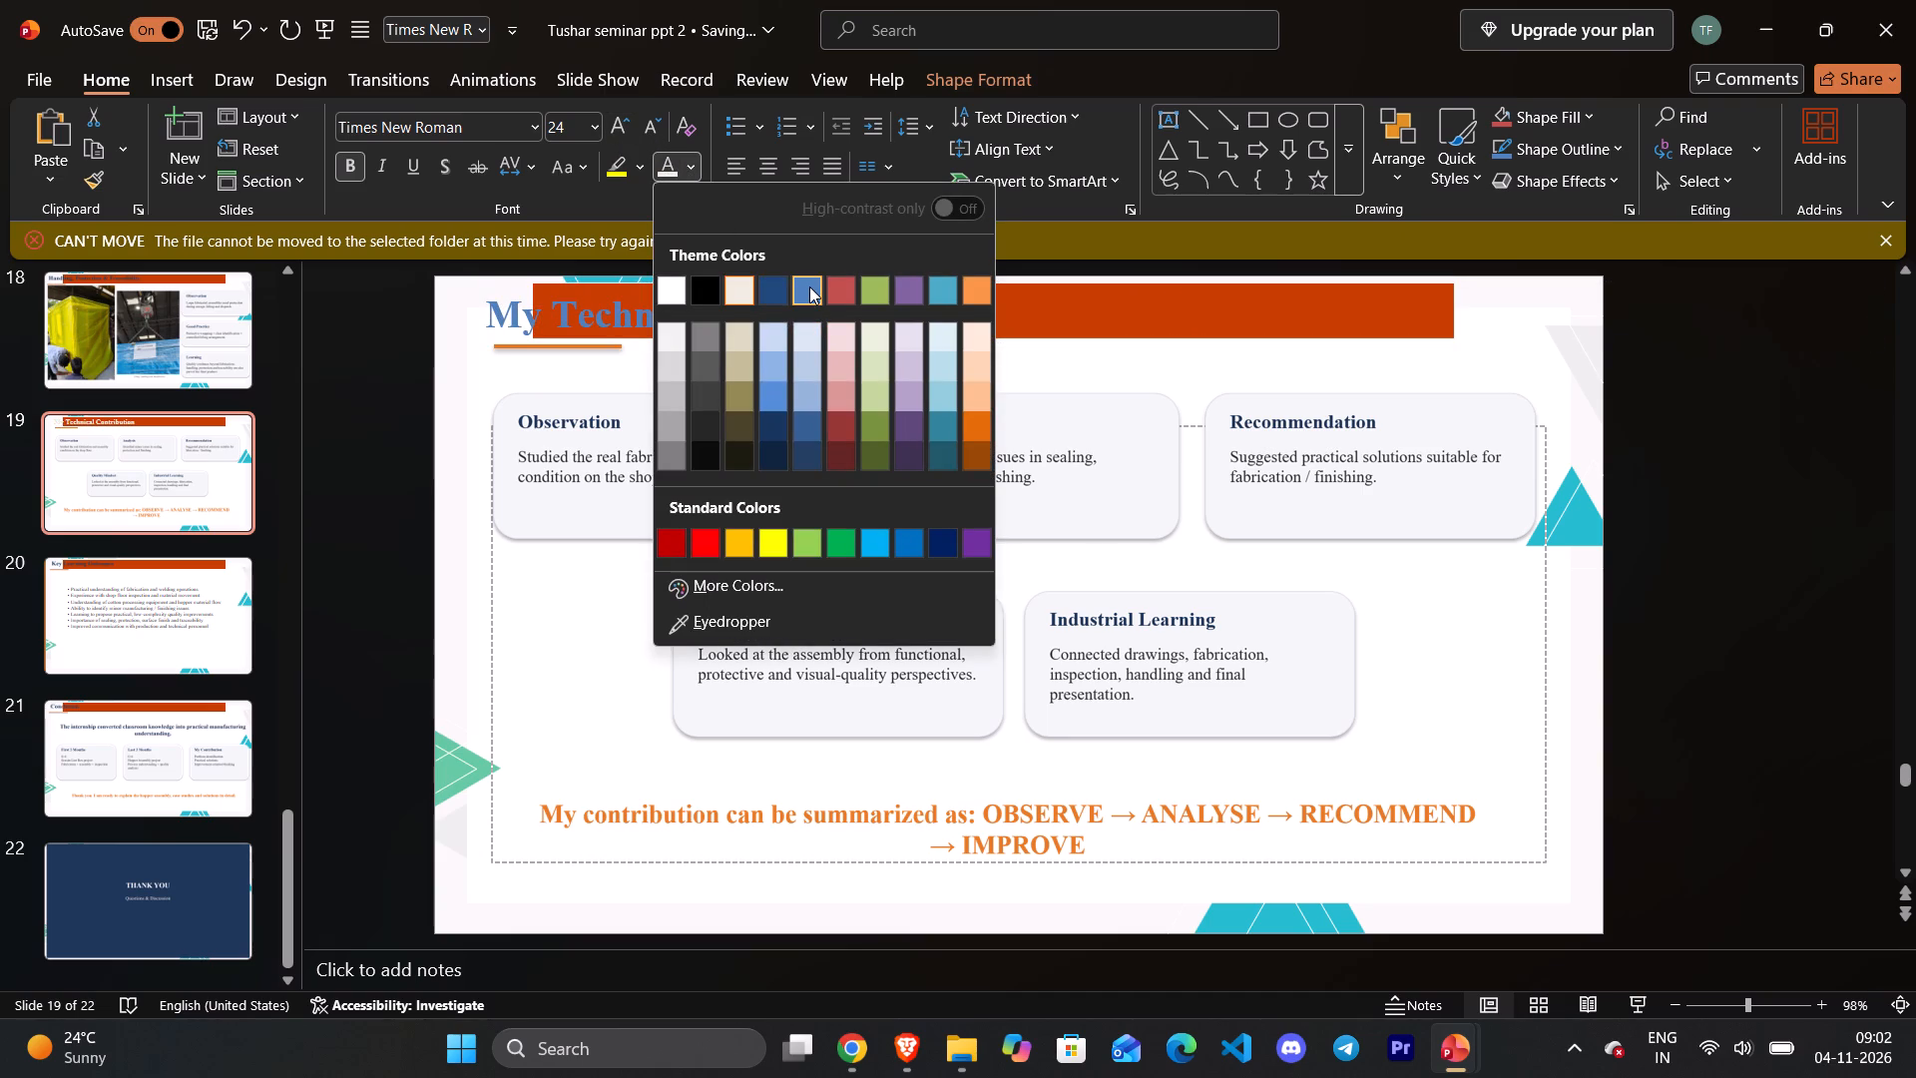
click(781, 286)
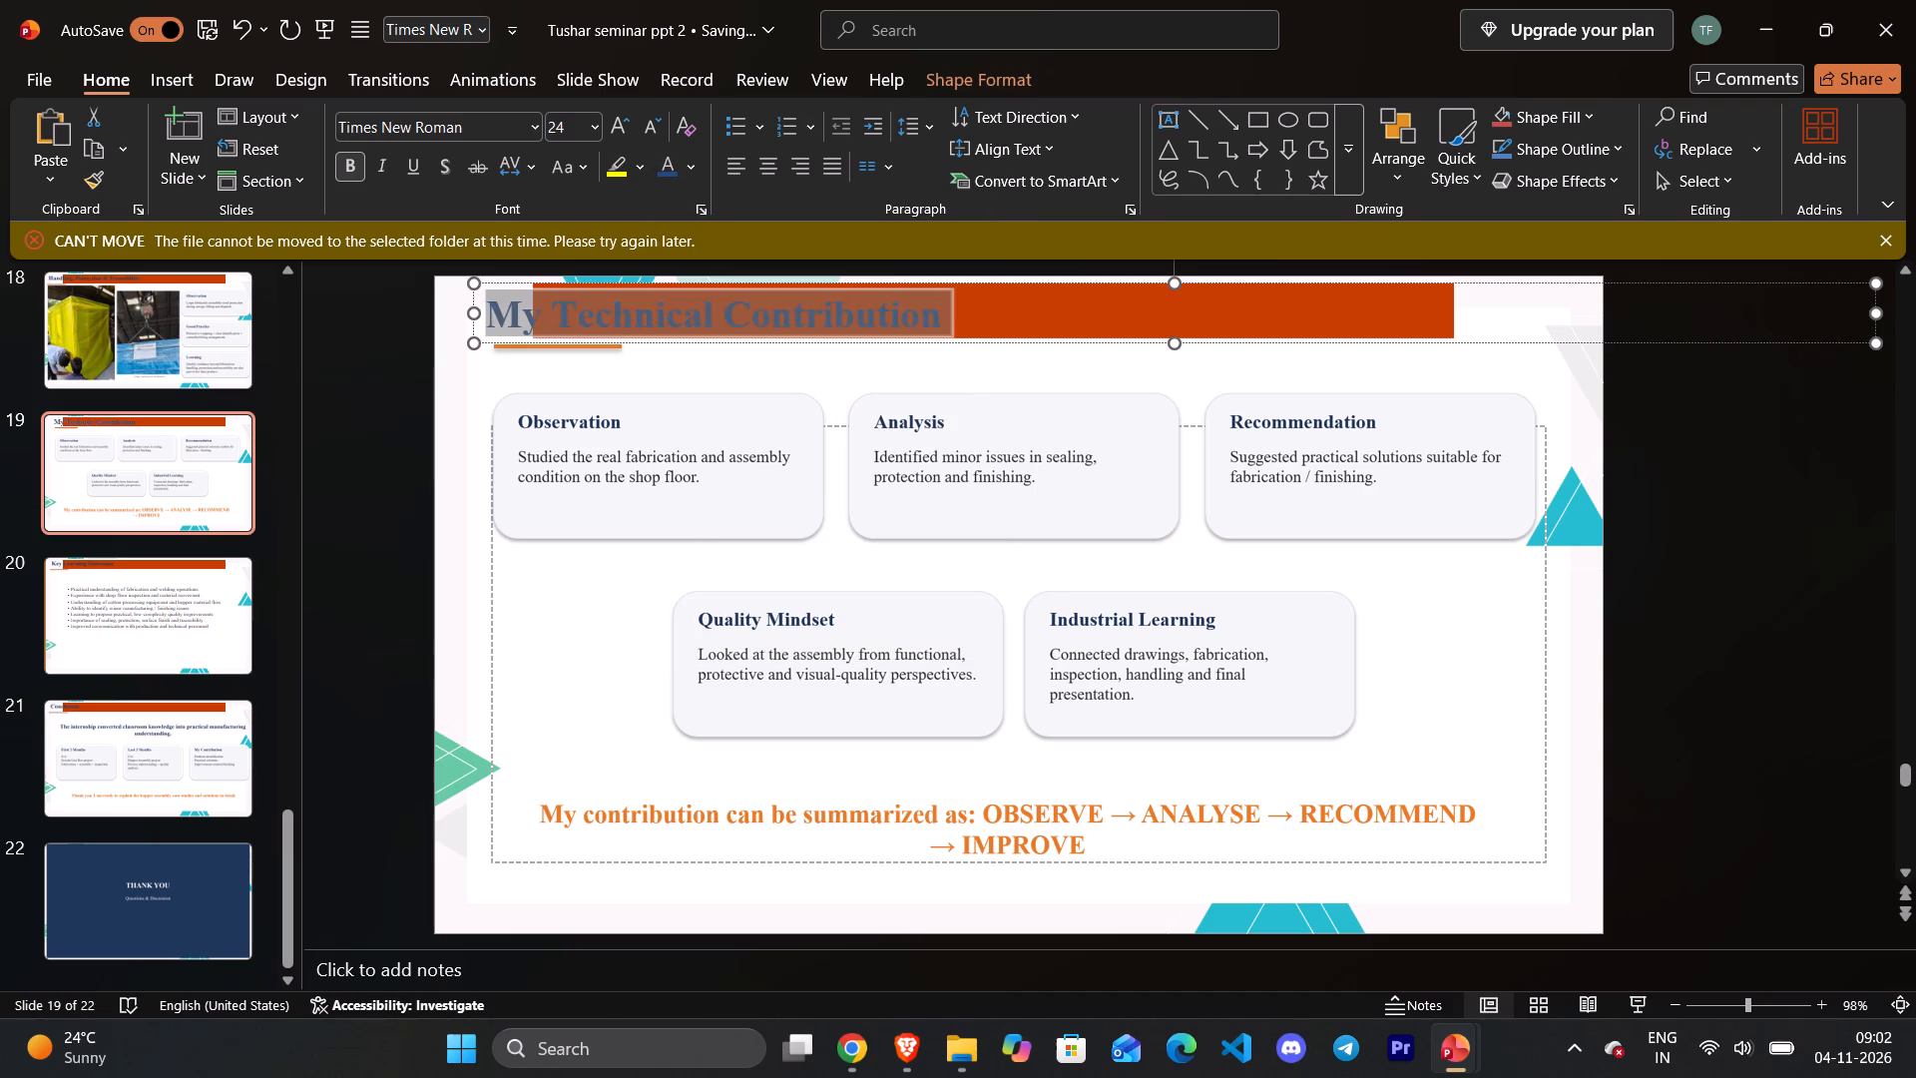
click(783, 384)
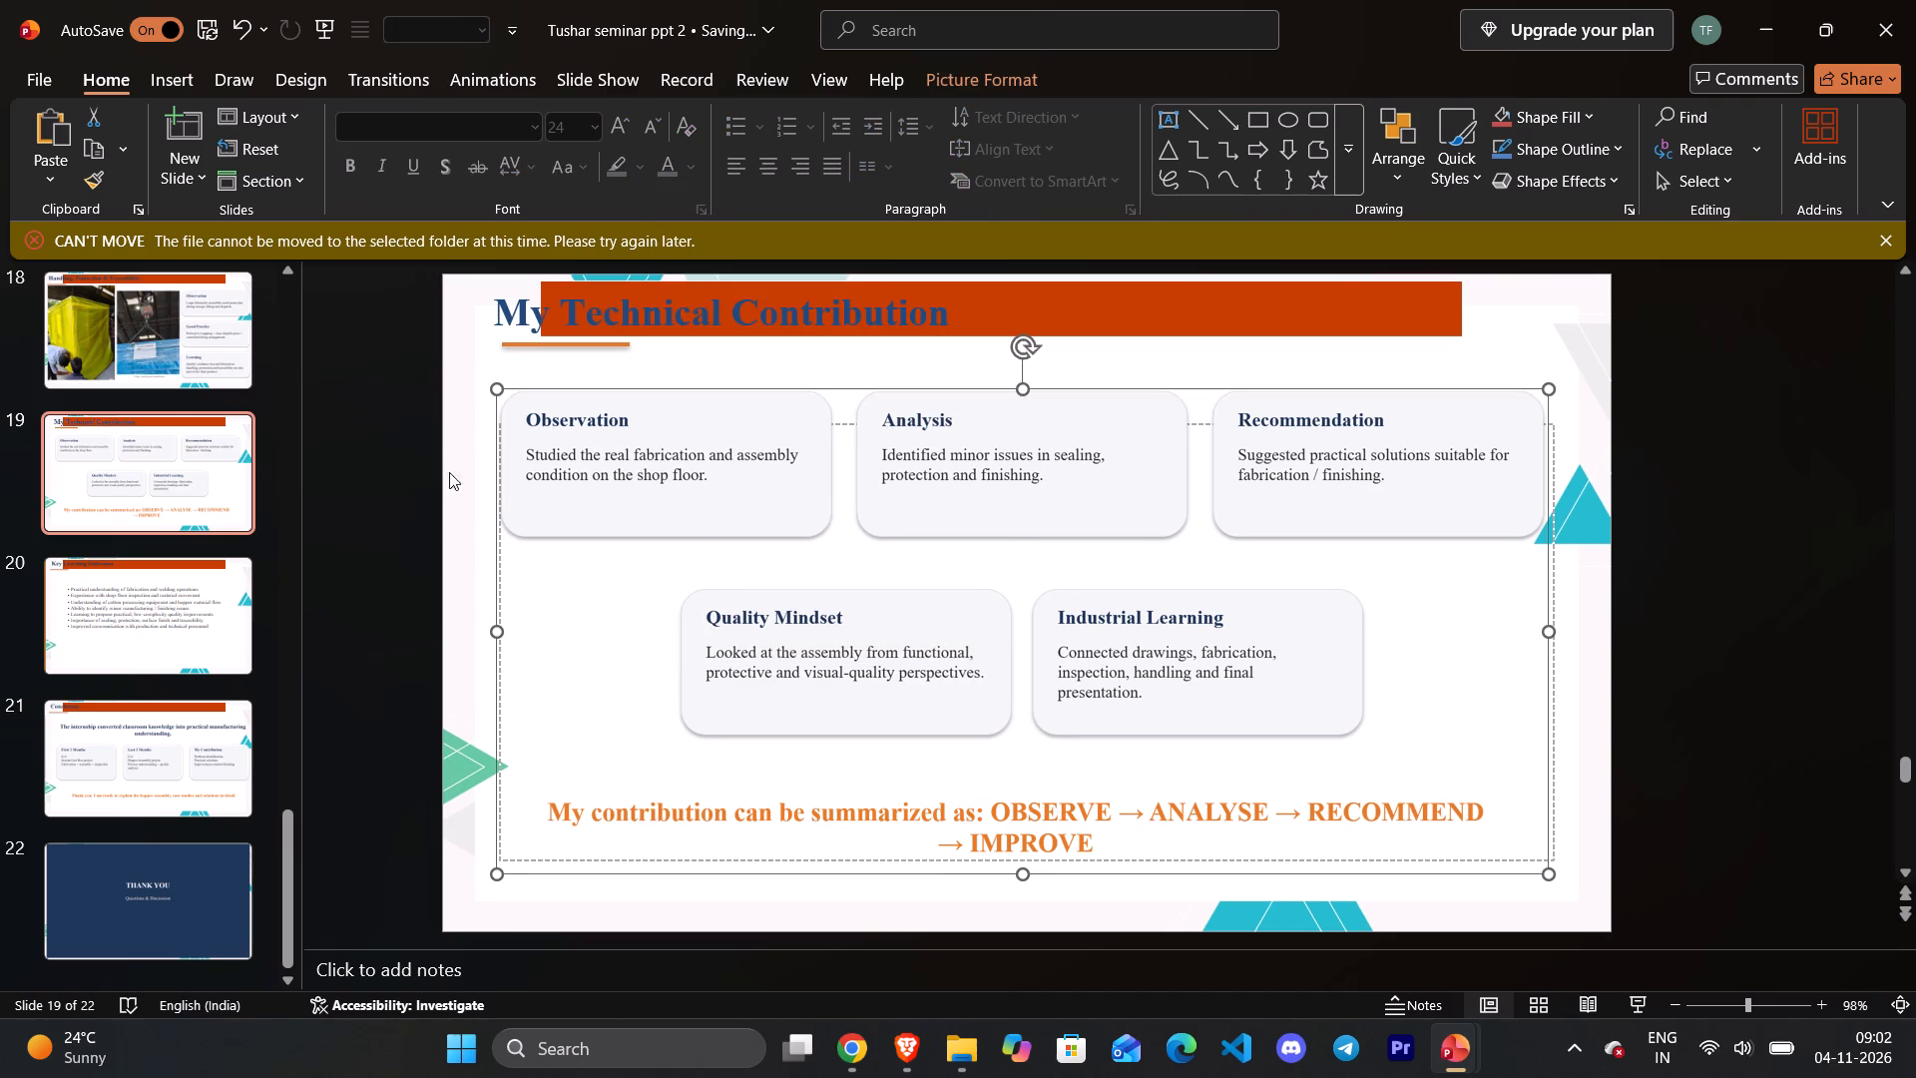
Review the Conclusion, Key Learning Outcomes and My Technical Contribution slides to compare their titles and layout.
scroll(247, 459, down, 5)
scroll(214, 539, up, 1)
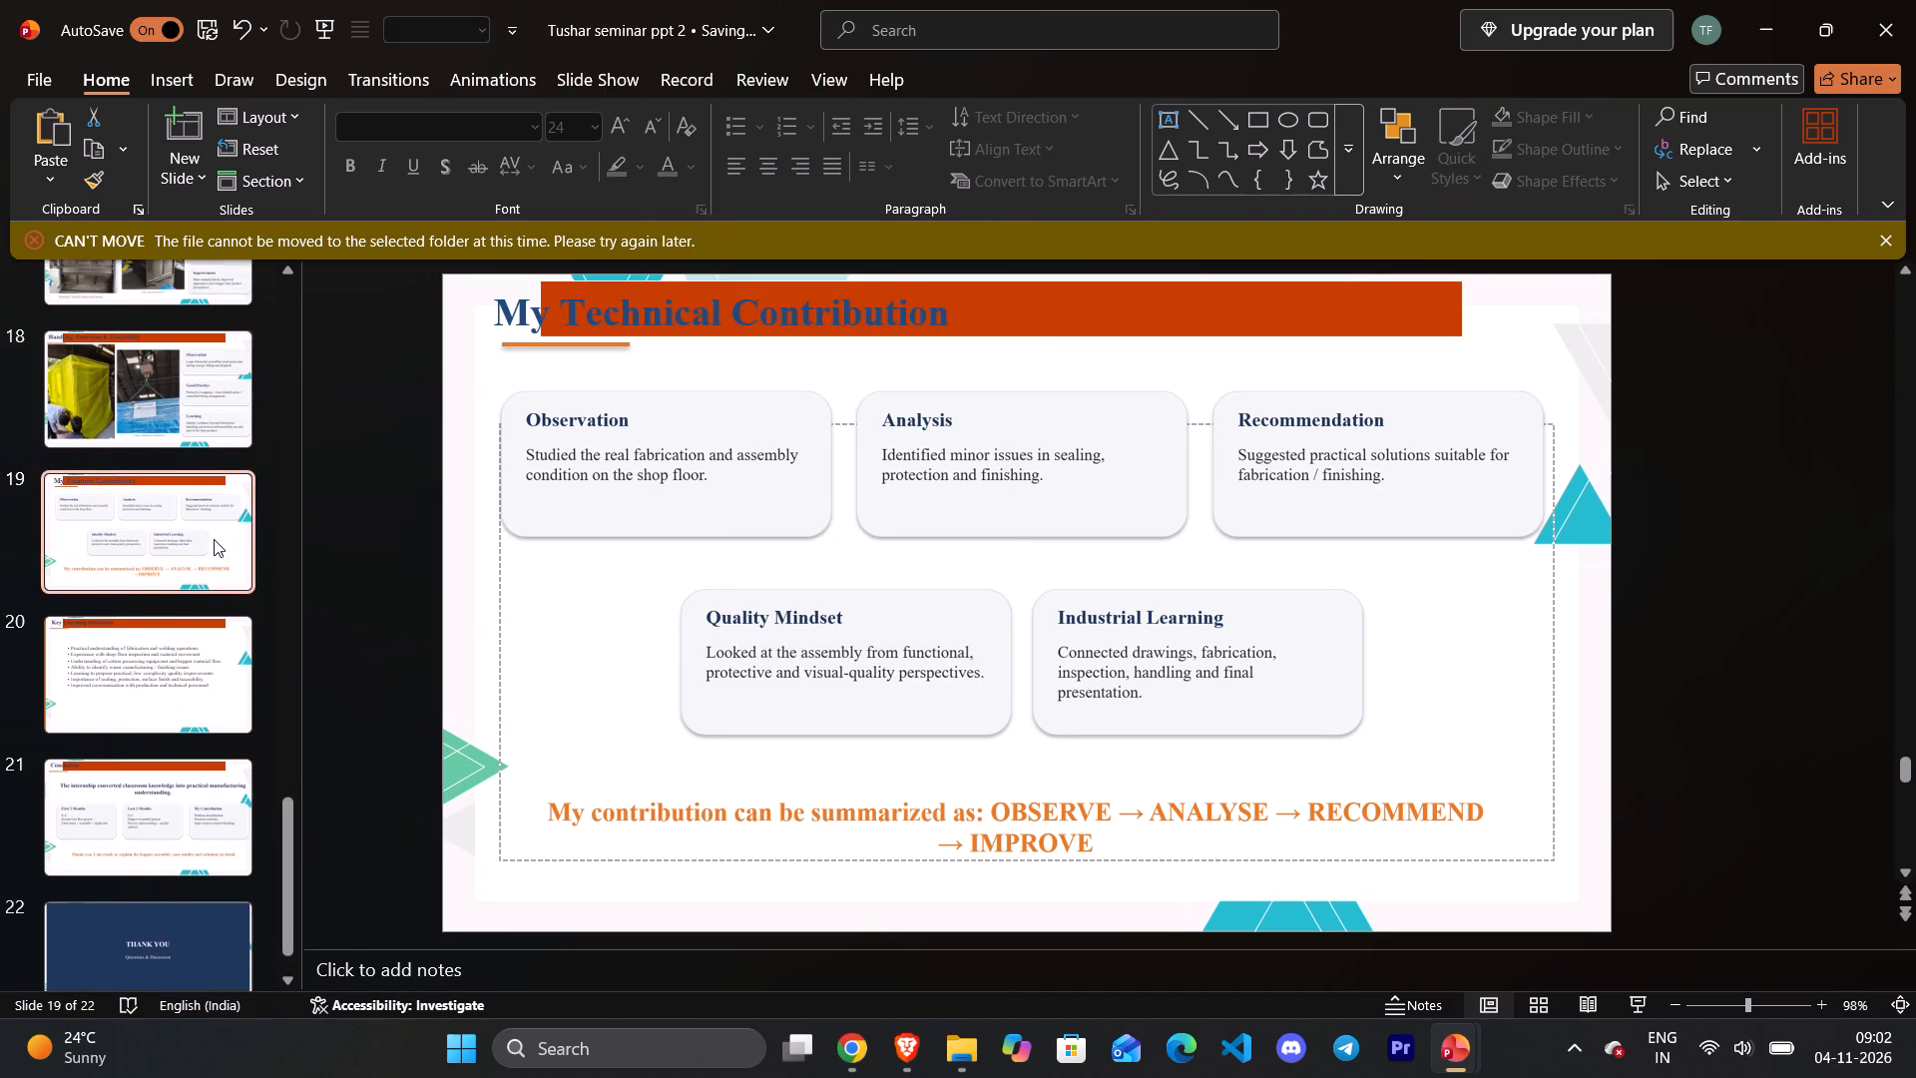
scroll(214, 539, up, 4)
scroll(214, 539, down, 7)
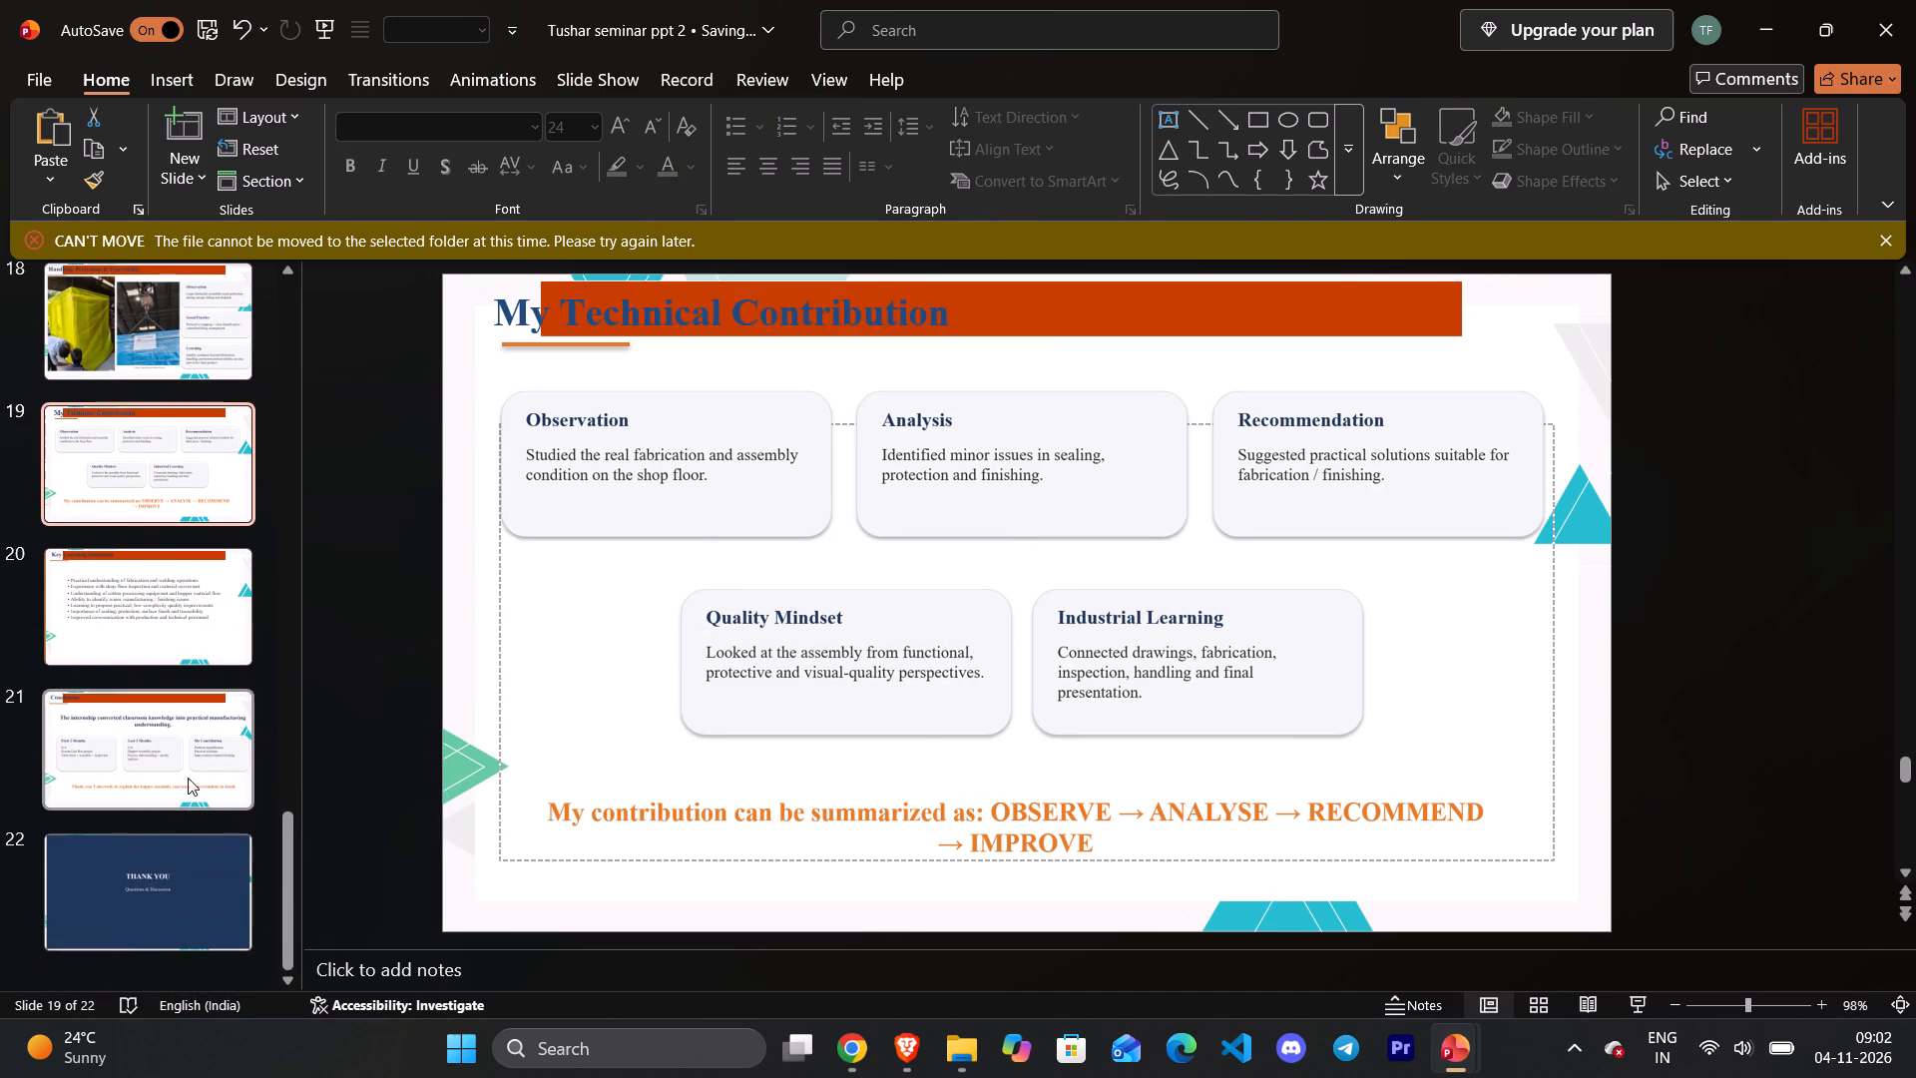
click(160, 755)
scroll(143, 648, up, 4)
scroll(143, 648, down, 3)
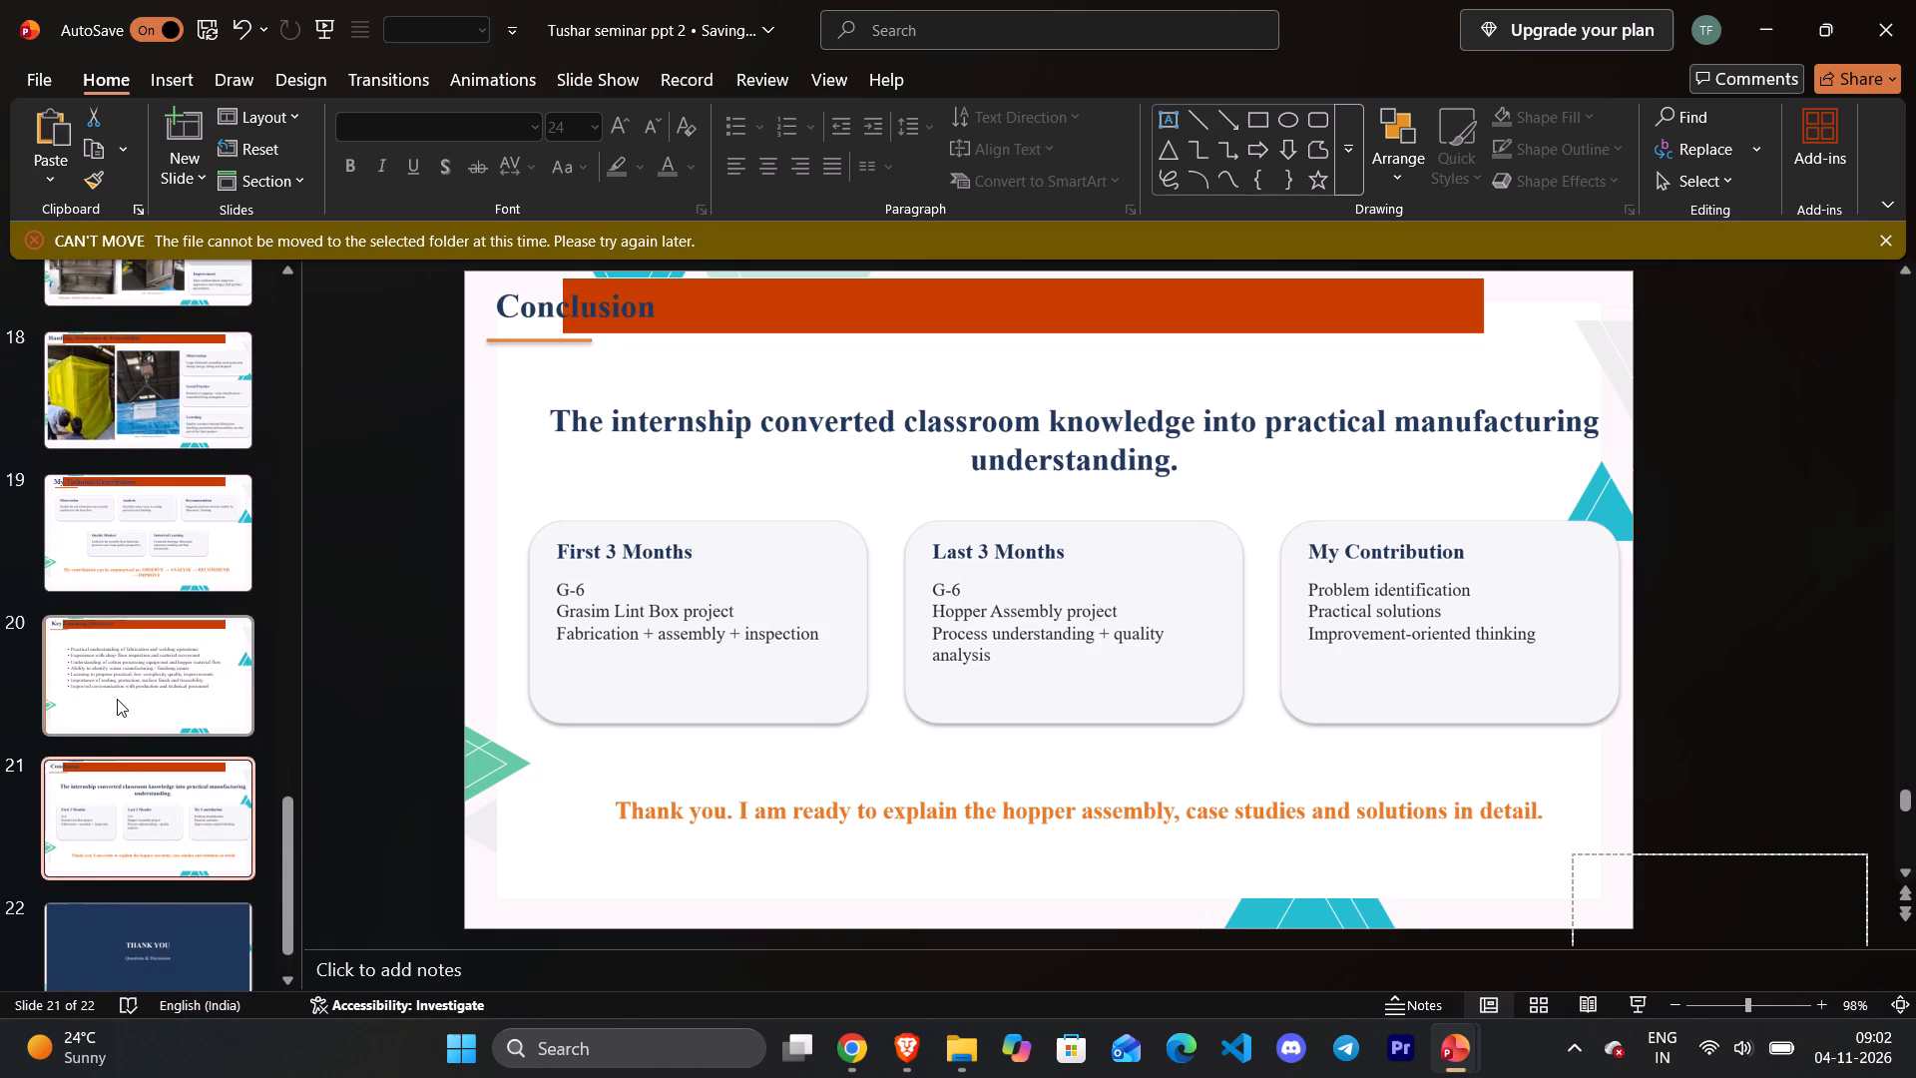
click(115, 690)
click(123, 557)
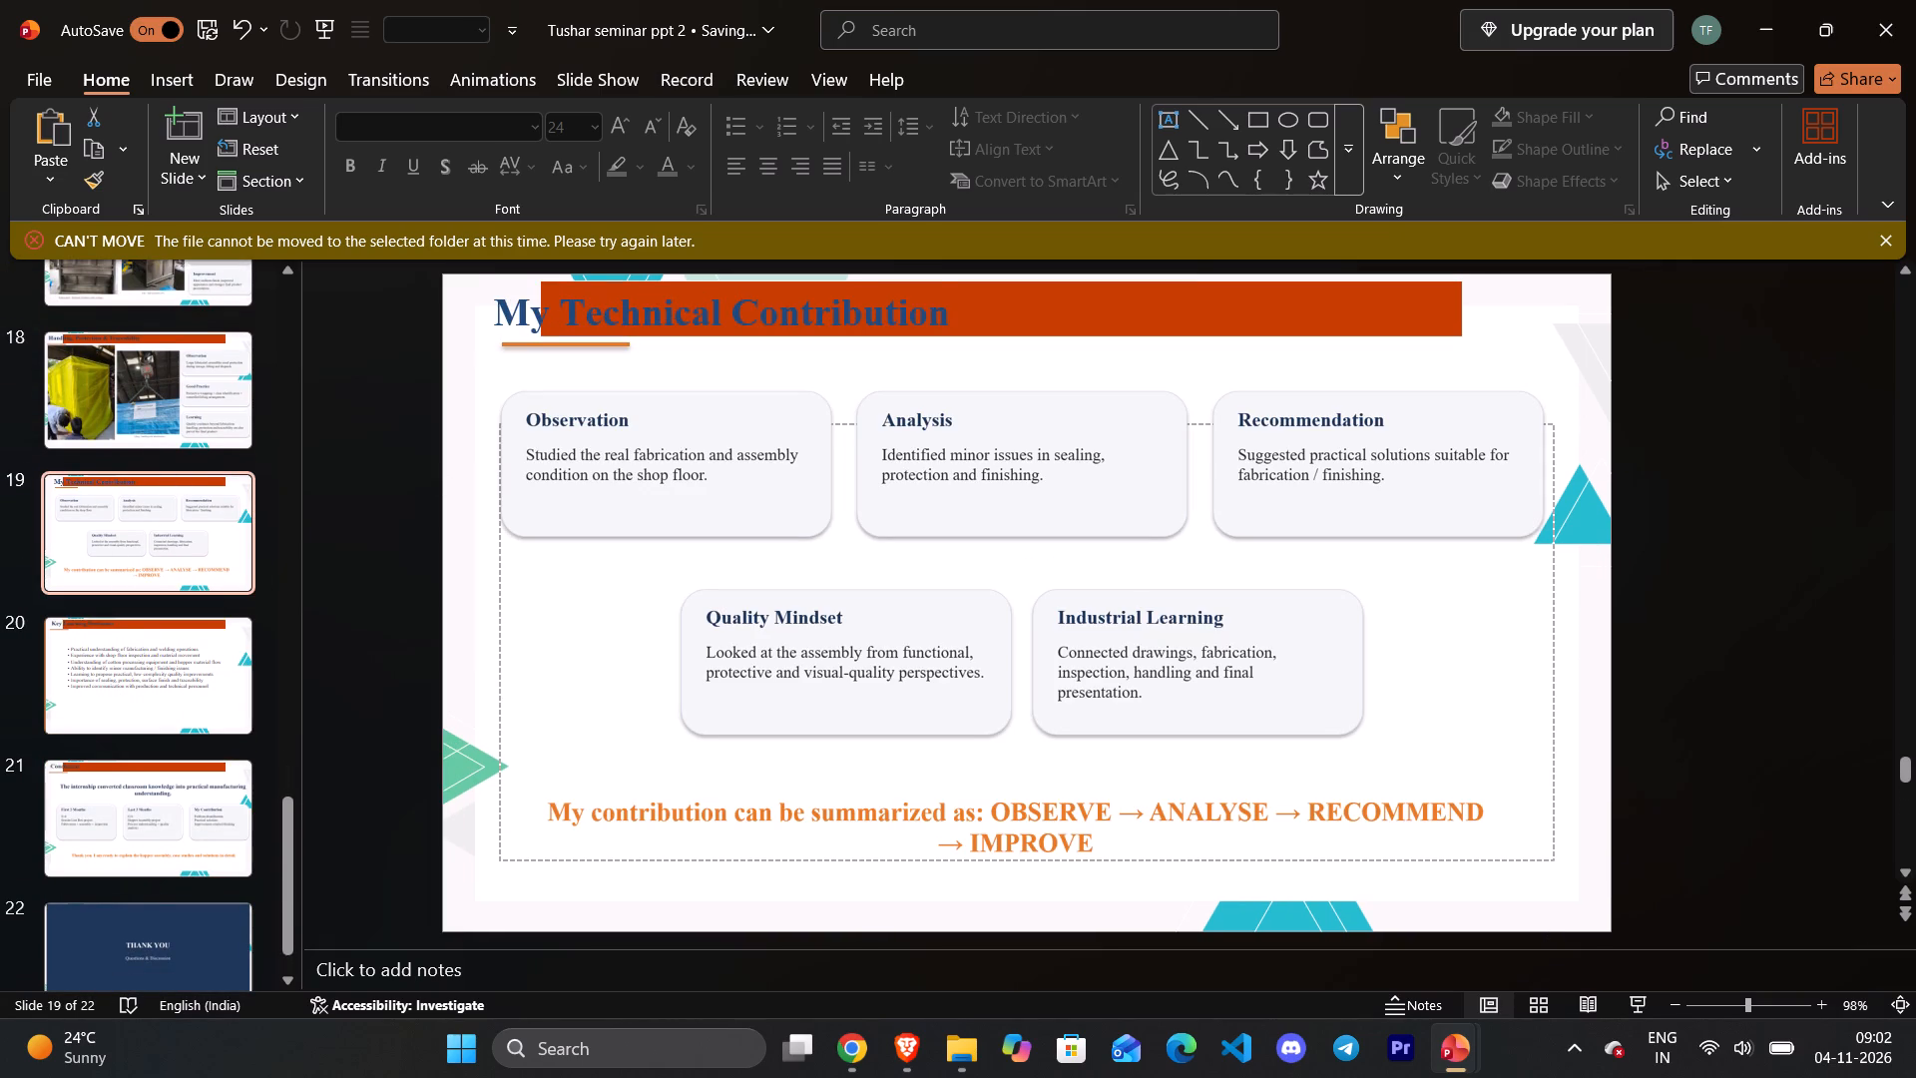
Save the presentation.
key(ctrl+s)
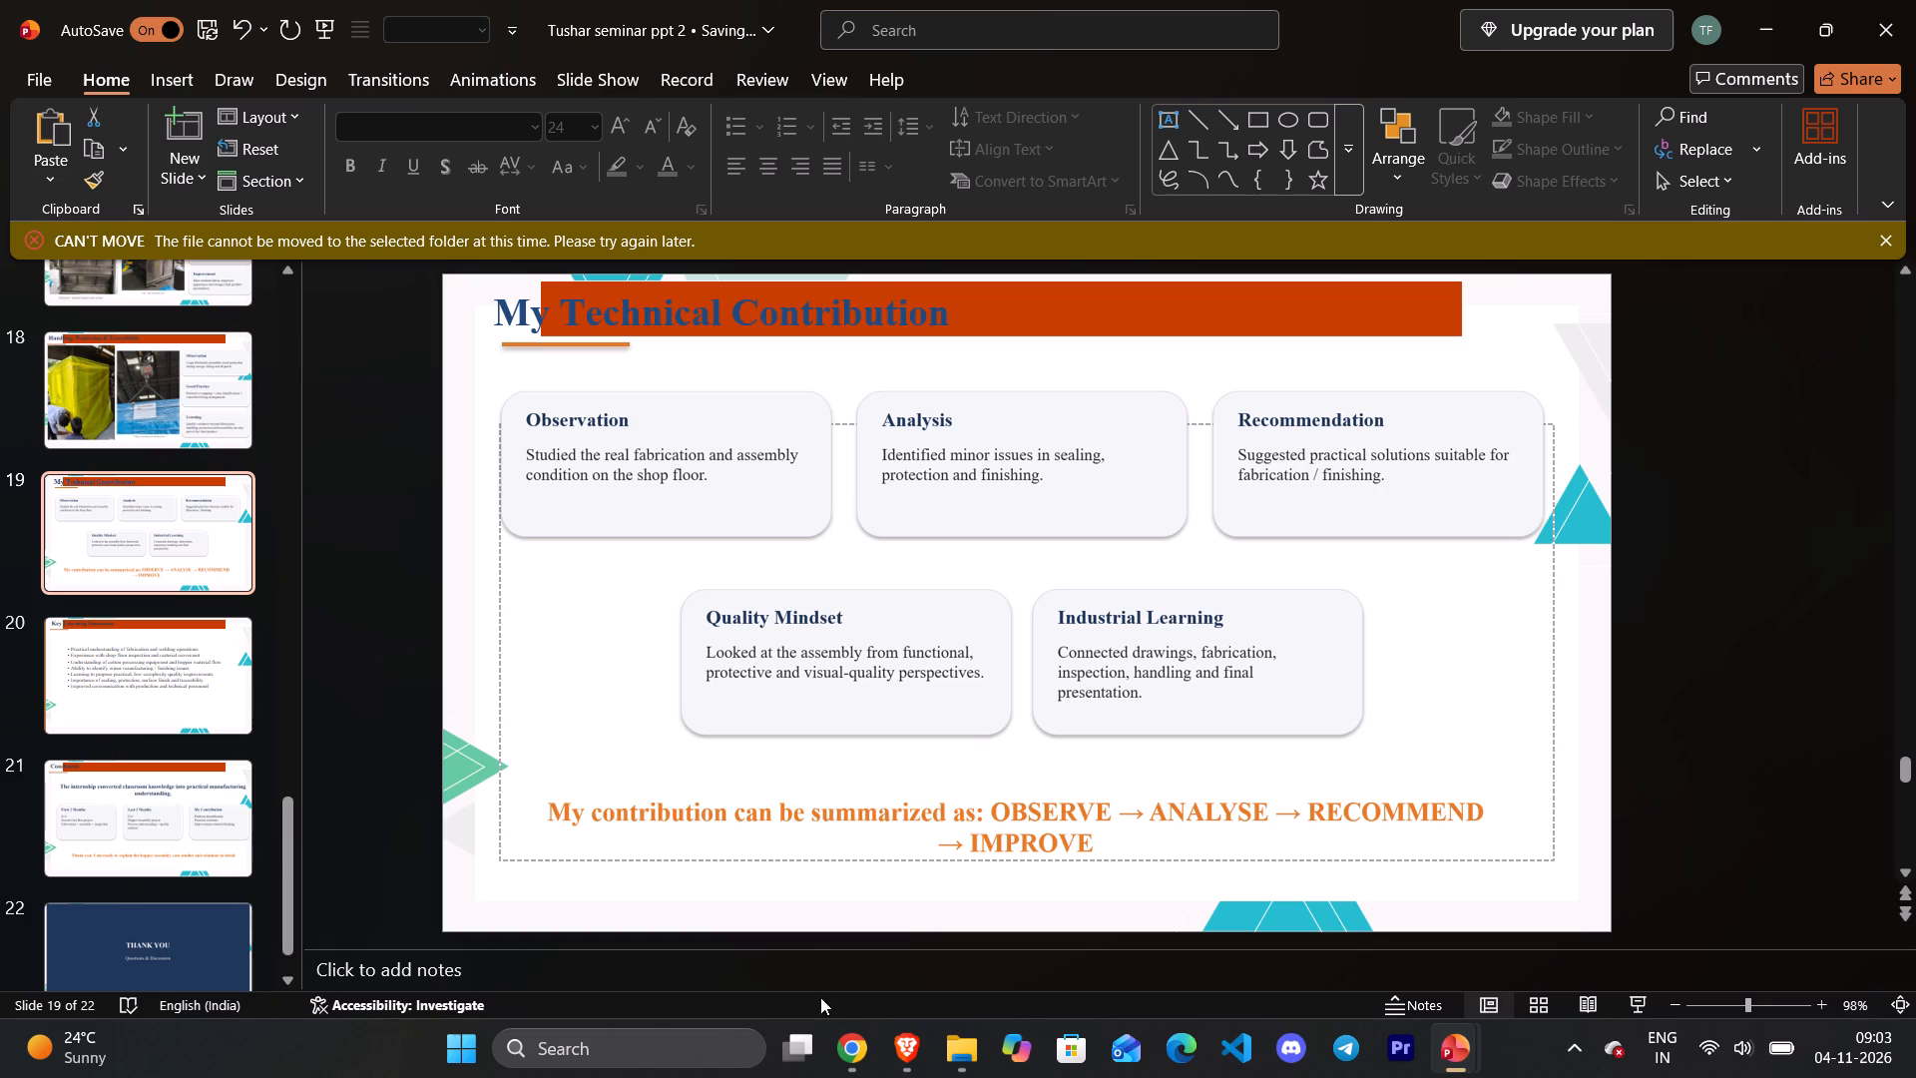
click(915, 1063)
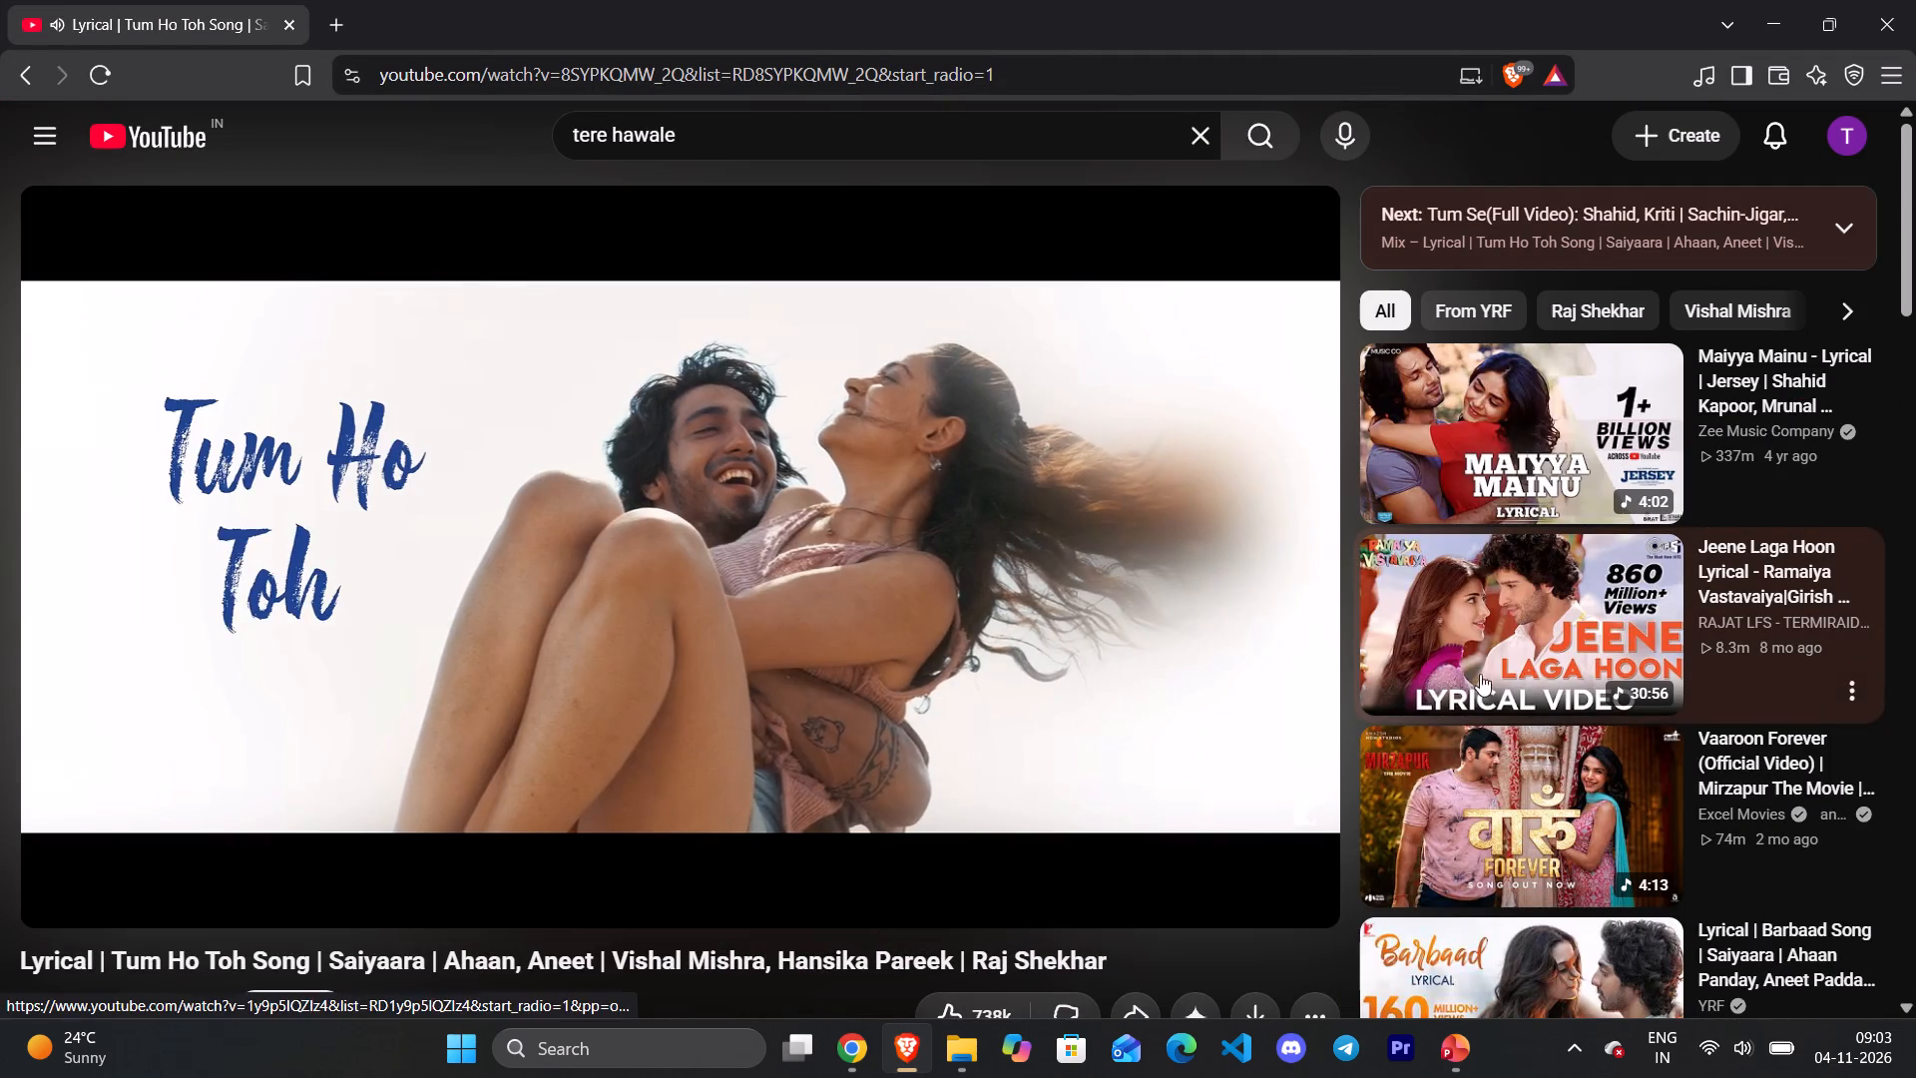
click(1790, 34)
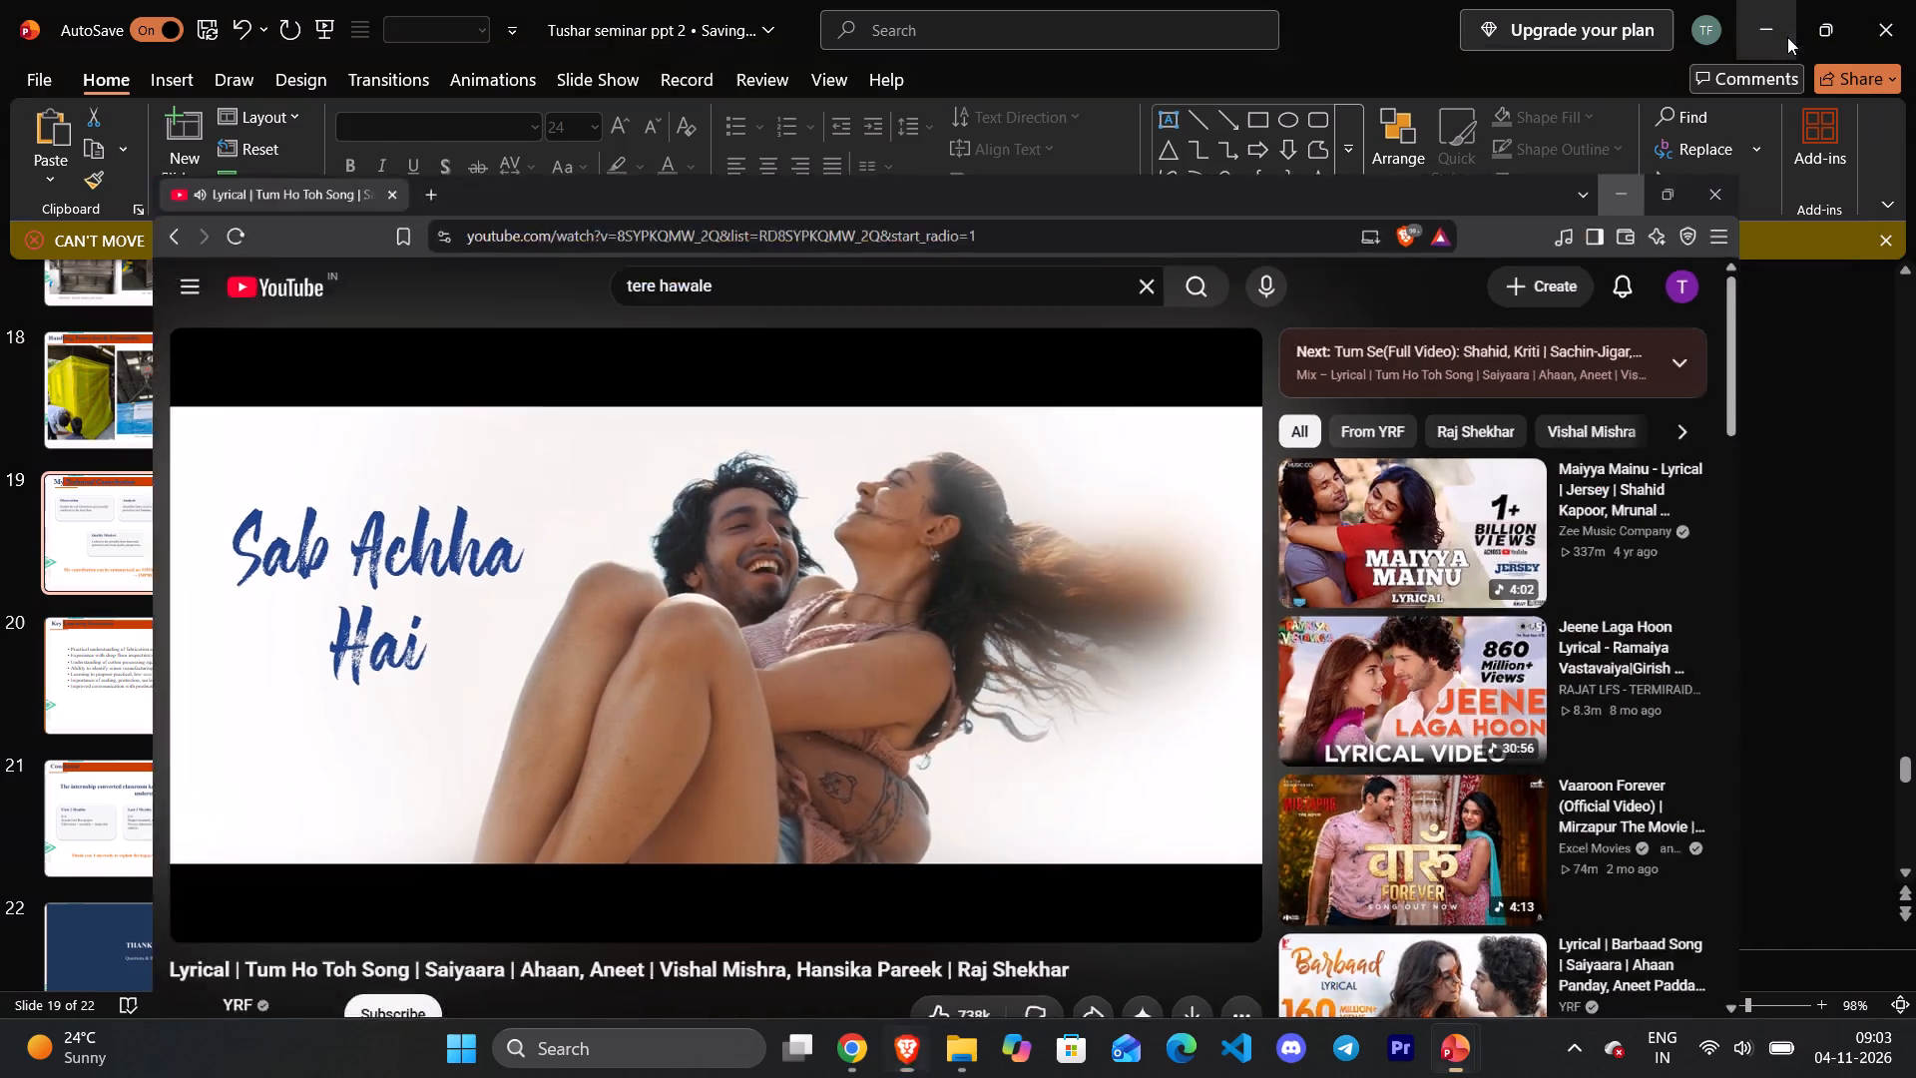
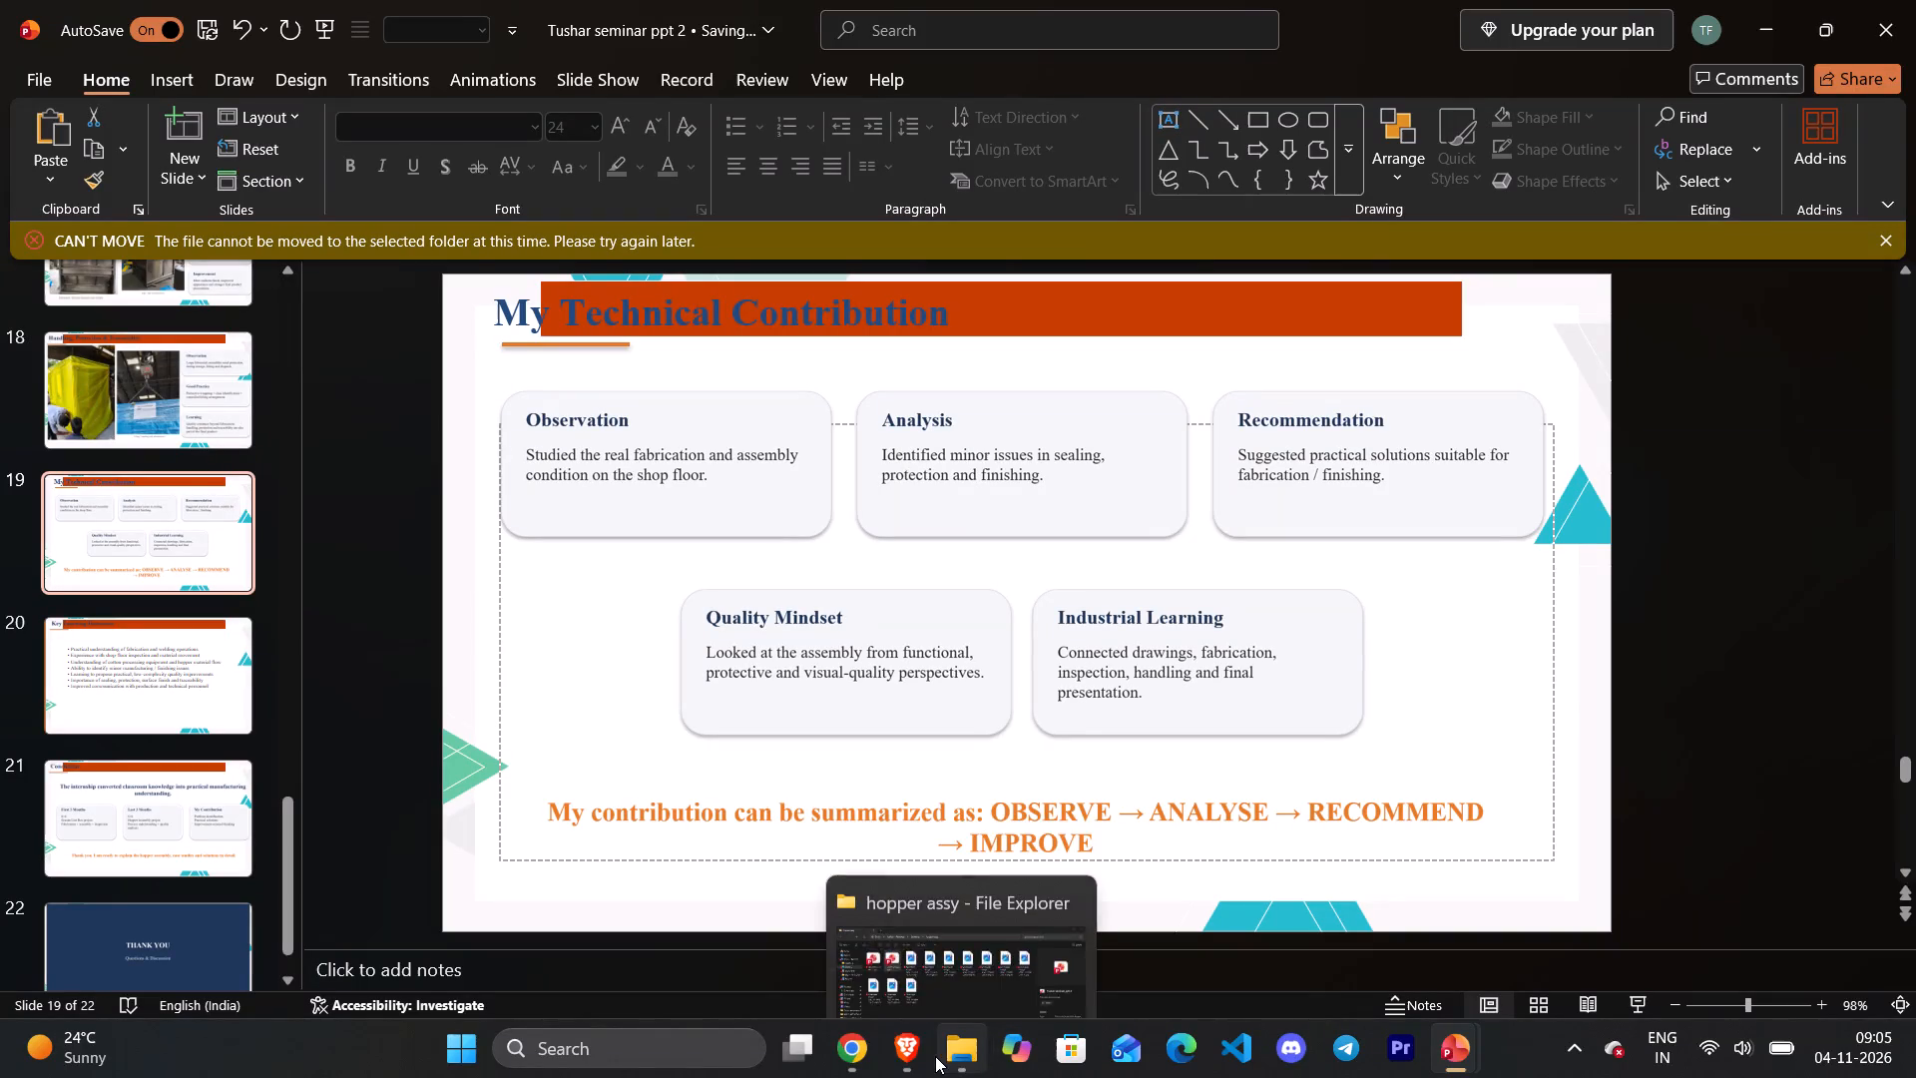
Switch to the Brave browser, pause the playing YouTube video and close the browser window.
click(922, 963)
click(888, 610)
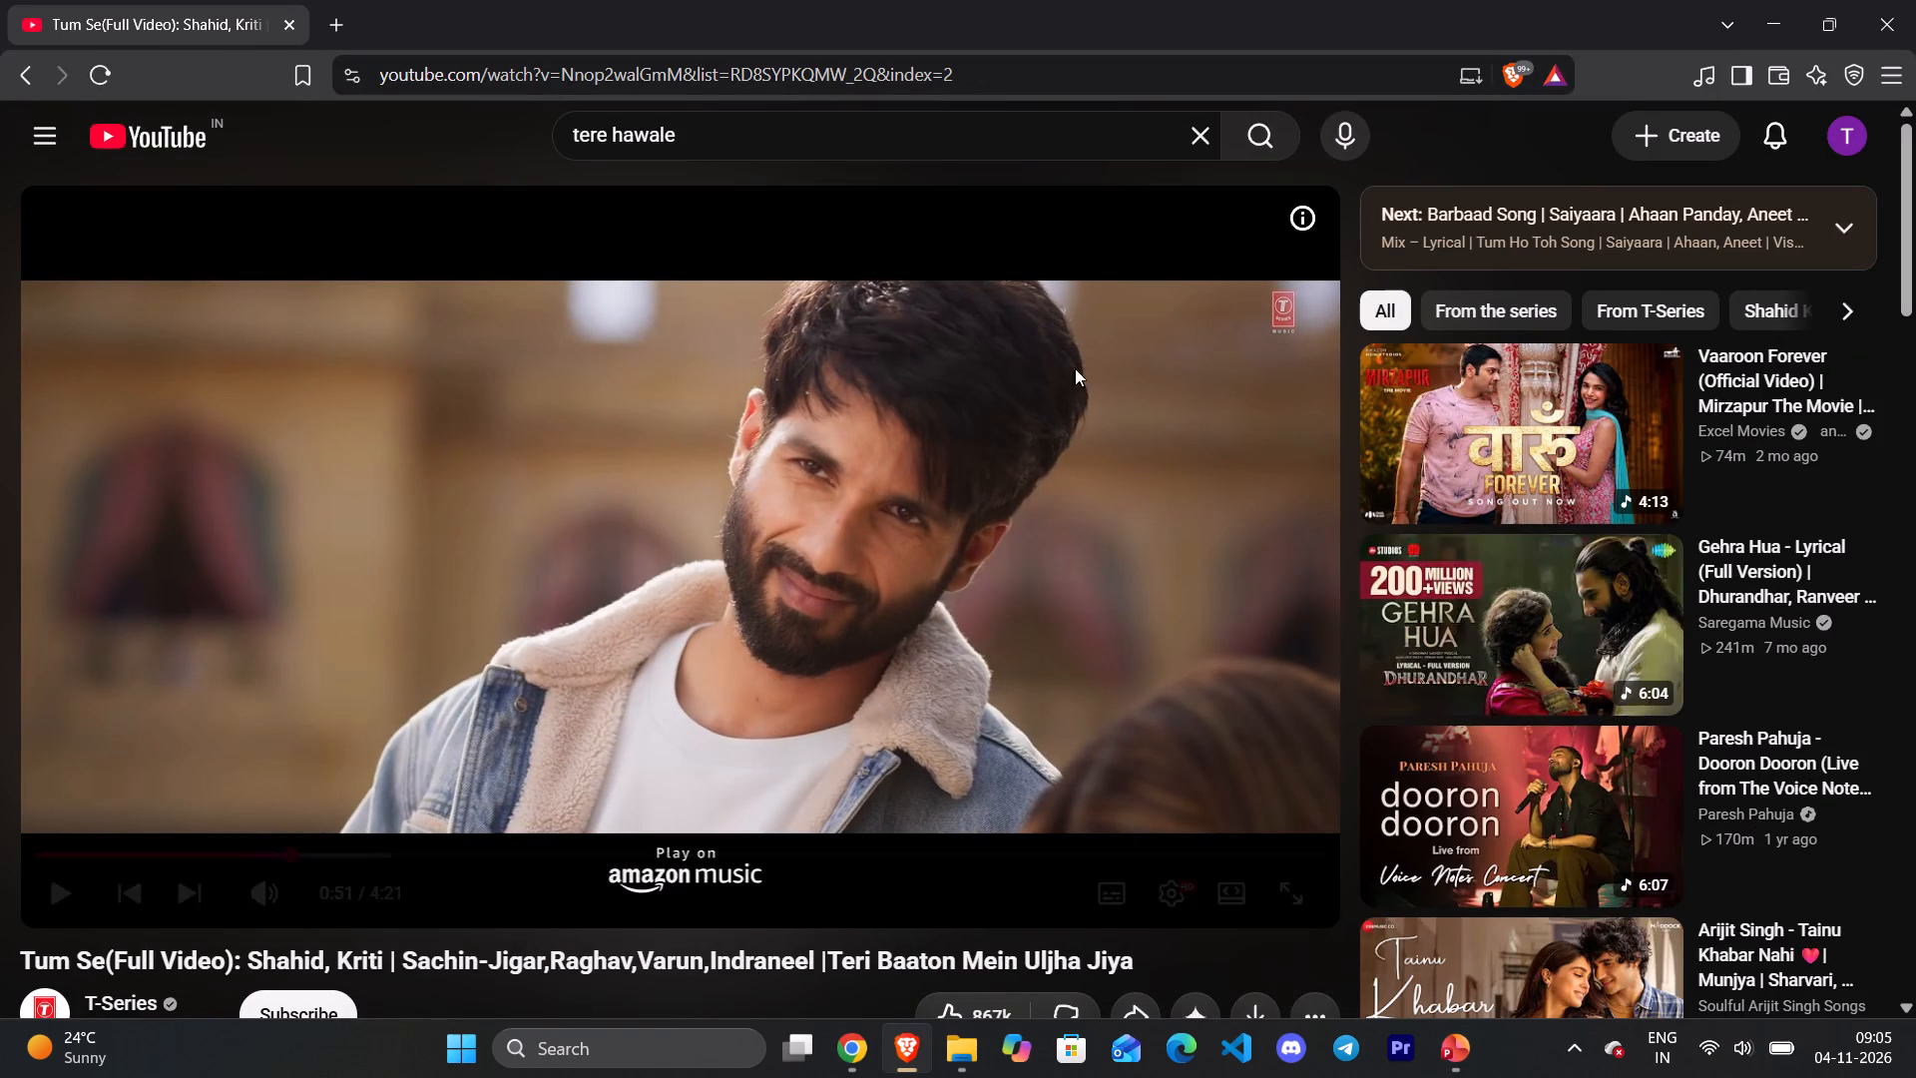
click(1915, 0)
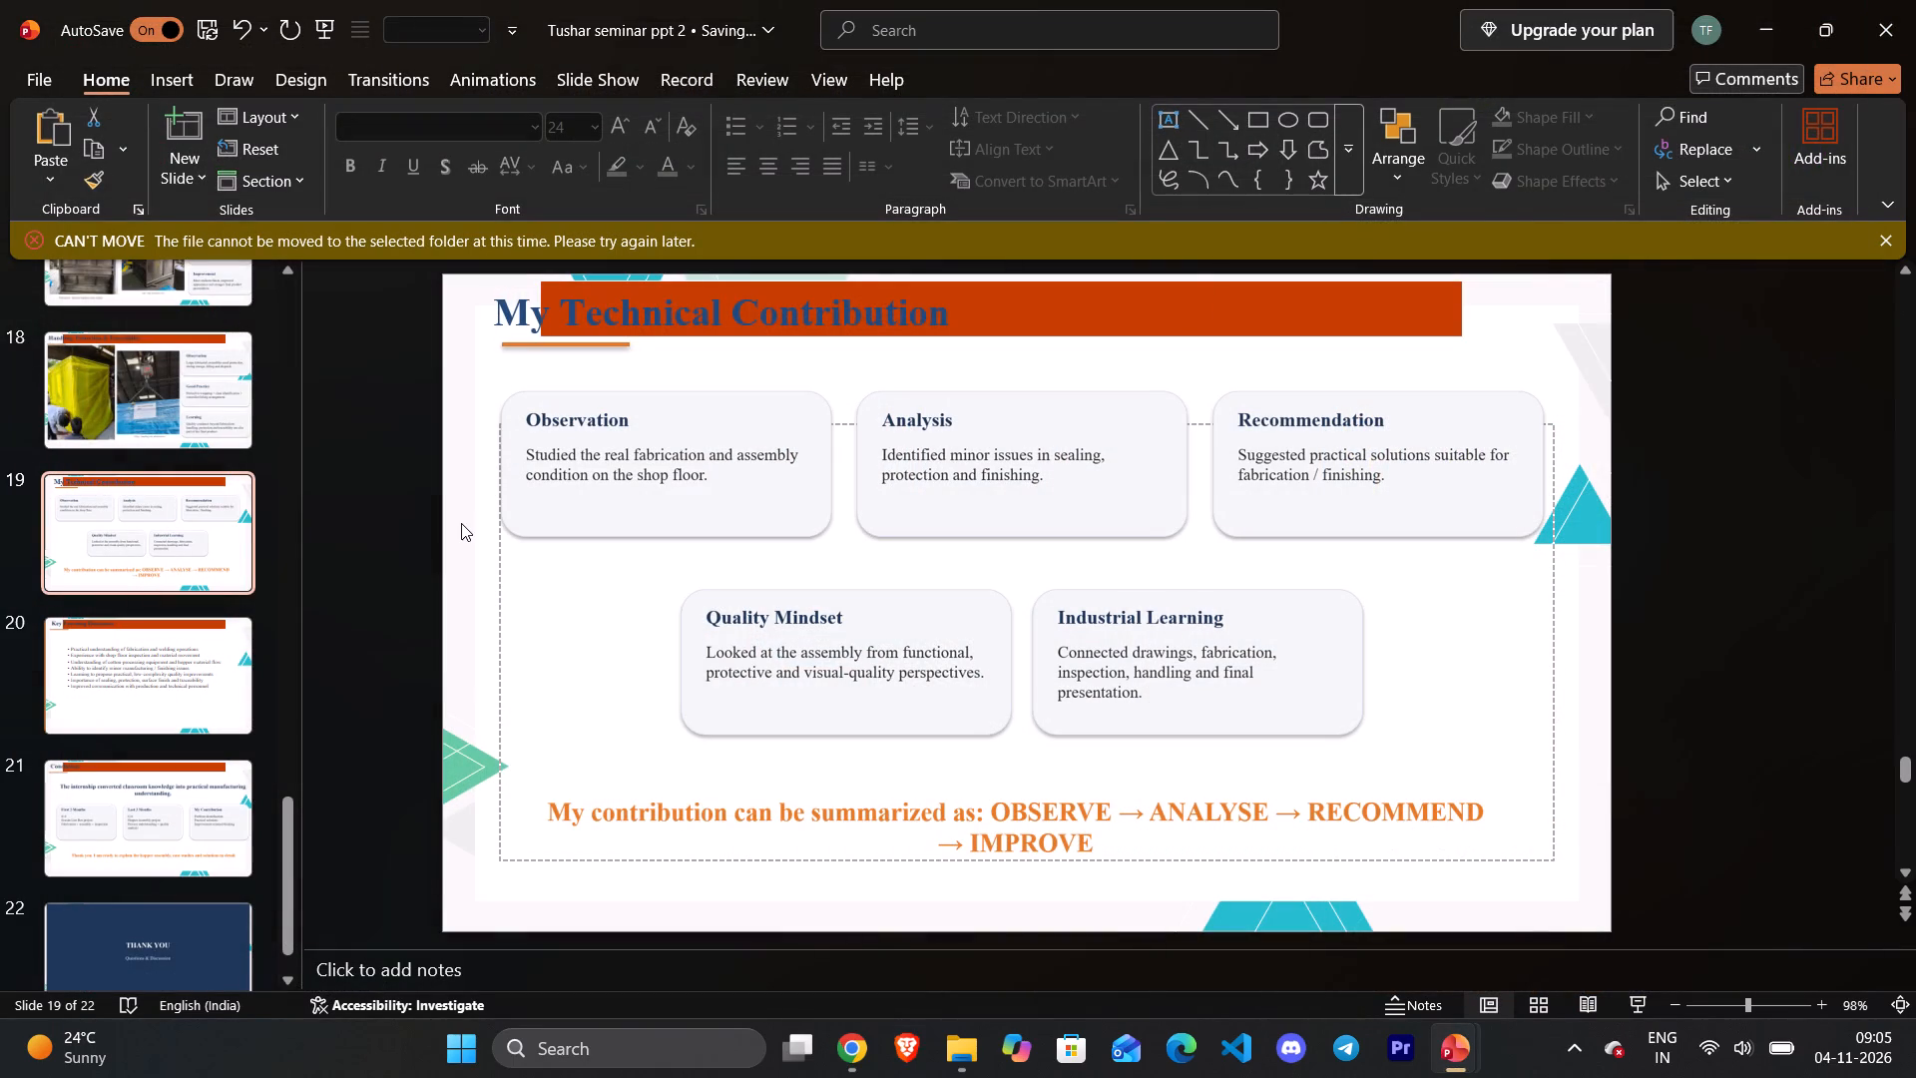
Save the Tushar seminar ppt 2 presentation and close its window.
key(ctrl+s)
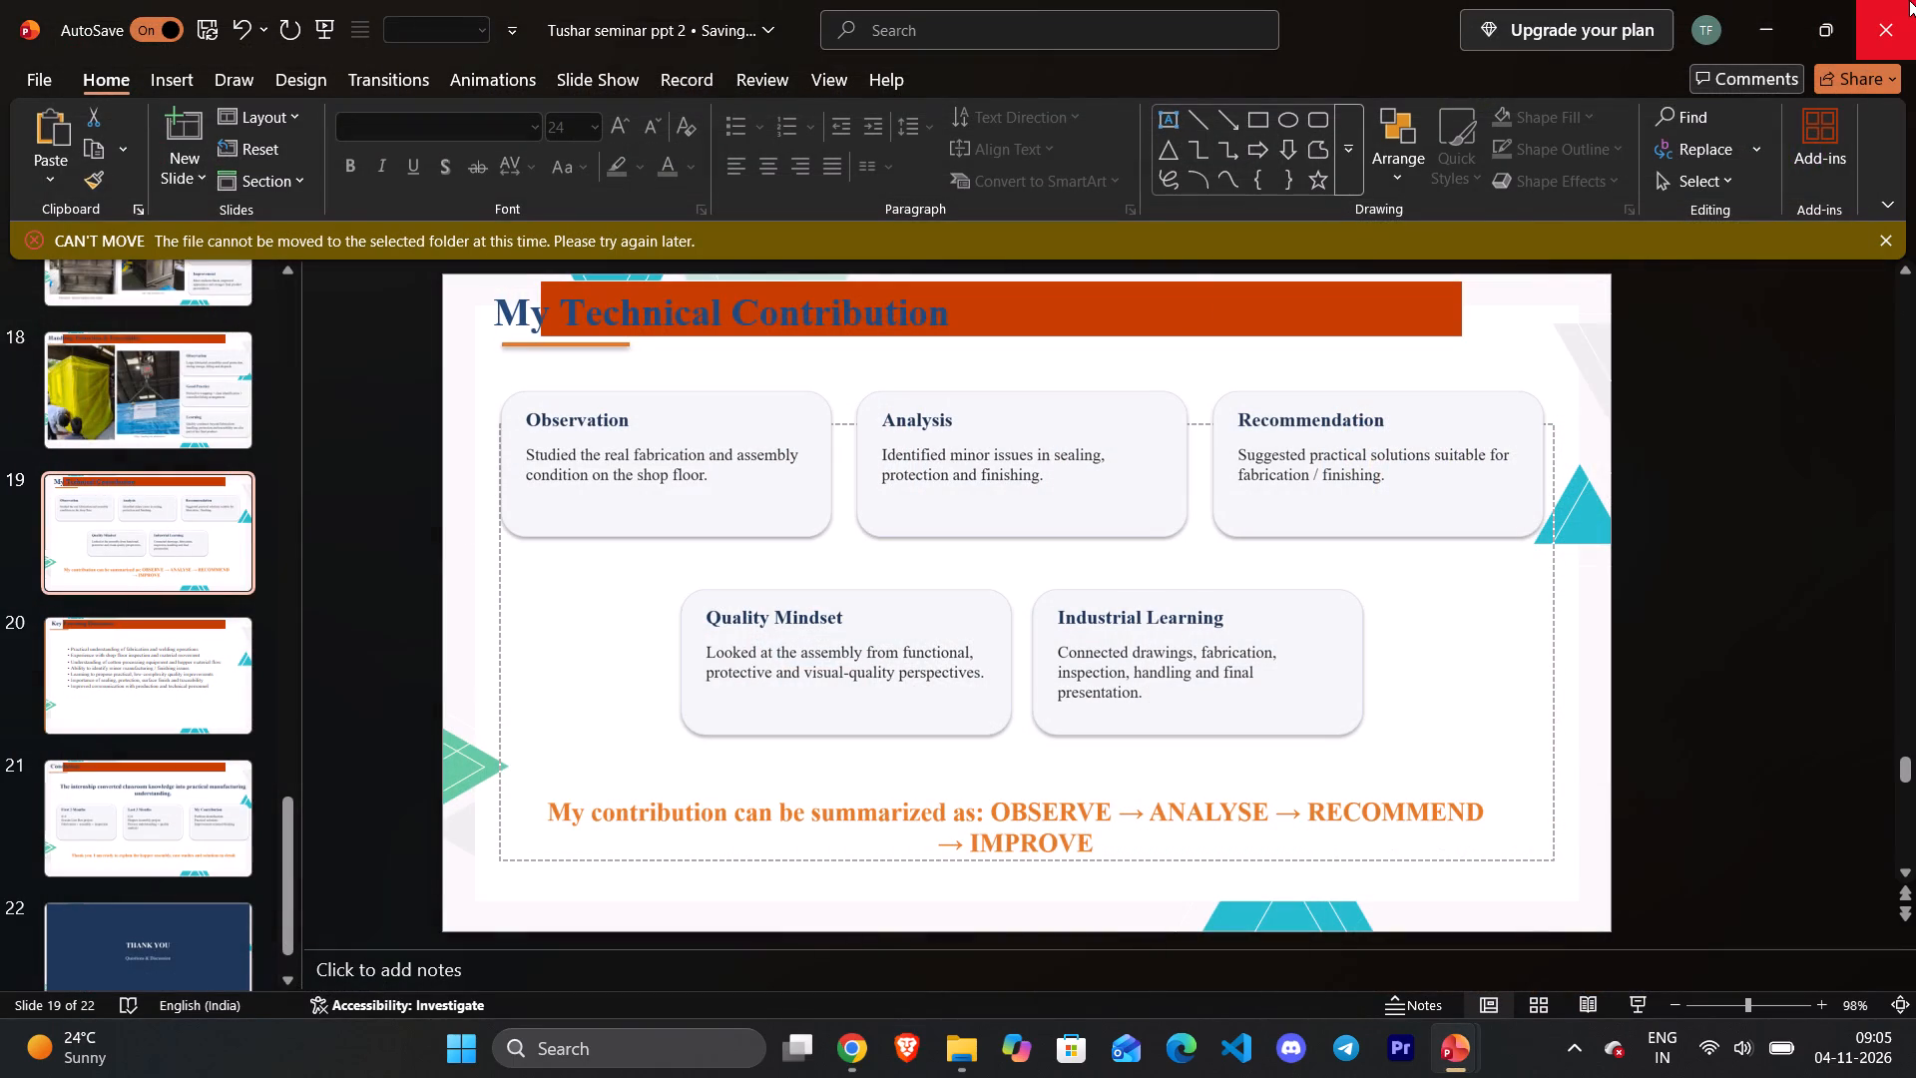
click(1909, 0)
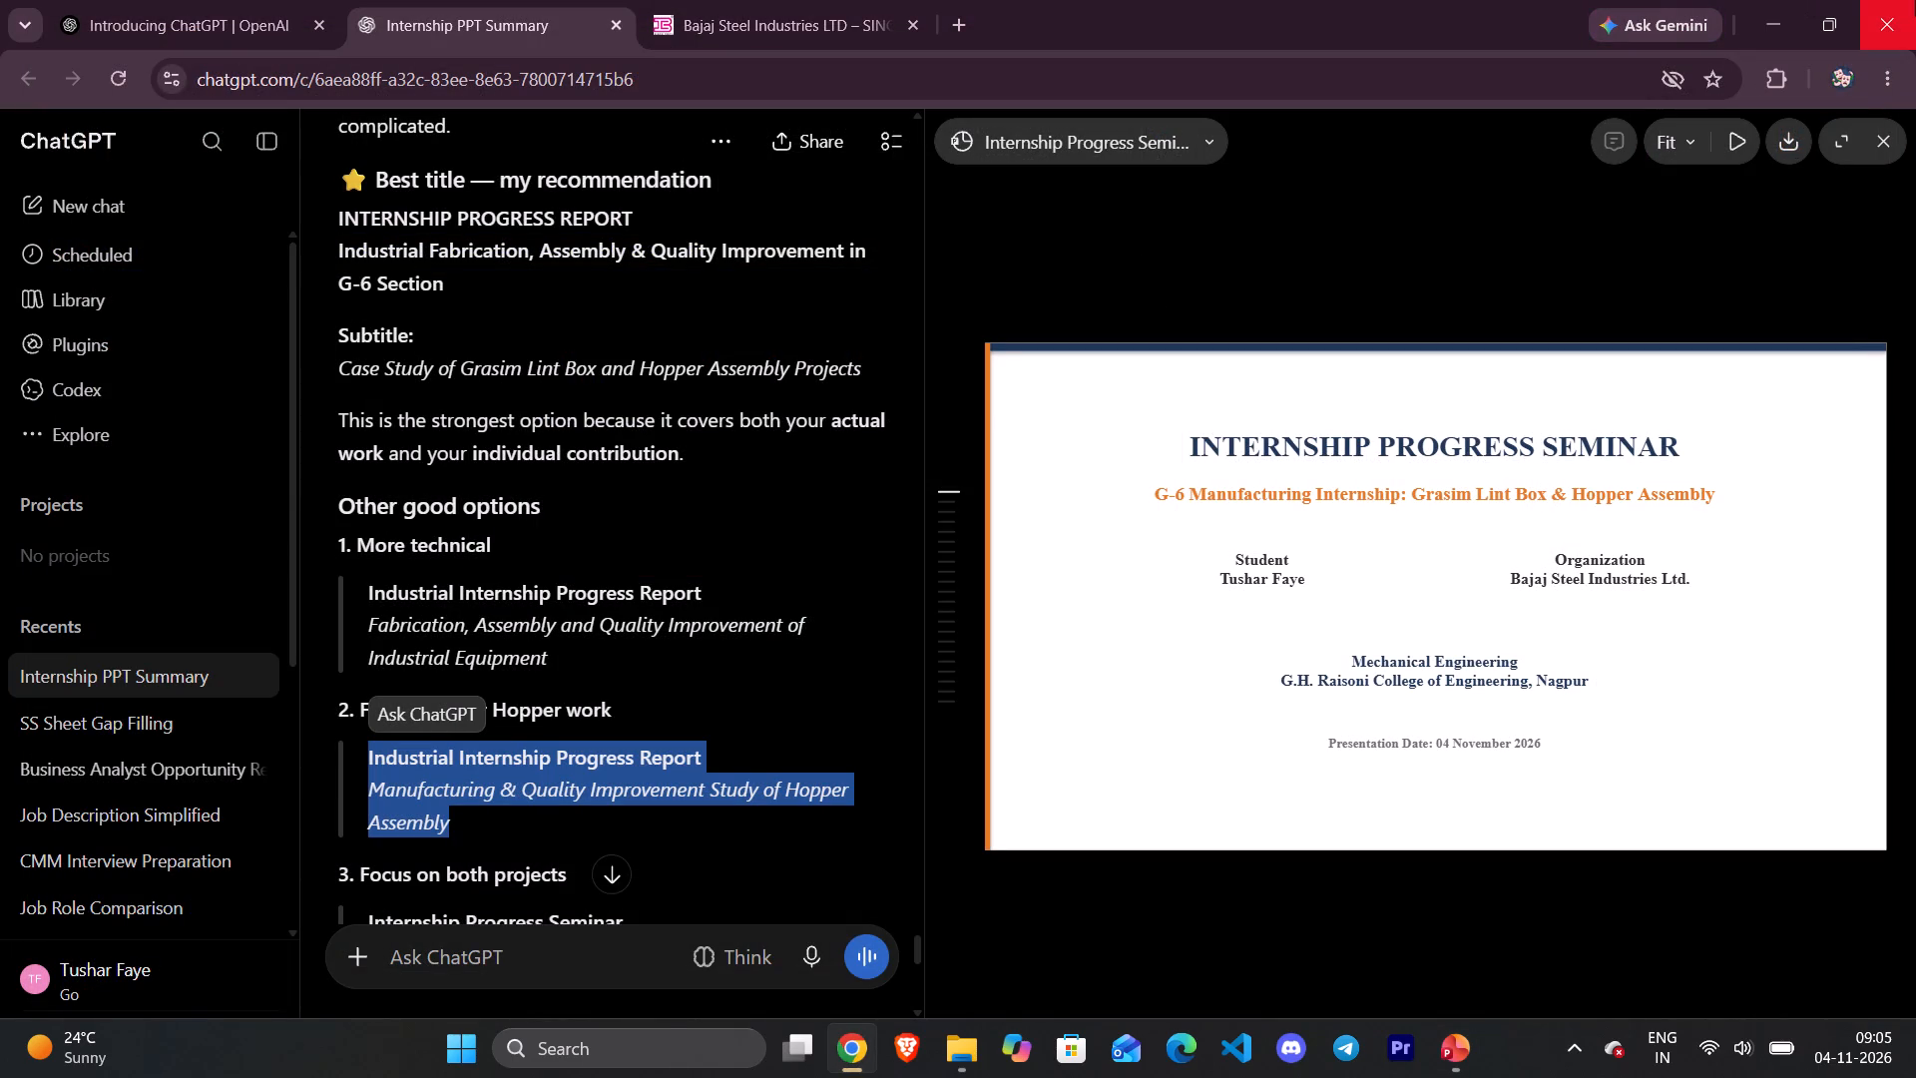
Close the remaining Chrome window and the hopper assy folder window.
click(1915, 0)
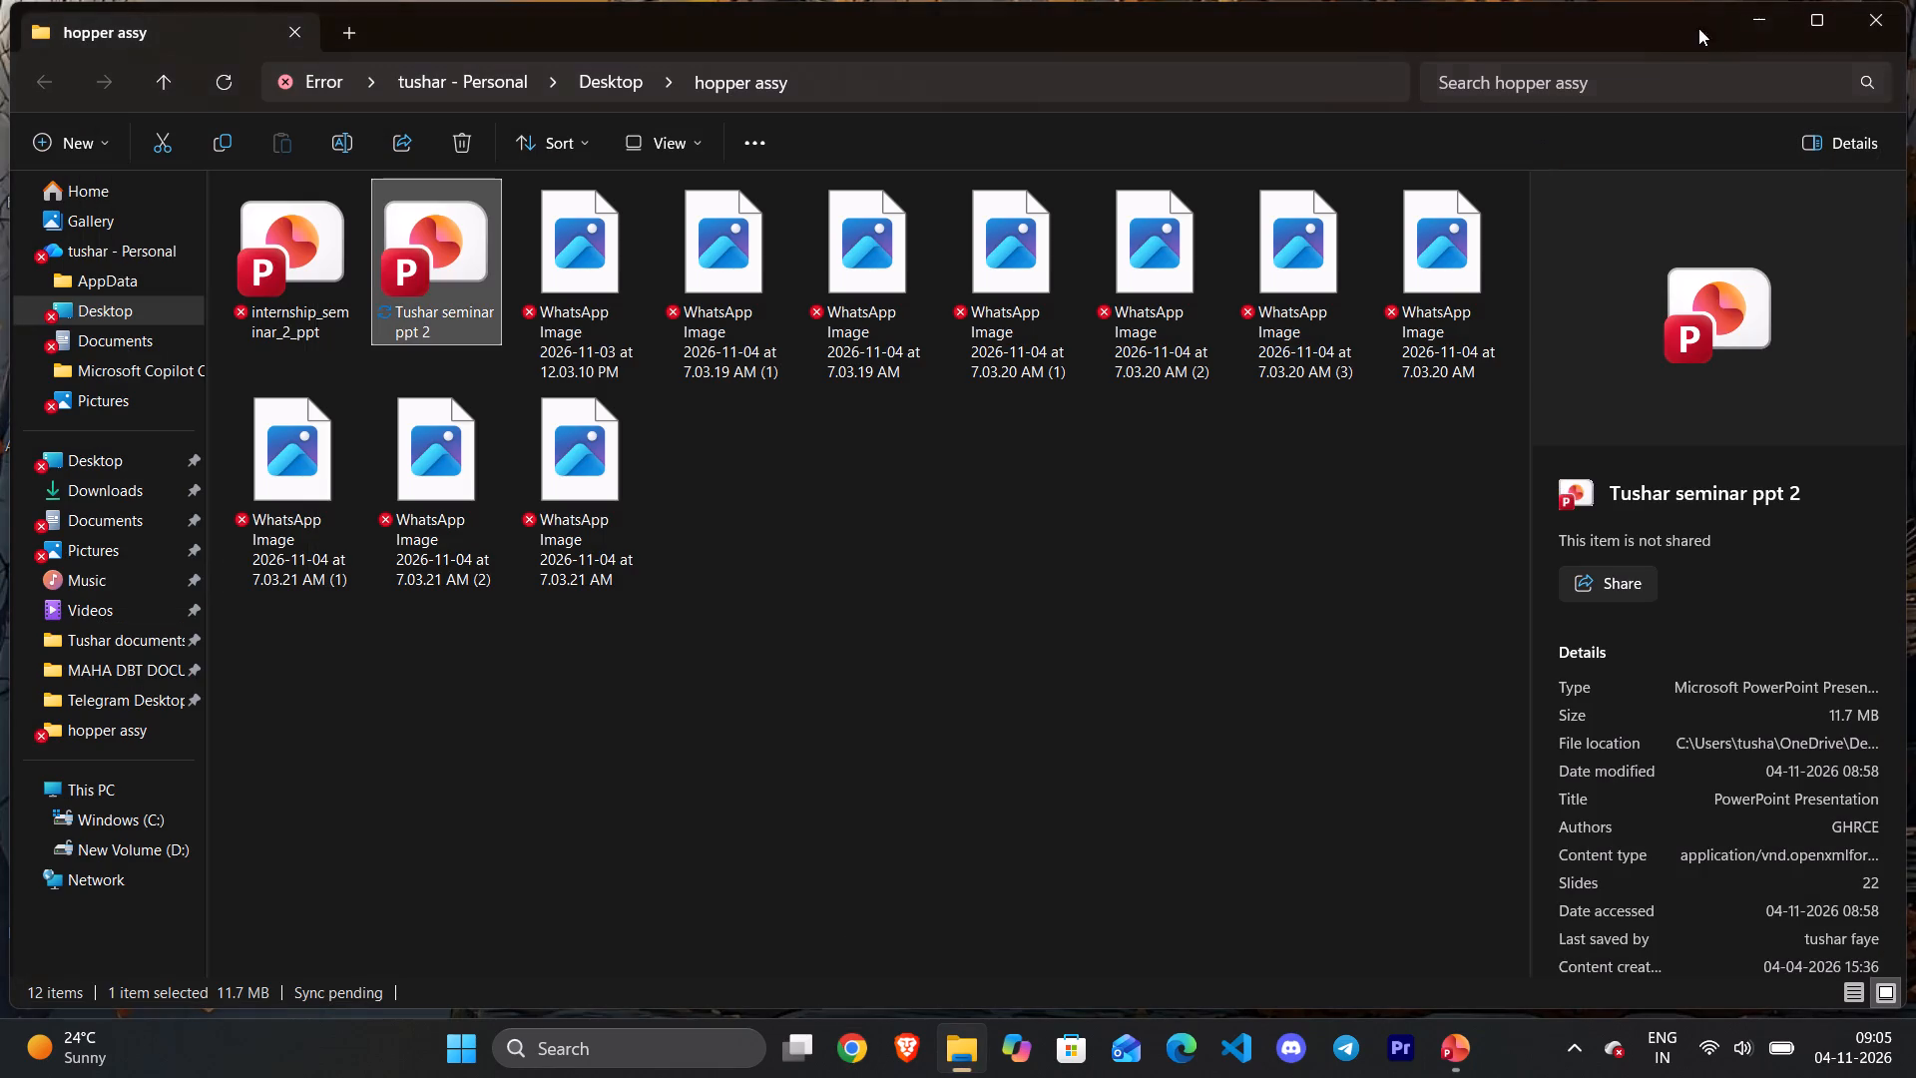
click(1883, 13)
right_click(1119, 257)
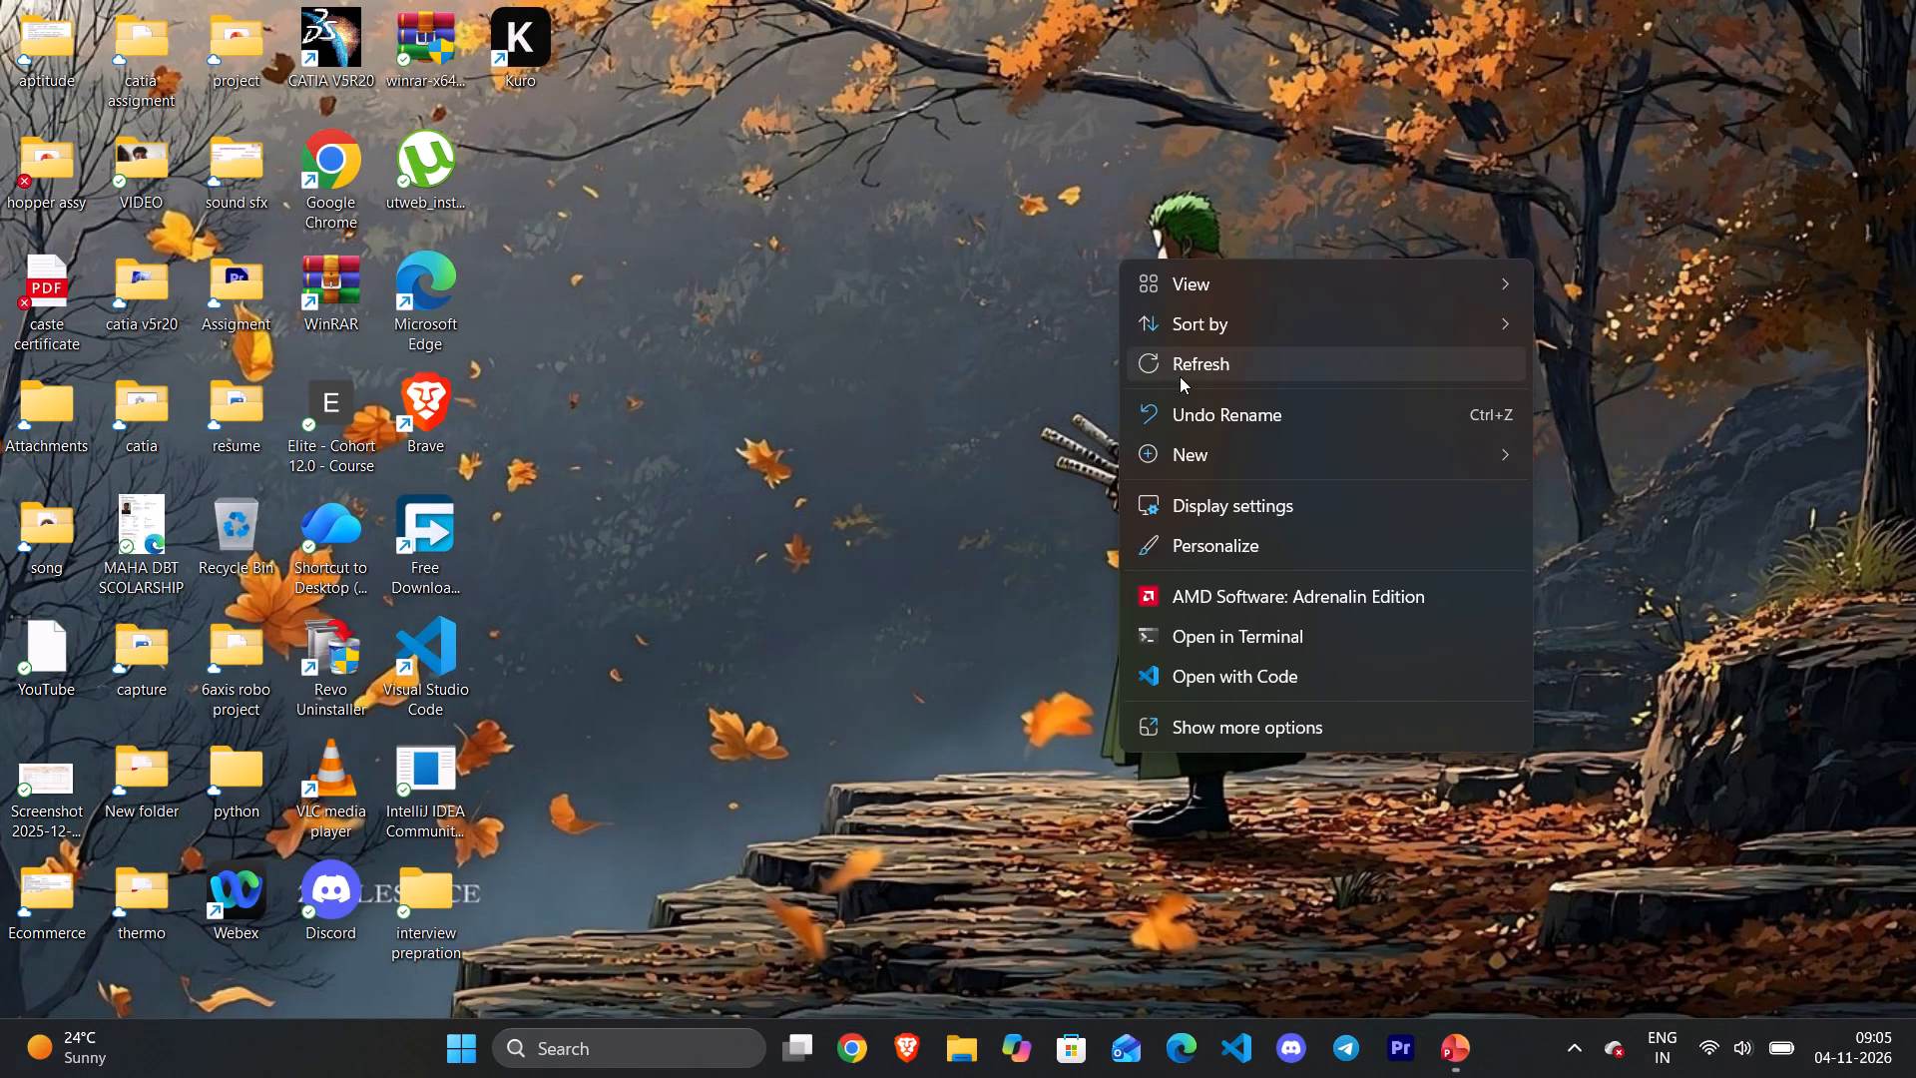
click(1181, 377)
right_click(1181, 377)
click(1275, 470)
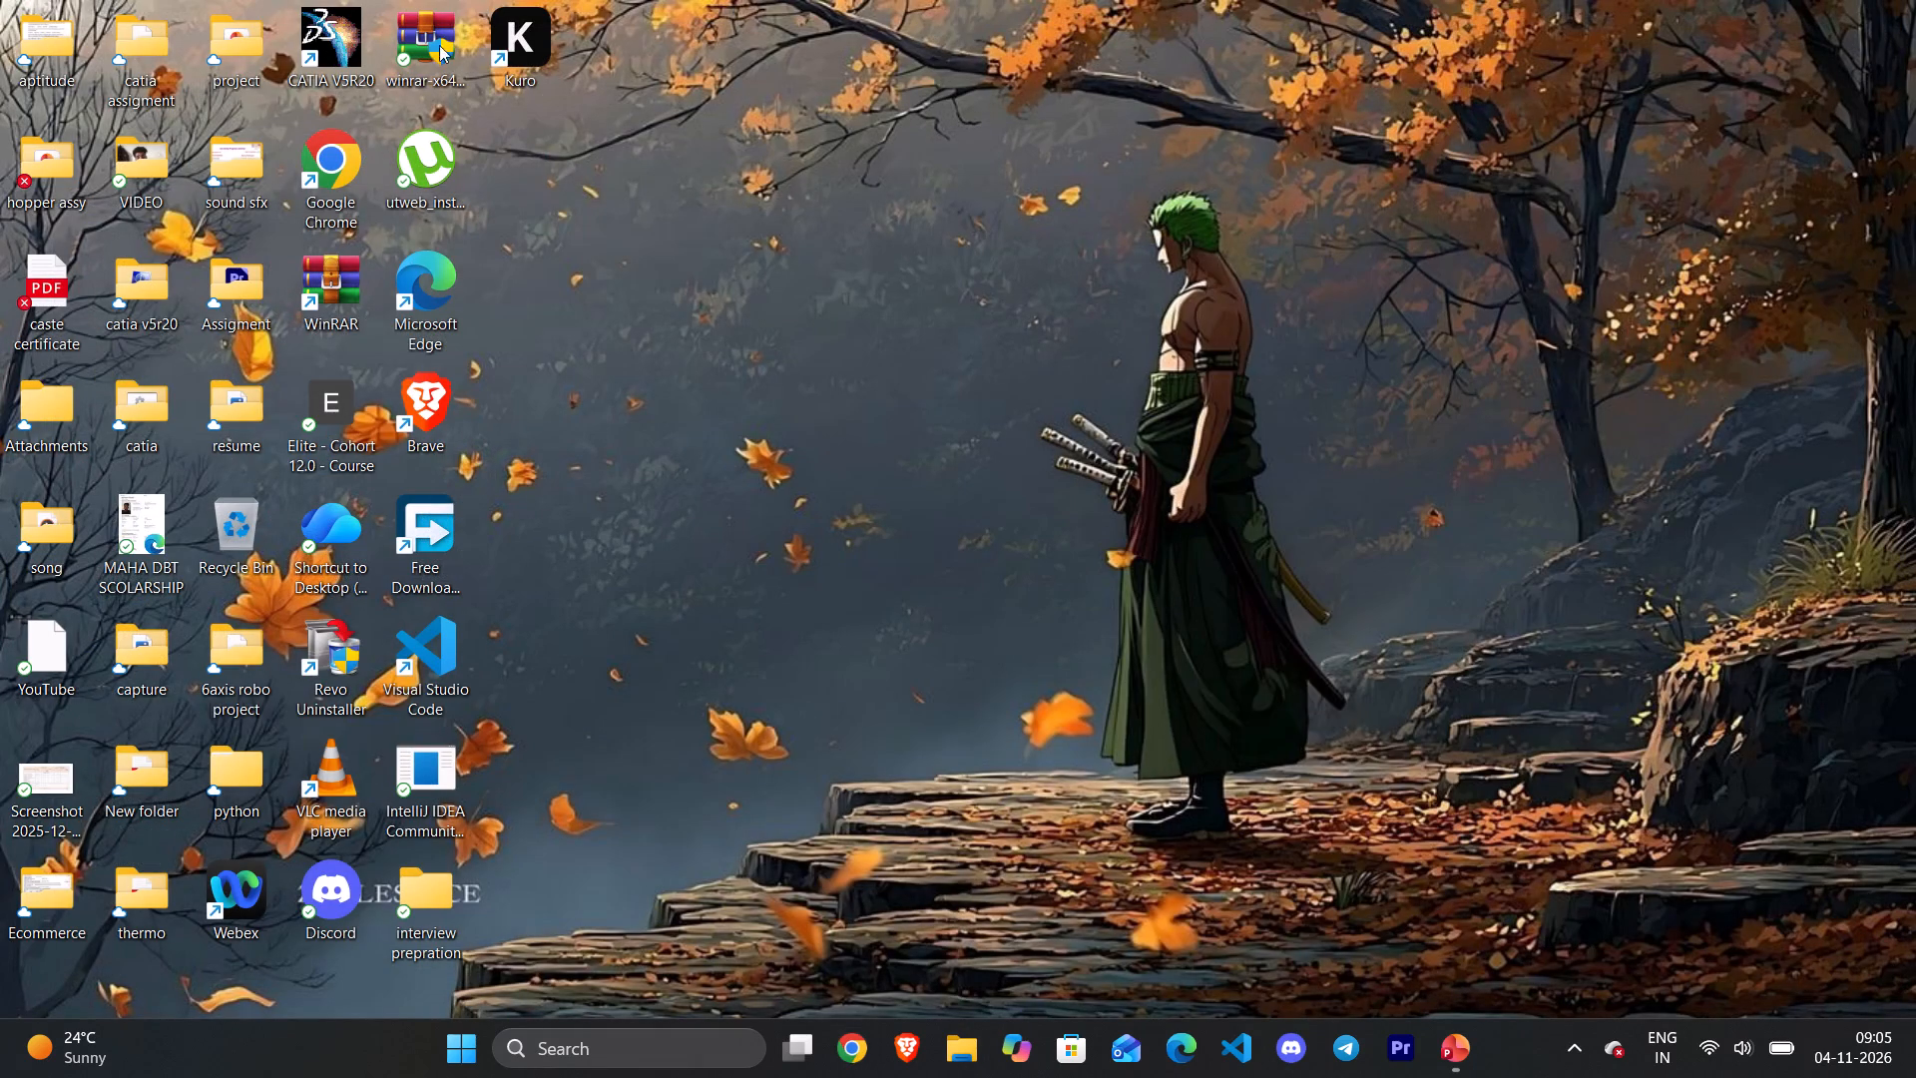
Launch Kuro from its desktop shortcut.
double_click(561, 38)
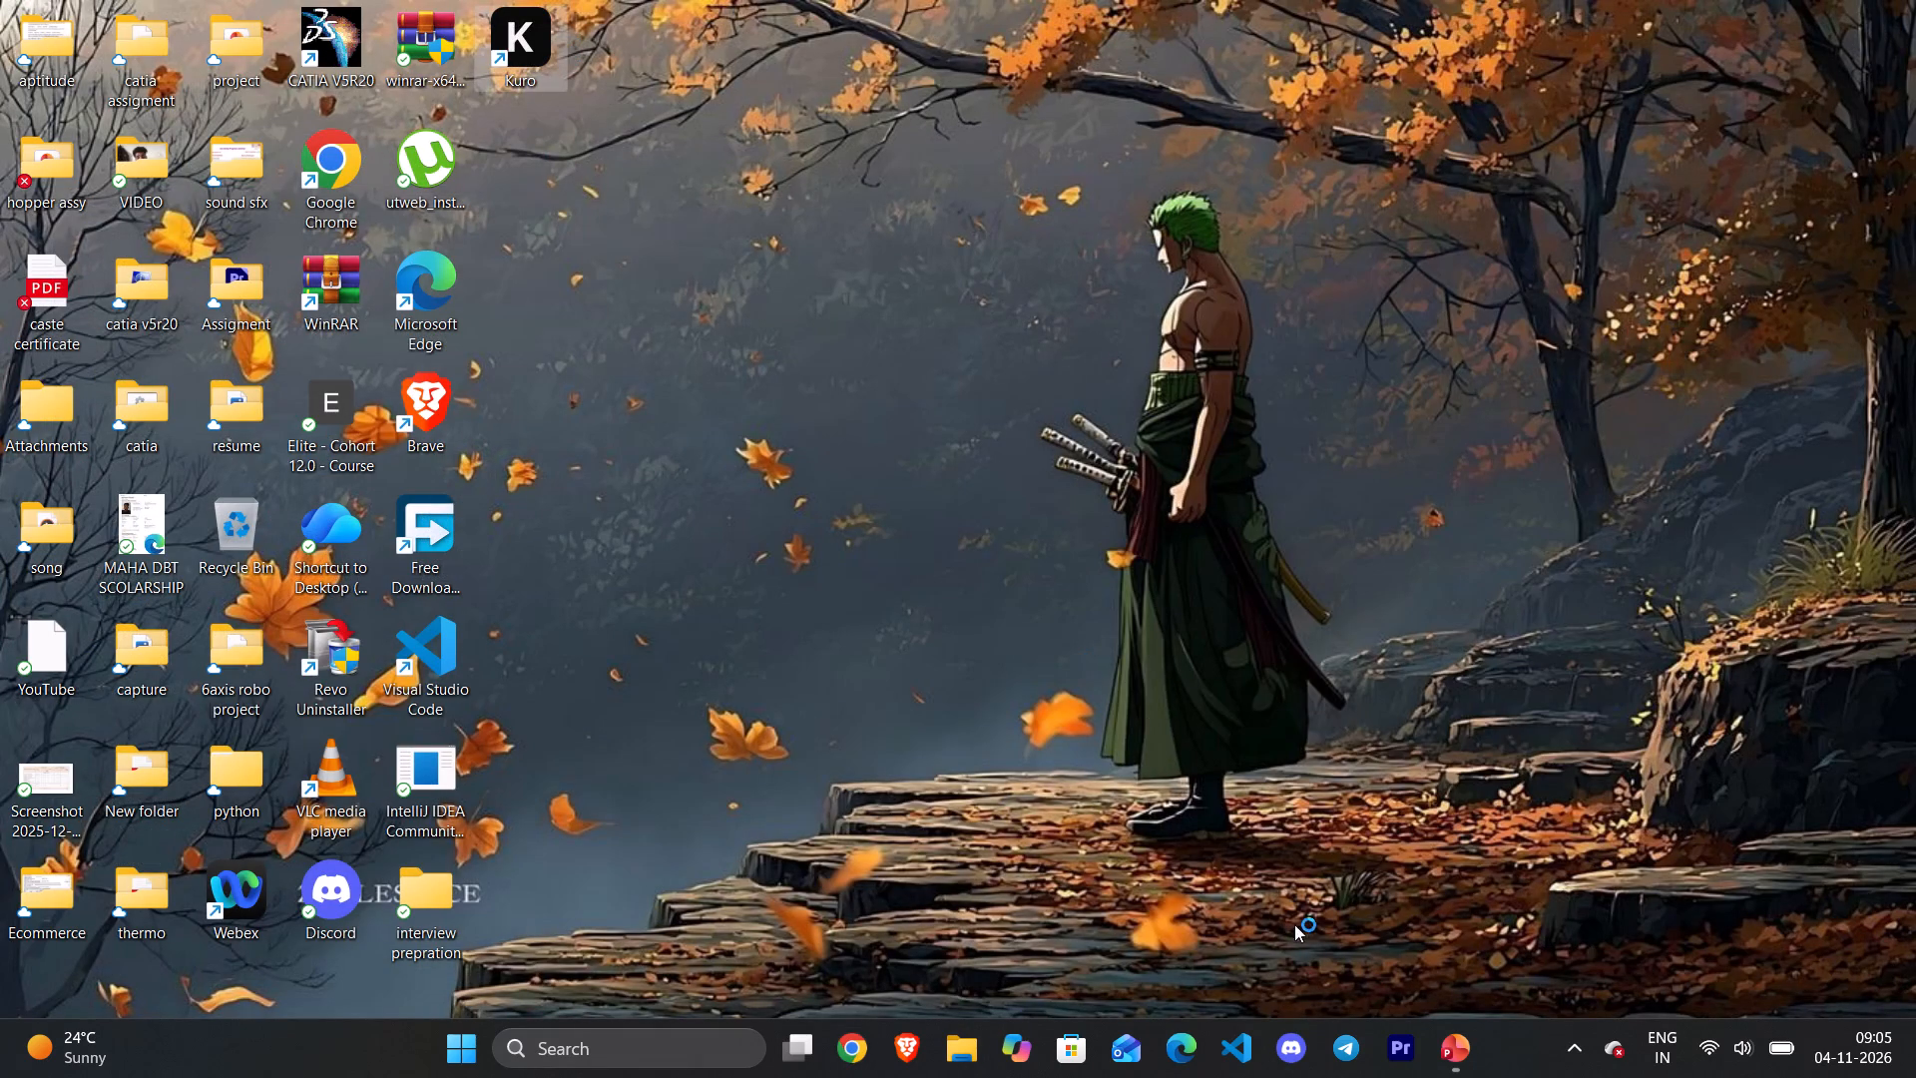